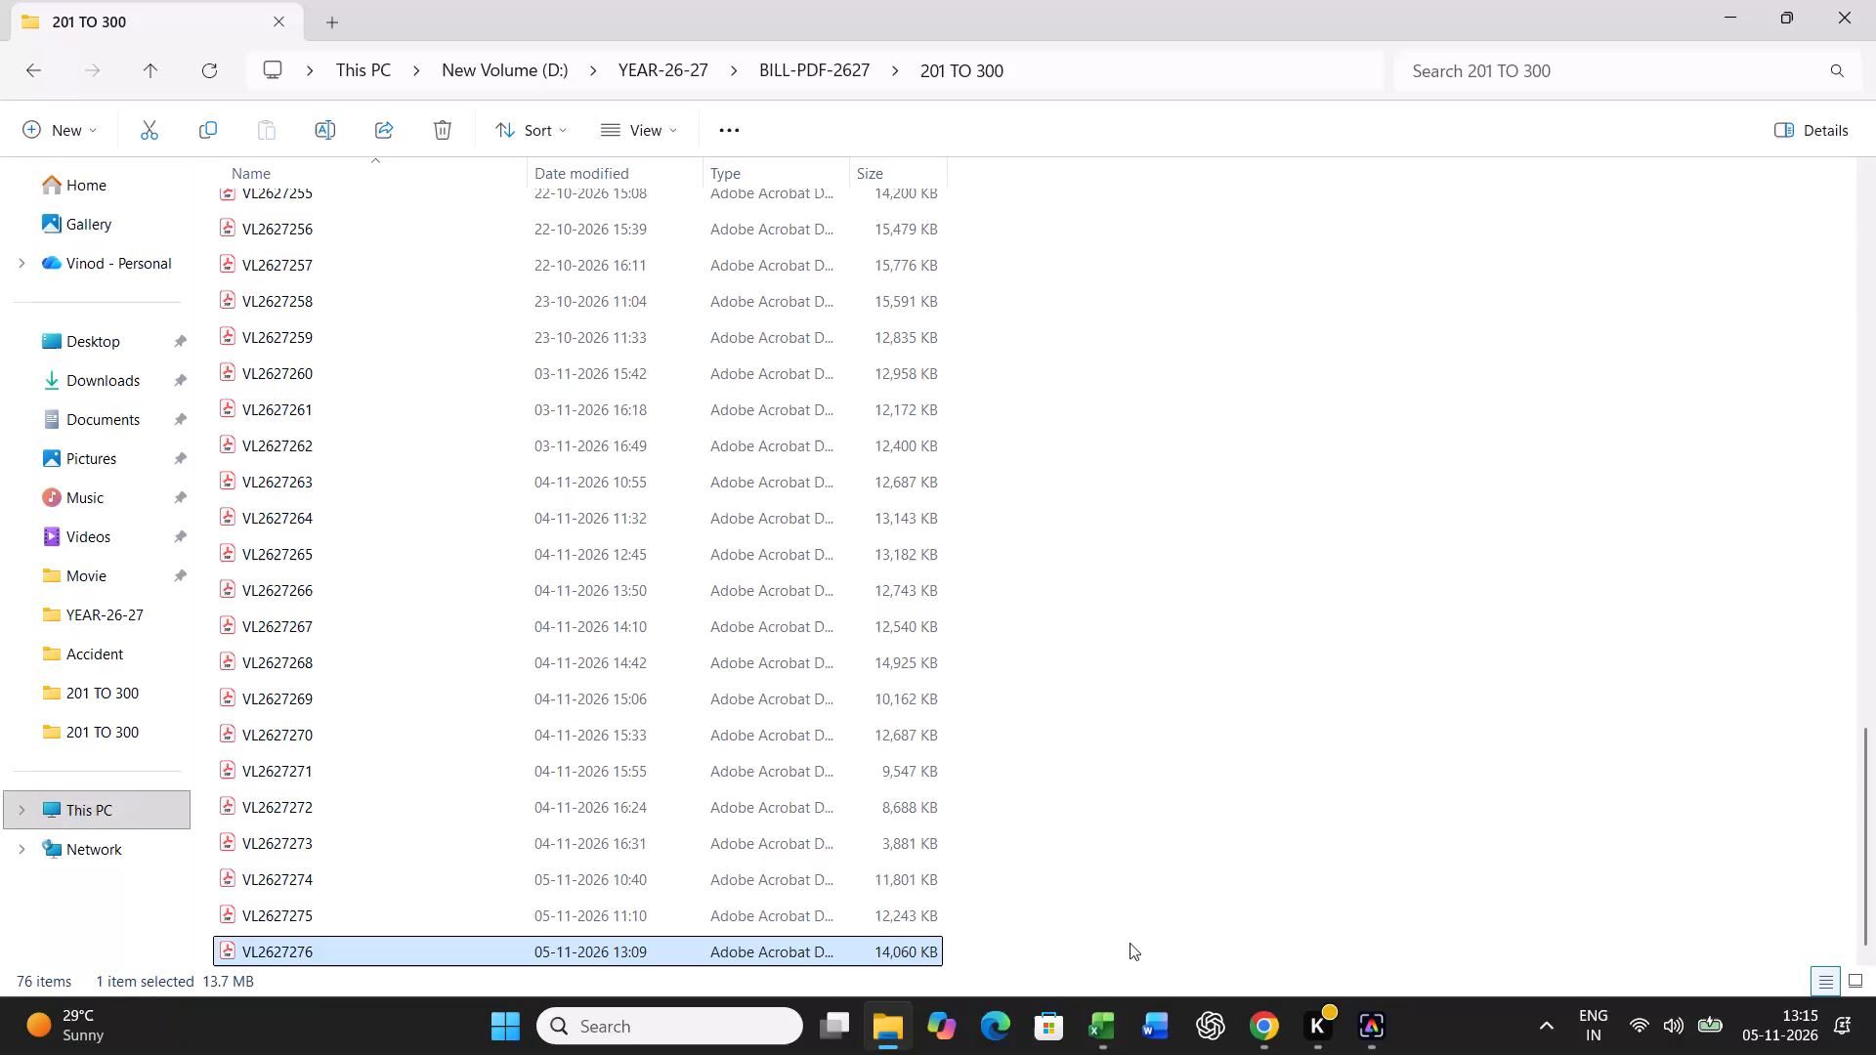
Go to the 201 TO 300 folder inside BILL-2627 and examine the most recent bill workbooks at its end.
click(42, 65)
click(42, 65)
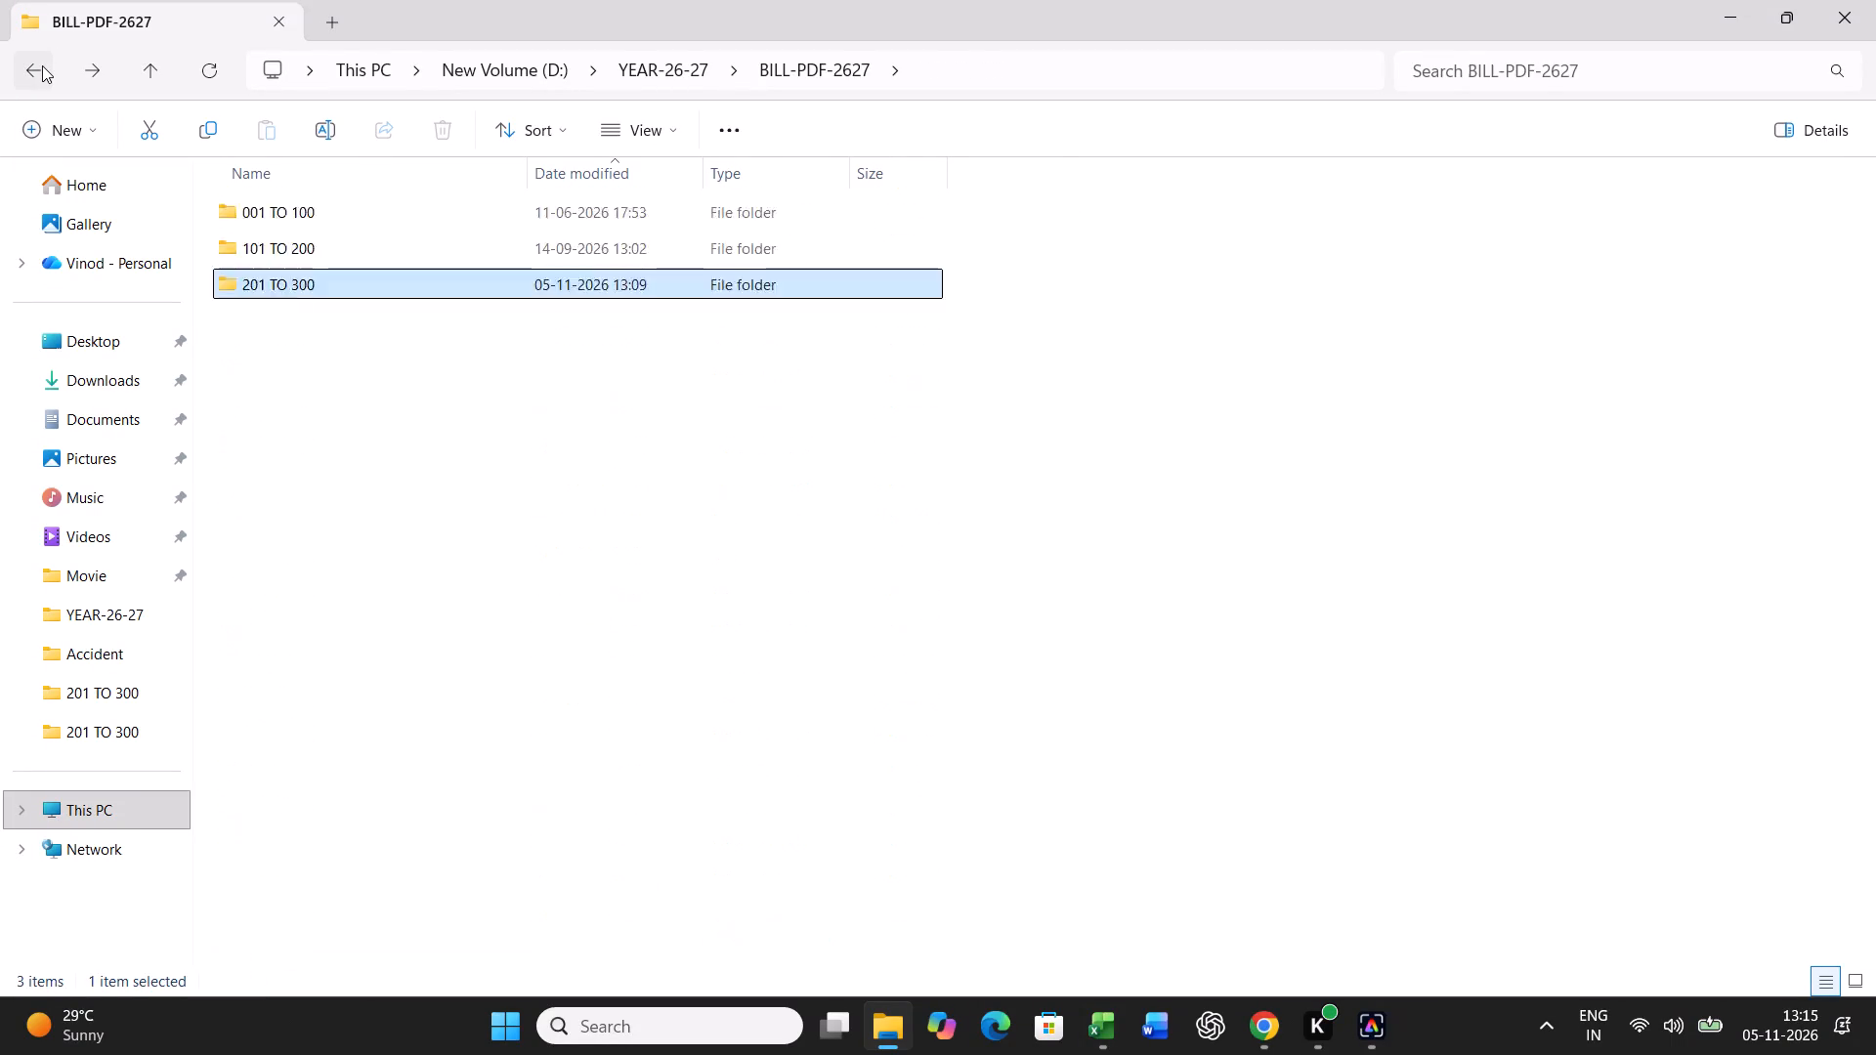
double_click(308, 220)
double_click(306, 274)
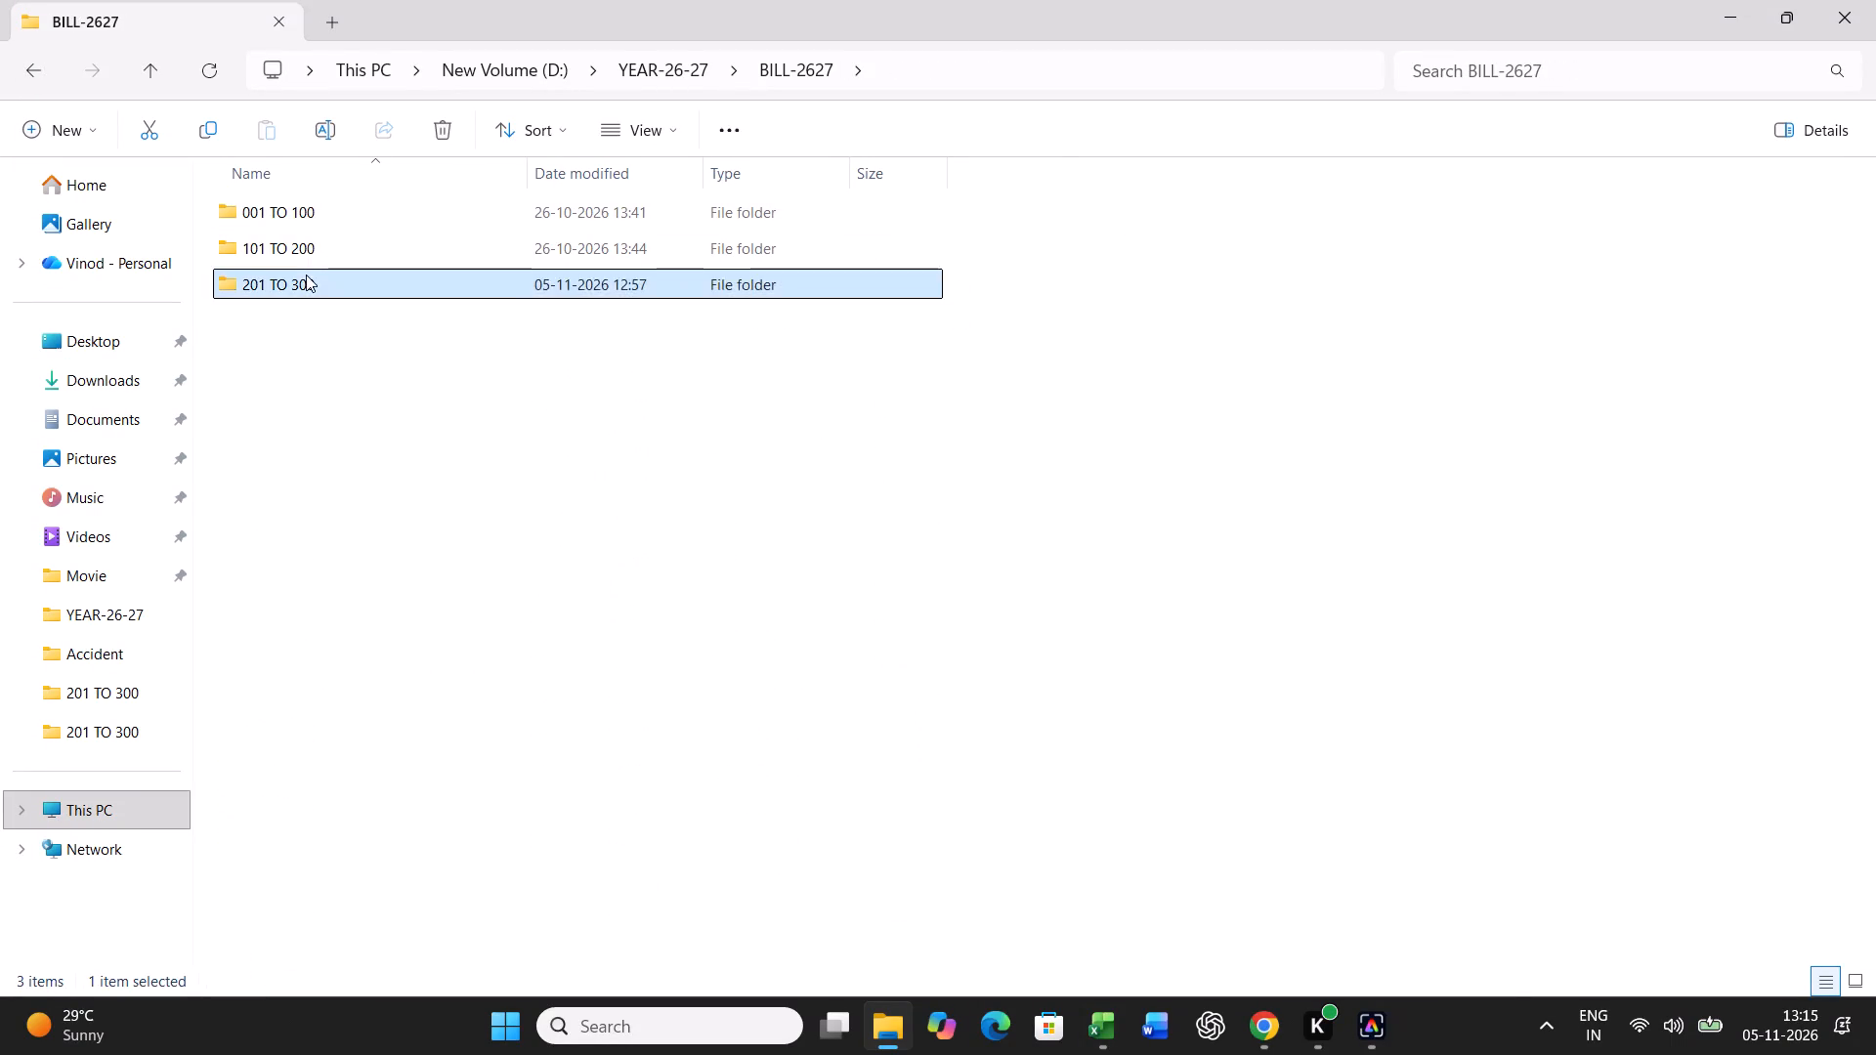
scroll(489, 485, down, 20)
scroll(489, 485, down, 10)
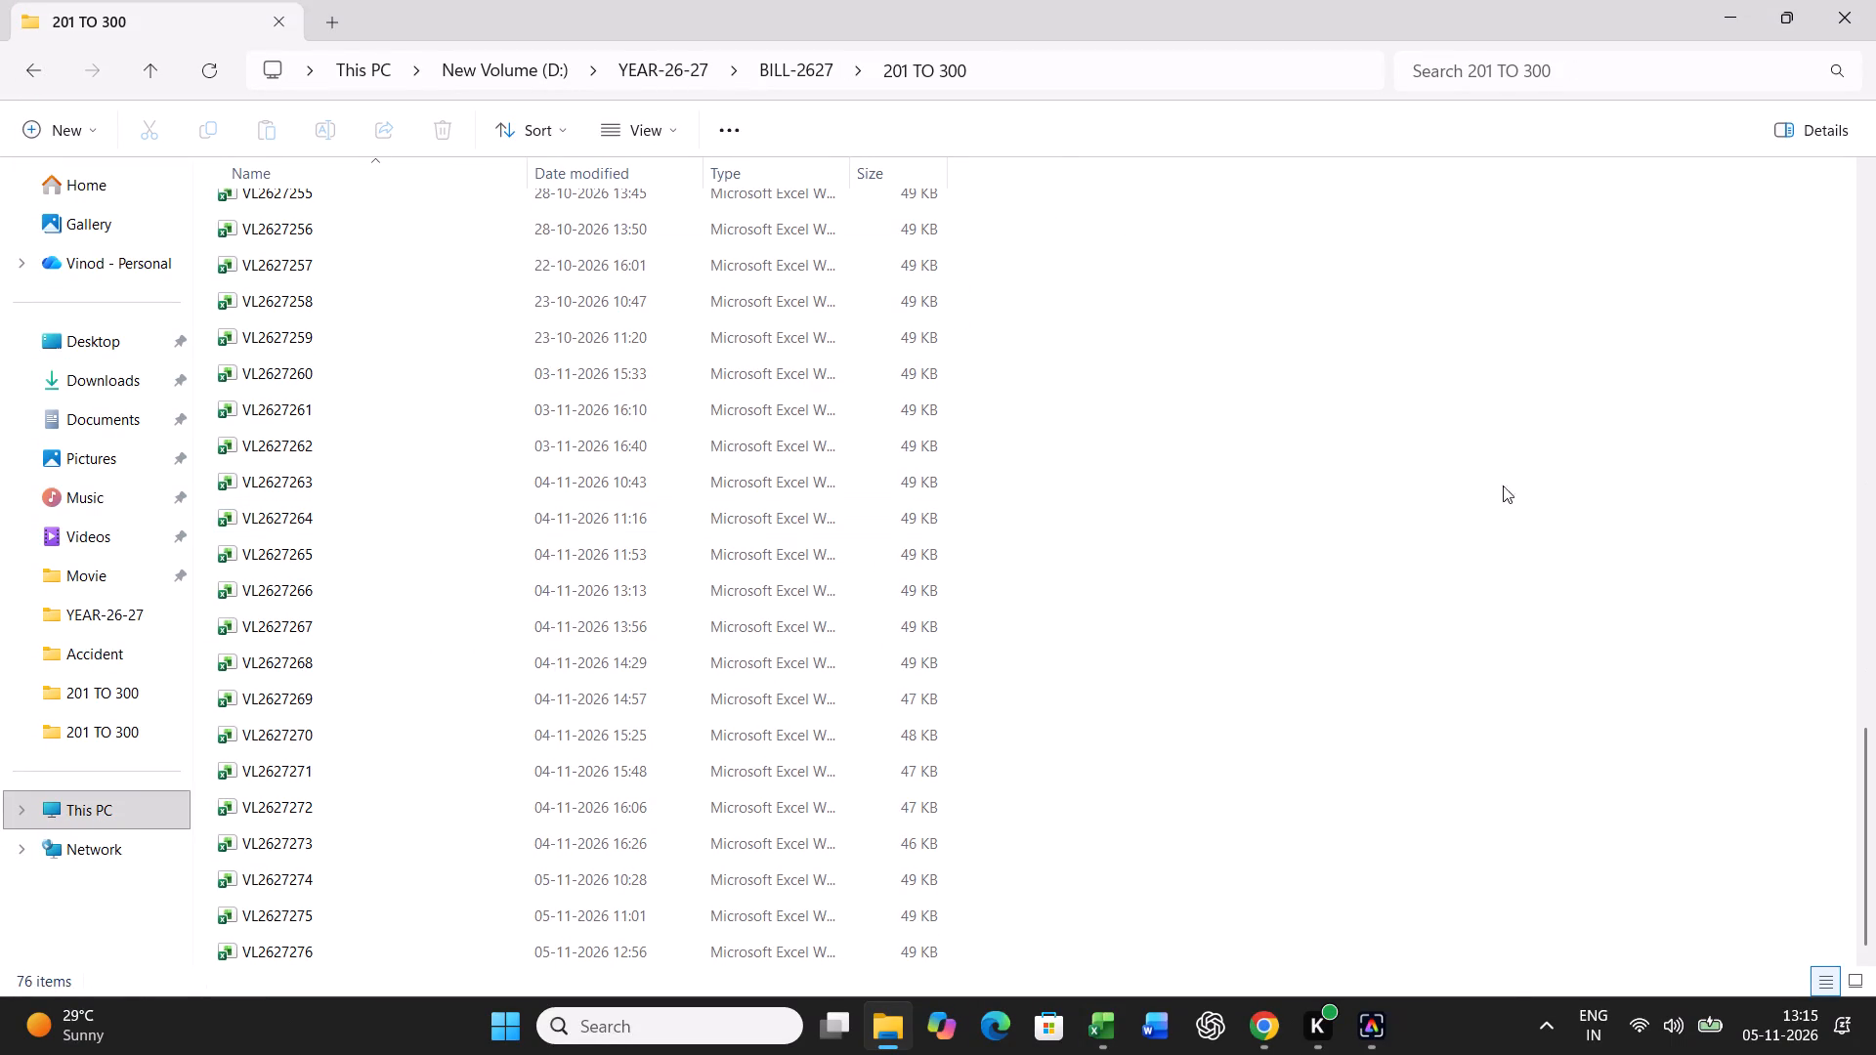
click(1733, 12)
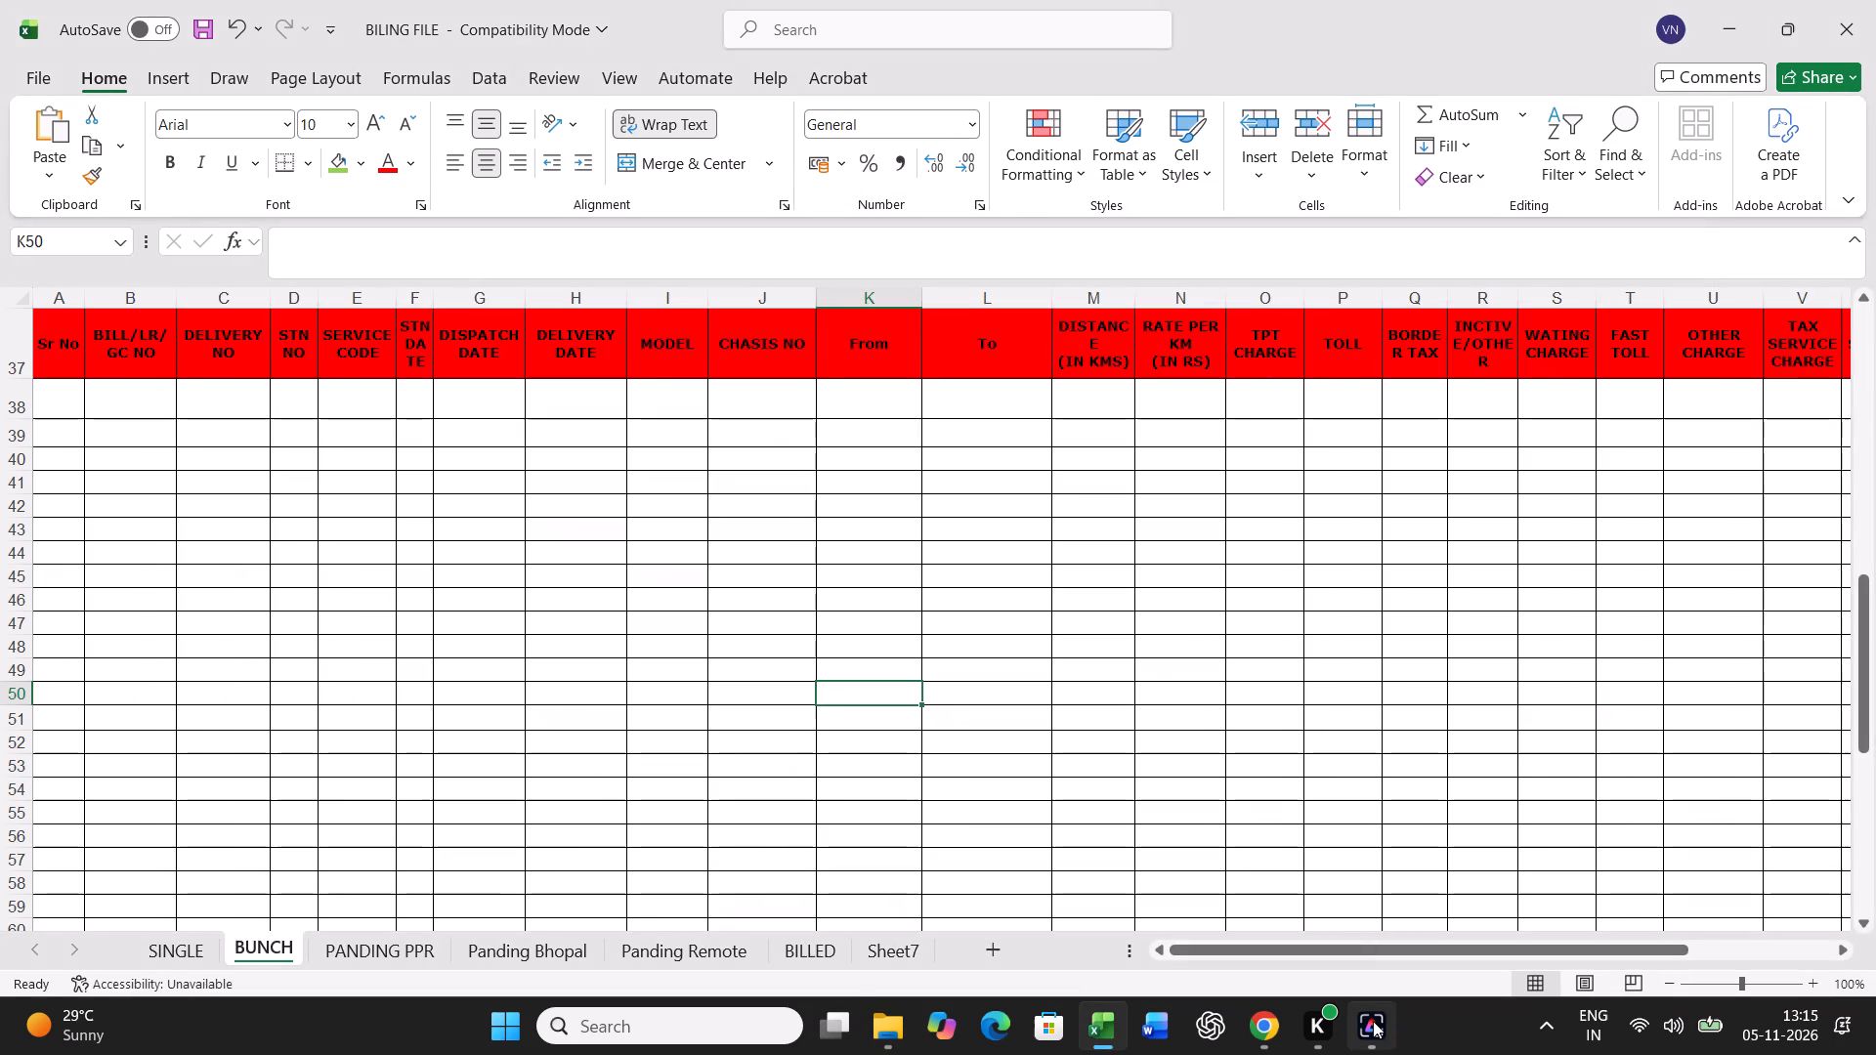
Close the WhatsApp photo open in Adobe Express Photos.
click(1373, 1021)
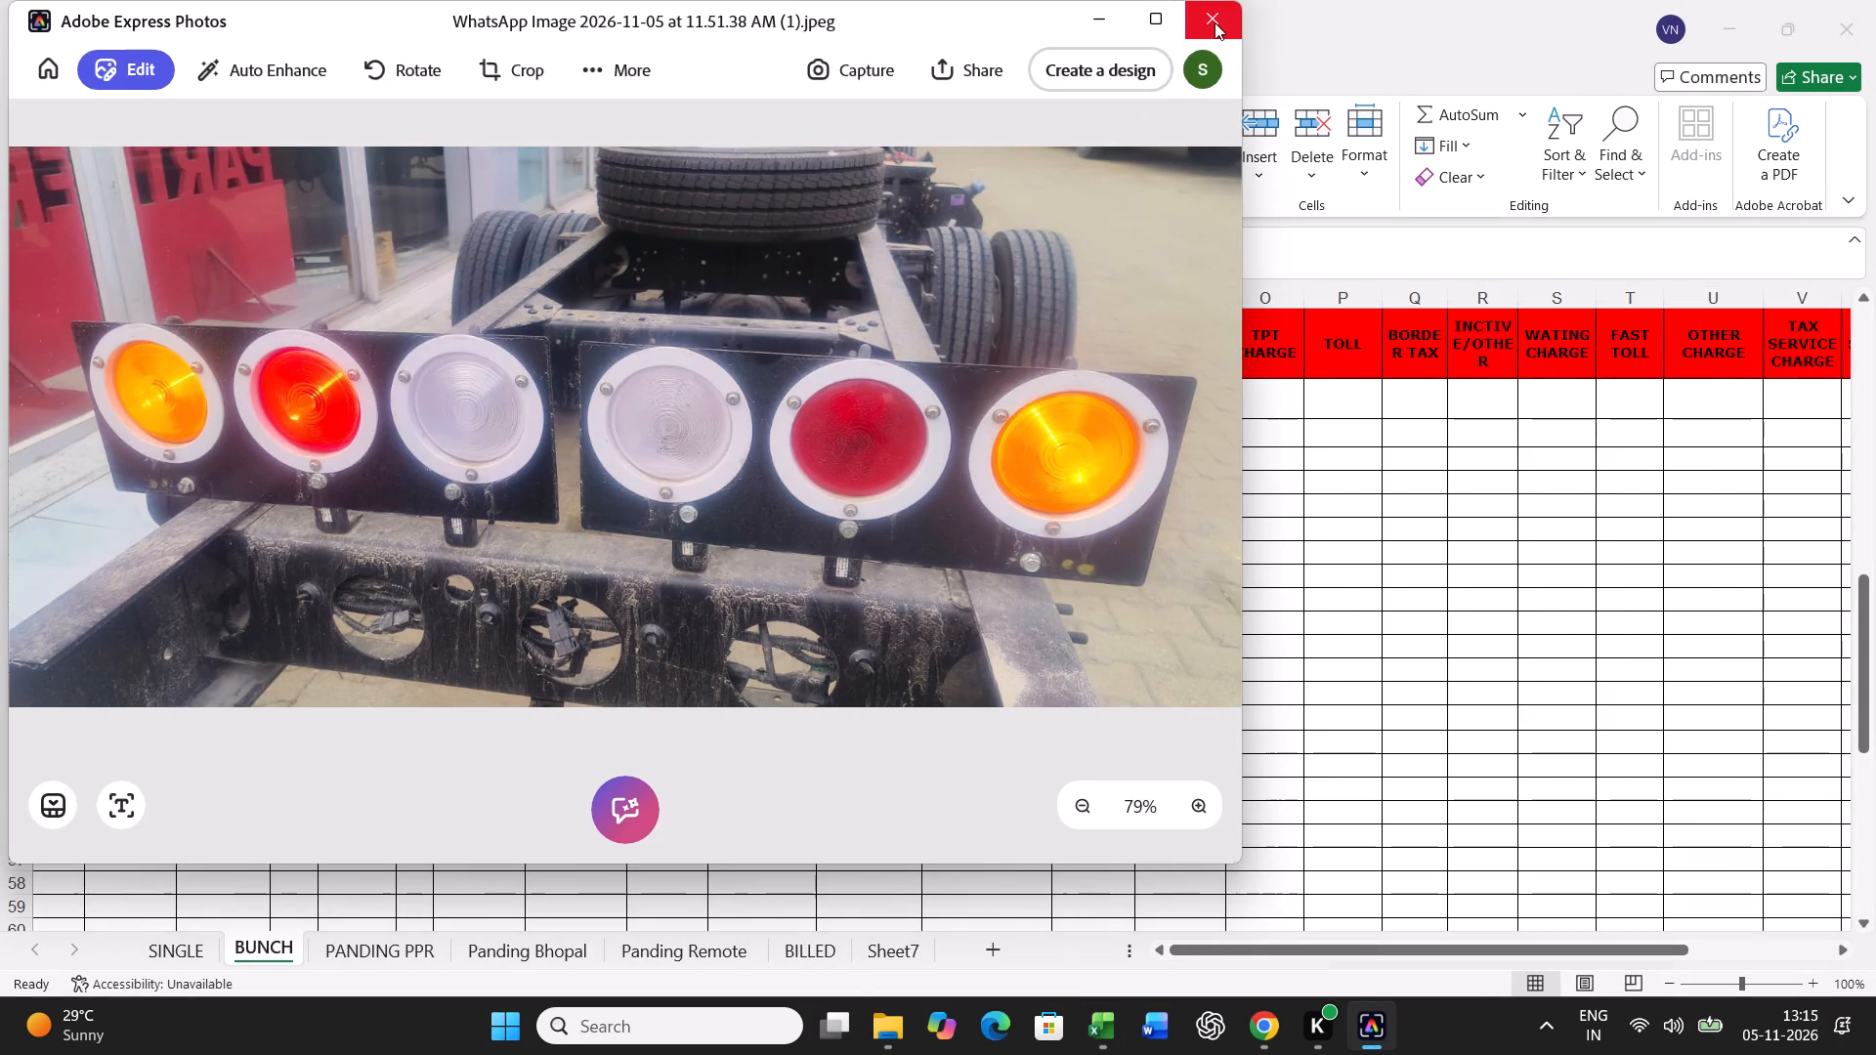
click(1215, 22)
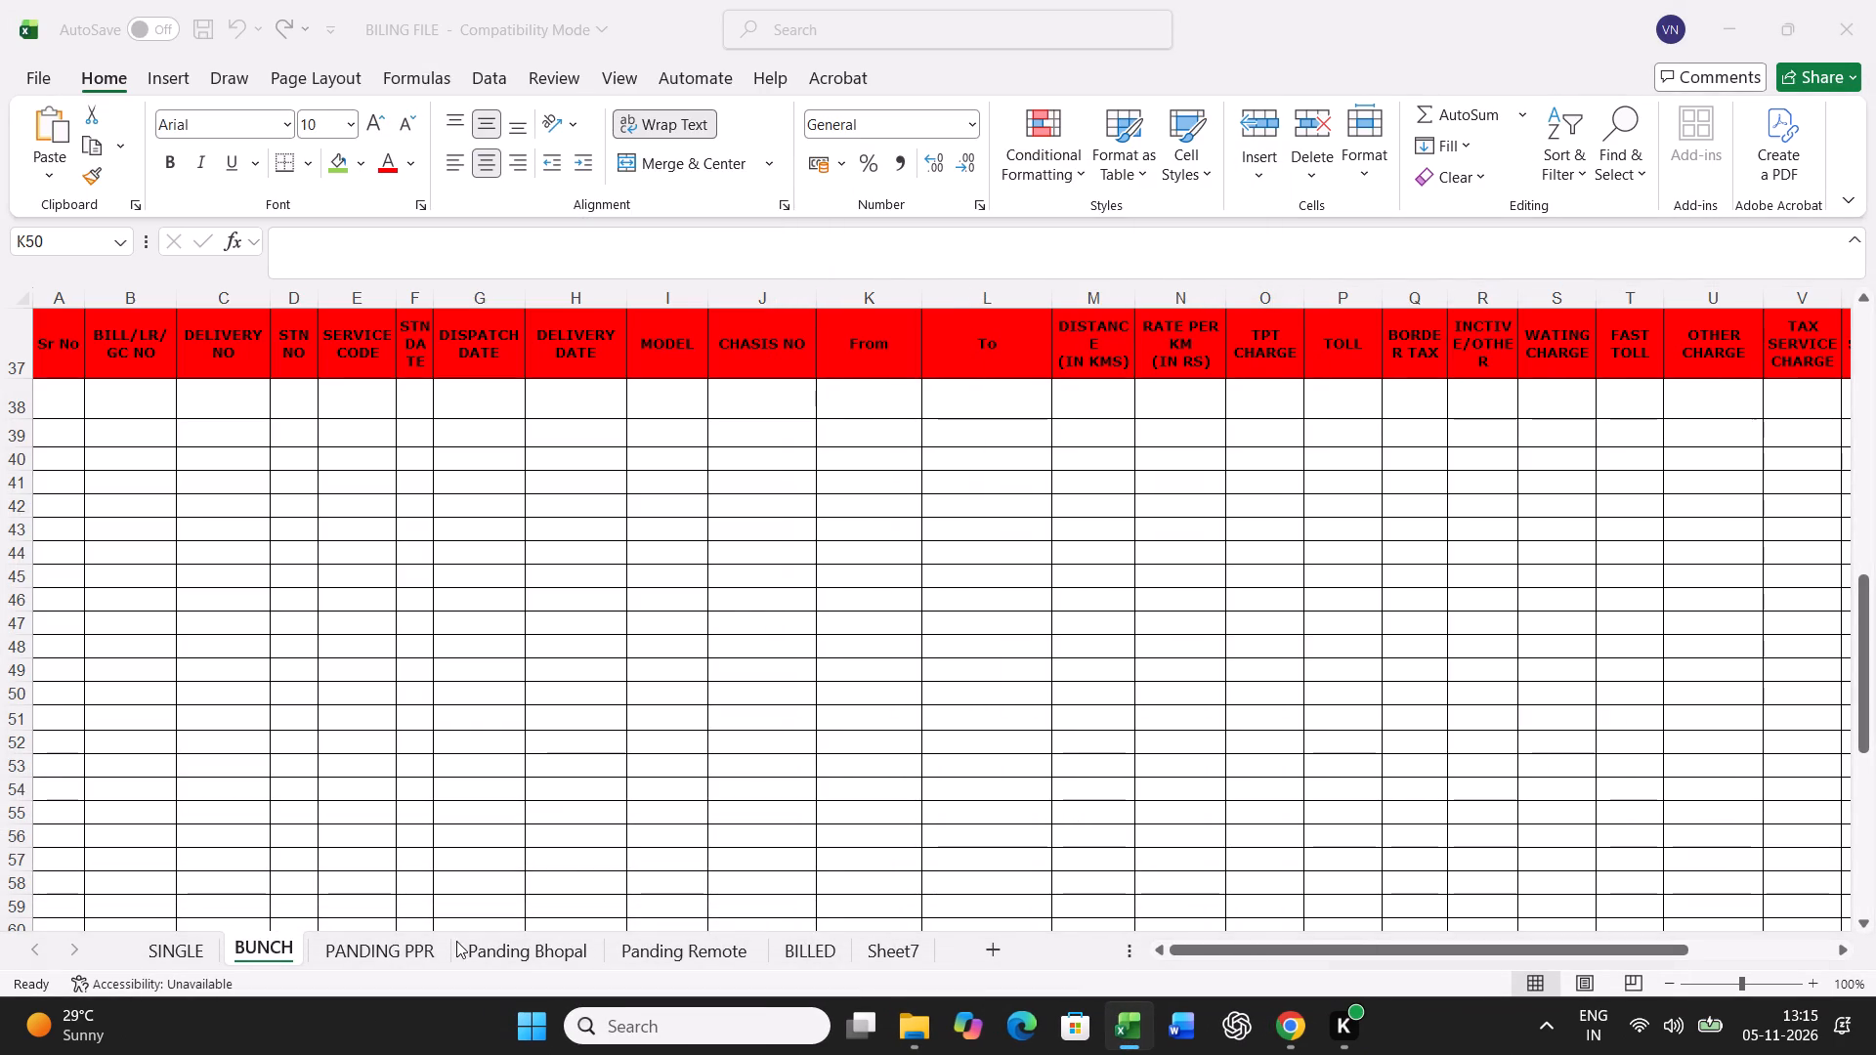
click(368, 949)
click(531, 956)
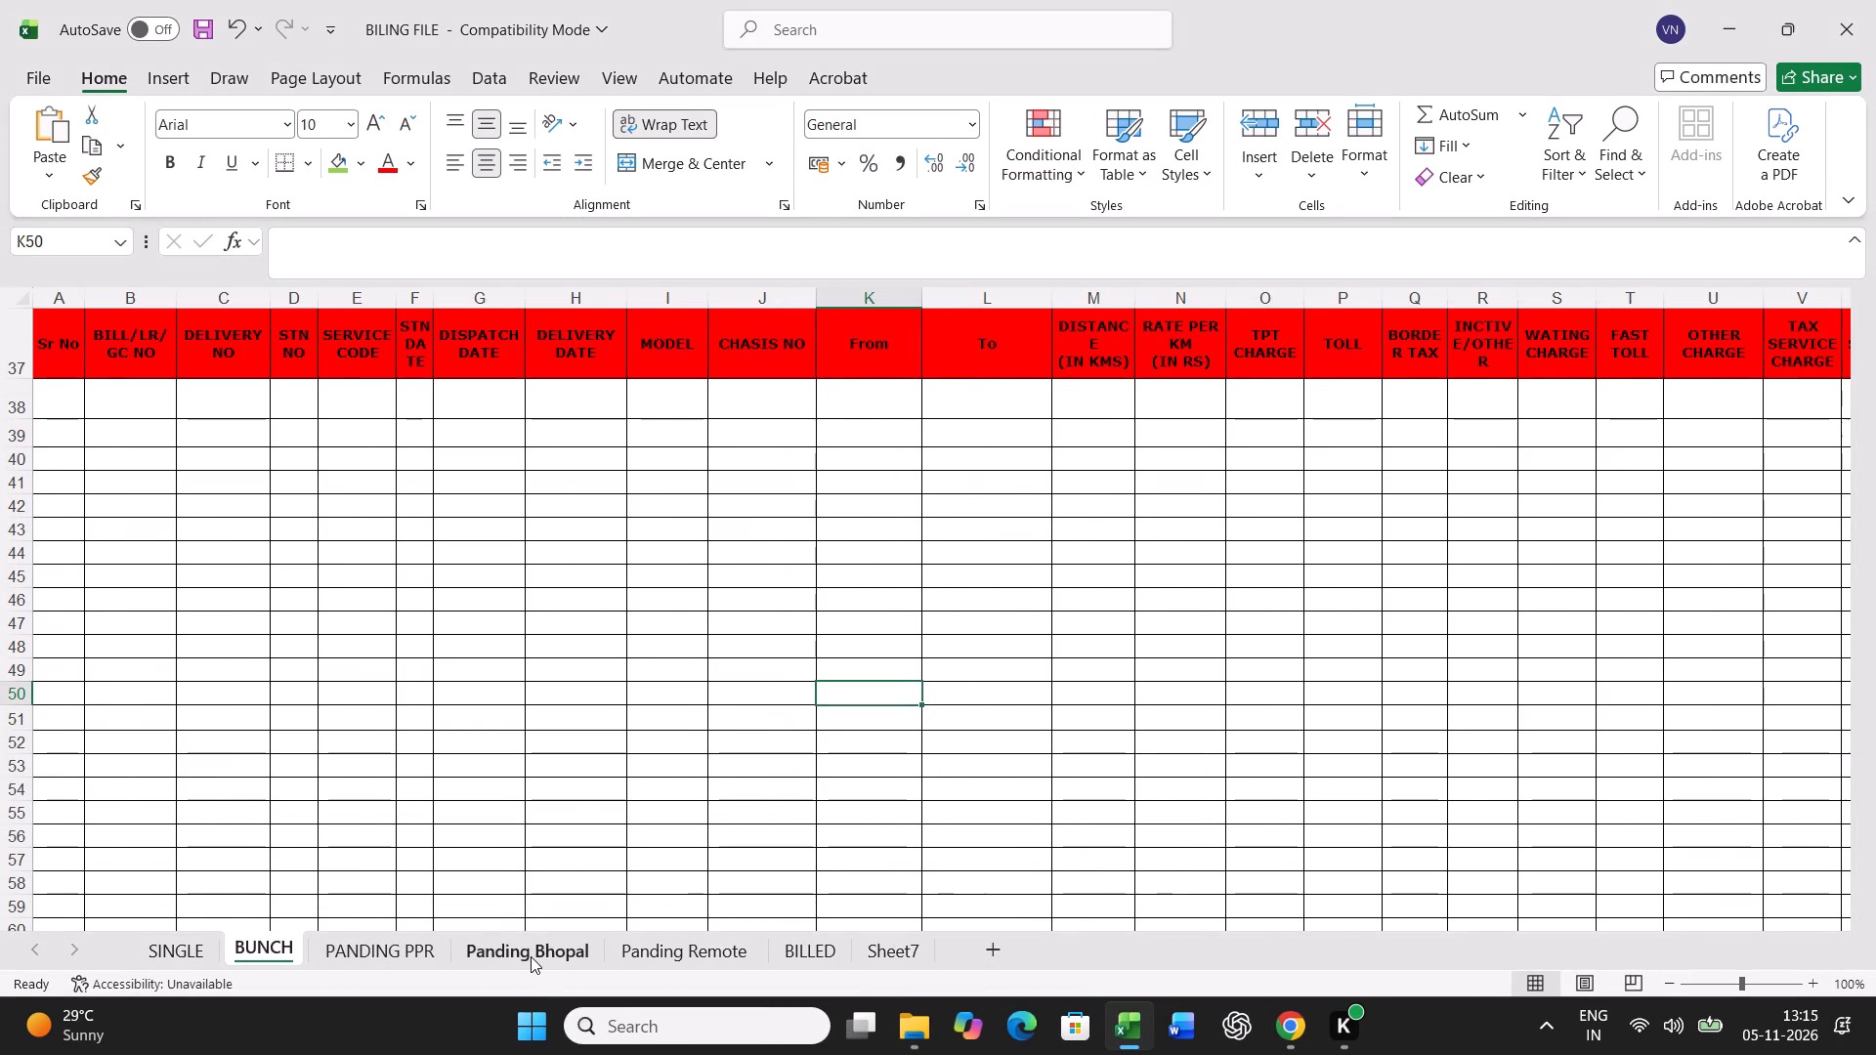
click(723, 718)
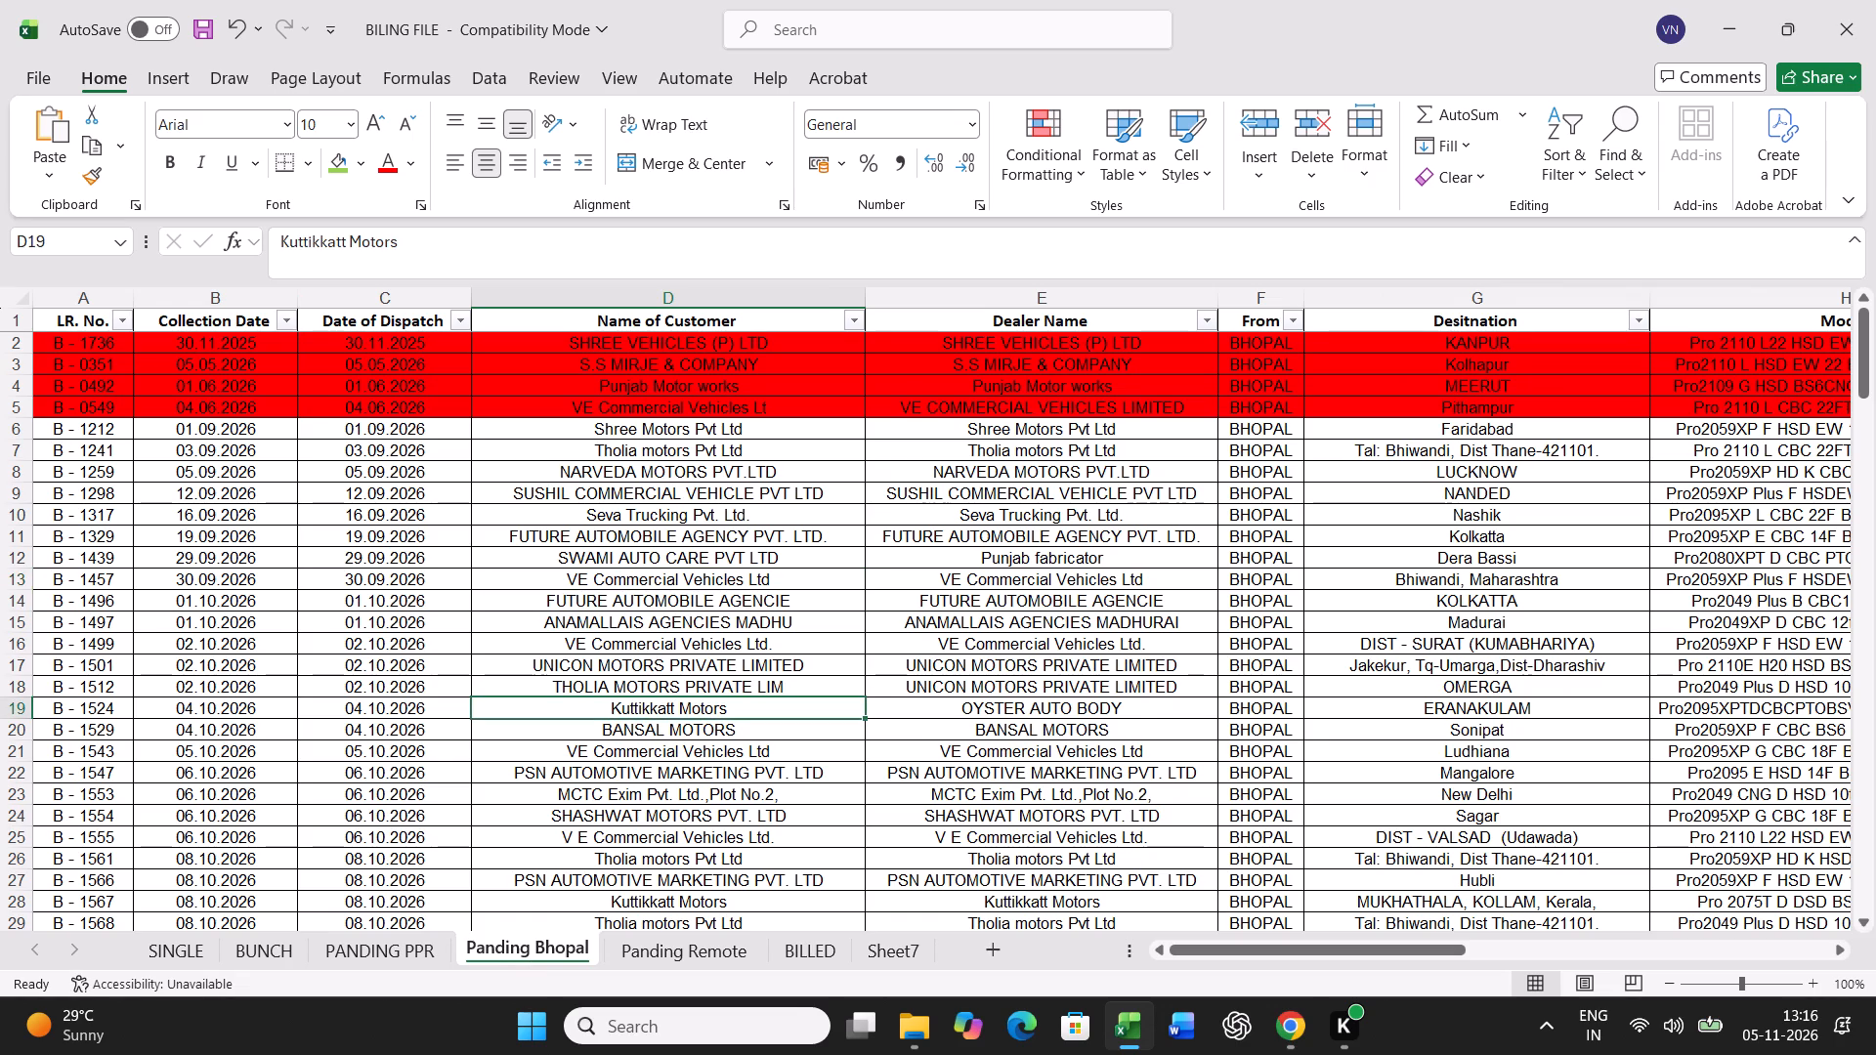
key(ctrl+f)
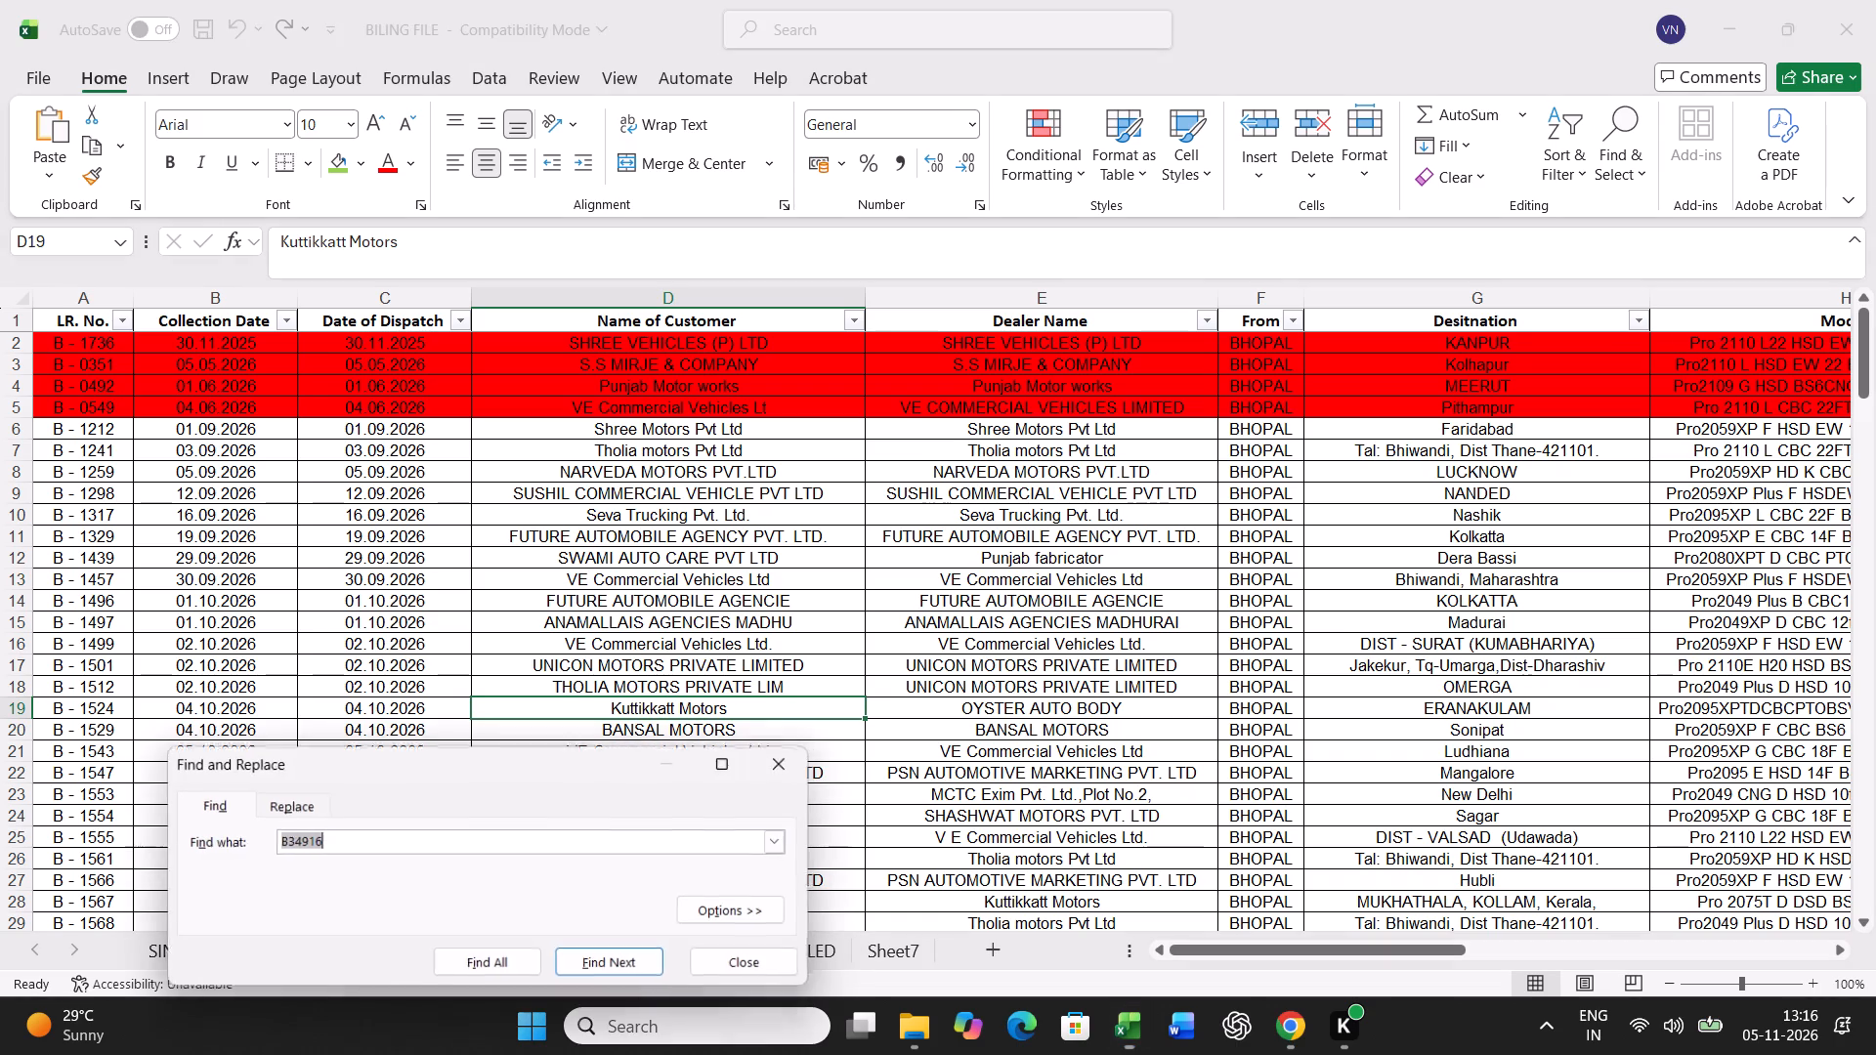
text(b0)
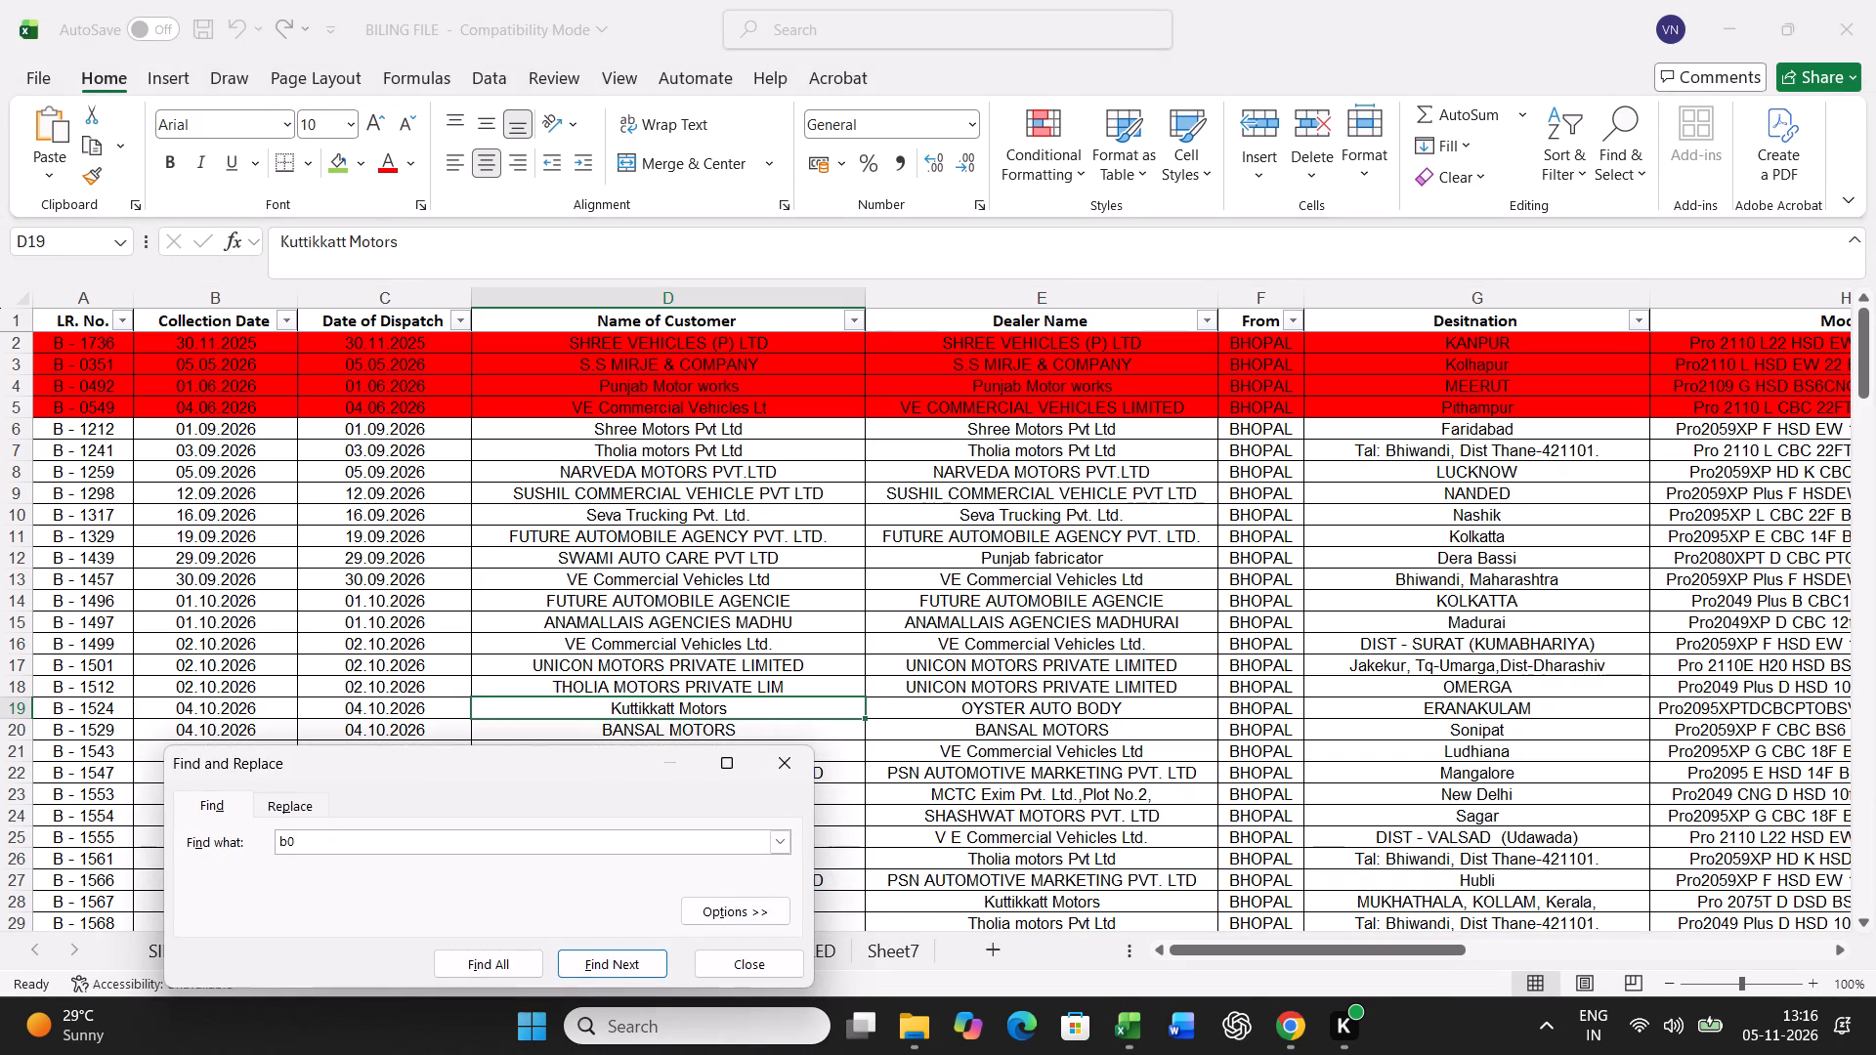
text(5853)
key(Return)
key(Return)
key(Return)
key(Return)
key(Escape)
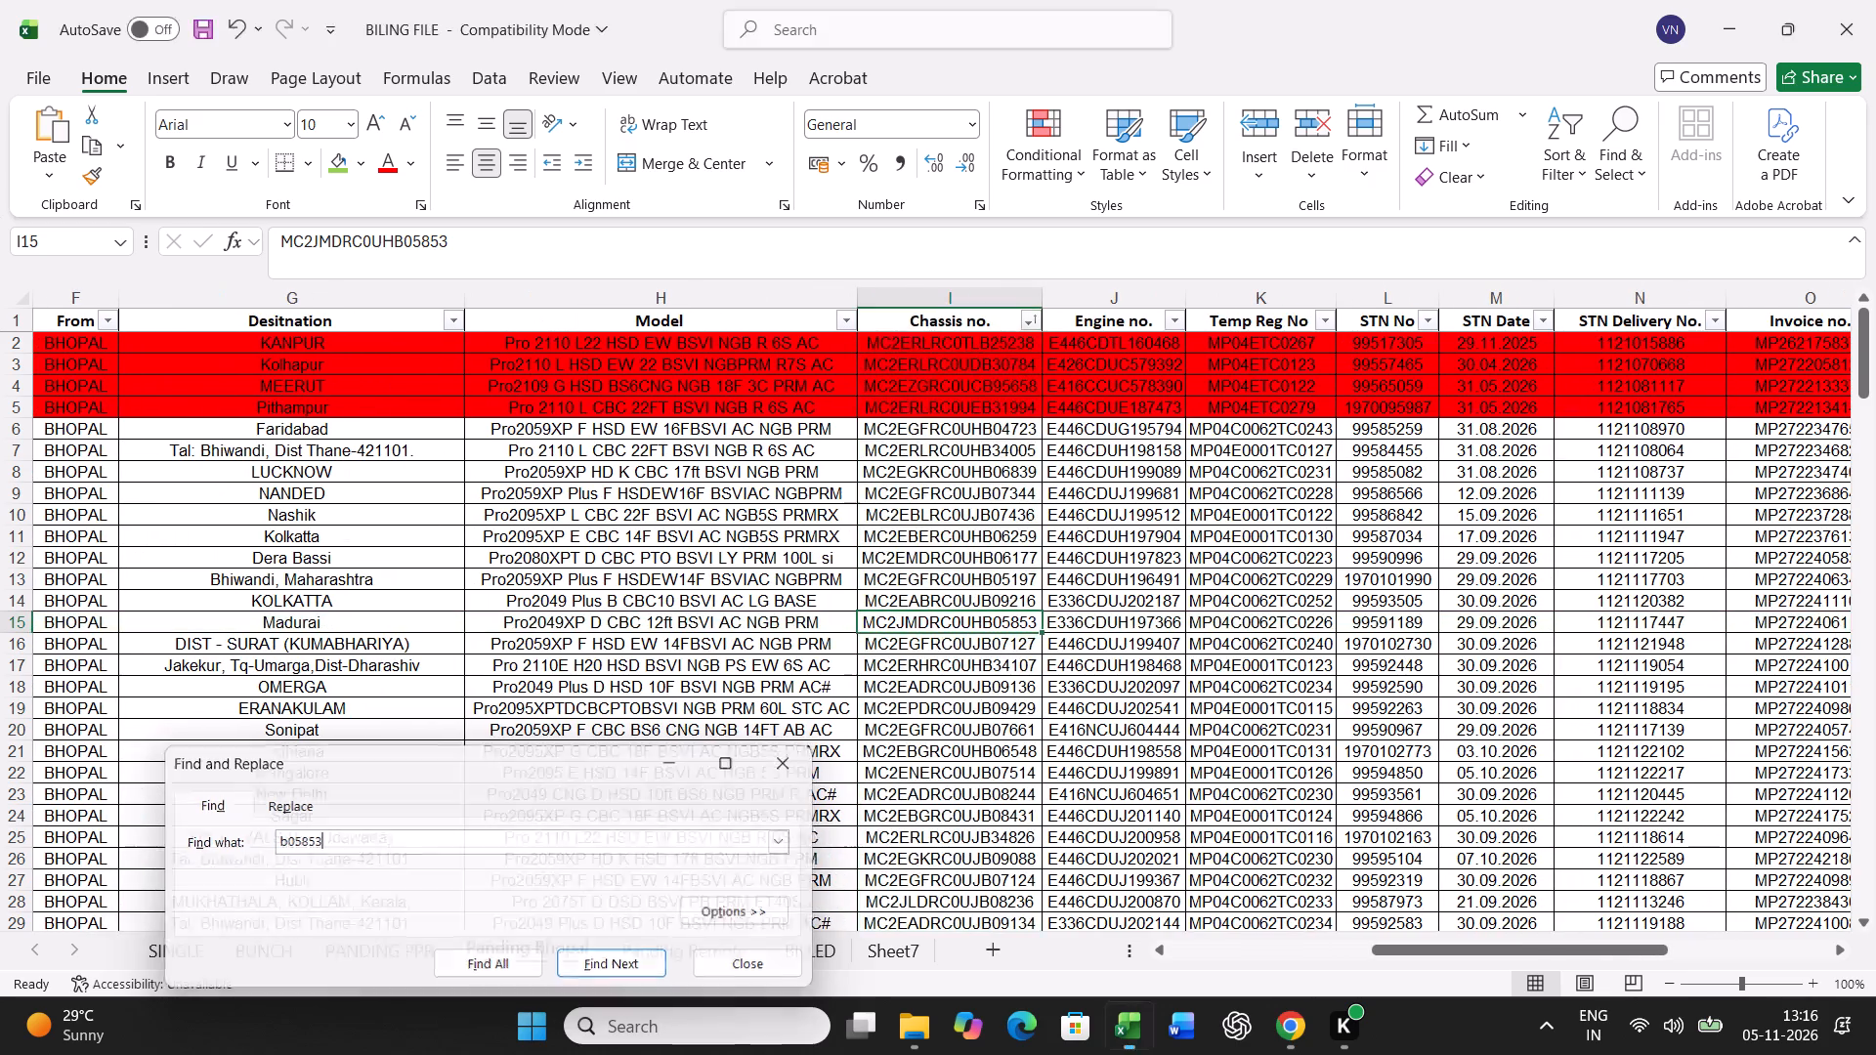
click(339, 161)
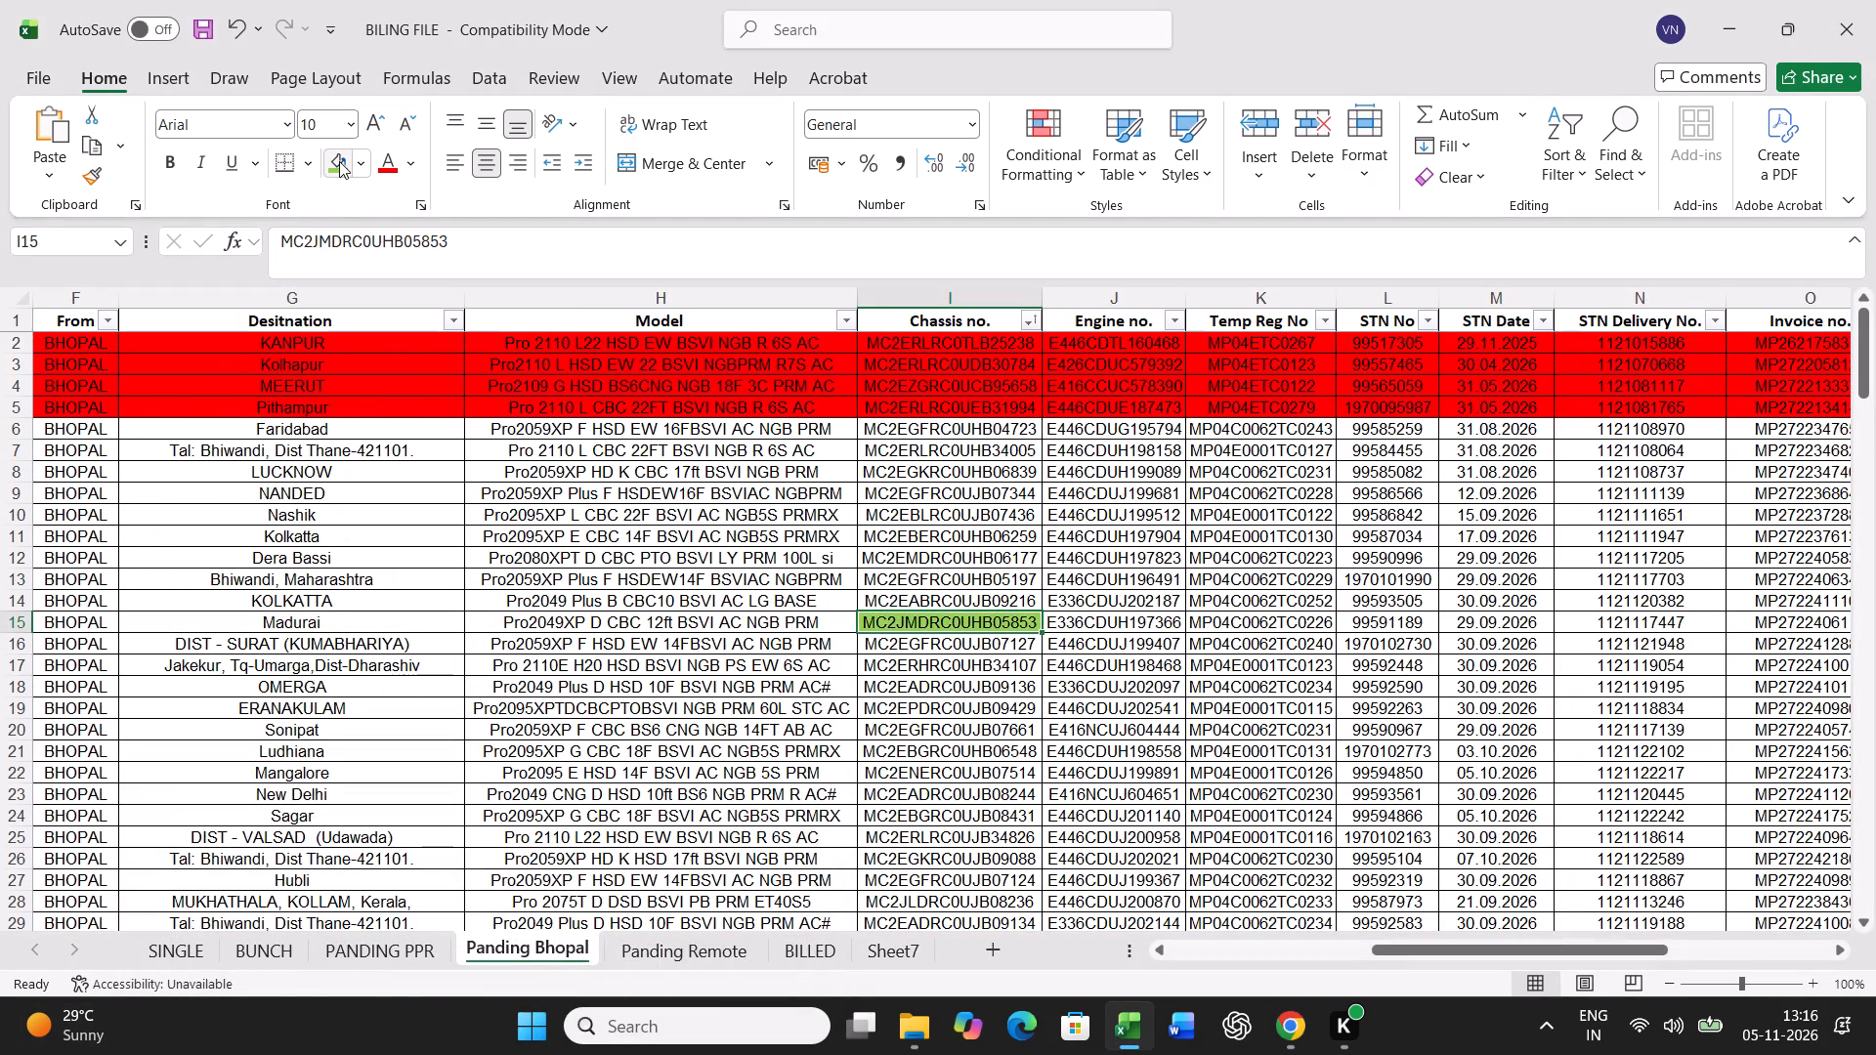
Copy the whole B - 1497 record, from its LR number through its cover note number.
key(Left)
key(Left)
key(Left)
key(Left)
key(Left)
key(Left)
key(Left)
key(Left)
key(Left)
key(Left)
key(Left)
key(Left)
key(Left)
key(Left)
key(Left)
key(Left)
key(Left)
key(Left)
key(Left)
key(ctrl+shift+Right)
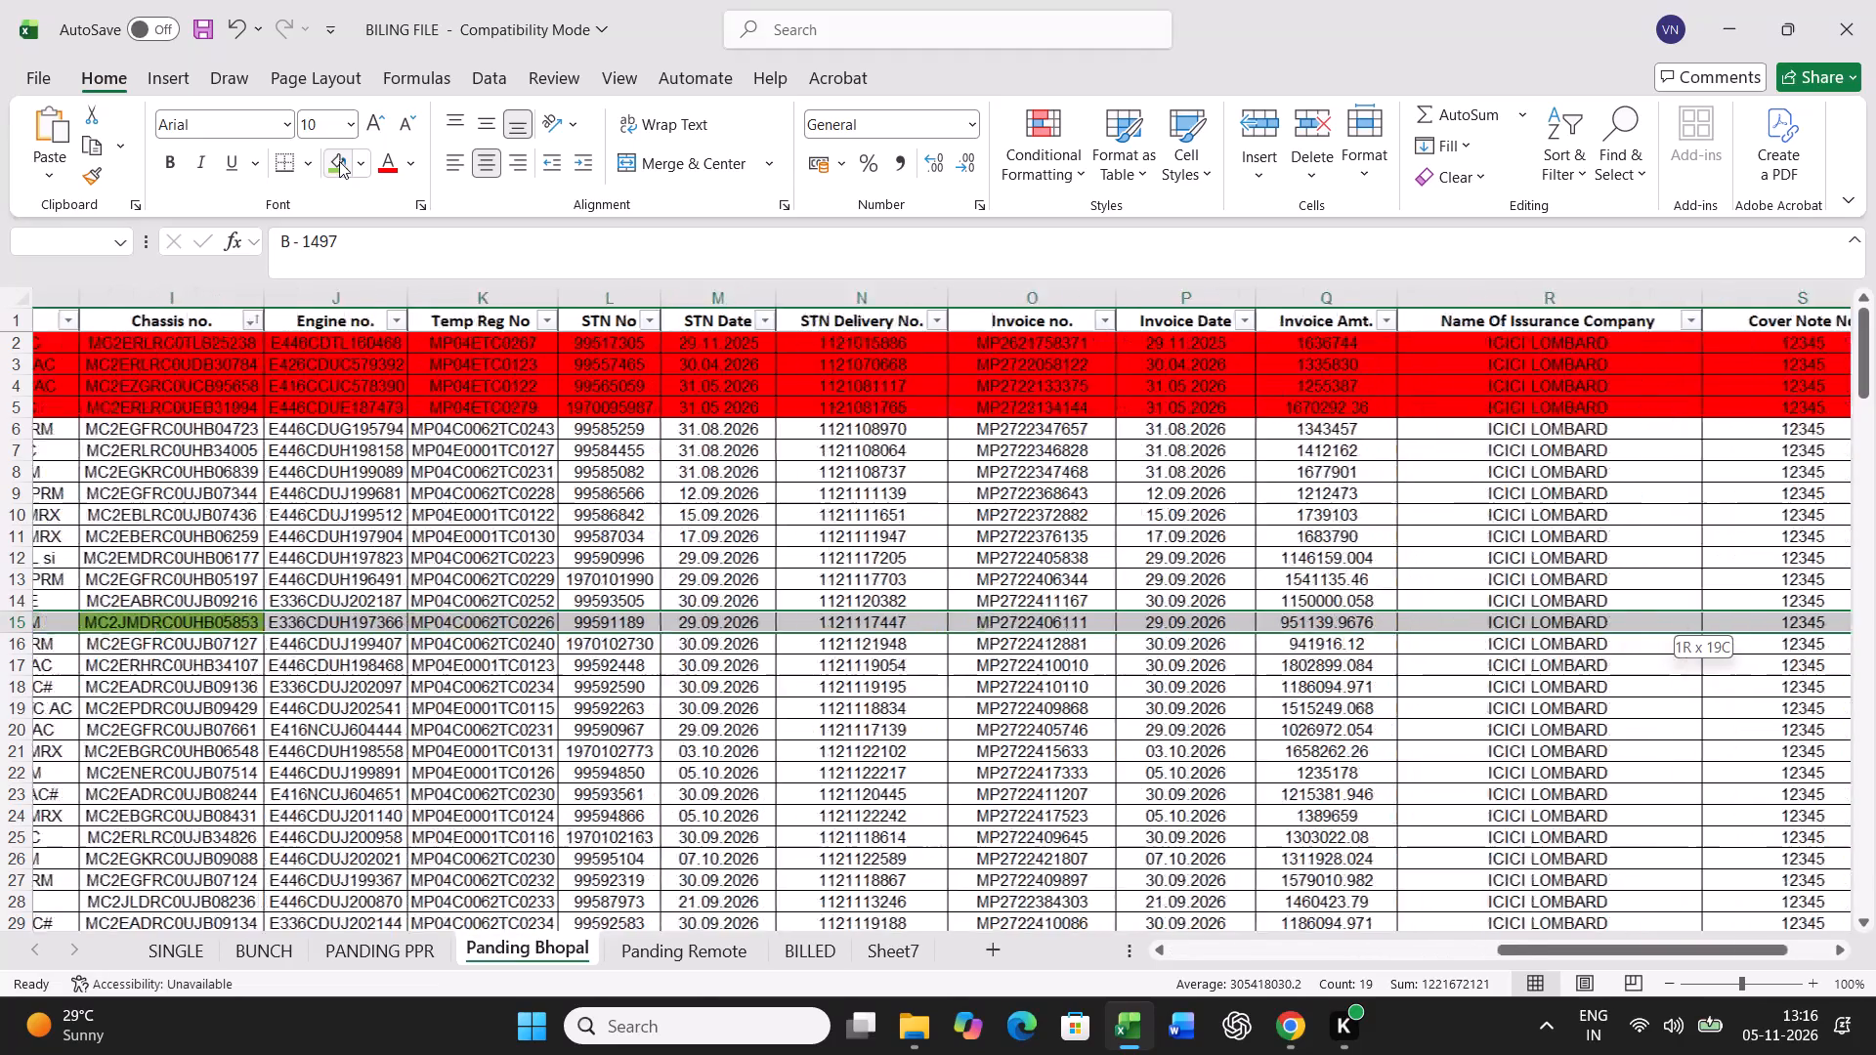
key(ctrl+c)
Switch to Chrome, start the Crime Patrol Dial 100 Ep 683 video, and return to the billing workbook.
click(1287, 1020)
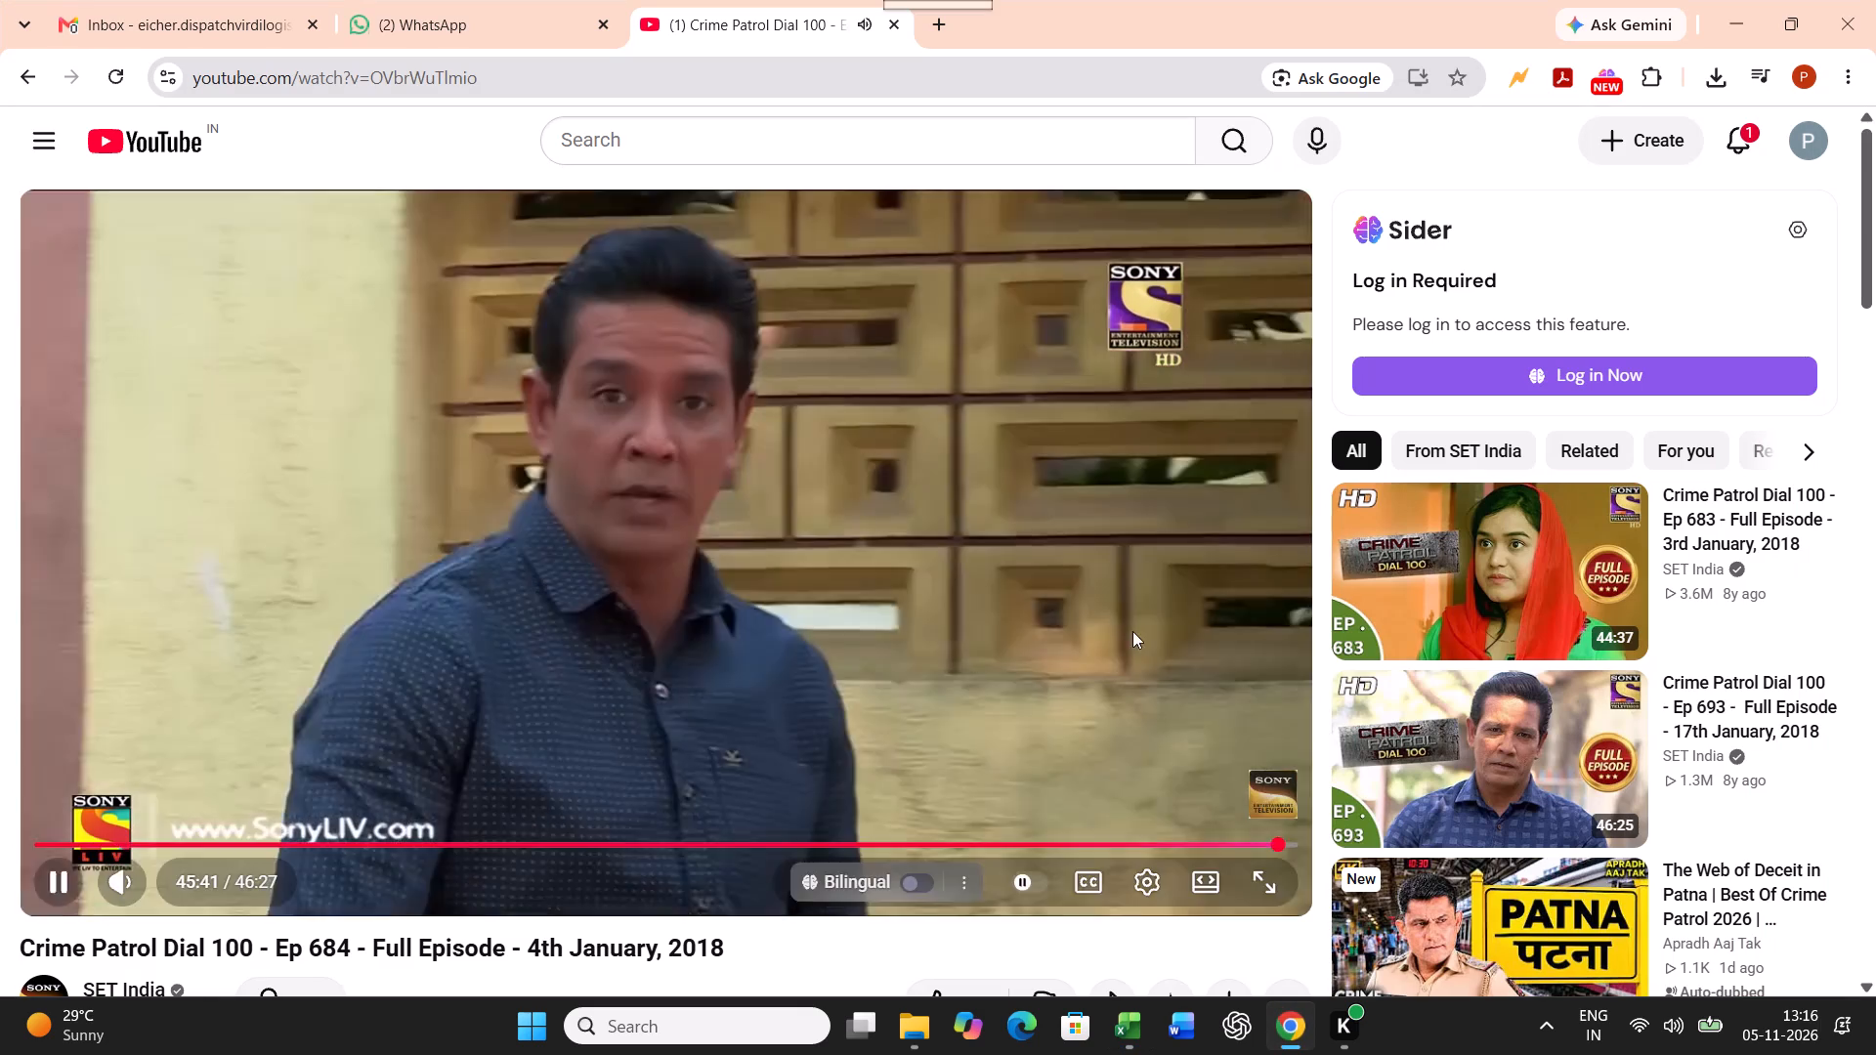
click(1728, 534)
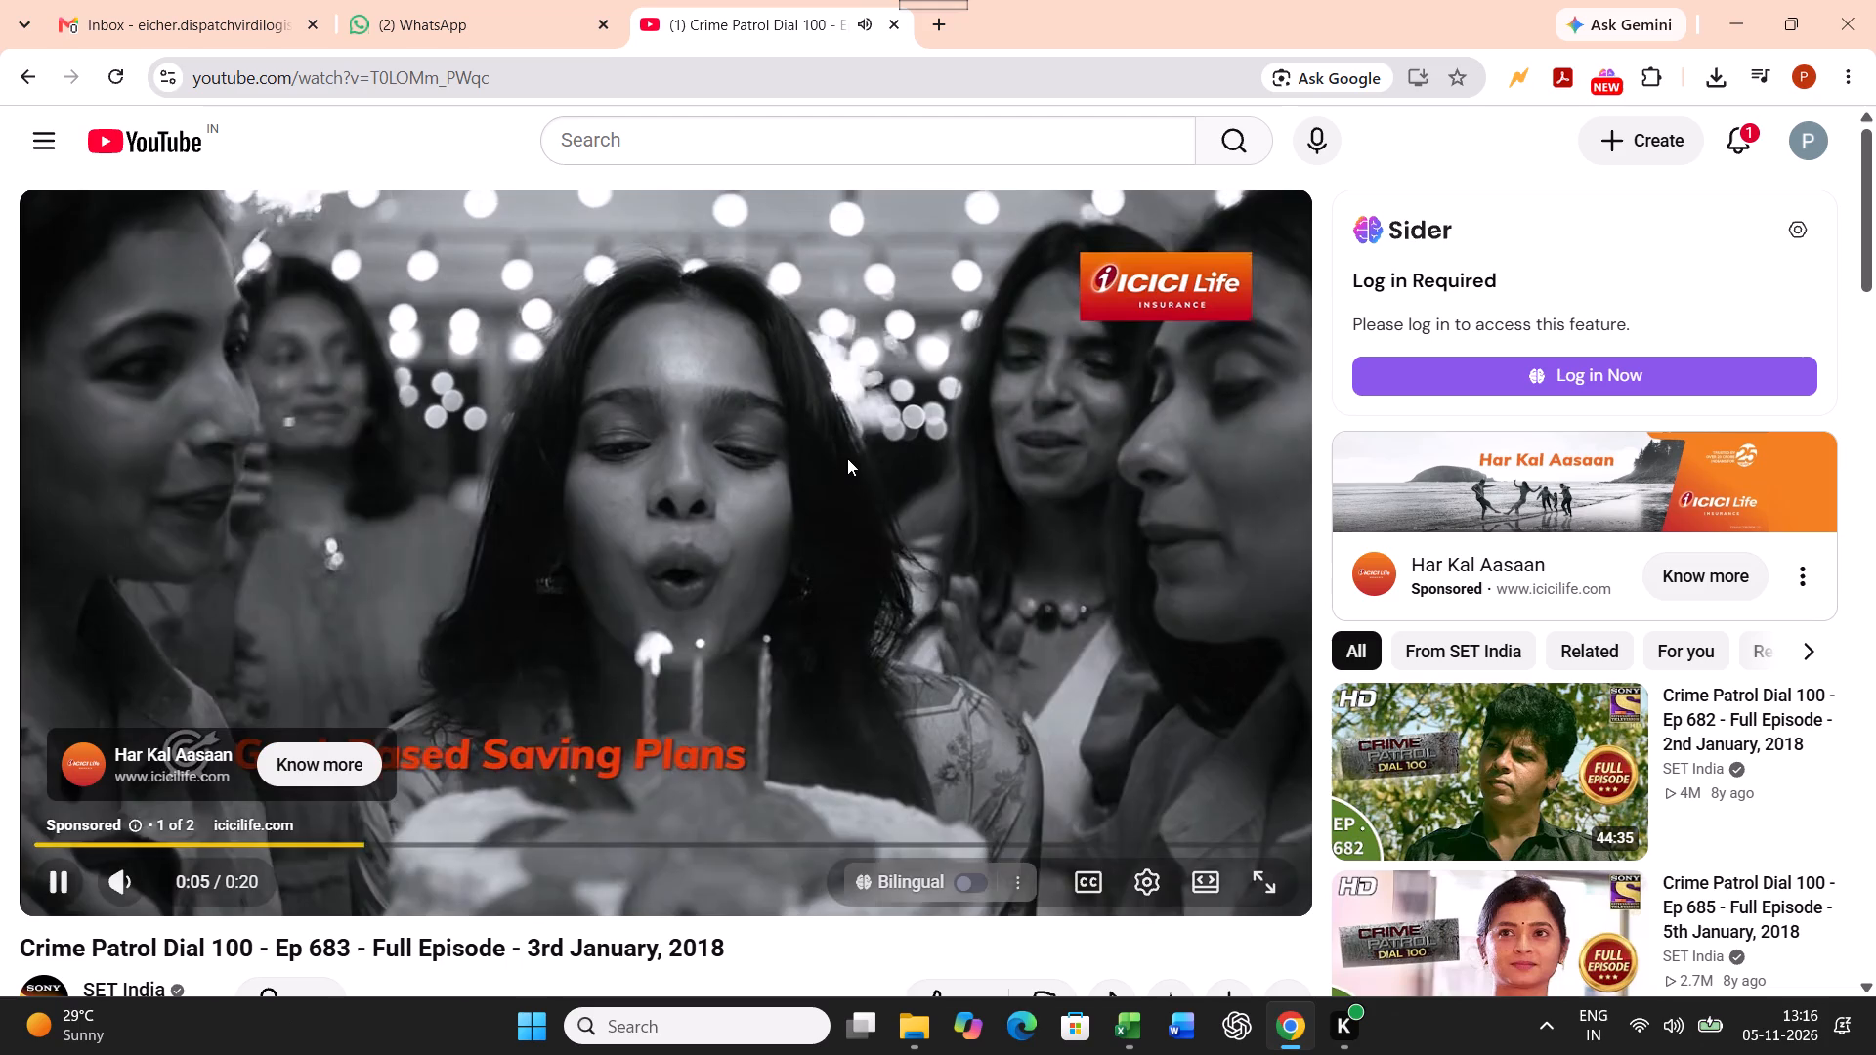
click(1747, 18)
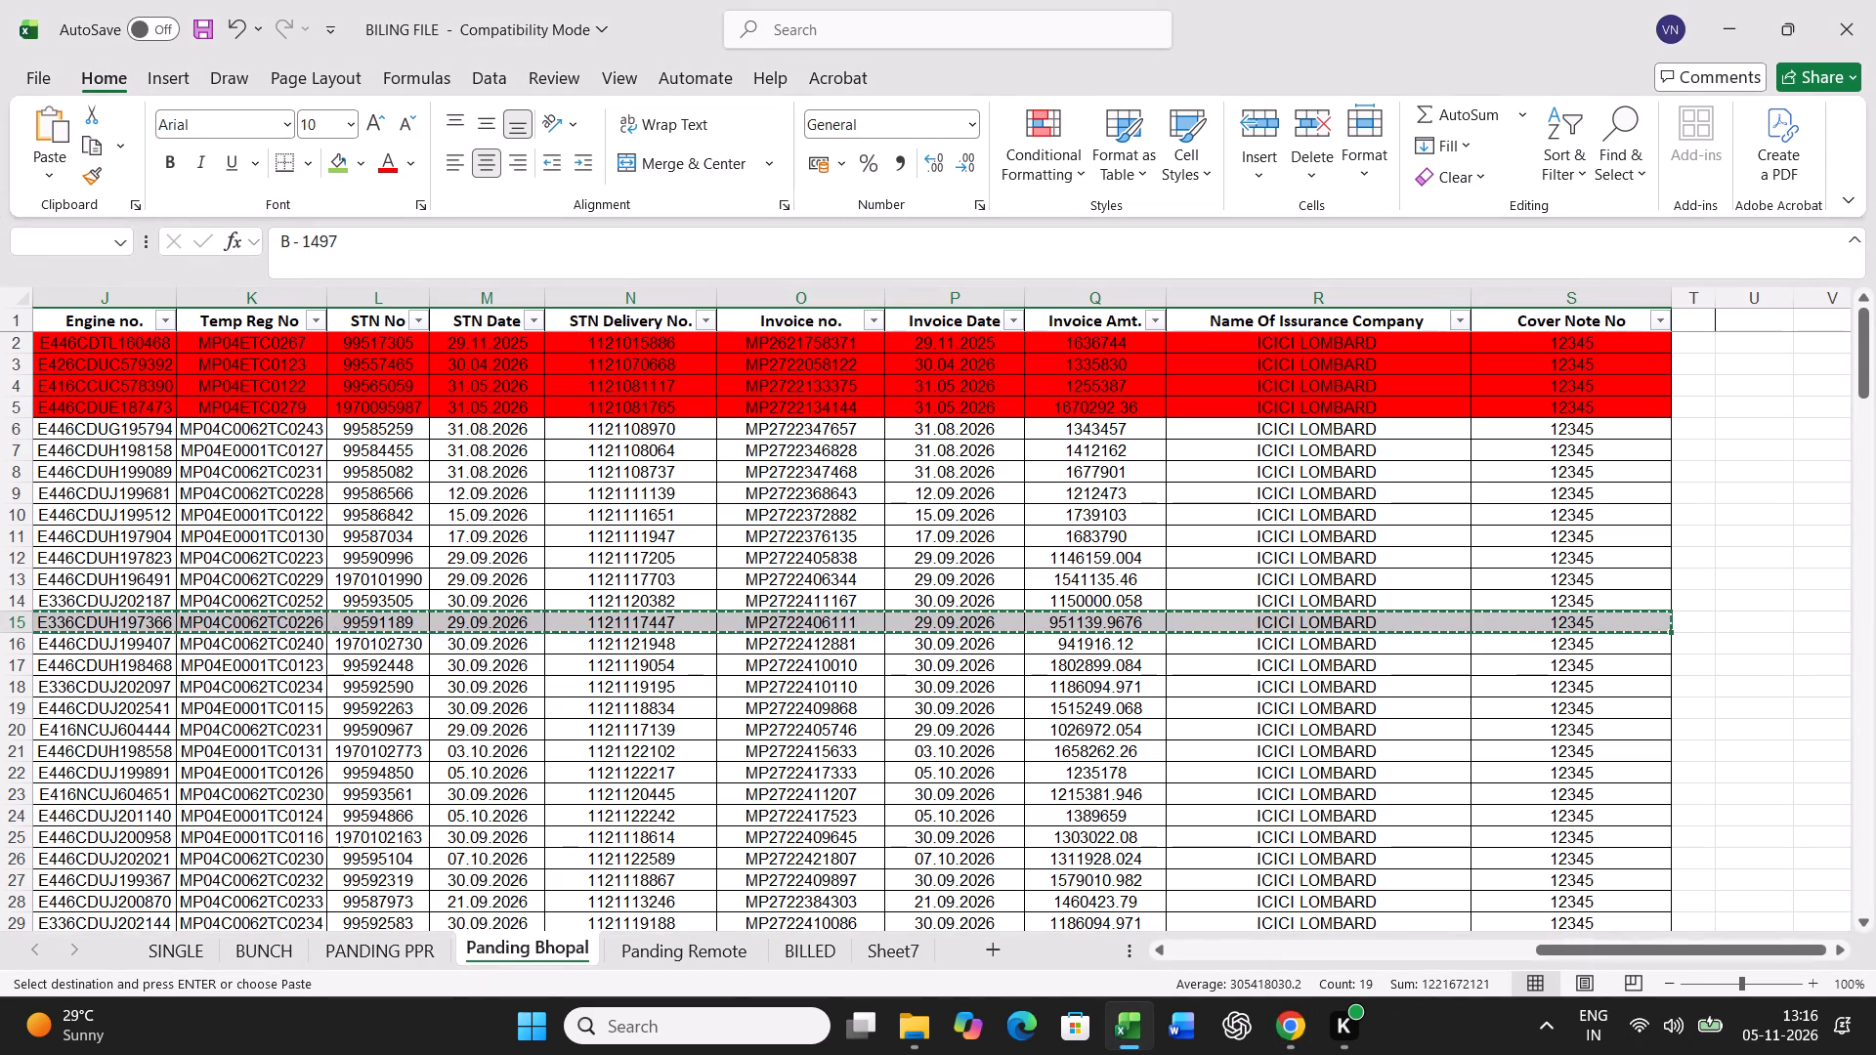
Paste the copied B - 1497 record into row 21 of the BUNCH sheet, starting at A21.
click(263, 957)
scroll(361, 773, up, 7)
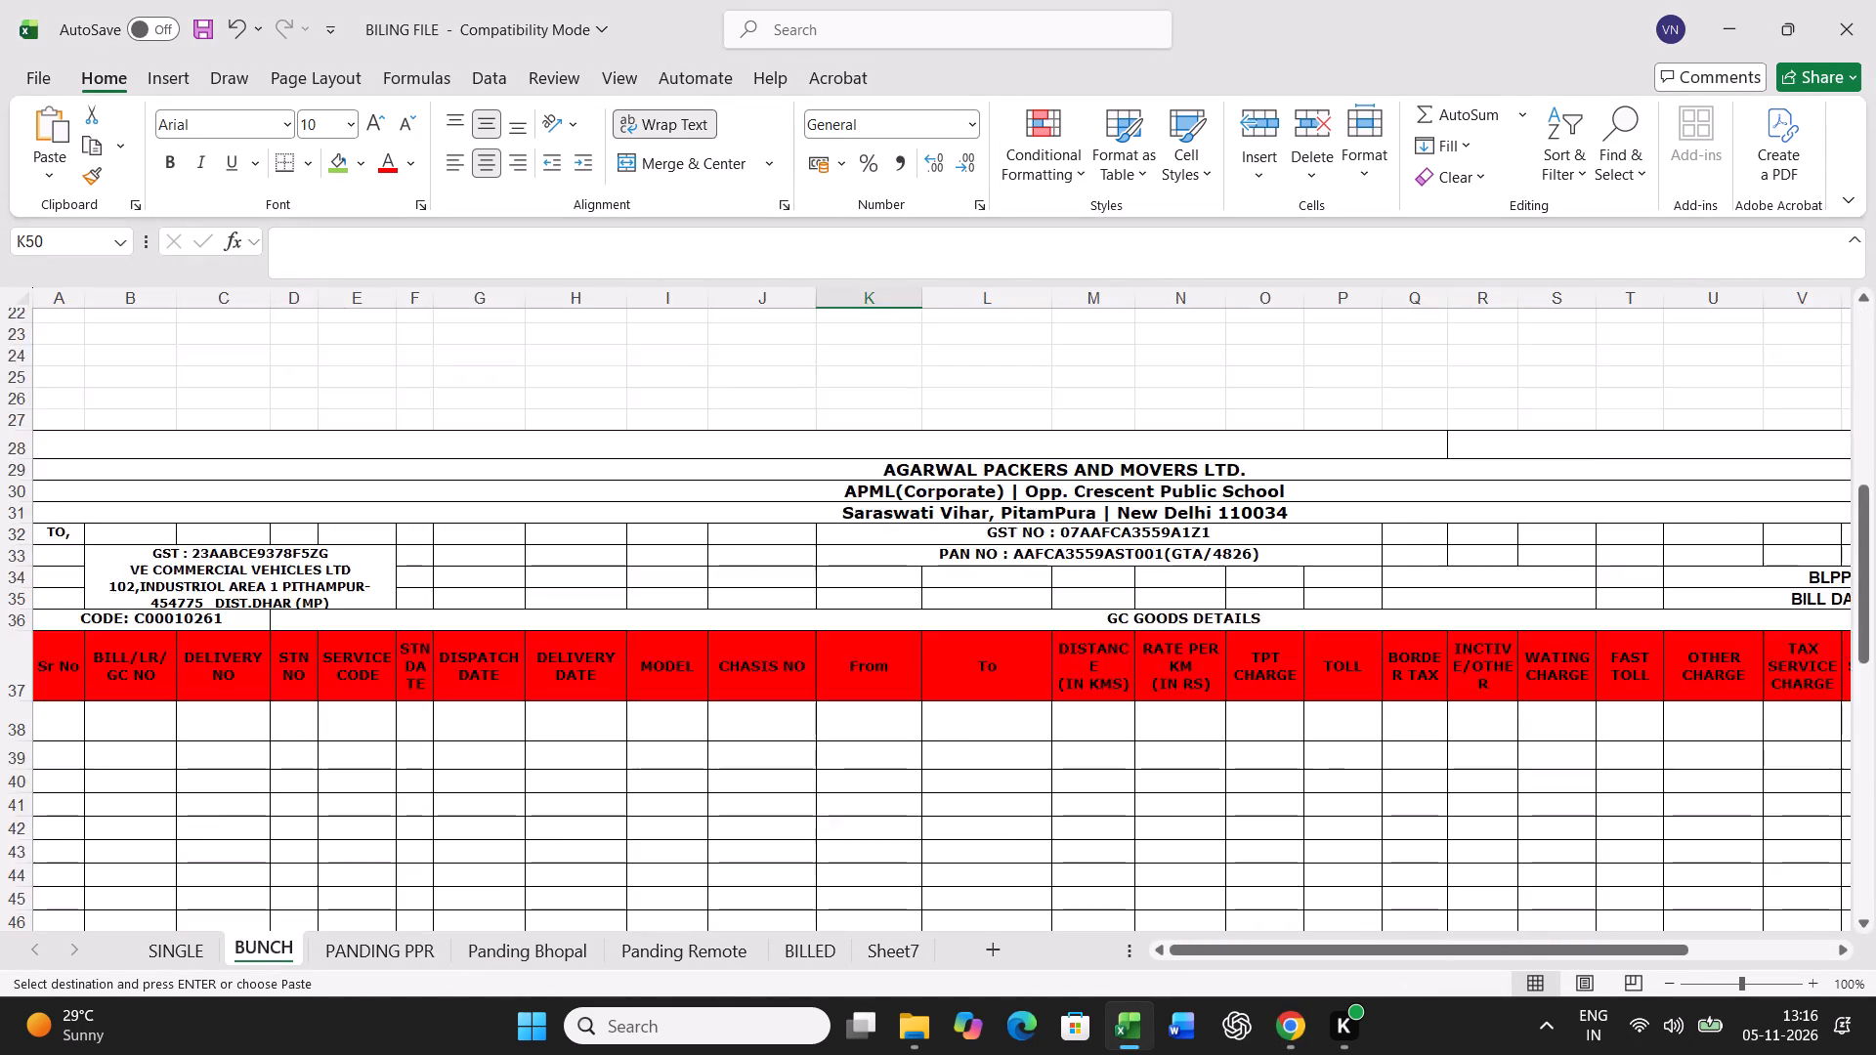
scroll(361, 773, up, 8)
click(64, 860)
key(ctrl+v)
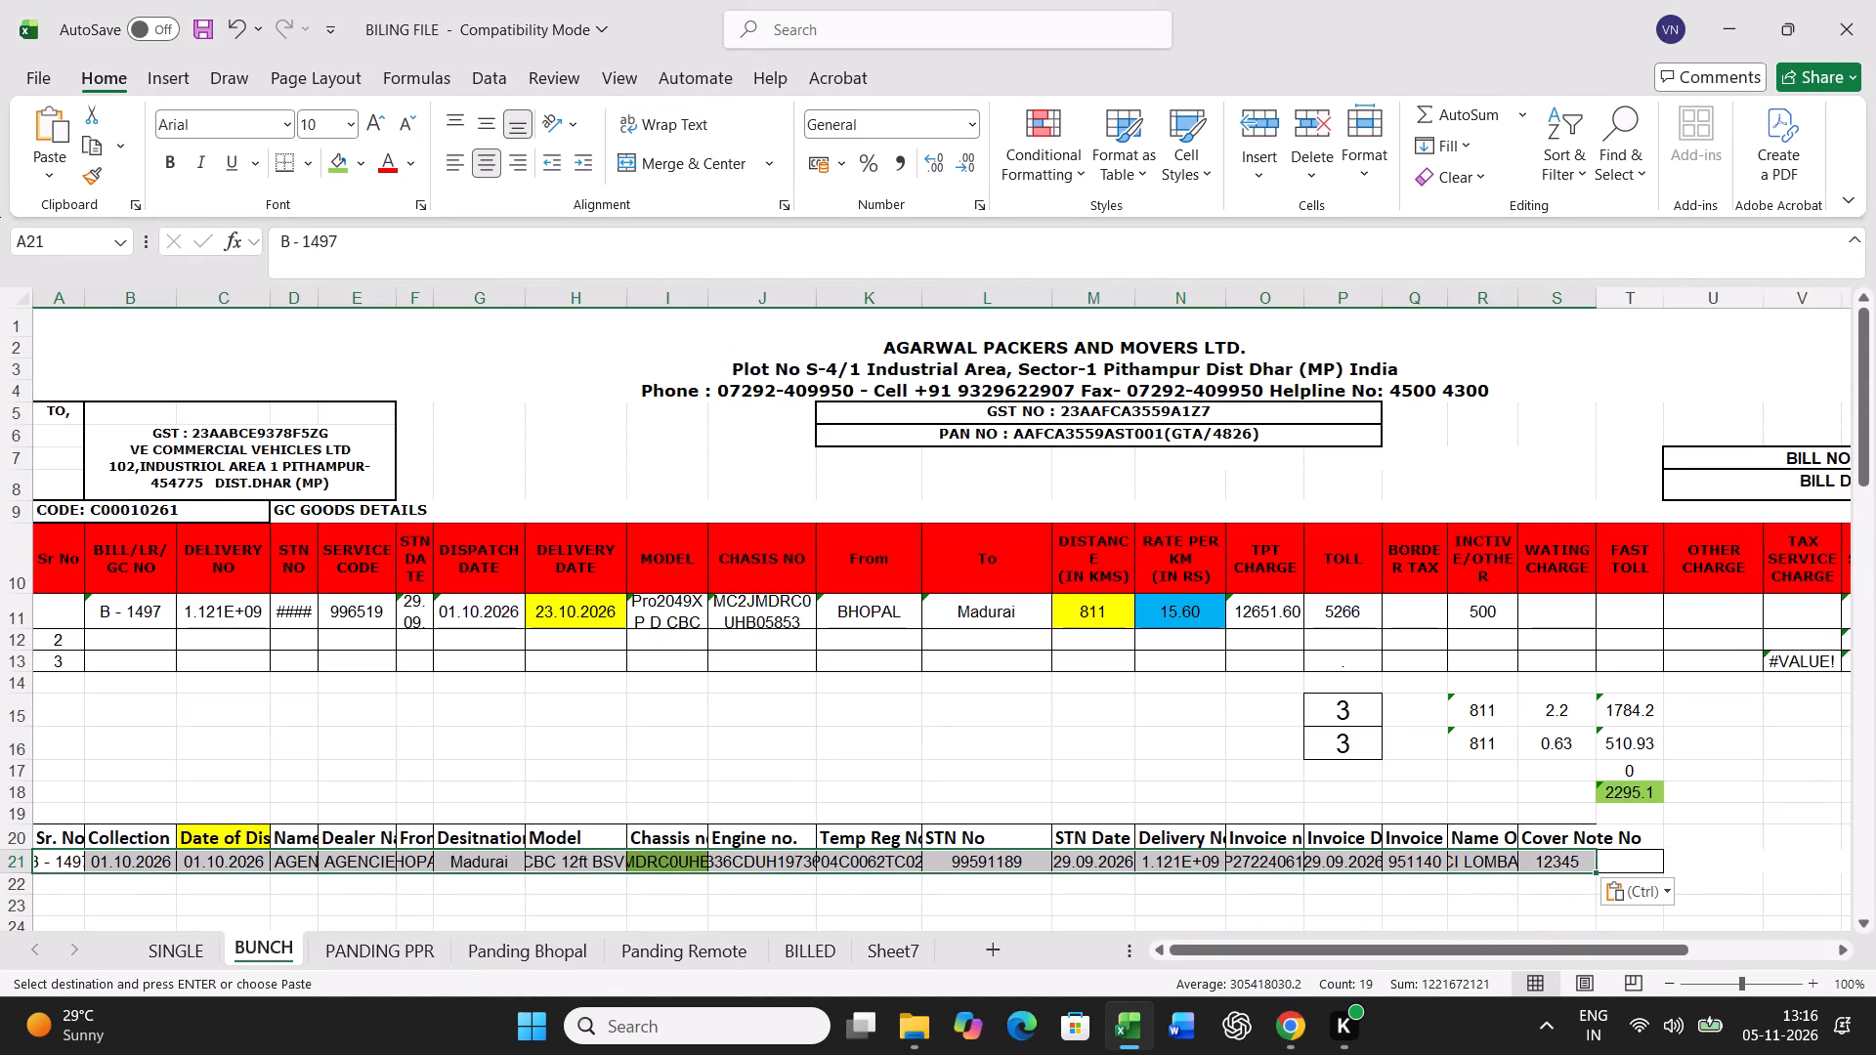
Set the delivery date in bill row 11 to 06.10.2026.
click(576, 611)
text(06.10.2026)
key(Right)
In bill row 11, enter the distance as the formula =1793+260 and the rate per km as 12.64.
key(Right)
key(Right)
key(Right)
key(Right)
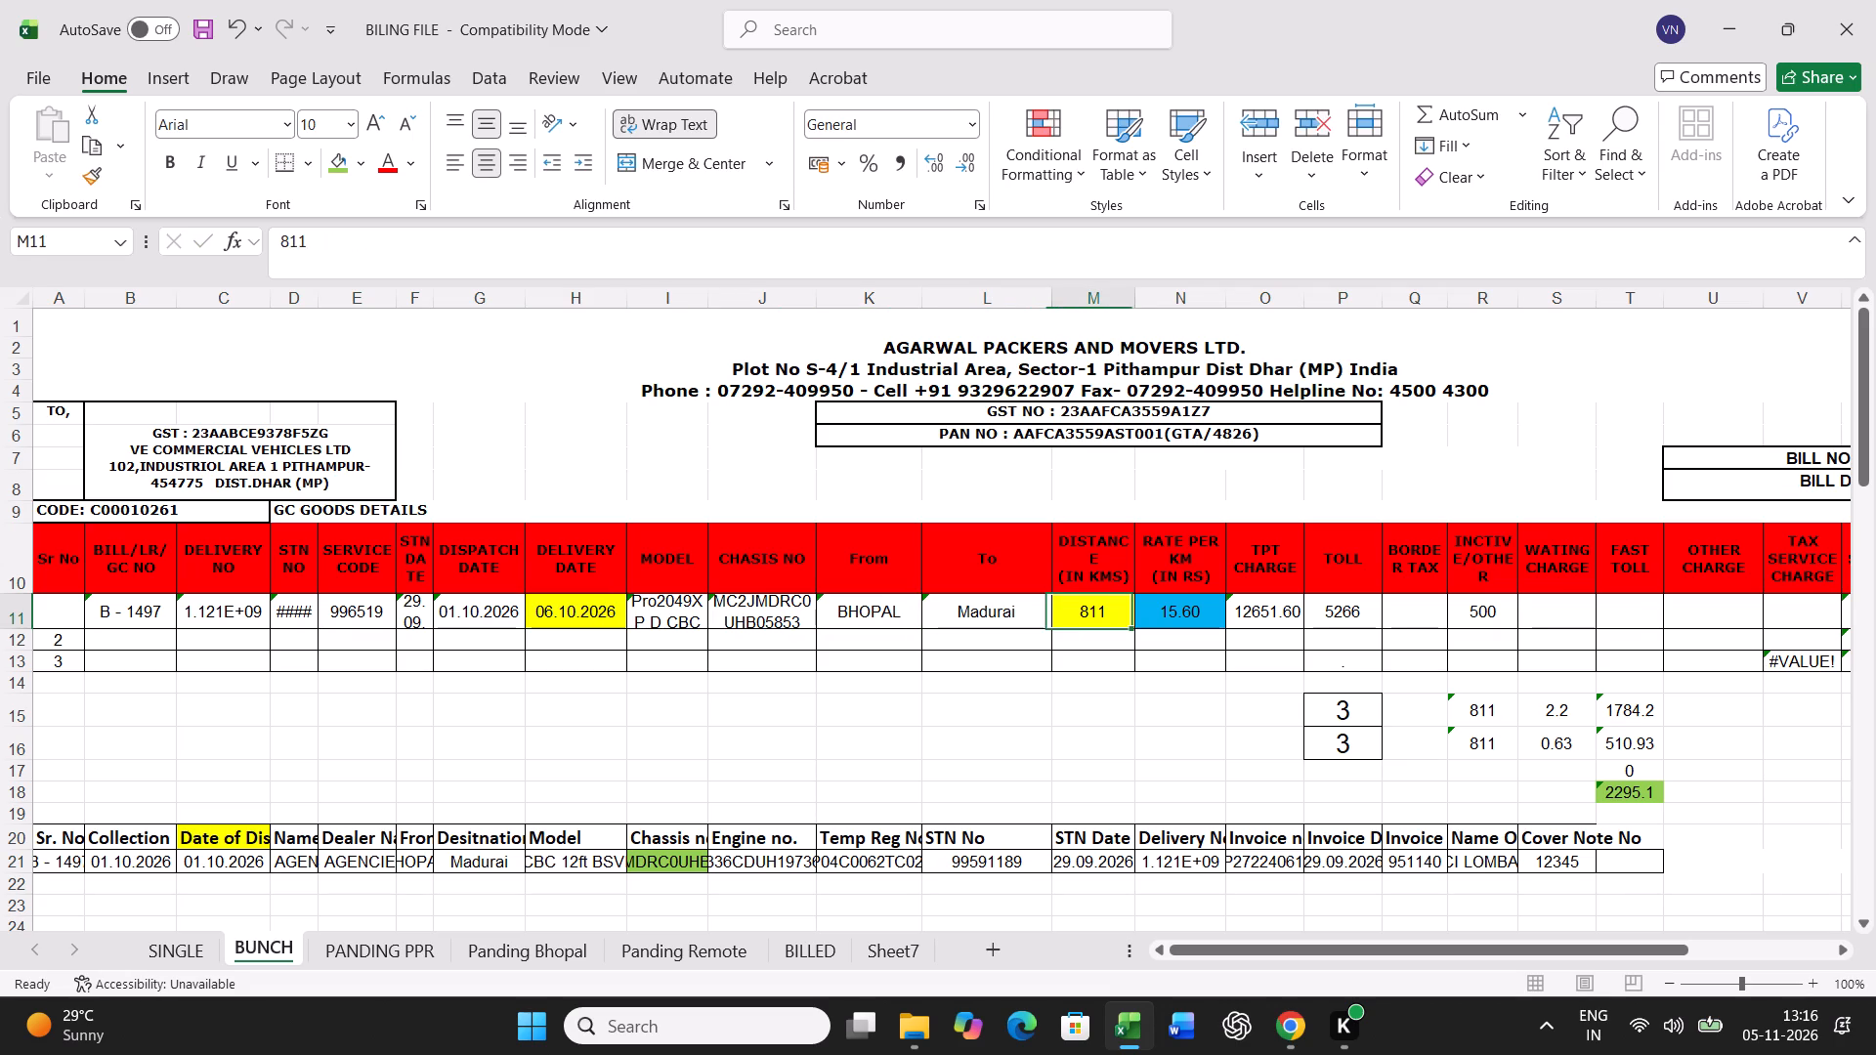
key(equal)
text(1793+)
text(260)
key(Return)
key(Up)
key(Right)
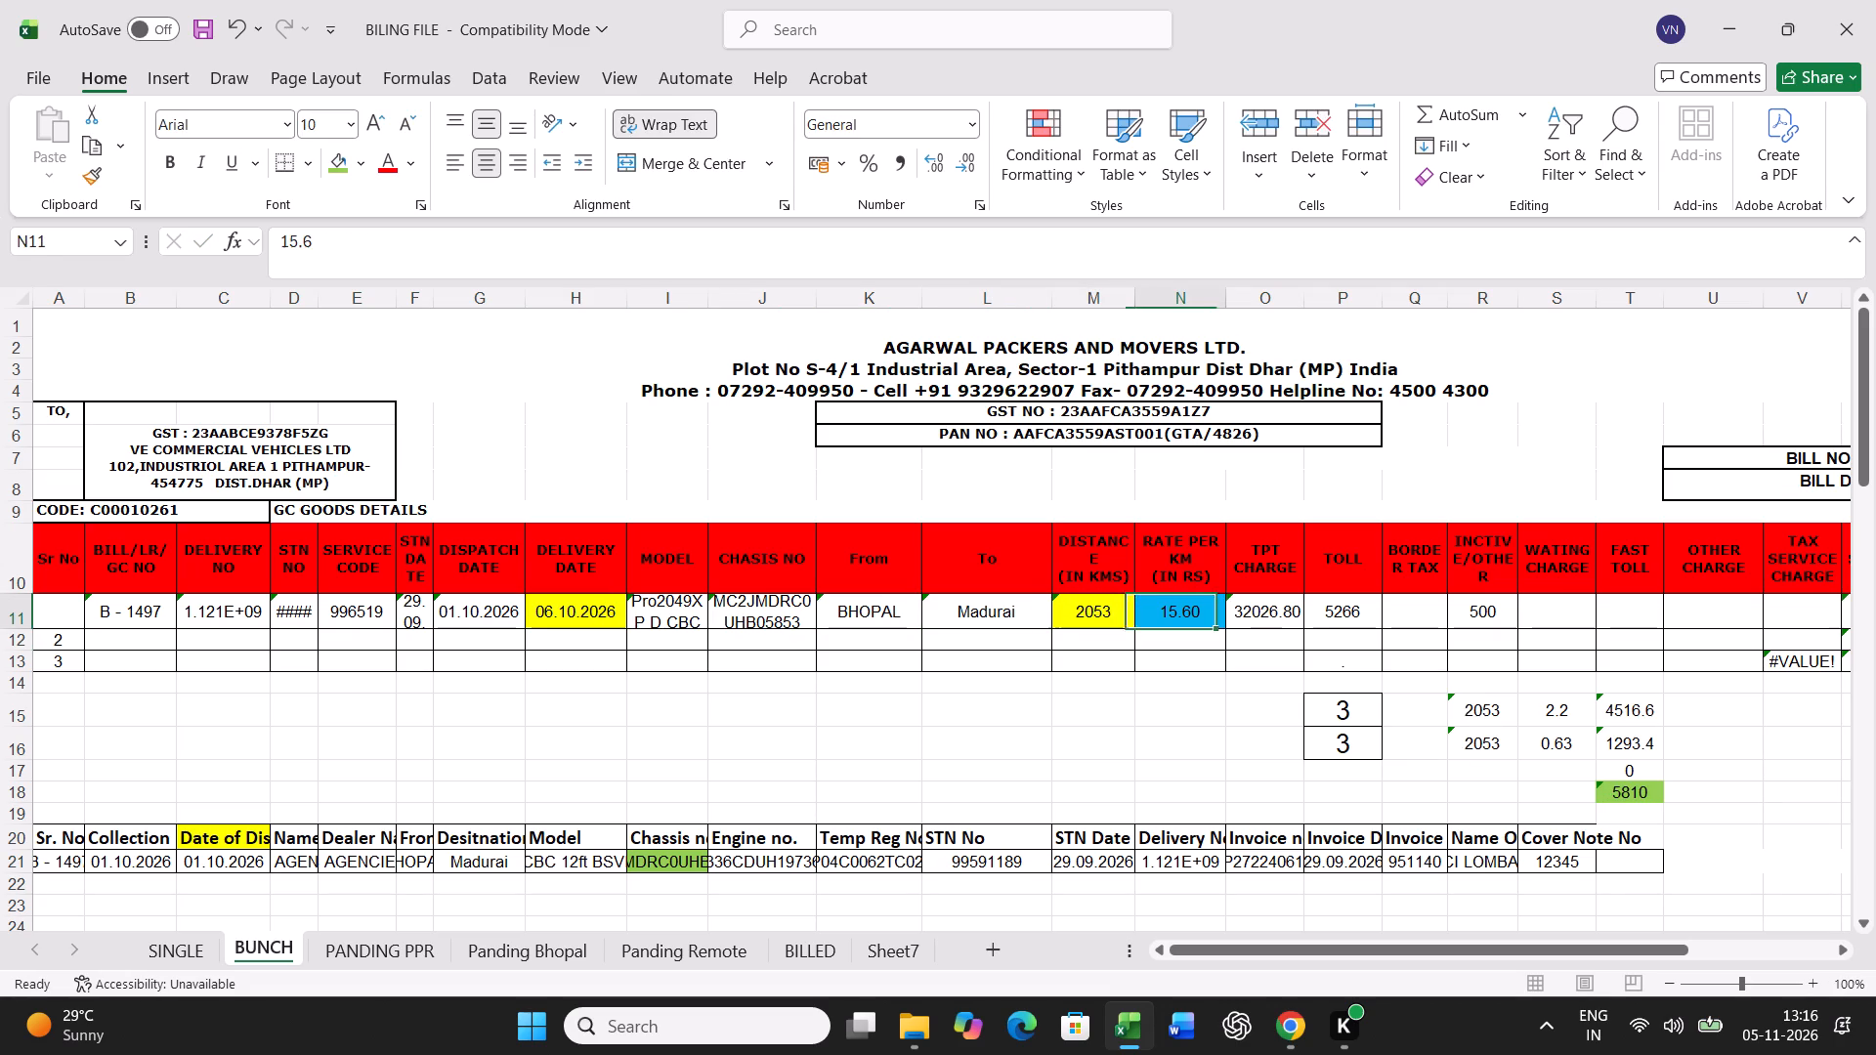
text(12.64)
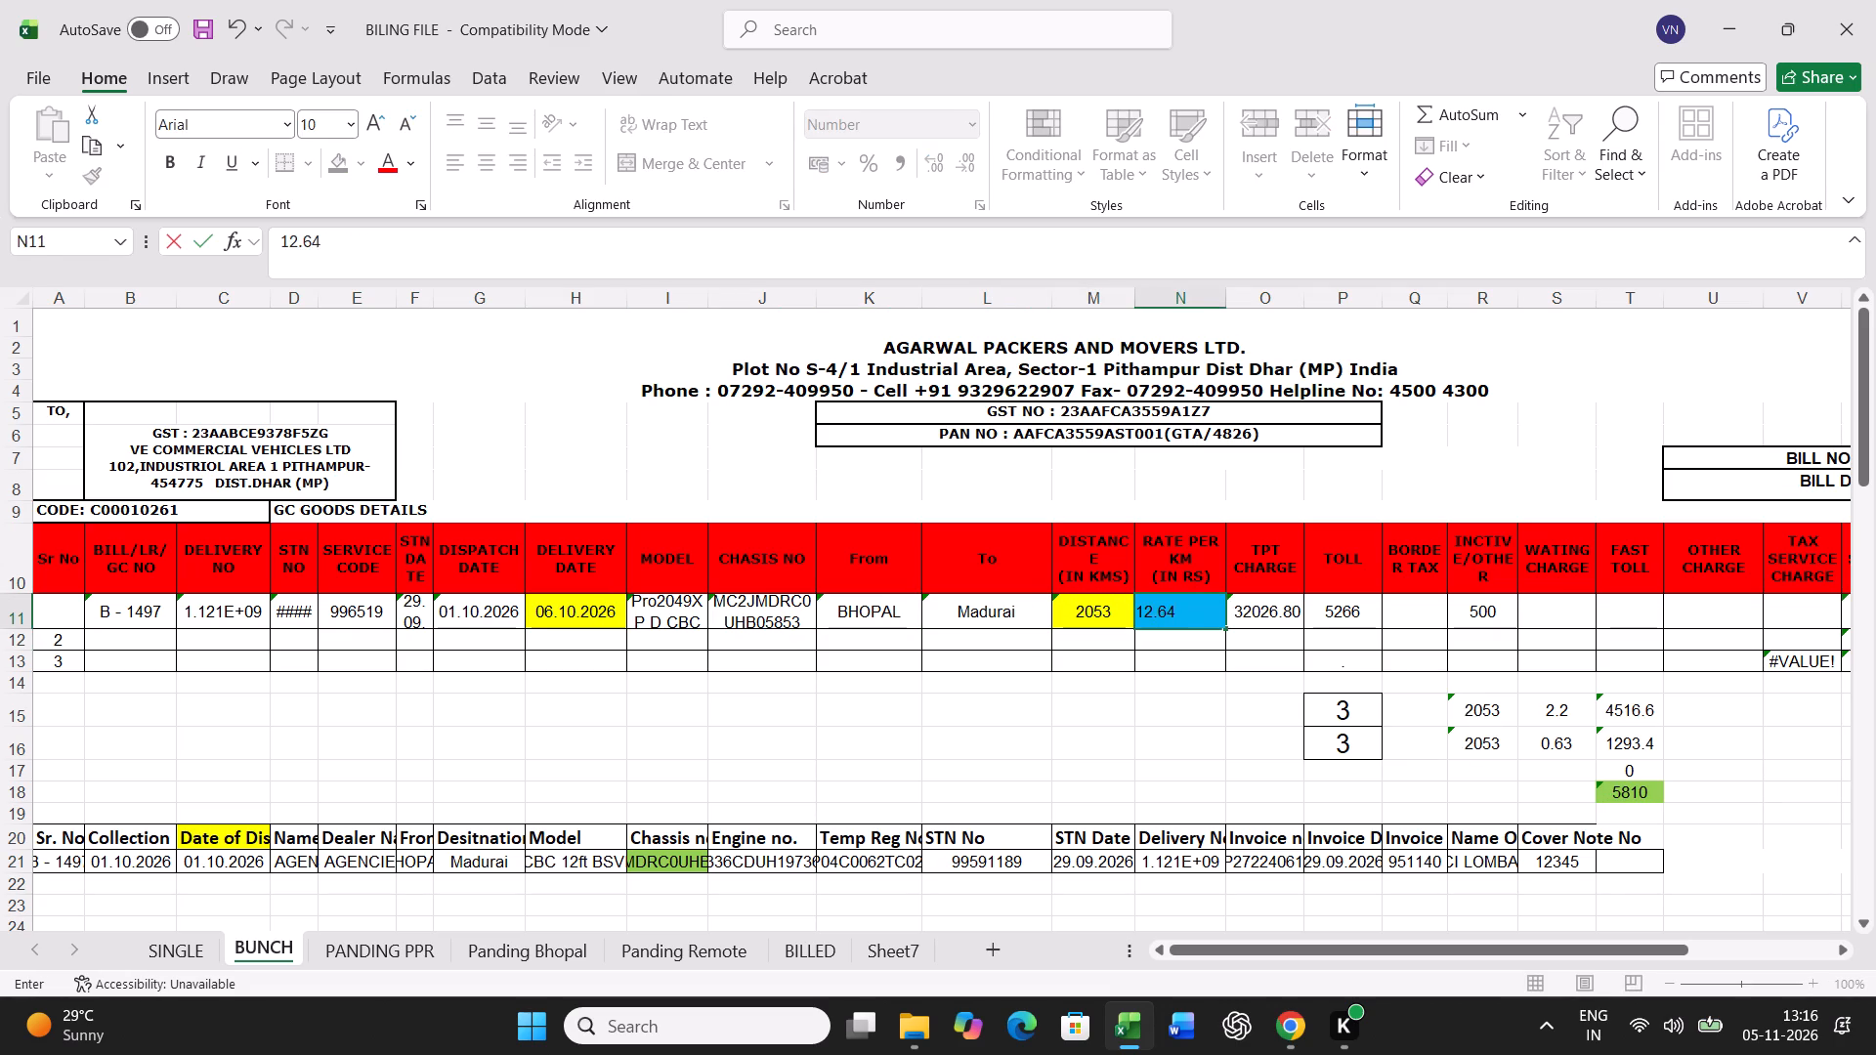
key(Right)
In bill row 11, set the toll to 4391 and border tax to 2700, and clear the incentive/other amount.
key(Right)
text(4391)
key(Right)
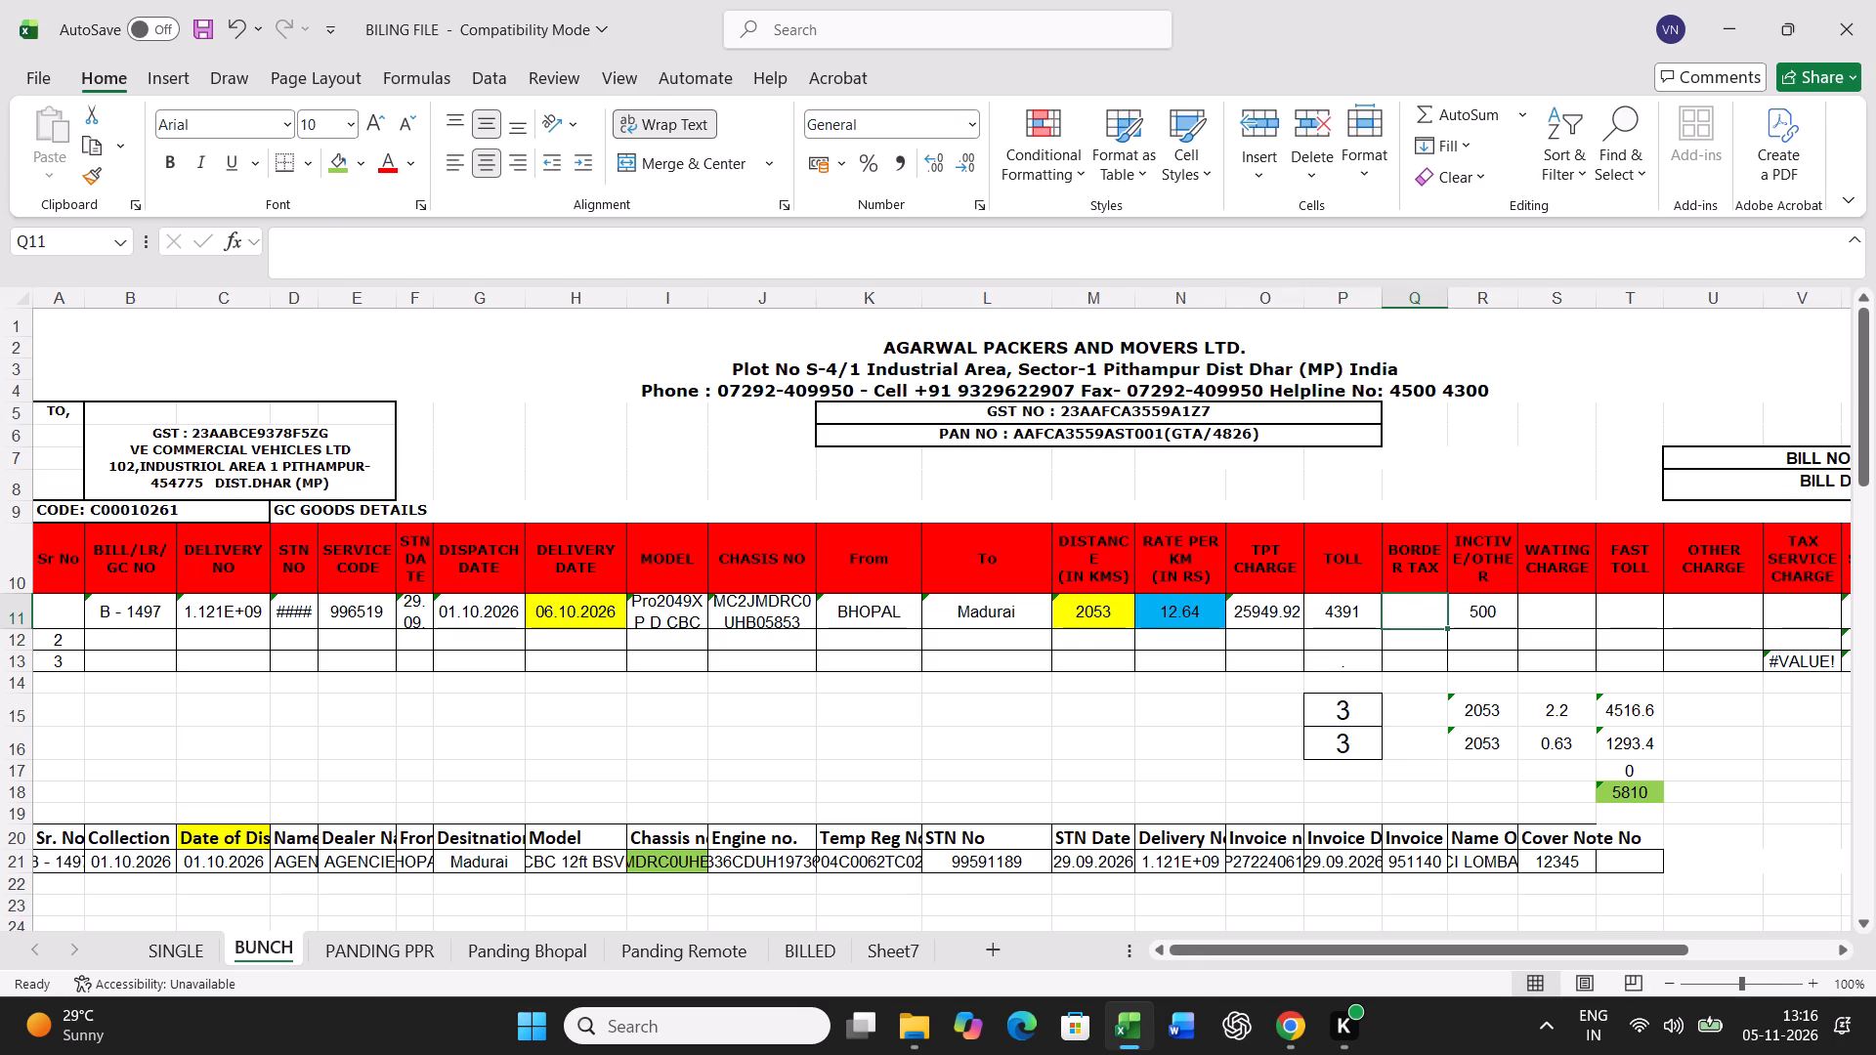
text(2700)
key(Return)
key(Up)
key(Right)
key(Delete)
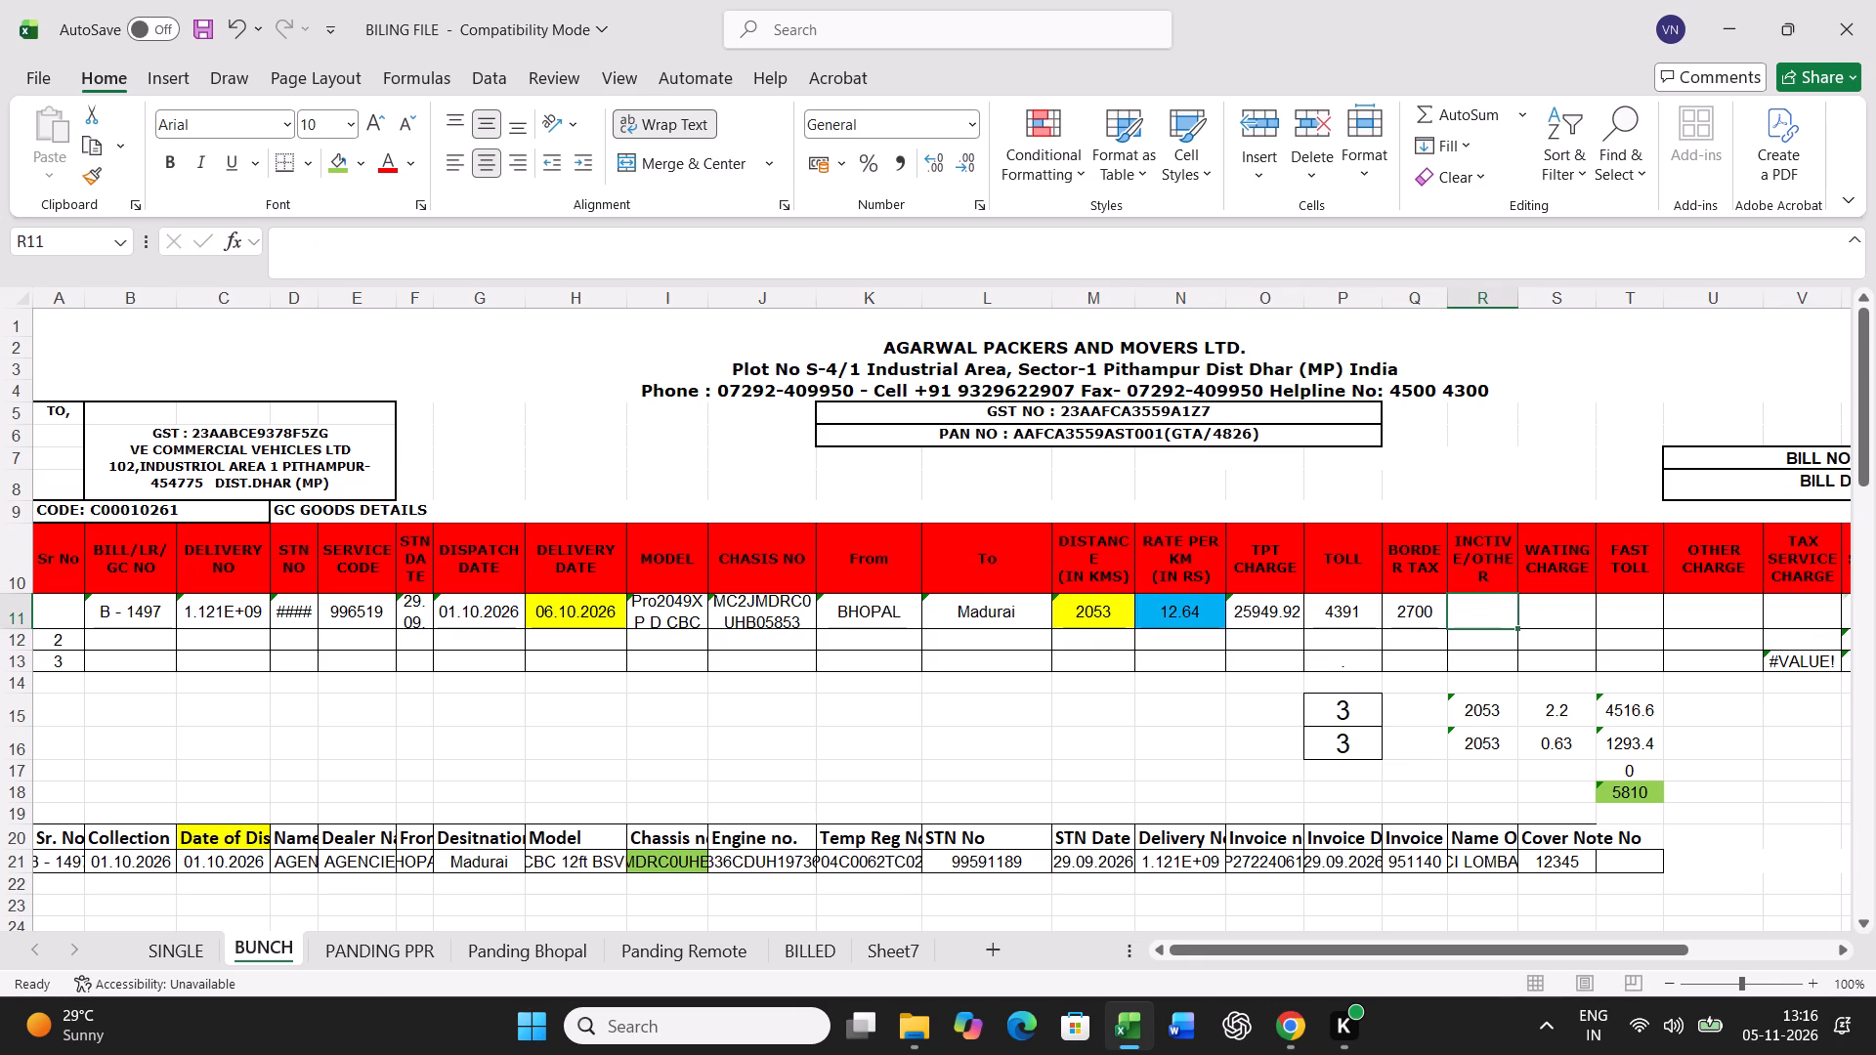
Set the standard transit time in P15 to 6 and the actual transit time in P16 to 5.
scroll(1041, 733, down, 1)
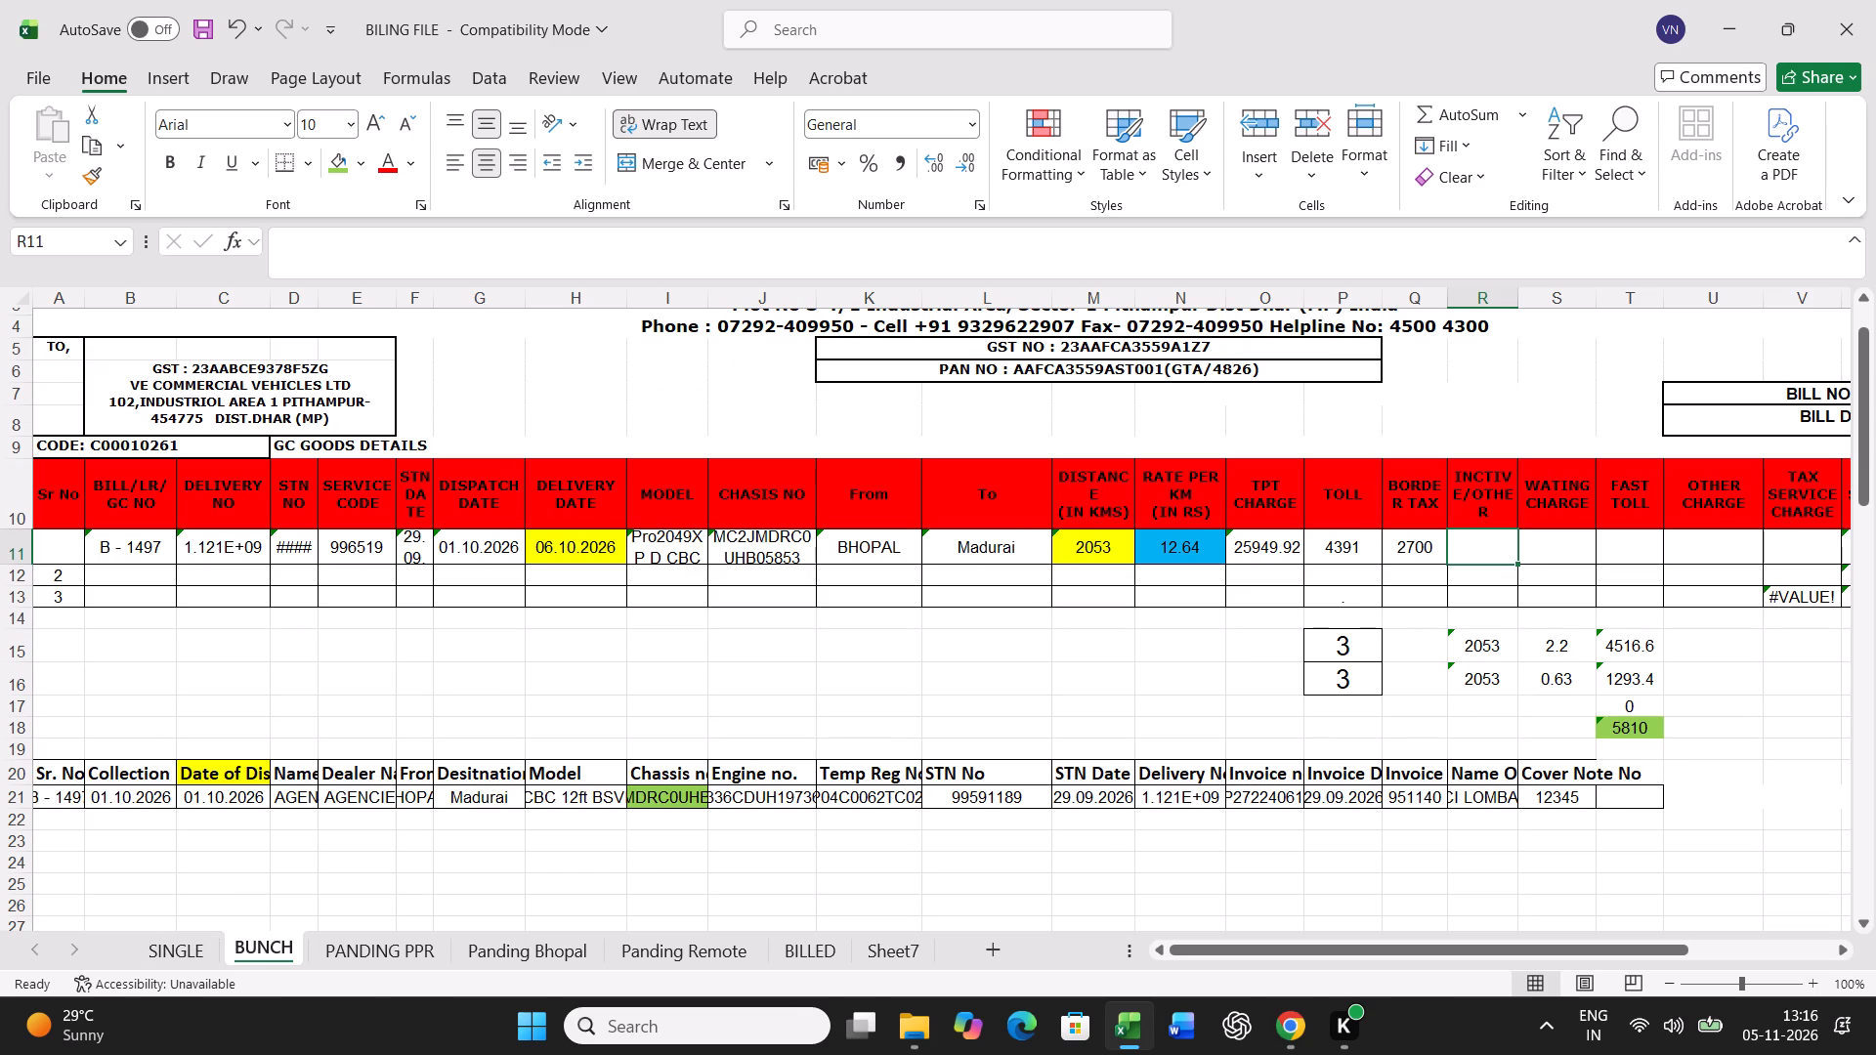
click(1343, 636)
key(6)
key(Return)
key(5)
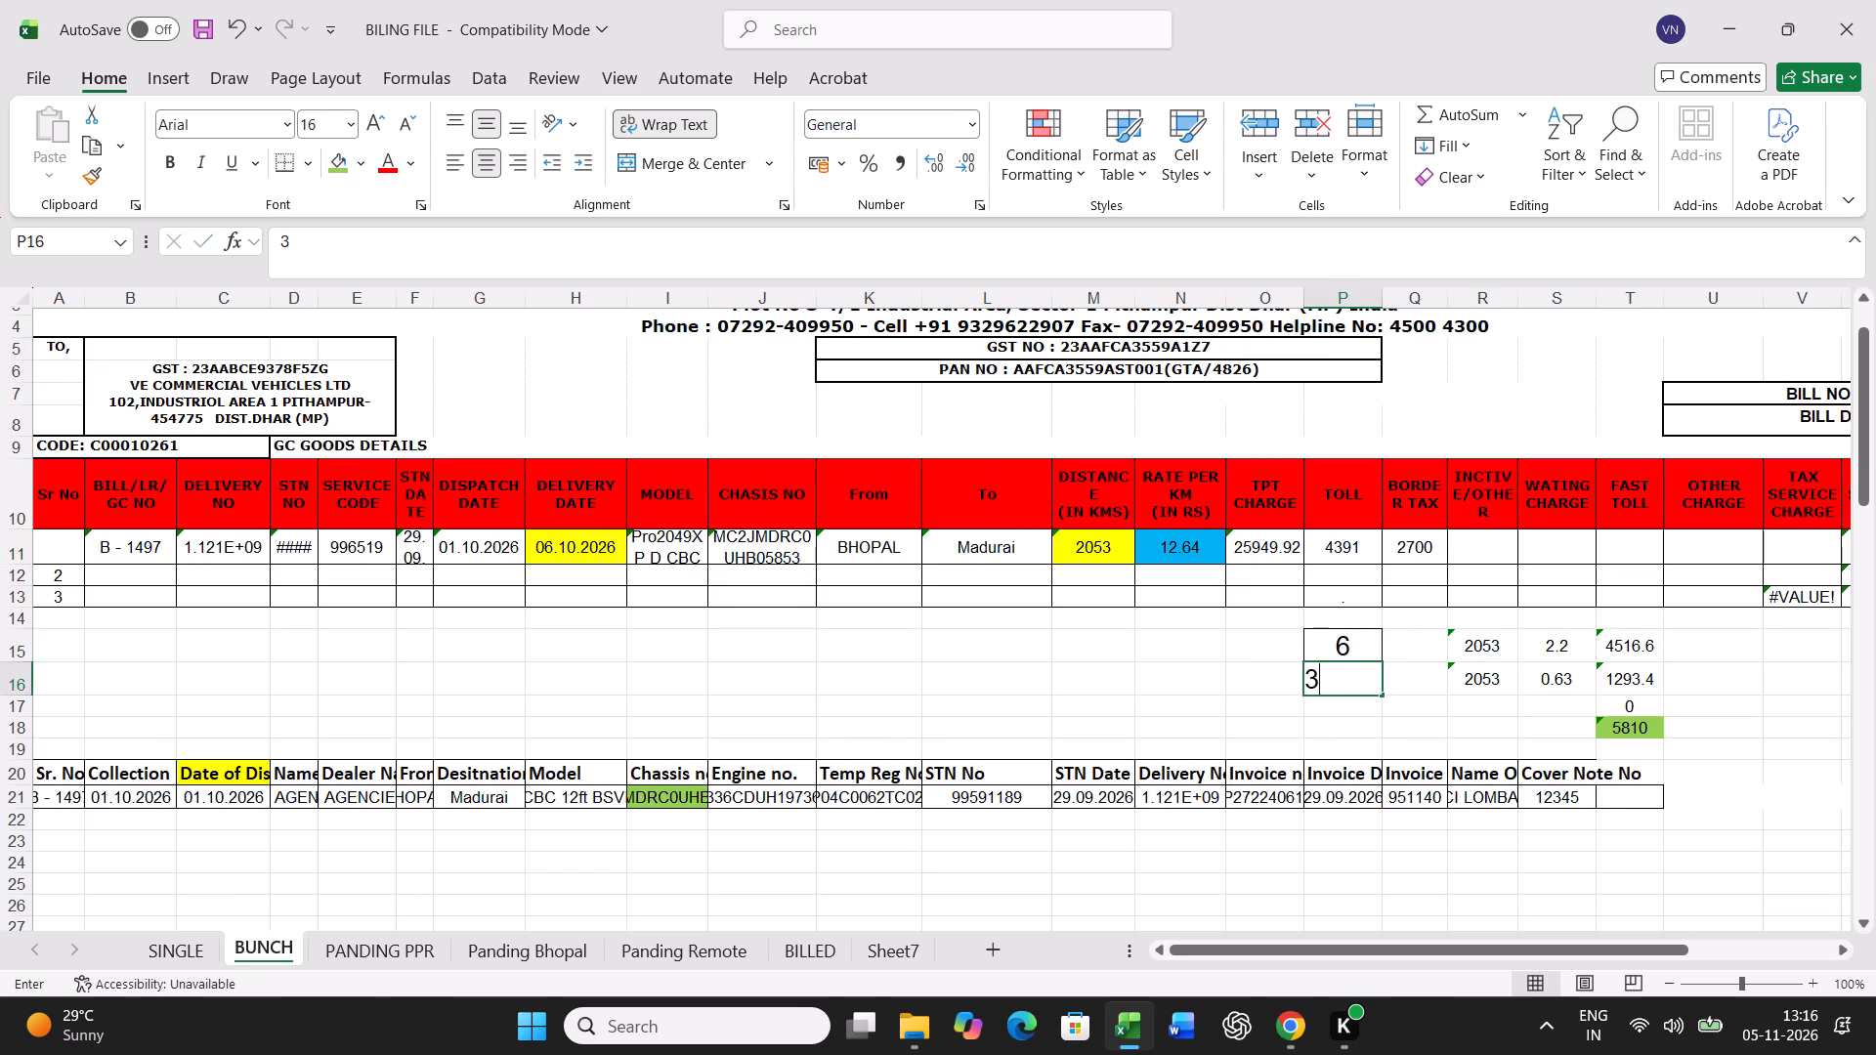
key(Return)
Print one copy of the B - 1497 freight bill from the SINGLE sheet on the Canon LBP6030/6040/6018L.
click(194, 954)
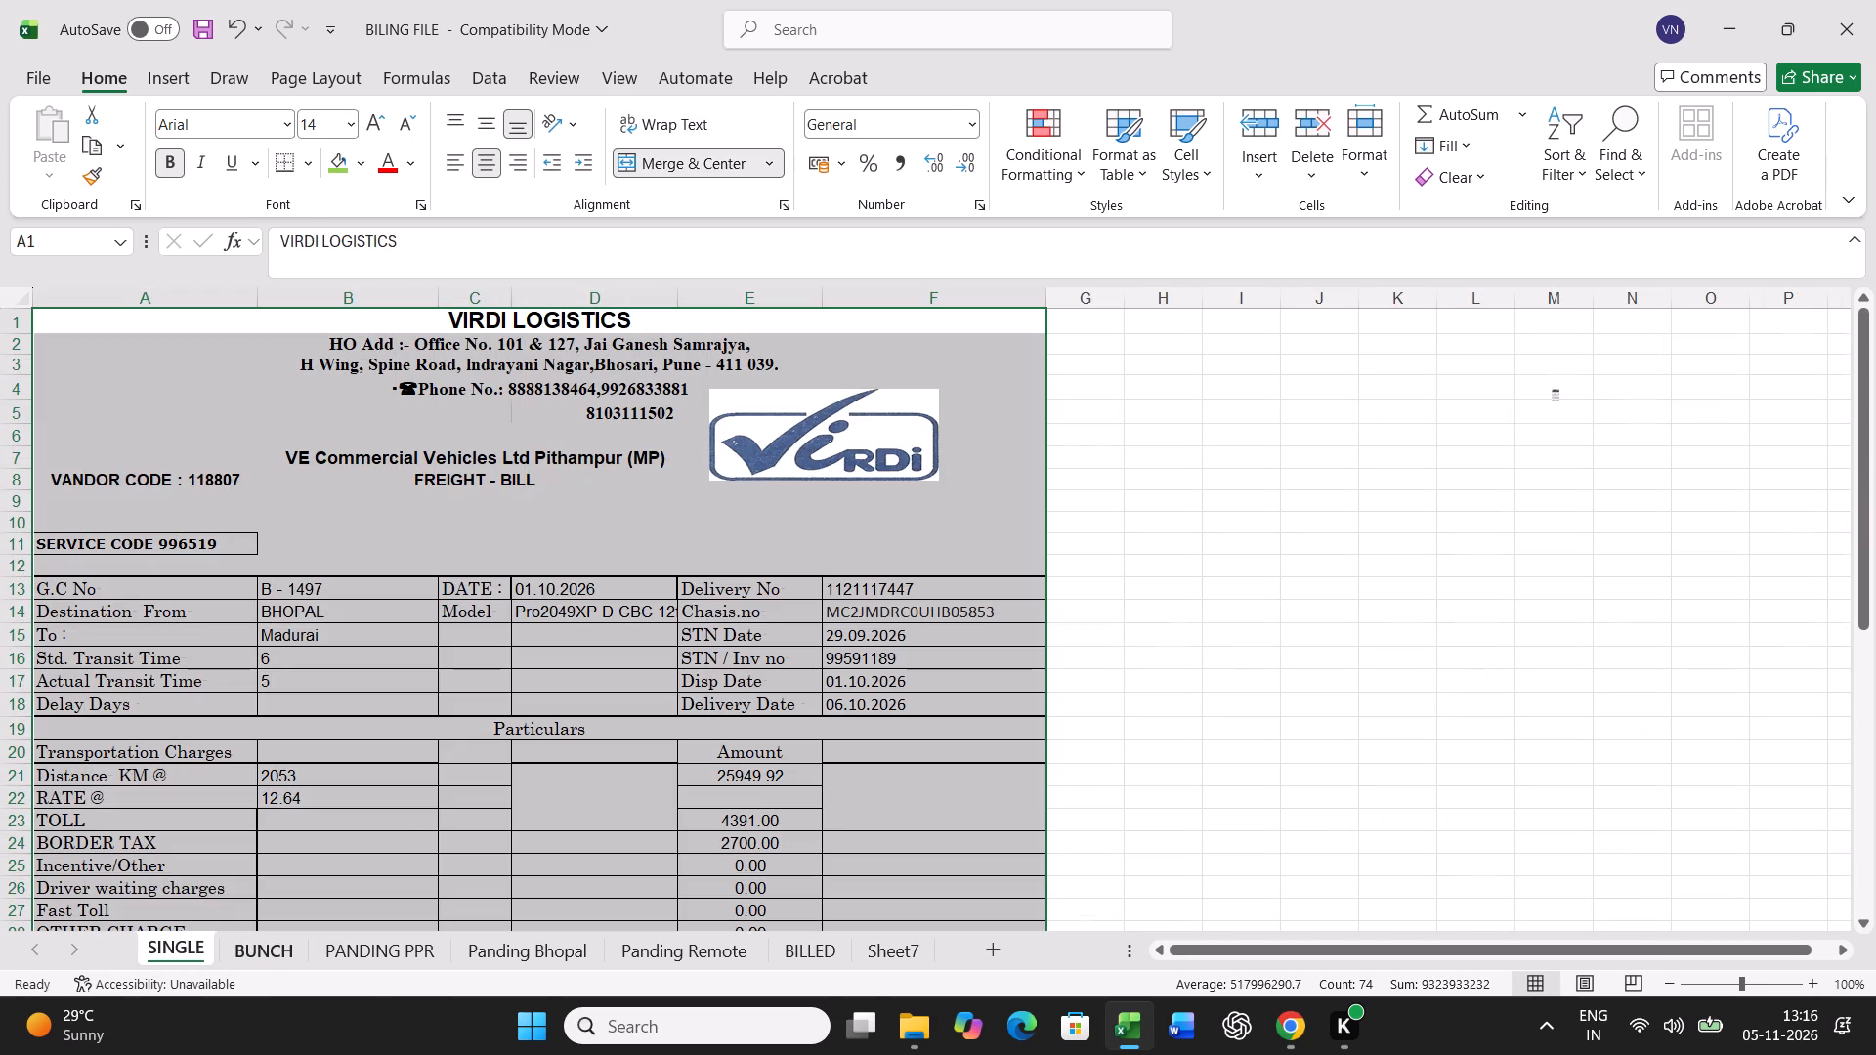
key(ctrl+p)
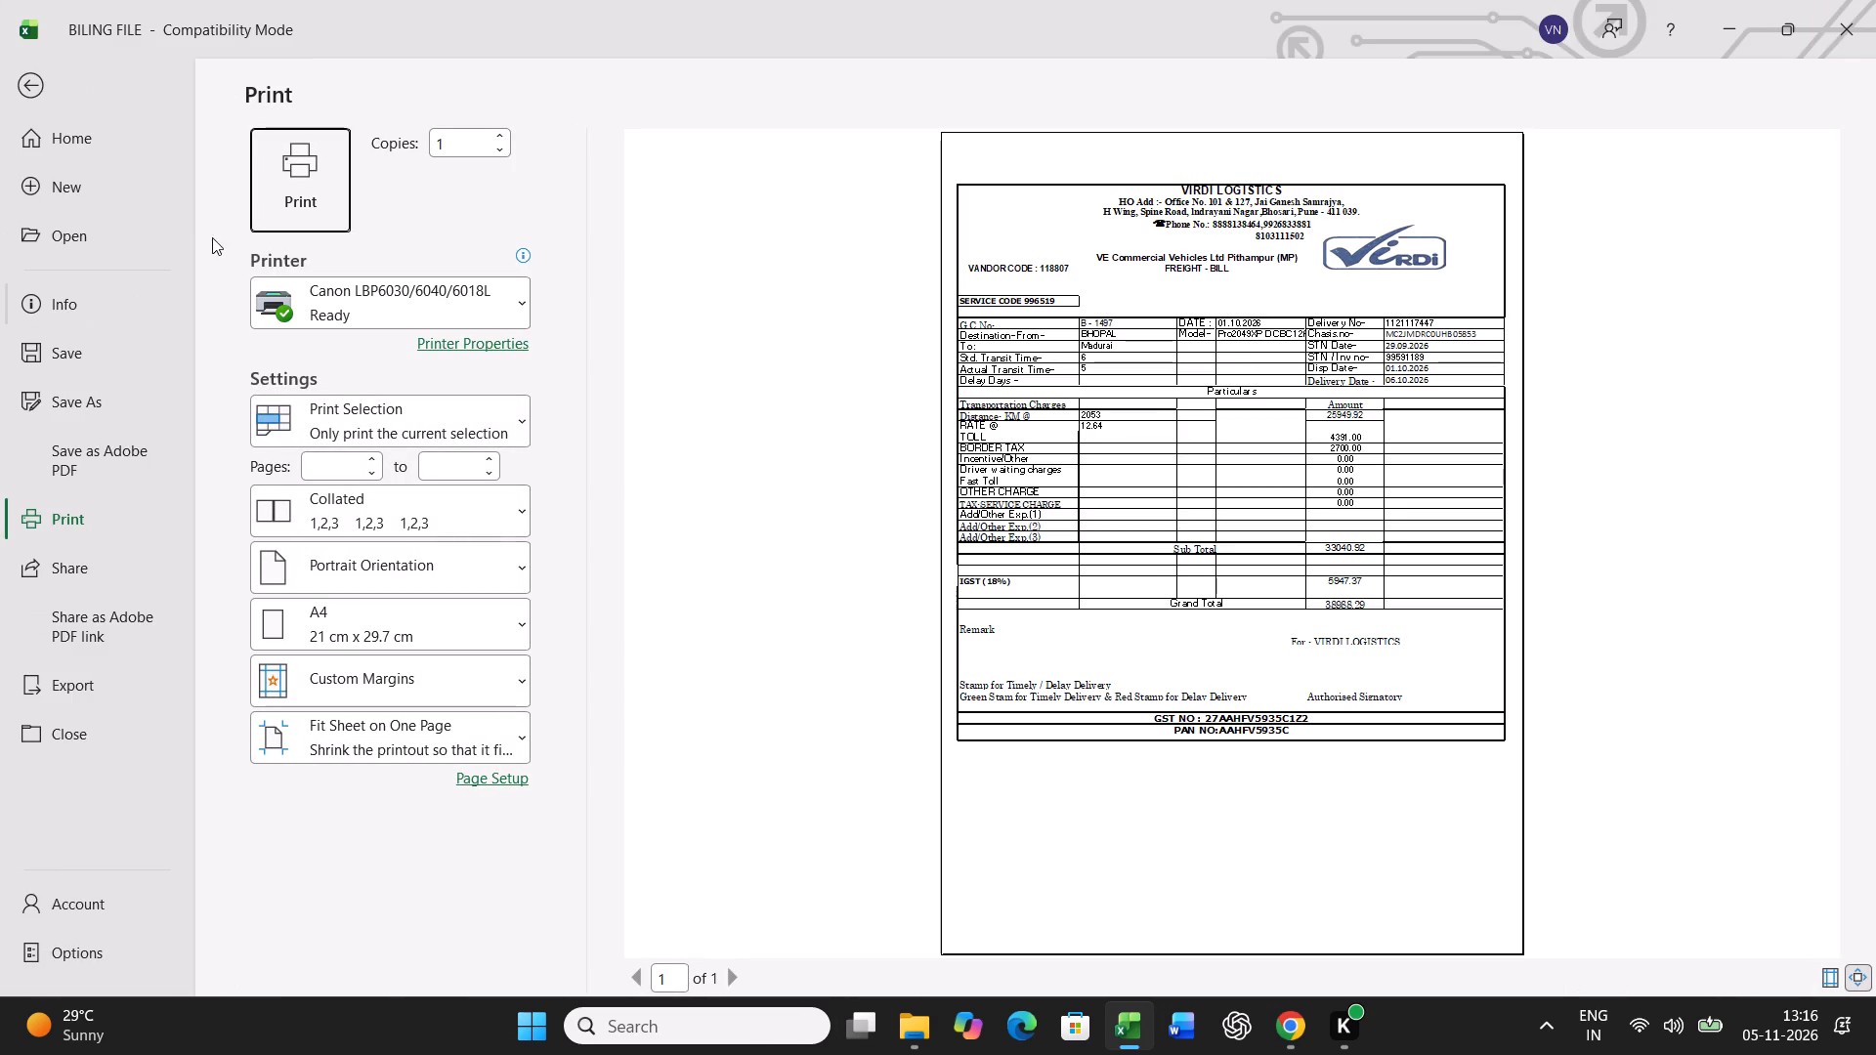
click(269, 182)
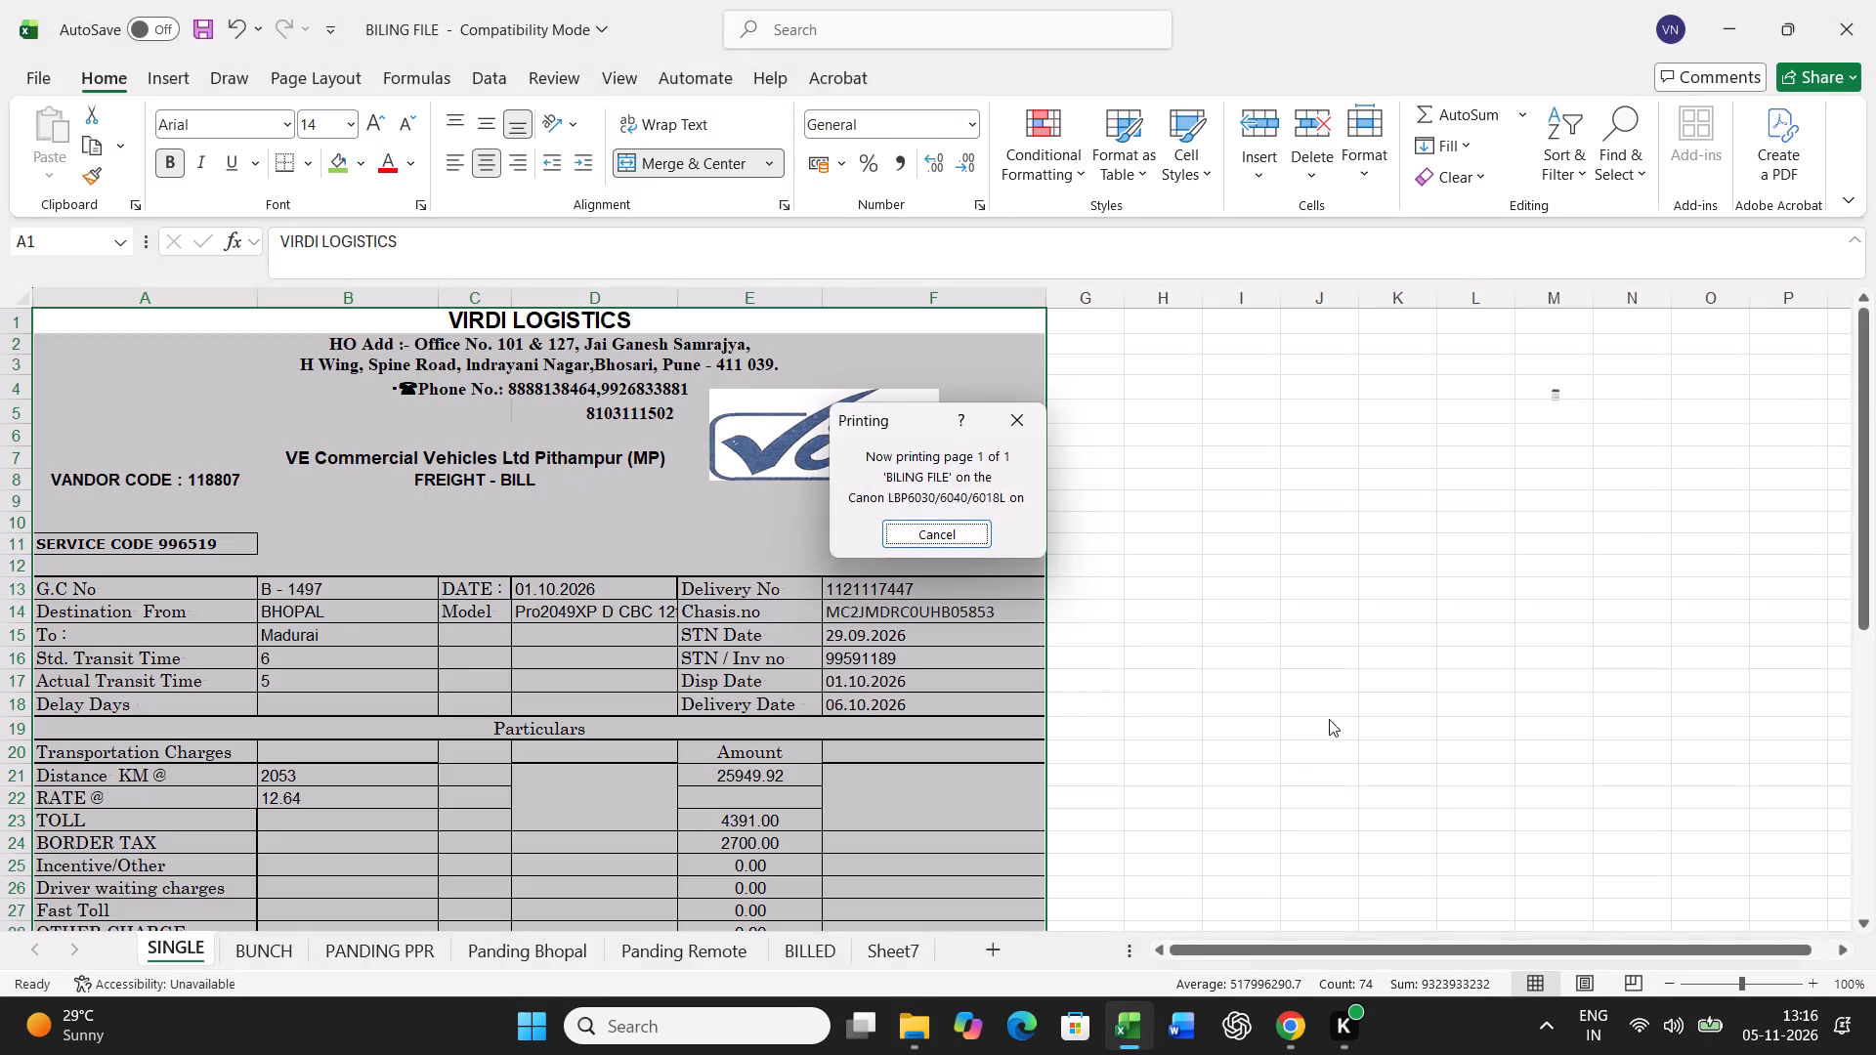
Copy bill row 11 on the BUNCH sheet and transfer it into row 38 of the lower table with Paste Special.
click(269, 941)
click(17, 545)
key(ctrl+c)
scroll(429, 586, down, 12)
right_click(48, 461)
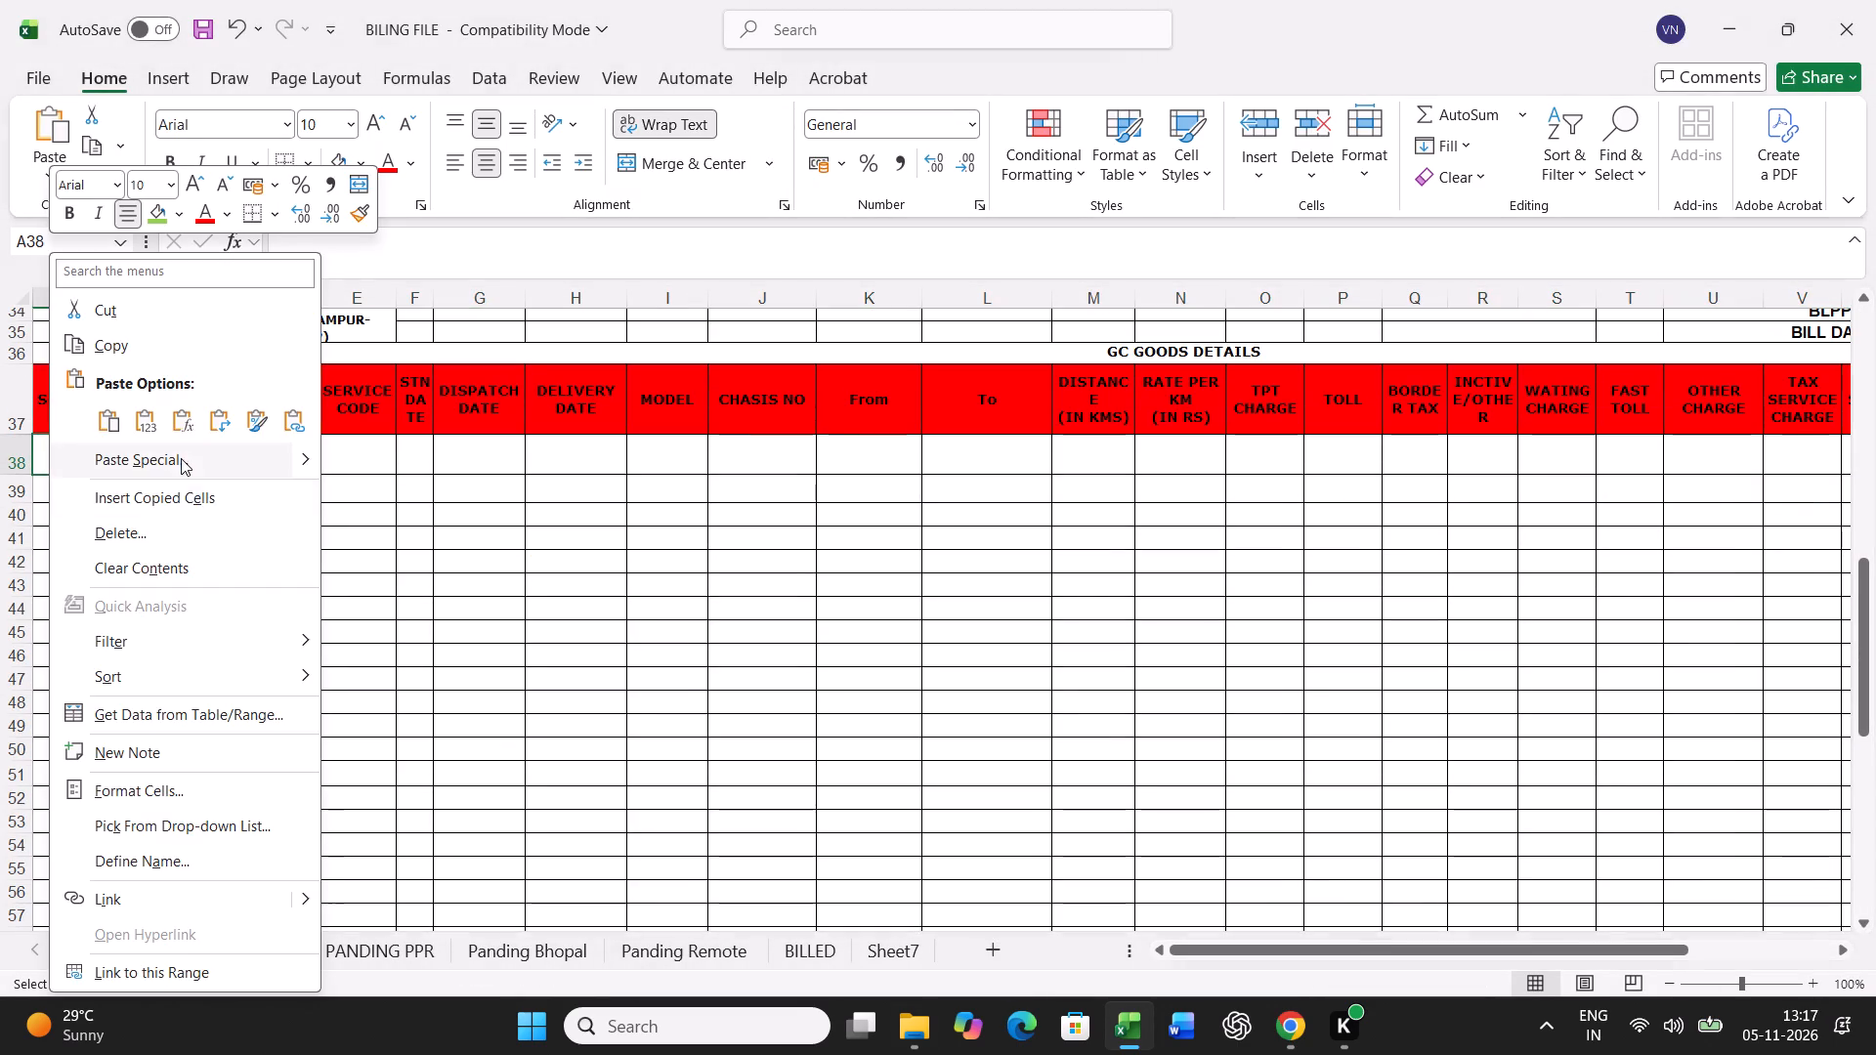
click(180, 455)
click(60, 400)
click(424, 683)
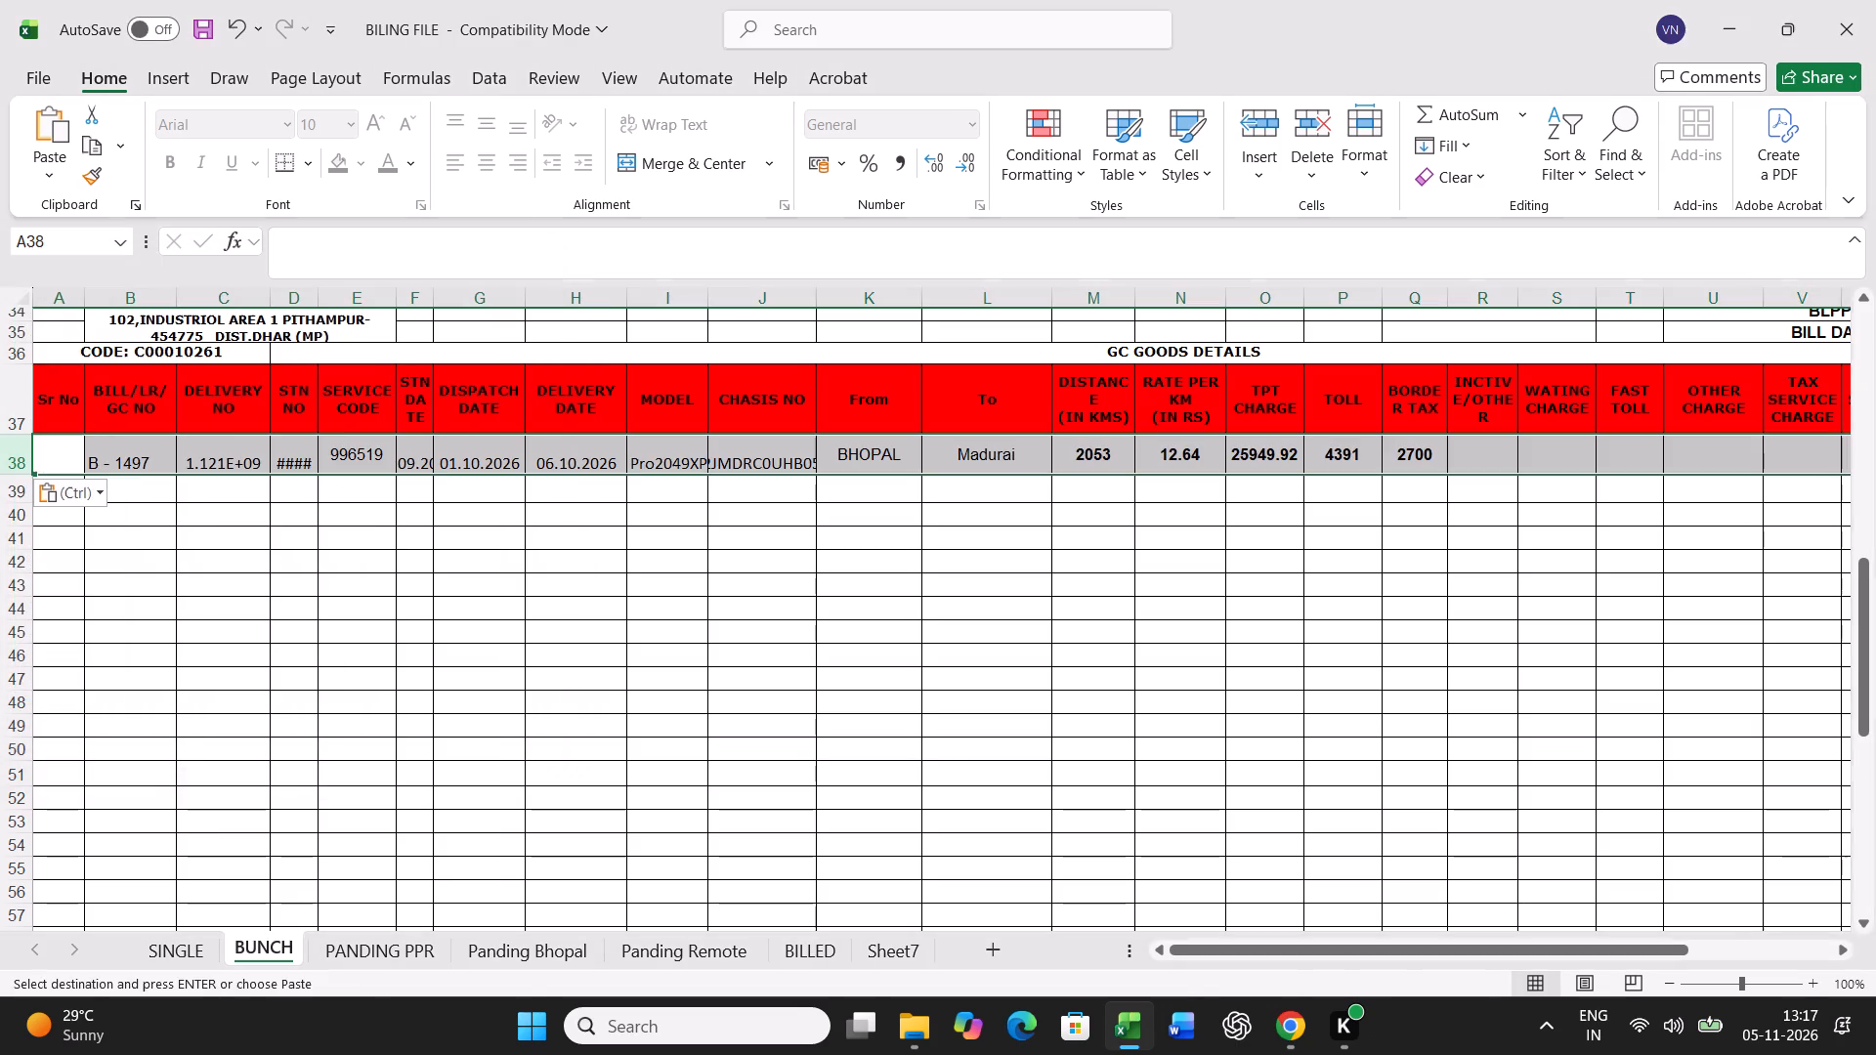
click(523, 969)
click(802, 724)
key(ctrl+f)
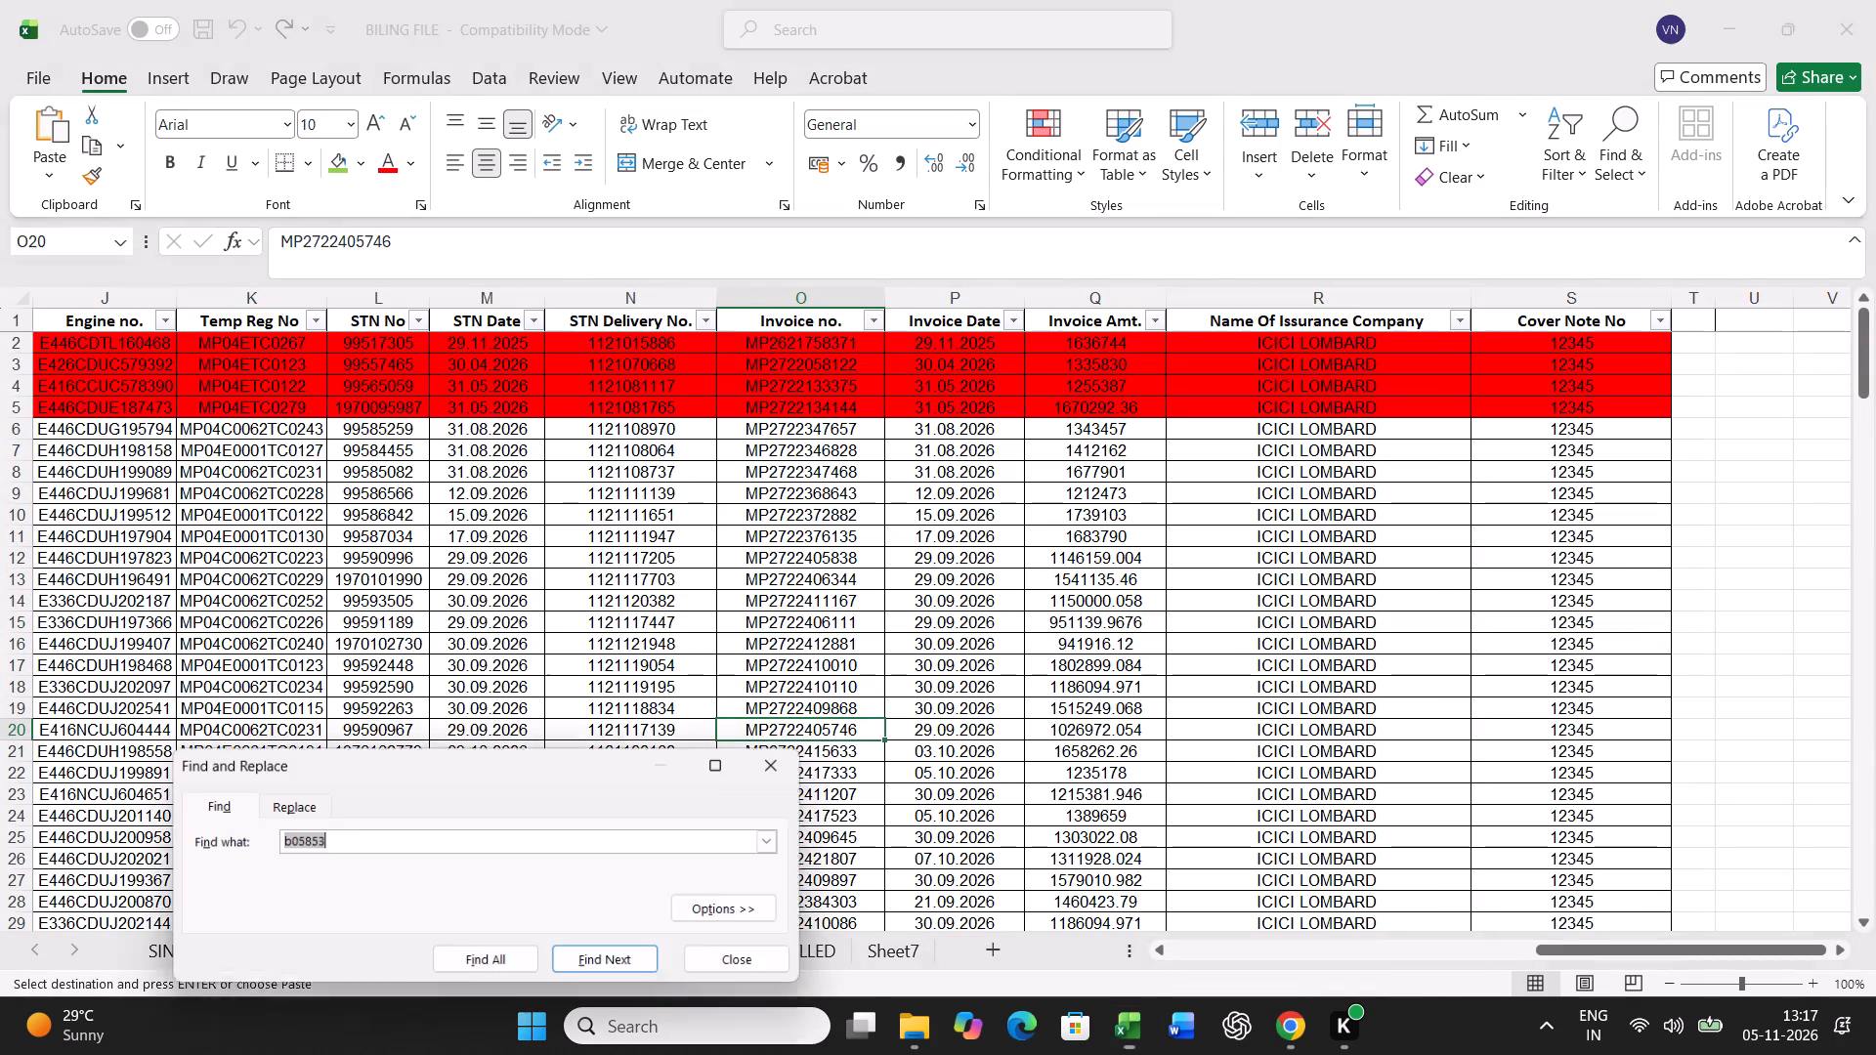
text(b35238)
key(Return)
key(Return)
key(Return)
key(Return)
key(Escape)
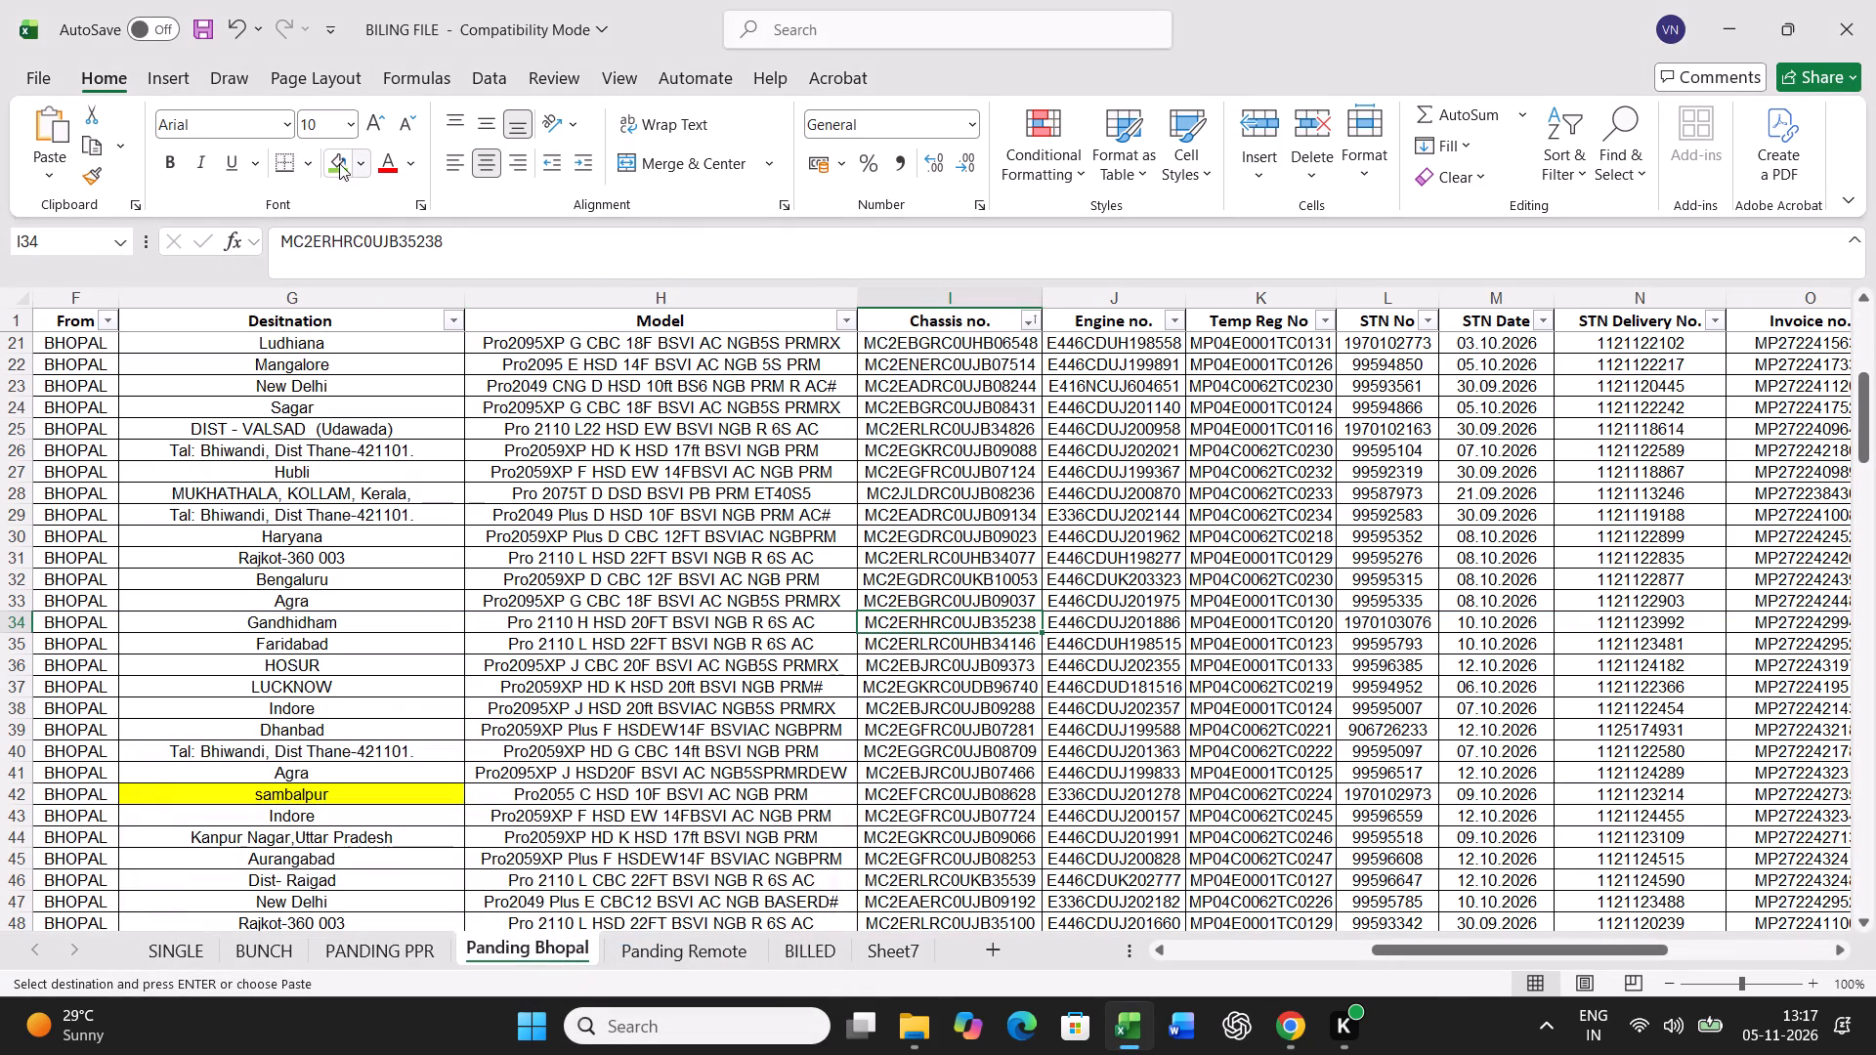
click(339, 163)
Copy the whole B - 1588 record, from its LR number through its cover note number.
key(Left)
key(Left)
key(Left)
key(Left)
key(Left)
key(Left)
key(Left)
key(Left)
key(Left)
key(Left)
key(Left)
key(Left)
key(Left)
key(Left)
key(Left)
key(Left)
key(Left)
key(Left)
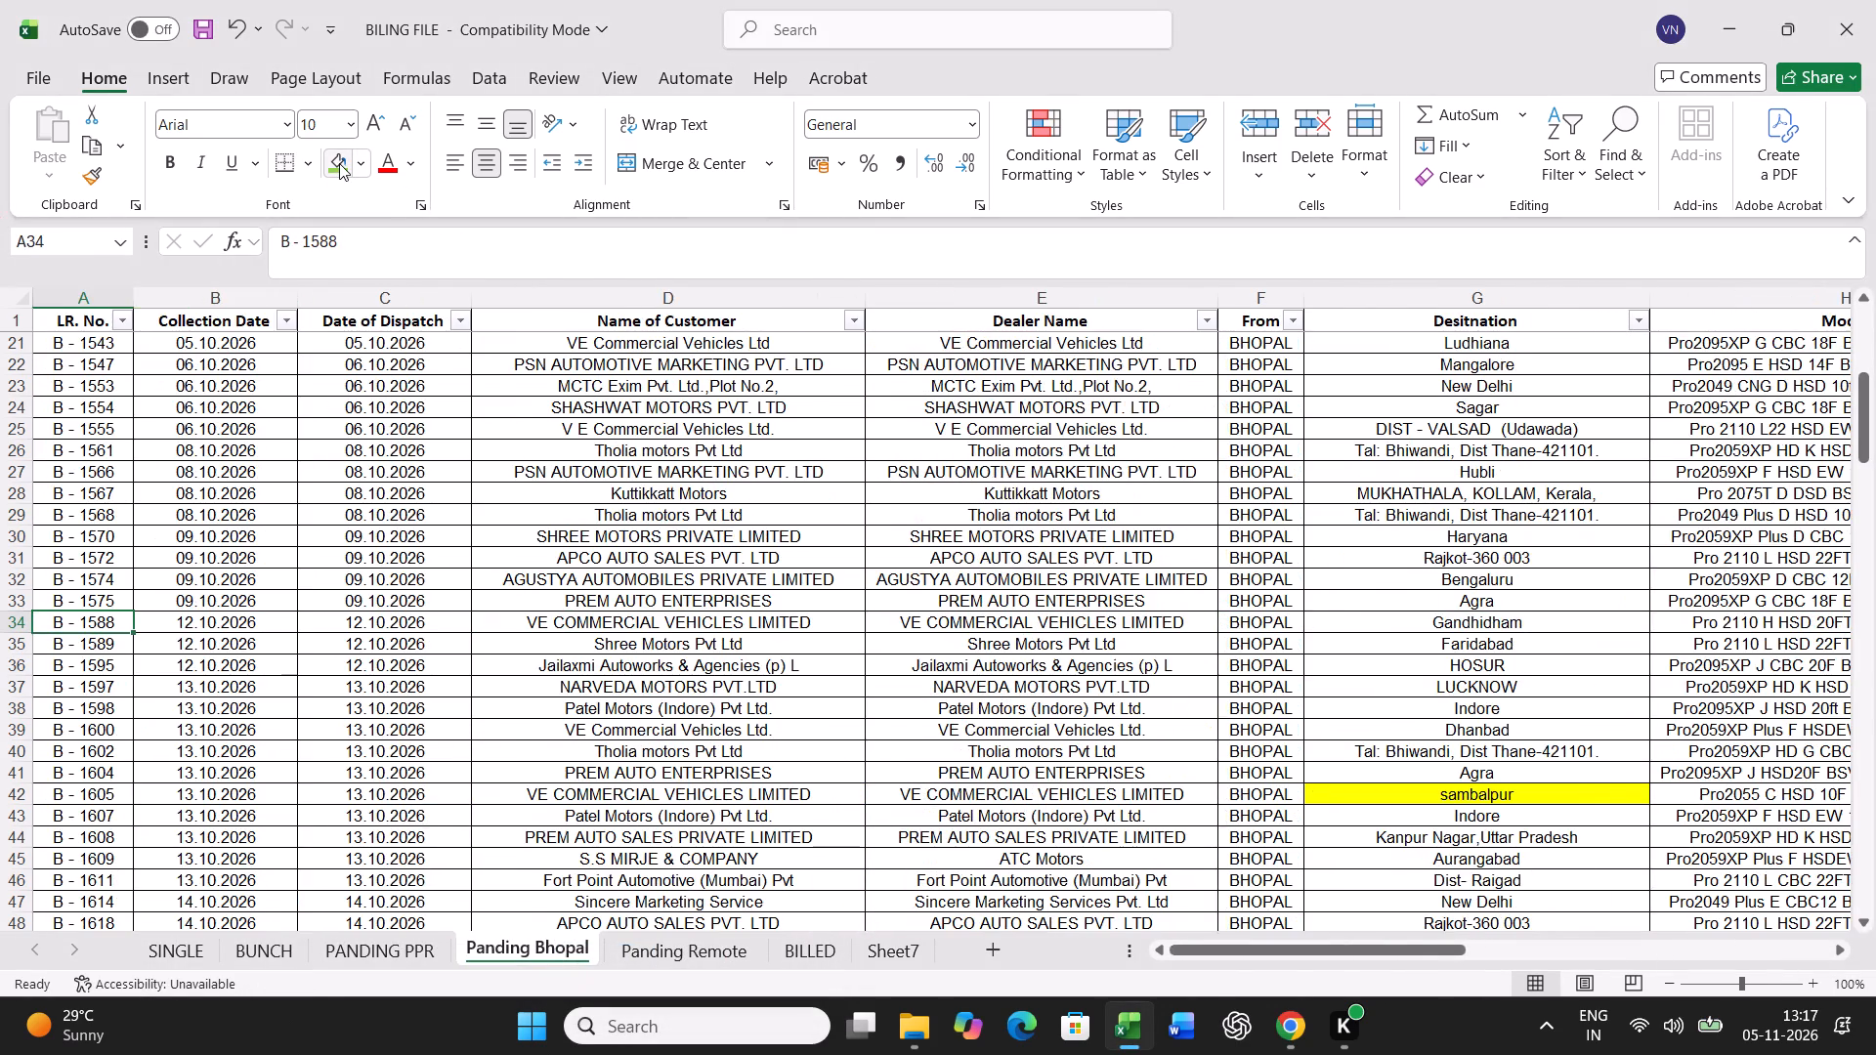
key(ctrl+shift+Right)
key(ctrl+c)
Paste the copied B - 1588 record over row 21 of the BUNCH sheet, starting at A21.
click(281, 953)
scroll(322, 847, up, 13)
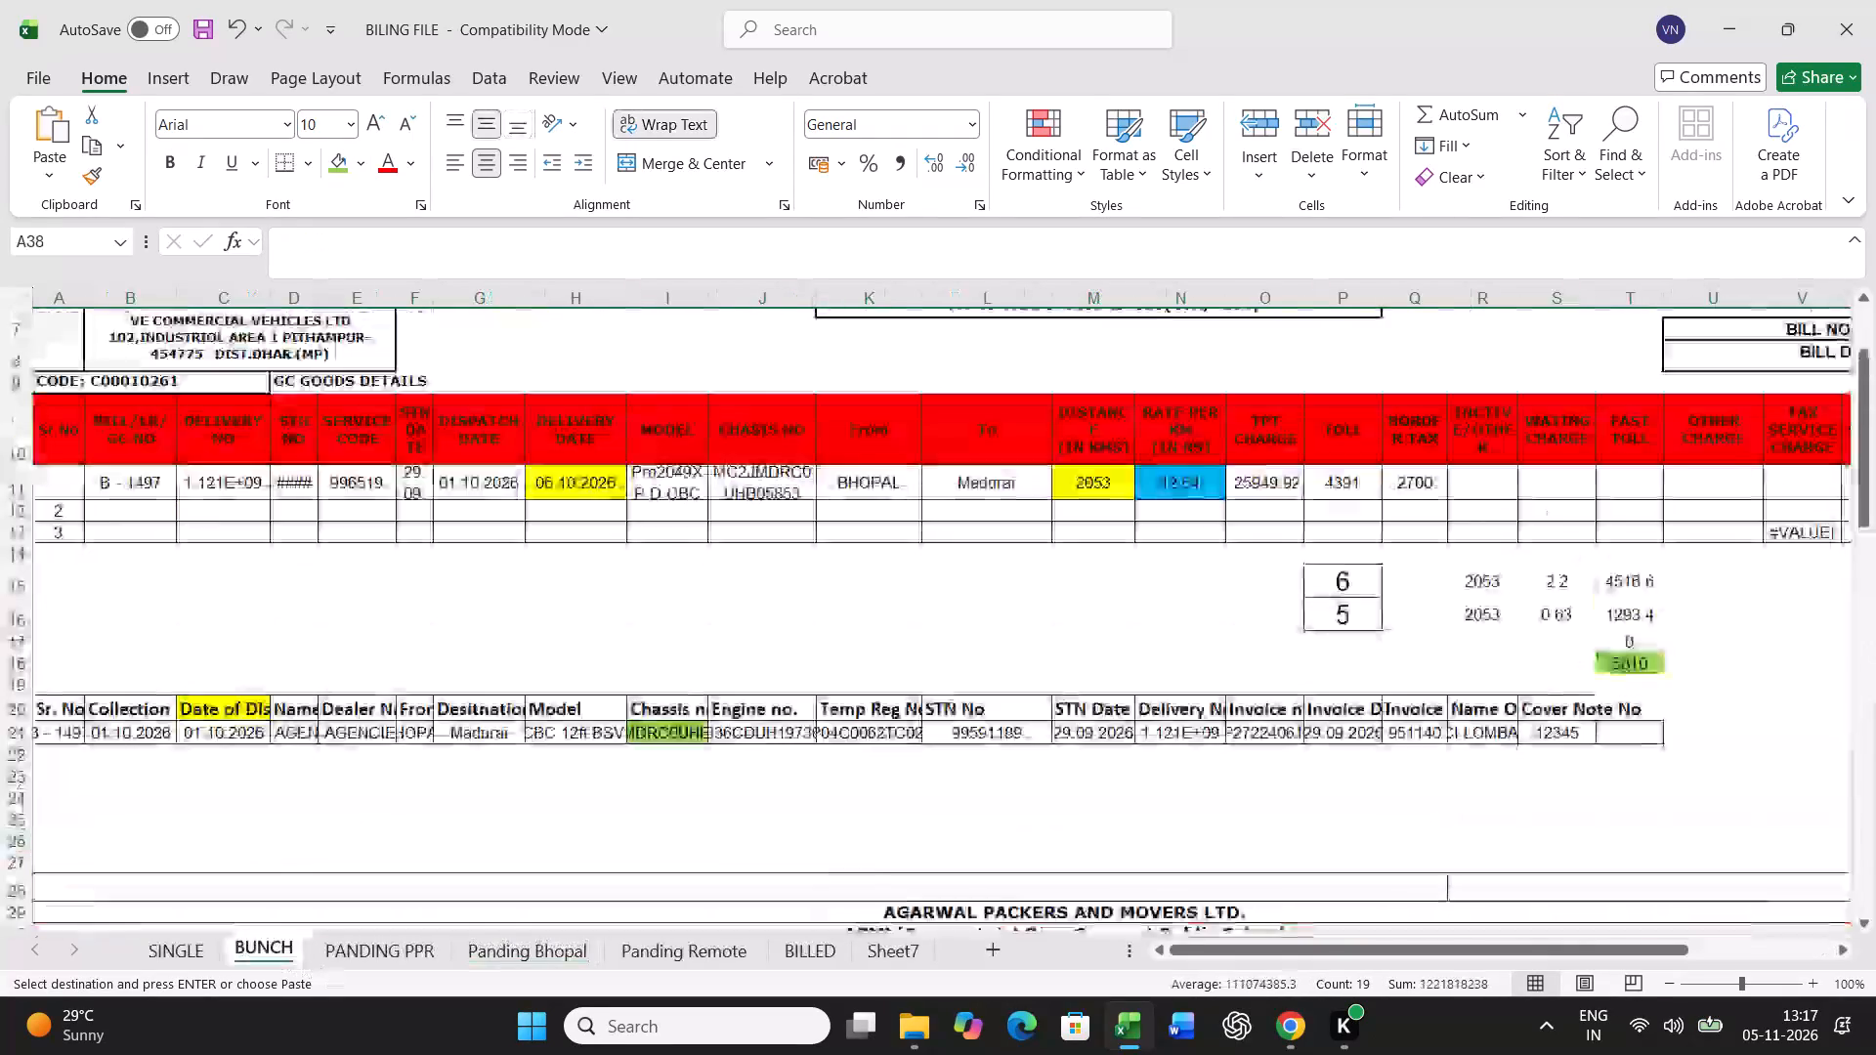
scroll(322, 847, up, 3)
click(69, 865)
key(ctrl+v)
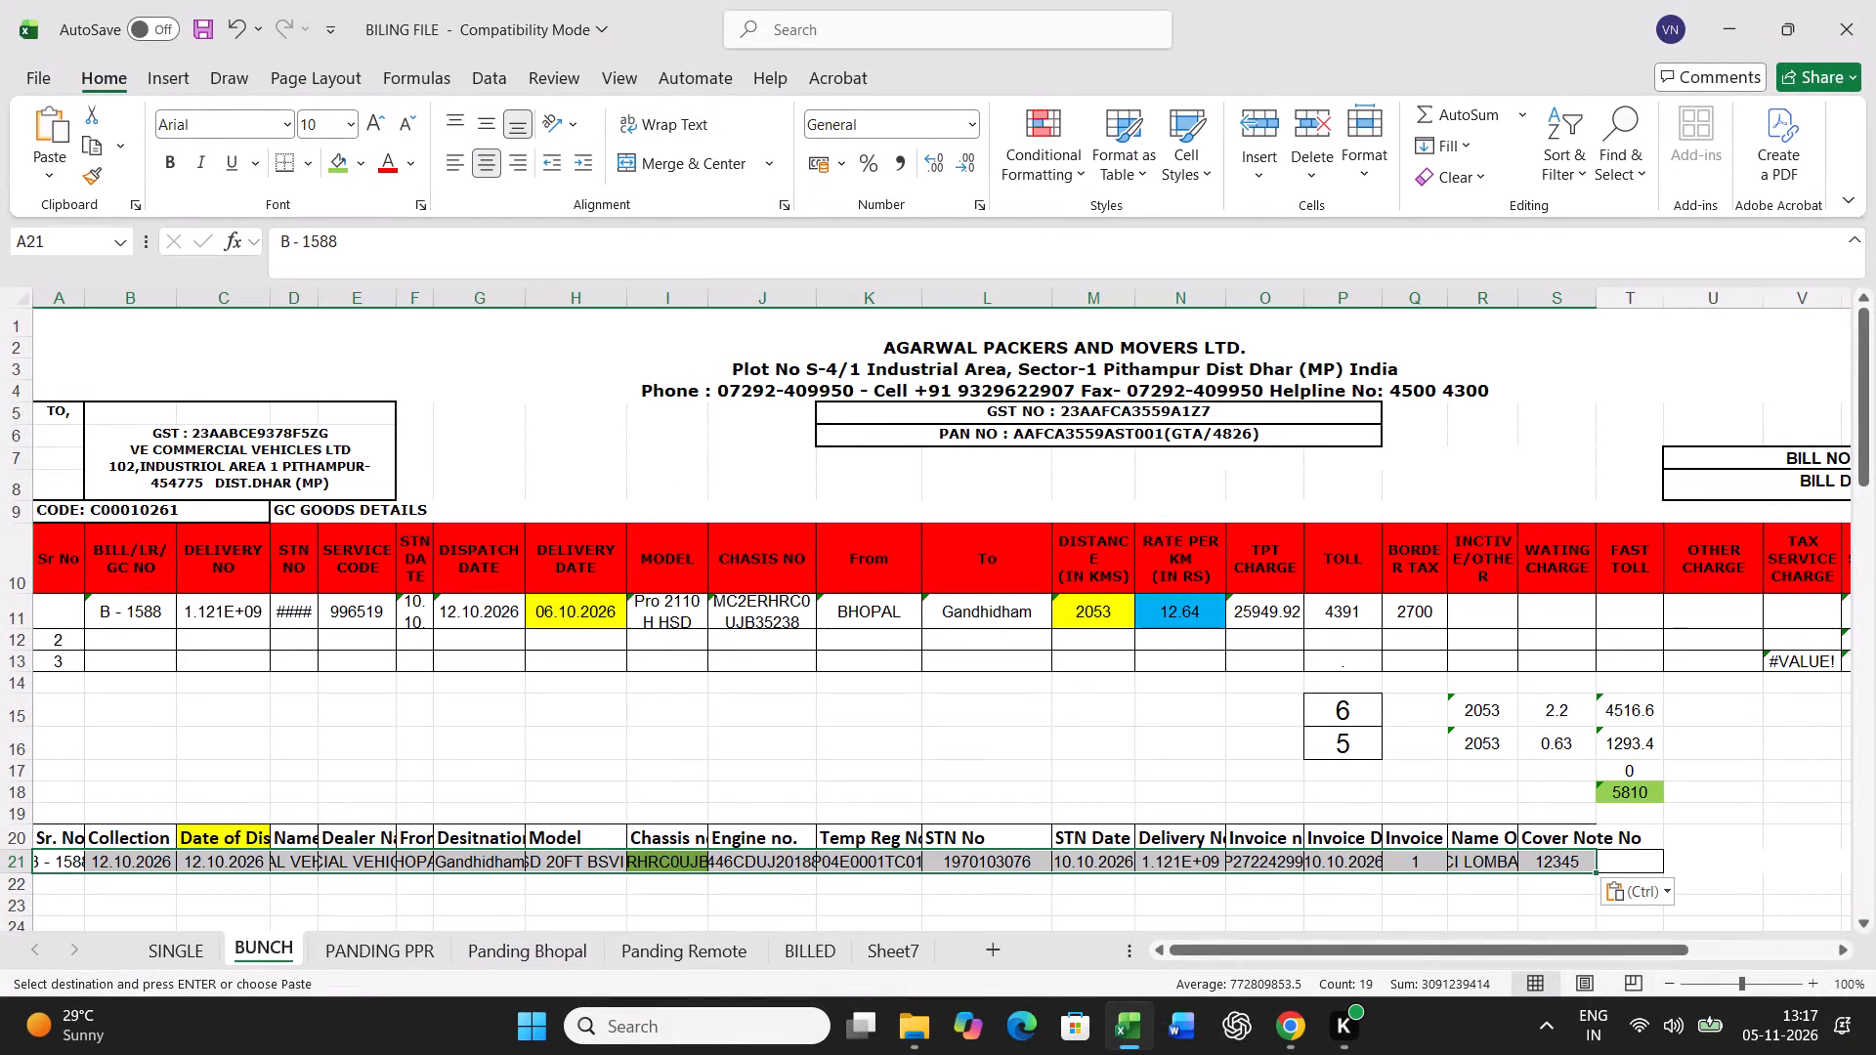
For B - 1588, set the date of dispatch in C21 to 15.10.2026 and the delivery date in H11 to 17.10.2026.
click(226, 861)
text(15.10.2026)
key(Return)
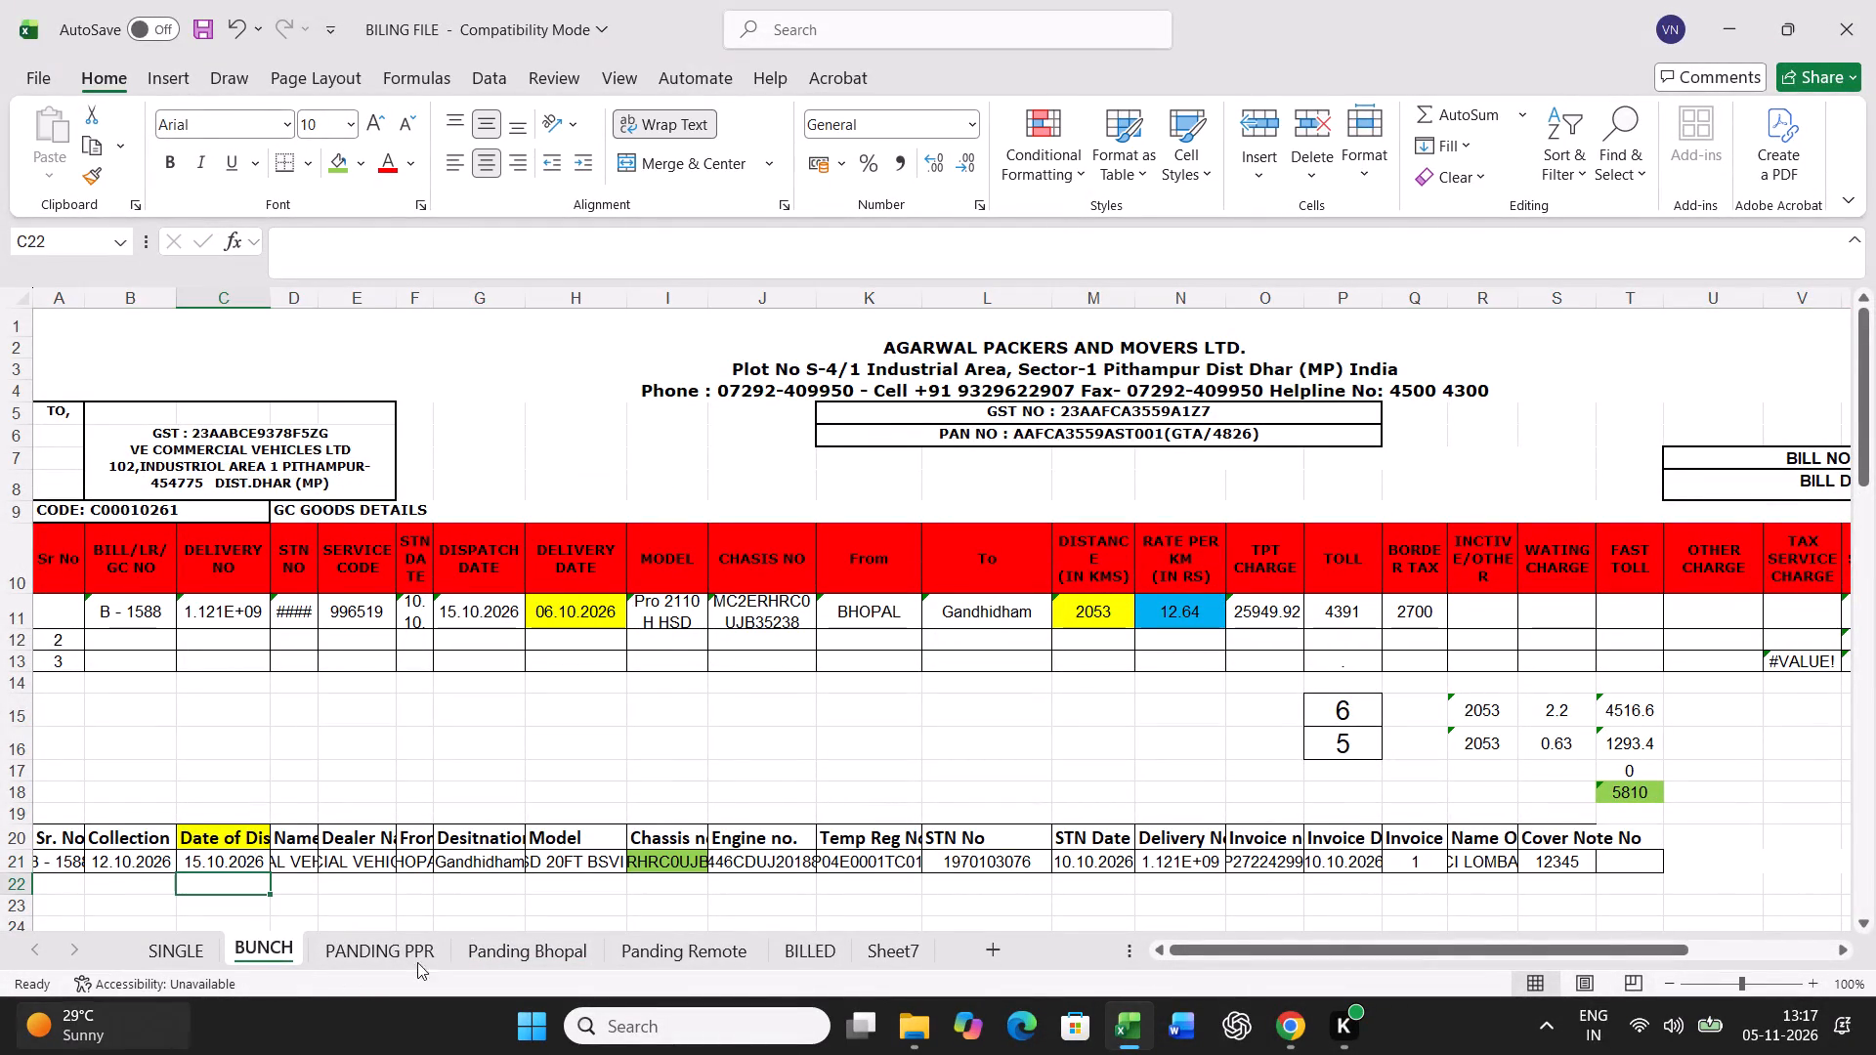
click(558, 615)
text(17.10.2026)
key(Right)
Set the B - 1588 distance in M11 to =662+260 and the rate per km in N11 to 15.60.
key(Right)
key(Right)
key(Right)
key(Right)
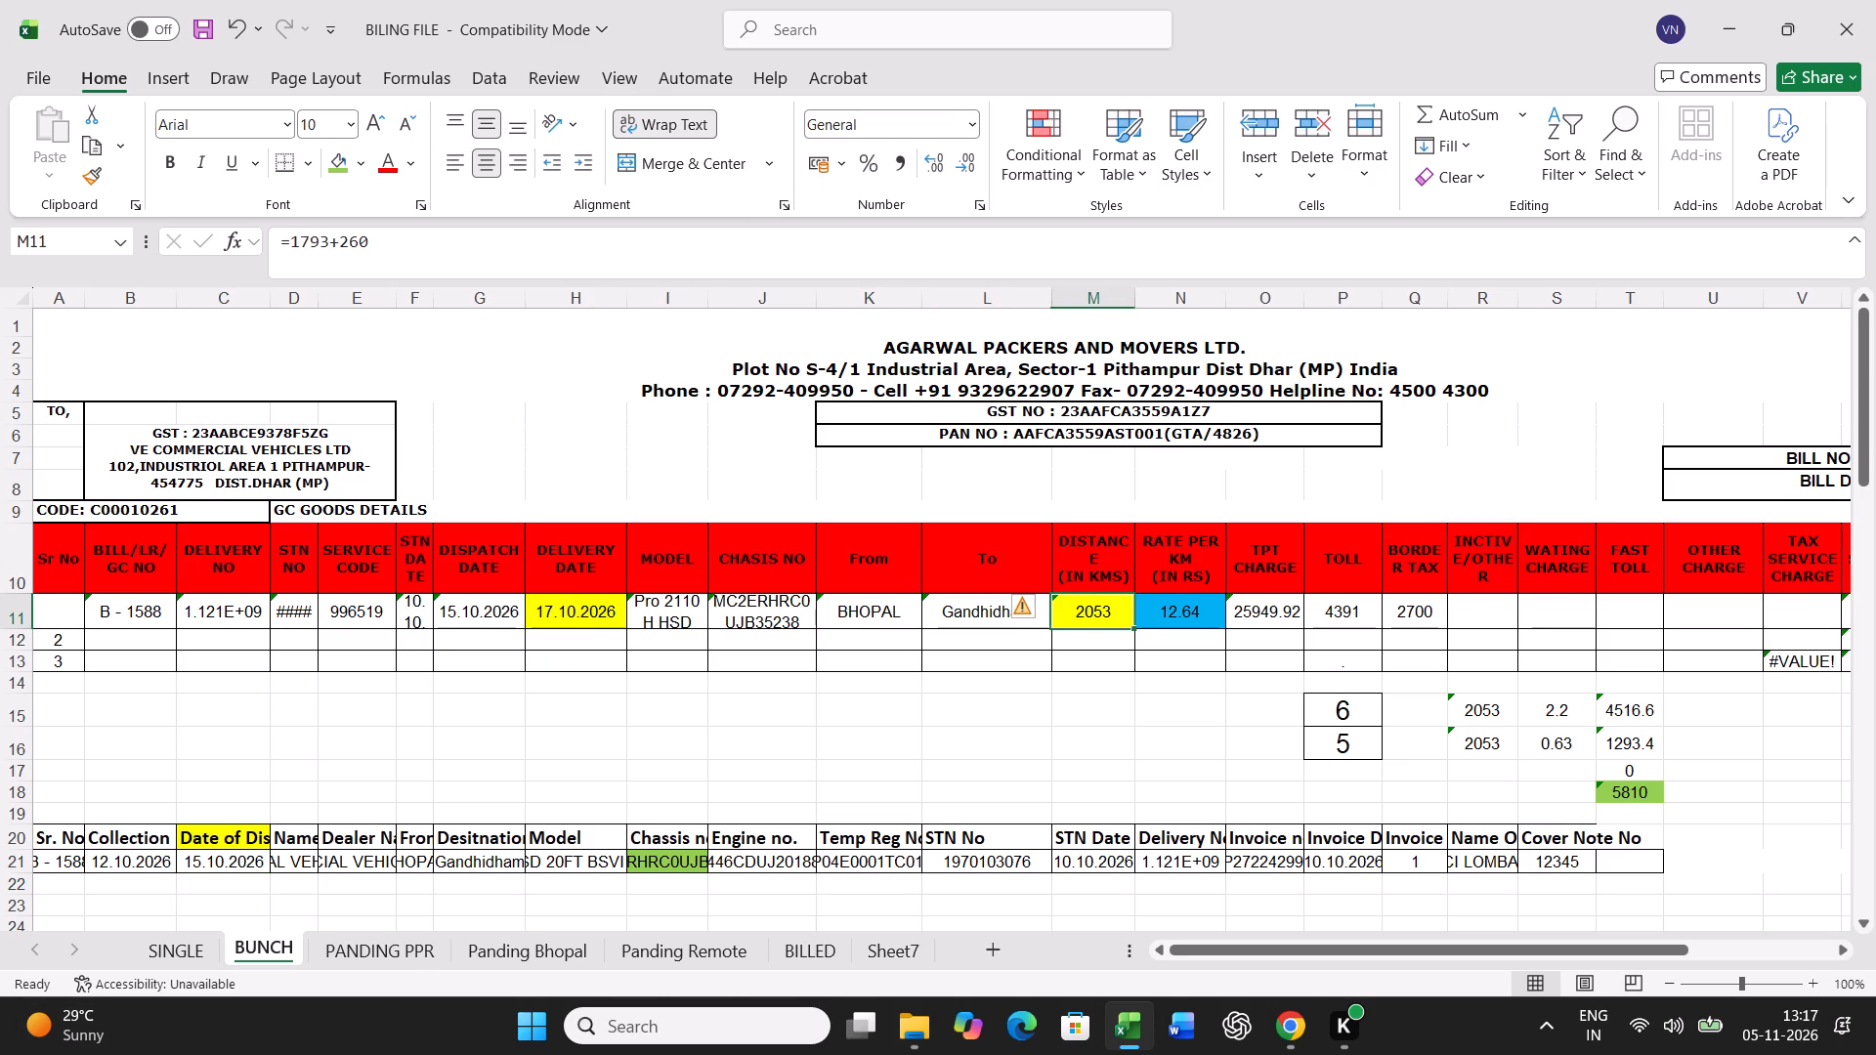
key(equal)
text(662+260)
key(Return)
key(Up)
key(Right)
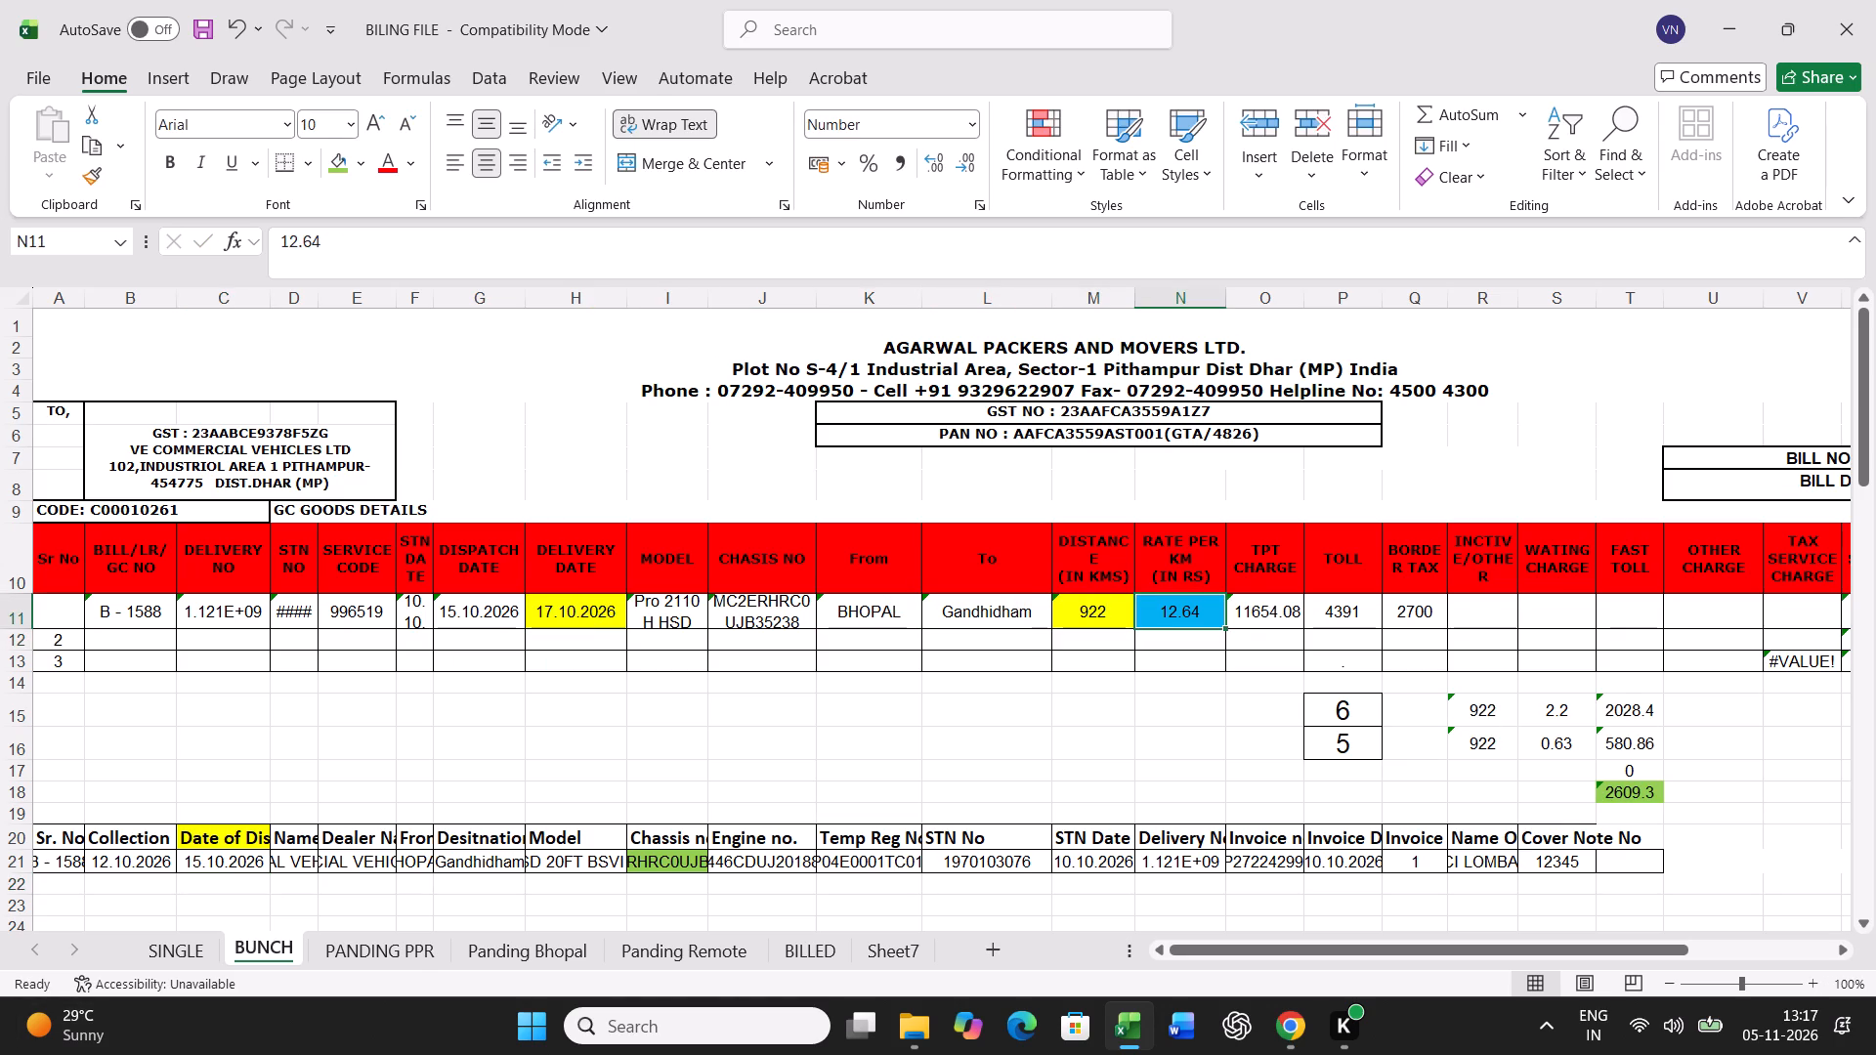
text(15.60)
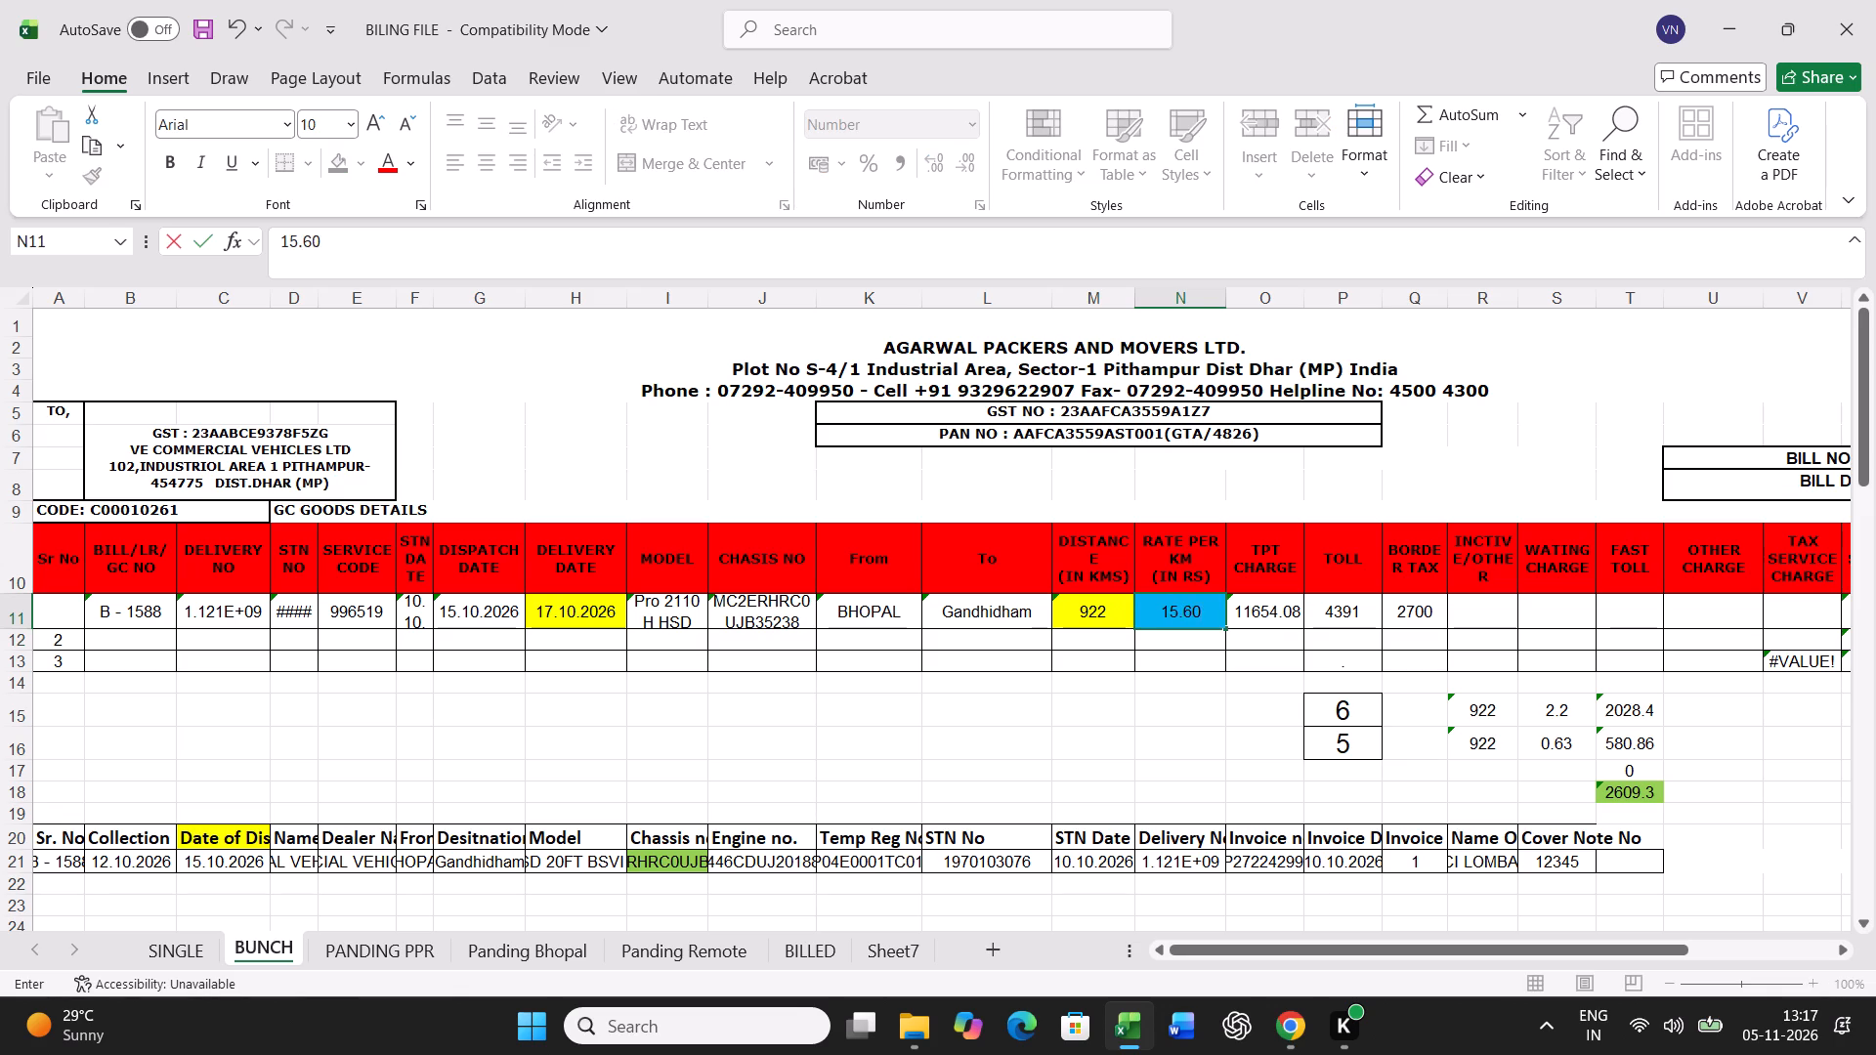
key(Right)
key(Right)
key(Left)
key(Left)
key(Left)
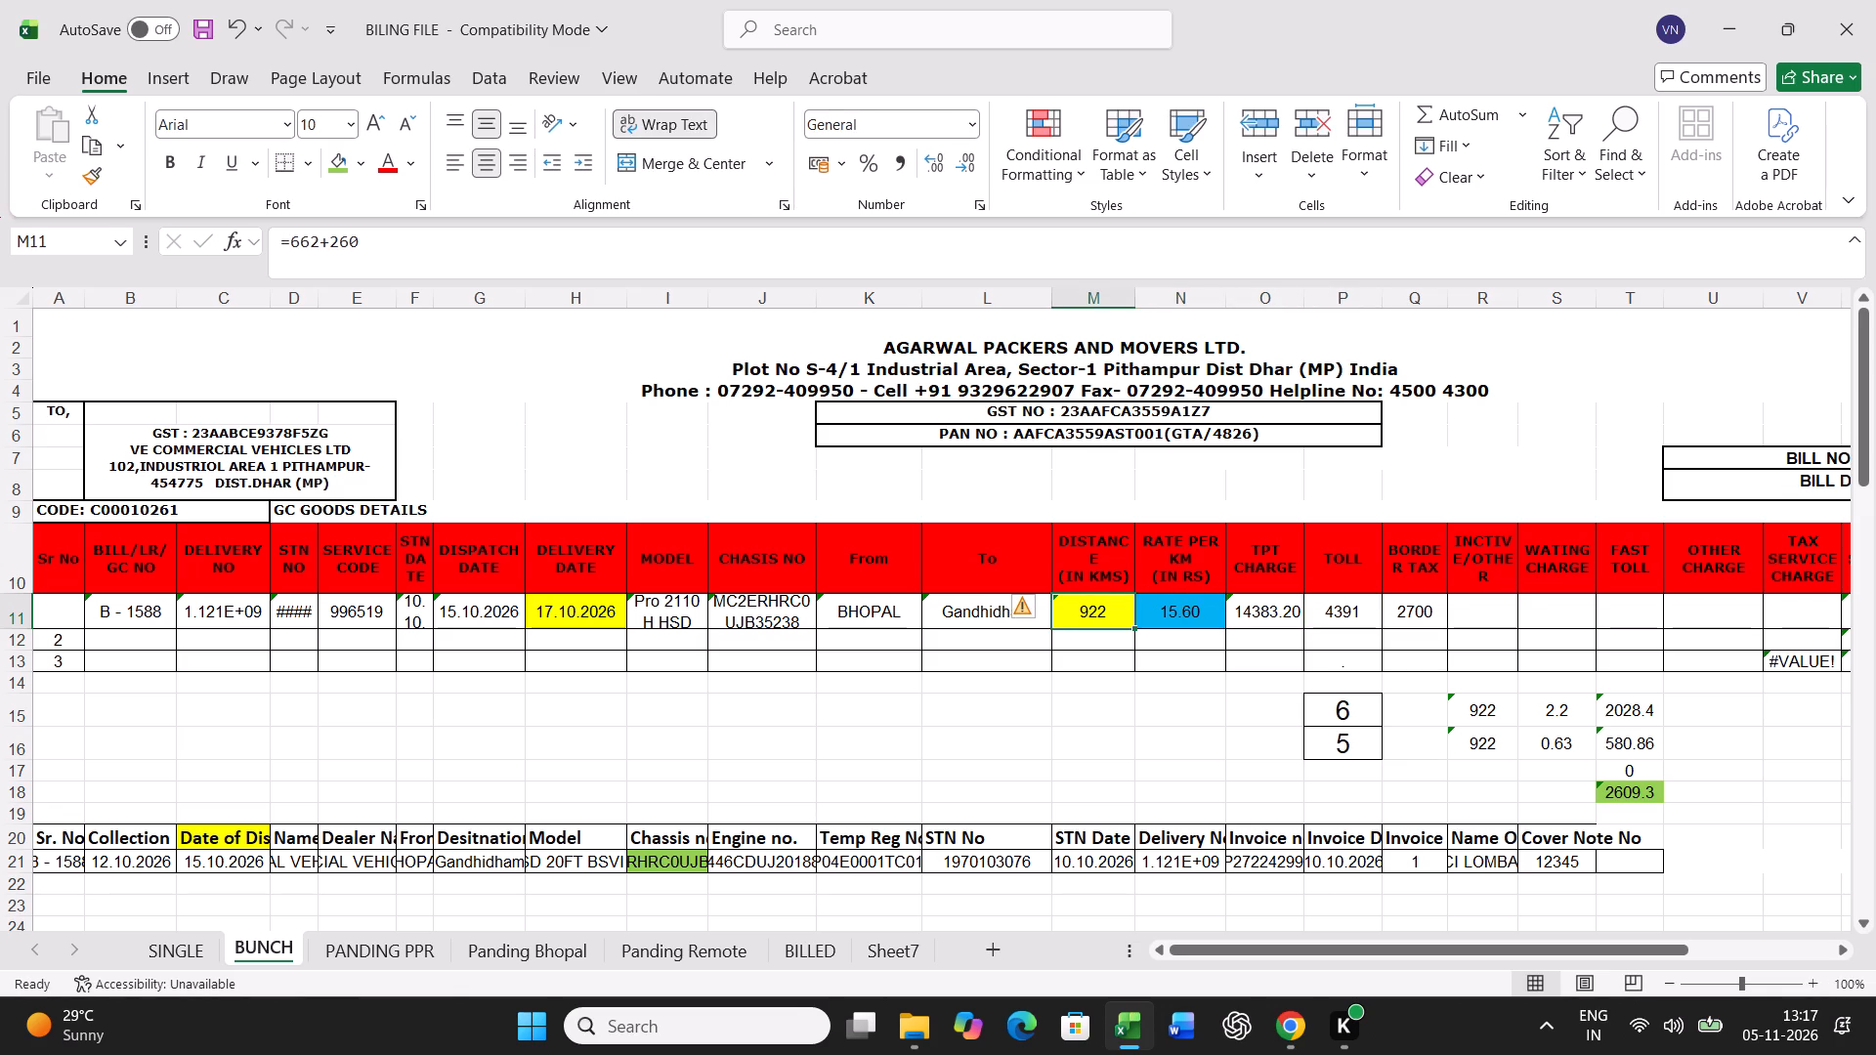
Set the toll in P11 to 5190 and clear the border tax in Q11.
key(Right)
key(Right)
key(Right)
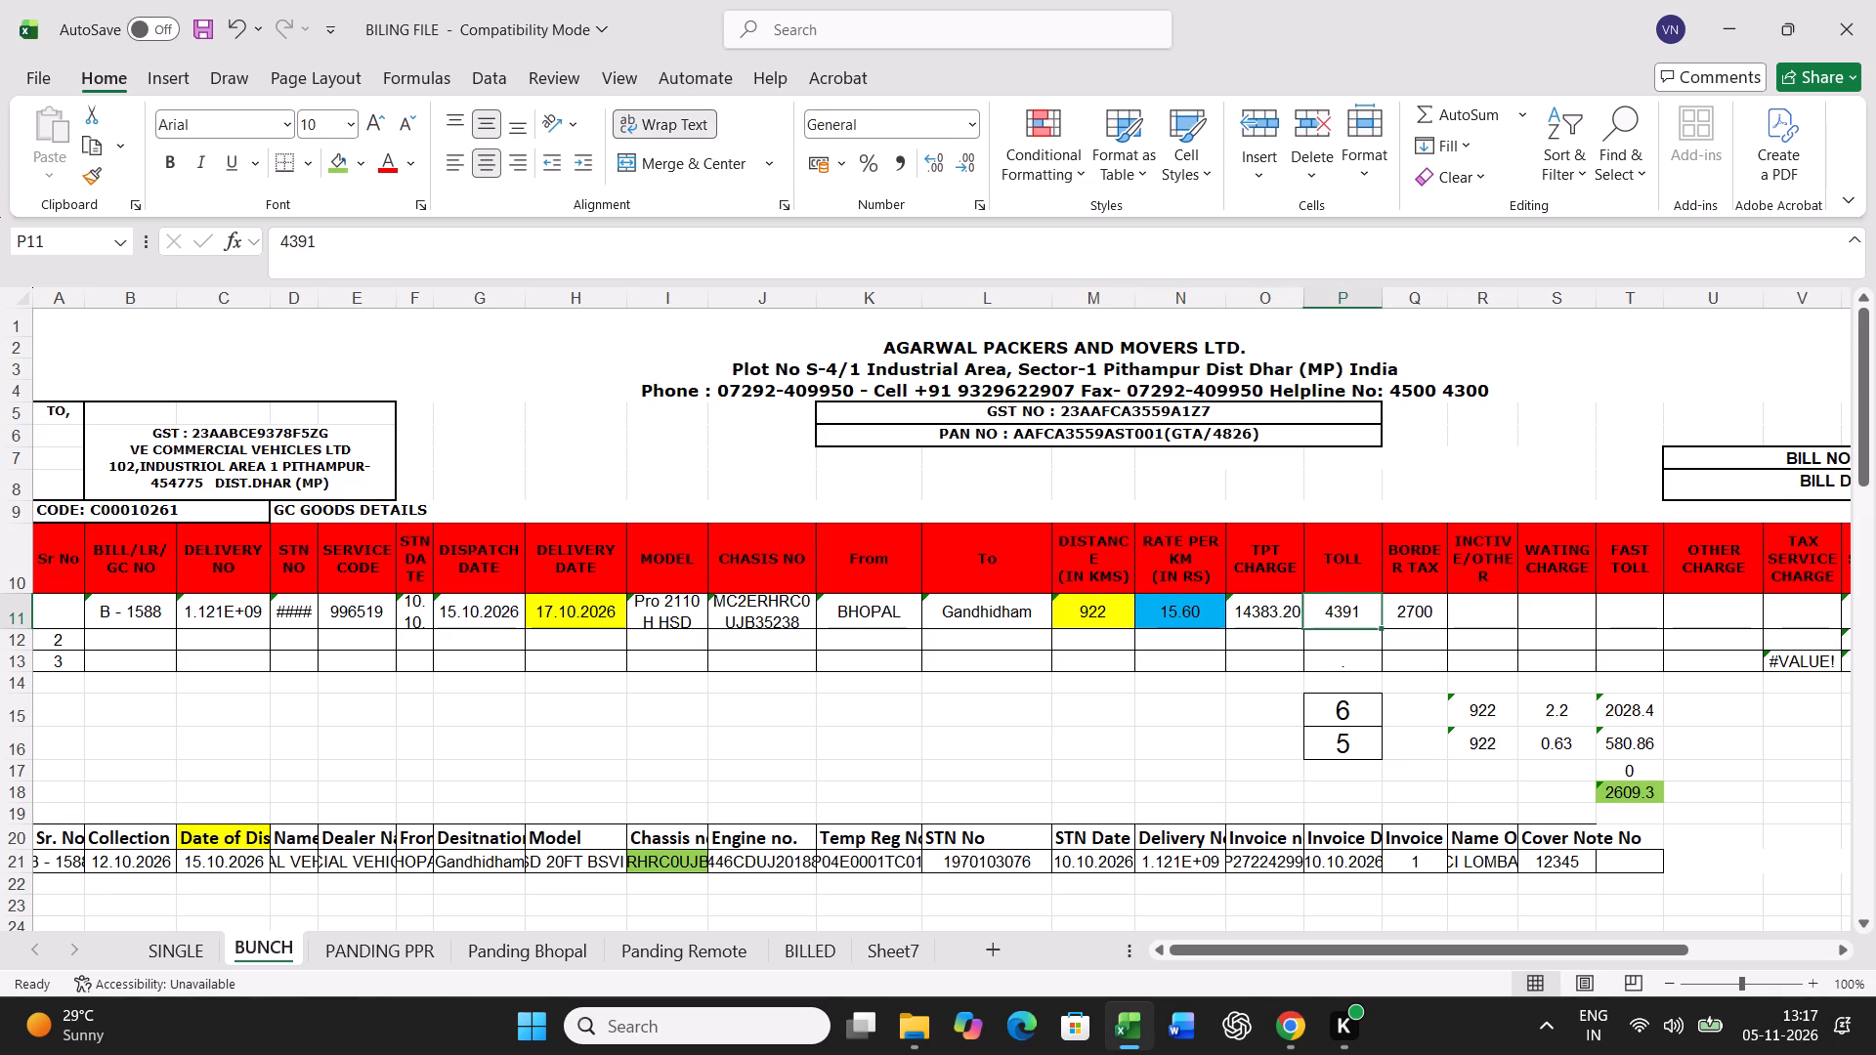
text(5190)
key(Return)
key(Up)
key(Right)
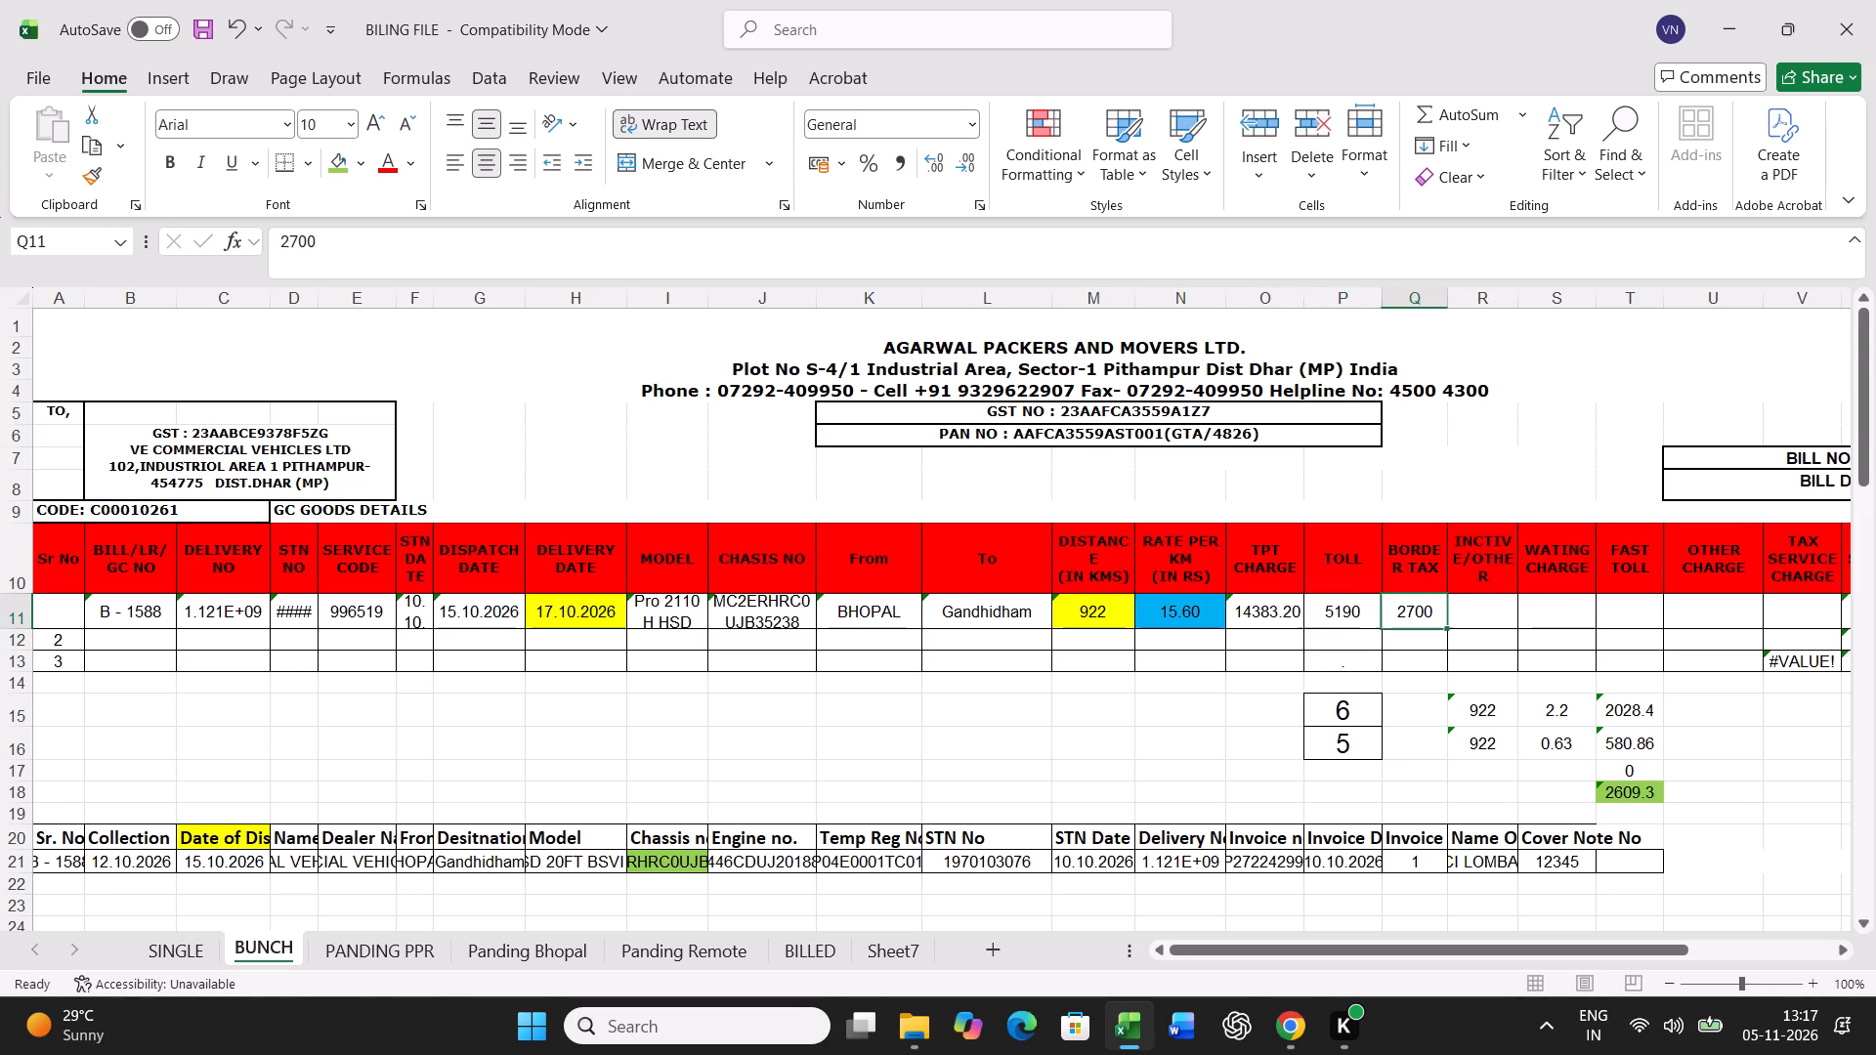
key(Delete)
Set the transit days to 3 in P15 (standard) and 2 in P16 (actual).
click(1358, 706)
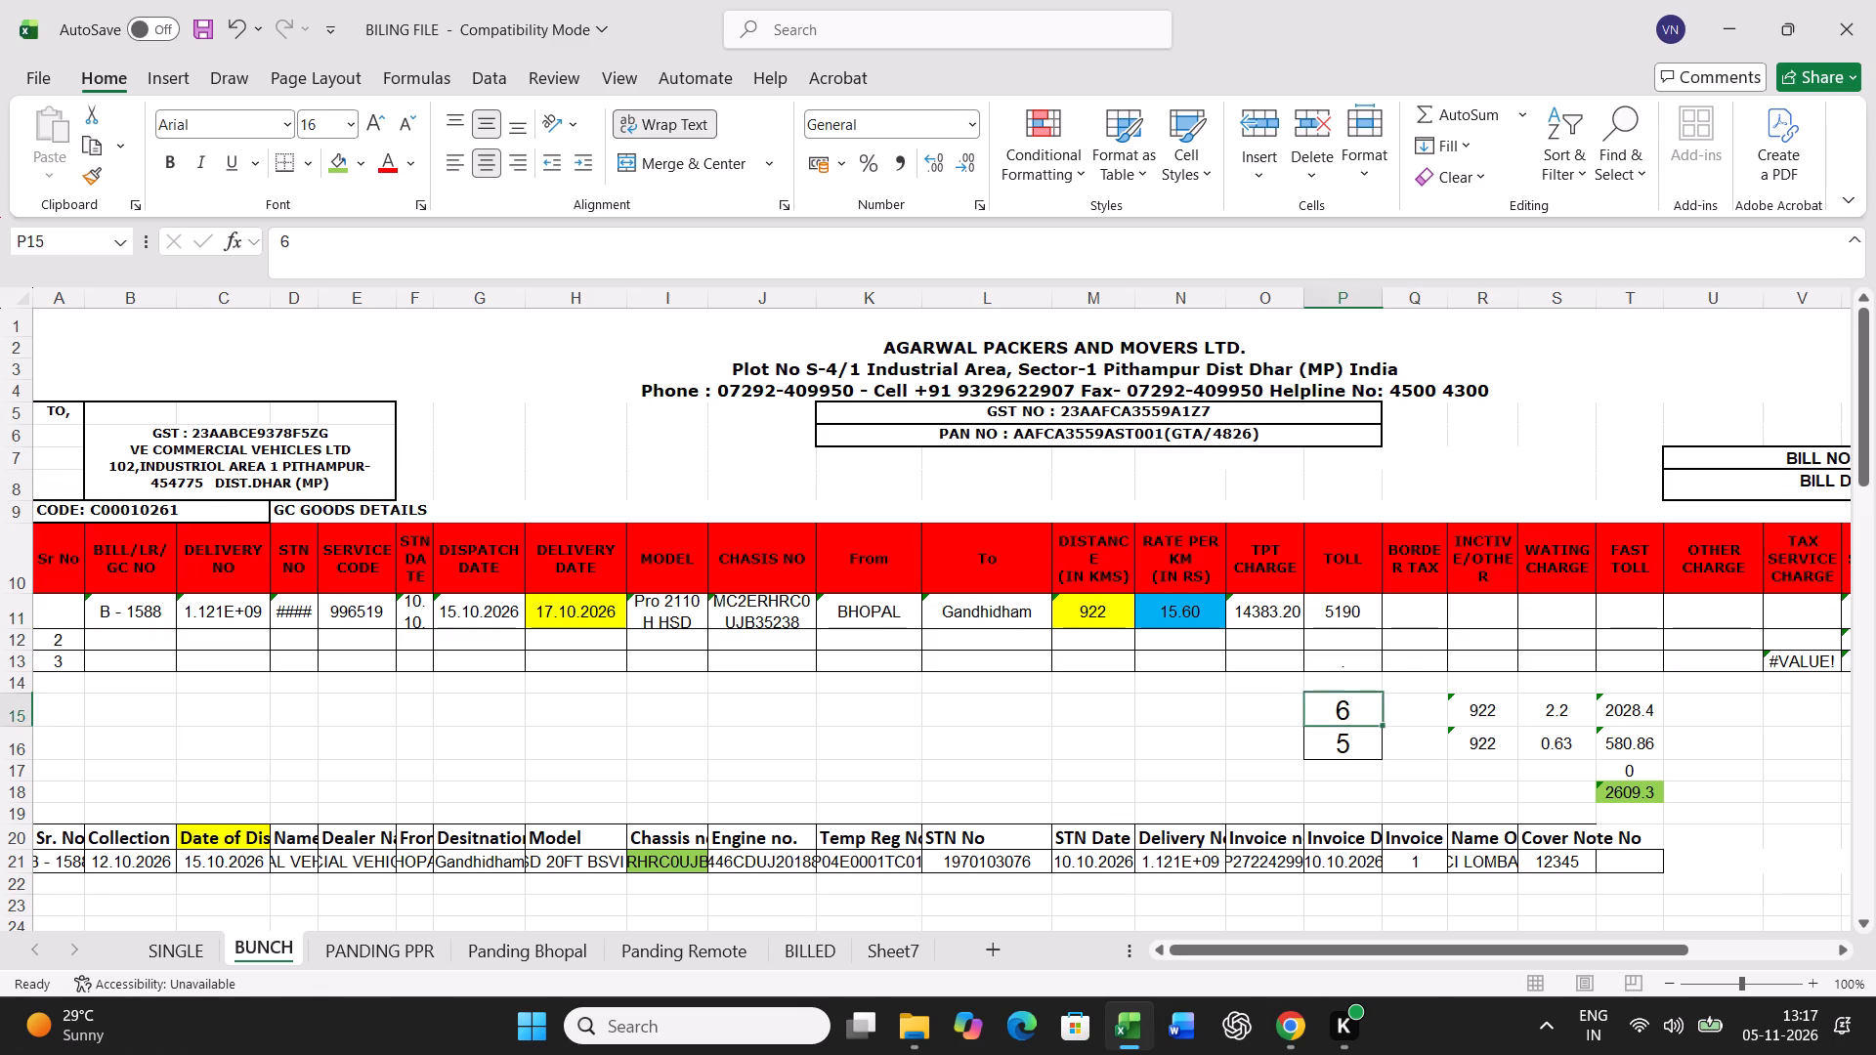
key(3)
key(Return)
key(2)
key(Return)
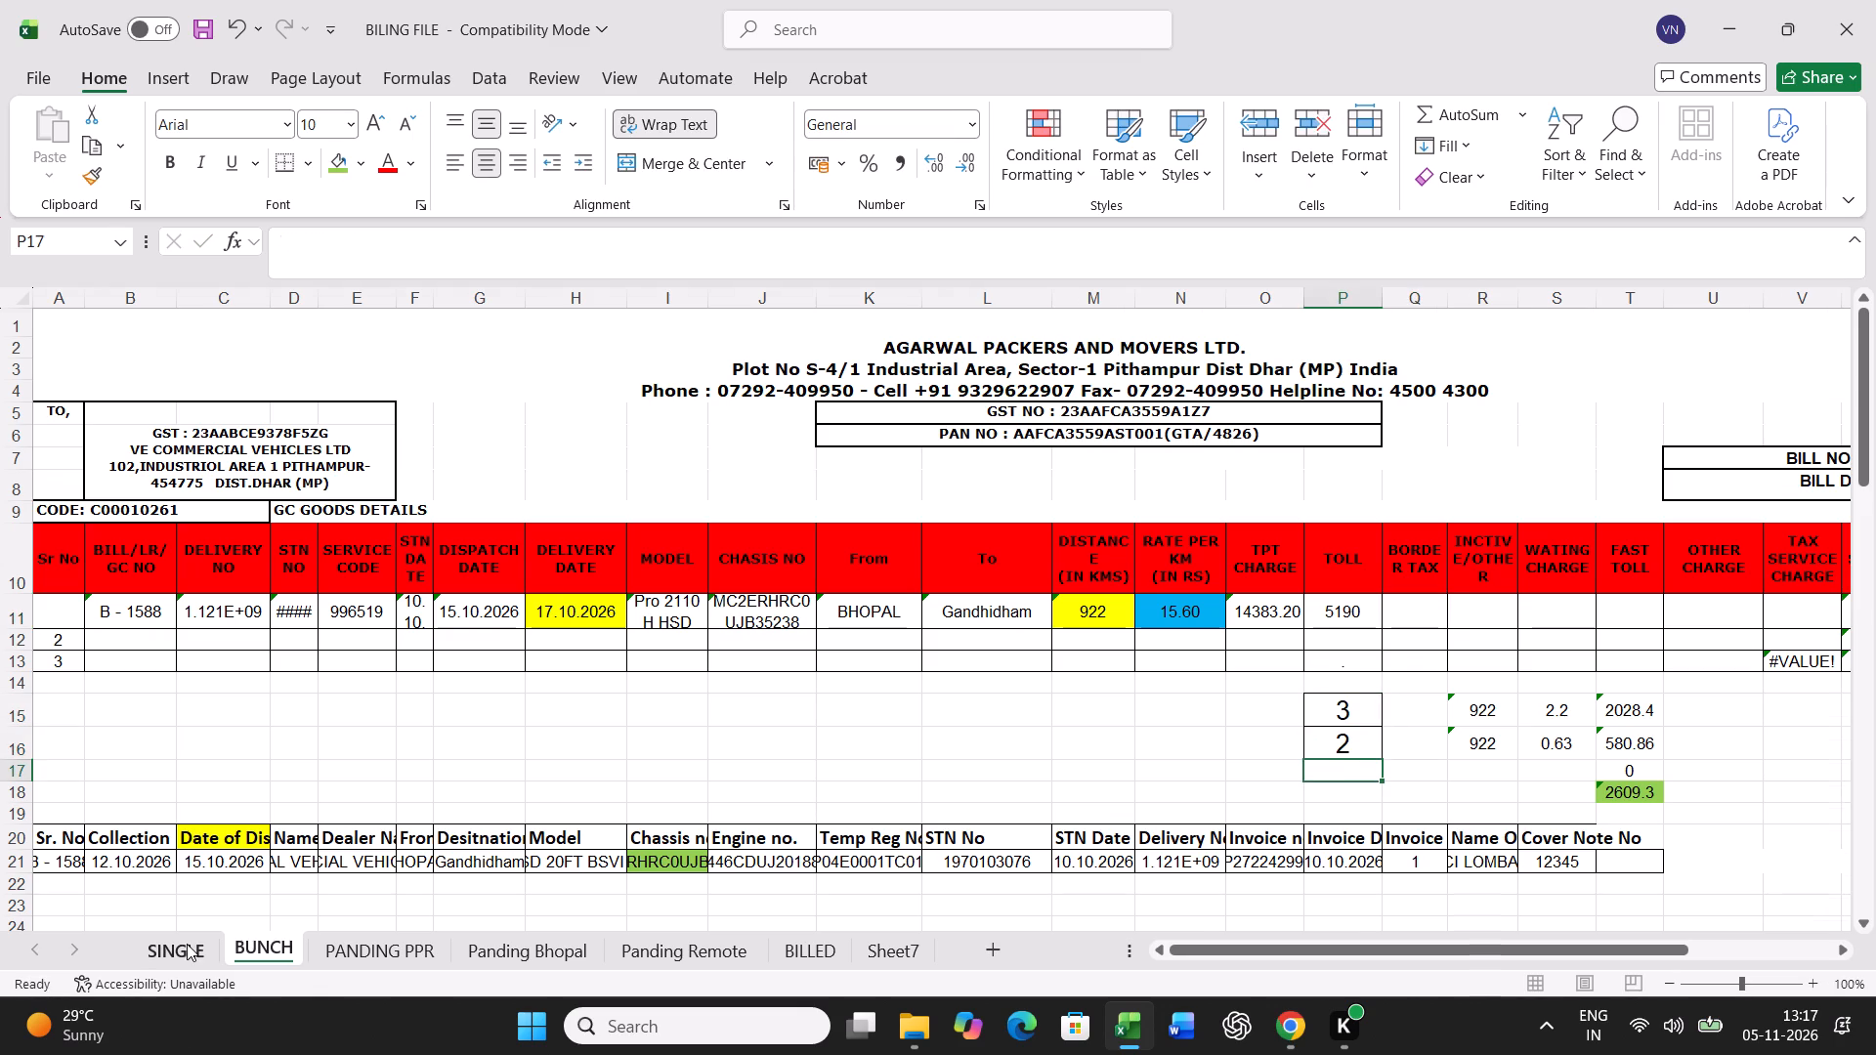
Print the B - 1588 freight bill from the SINGLE sheet.
click(187, 944)
key(ctrl+p)
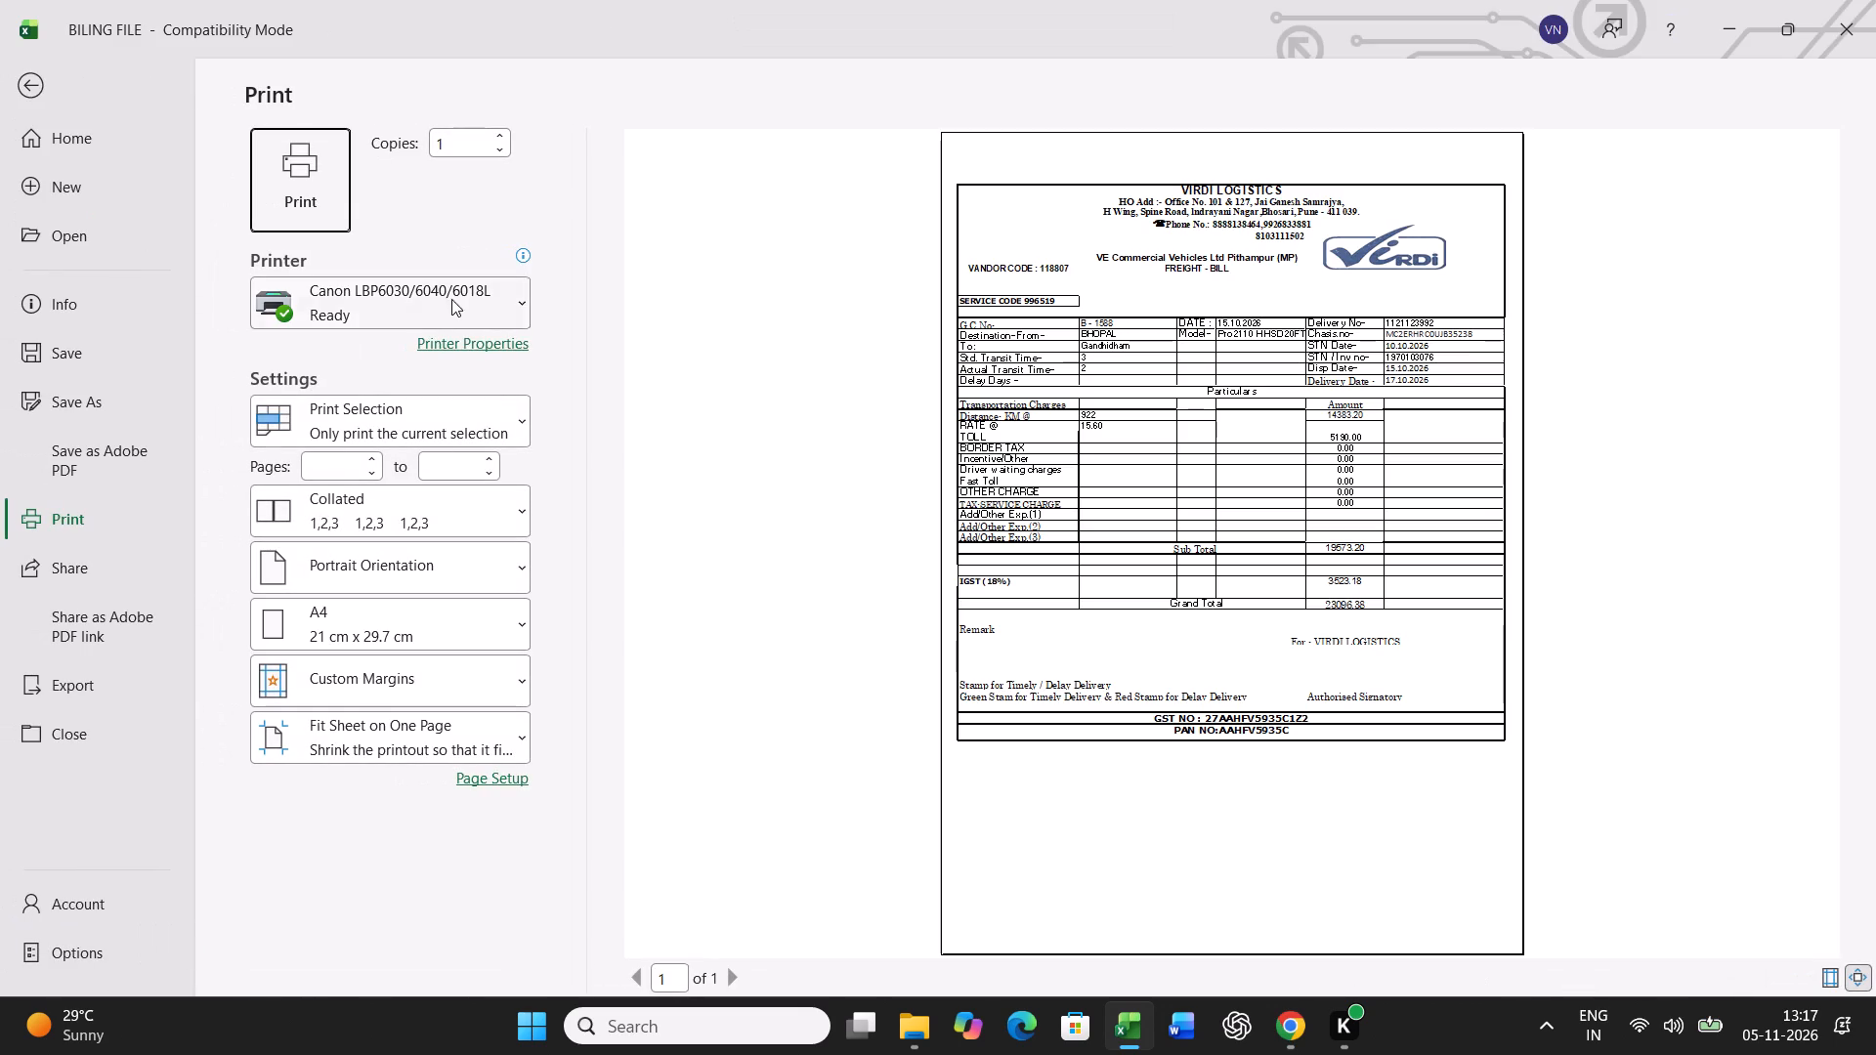
click(296, 146)
Copy bill row 11 on the BUNCH sheet and paste it as values into row 39 of the lower table.
click(273, 955)
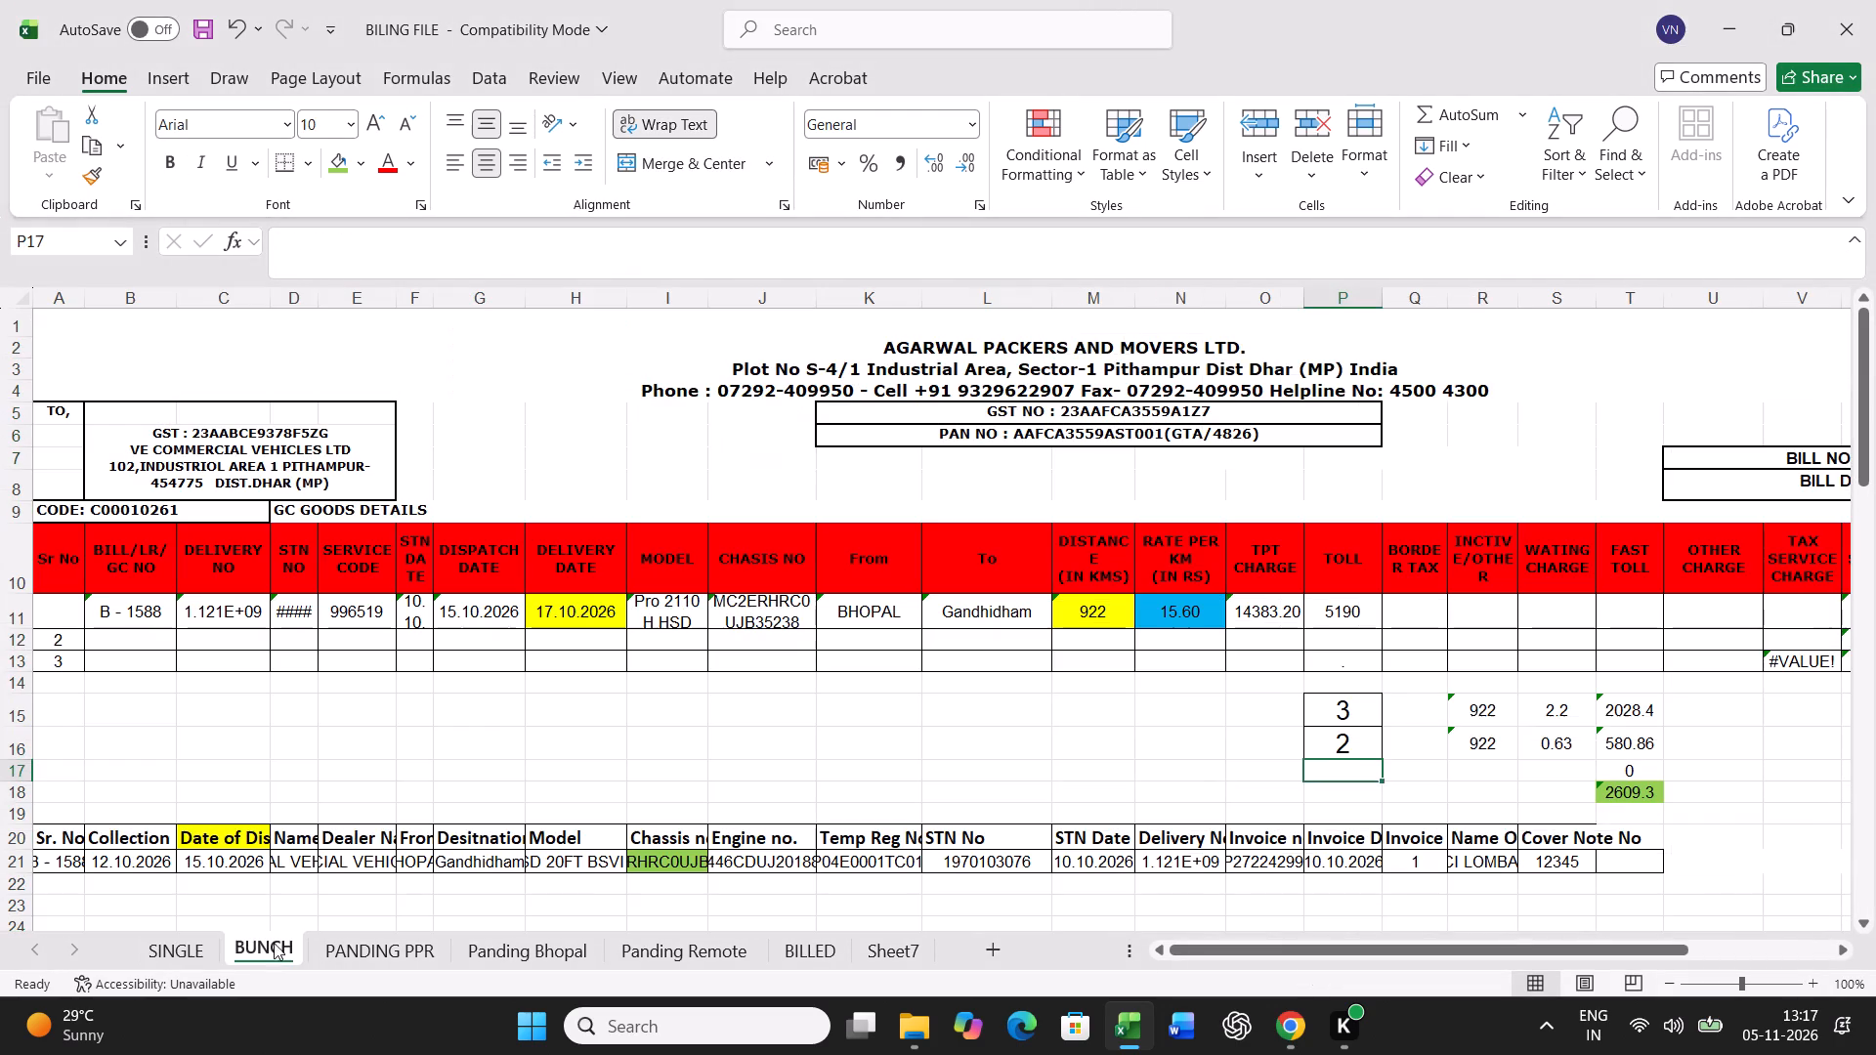
click(16, 606)
key(ctrl+c)
scroll(699, 669, down, 9)
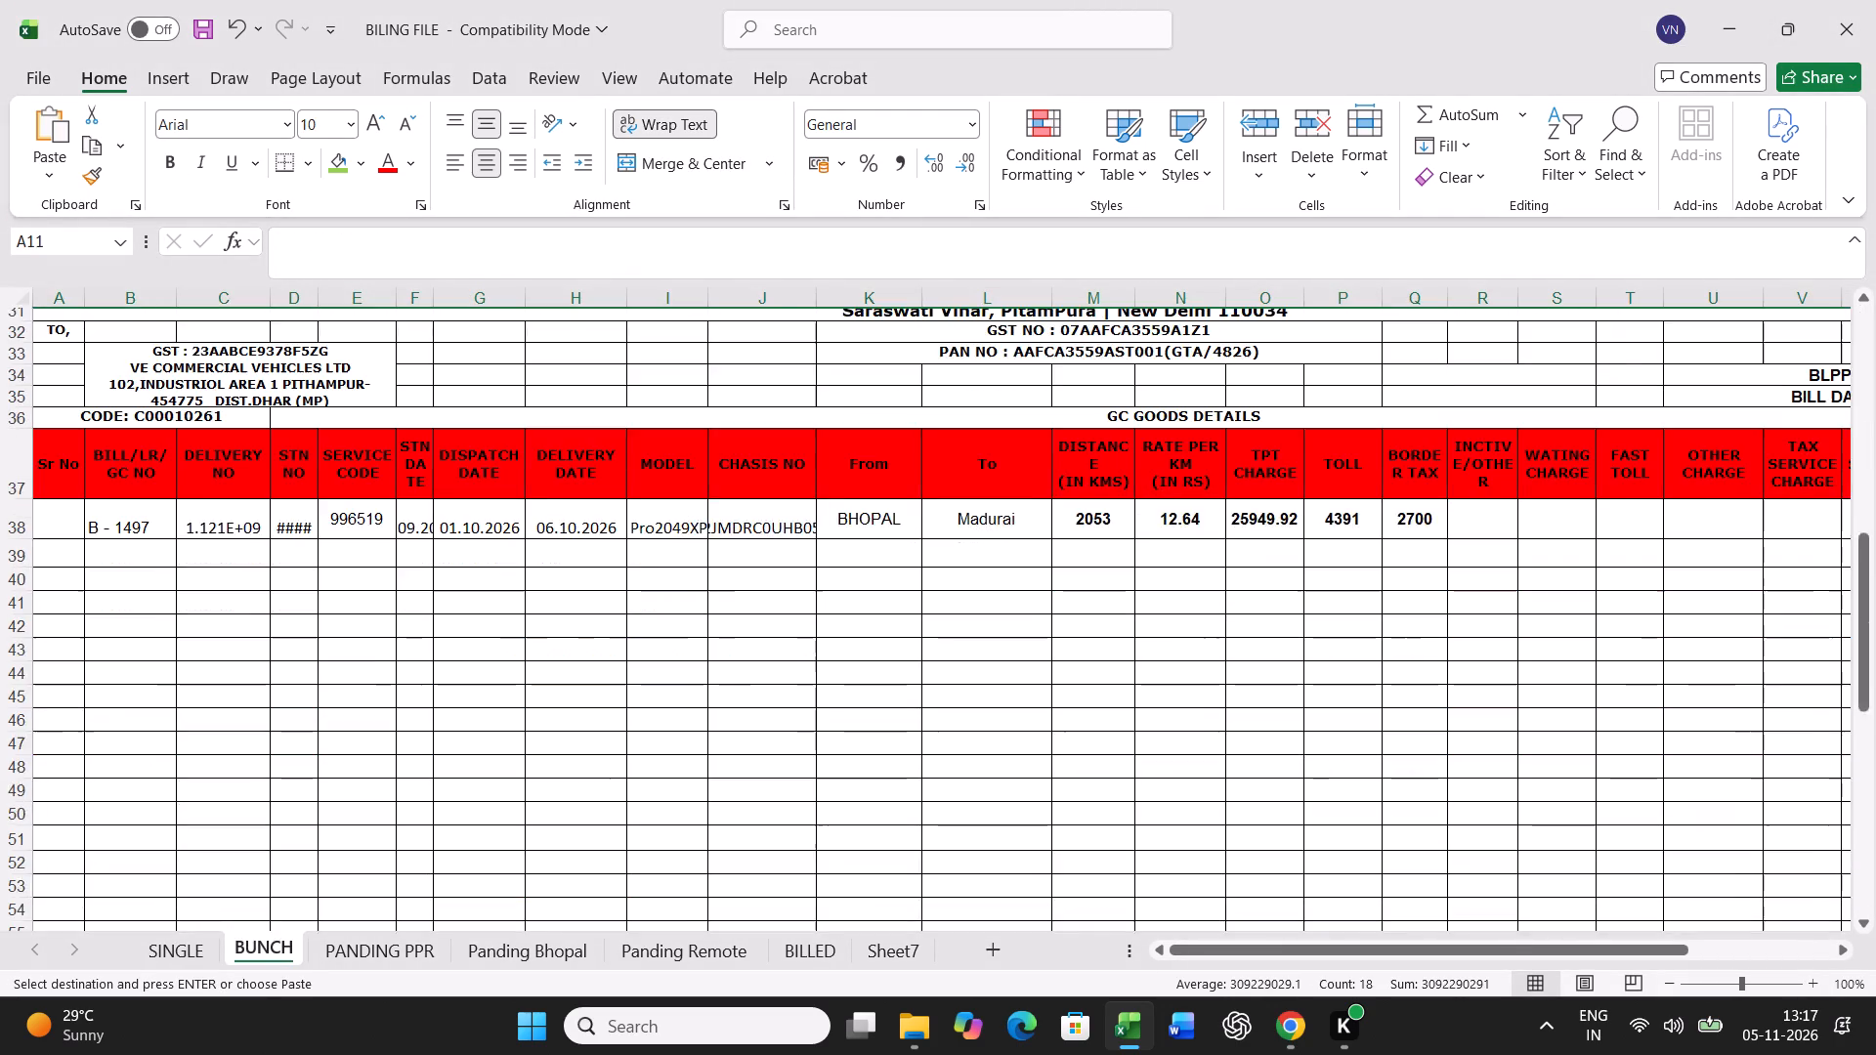
scroll(699, 669, down, 4)
right_click(60, 487)
click(161, 460)
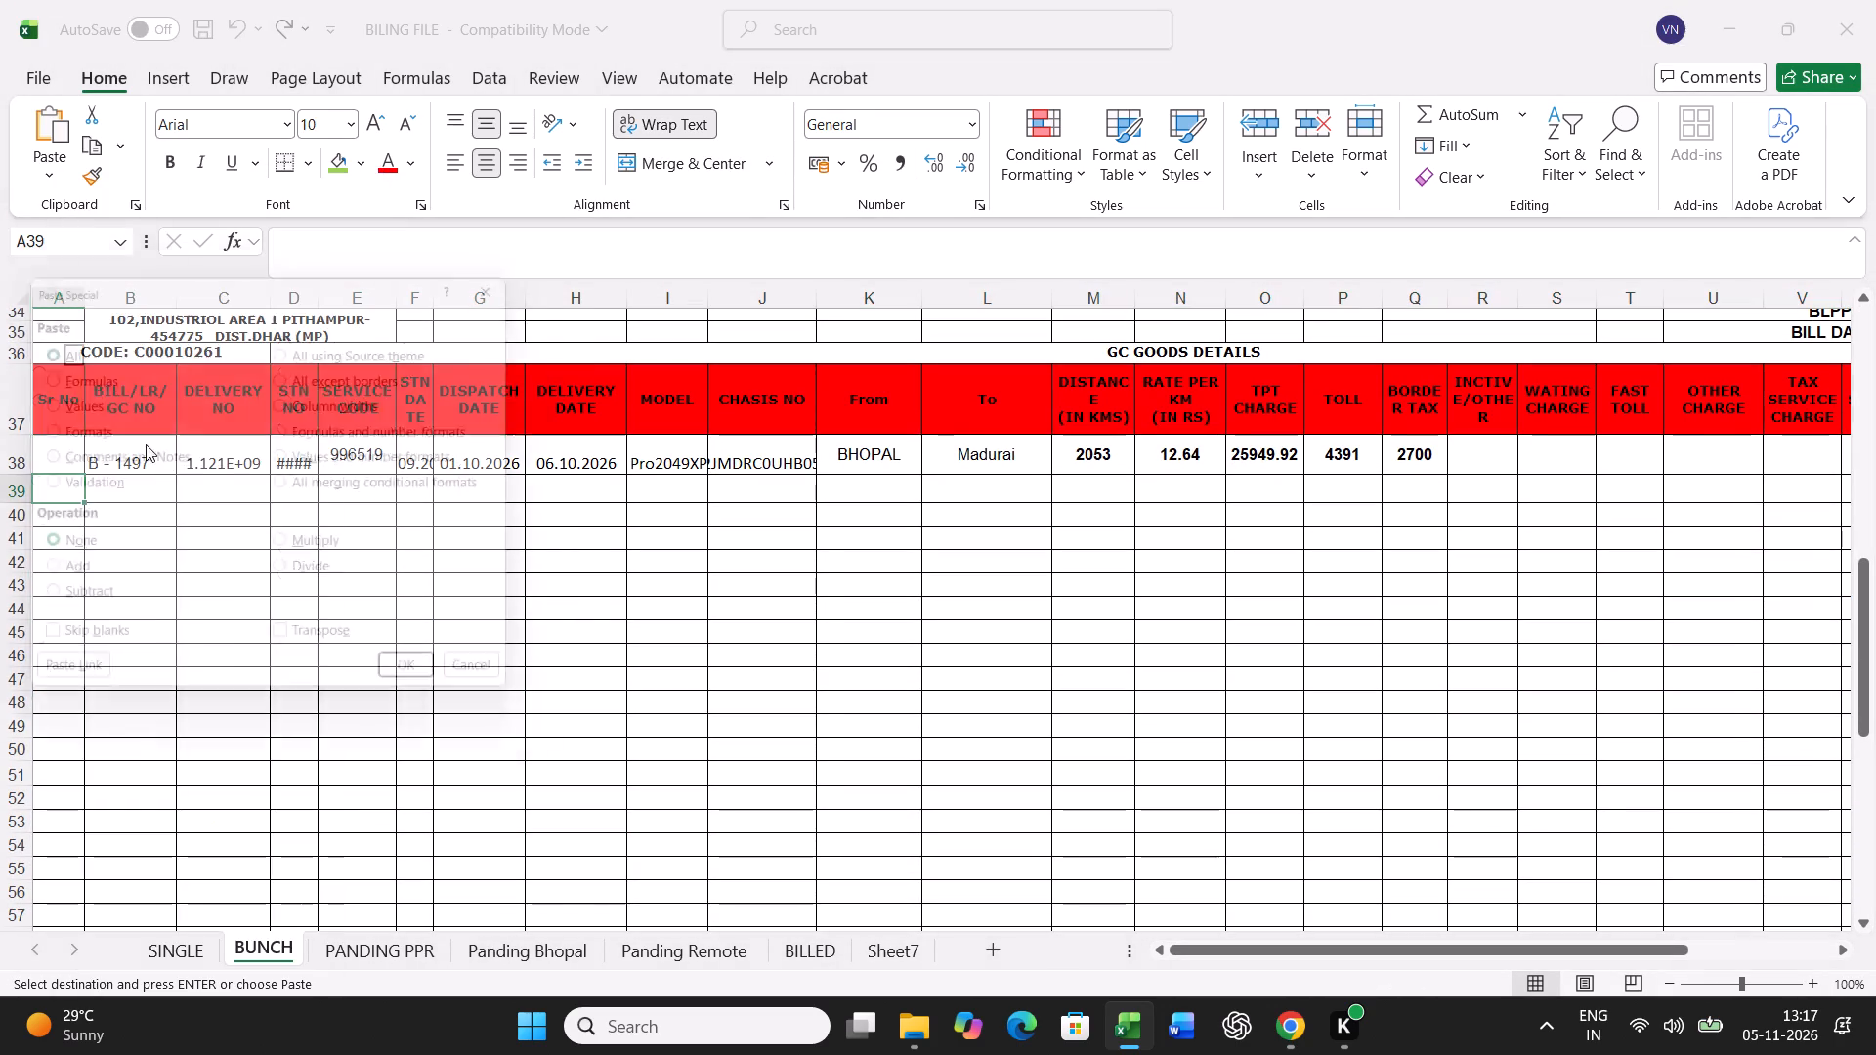
click(80, 404)
click(416, 694)
click(531, 949)
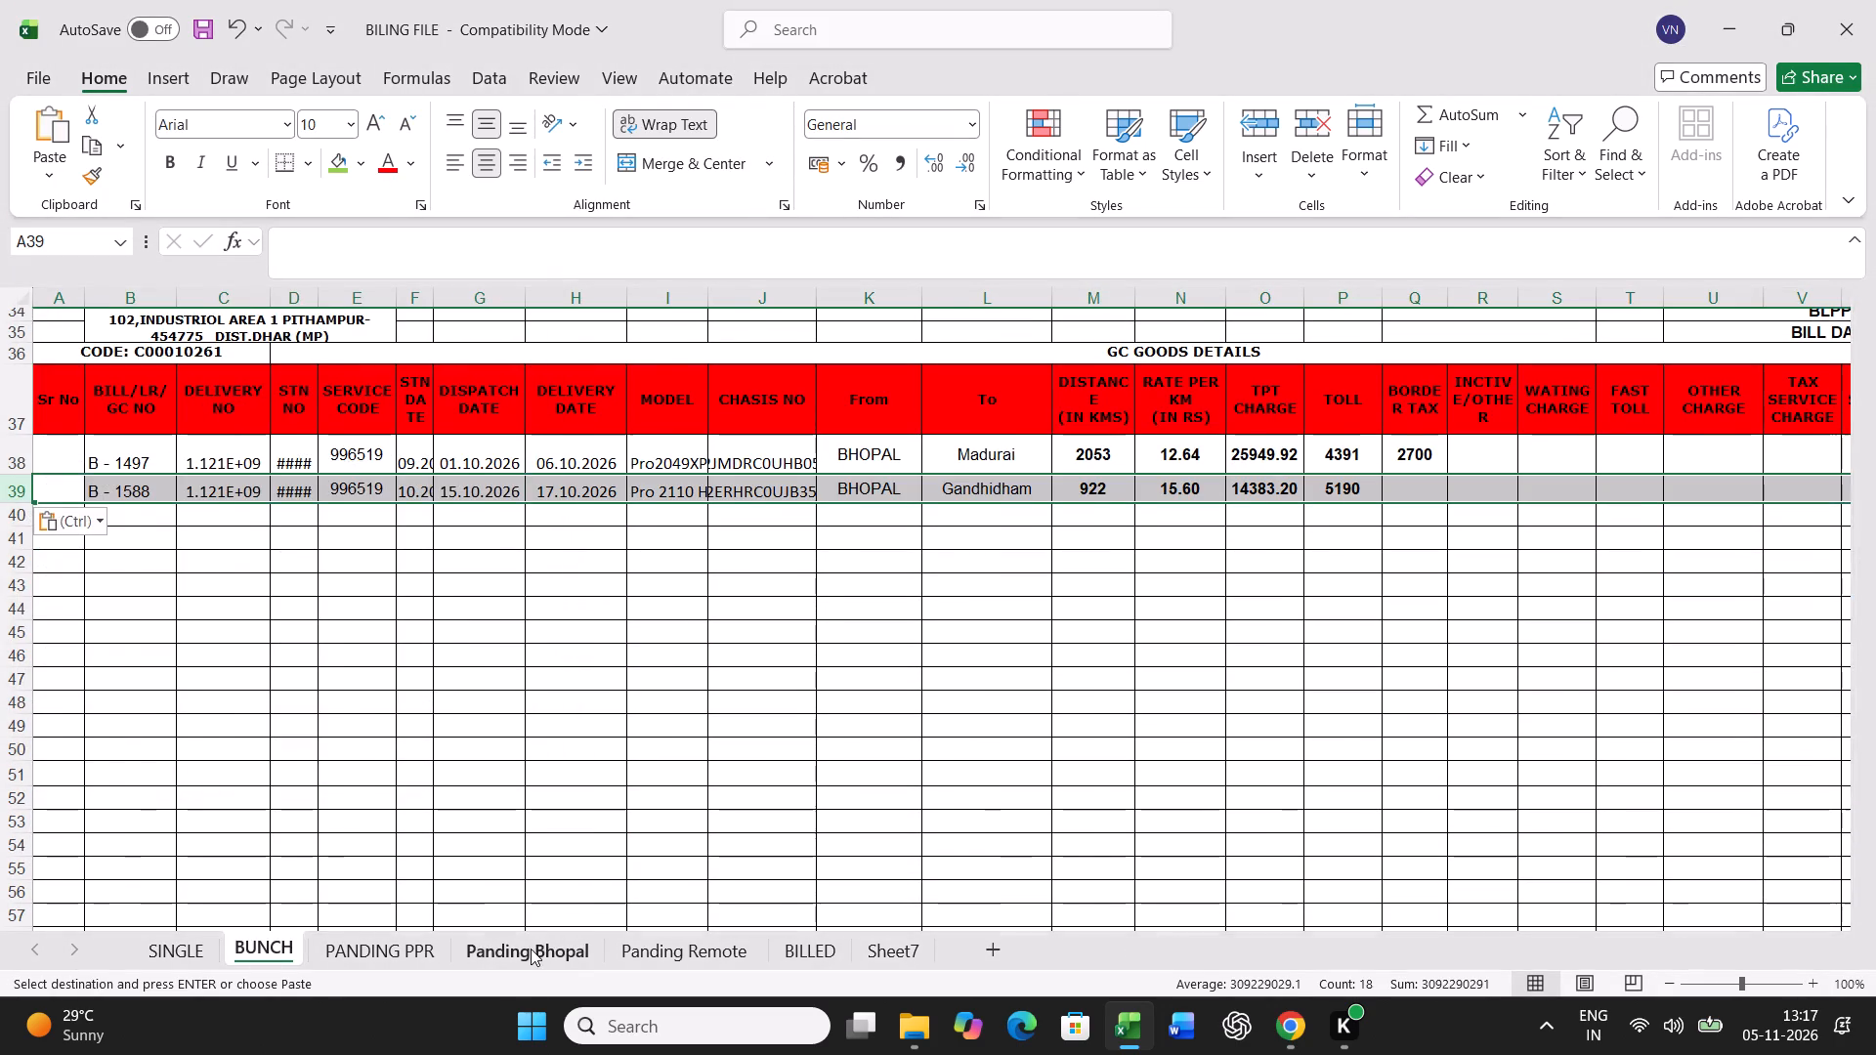
click(715, 763)
key(ctrl+f)
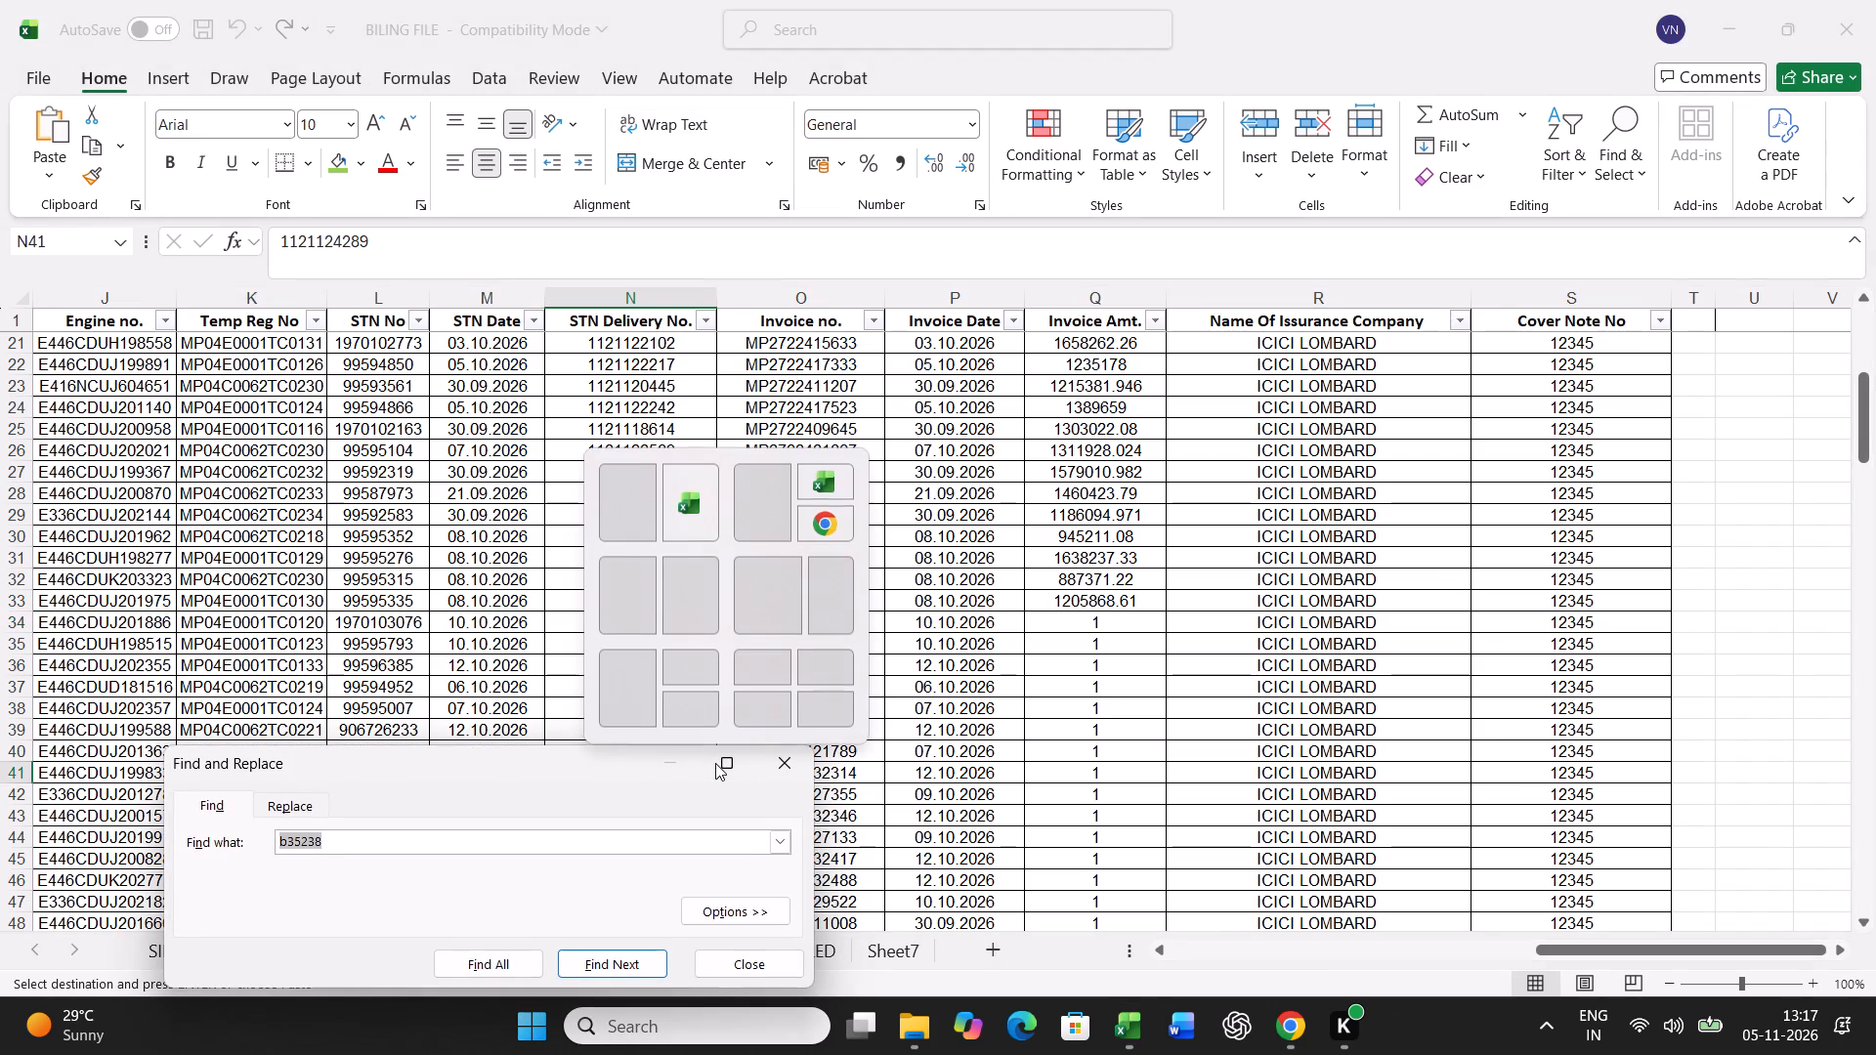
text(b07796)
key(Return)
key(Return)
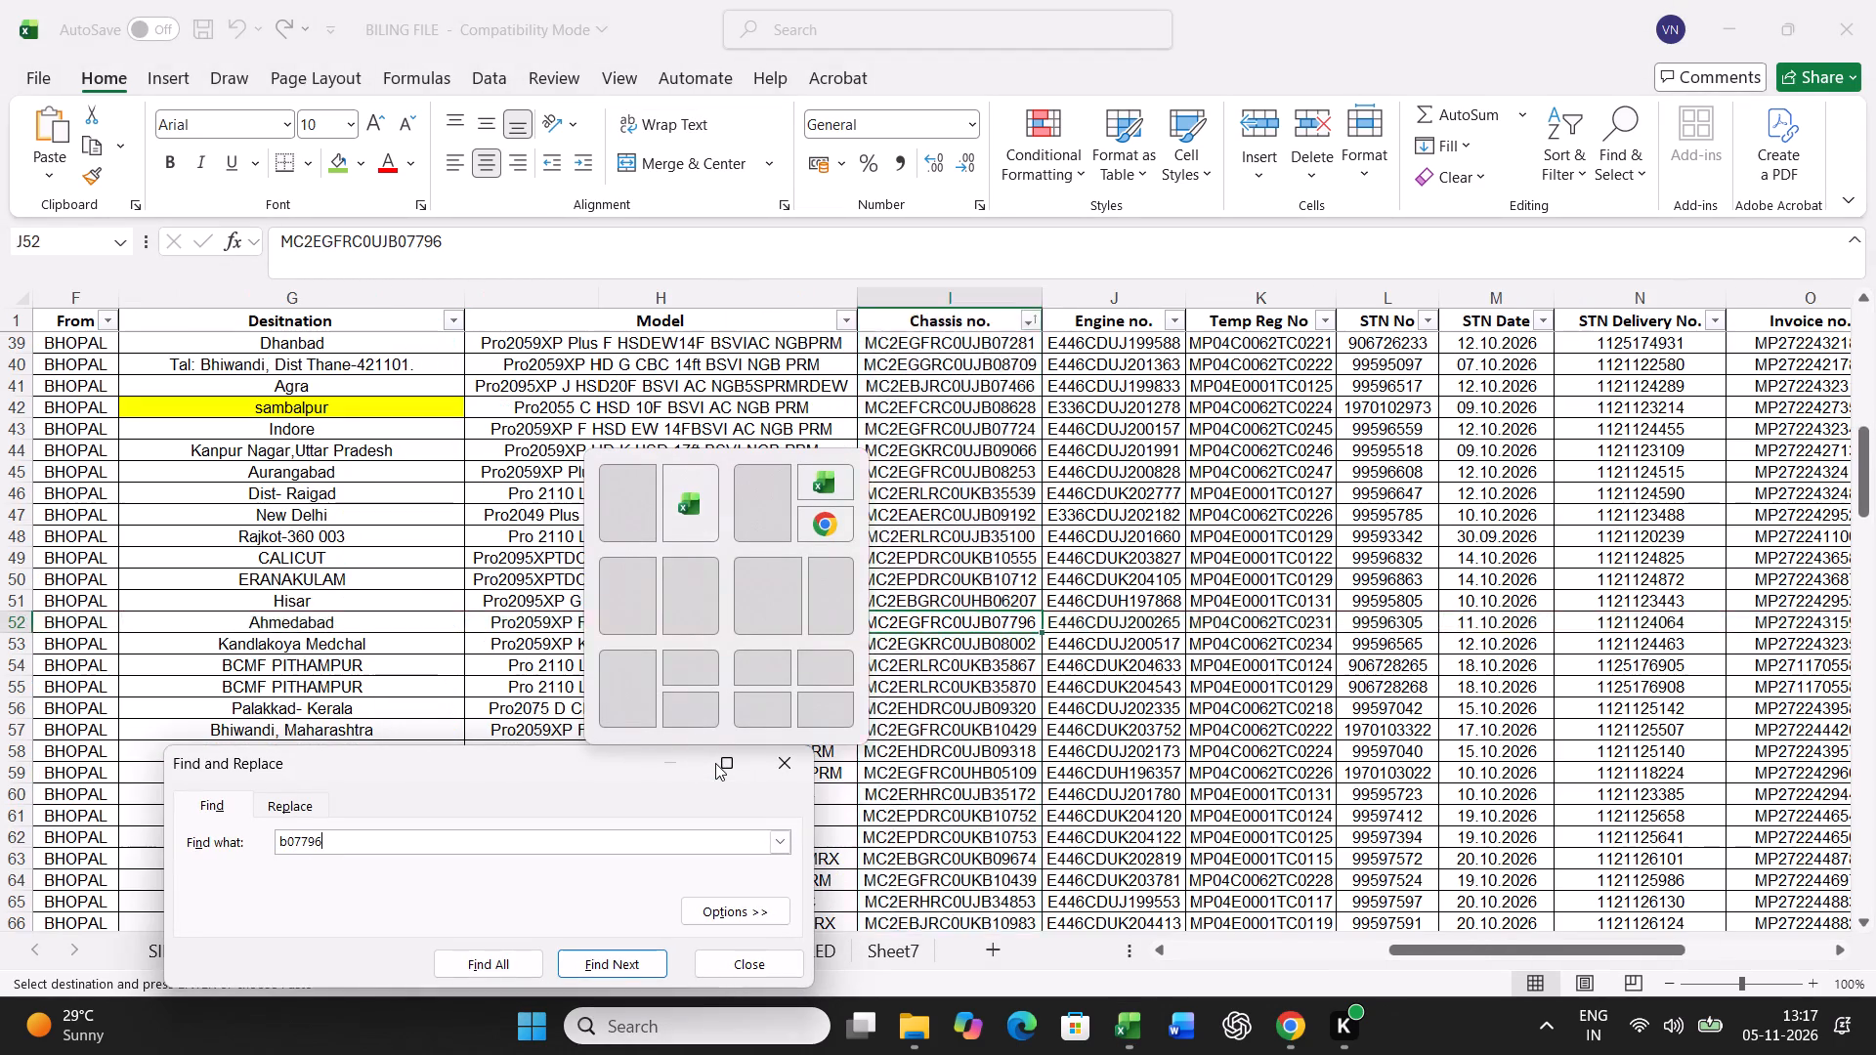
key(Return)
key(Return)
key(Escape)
click(334, 168)
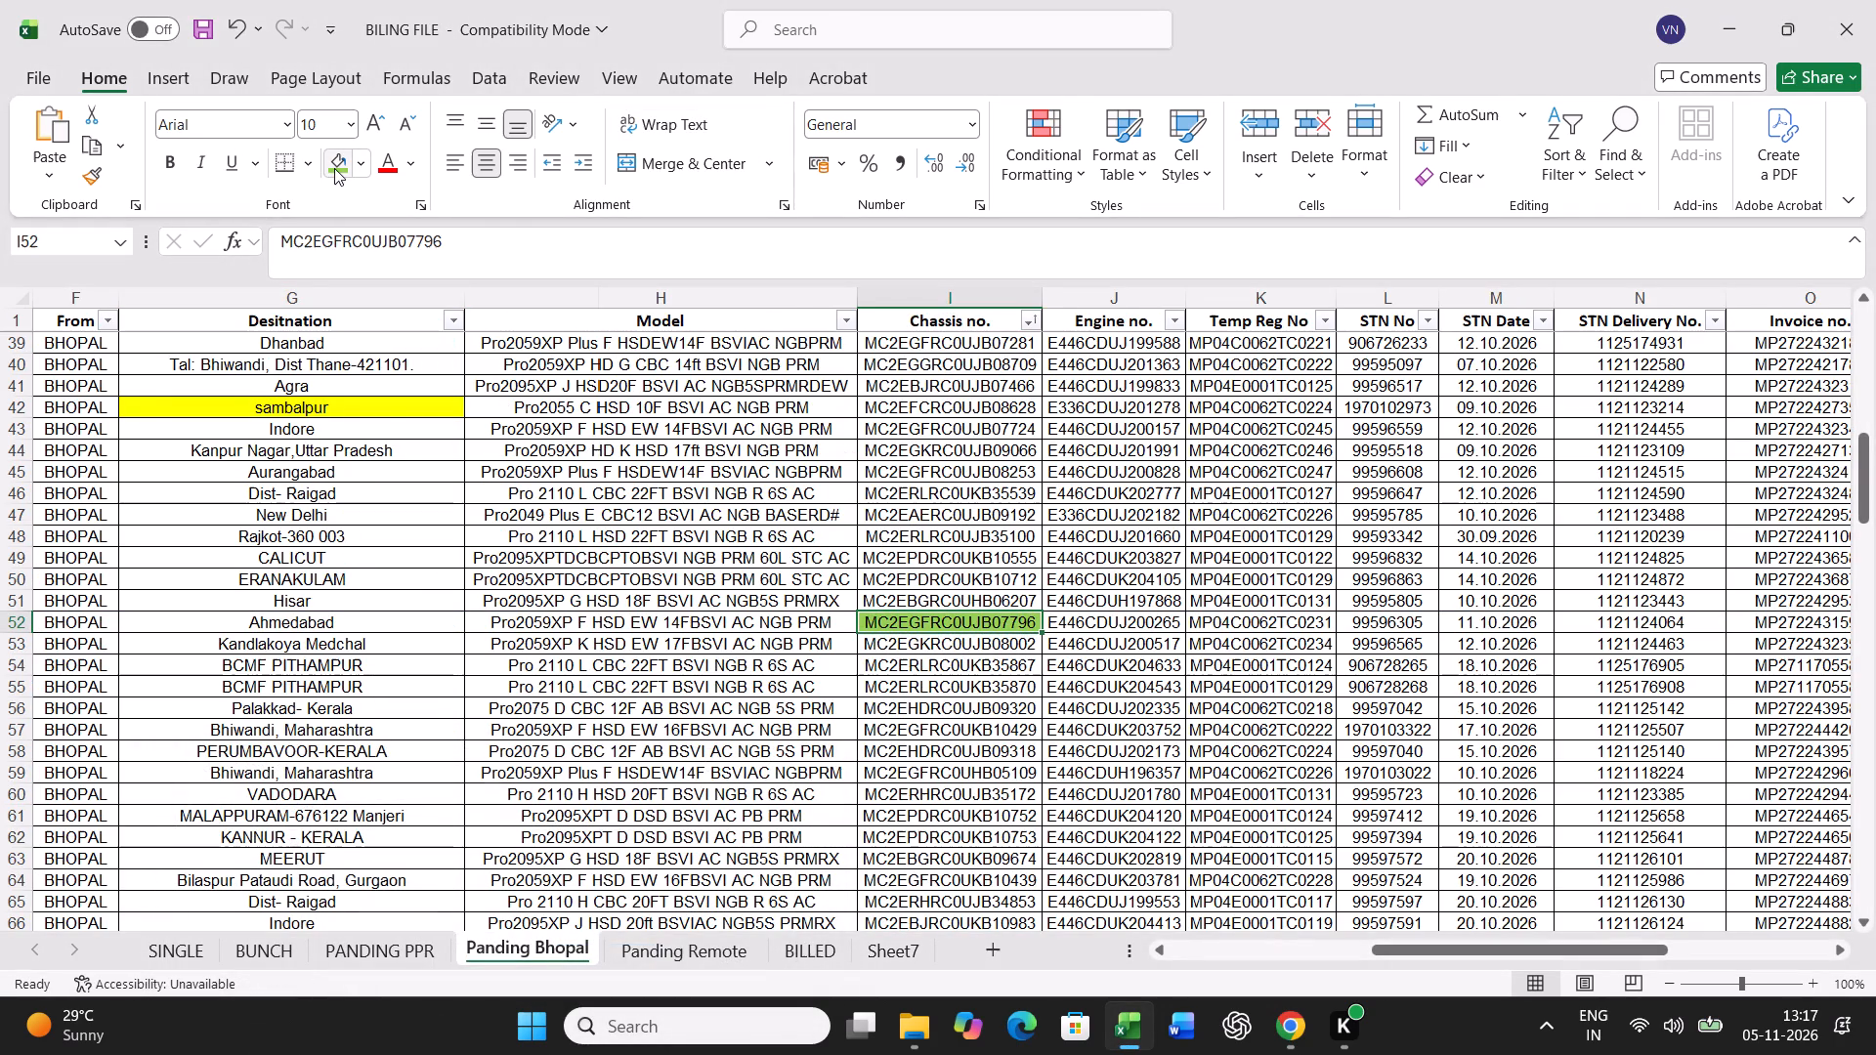
Copy the whole B - 1627 record, from its LR number through its cover note number.
key(Left)
key(Left)
key(Left)
key(Left)
key(Left)
key(Left)
key(Left)
key(Left)
key(Left)
key(Left)
key(Left)
key(Left)
key(Left)
key(Left)
key(Left)
key(Left)
key(Left)
key(Left)
key(ctrl+shift+Right)
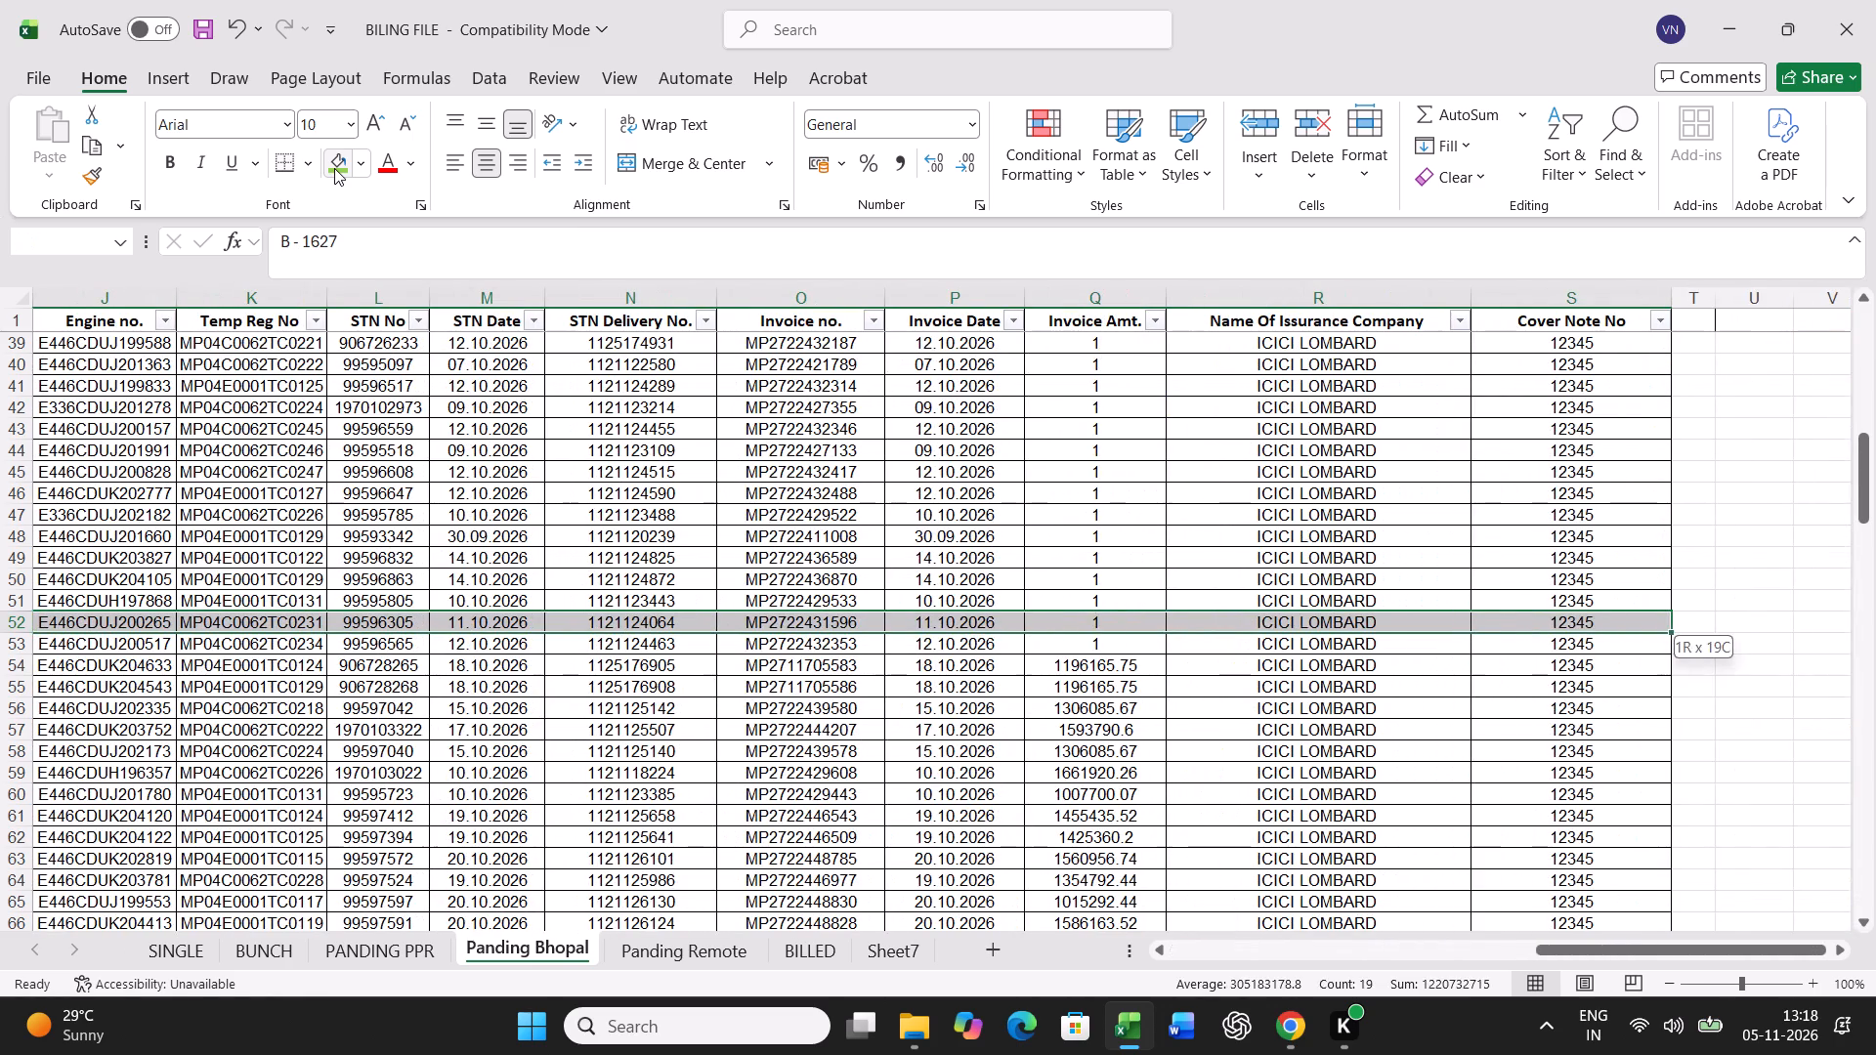
key(ctrl+c)
Paste the copied B - 1627 record over row 21 of the BUNCH sheet, starting at A21.
click(247, 947)
scroll(343, 786, up, 14)
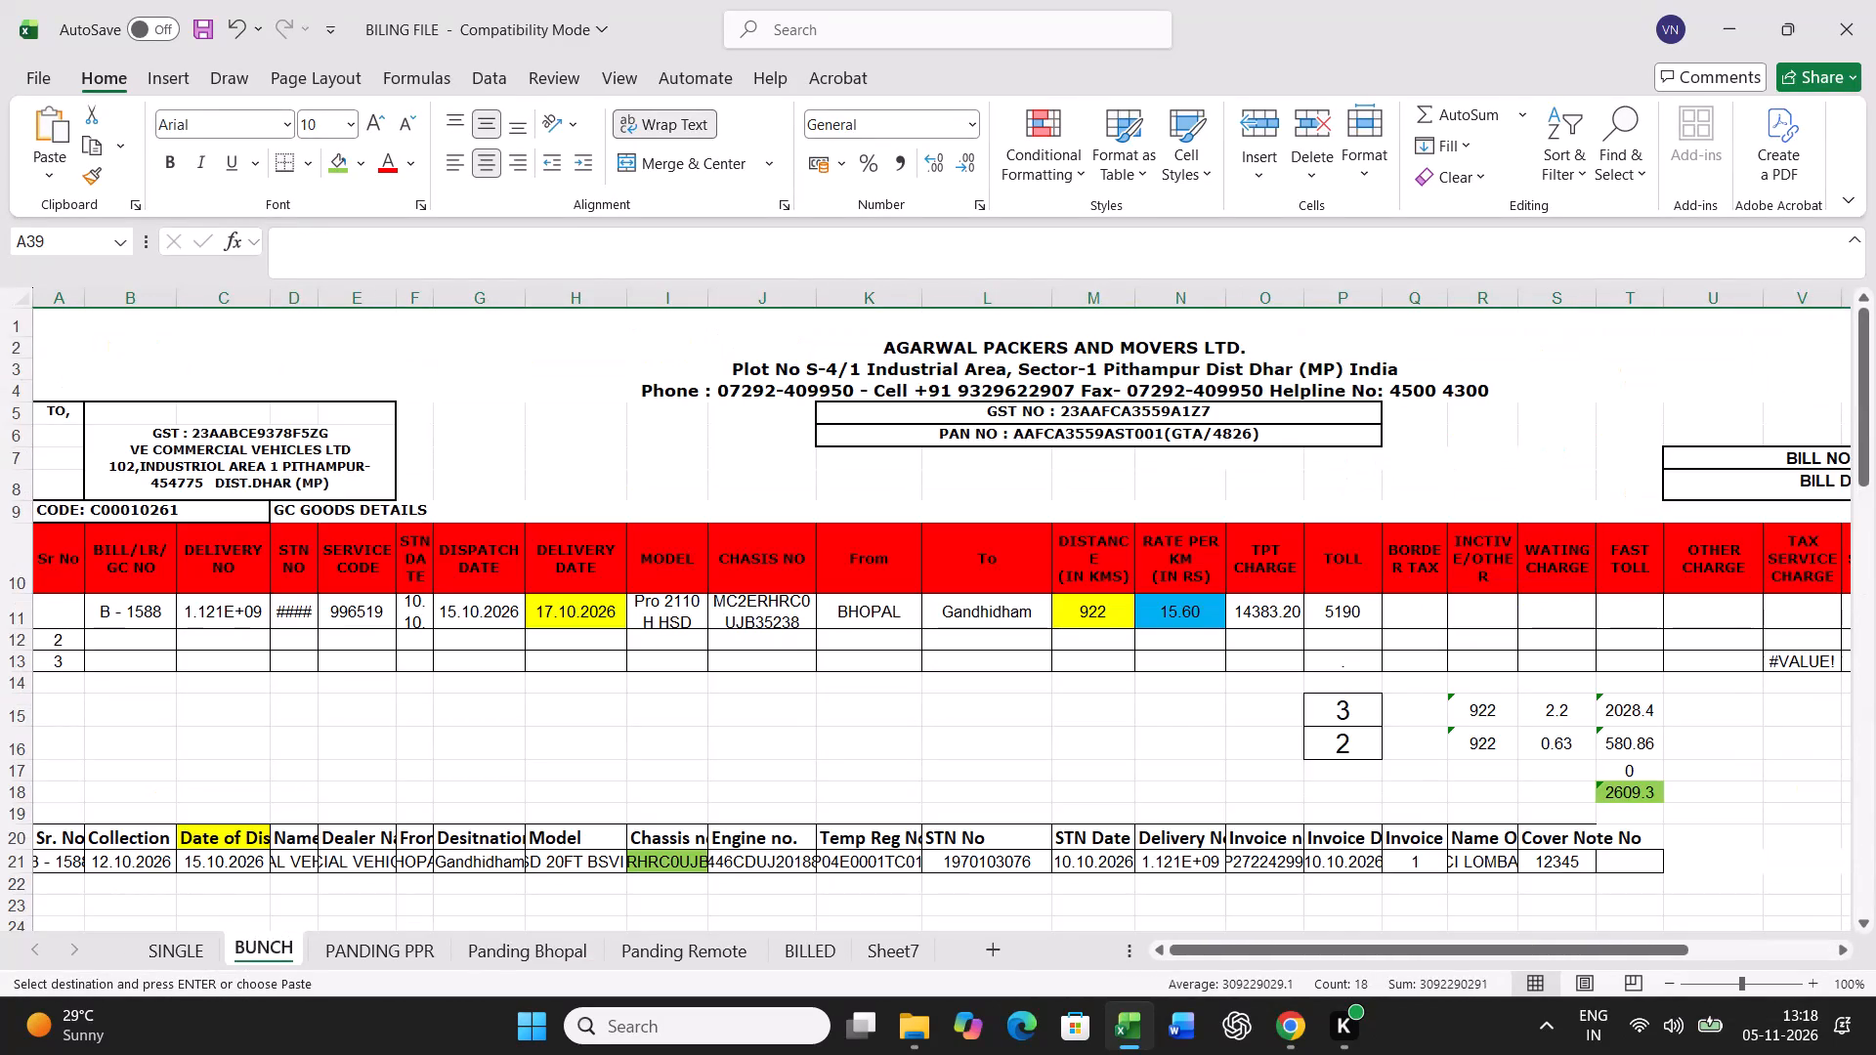
click(61, 861)
key(ctrl+v)
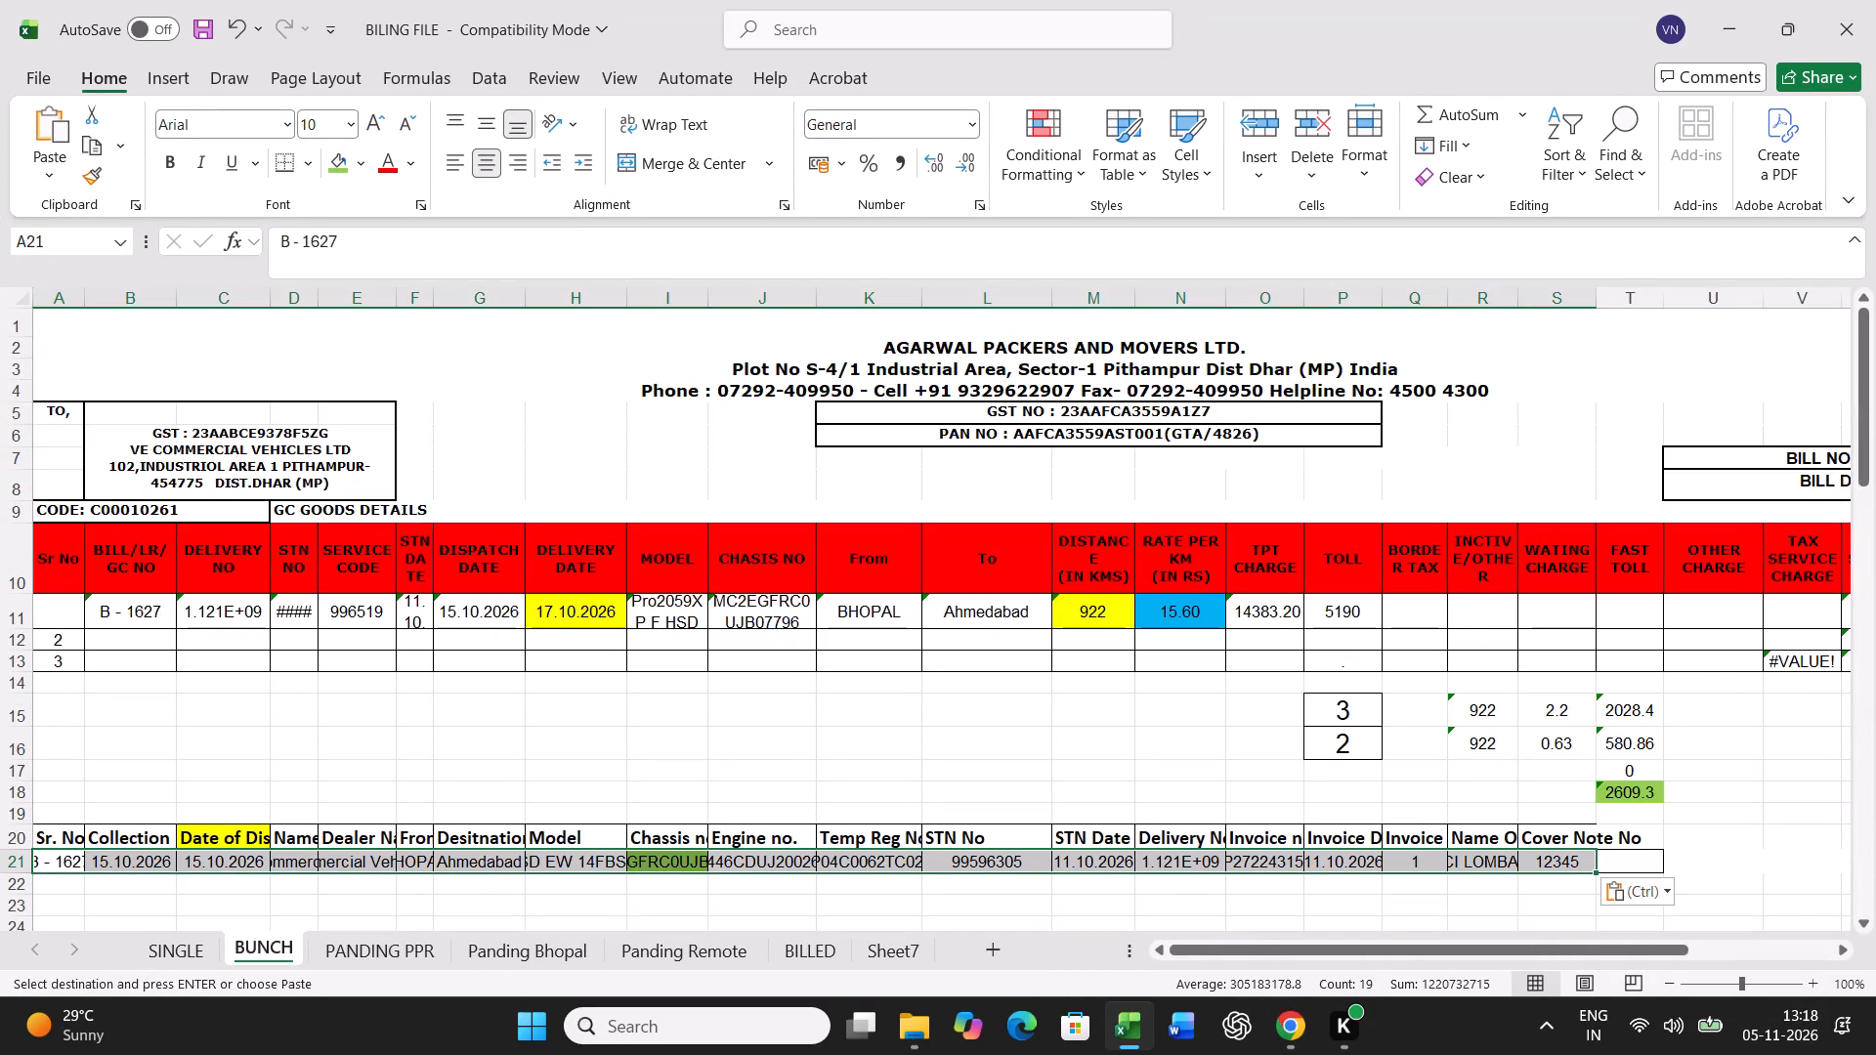
For B - 1627, set the delivery date in H11 to 19.10.2026 and the distance in M11 to =378+260.
click(589, 610)
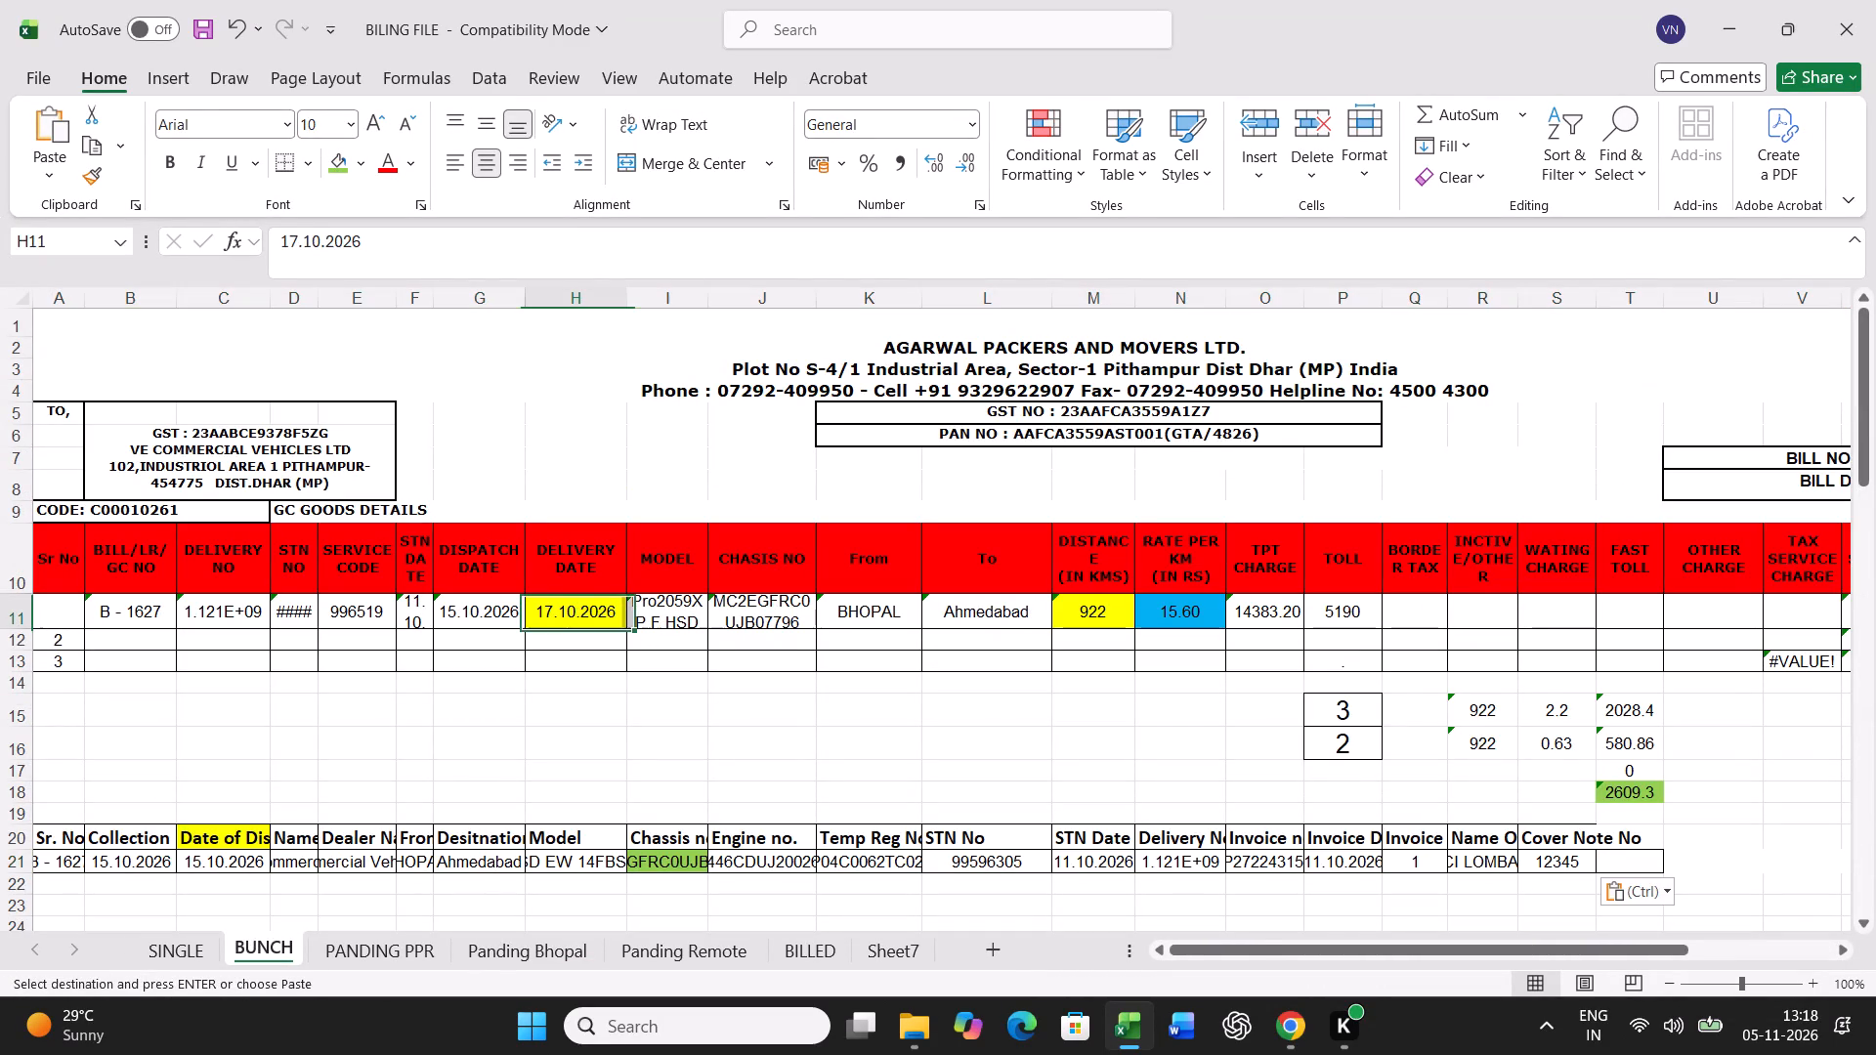
text(19.10.2026)
key(Right)
key(Right)
key(Right)
key(Right)
key(Right)
key(equal)
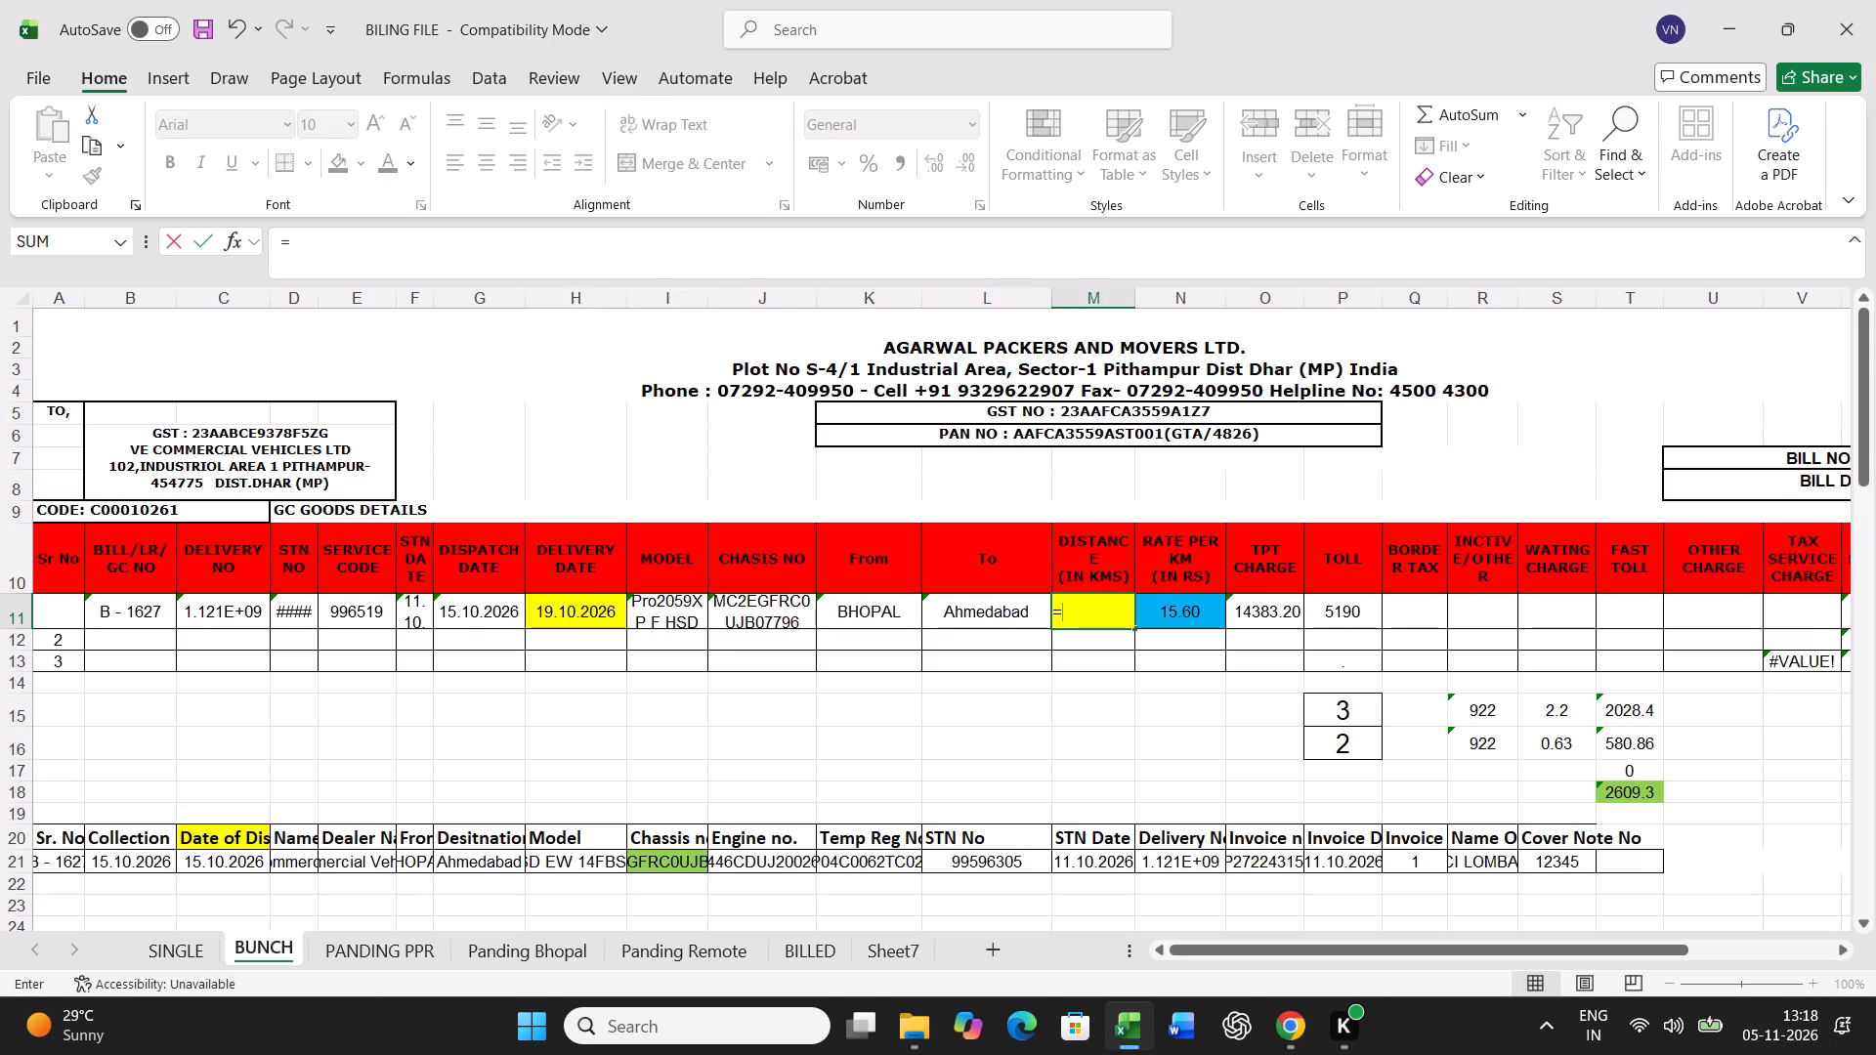
key(2)
key(BackSpace)
text(378+)
text(260)
key(Return)
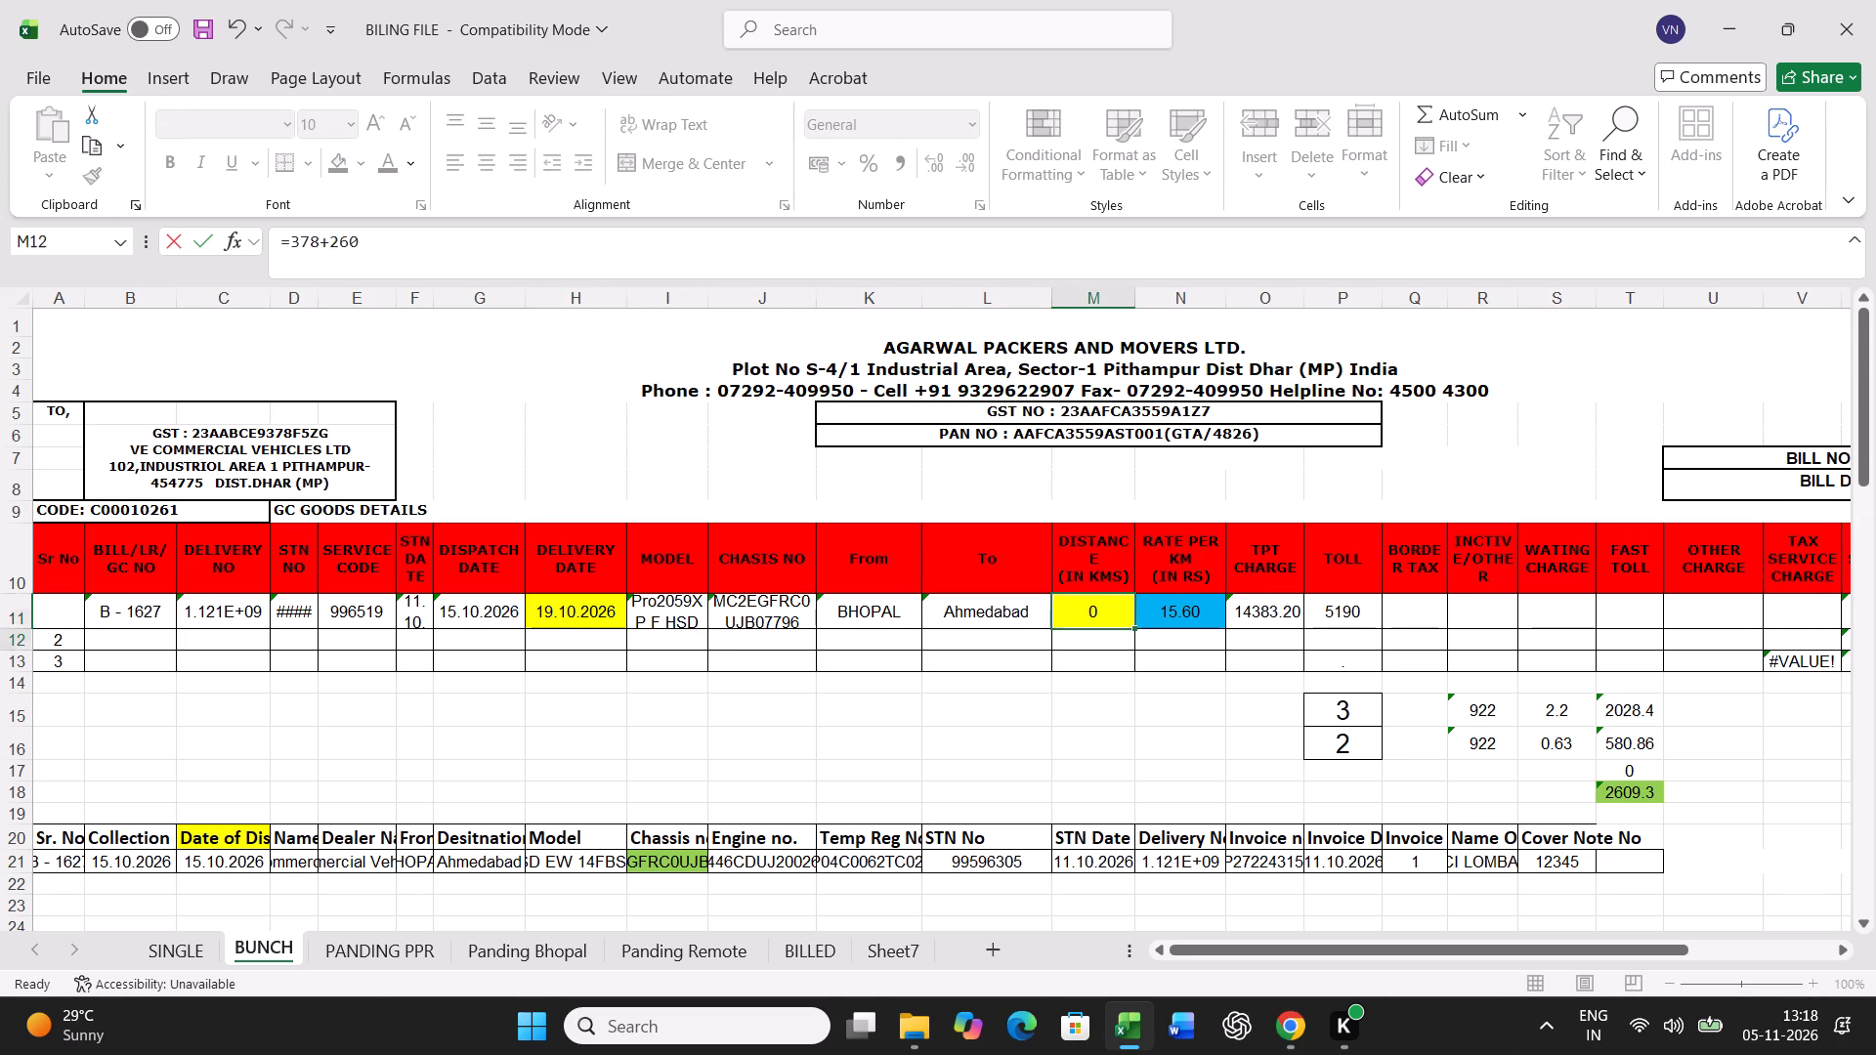
Set the rate per km in N11 to 13.43 and the toll in P11 to 1762.
key(Up)
key(Right)
text(13.43)
key(Right)
key(Right)
text(1762)
key(Return)
Set the transit days to 2 in P15 (standard) and 4 in P16 (actual).
key(Return)
key(Return)
key(Return)
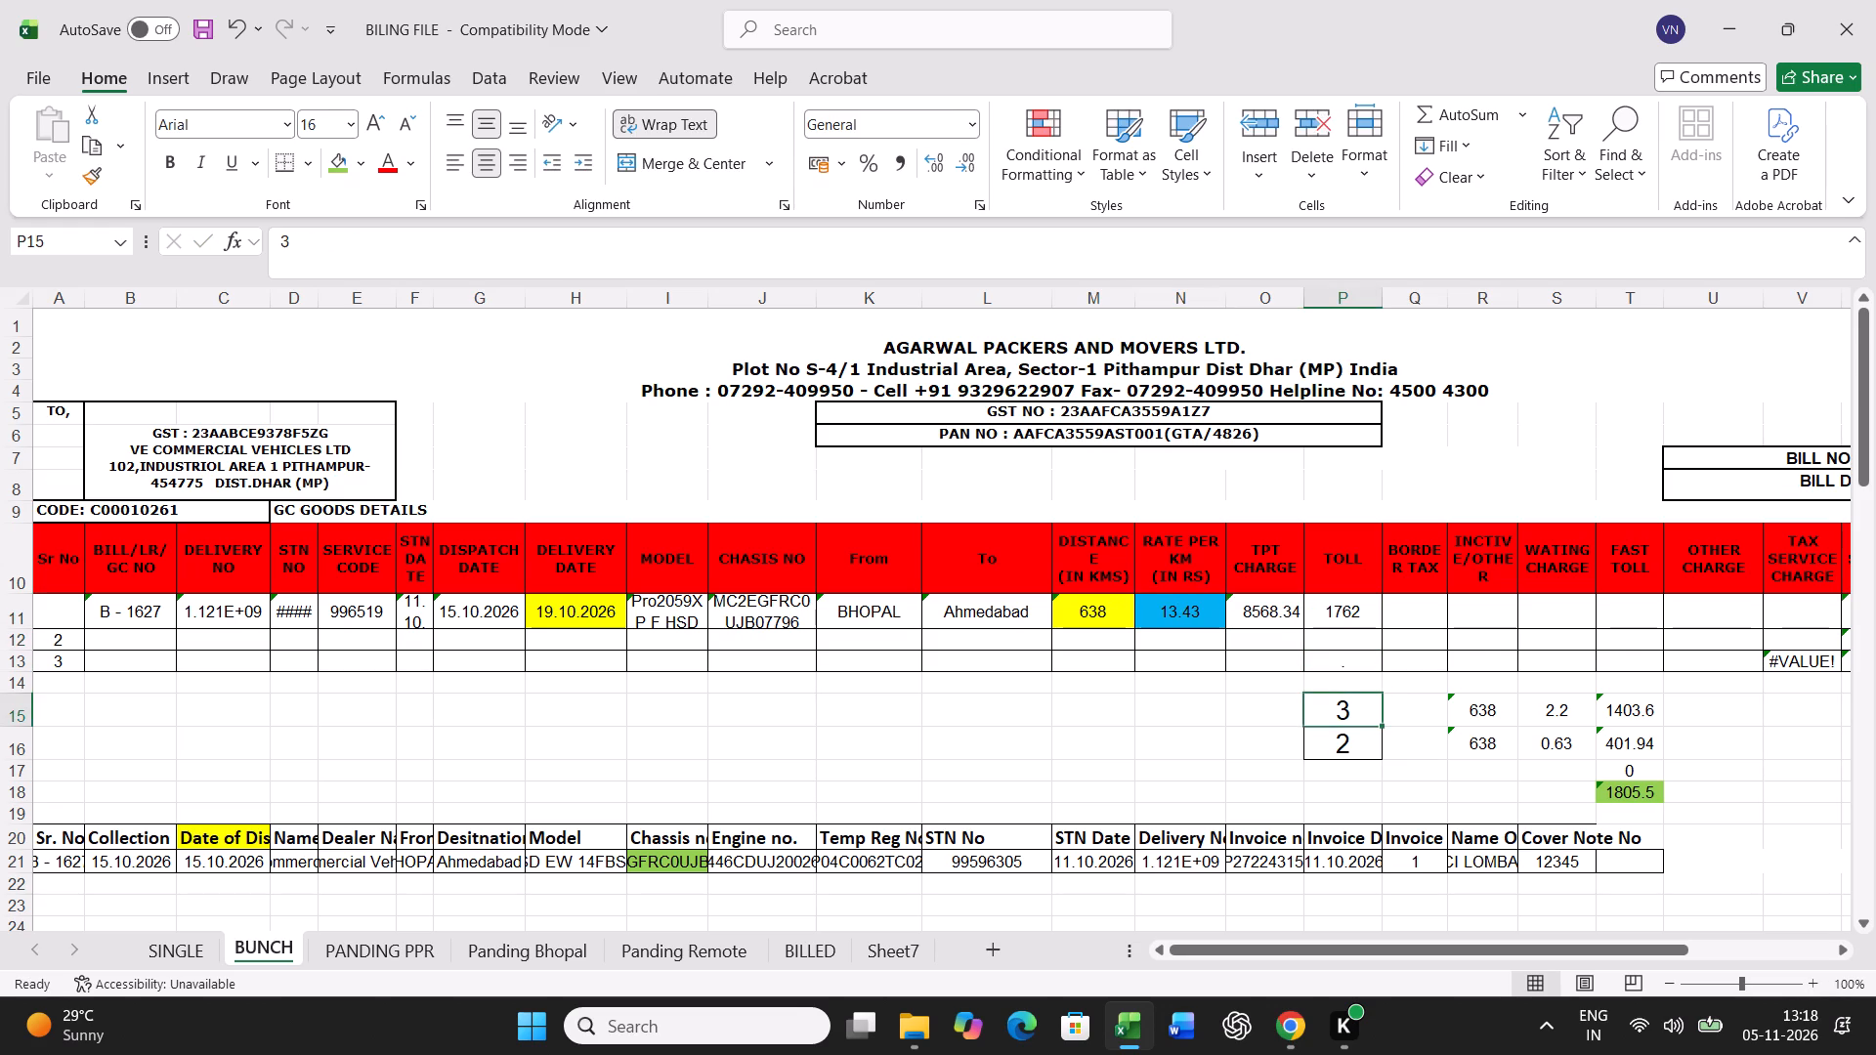
key(2)
key(Return)
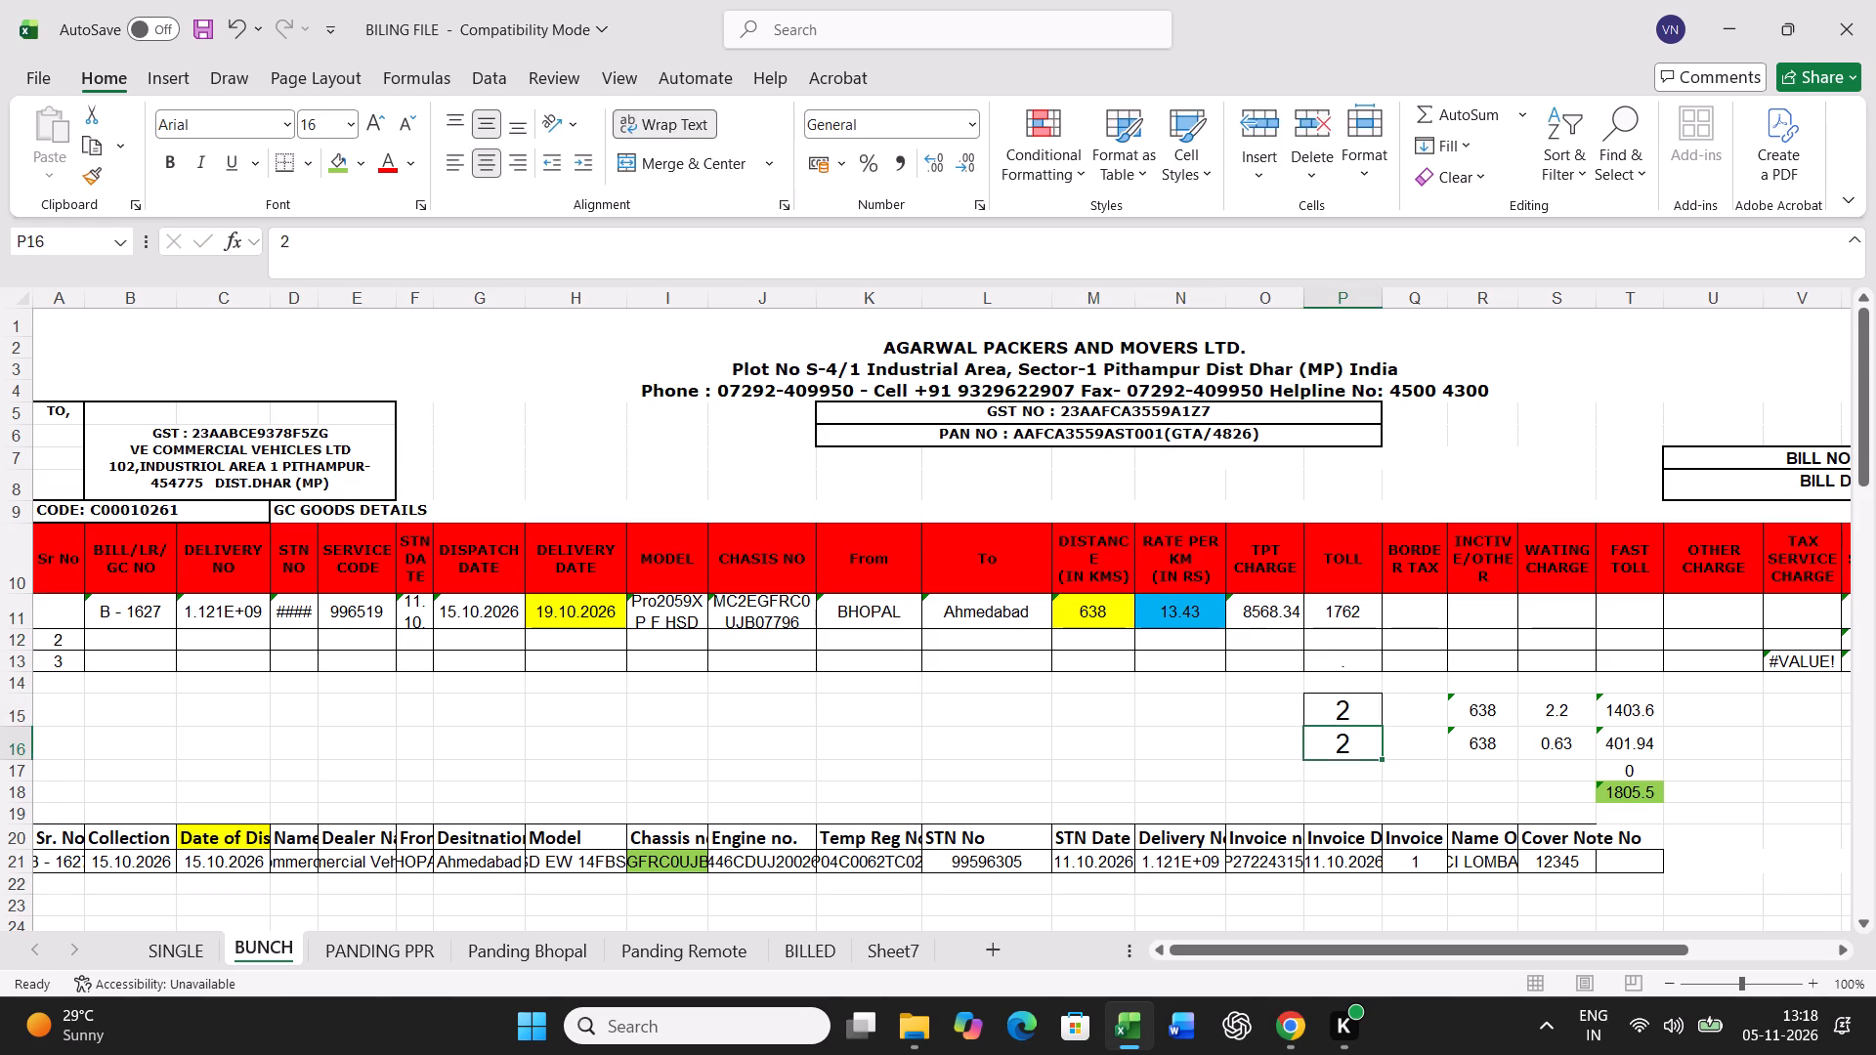
key(4)
key(Return)
Print the B - 1627 freight bill from the SINGLE sheet.
click(166, 960)
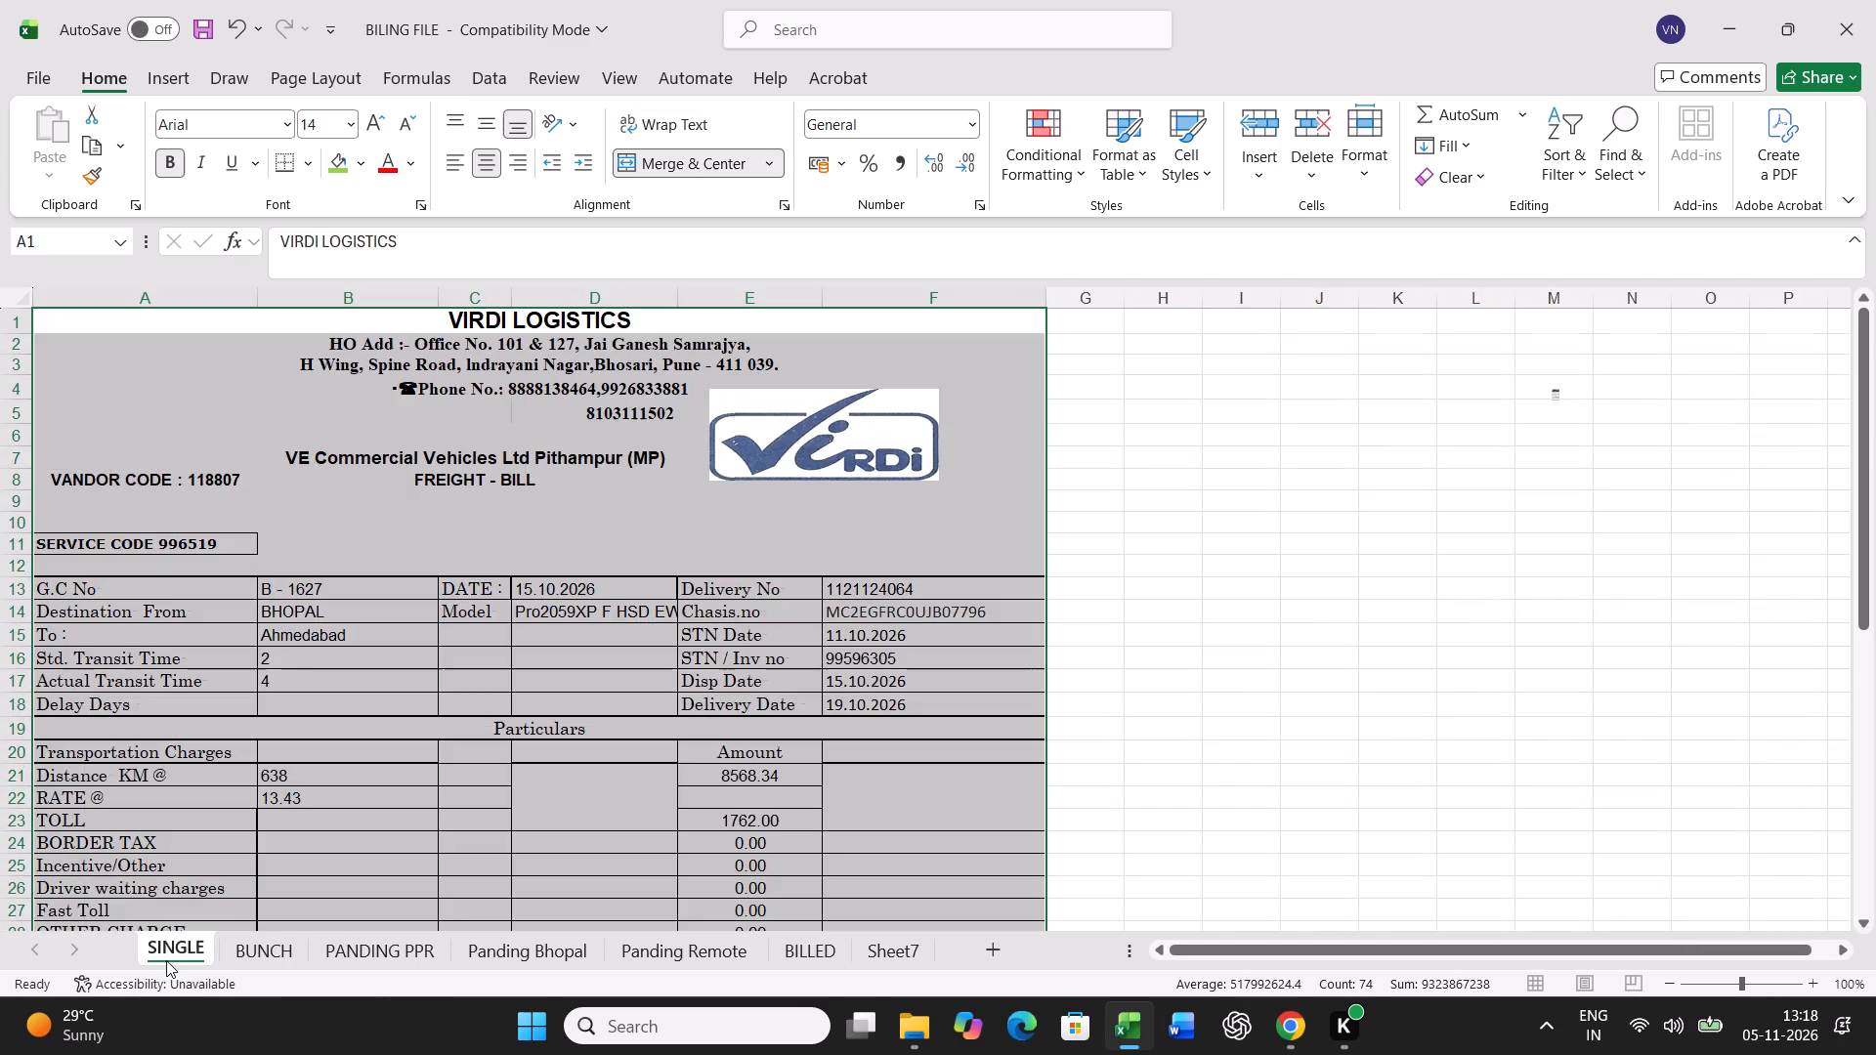
key(ctrl+p)
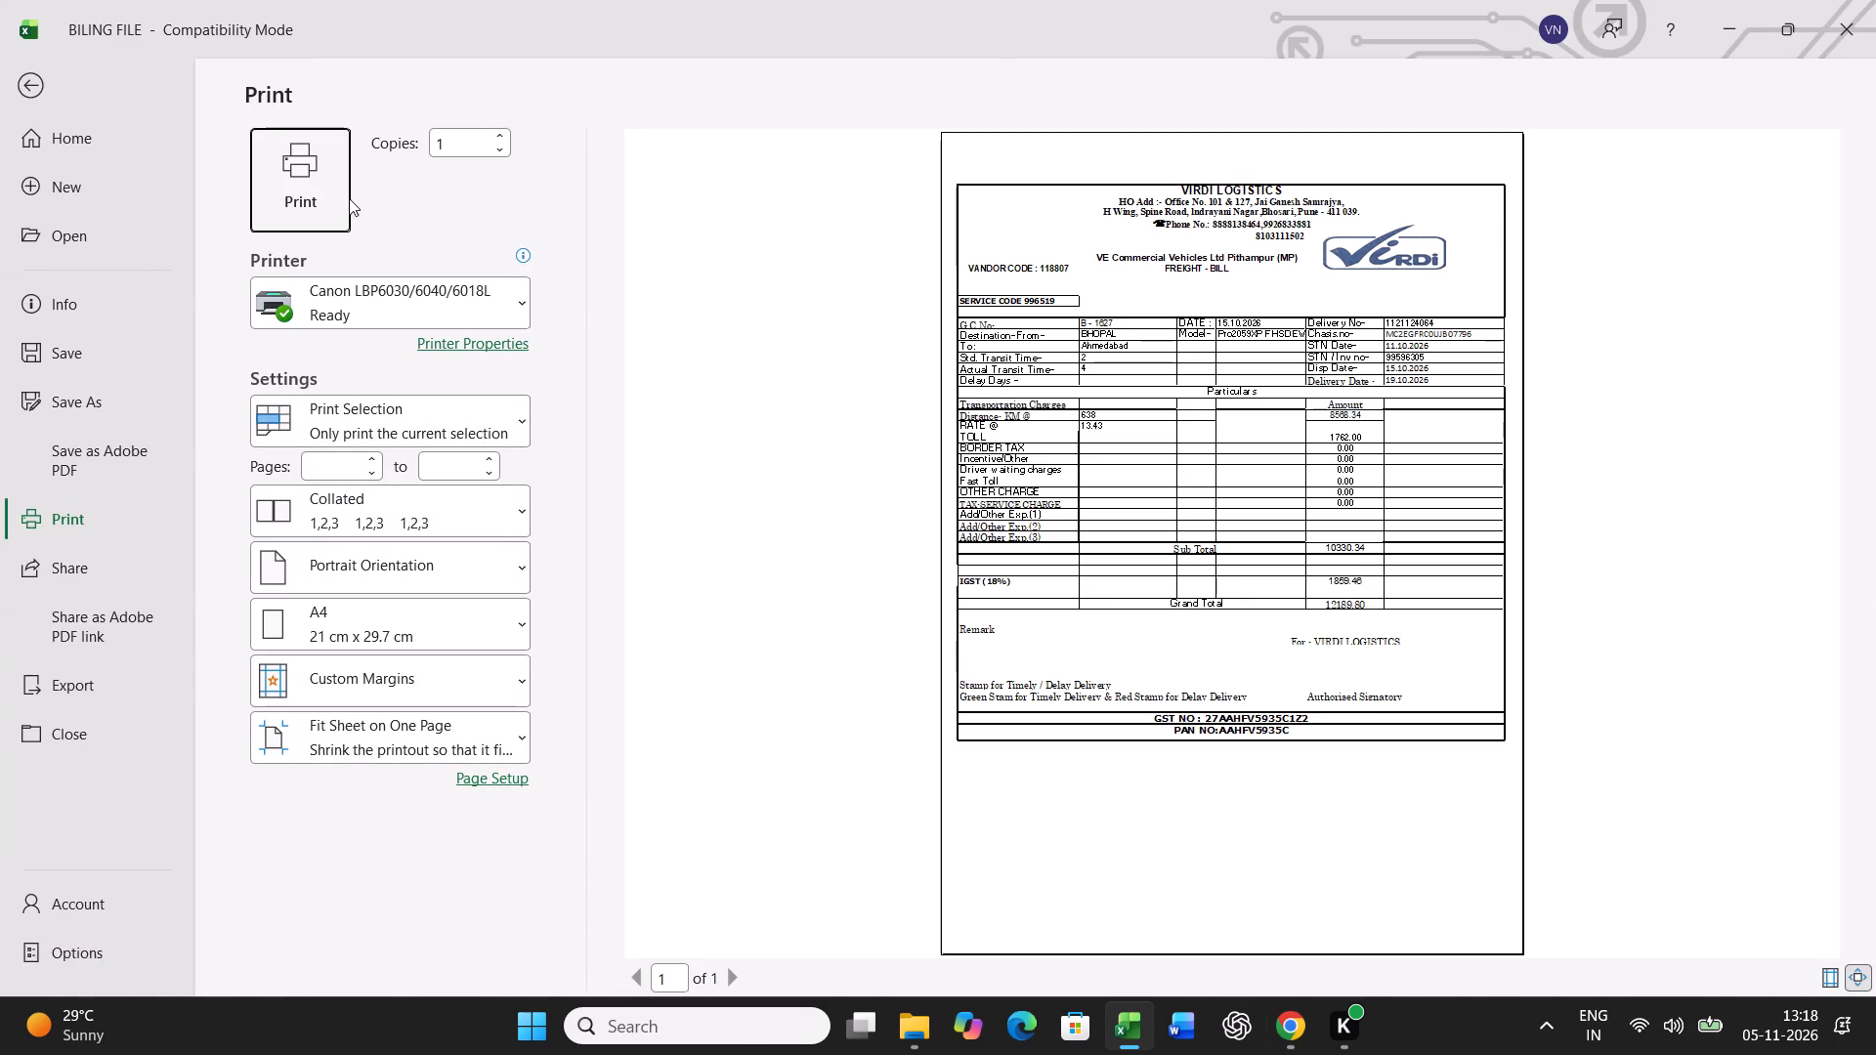
click(347, 197)
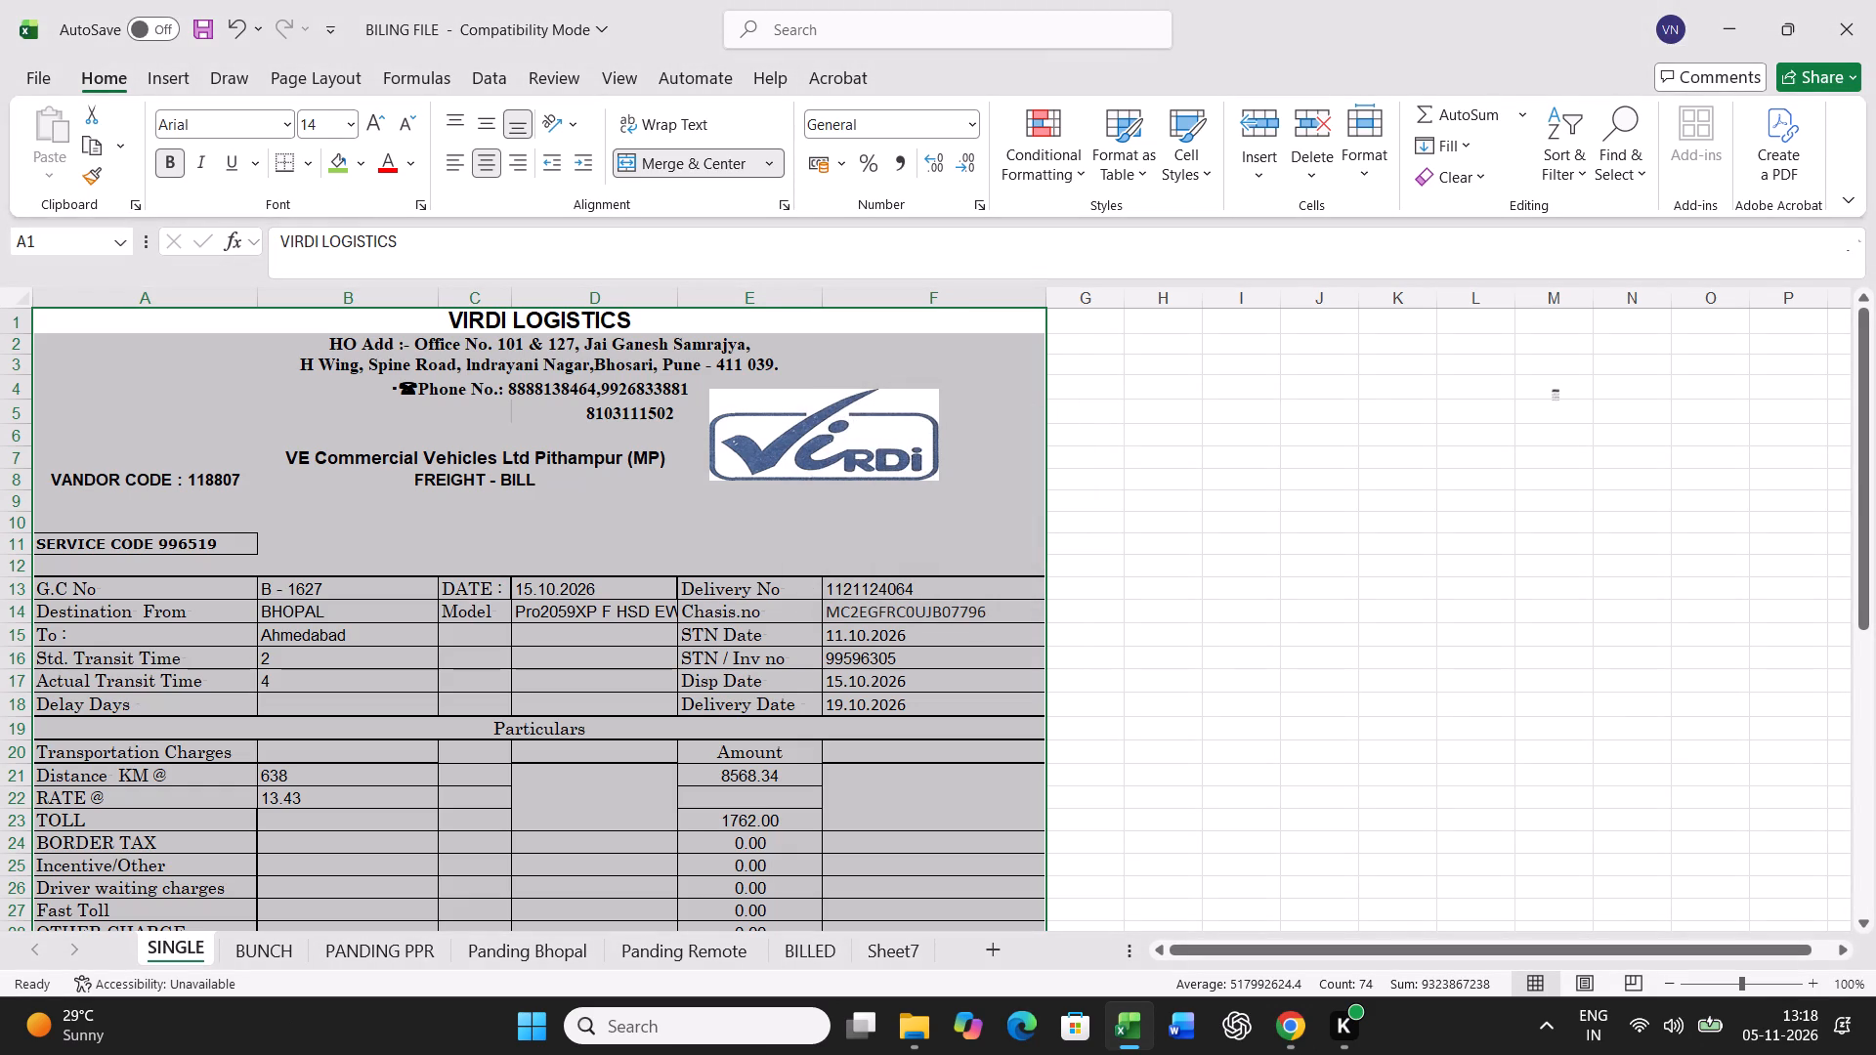
Copy bill row 11 on the BUNCH sheet and paste it as values into row 40 of the lower table.
click(290, 948)
click(2, 612)
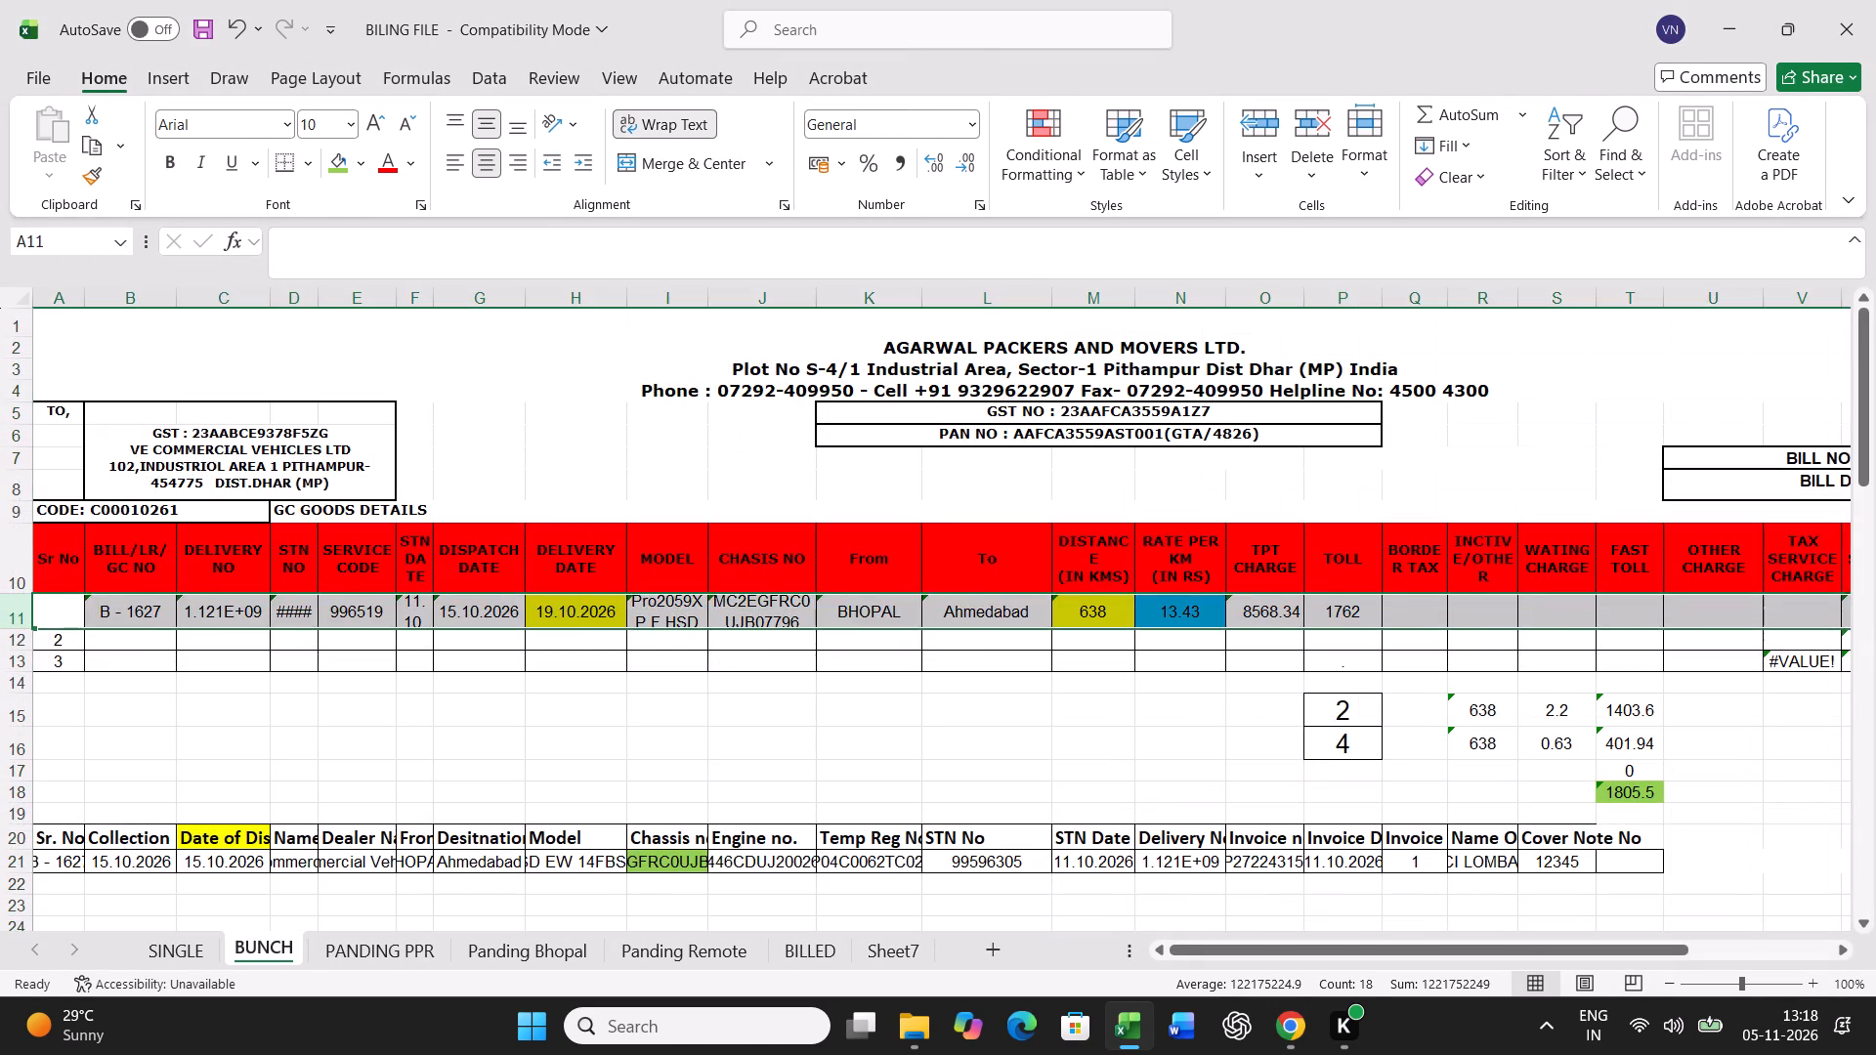
key(ctrl+c)
scroll(580, 697, down, 12)
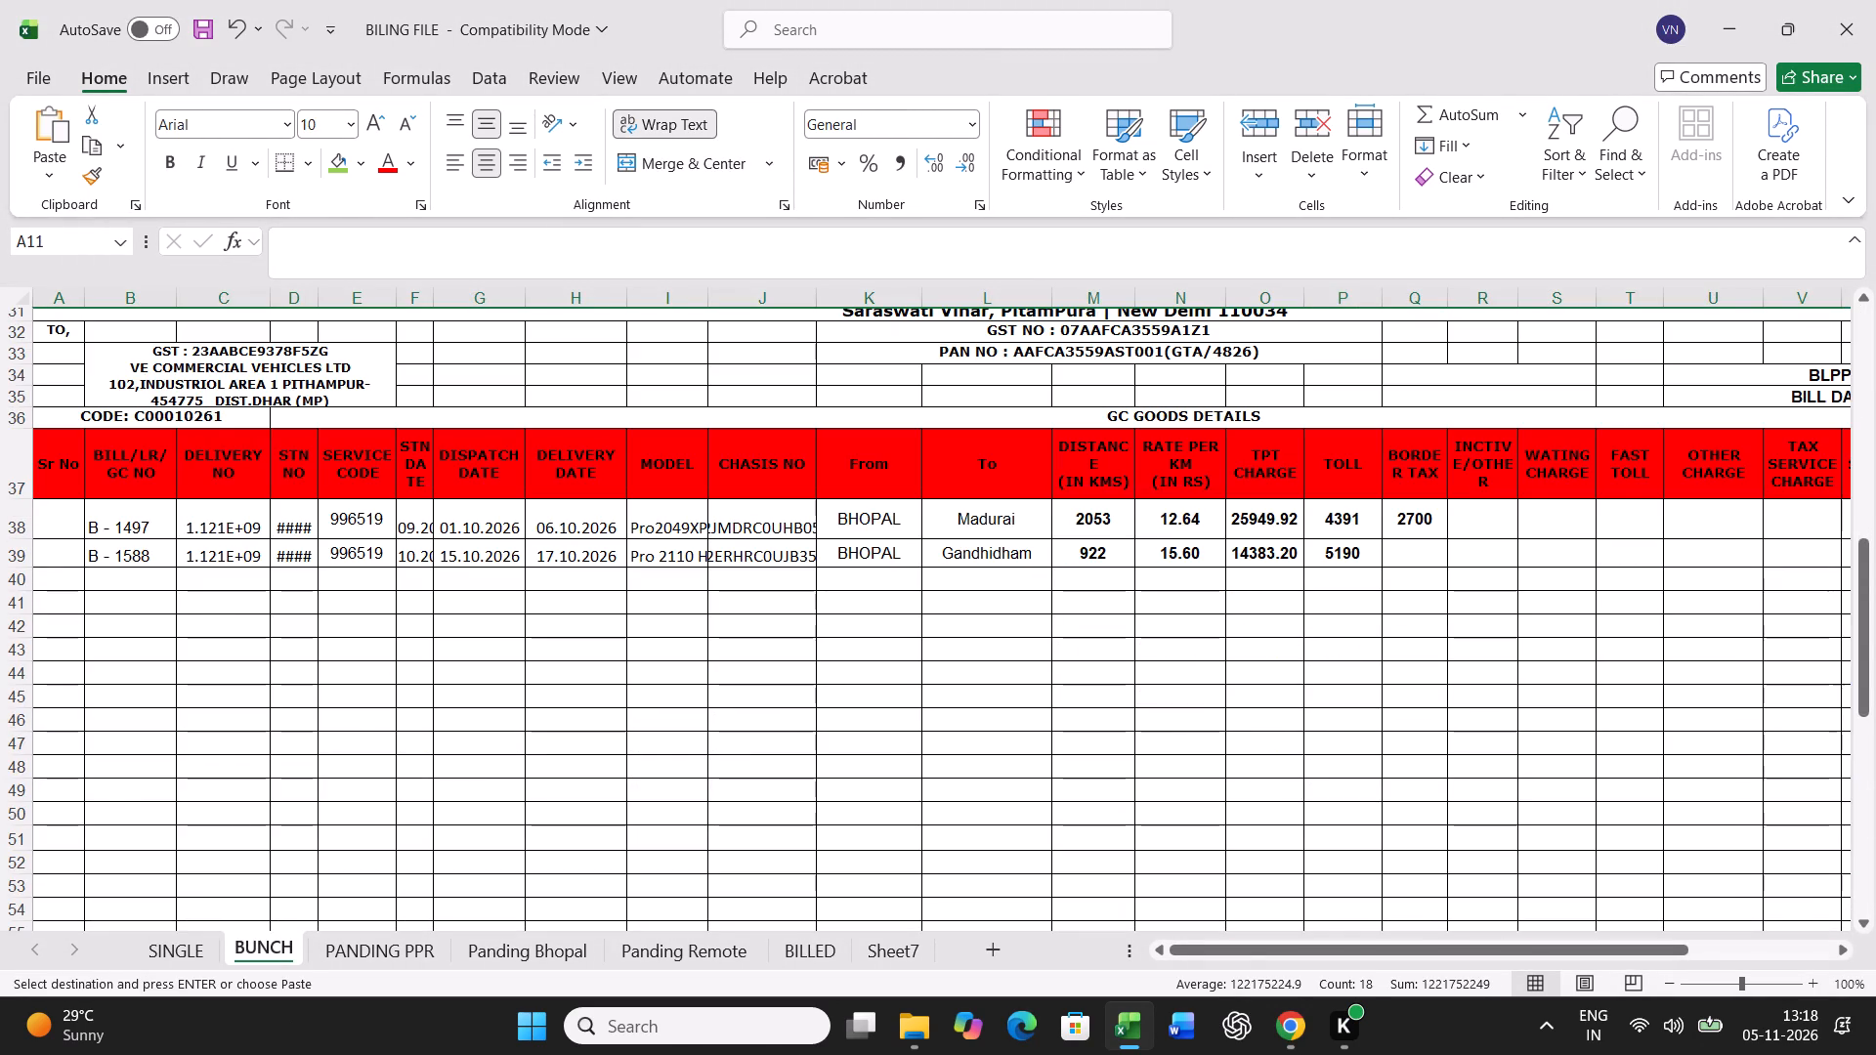
right_click(66, 585)
click(178, 465)
click(82, 412)
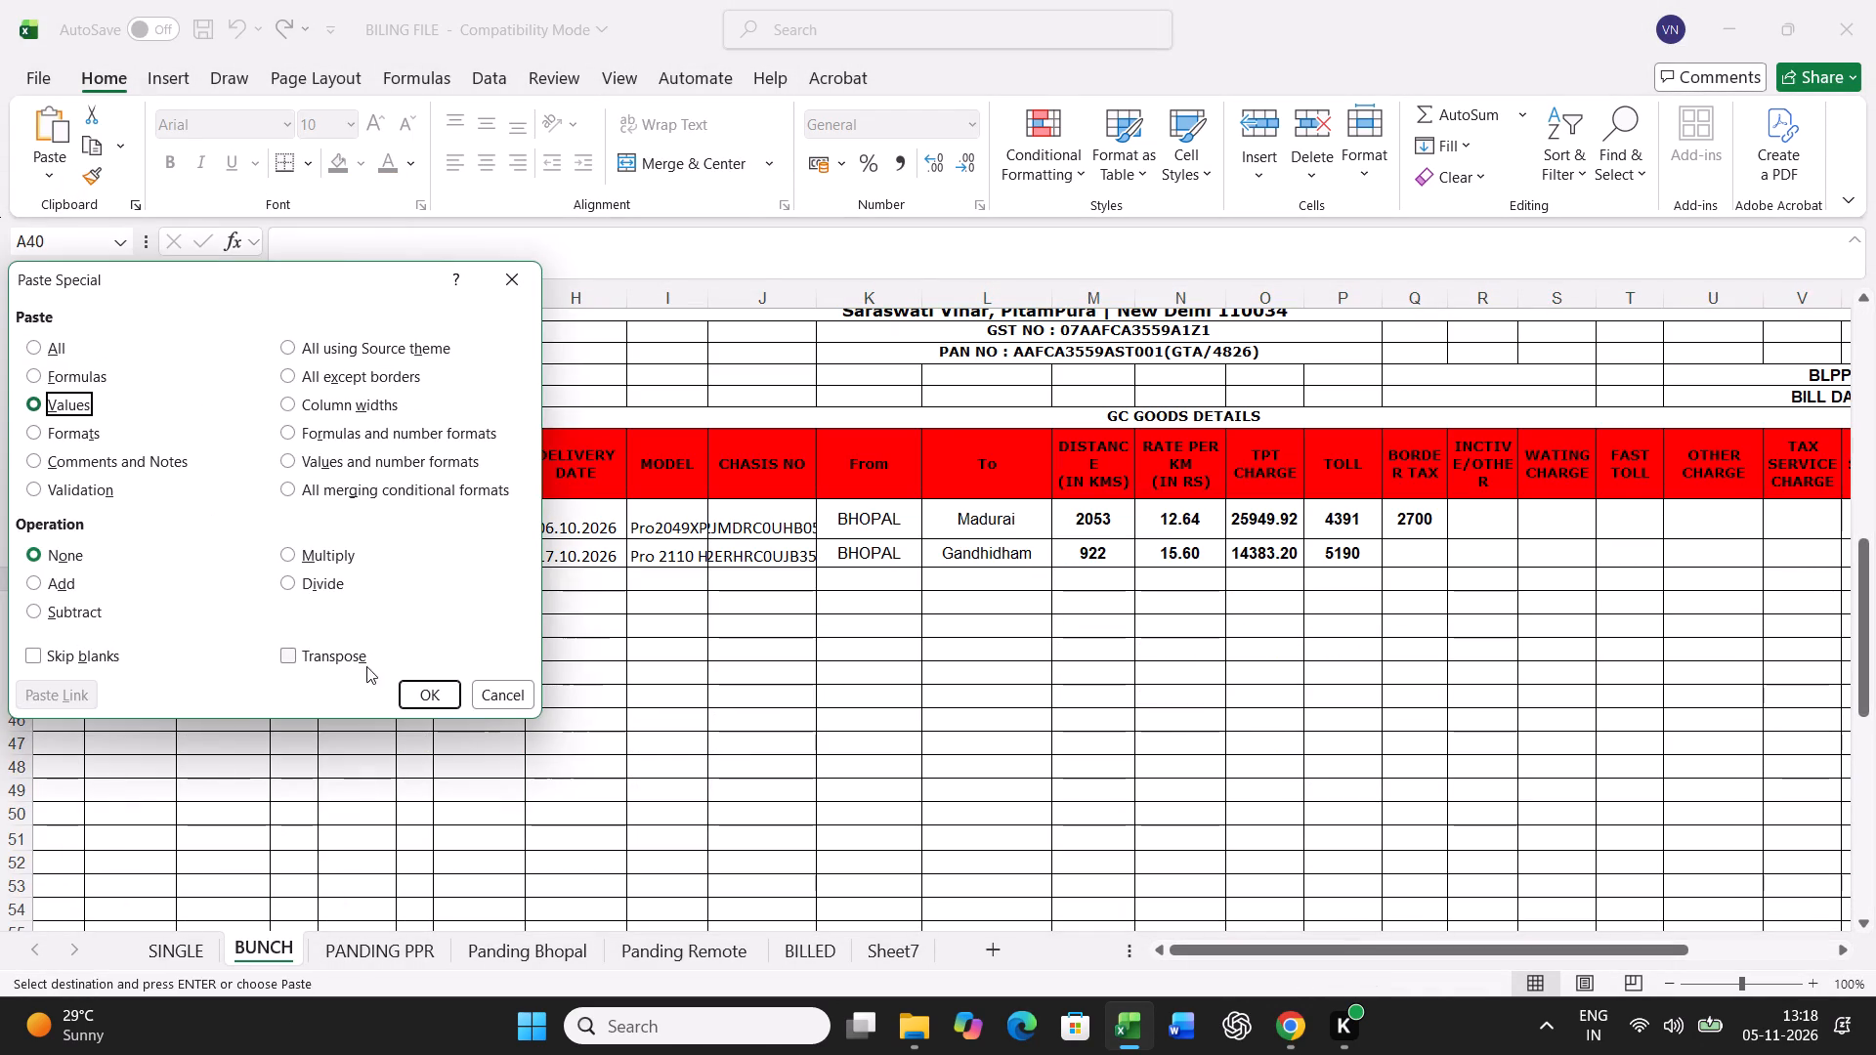
click(415, 704)
click(509, 951)
click(749, 752)
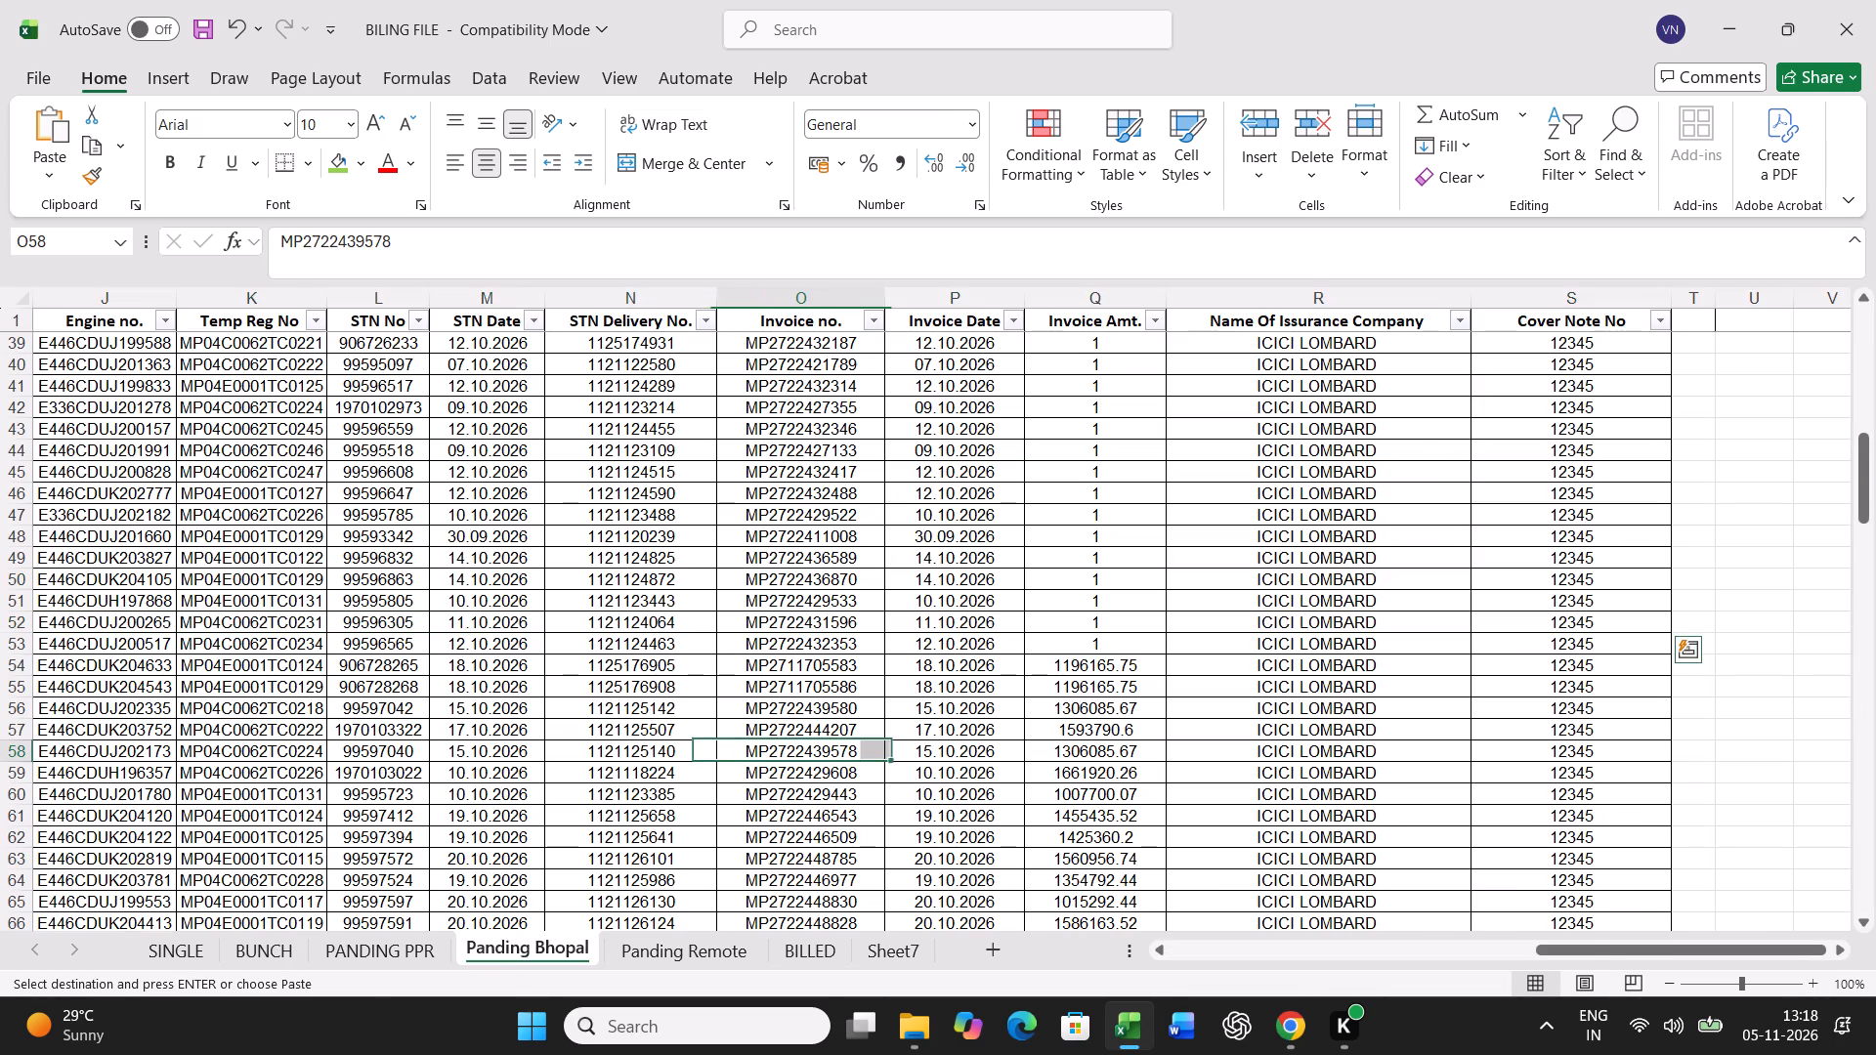
key(ctrl+f)
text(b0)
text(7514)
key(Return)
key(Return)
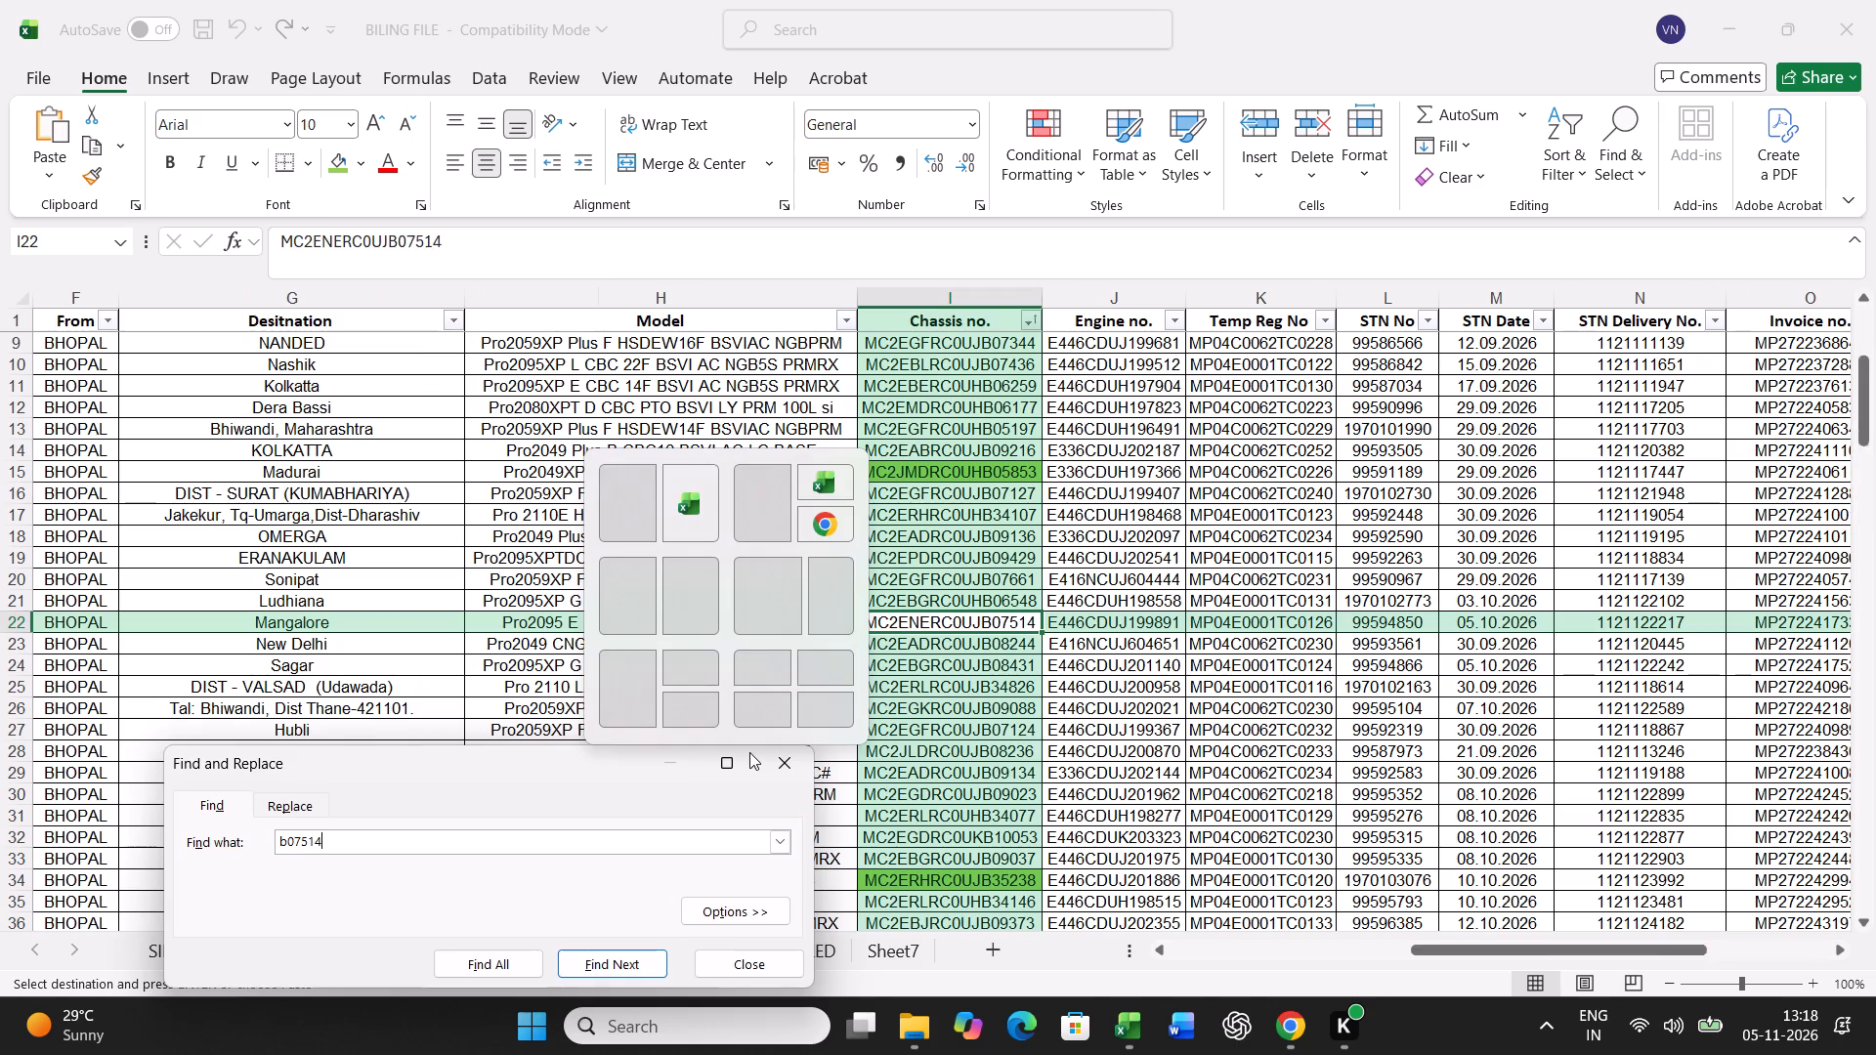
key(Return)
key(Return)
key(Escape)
click(344, 156)
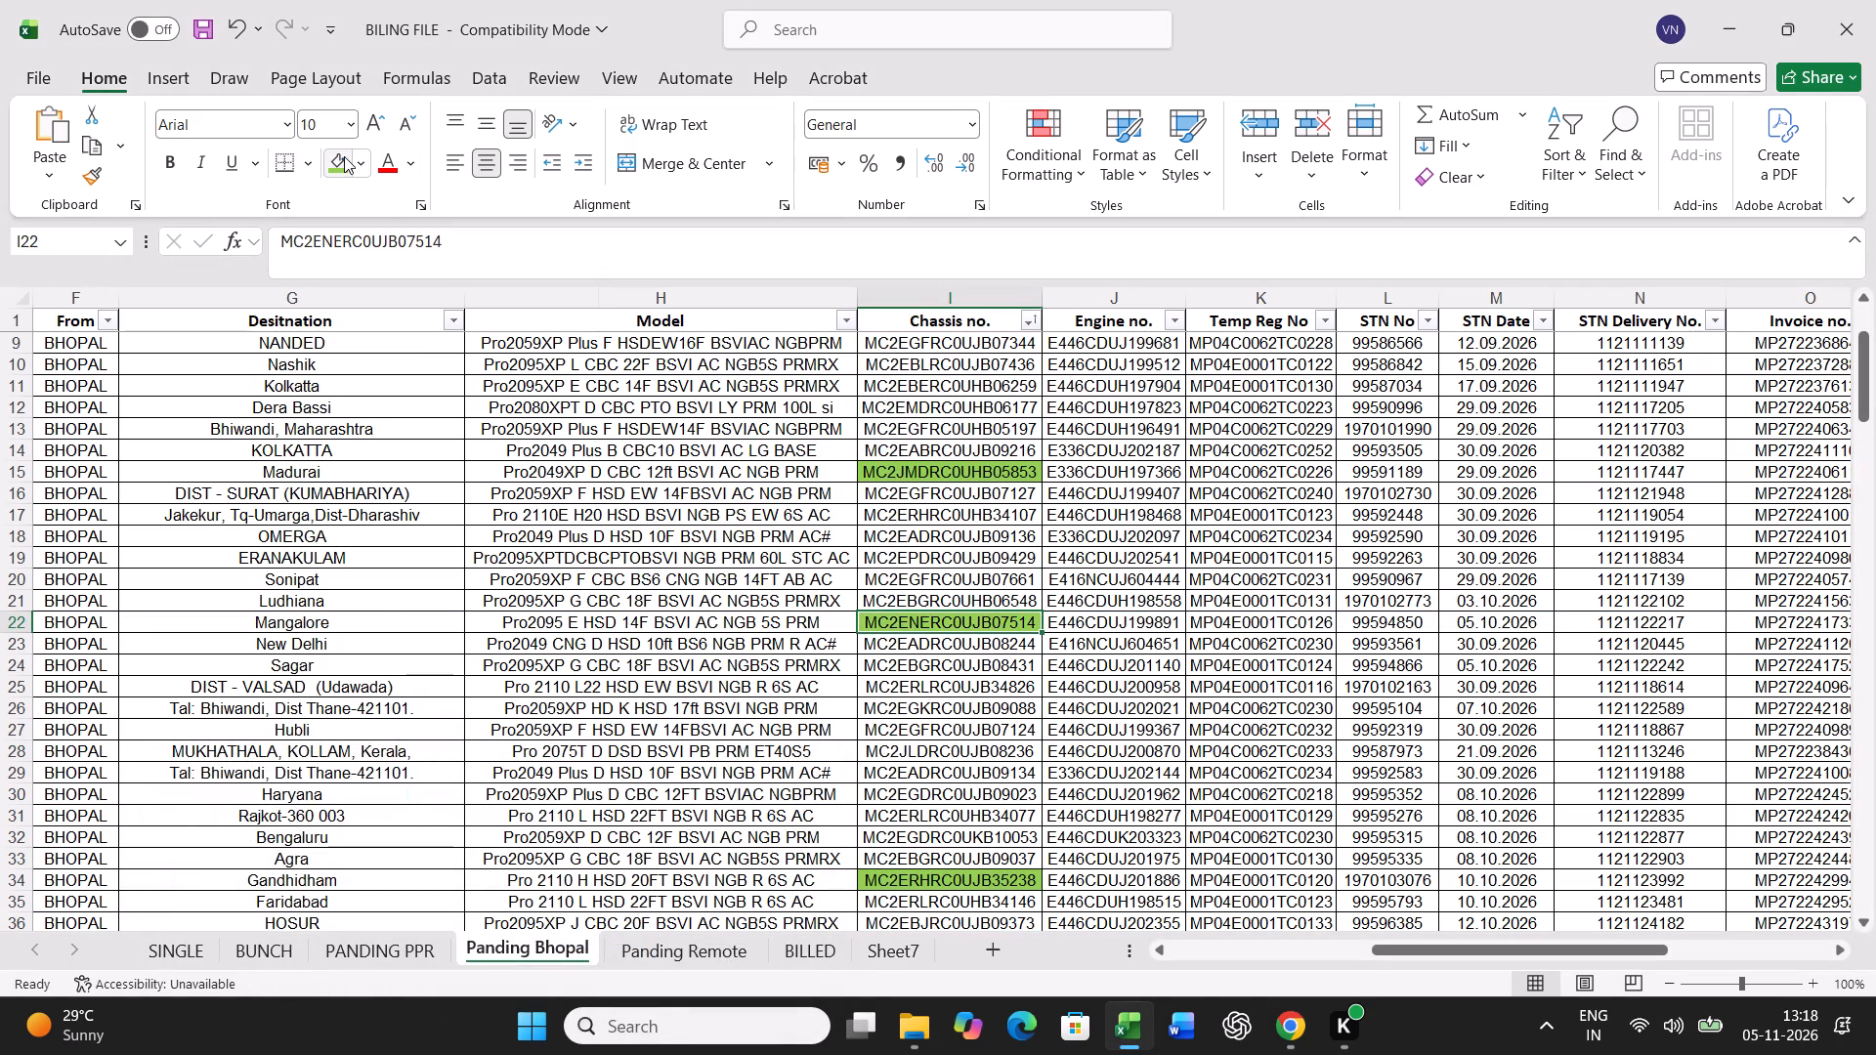
Copy the B - 1547 Mangalore record from the Panding Bhopal sheet and paste it at A21 on the BUNCH sheet.
key(Left)
key(Left)
key(Left)
key(Left)
key(Left)
key(Left)
key(Left)
key(Left)
key(Left)
key(Left)
key(Left)
key(Left)
key(Left)
key(Left)
key(Left)
key(Left)
key(Left)
key(Left)
key(Left)
key(ctrl+shift+Right)
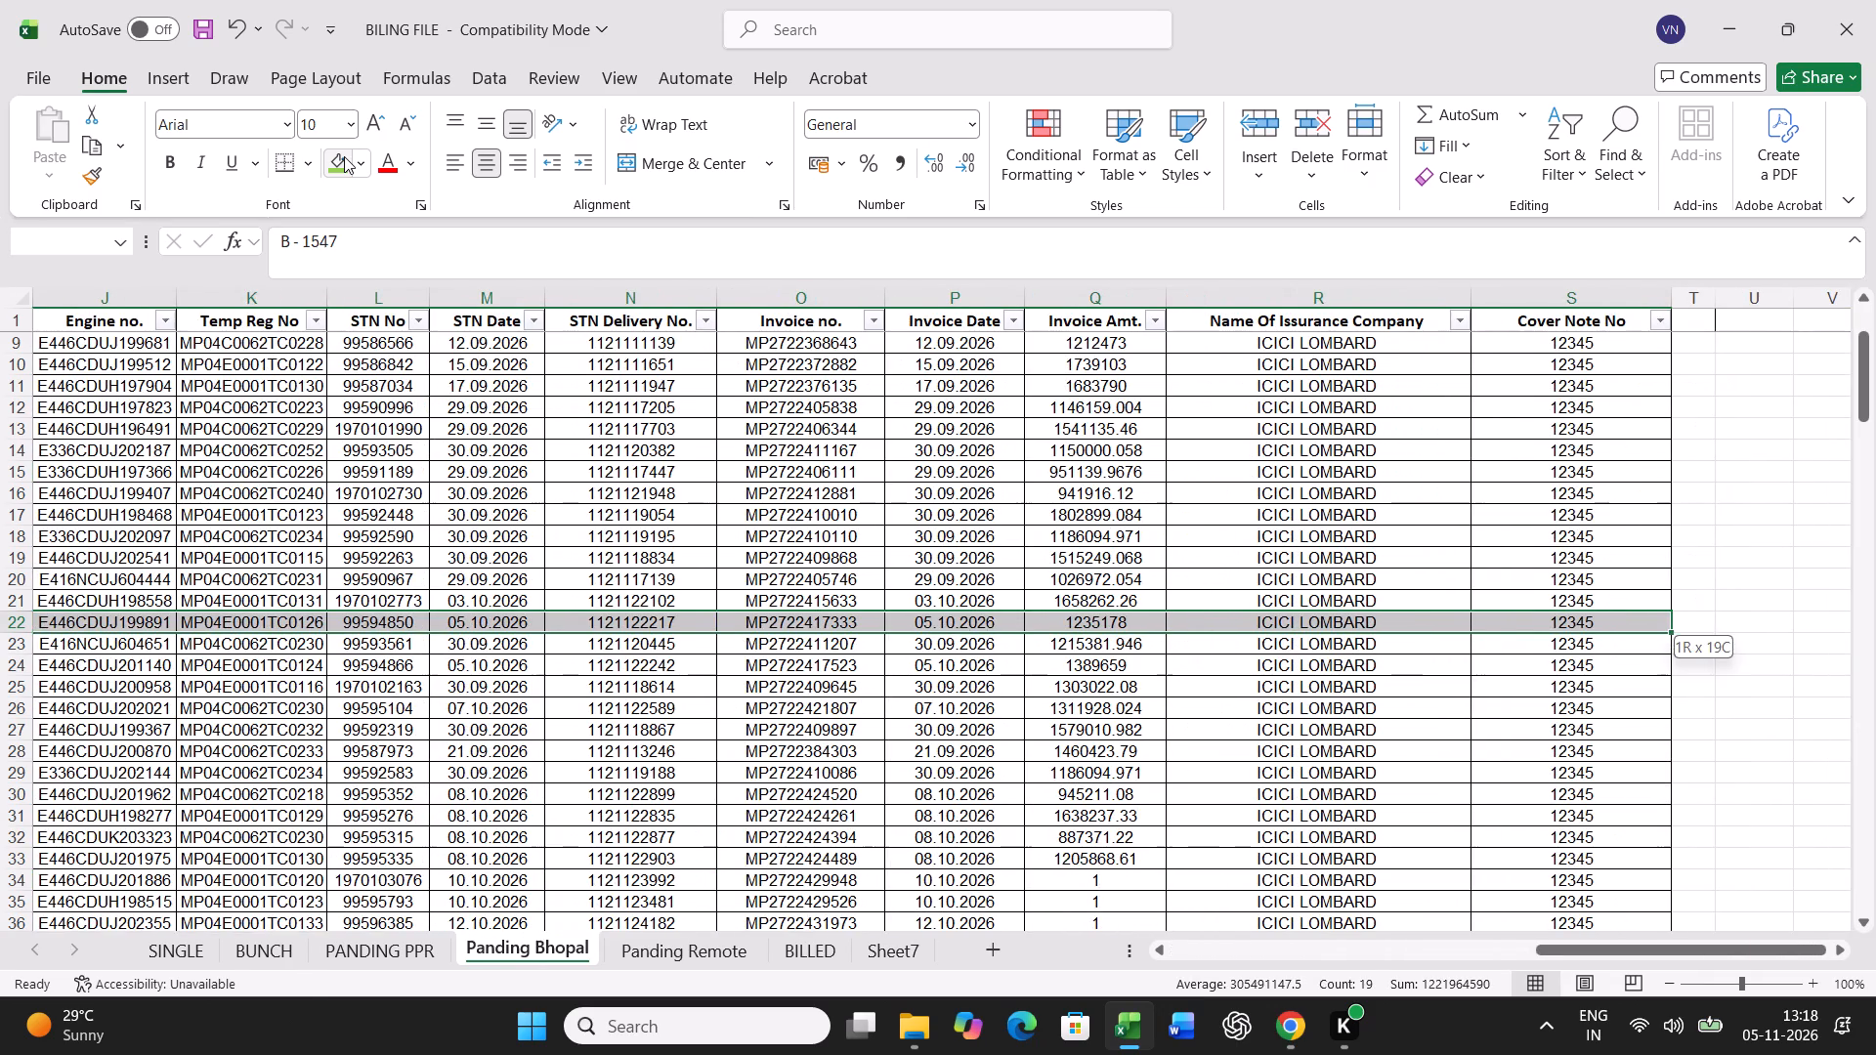
key(ctrl+c)
click(298, 941)
scroll(430, 727, up, 13)
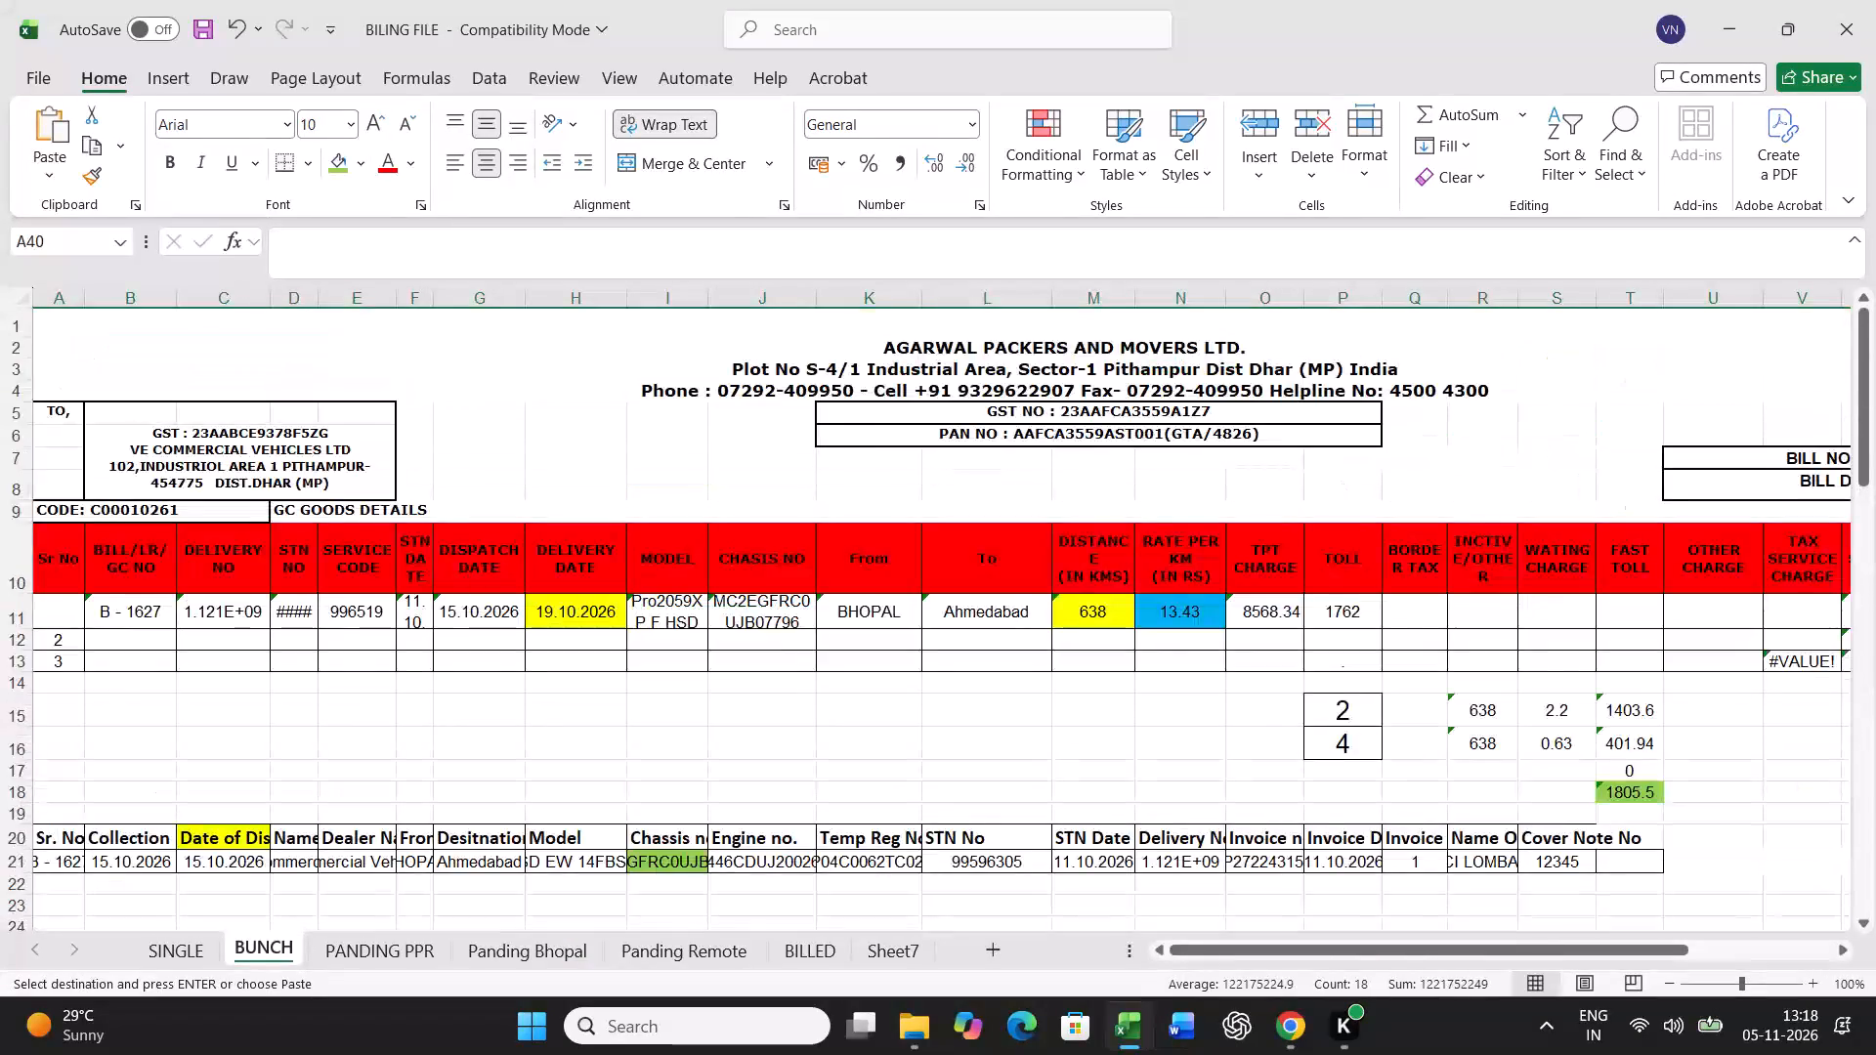
click(52, 861)
key(ctrl+v)
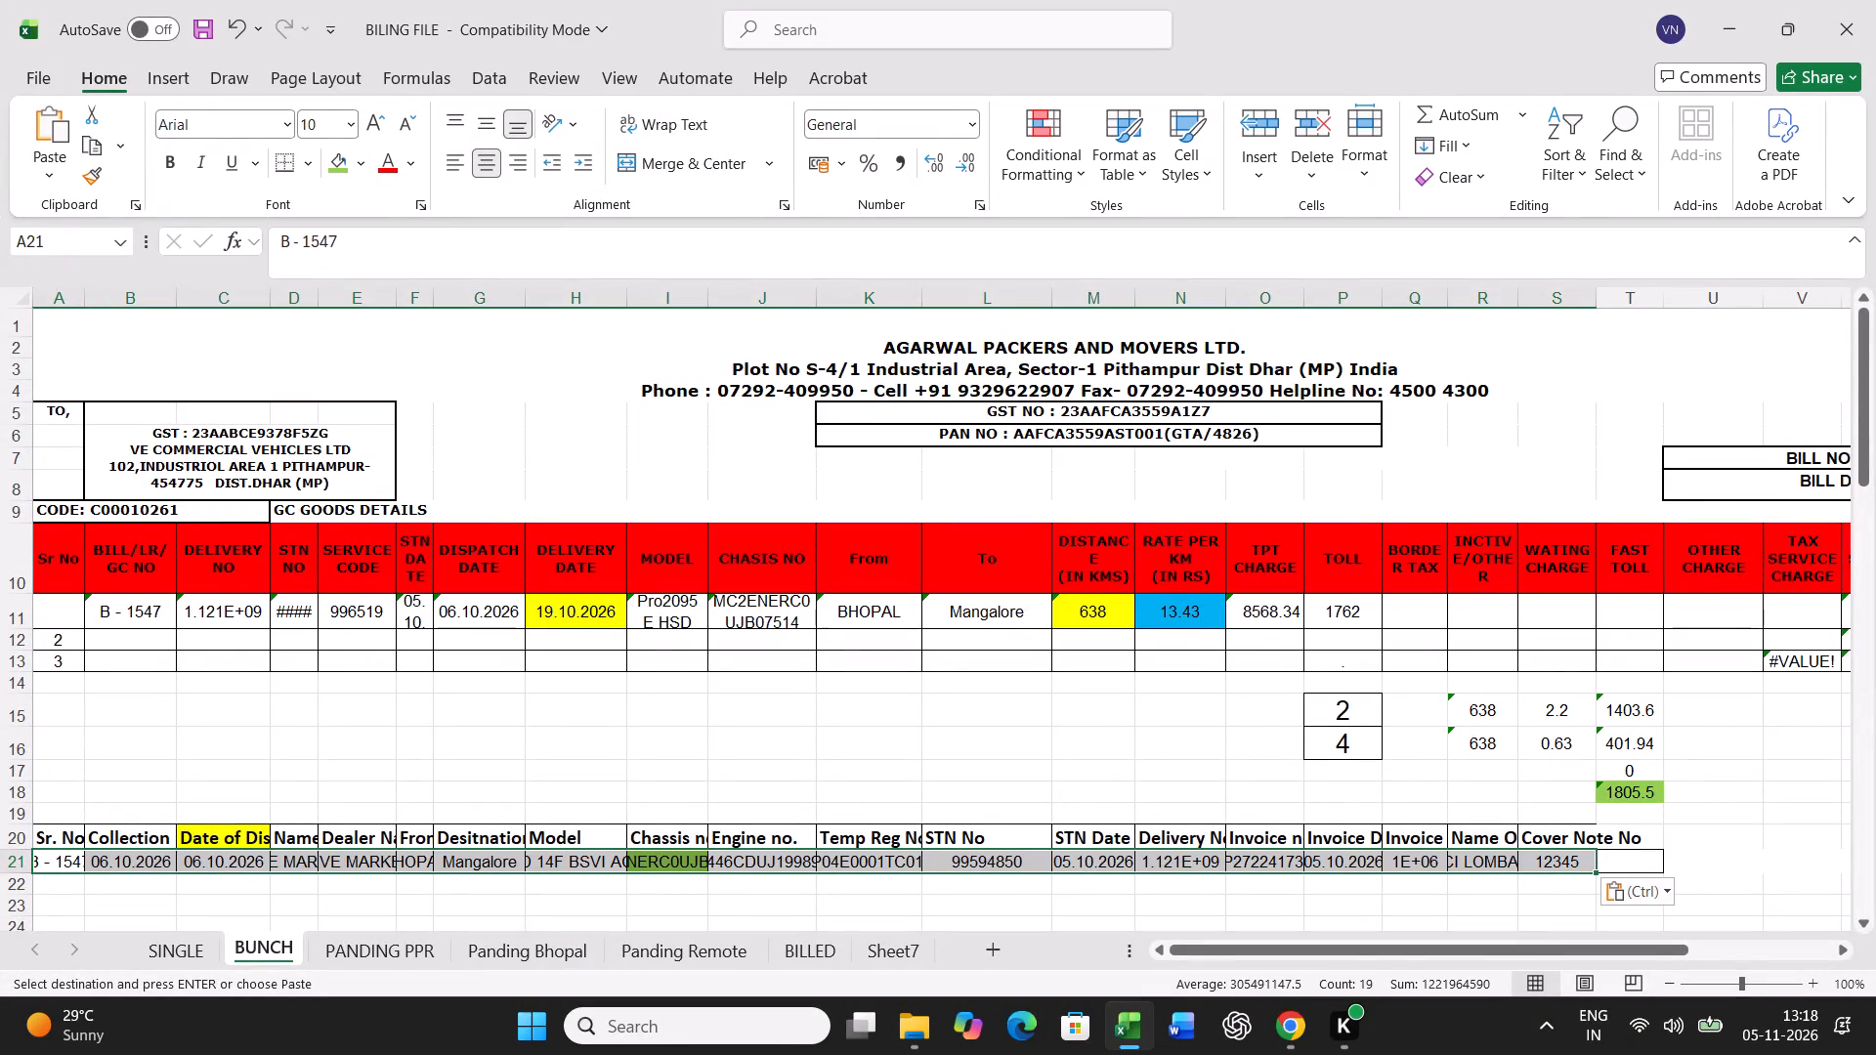
Set the dispatch date in C21 to 09.10.2026 and the delivery date in H11 to 14.10.2026.
click(218, 860)
text(09.10.2026)
key(Return)
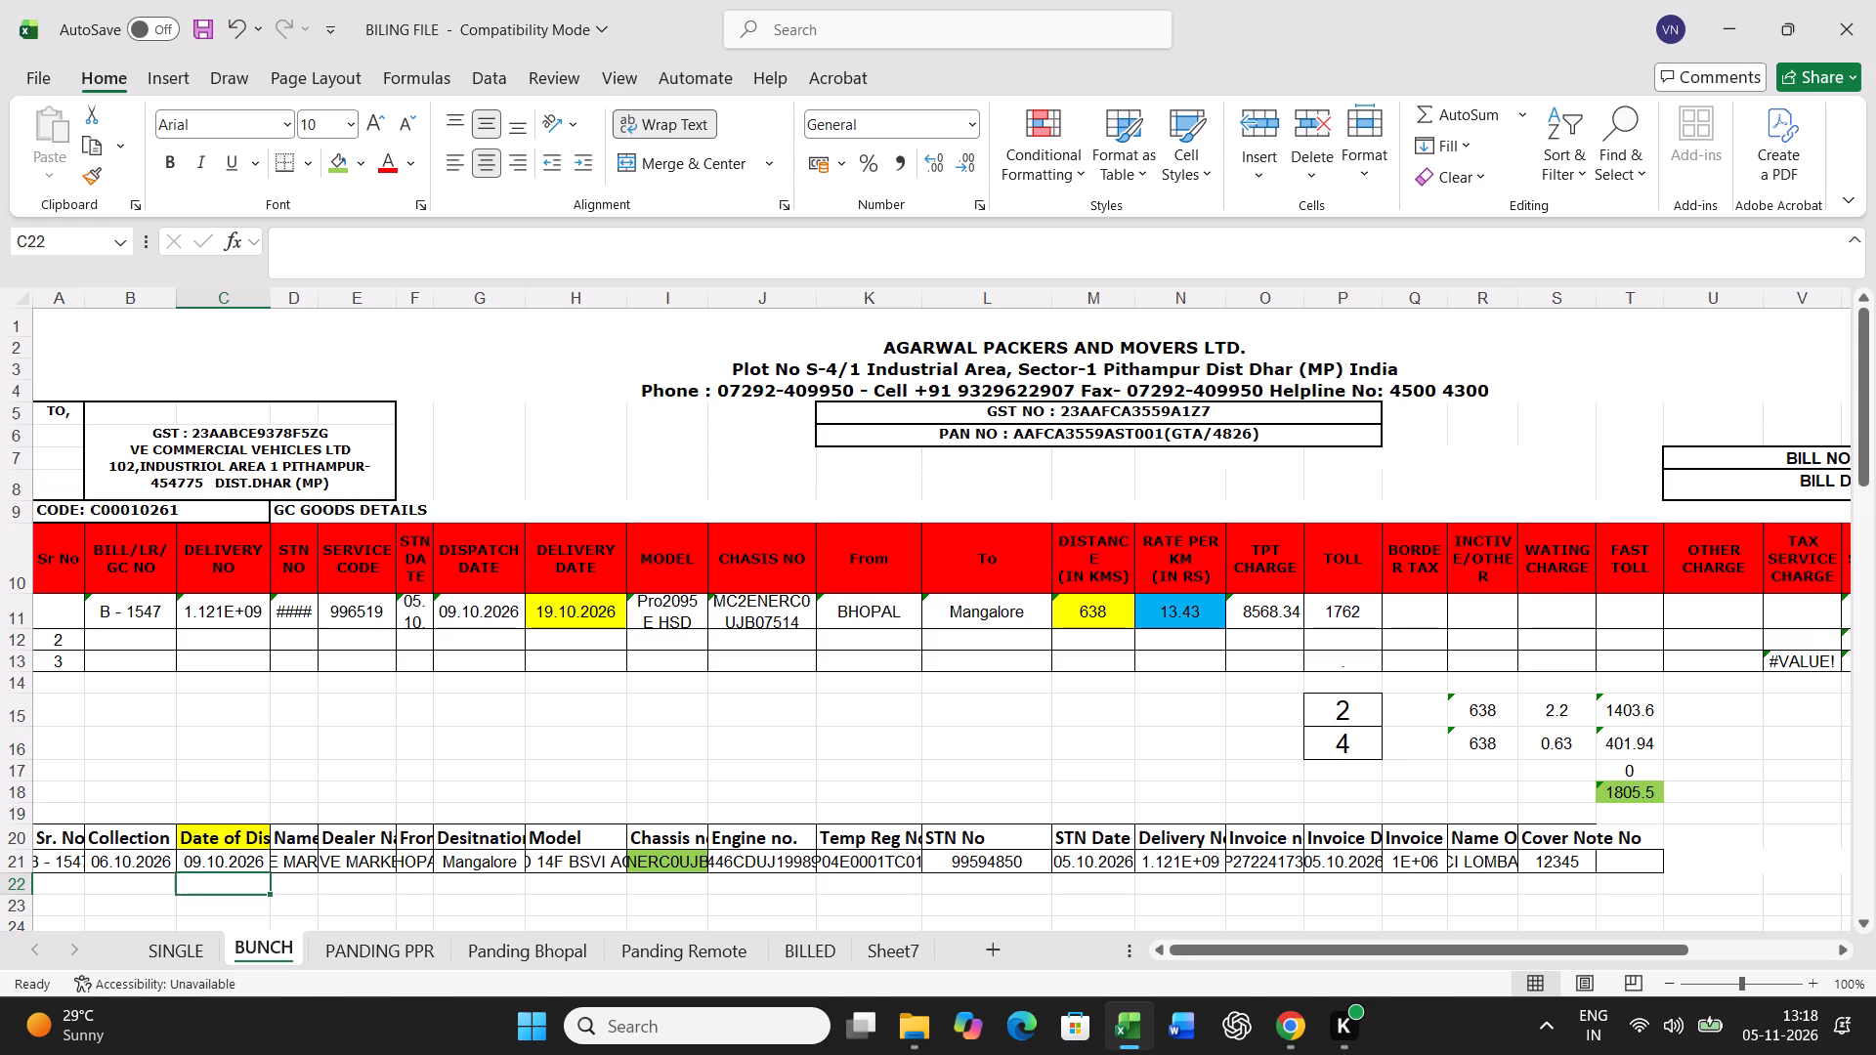
click(558, 610)
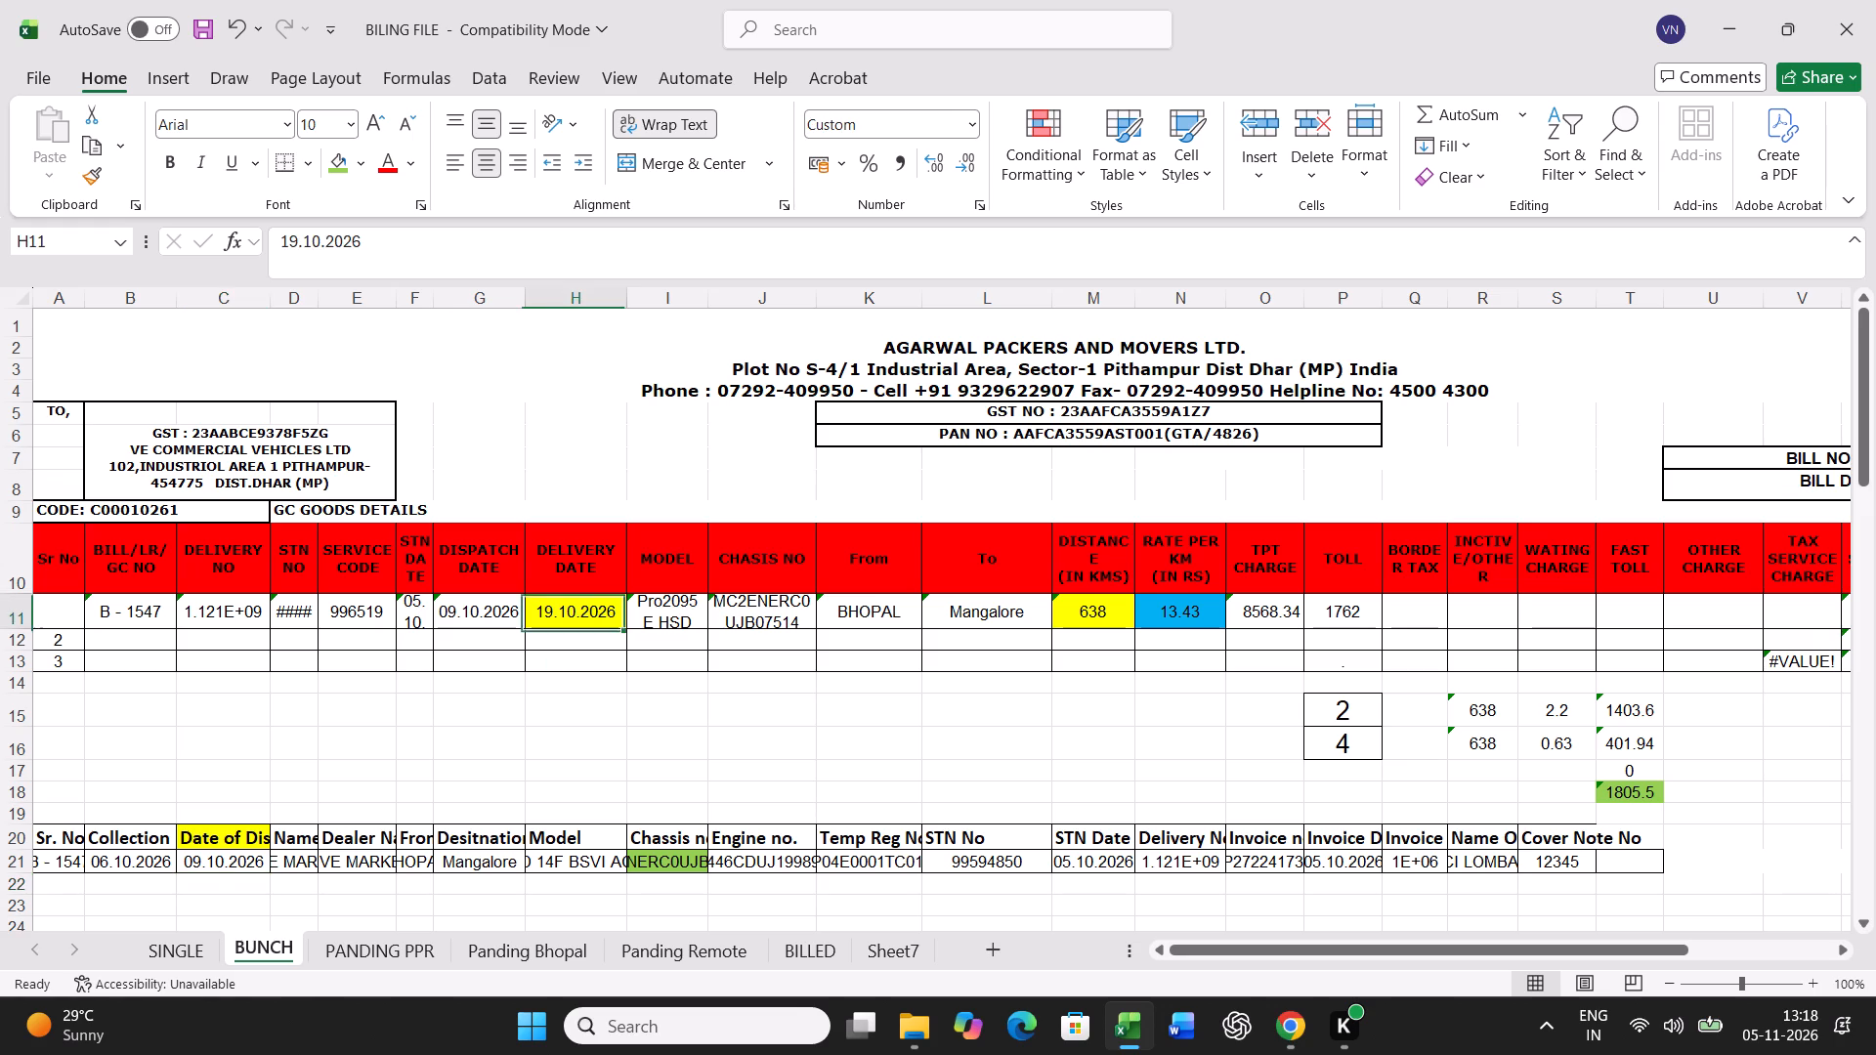
text(14.10.2026)
key(Right)
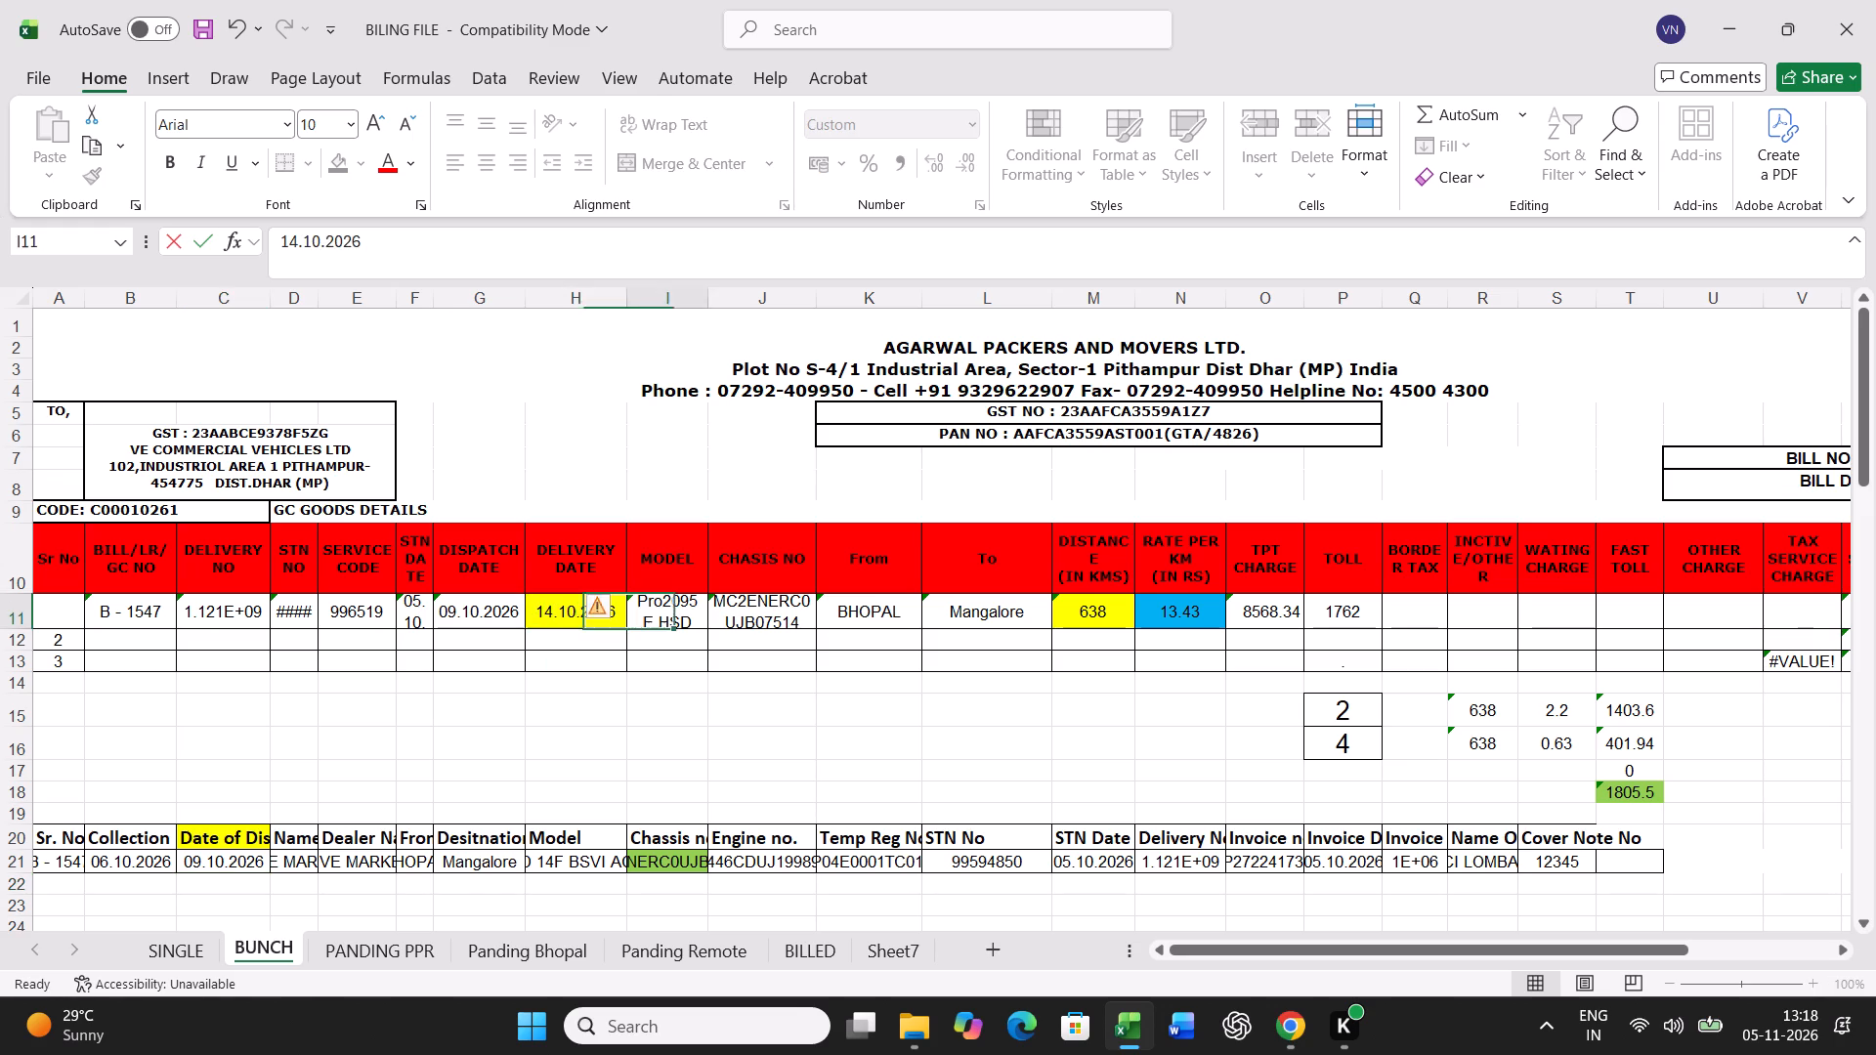
In bill row 11, enter the distance as =1370+260, the rate per km as 15.60 and the toll as 1815.
key(Right)
key(Right)
key(Right)
key(Right)
key(equal)
text(1370+)
text(260)
key(Return)
key(Up)
key(Right)
text(15.60)
key(Right)
key(Right)
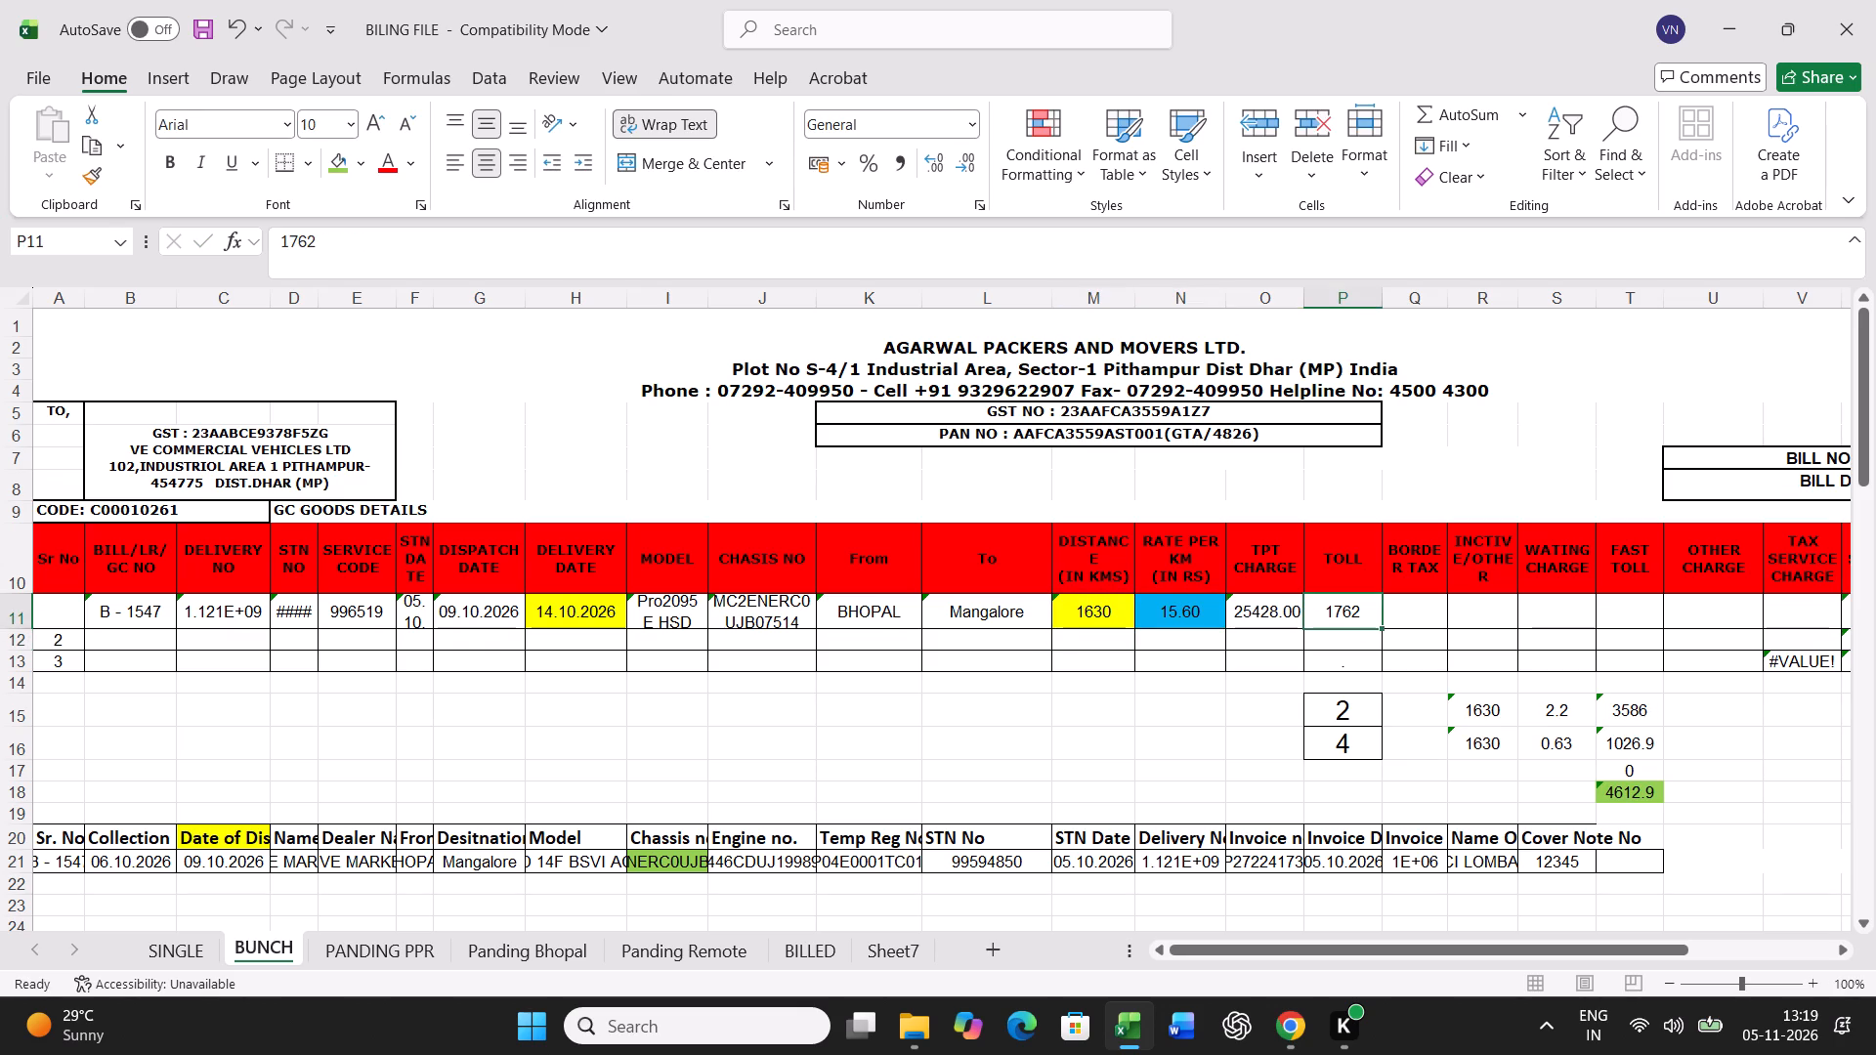
text(1815)
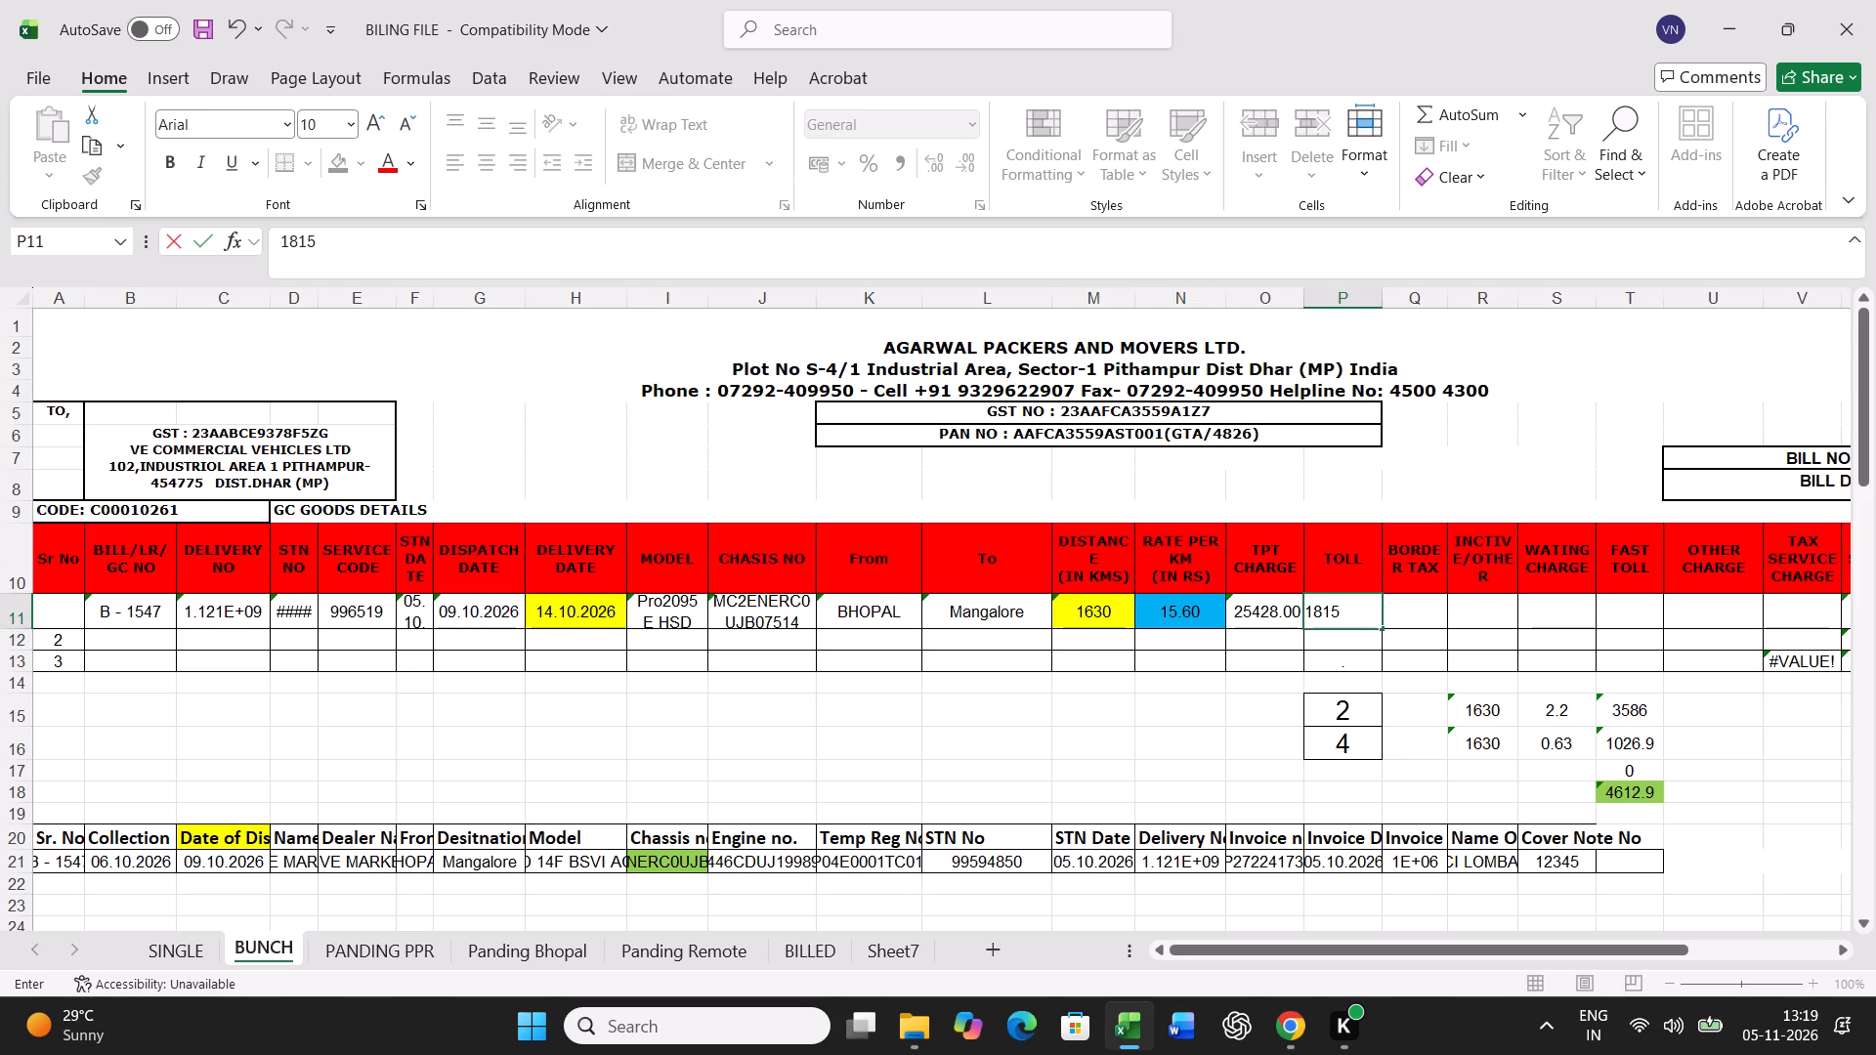
key(Return)
Set the transit days to 5 in both P15 (standard) and P16 (actual).
key(Return)
key(Return)
key(Return)
key(5)
key(Return)
key(5)
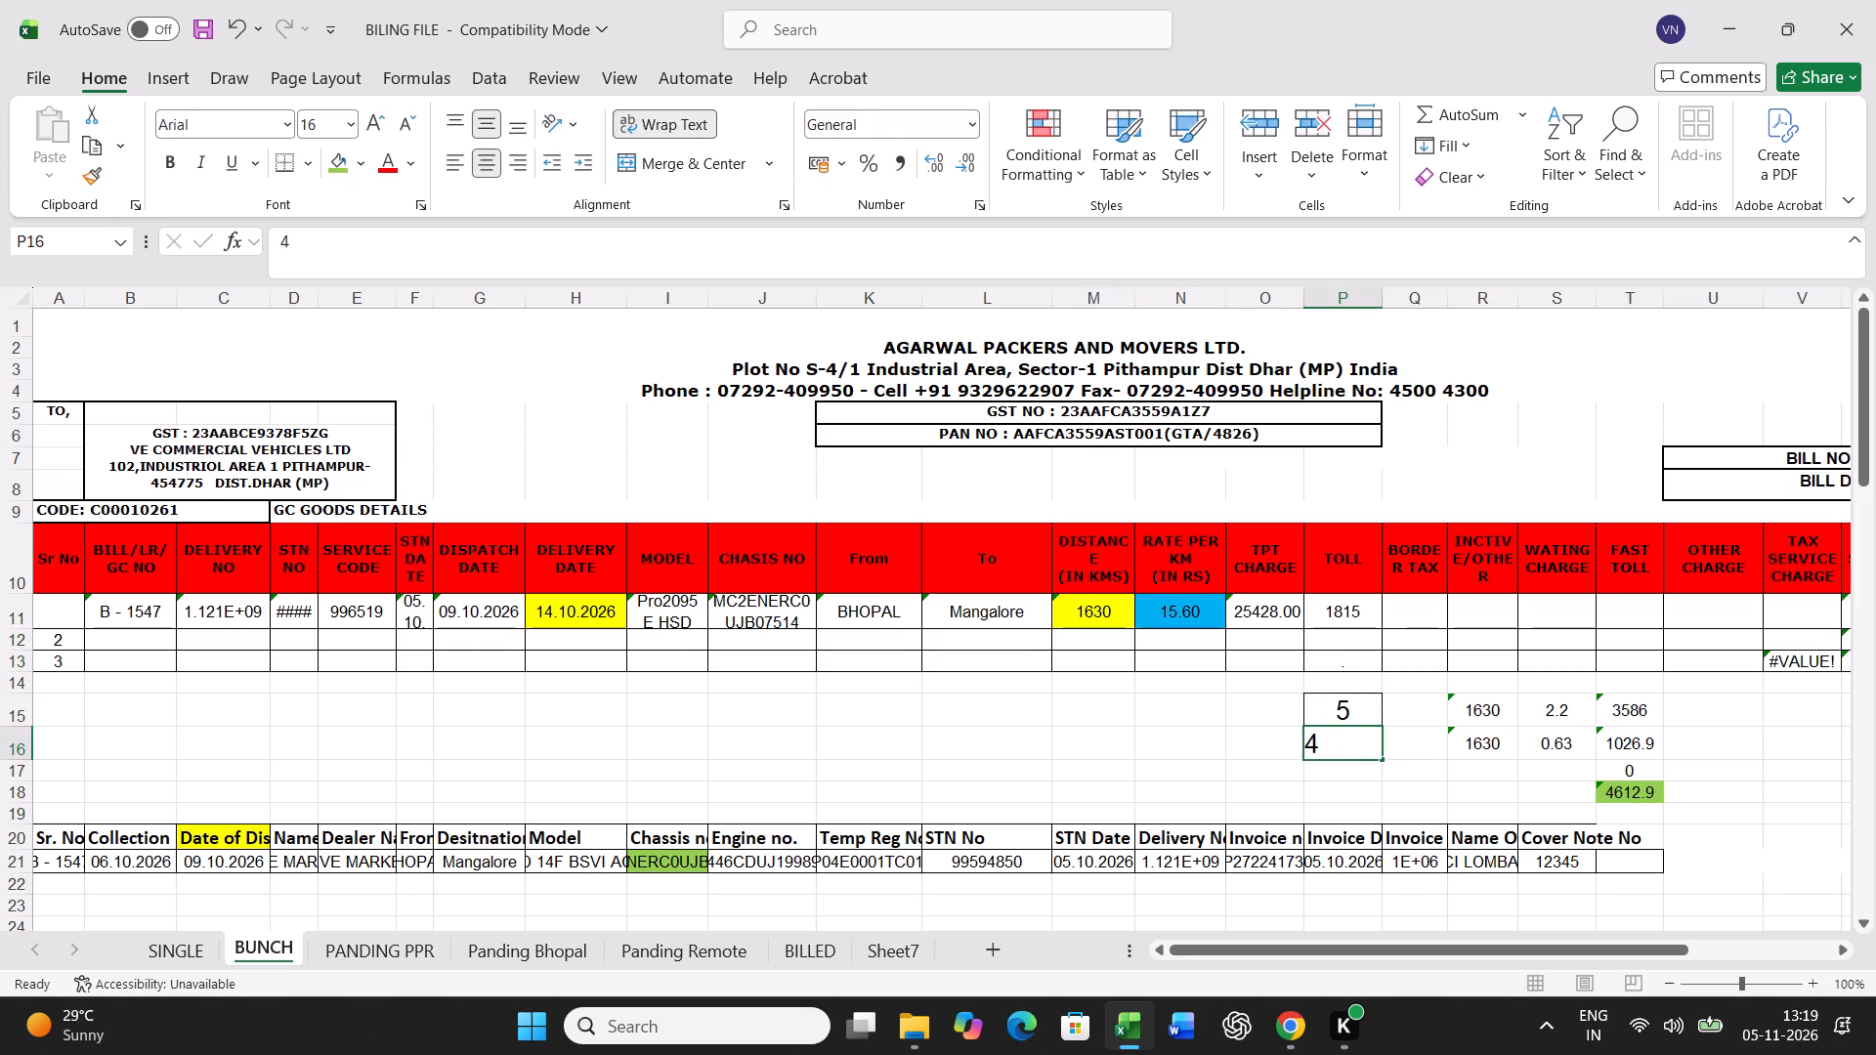
key(Return)
Print the B - 1547 freight bill from the SINGLE sheet.
click(186, 942)
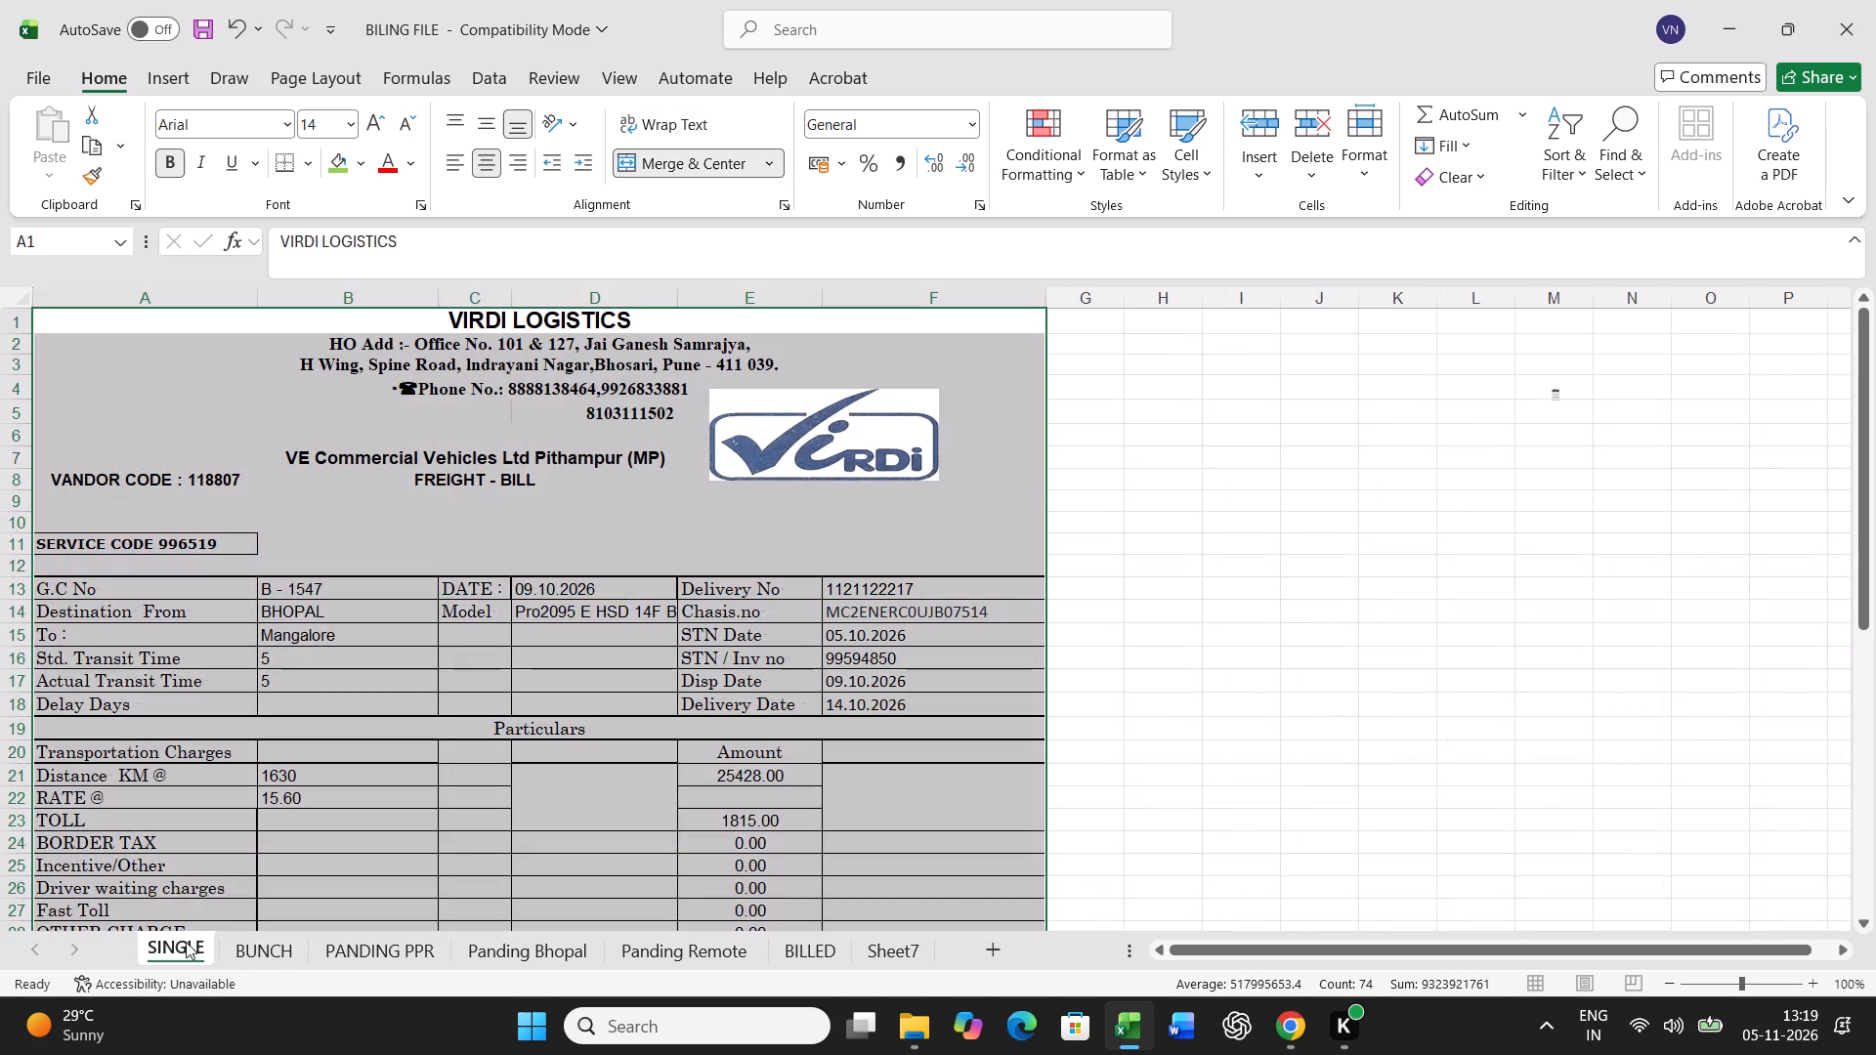
key(ctrl+p)
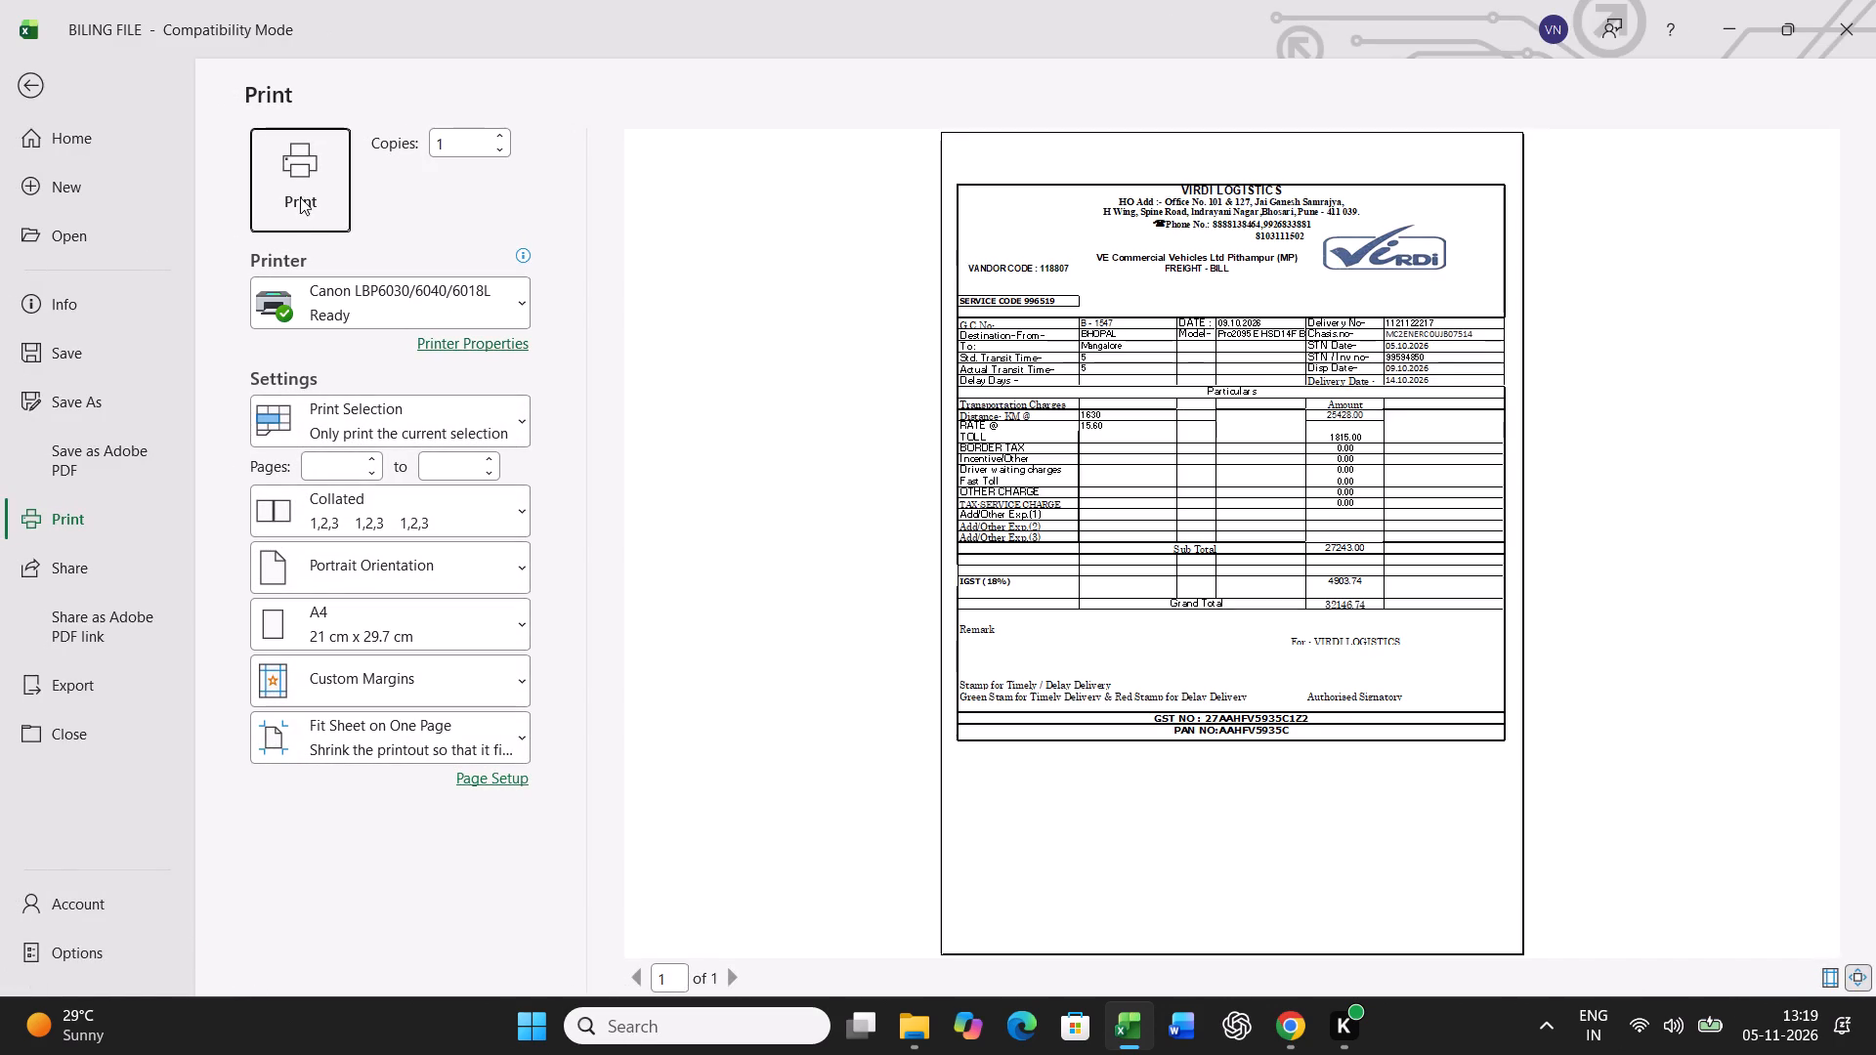
click(300, 197)
Copy bill row 11 on the BUNCH sheet and paste it as values into row 41 of the lower table.
click(273, 956)
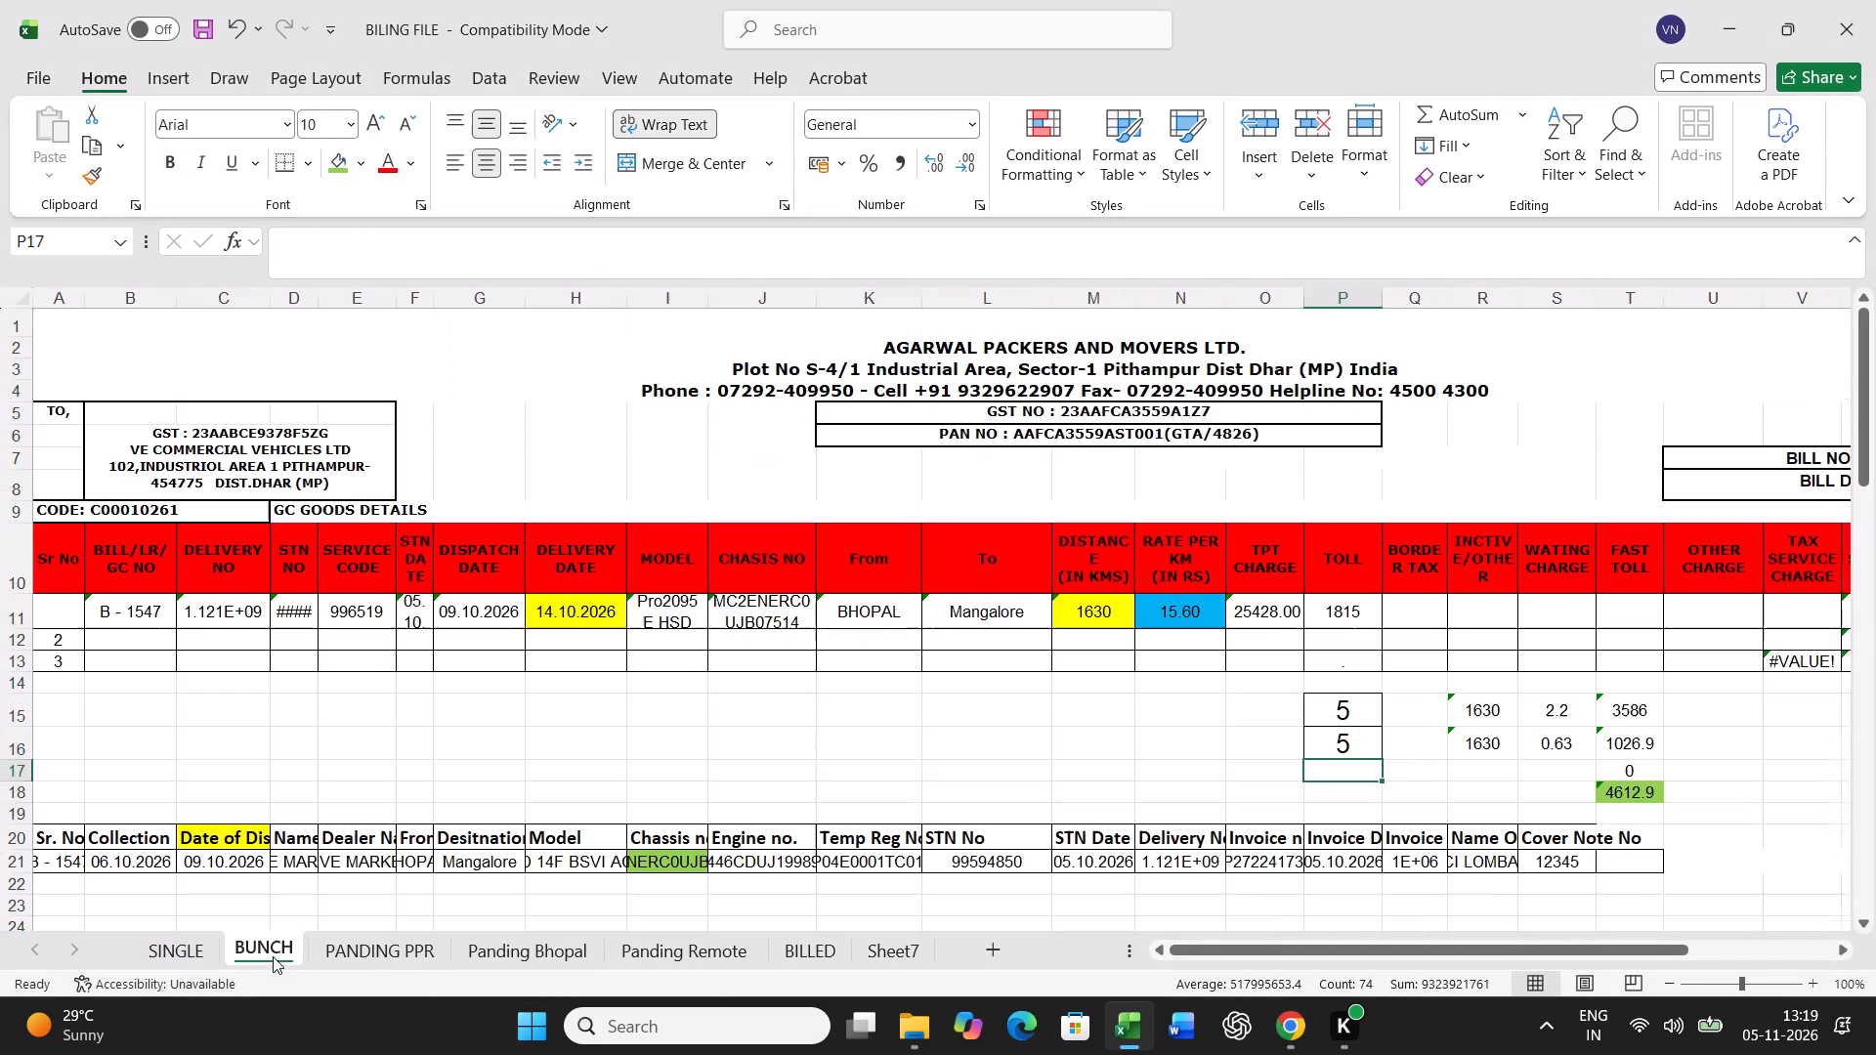
click(3, 610)
key(ctrl+c)
scroll(741, 649, down, 2)
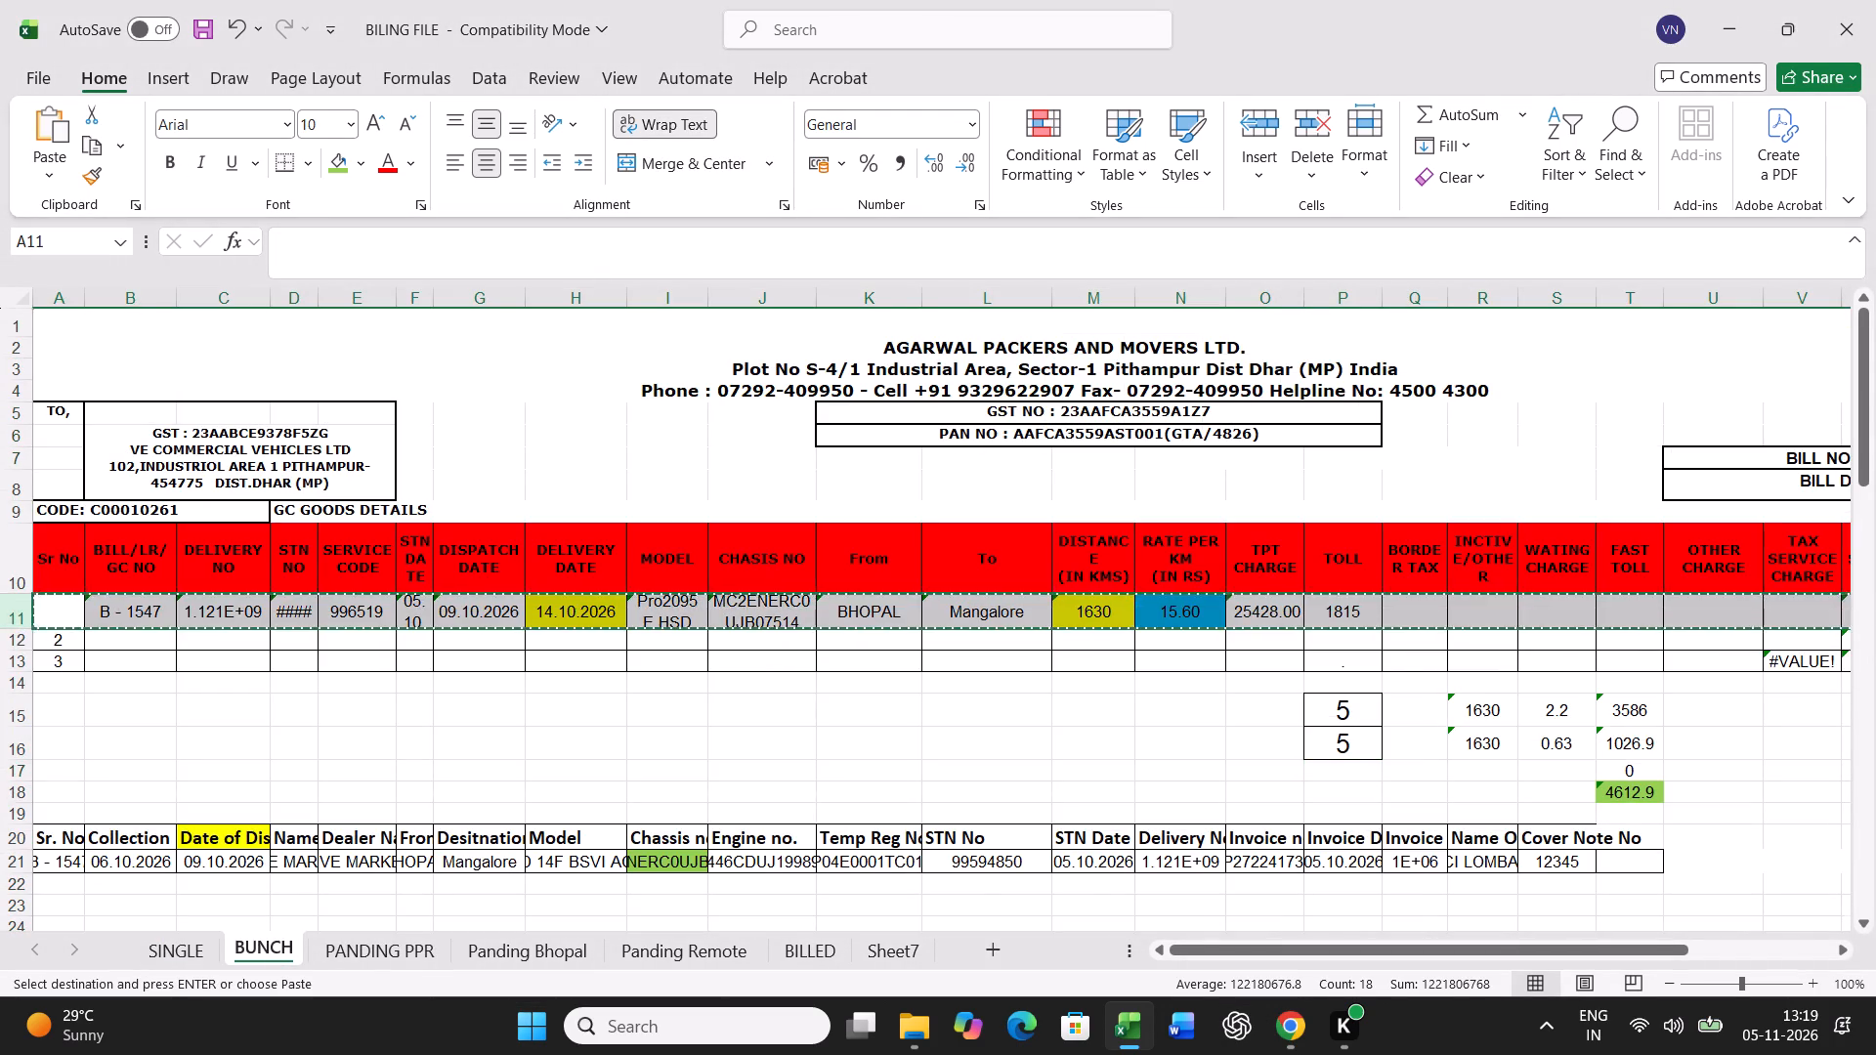
scroll(741, 649, down, 11)
right_click(50, 541)
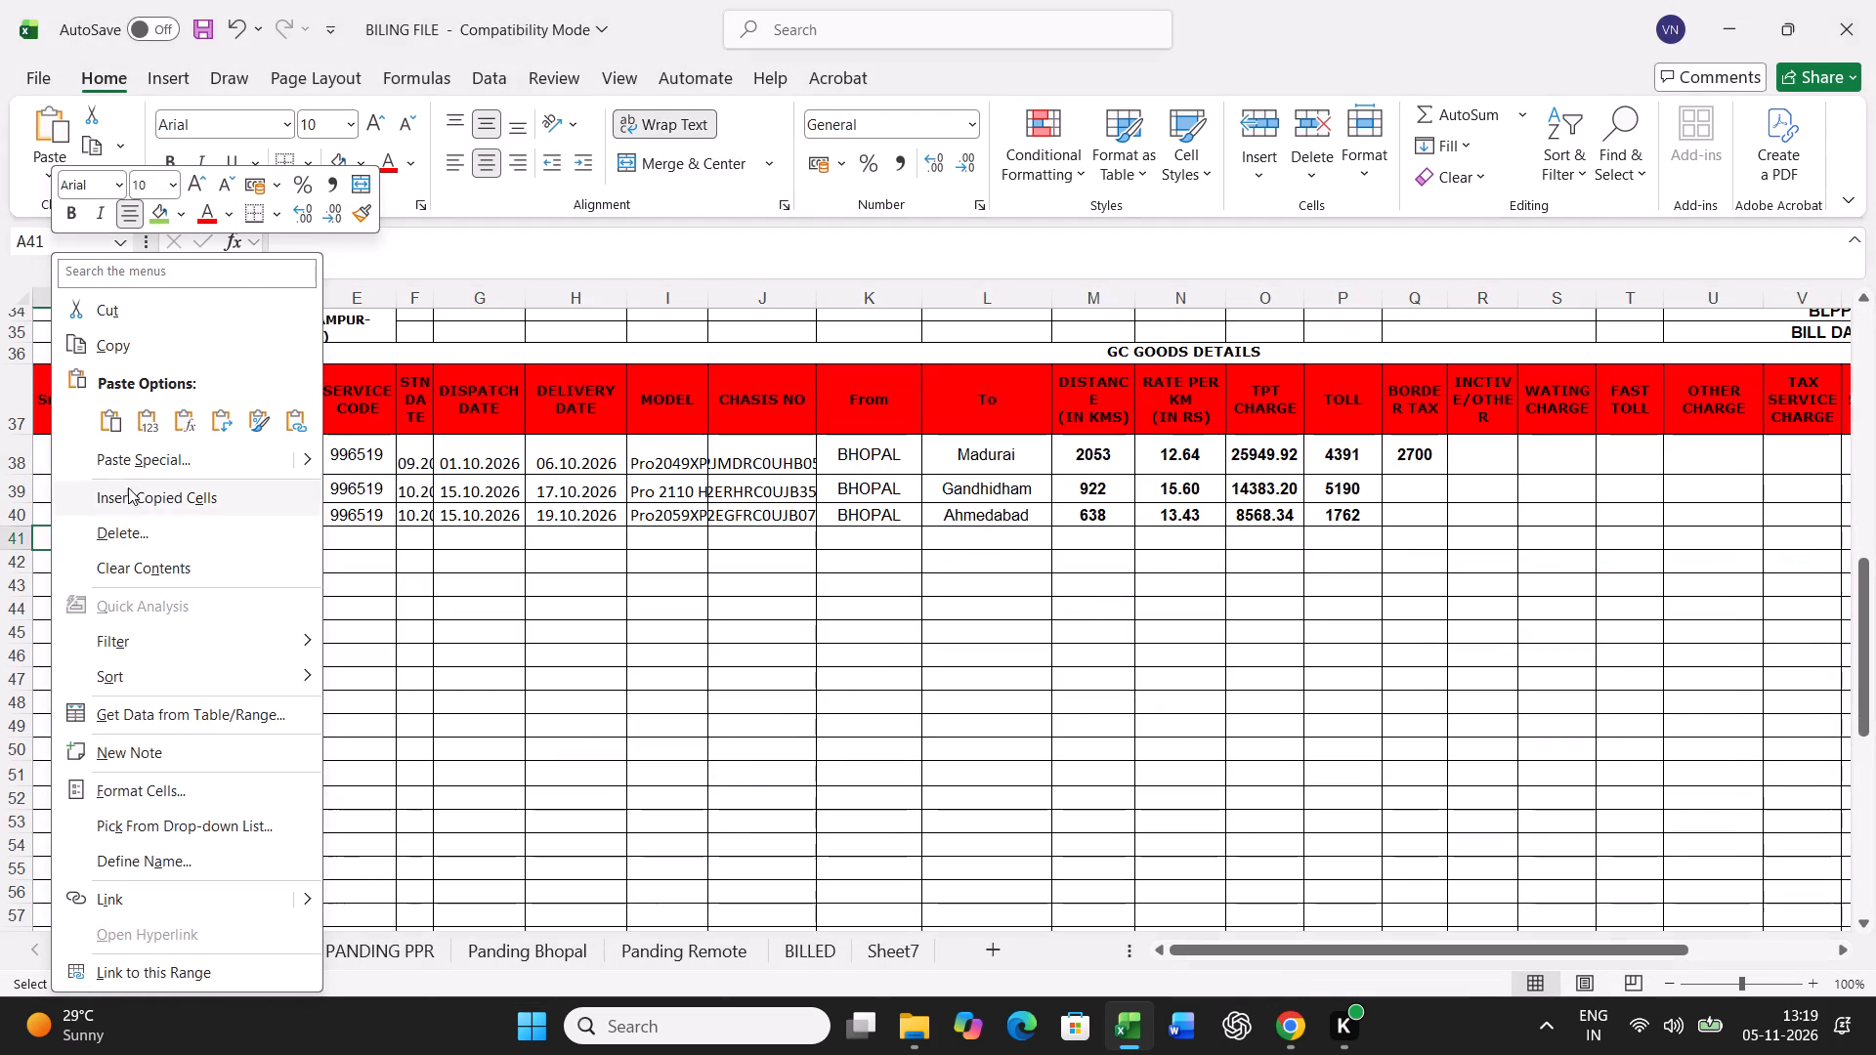
click(150, 457)
click(53, 406)
click(430, 692)
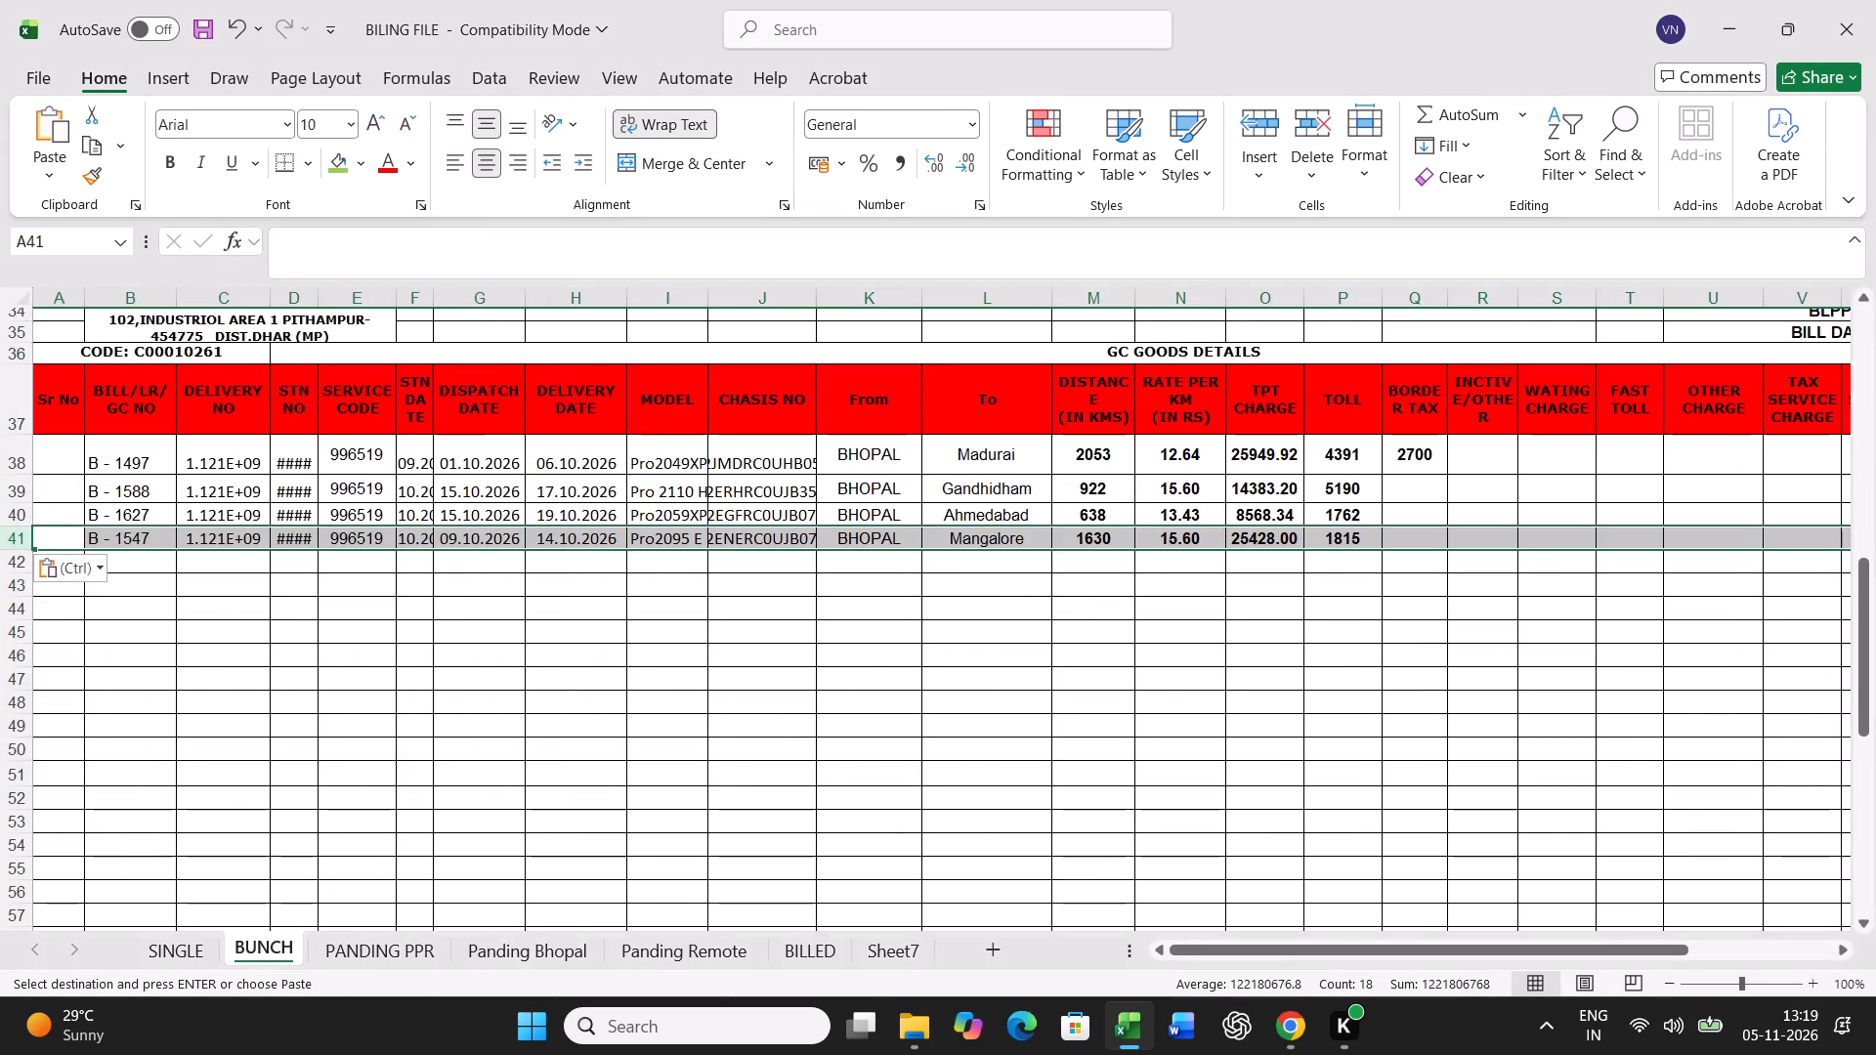
On the Panding Bhopal sheet, find the chassis number containing b07436 and fill its cell green.
click(533, 947)
click(833, 742)
key(ctrl+f)
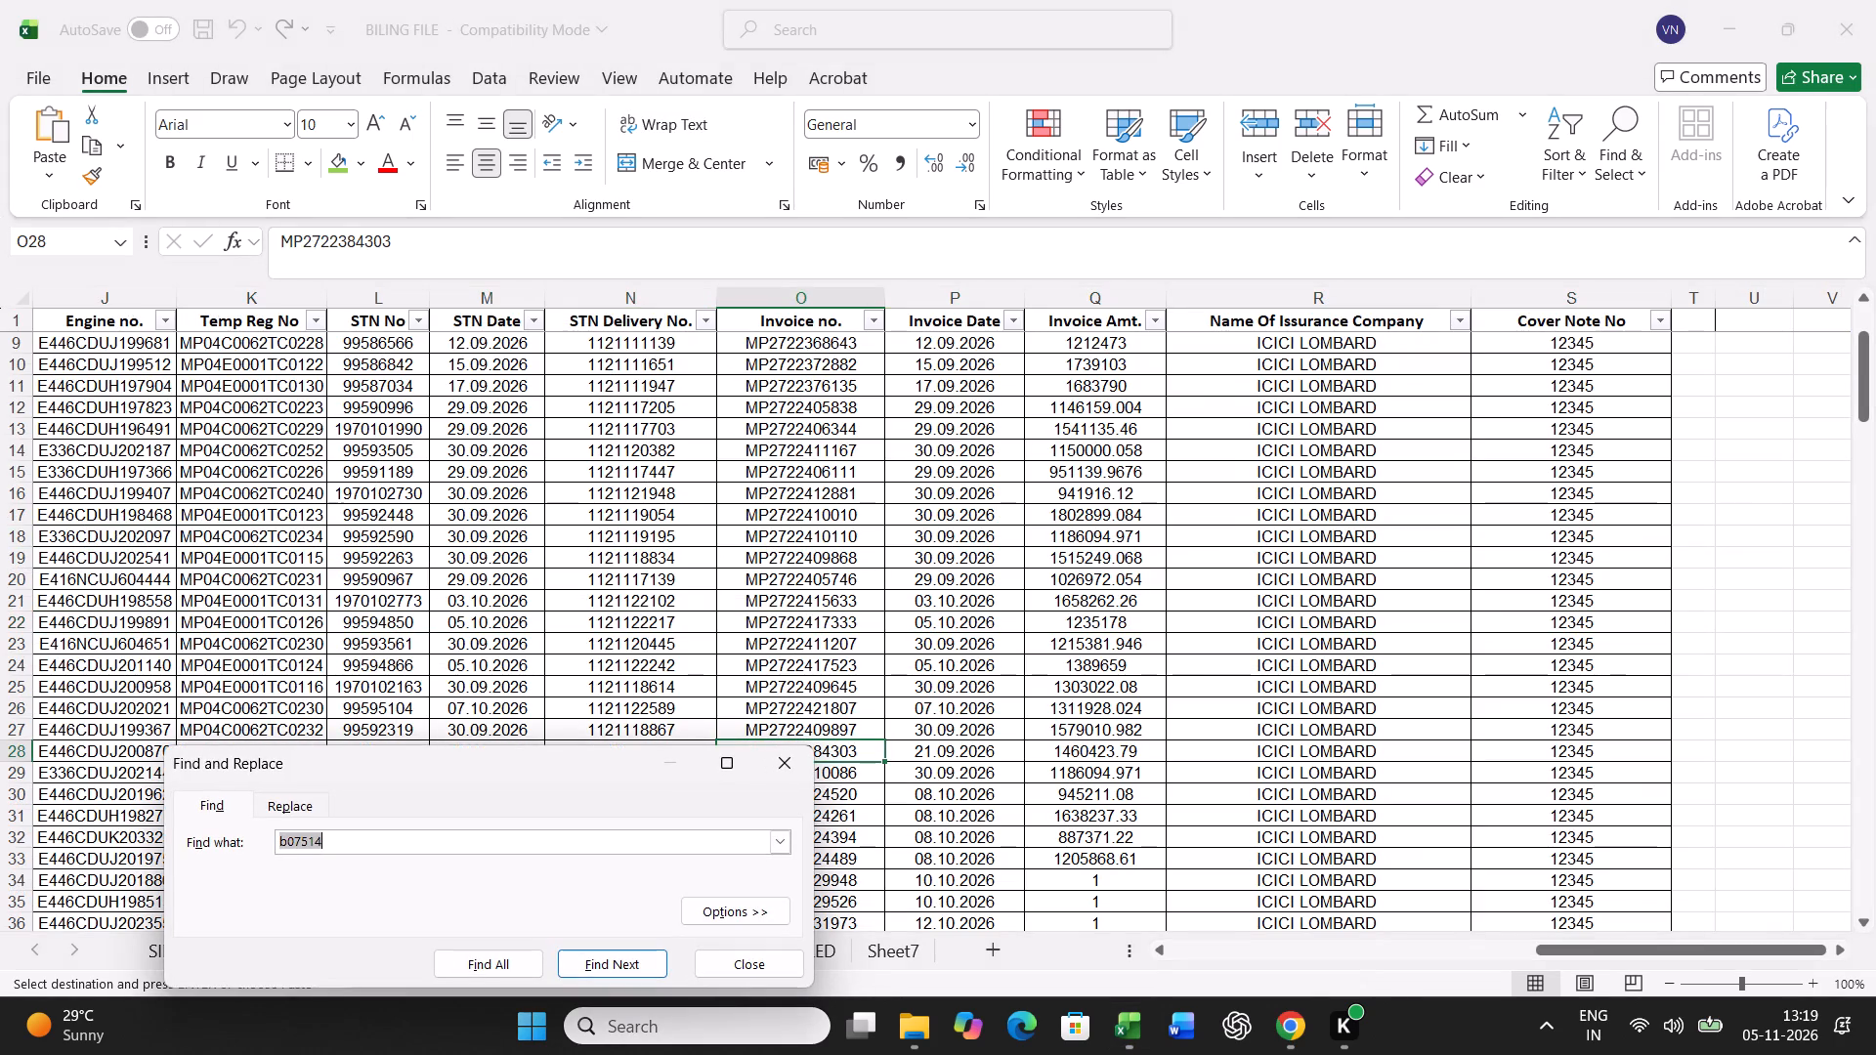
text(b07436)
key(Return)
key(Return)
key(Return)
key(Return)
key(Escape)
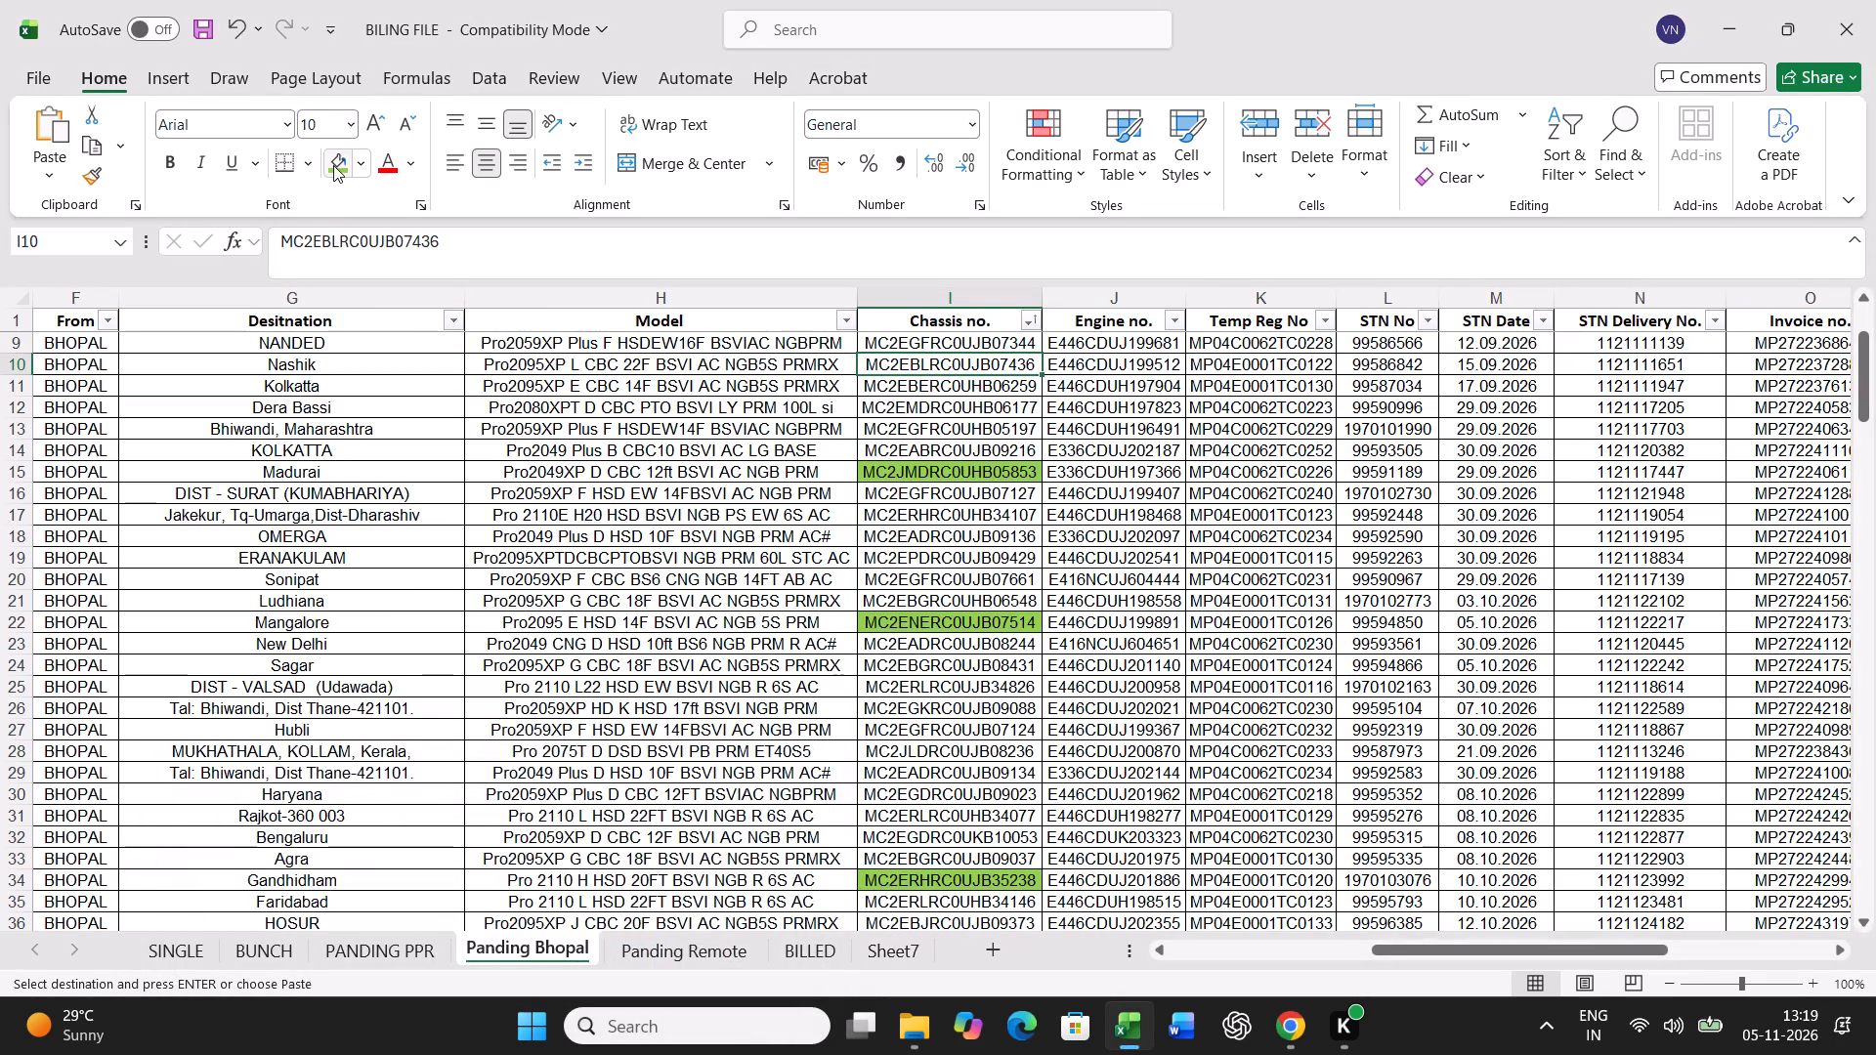
click(333, 165)
Copy the B - 1317 Nashik record from the Panding Bhopal sheet and paste it at A21 on the BUNCH sheet.
key(Left)
key(Left)
key(Left)
key(Left)
key(Left)
key(Left)
key(Left)
key(Left)
key(Left)
key(Left)
key(Left)
key(Left)
key(Left)
key(Left)
key(Left)
key(Left)
key(Left)
key(Left)
key(Left)
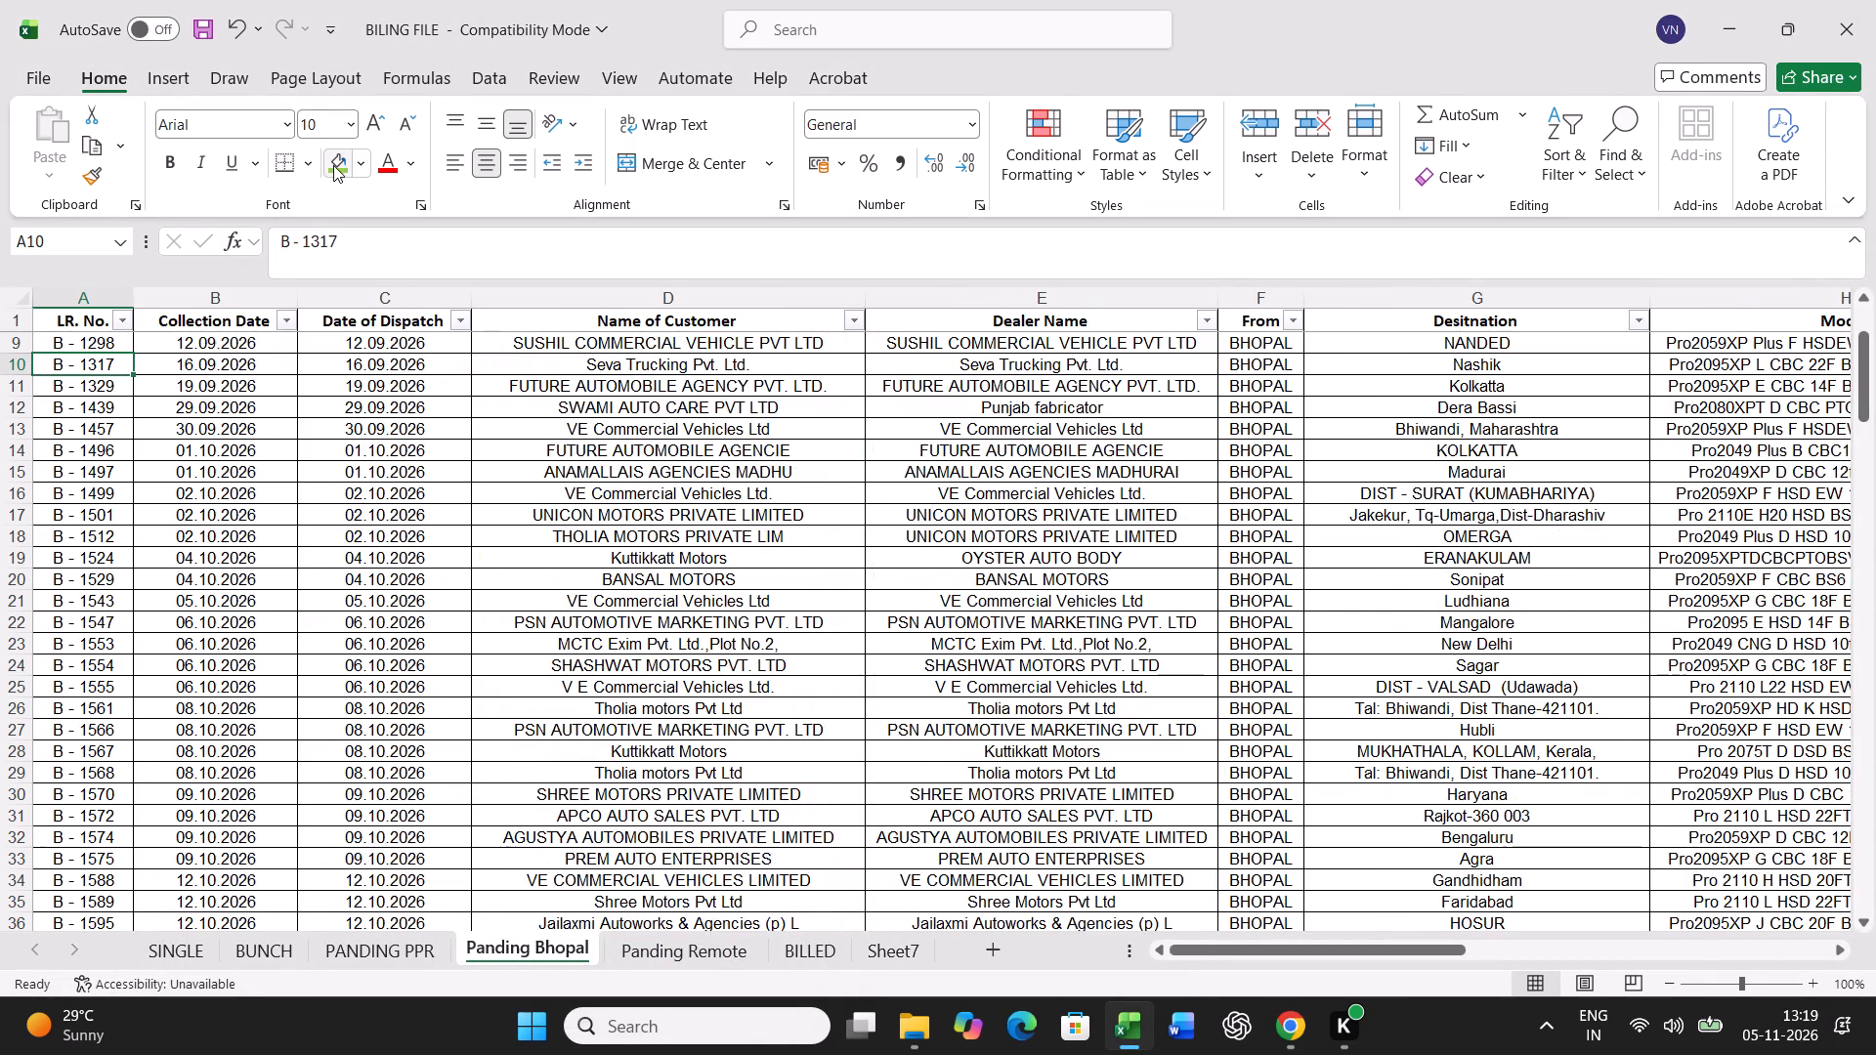
key(ctrl+shift+Right)
key(ctrl+c)
click(262, 959)
scroll(348, 786, up, 10)
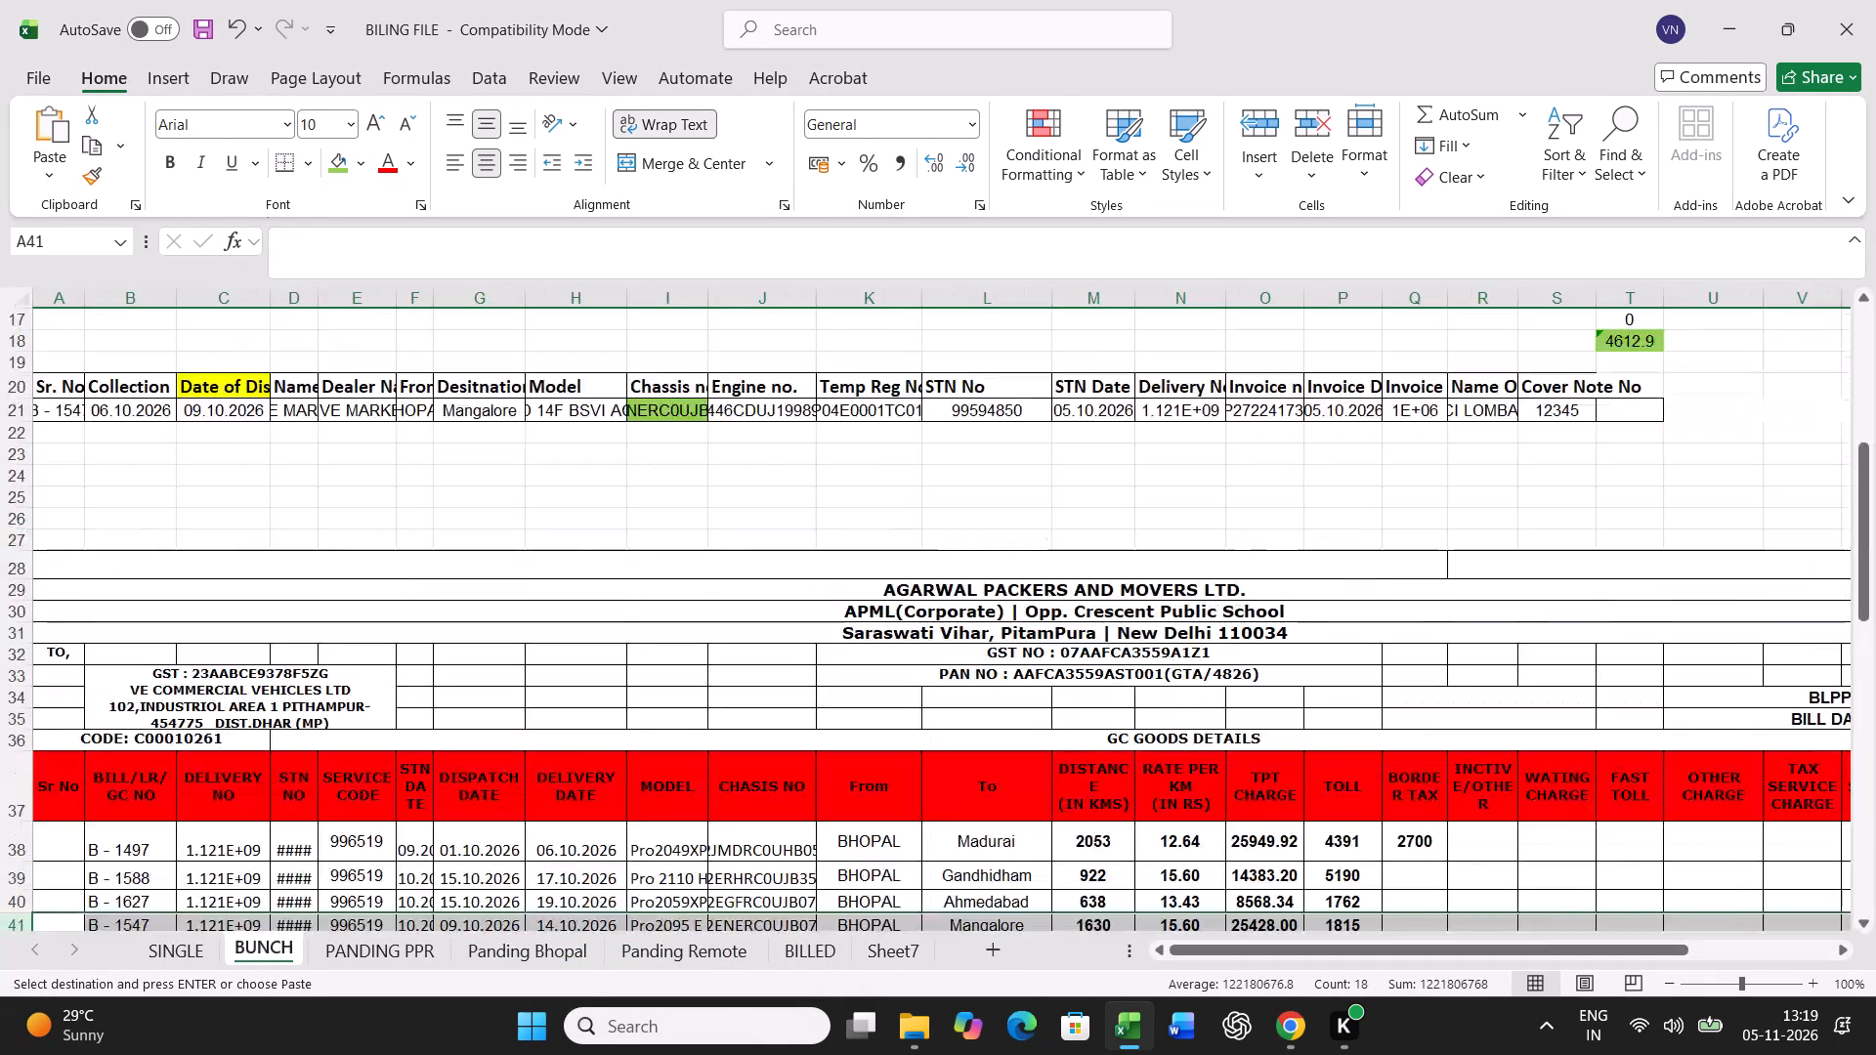
scroll(348, 786, up, 3)
click(60, 864)
key(ctrl+v)
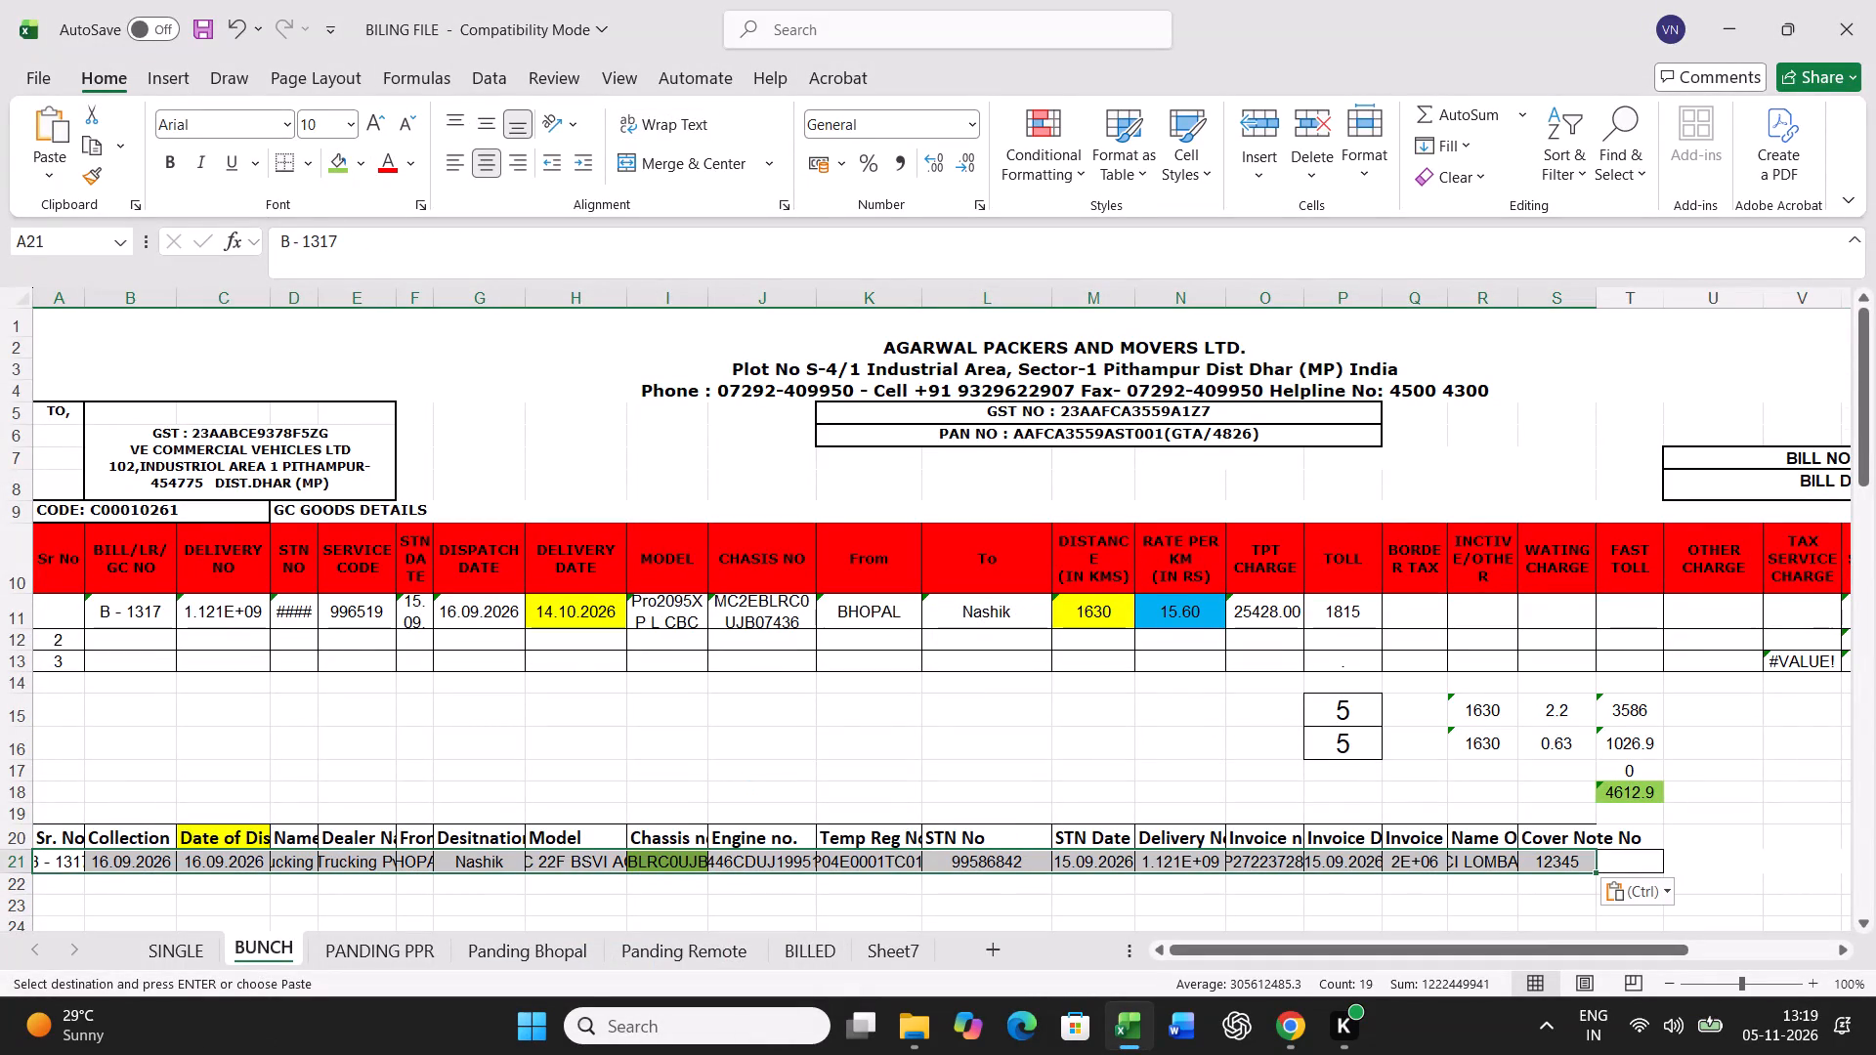
Set the dispatch date in C21 to 17.09.2026 and the delivery date in H11 to 19.09.2026.
click(248, 864)
text(17.09.2026)
key(Return)
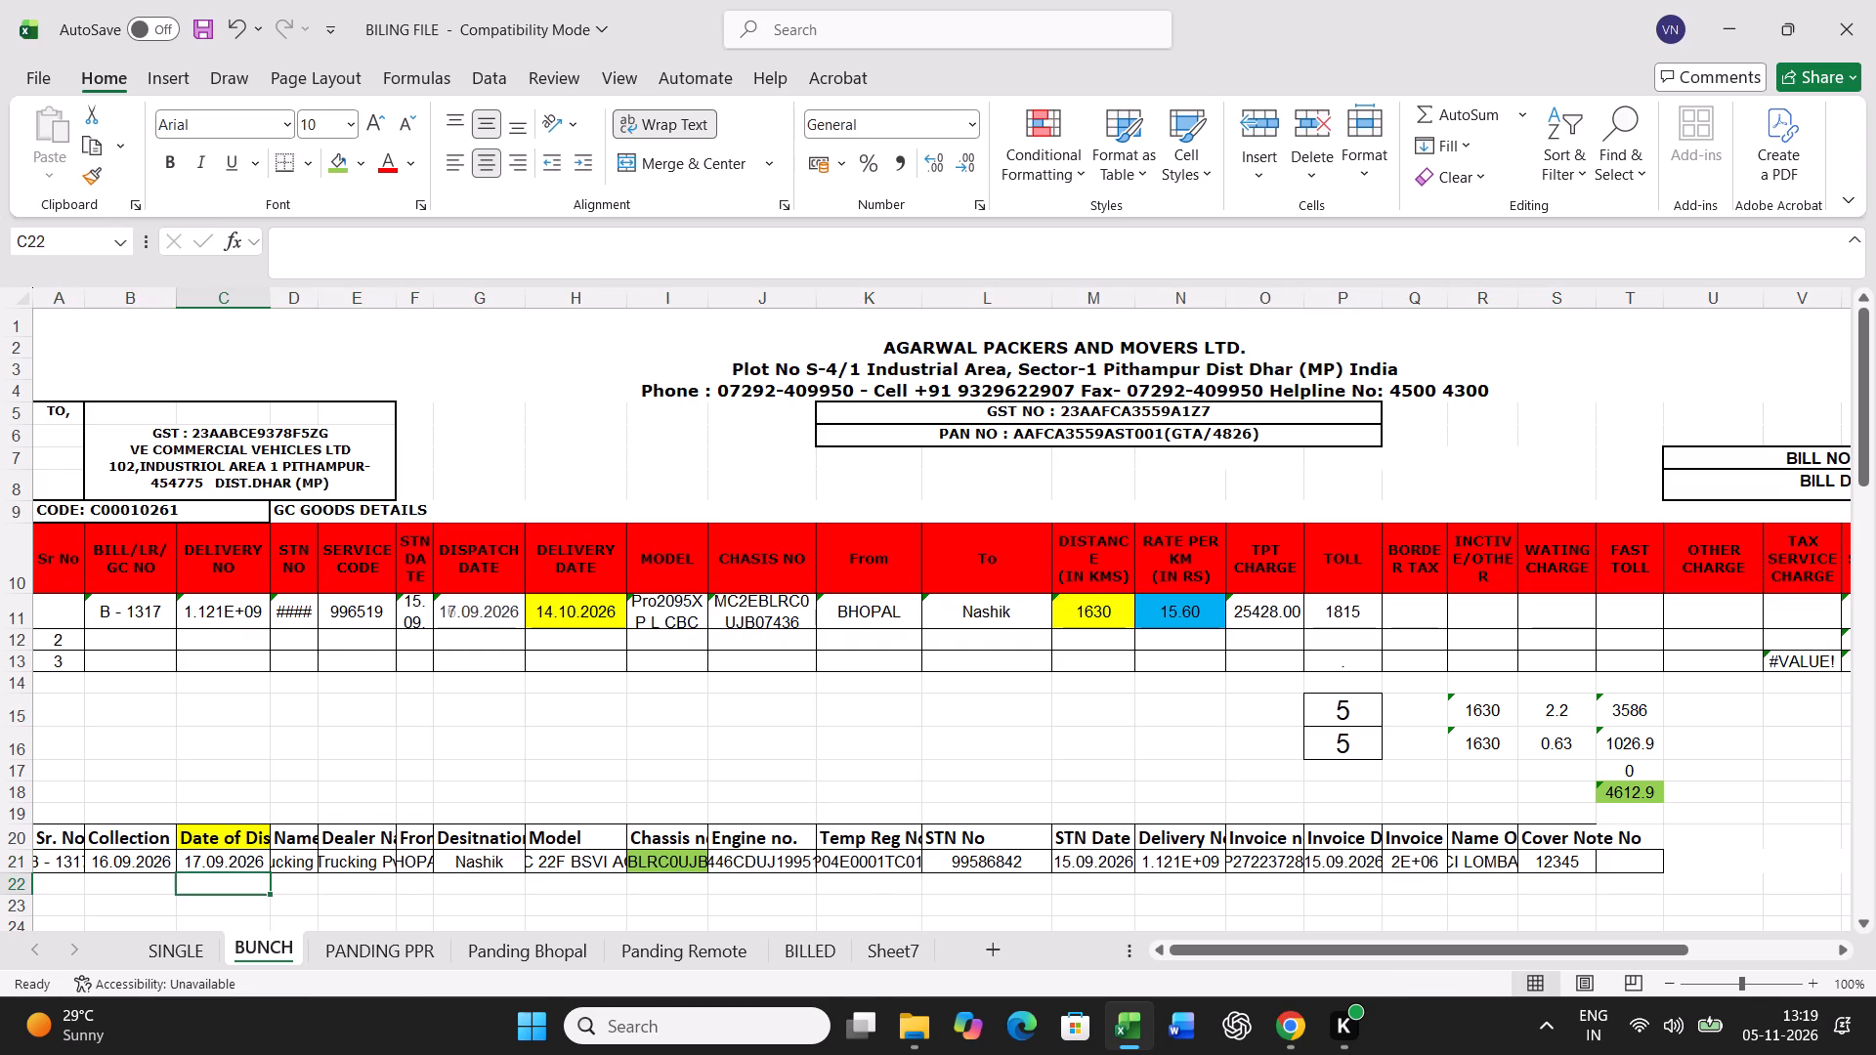
click(597, 614)
text(19.09.2026)
key(Right)
In bill row 11, enter the distance as =402+260 and the toll as 2099.
key(Right)
key(Right)
key(Right)
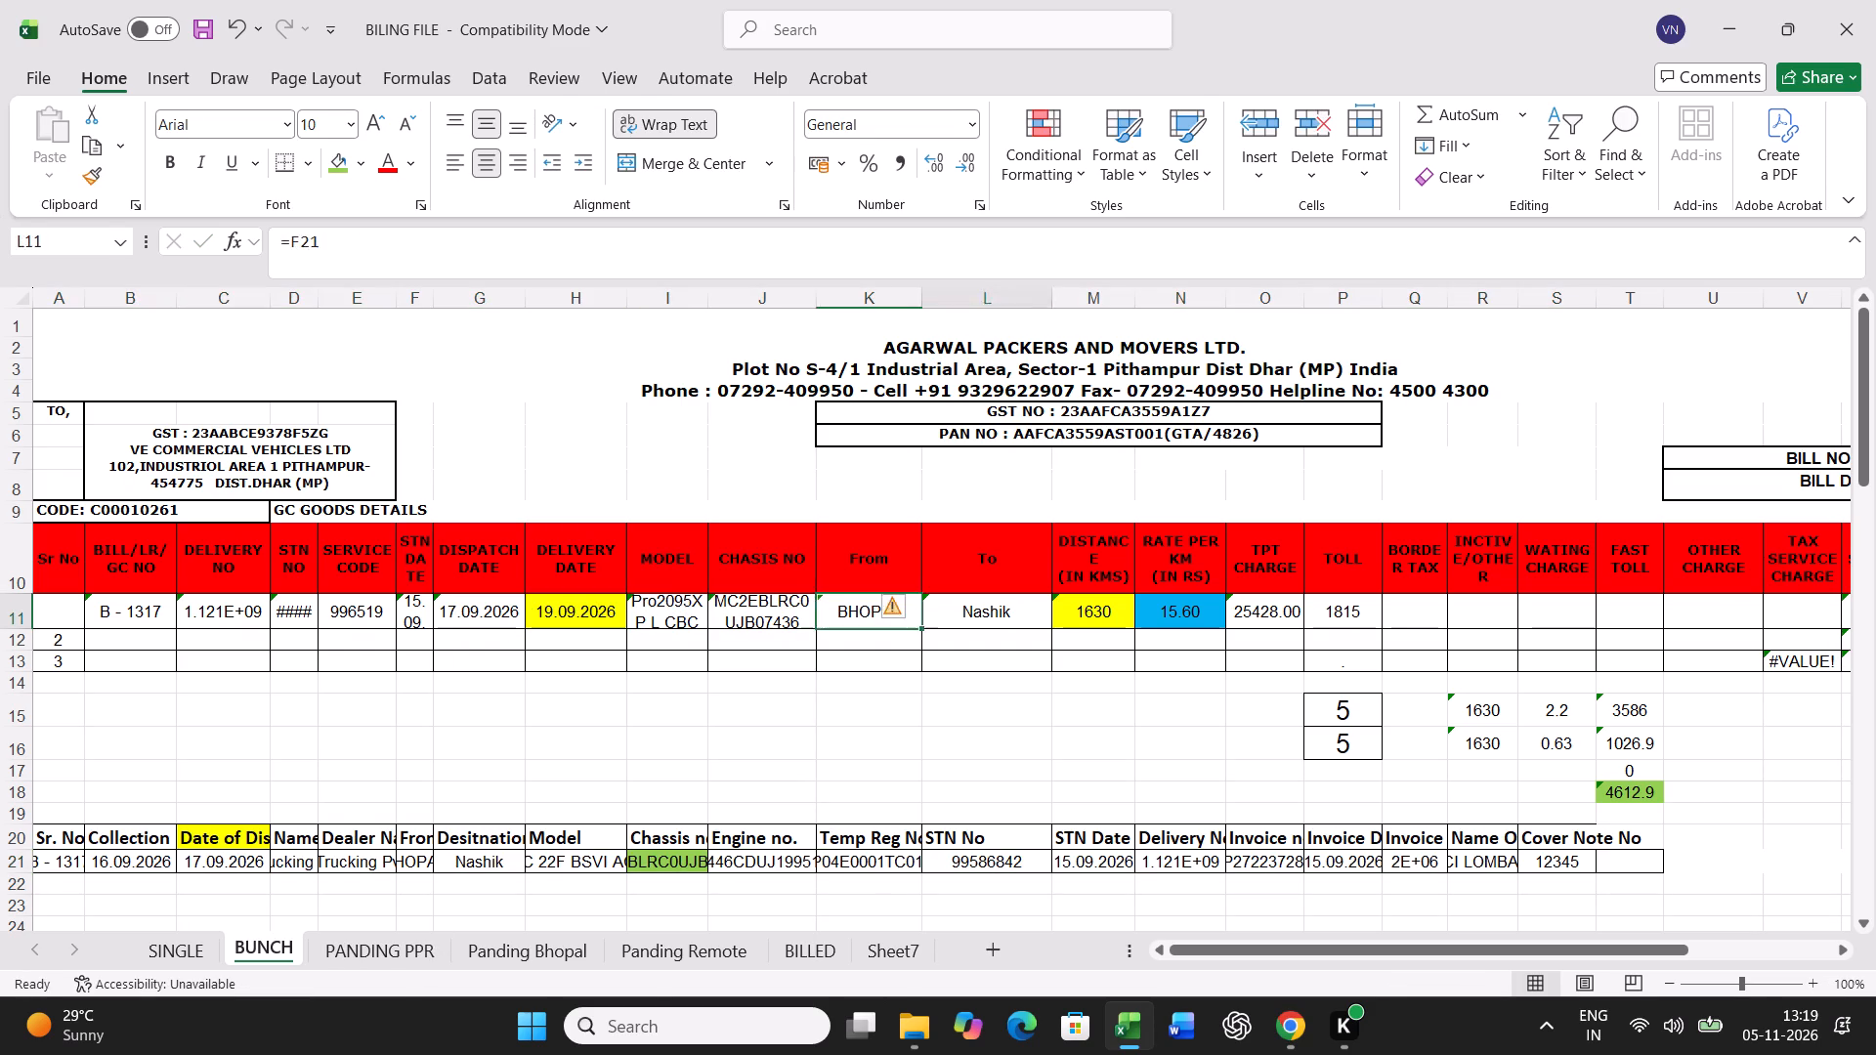
key(Right)
key(equal)
text(402+260)
key(Return)
key(Up)
key(Right)
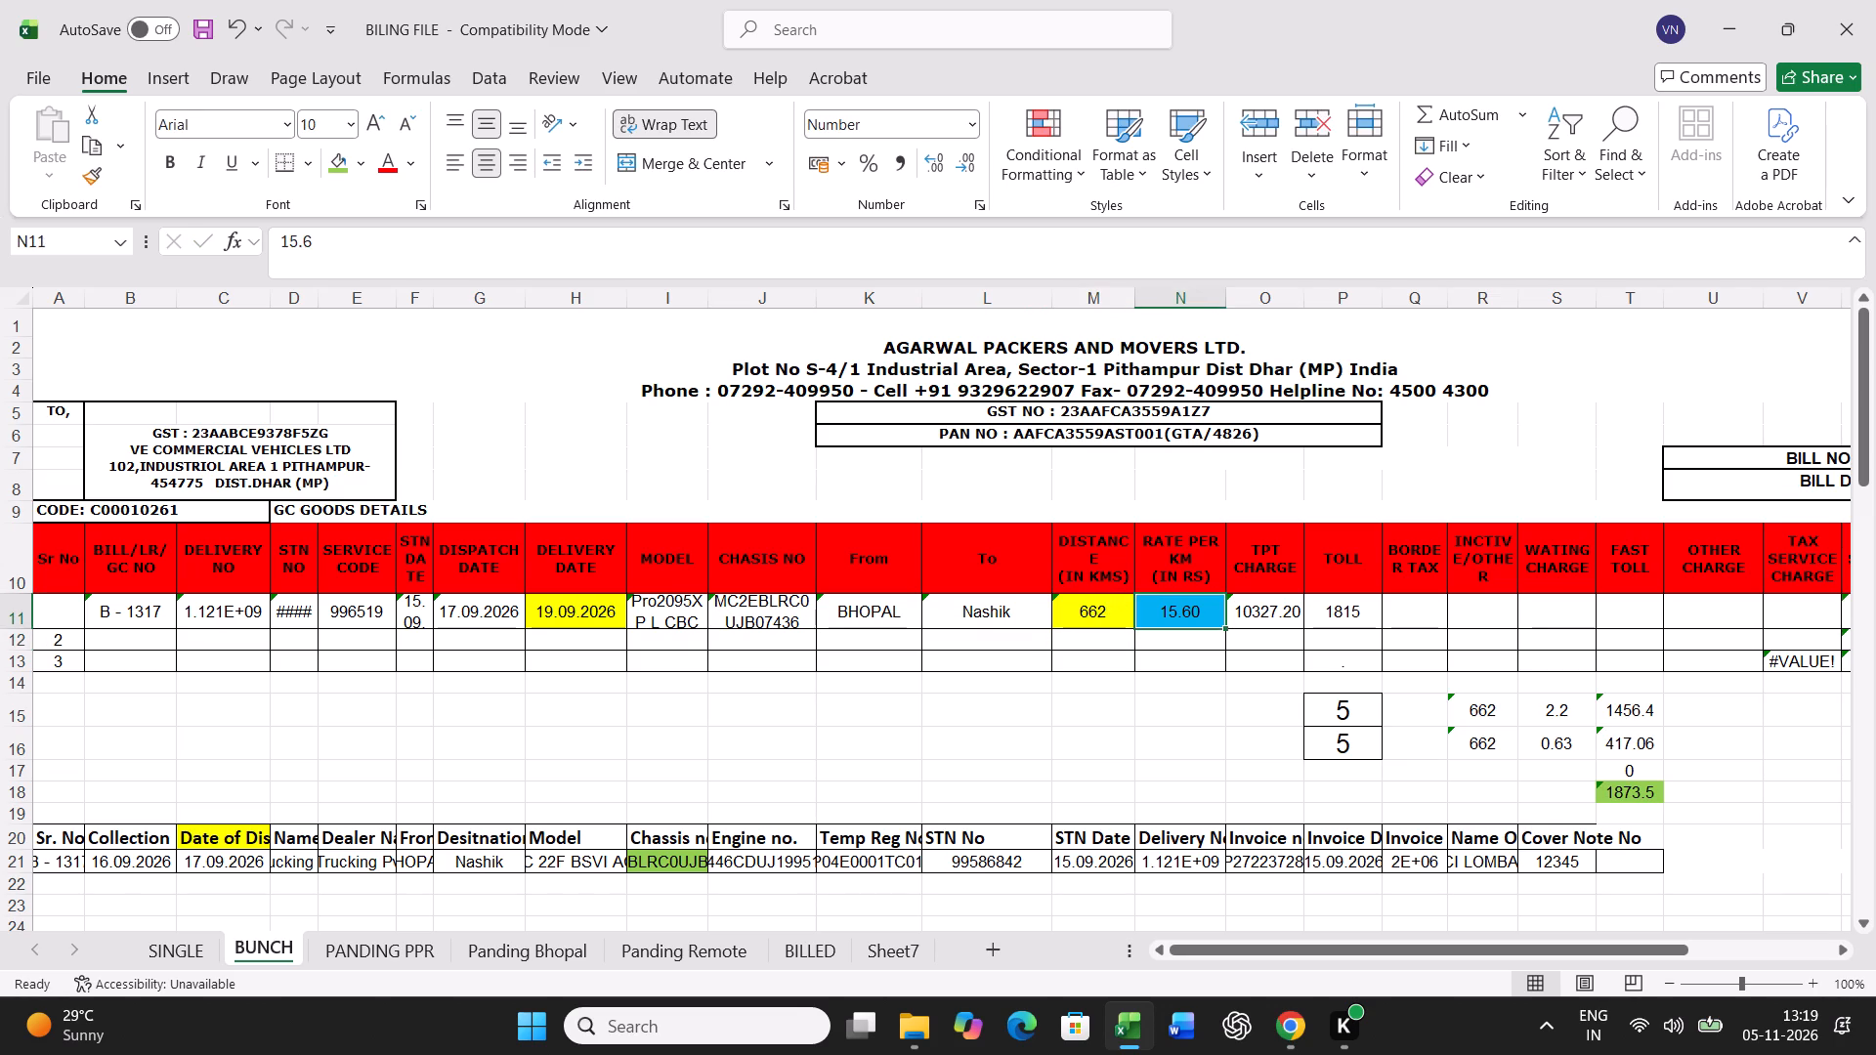
key(Right)
key(Right)
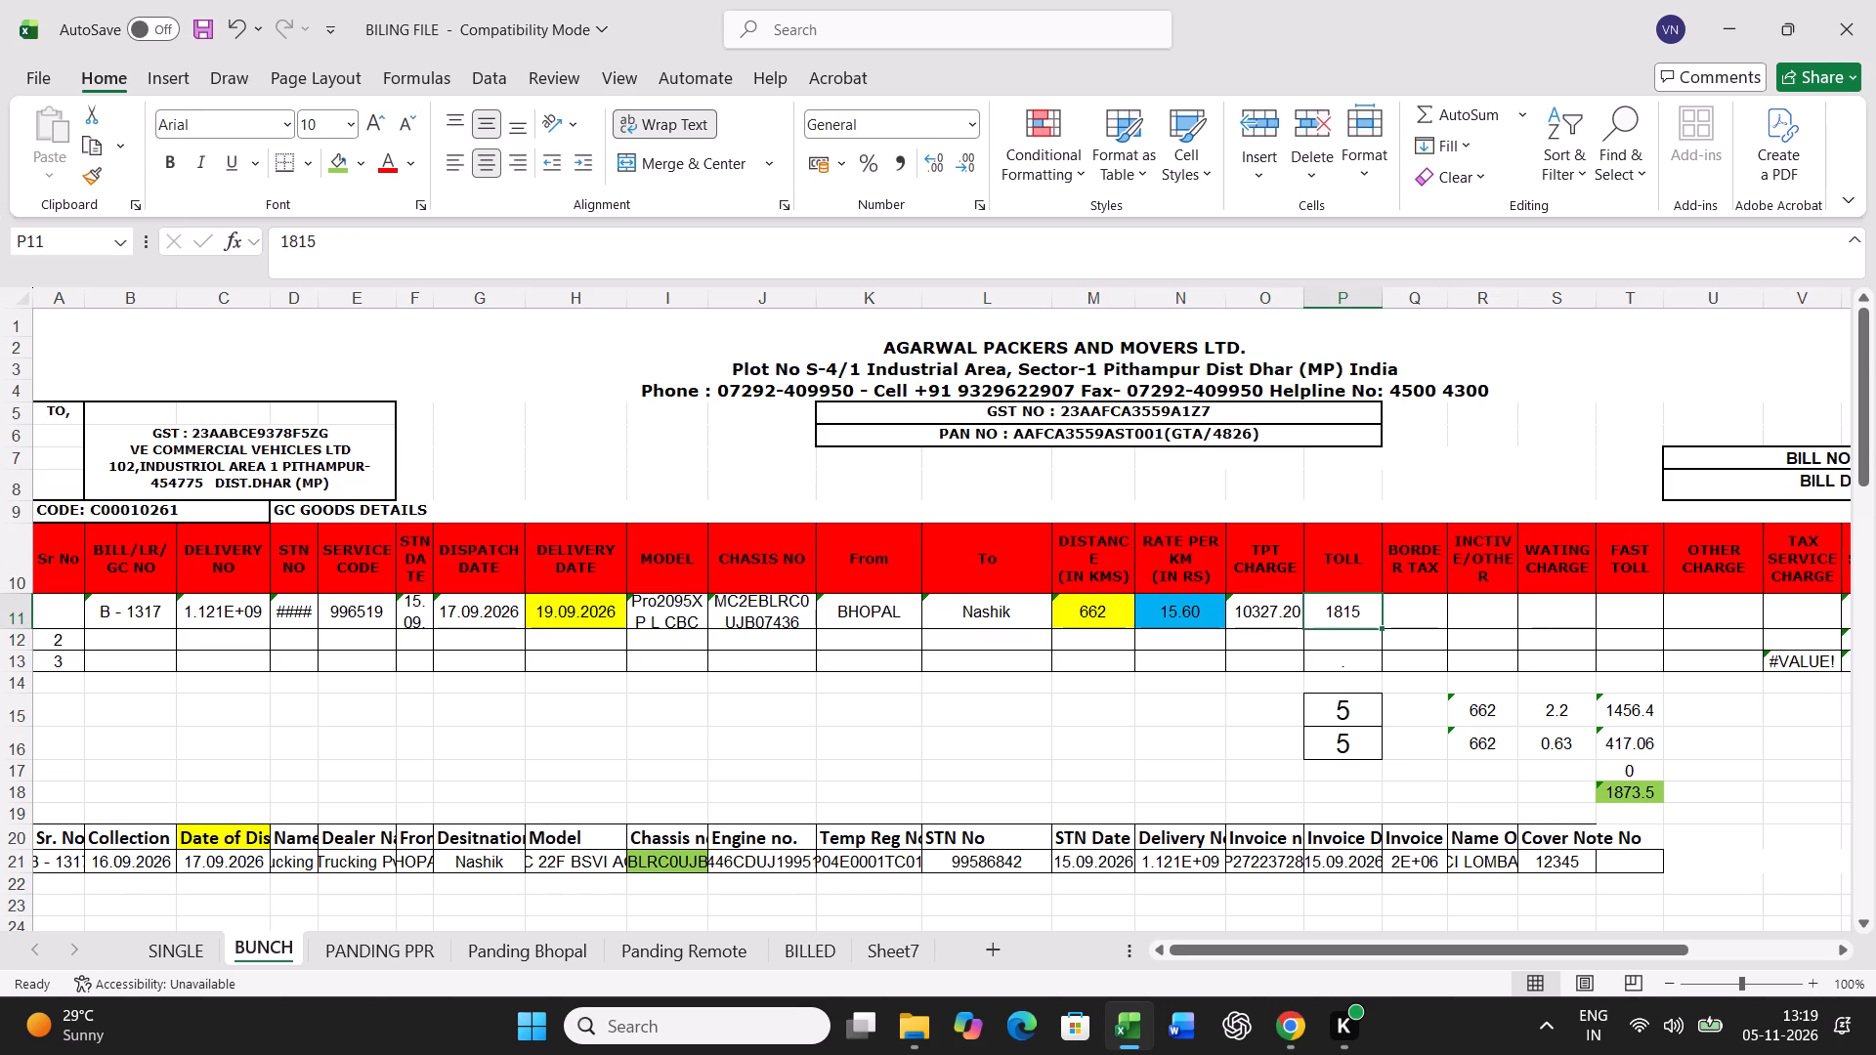
text(2099)
key(Return)
Set the transit days to 2 in both P15 (standard) and P16 (actual).
key(Return)
key(Return)
key(Return)
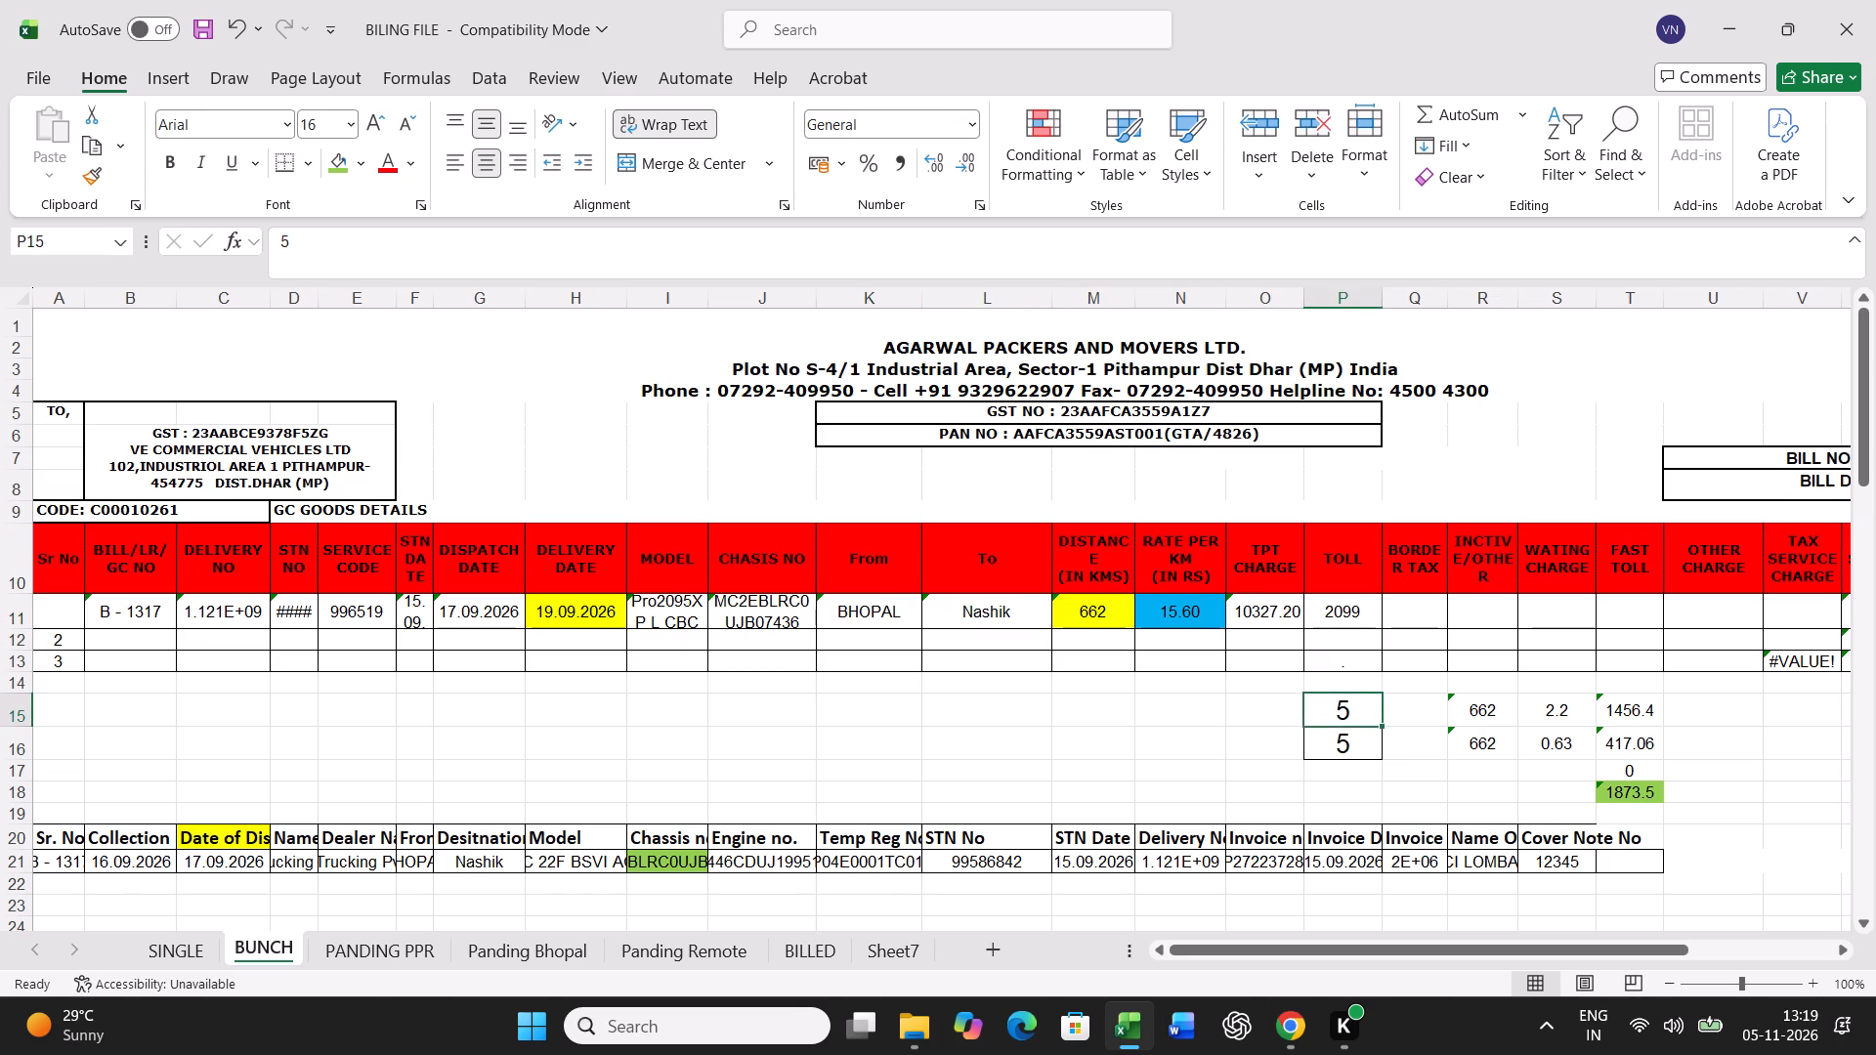
key(2)
key(Return)
key(2)
key(Return)
Print the B - 1317 freight bill from the SINGLE sheet.
click(181, 959)
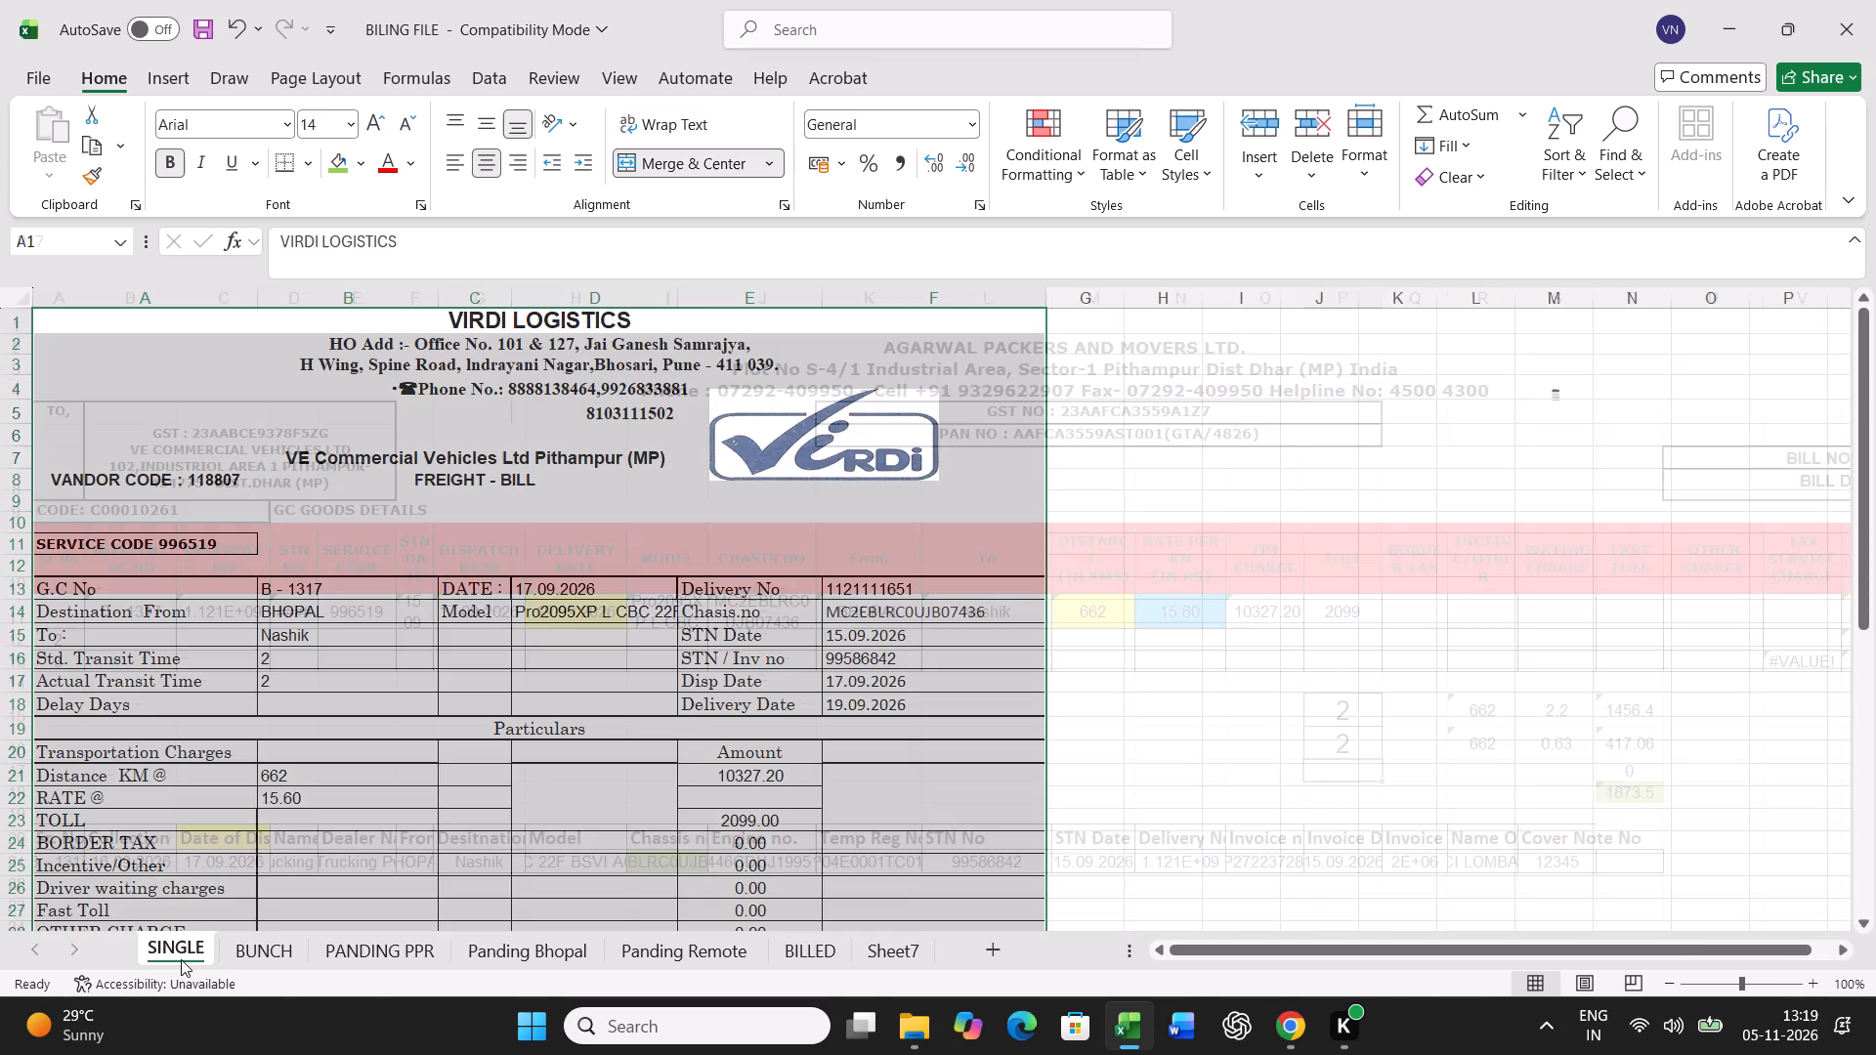
key(ctrl+p)
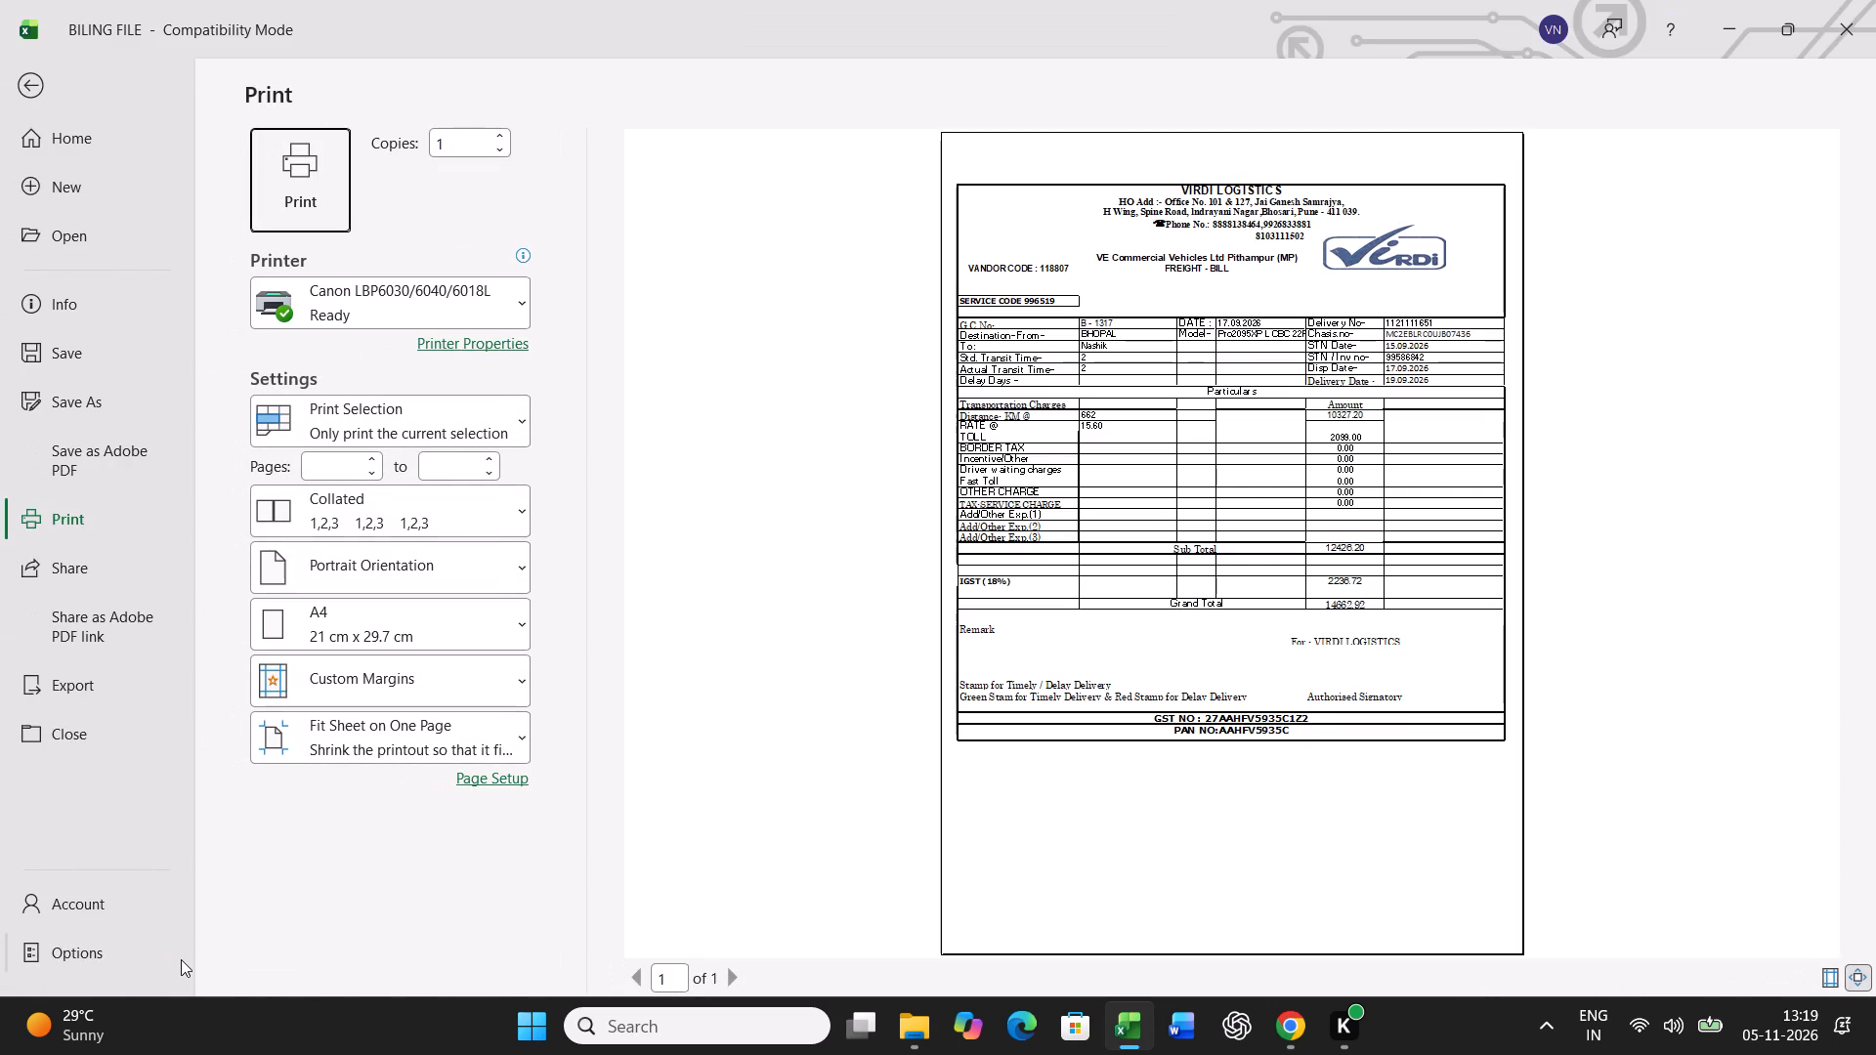
click(280, 193)
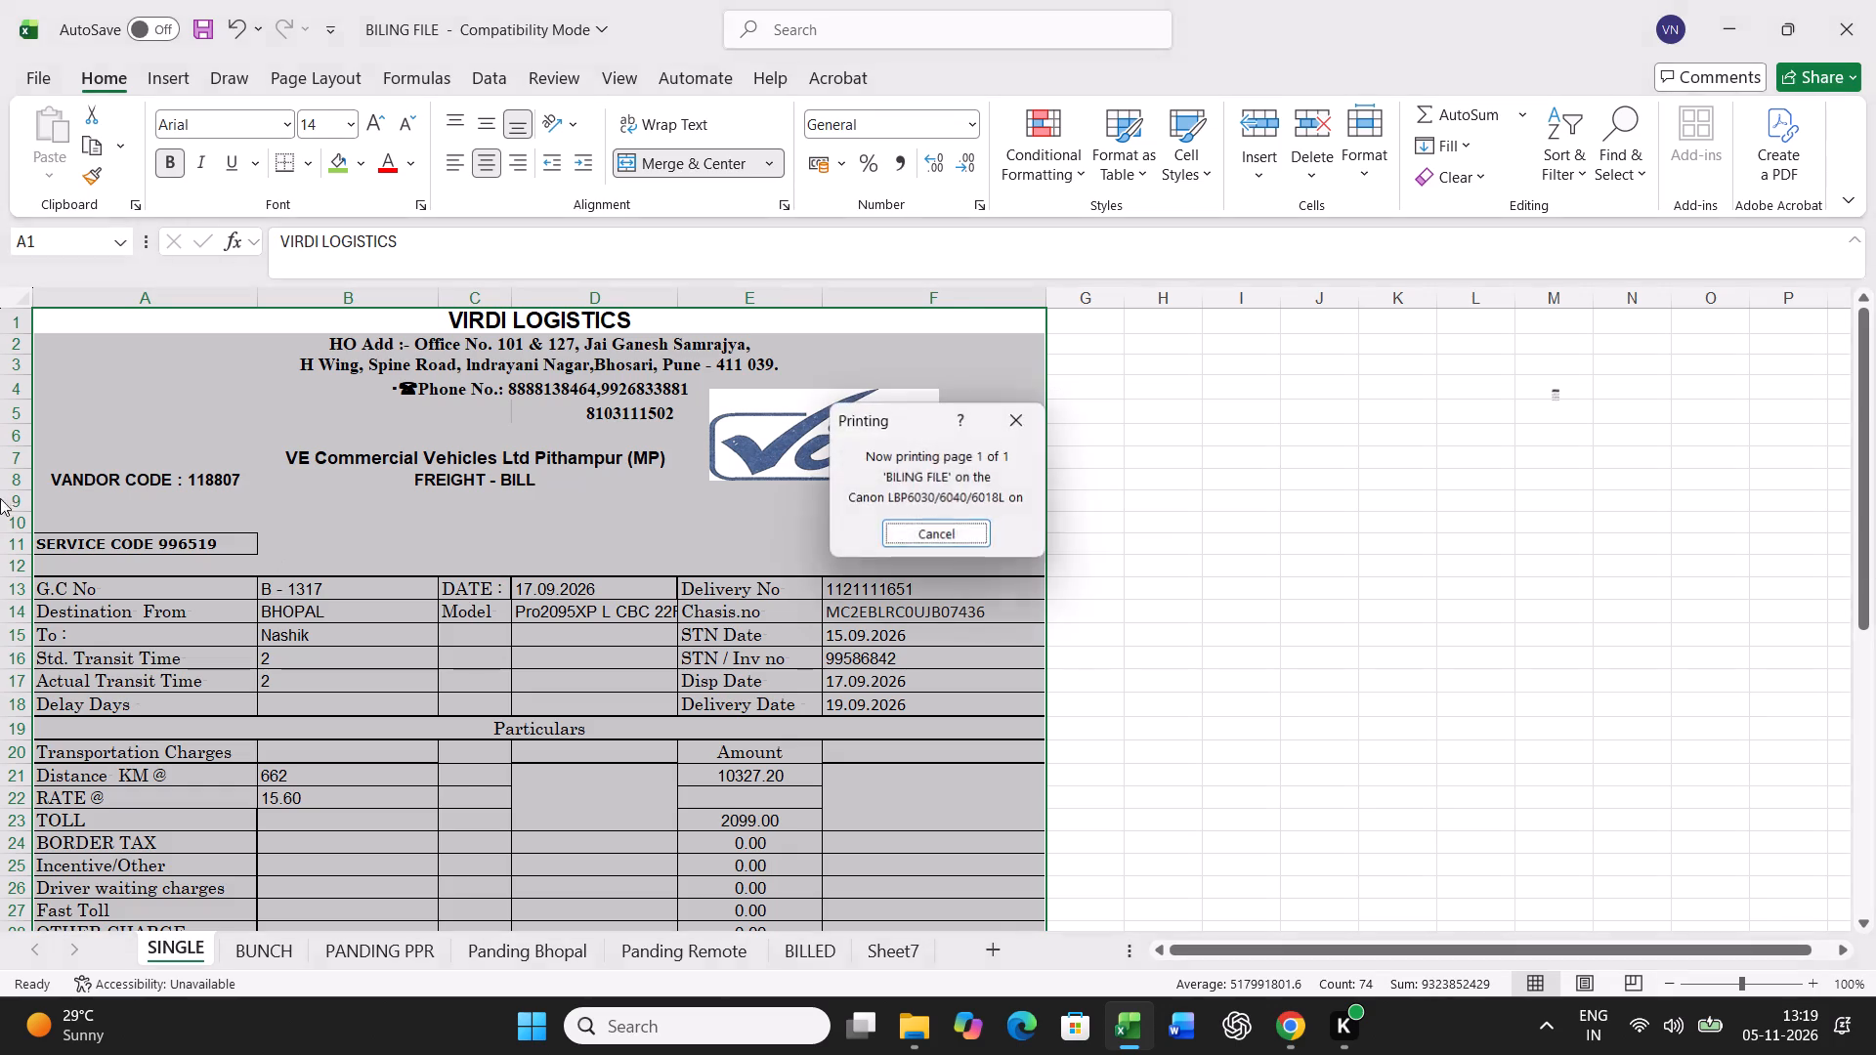
Copy bill row 11 on the BUNCH sheet and paste it as values into row 42 of the lower table.
click(267, 963)
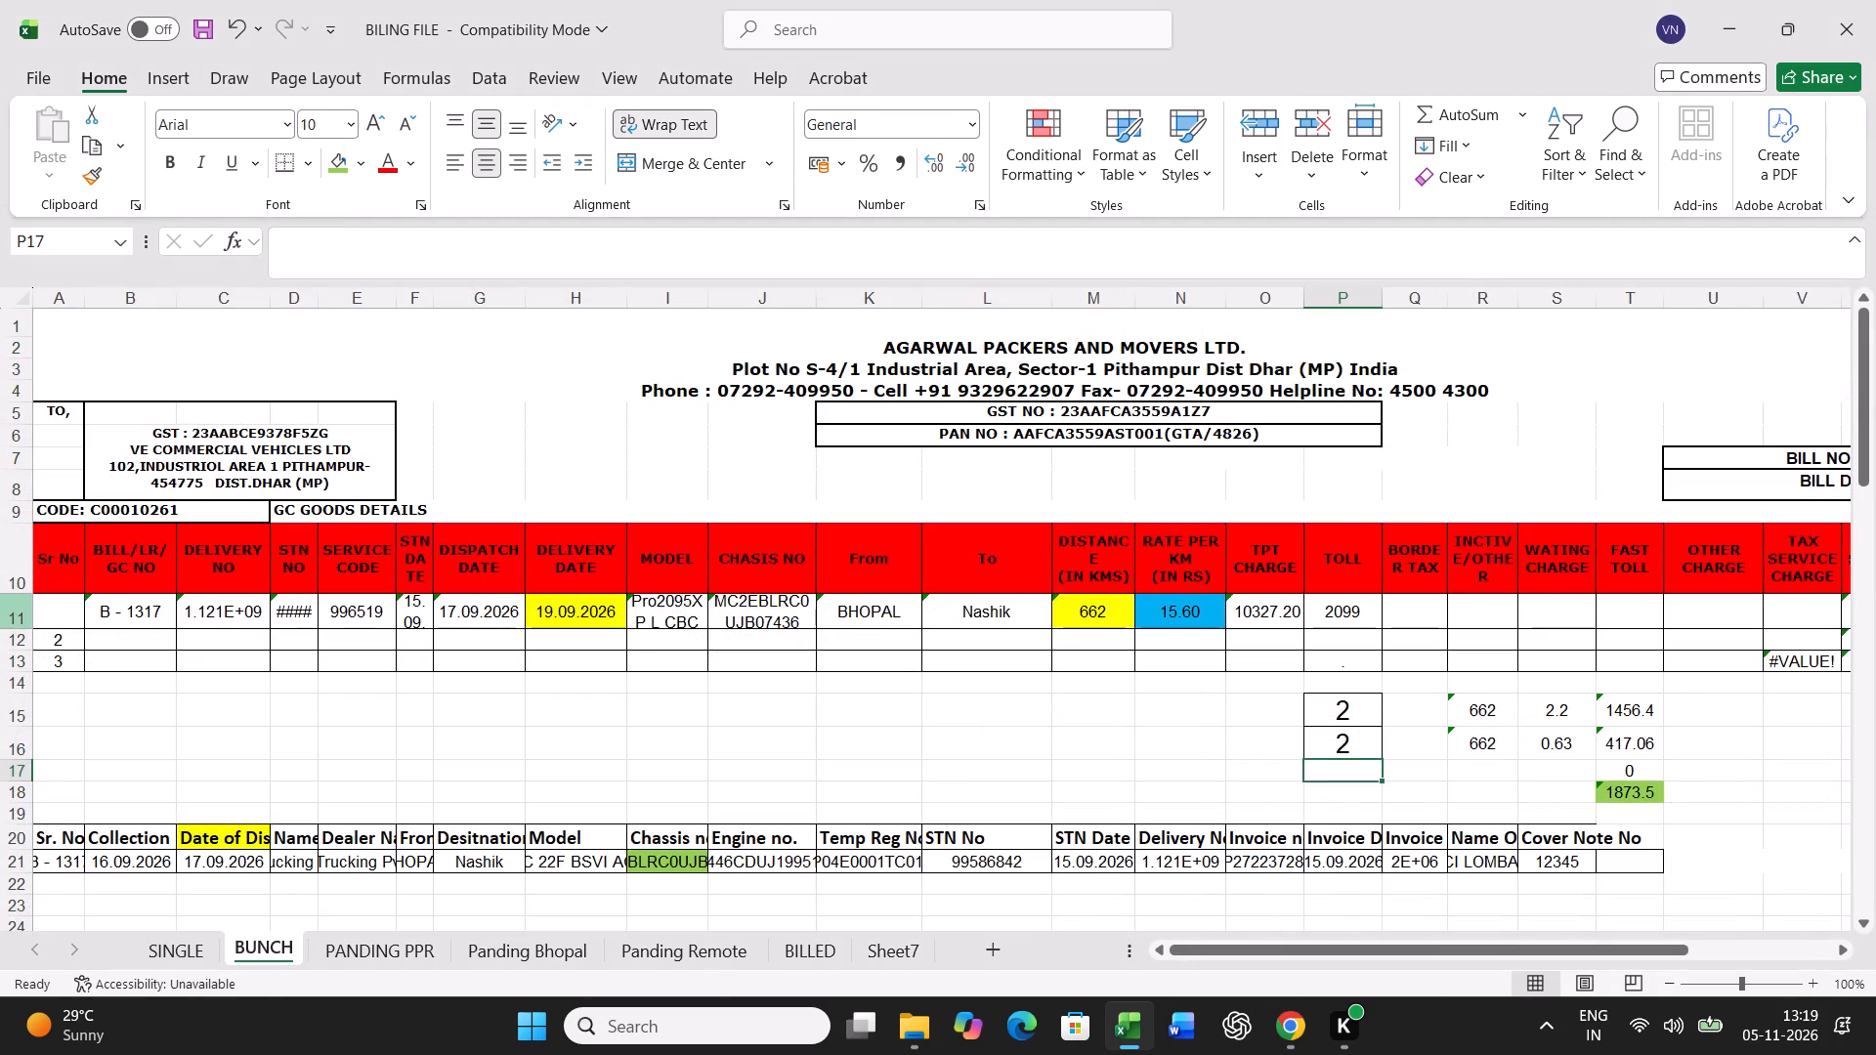
click(15, 616)
key(ctrl+c)
scroll(702, 707, down, 16)
scroll(392, 571, up, 3)
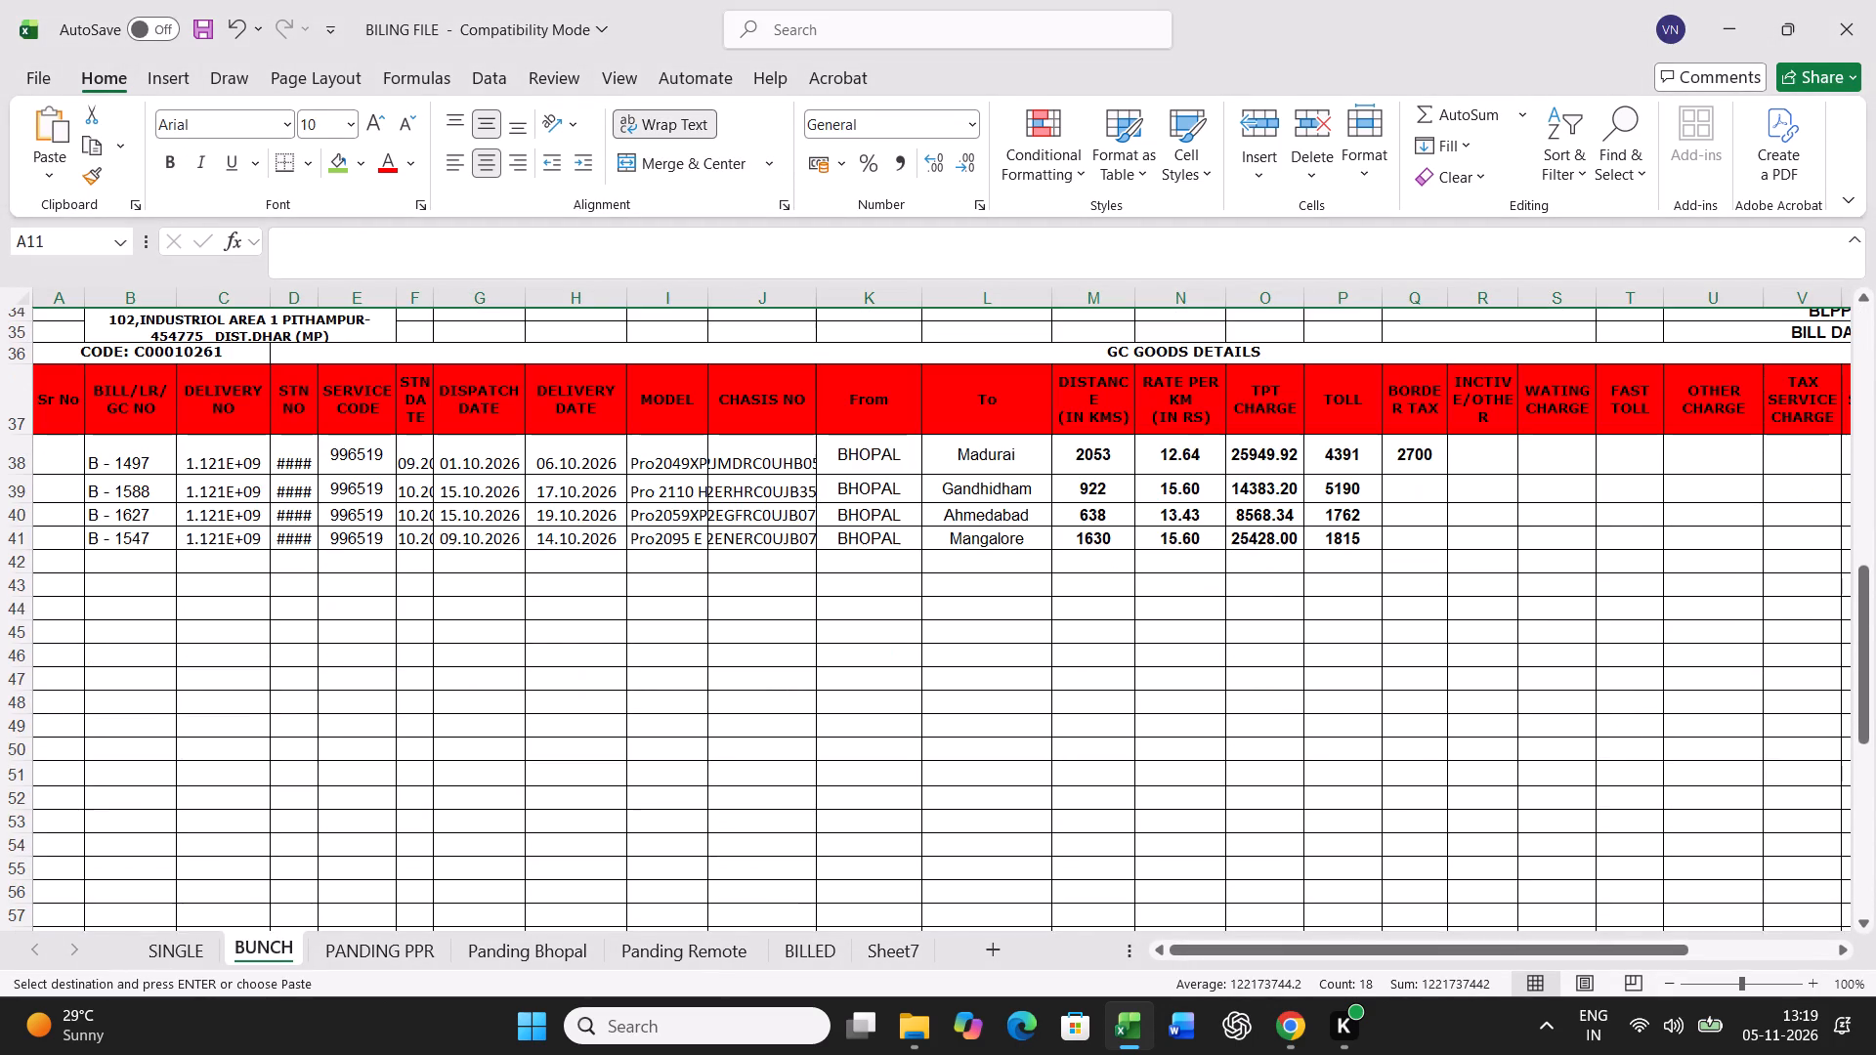
right_click(69, 565)
click(161, 470)
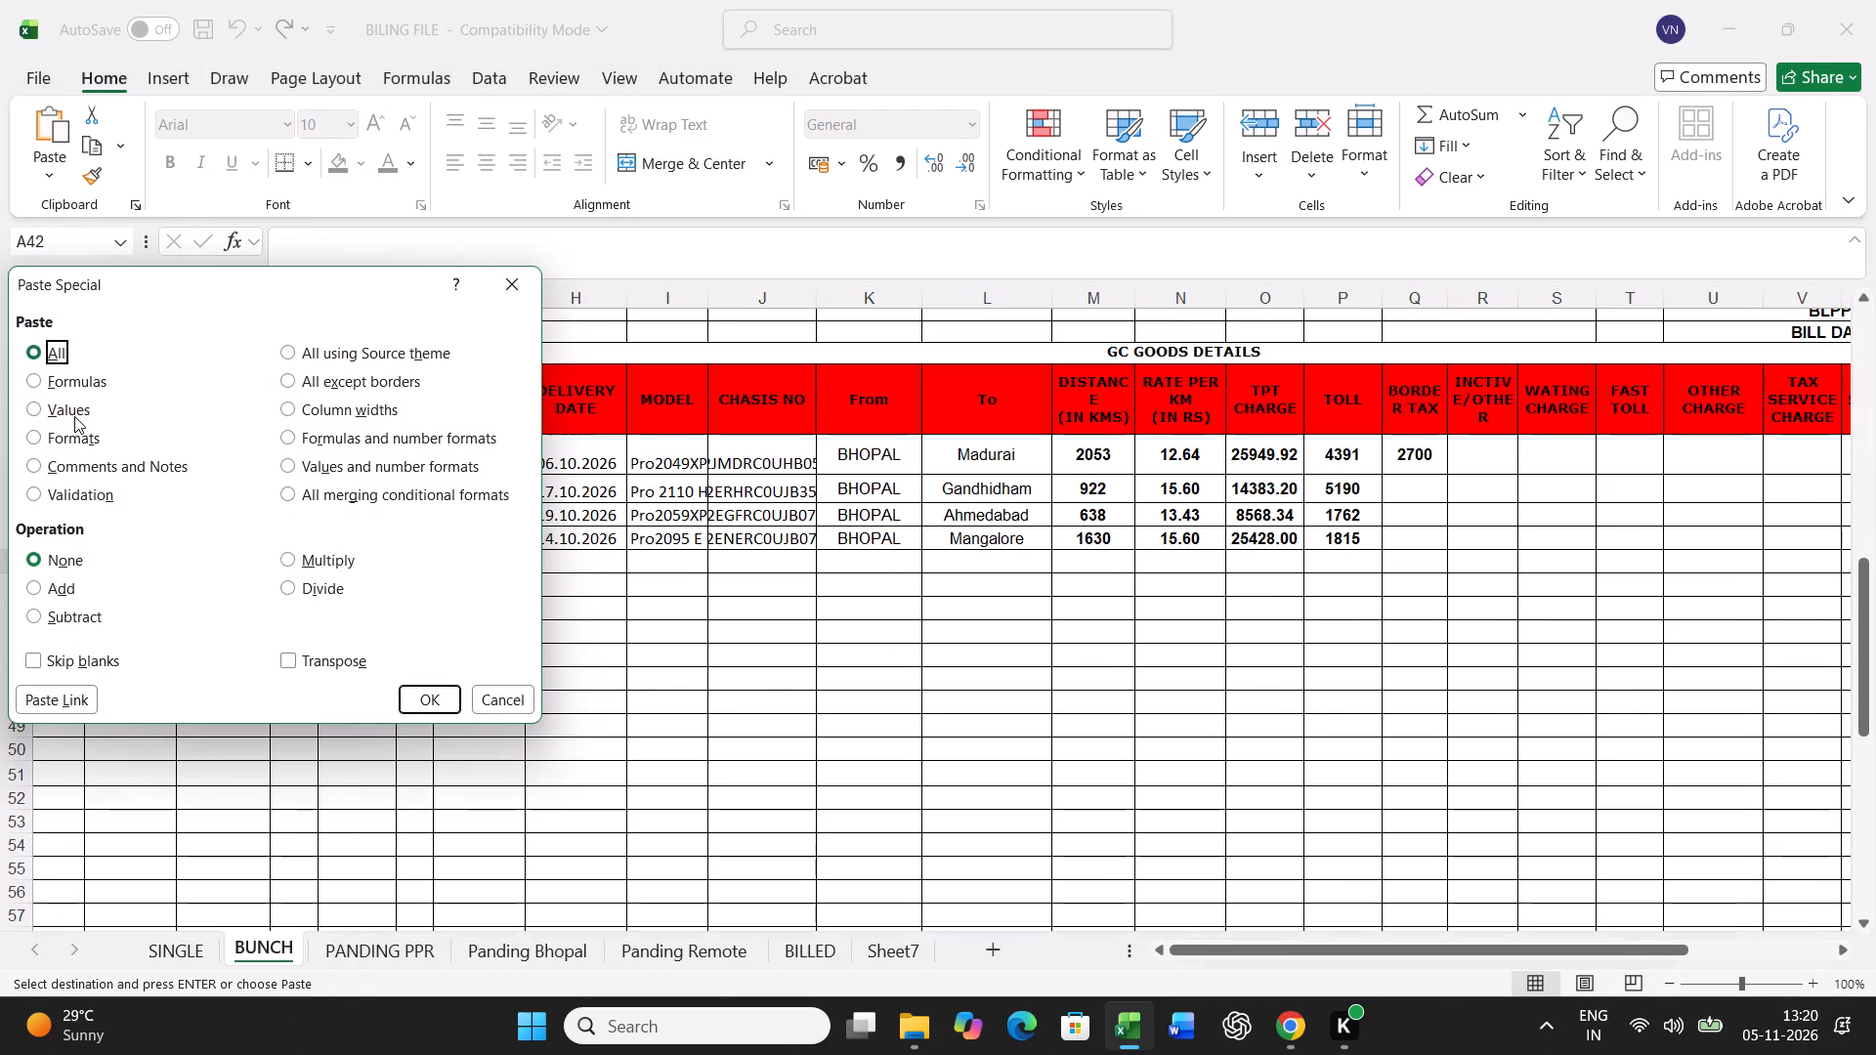
click(74, 416)
click(425, 702)
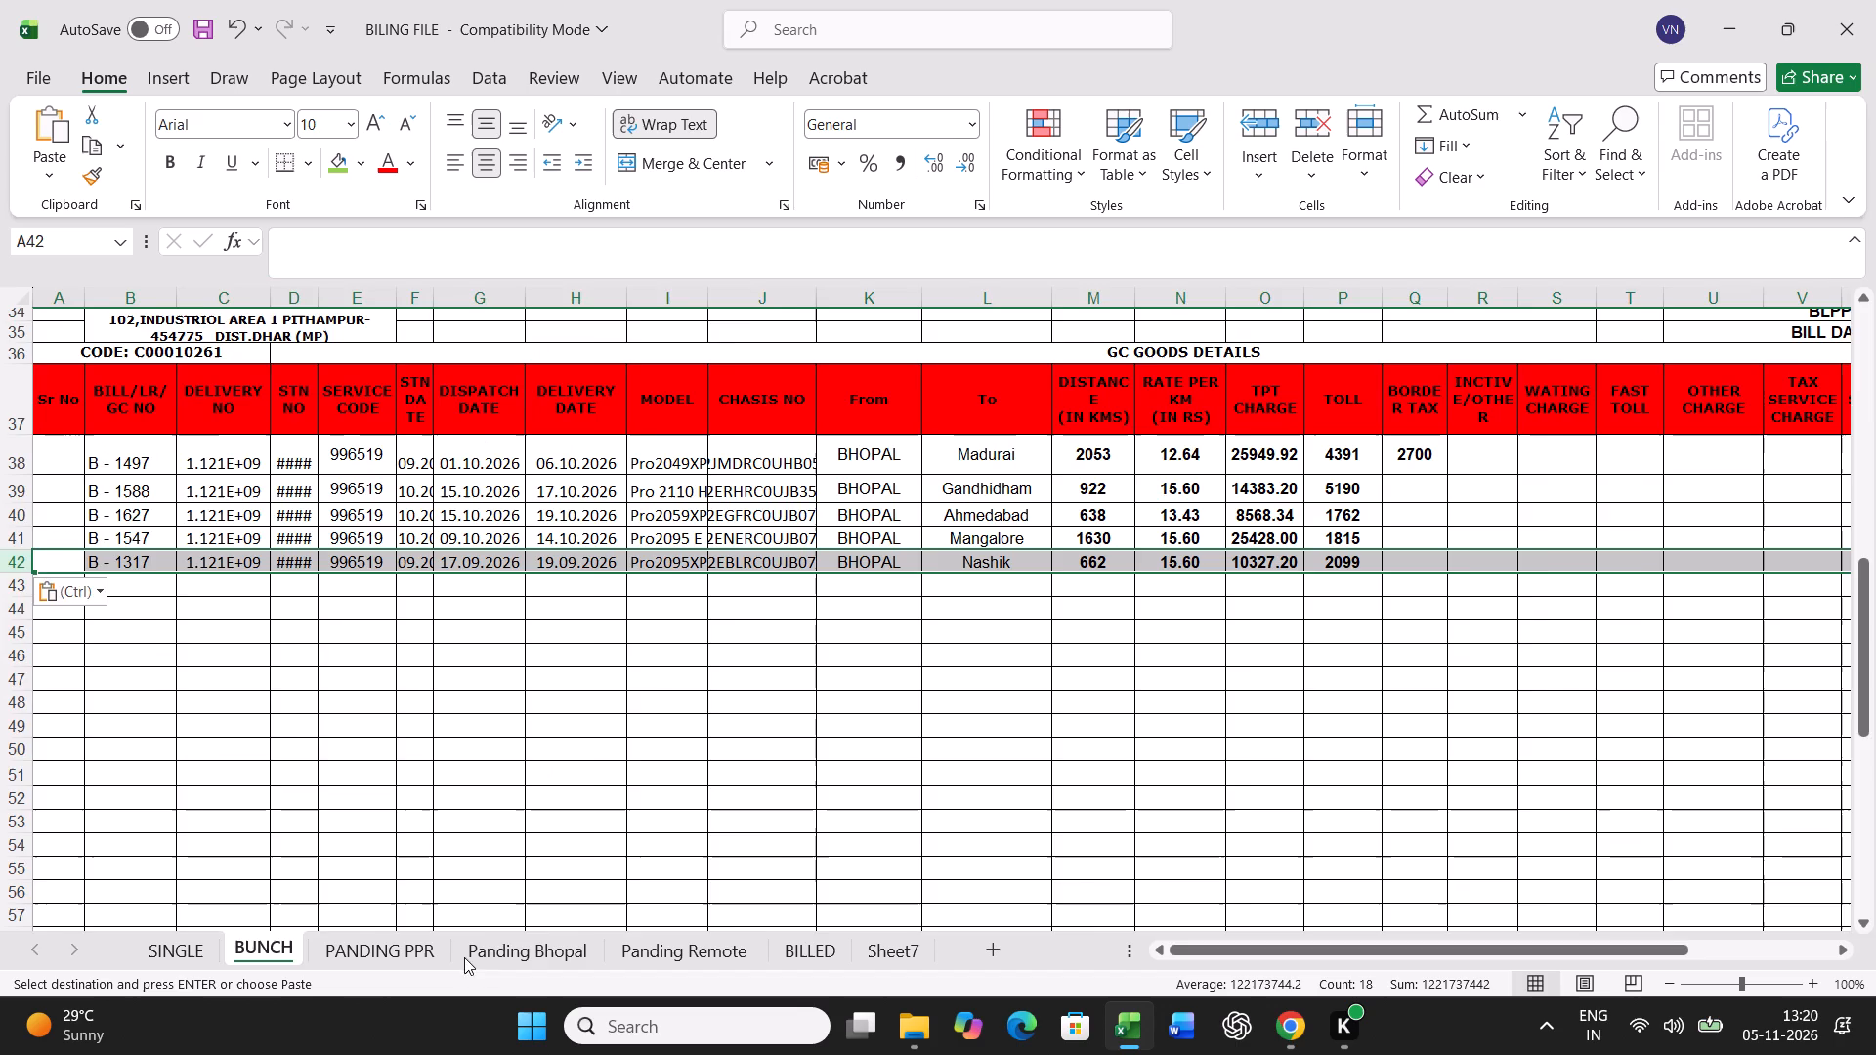
Find the chassis number containing b10429 on the Panding Bhopal sheet and fill its cell green.
click(498, 956)
click(658, 724)
key(ctrl+f)
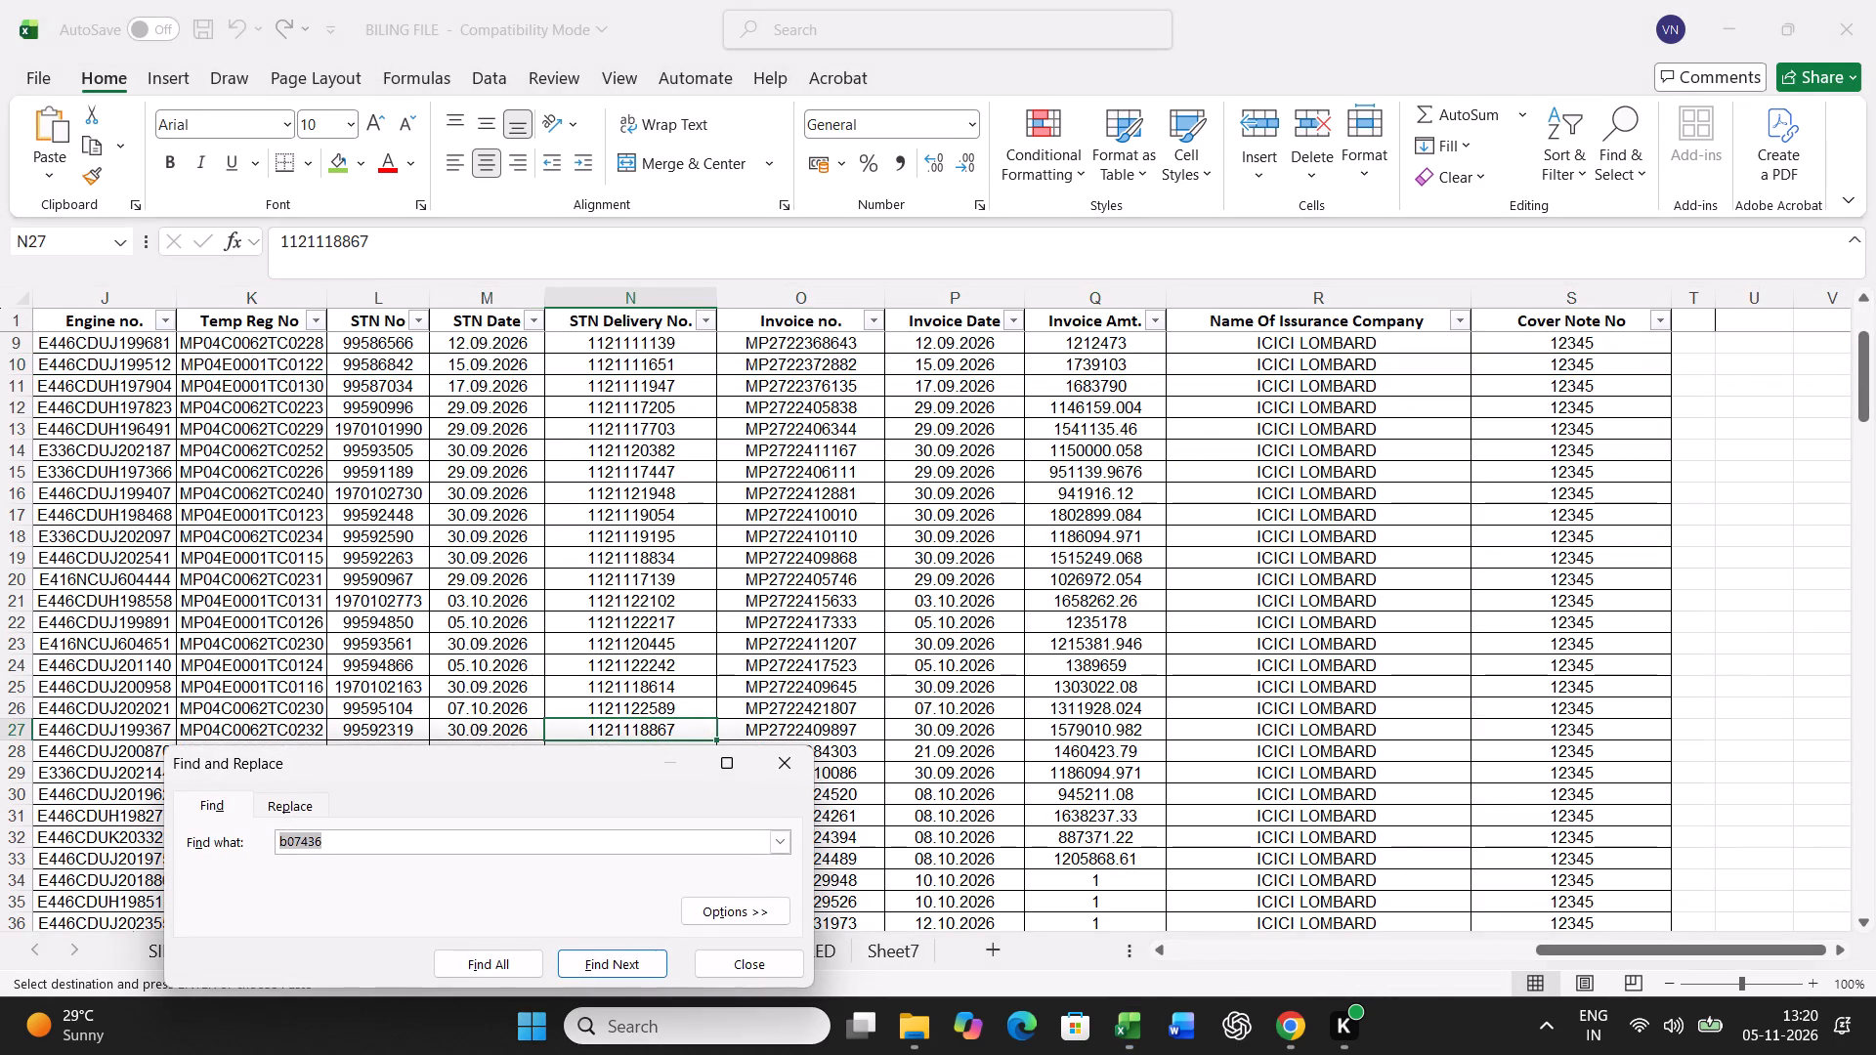
key(b)
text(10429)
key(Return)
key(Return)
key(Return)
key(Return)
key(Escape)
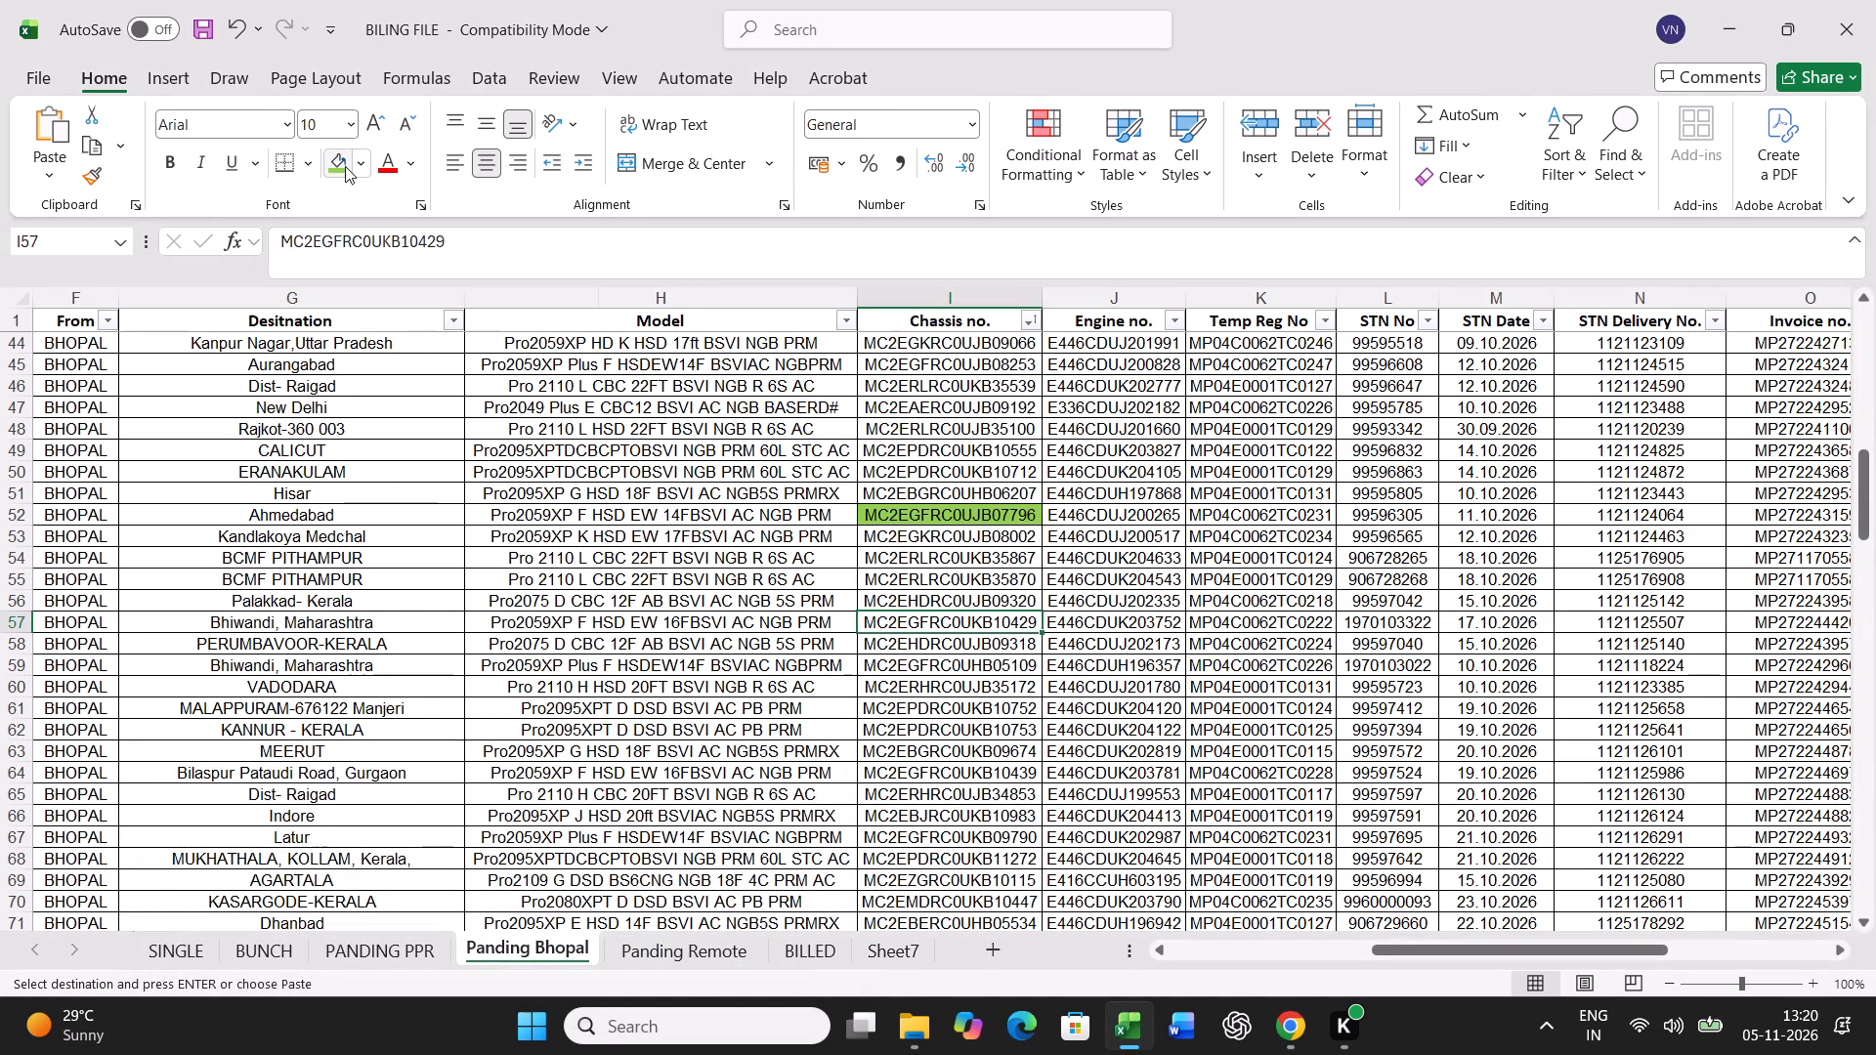
click(345, 163)
Copy the B - 1659 record from Panding Bhopal row 57 and paste it at A21 on the BUNCH sheet.
key(Left)
key(Left)
key(Left)
key(Left)
key(Left)
key(Left)
key(Left)
key(Left)
key(Left)
key(Left)
key(Left)
key(Left)
key(Left)
key(Left)
key(Left)
key(Left)
key(Left)
key(Left)
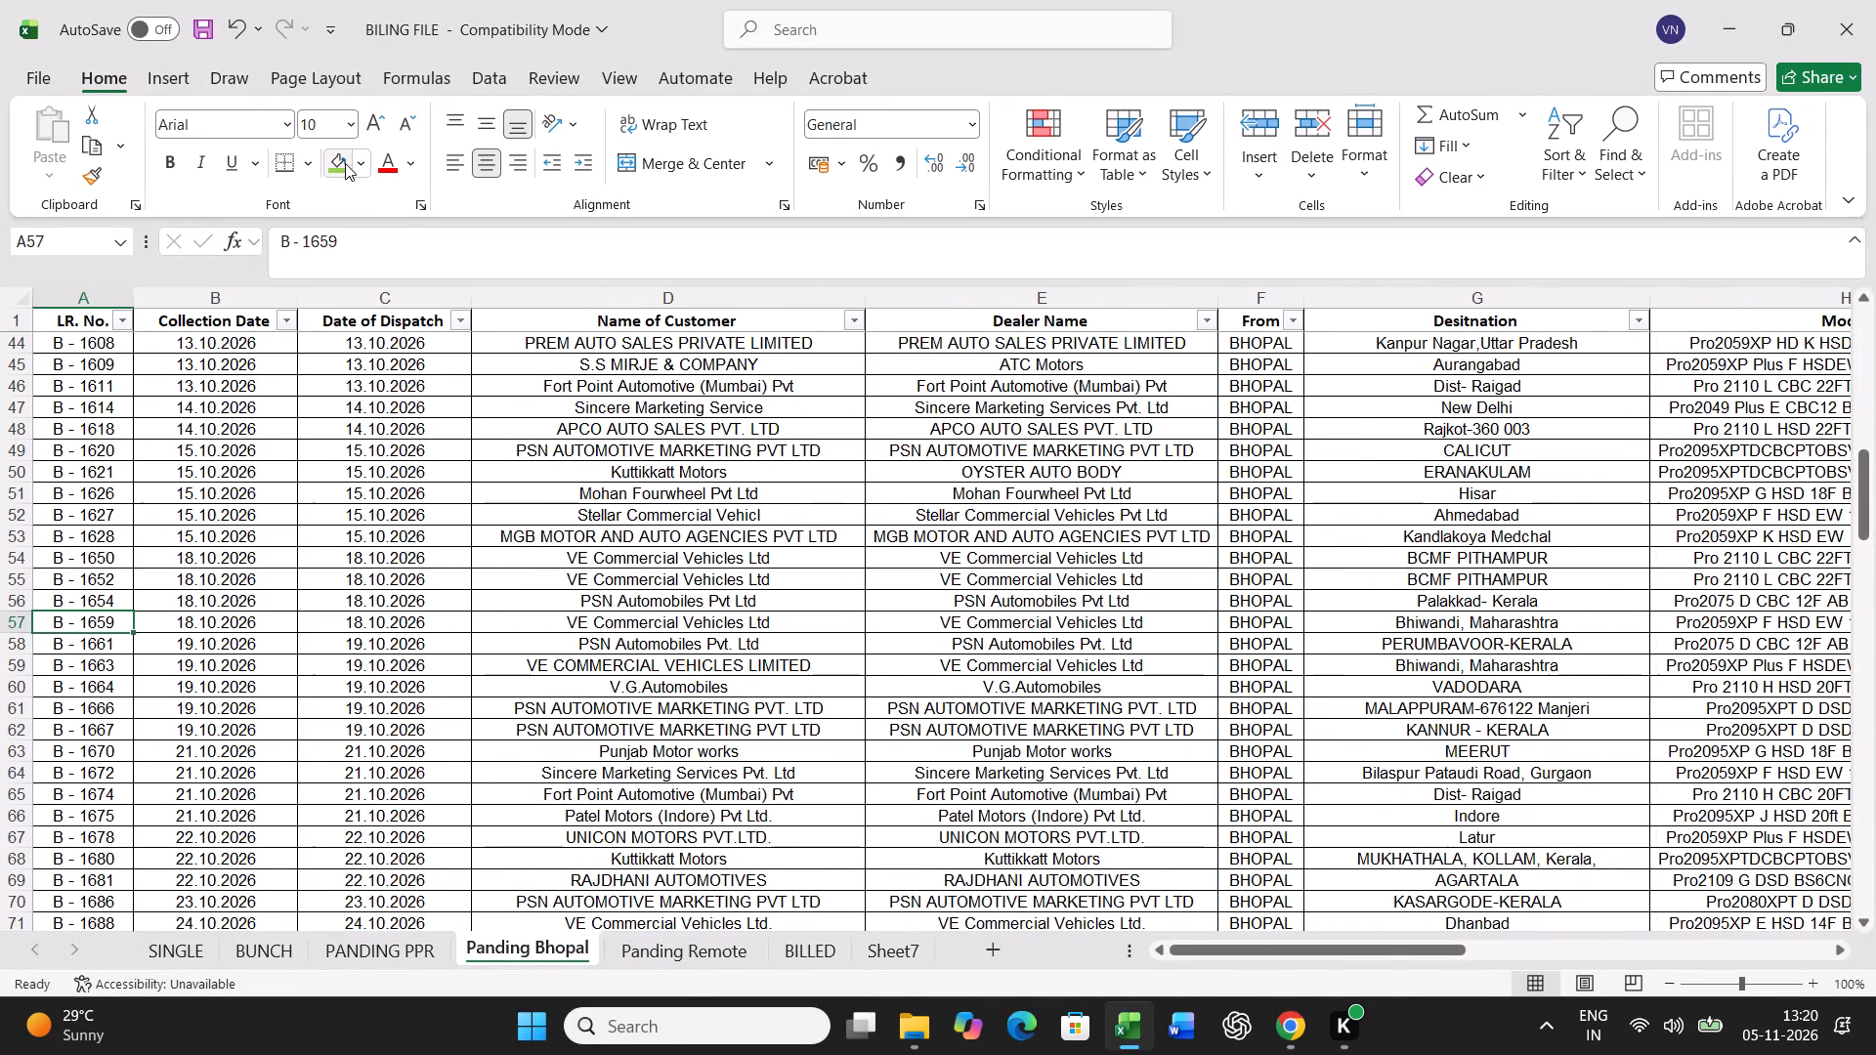
key(ctrl+shift+Right)
key(ctrl+c)
click(270, 944)
scroll(358, 774, up, 5)
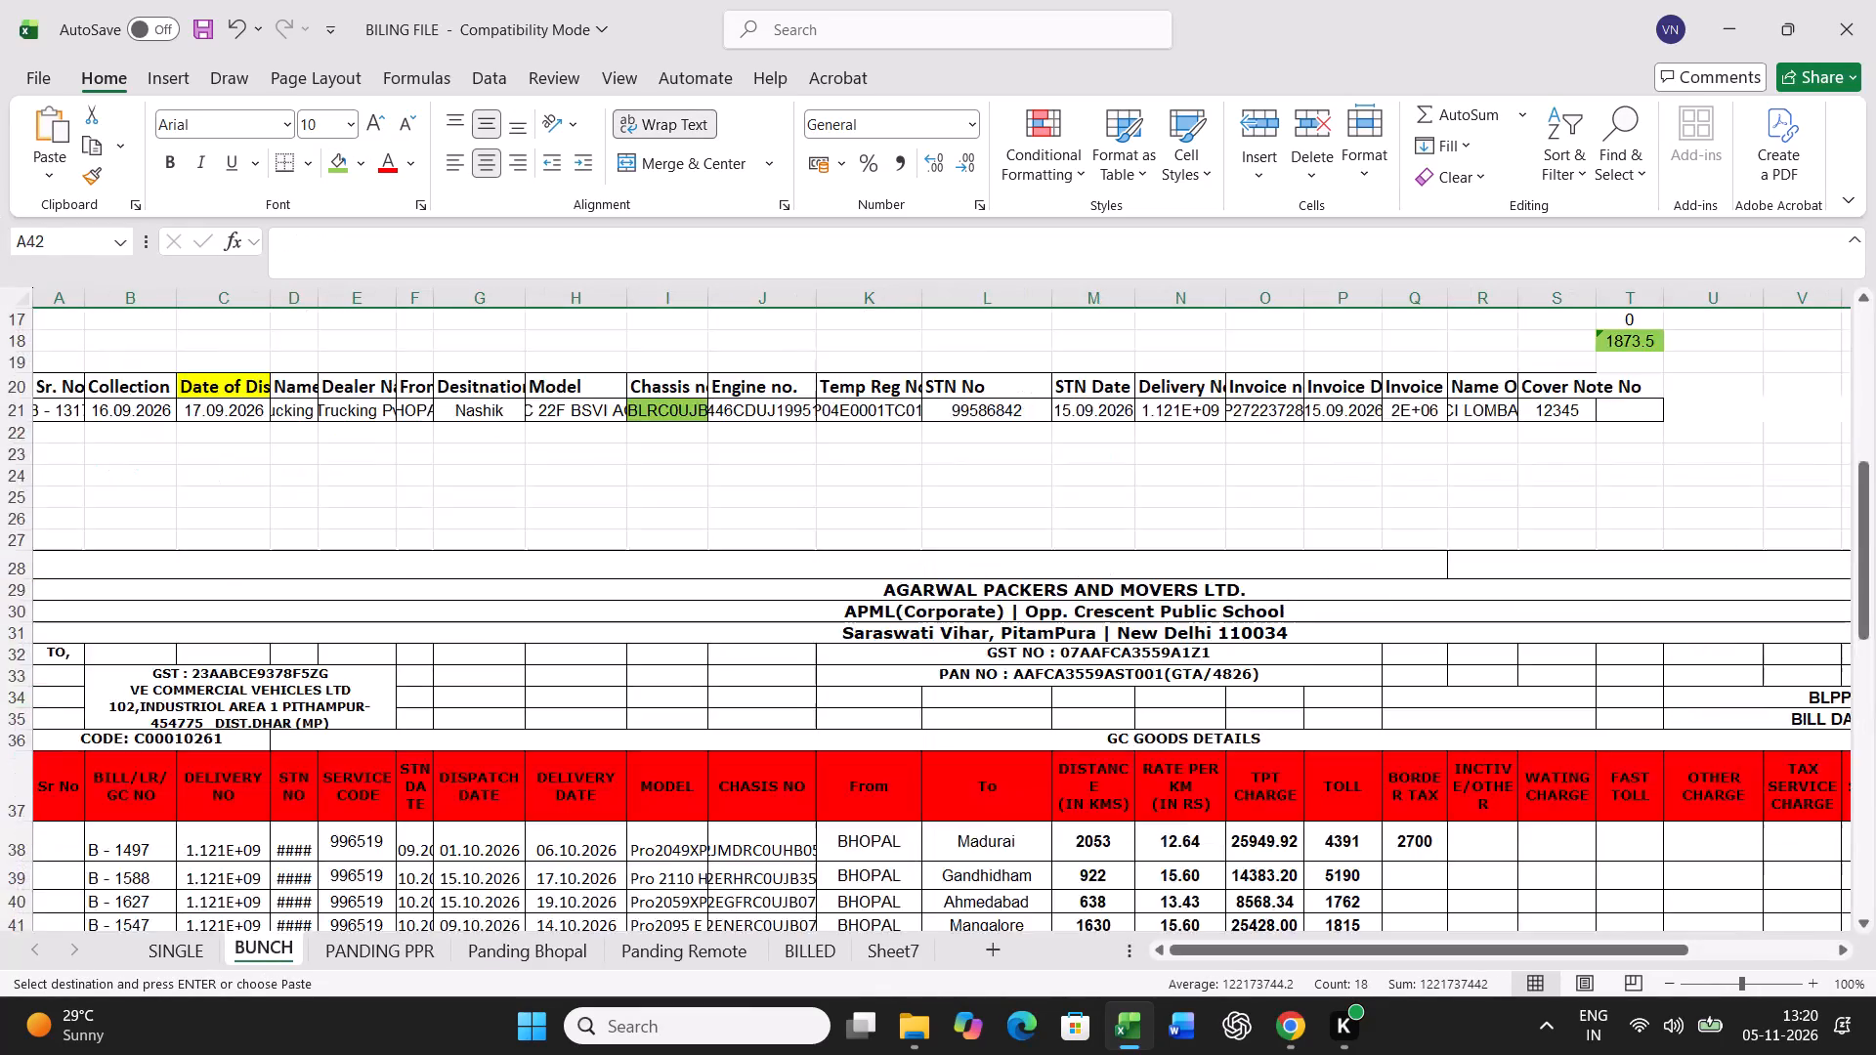
scroll(358, 774, up, 8)
click(59, 863)
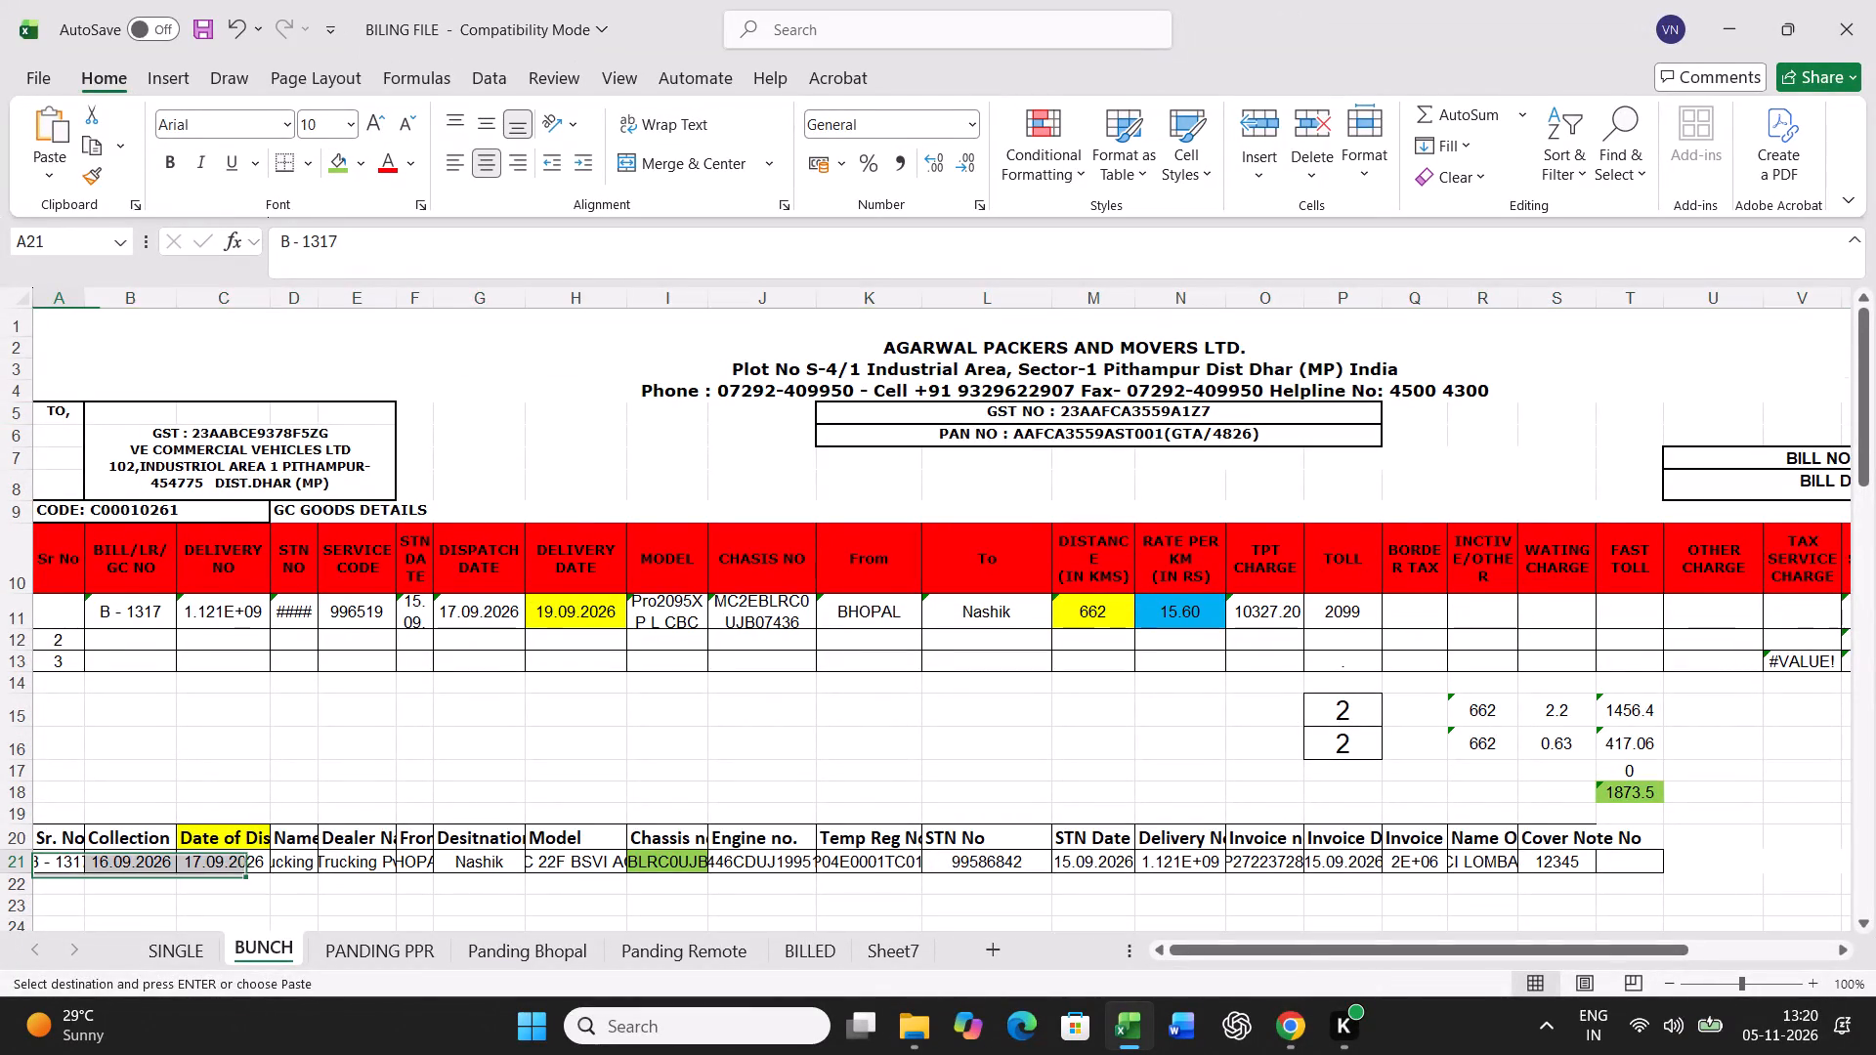
key(ctrl+v)
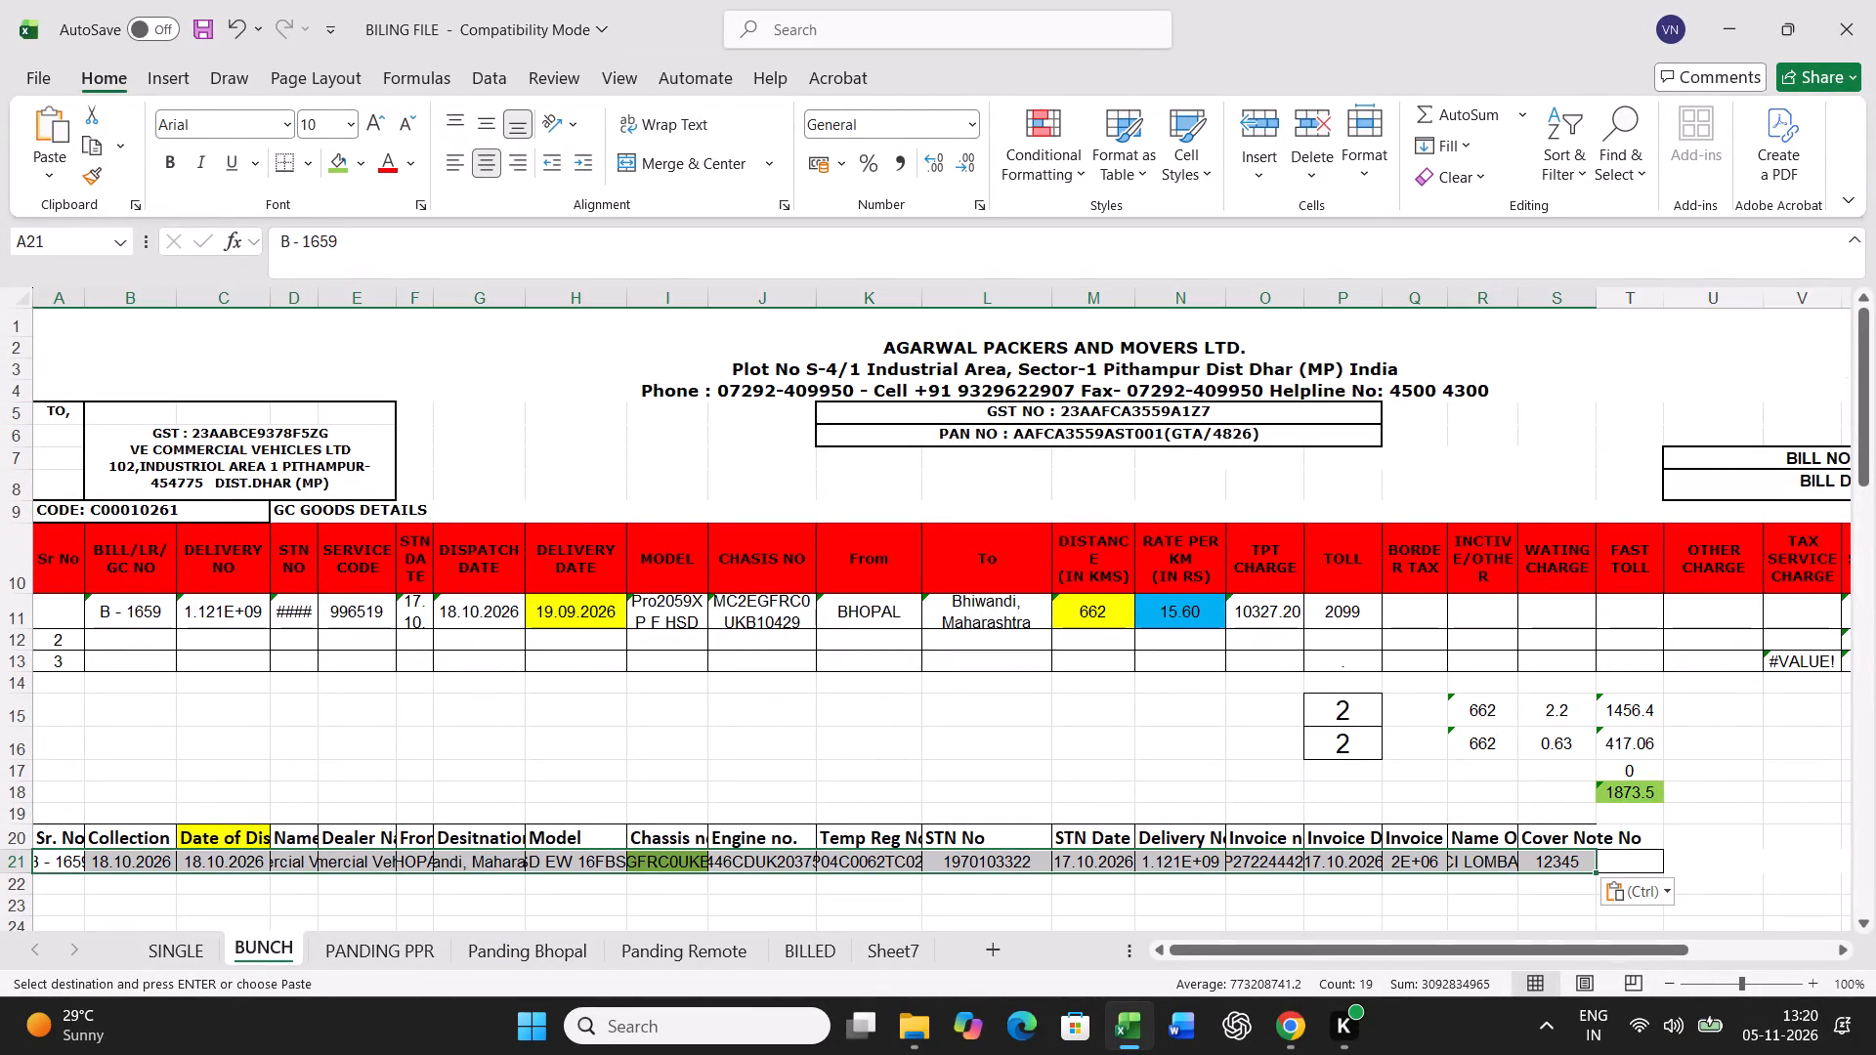
In bill row 11, enter the delivery date 21.10.2026 and the distance as =546+260.
click(590, 604)
text(21.10.2026)
key(Right)
key(Right)
key(Right)
key(Right)
key(Right)
key(equal)
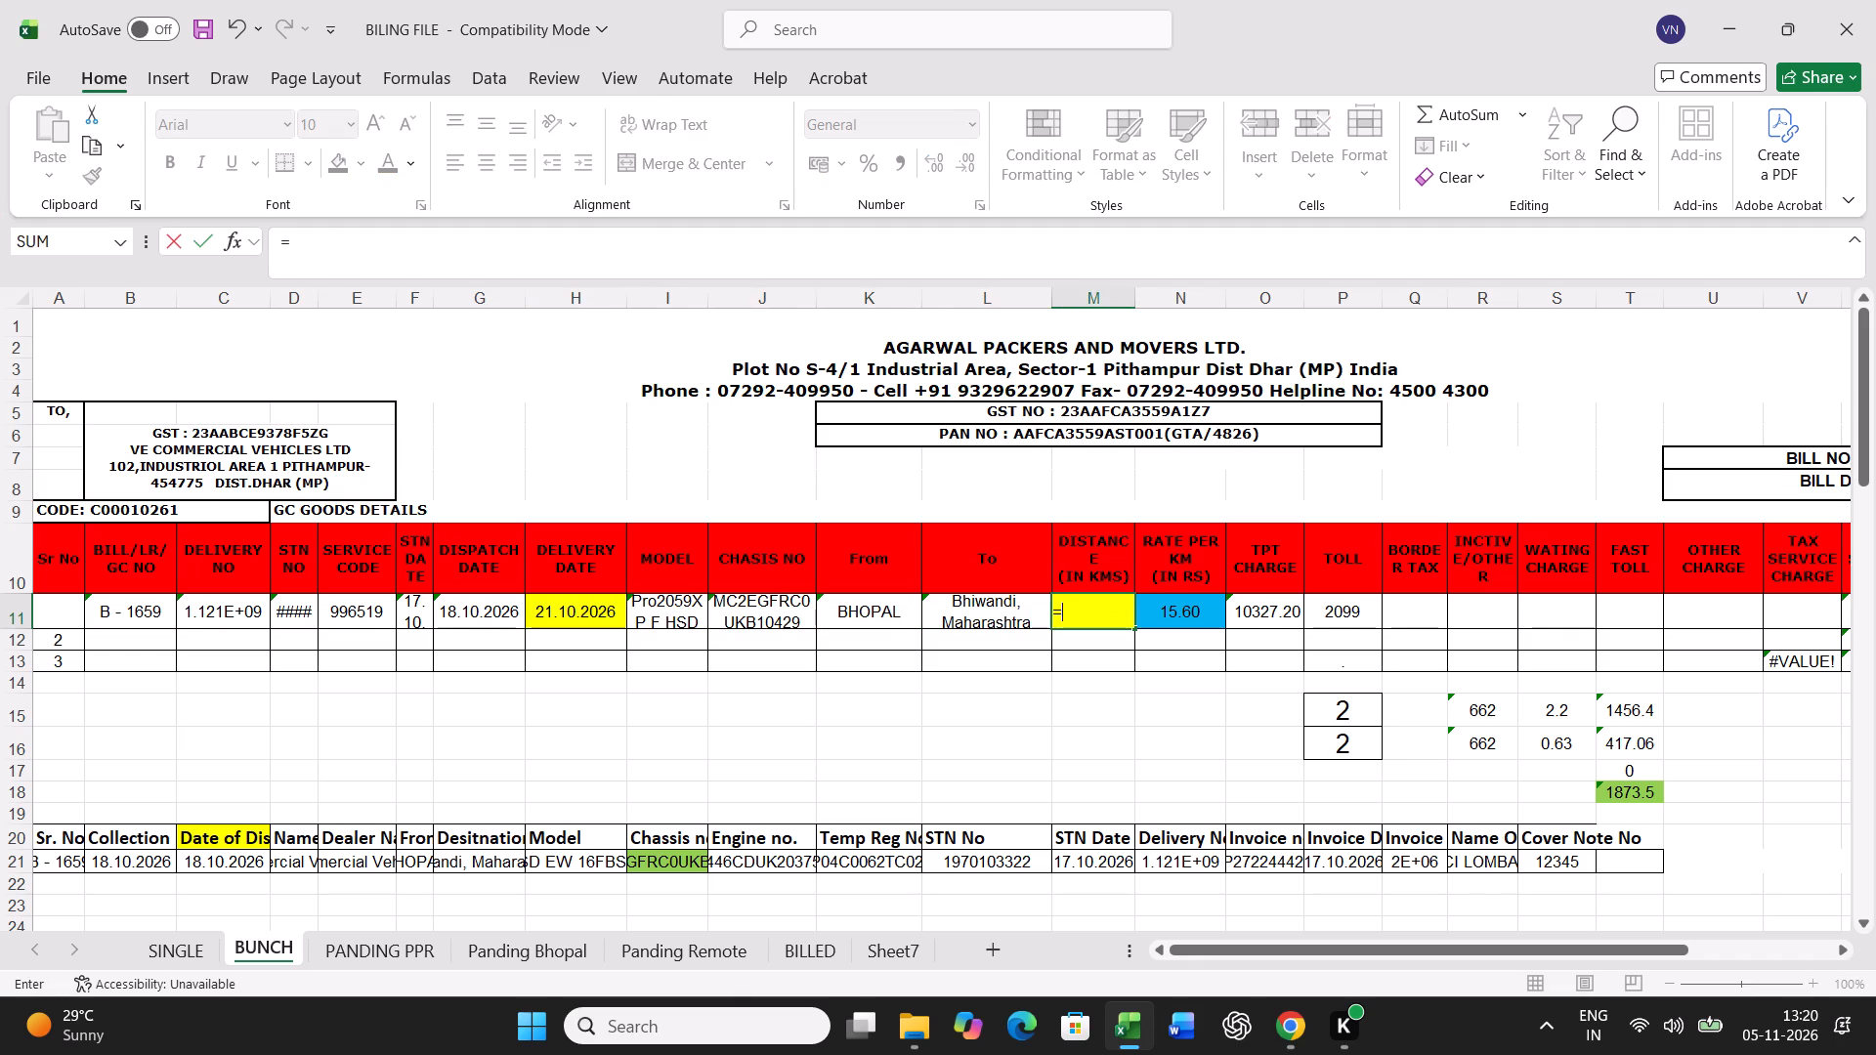
text(546+260)
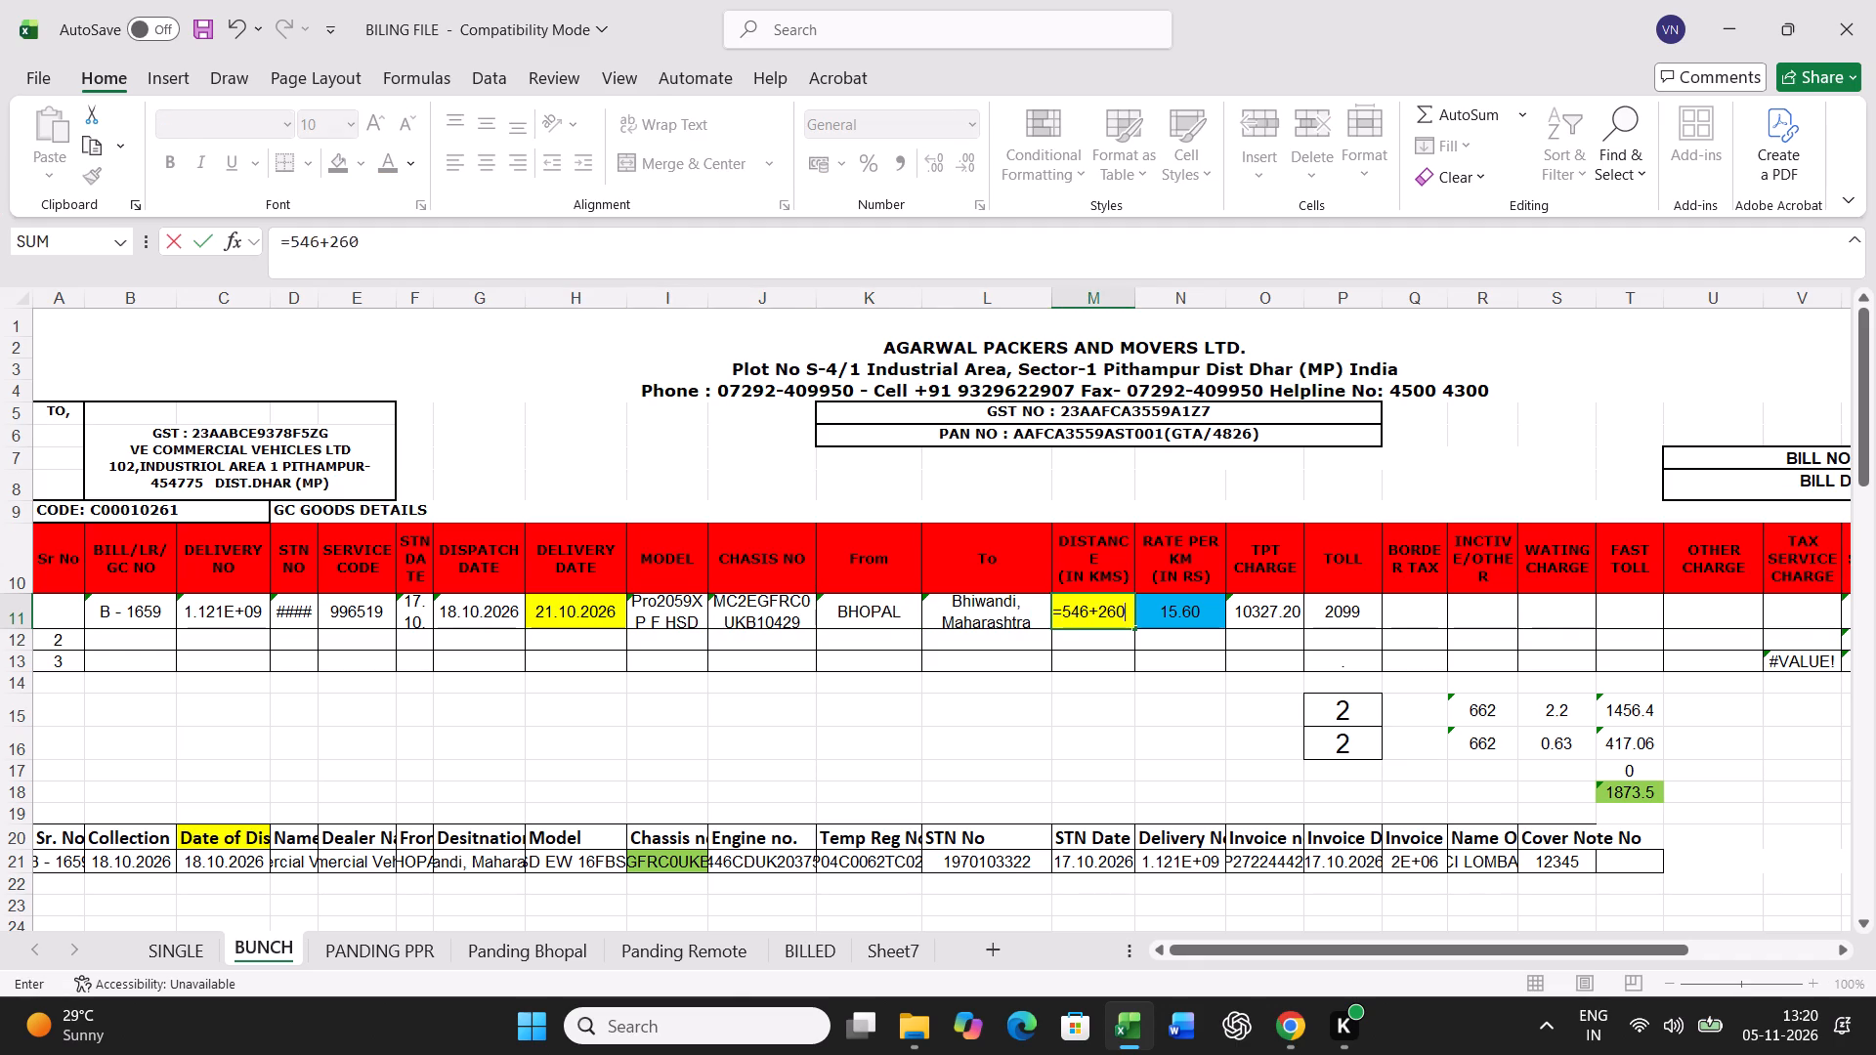
key(Return)
In bill row 11, set the rate per km to 13.43 and the toll to 2314.
key(Up)
key(Right)
text(13.43)
key(Right)
key(Left)
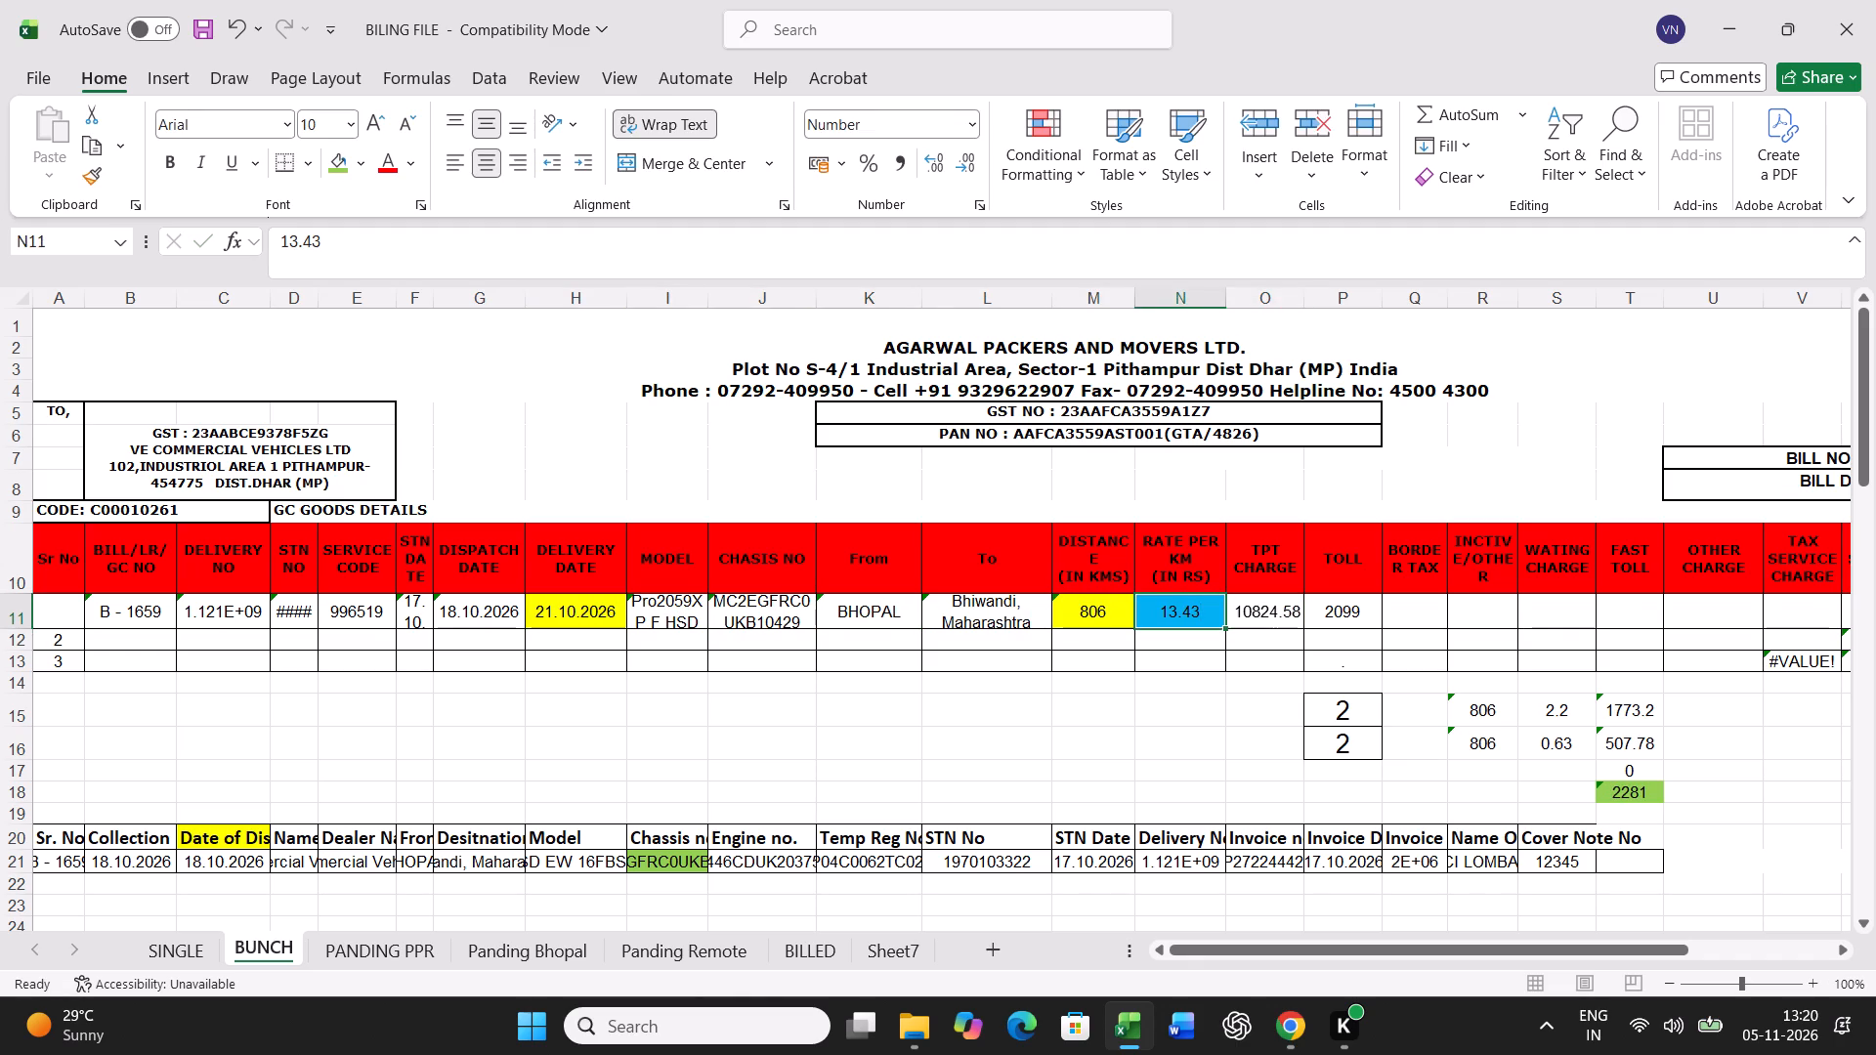
key(Right)
key(Right)
text(2314)
key(Return)
Set the transit days to 3 in both P15 (standard) and P16 (actual).
key(Return)
key(Return)
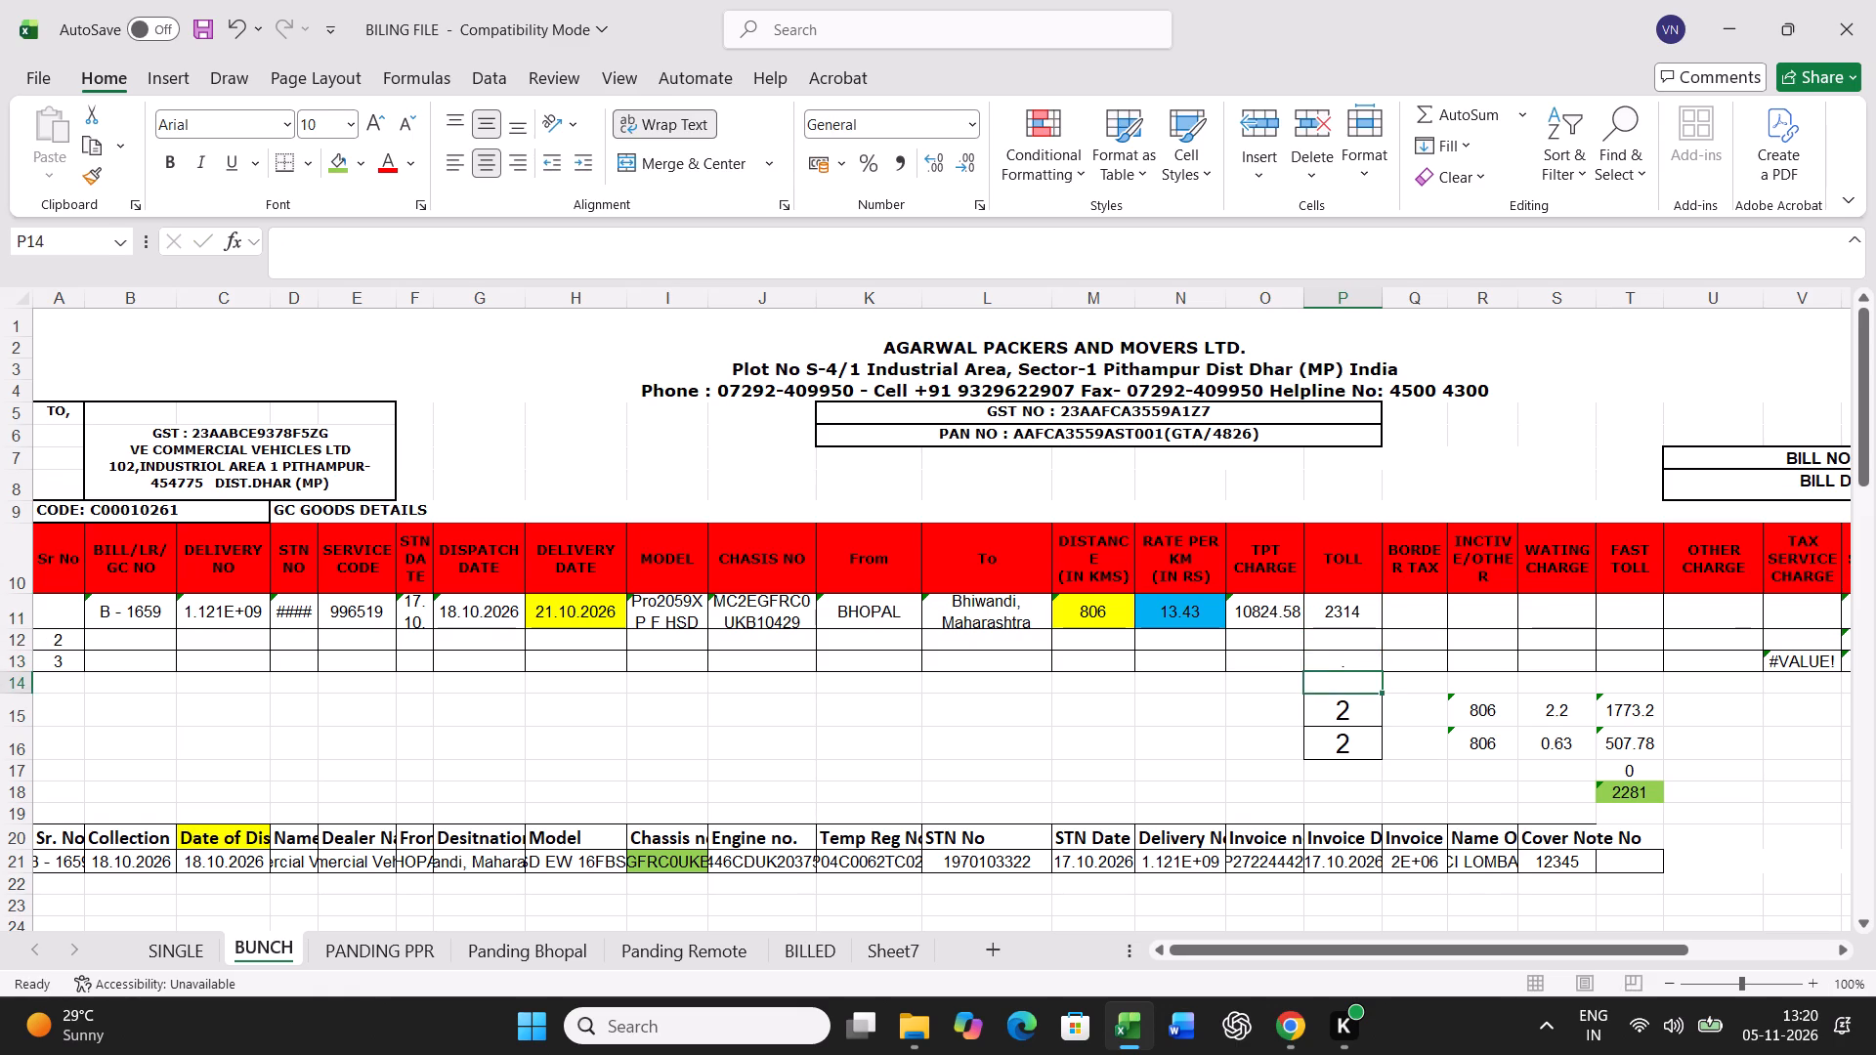
key(Return)
key(3)
key(Return)
key(3)
key(Return)
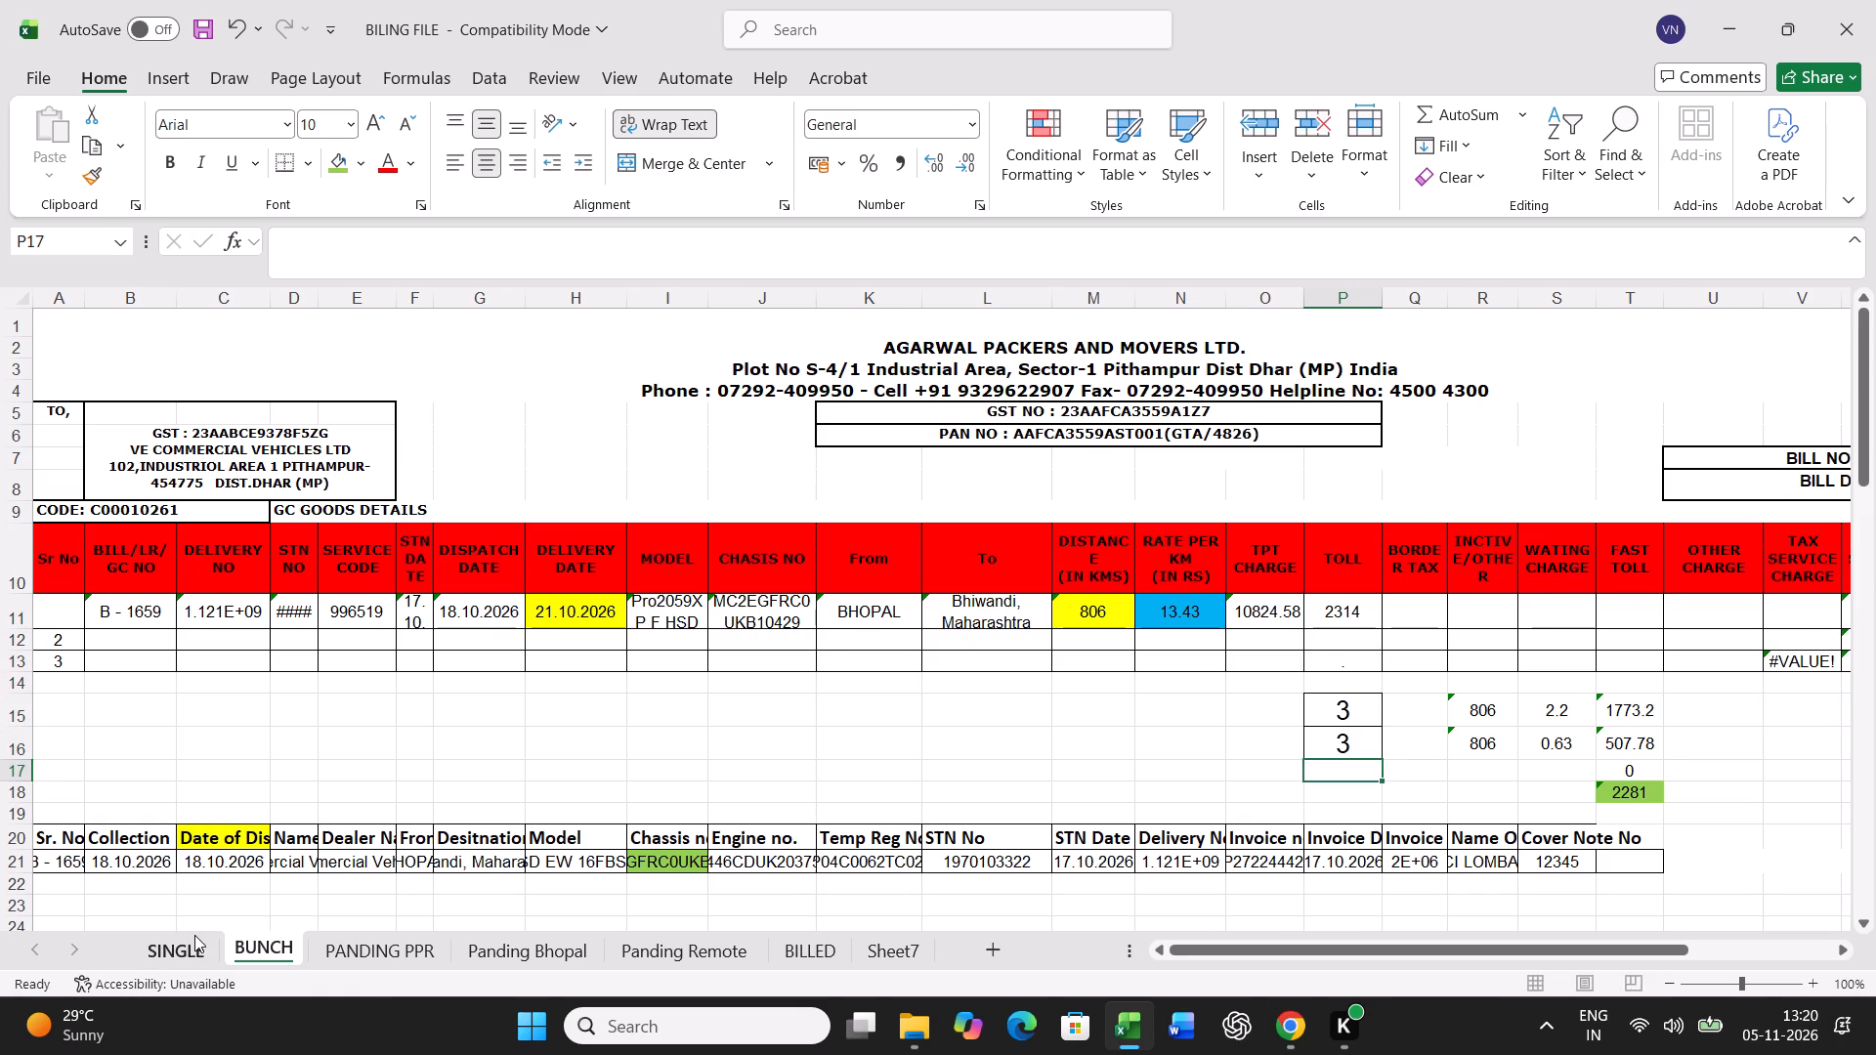
Print the B - 1659 freight bill from the SINGLE sheet.
click(194, 935)
key(ctrl+p)
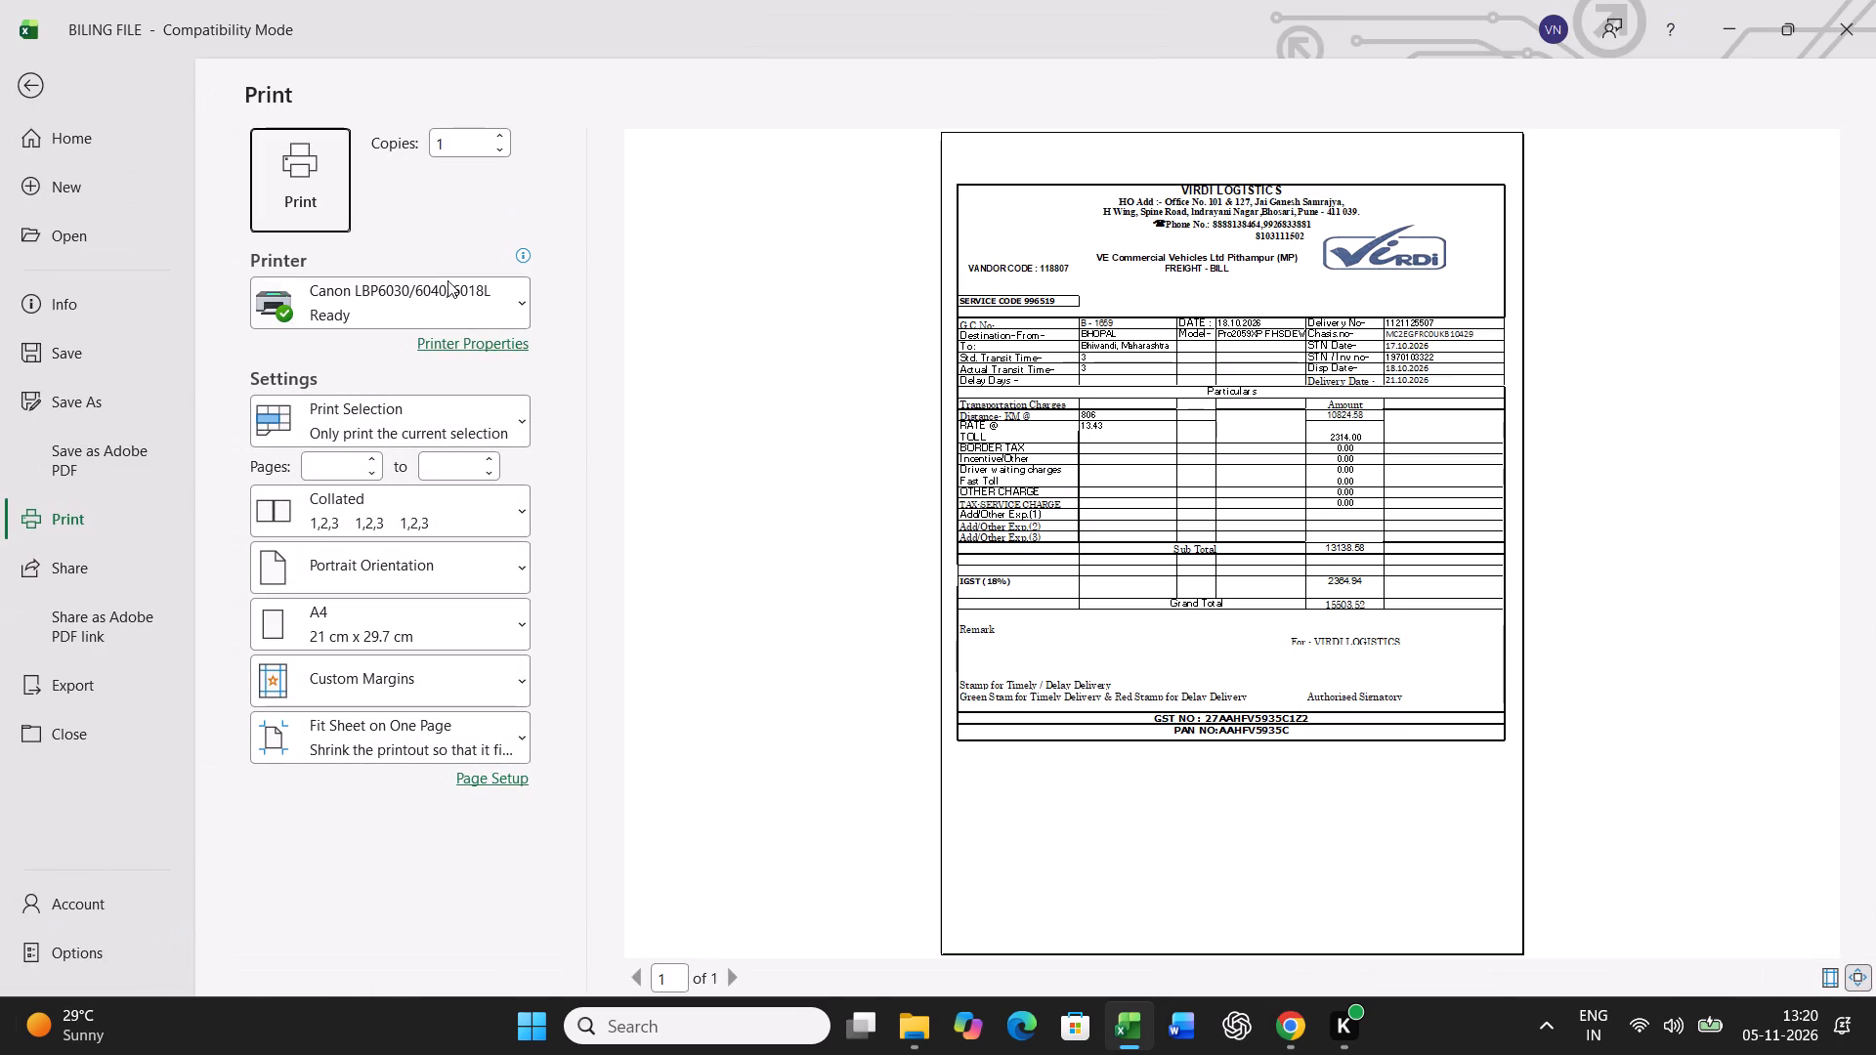
click(309, 161)
Copy bill row 11 on the BUNCH sheet and paste it as values into row 43 of the lower table.
click(261, 943)
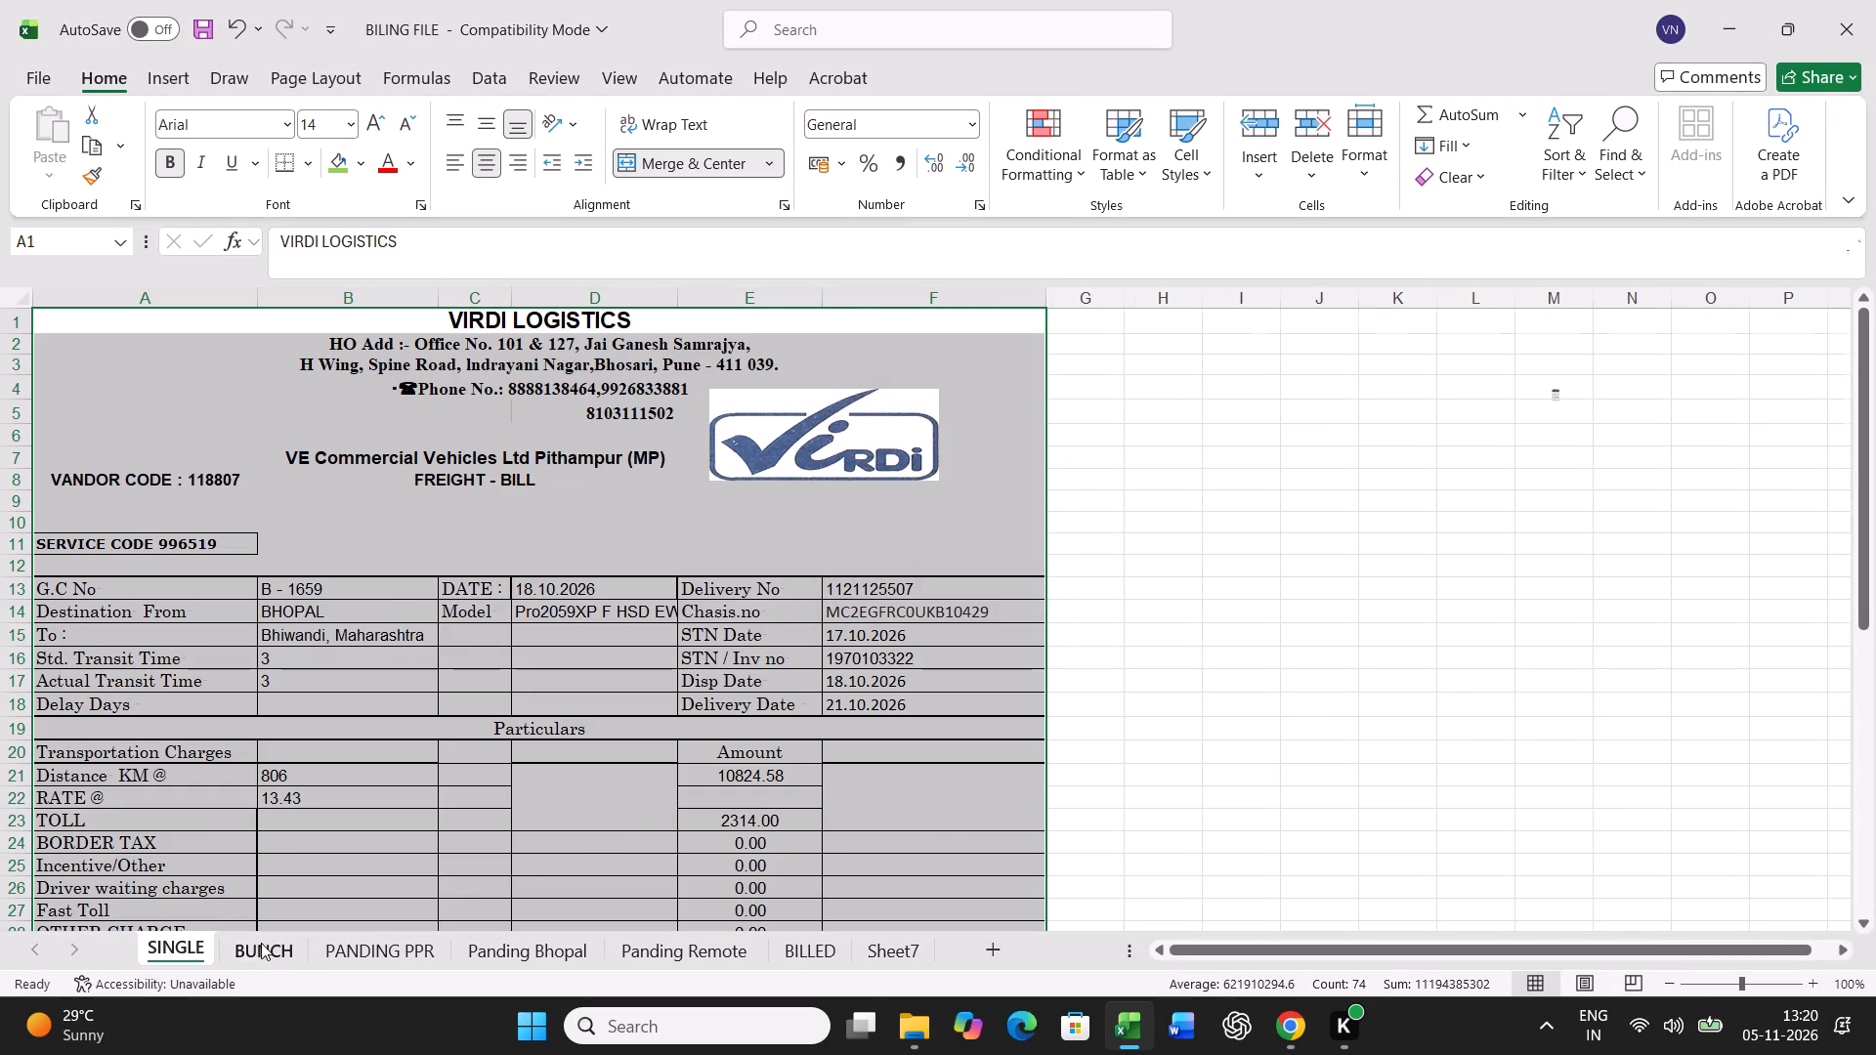
click(17, 612)
key(ctrl+c)
scroll(615, 658, down, 8)
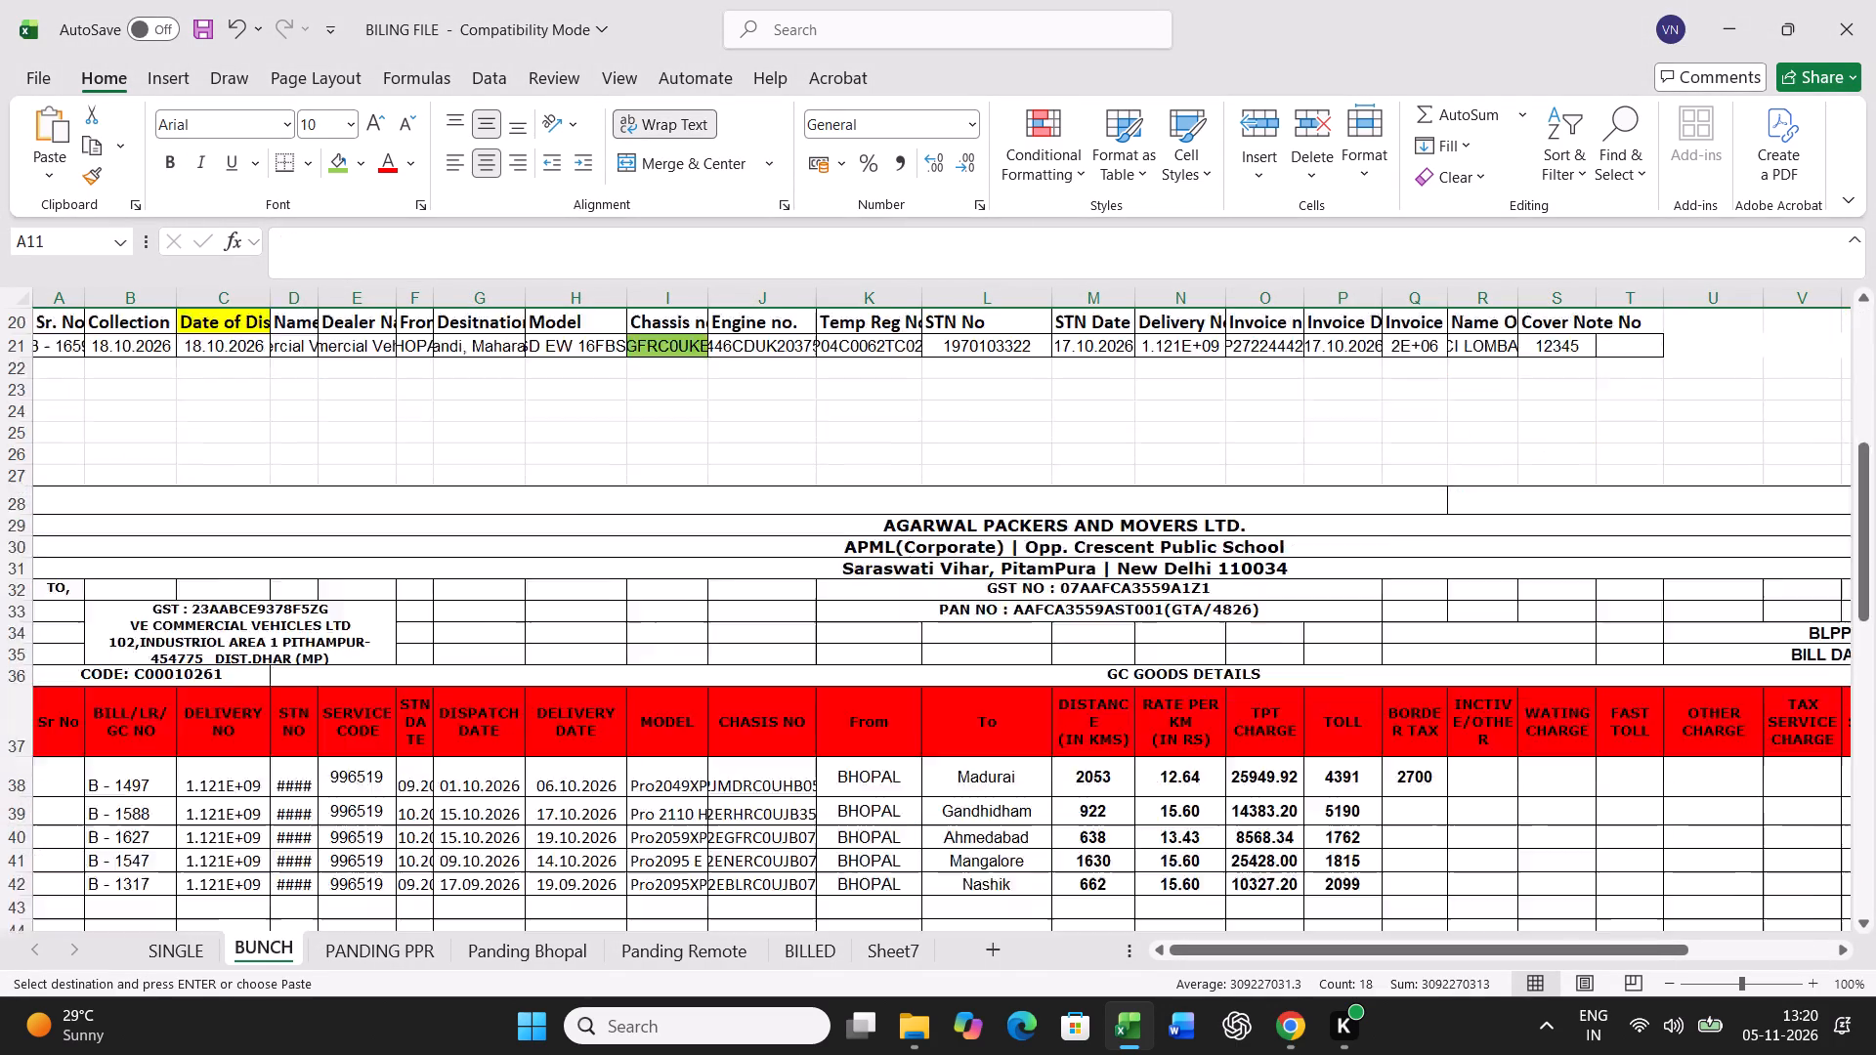
scroll(613, 660, down, 7)
scroll(396, 675, up, 3)
right_click(58, 646)
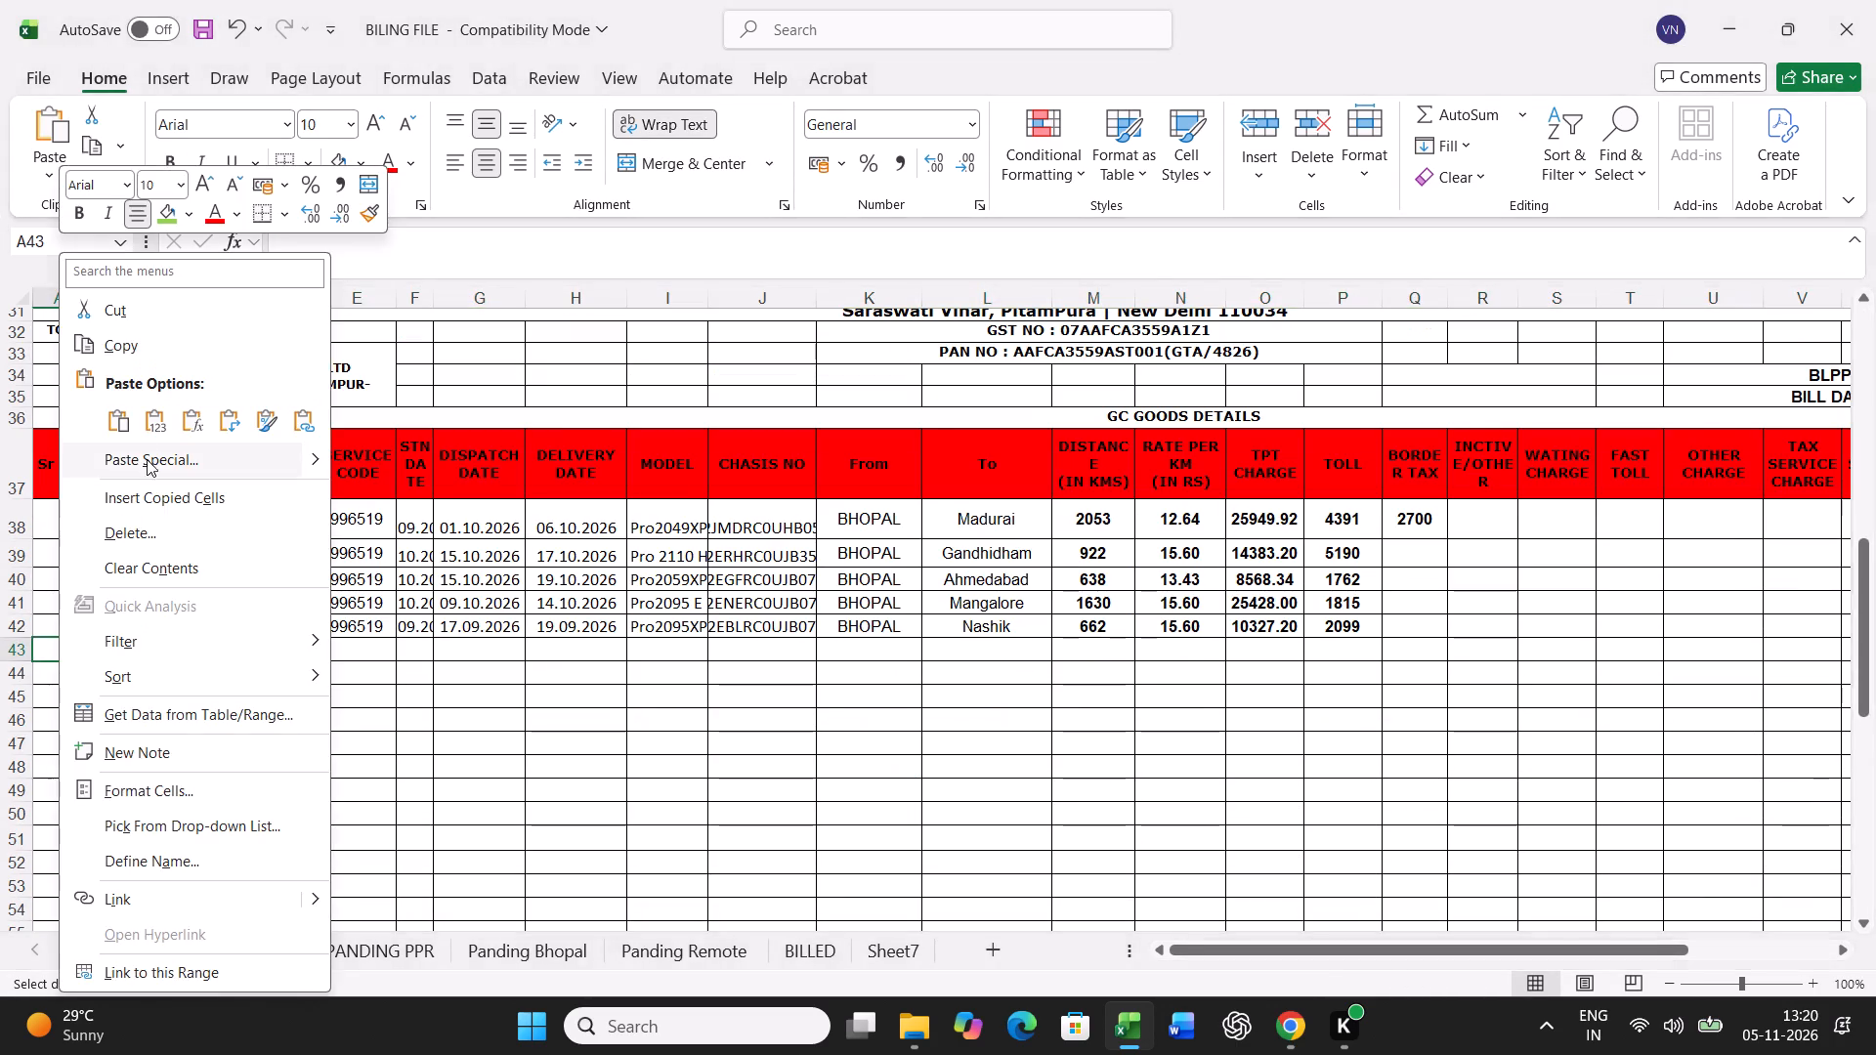
click(152, 449)
click(75, 398)
click(431, 677)
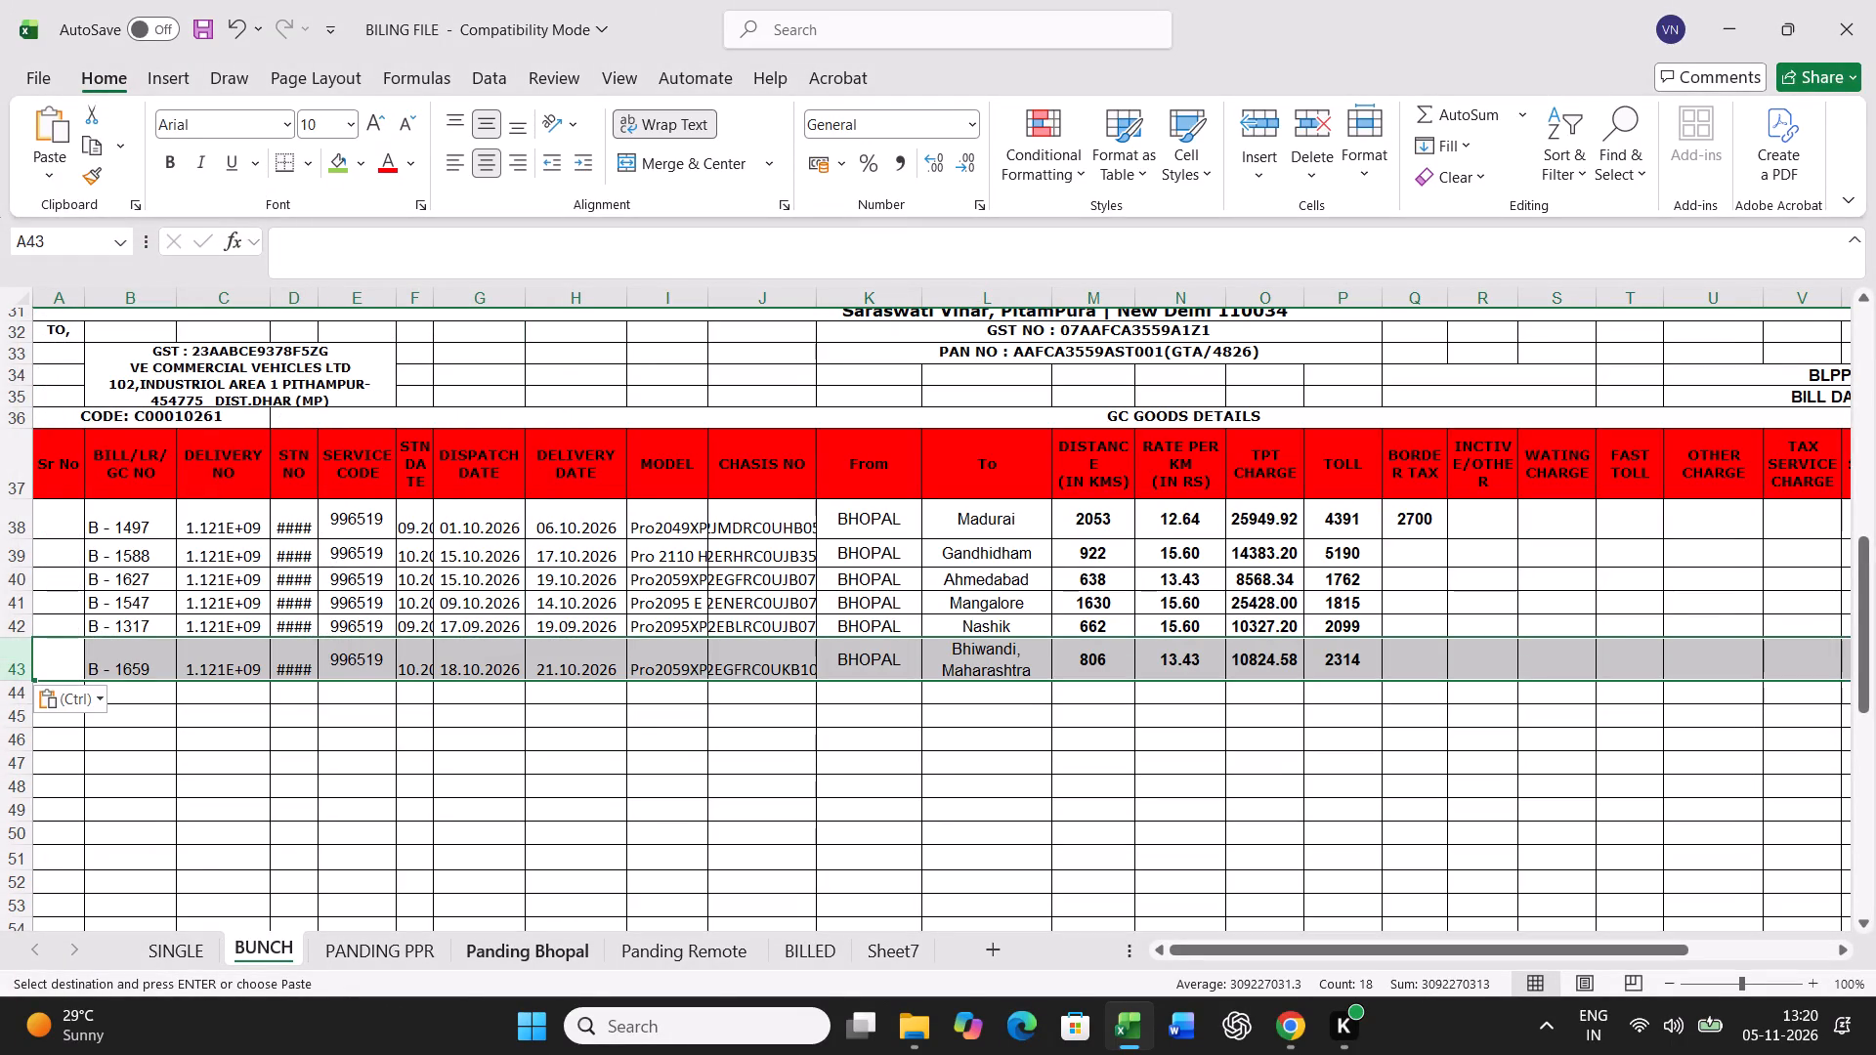
Find the chassis number containing b09066 on the Panding Bhopal sheet and fill its cell green.
click(480, 945)
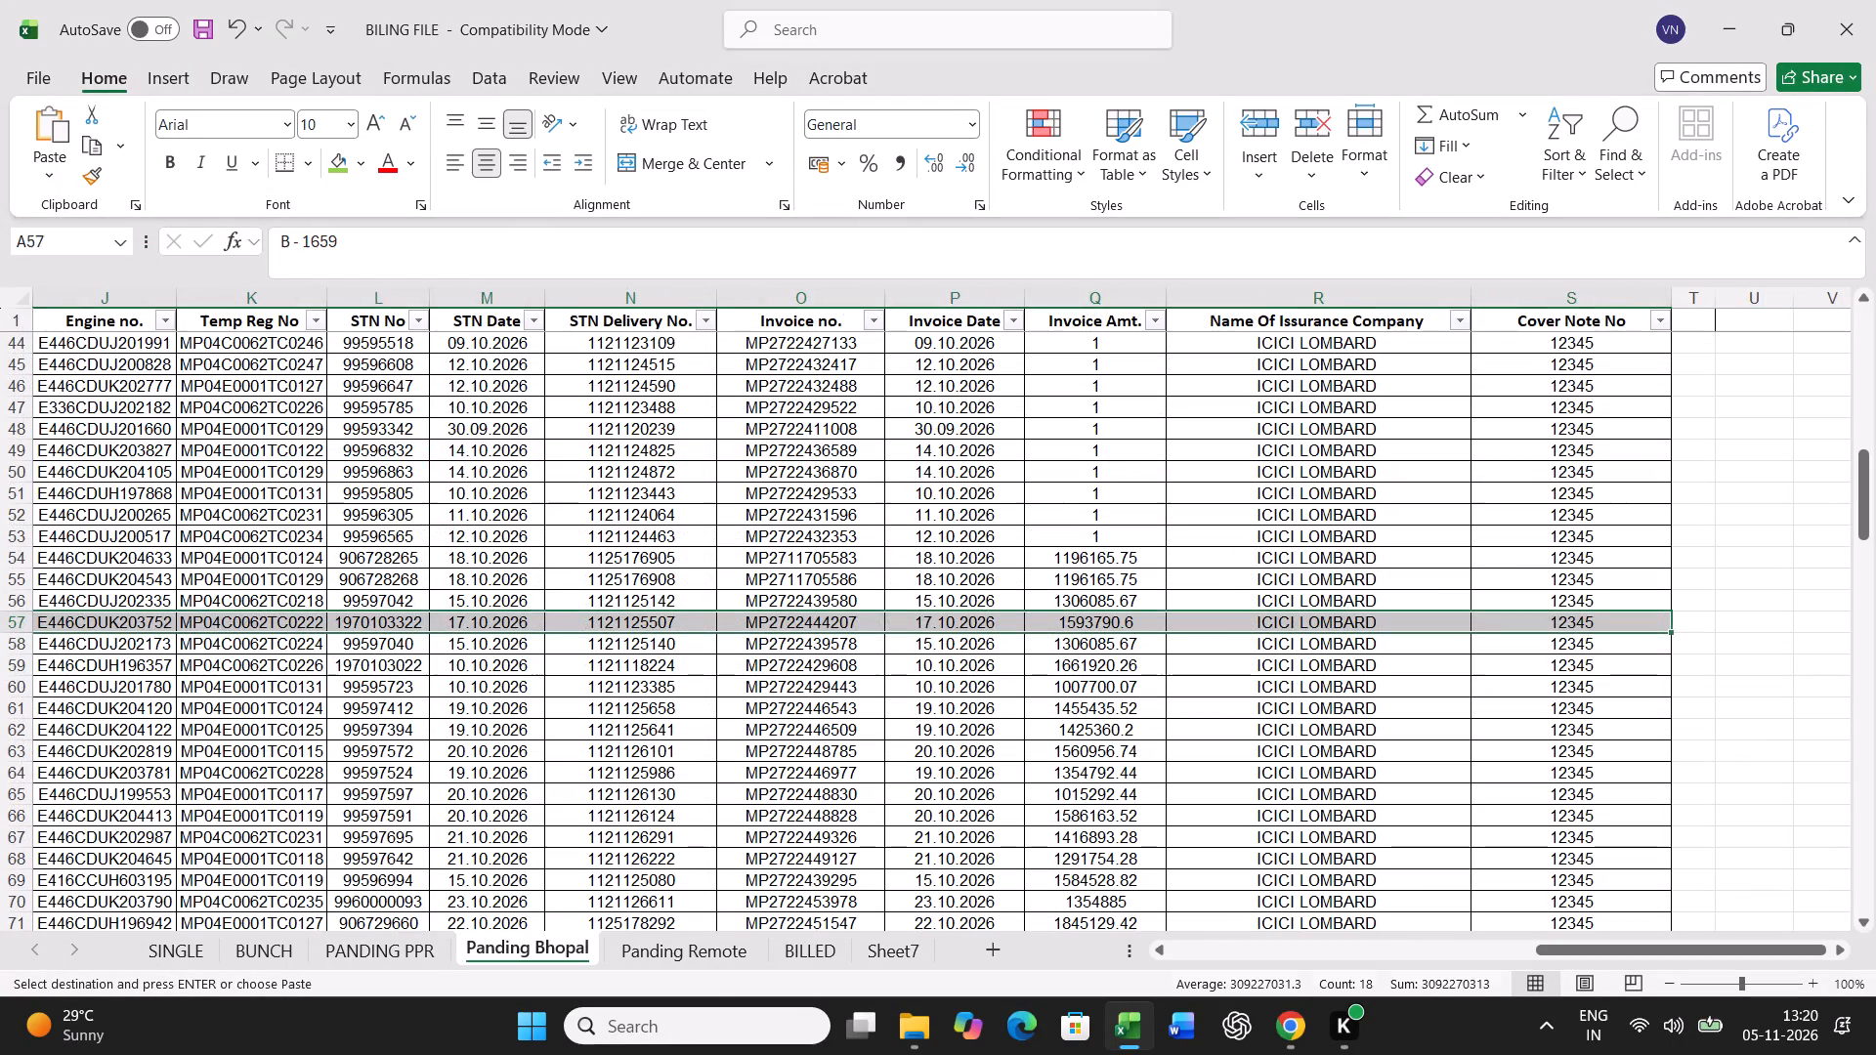
click(673, 760)
key(ctrl+f)
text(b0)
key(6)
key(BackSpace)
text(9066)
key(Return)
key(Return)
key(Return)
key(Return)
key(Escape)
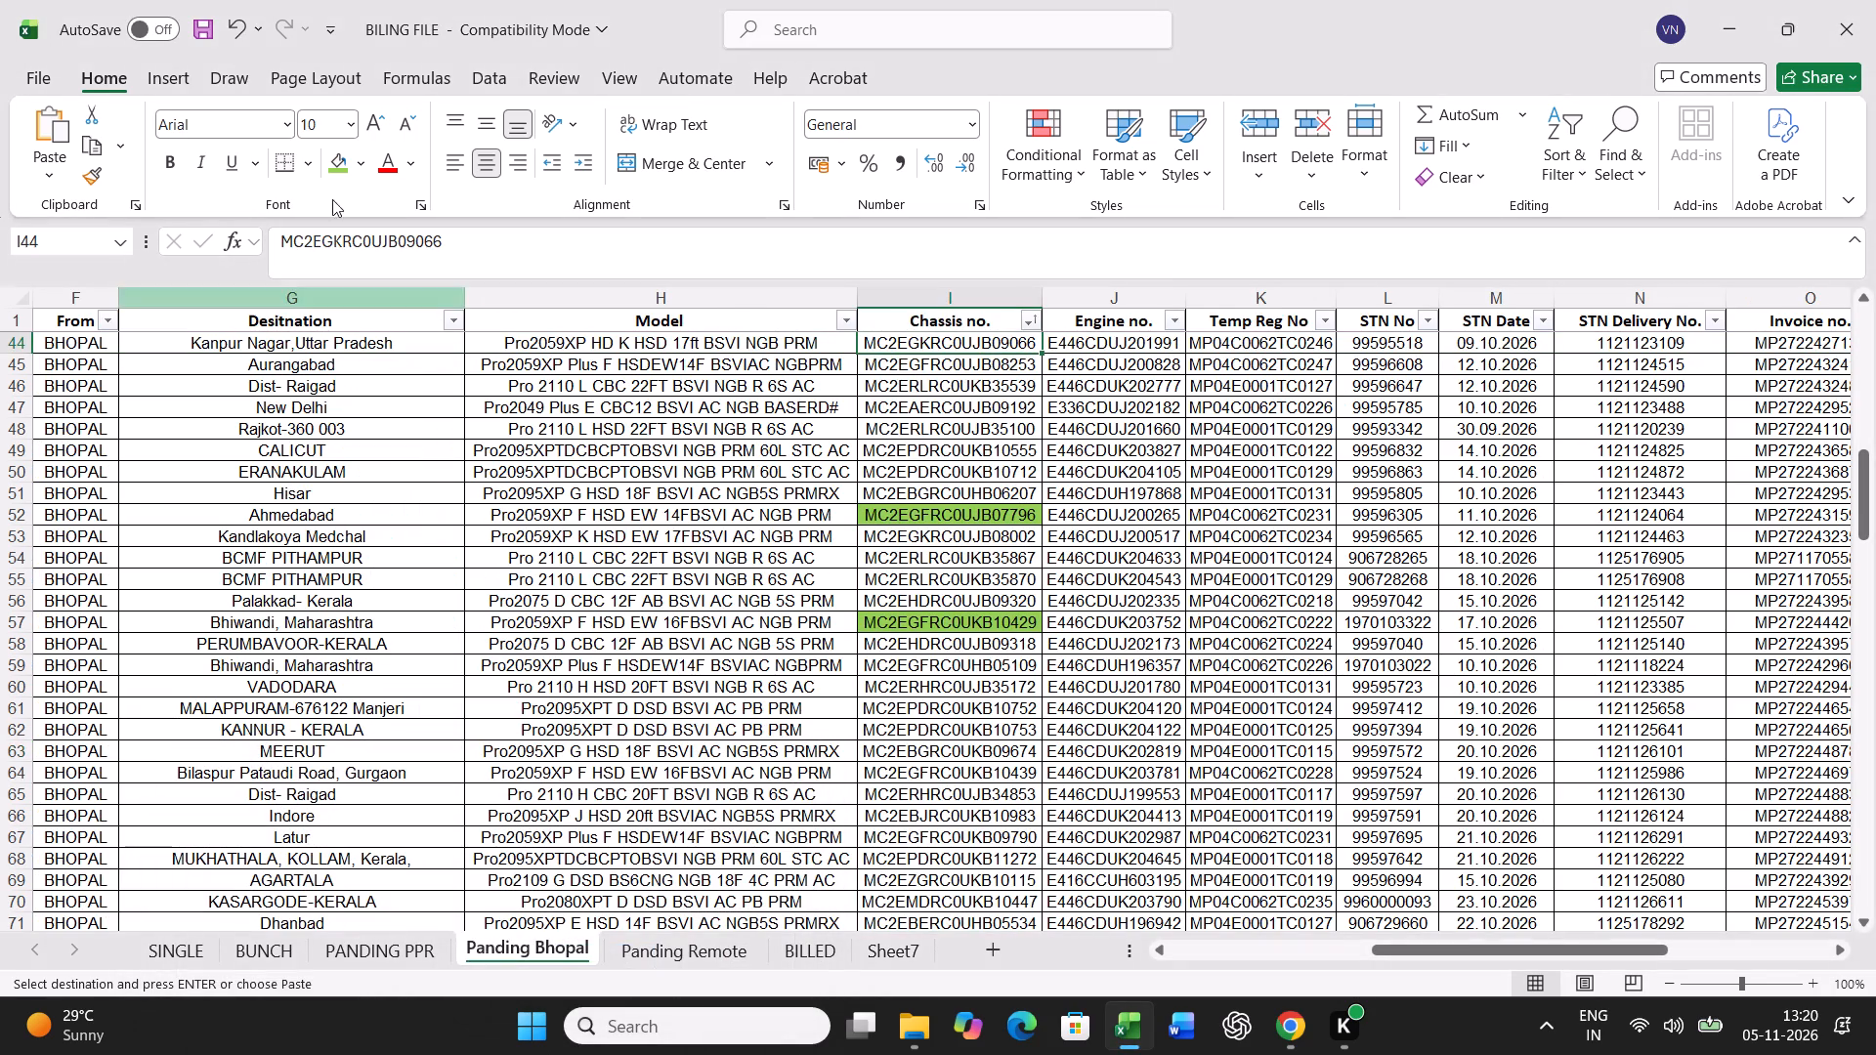
click(342, 166)
Copy the B - 1608 record from Panding Bhopal row 44 and paste it at A21 on the BUNCH sheet.
key(Left)
key(Left)
key(Left)
key(Left)
key(Left)
key(Left)
key(Left)
key(Left)
key(Left)
key(Left)
key(Left)
key(Left)
key(Left)
key(Left)
key(Left)
key(Left)
key(Left)
key(Left)
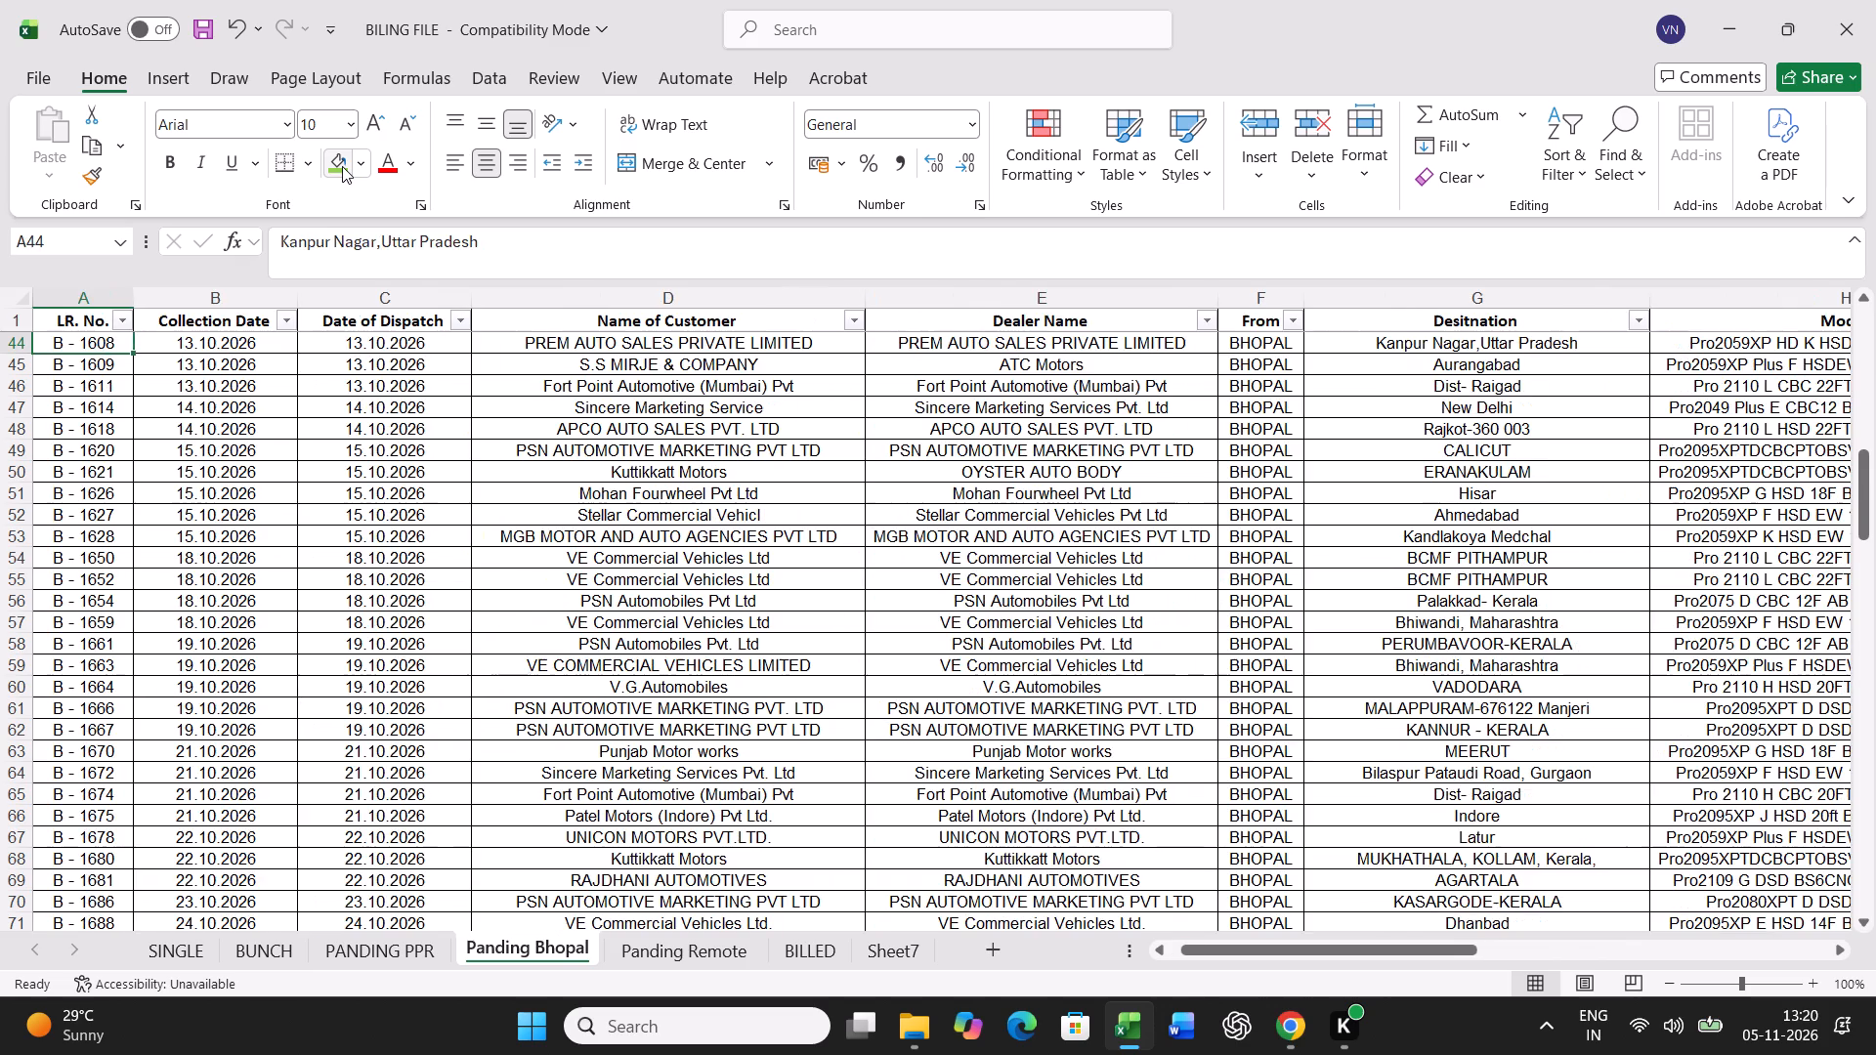
key(ctrl+shift+Right)
key(ctrl+c)
click(253, 964)
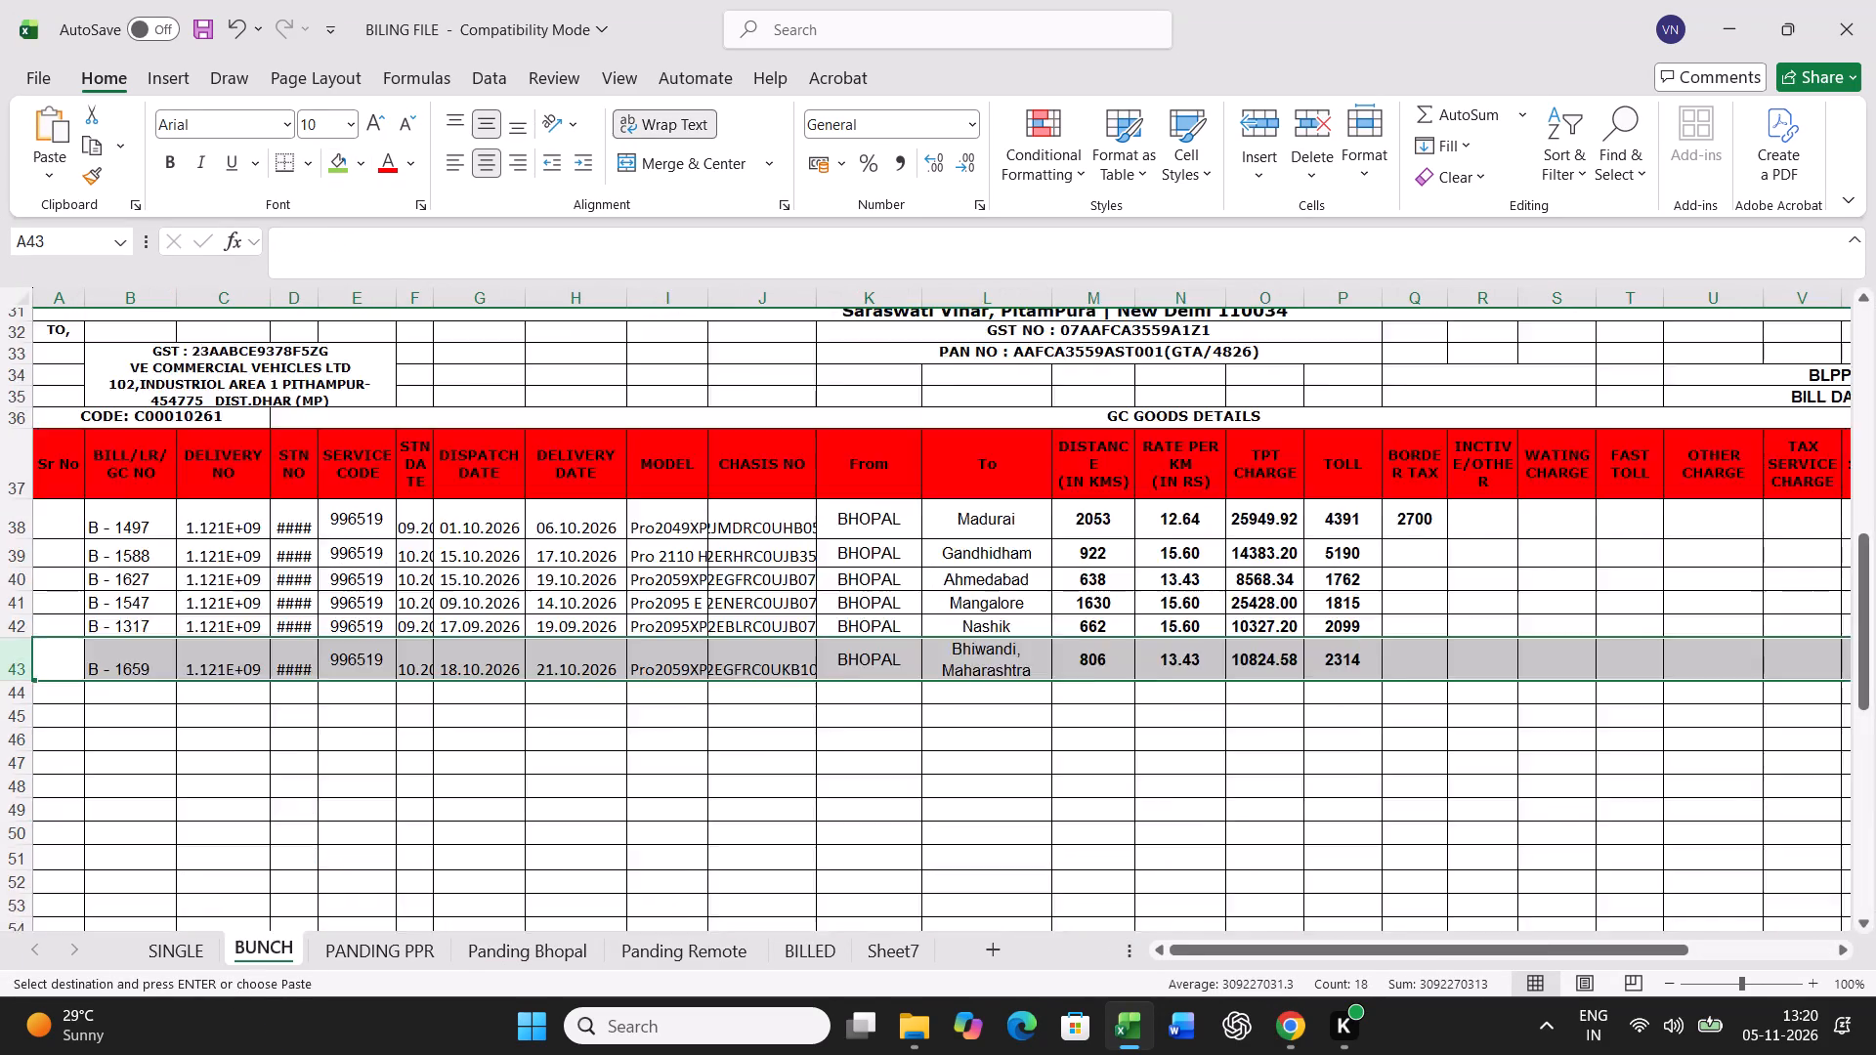
scroll(372, 785, up, 12)
click(87, 867)
click(63, 863)
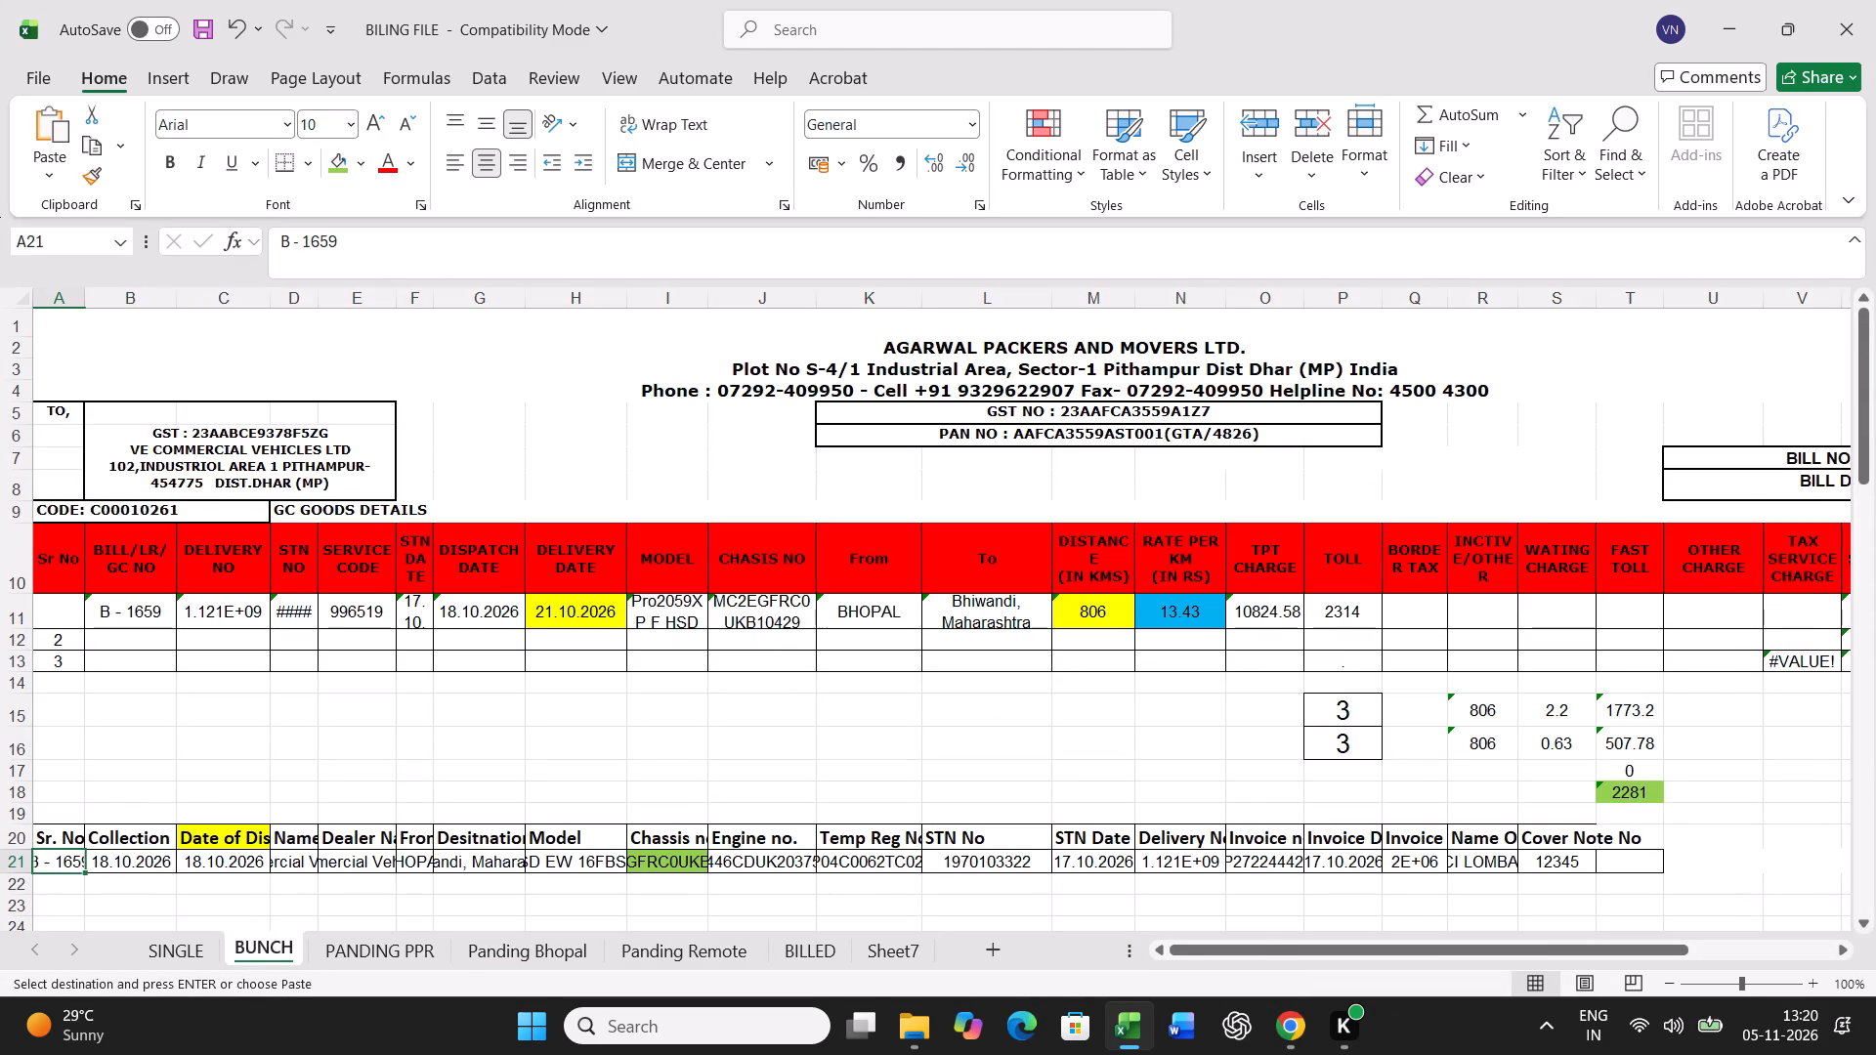
key(ctrl+v)
Set the dispatch date in C21 to 14.10.2026 and the delivery date in bill row 11 to 17.10.2026.
click(213, 864)
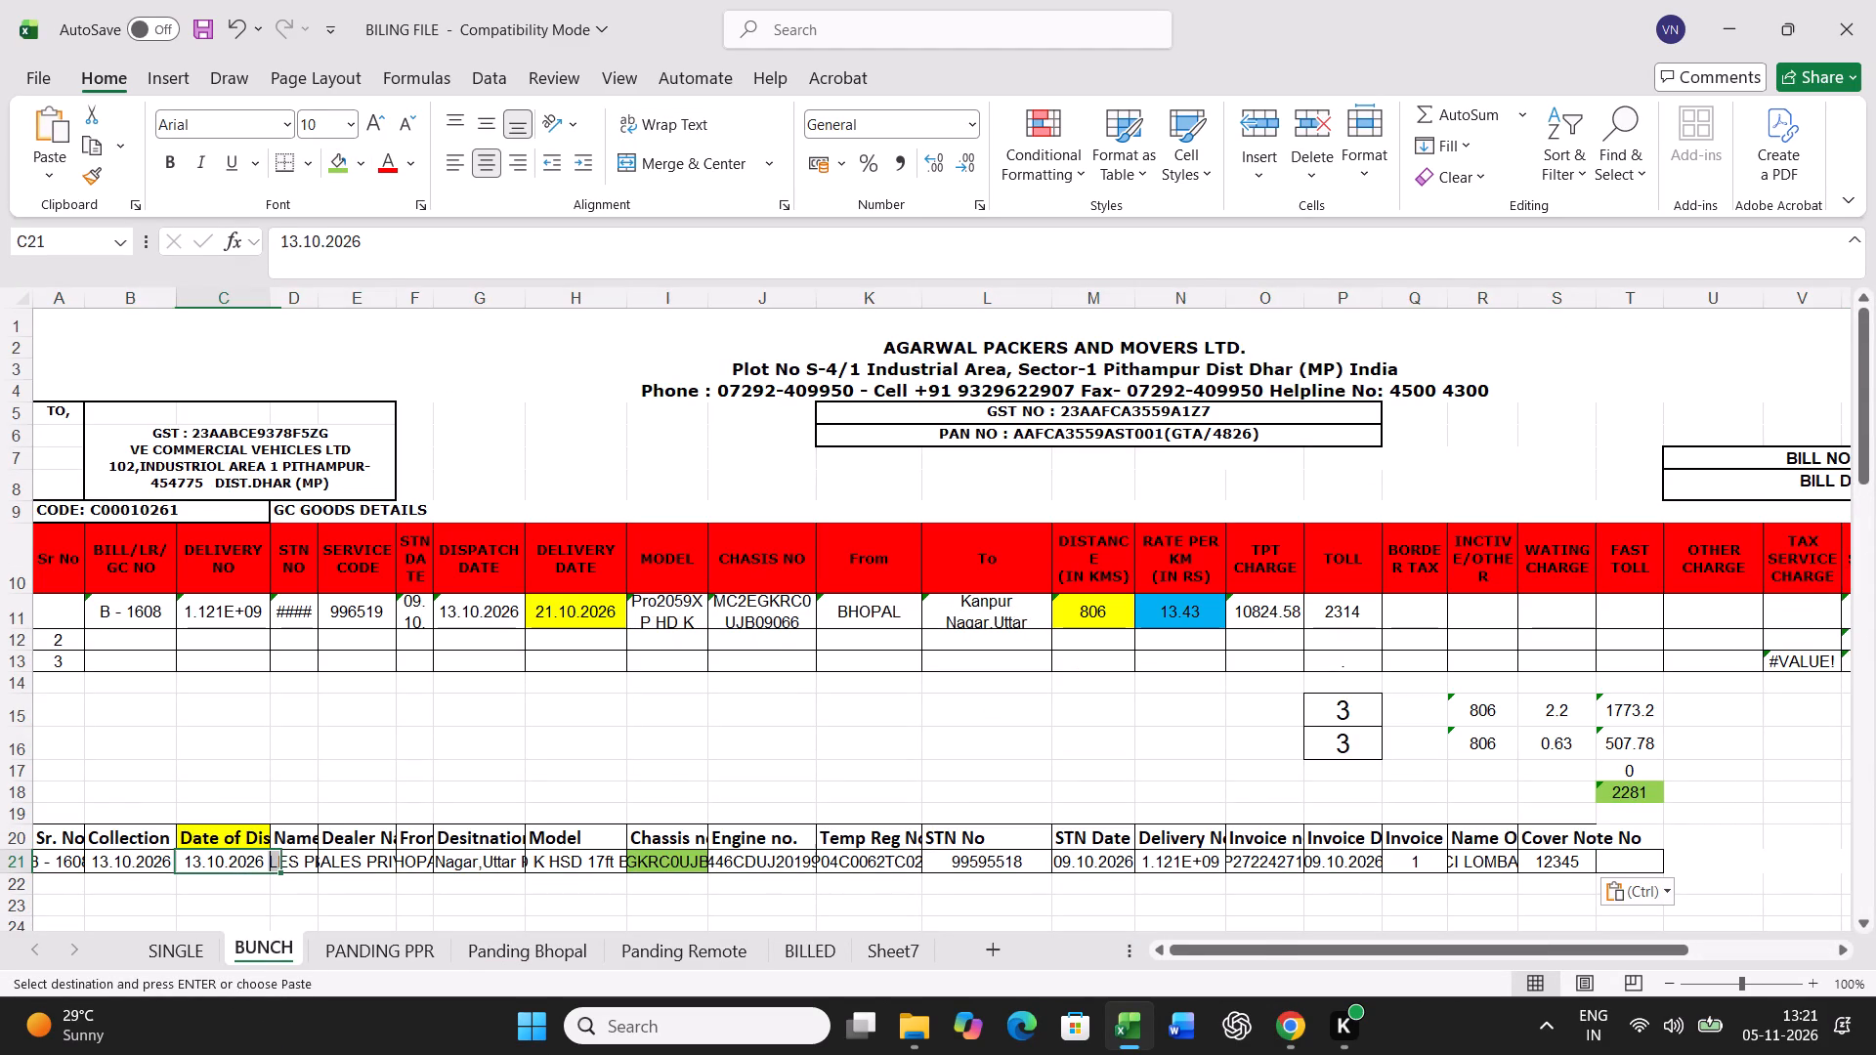
text(.10.2026)
key(Return)
click(603, 619)
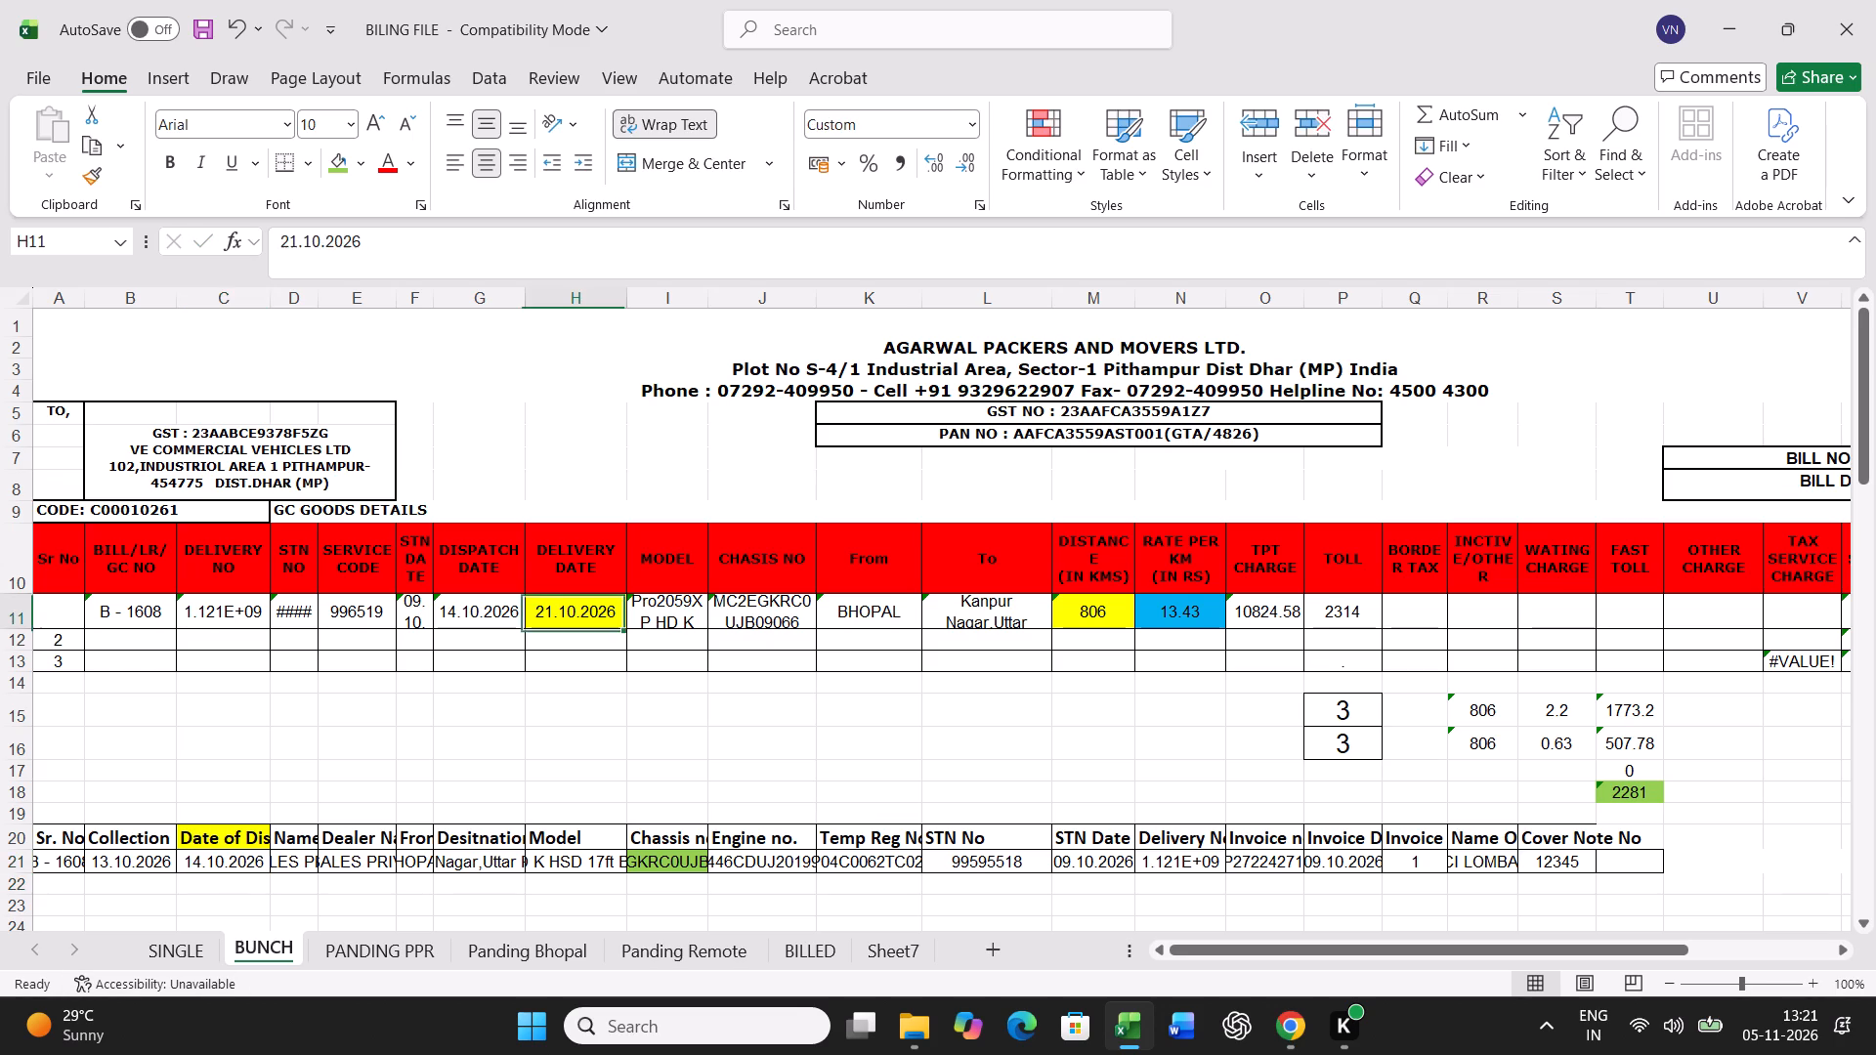
text(17.10.2026)
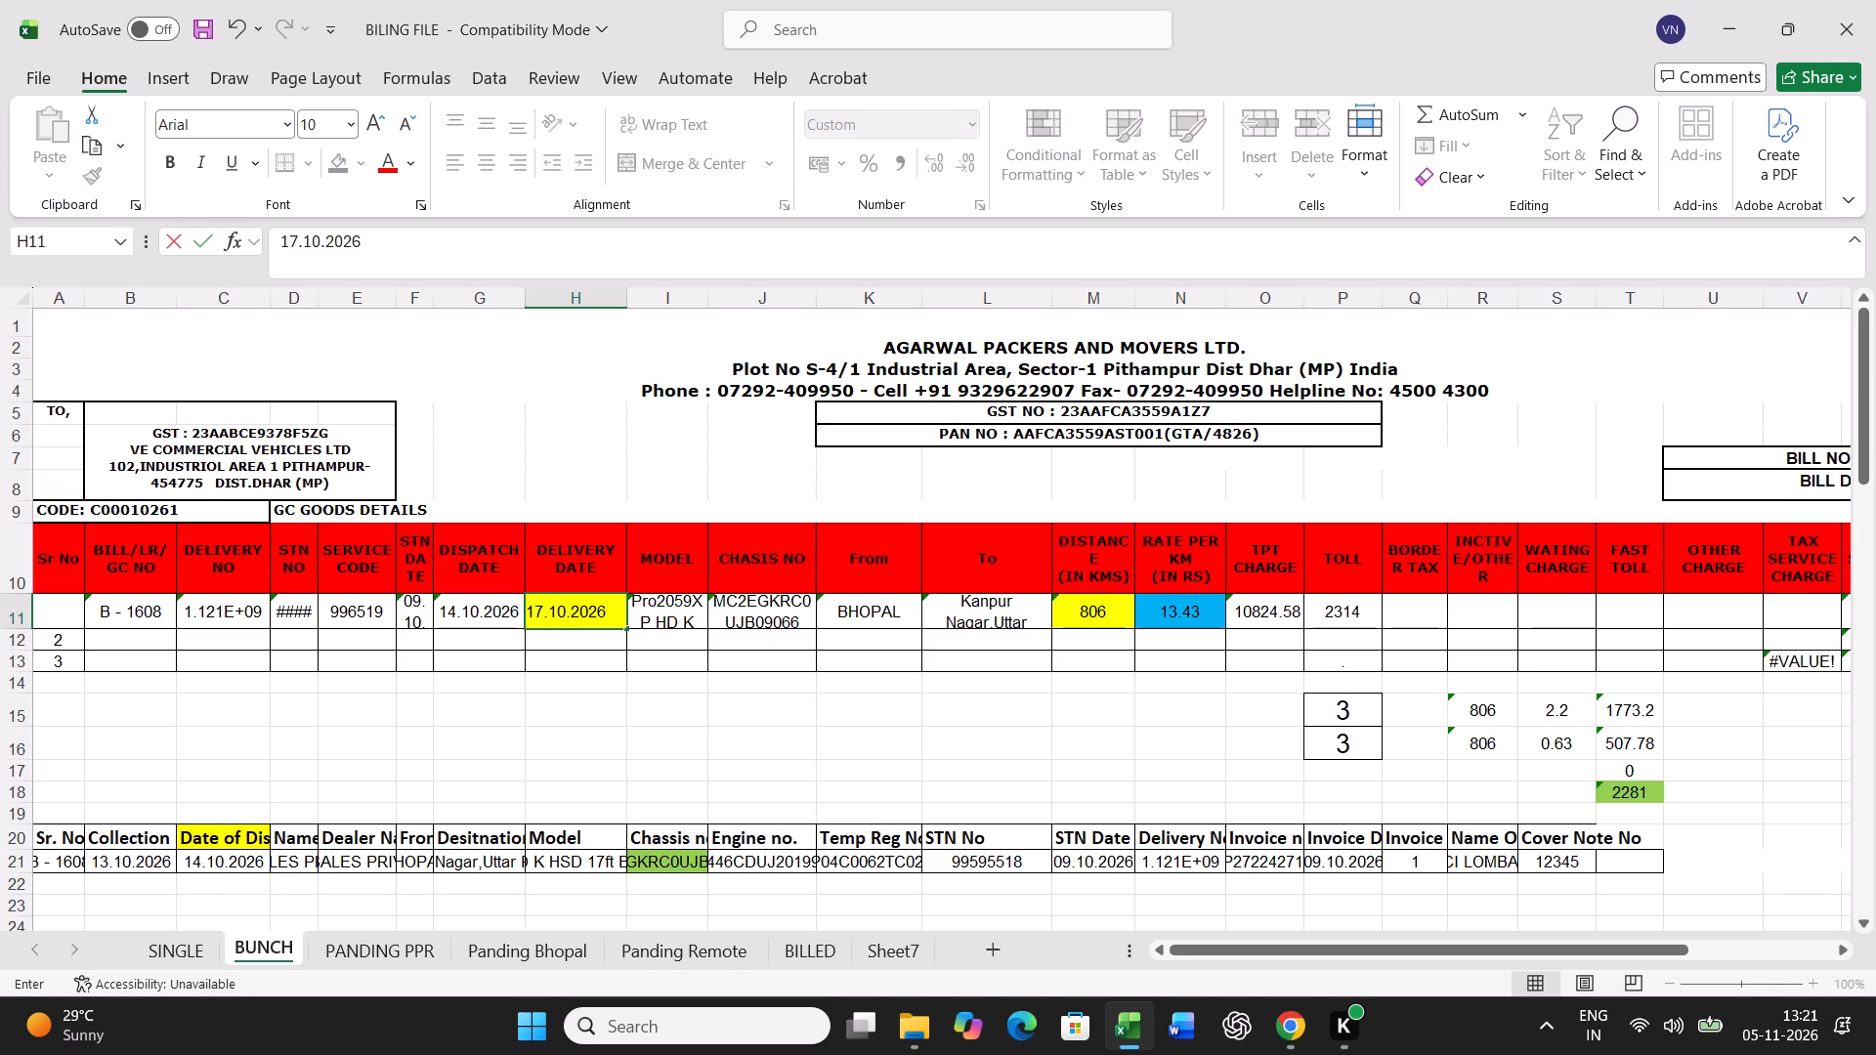
In bill row 11, enter the distance as 585 and the toll as 560.
key(Right)
key(Right)
key(Right)
key(Right)
key(Right)
key(equal)
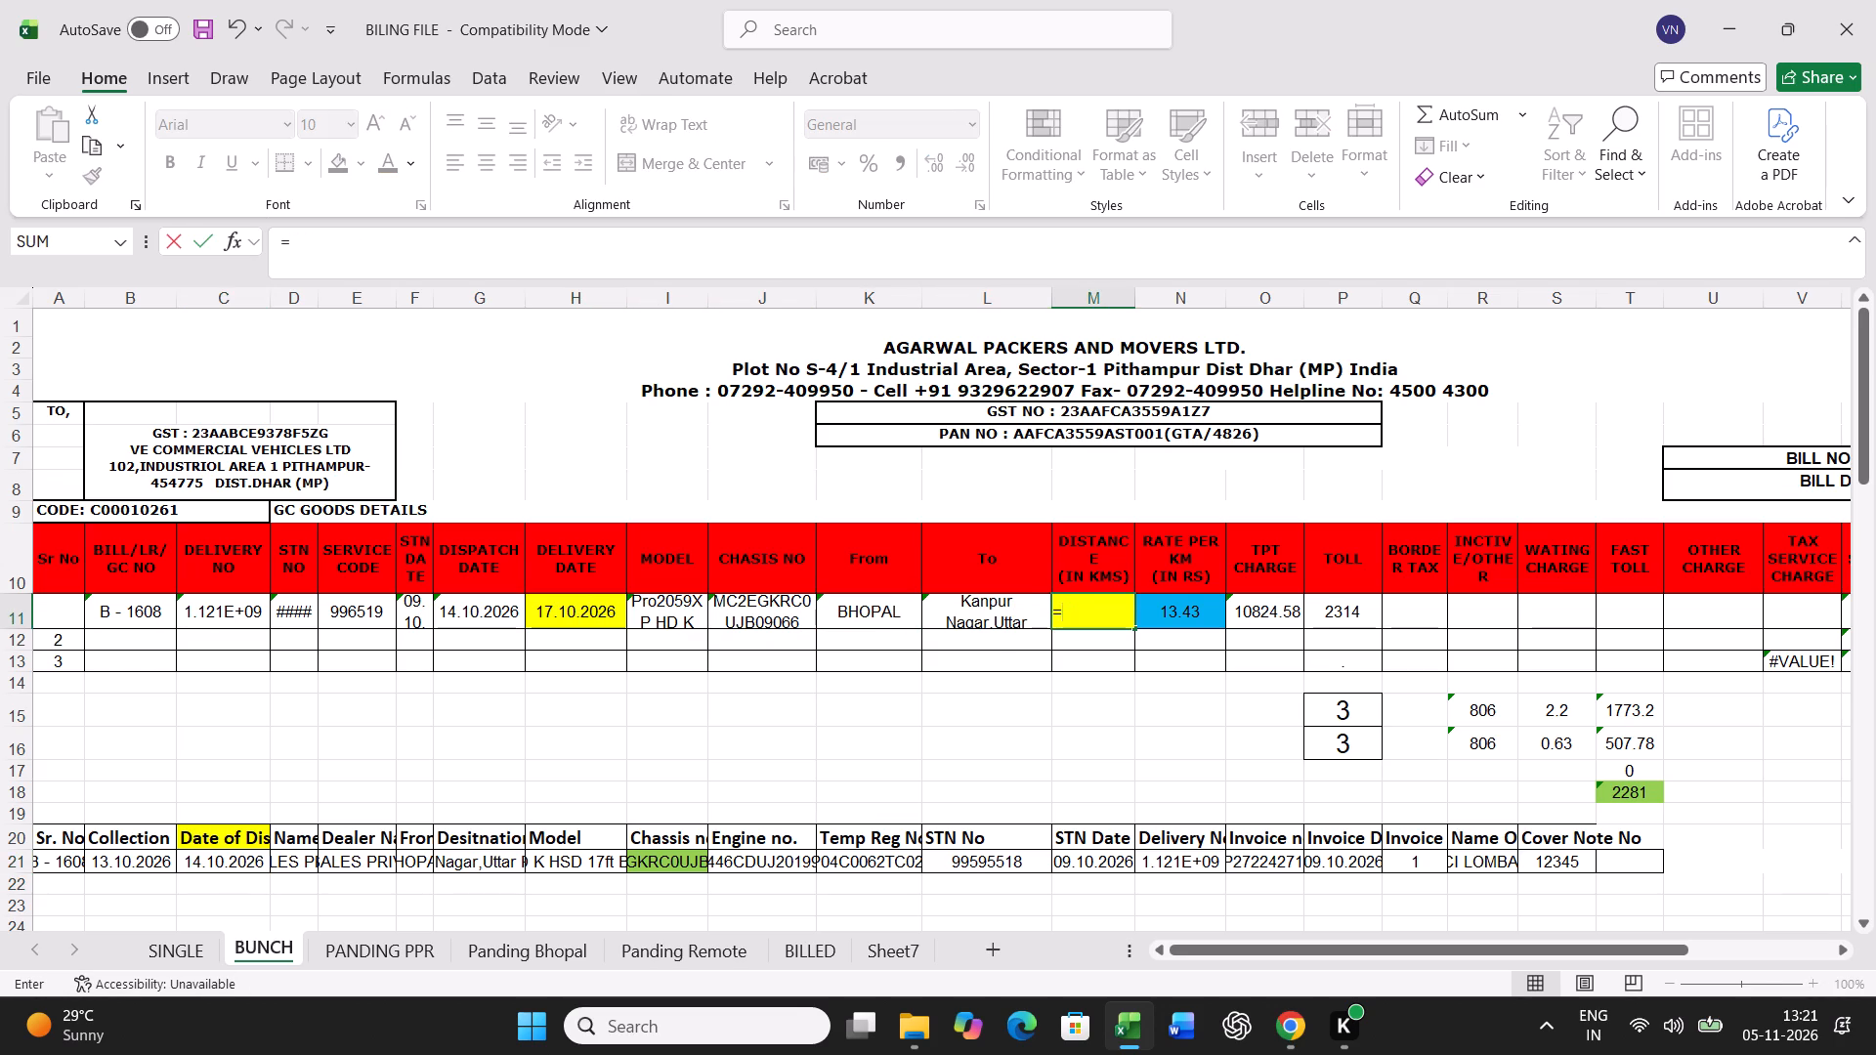
key(Escape)
text(585)
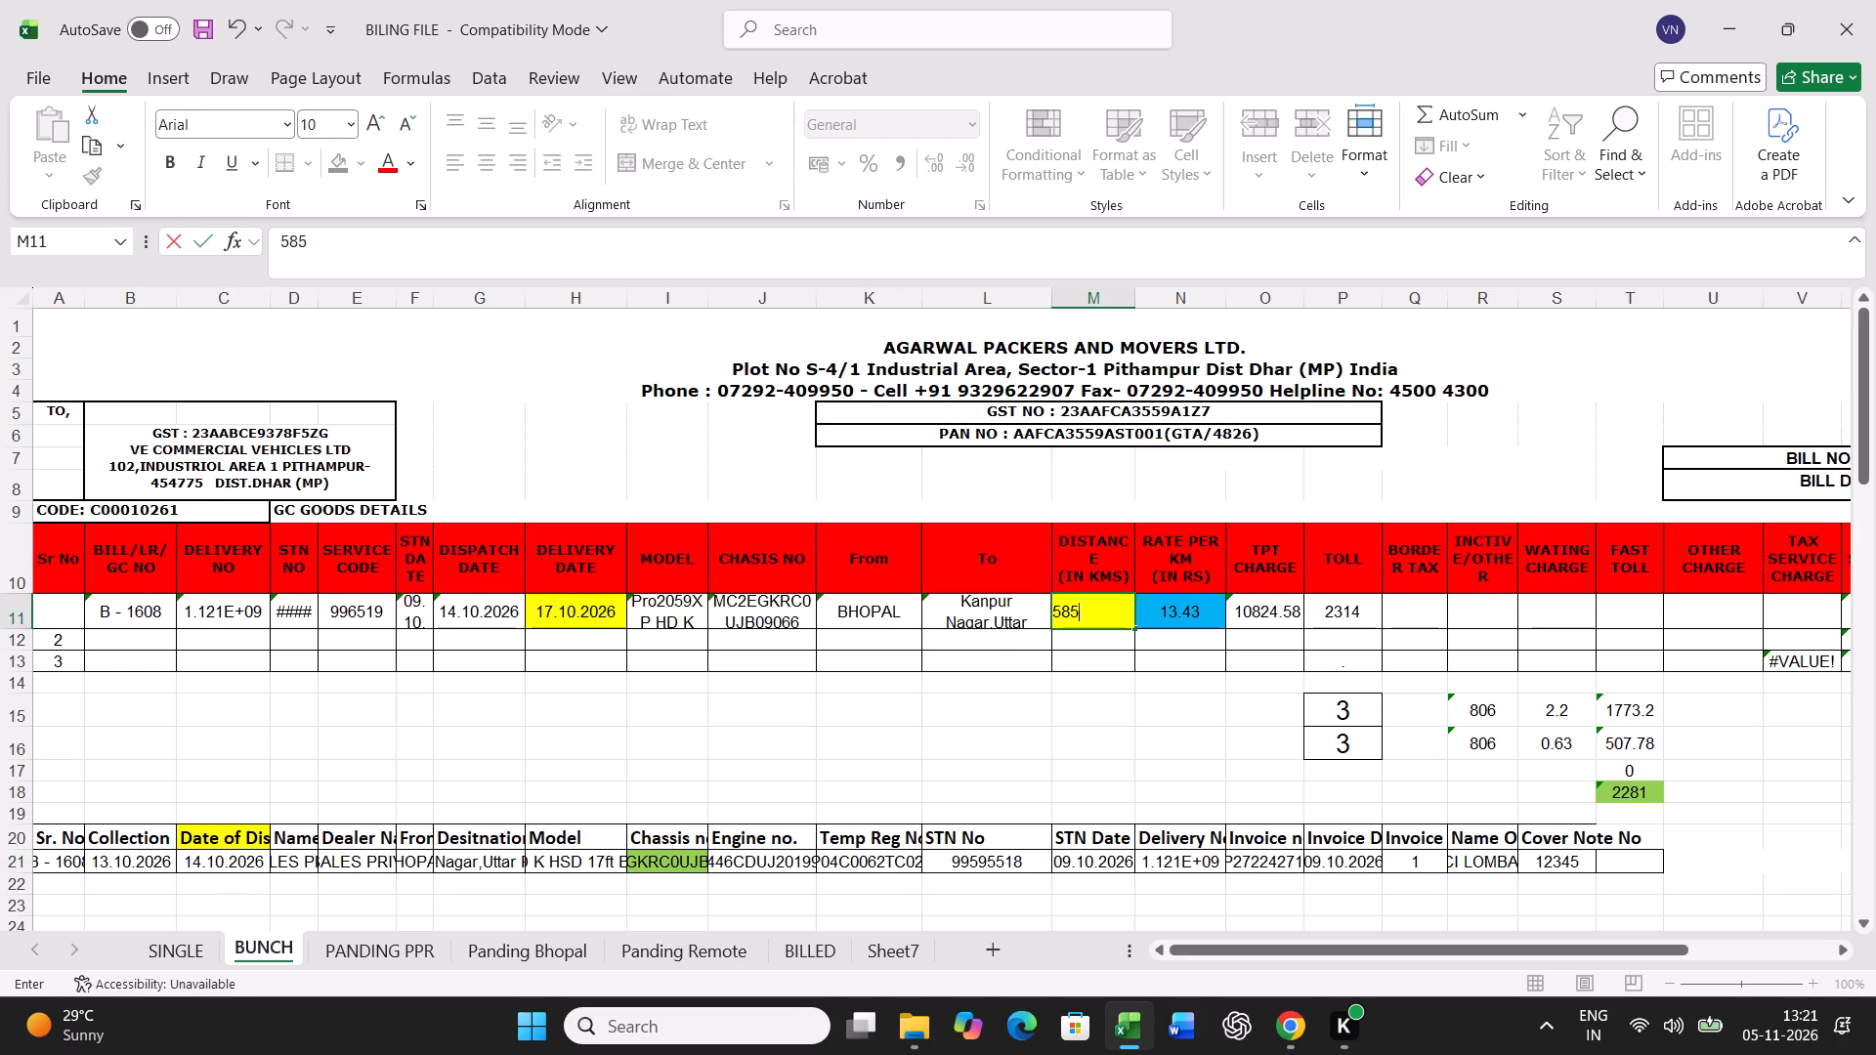
key(Return)
key(Up)
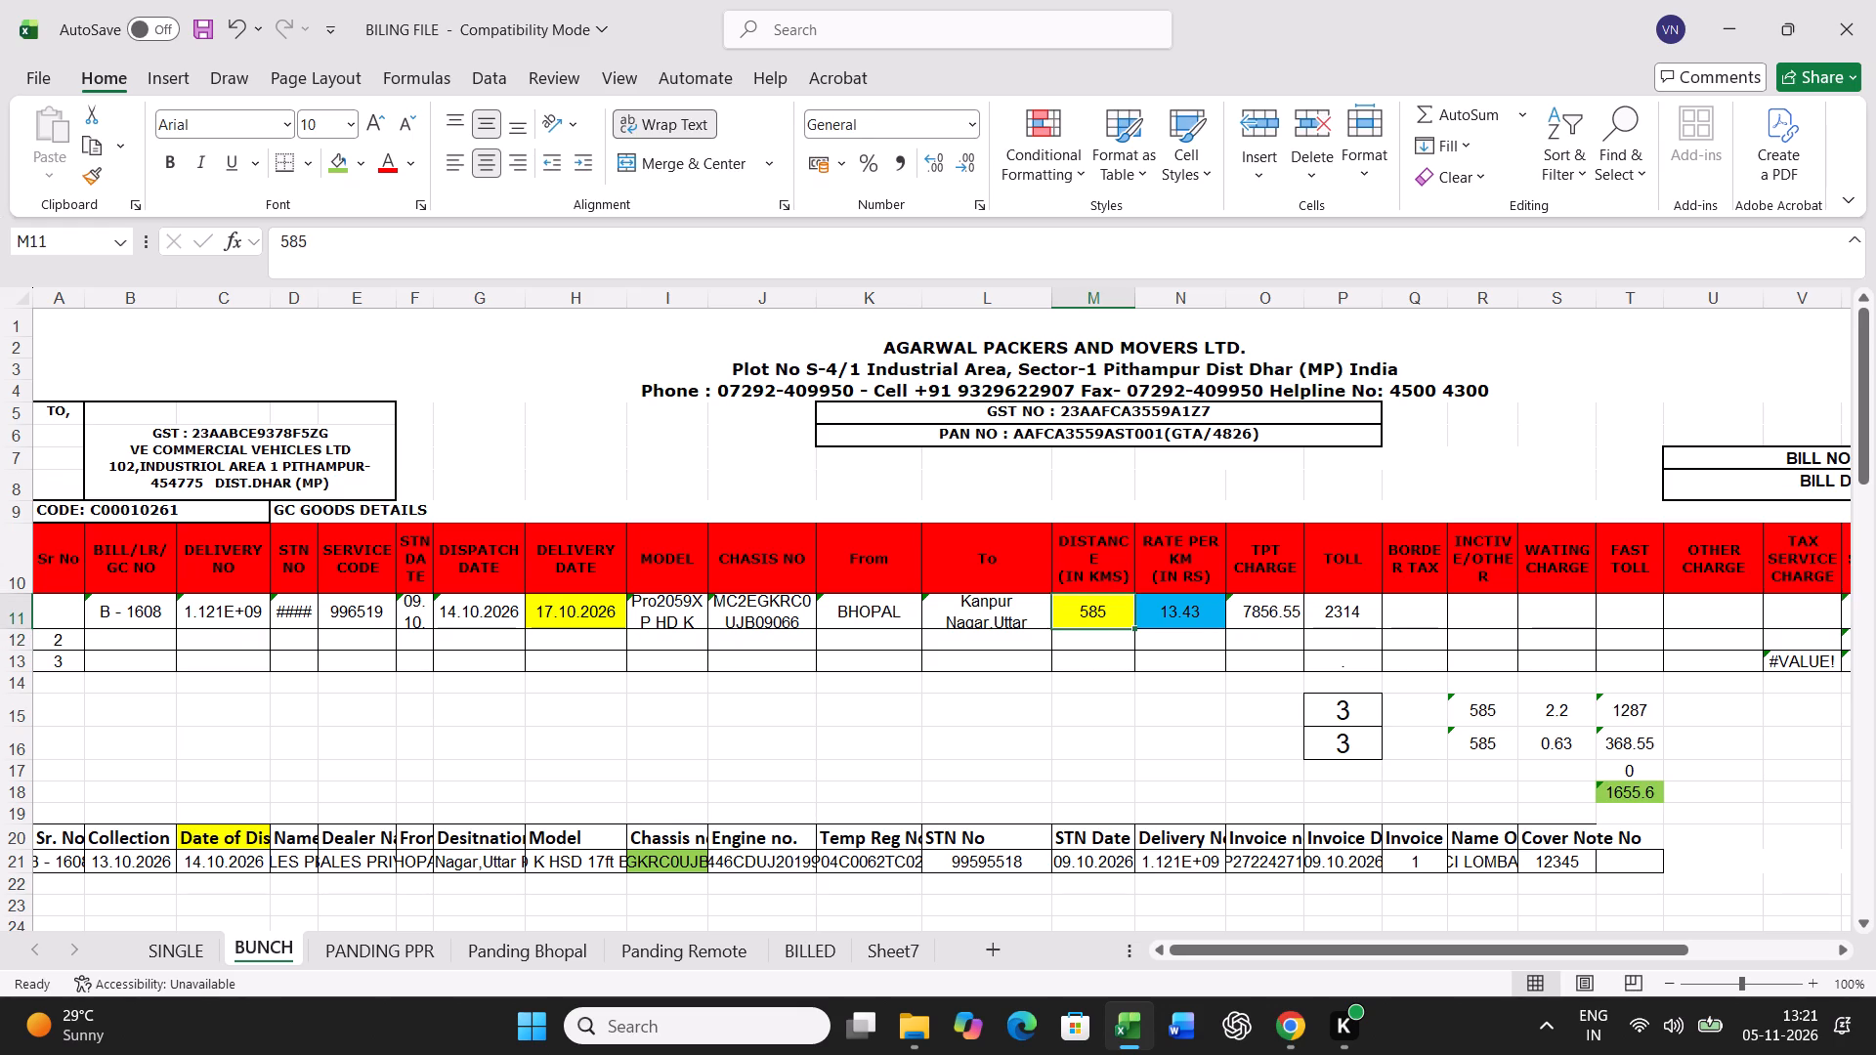
key(Right)
key(Right)
key(Right)
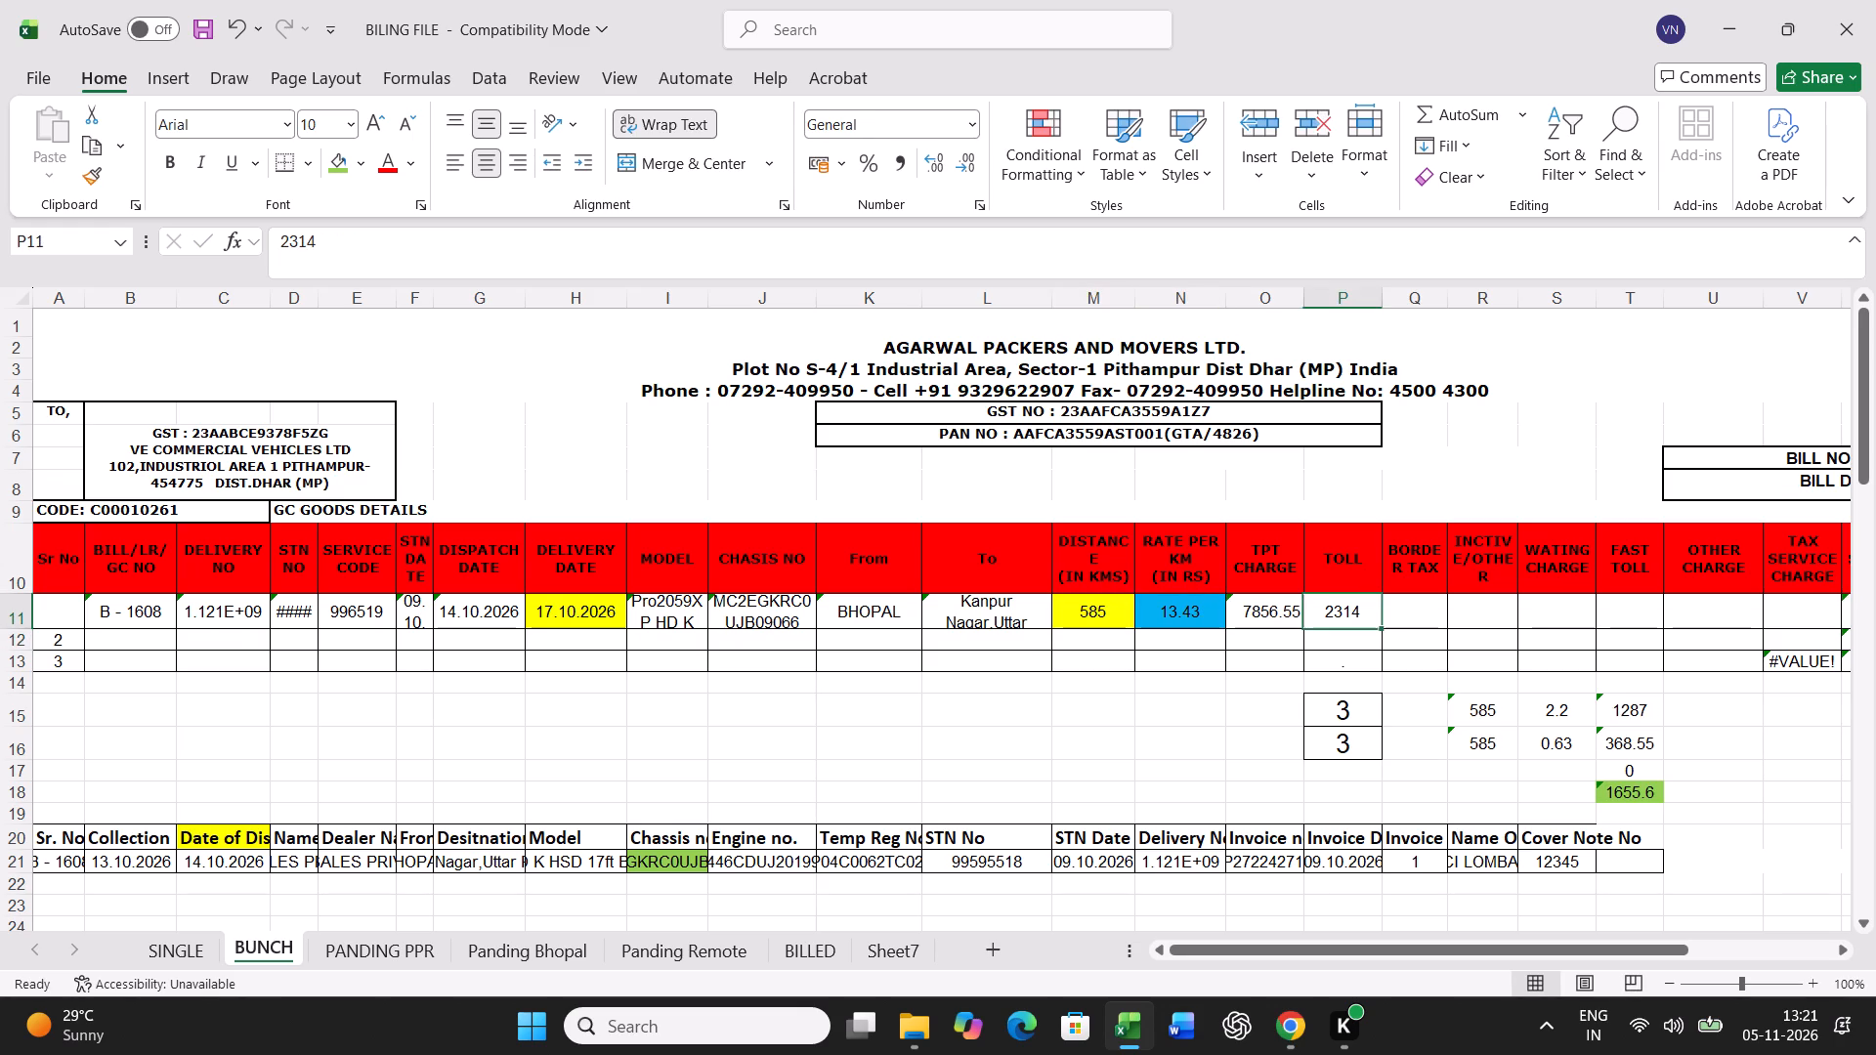
text(560)
key(Return)
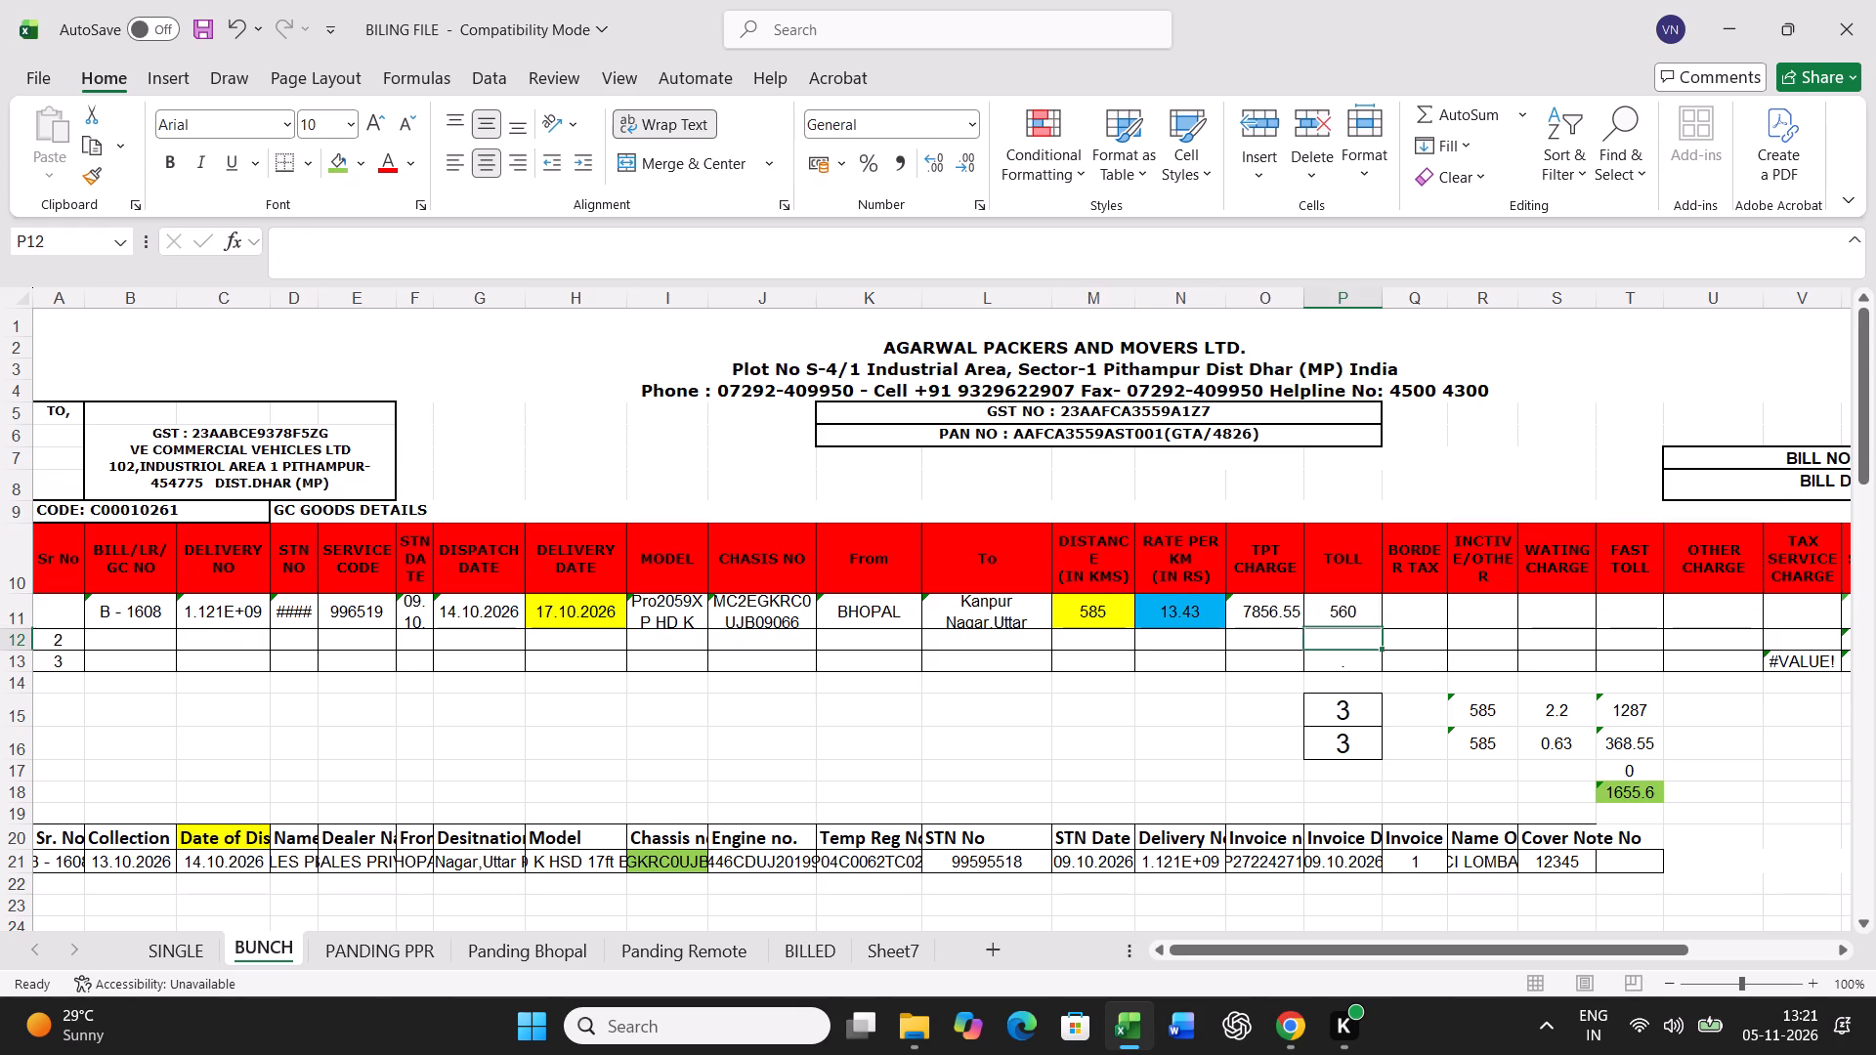
Set the transit days to 2 in P15 (standard) and 3 in P16 (actual).
key(Return)
key(Return)
key(Return)
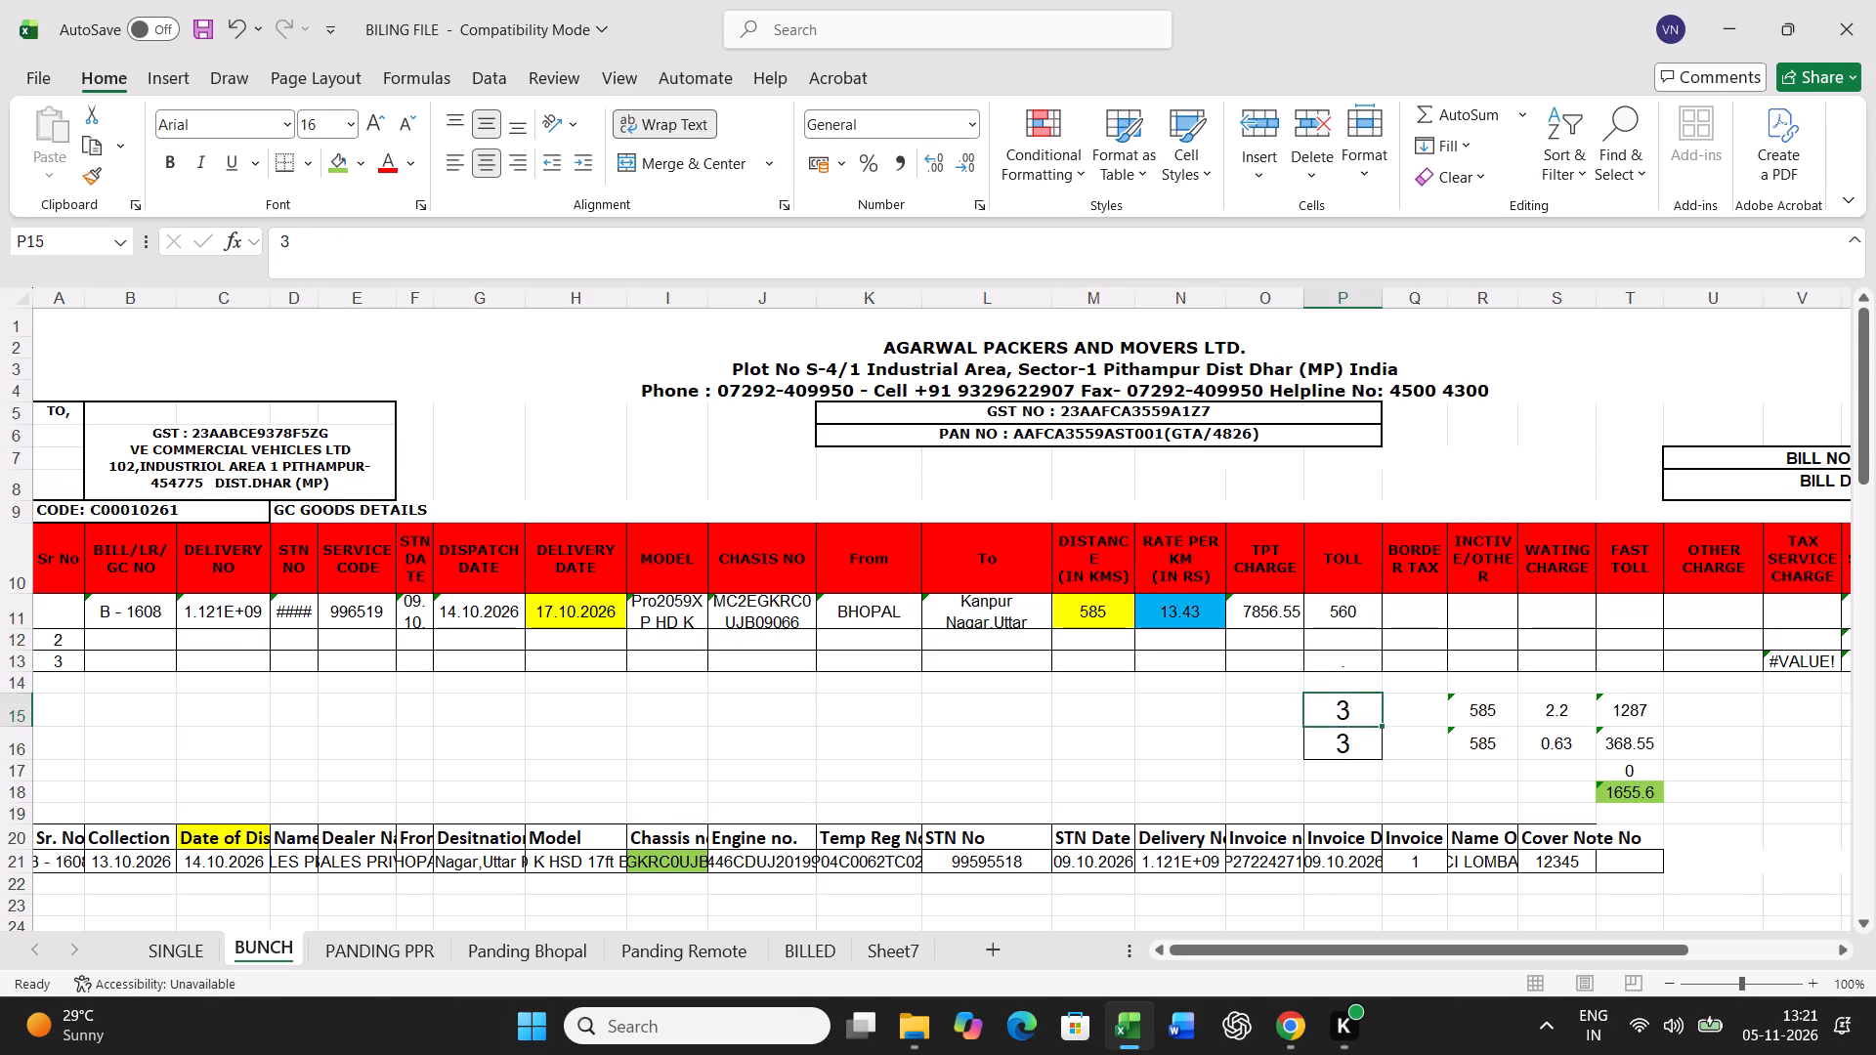
key(2)
key(Return)
key(3)
key(Return)
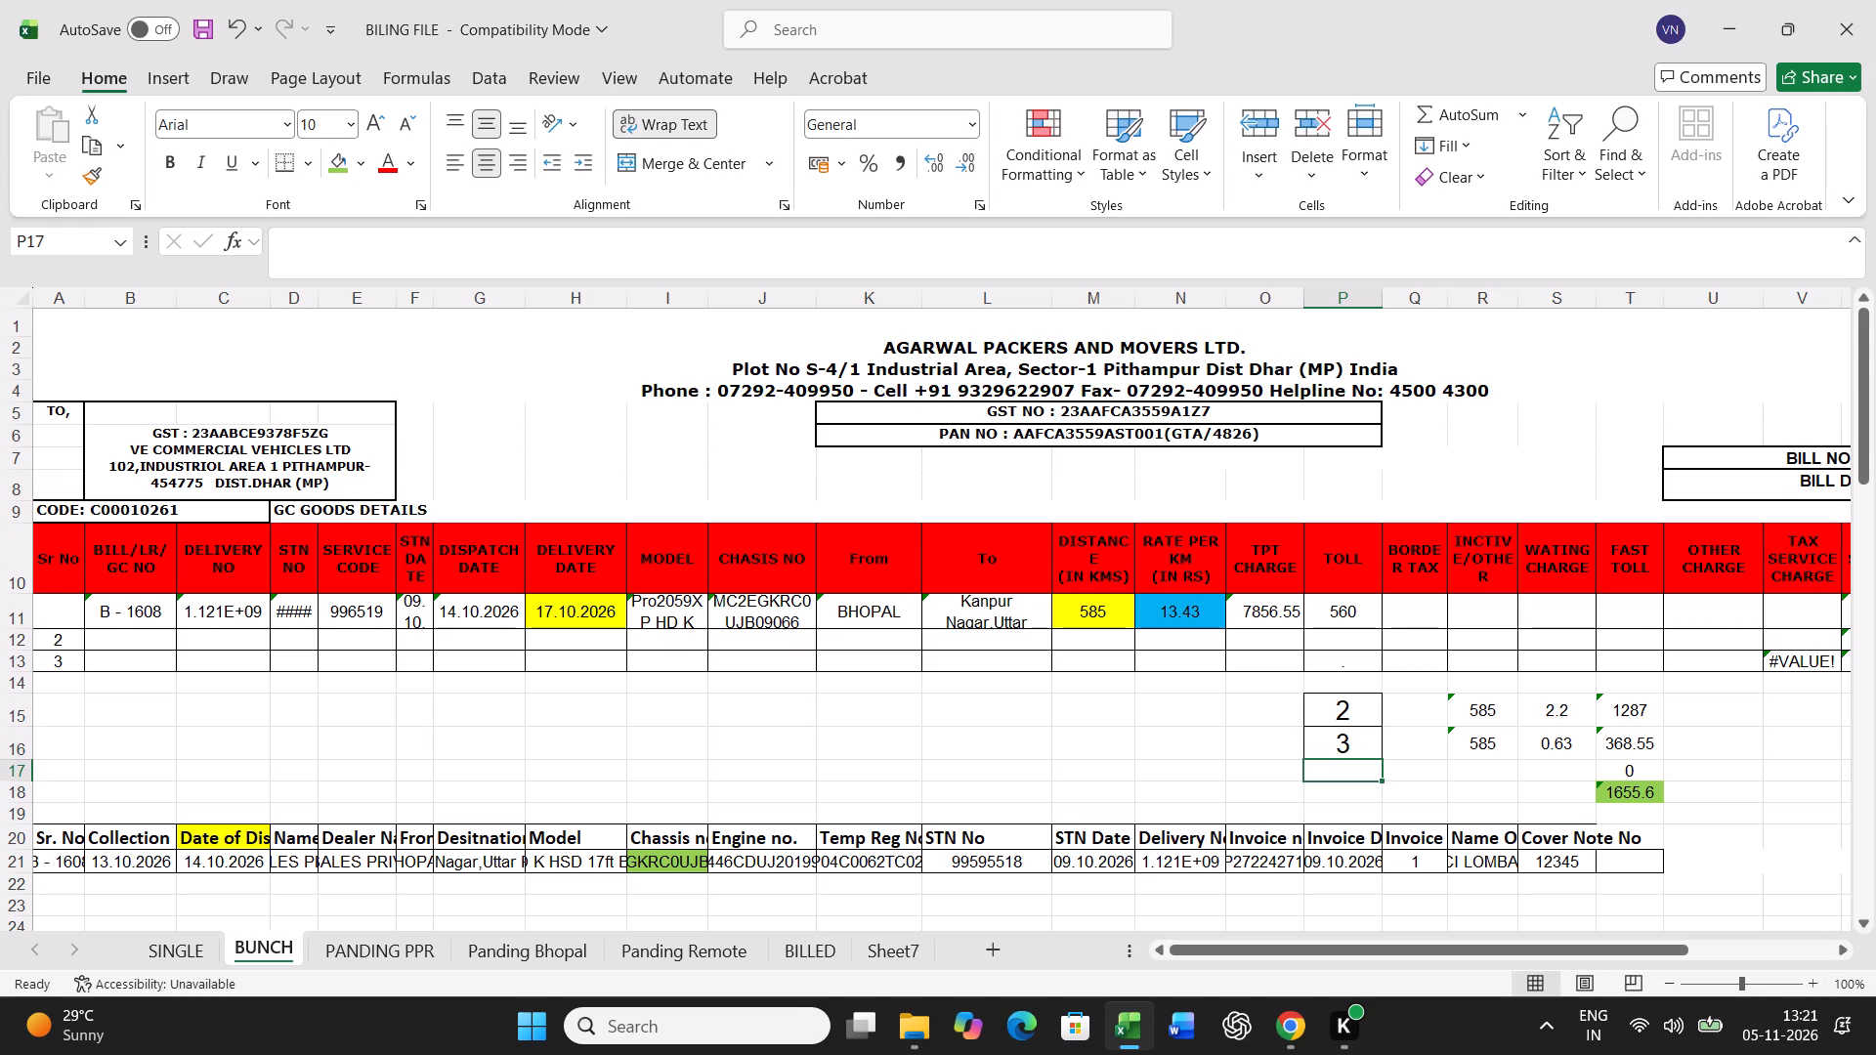
Print the B - 1608 freight bill from the SINGLE sheet.
click(193, 946)
key(ctrl+p)
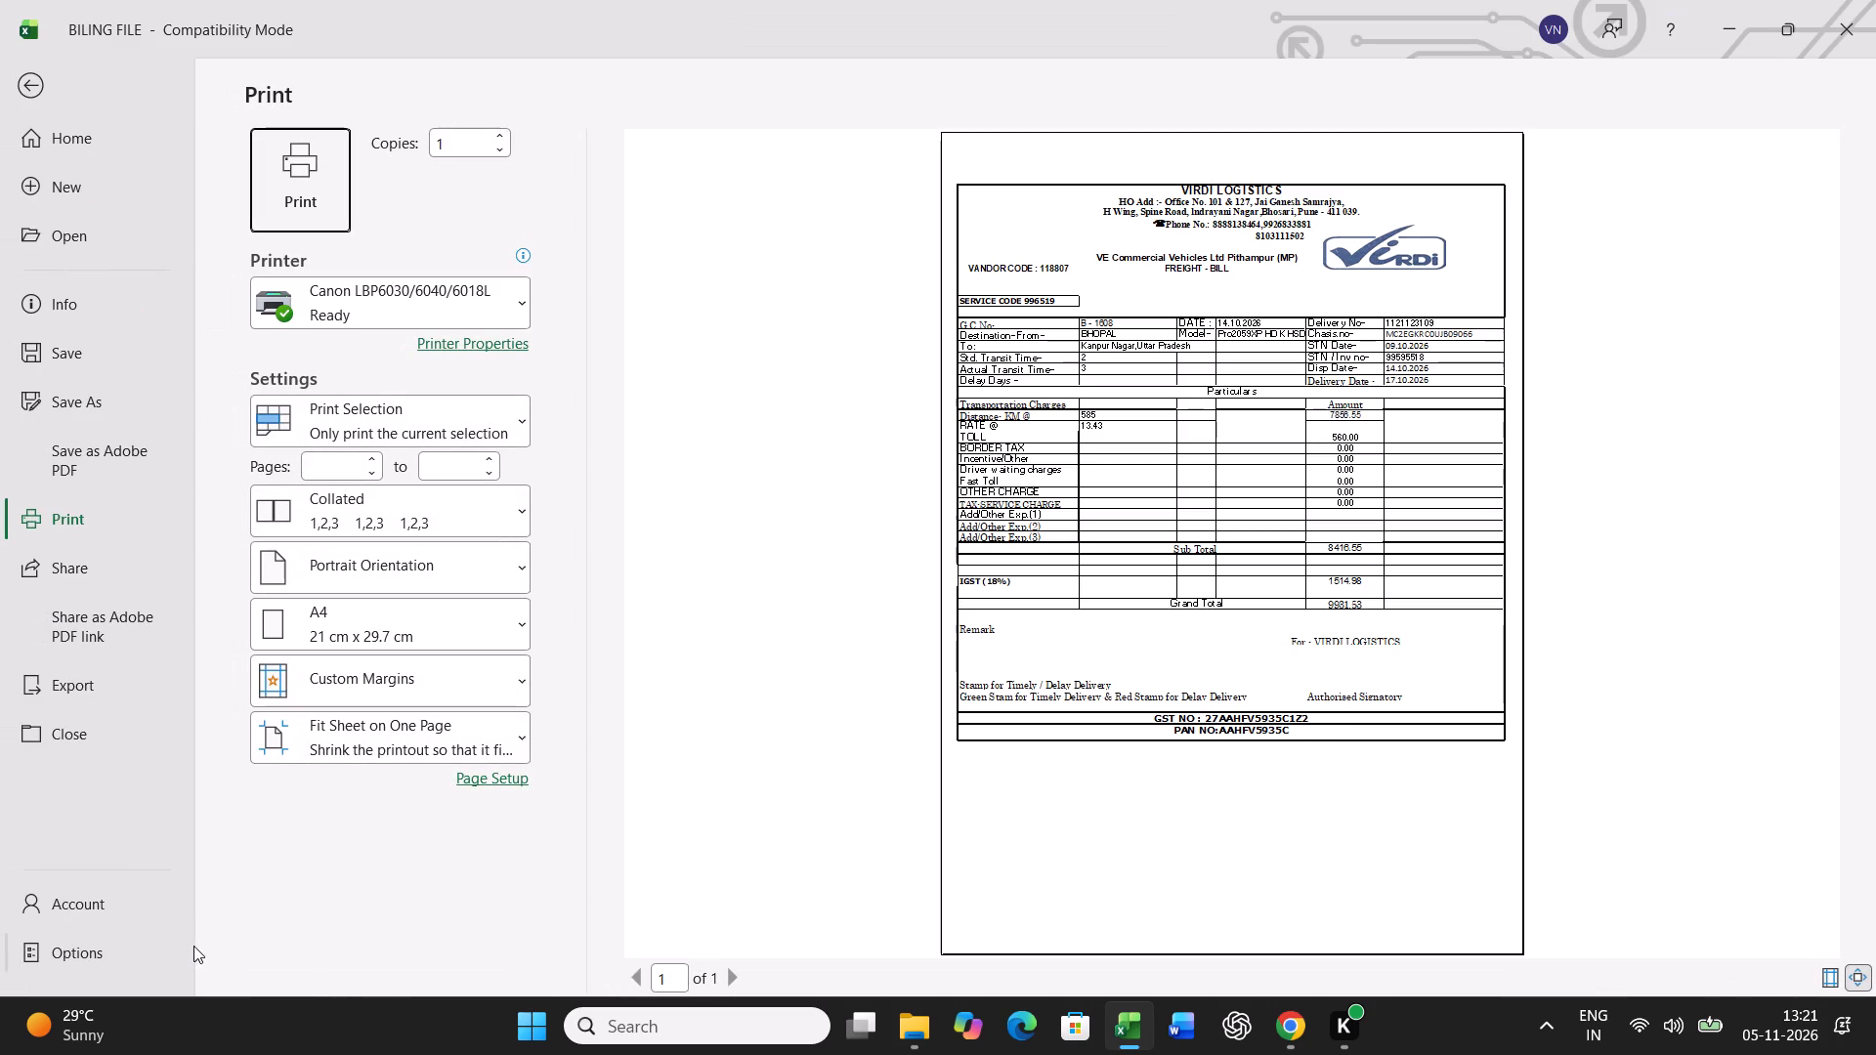
click(277, 184)
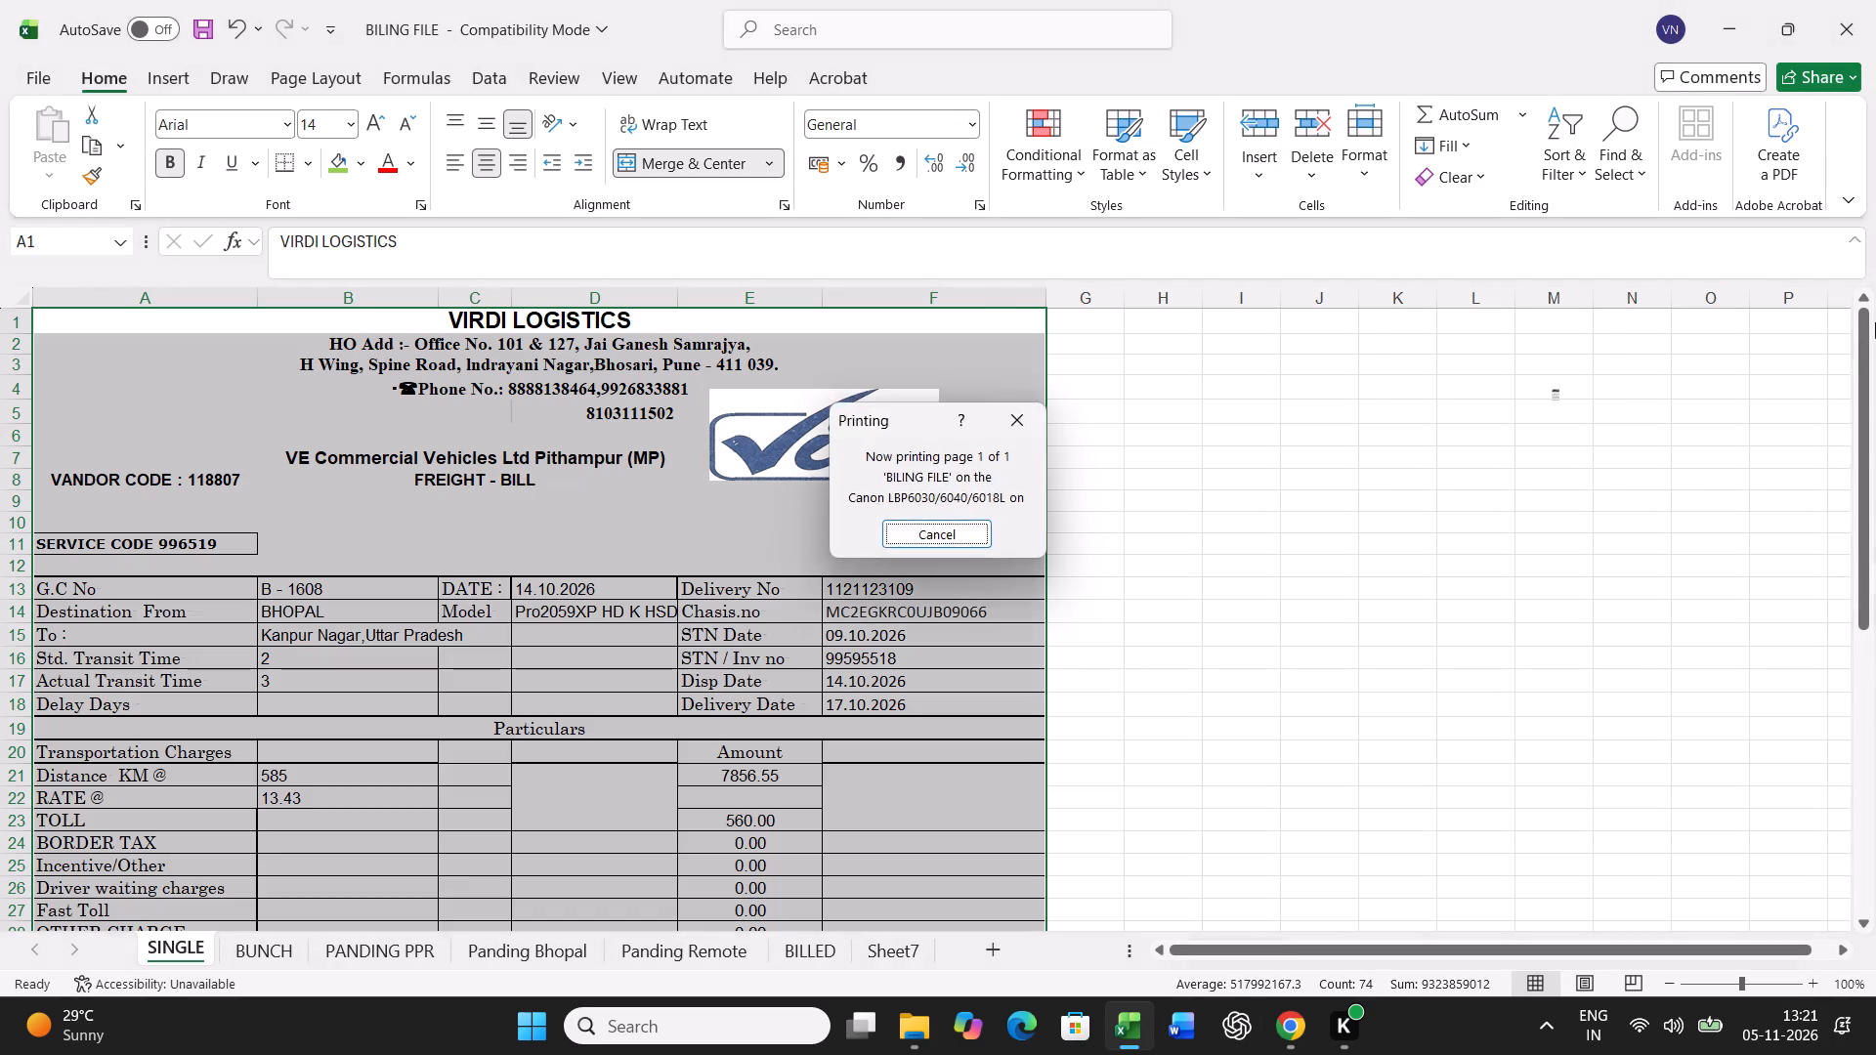
On the BUNCH sheet, copy the B - 1608 bill row 11 and paste it as values into row 44 of the lower table.
click(280, 934)
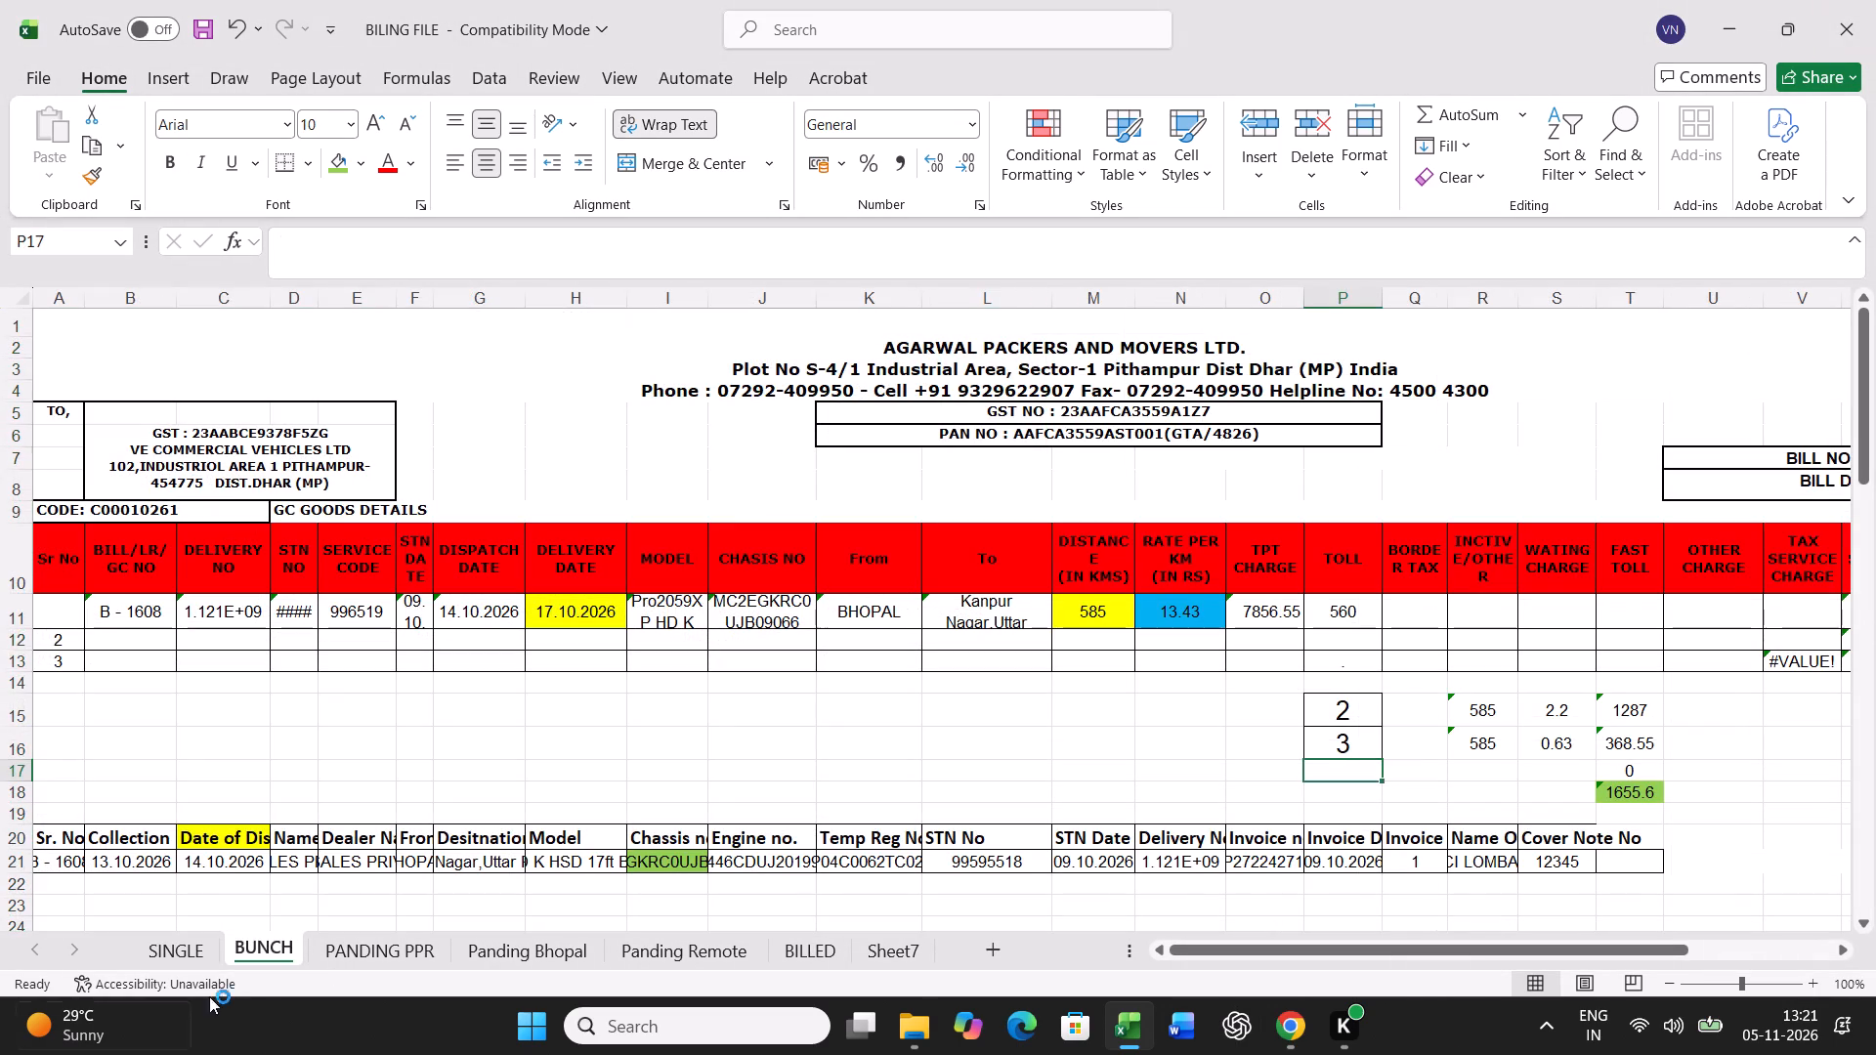
click(12, 612)
key(ctrl+c)
scroll(775, 674, down, 14)
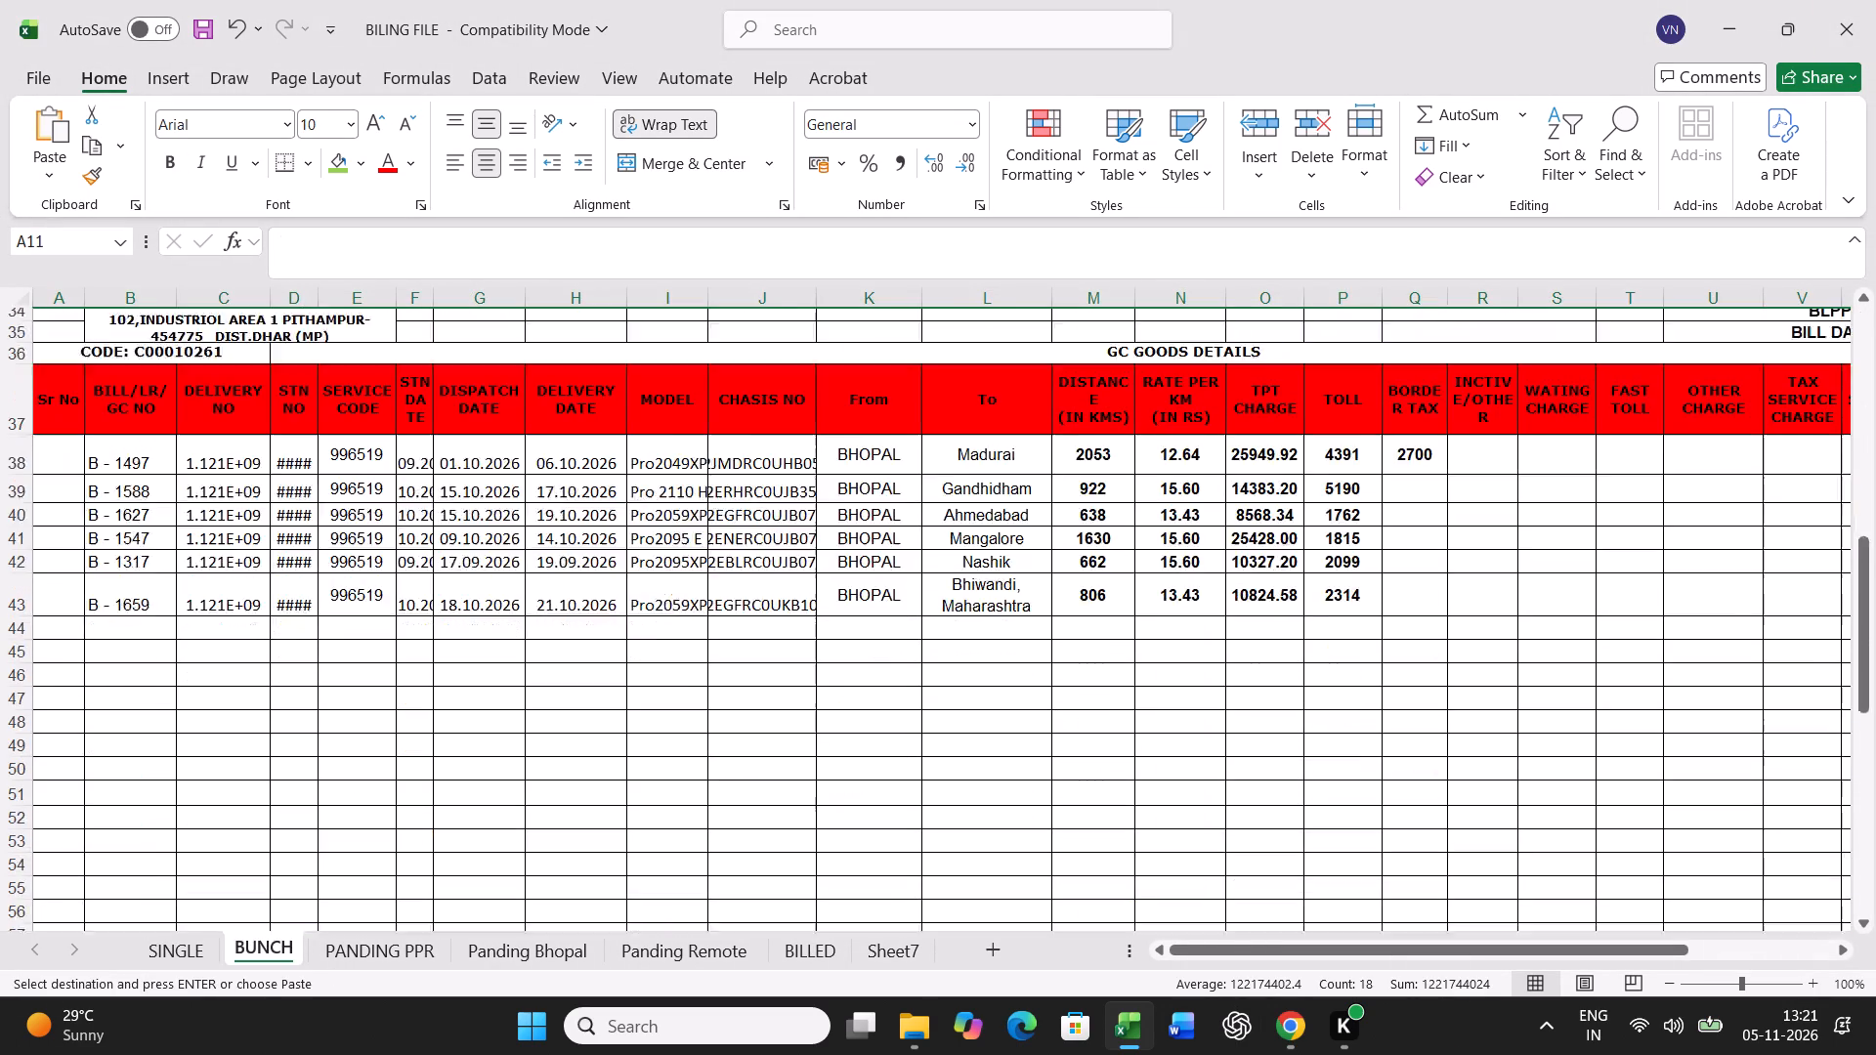
right_click(48, 566)
click(151, 464)
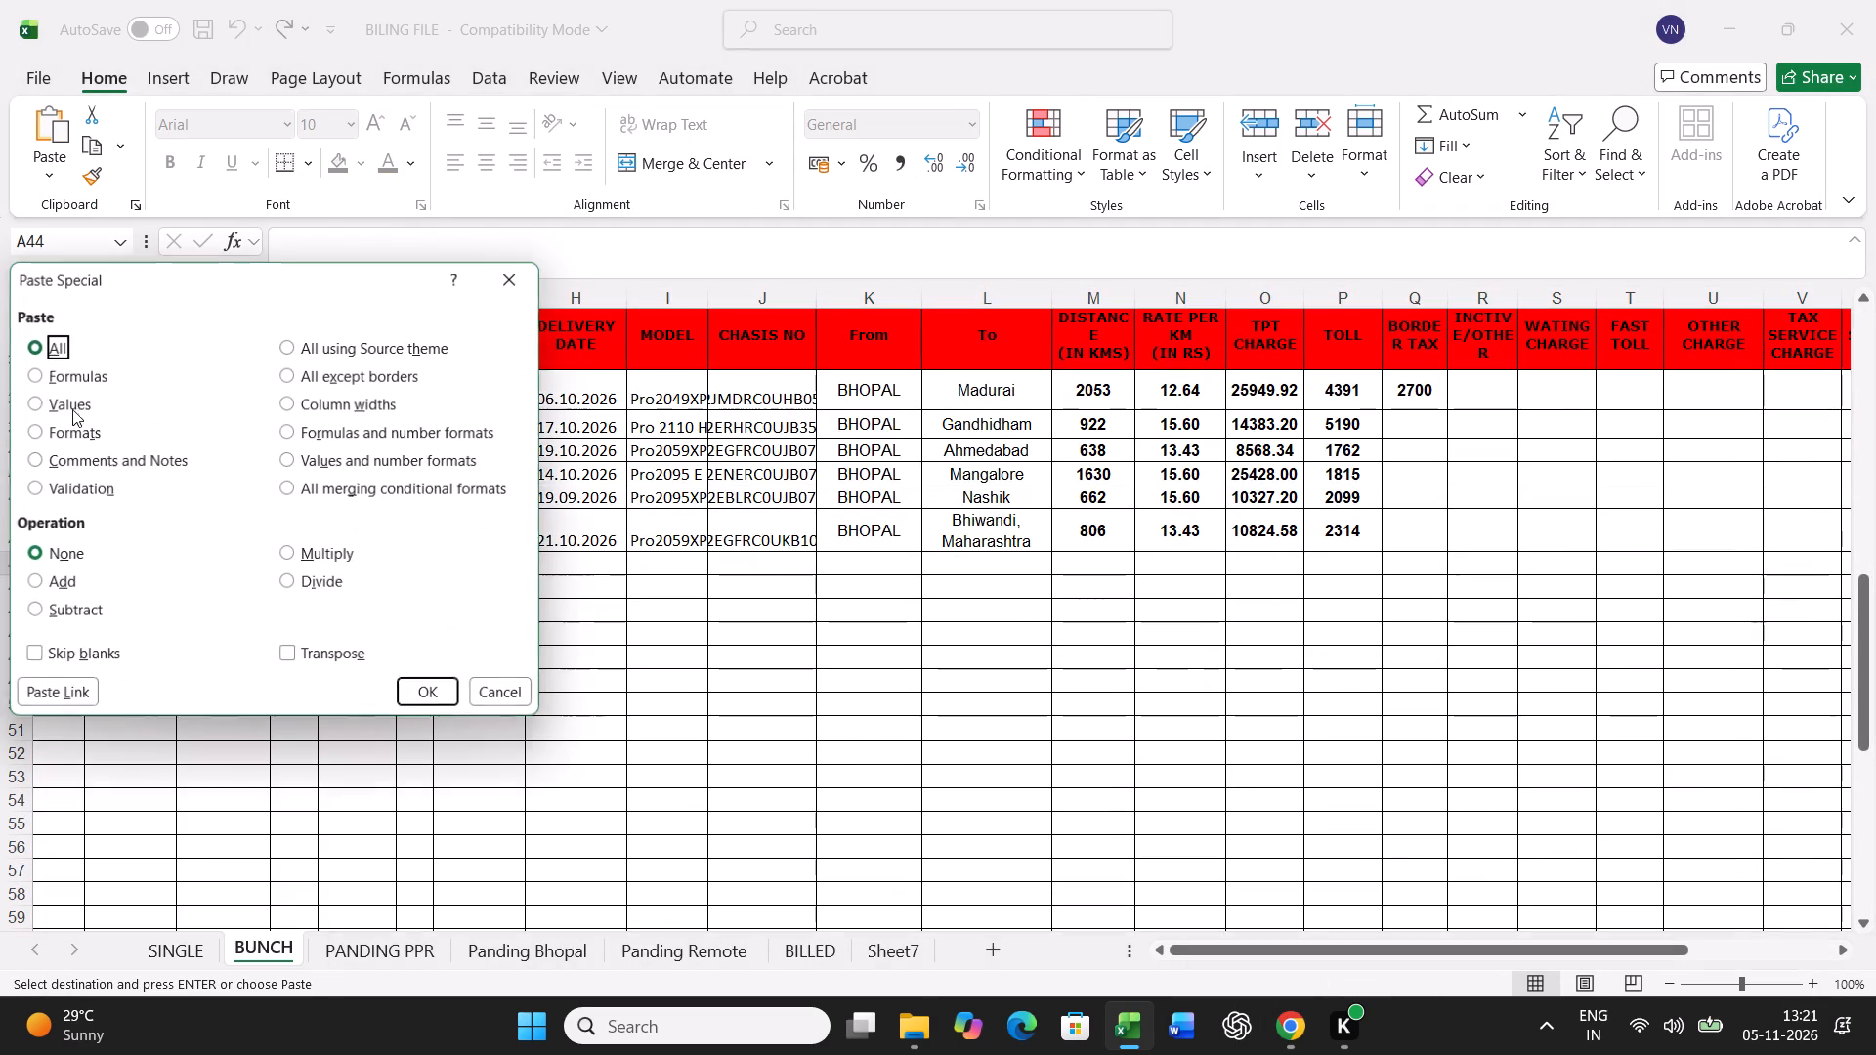
click(66, 402)
click(417, 695)
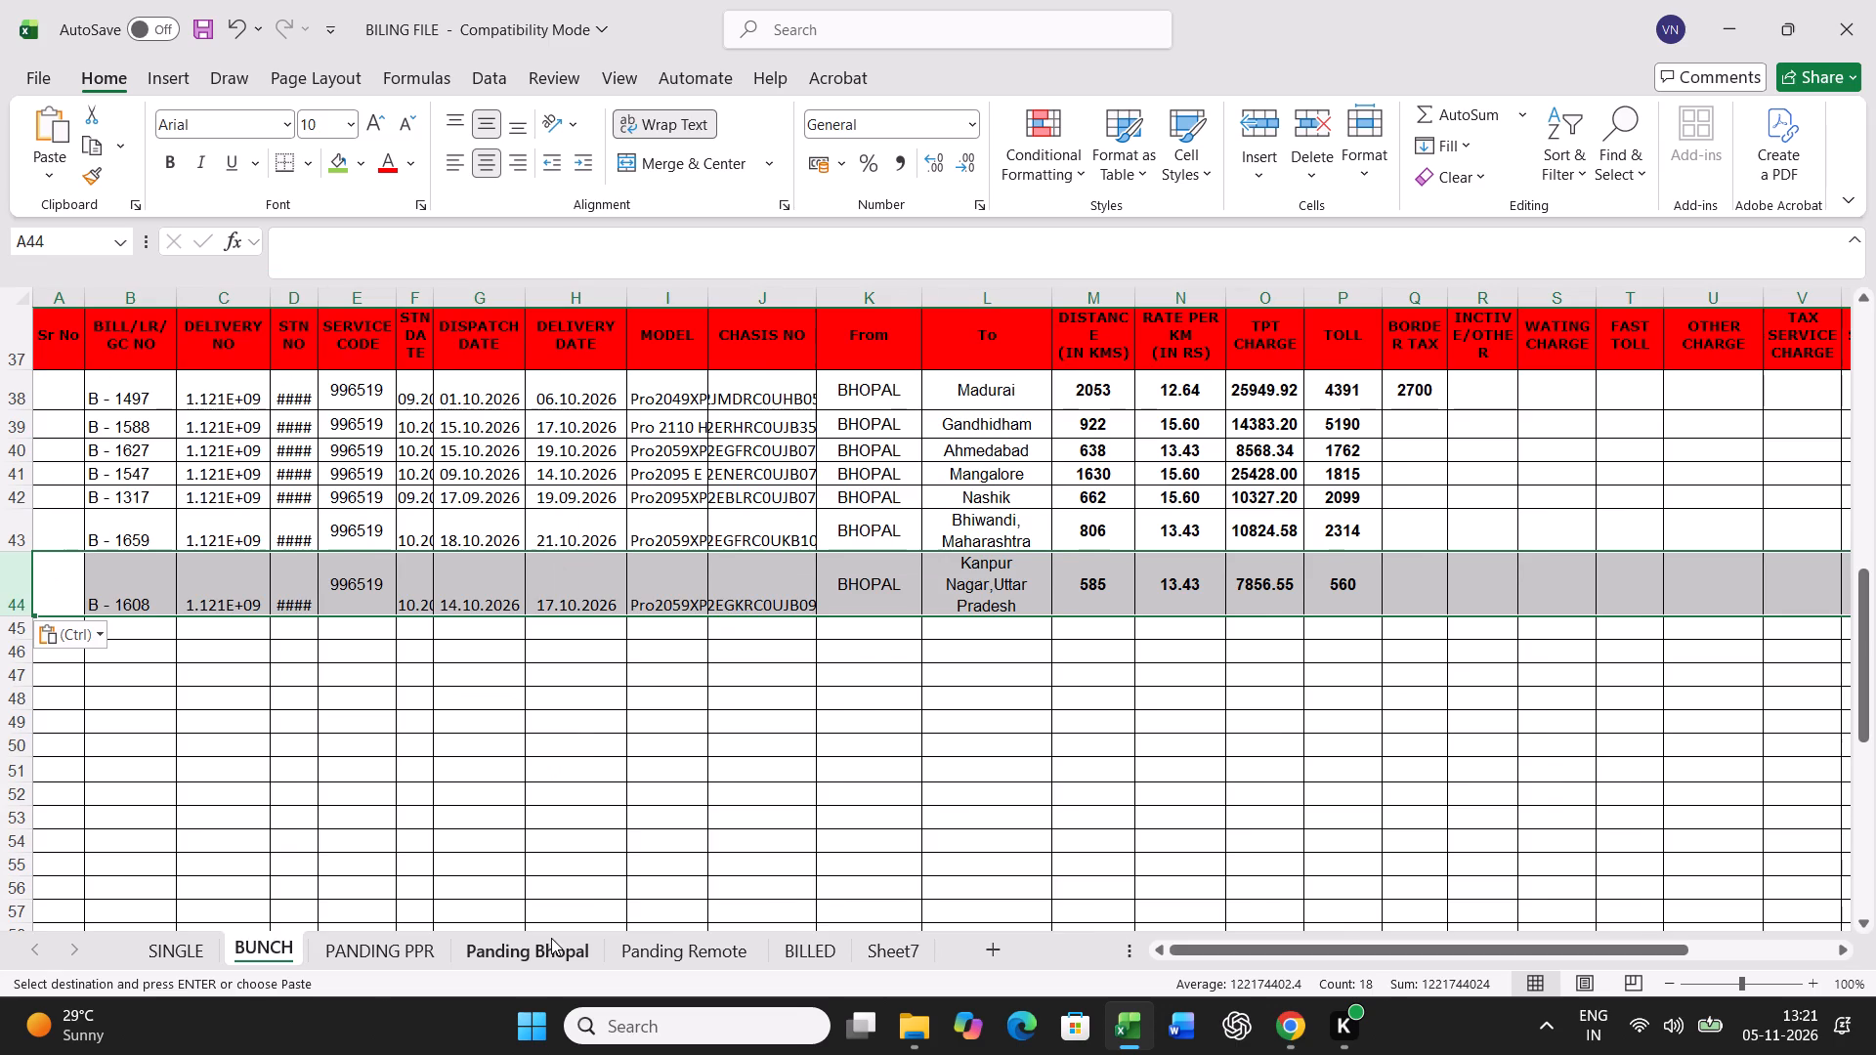
click(542, 945)
click(712, 738)
key(ctrl+f)
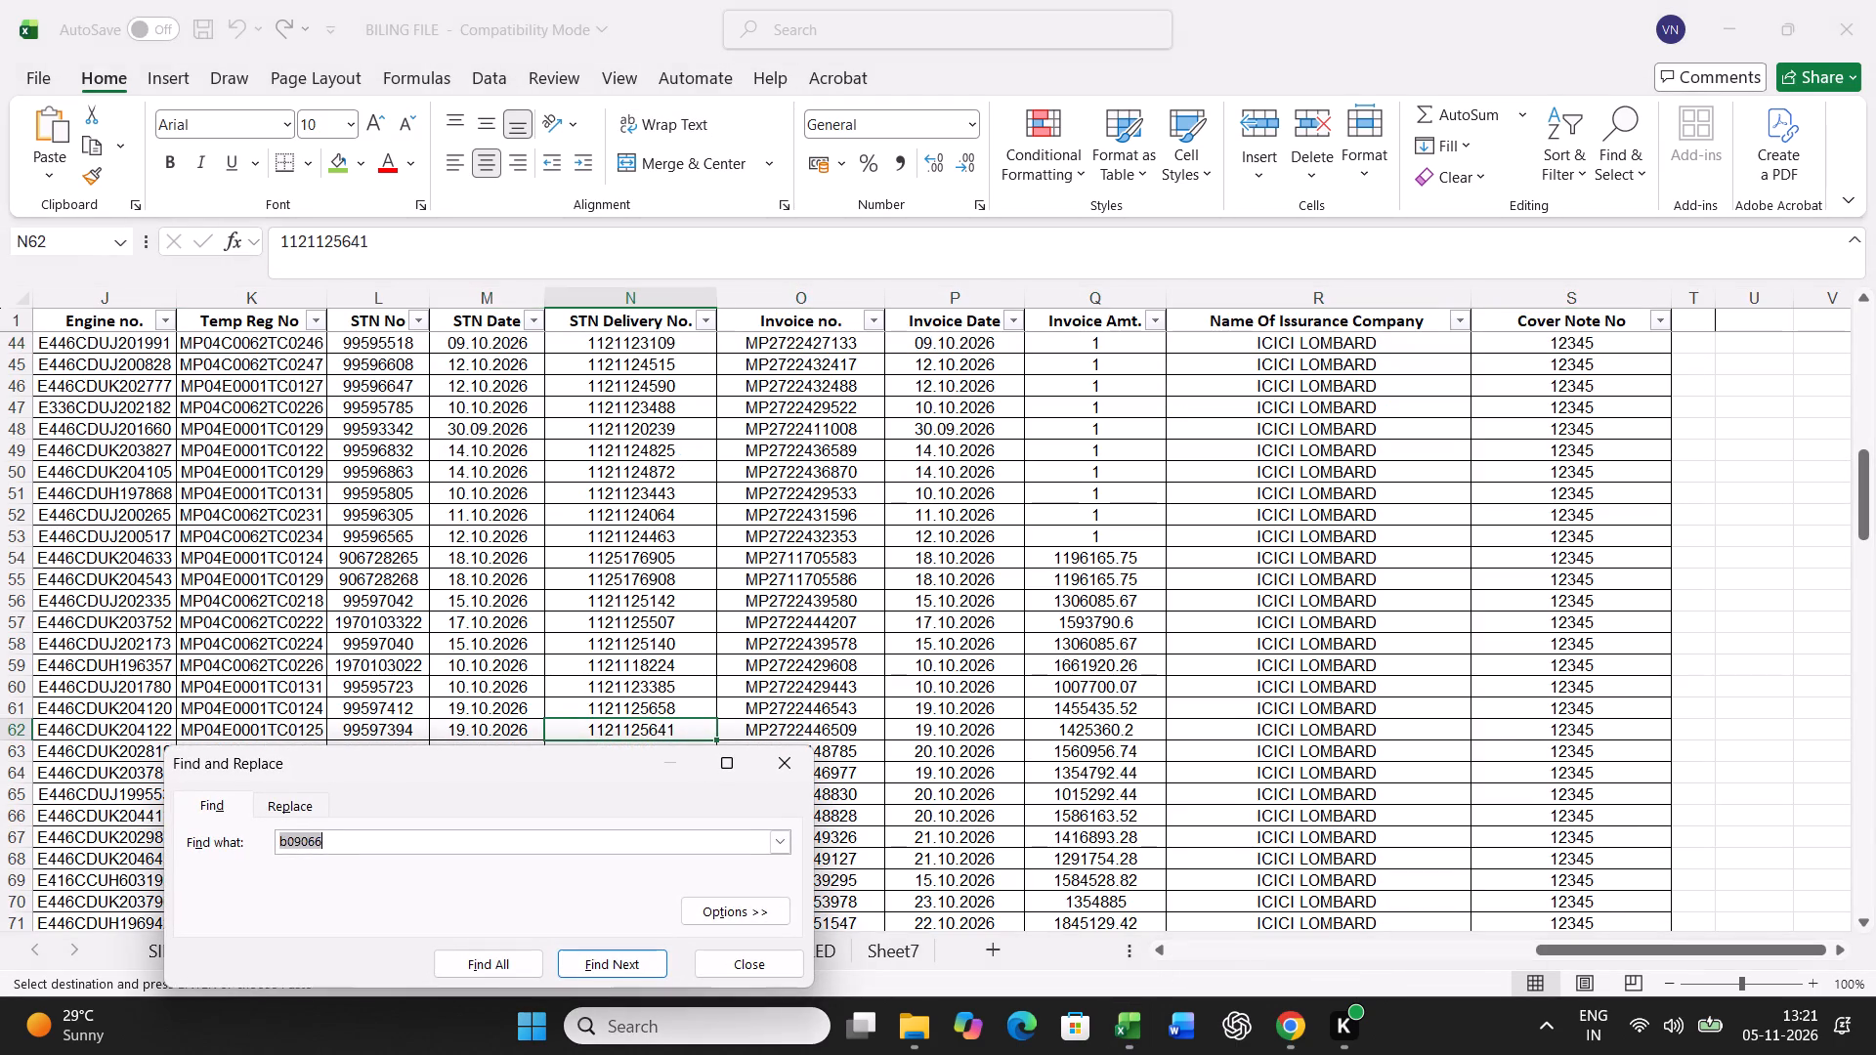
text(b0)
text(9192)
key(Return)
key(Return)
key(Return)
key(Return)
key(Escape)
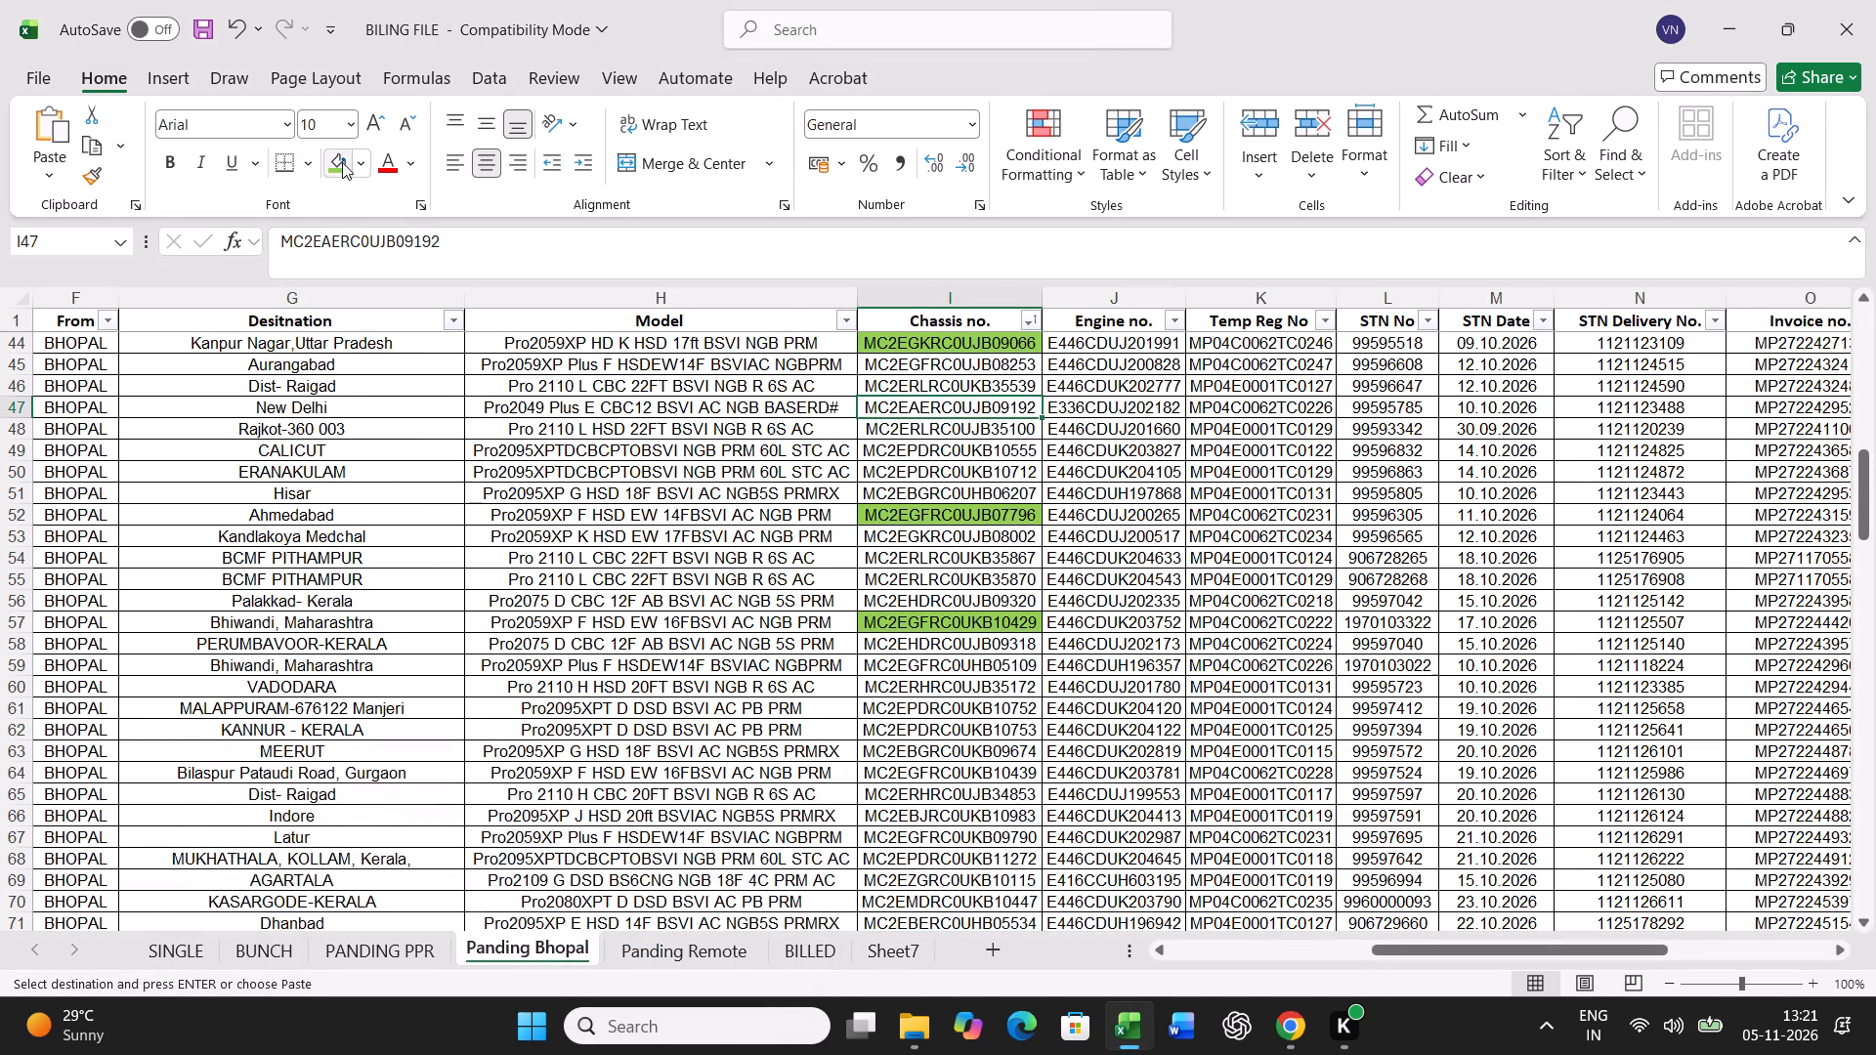
click(342, 162)
Copy the B - 1614 record from Panding Bhopal, starting at its LR number, and paste it into A21 of the BUNCH sheet.
key(Left)
key(Left)
key(Left)
key(Left)
key(Left)
key(Left)
key(Left)
key(Left)
key(Left)
key(Left)
key(Left)
key(Left)
key(Left)
key(Left)
key(Left)
key(Left)
key(Left)
key(Left)
key(Left)
key(Left)
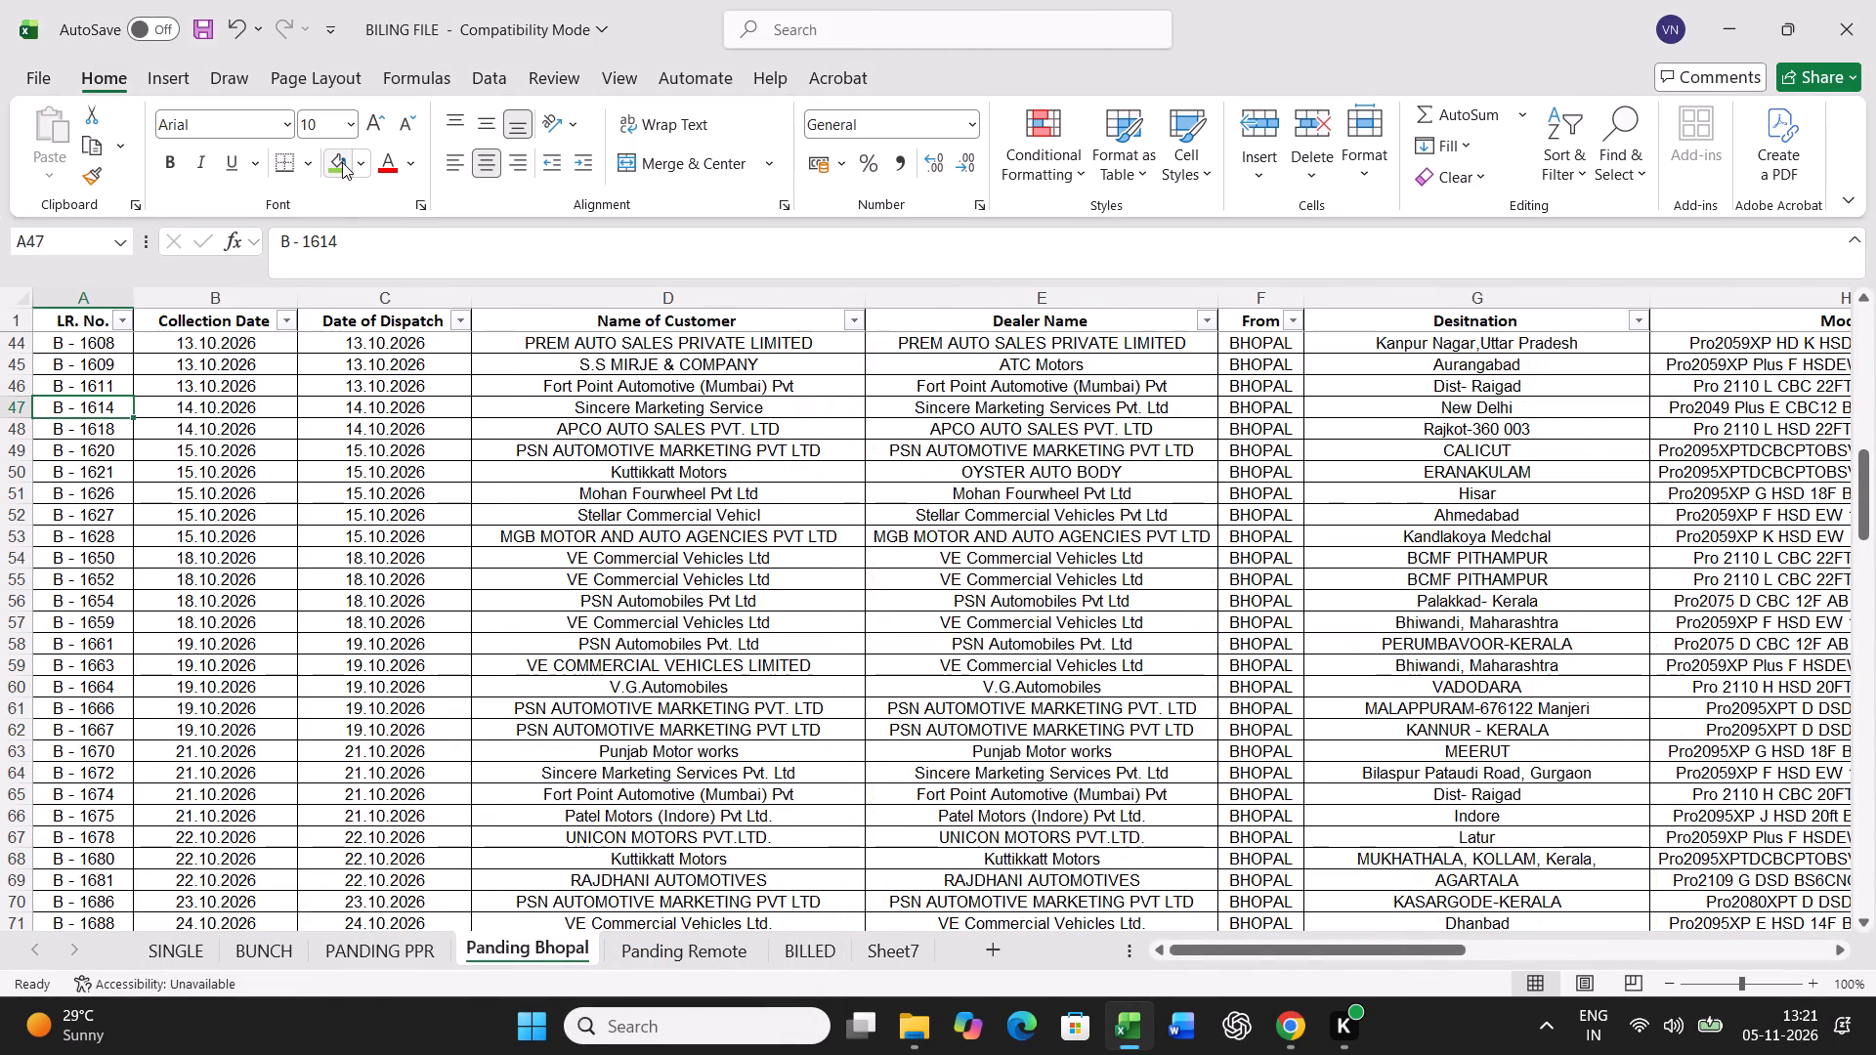
key(ctrl+shift+Right)
key(ctrl+c)
click(234, 954)
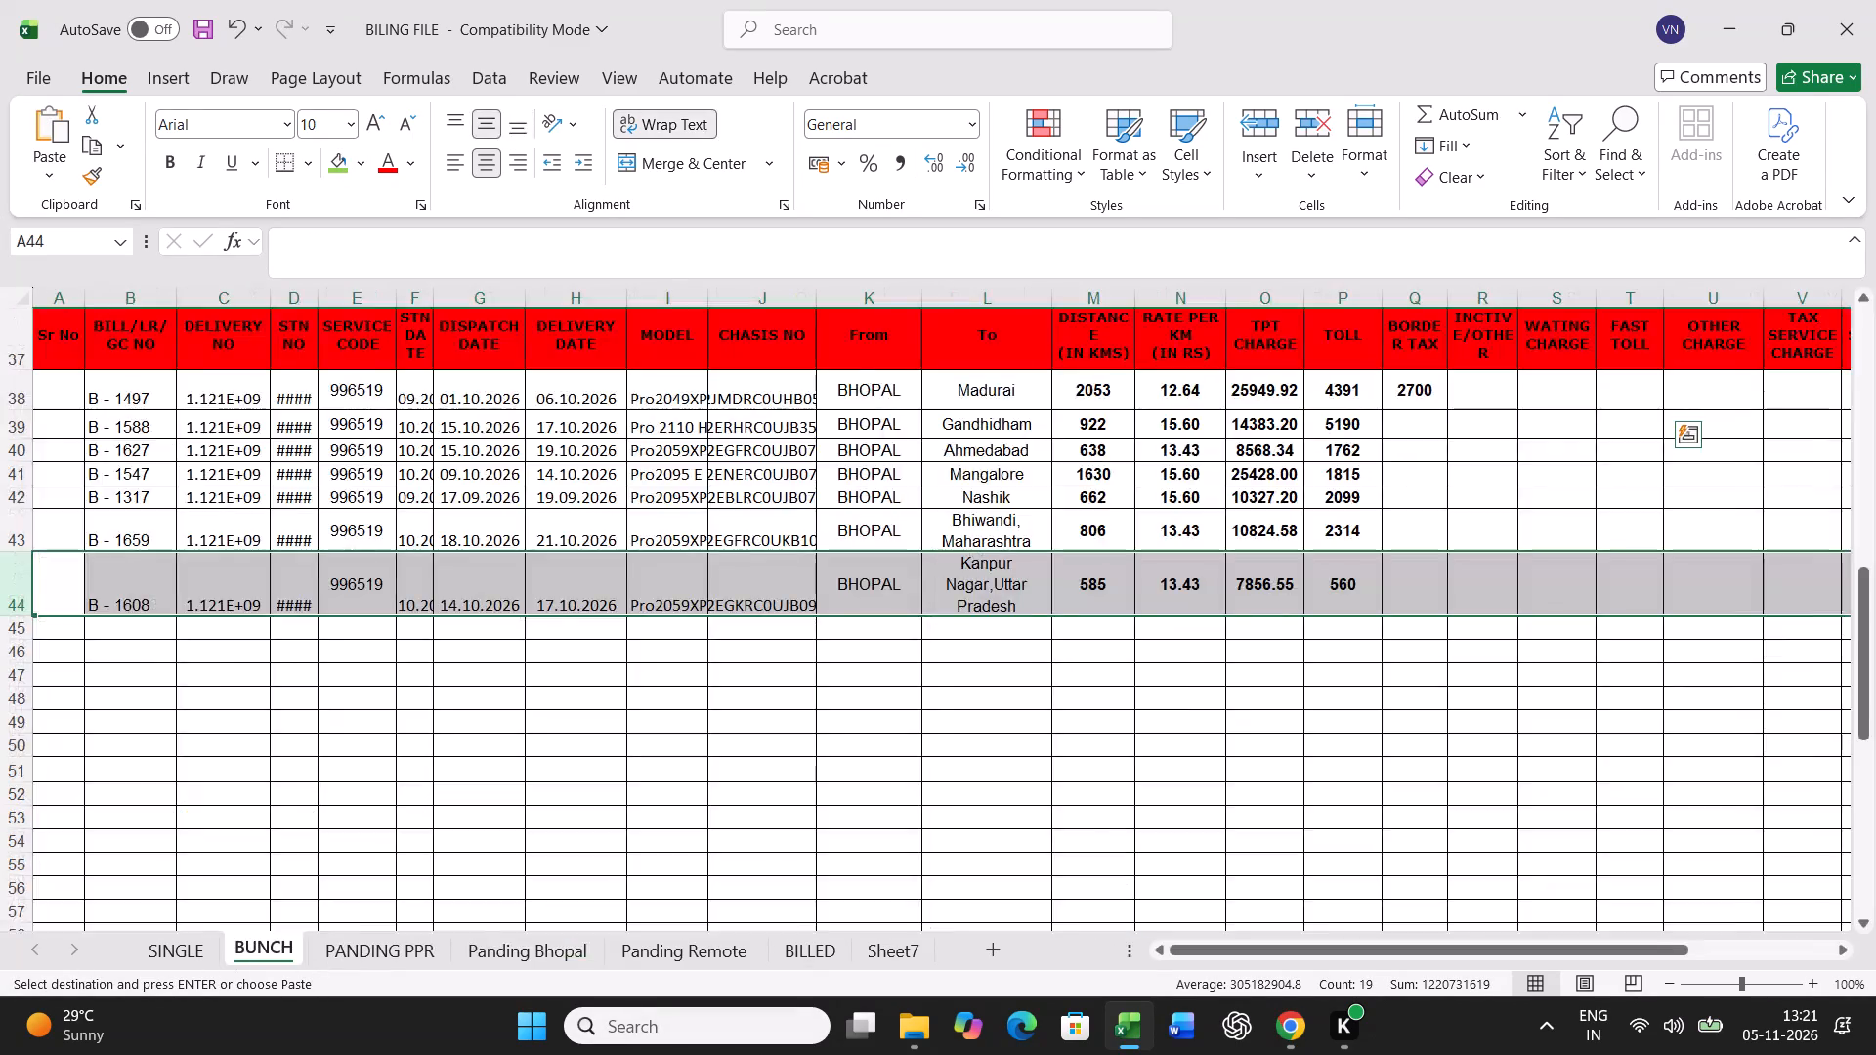
scroll(304, 840, up, 12)
click(57, 728)
key(ctrl+v)
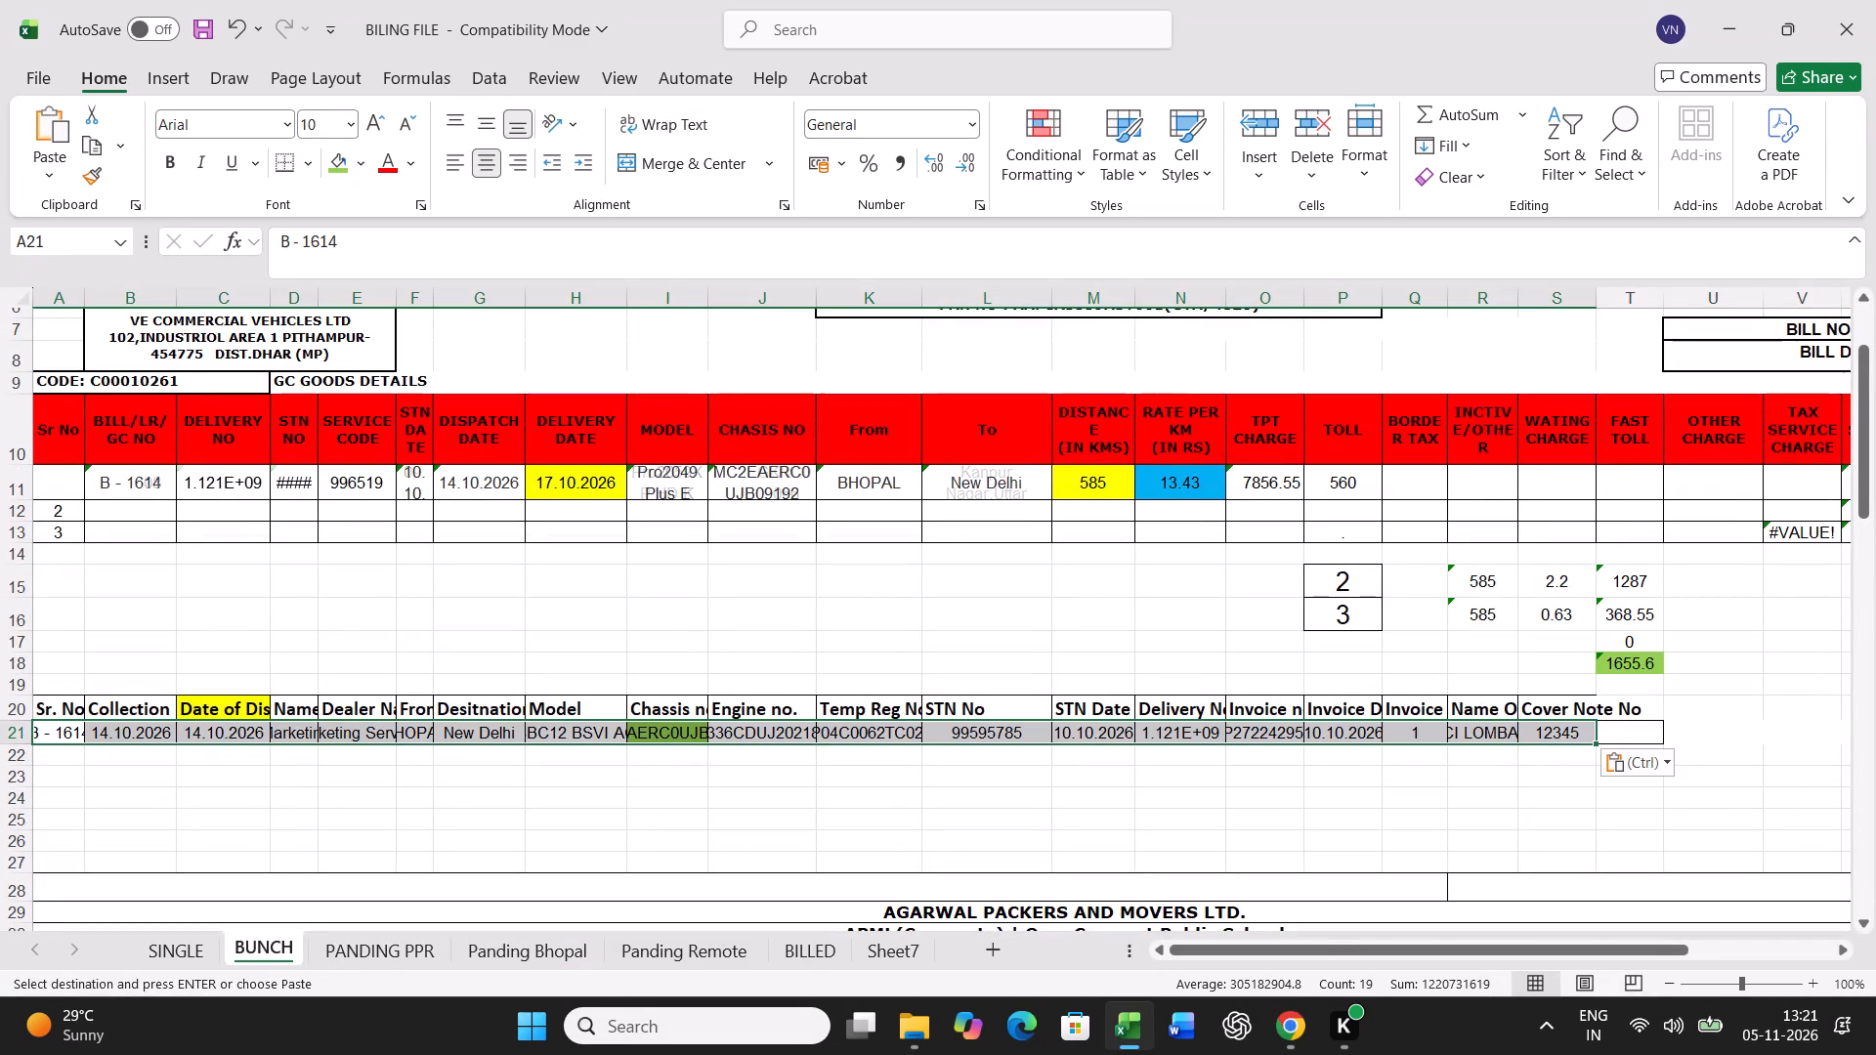
In bill row 11, set the delivery date to 16.10.2026, the distance to 830 and the rate per km to 12.64.
click(594, 482)
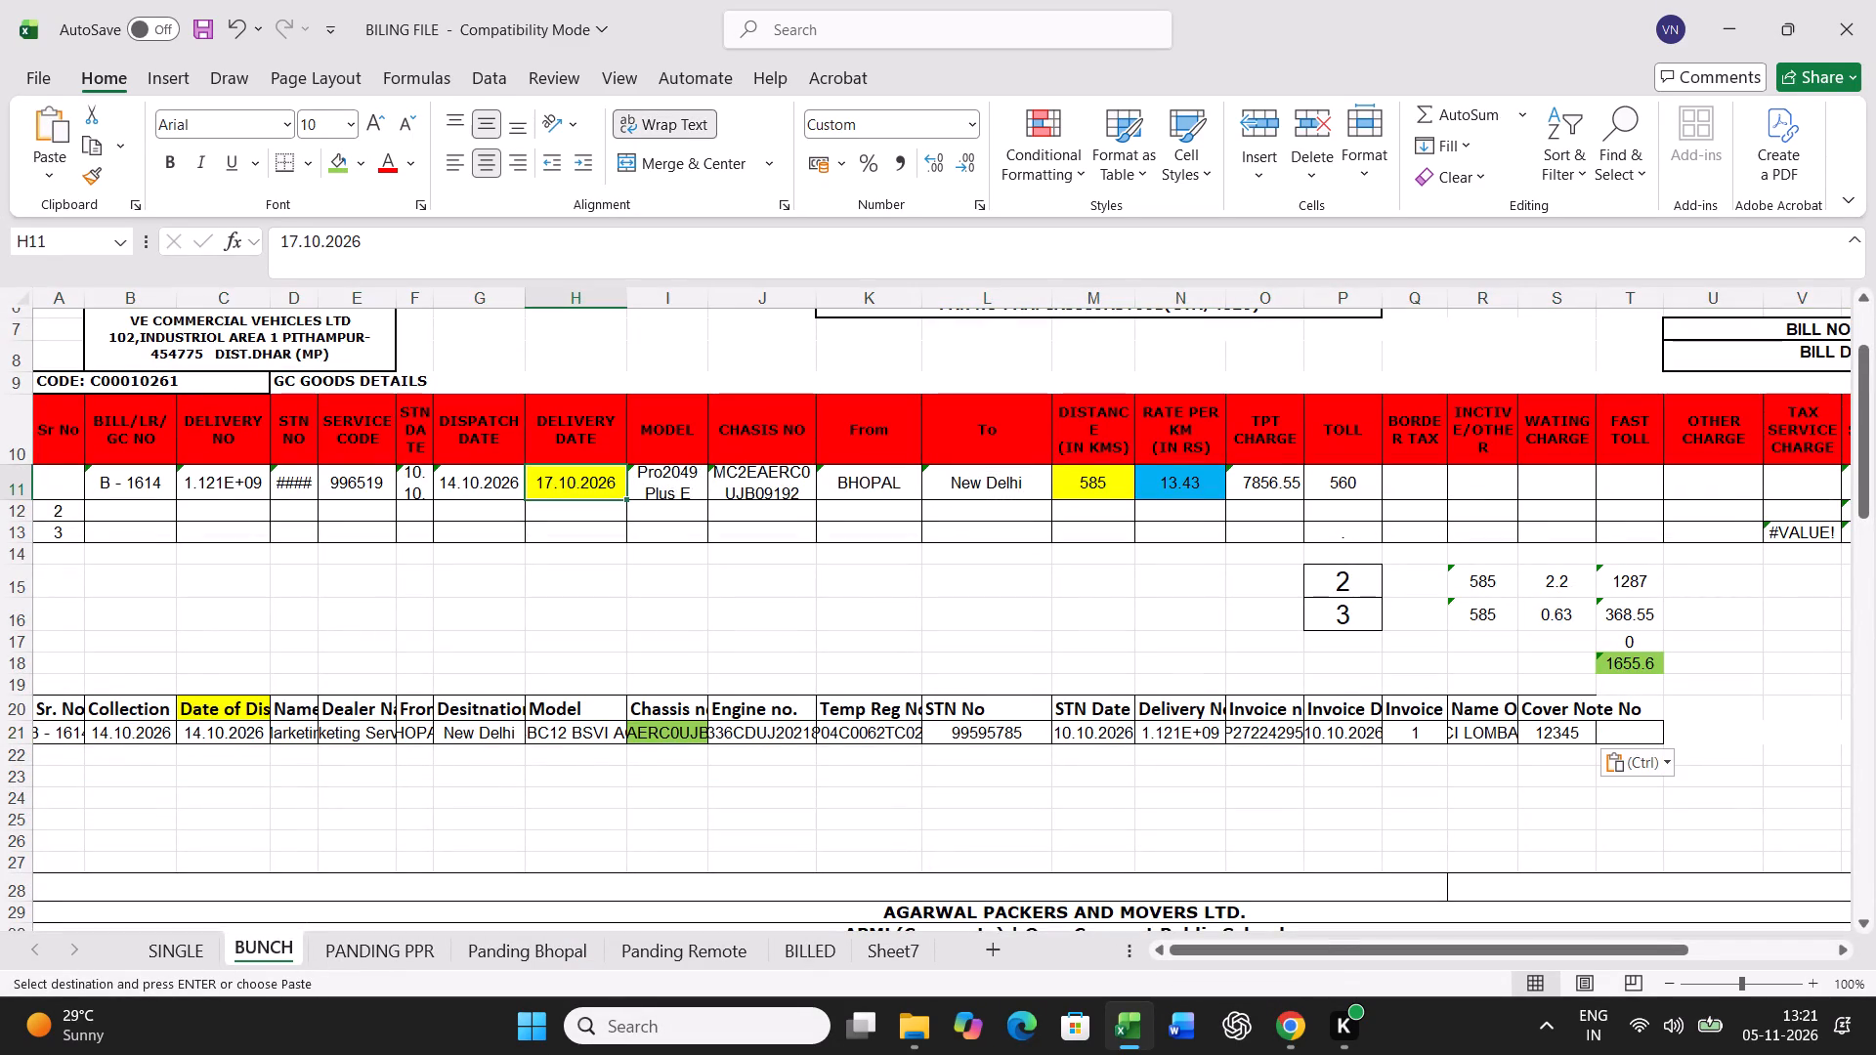
text(16.10.2026)
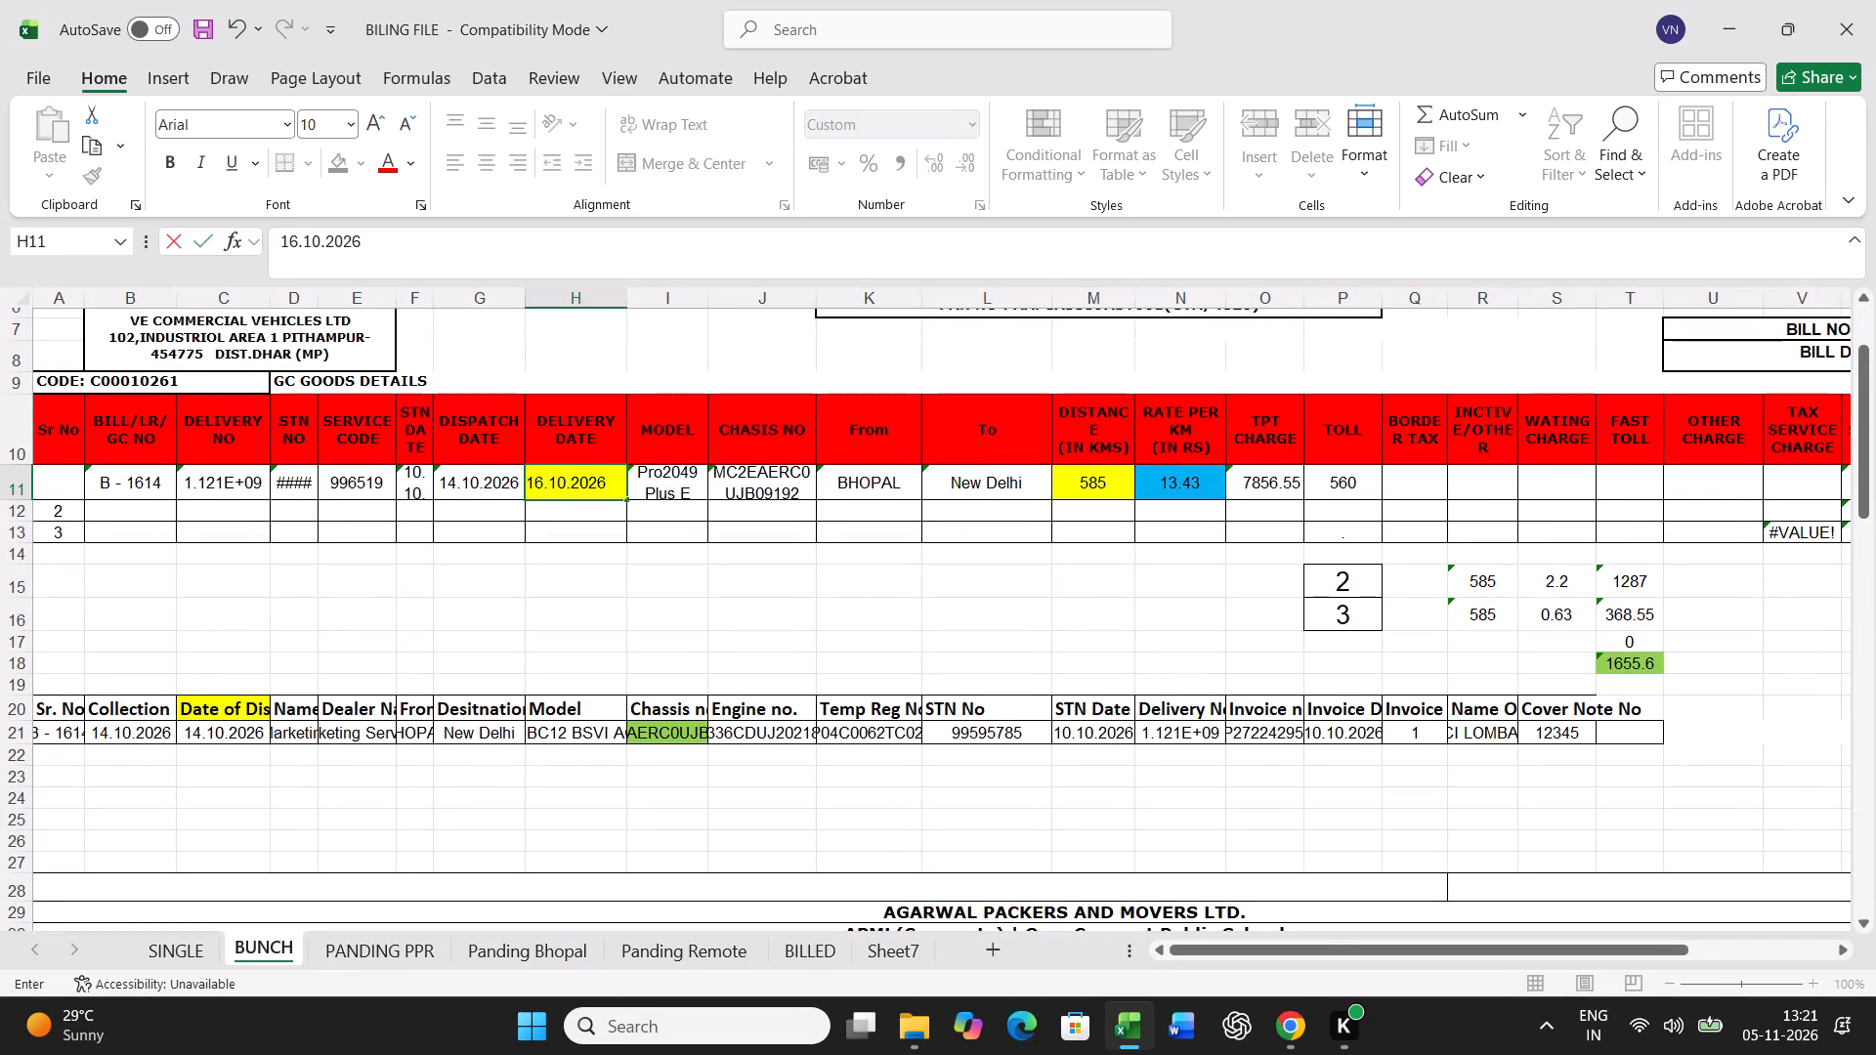
key(Right)
key(Right)
key(Right)
key(Right)
key(Right)
text(830)
key(Right)
text(12.64)
key(Right)
In bill row 11, enter the toll as 1955, the border tax as 1063 and the incentive/other charge as 2100.
key(Right)
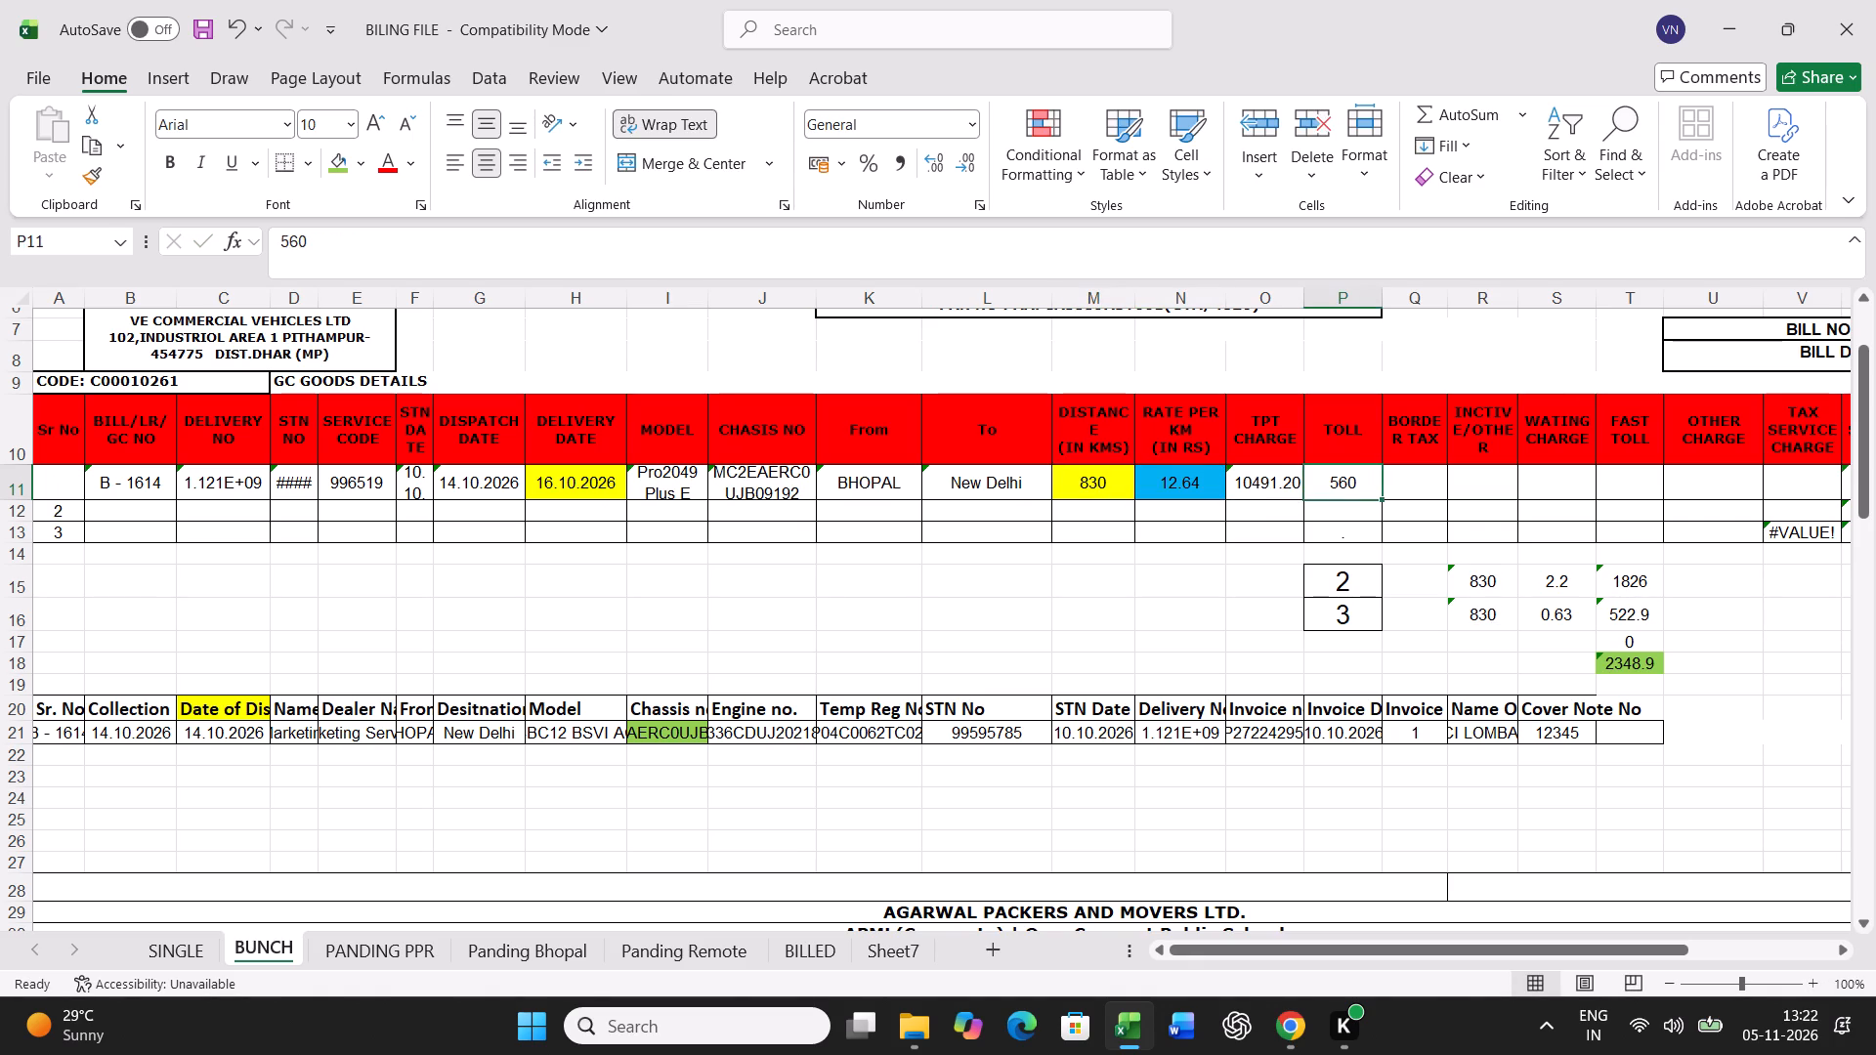
text(1955)
key(Right)
text(1063)
key(Right)
text(2100)
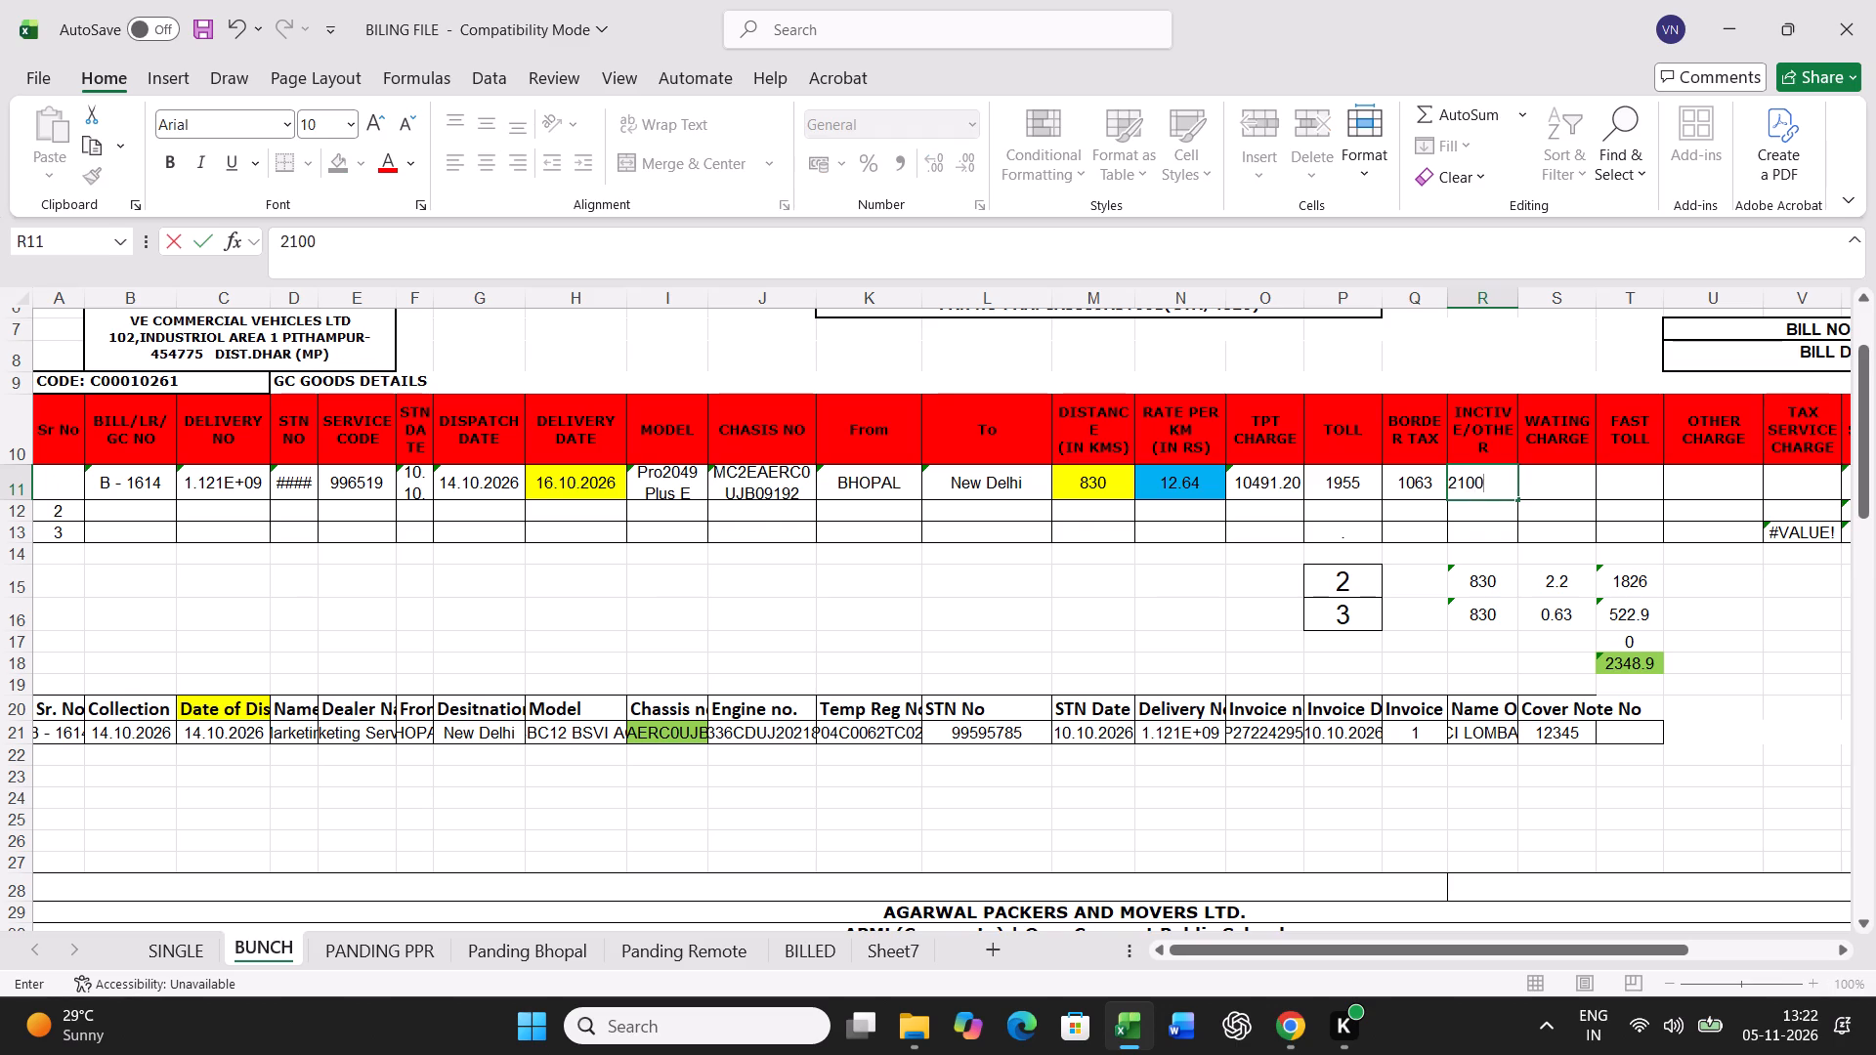
key(Return)
Set the transit days to 3 in P15 (standard) and 2 in P16 (actual).
click(1355, 575)
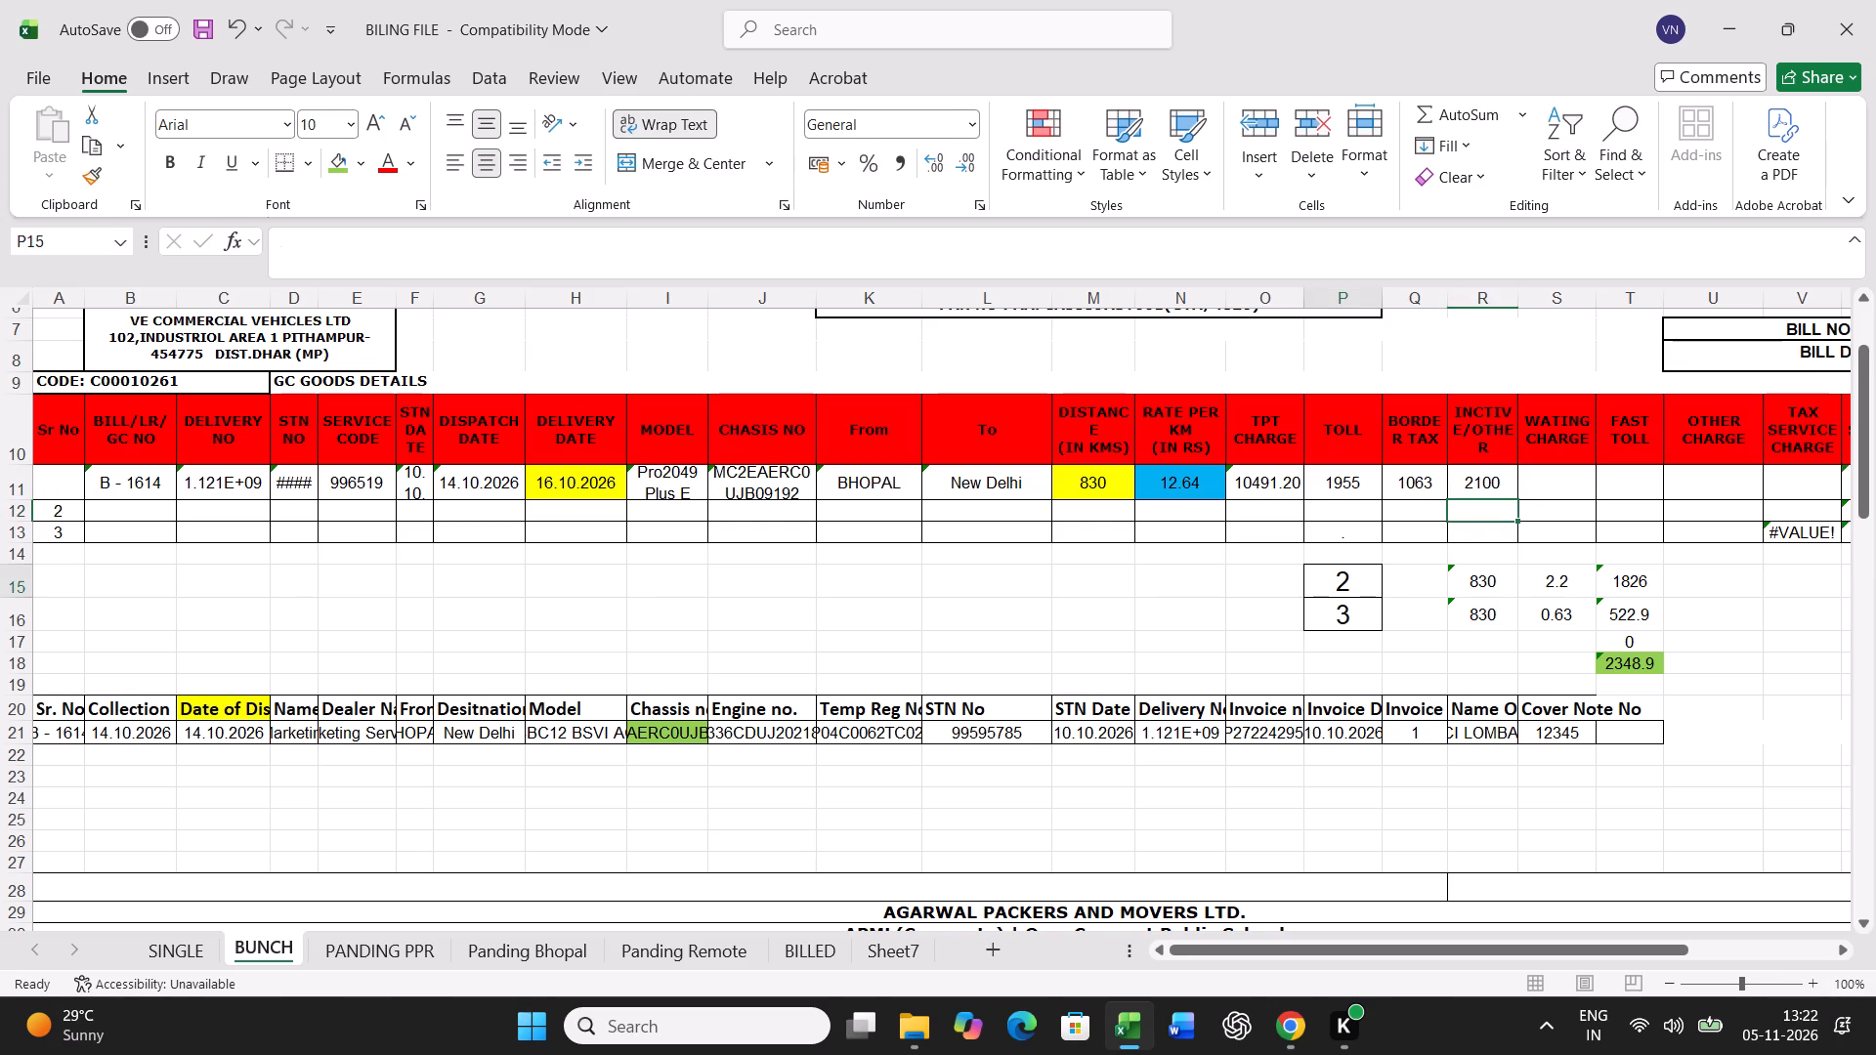
key(3)
key(Return)
key(2)
key(Return)
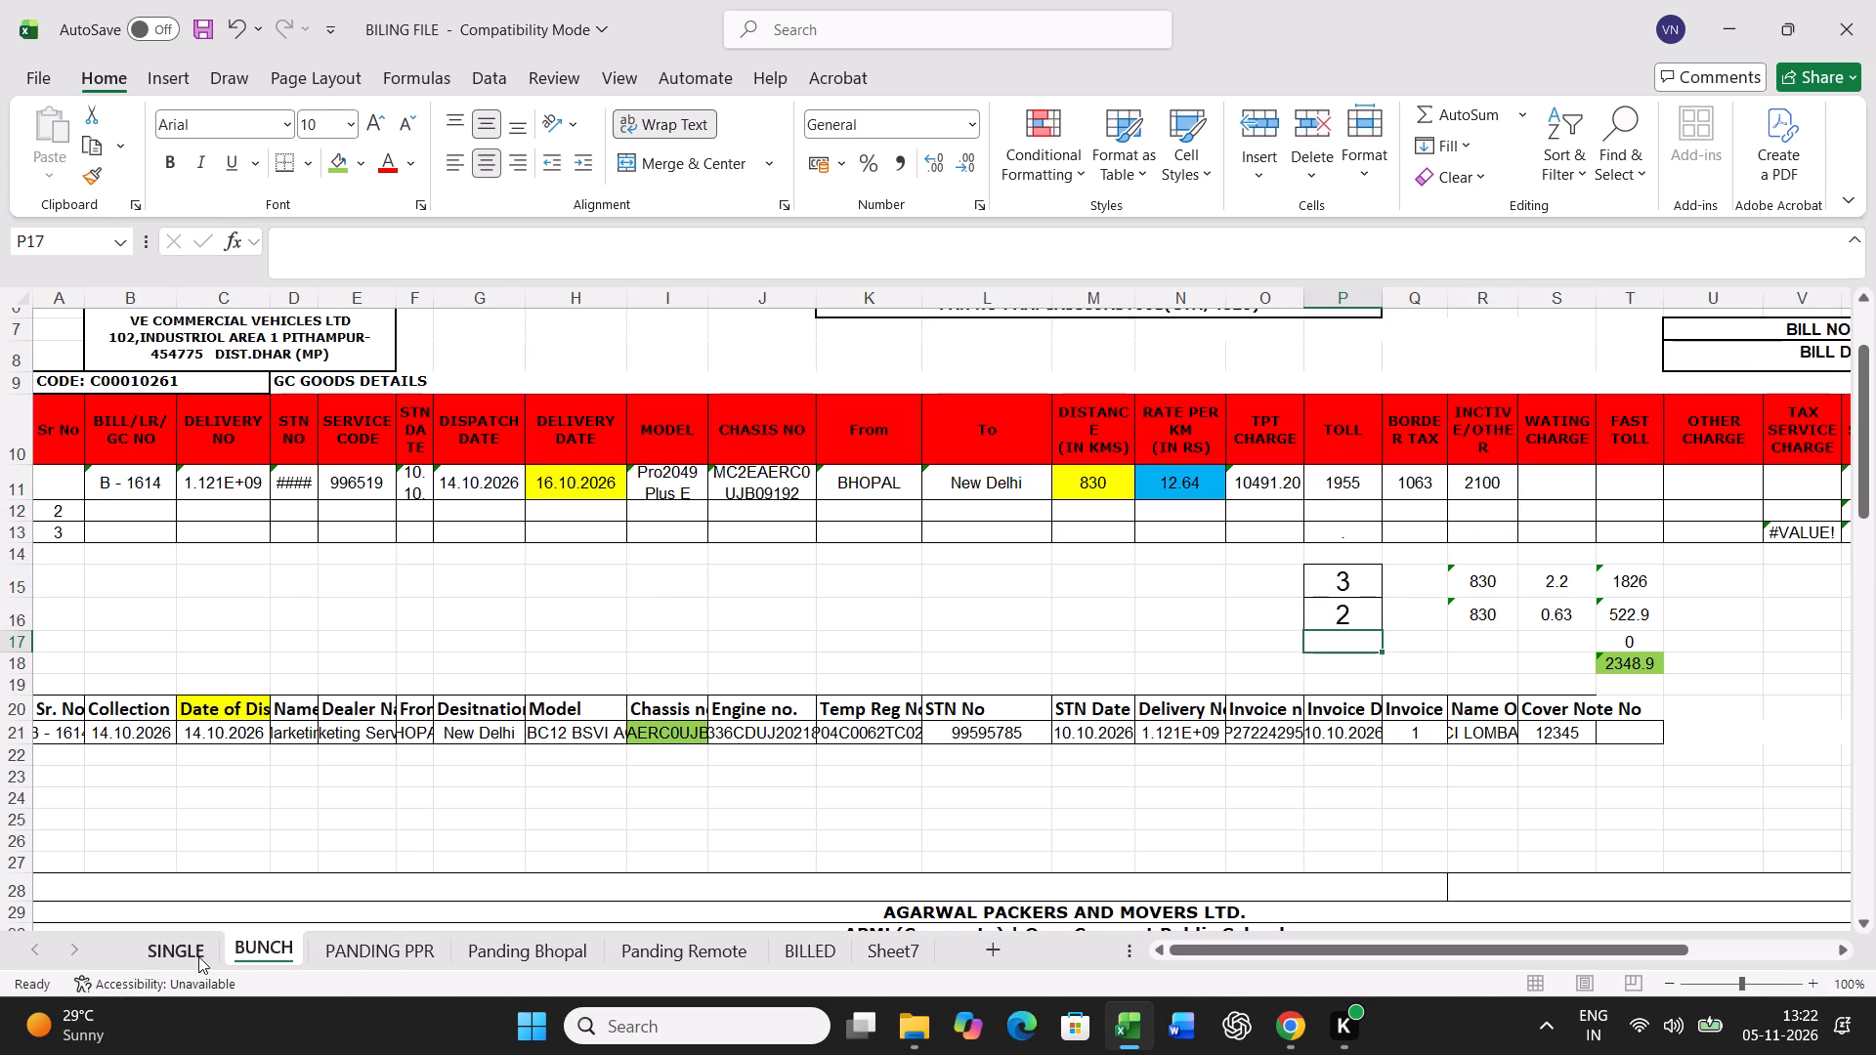
Print the B - 1614 freight bill from the SINGLE sheet.
click(195, 956)
key(ctrl+p)
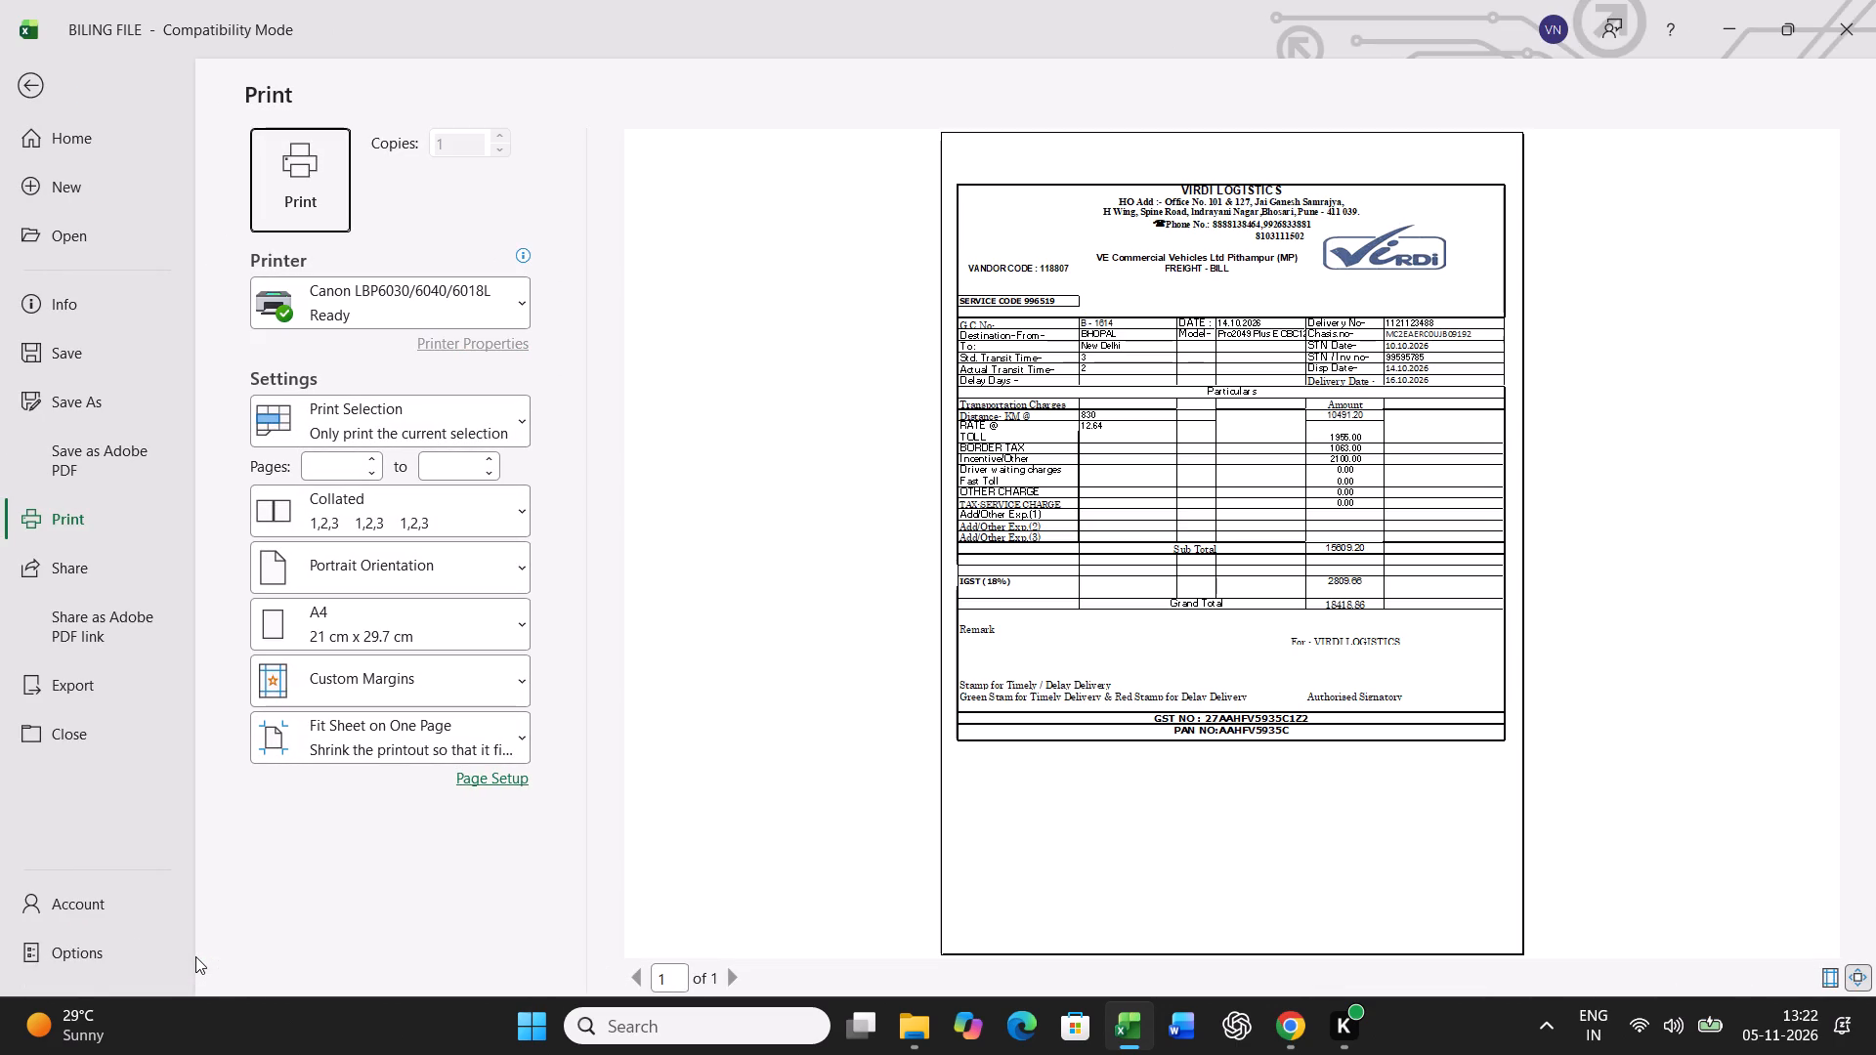
click(283, 184)
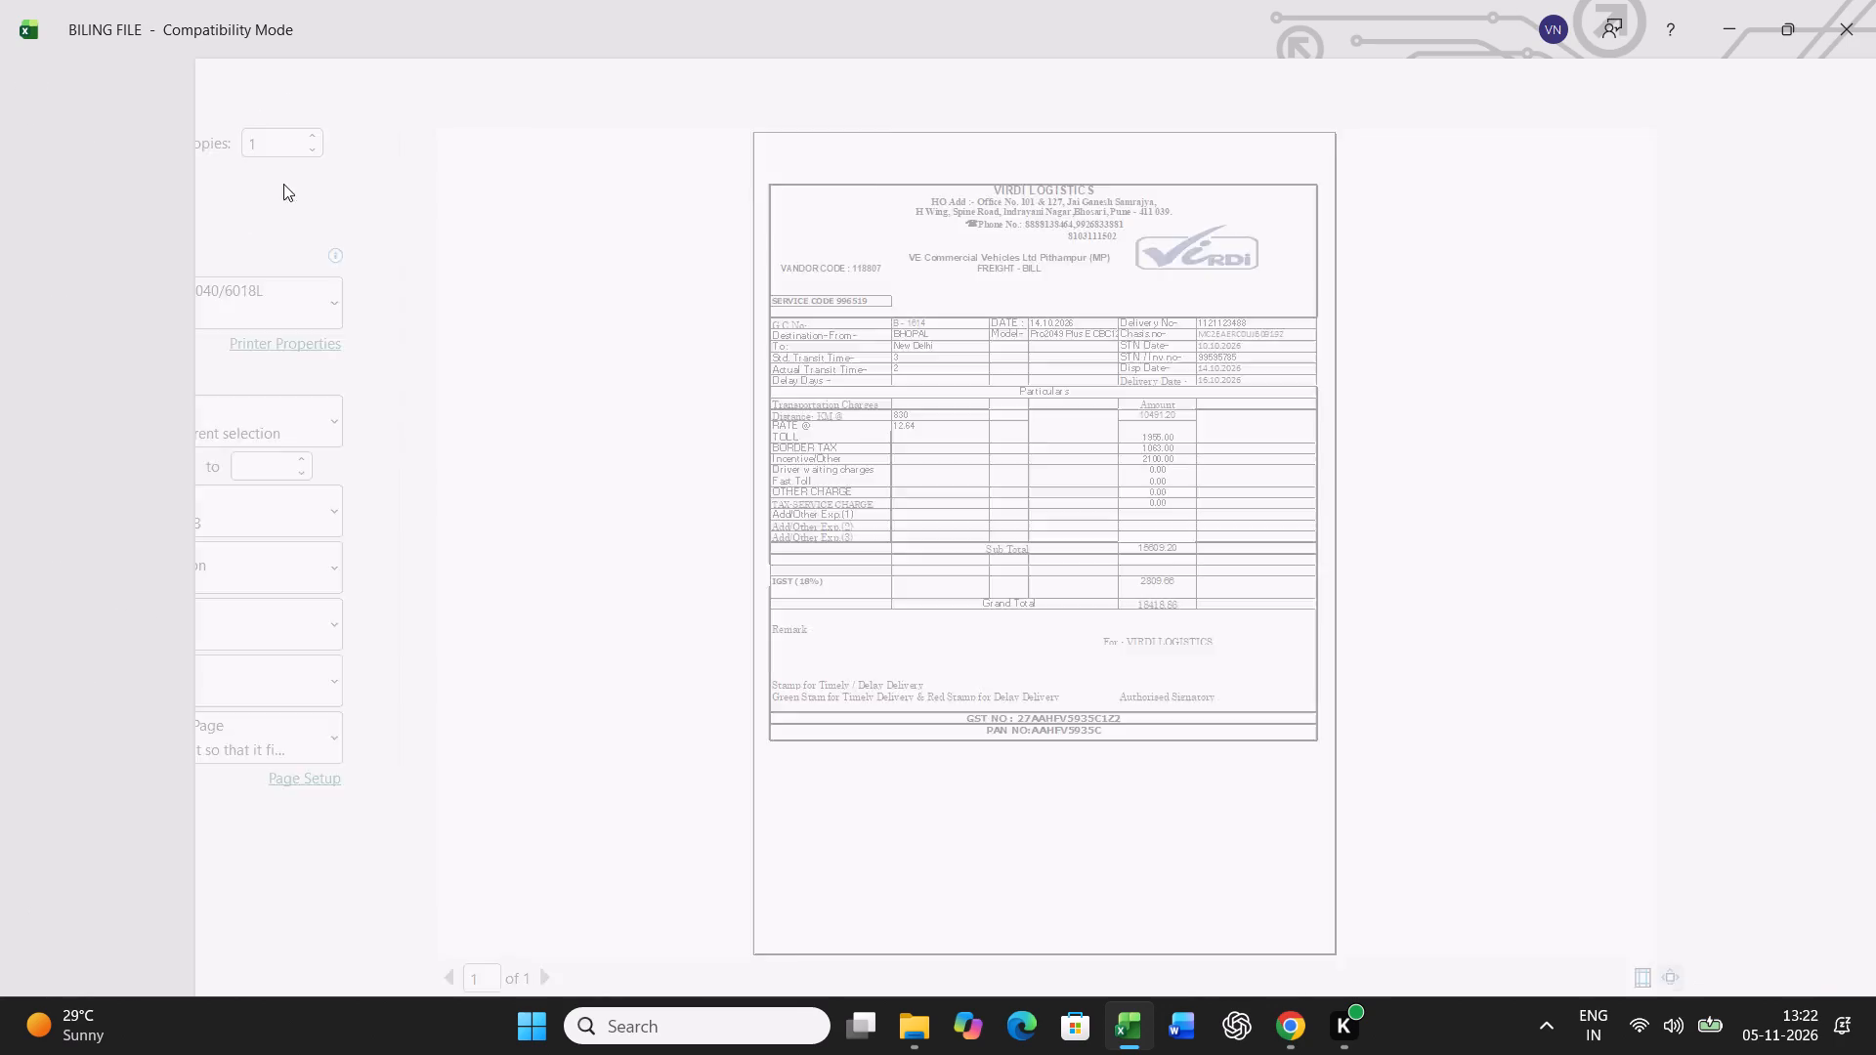
On the BUNCH sheet, copy the B - 1614 bill row 11 and paste it as values into row 45 of the lower table.
click(284, 948)
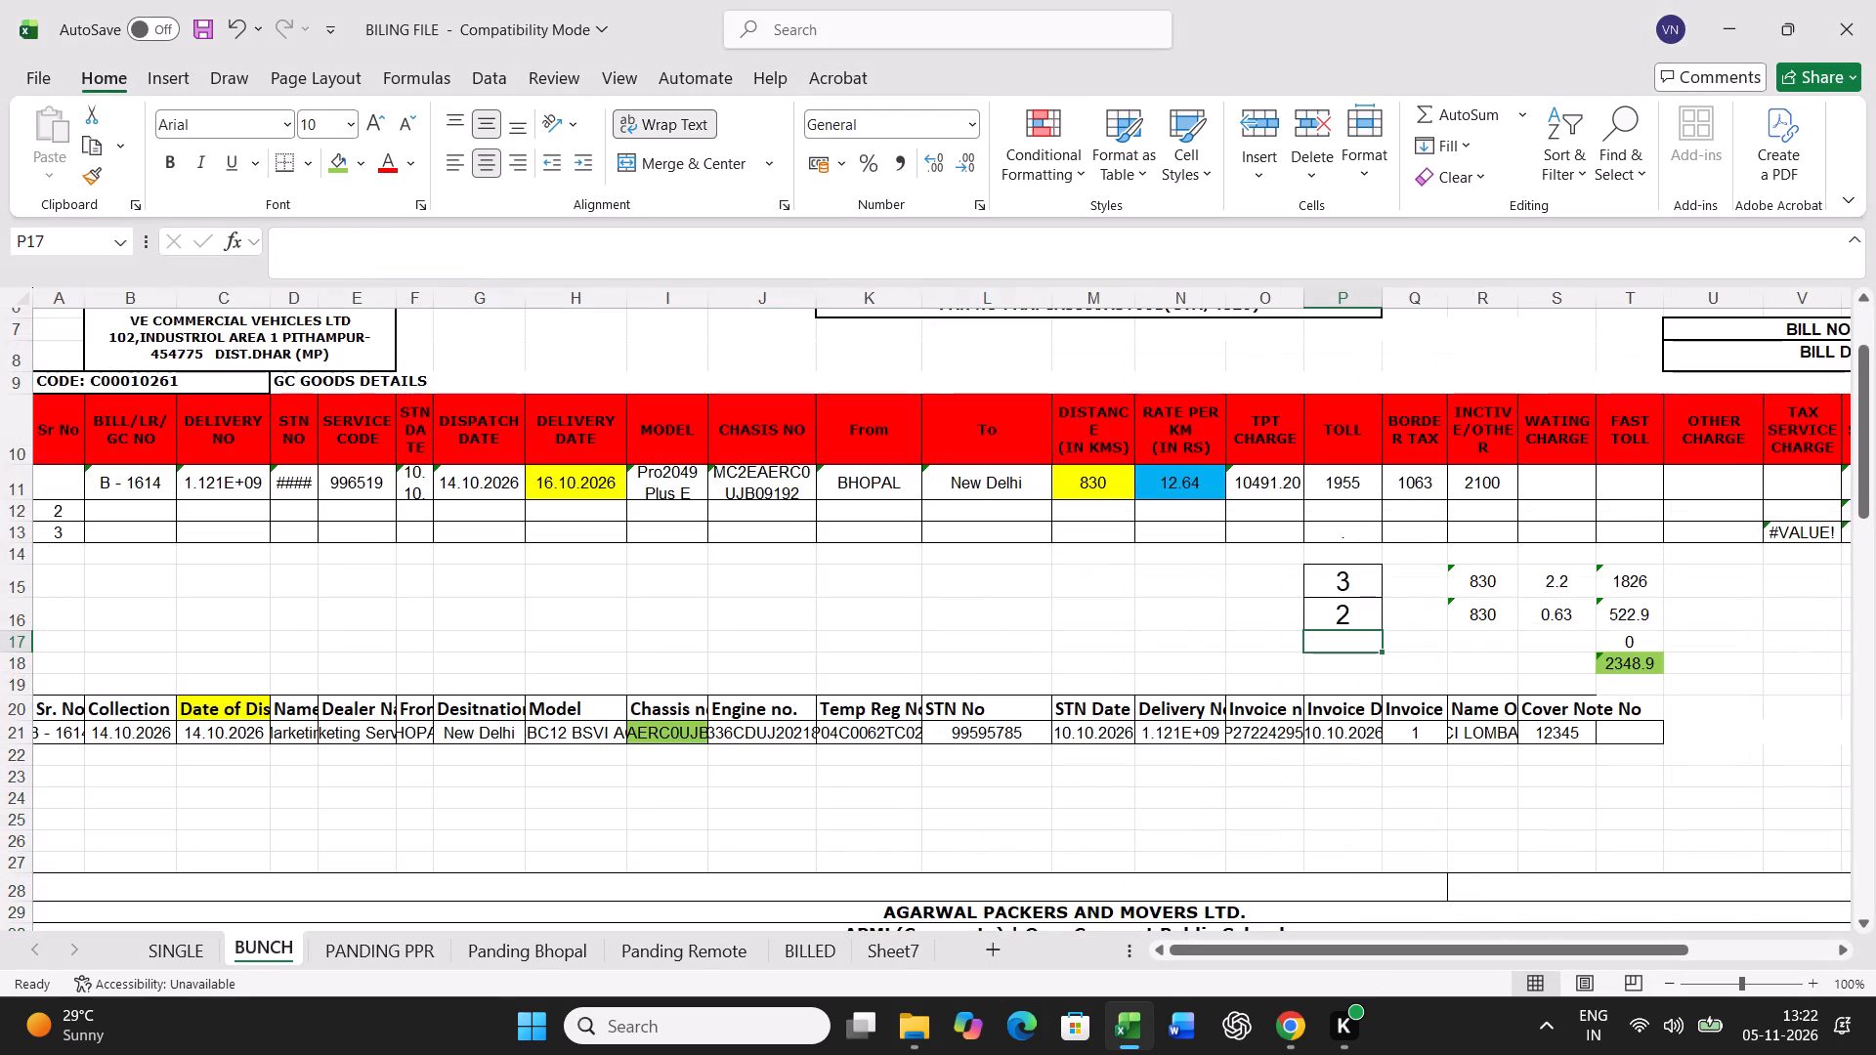
click(19, 481)
key(ctrl+c)
scroll(619, 653, down, 6)
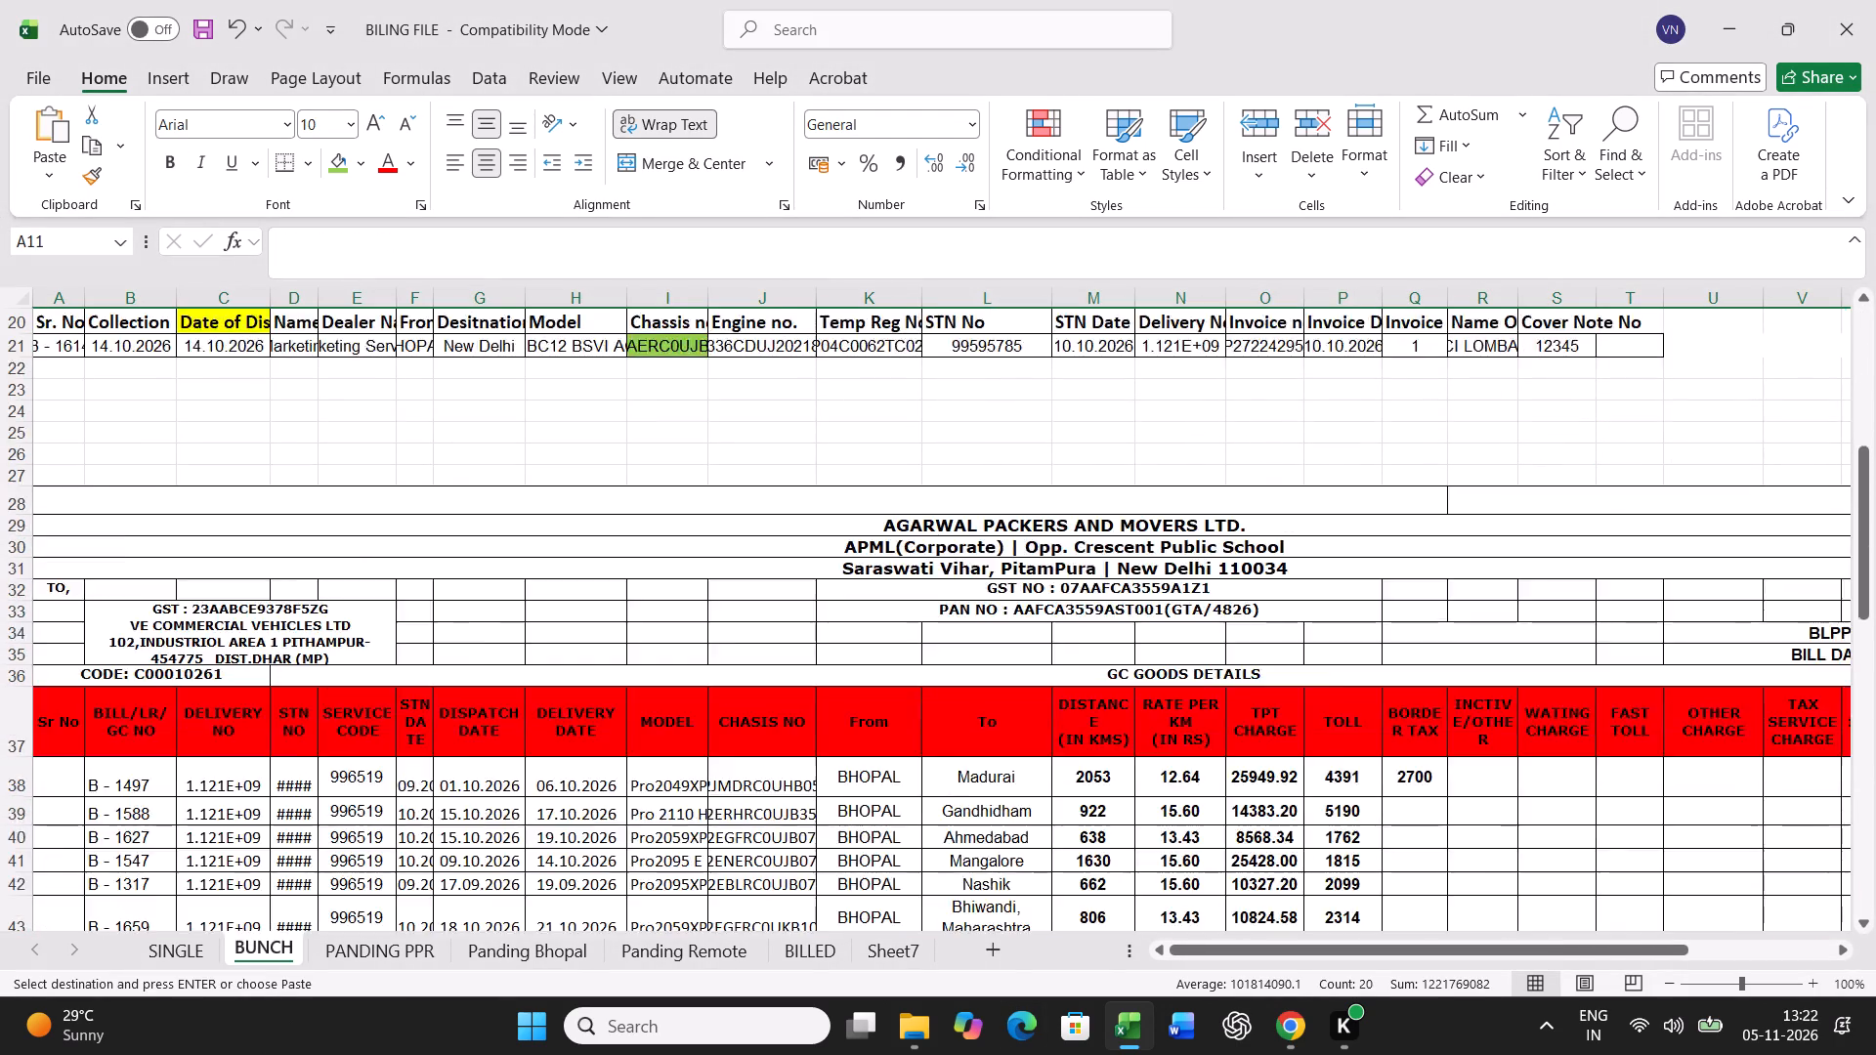
scroll(619, 653, down, 9)
right_click(52, 441)
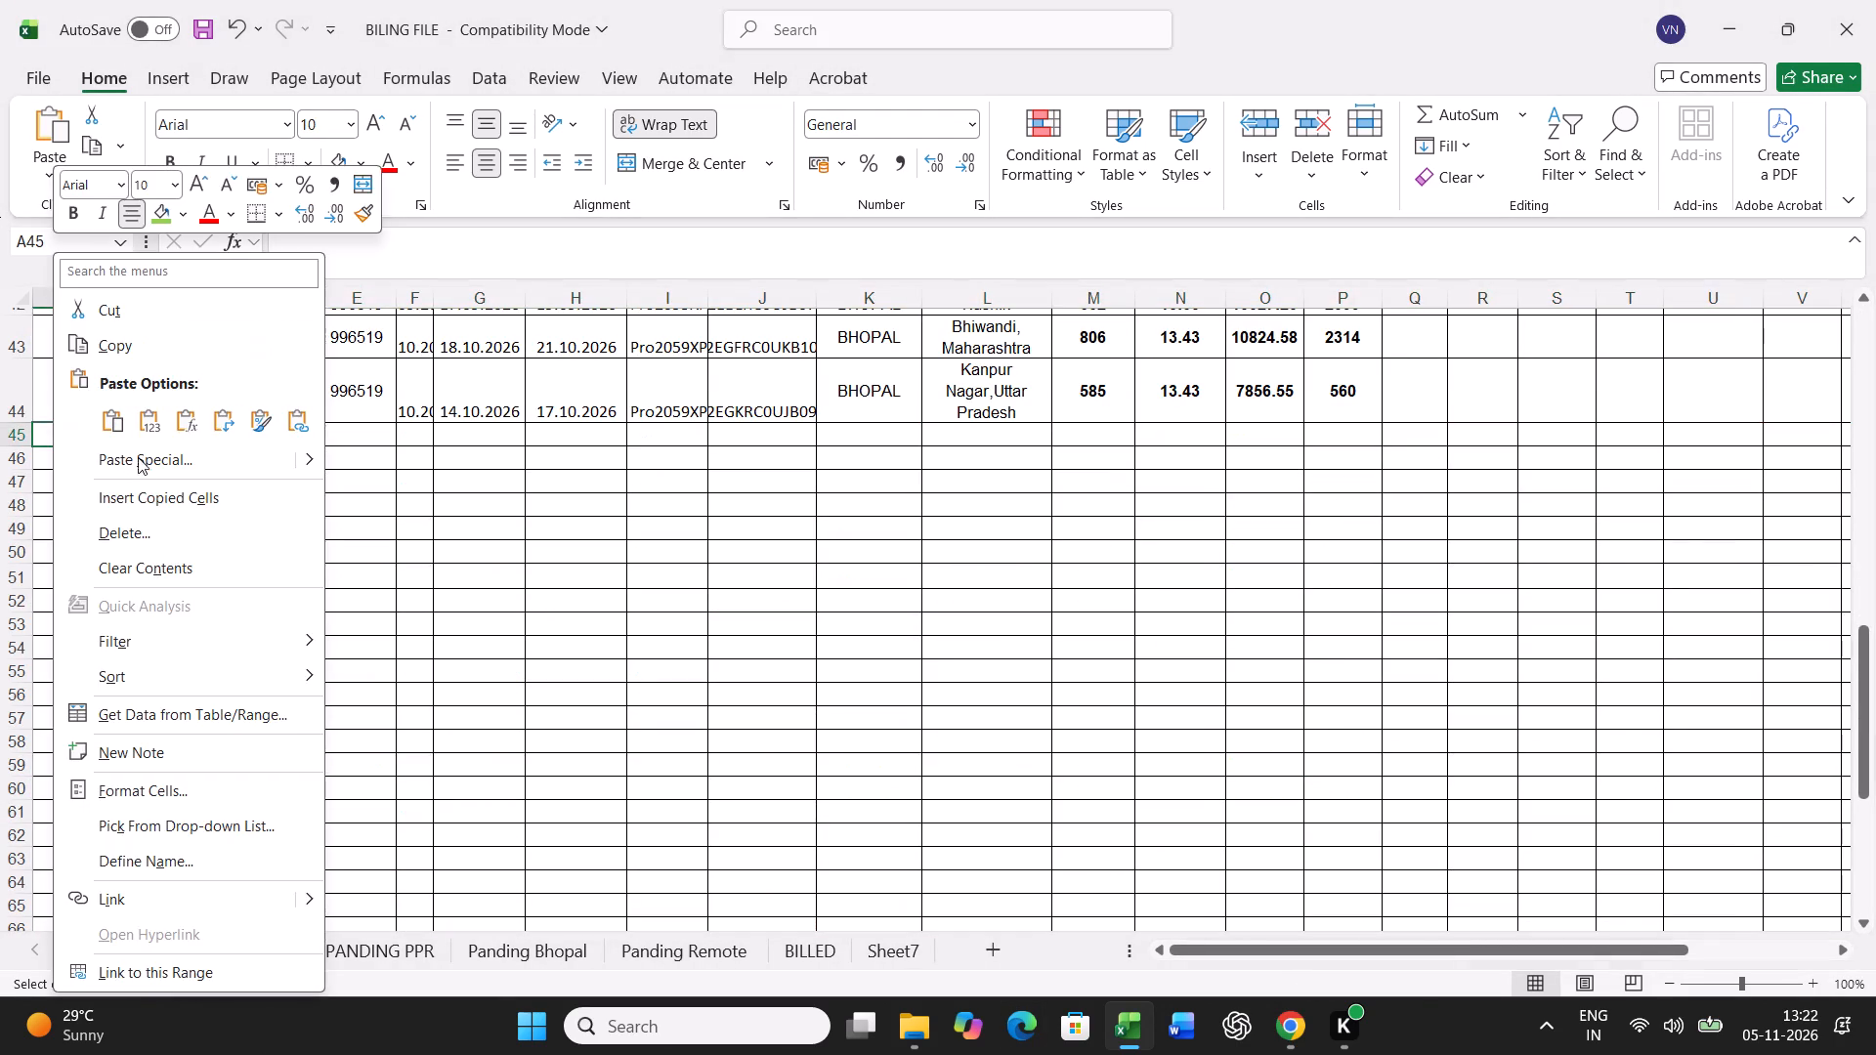
click(147, 464)
click(54, 400)
click(434, 701)
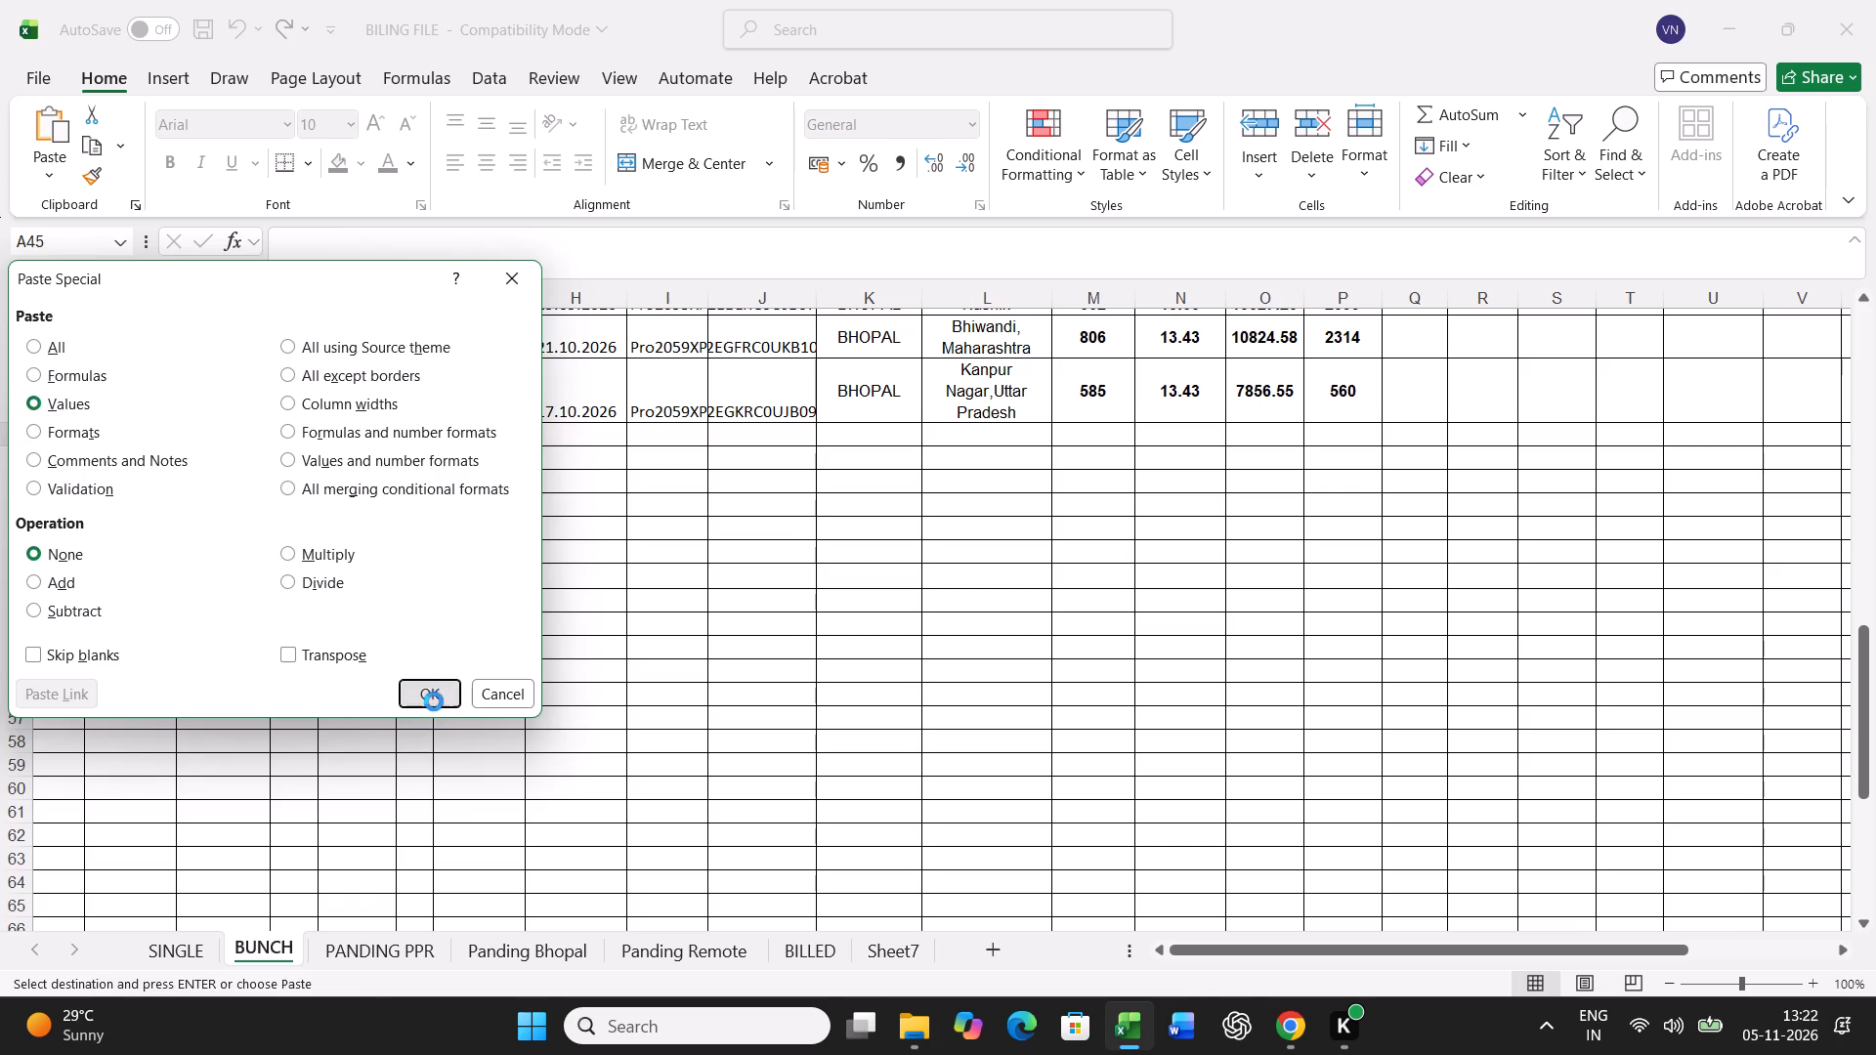
click(501, 950)
click(687, 711)
key(ctrl+f)
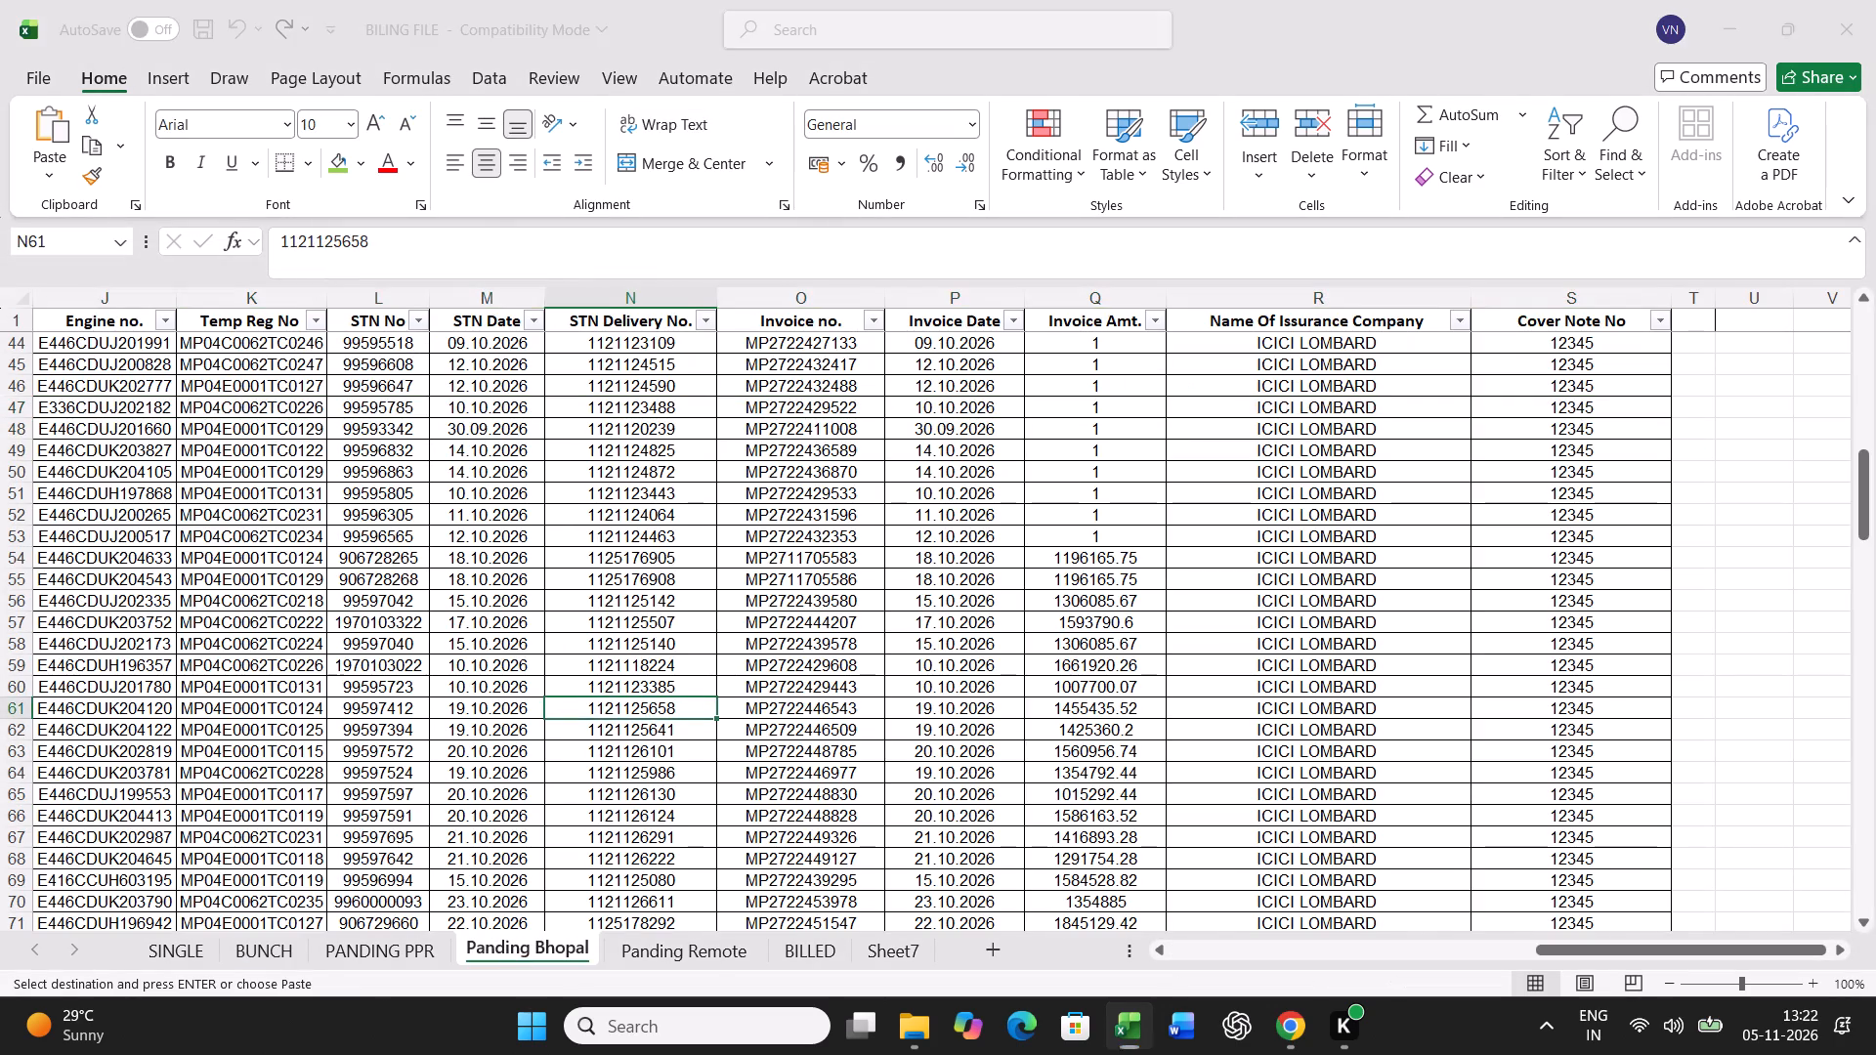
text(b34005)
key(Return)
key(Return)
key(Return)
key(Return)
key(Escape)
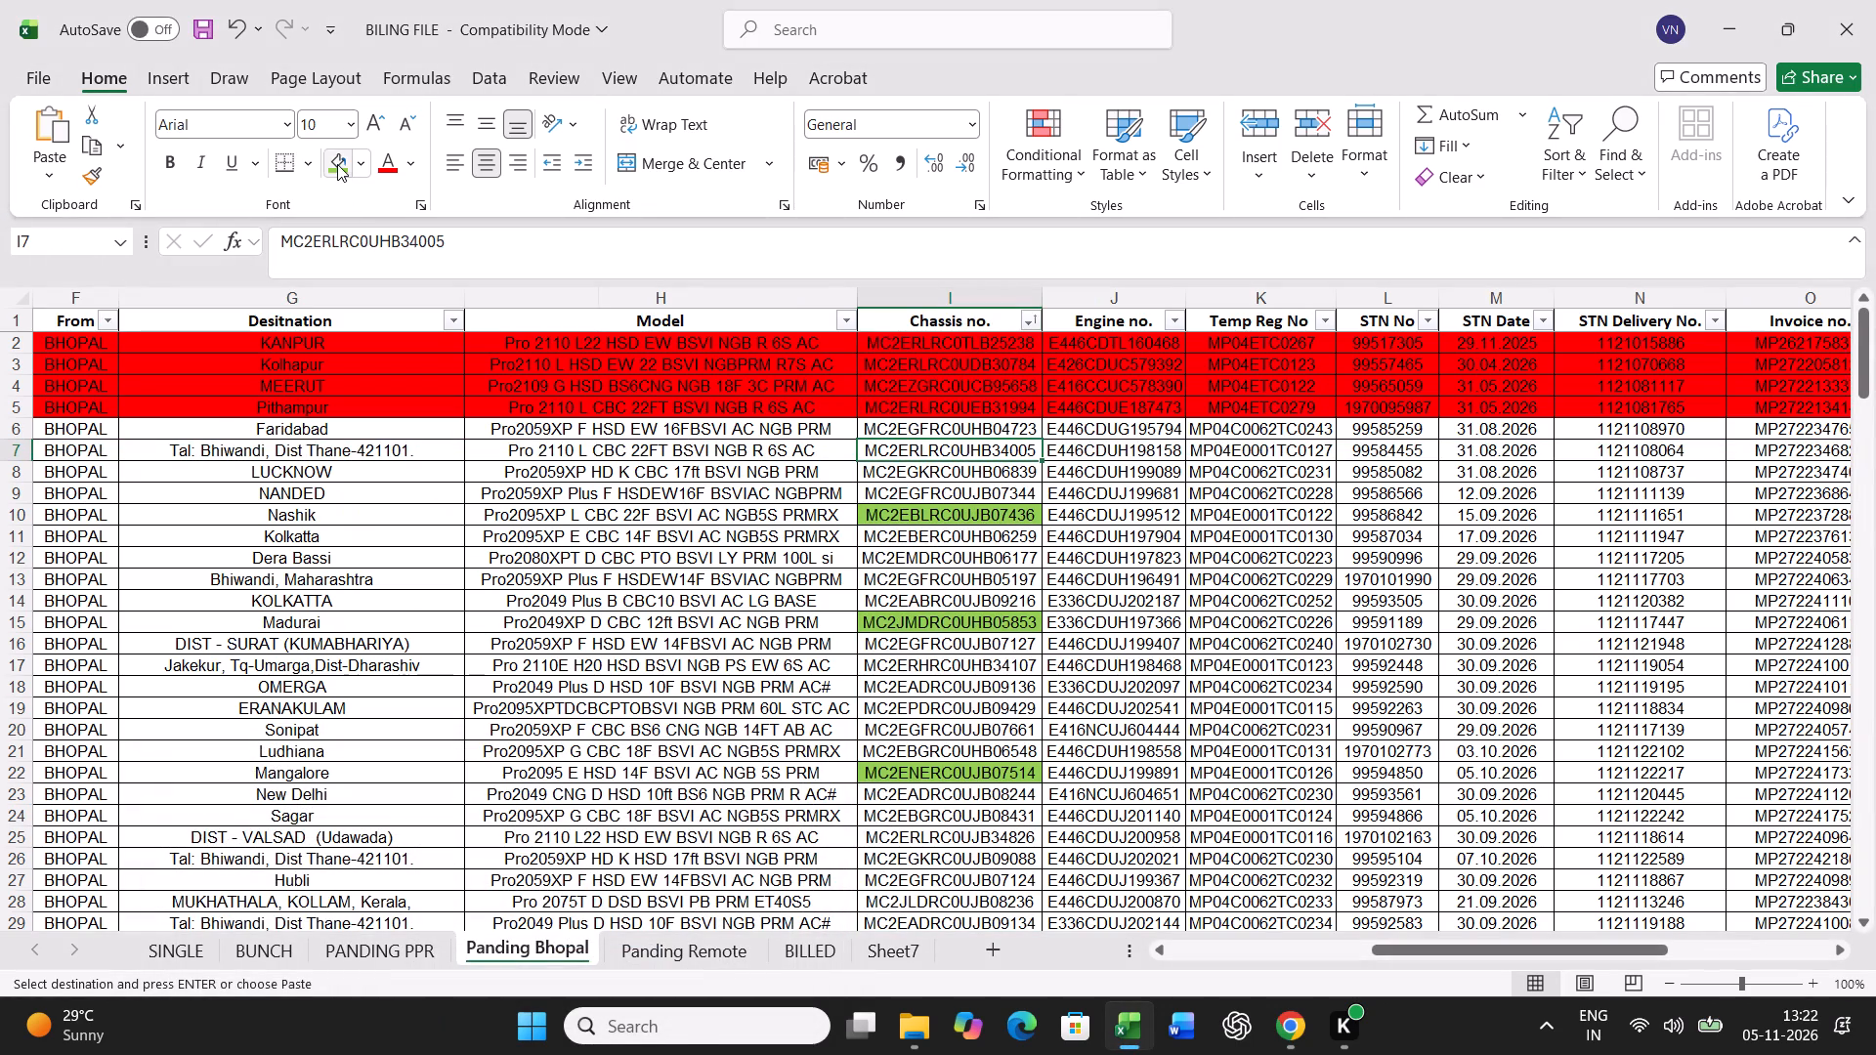
click(337, 164)
Copy the B - 1241 record from Panding Bhopal, starting at its LR number, and paste it into A21 of the BUNCH sheet.
key(Left)
key(Left)
key(Left)
key(Left)
key(Left)
key(Left)
key(Left)
key(Left)
key(Left)
key(Left)
key(Left)
key(Left)
key(Left)
key(Left)
key(Left)
key(Left)
key(Left)
key(Left)
key(Left)
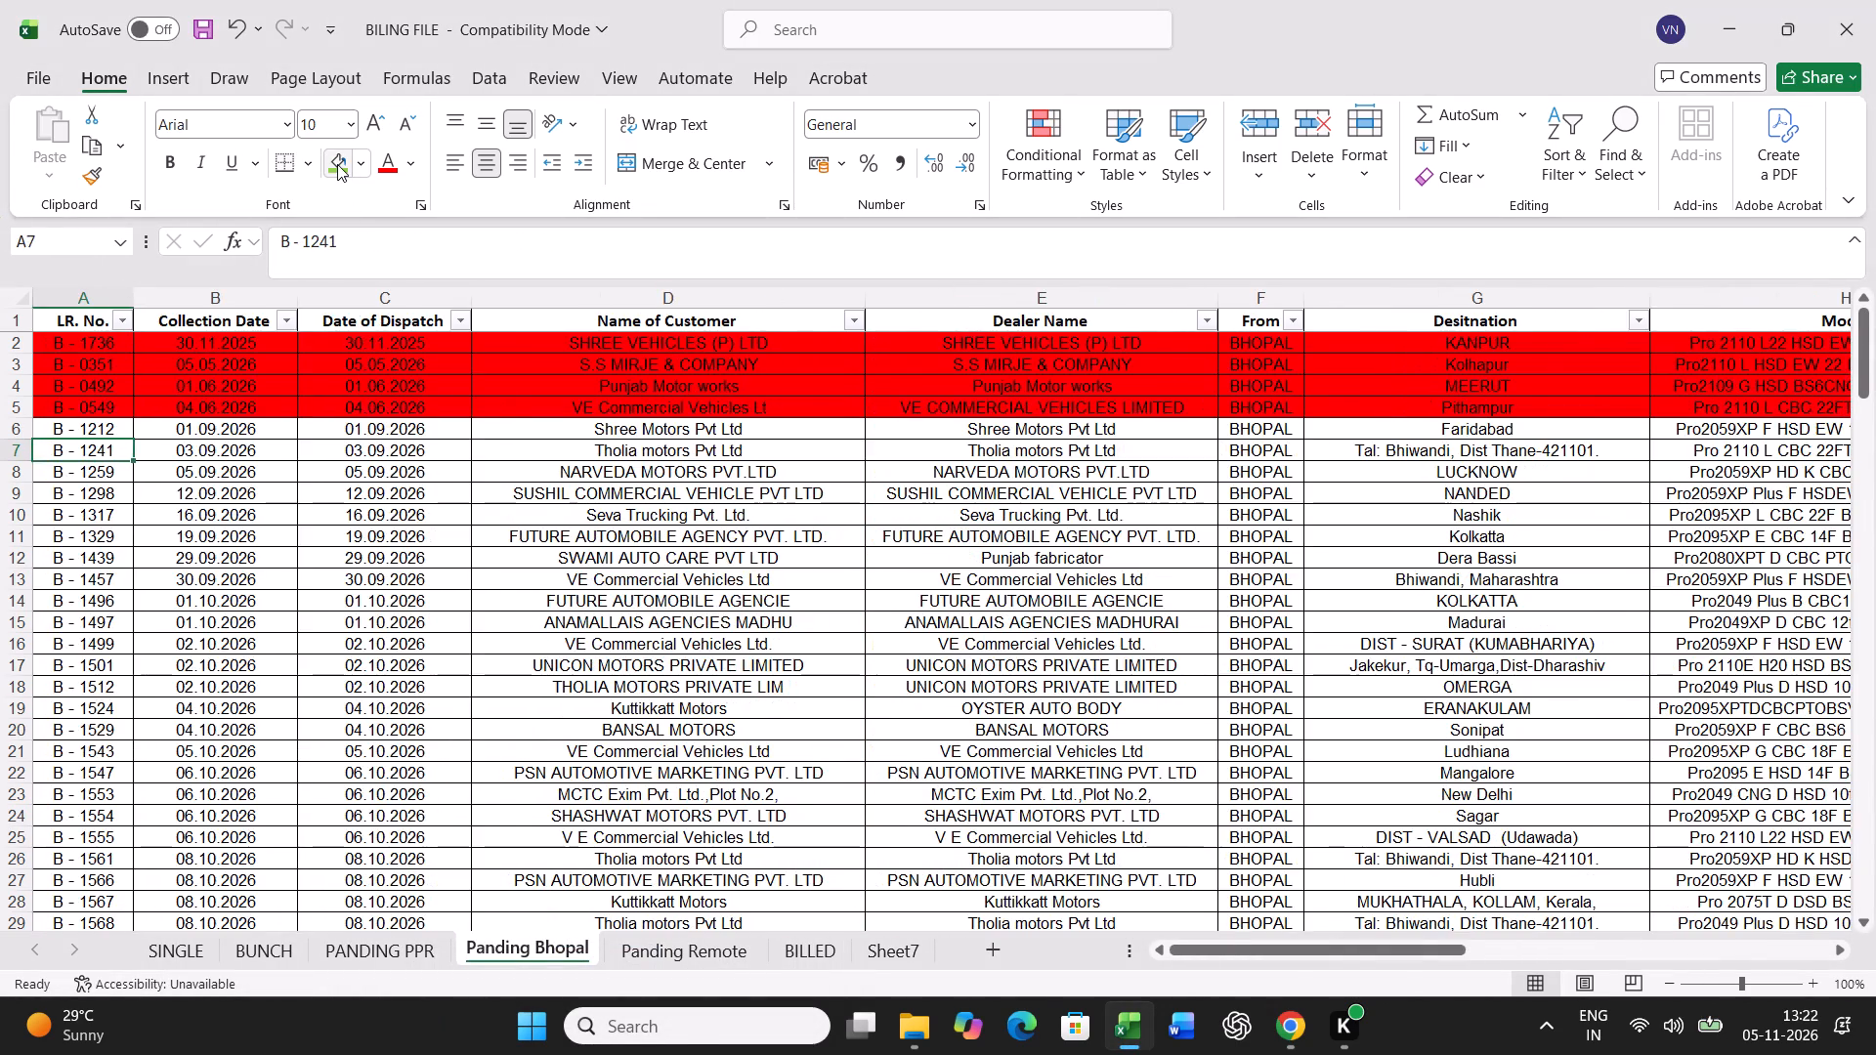
key(ctrl+shift+Right)
key(ctrl+c)
click(278, 947)
scroll(308, 784, up, 3)
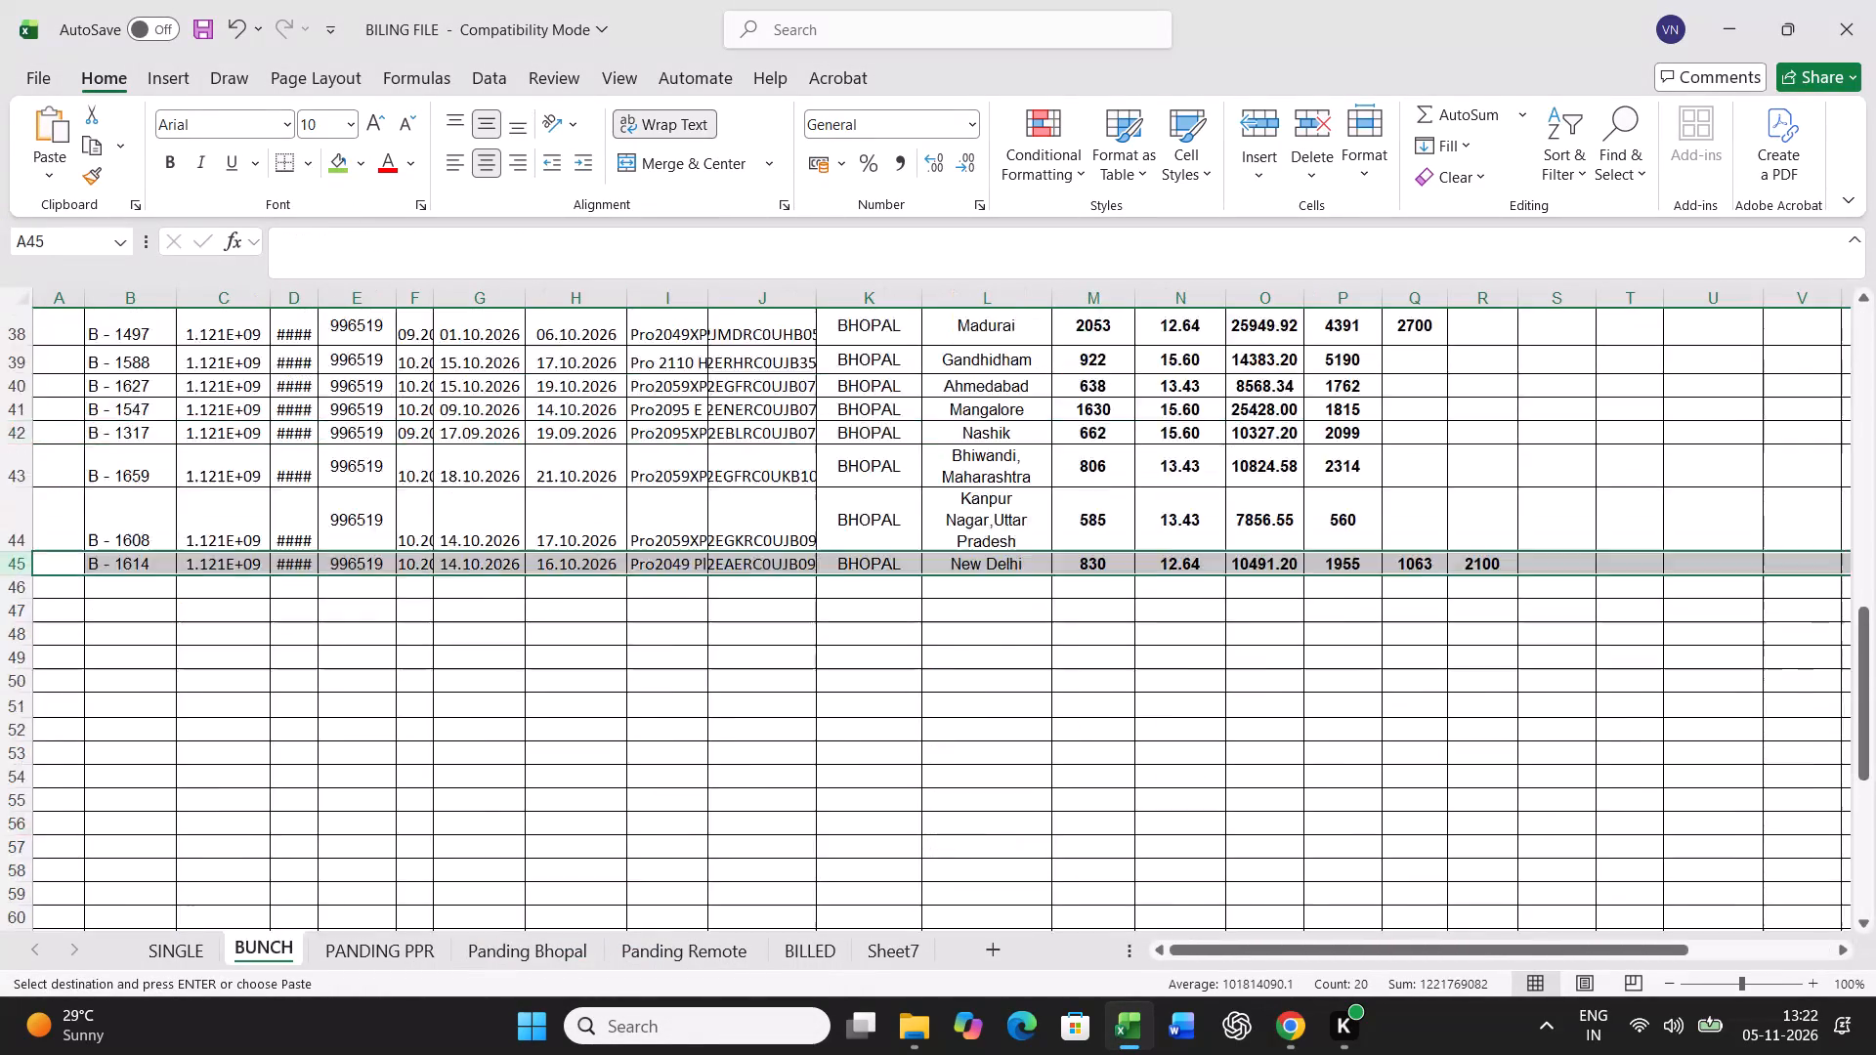
scroll(308, 784, up, 13)
click(69, 807)
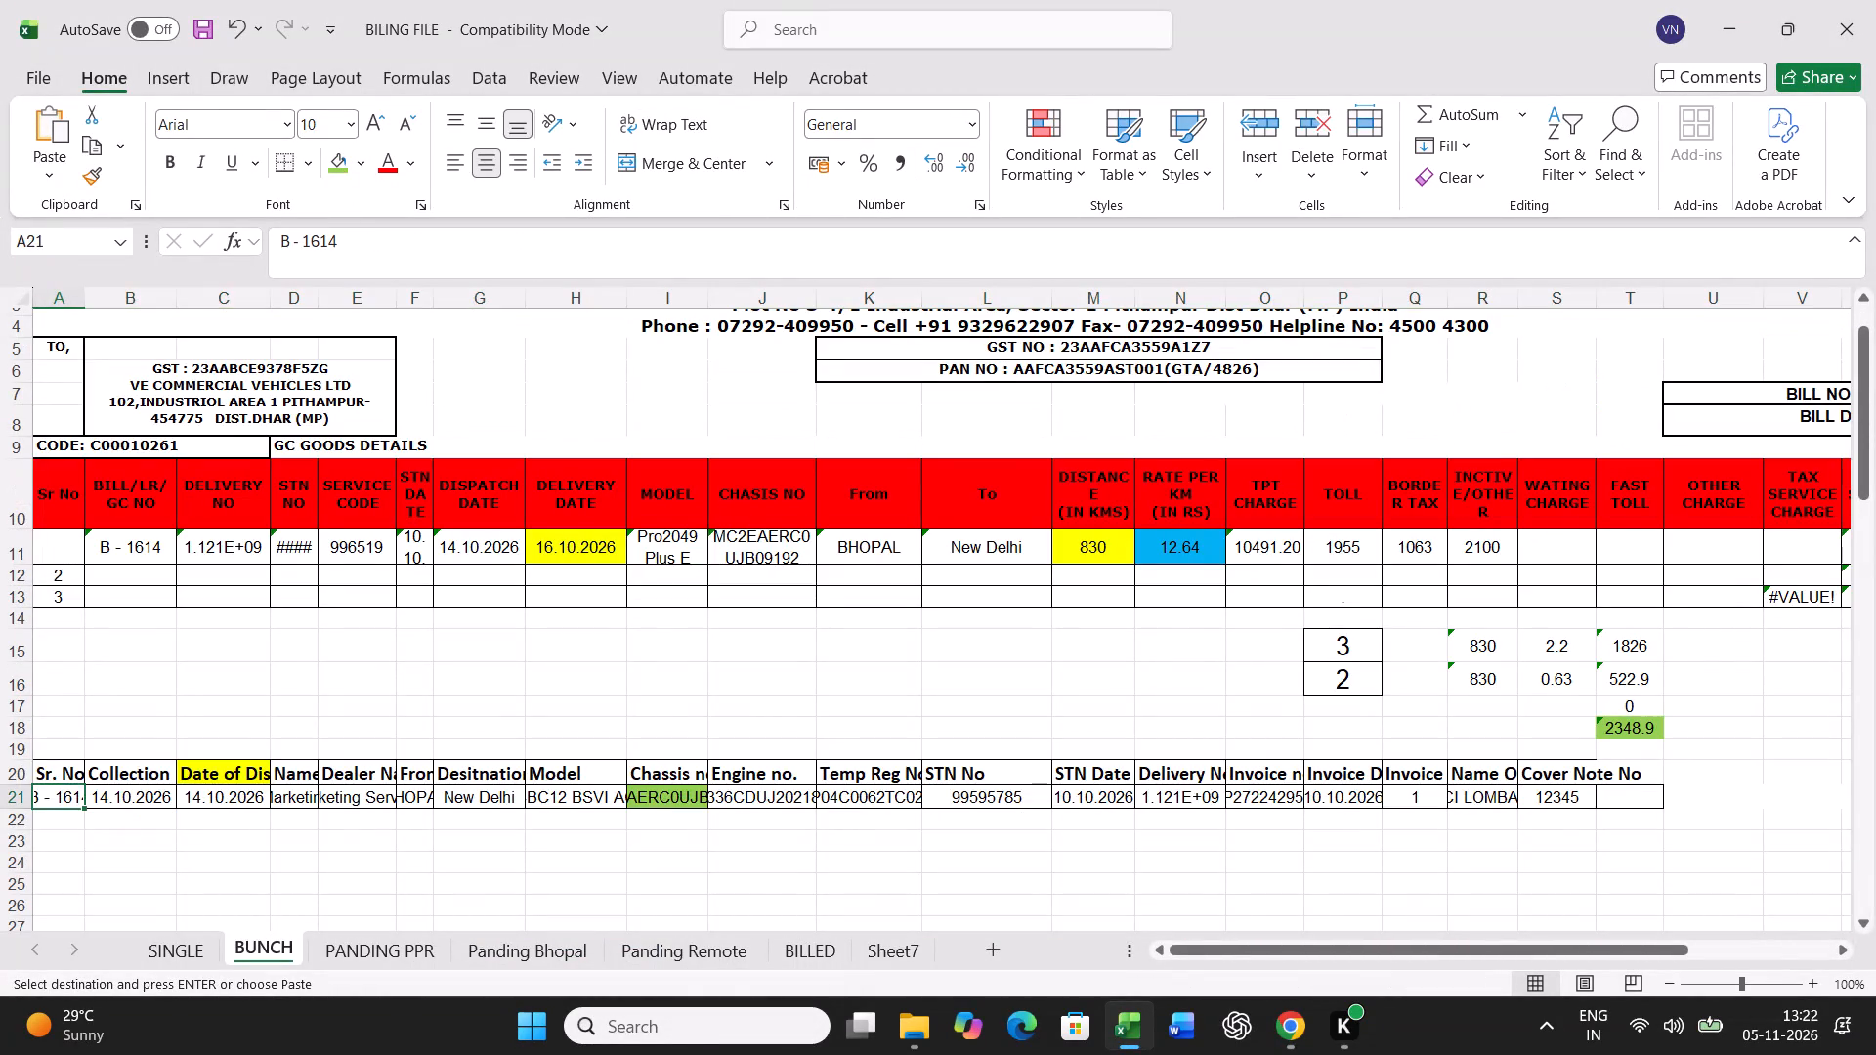
key(ctrl+v)
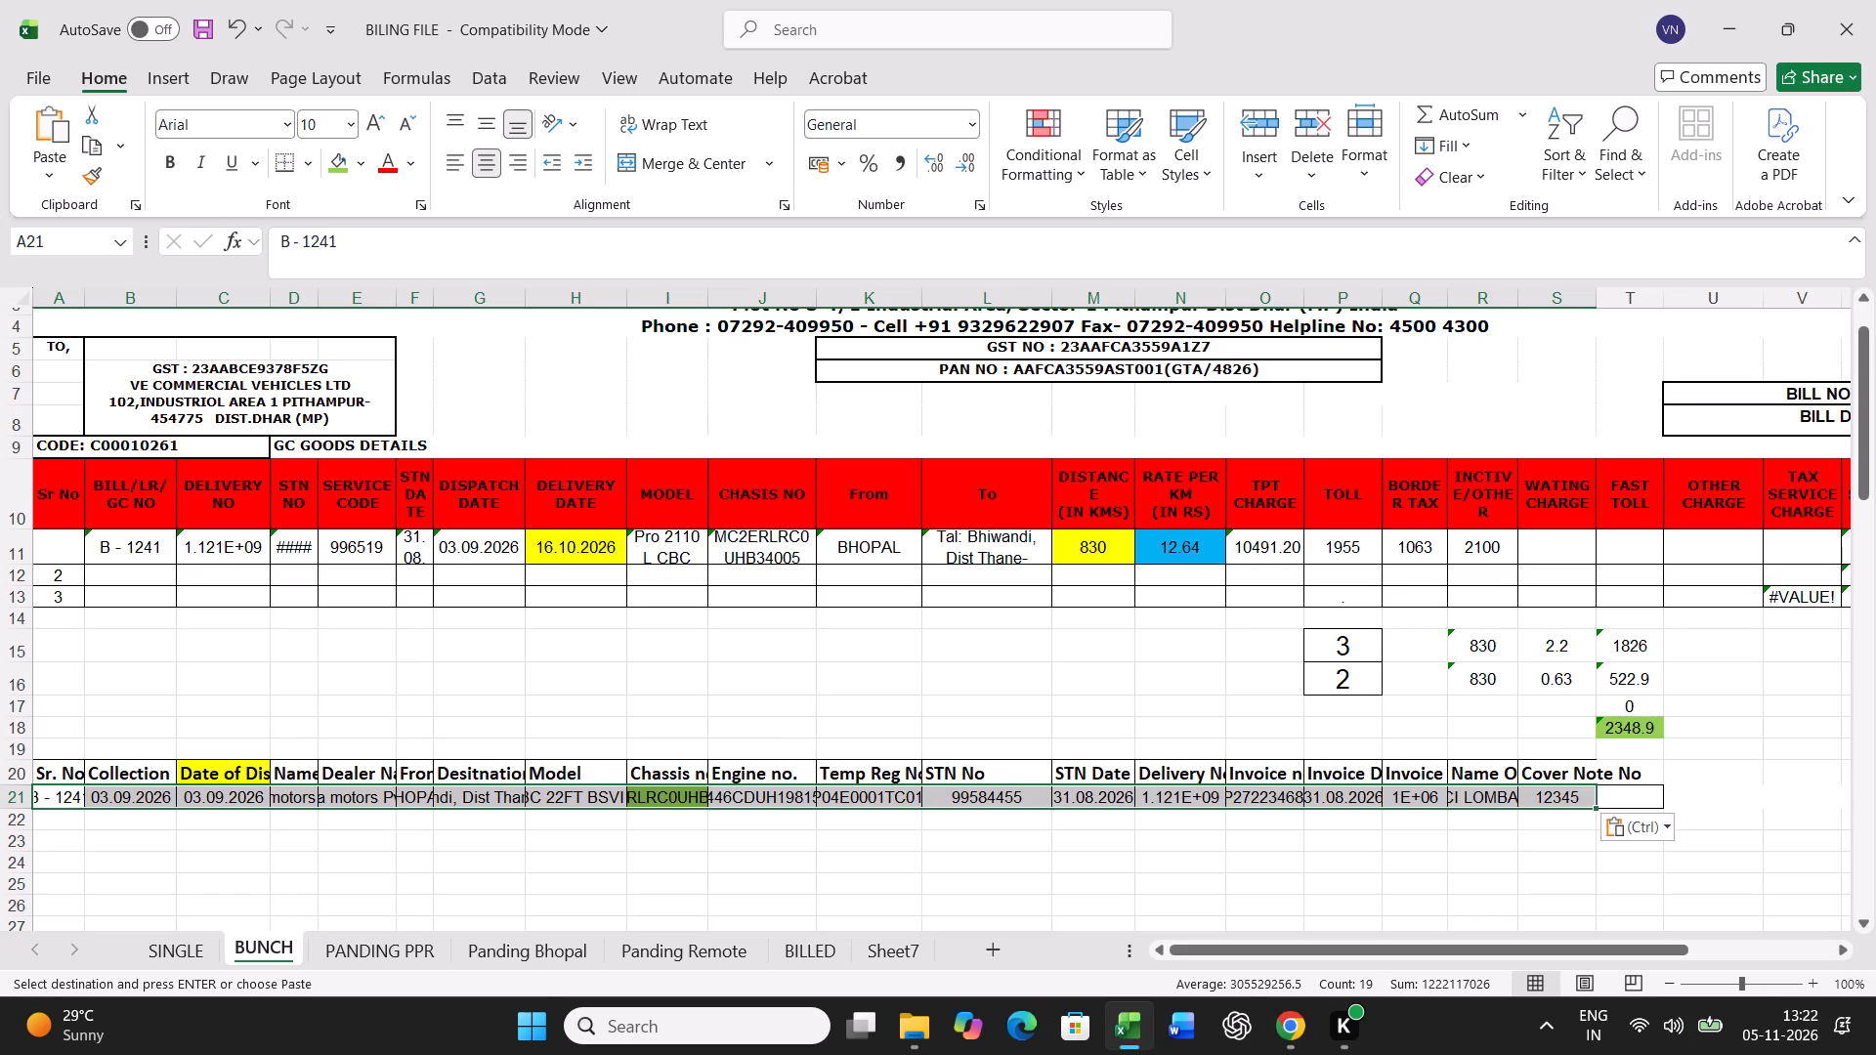
In bill row 11, set the delivery date to 06.09.2026, the distance to =520+260 and the rate per km to 15.60.
click(572, 543)
text(06.09.2026)
key(Right)
key(Right)
key(Right)
key(Right)
key(Right)
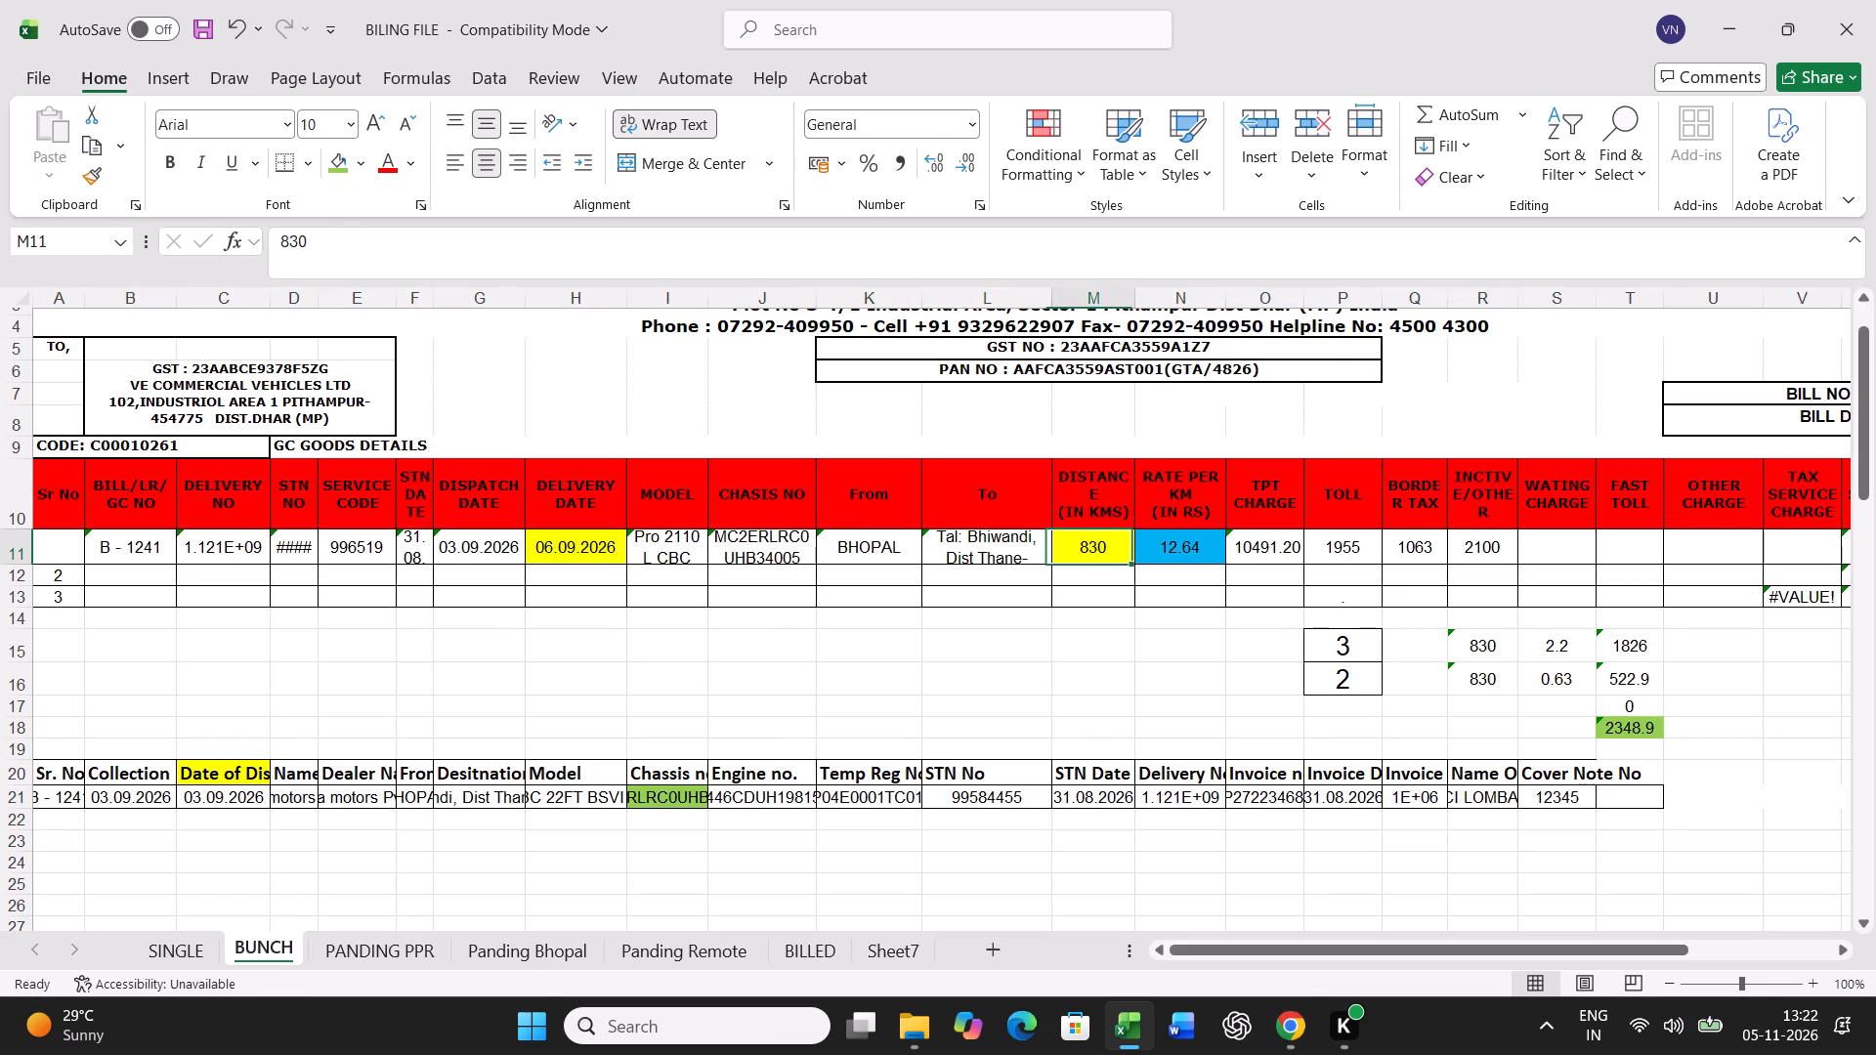
text(=520+)
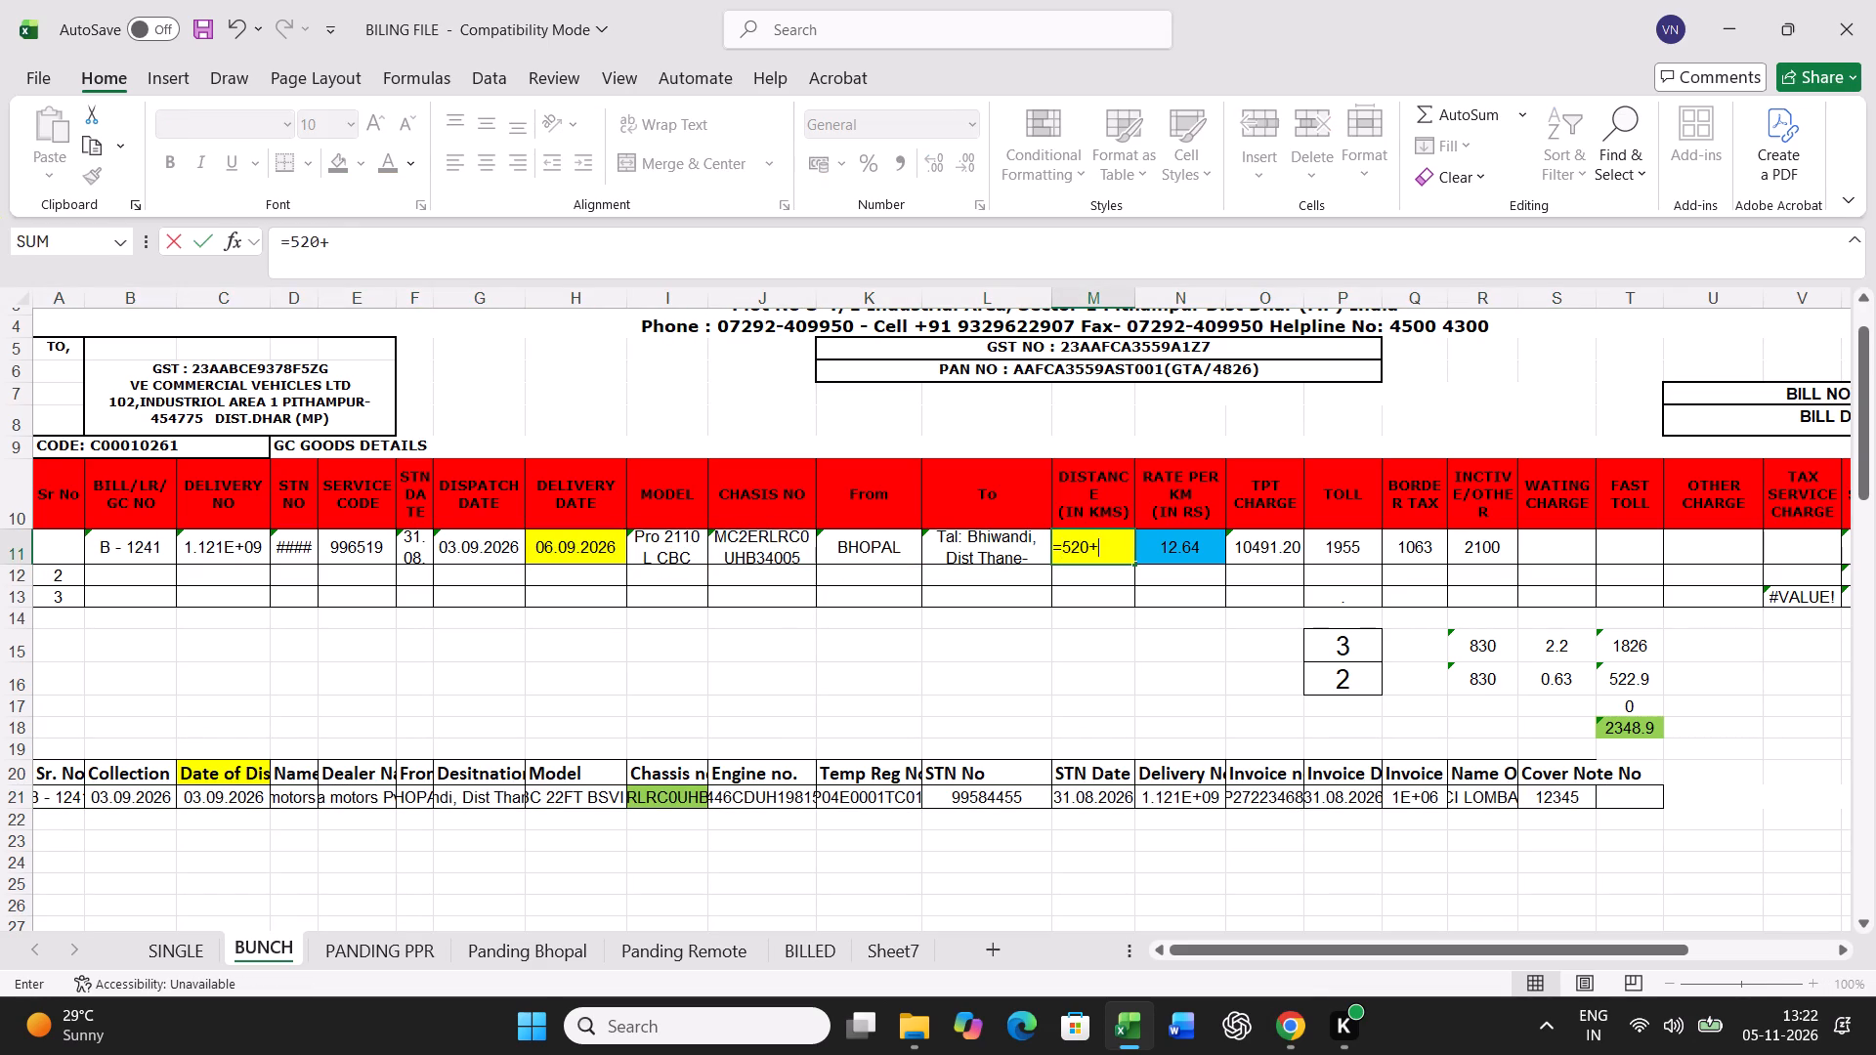
text(260)
key(Return)
key(Up)
key(Right)
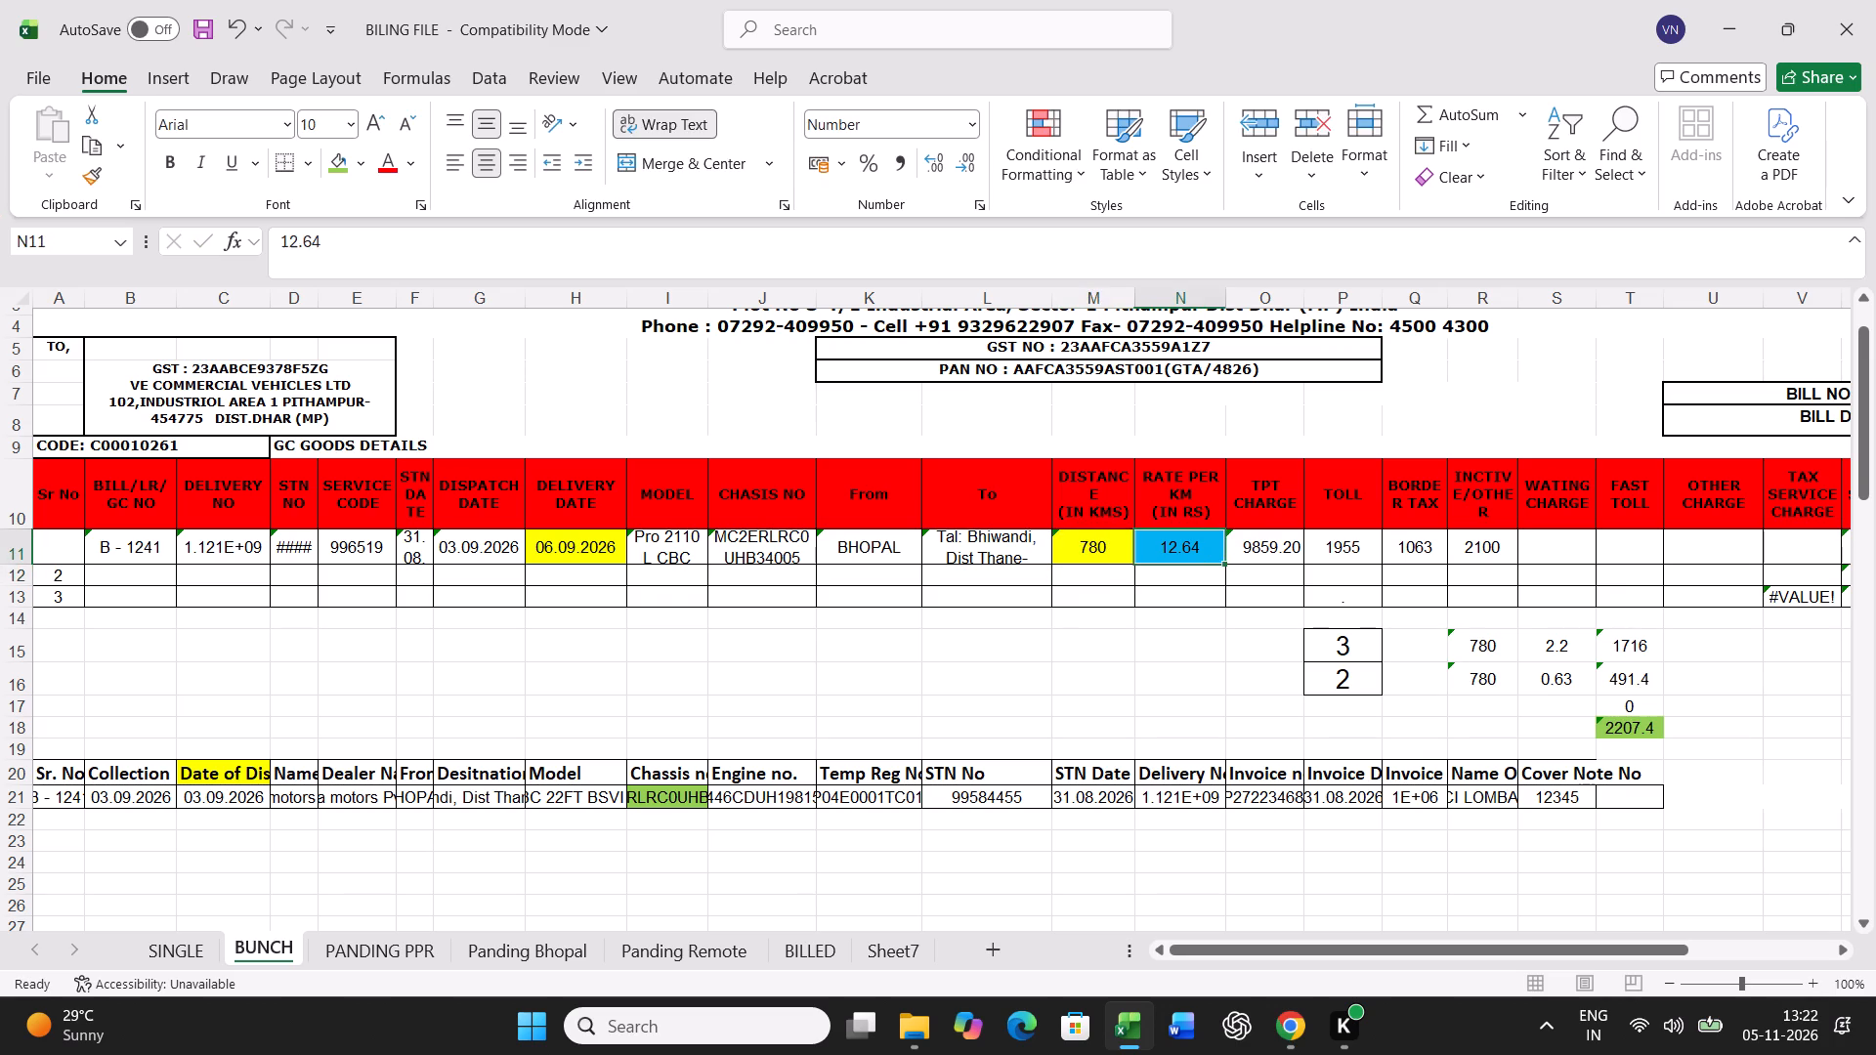
text(15.60)
key(Right)
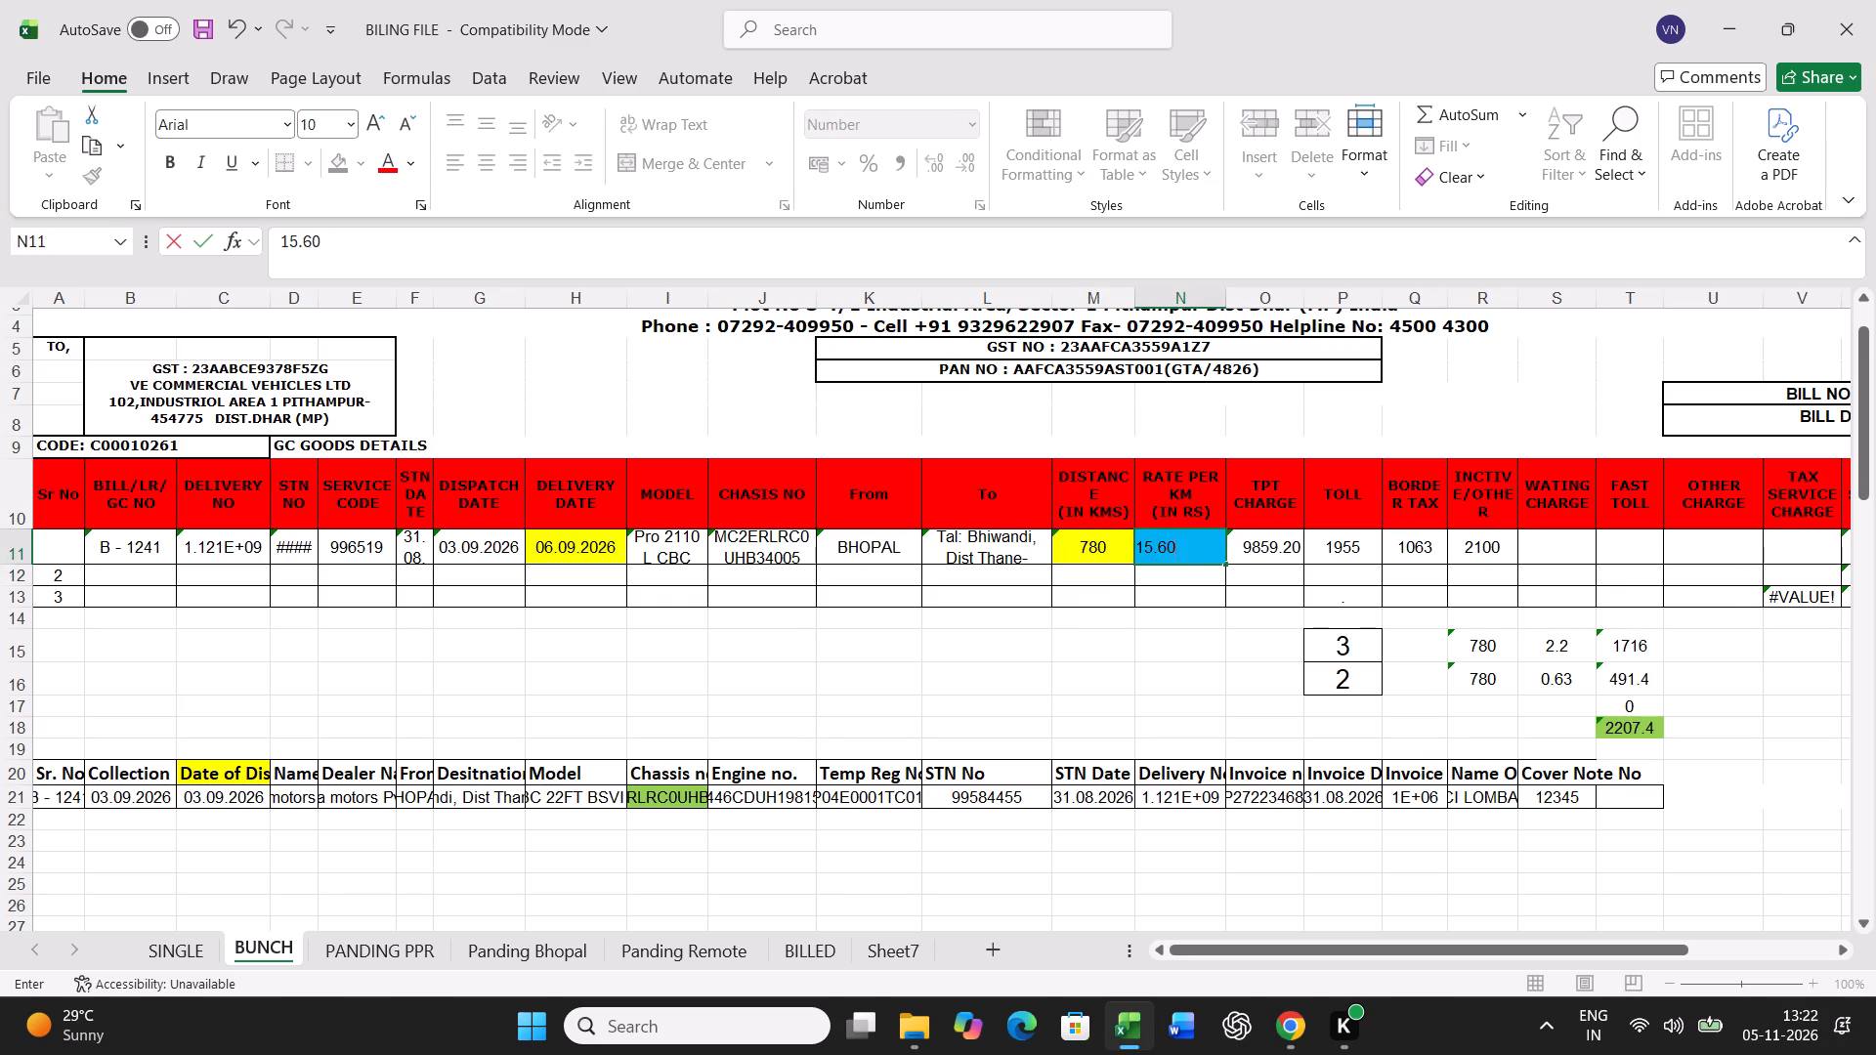
In bill row 11, enter the toll as 5208 and clear the border tax and incentive/other amounts.
key(Right)
text(5208)
key(Return)
key(Up)
key(Right)
key(Delete)
key(Right)
key(Delete)
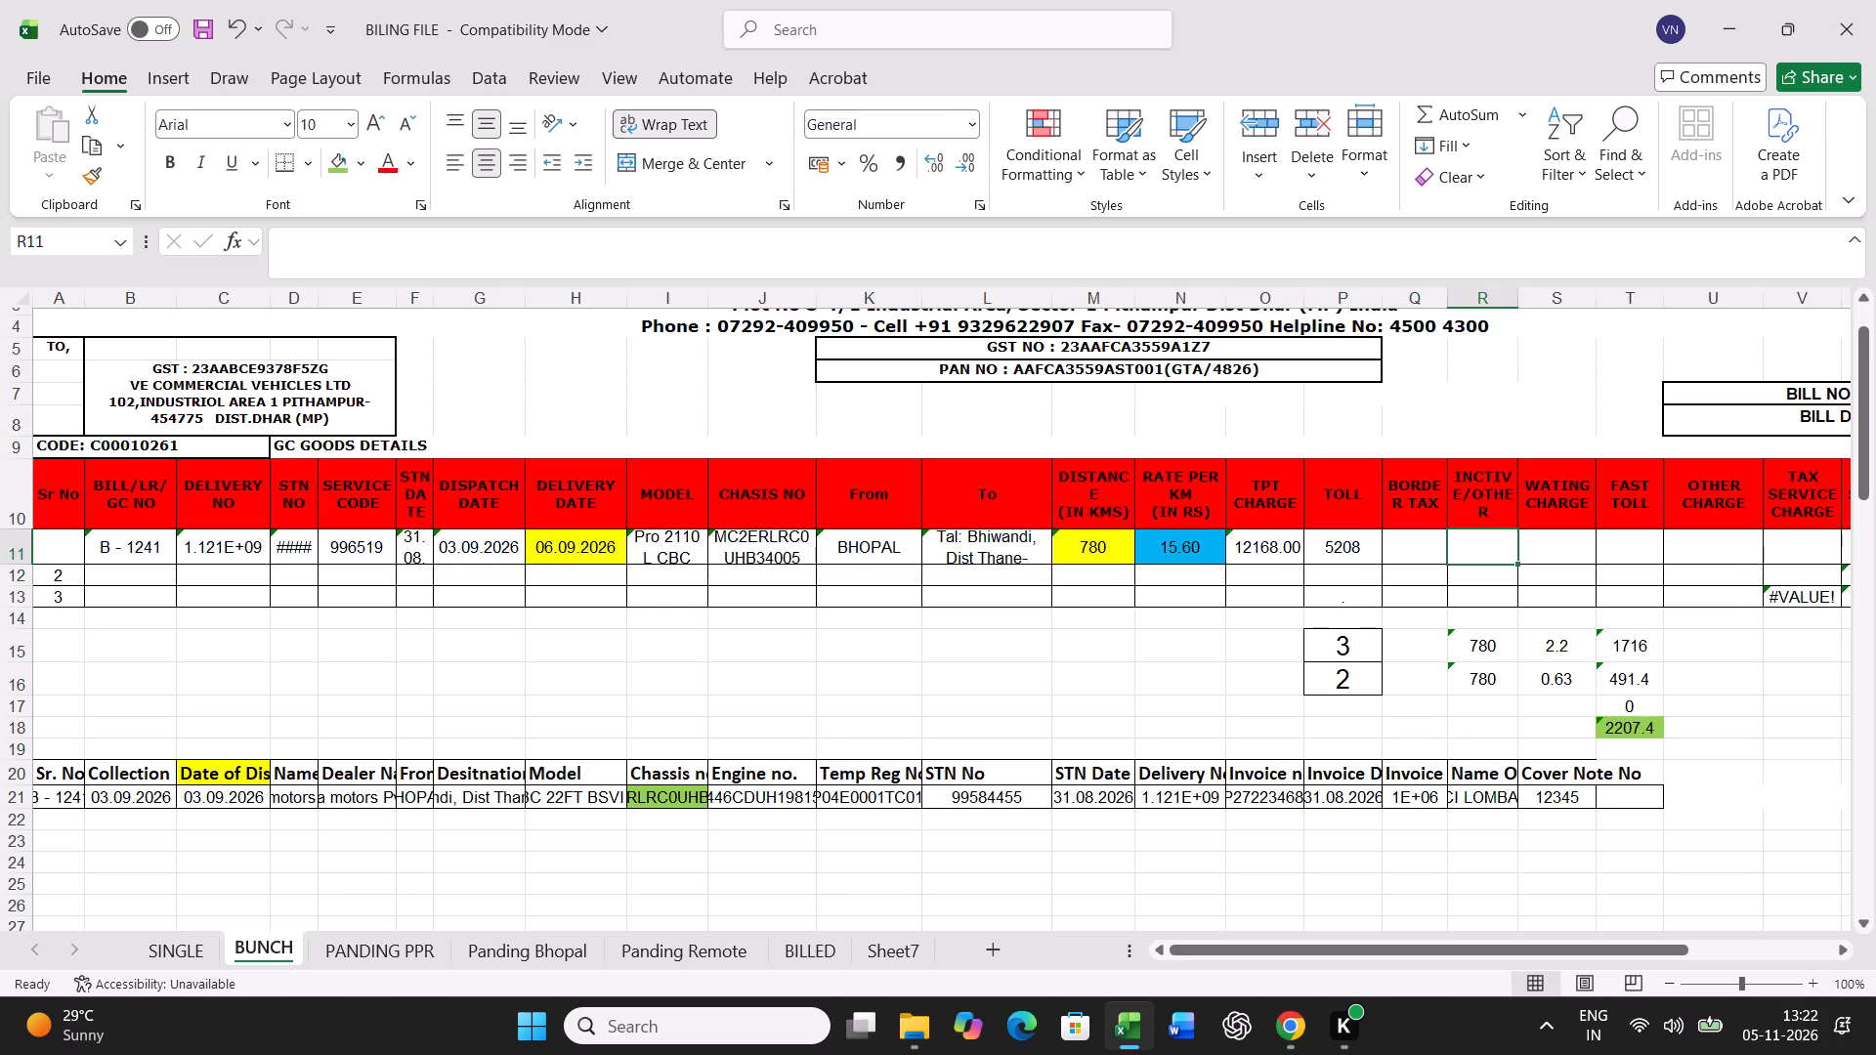
Set the actual transit days in P16 to 3.
click(1349, 685)
key(3)
key(Return)
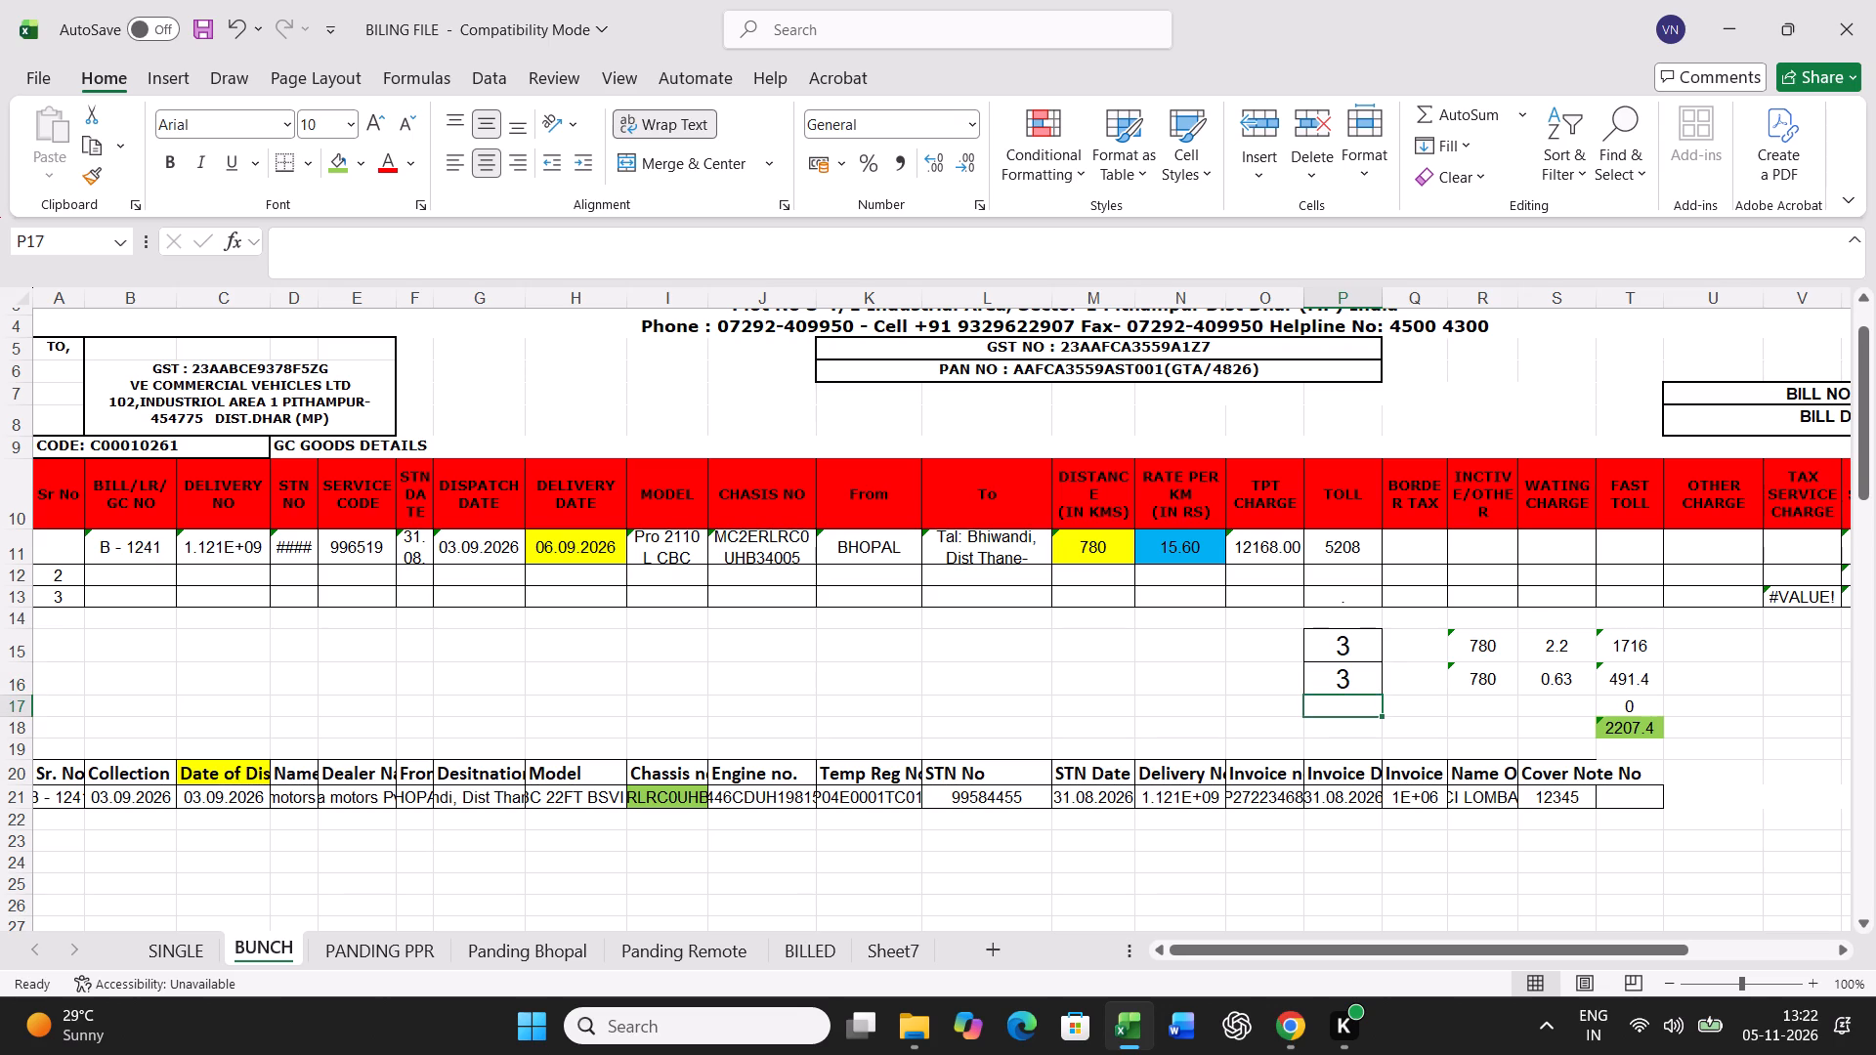
Print the freight bill for B - 1241 from the SINGLE sheet.
click(178, 962)
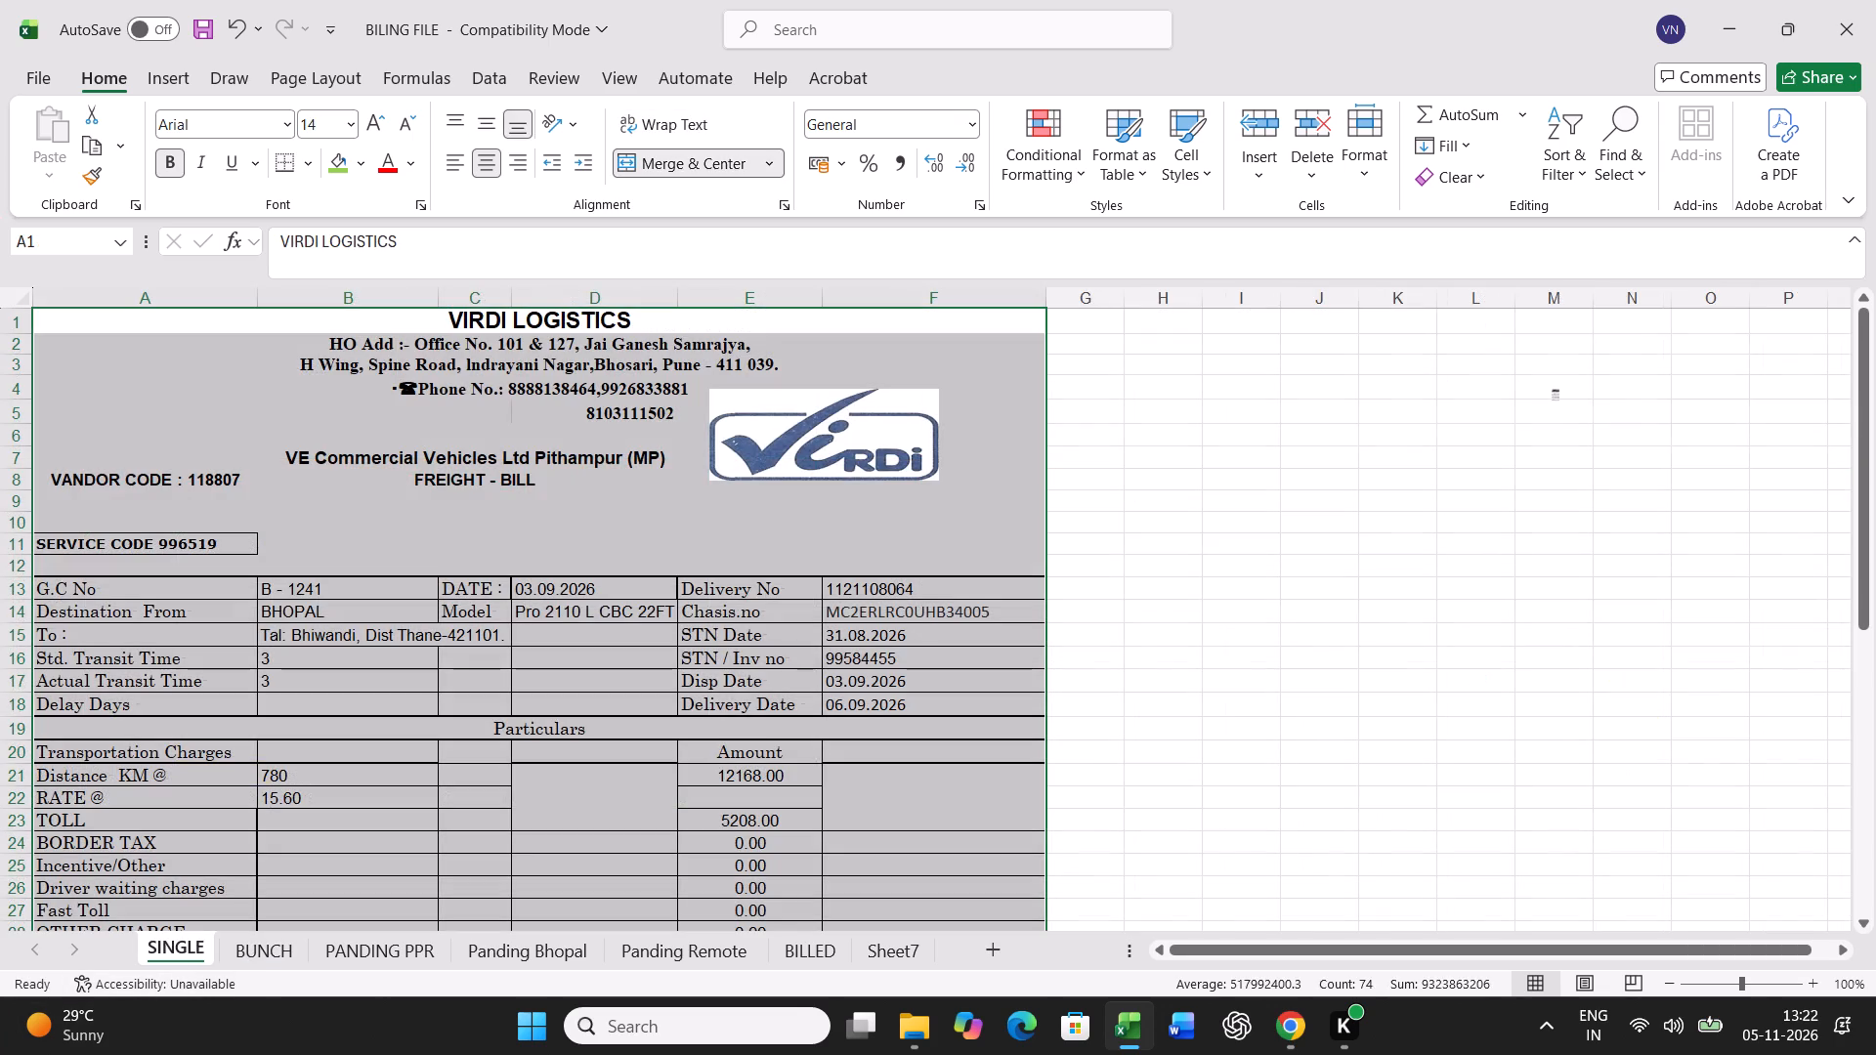
key(ctrl+p)
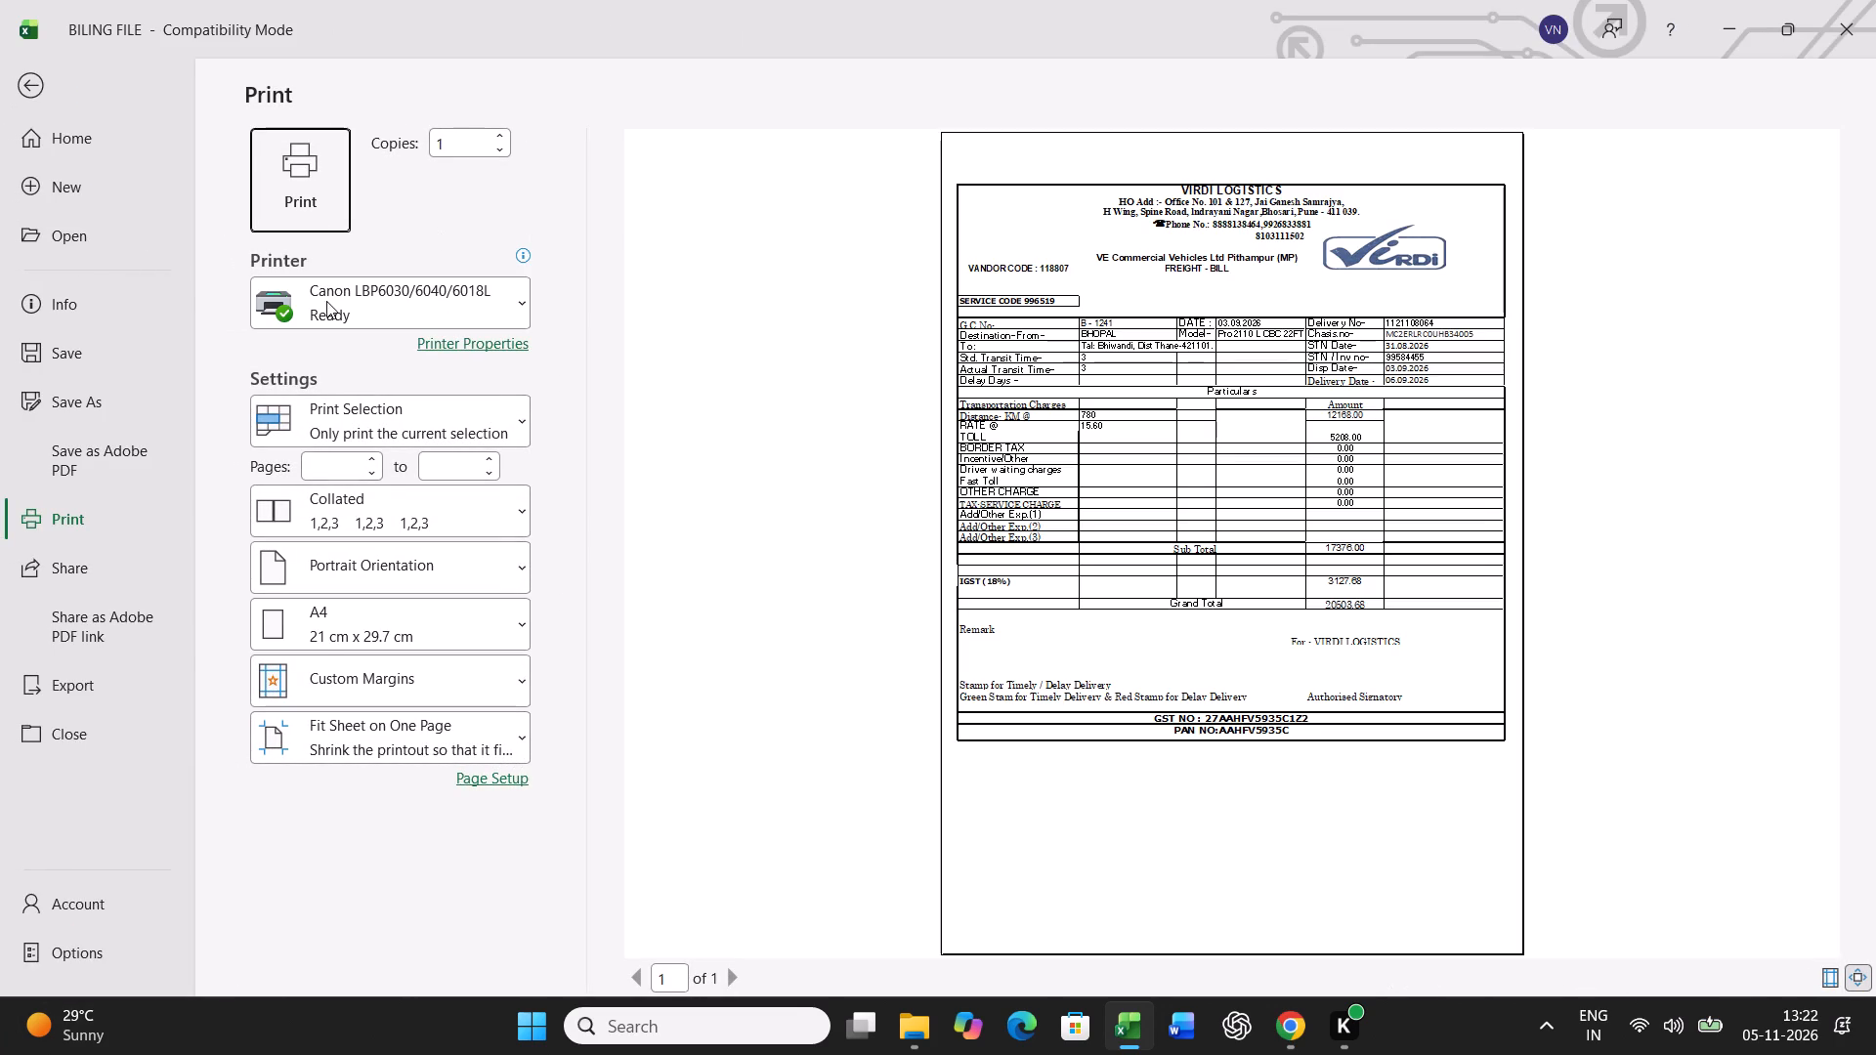
click(312, 162)
Copy the B - 1241 bill row 11 in BUNCH and add it to row 46 of the lower table with Paste Special.
click(278, 944)
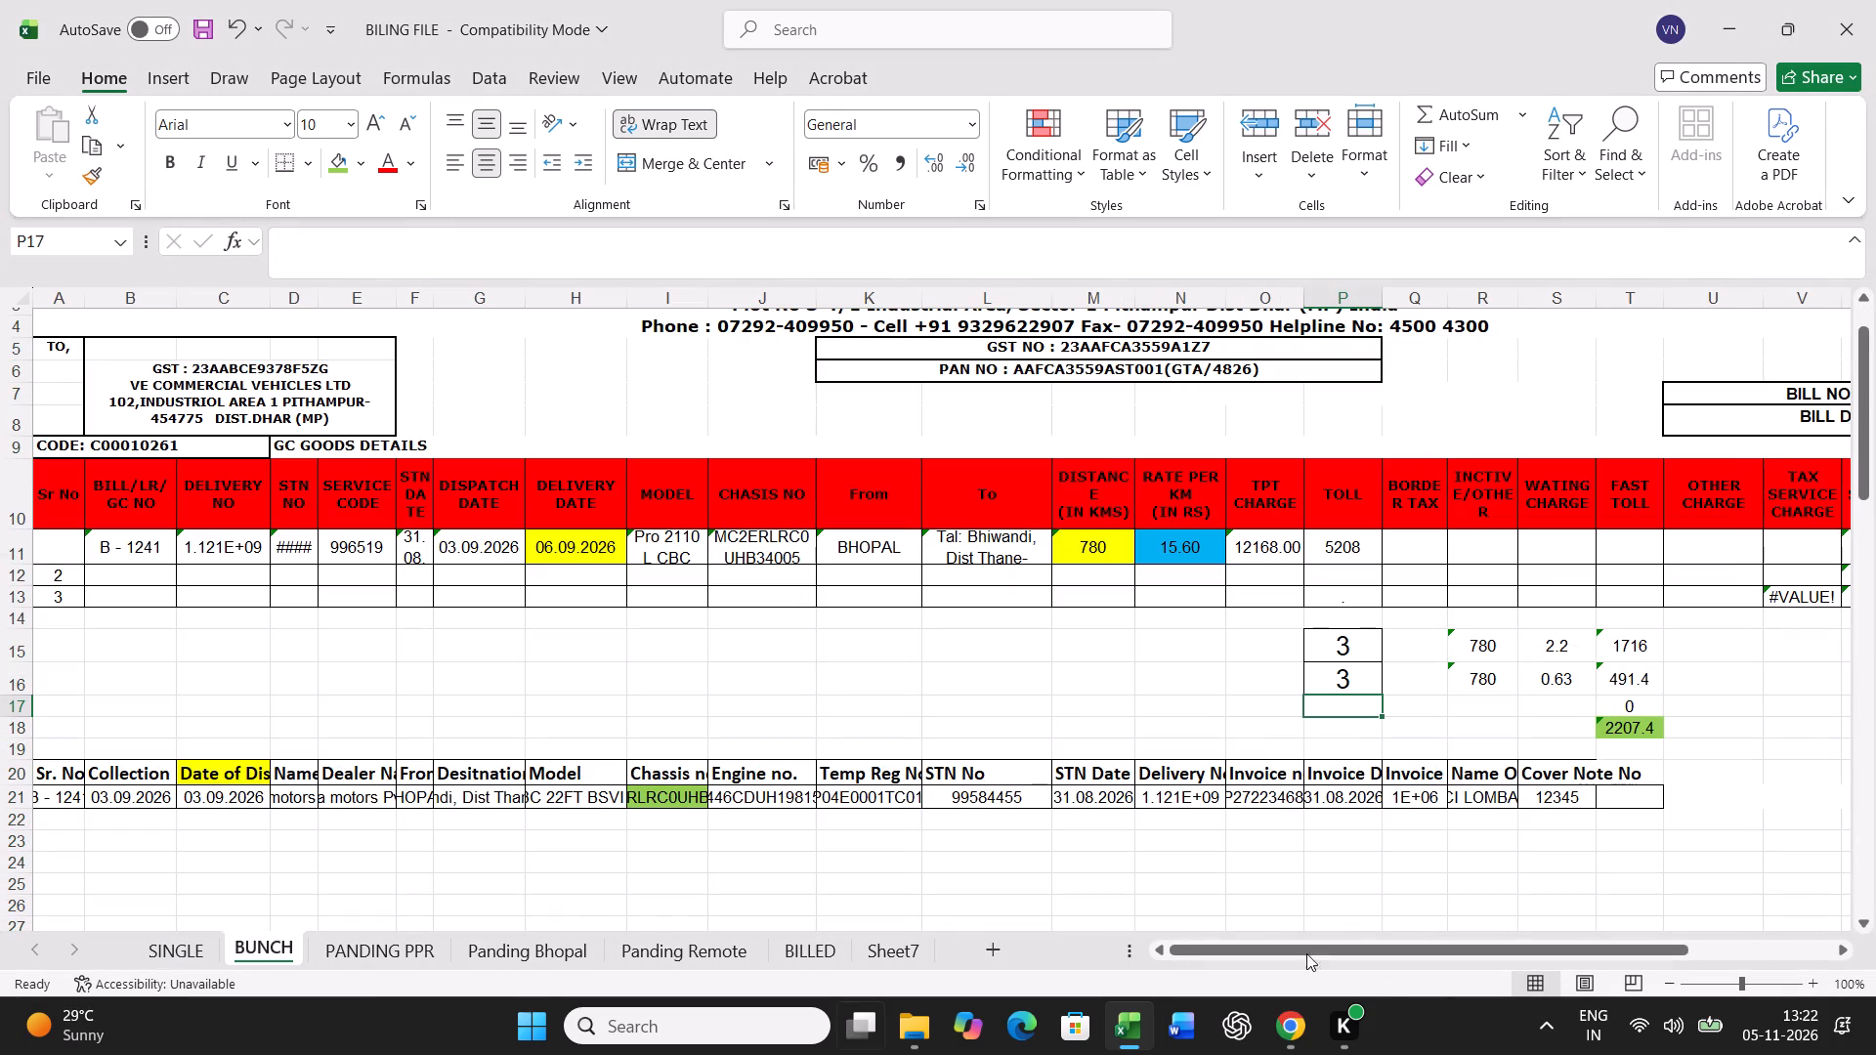
click(16, 546)
key(ctrl+c)
scroll(473, 556, down, 3)
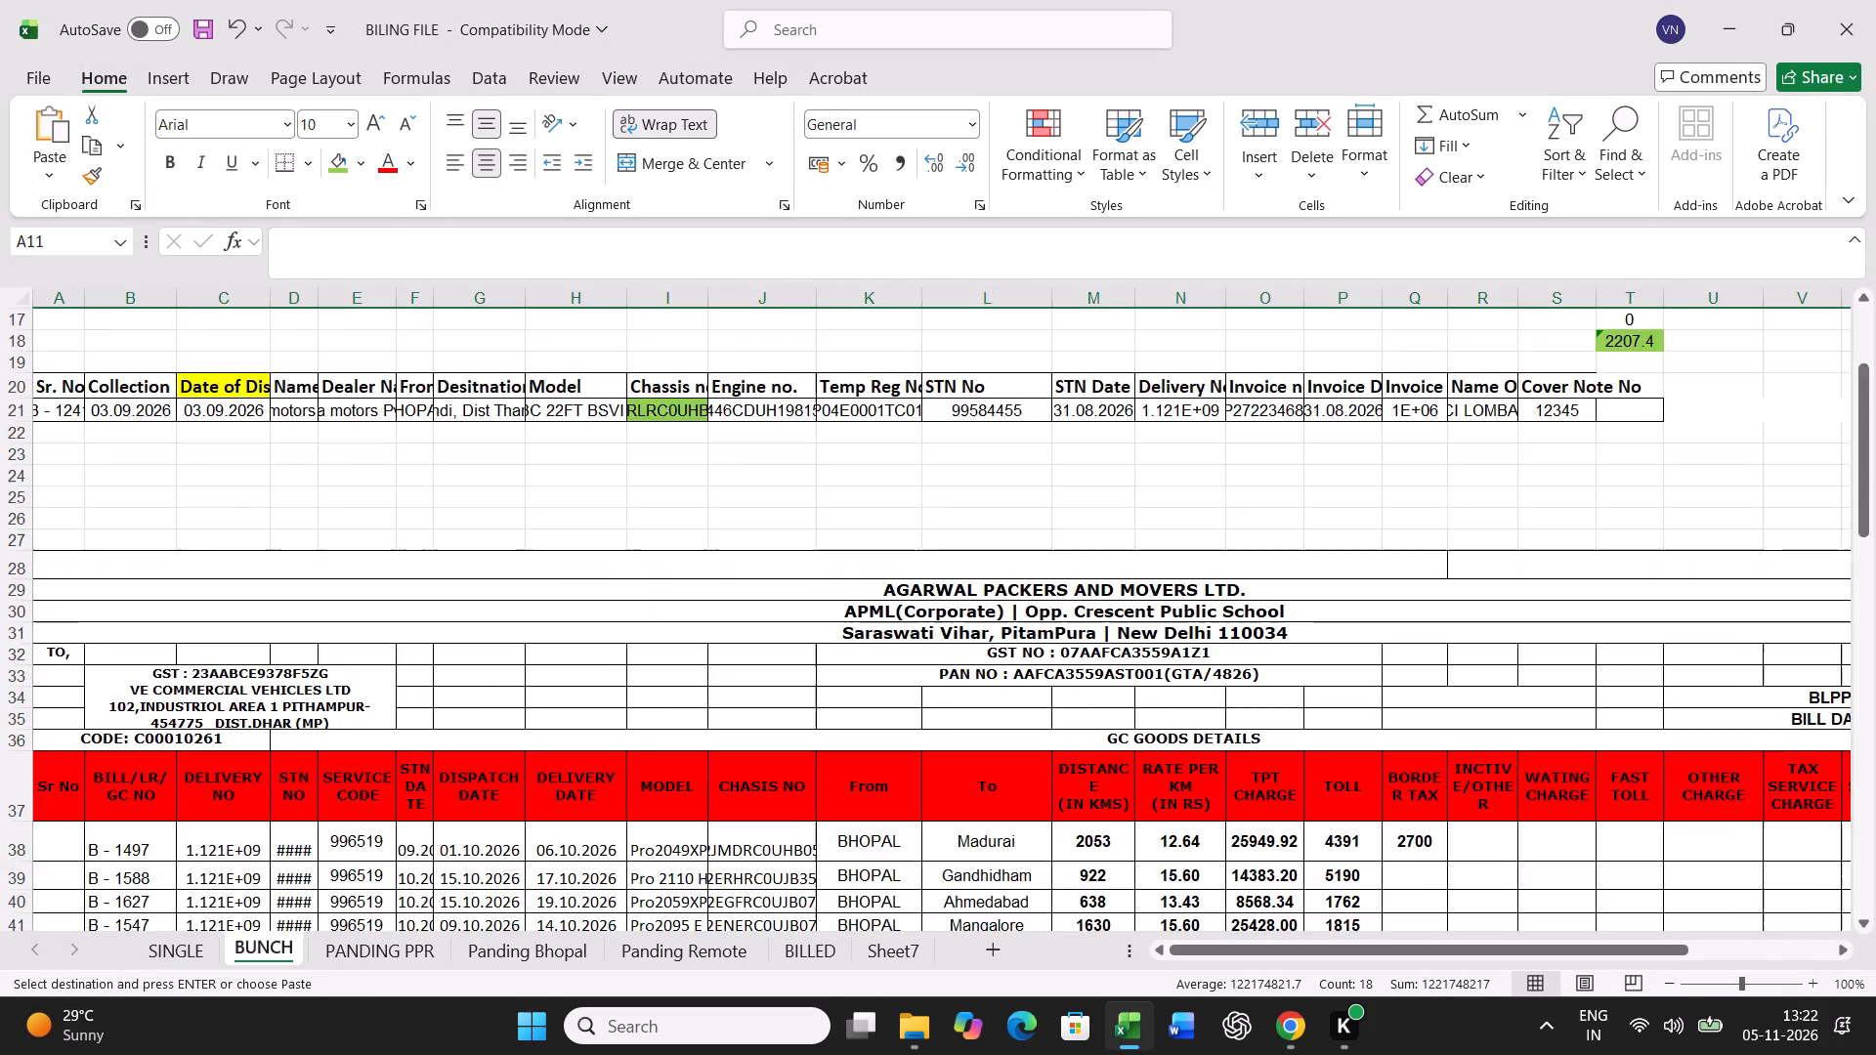
scroll(473, 556, down, 11)
right_click(70, 581)
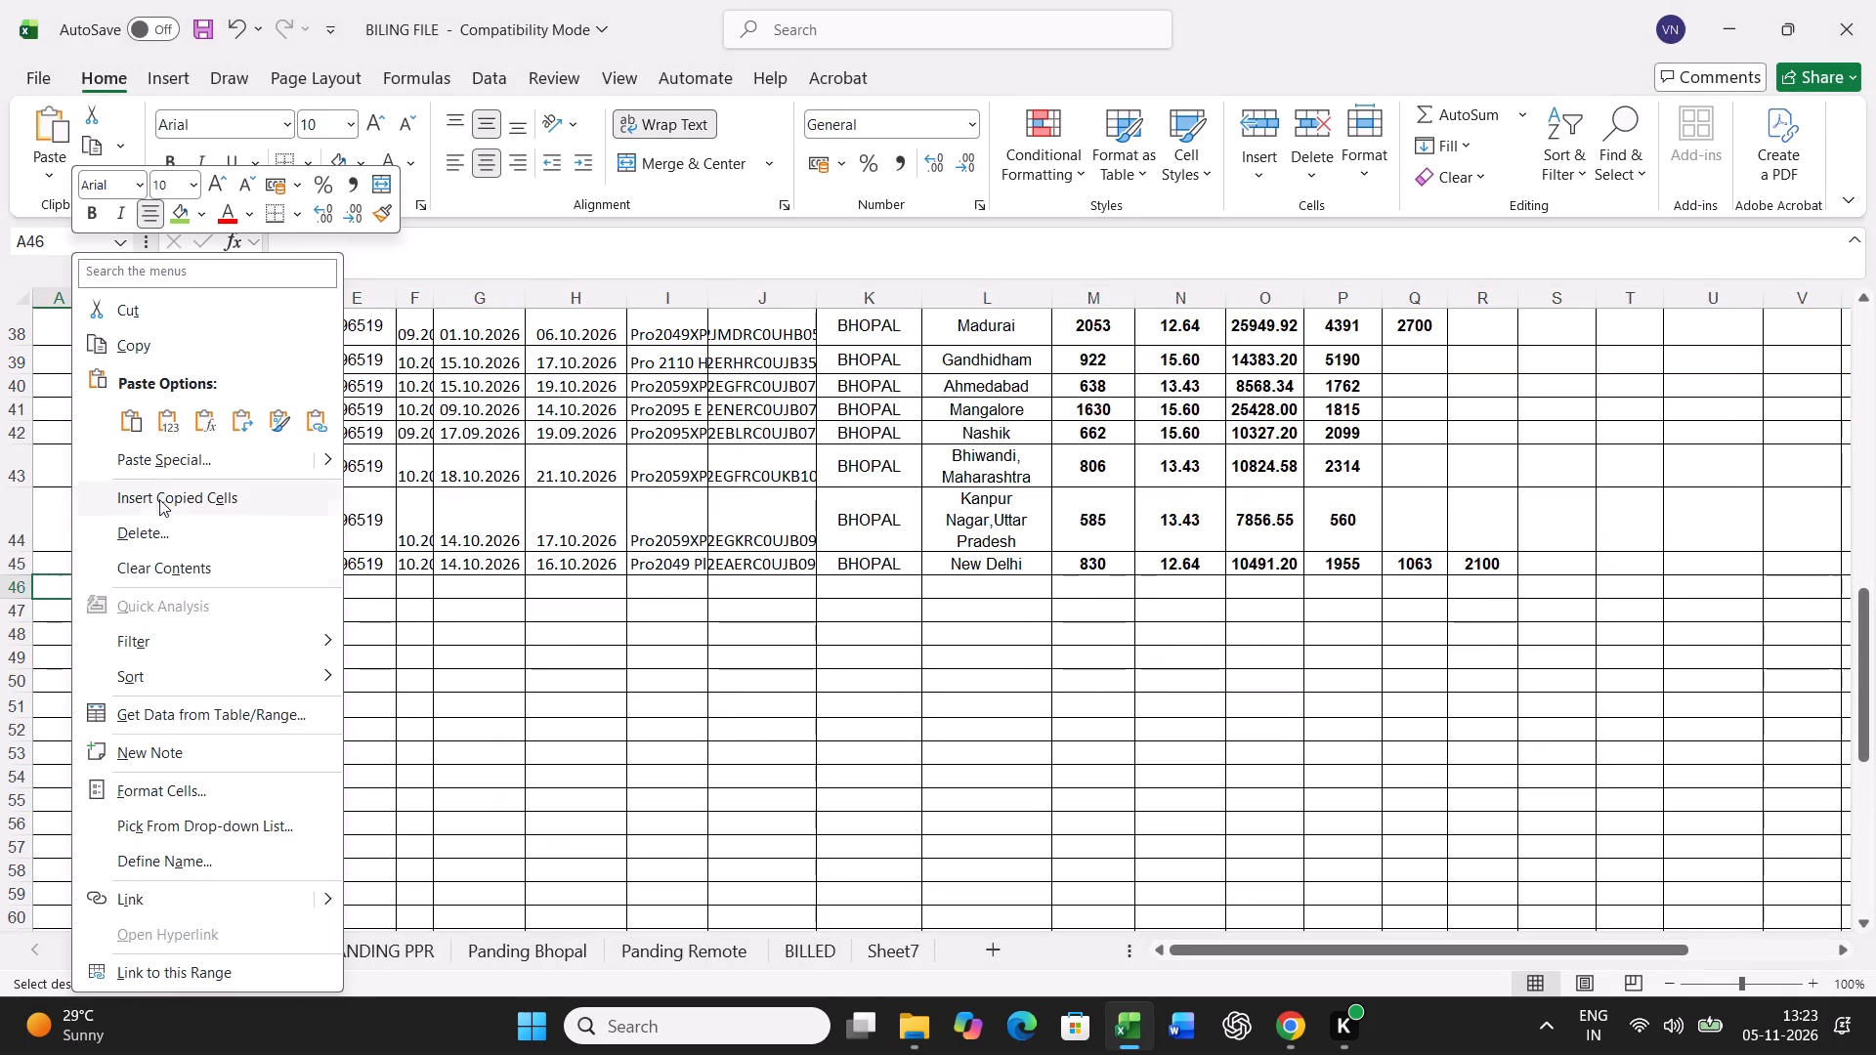
click(180, 464)
click(69, 409)
click(421, 699)
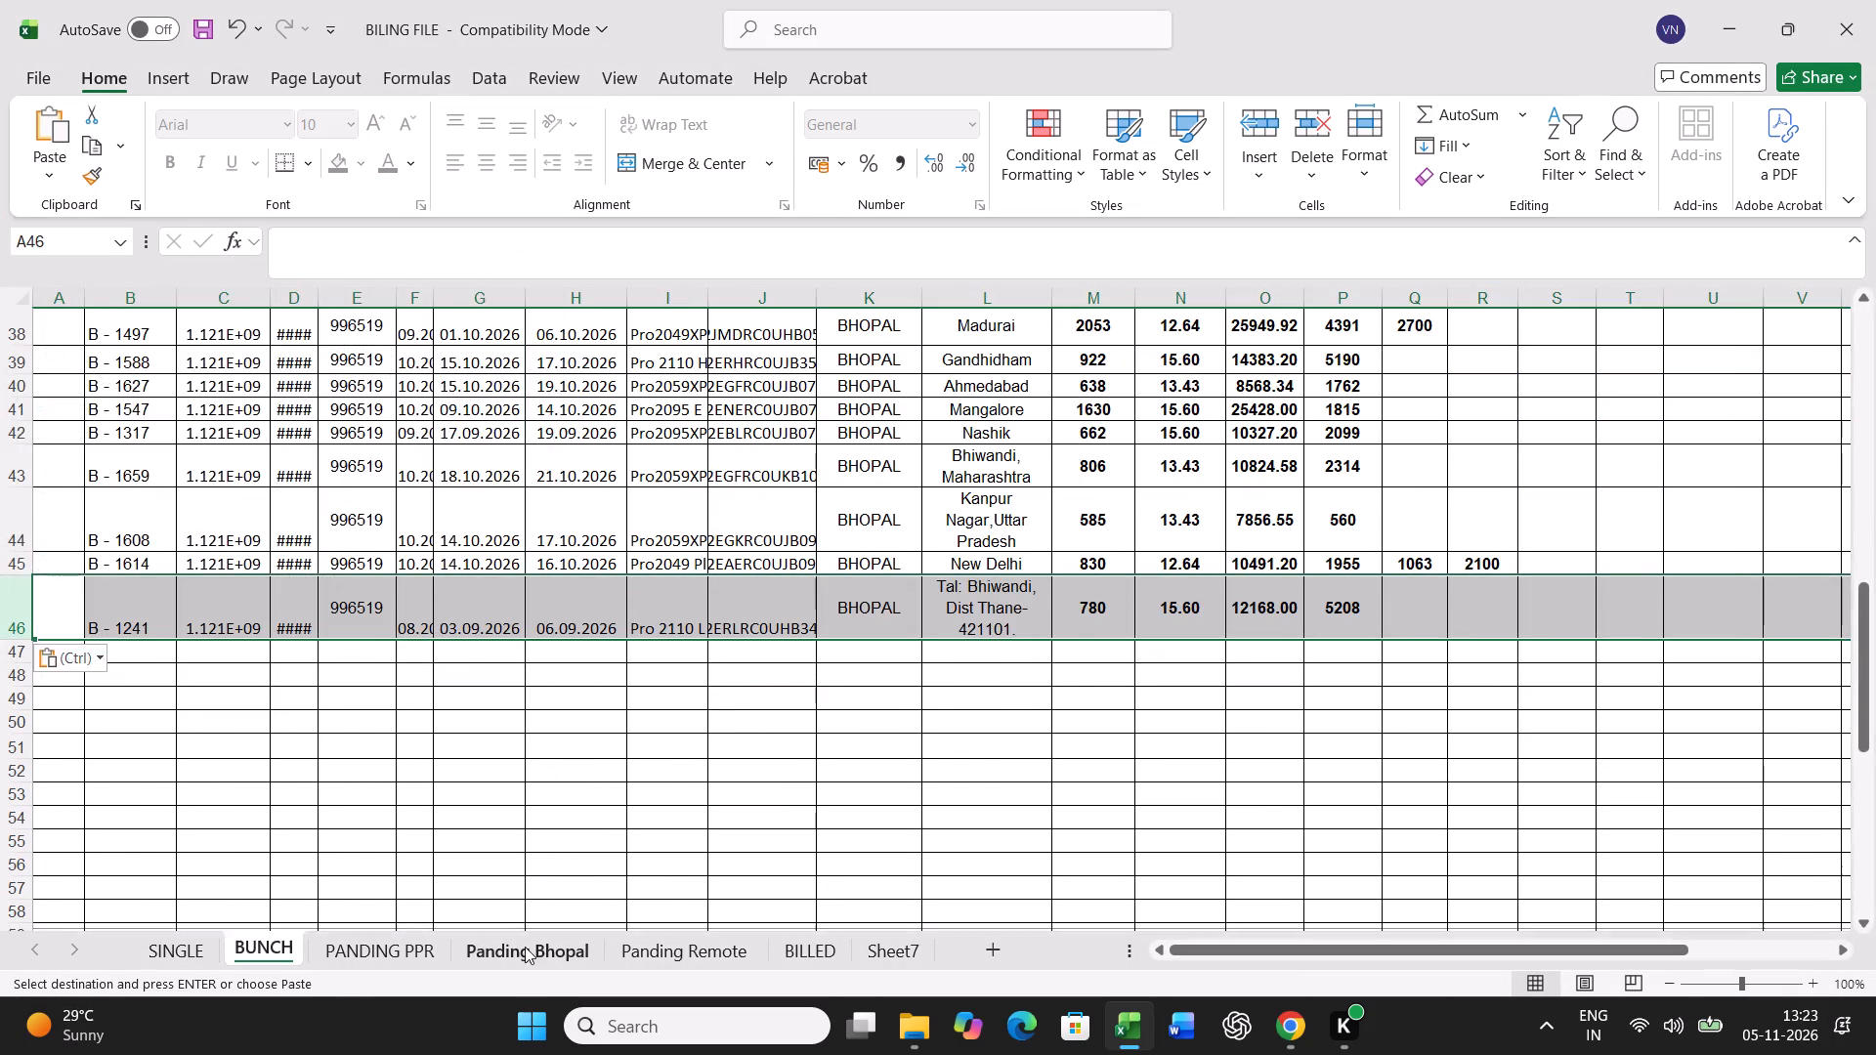
click(525, 963)
click(713, 785)
key(ctrl+f)
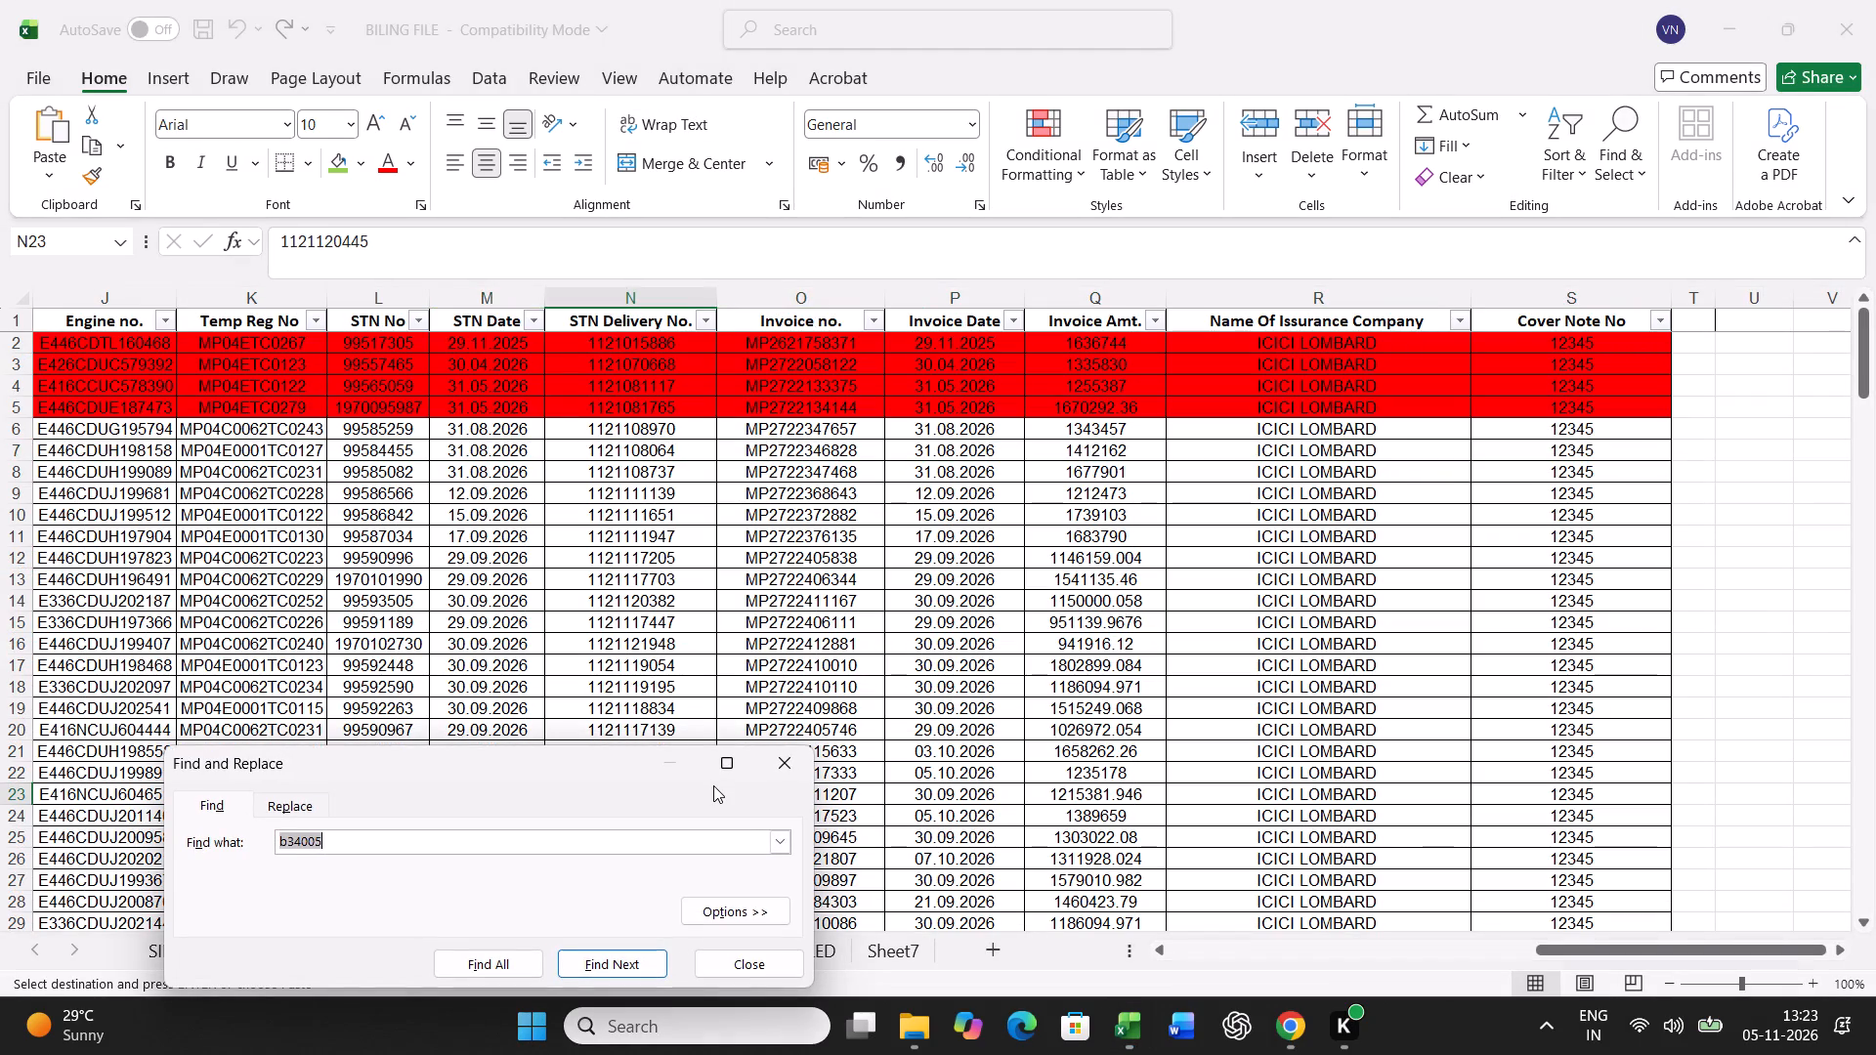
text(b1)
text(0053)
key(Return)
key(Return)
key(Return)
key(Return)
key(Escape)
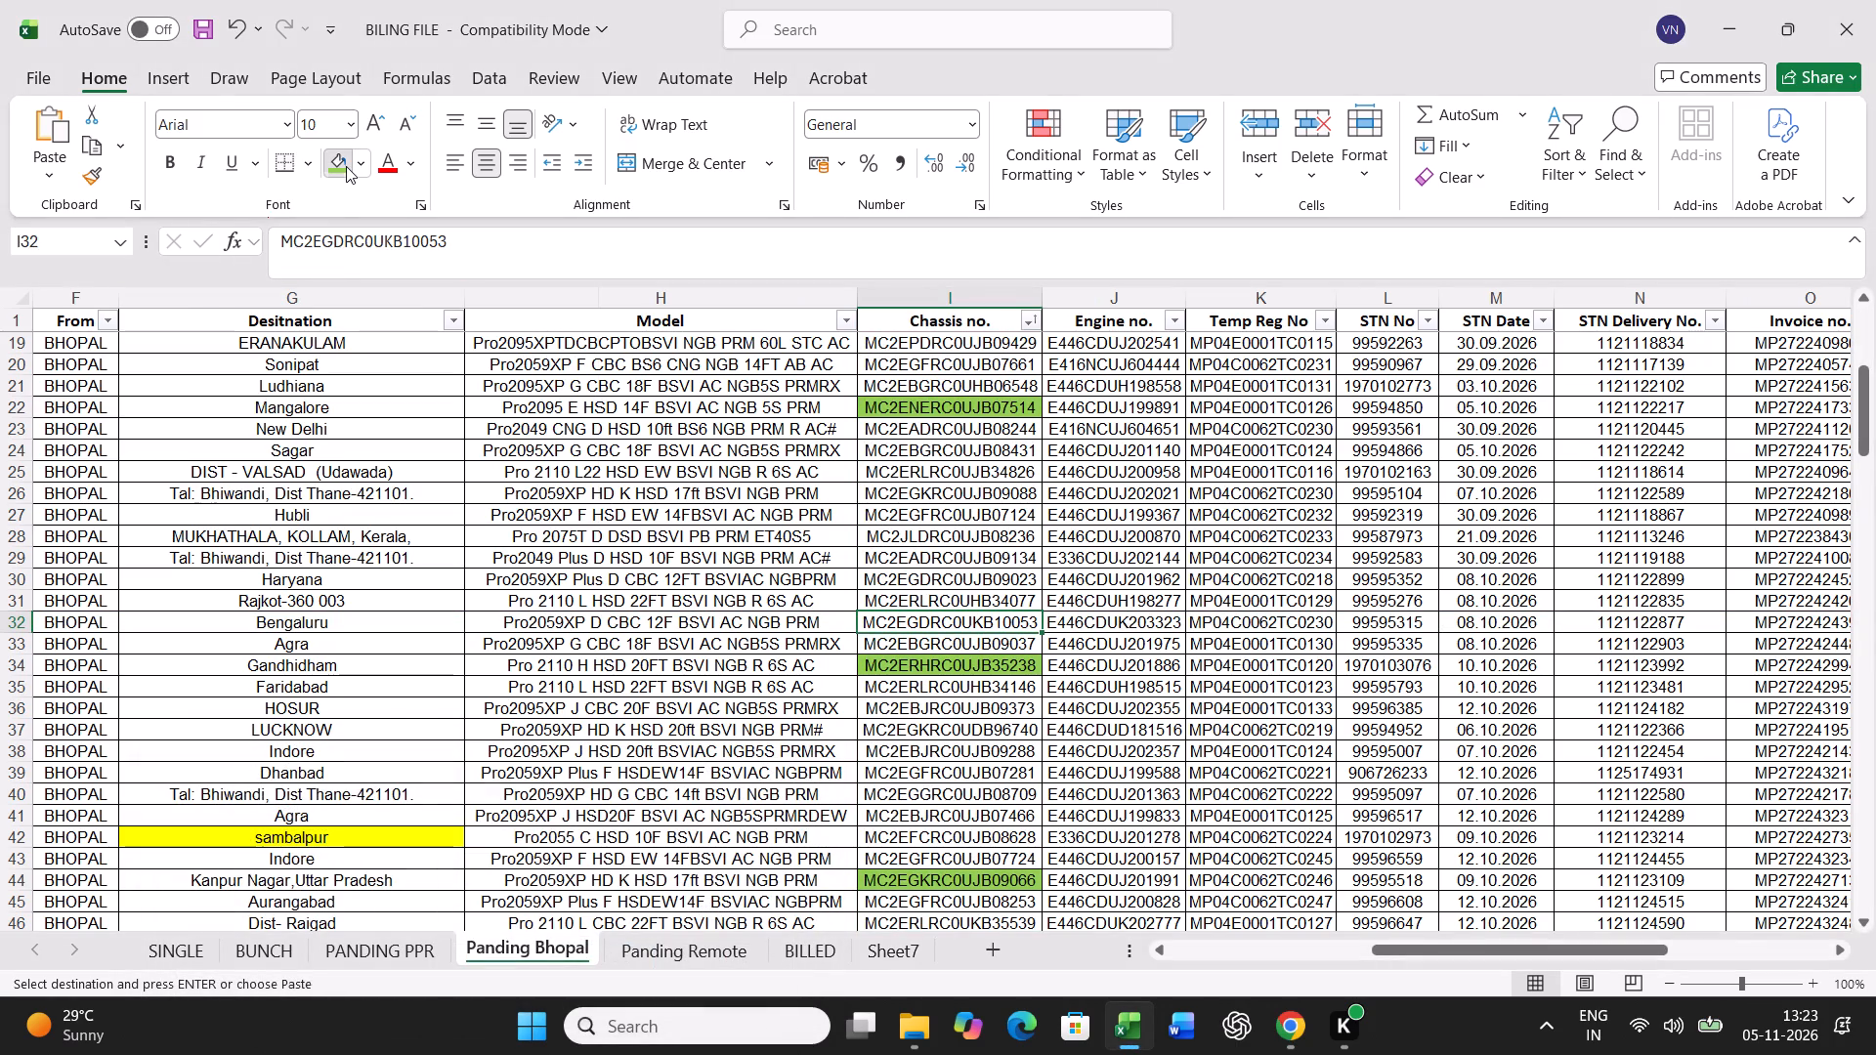
click(346, 166)
Copy the B - 1574 record from Panding Bhopal, starting at its LR number, and paste it into A21 of the BUNCH sheet.
key(Left)
key(Left)
key(Left)
key(Left)
key(Left)
key(Left)
key(Left)
key(Left)
key(Left)
key(Left)
key(Left)
key(Left)
key(Left)
key(Left)
key(Left)
key(Left)
key(Left)
key(Left)
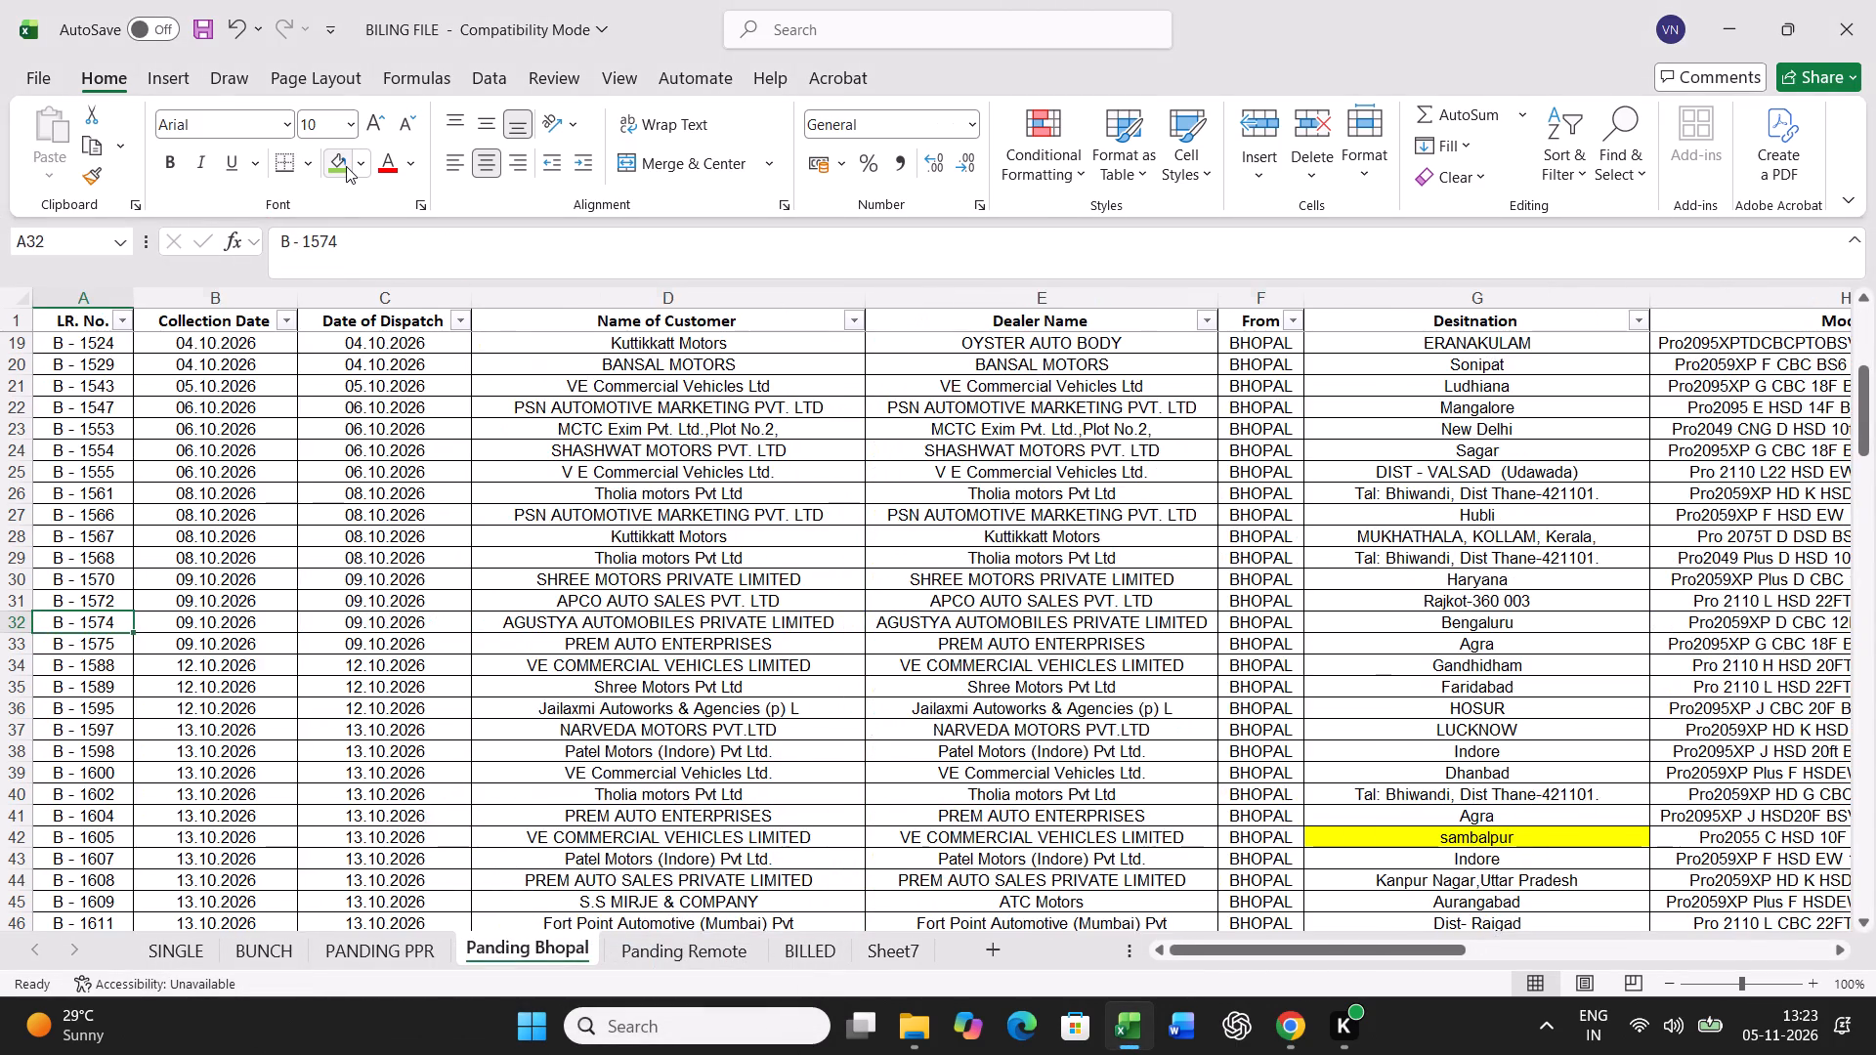
key(ctrl+shift+Right)
key(ctrl+c)
click(250, 956)
scroll(334, 813, up, 12)
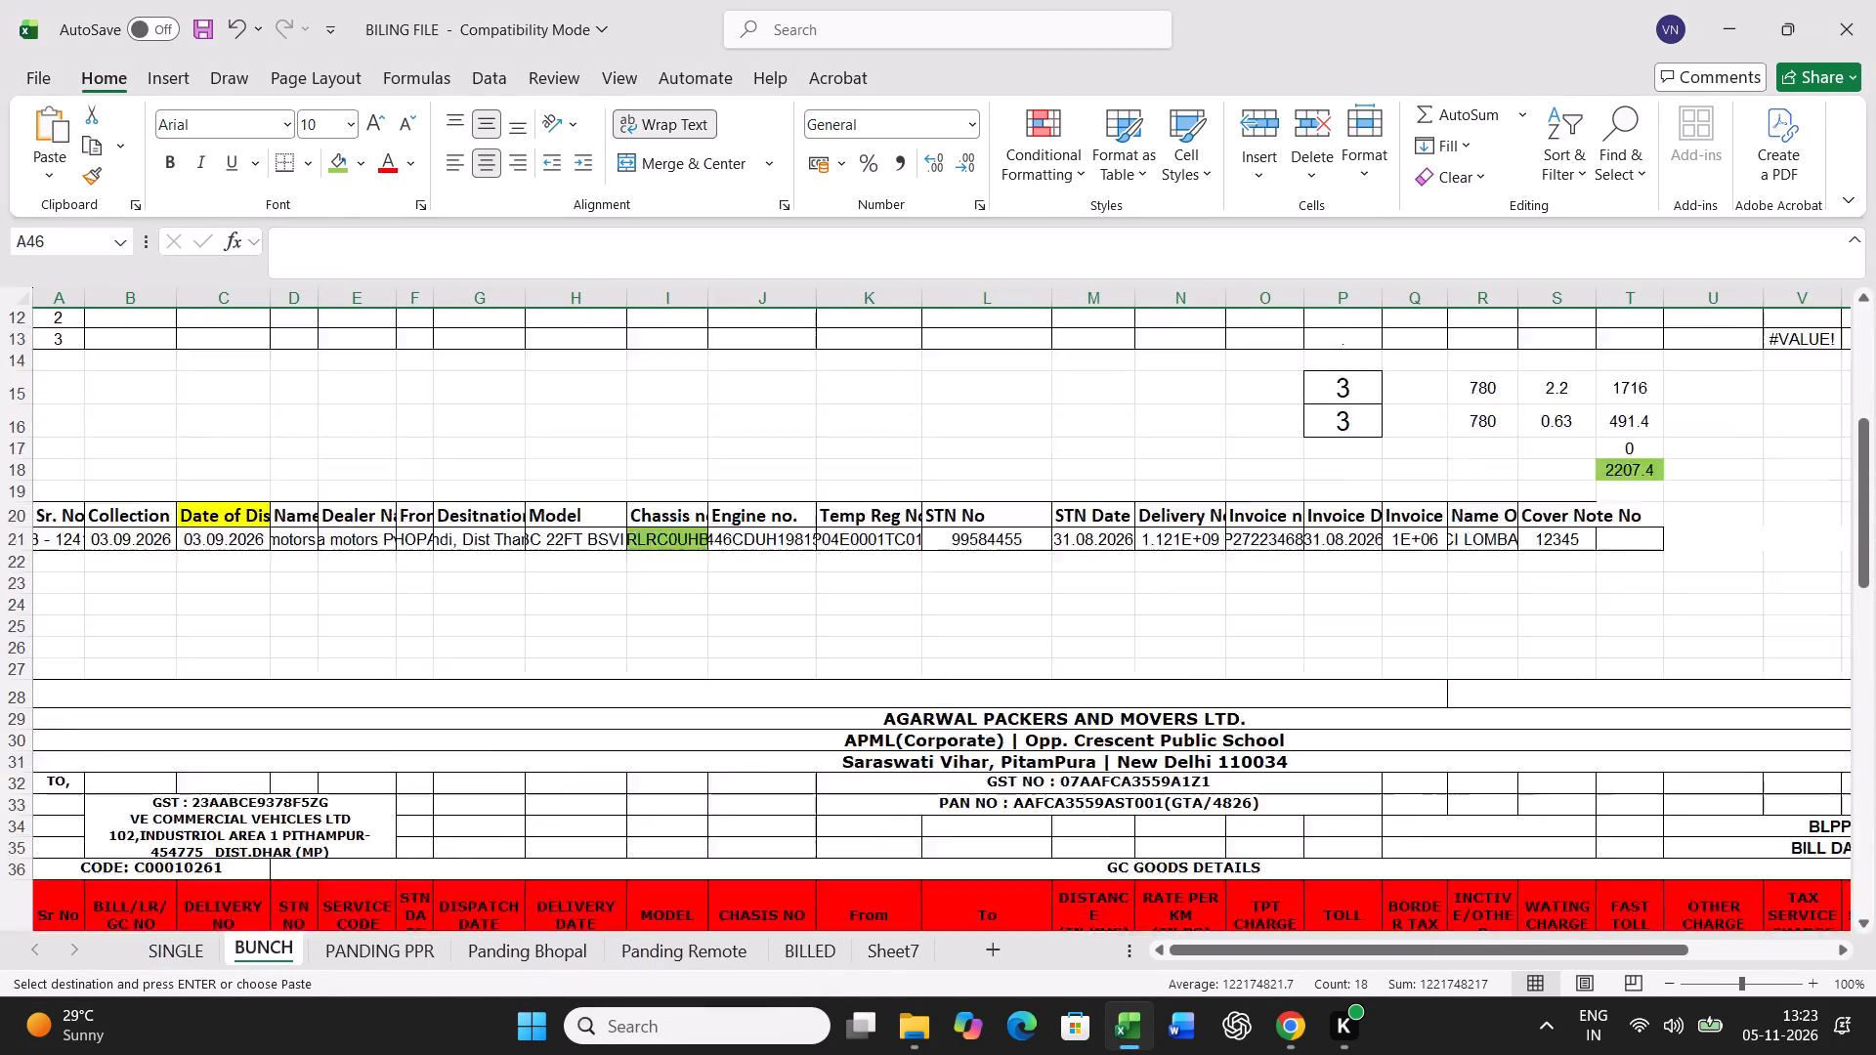
click(48, 666)
key(ctrl+v)
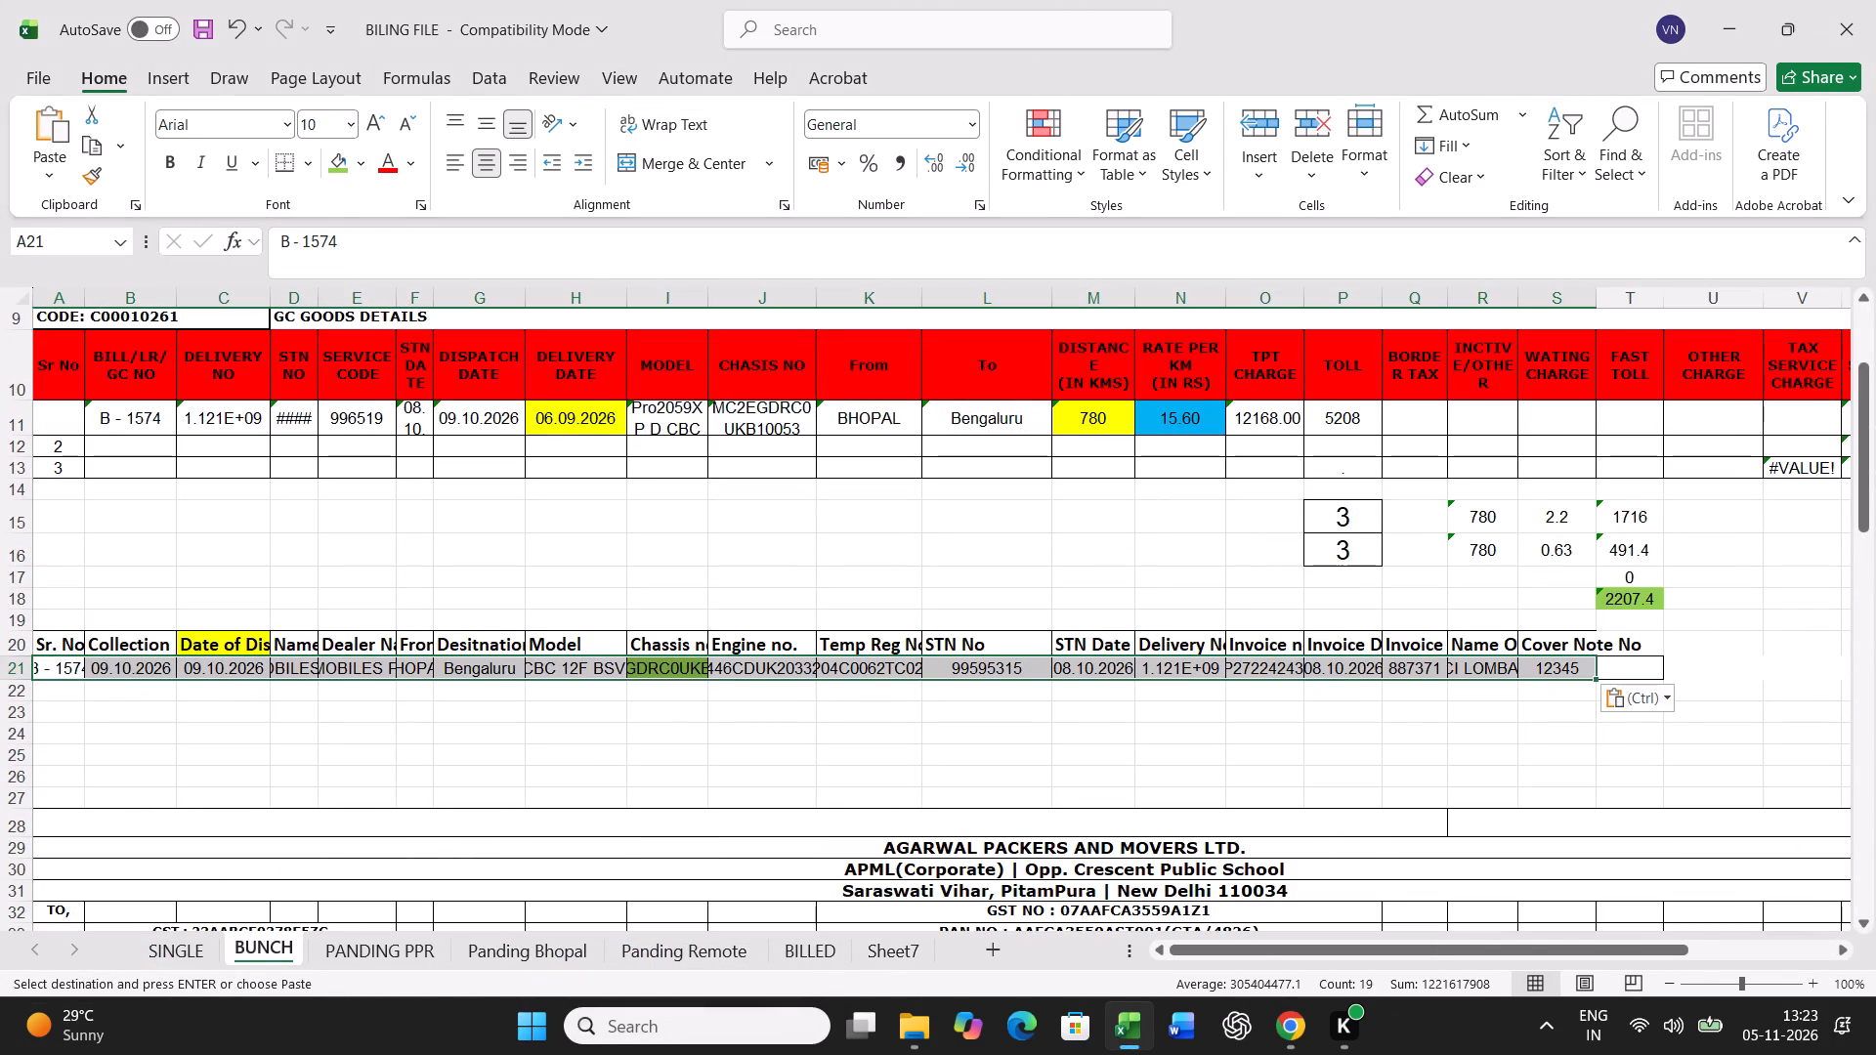
Set the date of dispatch in C21 to 10.10.2026.
click(224, 666)
text(10.10.2026)
key(Return)
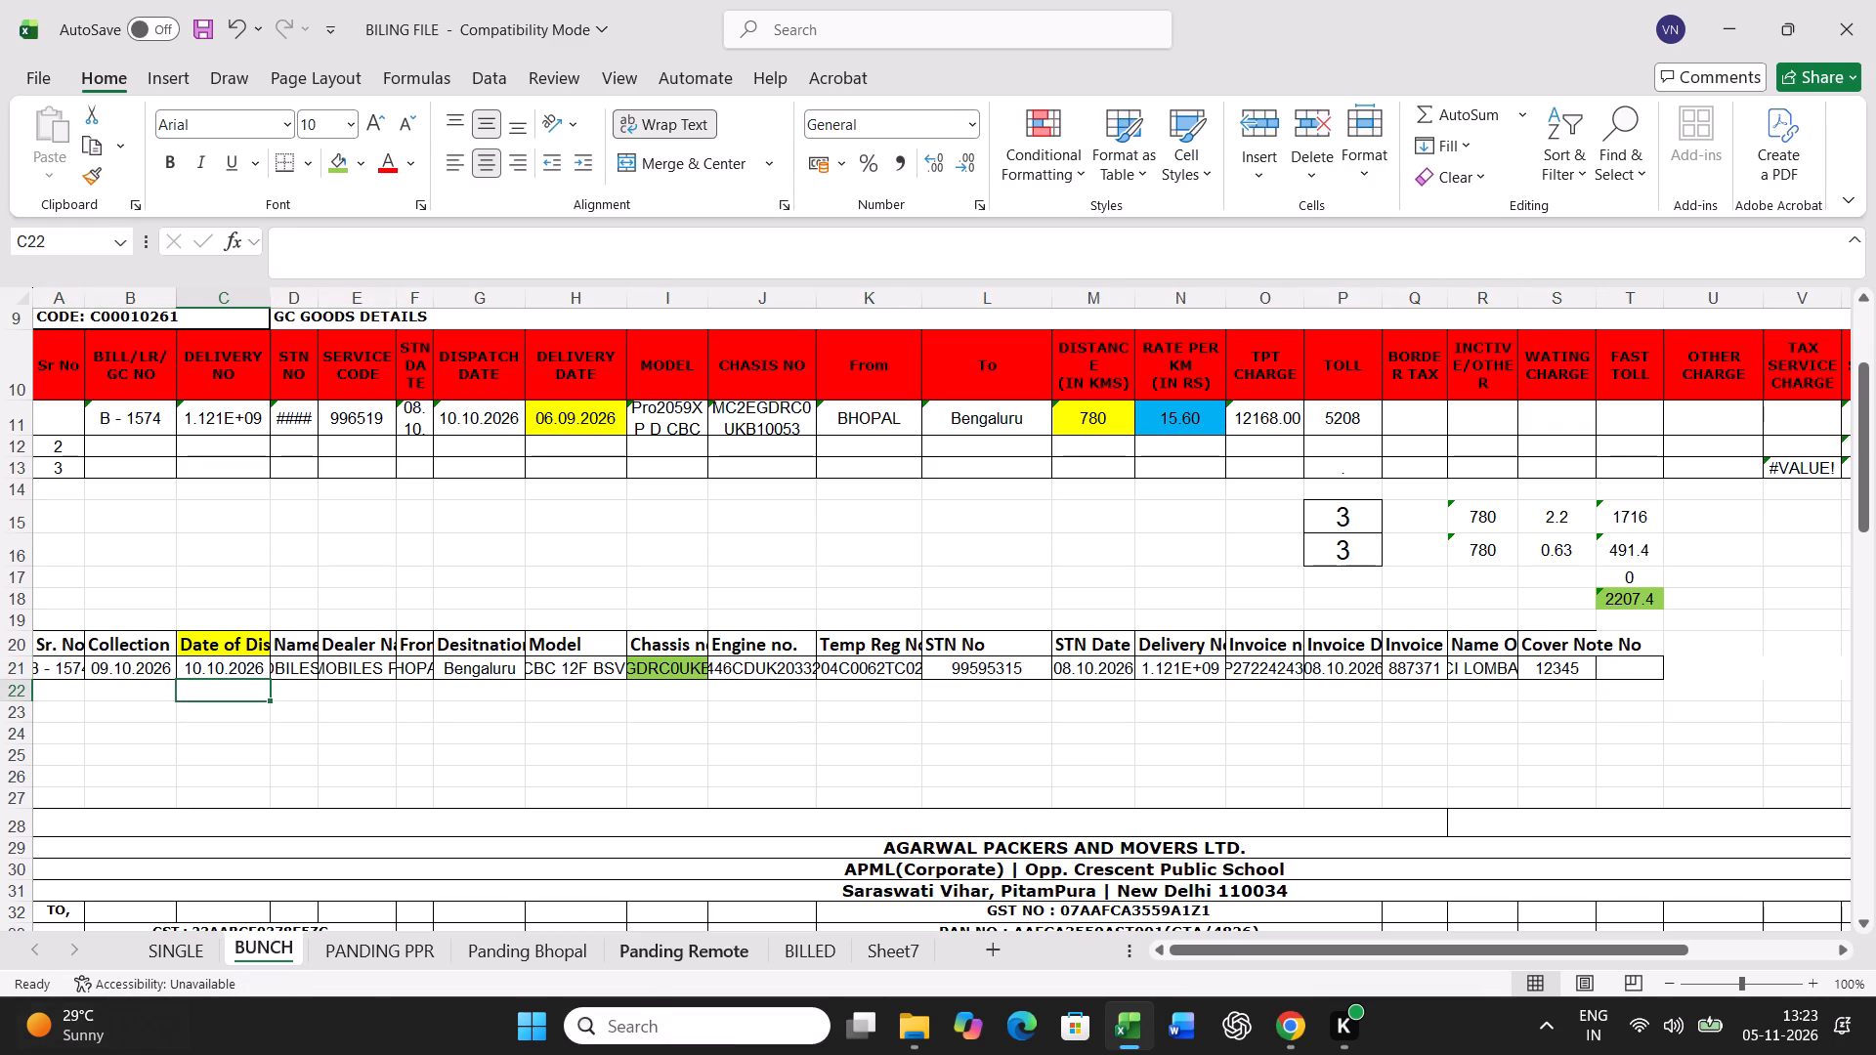
In bill row 11, set the delivery date to 15.10.2026, the distance to 1587 km and the rate per km to 13.43.
click(562, 421)
text(15.10.2026)
key(Right)
key(Right)
key(Right)
key(Right)
key(Right)
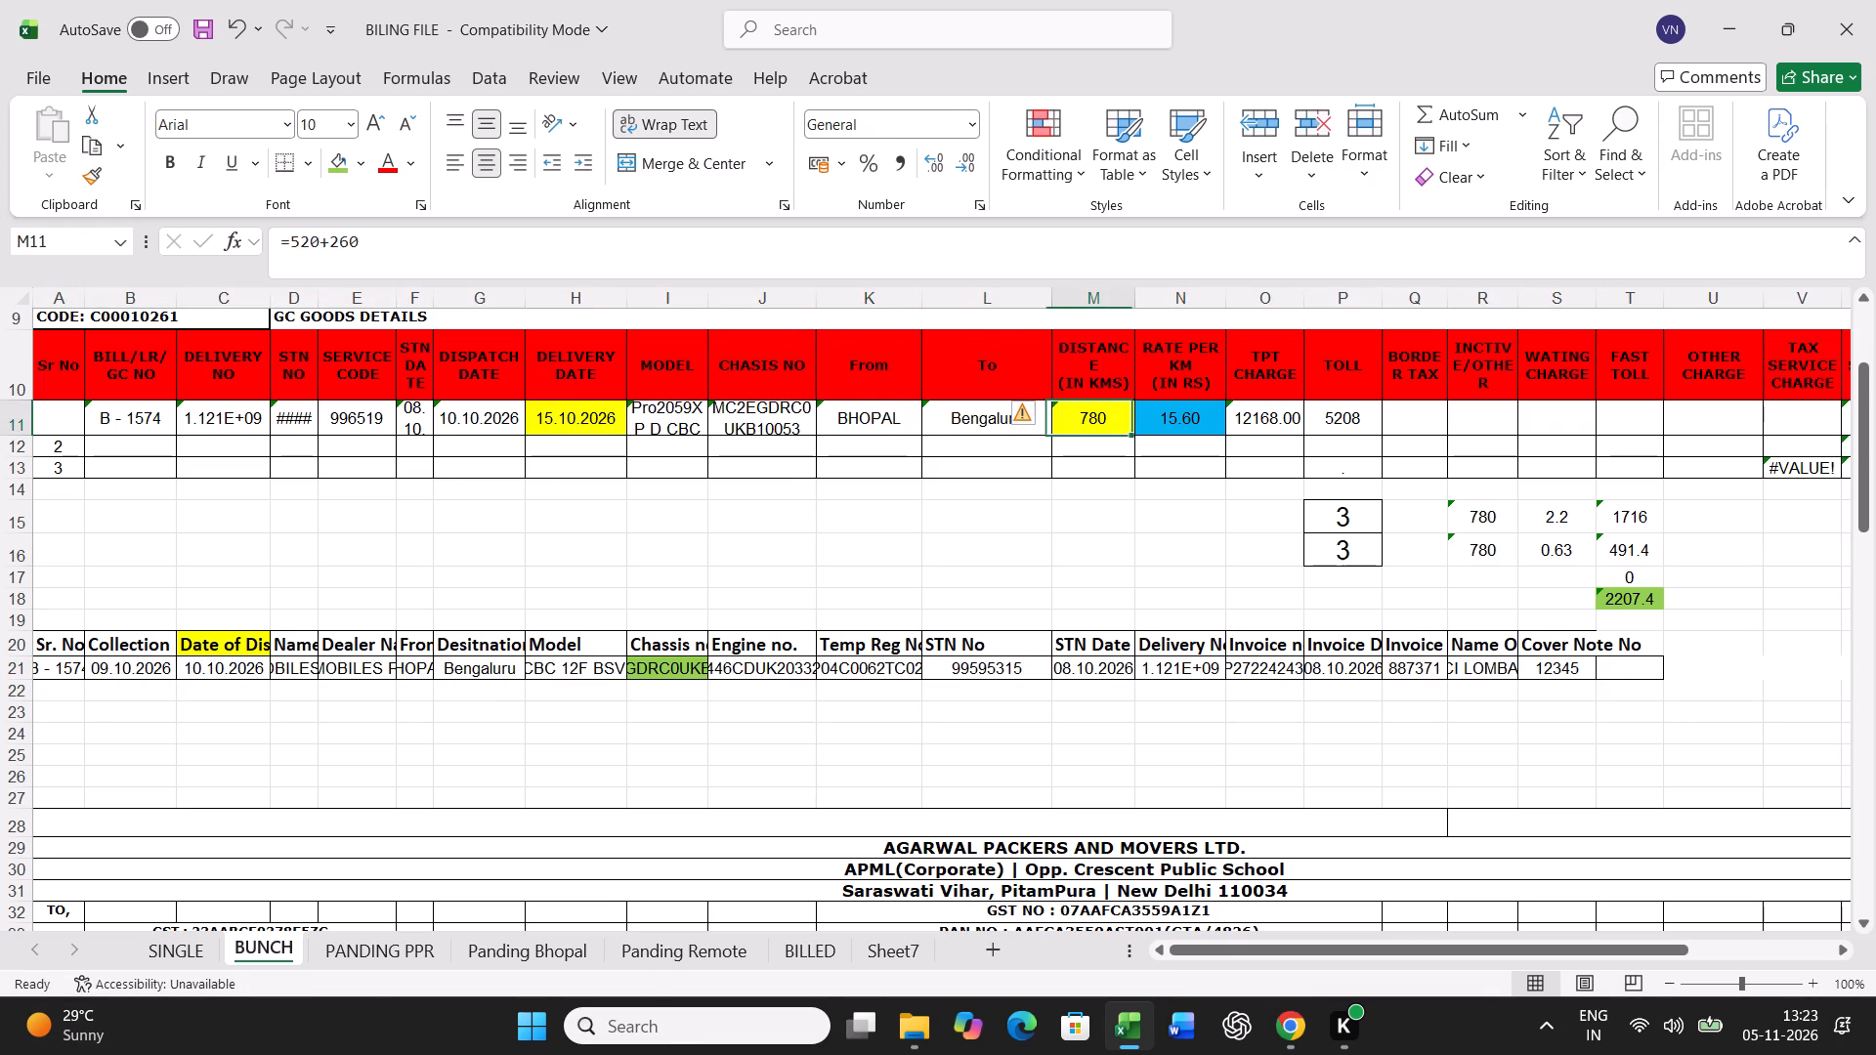
scroll(707, 674, up, 3)
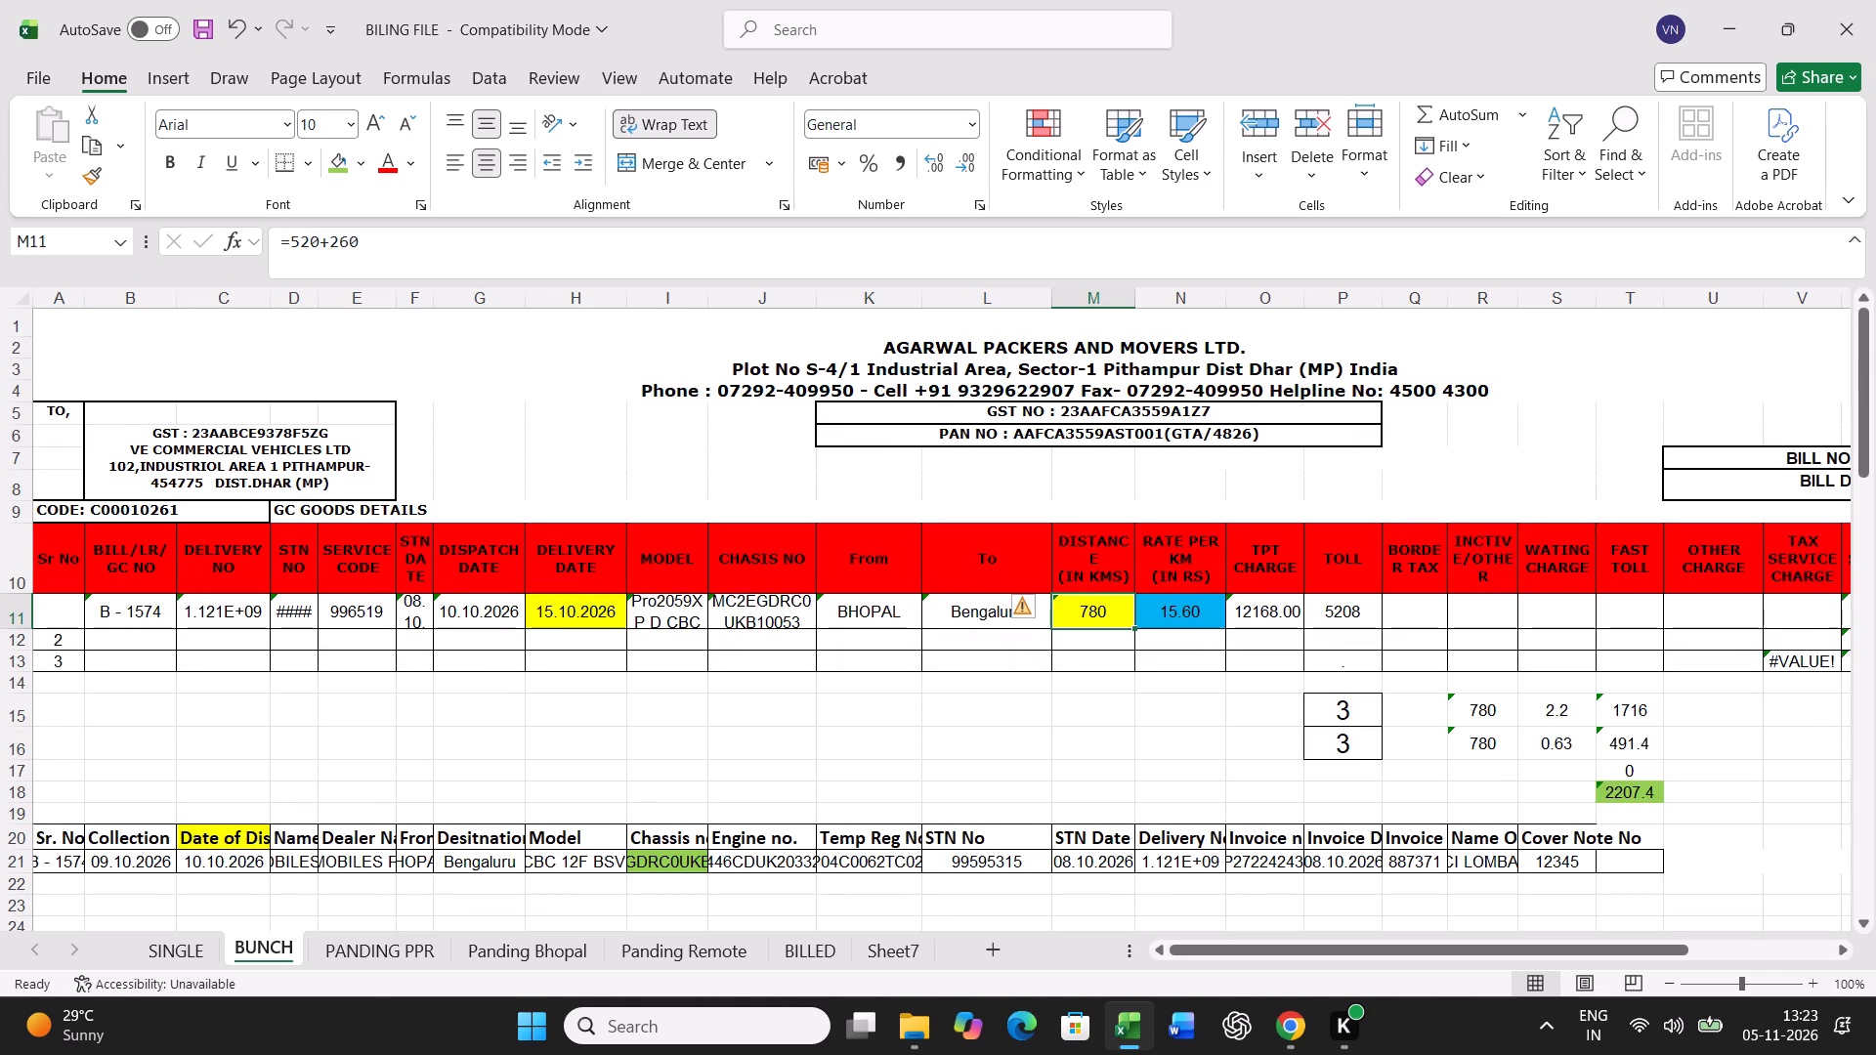
text(1587)
key(Return)
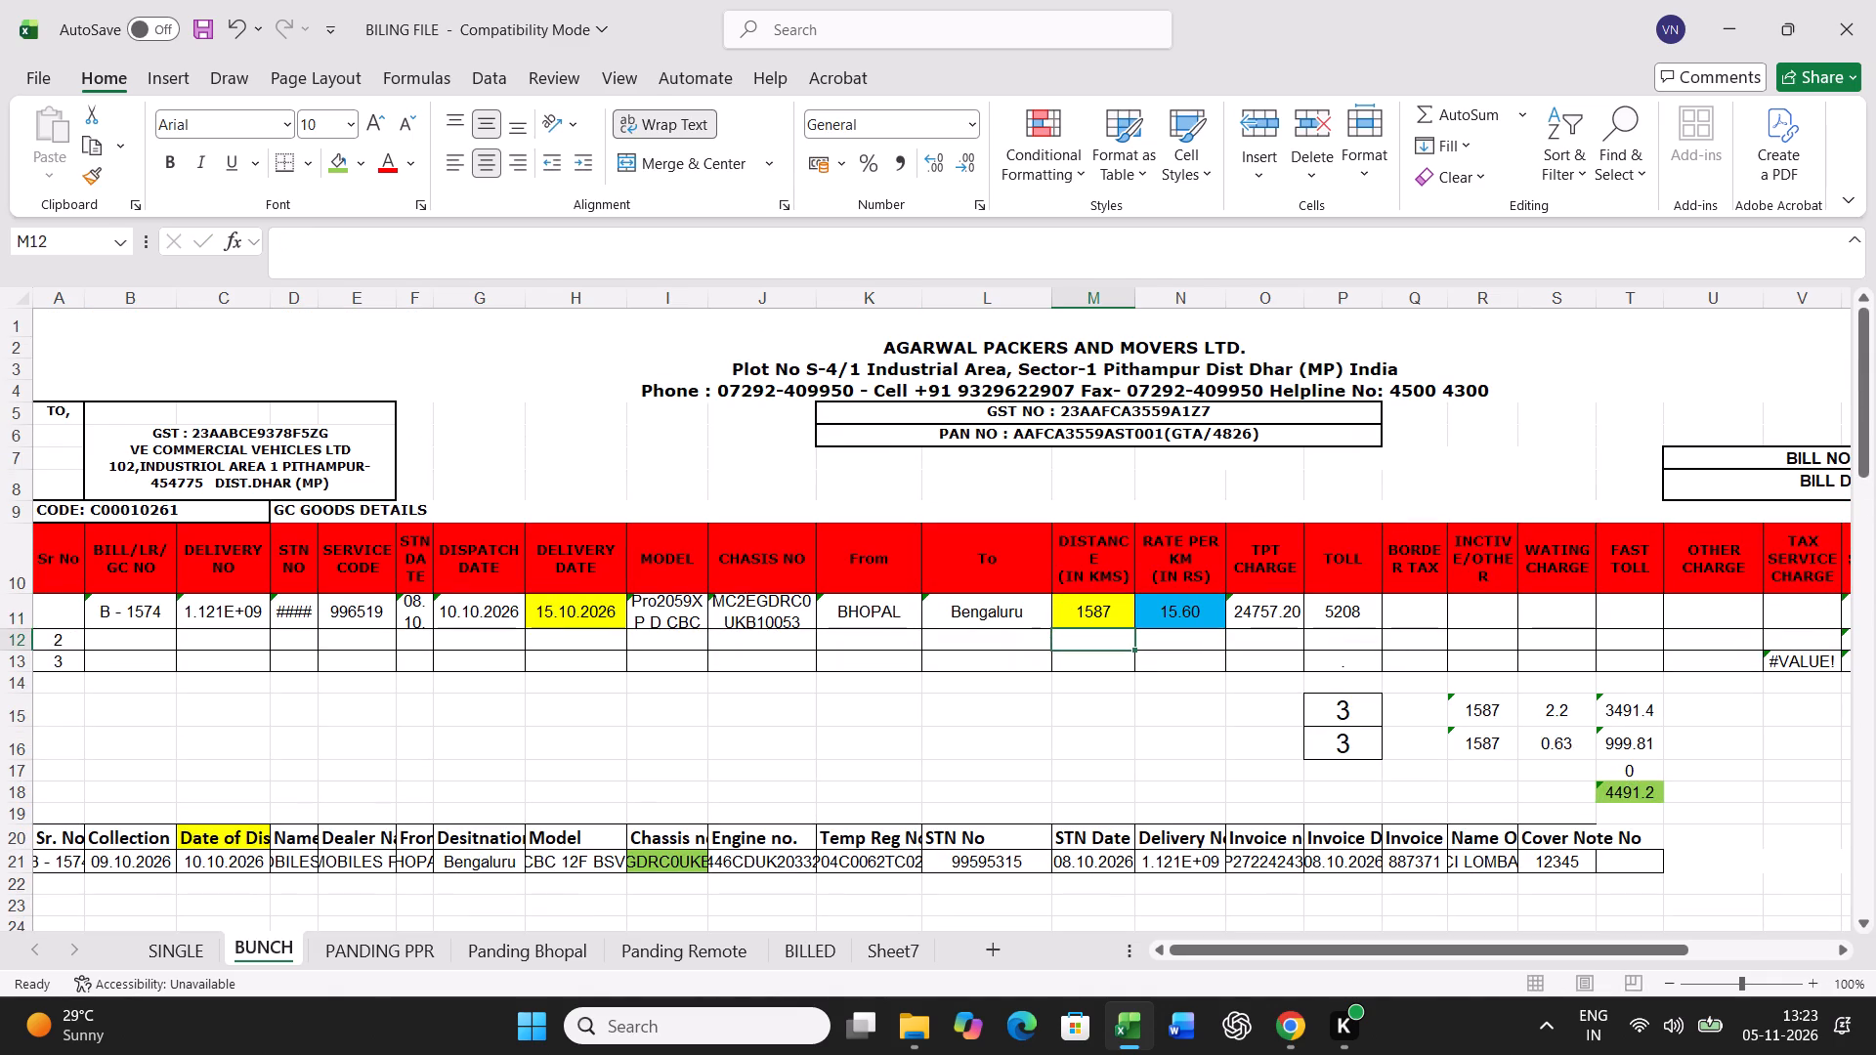
key(Up)
key(Right)
text(13.43)
key(Right)
key(Right)
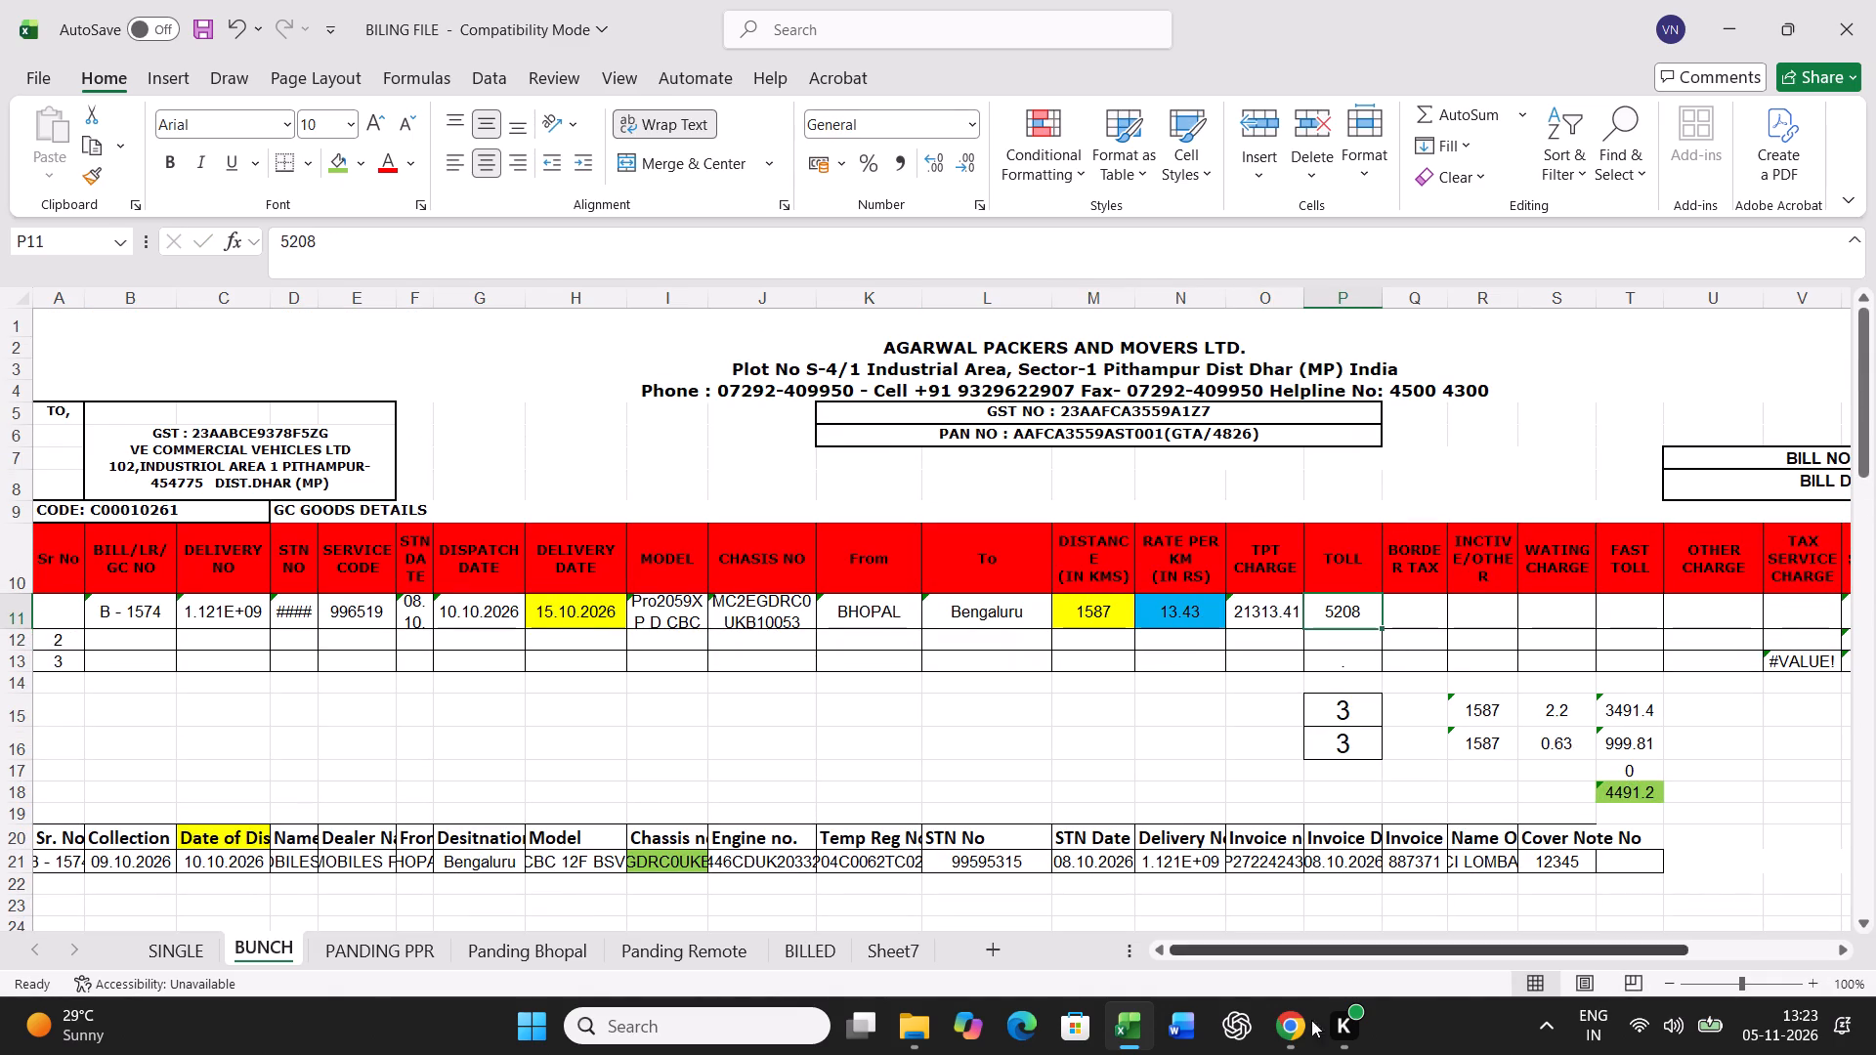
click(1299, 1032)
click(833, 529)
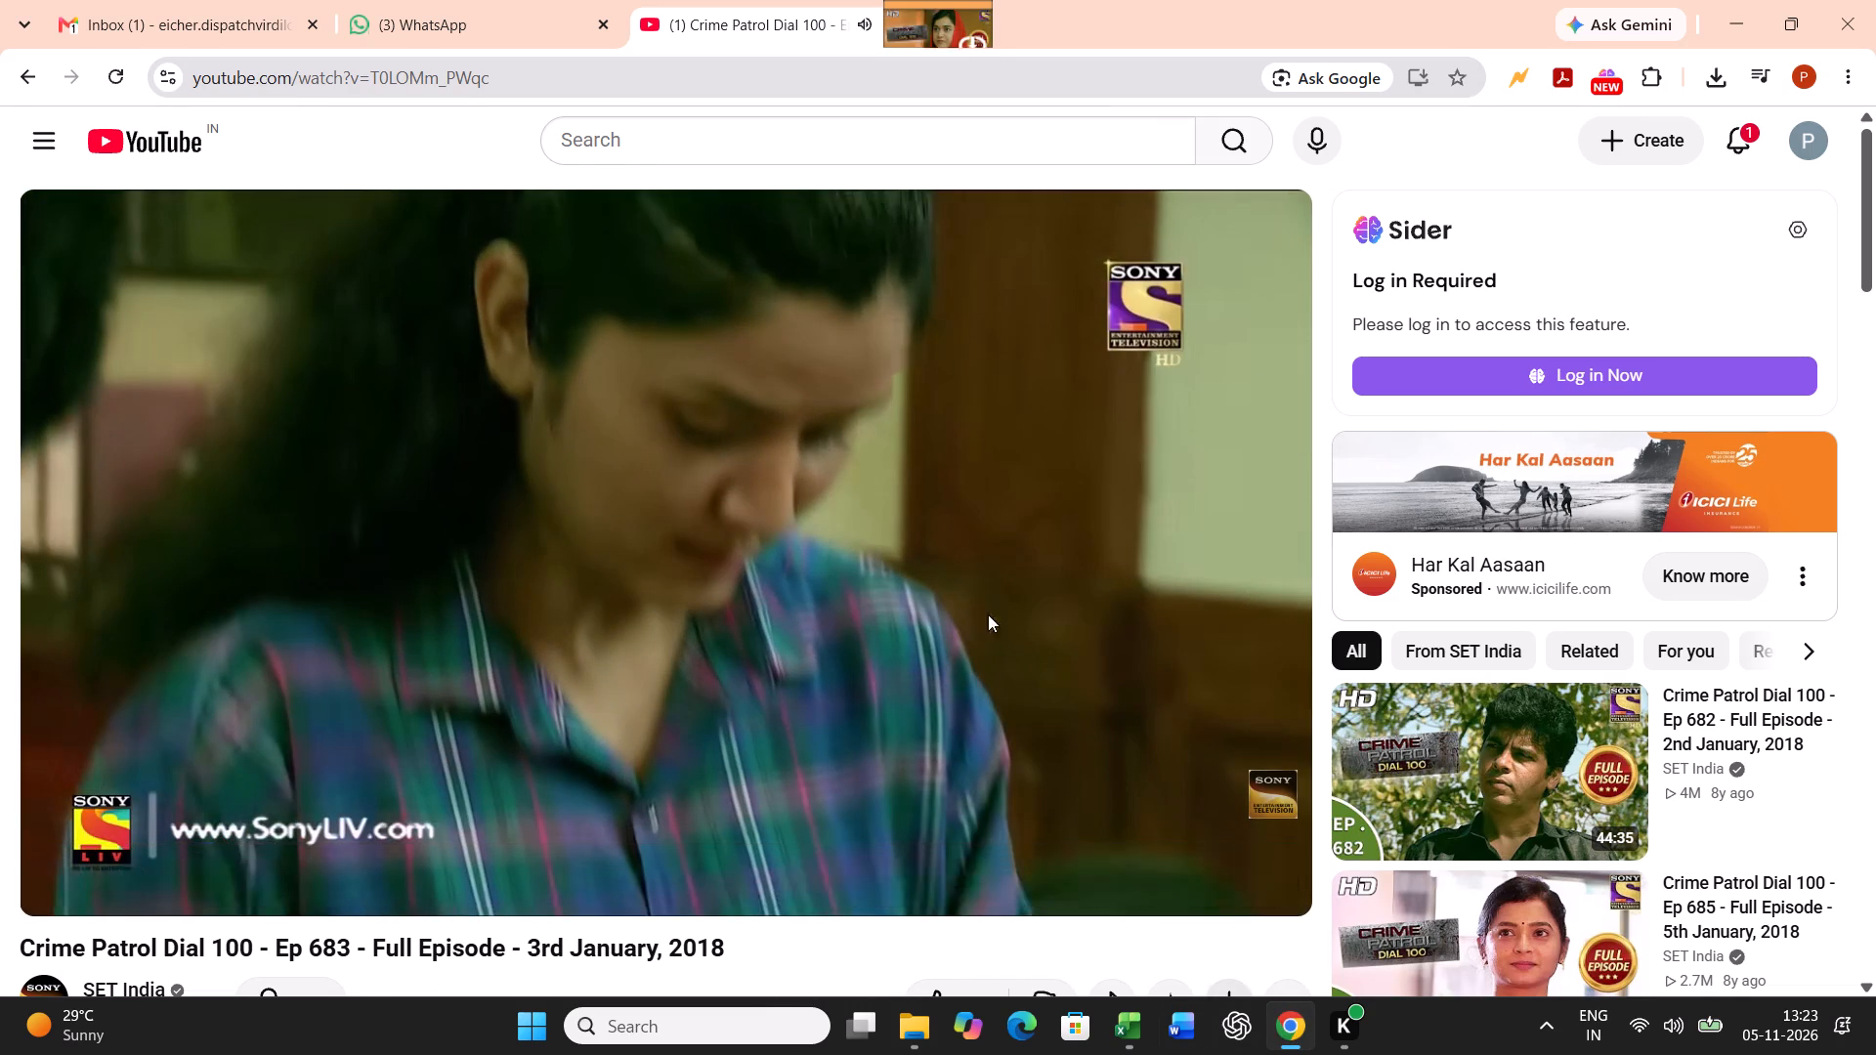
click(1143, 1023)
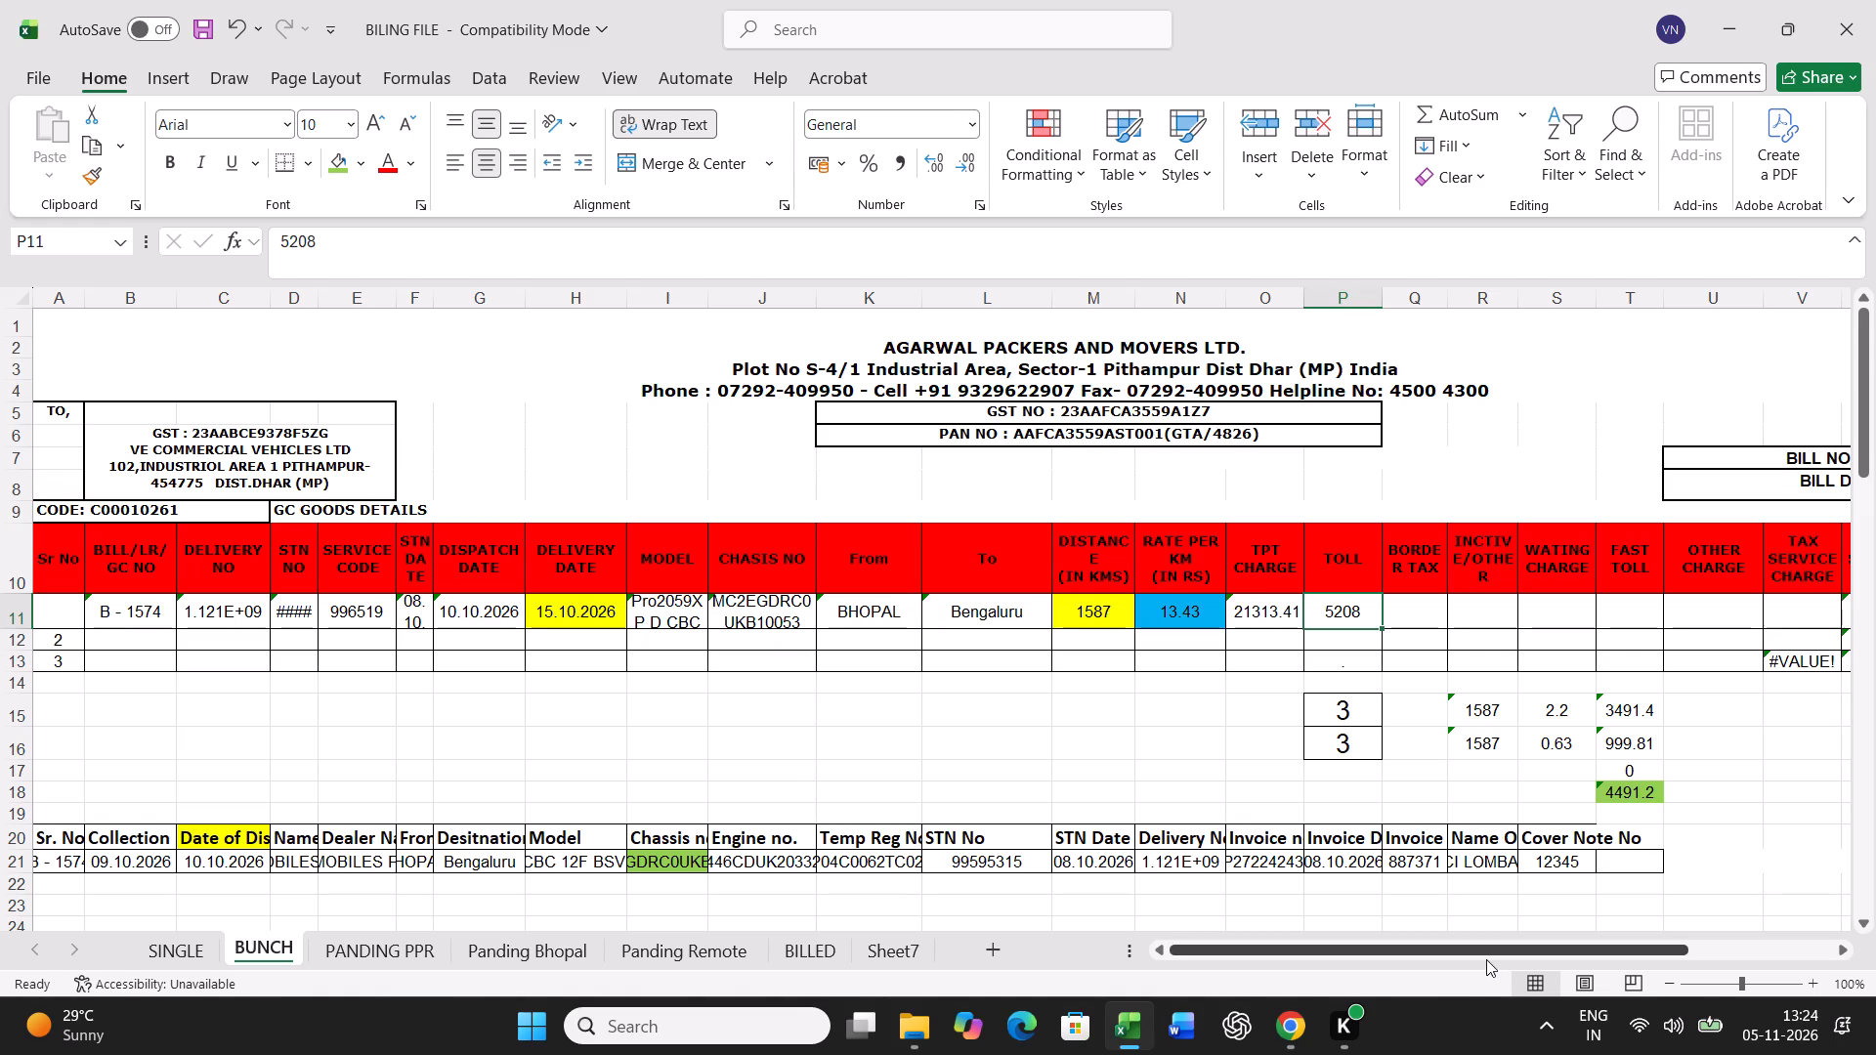
Set the toll in bill row 11 to 2760.
text(2760)
key(Return)
Set both the standard transit days in P15 and the actual transit days in P16 to 5.
key(Return)
key(Return)
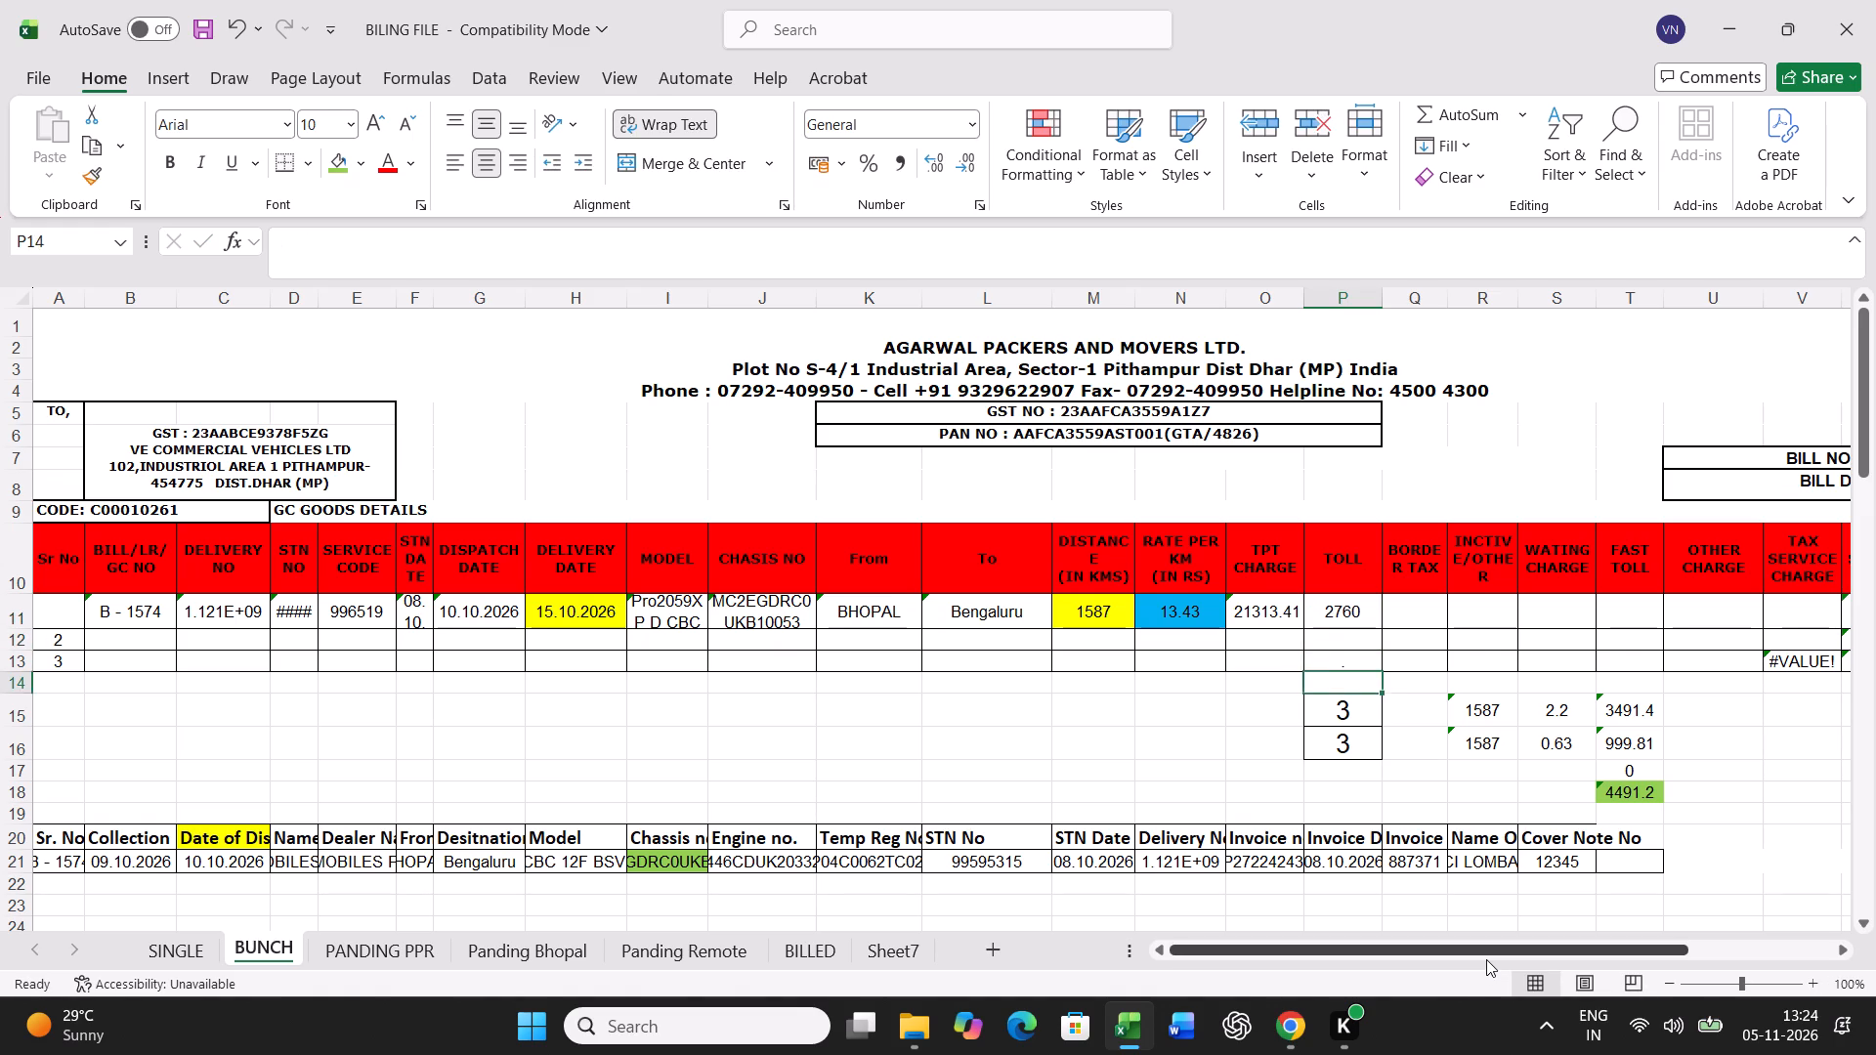
key(Return)
key(5)
key(Return)
key(5)
key(Return)
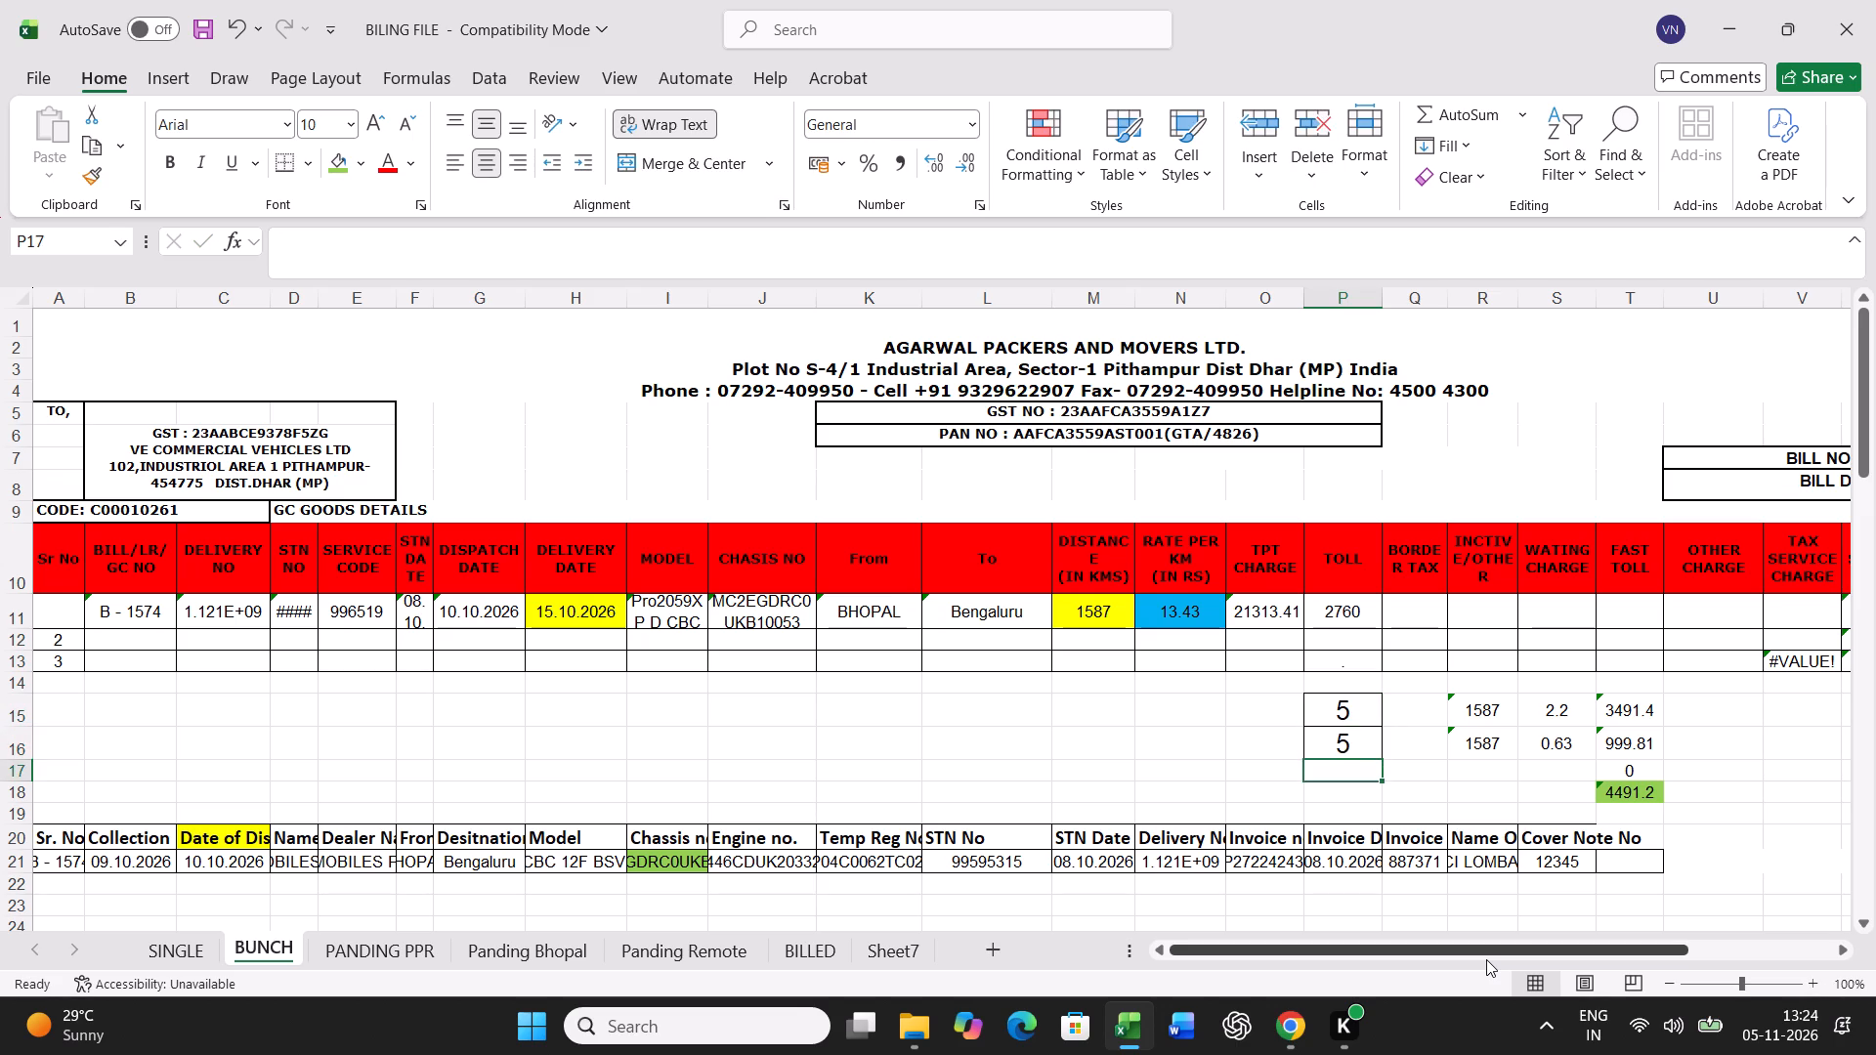
Print the freight bill for B - 1574 from the SINGLE sheet.
click(197, 951)
key(ctrl+p)
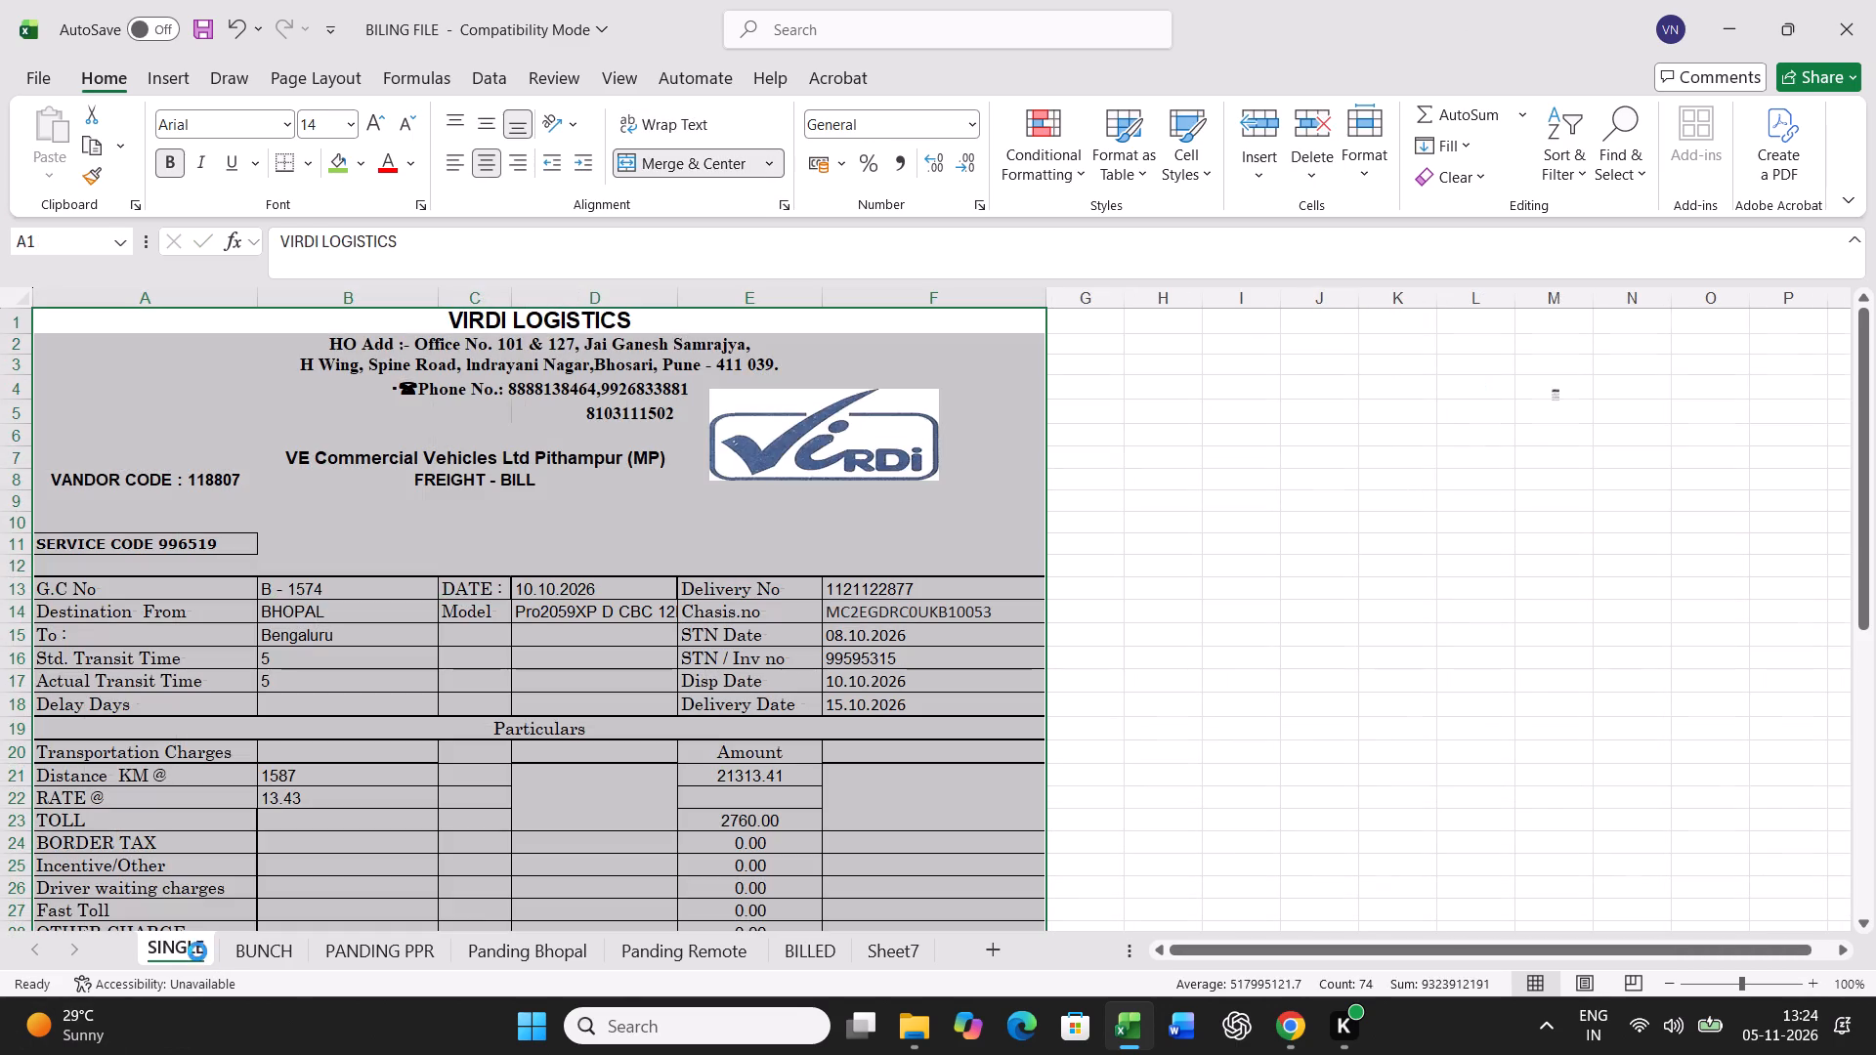
click(277, 213)
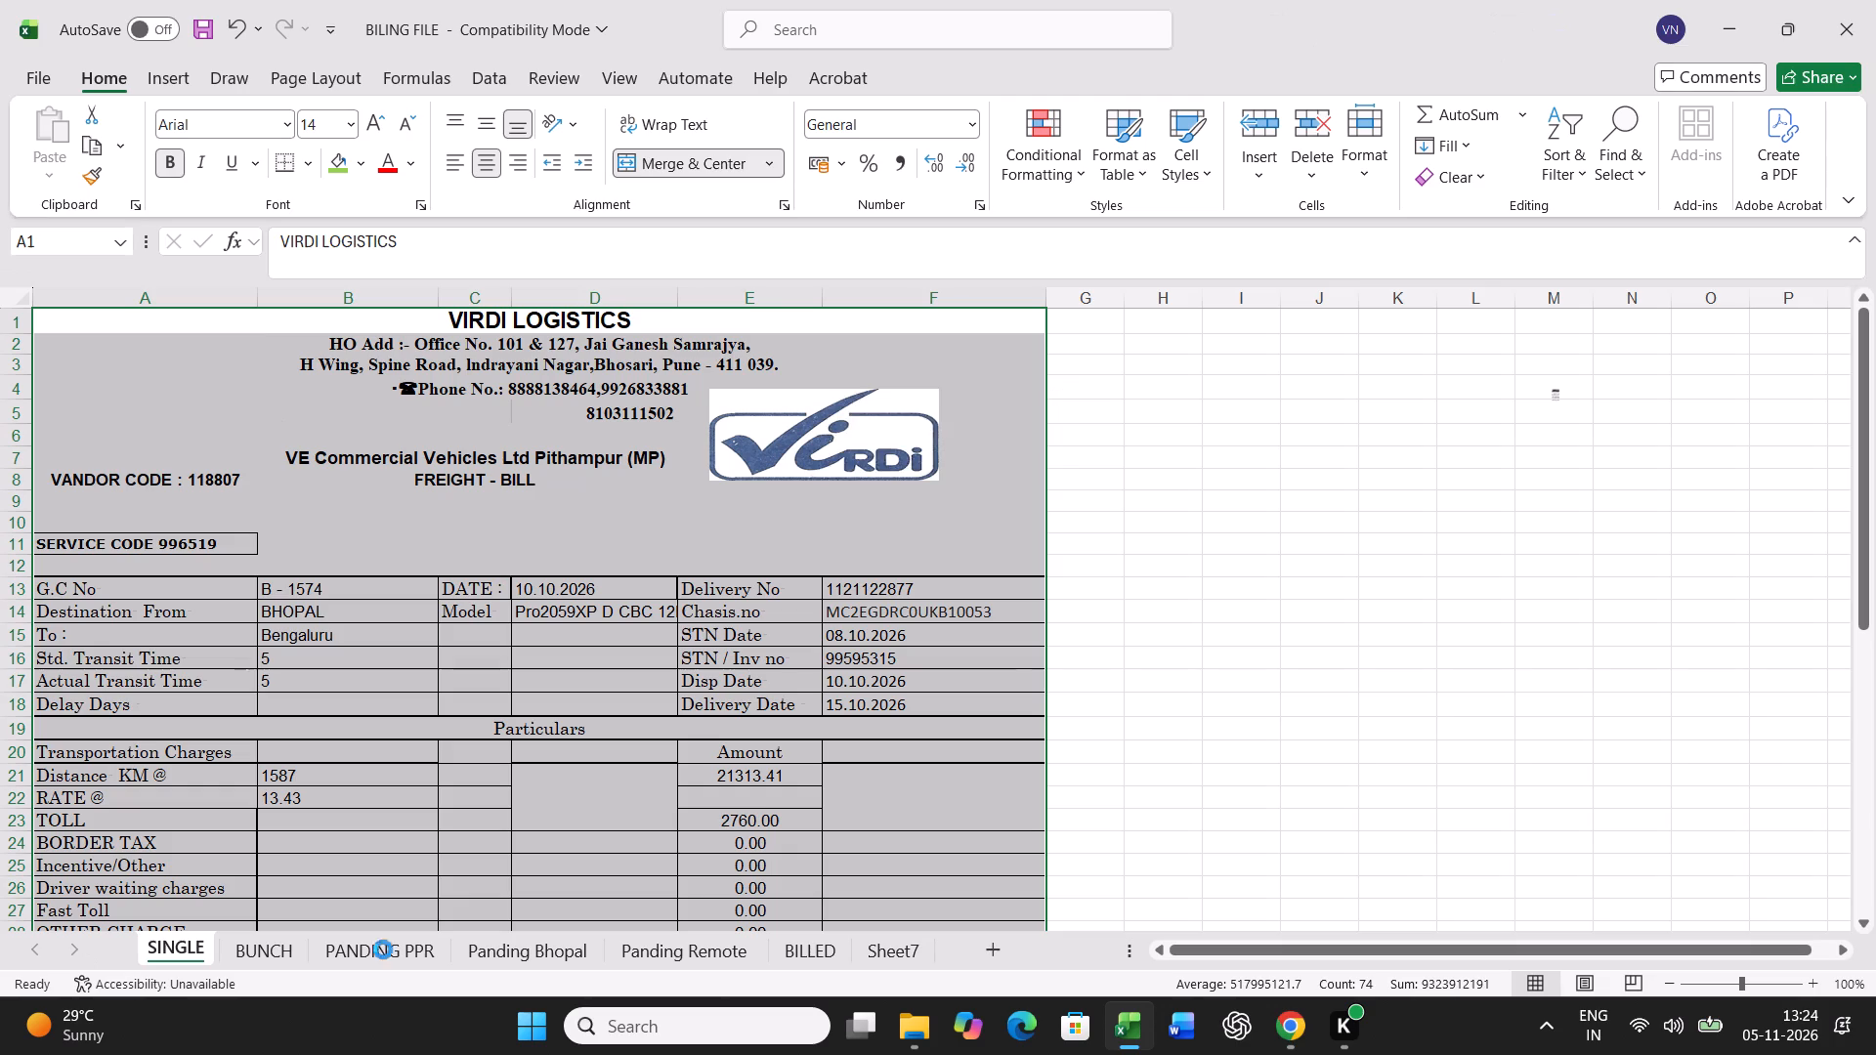
Copy the B - 1574 bill row 11 in BUNCH and add it to row 47 of the lower table with Paste Special.
click(281, 947)
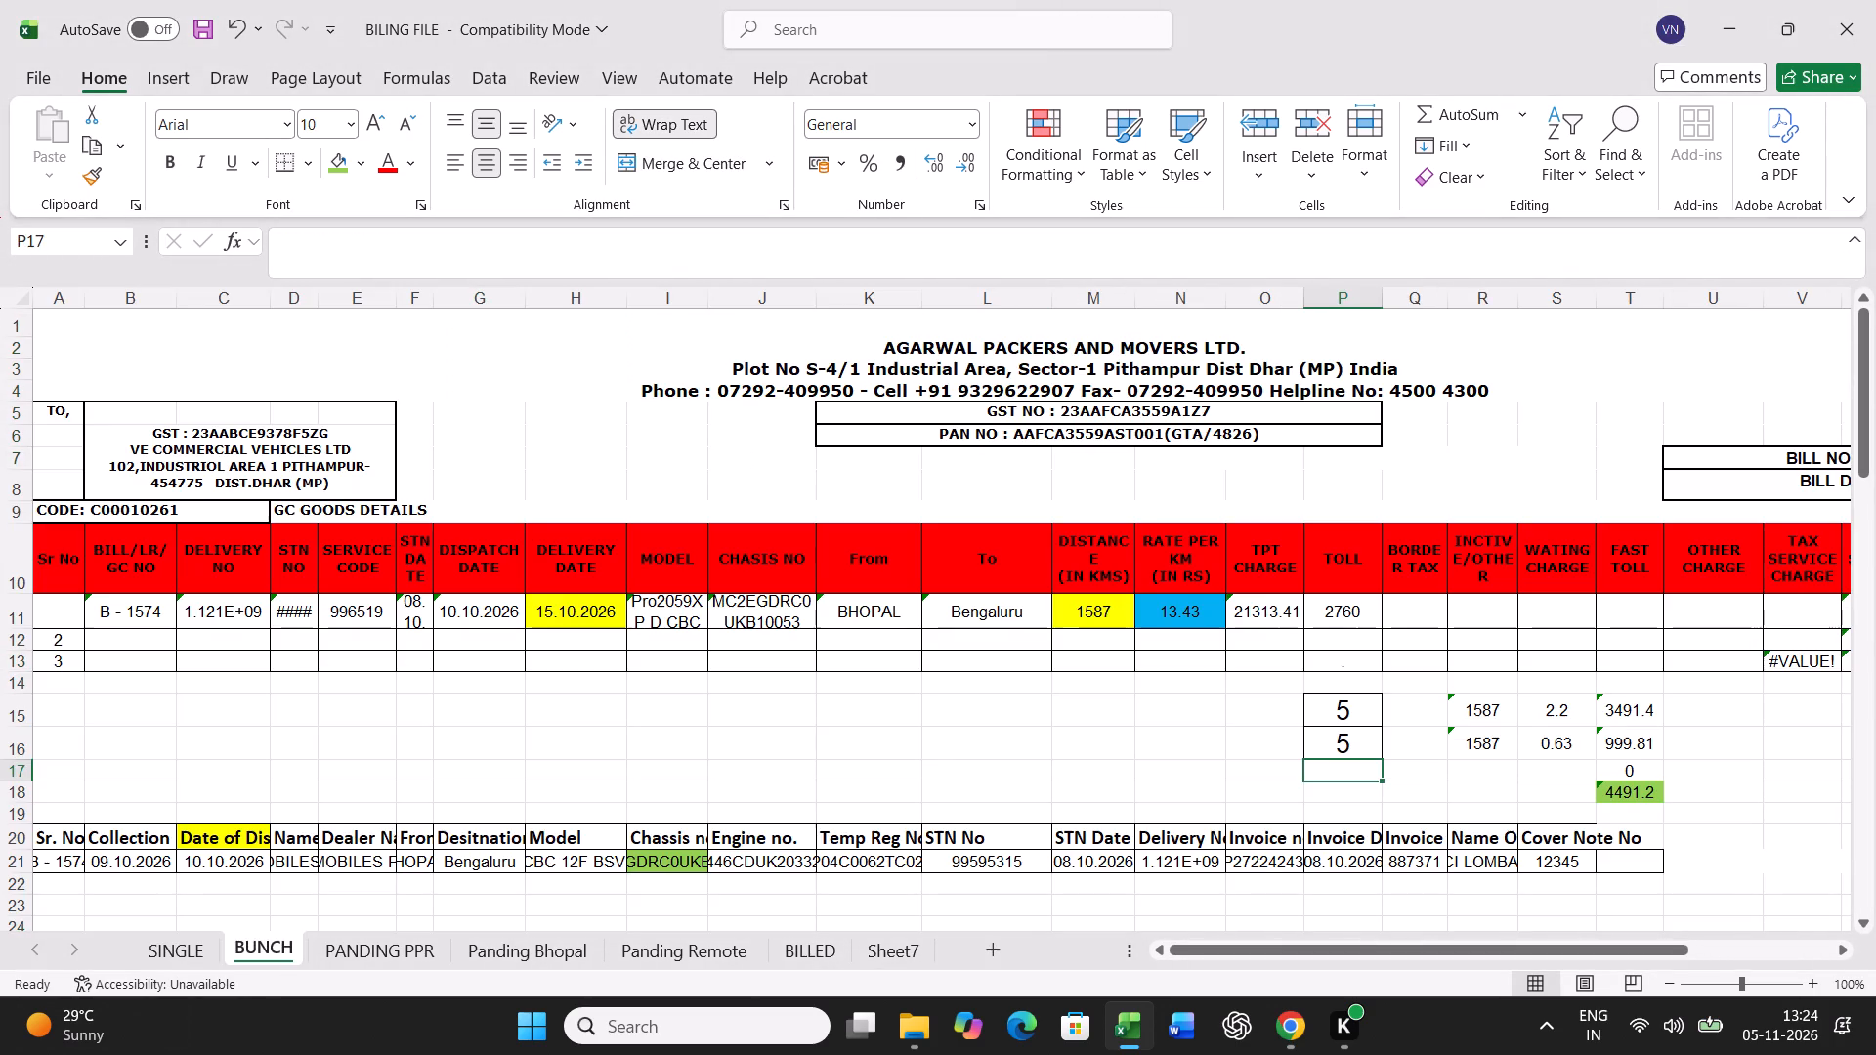
click(13, 607)
key(ctrl+c)
scroll(517, 769, down, 14)
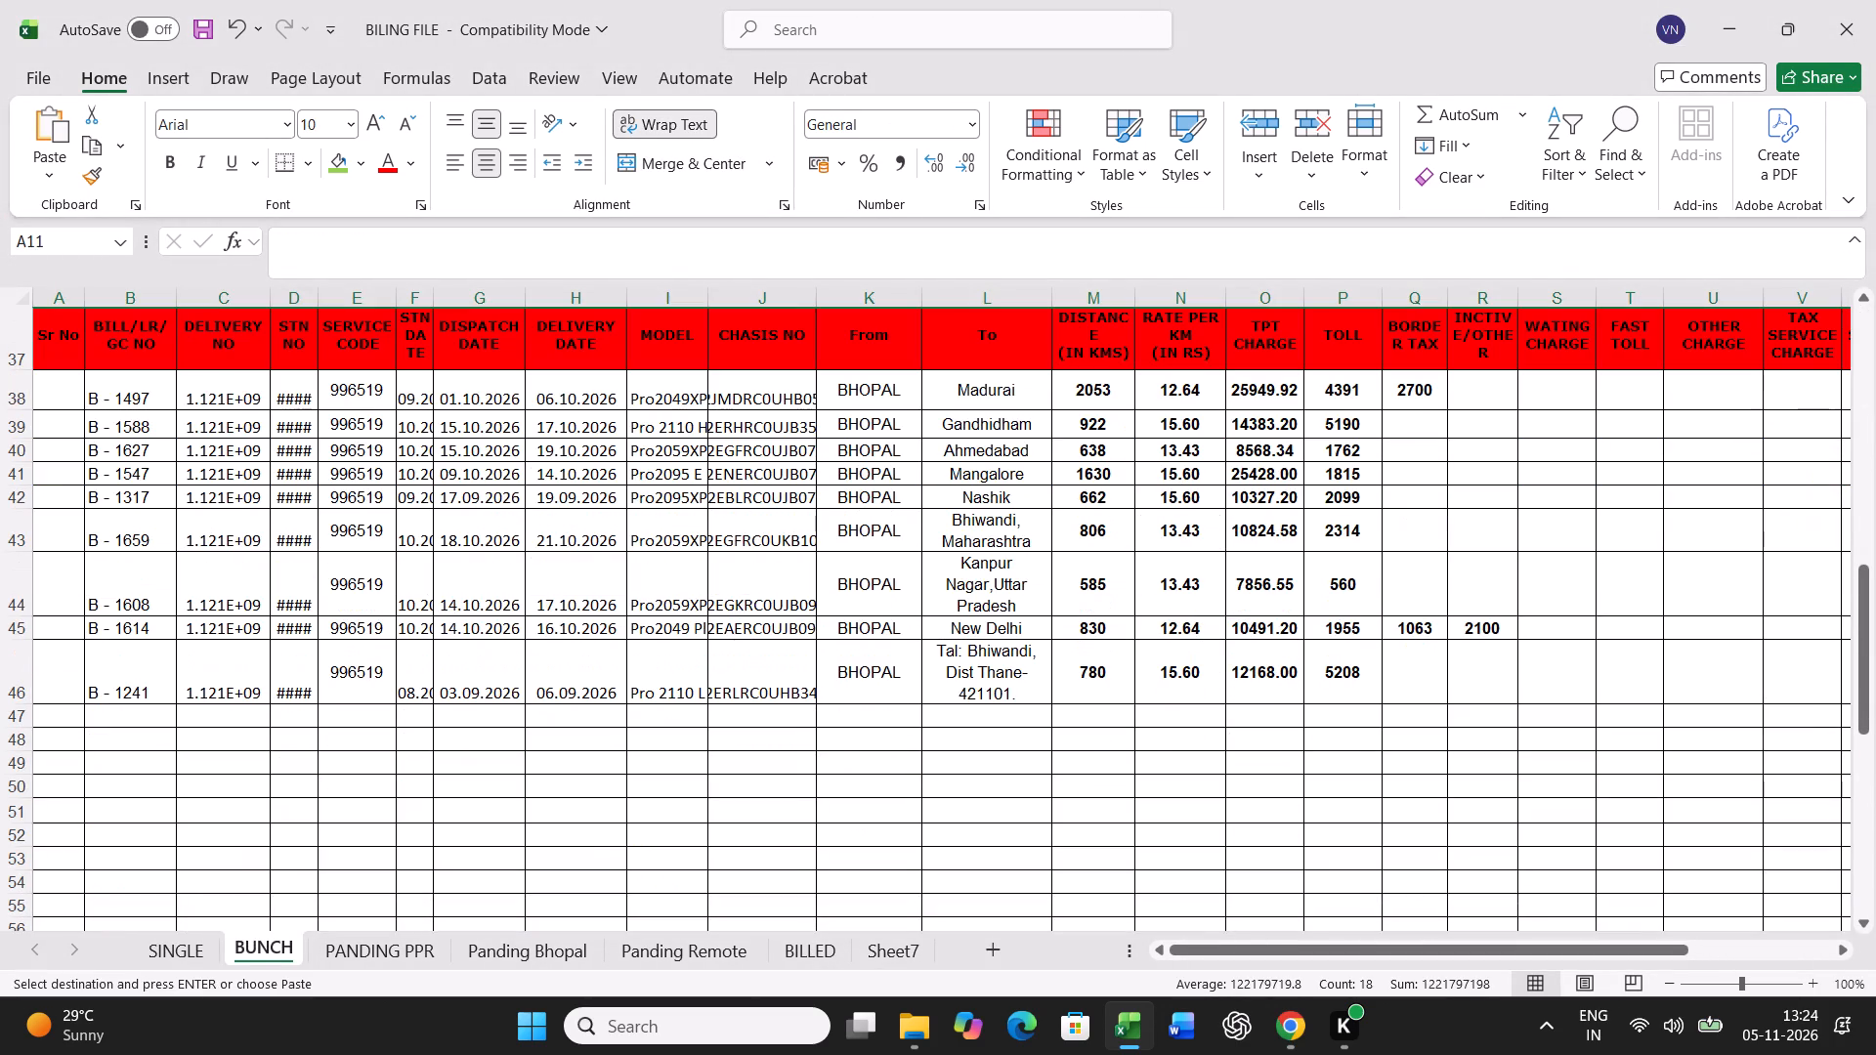
right_click(65, 722)
click(184, 461)
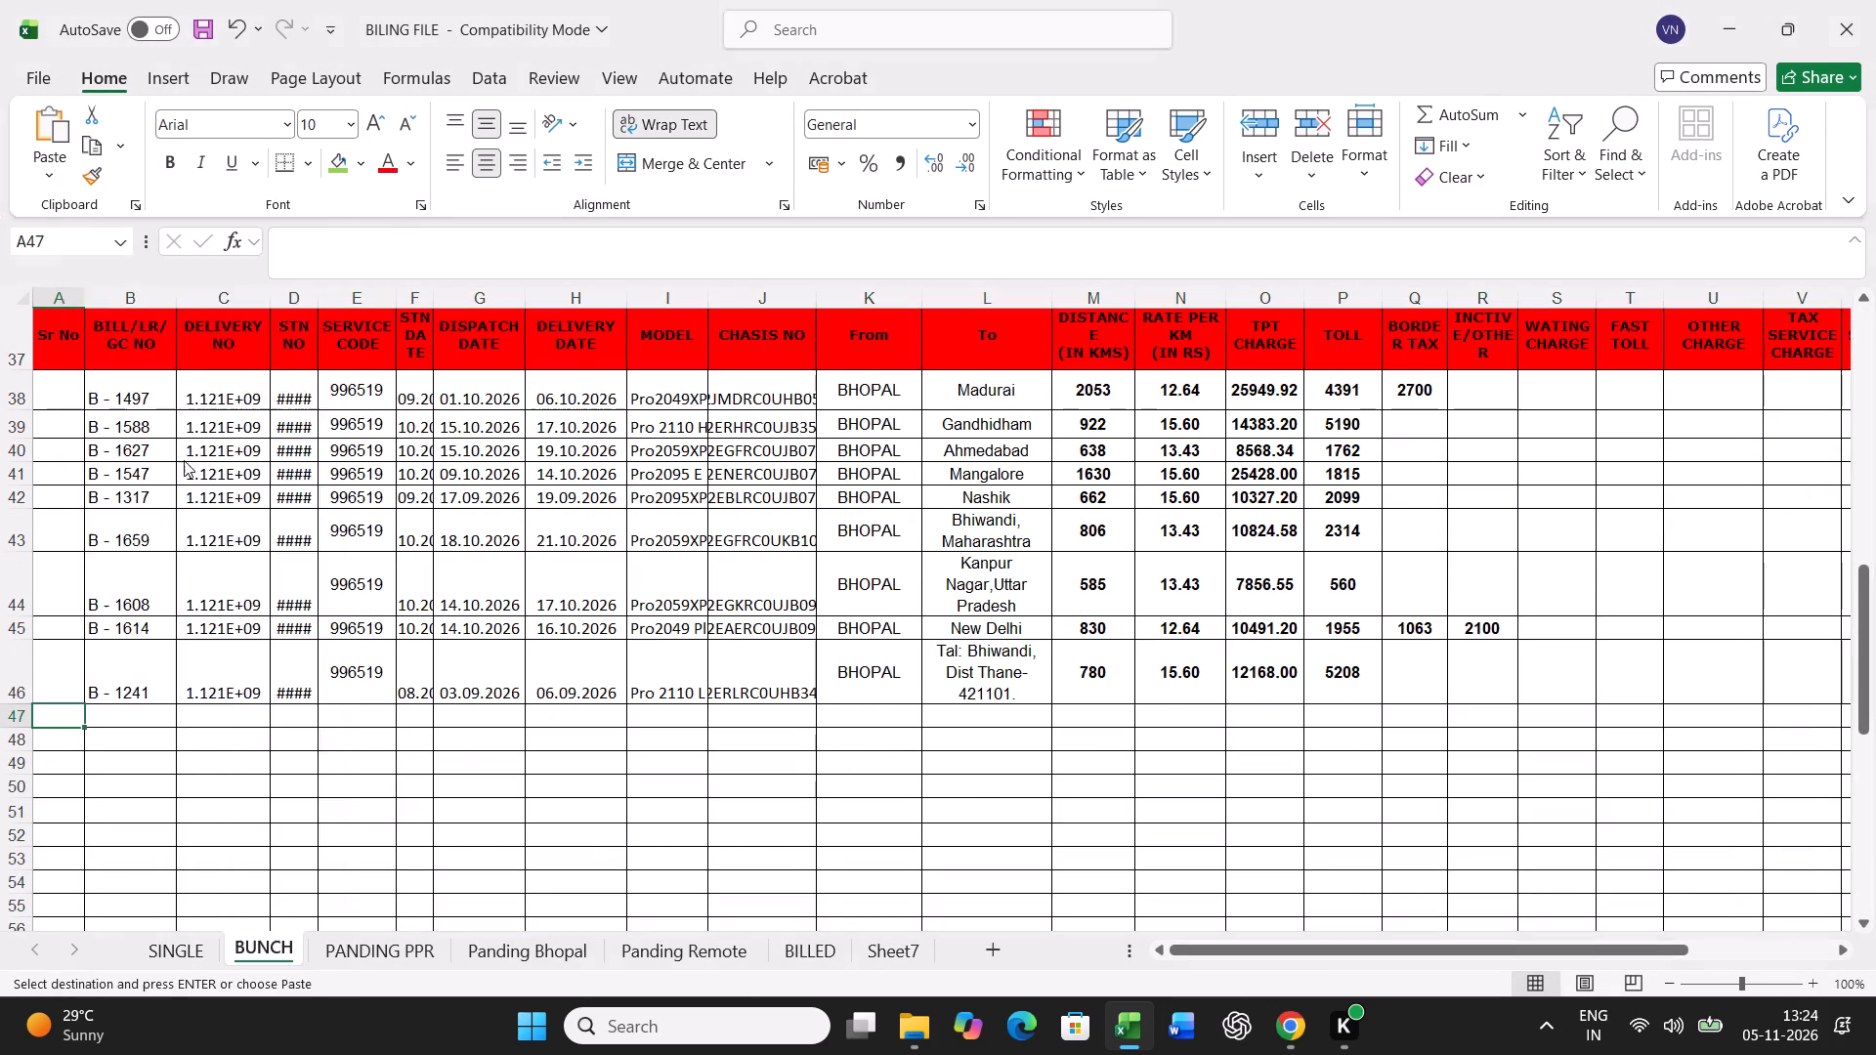
click(72, 401)
click(421, 686)
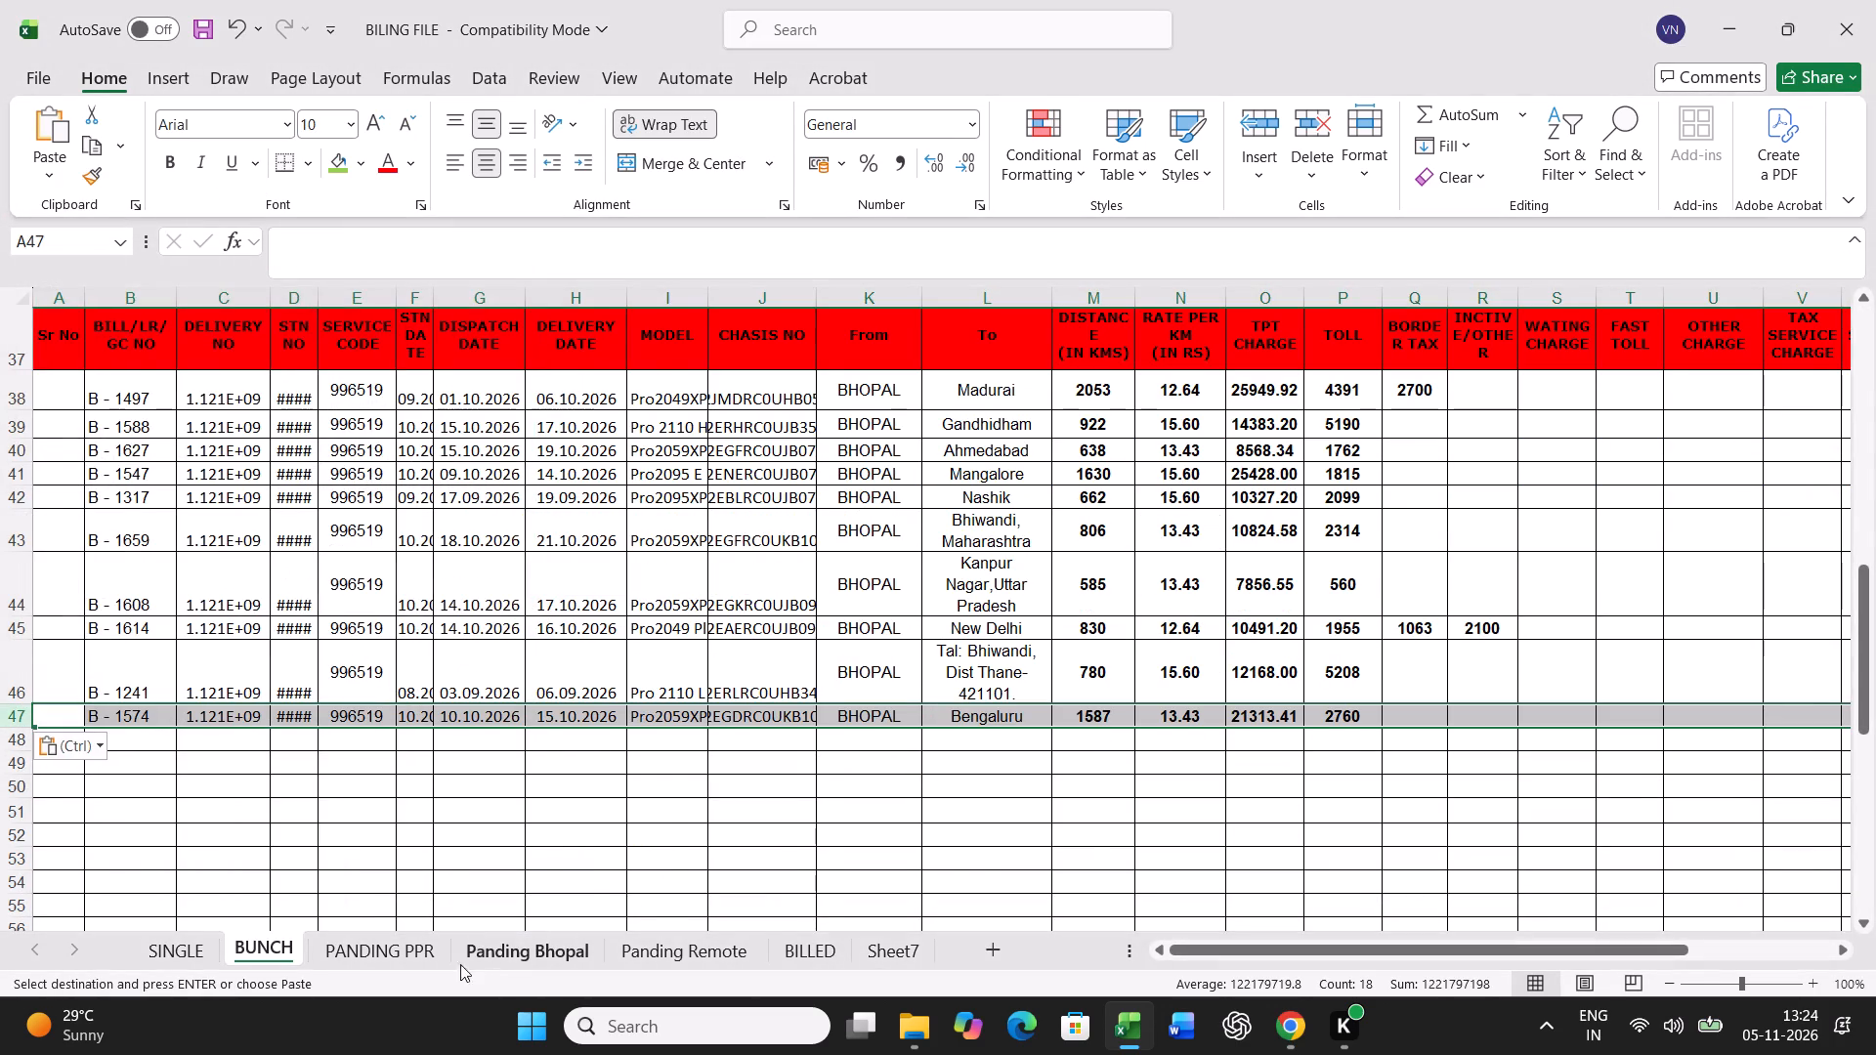
click(535, 947)
click(623, 772)
key(ctrl+f)
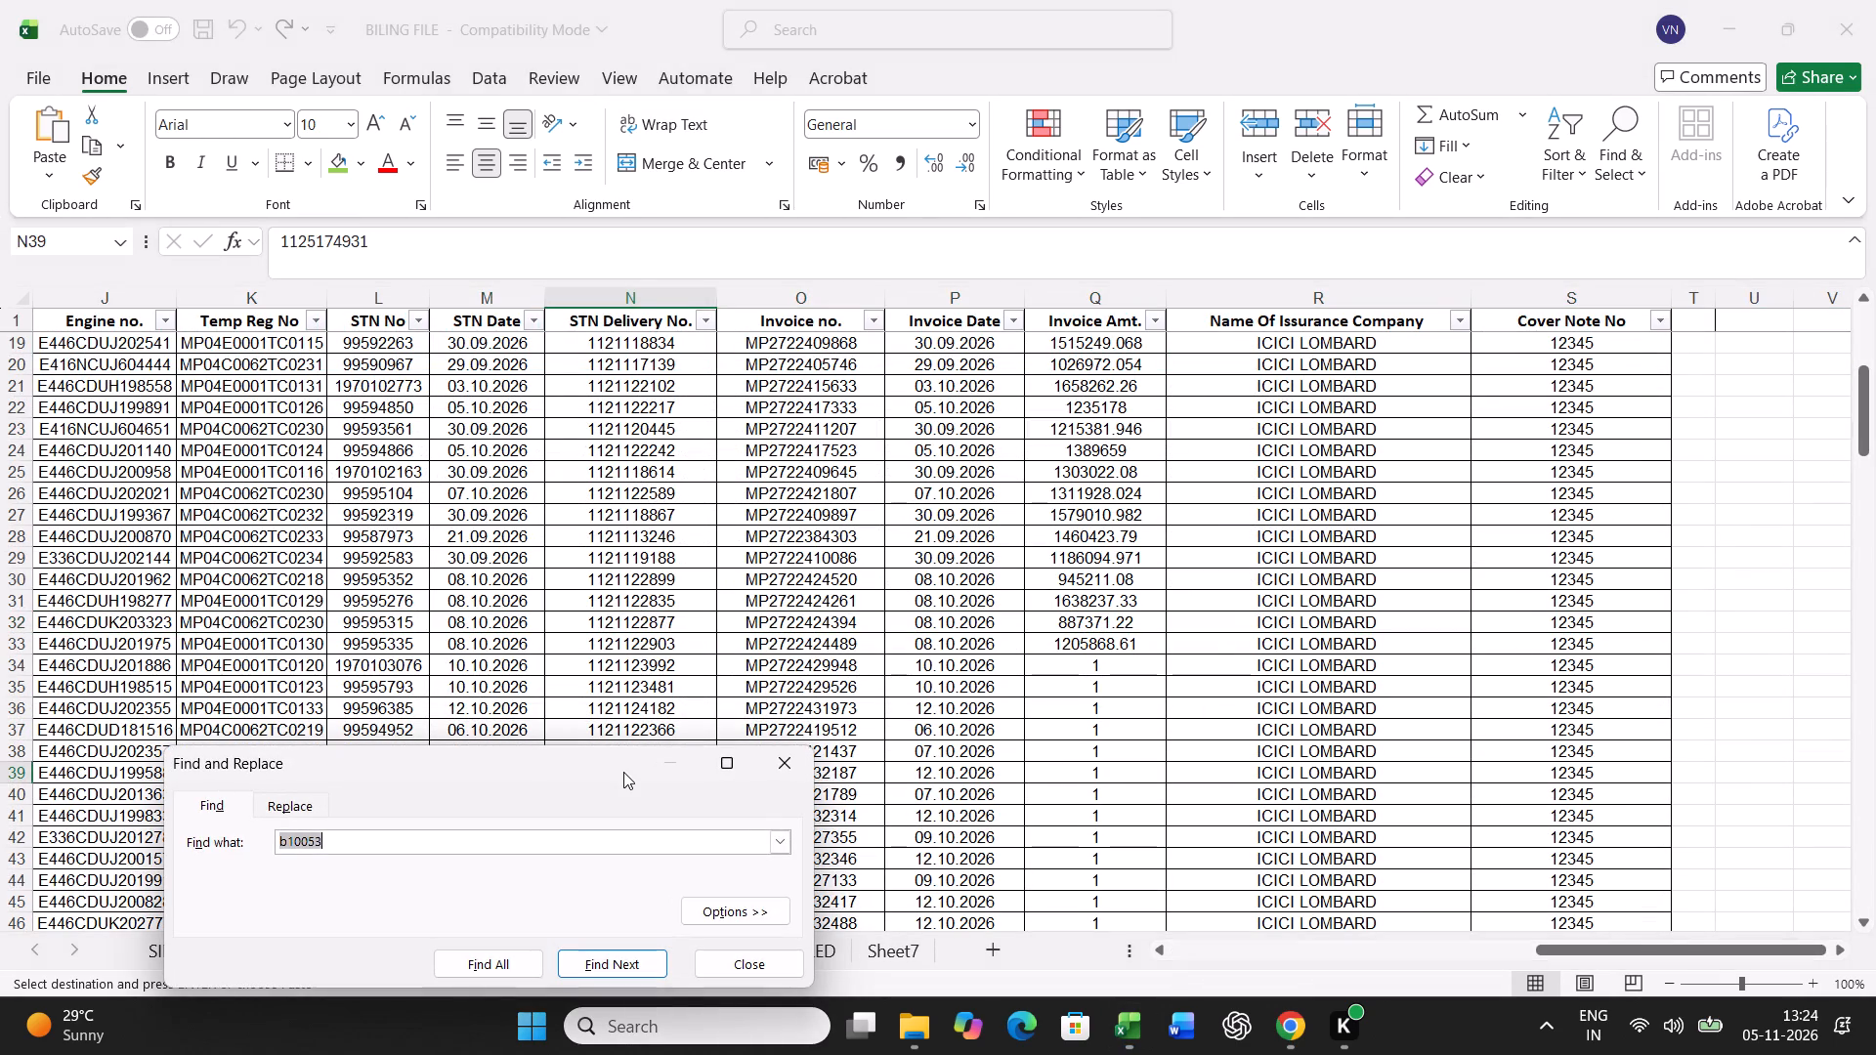
key(b)
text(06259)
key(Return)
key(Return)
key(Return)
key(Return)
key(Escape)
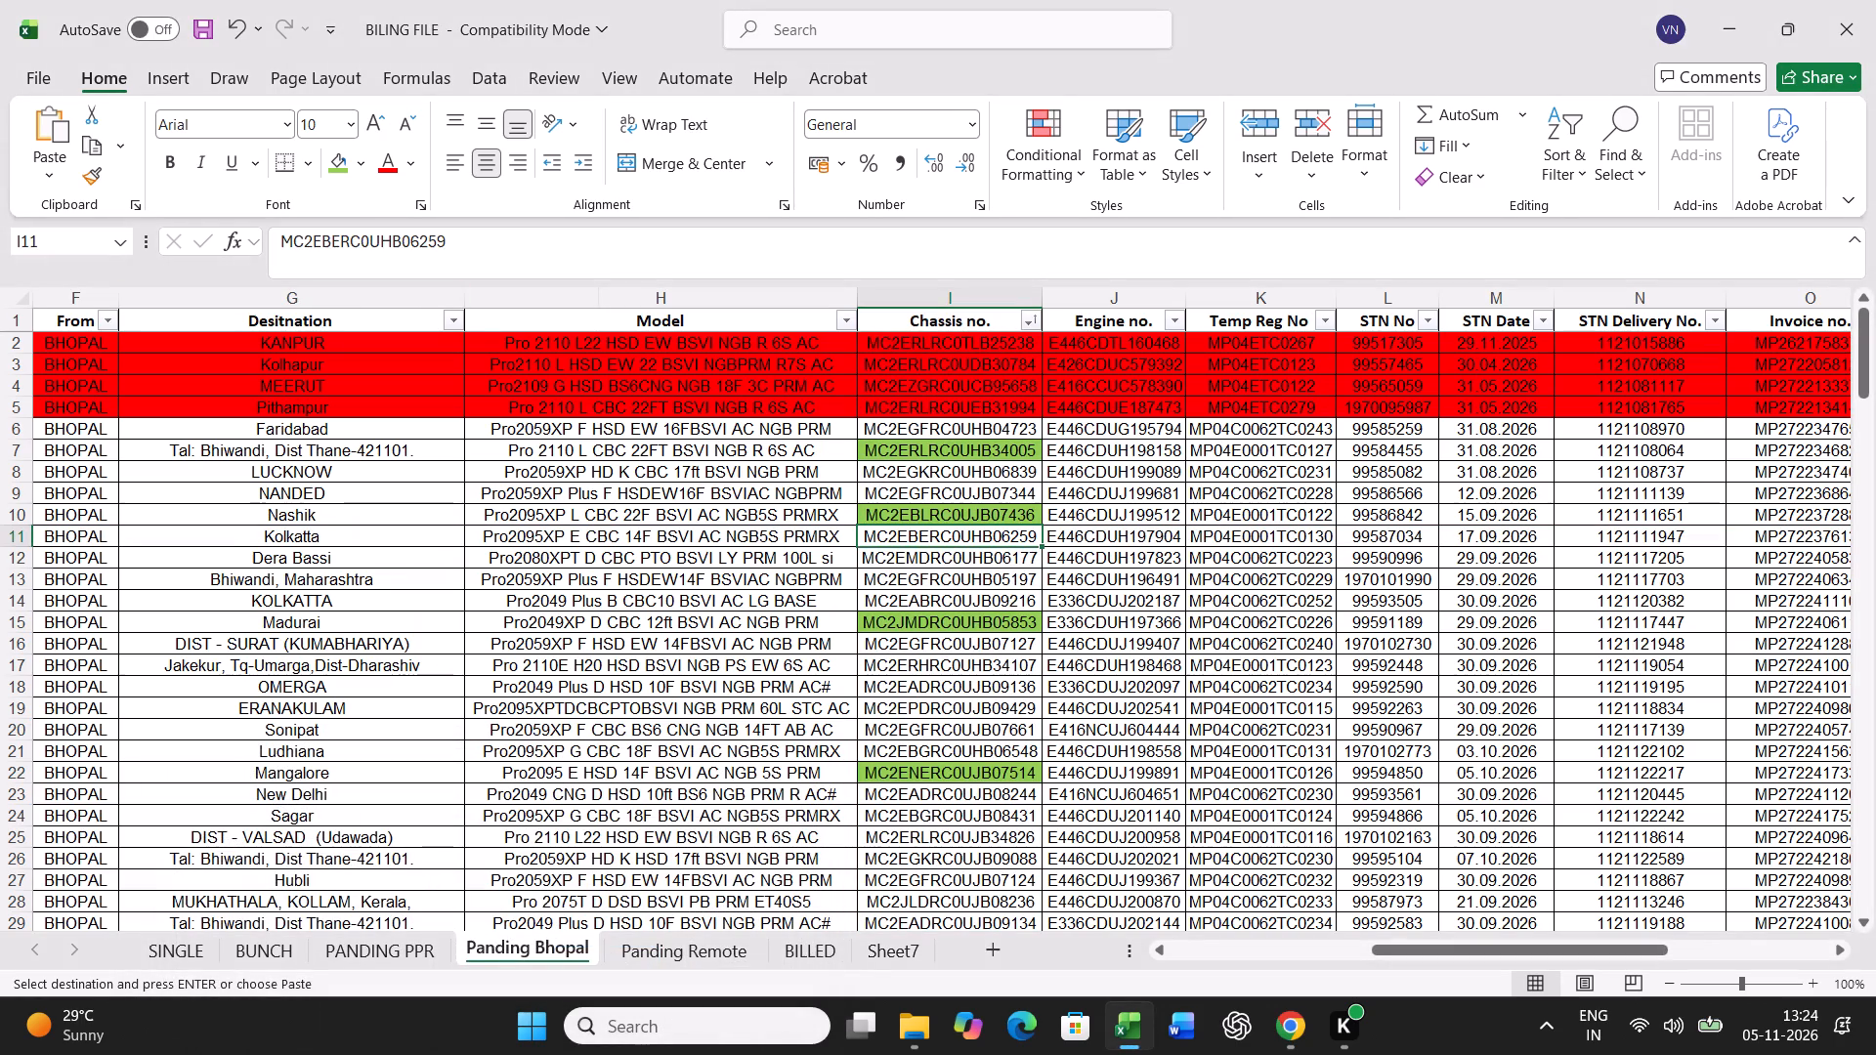
click(334, 163)
Copy the B - 1329 record from Panding Bhopal, starting at its LR number, and paste it into A21 of the BUNCH sheet.
key(Left)
key(Left)
key(Left)
key(Left)
key(Left)
key(Left)
key(Left)
key(Left)
key(Left)
key(Left)
key(Left)
key(Left)
key(Left)
key(Left)
key(Left)
key(Left)
key(Left)
key(Left)
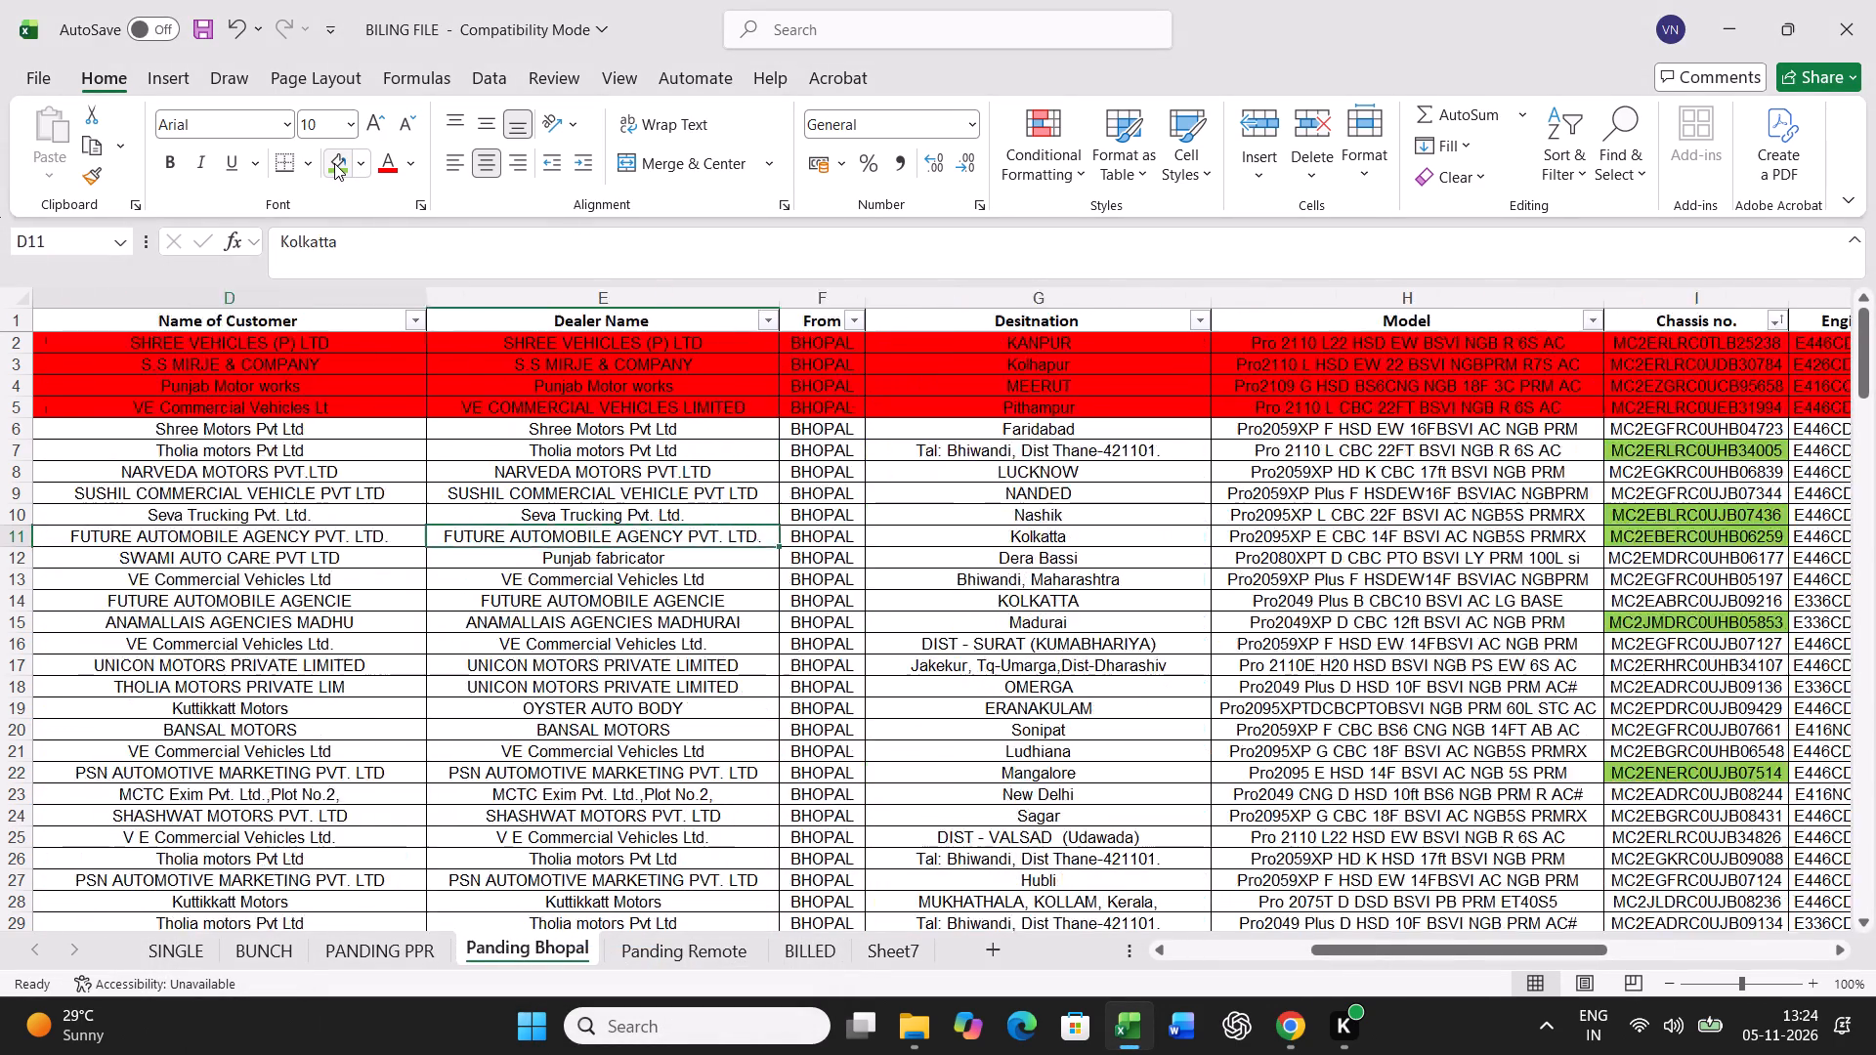
key(ctrl+shift+Right)
key(ctrl+c)
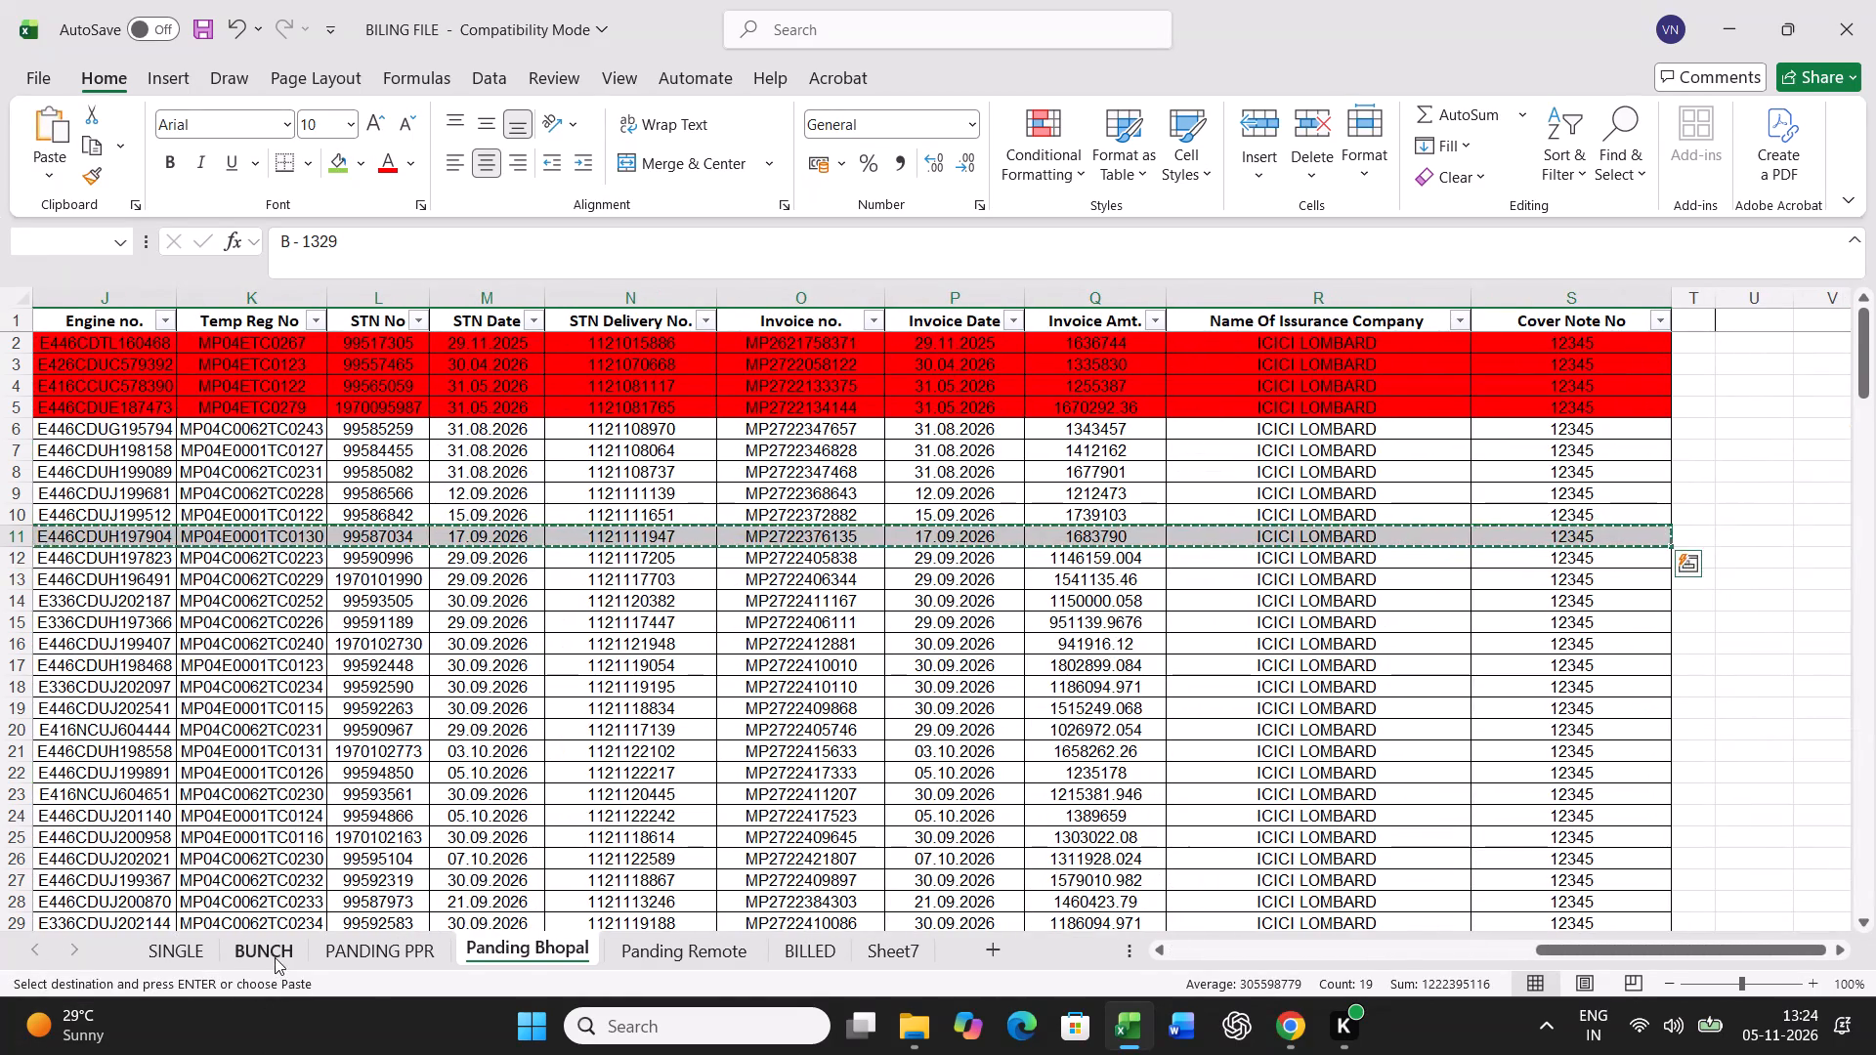
click(275, 957)
scroll(320, 761, up, 12)
click(59, 729)
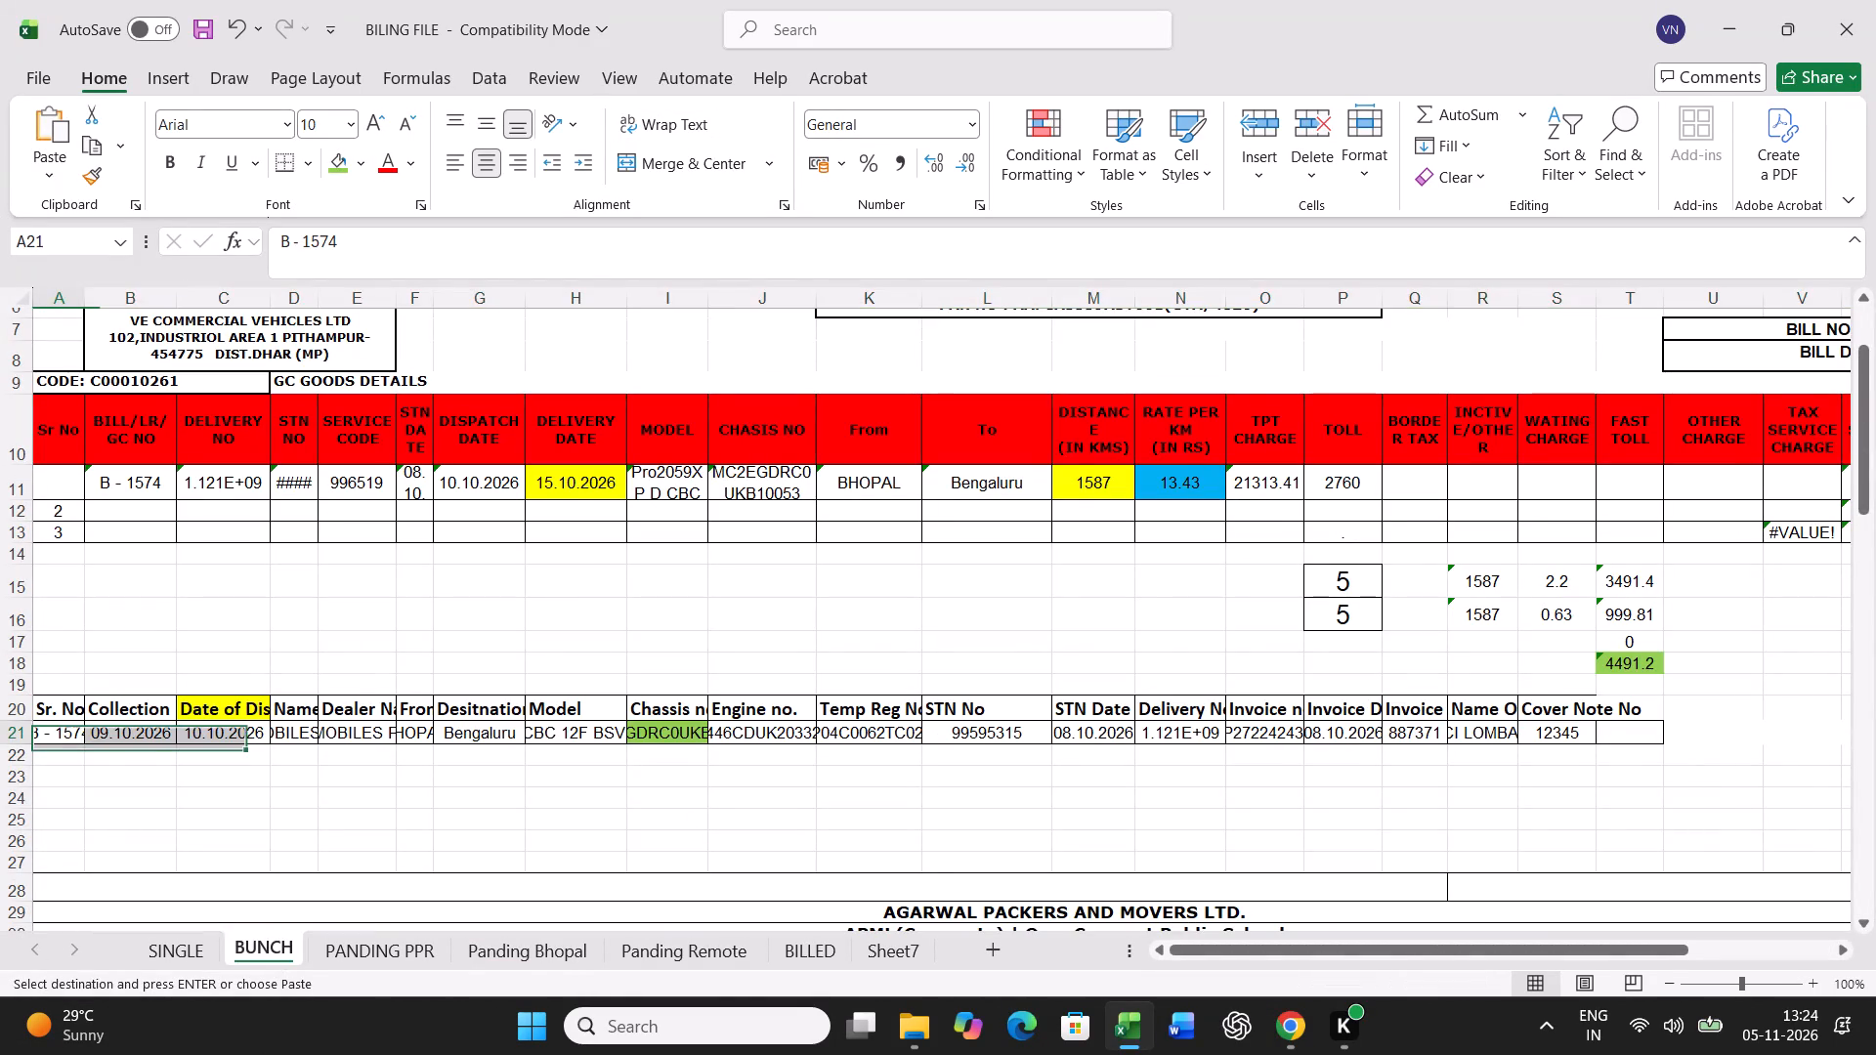
key(ctrl+v)
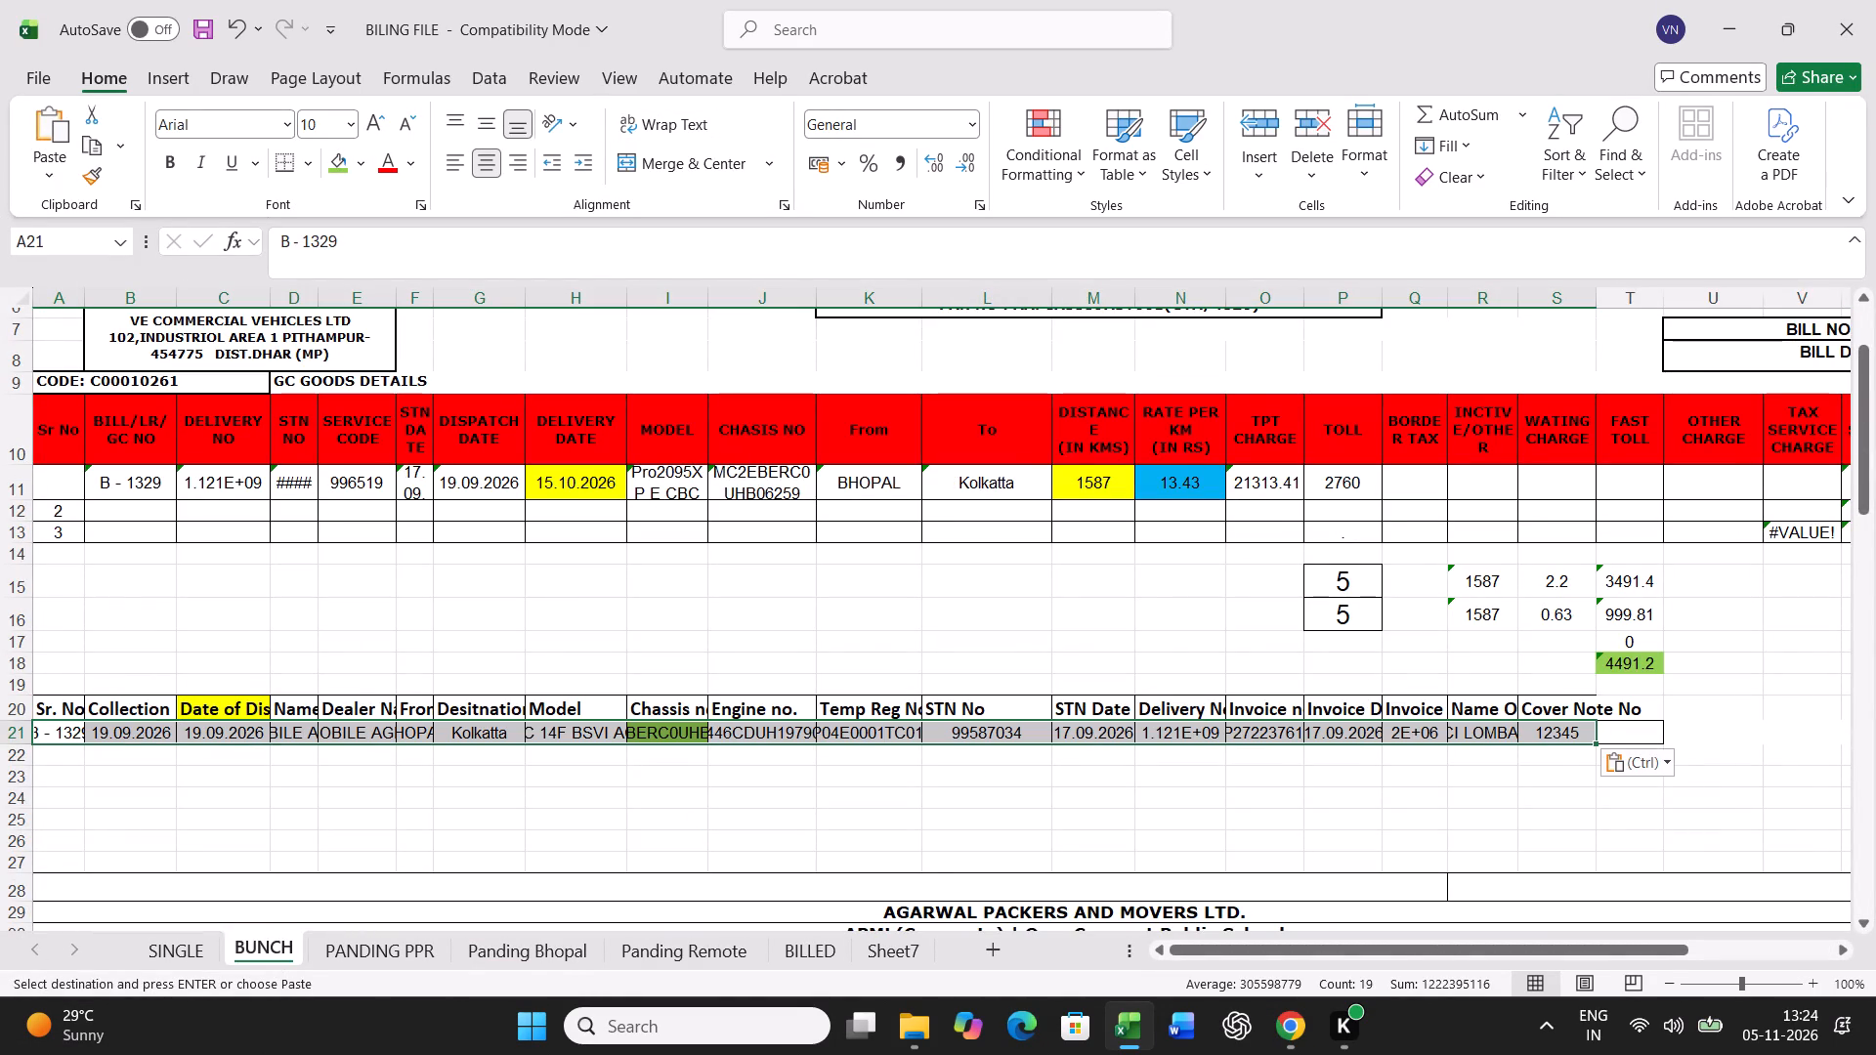
In bill row 11, set the delivery date to 22.09.2026, the distance to 1480 km and the rate per km to 15.60.
click(576, 480)
text(22.09.2026)
key(Right)
key(Right)
key(Right)
key(Right)
key(Right)
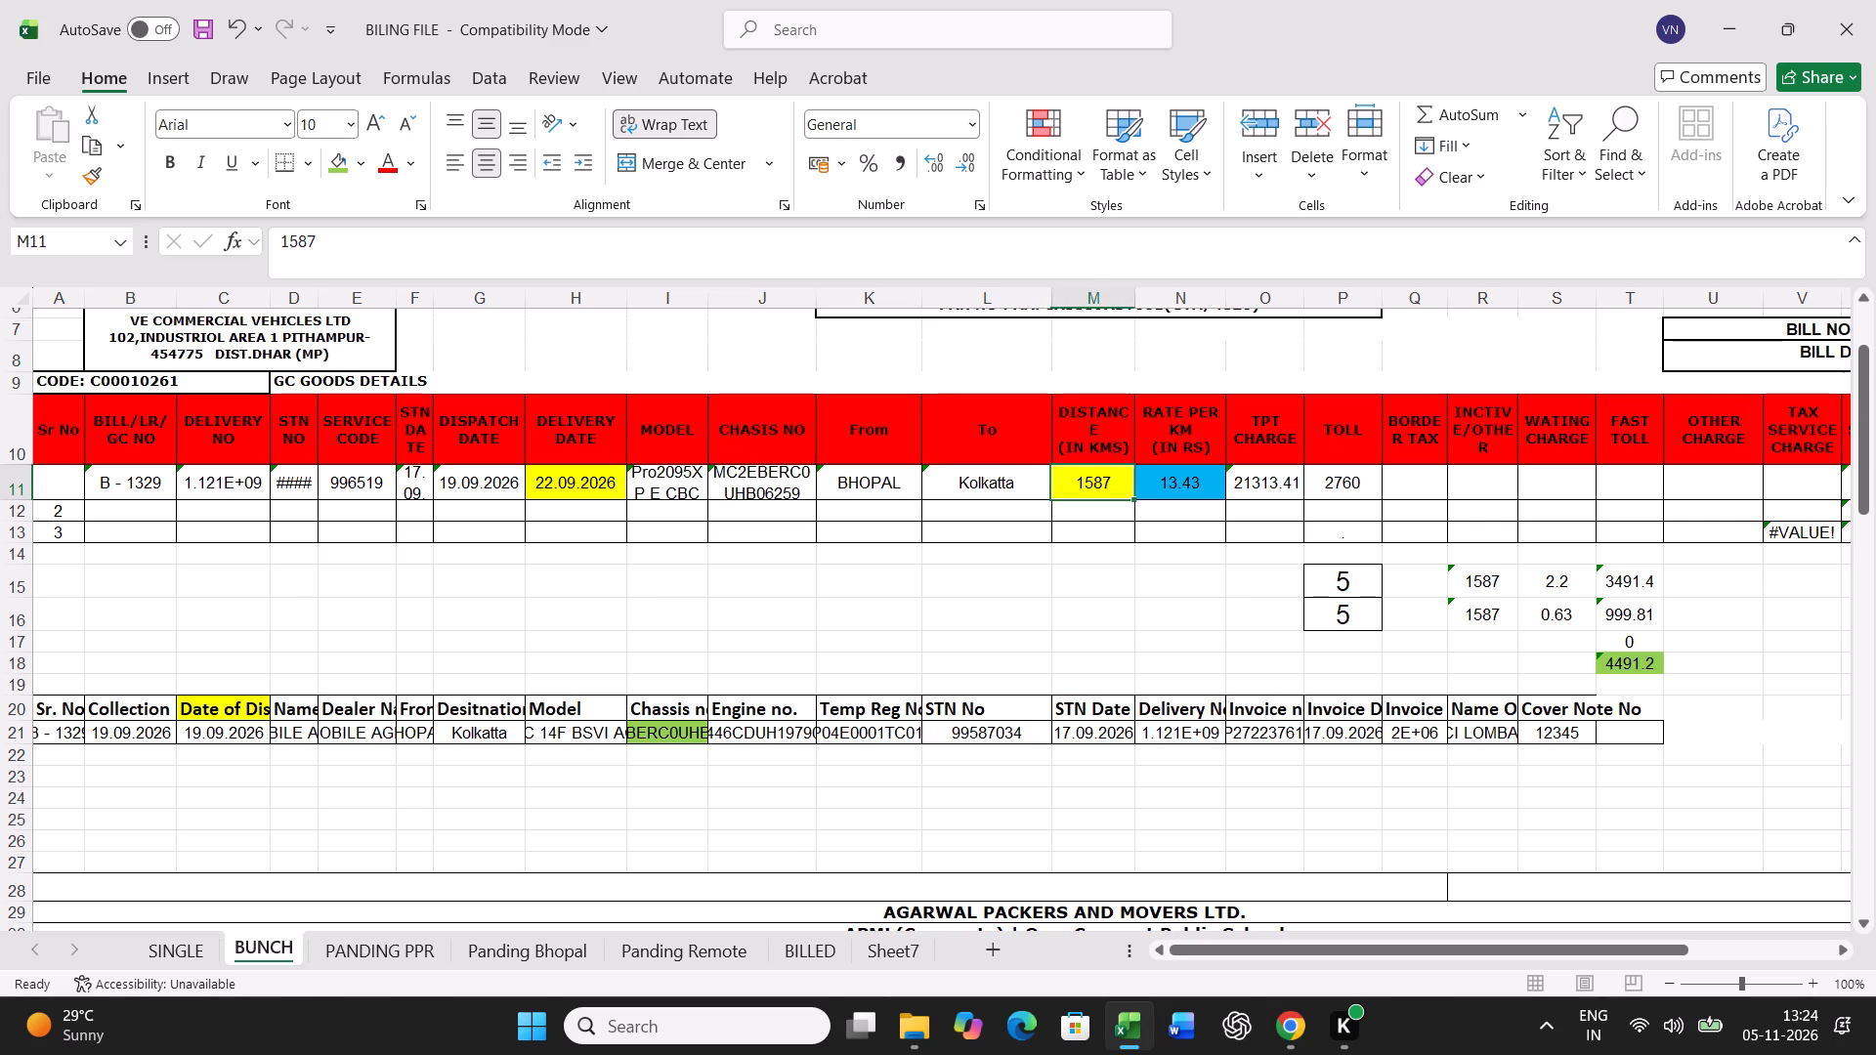
text(1480)
key(Right)
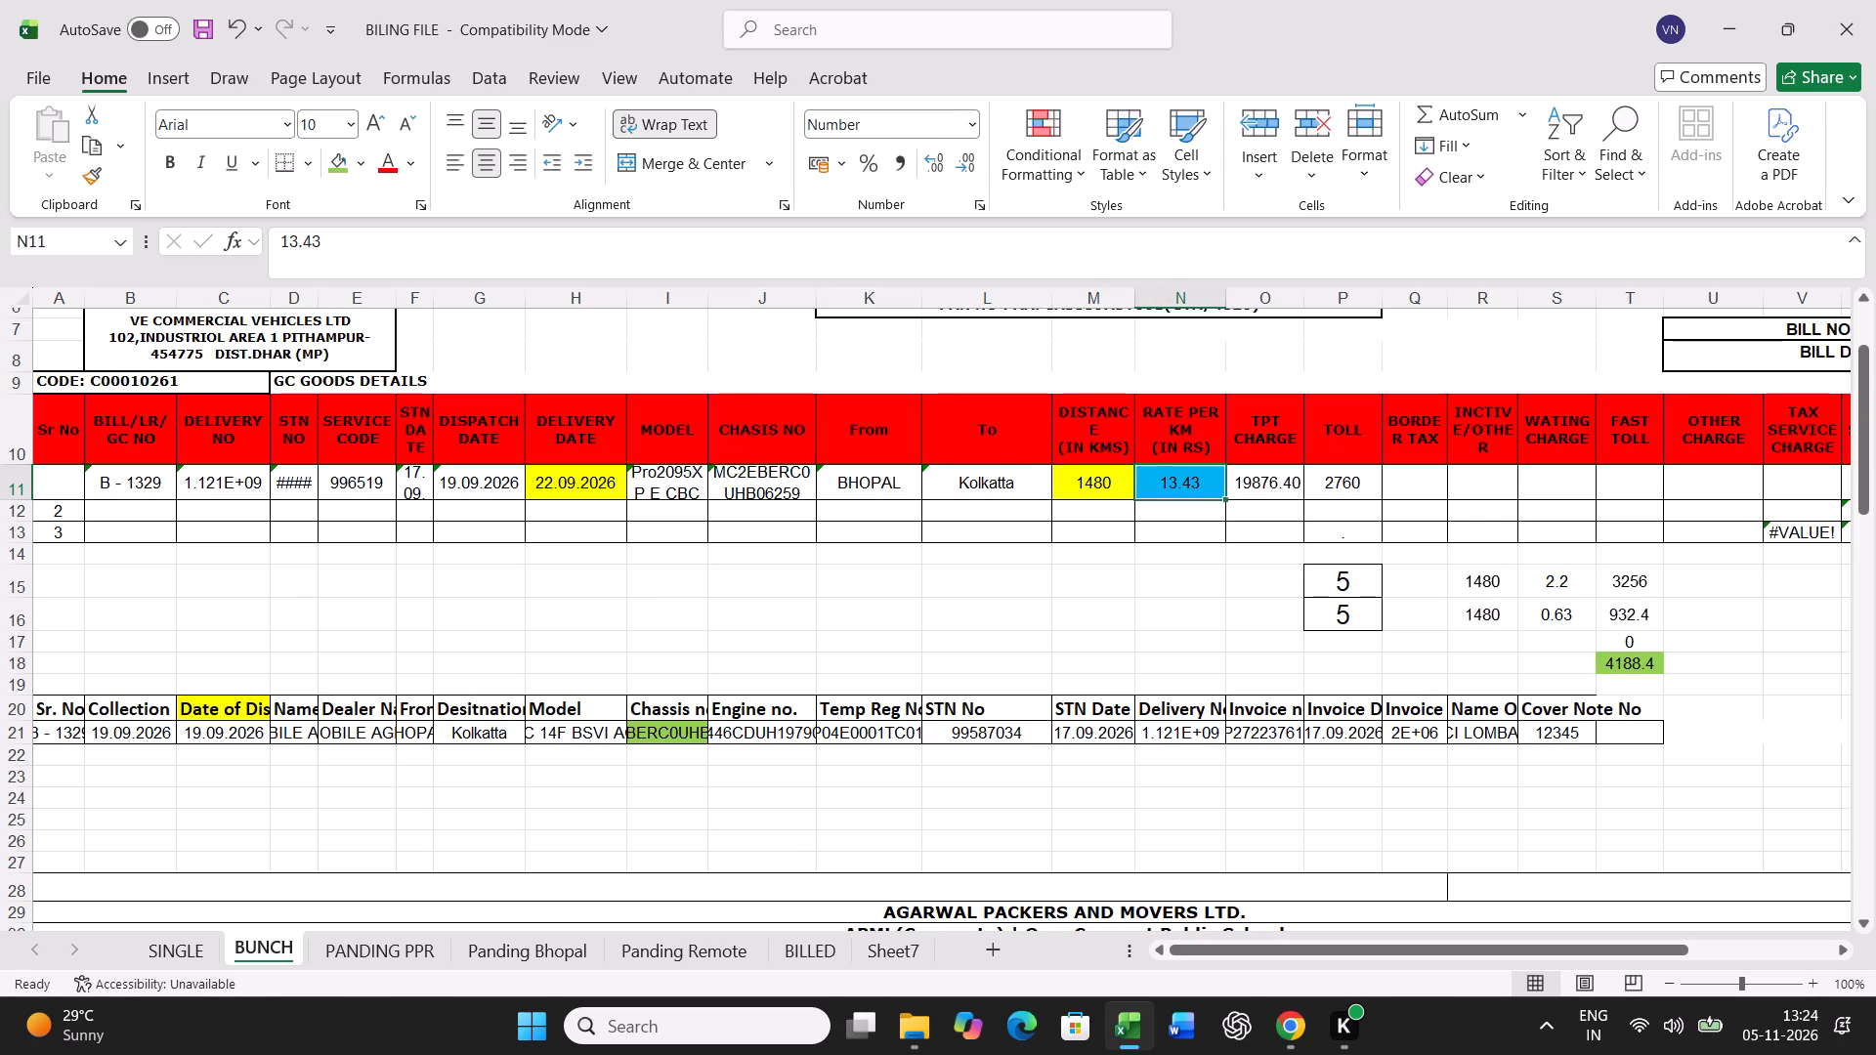
text(15.60)
key(Right)
key(Right)
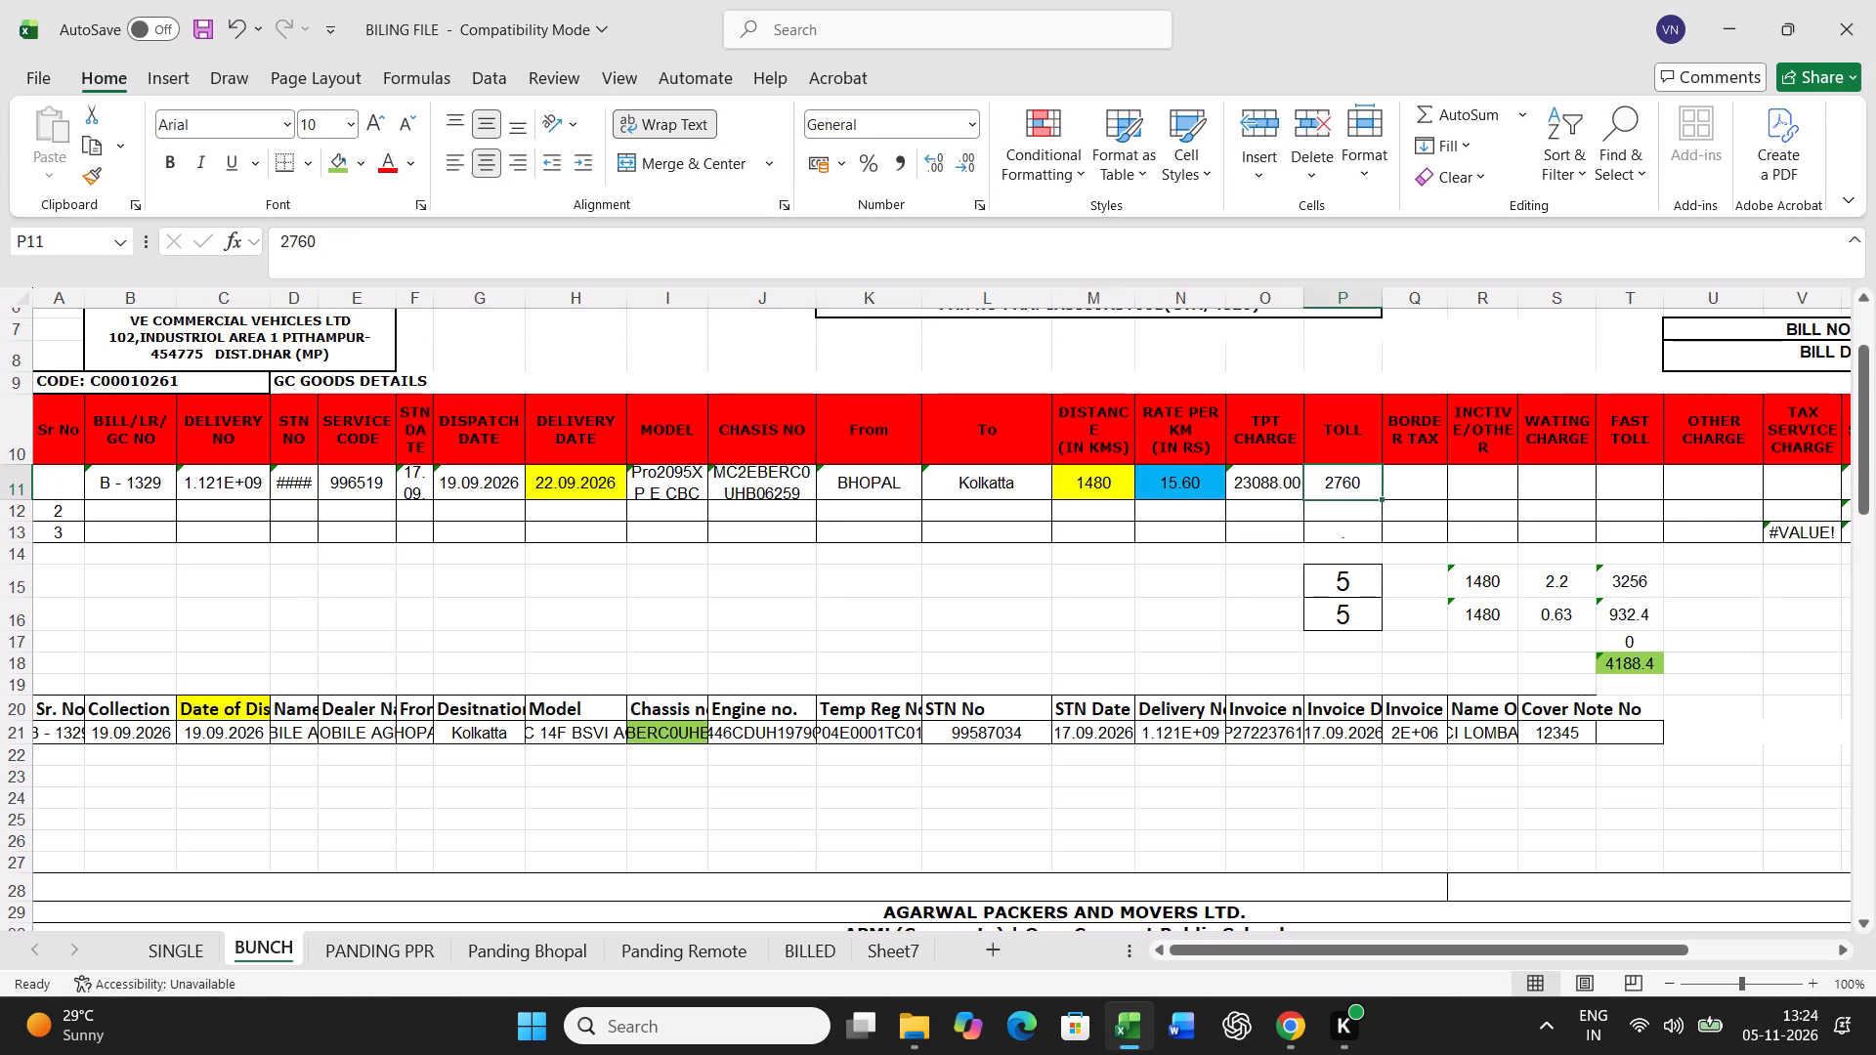
Set the B - 1329 bill's toll to 3915, border tax to 1940 and actual transit time in P16 to 3.
text(3915)
key(Right)
text(1940)
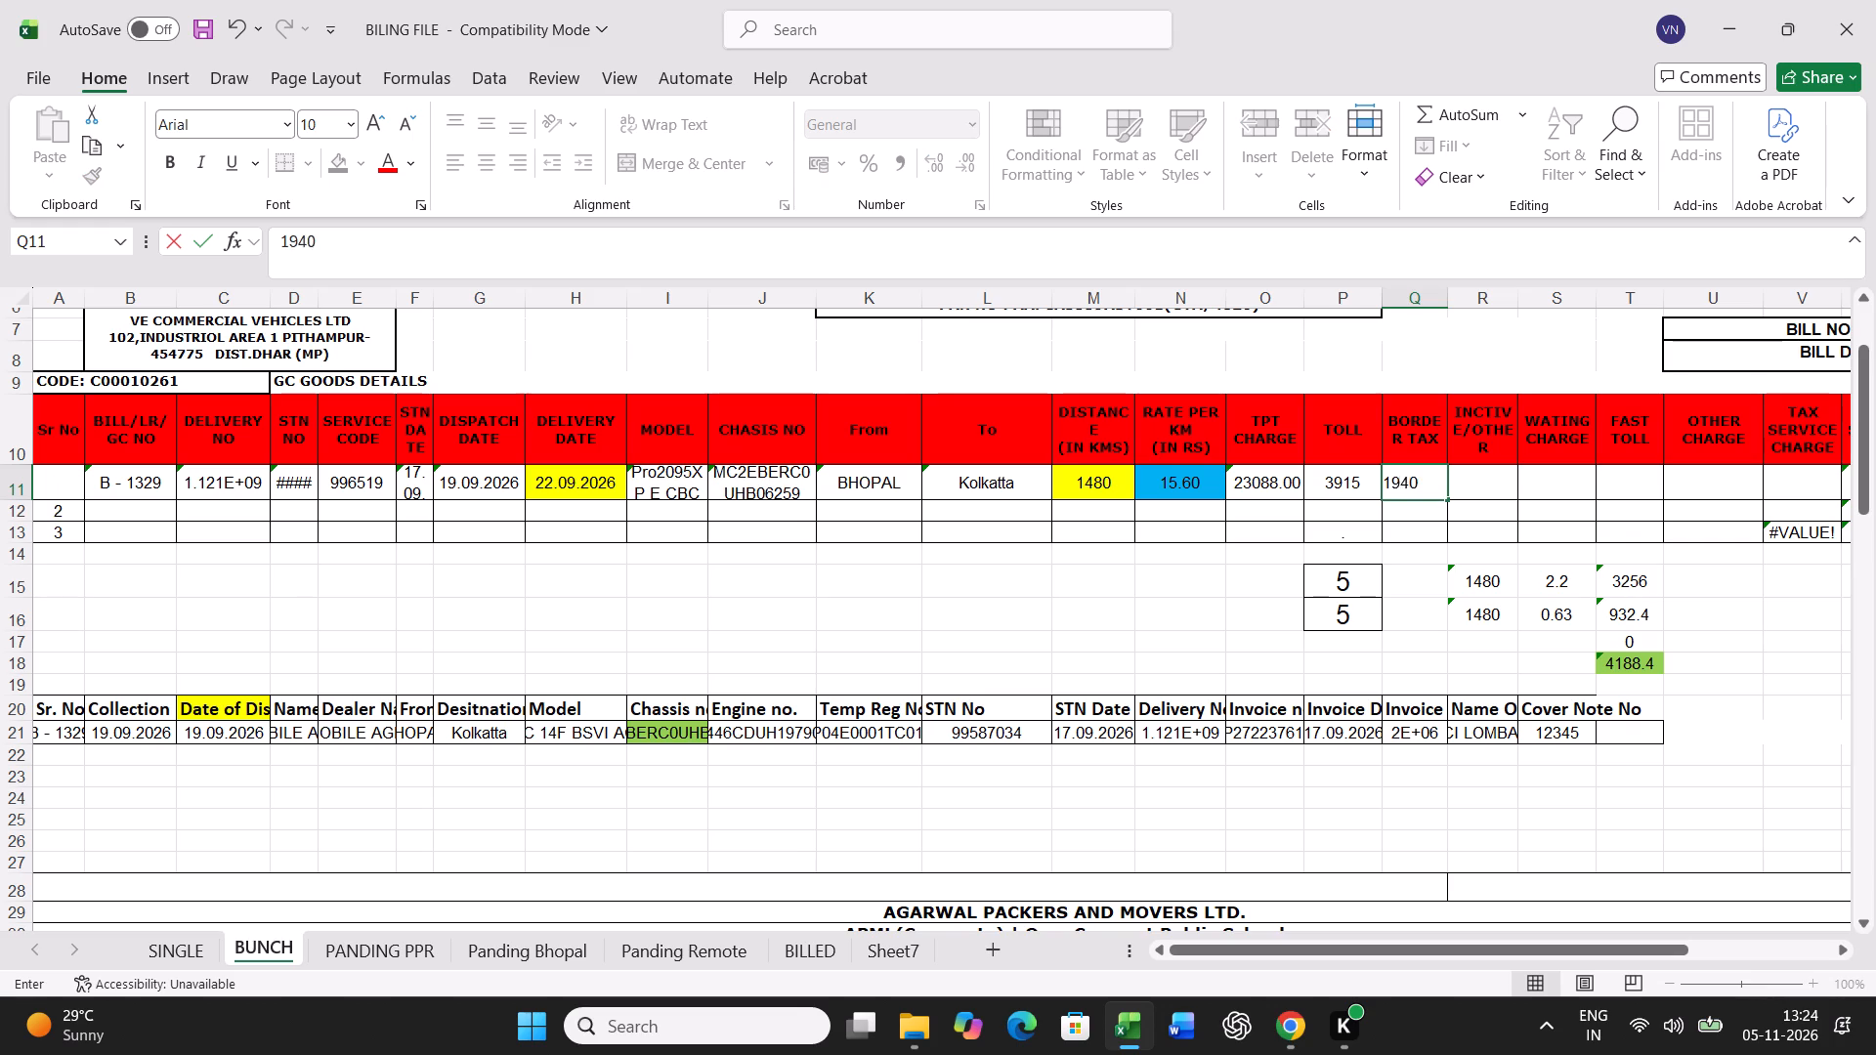
key(Return)
click(1349, 621)
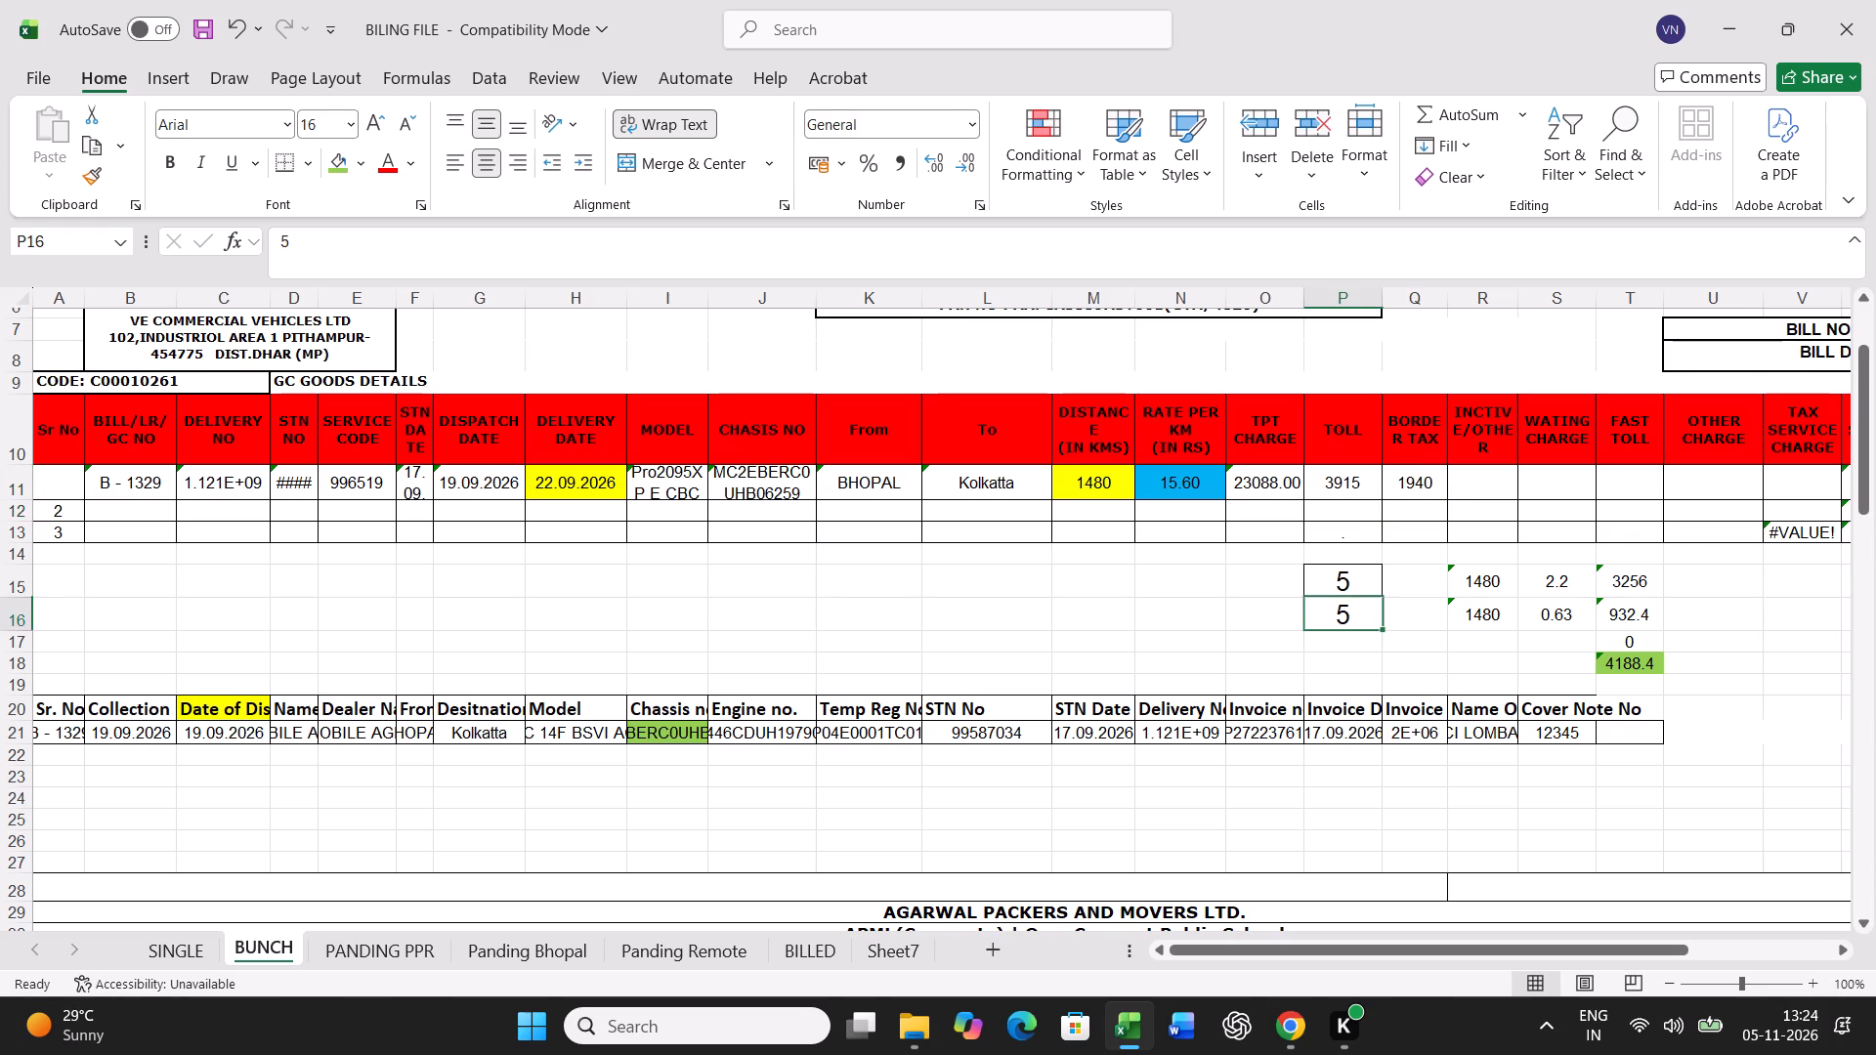
key(3)
key(Return)
Print one copy of the B - 1329 freight bill from the SINGLE sheet.
click(195, 949)
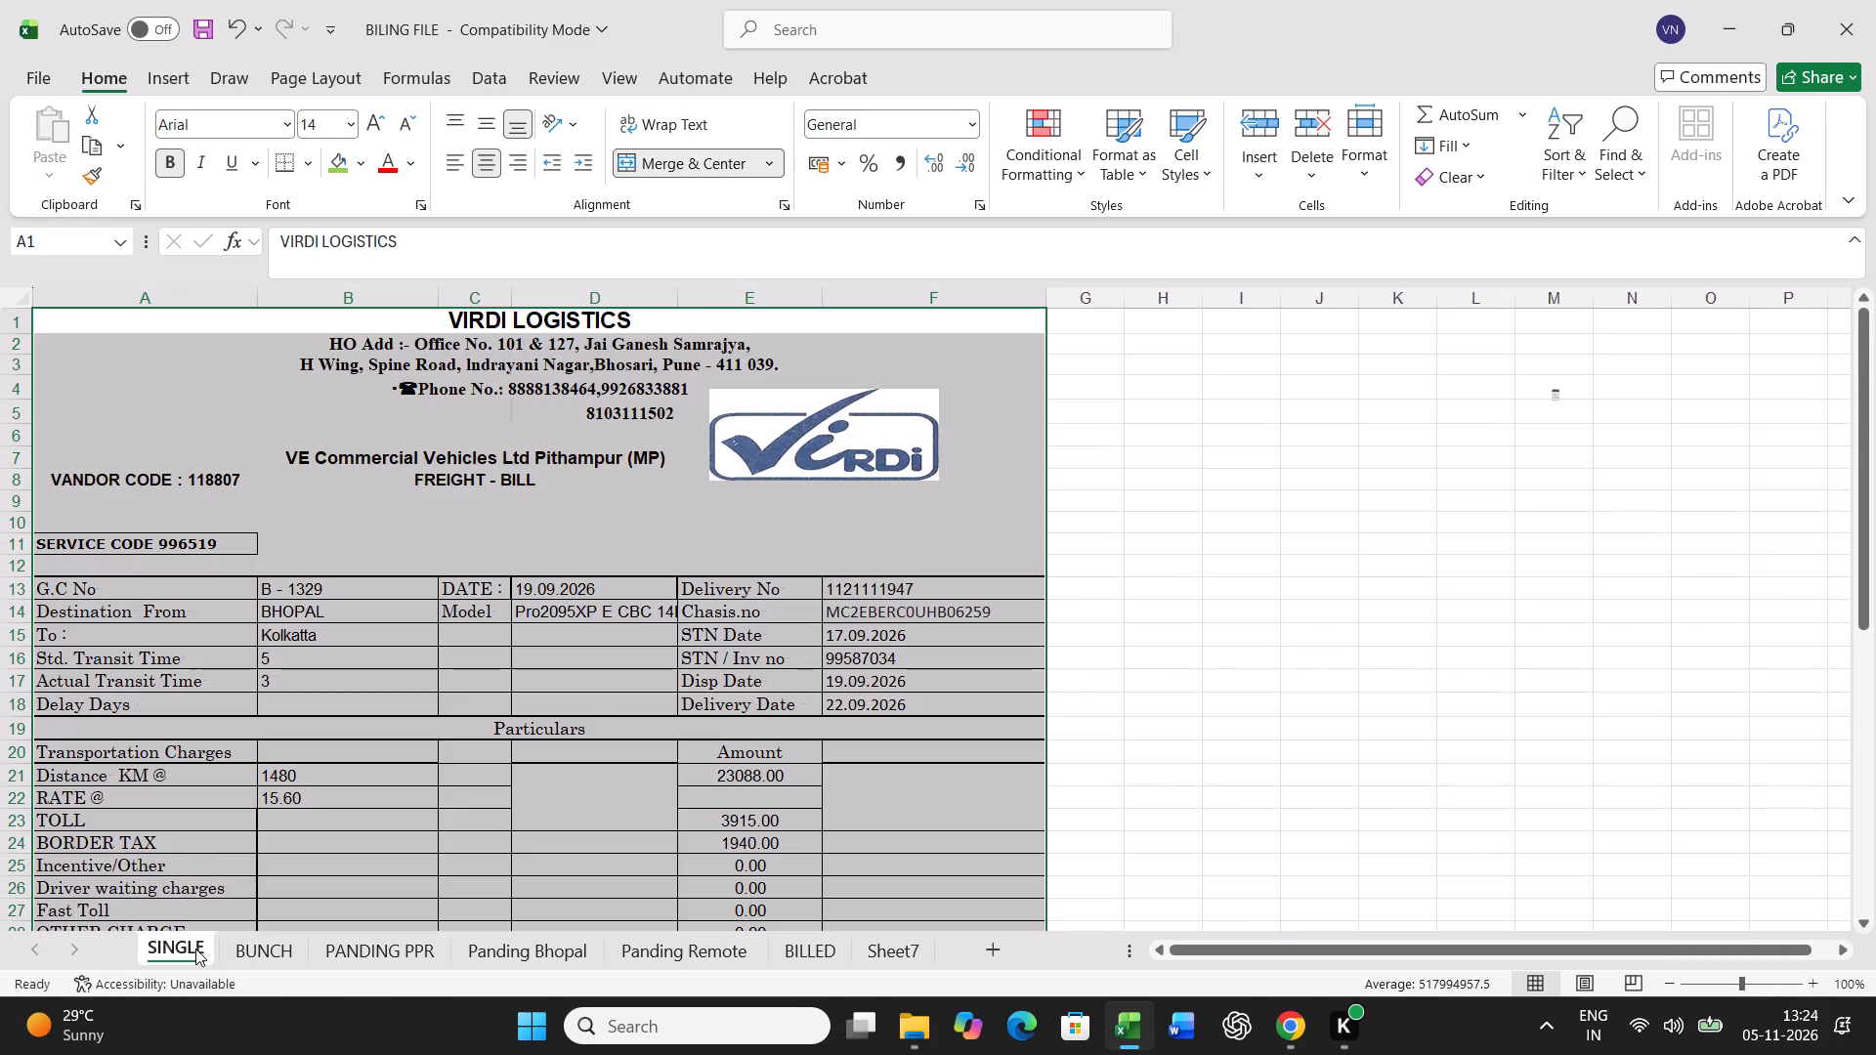
key(ctrl+p)
click(301, 196)
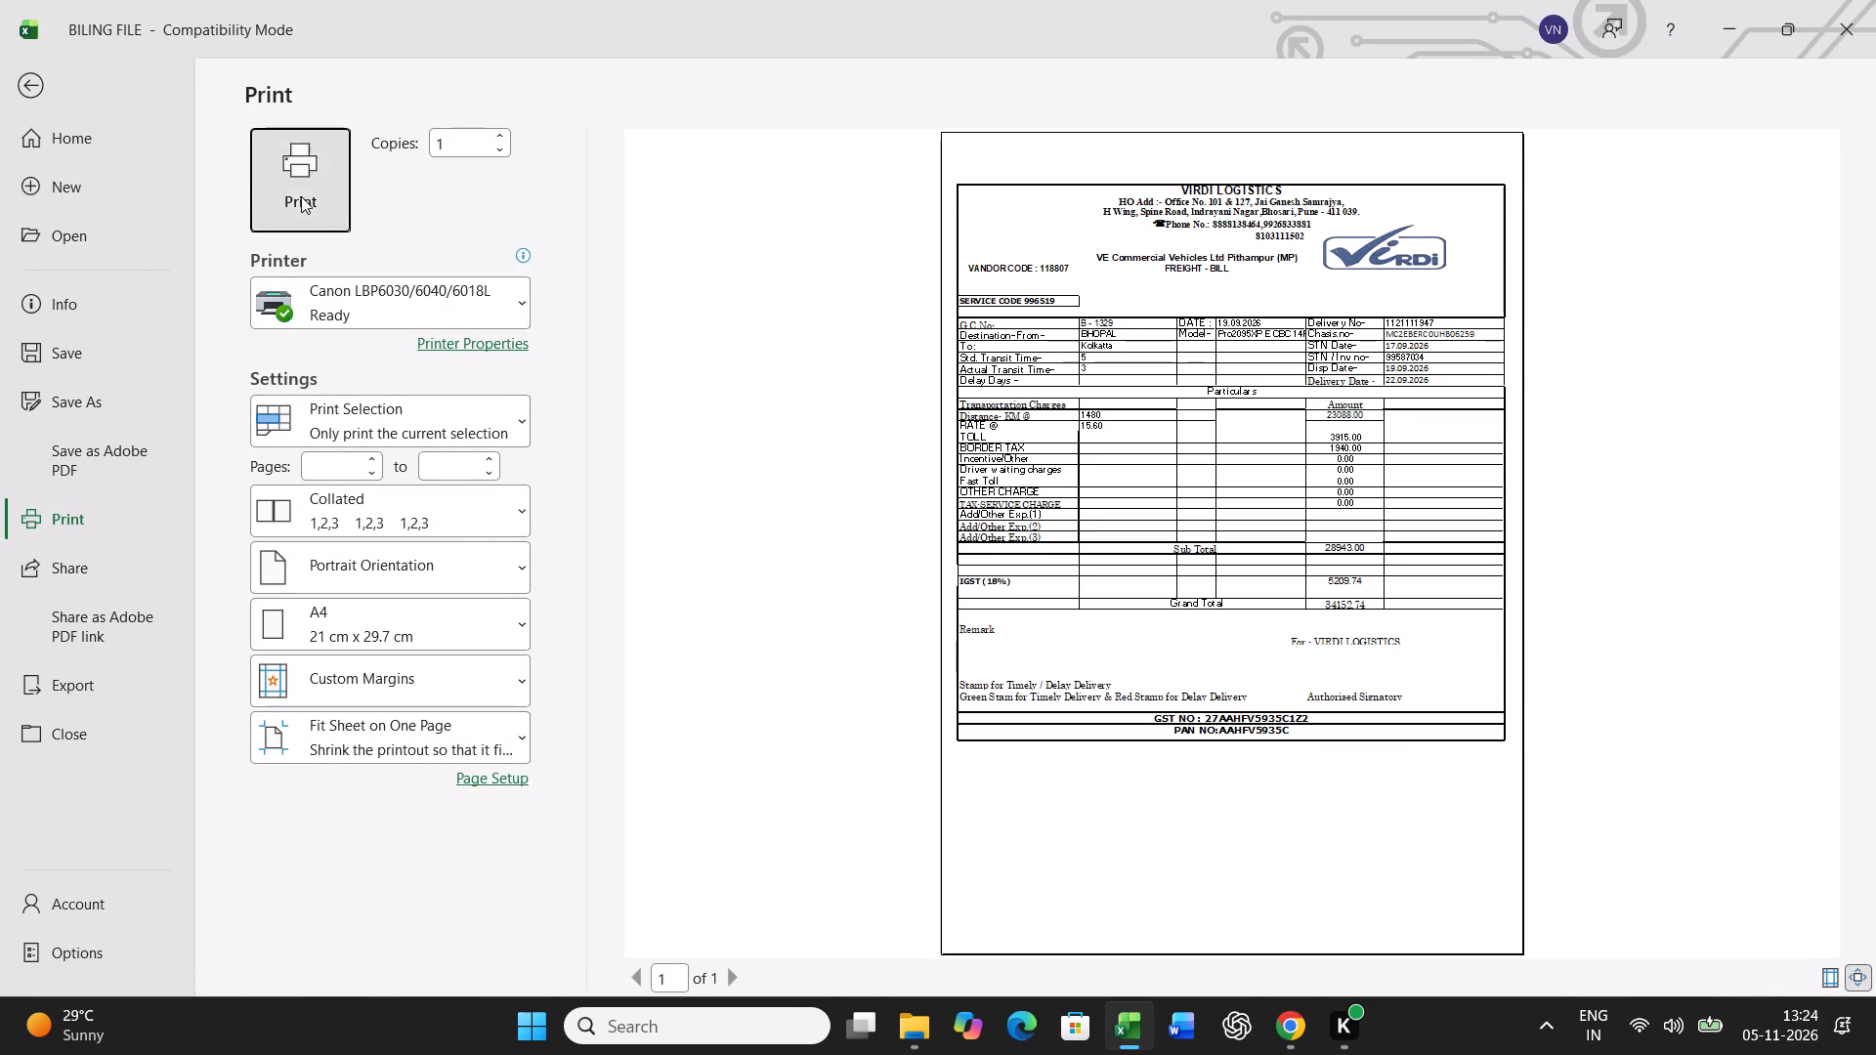
Copy the B - 1329 bill row 11 in BUNCH and paste it as values into row 48 of the lower table.
click(279, 940)
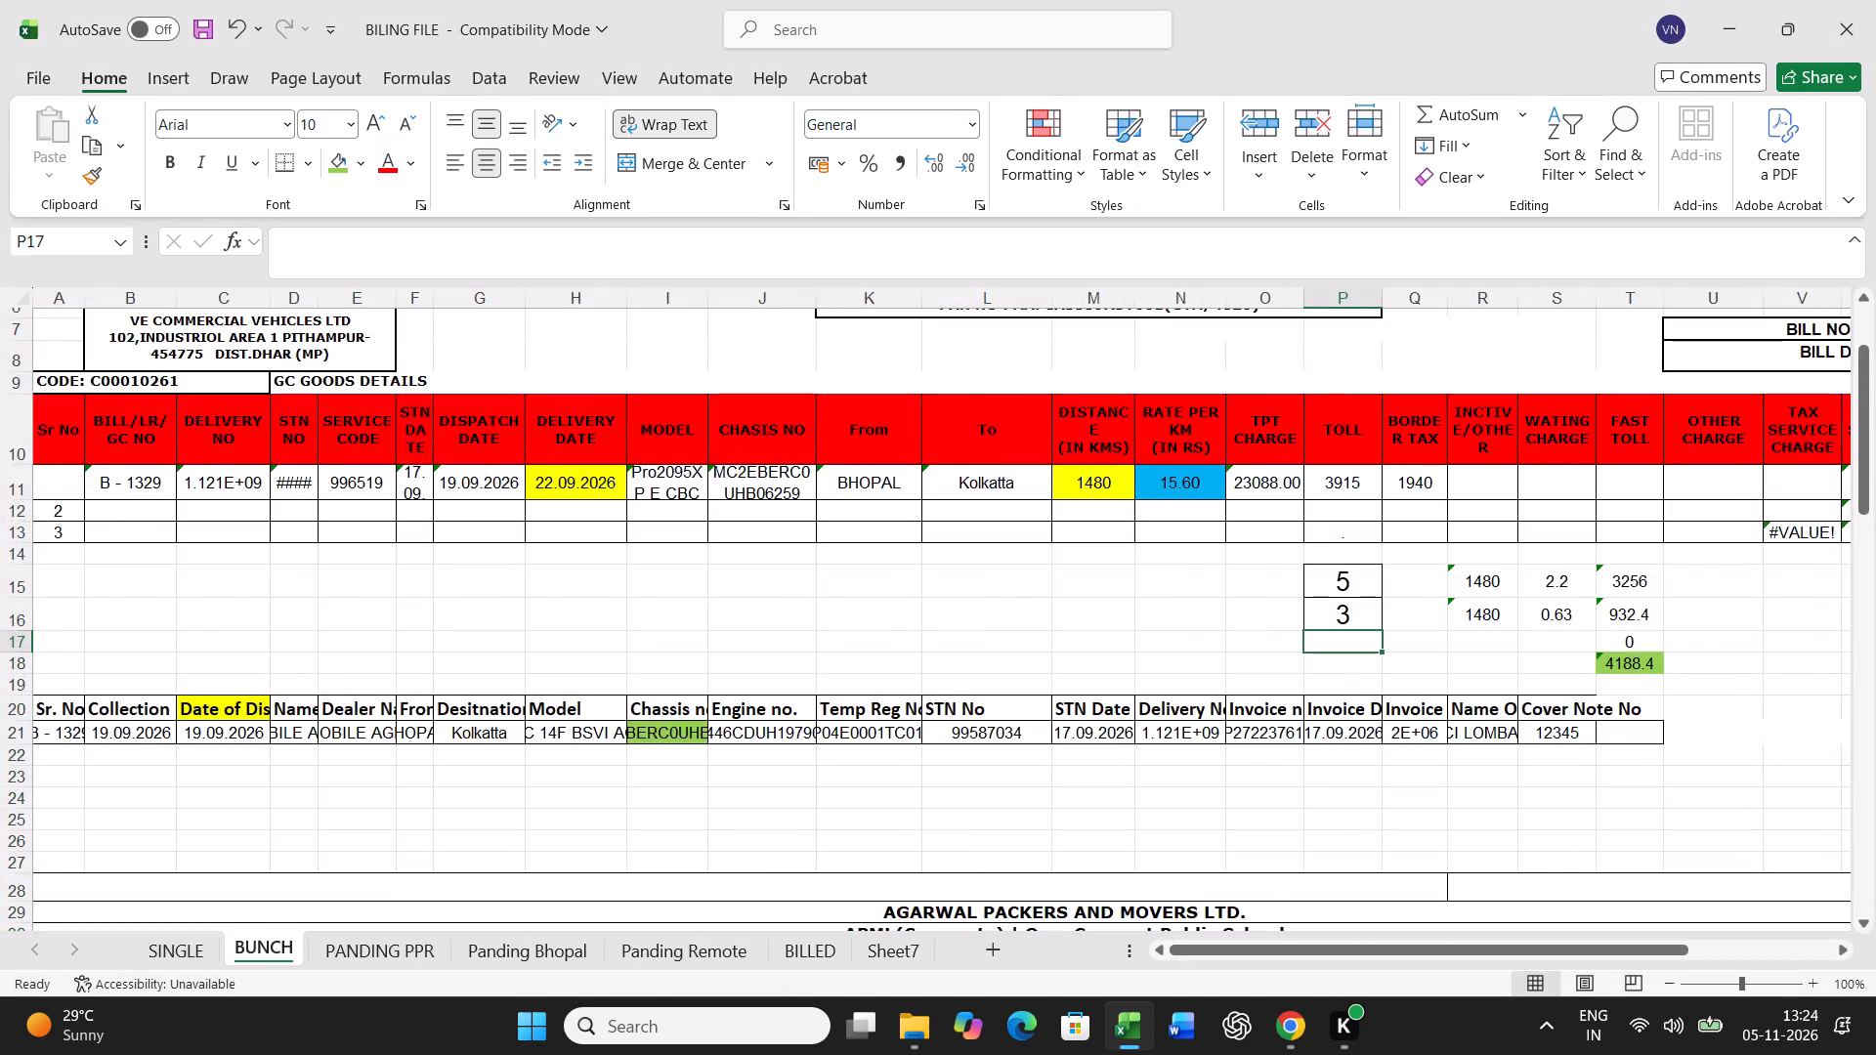
scroll(107, 688, up, 4)
click(18, 614)
key(ctrl+c)
scroll(801, 660, down, 11)
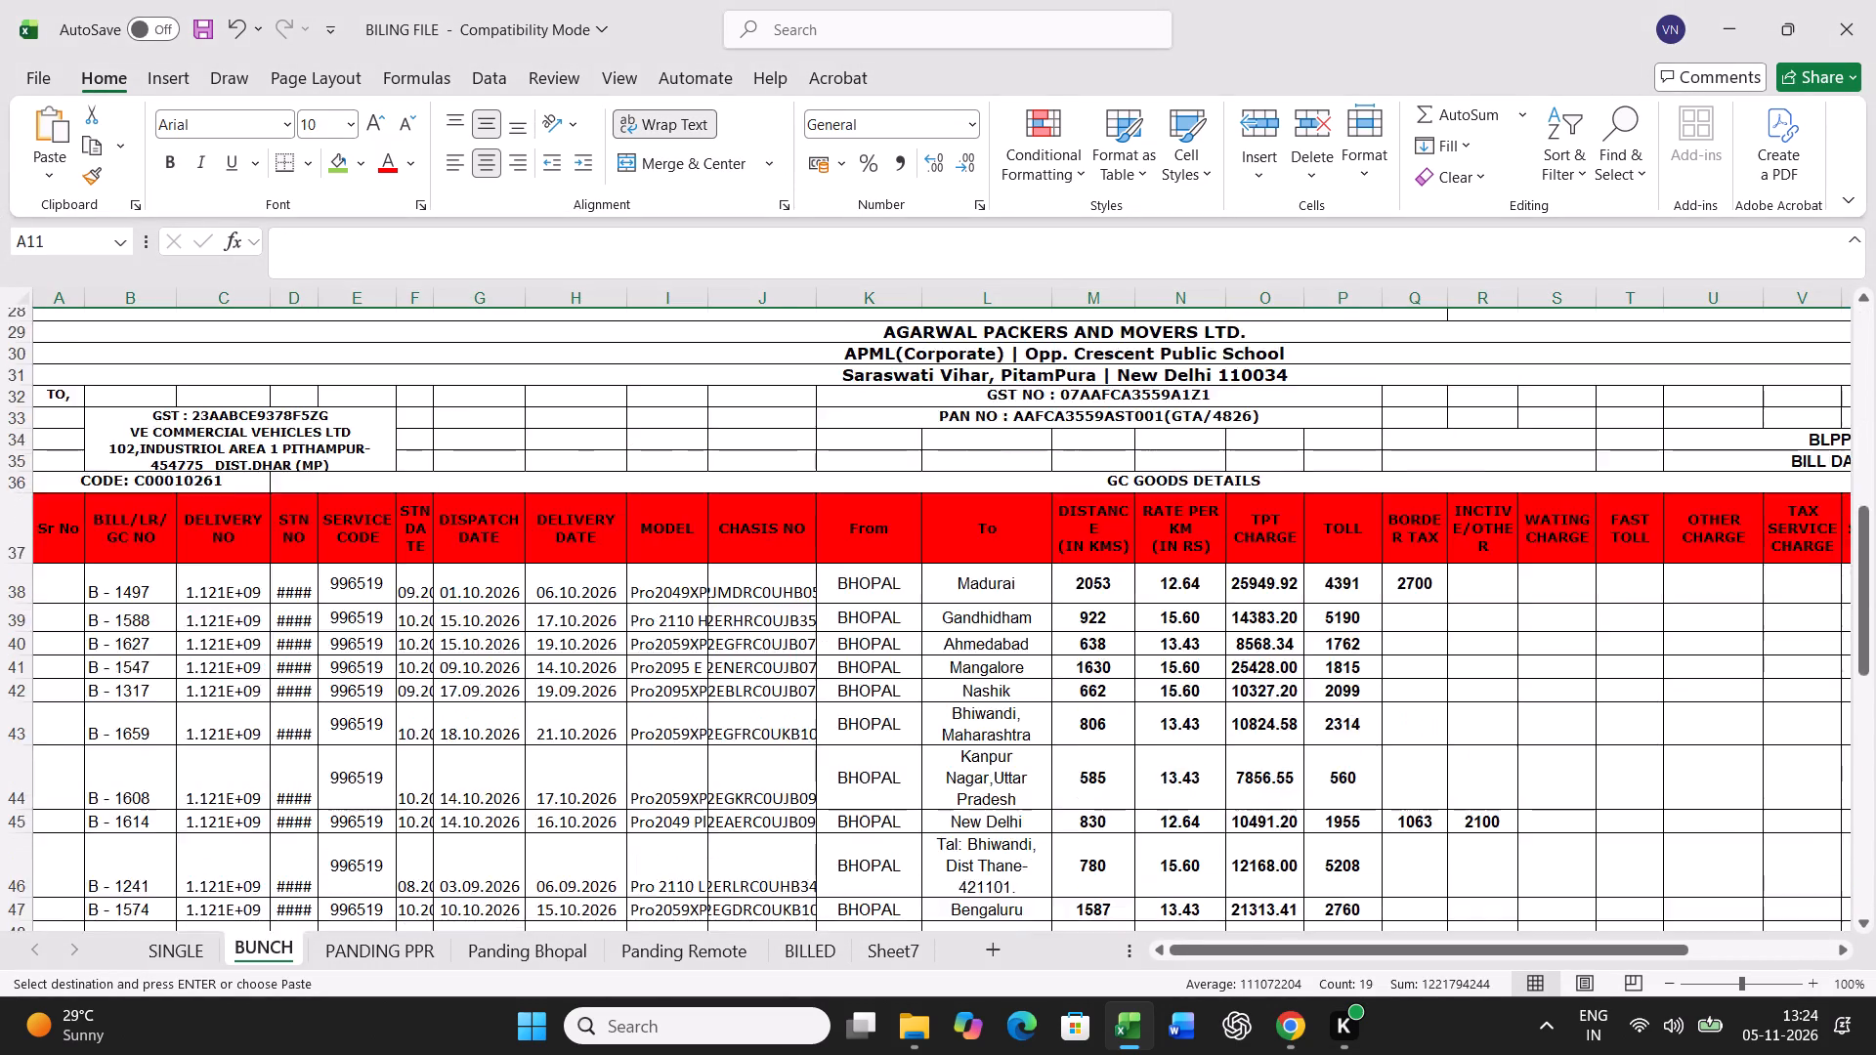
scroll(801, 660, down, 5)
right_click(63, 612)
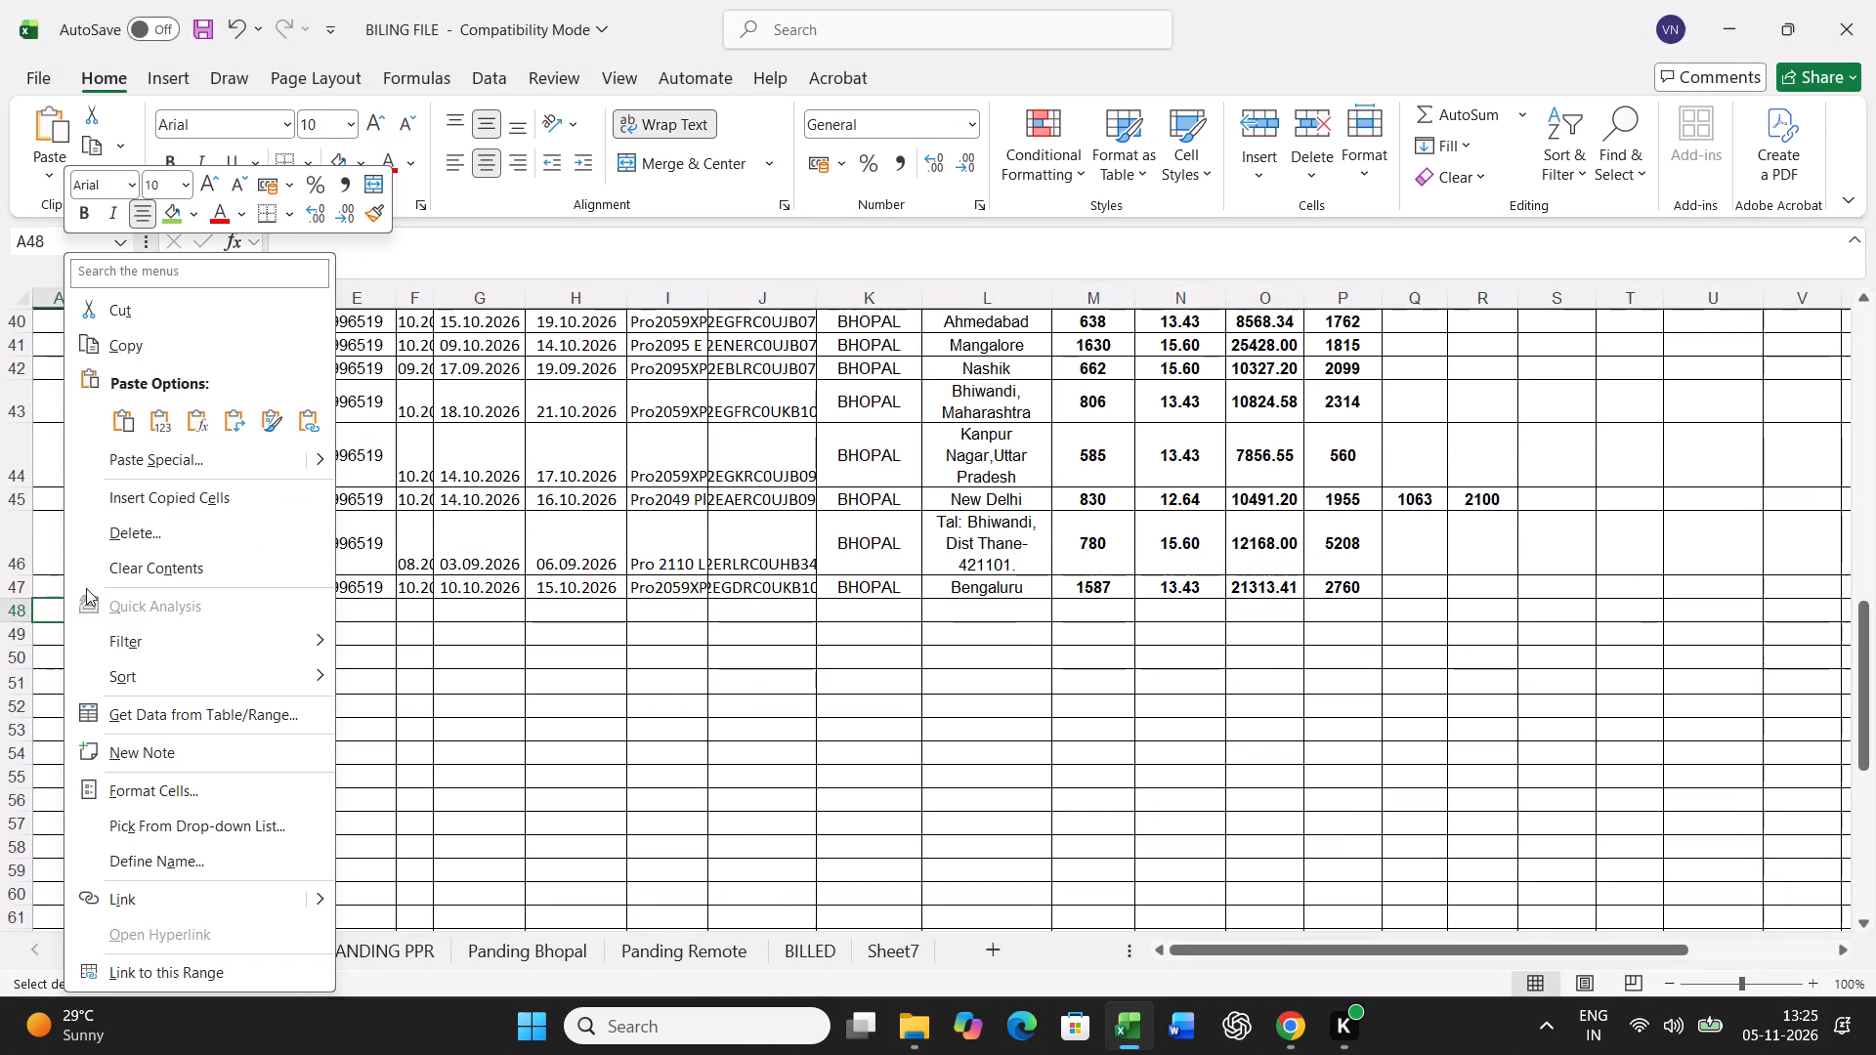
click(172, 451)
click(65, 388)
click(424, 675)
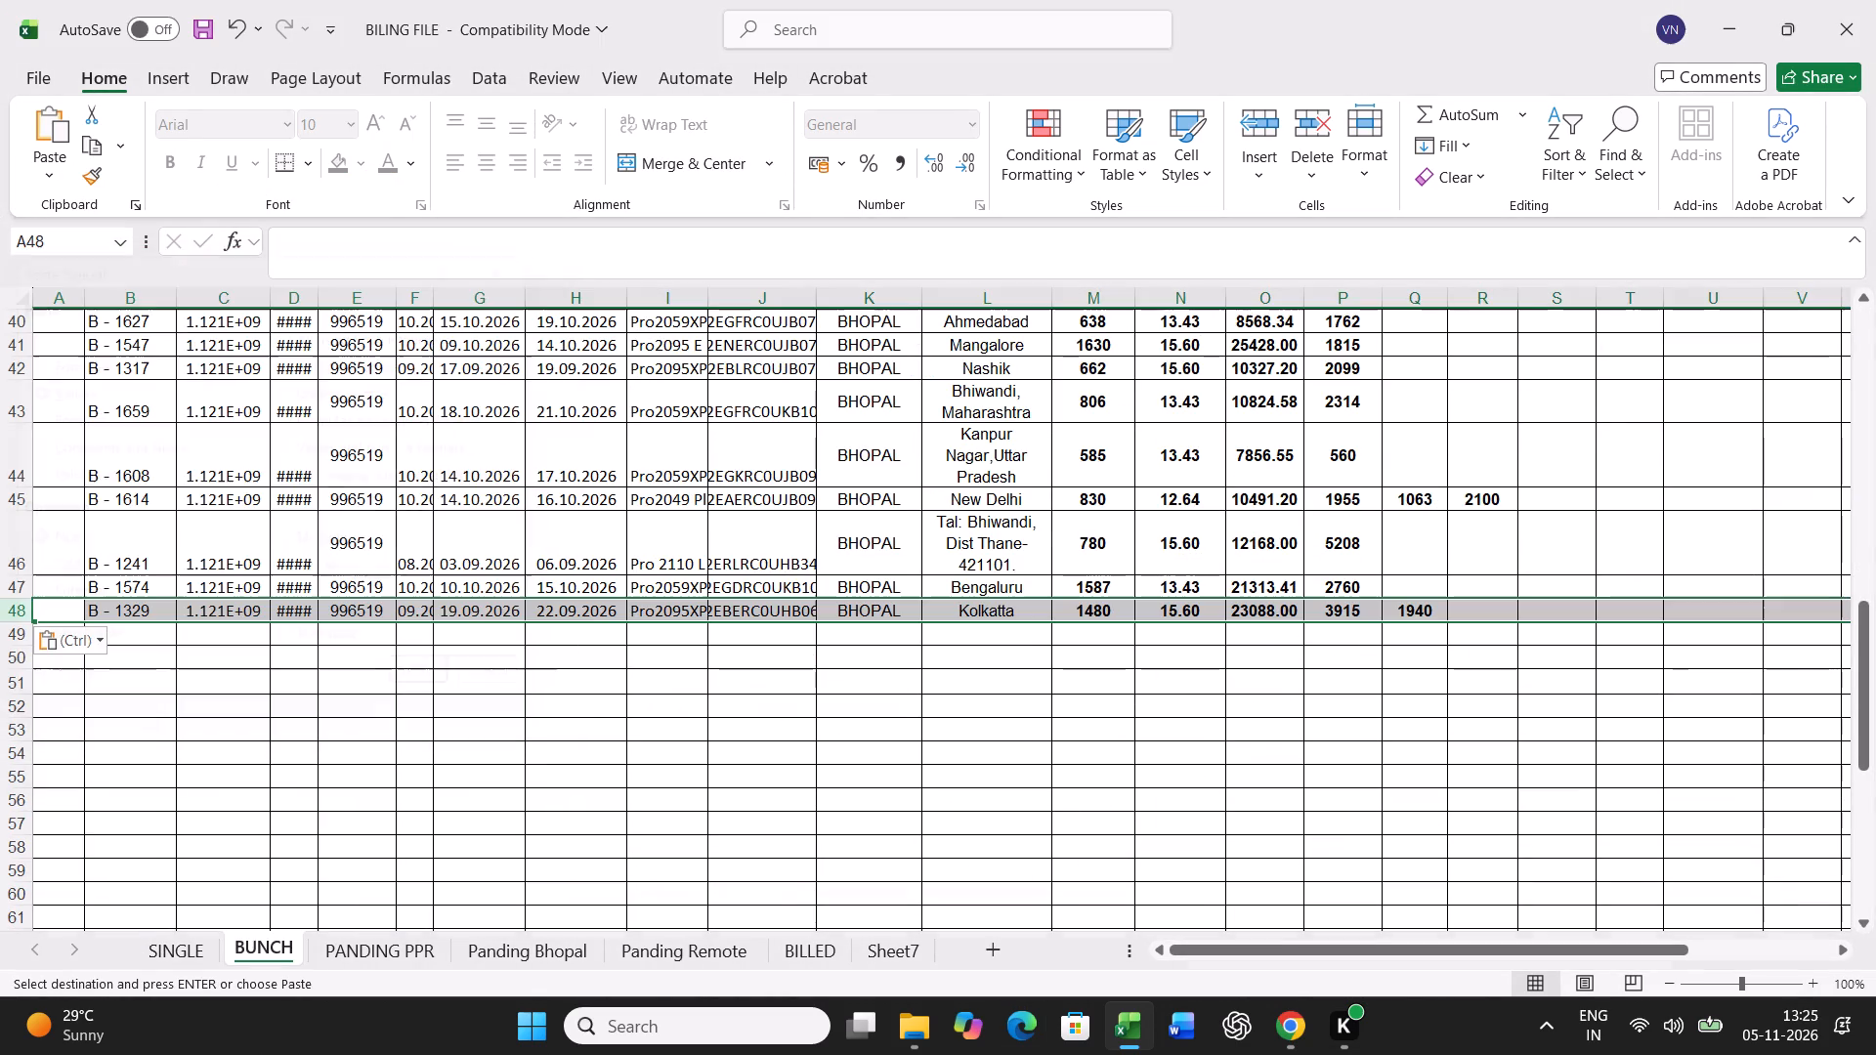
In Panding Bhopal, find the chassis number containing b07281 and fill its cell green.
click(545, 971)
click(545, 942)
click(751, 742)
key(ctrl+f)
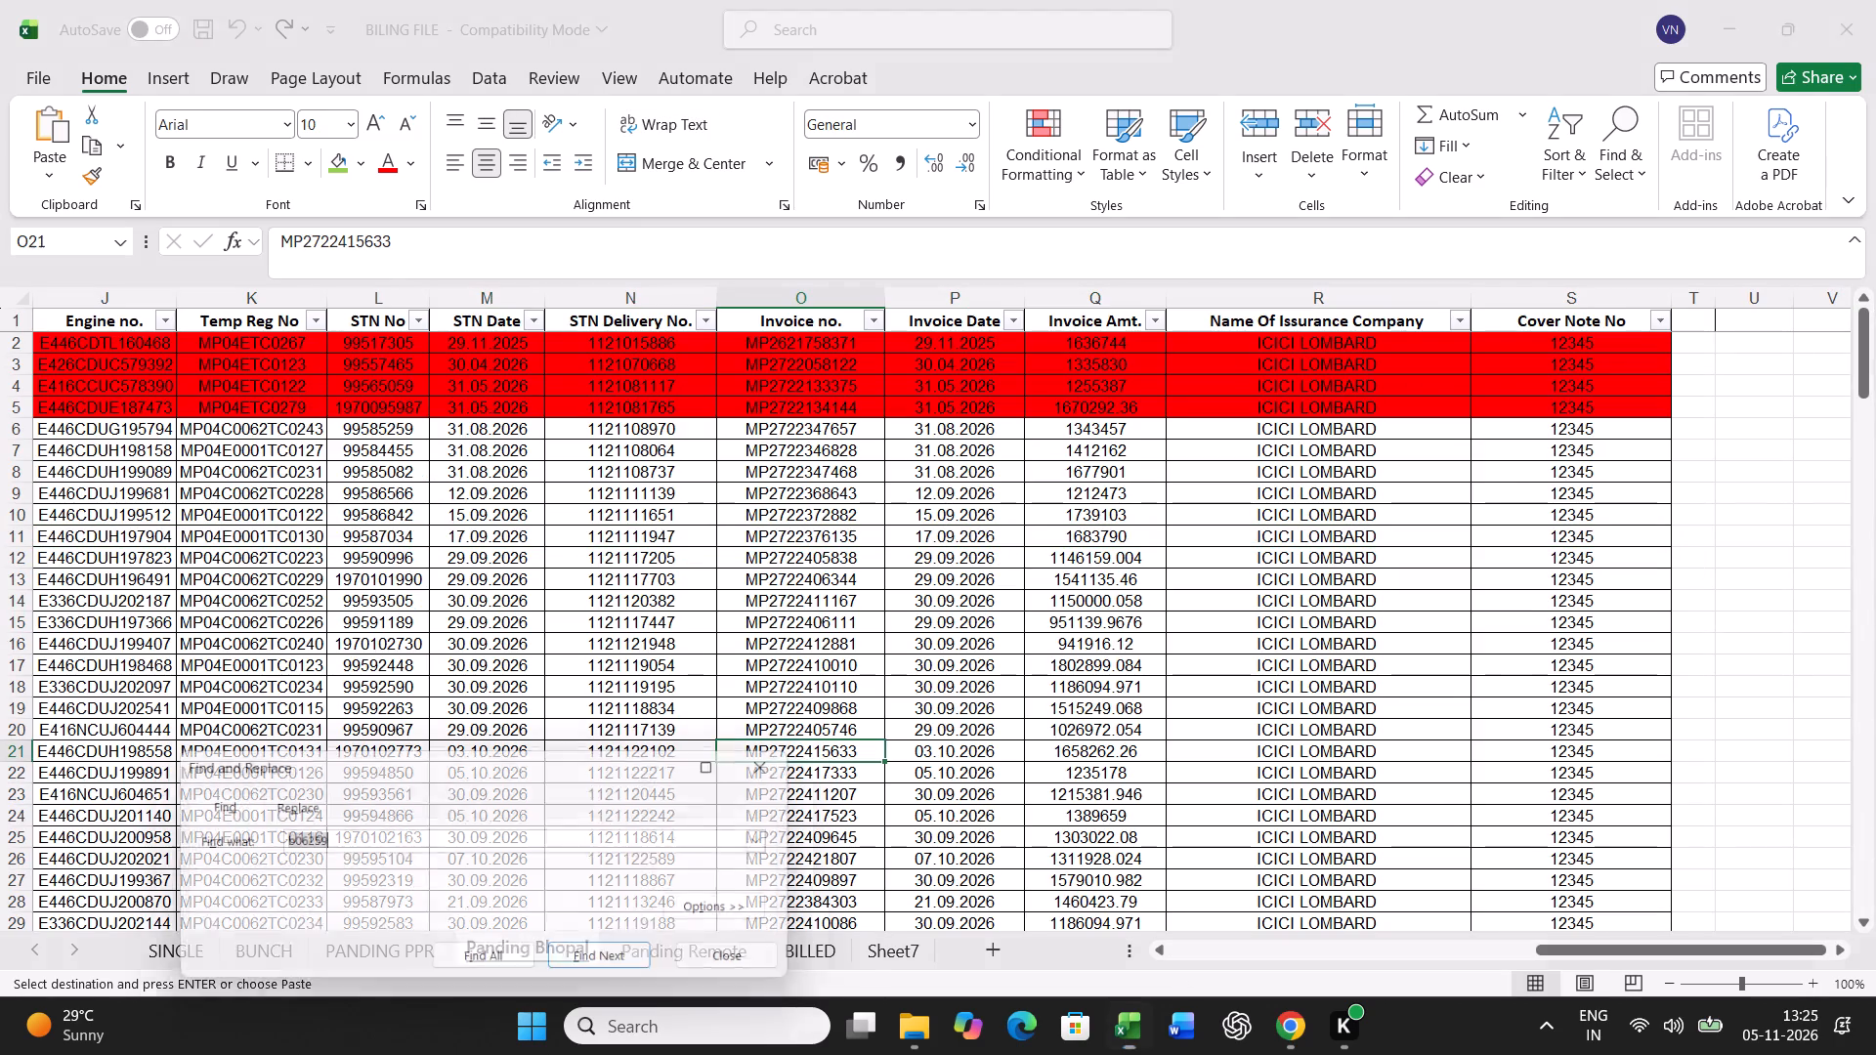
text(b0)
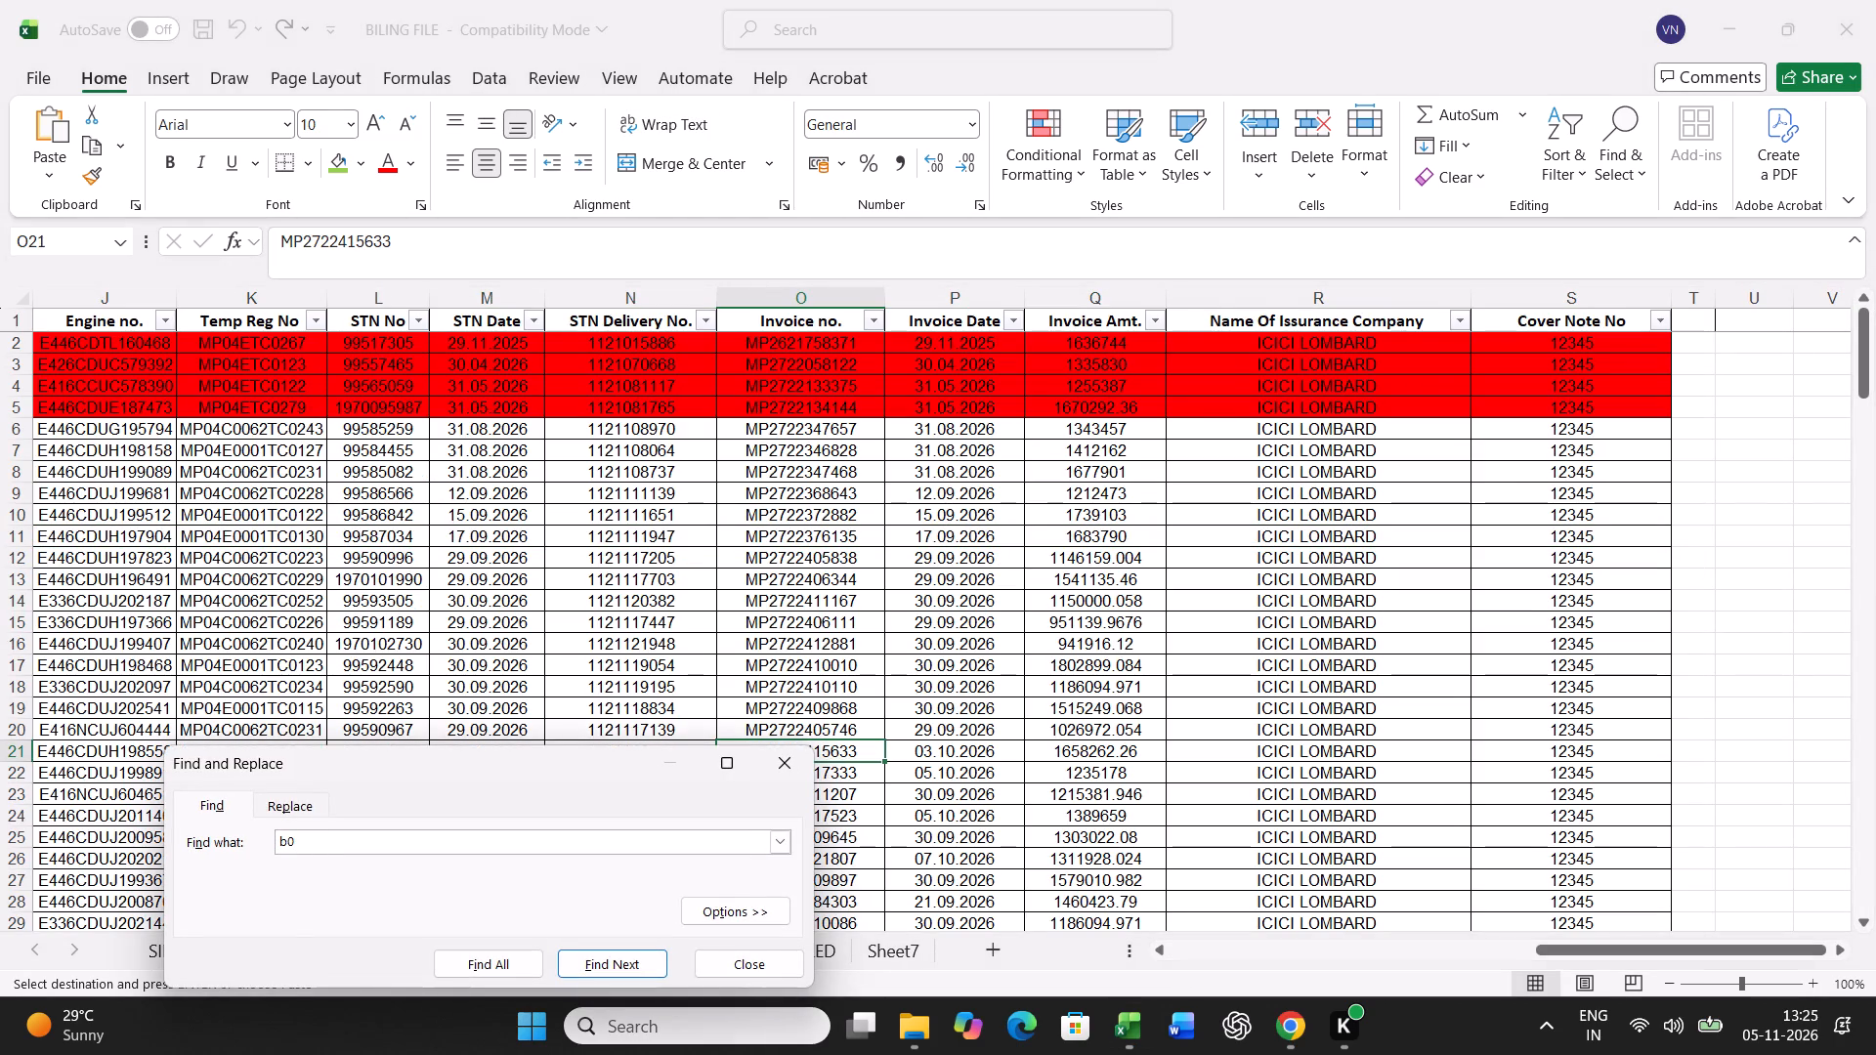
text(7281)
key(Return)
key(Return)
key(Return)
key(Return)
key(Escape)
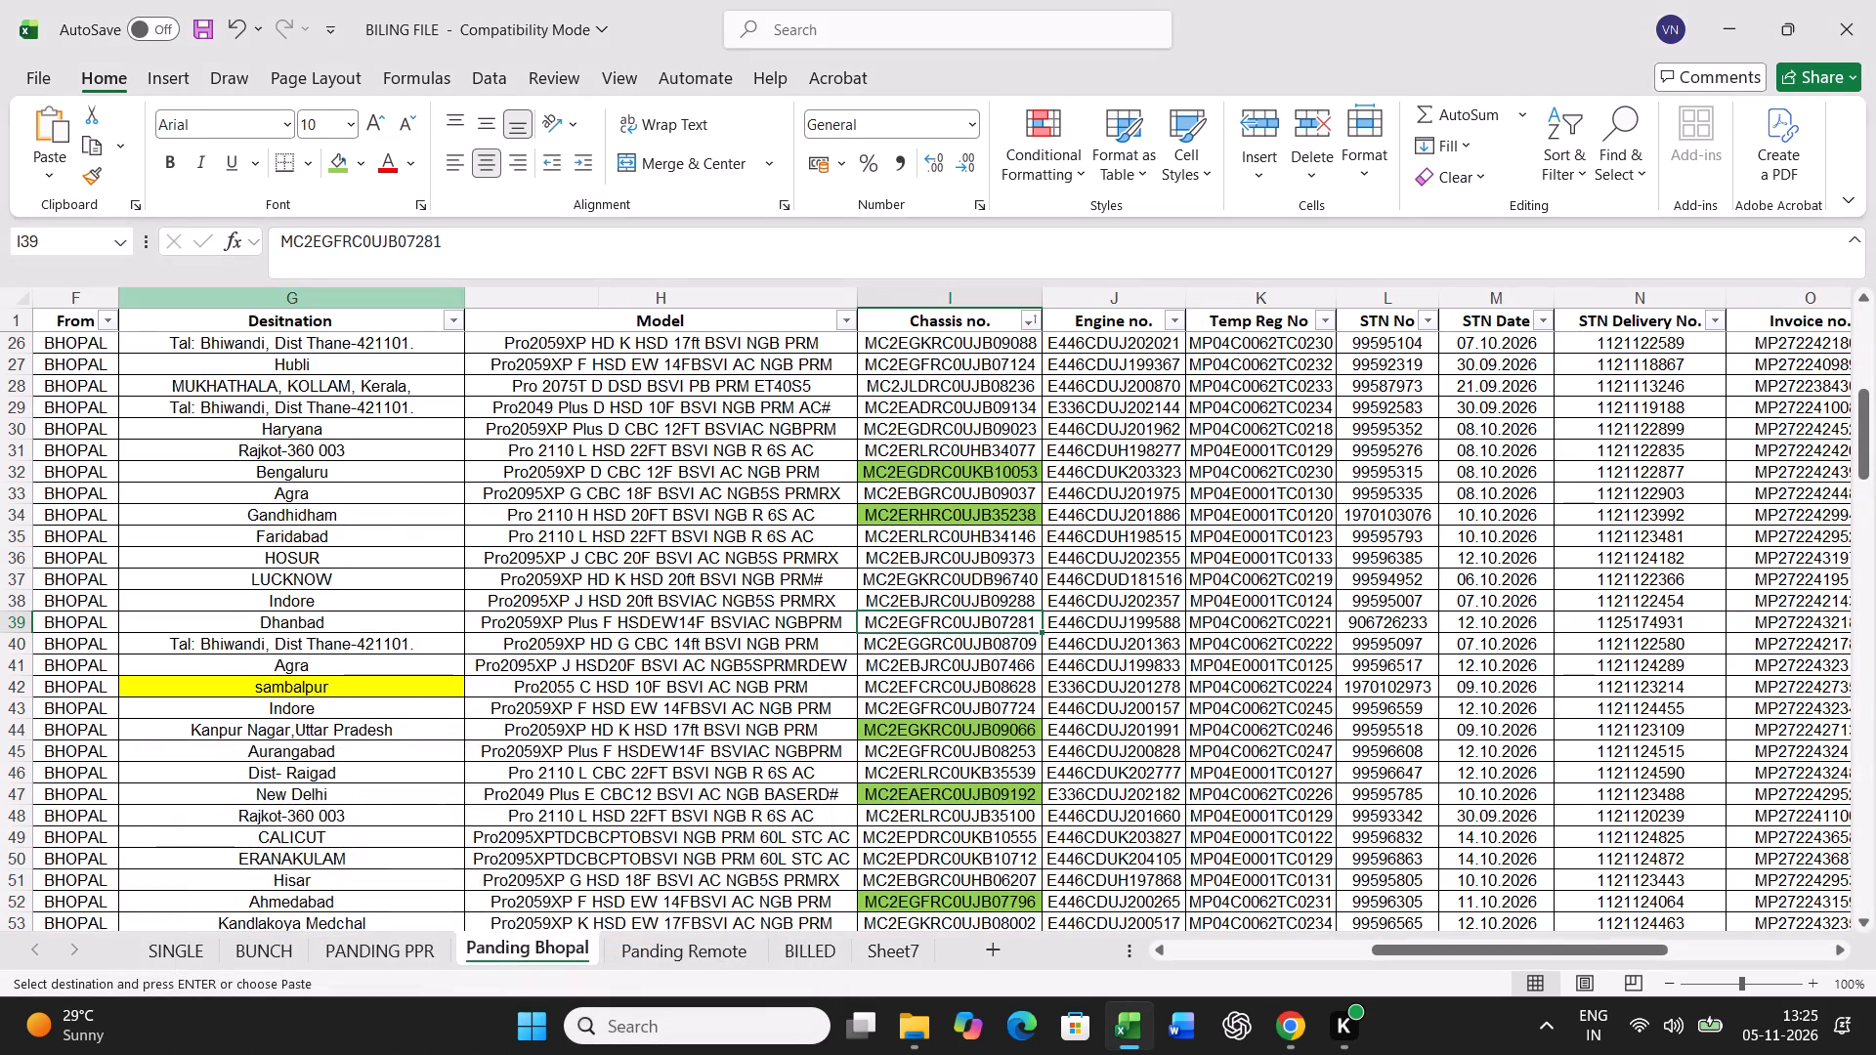
click(343, 176)
Copy the B - 1600 record from Panding Bhopal, starting at its LR number, and paste it into A21 of the BUNCH sheet.
key(Left)
key(Left)
key(Left)
key(Left)
key(Left)
key(Left)
key(Left)
key(Left)
key(Left)
key(Left)
key(Left)
key(Left)
key(Left)
key(Left)
key(Left)
key(Left)
key(Left)
key(Left)
key(Left)
key(Left)
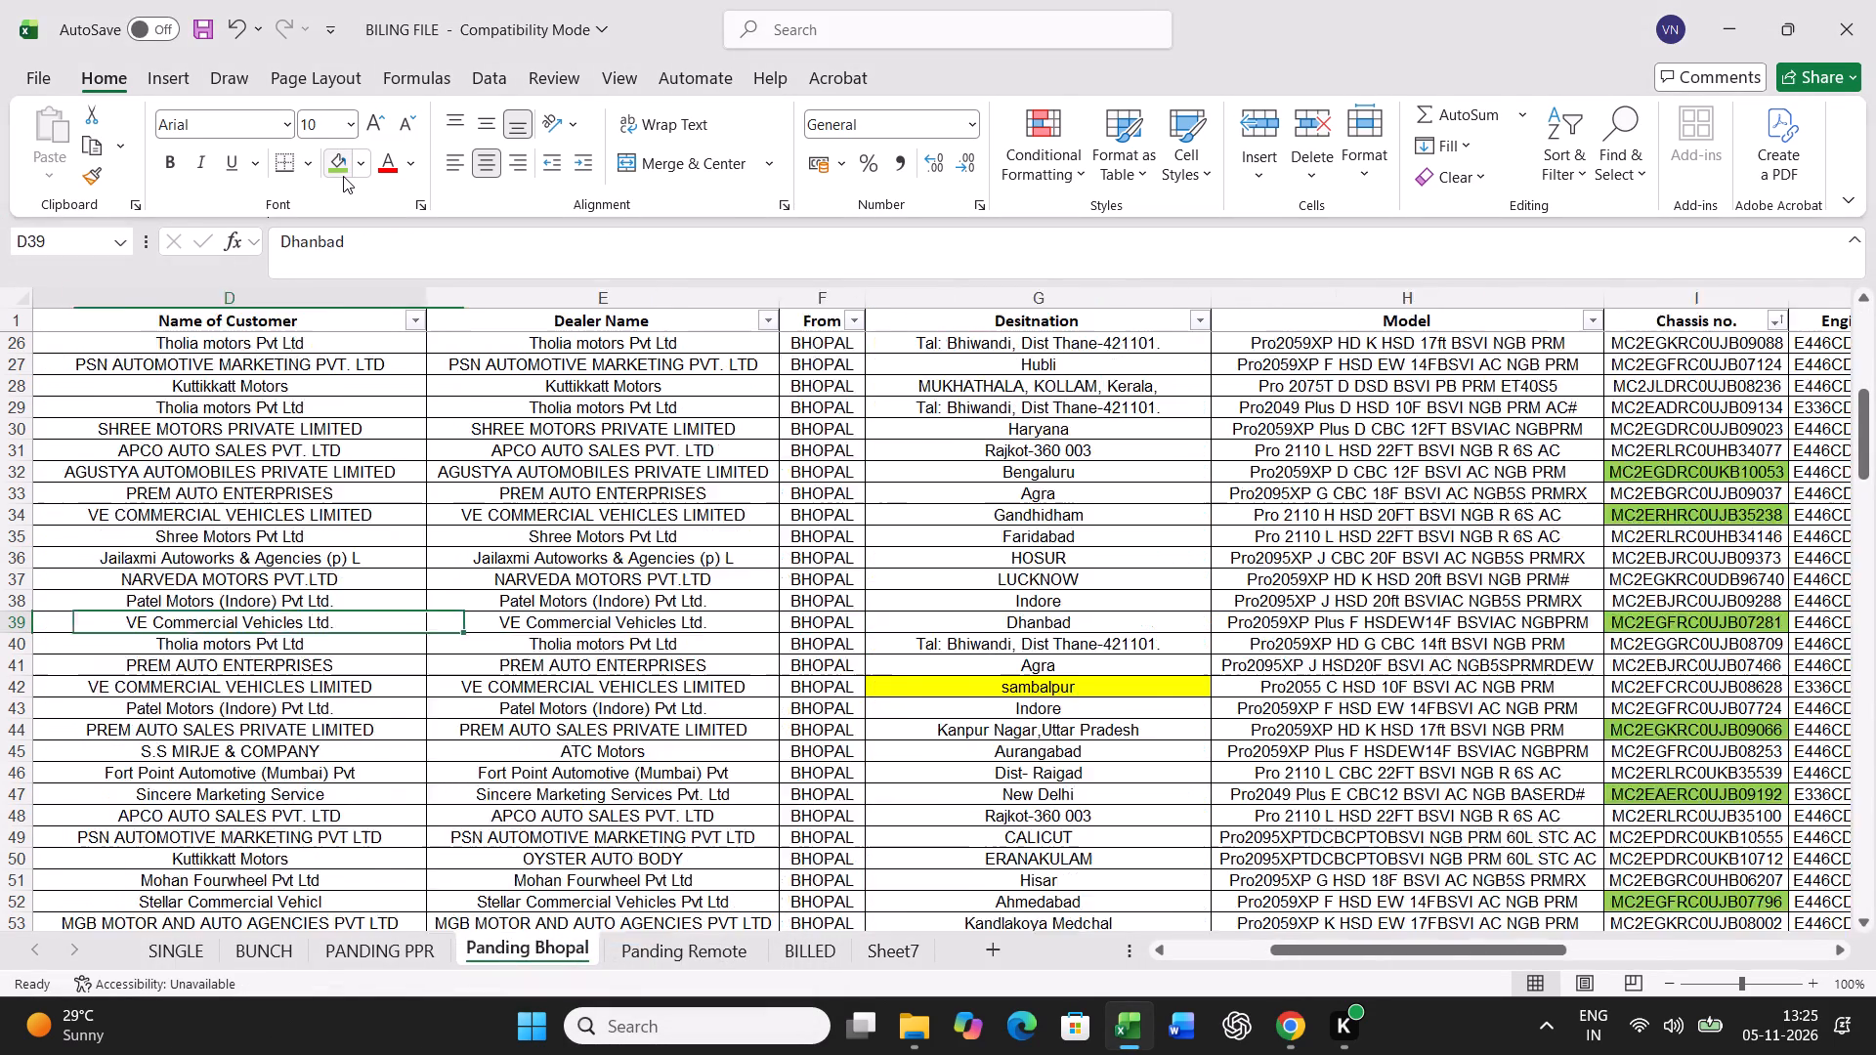
key(ctrl+shift+Right)
key(ctrl+c)
click(274, 943)
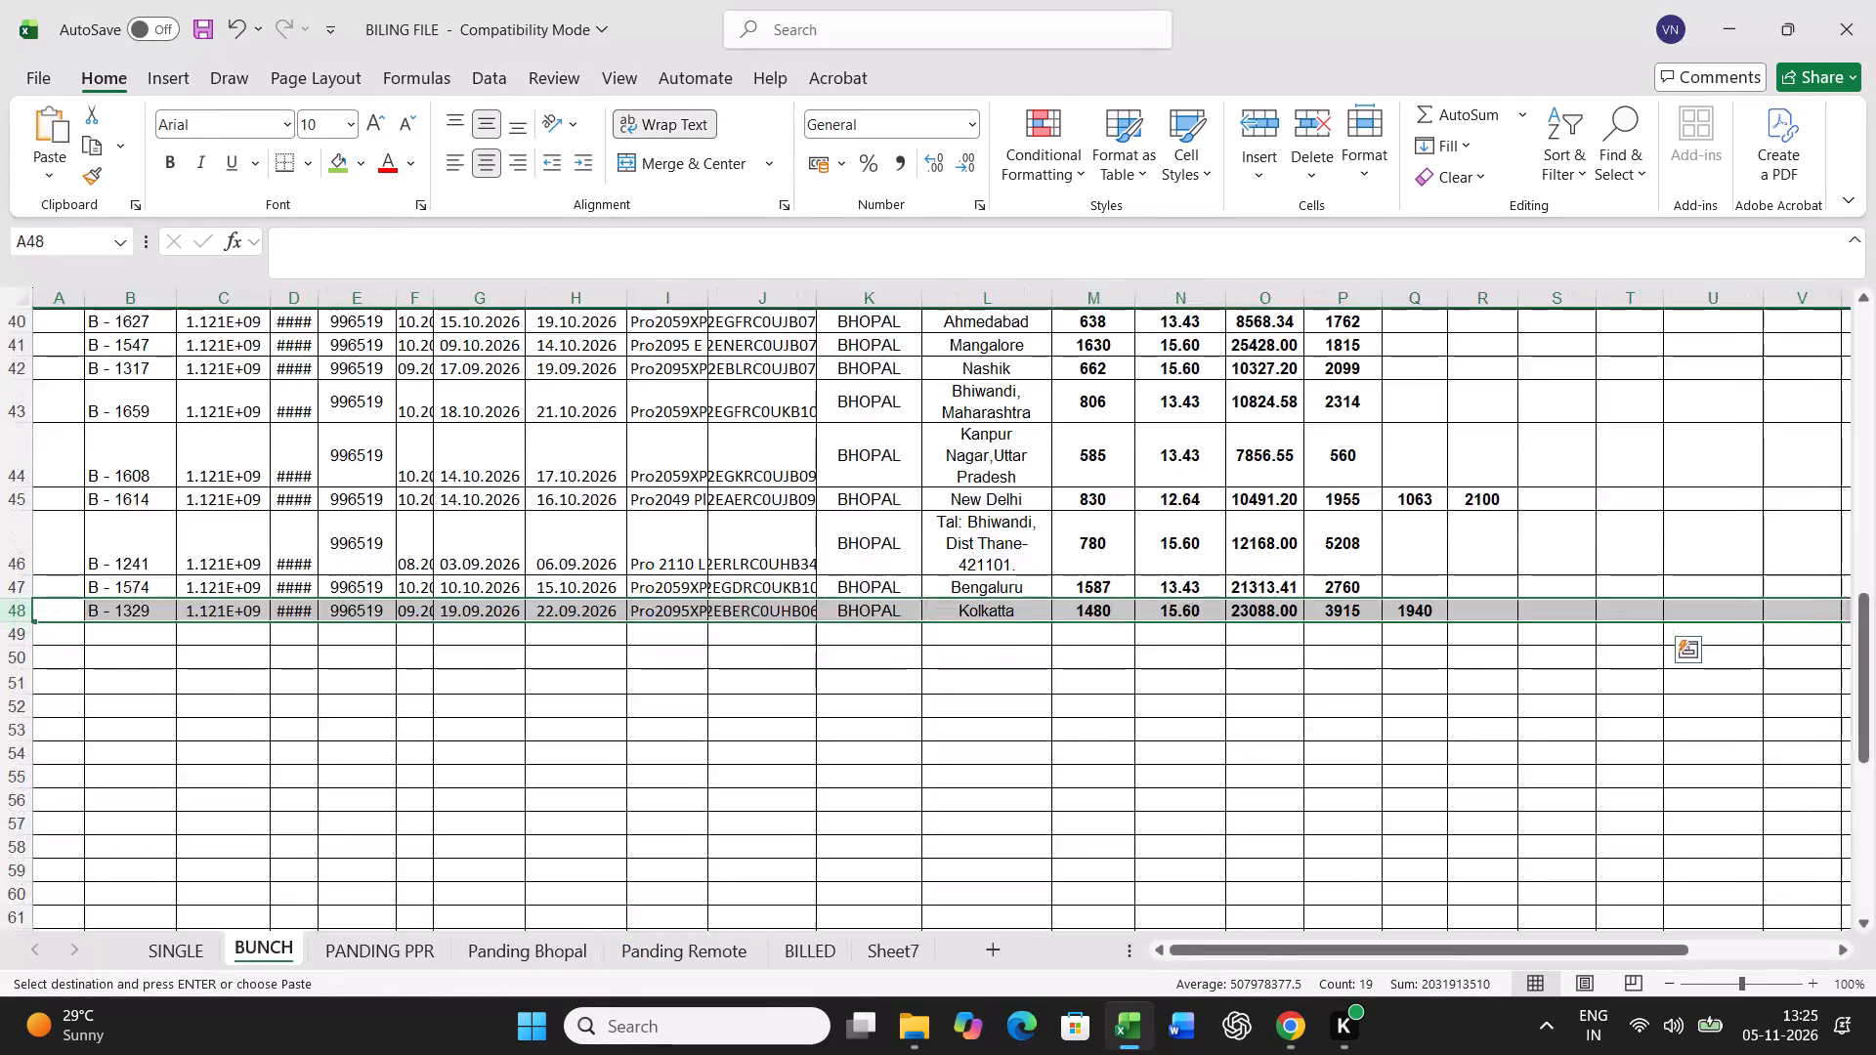
scroll(376, 767, up, 16)
click(58, 863)
key(ctrl+v)
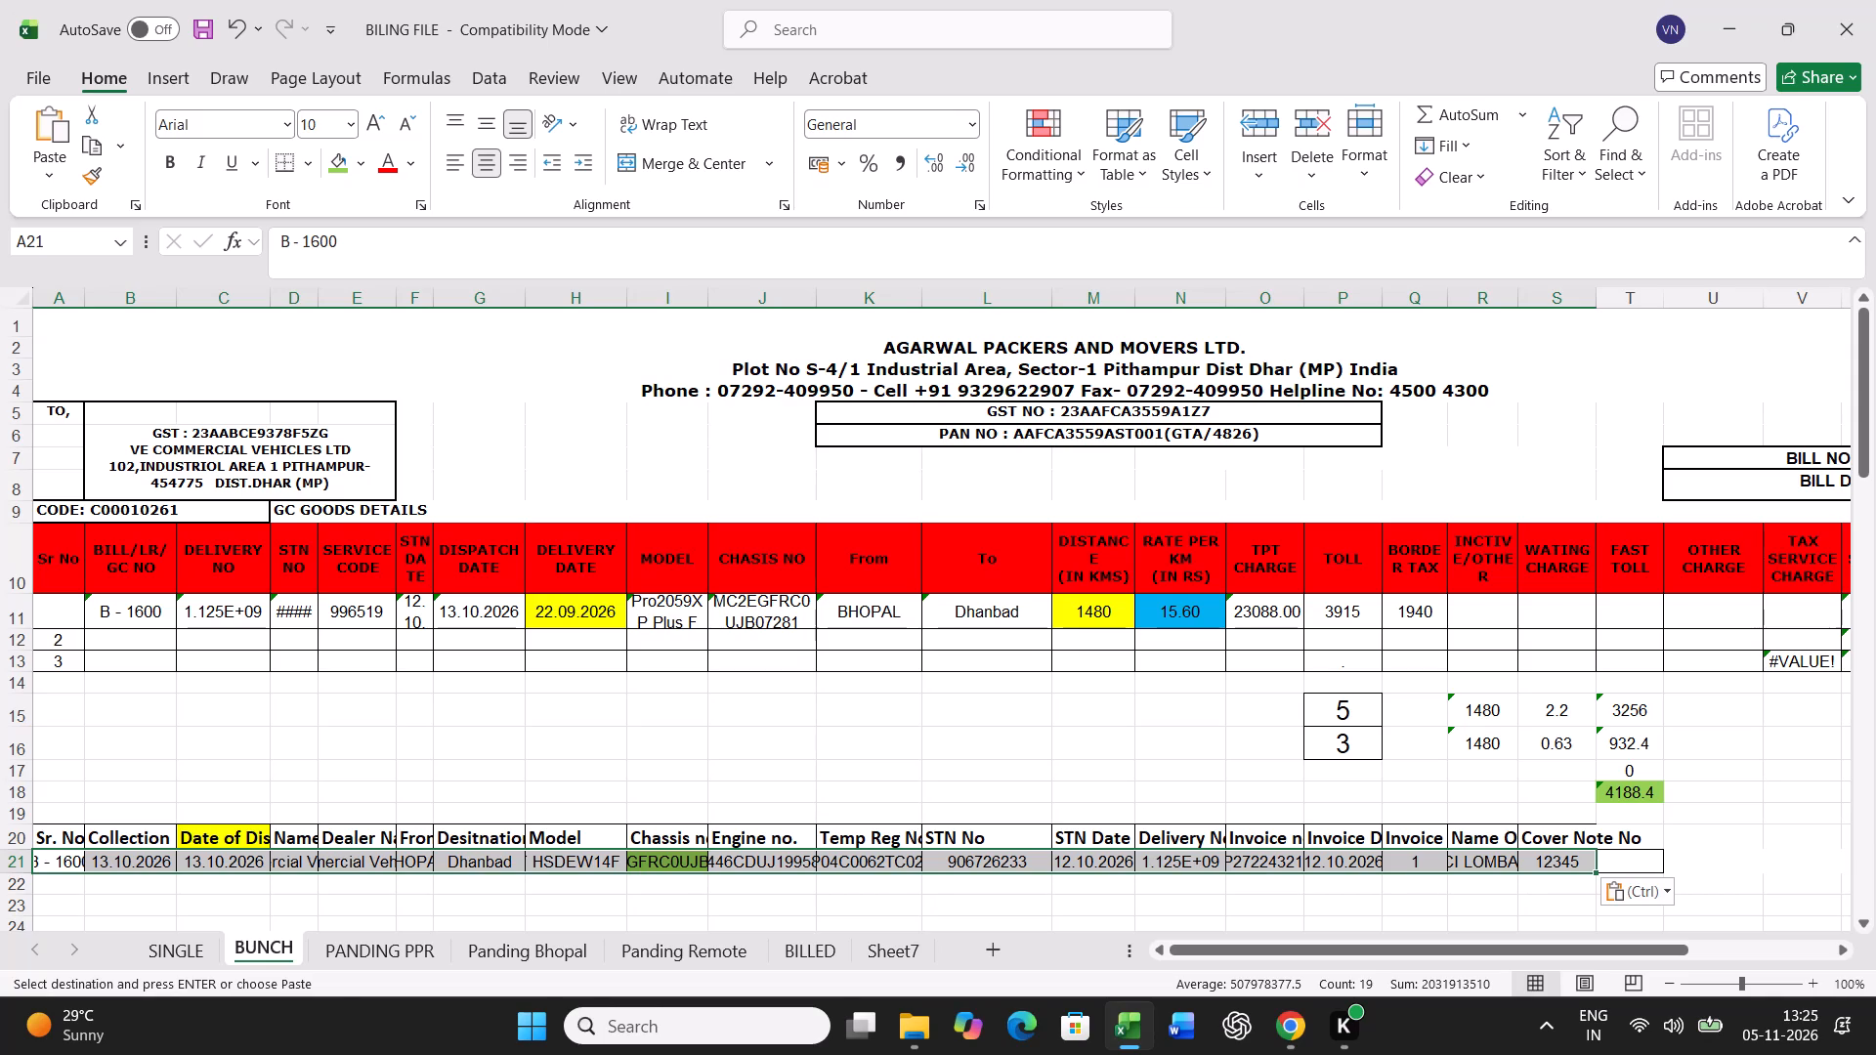
In bill row 11, set the delivery date to 17.10.2026, the distance to 1180 km and the rate per km to 13.43.
click(579, 617)
text(17.10.2026)
key(Right)
key(Right)
key(Right)
key(Right)
key(Right)
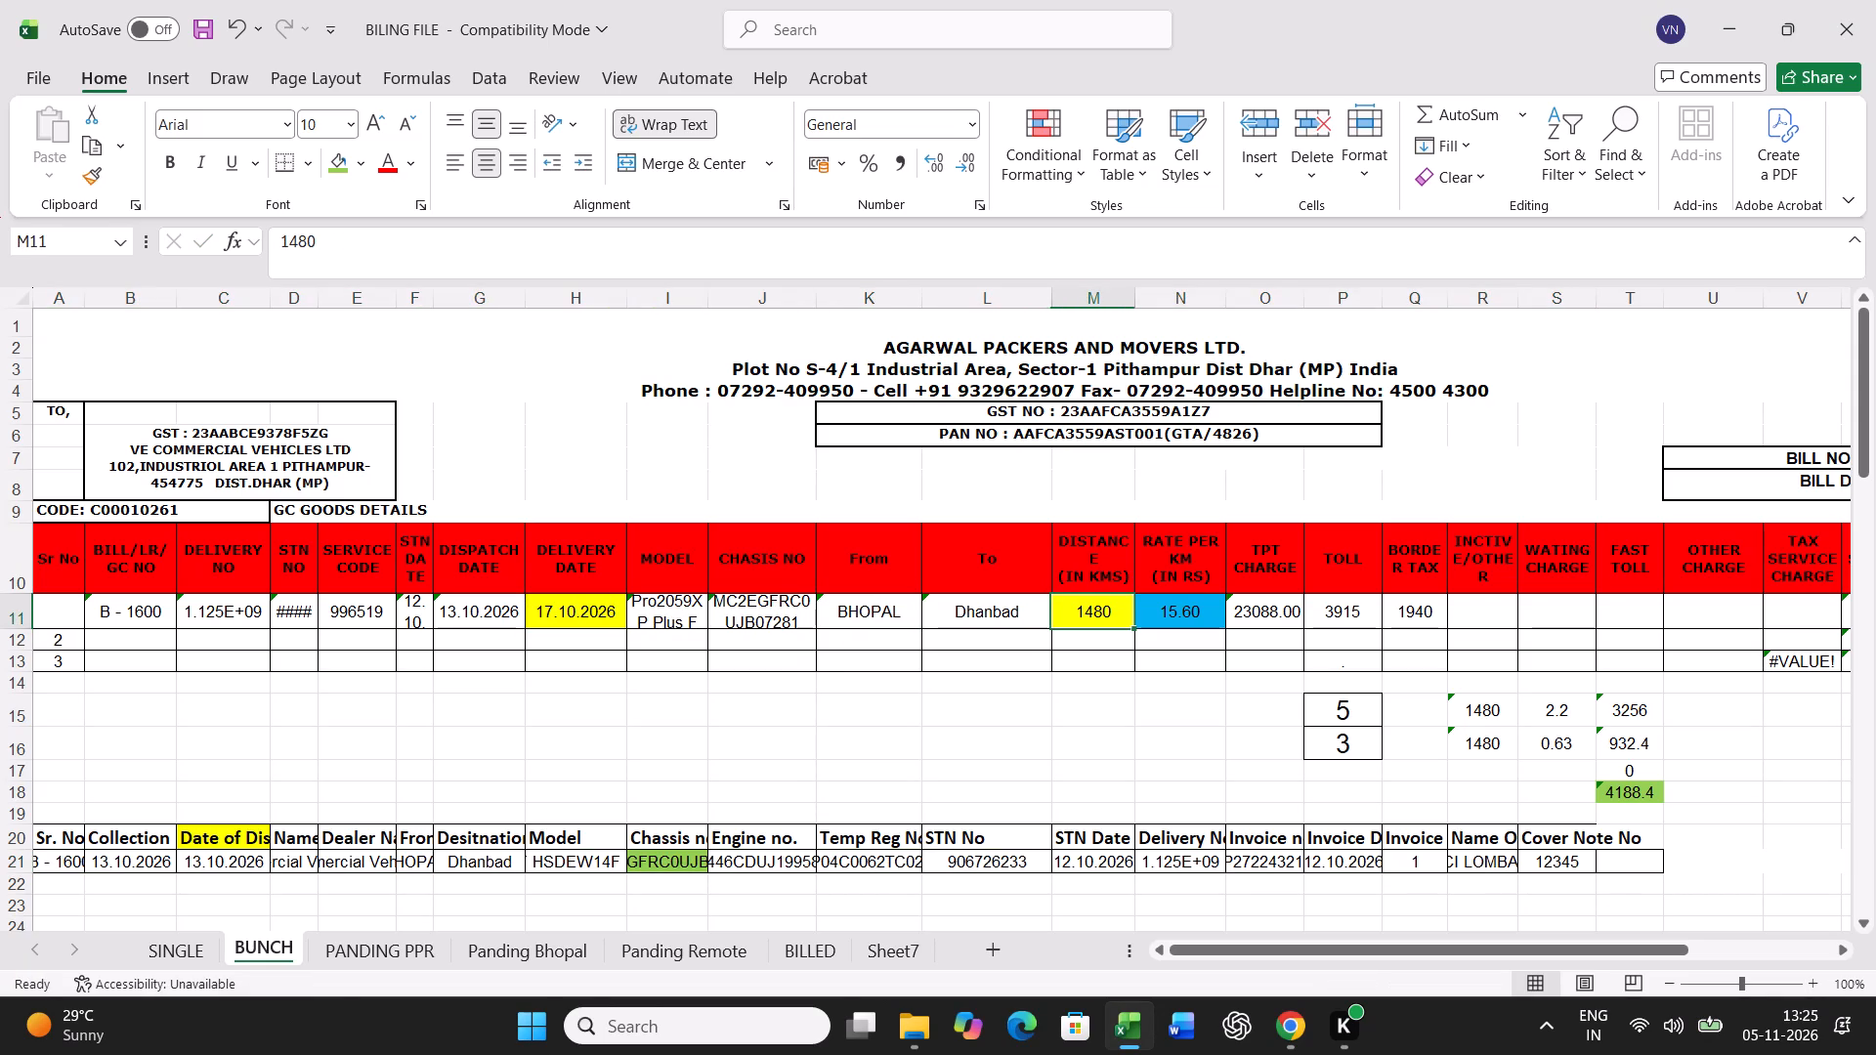
text(1180)
key(Right)
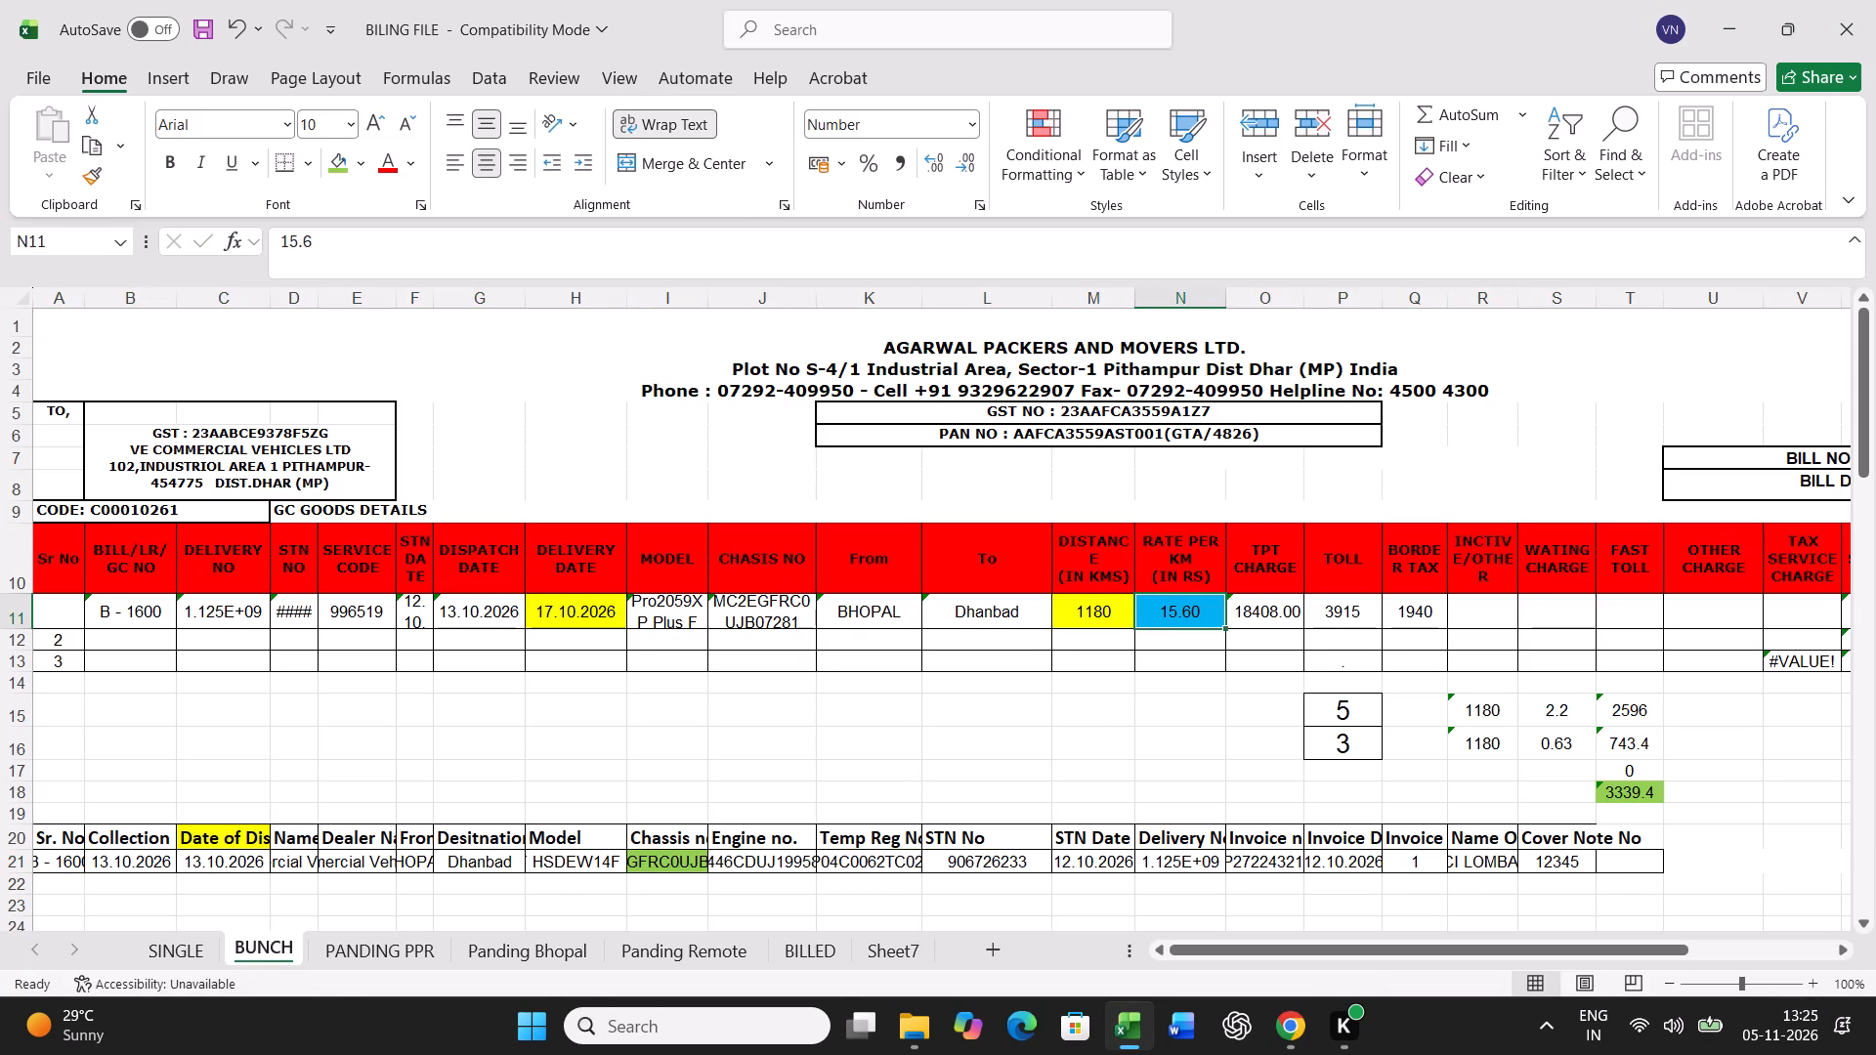
text(13.43)
key(Right)
Set the B - 1600 bill's toll to 2740, border tax to 850, and the standard and actual transit times in P15 and P16 to 4.
key(Right)
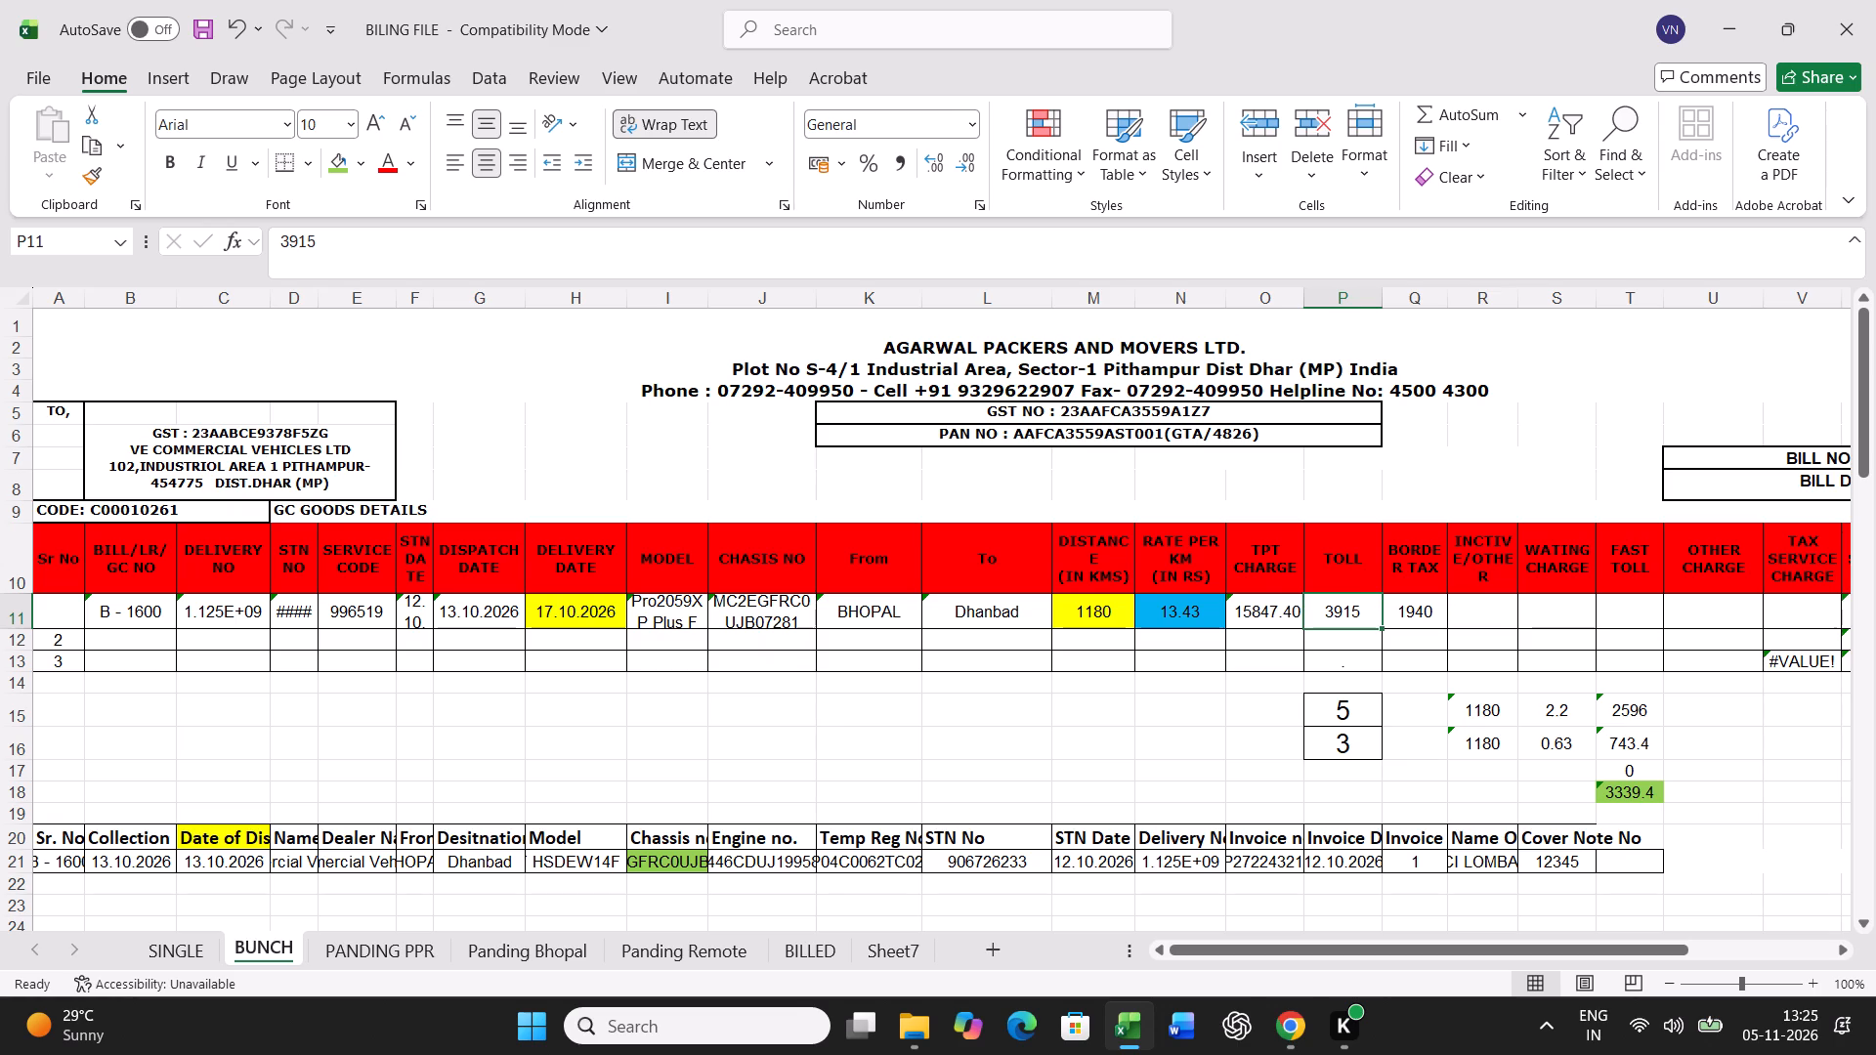
text(2740)
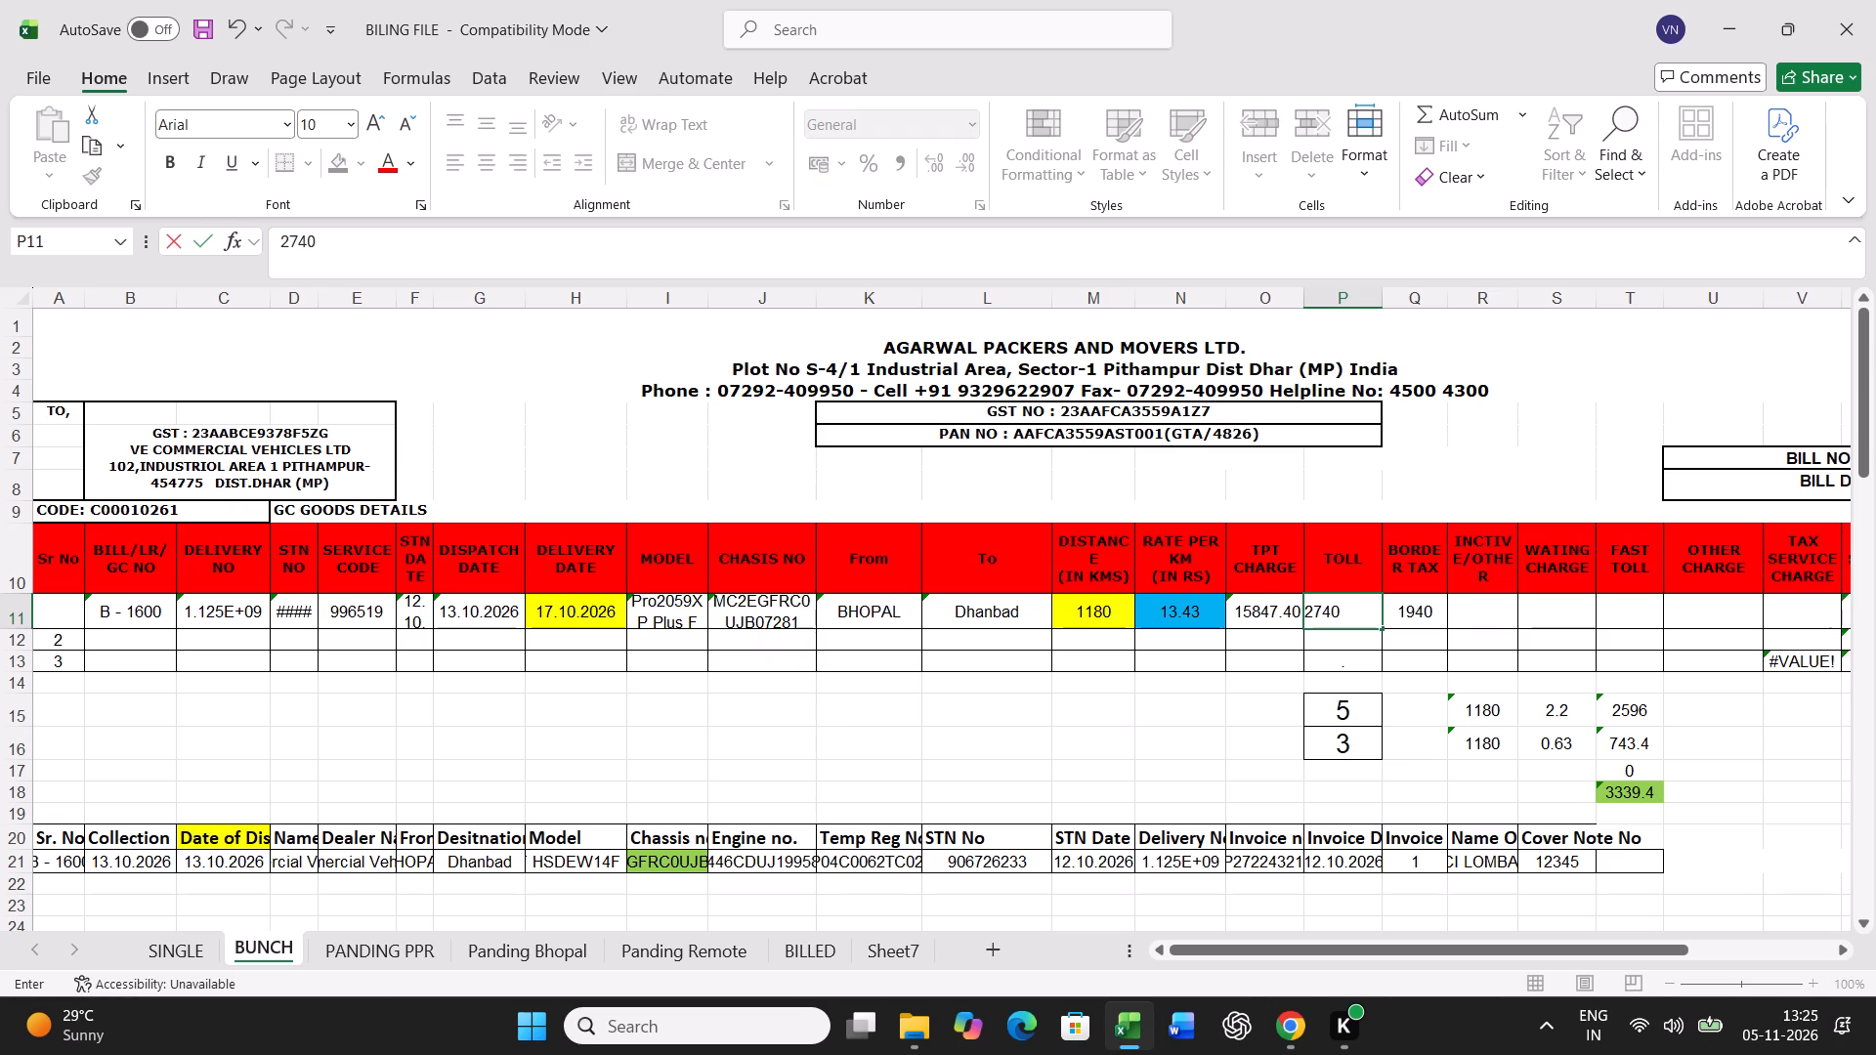
key(Right)
text(850)
key(Return)
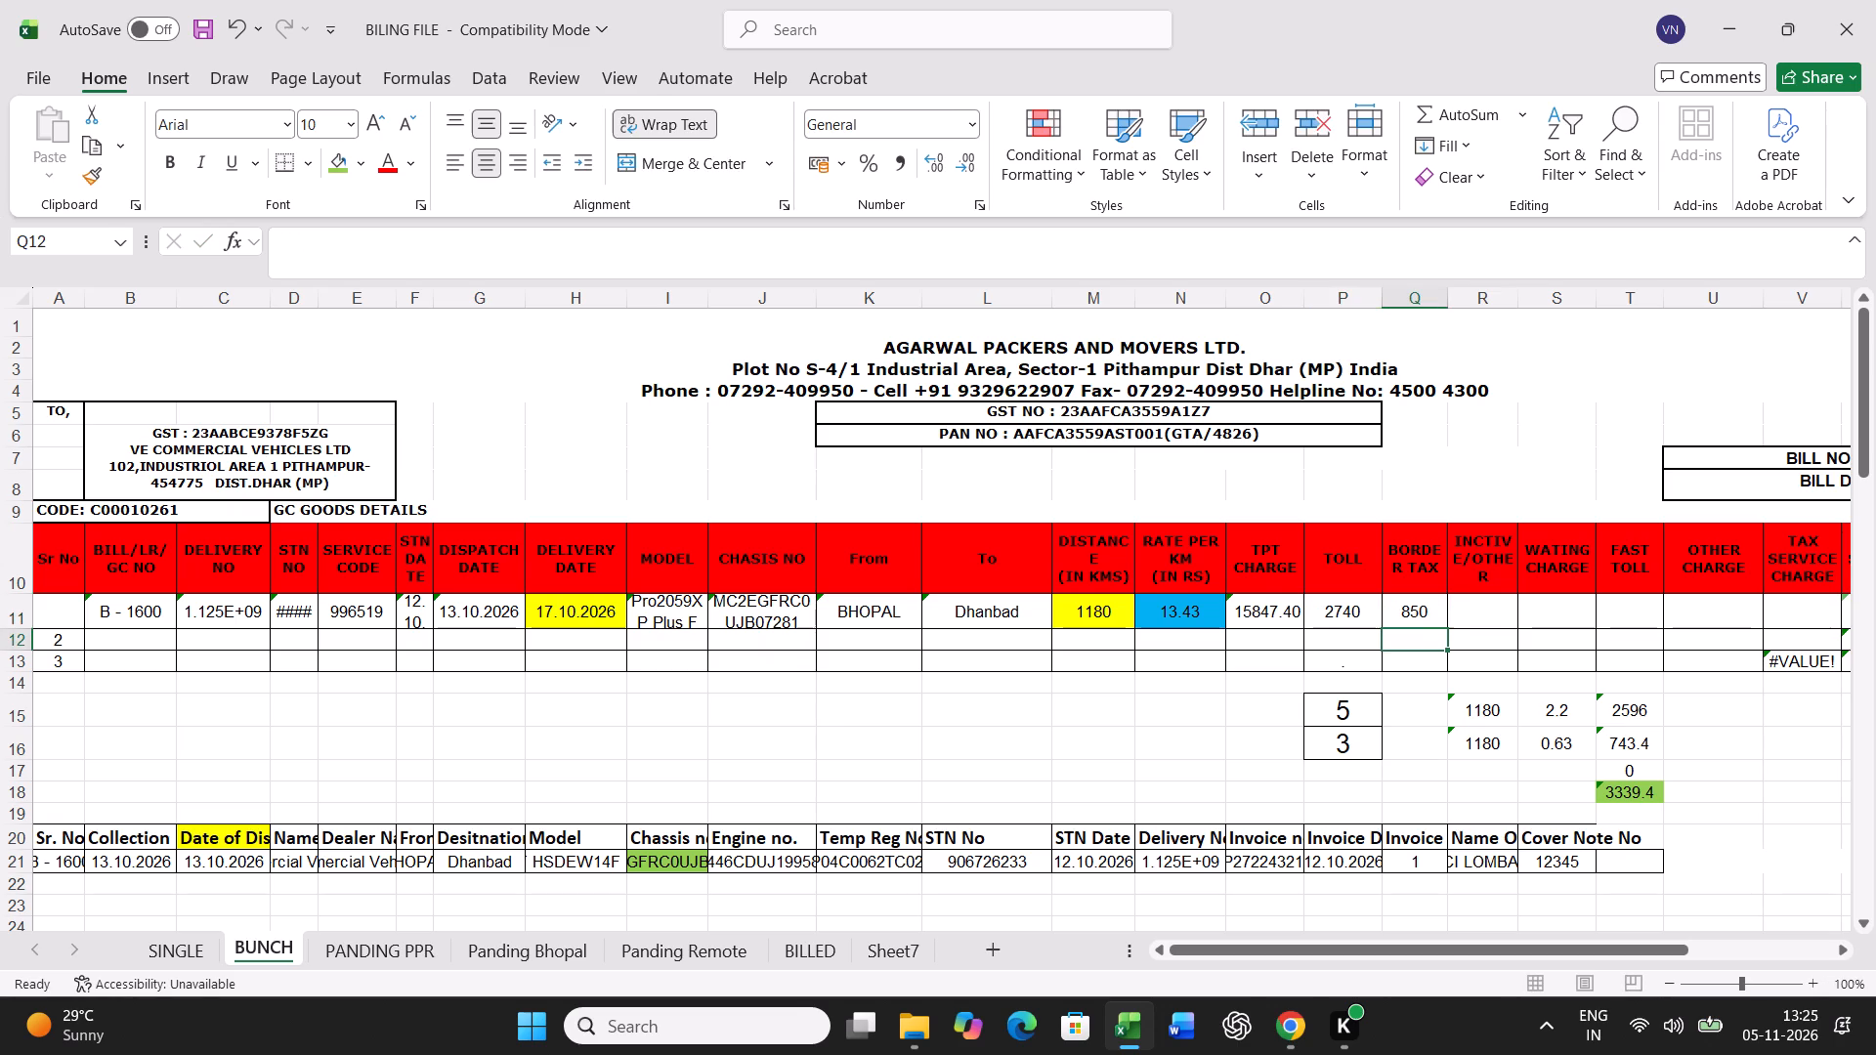
click(1349, 713)
key(4)
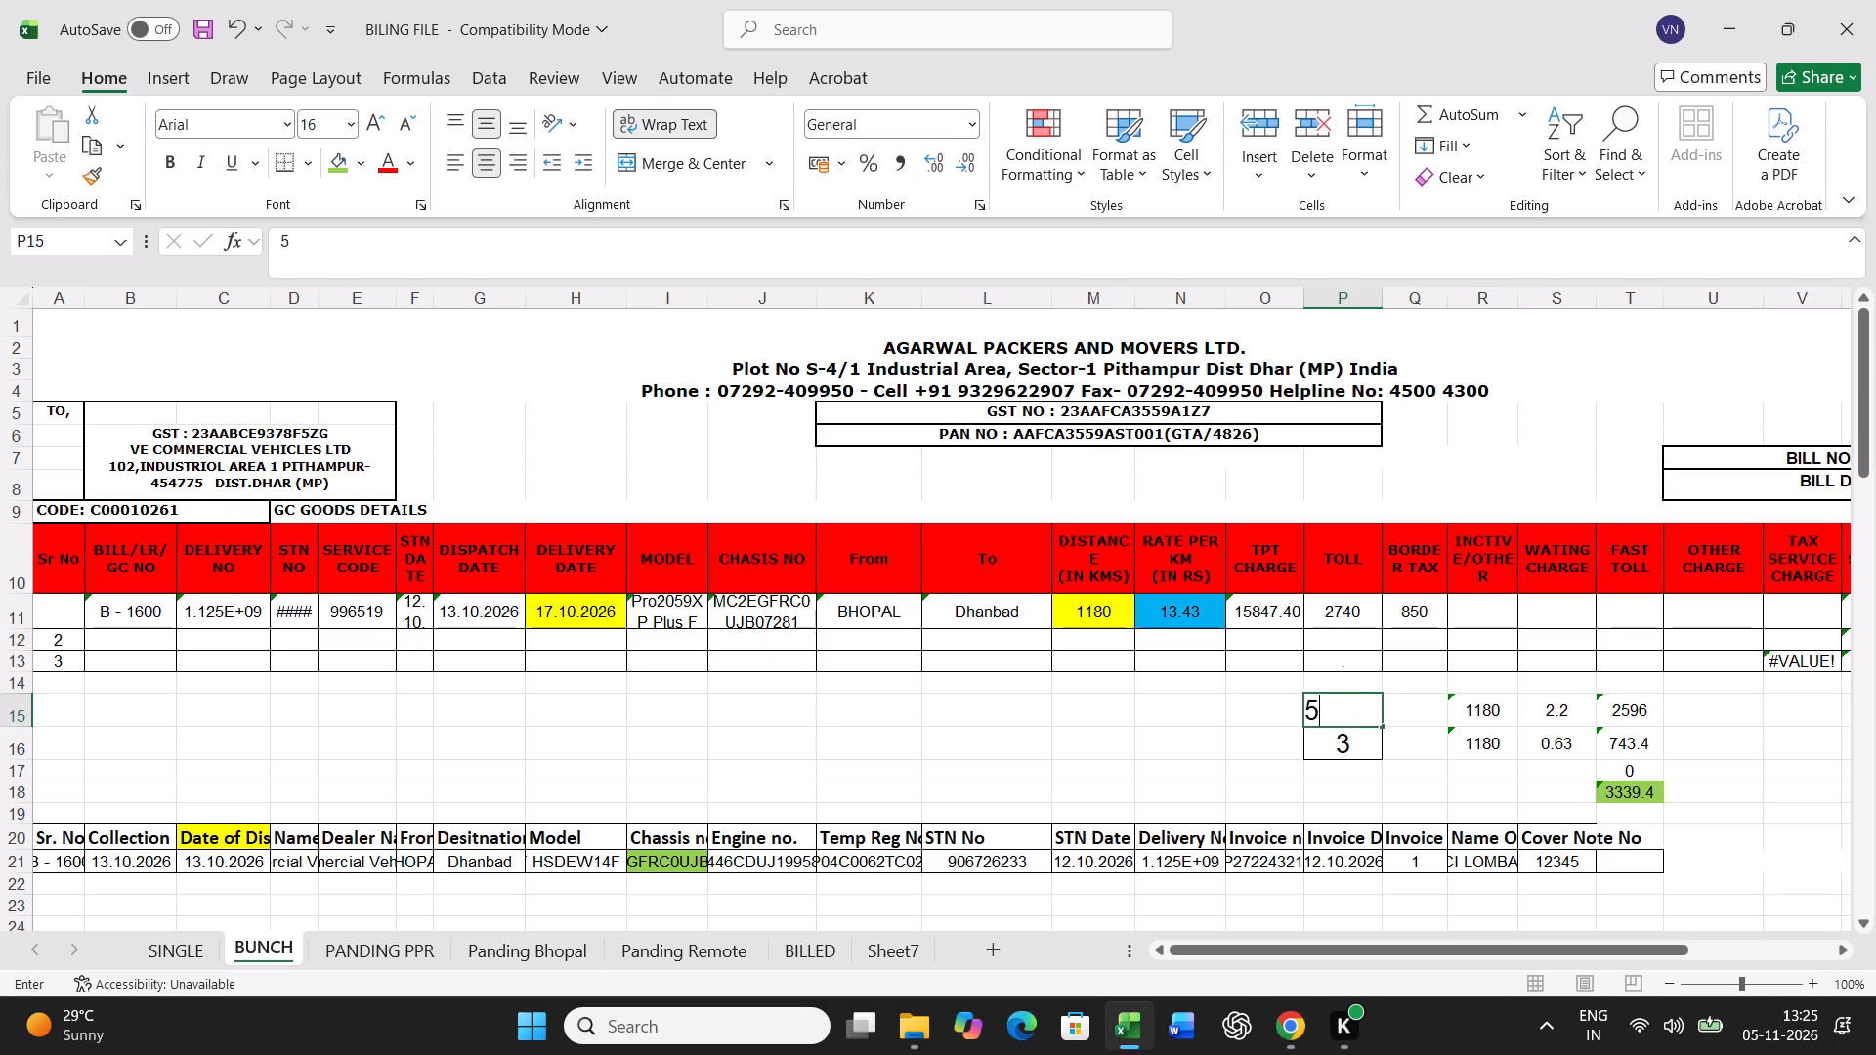
key(Return)
key(4)
key(Return)
Print one copy of the B - 1600 freight bill from the SINGLE sheet.
click(175, 942)
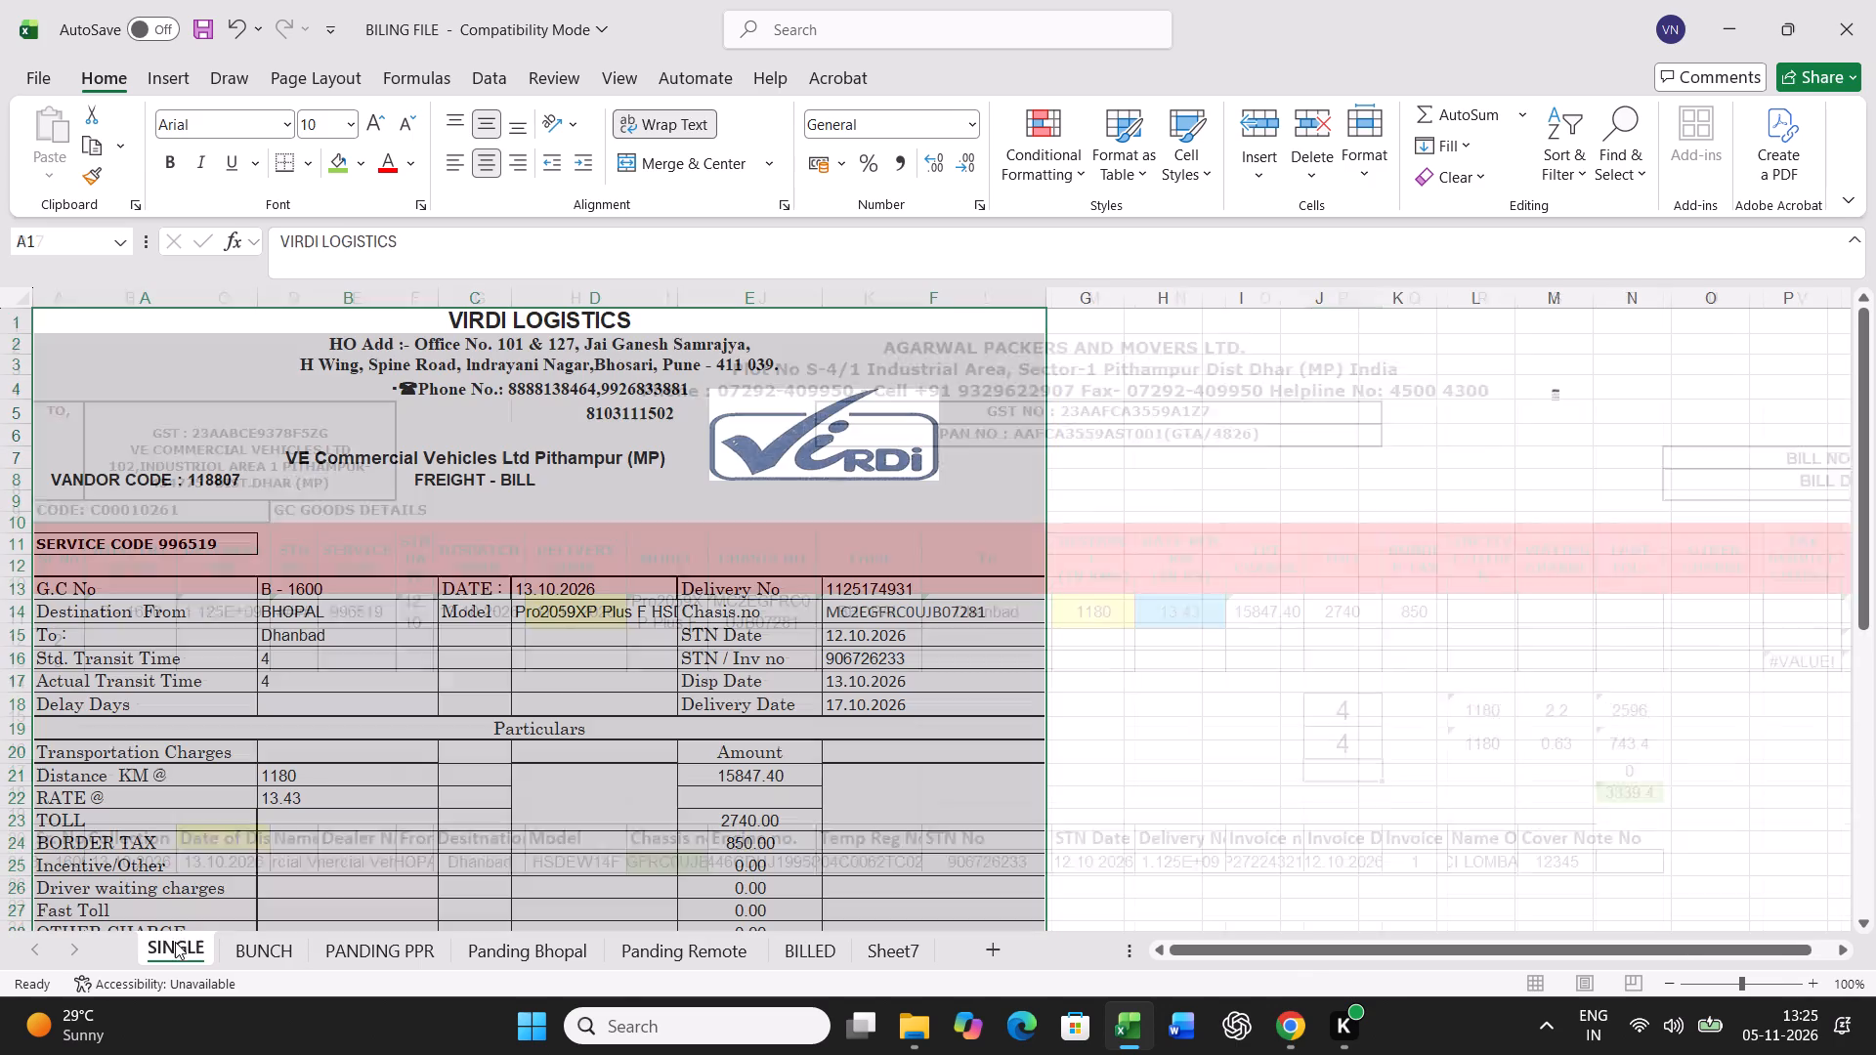
key(ctrl+p)
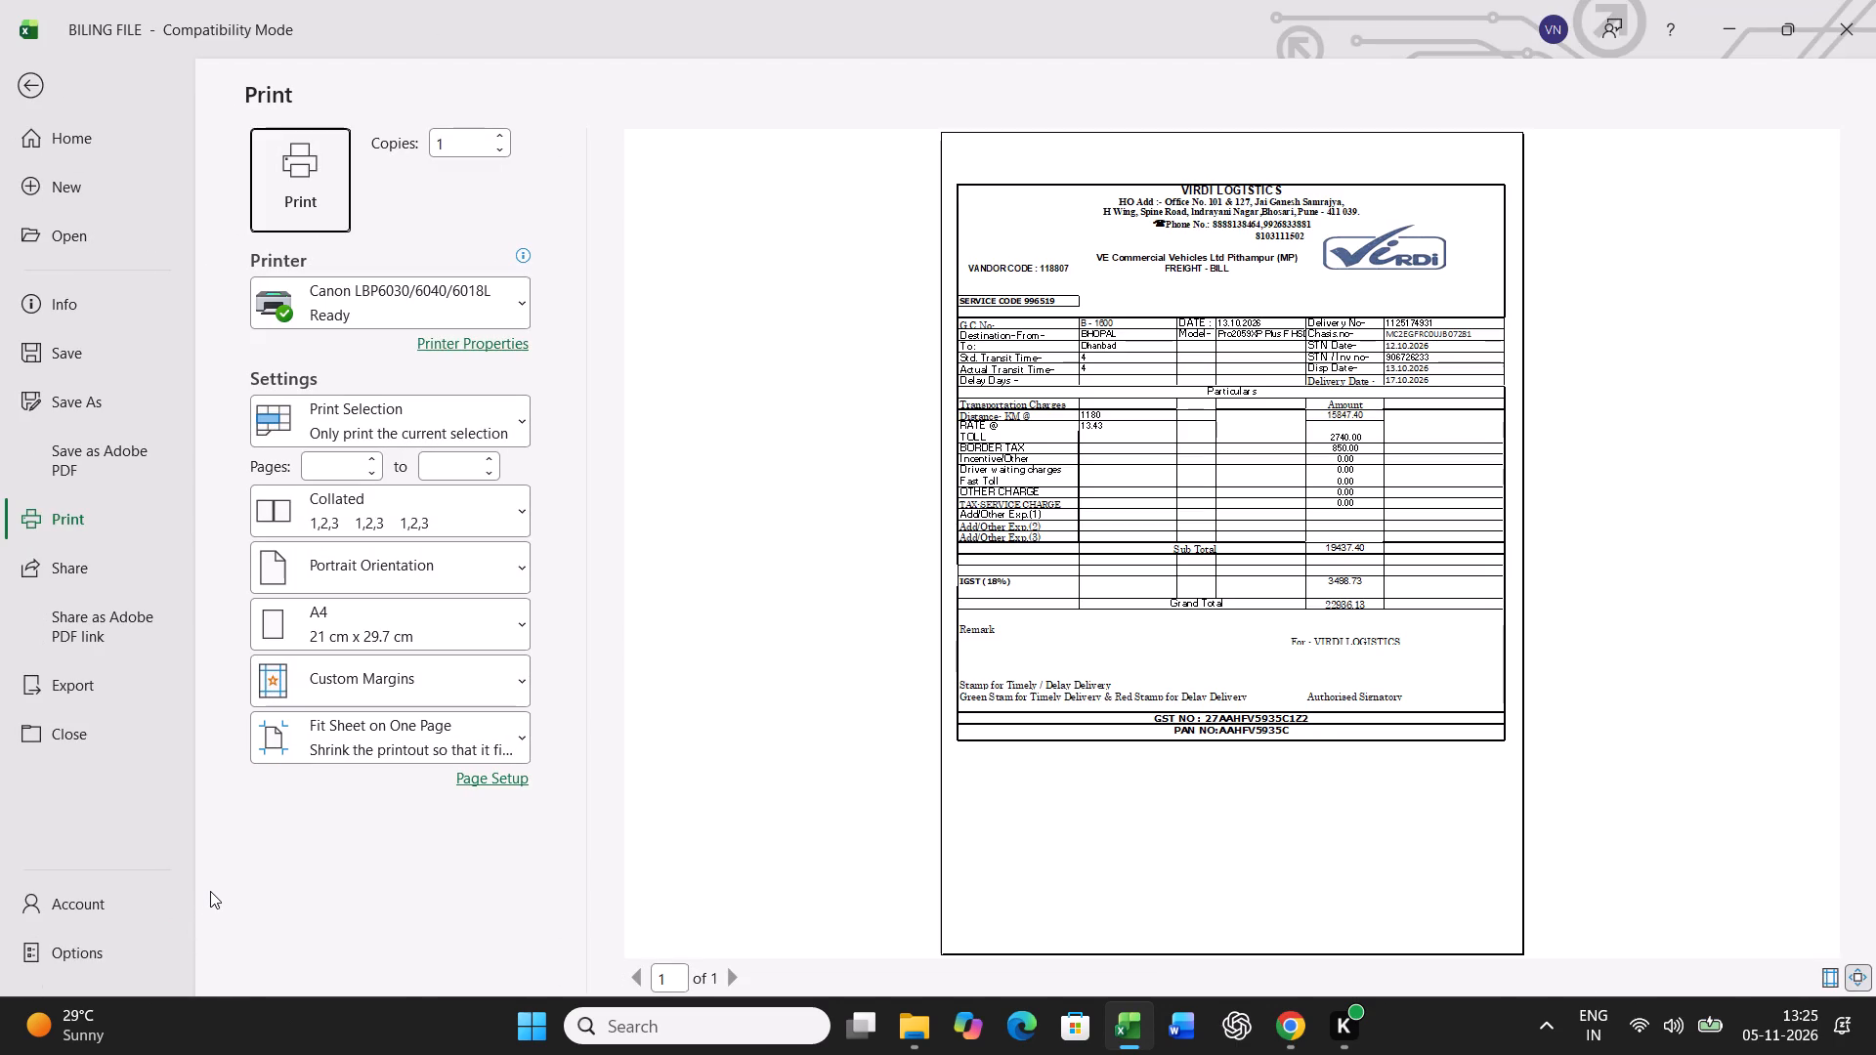
click(310, 207)
Copy the B - 1600 bill row 11 in BUNCH and paste it as values into row 49 of the lower table.
click(271, 957)
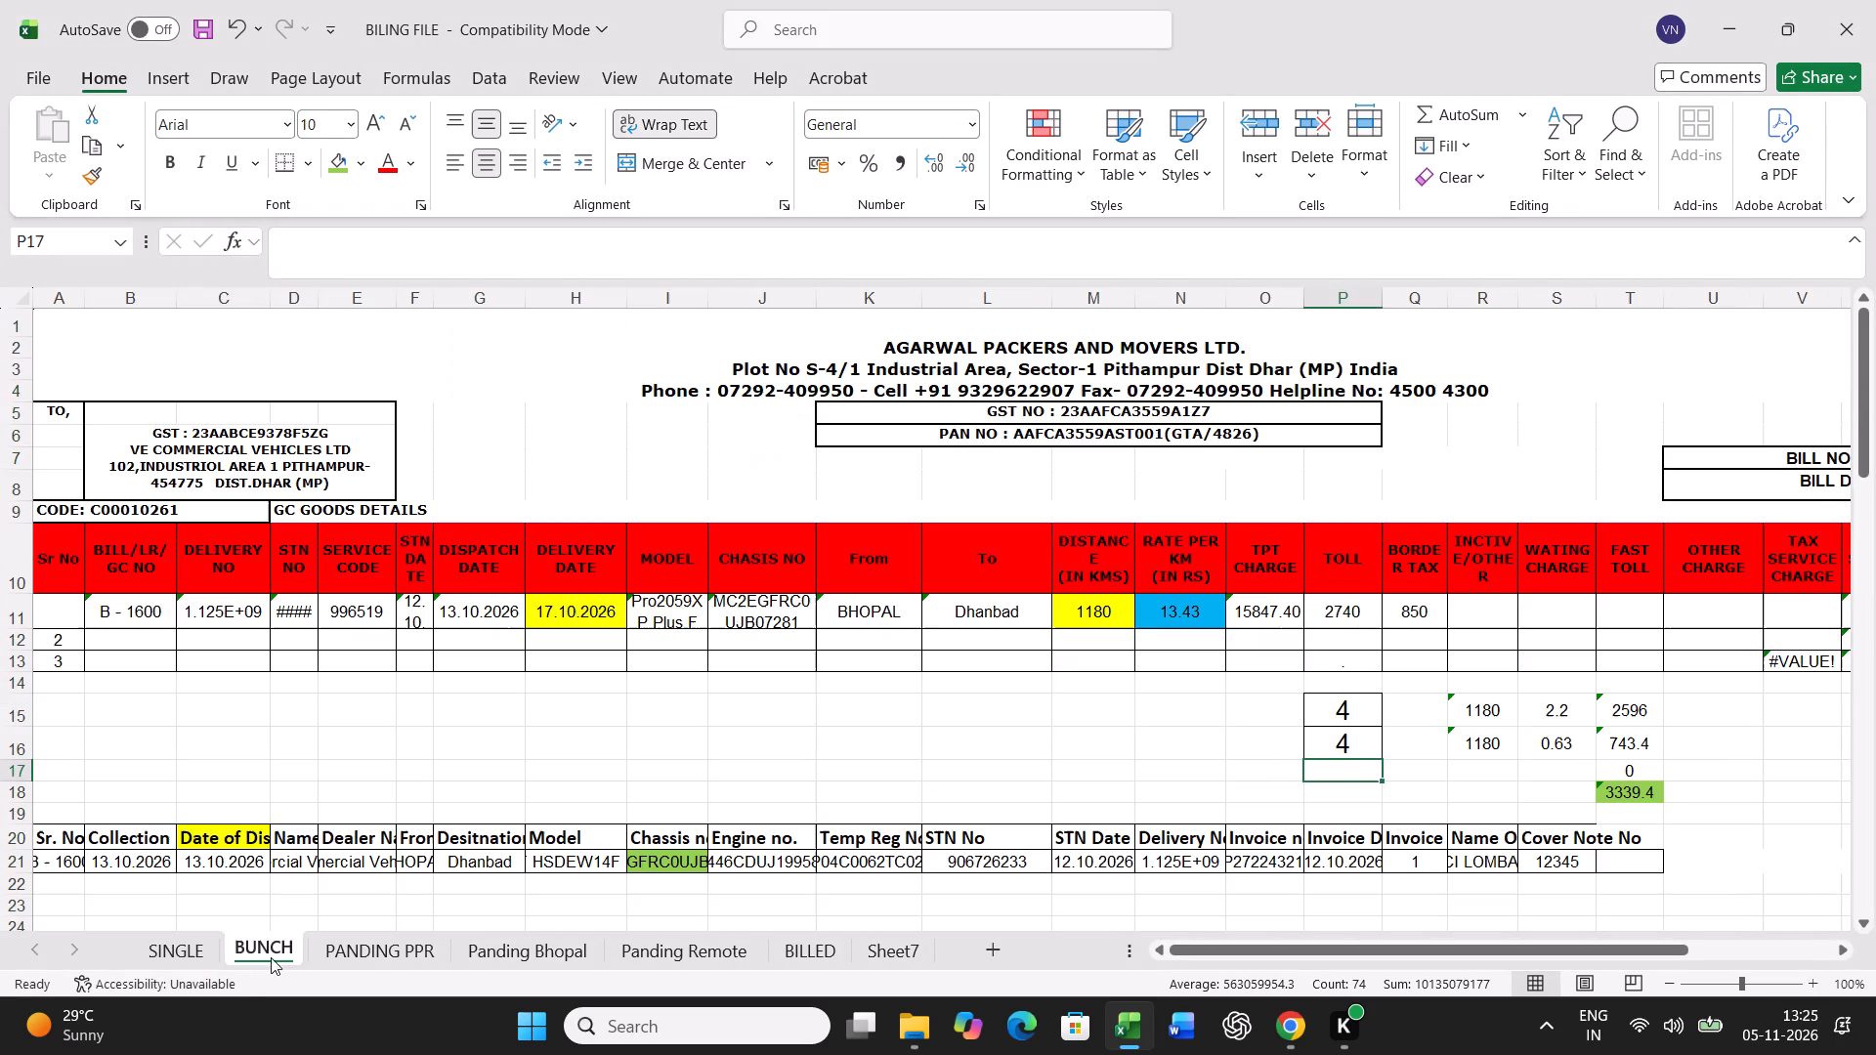
click(16, 612)
key(ctrl+c)
scroll(514, 690, down, 12)
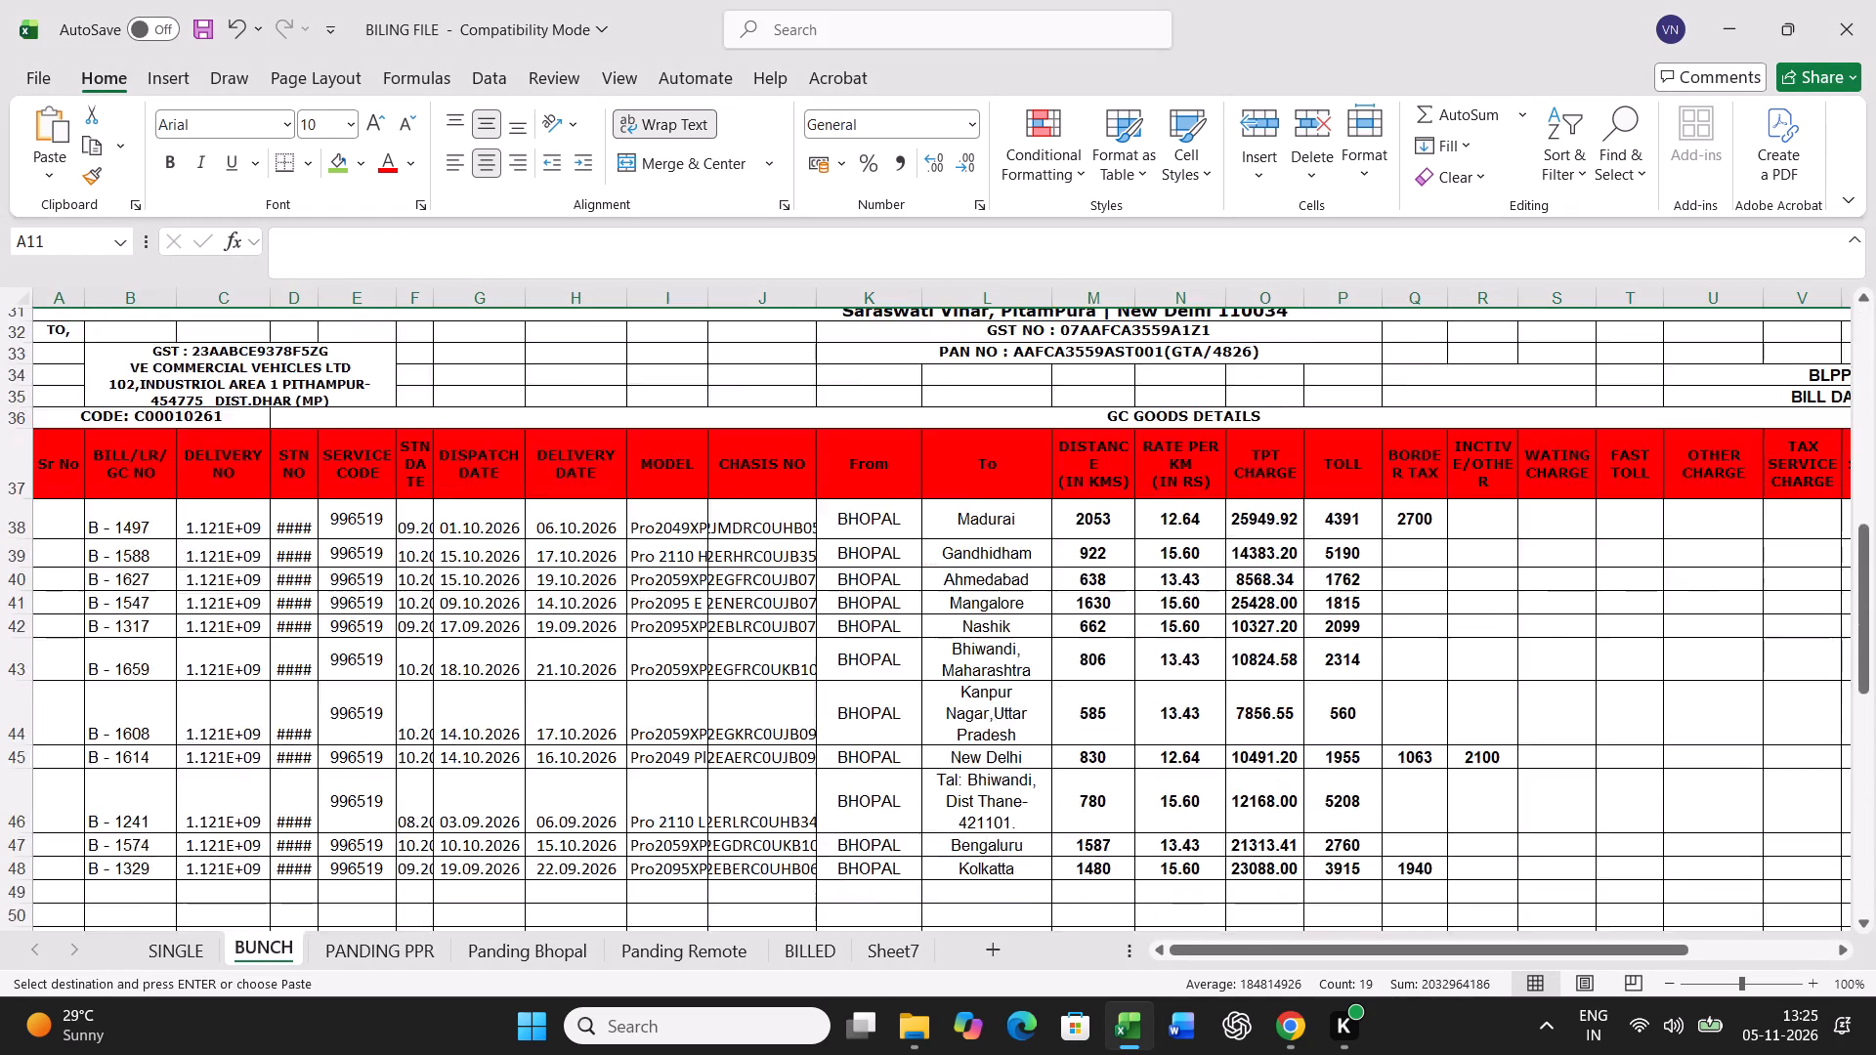
scroll(514, 690, down, 5)
right_click(58, 570)
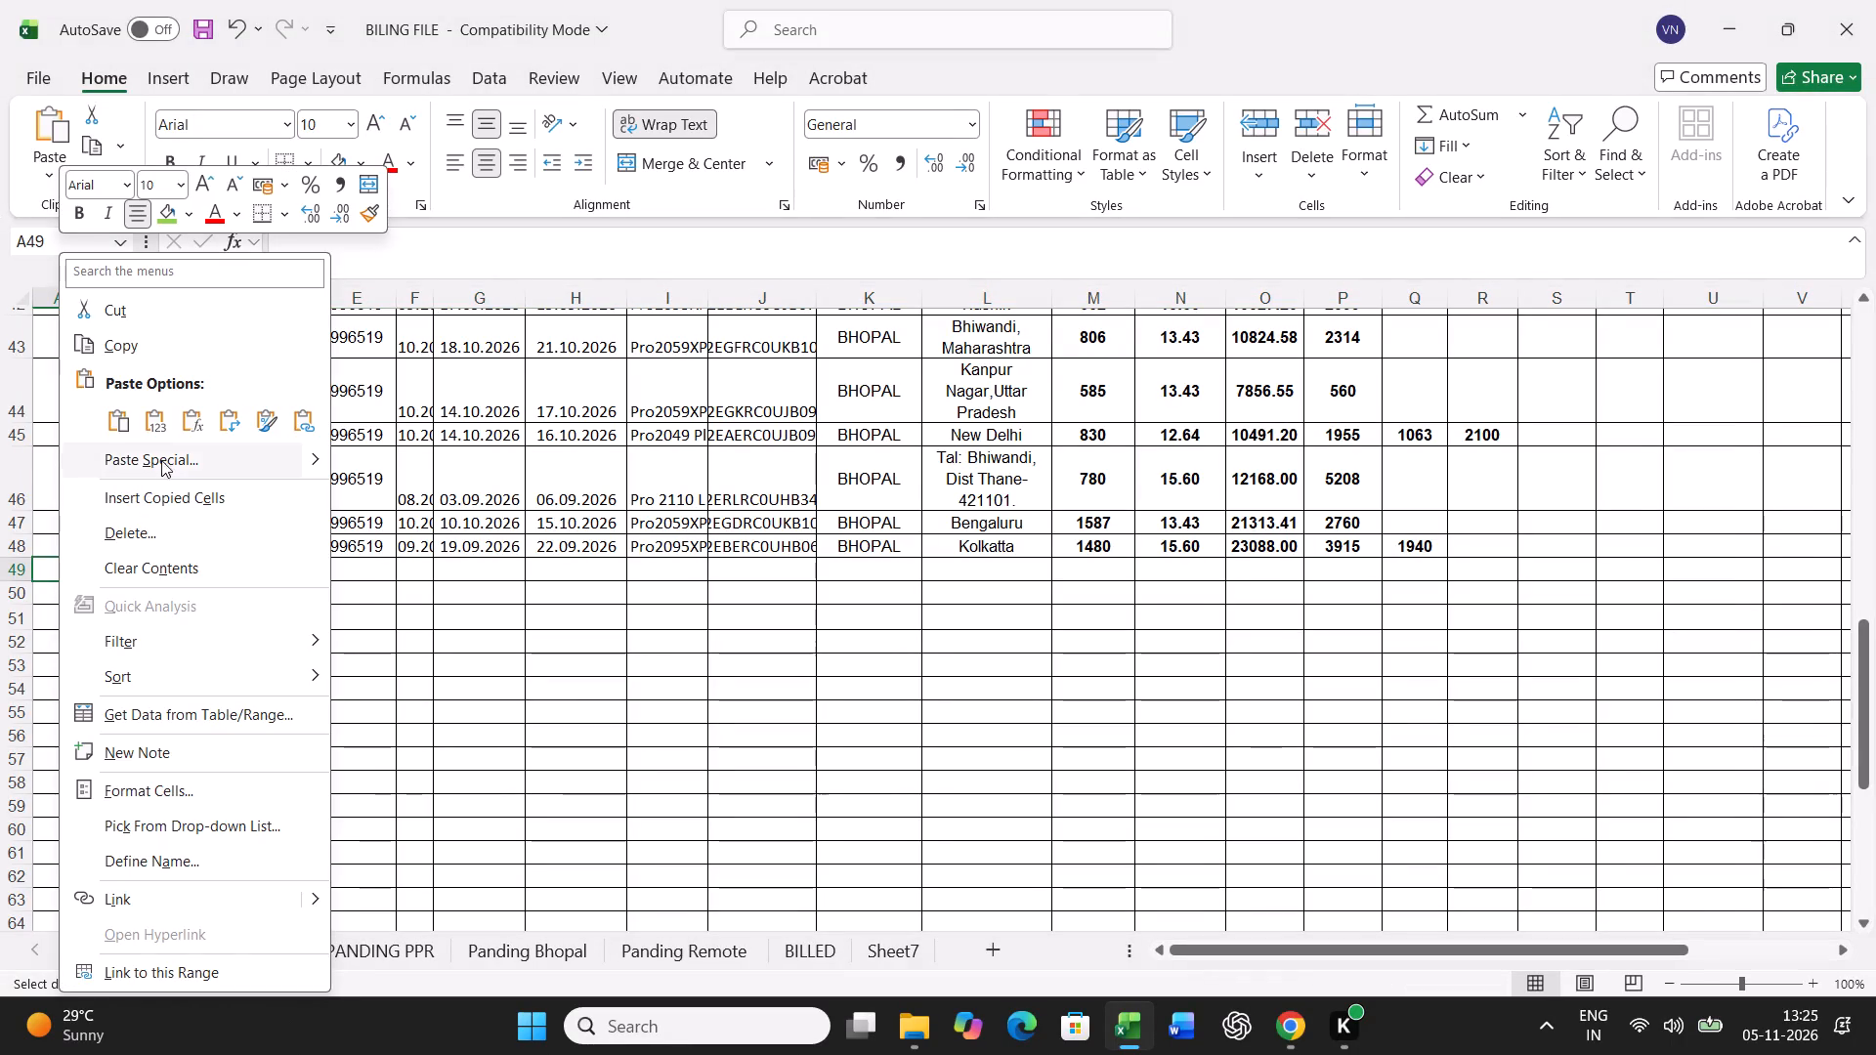
click(161, 460)
click(80, 401)
click(397, 686)
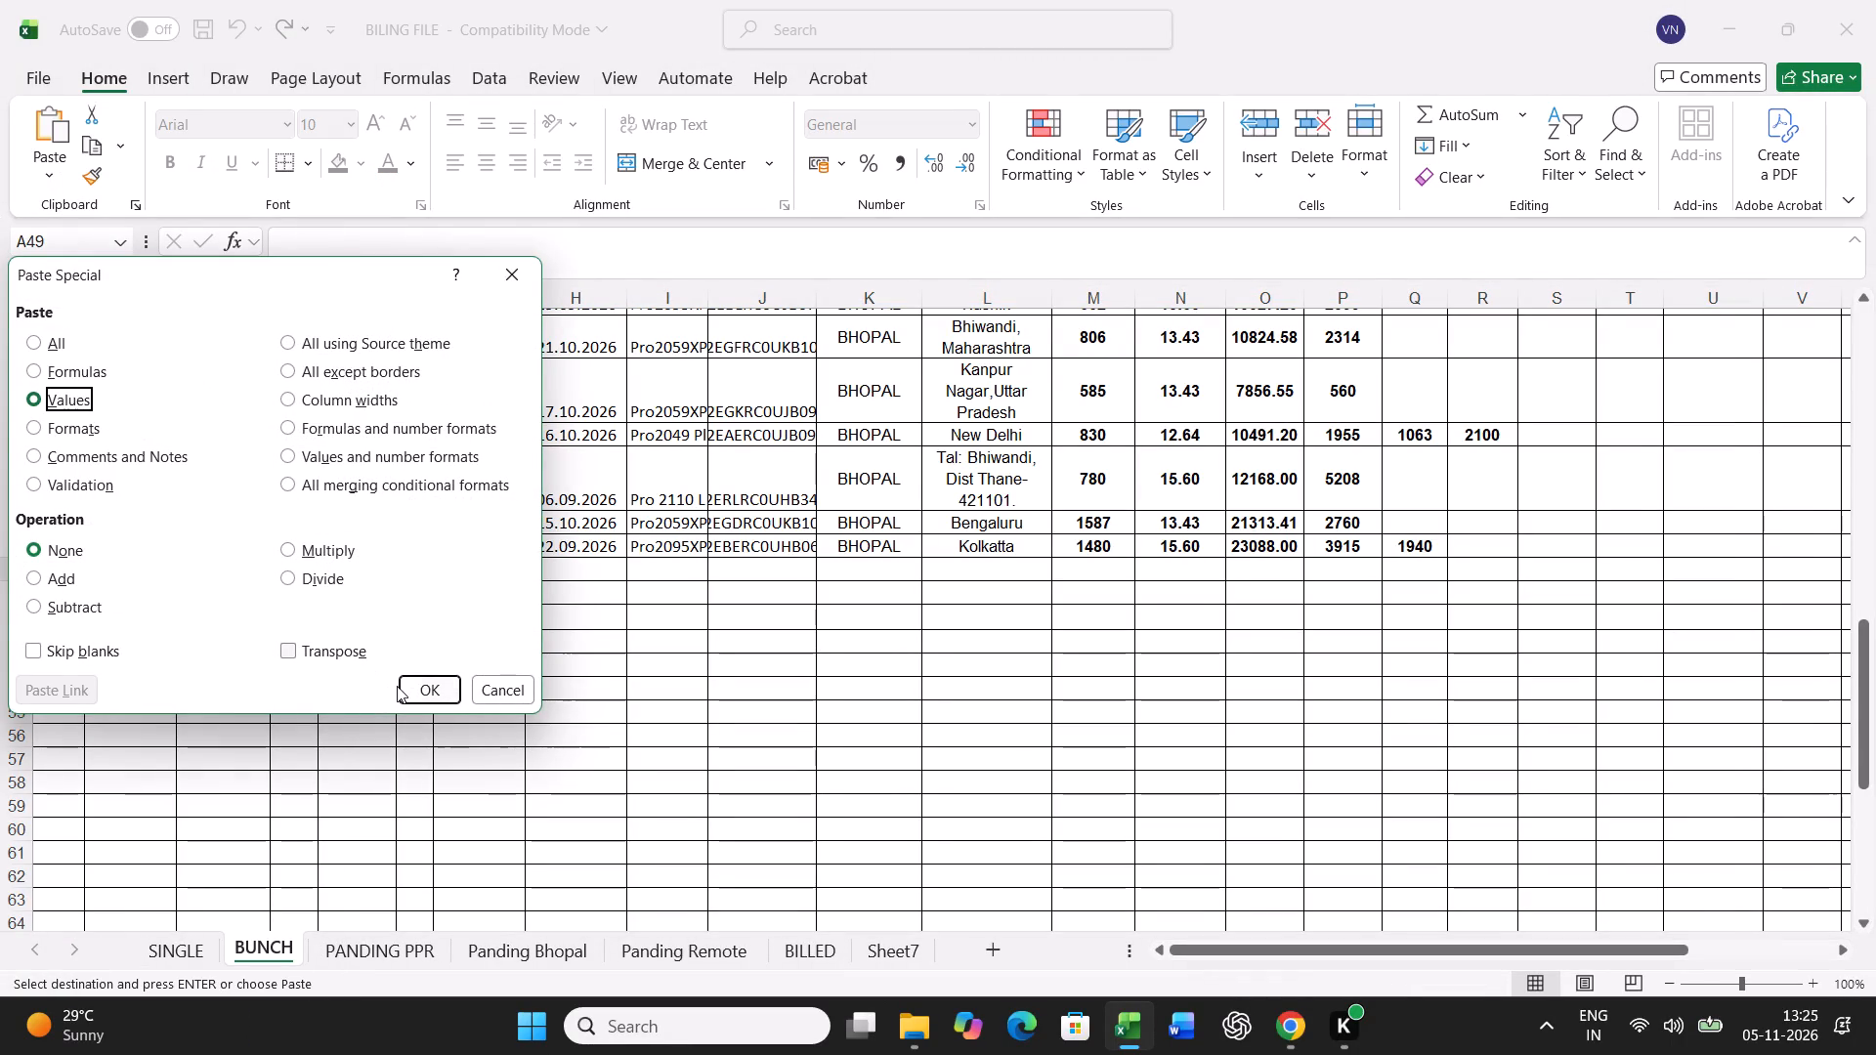
click(412, 686)
click(502, 936)
click(674, 797)
key(ctrl+f)
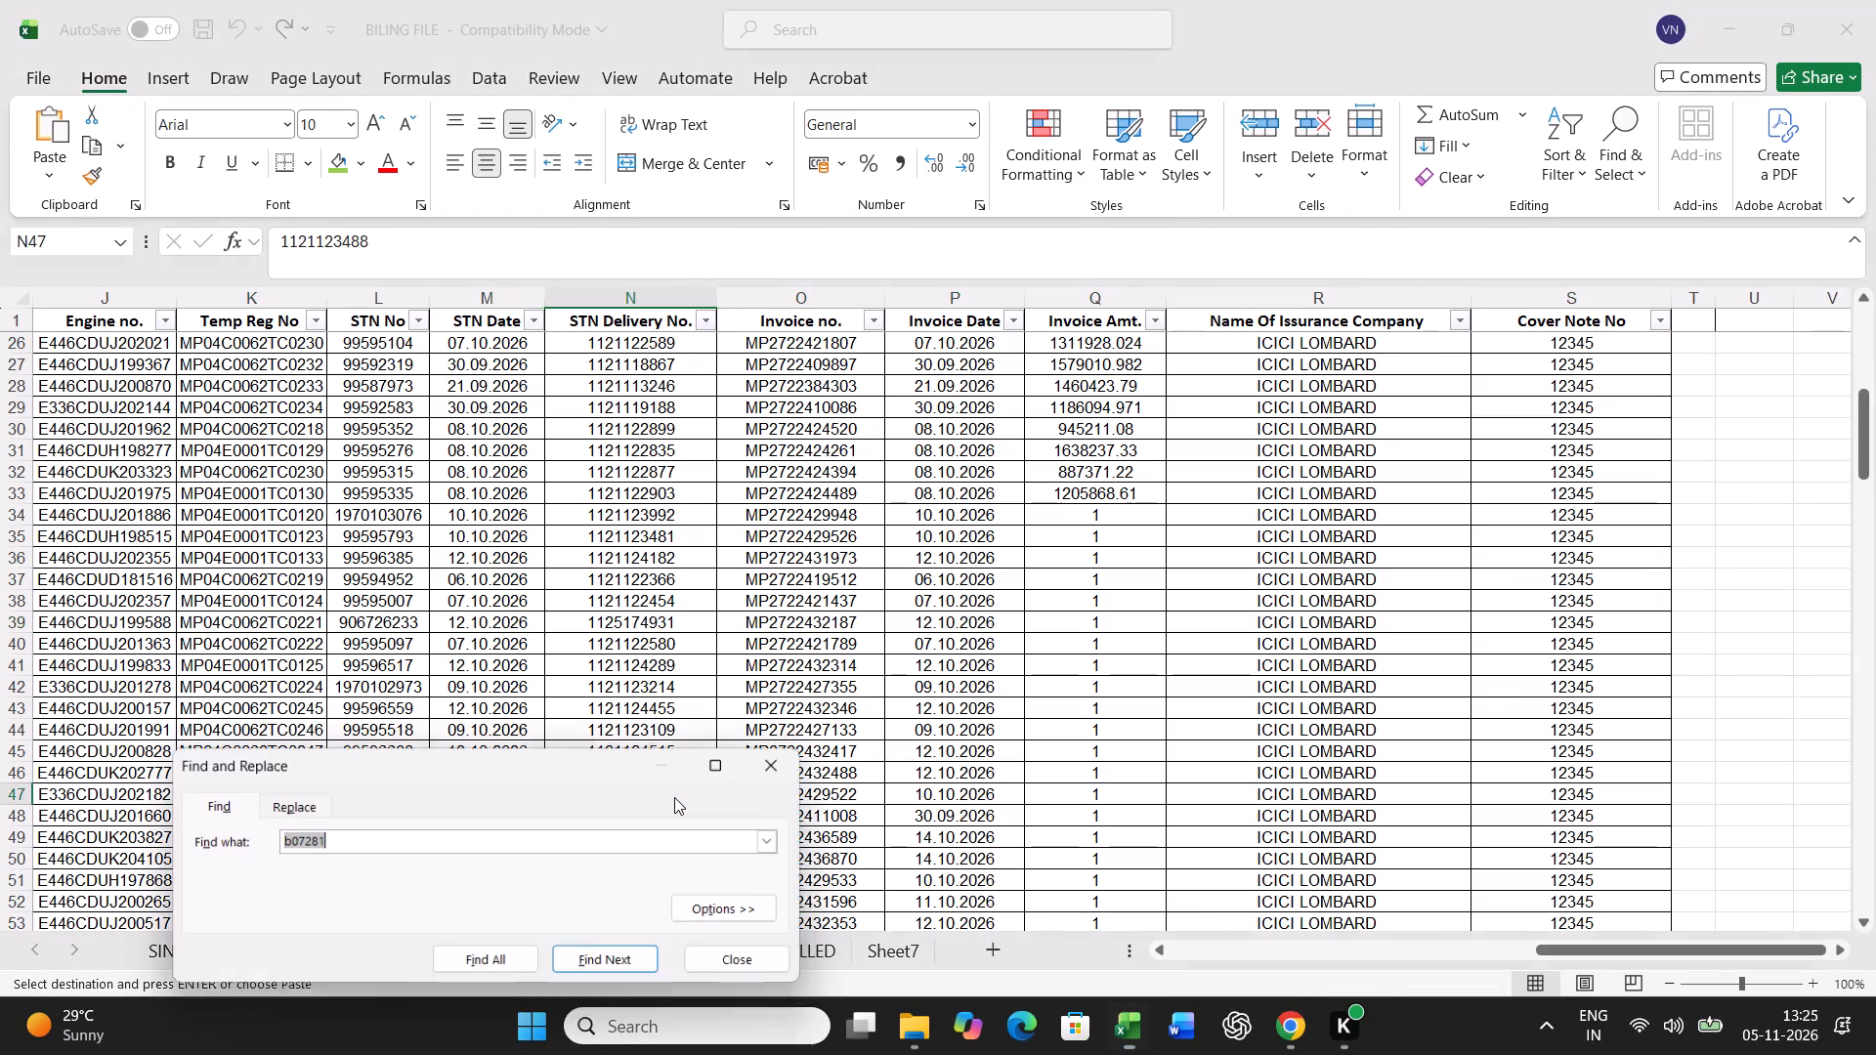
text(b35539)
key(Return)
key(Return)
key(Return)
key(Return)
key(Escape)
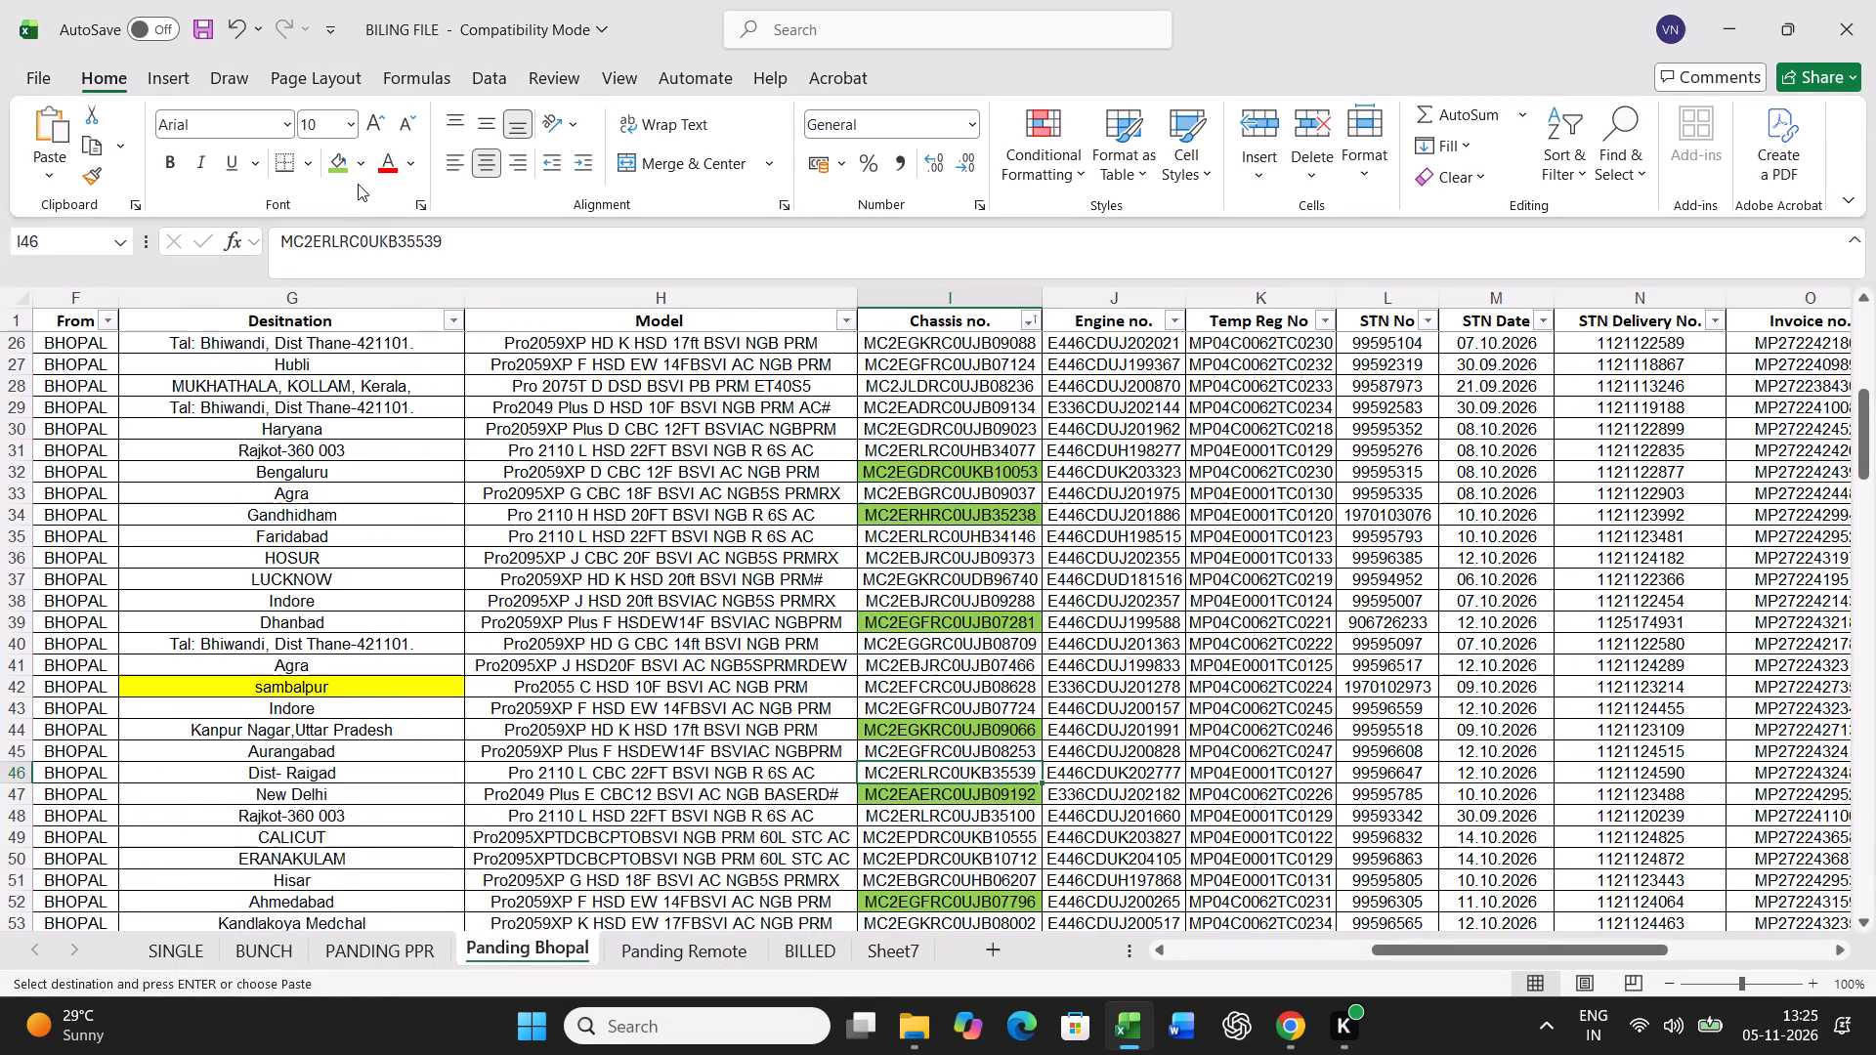
click(343, 158)
Copy the B - 1611 record from Panding Bhopal, starting at its LR number, and paste it into A21 of the BUNCH sheet.
key(Left)
key(Left)
key(Left)
key(Left)
key(Left)
key(Left)
key(Left)
key(Left)
key(Left)
key(Left)
key(Left)
key(Left)
key(Left)
key(Left)
key(Left)
key(Left)
key(Left)
key(Left)
key(Left)
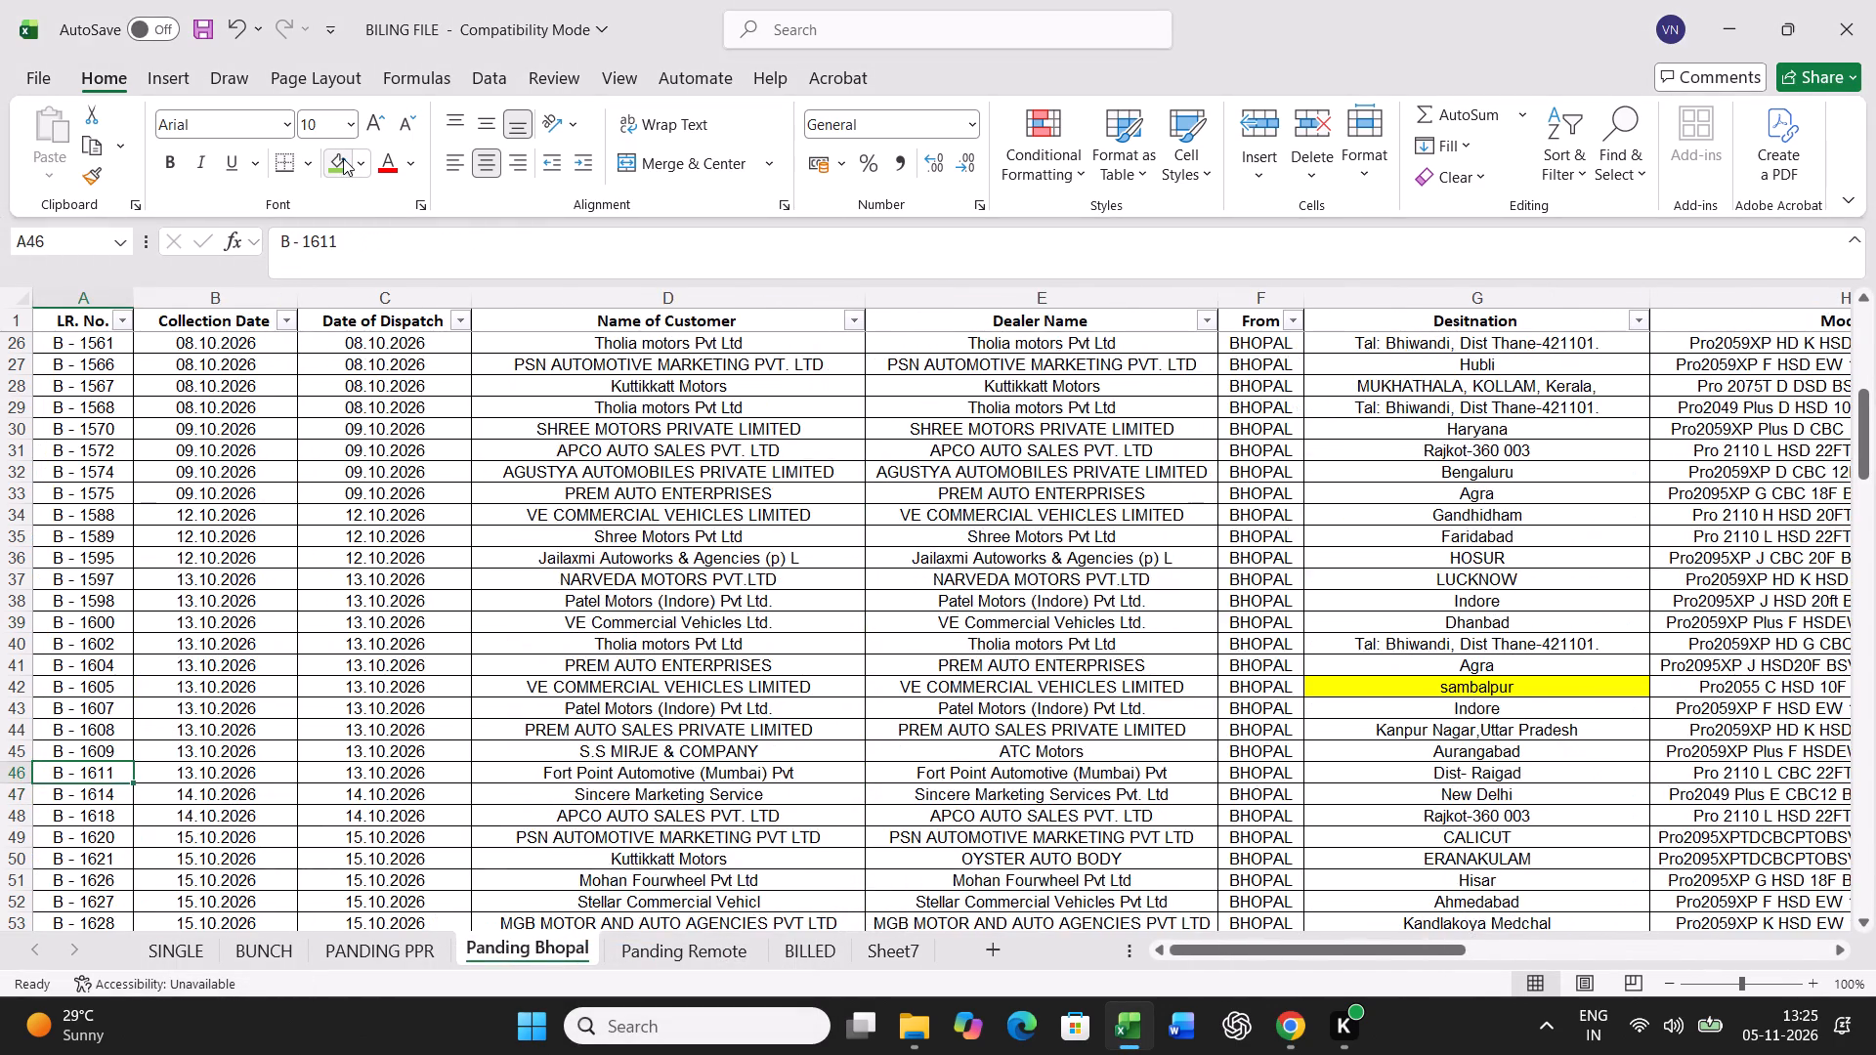
key(ctrl+shift+Right)
key(ctrl+c)
click(245, 955)
scroll(376, 705, up, 5)
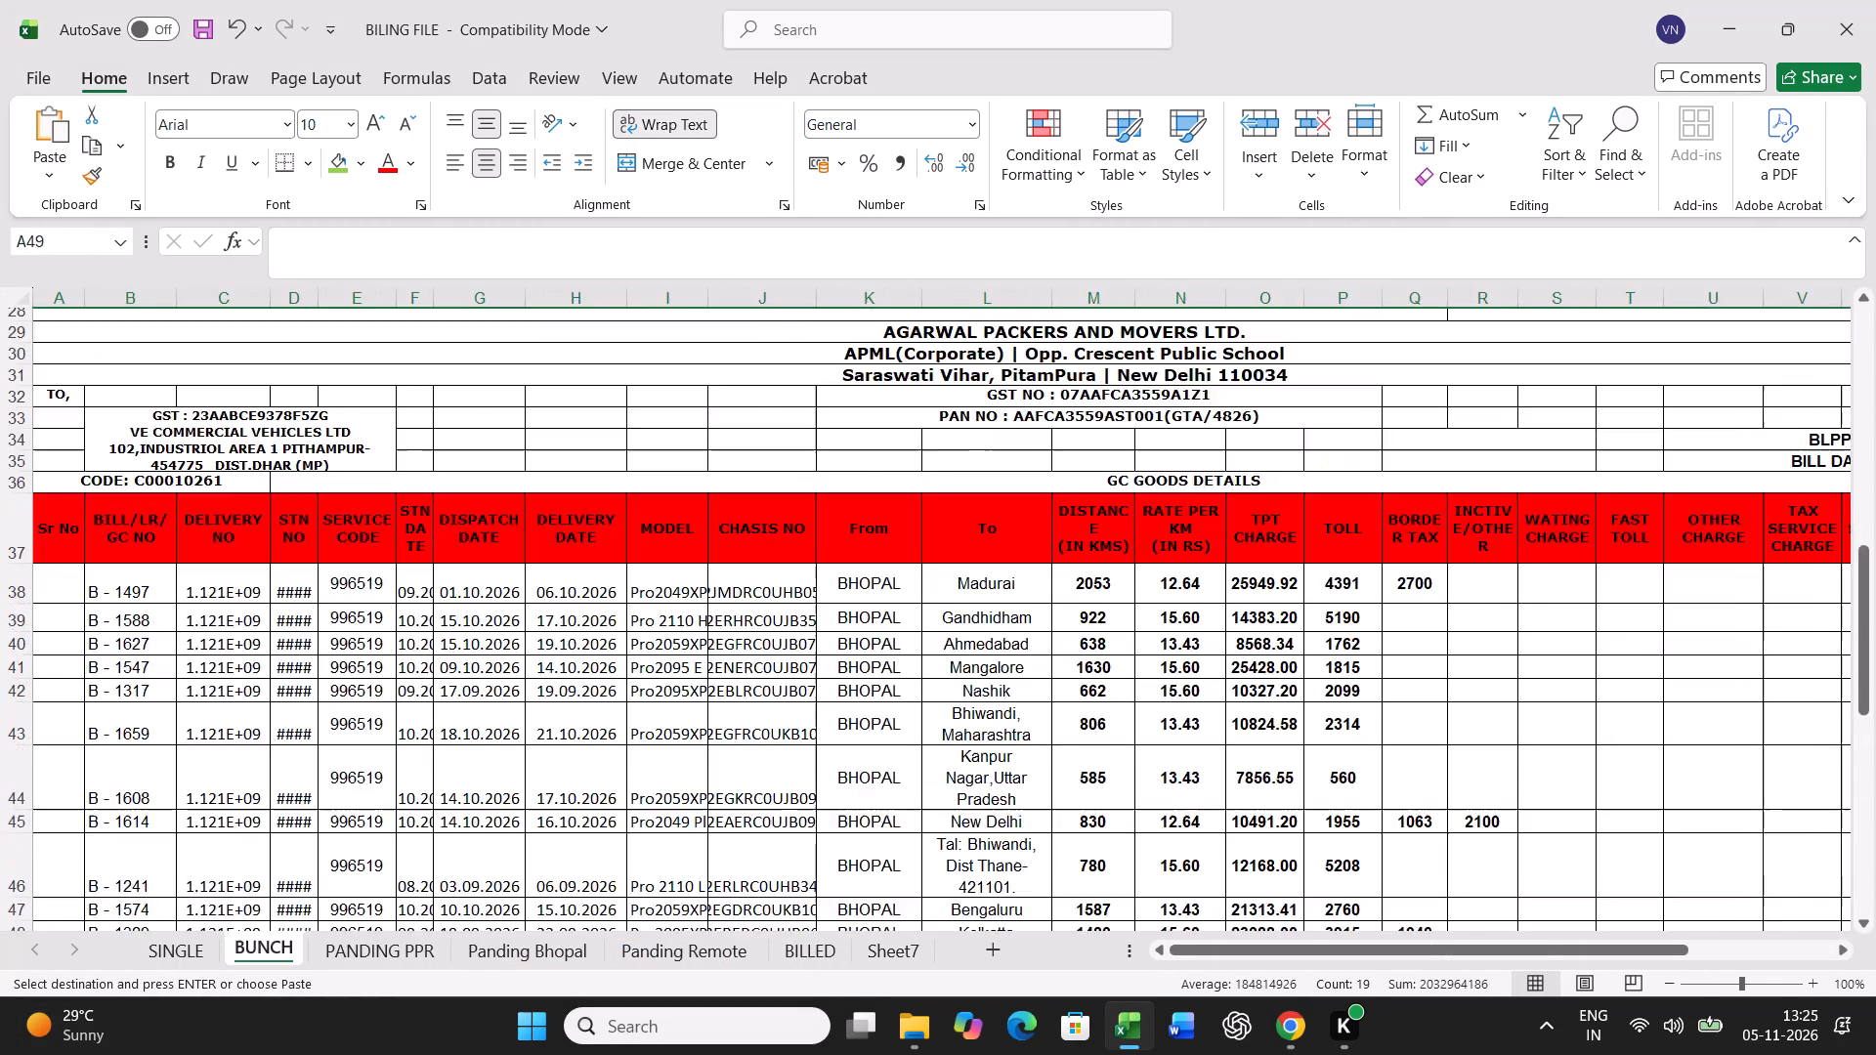
scroll(376, 705, up, 13)
click(47, 859)
key(ctrl+v)
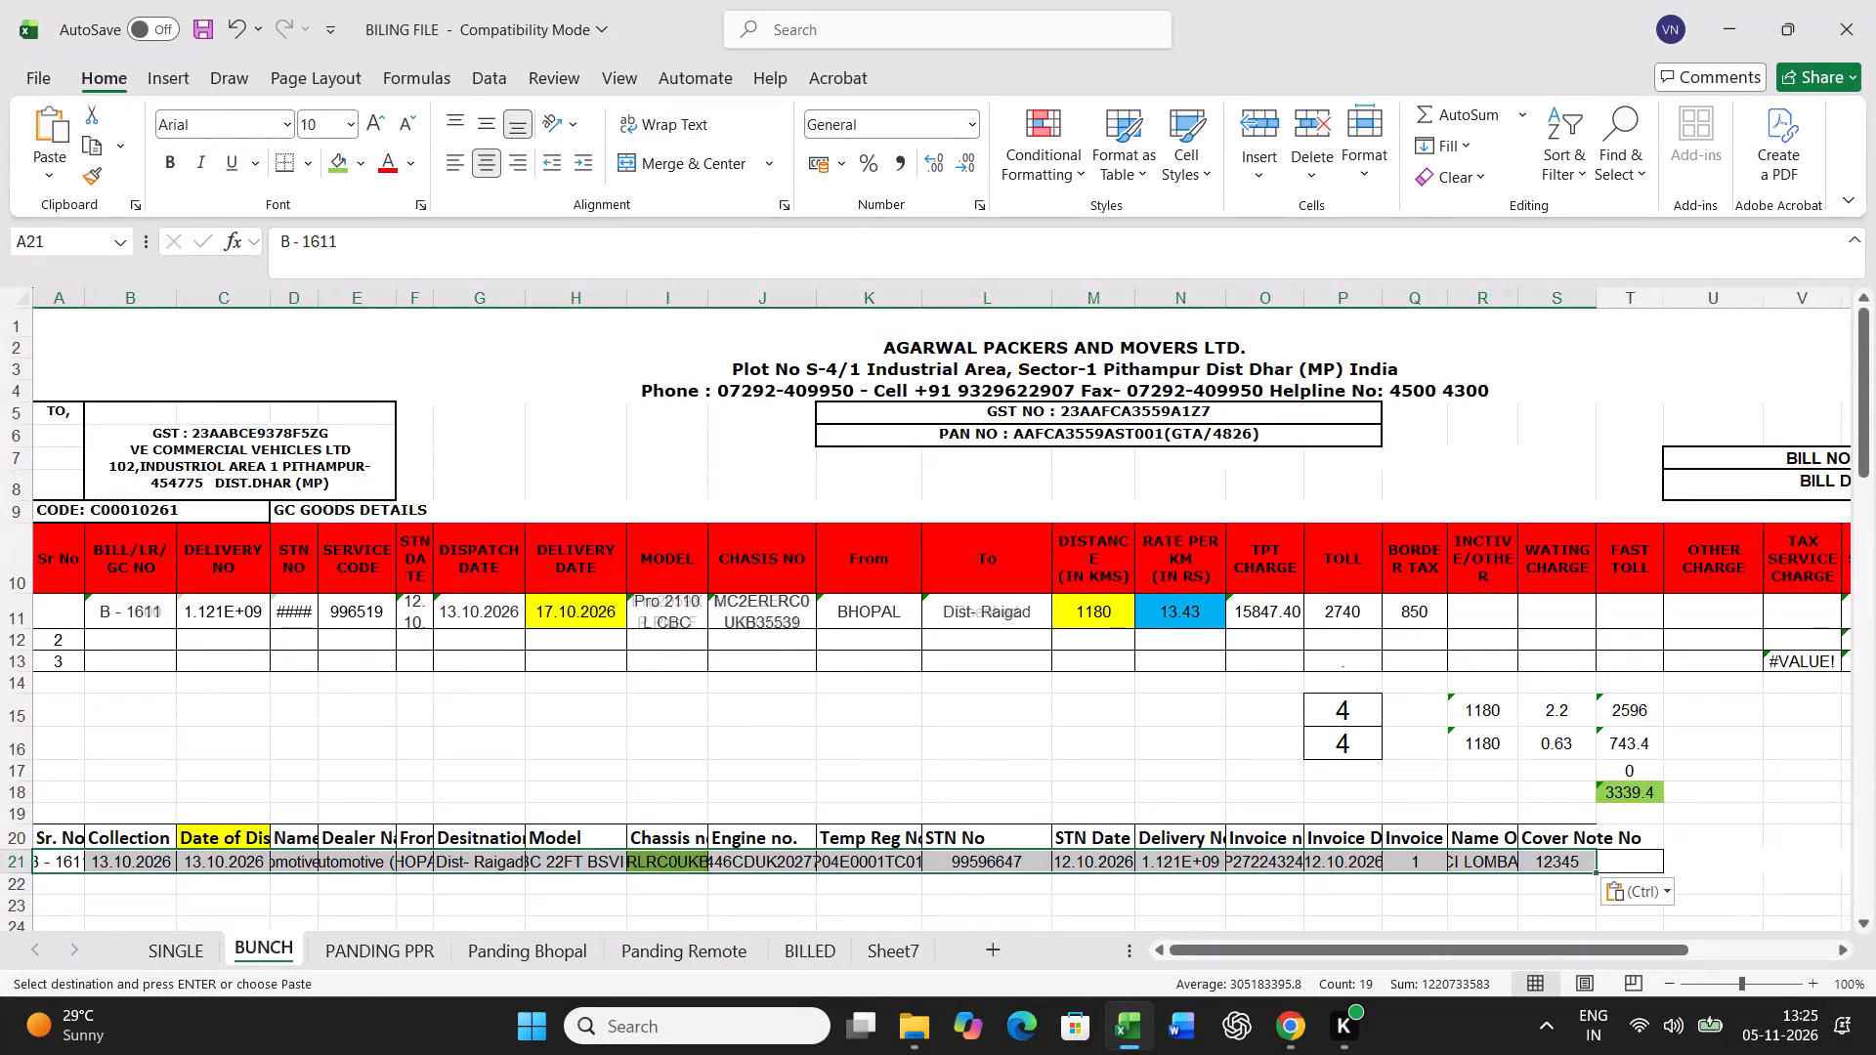
In the B - 1611 bill row of BUNCH, set the delivery date to 16.10.2026 and the distance to =520+260.
click(593, 615)
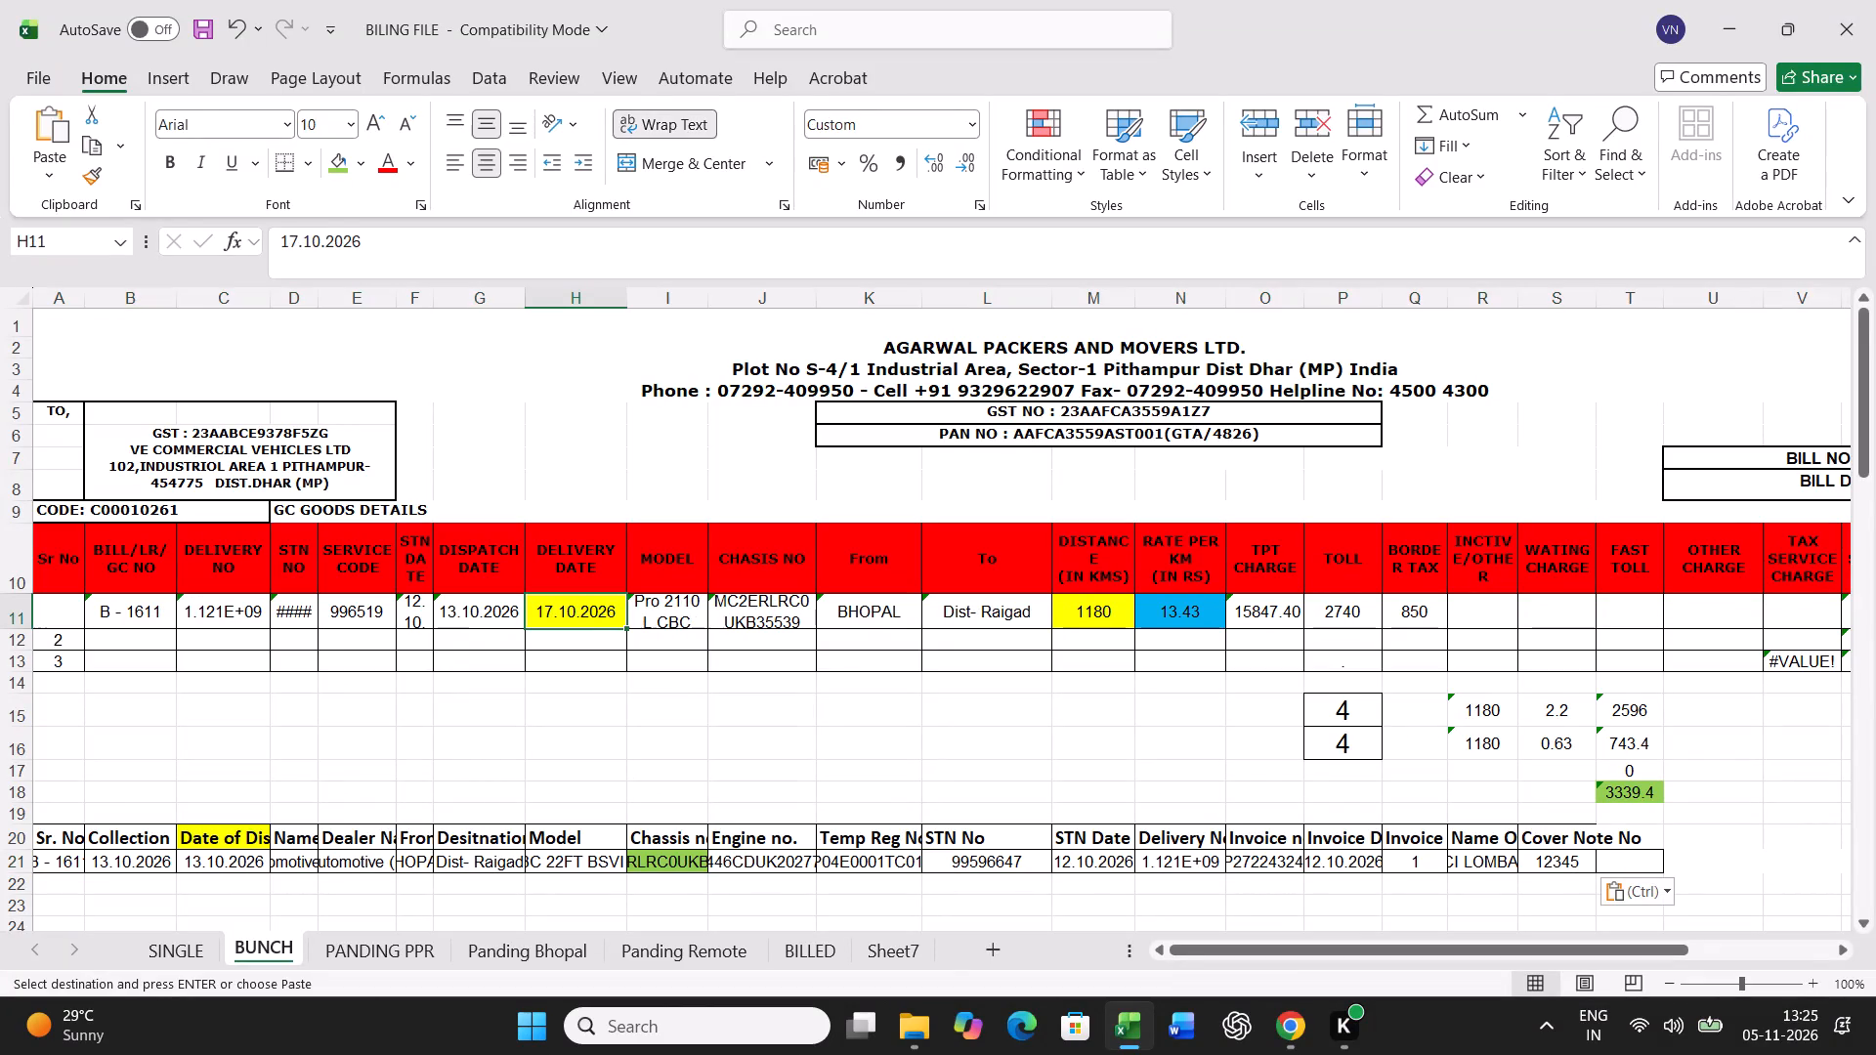
text(16.10.2026)
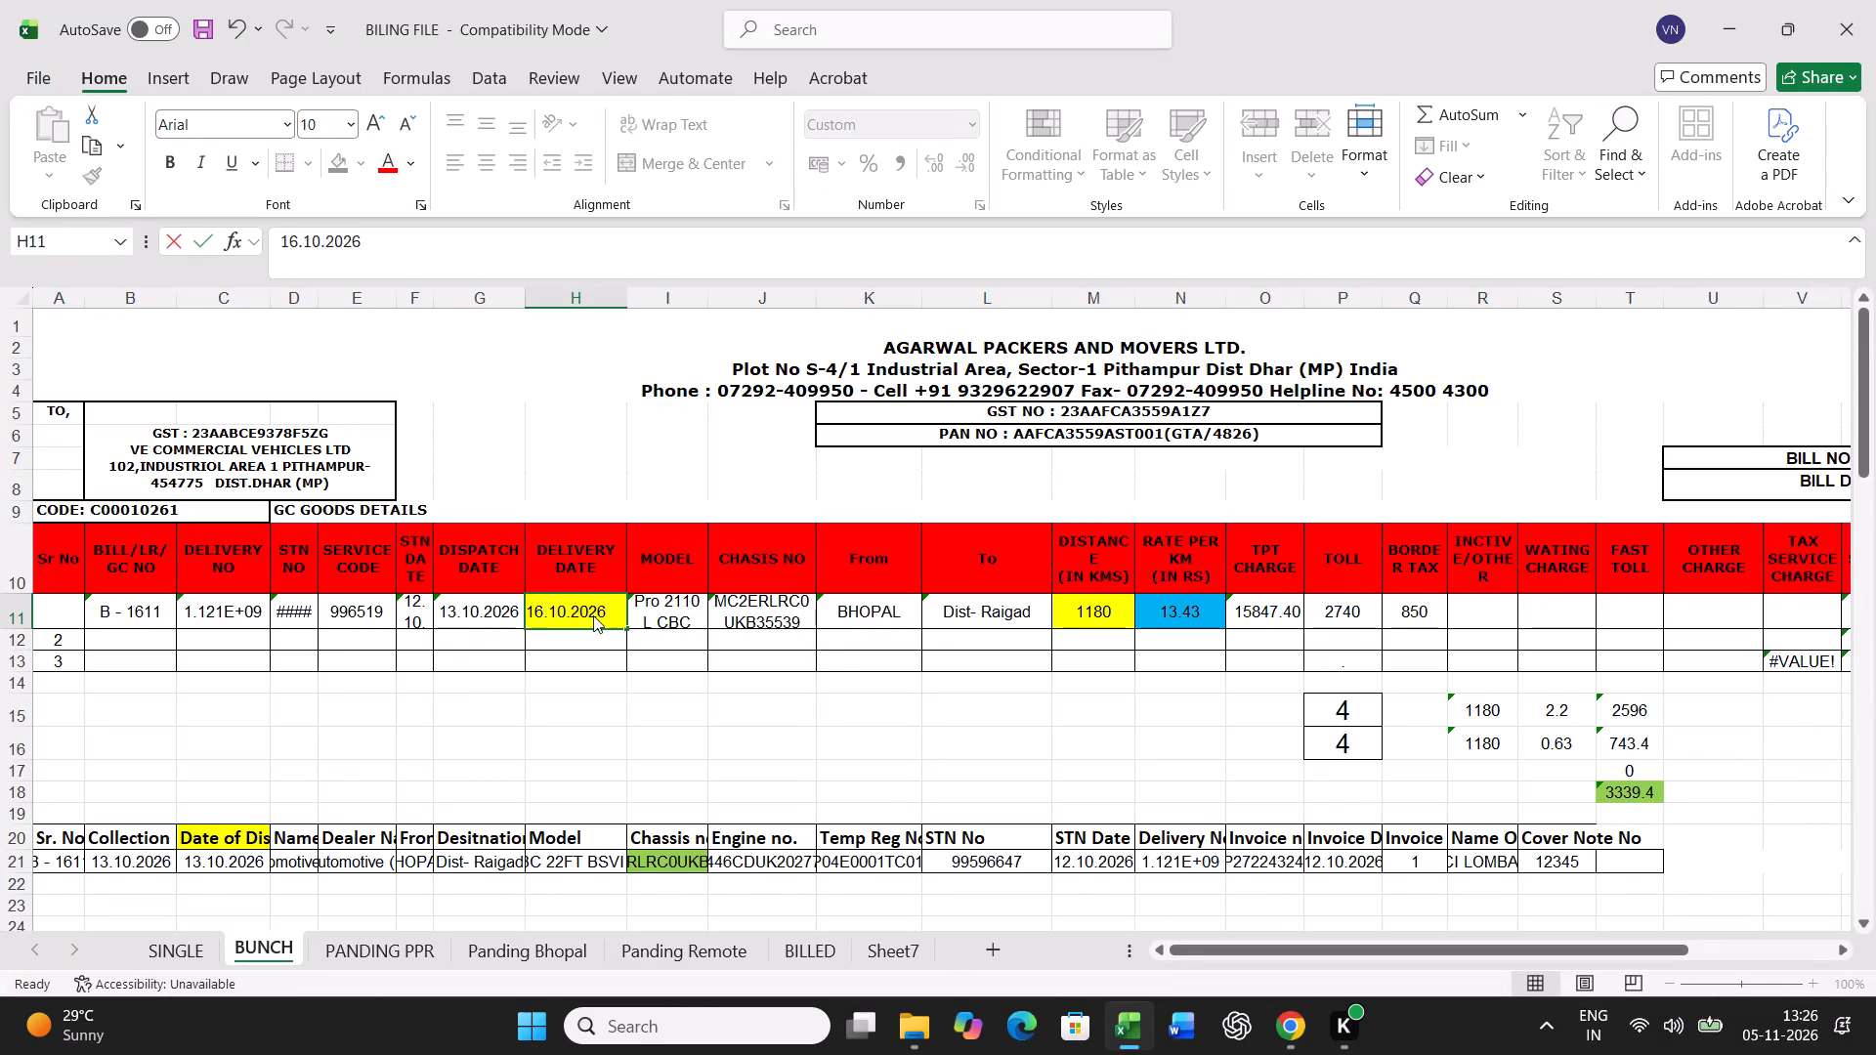
key(Right)
key(Right)
key(Right)
key(Right)
key(Right)
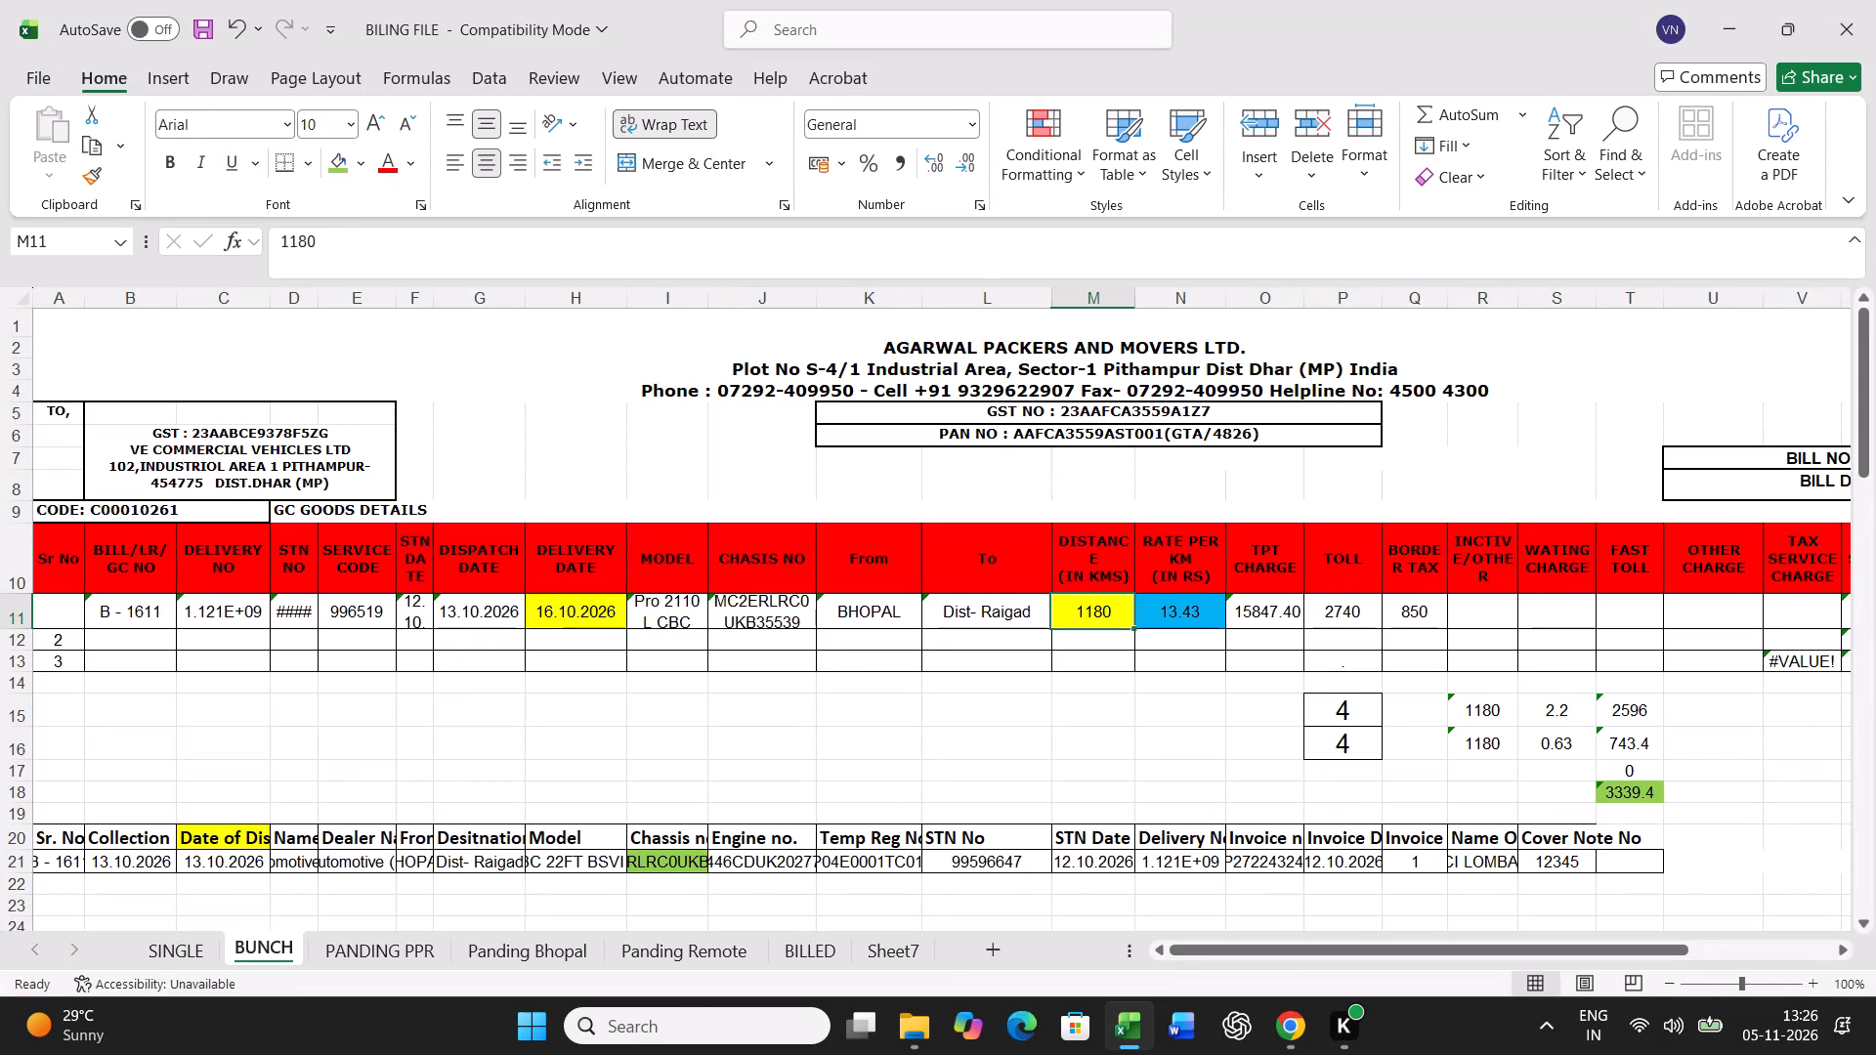
text(=520+)
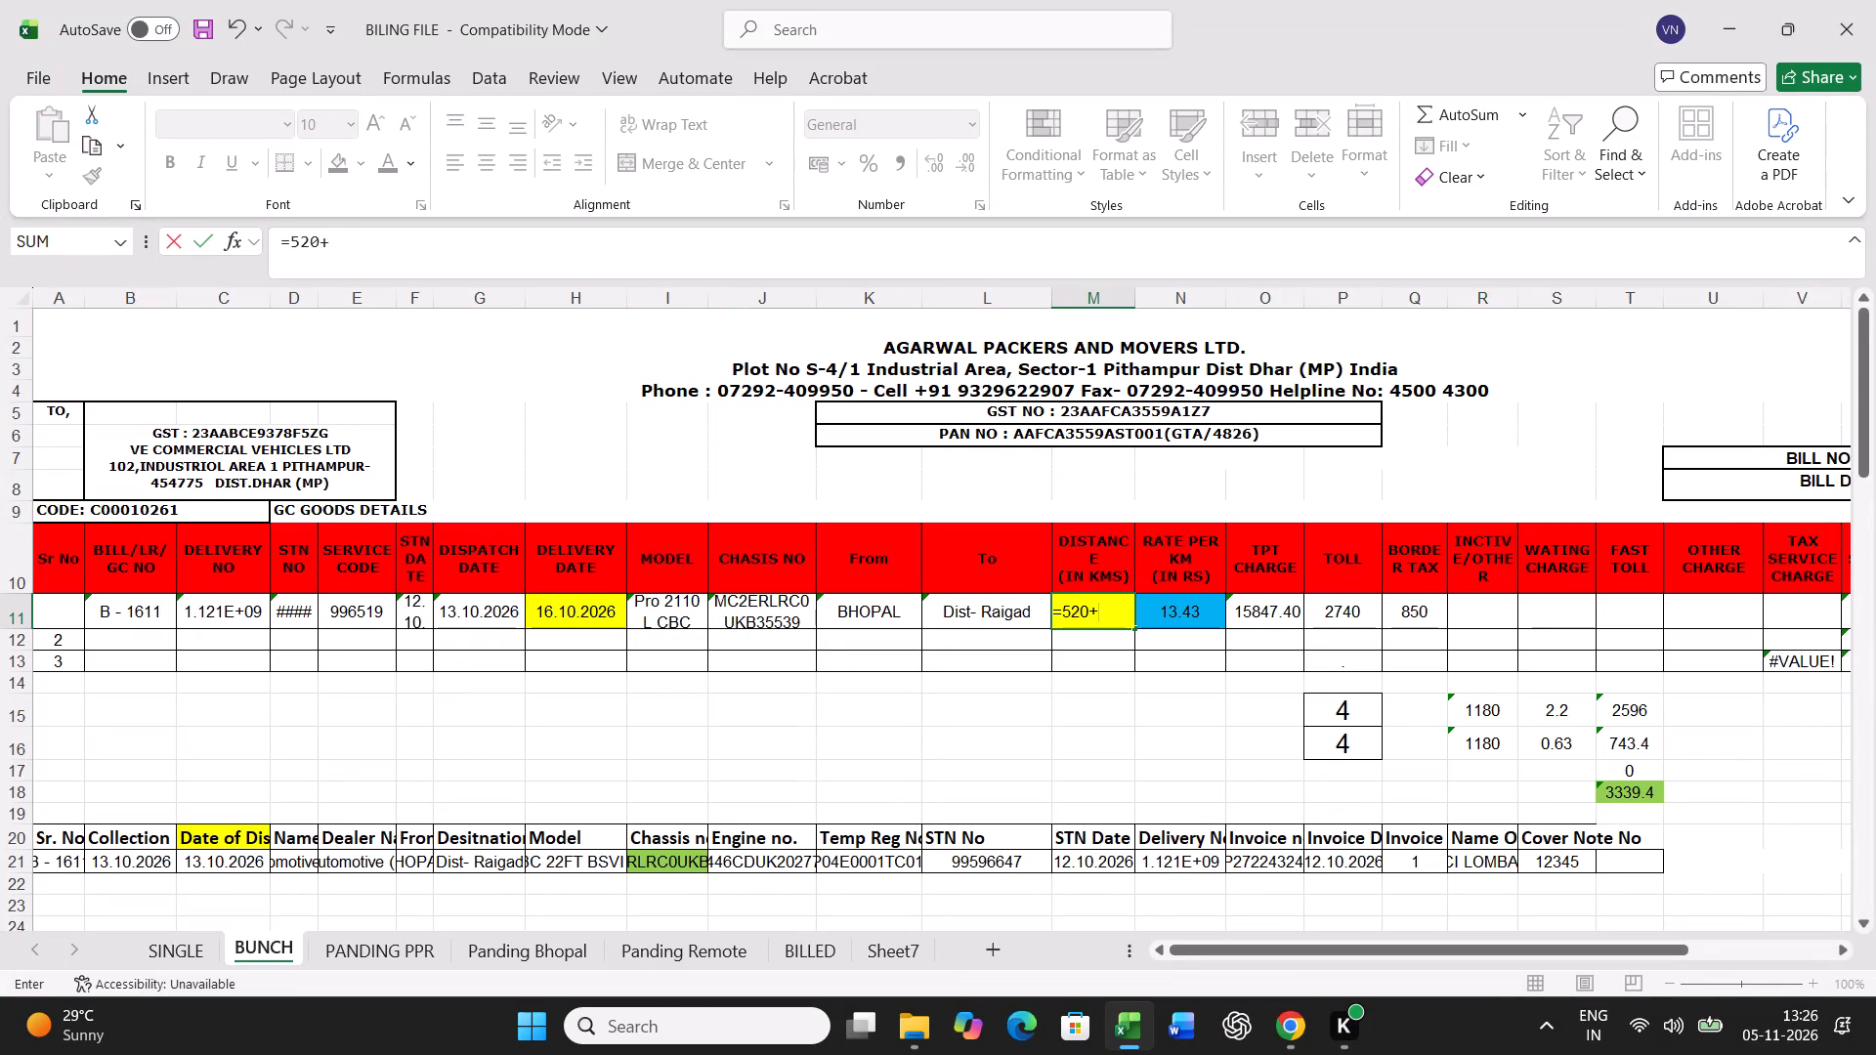
text(260)
key(Return)
Set the B - 1611 rate per km to 15.60 and the toll to 5713, and clear the border tax.
key(Up)
key(Right)
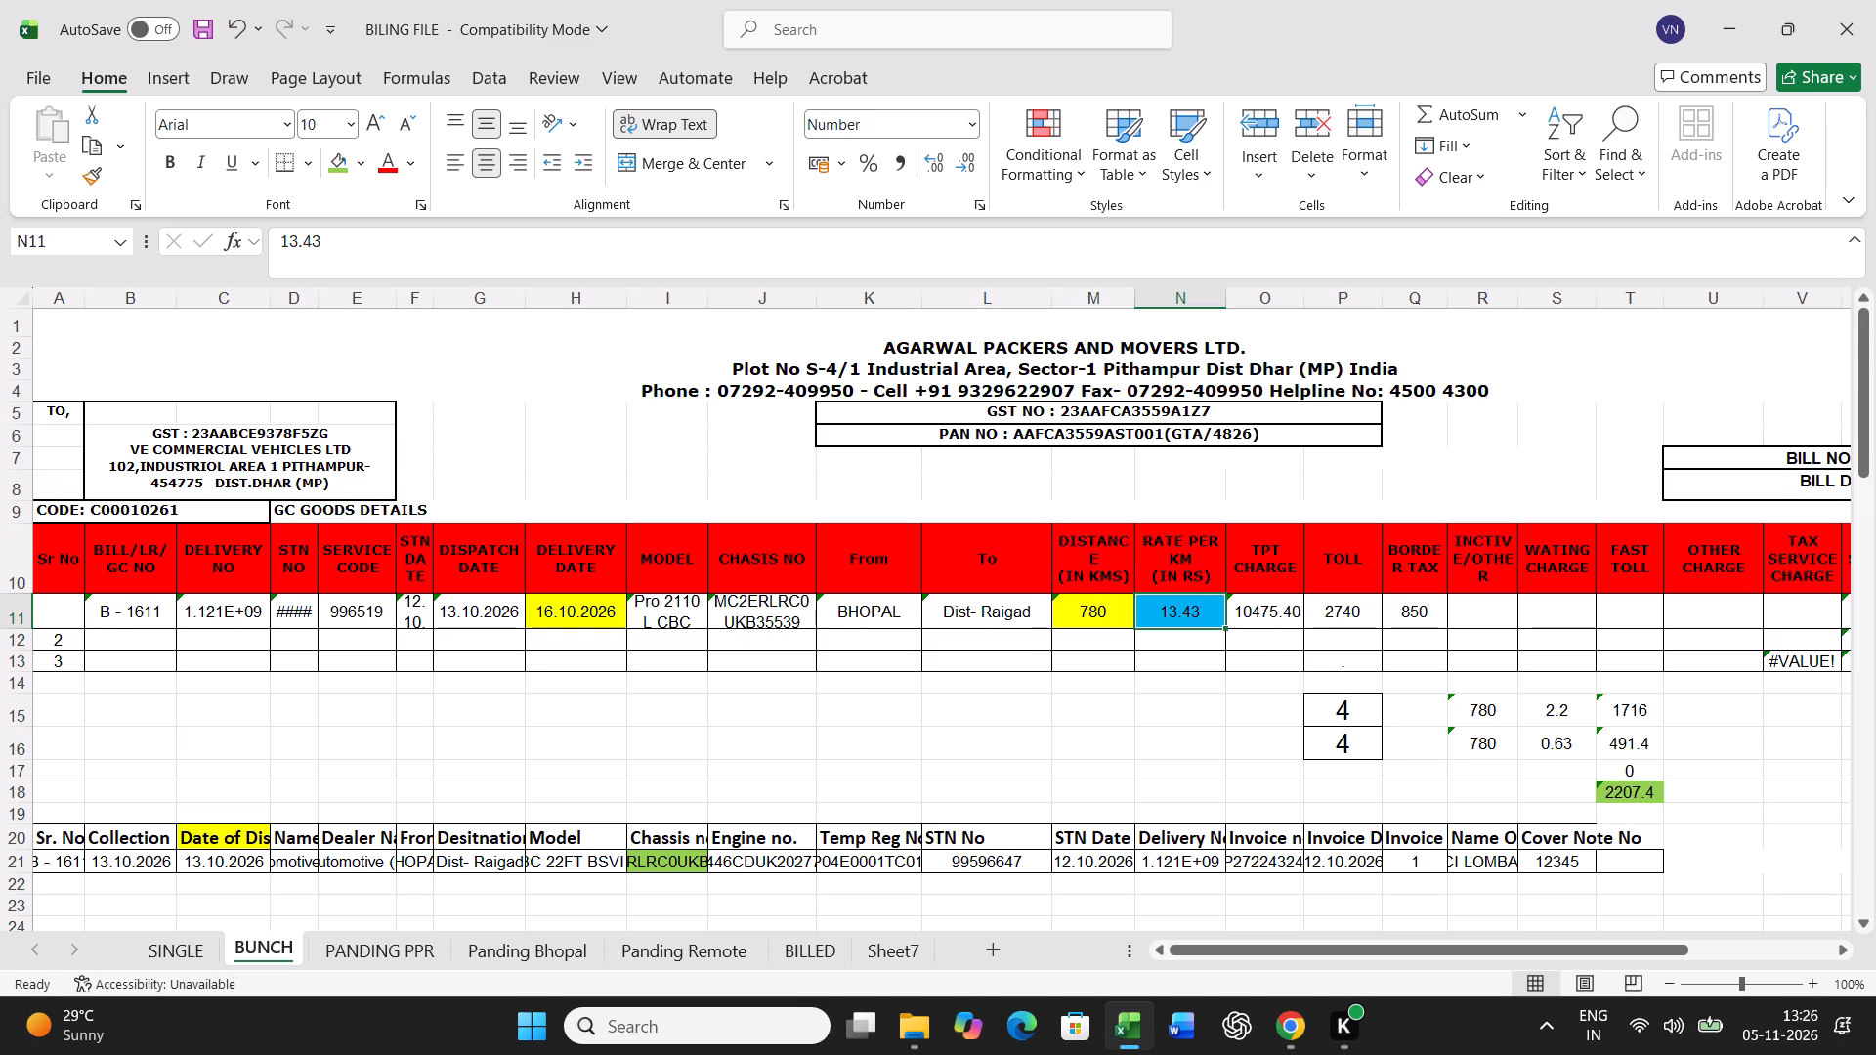
text(15.60)
key(Right)
key(Right)
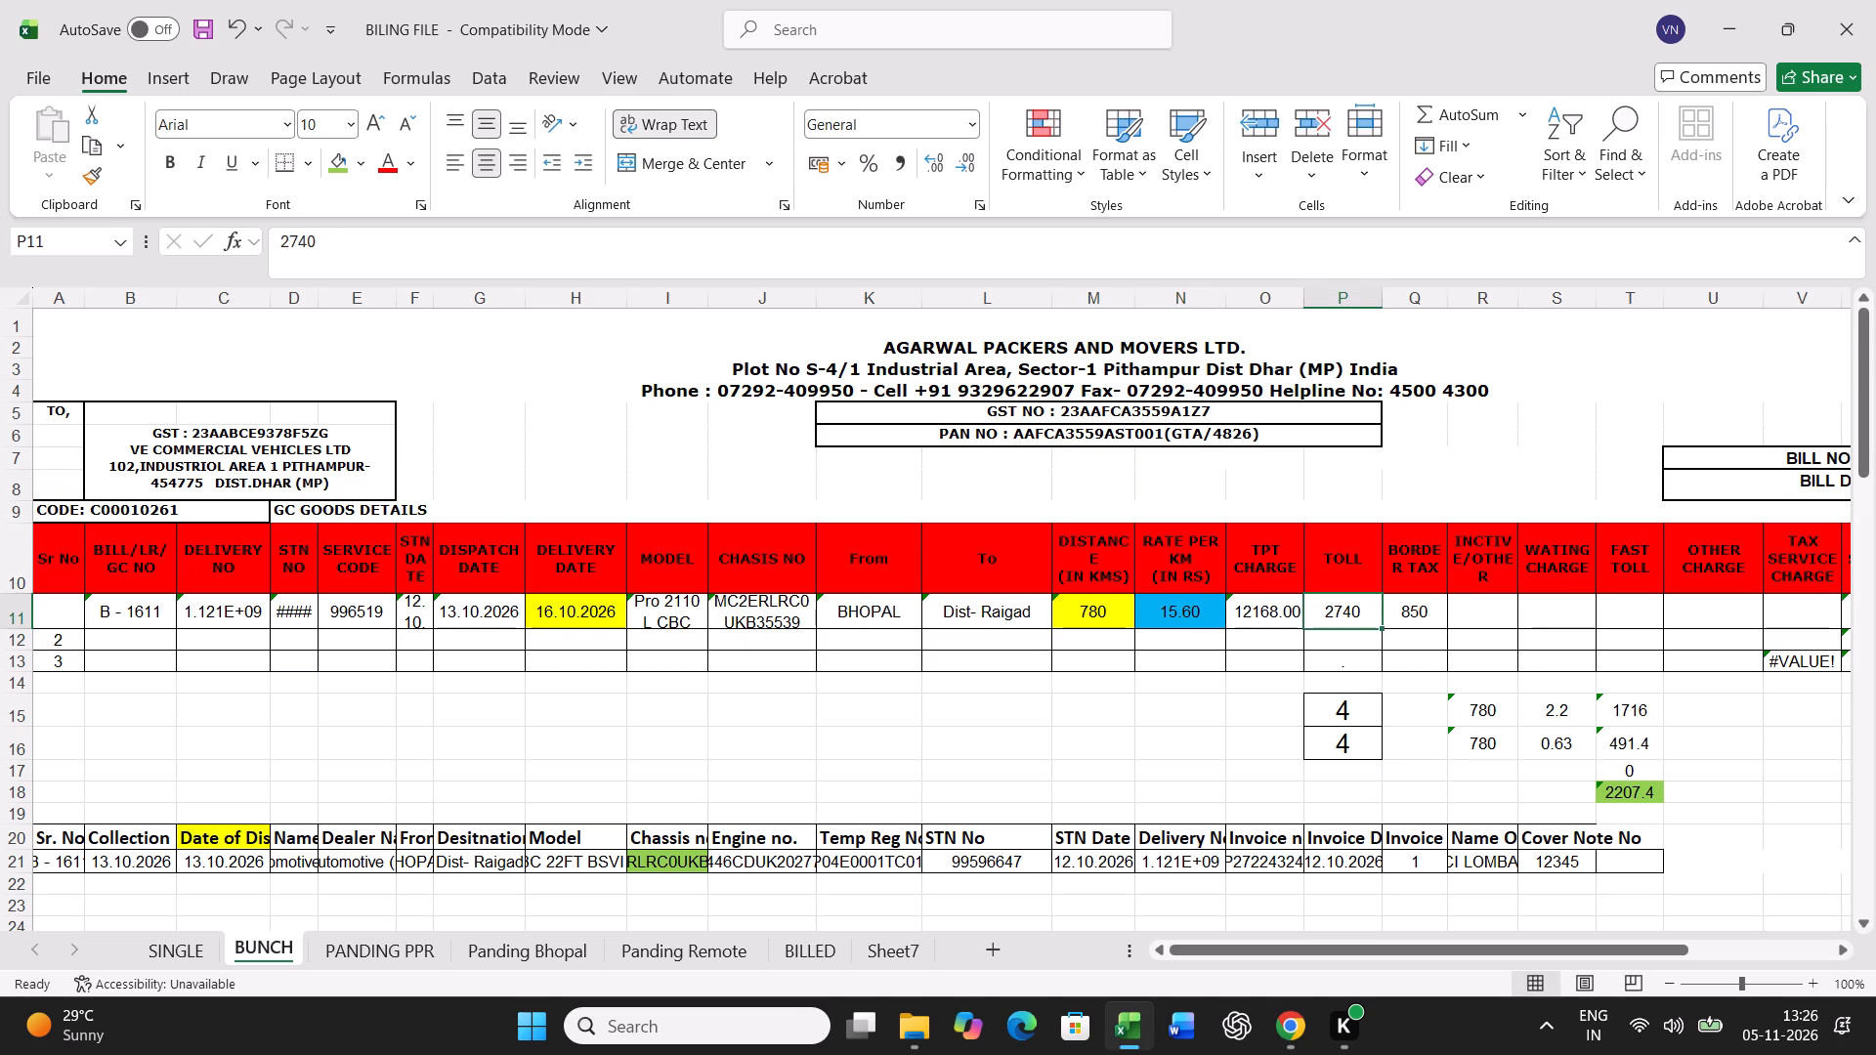
text(5713)
key(Right)
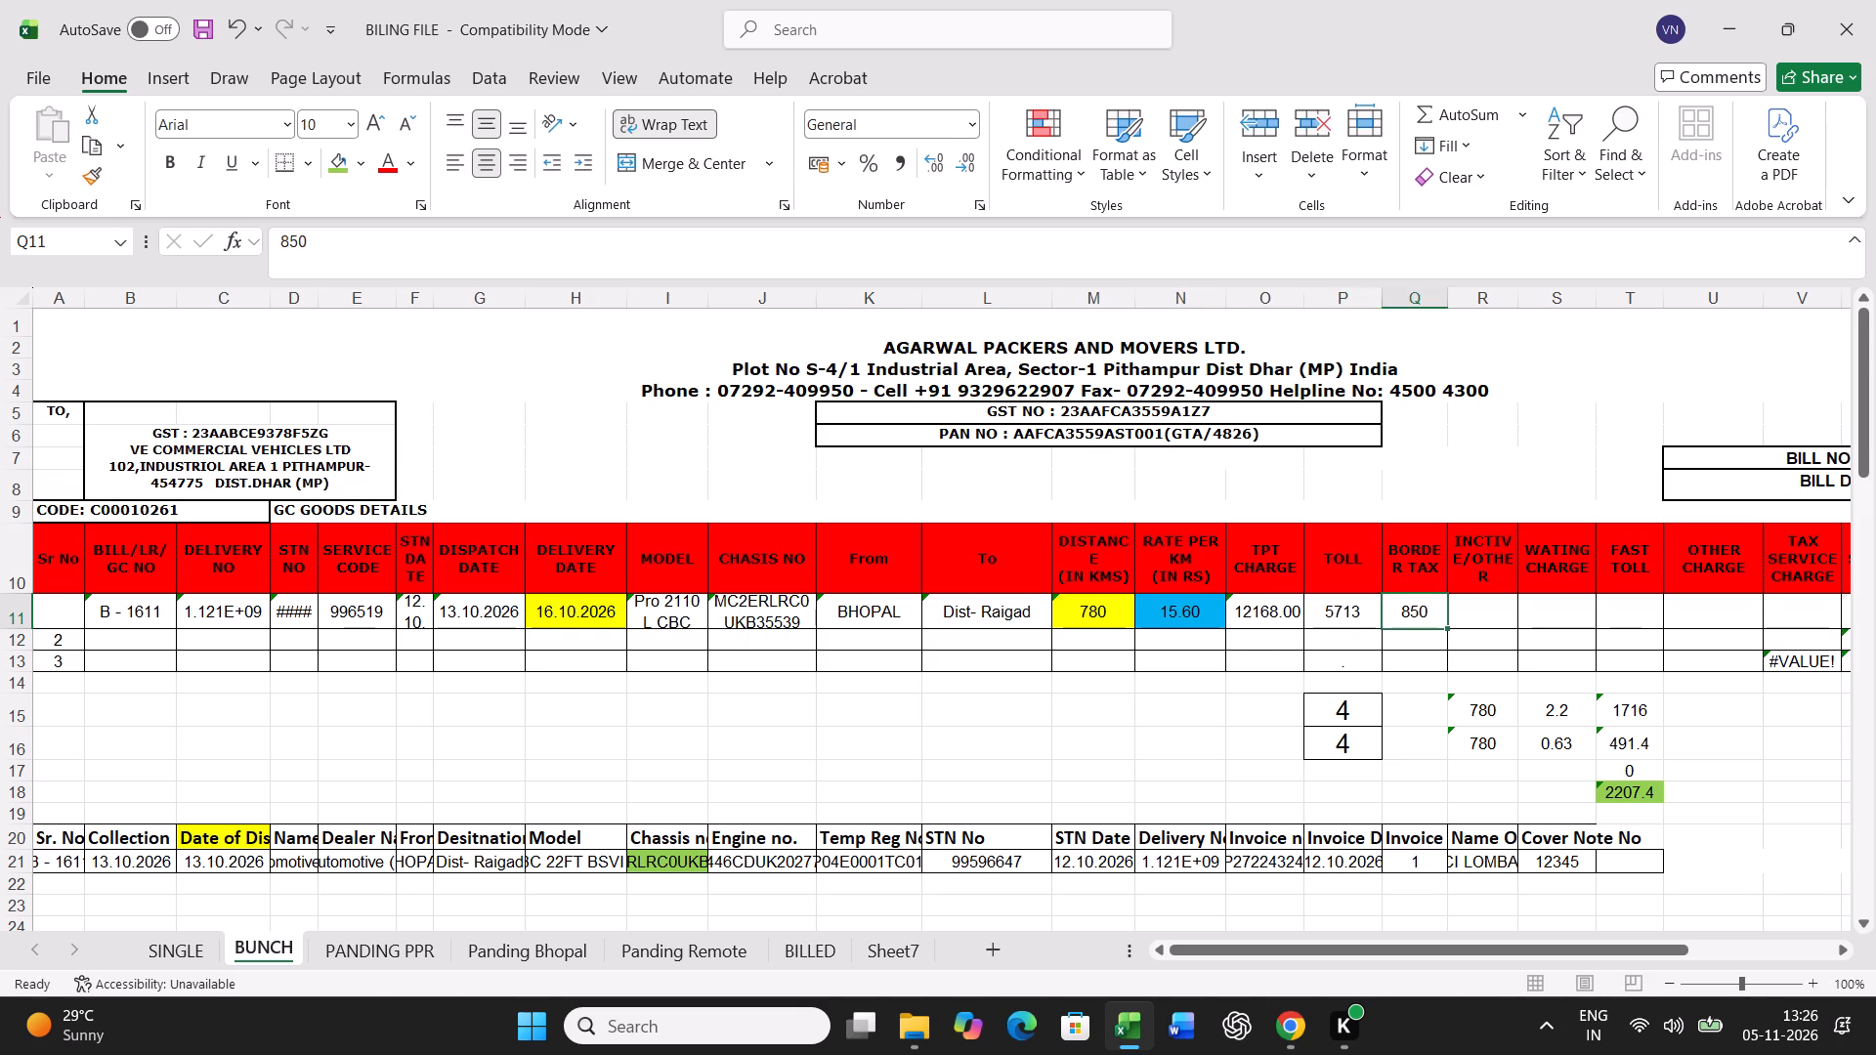
key(Delete)
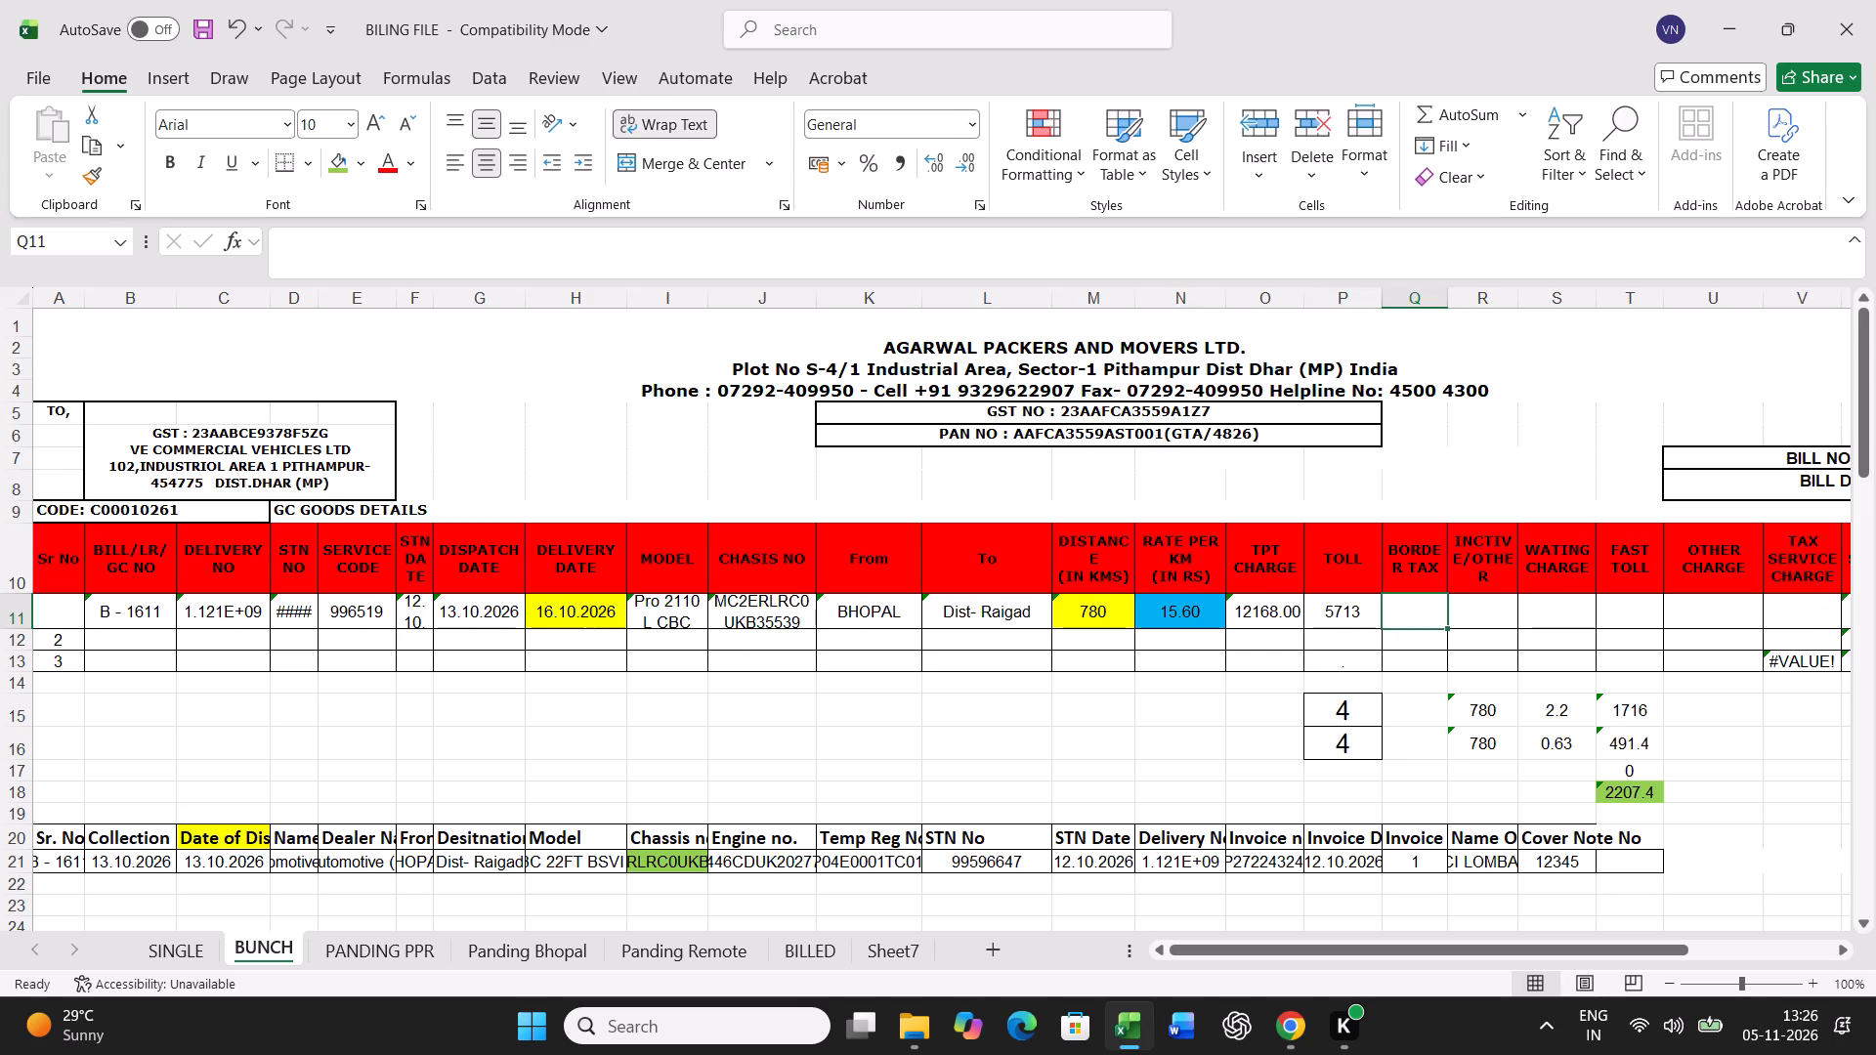
Set both transit-day cells, P15 and P16, to 3 for the B - 1611 bill.
click(1347, 722)
key(3)
key(Return)
key(3)
key(Return)
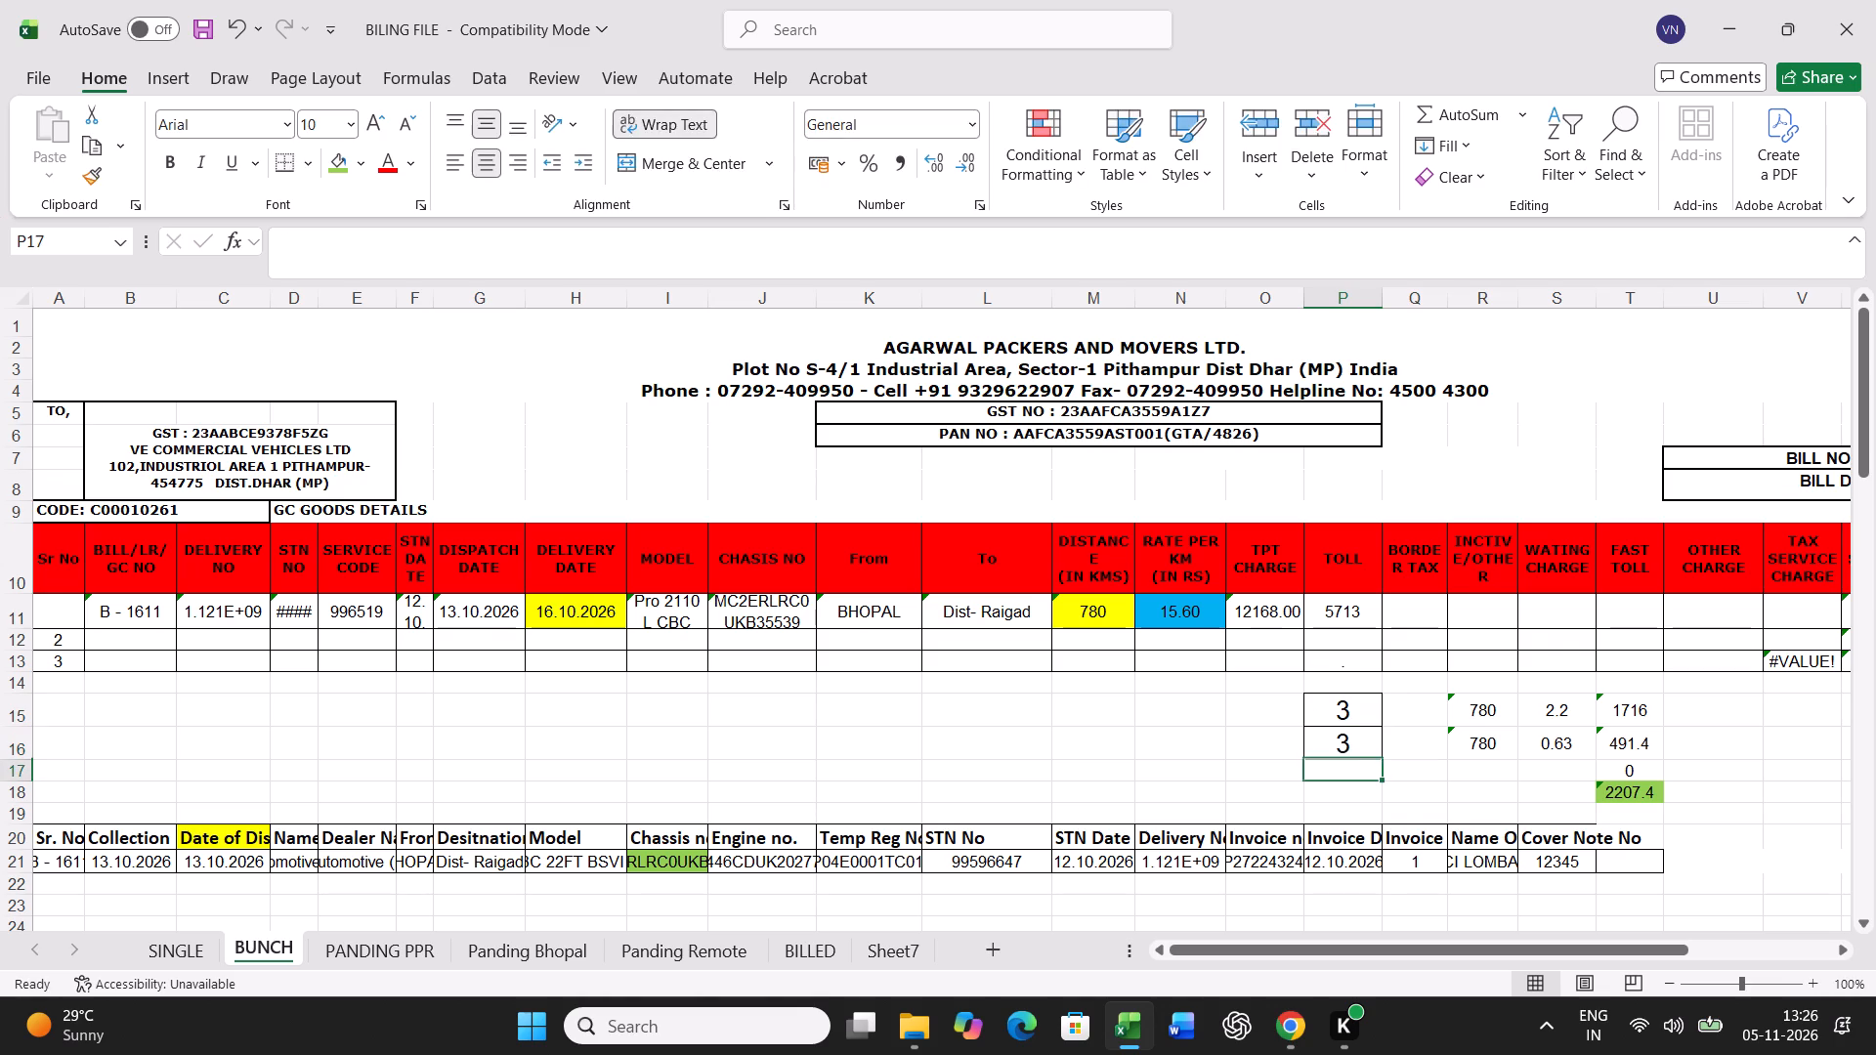
Print one copy of the B - 1611 freight bill from the SINGLE sheet.
click(185, 947)
key(ctrl+p)
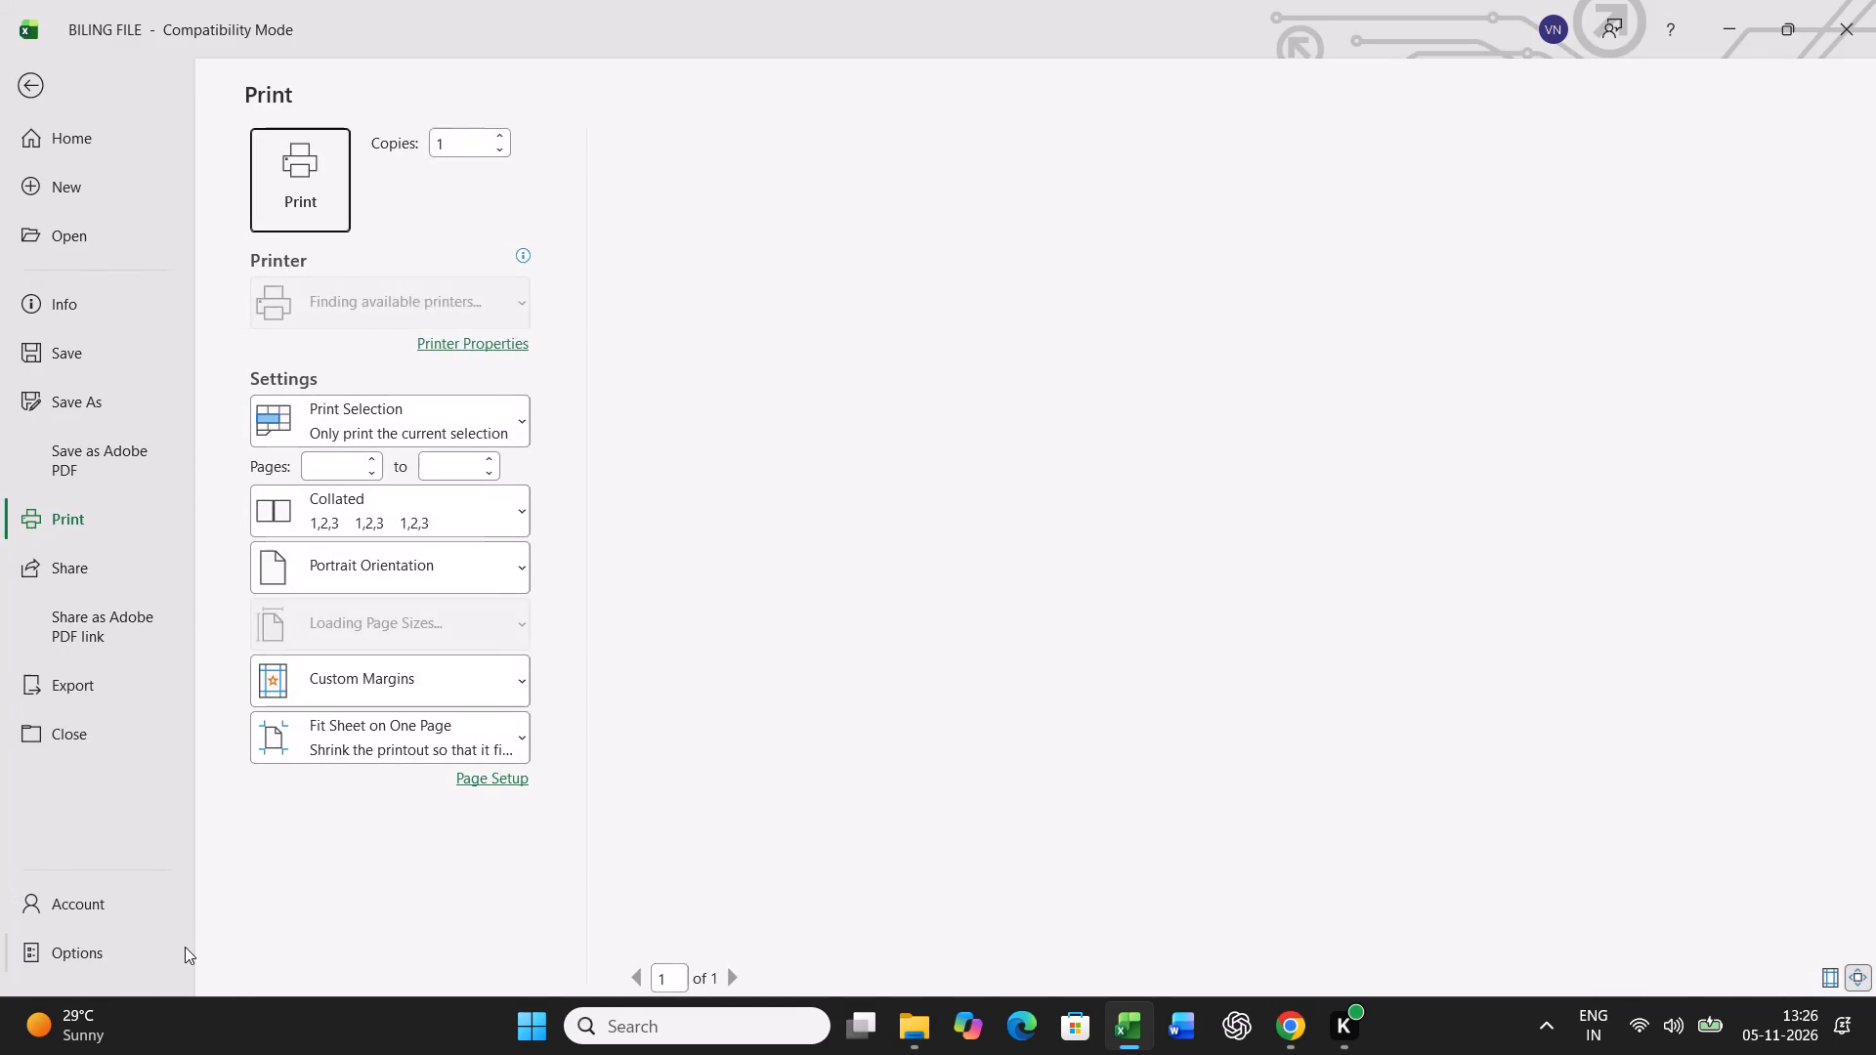
click(292, 170)
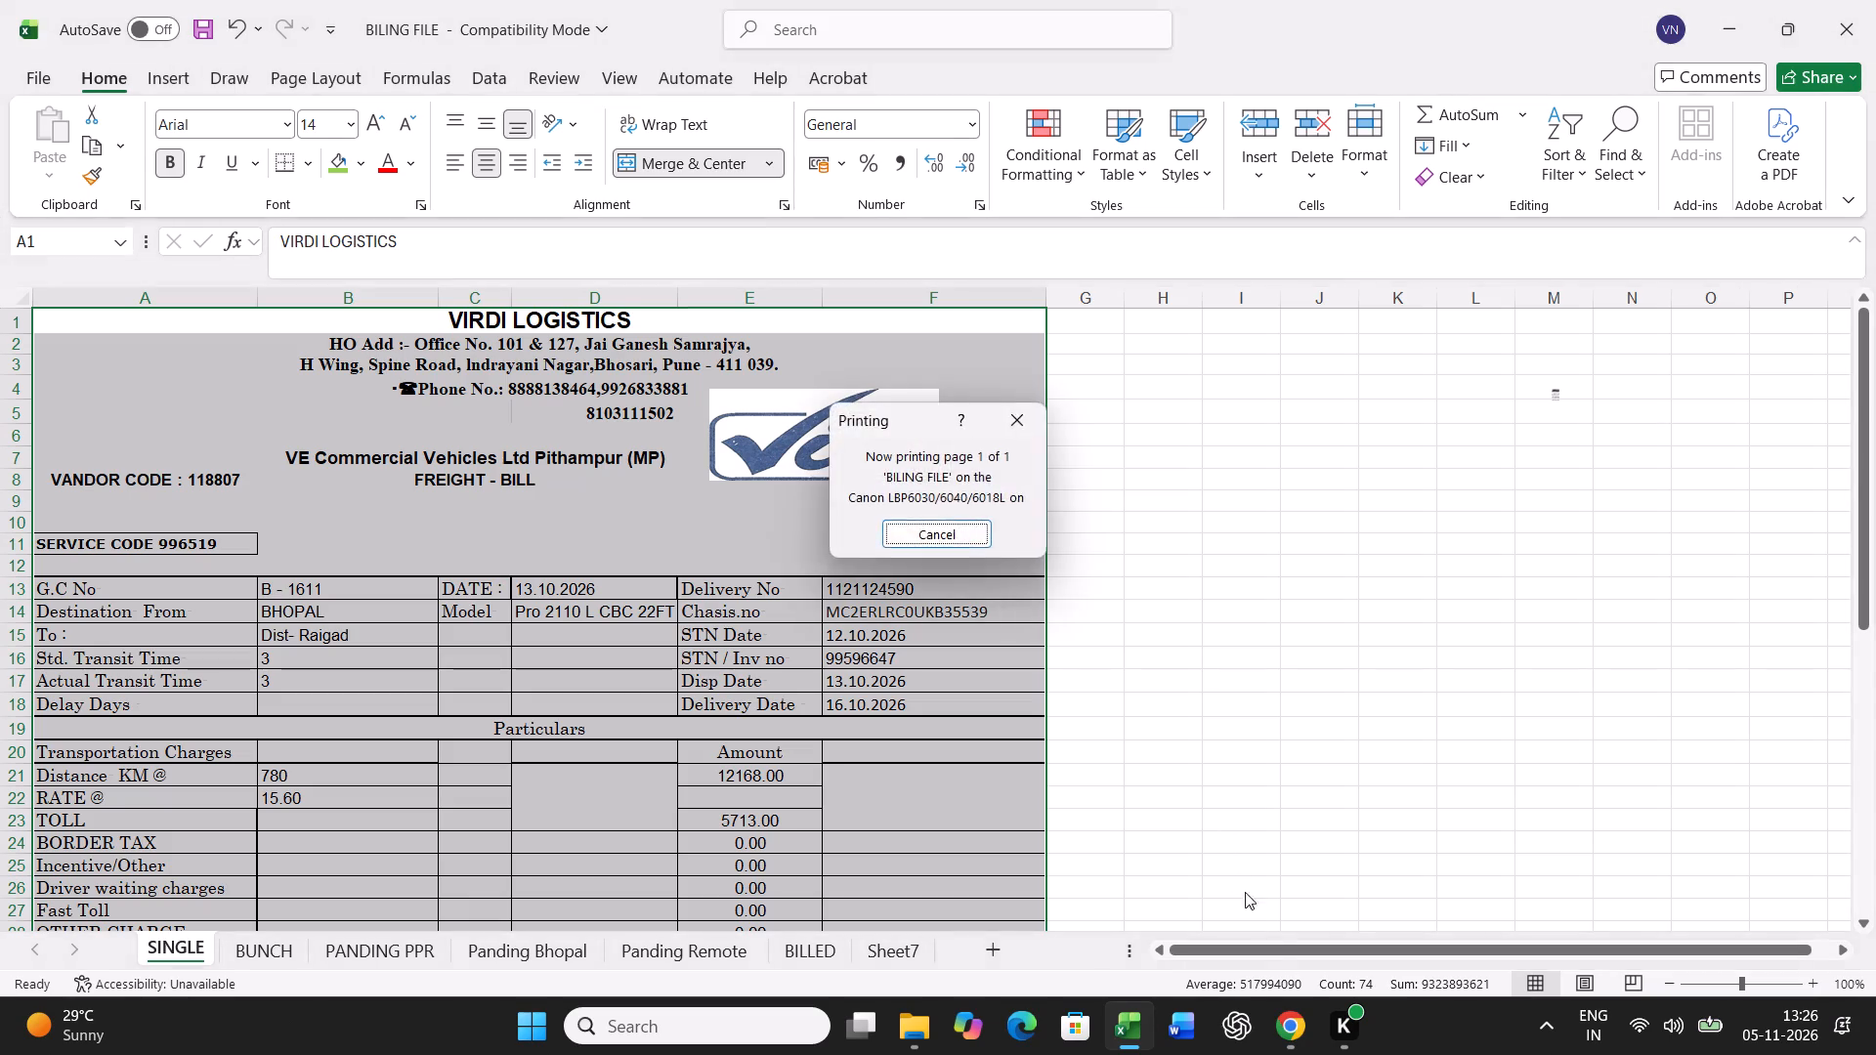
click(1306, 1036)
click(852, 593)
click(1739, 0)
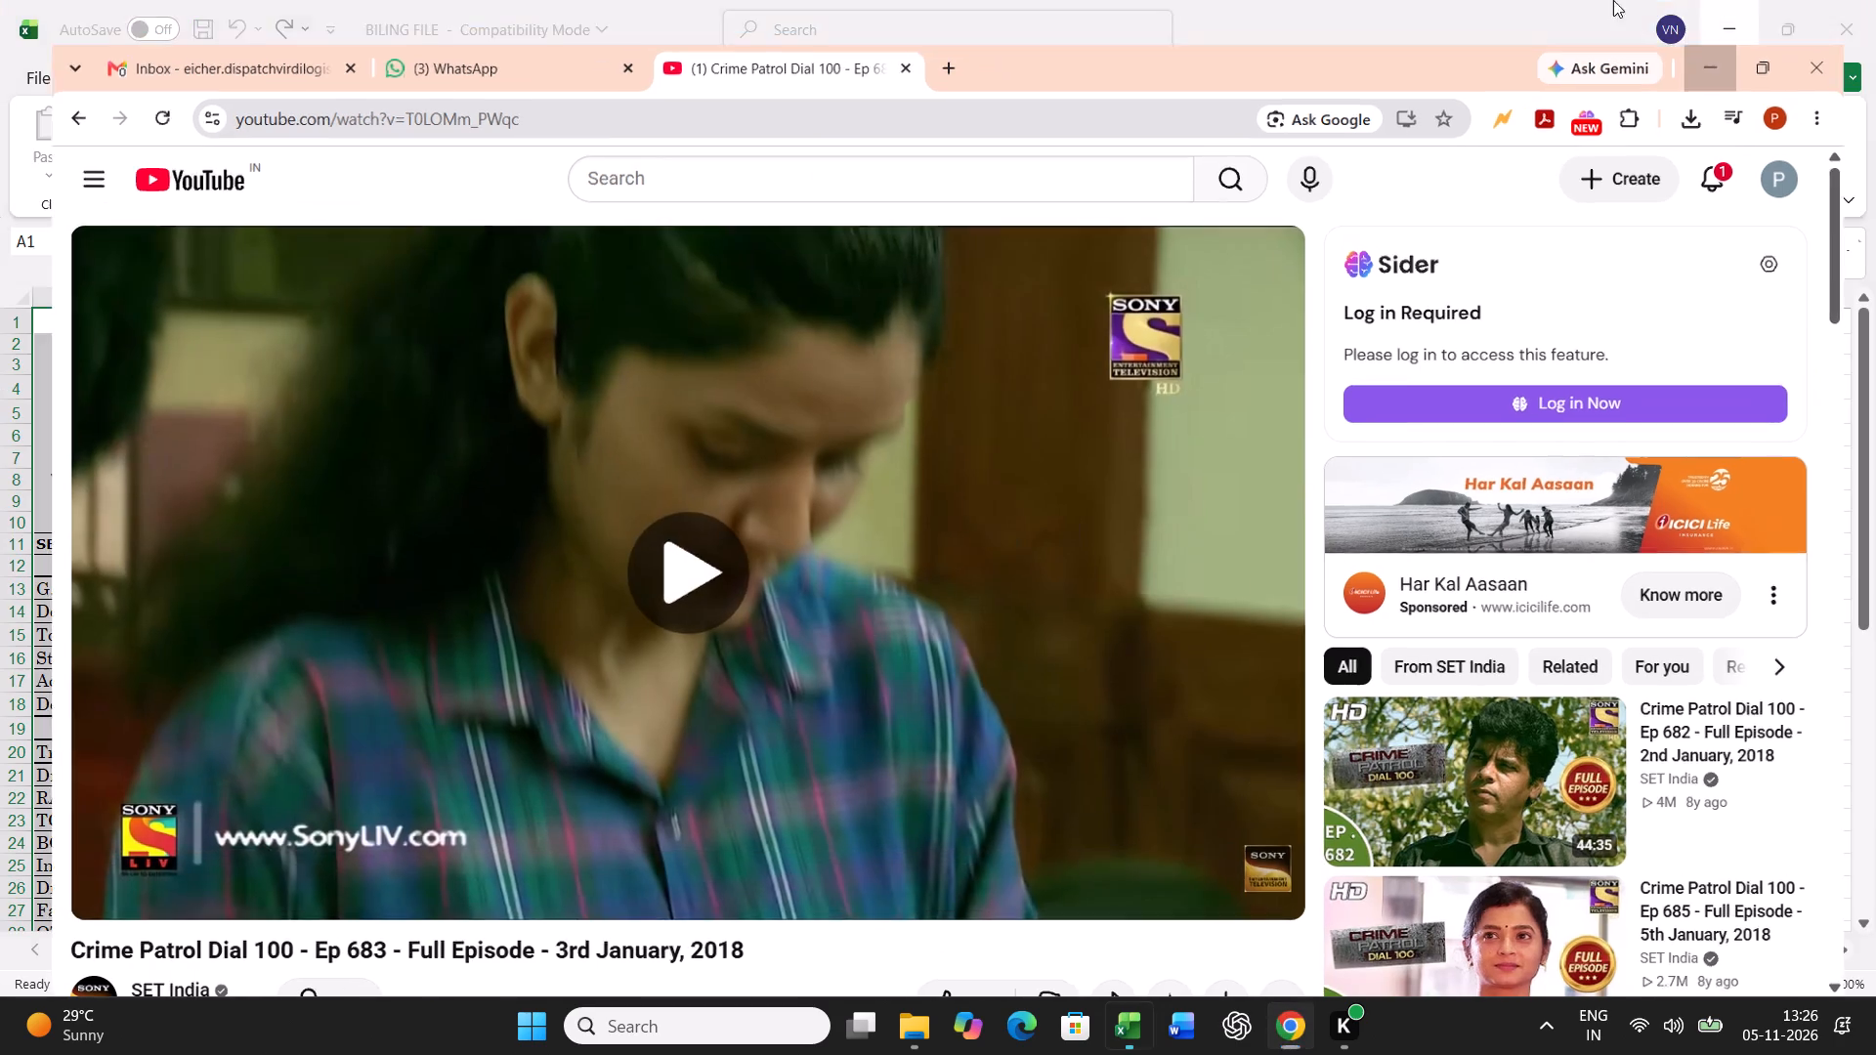
Copy the B - 1611 bill row 11 in BUNCH and paste it as values into row 50 of the lower table.
click(265, 950)
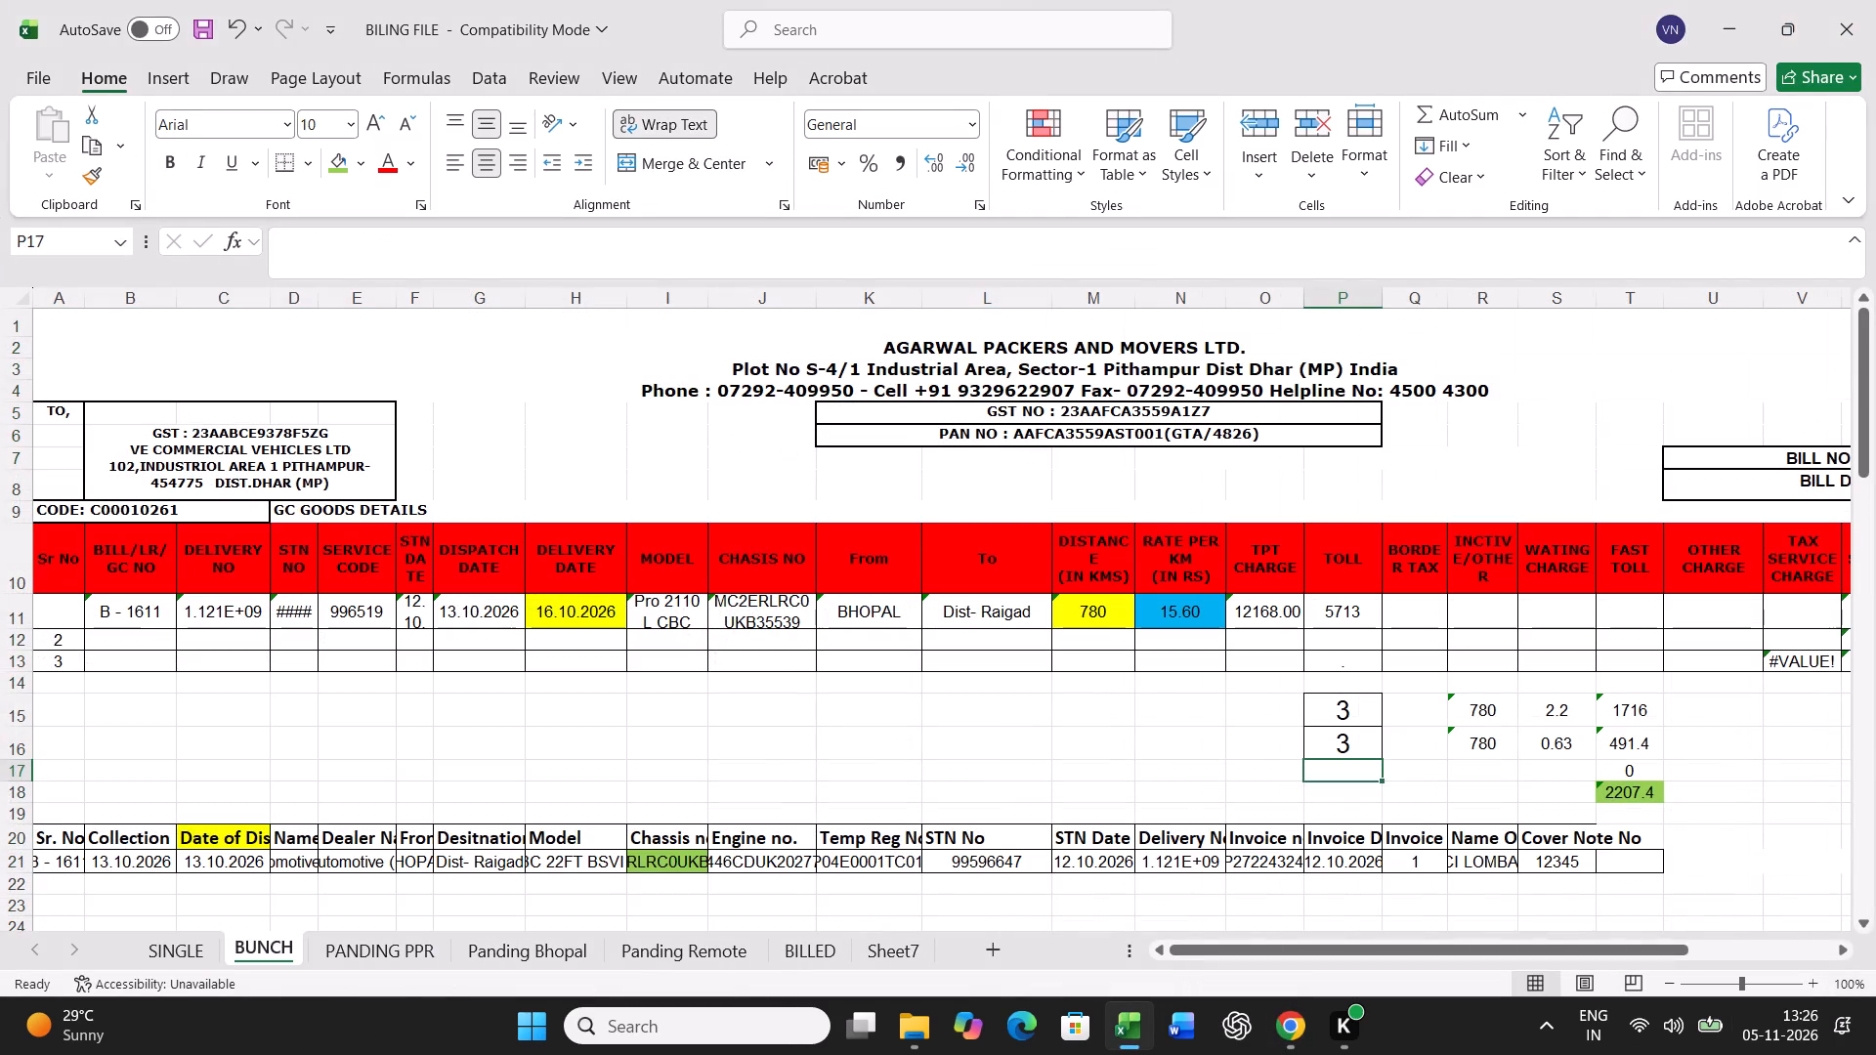
click(0, 618)
key(ctrl+c)
scroll(746, 633, down, 16)
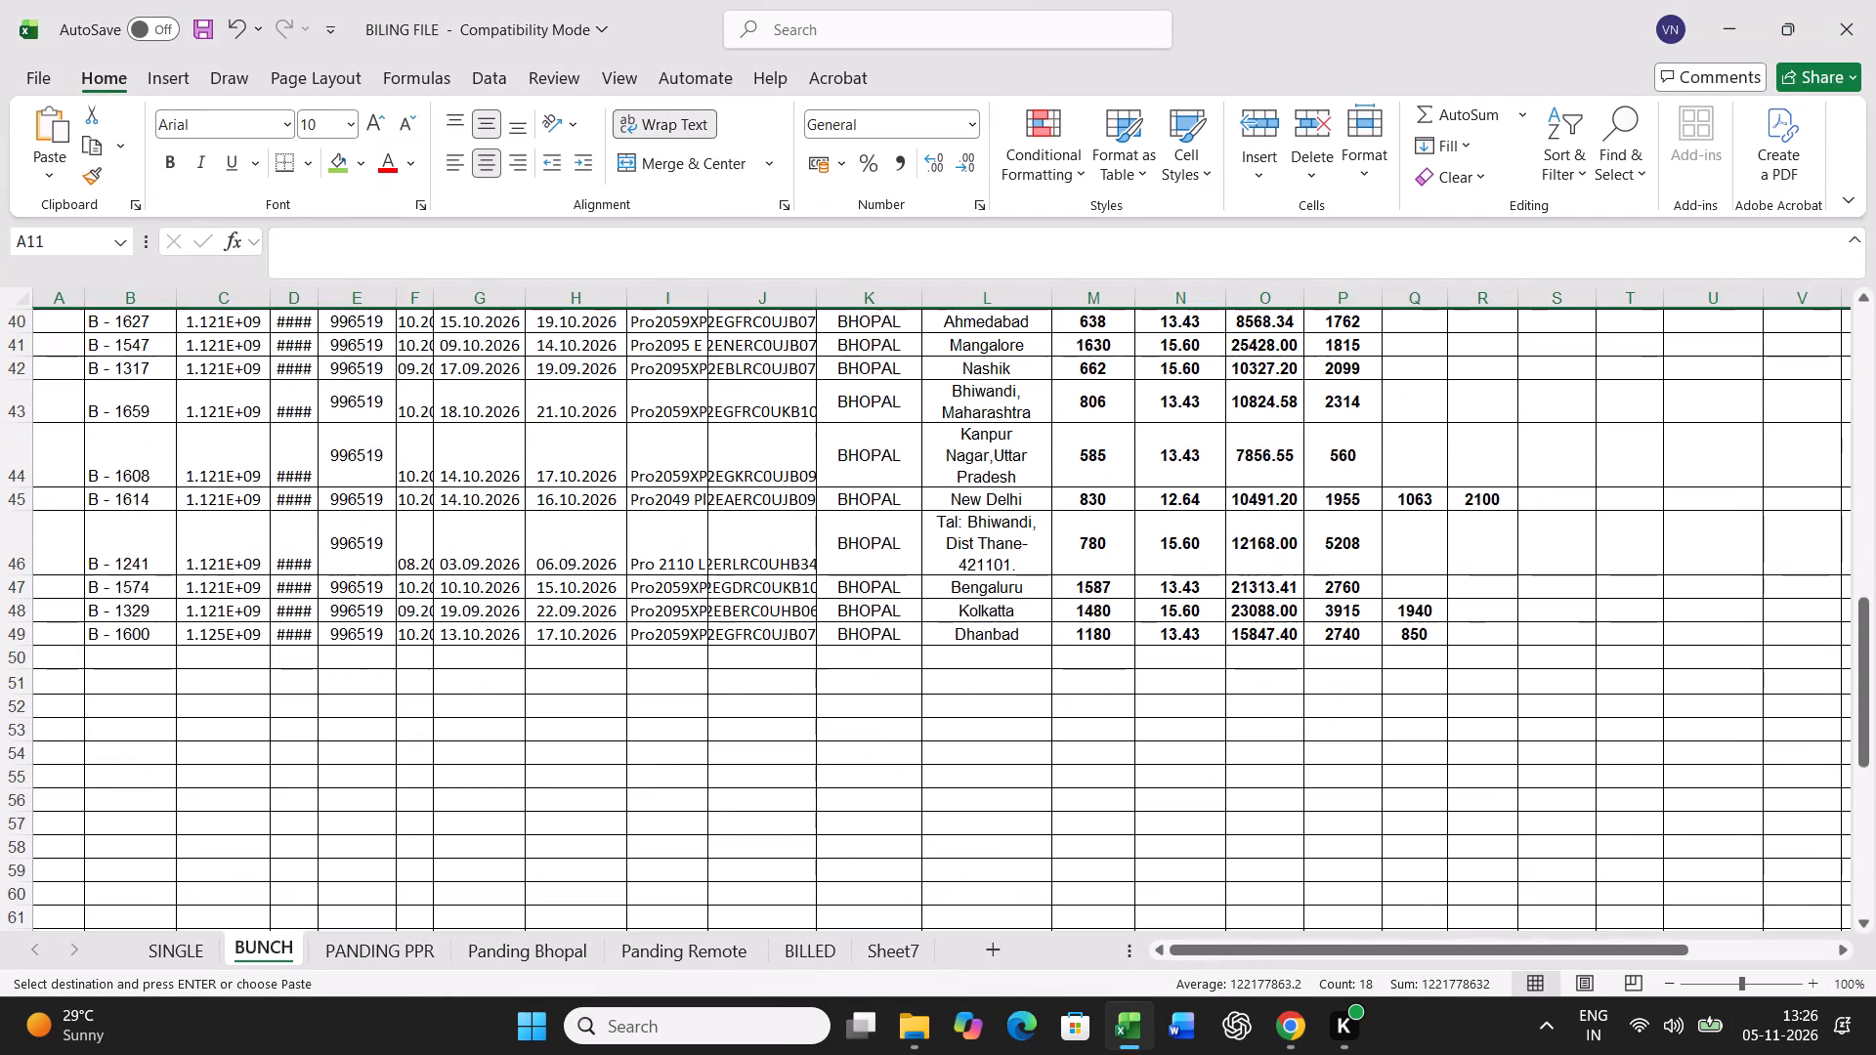
right_click(51, 658)
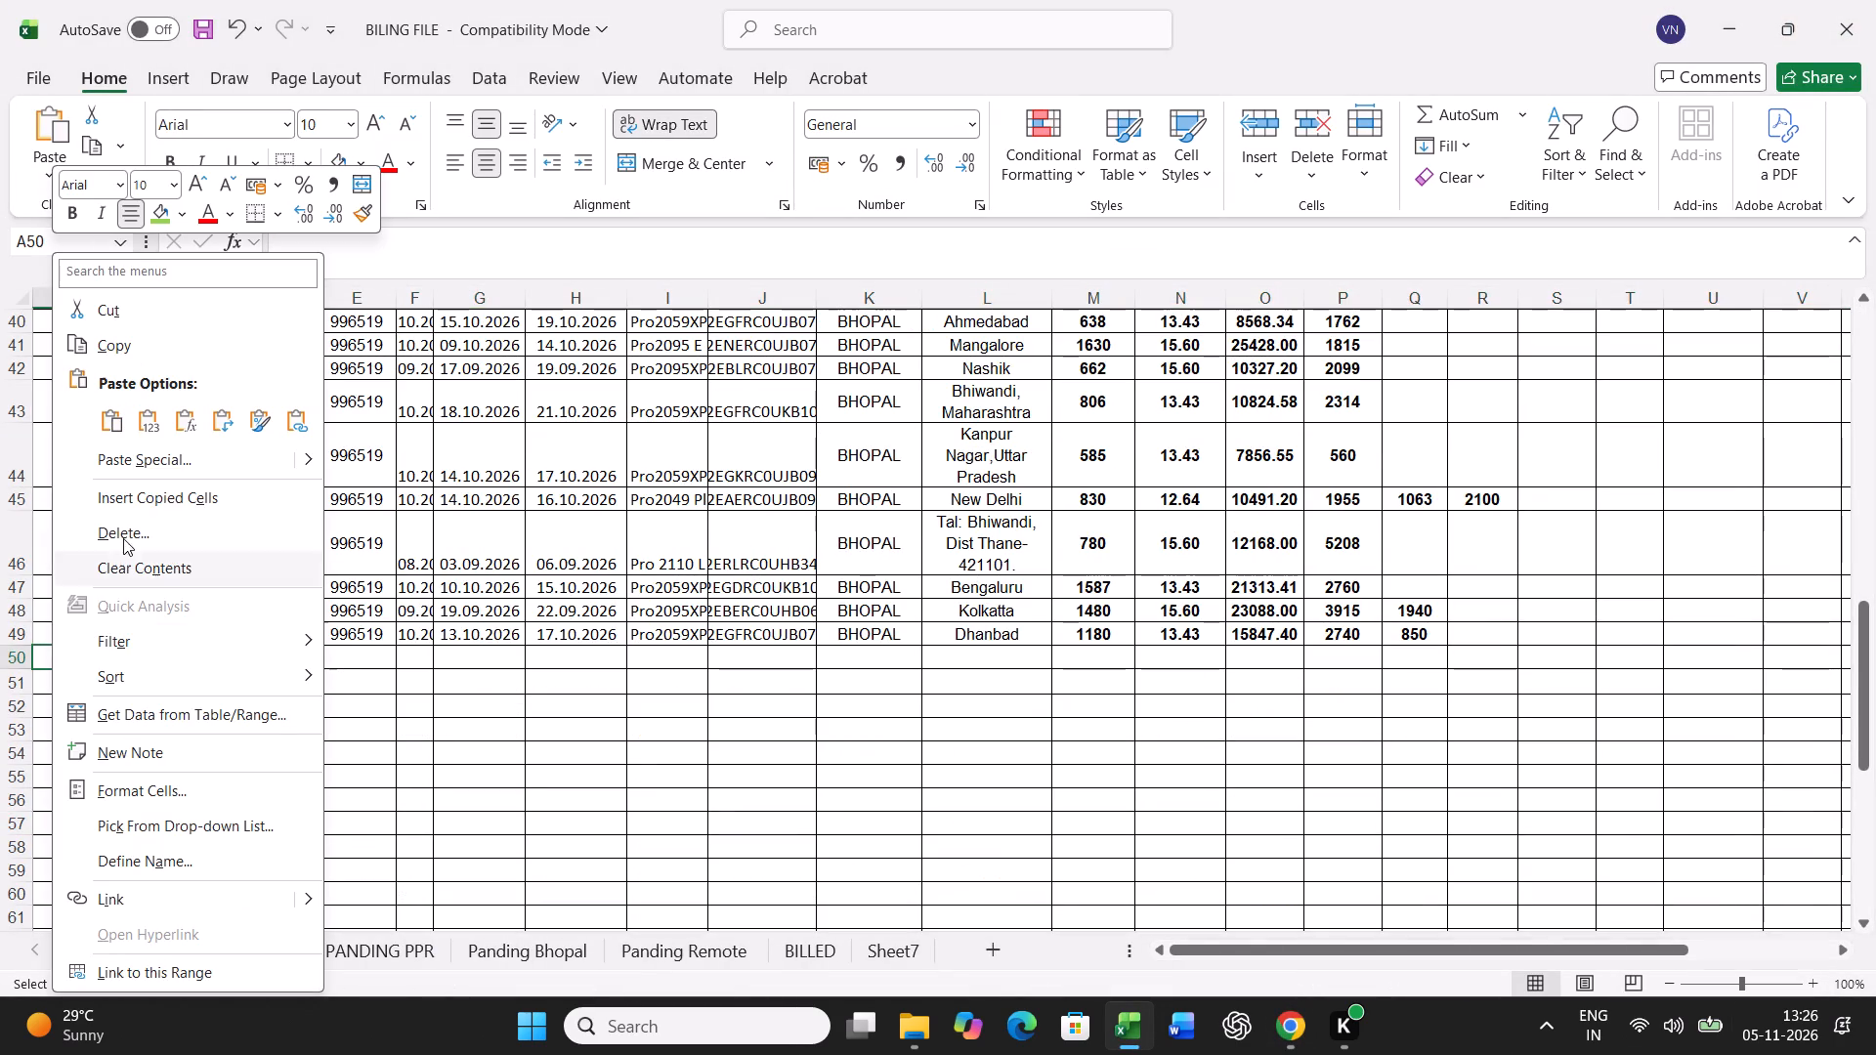
click(157, 467)
click(81, 407)
click(427, 706)
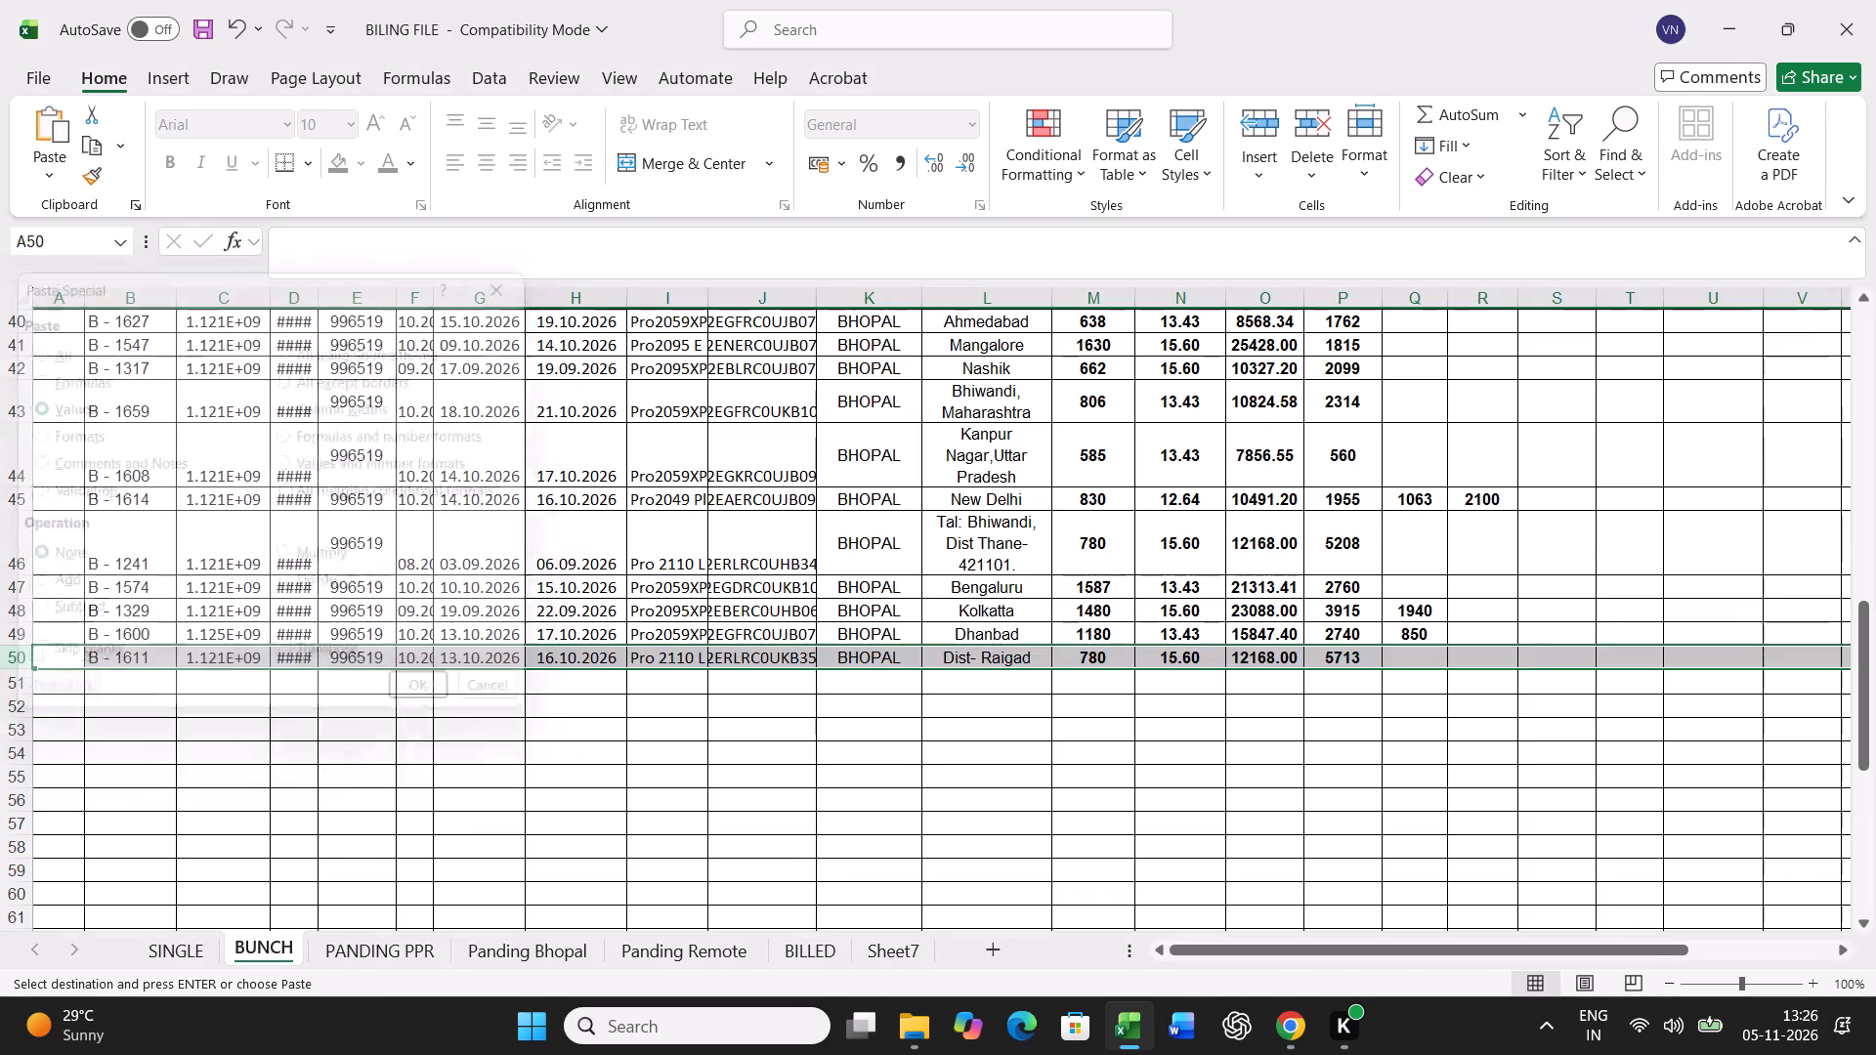
click(551, 960)
click(653, 720)
key(ctrl+f)
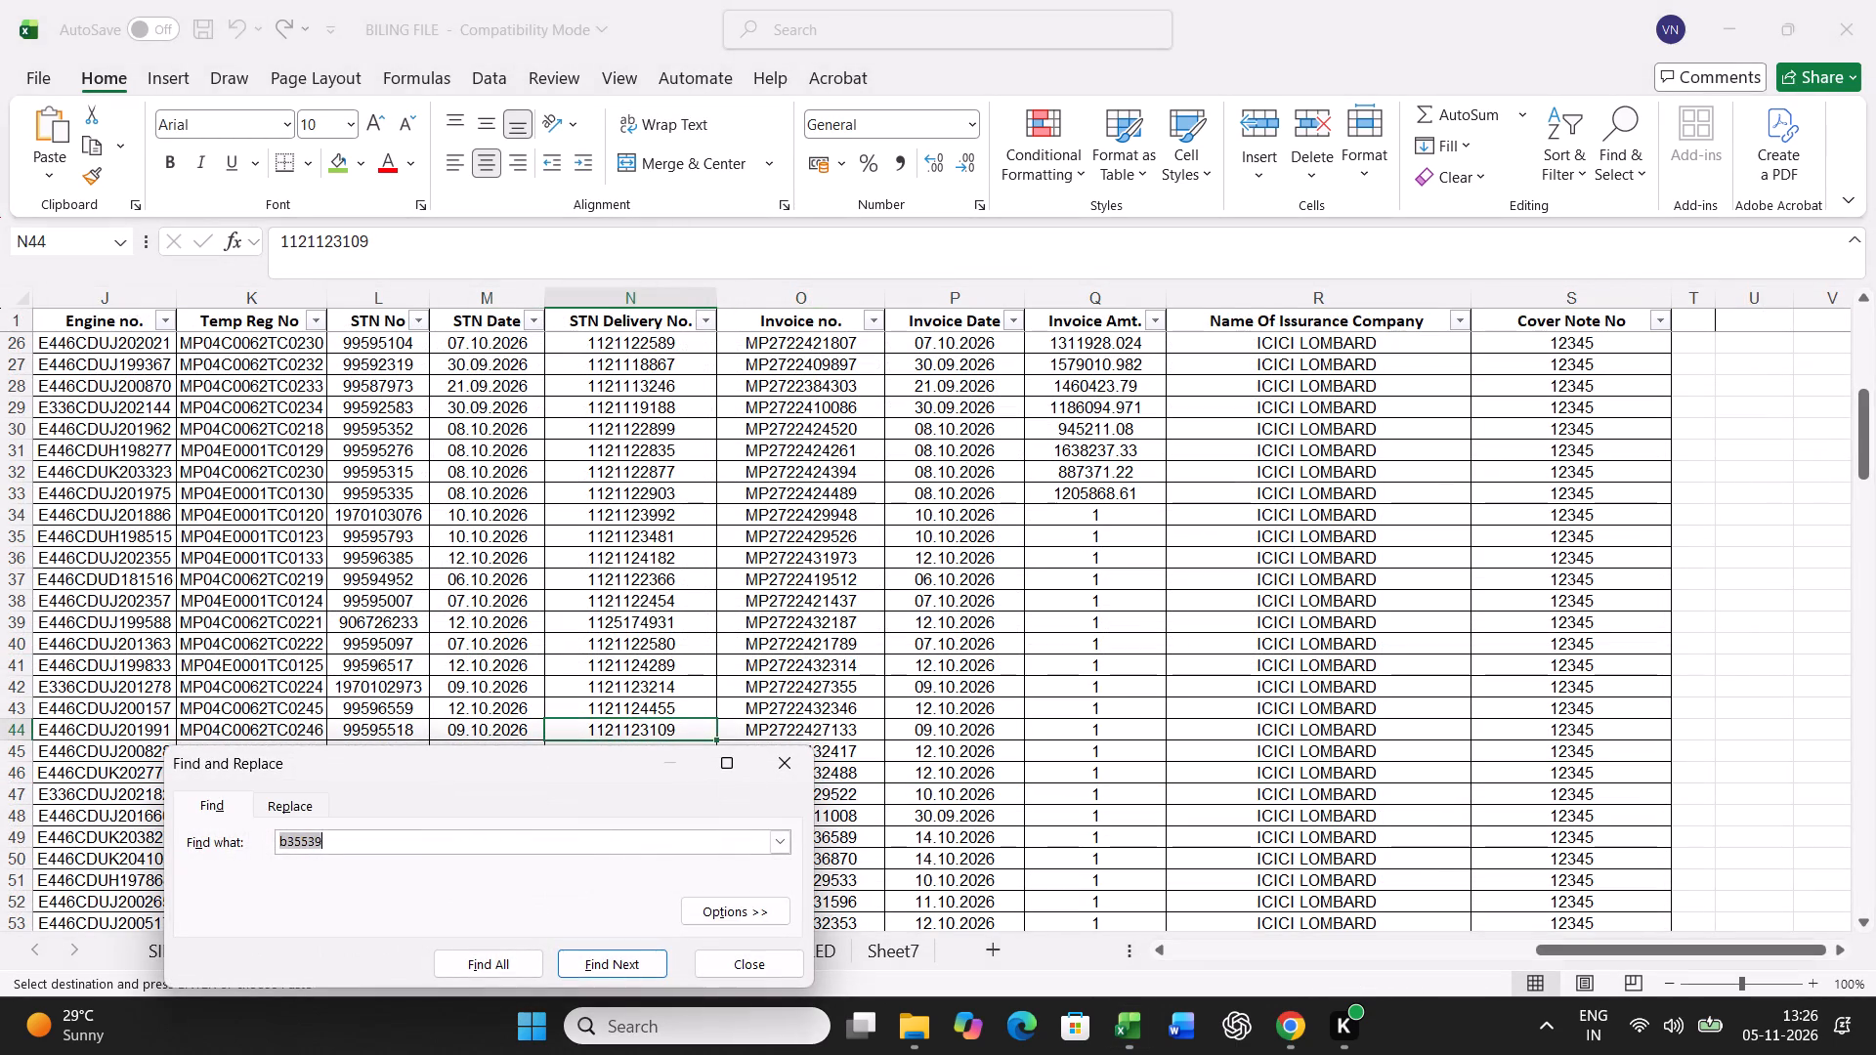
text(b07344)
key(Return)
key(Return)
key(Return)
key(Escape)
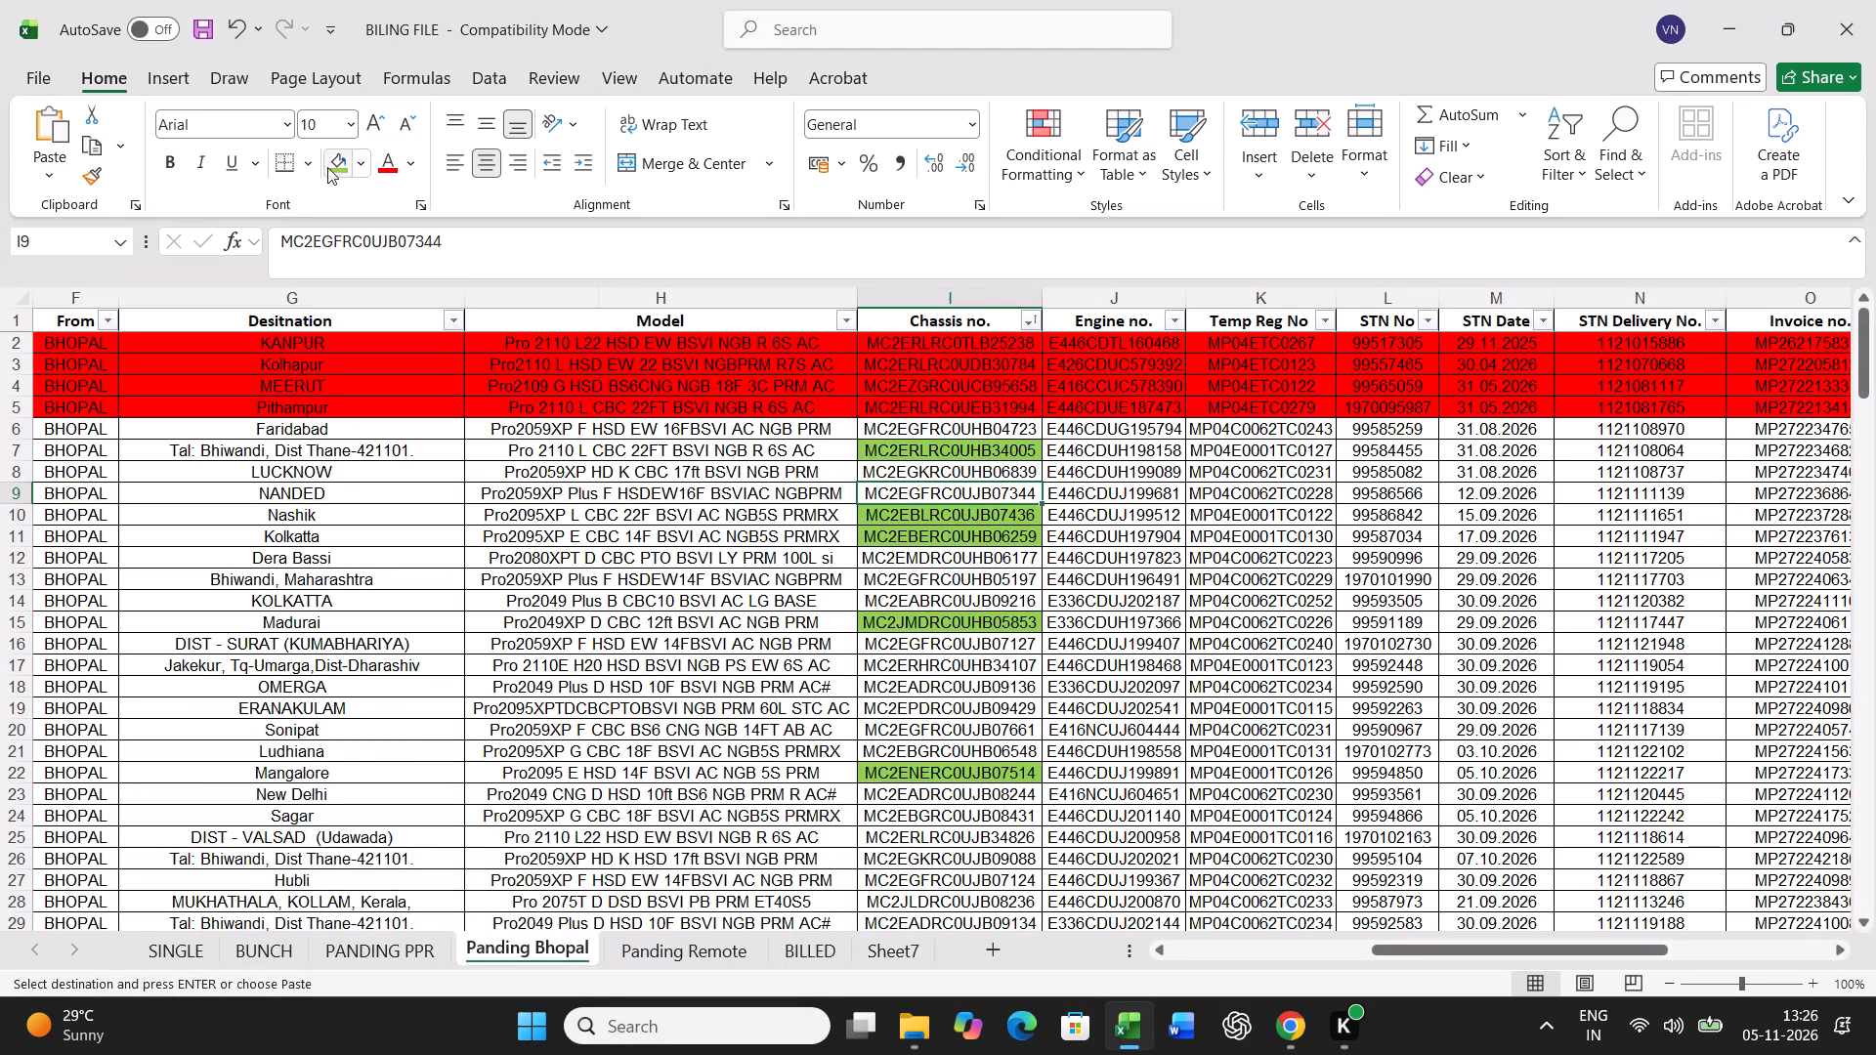
click(333, 162)
Copy the B - 1298 record from Panding Bhopal, starting at its LR number, and paste it into A21 of the BUNCH sheet.
key(Left)
key(Left)
key(Left)
key(Left)
key(Left)
key(Left)
key(Left)
key(Left)
key(Left)
key(Left)
key(Left)
key(Left)
key(Left)
key(Left)
key(Left)
key(Left)
key(Left)
key(Left)
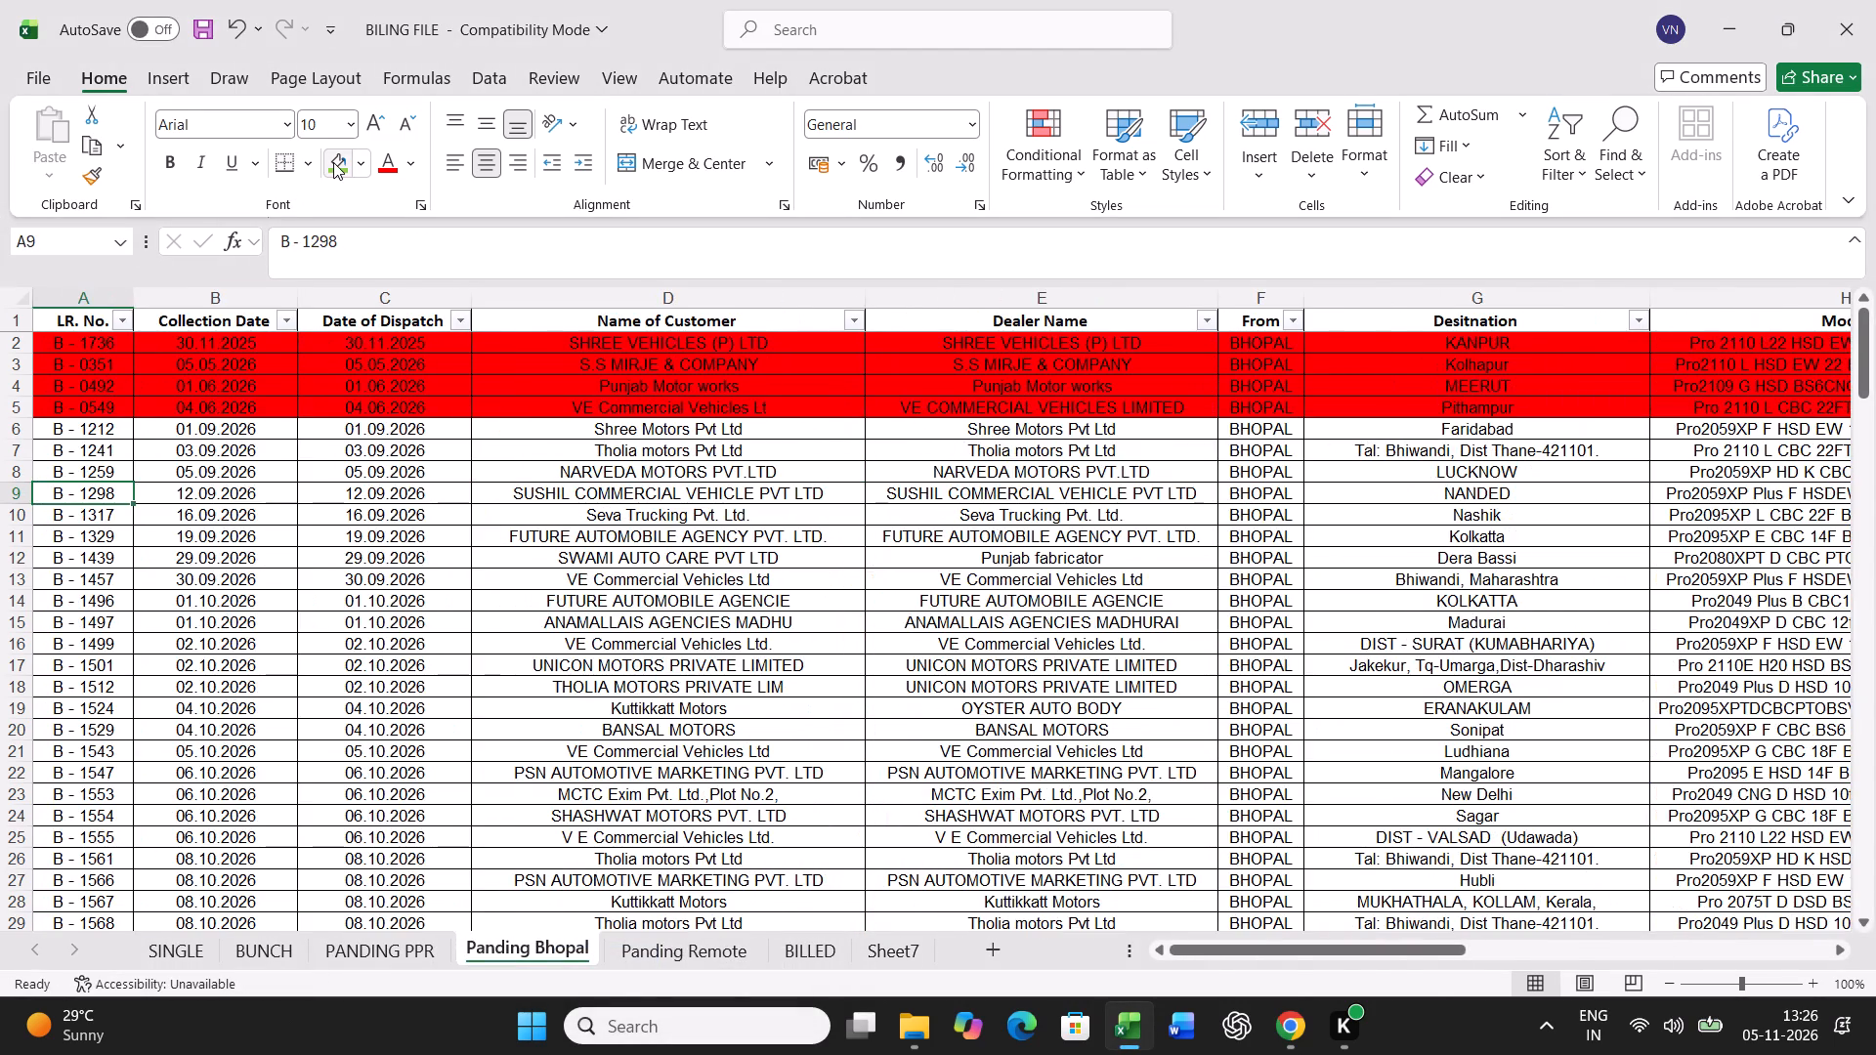
key(ctrl+shift+Right)
key(ctrl+c)
click(283, 940)
scroll(280, 755, up, 4)
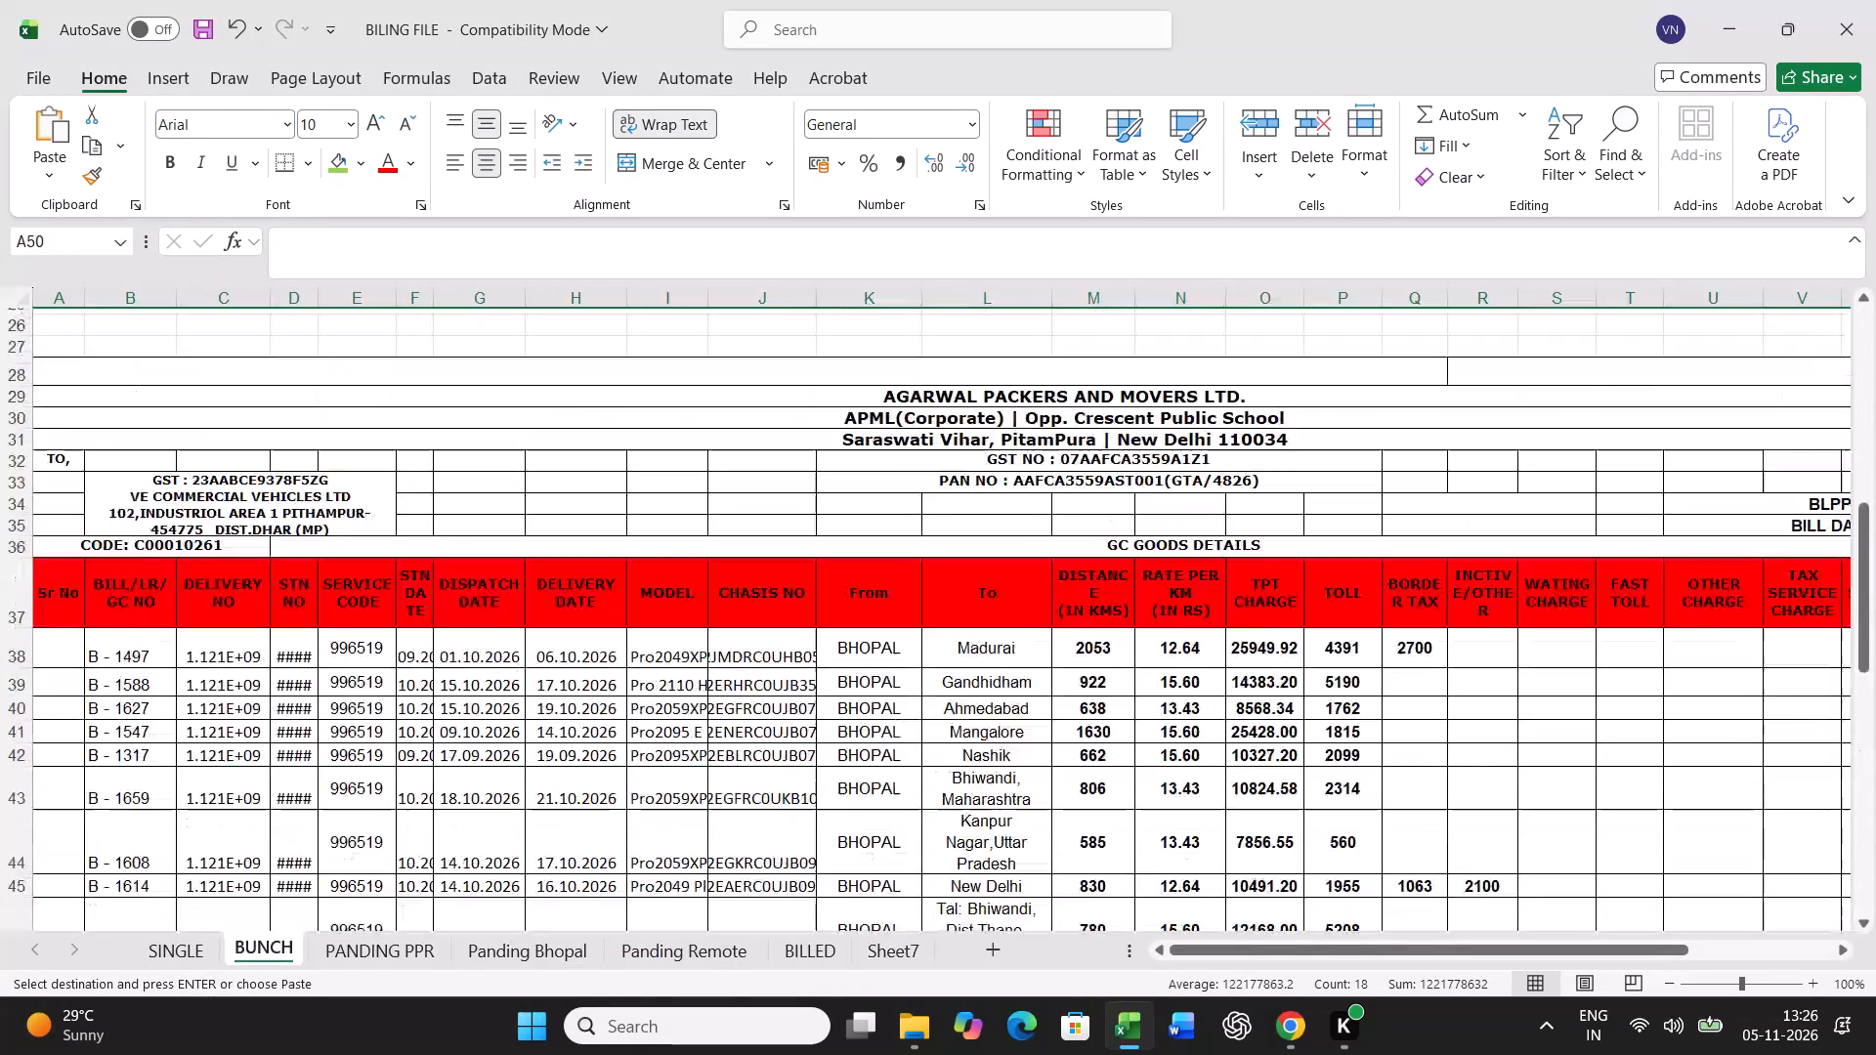
scroll(280, 755, up, 13)
click(68, 862)
key(ctrl+v)
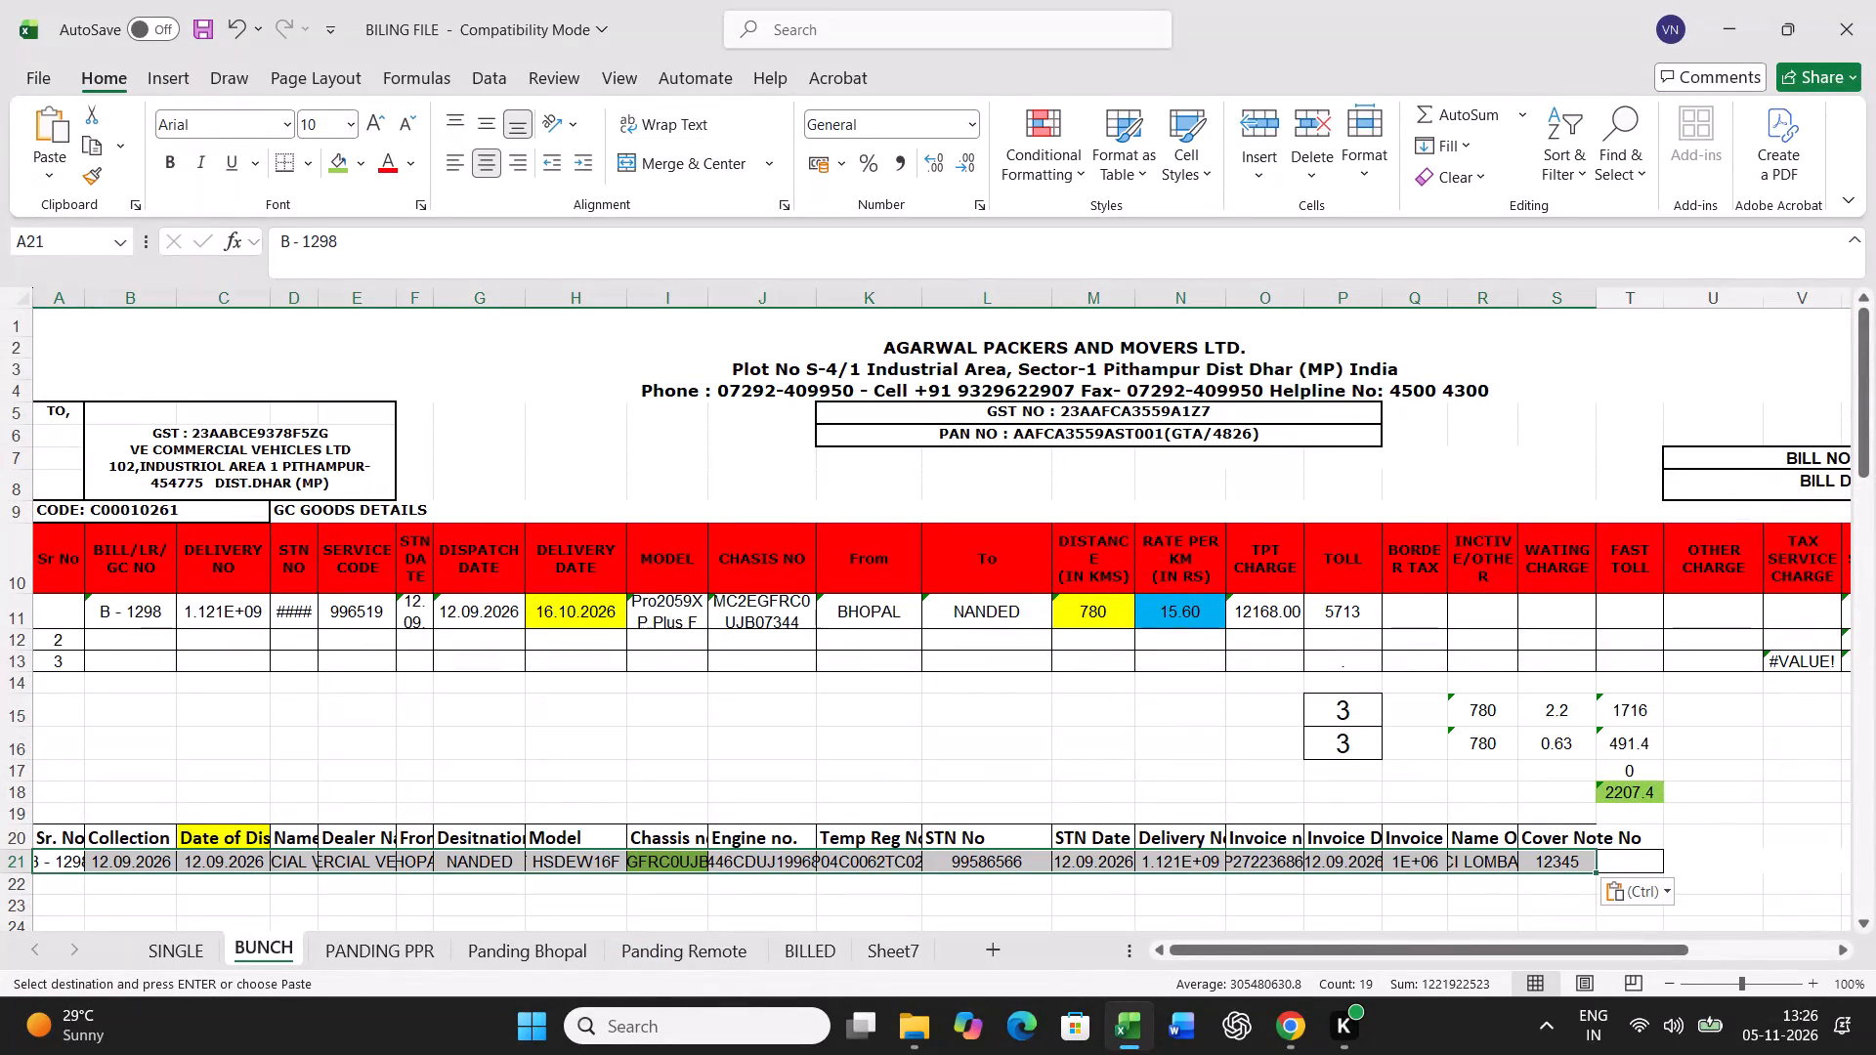
In the B - 1298 bill row, set the delivery date to 14.09.2026, distance to 598, rate per km to 13.43 and toll to 1420.
click(578, 615)
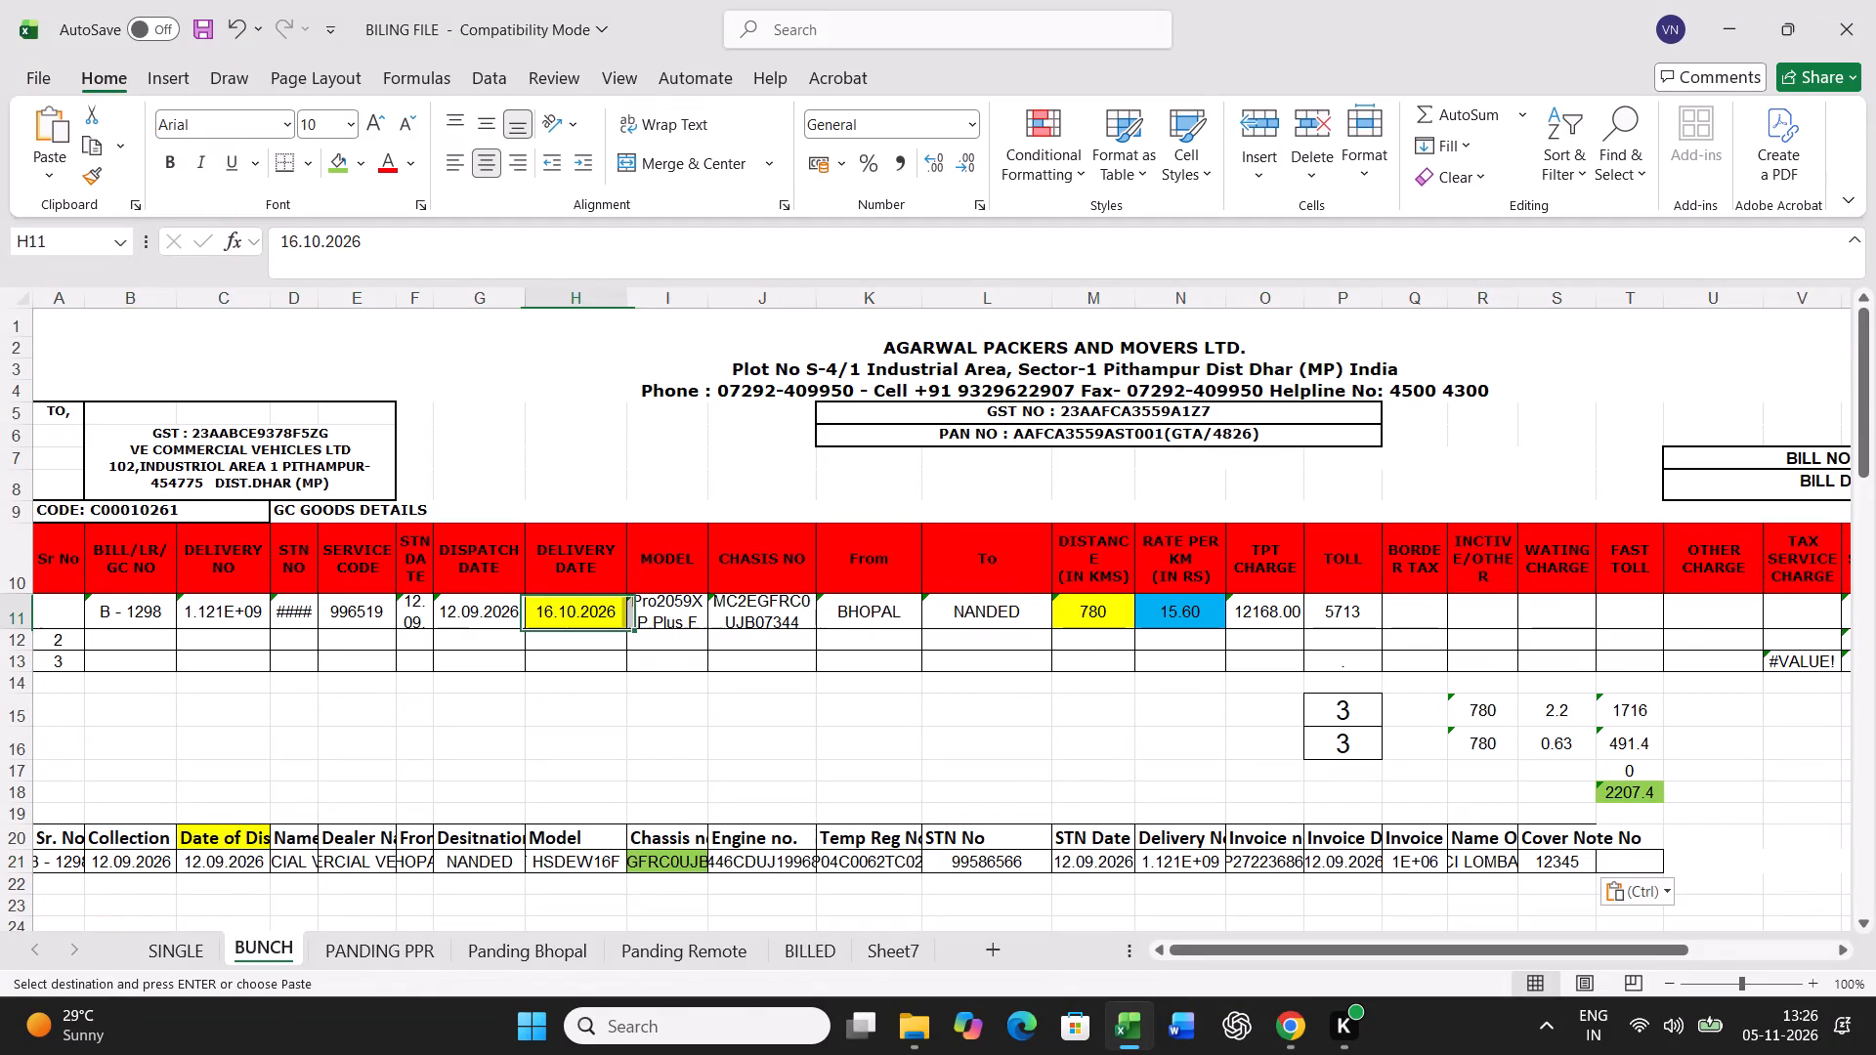
text(14.09.2026)
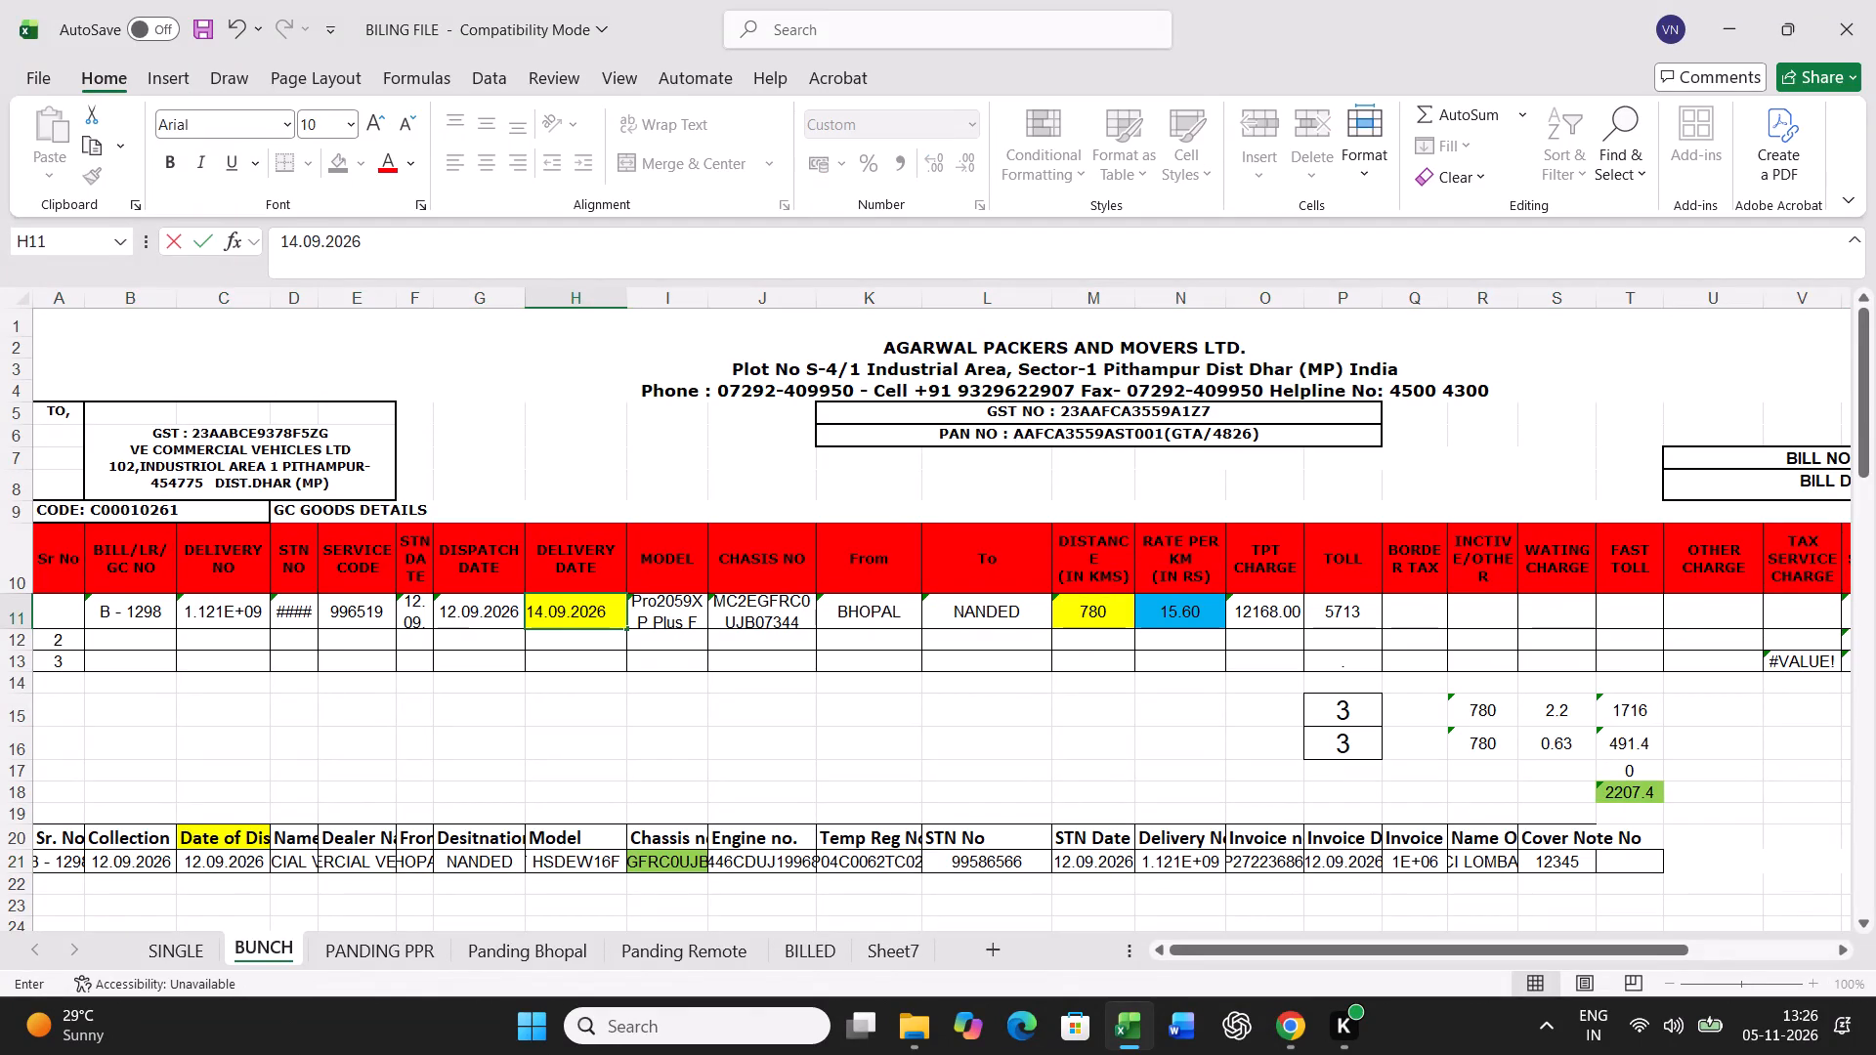
key(Right)
key(Right)
key(Right)
key(Right)
key(Right)
text(598)
key(Right)
text(13.43)
key(Right)
key(Right)
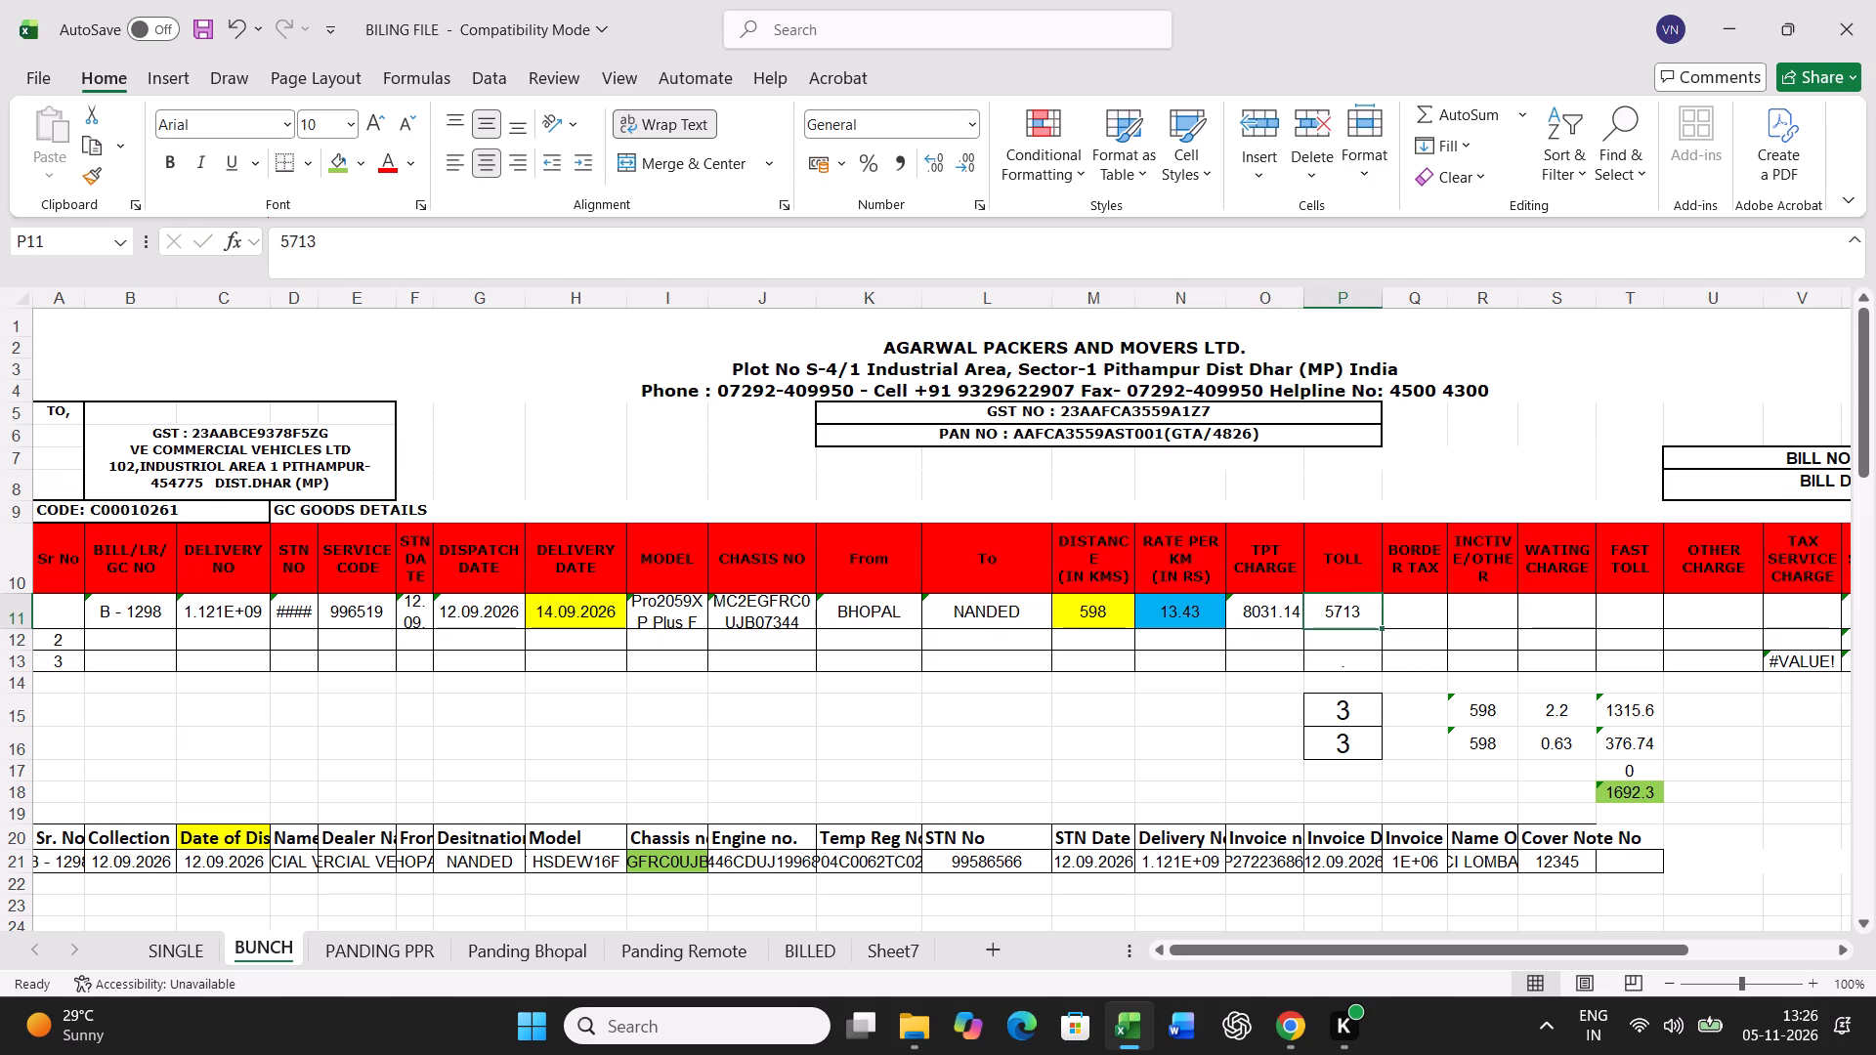
text(1420)
key(Return)
Set both transit-day cells, P15 and P16, to 2 for the B - 1298 bill.
key(Return)
key(Return)
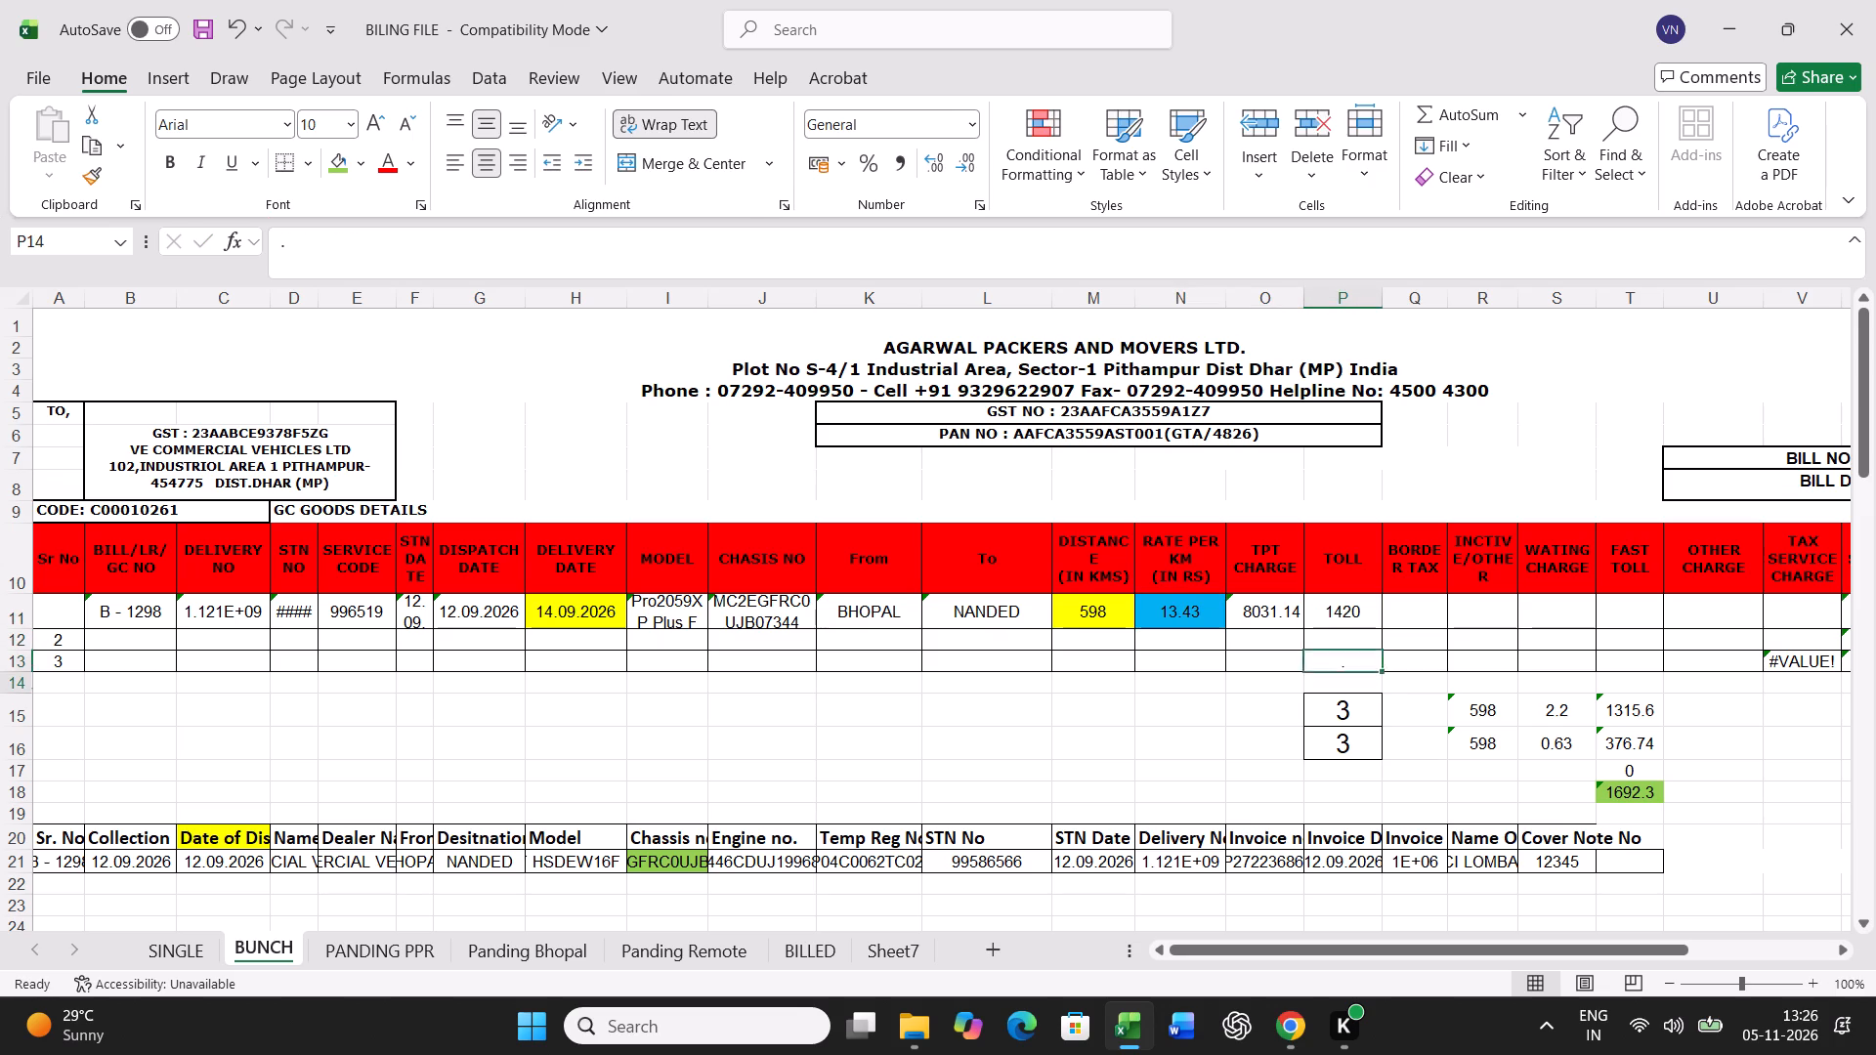
key(Return)
key(2)
key(Return)
key(2)
key(Return)
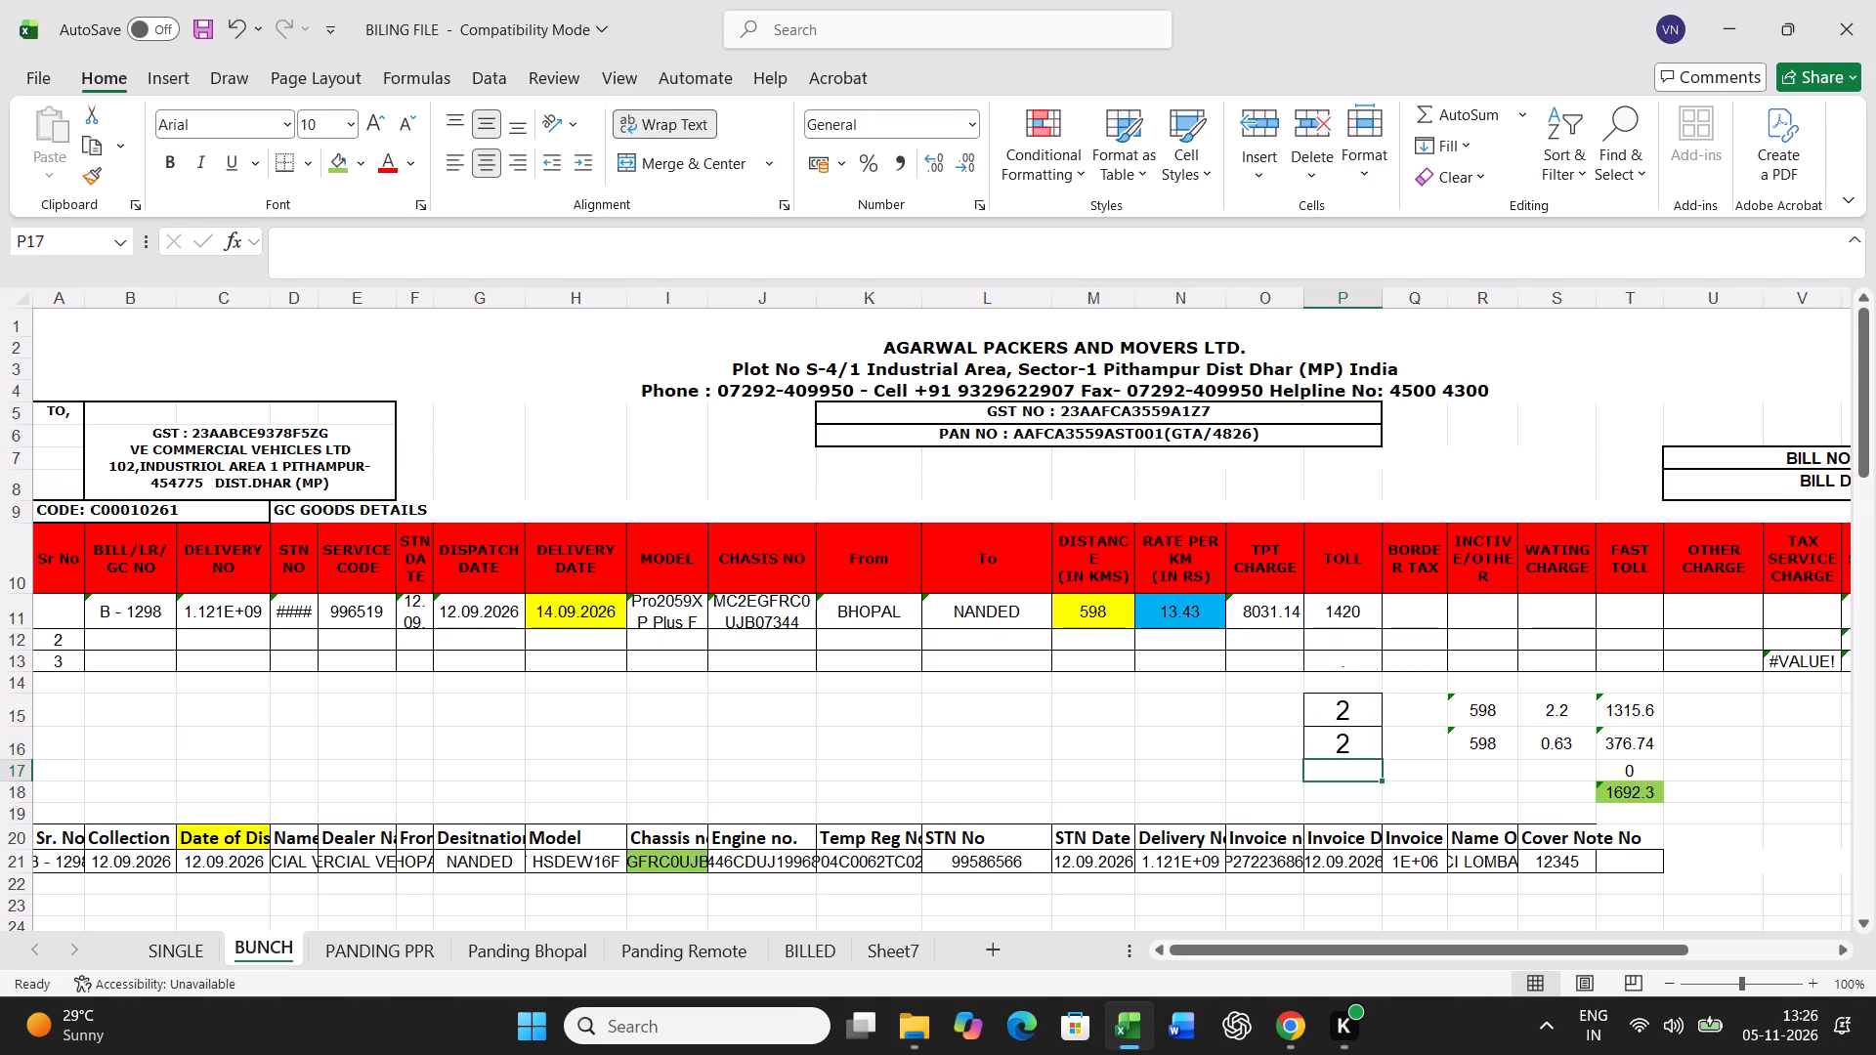
Print one copy of the B - 1298 freight bill from the SINGLE sheet.
click(192, 945)
key(ctrl+p)
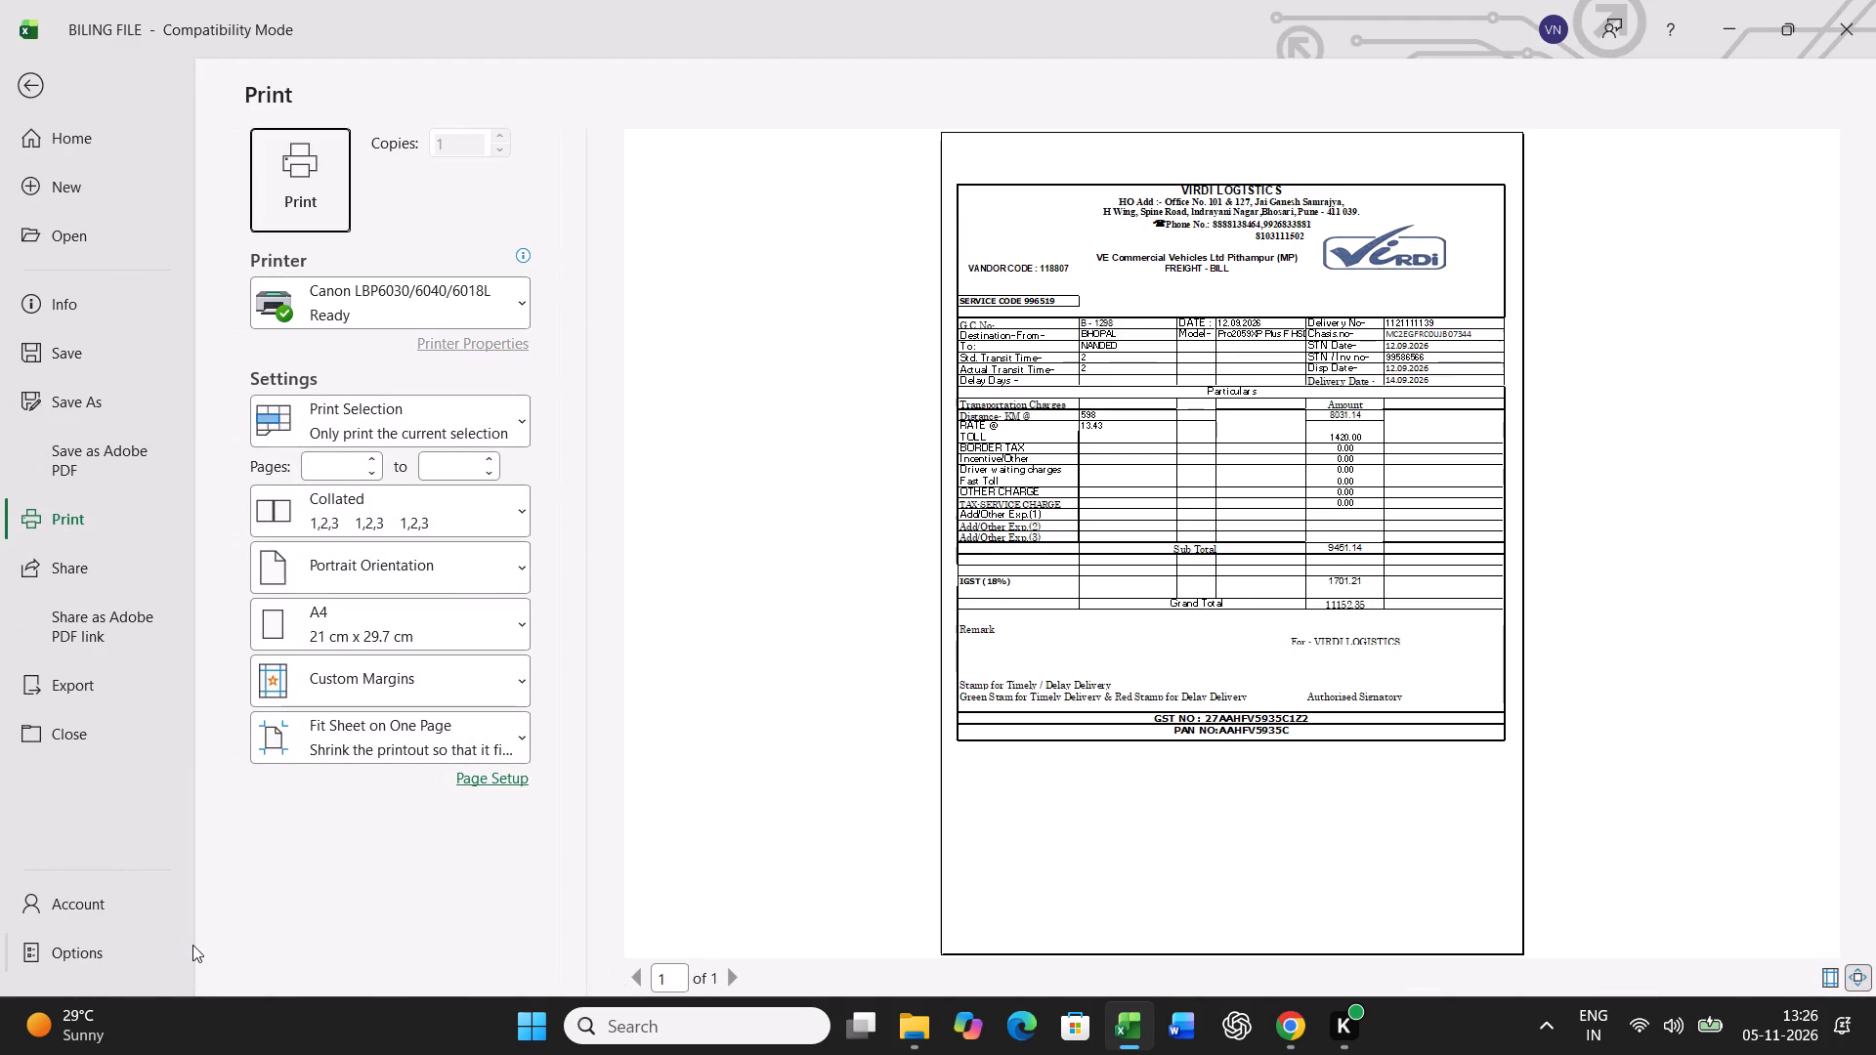
click(311, 157)
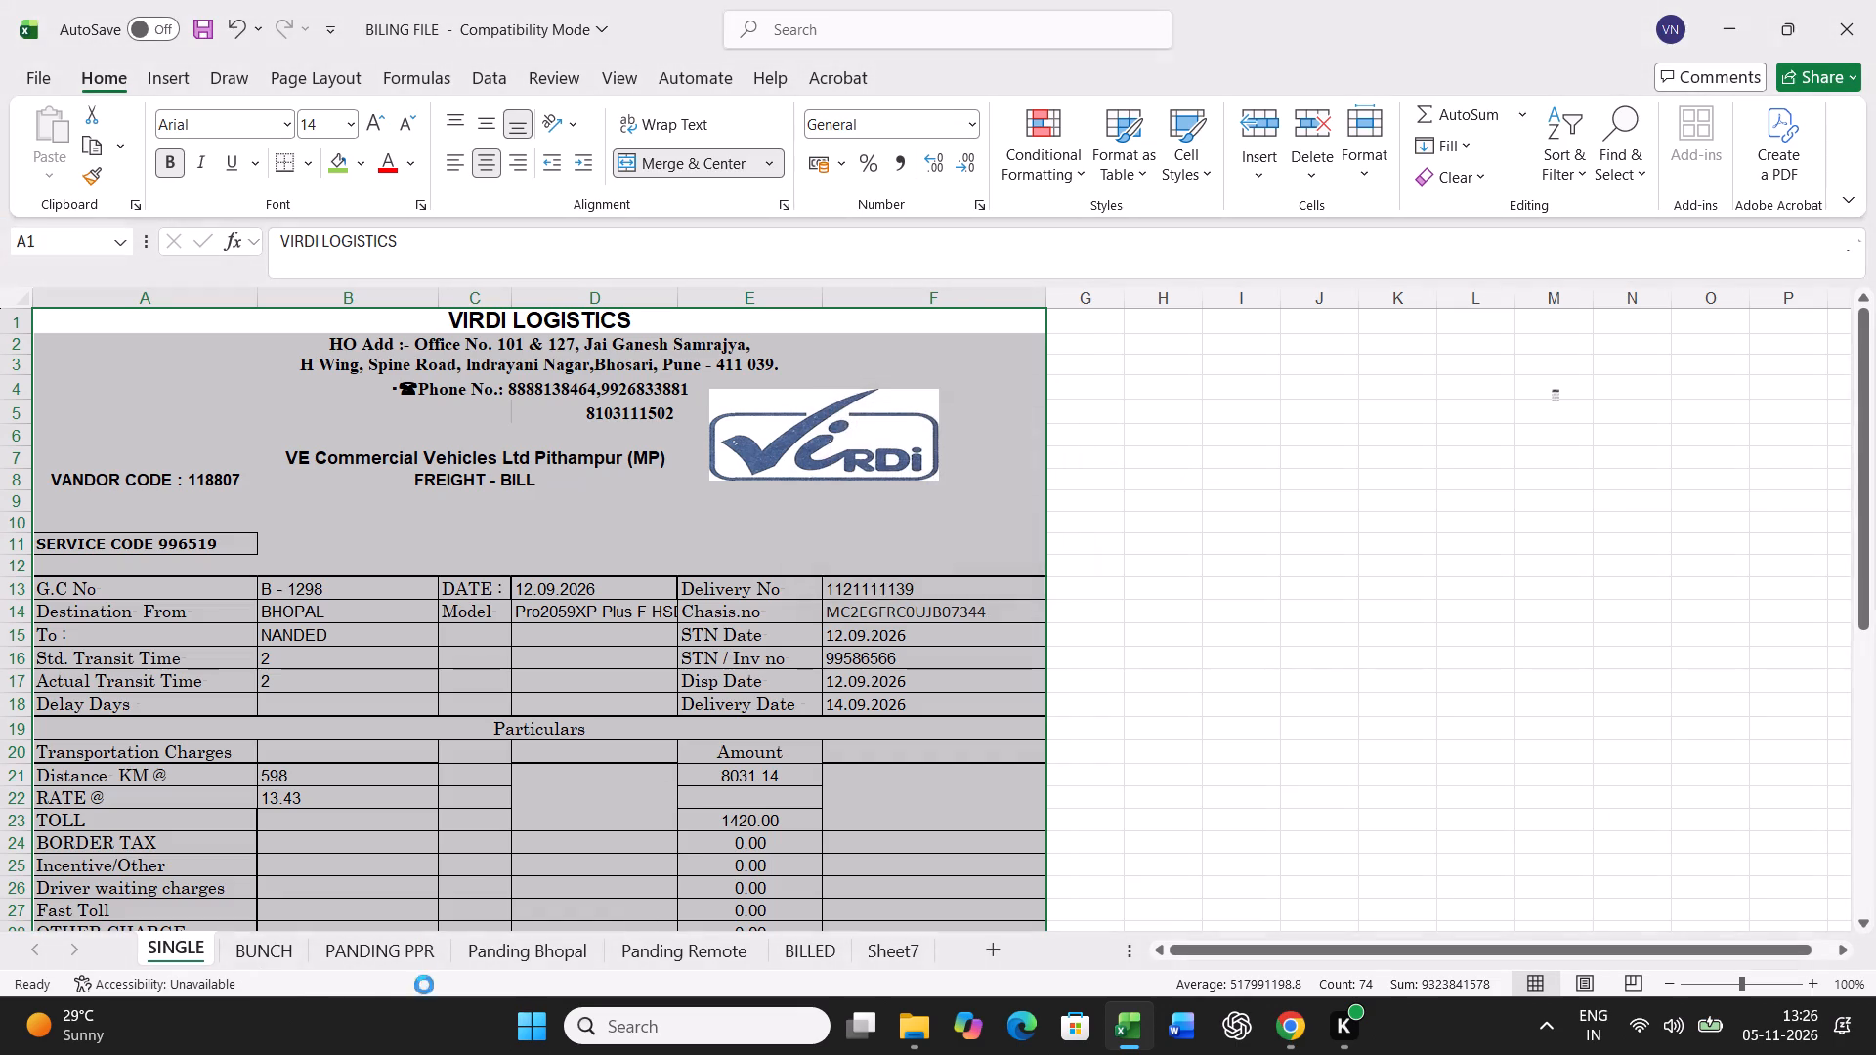
Copy the B - 1298 bill row 11 in BUNCH and paste it as values into row 51 of the lower table.
click(268, 960)
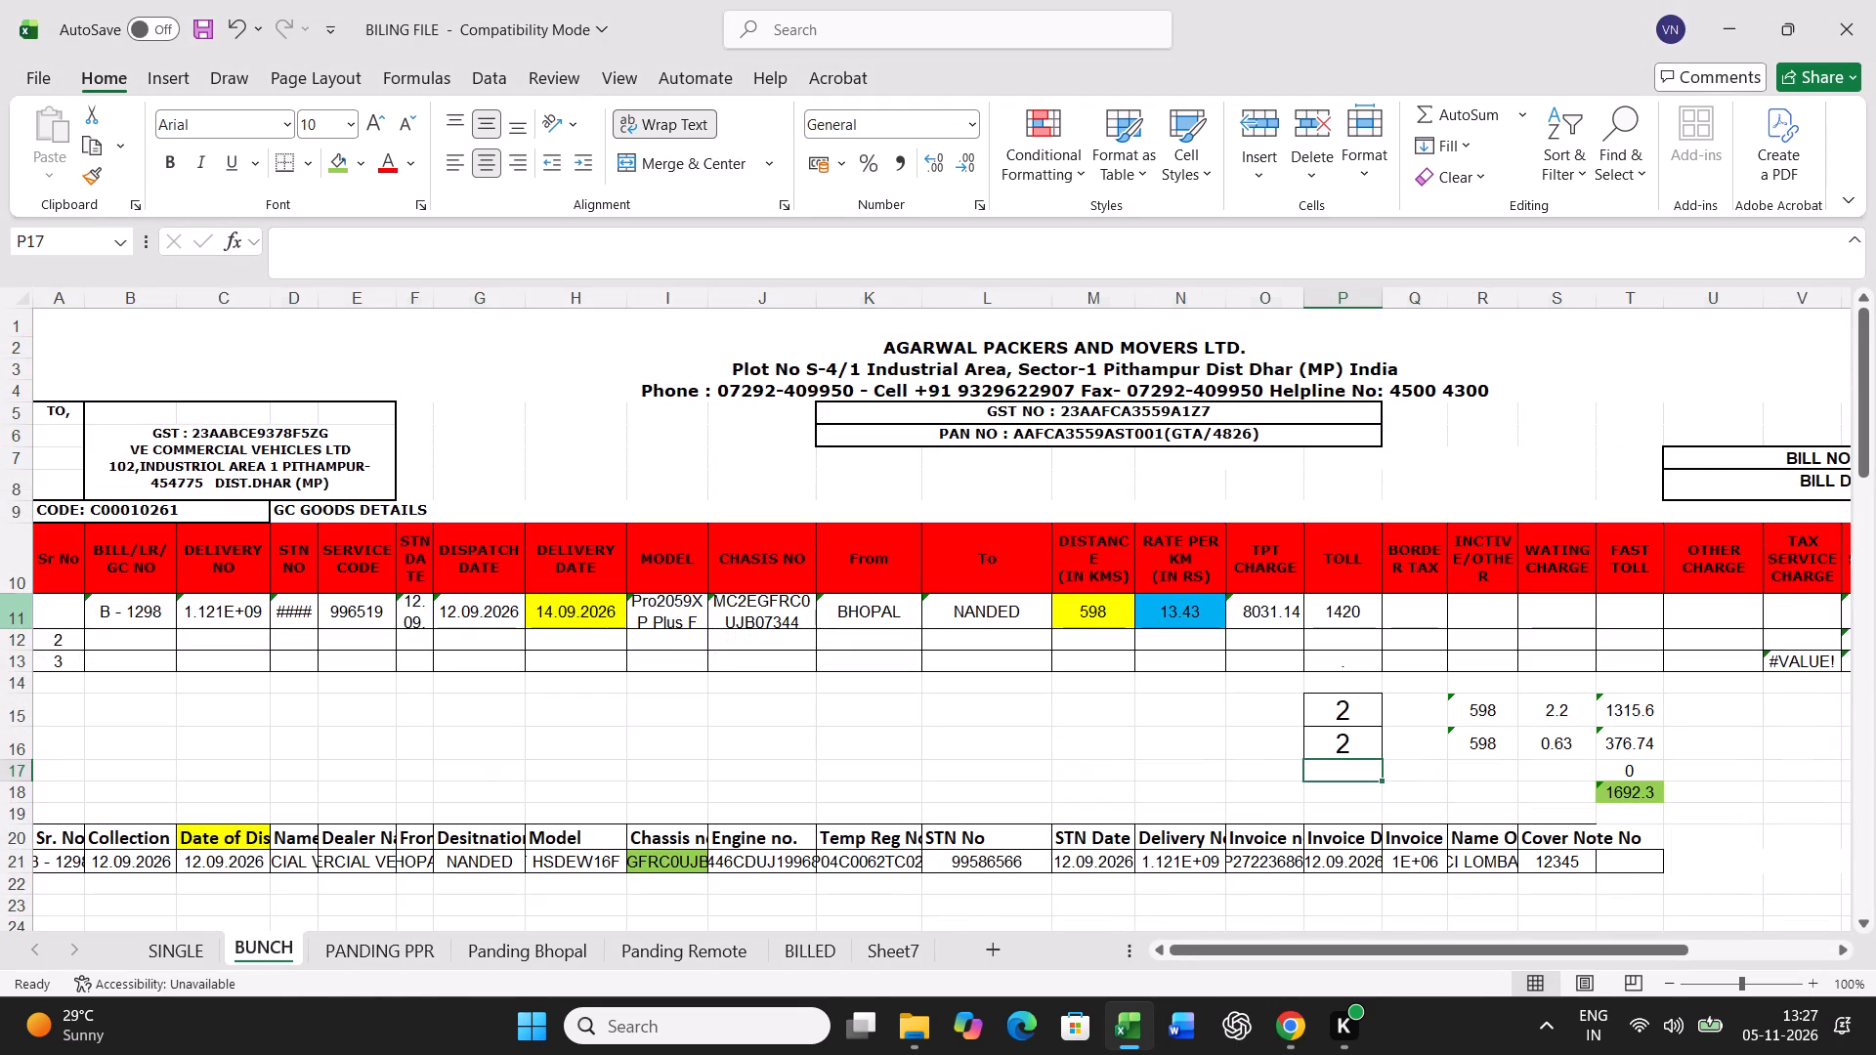
click(14, 613)
key(ctrl+c)
scroll(487, 679, down, 18)
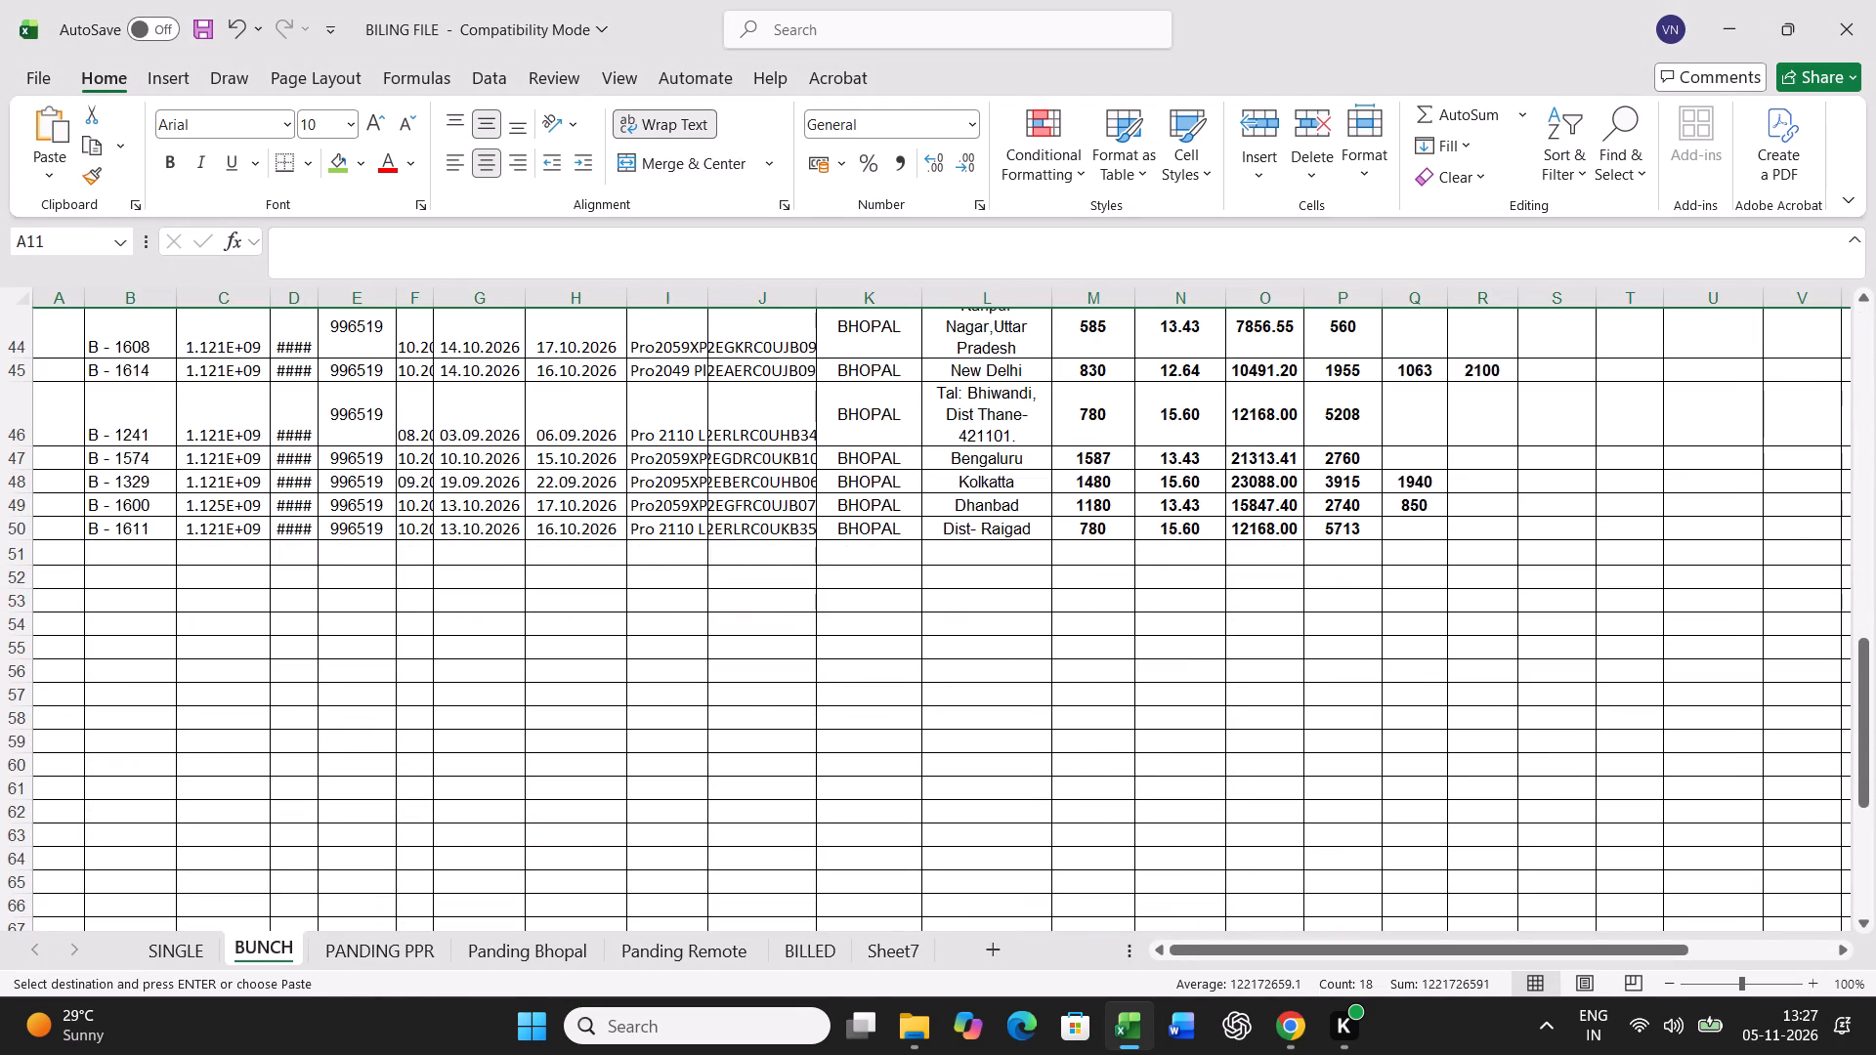
right_click(57, 551)
click(138, 465)
click(55, 407)
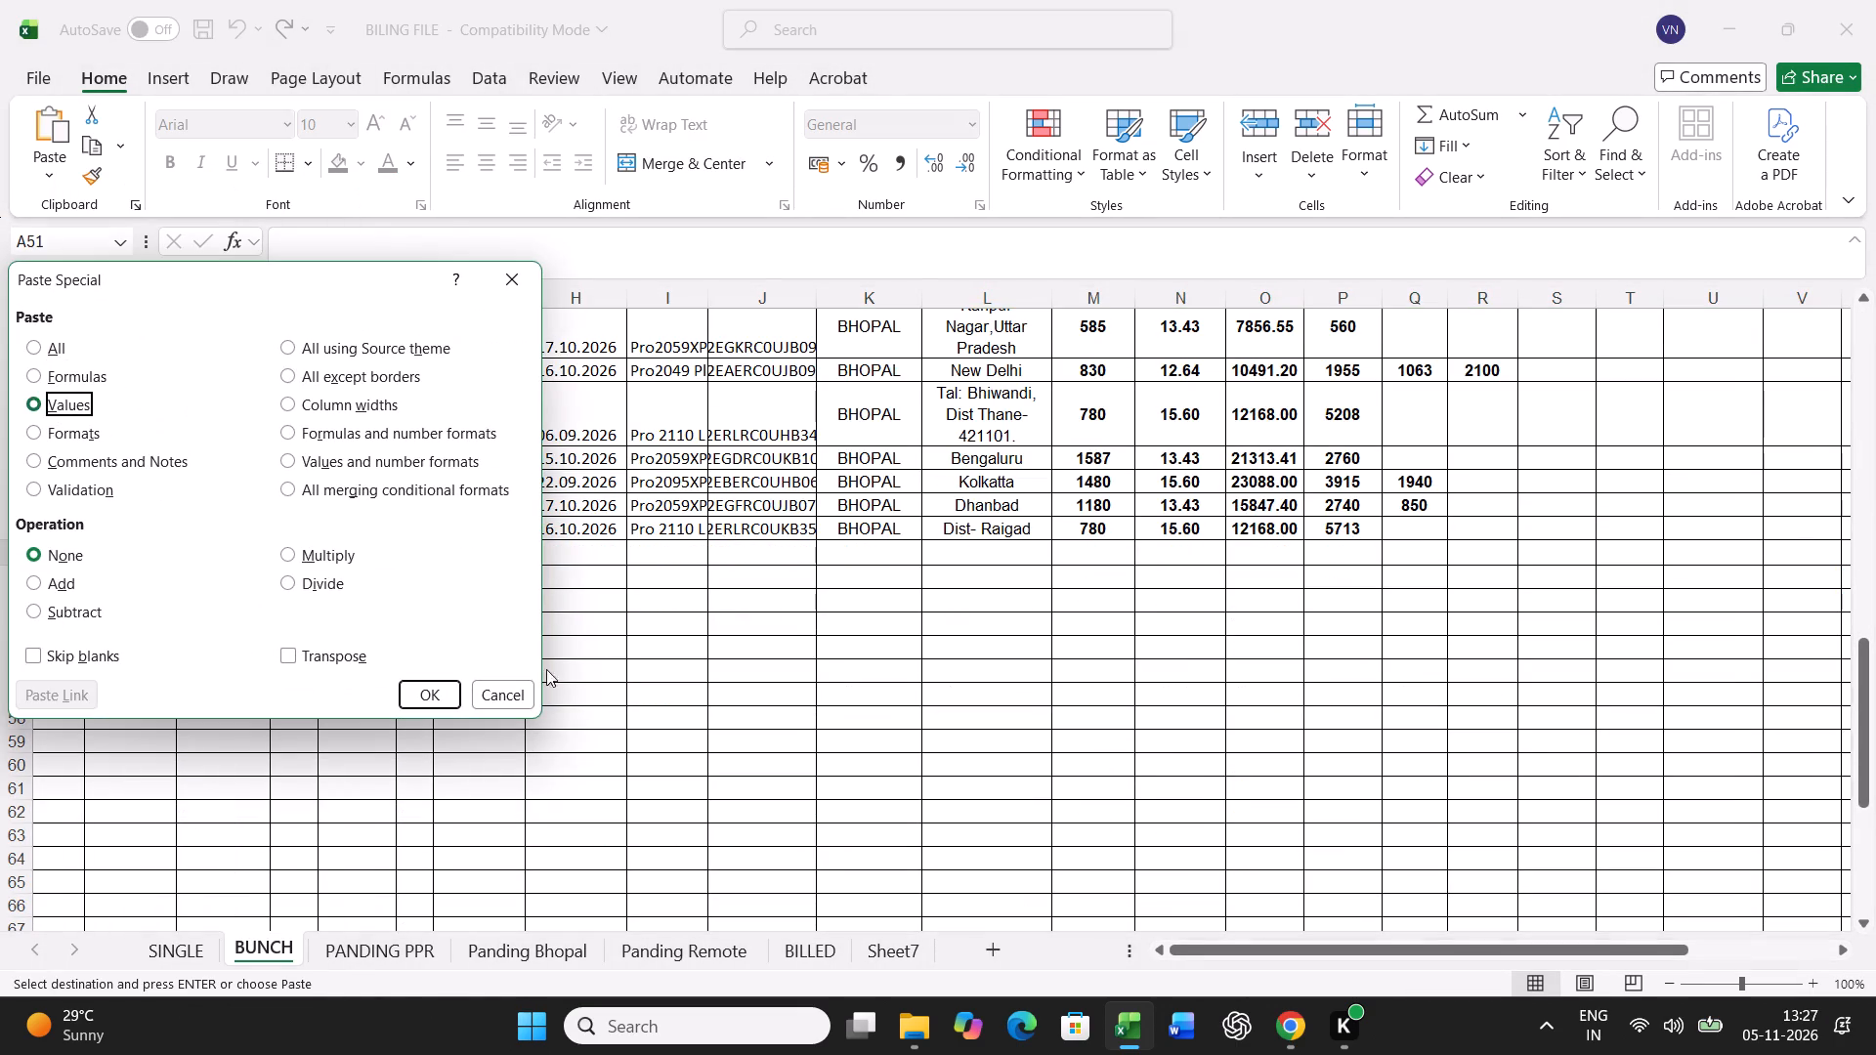
click(444, 688)
click(408, 941)
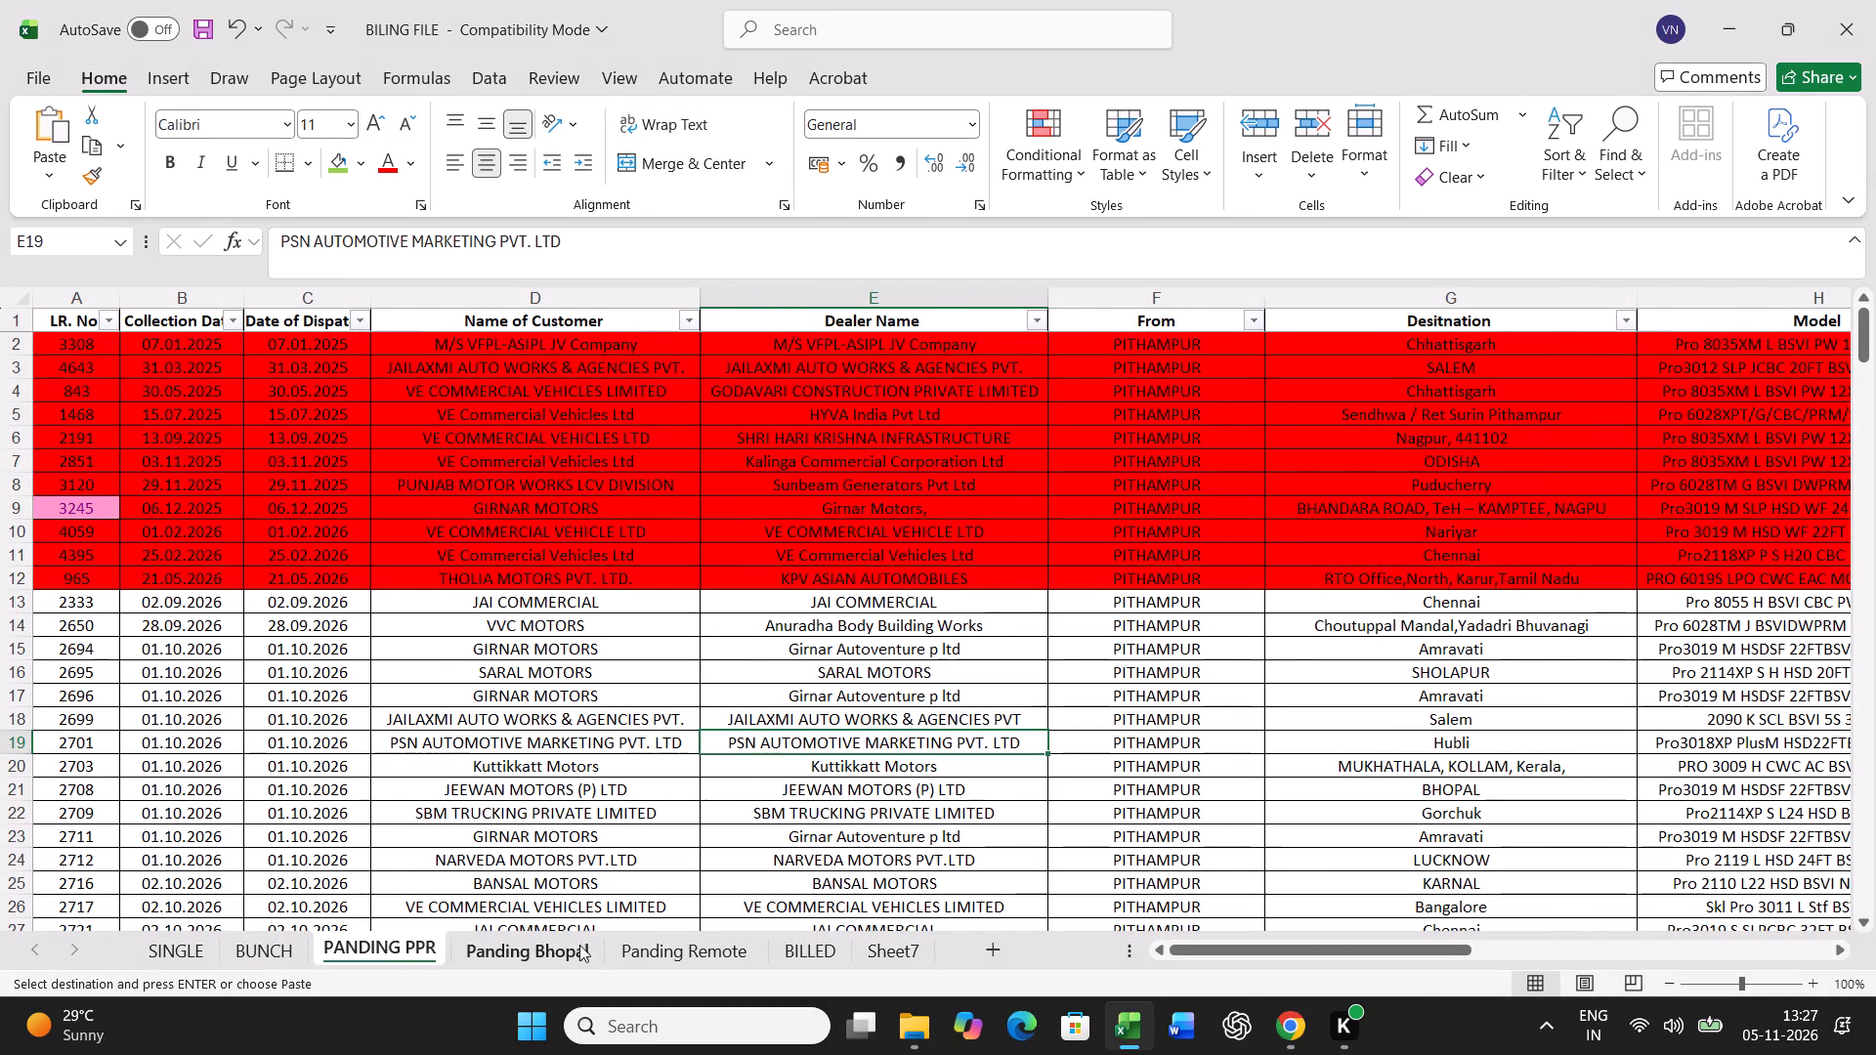
click(549, 945)
click(711, 730)
key(ctrl+f)
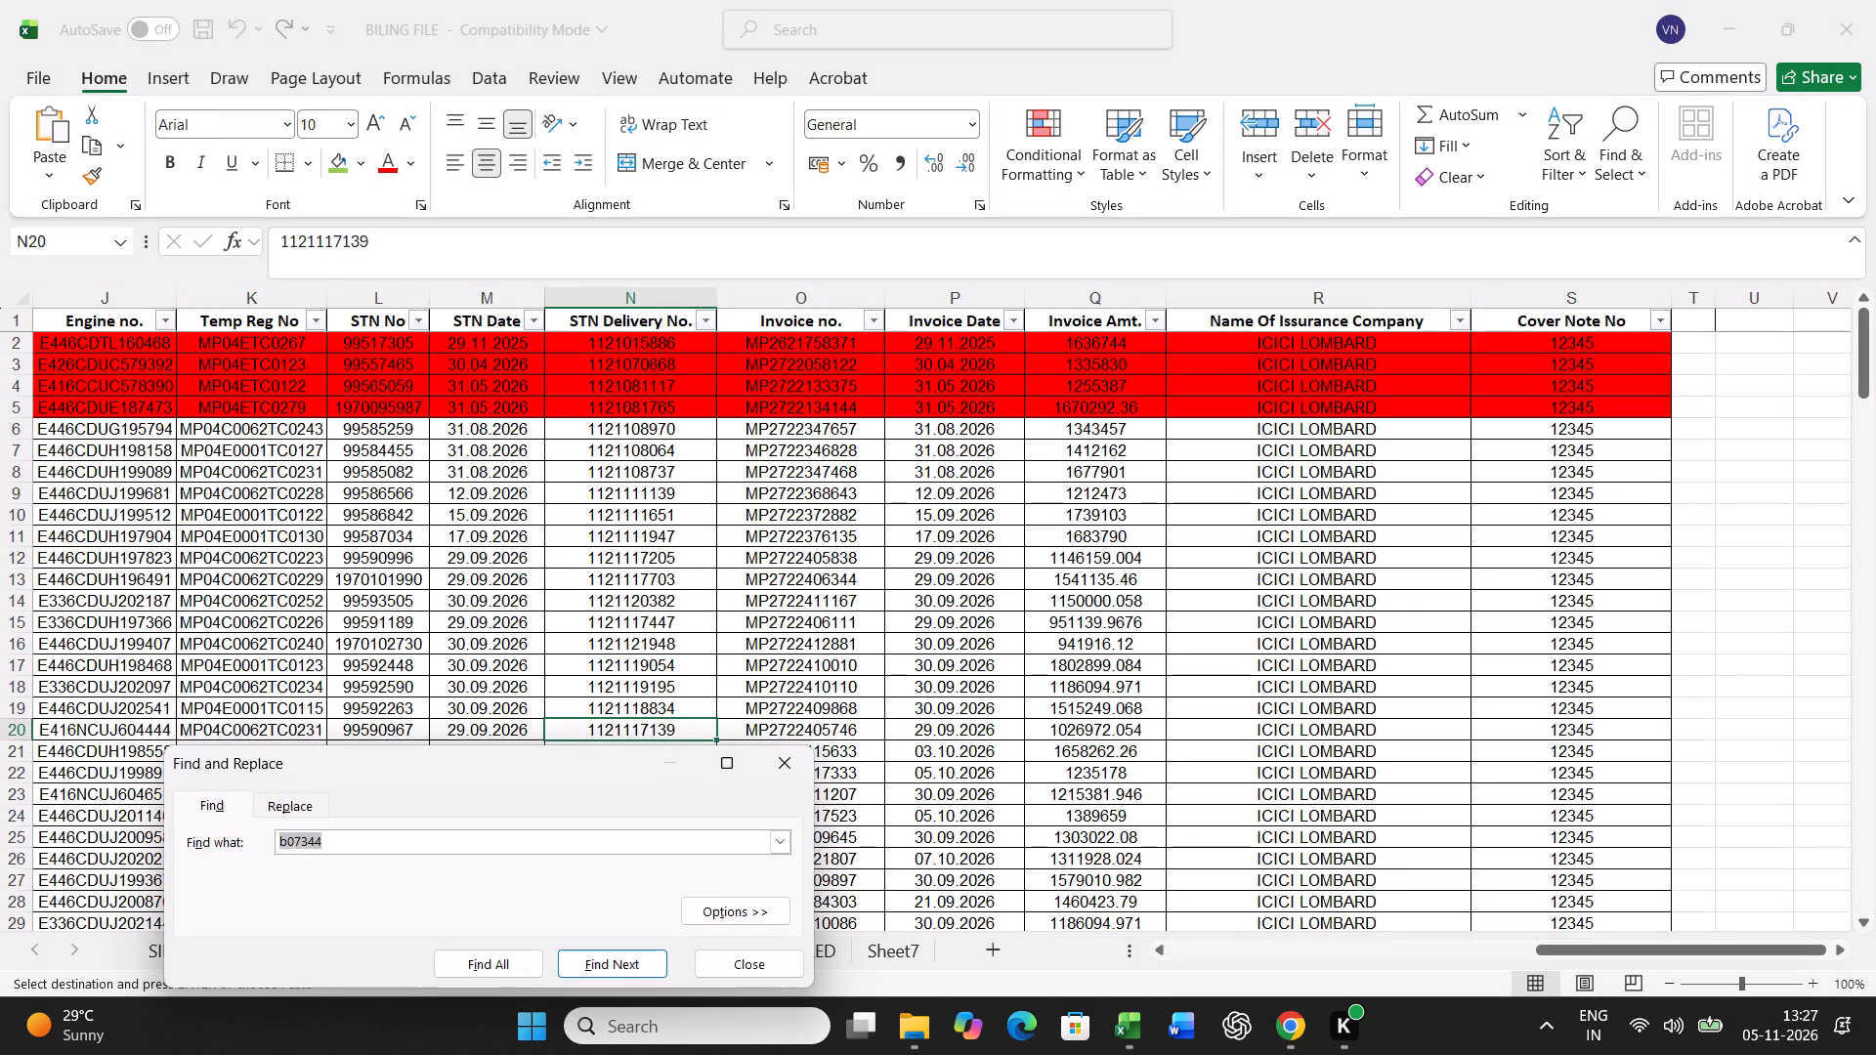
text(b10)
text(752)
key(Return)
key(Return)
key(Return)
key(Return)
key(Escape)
click(335, 167)
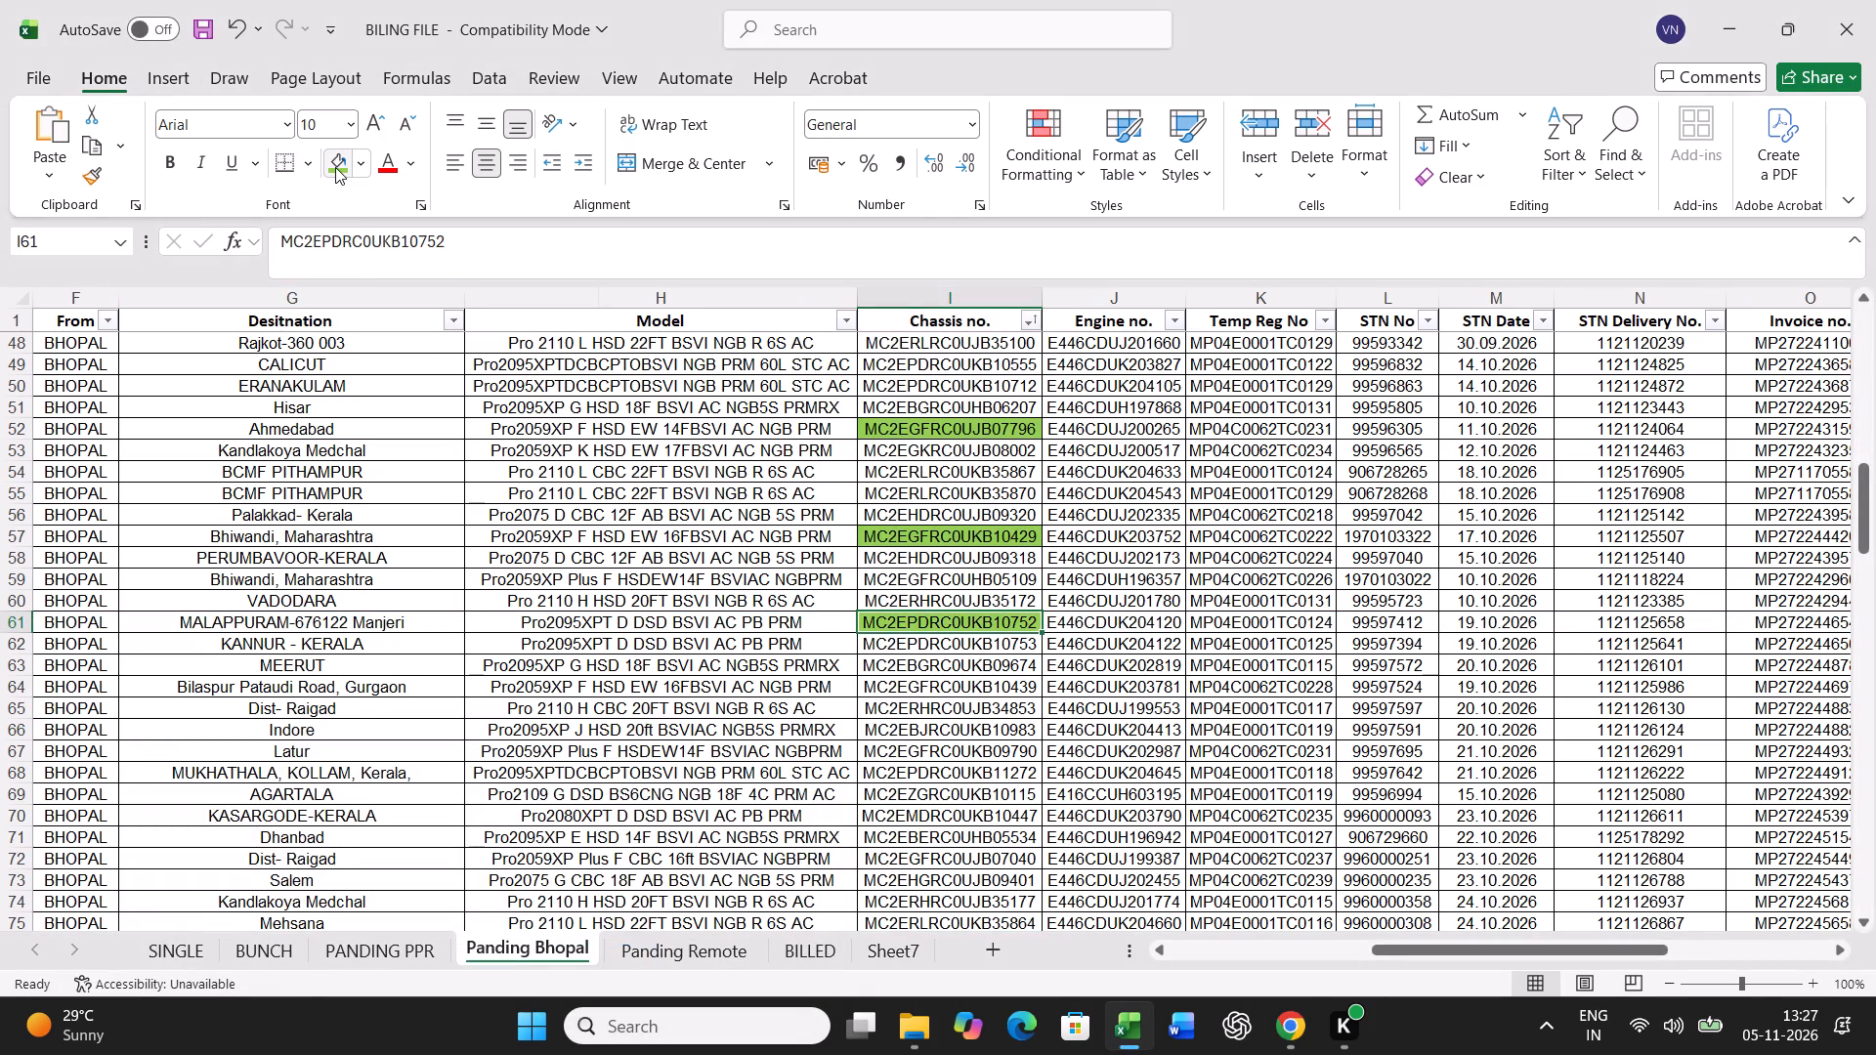
Copy the B - 1666 record from Panding Bhopal and paste it over the source record in row 21 of BUNCH.
key(Left)
key(Left)
key(Left)
key(Left)
key(Left)
key(Left)
key(Left)
key(Left)
key(Left)
key(Left)
key(Left)
key(Left)
key(Left)
key(Left)
key(Left)
key(Left)
key(Left)
key(Left)
key(Left)
key(ctrl+shift+Right)
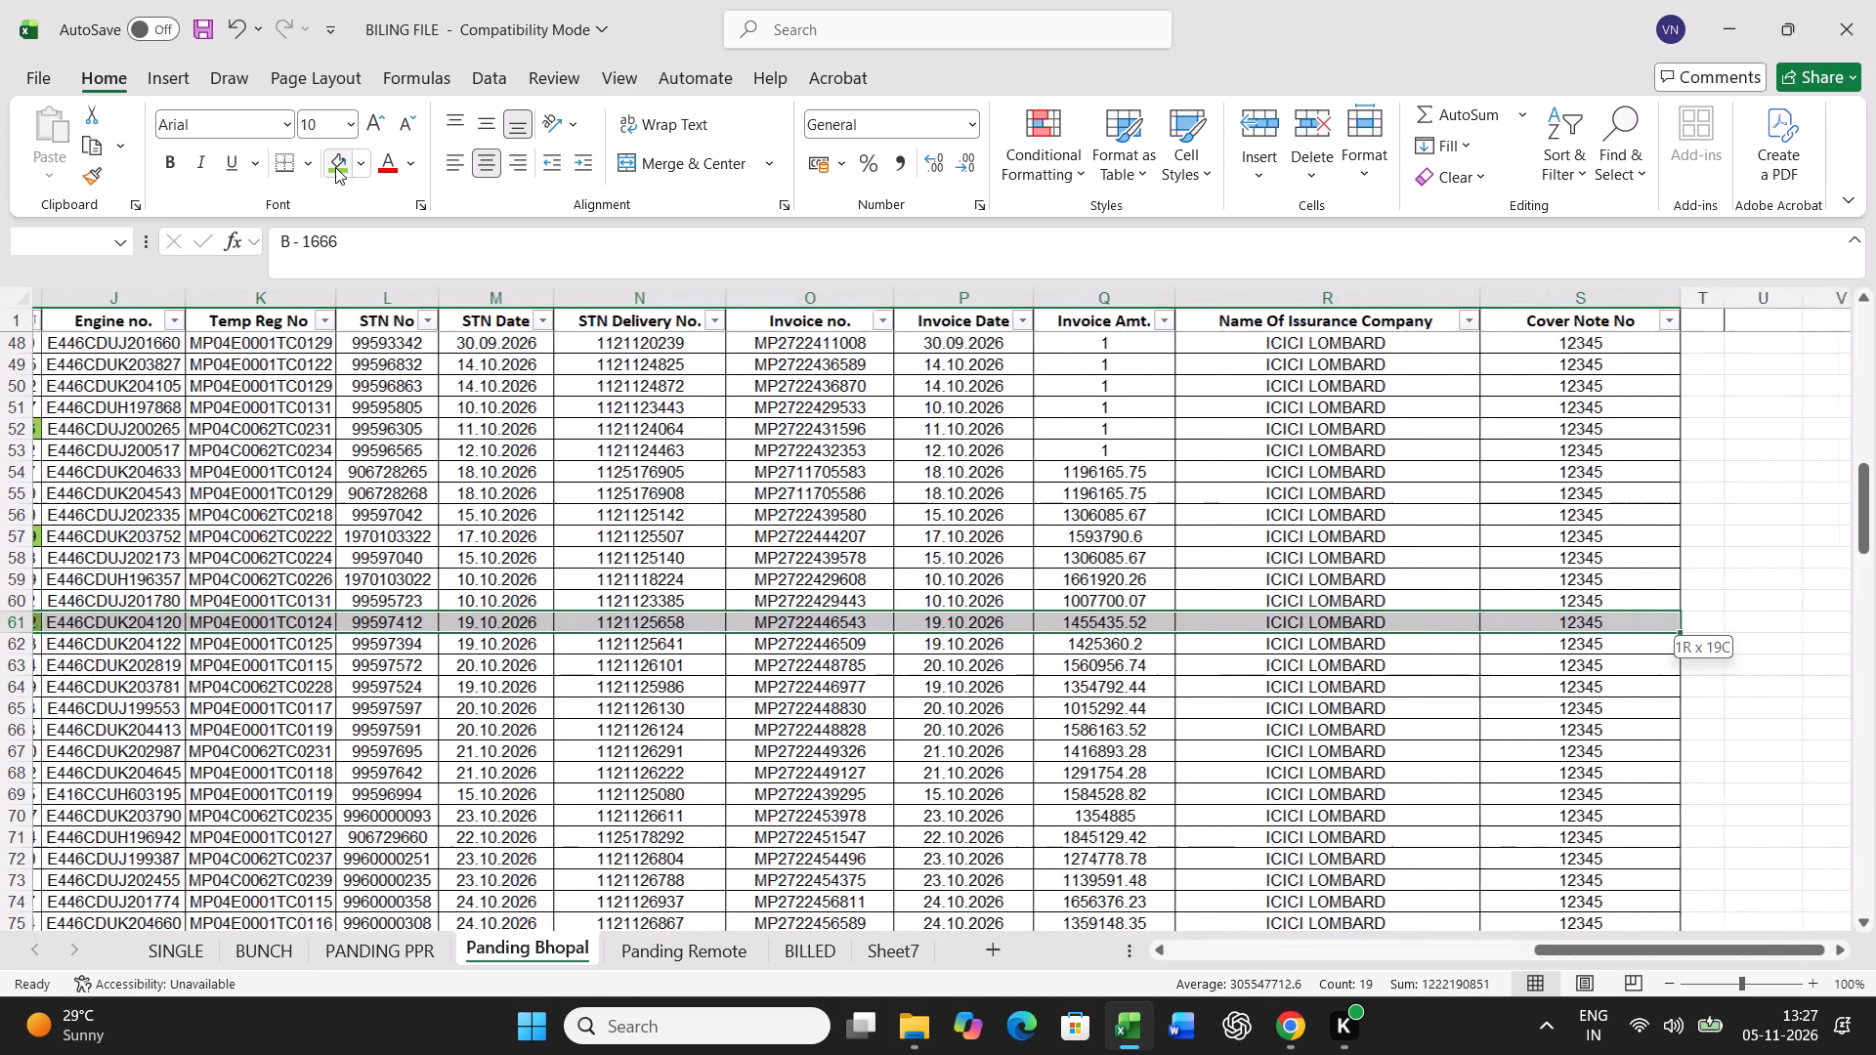
key(ctrl+c)
click(264, 943)
scroll(426, 573, up, 17)
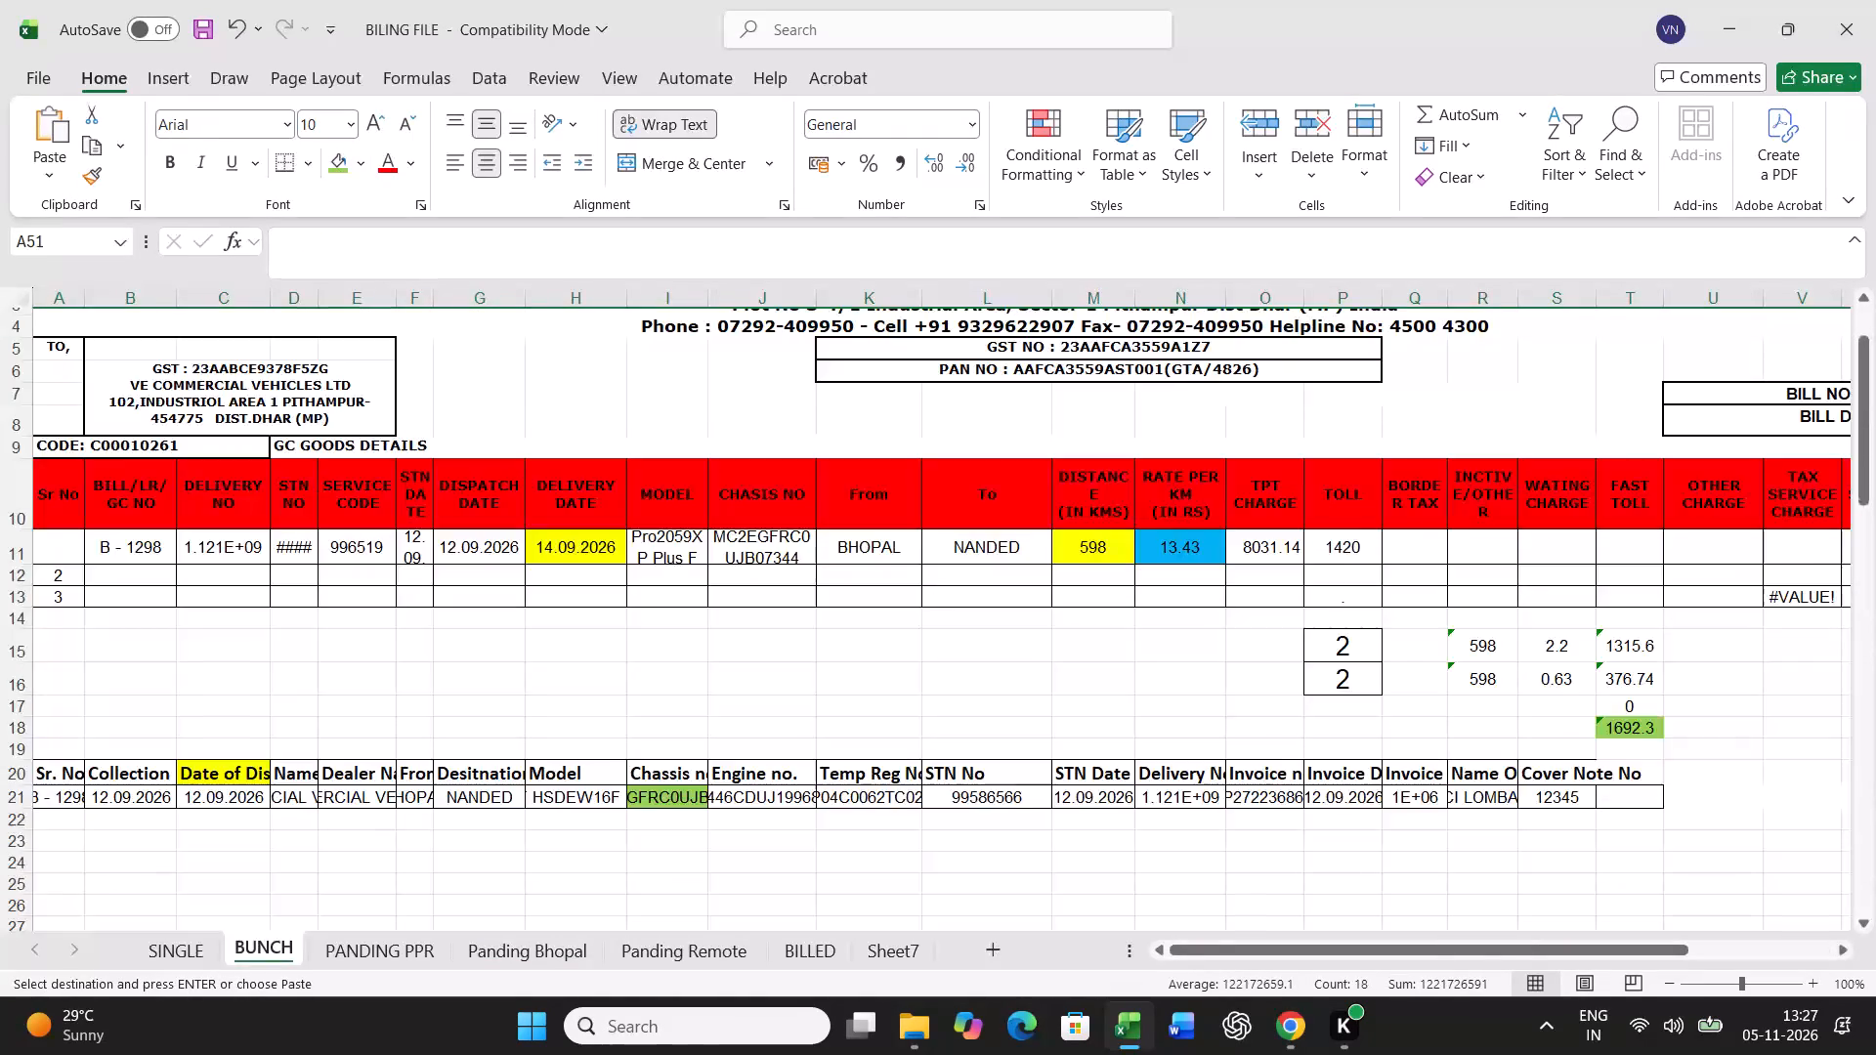
click(68, 790)
key(ctrl+v)
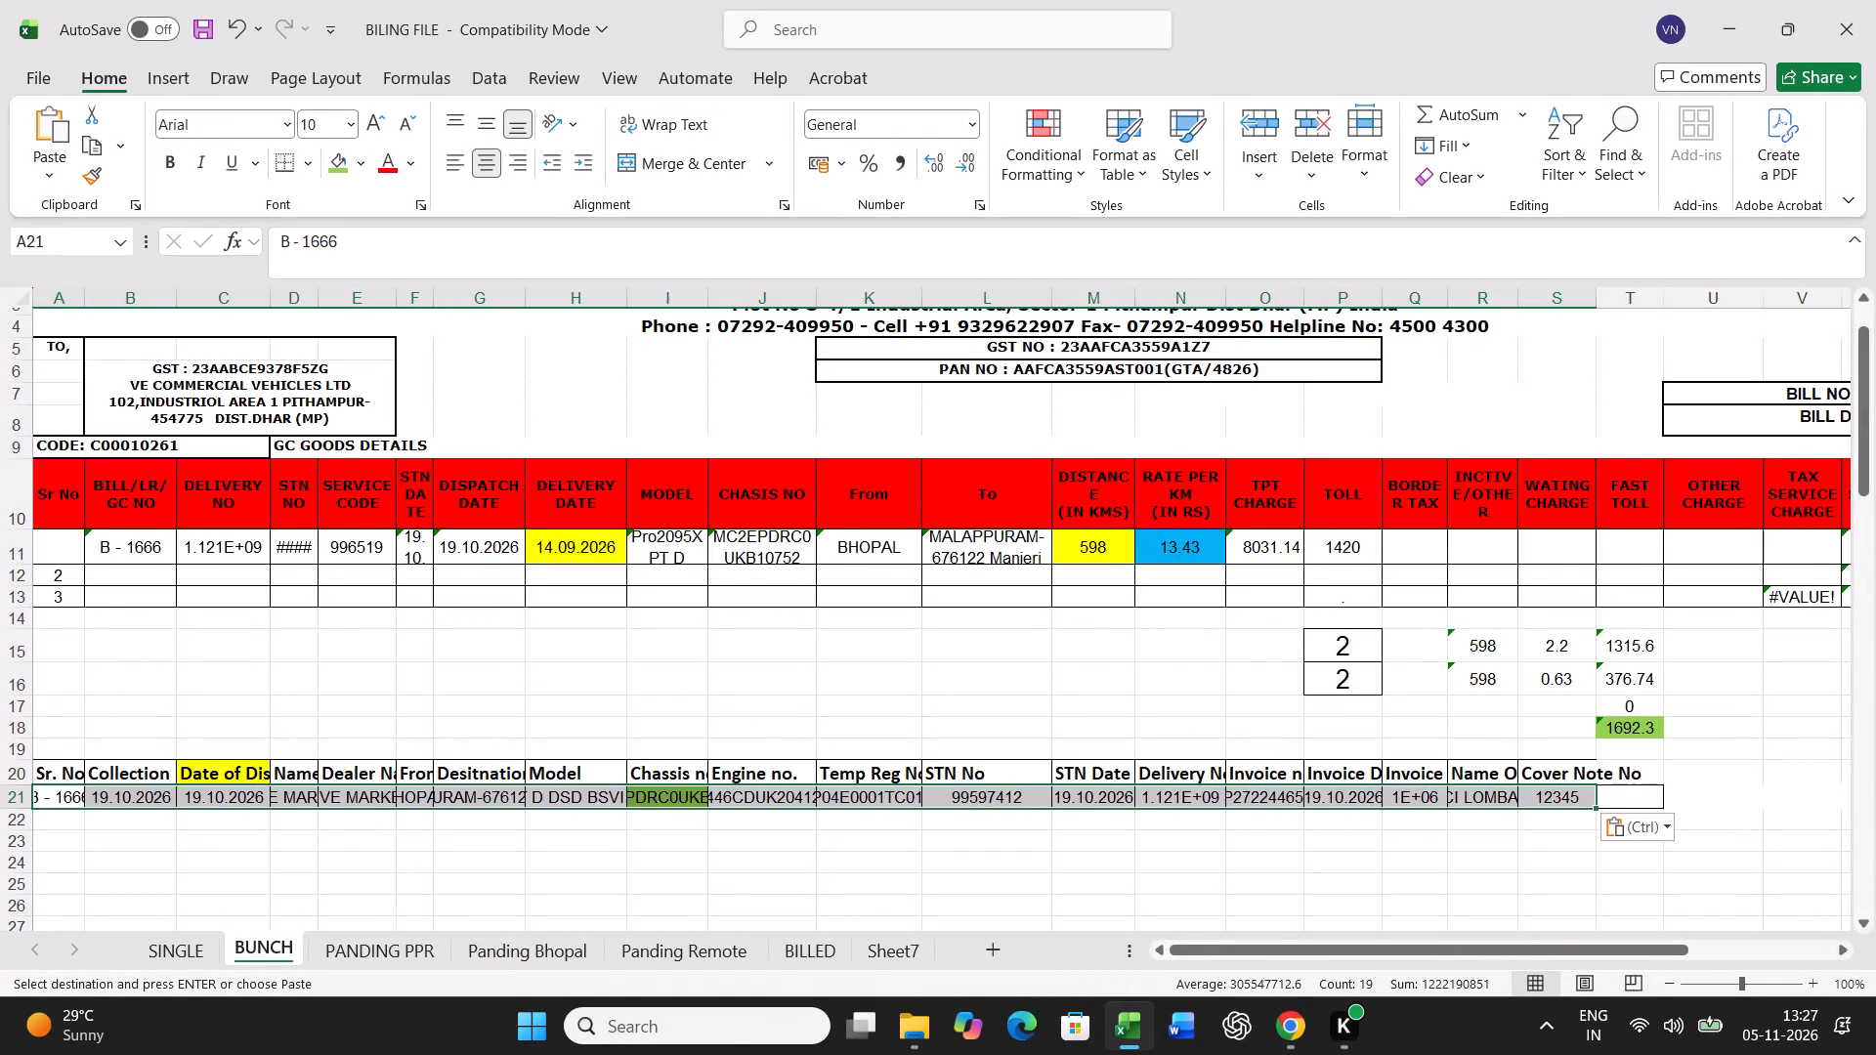
In bill row 11, set the delivery date to 24.10.2026 and the distance to =1663+260.
click(595, 549)
text(24.10.2026)
key(Right)
key(Right)
key(Right)
key(Right)
key(Right)
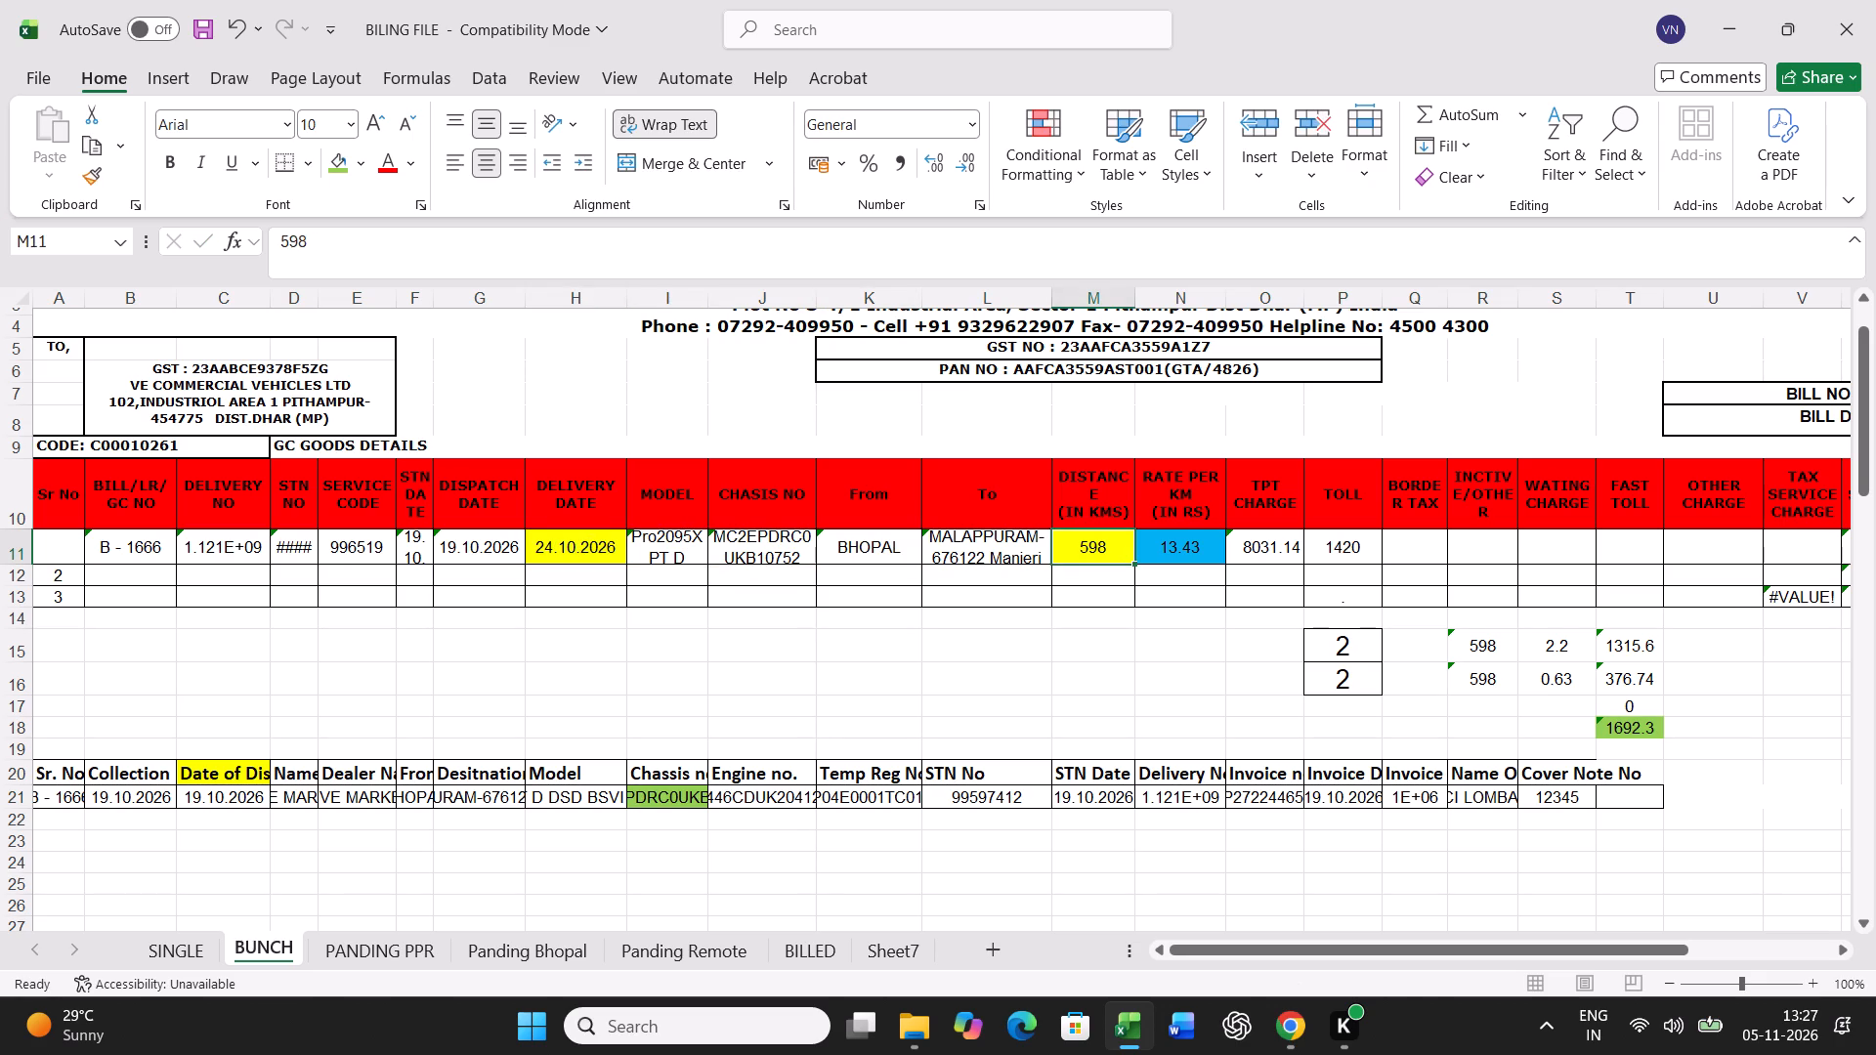
text(=1663+)
text(260)
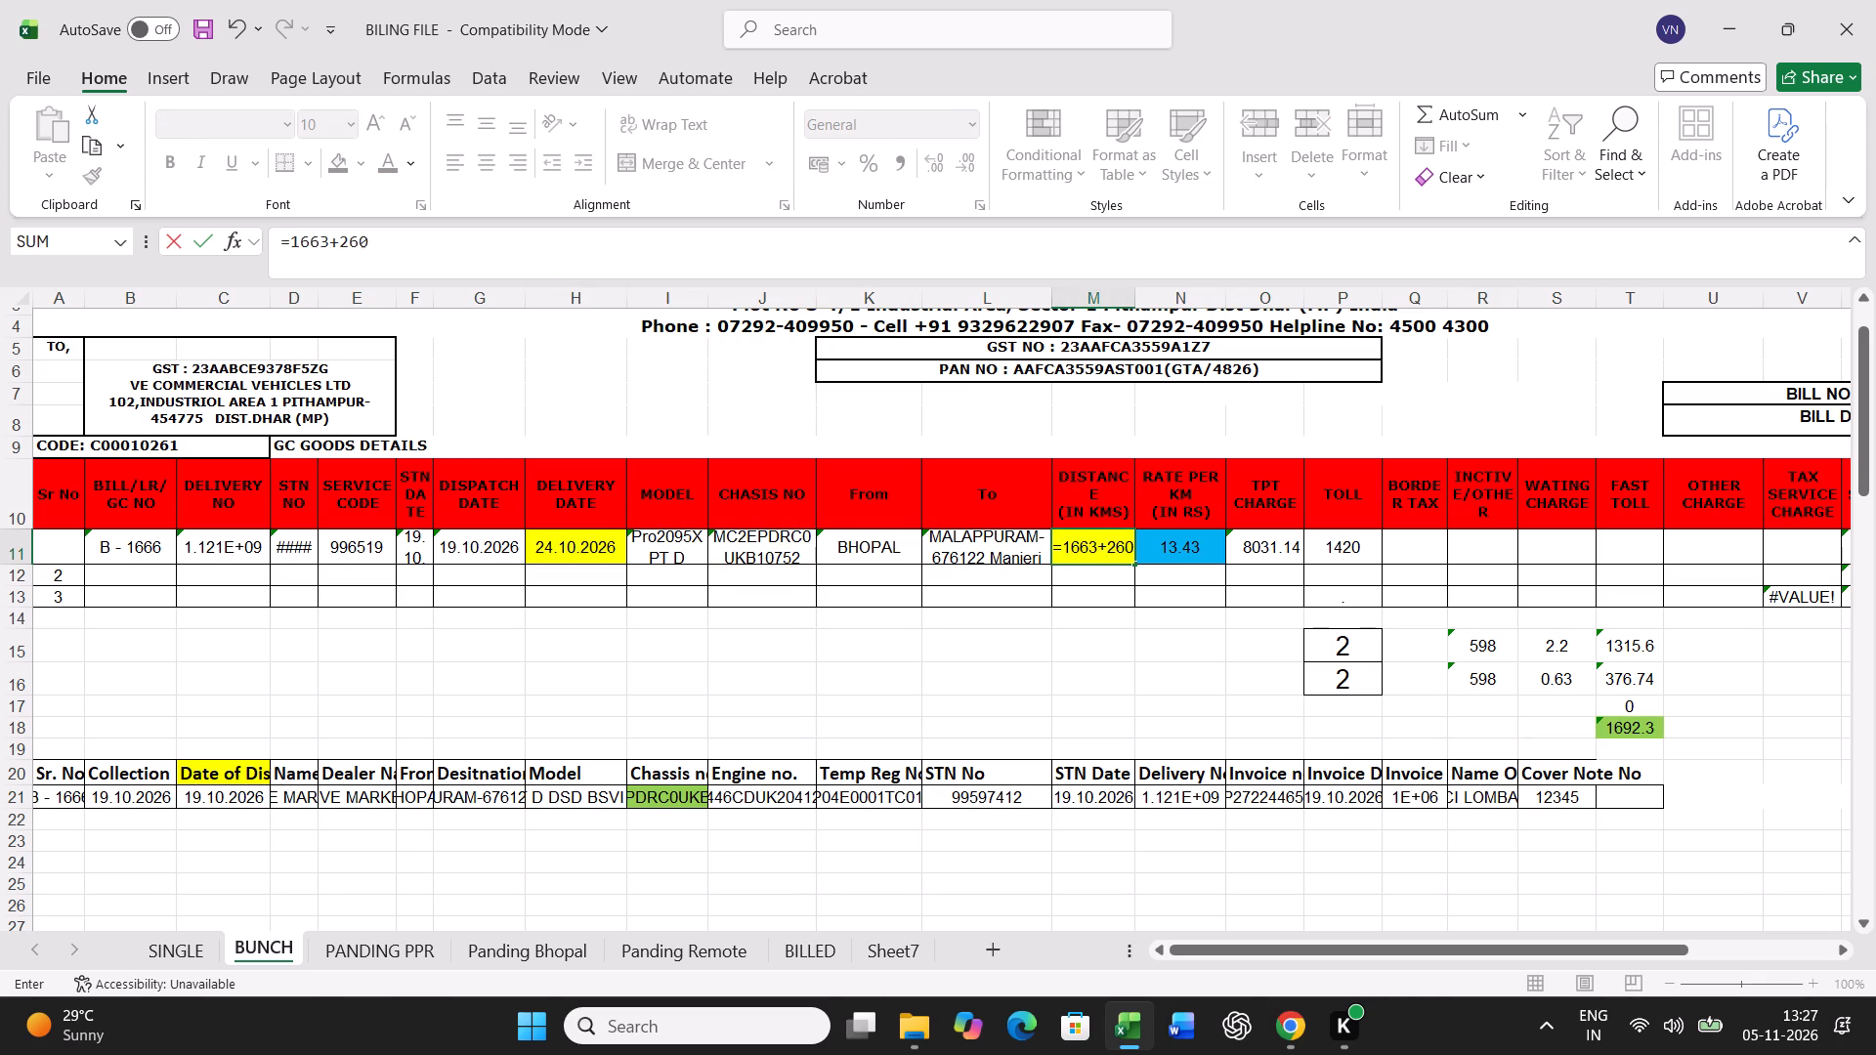
key(Return)
Set the B - 1666 bill's rate per km to 15.60 and its toll to 3250.
key(Up)
key(Right)
text(15.60)
key(Right)
key(Right)
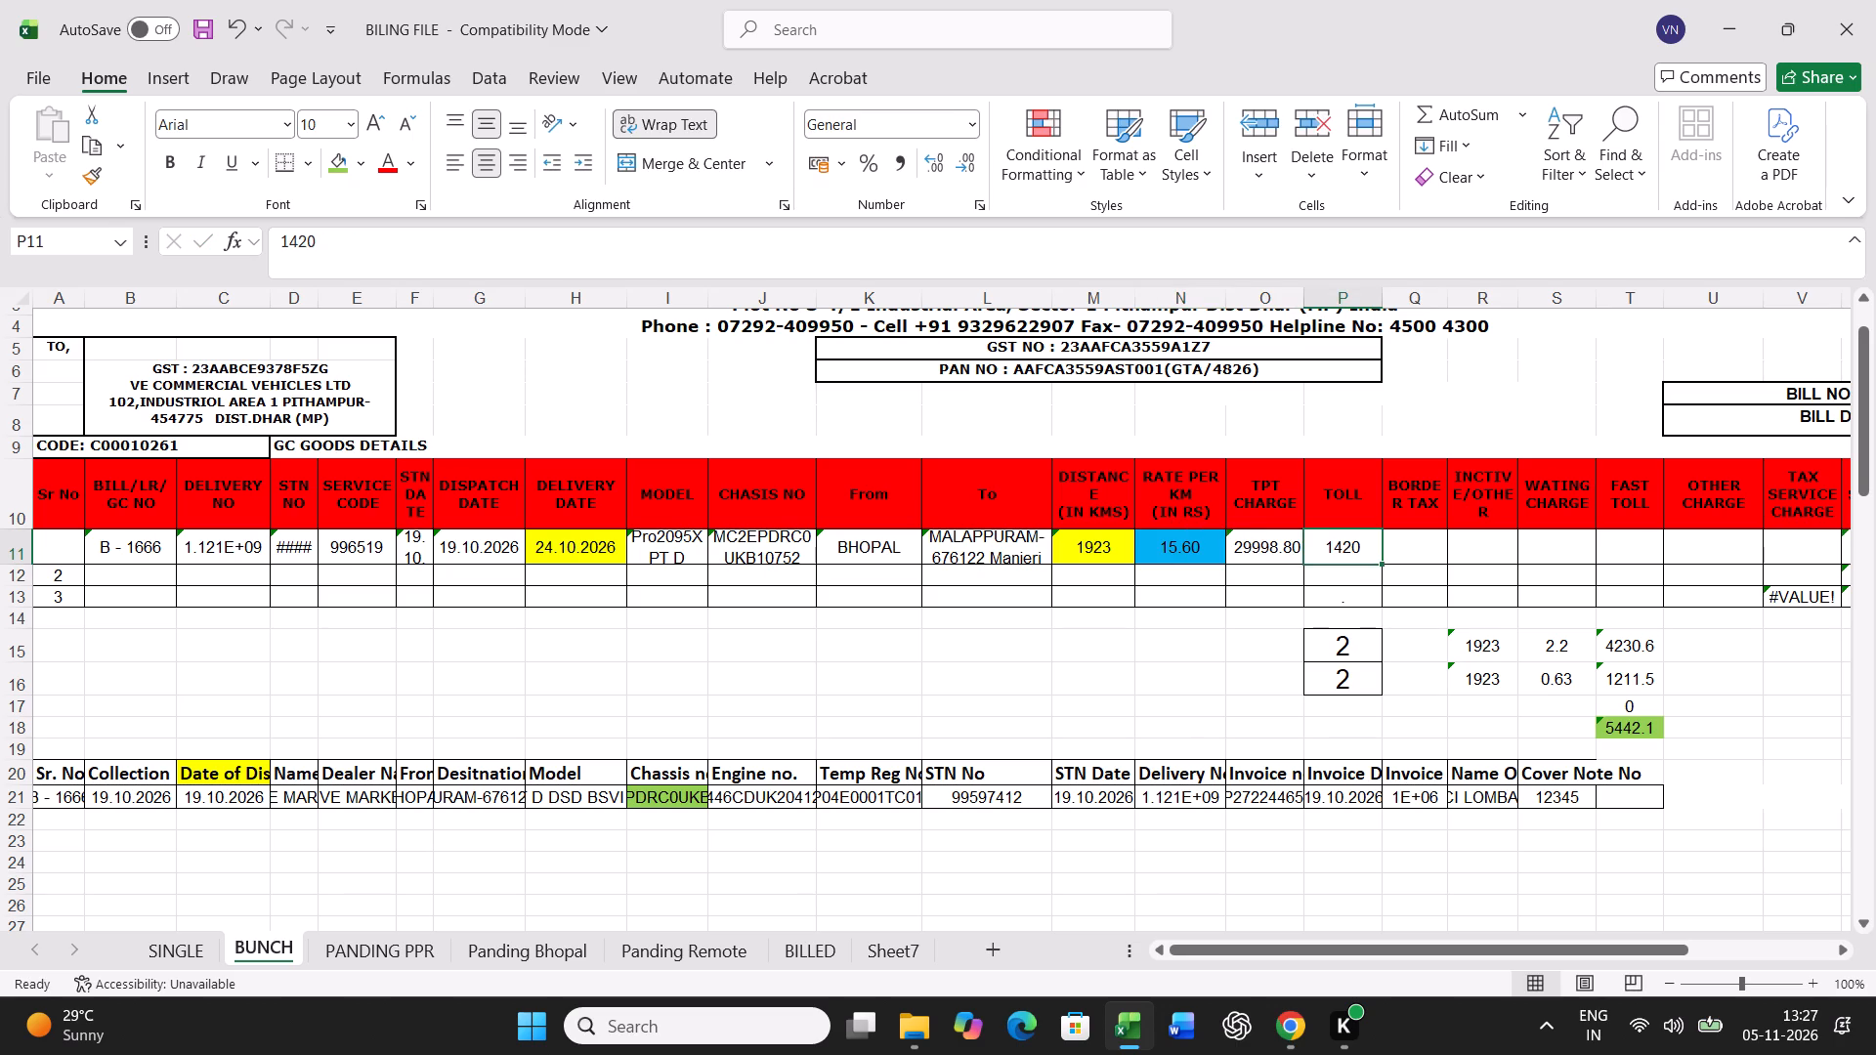
text(3250)
key(Return)
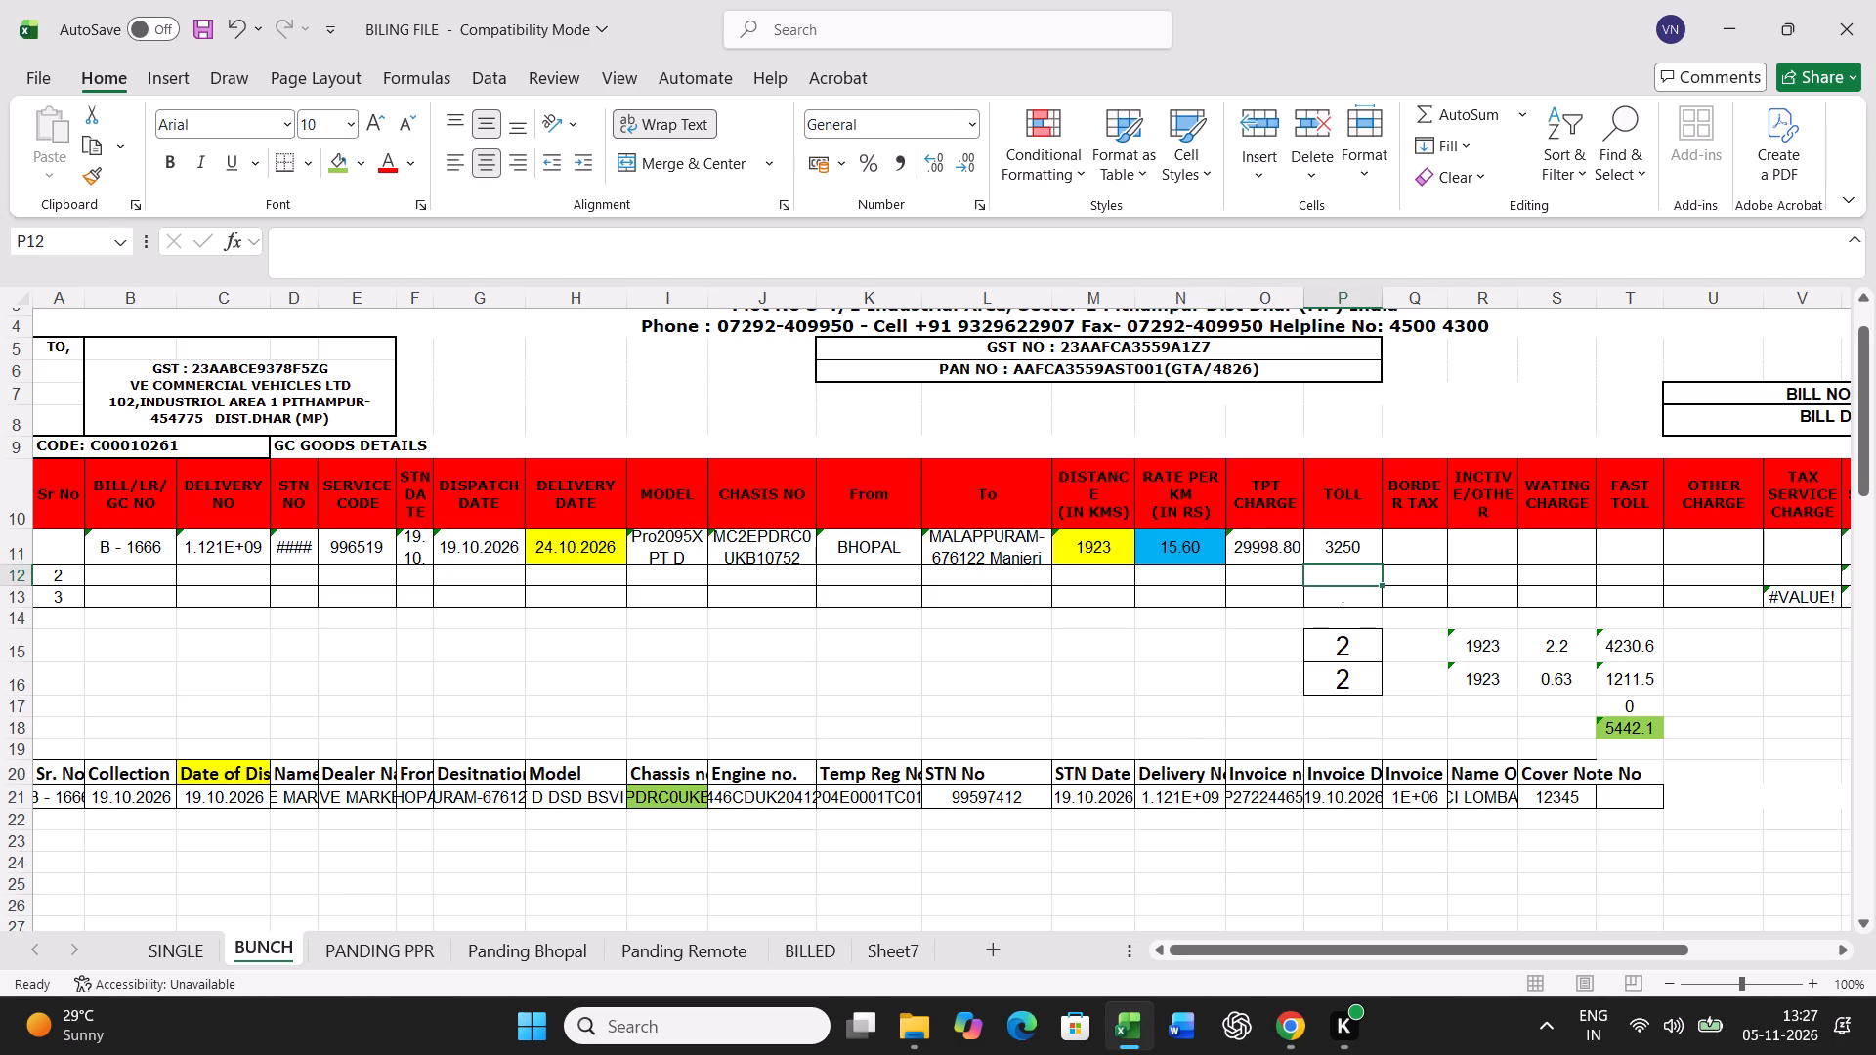
Set the transit-day cells for the B - 1666 bill to 6 in P15 and 5 in P16.
key(Return)
key(Return)
key(Return)
key(6)
key(Return)
key(5)
key(Return)
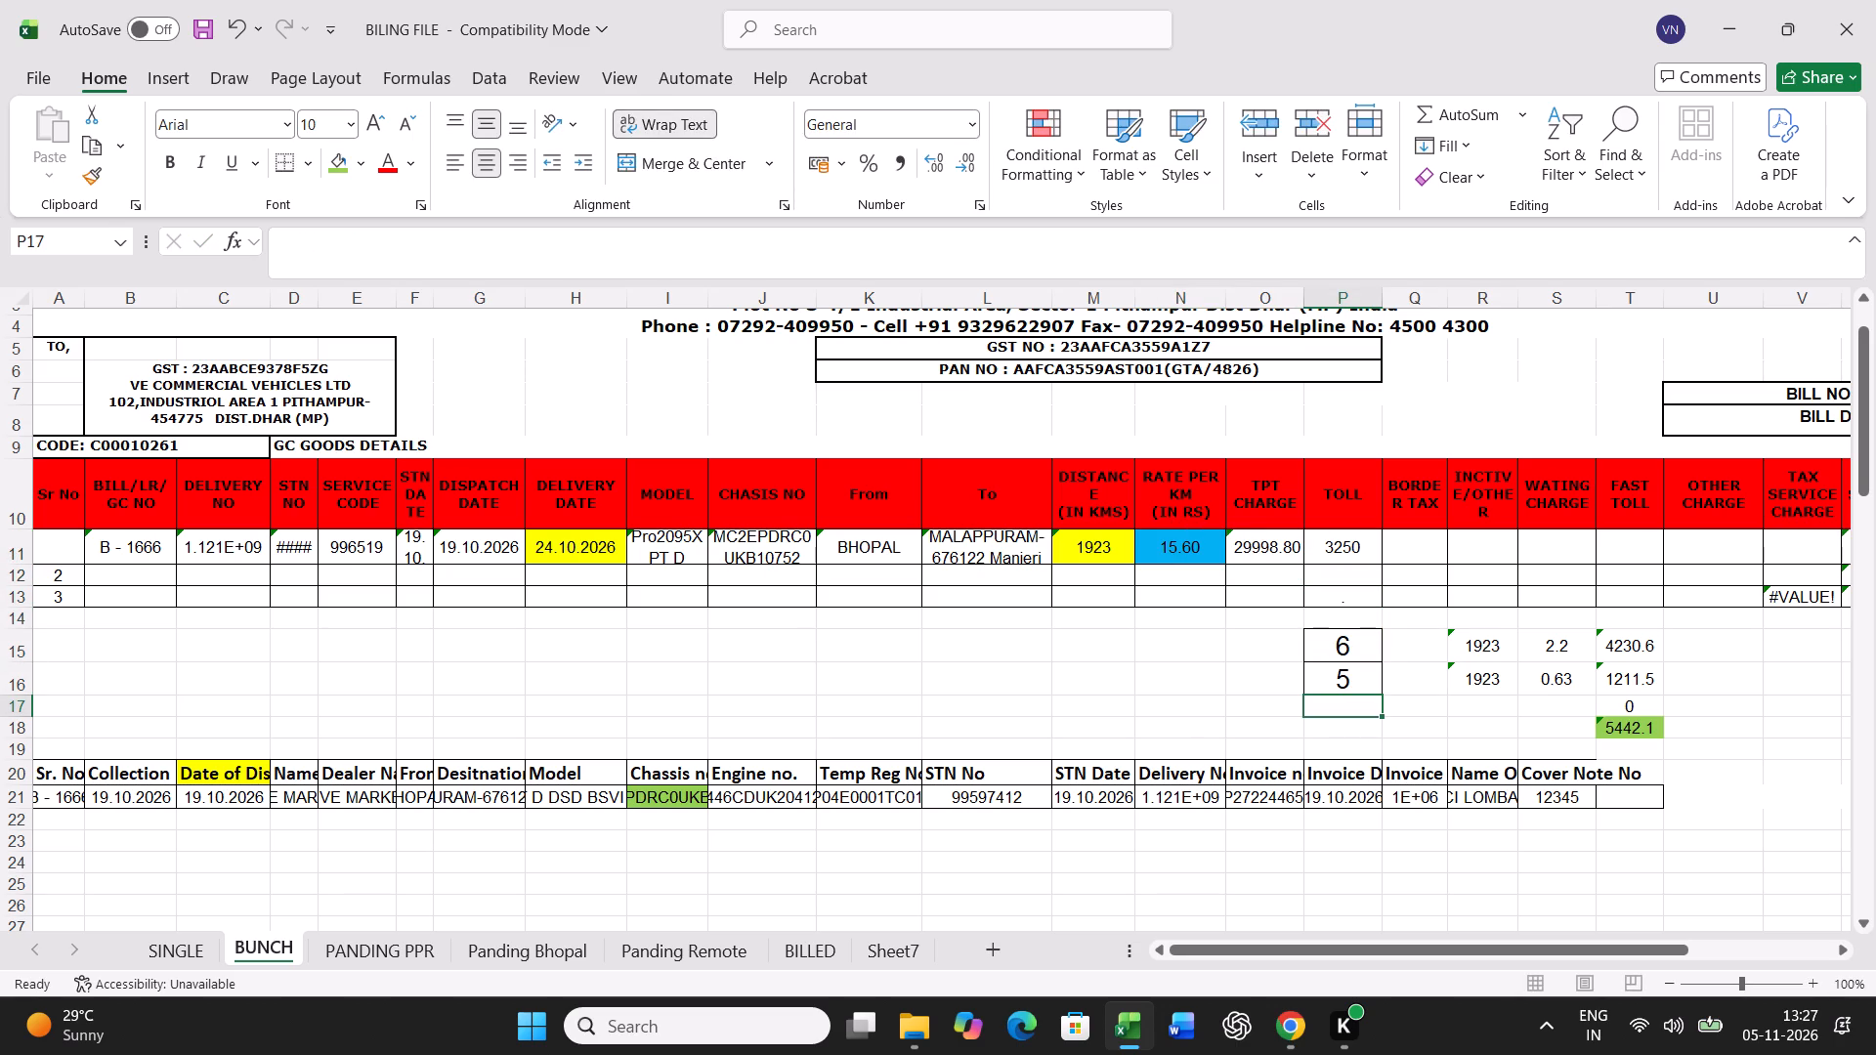
Print one copy of the B - 1666 freight bill from the SINGLE sheet.
click(191, 946)
key(ctrl+p)
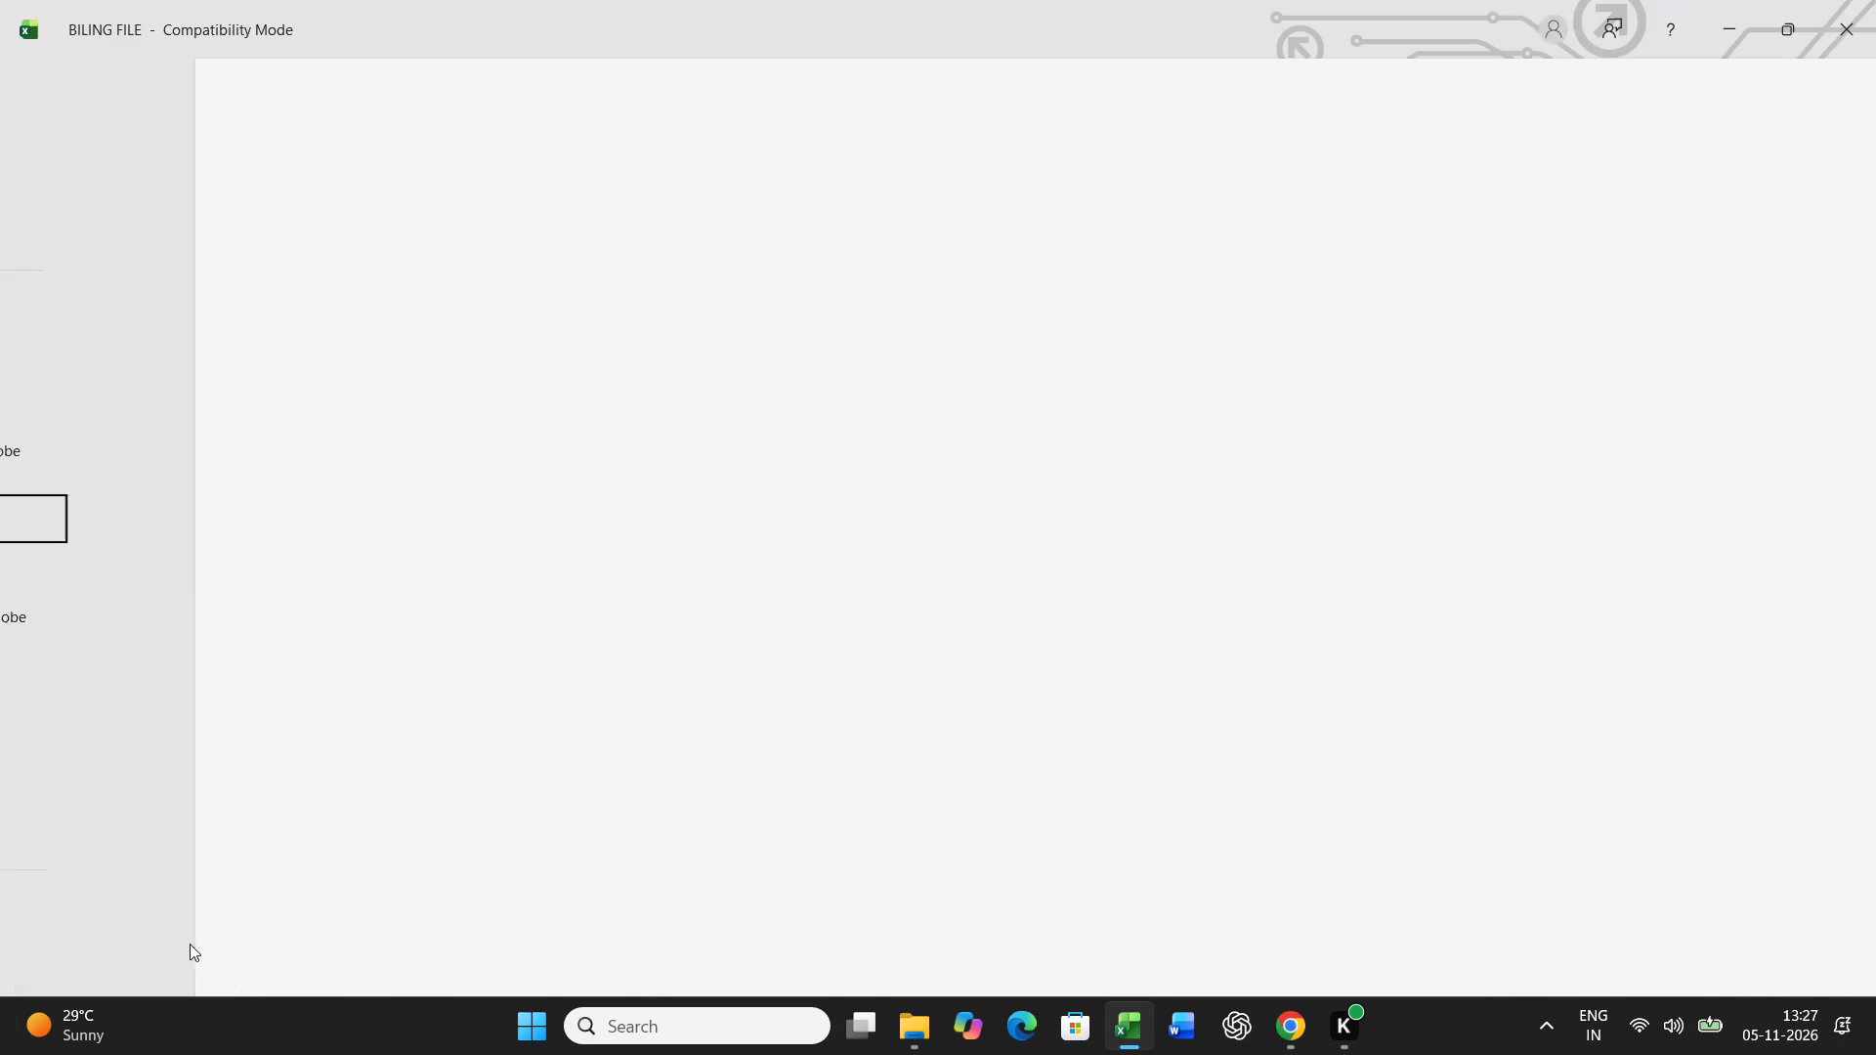
click(320, 163)
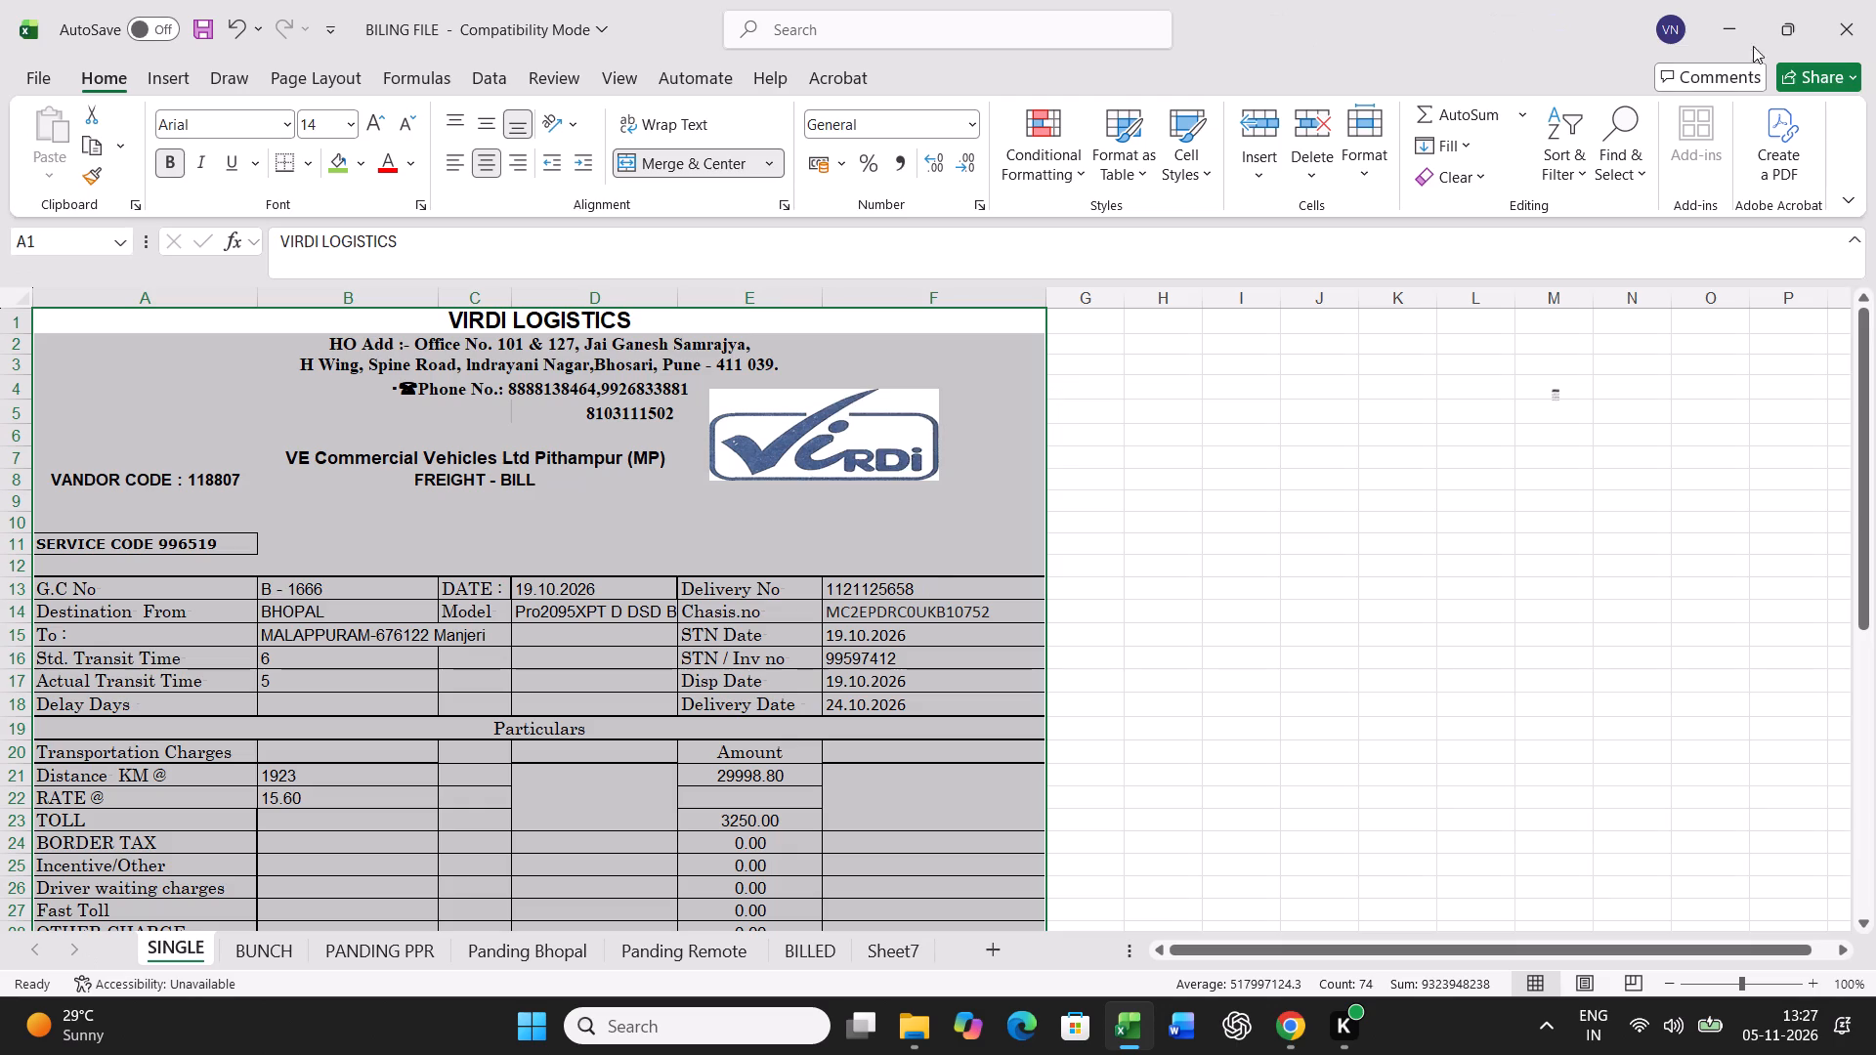
Copy the B - 1666 bill row 11 in BUNCH and paste it as values into row 52 of the lower table.
click(268, 954)
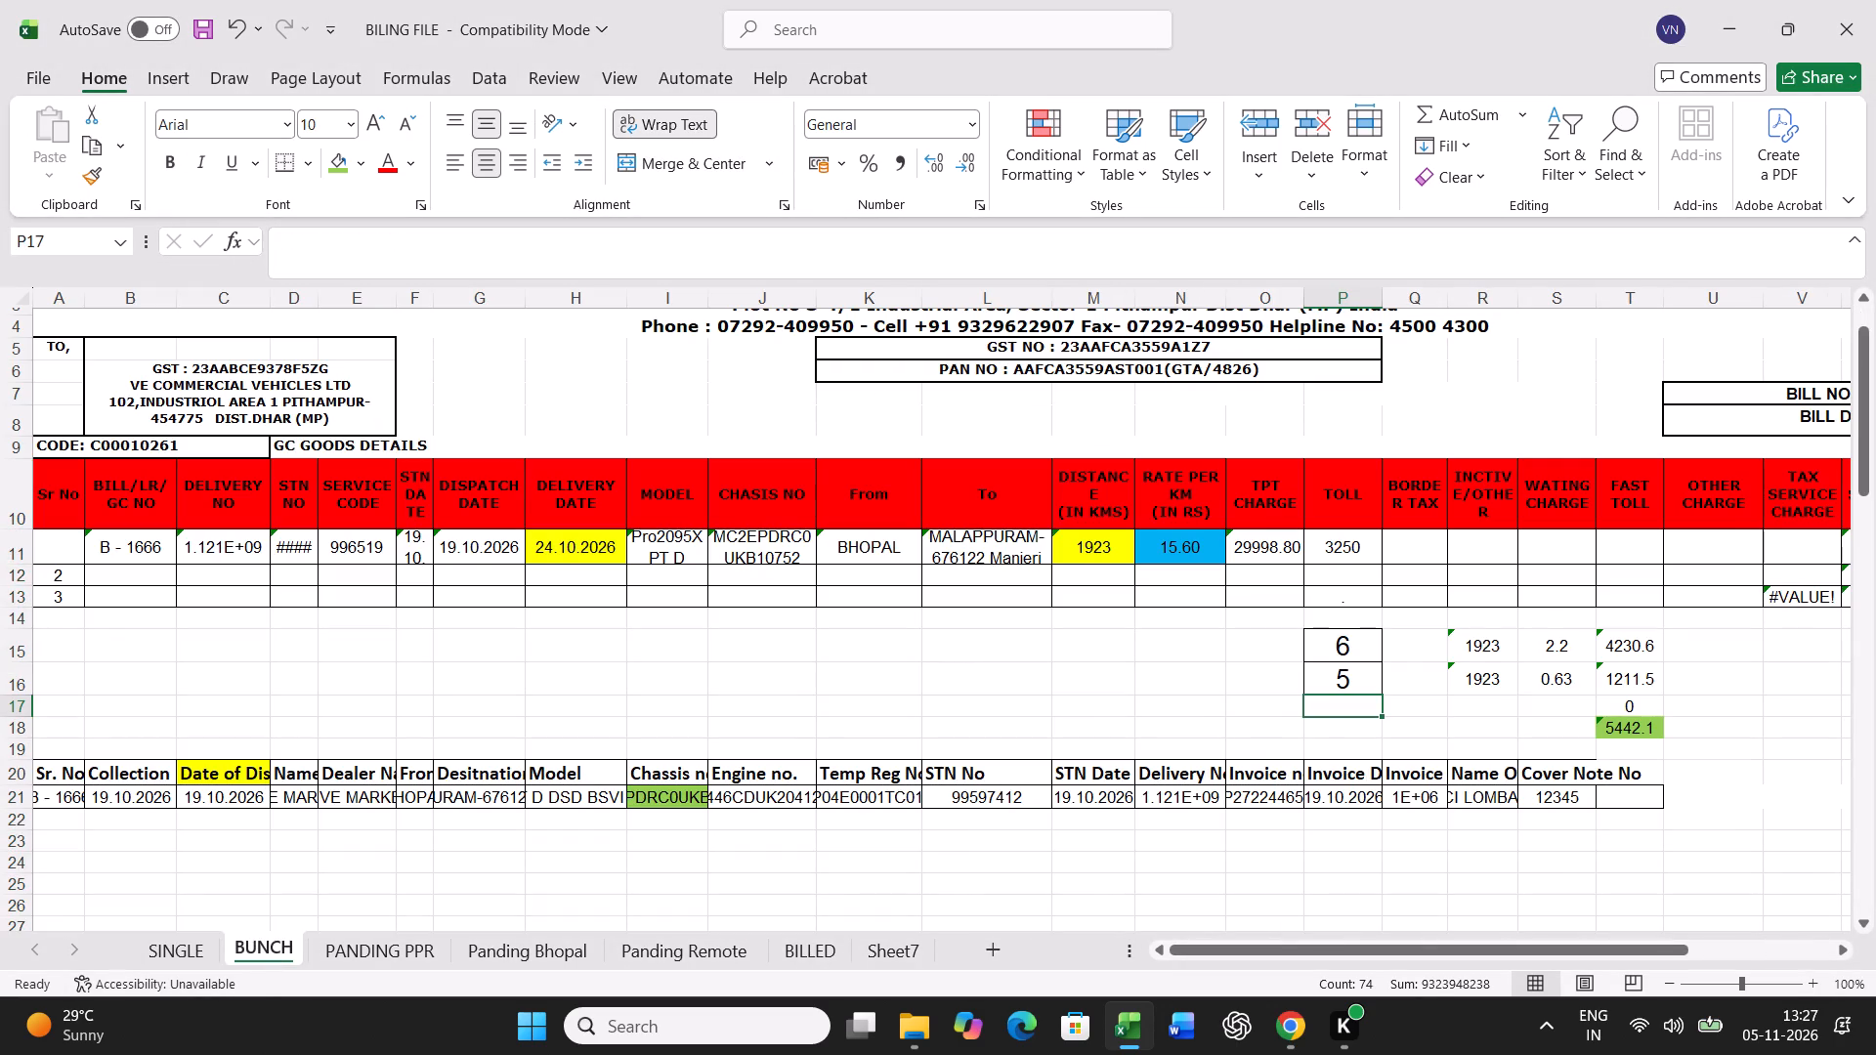
click(10, 546)
key(ctrl+c)
scroll(388, 596, down, 13)
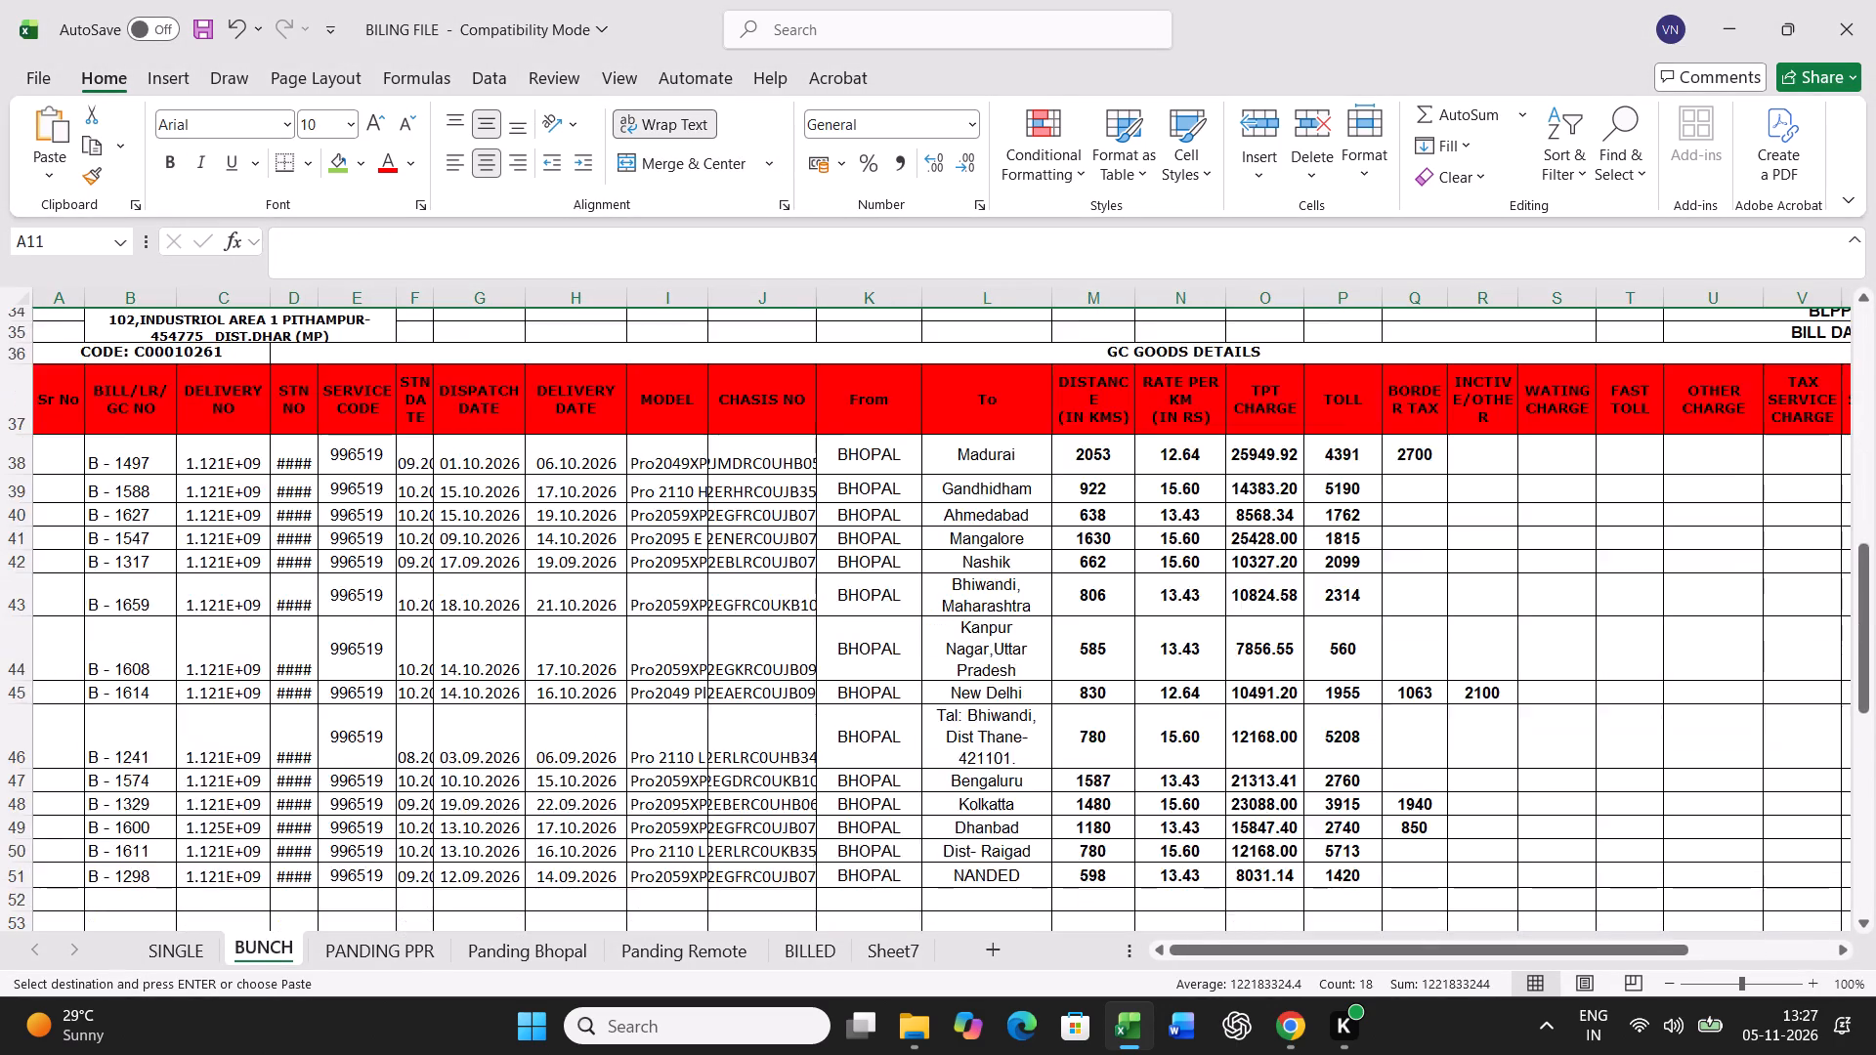
scroll(388, 596, down, 4)
right_click(64, 582)
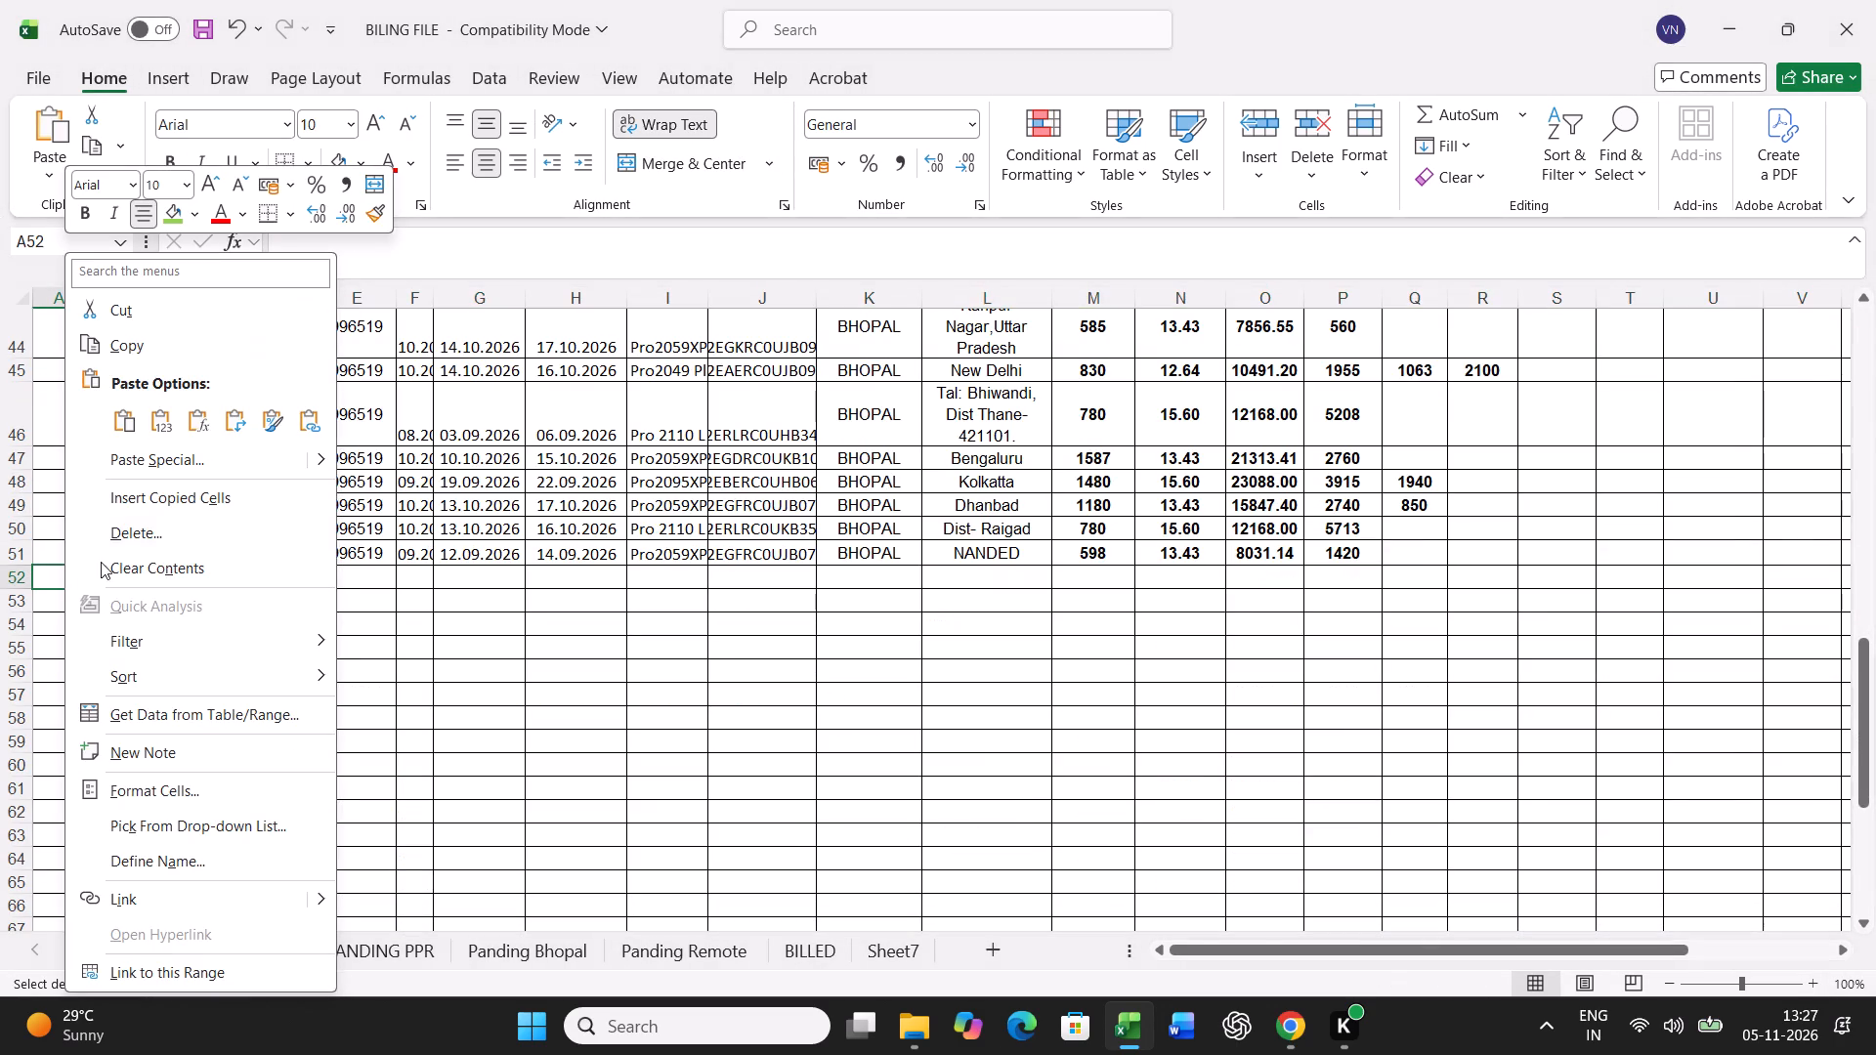
click(166, 460)
click(82, 400)
click(412, 686)
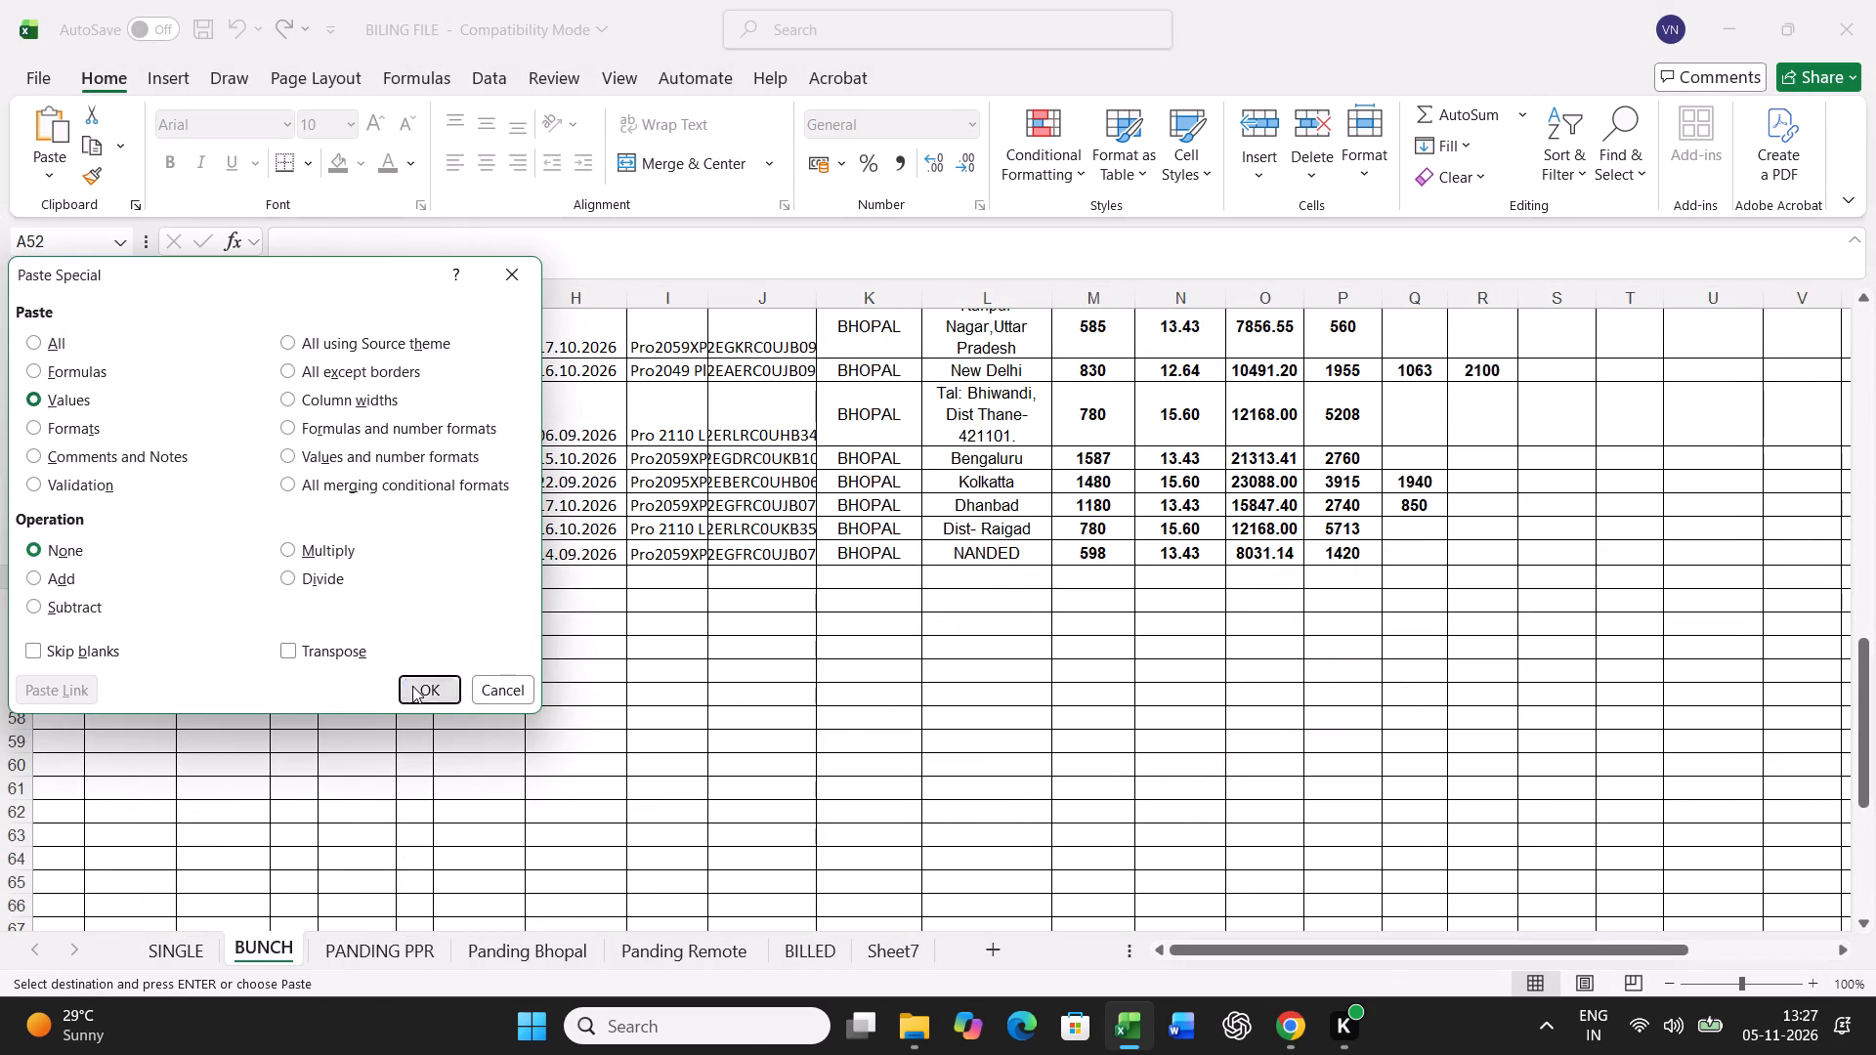
In Panding Bhopal, find the chassis number containing b07040 and fill its cell green.
click(506, 947)
click(788, 695)
key(ctrl+f)
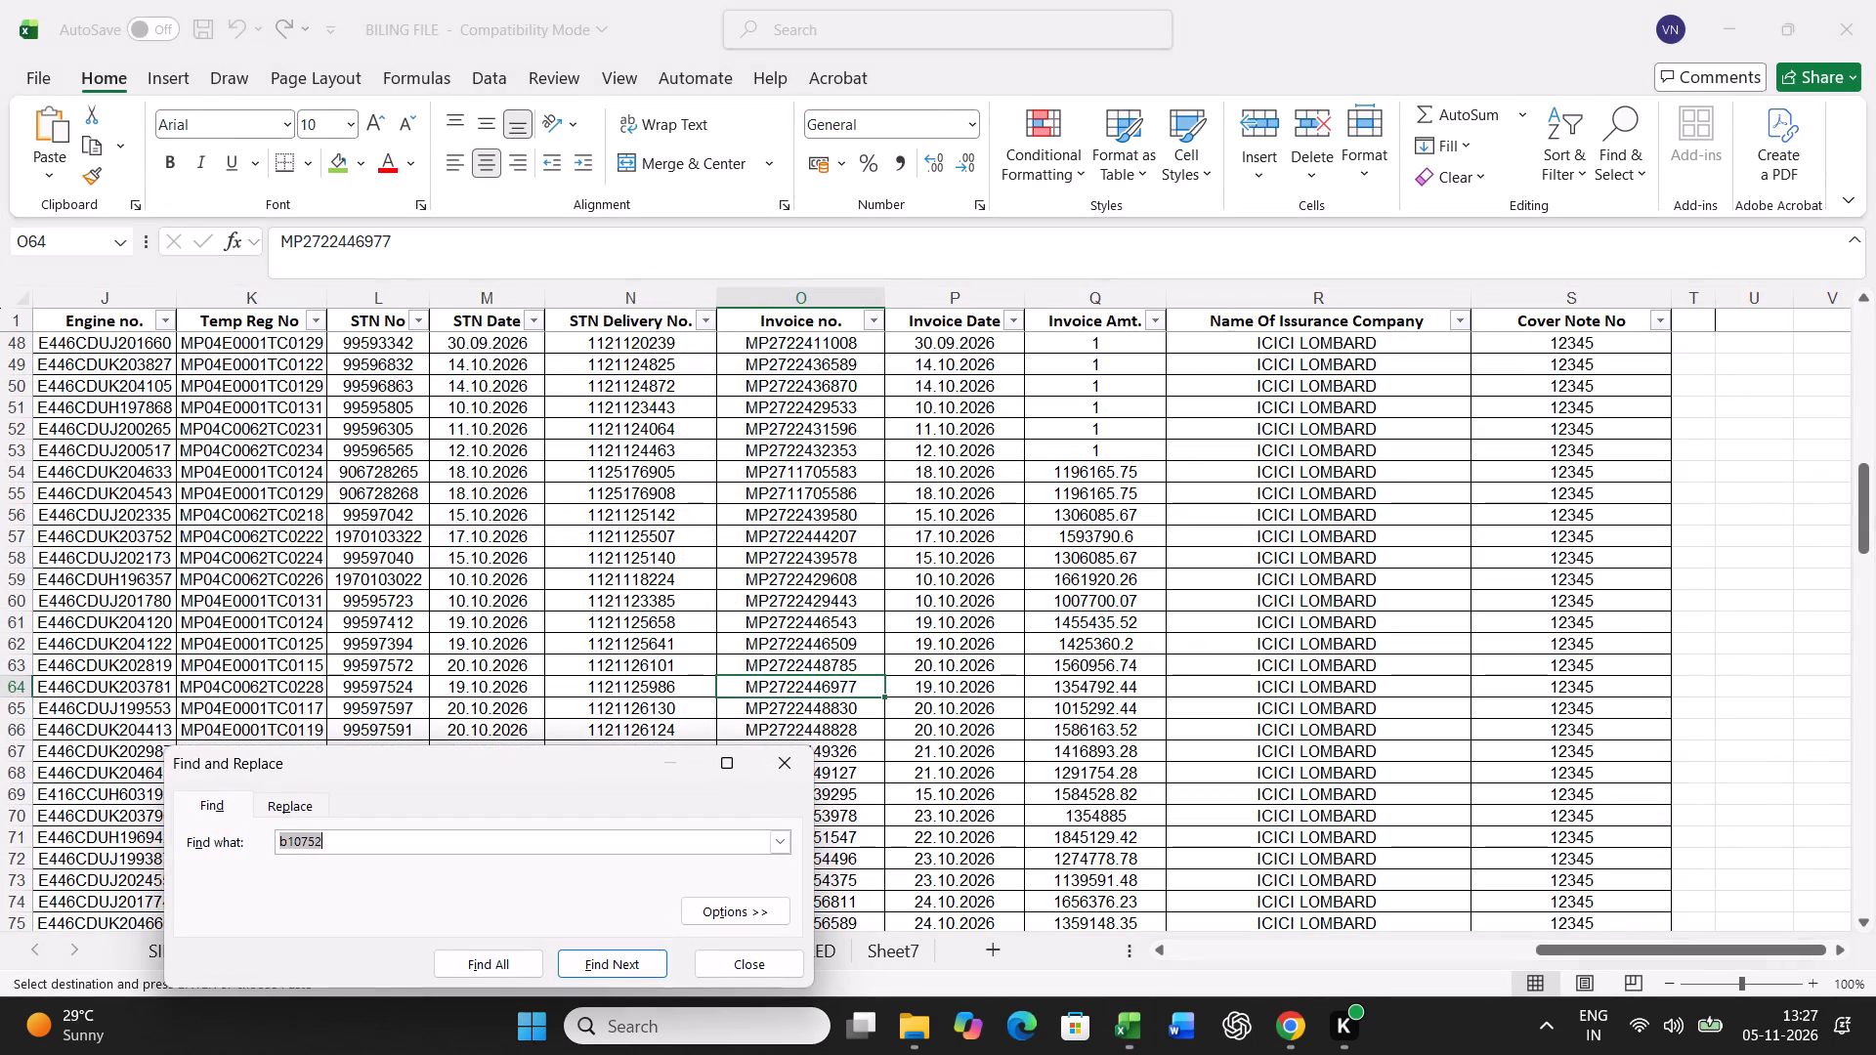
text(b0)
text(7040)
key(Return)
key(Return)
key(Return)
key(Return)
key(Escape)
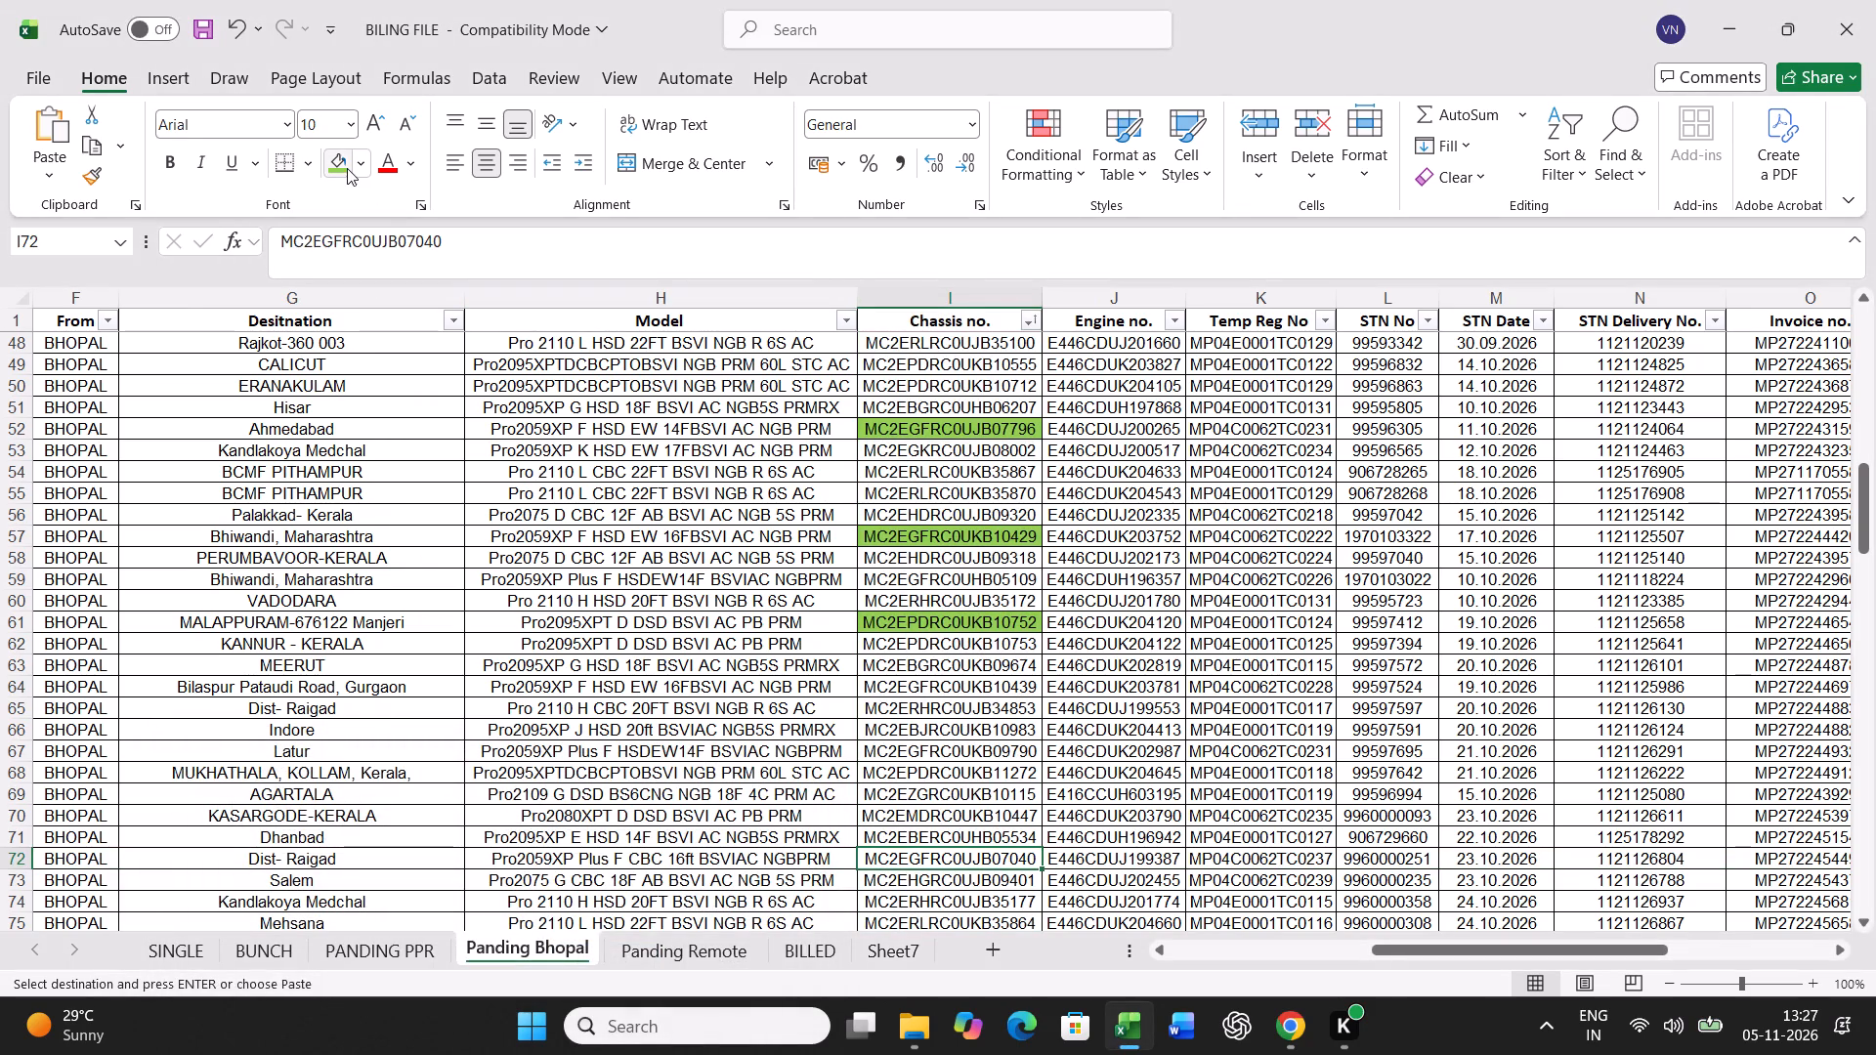
click(345, 166)
Copy the B - 1690 record from Panding Bhopal and paste it over the source record in row 21 of BUNCH.
key(Left)
key(Left)
key(Left)
key(Left)
key(Left)
key(Left)
key(Left)
key(Left)
key(Left)
key(Left)
key(Left)
key(Left)
key(Left)
key(Left)
key(Left)
key(Left)
key(Left)
key(Left)
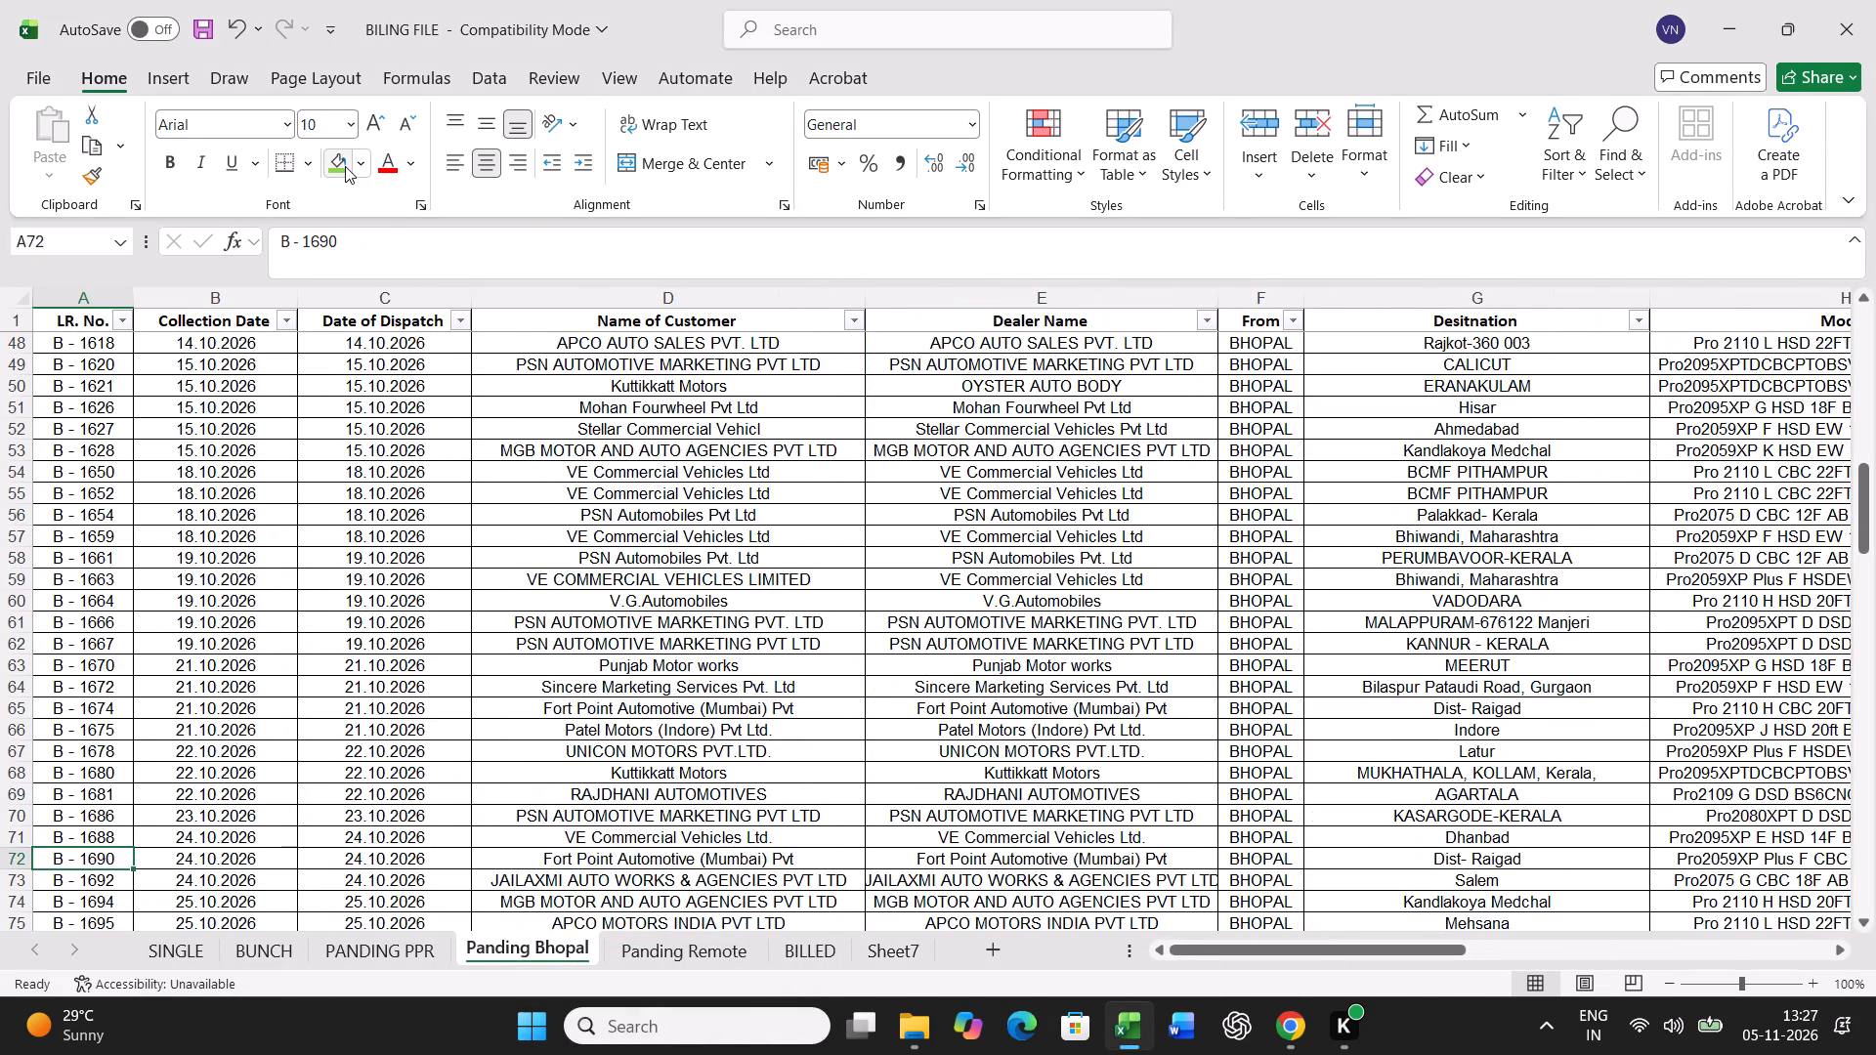
key(ctrl+shift+Right)
key(ctrl+c)
click(250, 934)
scroll(375, 797, up, 2)
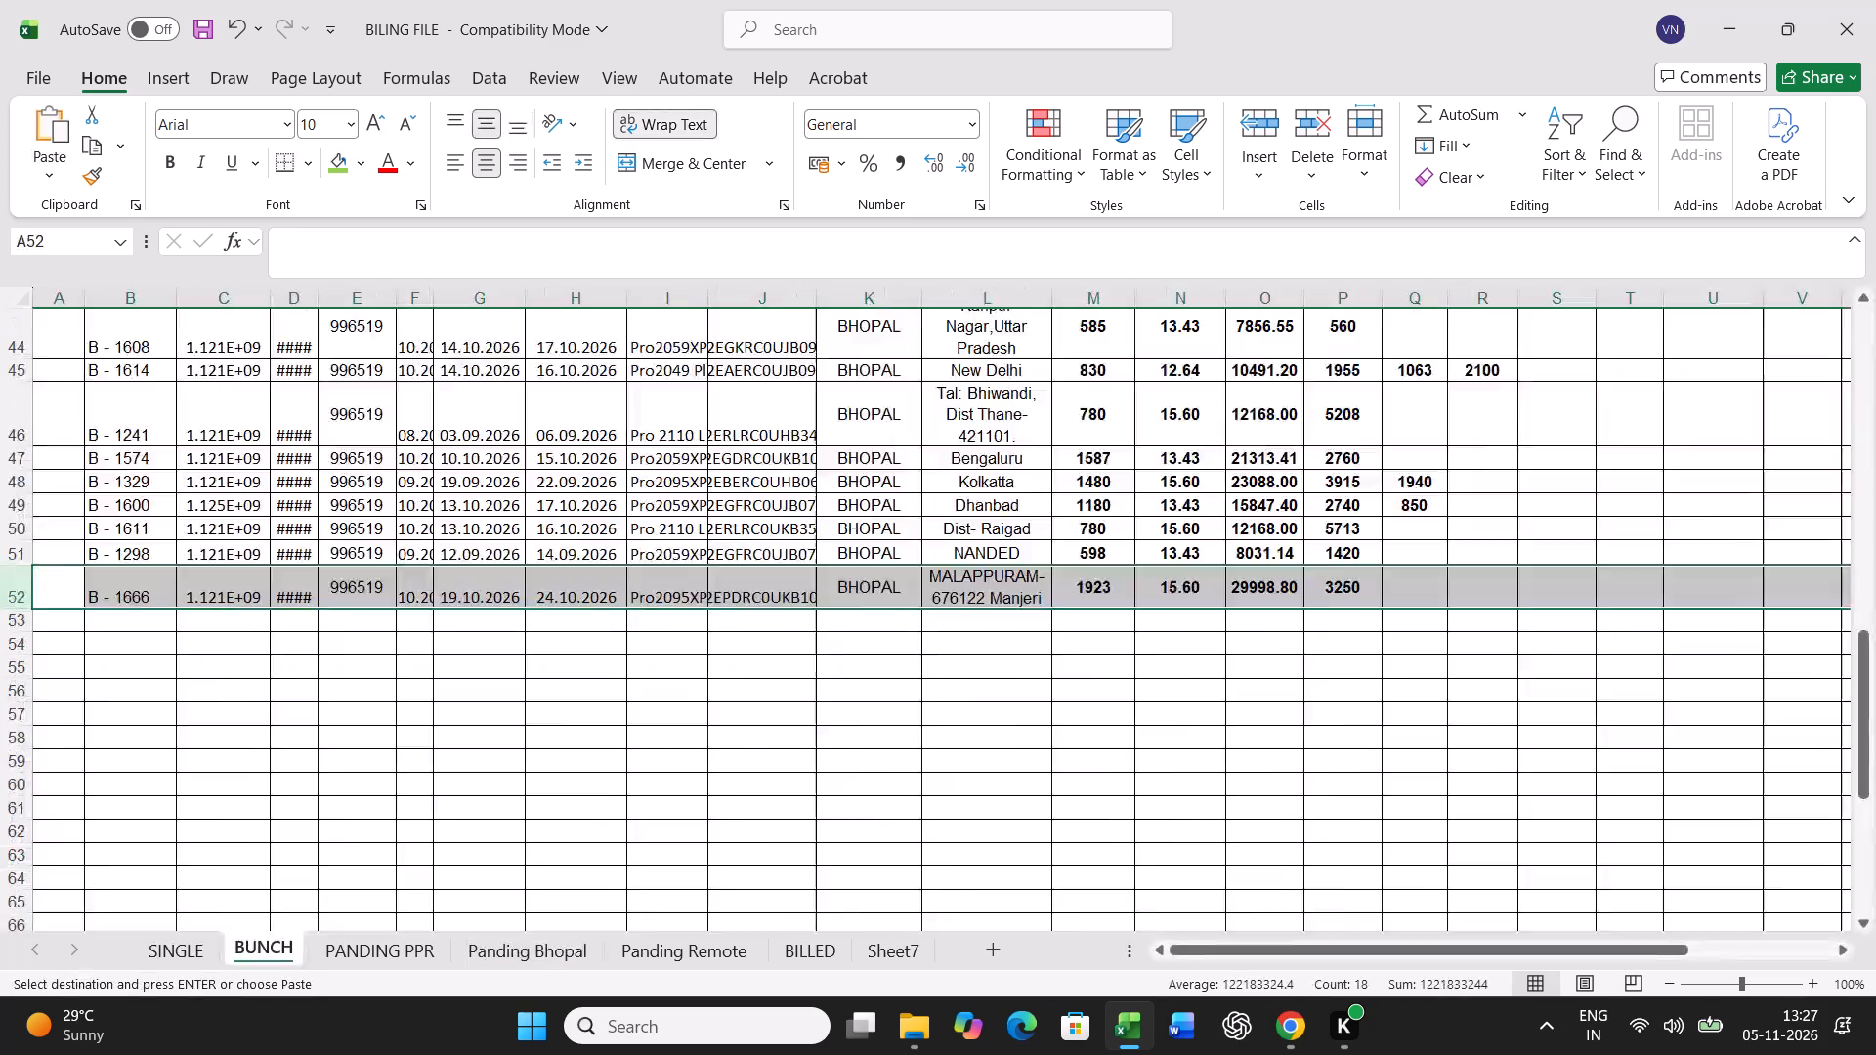
scroll(375, 797, up, 16)
click(58, 865)
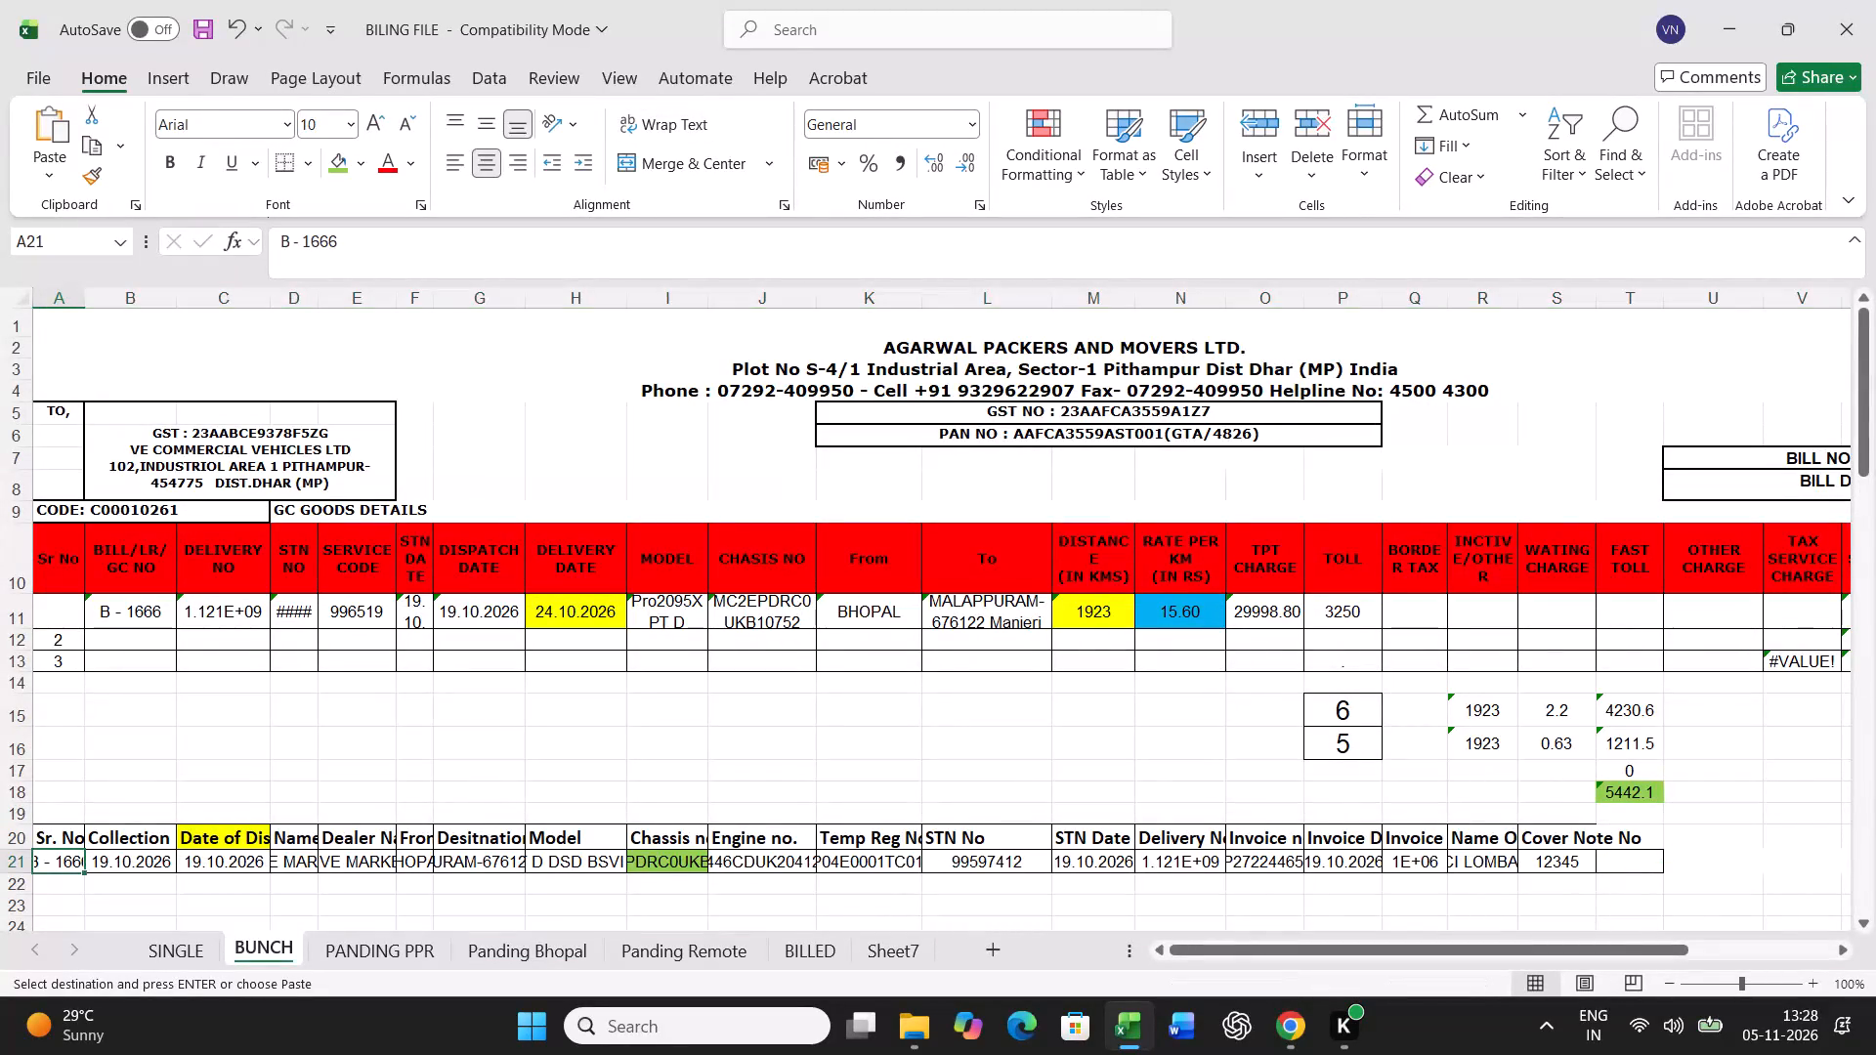
key(ctrl+v)
In bill row 11, set the delivery date to 26.10.2026 and the distance to =520+260.
click(557, 610)
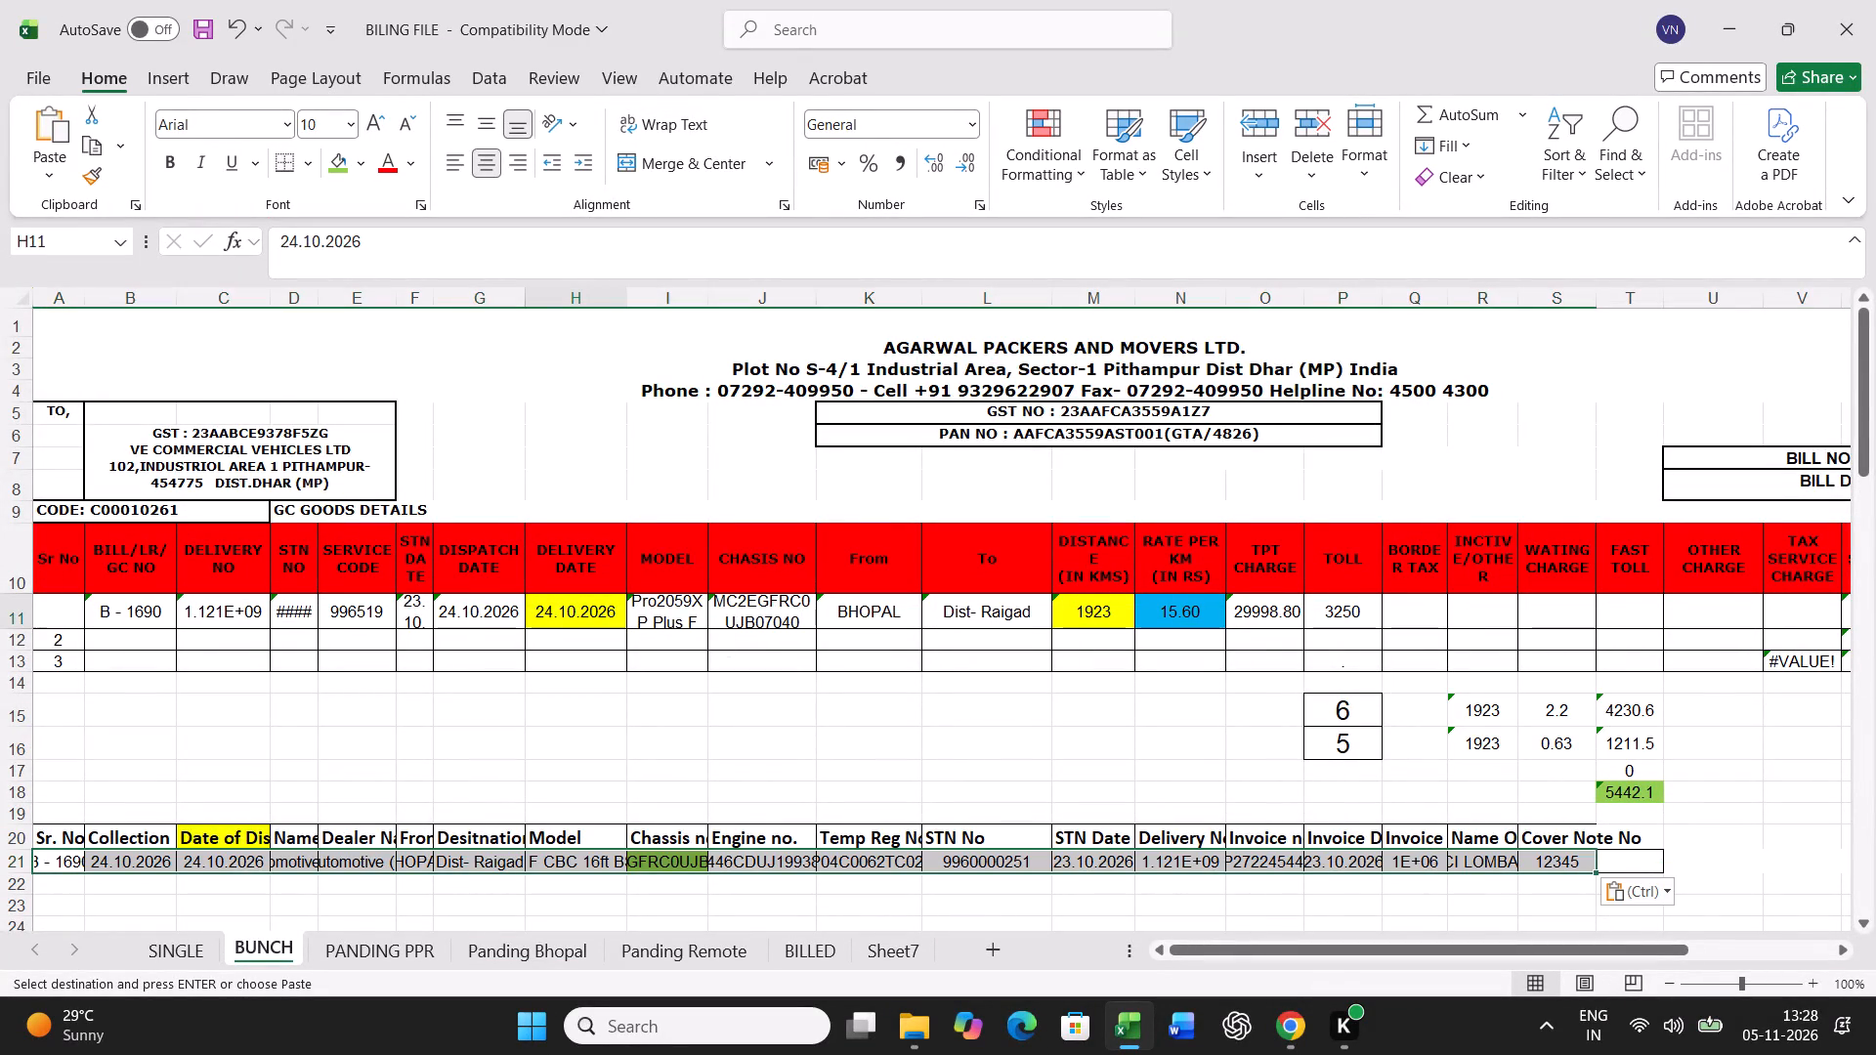
text(26.10.2026)
key(Right)
key(Right)
key(Right)
key(Right)
key(Right)
key(equal)
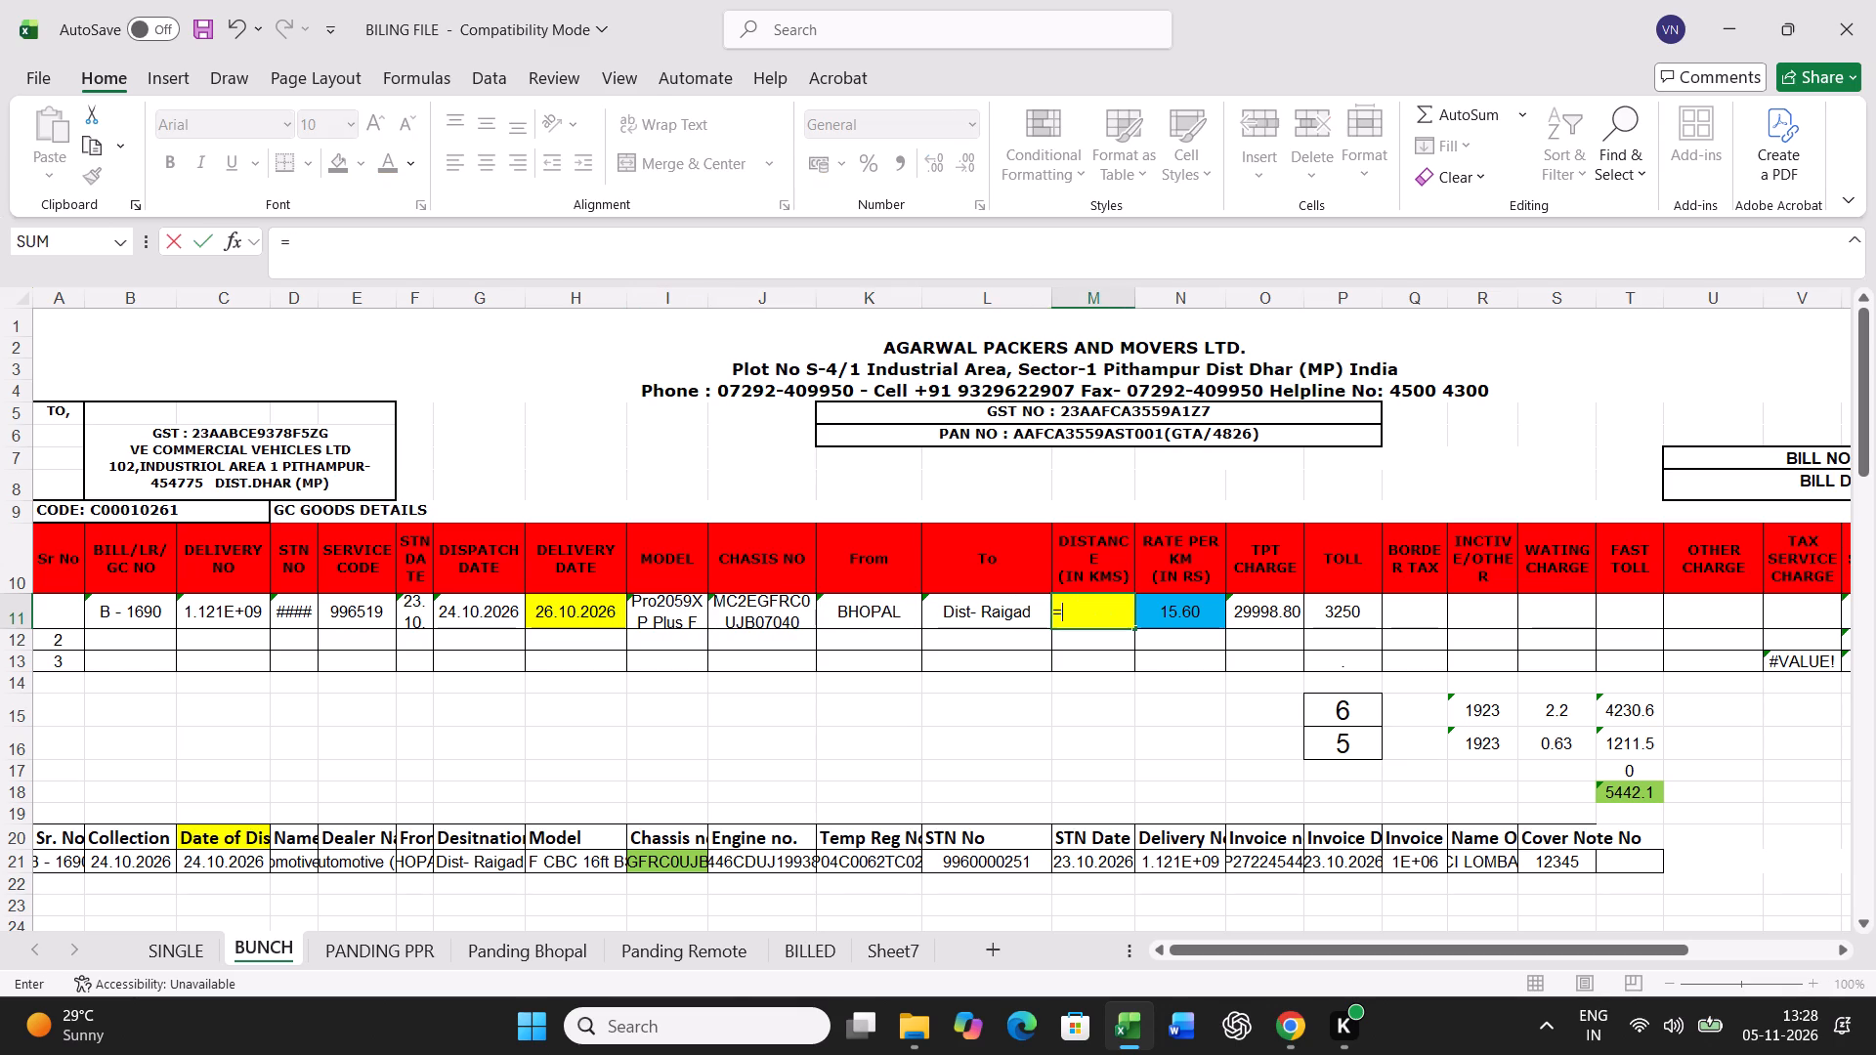
text(520+)
text(260)
key(Return)
Set the B - 1690 bill's rate per km to 13.43 and its toll to 2411.
key(Up)
key(Right)
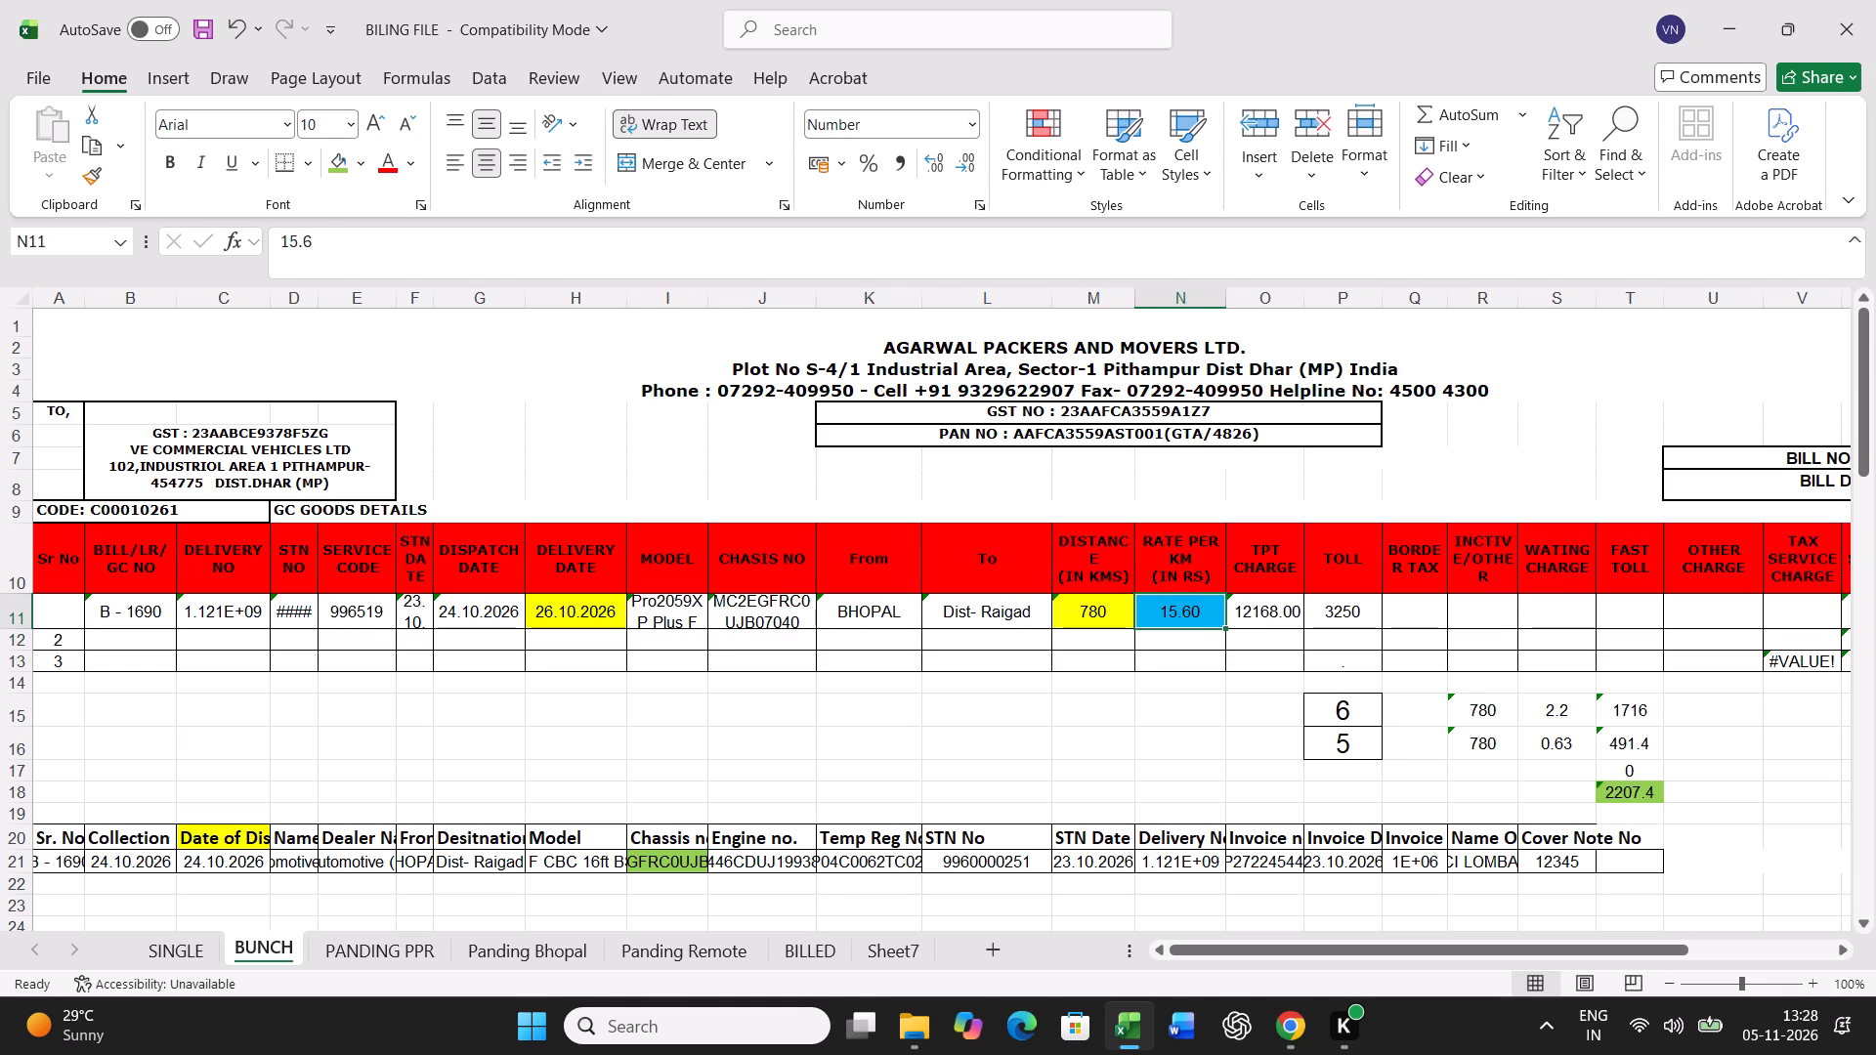
text(13.43)
key(Right)
key(Right)
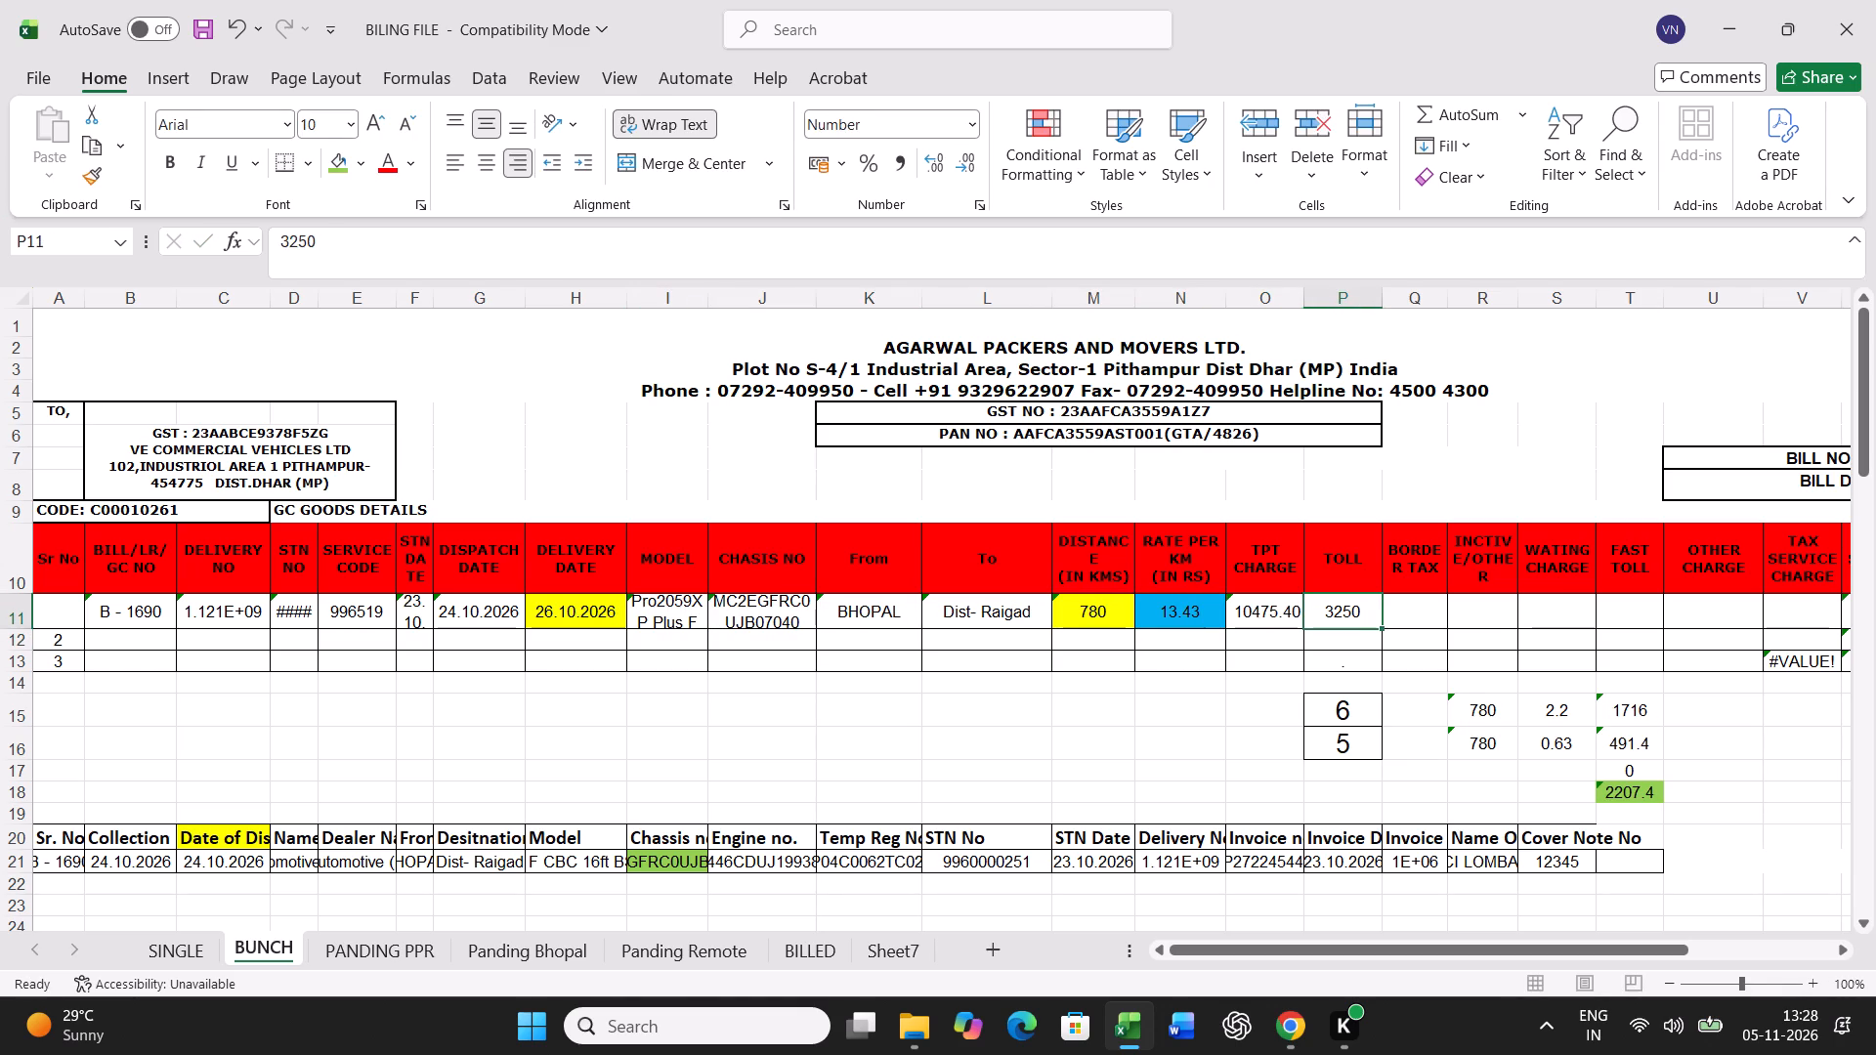
text(2411)
key(Return)
Set the transit-day cells for the B - 1690 bill to 3 in P15 and 2 in P16.
key(Return)
key(Return)
key(Return)
key(3)
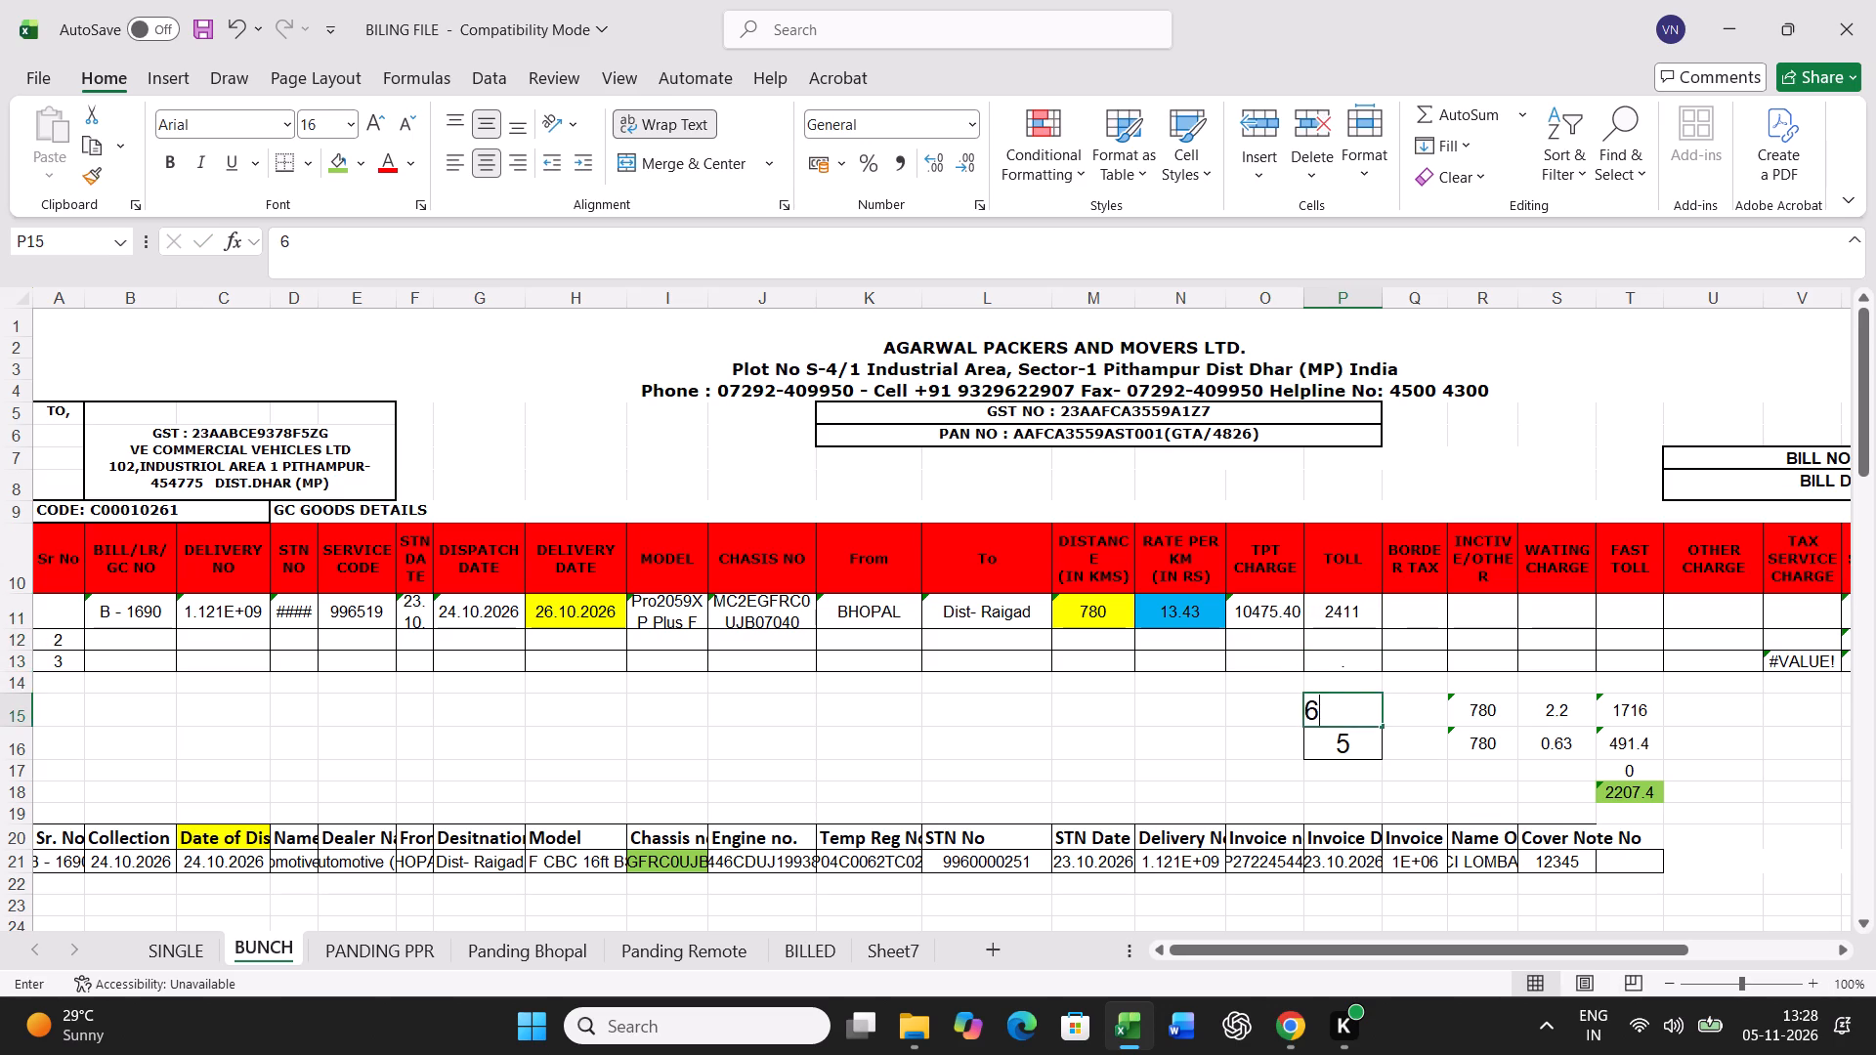
key(Return)
key(2)
key(Return)
Print one copy of the B - 1690 freight bill from the SINGLE sheet.
click(182, 950)
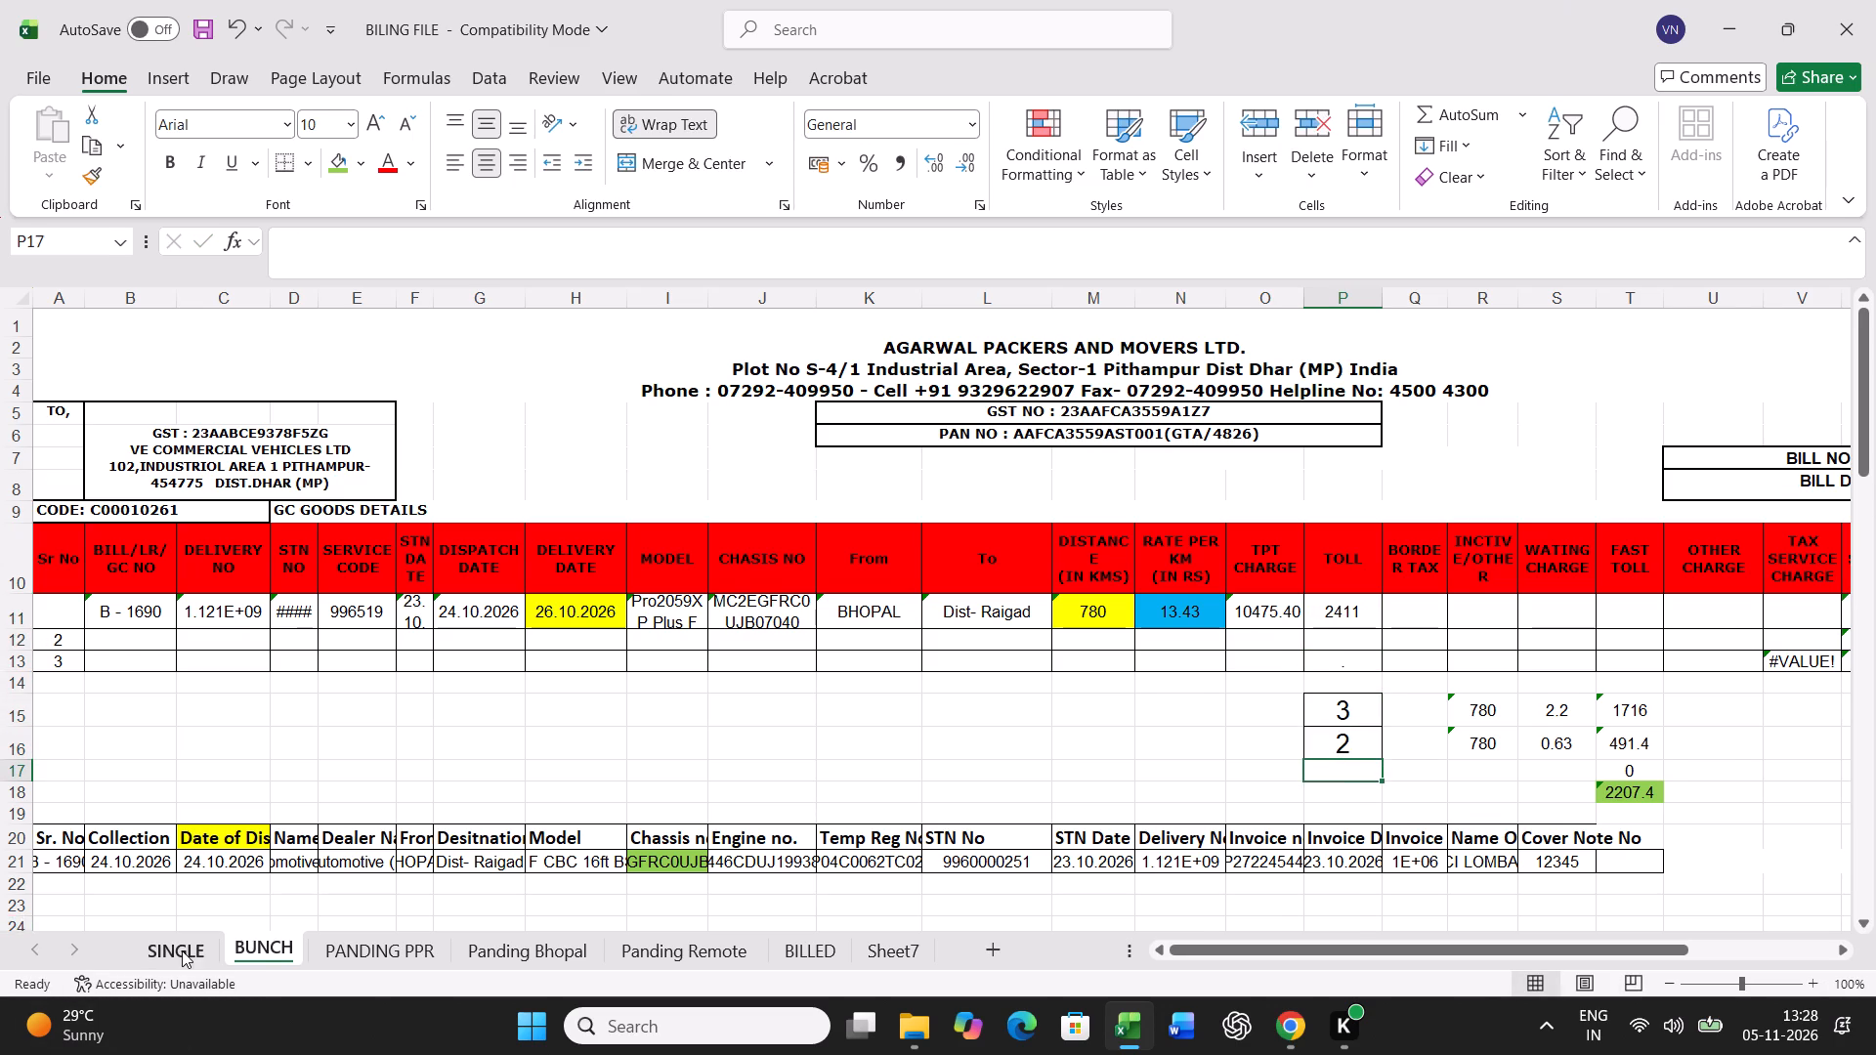
key(ctrl+p)
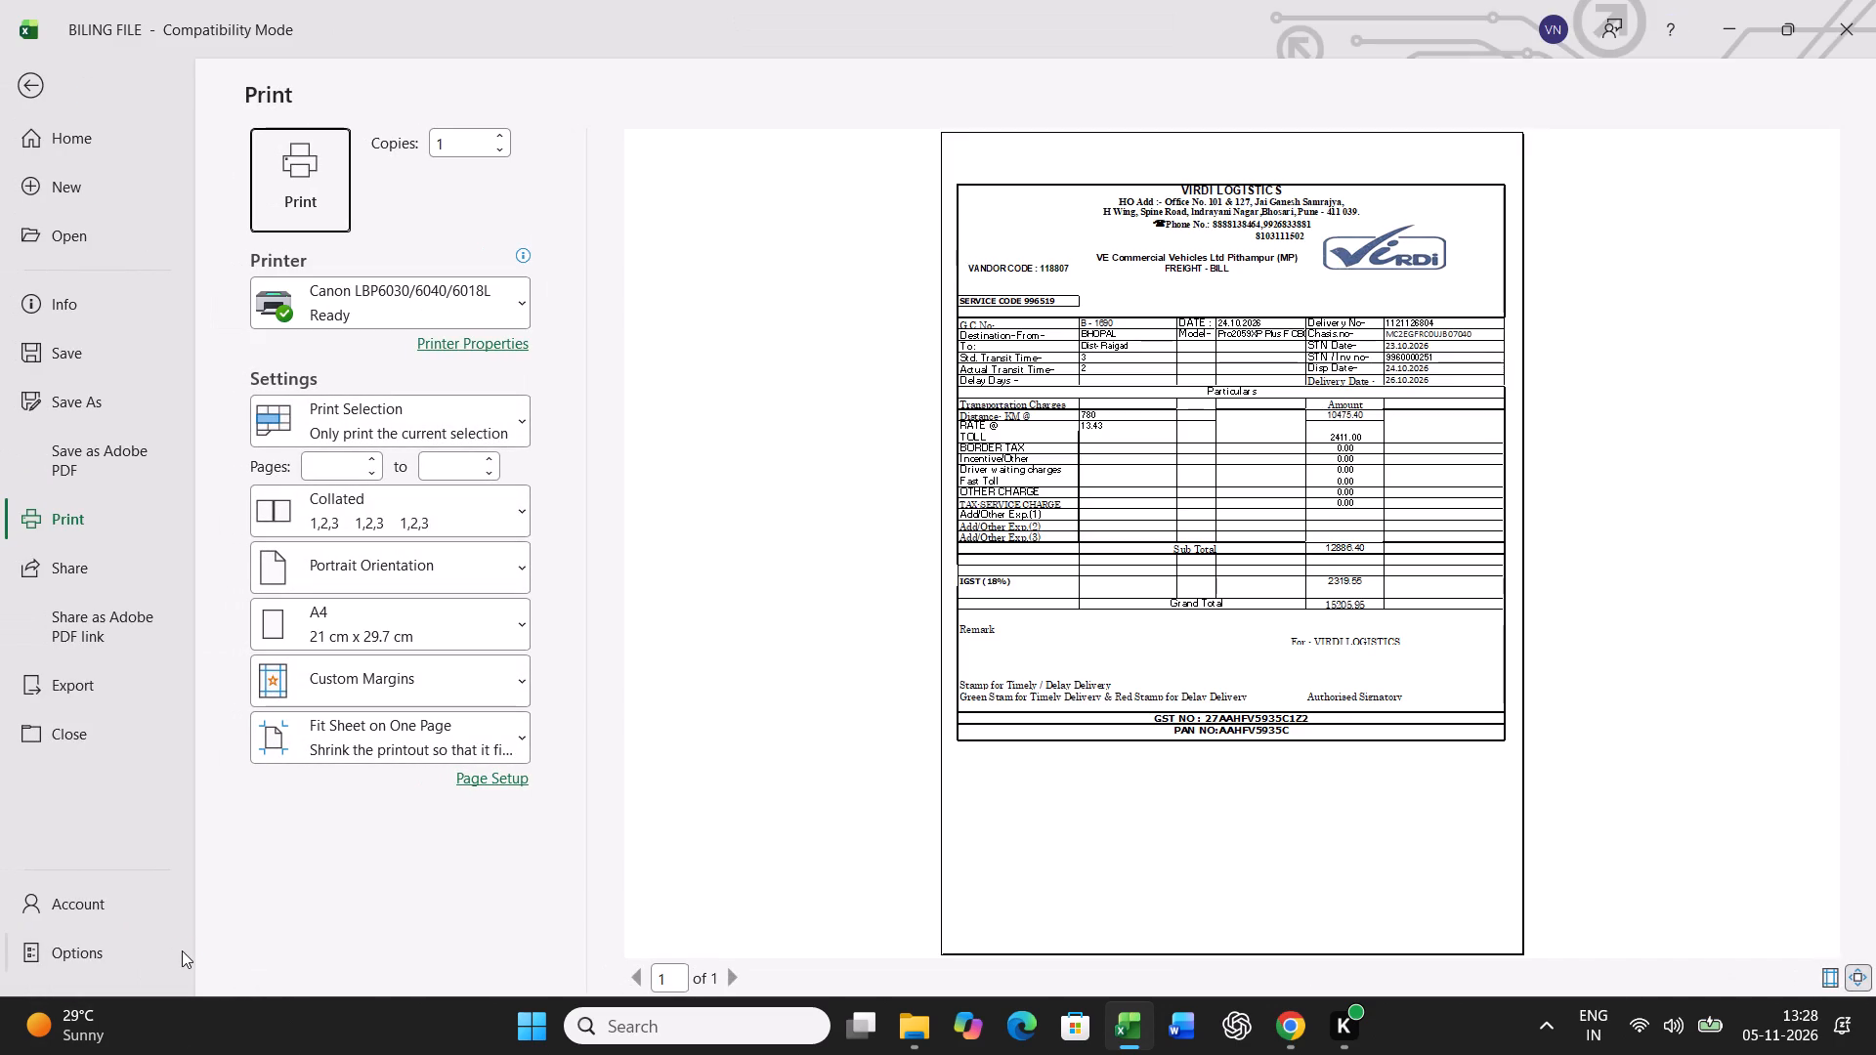
click(309, 190)
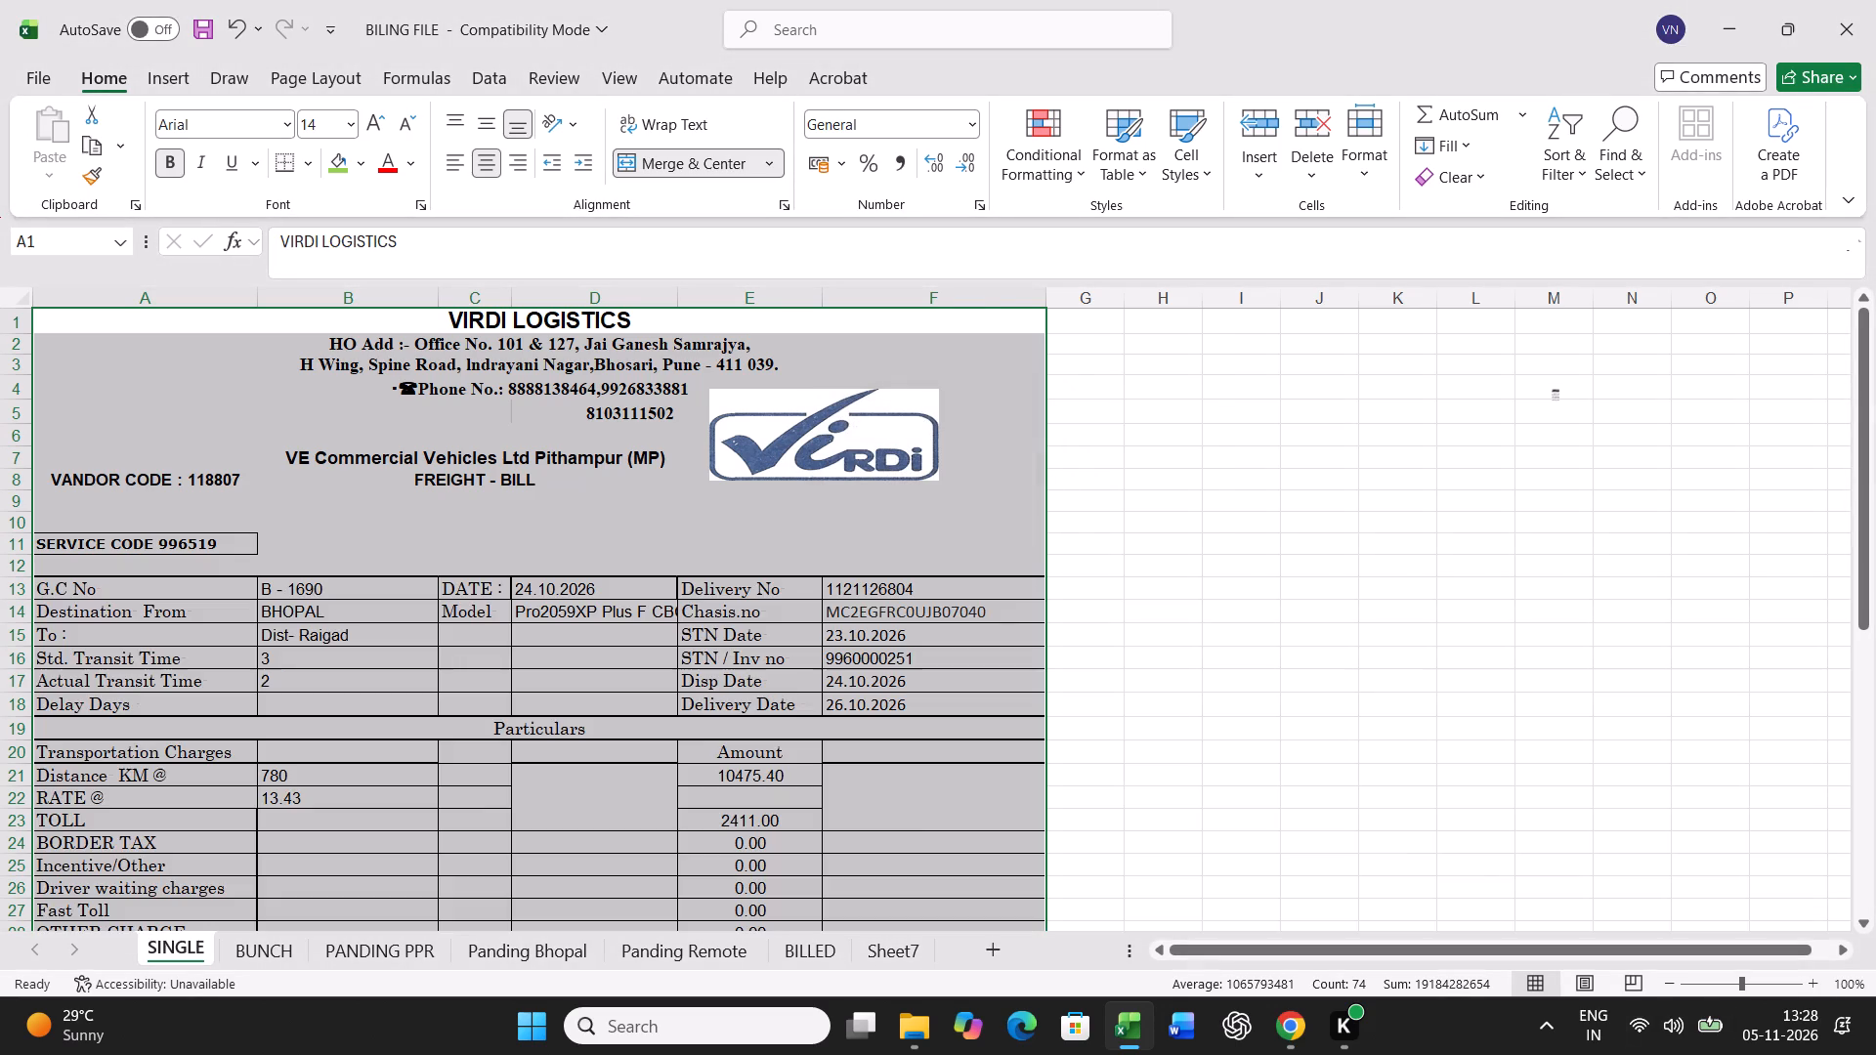
Copy the B - 1690 bill row 11 in BUNCH and paste it as values into row 53 of the lower table.
click(270, 949)
click(11, 615)
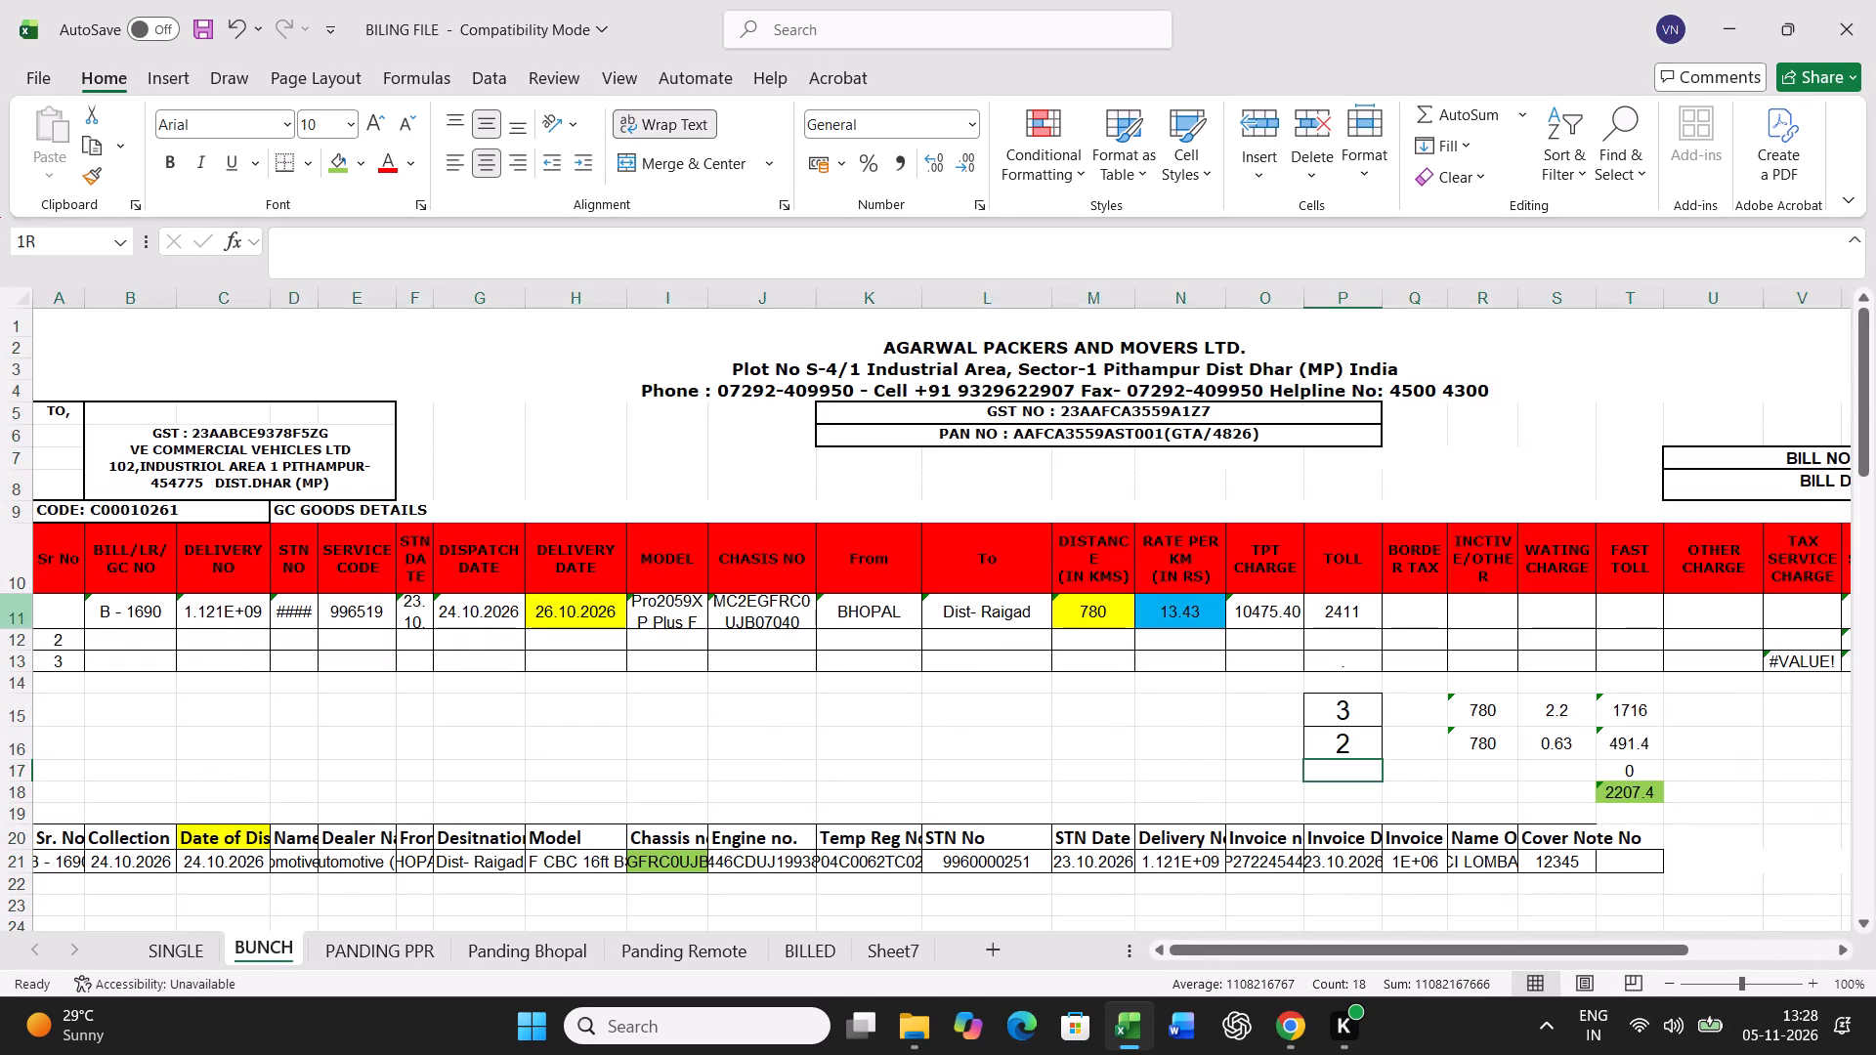
key(ctrl+c)
scroll(550, 749, down, 19)
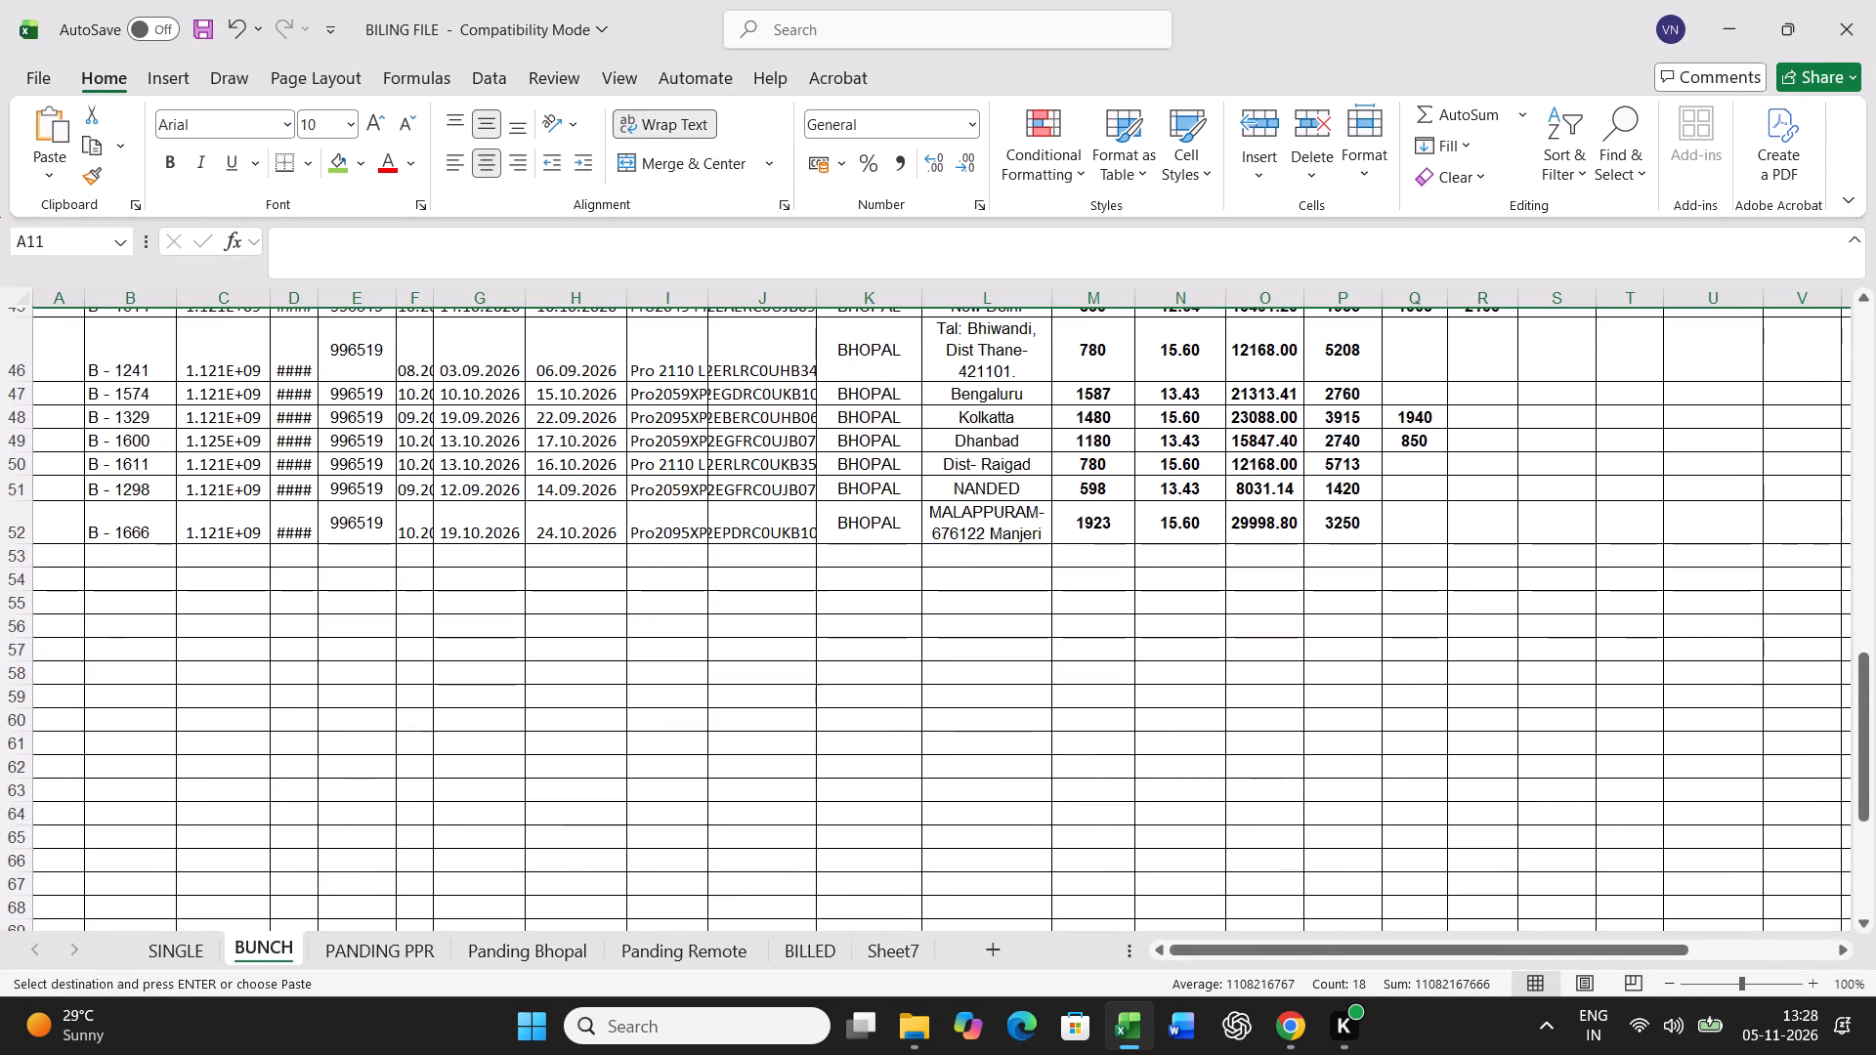
right_click(57, 566)
click(159, 468)
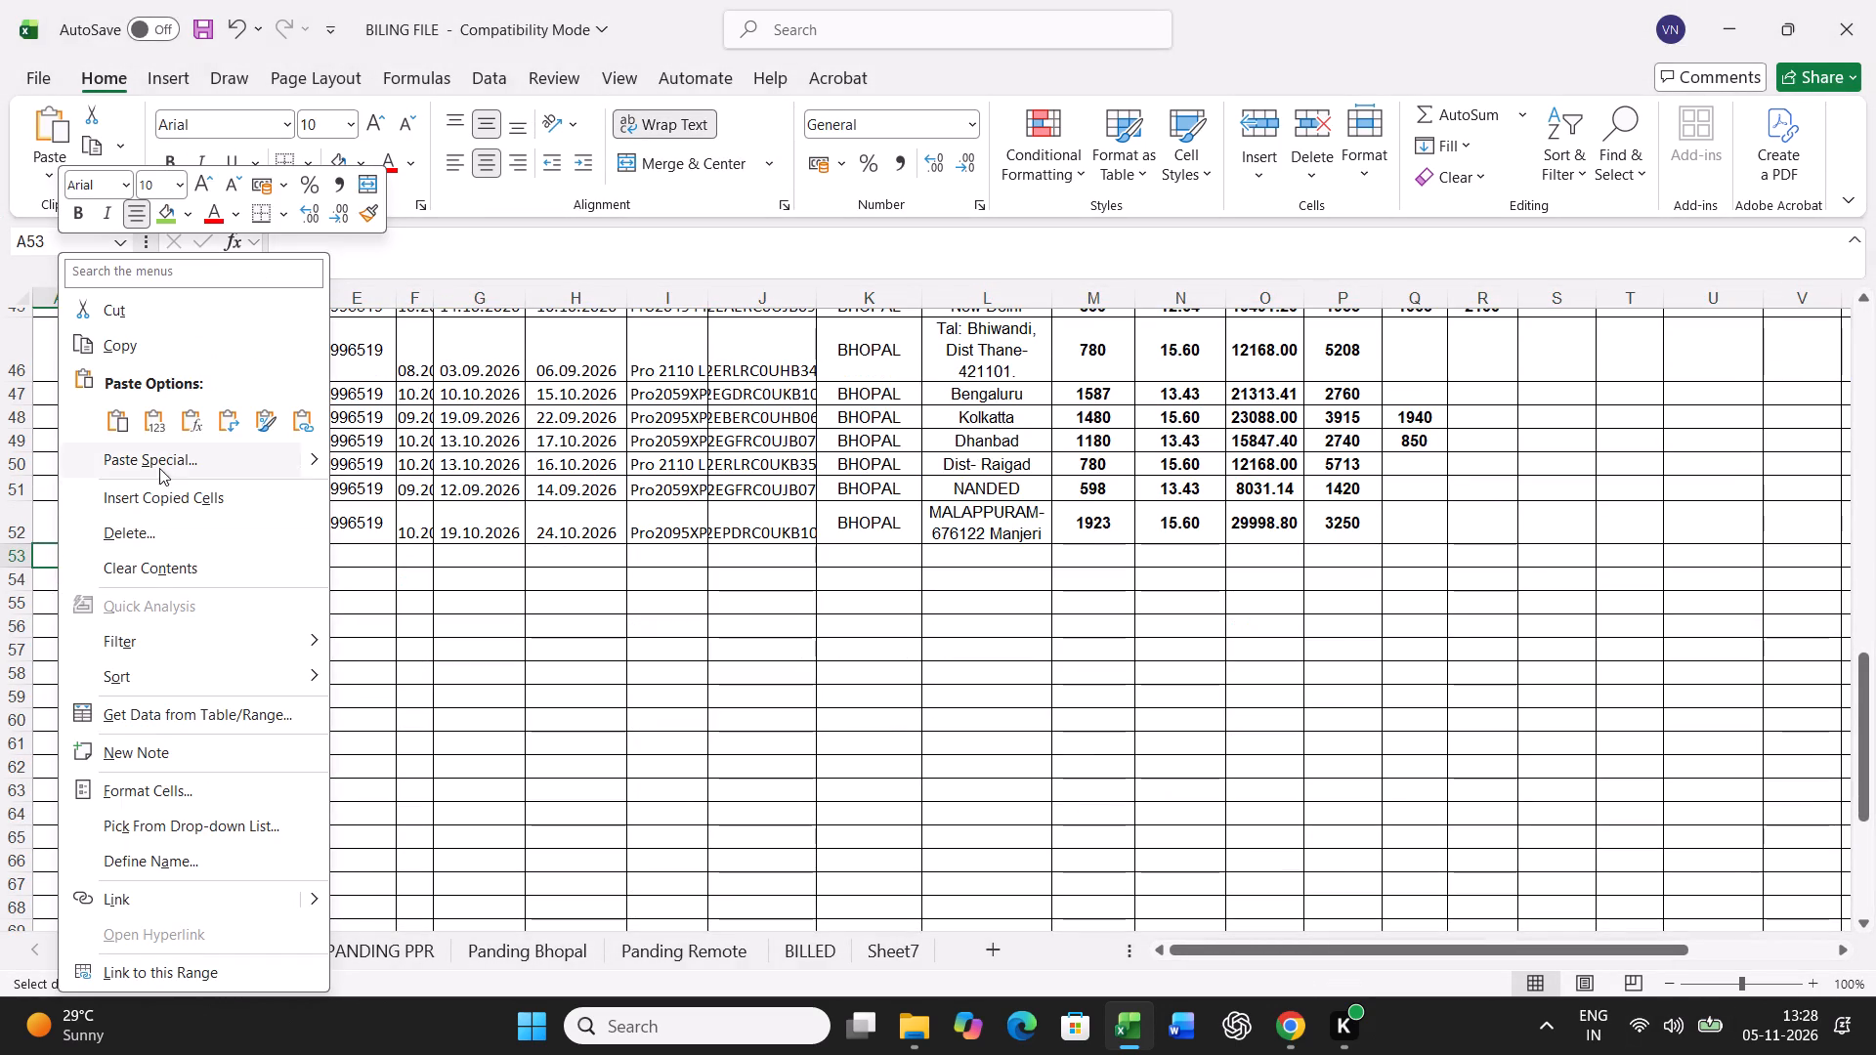
click(72, 407)
click(435, 701)
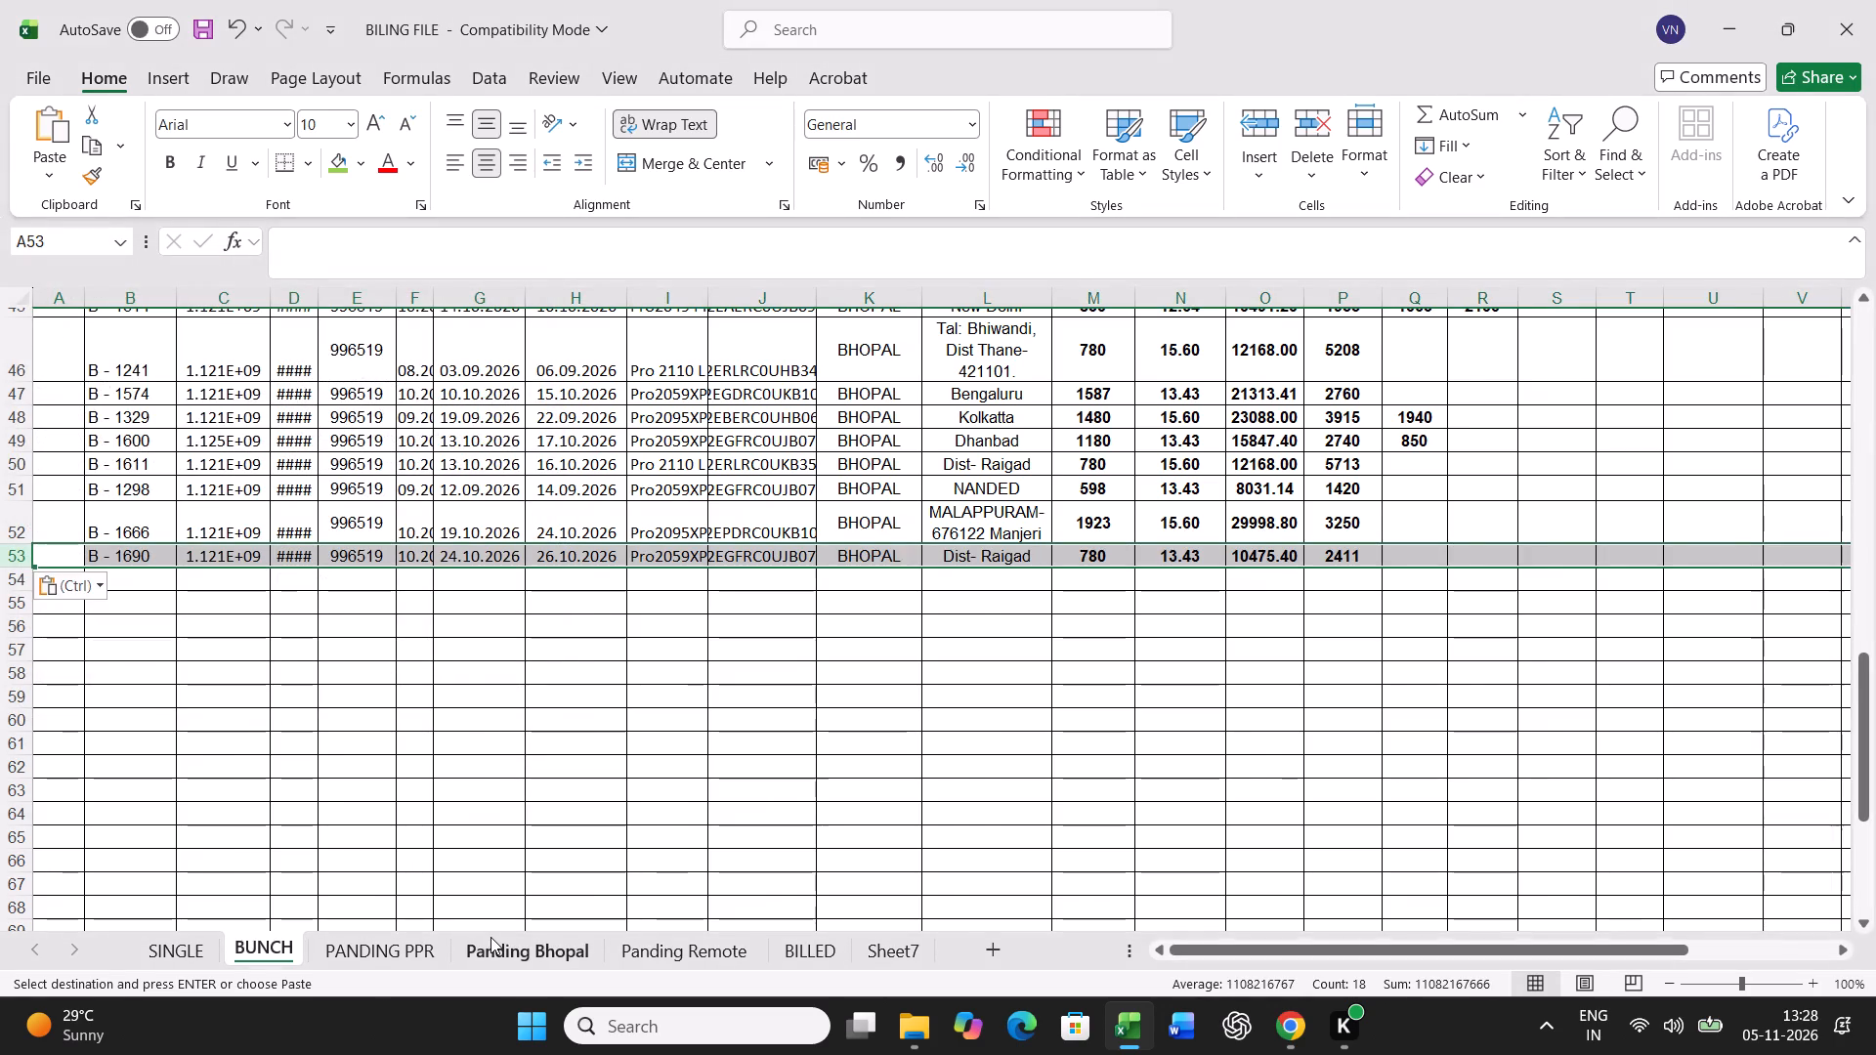
click(490, 937)
click(659, 747)
key(ctrl+f)
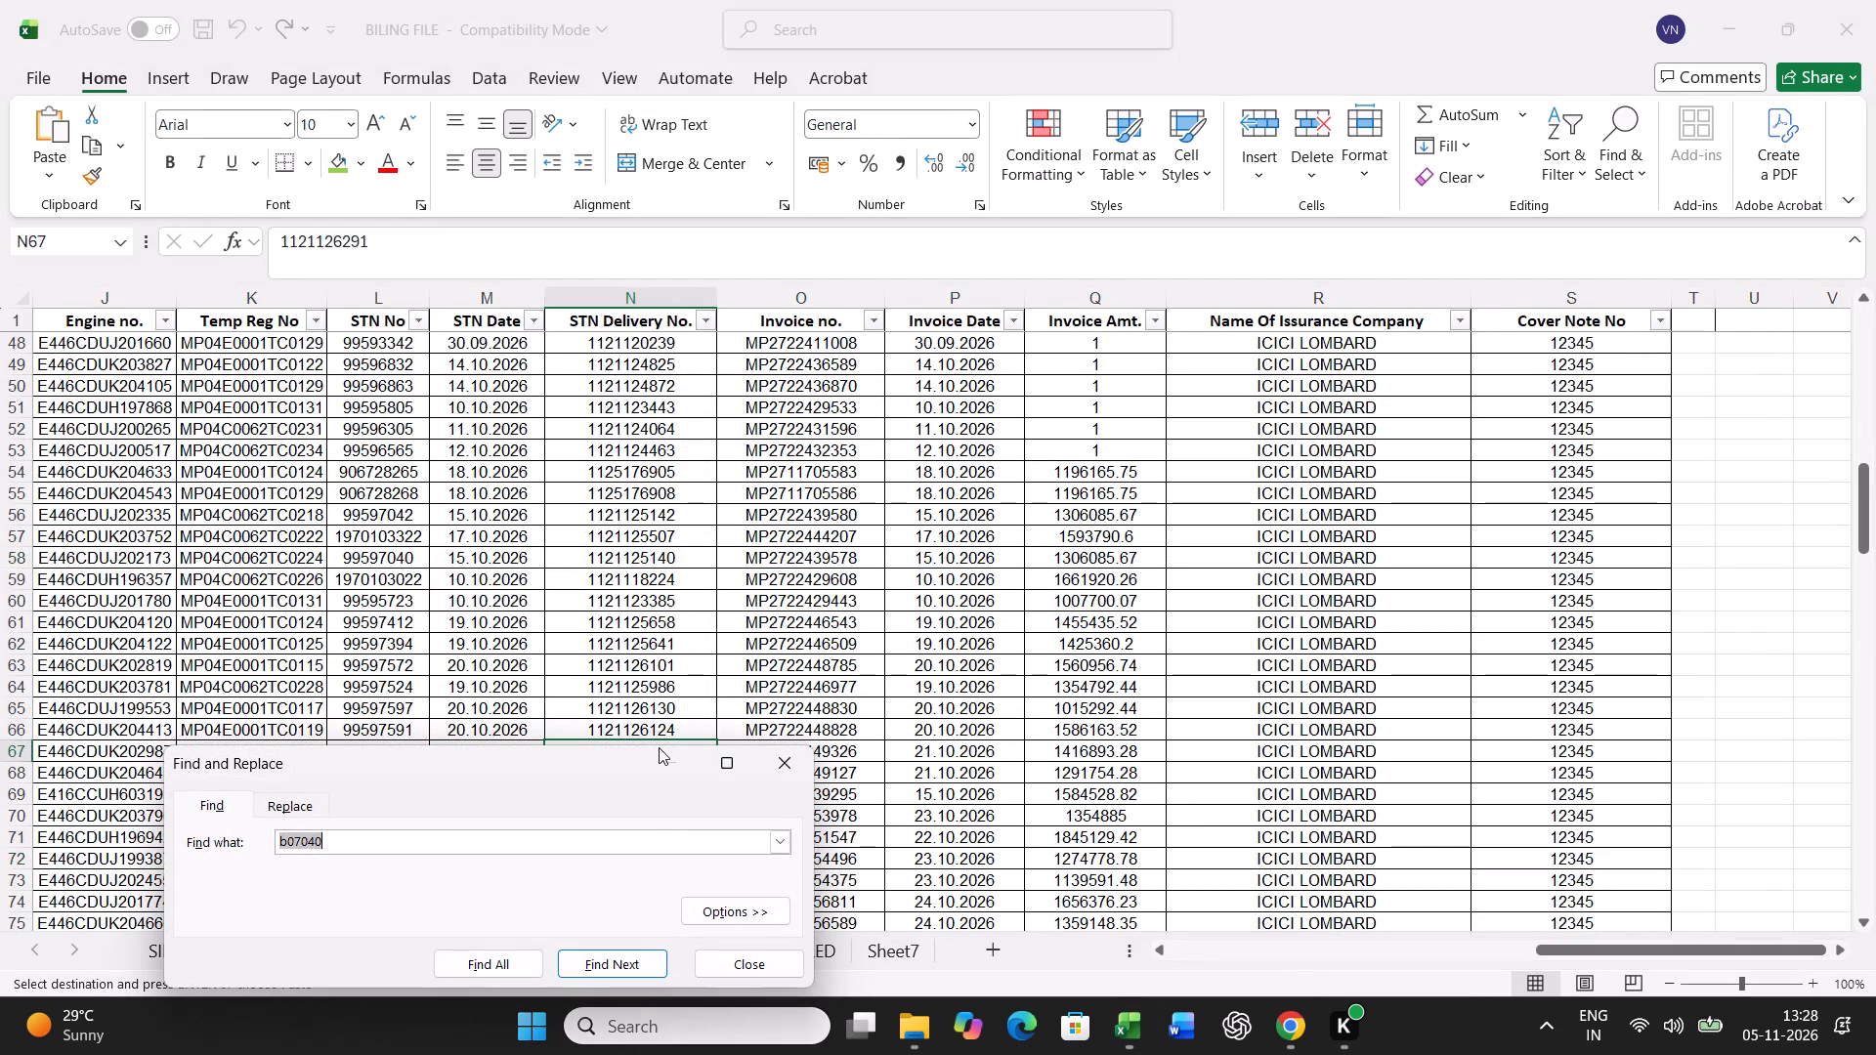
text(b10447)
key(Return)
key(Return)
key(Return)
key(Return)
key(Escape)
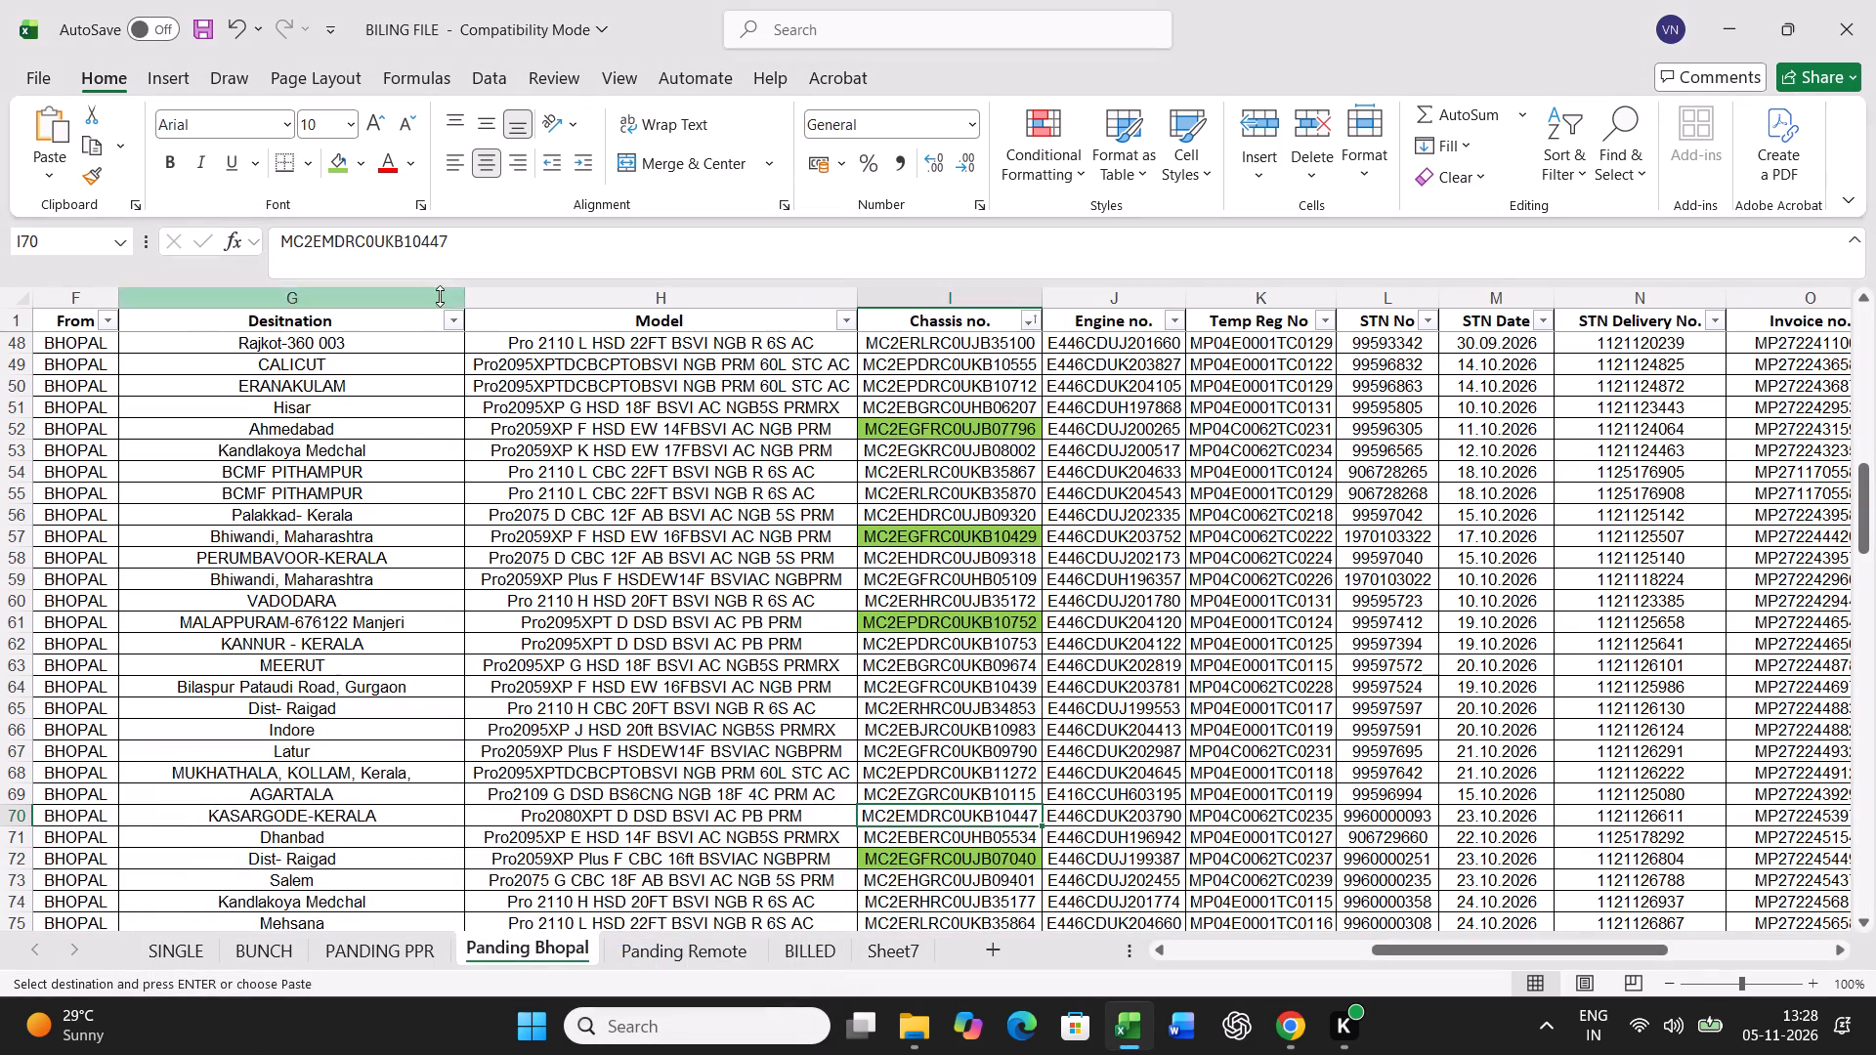
click(339, 156)
Copy the B - 1686 record from Panding Bhopal row 70 and paste it into row 21 of BUNCH, starting at A21.
key(Left)
key(Left)
key(Left)
key(Left)
key(Left)
key(Left)
key(Left)
key(Left)
key(Left)
key(Left)
key(Left)
key(Left)
key(Left)
key(Left)
key(Left)
key(Left)
key(Left)
key(Left)
key(Left)
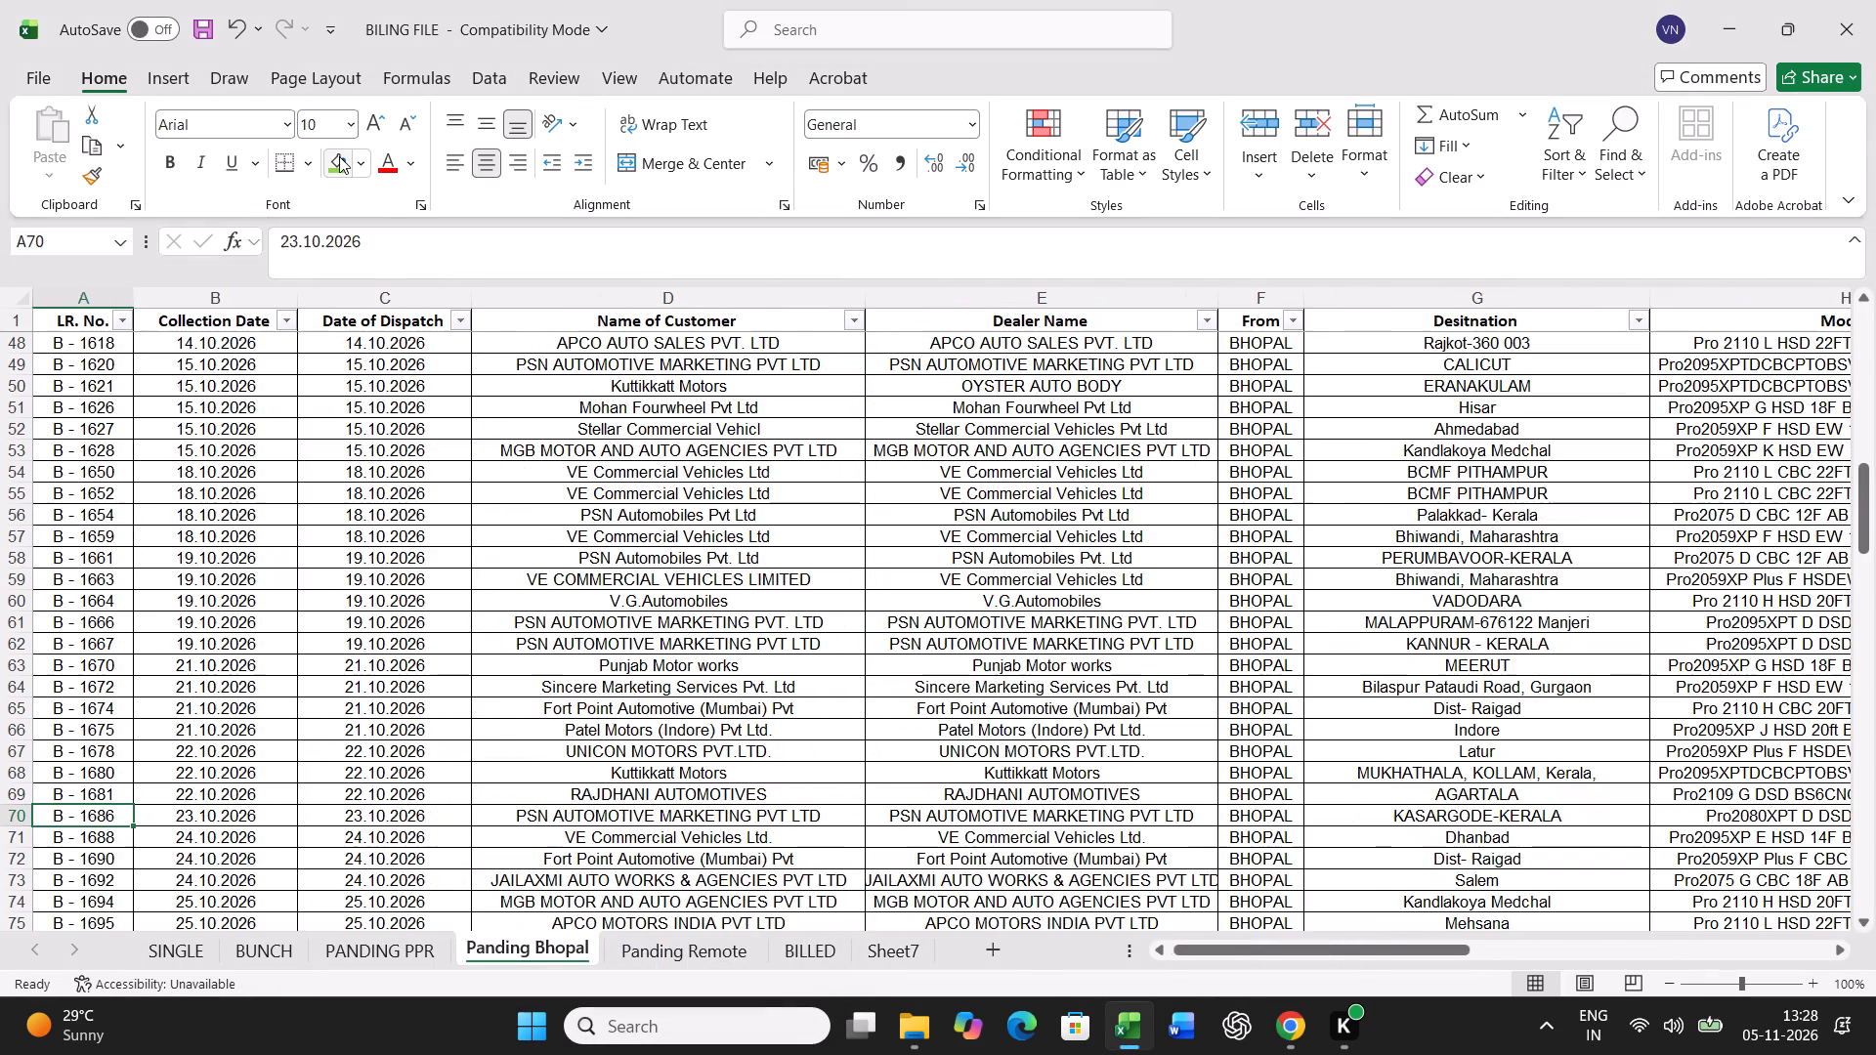
key(ctrl+shift+Right)
key(ctrl+c)
click(264, 943)
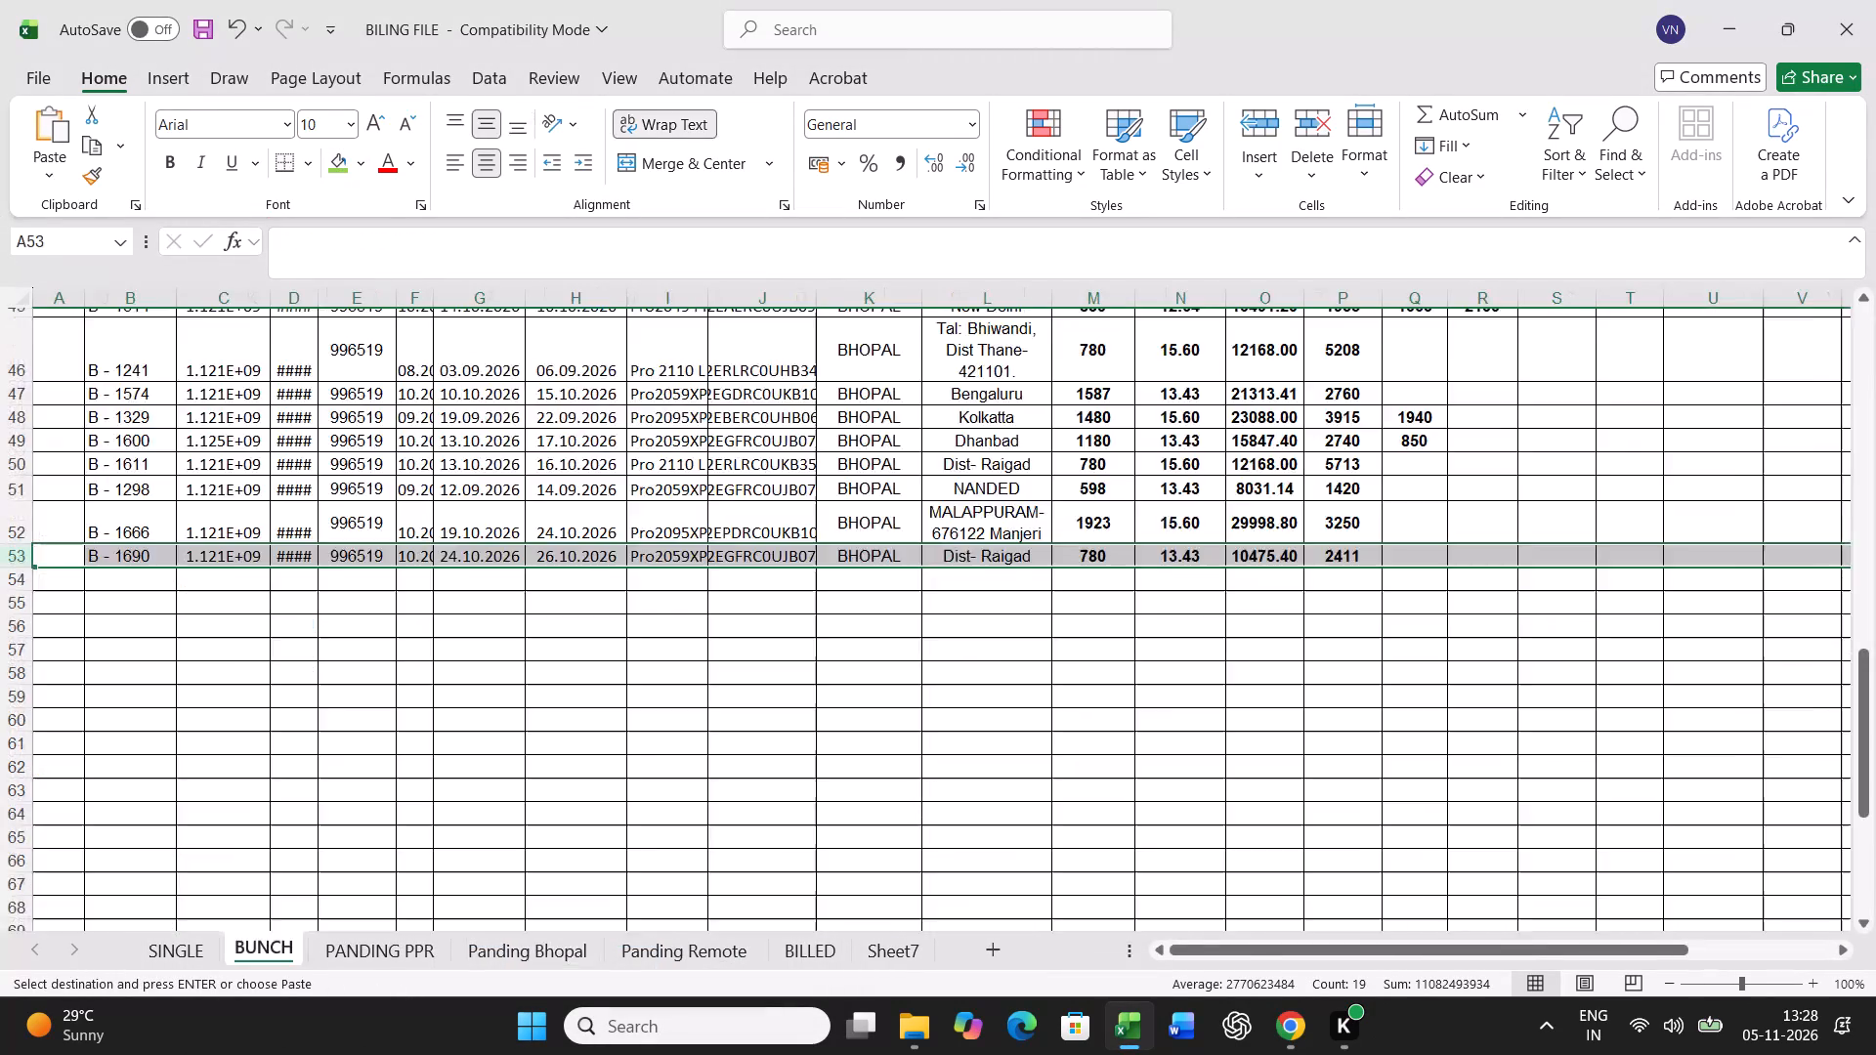
scroll(333, 824, up, 18)
click(60, 805)
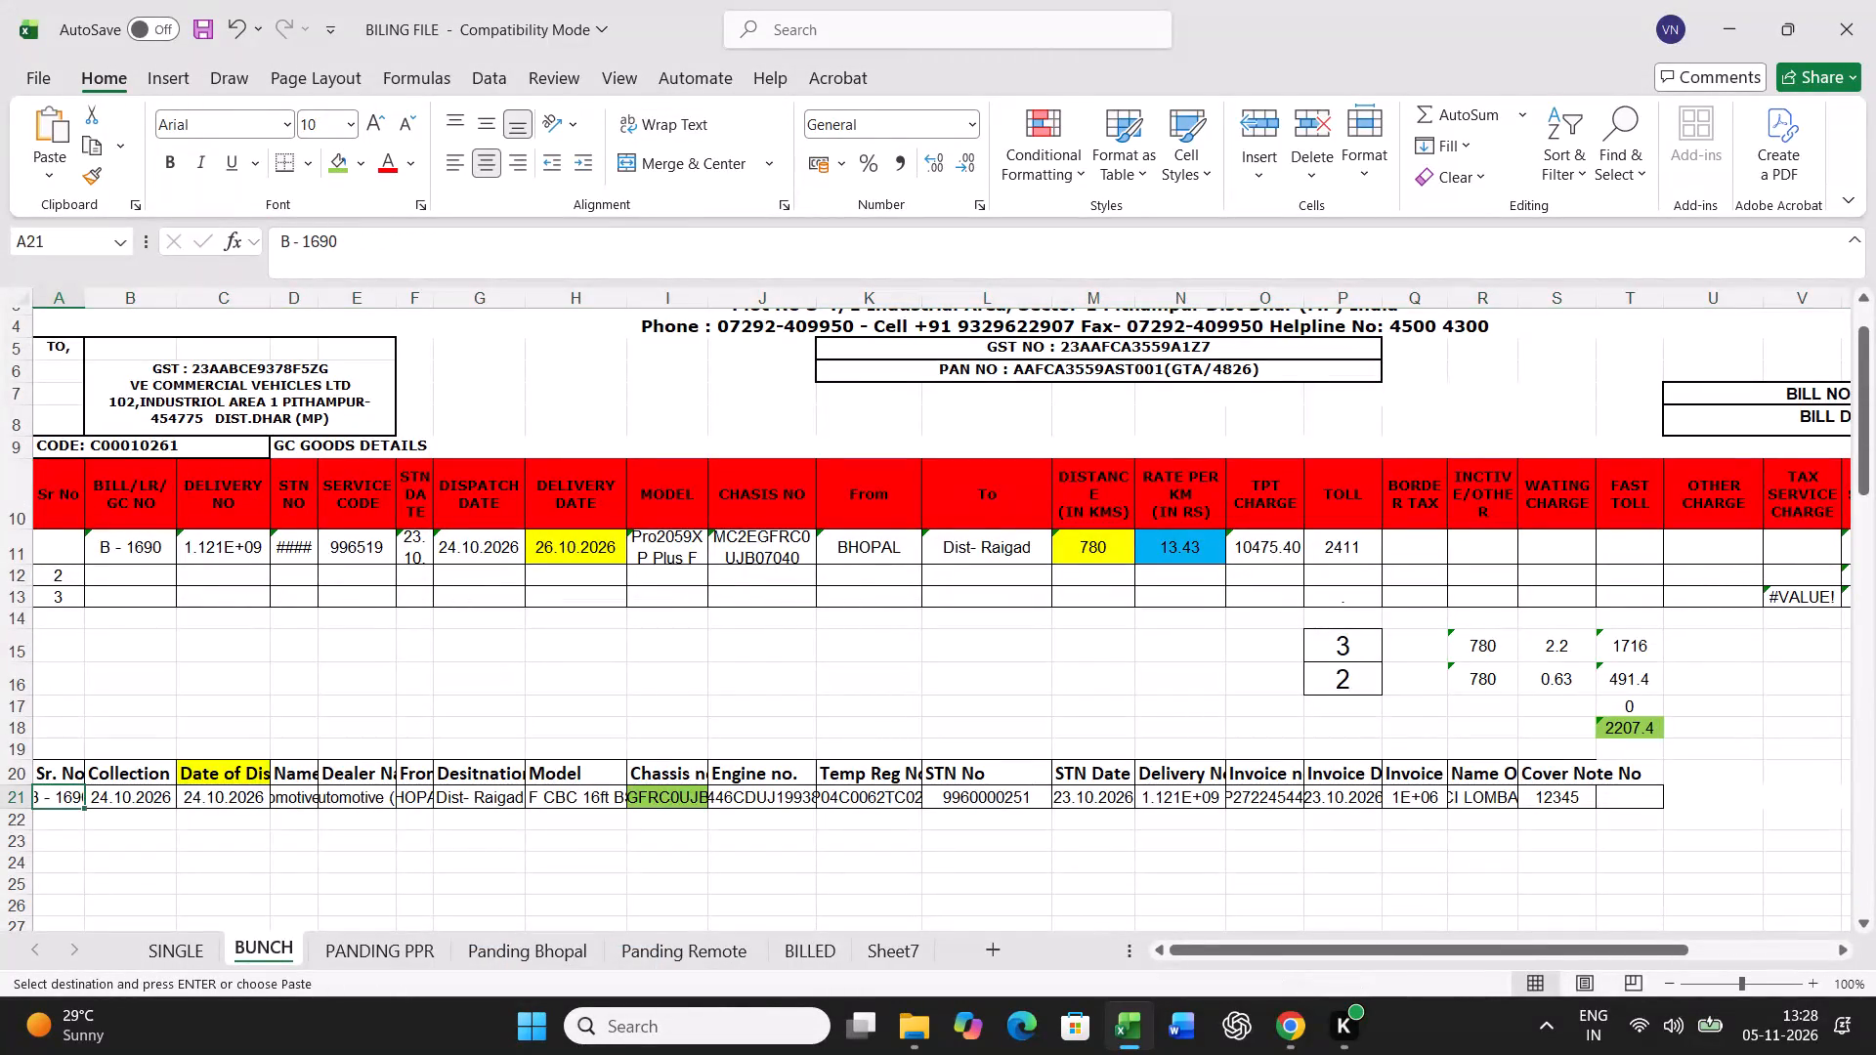
key(ctrl+v)
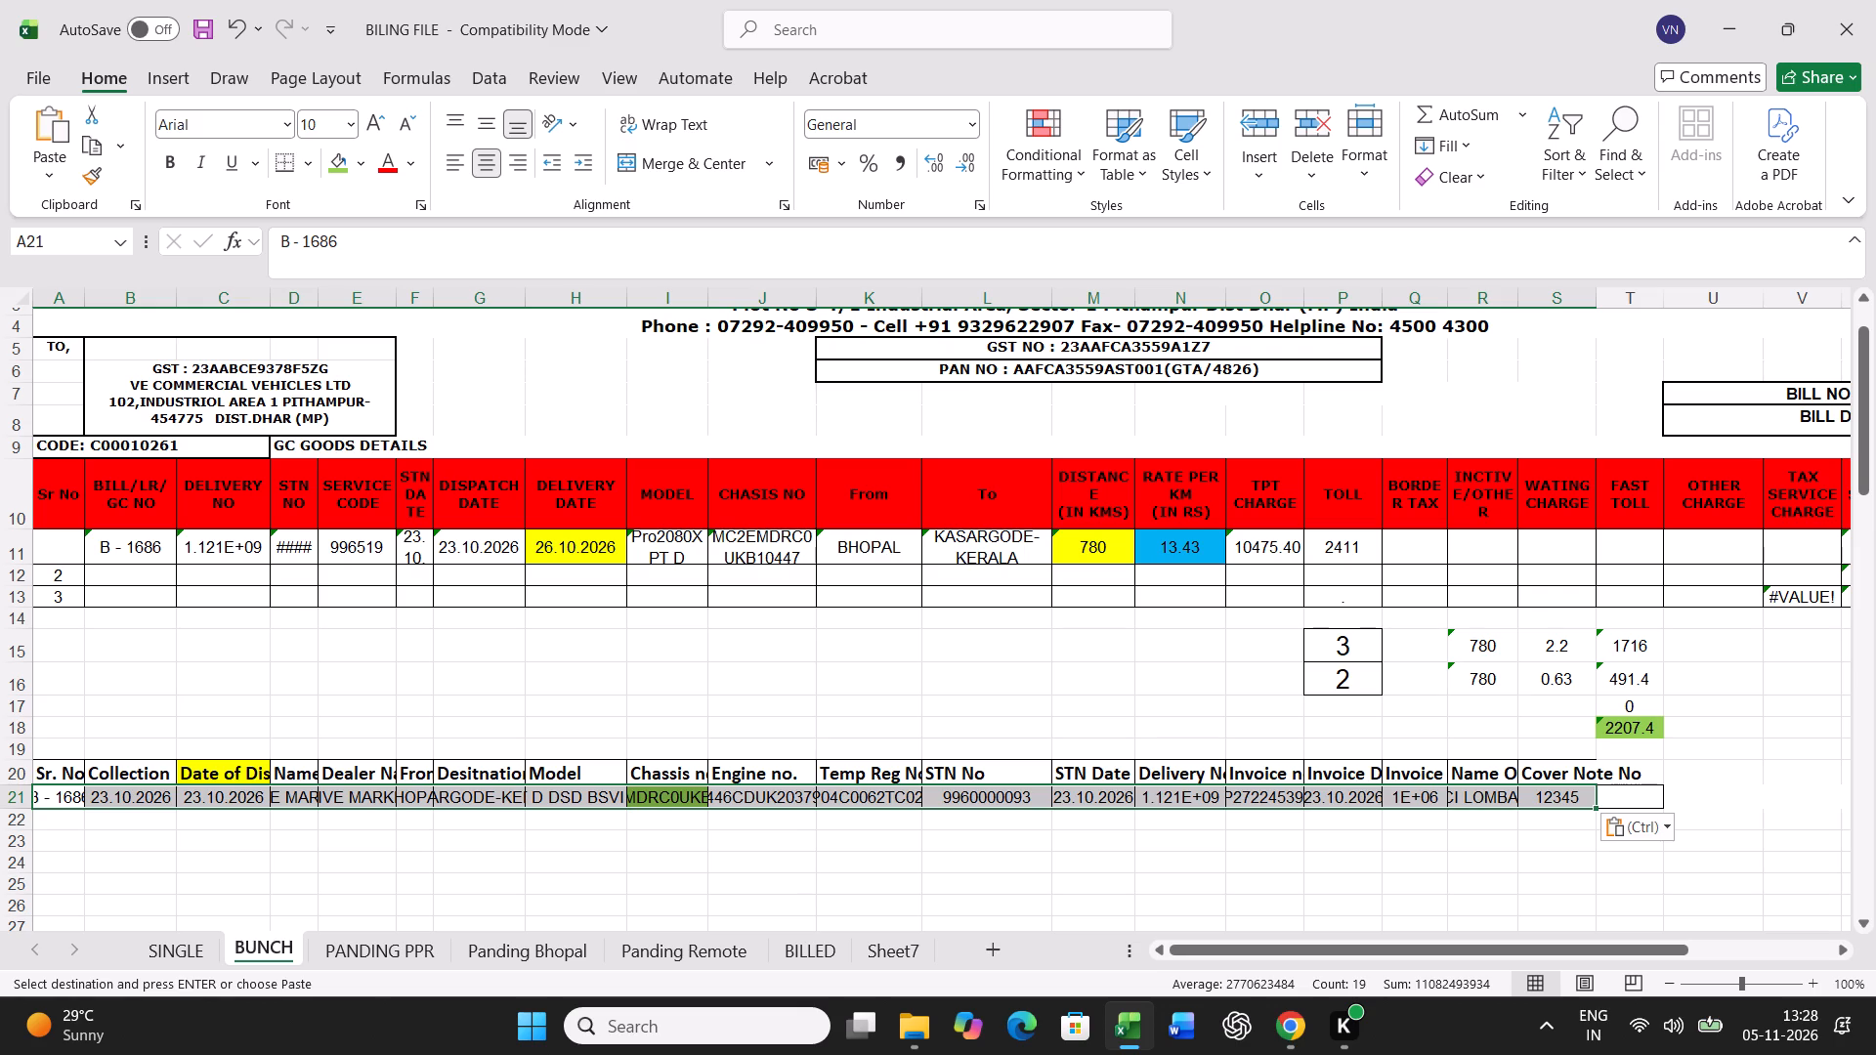
Set the B - 1686 bill's delivery date to 27.10.2026 and its distance to =1382+260 in row 11.
click(591, 551)
text(27.10.2026)
key(Right)
key(Right)
key(Right)
key(Right)
key(Right)
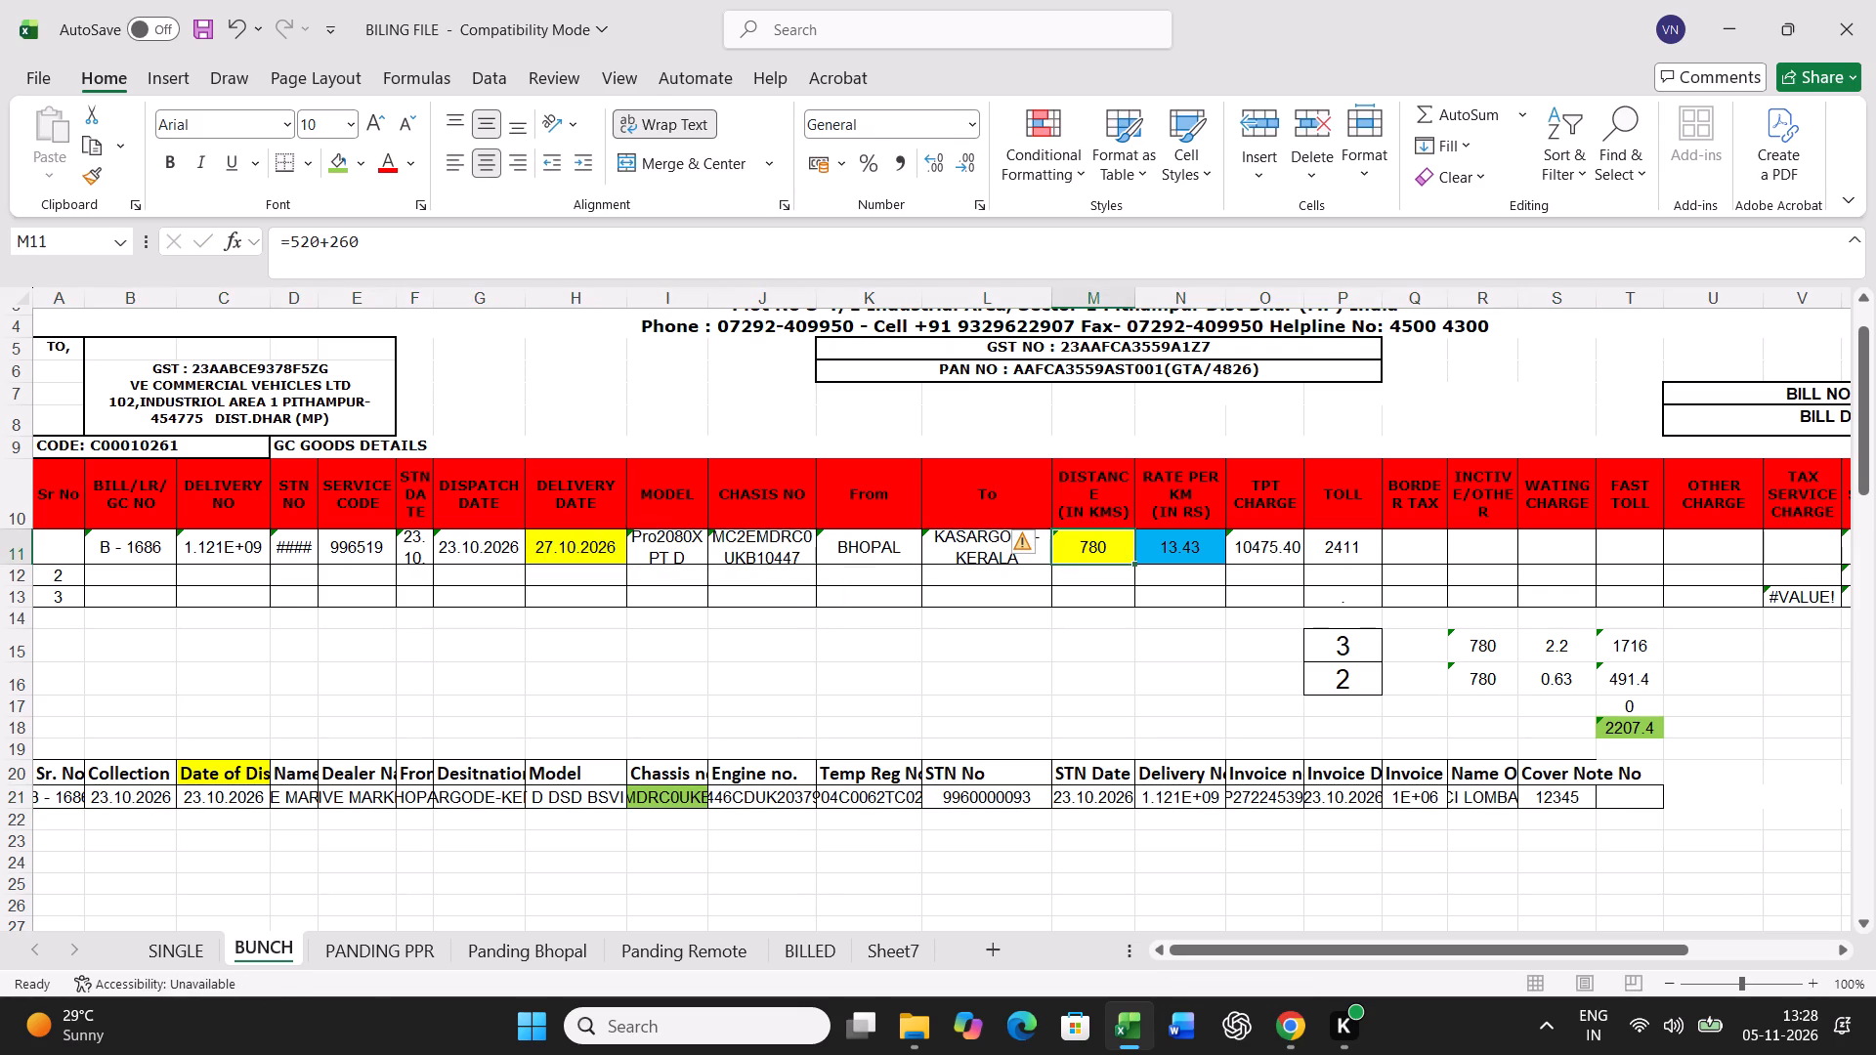
key(equal)
text(1382+)
text(260)
key(Return)
Set the B - 1686 bill's toll to 2720.
key(Up)
key(Right)
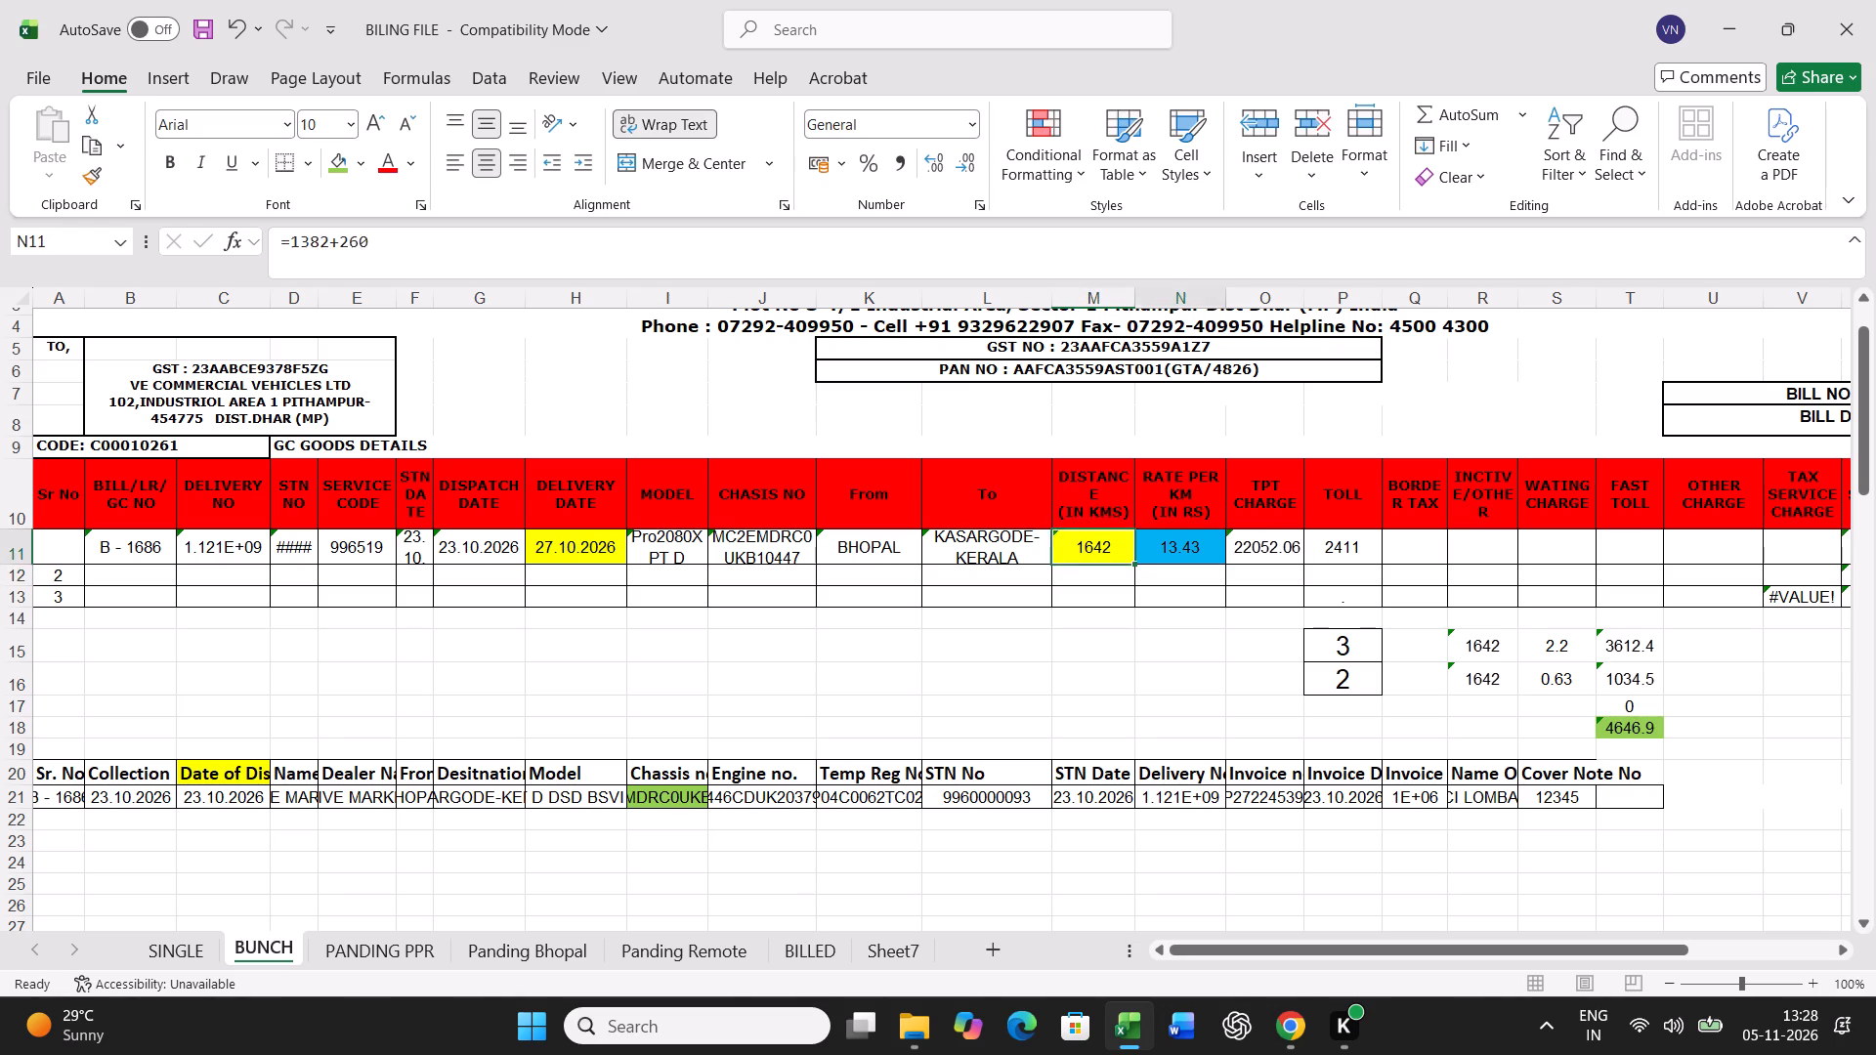
key(Right)
key(Right)
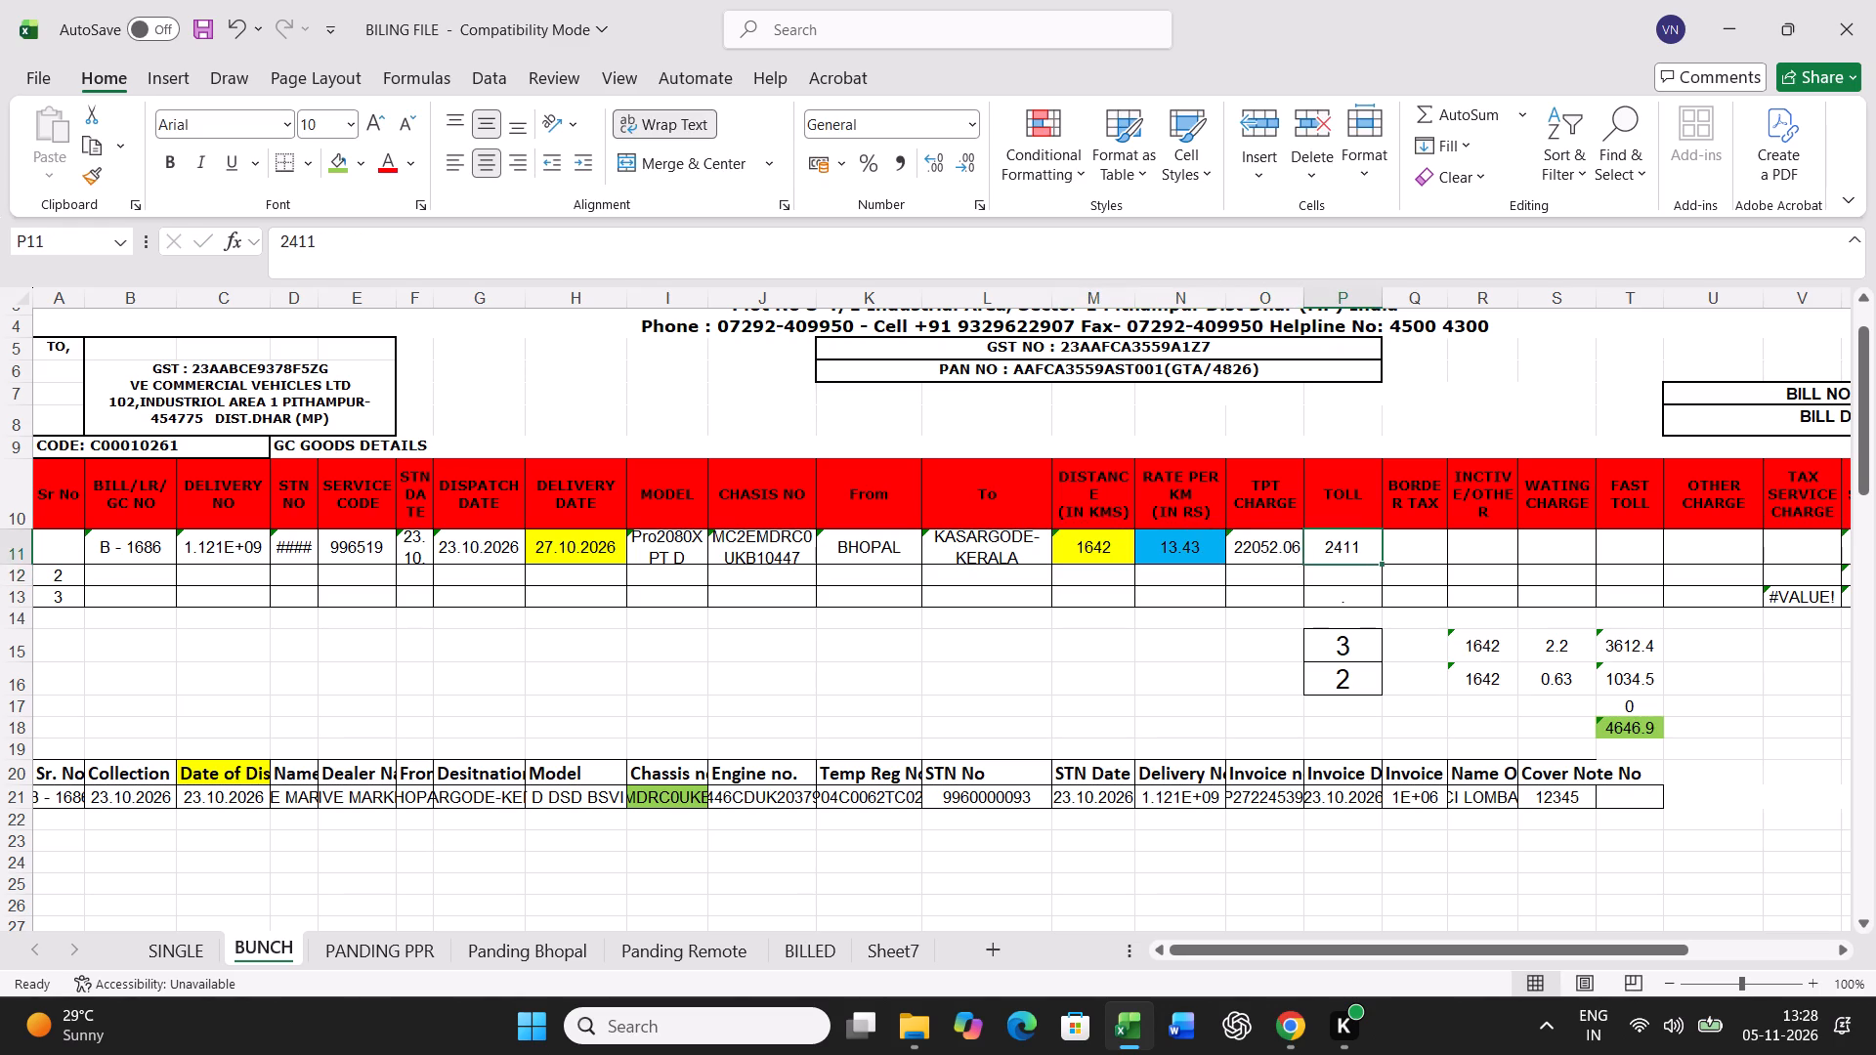
text(2720)
key(Return)
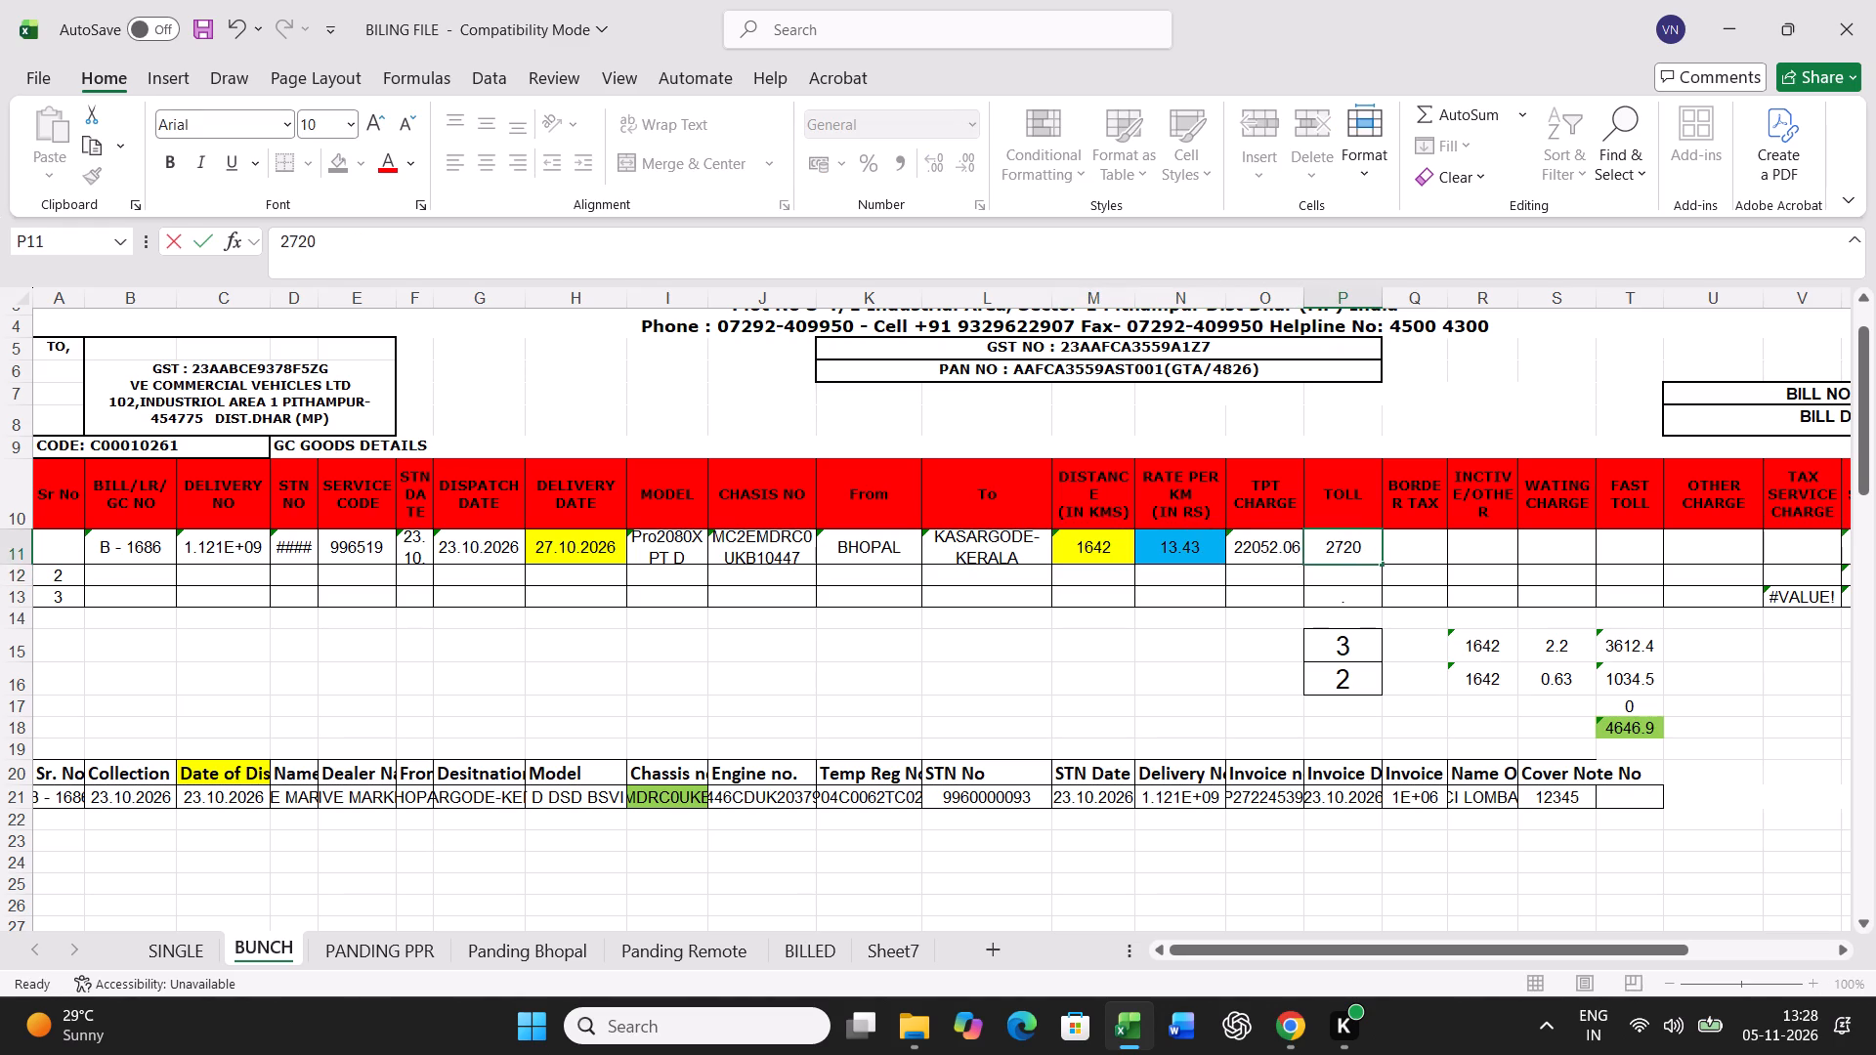
Set the transit-day cells for the B - 1686 bill to 6 in P15 and 4 in P16.
key(Return)
key(Return)
key(Return)
key(6)
key(Return)
key(4)
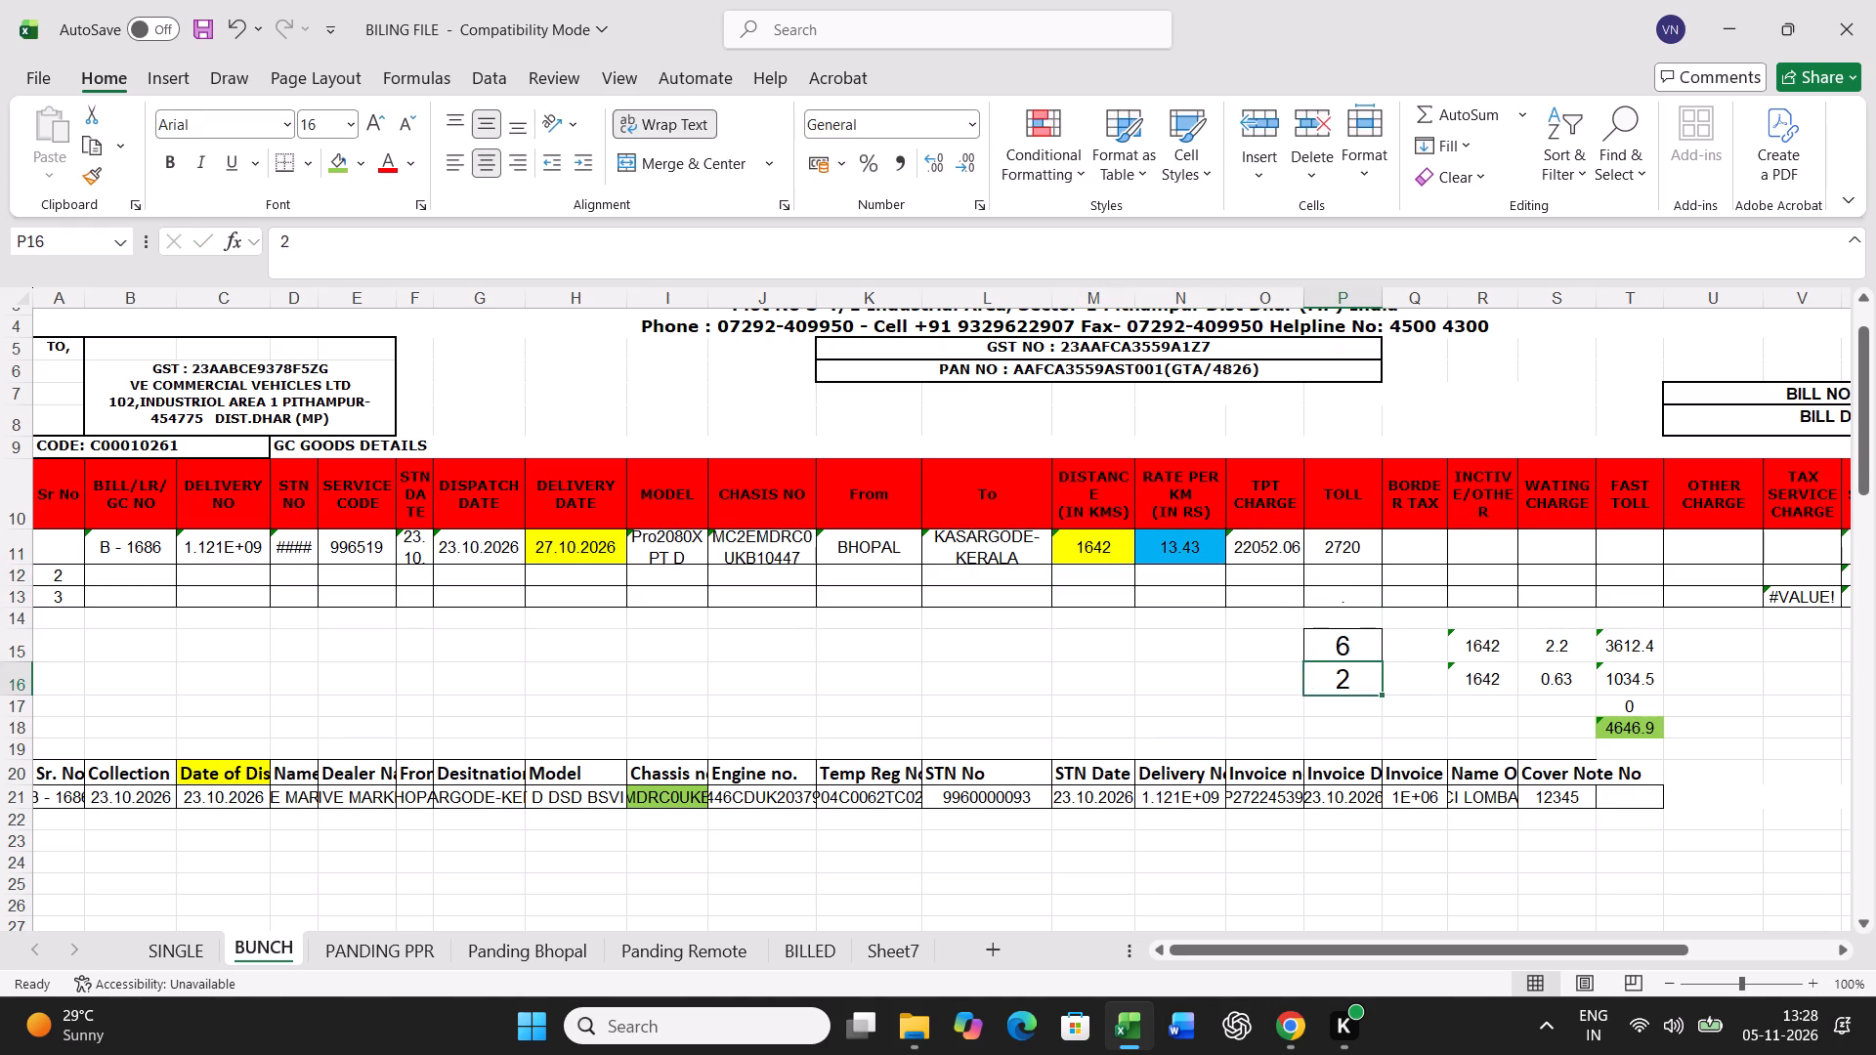
key(Return)
Print one copy of the B - 1686 freight bill from the SINGLE sheet.
click(209, 952)
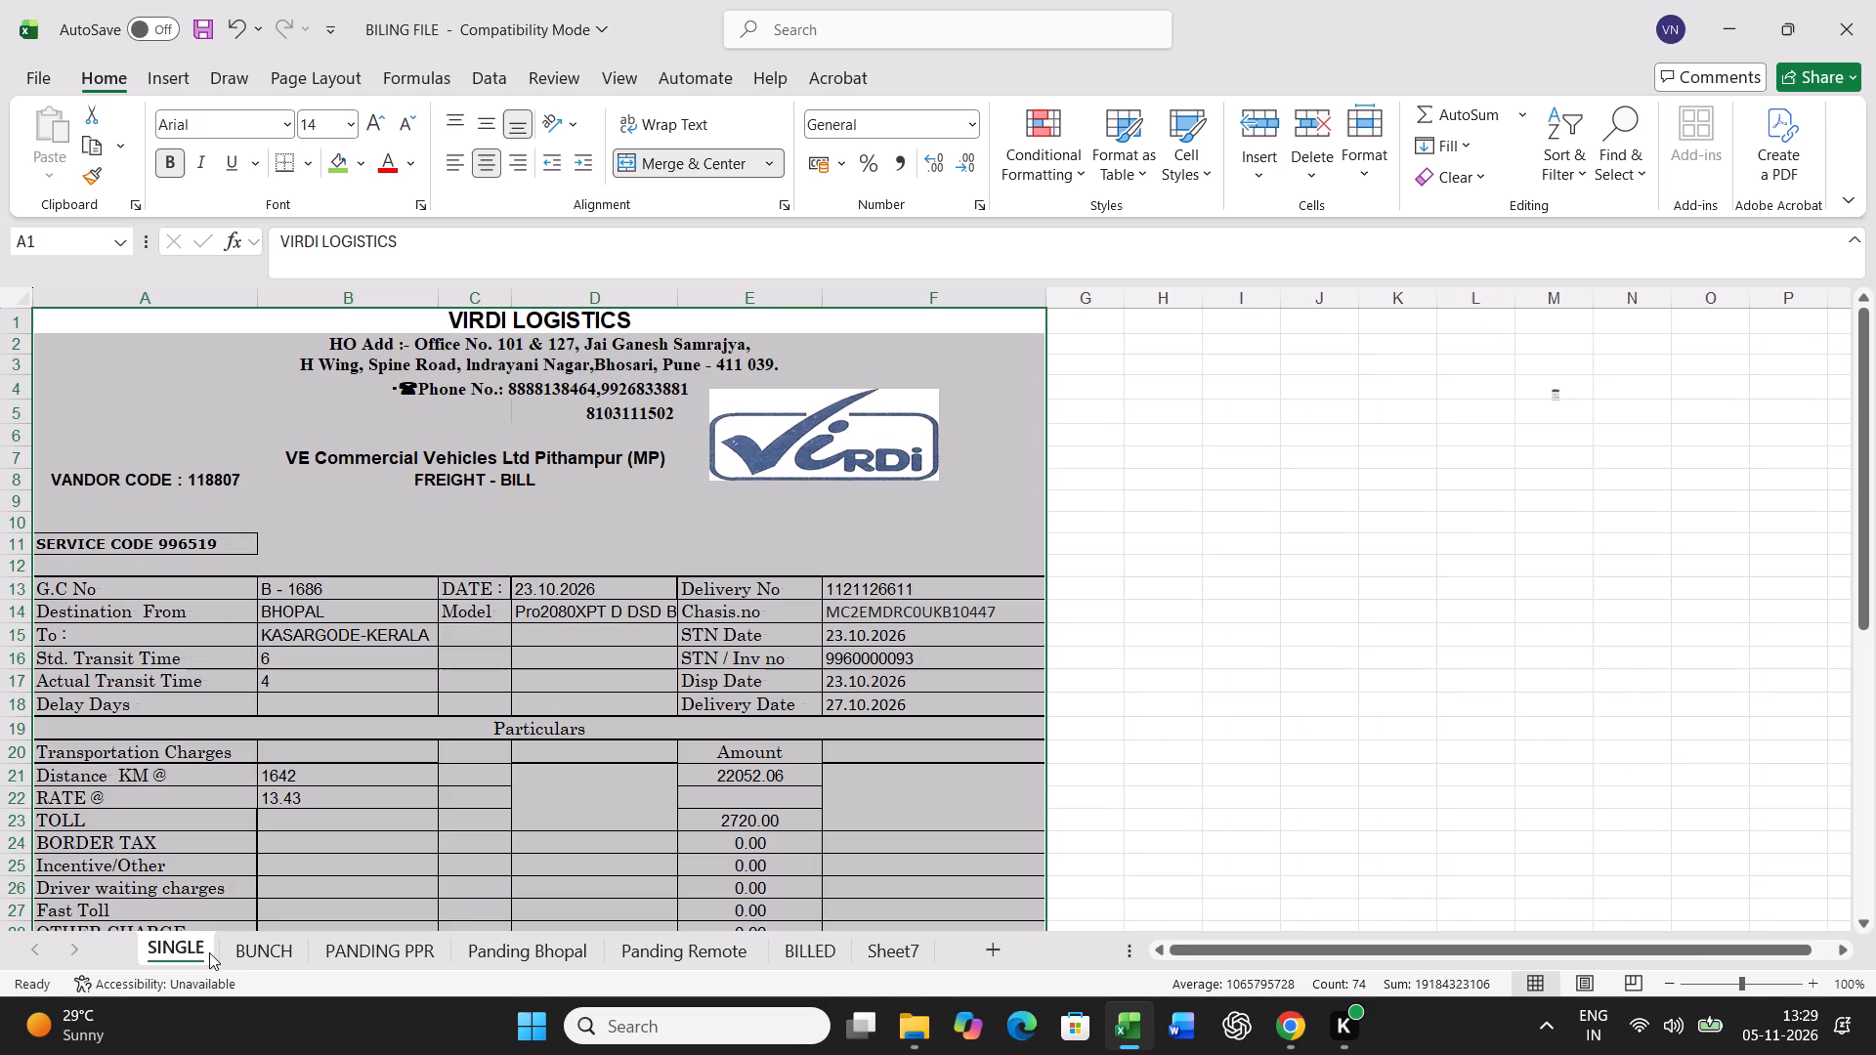
key(ctrl+p)
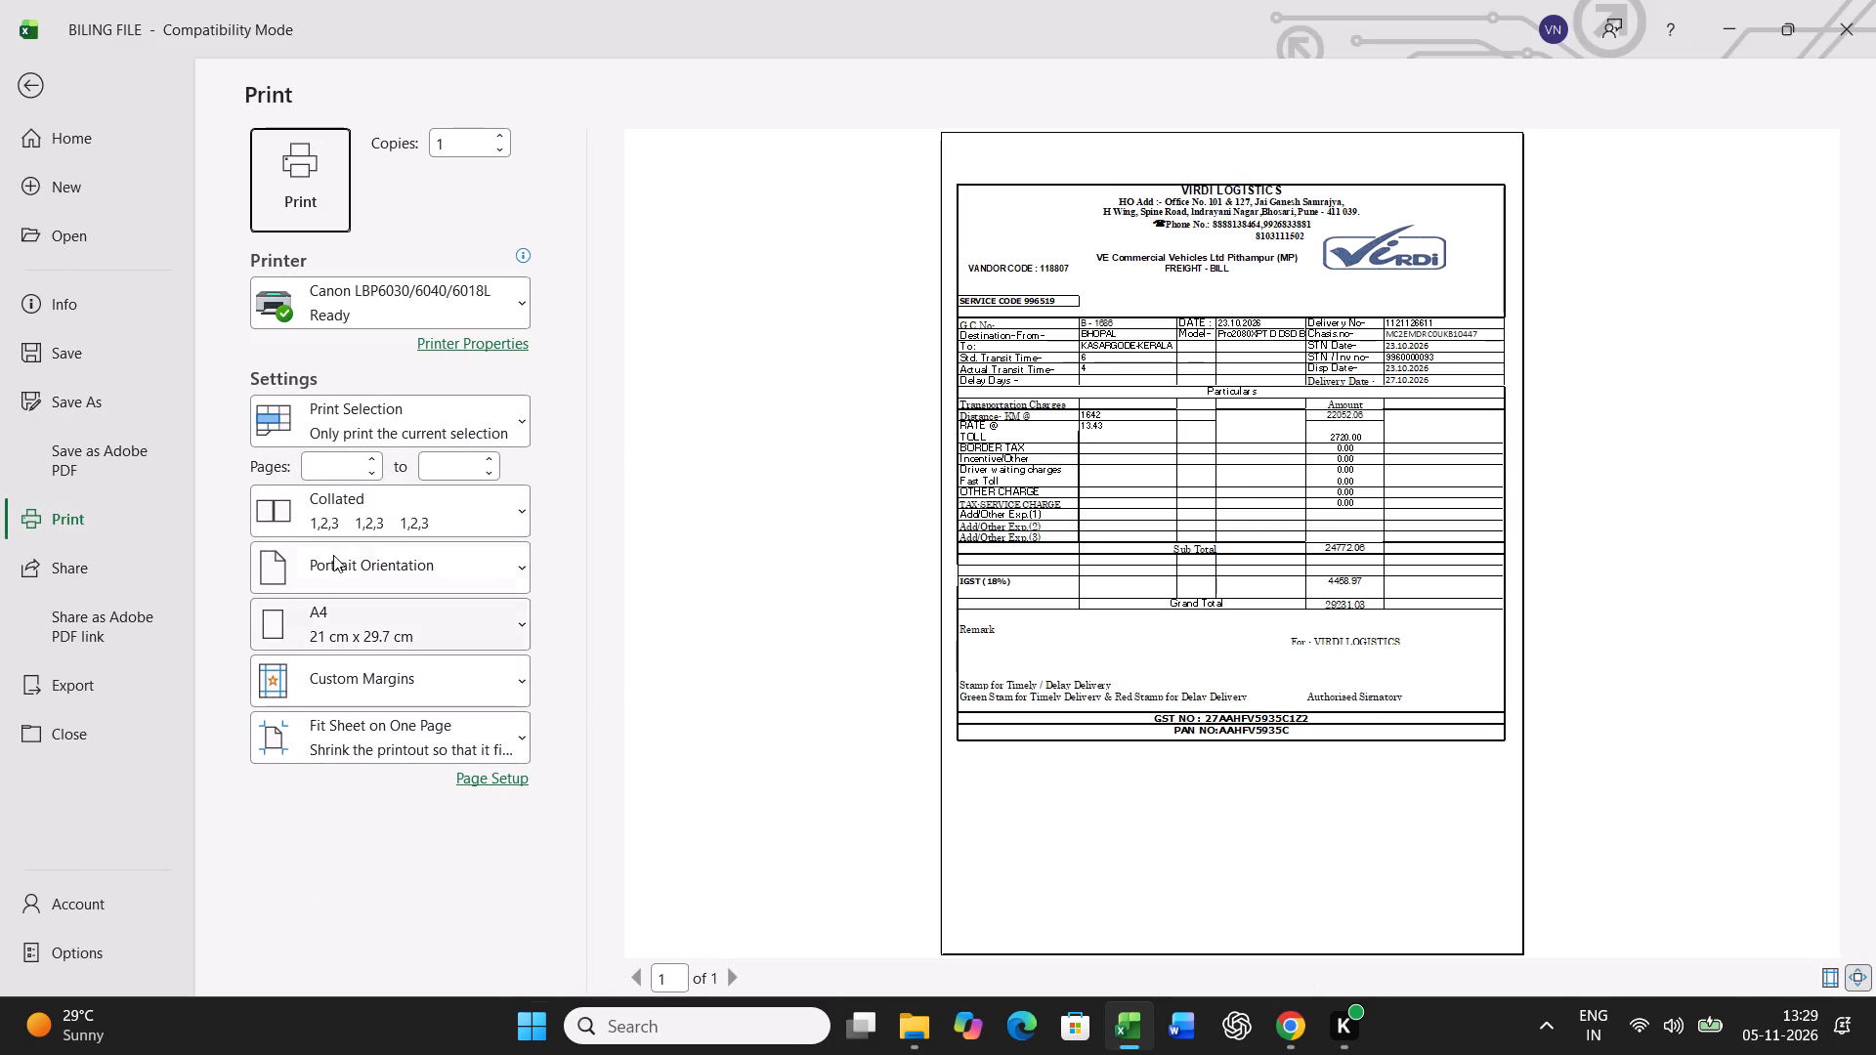
click(283, 187)
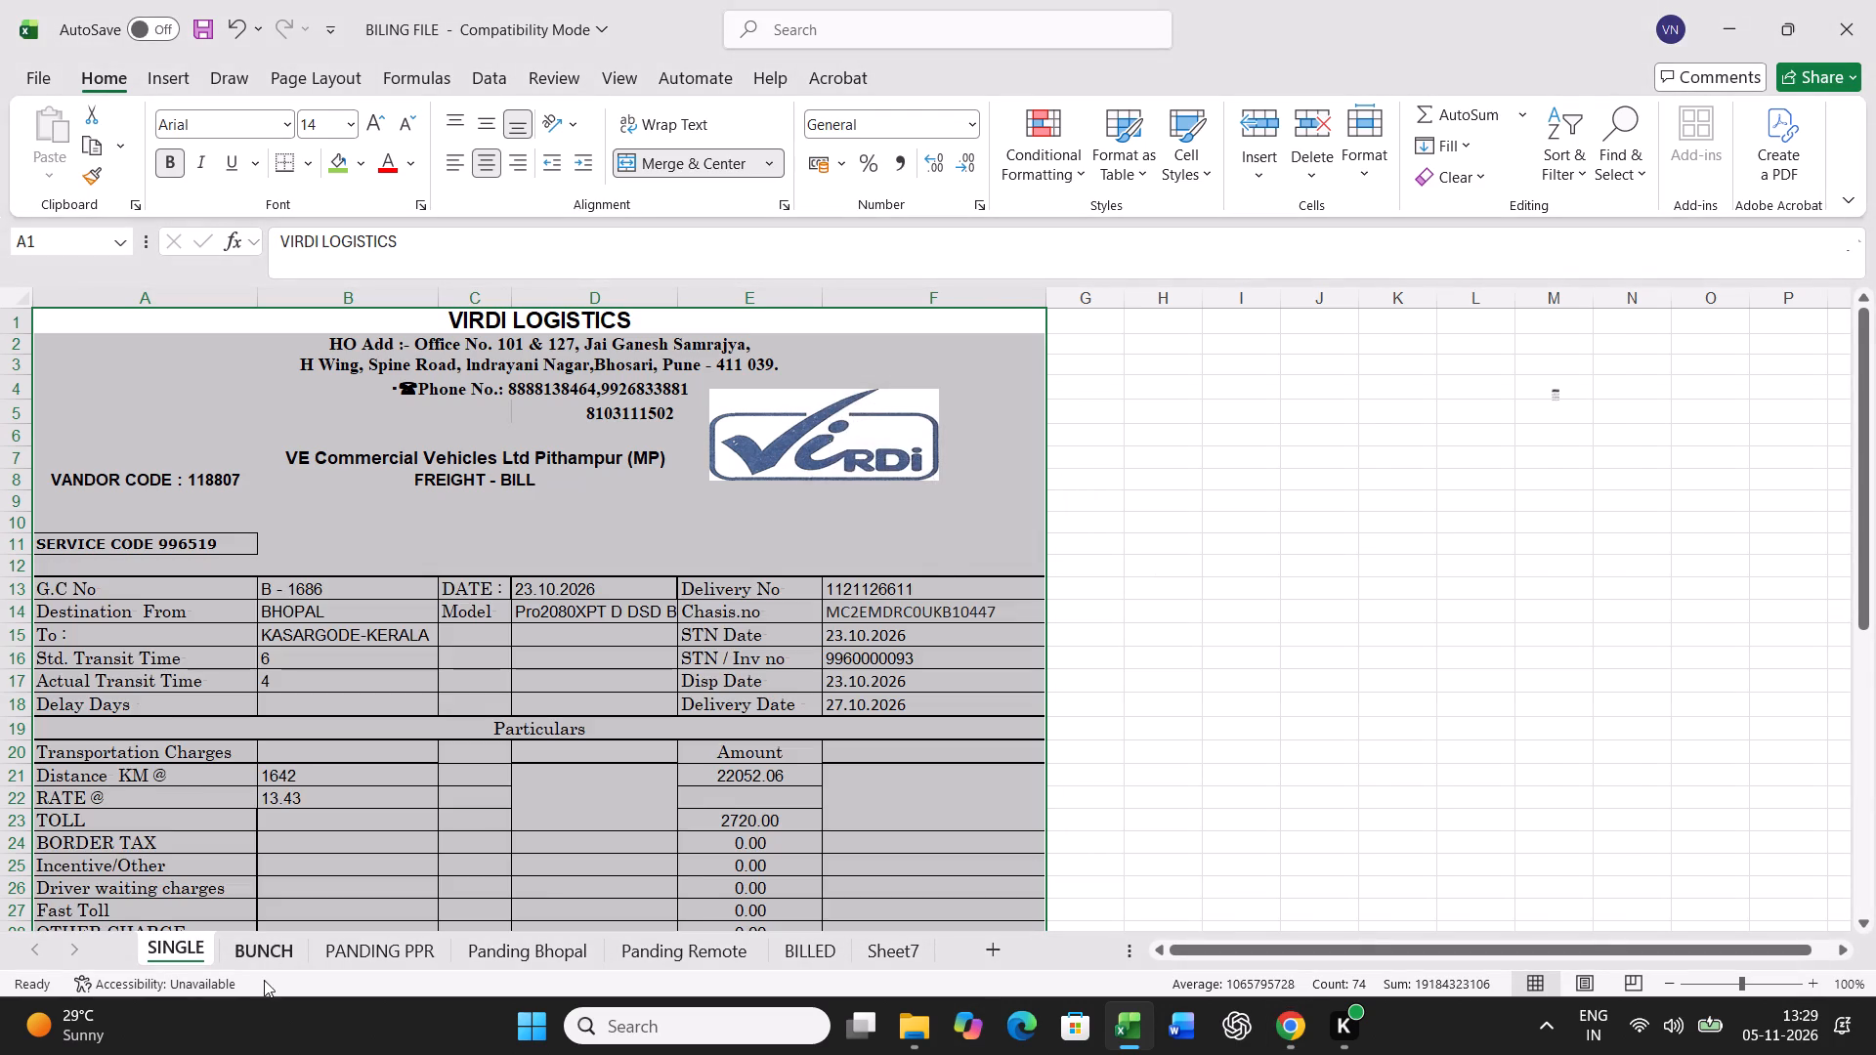
Copy the B - 1686 bill row 11 in BUNCH and paste it as values into row 54 of the lower table.
click(264, 960)
click(13, 546)
key(ctrl+c)
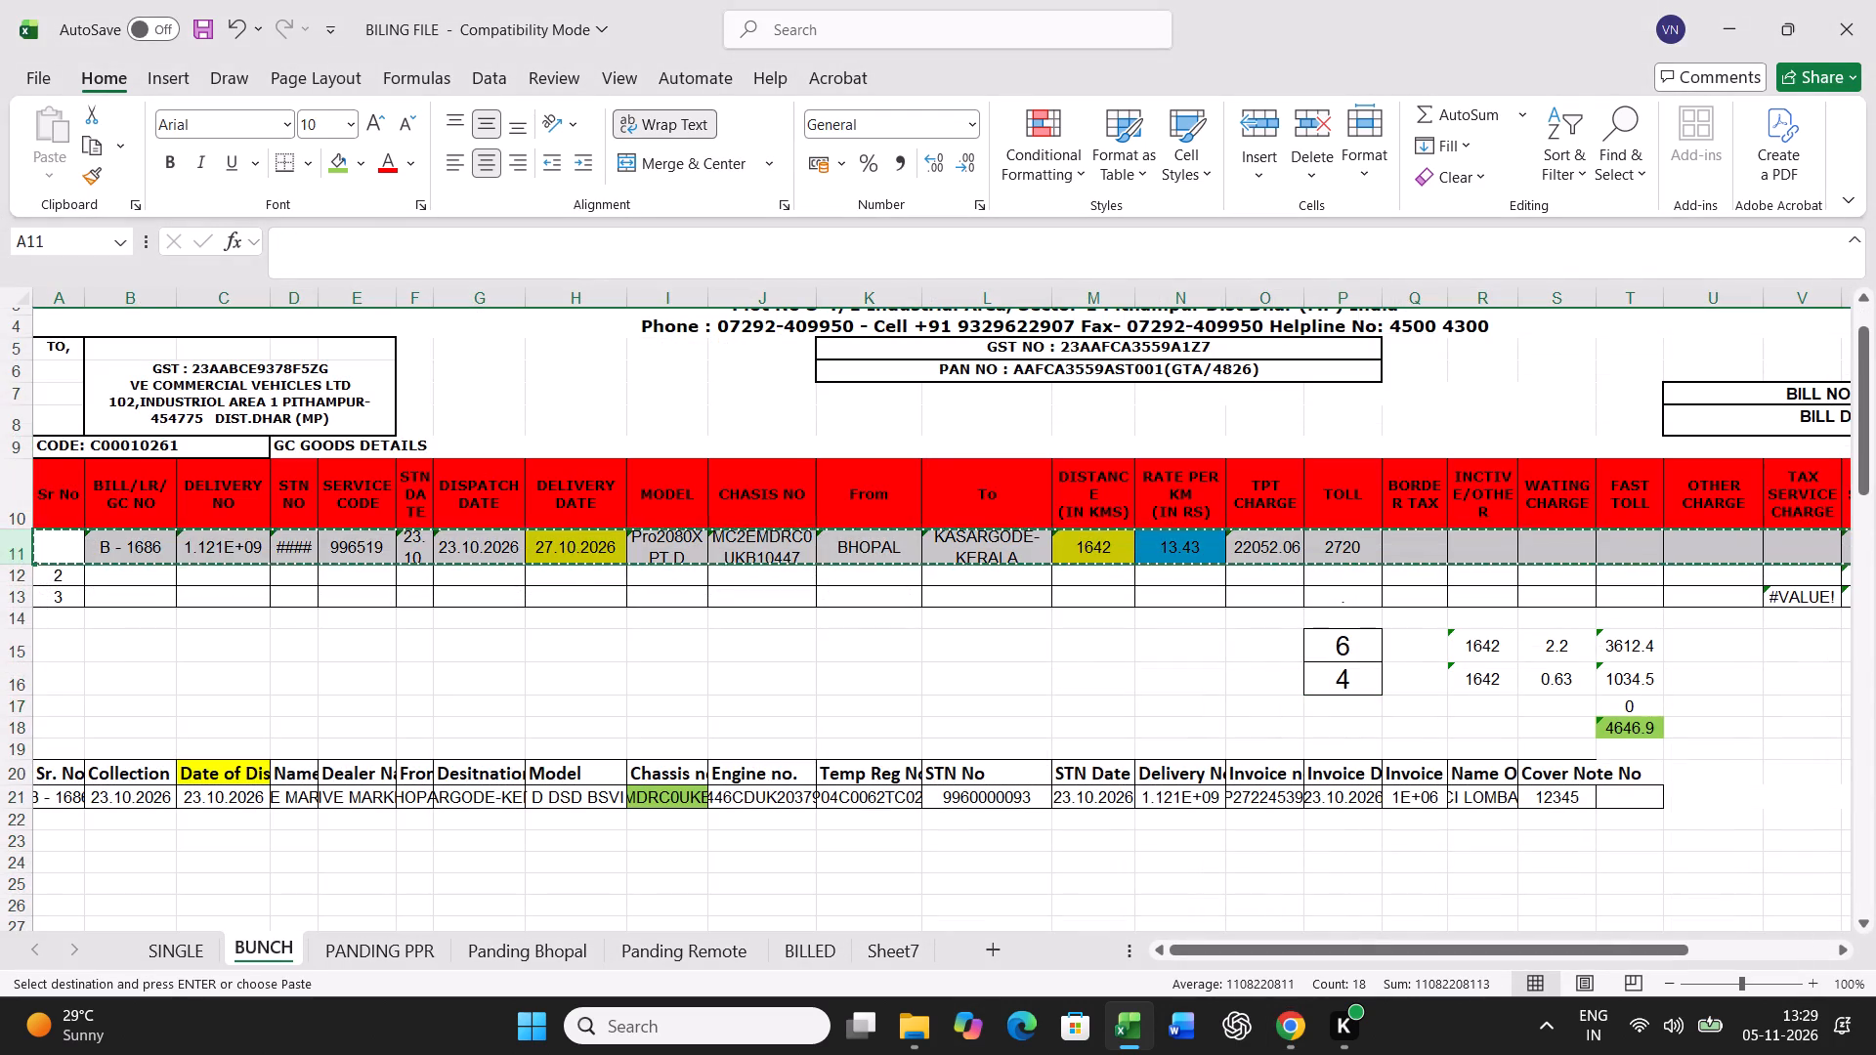
scroll(651, 688, down, 20)
right_click(62, 447)
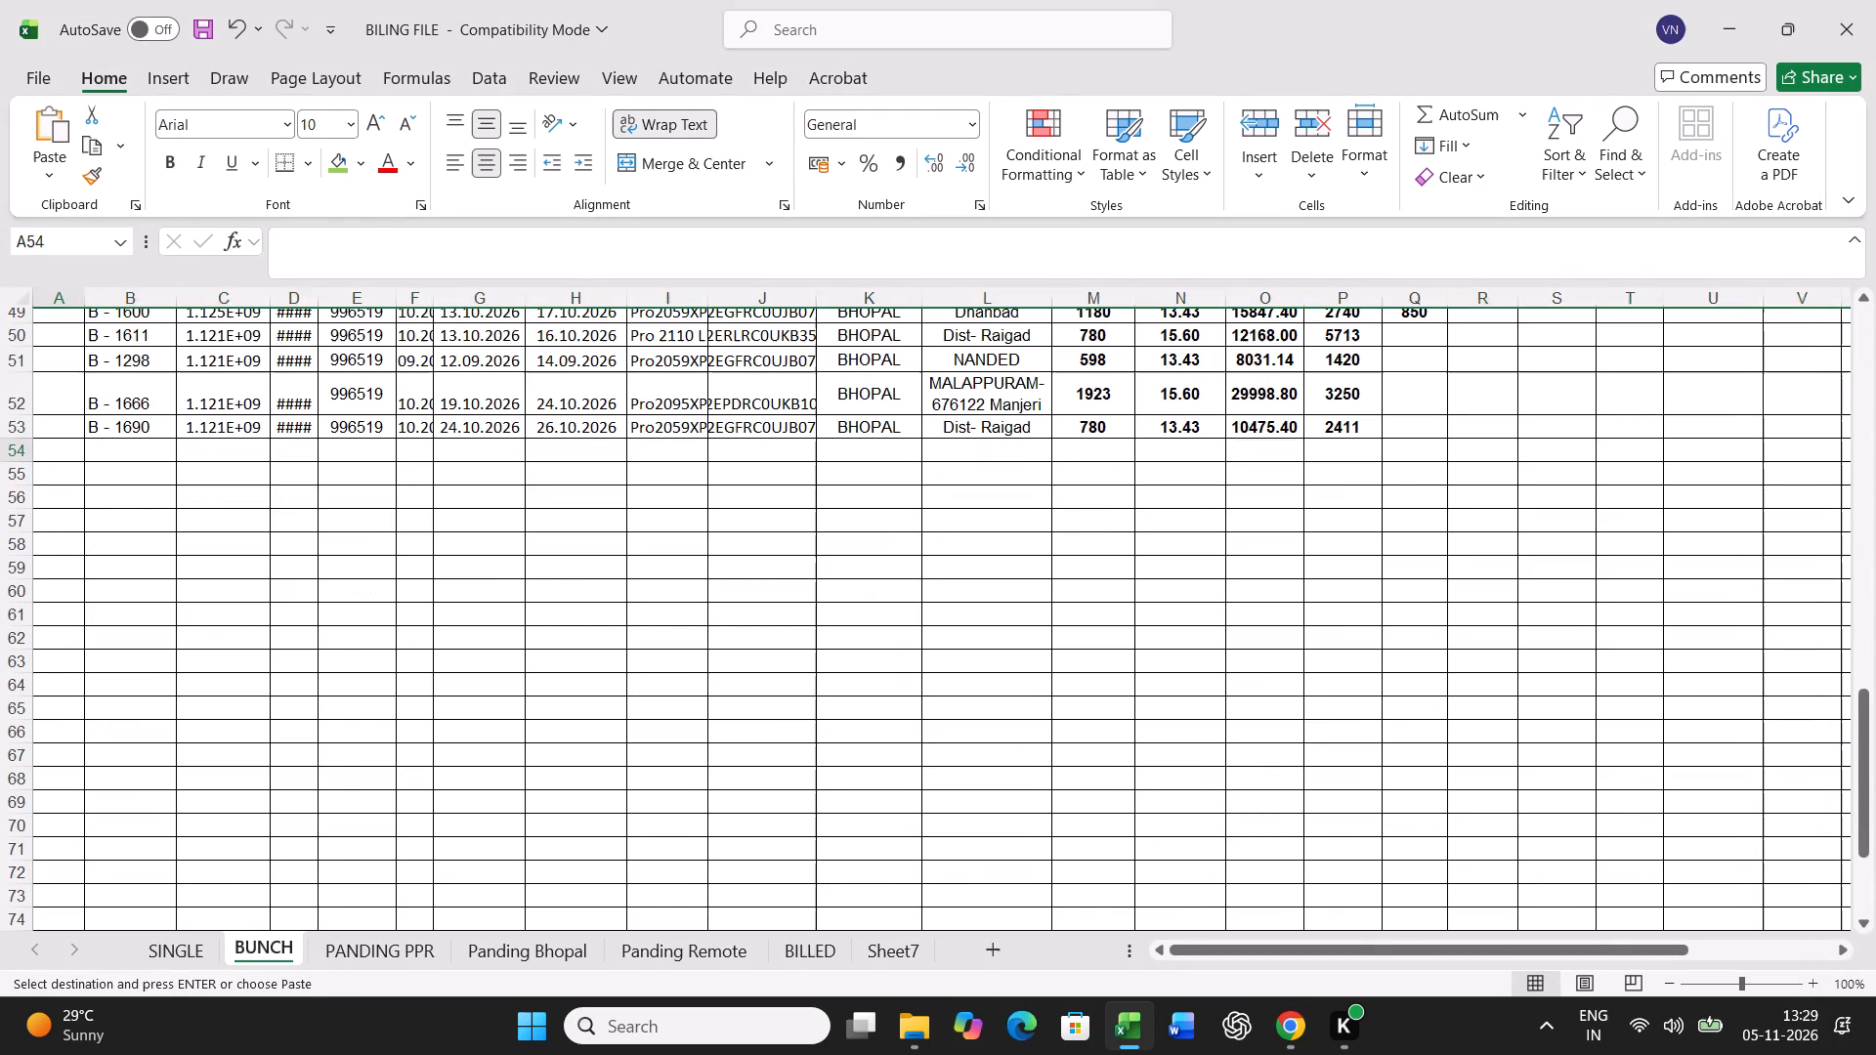
click(179, 464)
click(82, 409)
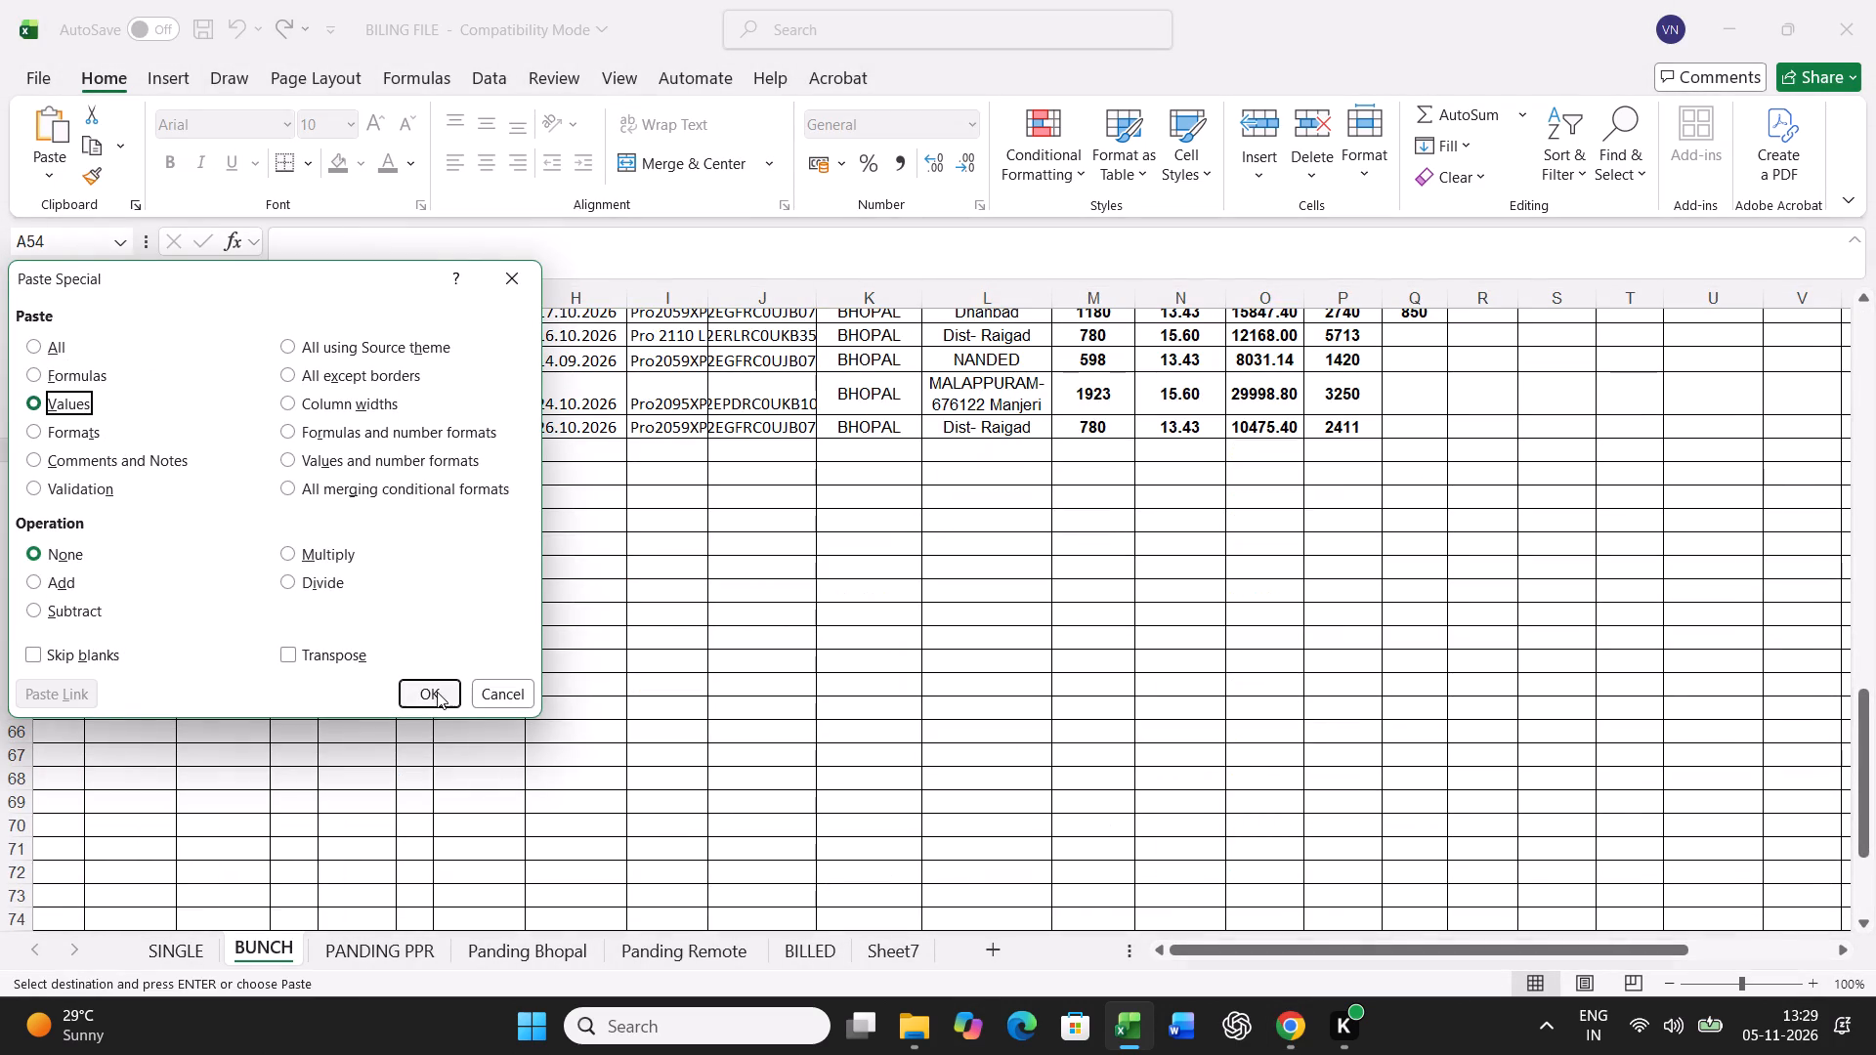
click(436, 692)
click(525, 958)
click(676, 757)
key(ctrl+f)
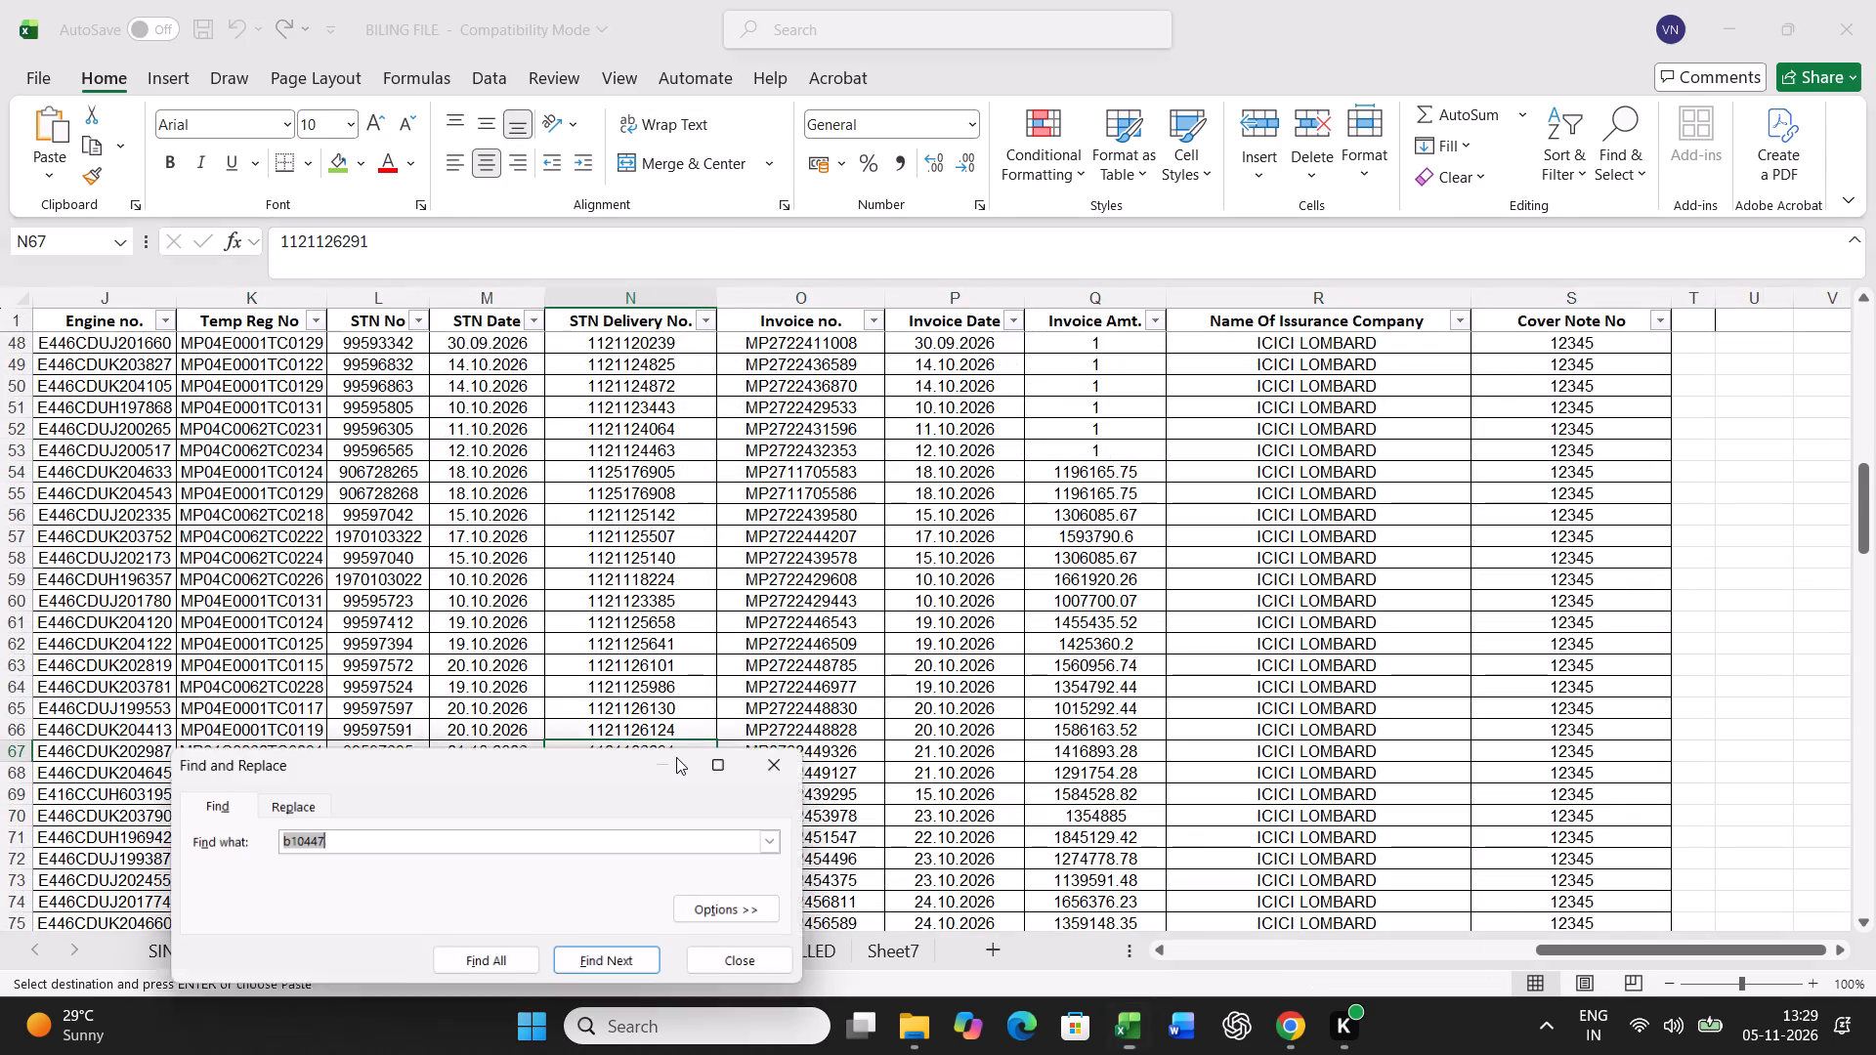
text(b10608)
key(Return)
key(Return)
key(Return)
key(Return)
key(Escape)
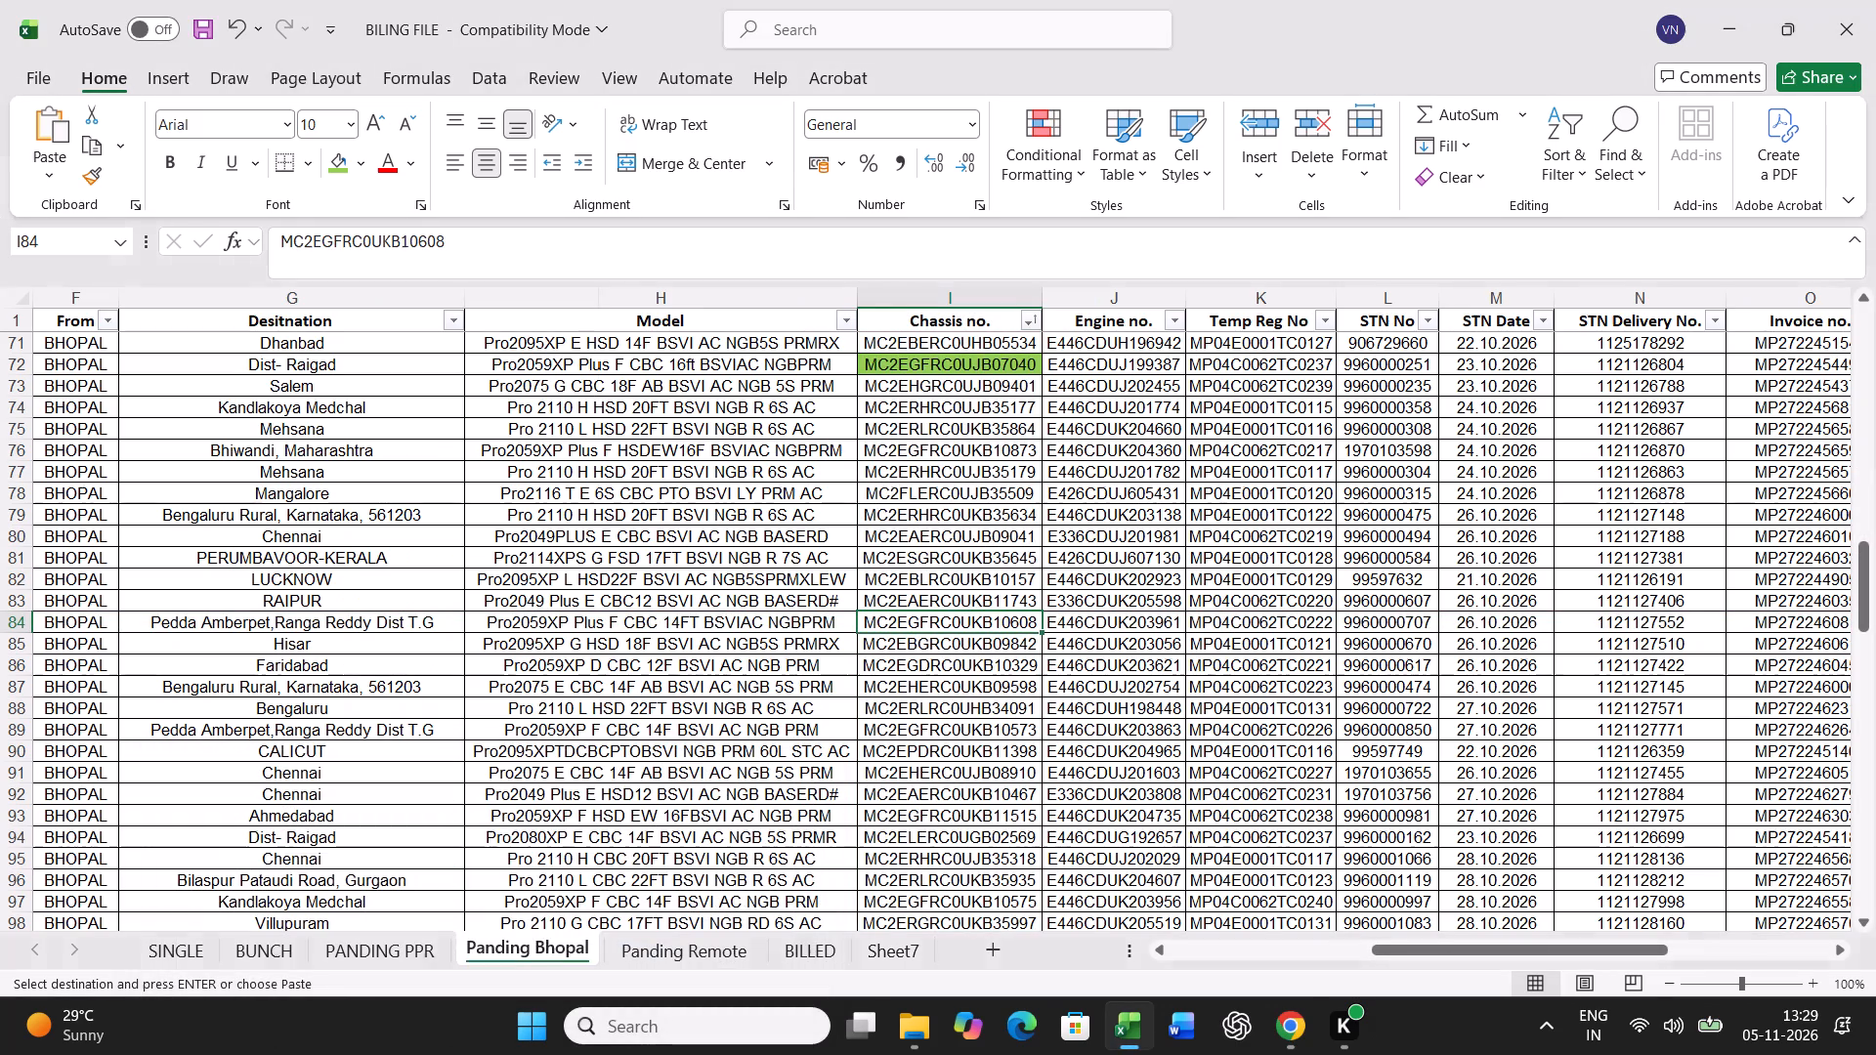
click(337, 163)
Replace the destination of the b10608 vehicle in G84 with AUTONAGAR.
key(Left)
key(Left)
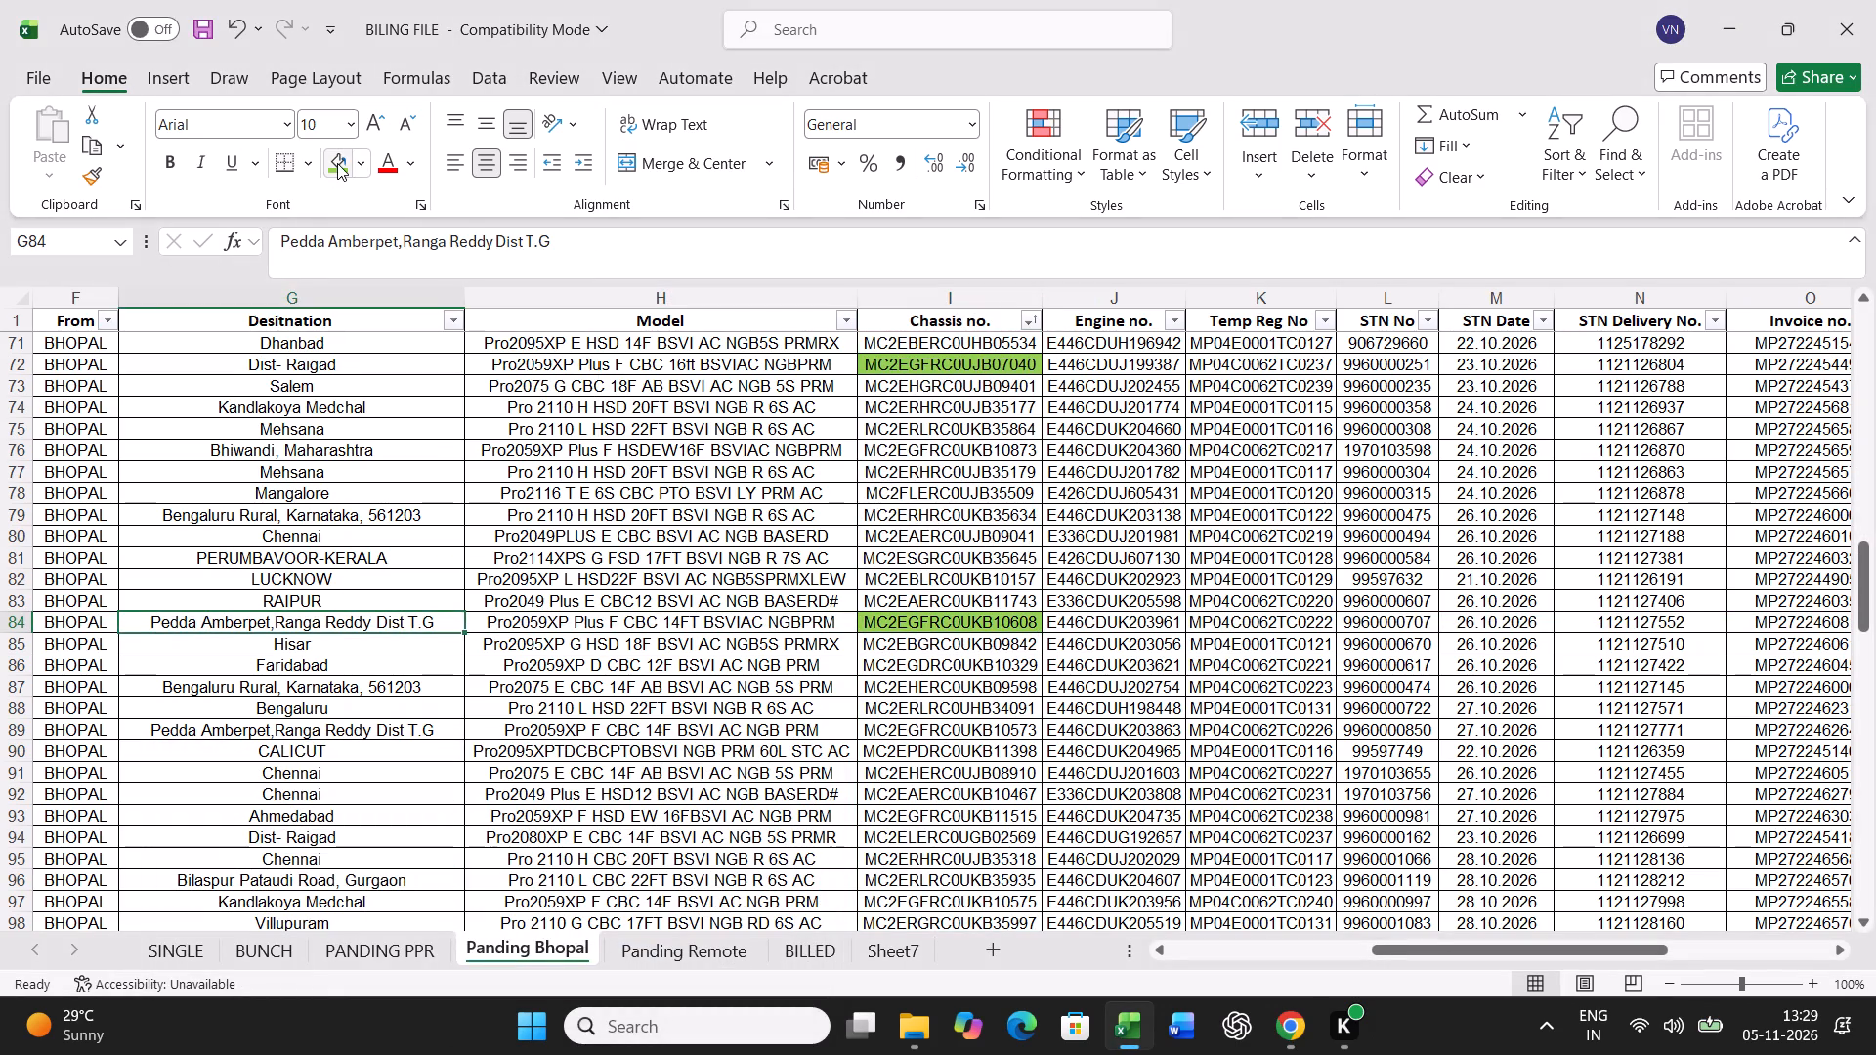
text(auto)
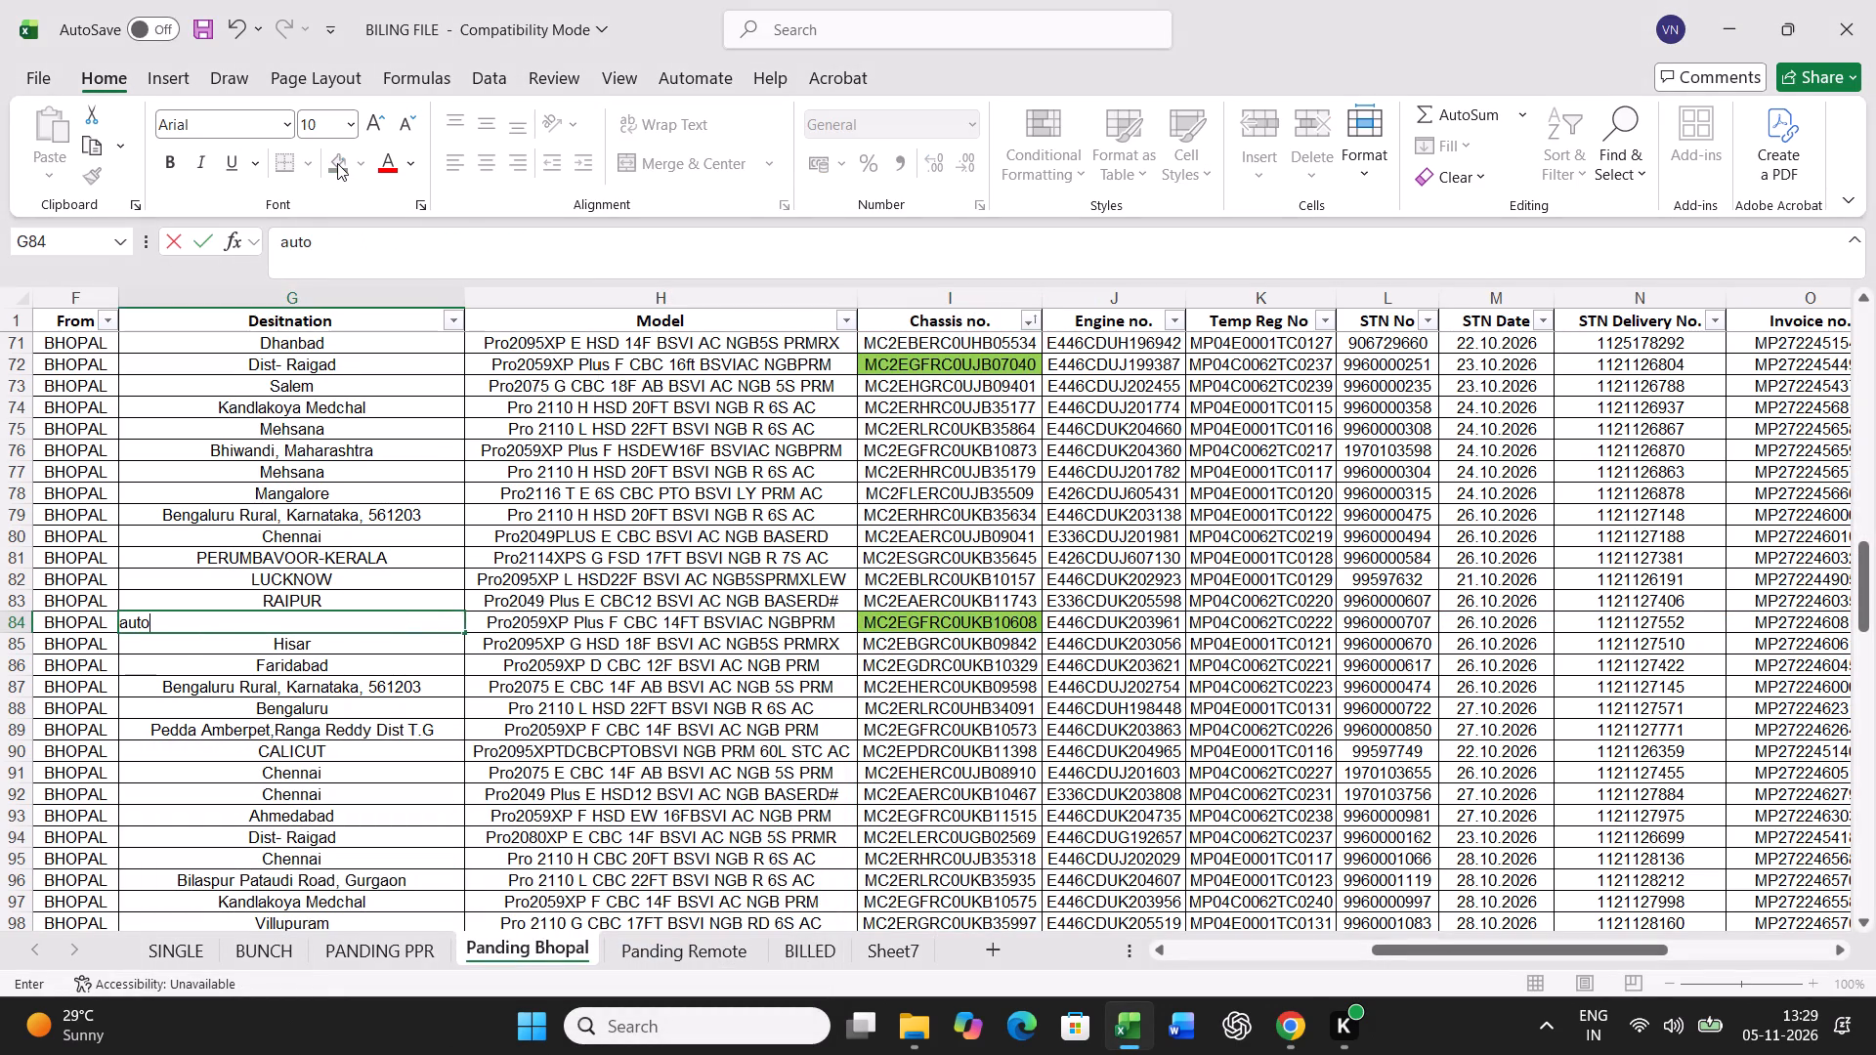
key(BackSpace)
key(BackSpace)
key(BackSpace)
key(BackSpace)
key(BackSpace)
key(BackSpace)
key(BackSpace)
key(BackSpace)
key(BackSpace)
key(BackSpace)
text(AUTONAGAR)
key(Right)
Copy the B - 1704 record from Panding Bhopal row 84 and paste it into row 21 of BUNCH, starting at A21.
key(Left)
key(Left)
key(Left)
key(Left)
key(Left)
key(Left)
key(Left)
key(Left)
key(Left)
key(Left)
key(Left)
key(Left)
key(Left)
key(Left)
key(Left)
key(Left)
key(Left)
key(Left)
key(Left)
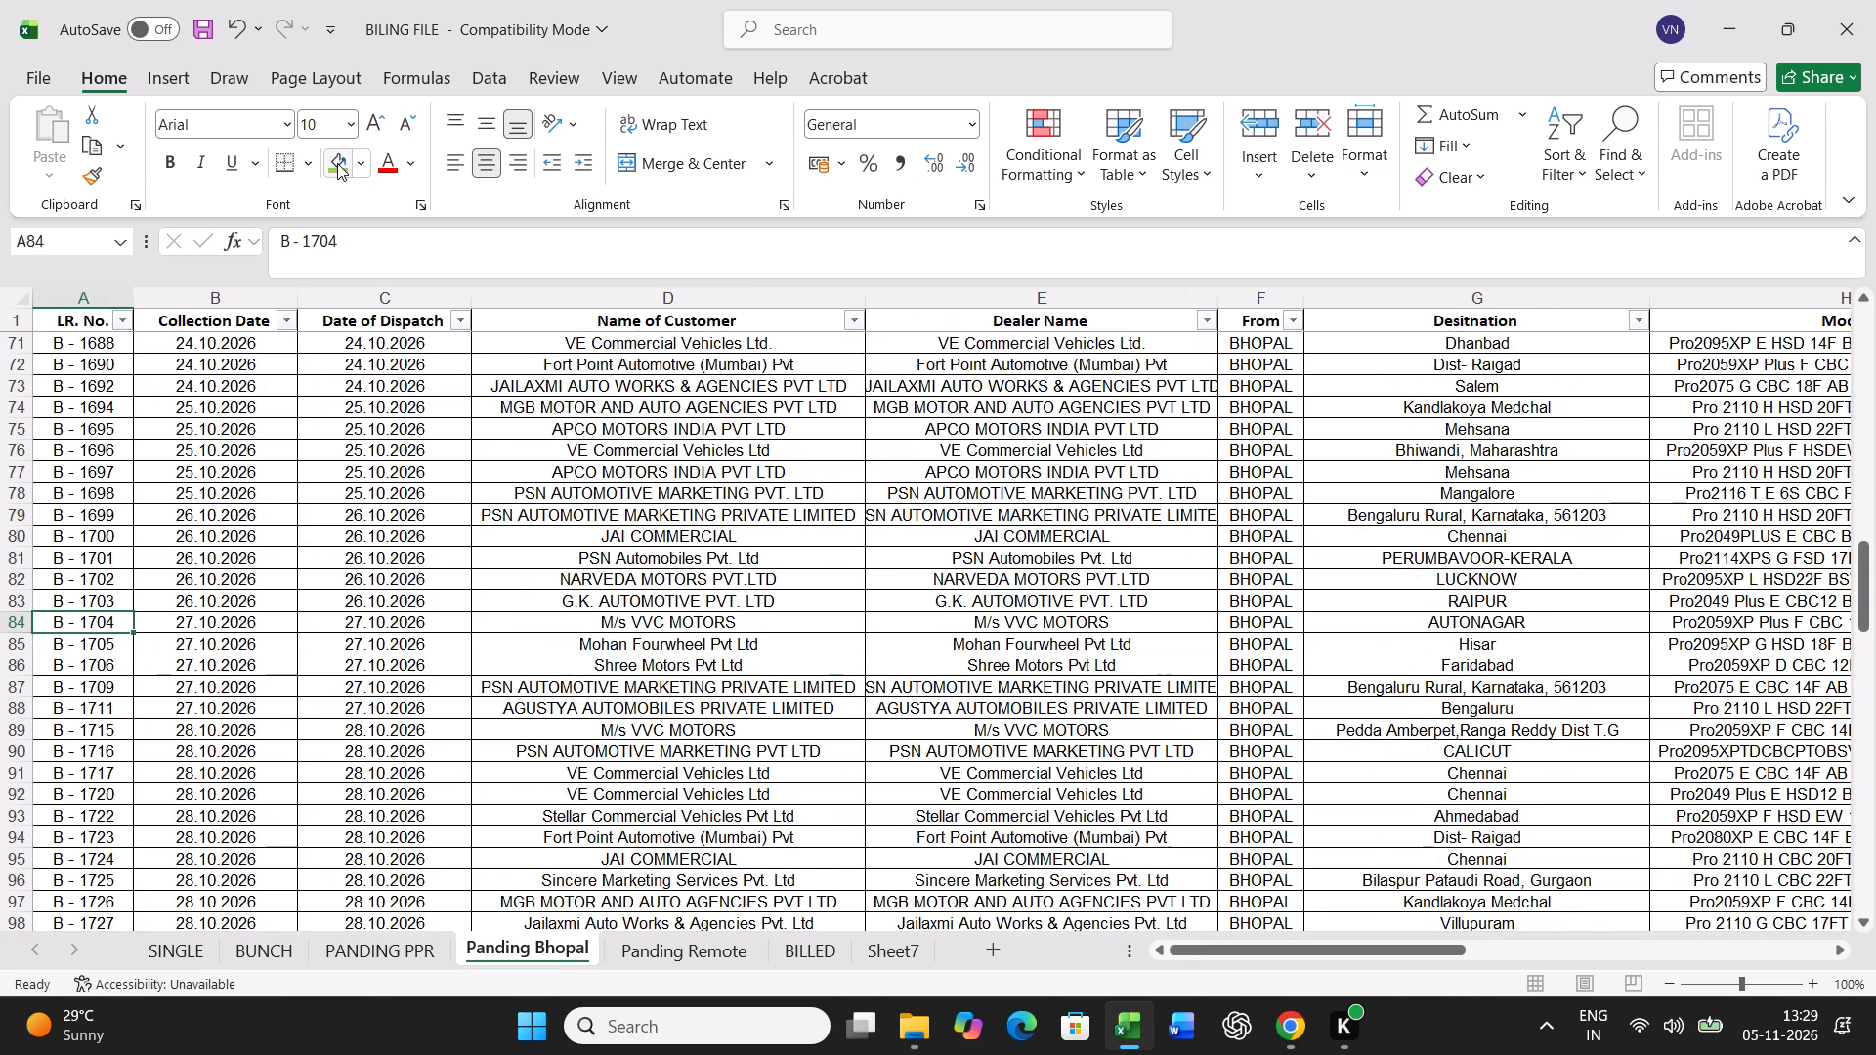
key(ctrl+shift+Right)
key(ctrl+c)
click(273, 937)
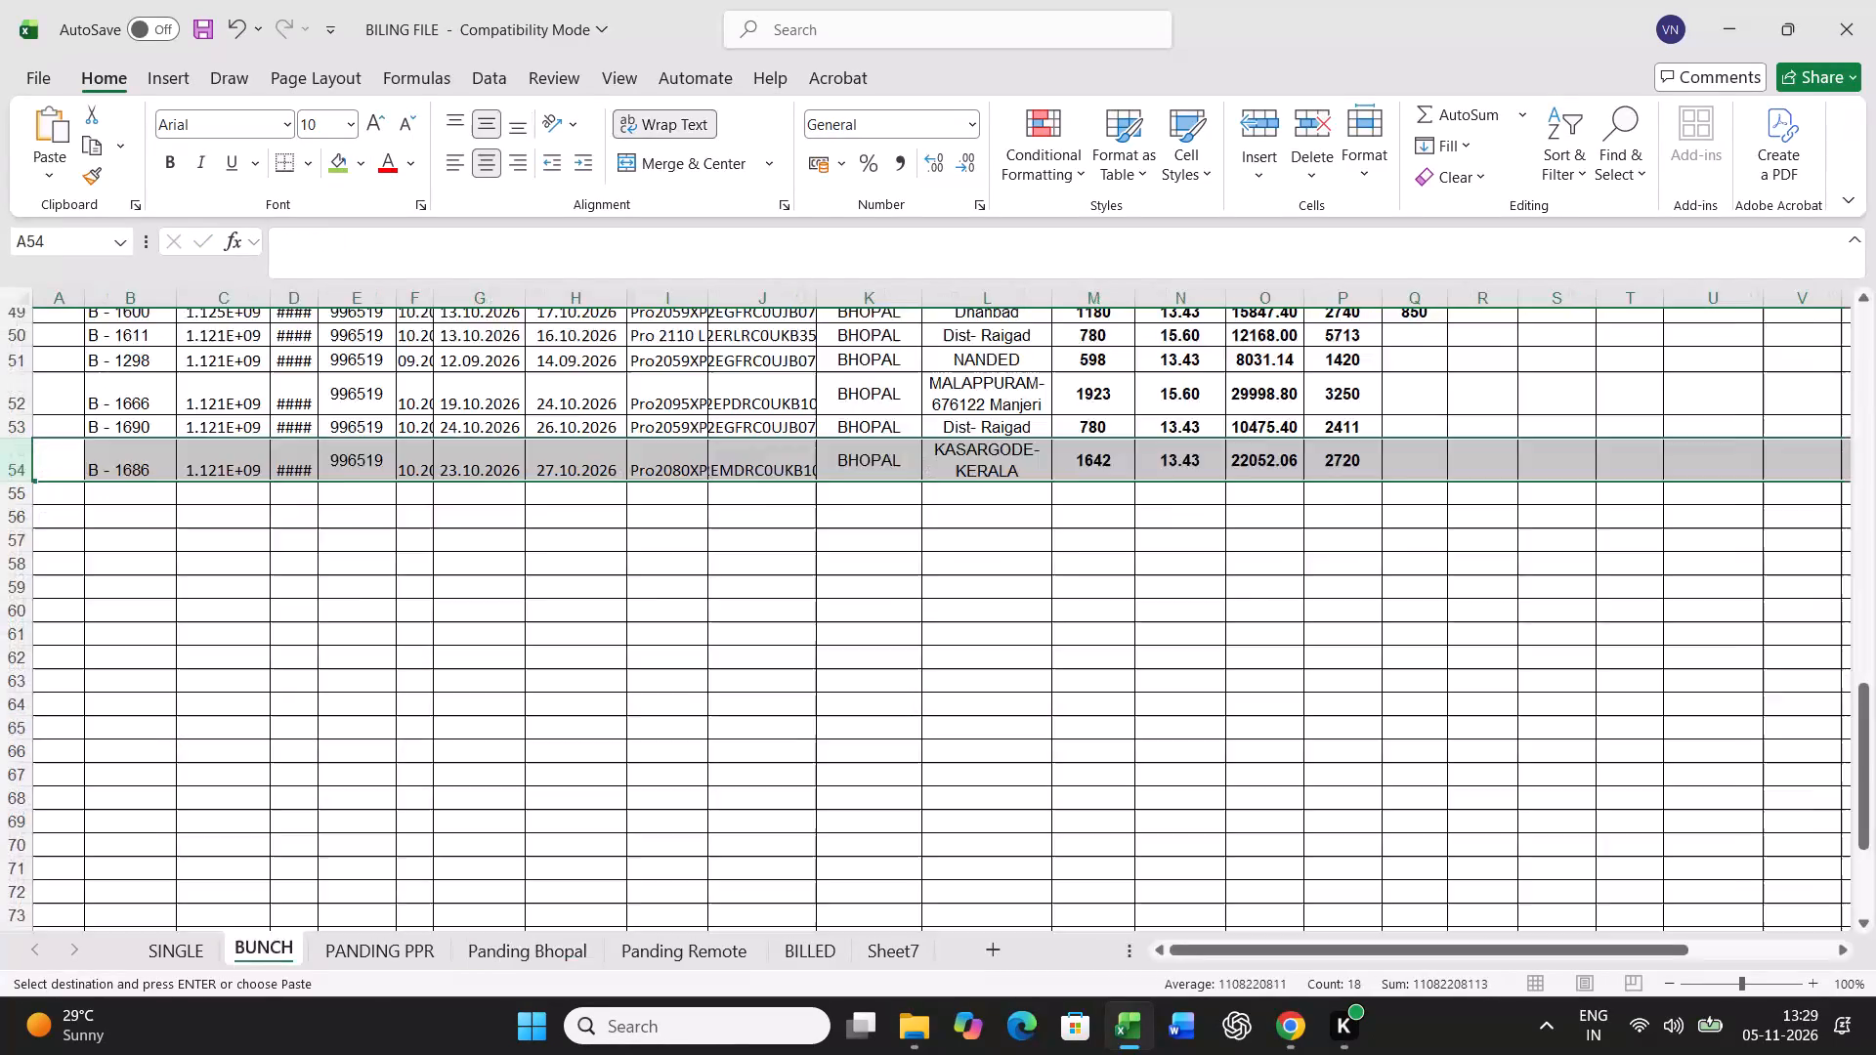
scroll(332, 758, up, 20)
scroll(332, 758, up, 2)
click(65, 865)
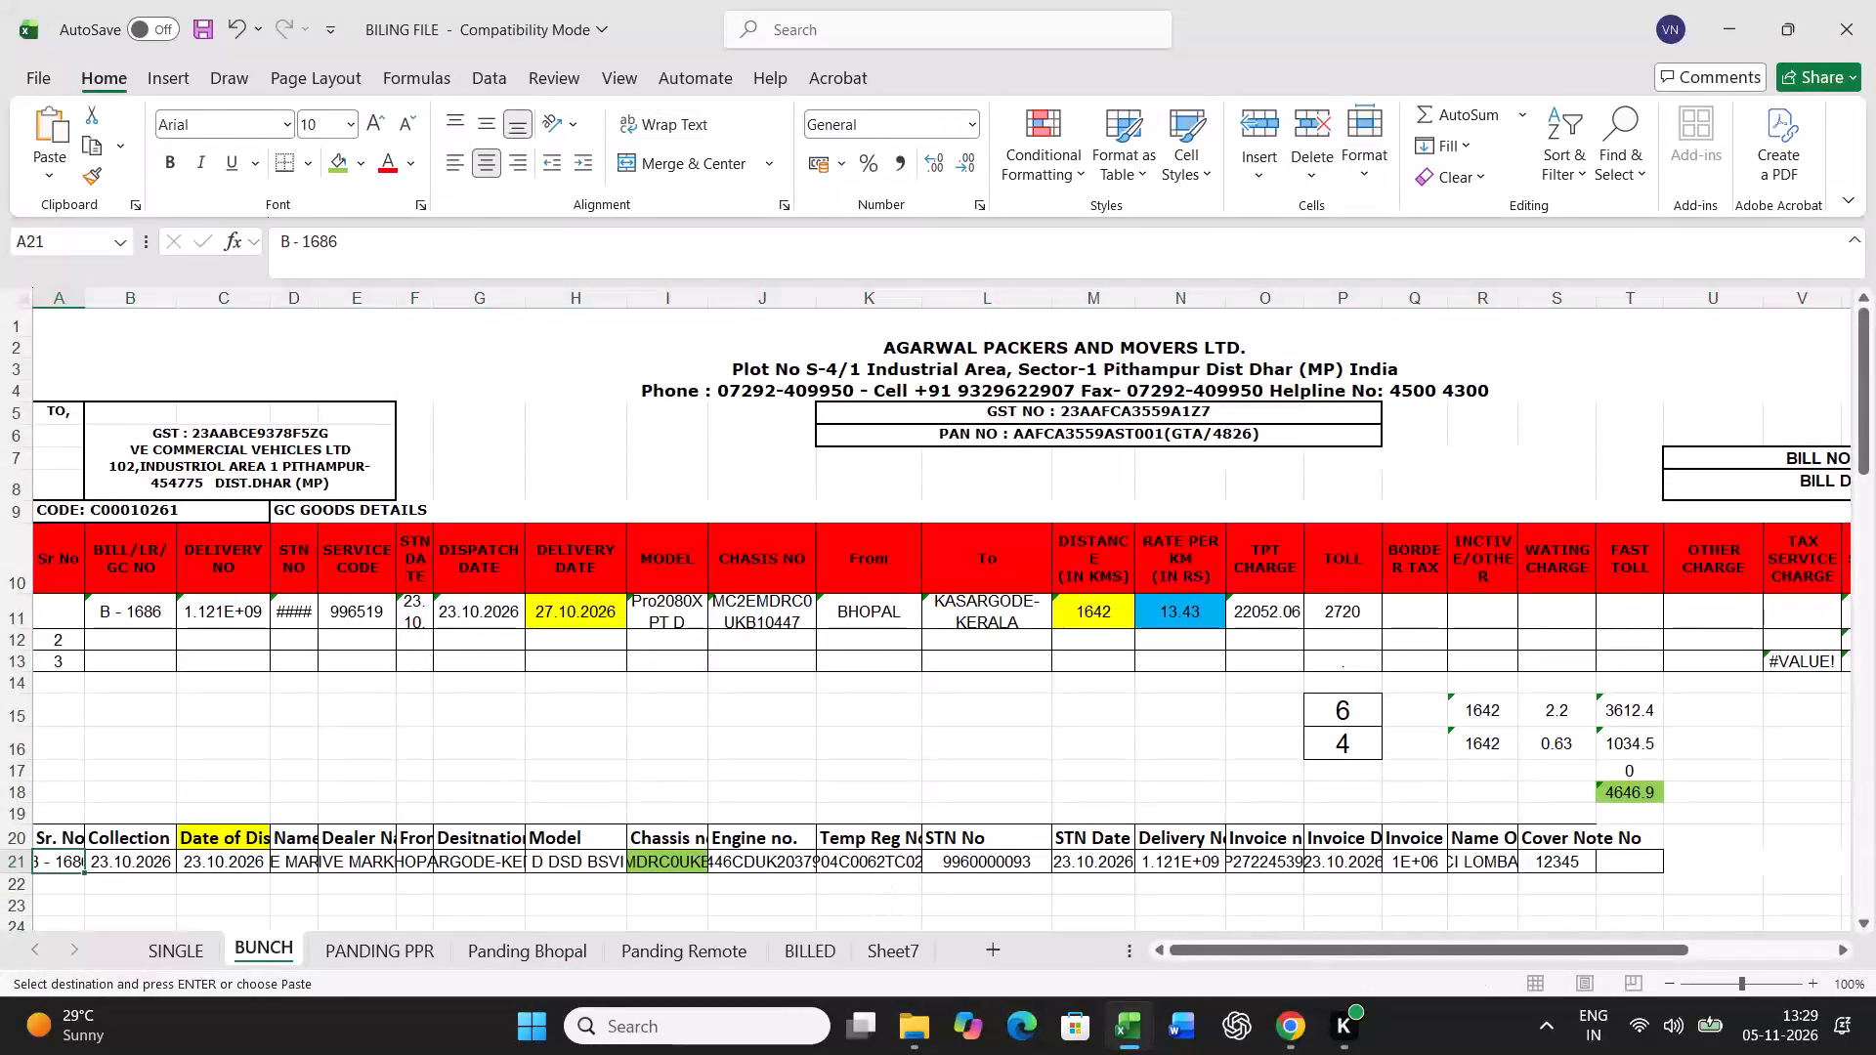
key(ctrl+v)
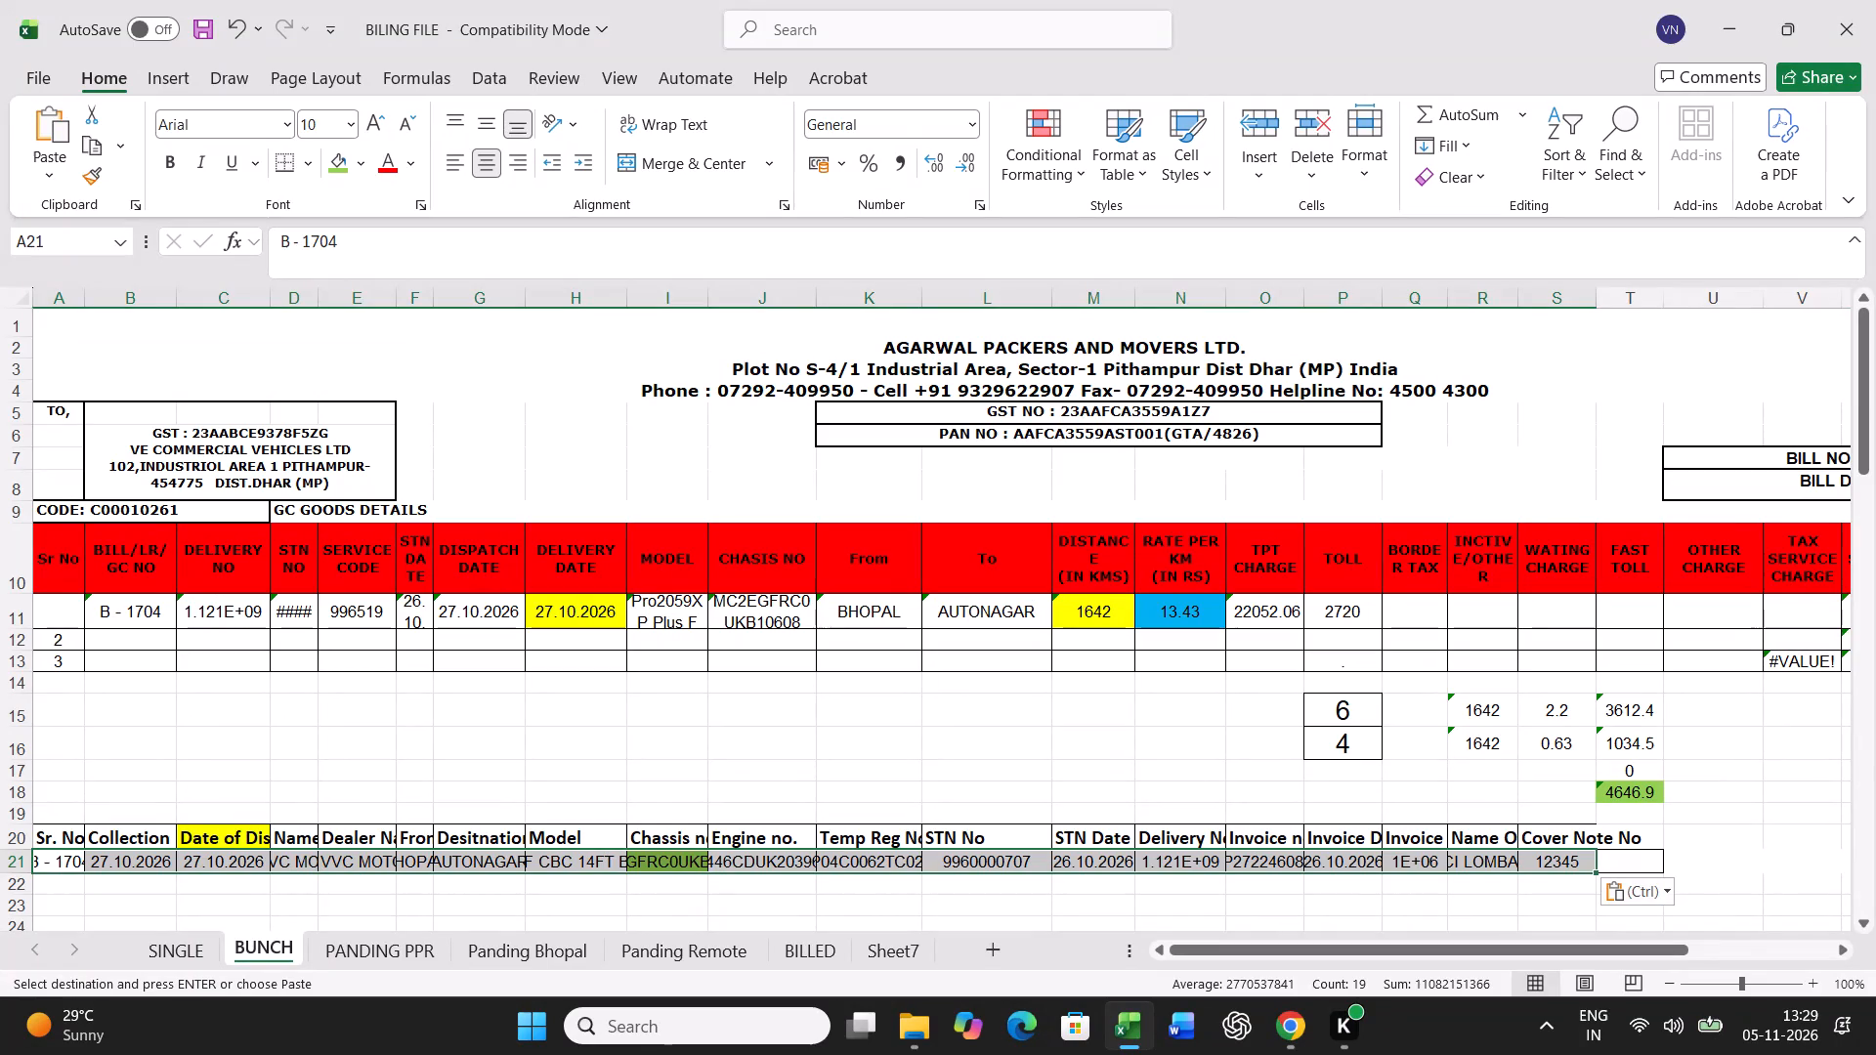
Set the B - 1704 bill's delivery date to 29.10.2026 and its distance to 874 km in row 11.
click(584, 605)
text(29.10.2026)
key(Right)
key(Right)
key(Right)
key(Right)
key(Right)
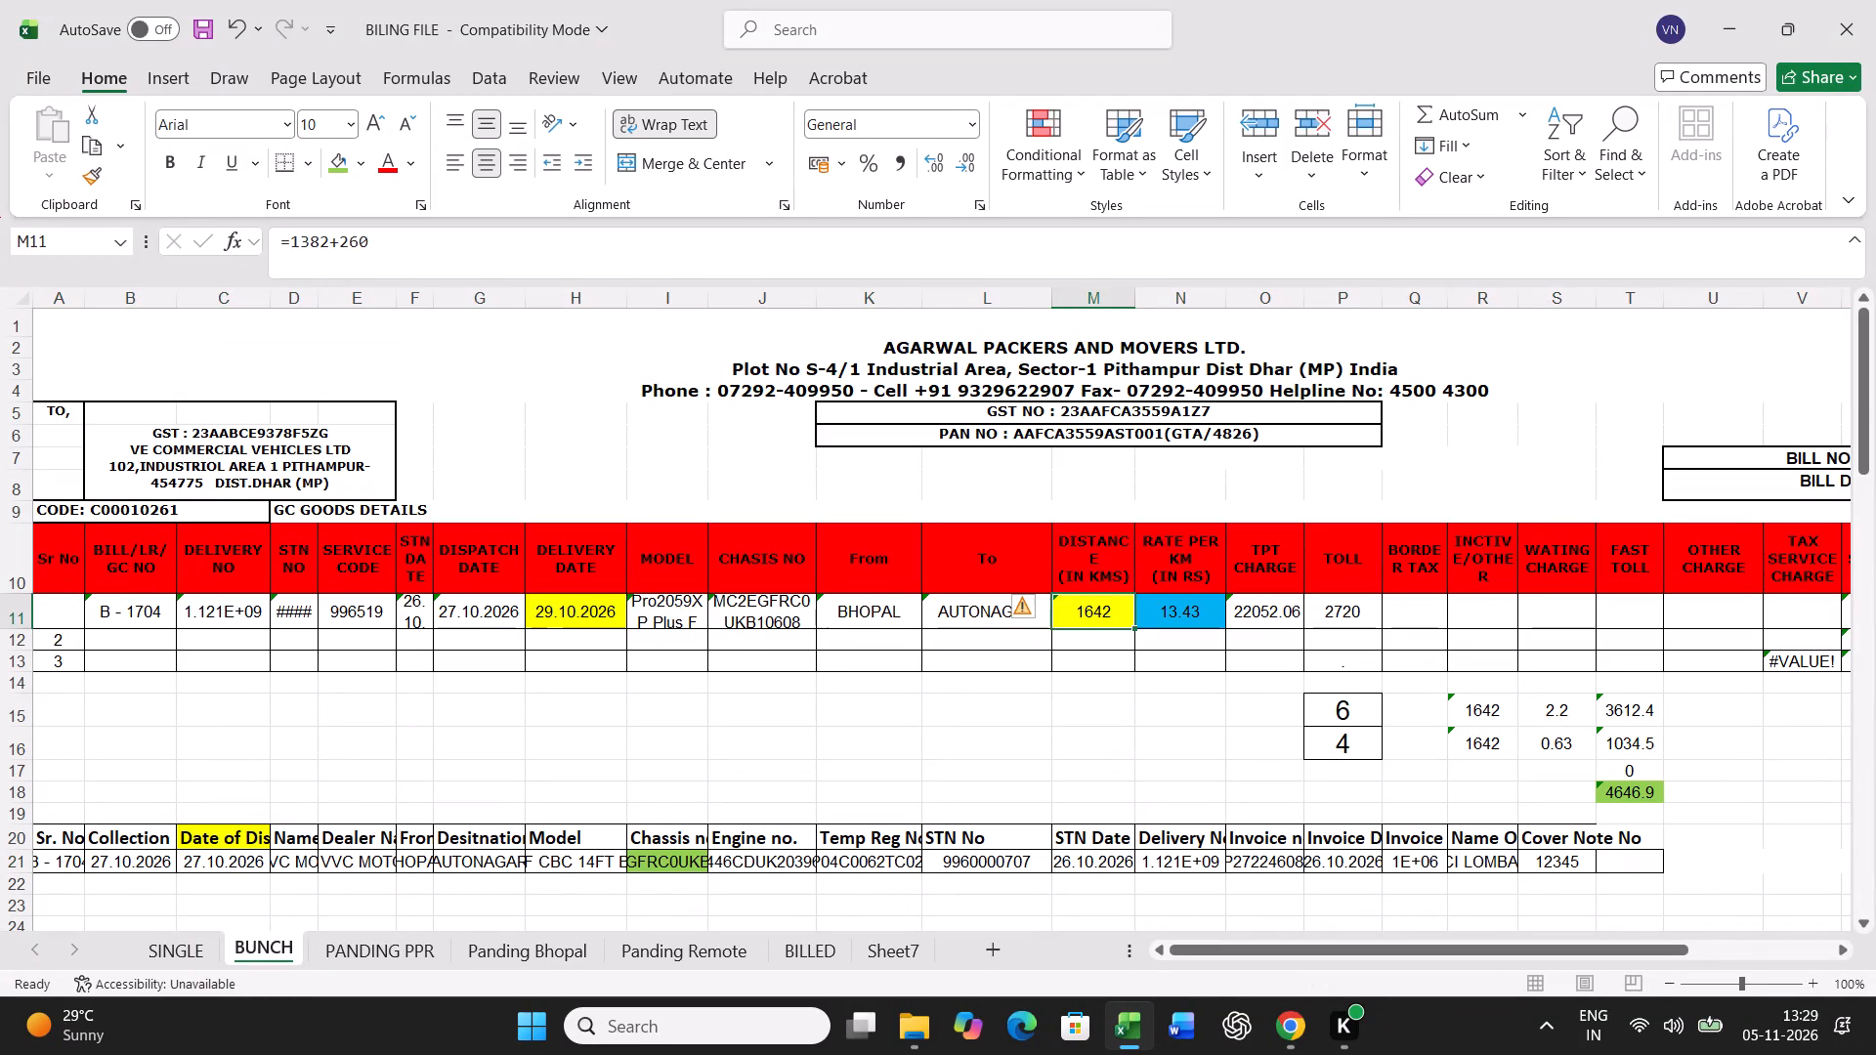
key(equal)
key(Escape)
text(874)
Set the B - 1704 bill's toll to 2260 and its incentive/other charge to 500.
key(Right)
key(Right)
key(Right)
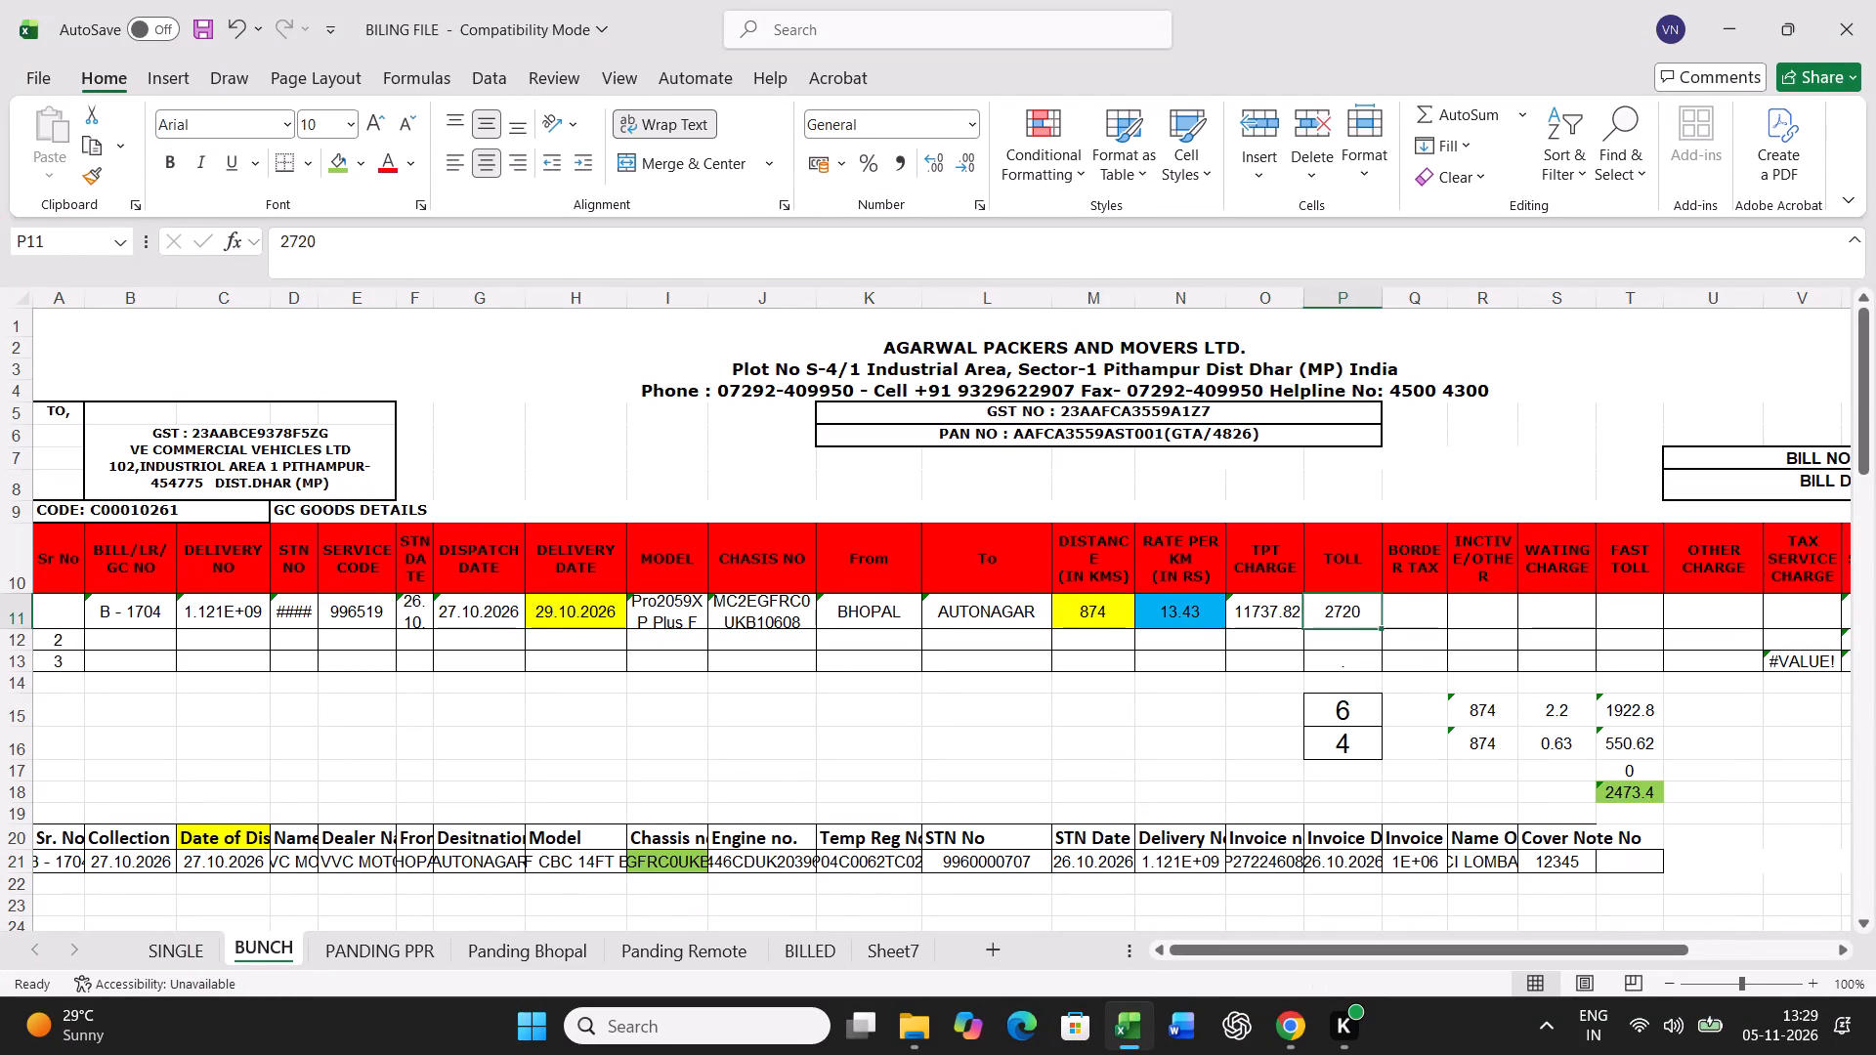
text(2260)
key(Right)
key(Right)
text(500)
key(Return)
Set the transit-day cells for the B - 1704 bill to 3 in P15 and 2 in P16.
click(1362, 711)
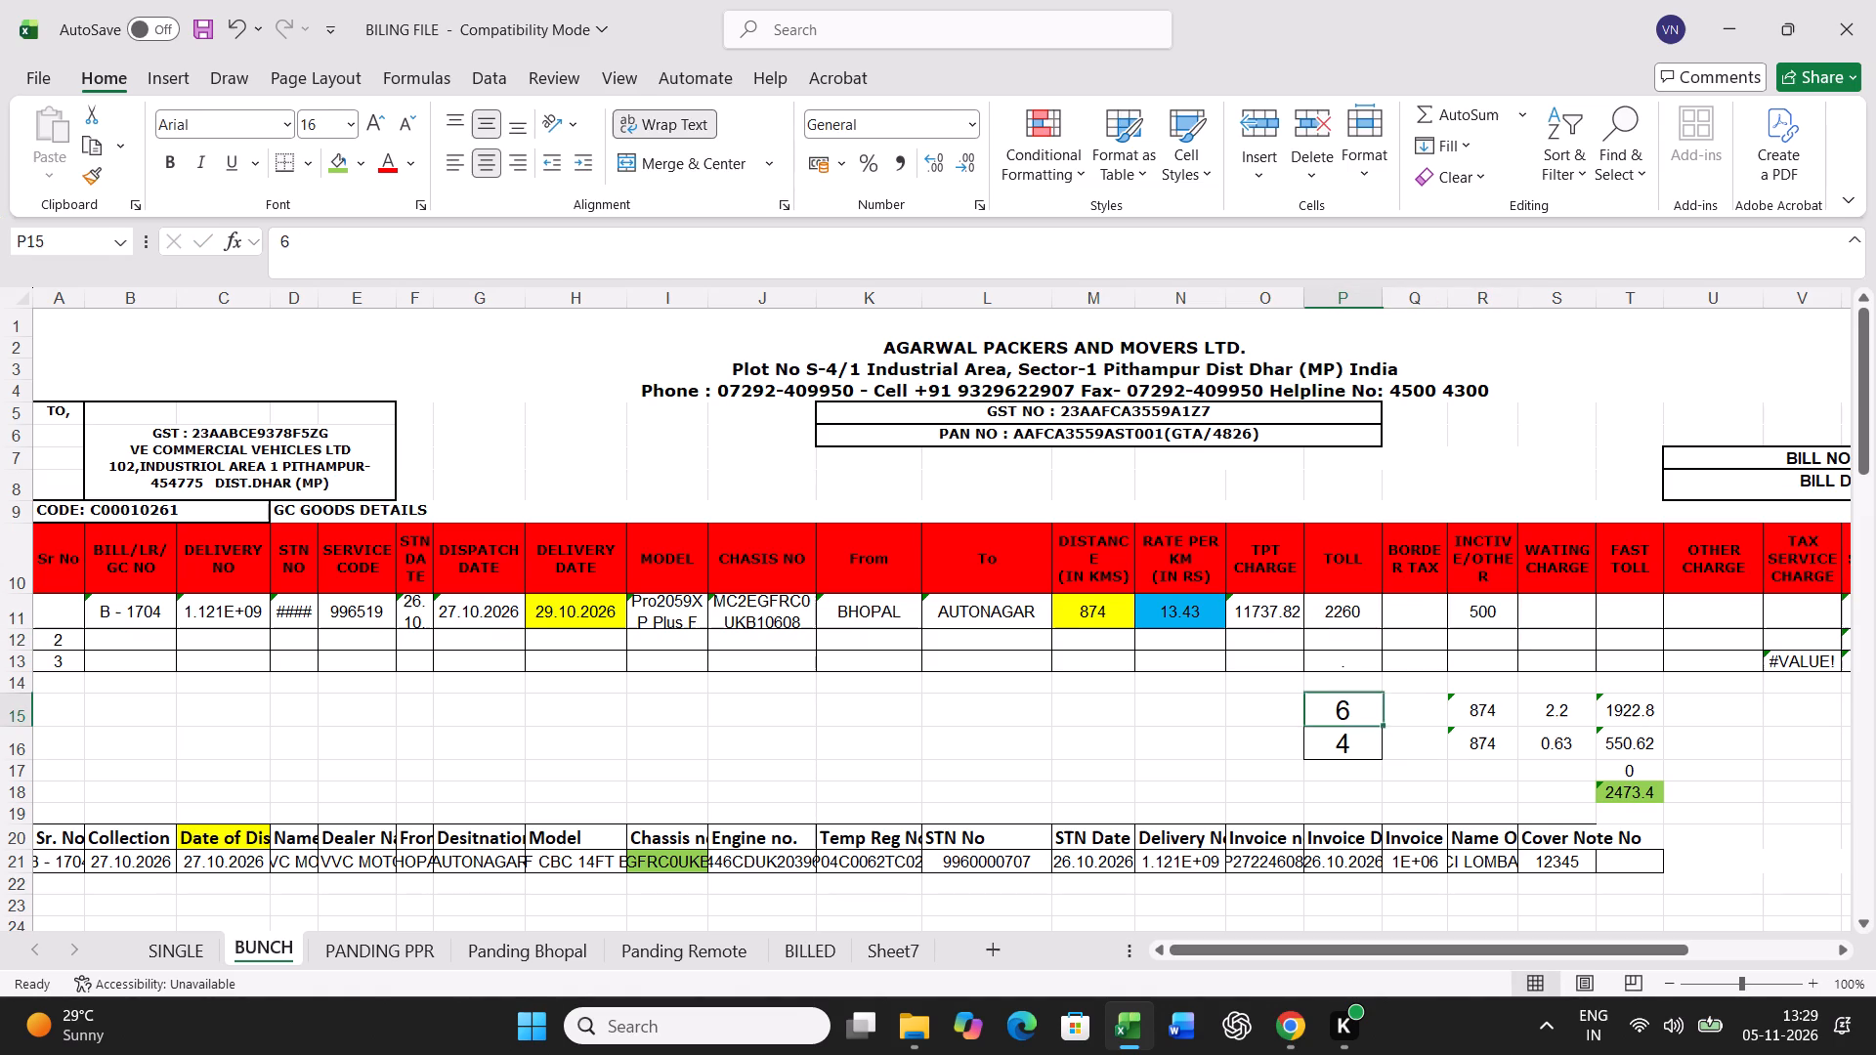
key(3)
key(Return)
key(2)
key(Return)
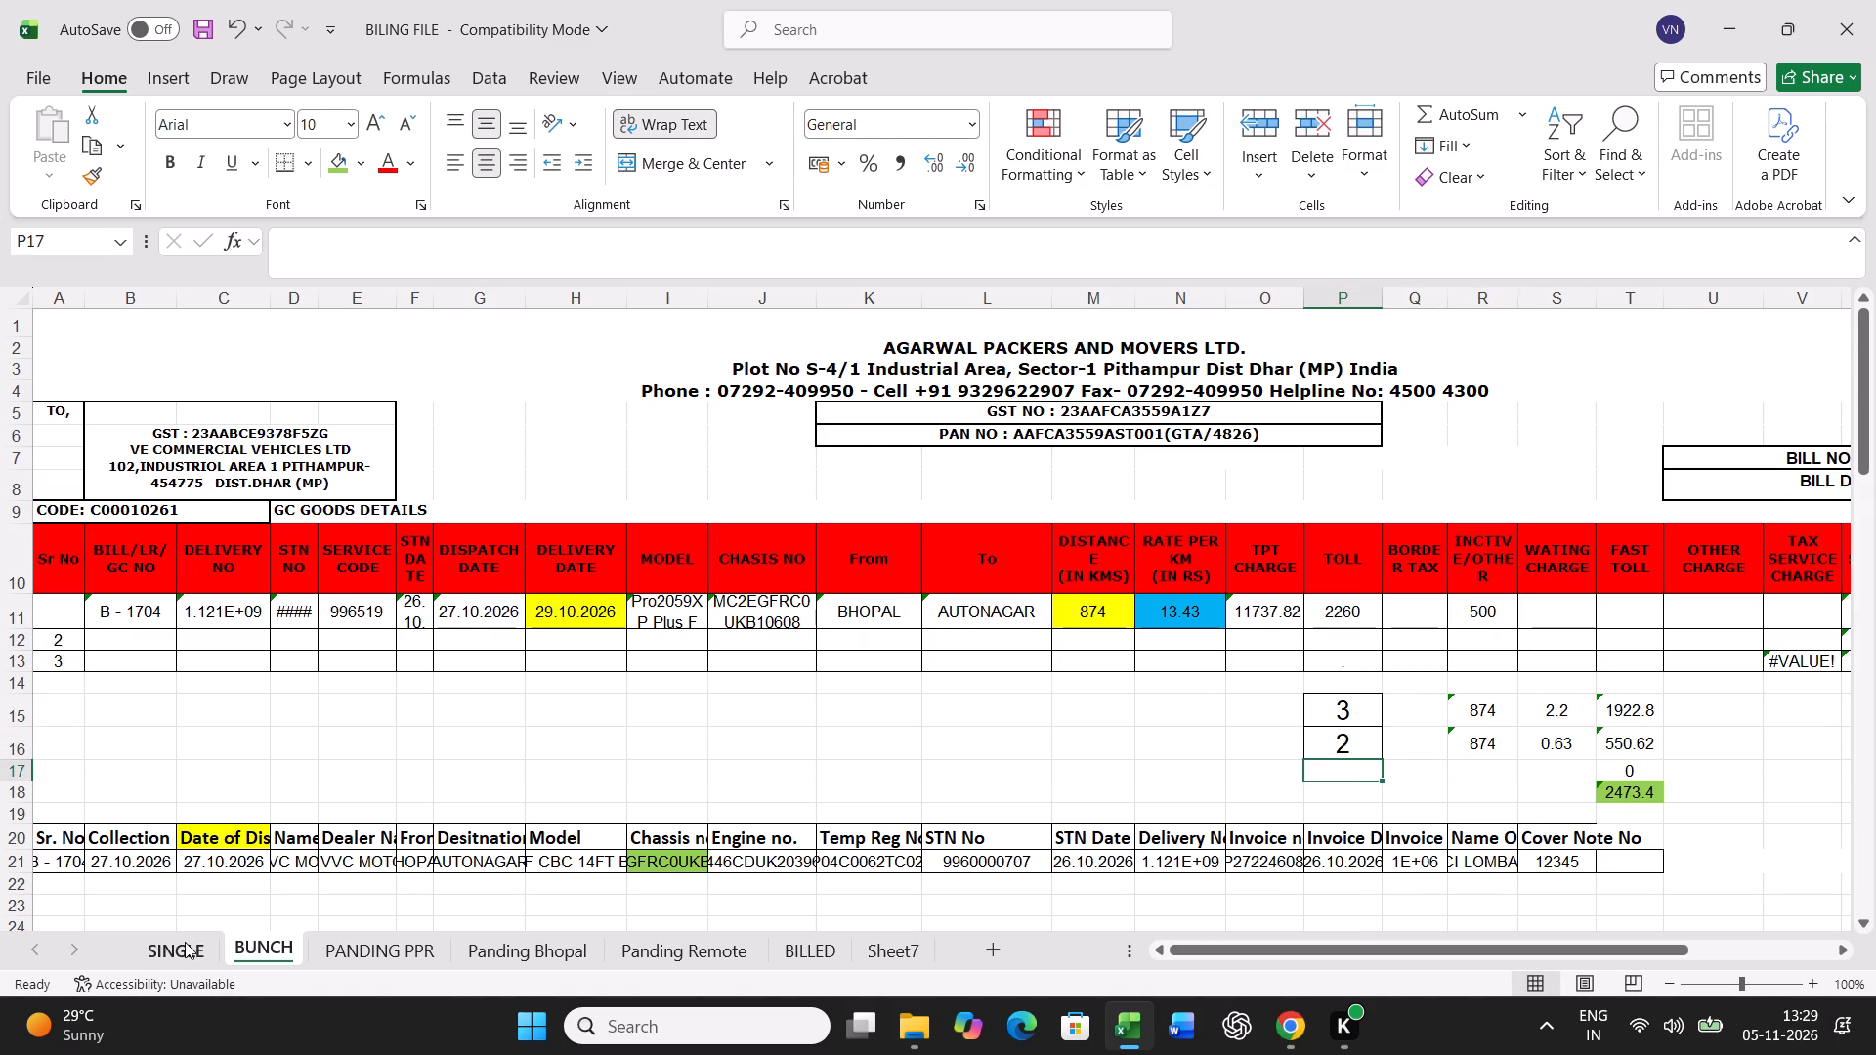
Print one copy of the B - 1704 freight bill from the SINGLE sheet.
click(185, 942)
key(ctrl+p)
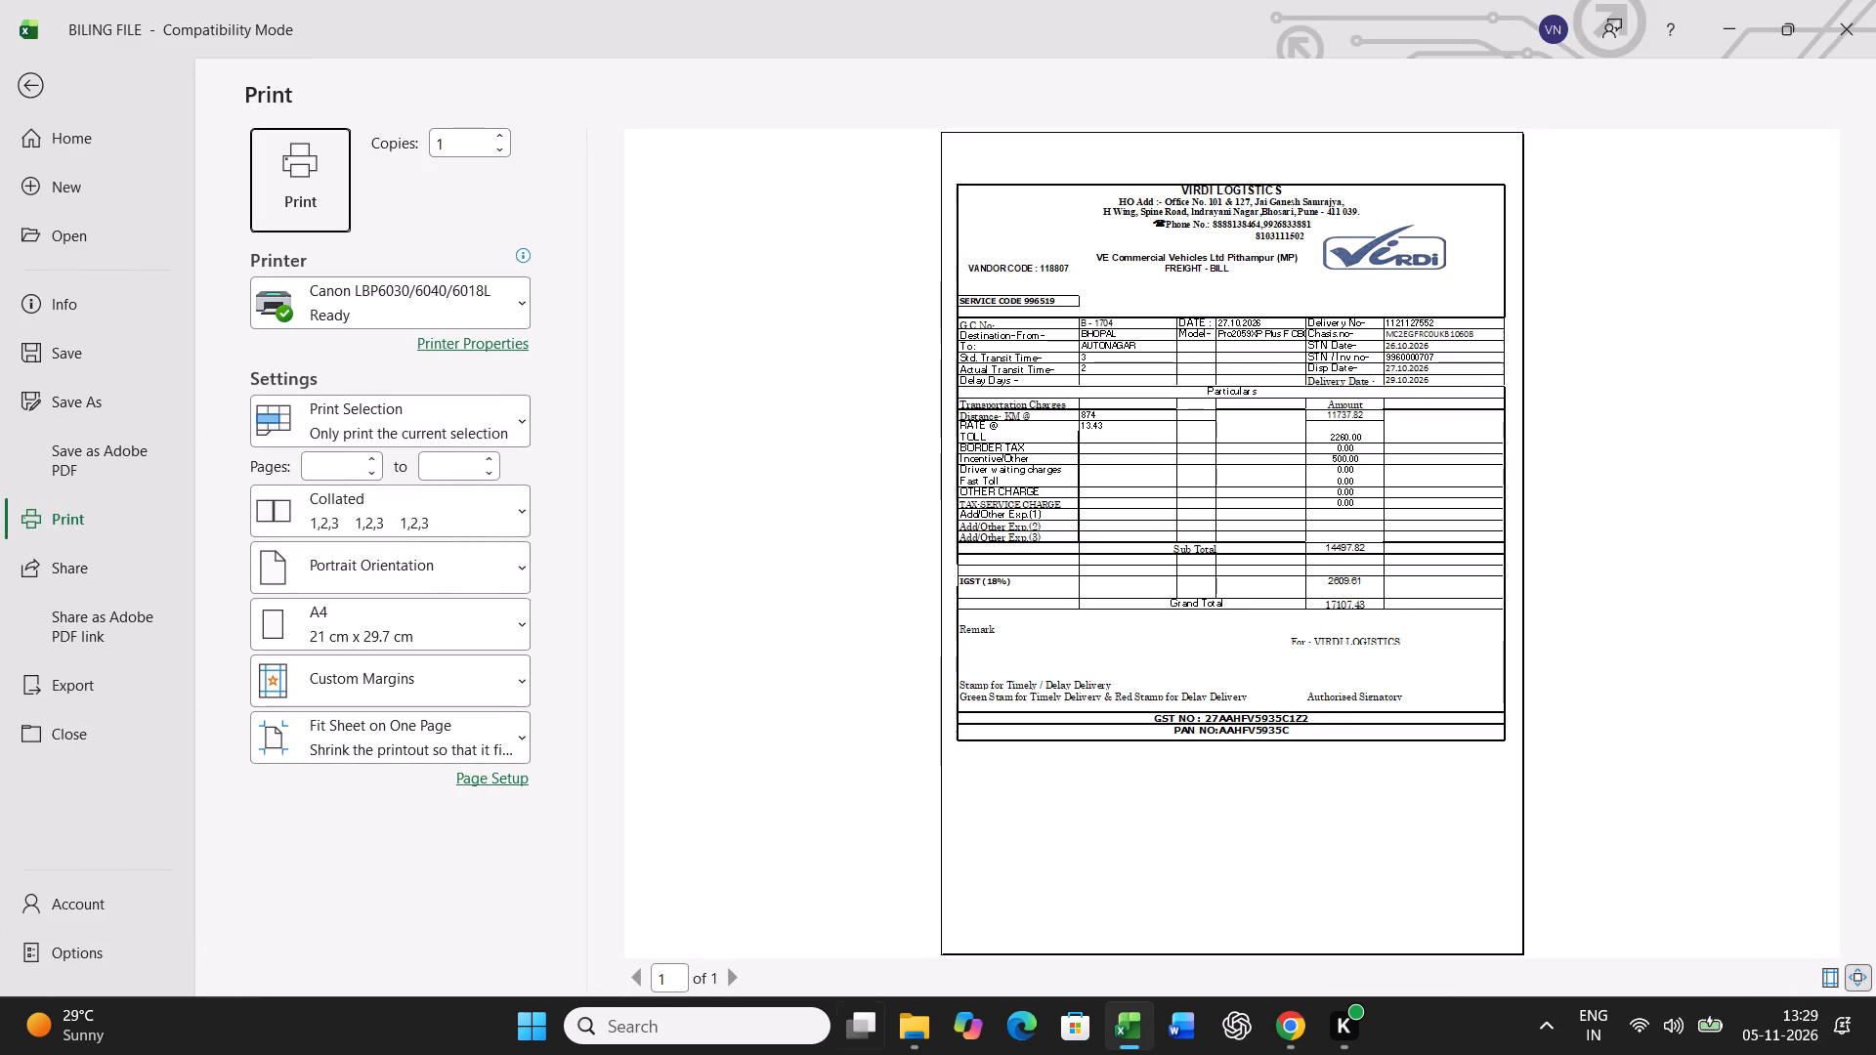
click(293, 184)
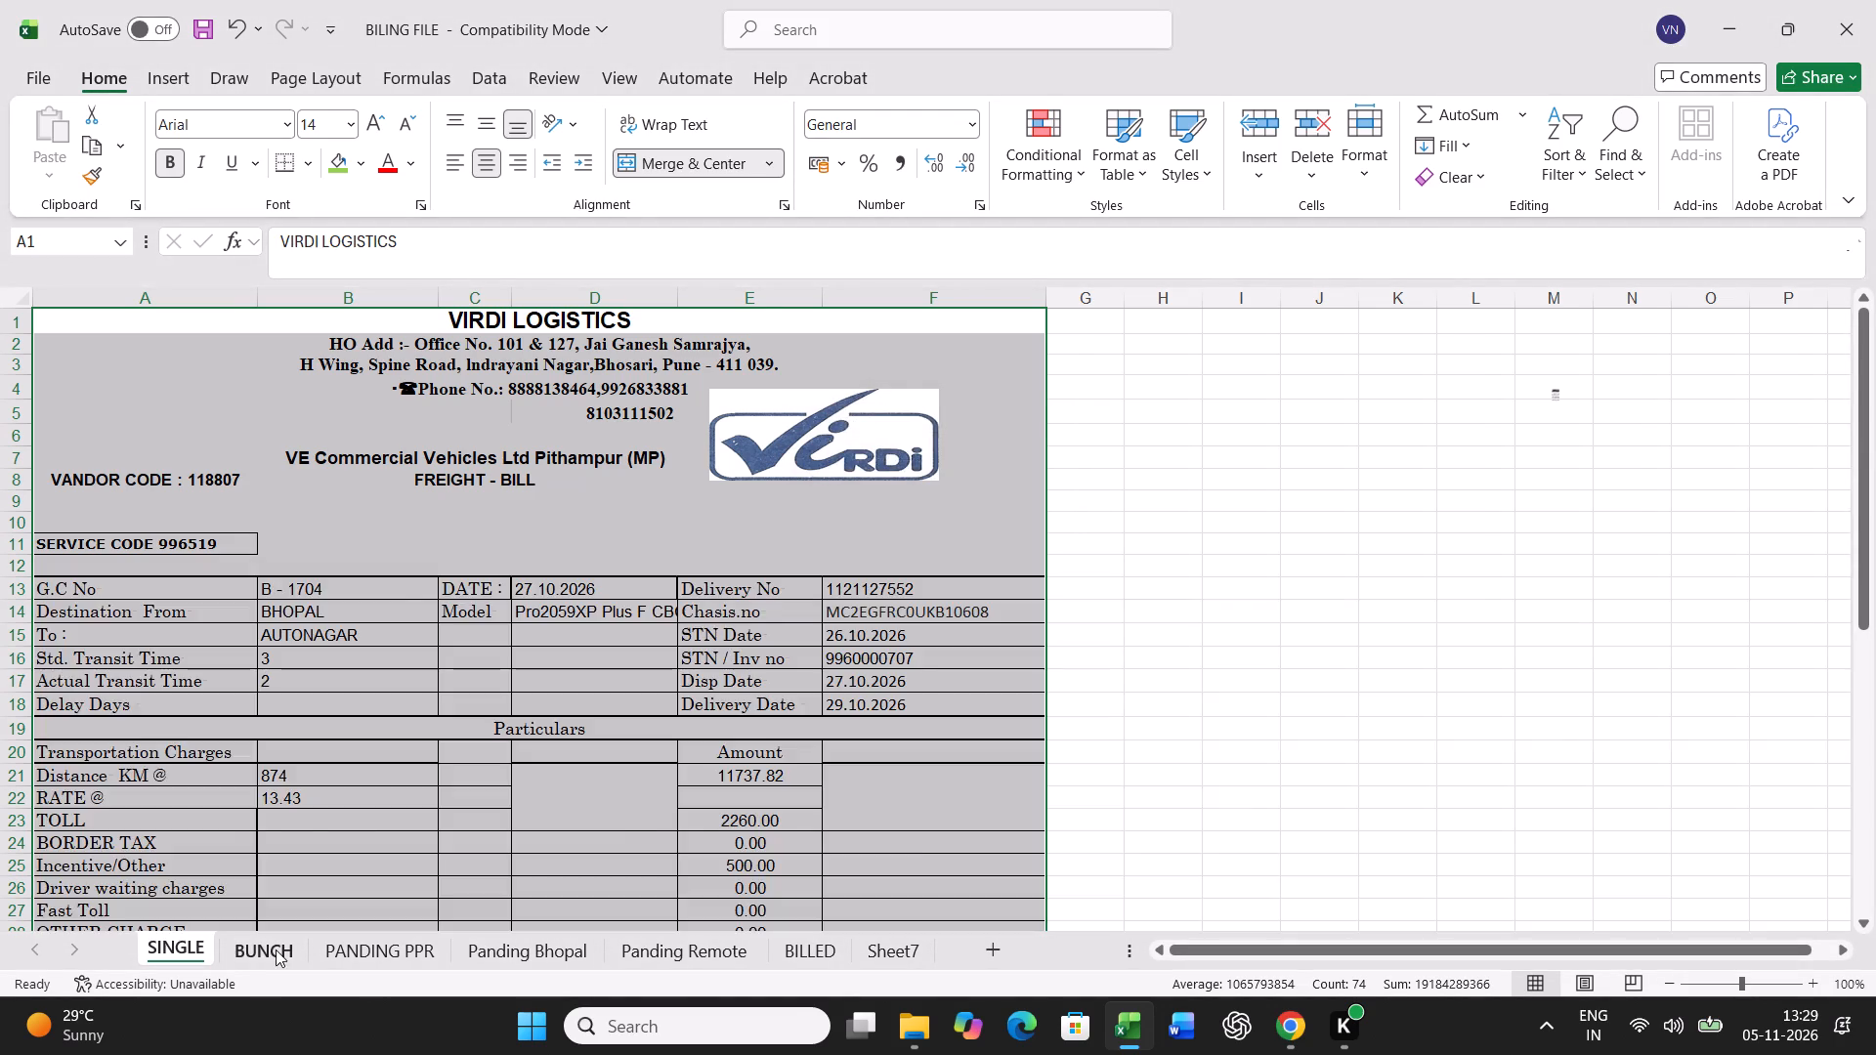
Copy the B - 1704 bill row 11 in BUNCH and paste it as values into row 55 of the lower table.
click(276, 949)
click(15, 612)
key(ctrl+c)
scroll(507, 678, down, 5)
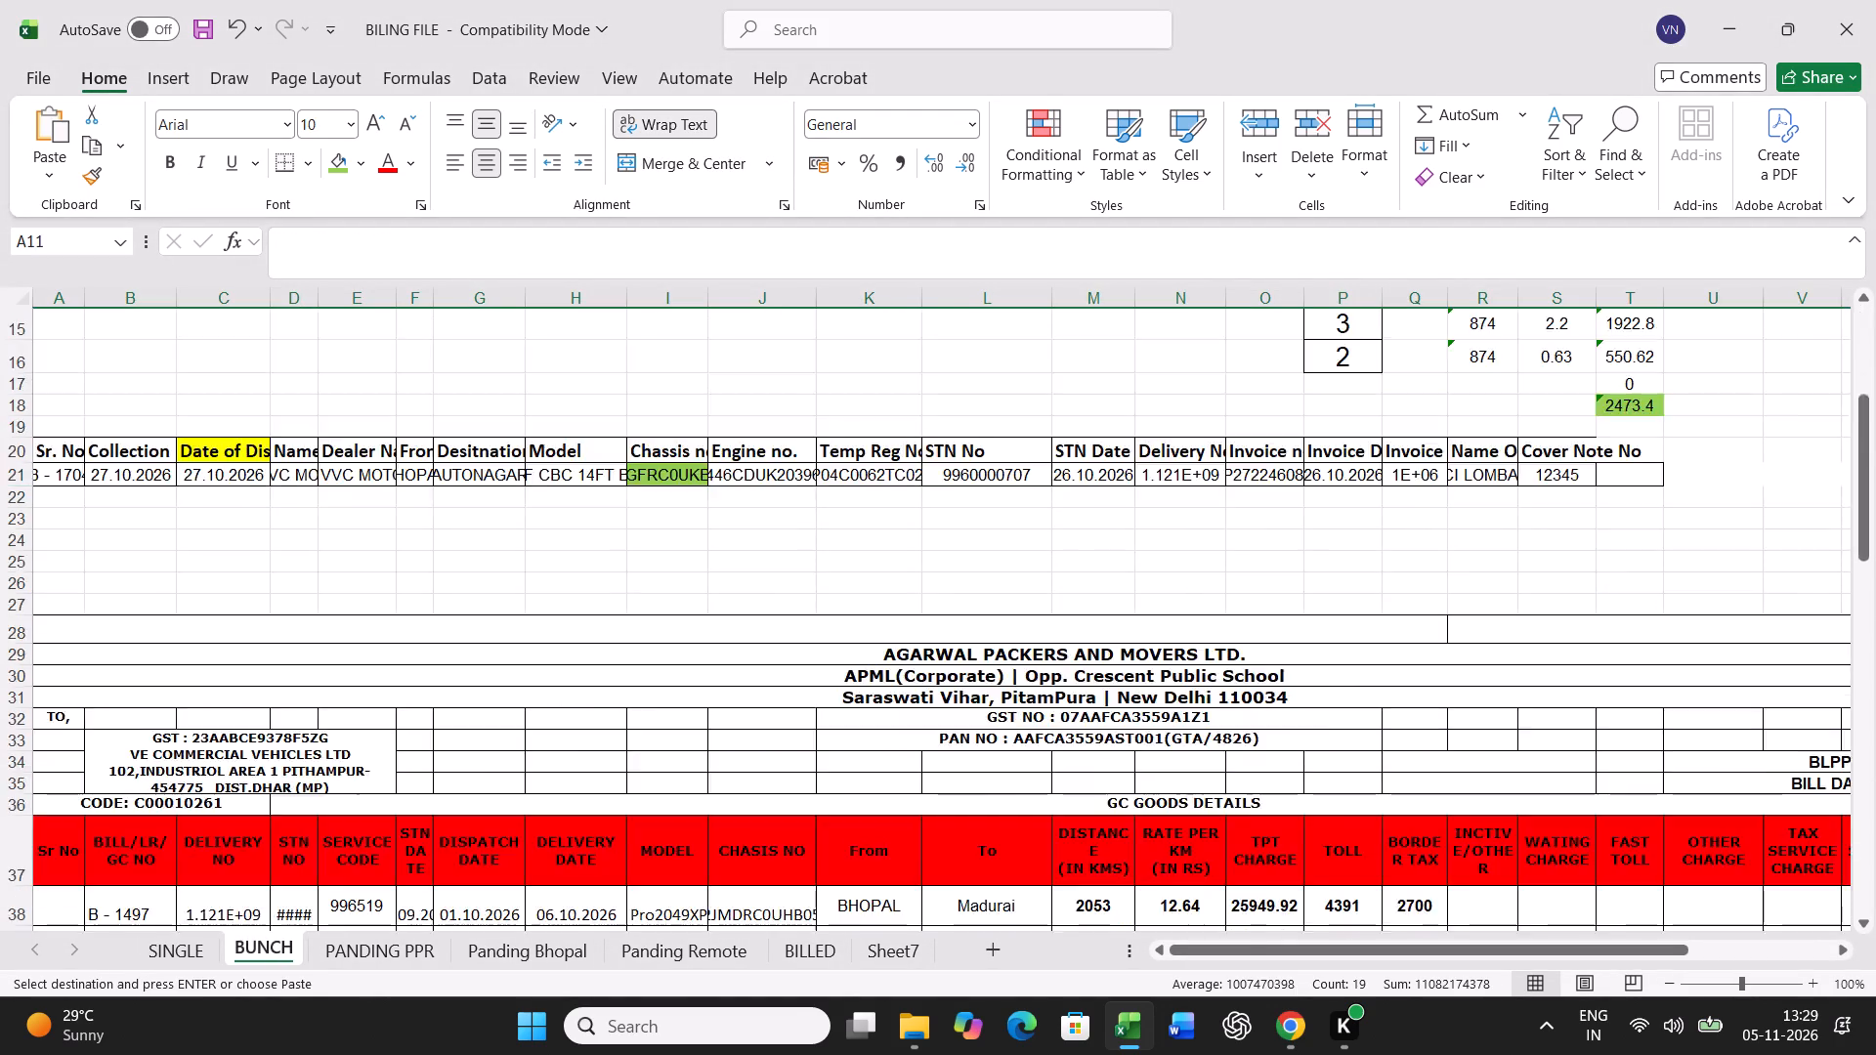
scroll(507, 678, down, 13)
right_click(67, 684)
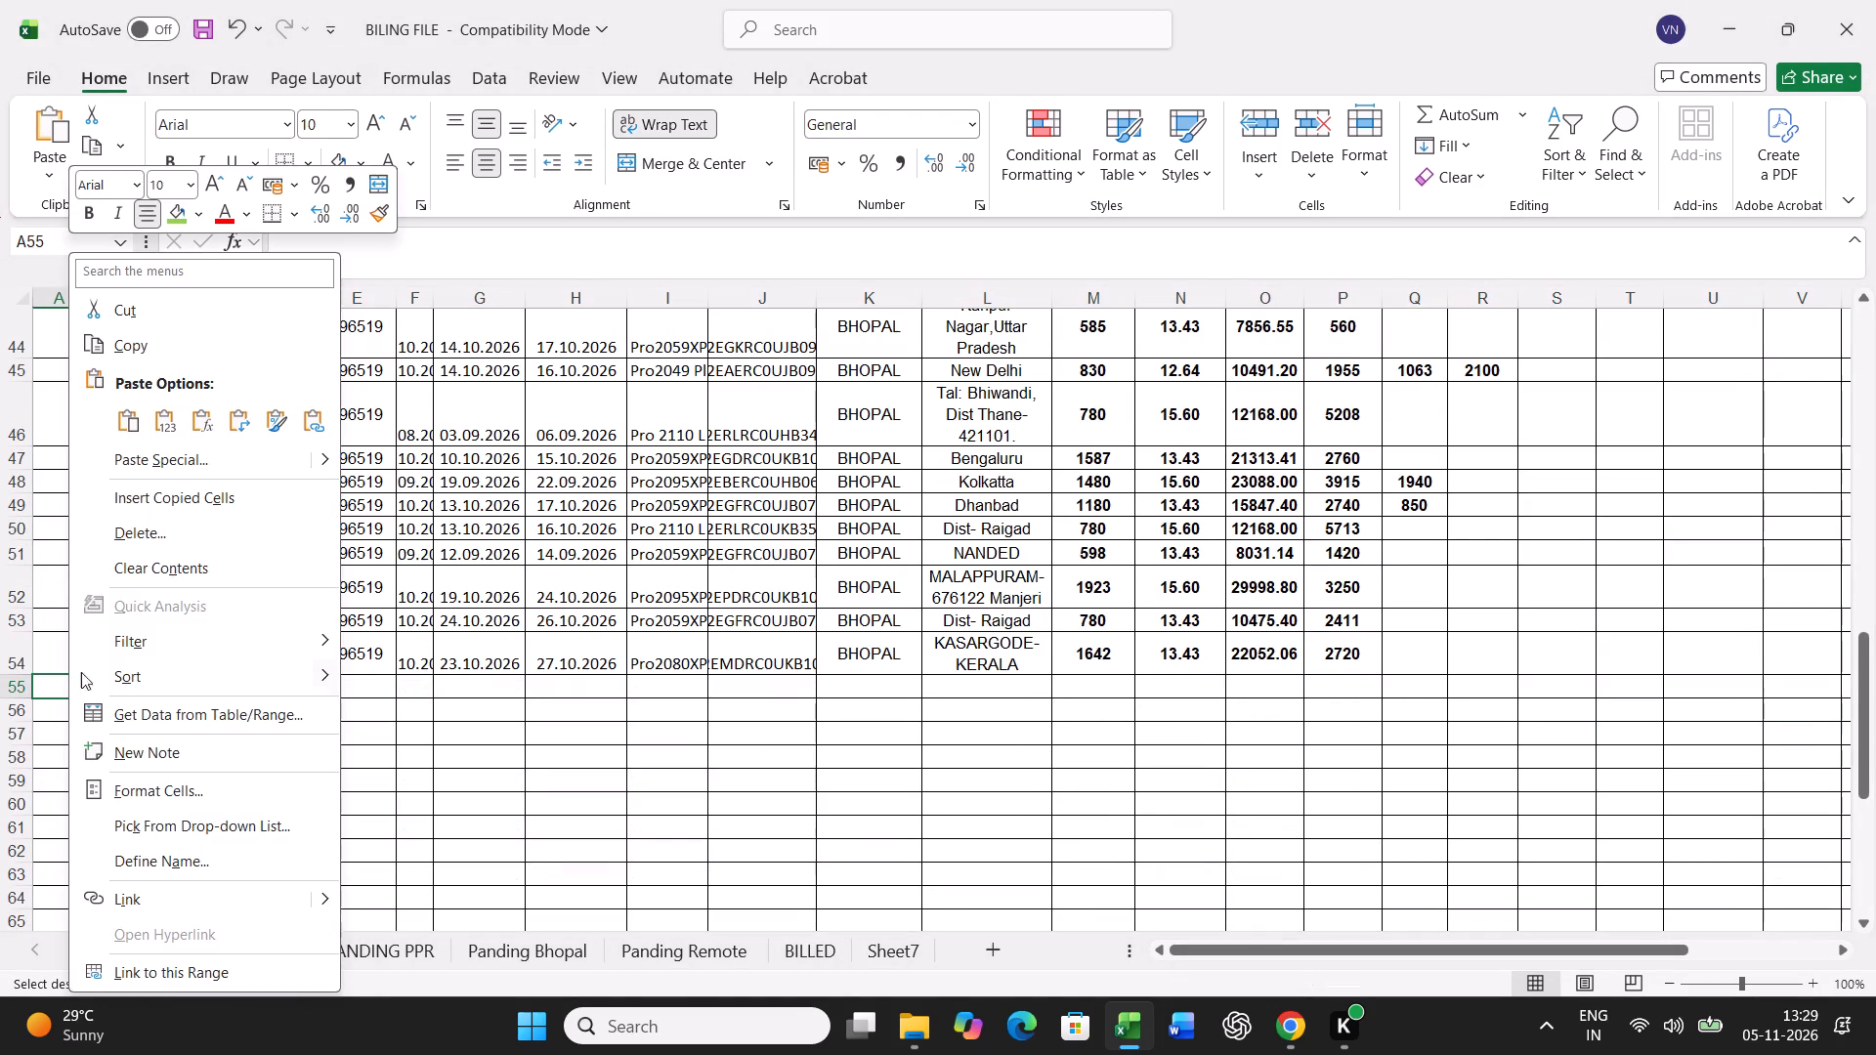
click(185, 466)
click(81, 409)
click(432, 693)
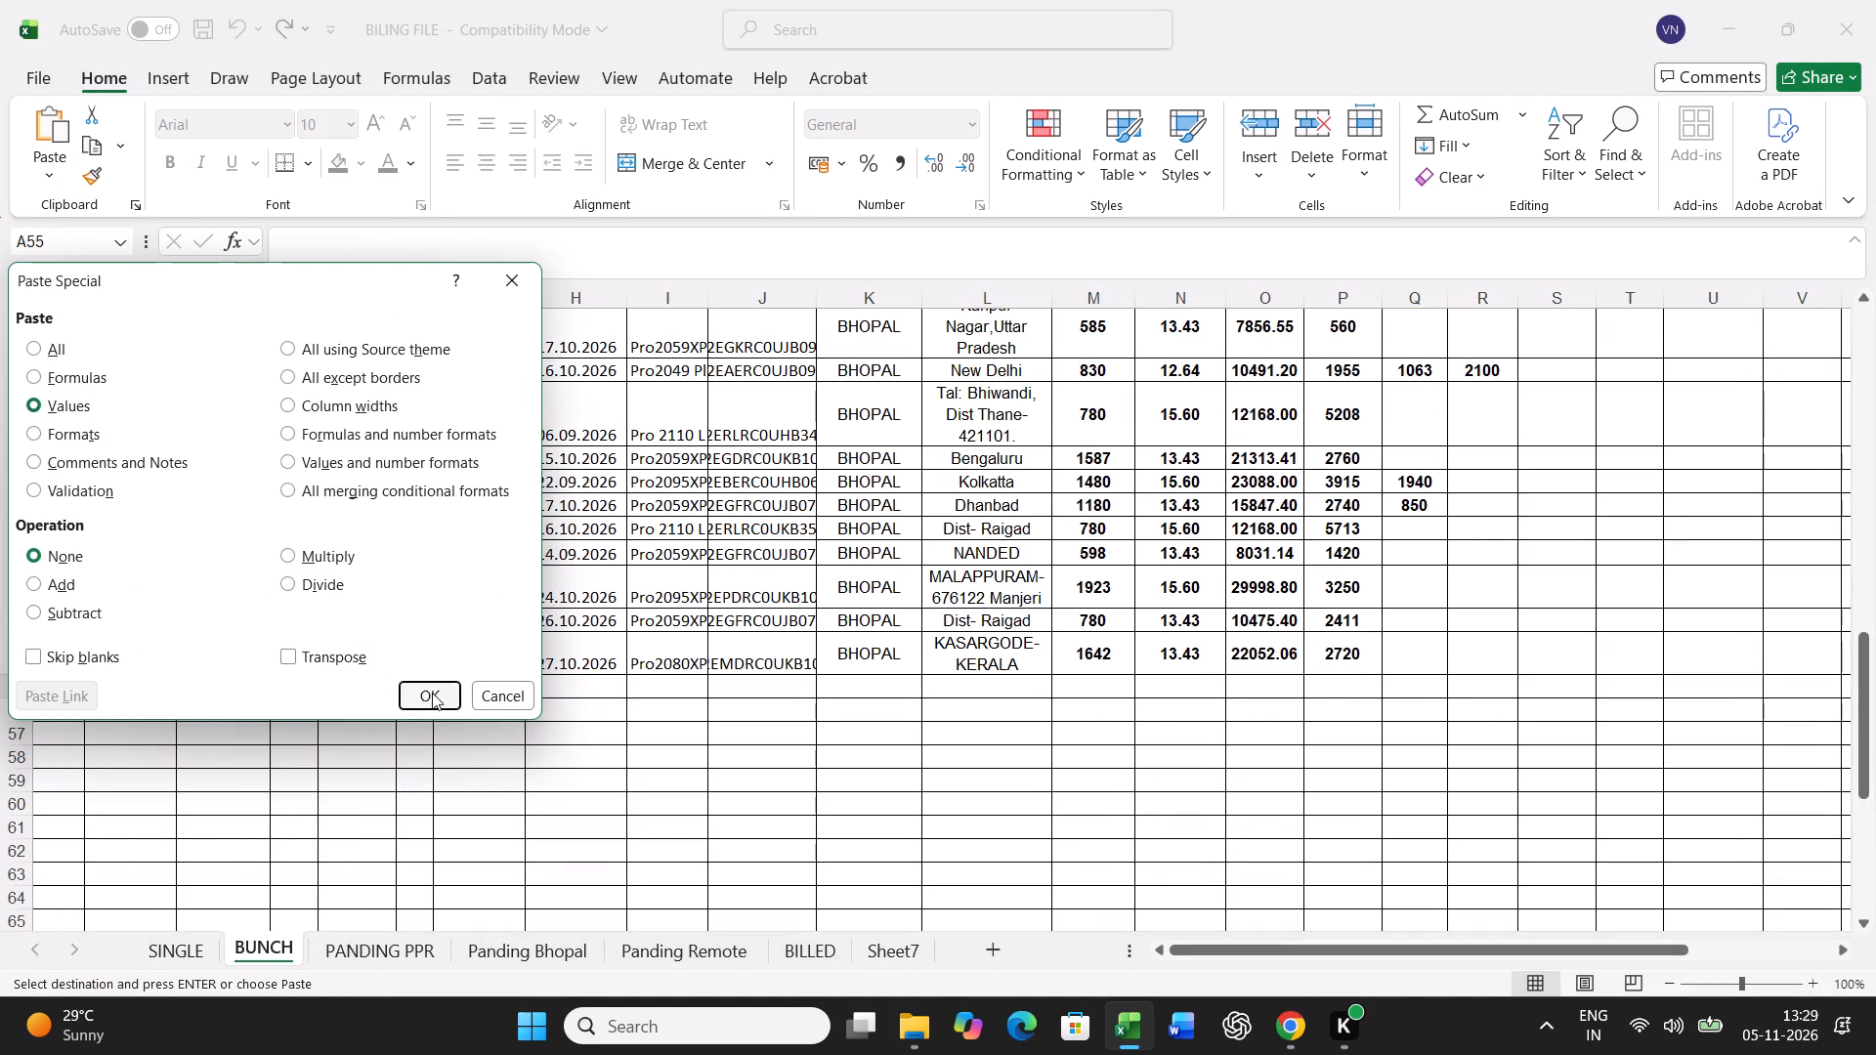
Find the chassis number containing B06839 in the Panding Bhopal sheet and fill its cell green.
click(506, 950)
click(738, 715)
key(ctrl+f)
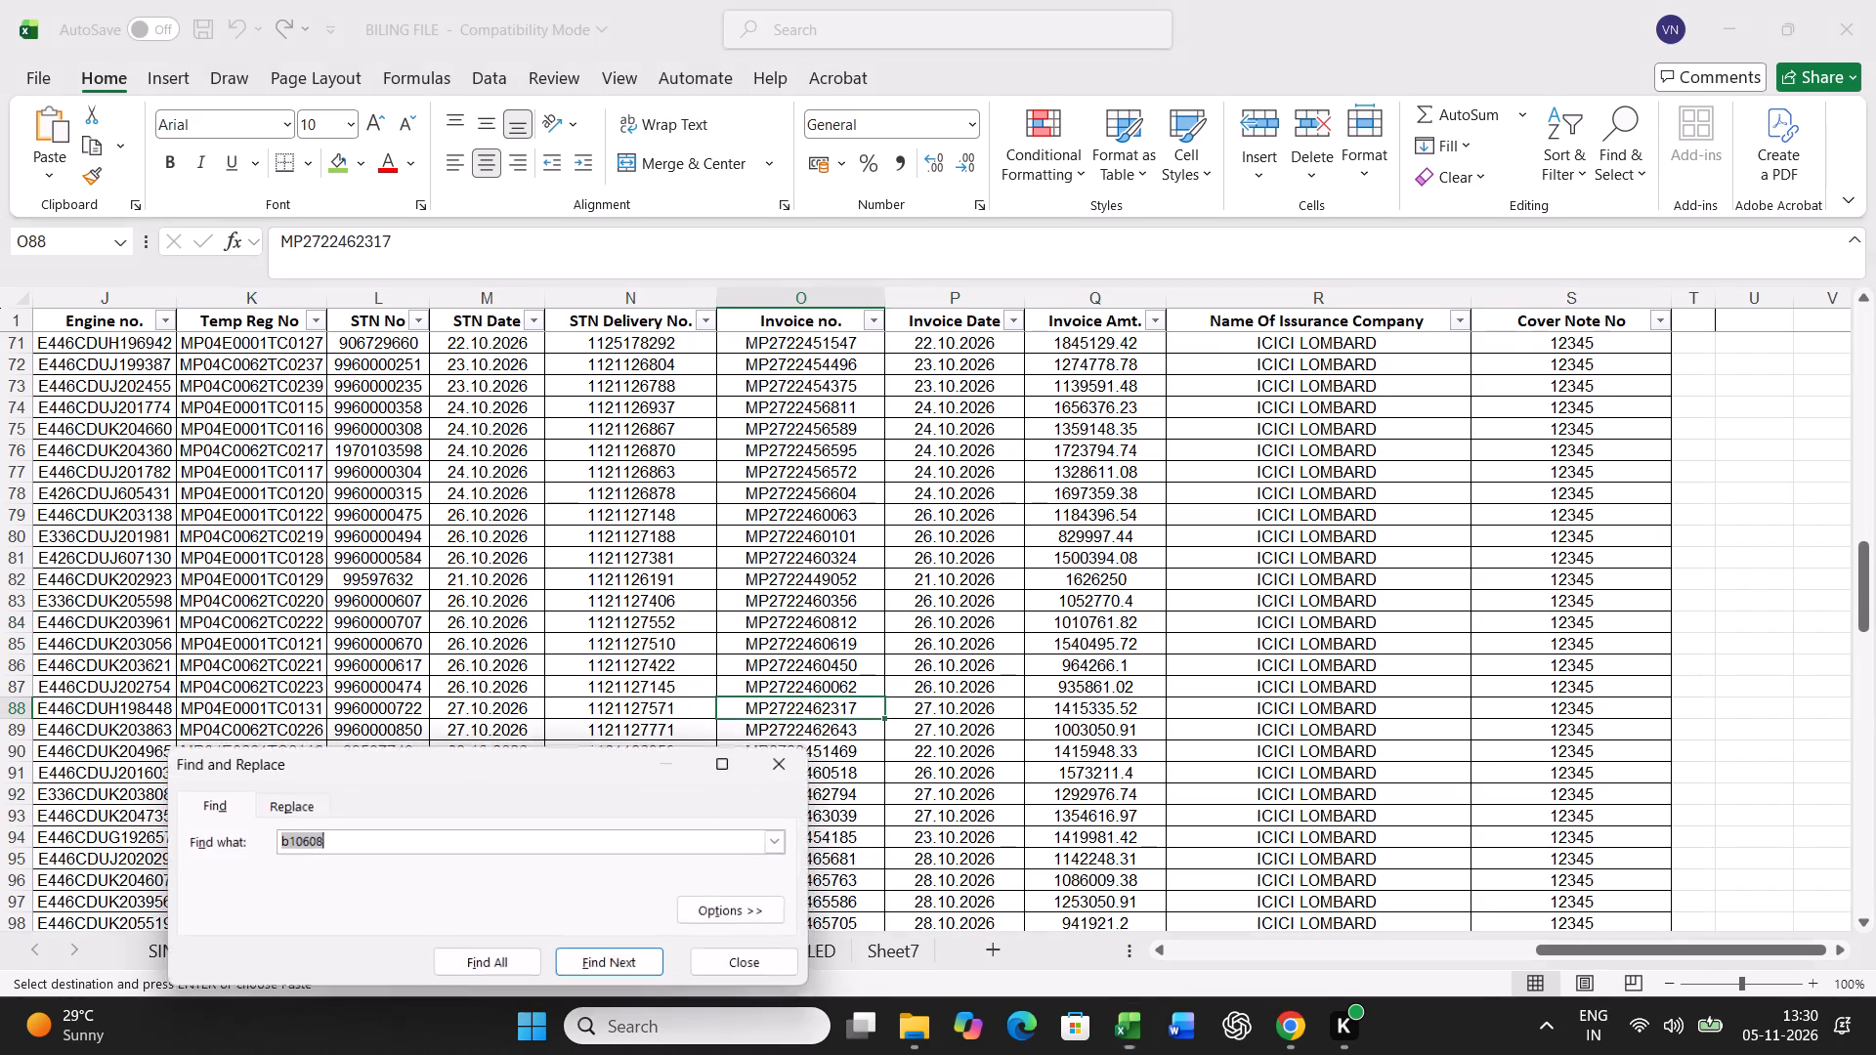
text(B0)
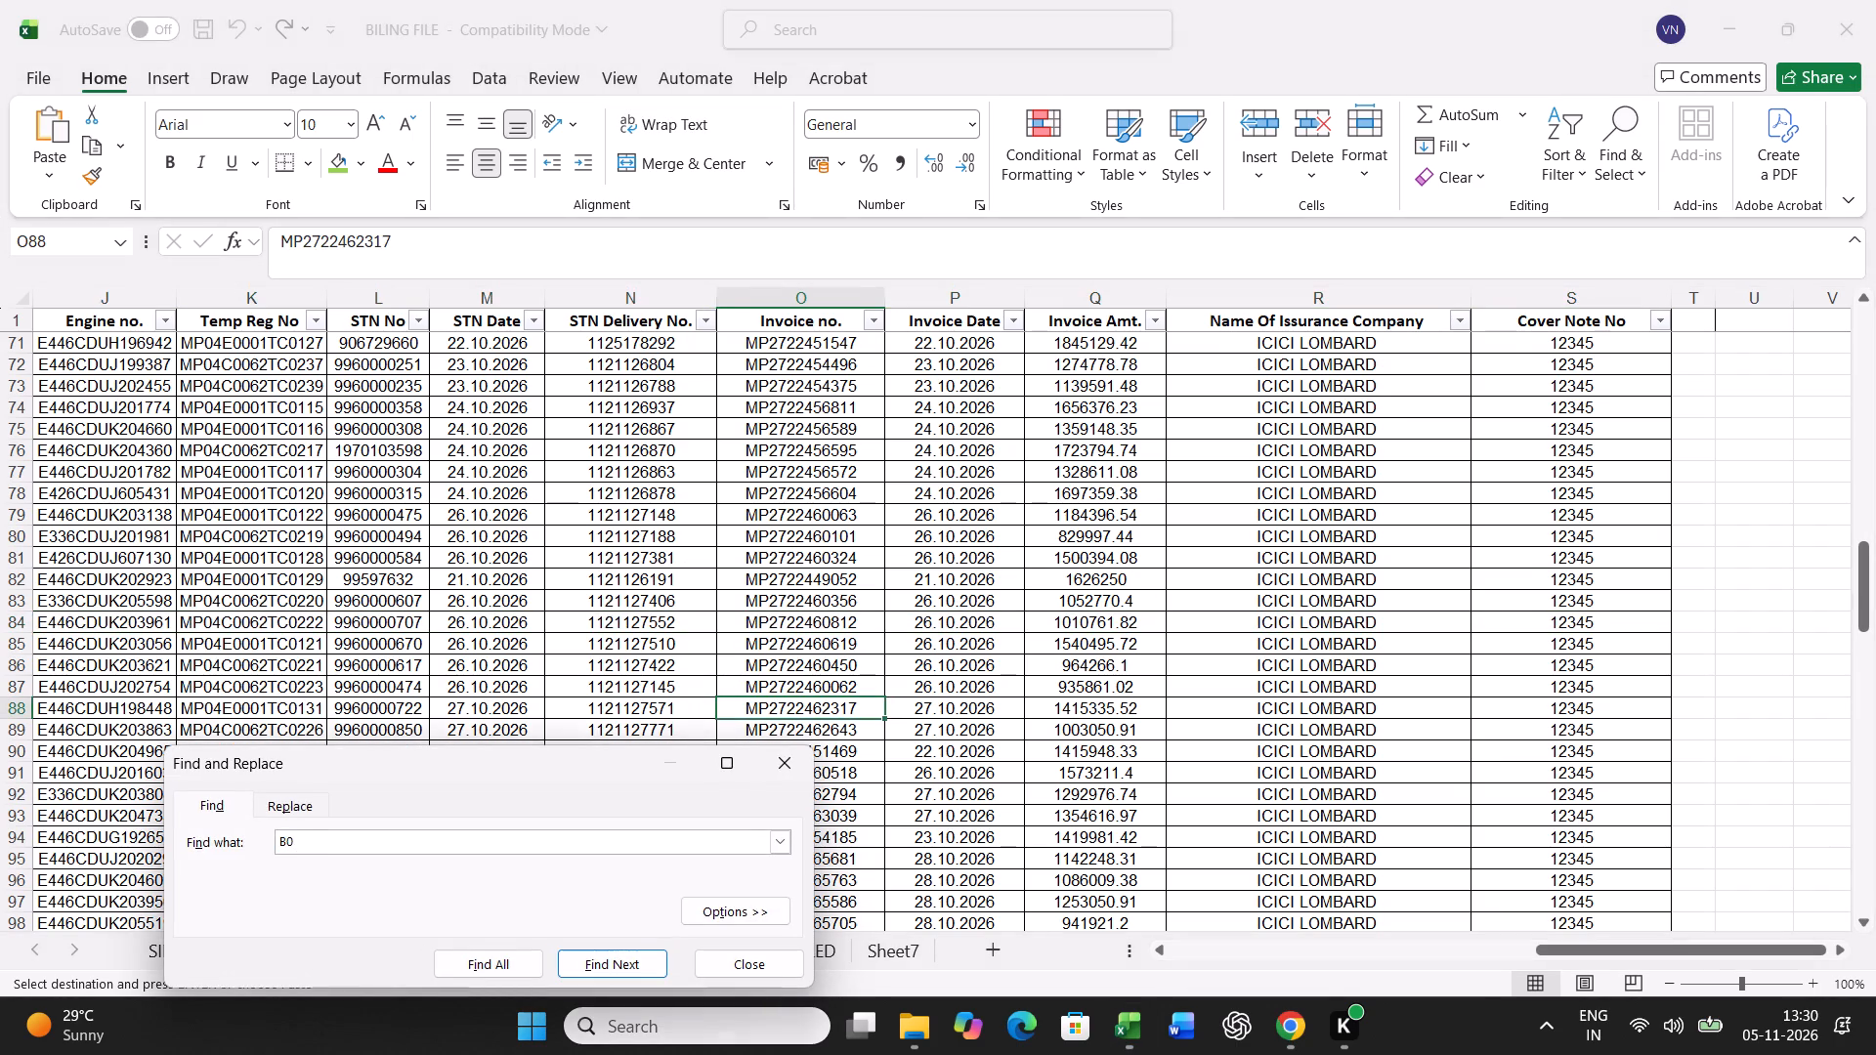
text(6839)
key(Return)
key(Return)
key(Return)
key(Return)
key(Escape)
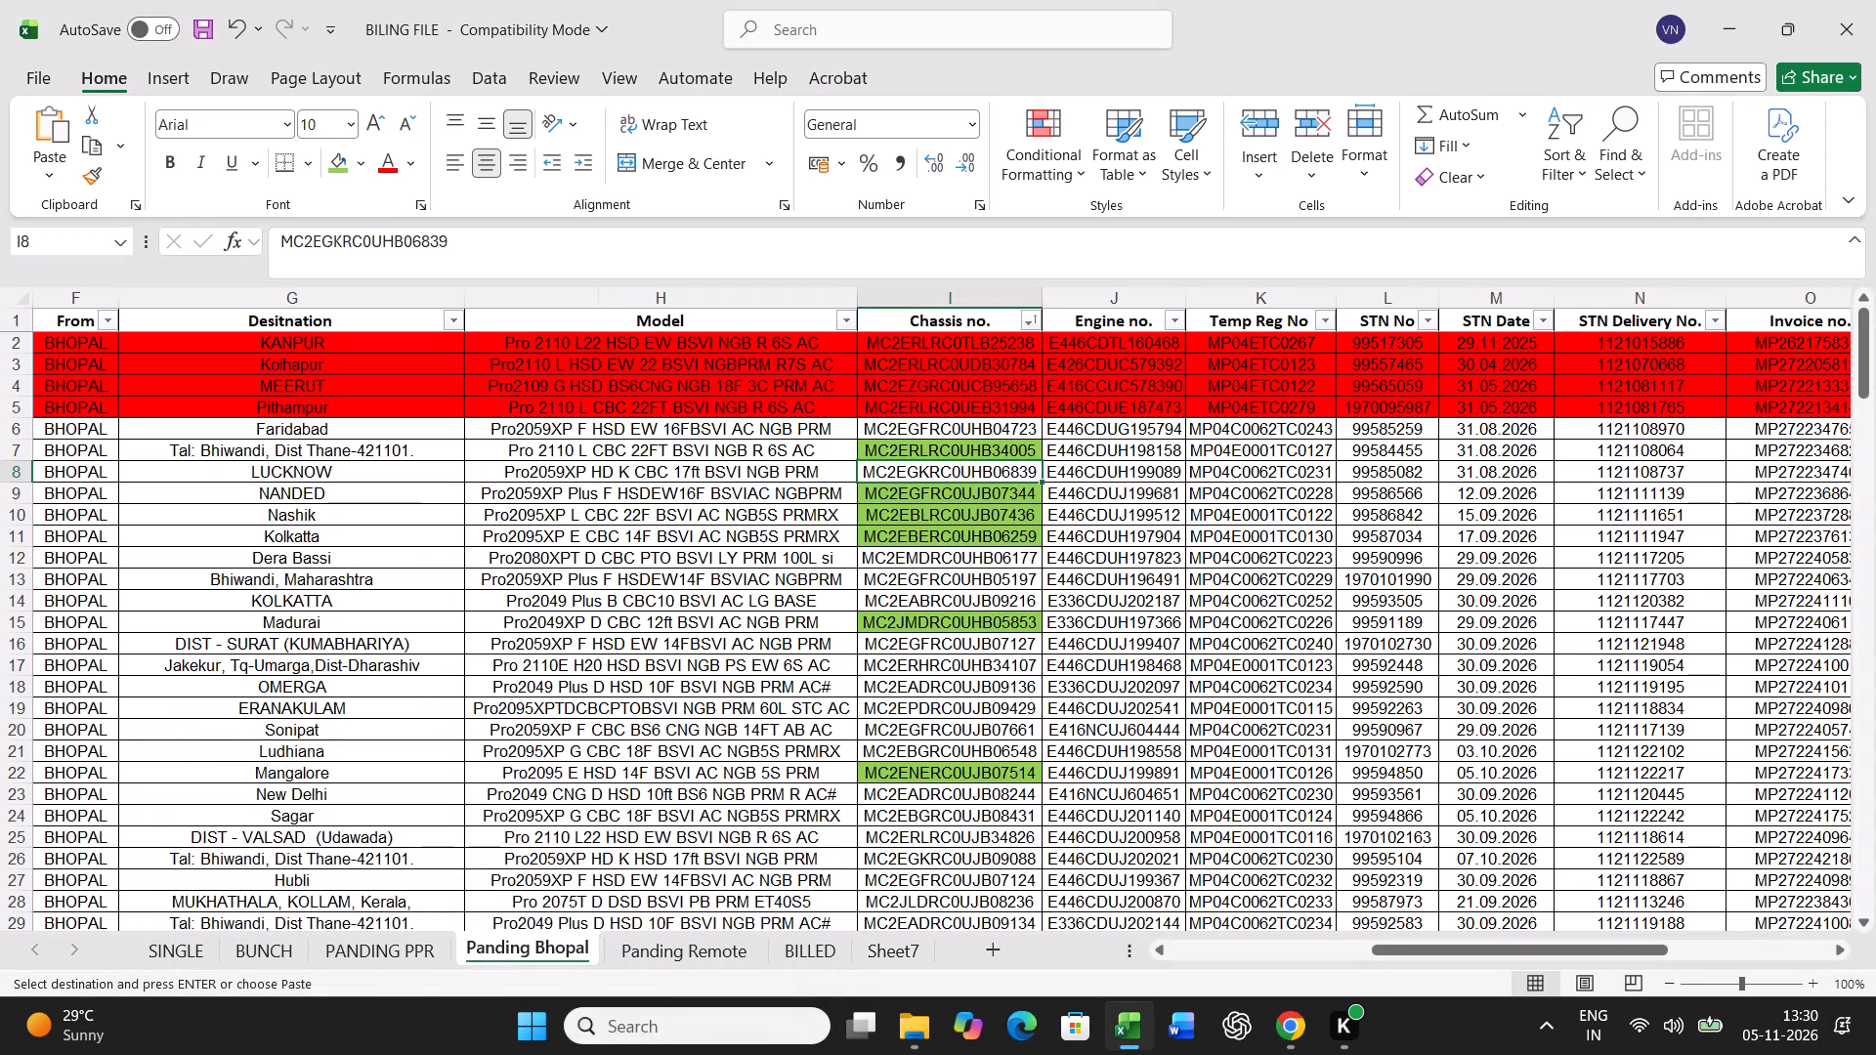
click(336, 155)
Copy the B - 1259 Lucknow record from Panding Bhopal and paste it into row 21 of the BUNCH sheet.
key(Left)
key(Left)
key(Left)
key(Left)
key(Left)
key(Left)
key(Left)
key(Left)
key(Left)
key(Left)
key(Left)
key(Left)
key(Left)
key(Left)
key(Left)
key(Left)
key(Left)
key(Left)
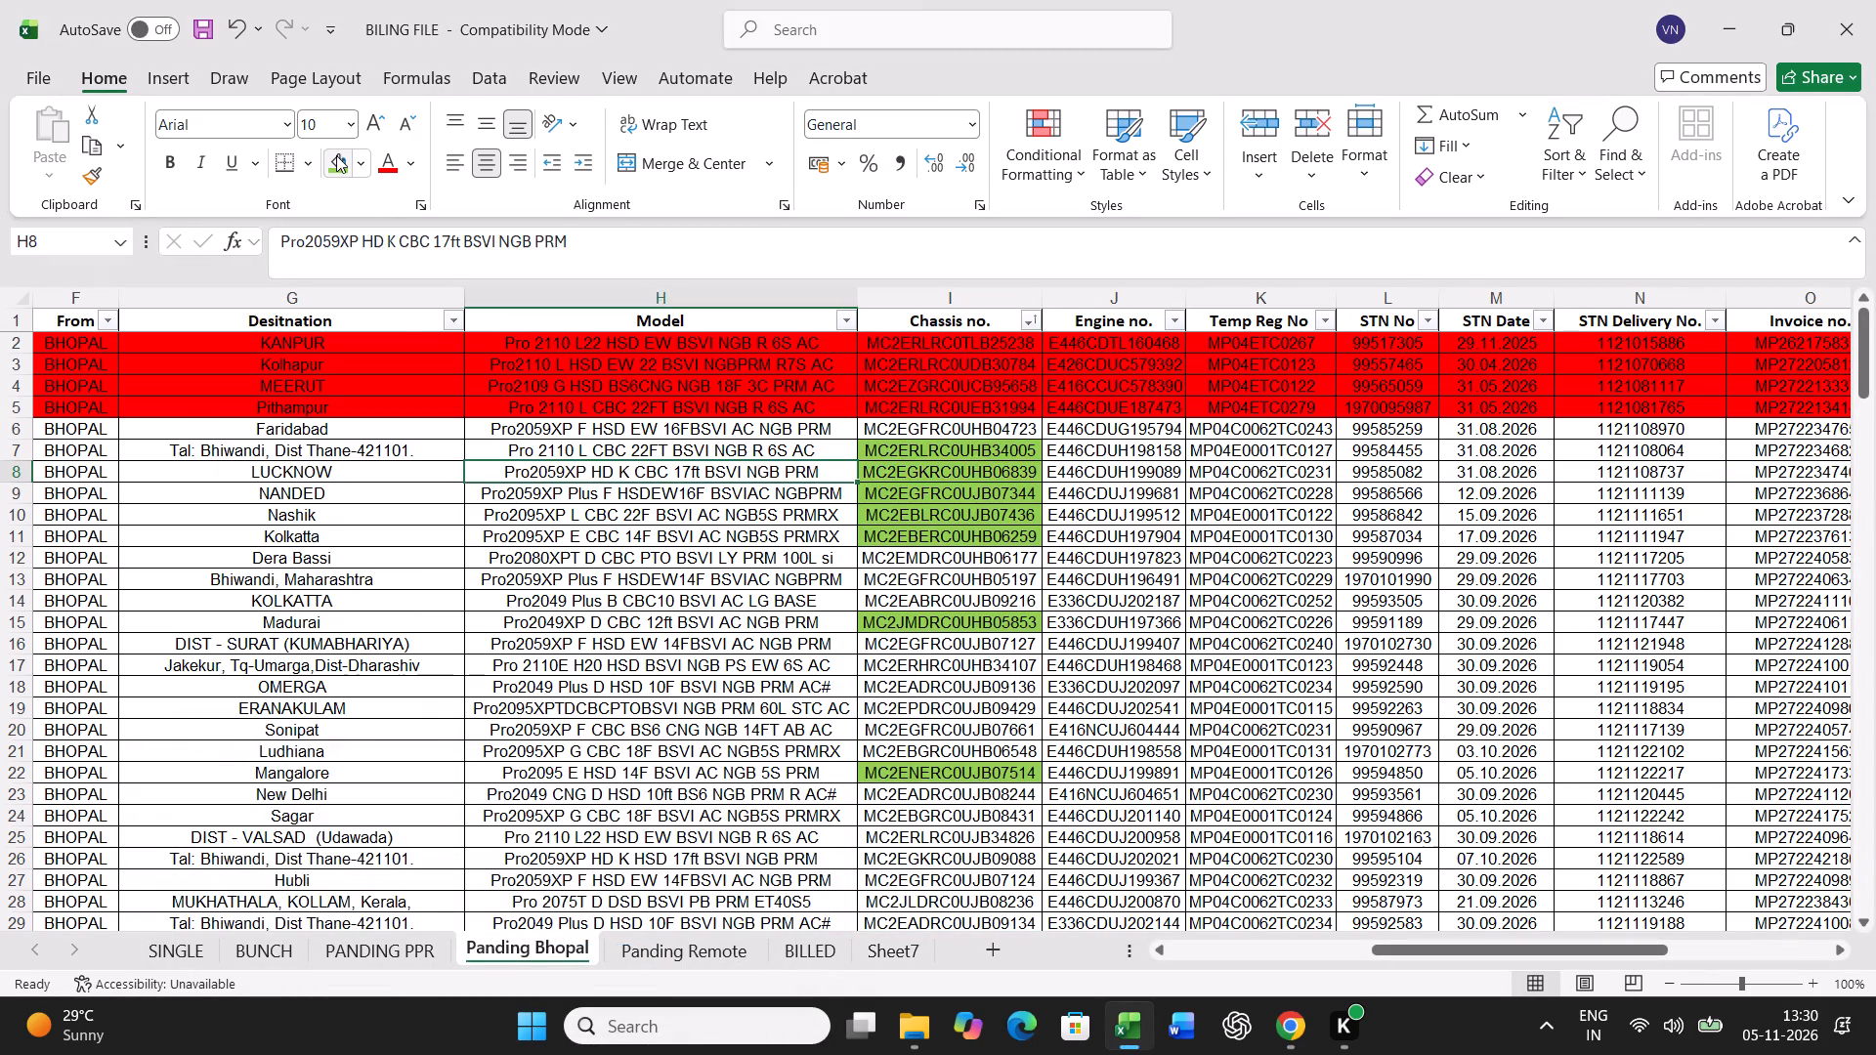
key(ctrl+shift+Right)
key(ctrl+c)
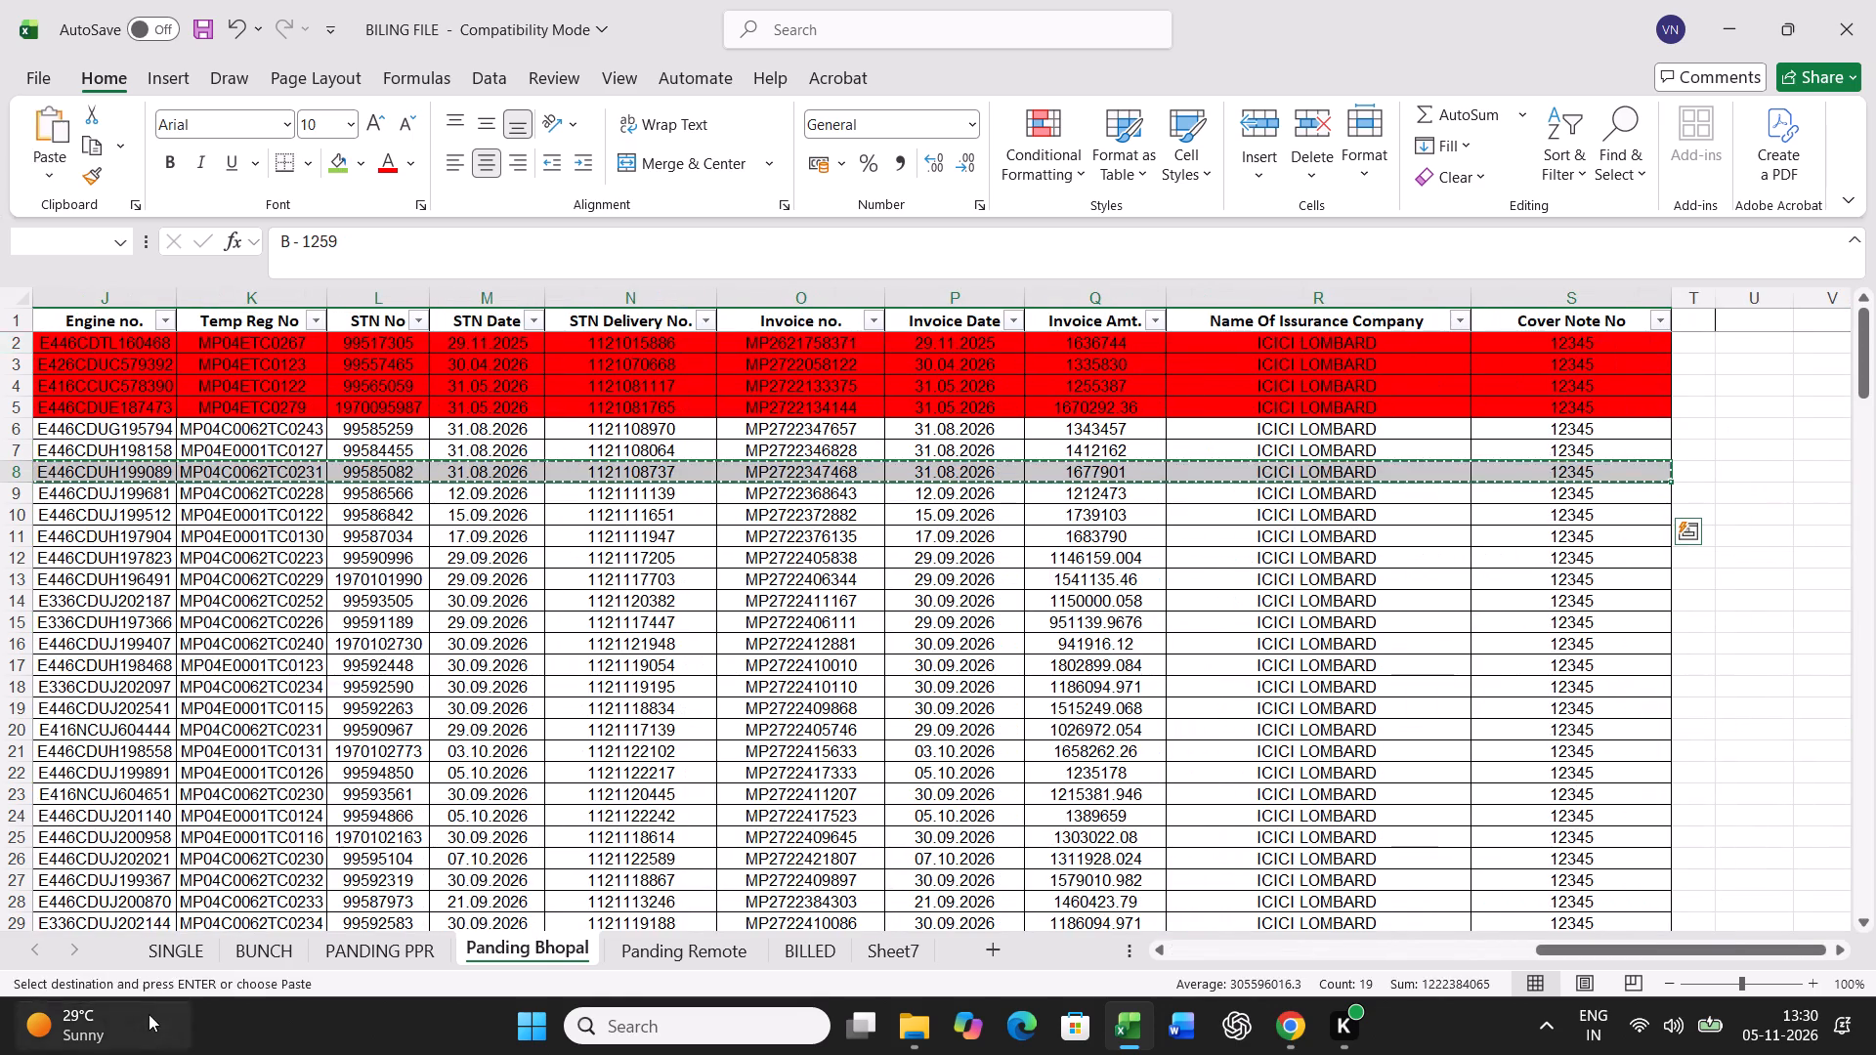
click(268, 953)
scroll(327, 792, up, 18)
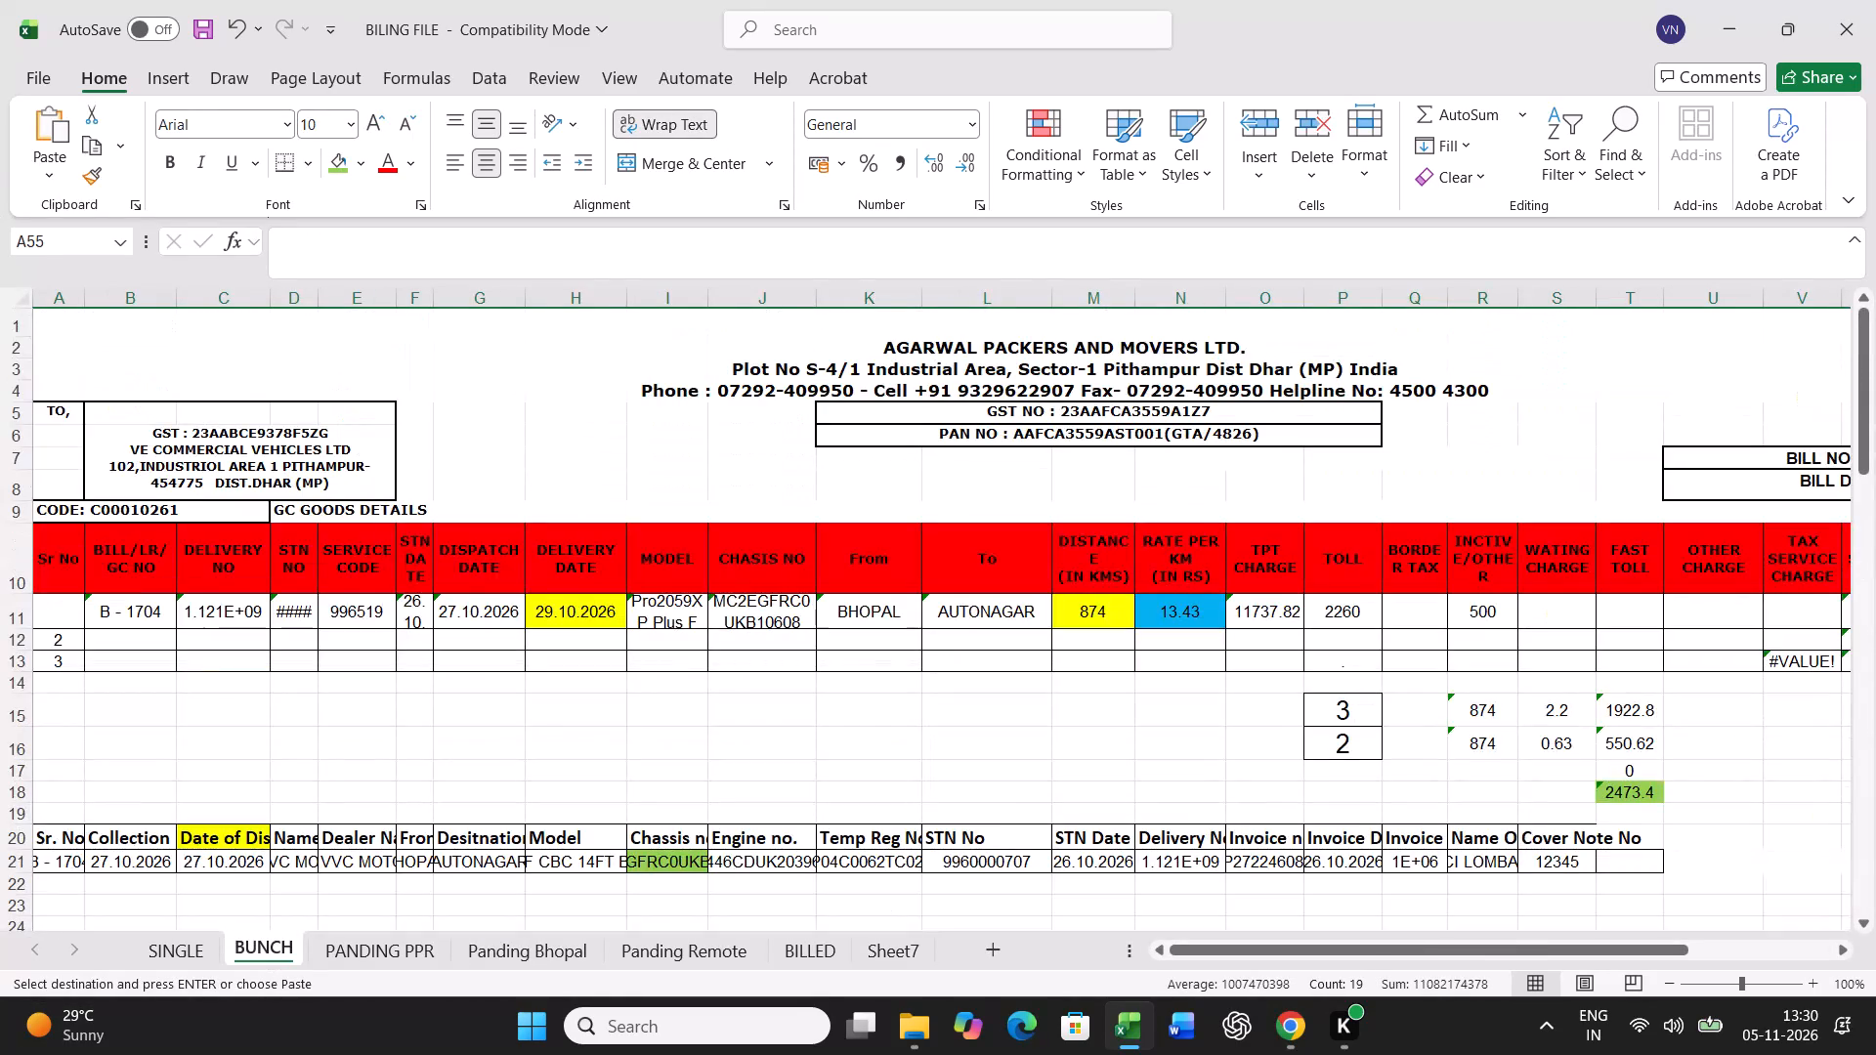
click(62, 865)
key(ctrl+v)
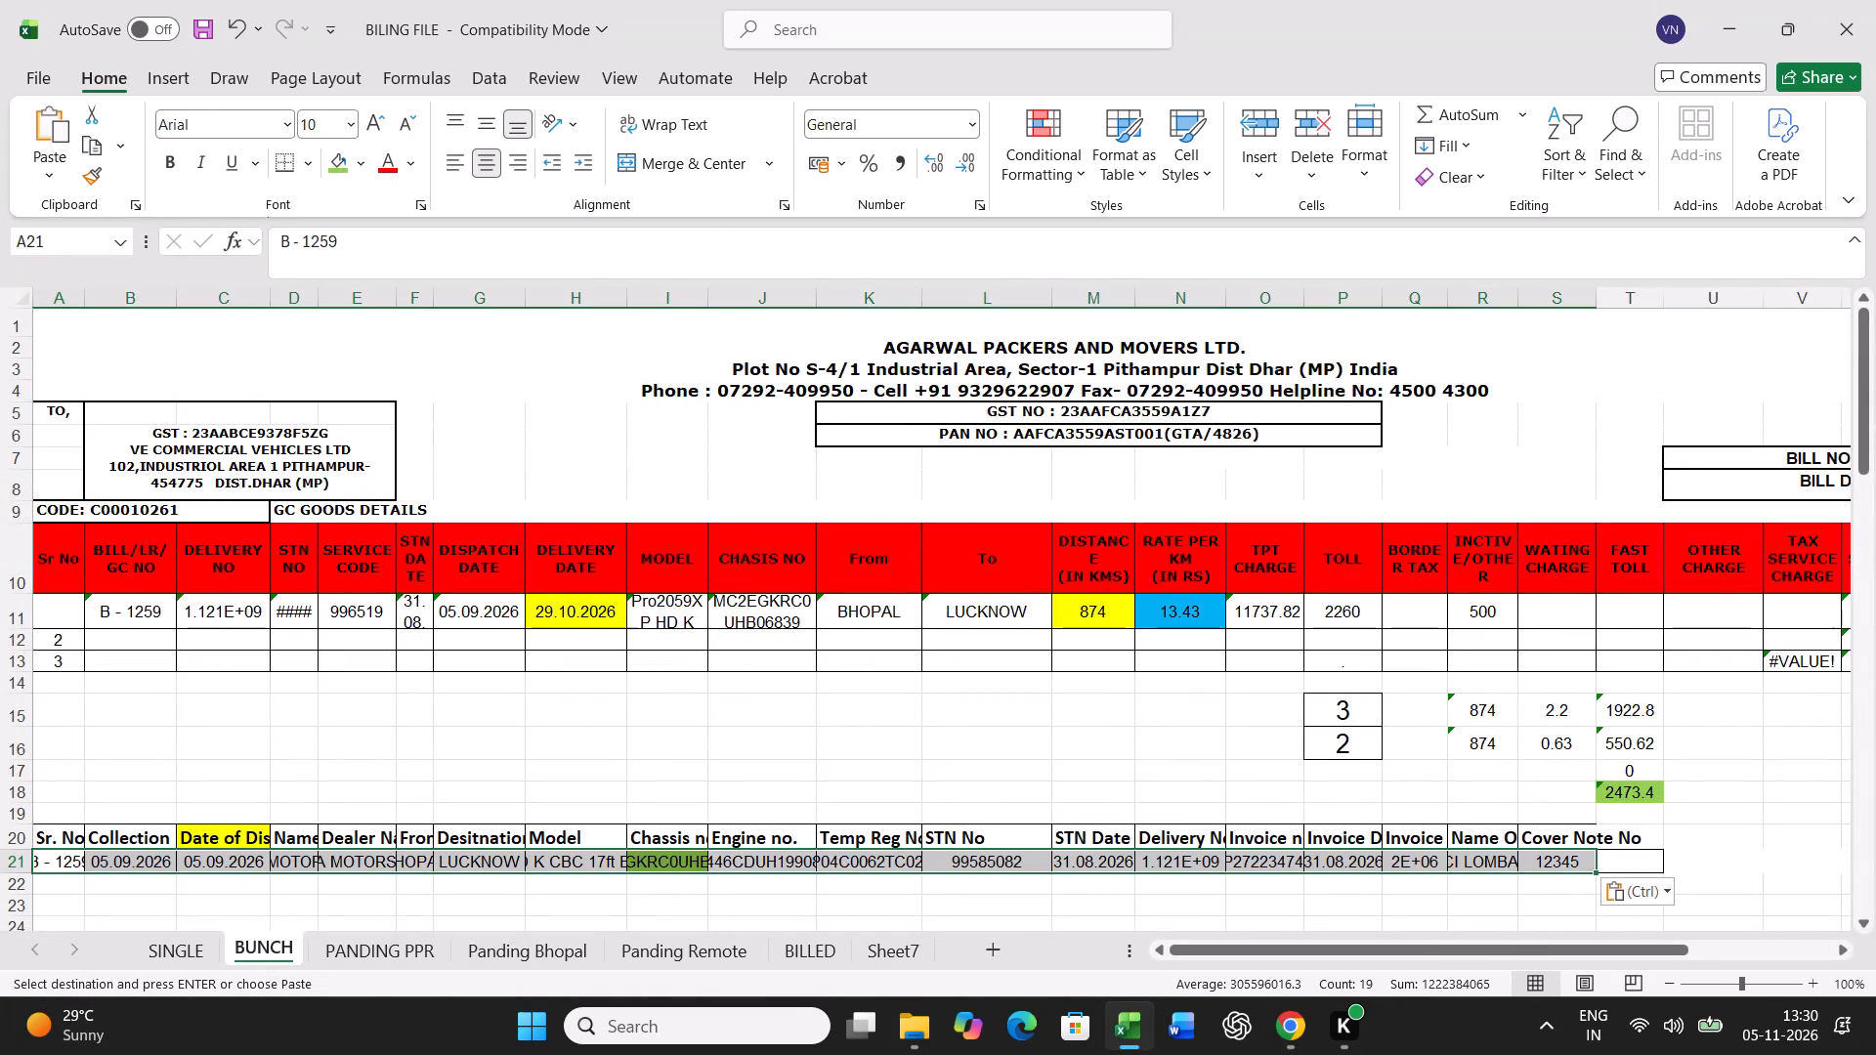
Set the B - 1259 bill's delivery date to 09.09.2026 and its distance to 694 km.
click(590, 605)
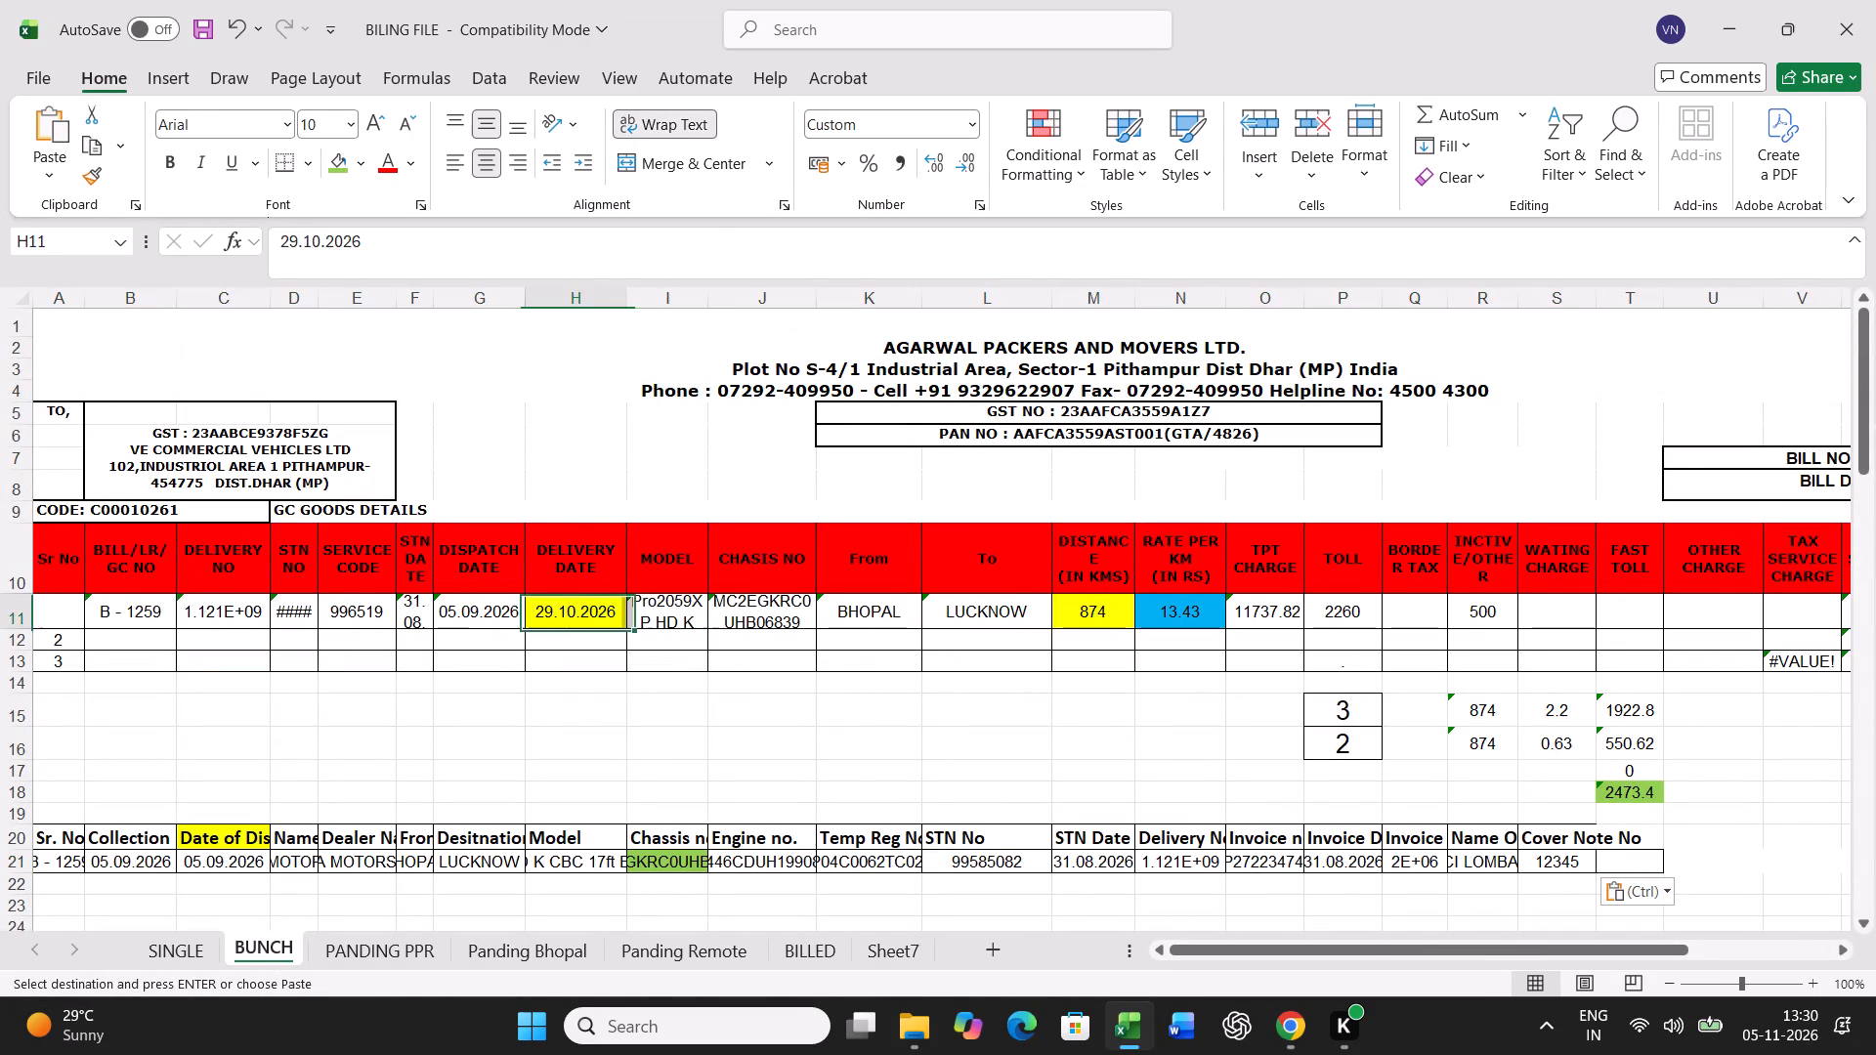
text(09.09.2026)
key(Right)
key(Right)
key(Right)
key(Right)
key(Right)
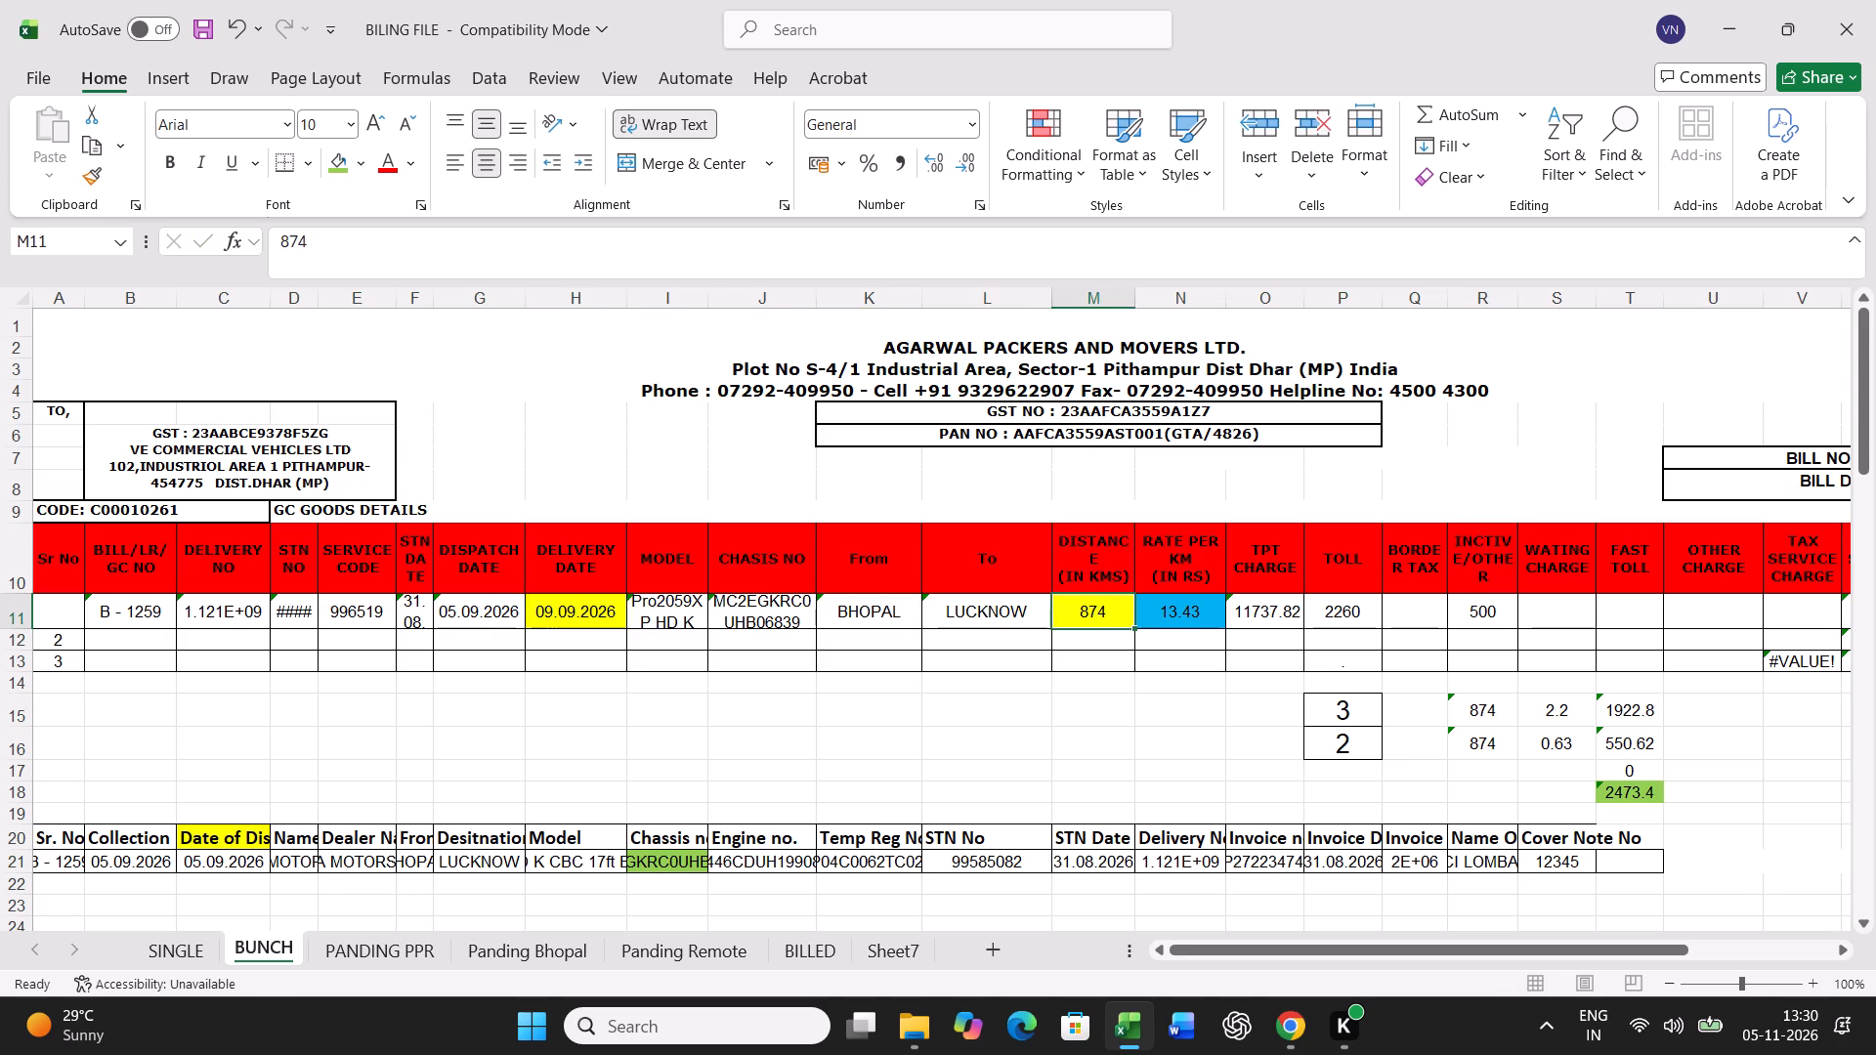
text(694)
key(Right)
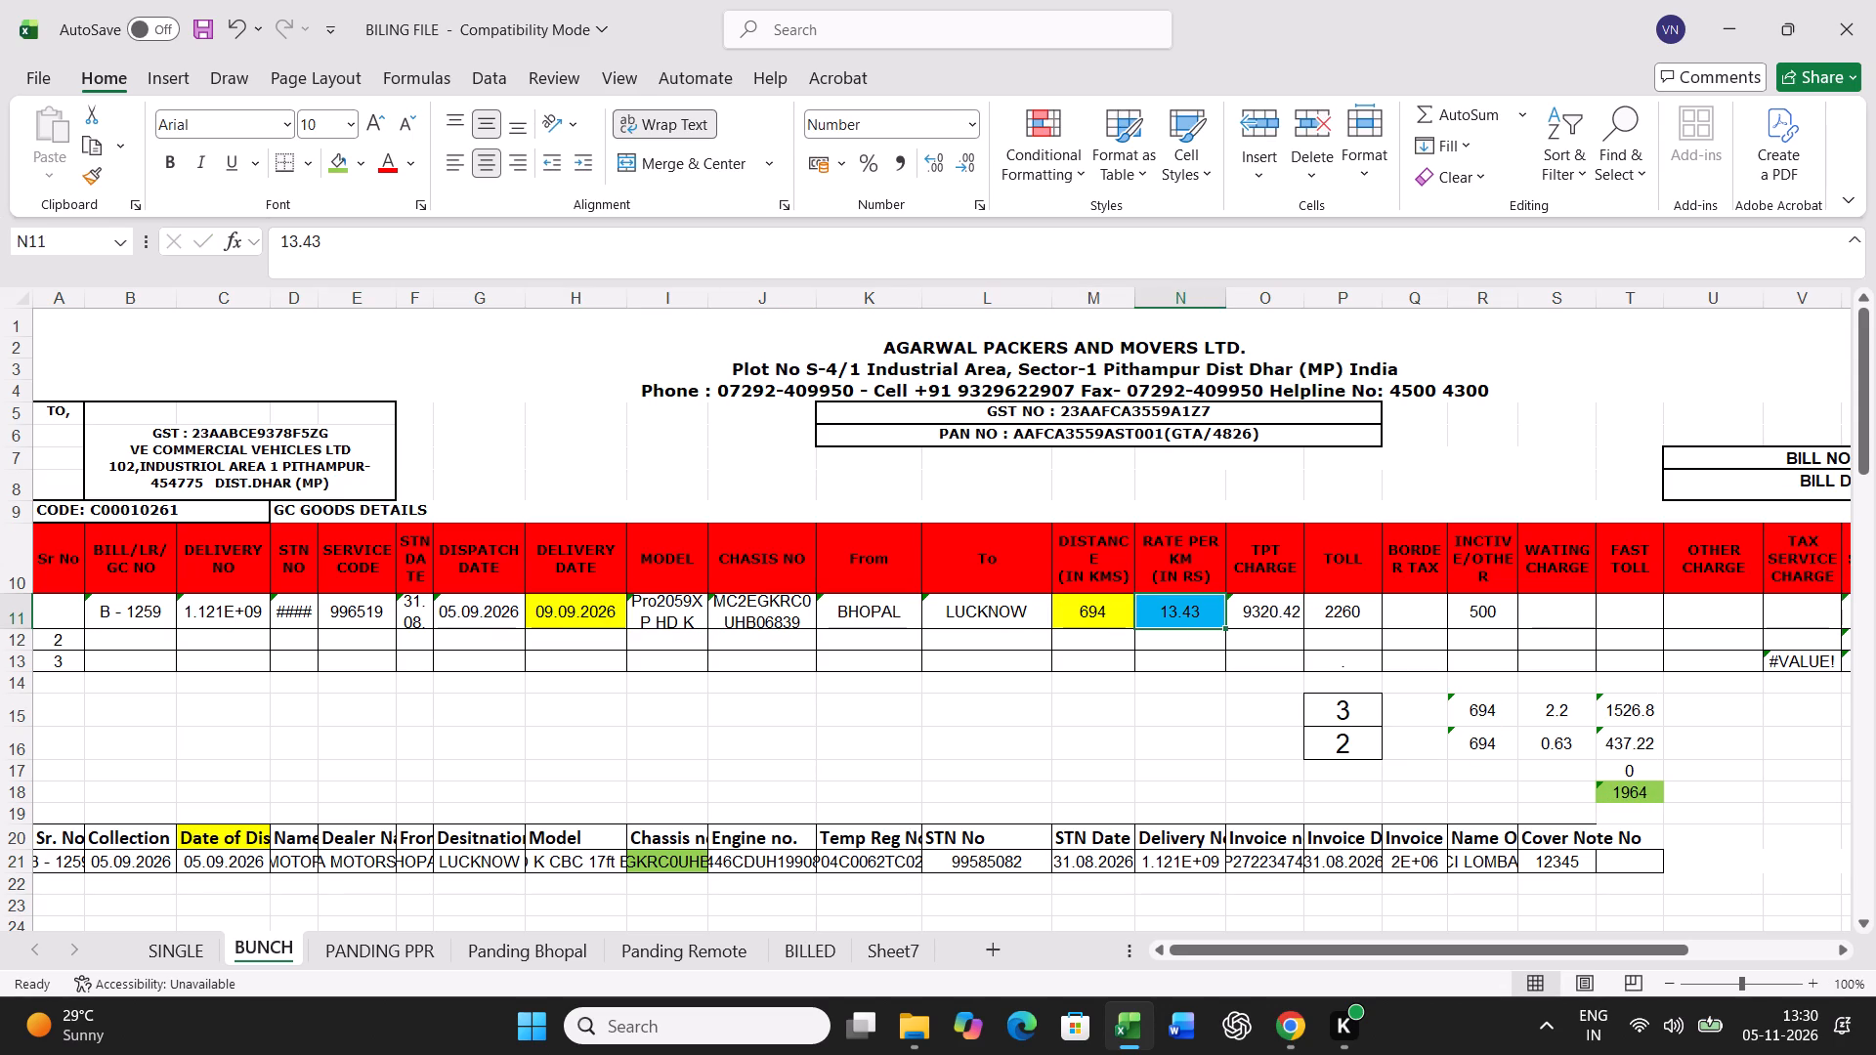
Set the B - 1259 bill's toll to 1850 and border tax to 100, and clear its incentive/other charge.
key(Right)
key(Right)
text(1850)
key(Right)
text(100)
key(Right)
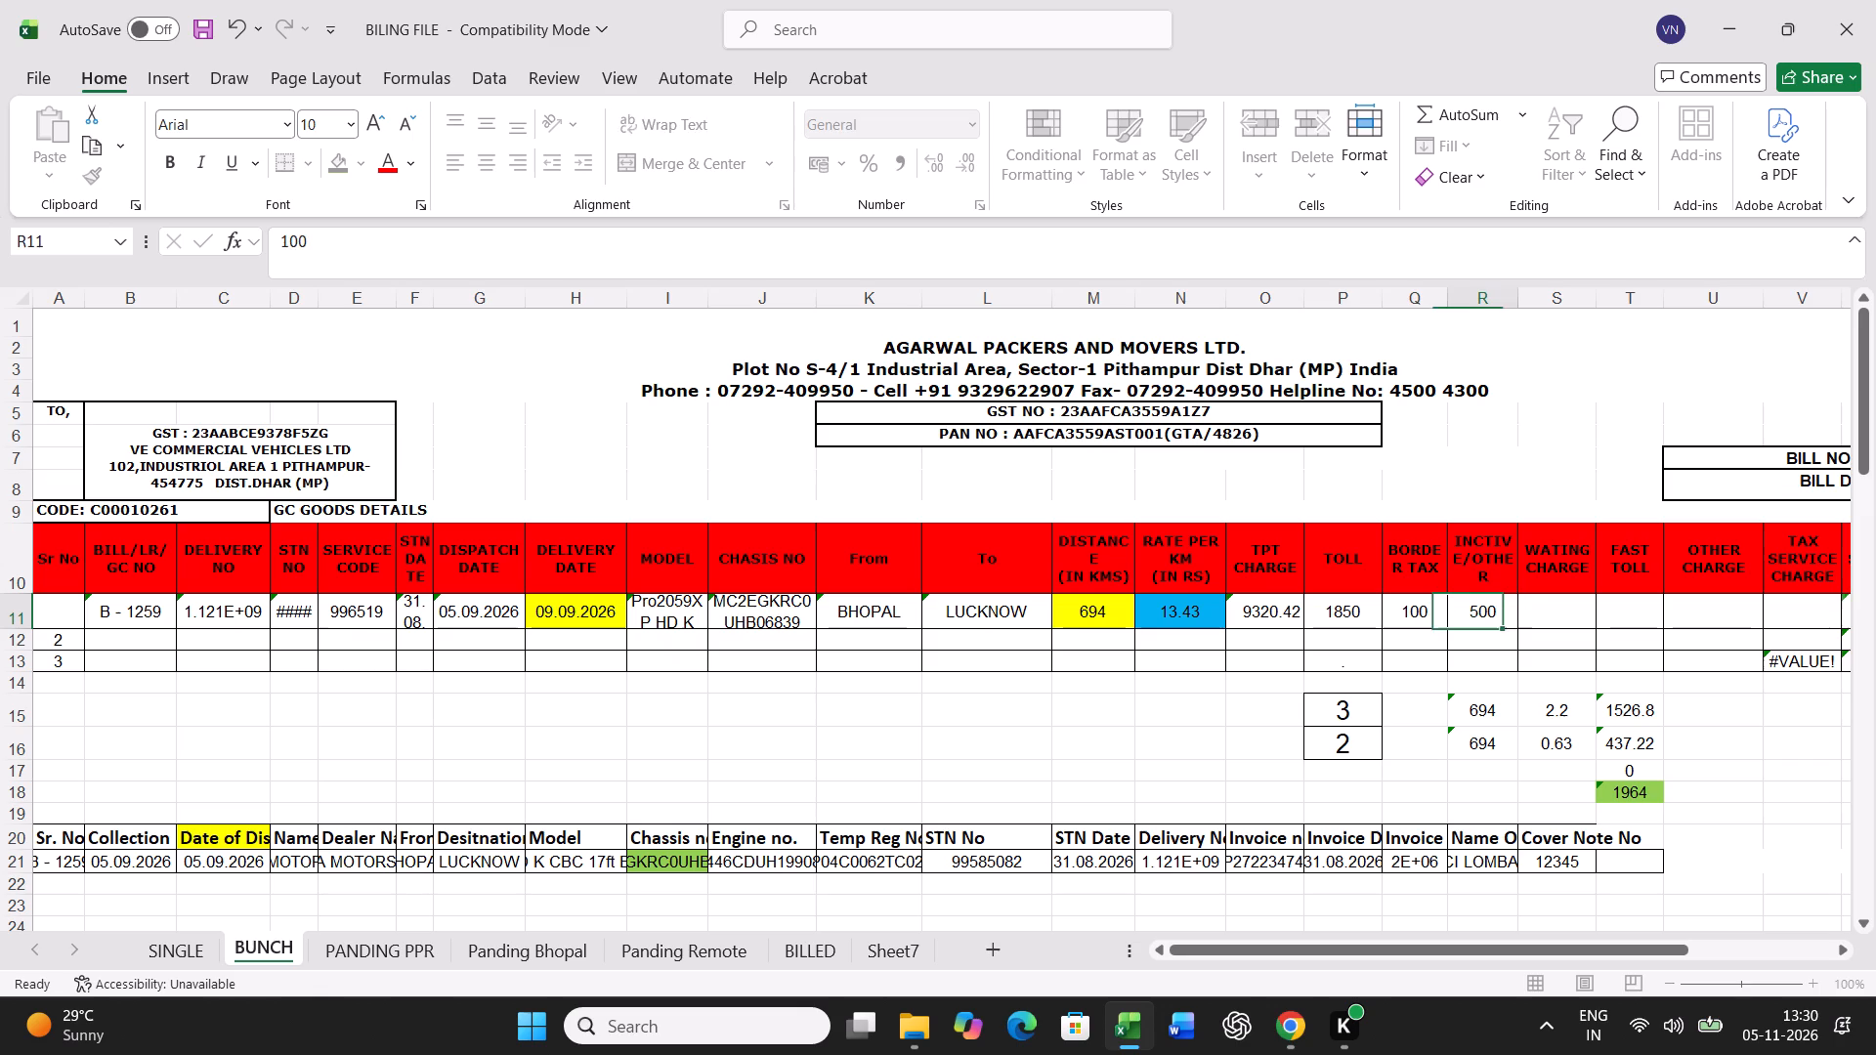
key(Delete)
Set the actual transit-day cell P16 for the B - 1259 bill to 4.
click(1358, 750)
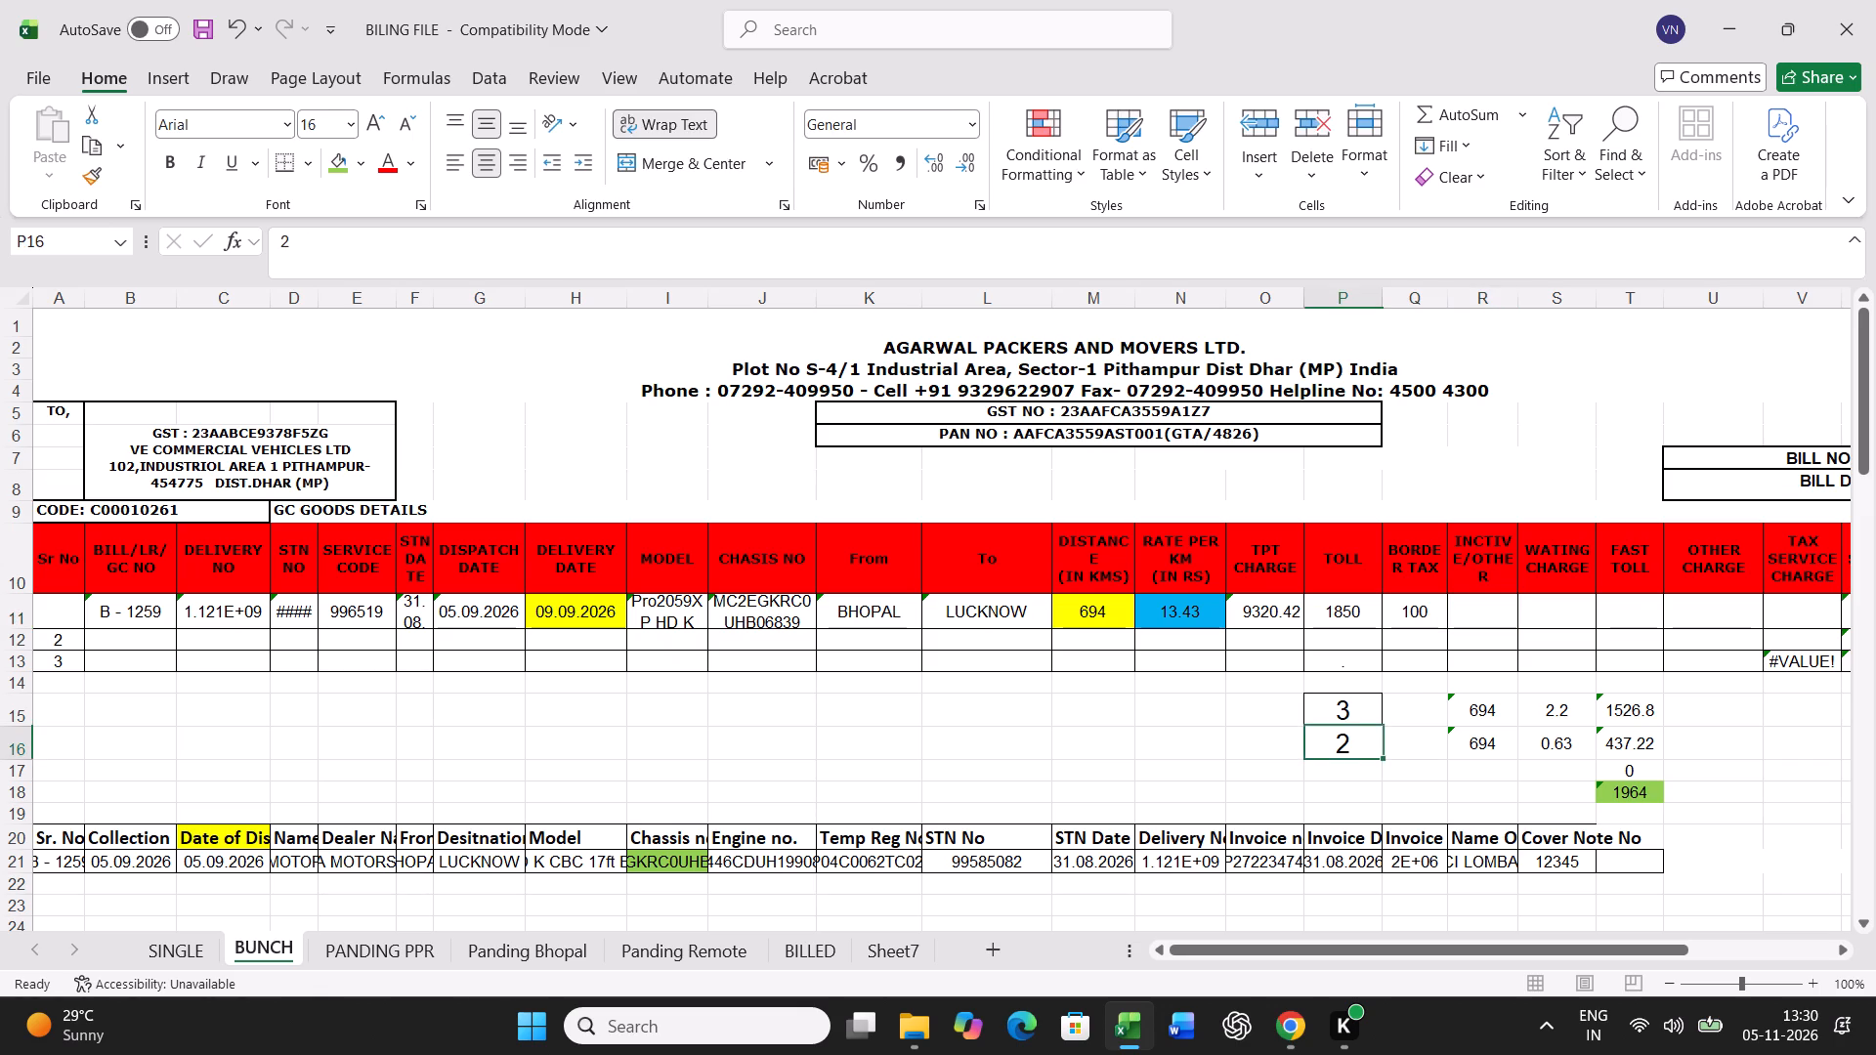
key(4)
key(Return)
Print one copy of the B - 1259 freight bill from the SINGLE sheet.
click(190, 948)
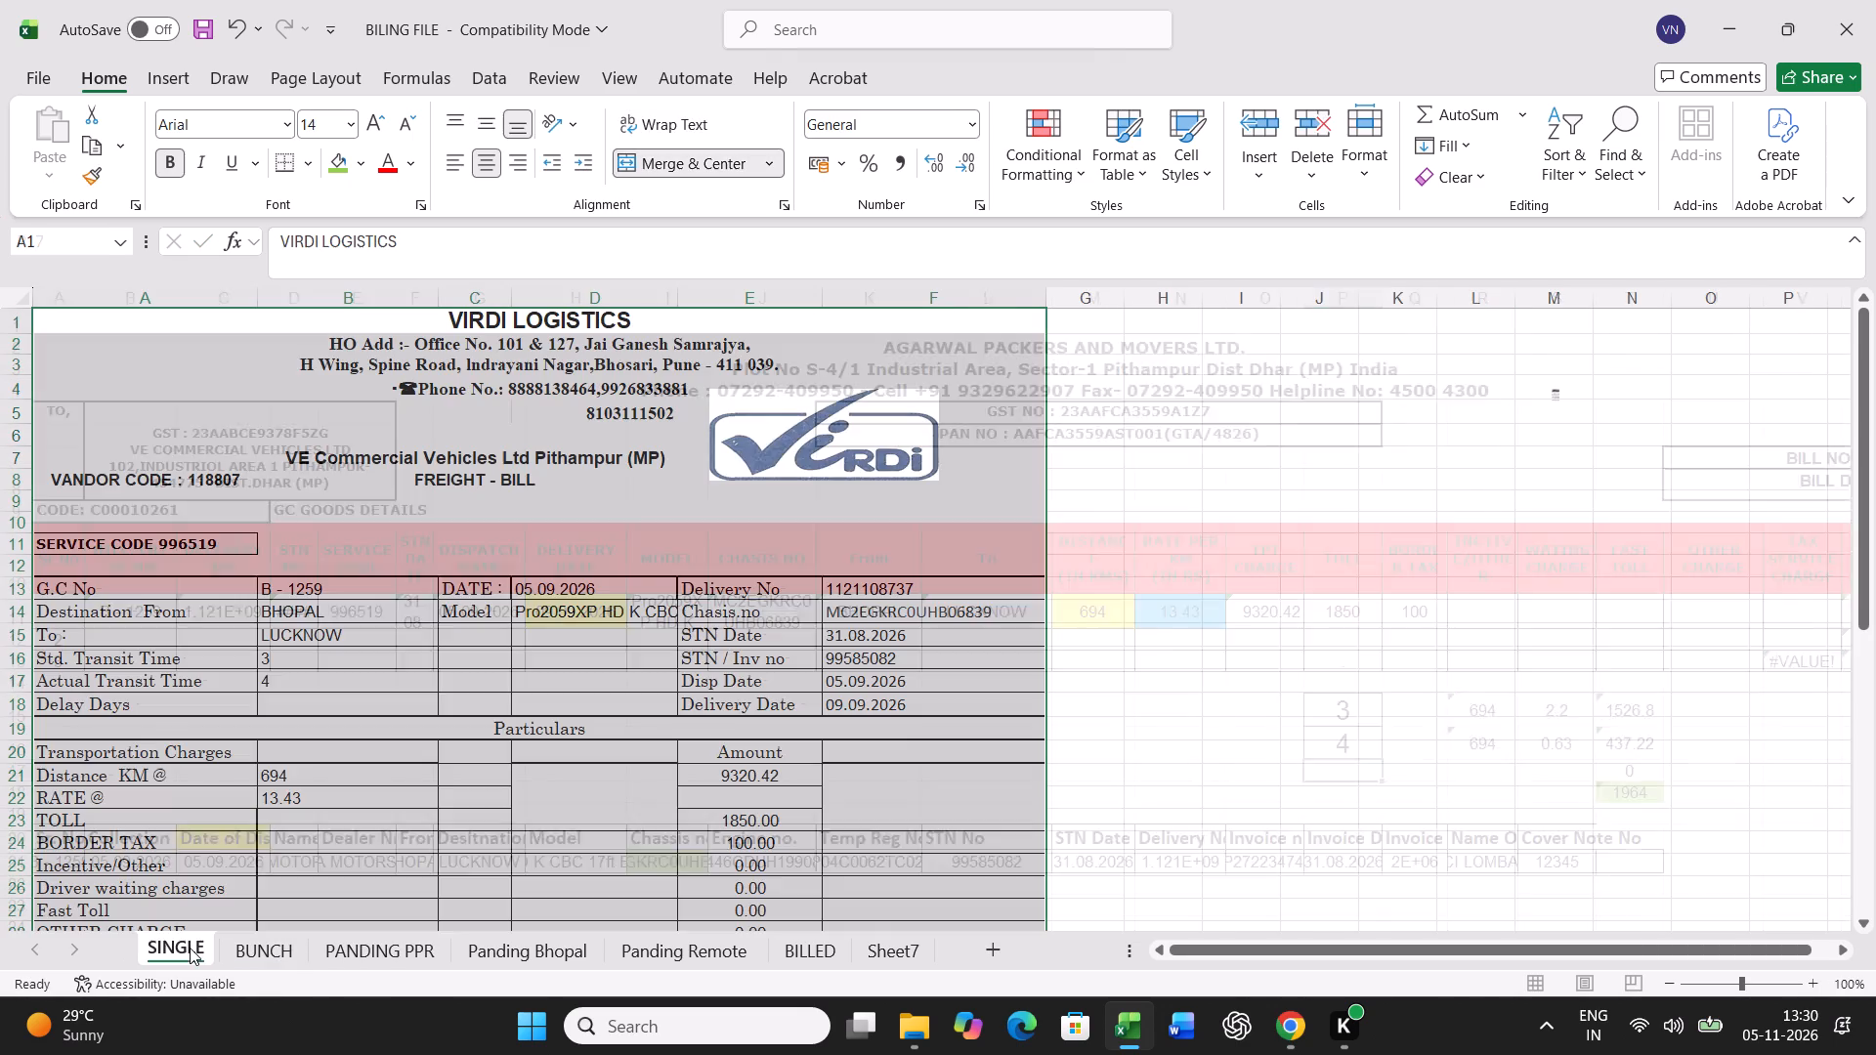
key(ctrl+p)
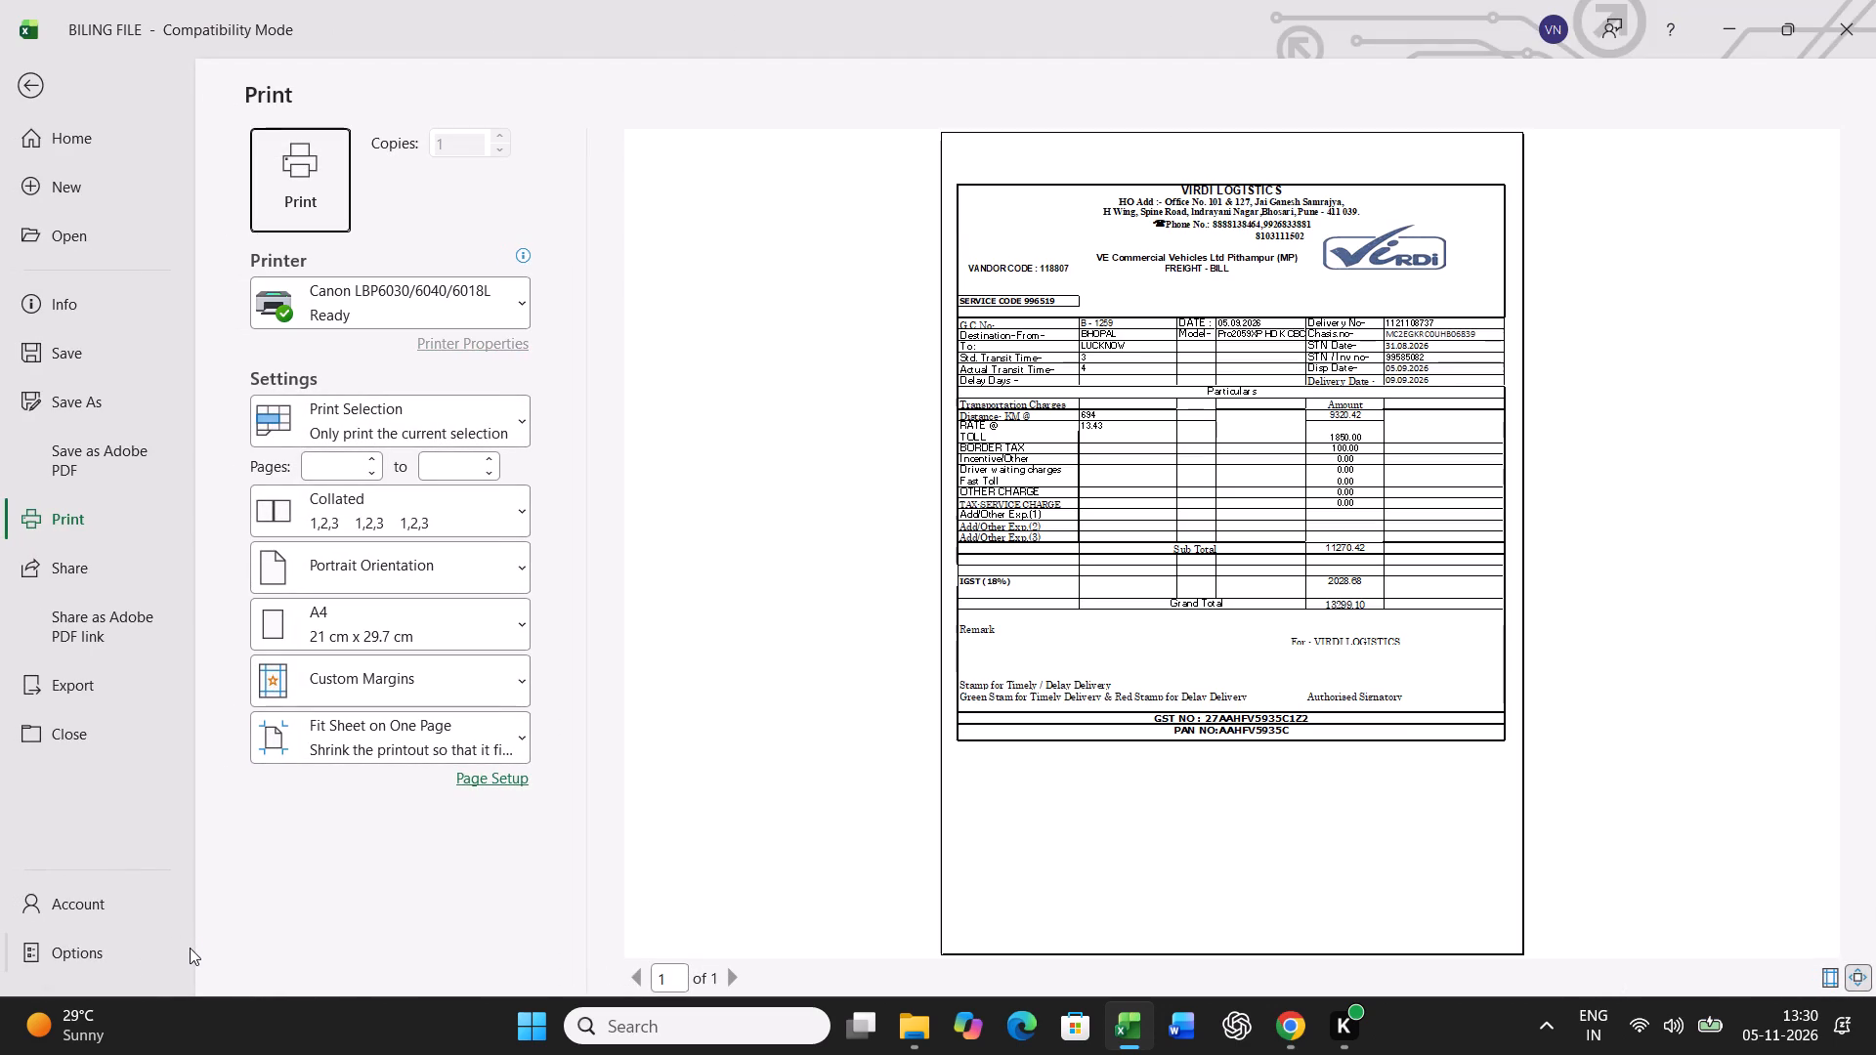
click(321, 179)
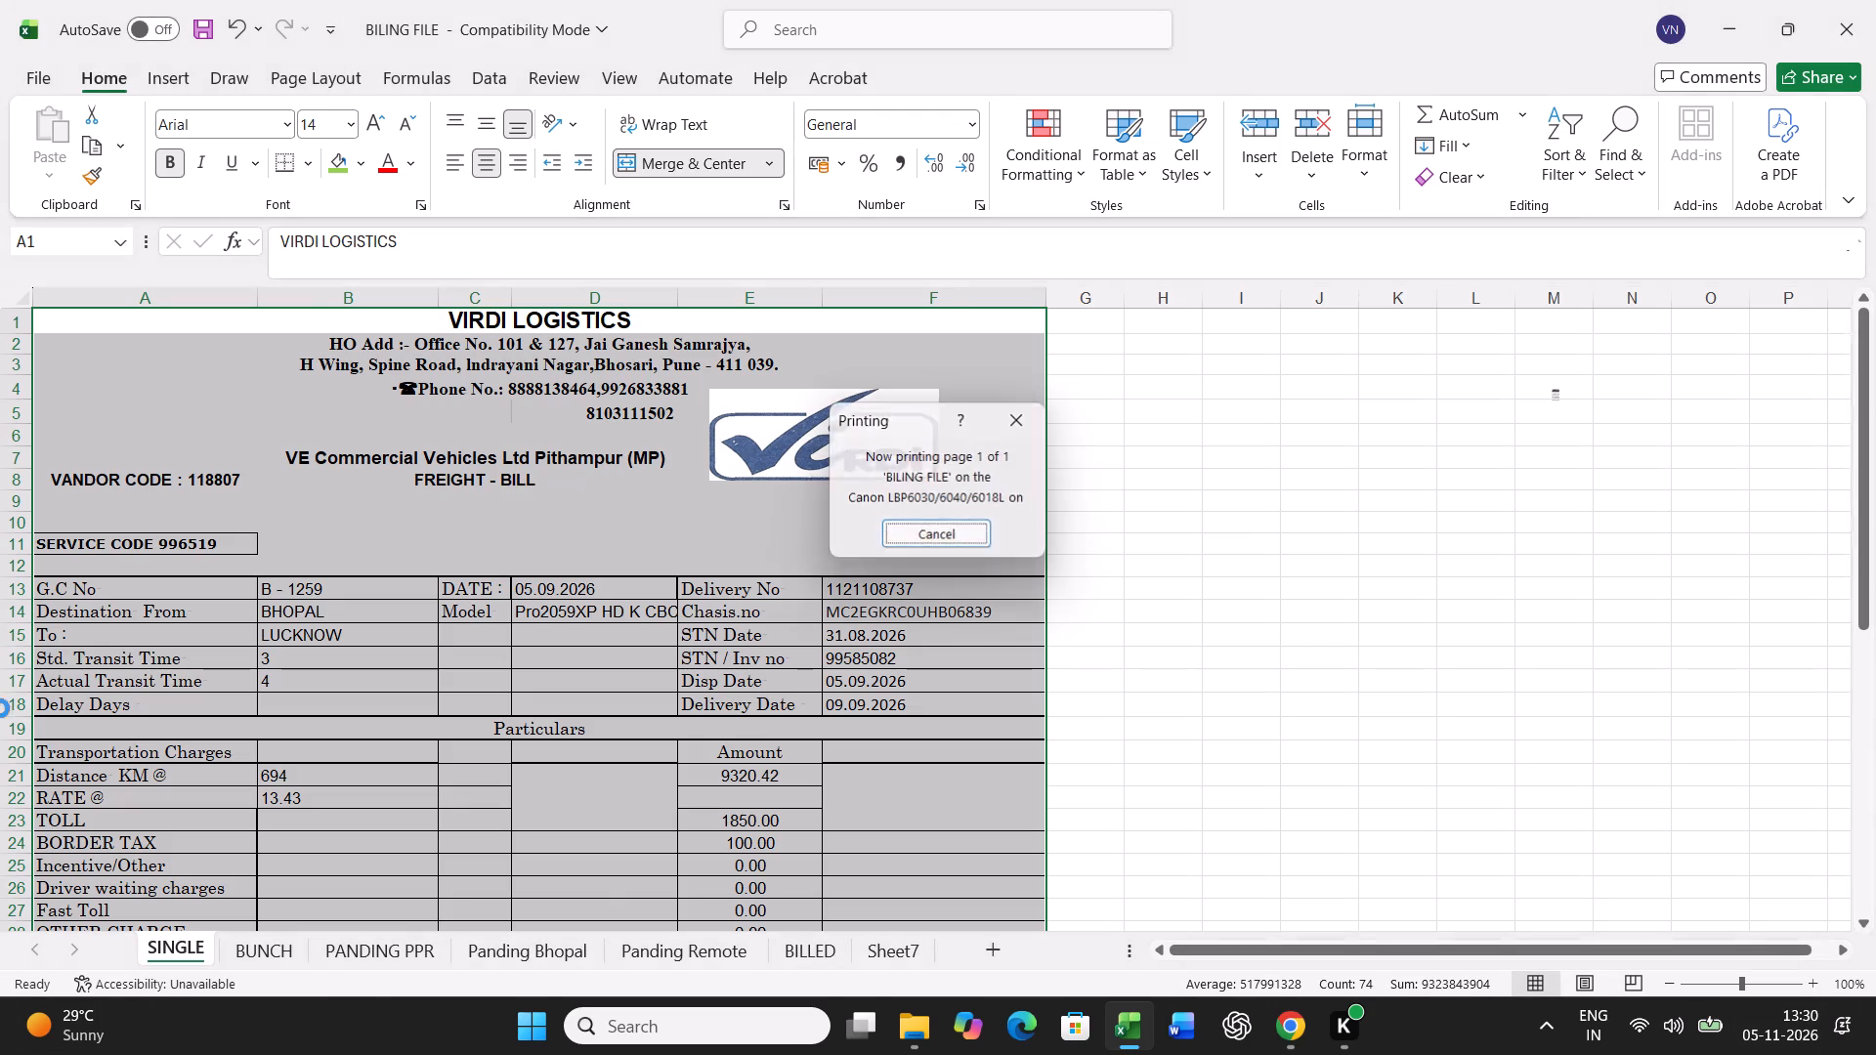
Copy the B - 1259 bill row 11 in BUNCH and paste it as values into row 56 of the lower table.
click(243, 947)
click(15, 611)
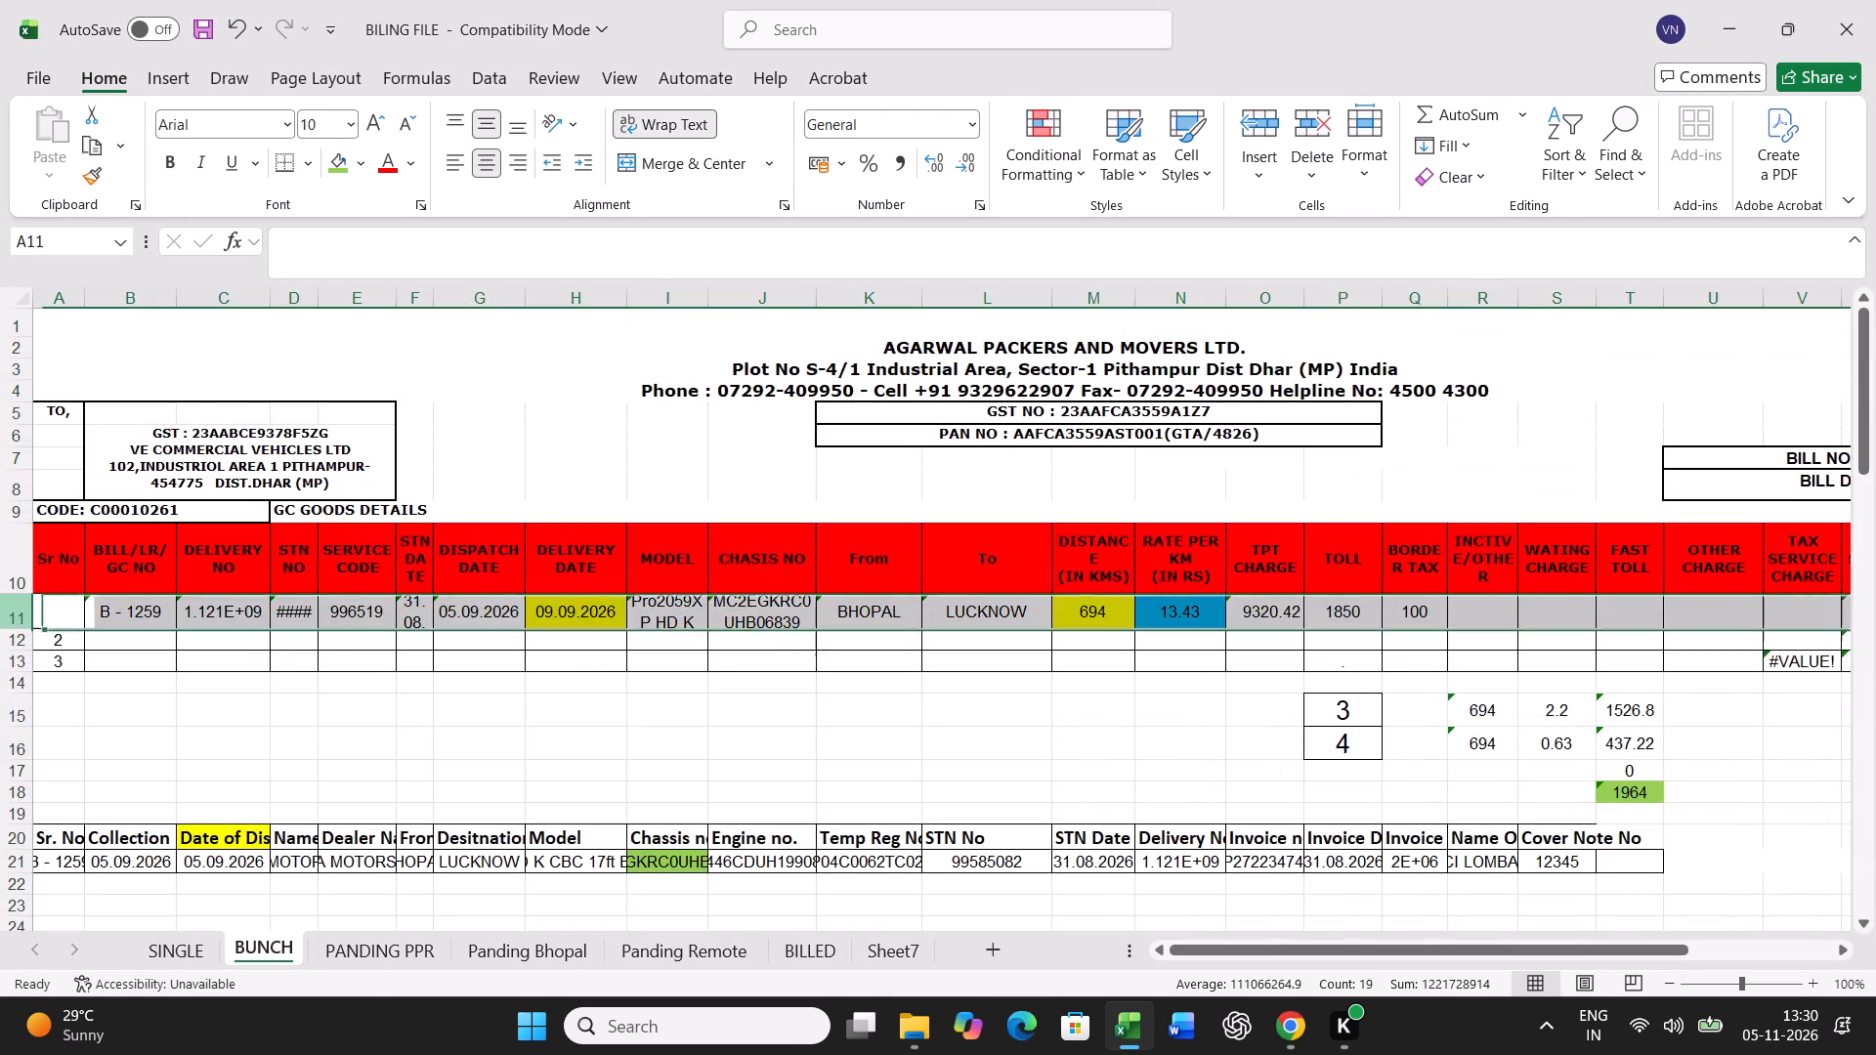
key(ctrl+c)
scroll(676, 701, down, 20)
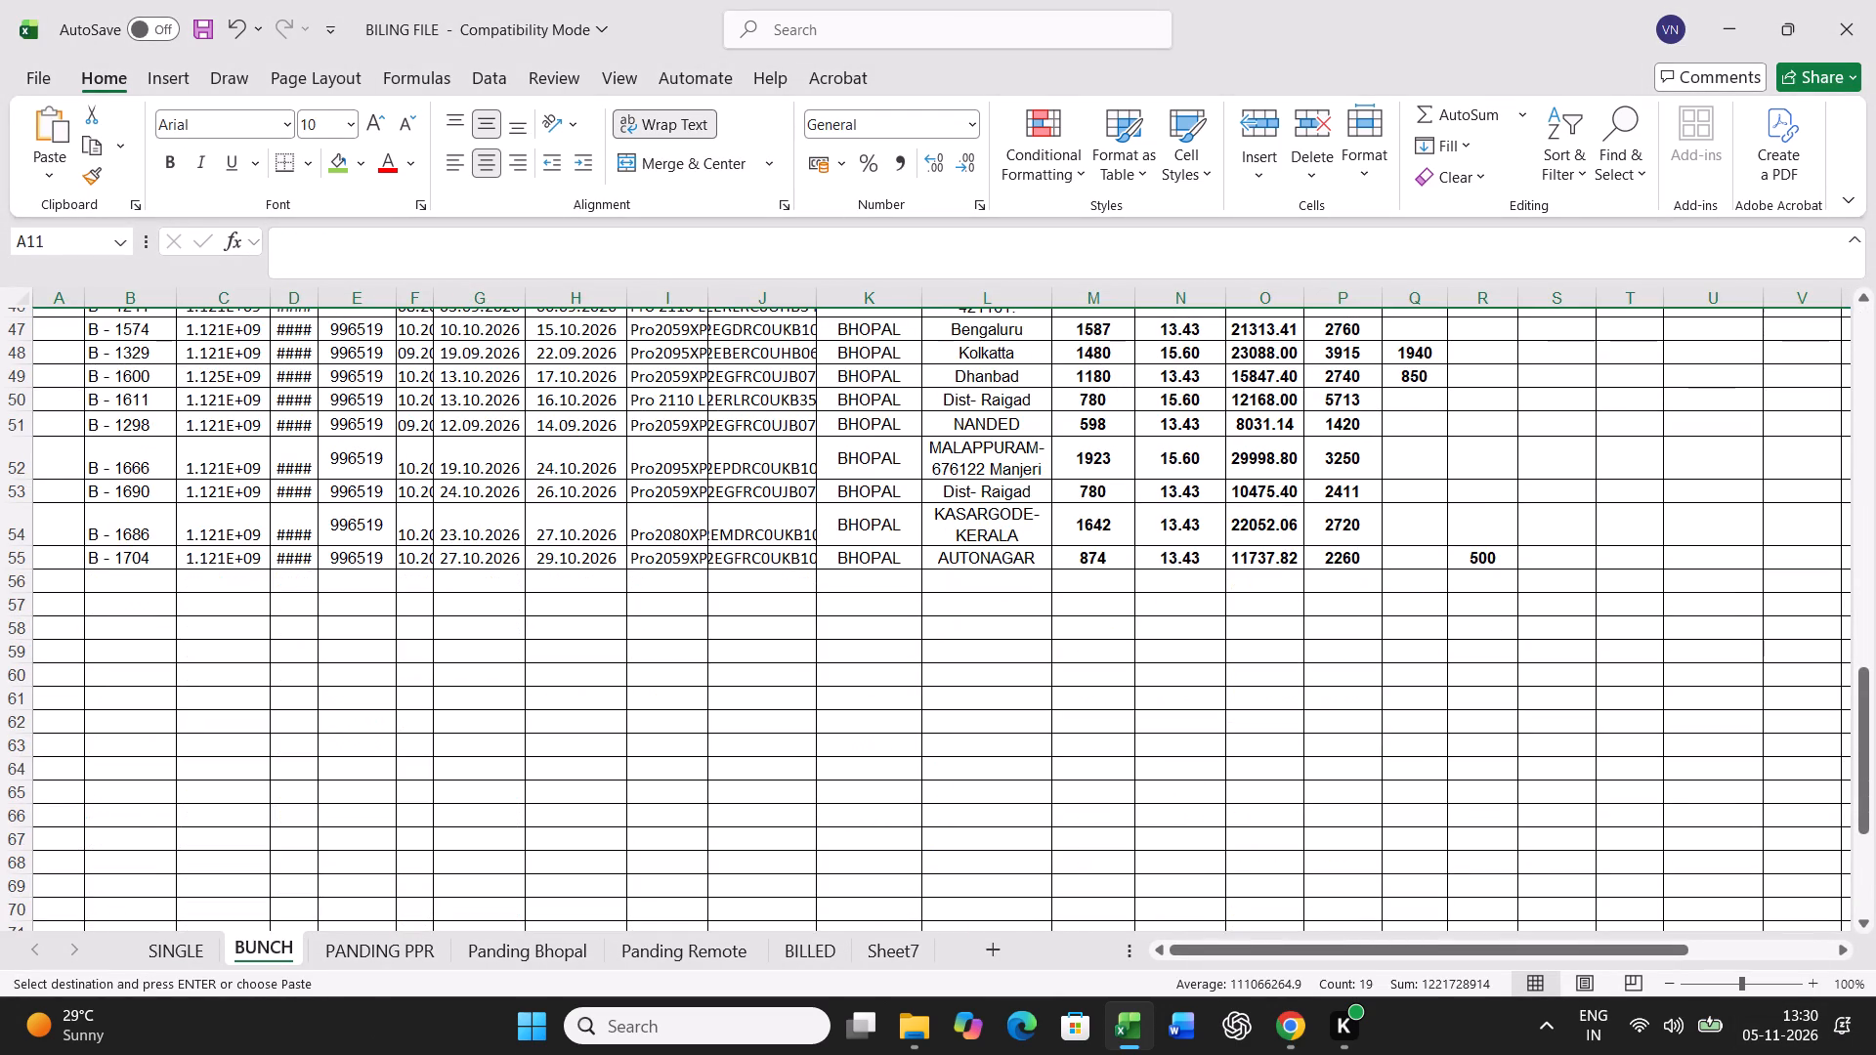
right_click(58, 581)
click(172, 452)
click(72, 394)
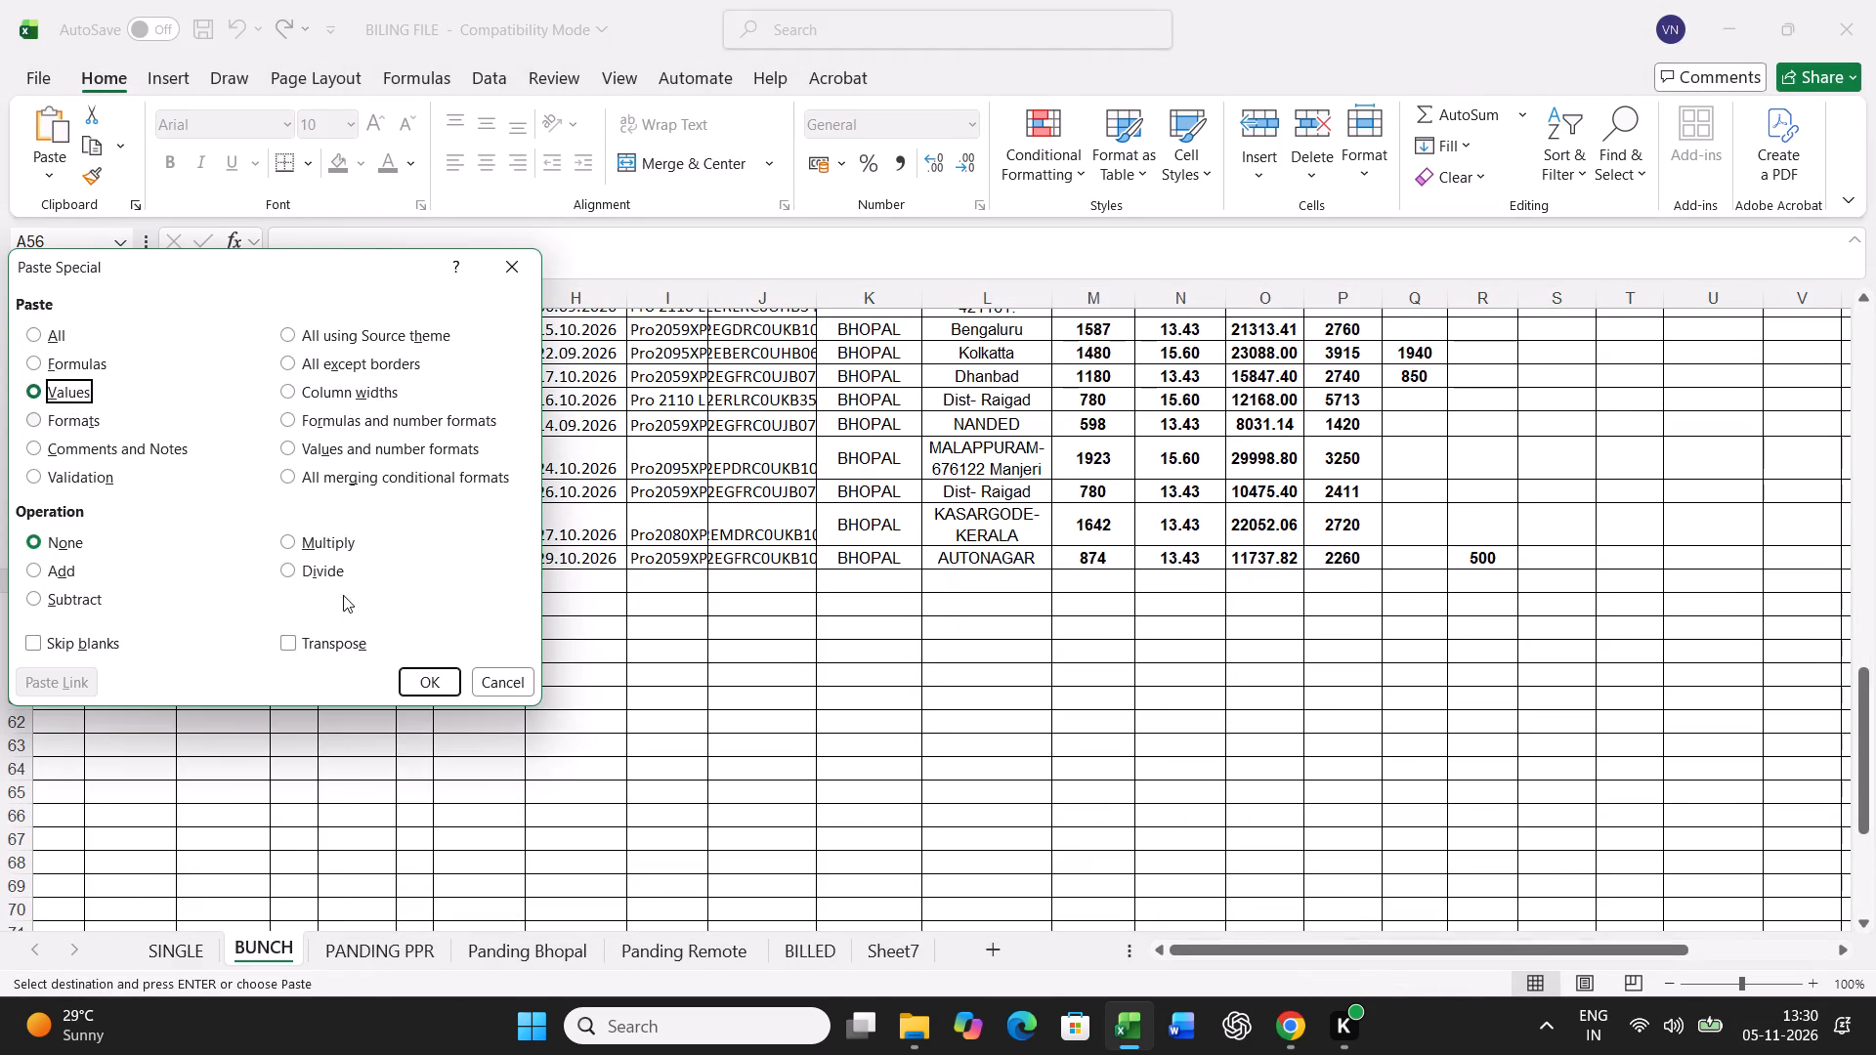
click(423, 681)
click(500, 946)
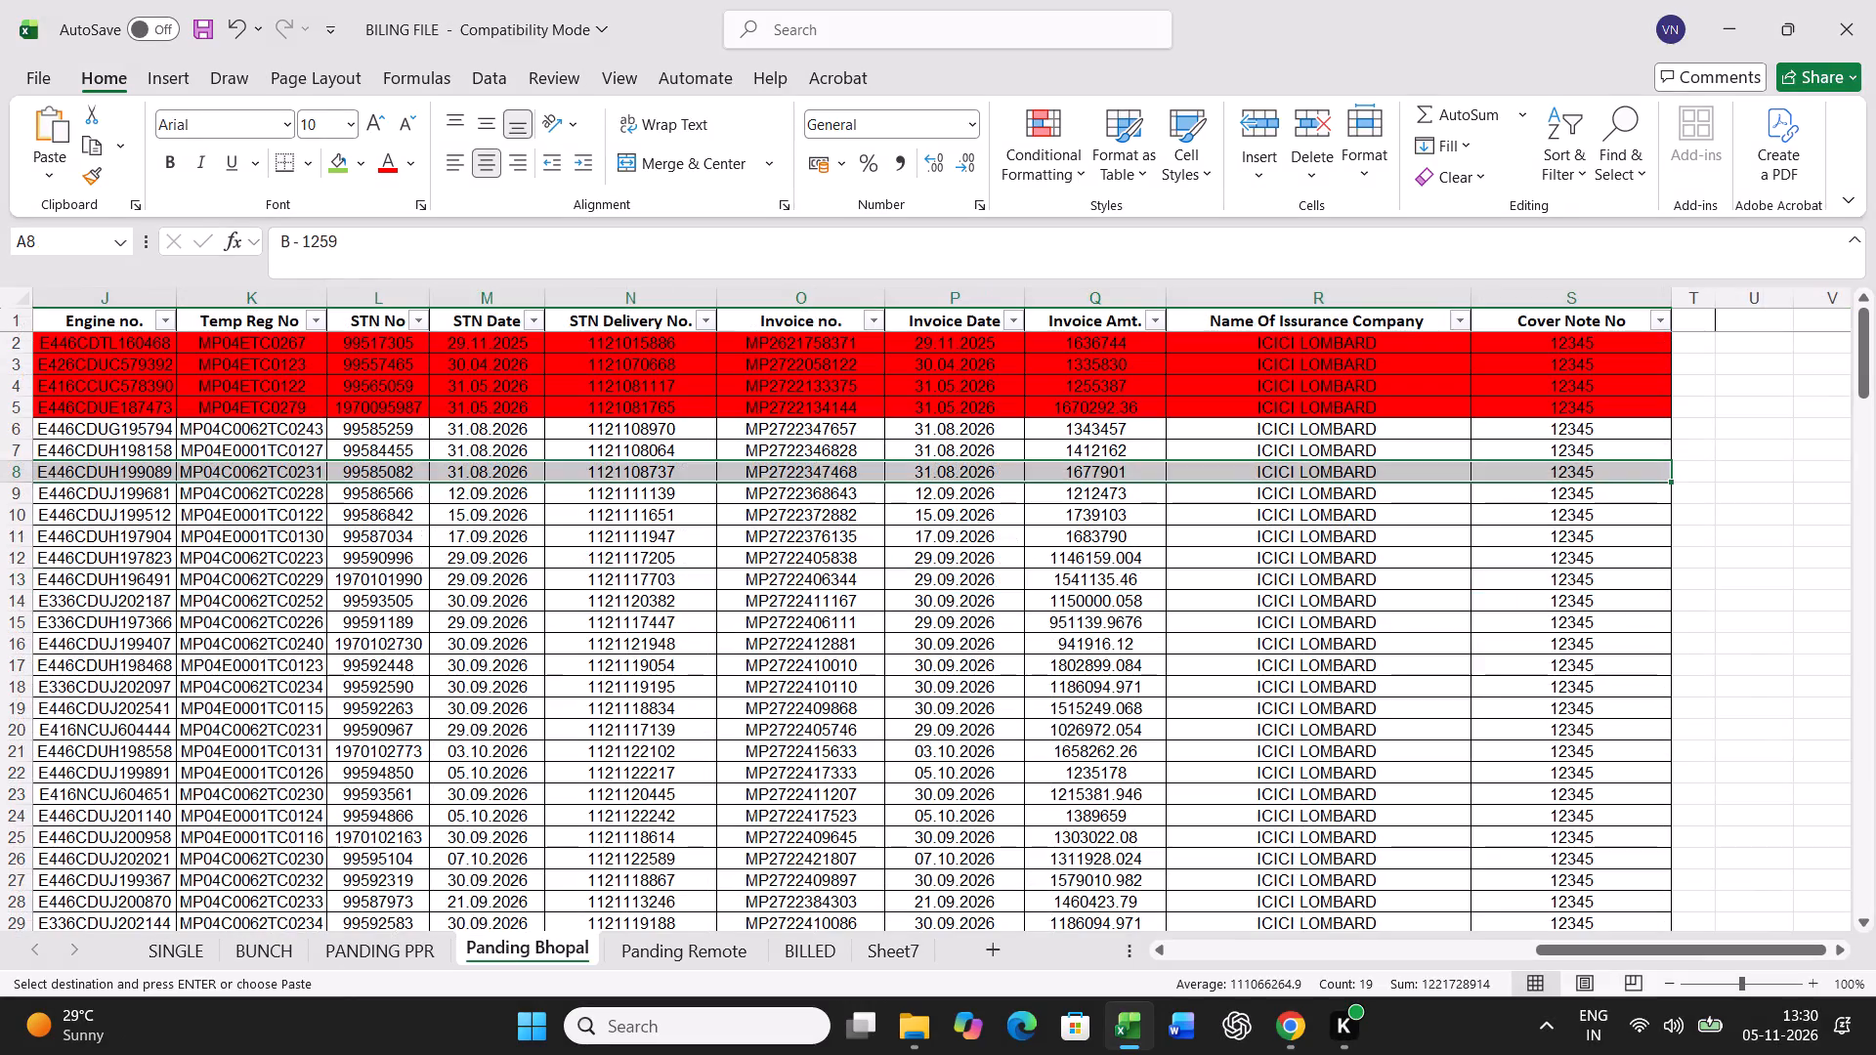
click(693, 729)
key(ctrl+f)
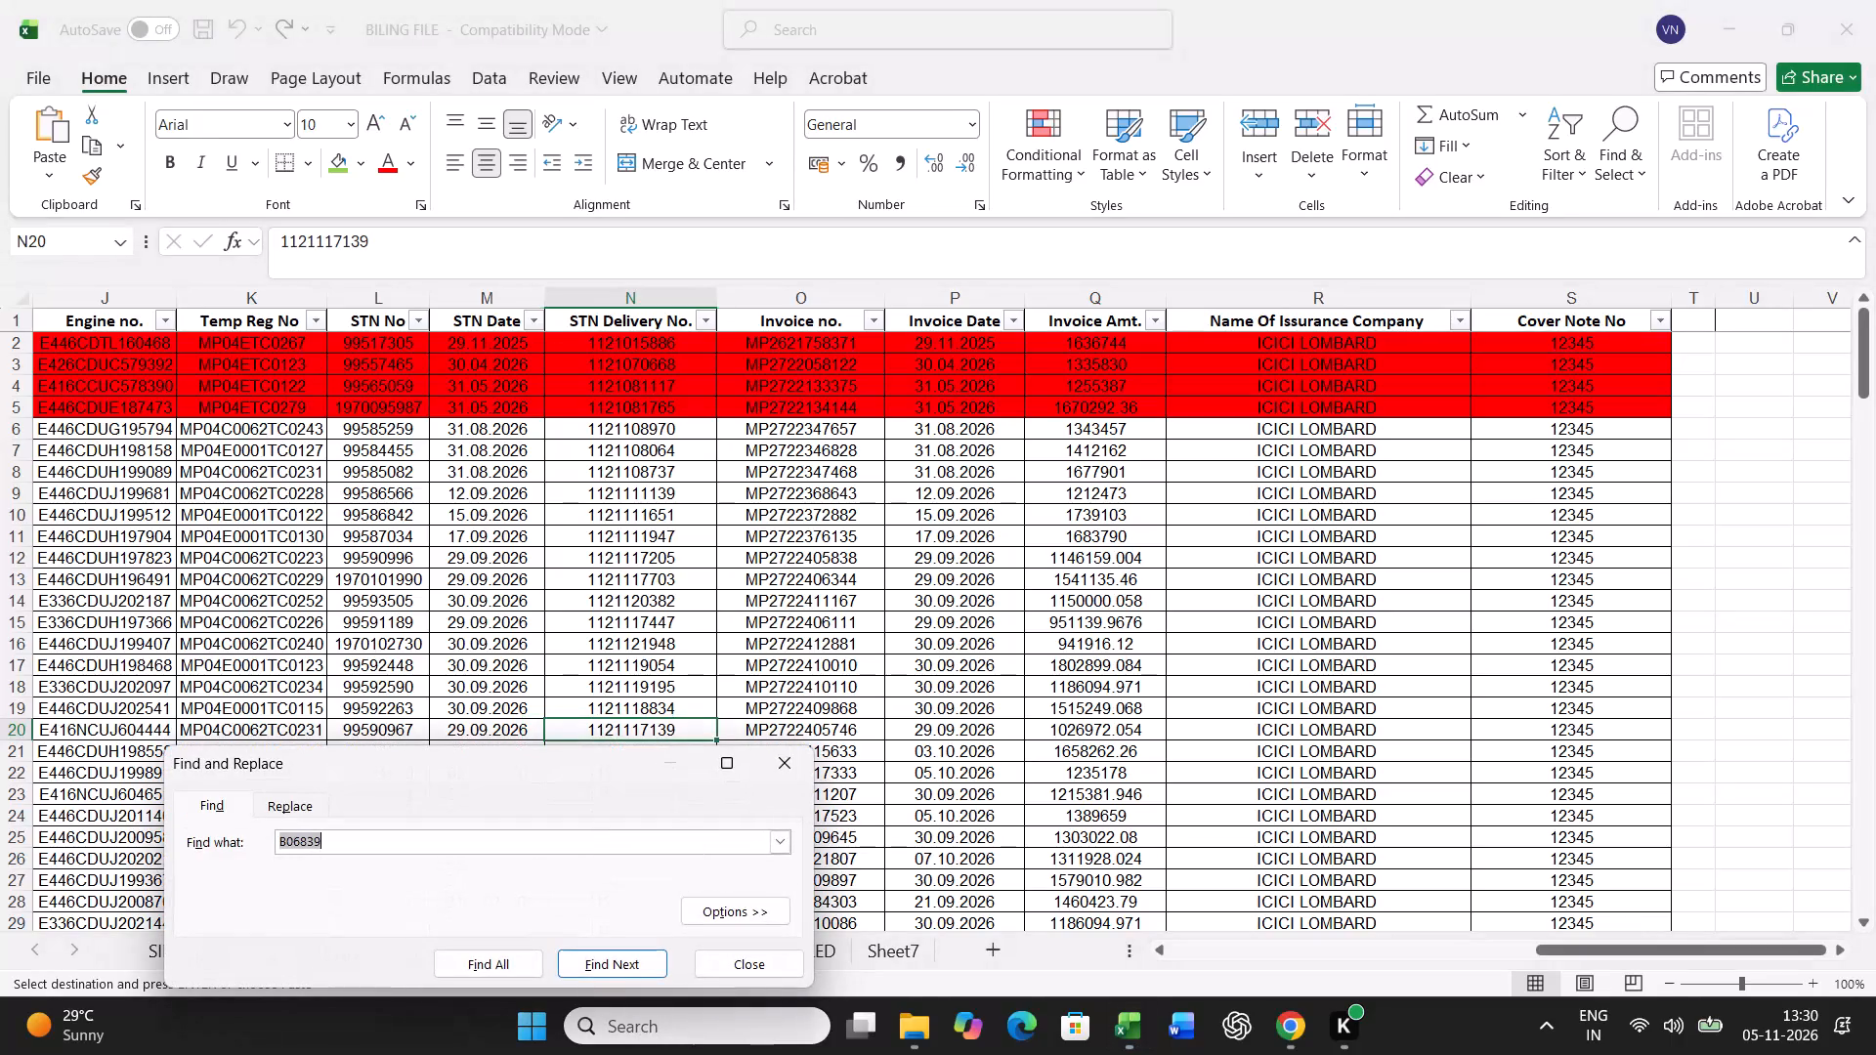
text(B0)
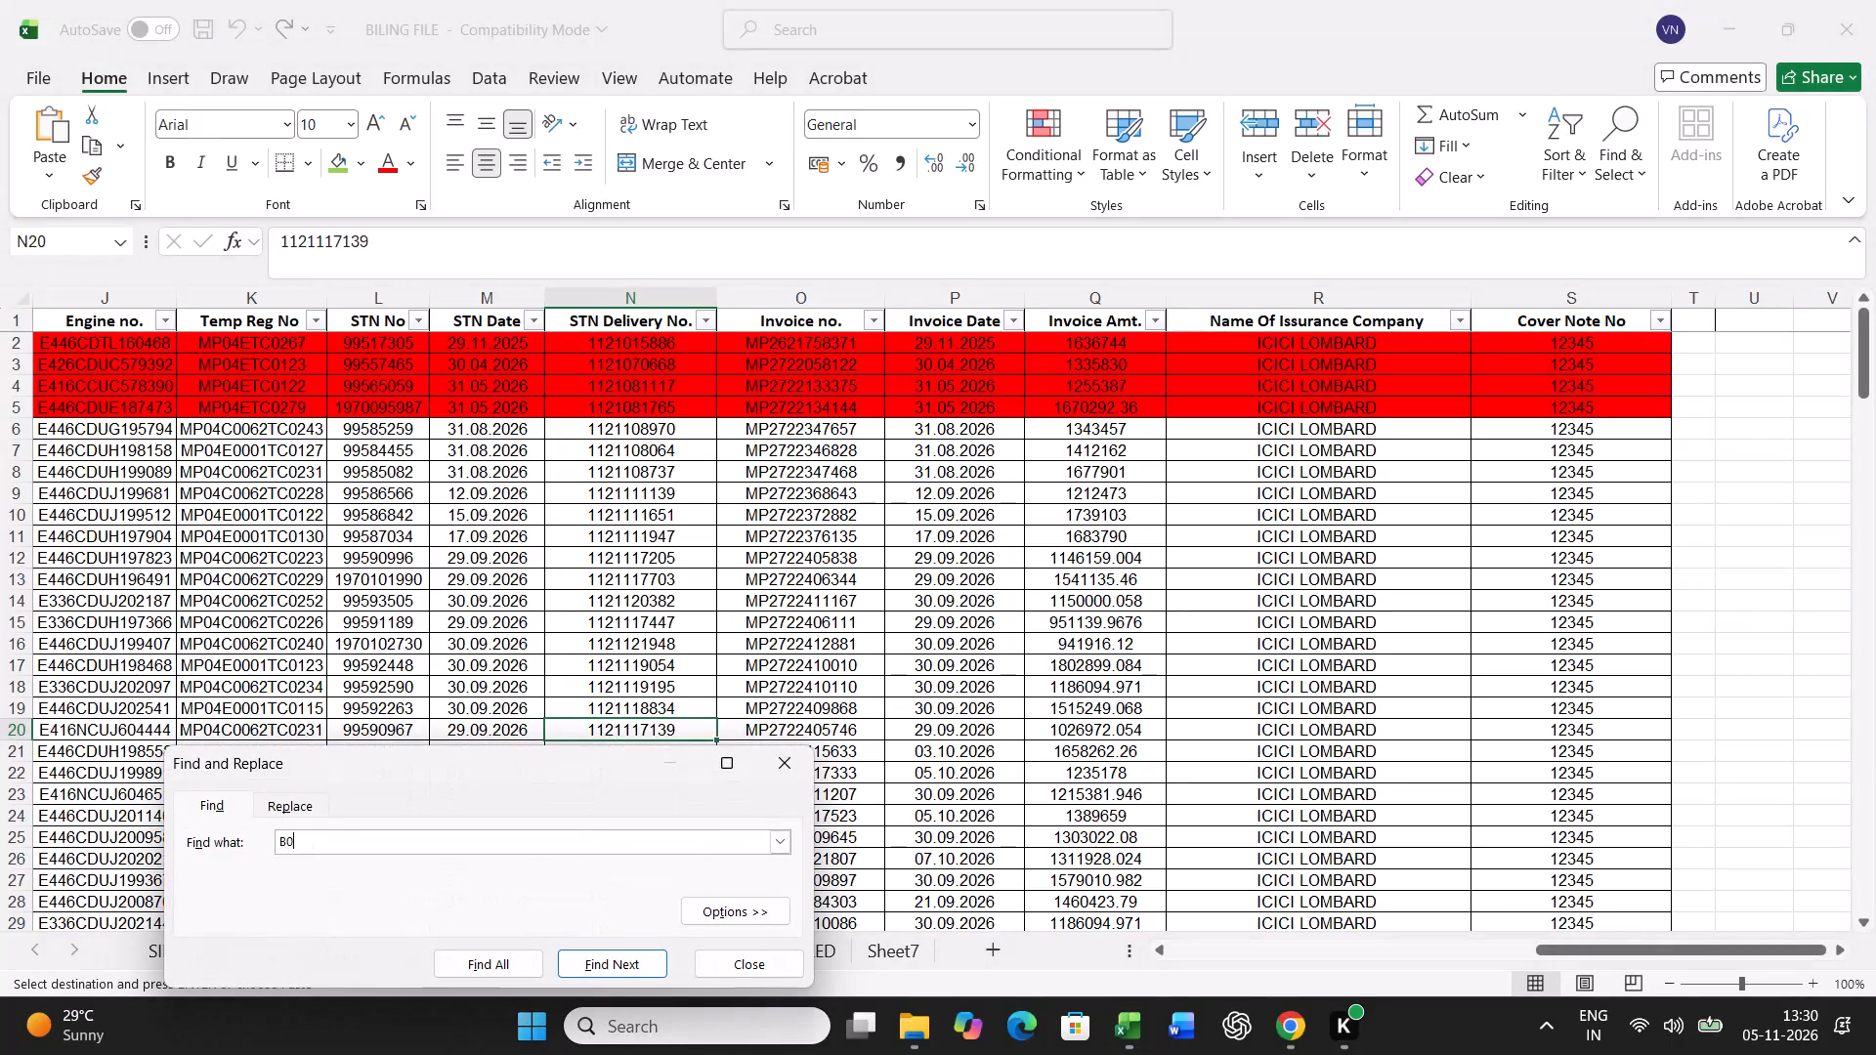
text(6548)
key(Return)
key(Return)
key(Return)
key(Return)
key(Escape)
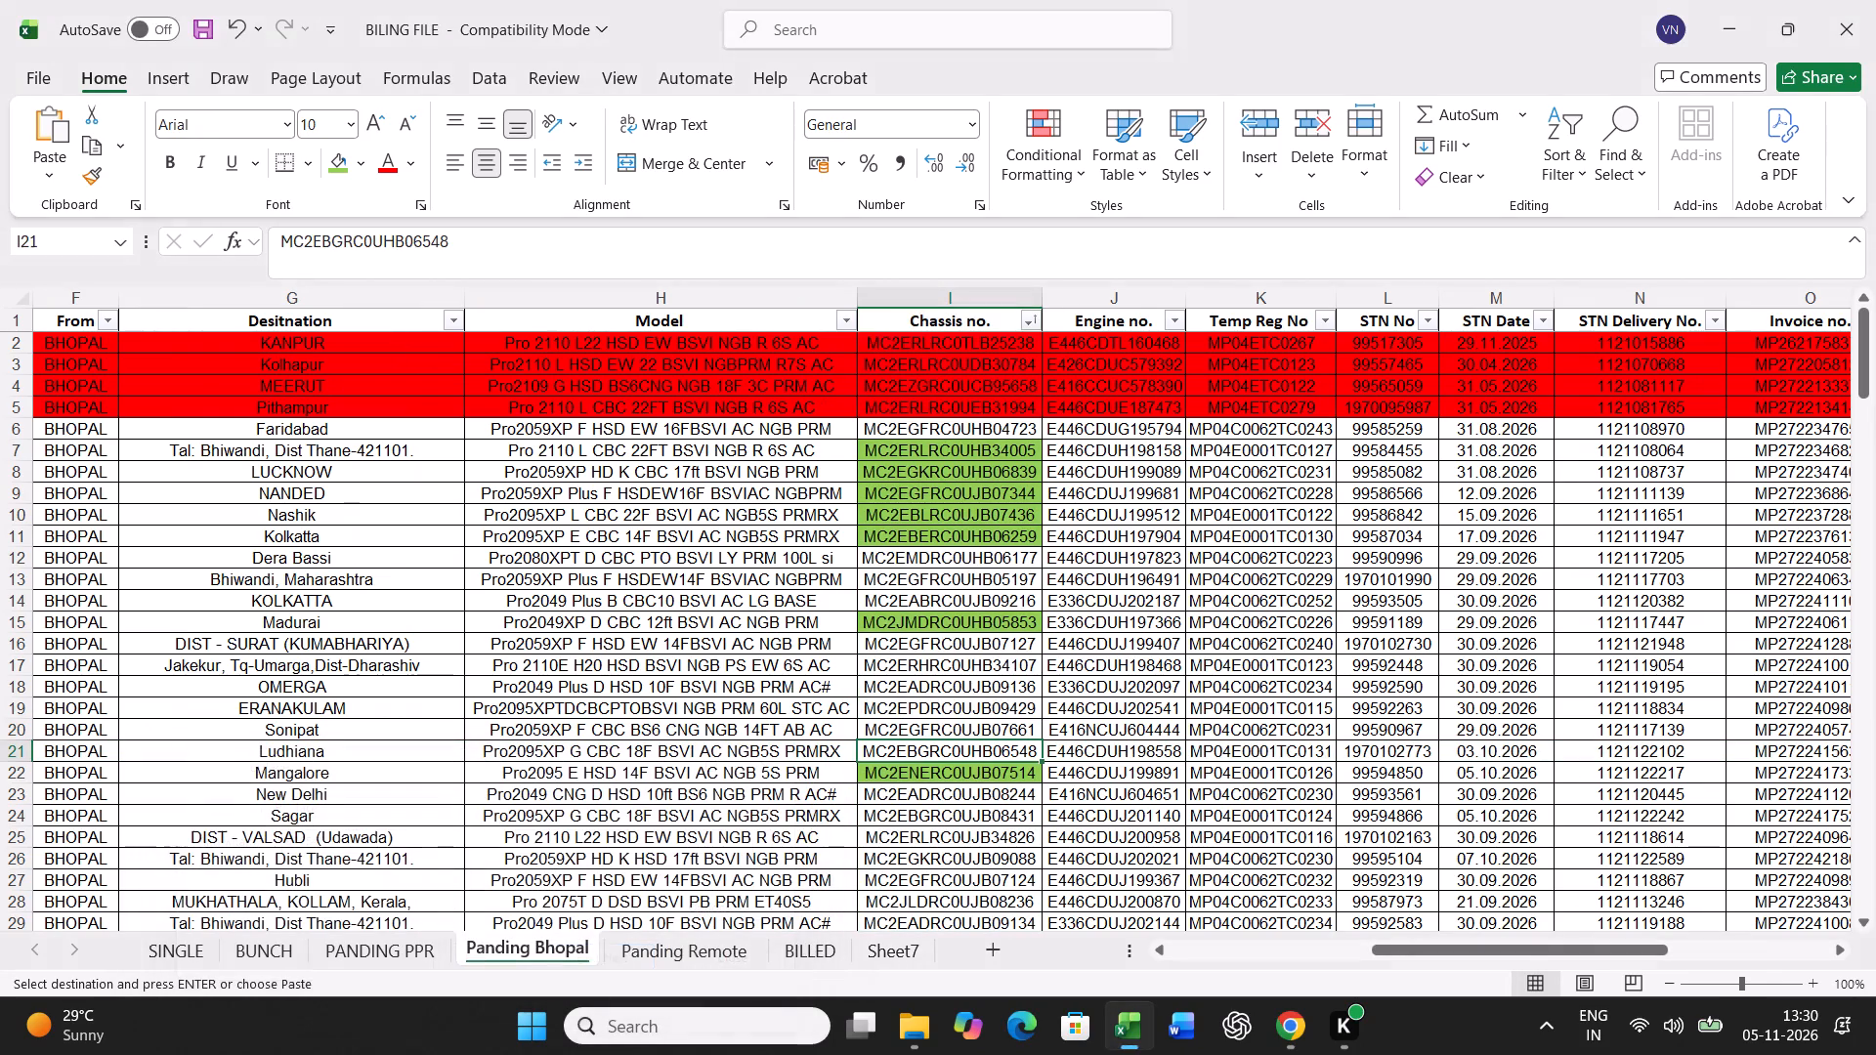
click(331, 157)
Copy the B - 1543 Ludhiana record from Panding Bhopal and paste it into row 21 of the BUNCH sheet.
key(Left)
key(Left)
key(Left)
key(Left)
key(Left)
key(Left)
key(Left)
key(Left)
key(Left)
key(Left)
key(Left)
key(Left)
key(Left)
key(Left)
key(Left)
key(Left)
key(Left)
key(Left)
key(Left)
key(Left)
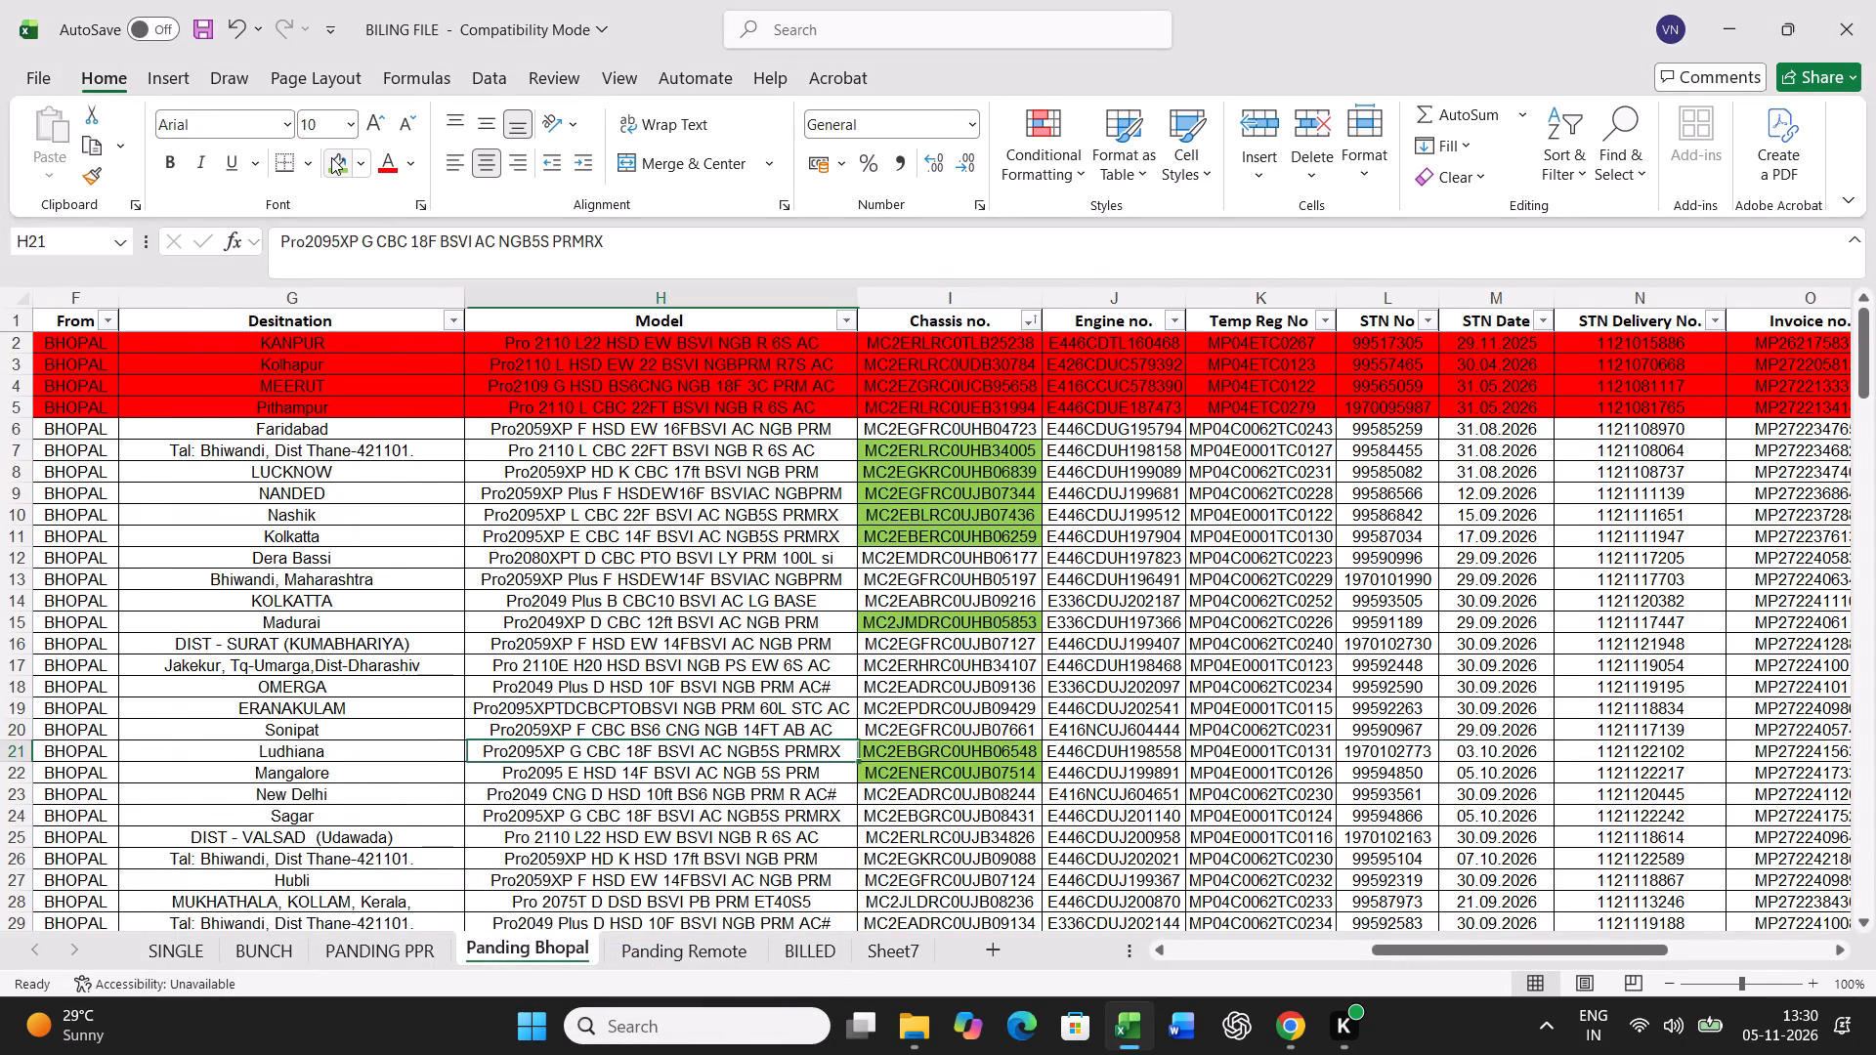
key(ctrl+shift+Right)
key(ctrl+c)
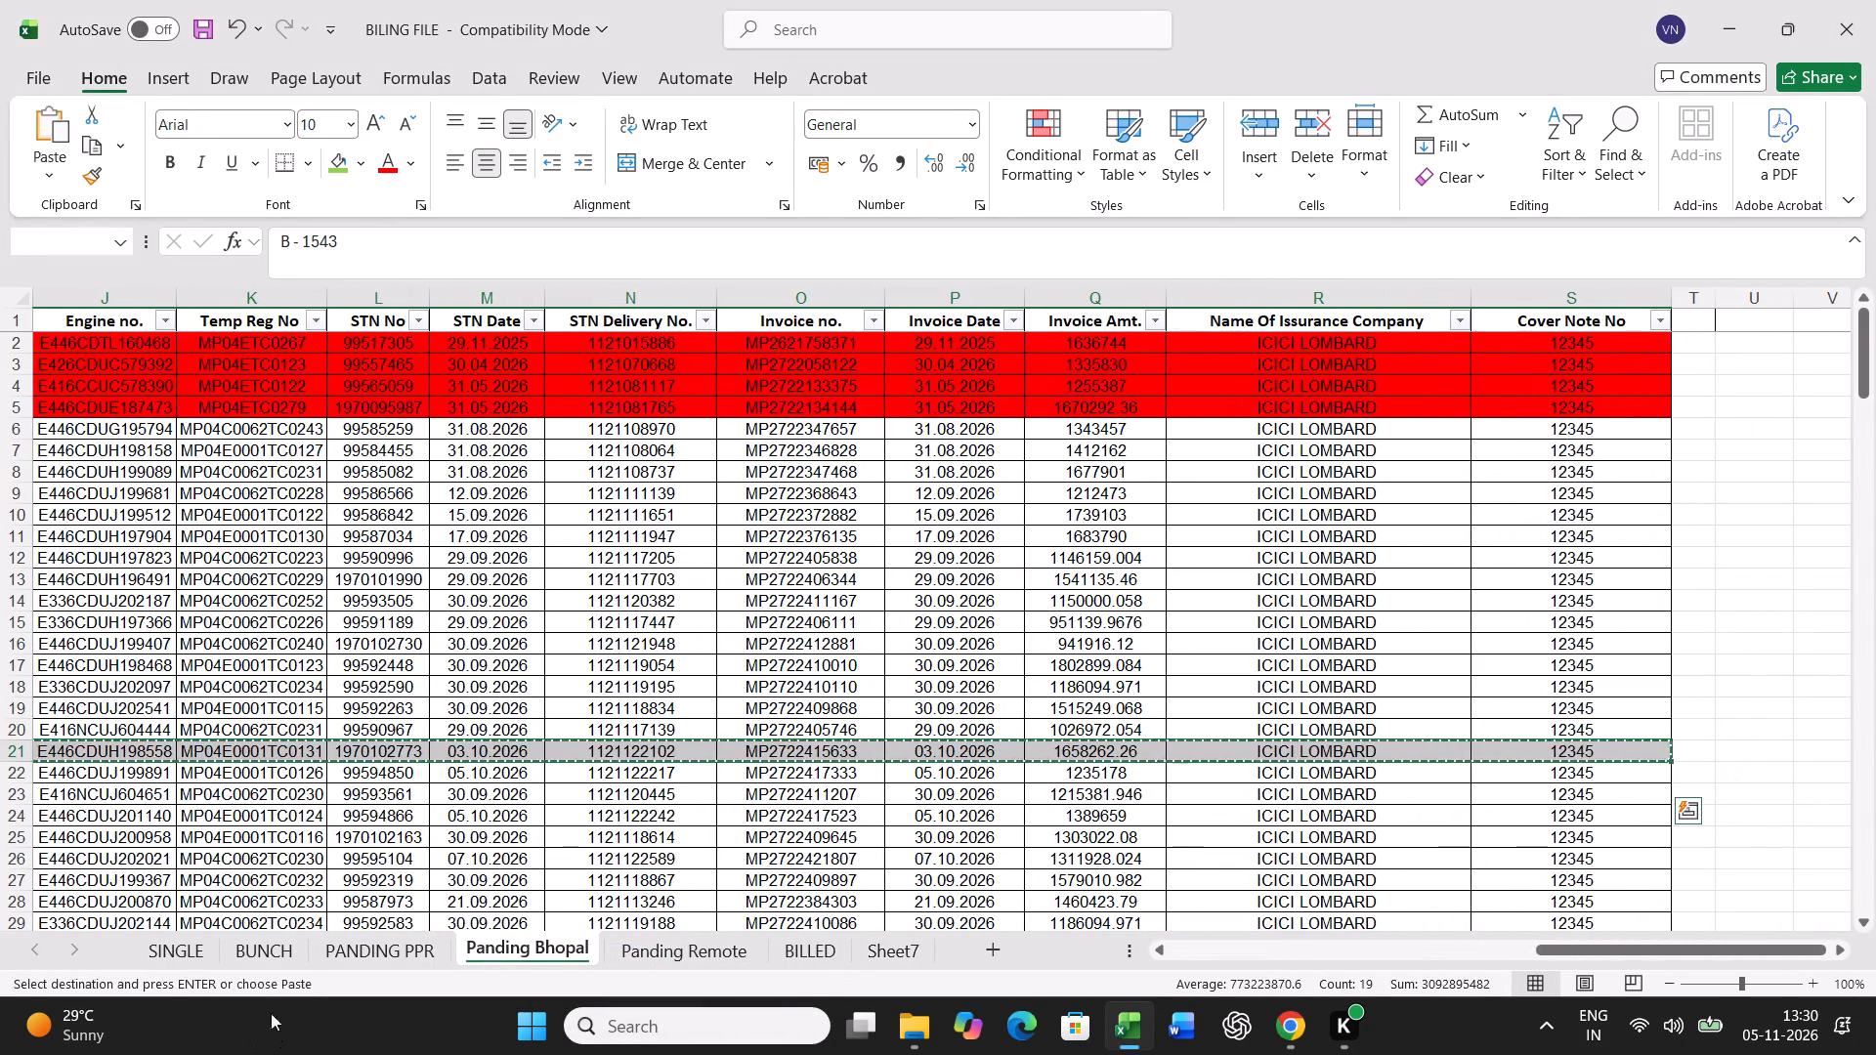
click(274, 968)
scroll(378, 525, up, 18)
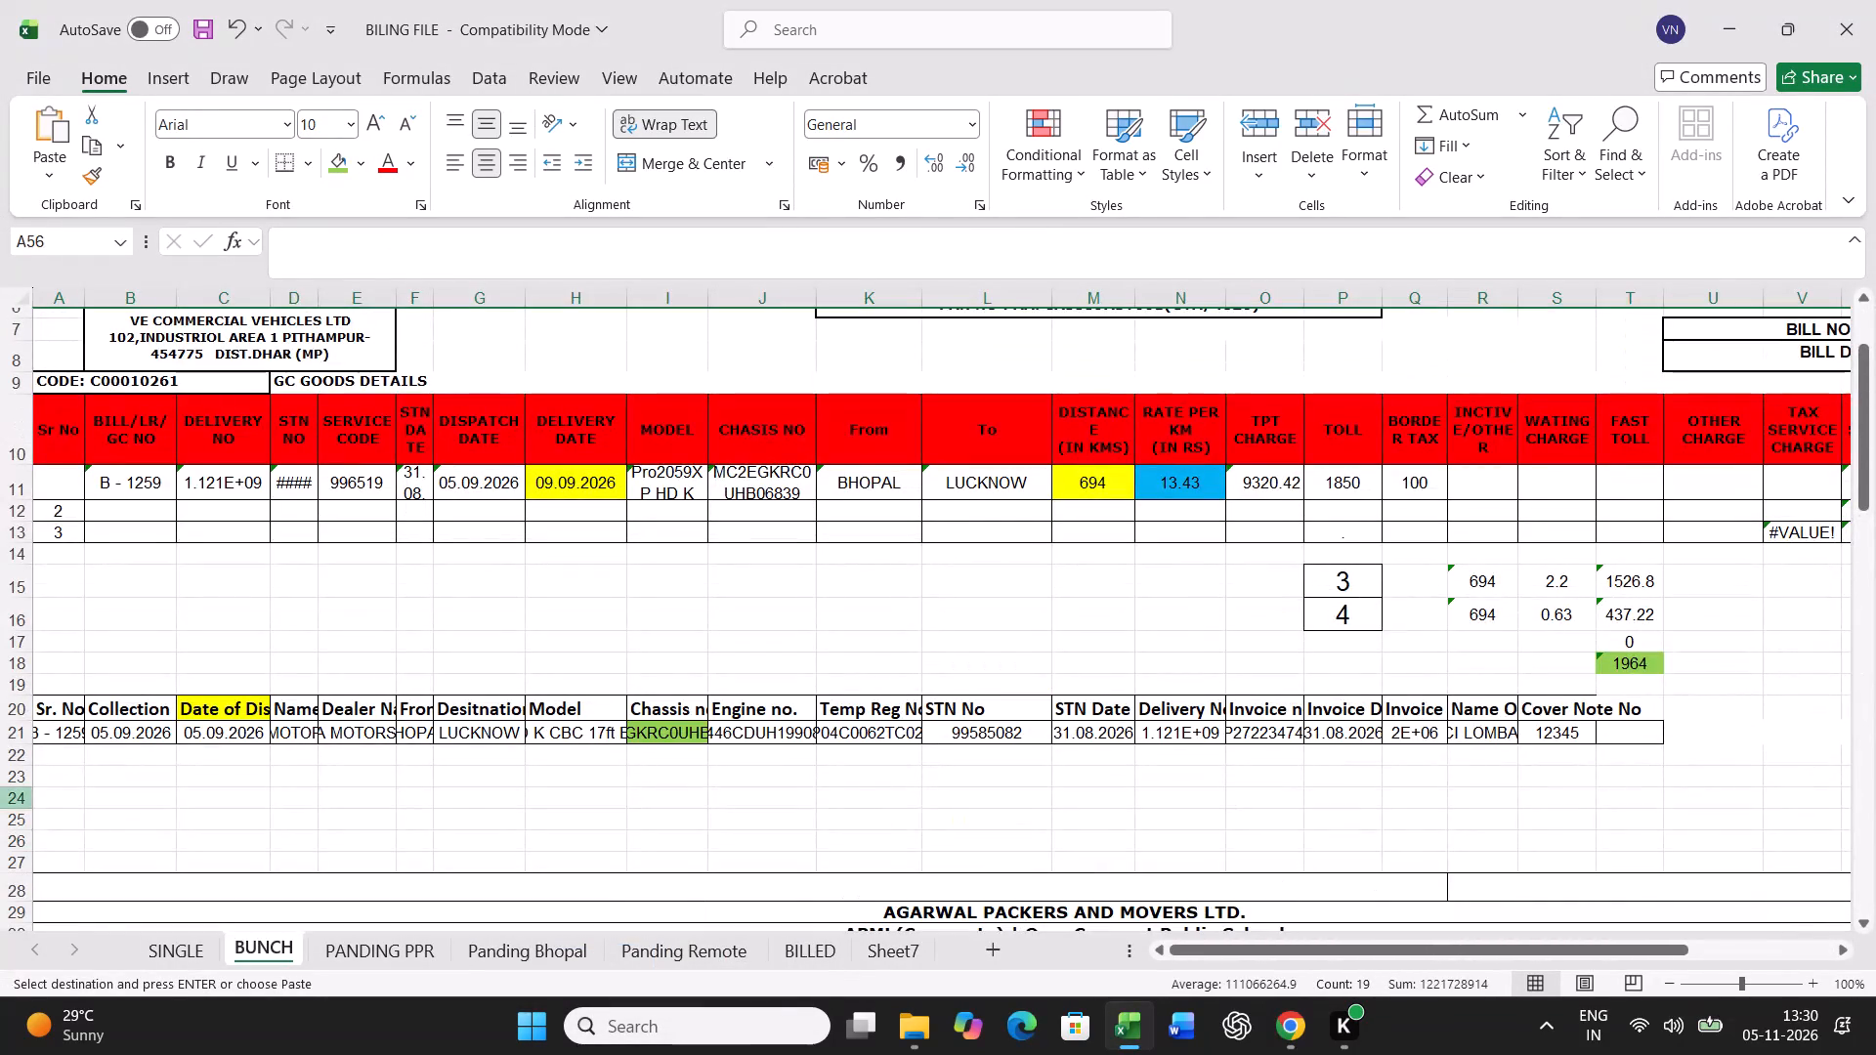
click(52, 737)
key(ctrl+v)
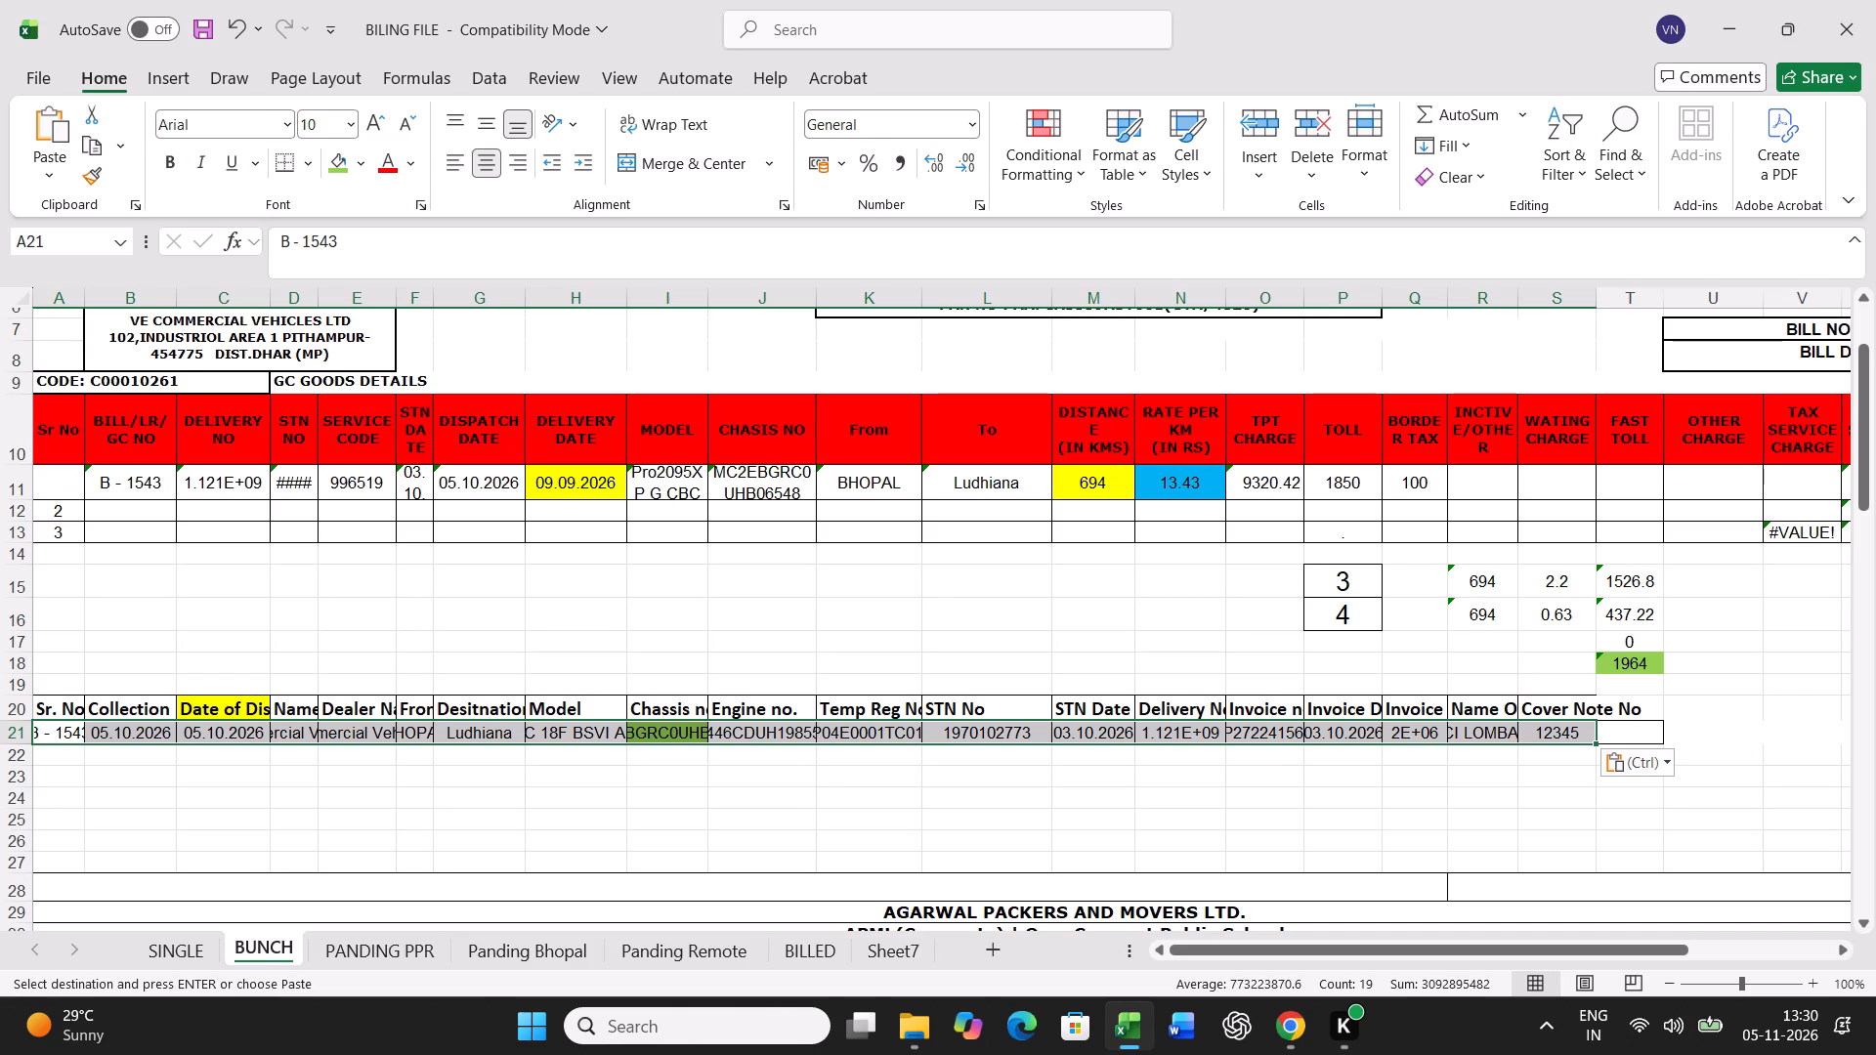
Set the B - 1543 bill's delivery date to 09.10.2026, distance to 1183 km and rate per km to 15.60.
click(611, 492)
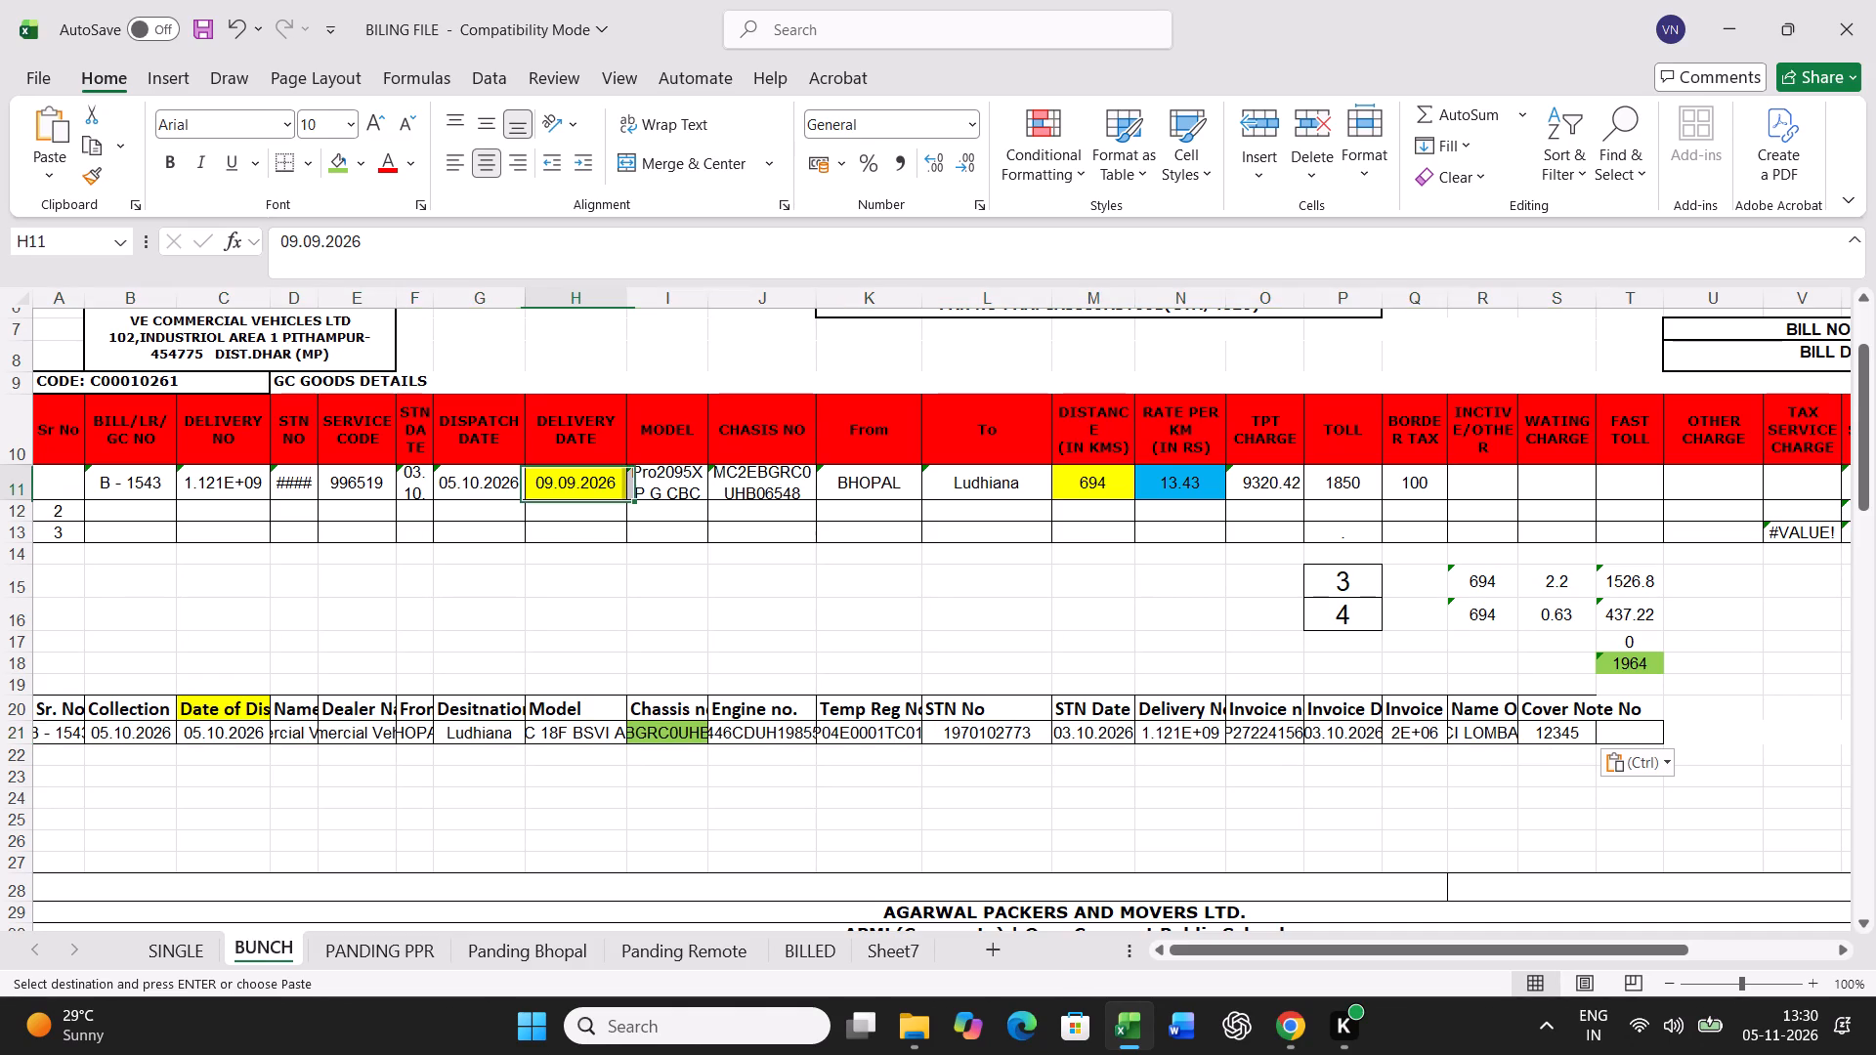
text(09.10.2026)
key(Right)
key(Right)
key(Right)
key(Right)
key(Right)
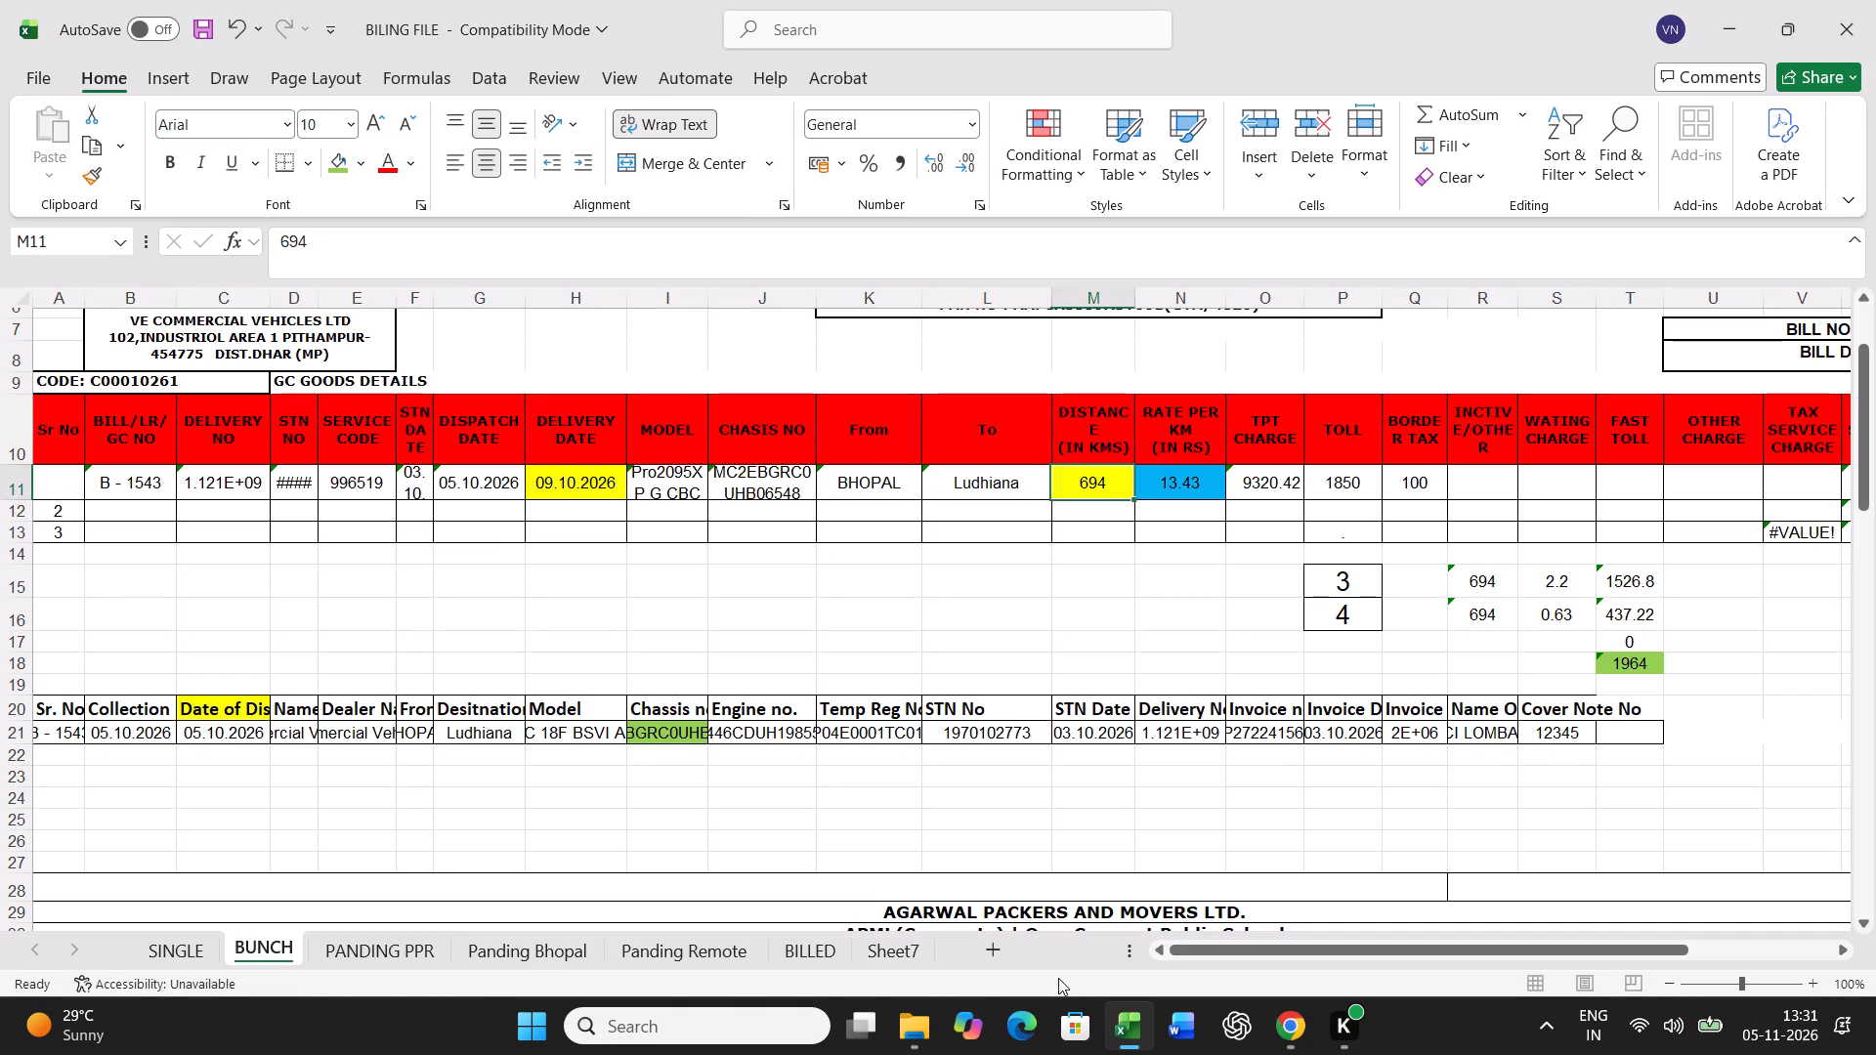
scroll(1058, 978, up, 4)
text(1183)
key(Right)
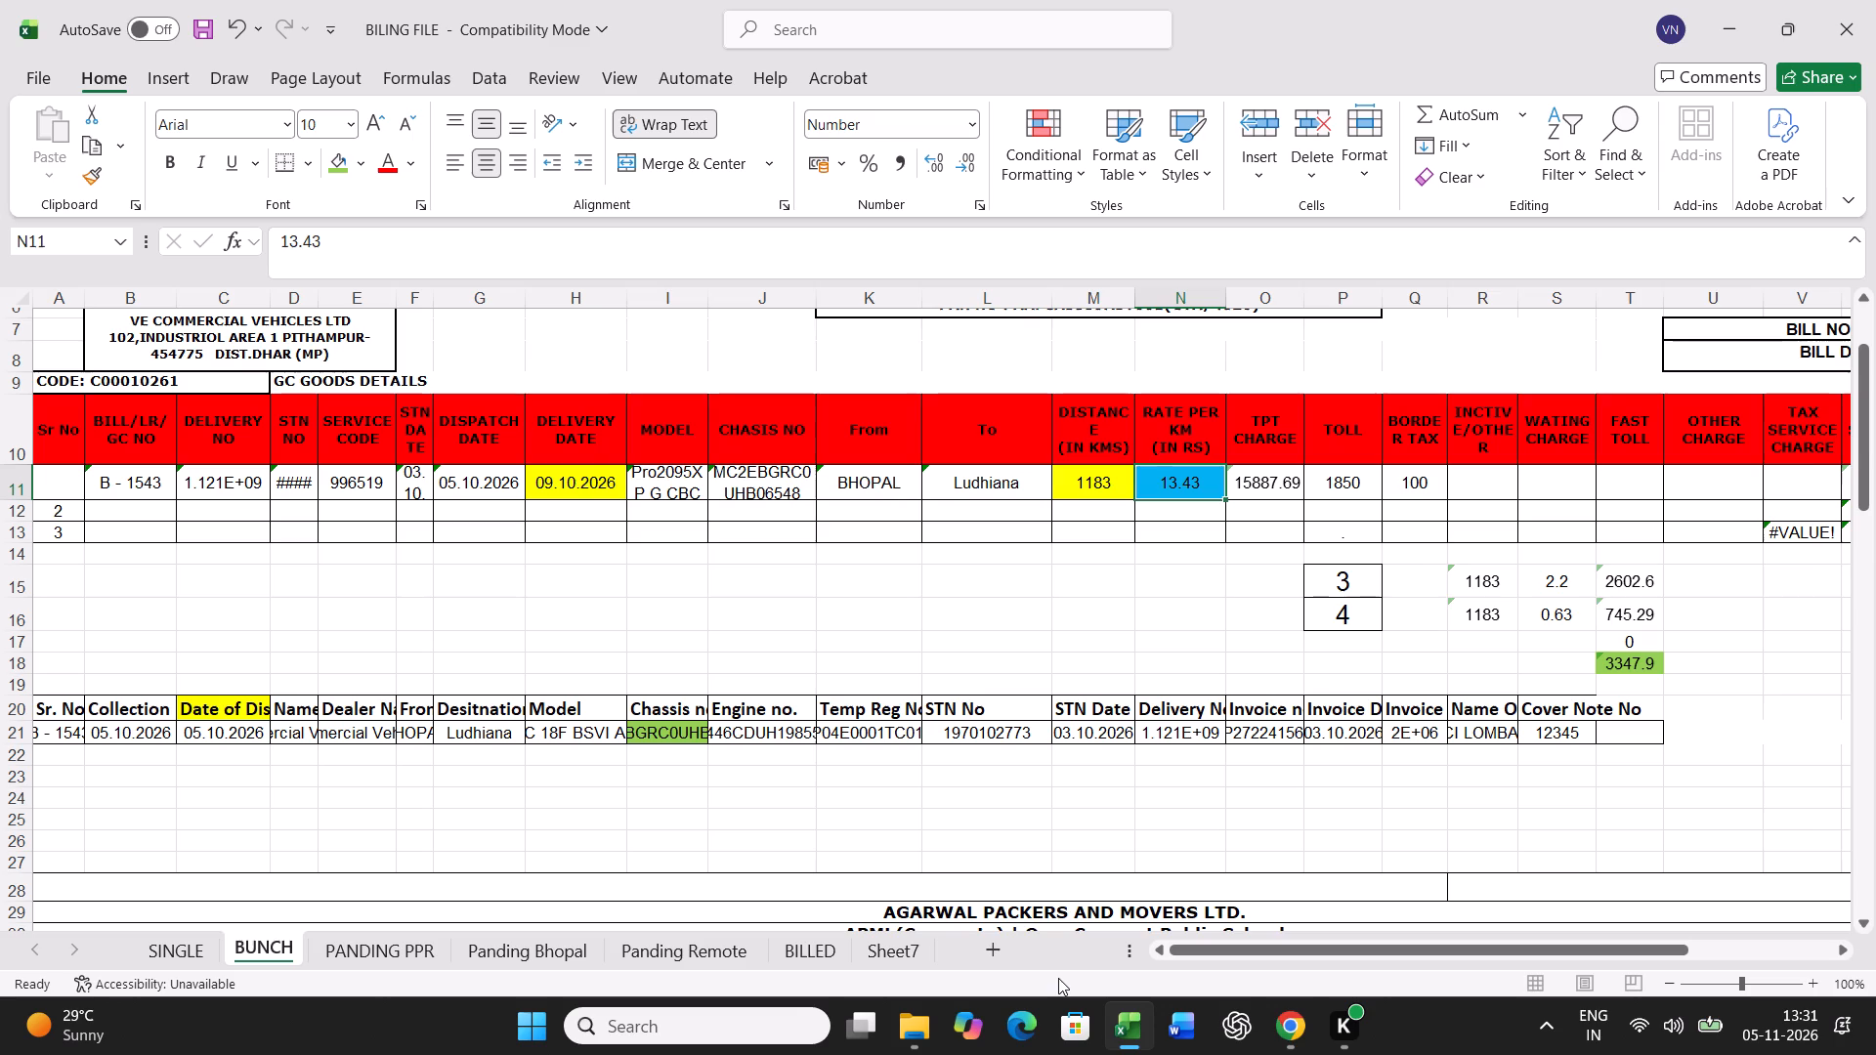
text(15.60)
key(Right)
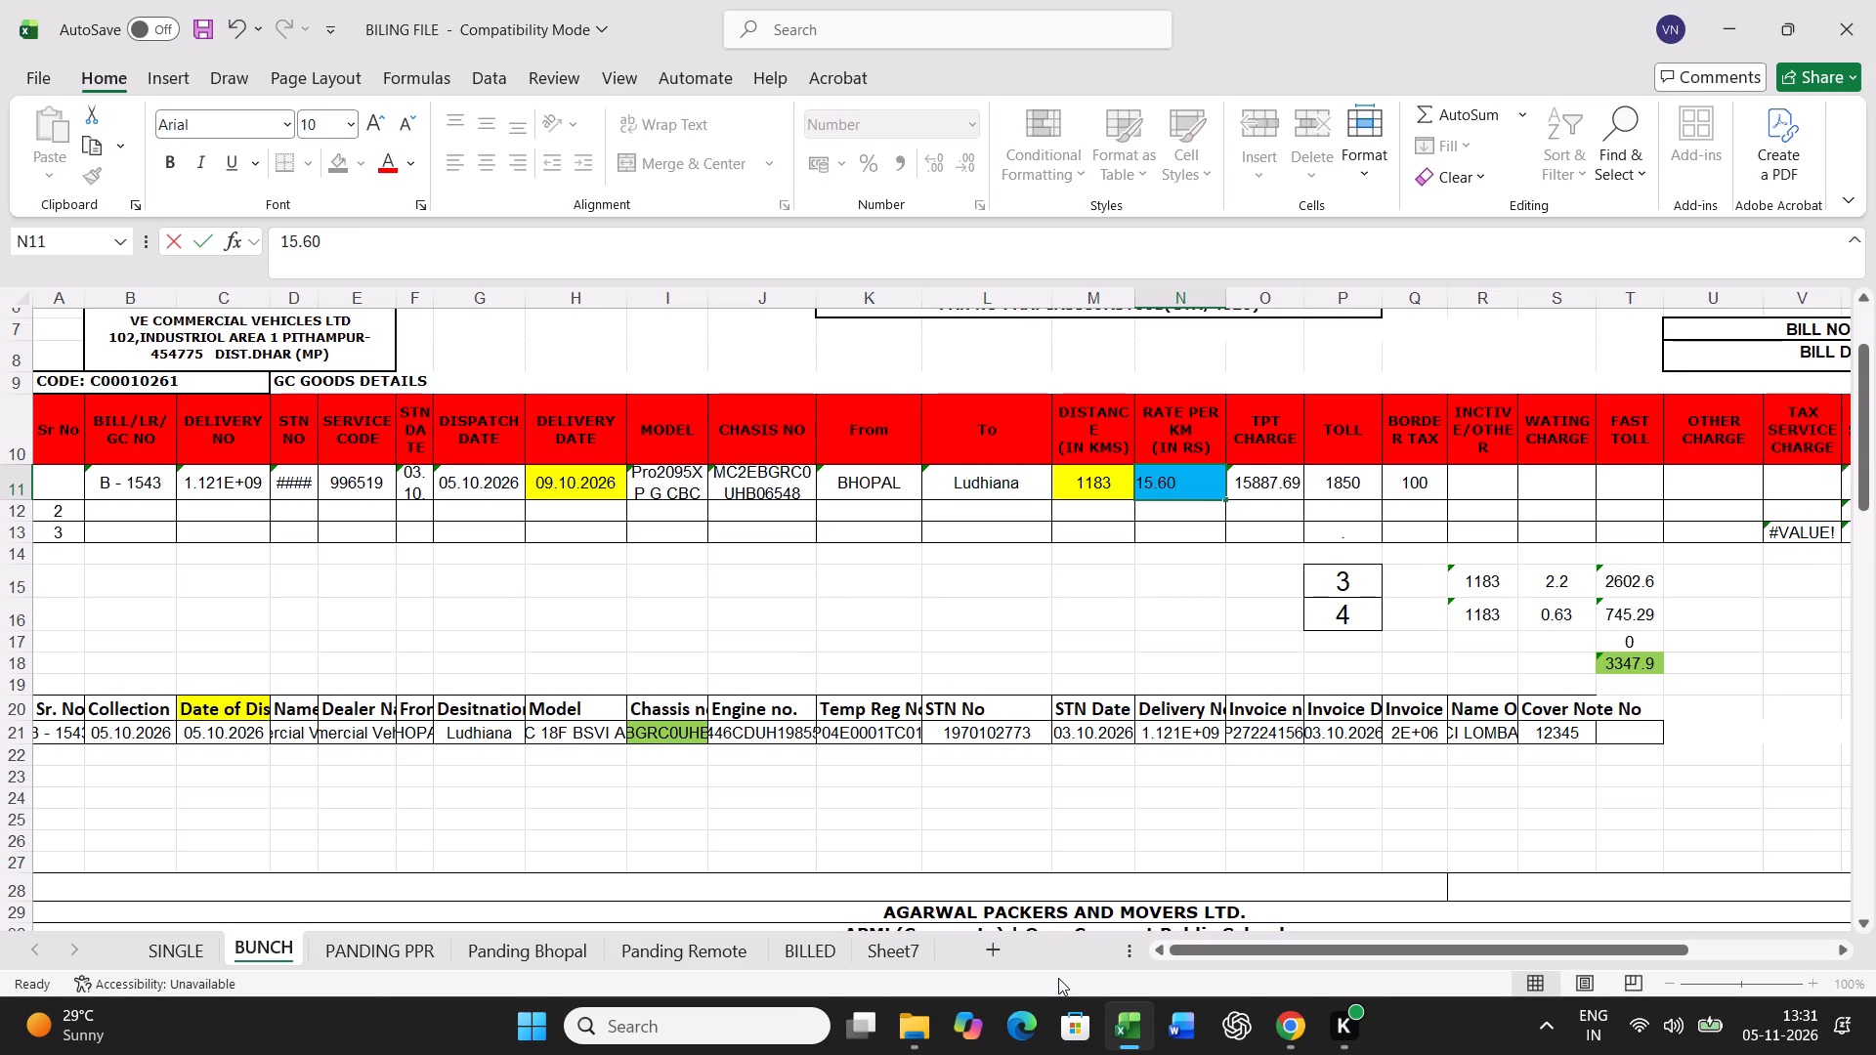
Set the B - 1543 bill's toll to 2635 and its border tax to 3293.
key(Right)
text(2635)
key(Right)
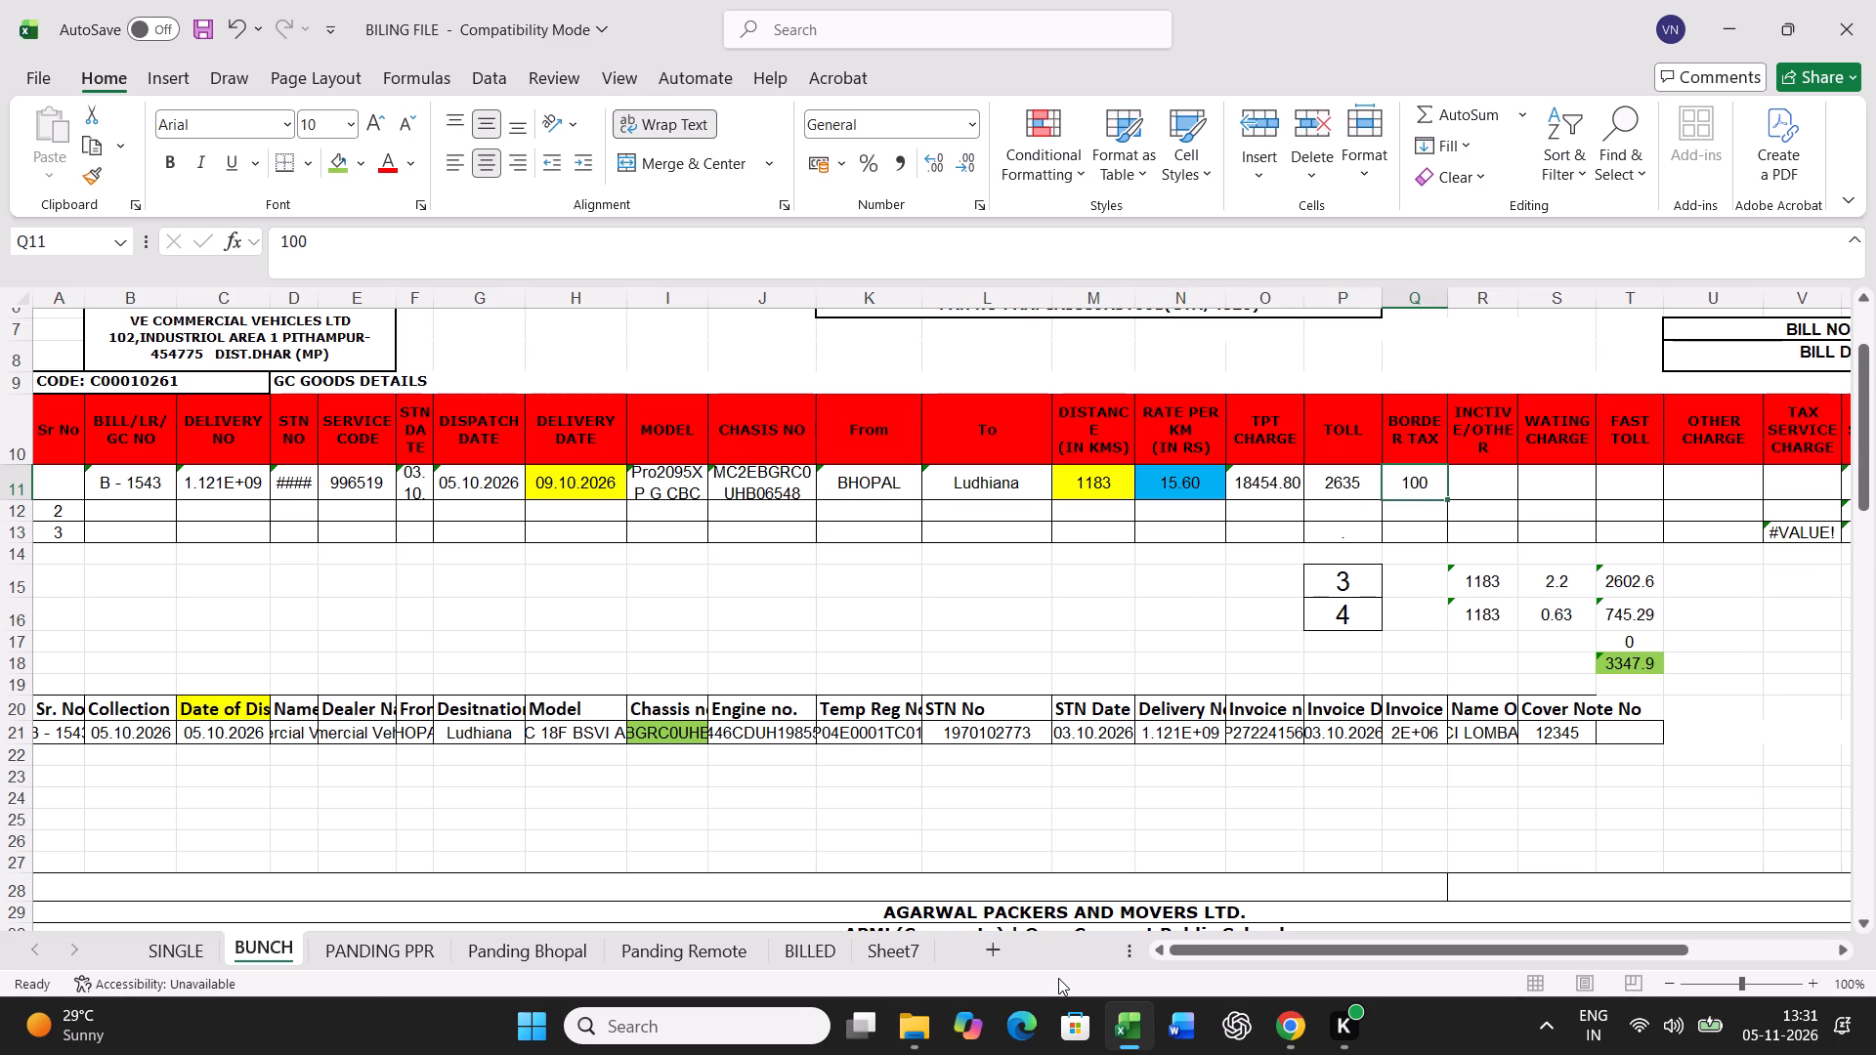
text(3293)
key(Return)
key(Return)
key(Return)
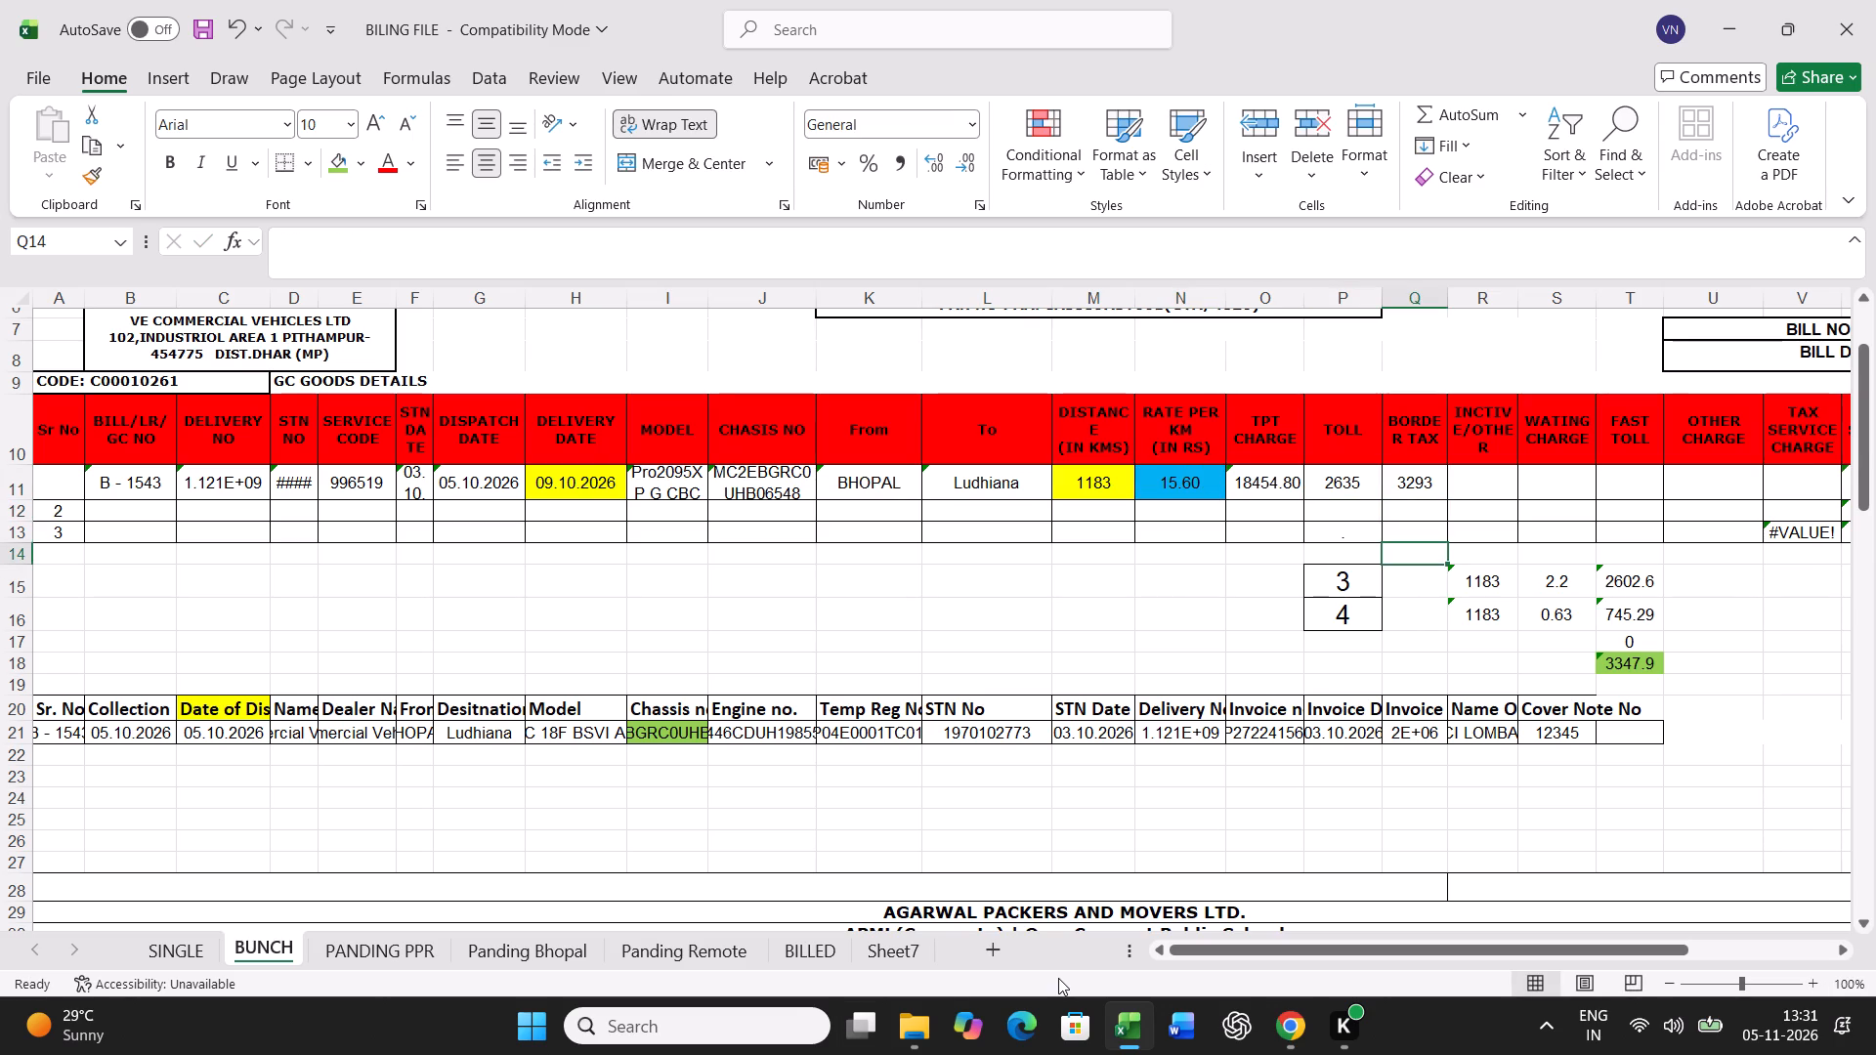
Set the standard transit-day cell P15 for the B - 1543 bill to 4.
click(1340, 582)
key(4)
key(Return)
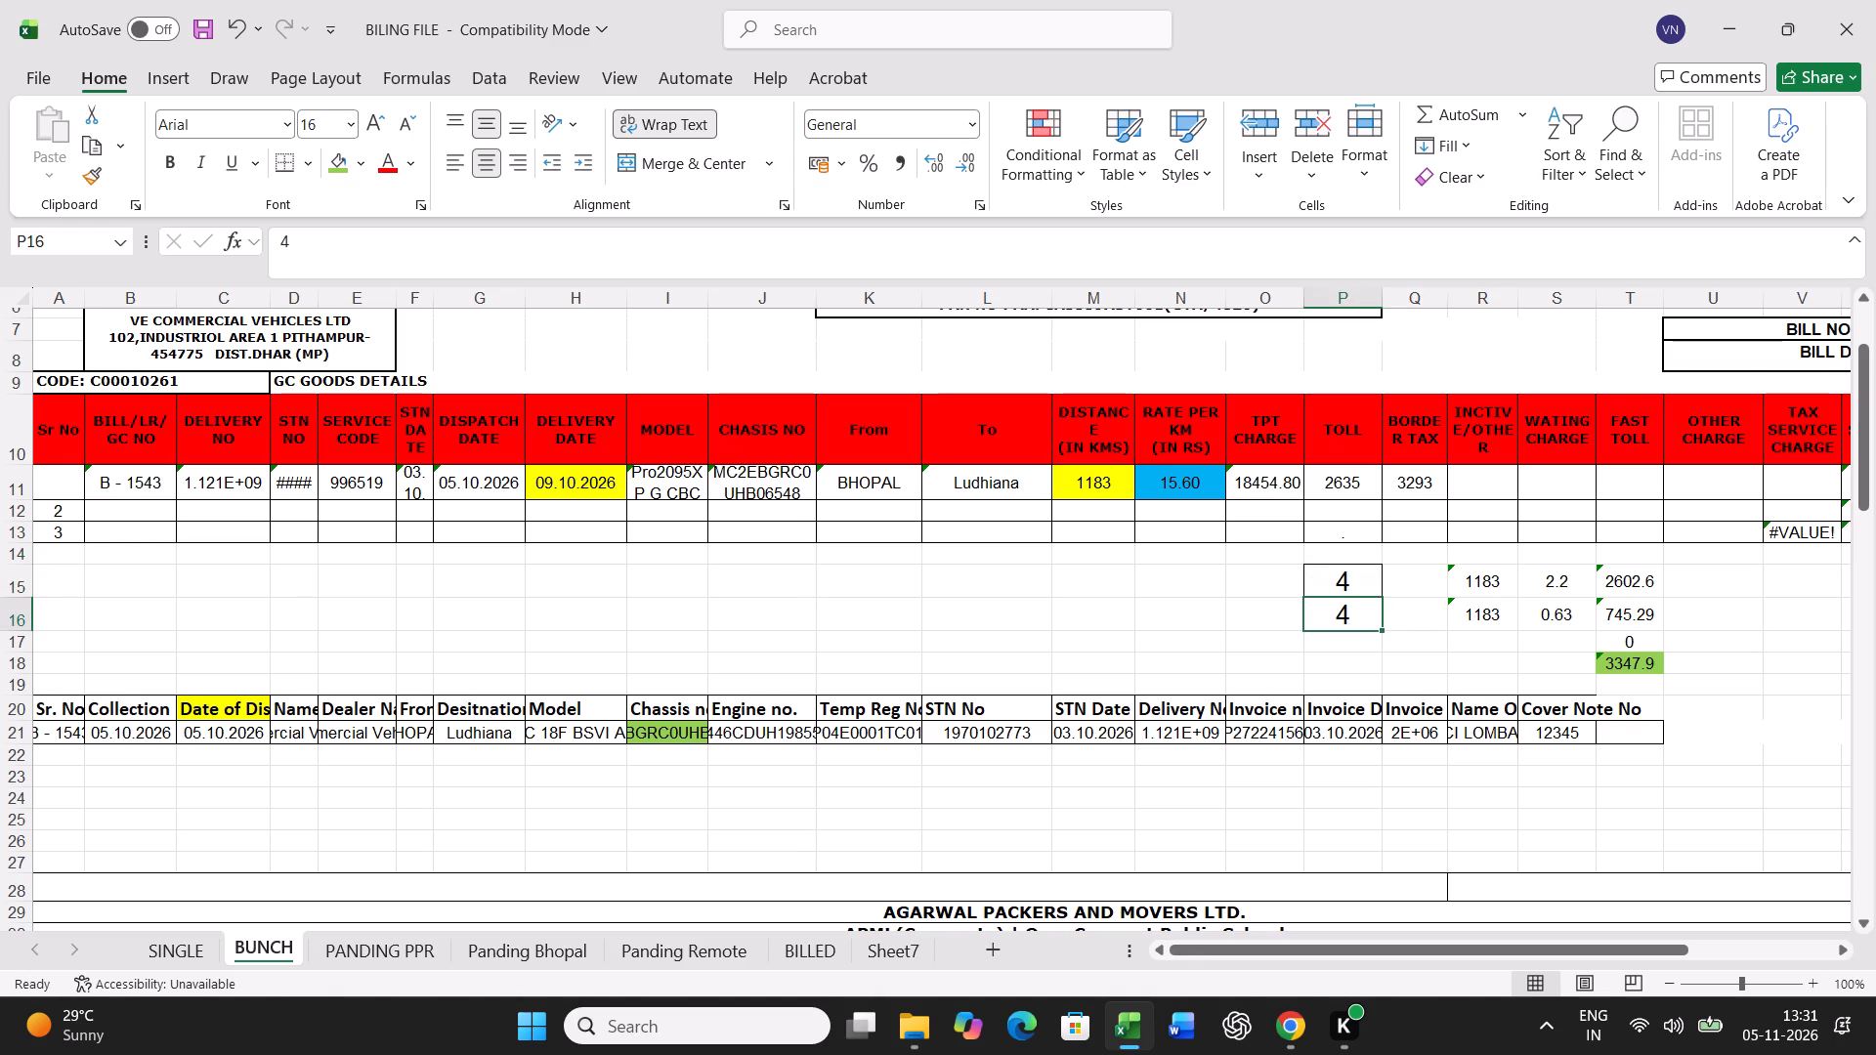
Print one copy of the B - 1543 freight bill from the SINGLE sheet.
click(191, 942)
key(ctrl+p)
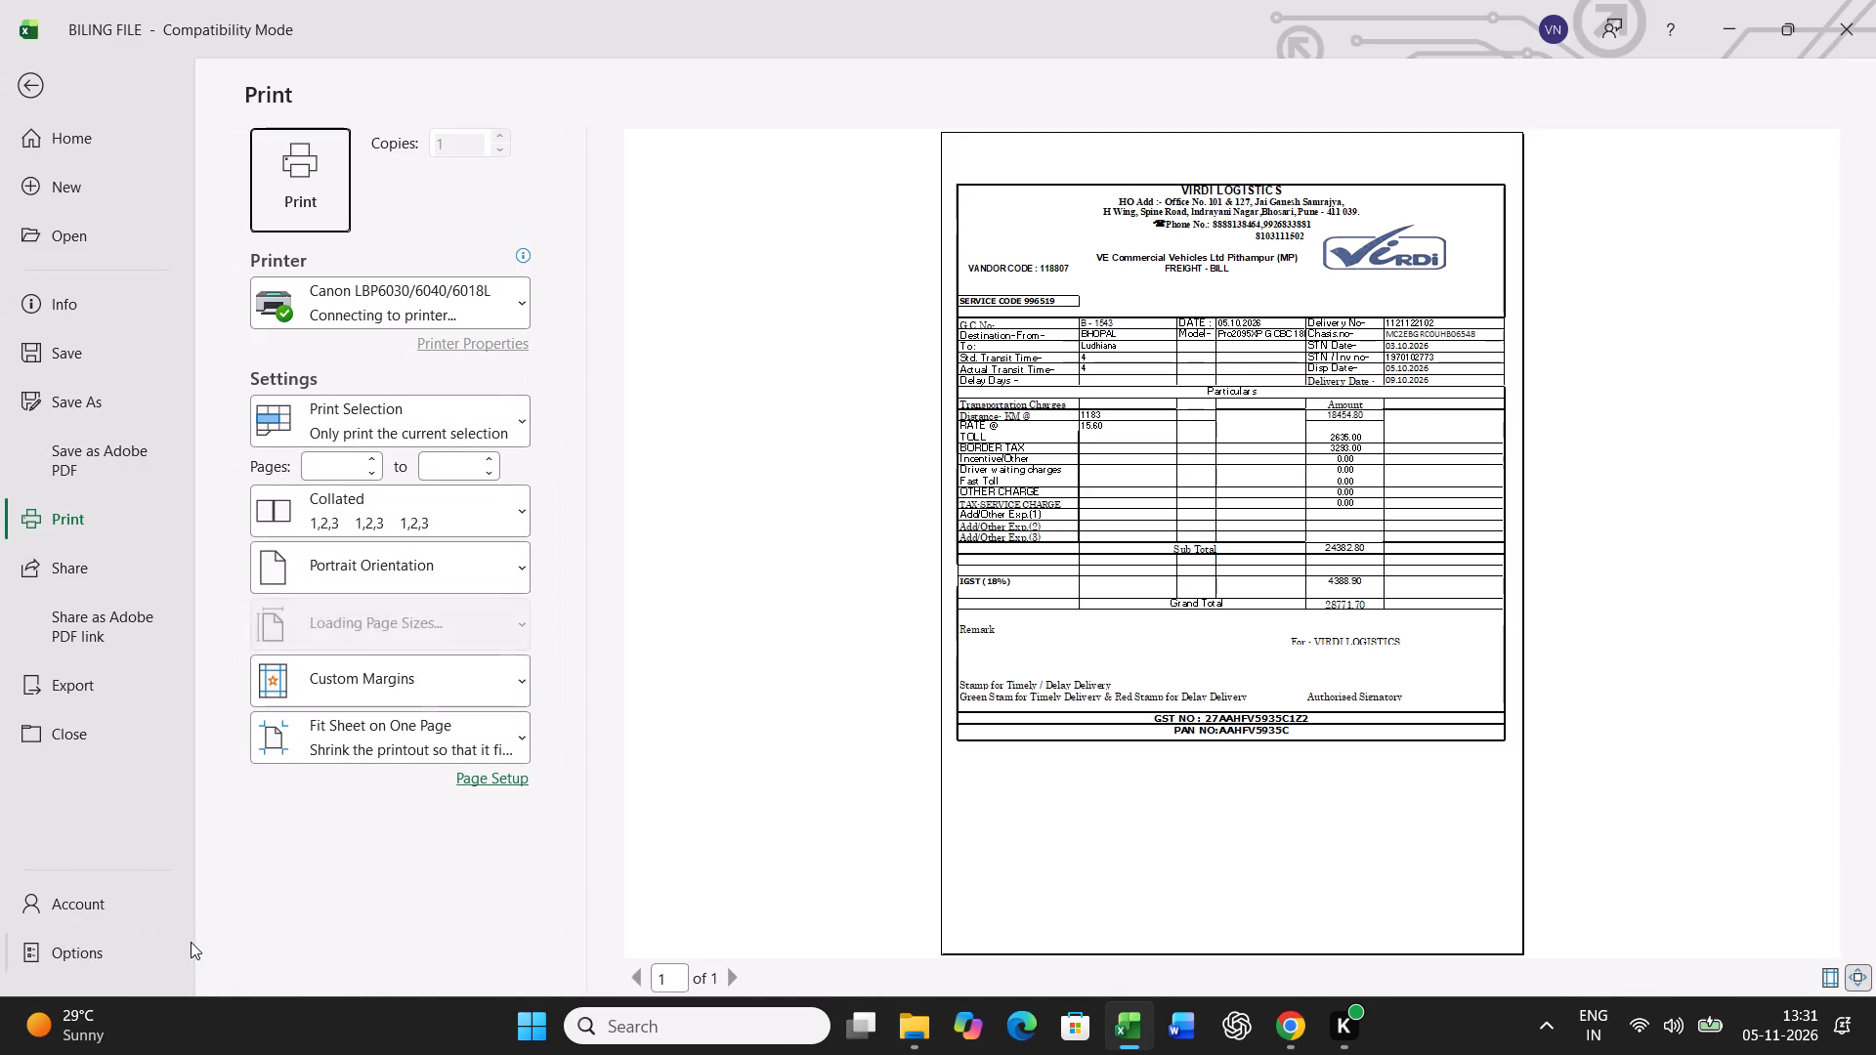
click(311, 200)
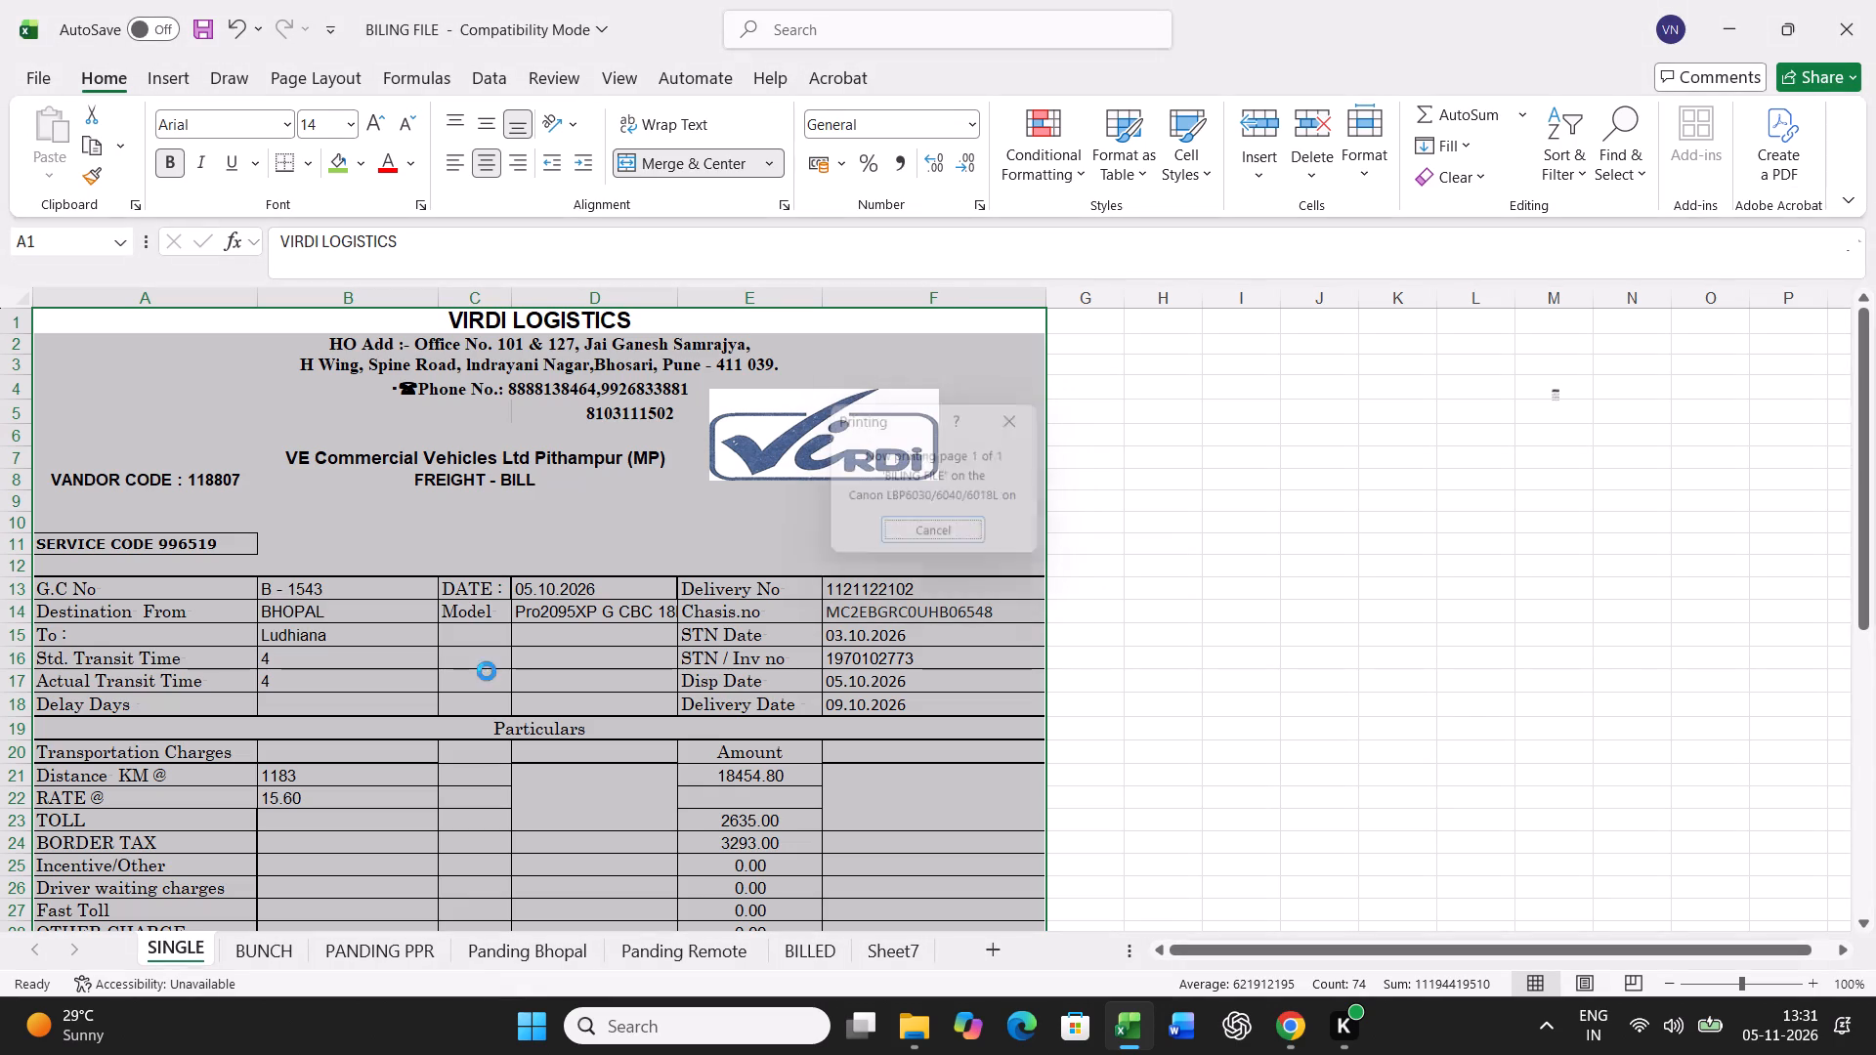
Copy the B - 1543 bill row 11 in BUNCH and paste it as values into row 57 of the lower table.
click(259, 954)
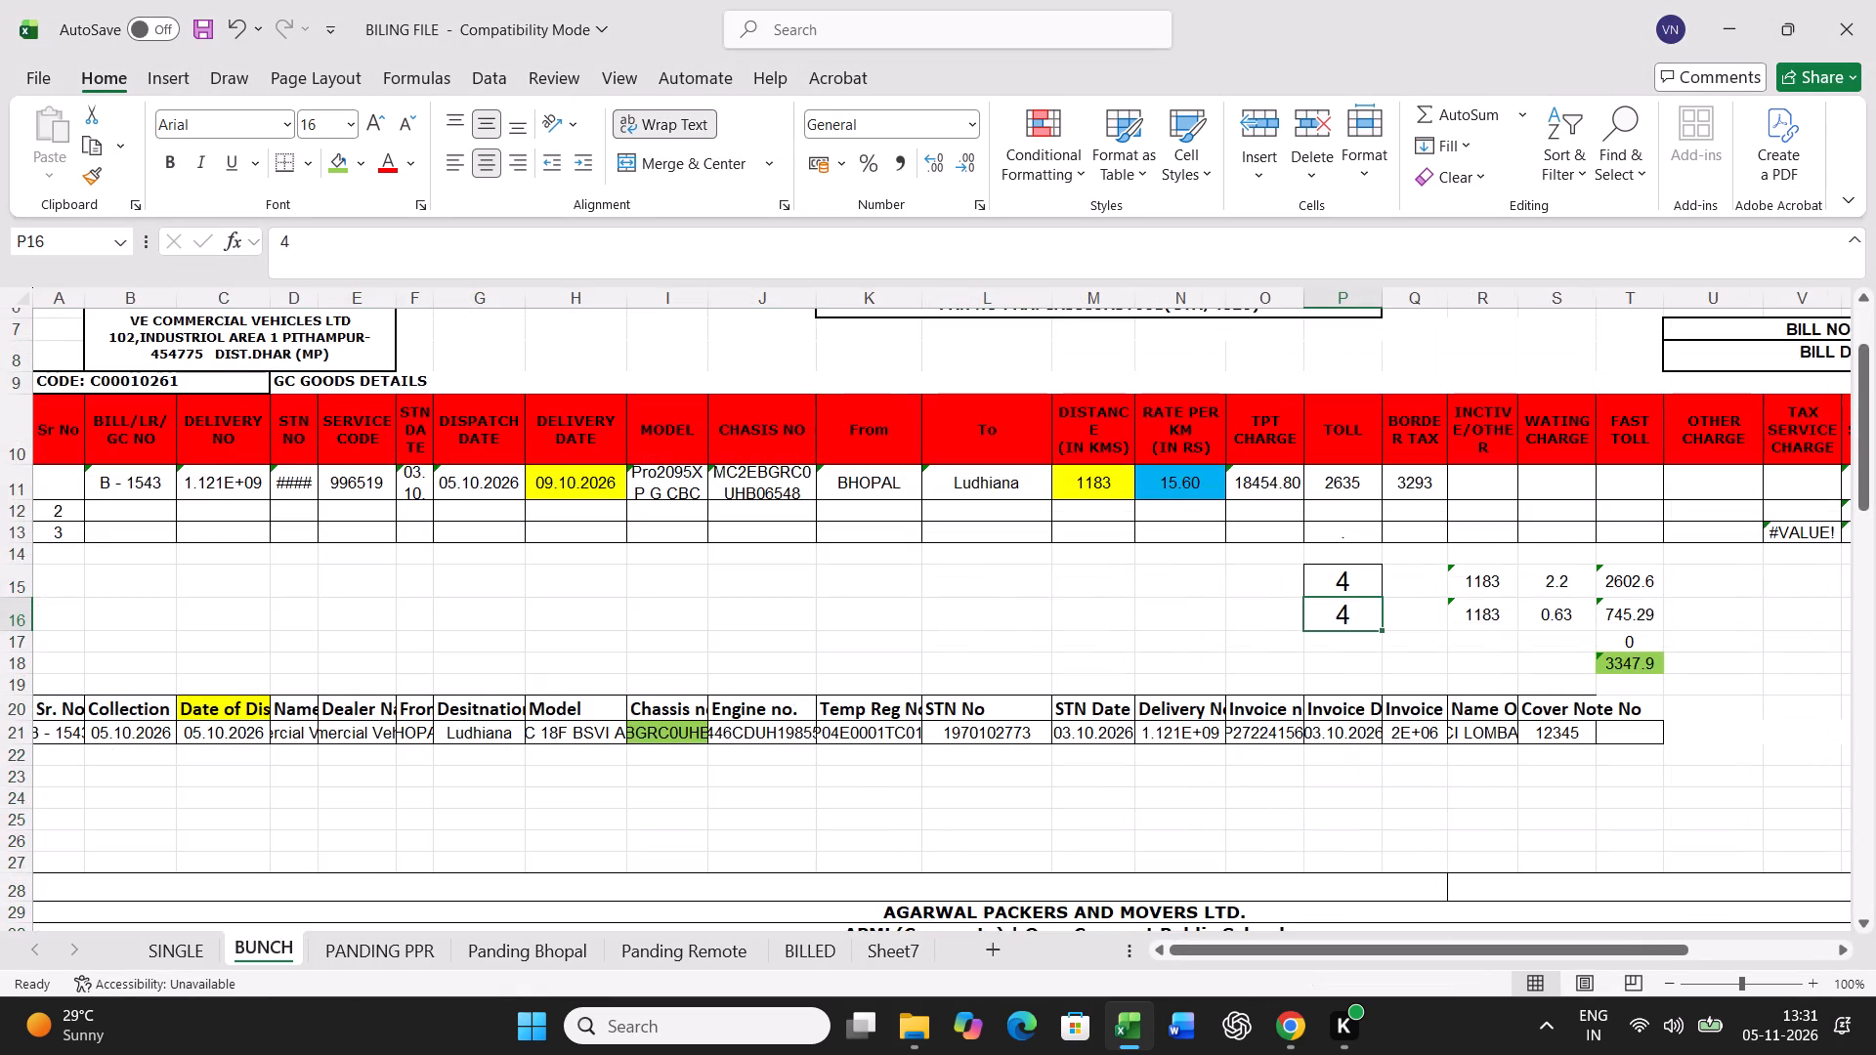
scroll(62, 572, up, 4)
click(17, 609)
key(ctrl+c)
scroll(534, 704, down, 5)
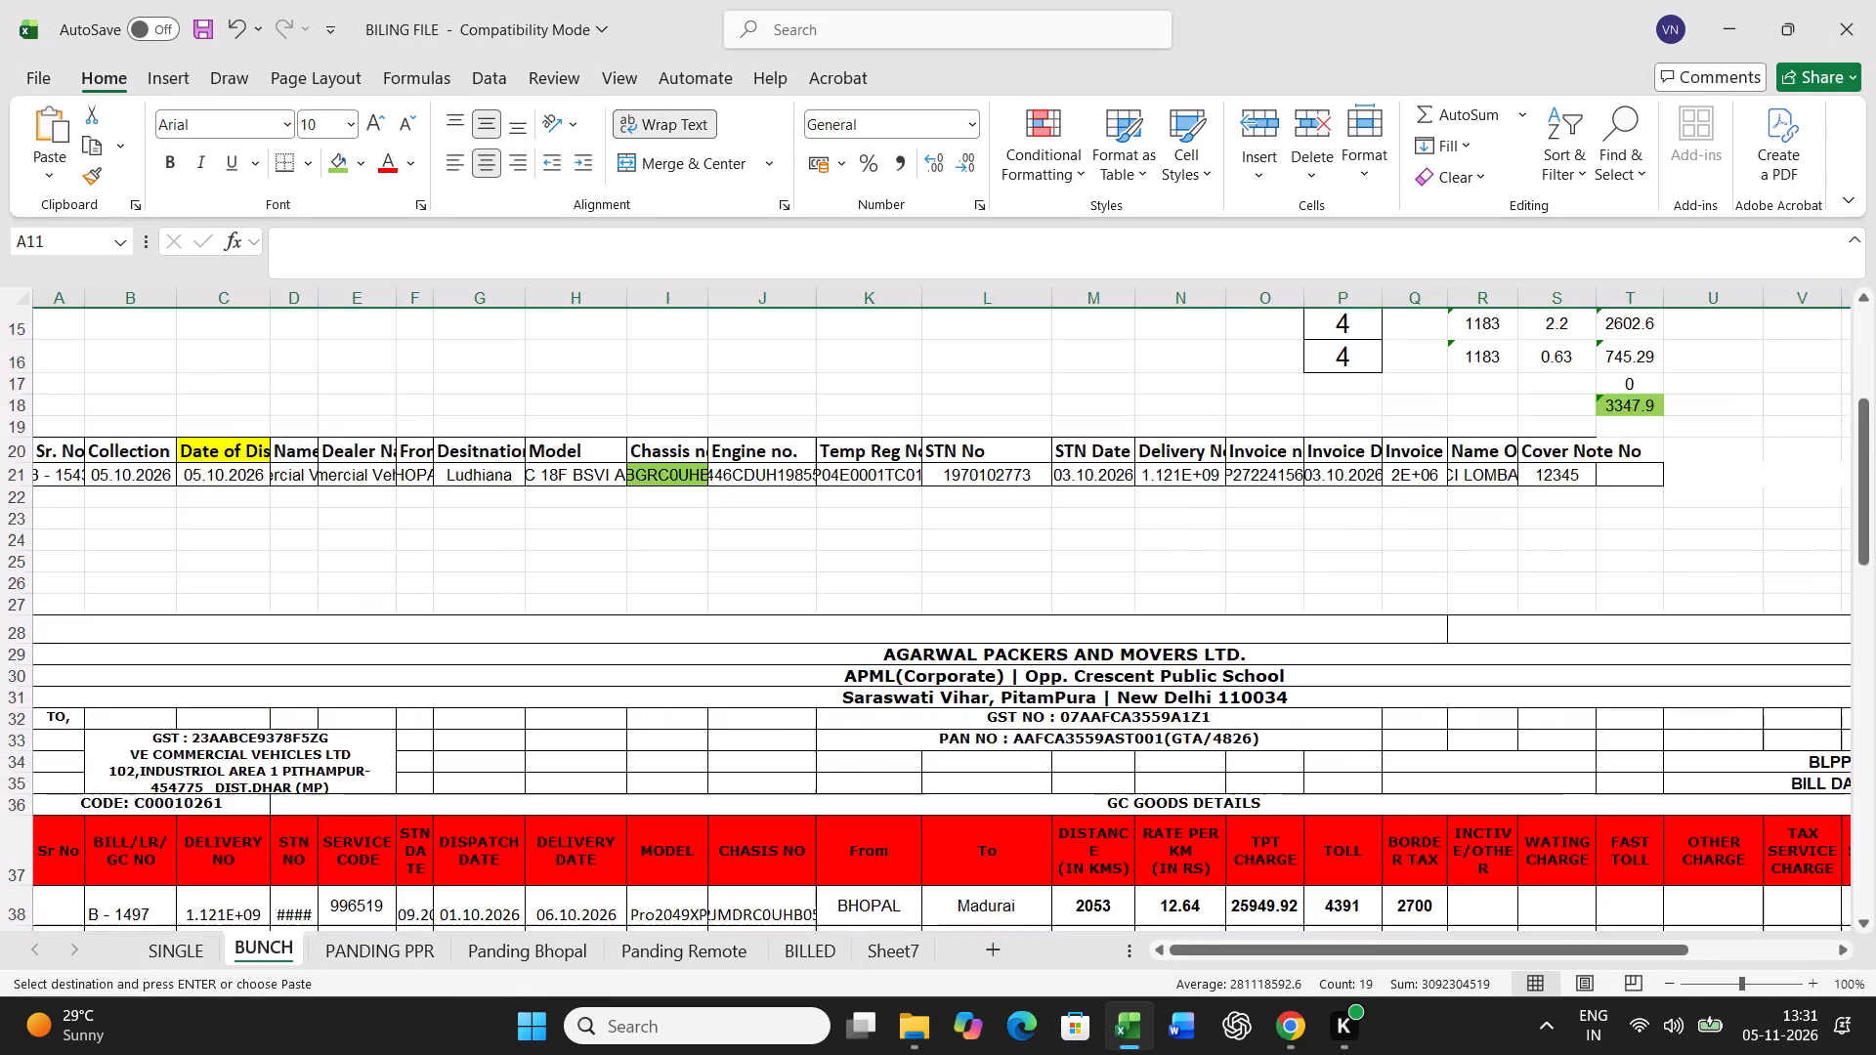
scroll(534, 704, down, 17)
right_click(65, 478)
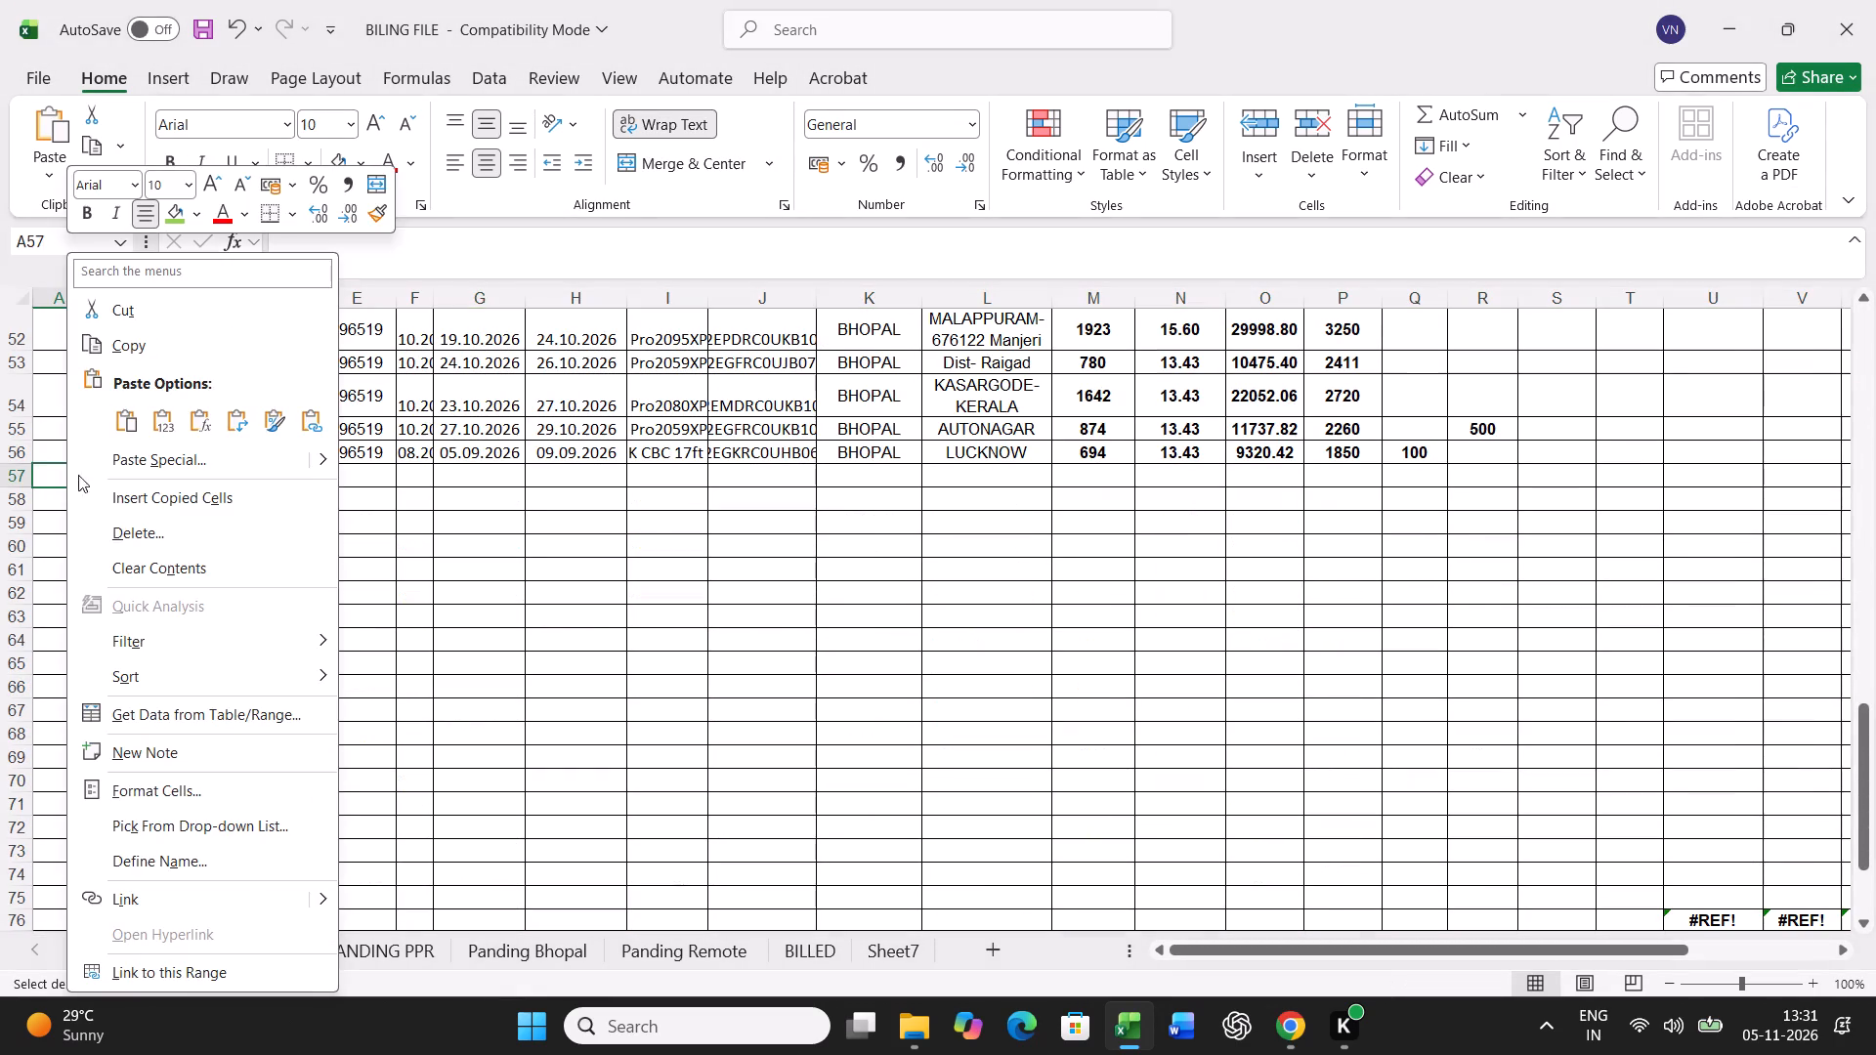
click(184, 475)
click(59, 405)
click(432, 704)
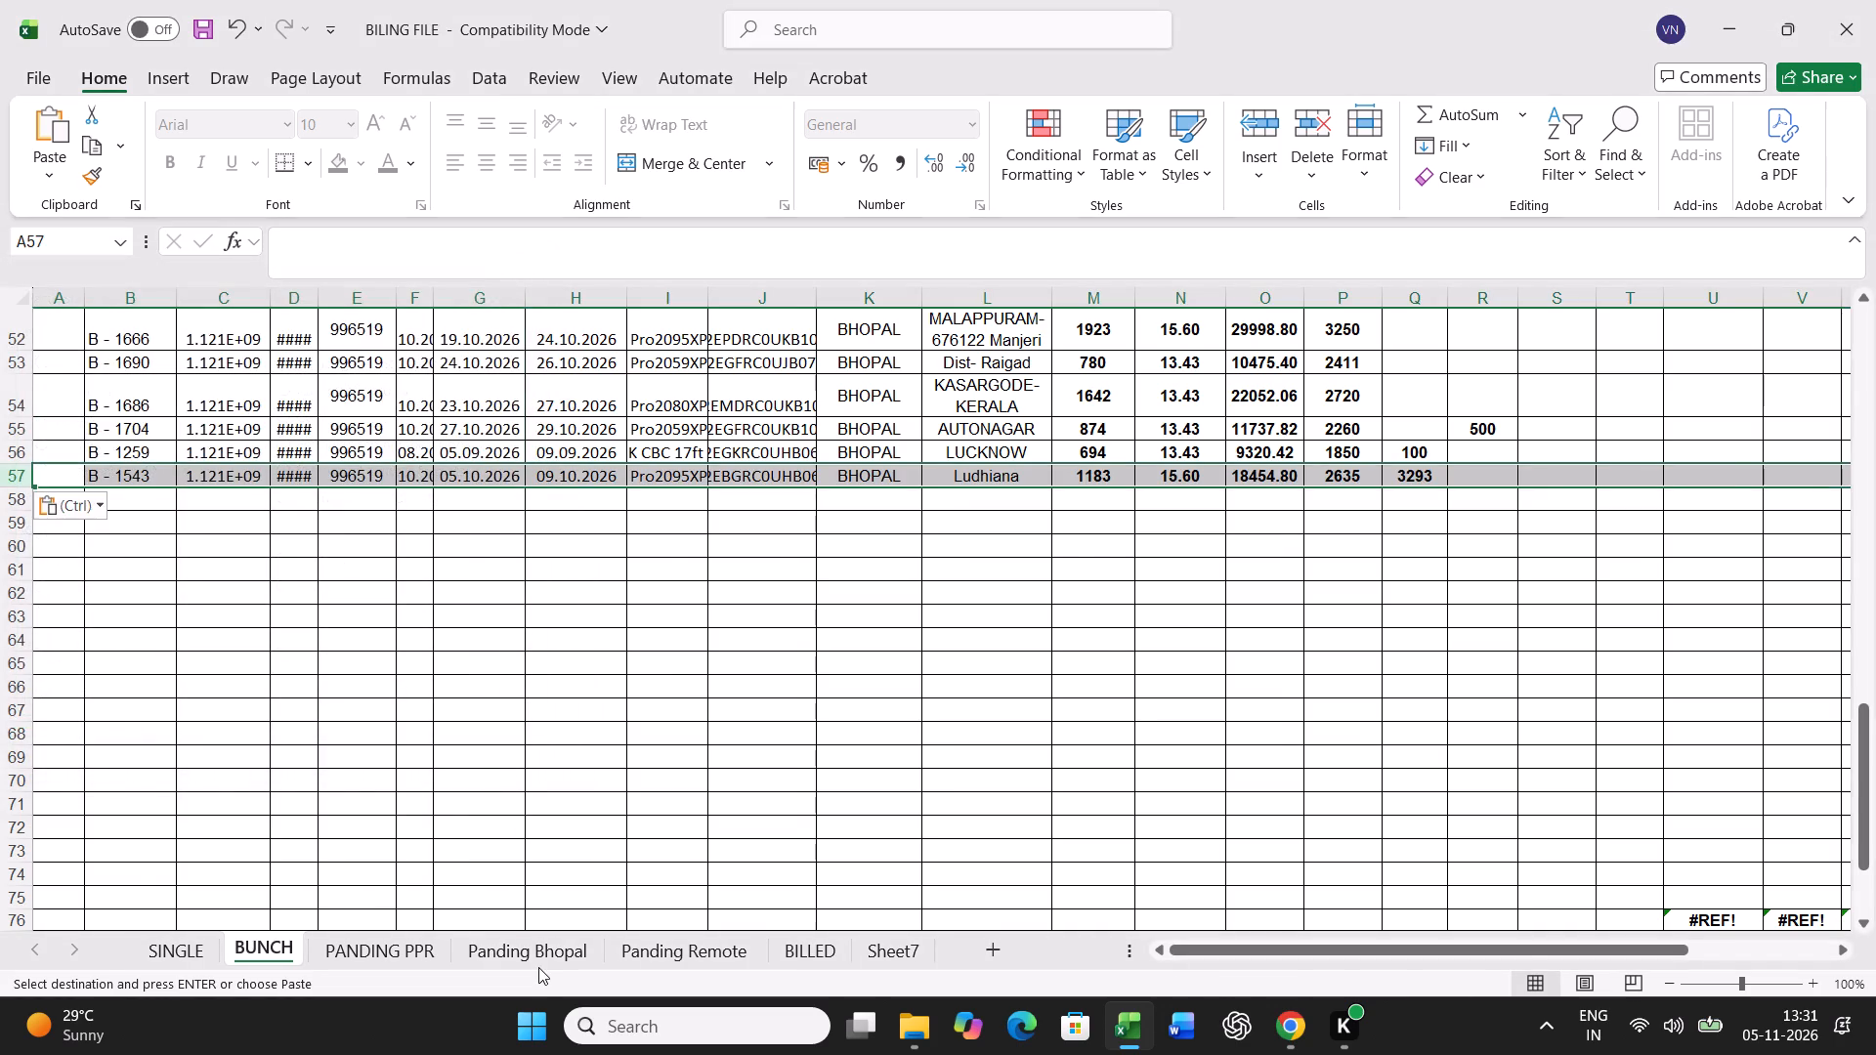
Find the chassis number containing B11743 in the Panding Bhopal sheet and fill its cell green.
click(529, 952)
click(678, 720)
key(ctrl+f)
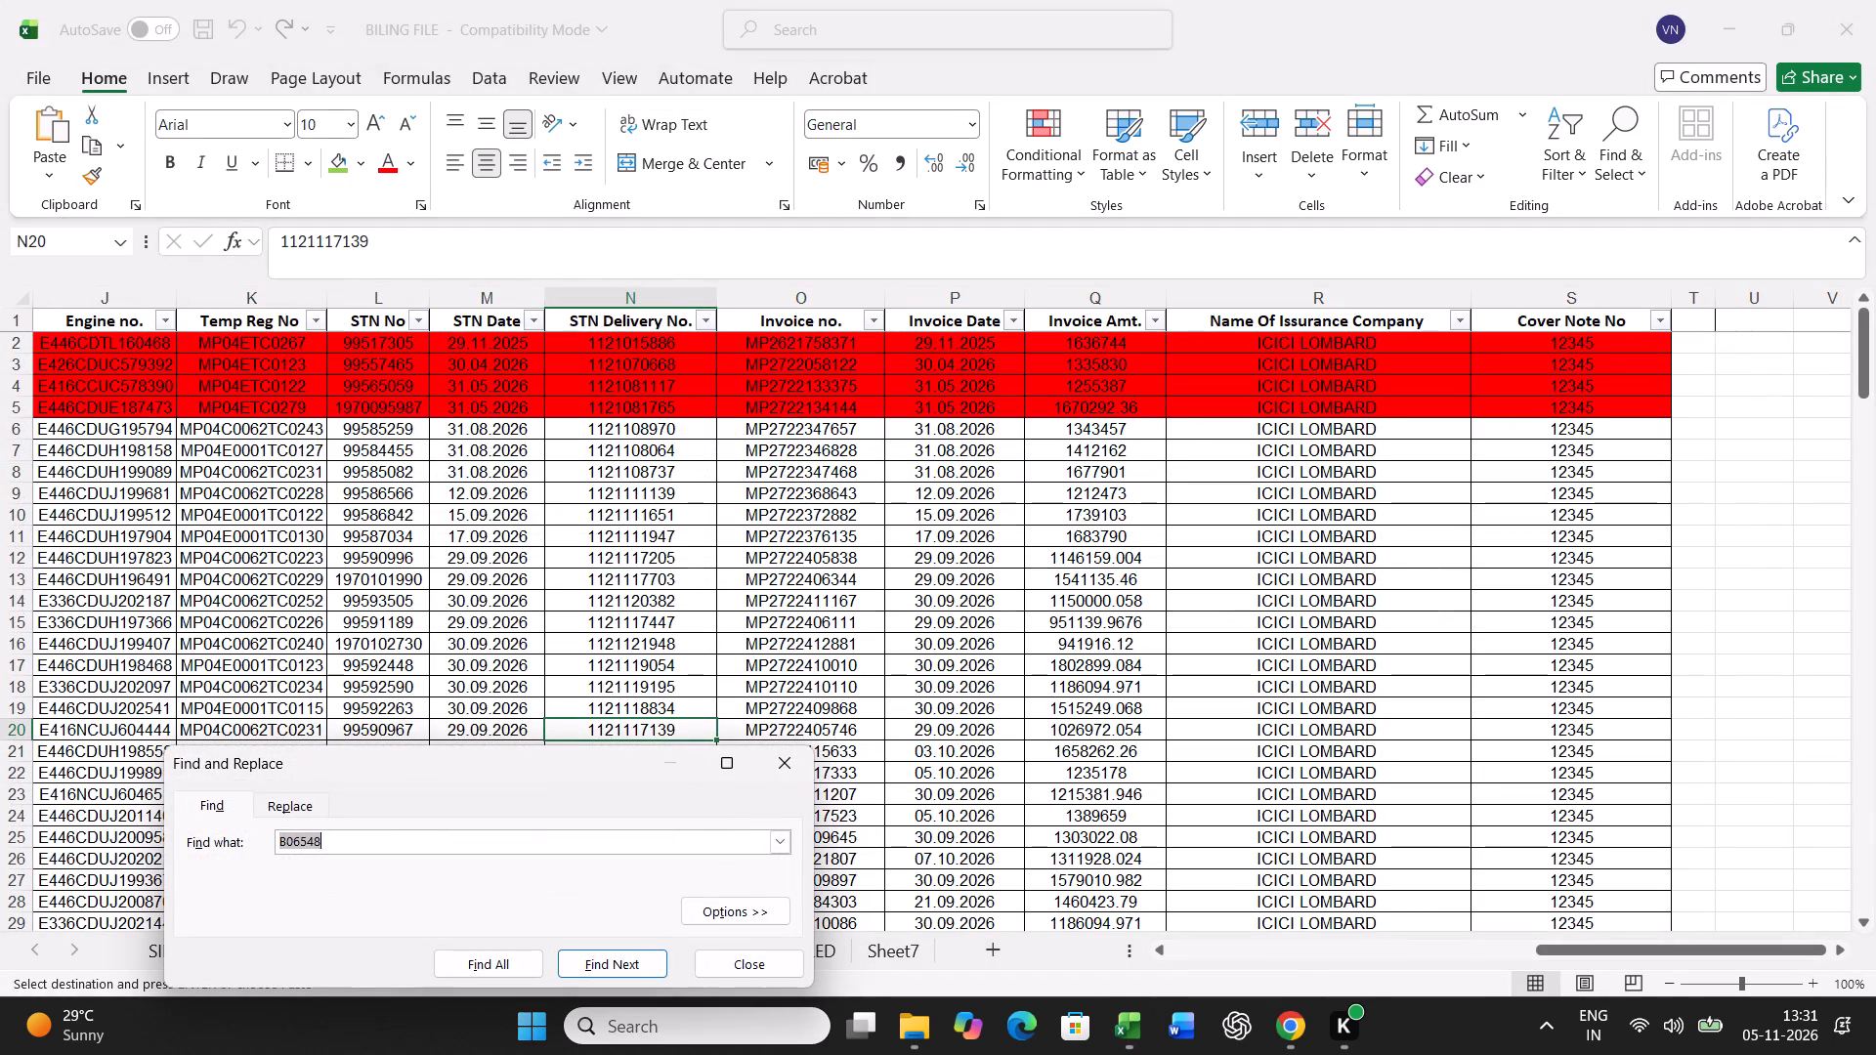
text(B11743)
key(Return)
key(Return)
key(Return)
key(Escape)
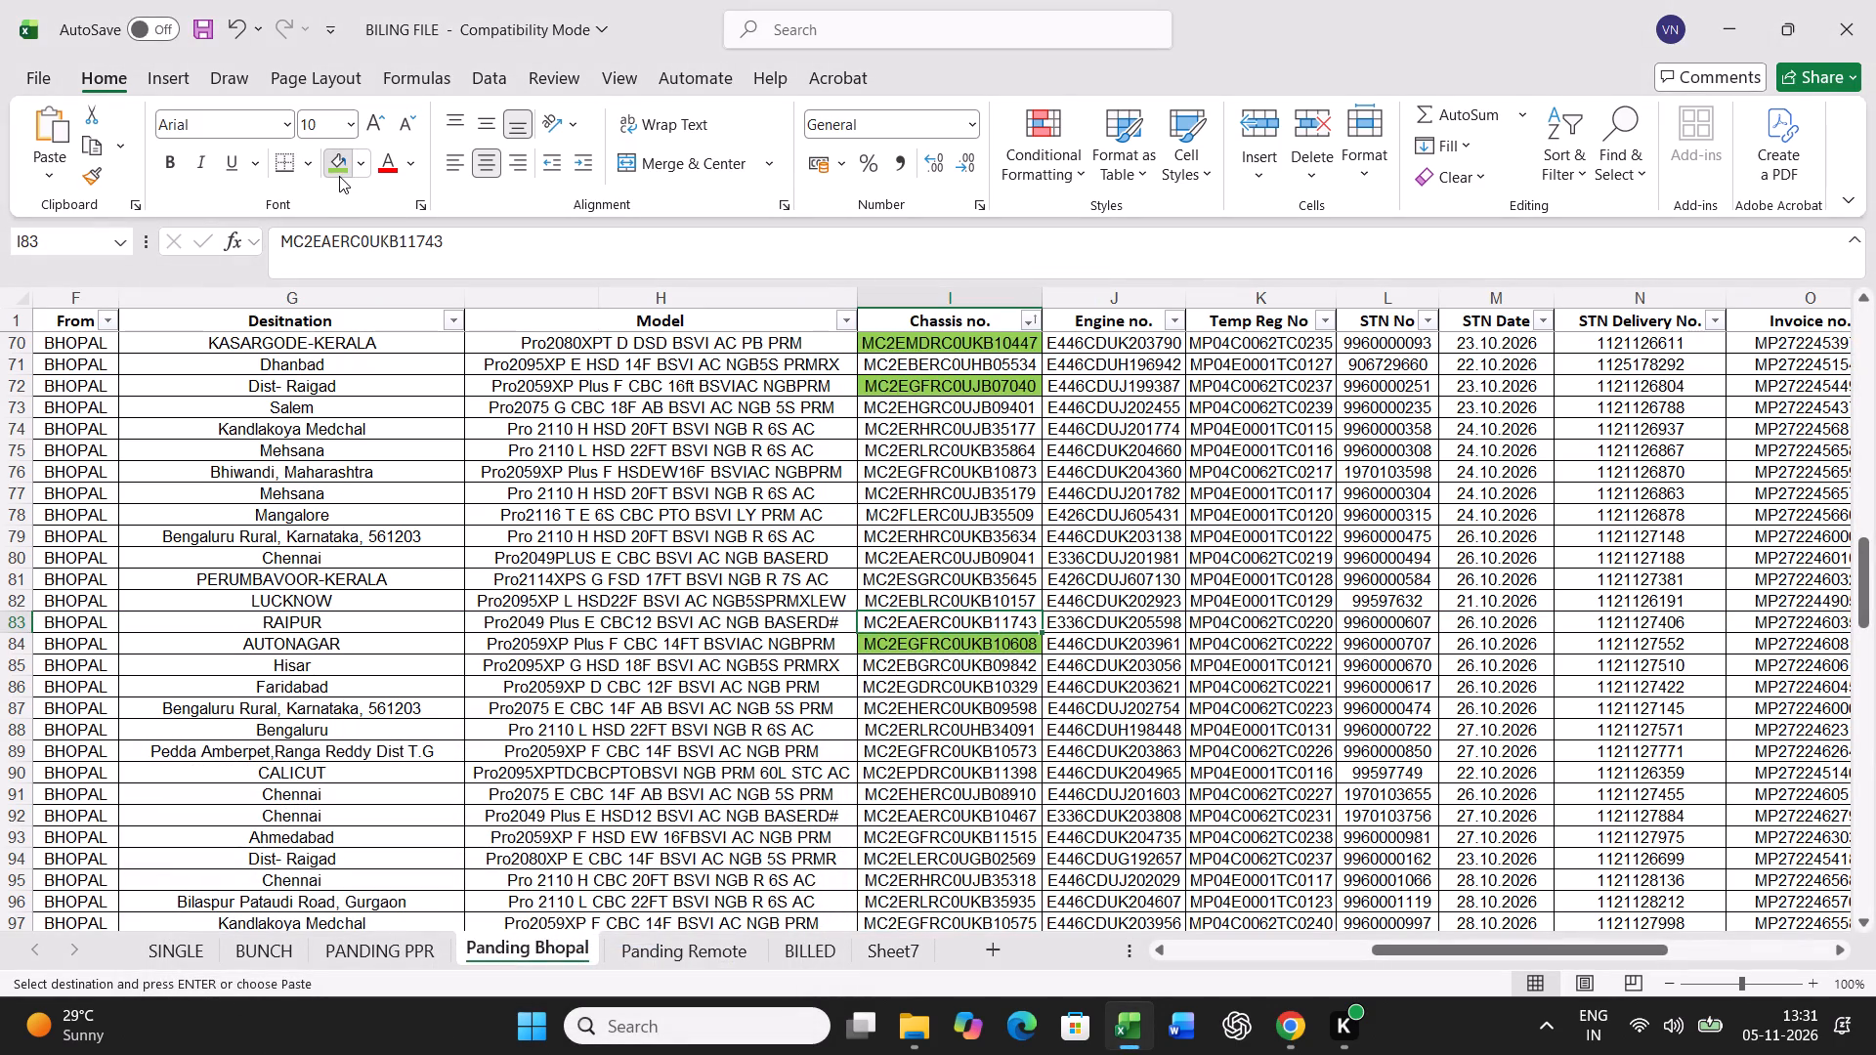
click(339, 176)
Copy the whole B - 1703 record from Panding Bhopal and paste it into row 21 of the BUNCH sheet.
key(Left)
key(Left)
key(Left)
key(Left)
key(Left)
key(Left)
key(Left)
key(Left)
key(Left)
key(Left)
key(Left)
key(Left)
key(Left)
key(Left)
key(Left)
key(Left)
key(Left)
key(Left)
key(ctrl+shift+Right)
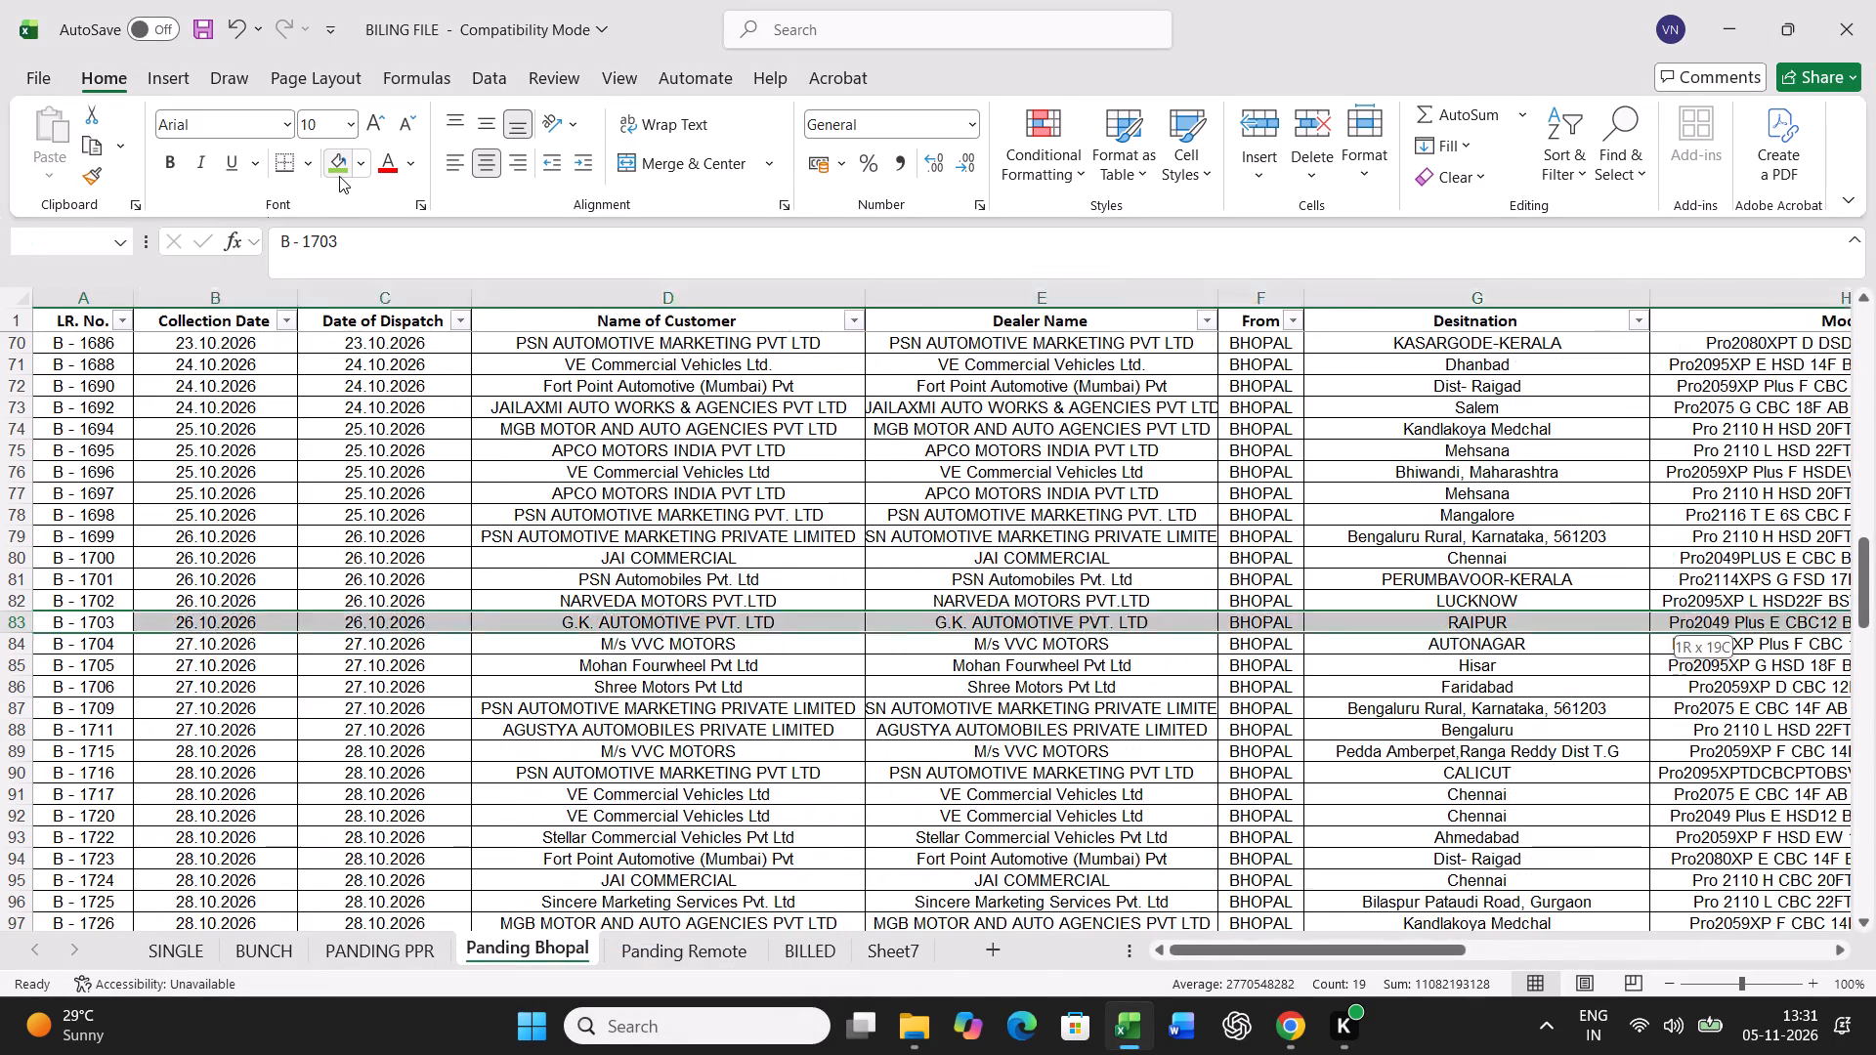
key(ctrl+c)
click(265, 950)
scroll(301, 853, up, 9)
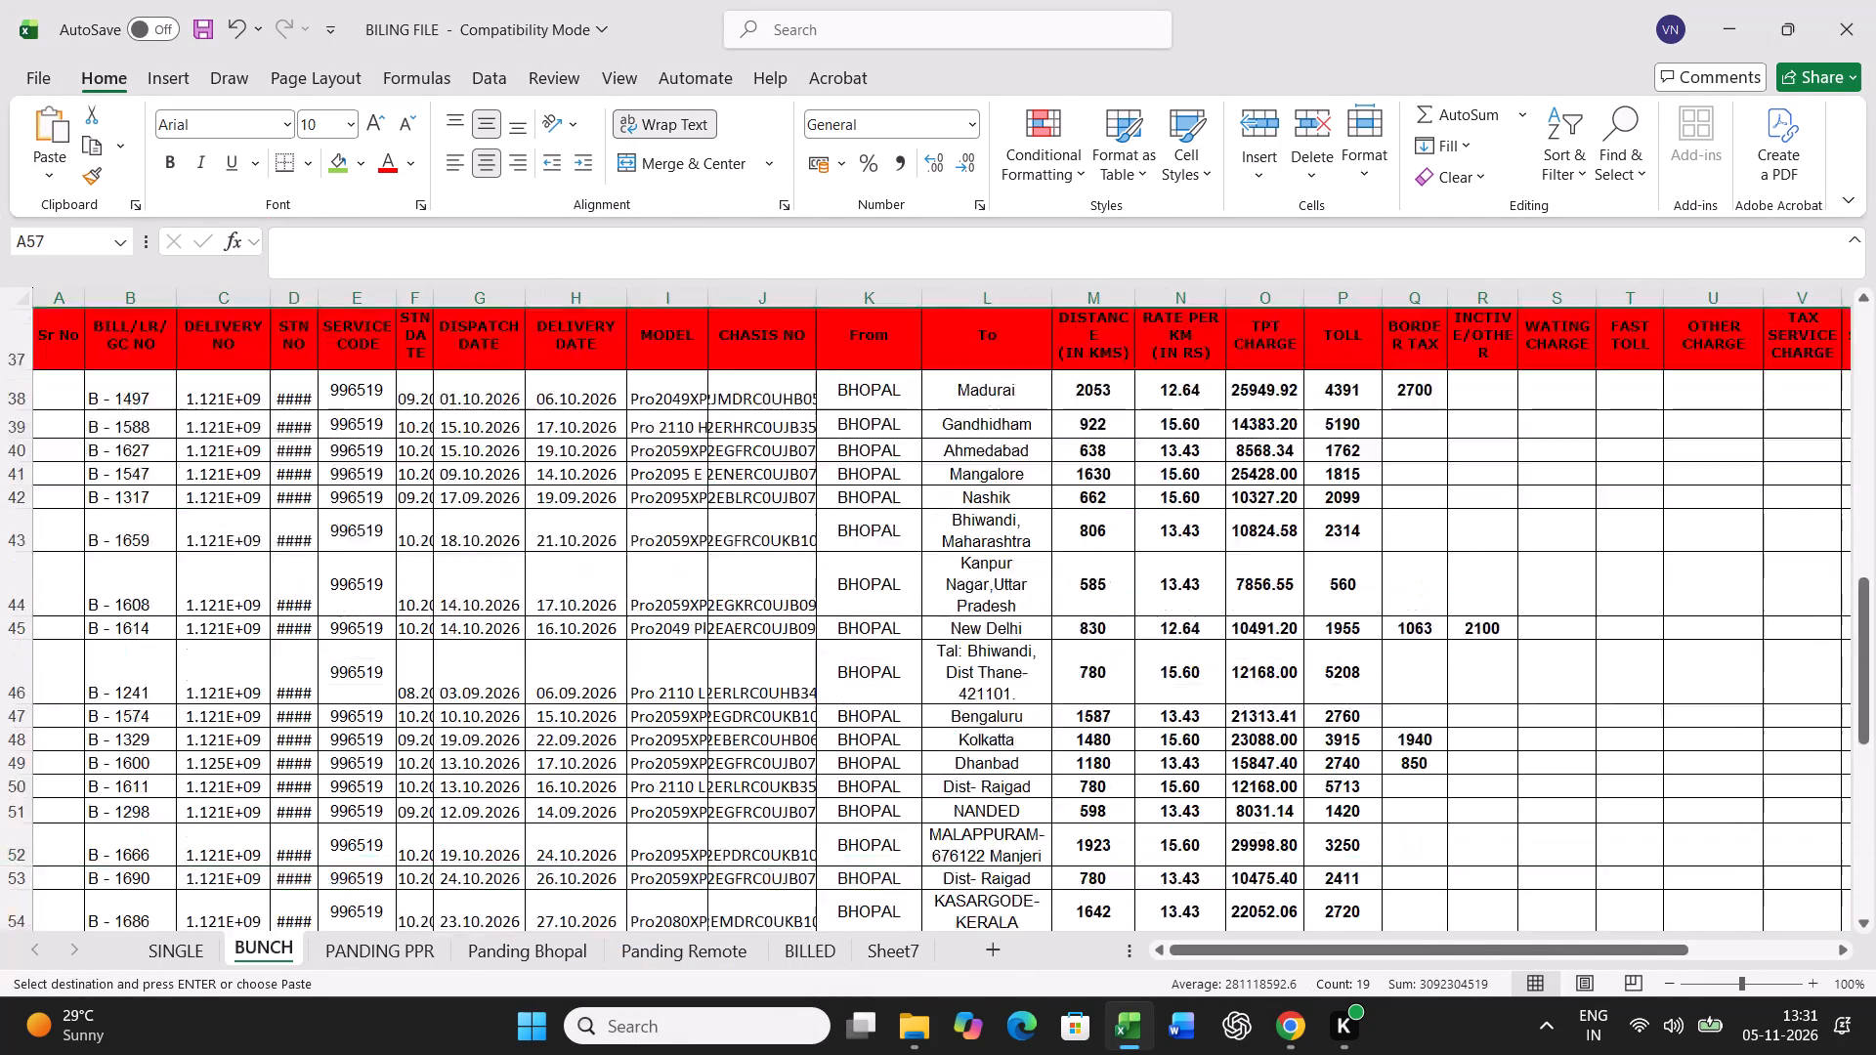
scroll(301, 853, up, 10)
click(52, 666)
key(ctrl+v)
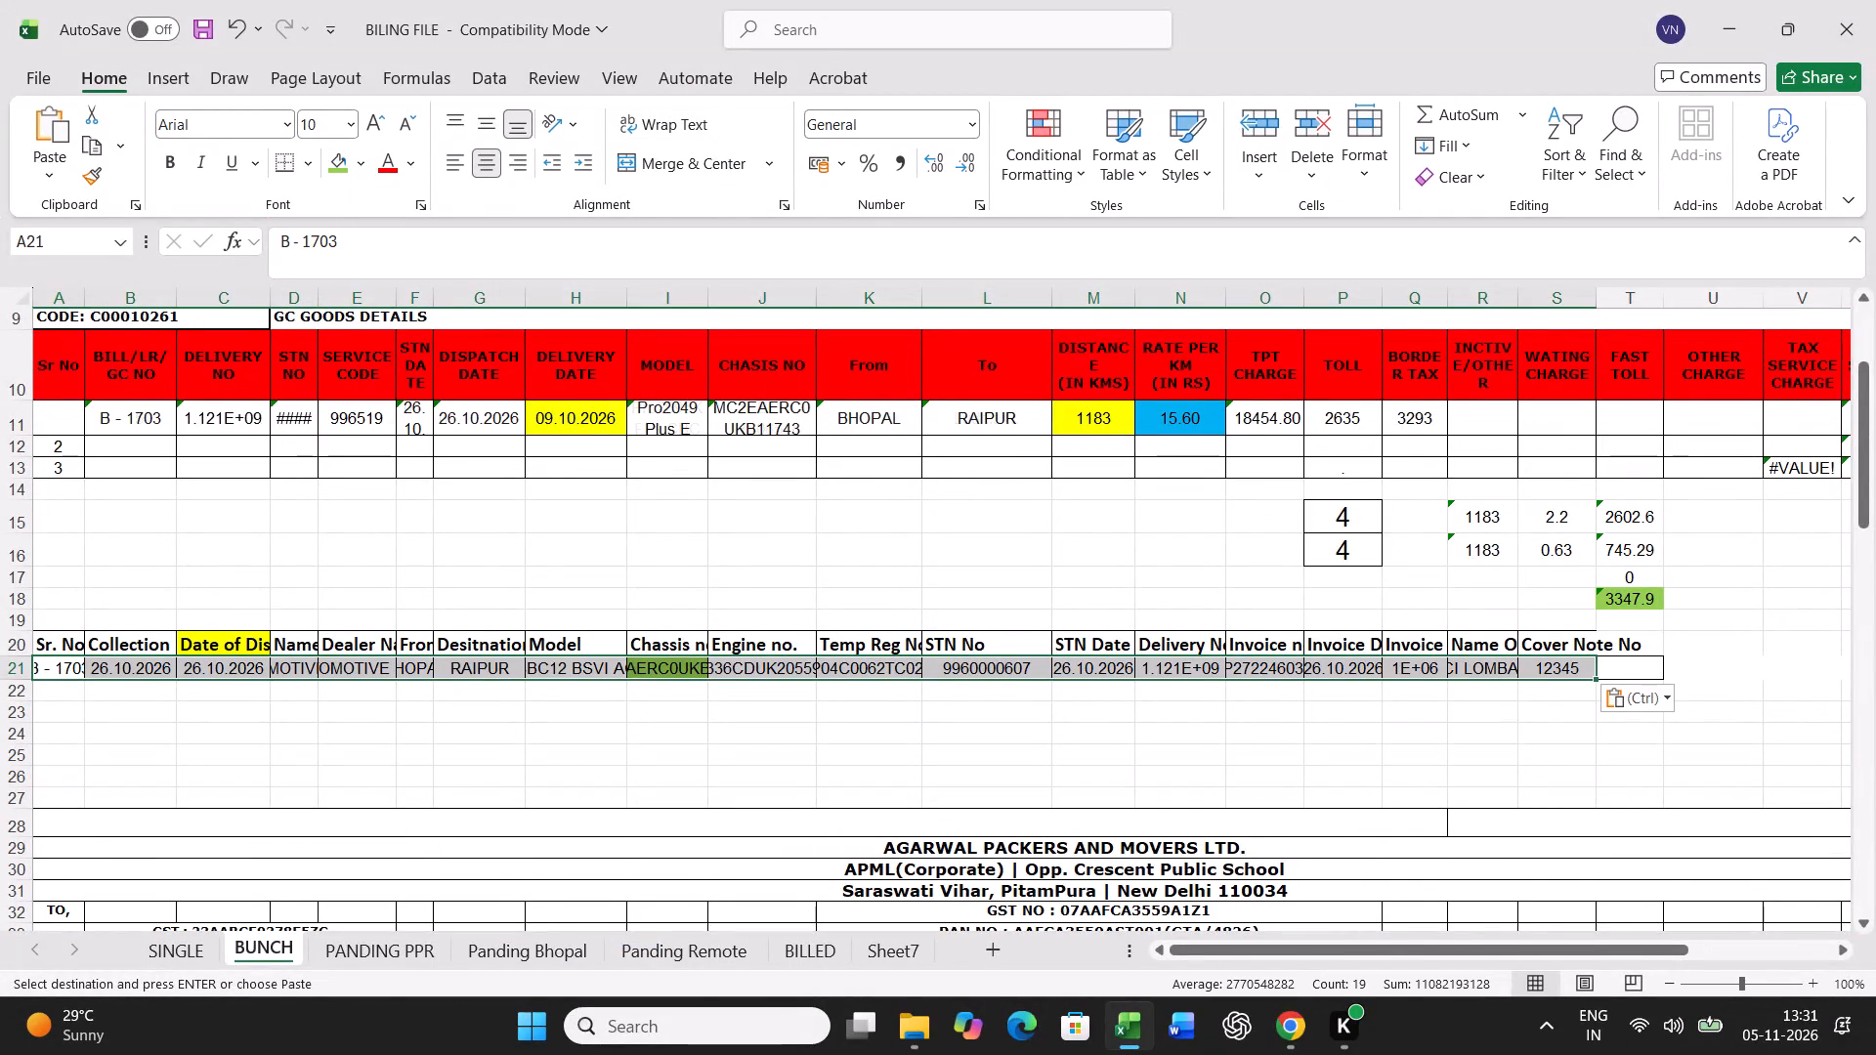
Set the B - 1703 bill's delivery date to 28.10.2026, distance to 627 km and rate per km to 12.64.
scroll(600, 524, up, 3)
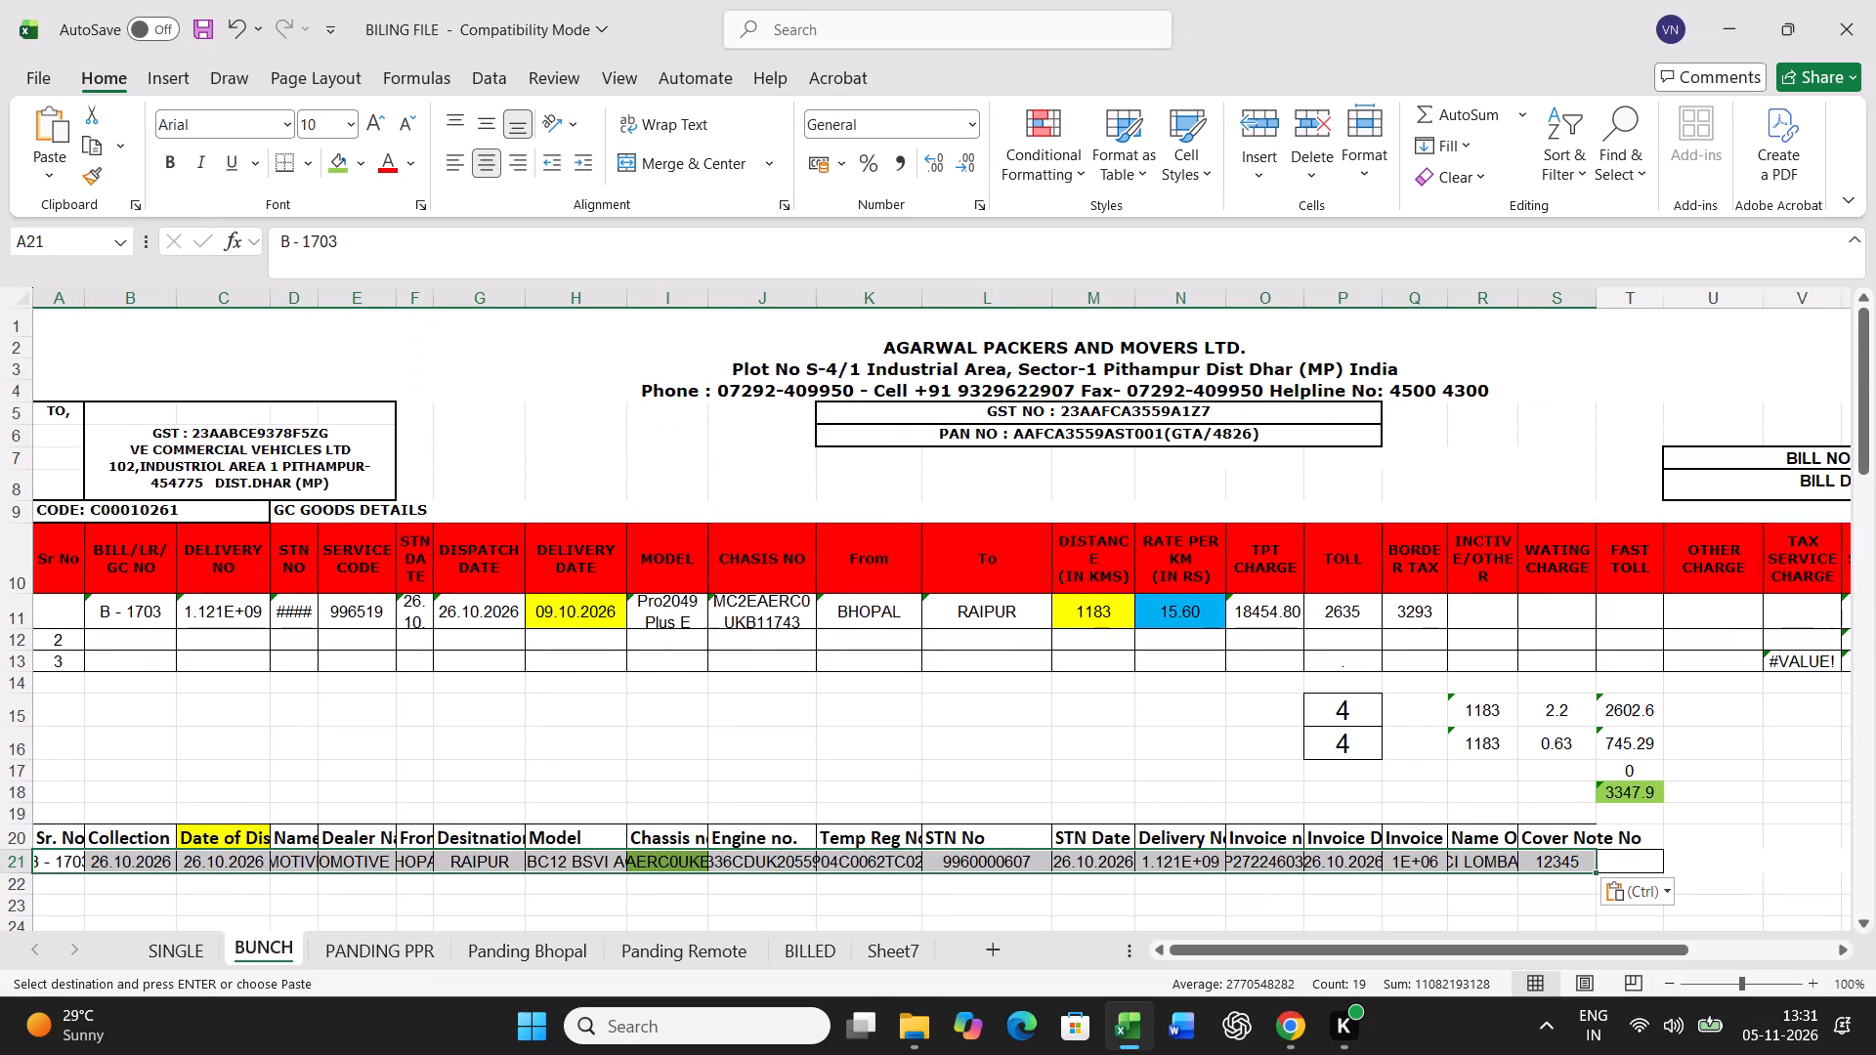
click(573, 604)
text(28.10.2026)
key(Right)
key(Right)
key(Right)
key(Right)
key(Right)
key(Right)
key(Left)
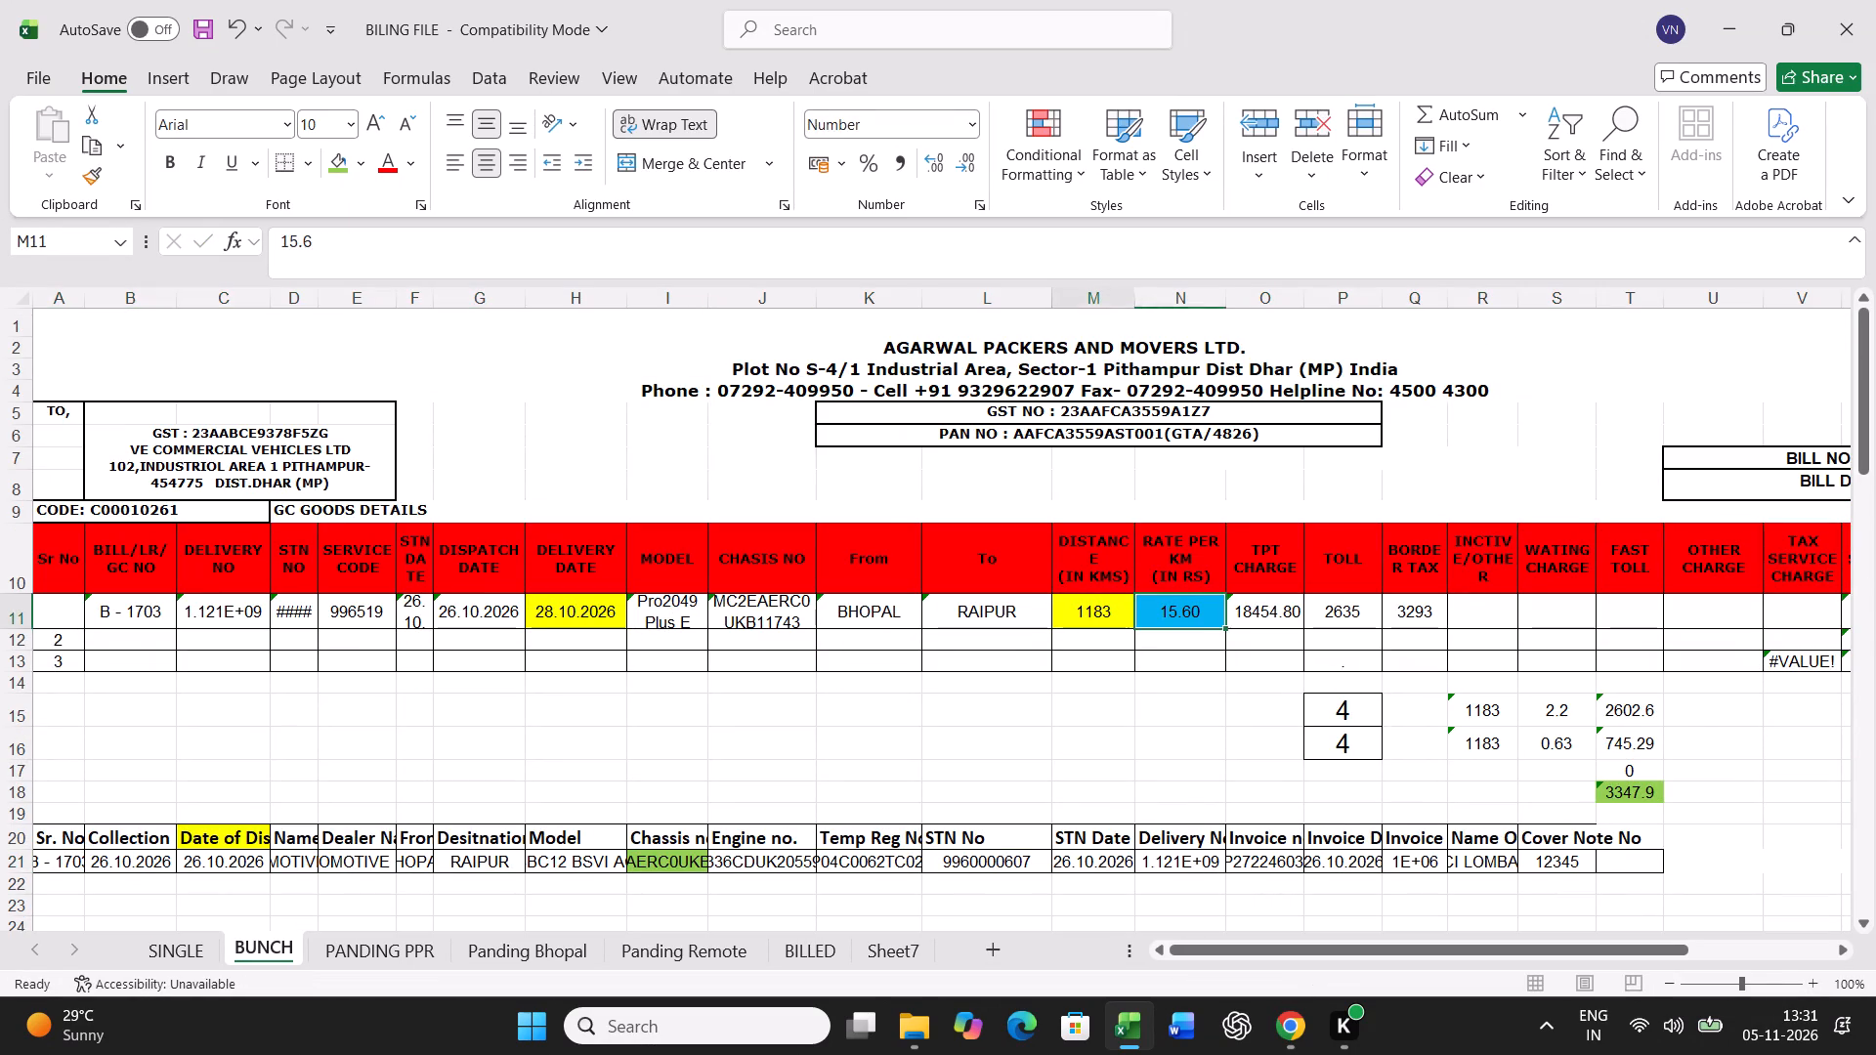
text(627)
key(Right)
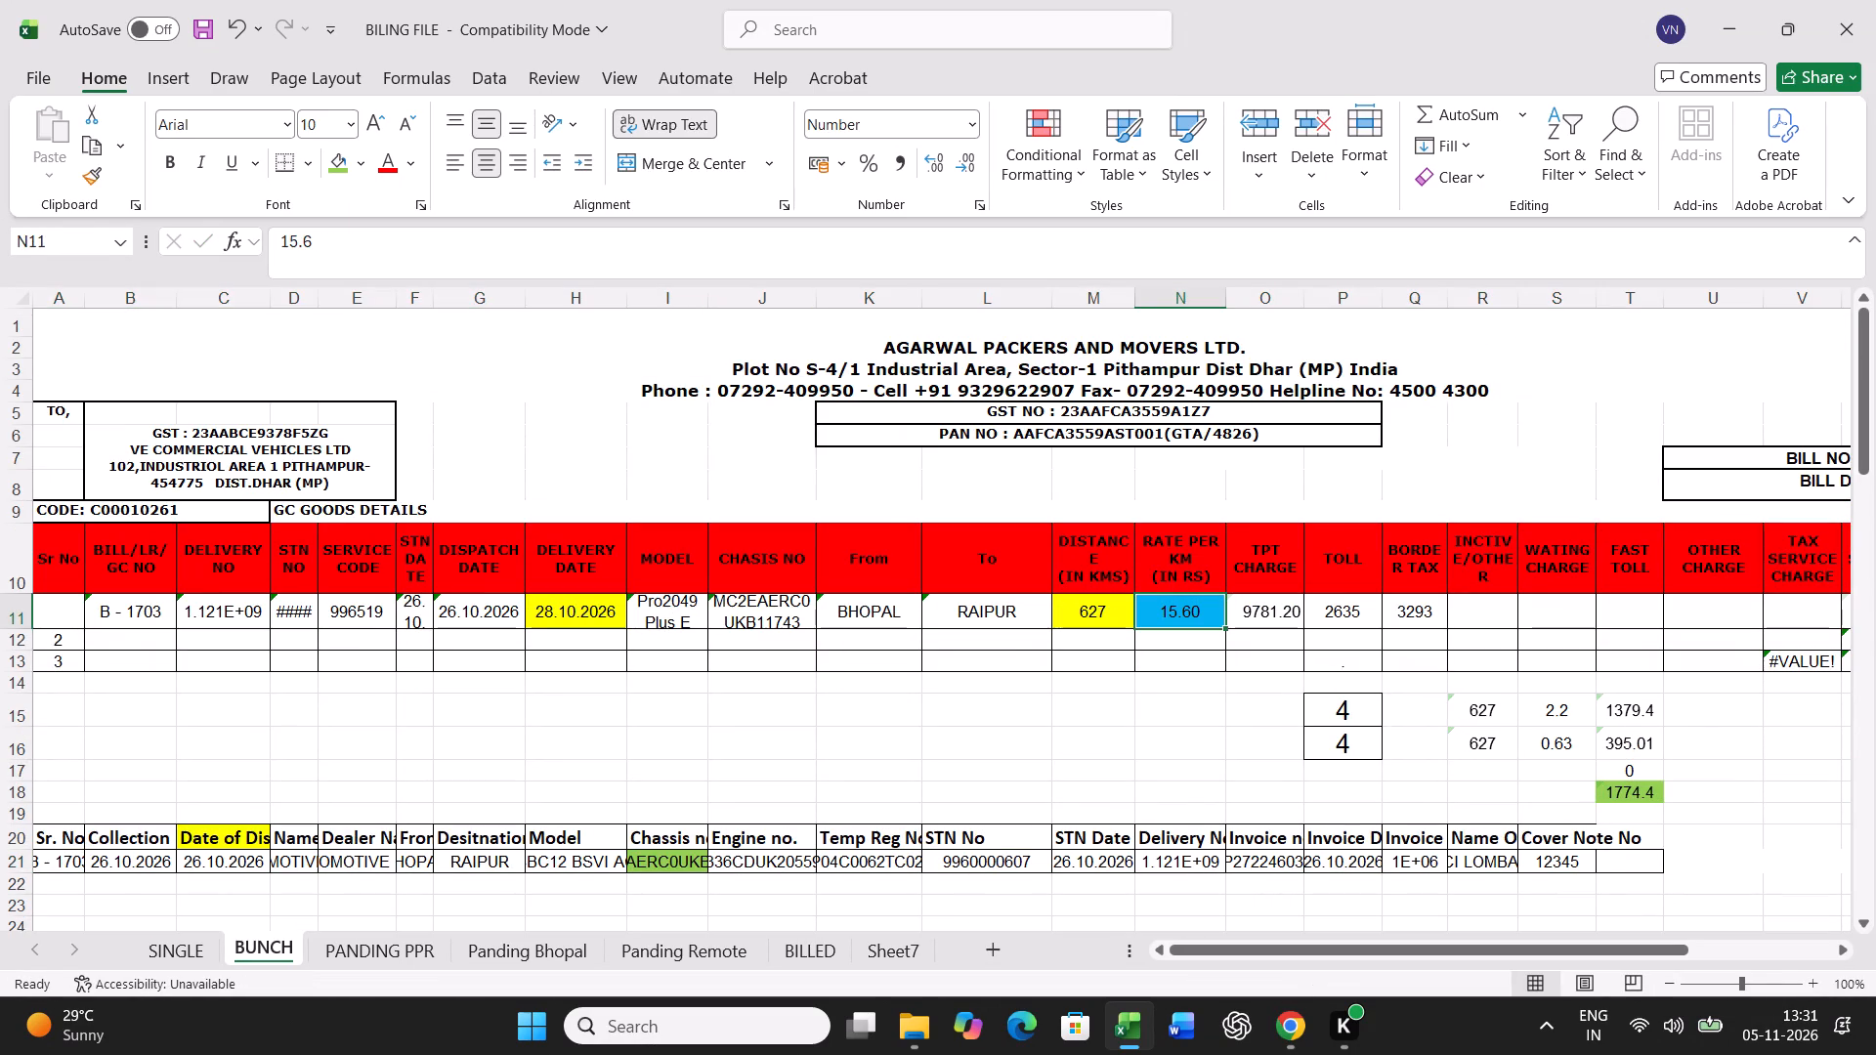
text(12.64)
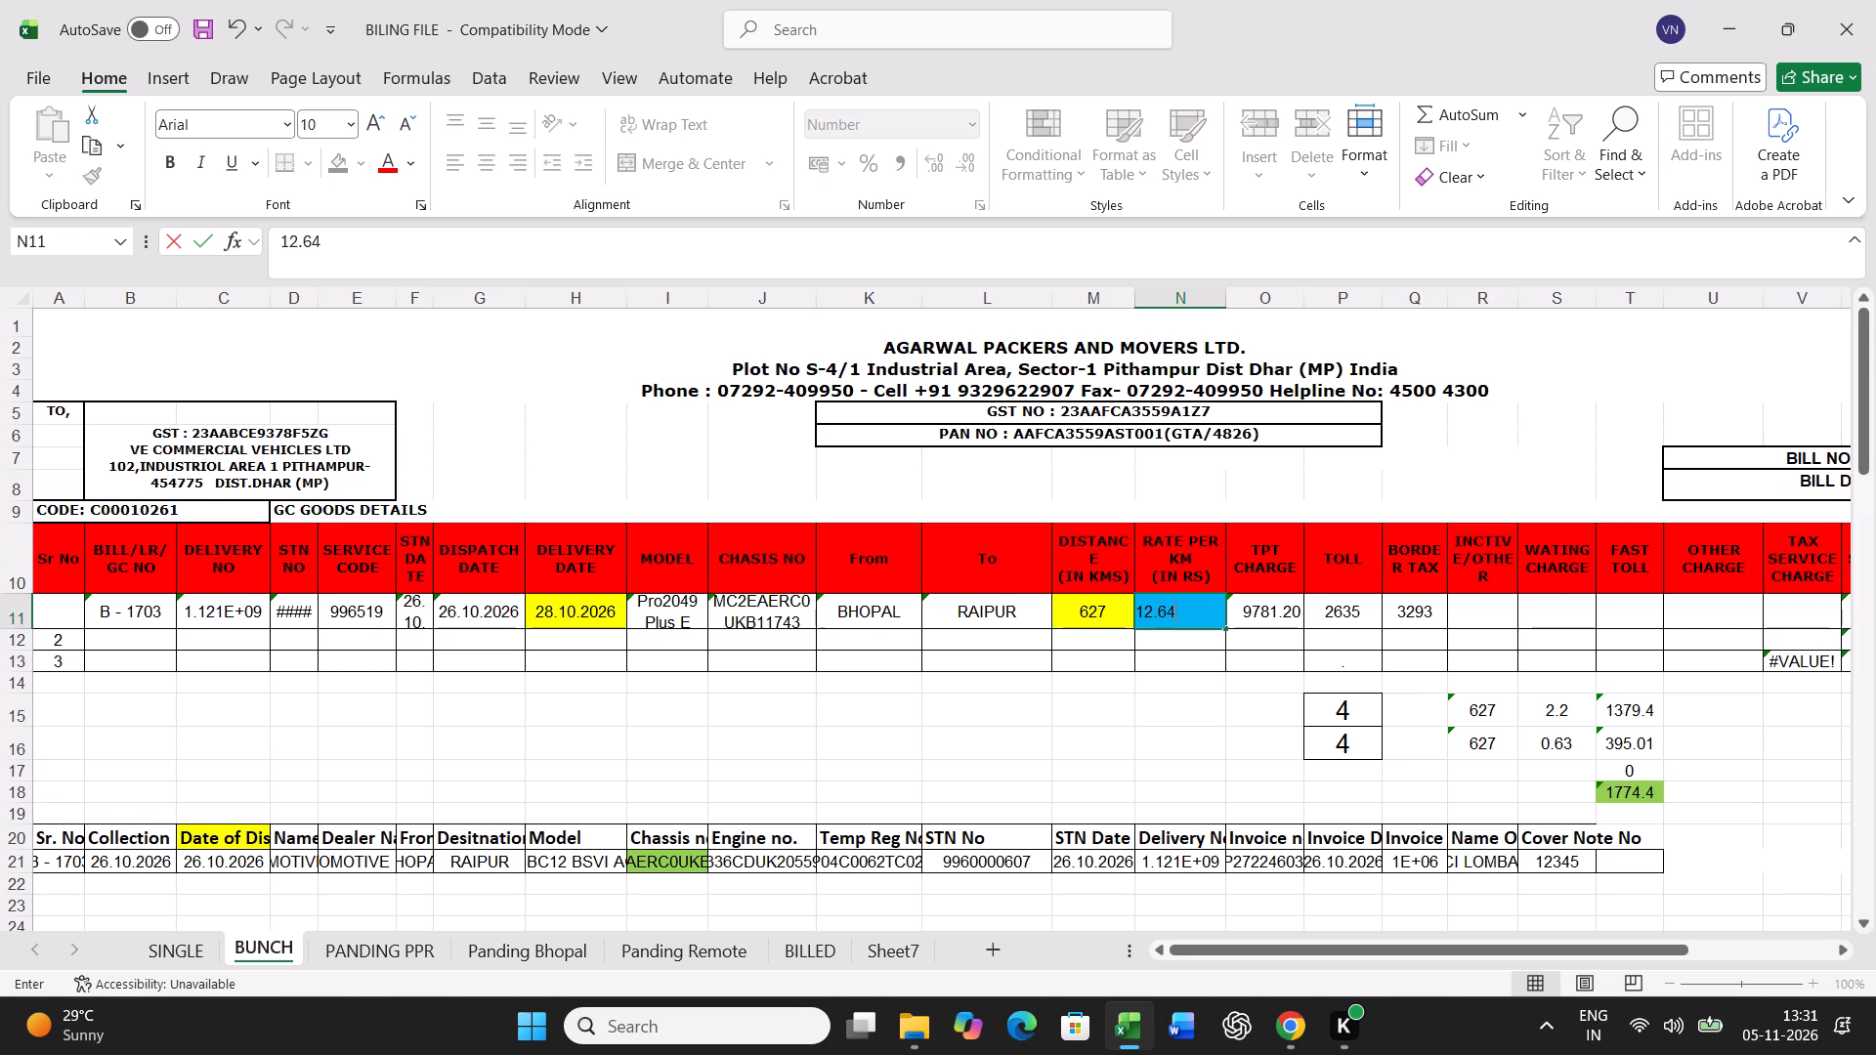
key(Right)
Set the B - 1703 bill's toll to 1150 and its border tax to 1100.
key(Right)
text(1150)
key(Right)
text(1100)
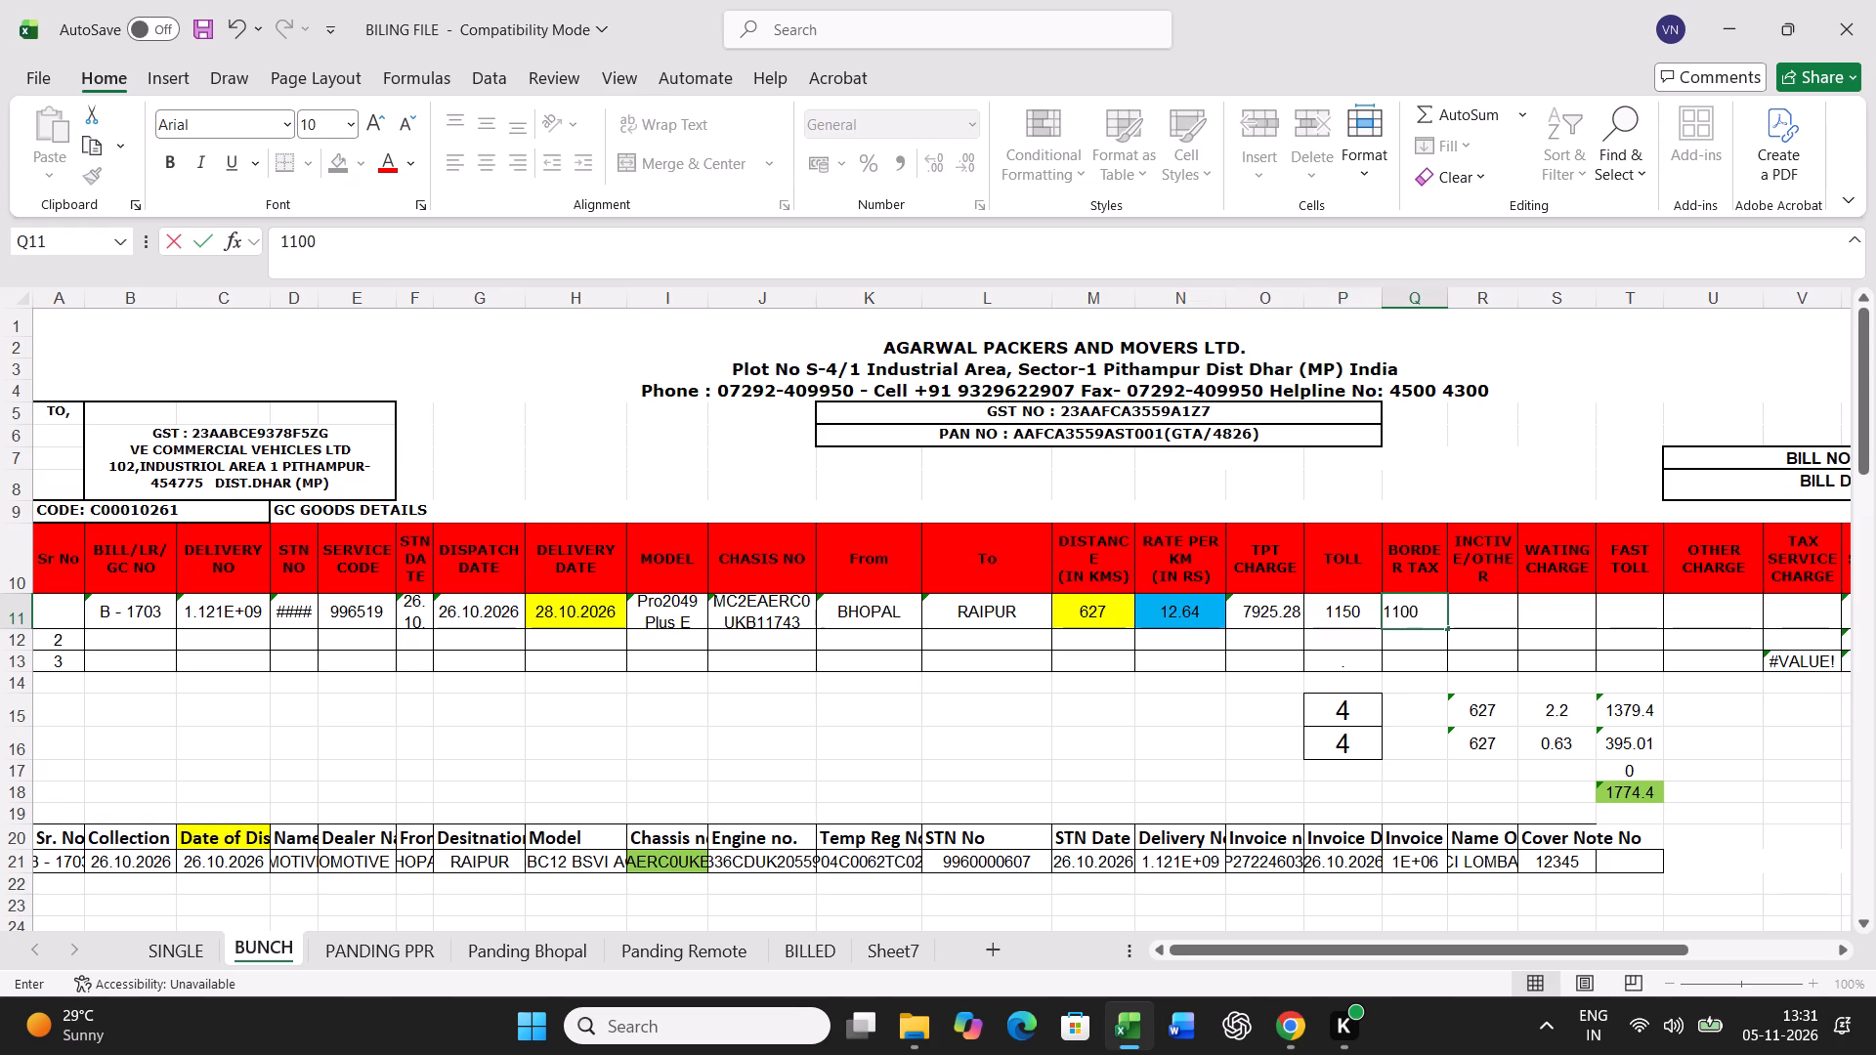
key(Return)
Set both transit-day cells, P15 and P16, for the B - 1703 bill to 2.
click(1328, 703)
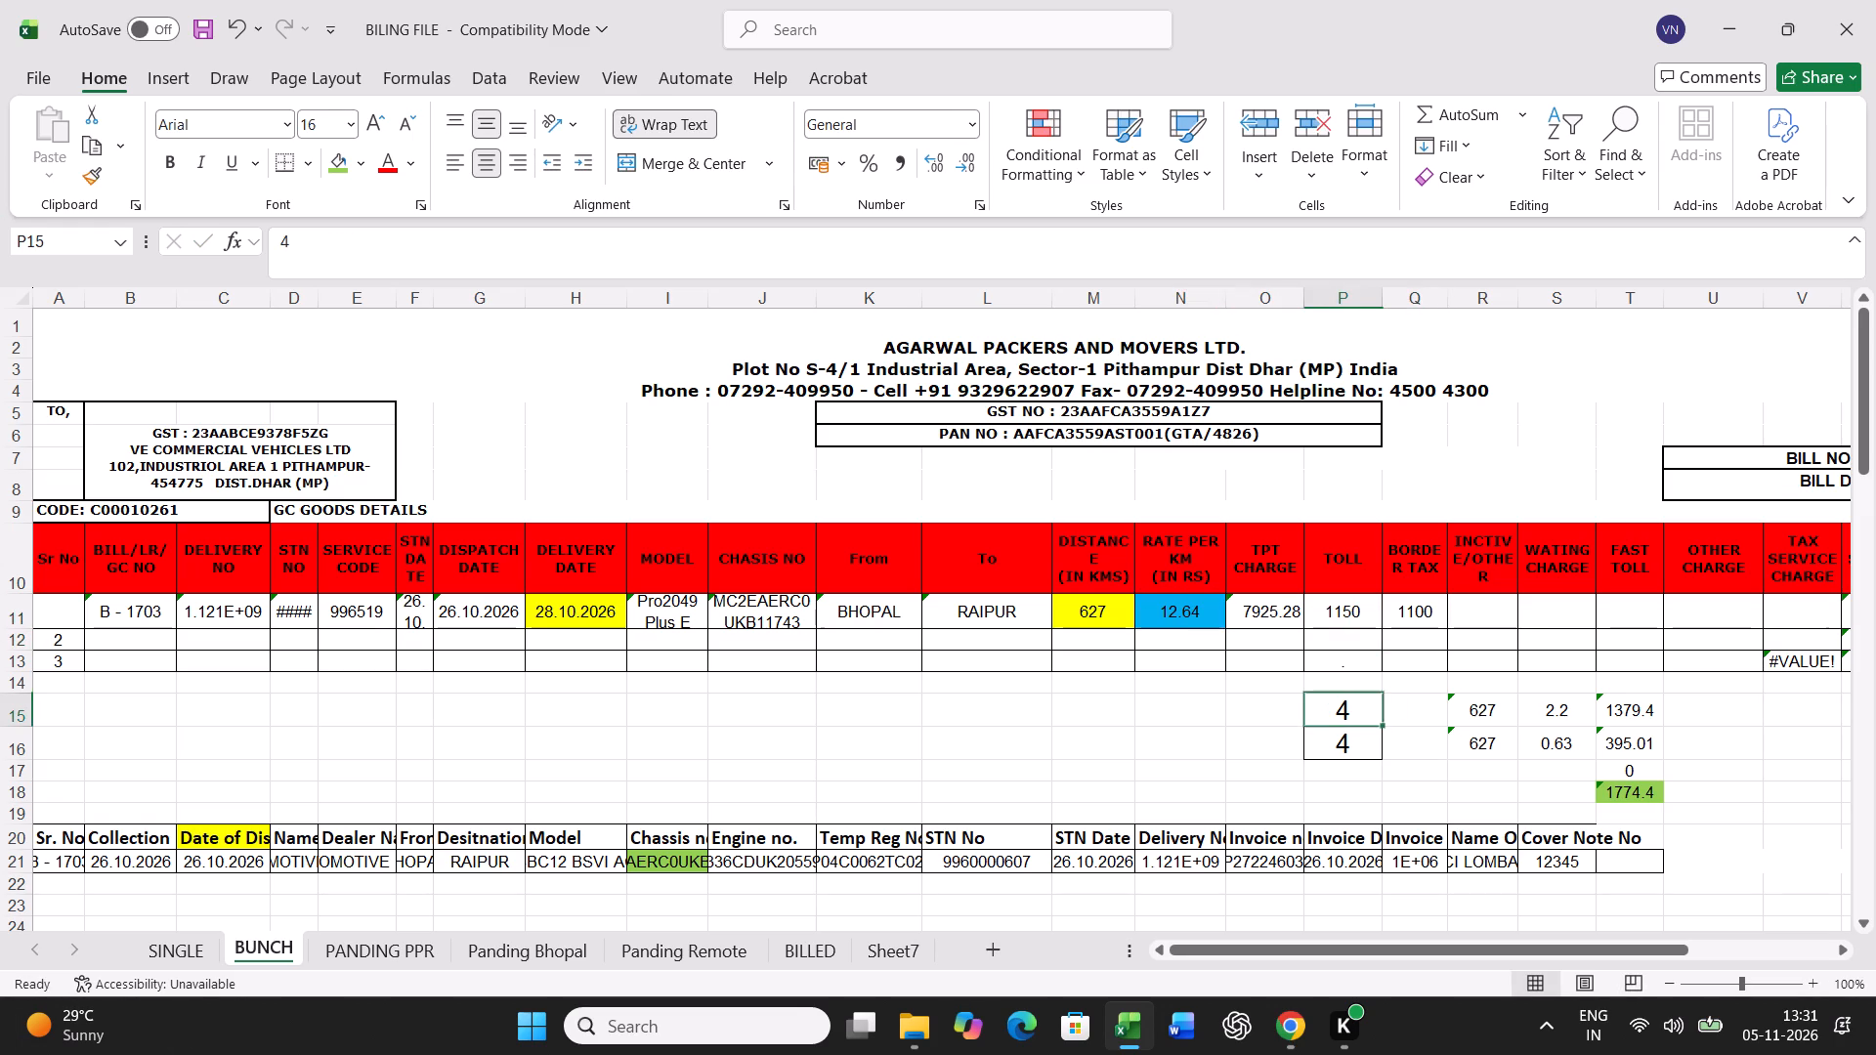
key(2)
key(Return)
key(2)
key(Return)
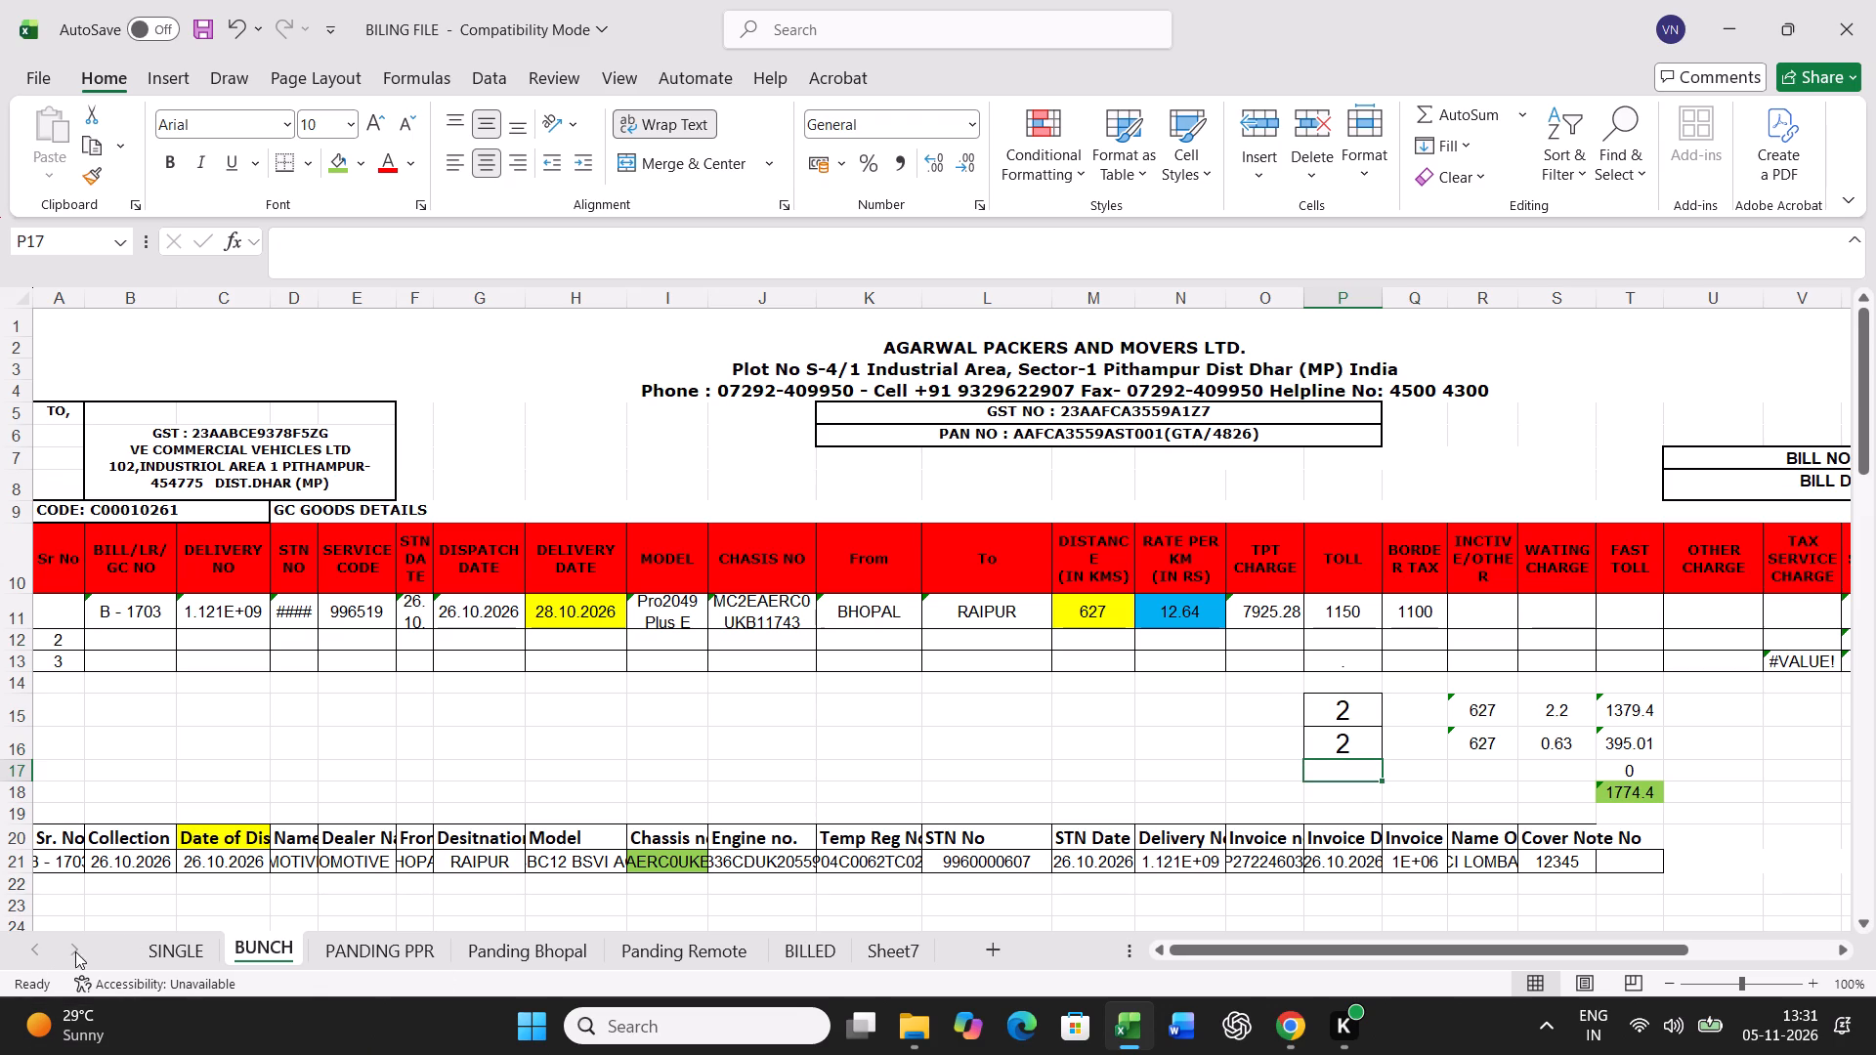
Print one copy of the B - 1703 freight bill from the SINGLE sheet.
click(216, 948)
key(ctrl+p)
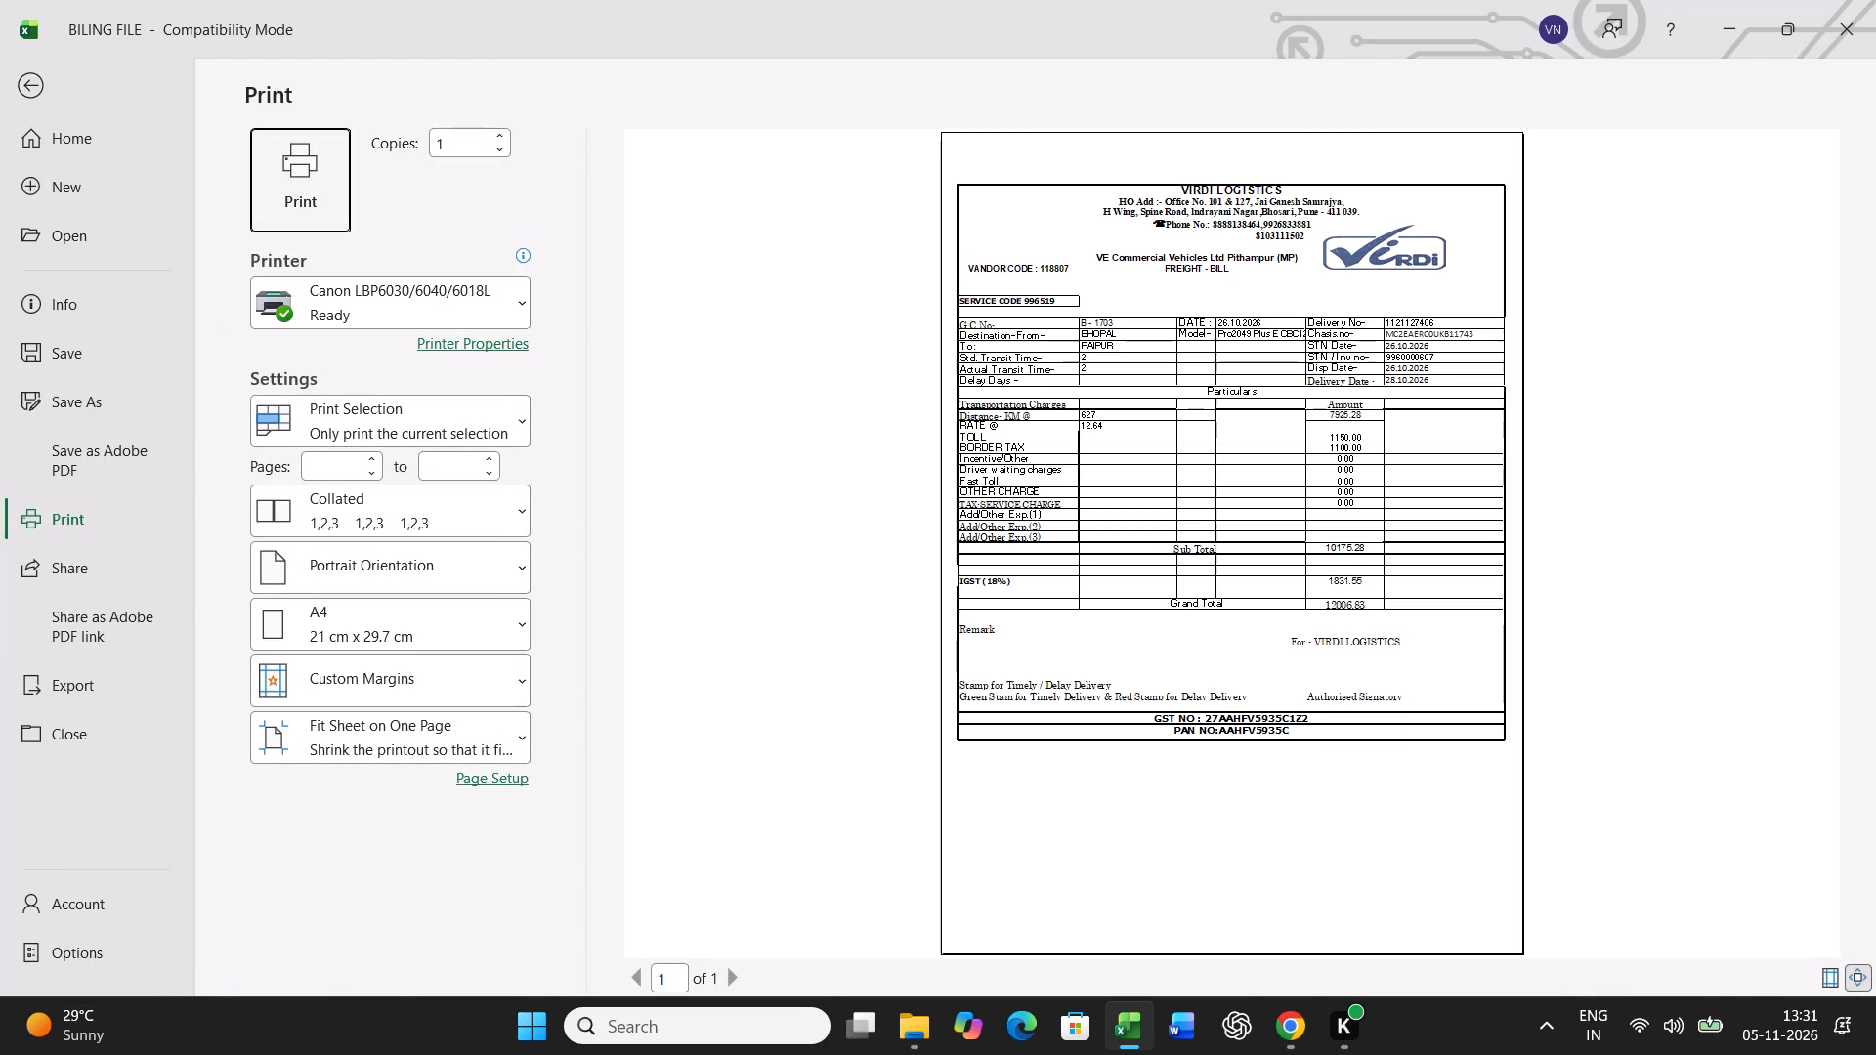
click(314, 181)
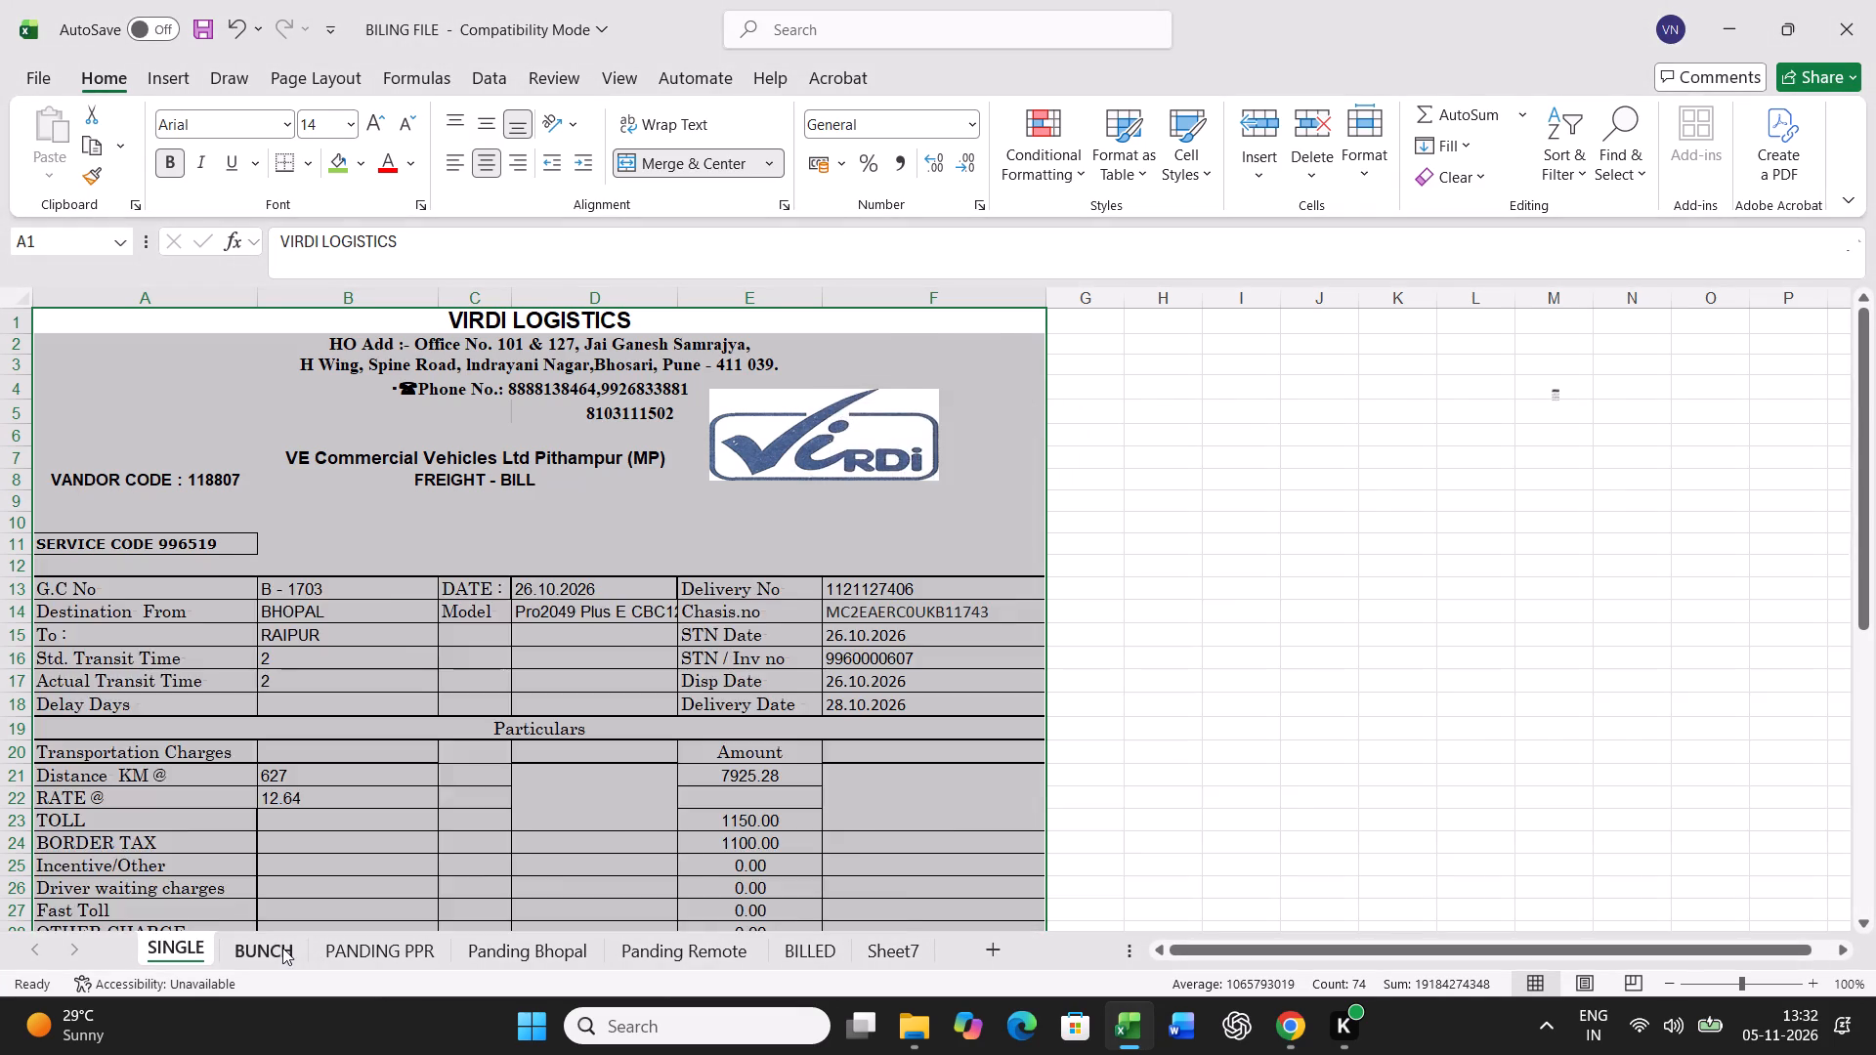
Copy the B - 1703 bill row 11 in BUNCH and paste it as values into row 58 of the lower table.
click(282, 948)
click(11, 605)
key(ctrl+c)
scroll(479, 629, down, 3)
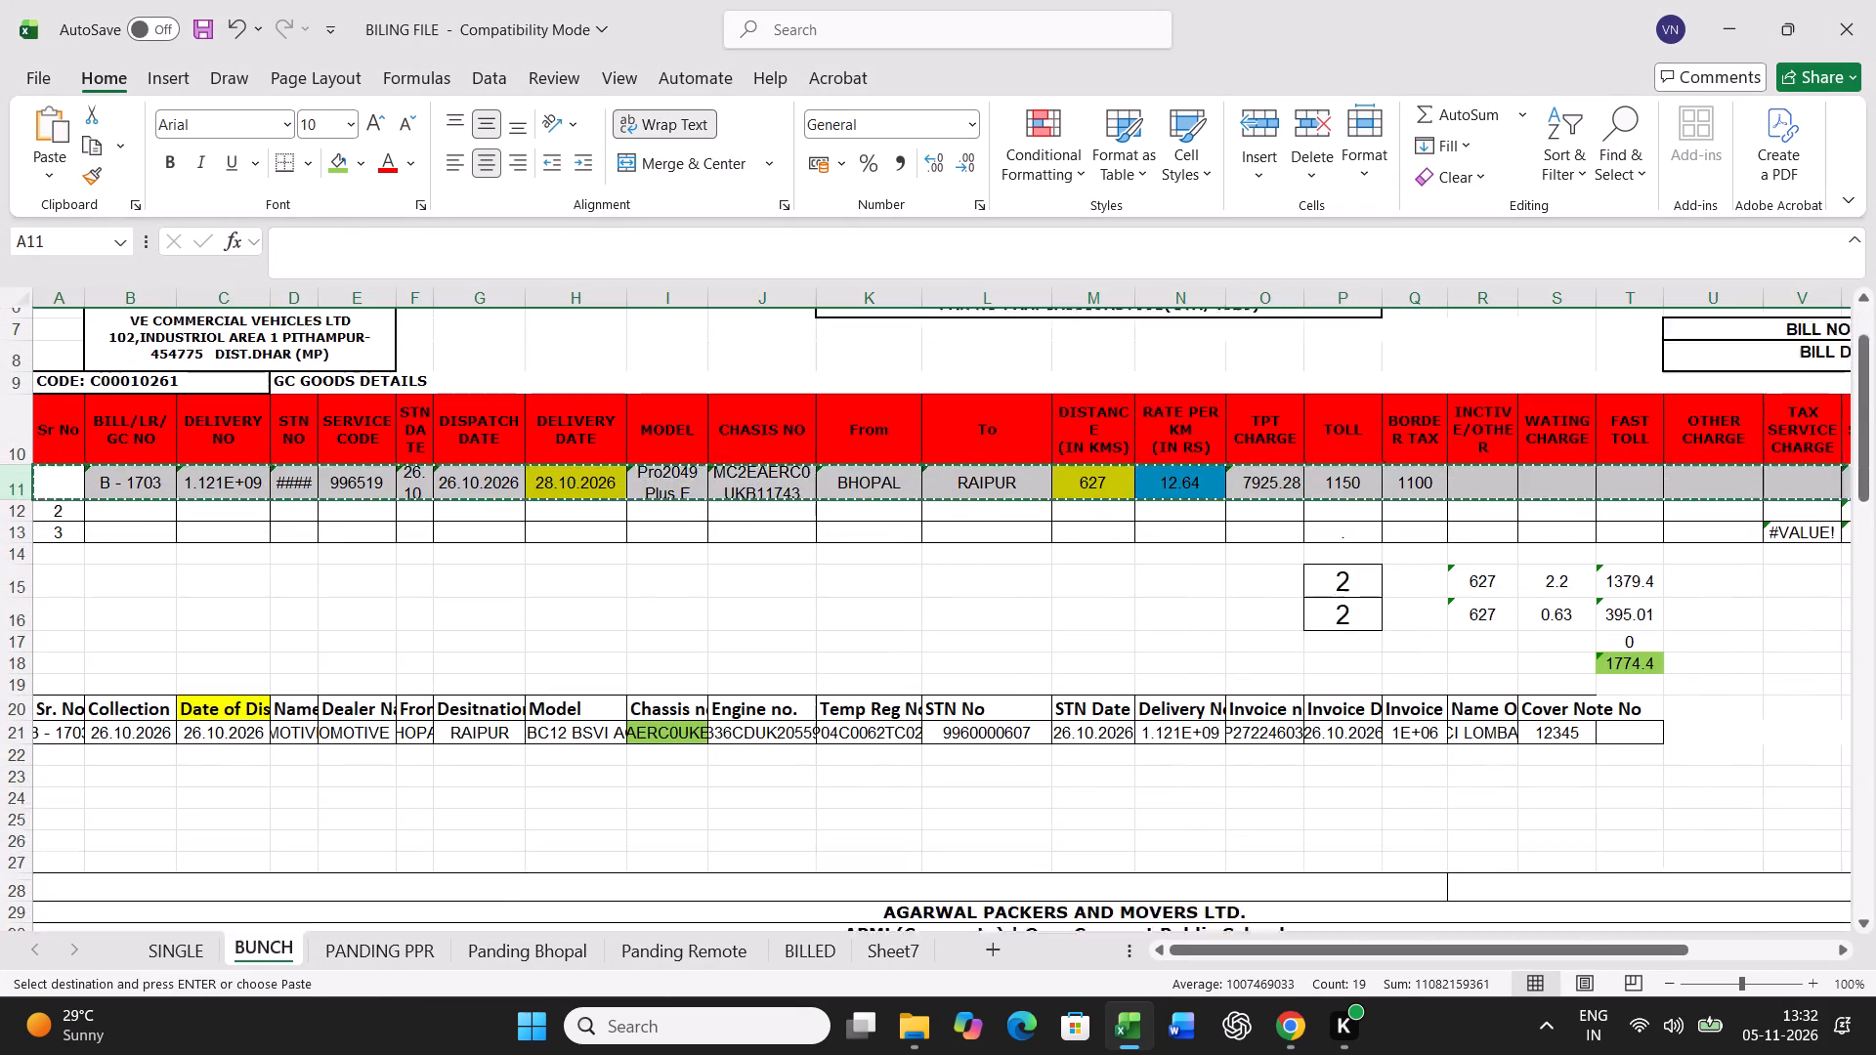
scroll(479, 629, down, 18)
right_click(64, 563)
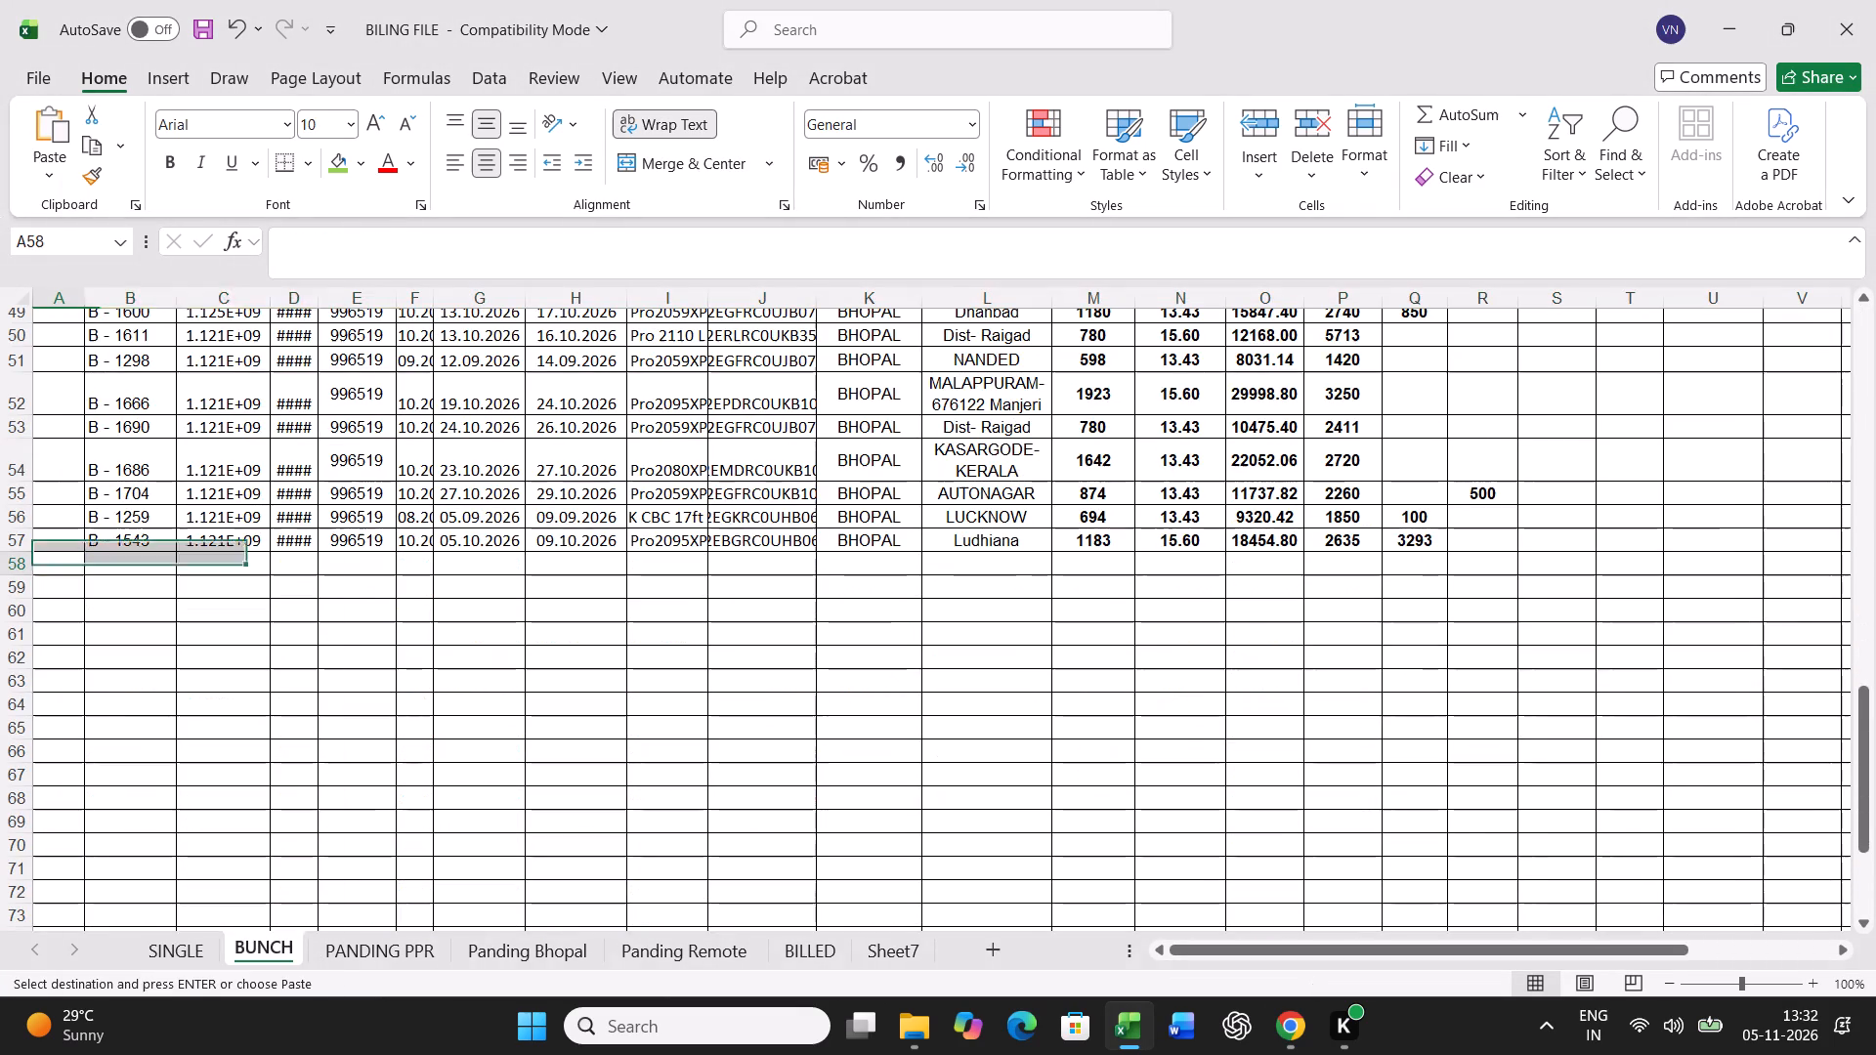
click(183, 456)
click(77, 395)
click(451, 690)
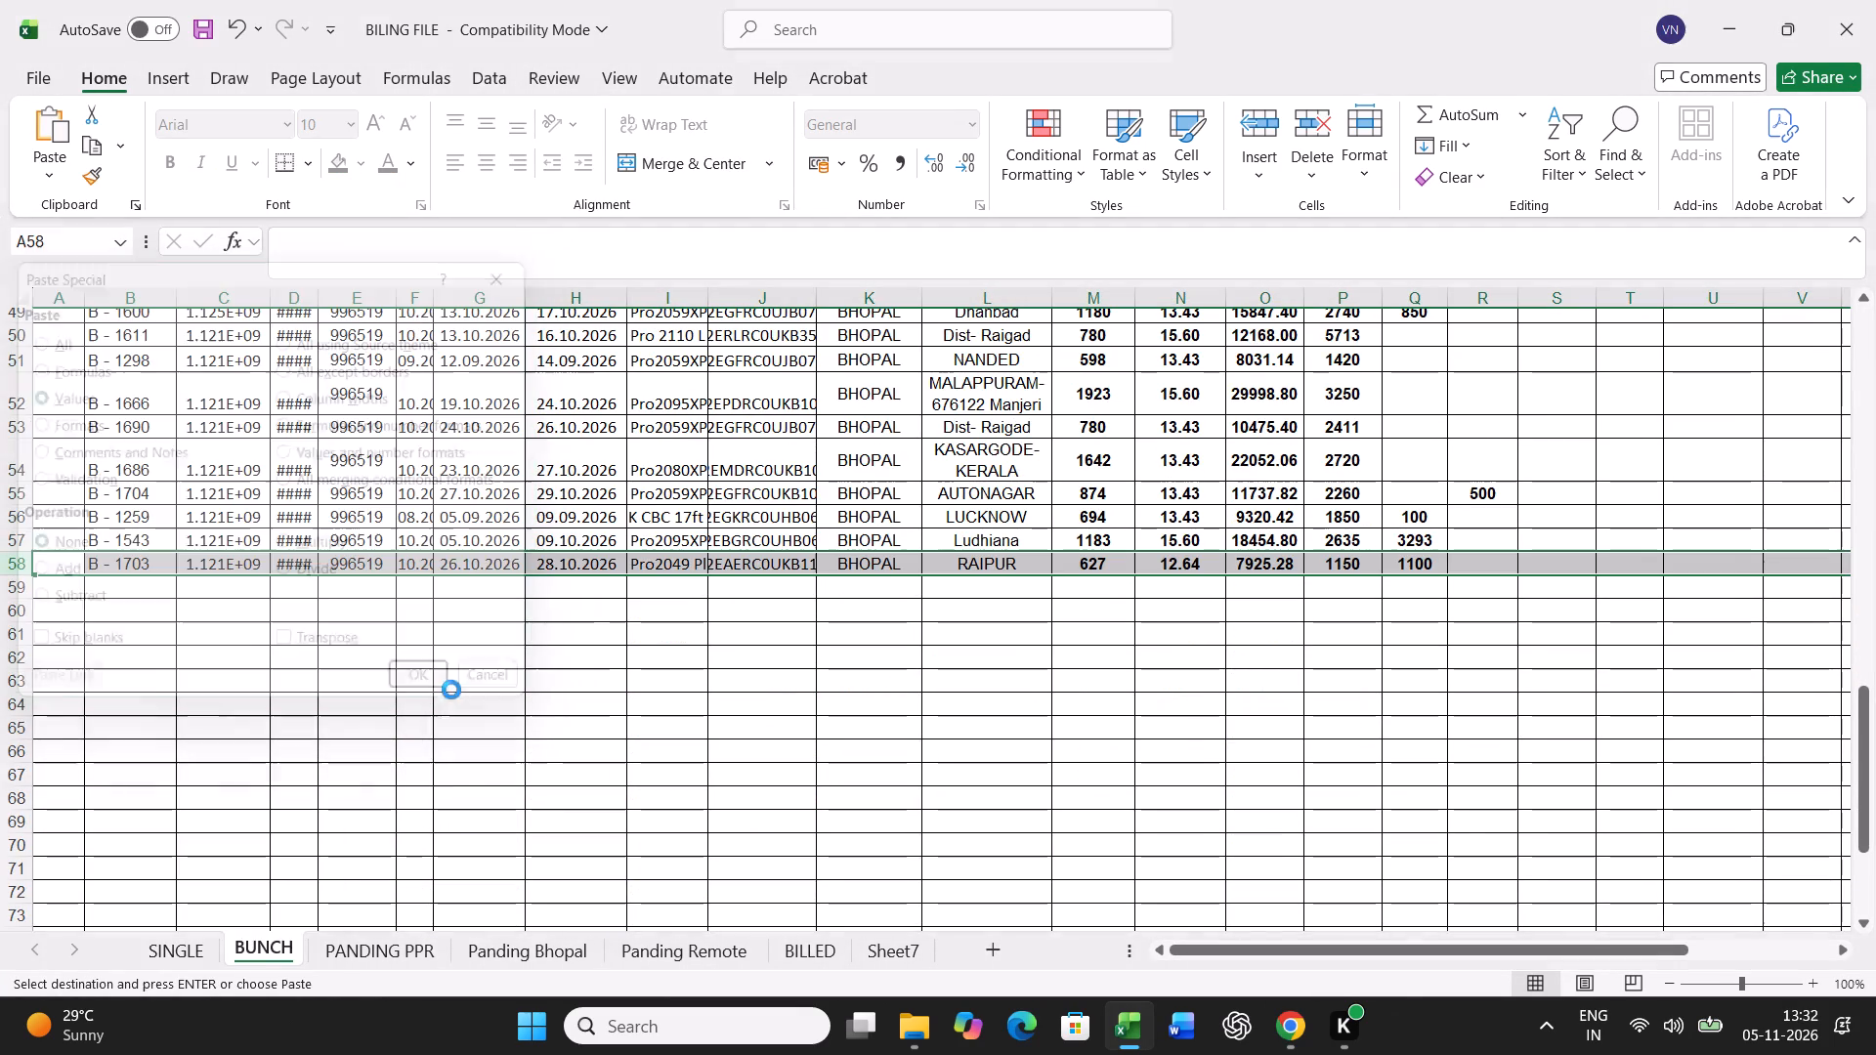
Save the billing workbook.
key(ctrl+s)
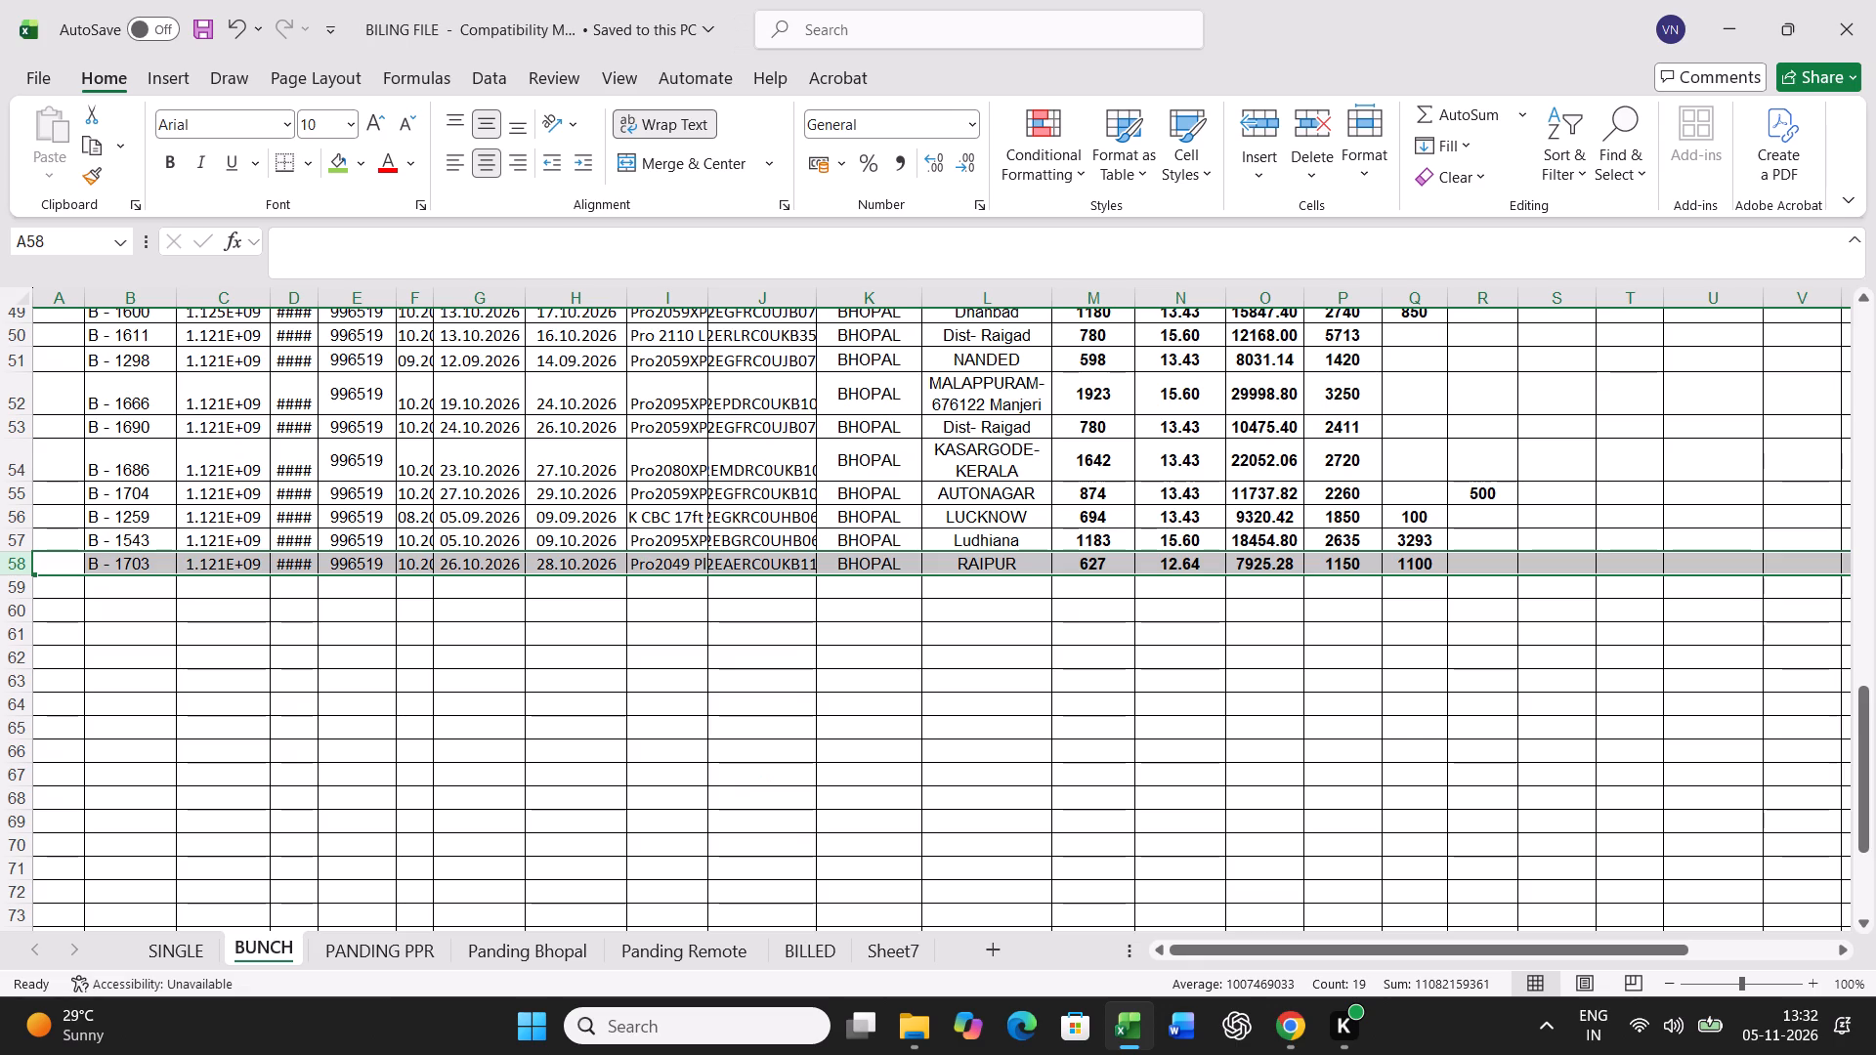
Select the bill numbers from B - 1497 through B - 1703 in BUNCH's lower table to check how many were billed.
scroll(842, 692, up, 5)
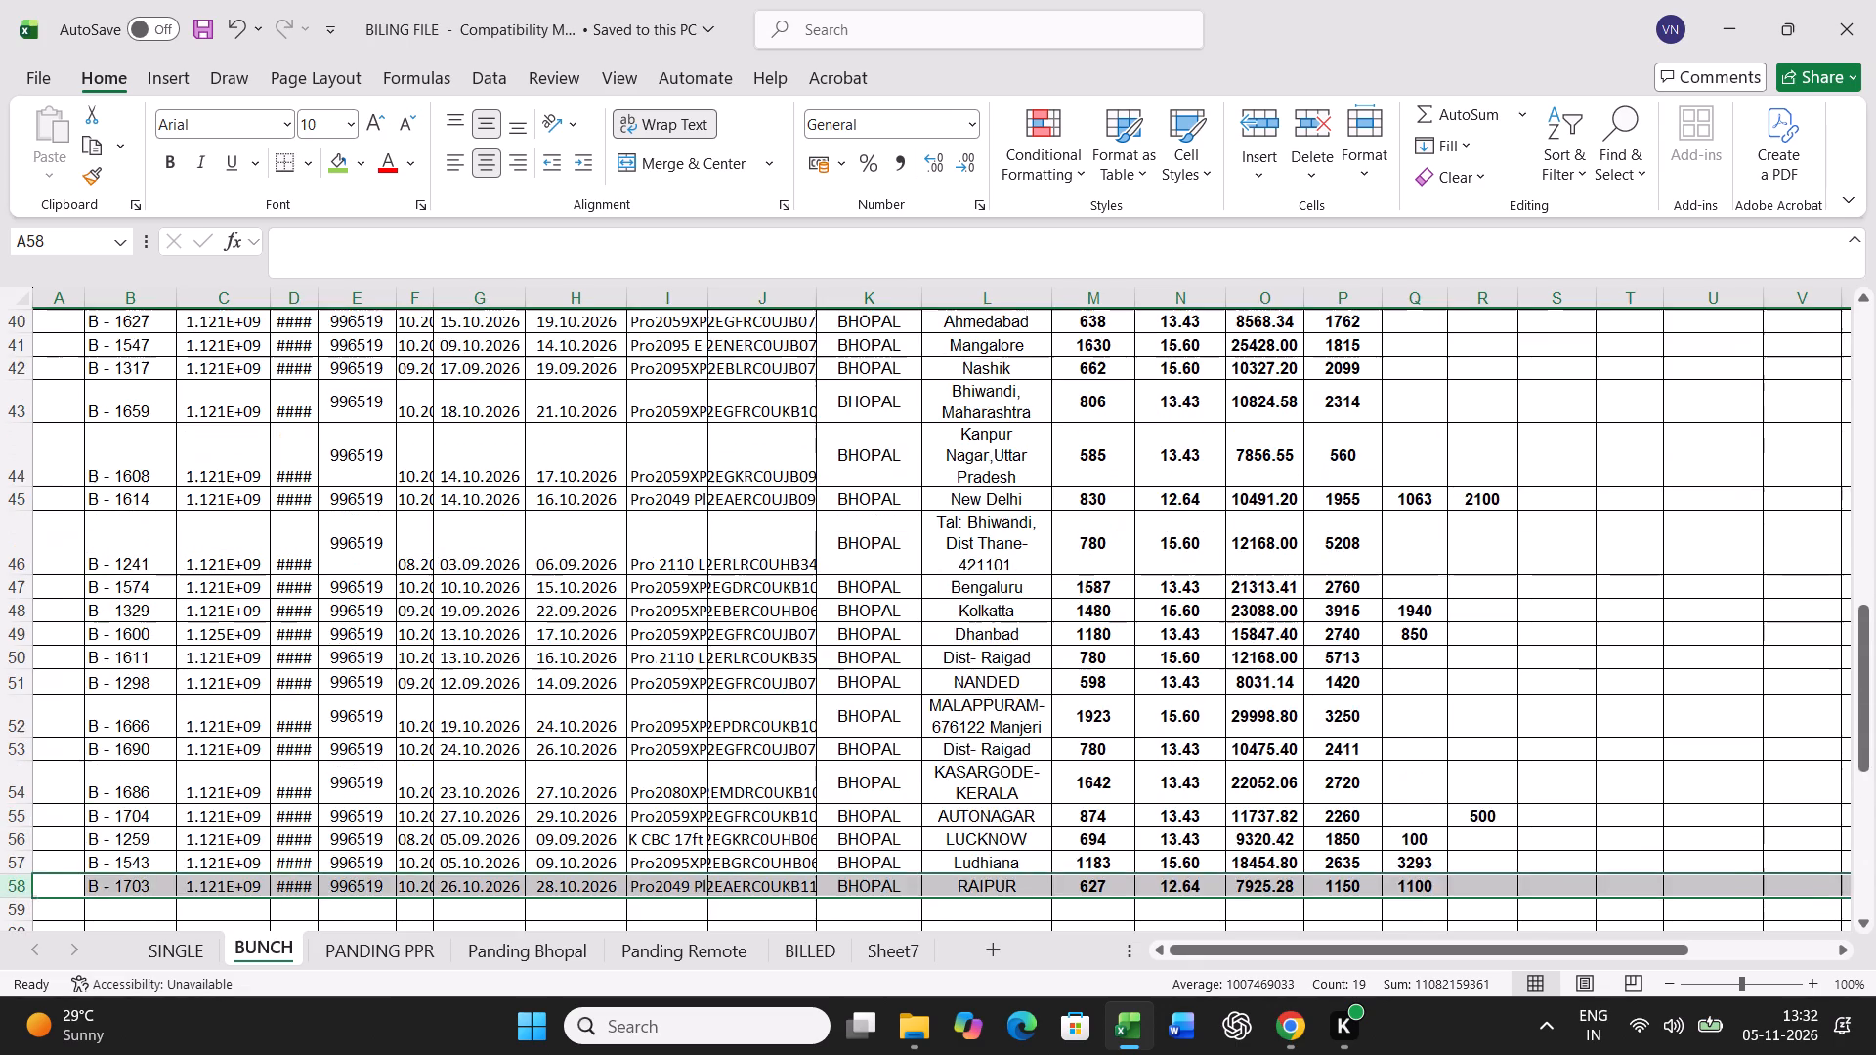
scroll(838, 688, up, 3)
drag(128, 457, 86, 990)
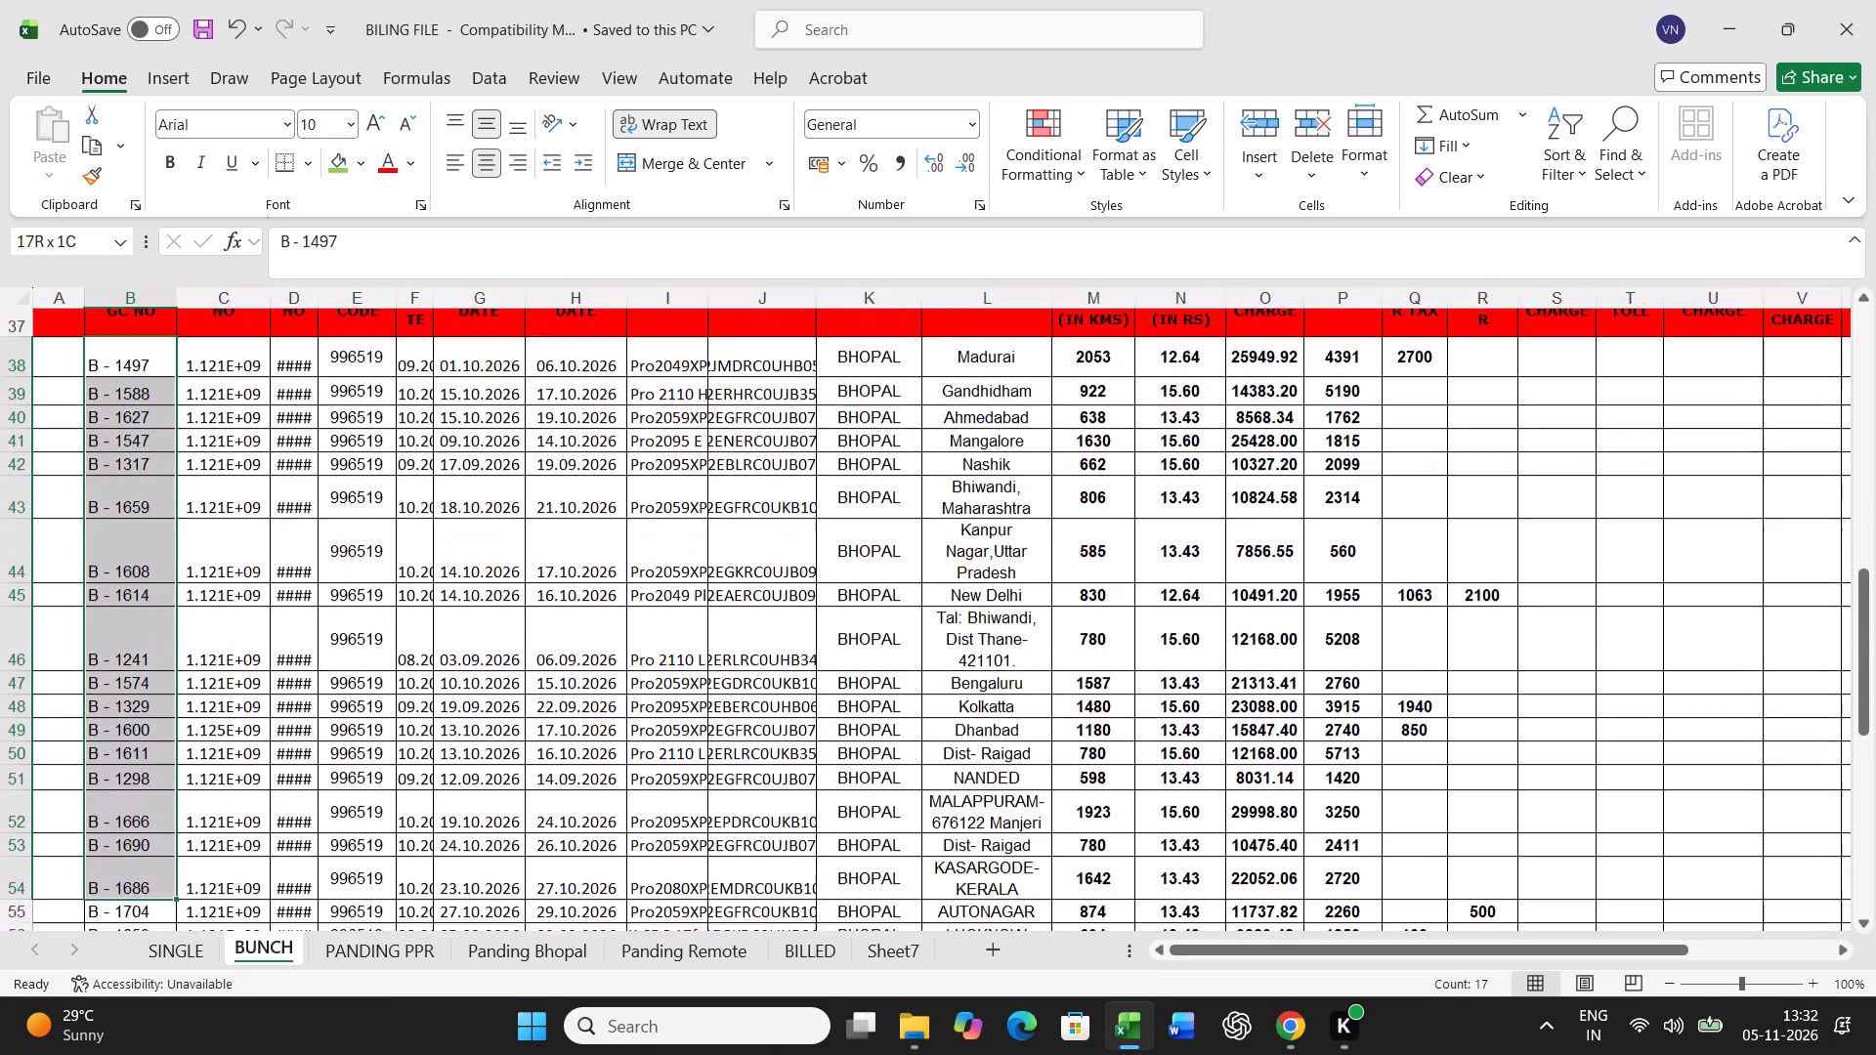
drag(86, 990, 135, 871)
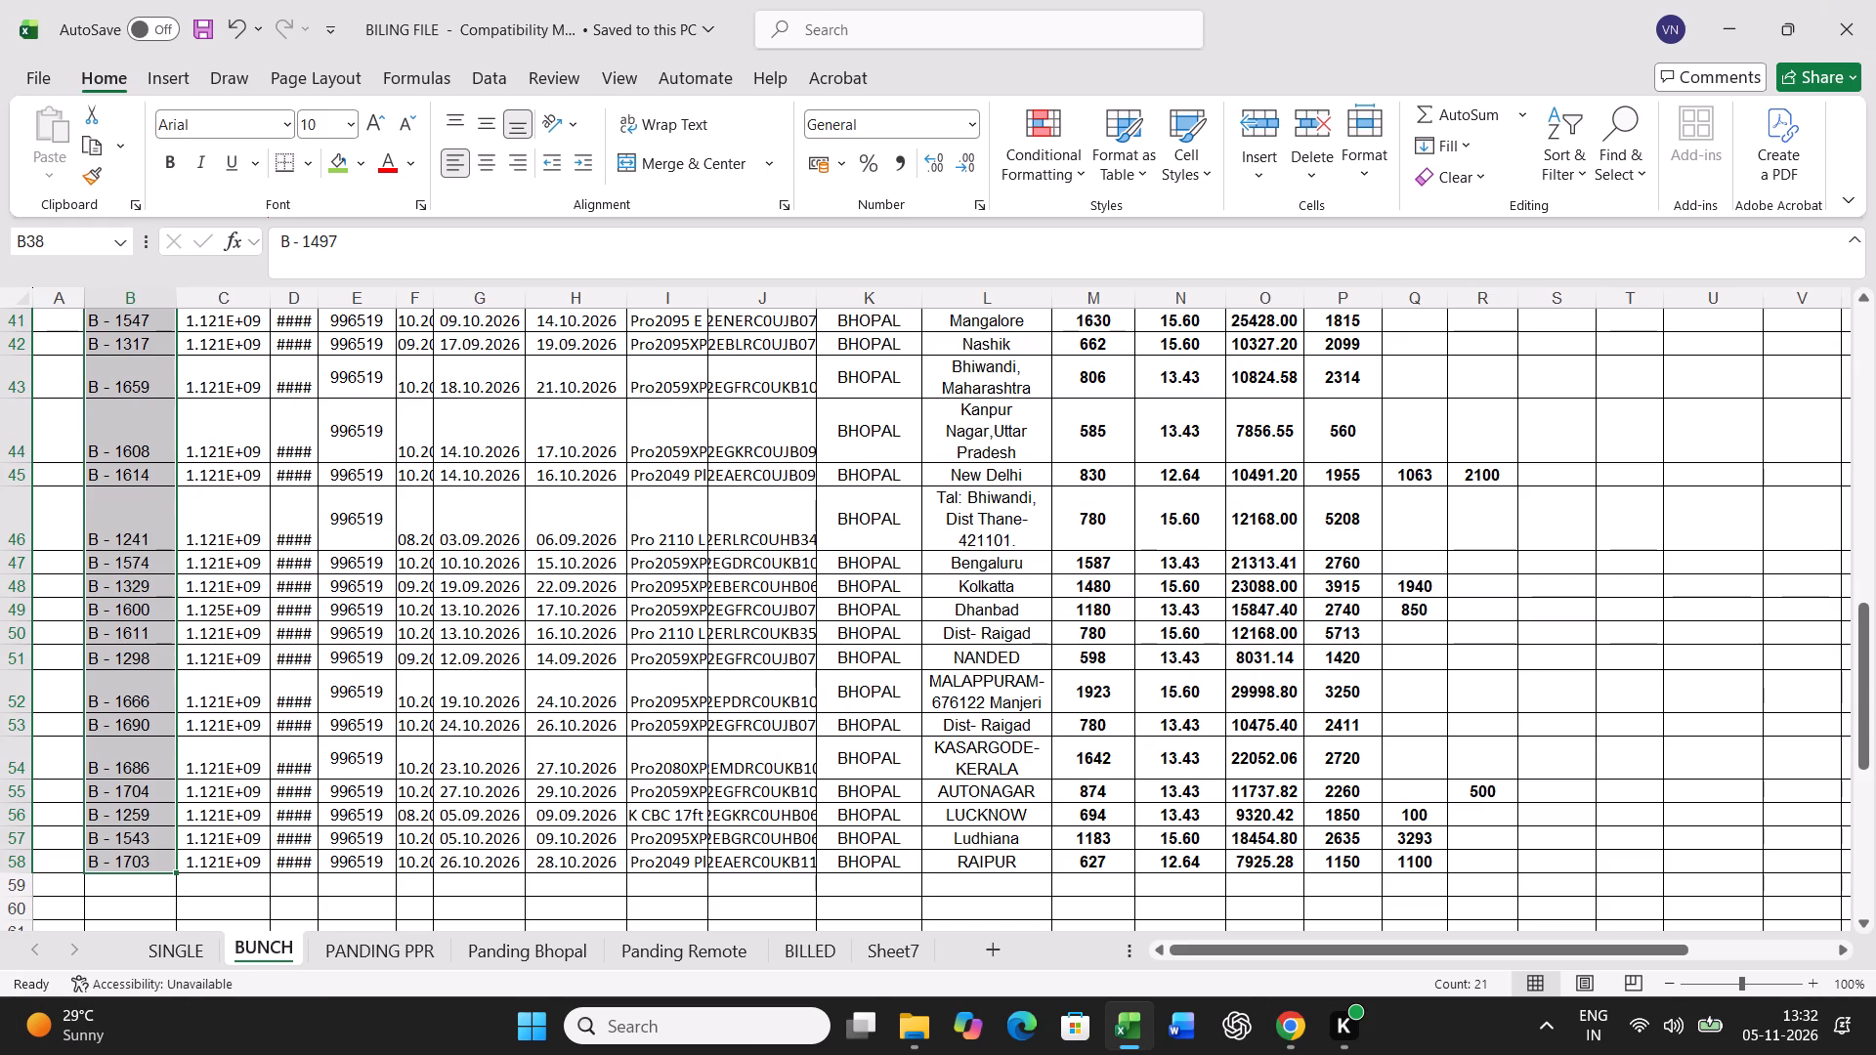
scroll(870, 739, down, 2)
scroll(870, 739, up, 1)
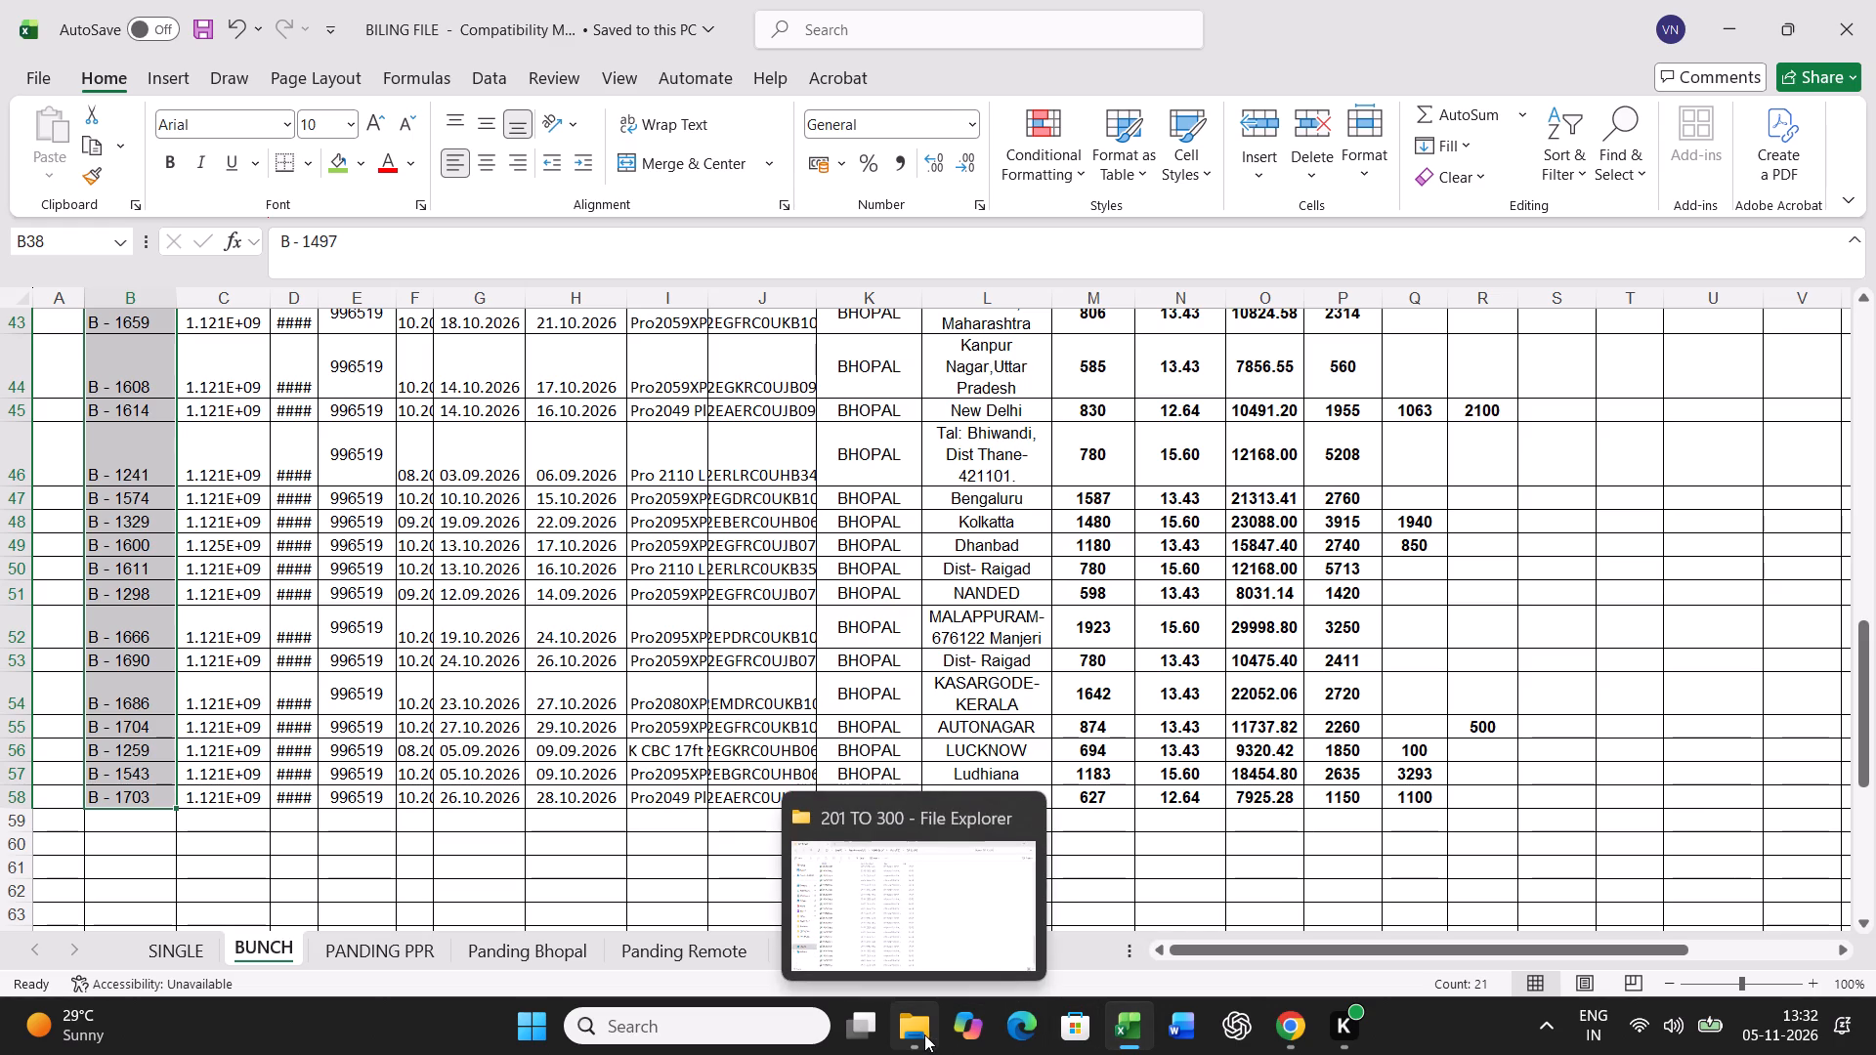
Sort the Panding Bhopal sheet's Chassis no. column by cell colour with green on top.
click(491, 949)
drag(1641, 946, 1459, 951)
click(1003, 457)
click(1084, 319)
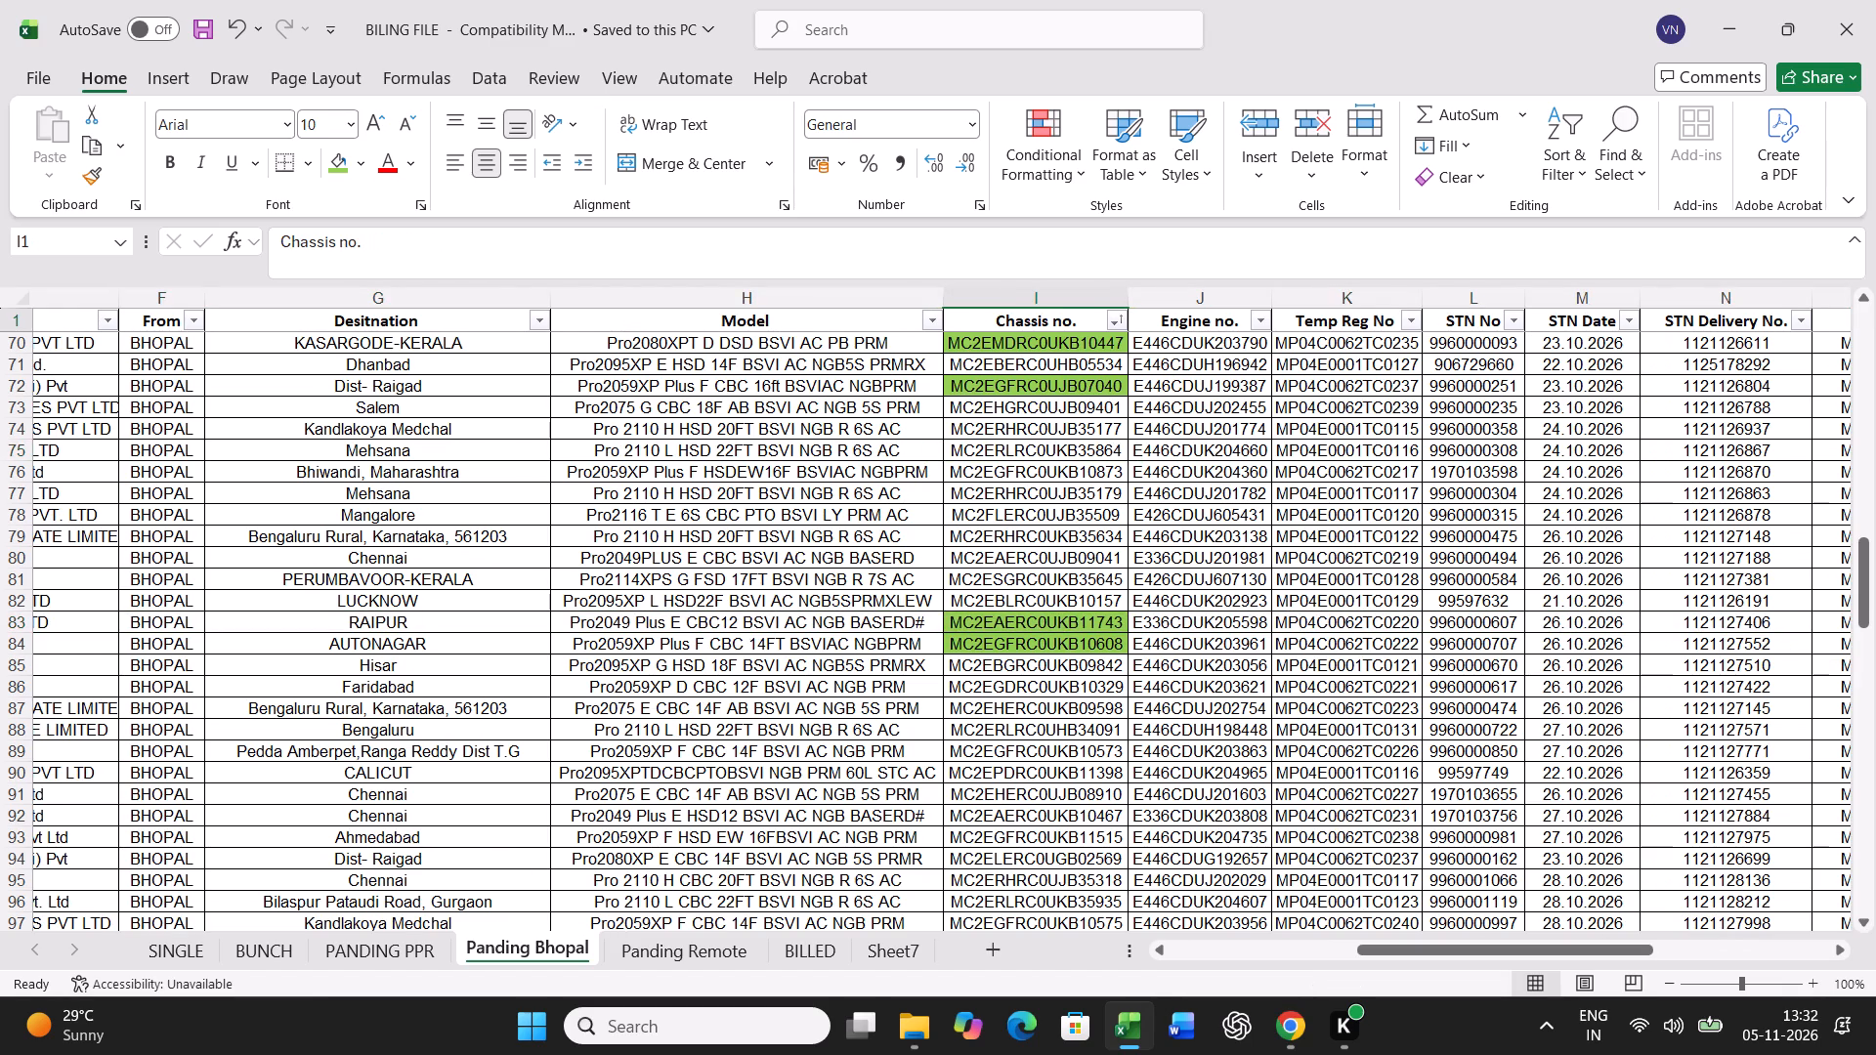
click(1116, 324)
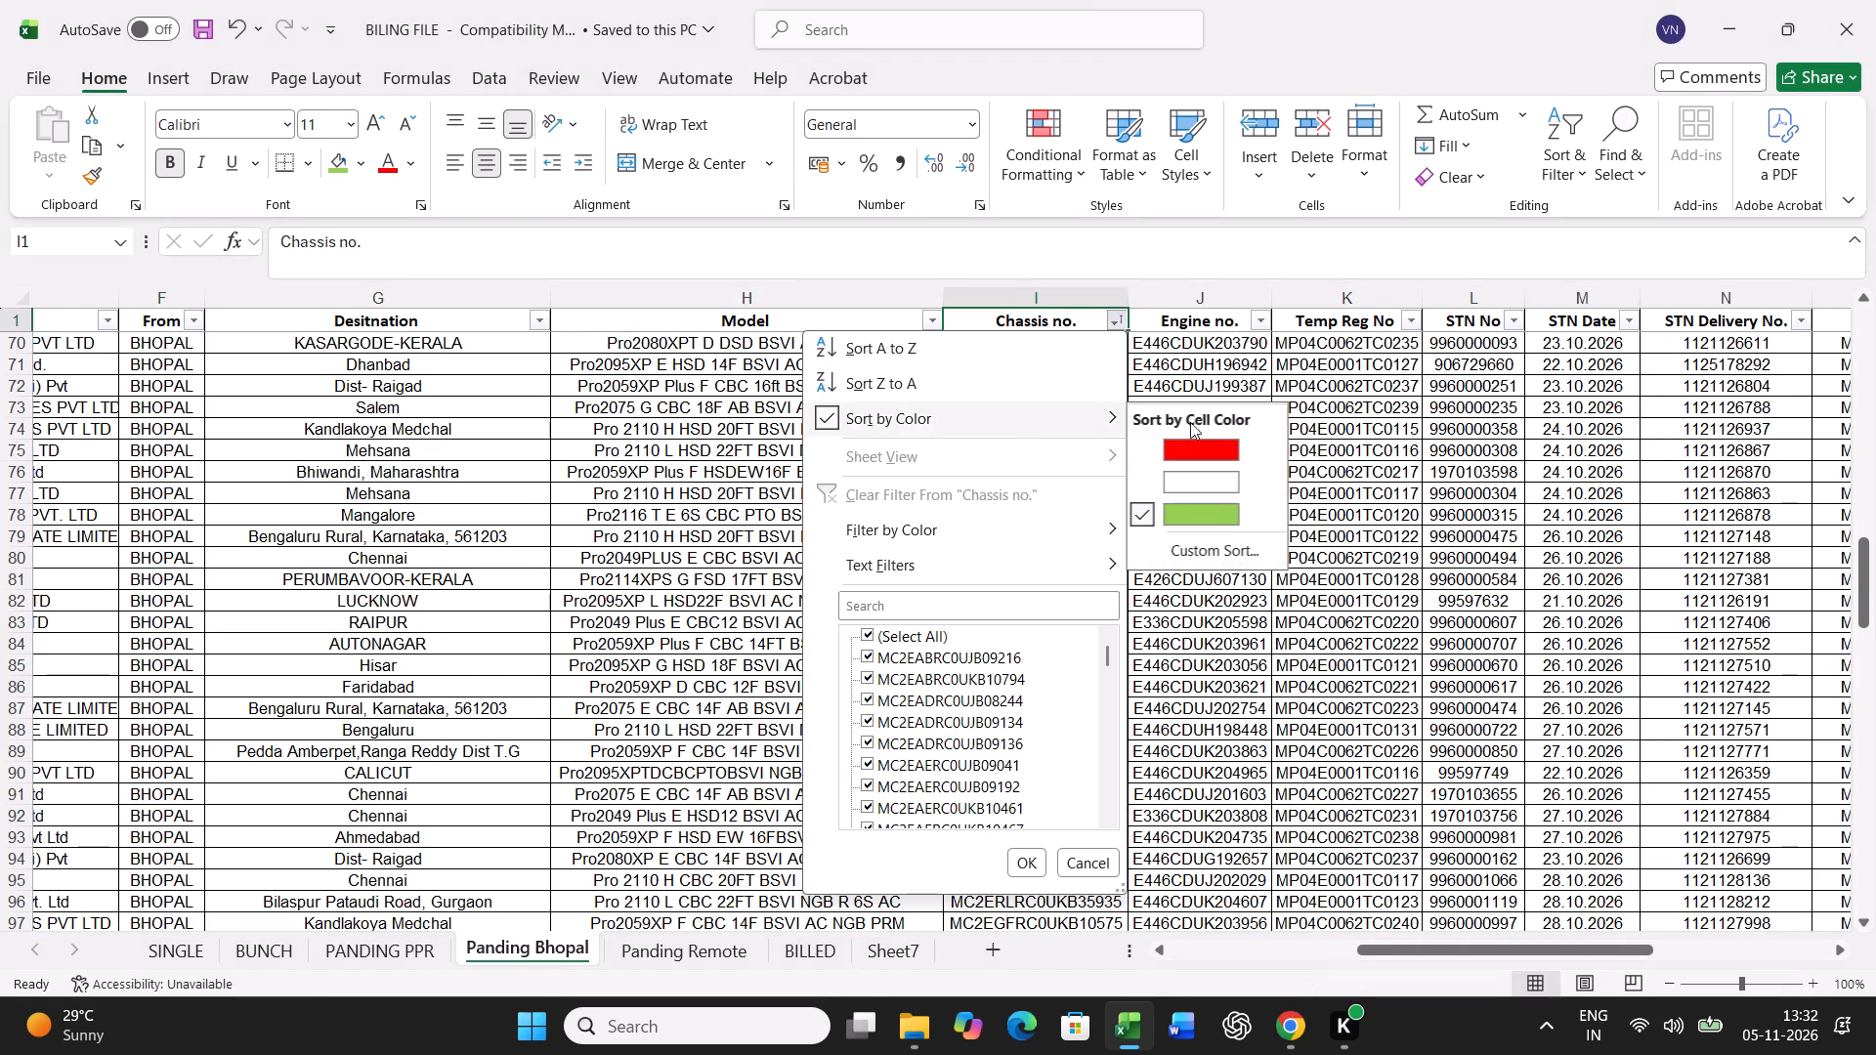
click(1194, 520)
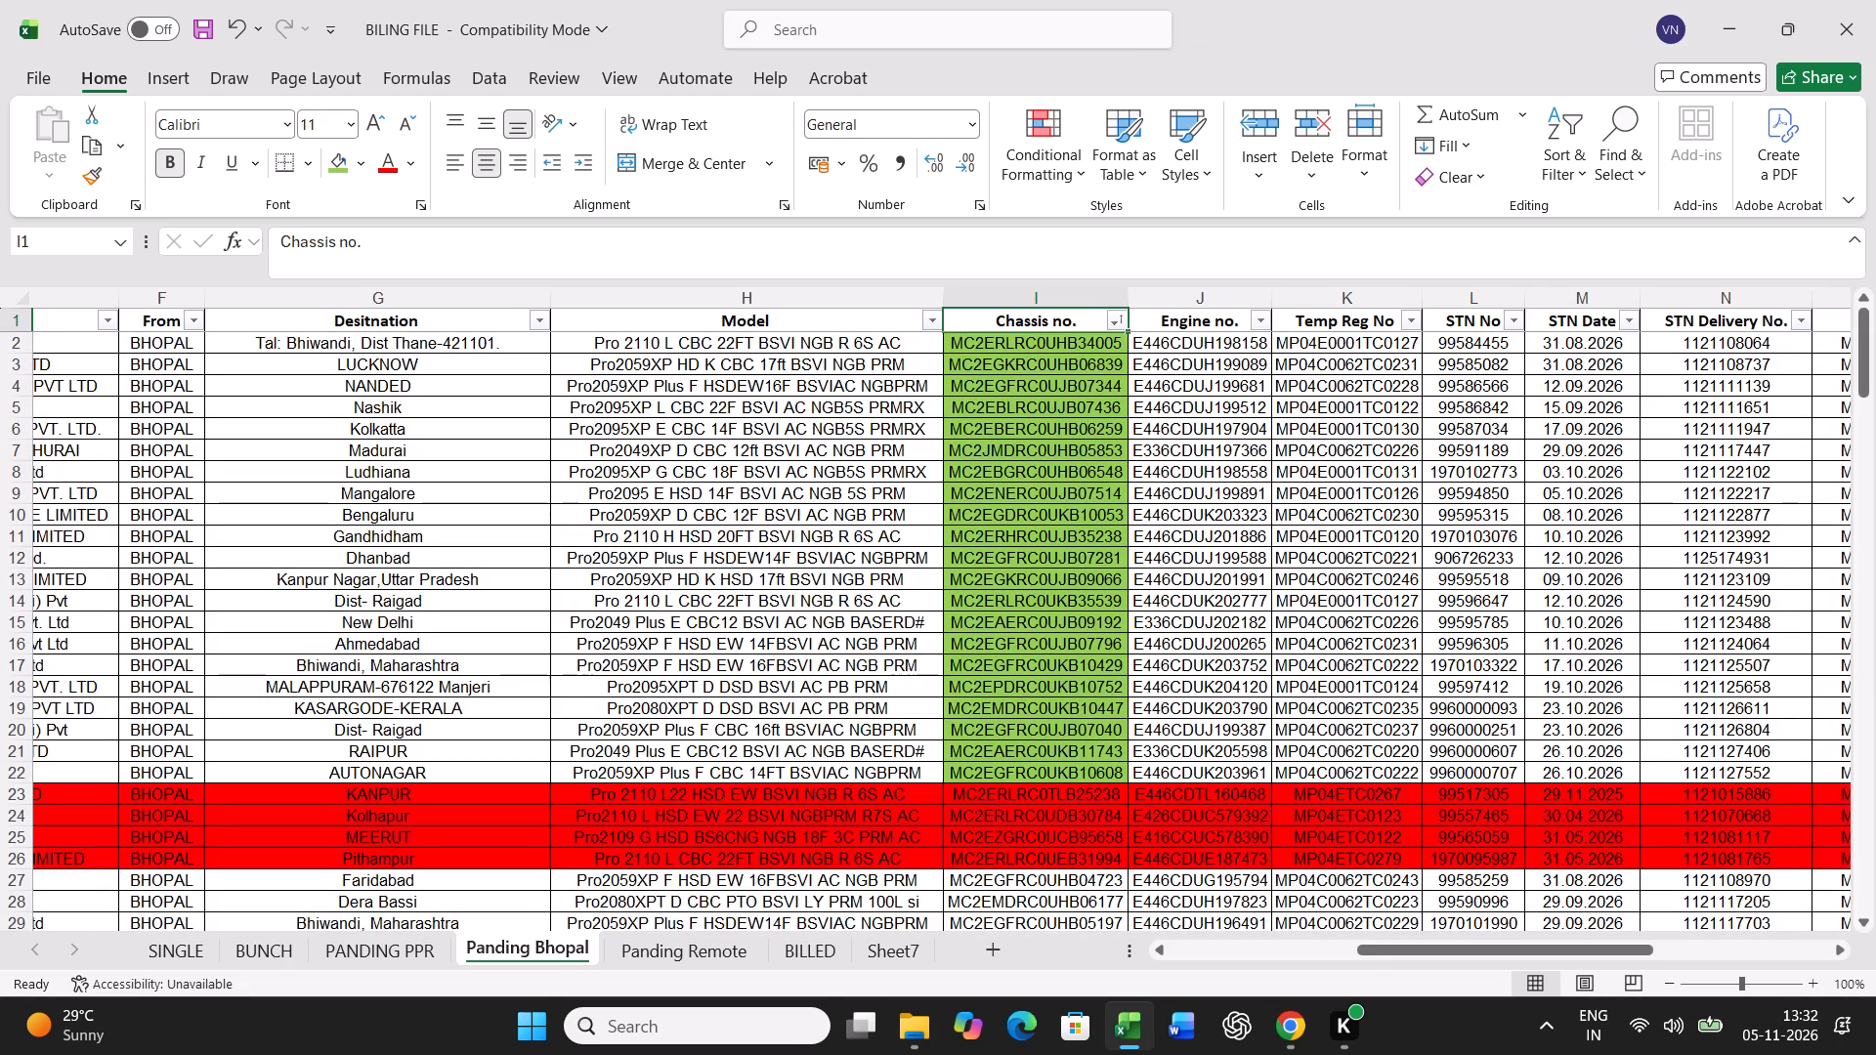
Check the green chassis cells, cut their rows 2 to 22 from Panding Bhopal, and paste them into the BILLED sheet from row 3744.
drag(1093, 346, 1077, 764)
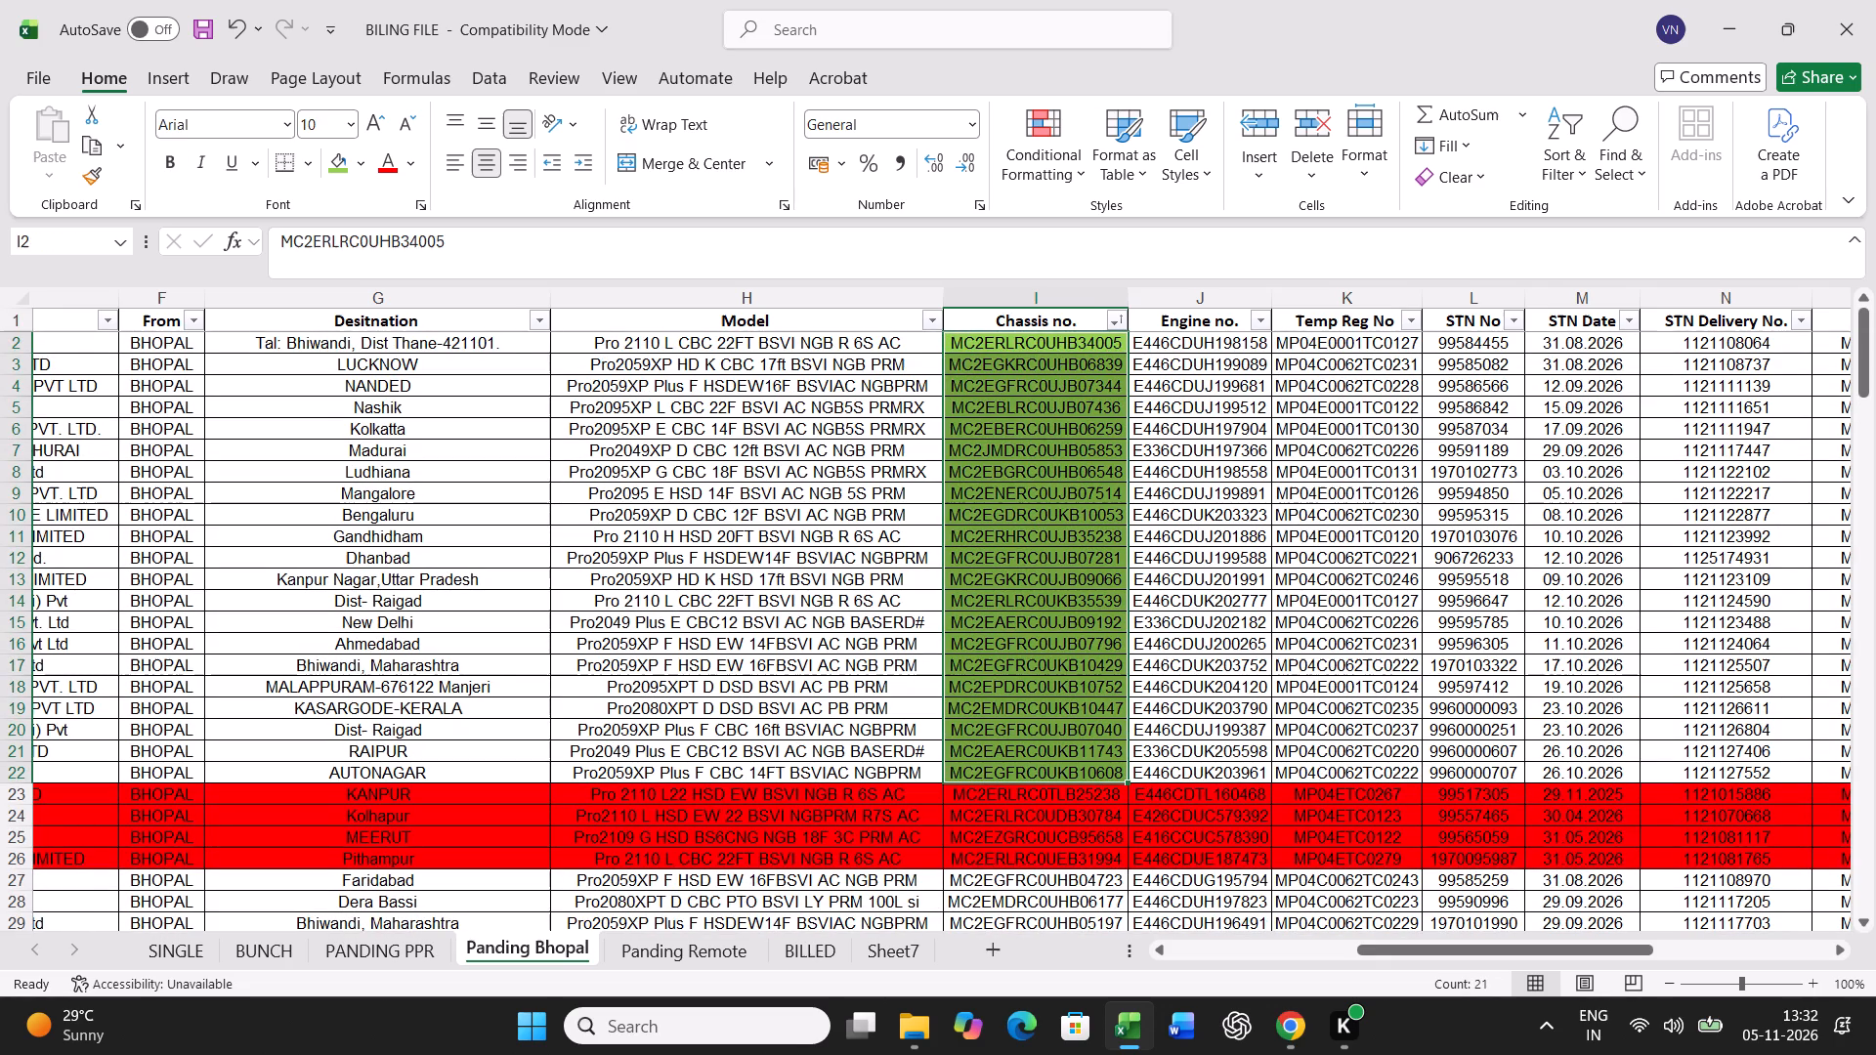
drag(14, 344, 14, 556)
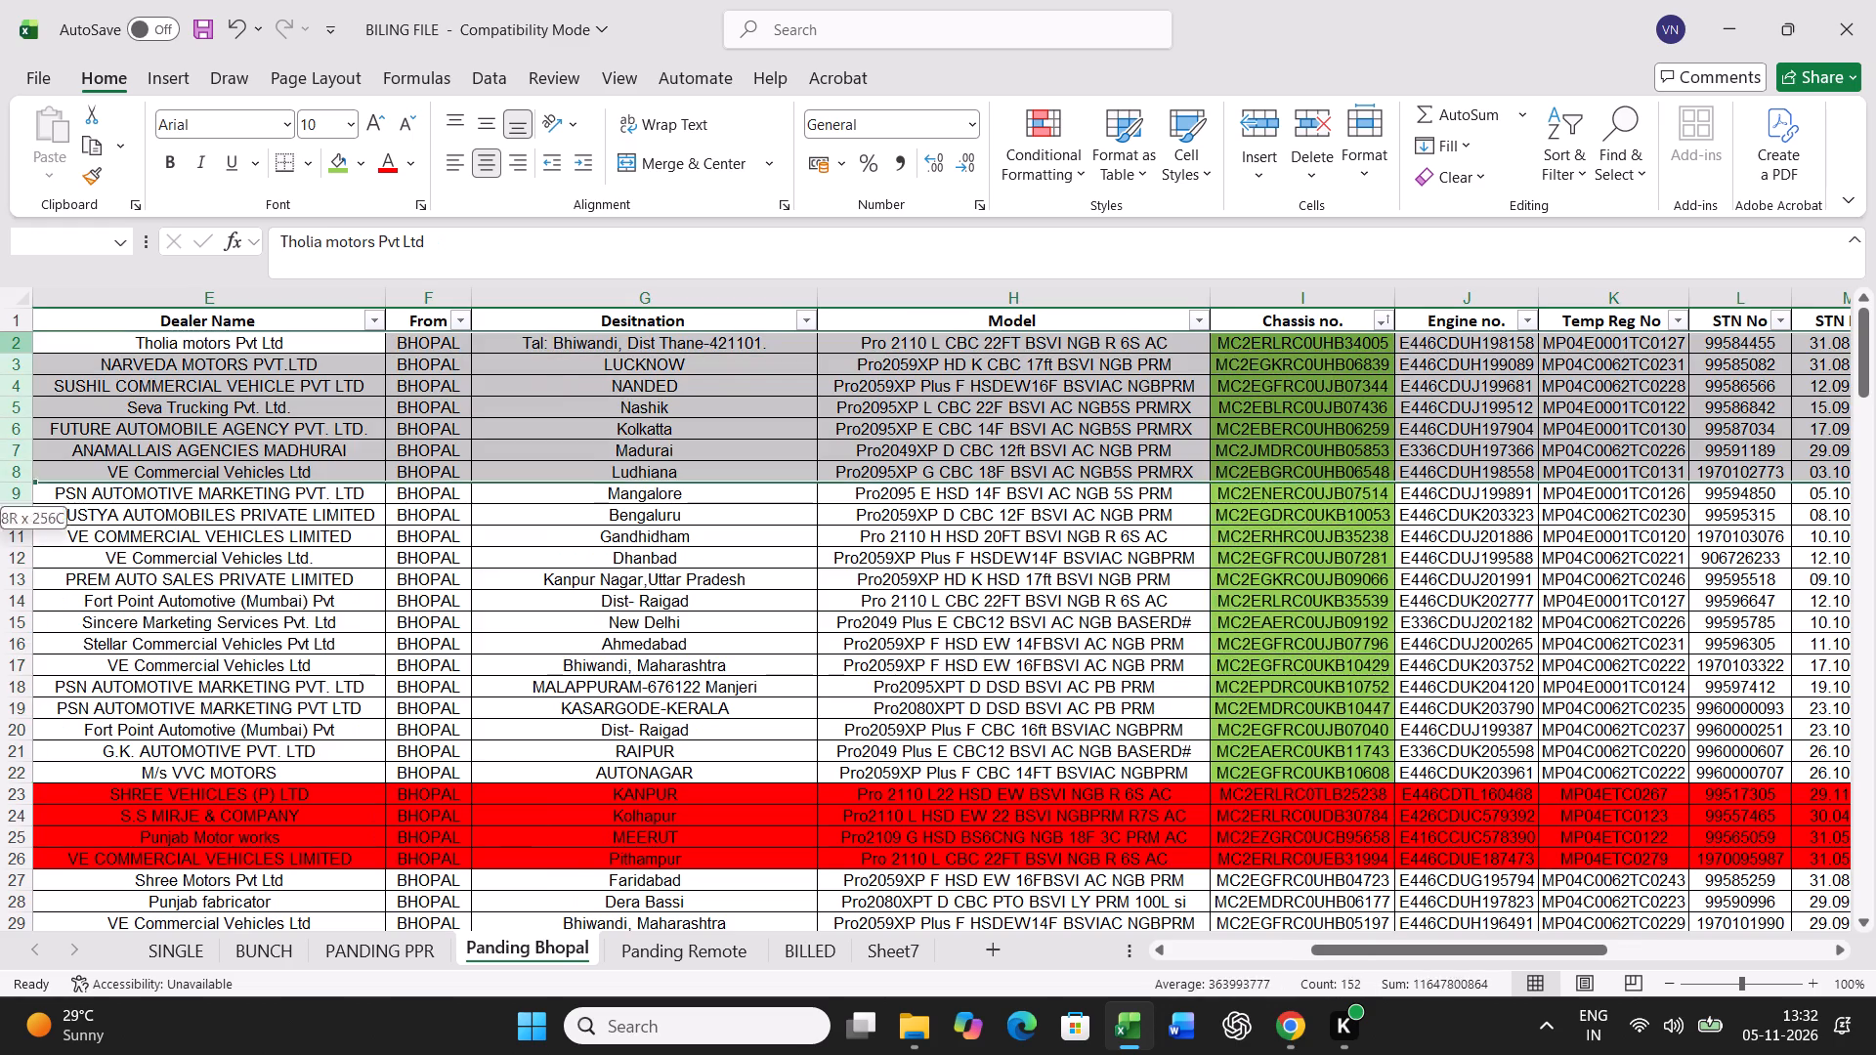
drag(14, 556, 17, 772)
key(ctrl+x)
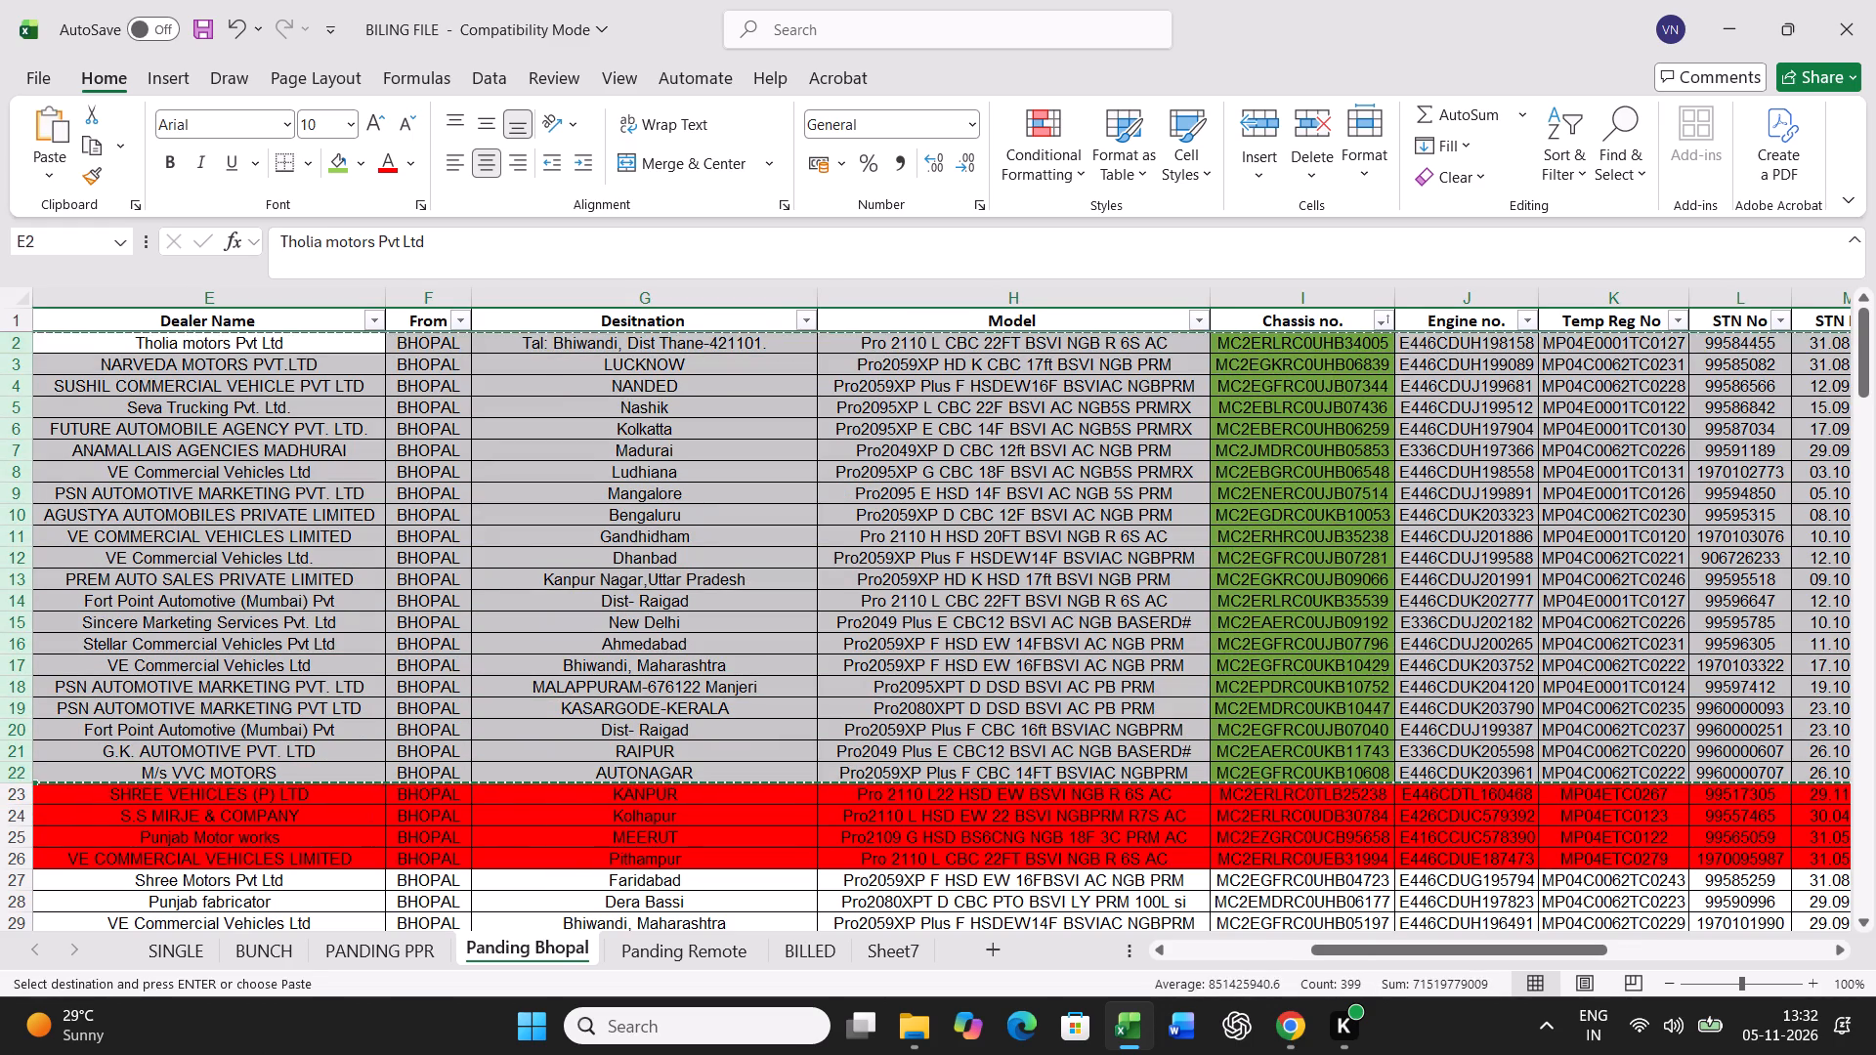
click(820, 963)
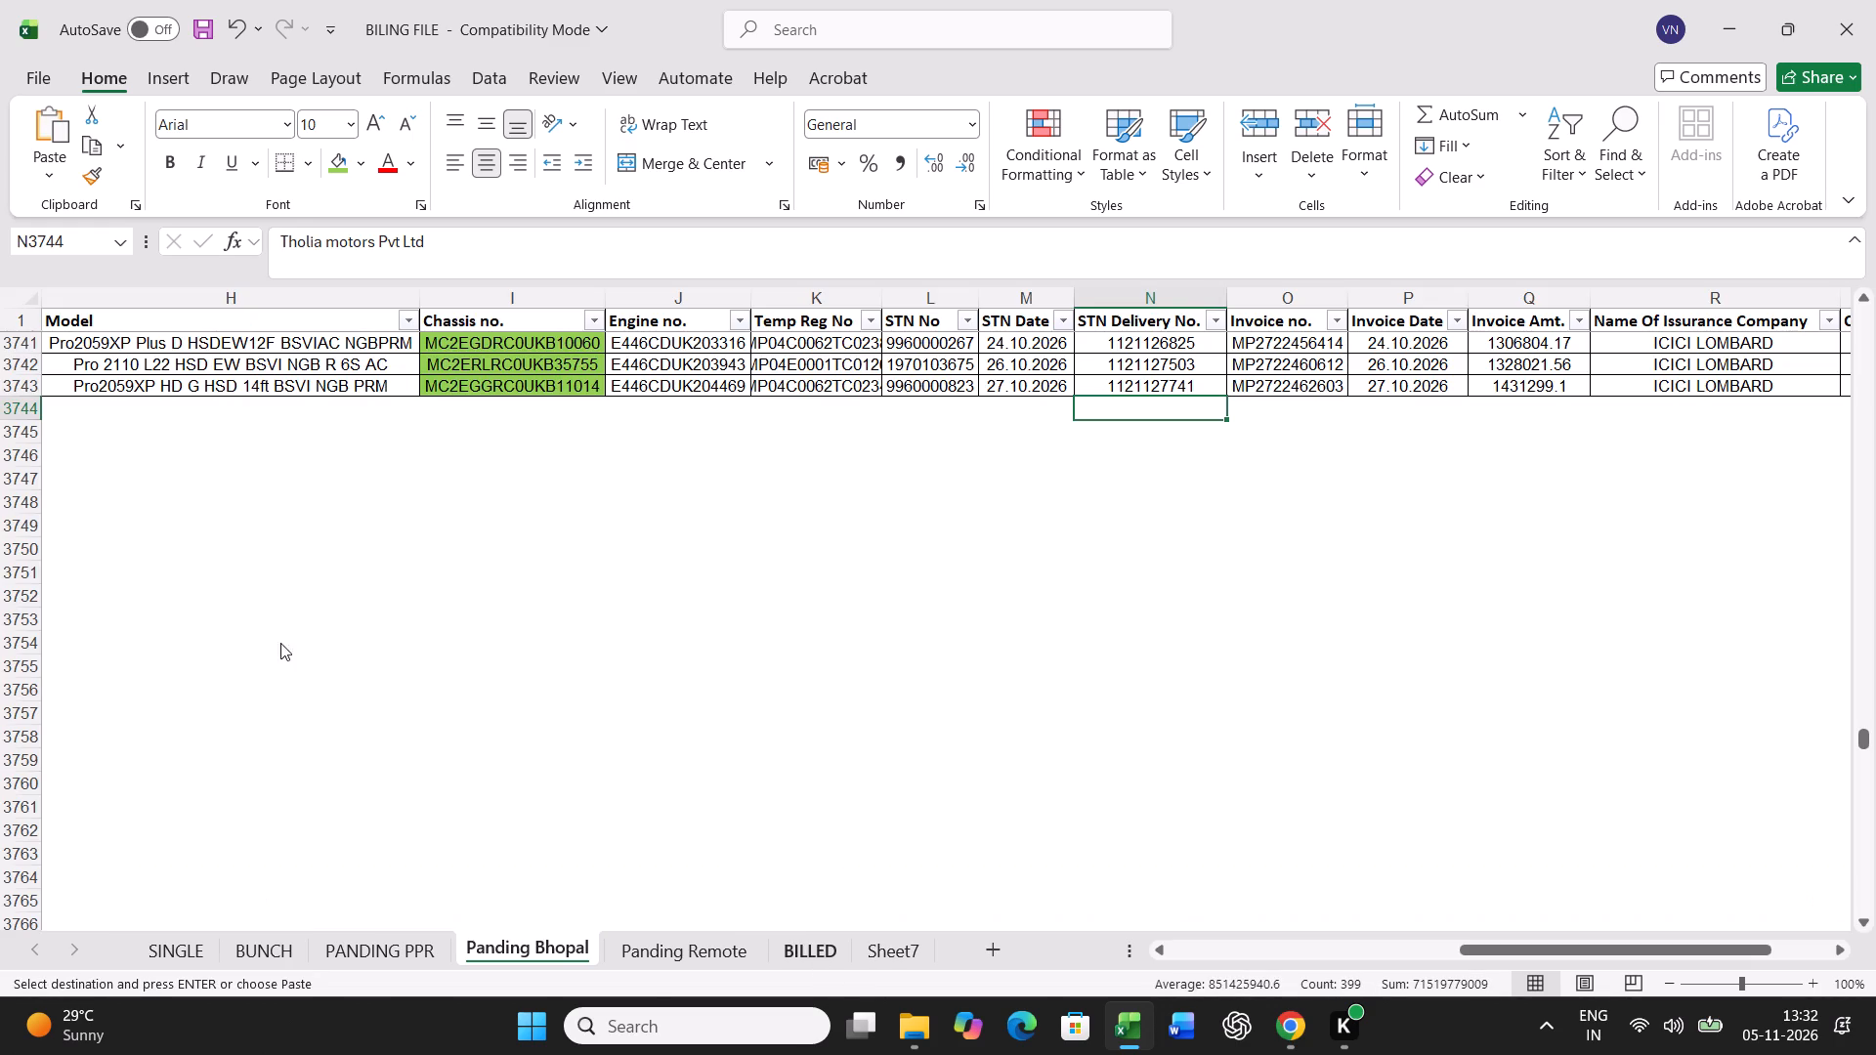
click(21, 405)
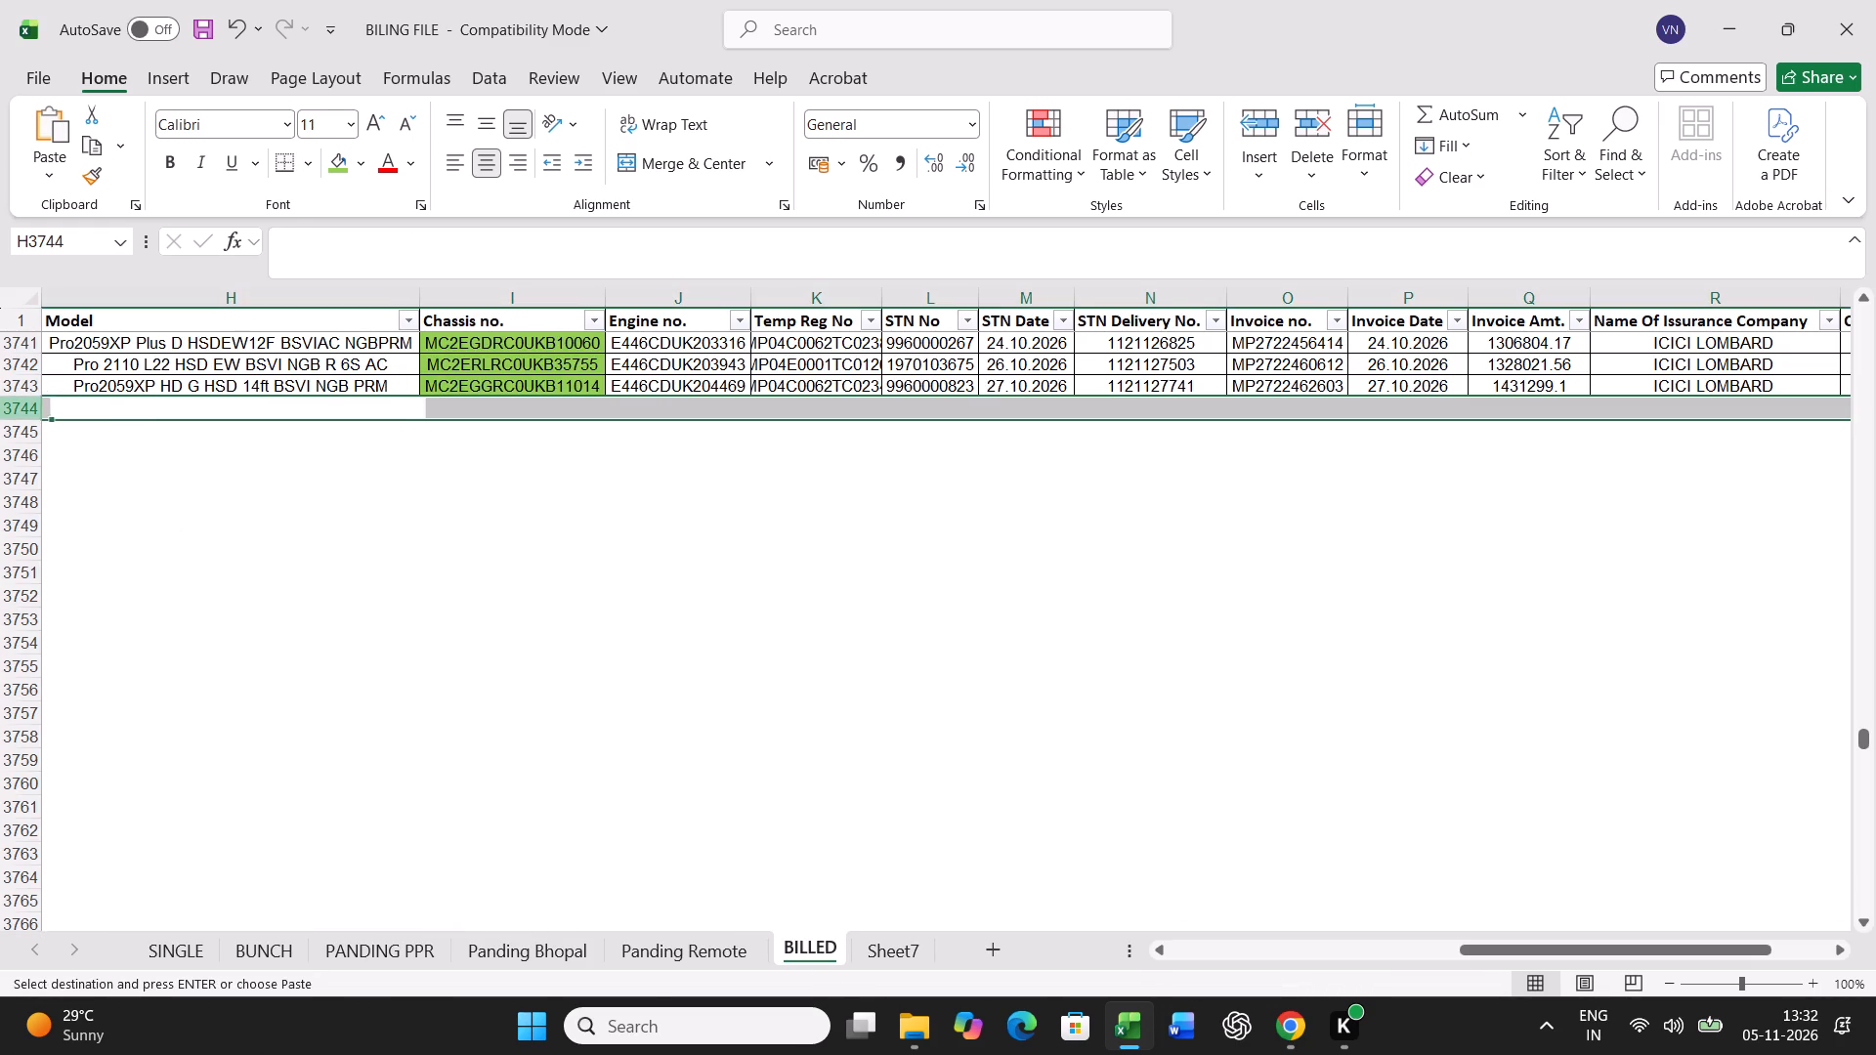
key(ctrl+v)
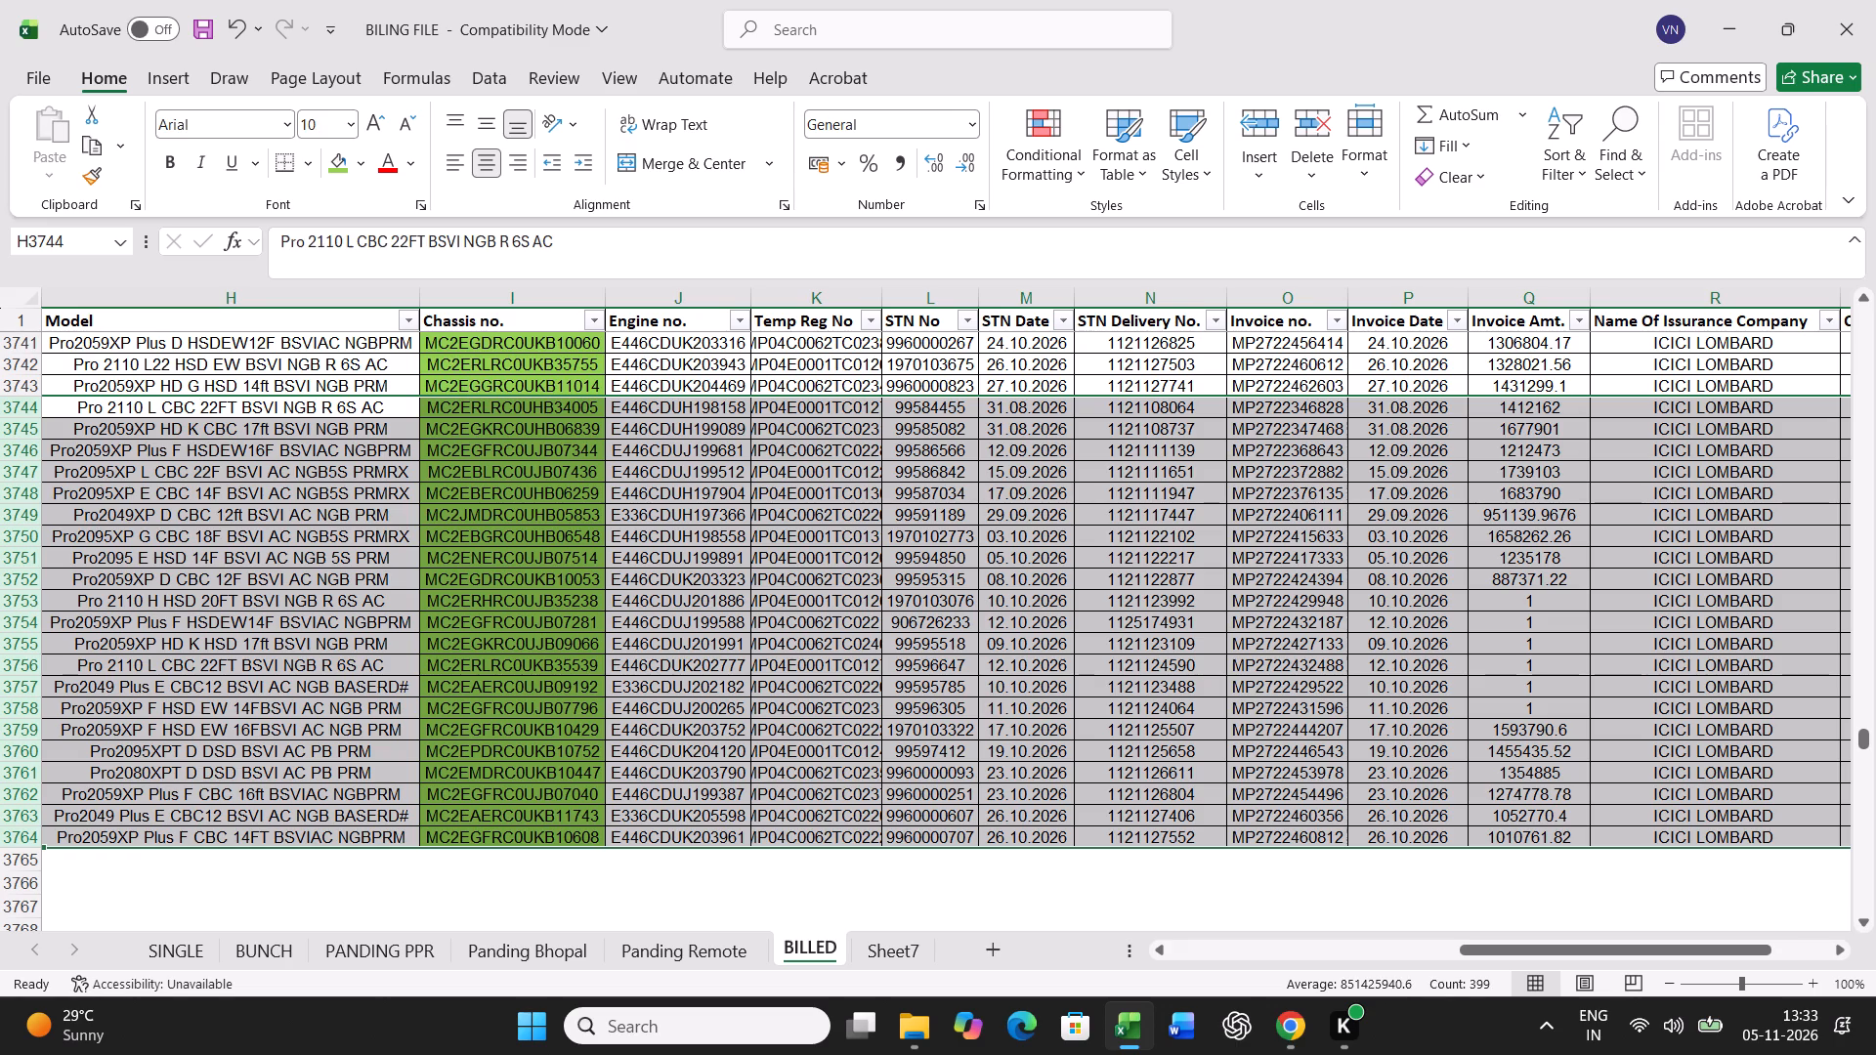
Highlight duplicates in the BILLED sheet's STN Delivery No. column with light red fill and dark red text, and check the newly pasted rows.
click(1186, 301)
click(1055, 154)
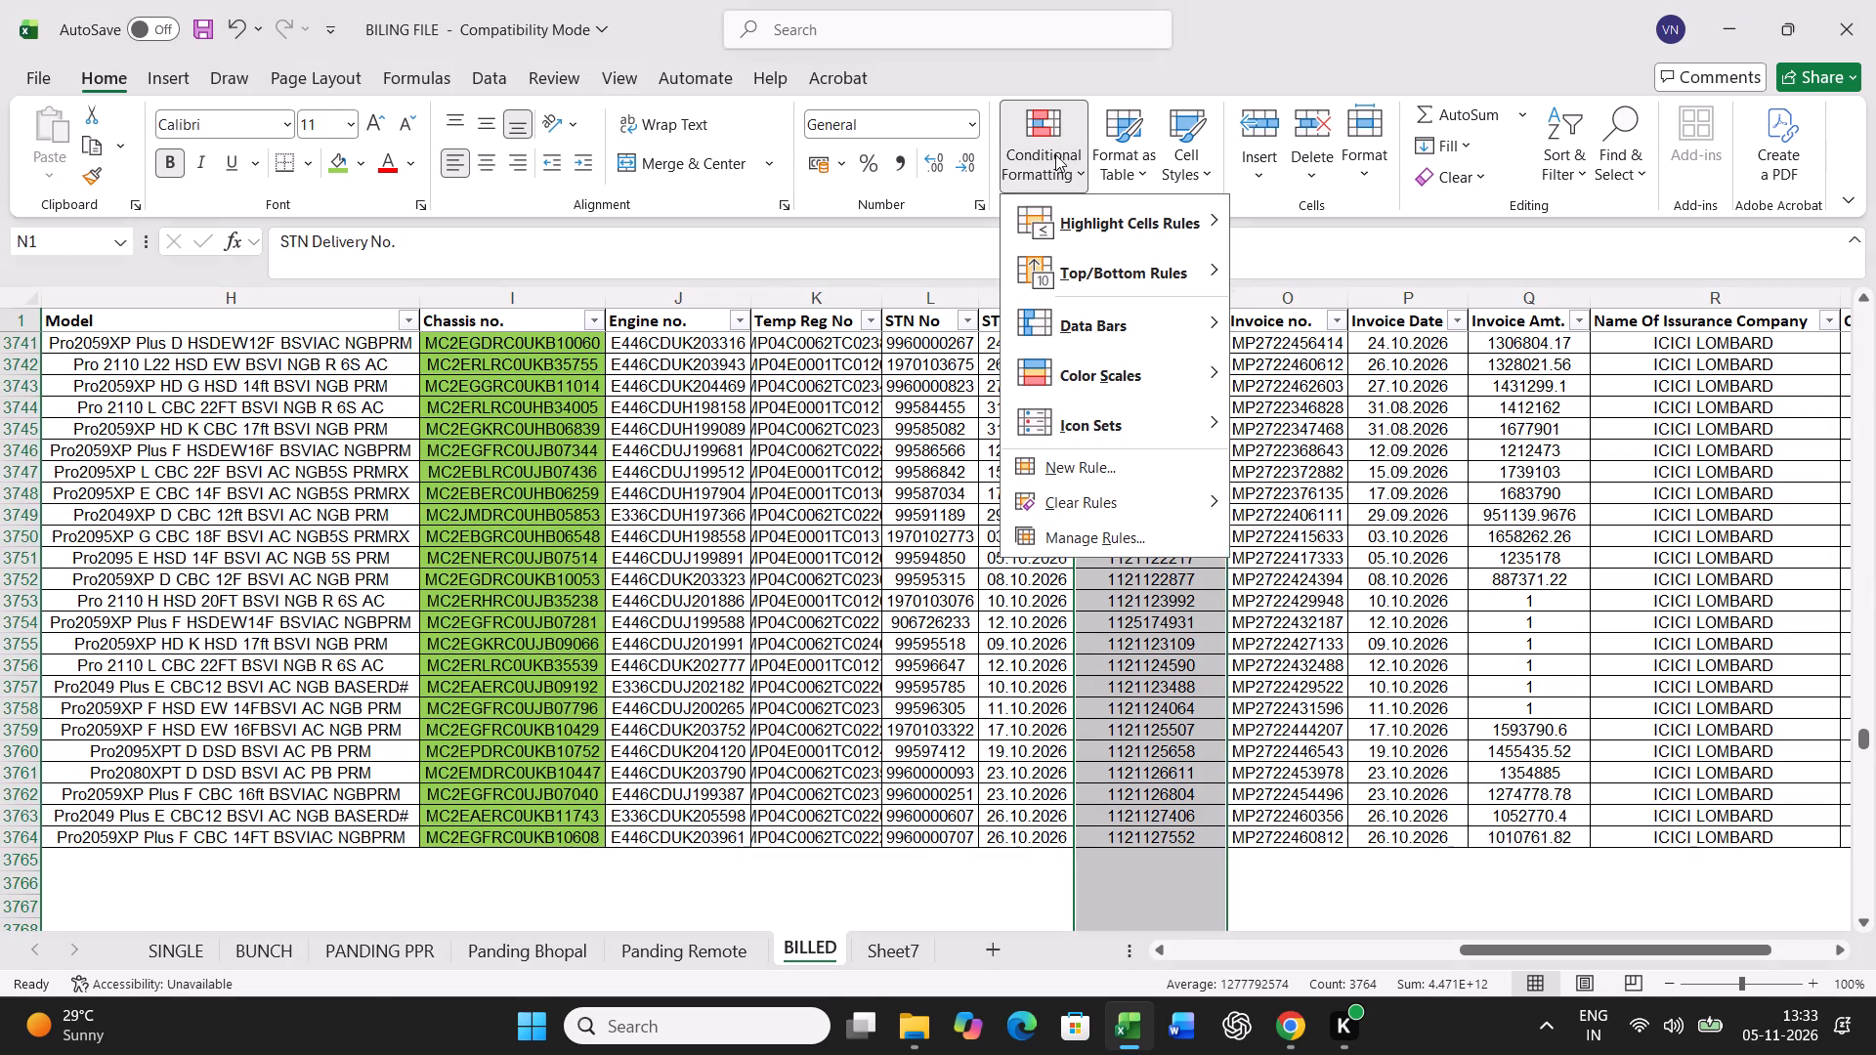
click(1351, 515)
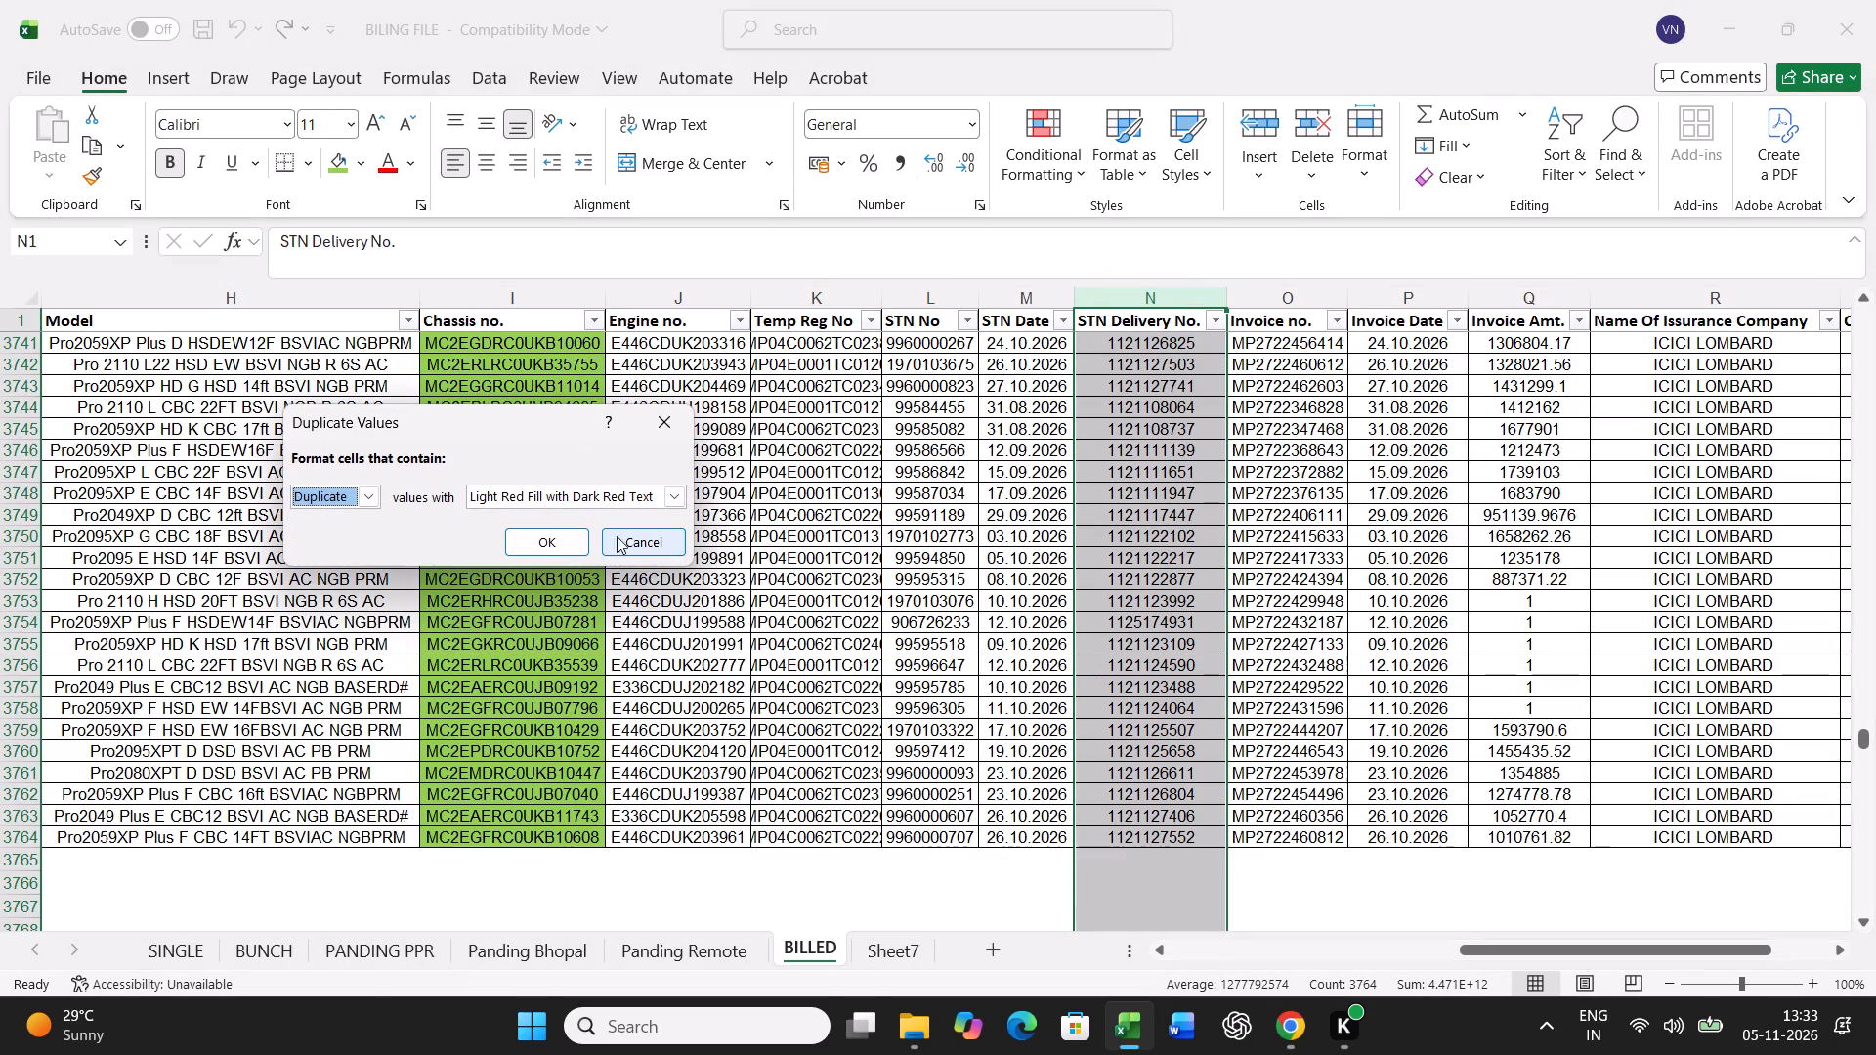
click(543, 542)
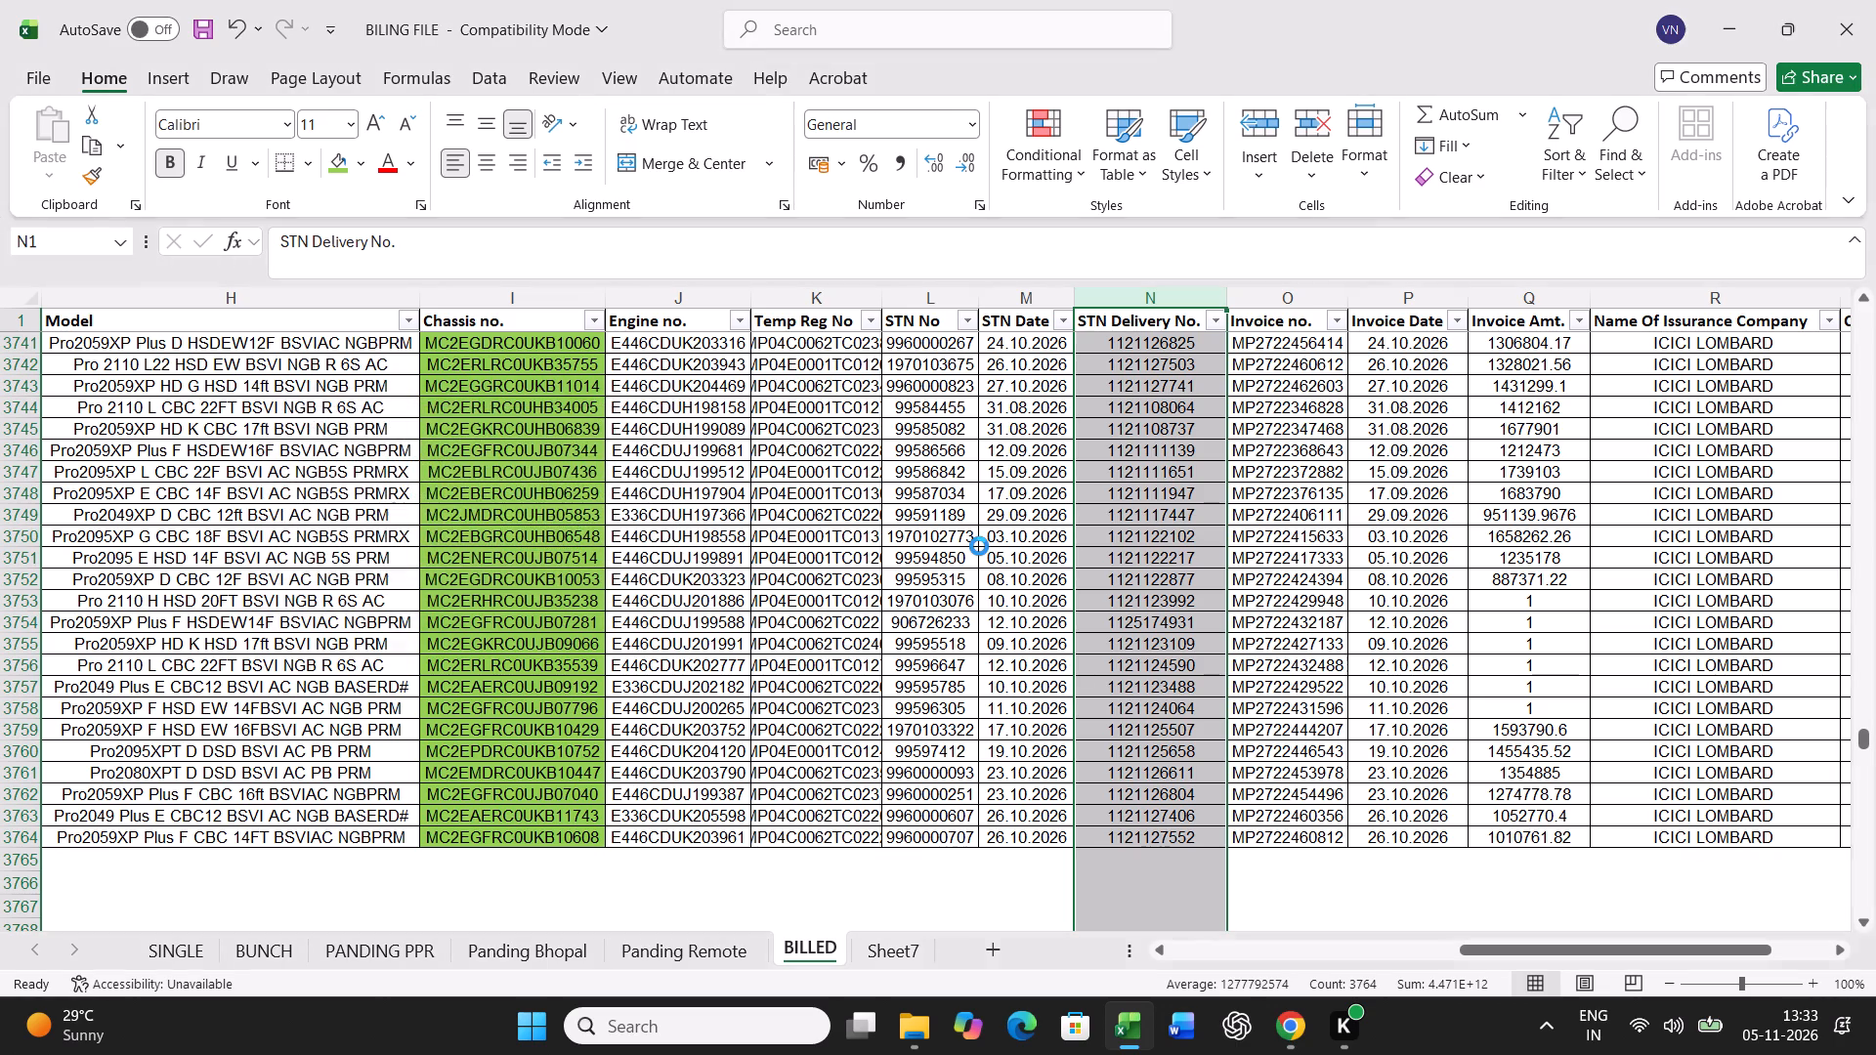
scroll(969, 561, down, 3)
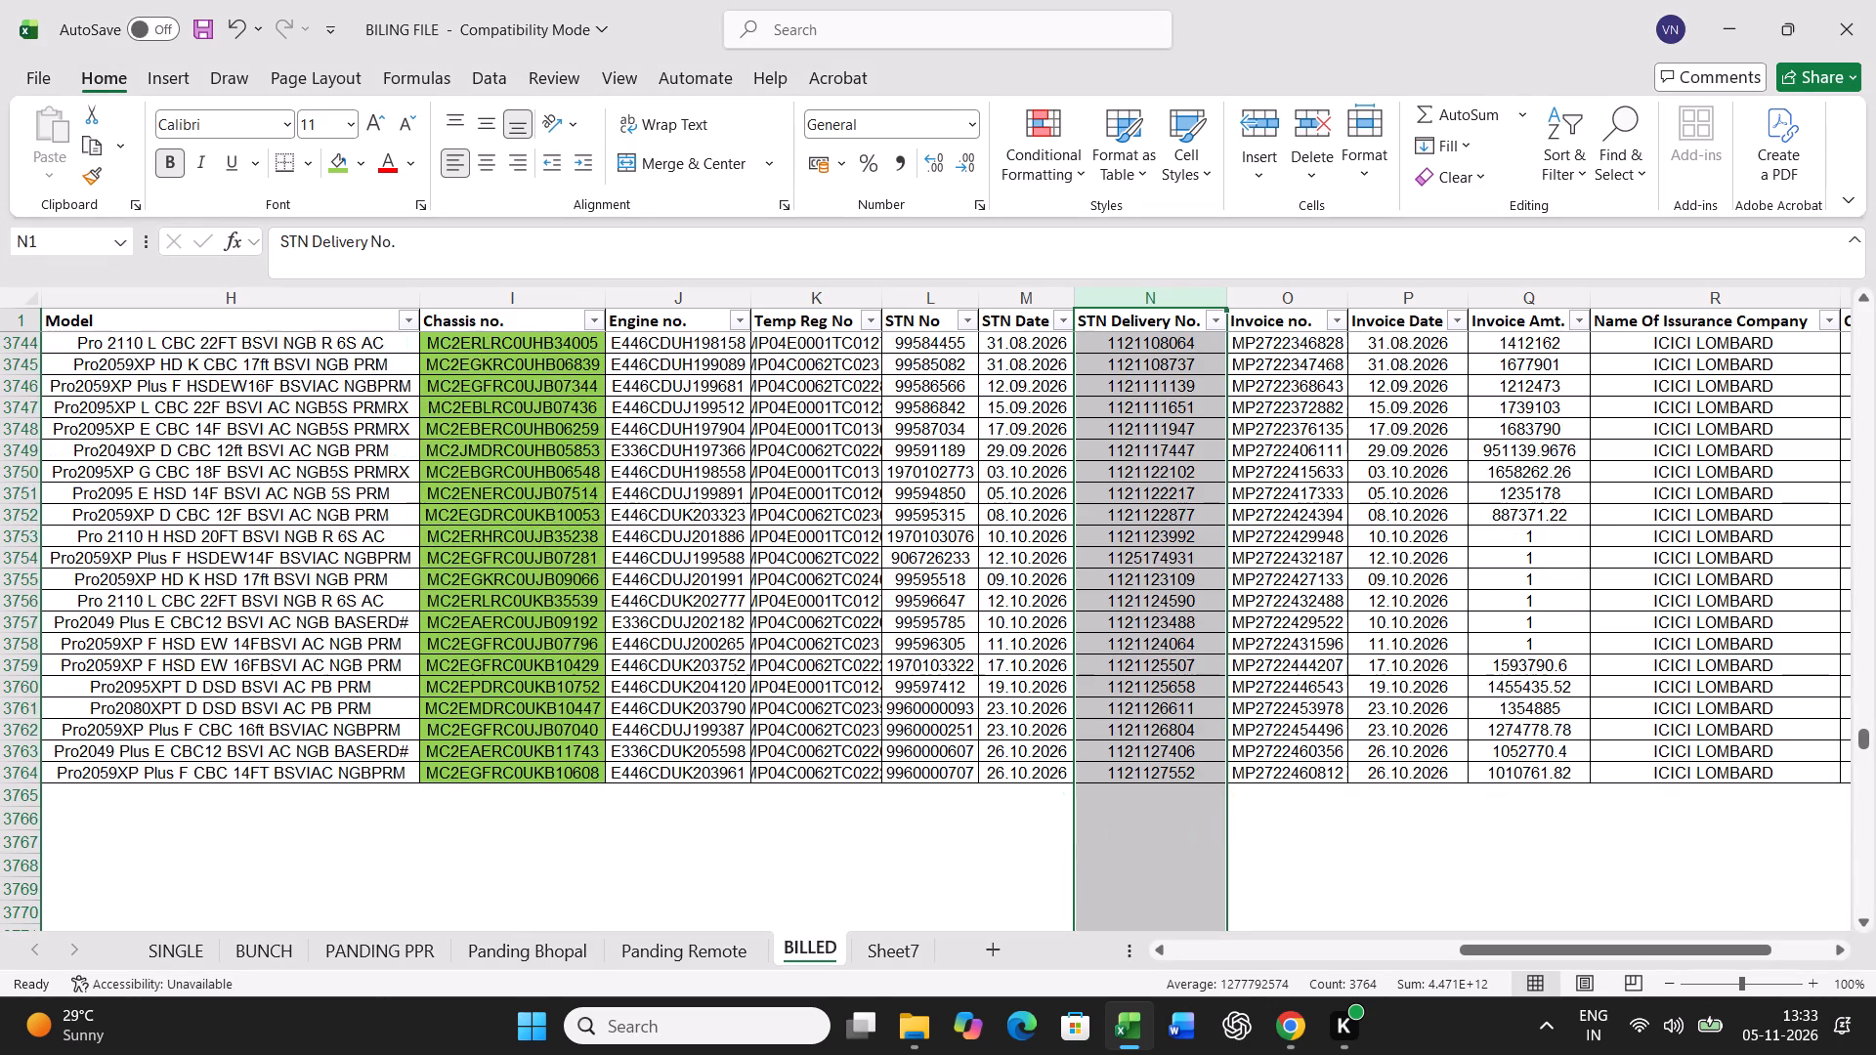
scroll(968, 562, down, 4)
click(1177, 413)
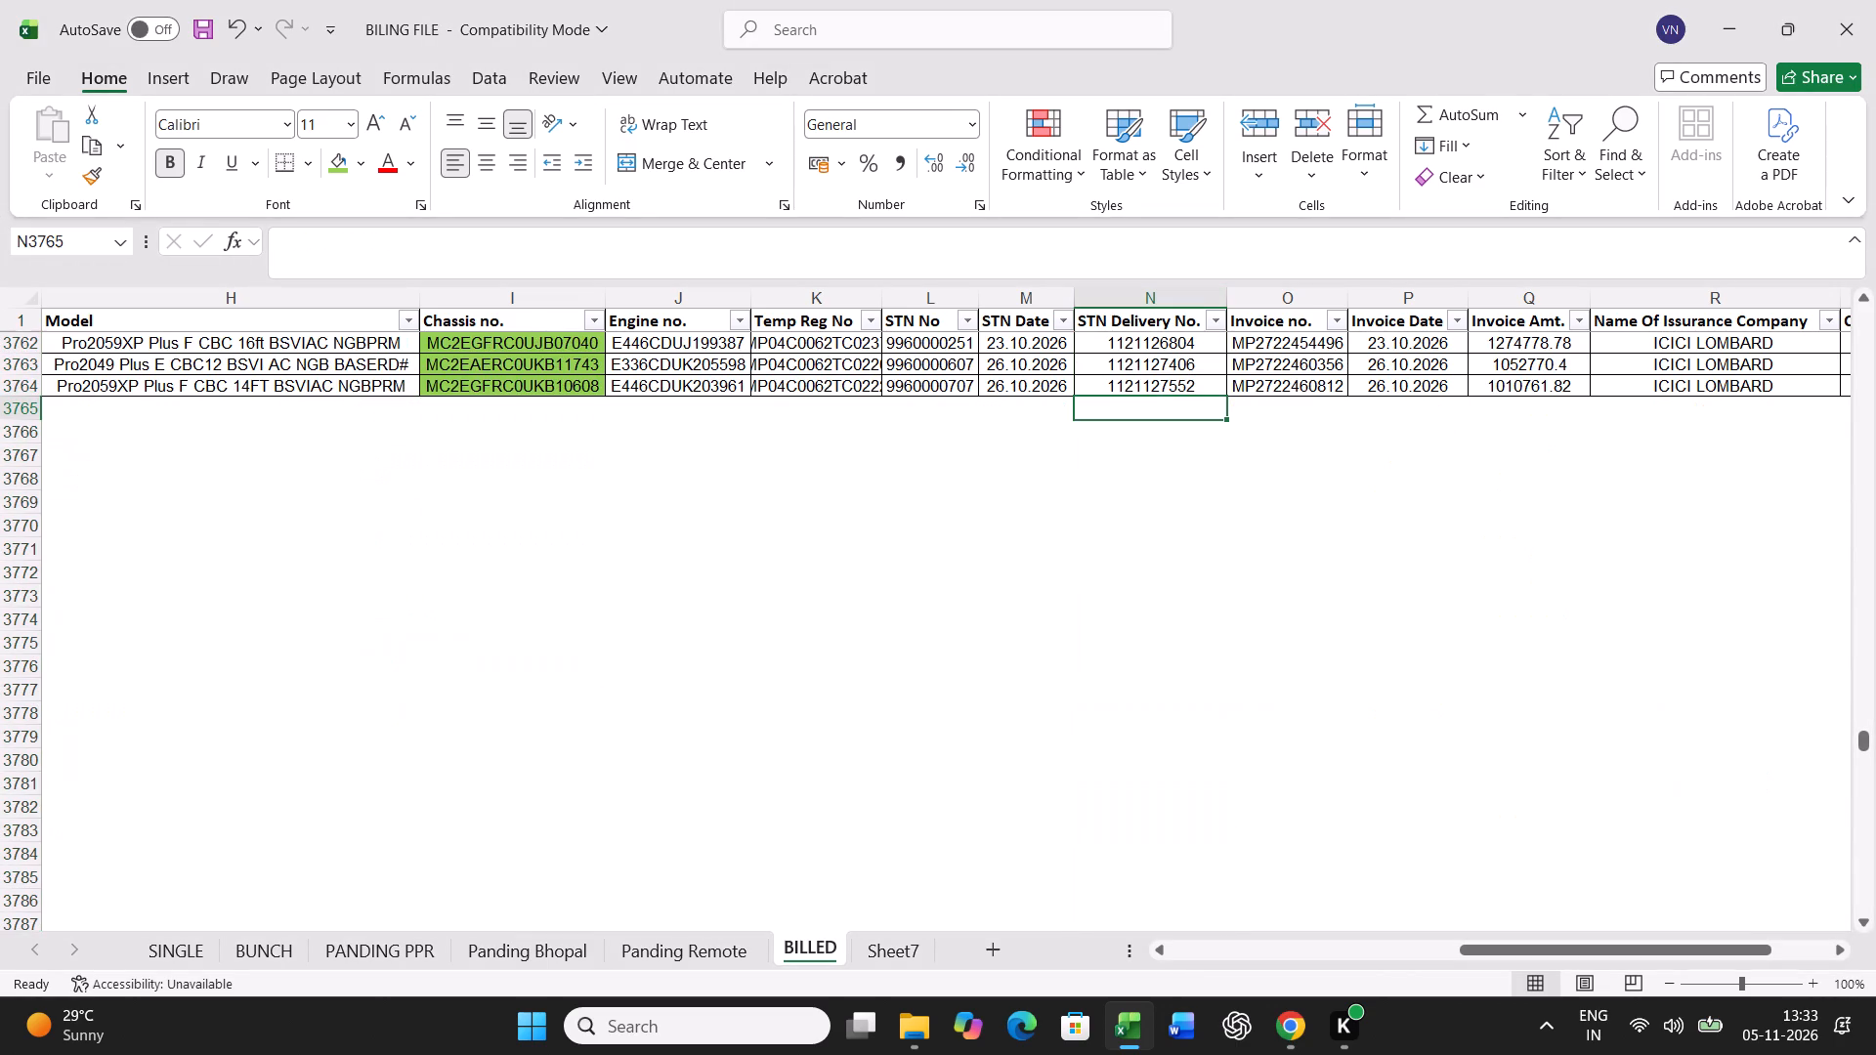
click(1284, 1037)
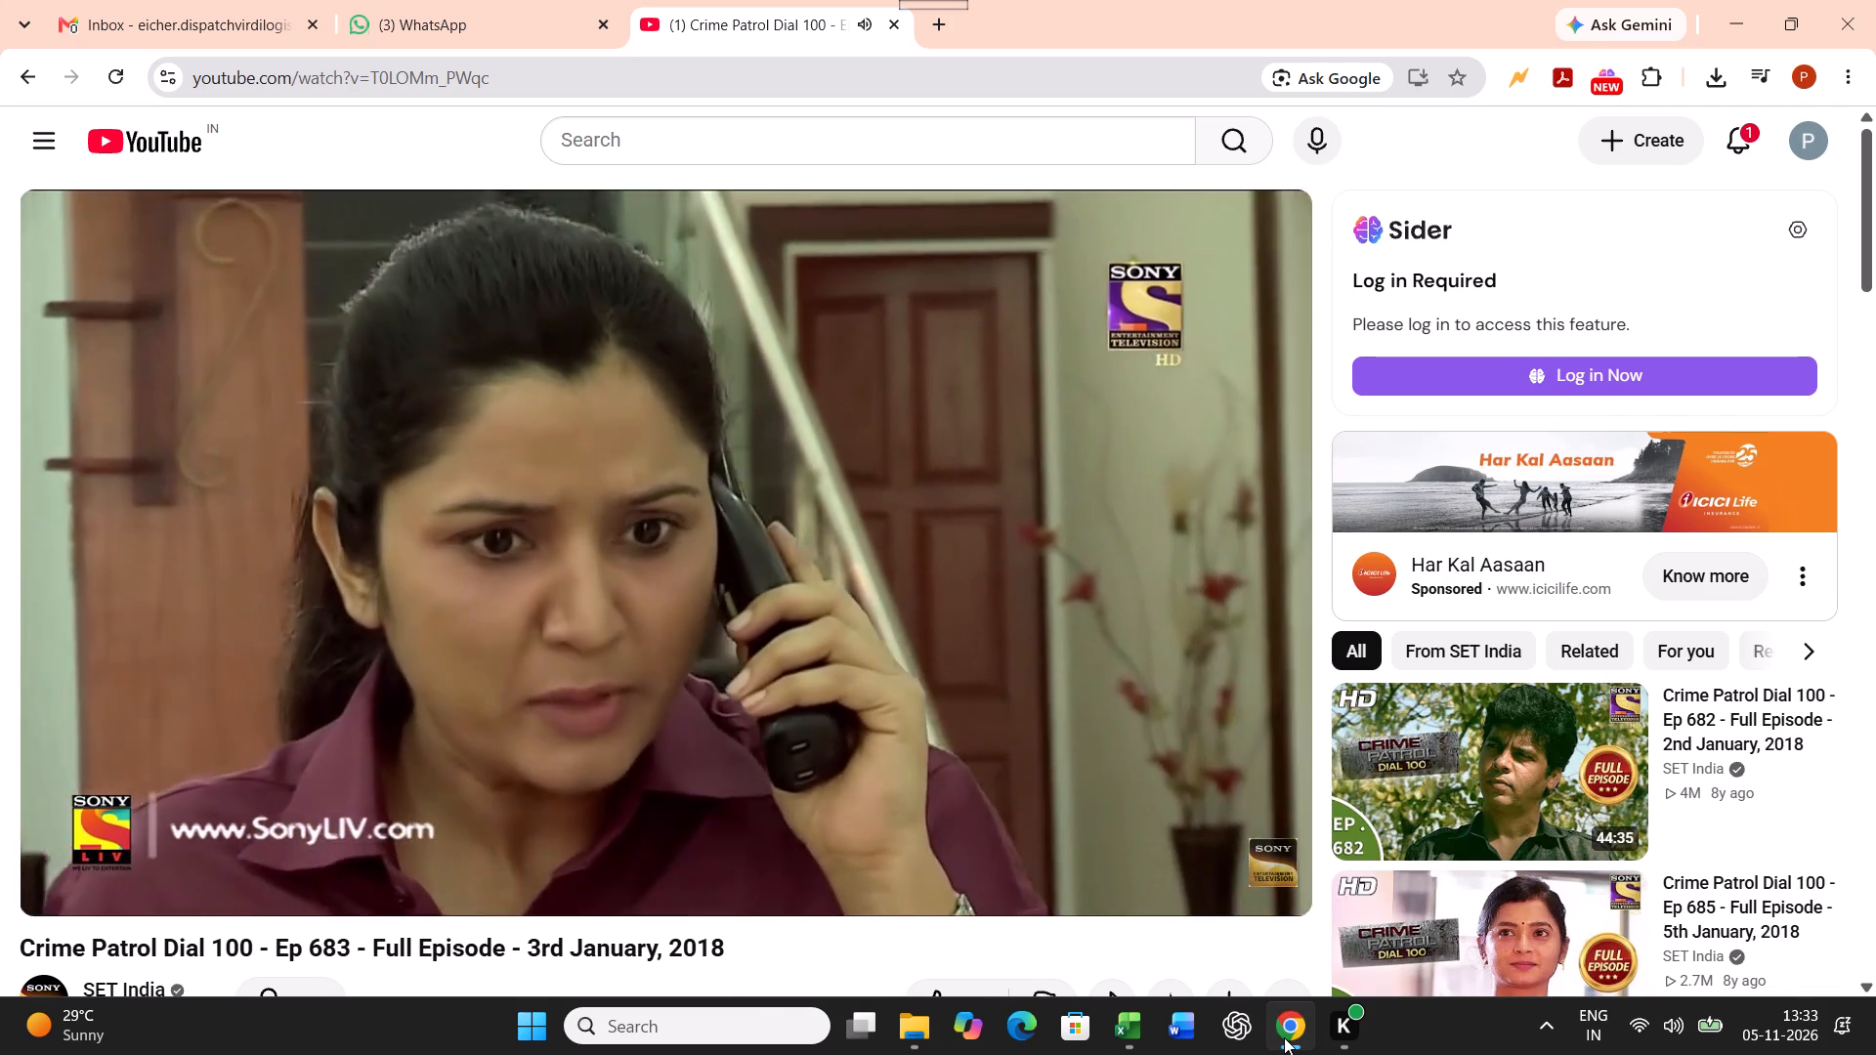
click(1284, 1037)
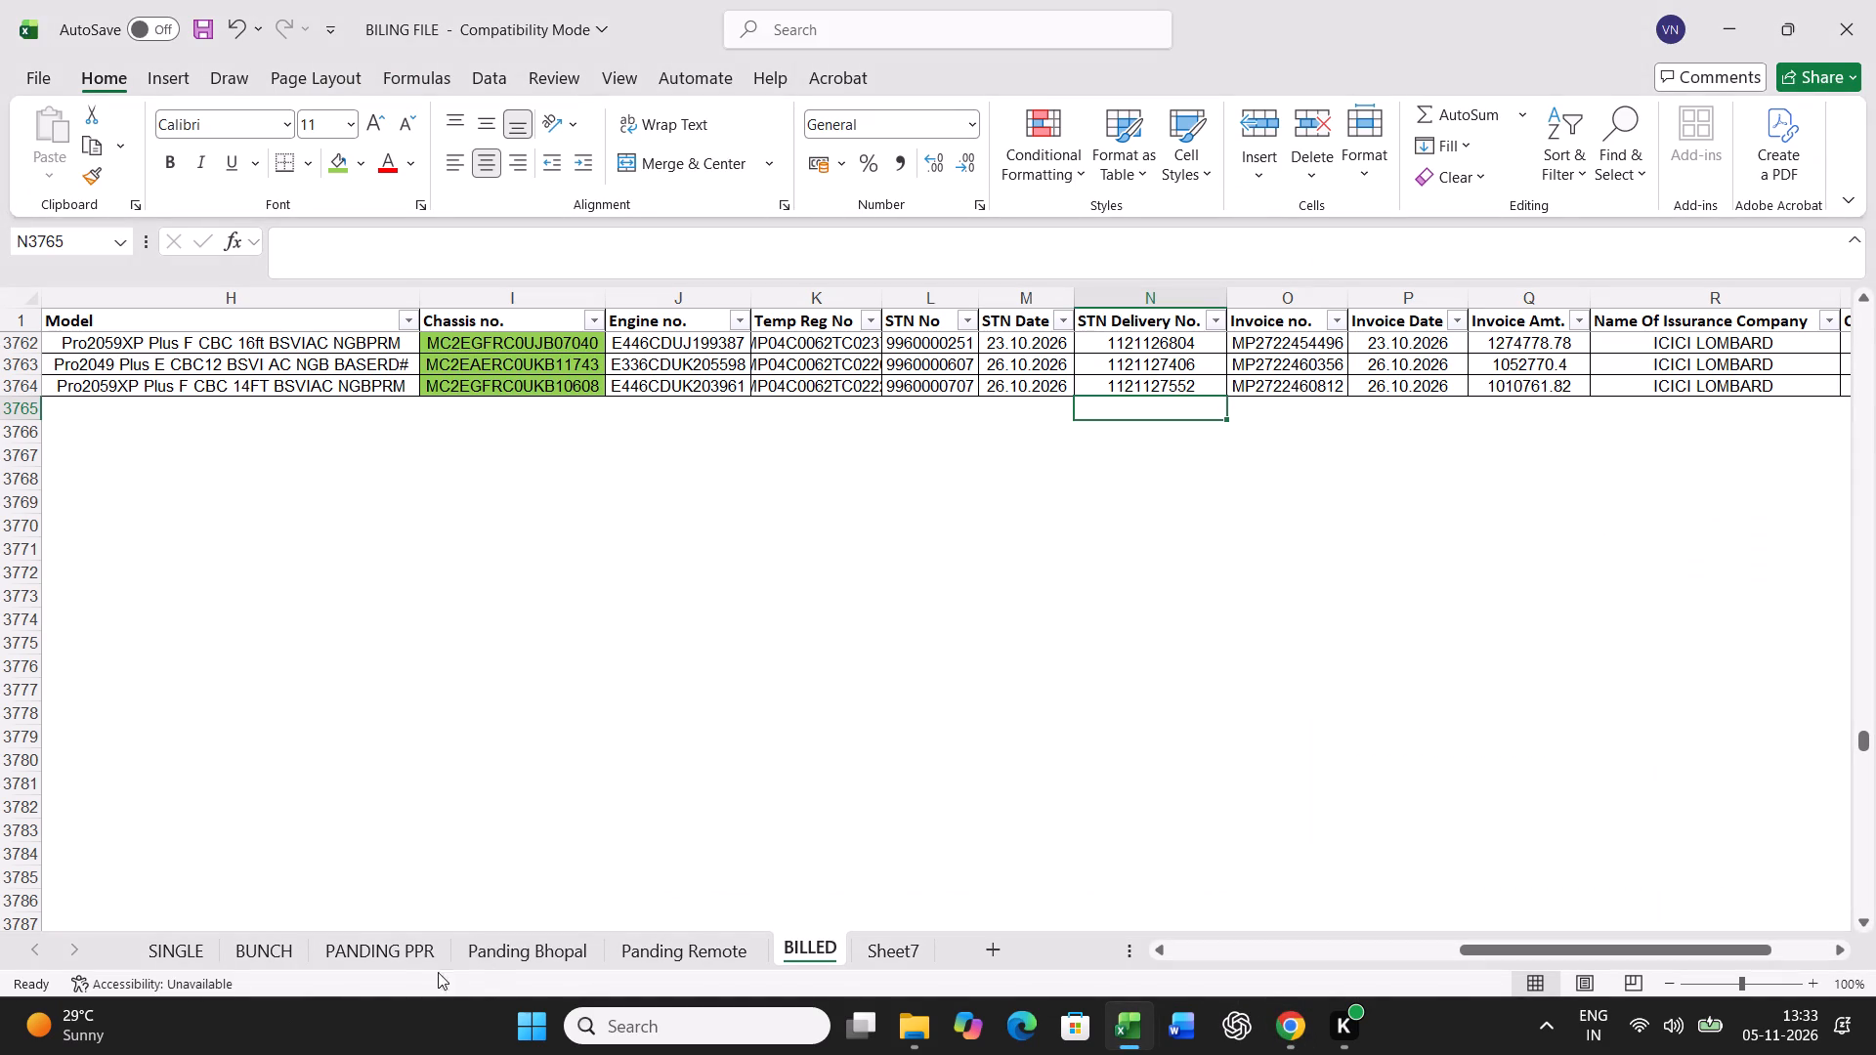
Delete the emptied rows 2 to 22 from the Panding Bhopal sheet.
click(499, 956)
right_click(619, 653)
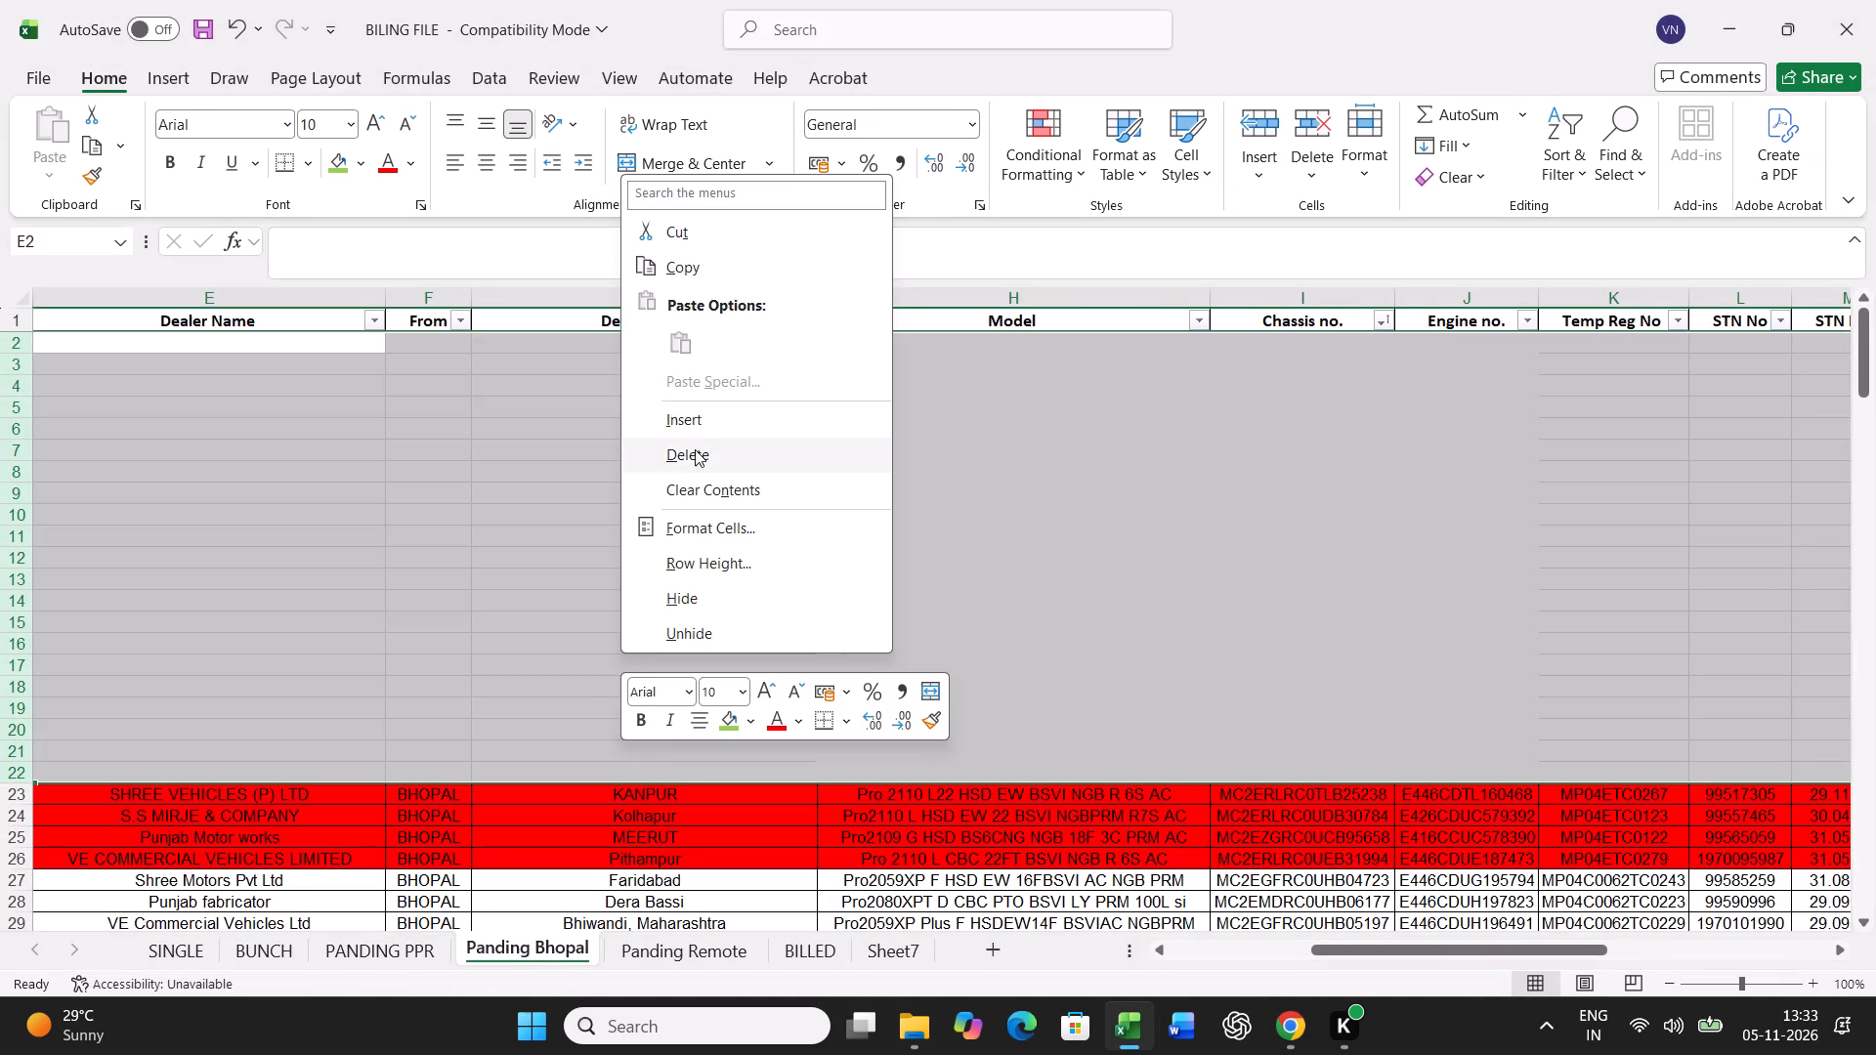
click(695, 449)
click(1202, 954)
click(1038, 718)
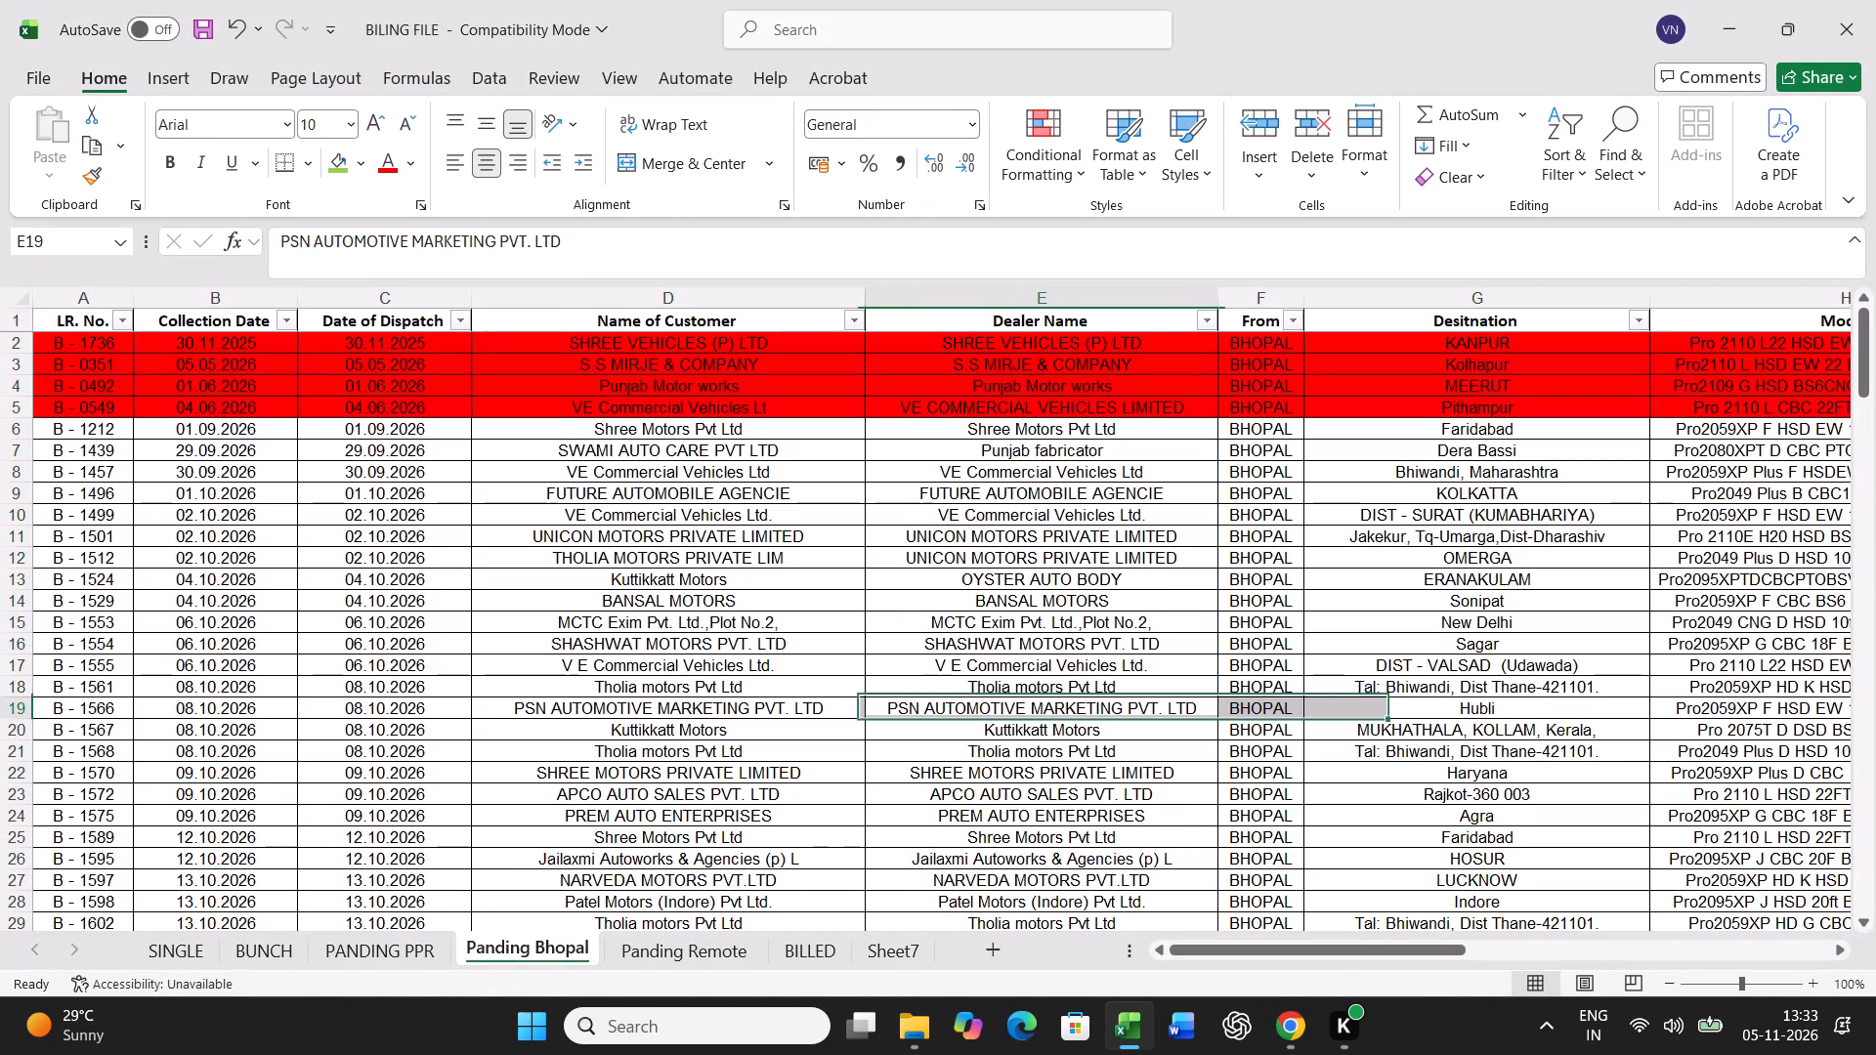
In BUNCH's lower table, shorten the destination of bill B - 1659 to Bhiwandi.
click(288, 950)
scroll(962, 817, up, 4)
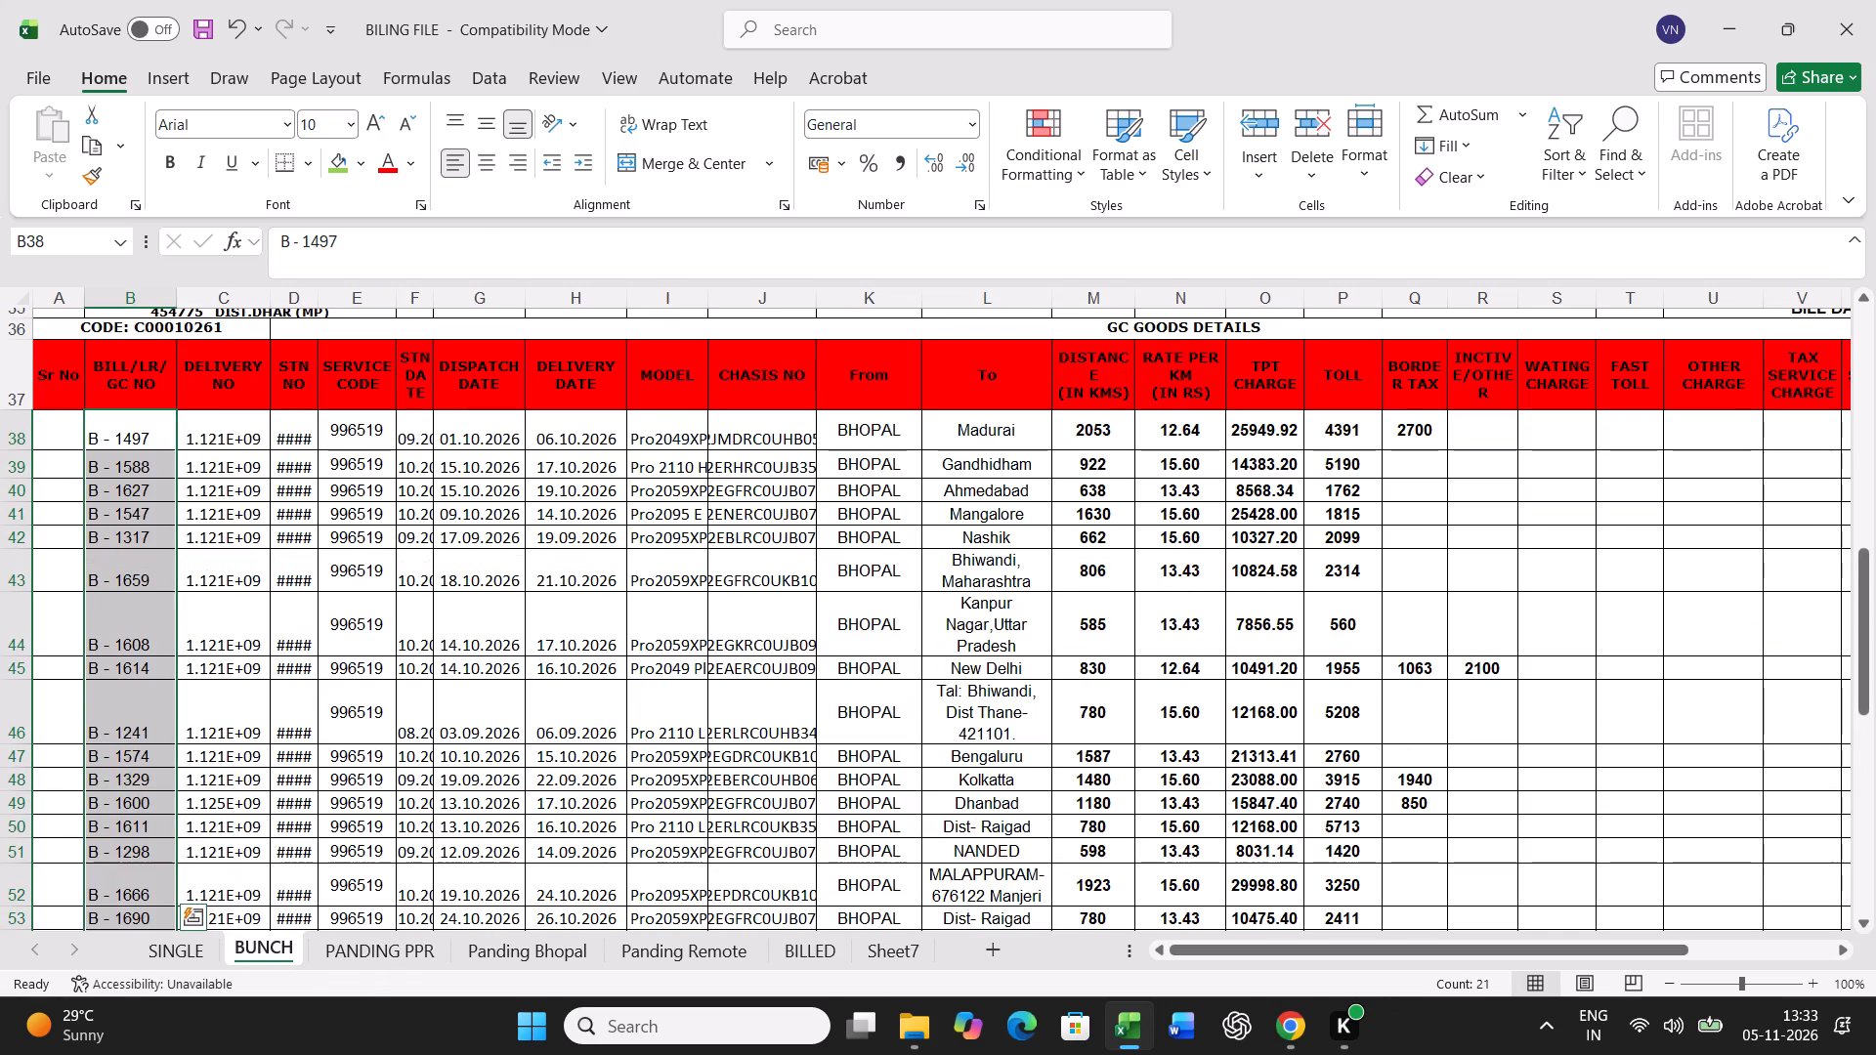
click(1003, 434)
key(Return)
key(Return)
key(Return)
key(Return)
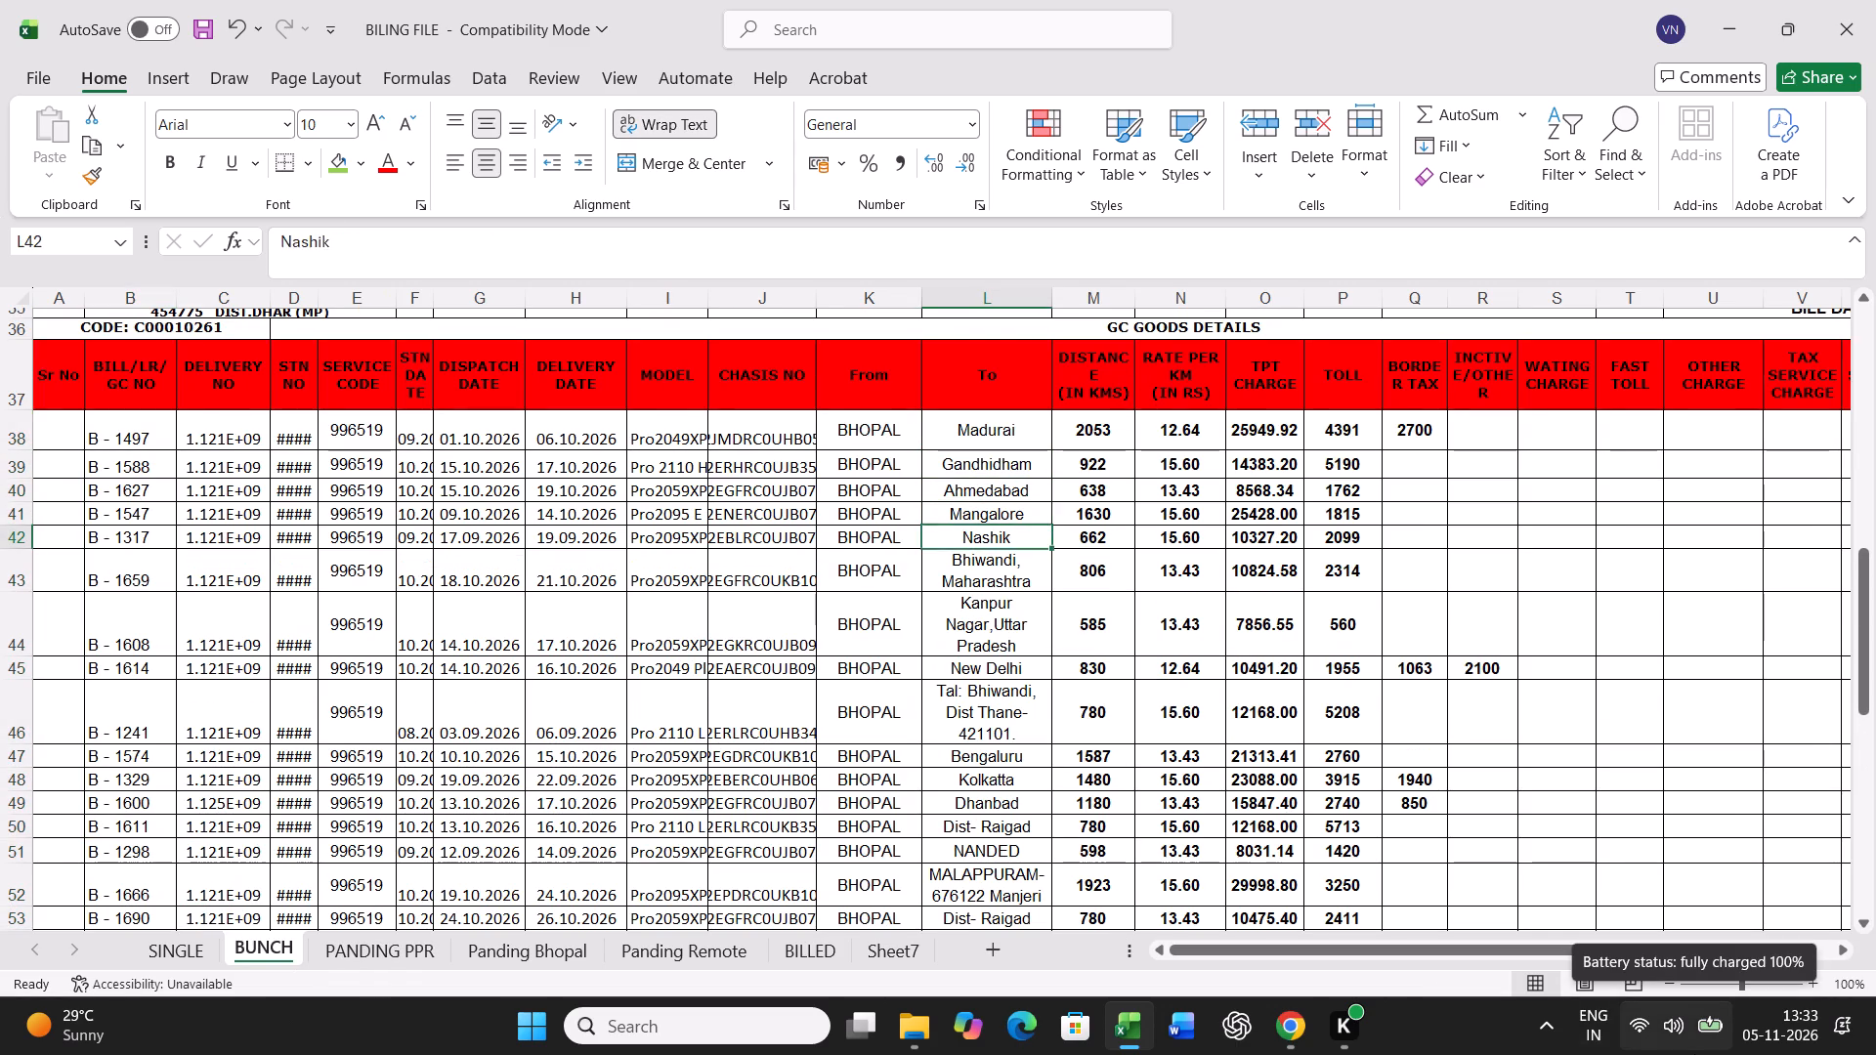
key(Return)
key(F2)
key(BackSpace)
key(BackSpace)
key(BackSpace)
key(BackSpace)
key(BackSpace)
key(BackSpace)
key(BackSpace)
key(BackSpace)
key(BackSpace)
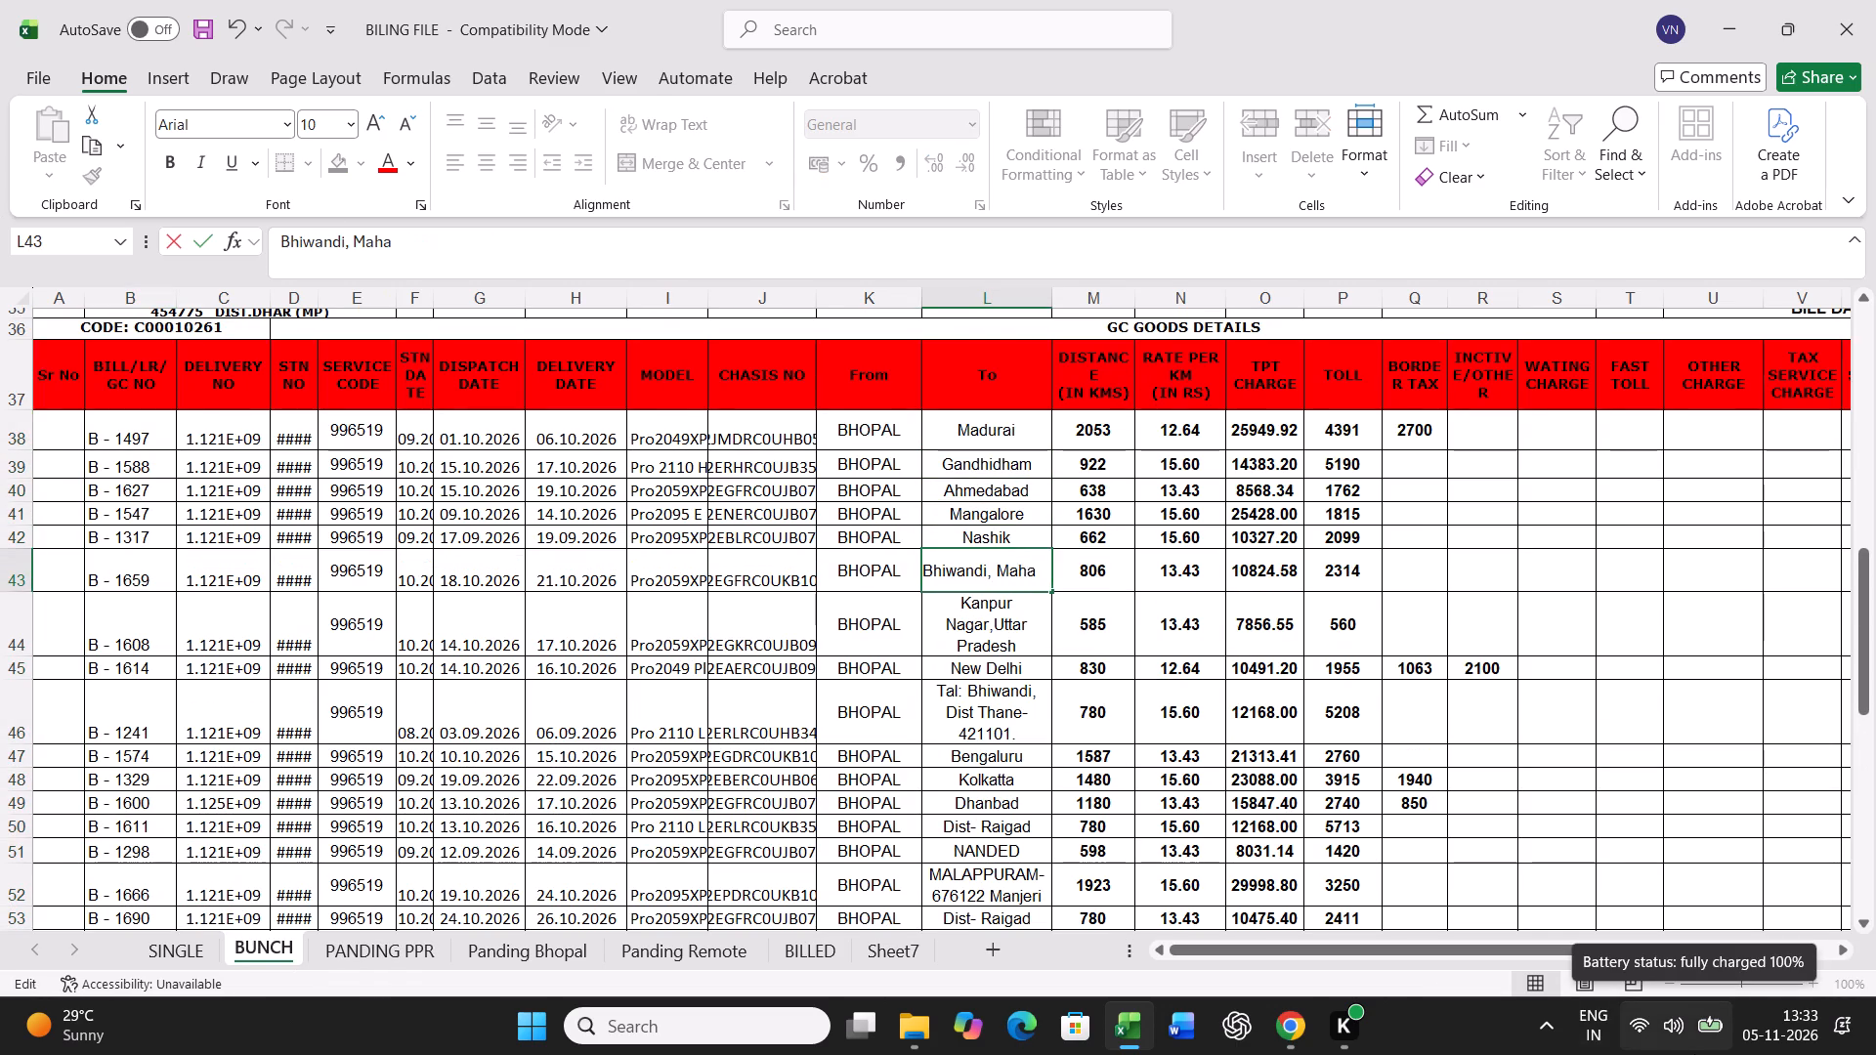
key(BackSpace)
key(BackSpace)
key(BackSpace)
key(BackSpace)
key(Return)
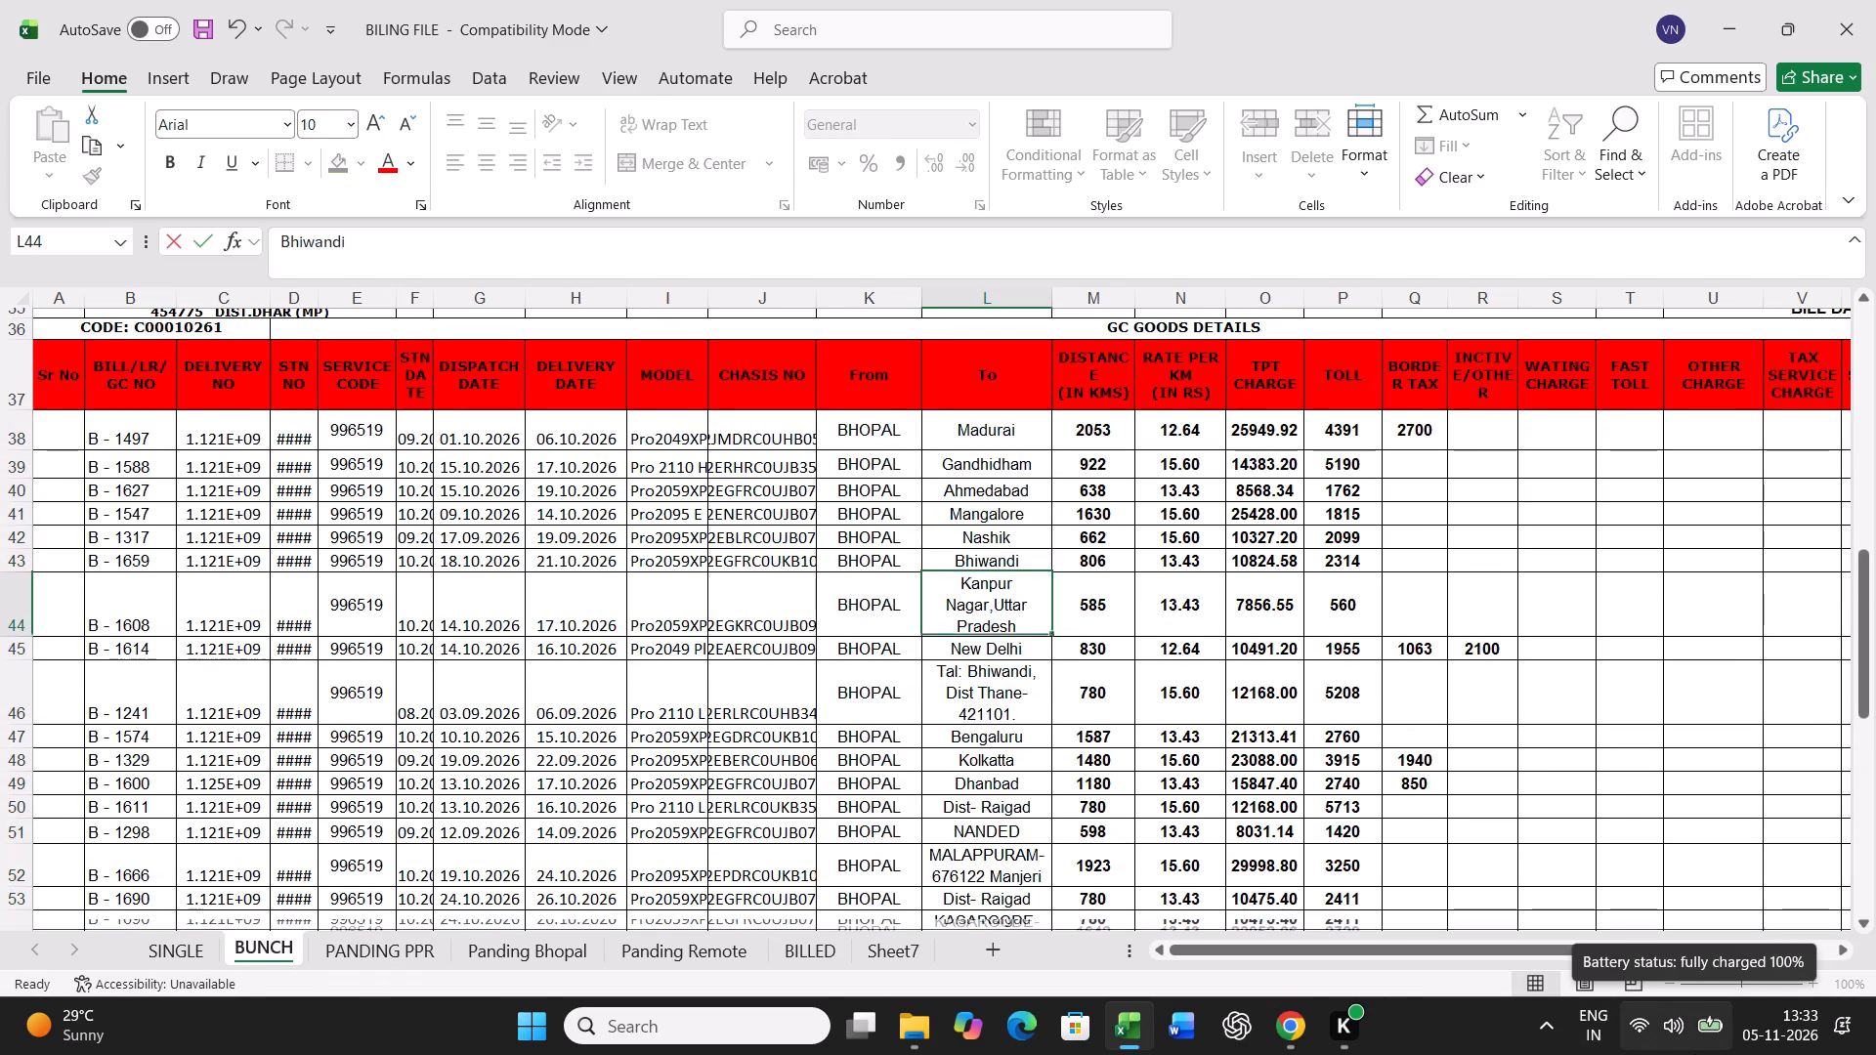
Shorten the destination of bill B - 1608 to Kanpur.
key(F2)
key(BackSpace)
key(BackSpace)
key(BackSpace)
key(BackSpace)
key(BackSpace)
key(BackSpace)
key(BackSpace)
key(BackSpace)
key(BackSpace)
key(BackSpace)
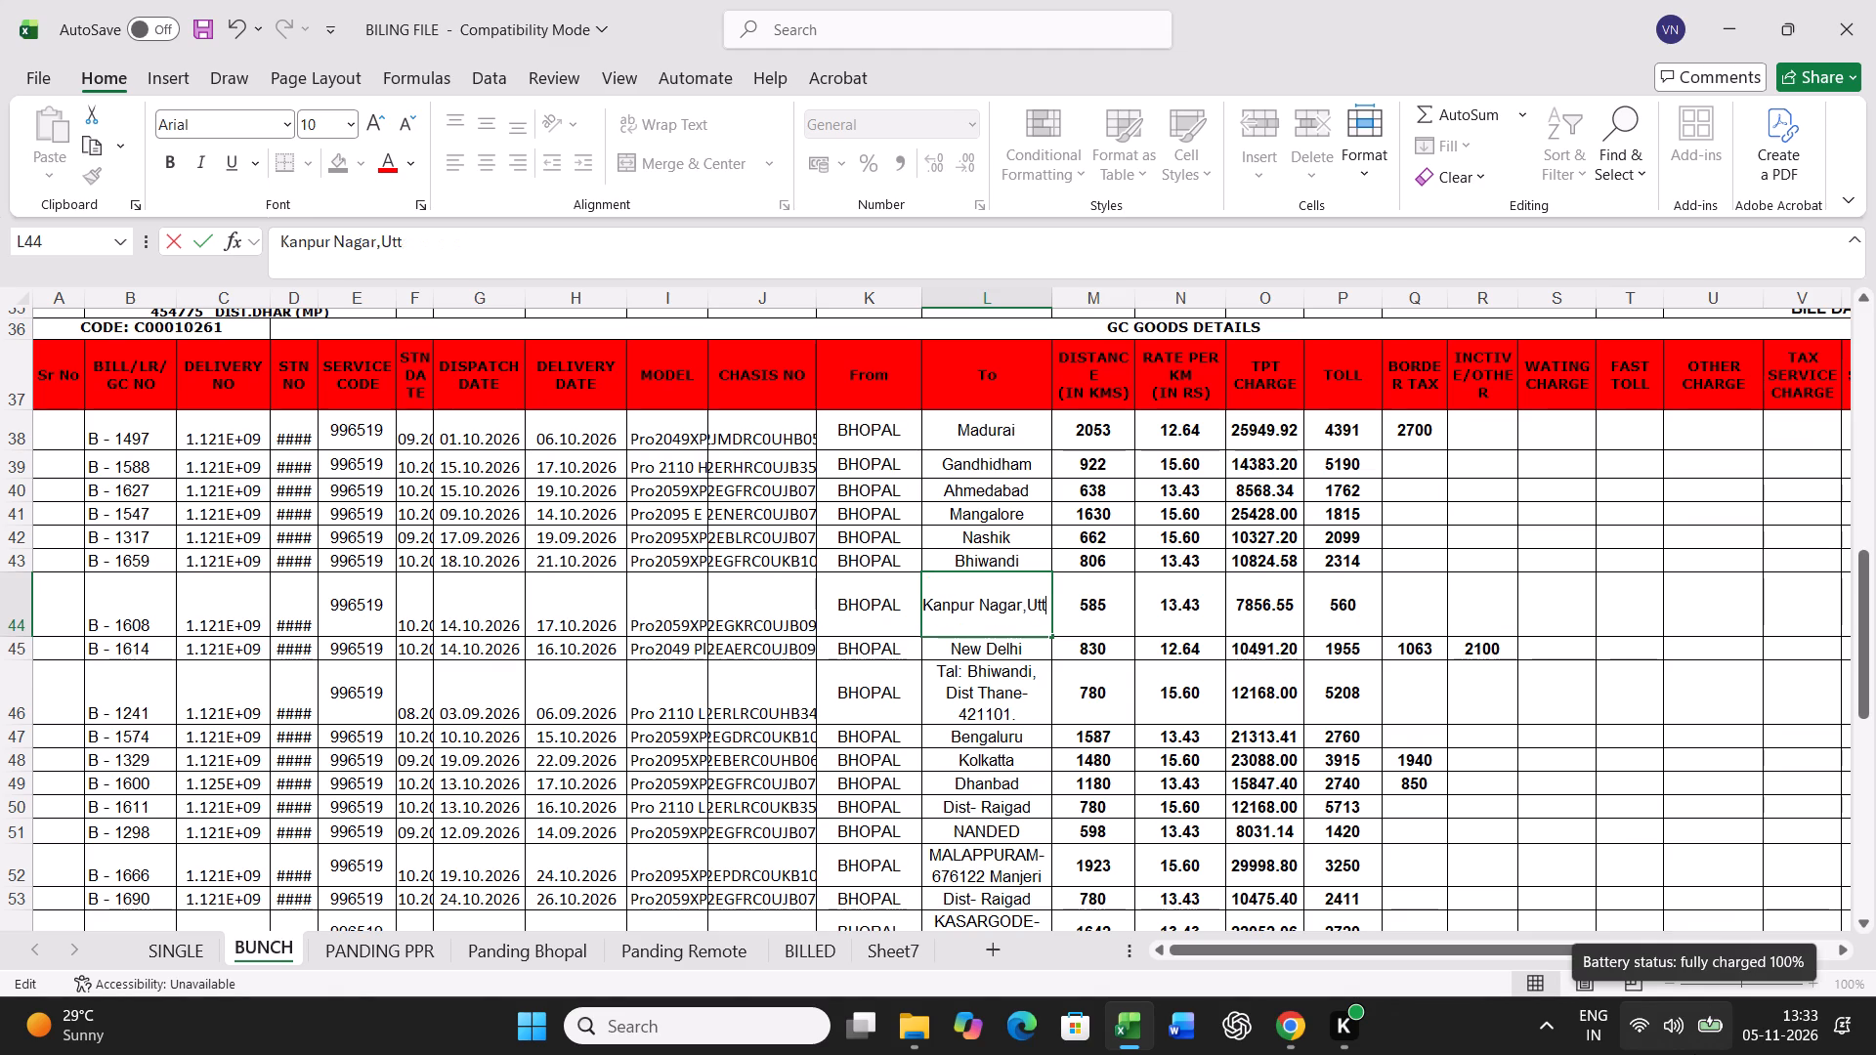
key(BackSpace)
key(BackSpace)
key(BackSpace)
key(BackSpace)
key(BackSpace)
key(BackSpace)
key(BackSpace)
key(BackSpace)
key(BackSpace)
key(BackSpace)
key(Return)
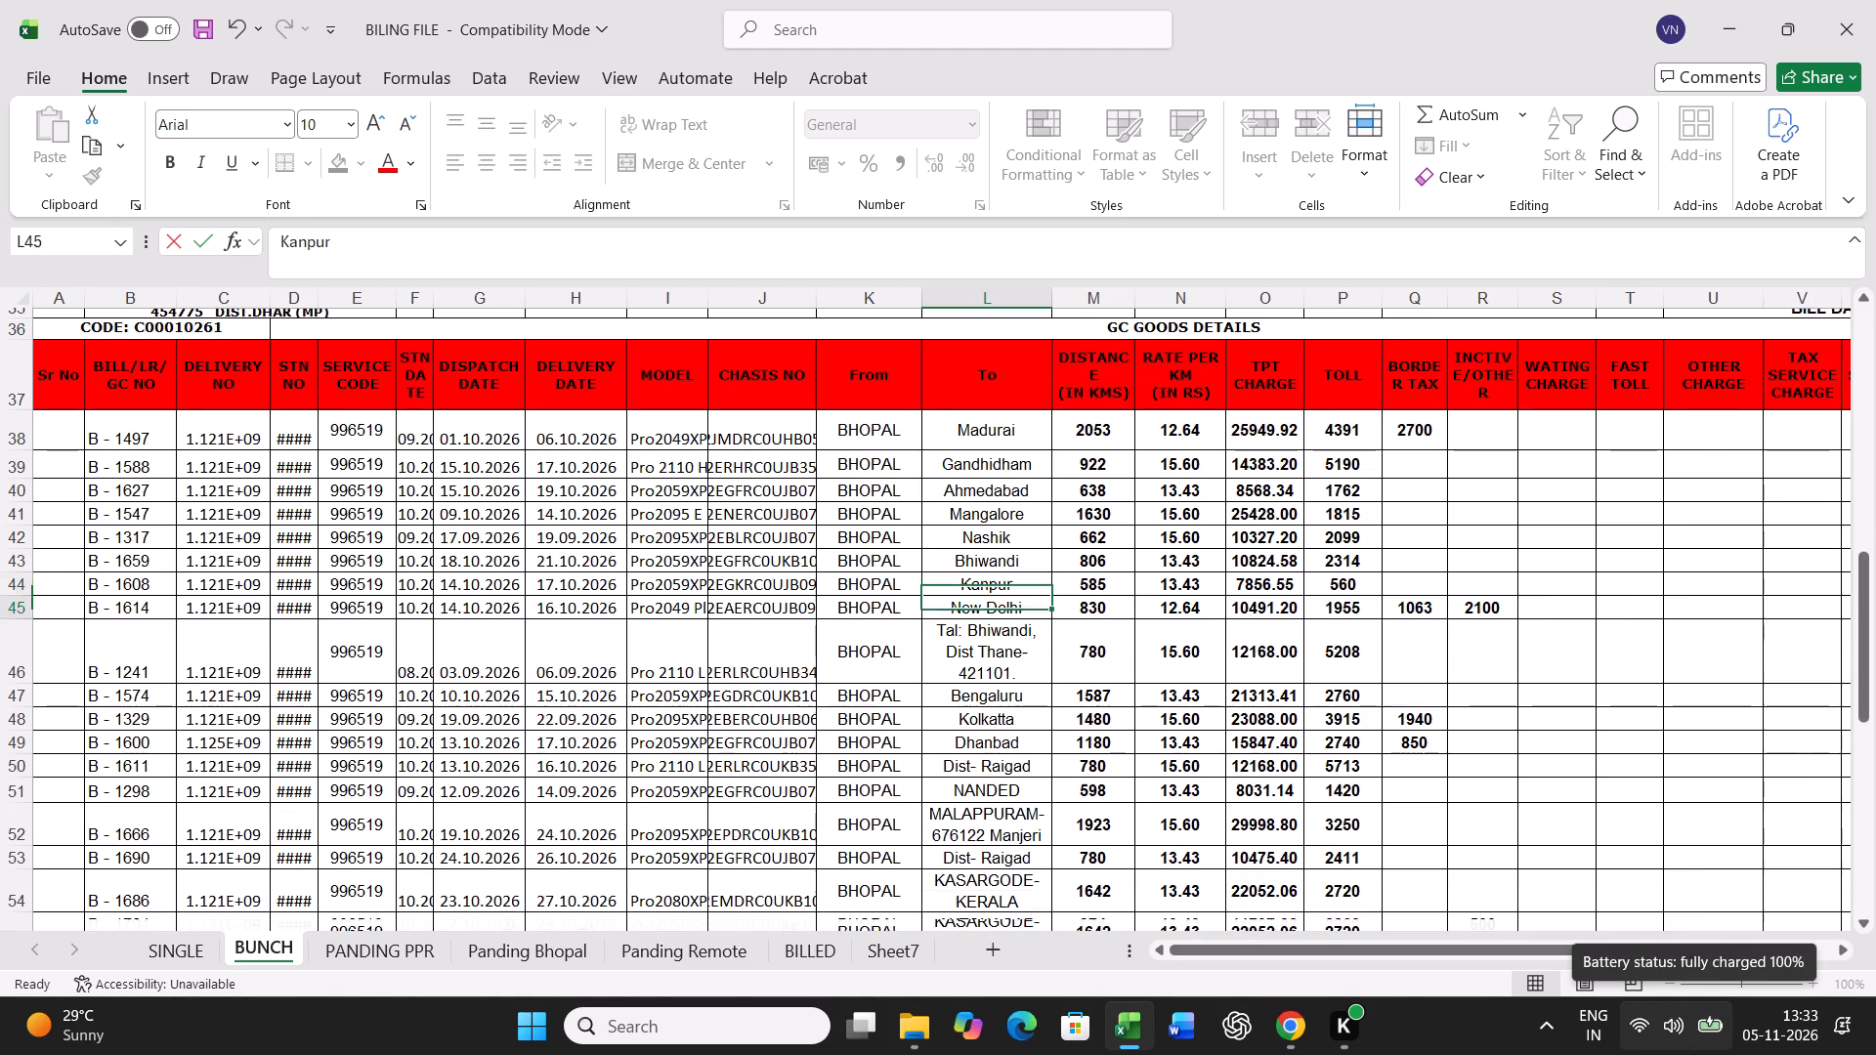
Replace the destinations of bills B - 1241 and B - 1611 with Bhiwandi.
key(Return)
text(BH)
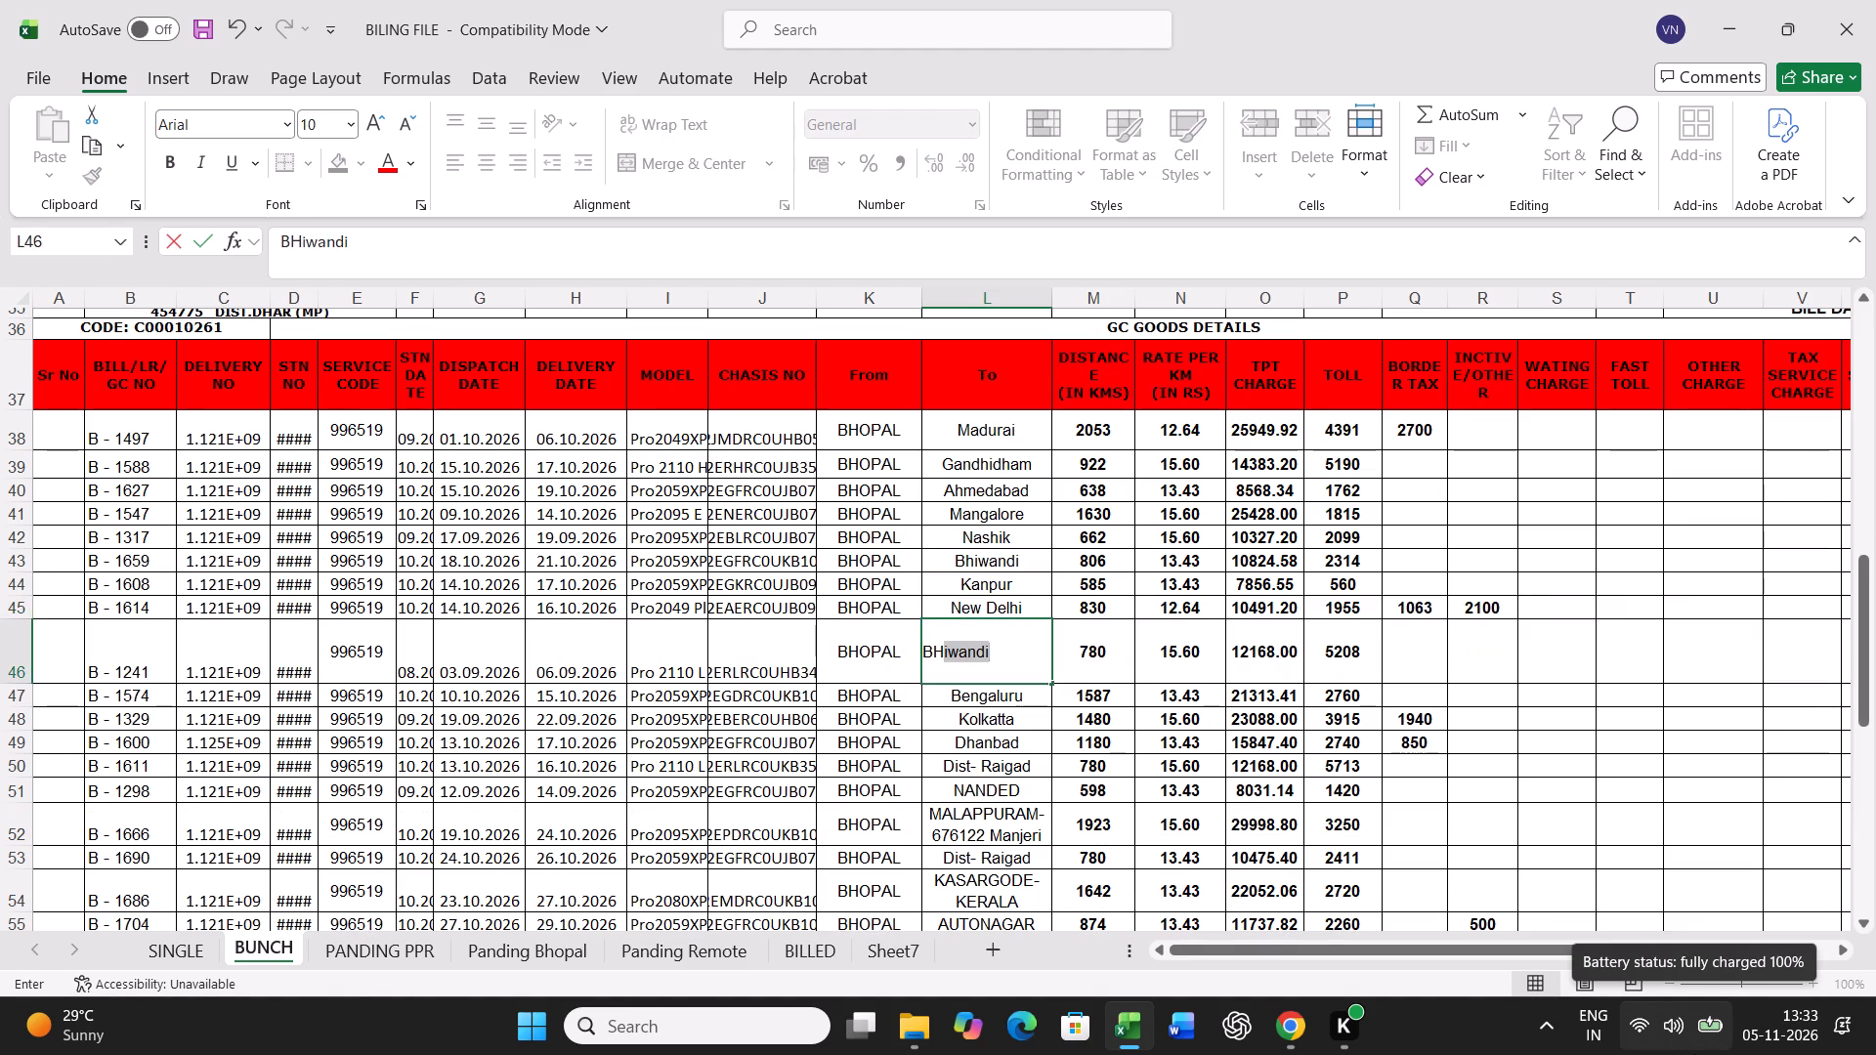
key(Return)
key(Return)
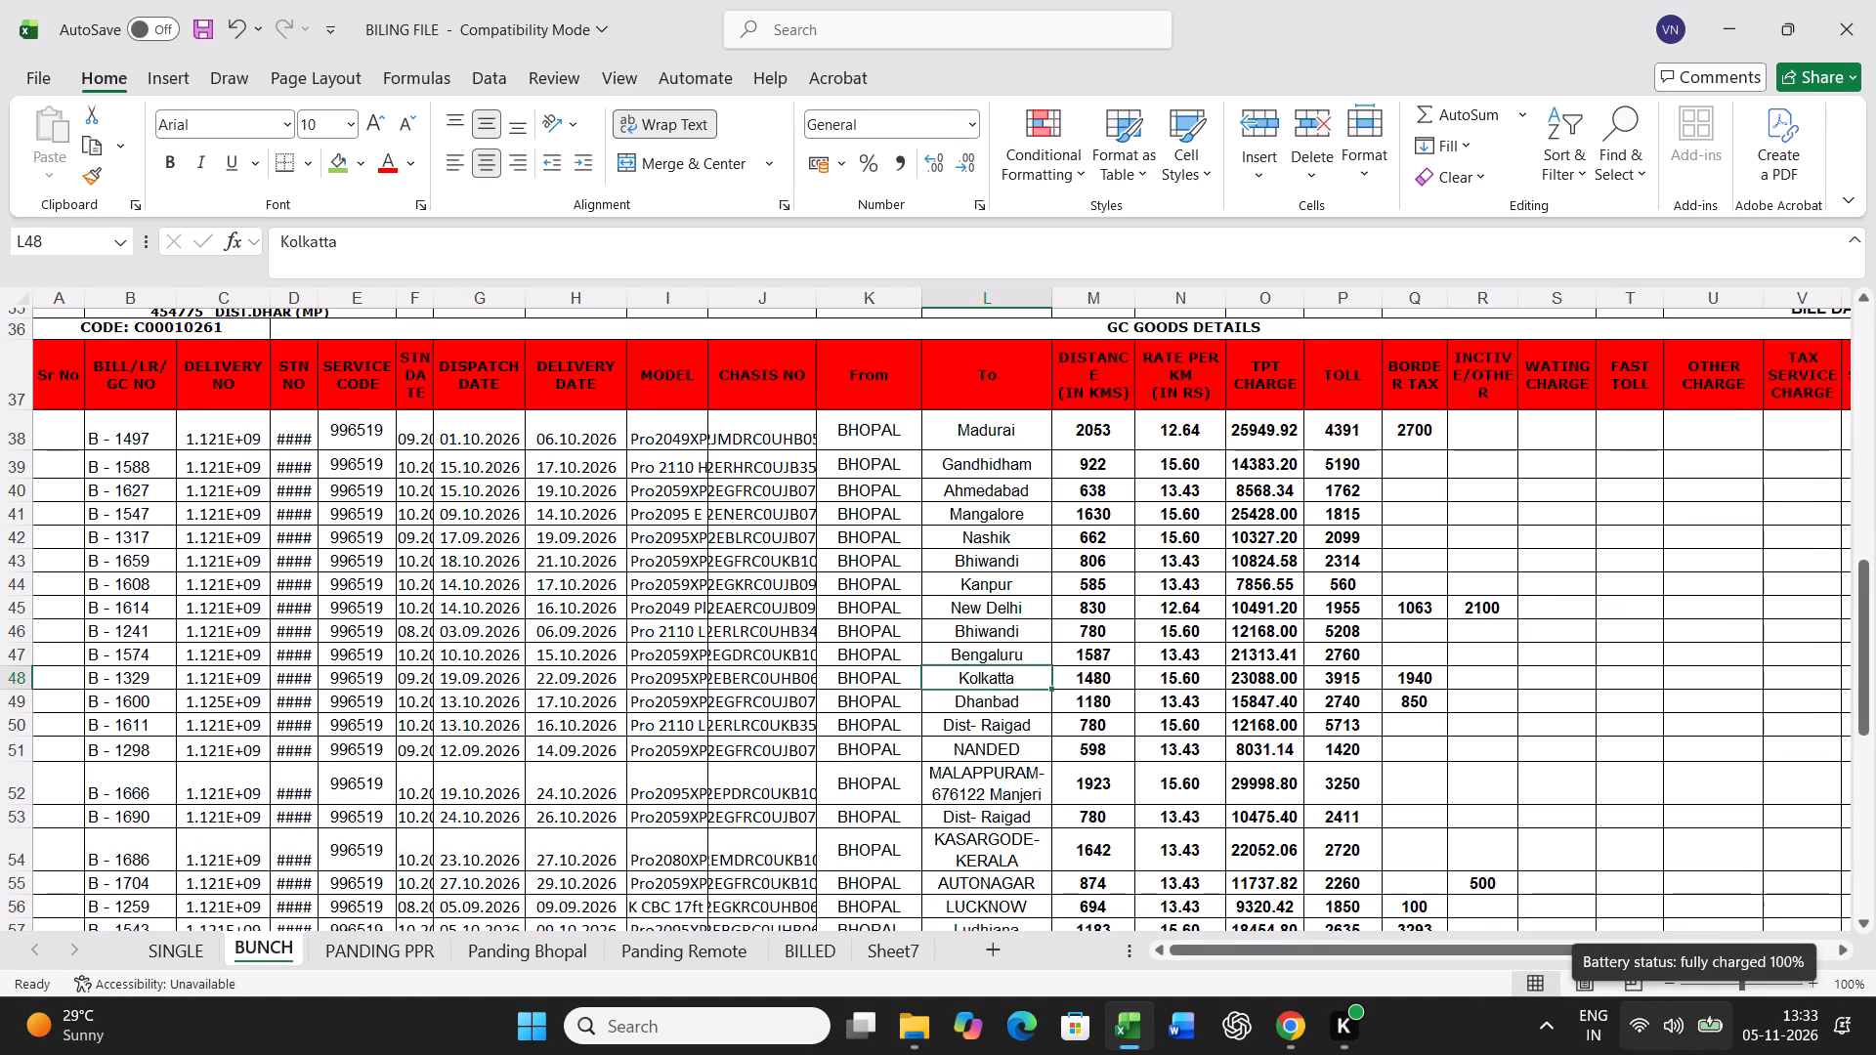
key(Return)
key(Return)
text(BH)
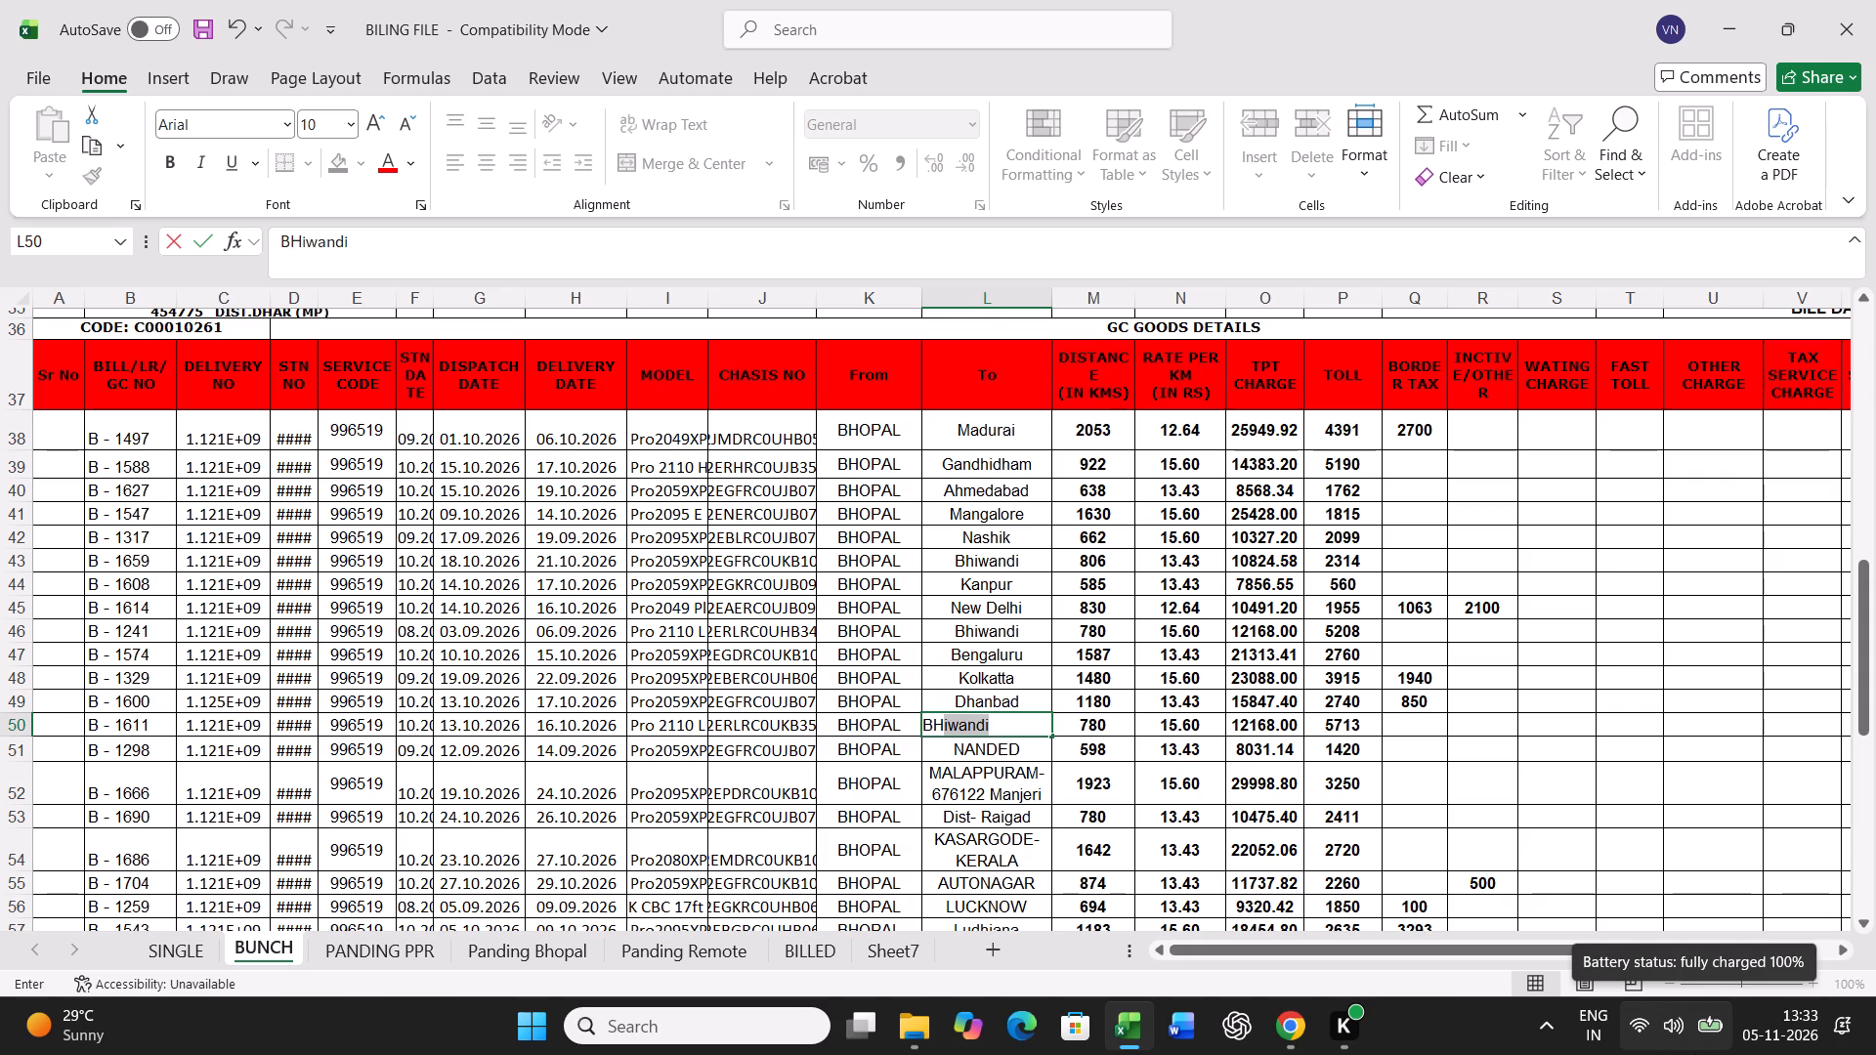
key(Return)
Shorten the destination of bill B - 1666 to MALAPPURAM.
key(Return)
key(F2)
key(BackSpace)
key(BackSpace)
key(BackSpace)
key(BackSpace)
key(BackSpace)
key(BackSpace)
key(BackSpace)
key(BackSpace)
key(BackSpace)
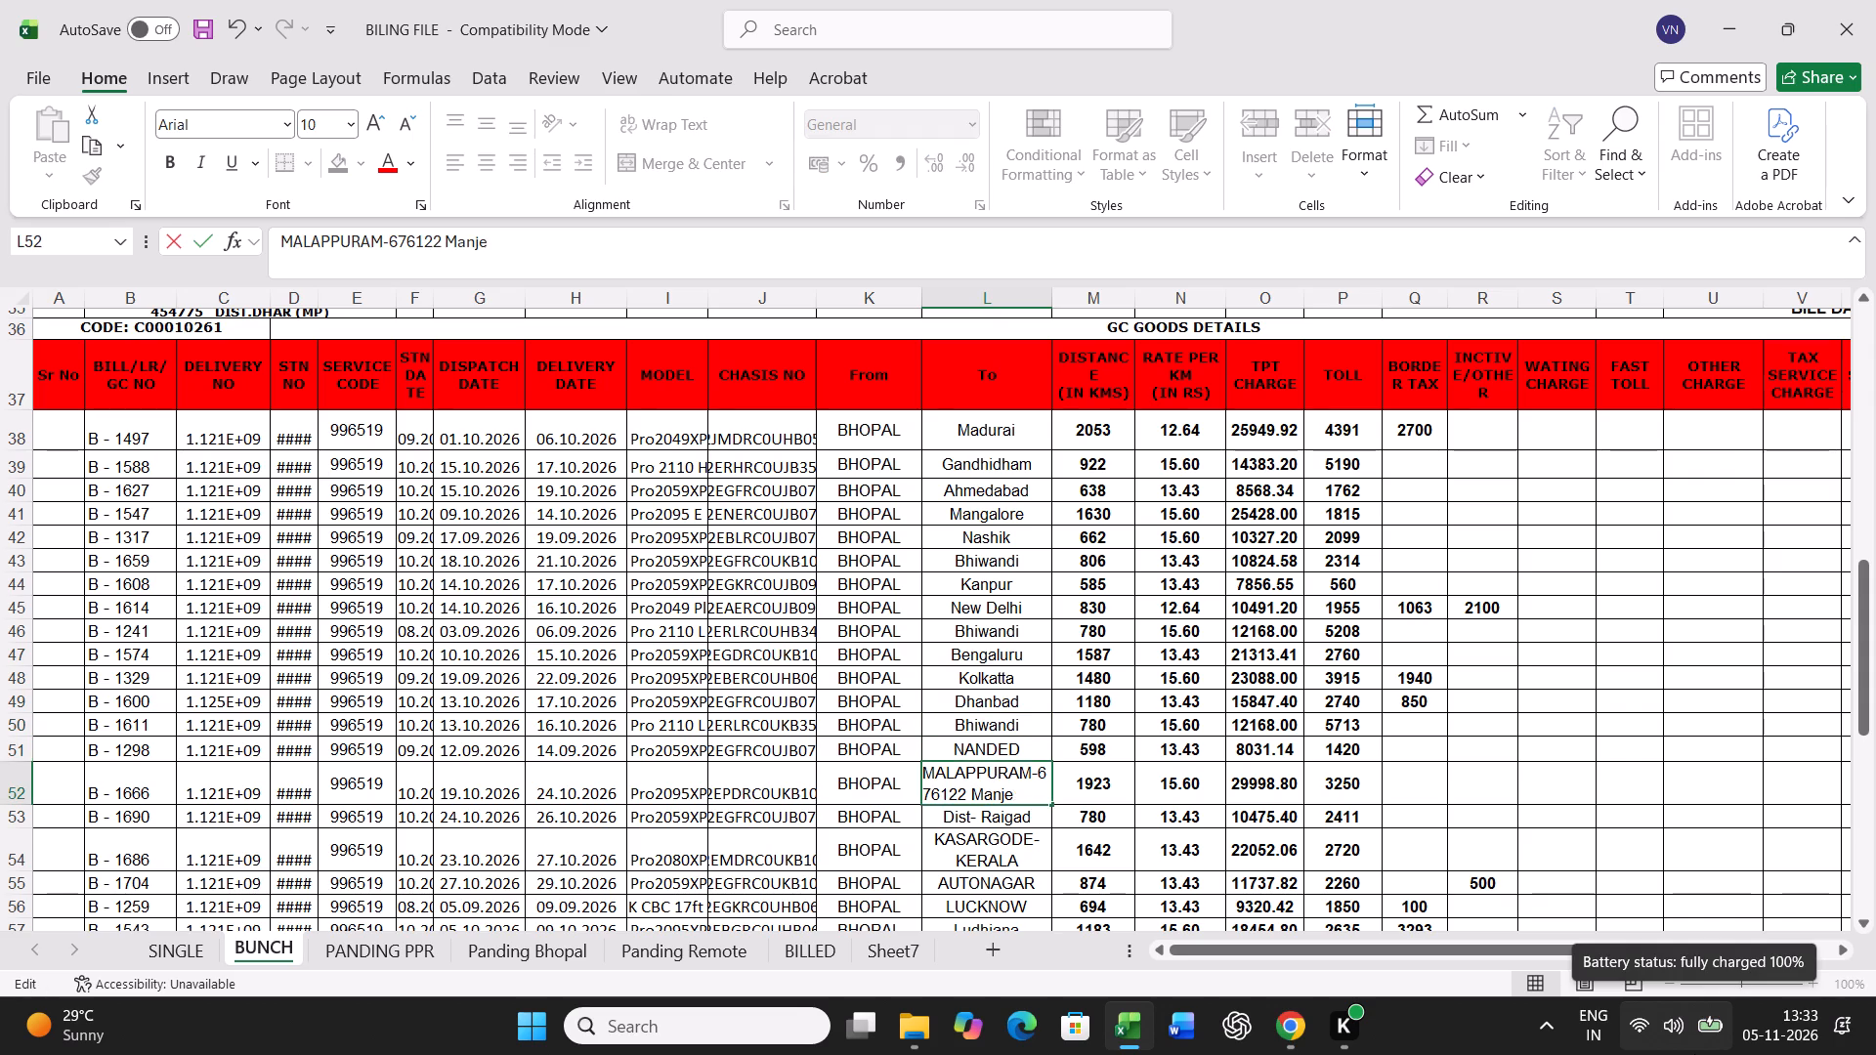
key(BackSpace)
key(BackSpace)
key(BackSpace)
key(BackSpace)
key(BackSpace)
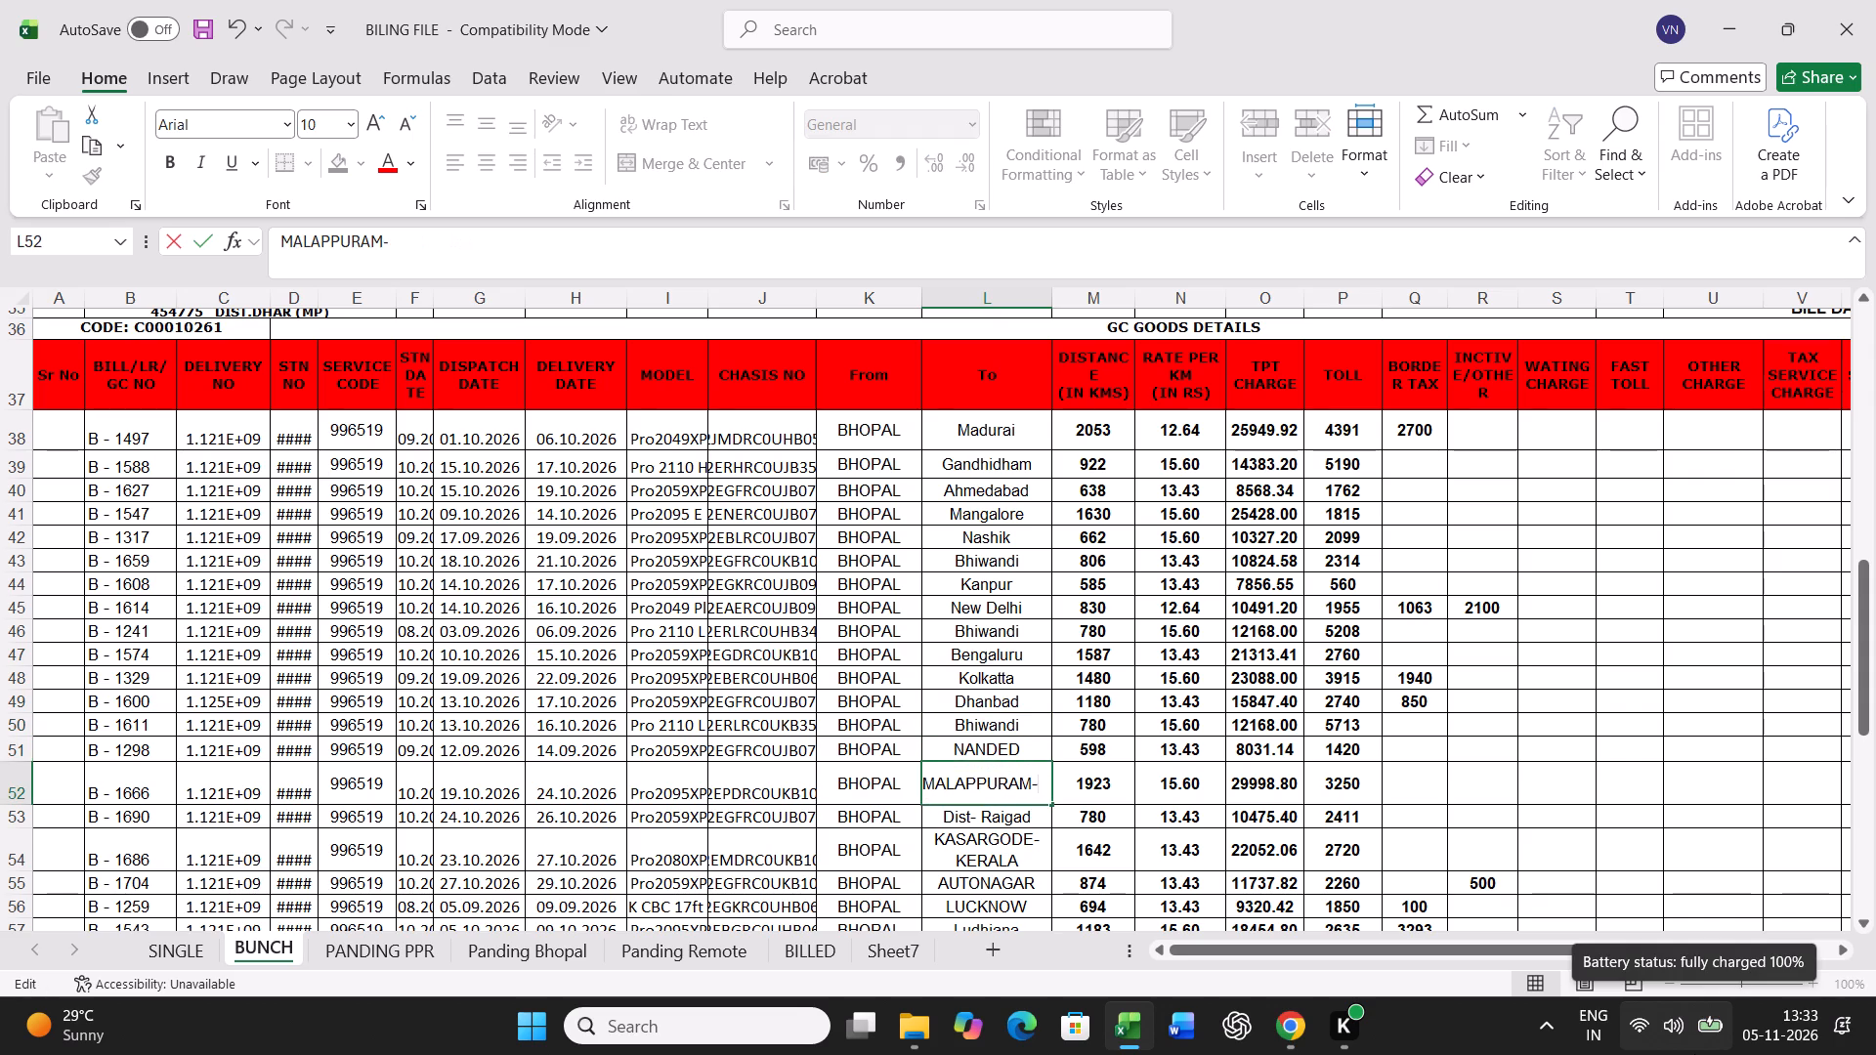
key(BackSpace)
key(Return)
Replace the destination of bill B - 1690 with Bhiwandi.
scroll(1305, 369, down, 5)
text(BH)
key(Return)
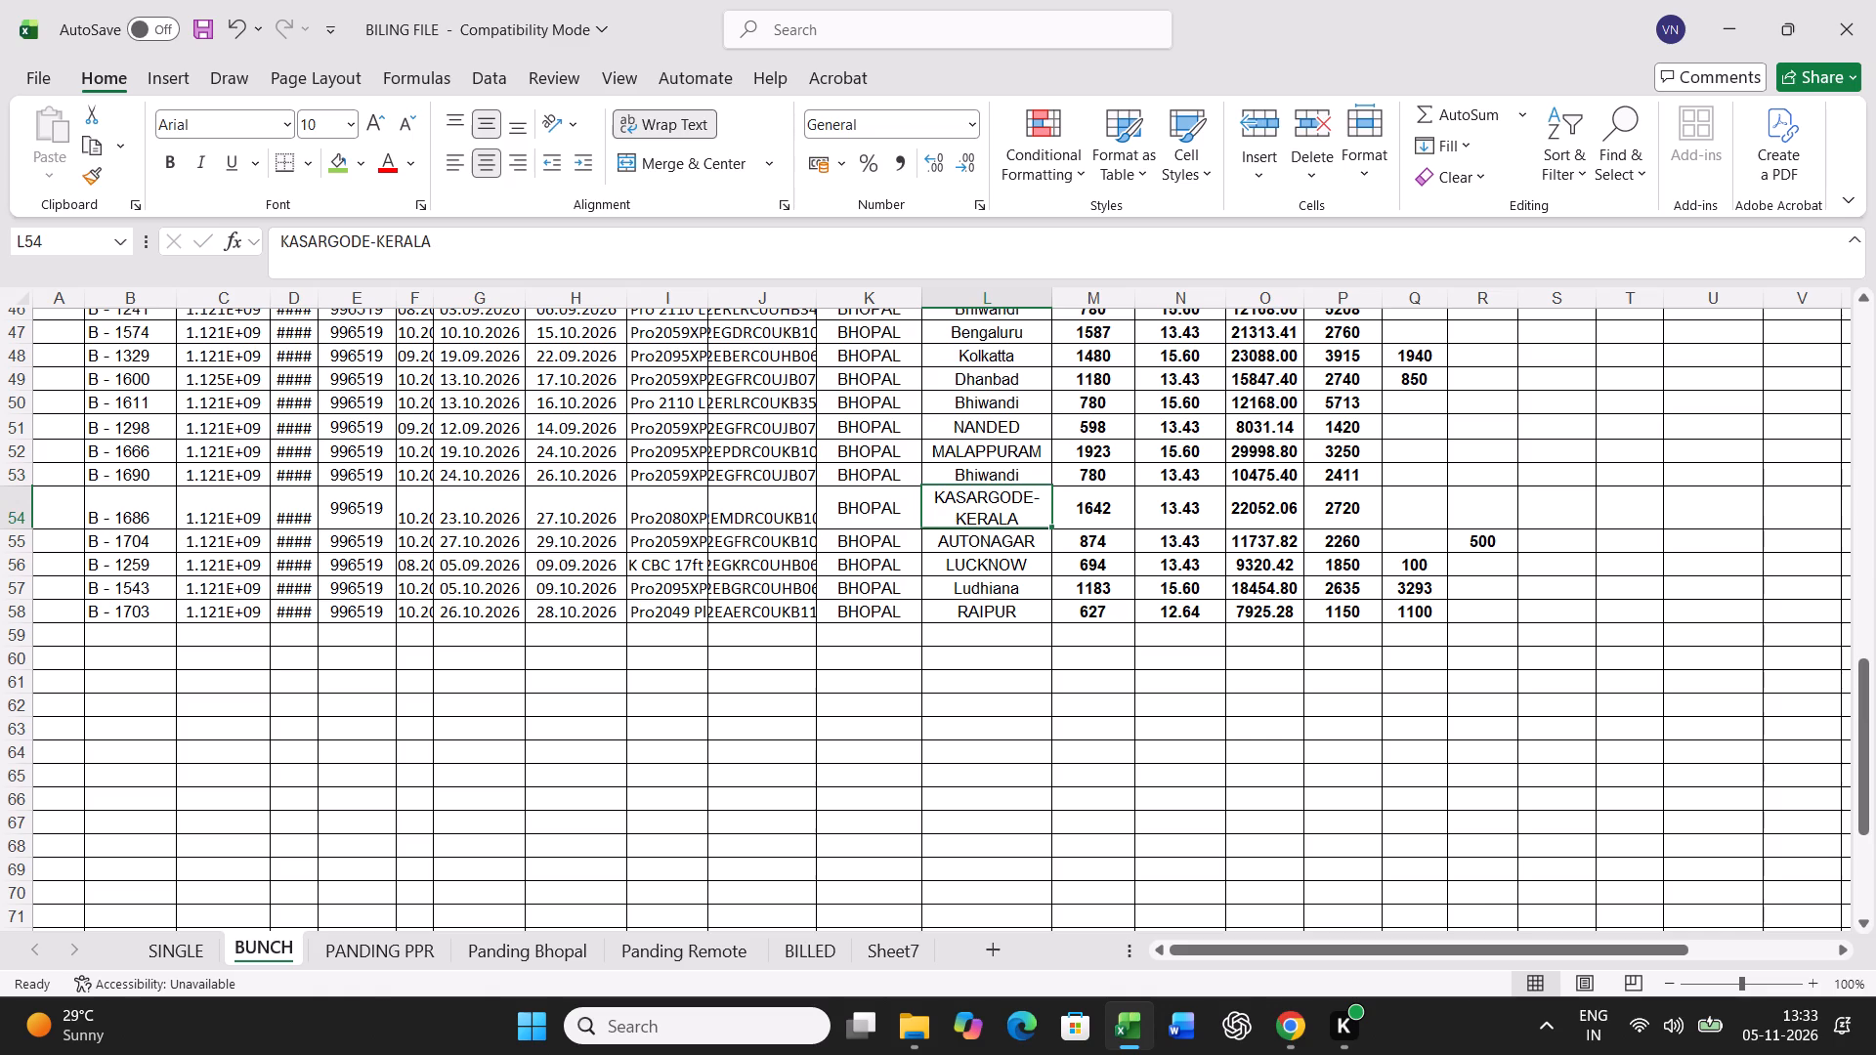
Shorten the destination of bill B - 1686 to KASARGODE and go through the remaining destinations down to B - 1703.
key(F2)
key(BackSpace)
key(BackSpace)
key(BackSpace)
key(BackSpace)
key(BackSpace)
key(BackSpace)
key(BackSpace)
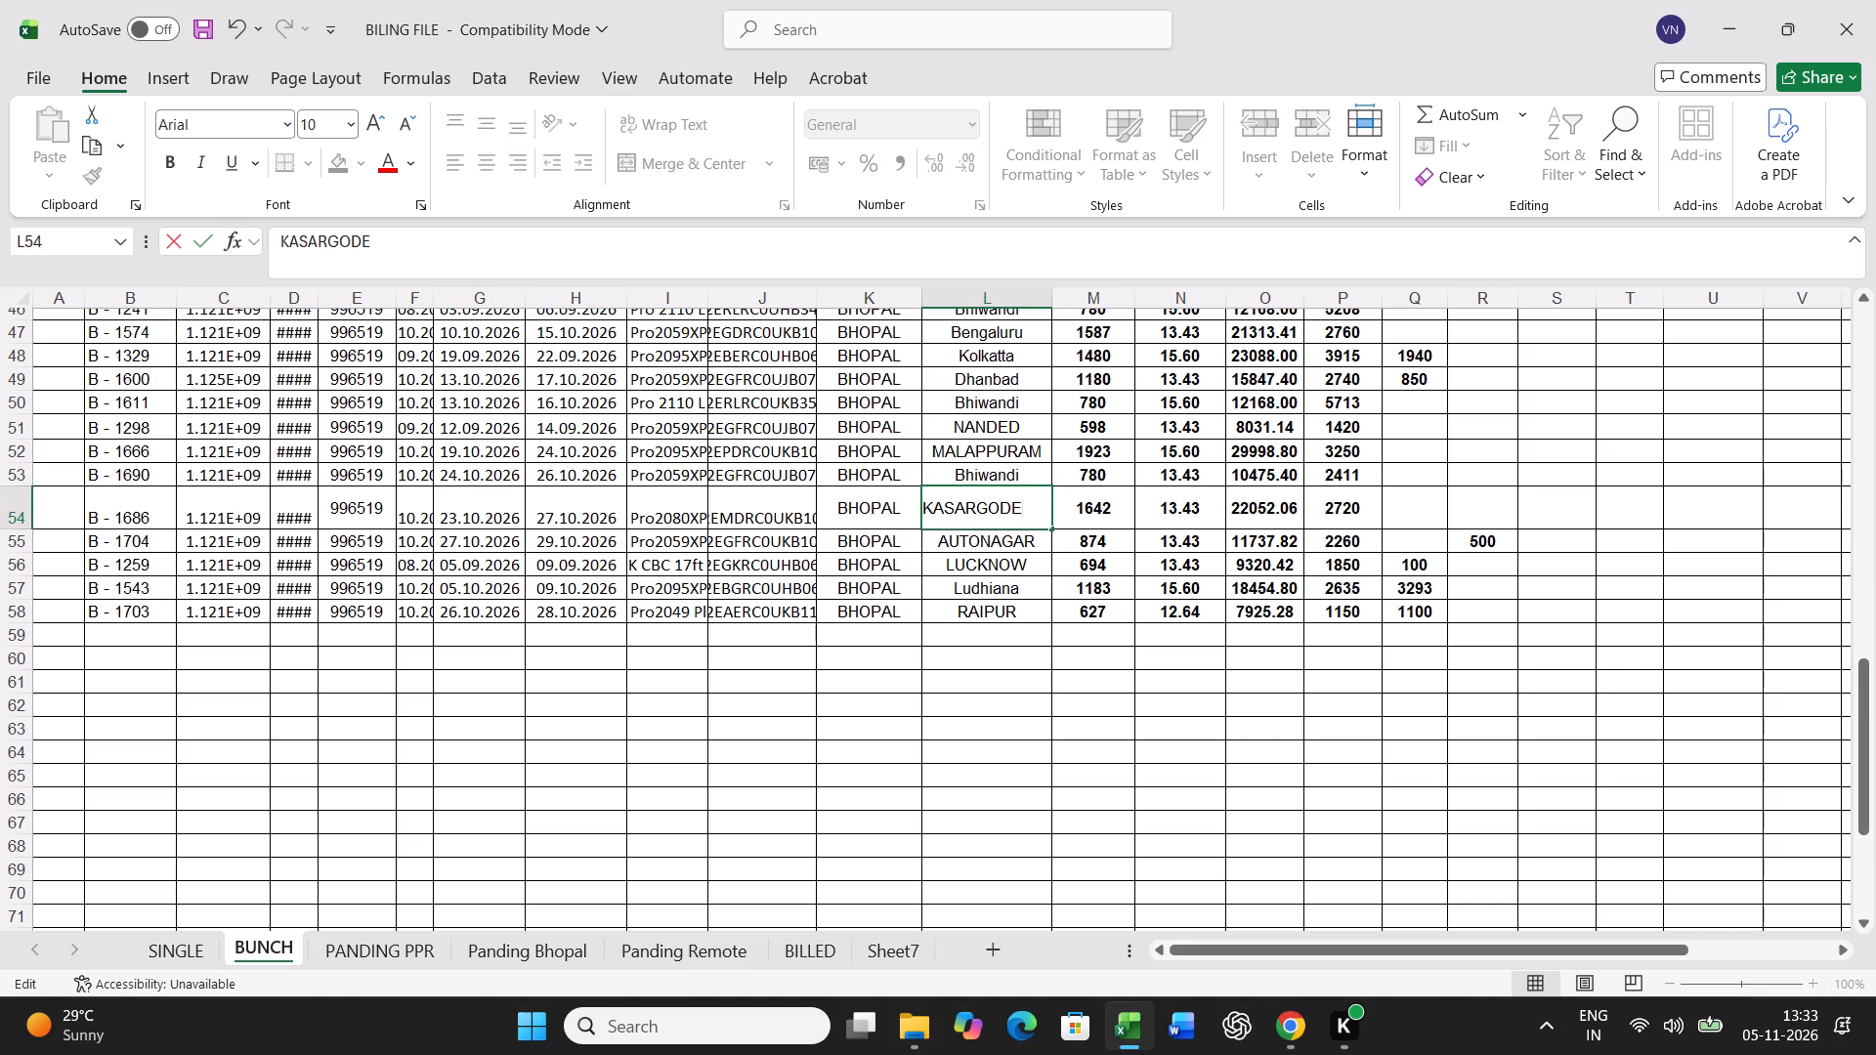
key(Return)
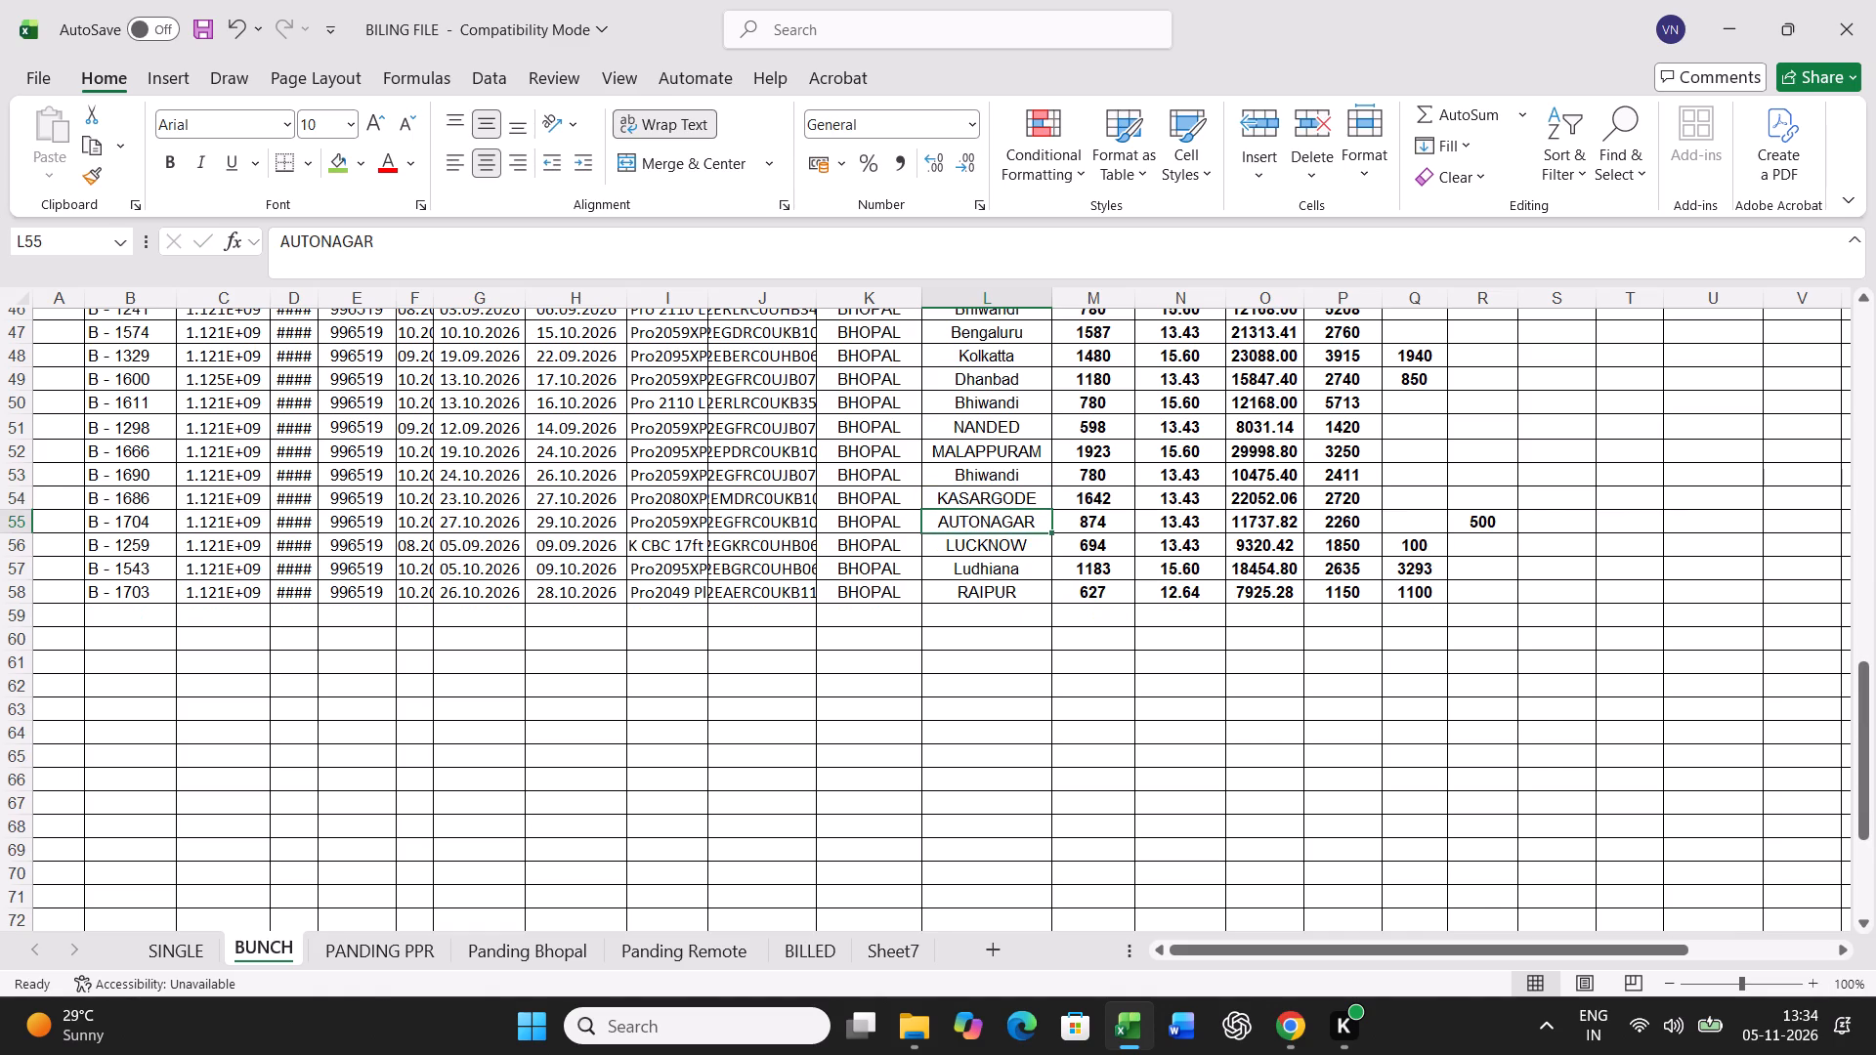
key(Return)
key(Return)
key(Return)
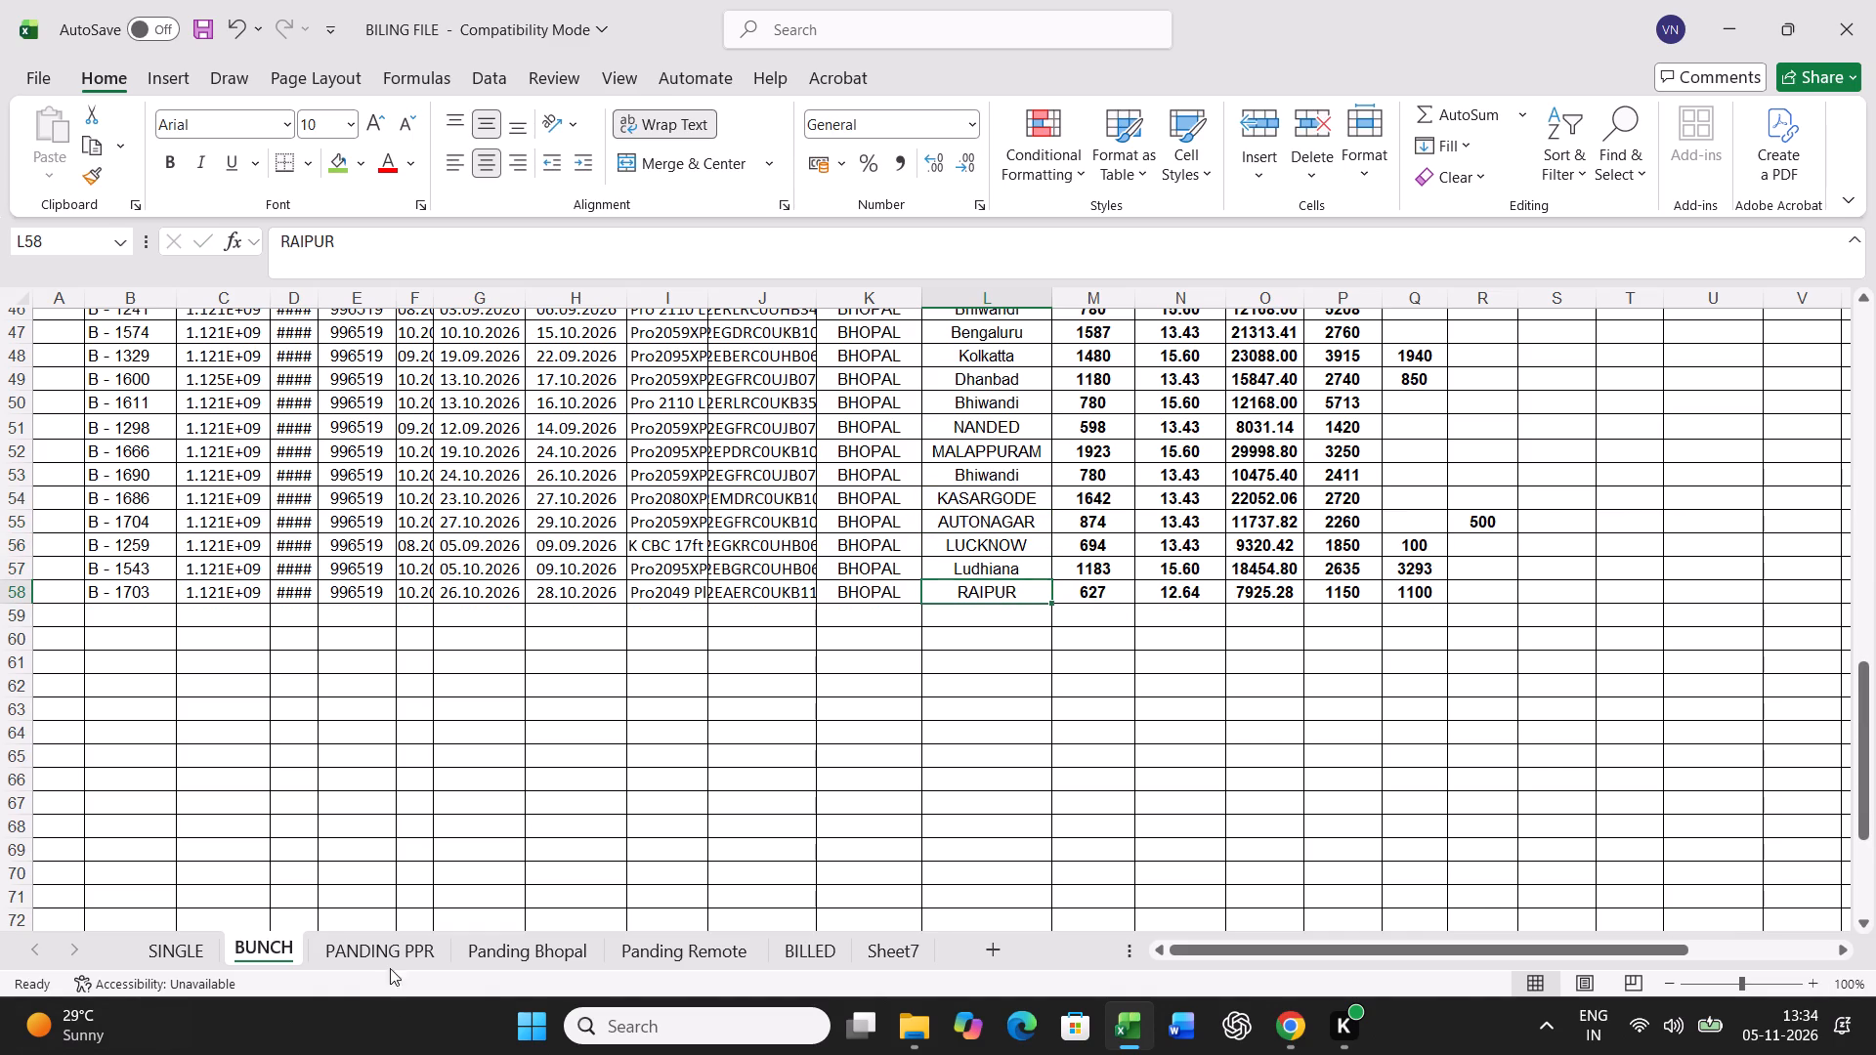
Save the billing workbook.
key(ctrl+s)
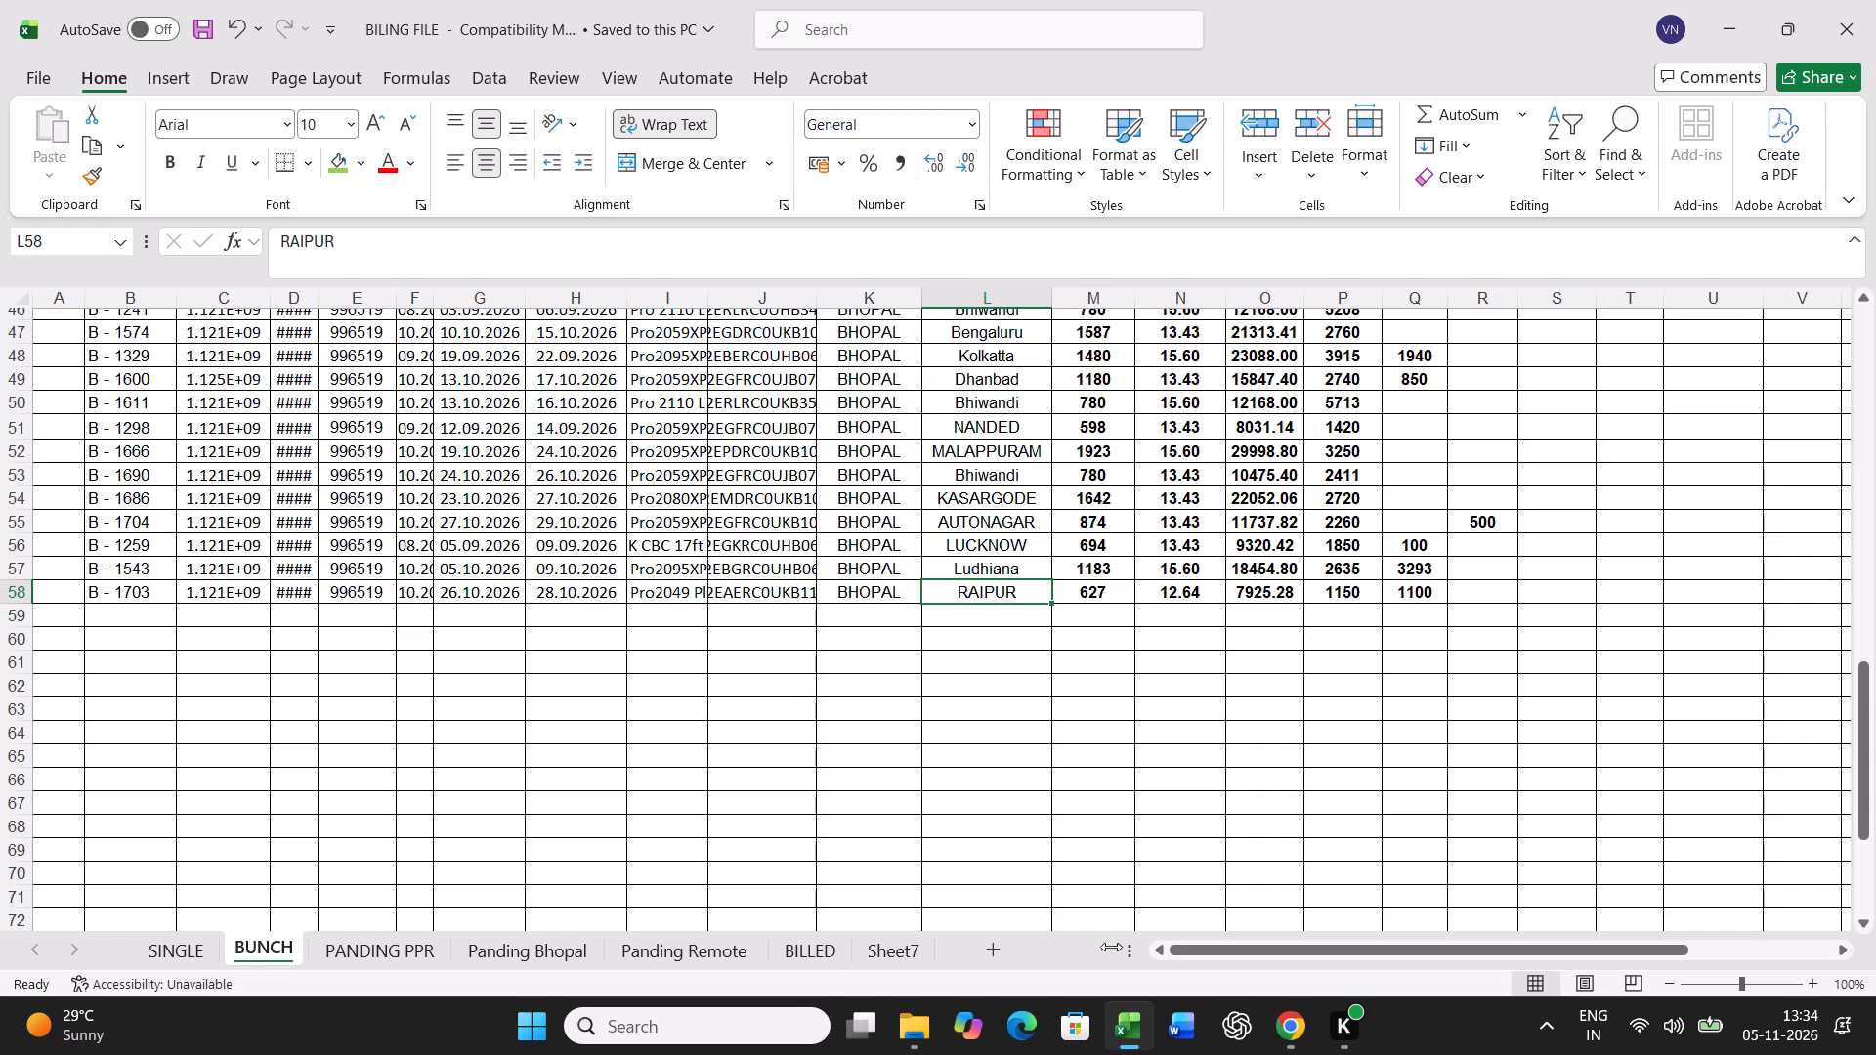
In File Explorer, check the latest bill files in the 201 TO 300 folders of BILL-2627 and BILL-PDF-2627.
click(926, 1014)
scroll(899, 837, down, 6)
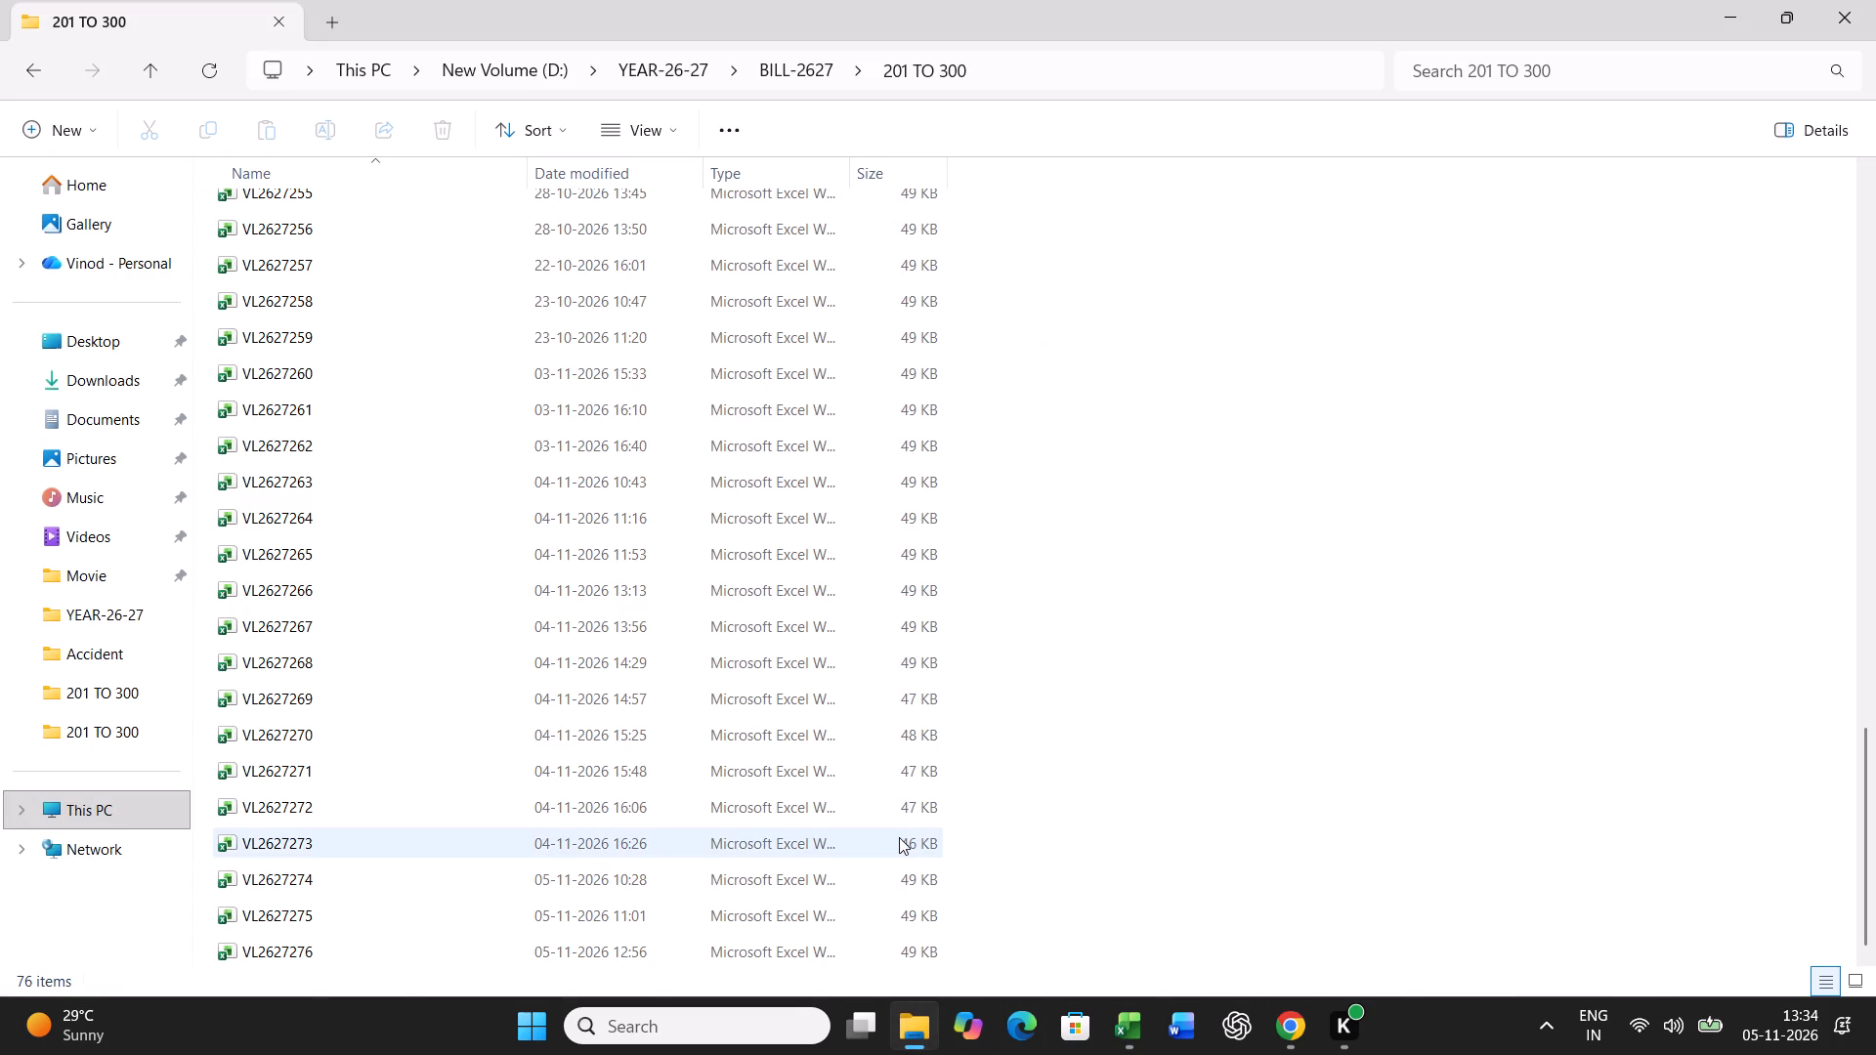
scroll(899, 837, up, 5)
scroll(899, 837, down, 6)
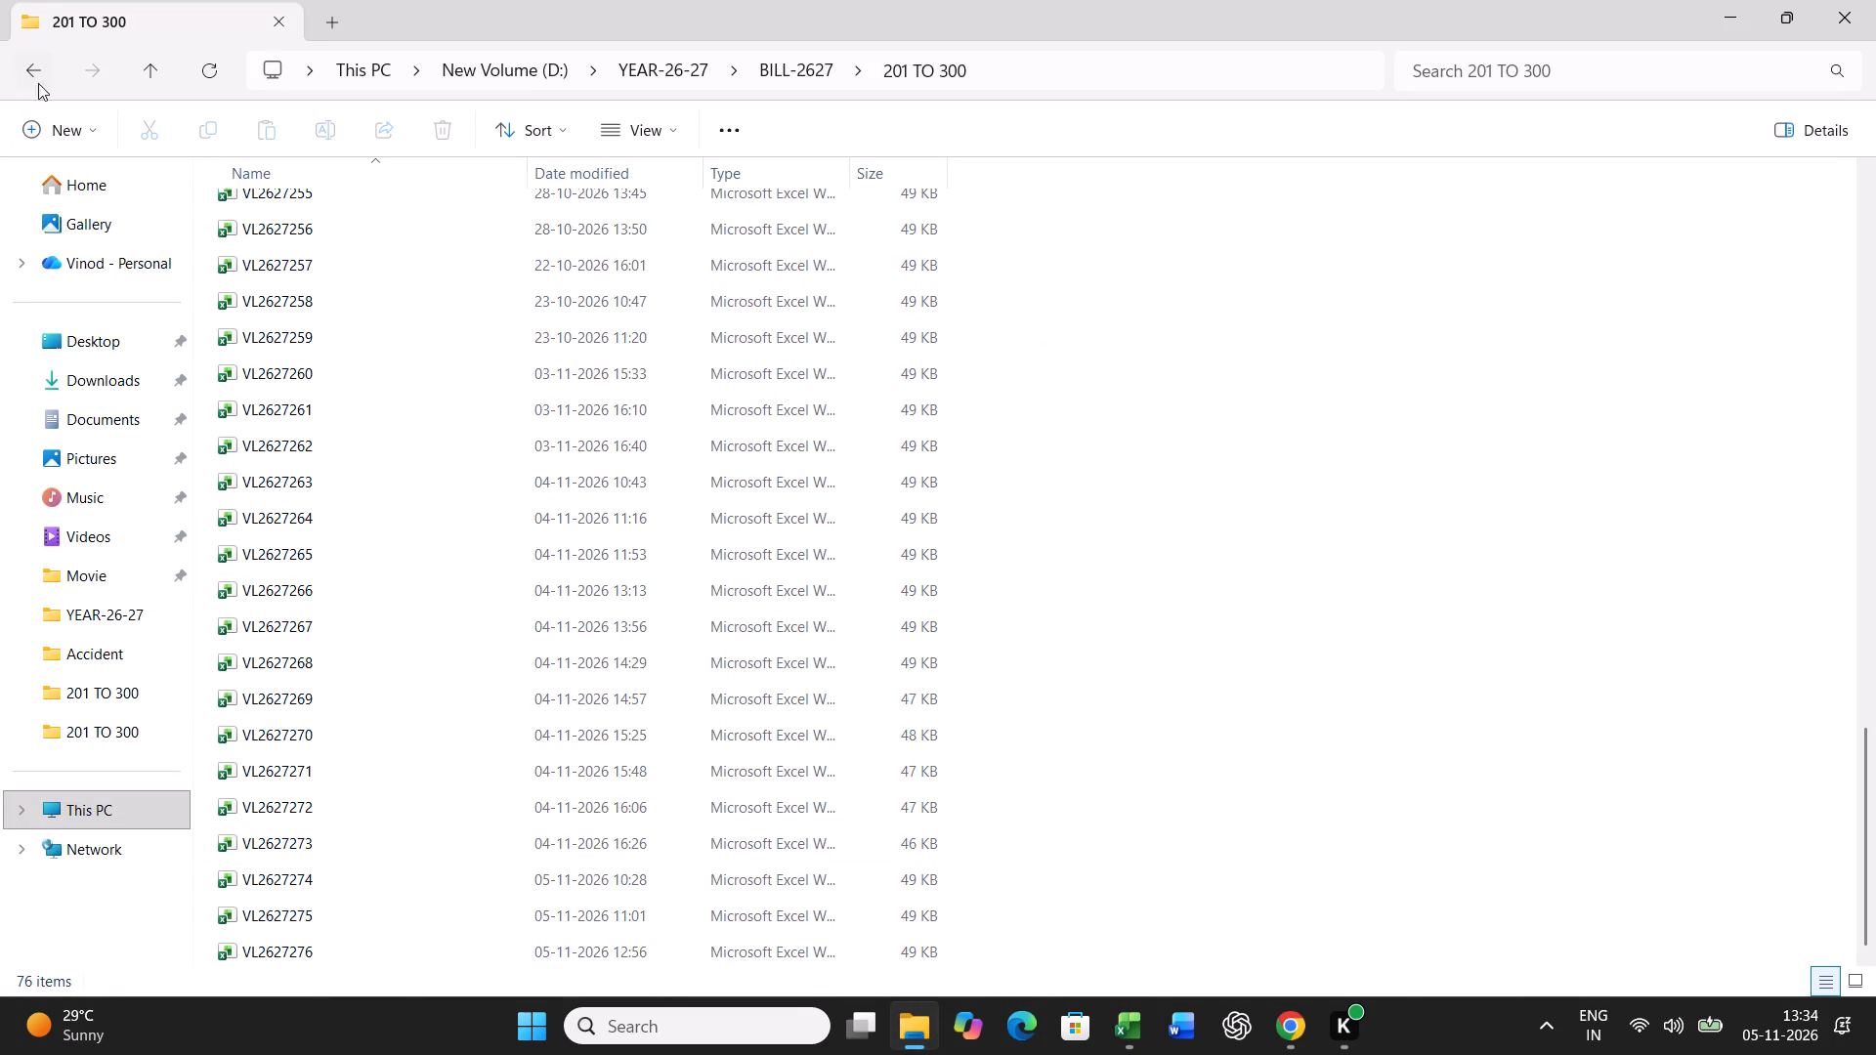
double_click(43, 69)
double_click(298, 240)
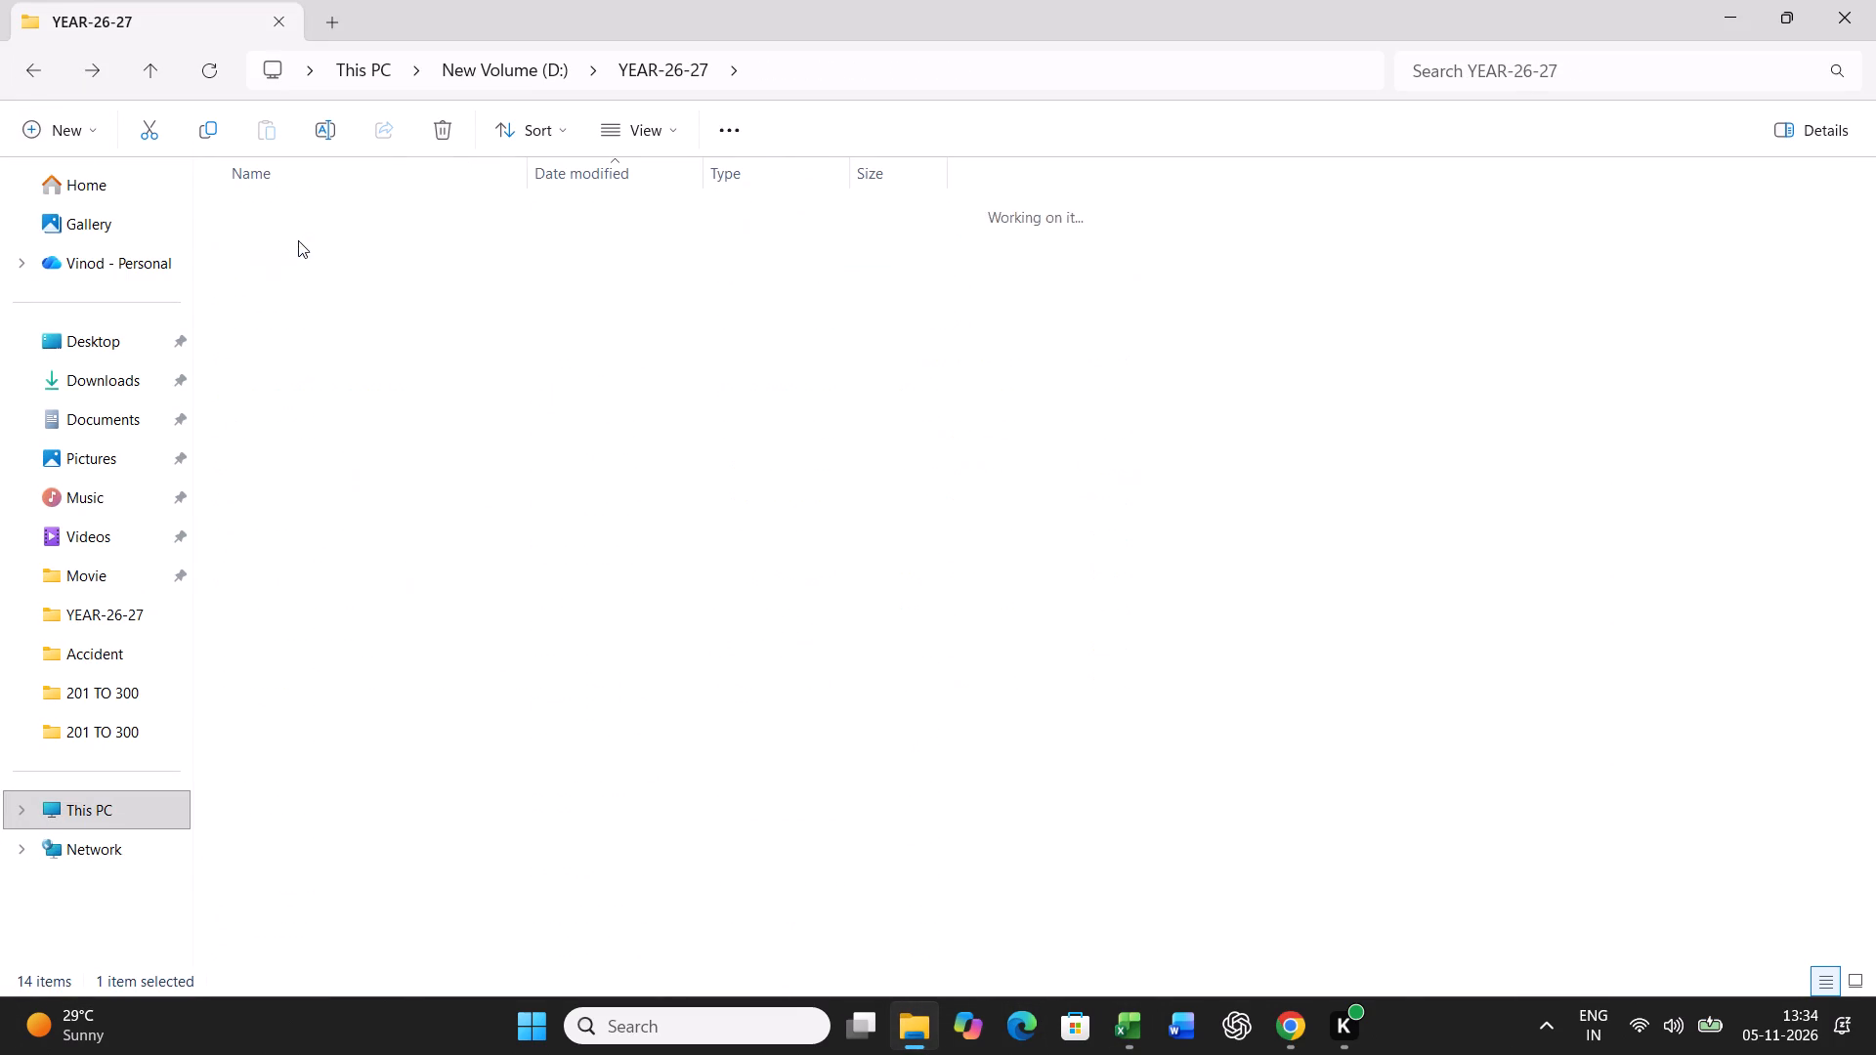
double_click(287, 290)
scroll(483, 677, down, 20)
scroll(483, 677, down, 5)
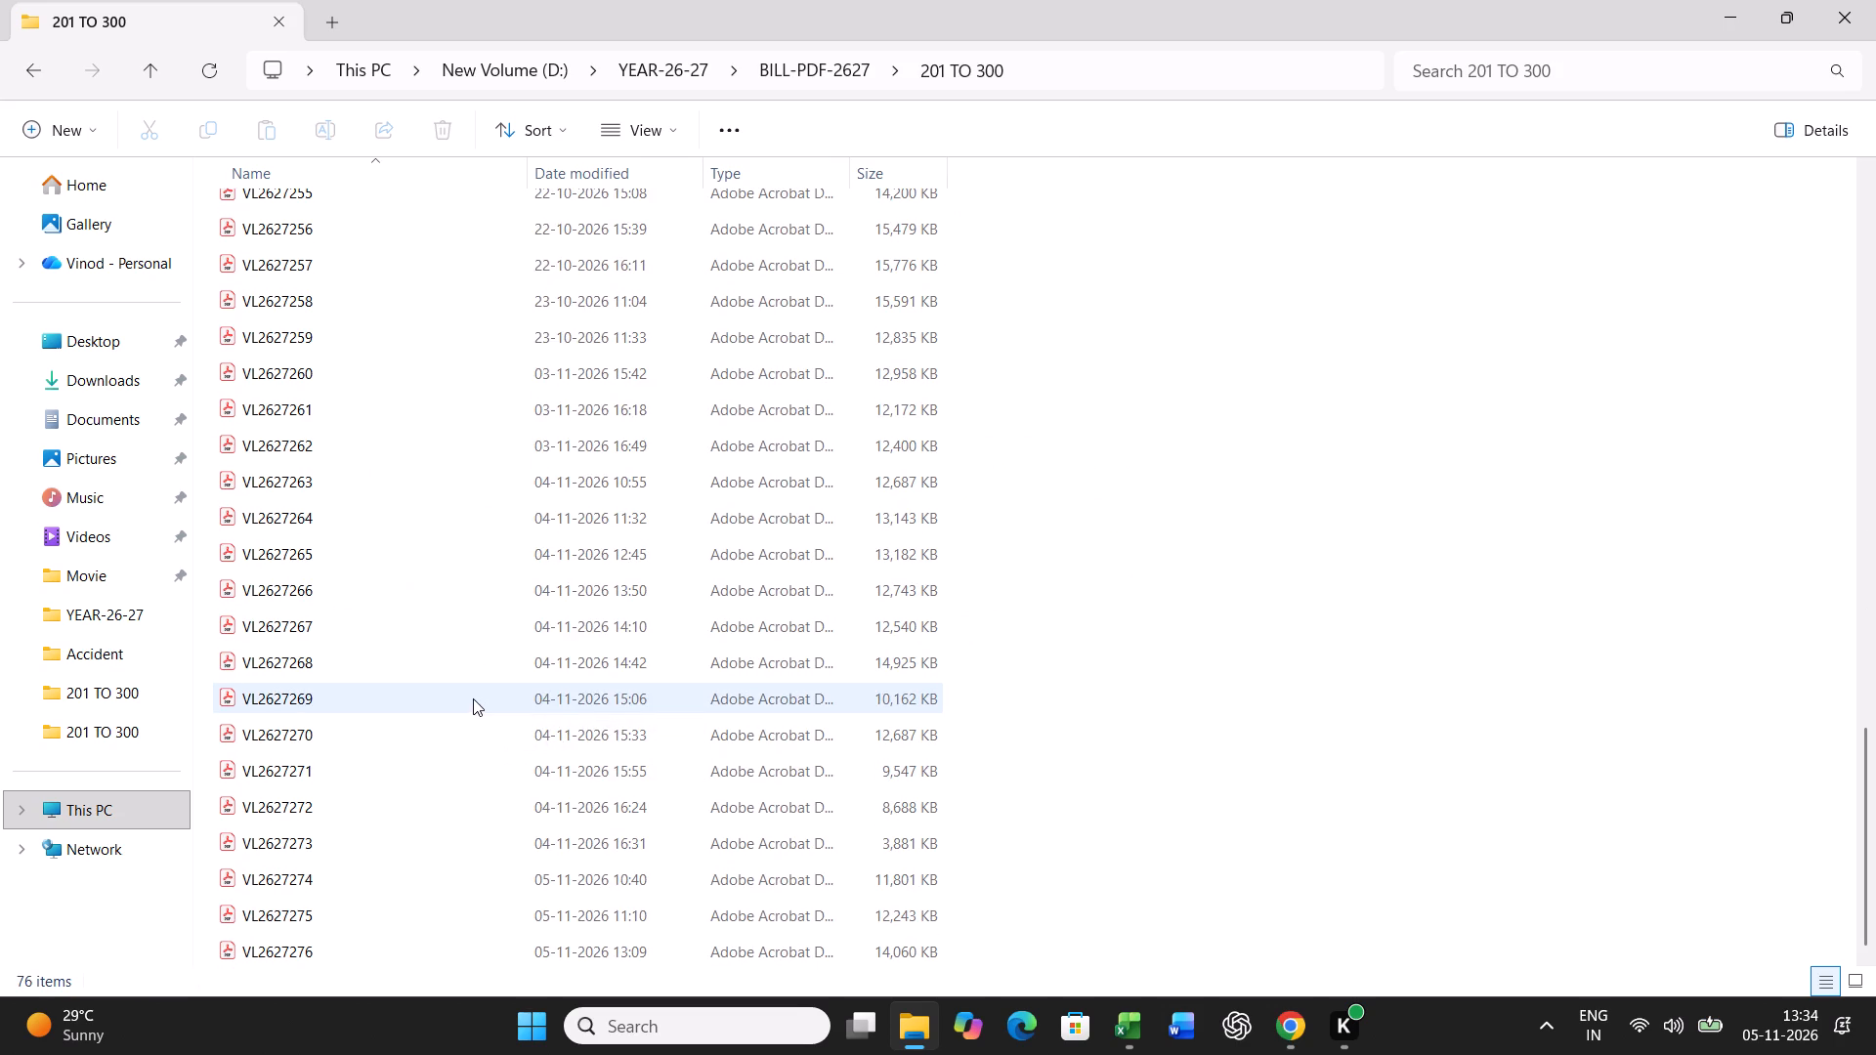
double_click(33, 86)
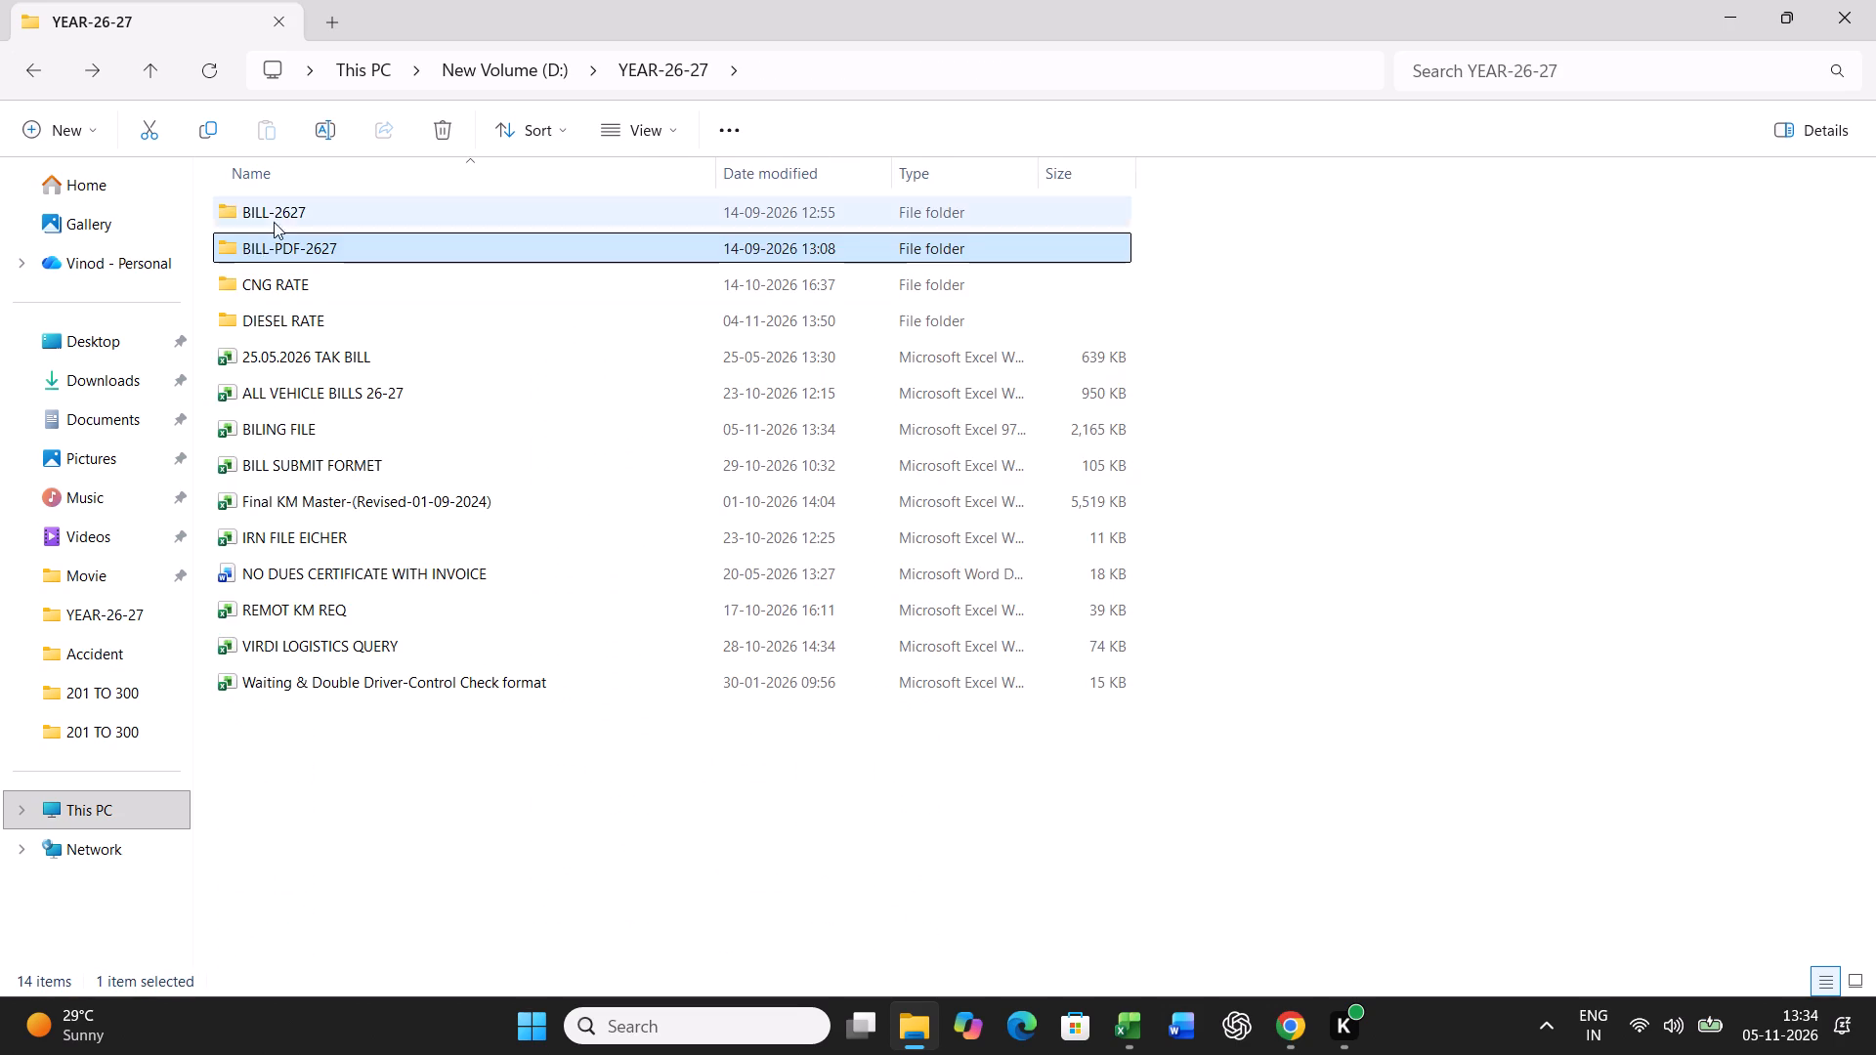
Duplicate the VL2627276 workbook within the 201 TO 300 folder of BILL-2627.
double_click(274, 222)
double_click(311, 288)
scroll(391, 619, down, 20)
scroll(391, 619, down, 2)
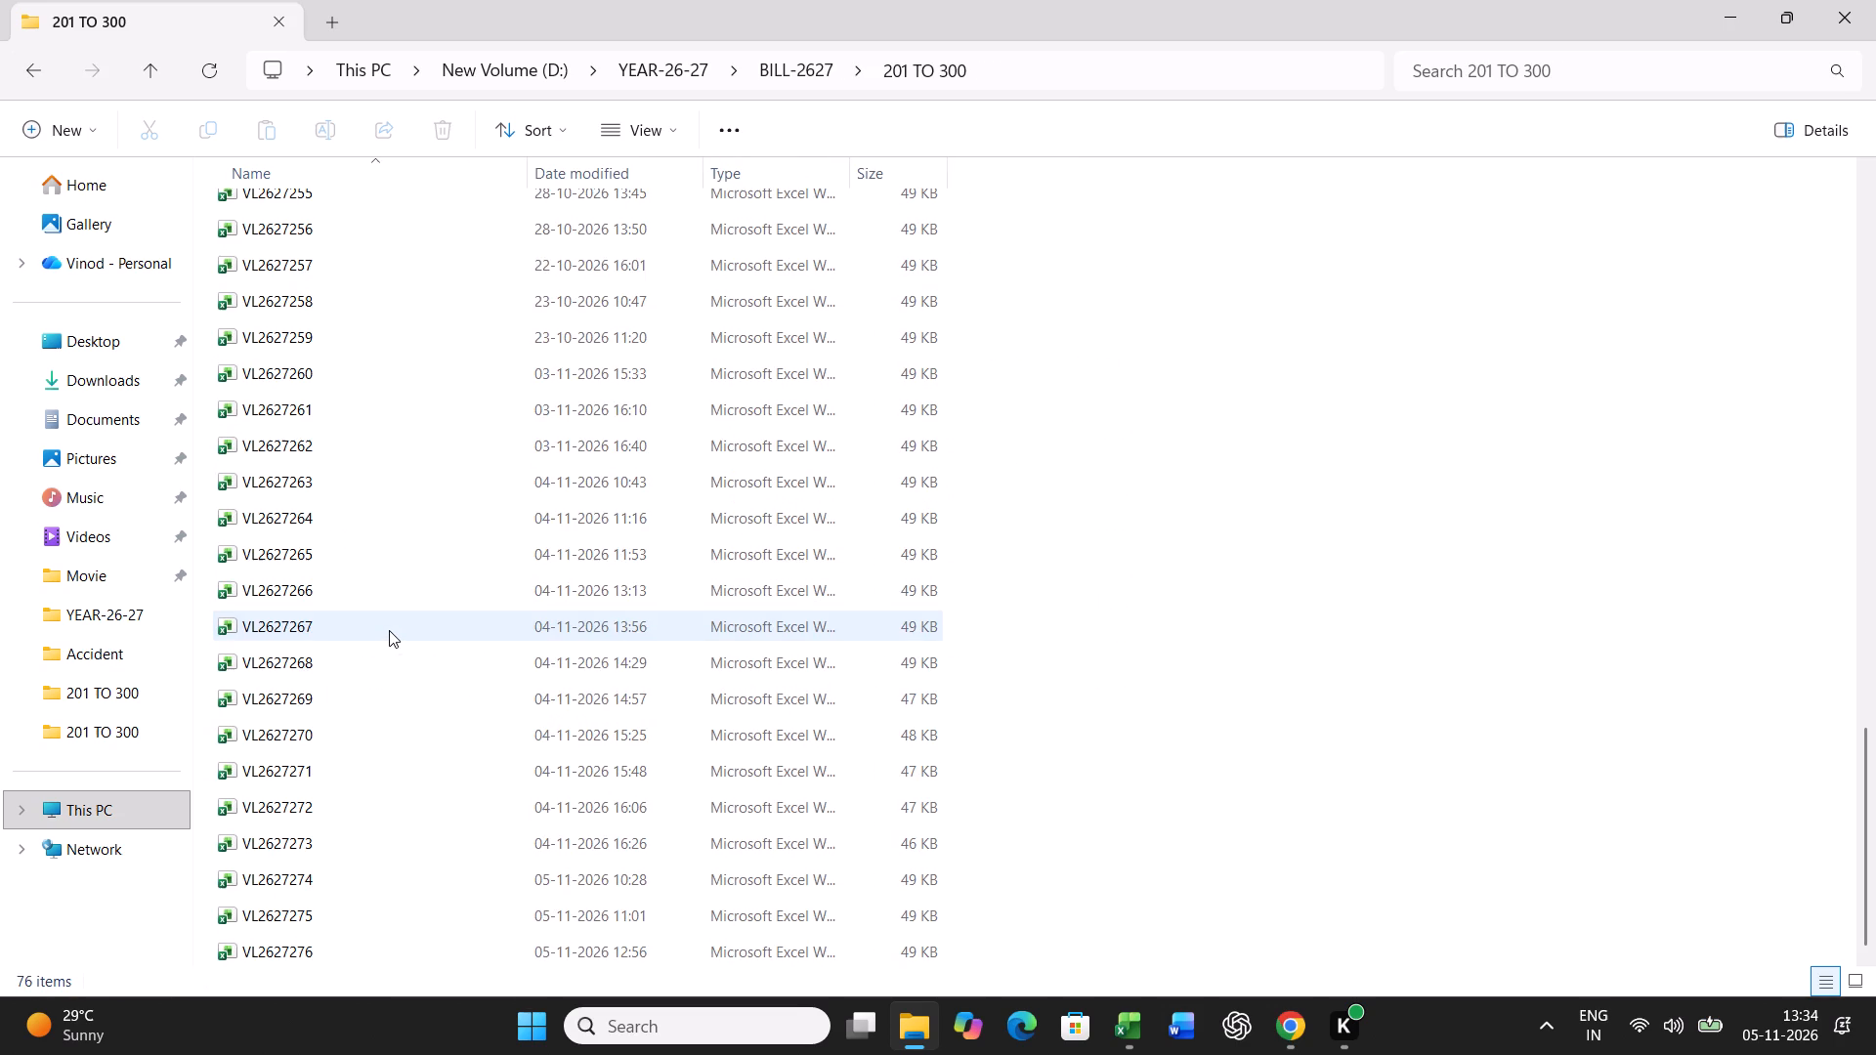
scroll(389, 630, down, 10)
right_click(301, 954)
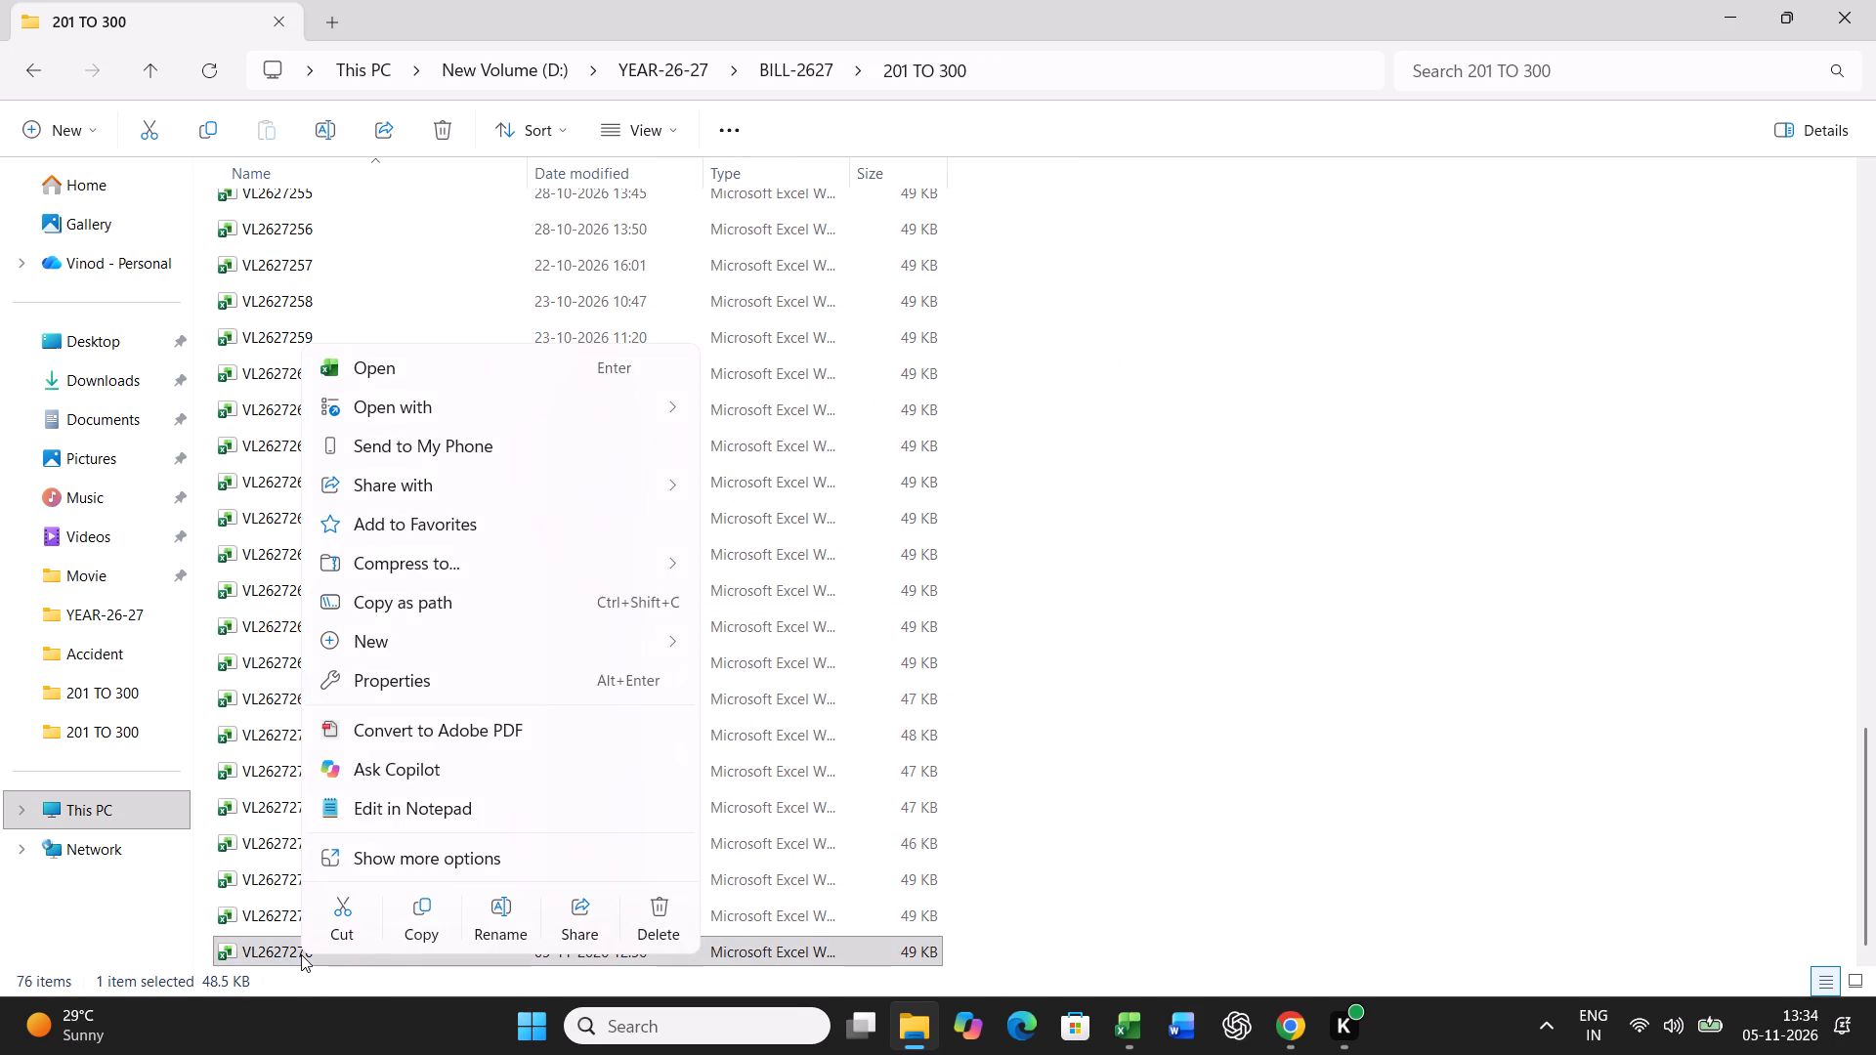
click(436, 923)
right_click(1218, 524)
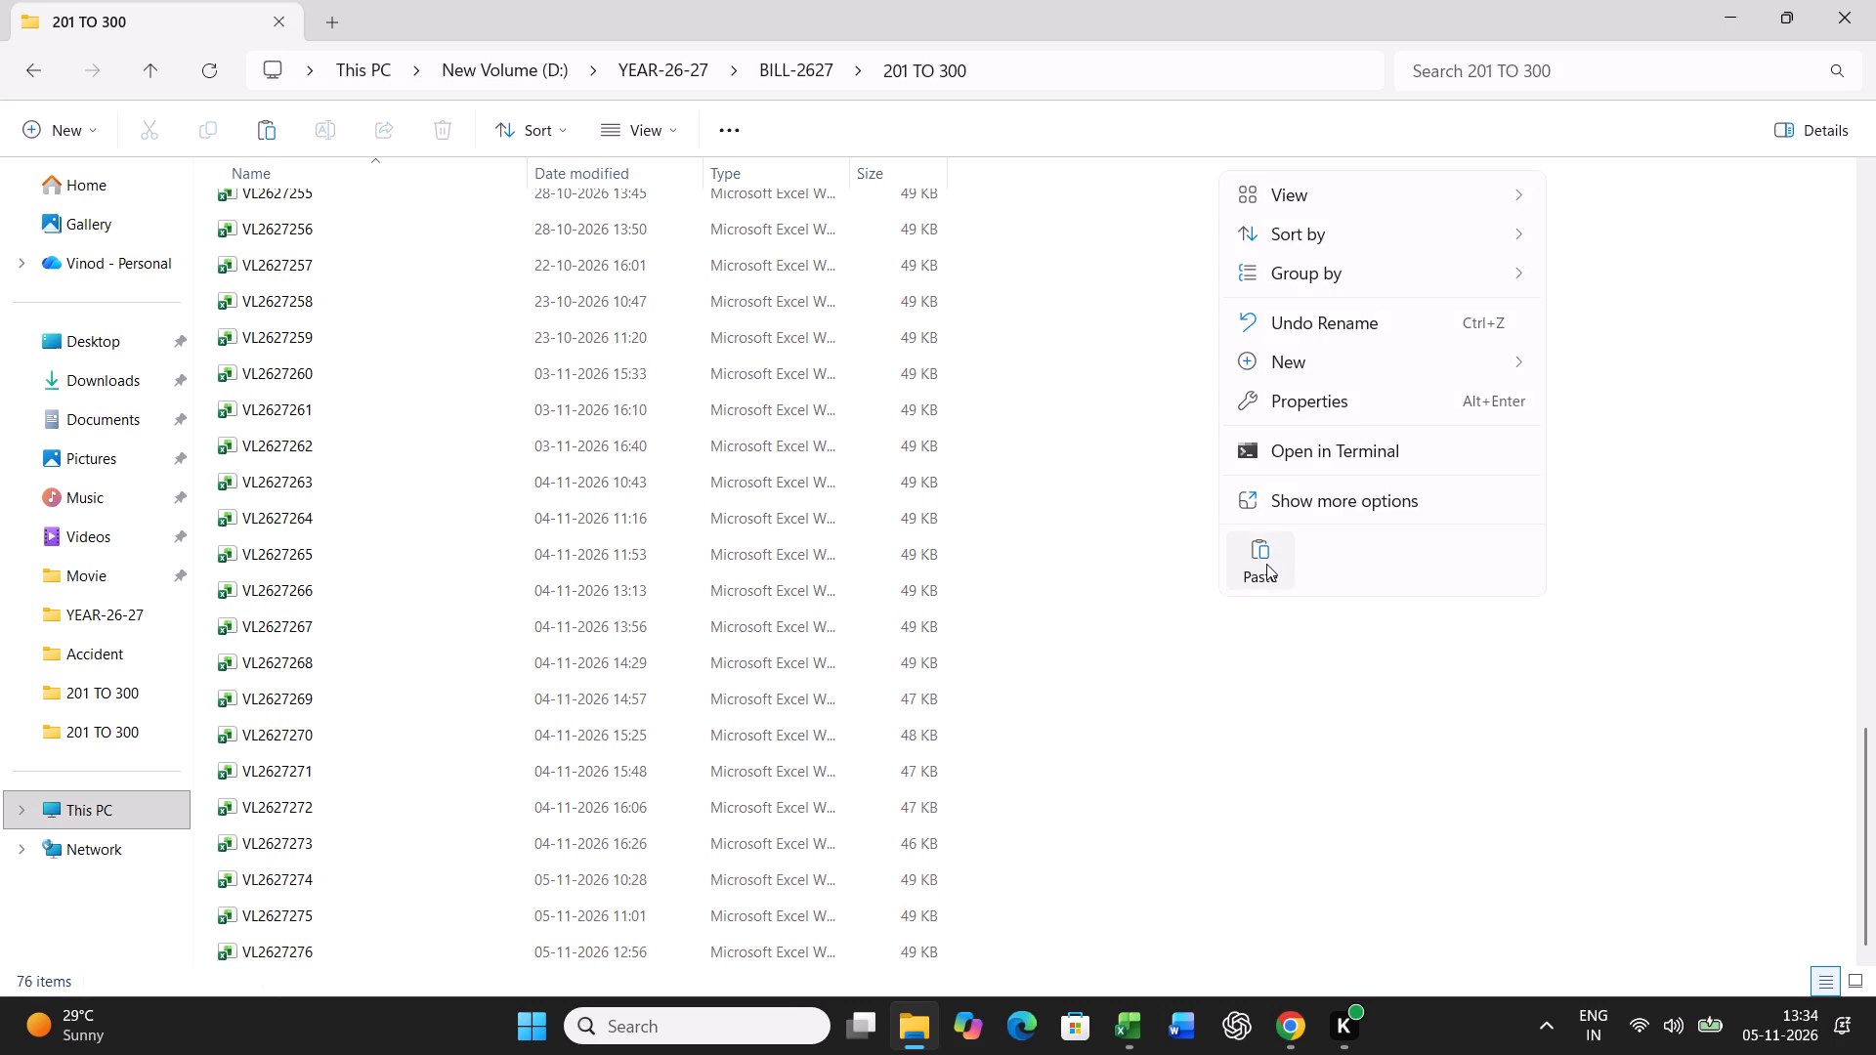
click(1266, 564)
Rename the copied bill workbook as VL2627277.
key(F2)
key(Right)
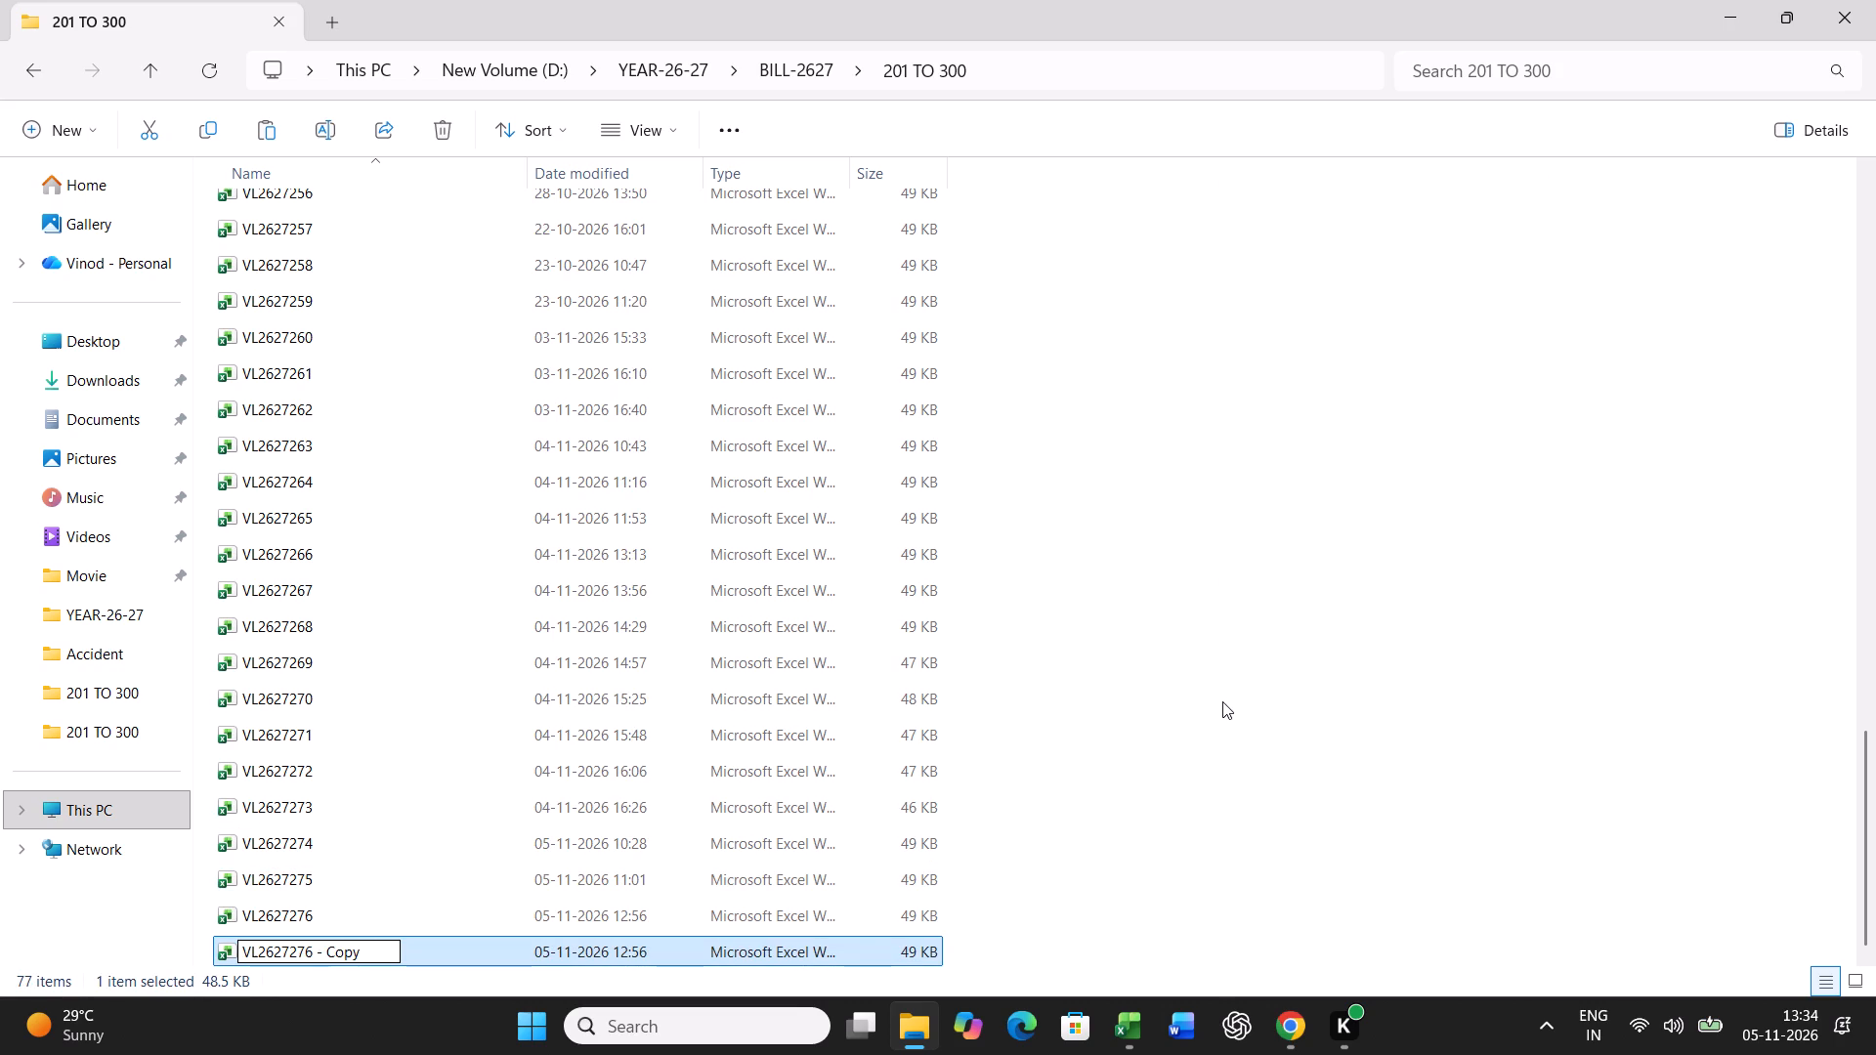
key(BackSpace)
key(BackSpace)
key(BackSpace)
key(BackSpace)
key(BackSpace)
key(BackSpace)
key(BackSpace)
key(BackSpace)
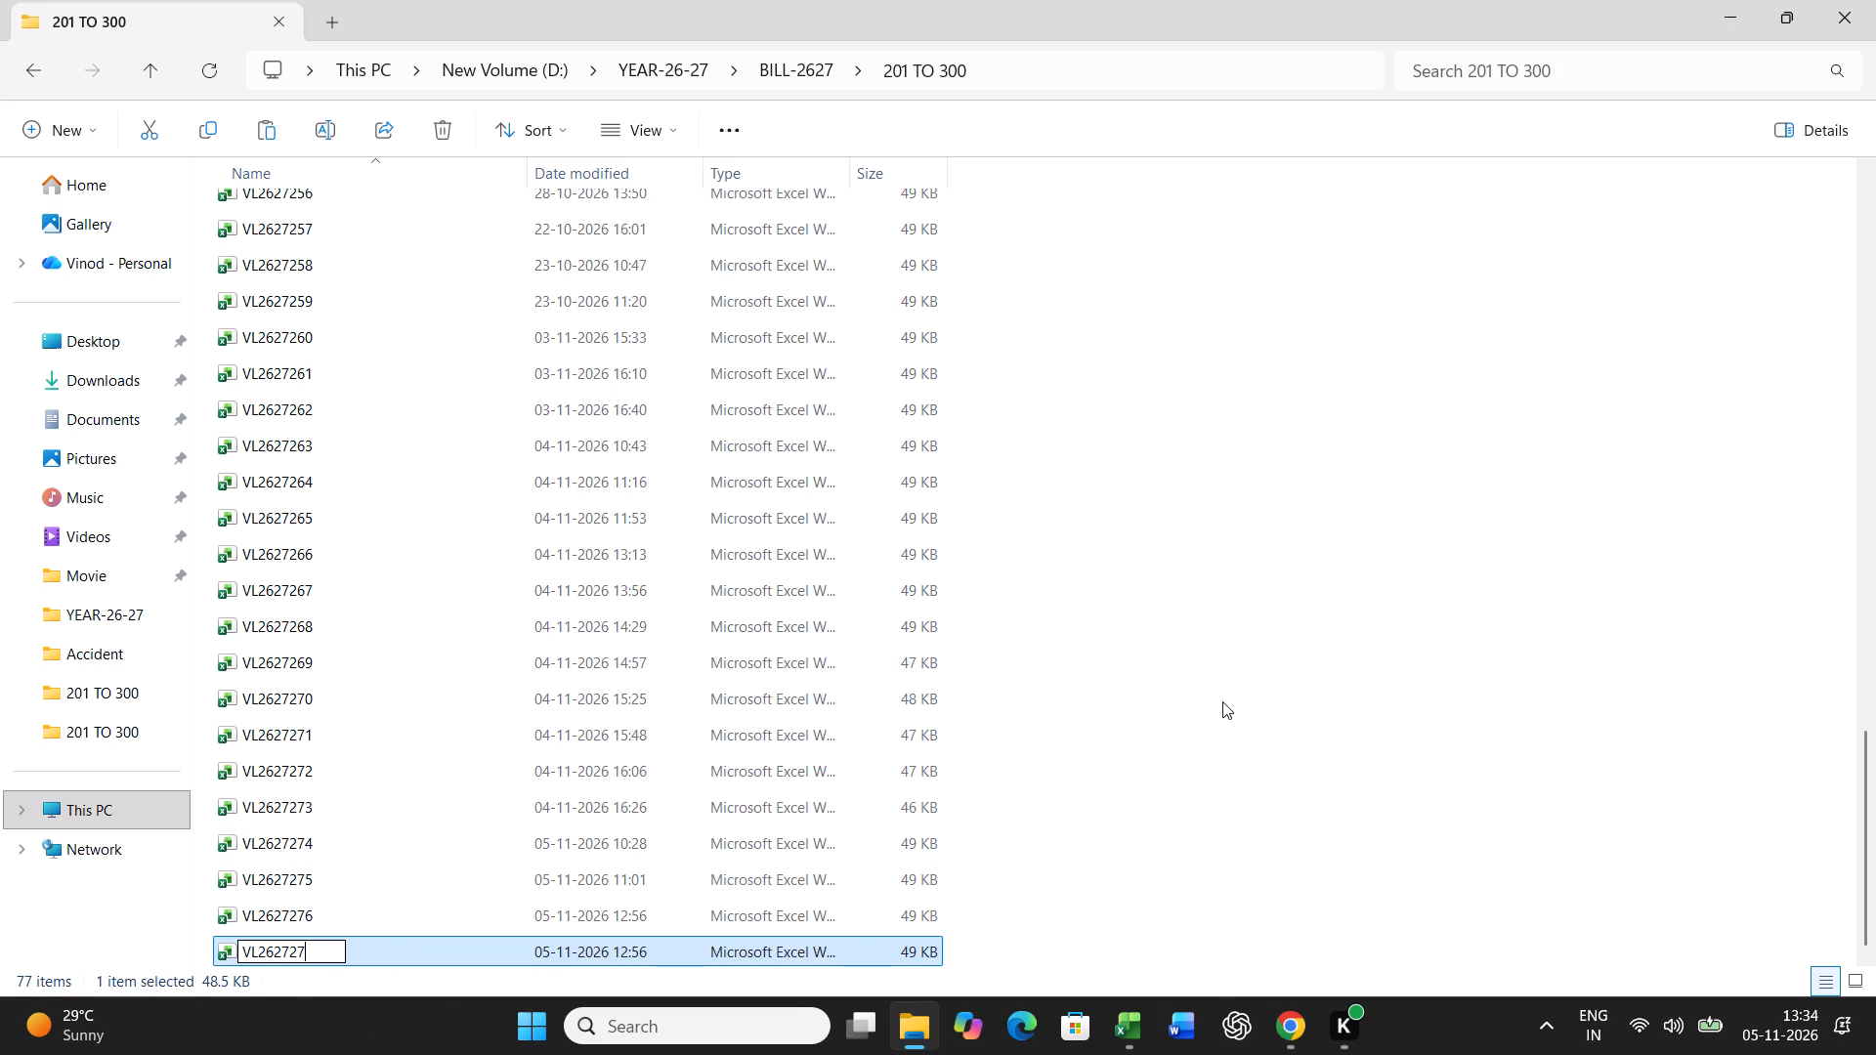
key(7)
key(Return)
Open the VL2627277 workbook for editing and set the bill number in its header to VL2627277.
key(Return)
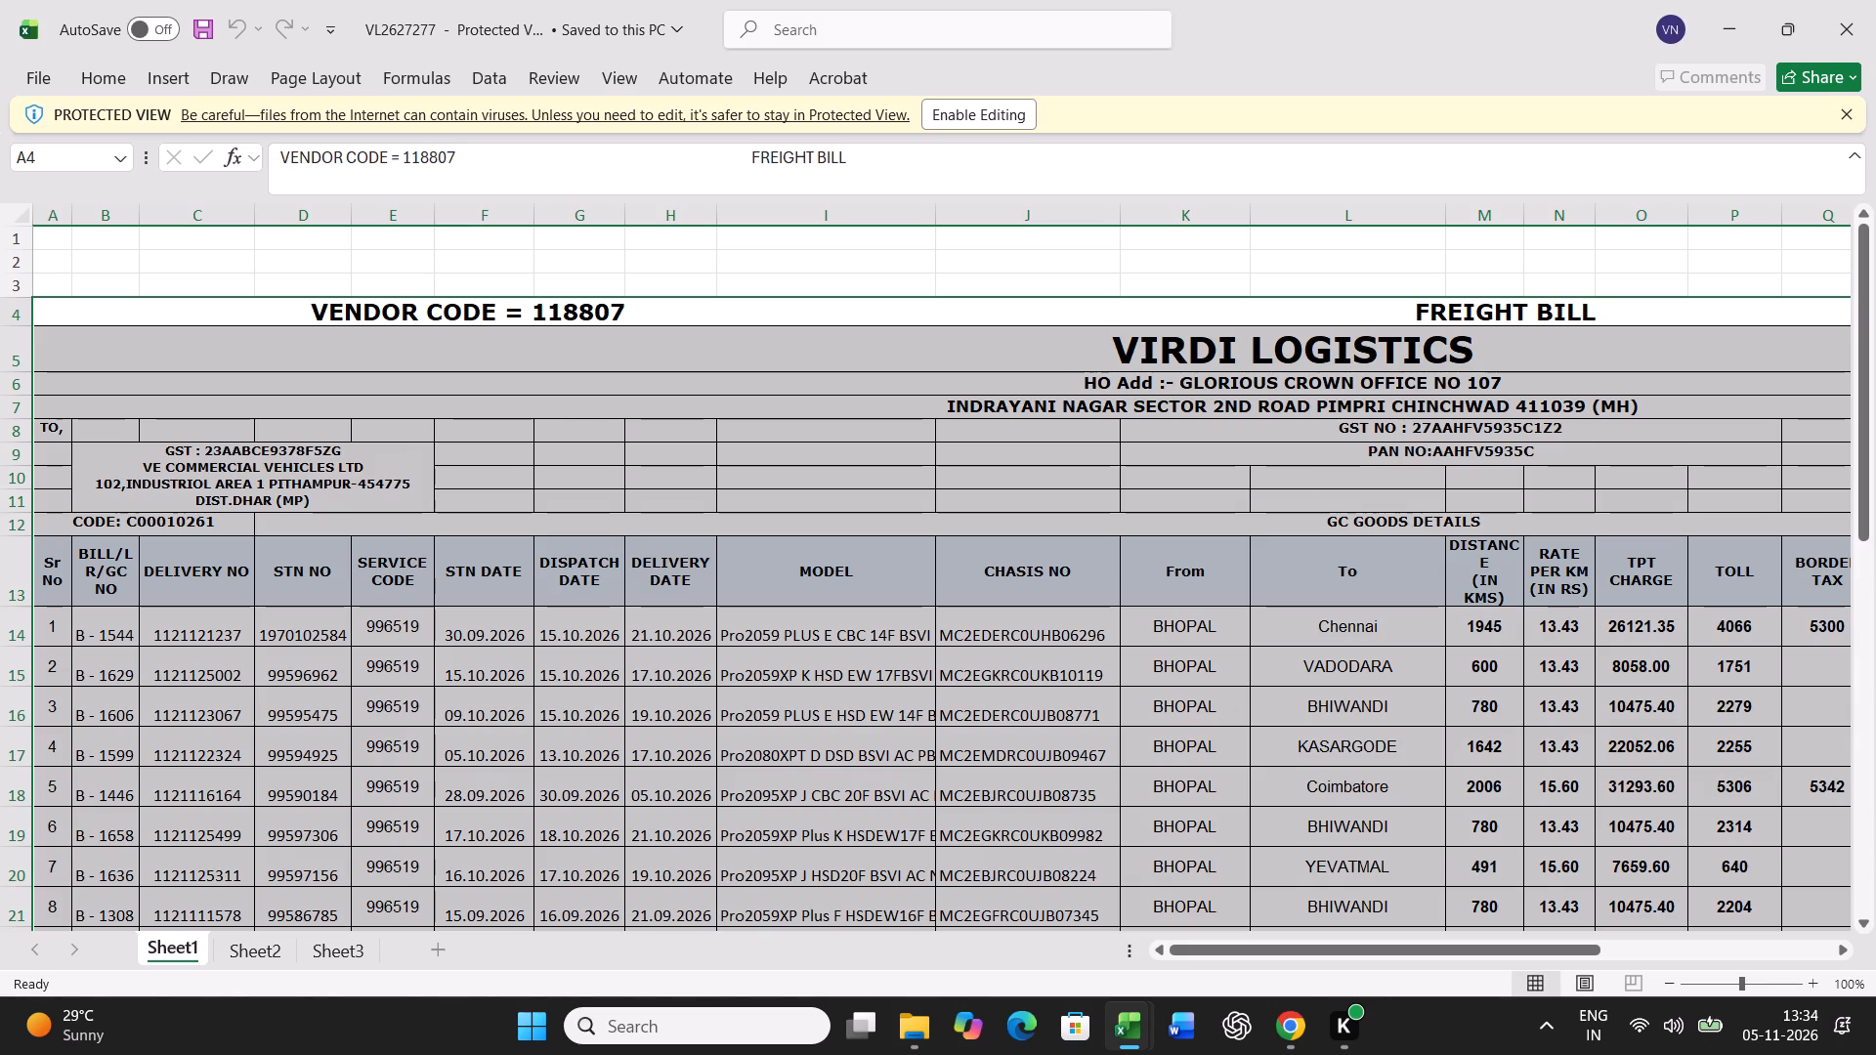
click(992, 115)
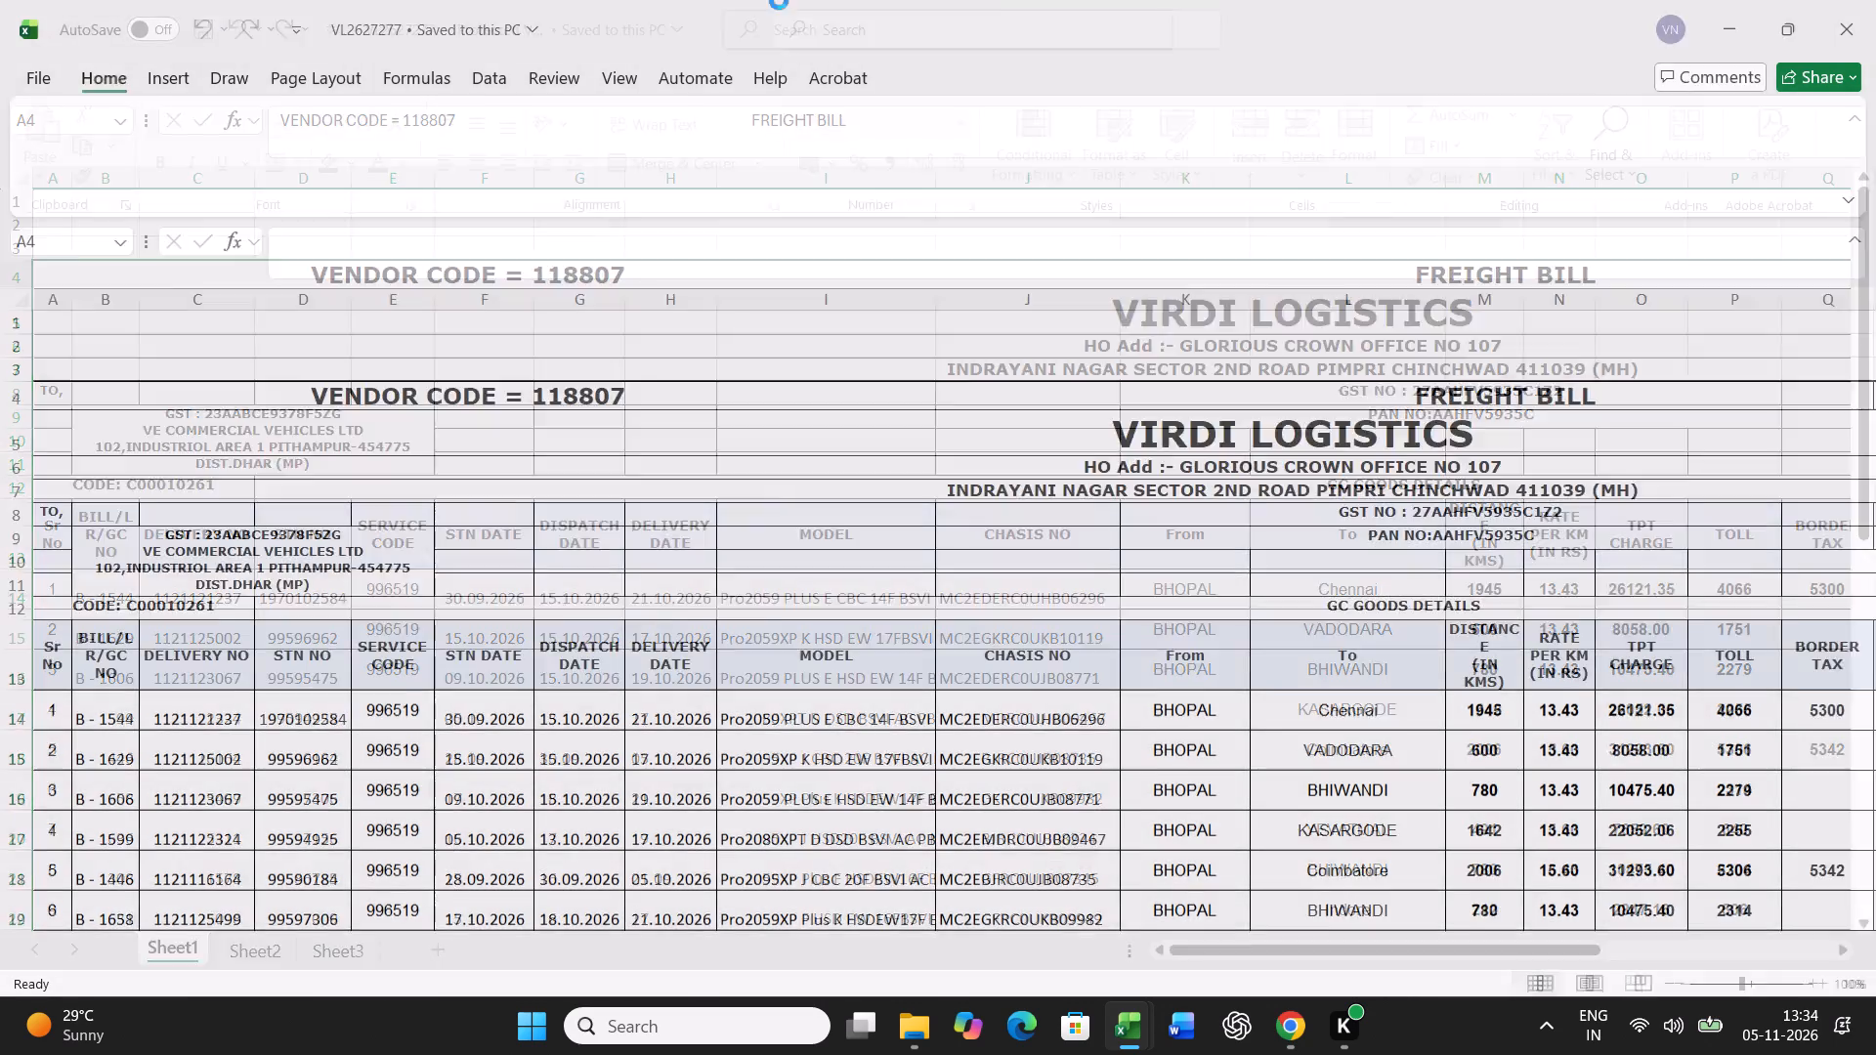
drag(1379, 953, 1665, 956)
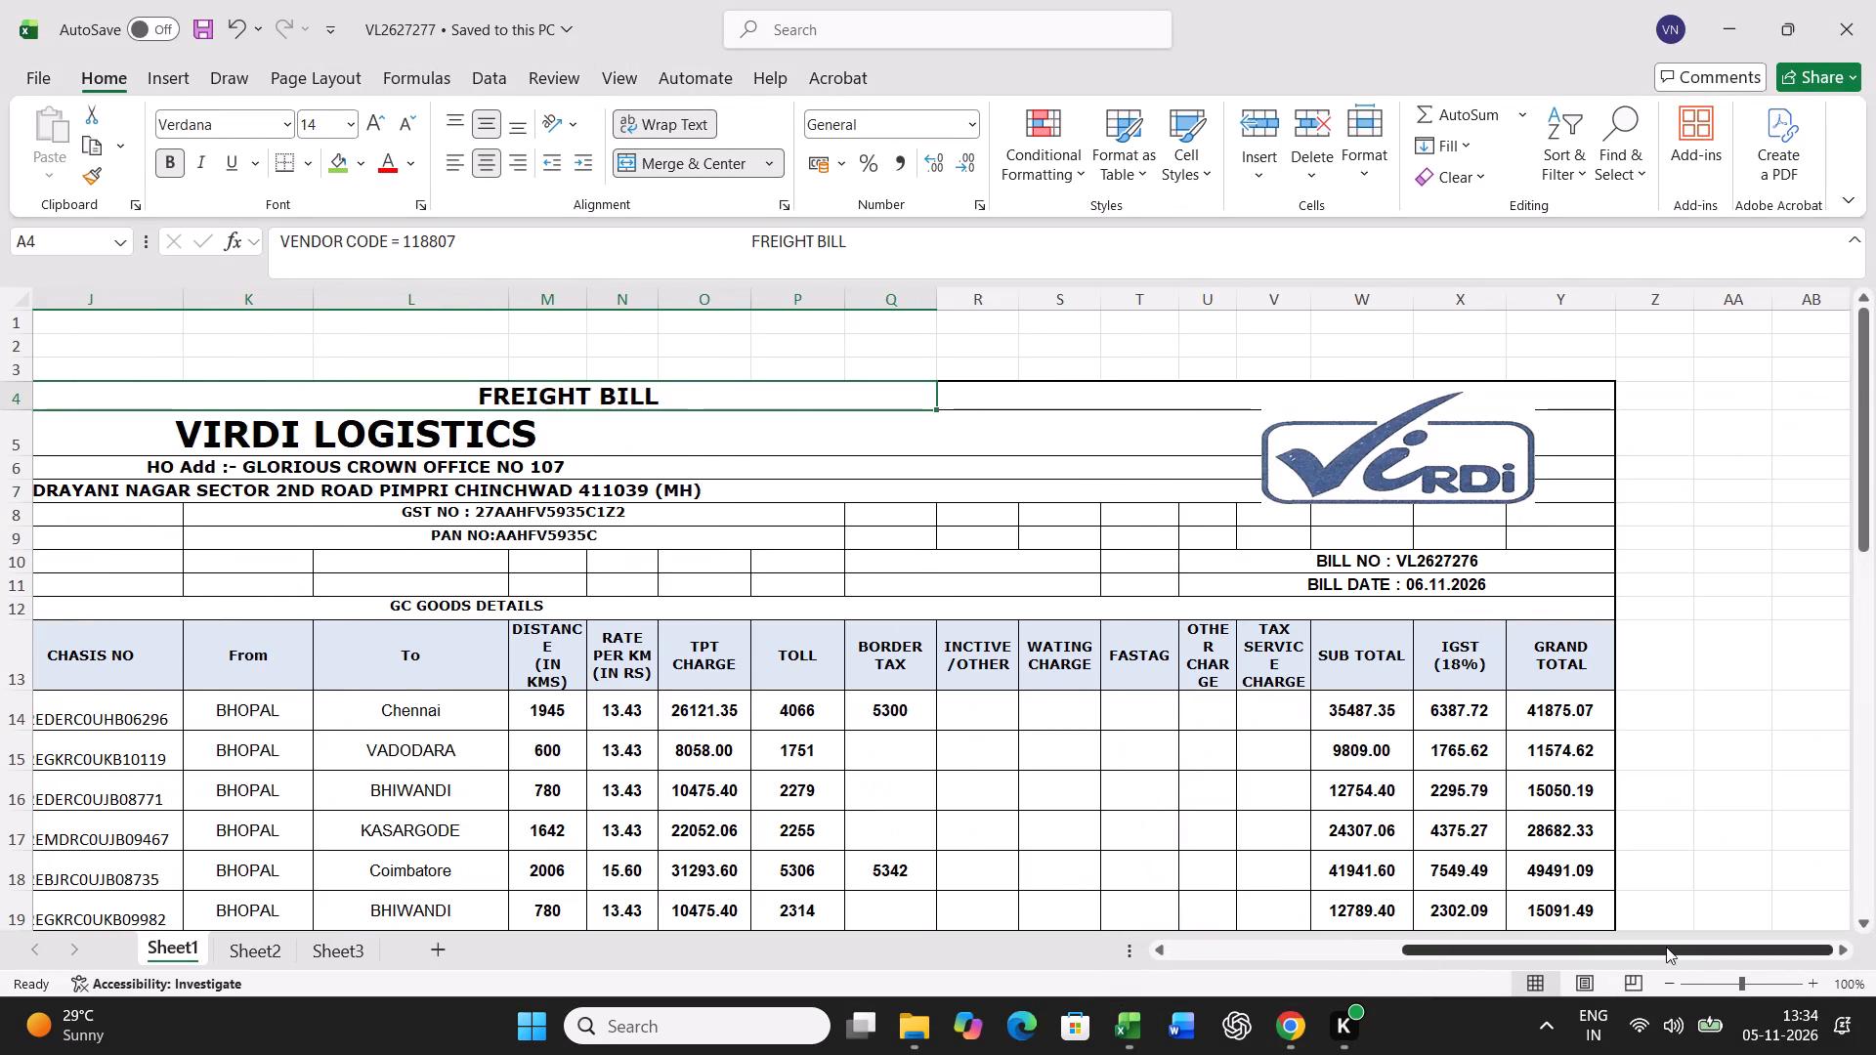
click(1499, 568)
key(F2)
key(BackSpace)
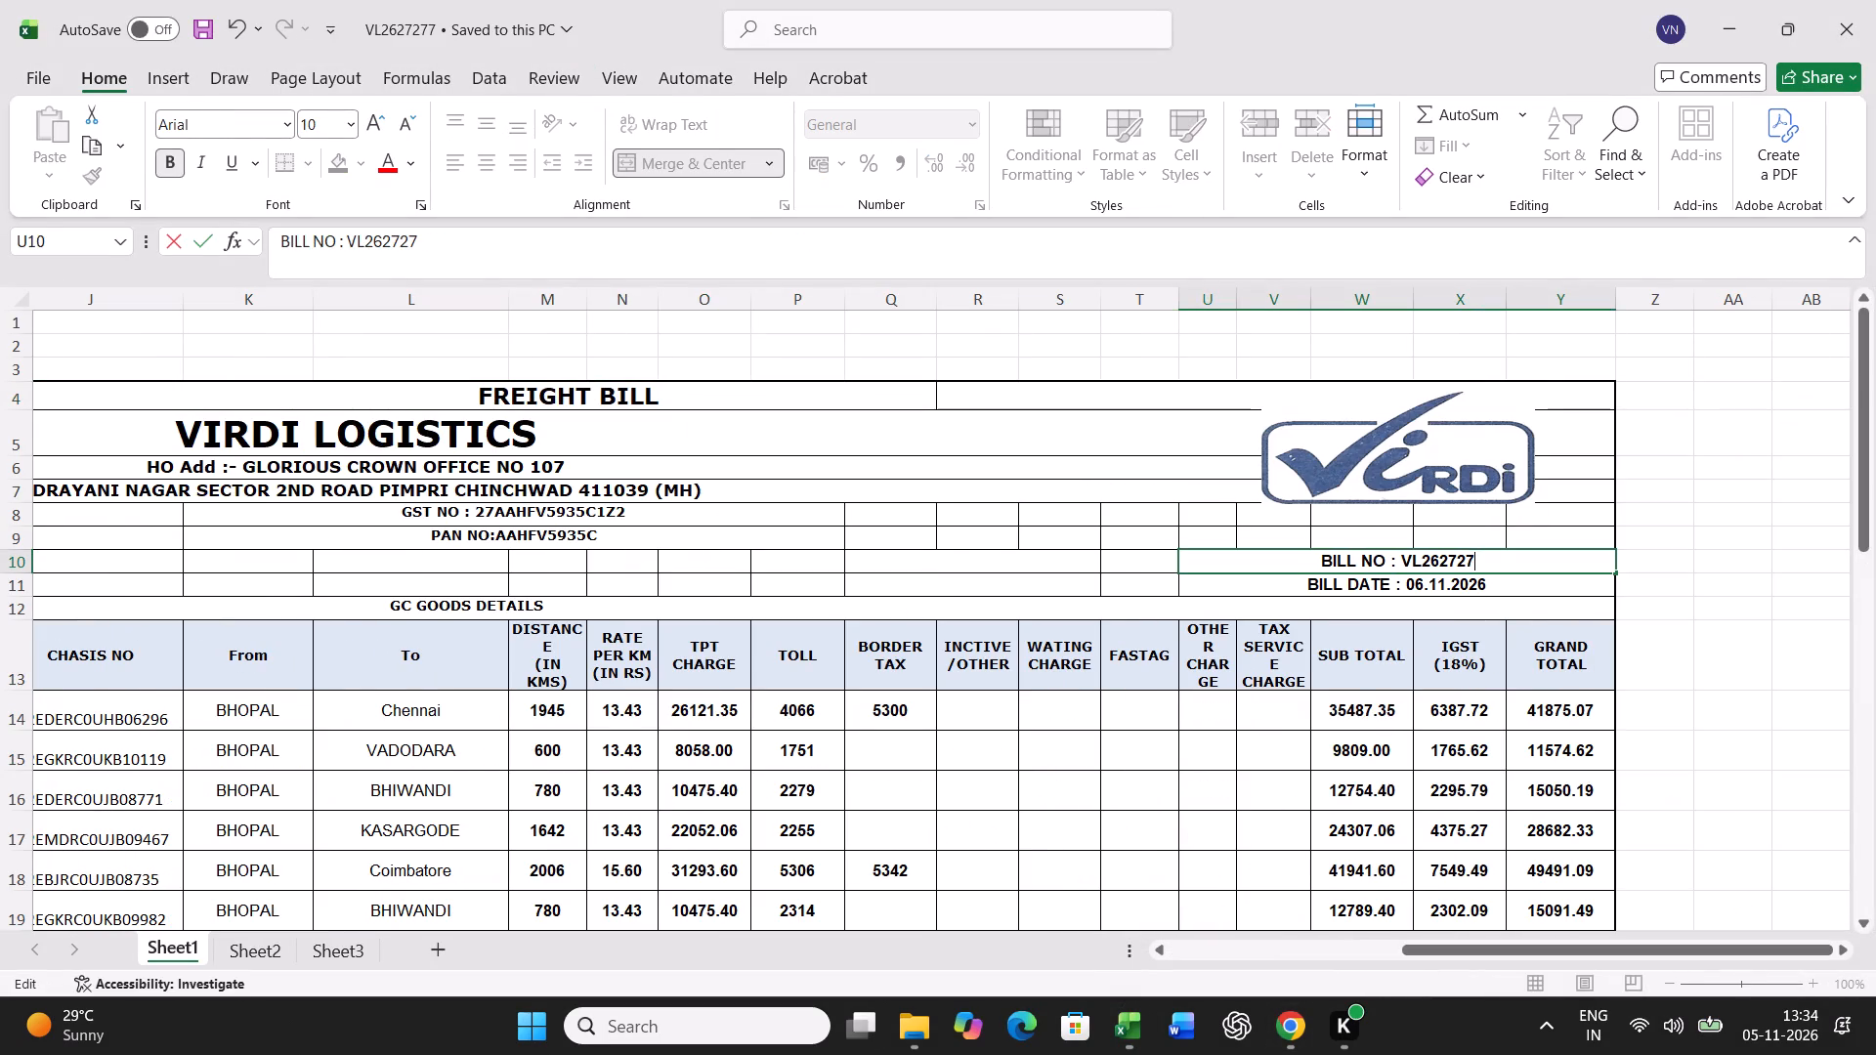
key(7)
key(Return)
Clear the contents of the old bill entries in rows 14 to 34 of Sheet1.
click(1373, 940)
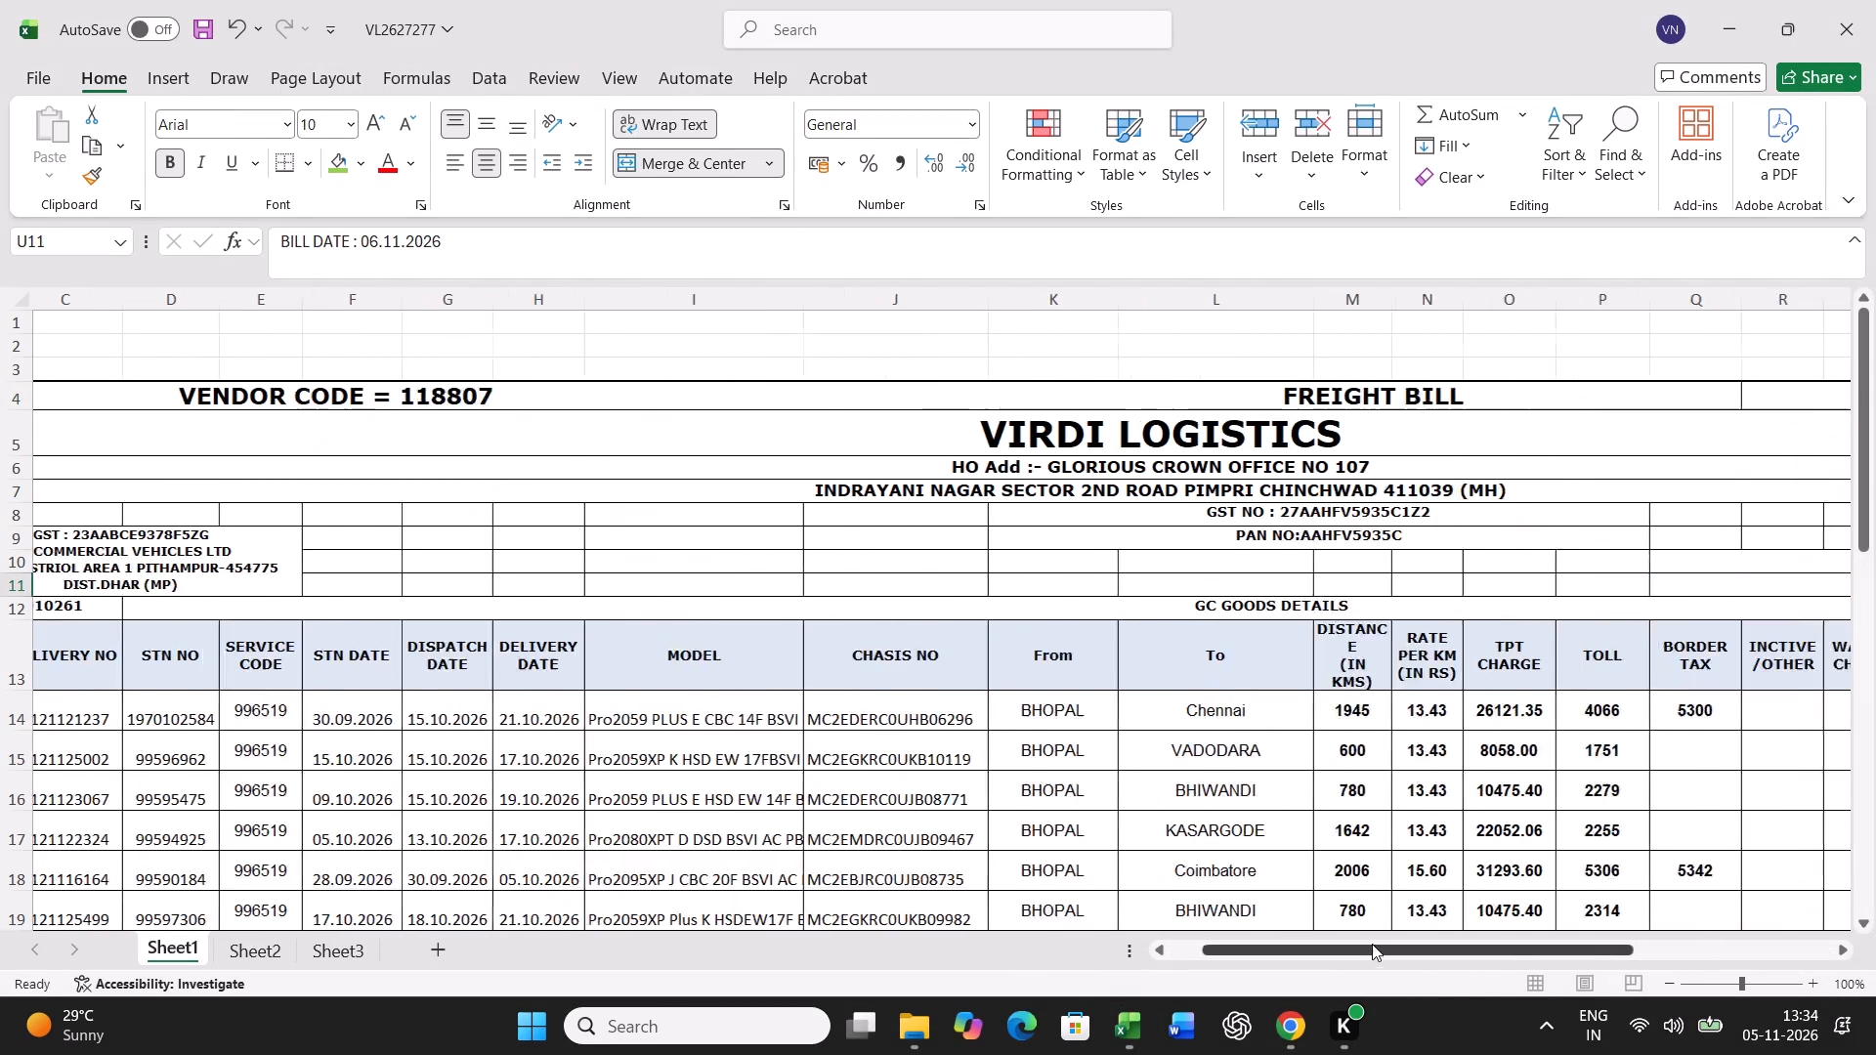
scroll(915, 794, down, 13)
scroll(914, 794, up, 5)
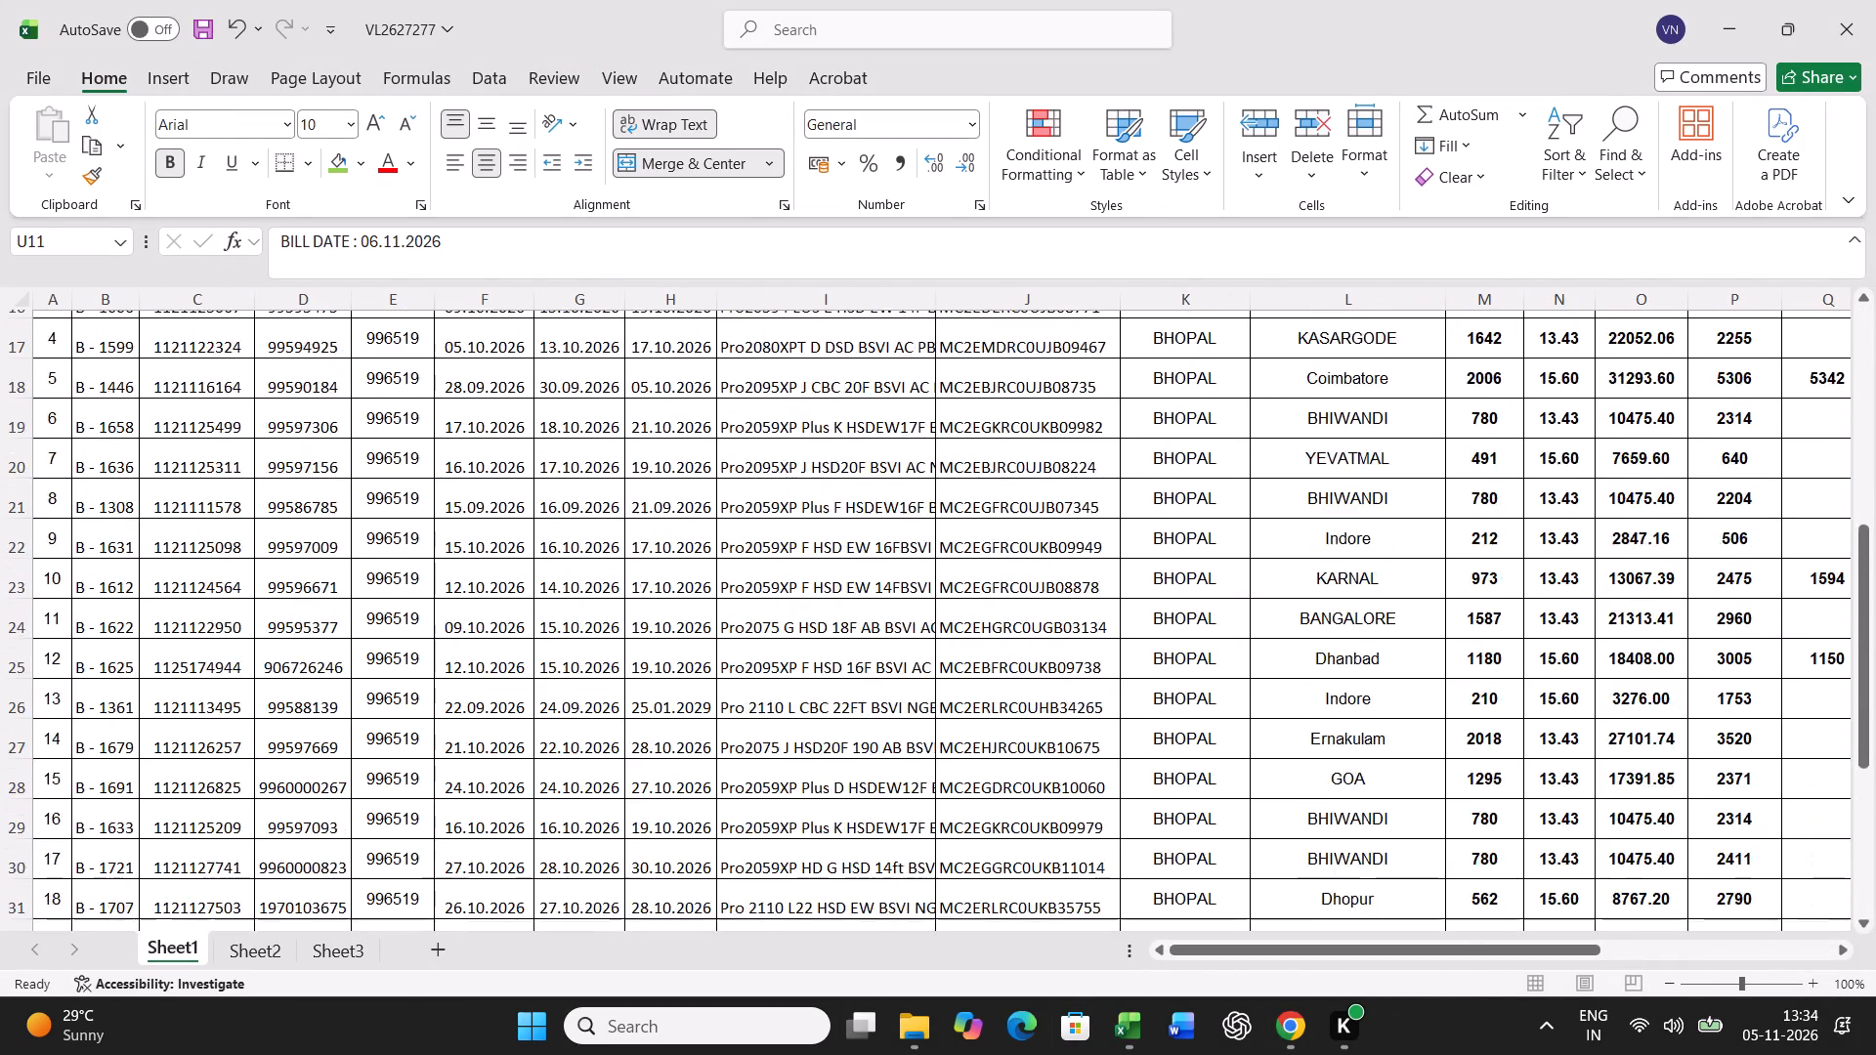
scroll(914, 794, up, 6)
drag(11, 575, 0, 974)
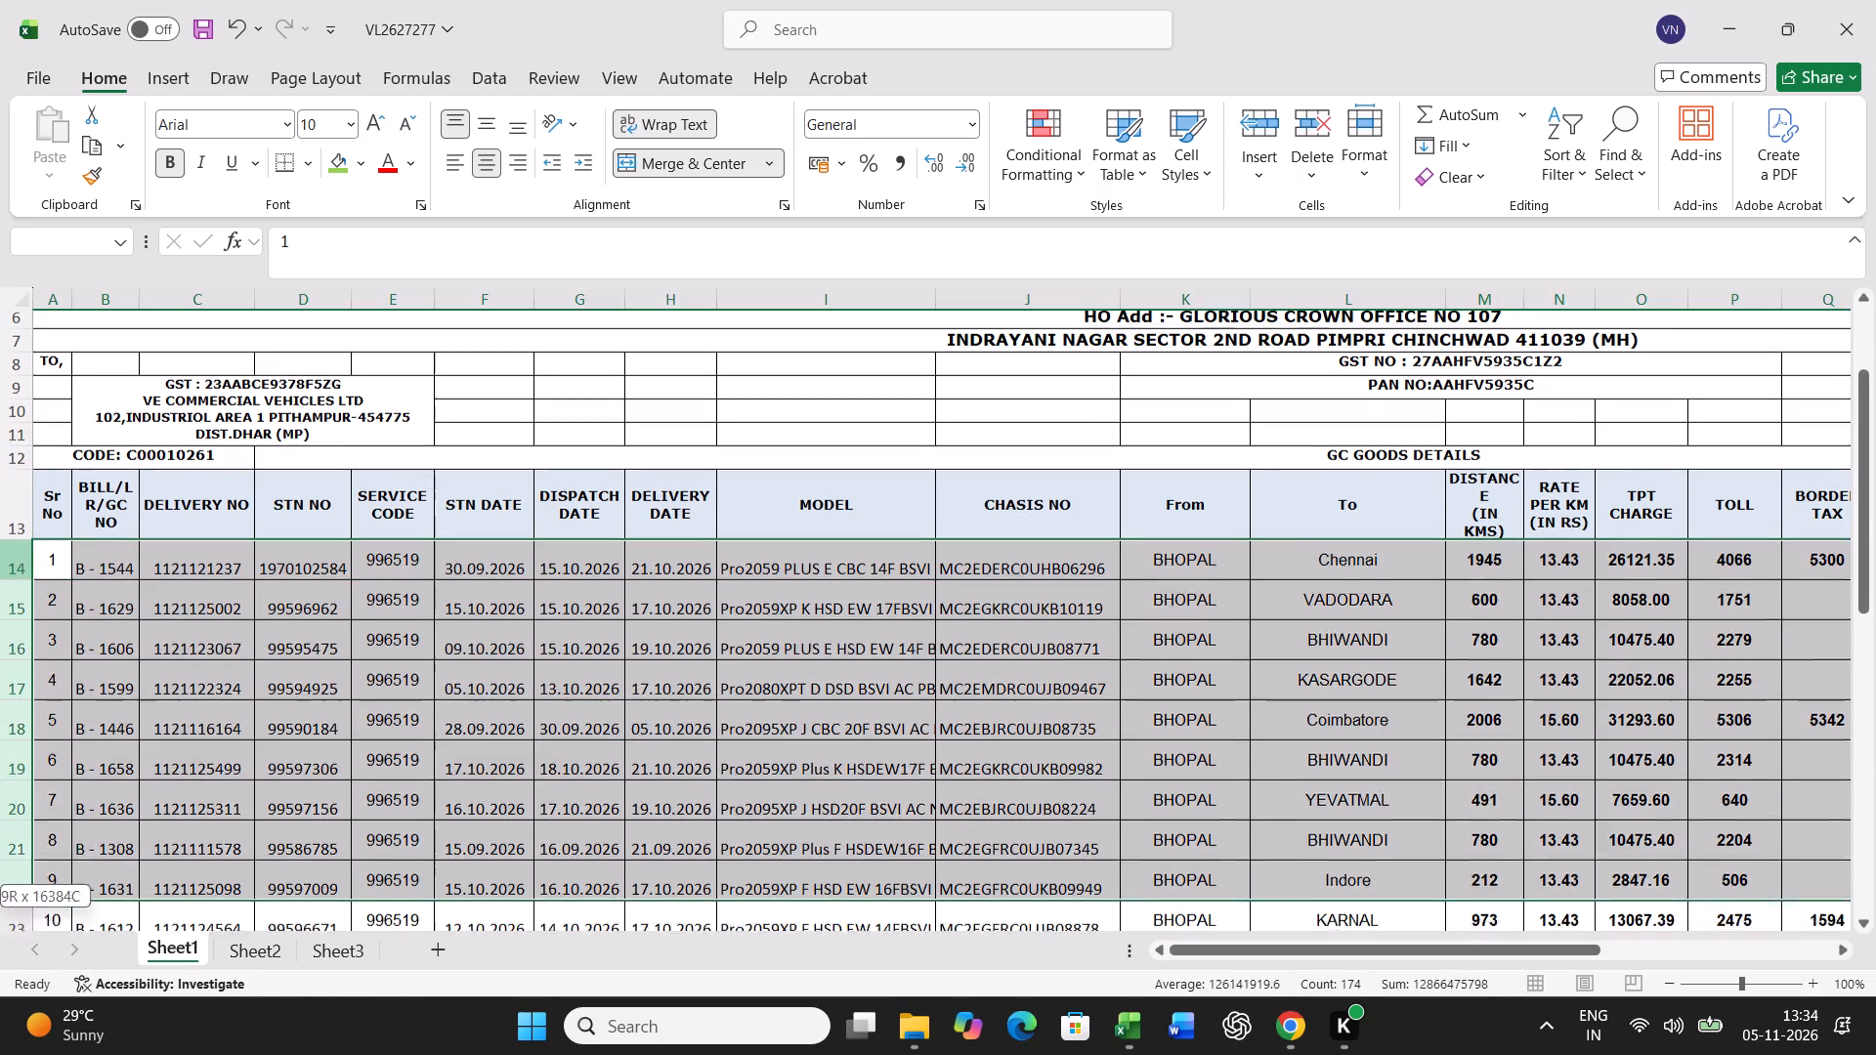
drag(0, 974, 0, 833)
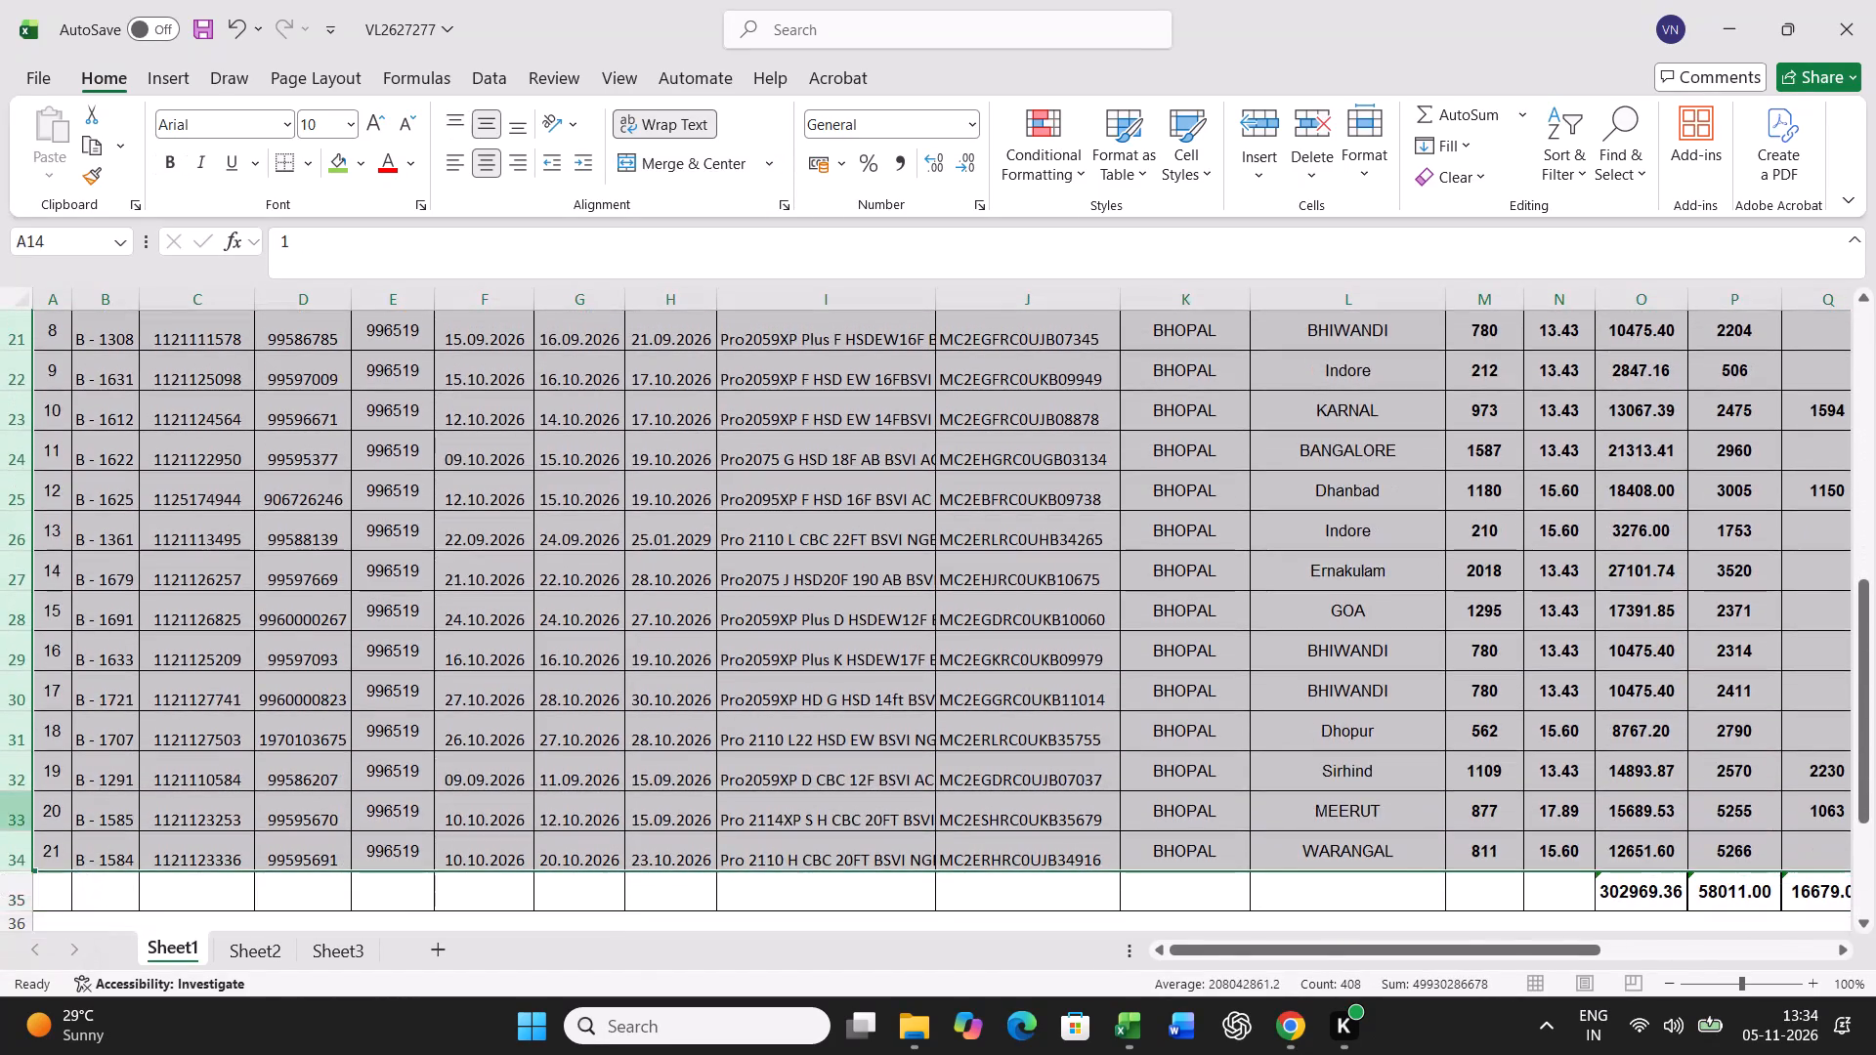
key(Delete)
Copy rows 38 to 58 of BUNCH in BILING FILE and paste them as values from cell A14 of VL2627277.
click(1121, 1030)
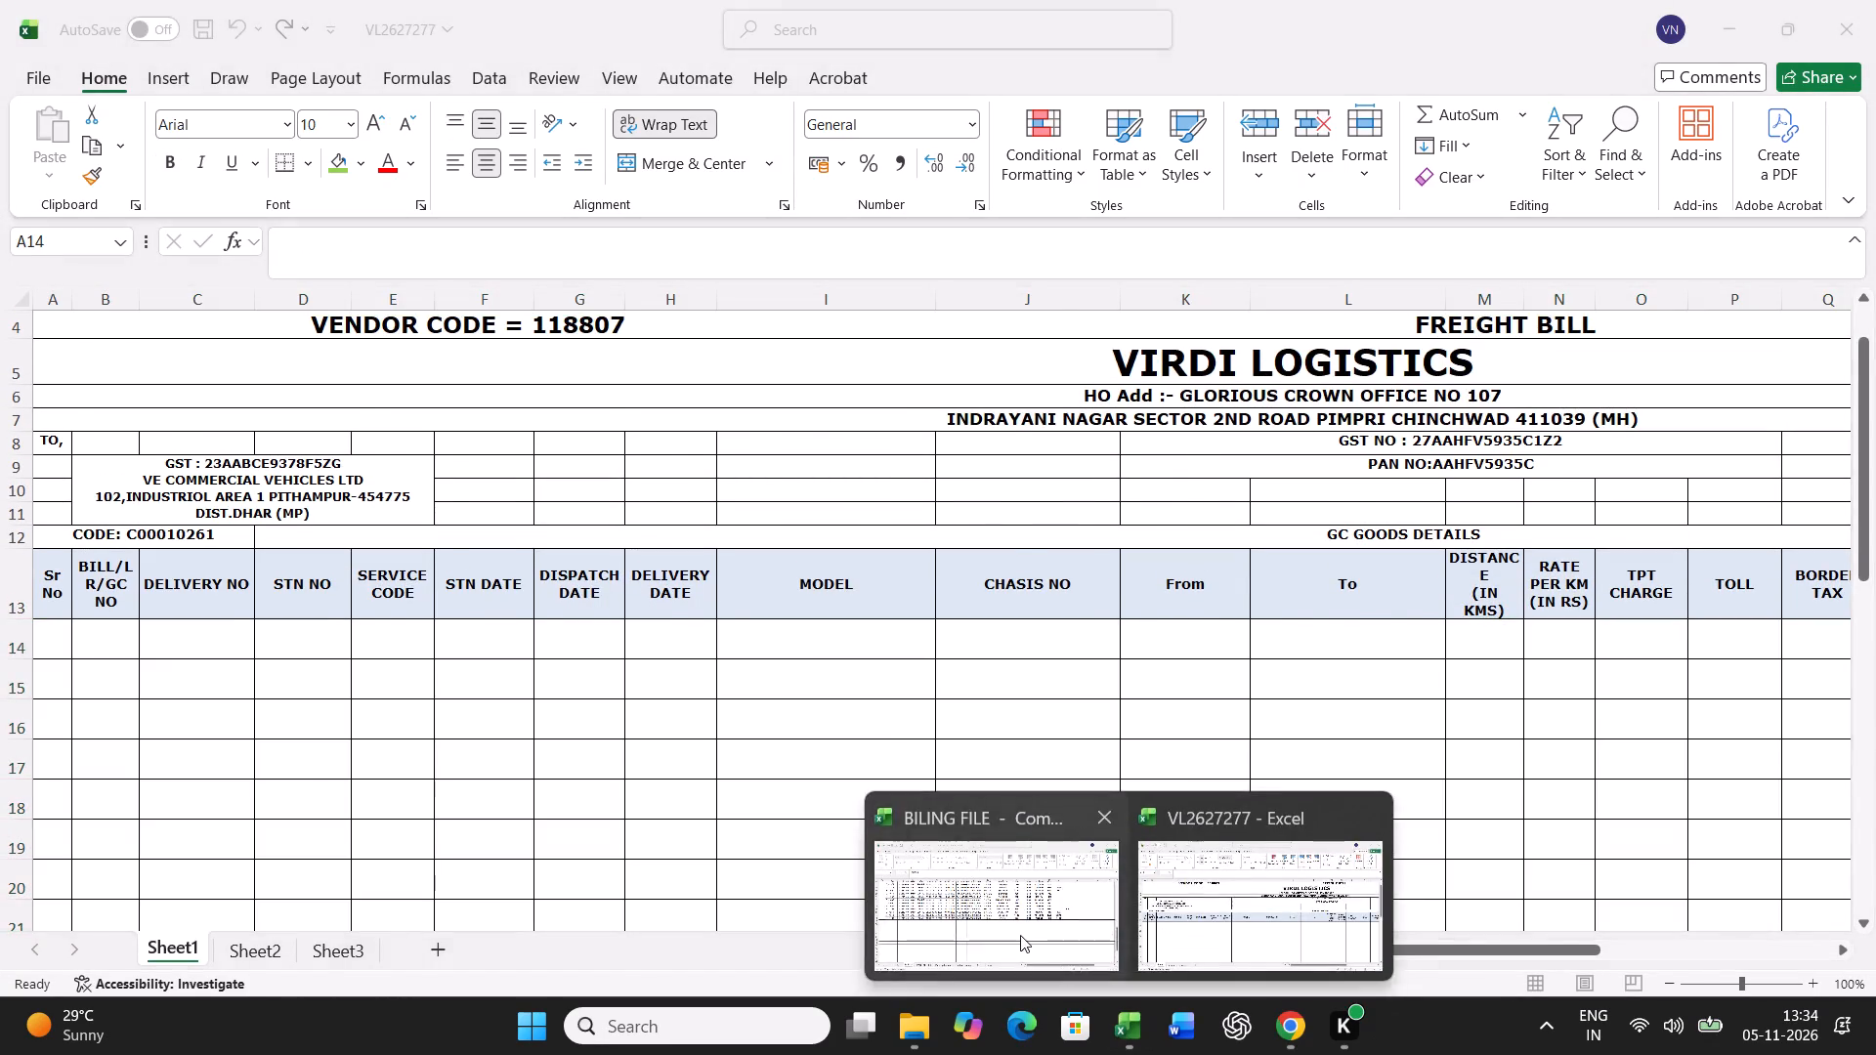
click(1020, 935)
scroll(290, 750, up, 3)
scroll(73, 592, up, 3)
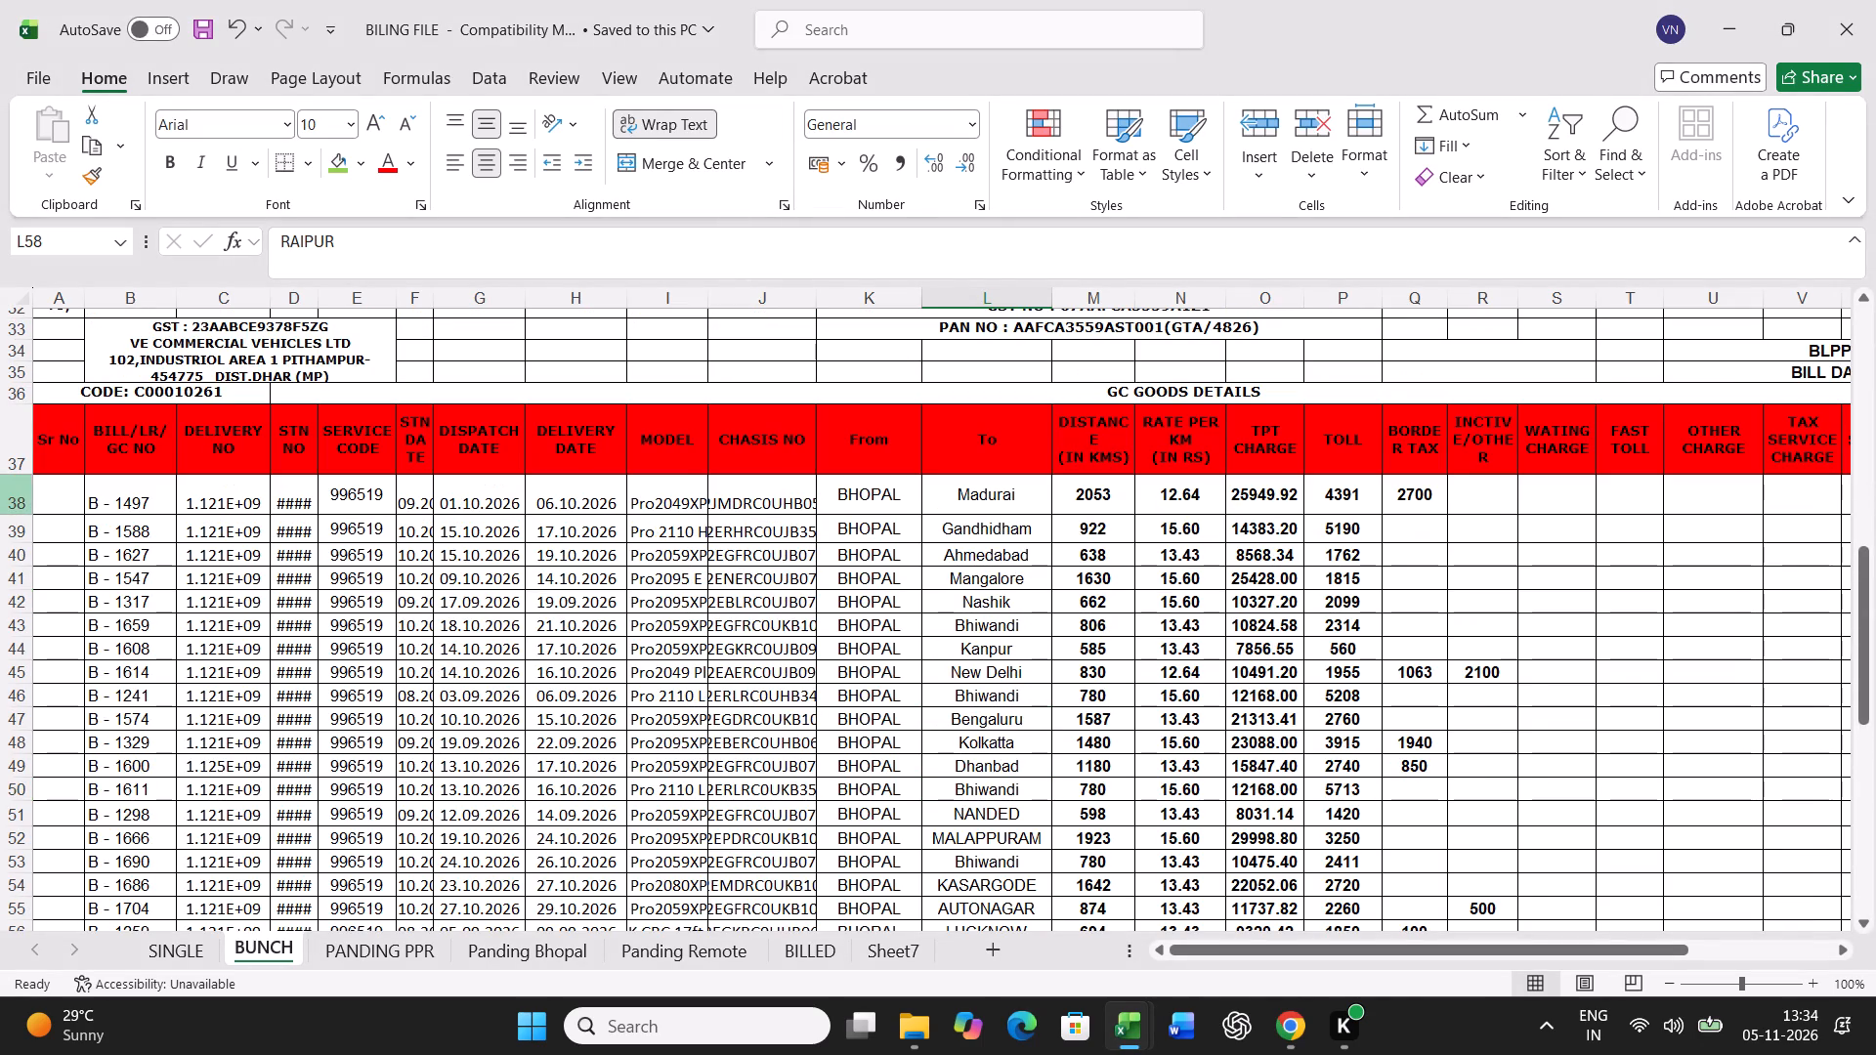
drag(10, 497, 17, 908)
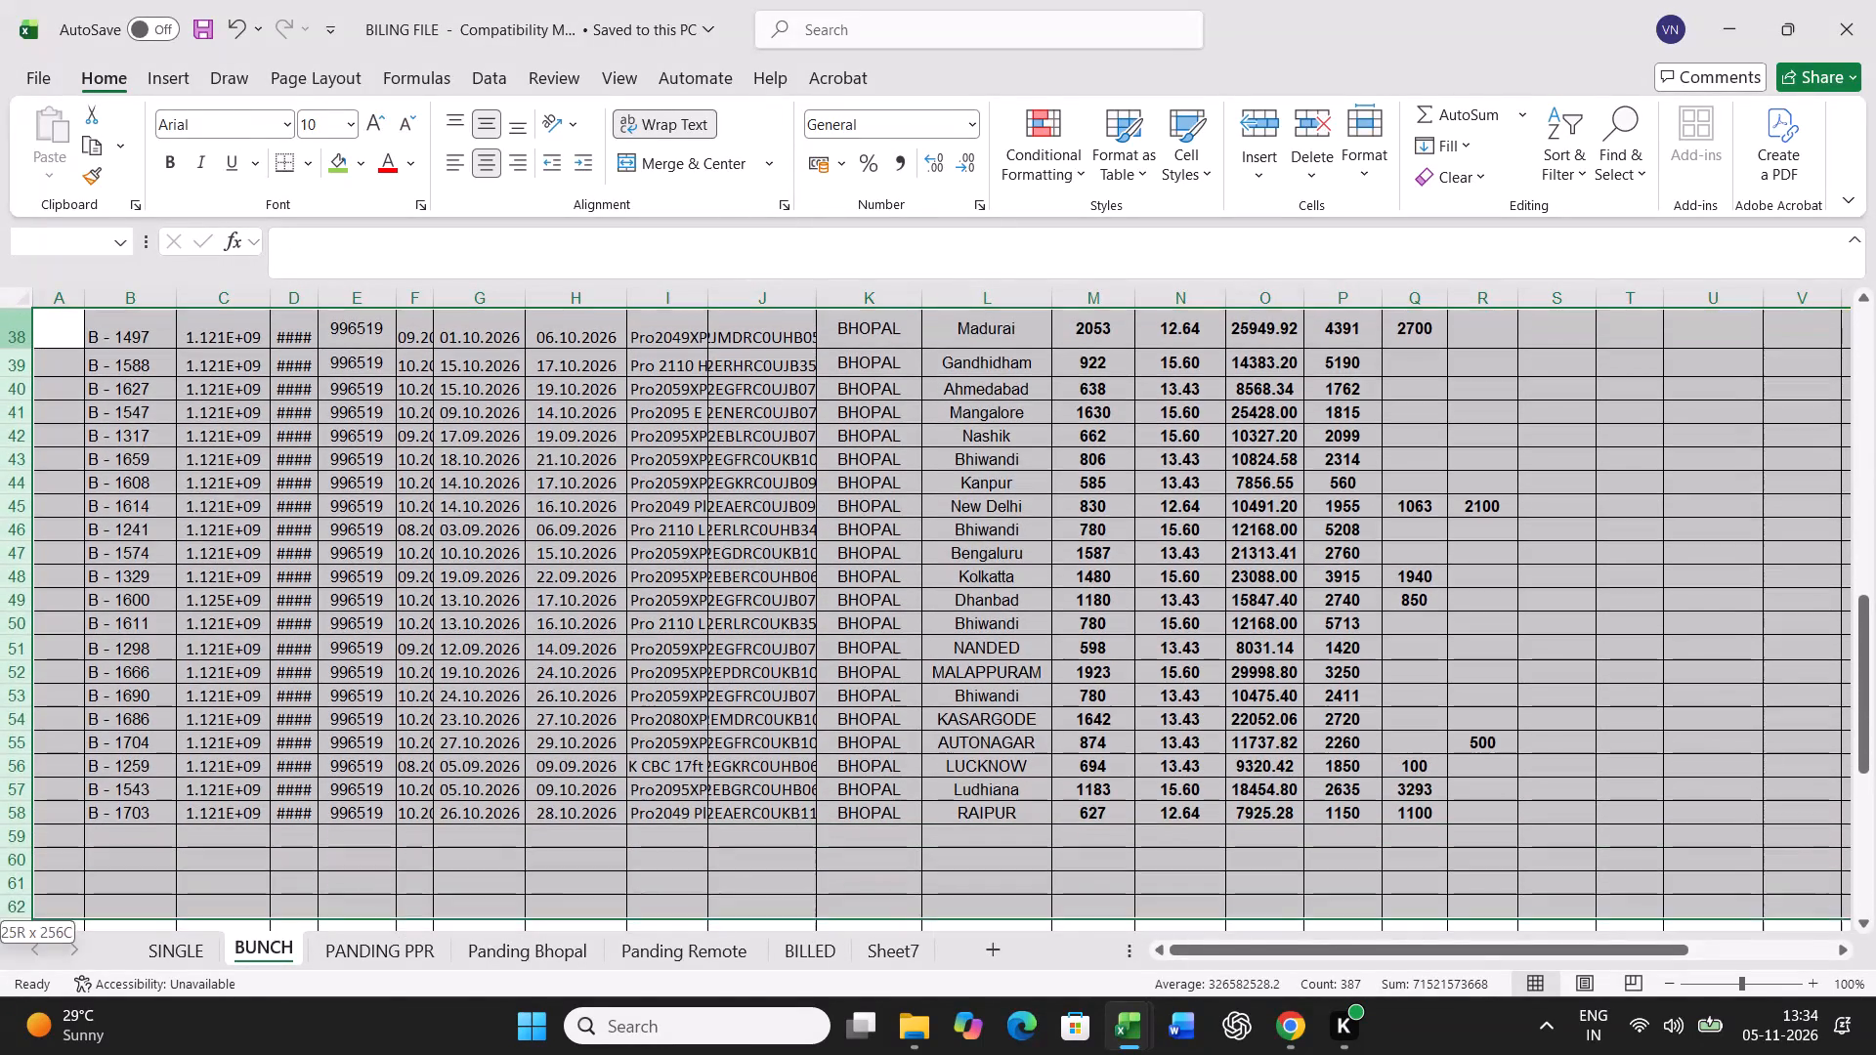
drag(17, 908, 38, 805)
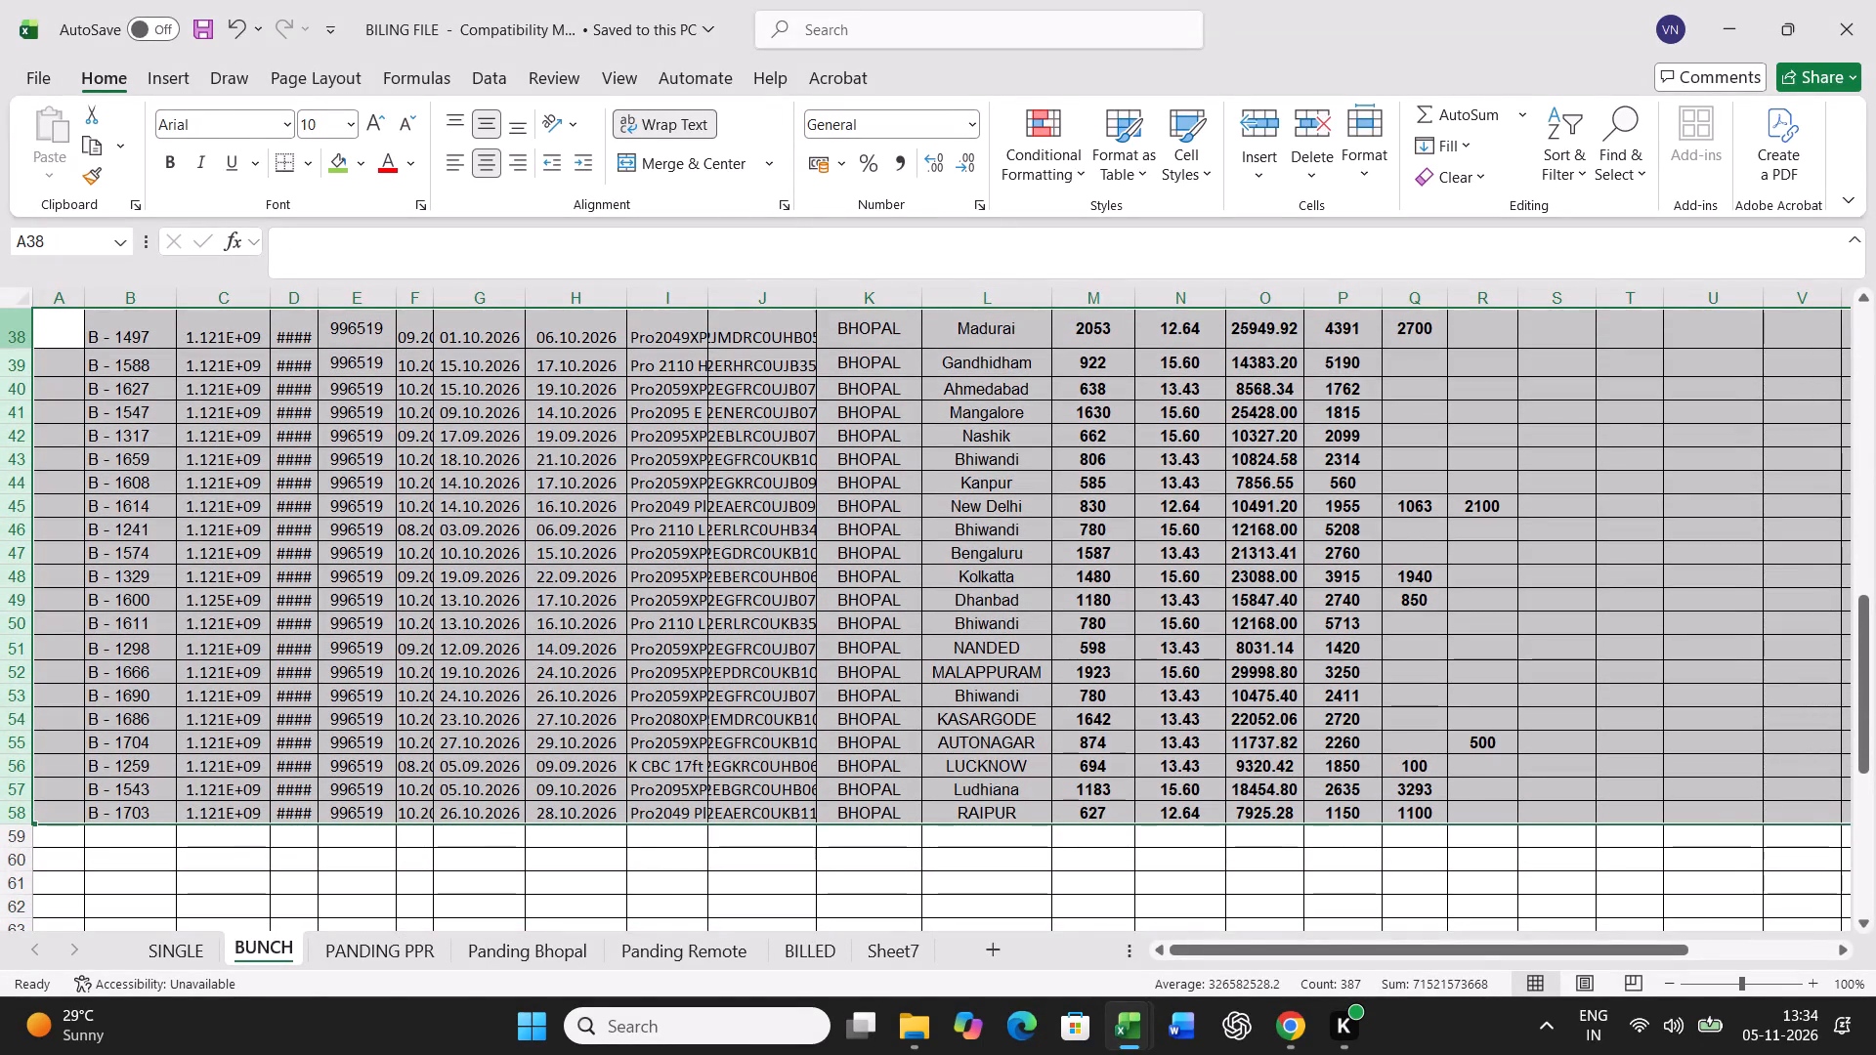
key(ctrl+c)
click(1133, 1038)
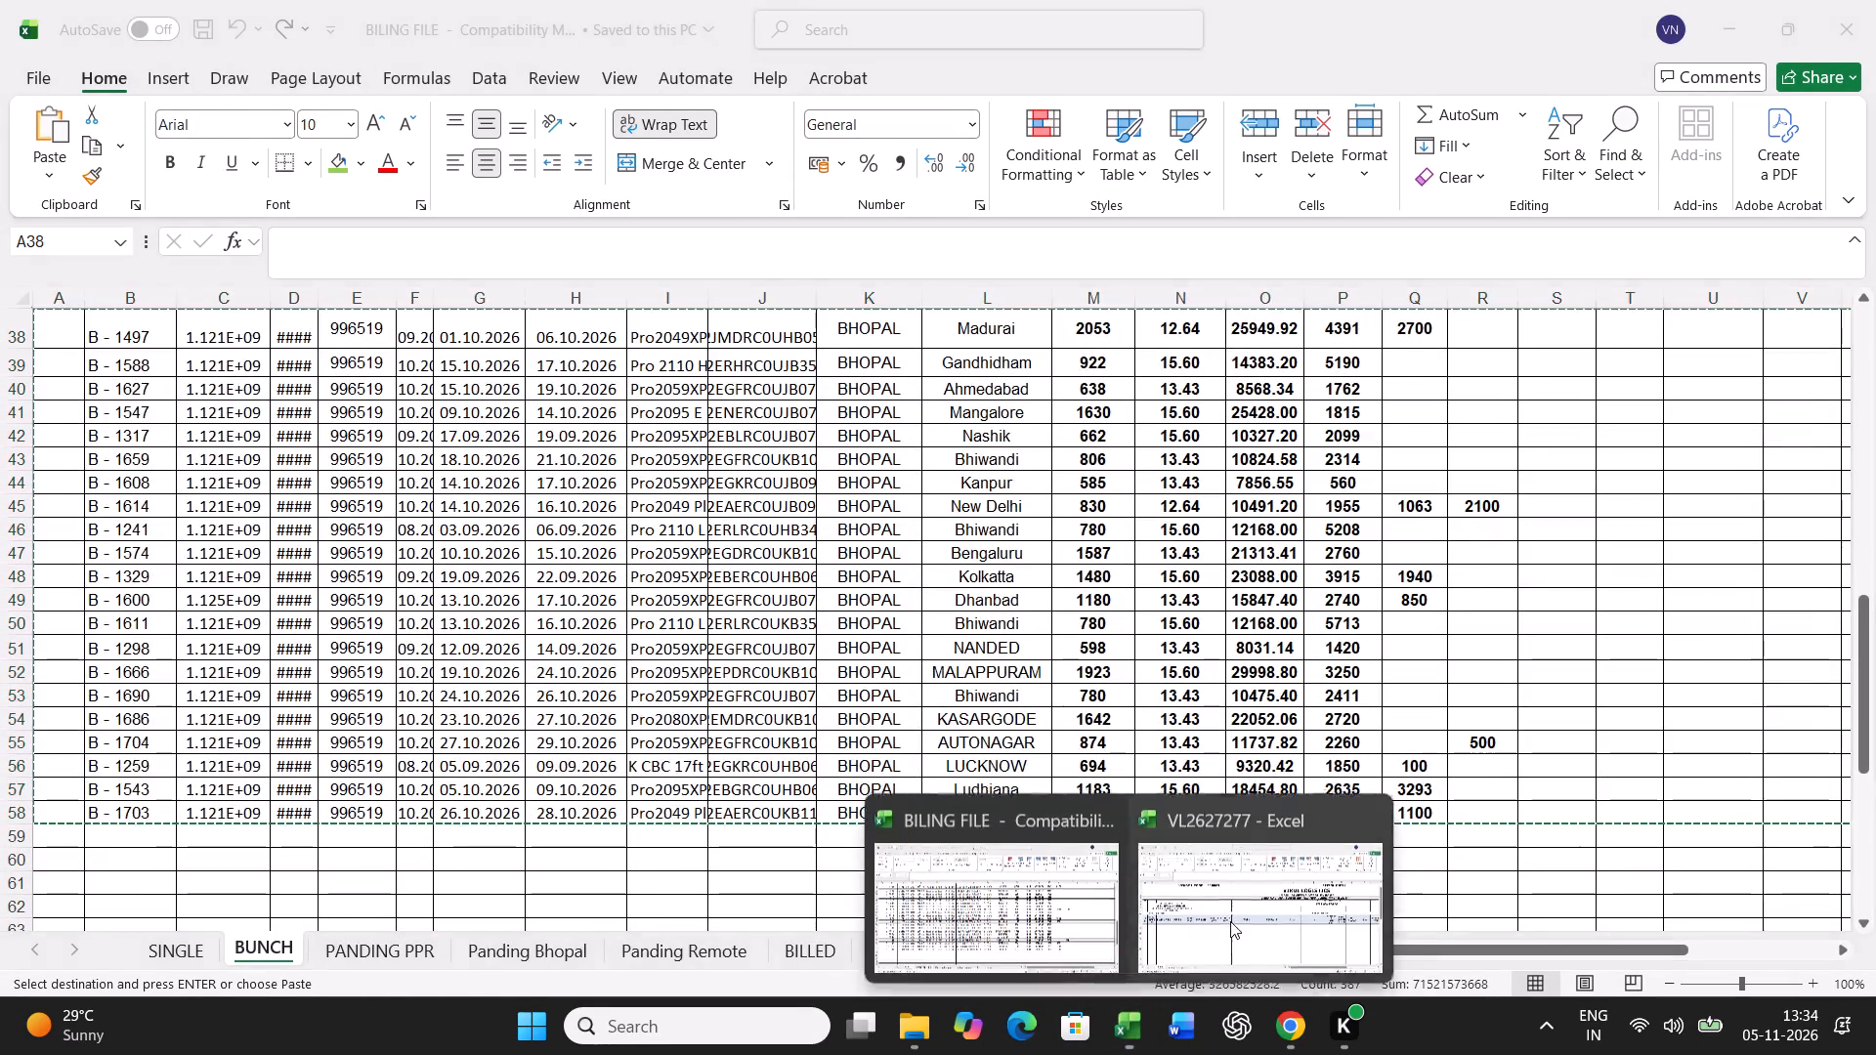
click(1231, 917)
click(52, 640)
right_click(52, 640)
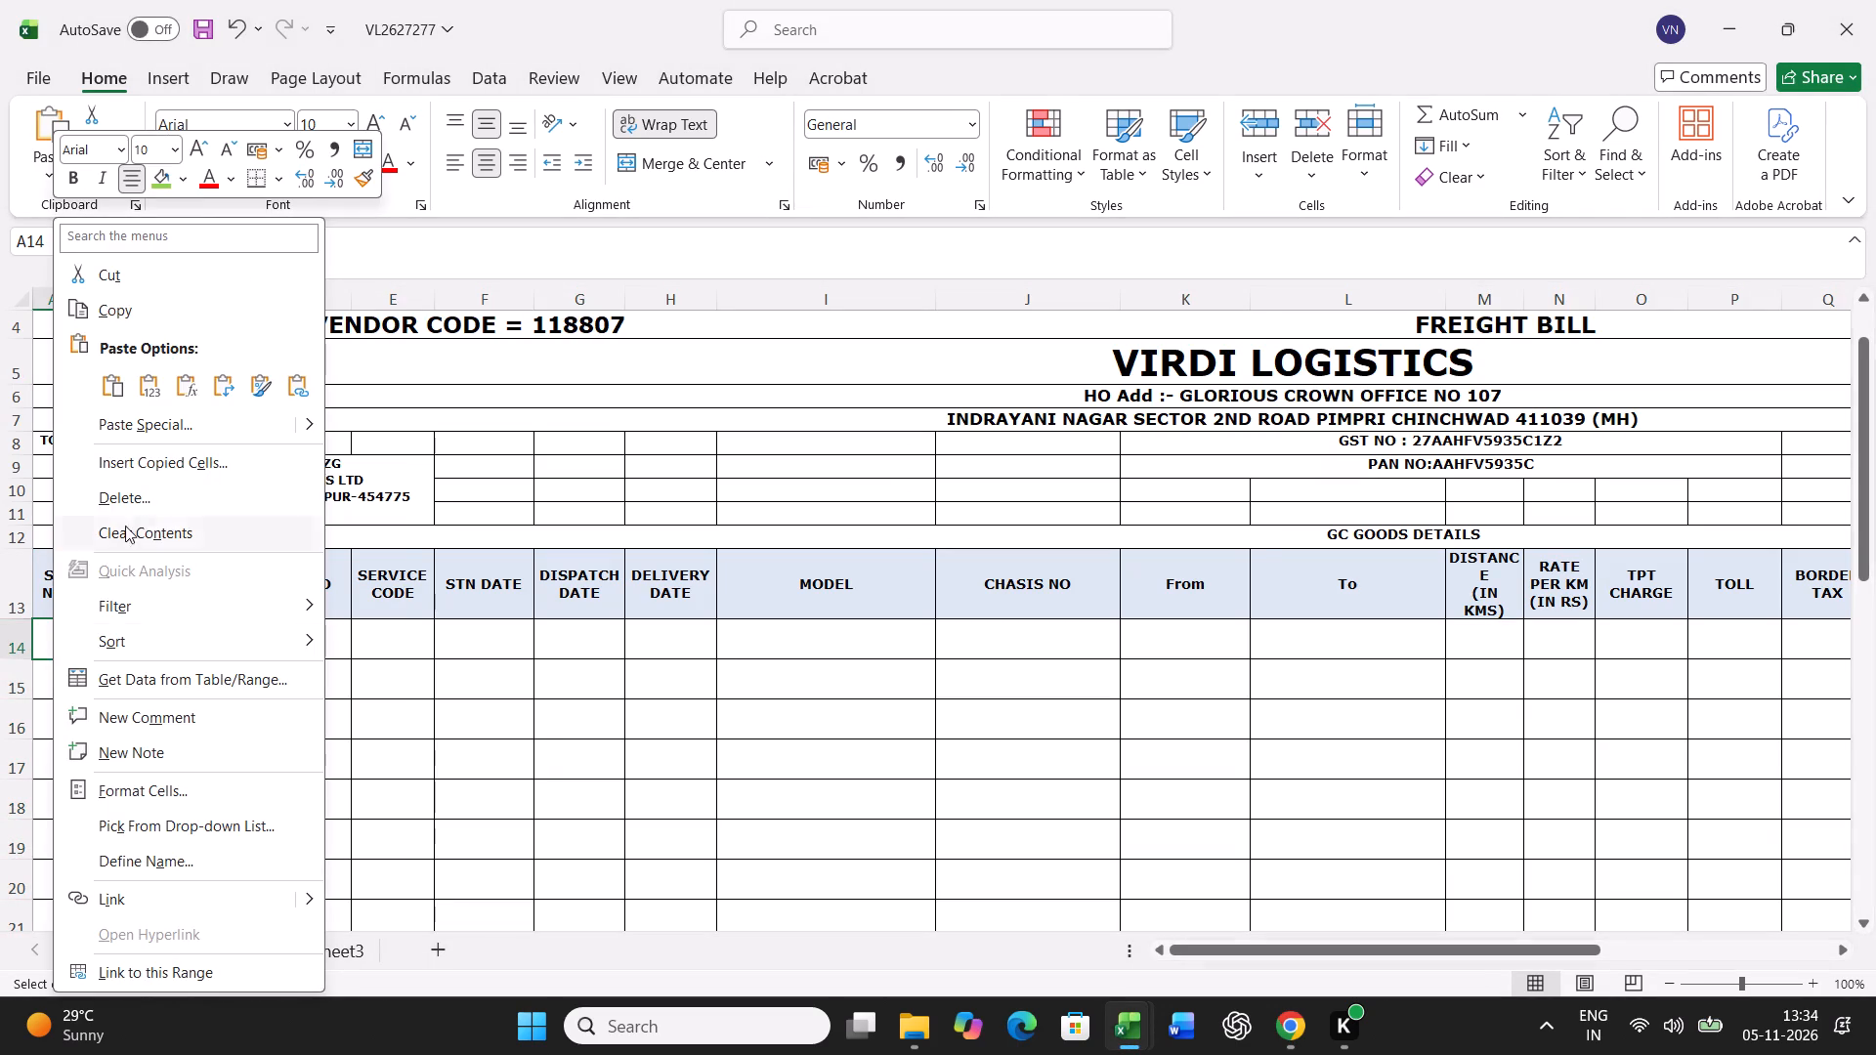
click(161, 424)
click(64, 366)
click(431, 662)
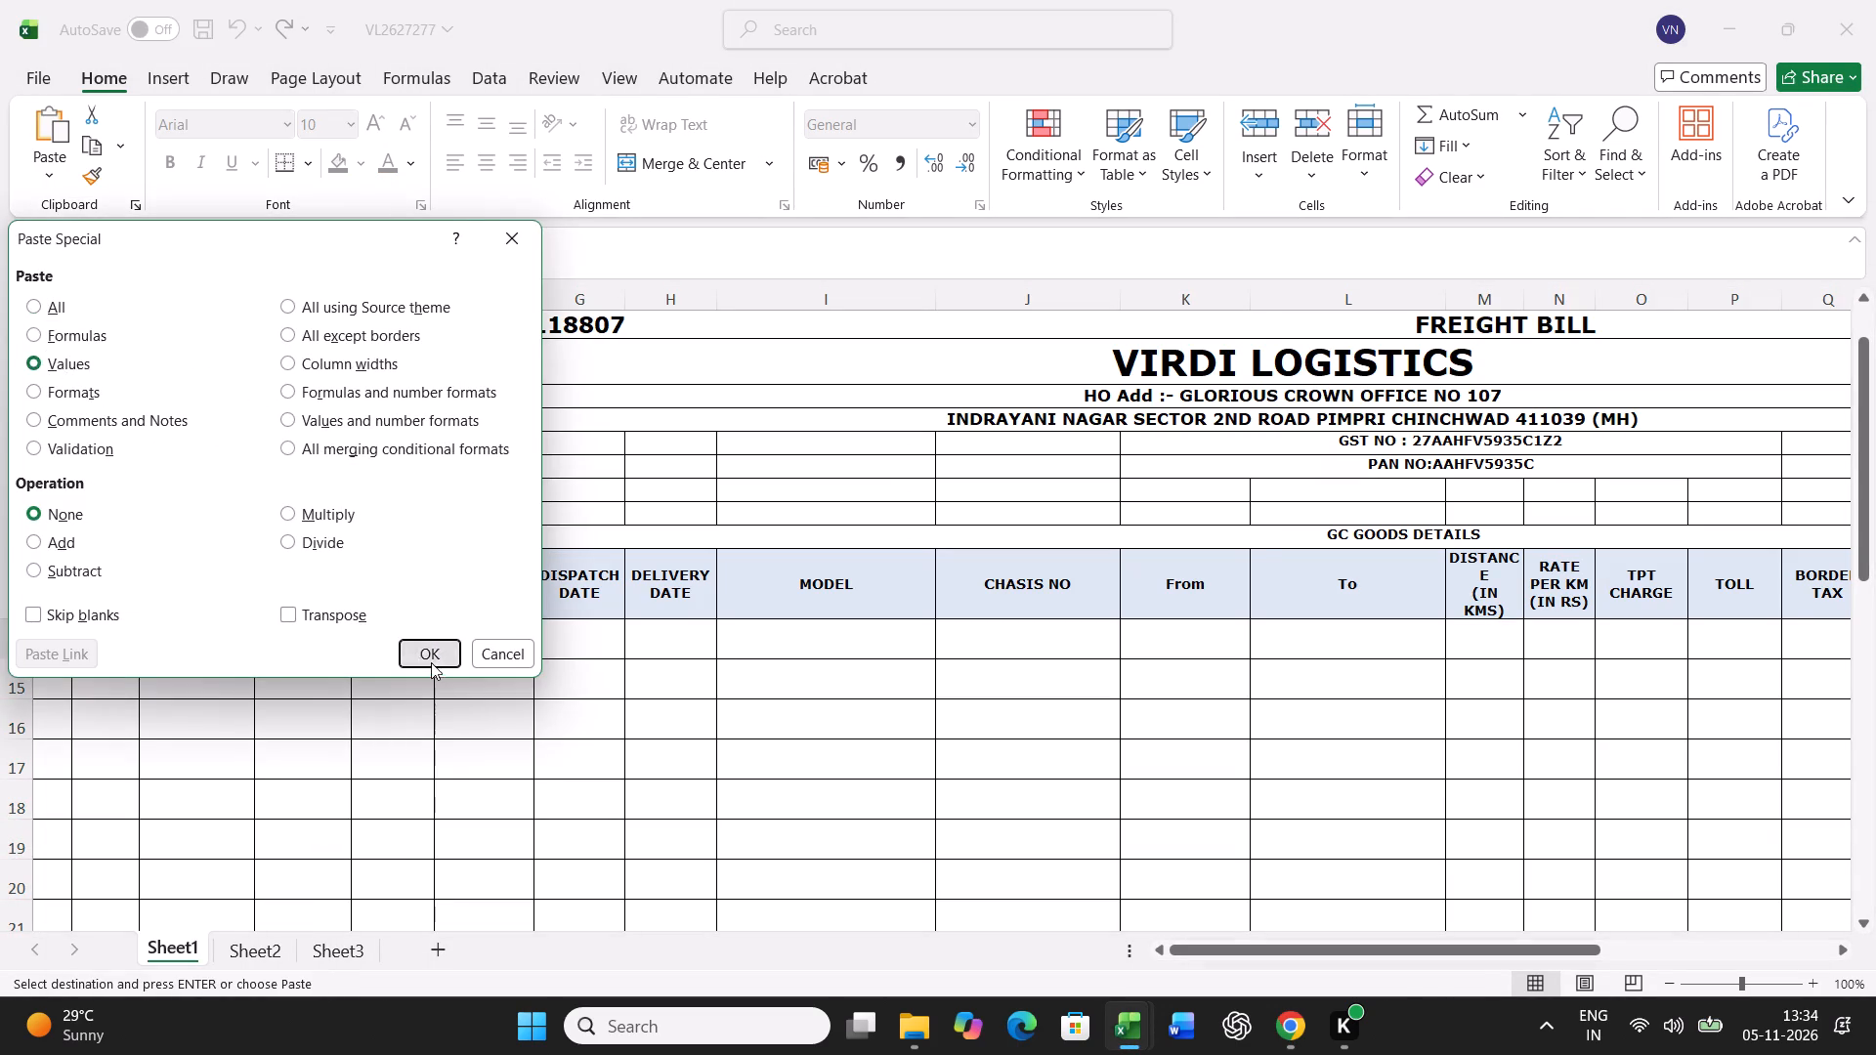
Number the pasted bill entries from 1 to 21 in the Sr No column by entering 1 and 2 and filling down.
click(47, 643)
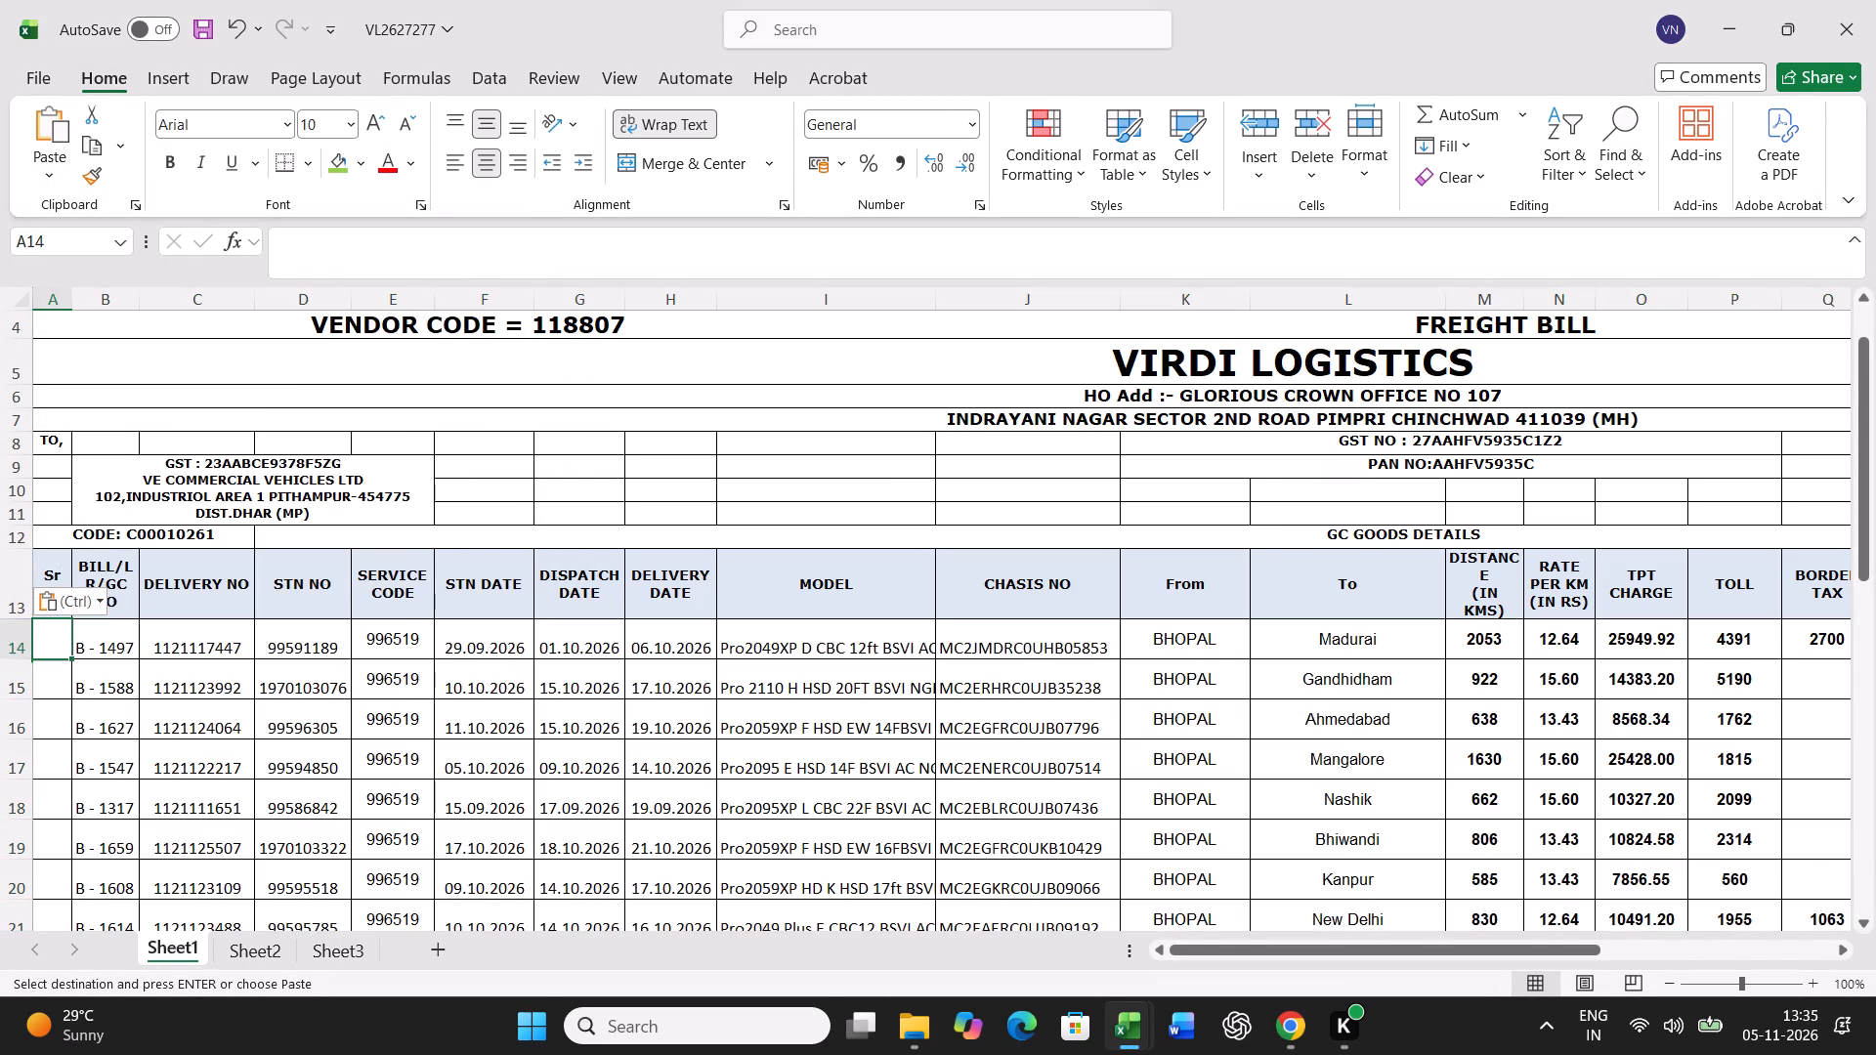
key(1)
key(Return)
key(2)
key(Return)
drag(48, 642, 51, 660)
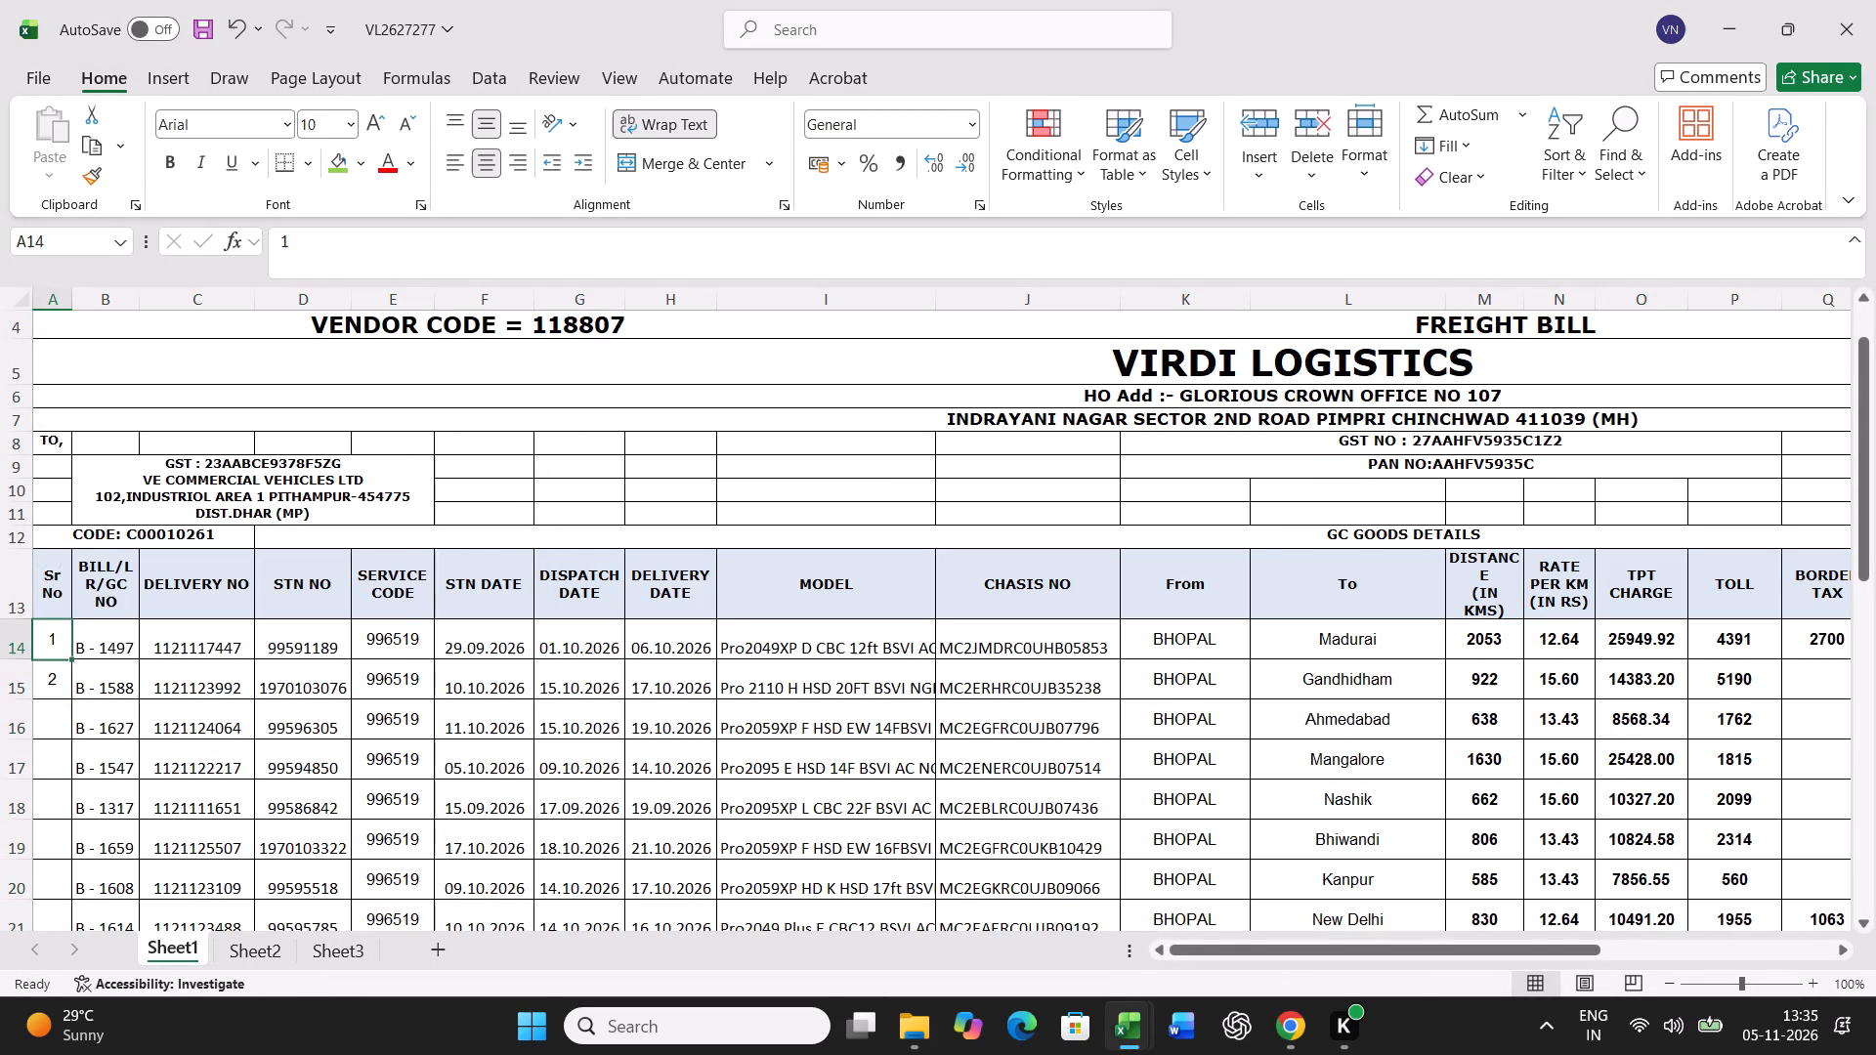
drag(51, 660, 53, 678)
double_click(72, 700)
scroll(283, 727, down, 11)
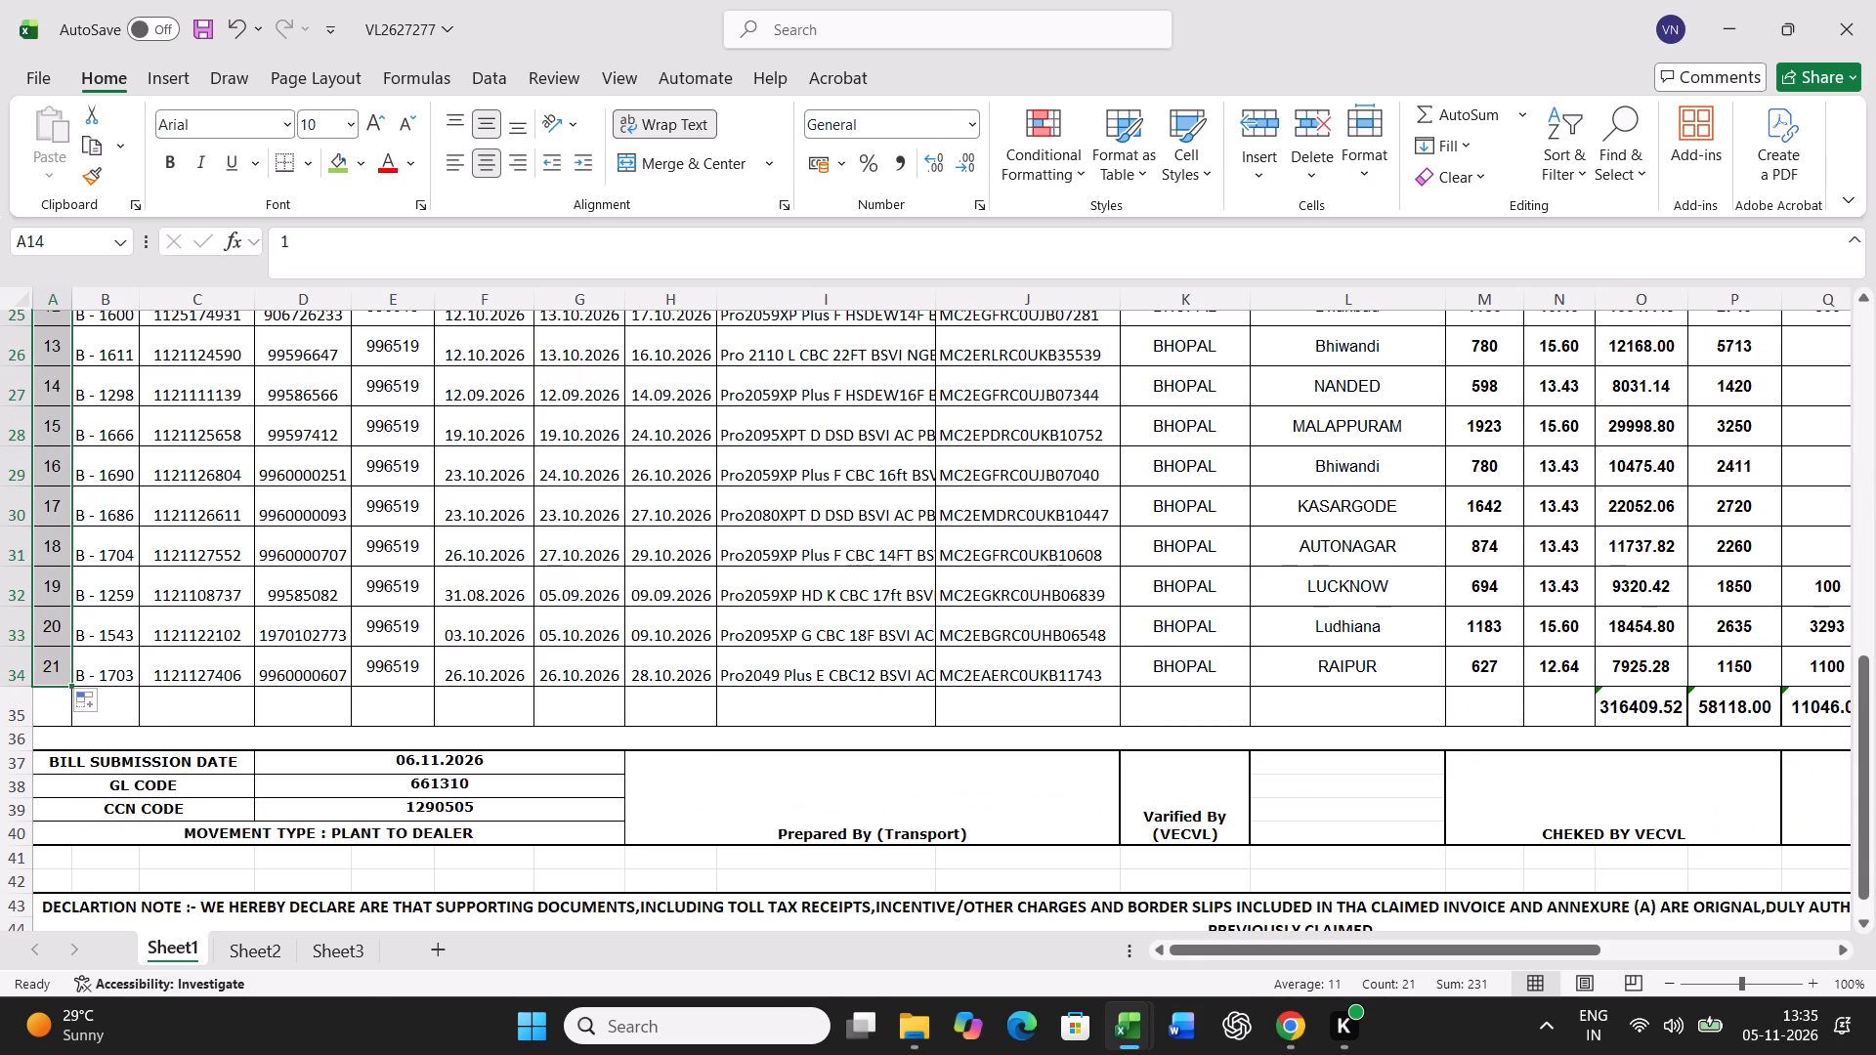
Save the bill and print only the selection from the VENDOR CODE heading through the declaration note.
scroll(362, 722, up, 11)
scroll(0, 484, up, 3)
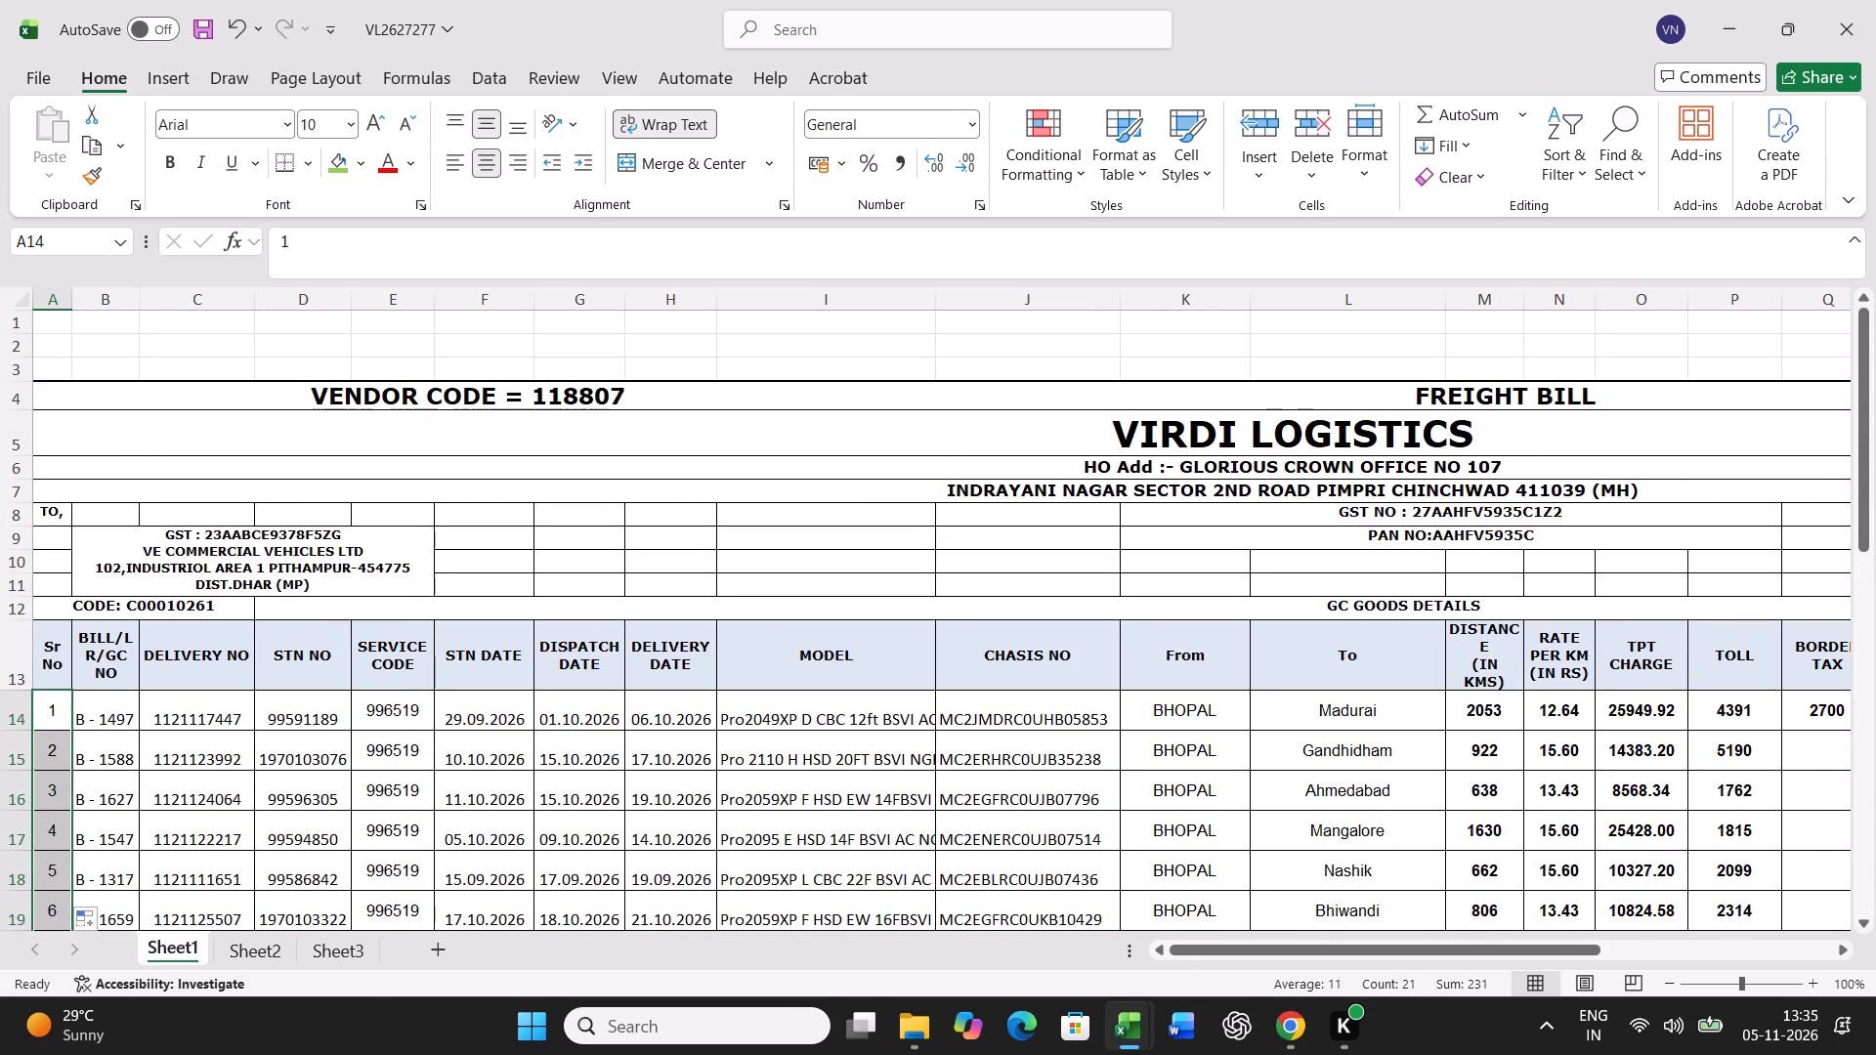
drag(248, 394, 229, 935)
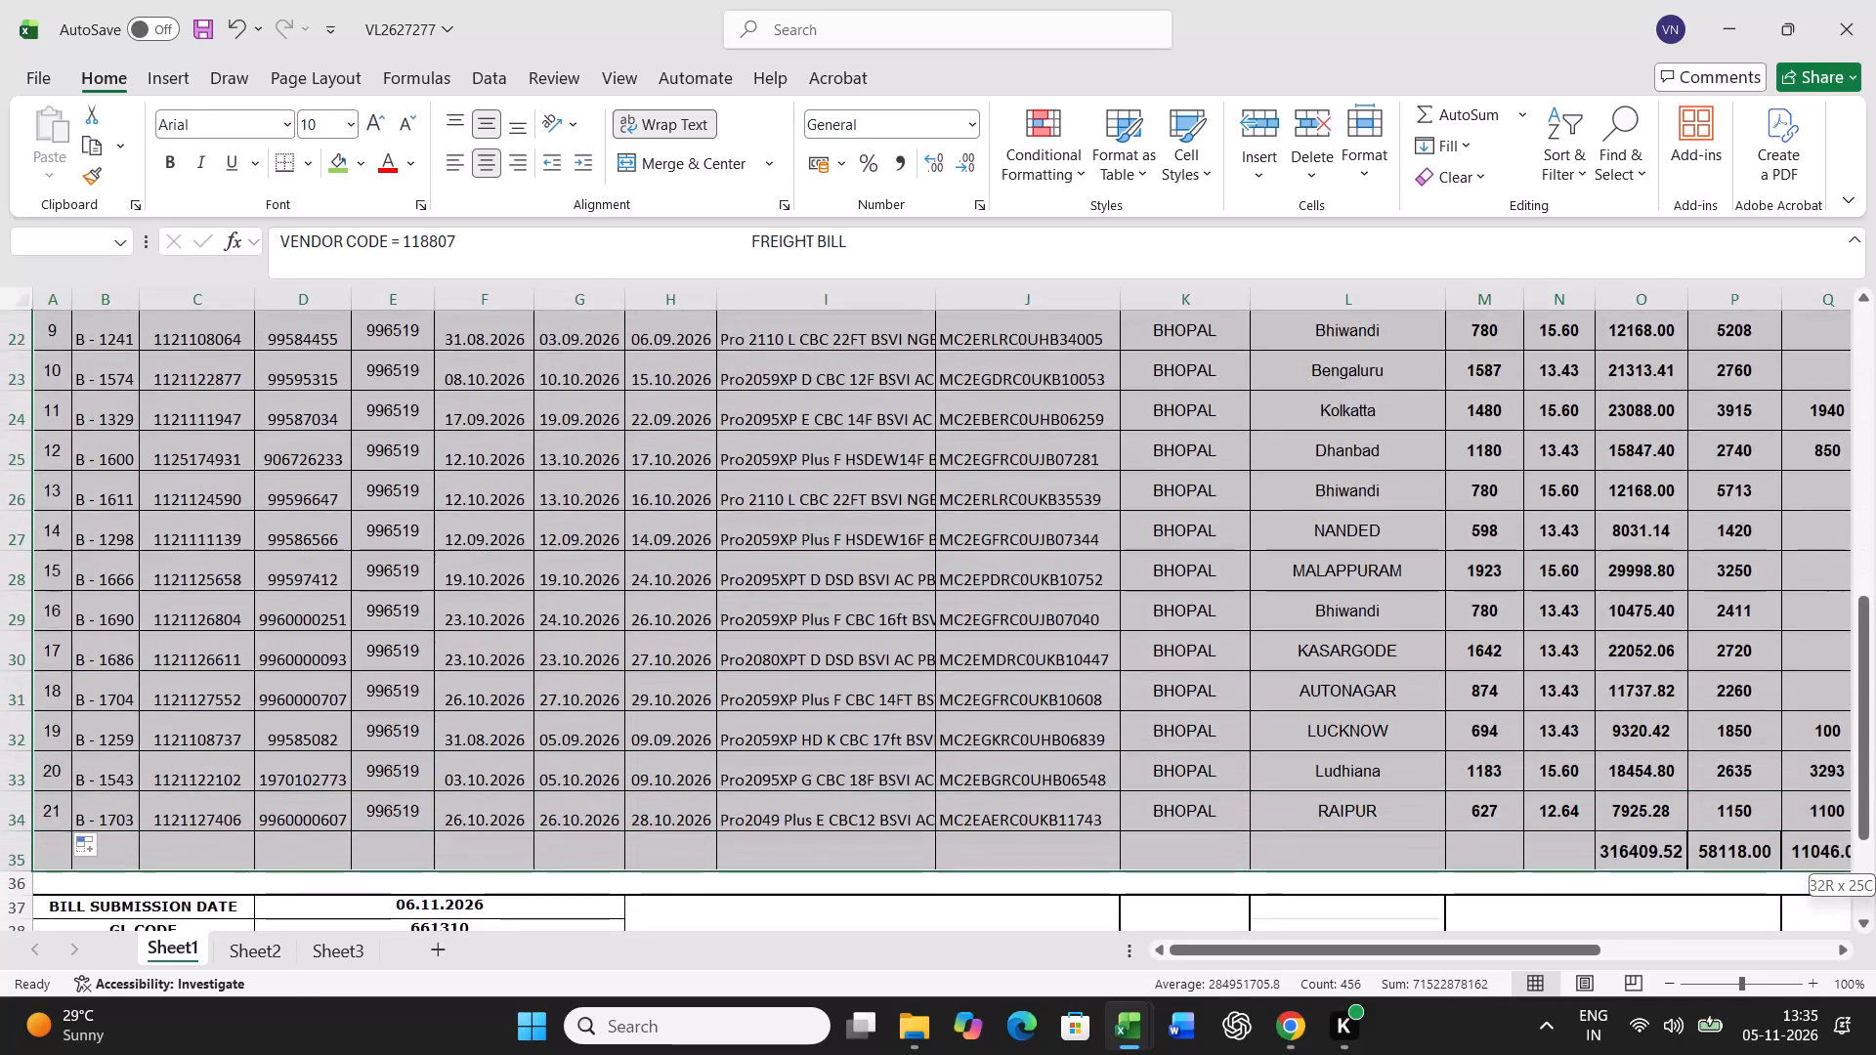
drag(229, 935, 276, 840)
scroll(624, 716, up, 20)
scroll(624, 716, up, 3)
key(ctrl+s)
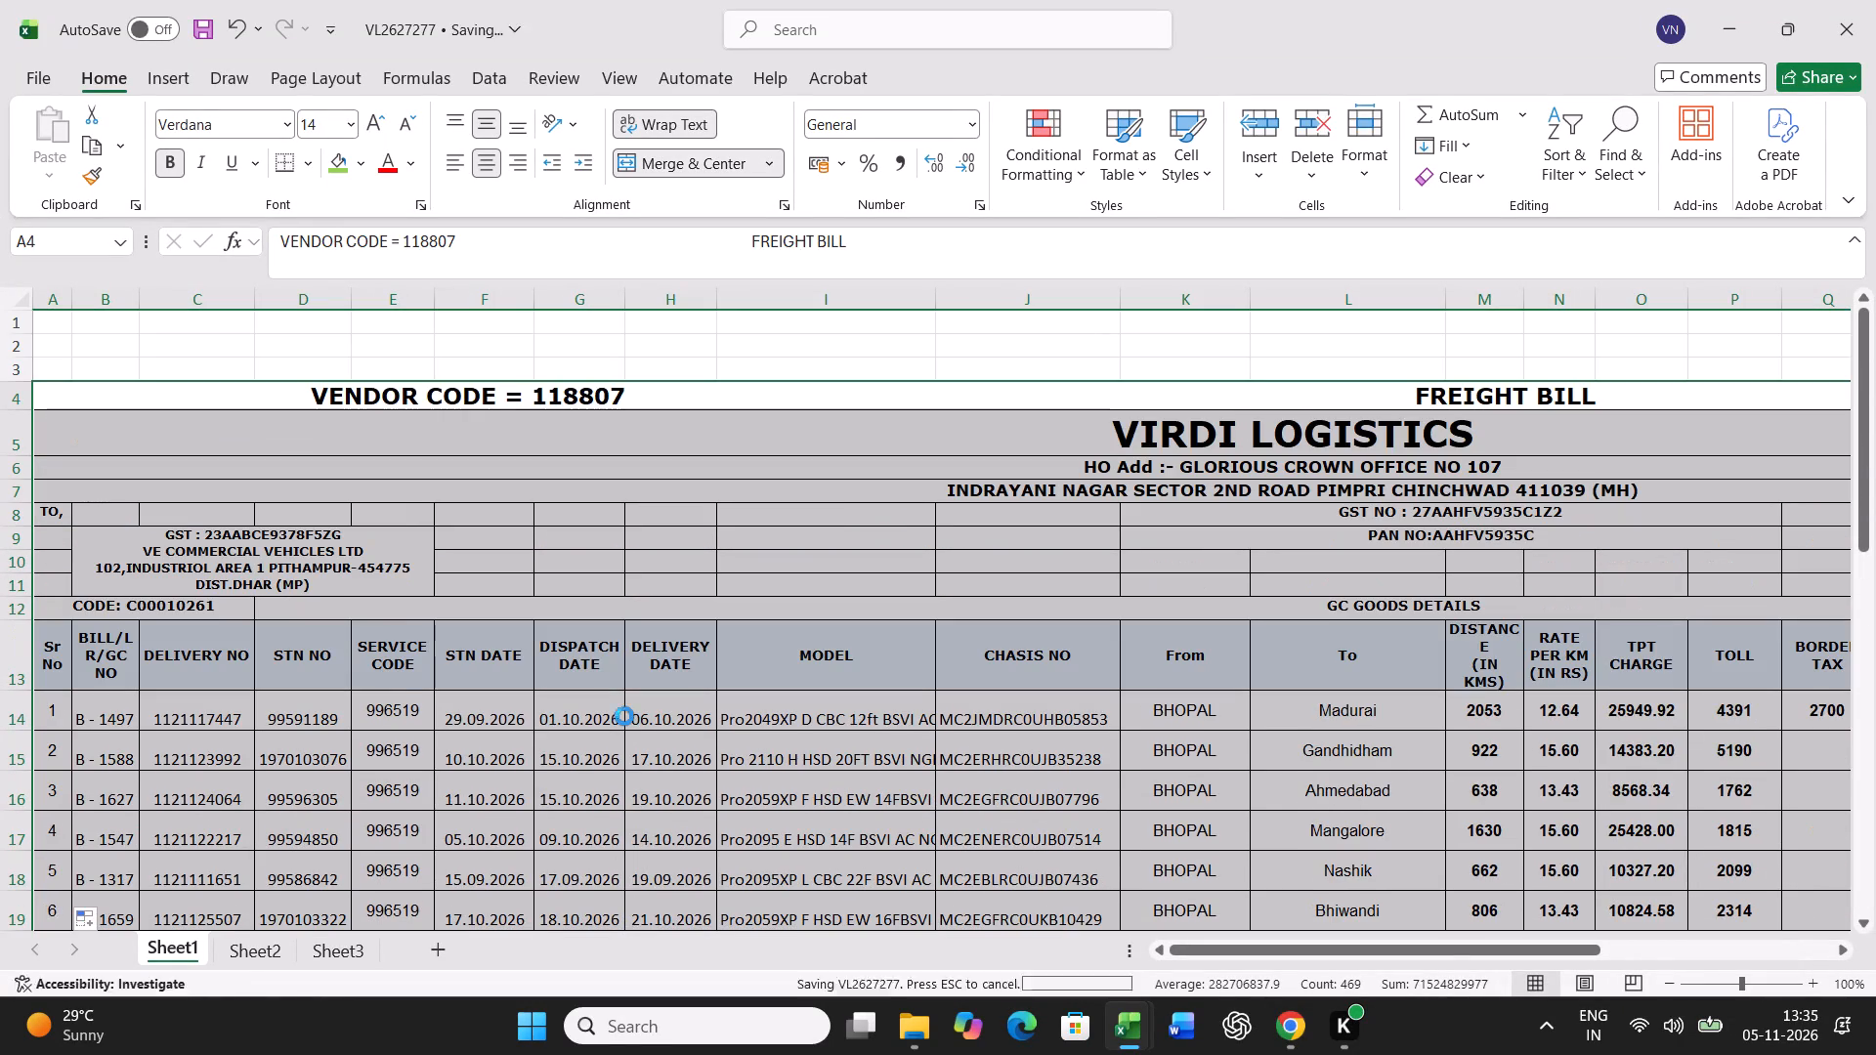
key(ctrl+p)
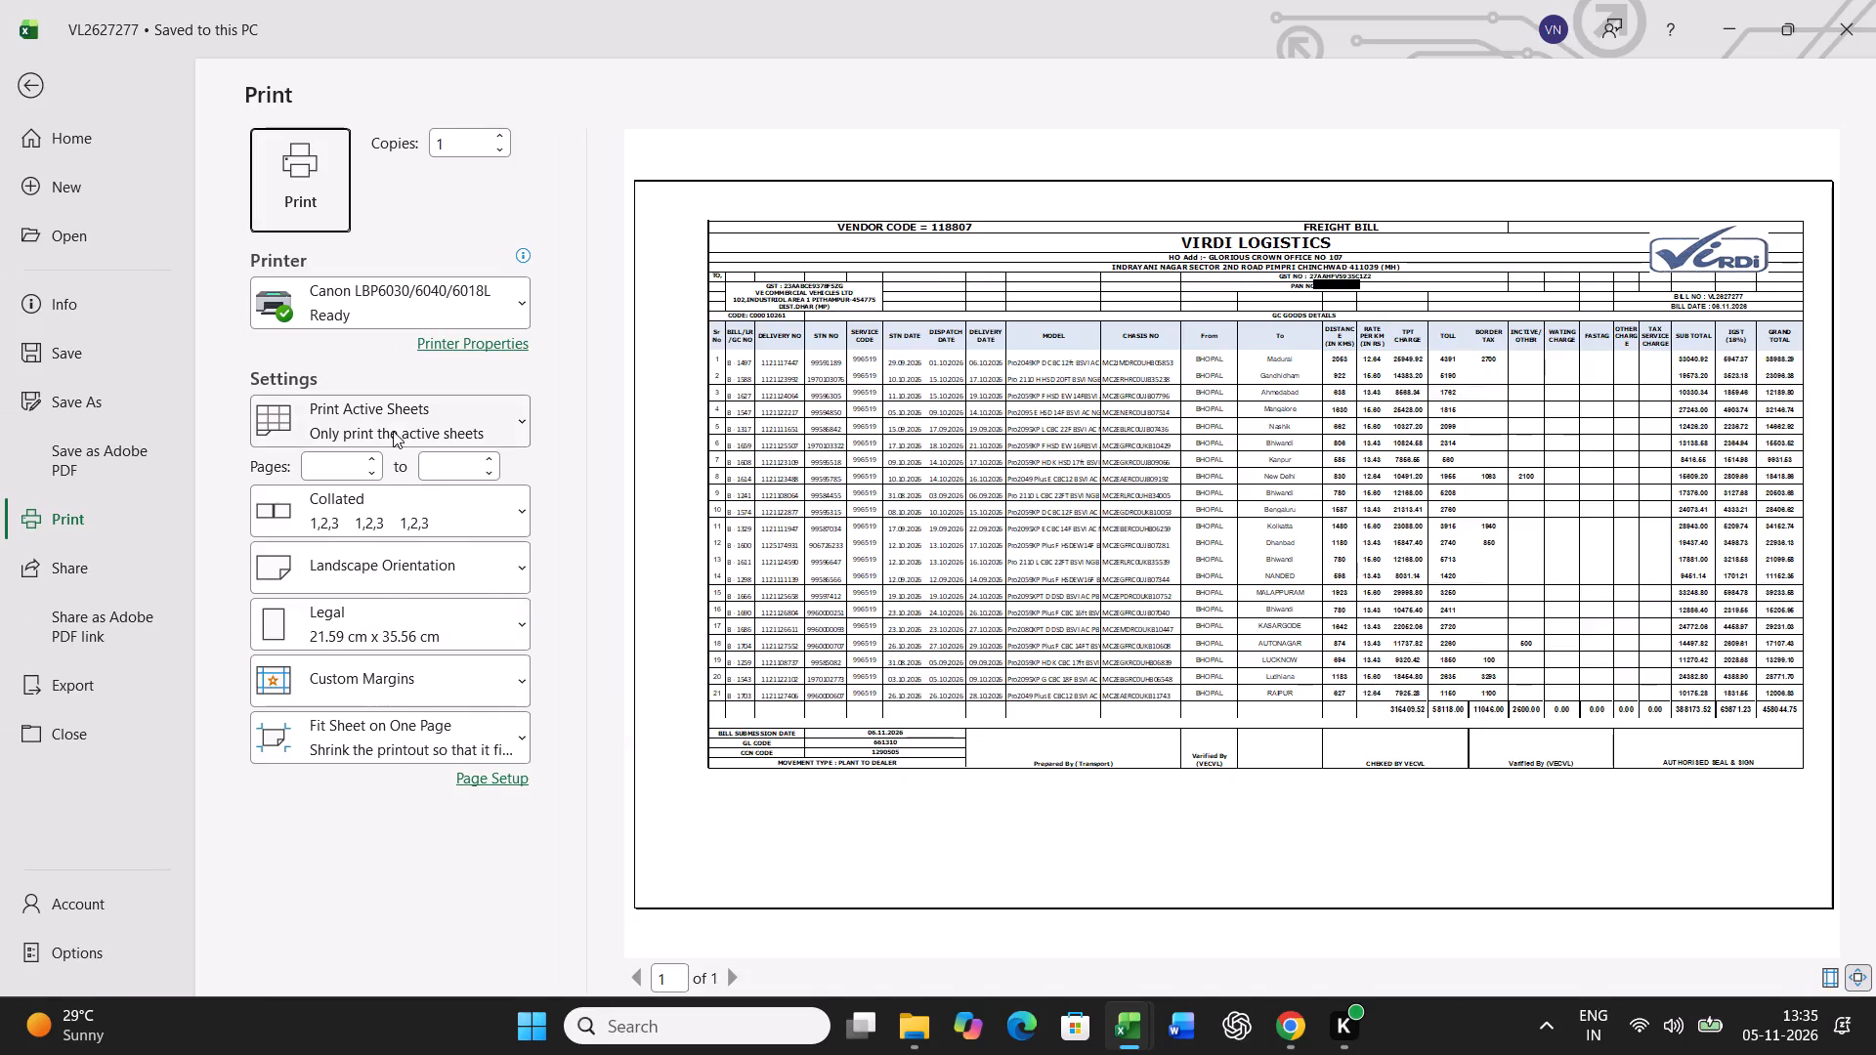
click(393, 431)
click(386, 588)
scroll(1173, 687, down, 4)
scroll(1172, 704, up, 4)
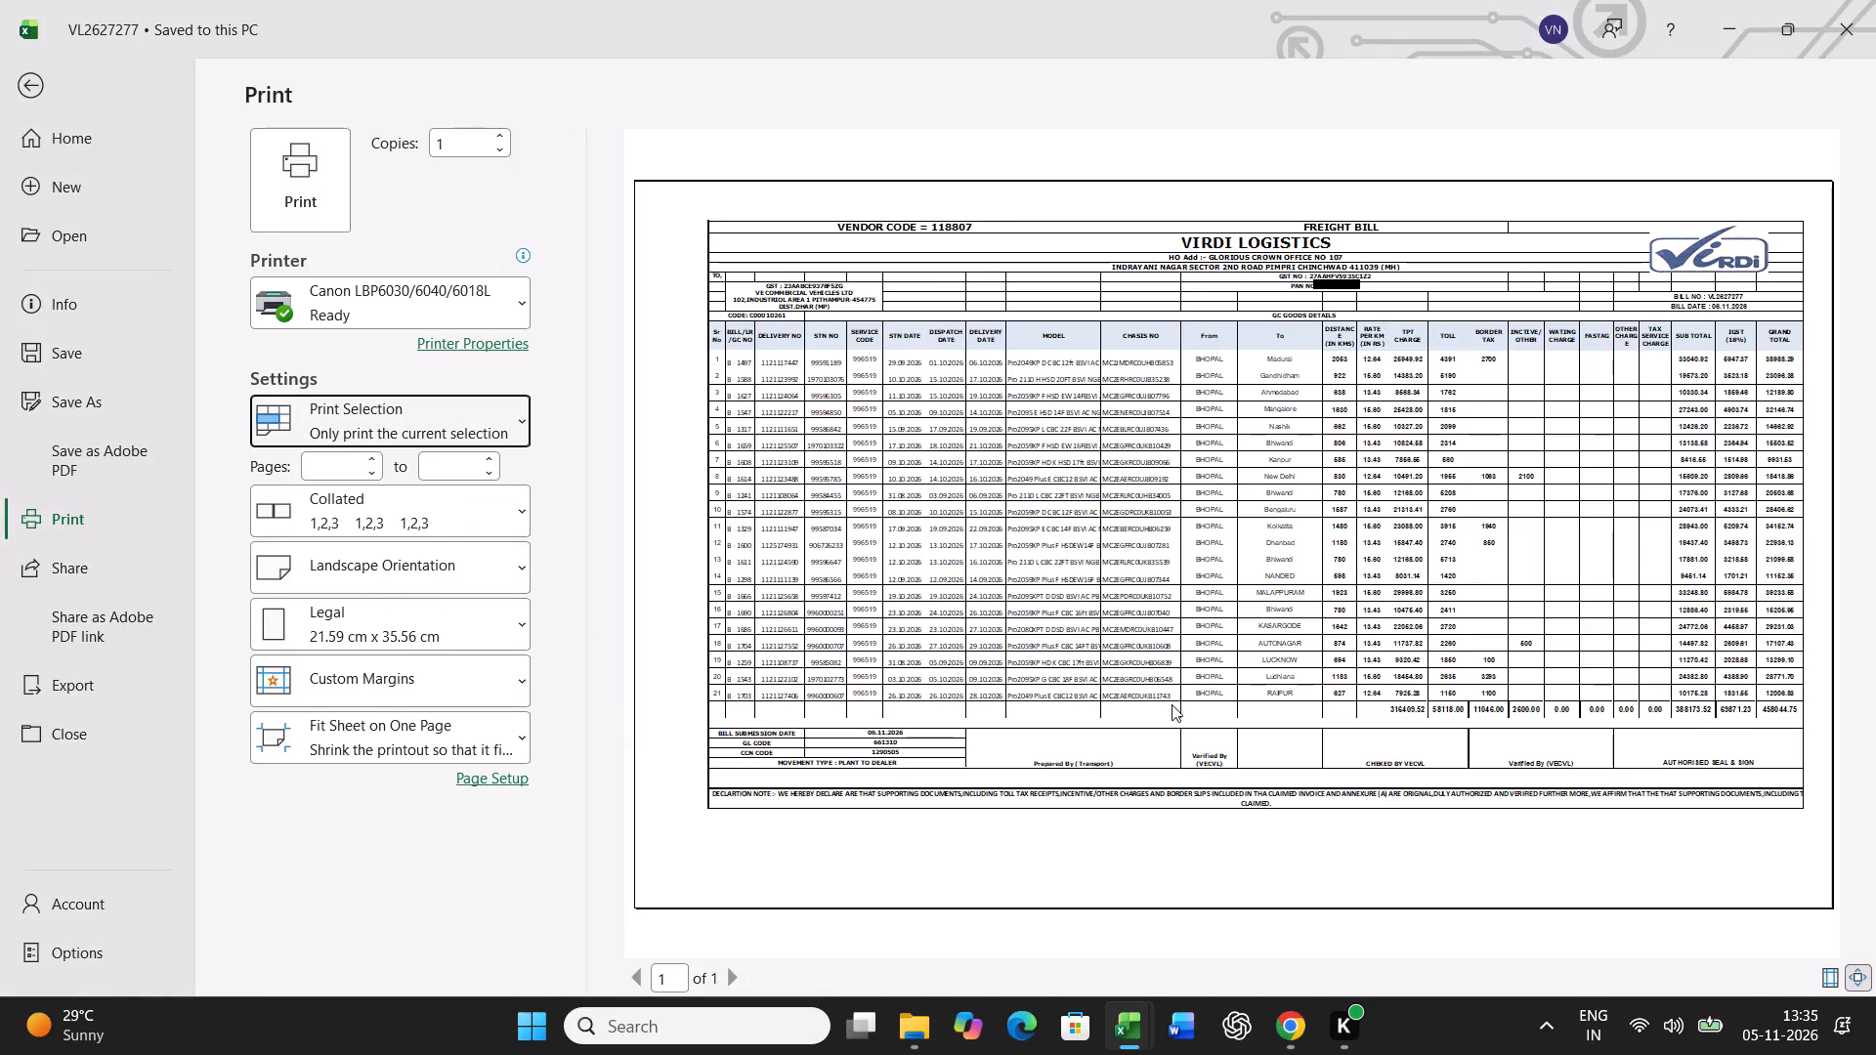
click(320, 183)
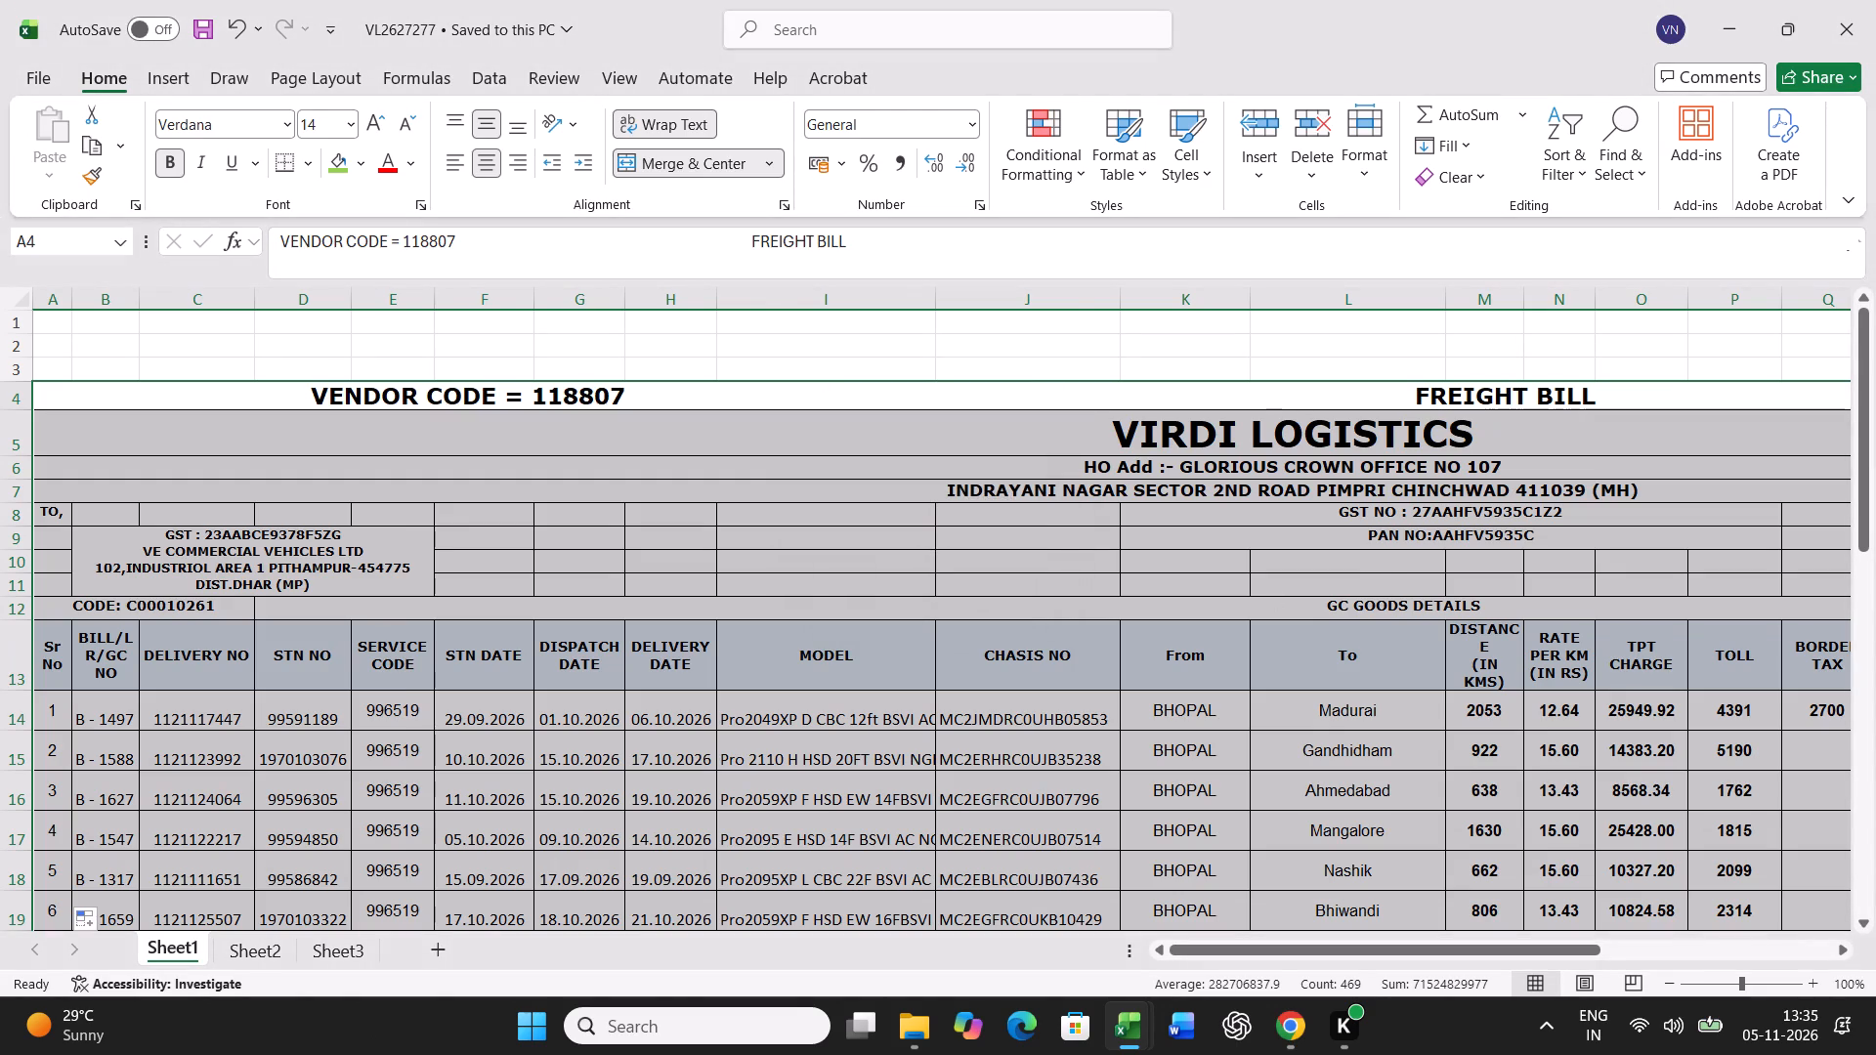
Close the VL2627277 workbook and clear the contents of rows 38 to 58 on the BUNCH sheet.
click(1863, 24)
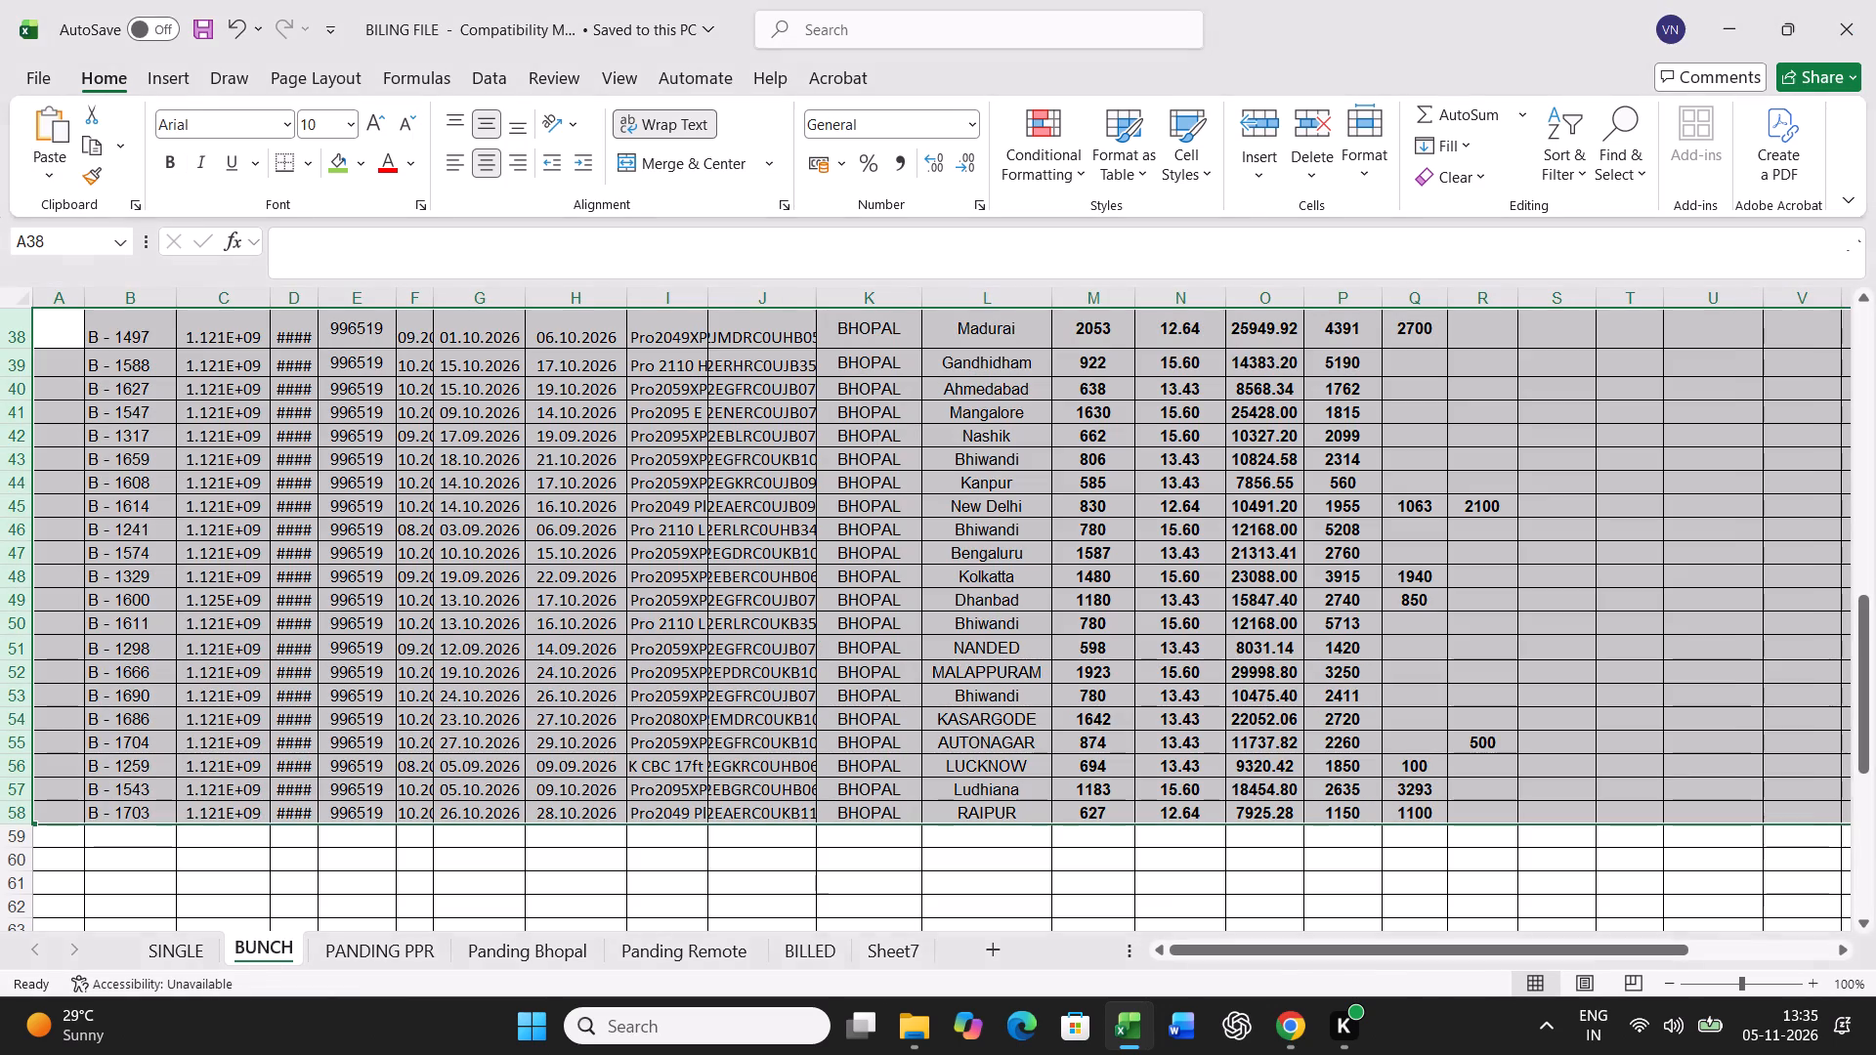
key(Delete)
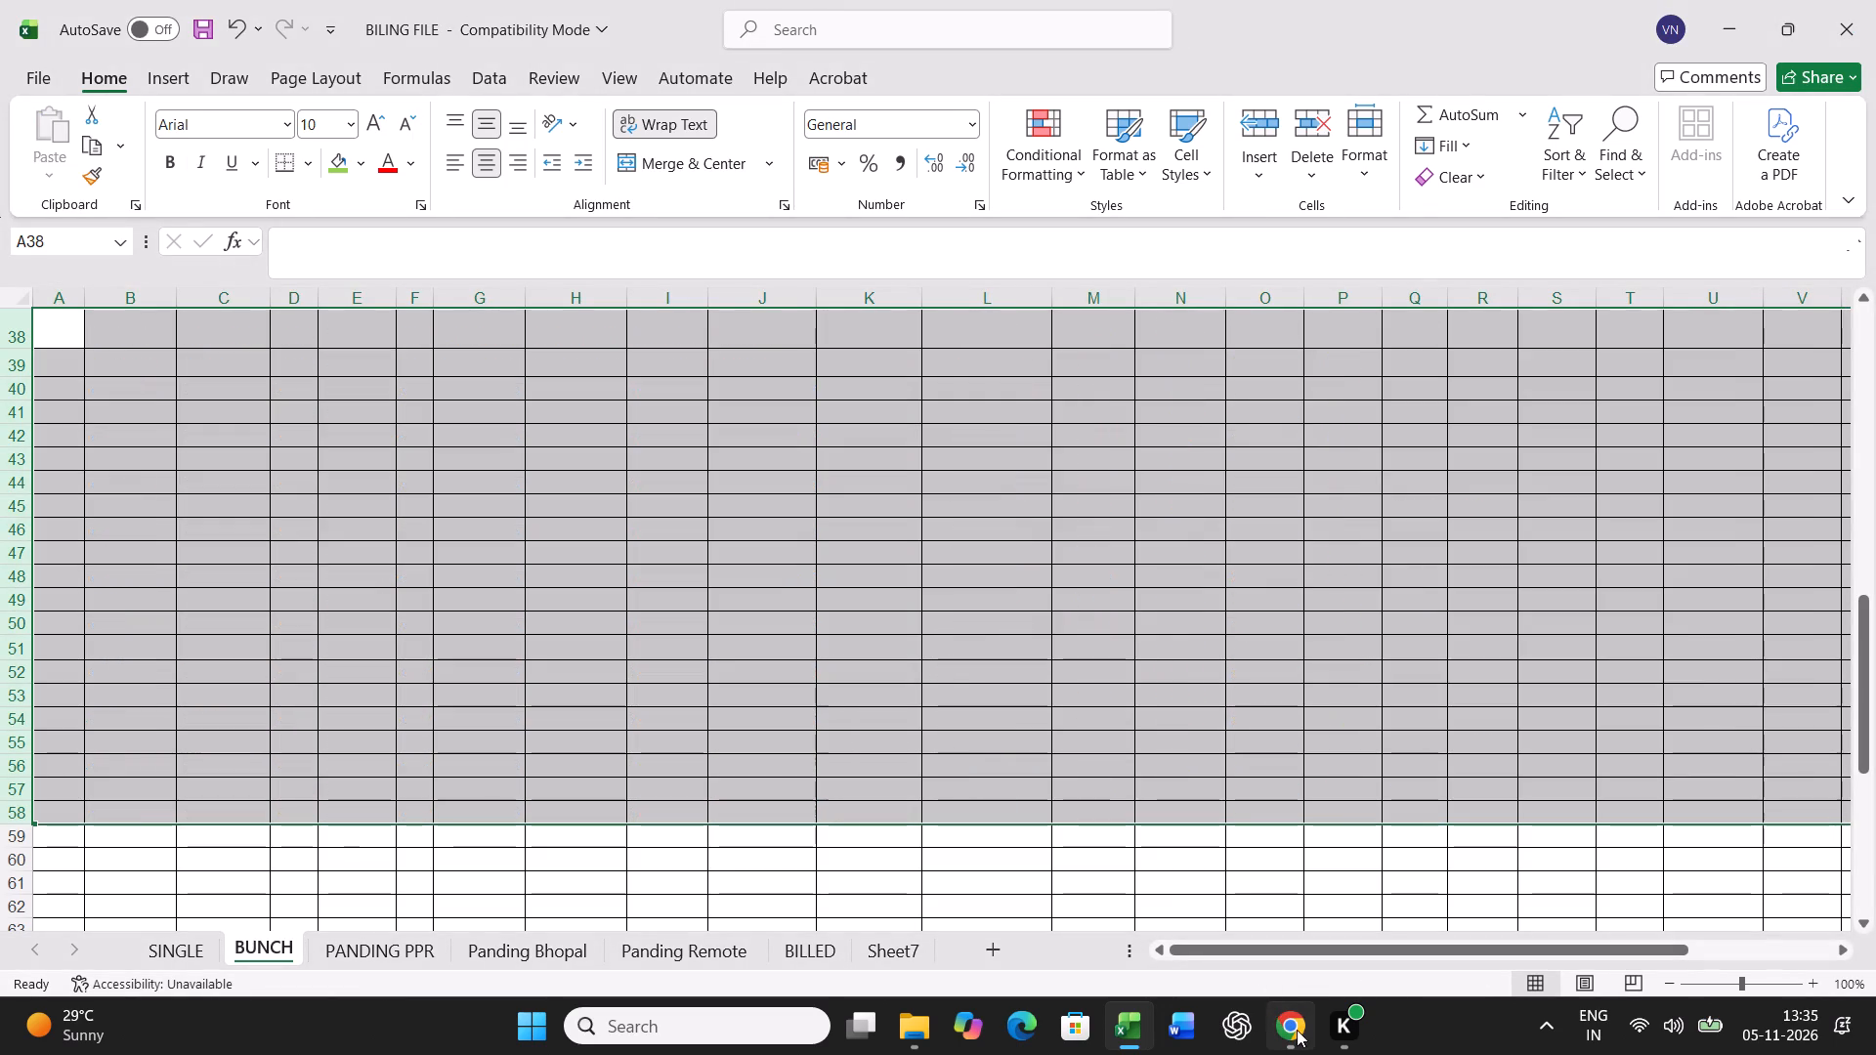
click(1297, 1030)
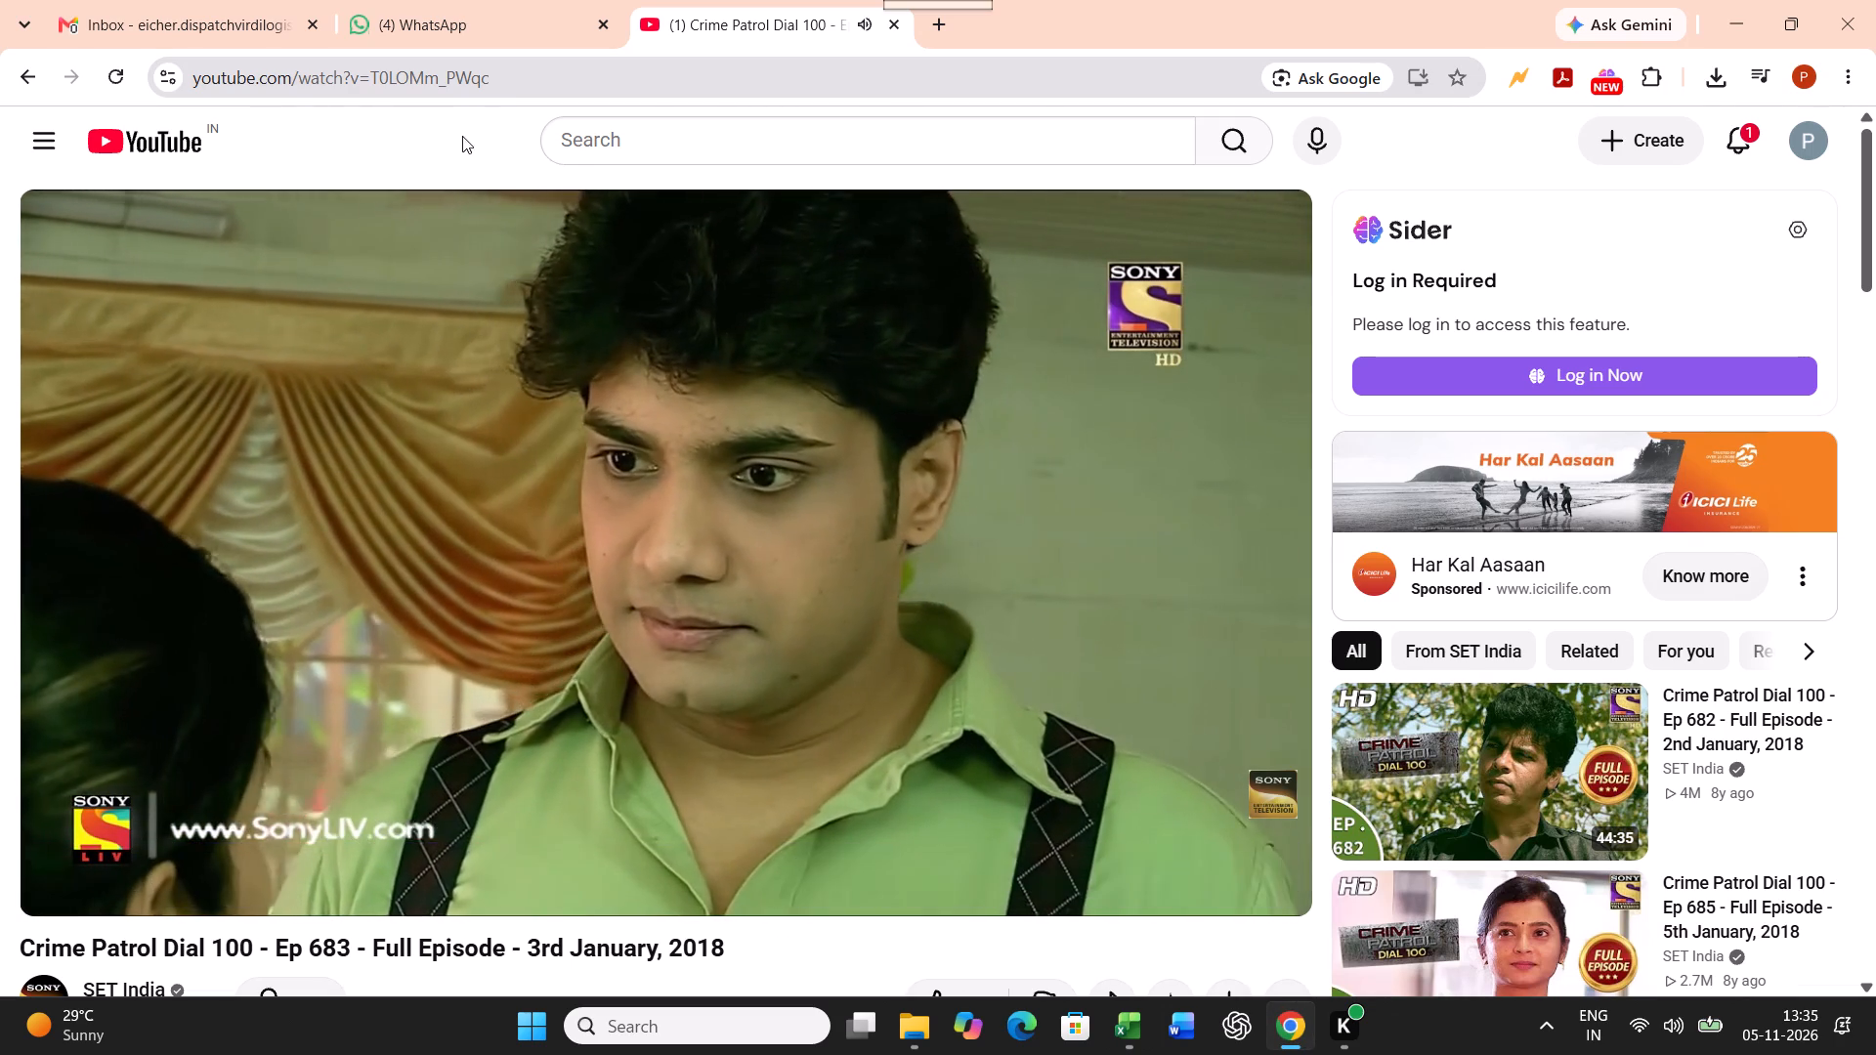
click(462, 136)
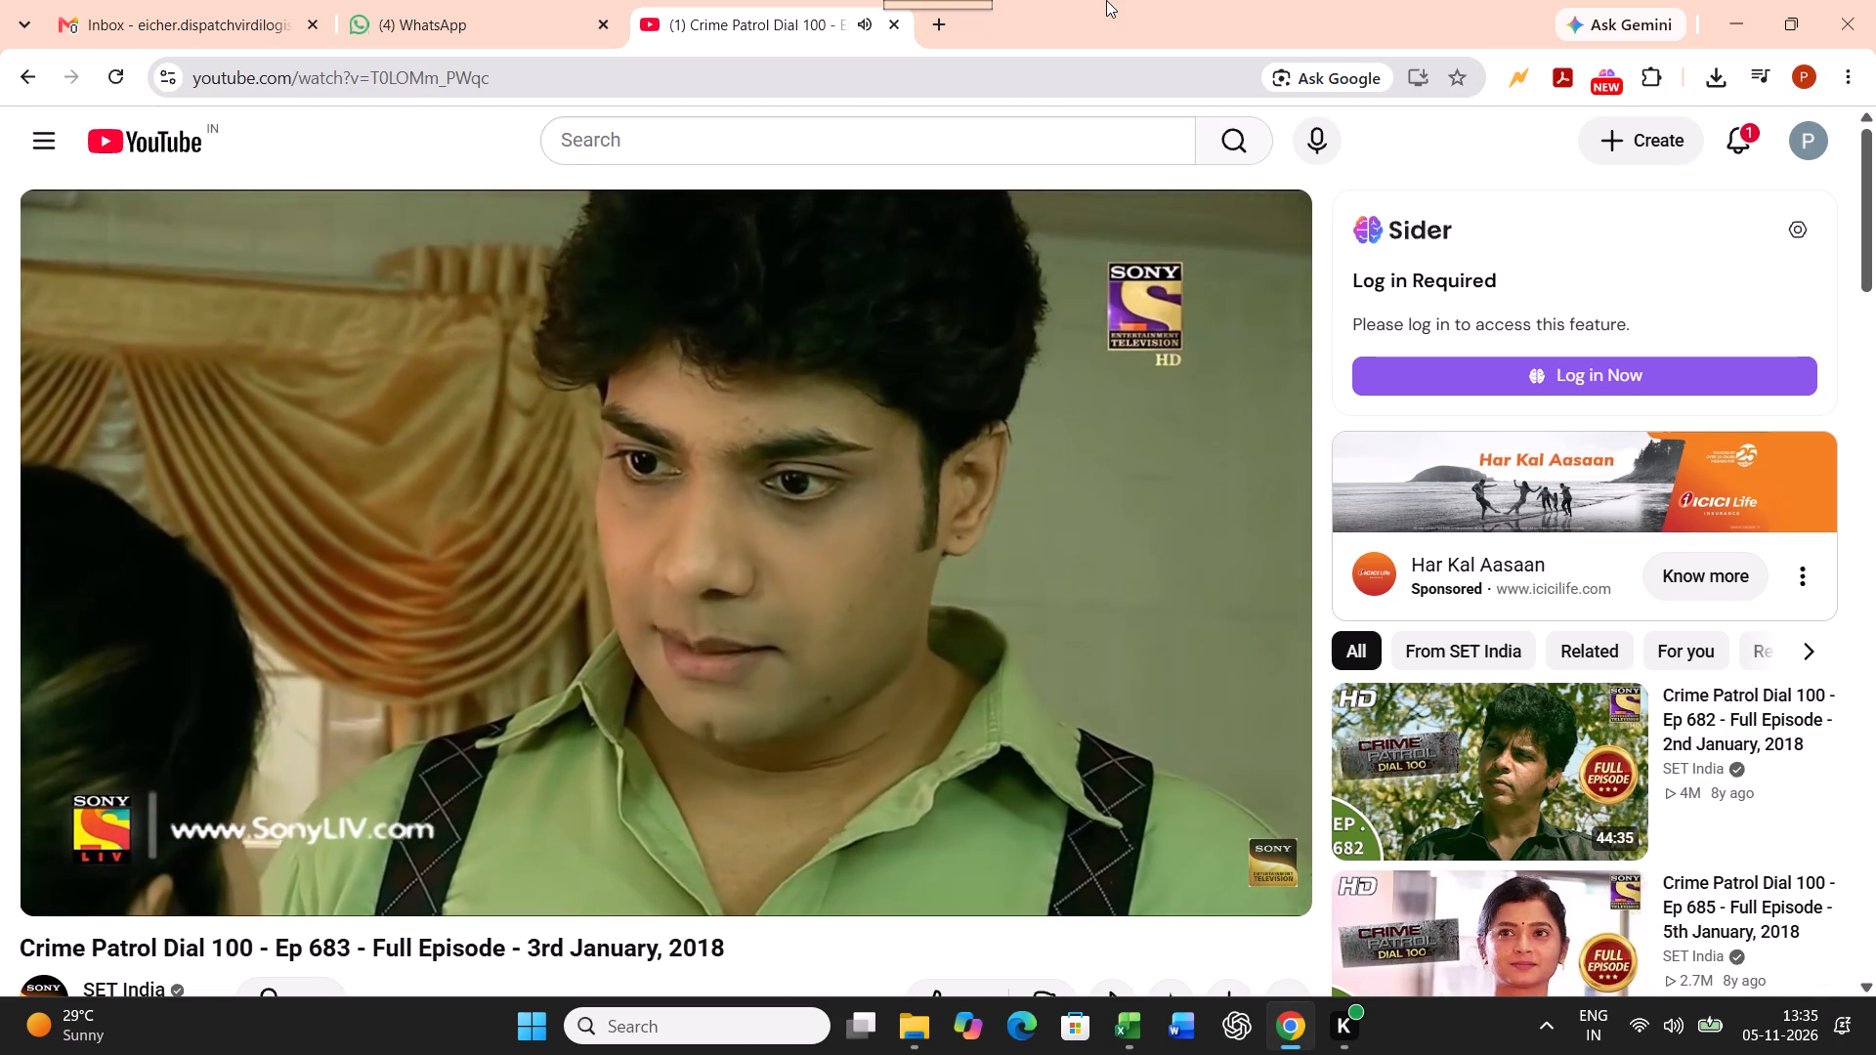
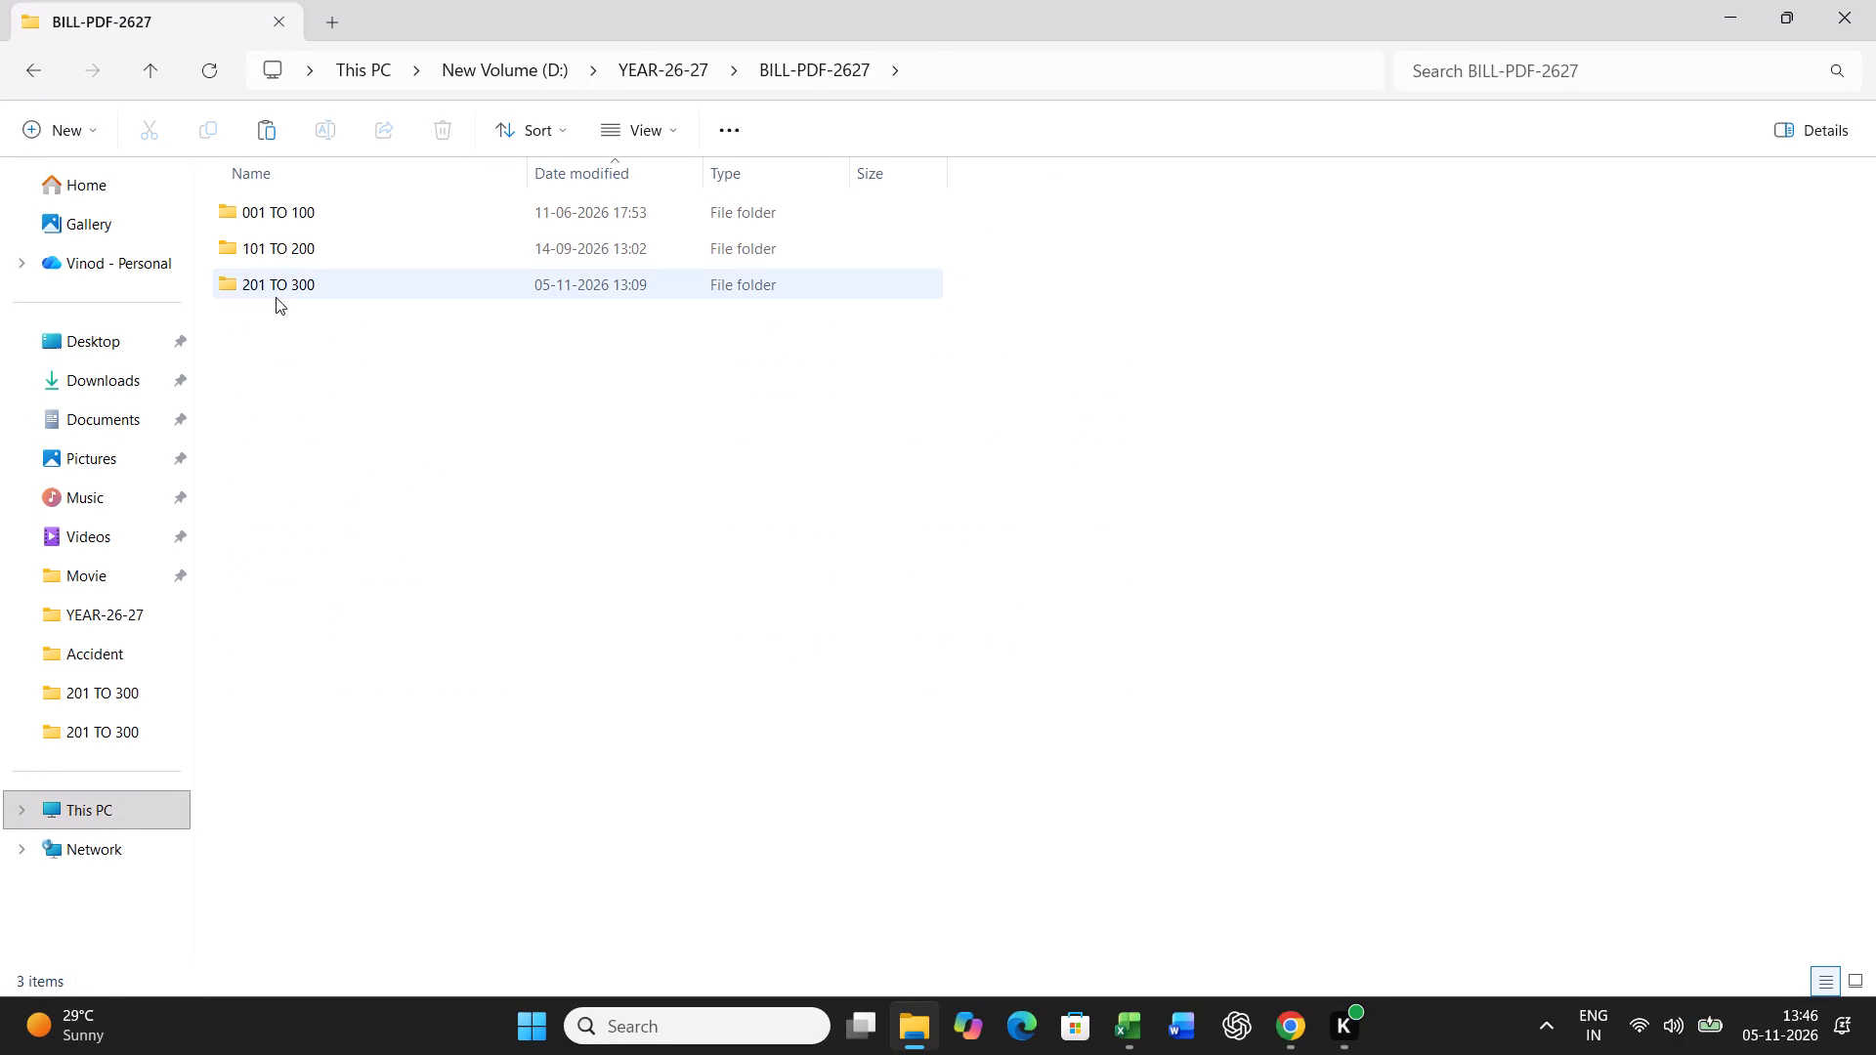
Paste the copied scanned PDF into the 201 TO 300 folder of BILL-PDF-2627 and rename it VL2627277.
double_click(276, 297)
scroll(586, 773, down, 20)
scroll(586, 773, down, 8)
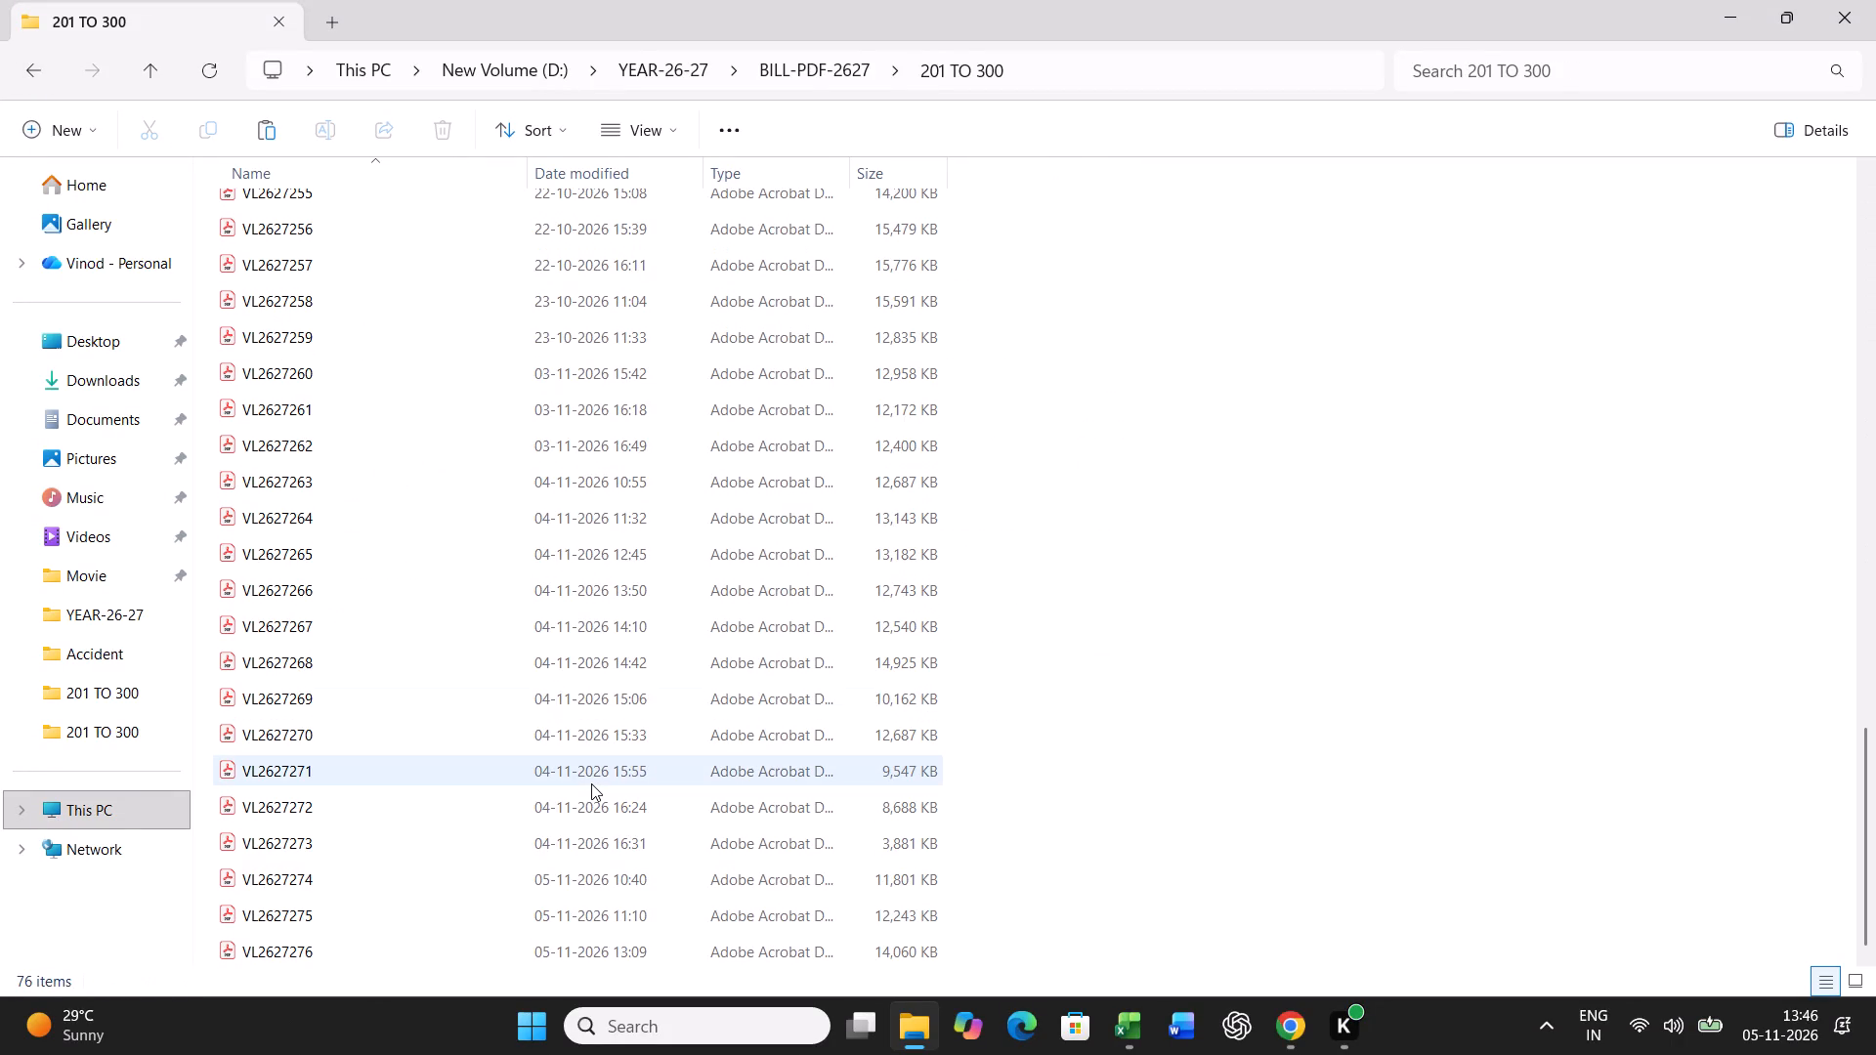
scroll(591, 783, down, 4)
key(ctrl+v)
key(F2)
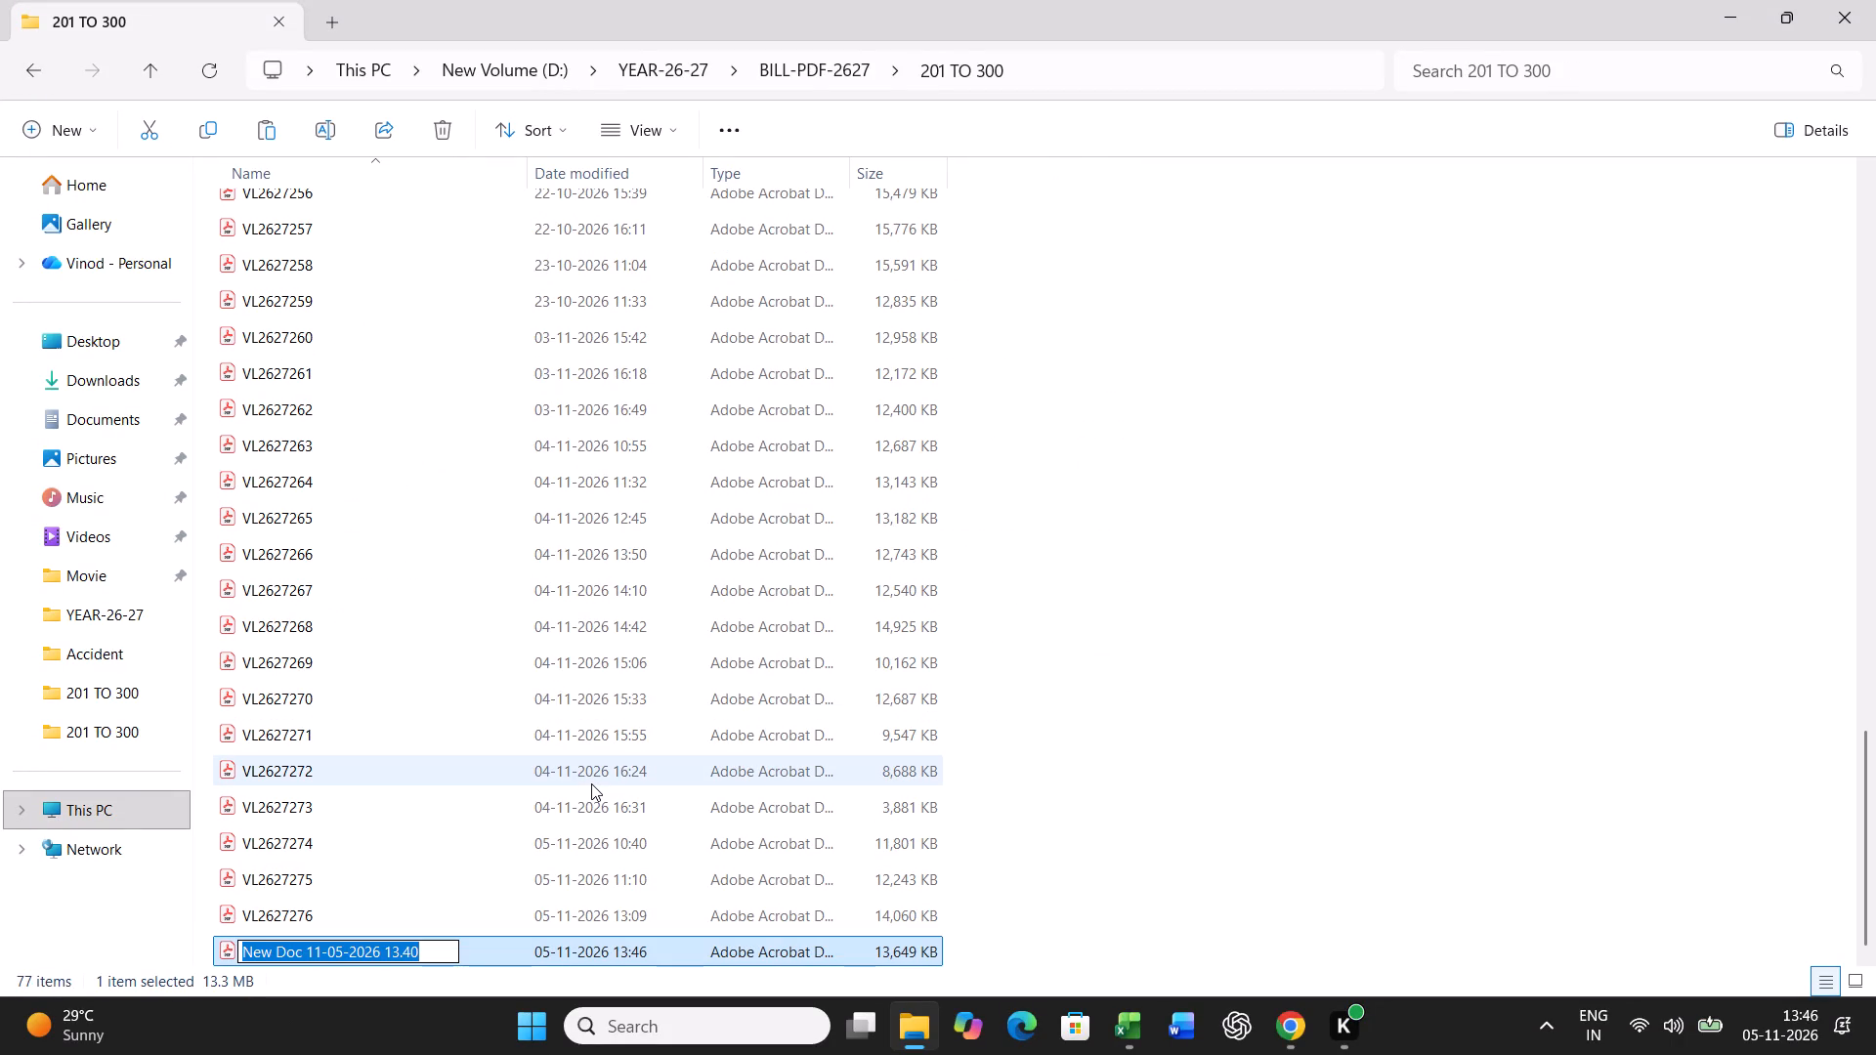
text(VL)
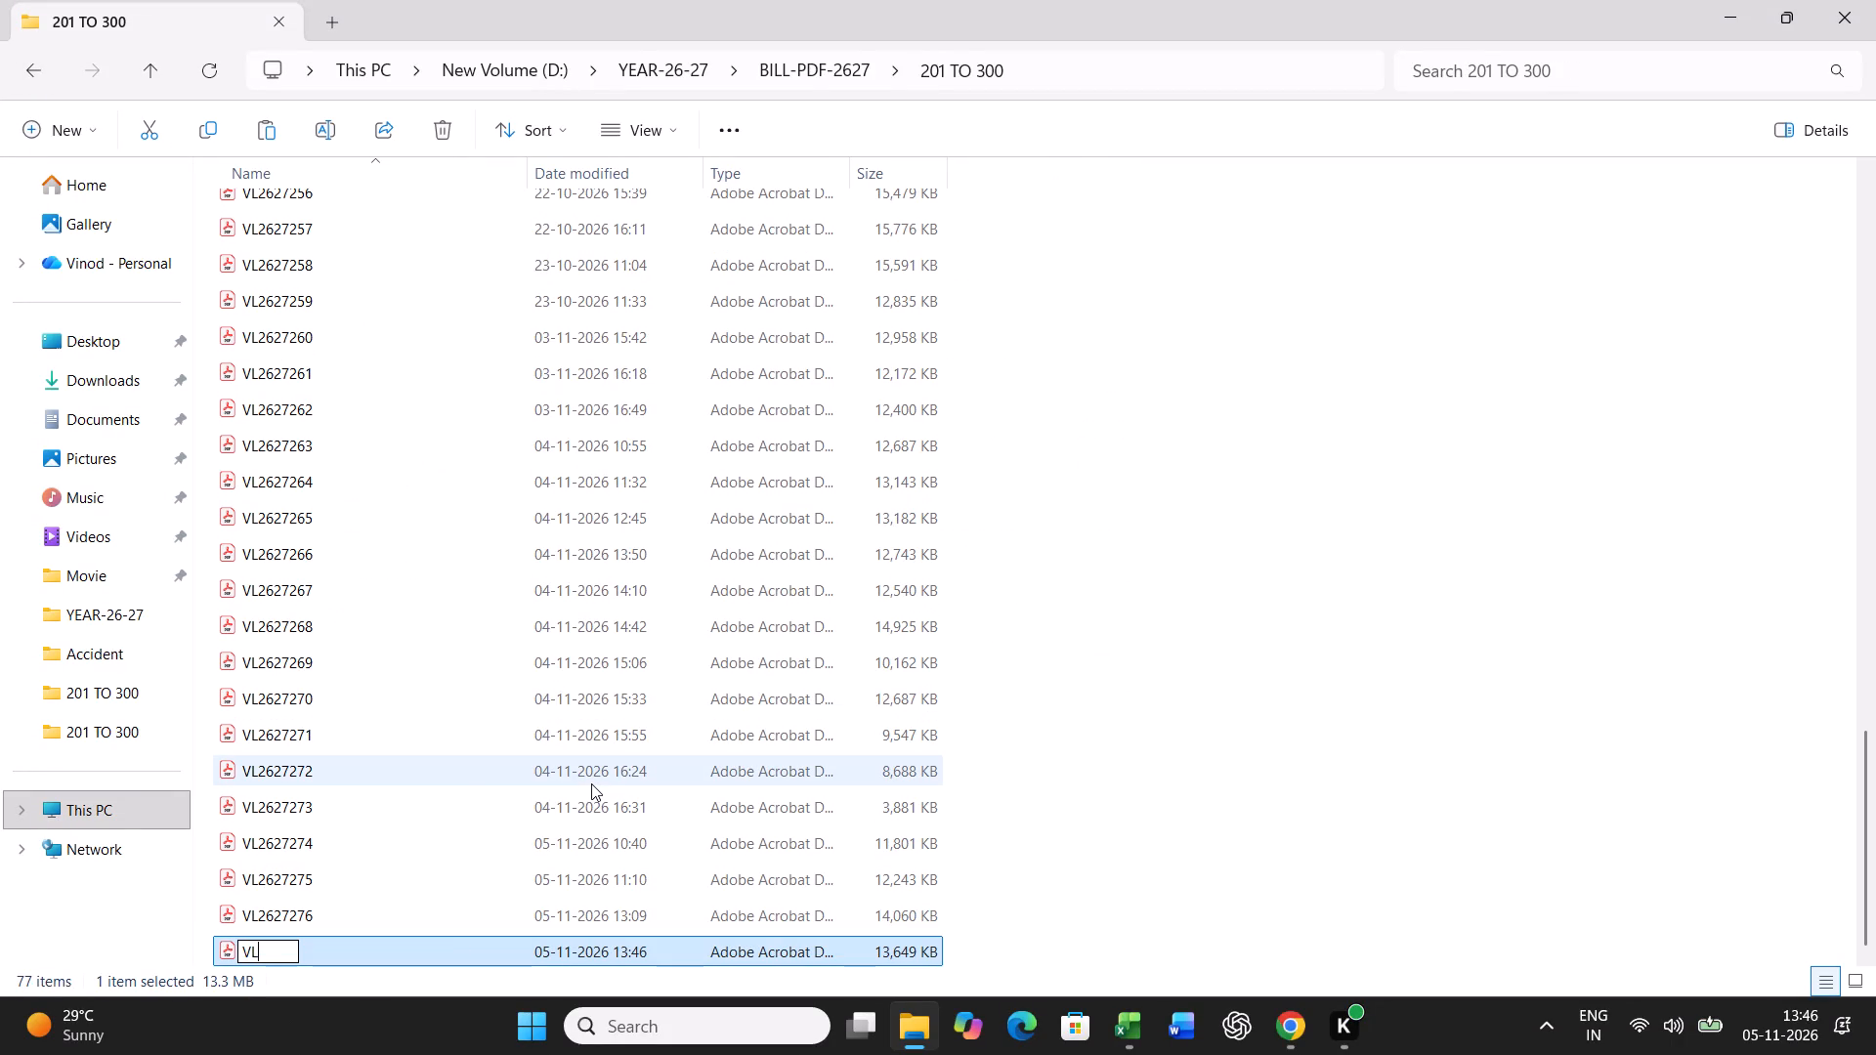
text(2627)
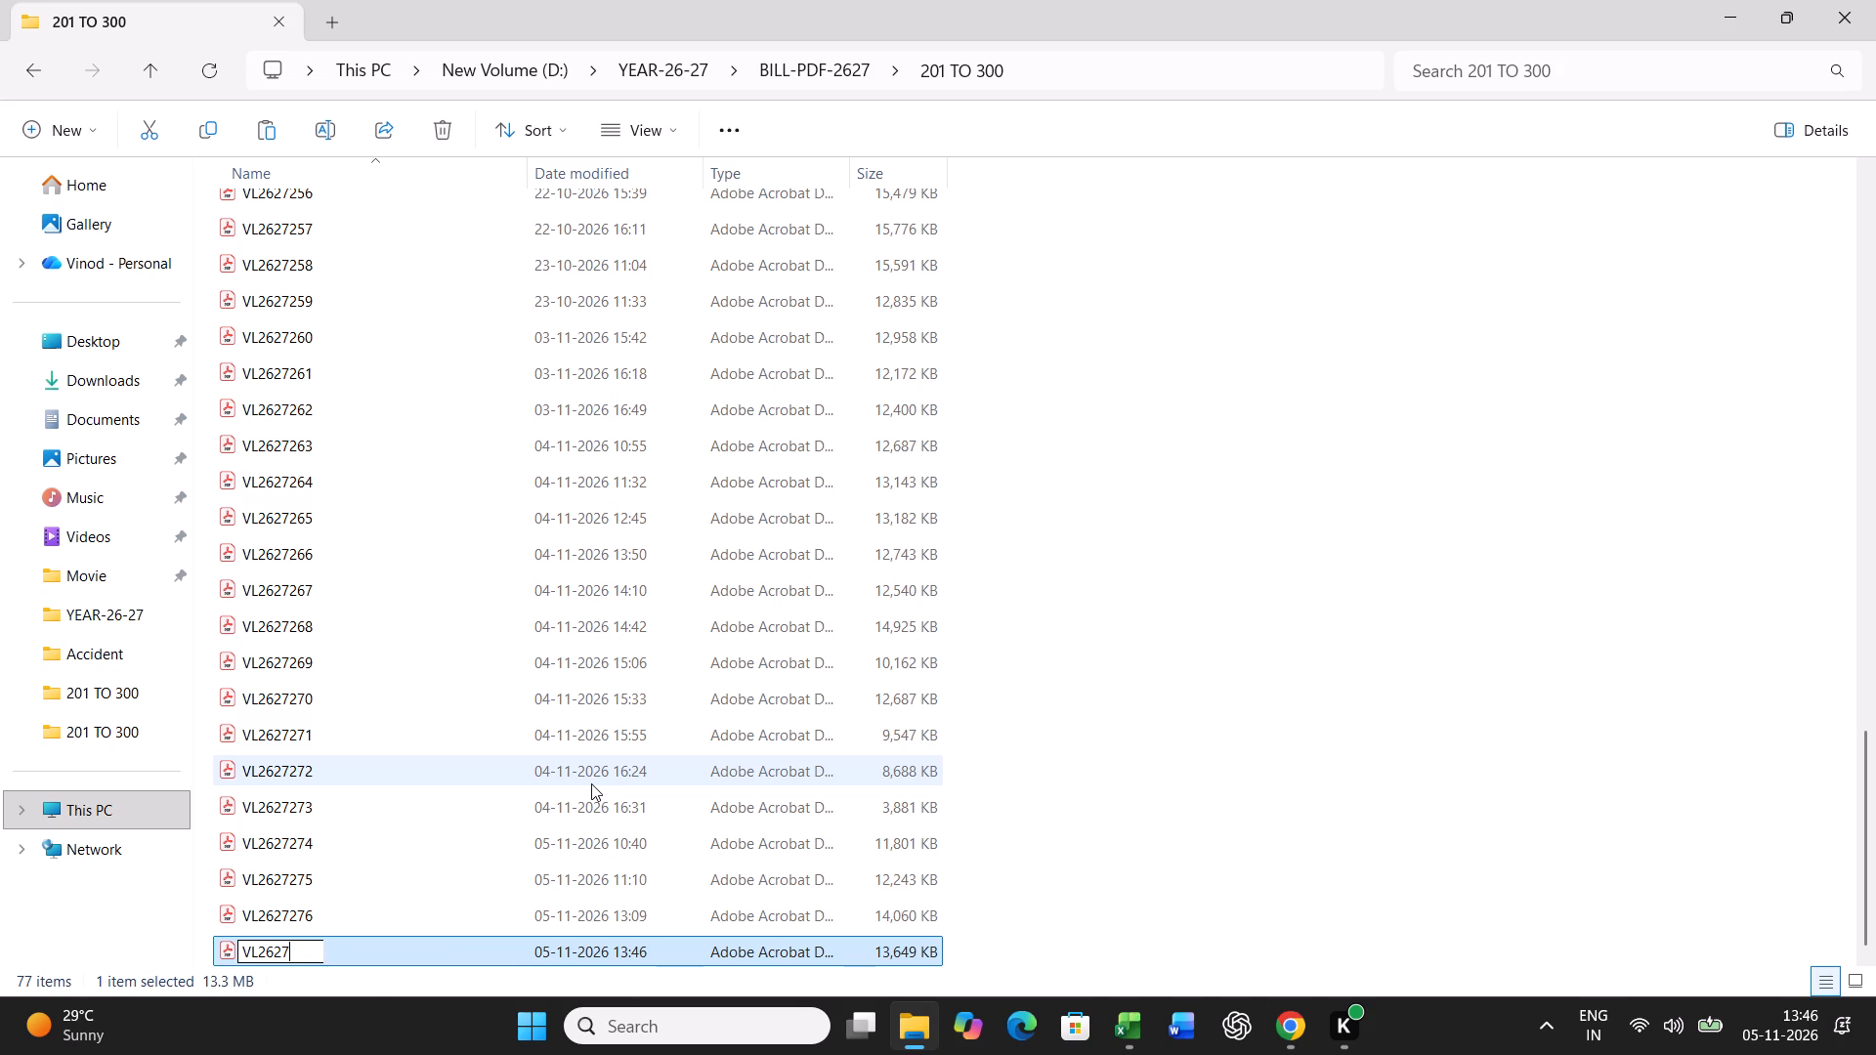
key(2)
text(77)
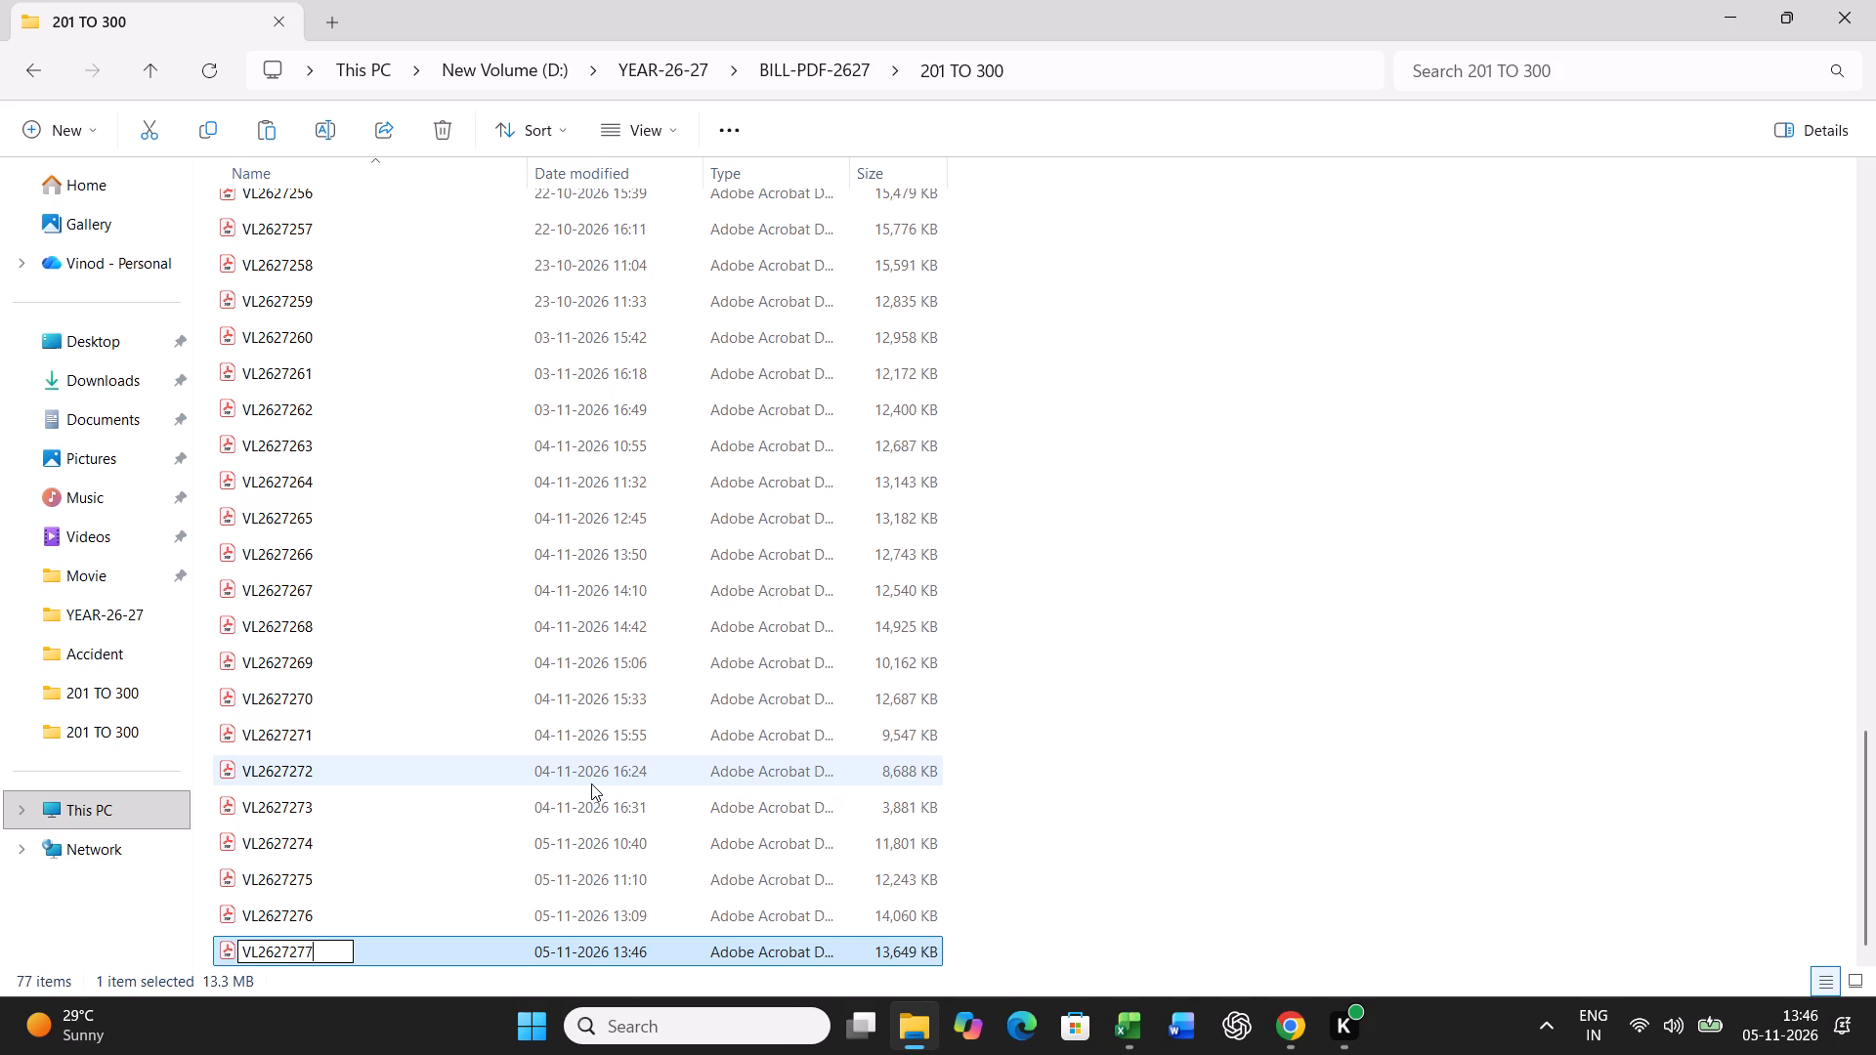
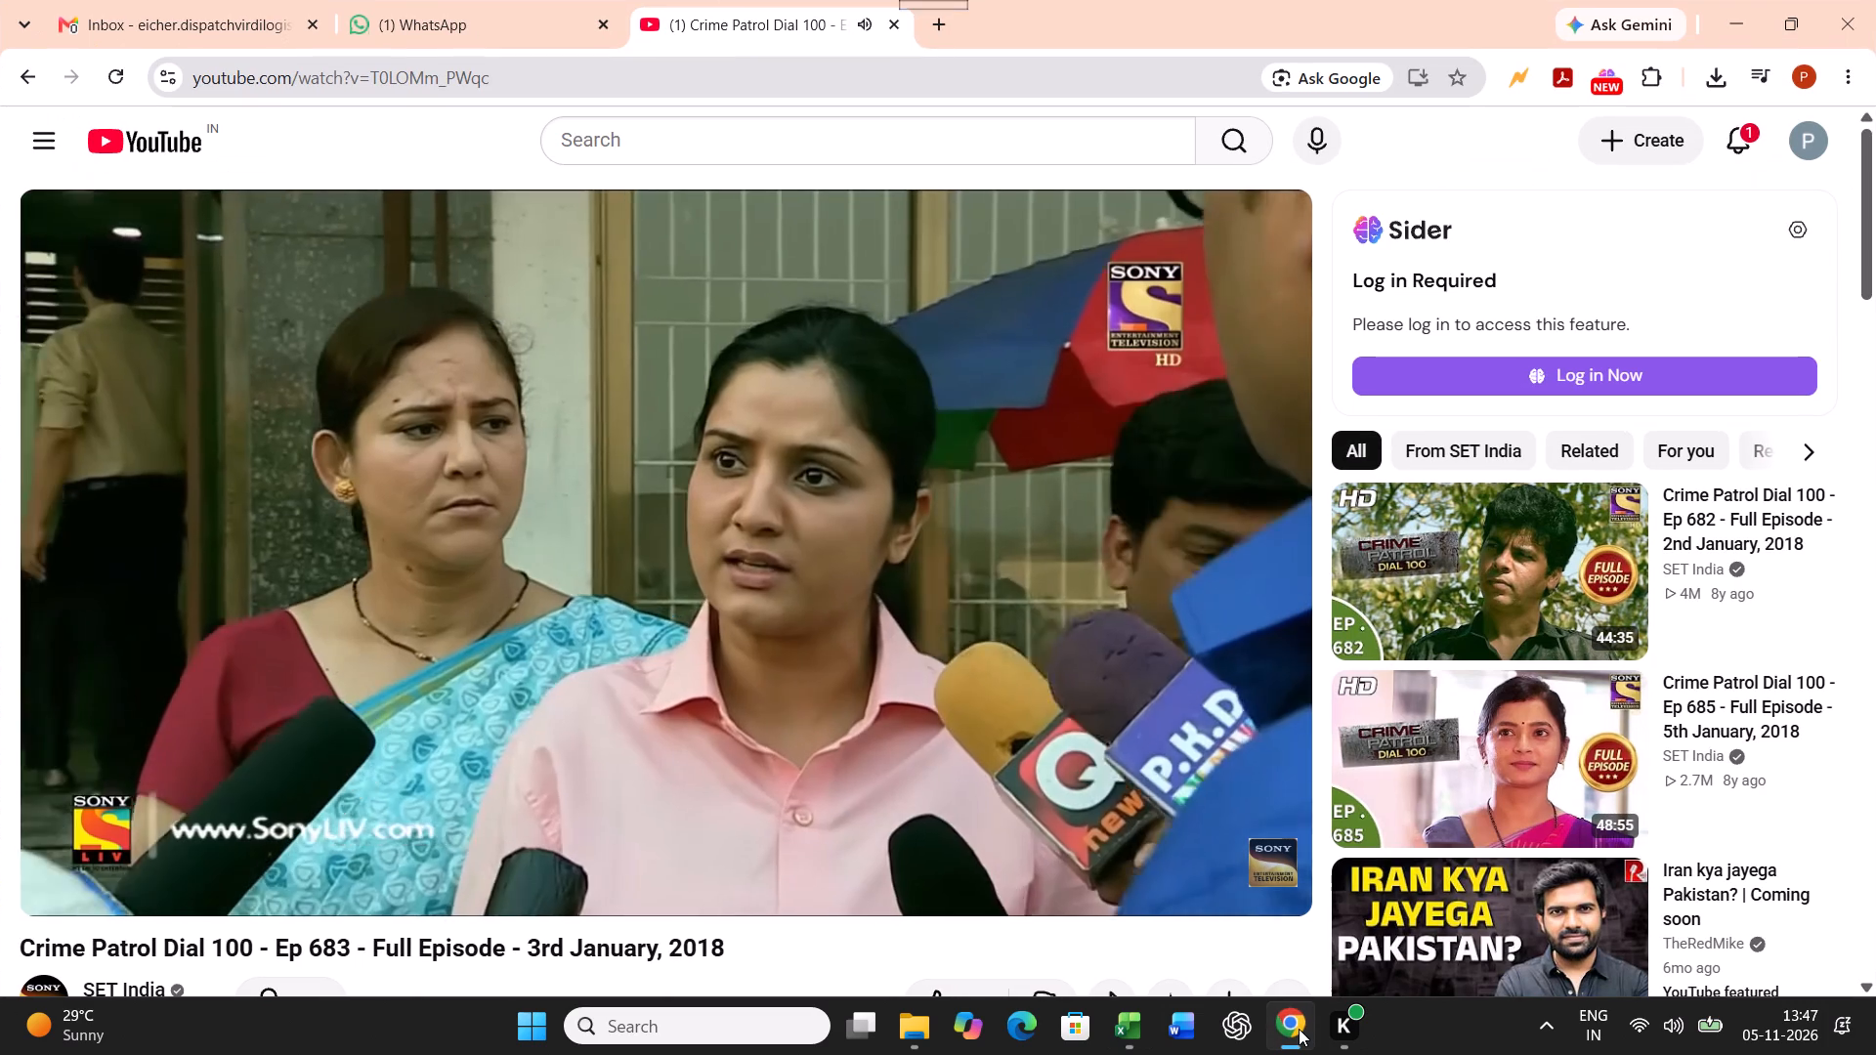
Switch to the Excel billing file, find chassis B35172 on the Panding Bhopal sheet, and fill its chassis cell green.
click(1730, 8)
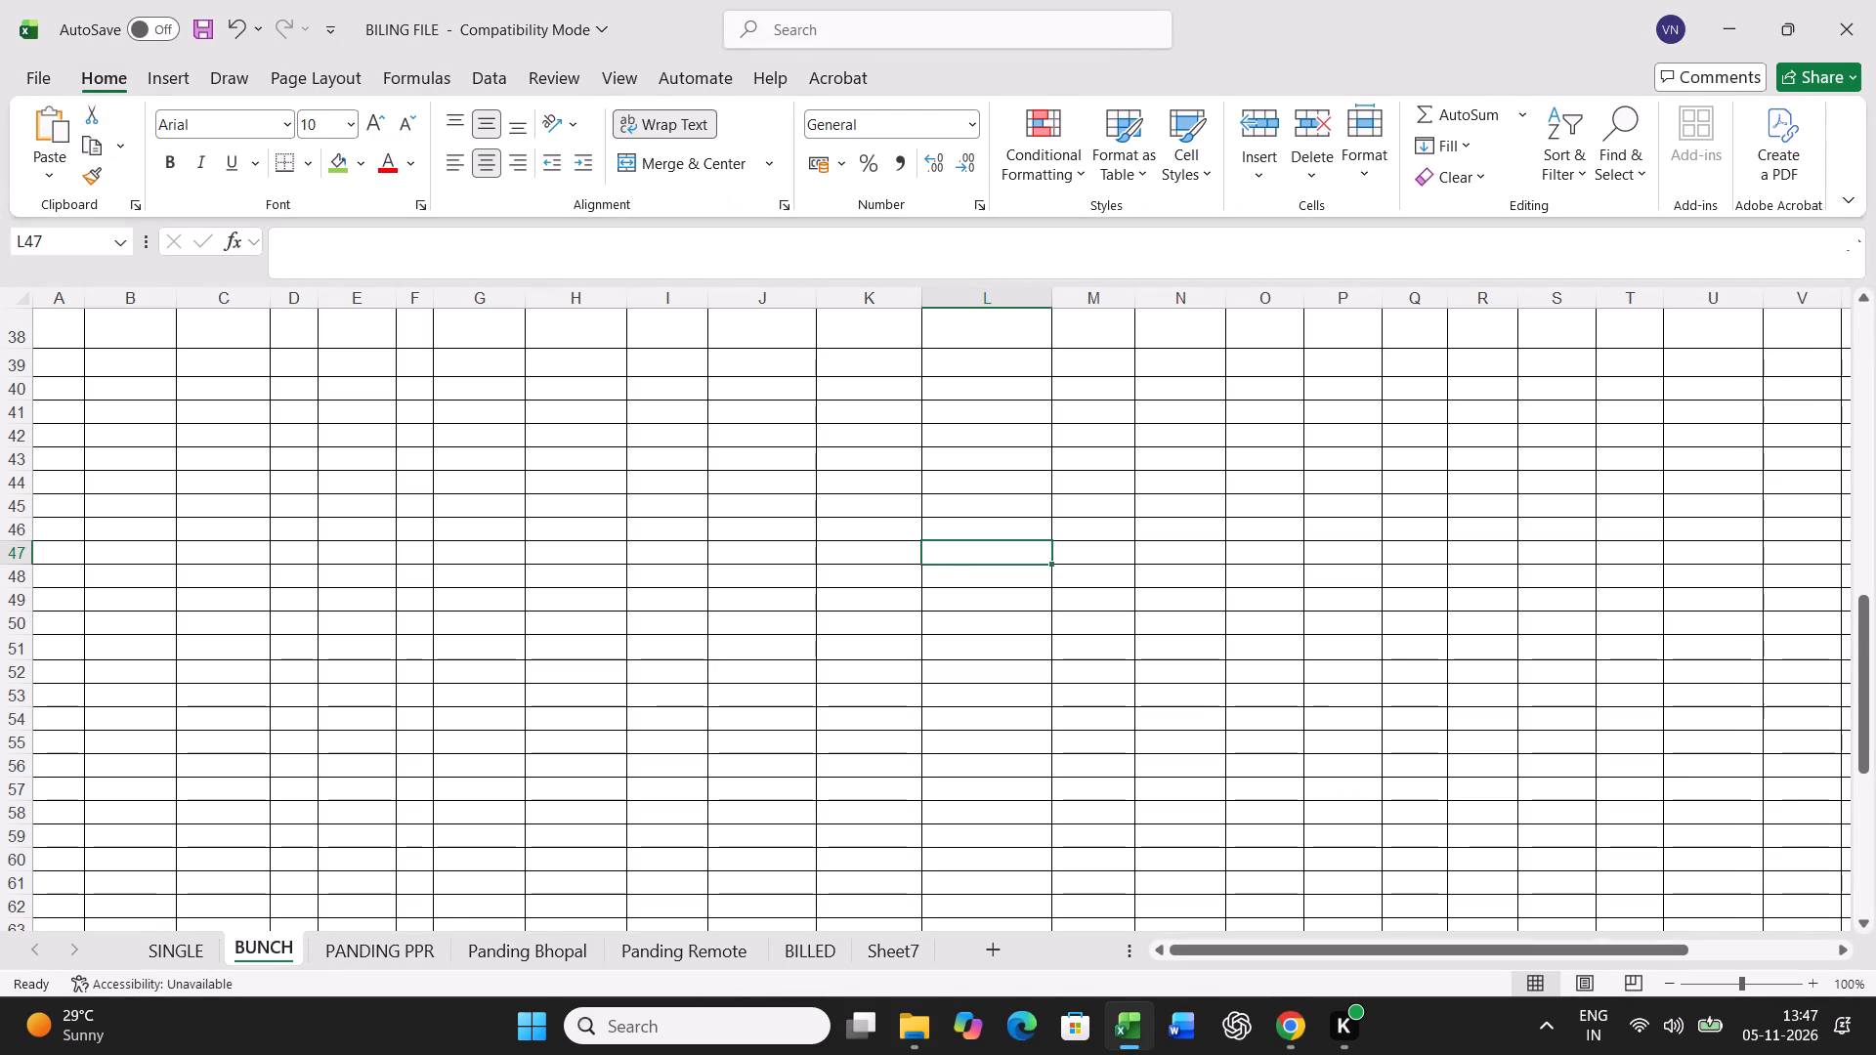
click(941, 565)
click(542, 938)
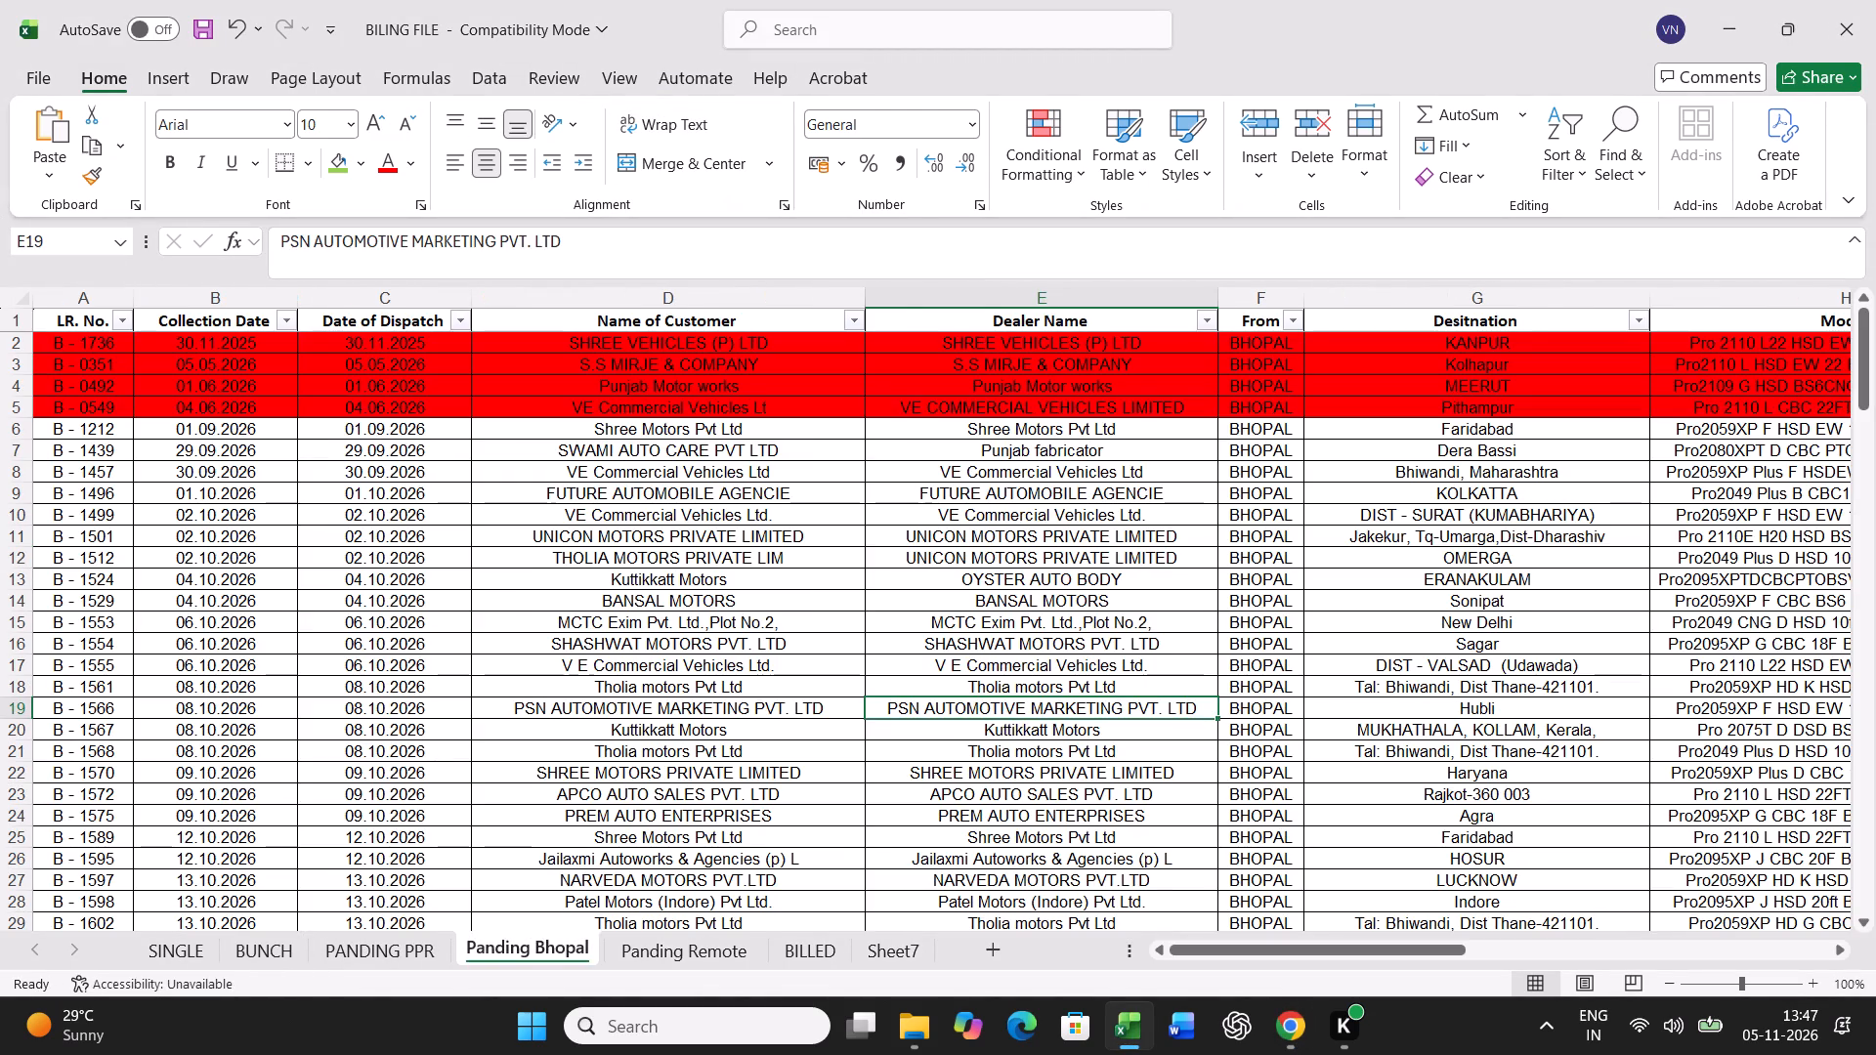
click(748, 701)
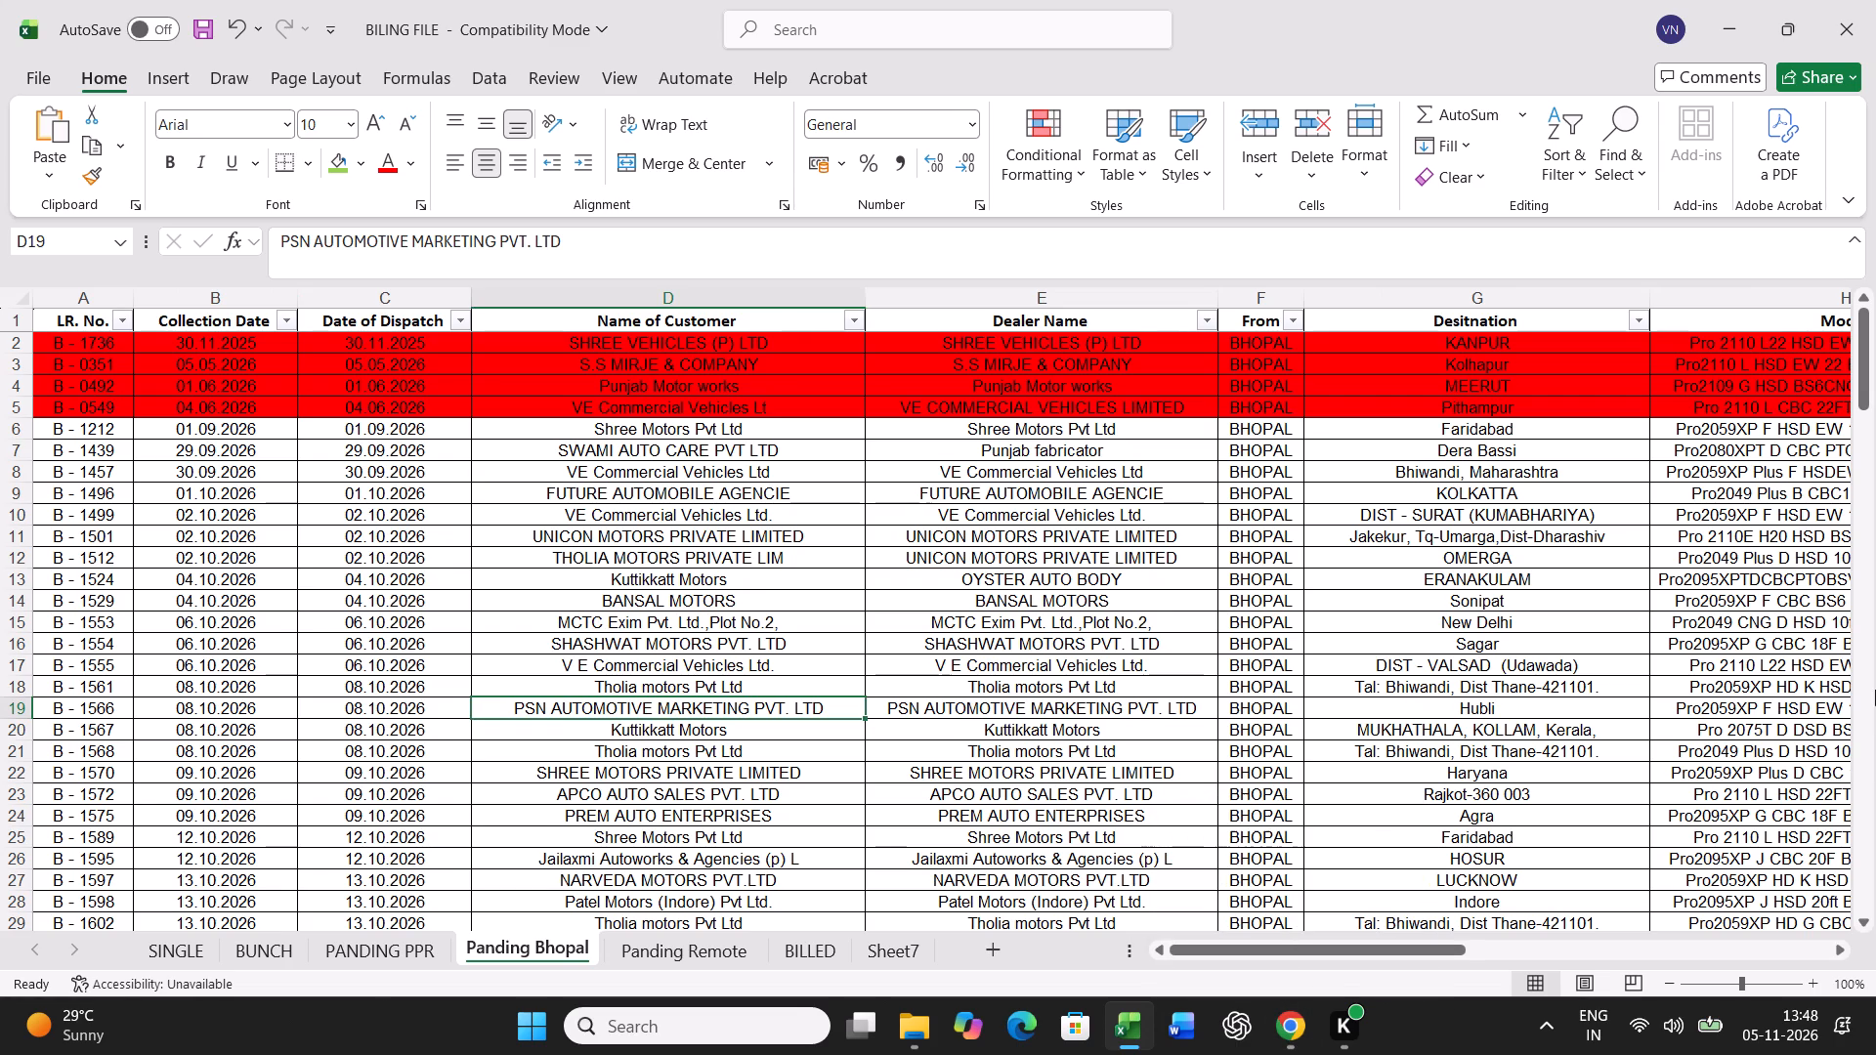
key(ctrl+f)
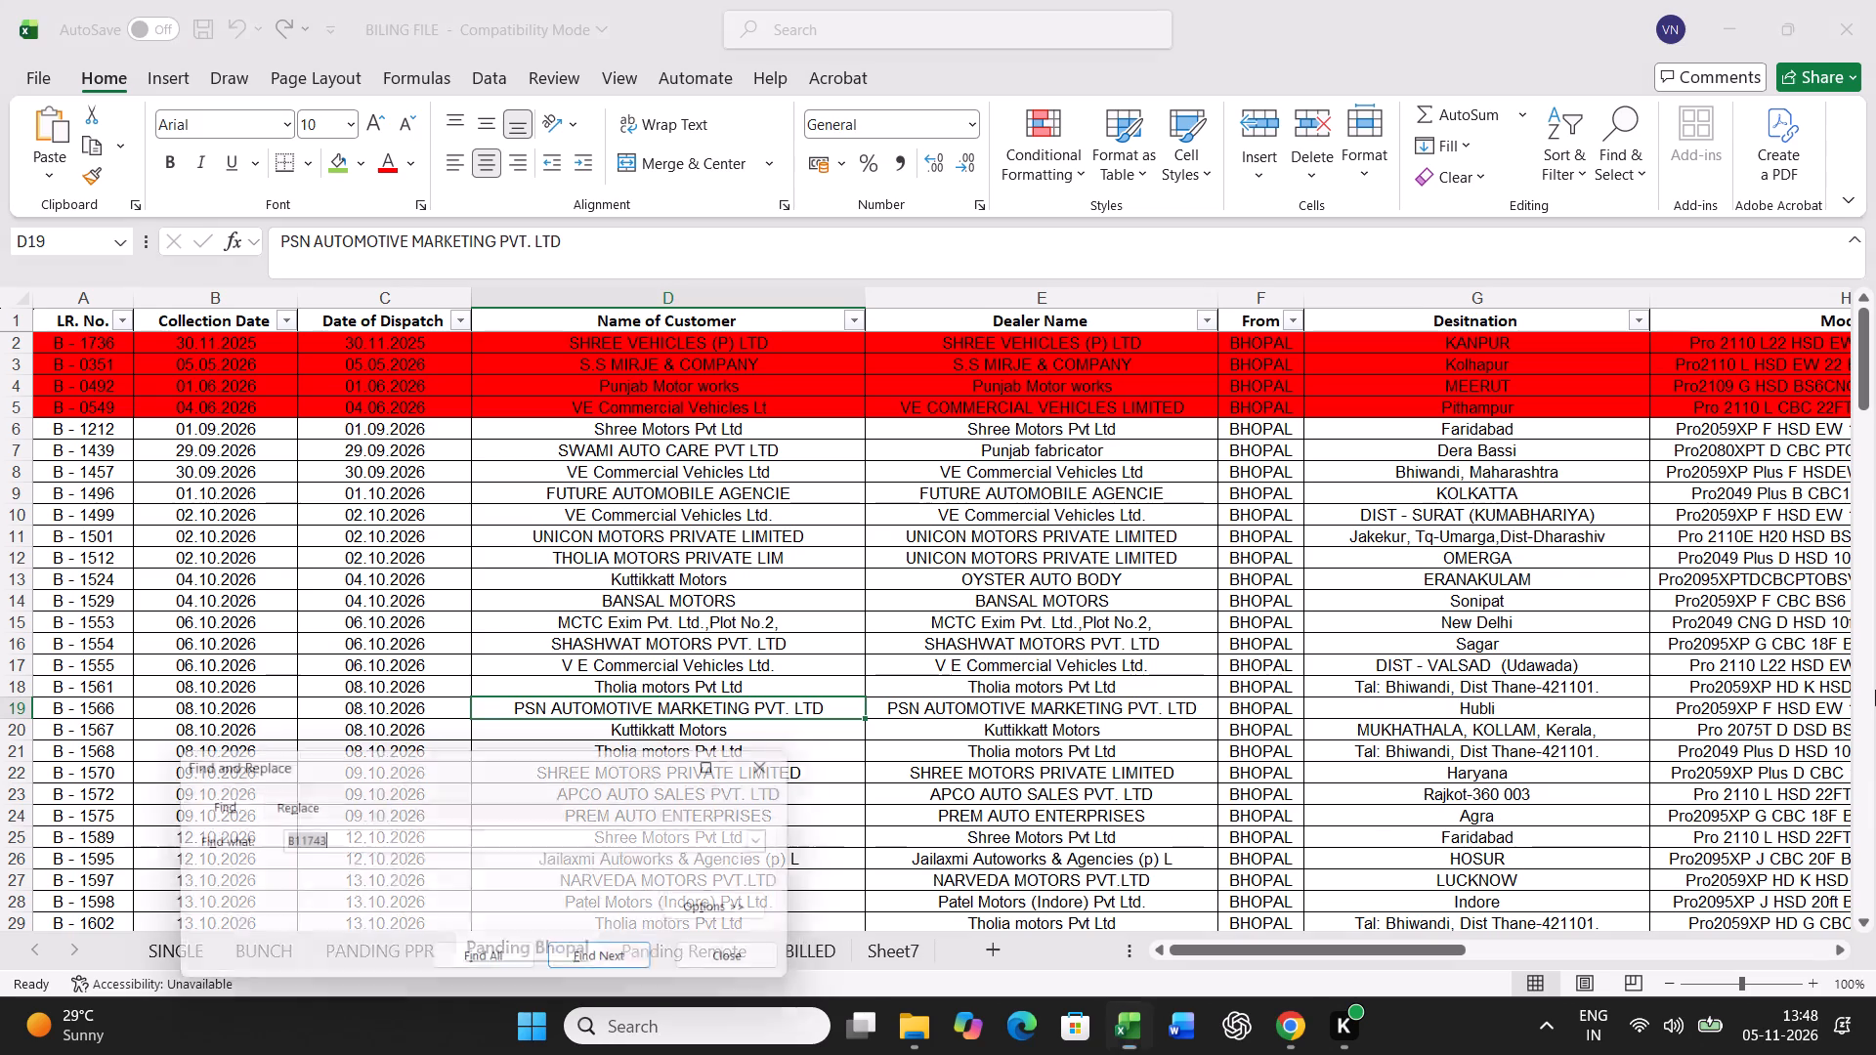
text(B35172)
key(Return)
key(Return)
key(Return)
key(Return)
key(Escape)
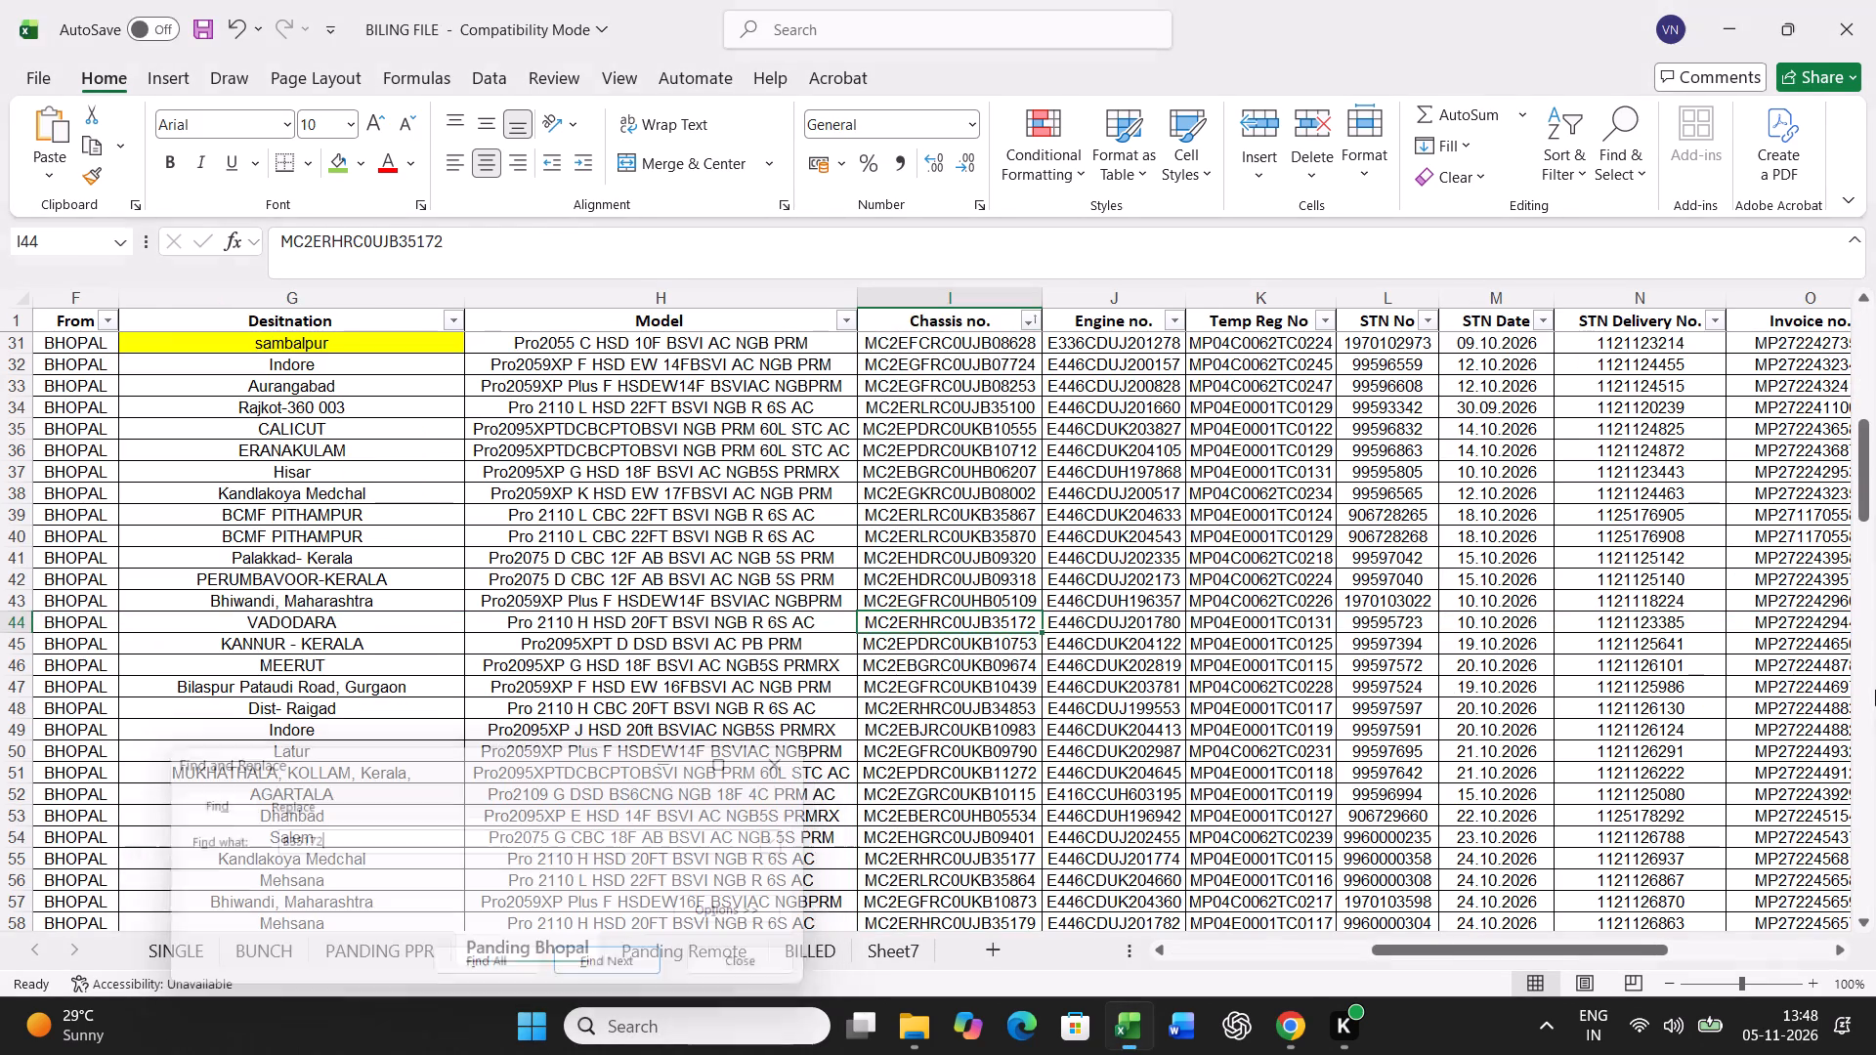
click(339, 157)
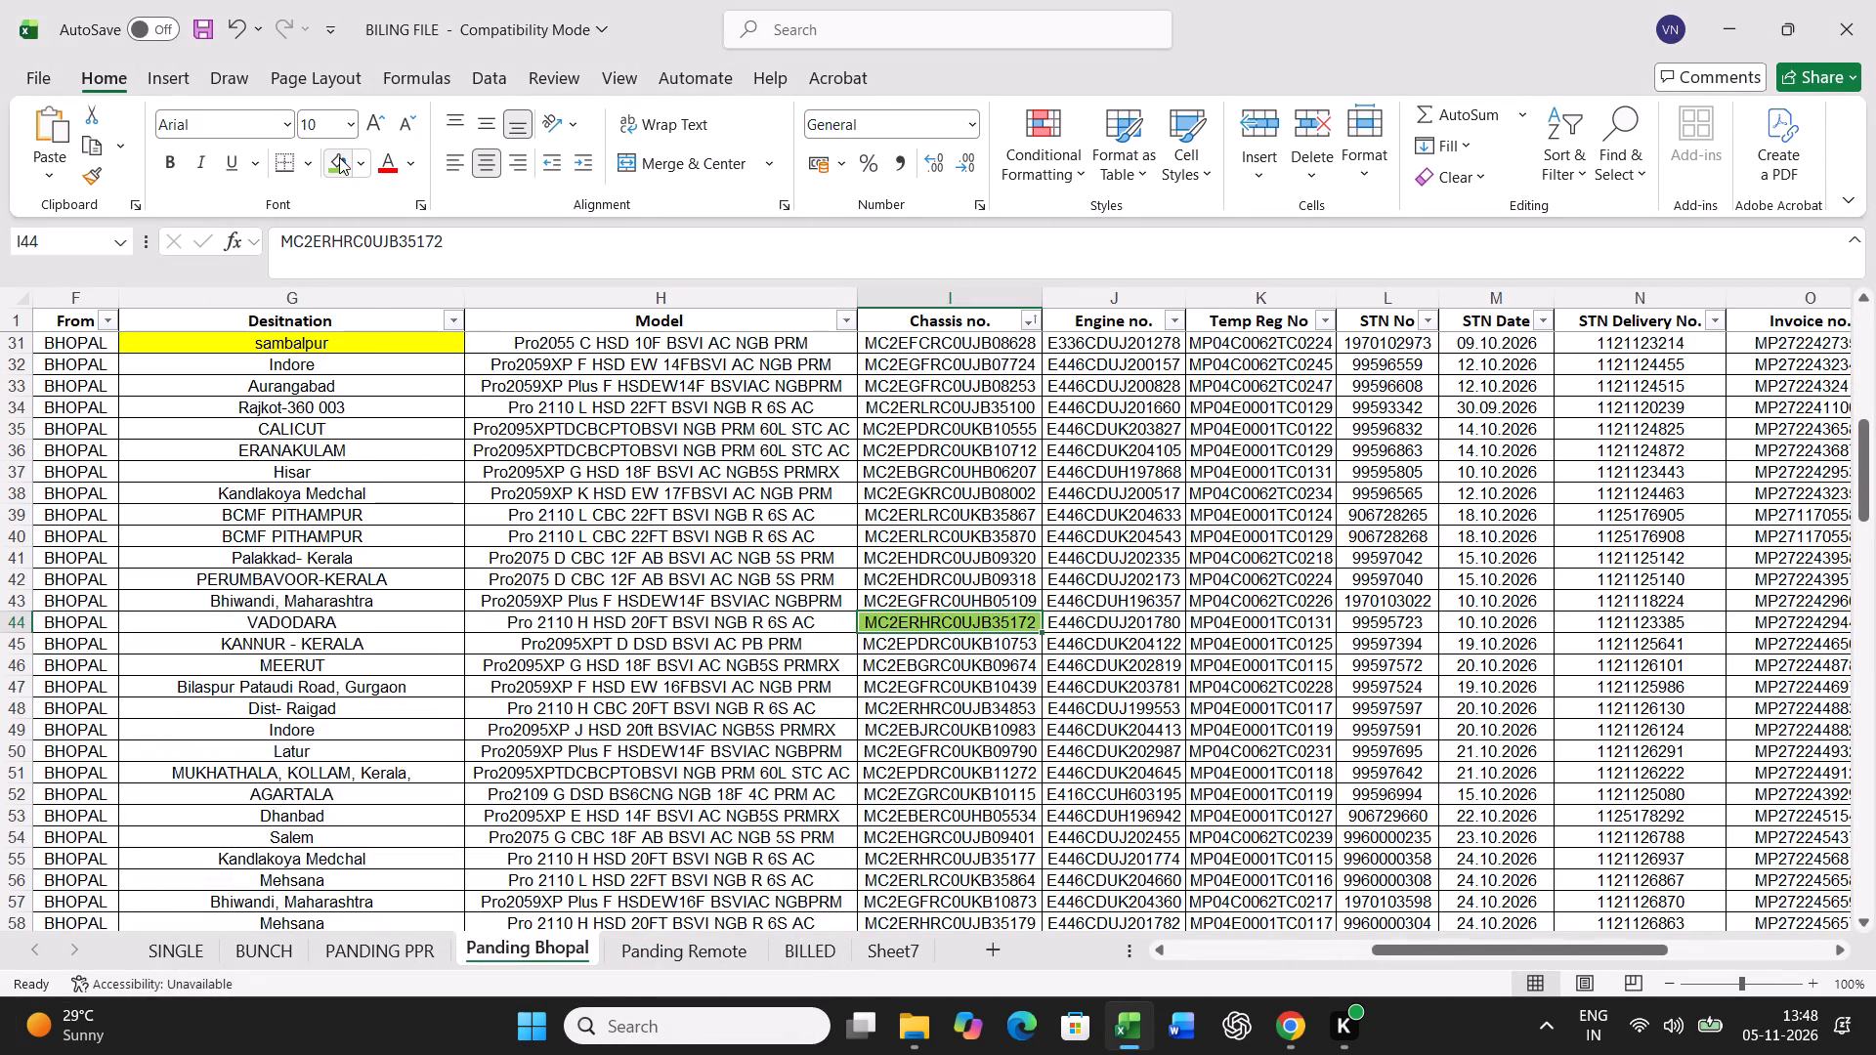
key(Left)
key(Left)
key(Left)
key(Left)
key(Left)
key(Left)
key(Left)
key(Left)
key(Left)
key(Left)
key(Left)
key(Left)
key(Left)
key(Left)
key(Left)
key(Left)
key(Left)
key(Left)
key(Left)
key(Left)
key(ctrl+shift+Right)
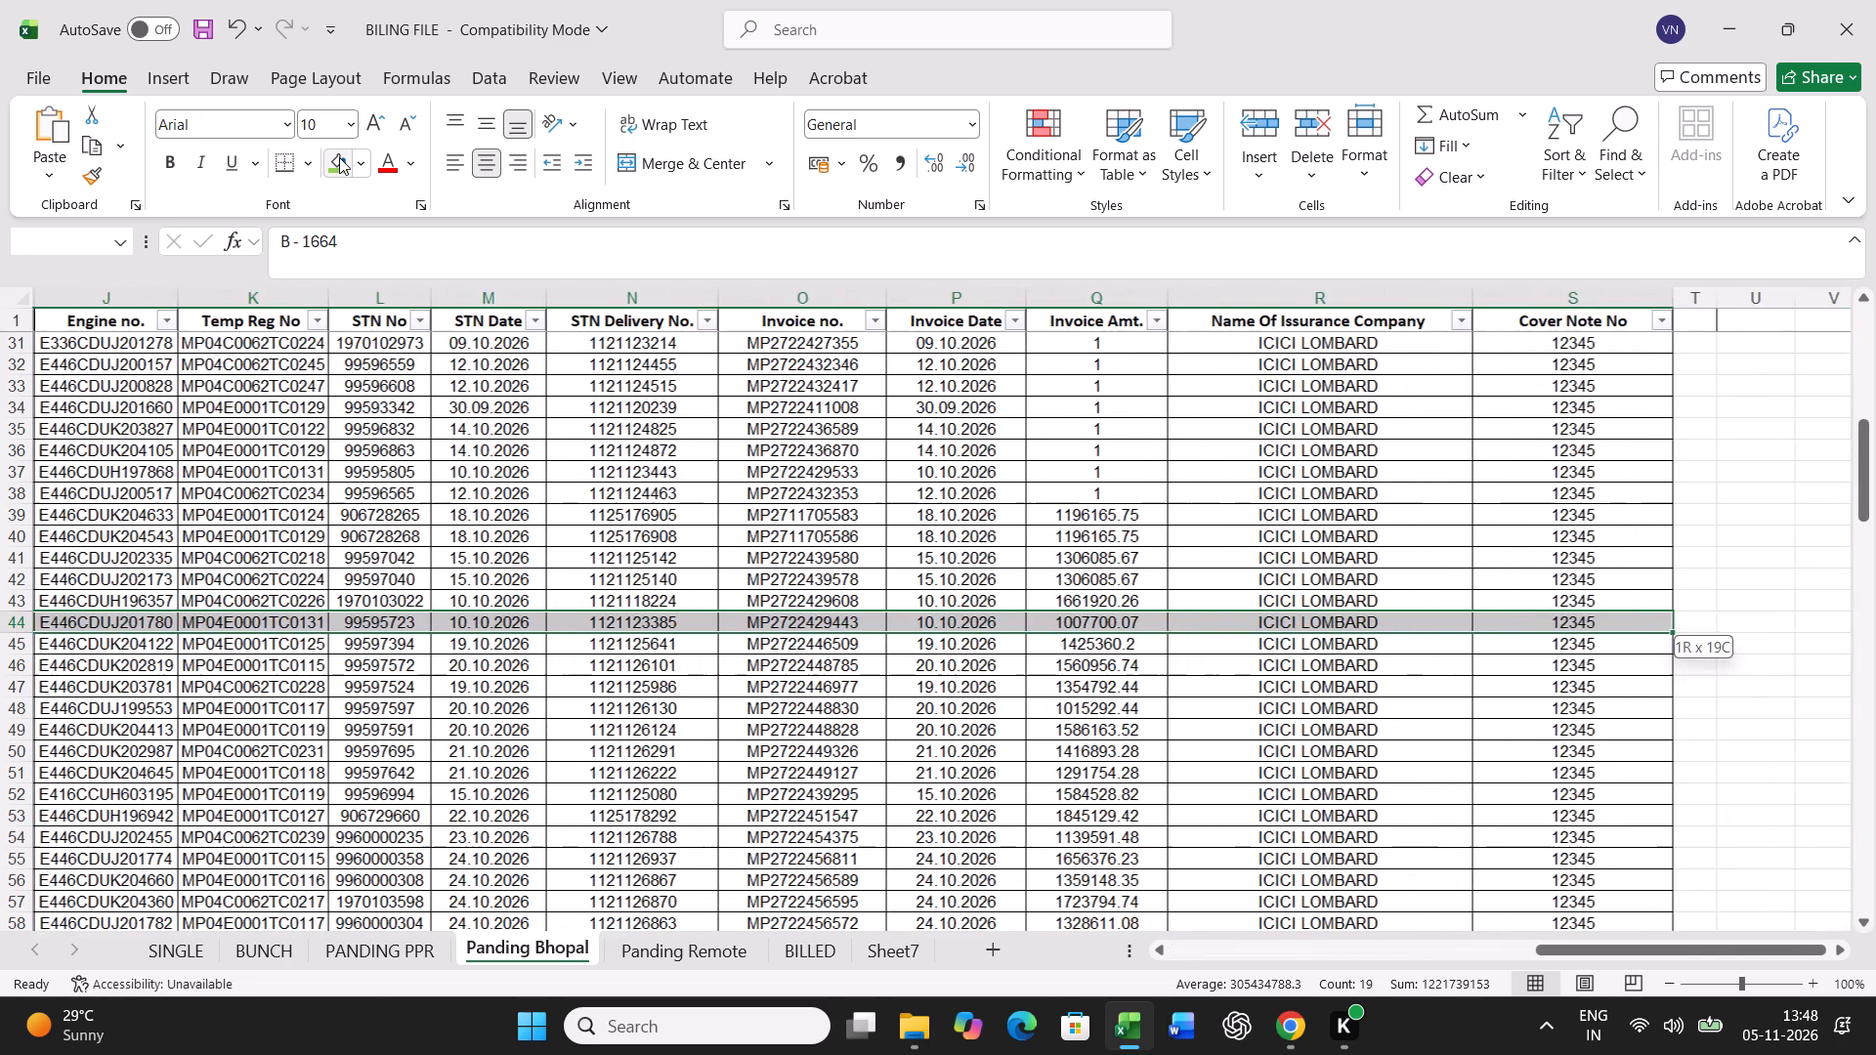
key(ctrl+c)
click(242, 951)
scroll(412, 769, up, 17)
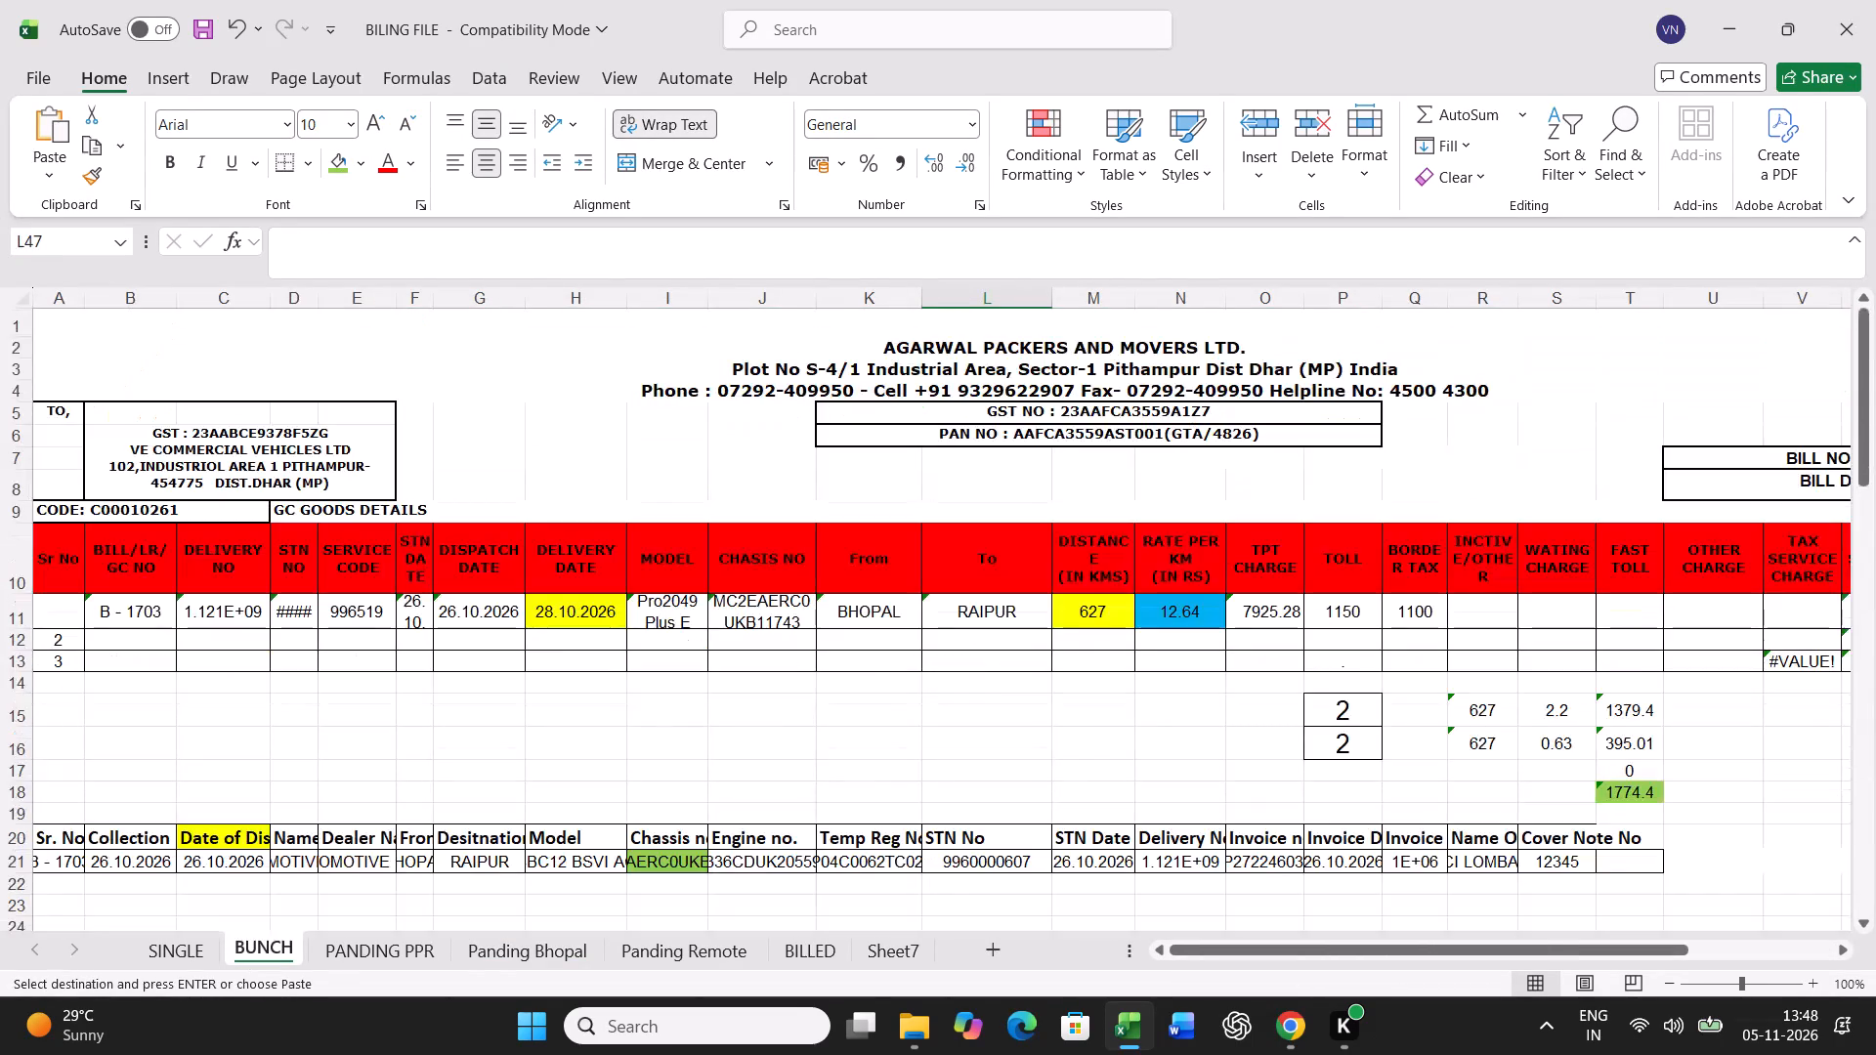
click(57, 871)
key(ctrl+v)
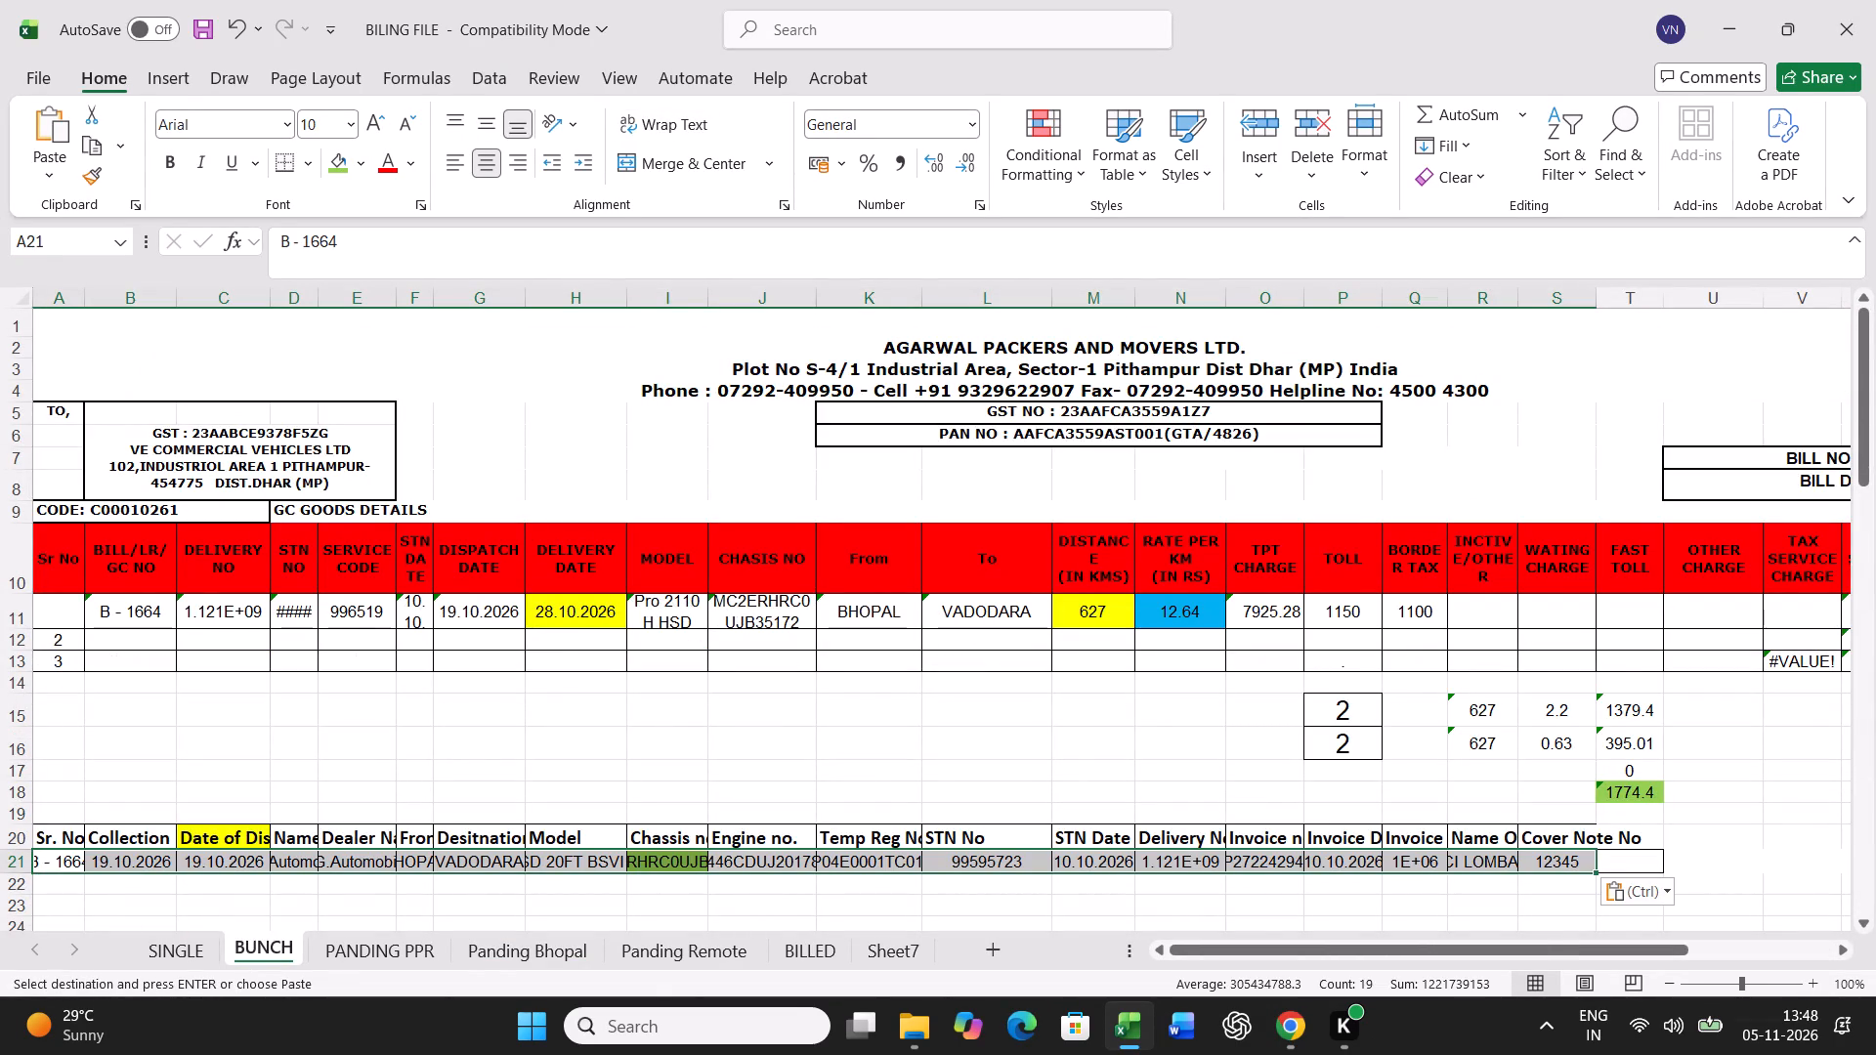
In bill row 11, set delivery date 21.10.2026, distance =340+260, rate 15.60 and toll 3507, and clear the border tax.
click(582, 616)
text(21.10.2026)
key(Right)
key(Right)
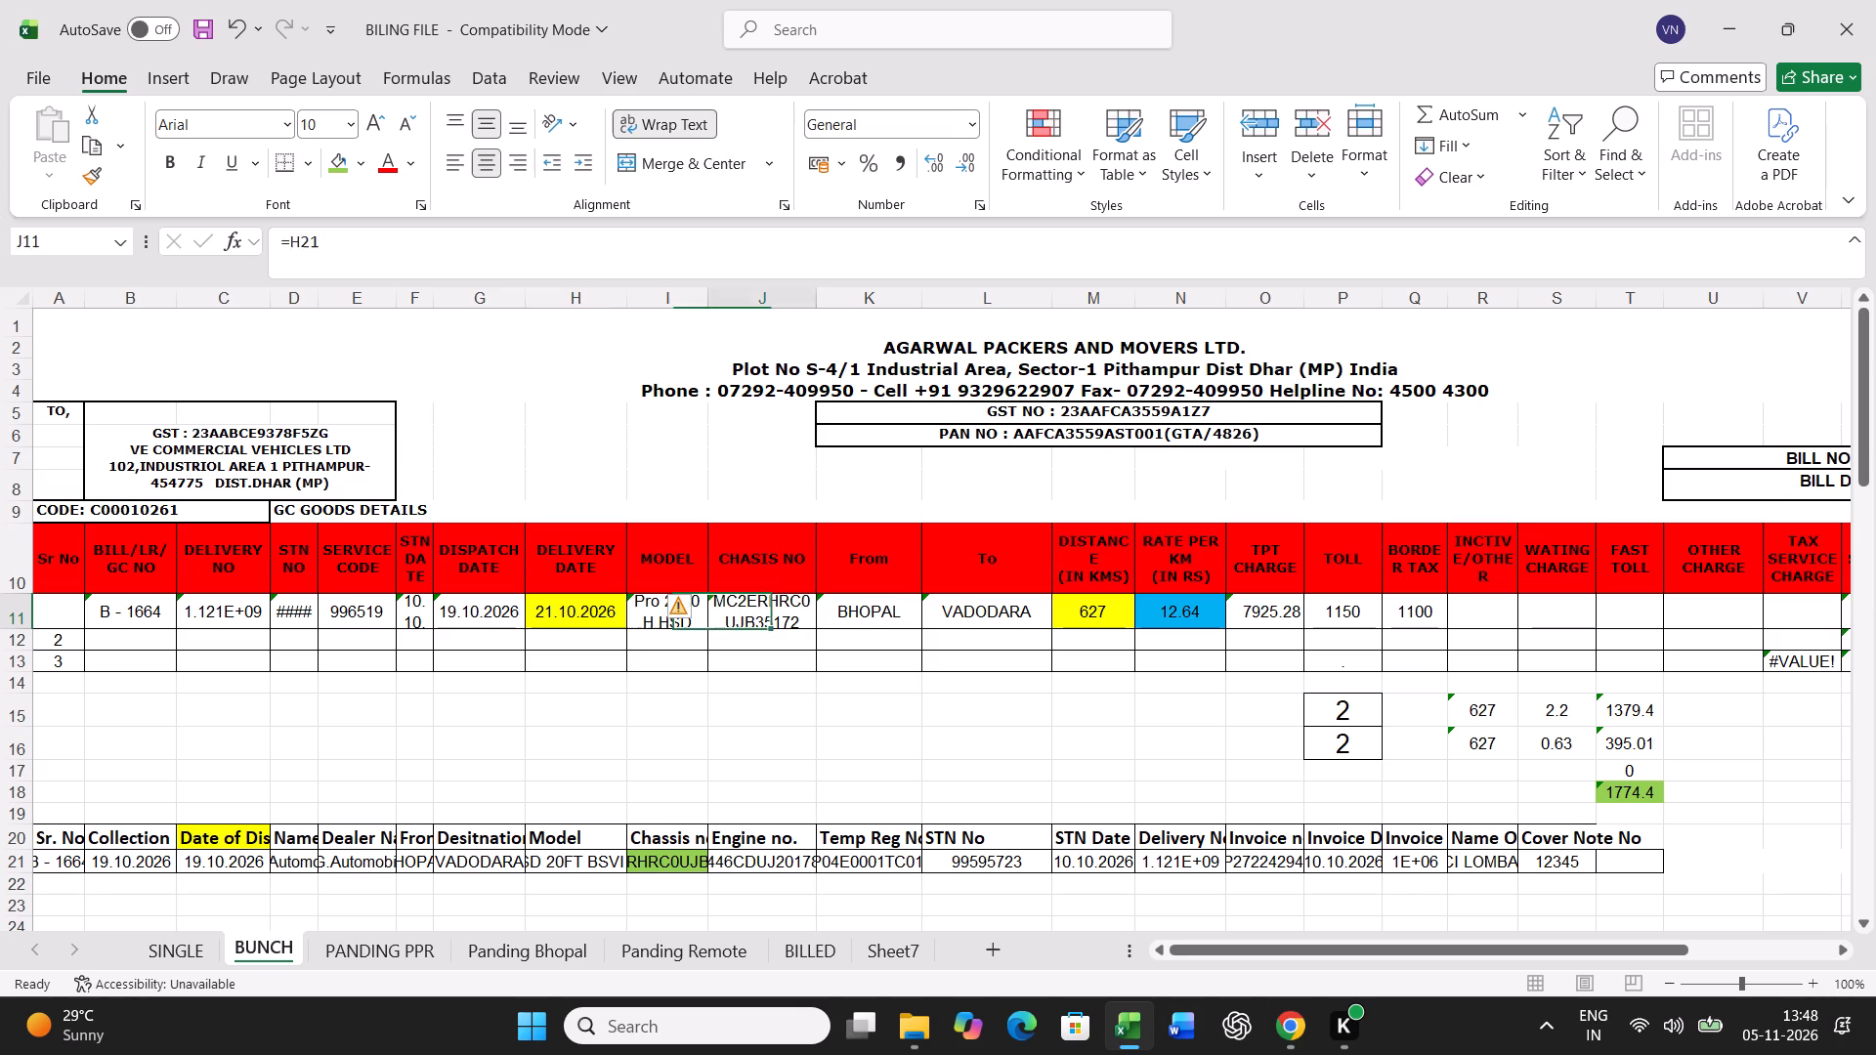
key(Right)
key(Right)
key(Right)
text(=340+260)
key(Return)
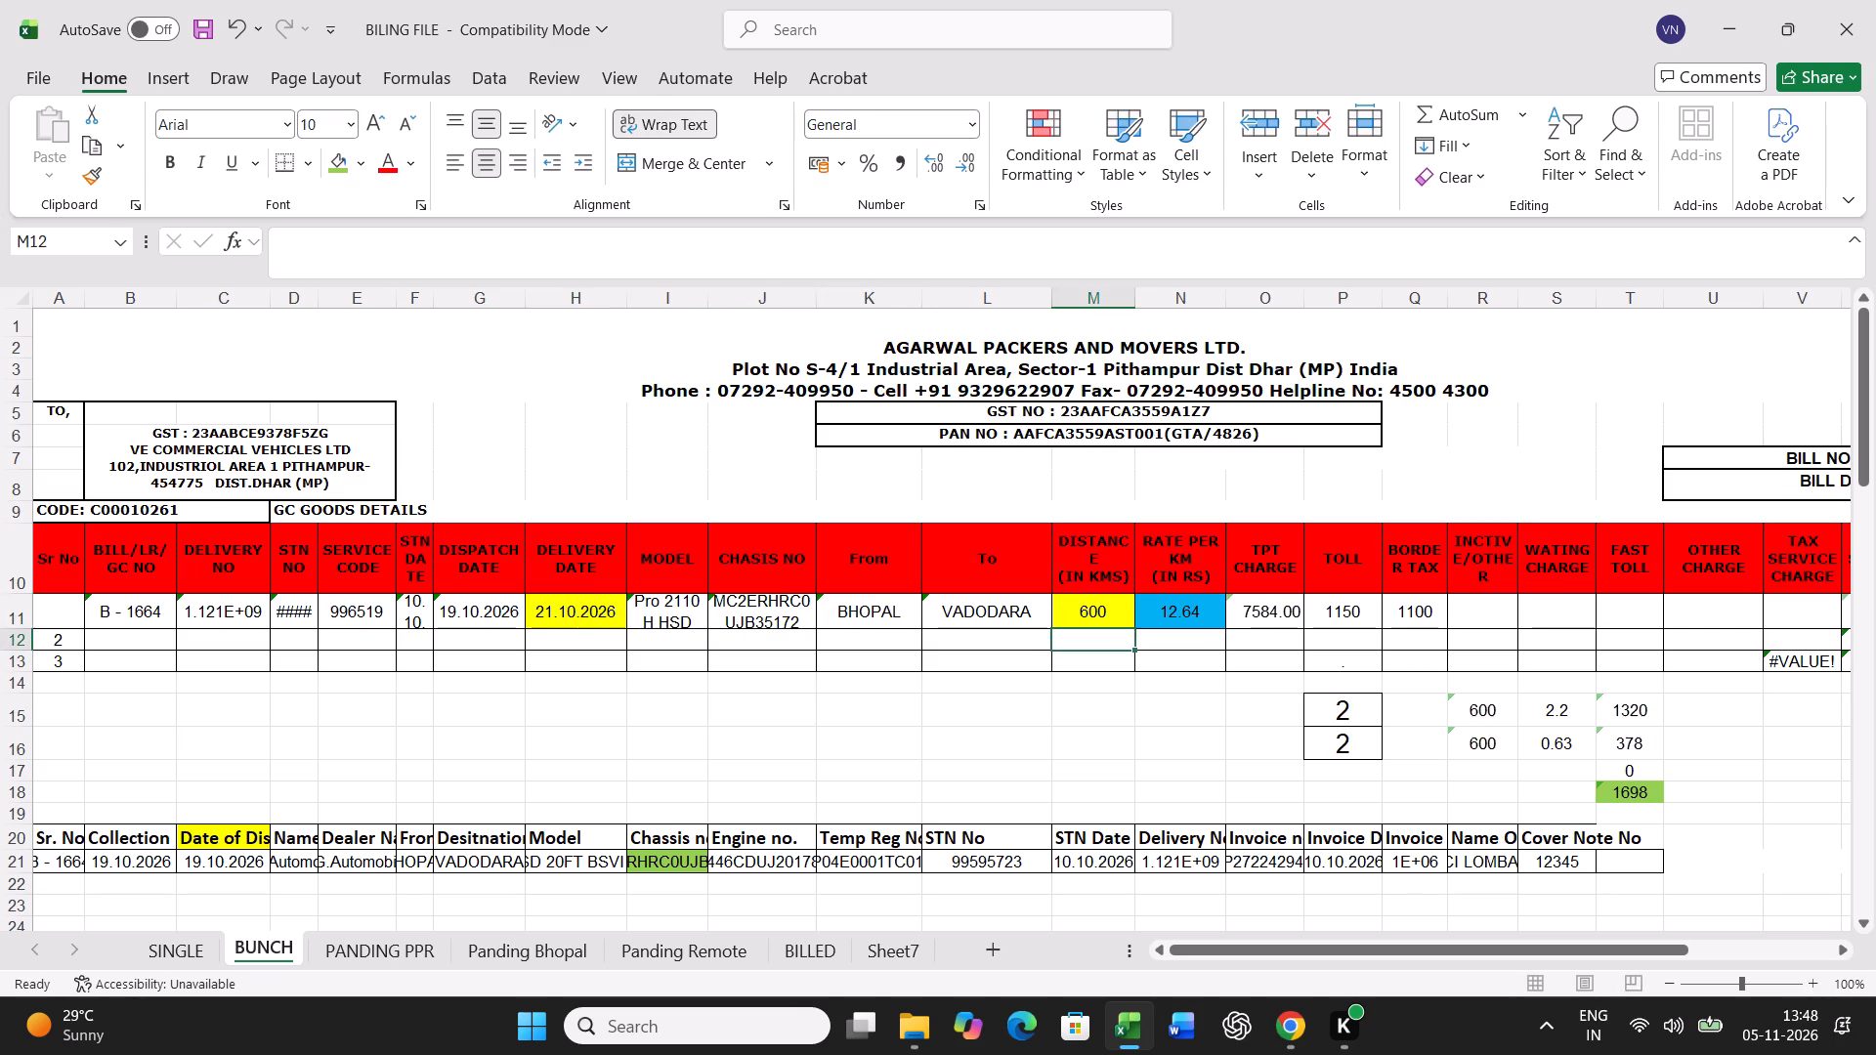
key(Up)
key(Right)
text(15.60)
key(Right)
key(Right)
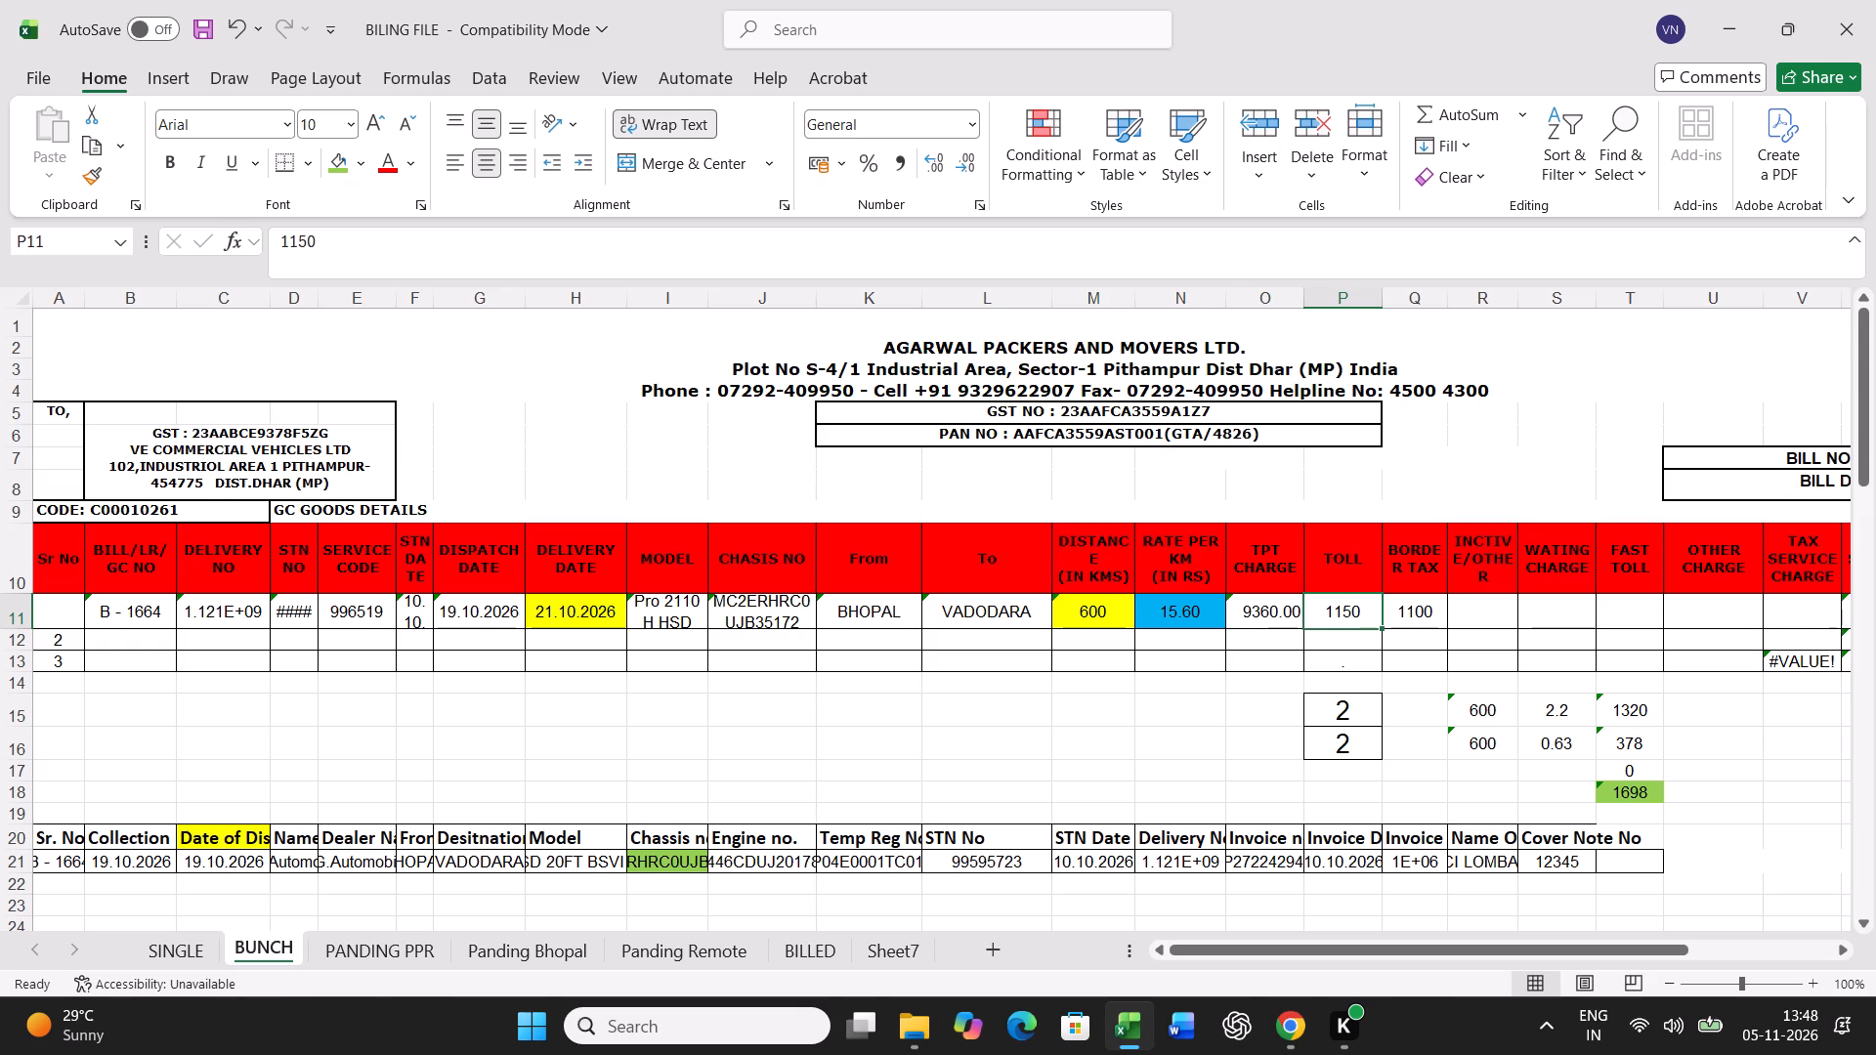
text(3507)
key(Right)
key(Delete)
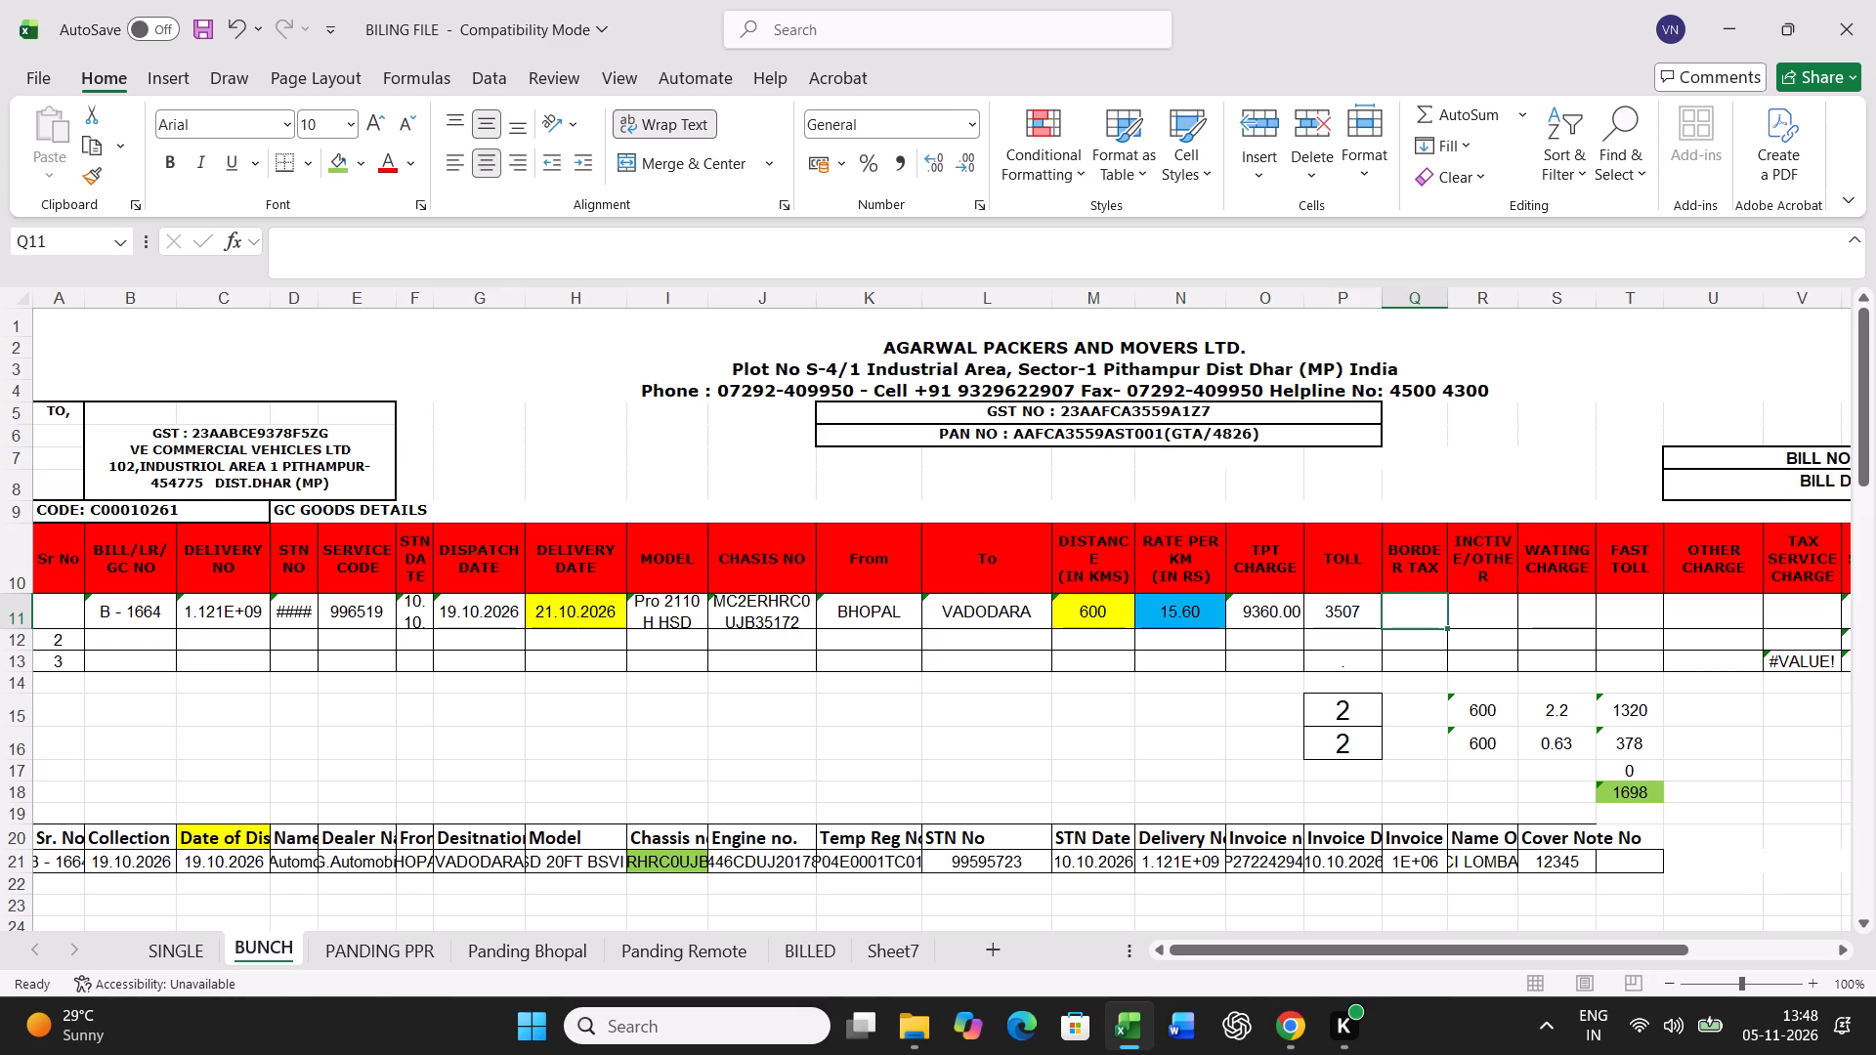
Print one copy of the SINGLE sheet's freight bill for B - 1664.
click(192, 948)
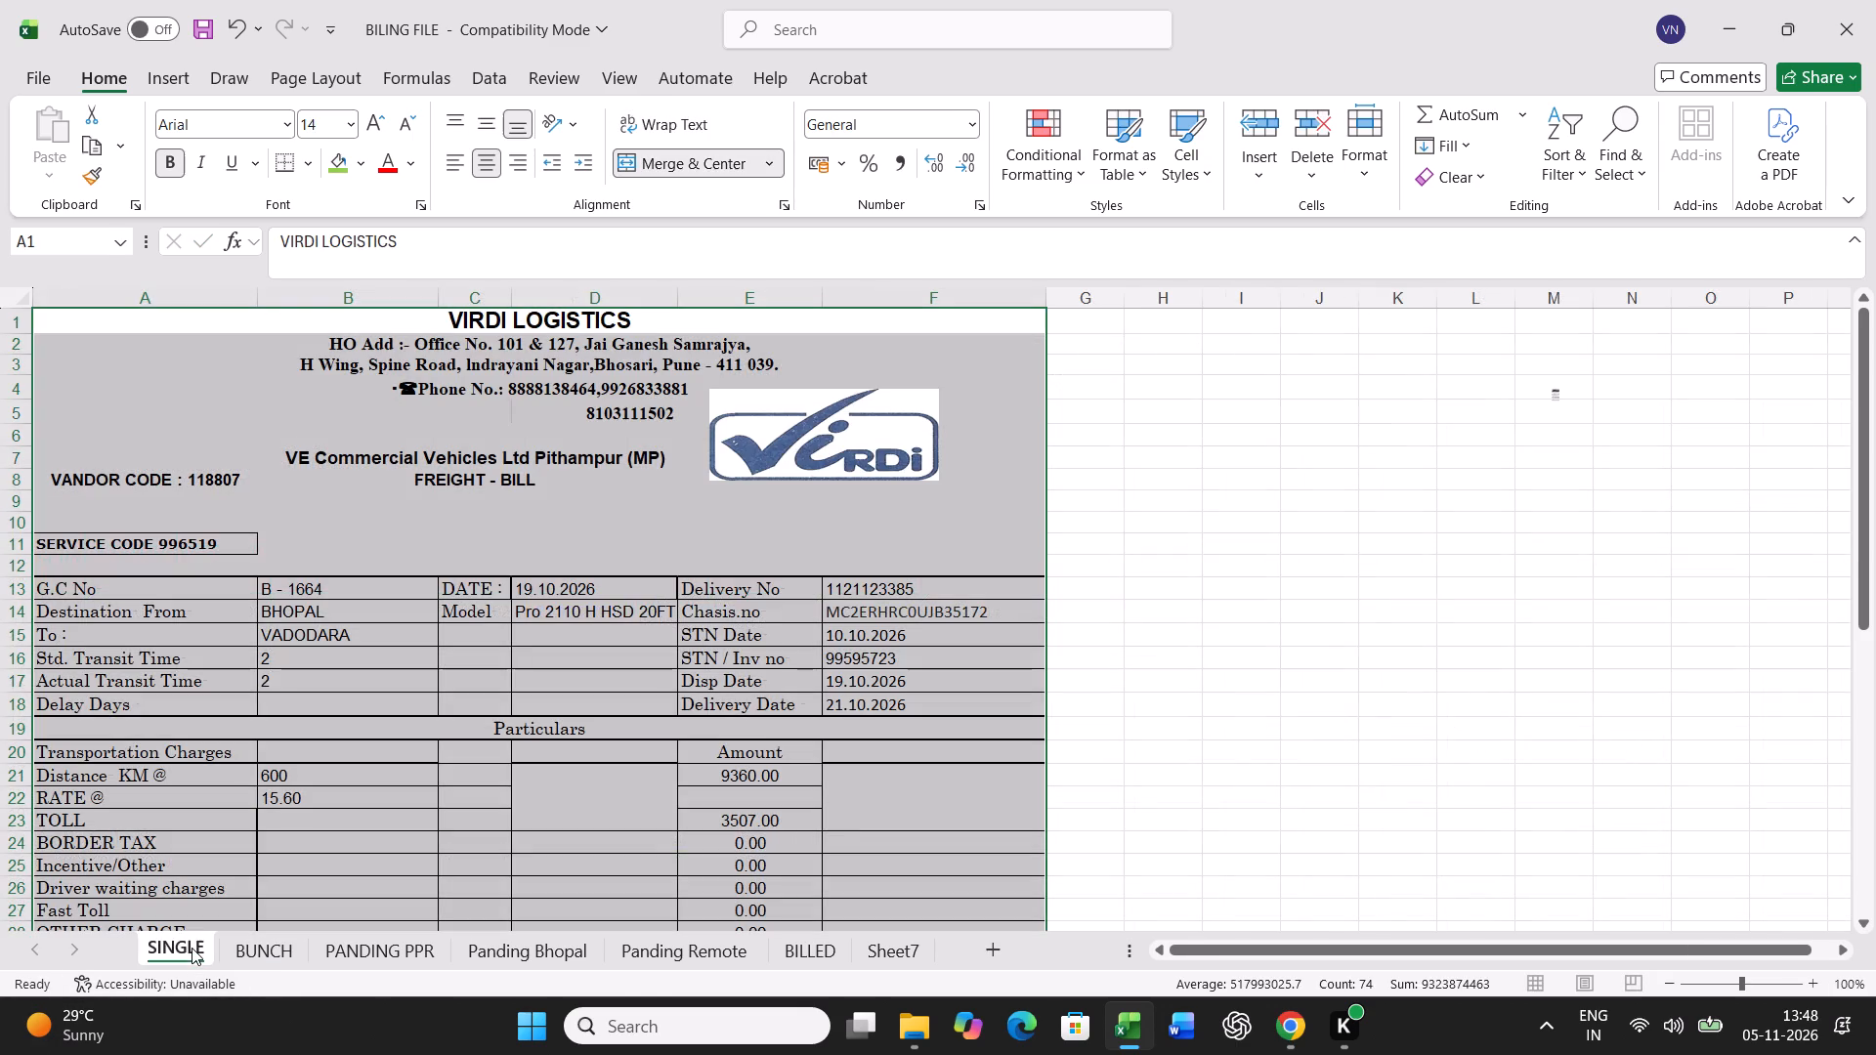
key(ctrl+p)
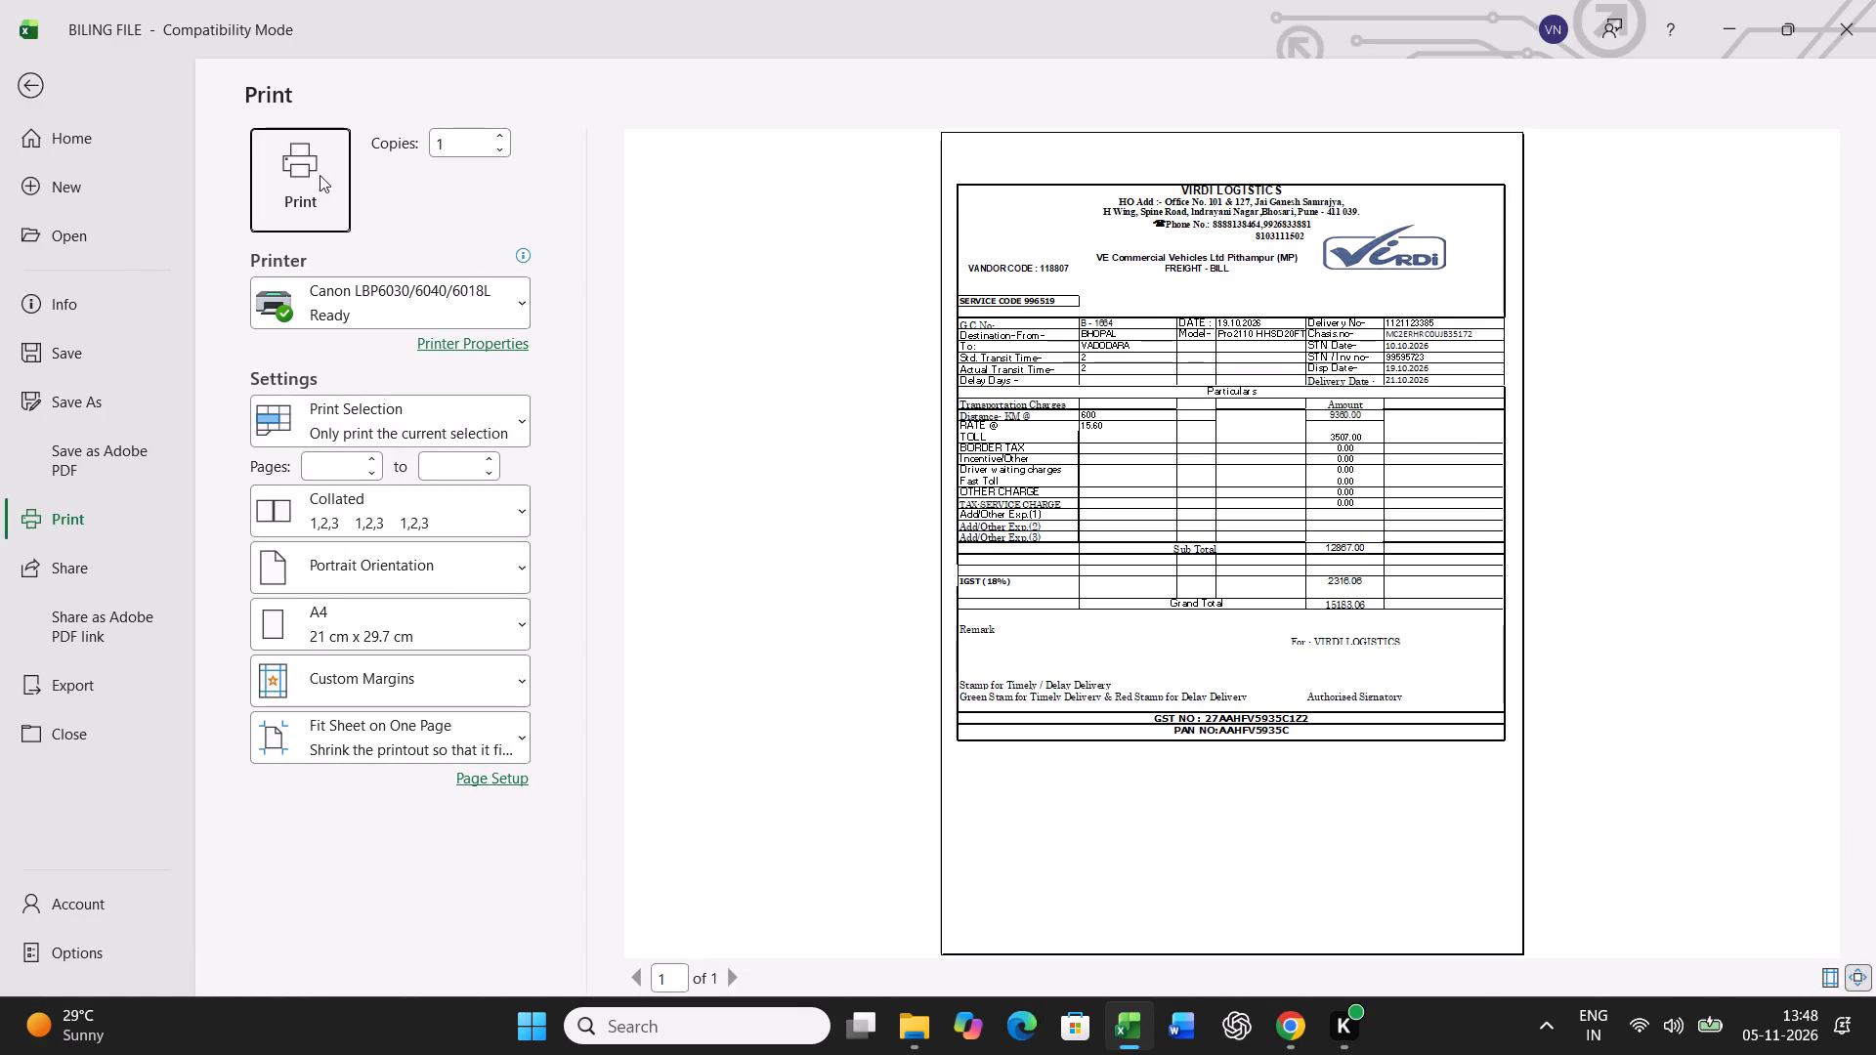
click(316, 174)
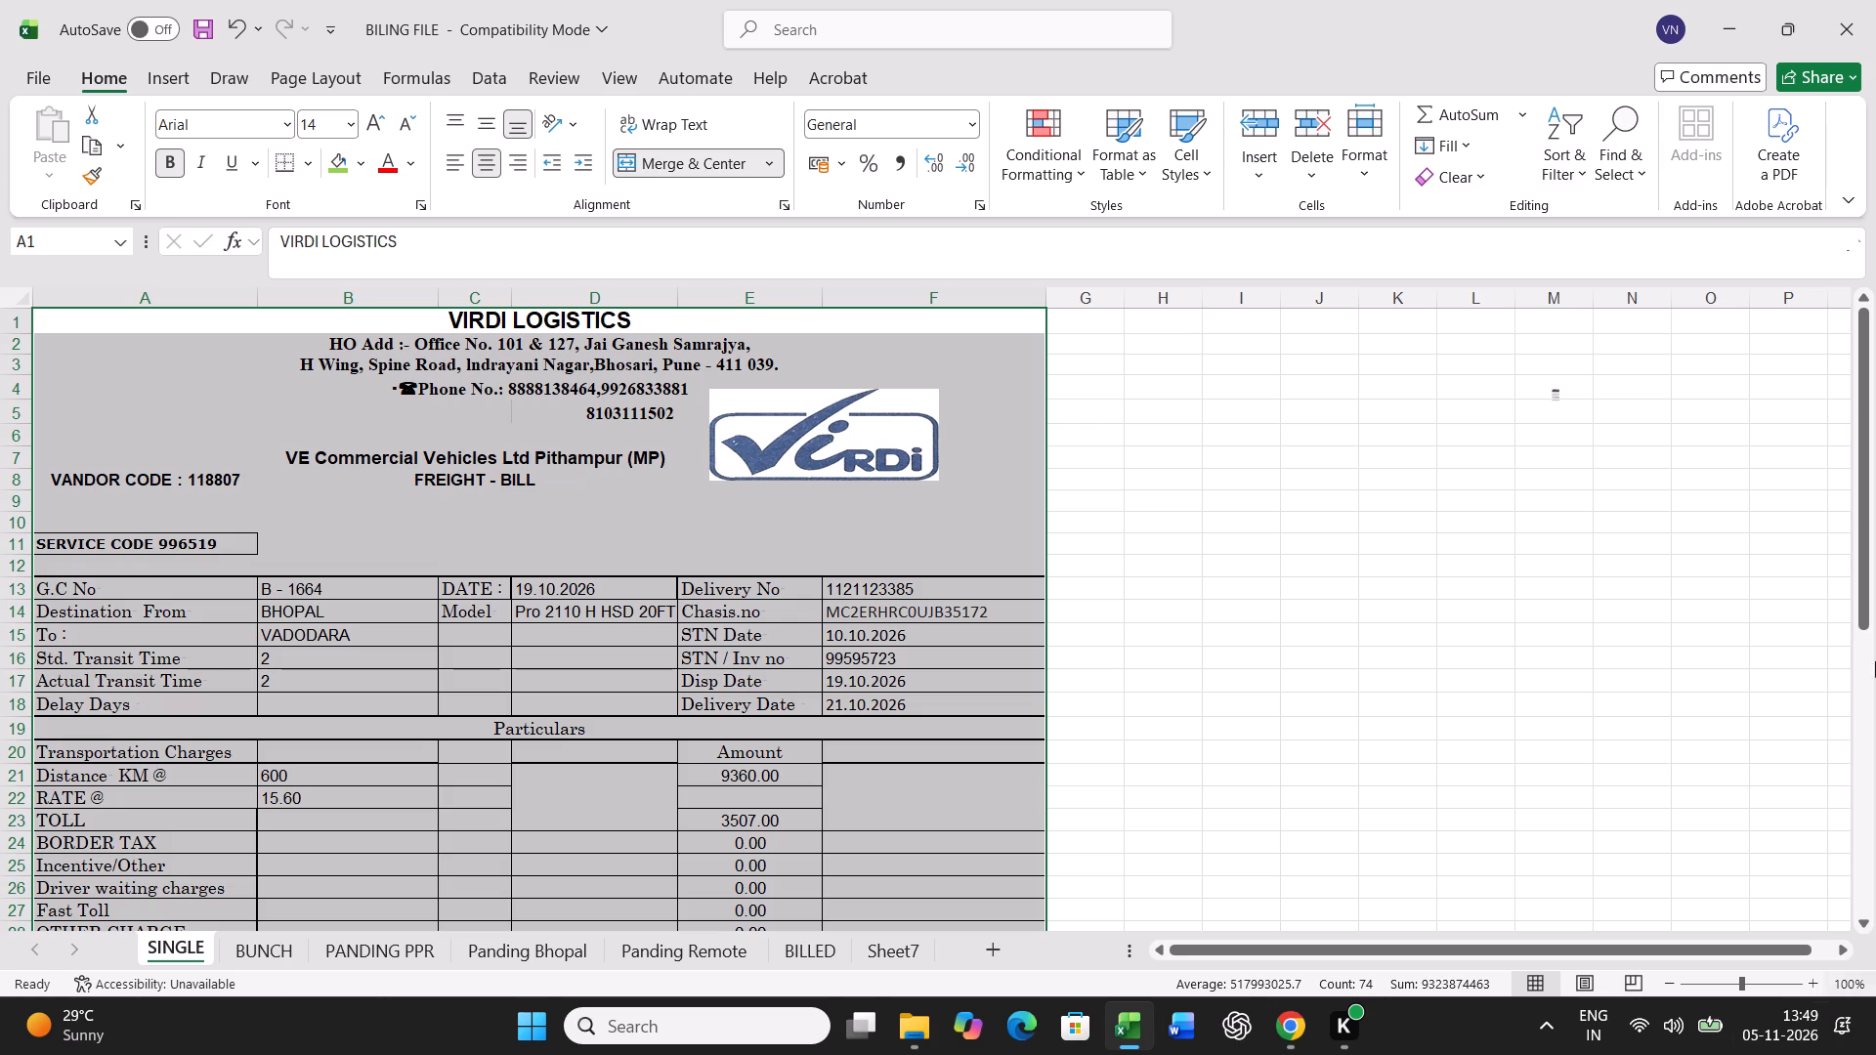
Copy the B - 1664 bill row on BUNCH and paste it as values into row 38 of the lower table.
click(244, 949)
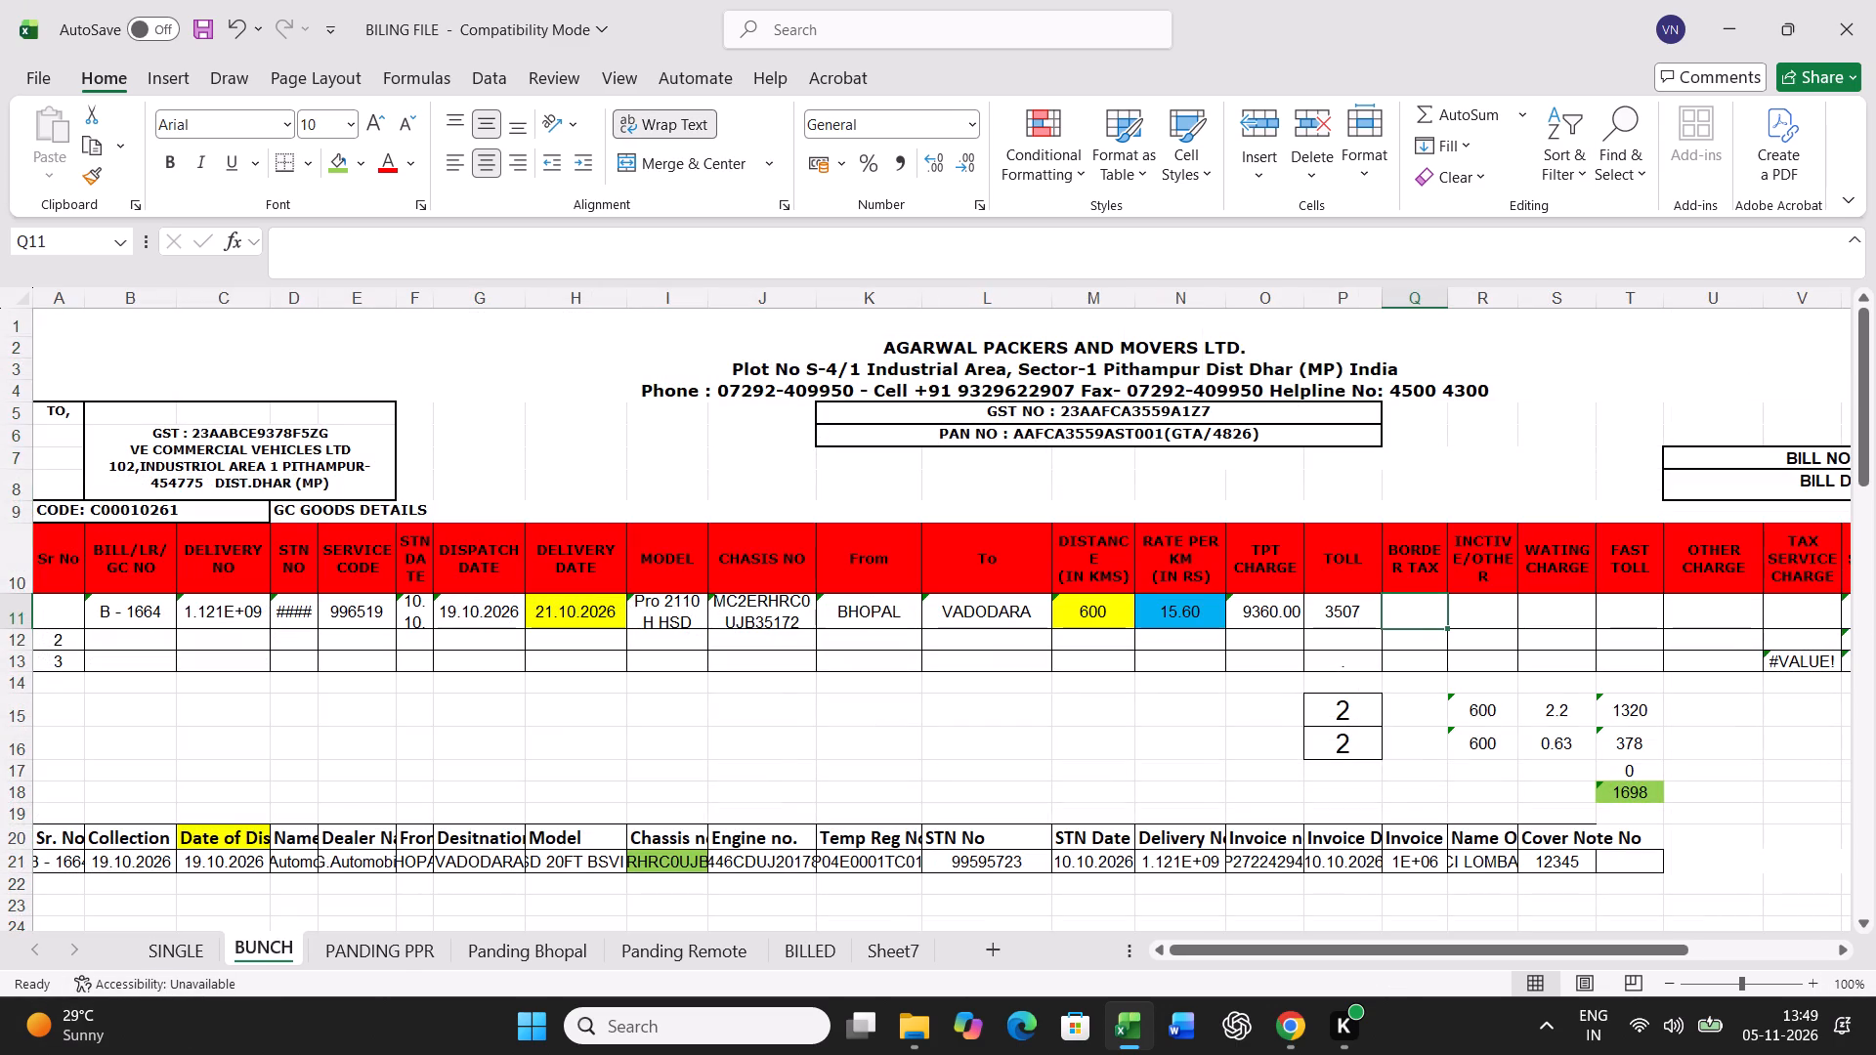
click(0, 610)
key(ctrl+c)
scroll(706, 715, down, 9)
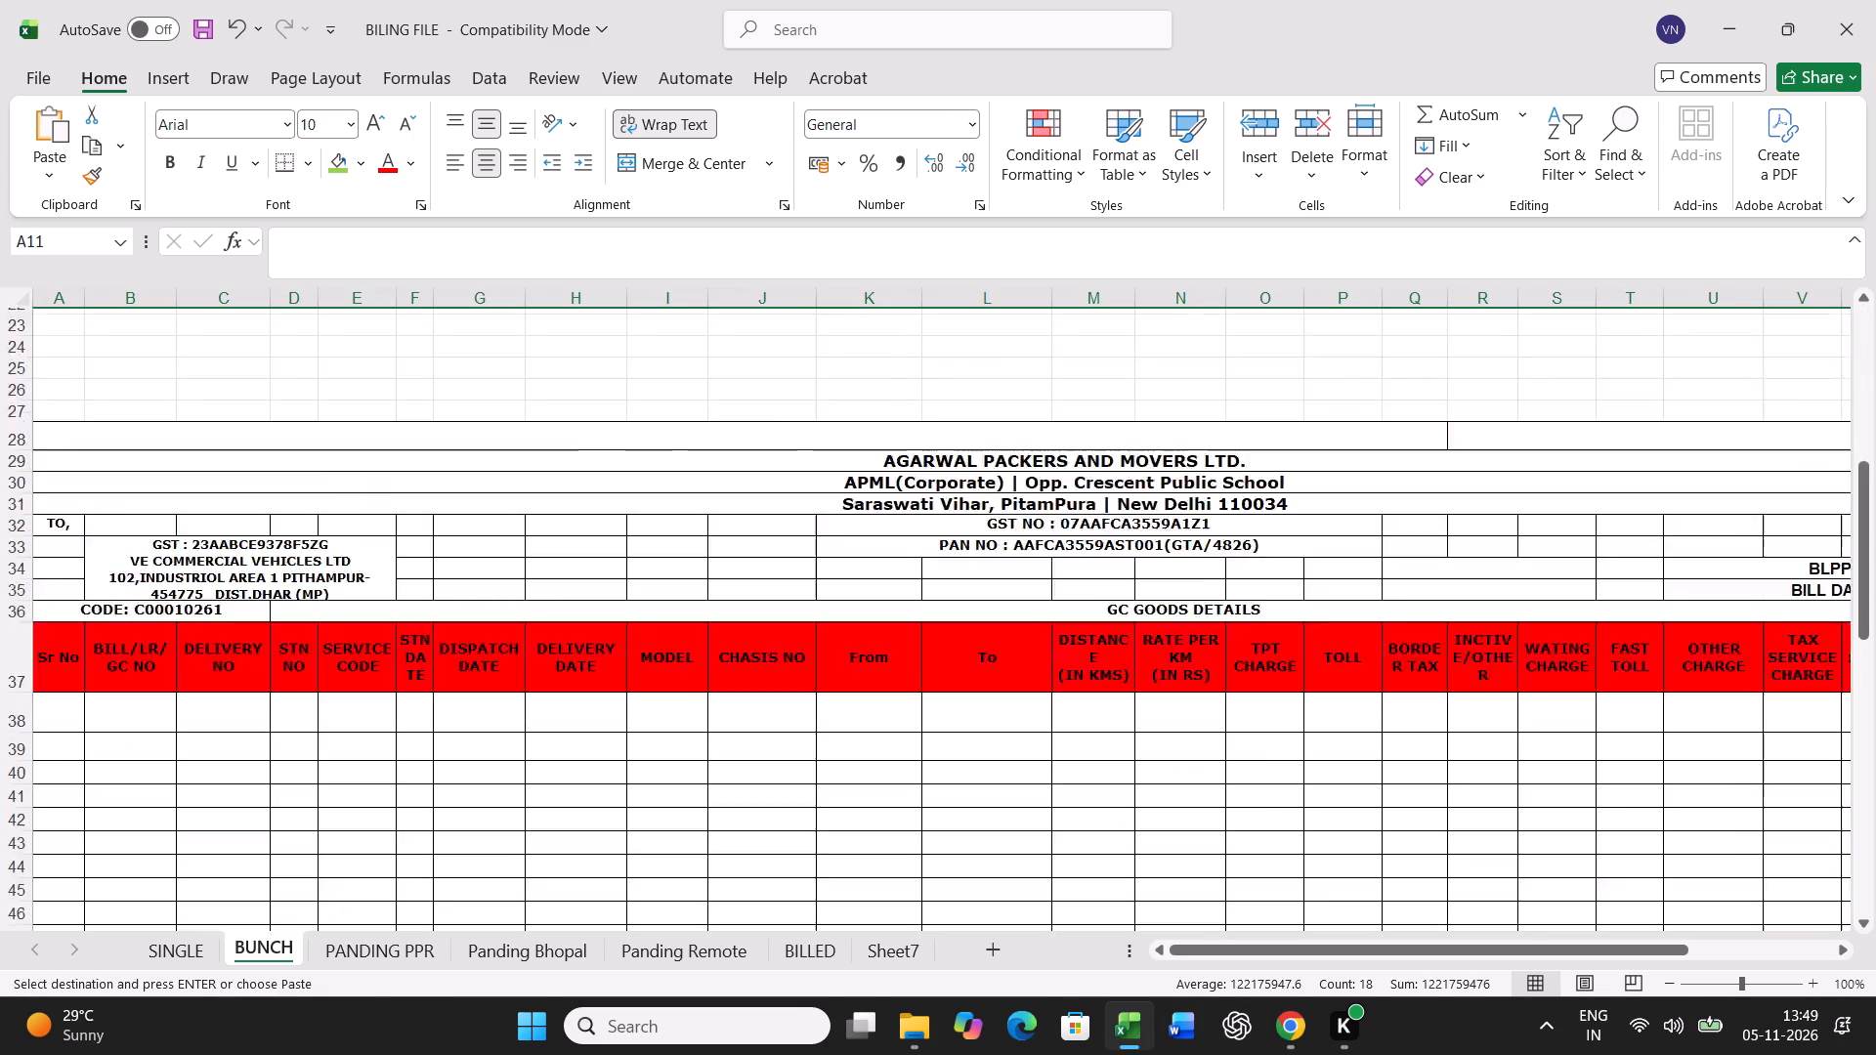
scroll(707, 715, down, 7)
scroll(678, 716, up, 4)
right_click(70, 524)
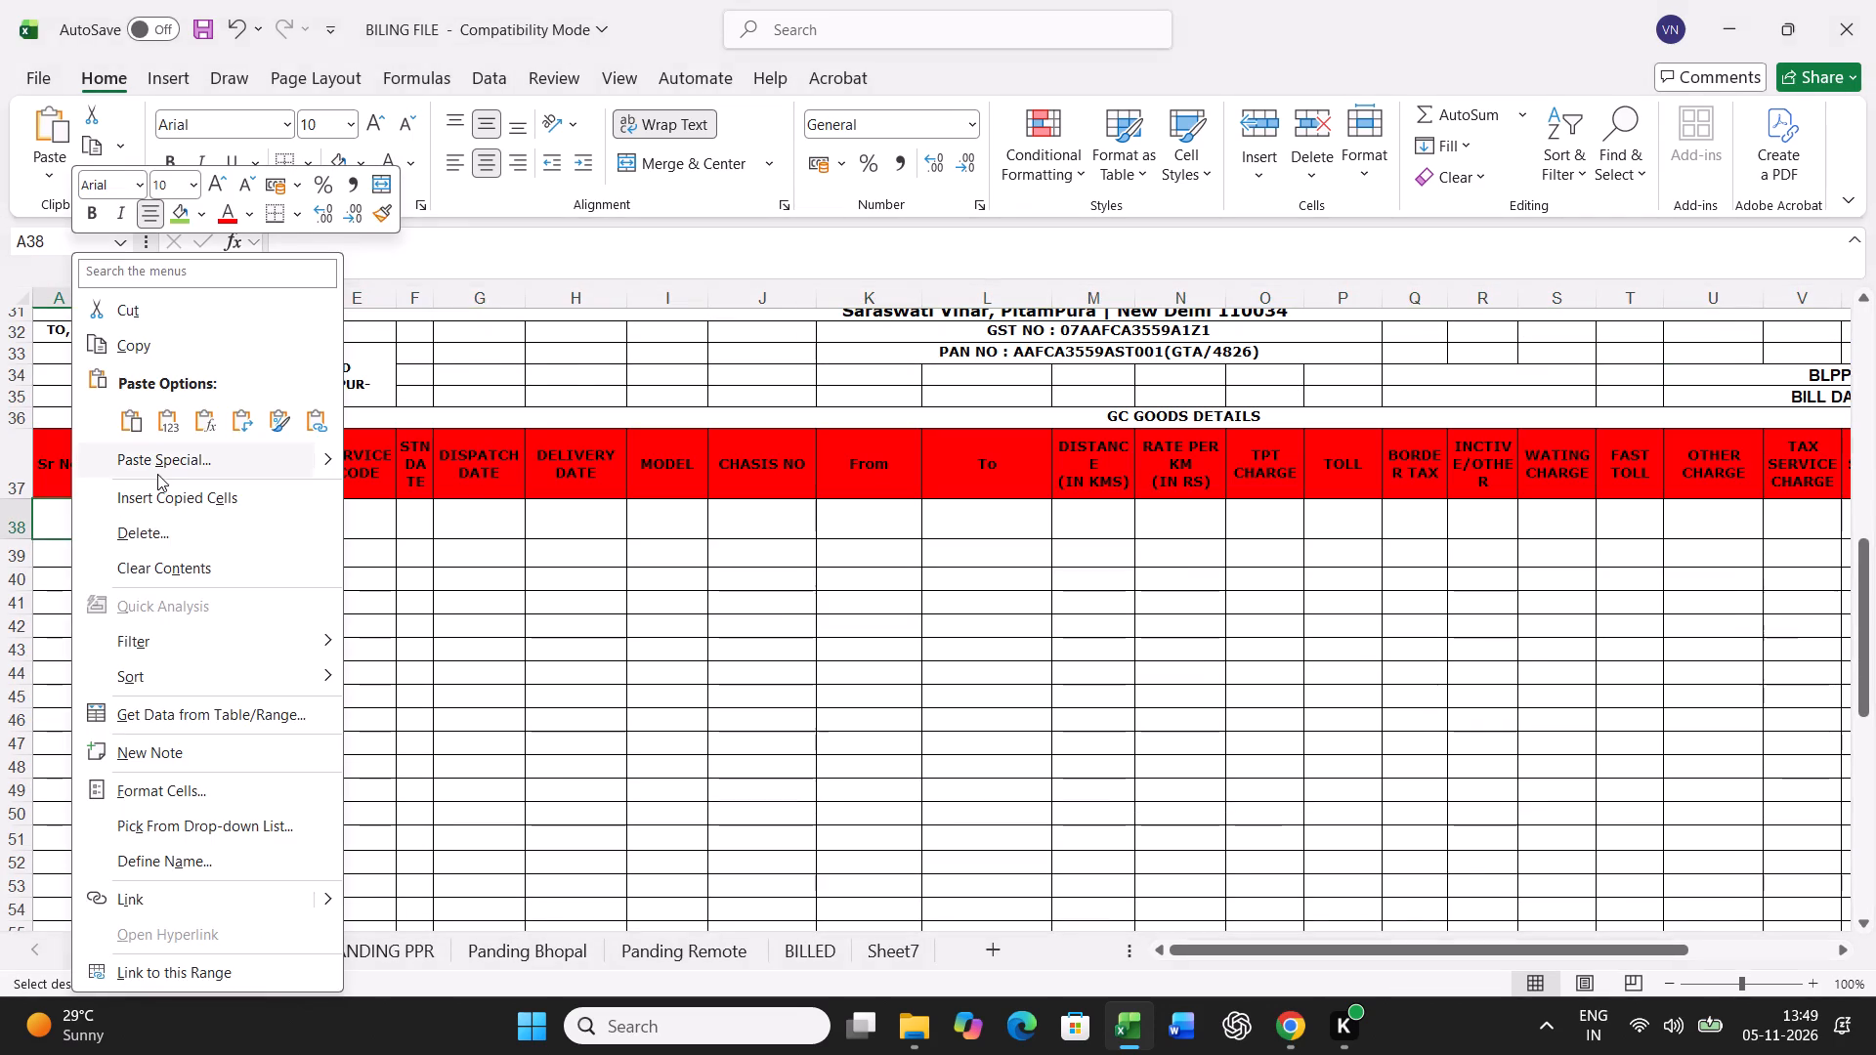
click(157, 474)
click(55, 409)
click(427, 704)
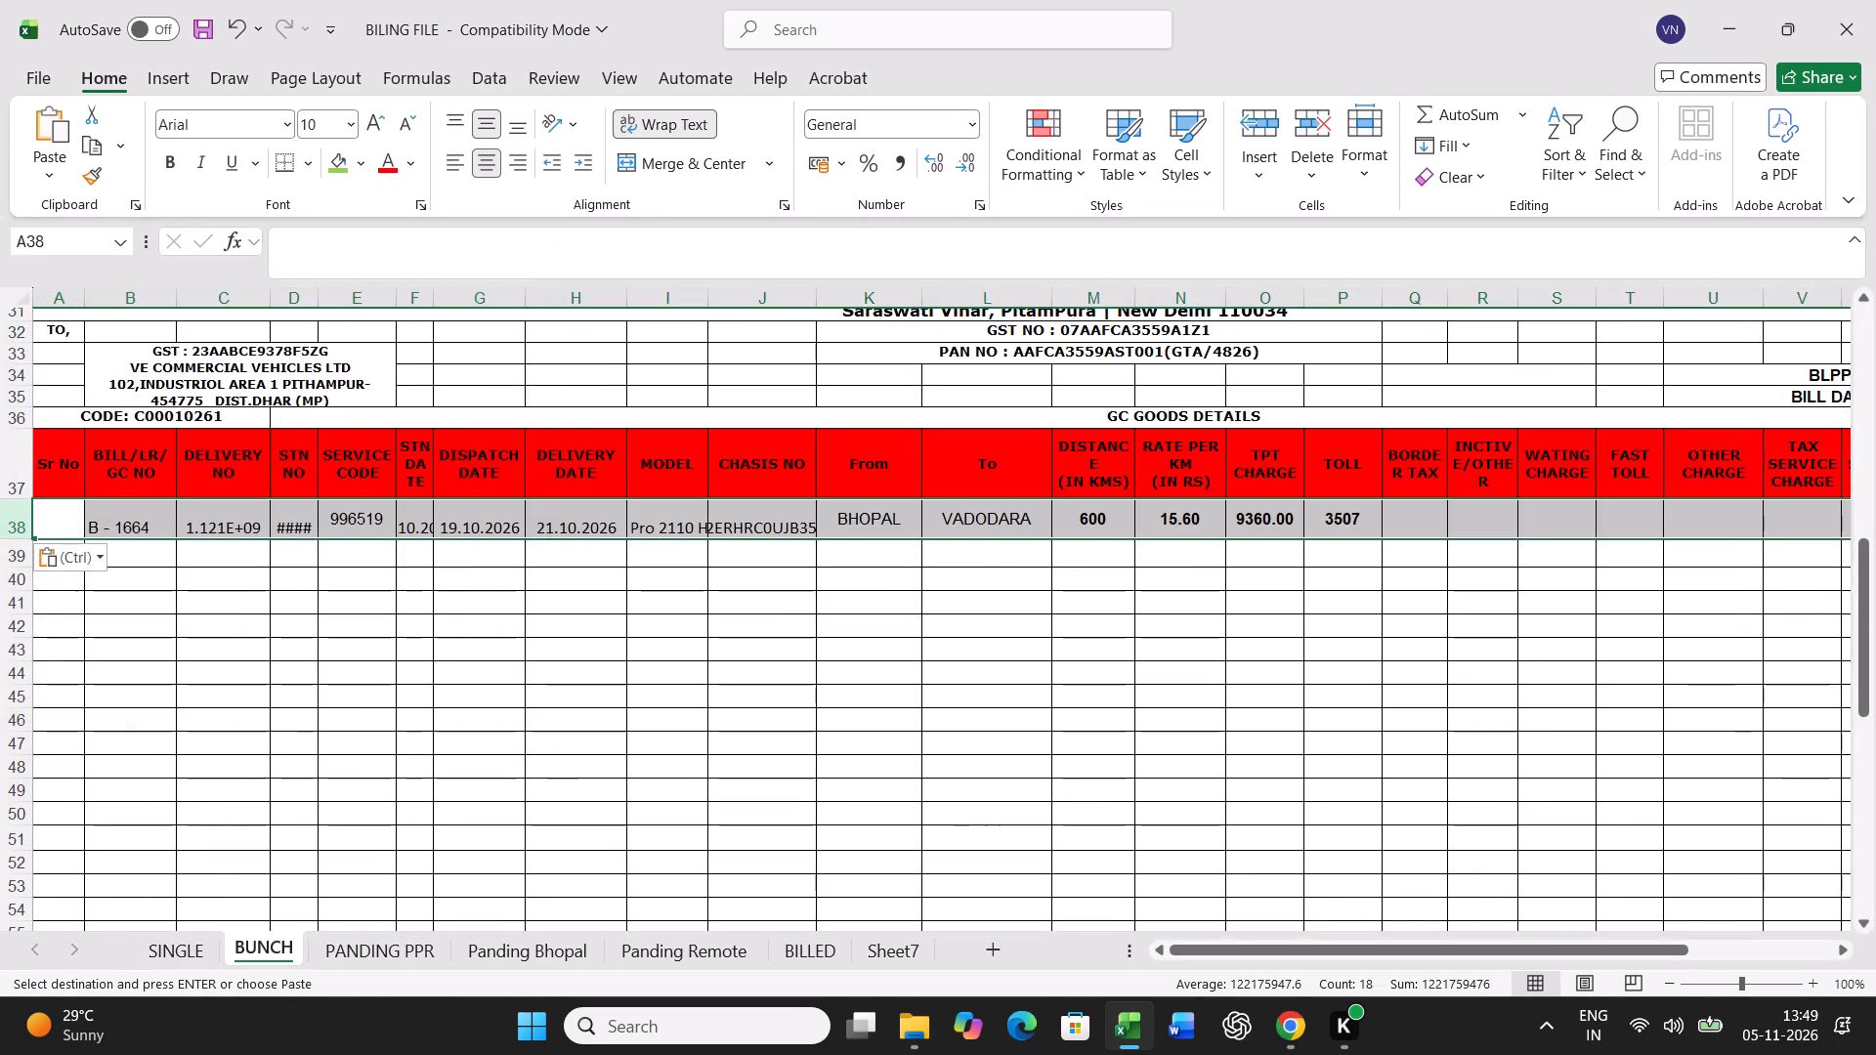
Find chassis B35100 on the Panding Bhopal sheet and fill its chassis cell green.
click(514, 957)
click(628, 763)
key(ctrl+f)
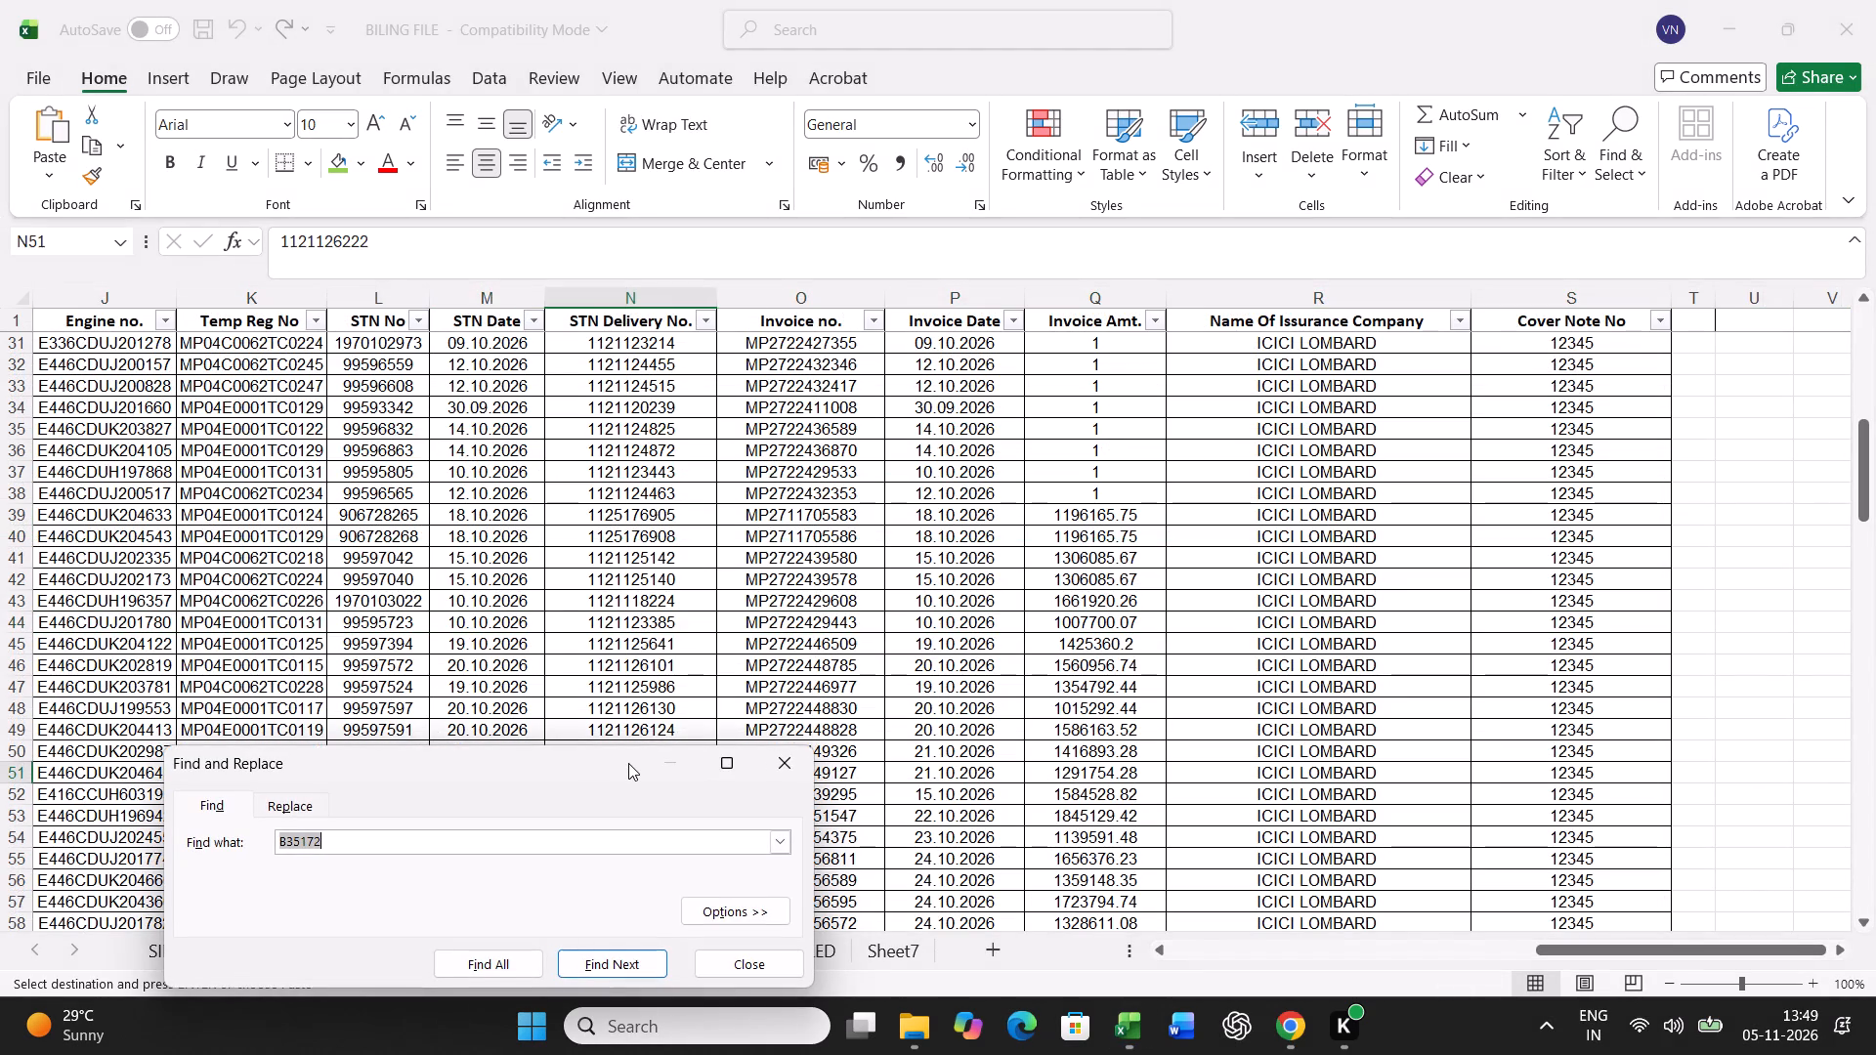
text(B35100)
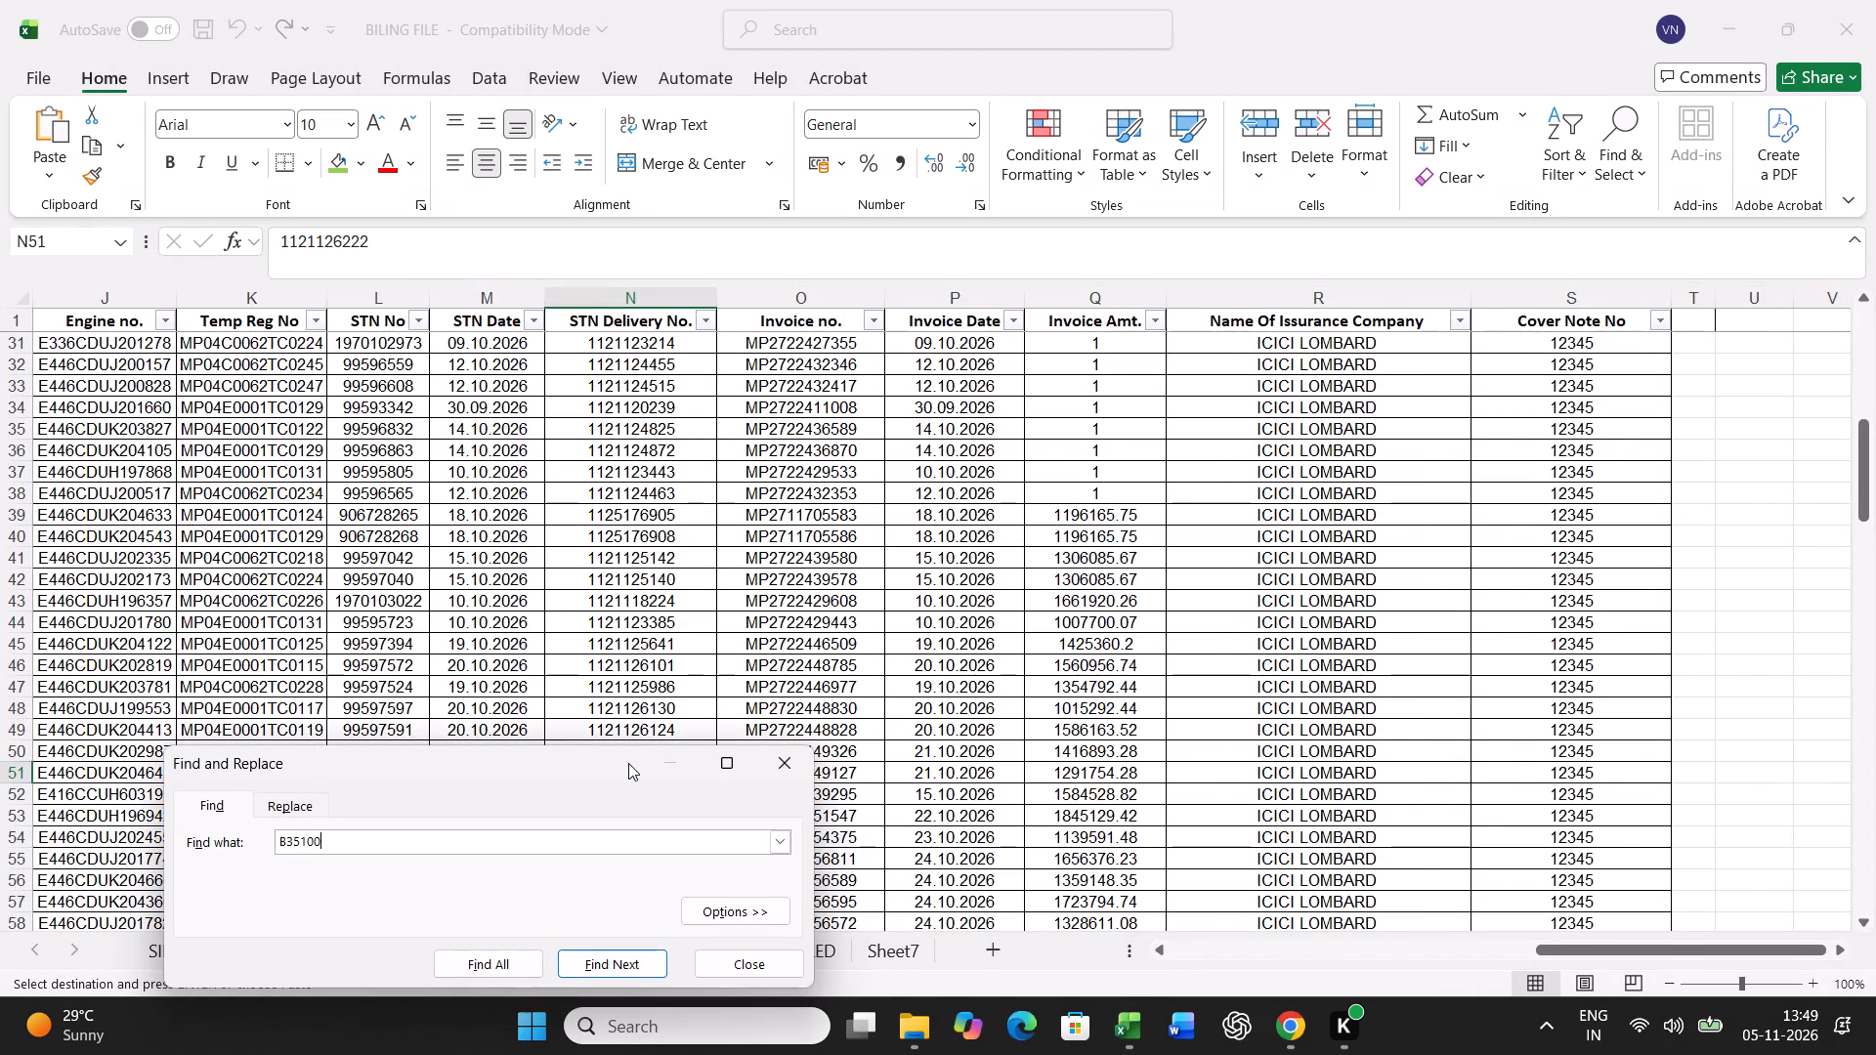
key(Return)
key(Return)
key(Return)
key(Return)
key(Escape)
click(335, 165)
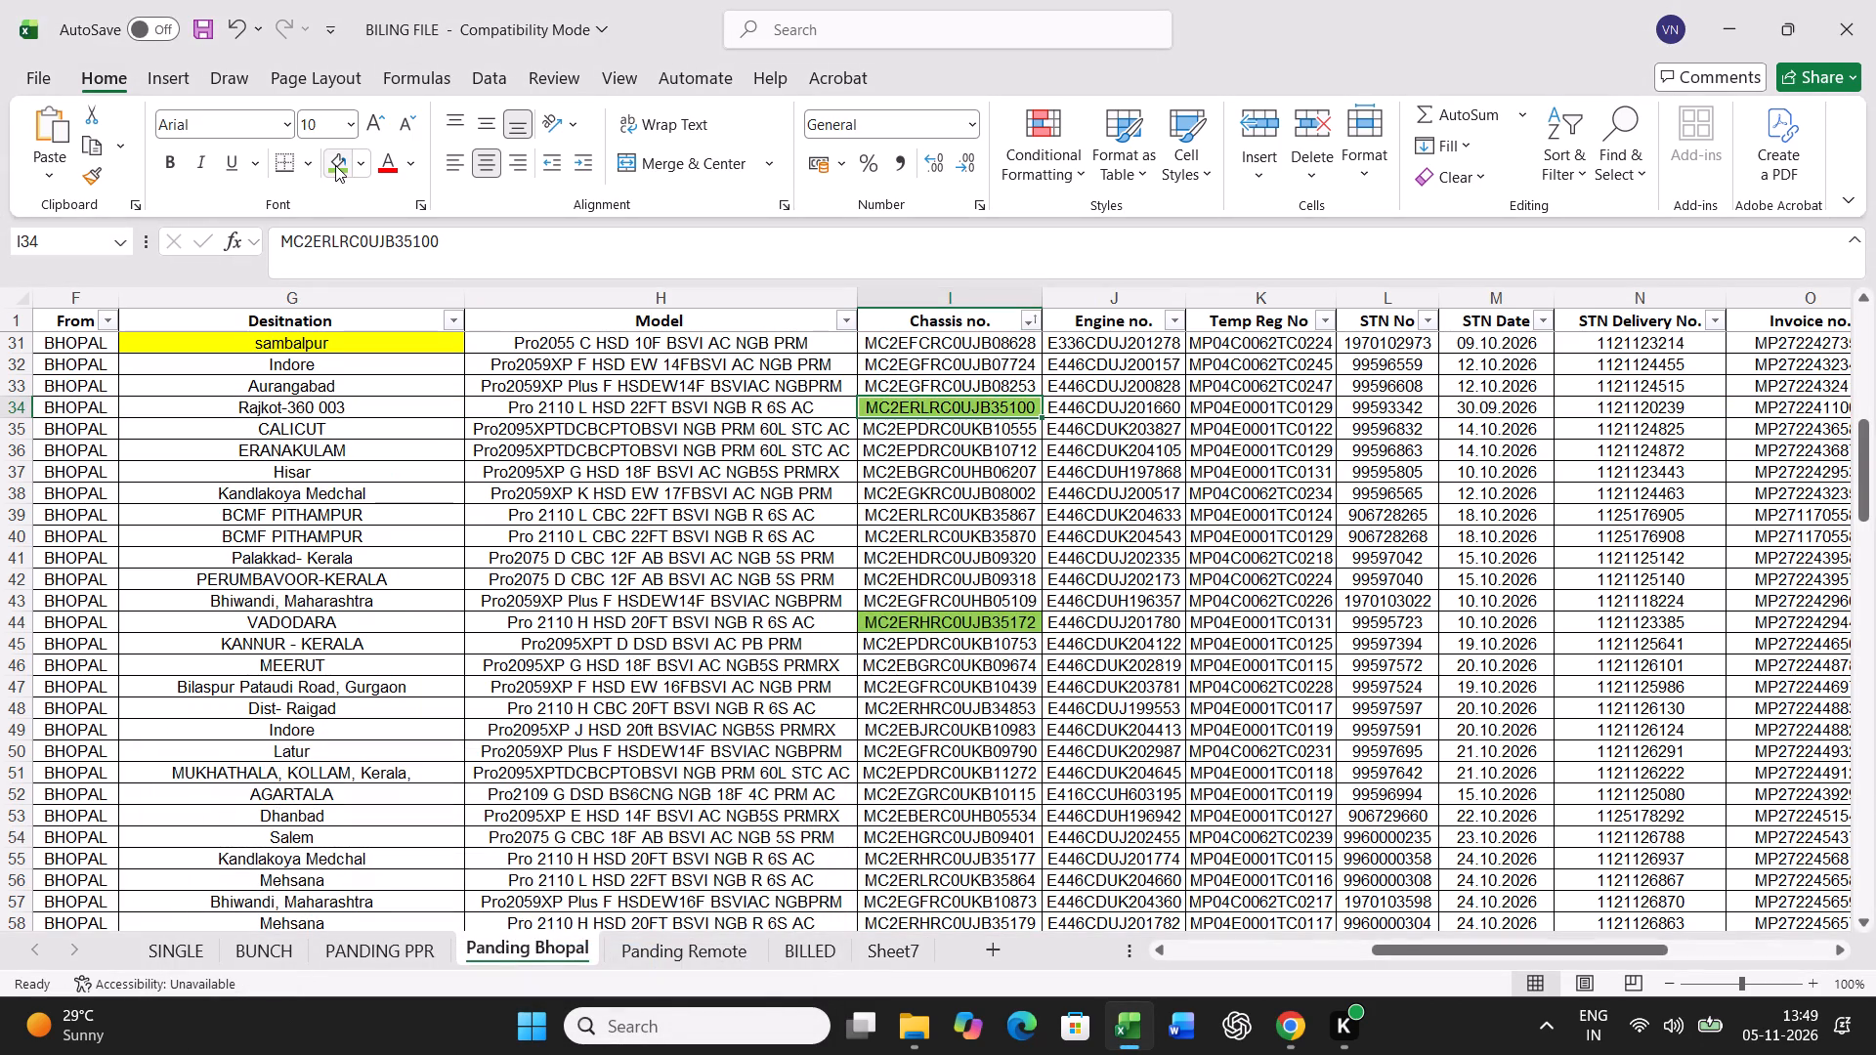
key(Left)
key(Left)
key(Left)
key(Left)
key(Left)
key(Left)
key(Left)
key(Left)
key(Left)
key(Left)
key(Left)
key(Left)
key(Left)
key(Left)
key(Left)
key(Left)
key(Left)
key(Left)
key(Left)
key(ctrl+shift+Right)
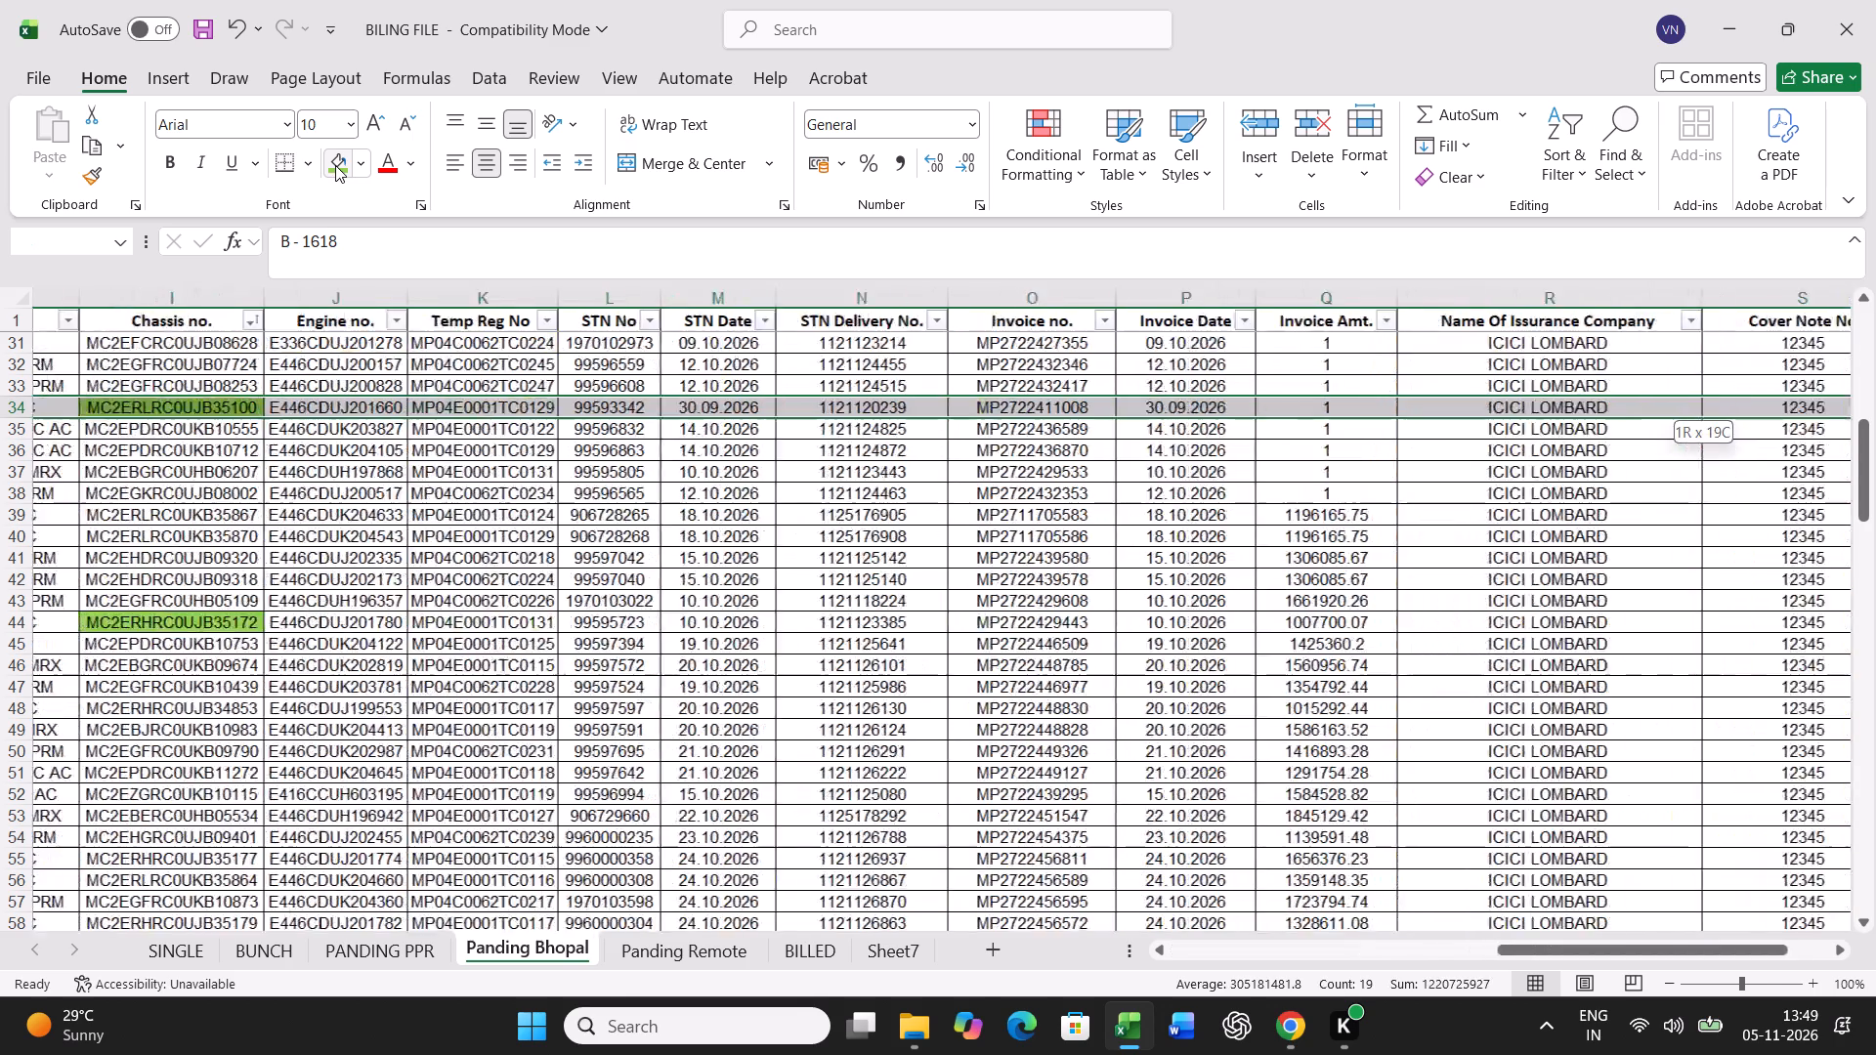
key(ctrl+c)
click(257, 957)
scroll(280, 853, up, 13)
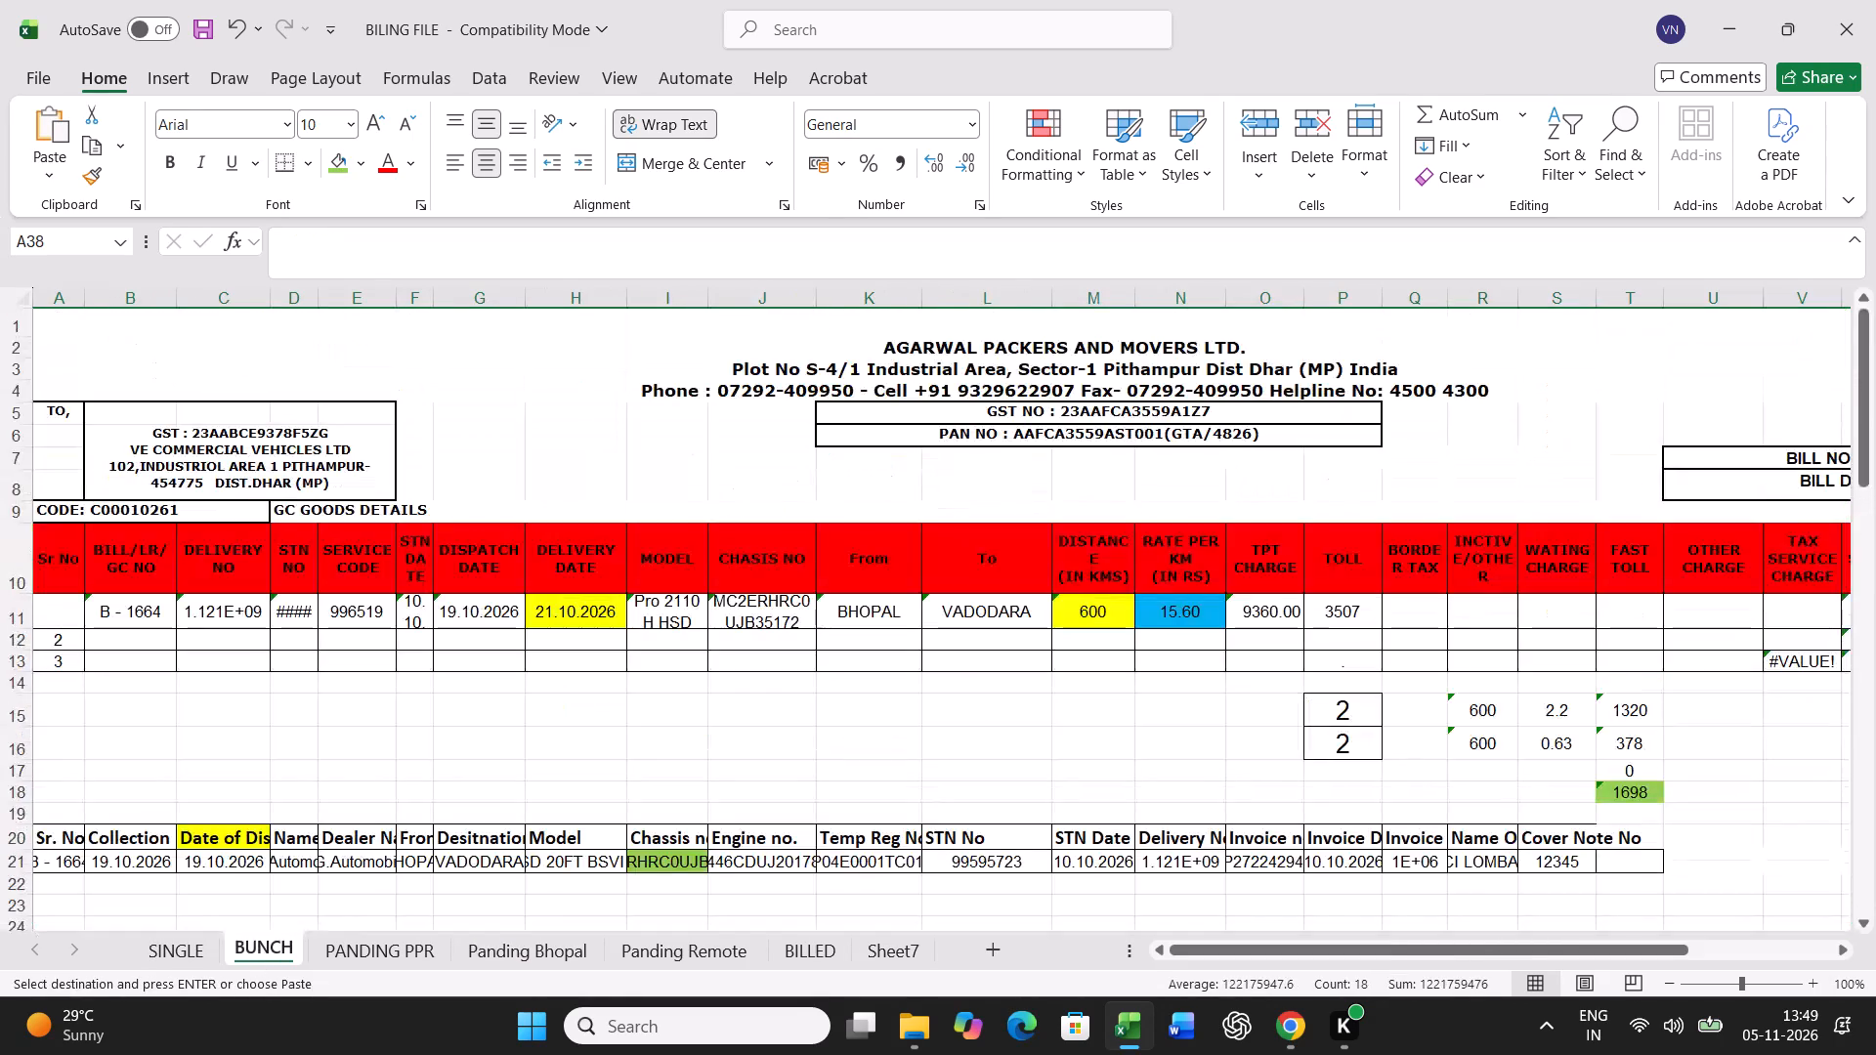
click(61, 868)
key(ctrl+v)
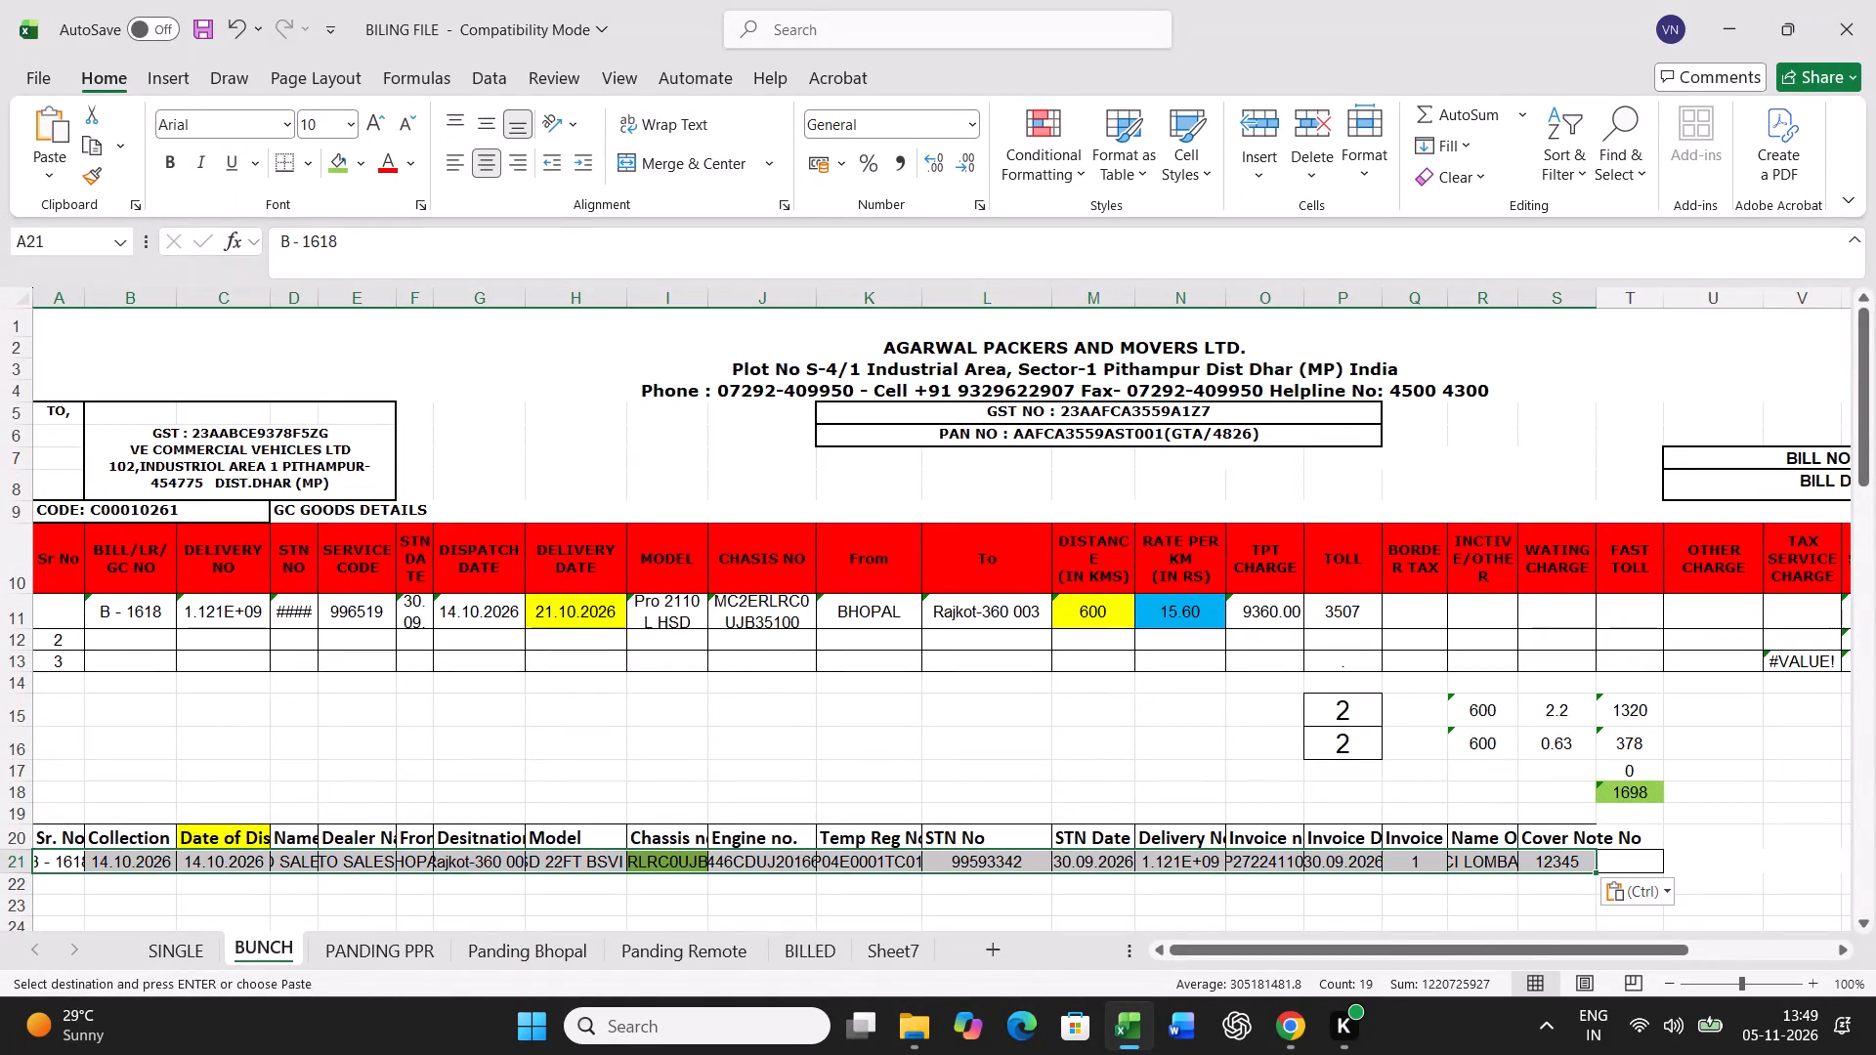
For the B - 1618 bill, set dispatch date 15.10.2026, delivery date 17.10.2026, distance =572+260 and toll 3248.
click(219, 860)
text(15.10.2026)
key(Return)
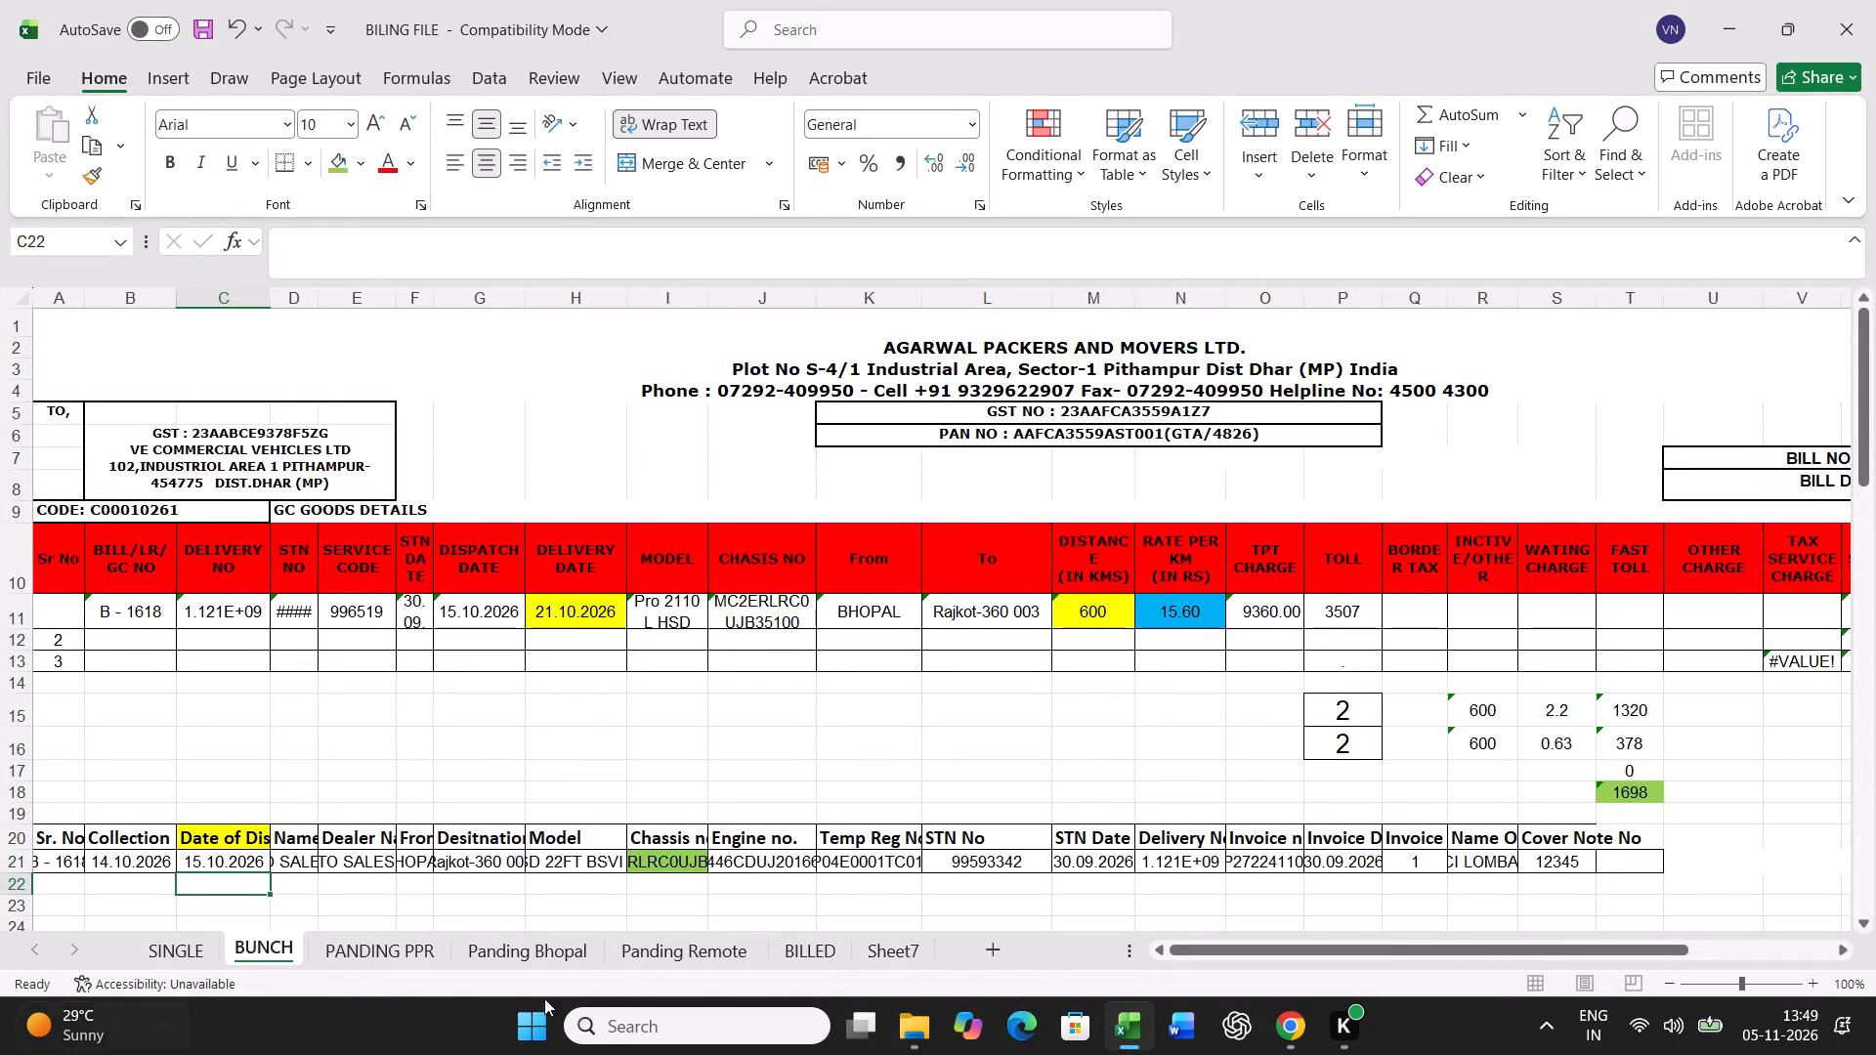
click(591, 605)
text(17.10.2026)
key(Right)
key(Right)
key(Right)
key(Right)
key(Right)
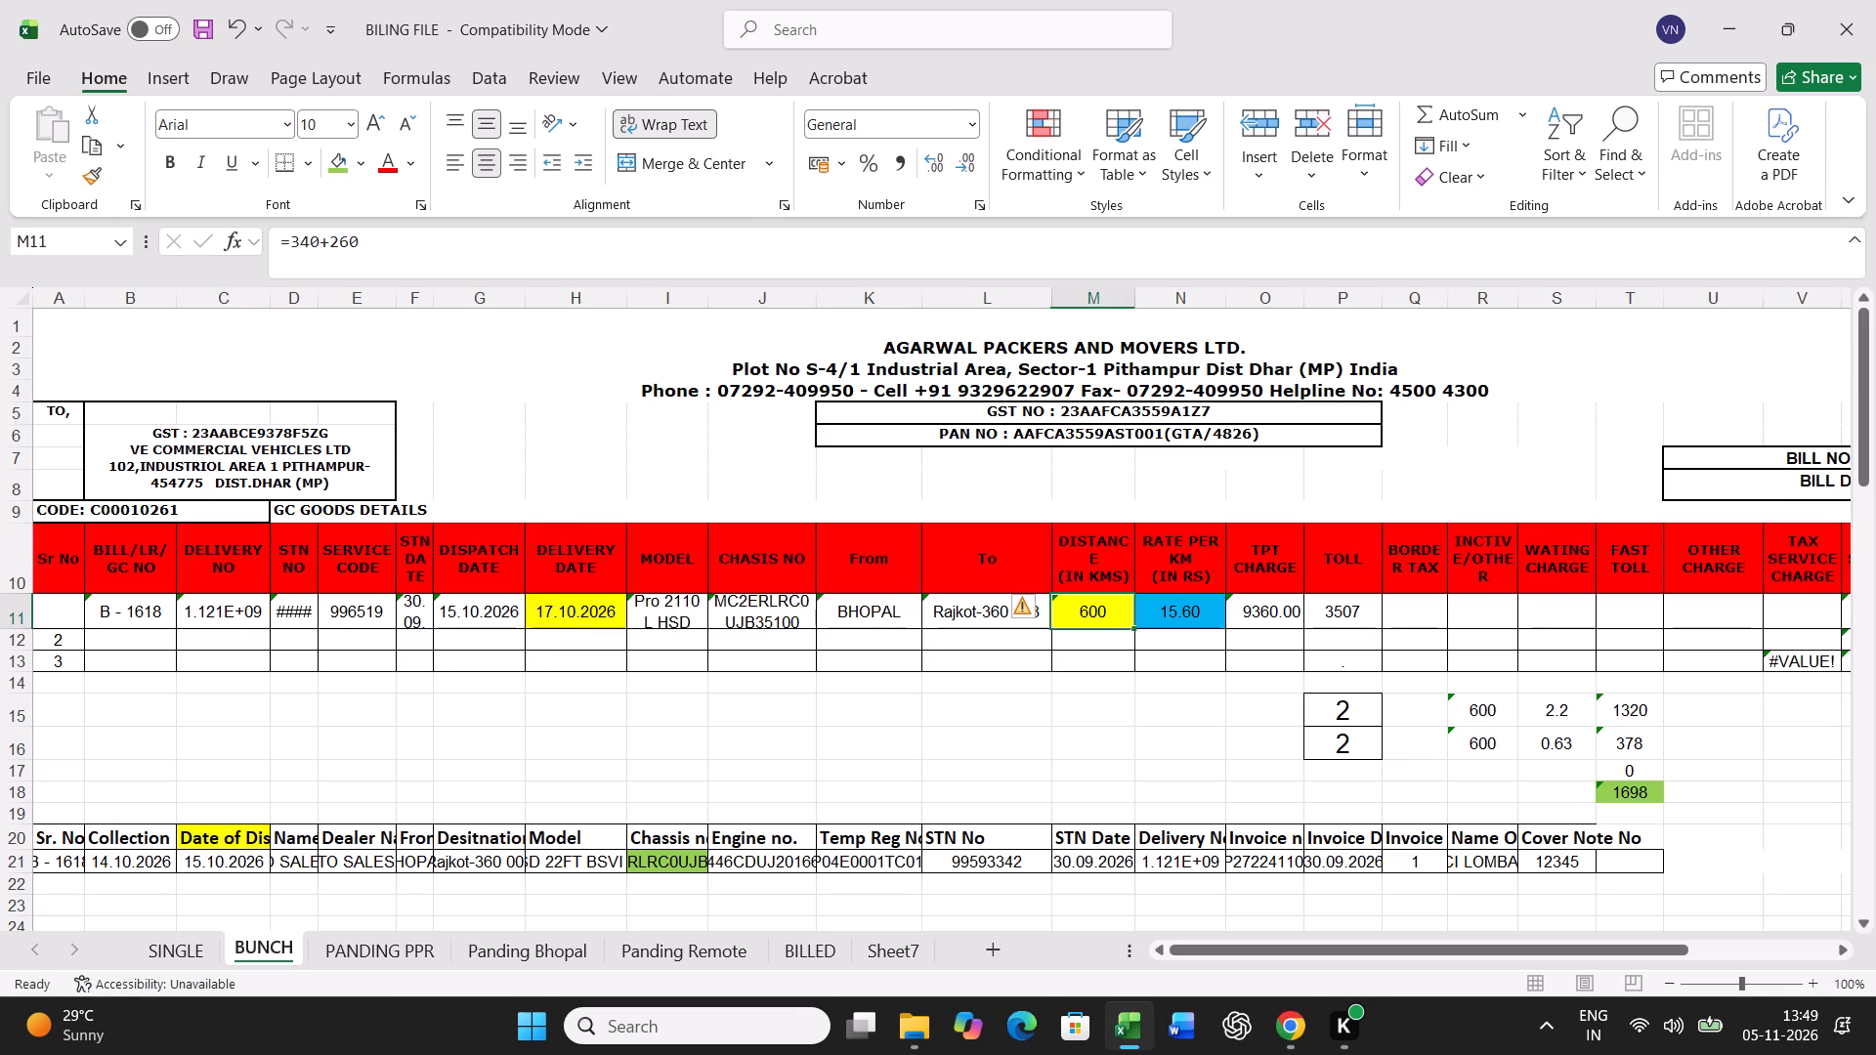
text(=572+260)
key(Return)
key(Up)
key(Right)
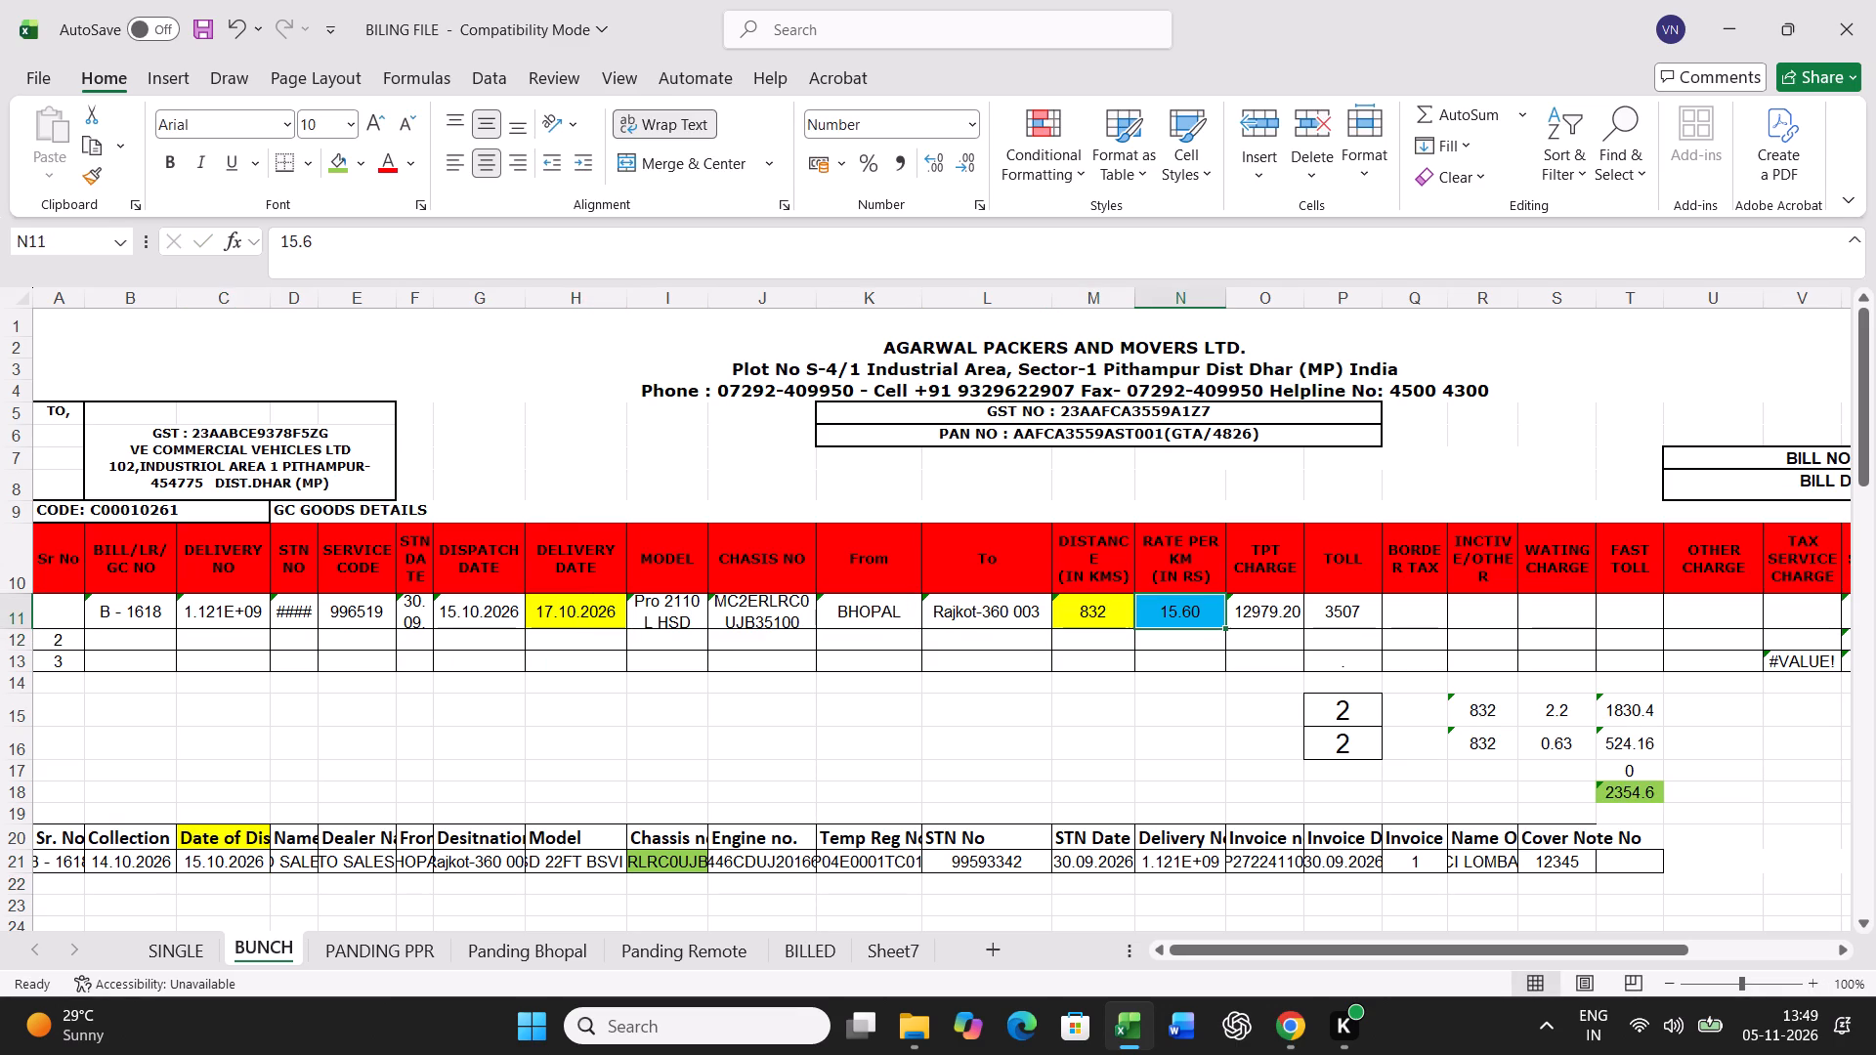
key(Right)
key(Right)
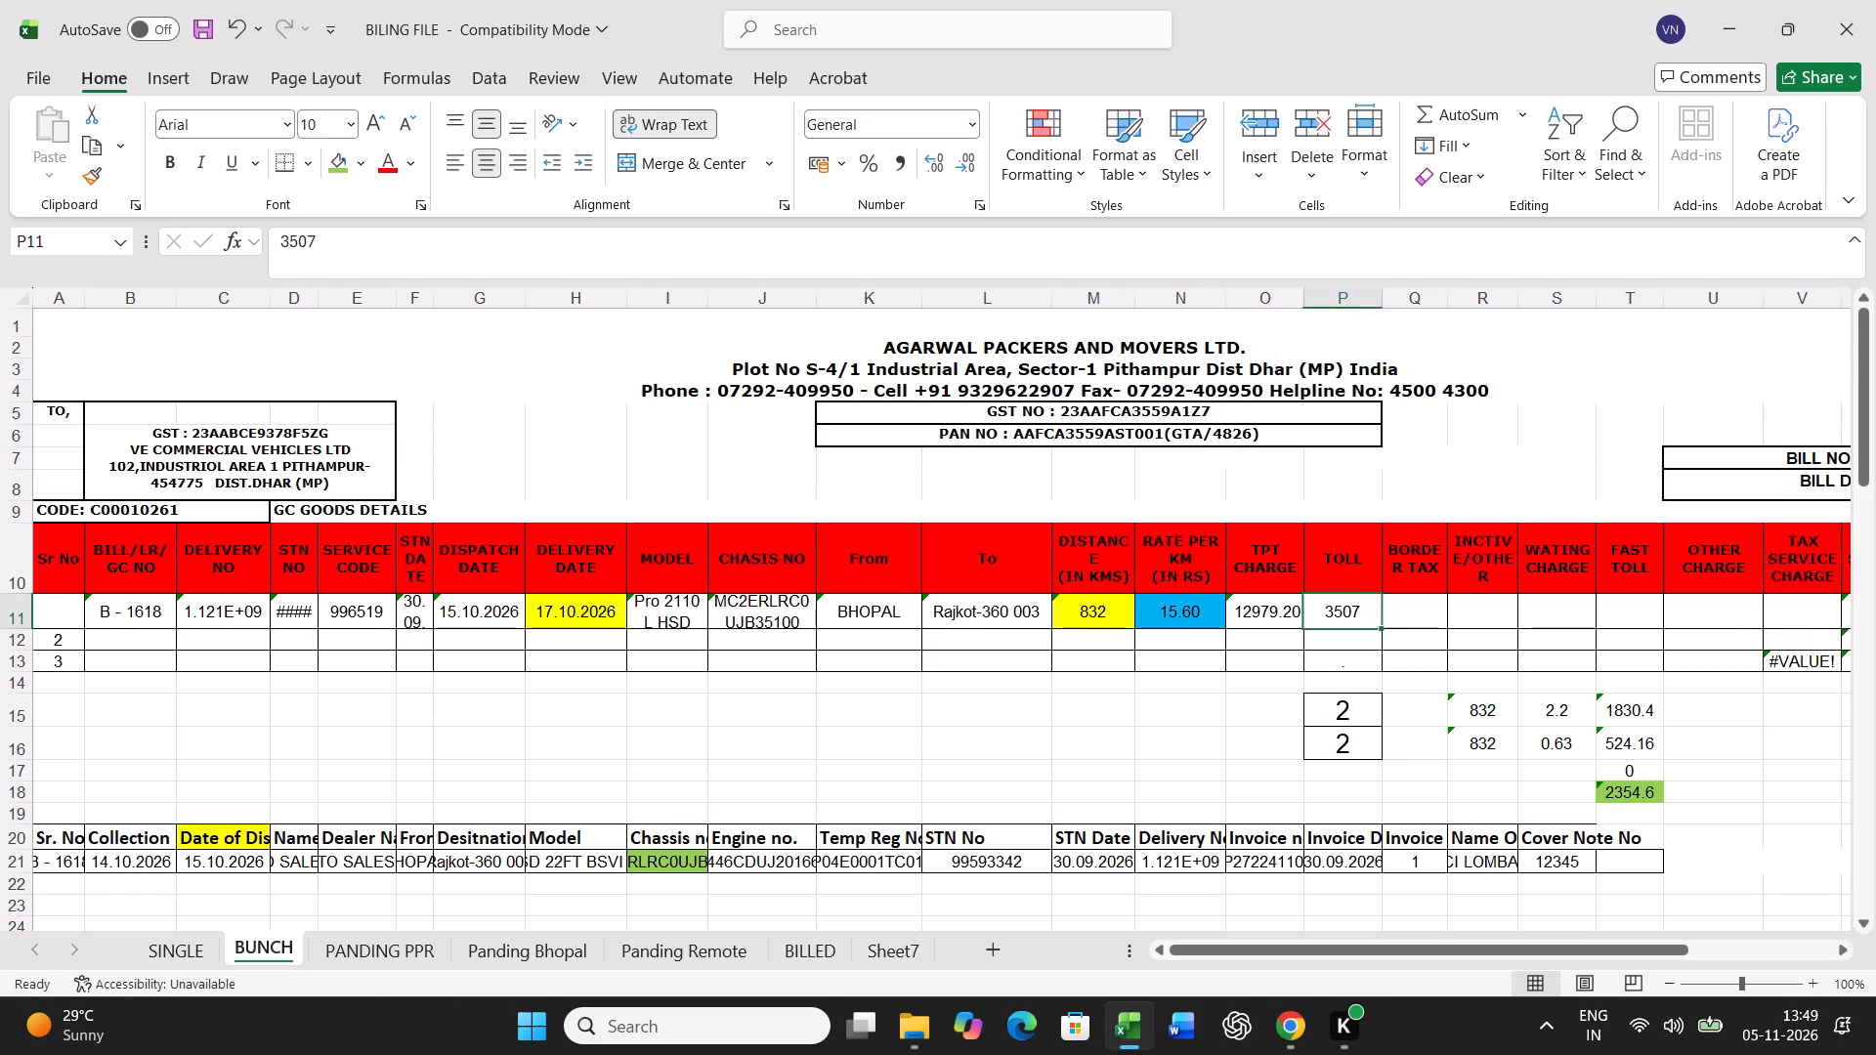
text(3248)
key(Return)
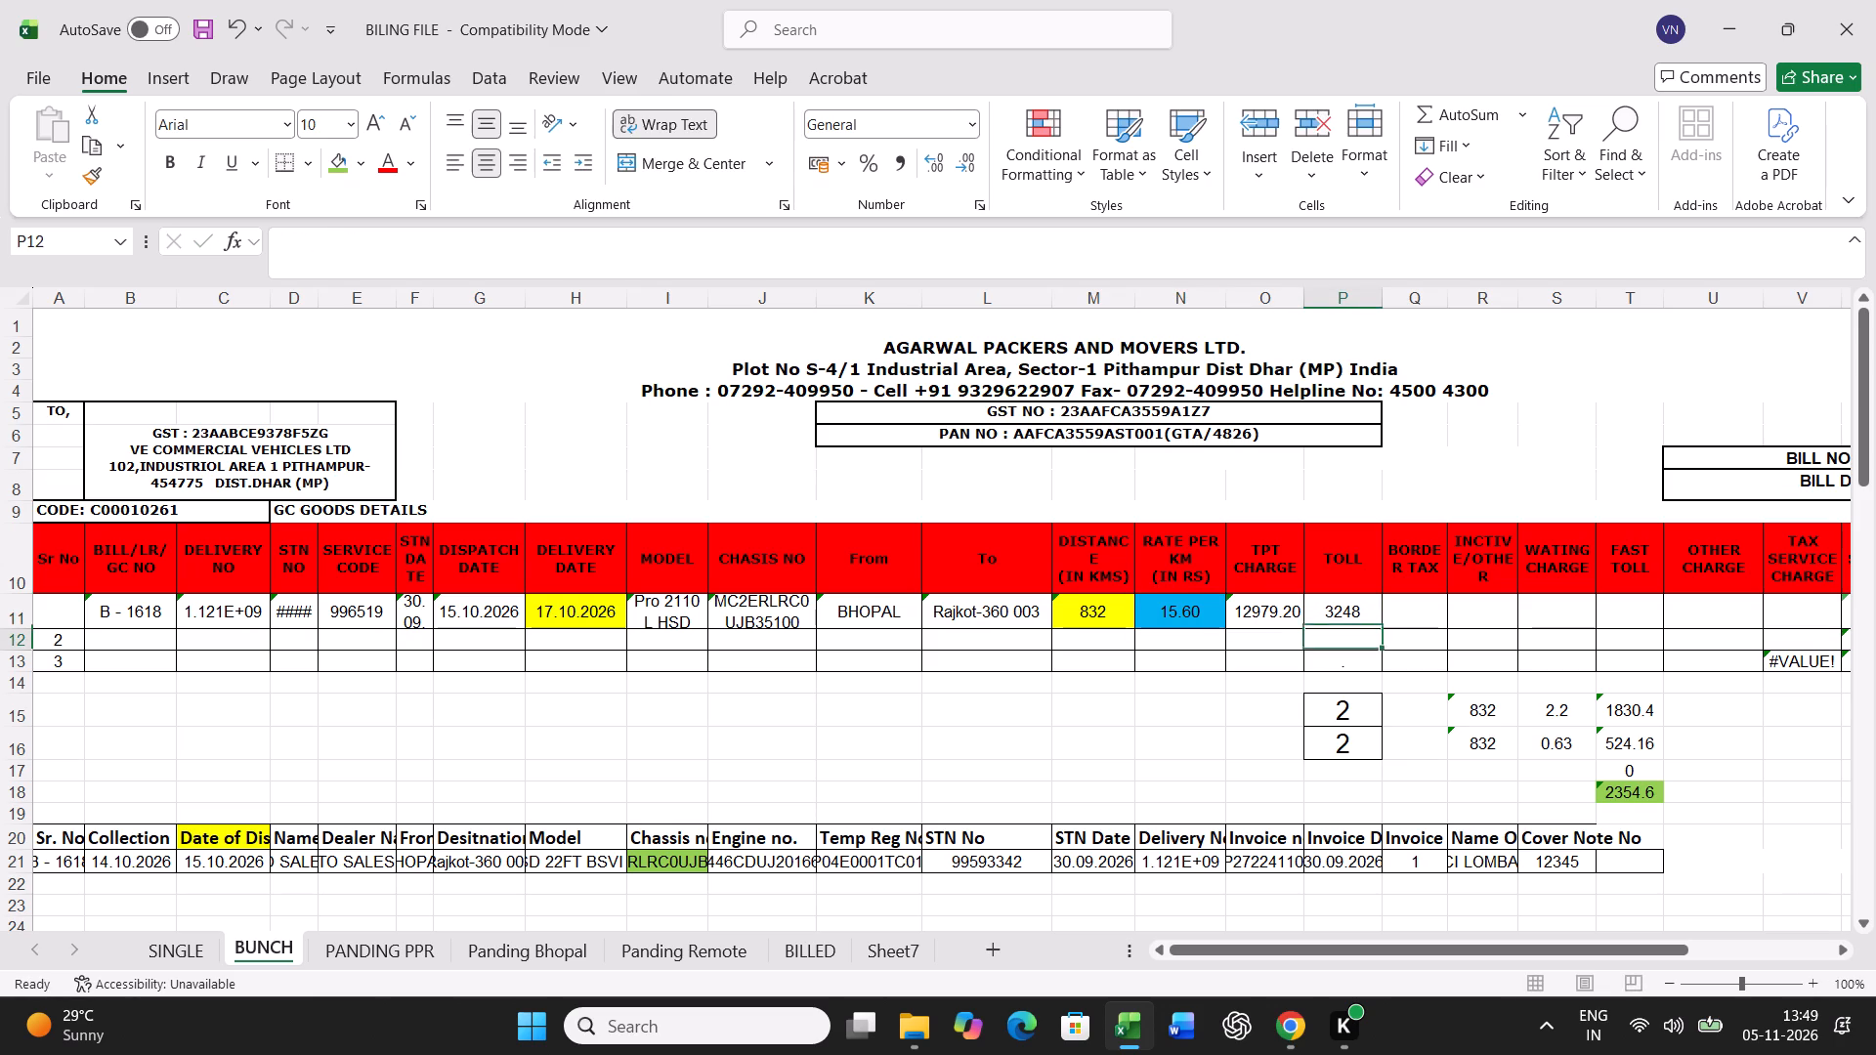
key(Return)
key(Return)
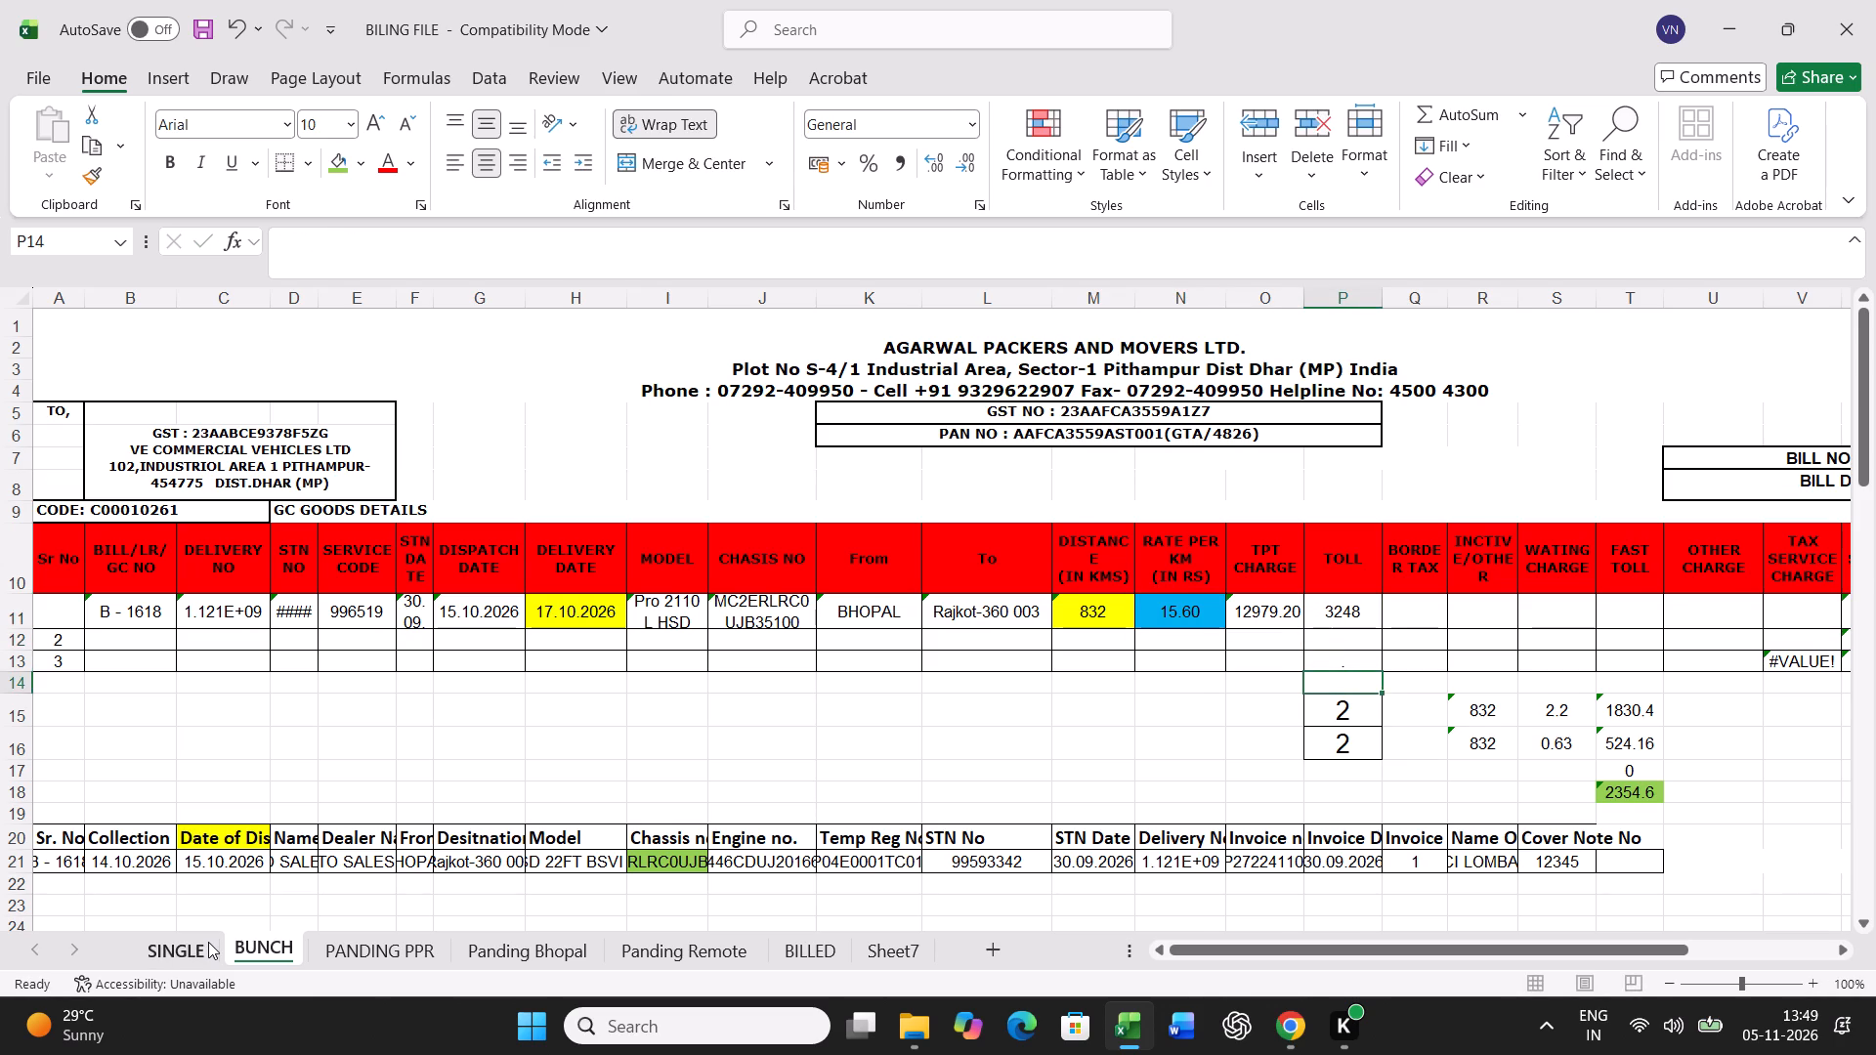
Print one copy of the SINGLE sheet's freight bill for B - 1618.
click(208, 942)
key(ctrl+p)
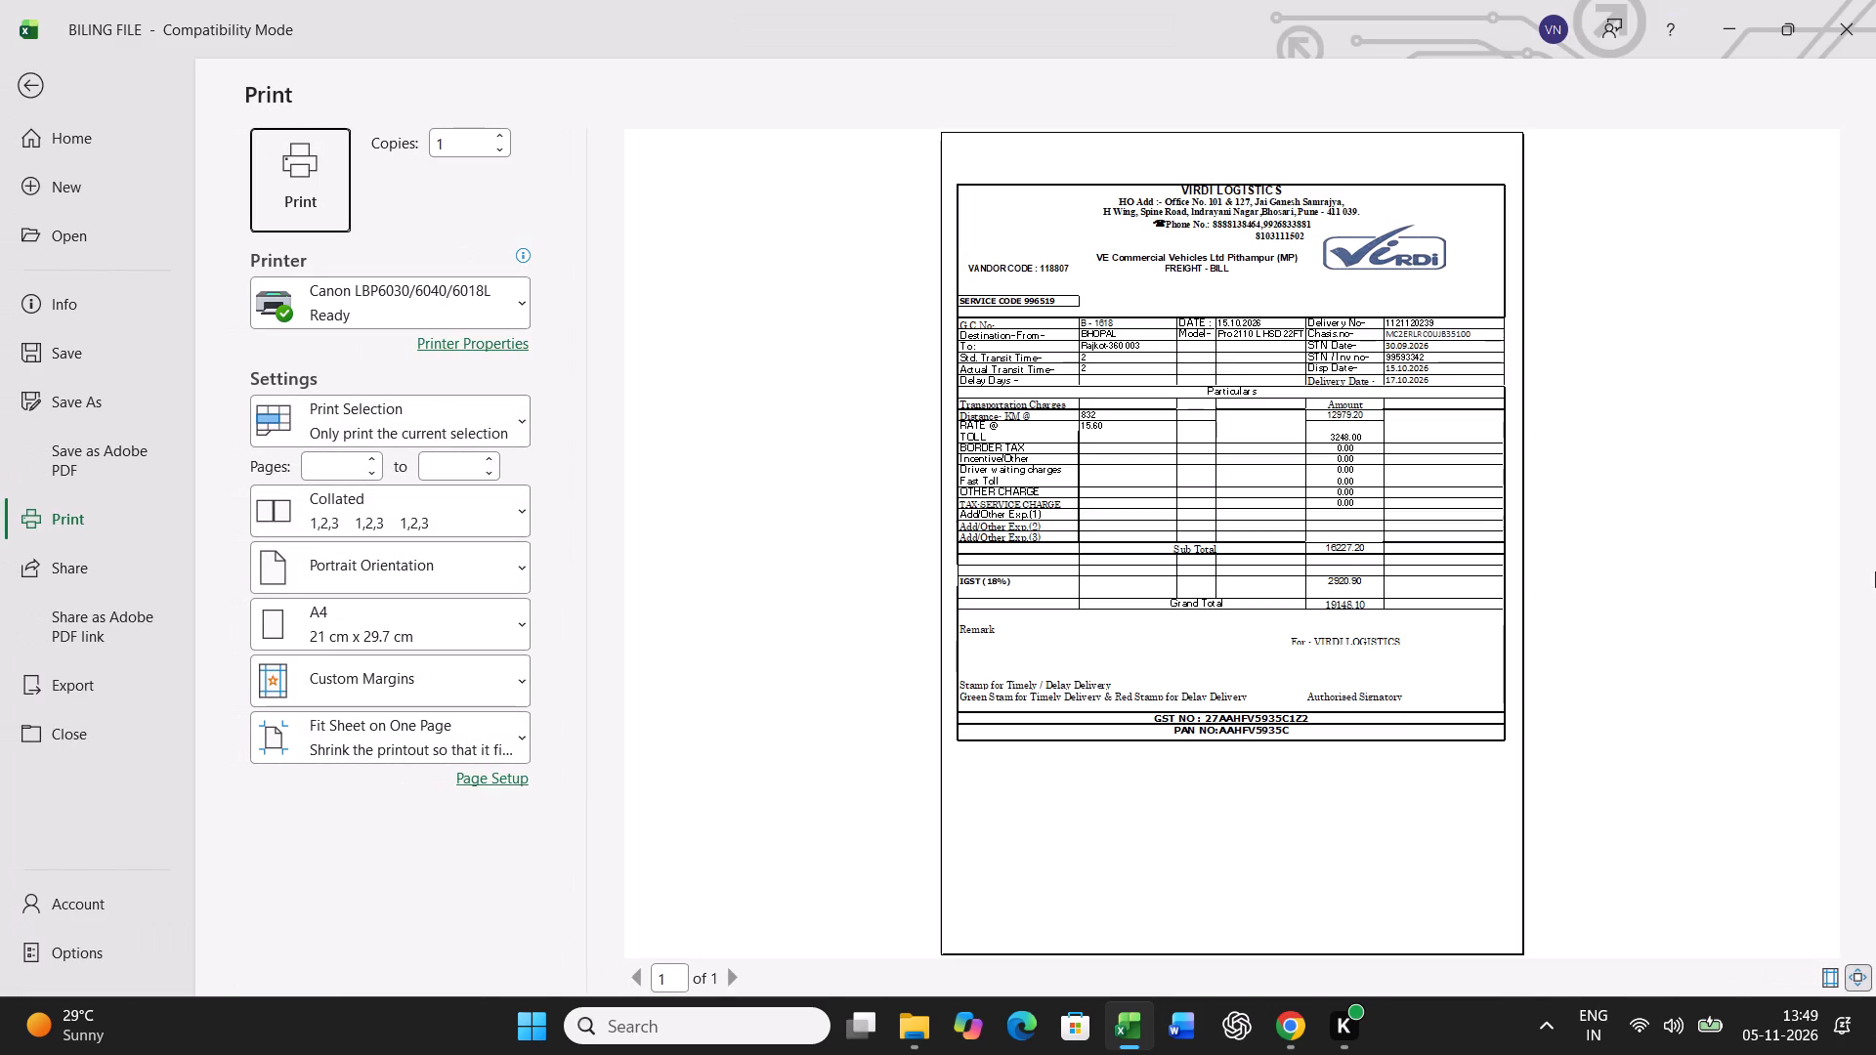
click(312, 171)
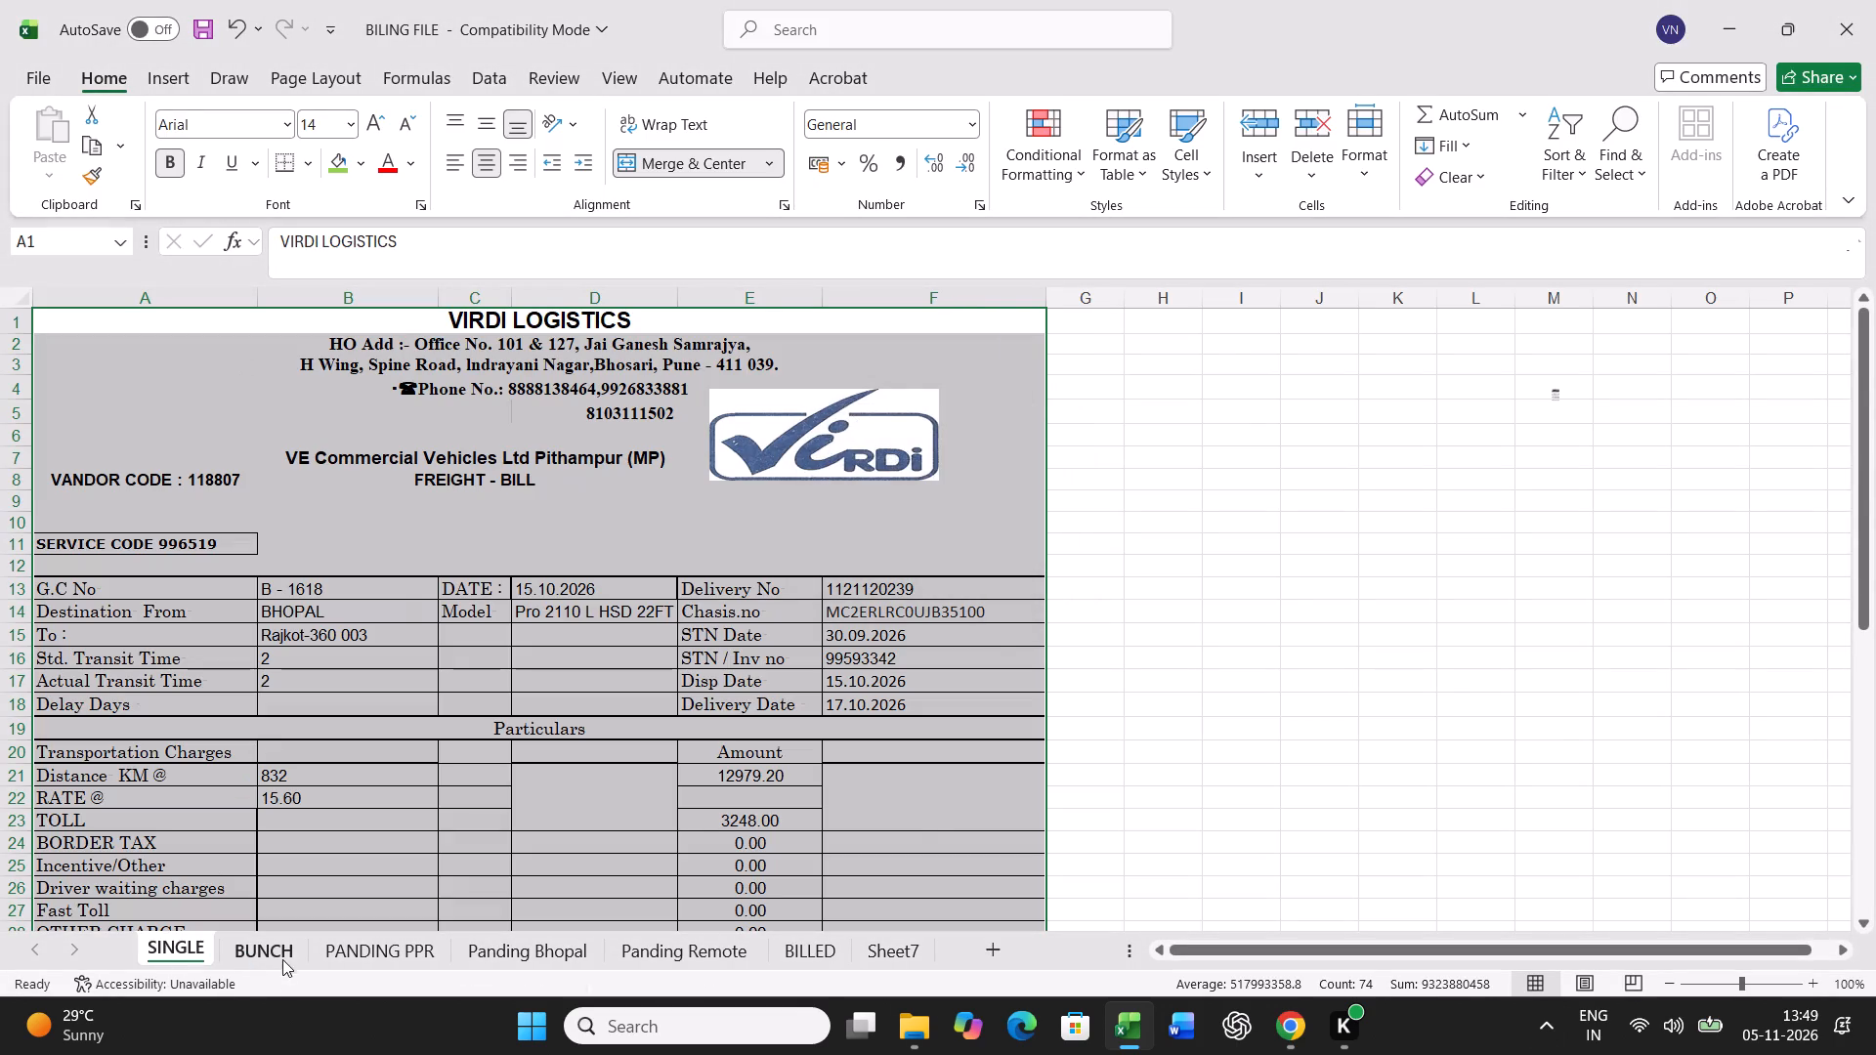
Copy the B - 1618 billed row 11 on the BUNCH sheet and paste it as values into row 39 of the lower table.
click(284, 954)
click(14, 609)
key(ctrl+c)
scroll(481, 670, down, 5)
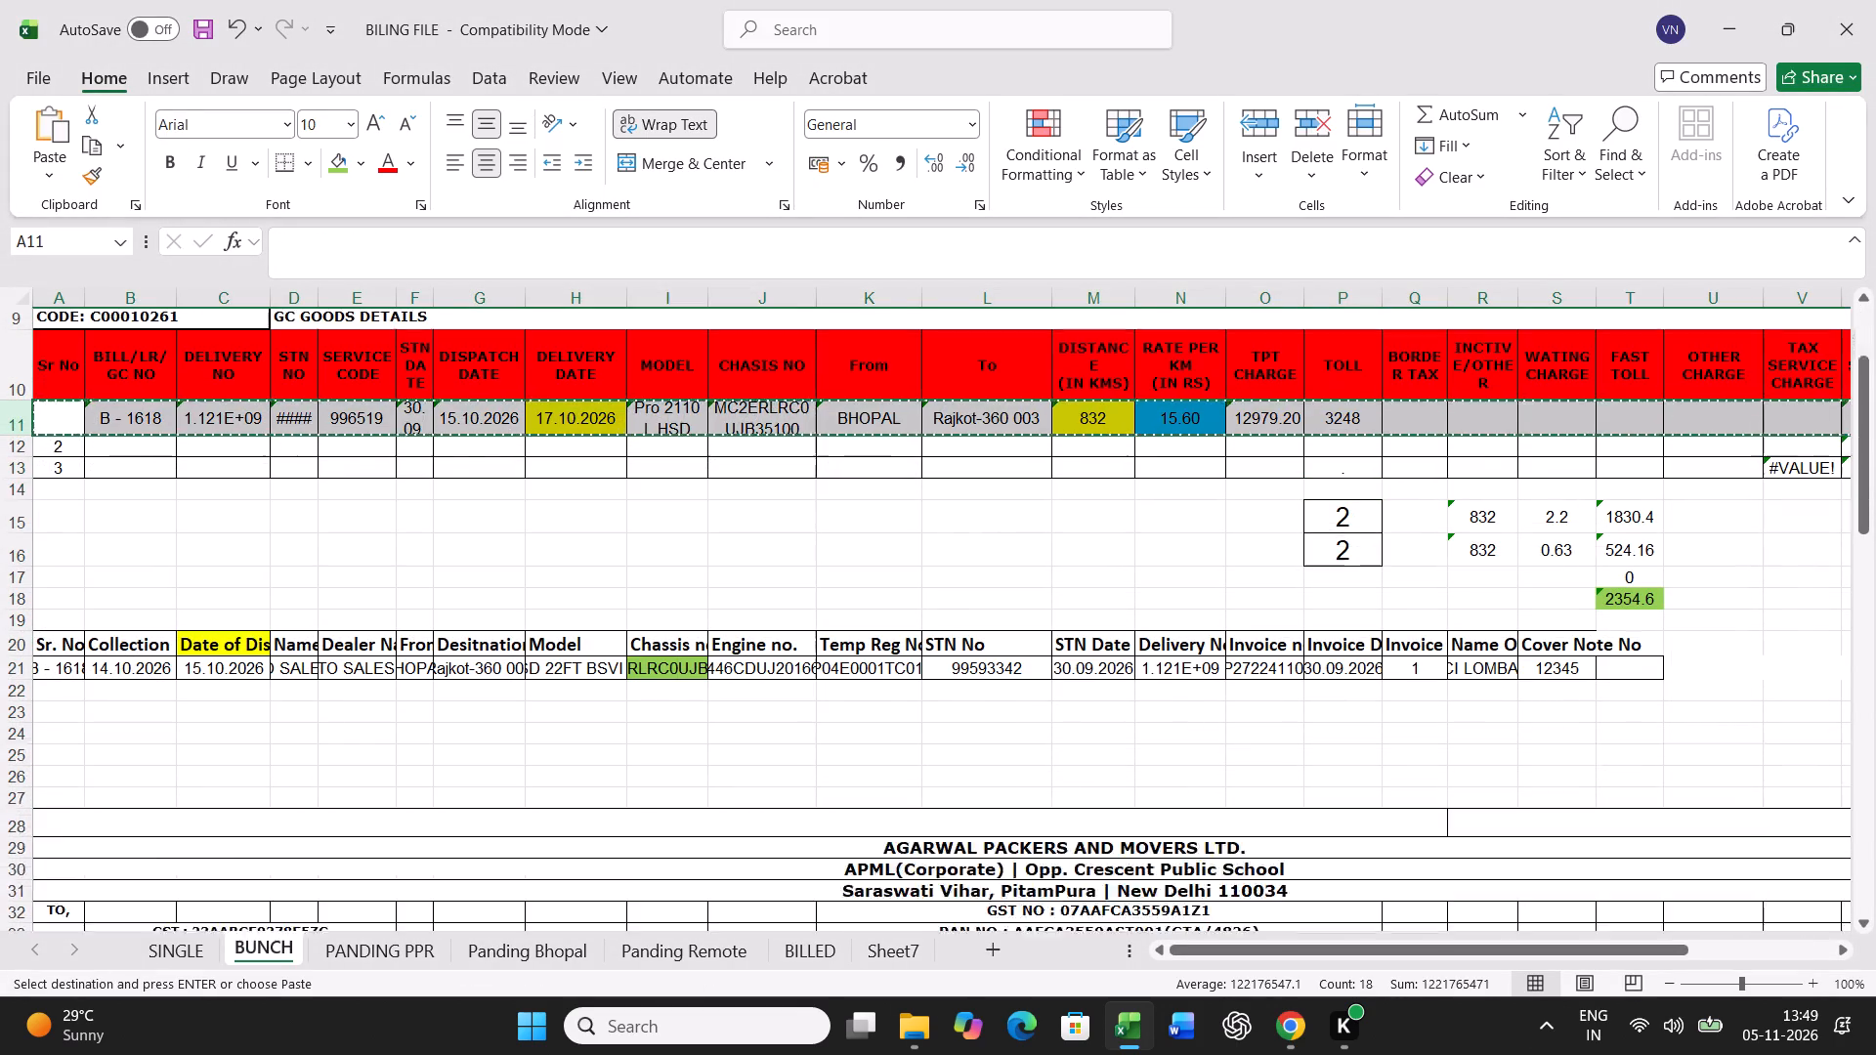
scroll(481, 670, down, 7)
right_click(58, 563)
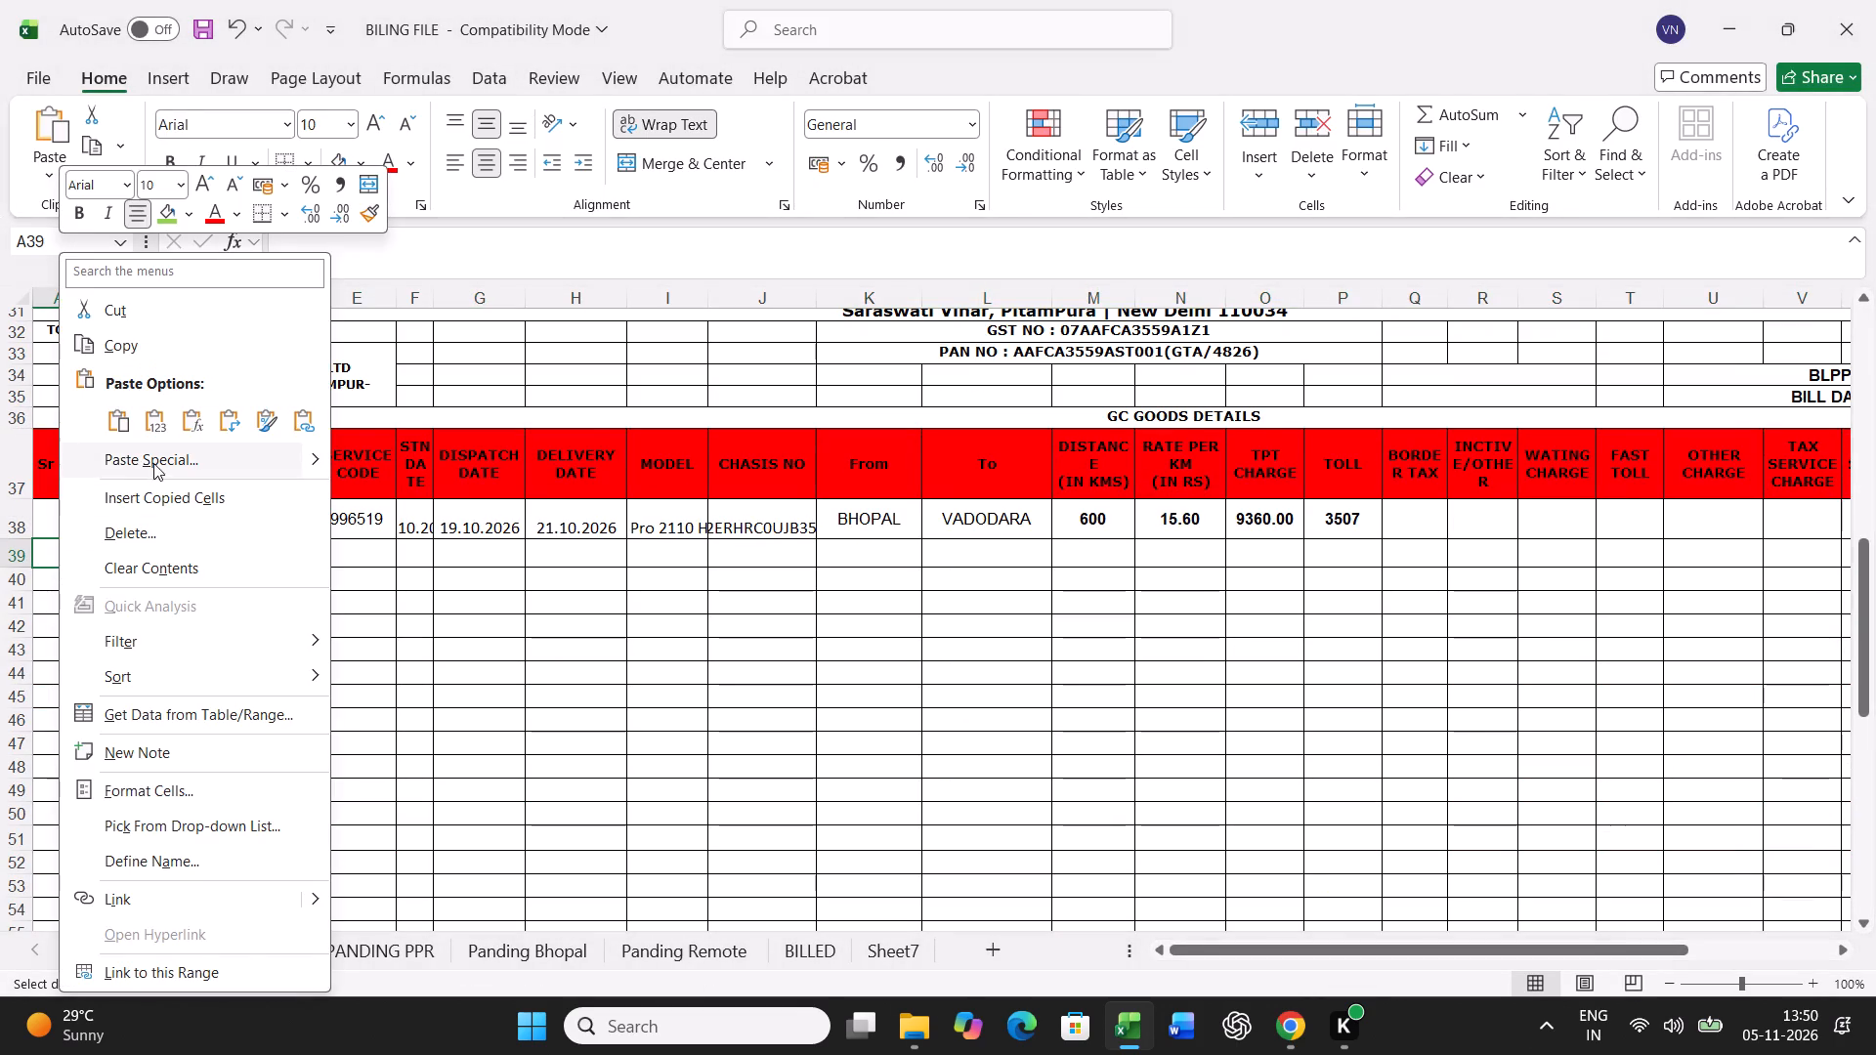
click(153, 463)
click(63, 401)
click(428, 698)
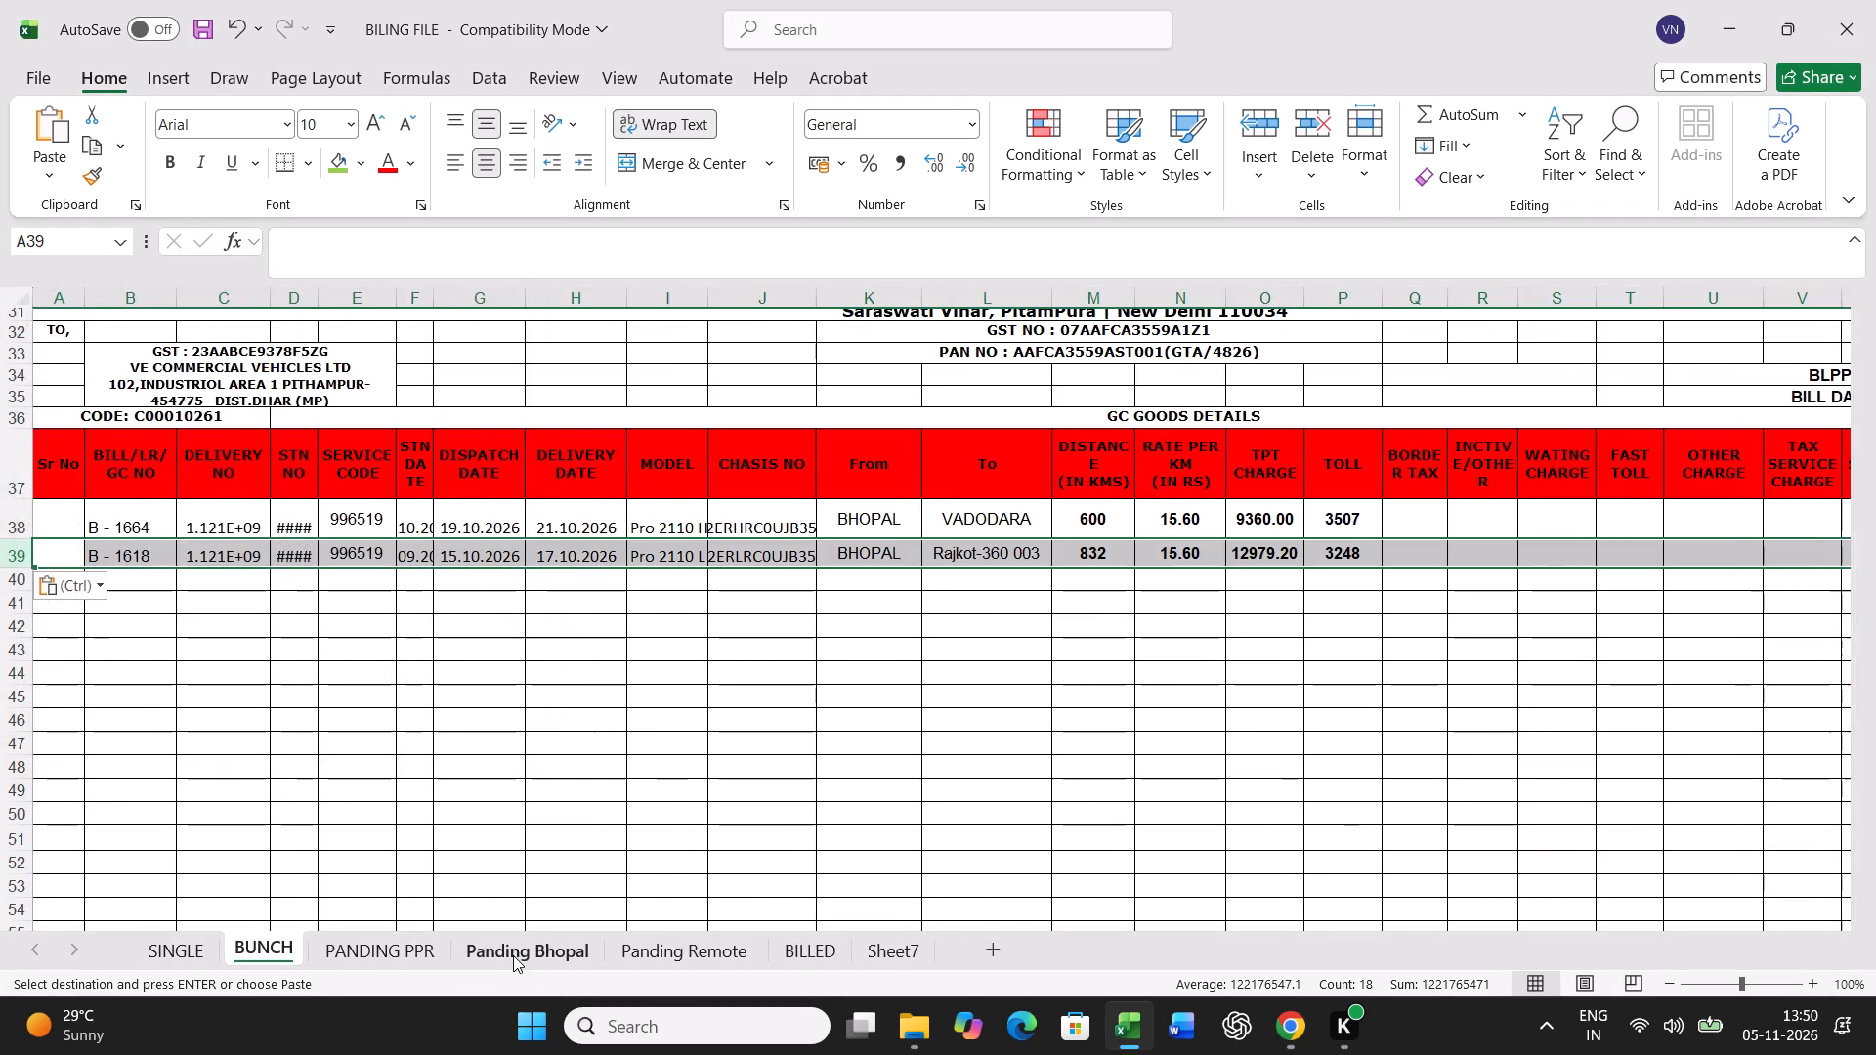
Find chassis B09429 on the Panding Bhopal sheet and fill its chassis cell green.
click(513, 955)
click(658, 743)
key(ctrl+f)
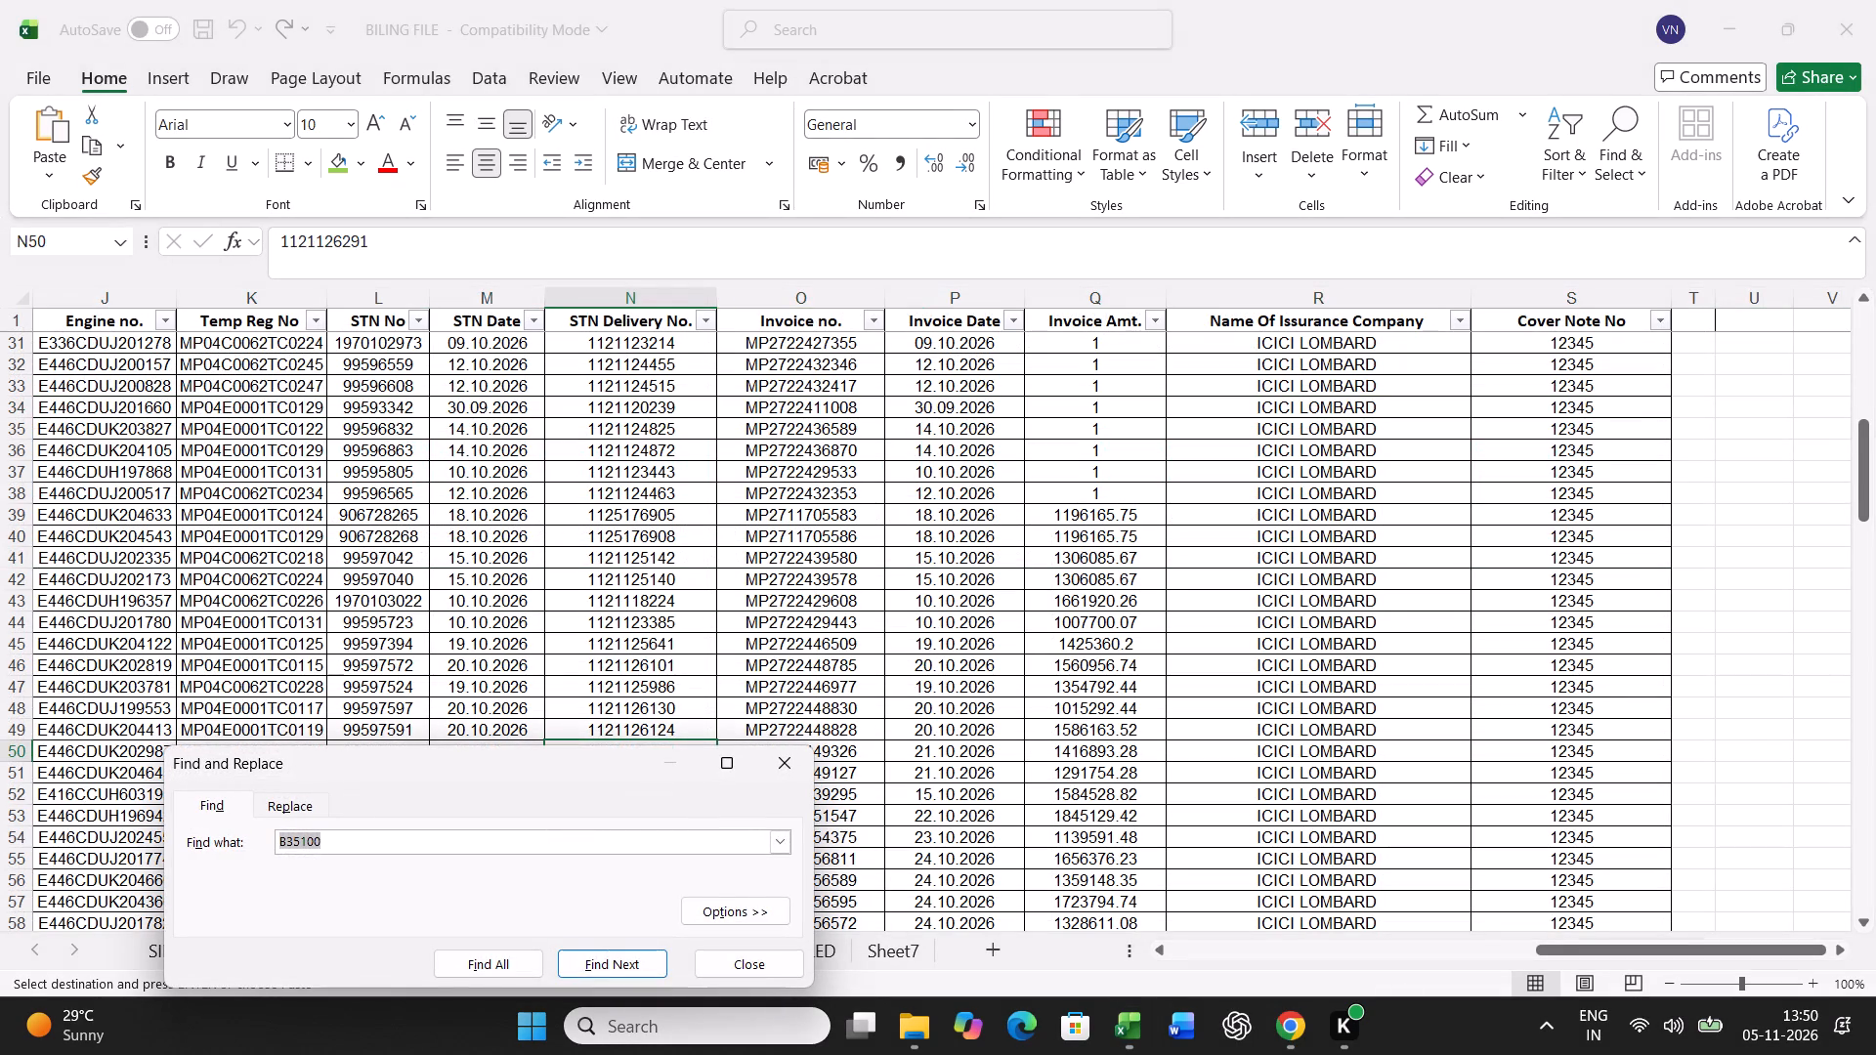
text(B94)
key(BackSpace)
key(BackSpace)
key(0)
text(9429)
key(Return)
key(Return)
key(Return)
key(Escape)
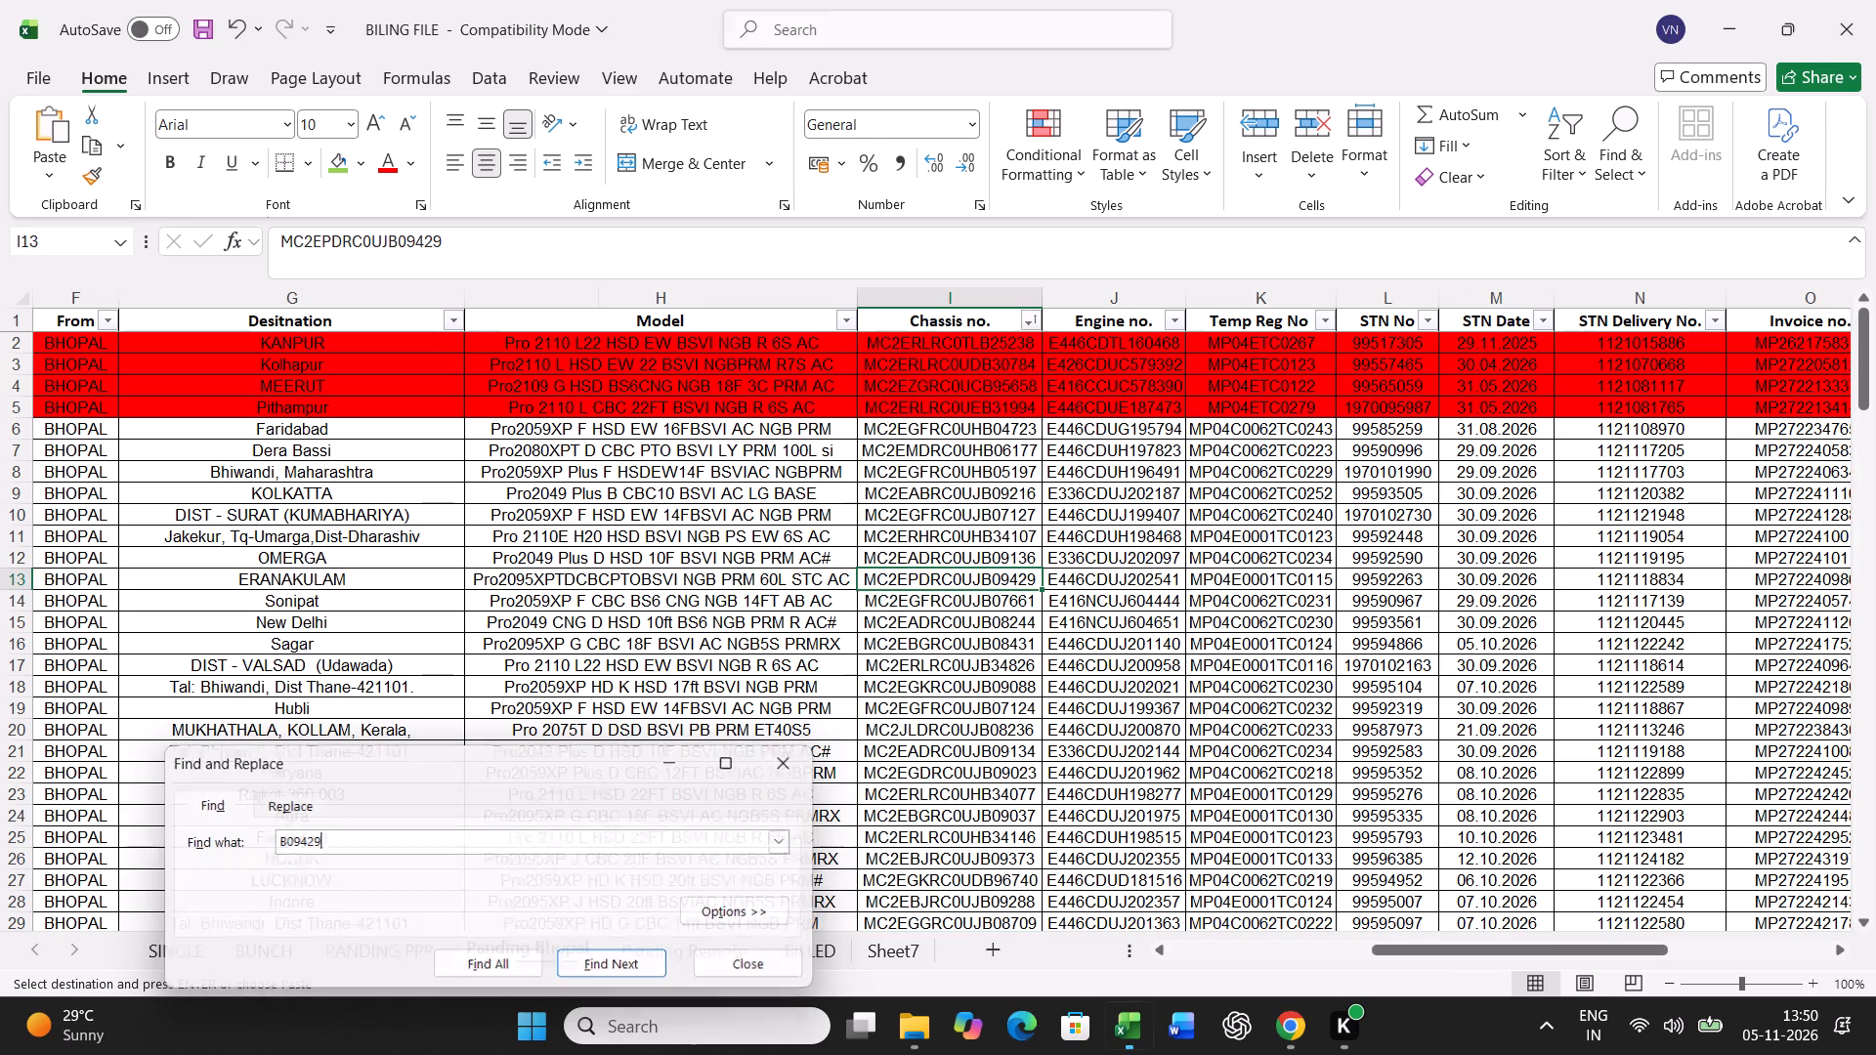
click(336, 167)
Copy the B09429 vehicle's full record and paste it over the source record in row 21 of the BUNCH sheet.
key(Left)
key(Left)
key(Left)
key(Left)
key(Left)
key(Left)
key(Left)
key(Left)
key(Left)
key(Left)
key(Left)
key(Left)
key(Left)
key(Left)
key(Left)
key(Left)
key(Left)
key(Left)
key(Left)
key(Left)
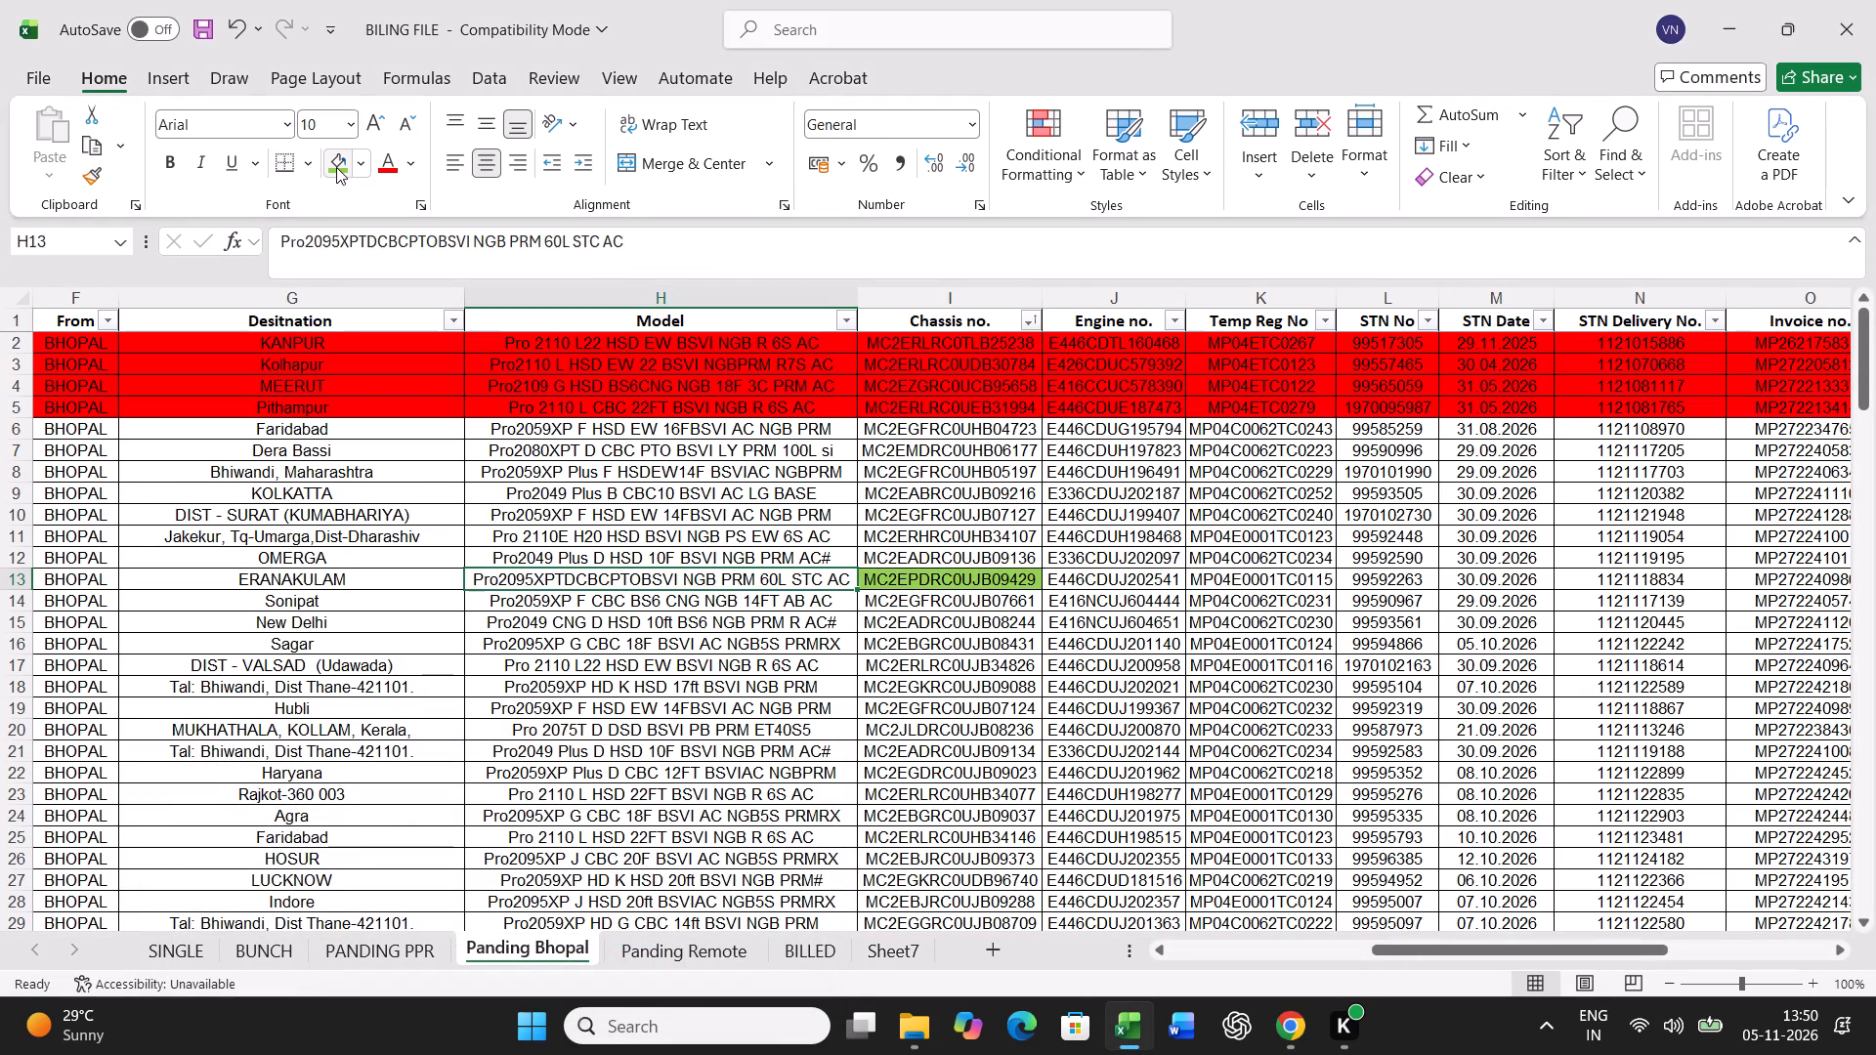
key(ctrl+shift+Right)
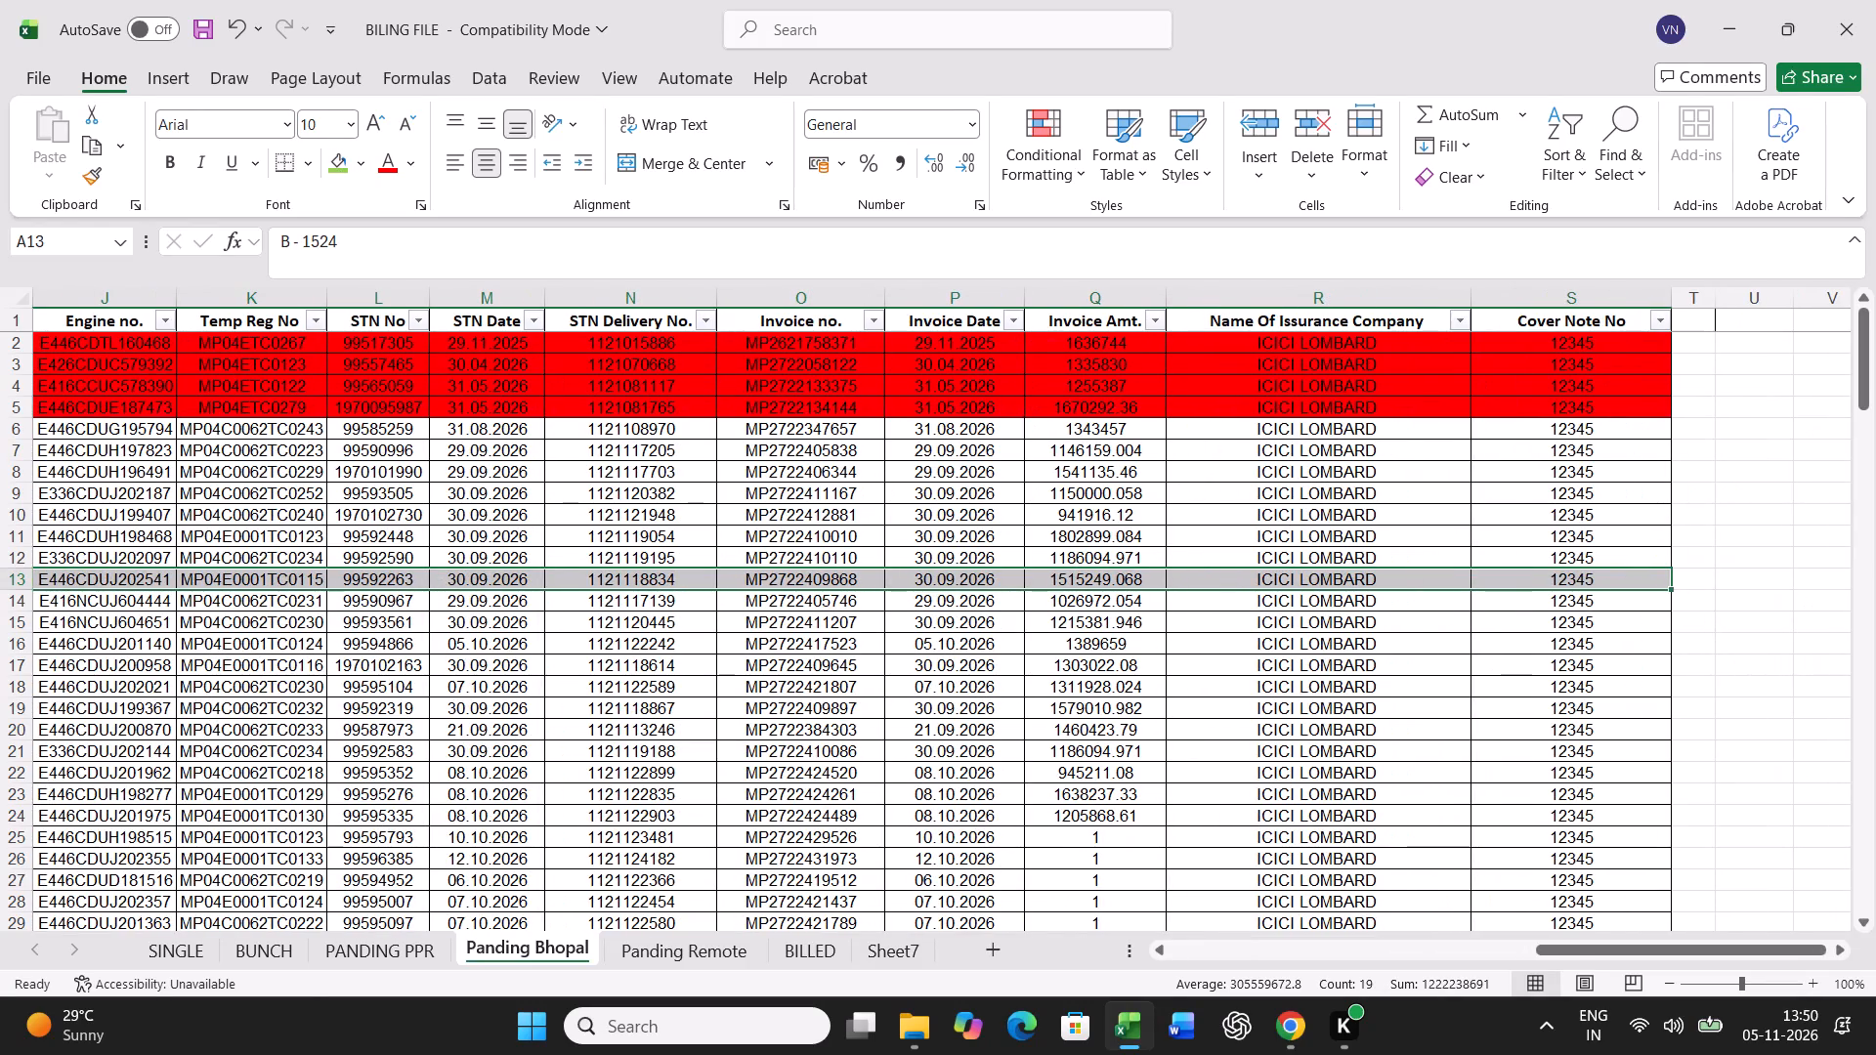
key(ctrl+c)
click(266, 945)
scroll(324, 823, up, 12)
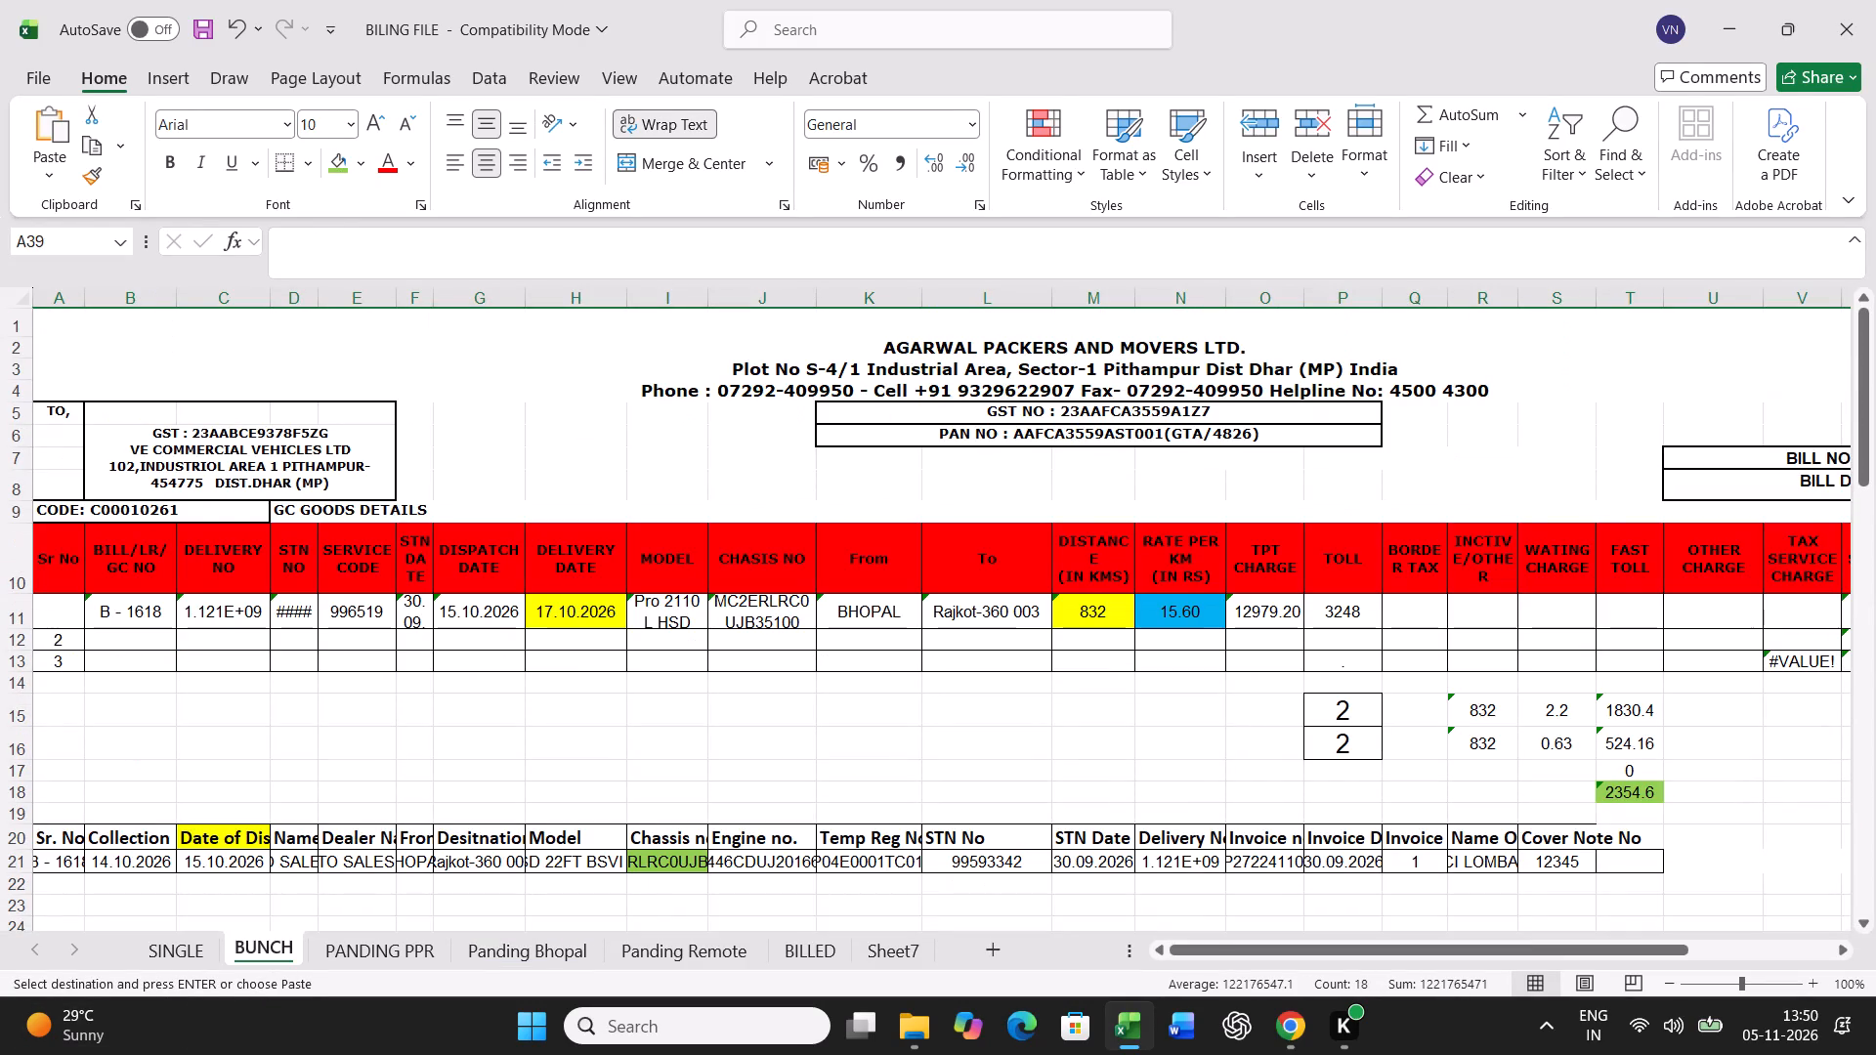
click(64, 858)
key(ctrl+v)
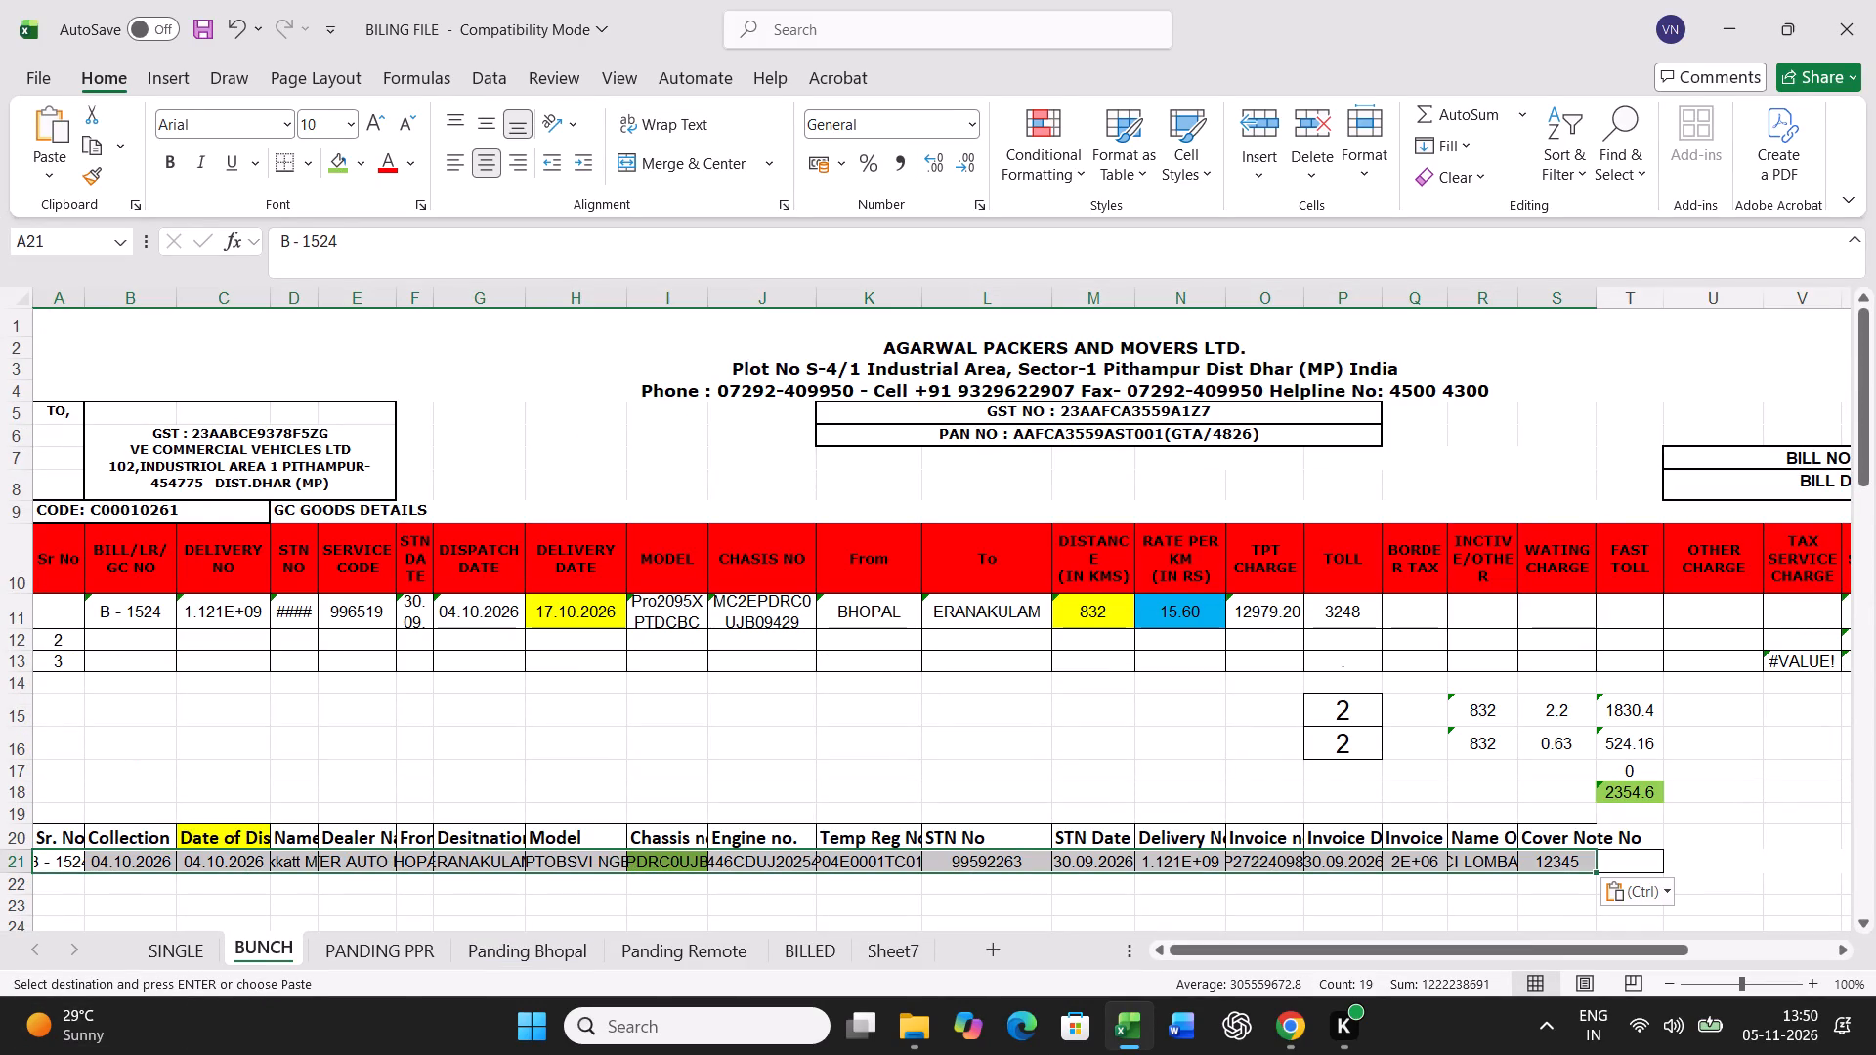
Set the B - 1524 bill's dispatch date to 06.10.2026 in the source record and its delivery date to 12.10.2026.
click(238, 864)
text(06.10.2026)
key(Return)
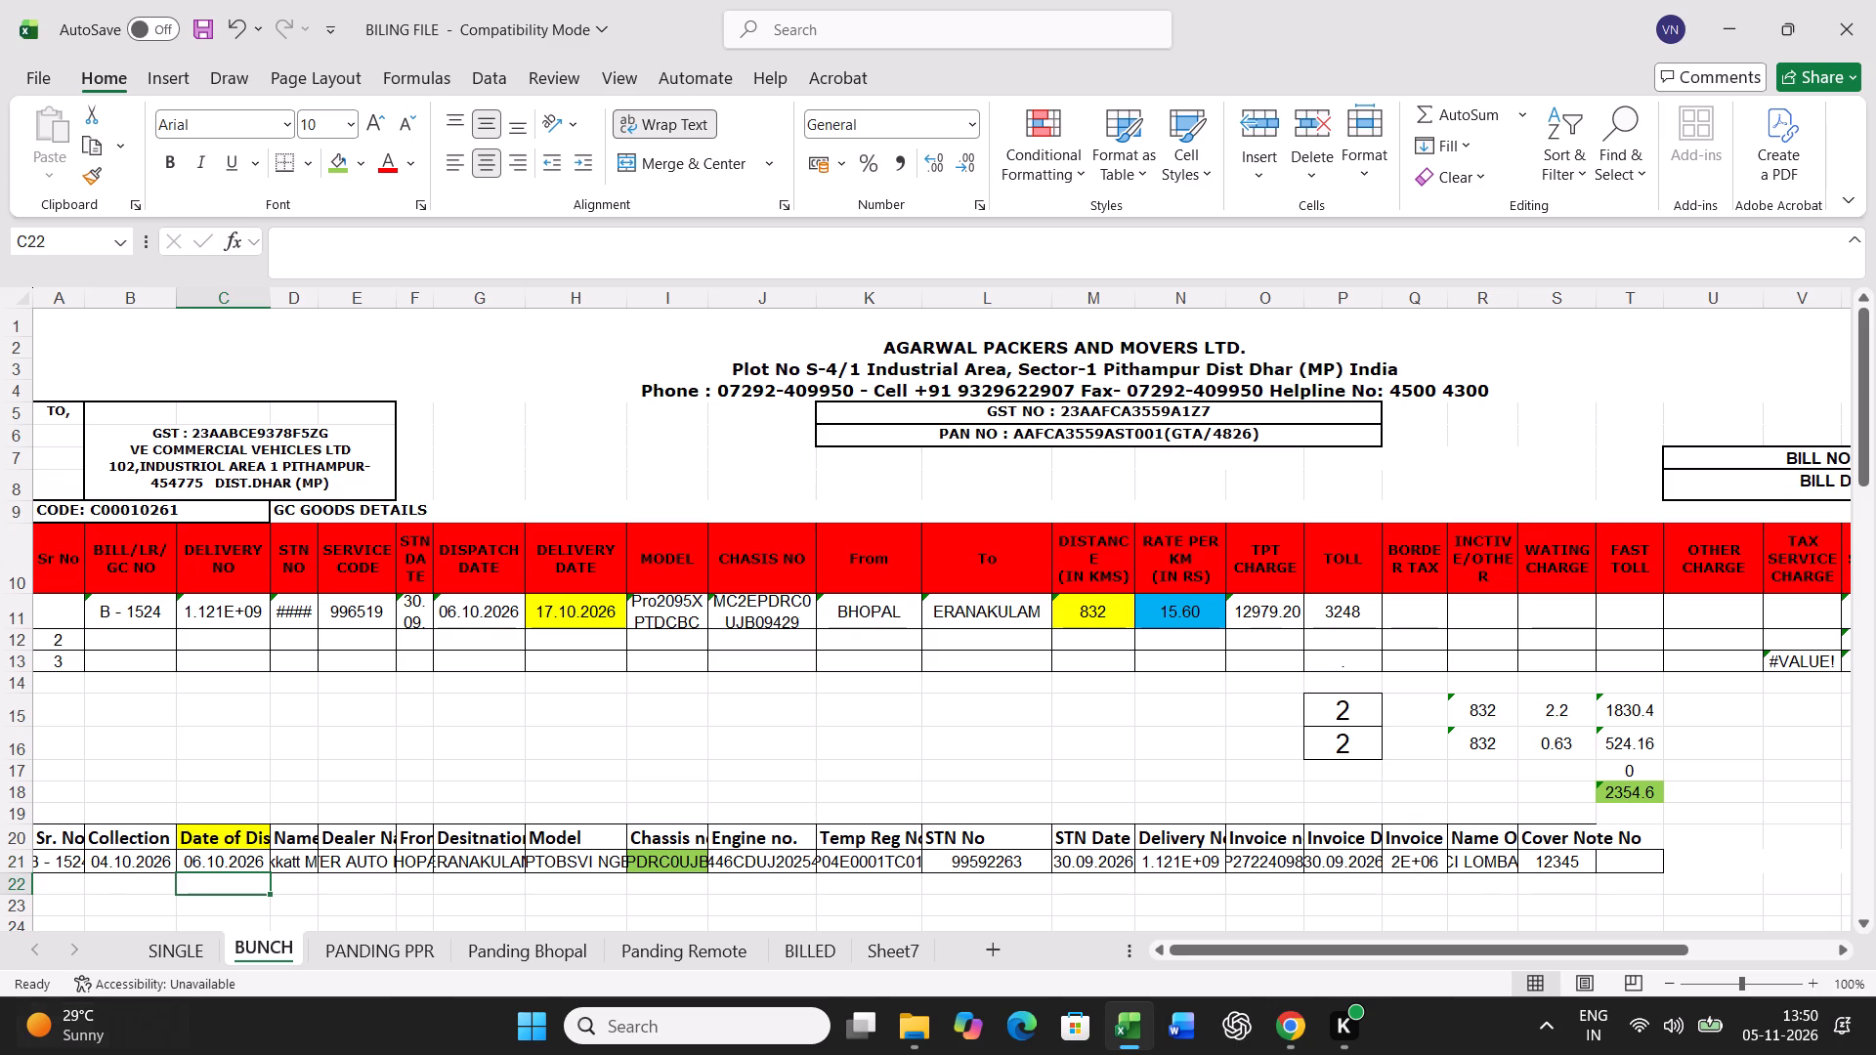
click(584, 604)
text(12.10.2026)
Enter the B - 1524 bill's distance as =1758+260, toll 4045 and border tax 342.
key(Right)
key(Right)
key(Right)
key(Right)
key(Right)
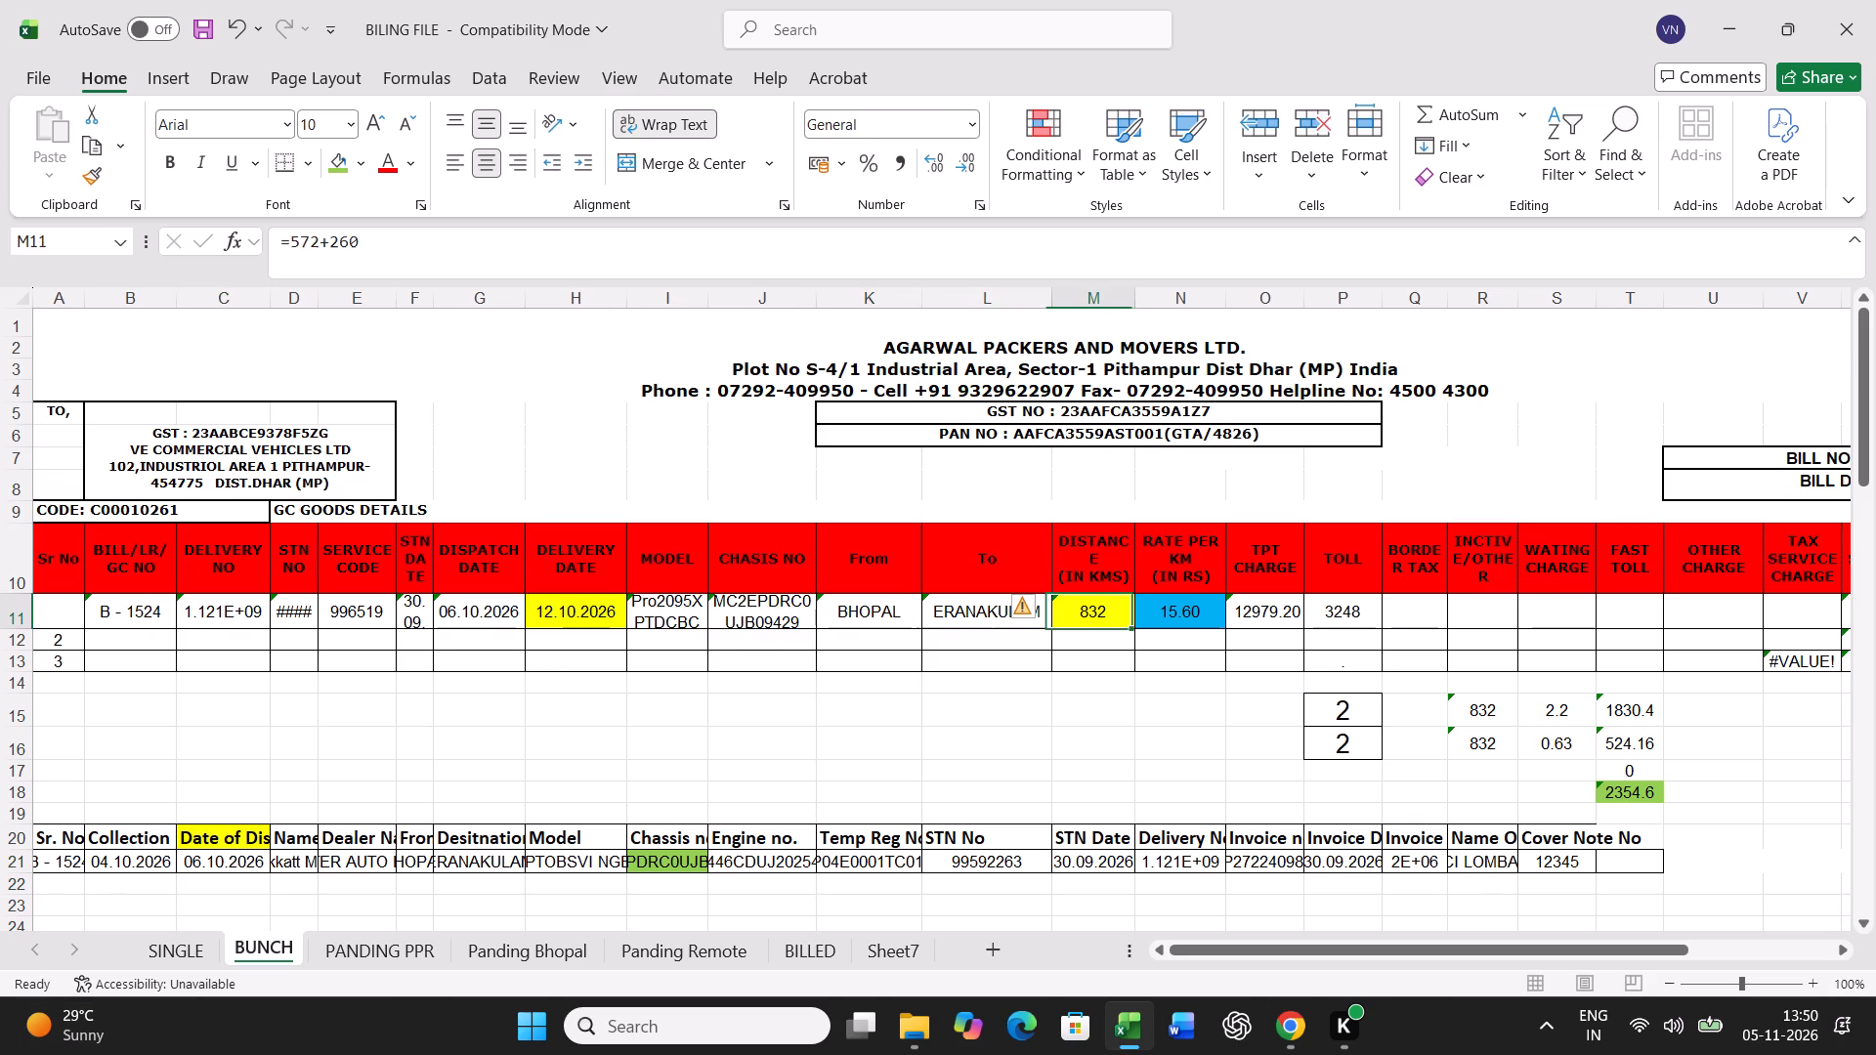
text(=1758+)
text(260)
key(Return)
key(Up)
key(Right)
key(Right)
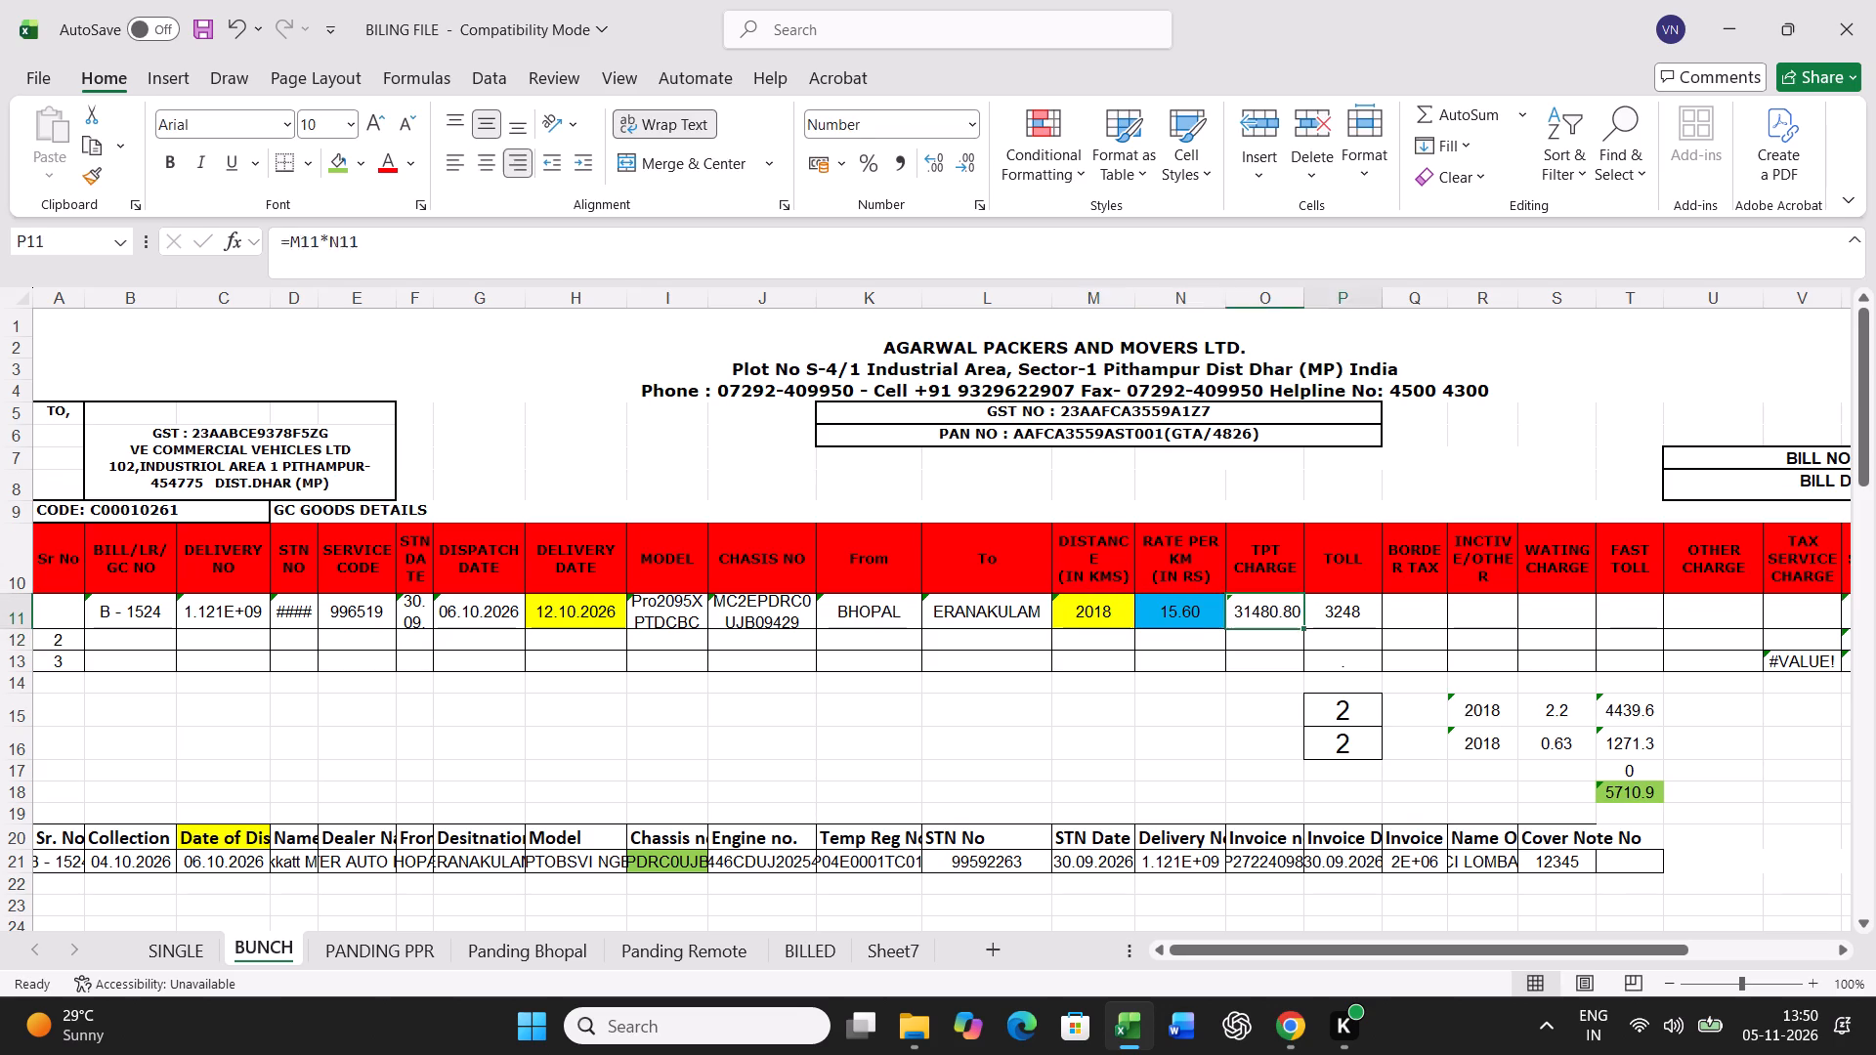
key(Right)
text(4045)
key(Right)
text(342)
key(Return)
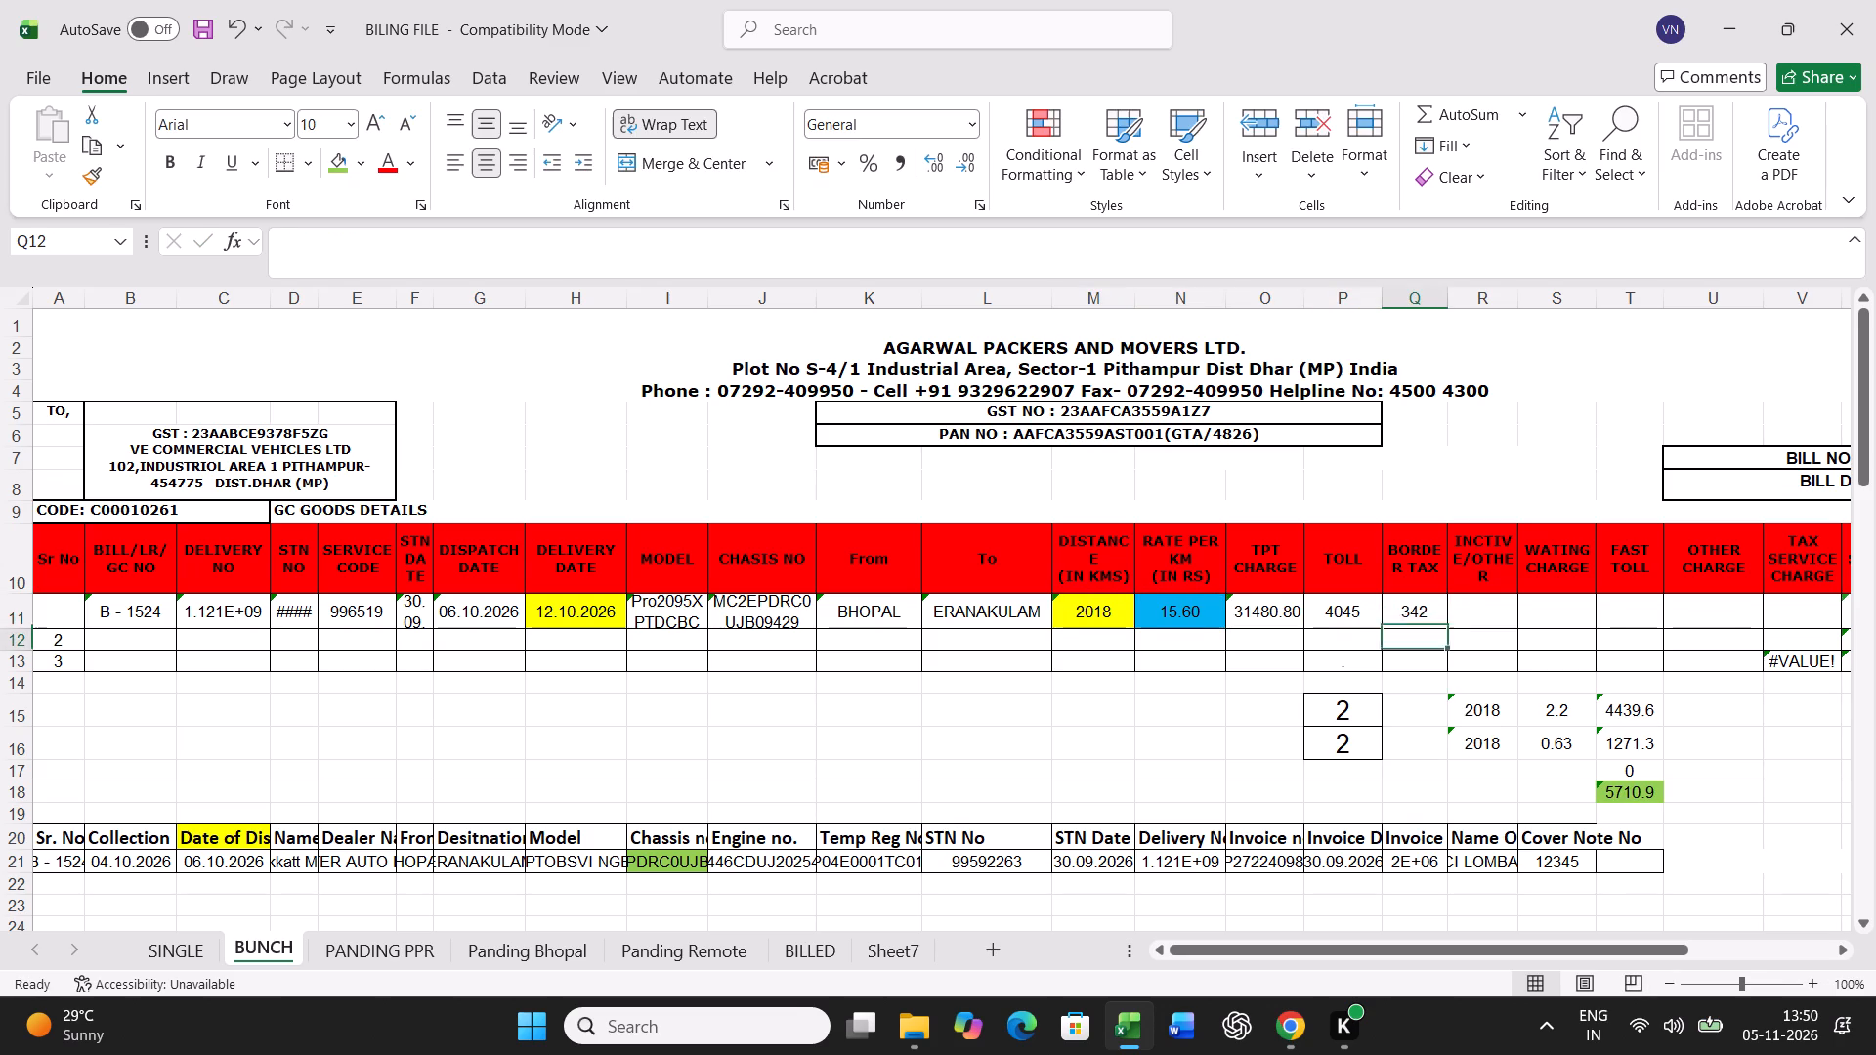
Set both transit-day cells, P15 and P16, to 6 for the B - 1524 bill.
click(1356, 700)
key(6)
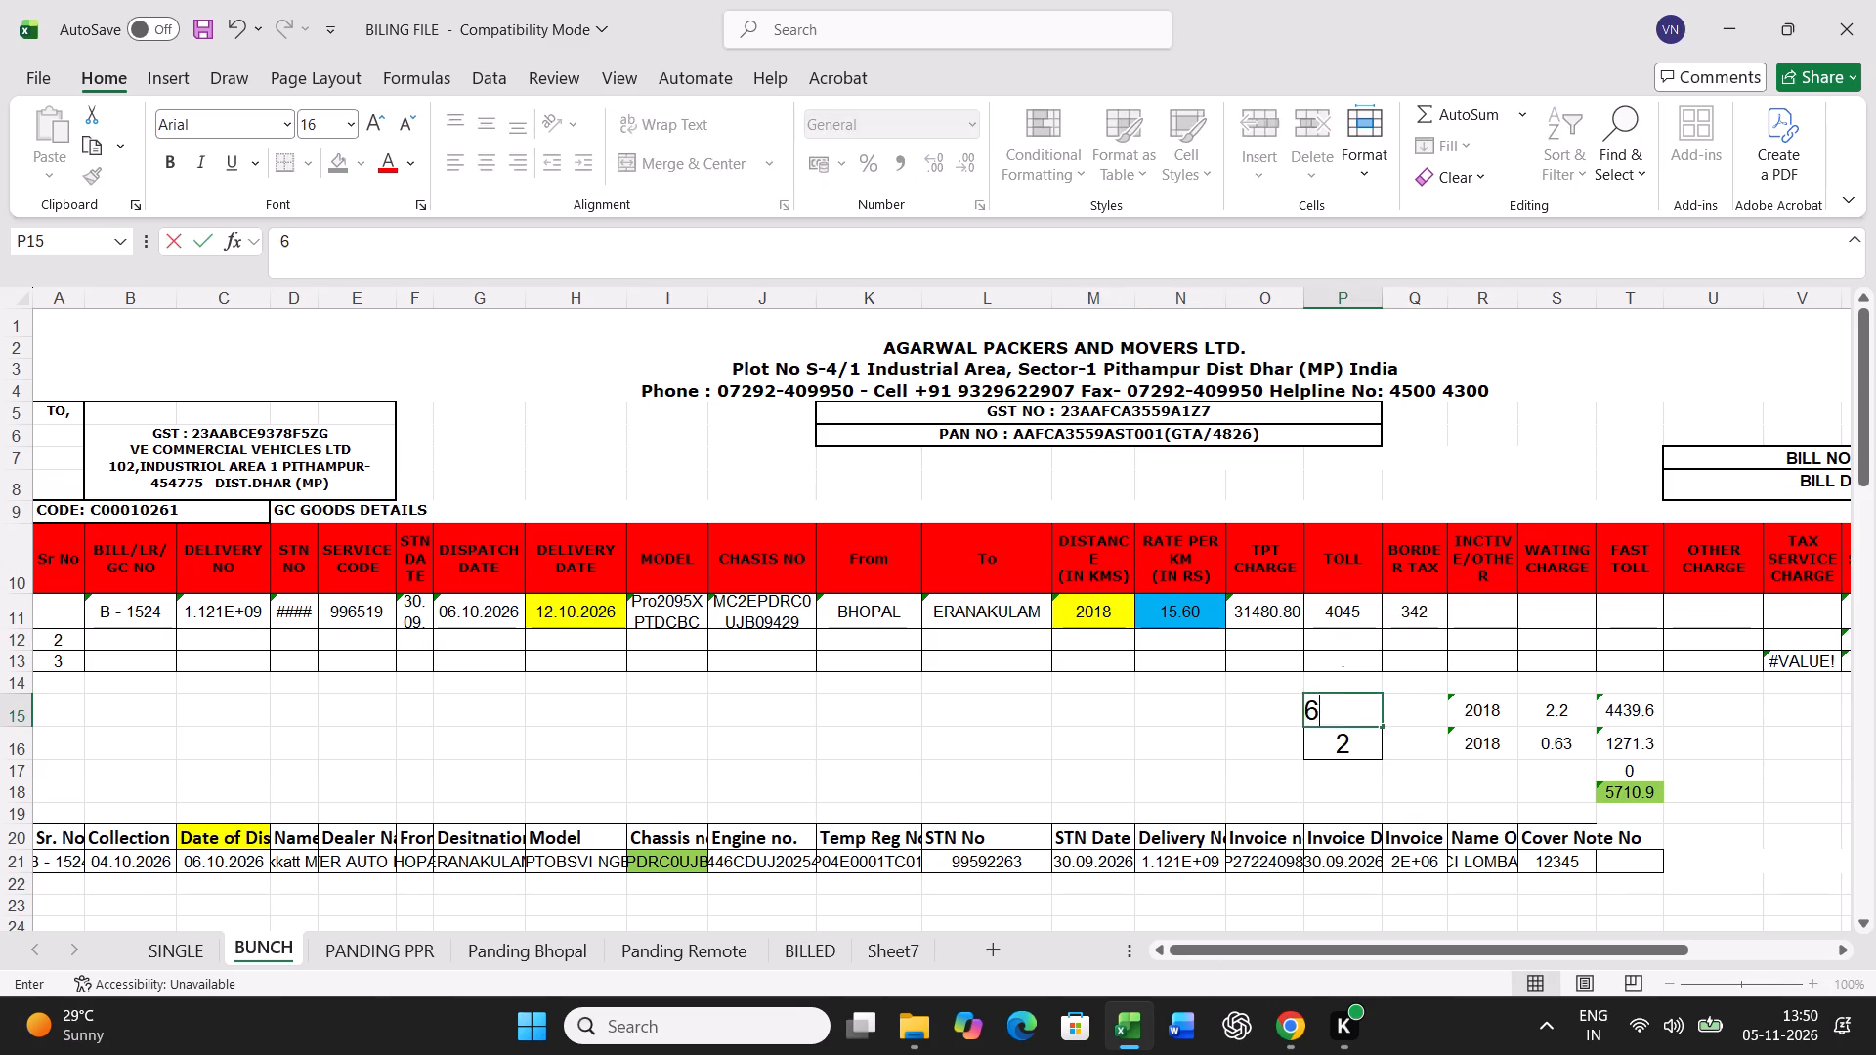
key(Return)
key(6)
key(Return)
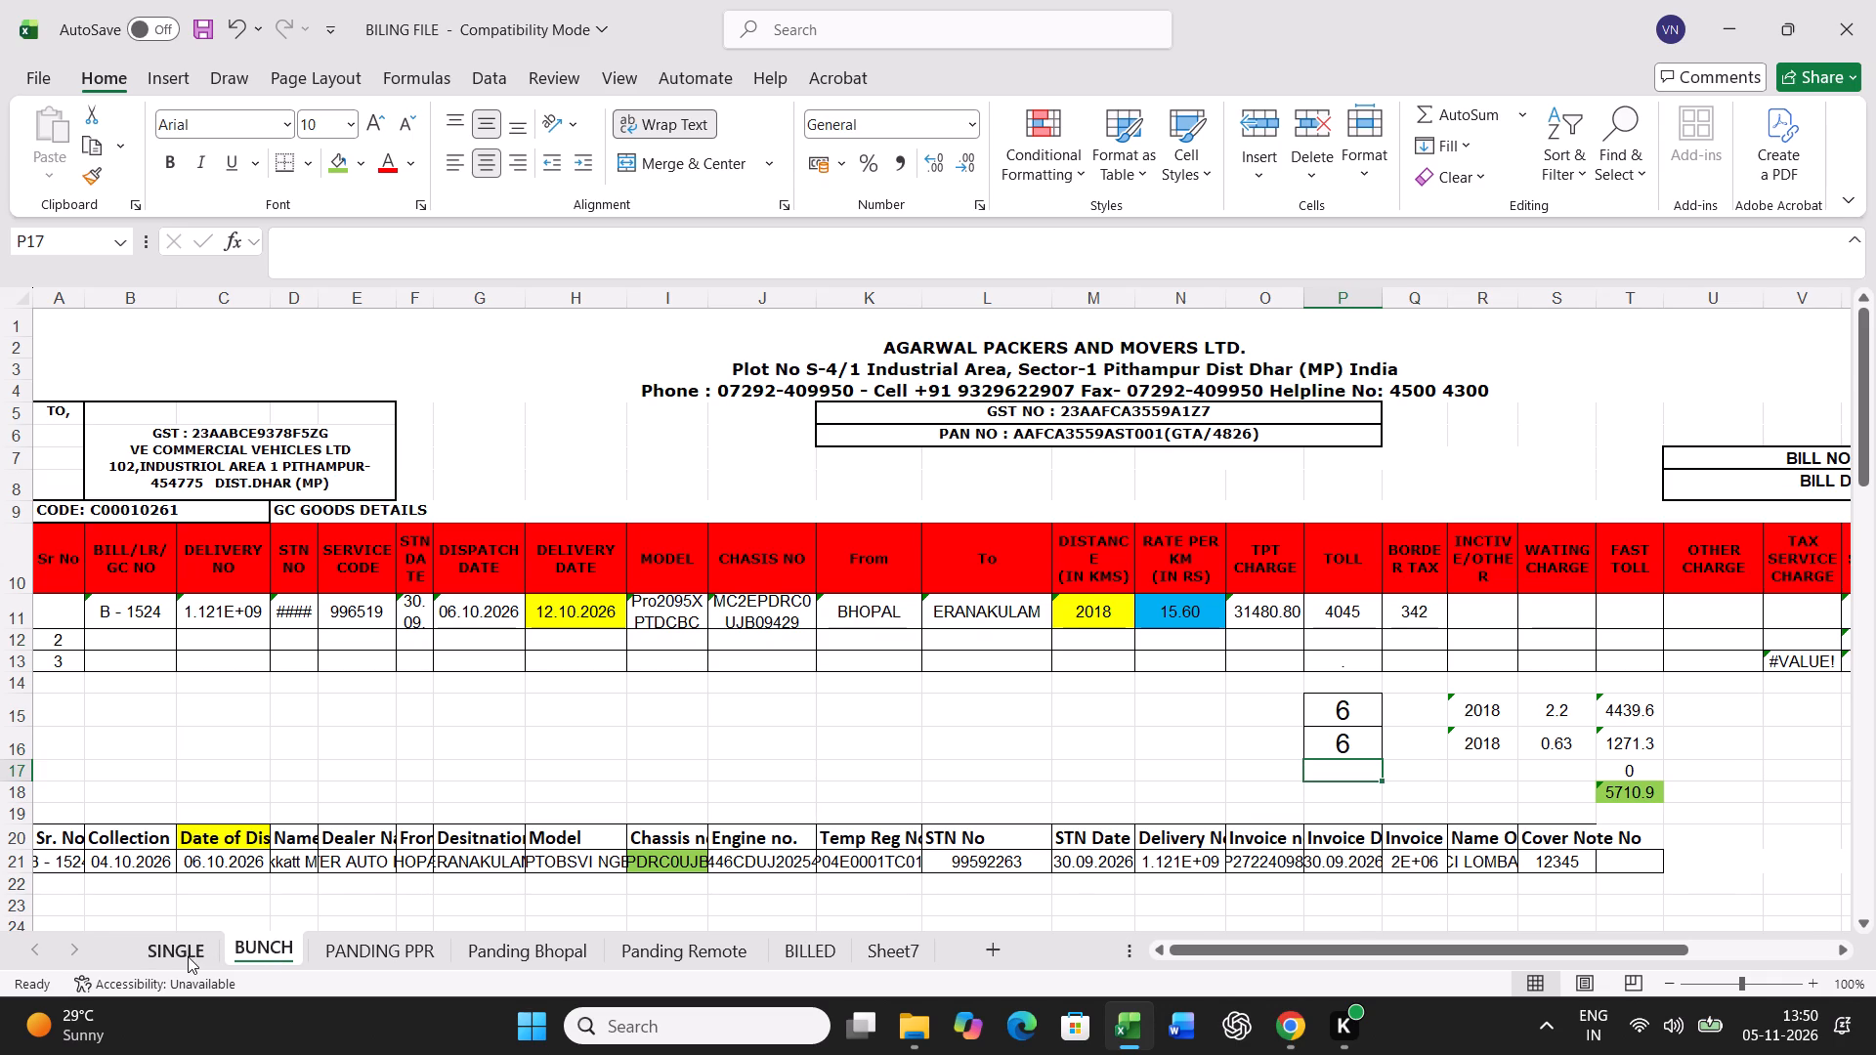
Print one copy of the SINGLE sheet's freight bill for B - 1524.
click(188, 956)
key(ctrl+p)
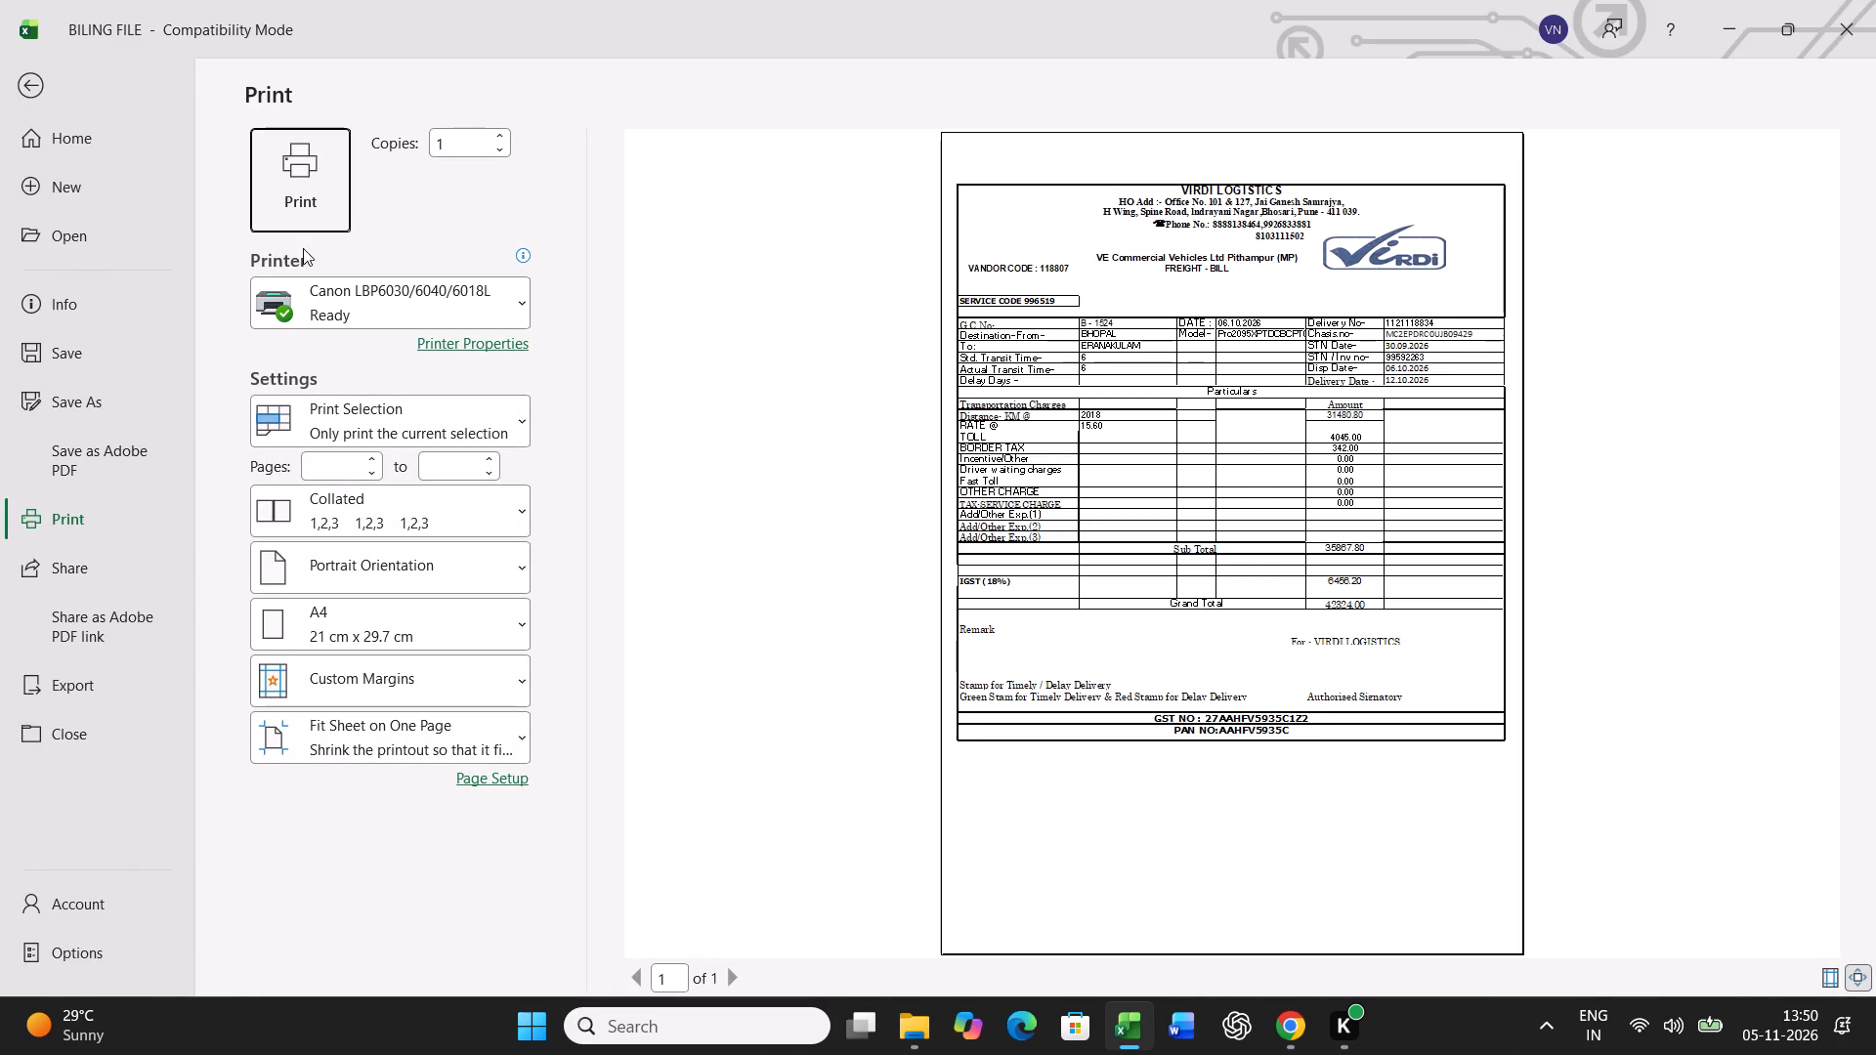
click(302, 211)
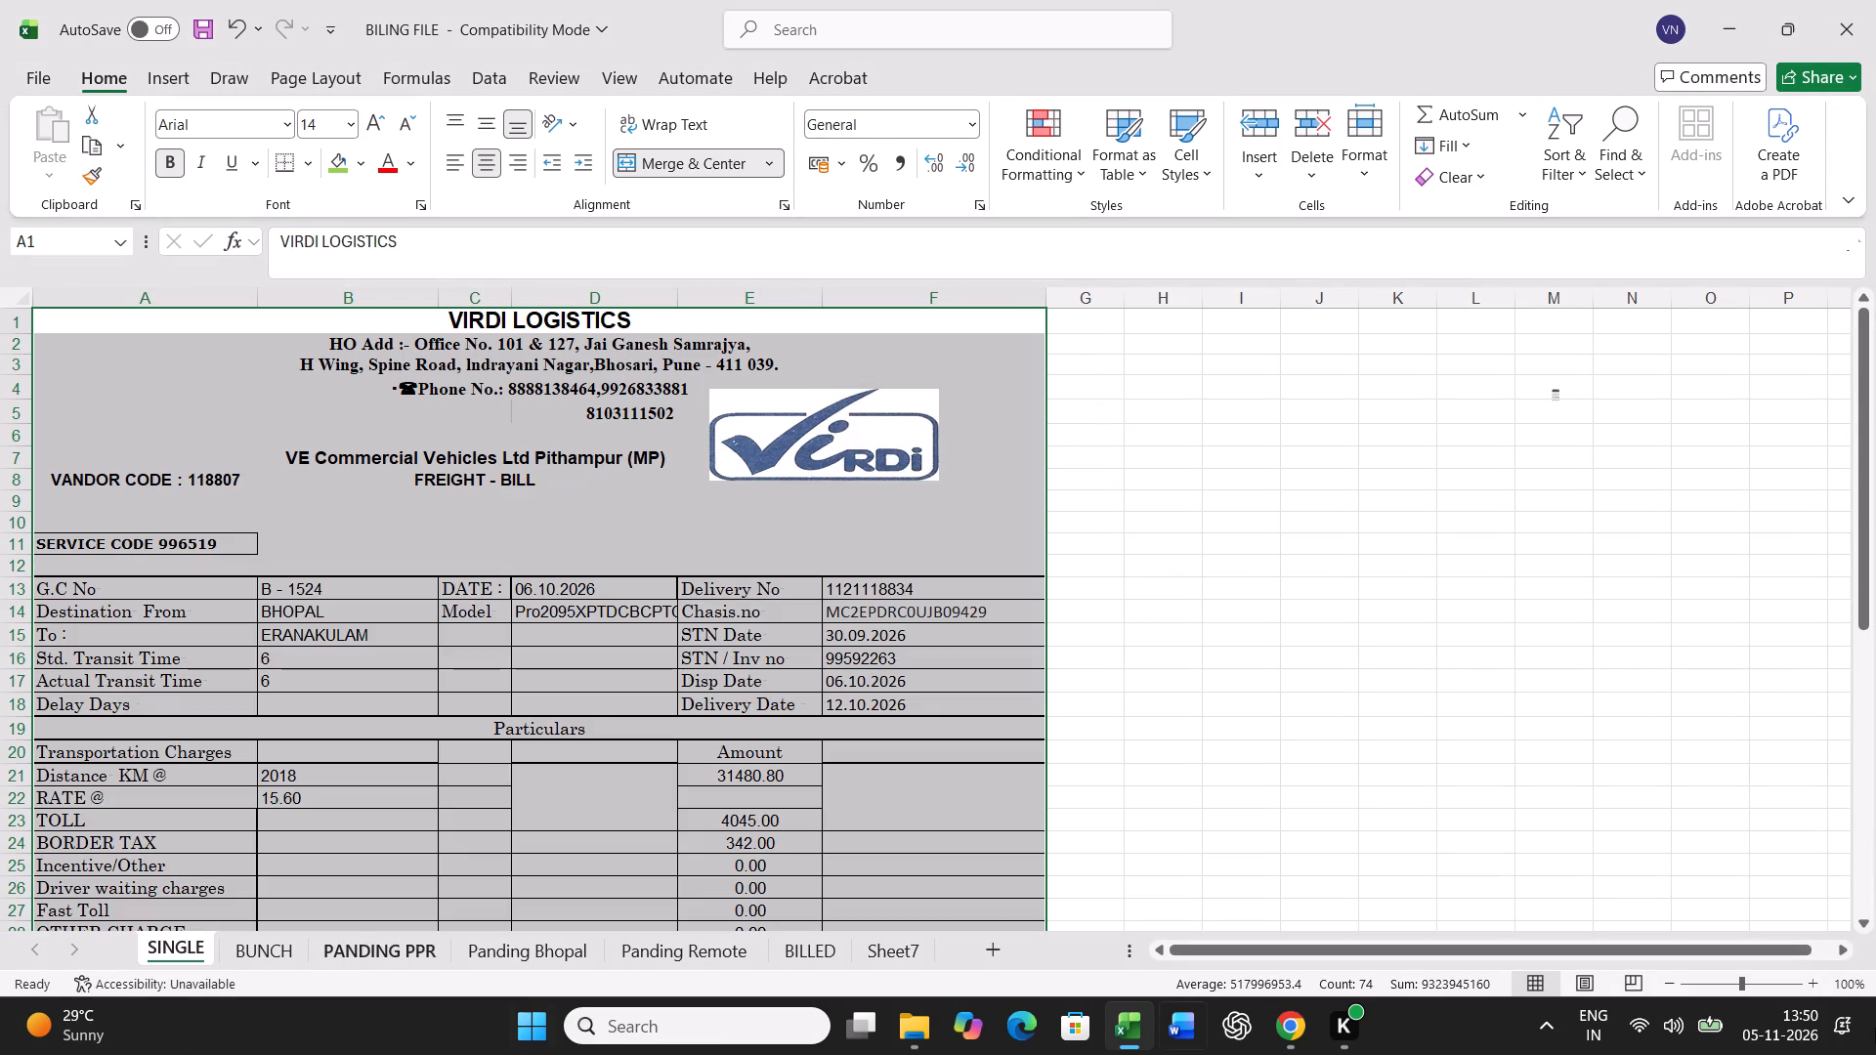
Copy the B - 1524 billed row 11 on the BUNCH sheet and paste it as values into row 40 of the lower table.
click(259, 953)
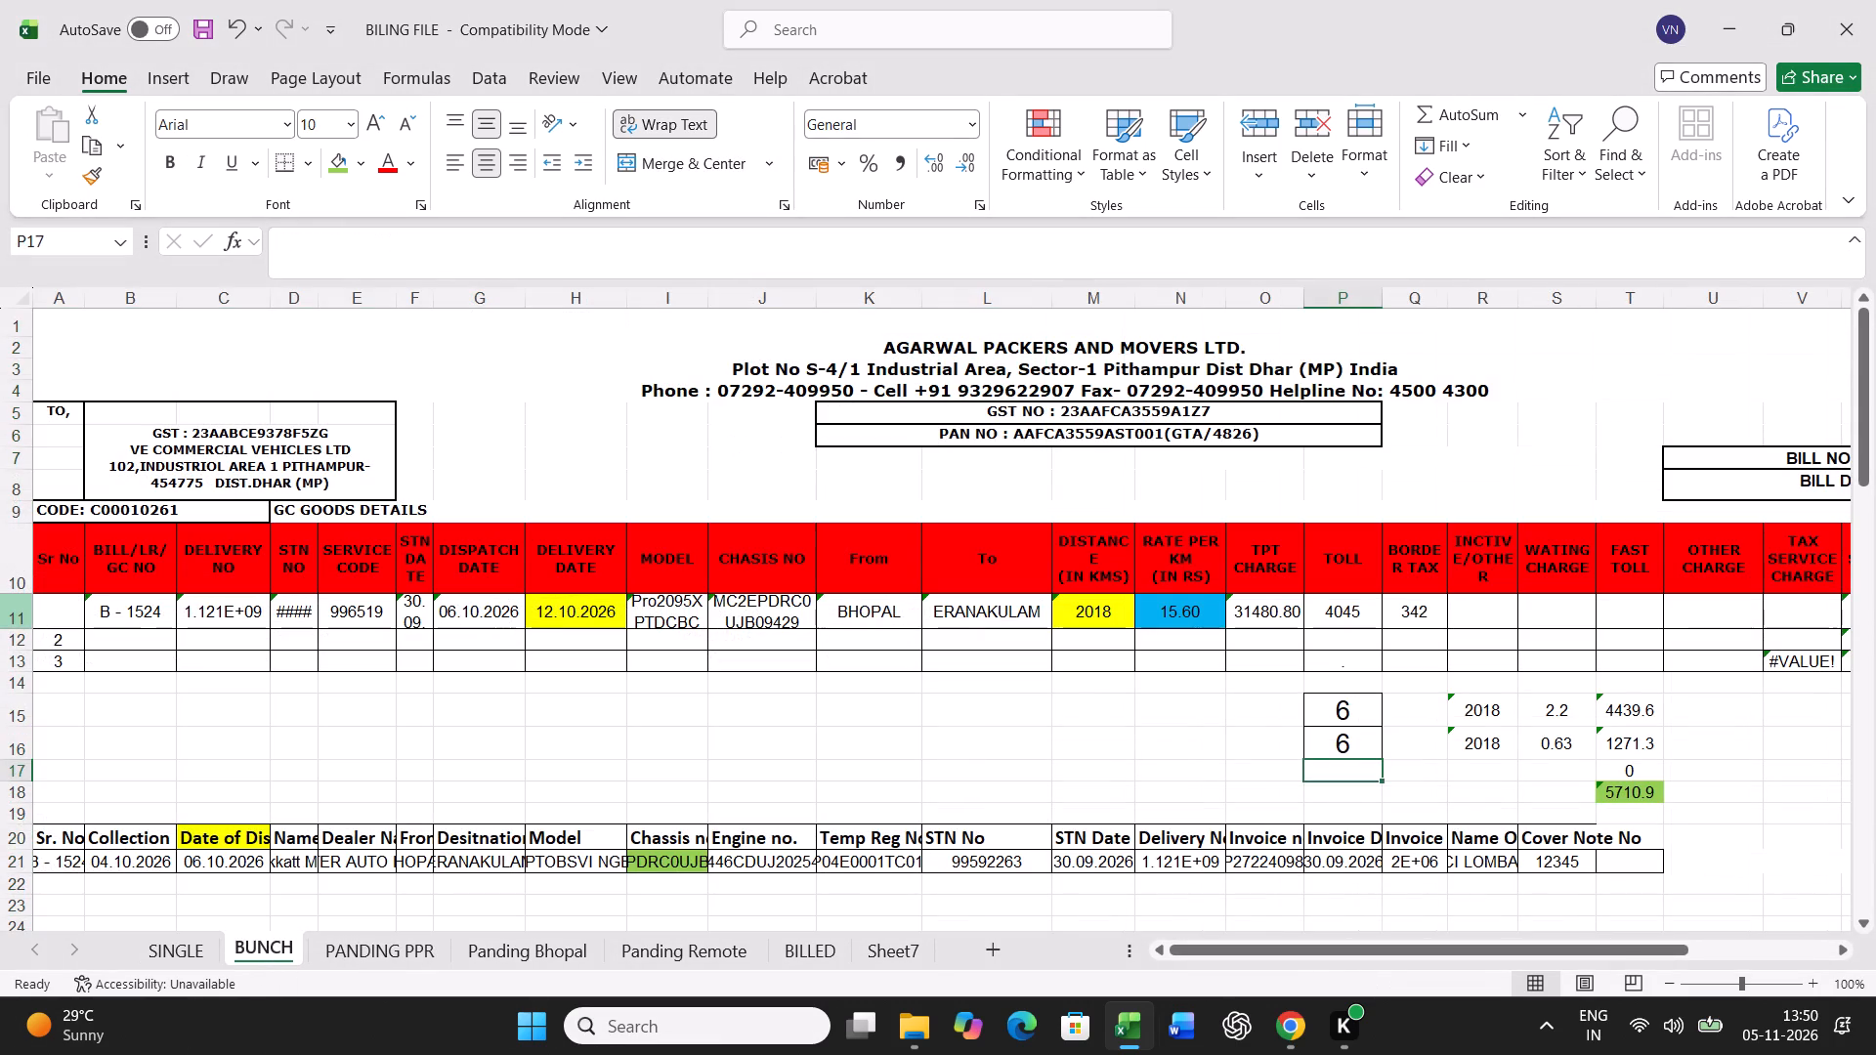
click(15, 618)
key(ctrl+c)
scroll(729, 727, down, 11)
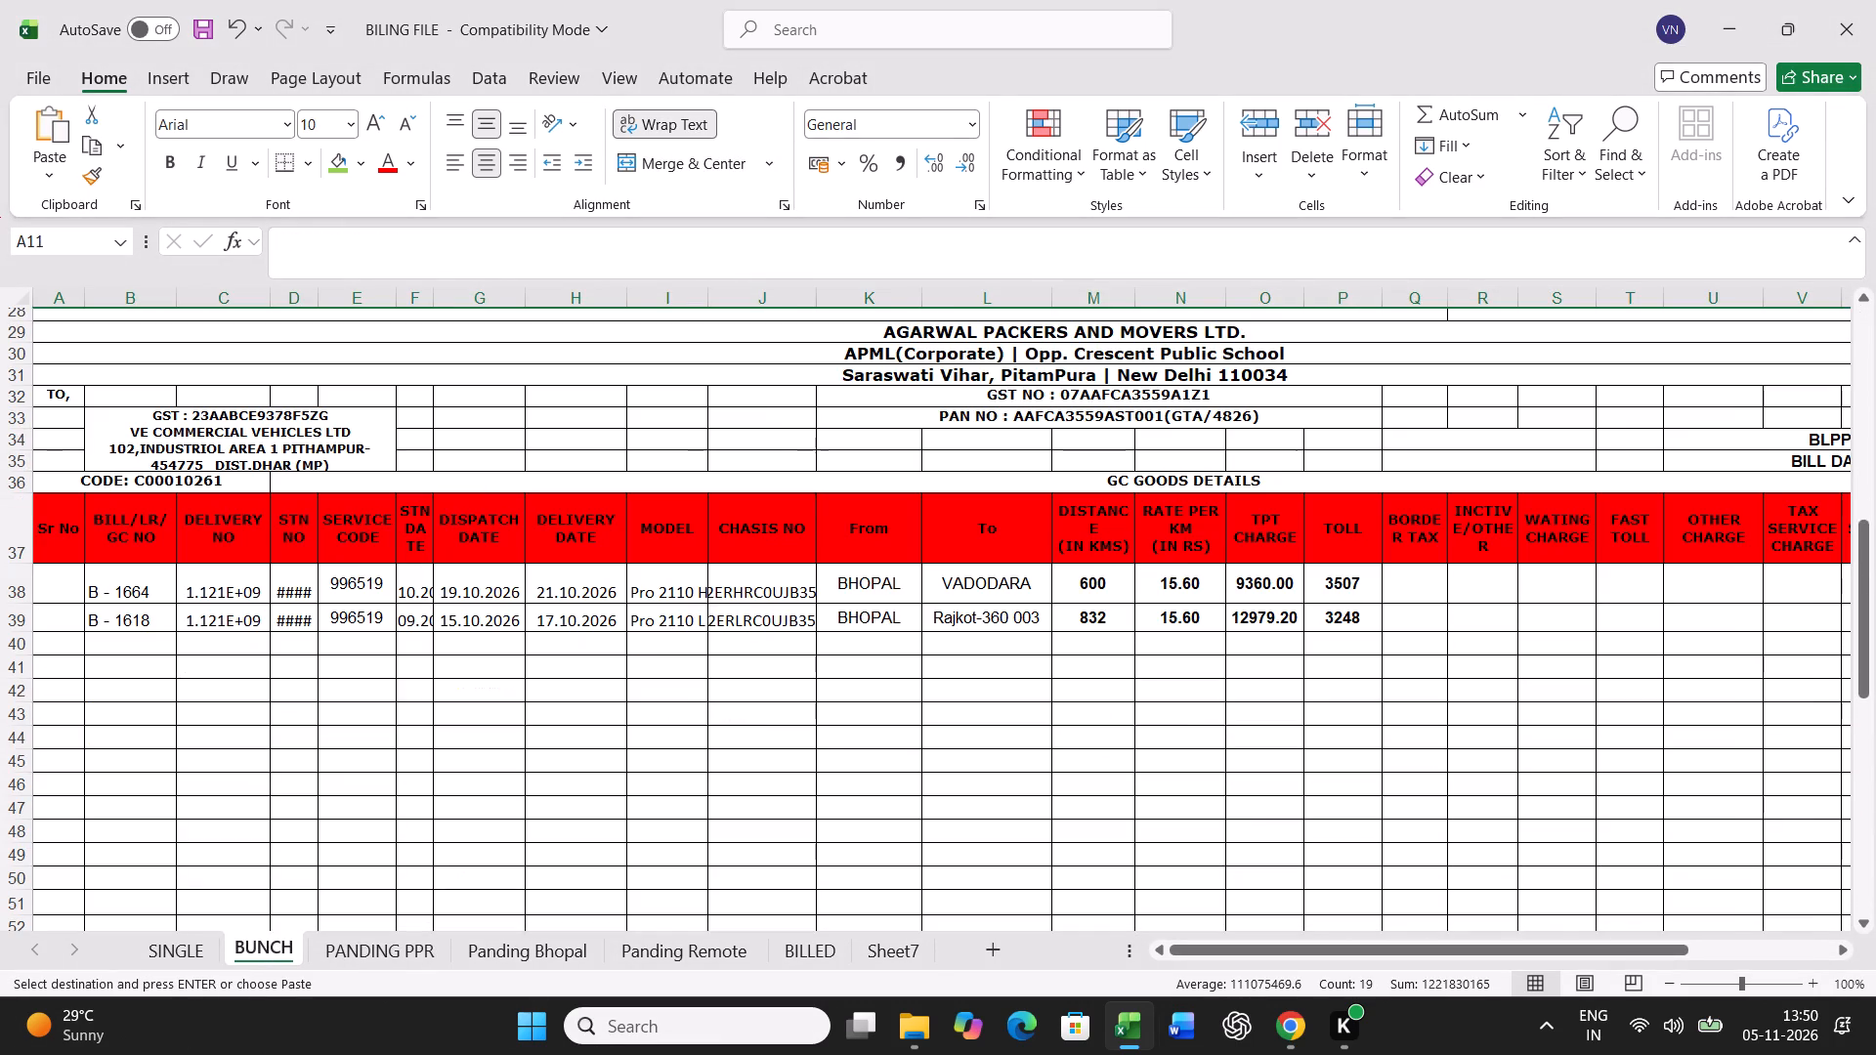
right_click(72, 645)
click(185, 459)
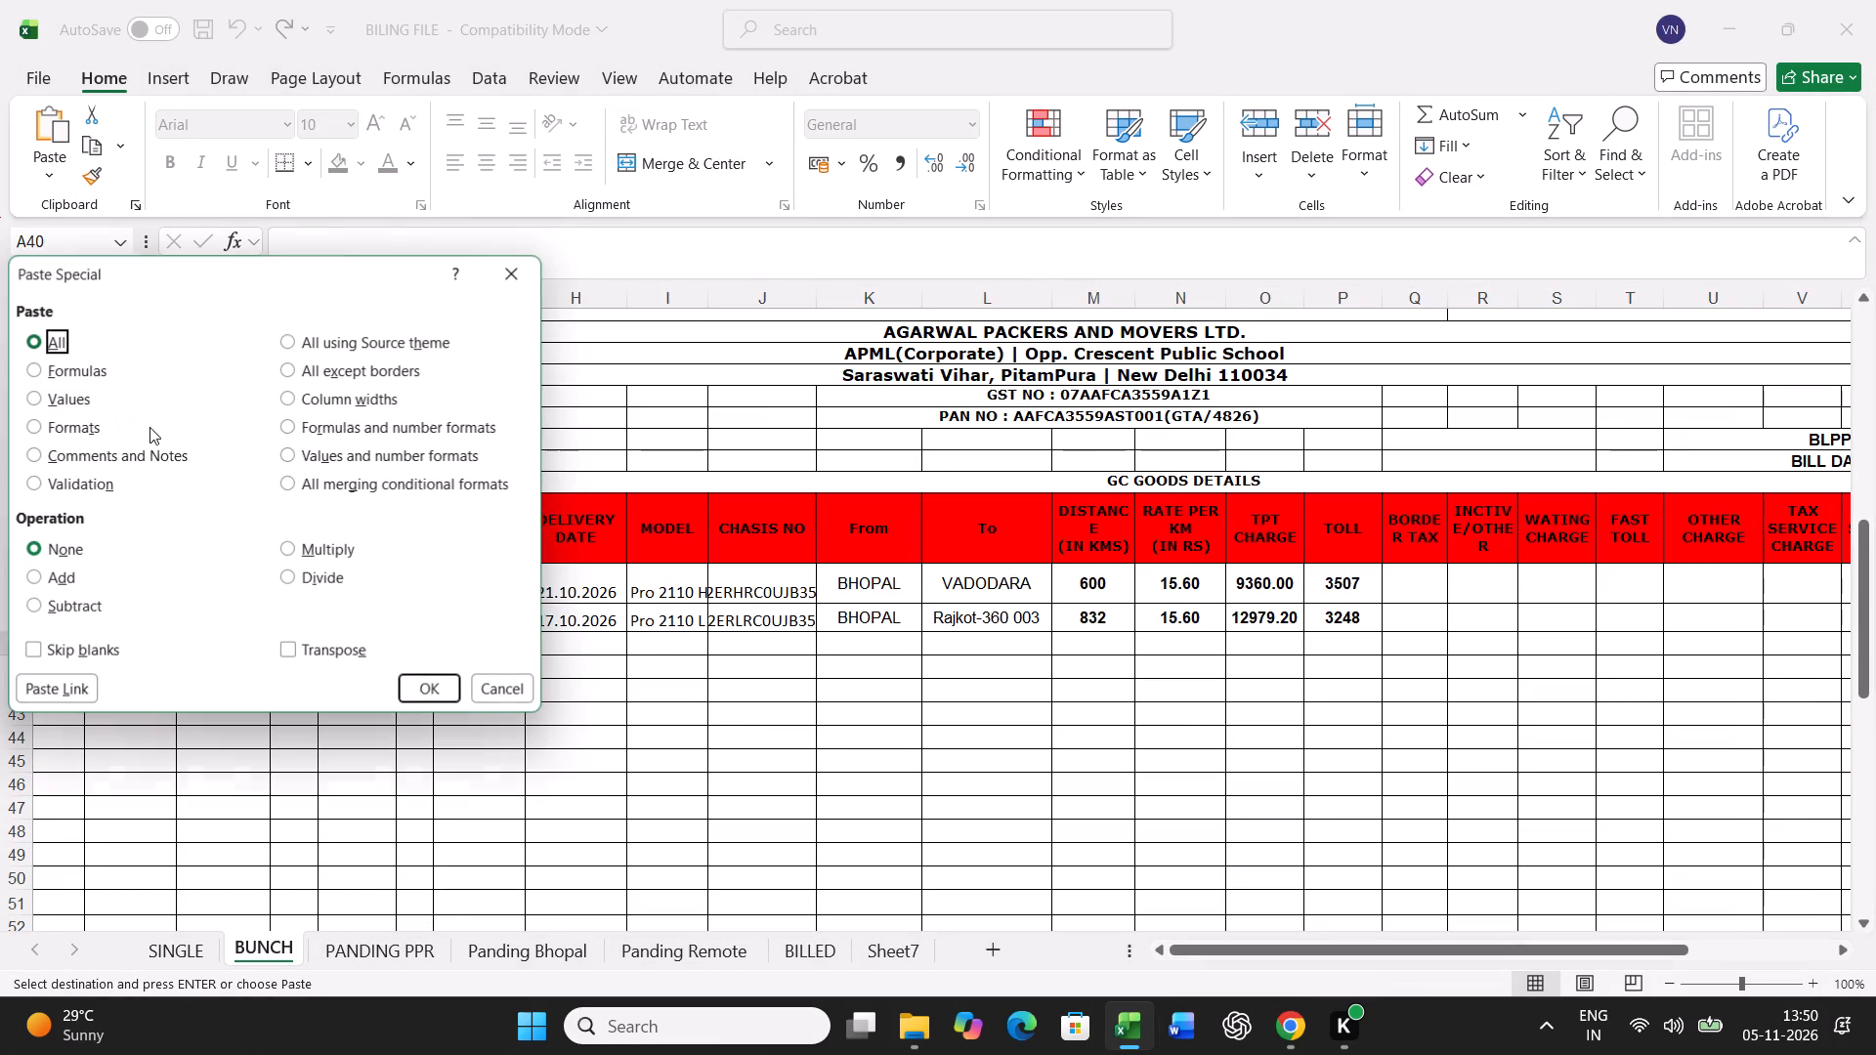
click(68, 412)
click(67, 405)
click(448, 689)
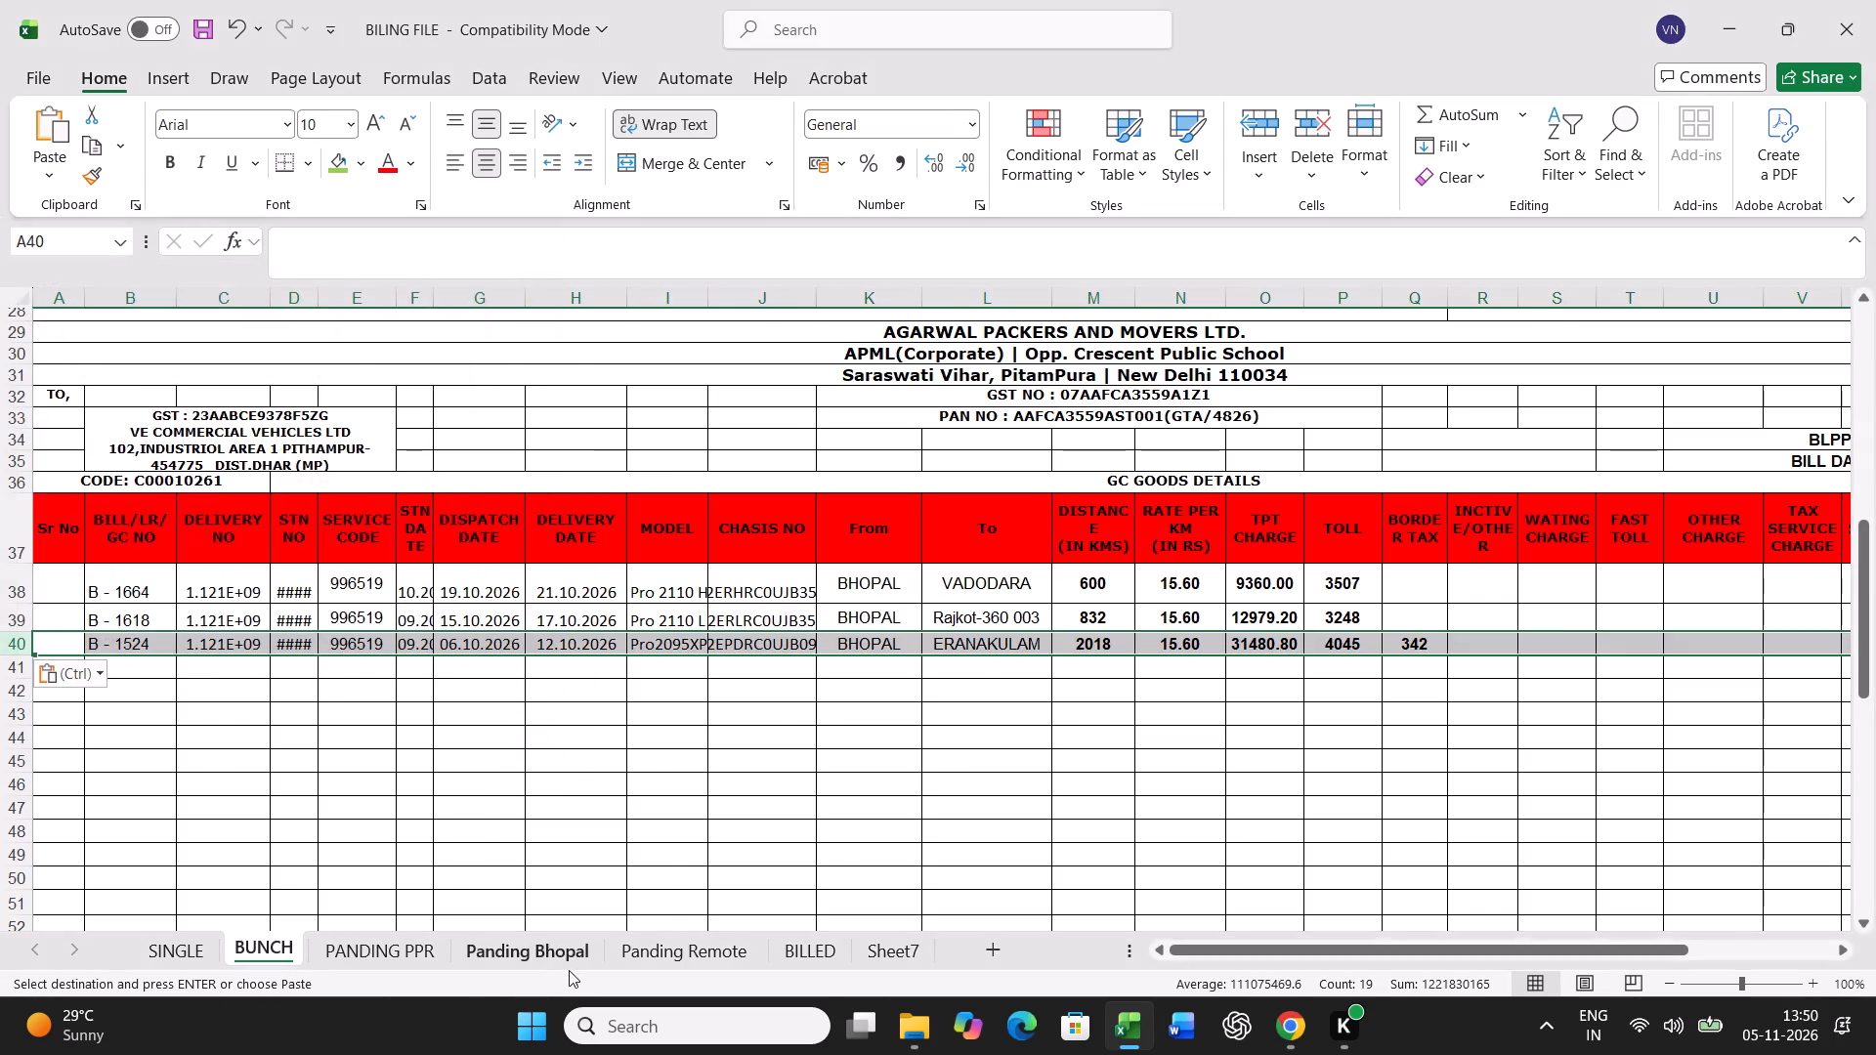
Find chassis B07124 on the Panding Bhopal sheet and fill its chassis cell green.
click(549, 957)
click(871, 697)
key(ctrl+f)
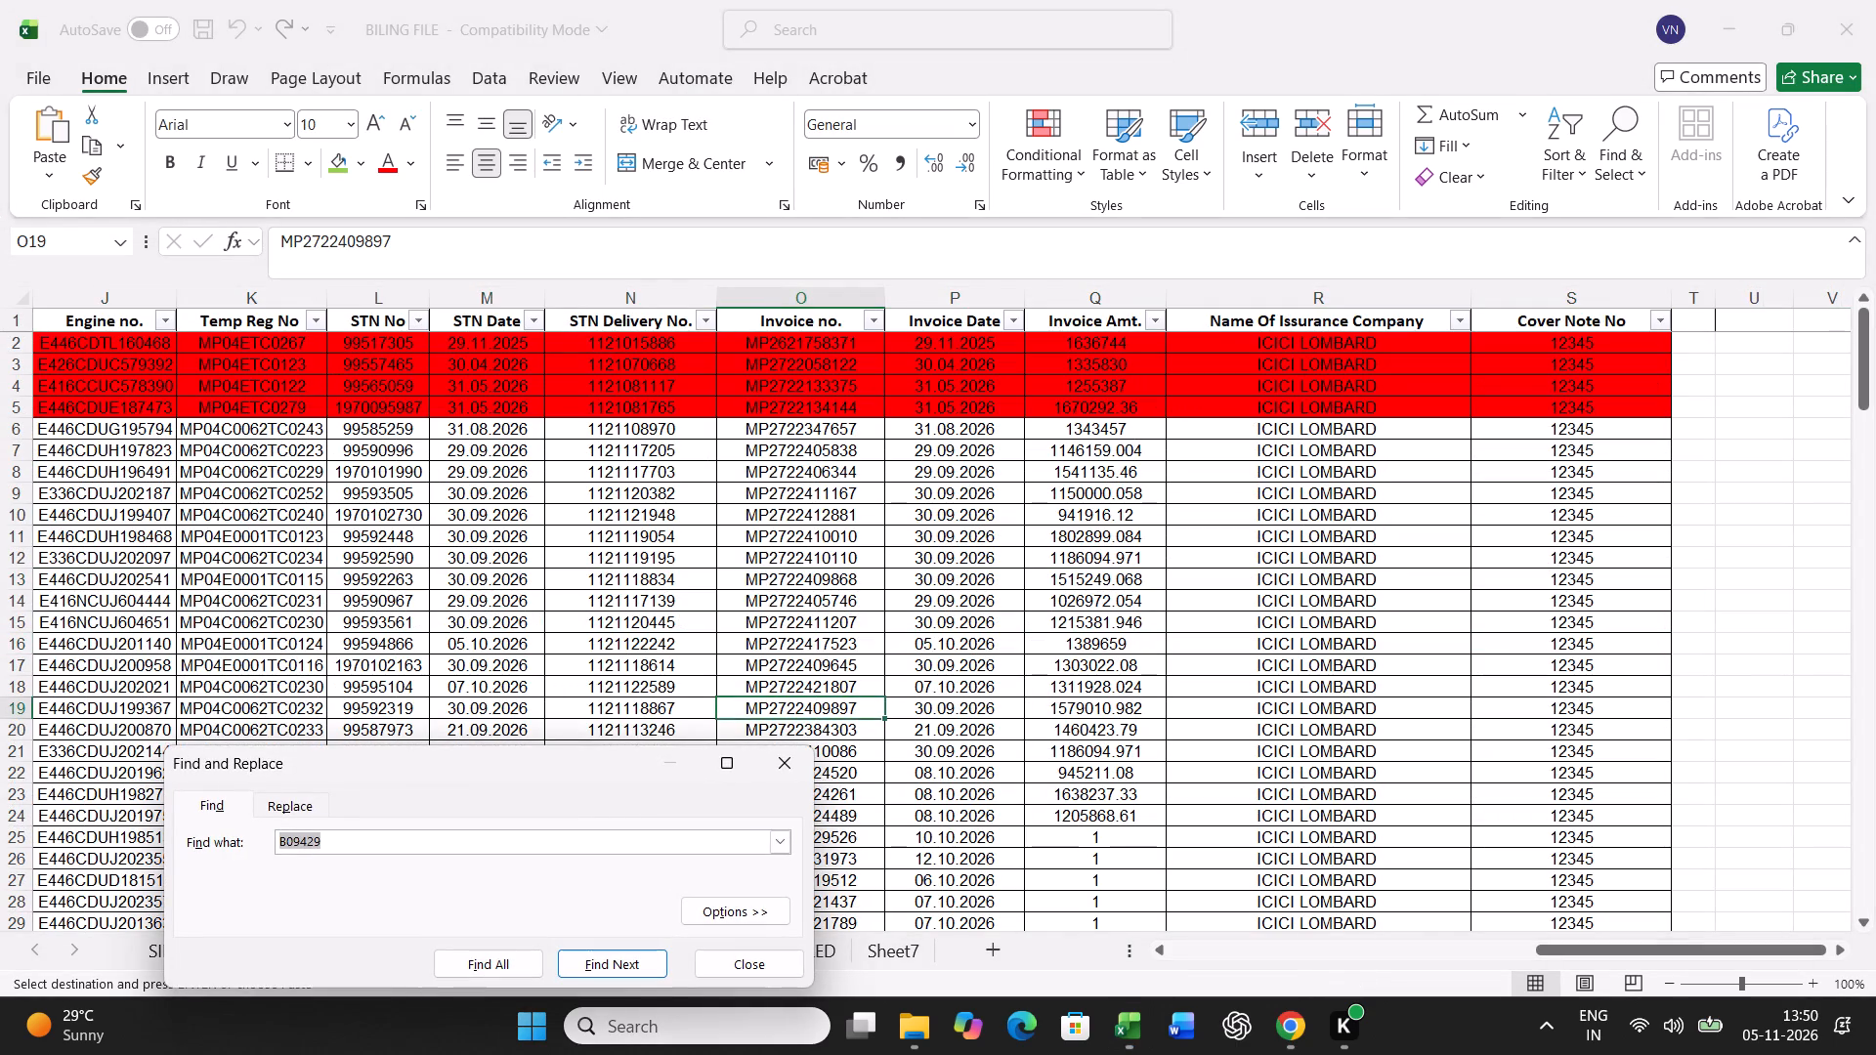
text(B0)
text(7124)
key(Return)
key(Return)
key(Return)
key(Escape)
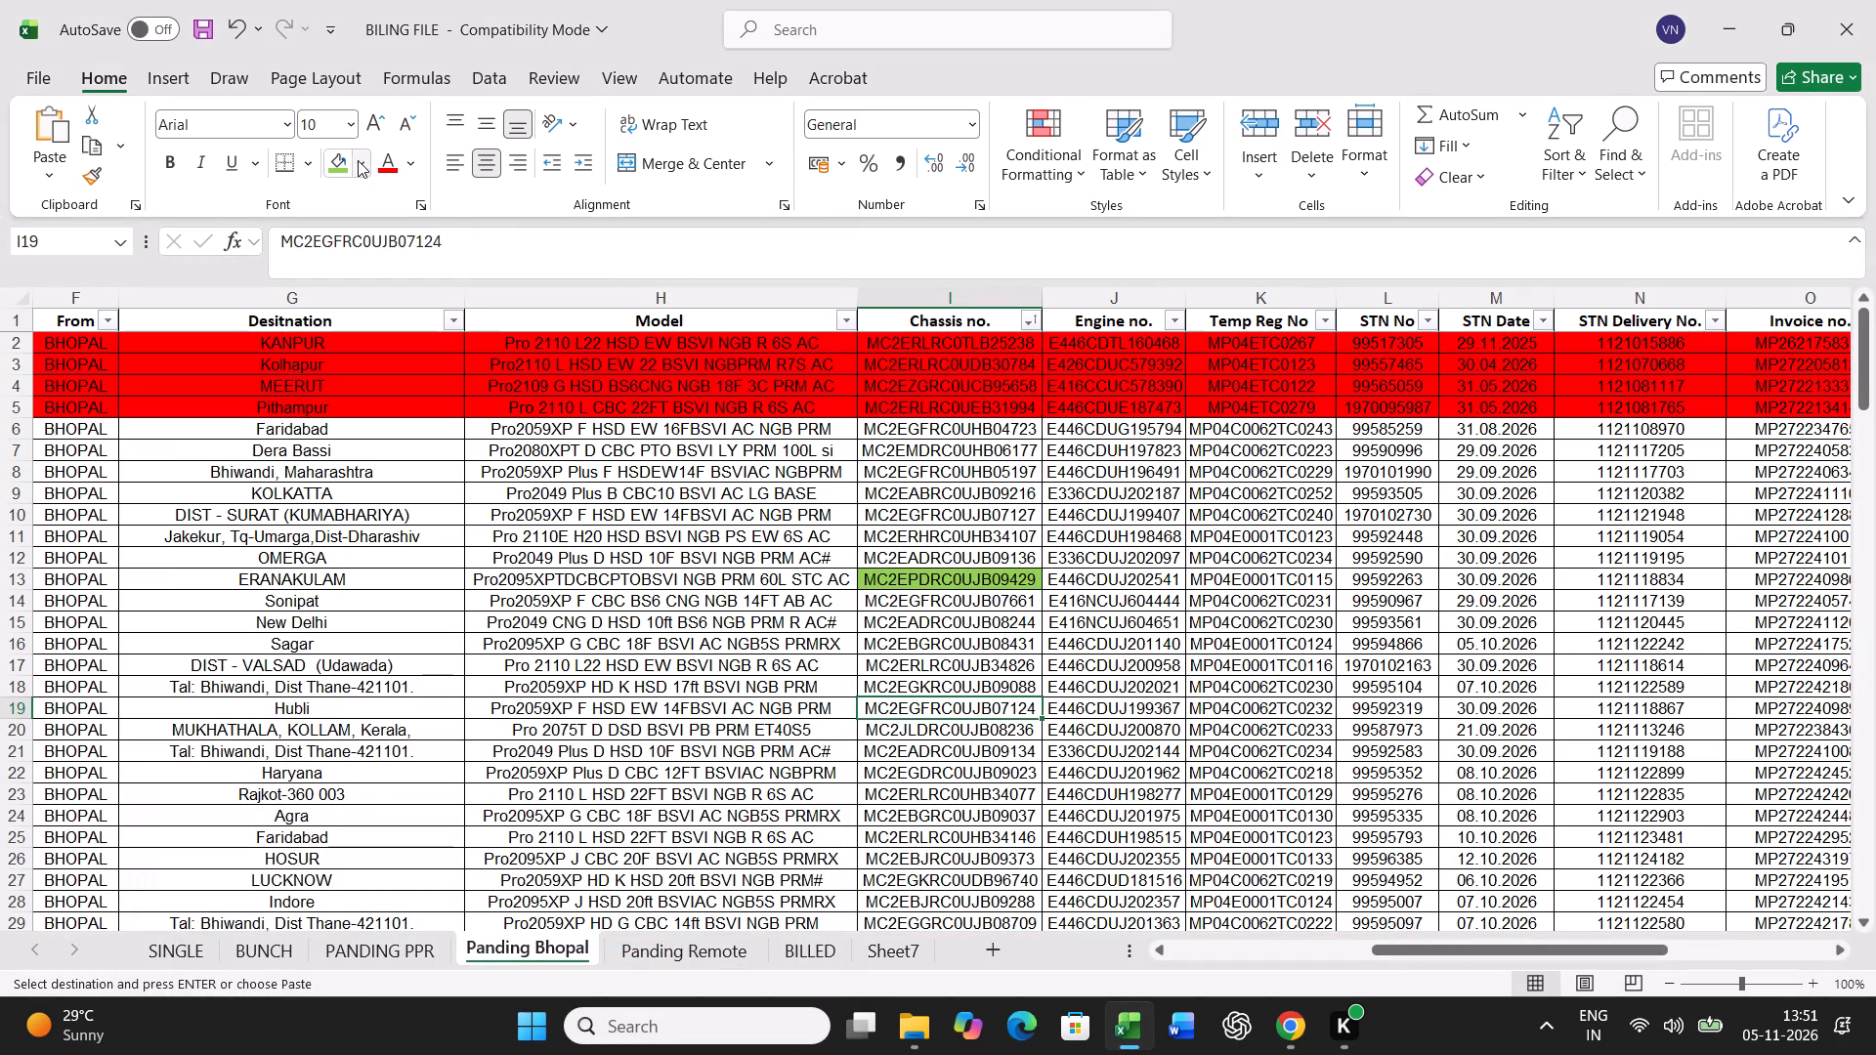
click(349, 160)
Copy the B07124 vehicle's full record and paste it over the source record in row 21 of the BUNCH sheet.
key(Left)
key(Left)
key(Left)
key(Left)
key(Left)
key(Left)
key(Left)
key(Left)
key(Left)
key(Left)
key(Left)
key(Left)
key(Left)
key(Left)
key(Left)
key(Left)
key(Left)
key(Left)
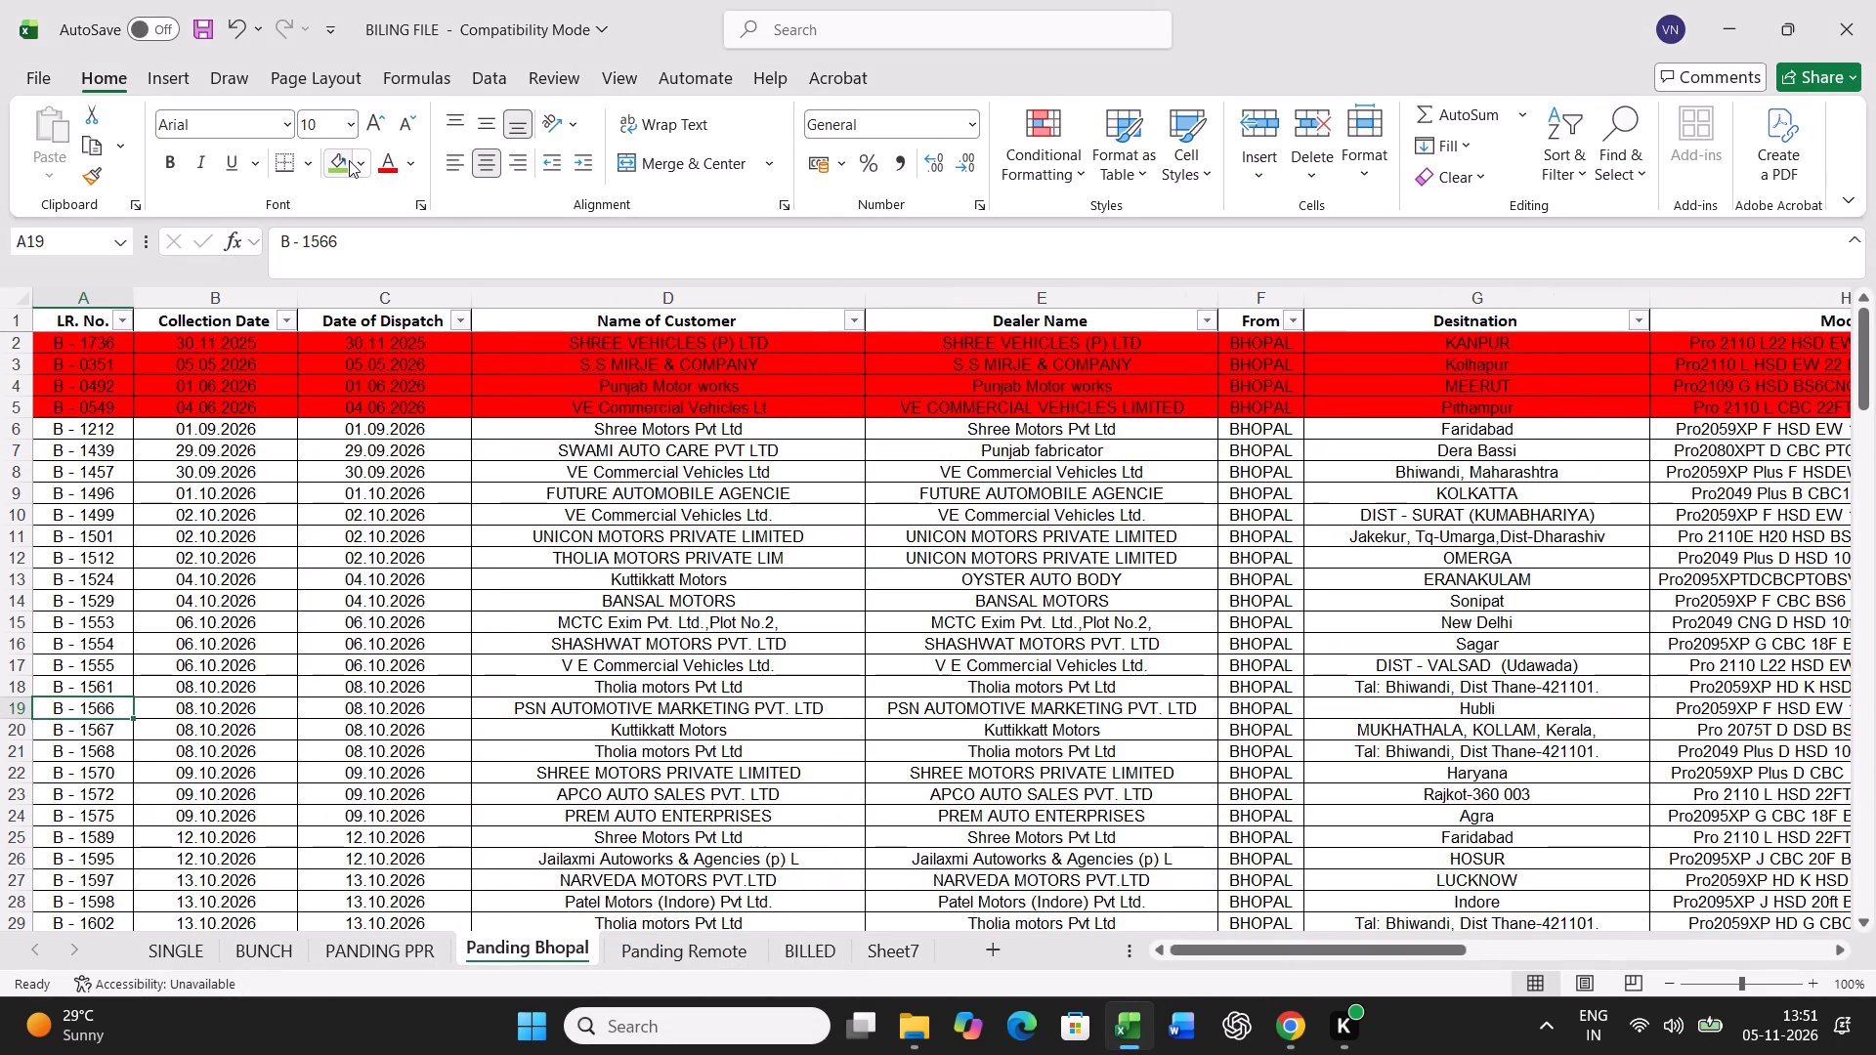
key(ctrl+shift+Right)
key(ctrl+c)
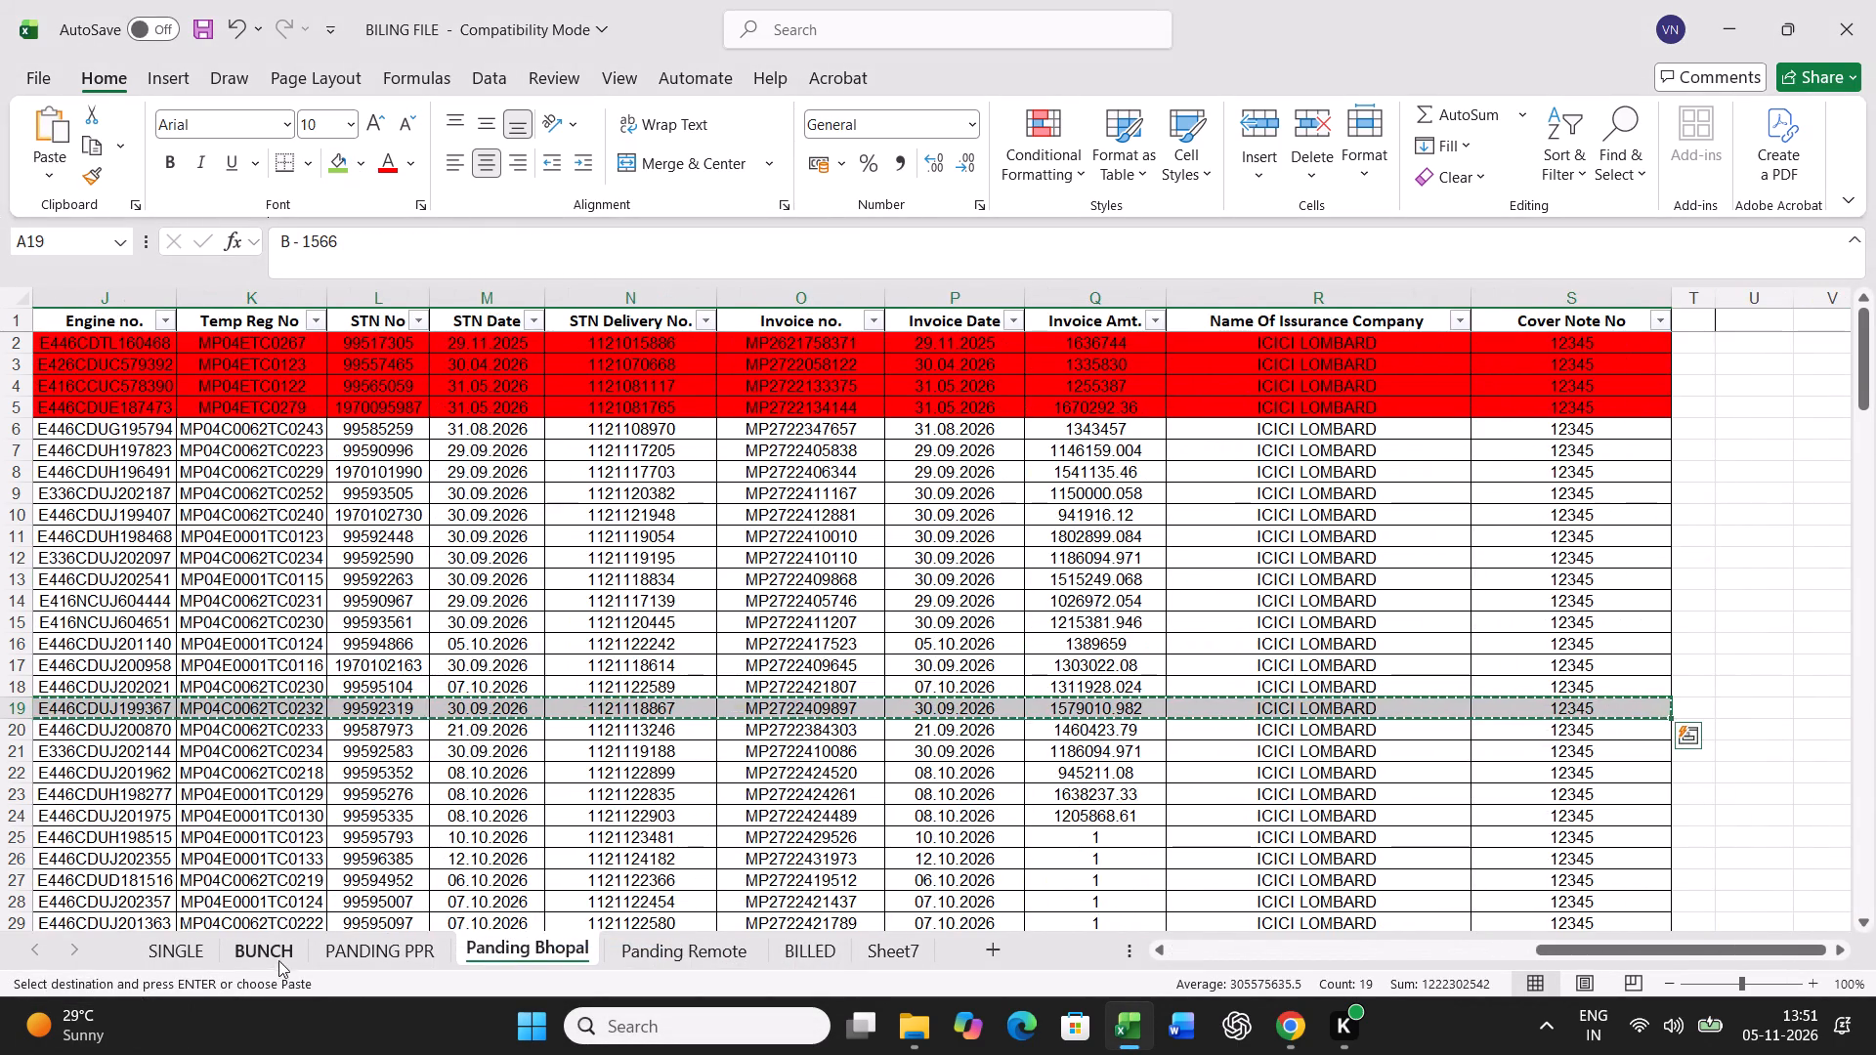
click(275, 959)
scroll(433, 674, up, 11)
click(60, 858)
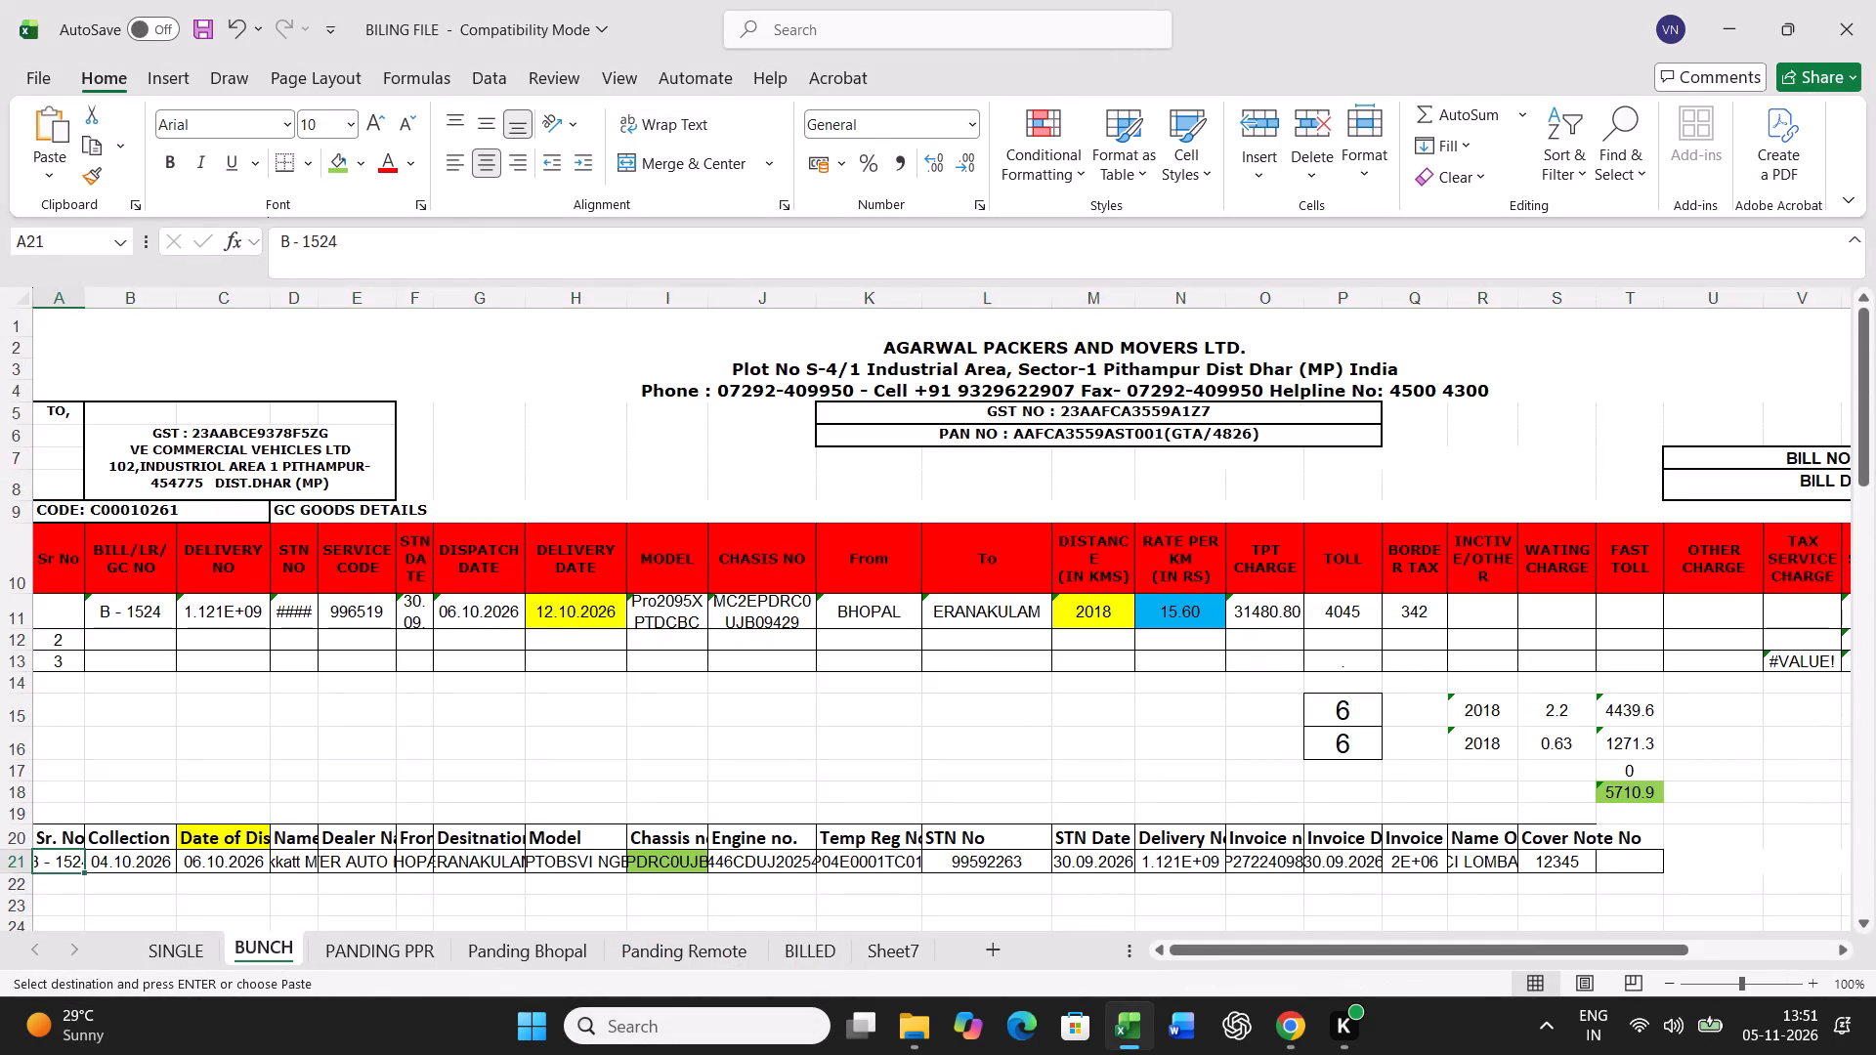
key(ctrl+v)
Set the B - 1566 bill's dispatch date to 10.10.2026 in the source record and its delivery date to 14.10.2026.
click(230, 862)
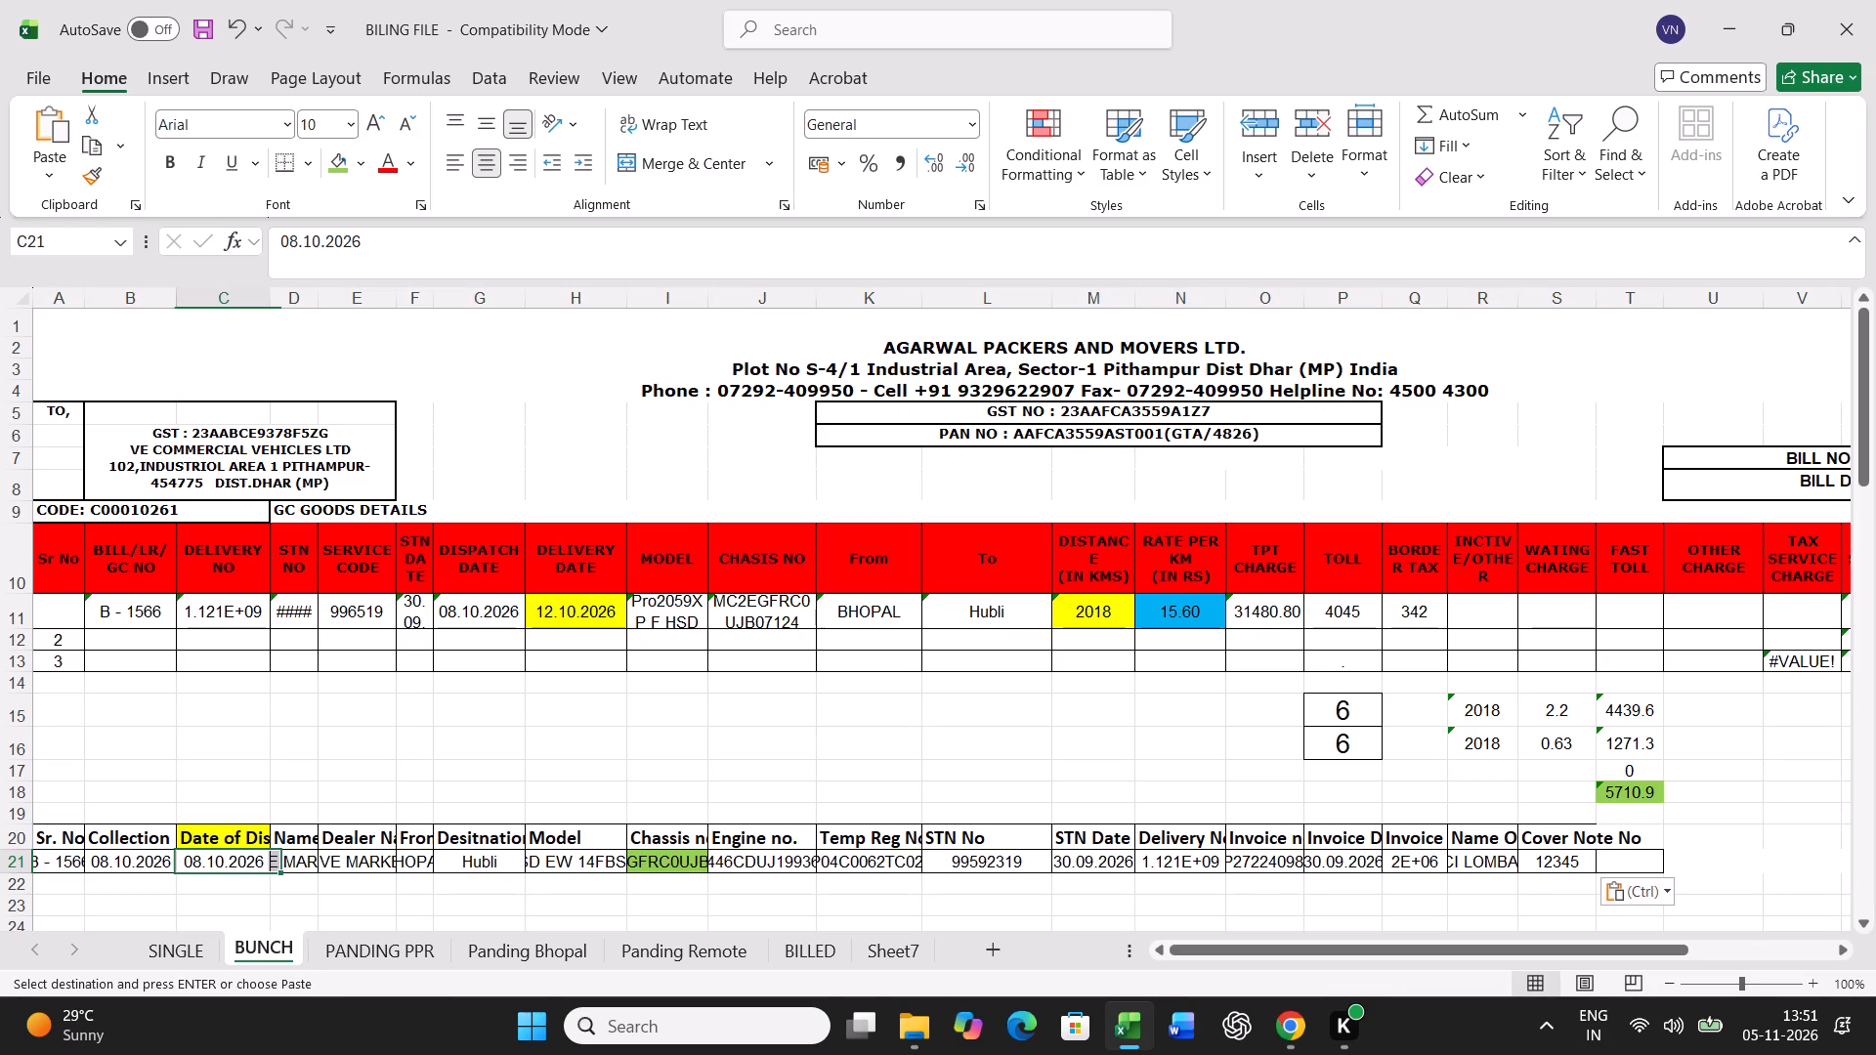
text(10.10.2026)
key(Return)
click(591, 615)
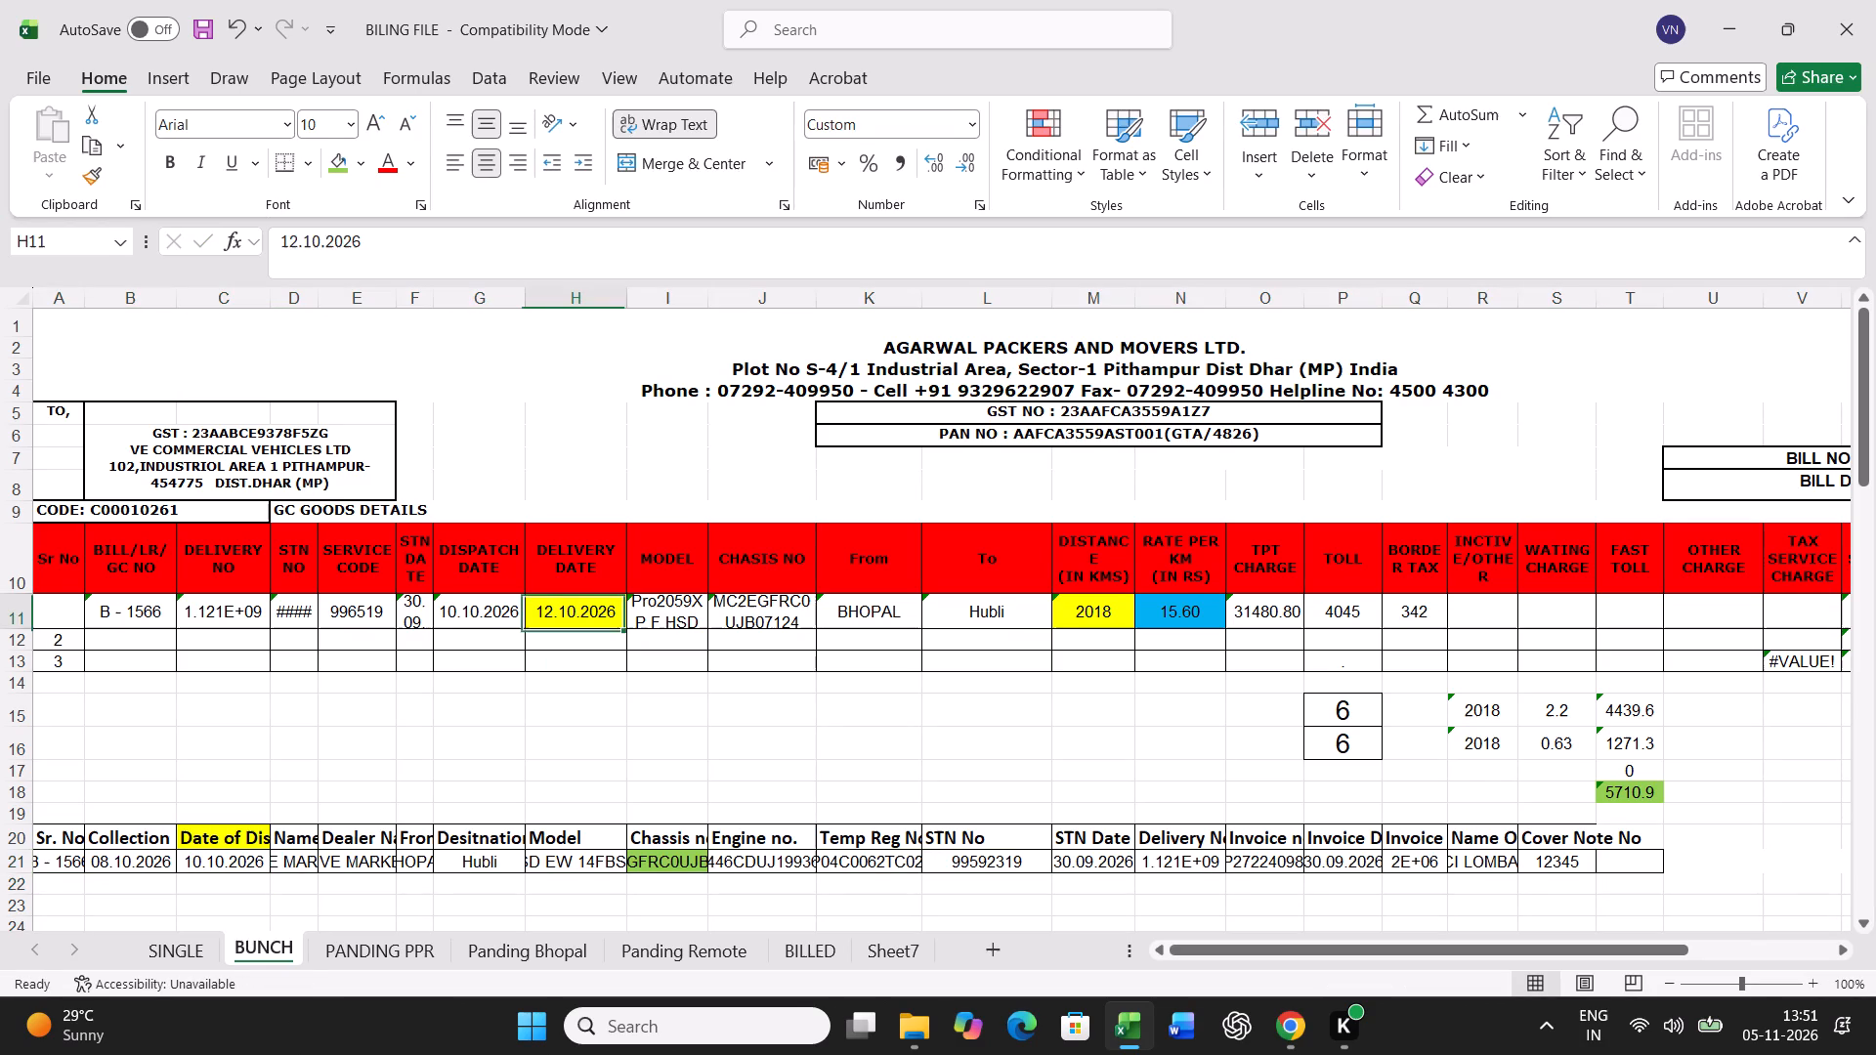
text(14.10.2026)
Fill in the B - 1566 bill's charges on the BUNCH sheet: distance =999+260, rate per km 13.43 and toll 2375.
key(Right)
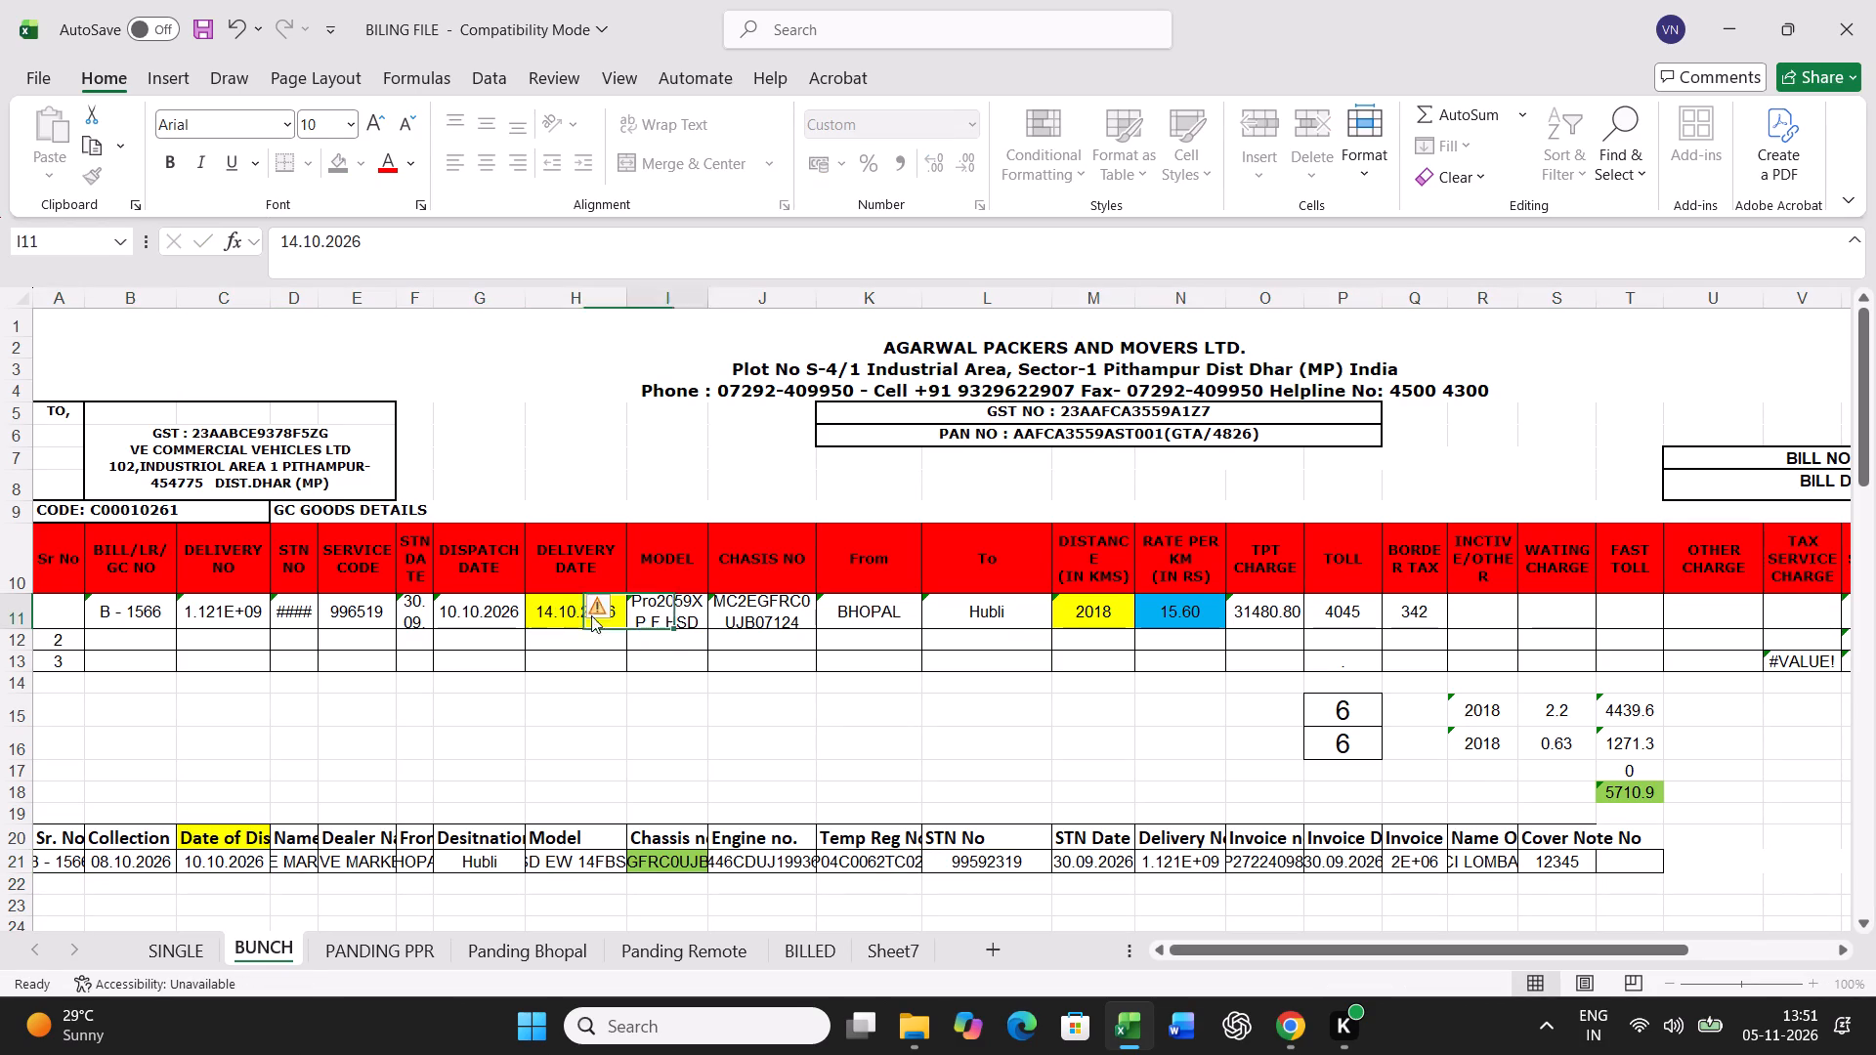
key(Right)
key(Right)
key(Right)
key(Right)
key(equal)
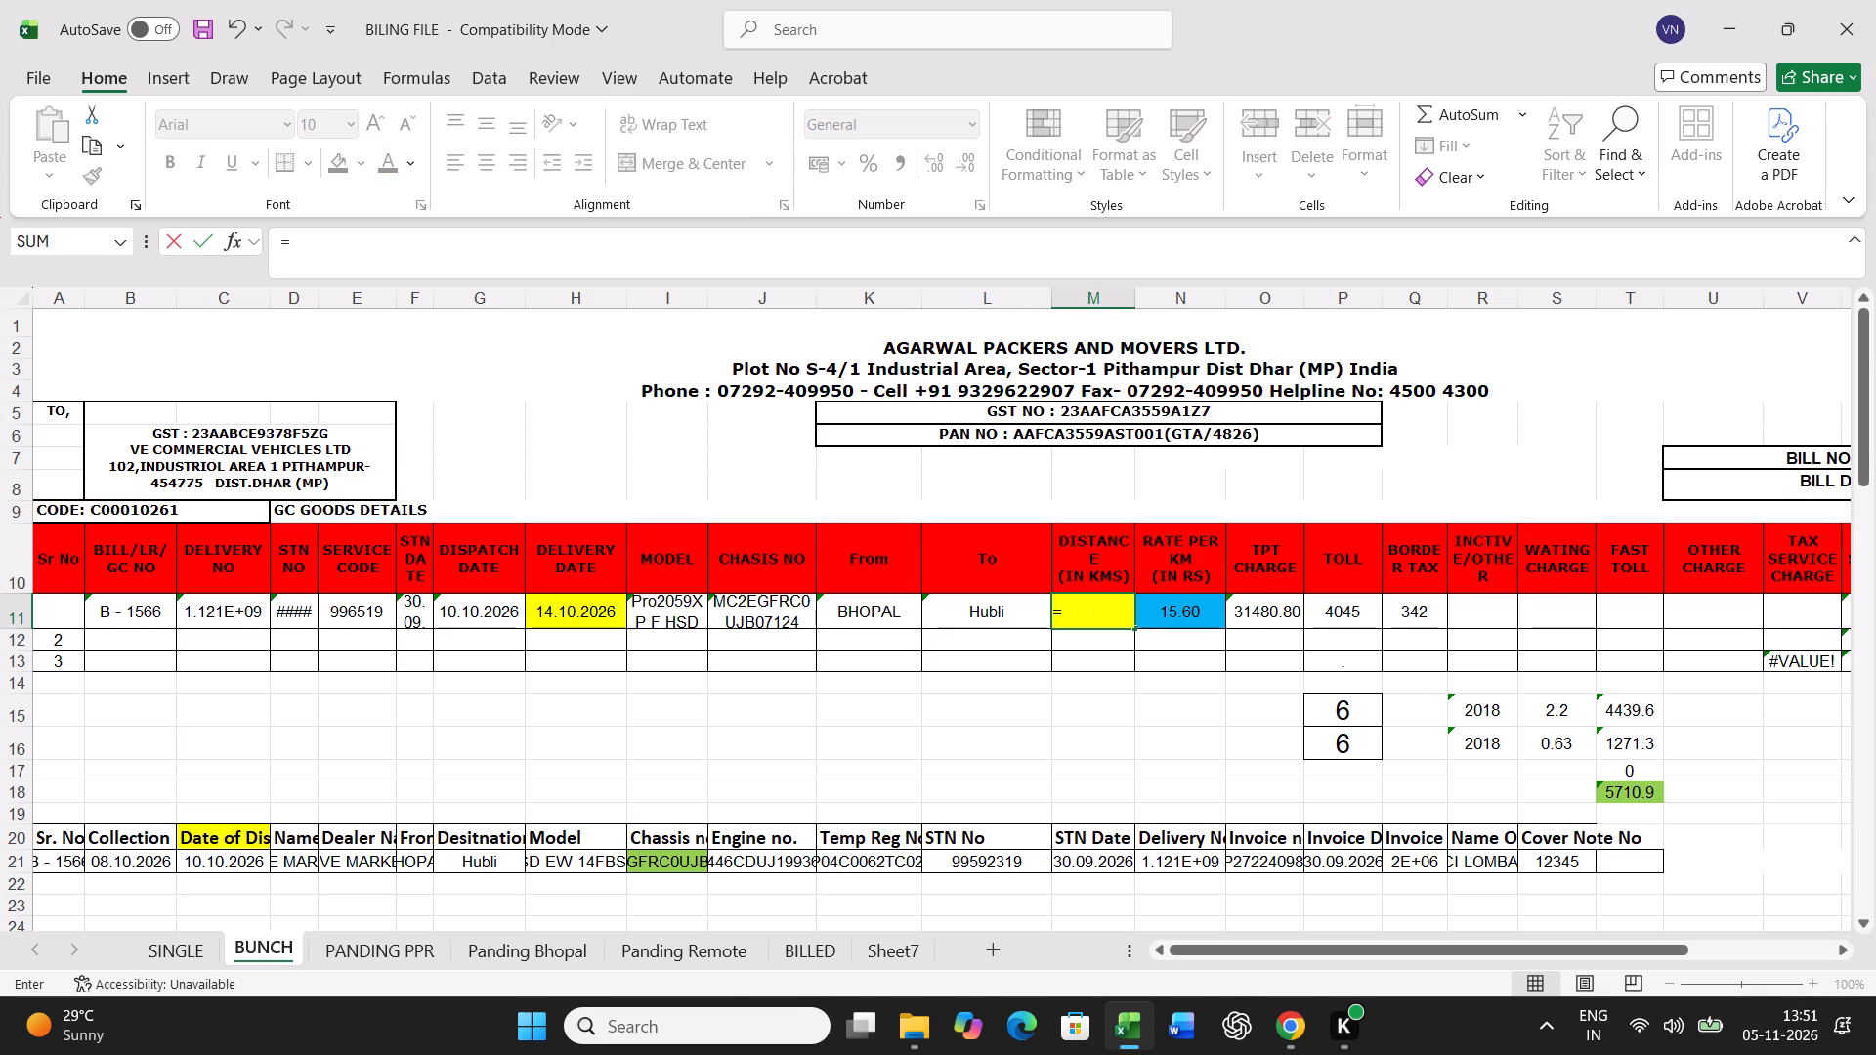
text(999+)
text(260)
key(Return)
key(Up)
key(Right)
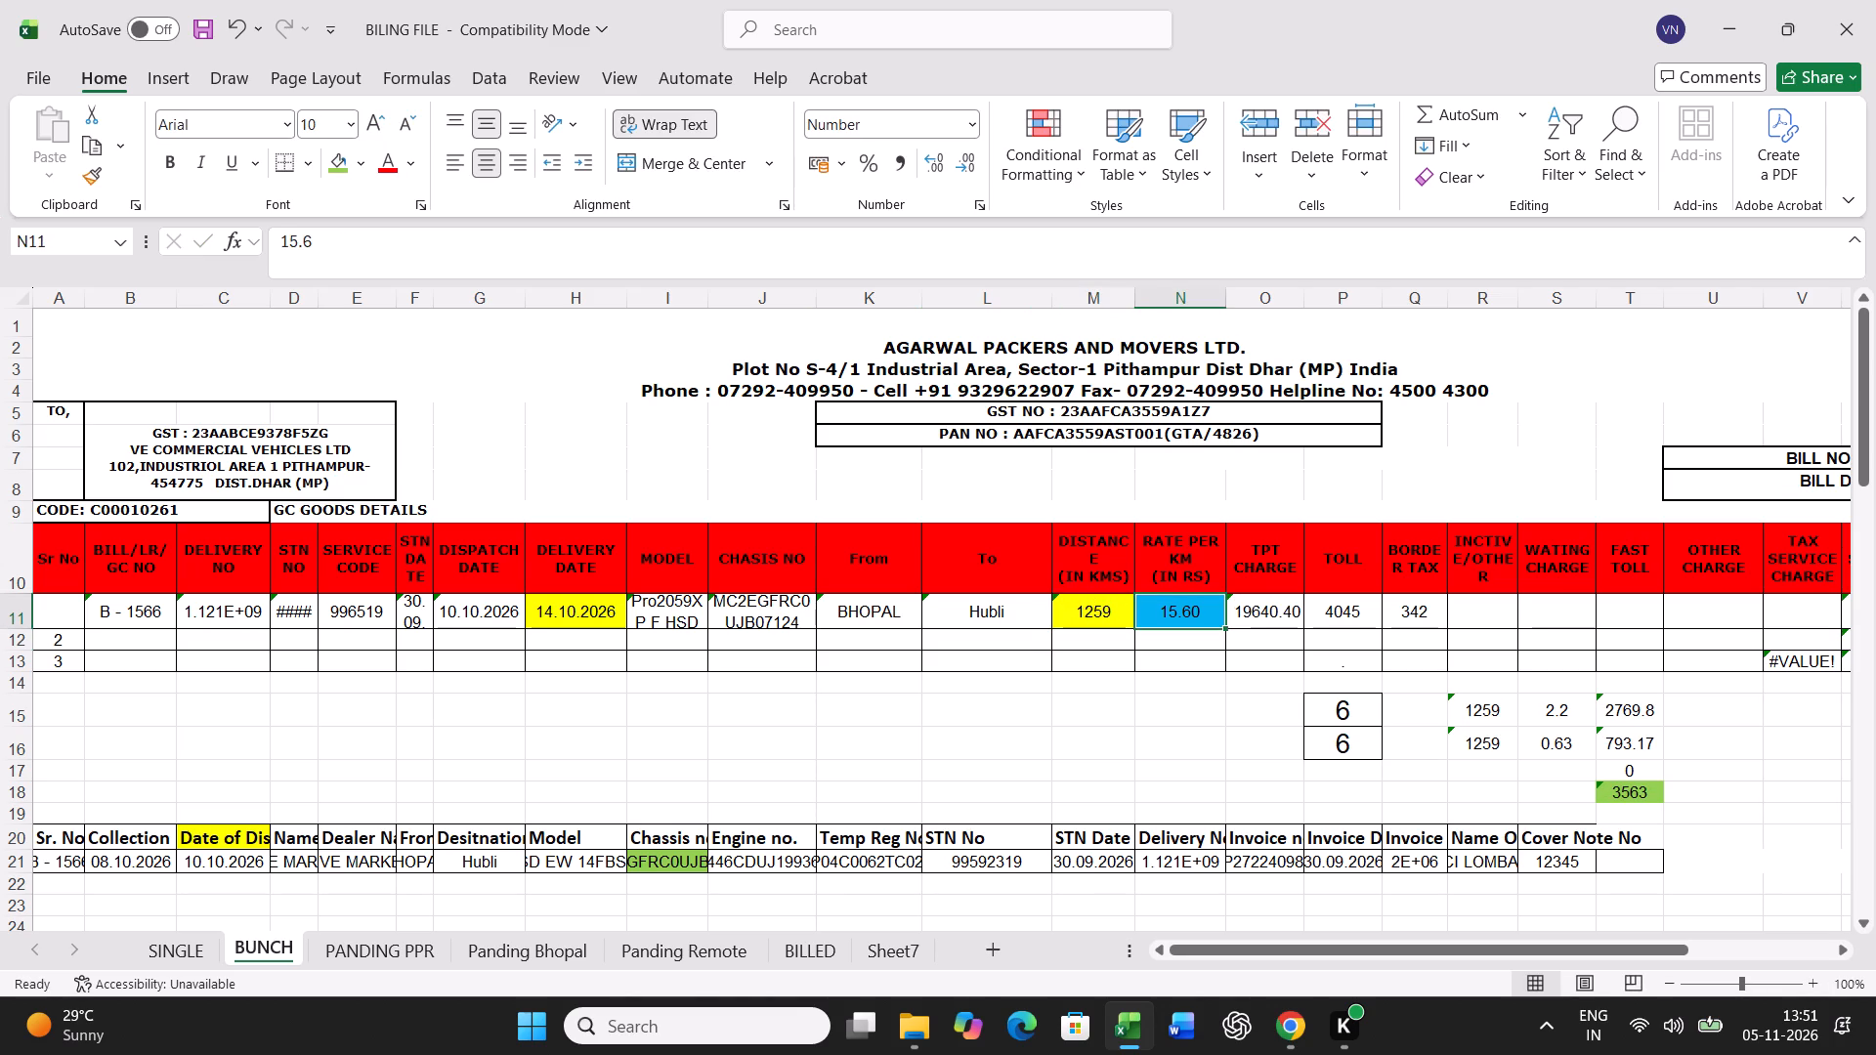
text(13.43)
key(Right)
key(Right)
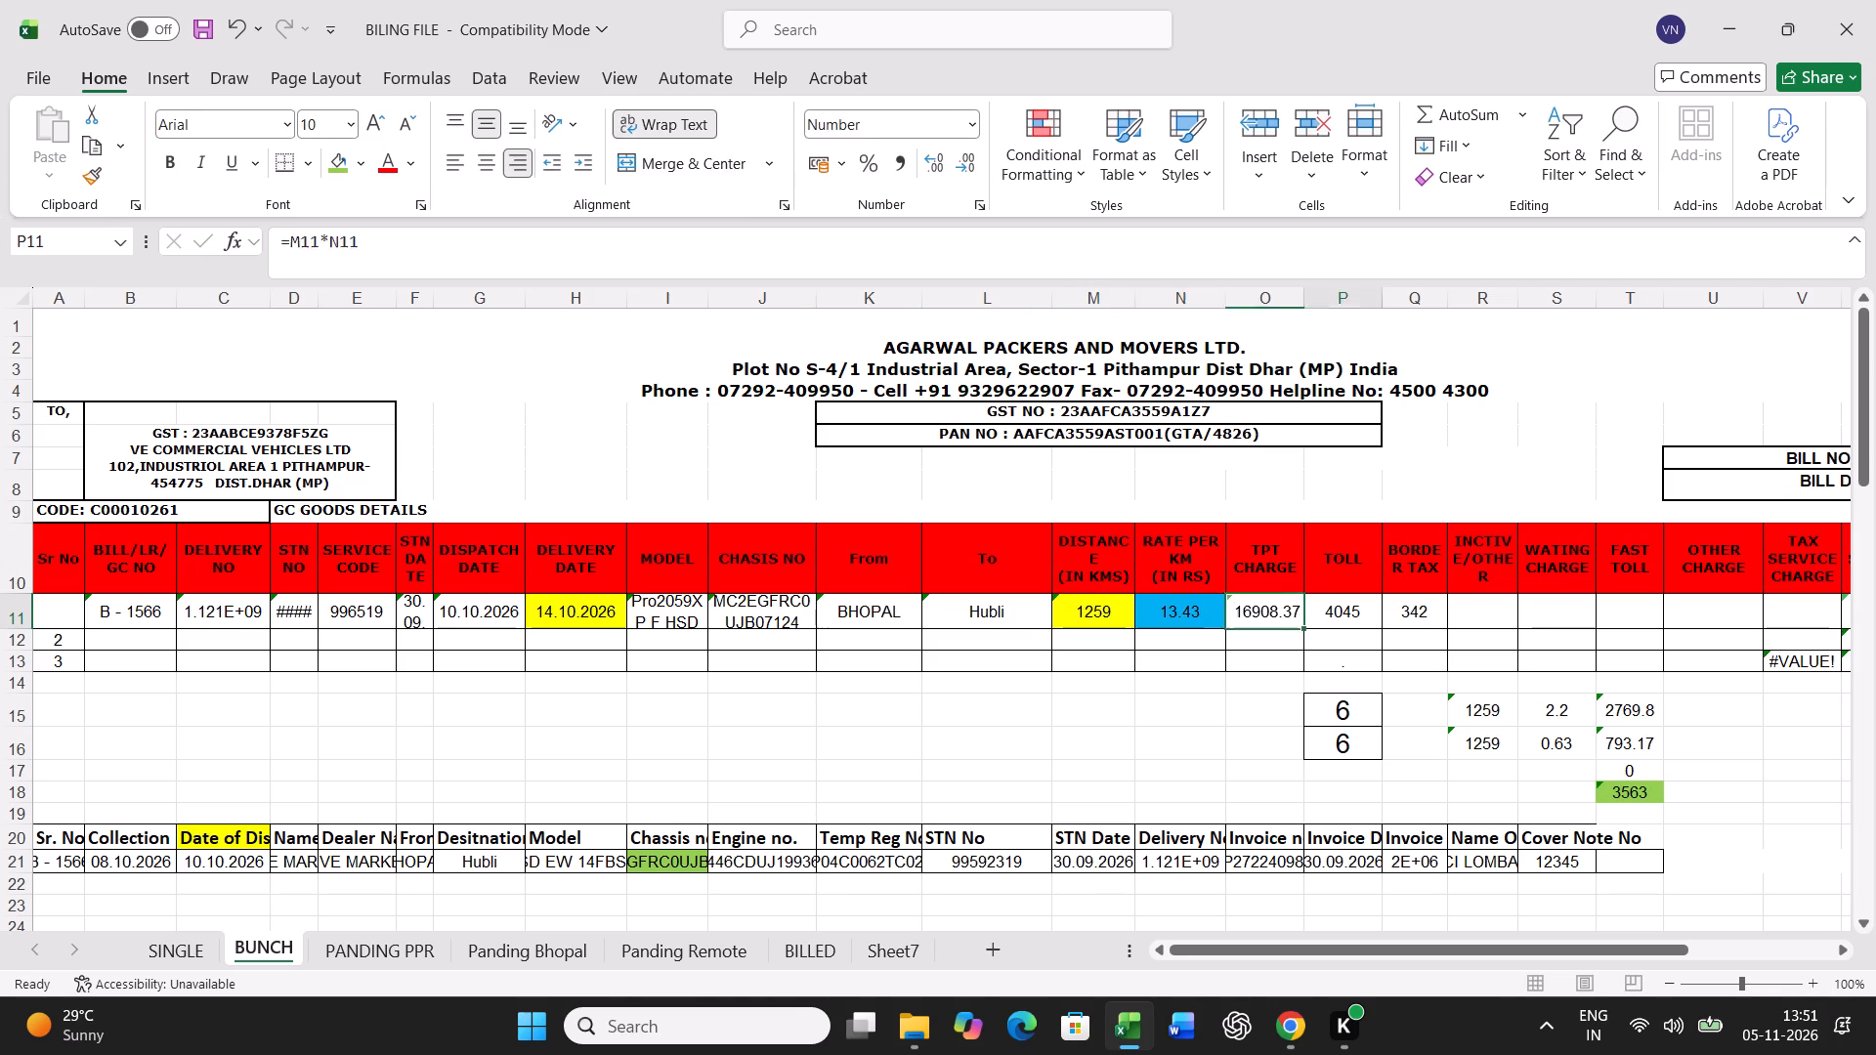
text(2375)
key(Right)
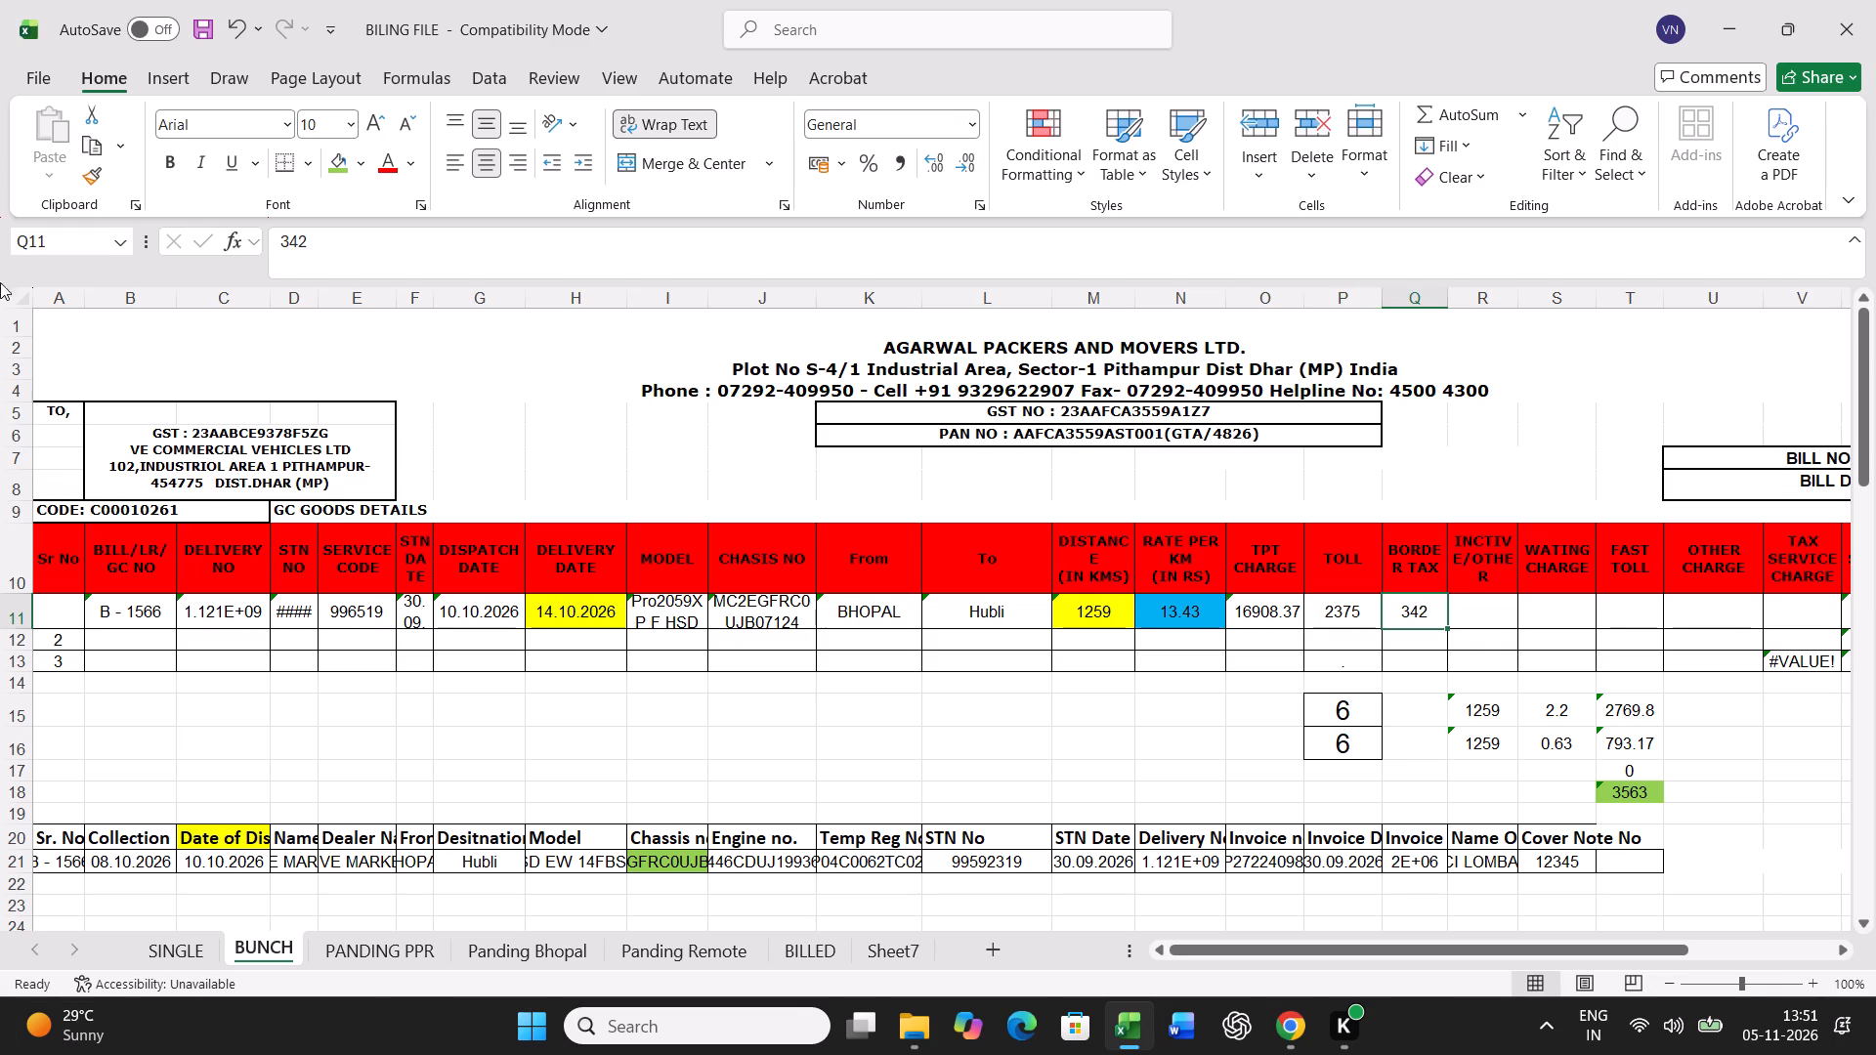
Set both the standard and actual transit times of the B - 1566 bill to 4 in P15 and P16.
click(1344, 716)
key(4)
key(Return)
key(4)
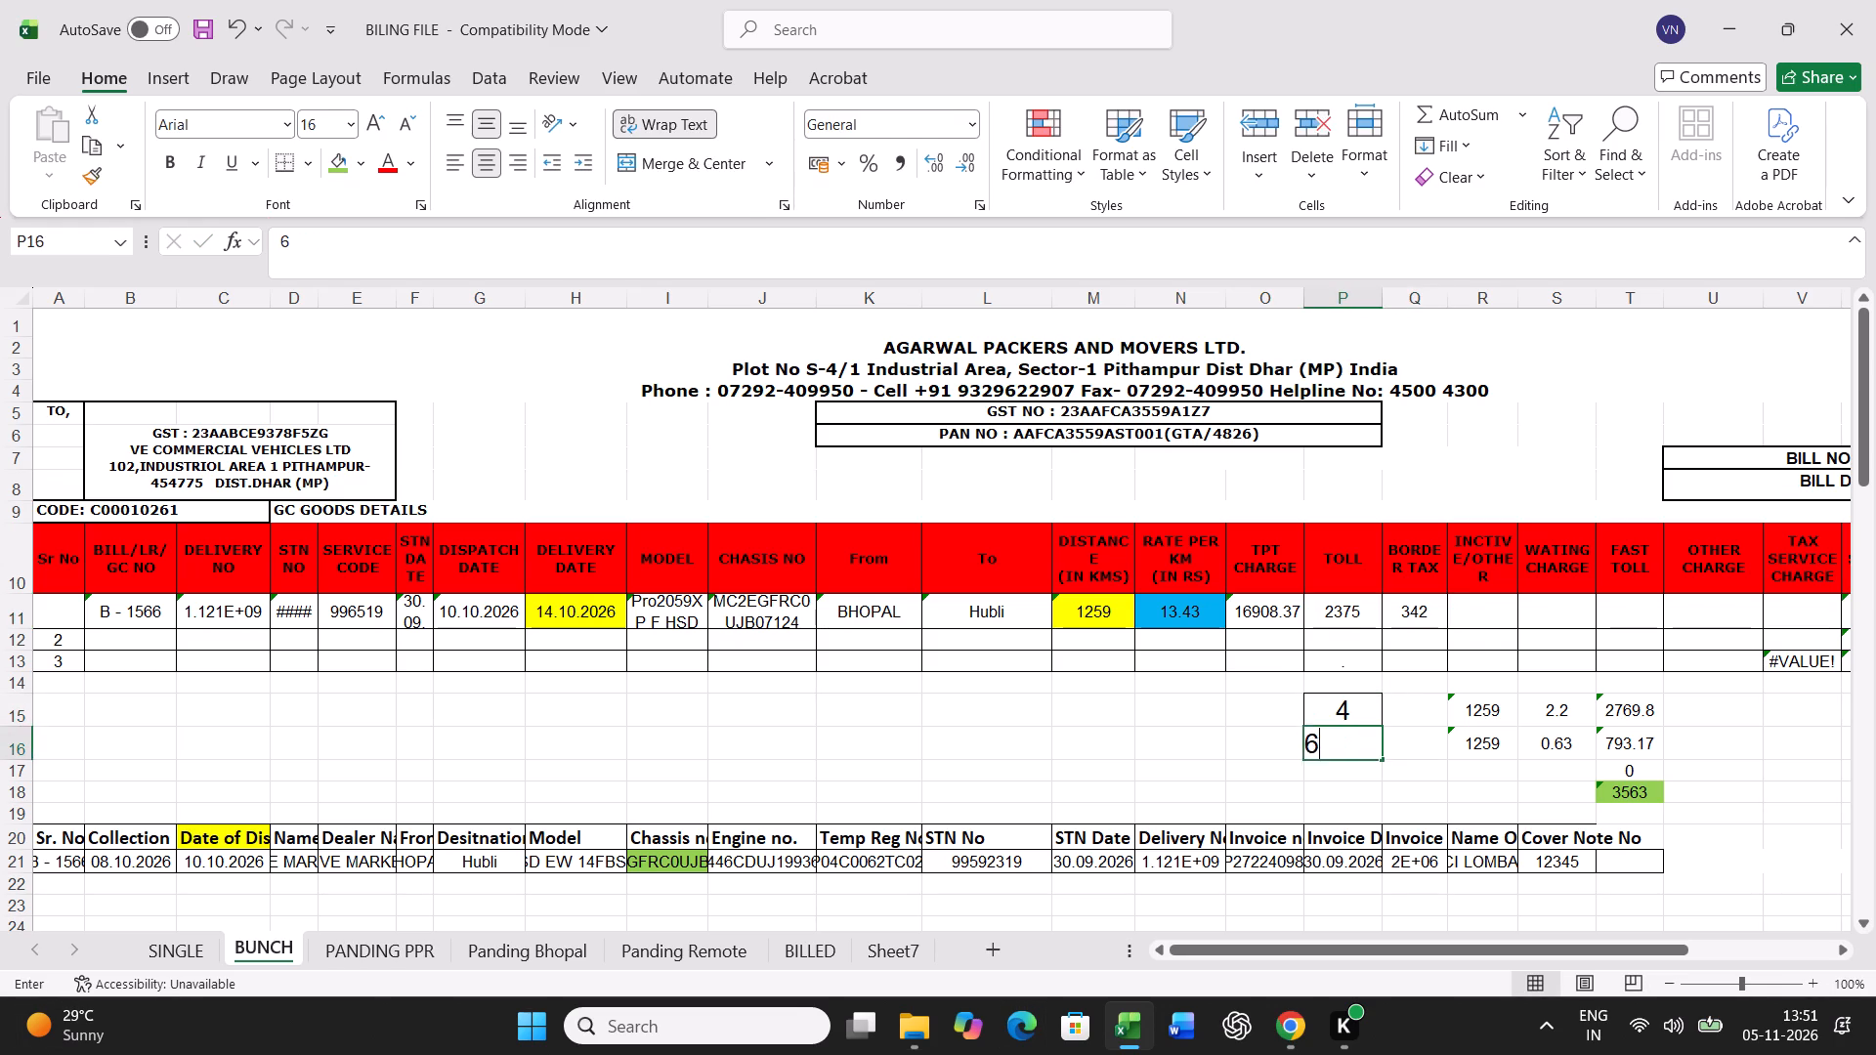
key(Return)
Print the B - 1566 freight bill from the SINGLE sheet.
click(194, 949)
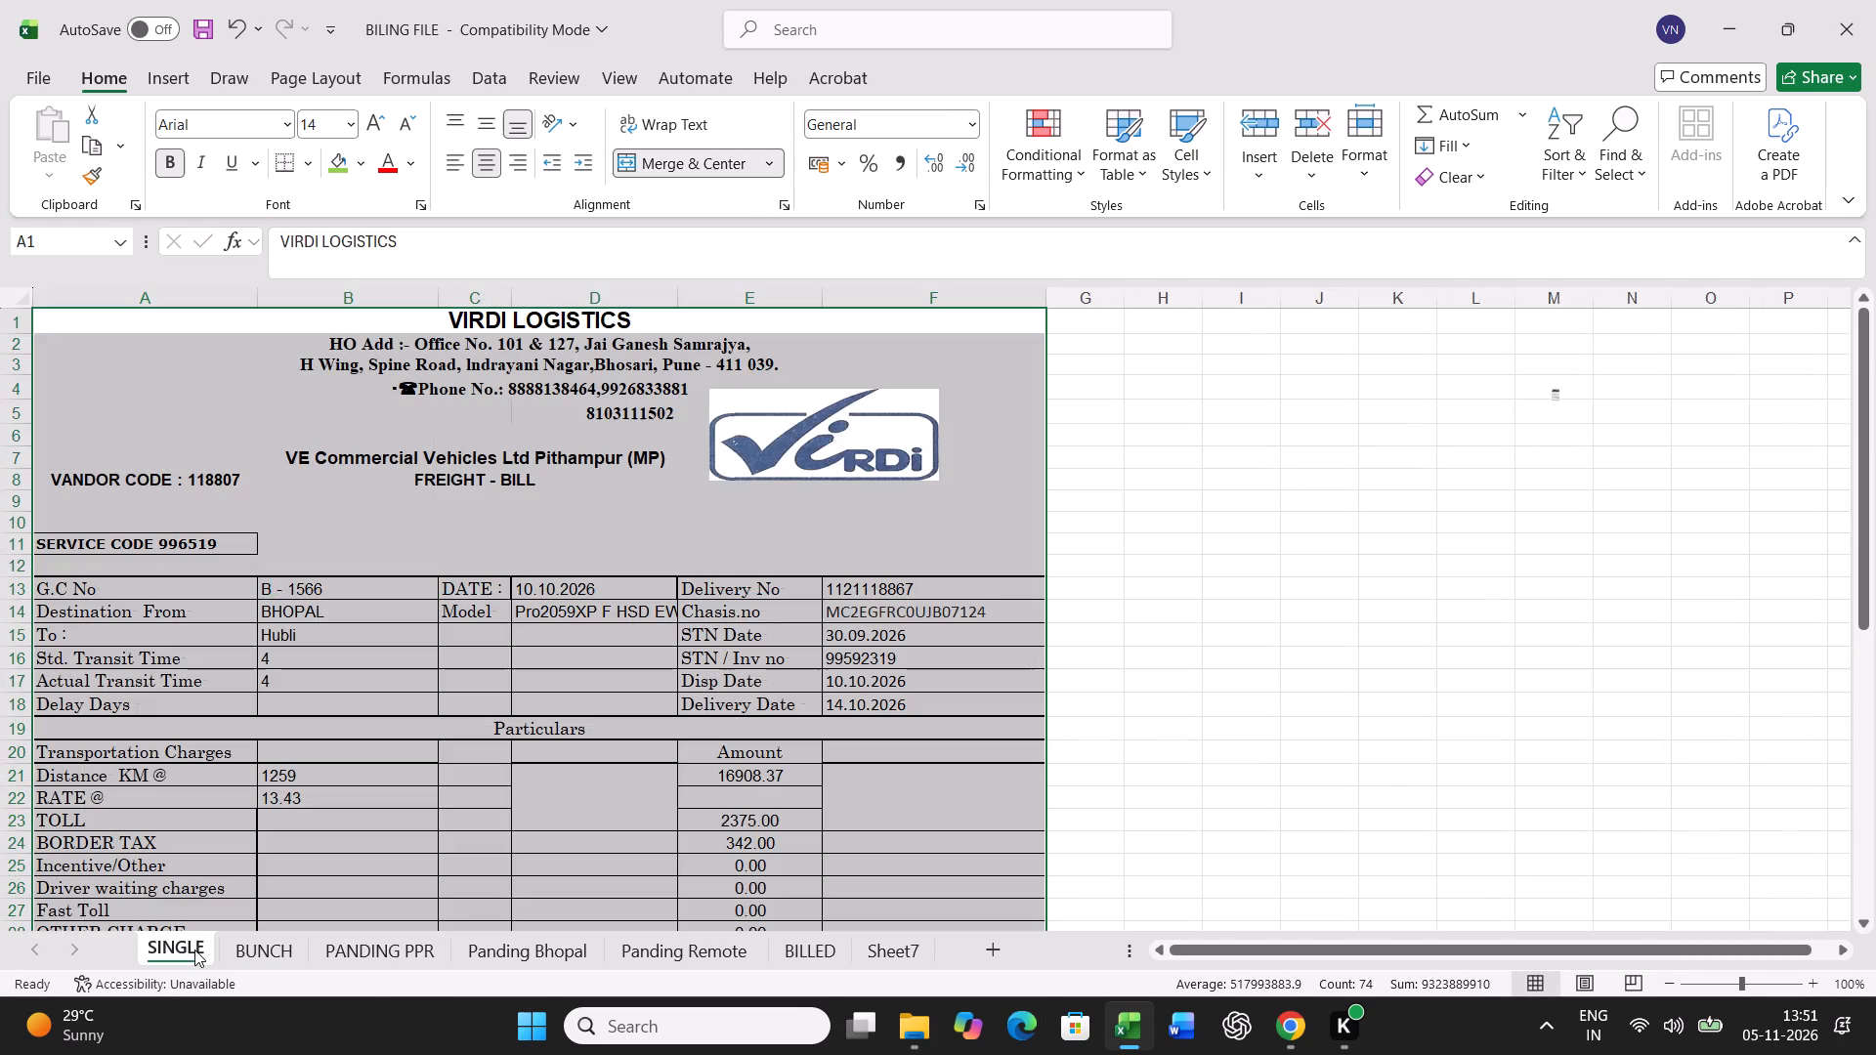
key(ctrl+p)
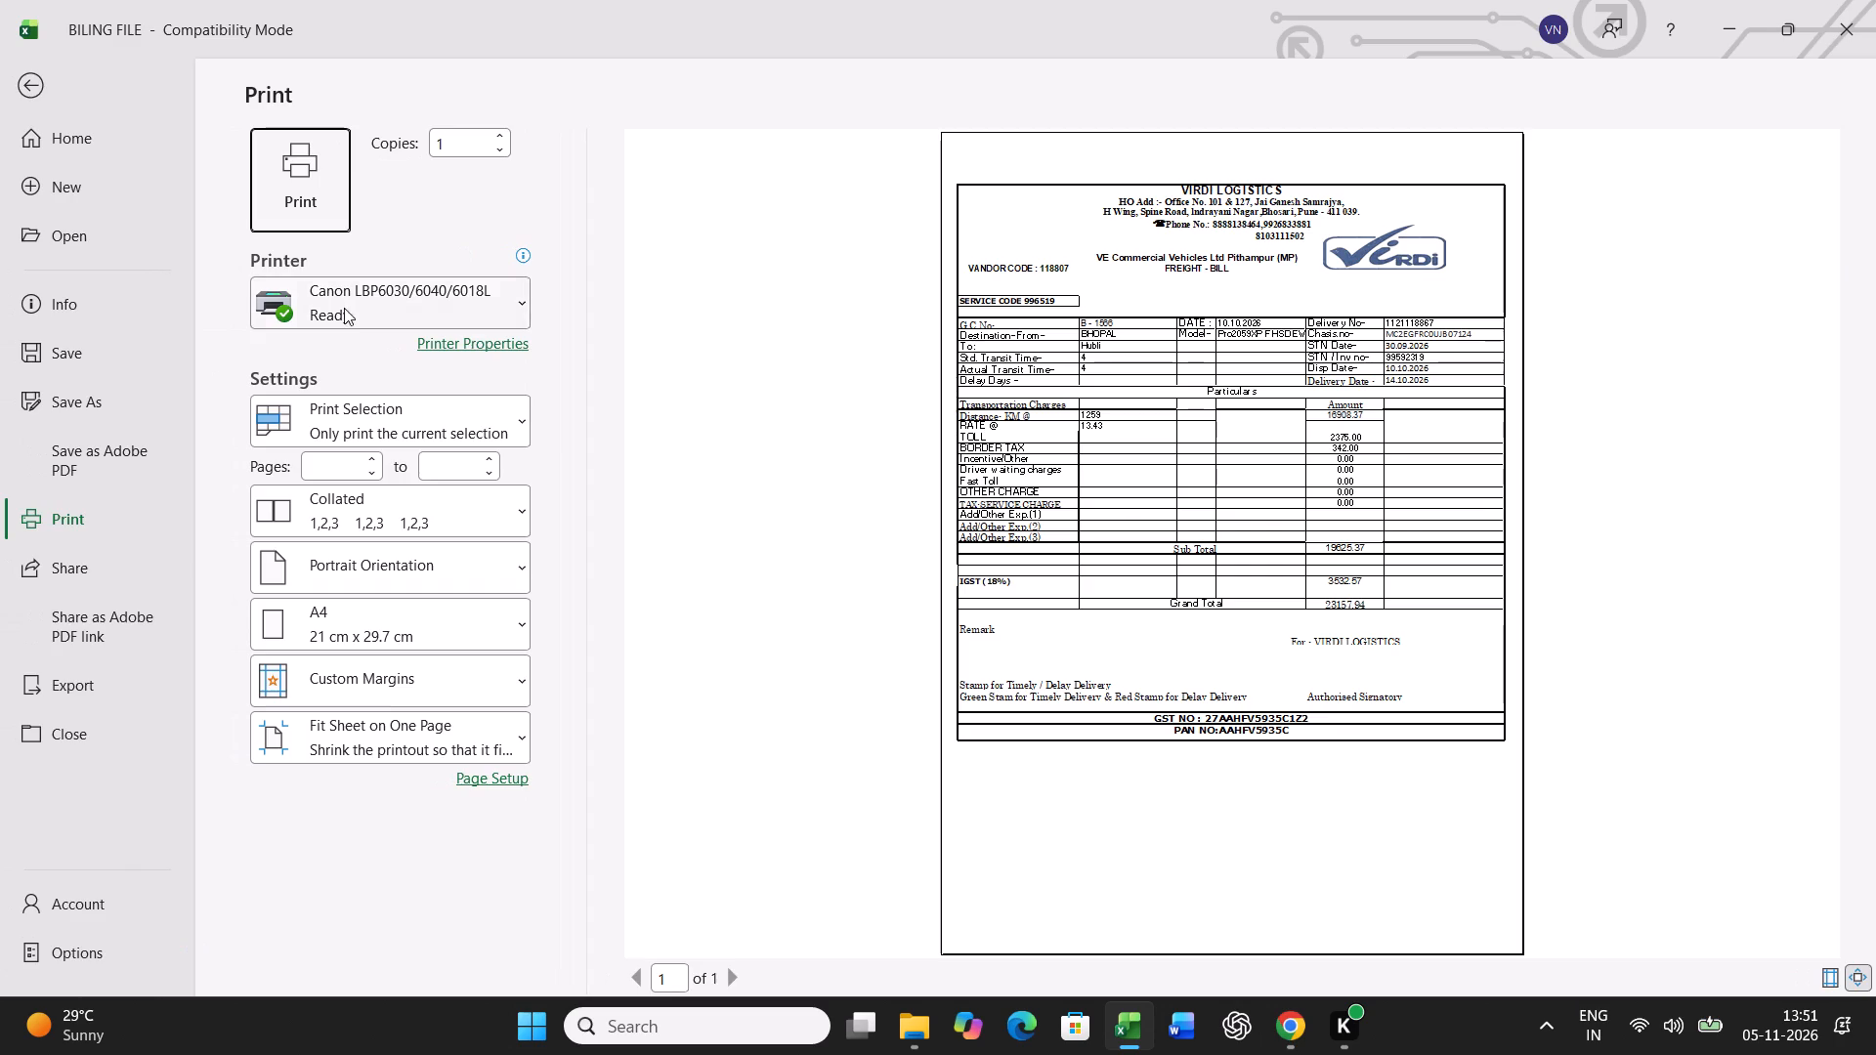
click(329, 178)
Copy the B - 1566 billed row 11 on the BUNCH sheet and paste it as values into row 41 of the lower table.
click(298, 951)
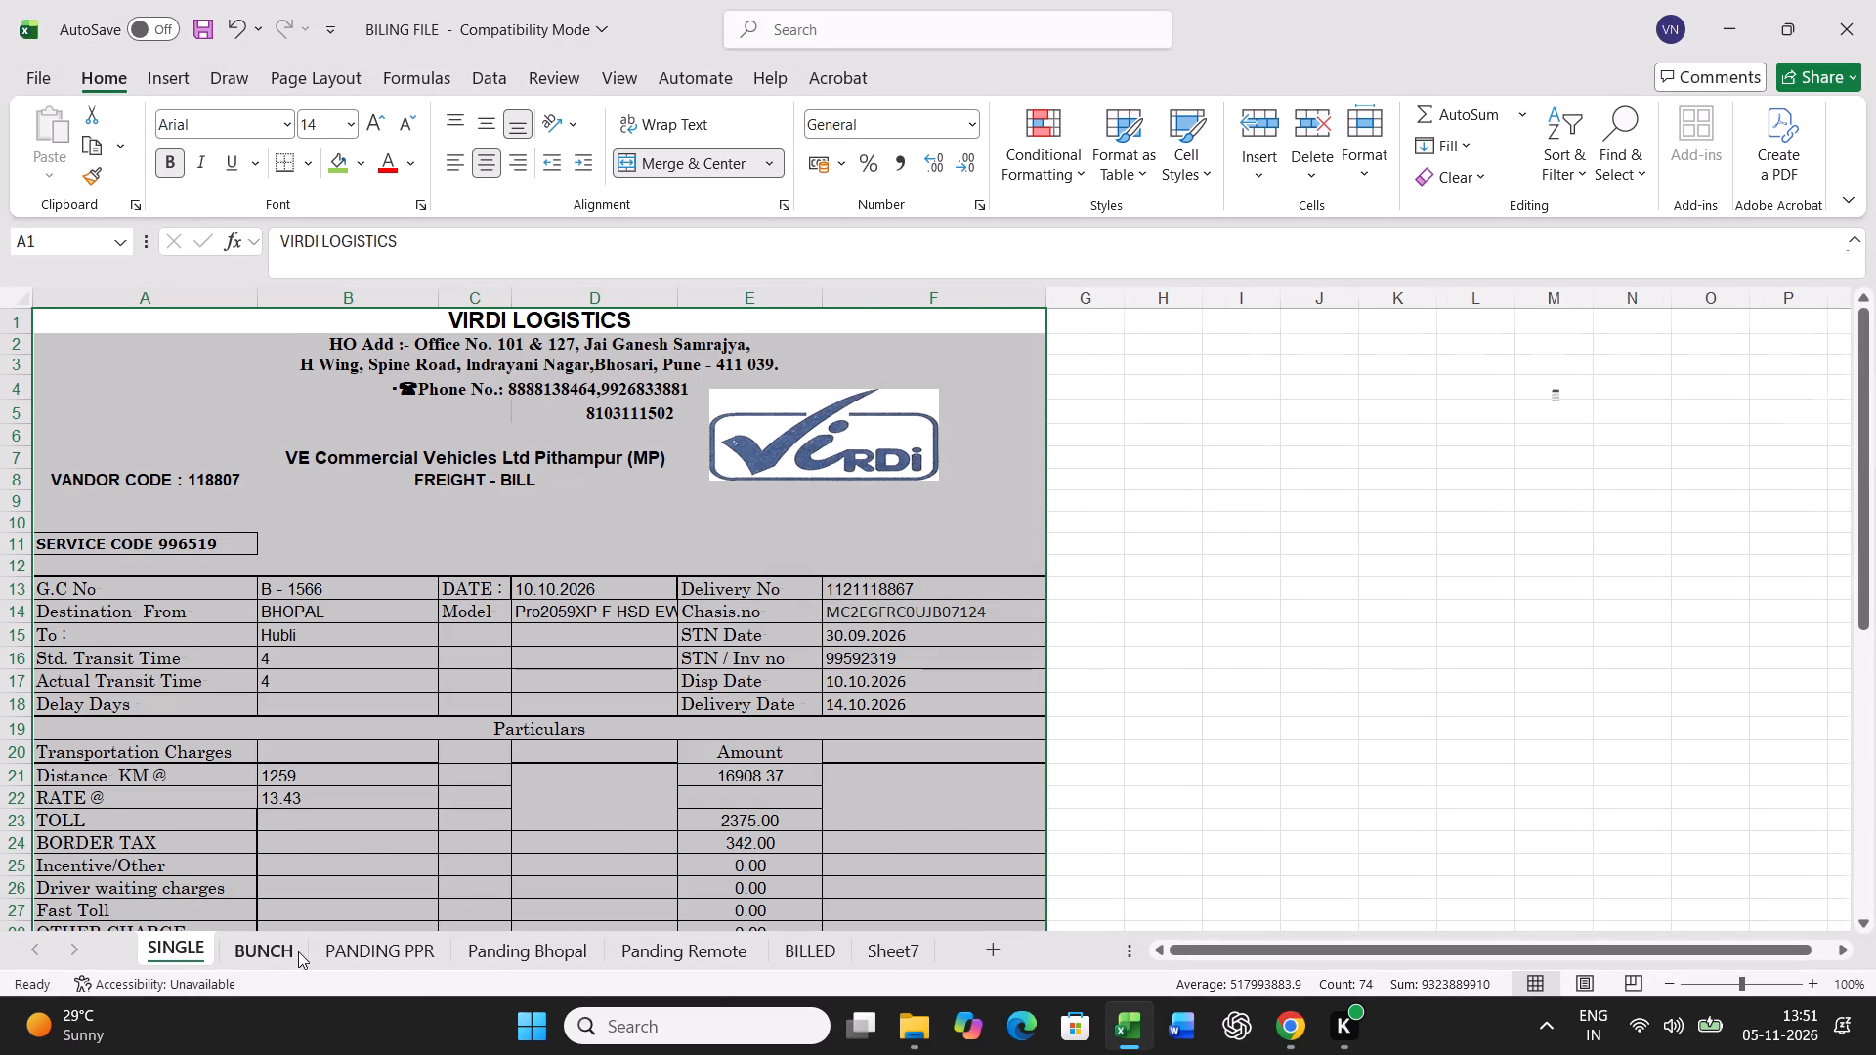
click(11, 615)
key(ctrl+c)
scroll(552, 733, down, 4)
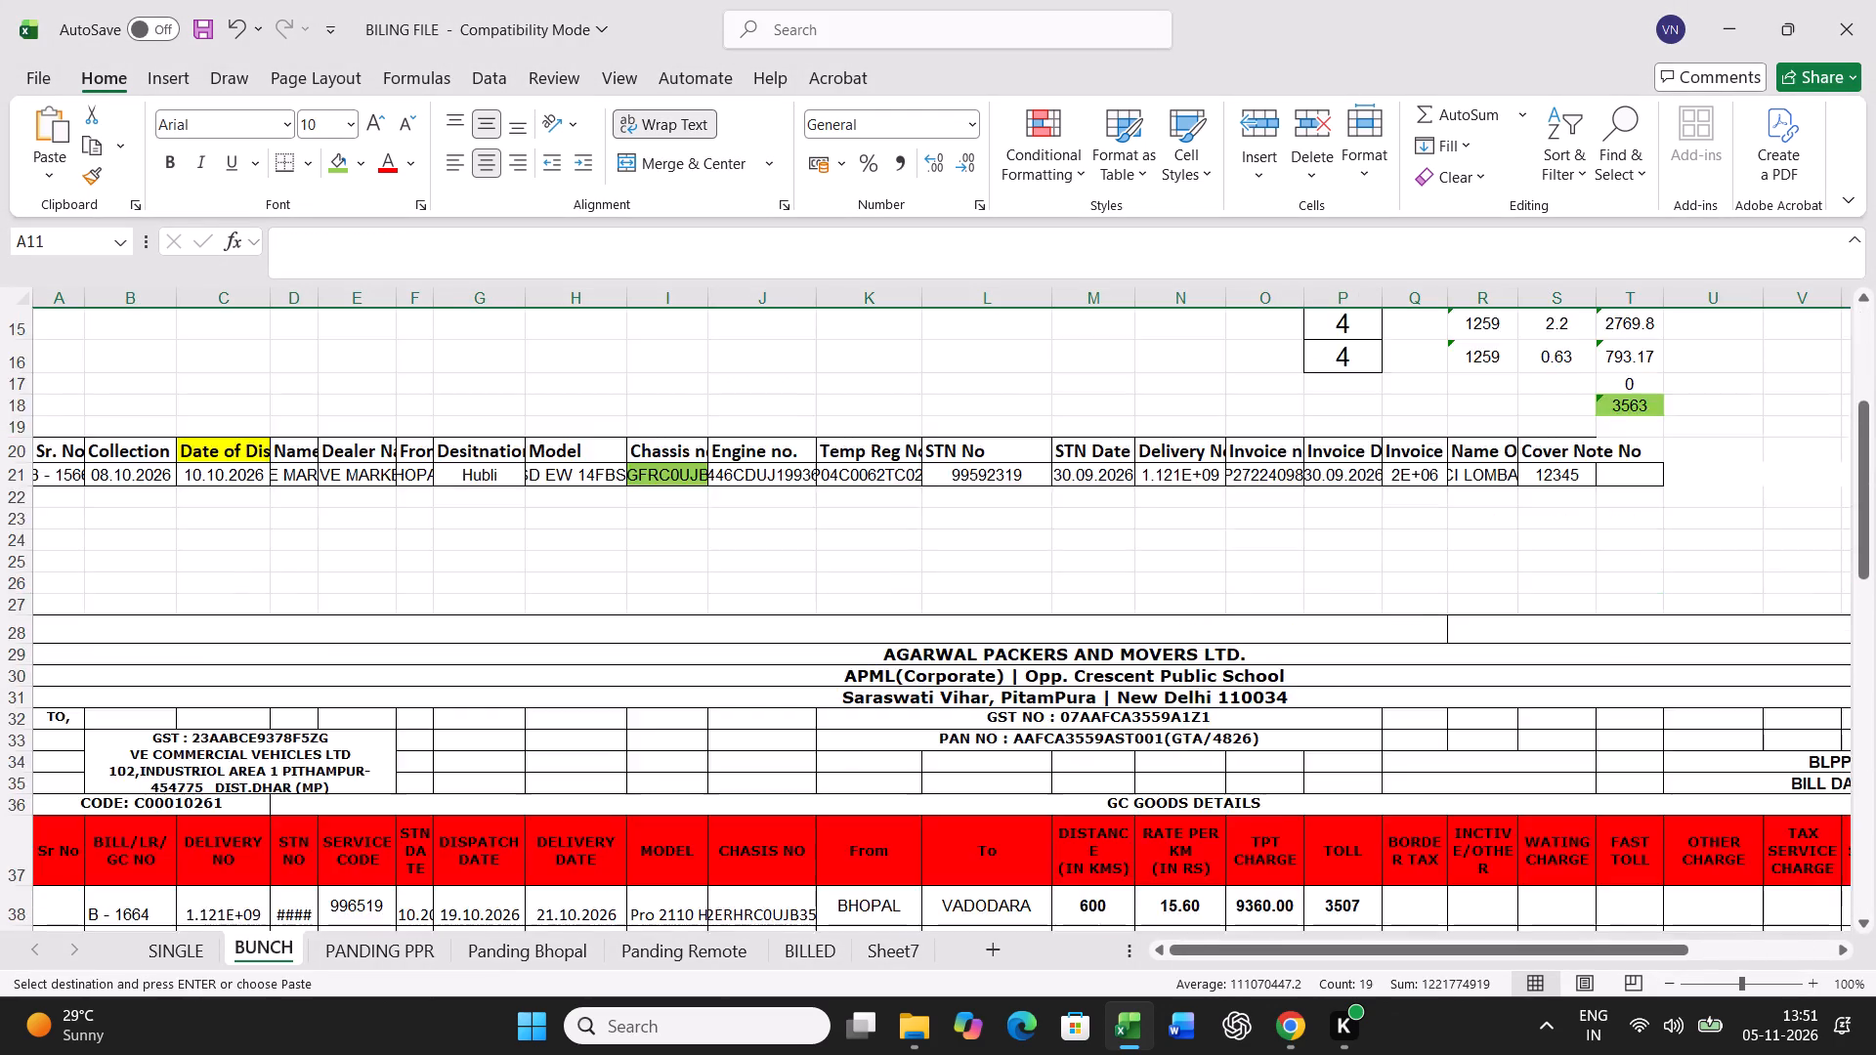
scroll(552, 733, down, 11)
right_click(56, 414)
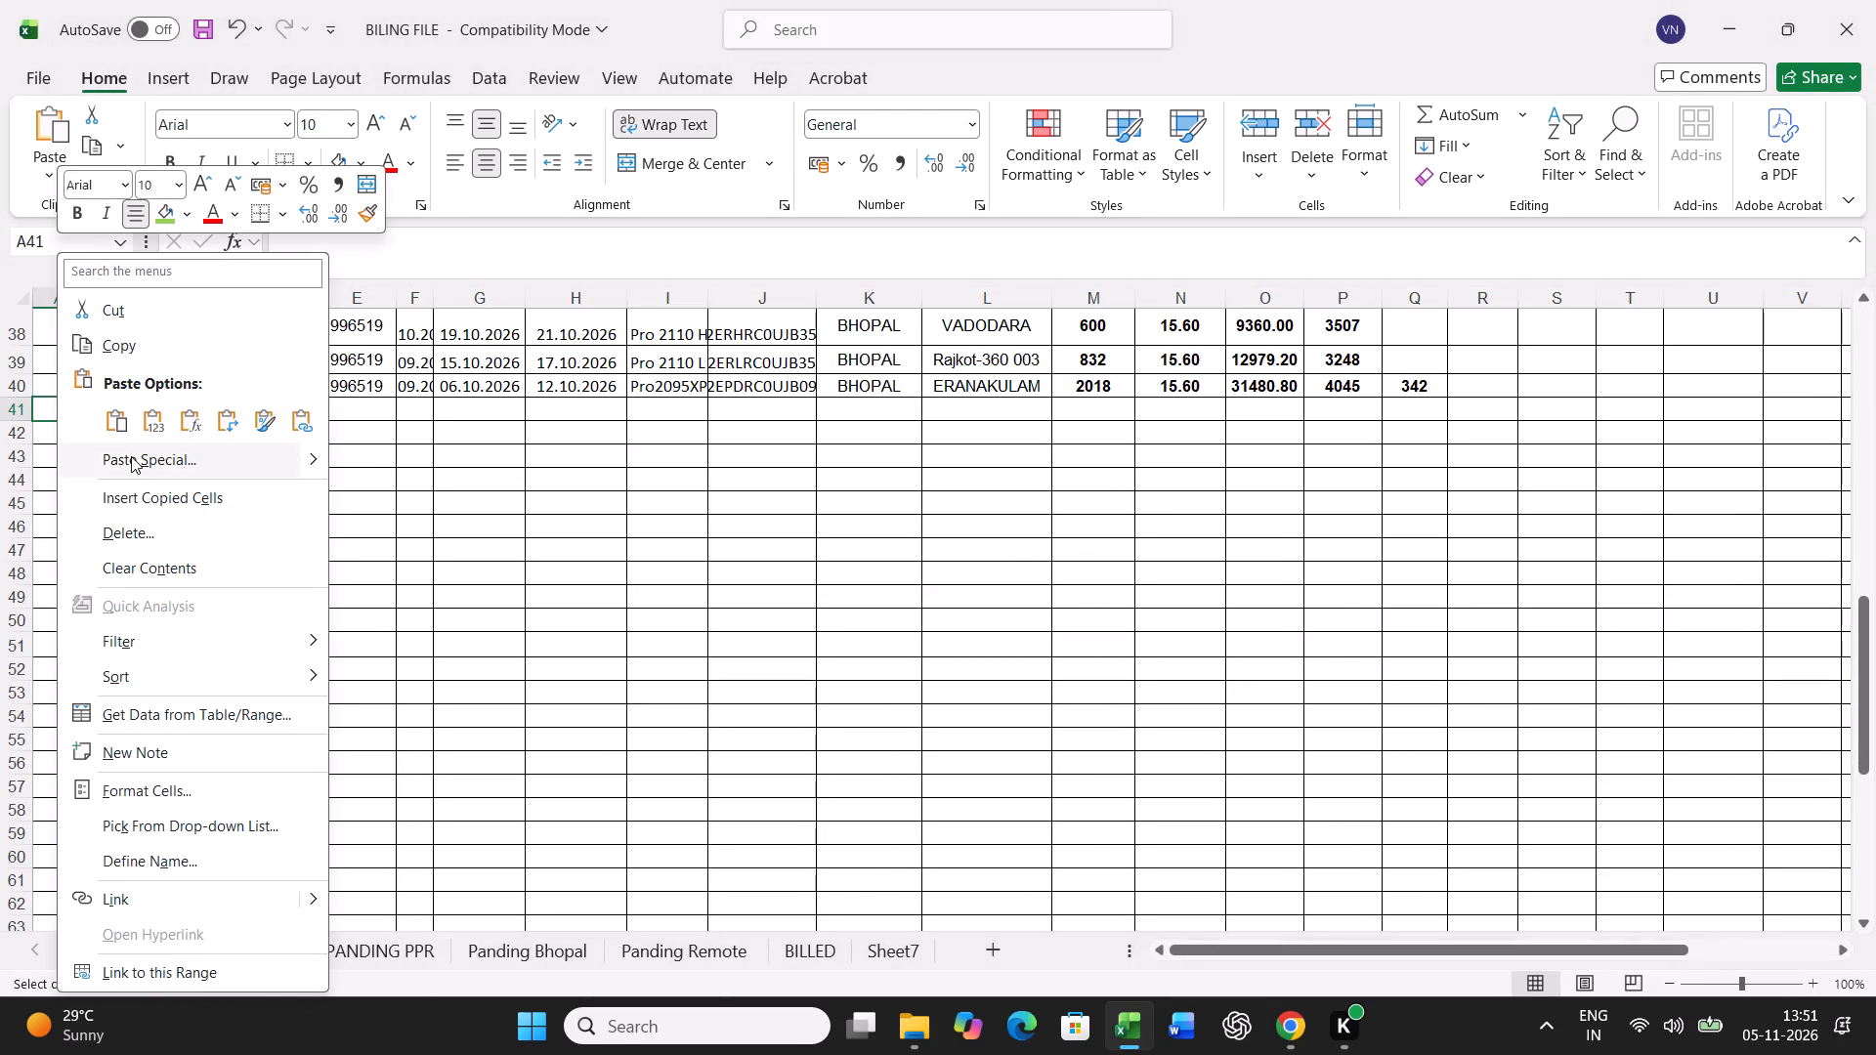
click(131, 456)
click(59, 396)
click(428, 680)
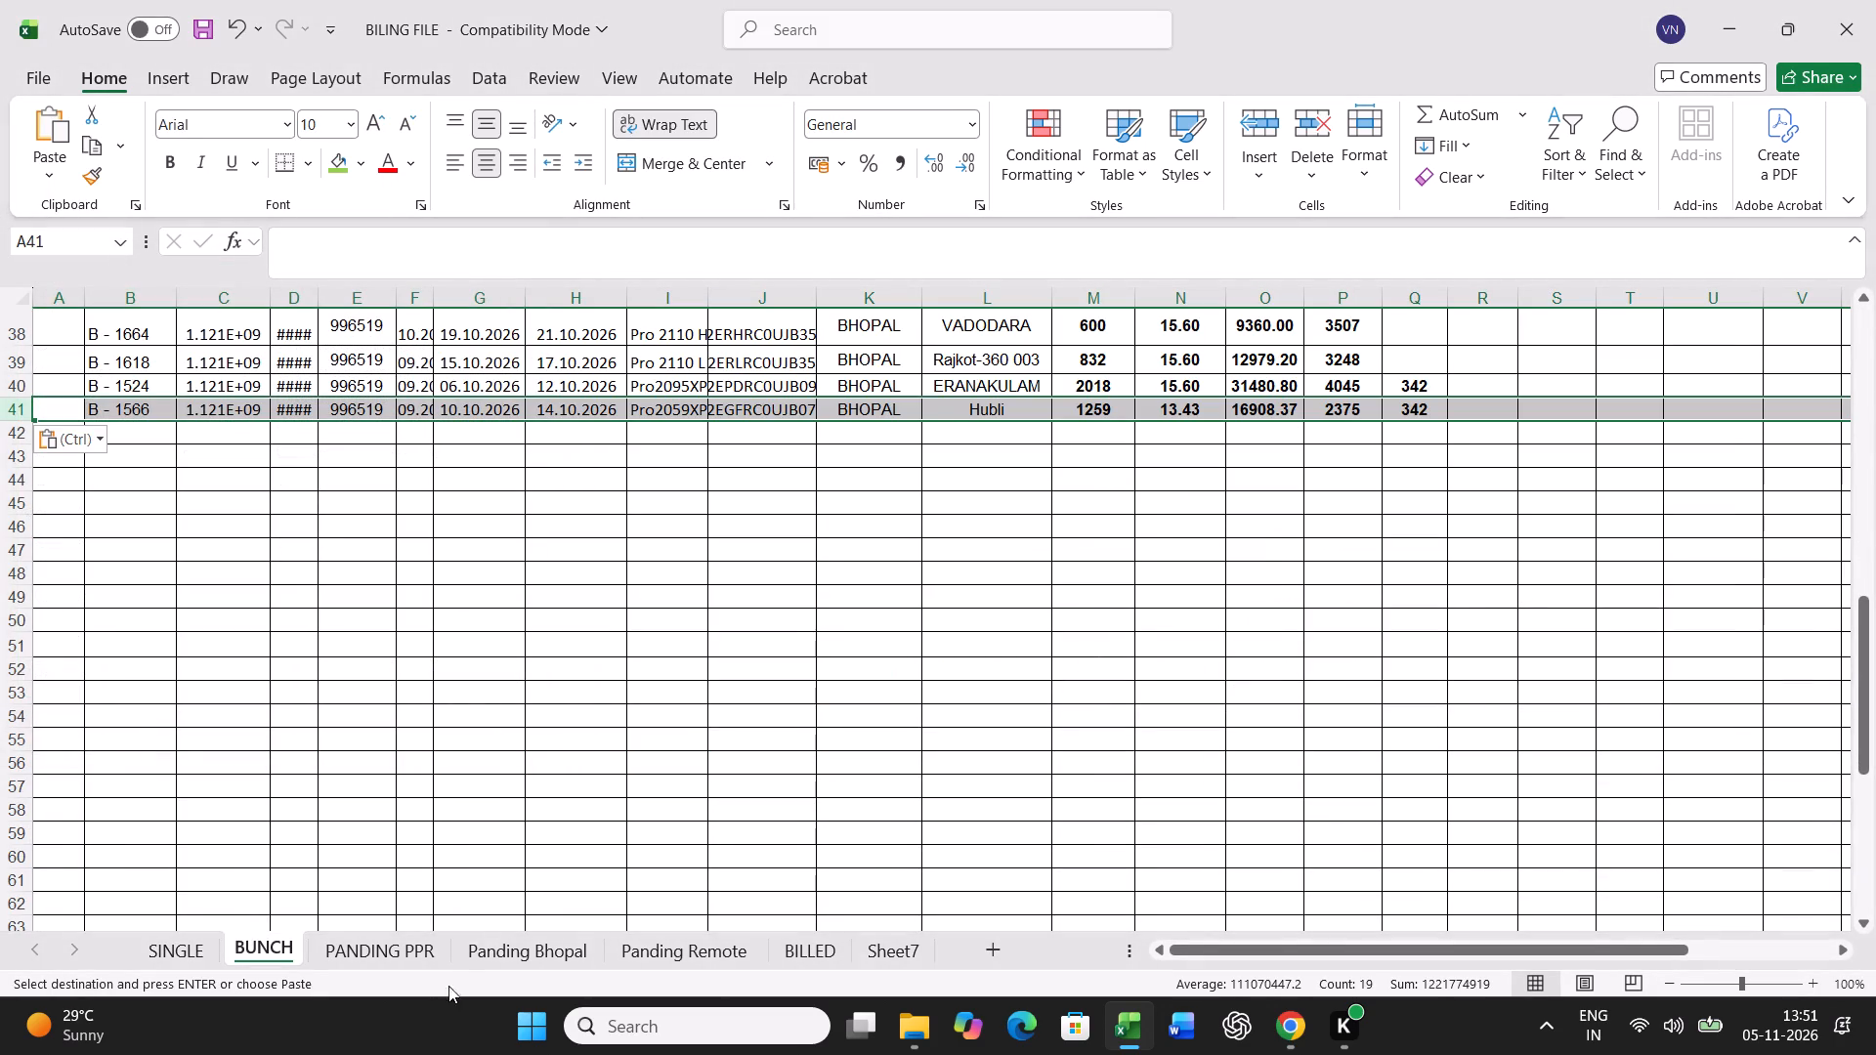
Find chassis B09134 on the Panding Bhopal sheet and fill its chassis cell green.
click(497, 941)
click(702, 731)
key(ctrl+f)
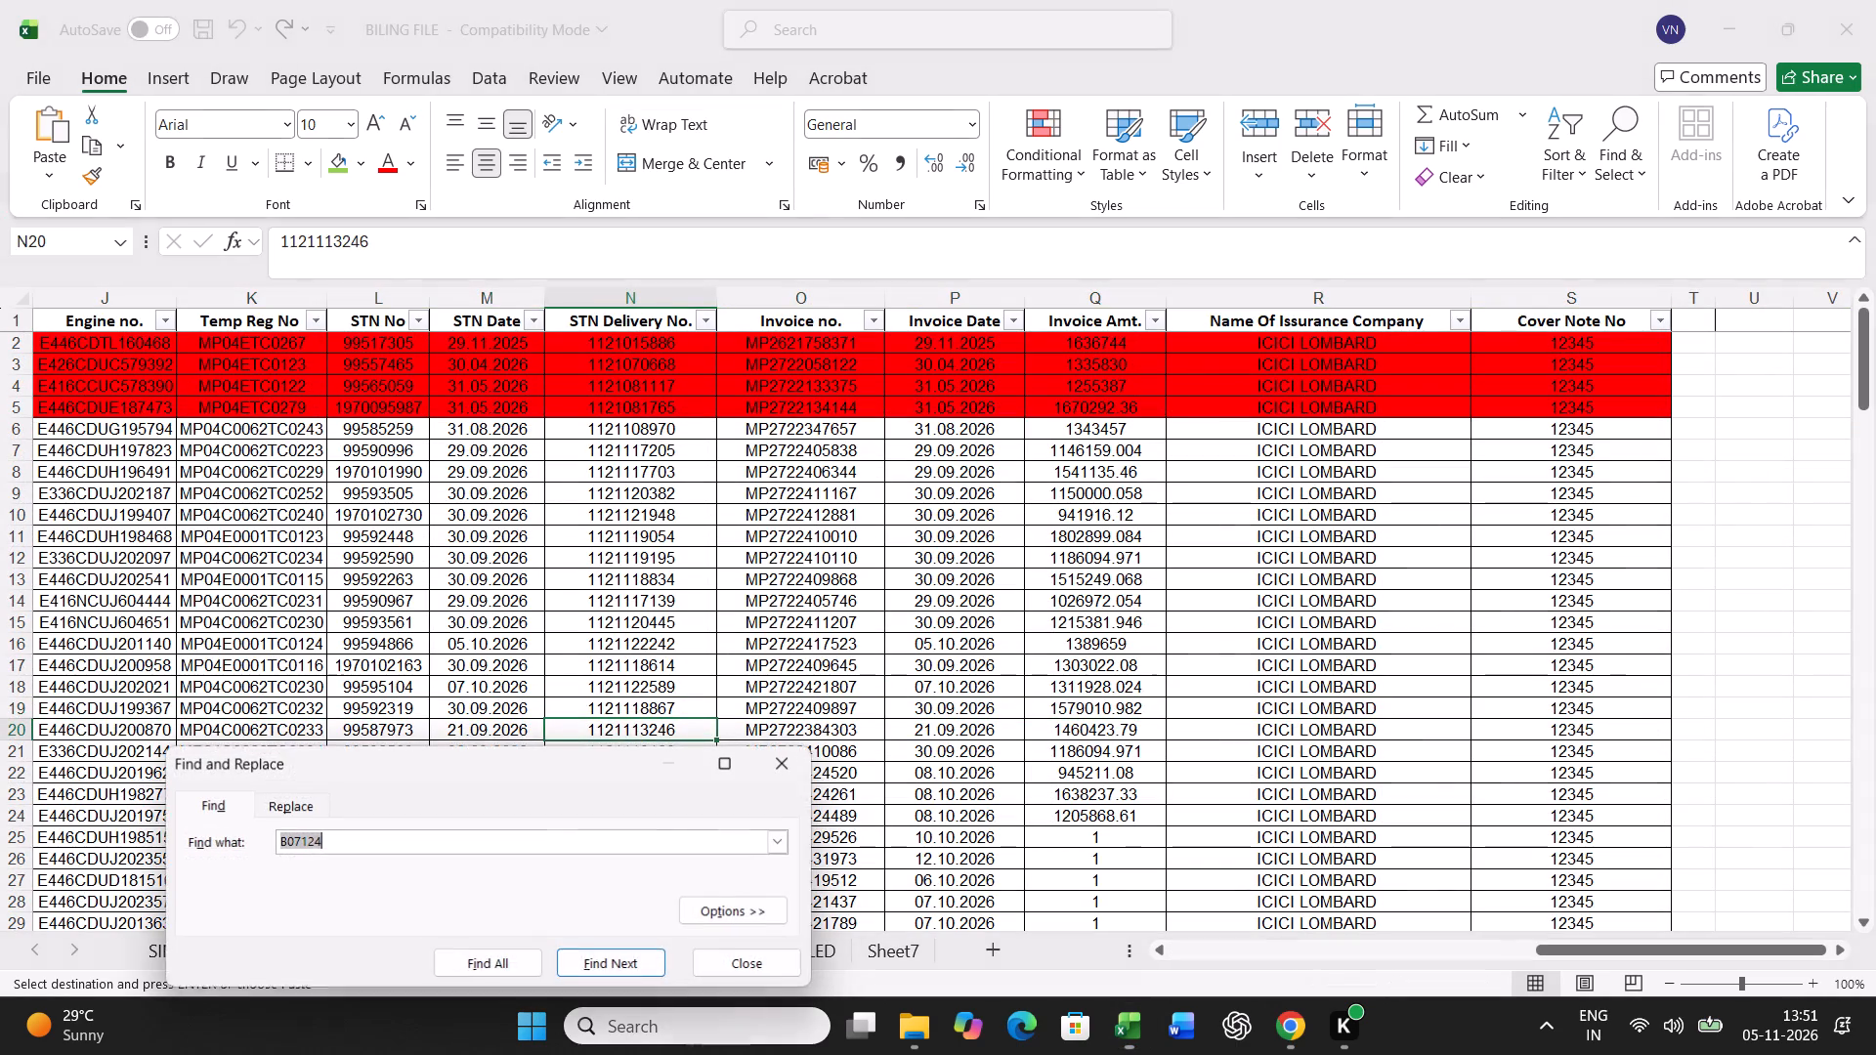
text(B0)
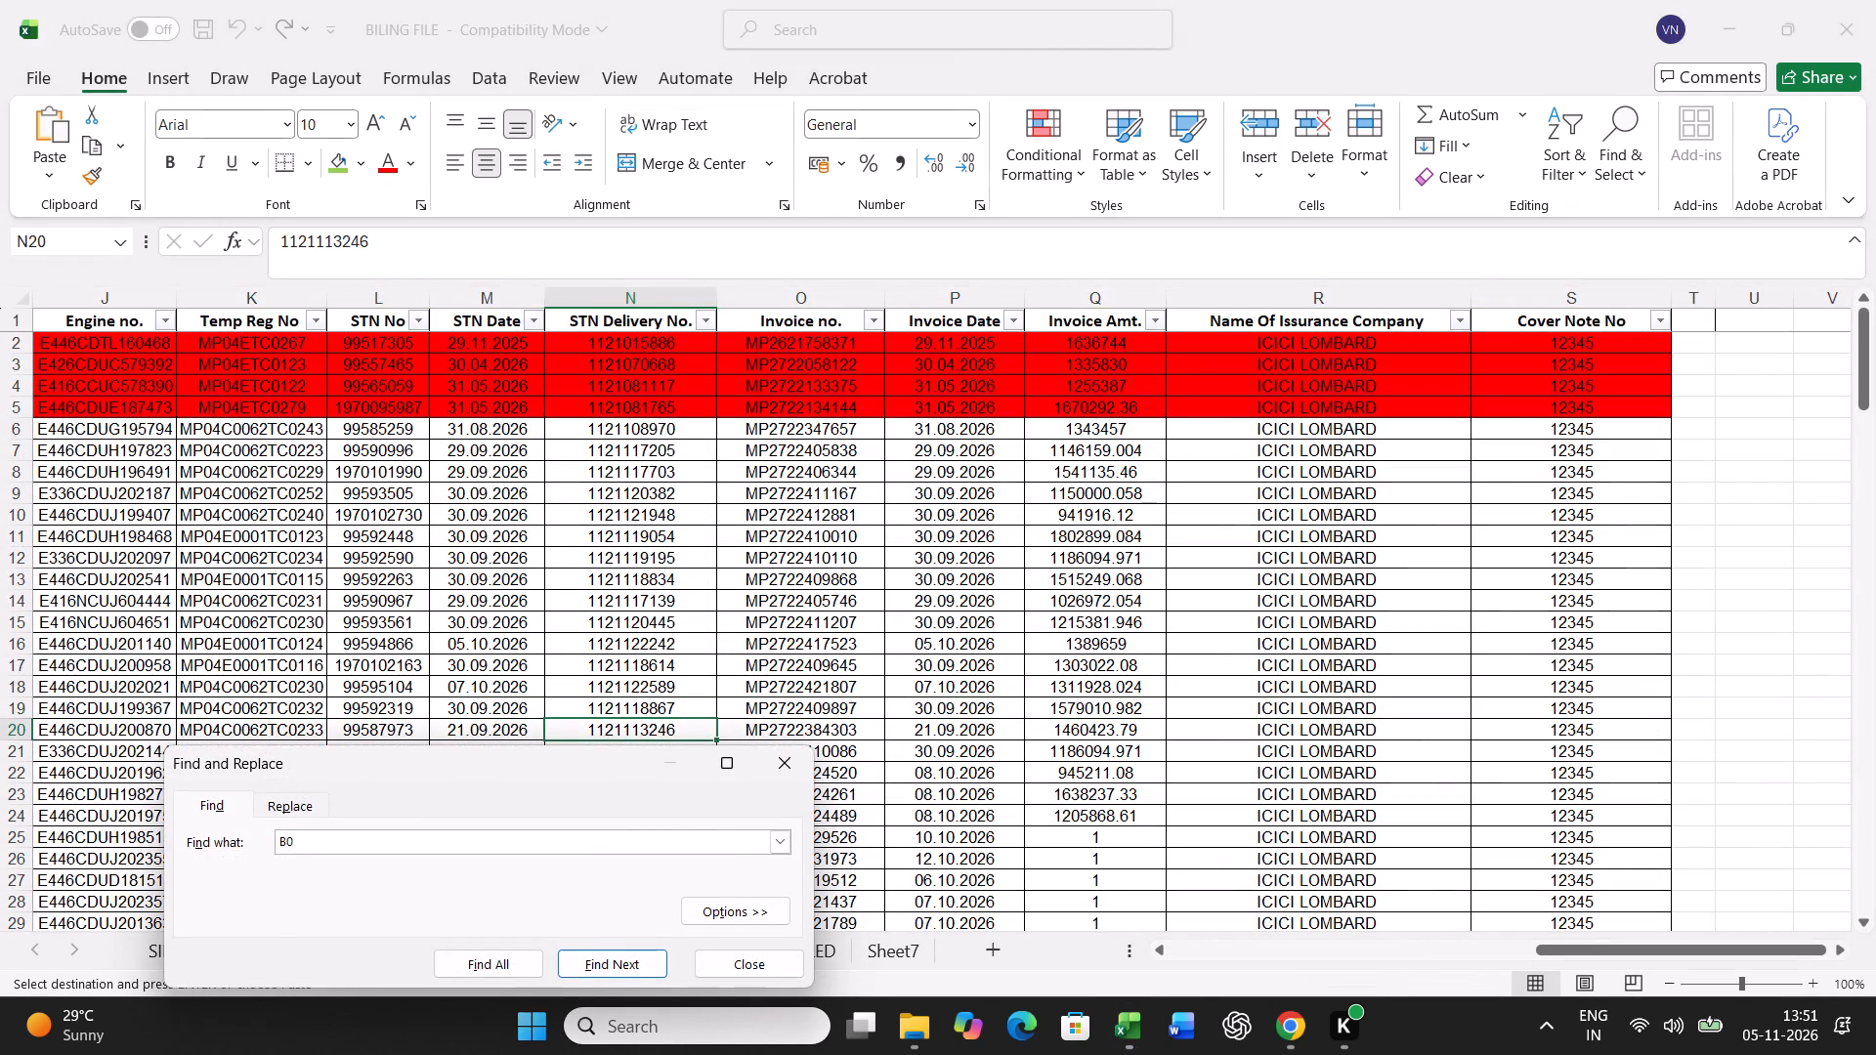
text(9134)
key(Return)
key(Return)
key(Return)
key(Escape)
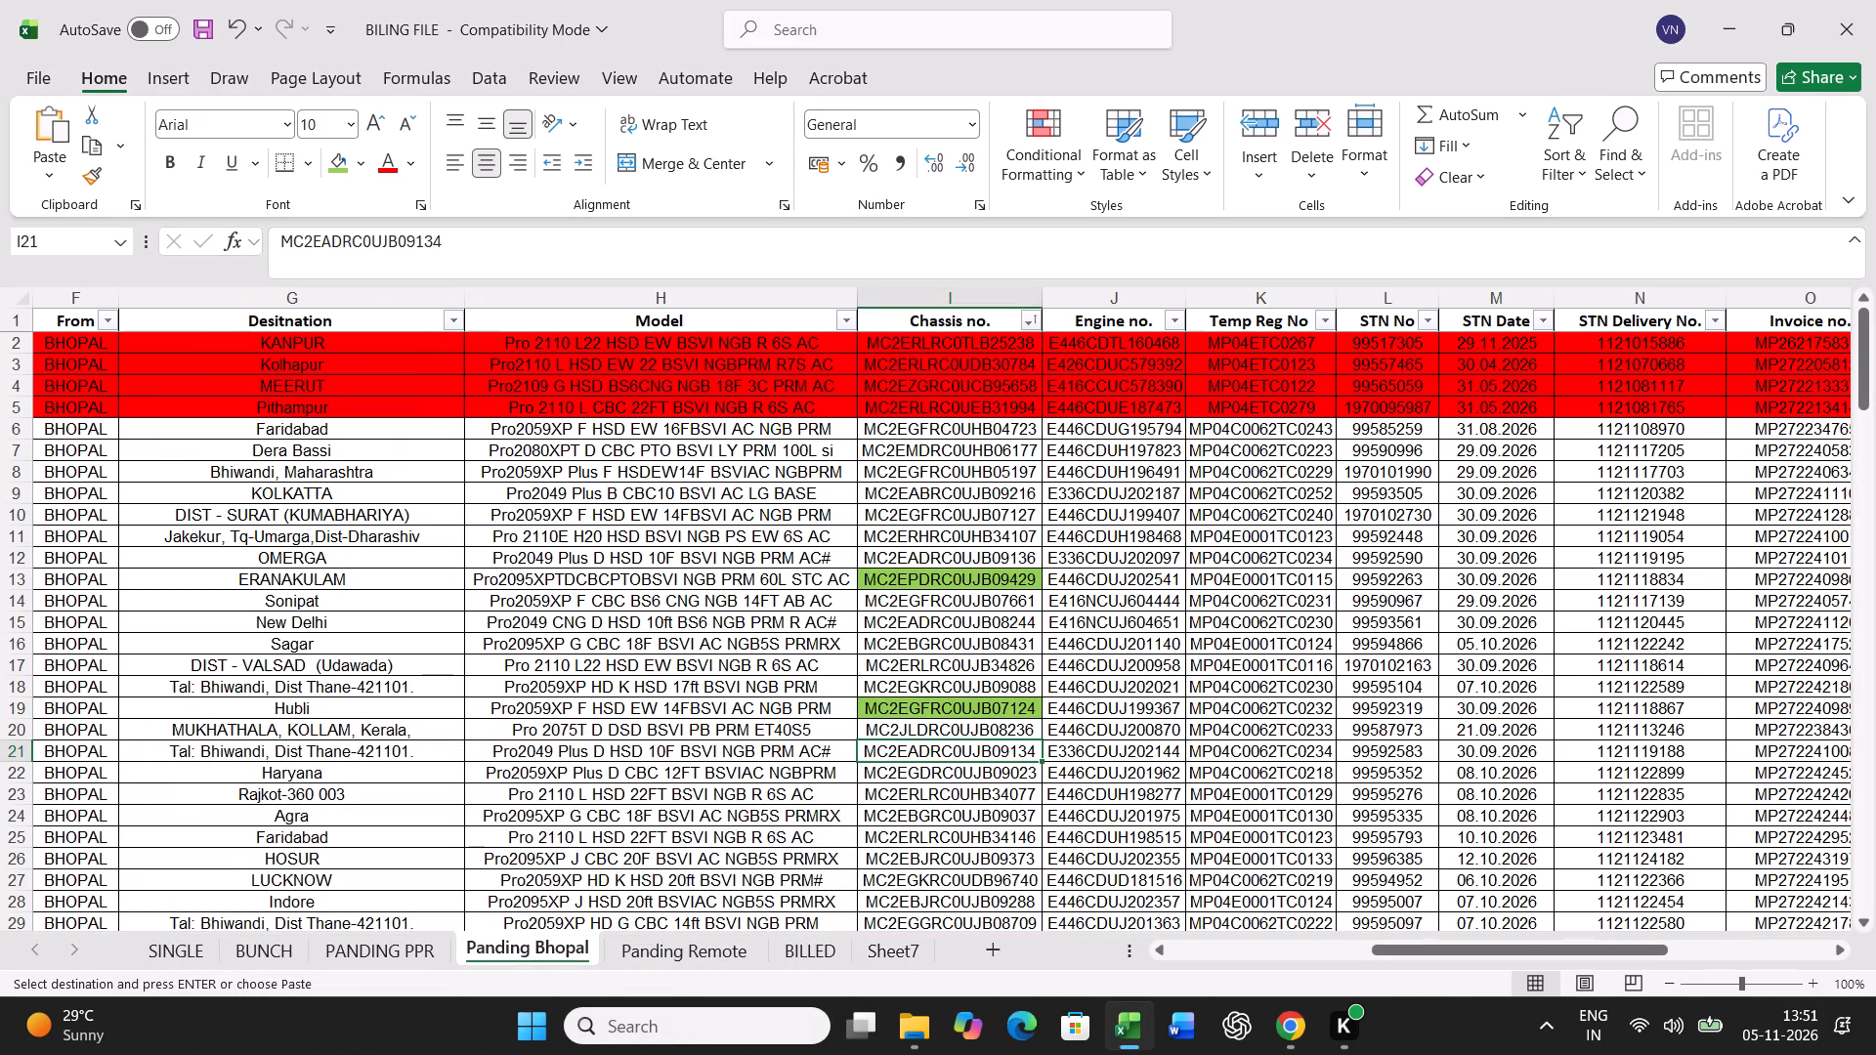
click(340, 161)
Copy the B09134 vehicle's full record and paste it over the source record in row 21 of the BUNCH sheet.
key(Left)
key(Left)
key(Left)
key(Left)
key(Left)
key(Left)
key(Left)
key(Left)
key(Left)
key(Left)
key(Left)
key(Left)
key(Left)
key(Left)
key(Left)
key(Left)
key(Left)
key(Left)
key(Left)
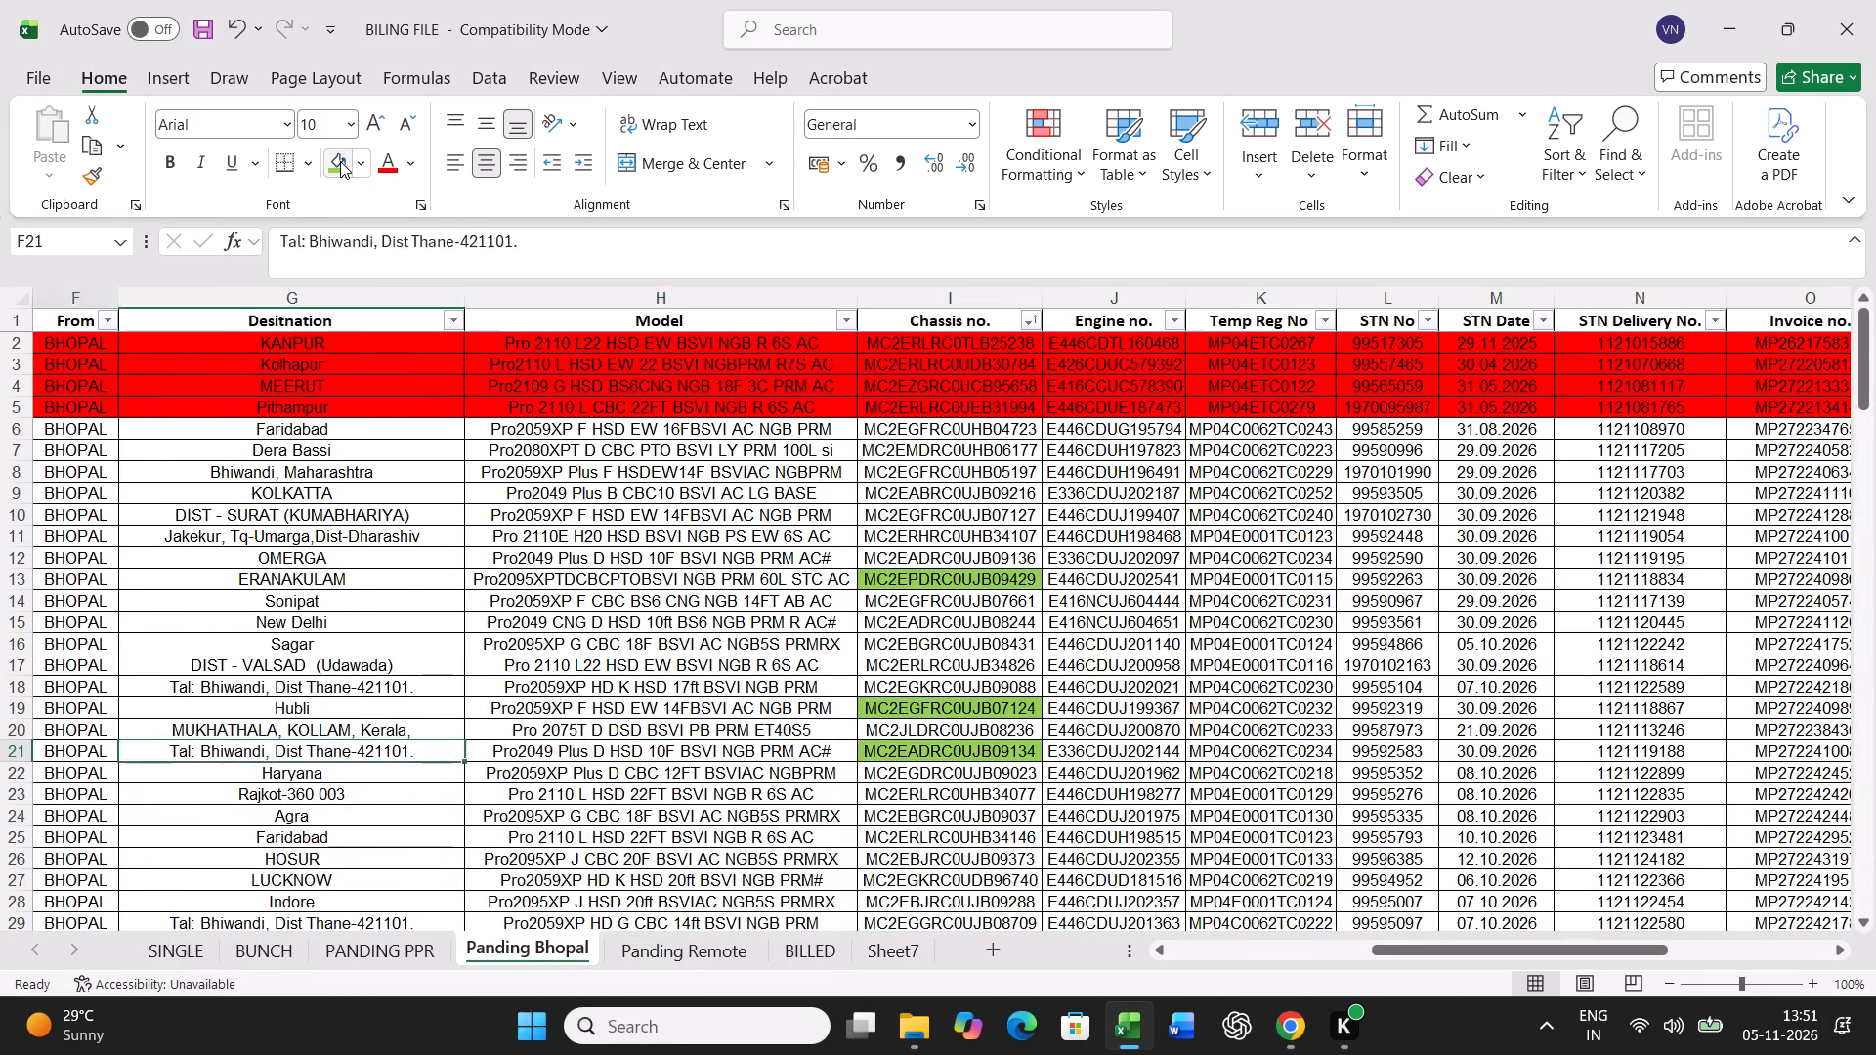
key(ctrl+shift+Right)
key(ctrl+c)
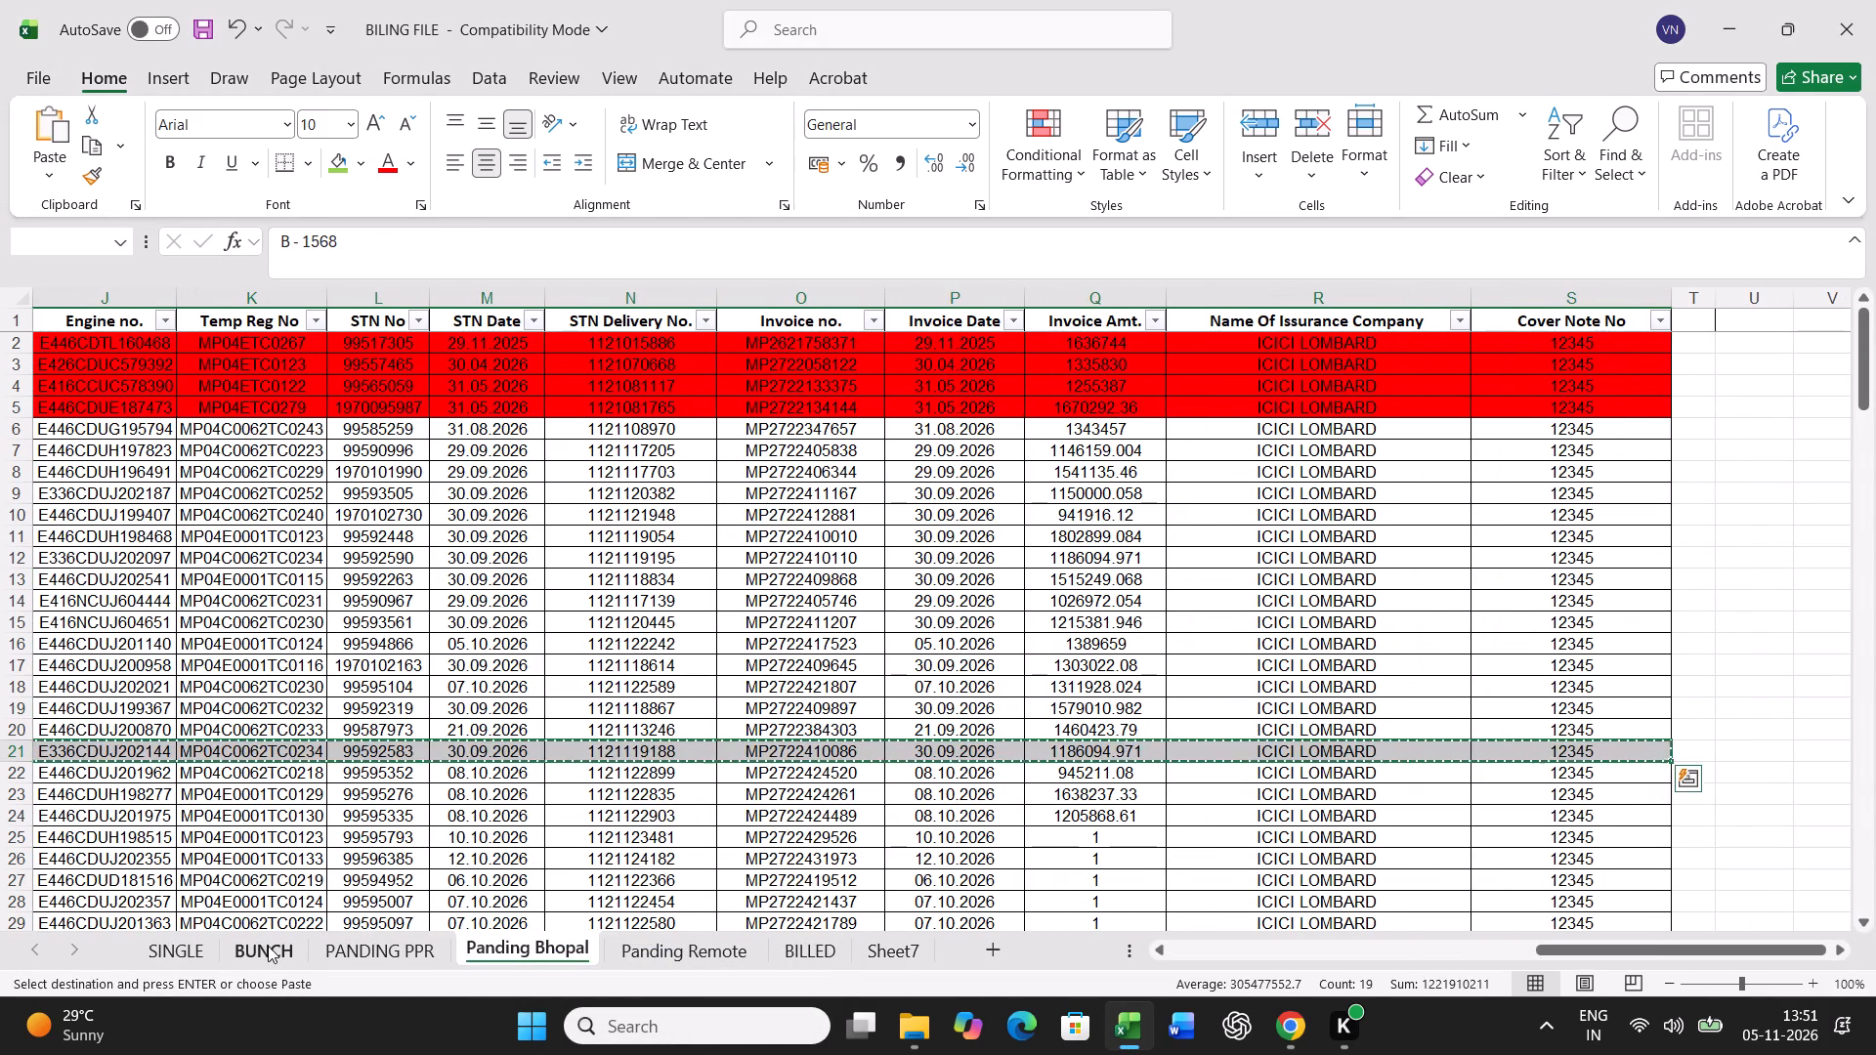
click(268, 946)
scroll(374, 684, up, 12)
click(66, 666)
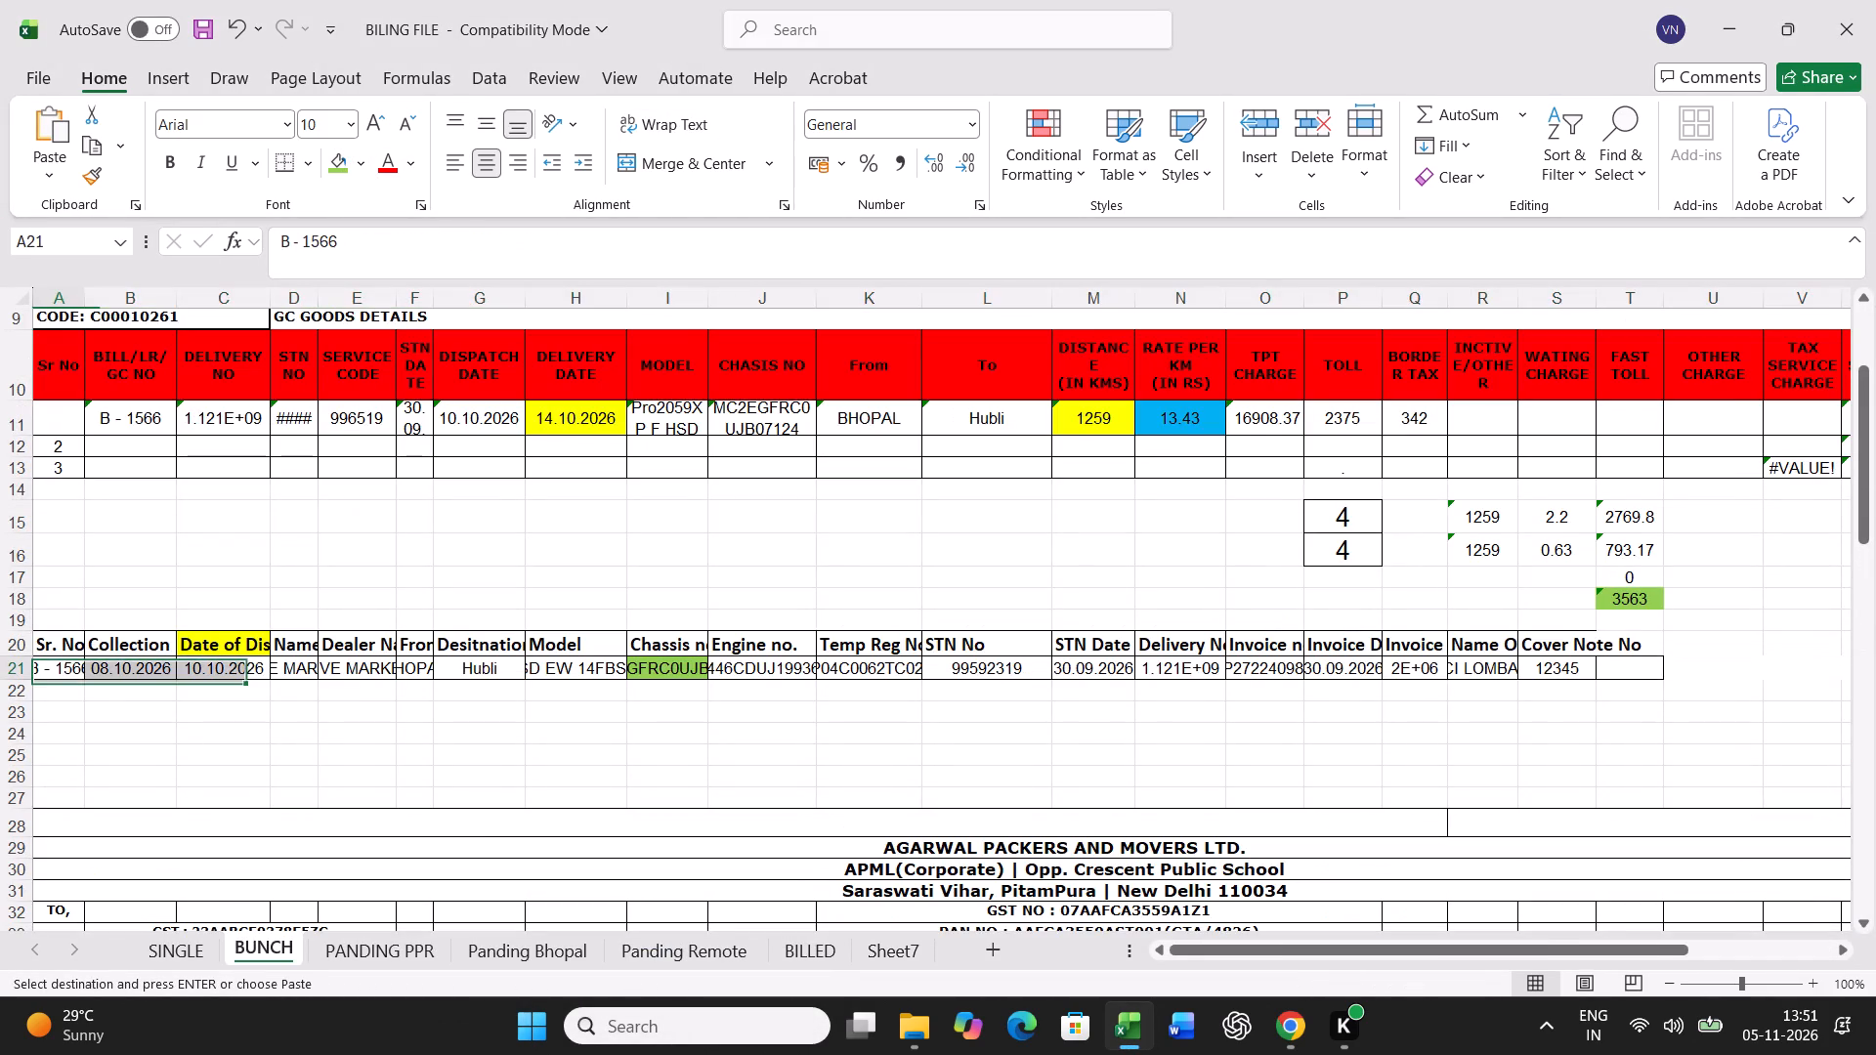
key(ctrl+v)
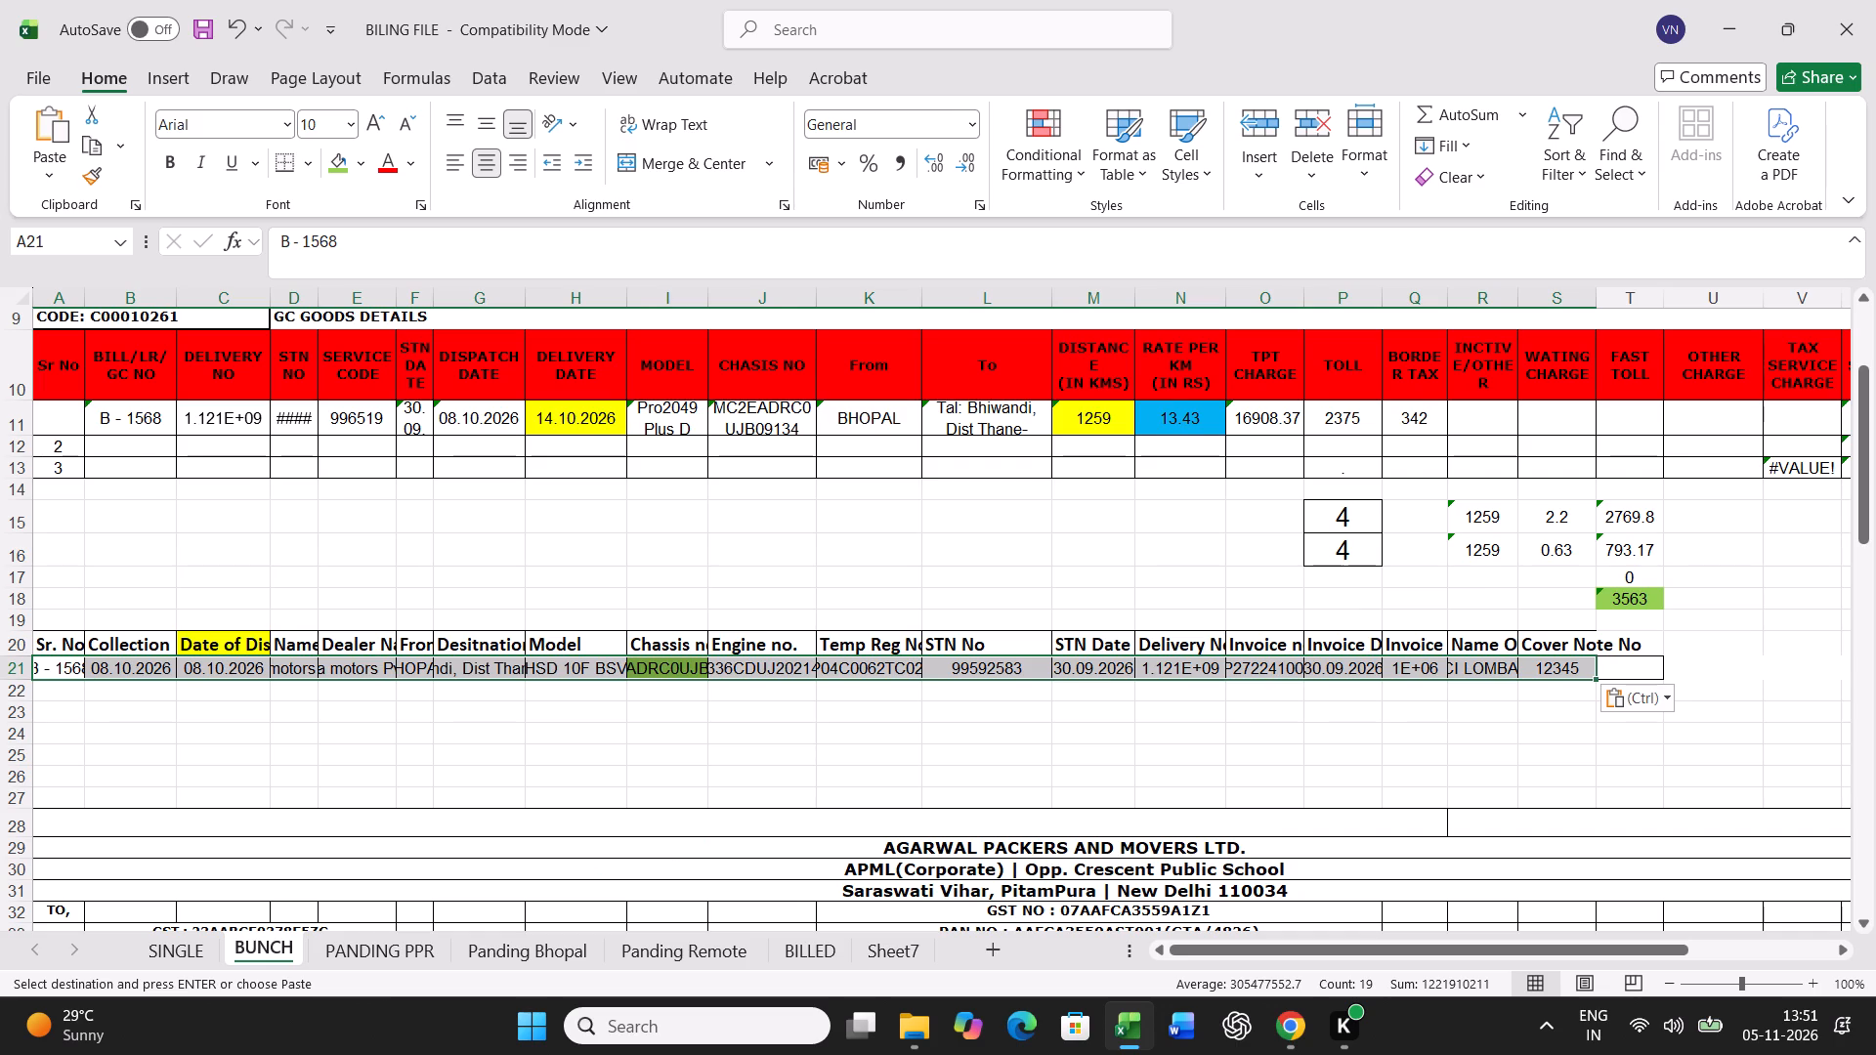
Set the B - 1568 bill's delivery date to 12.10.2026 in row 11.
scroll(686, 797, up, 4)
click(582, 615)
text(12.10.2026)
key(Right)
Set the B - 1568 bill's distance to =520+260 and its rate per km to 12.64.
key(Right)
key(Right)
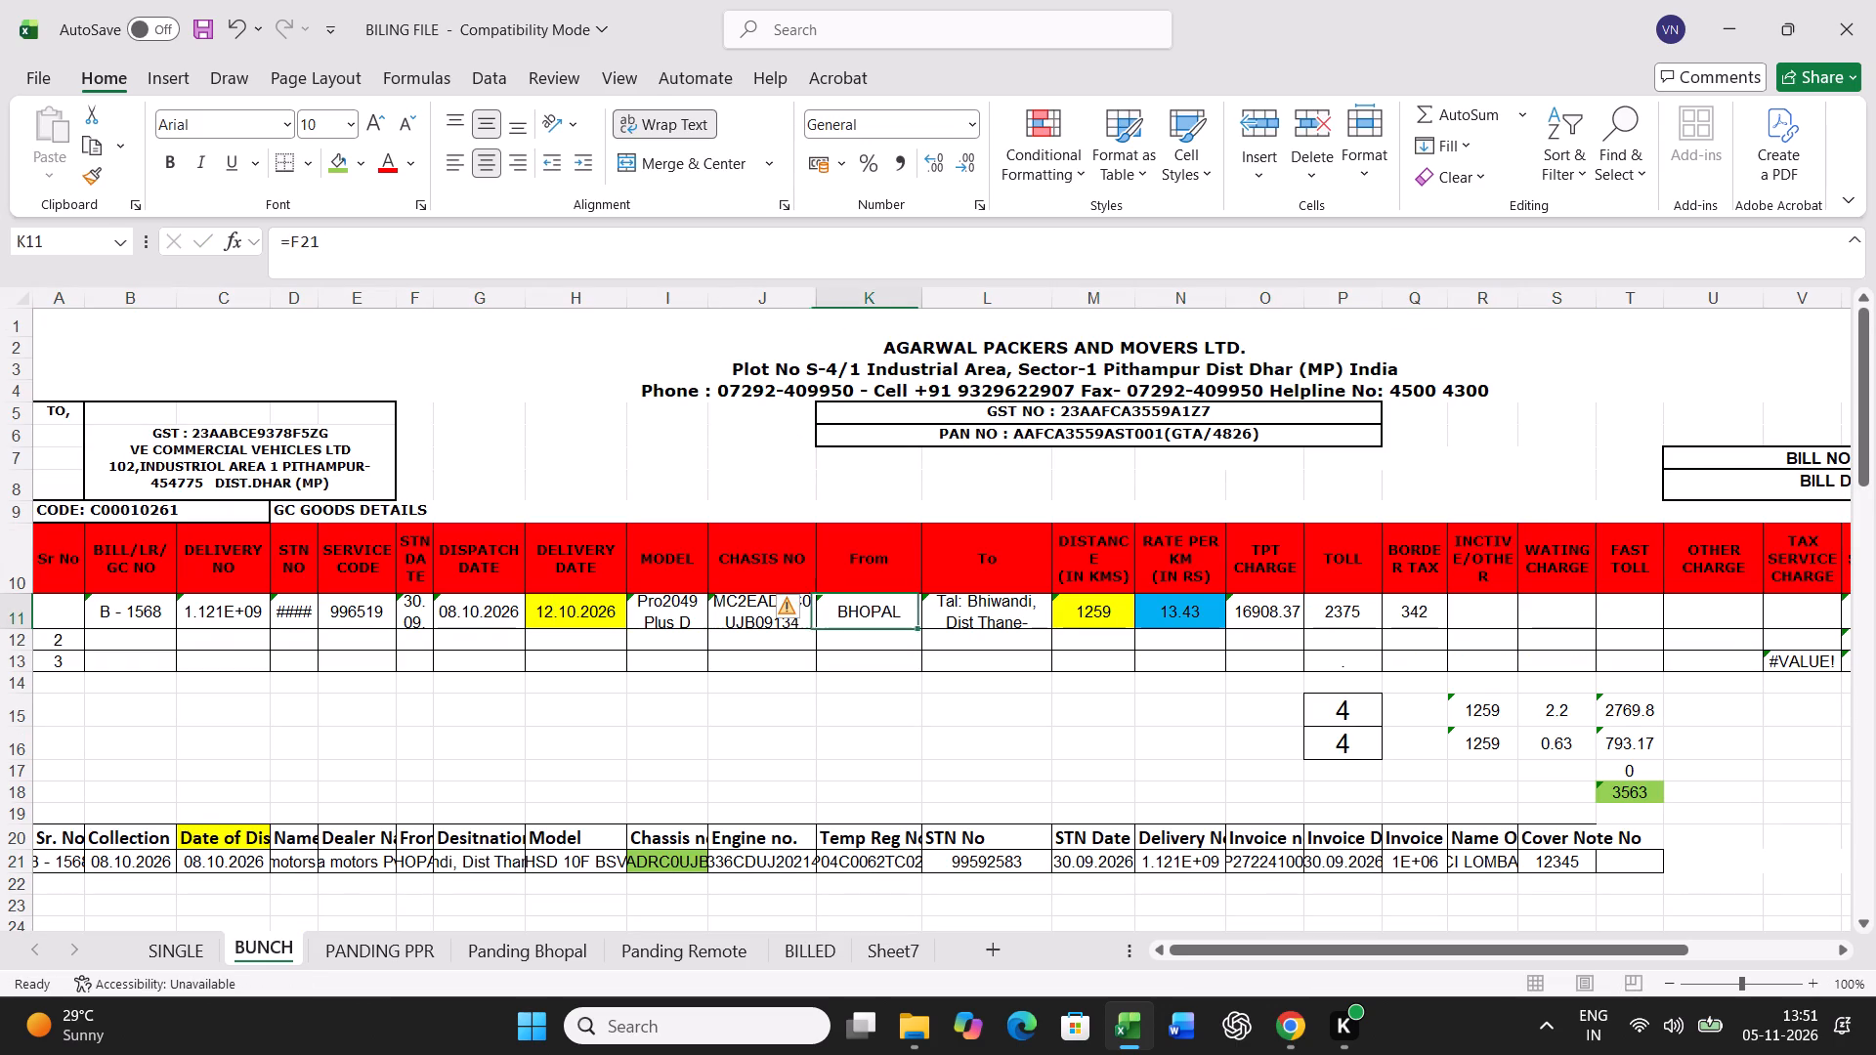
key(Right)
key(Right)
text(=520+)
text(260)
key(Return)
key(Up)
key(Right)
text(12.64)
Set the B - 1568 bill's toll to 2506 and clear its border tax.
key(Right)
key(Right)
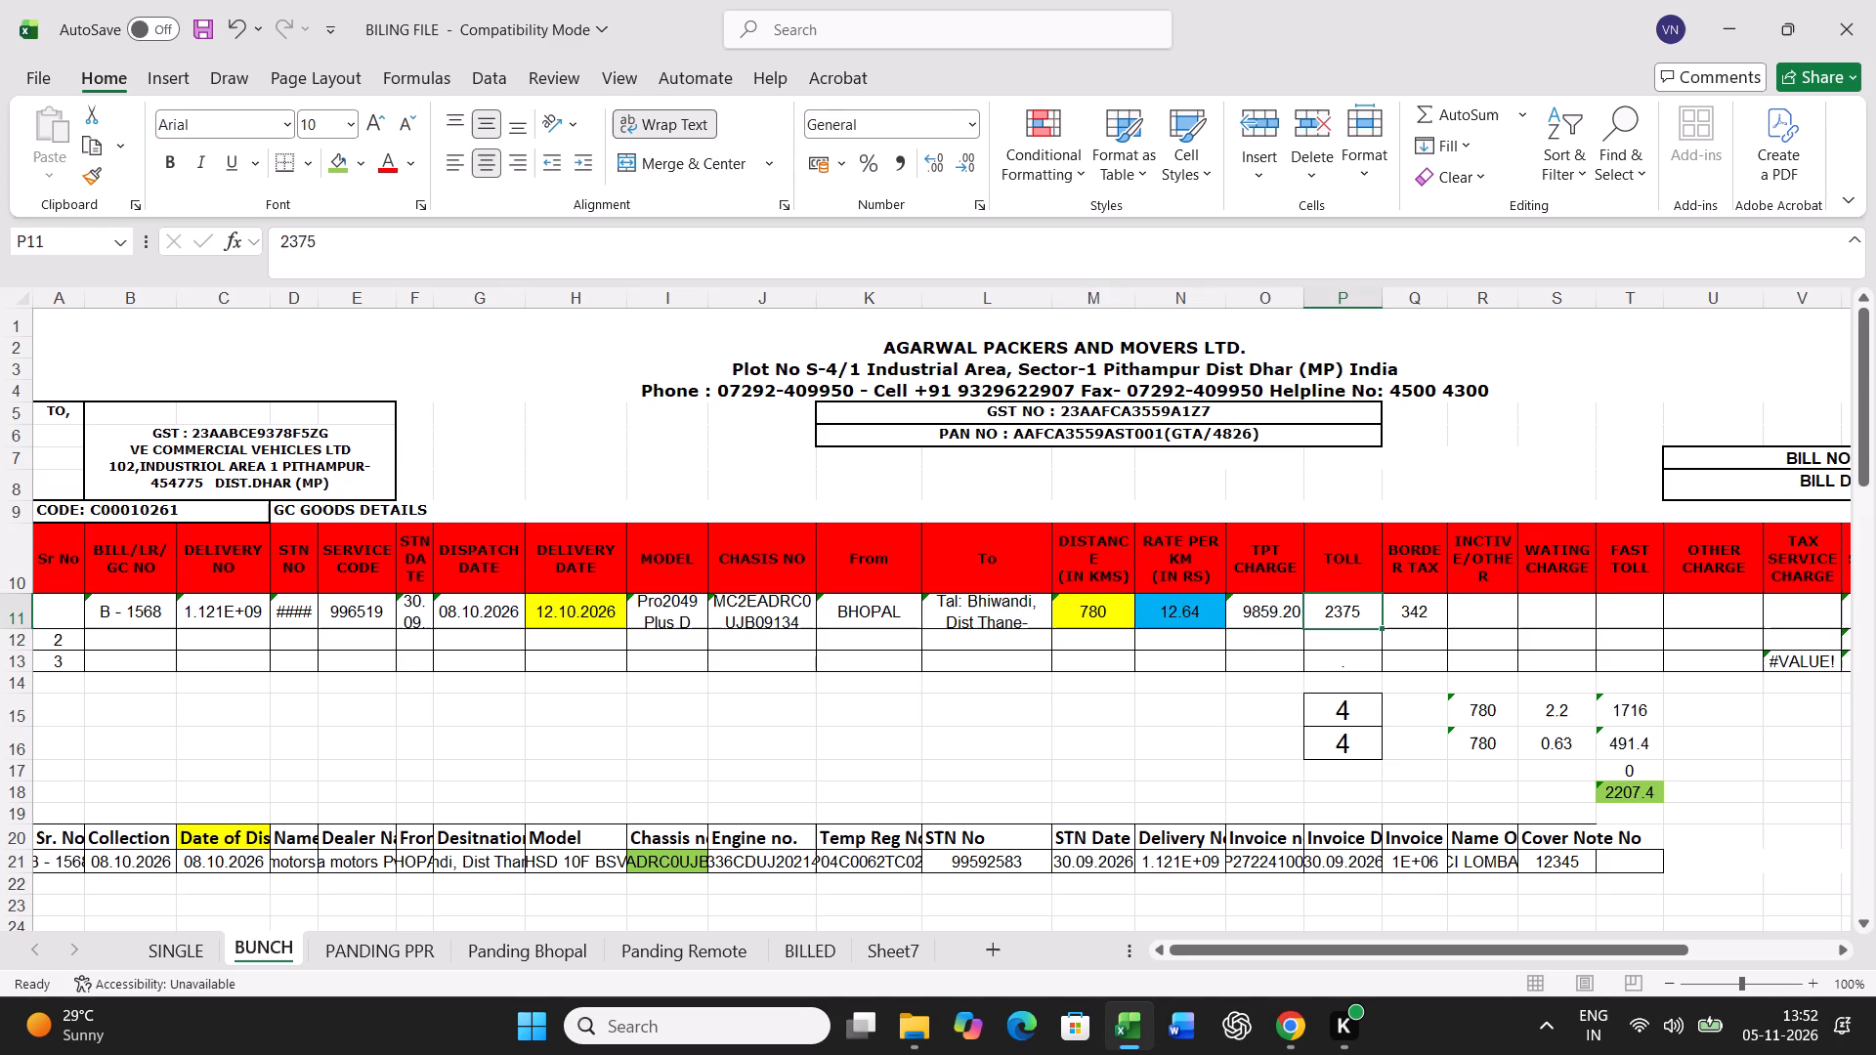
text(2506)
key(Return)
key(Up)
key(Right)
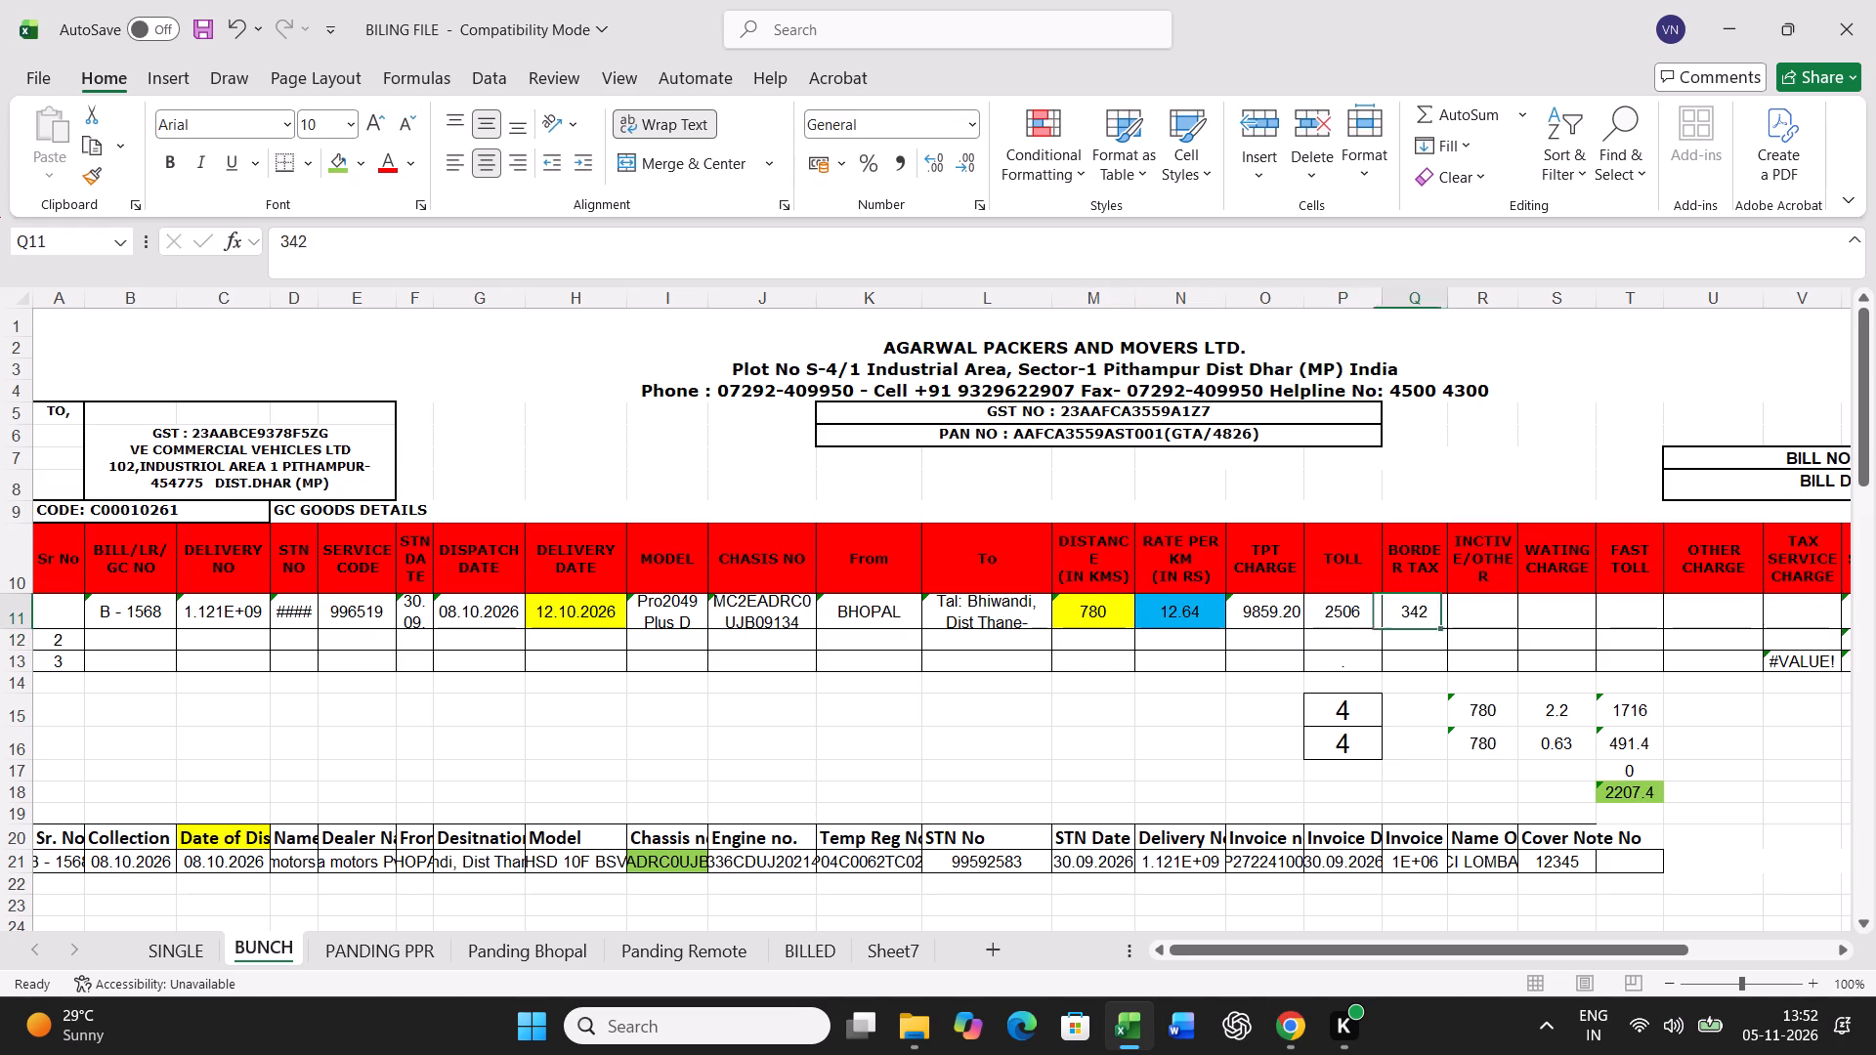
key(Delete)
Set the B - 1568 bill's standard transit time to 3 in P15 and actual transit time to 4 in P16.
click(1357, 693)
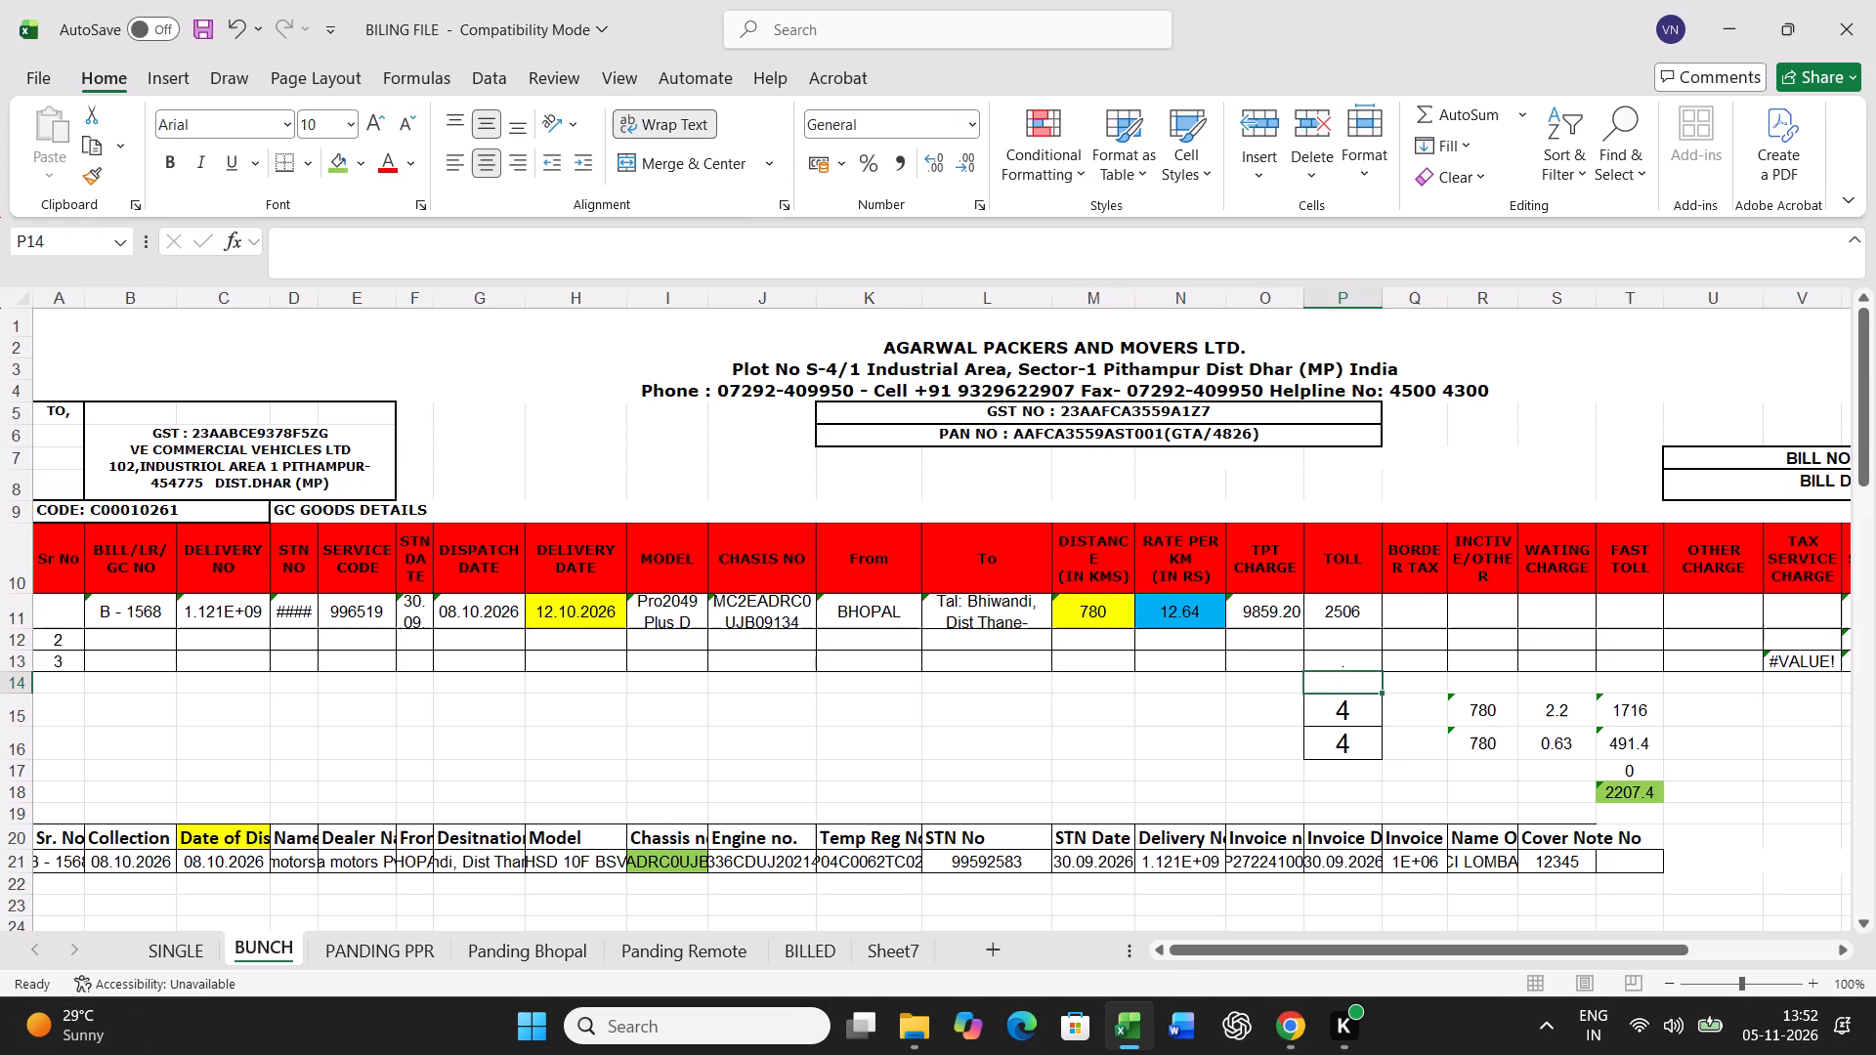
click(1343, 703)
key(3)
key(Return)
key(4)
key(Return)
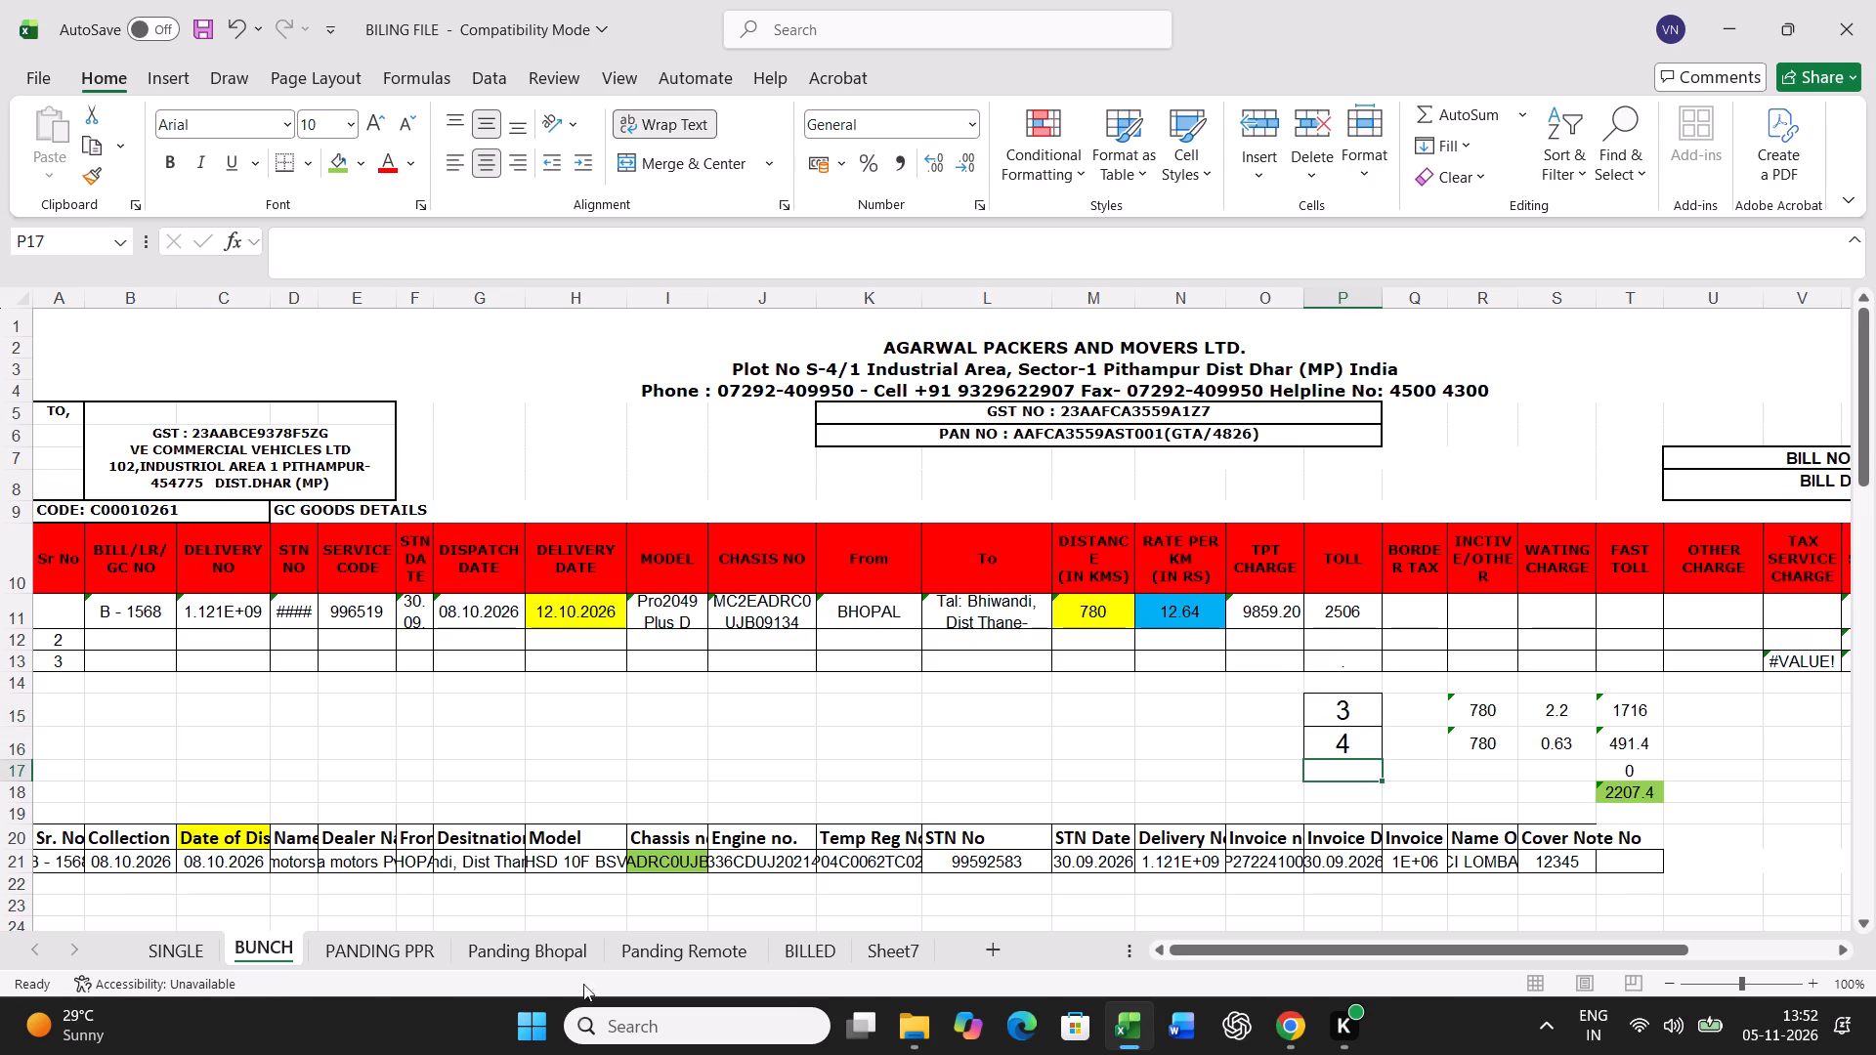
Print the B - 1568 freight bill from the SINGLE sheet.
click(194, 949)
key(ctrl+p)
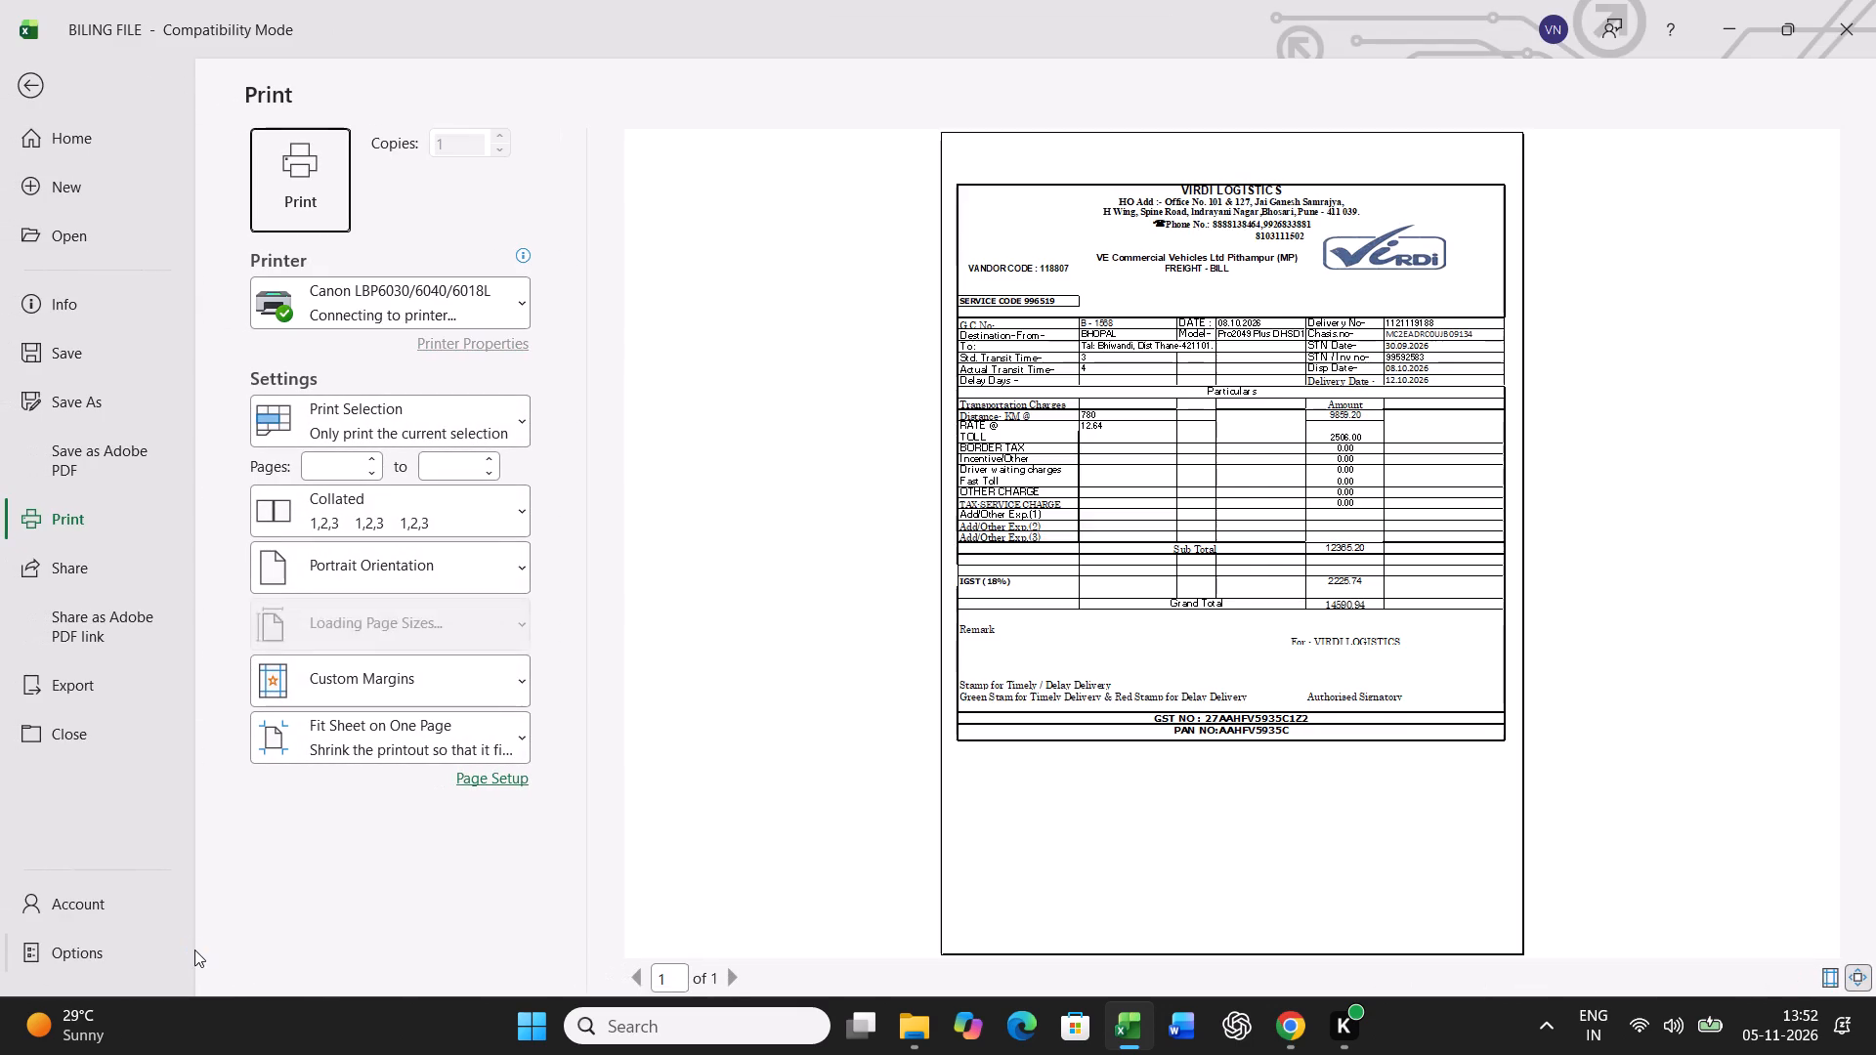
click(288, 196)
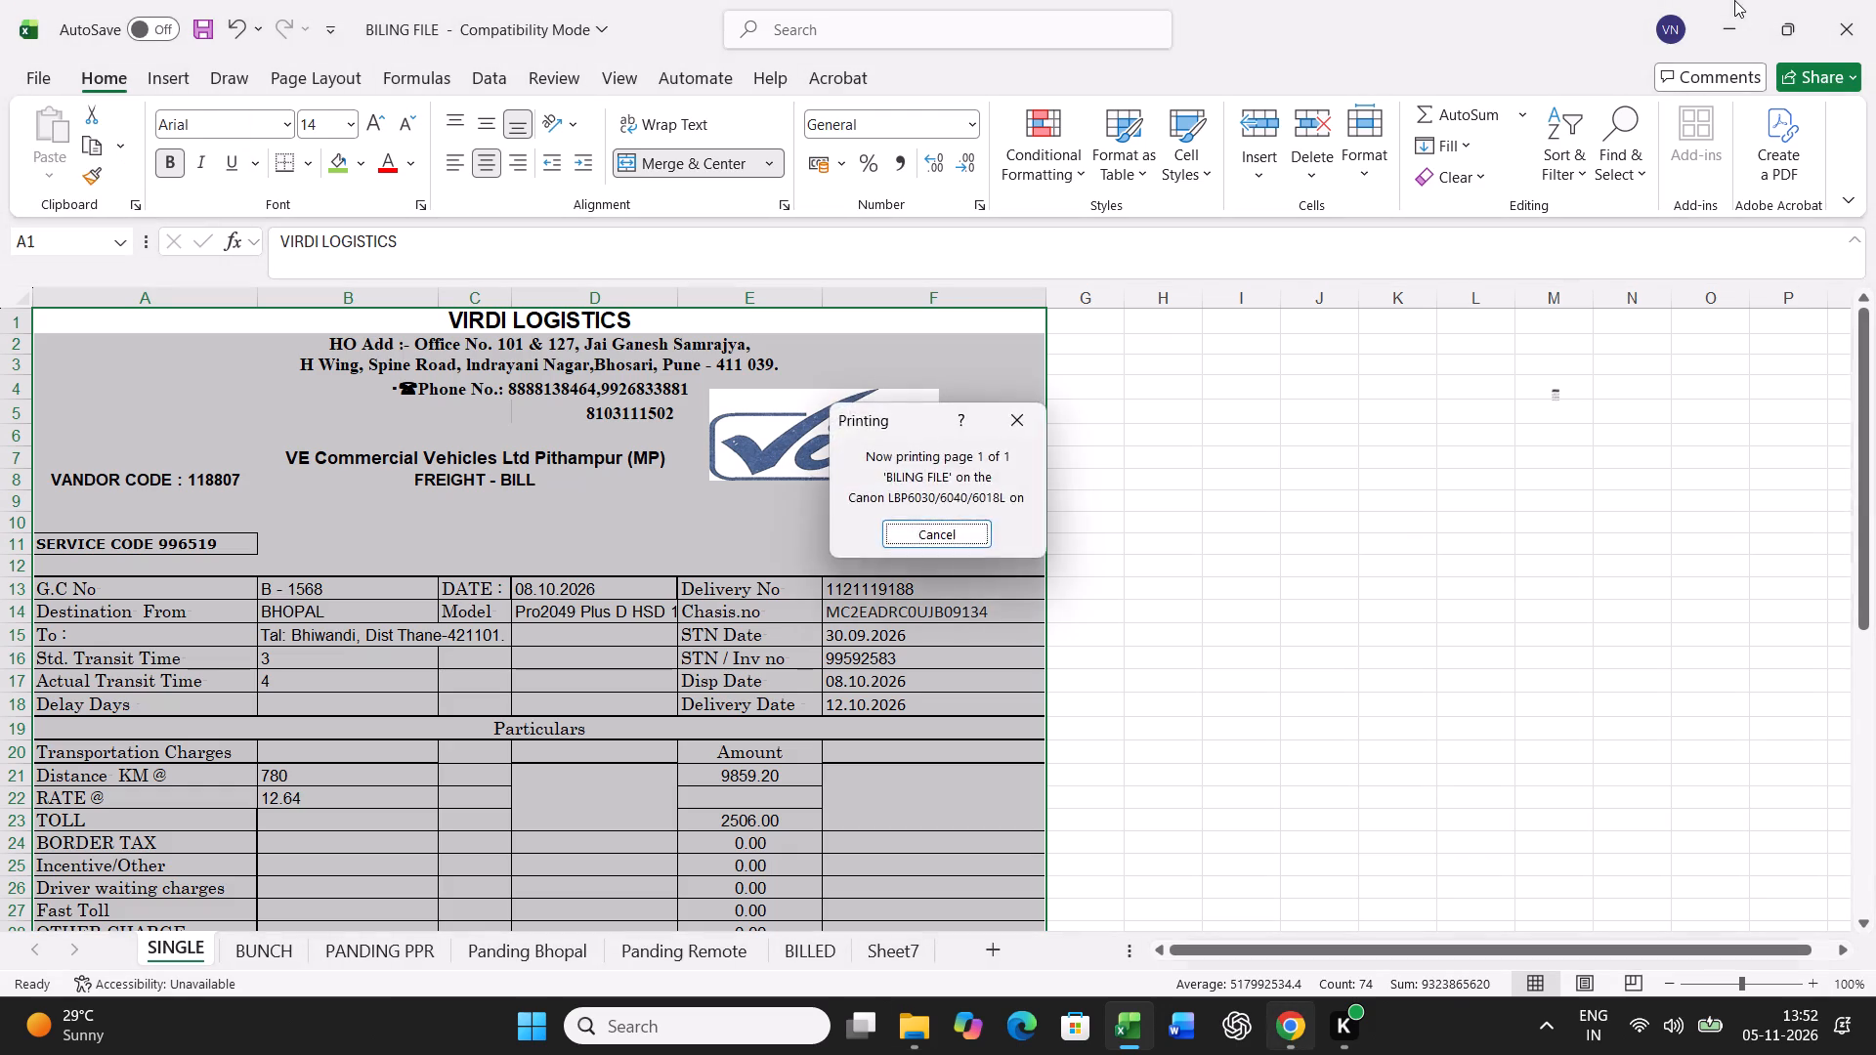
Copy the B - 1568 billed row 11 on the BUNCH sheet and paste it as values into row 42 of the lower table.
click(261, 943)
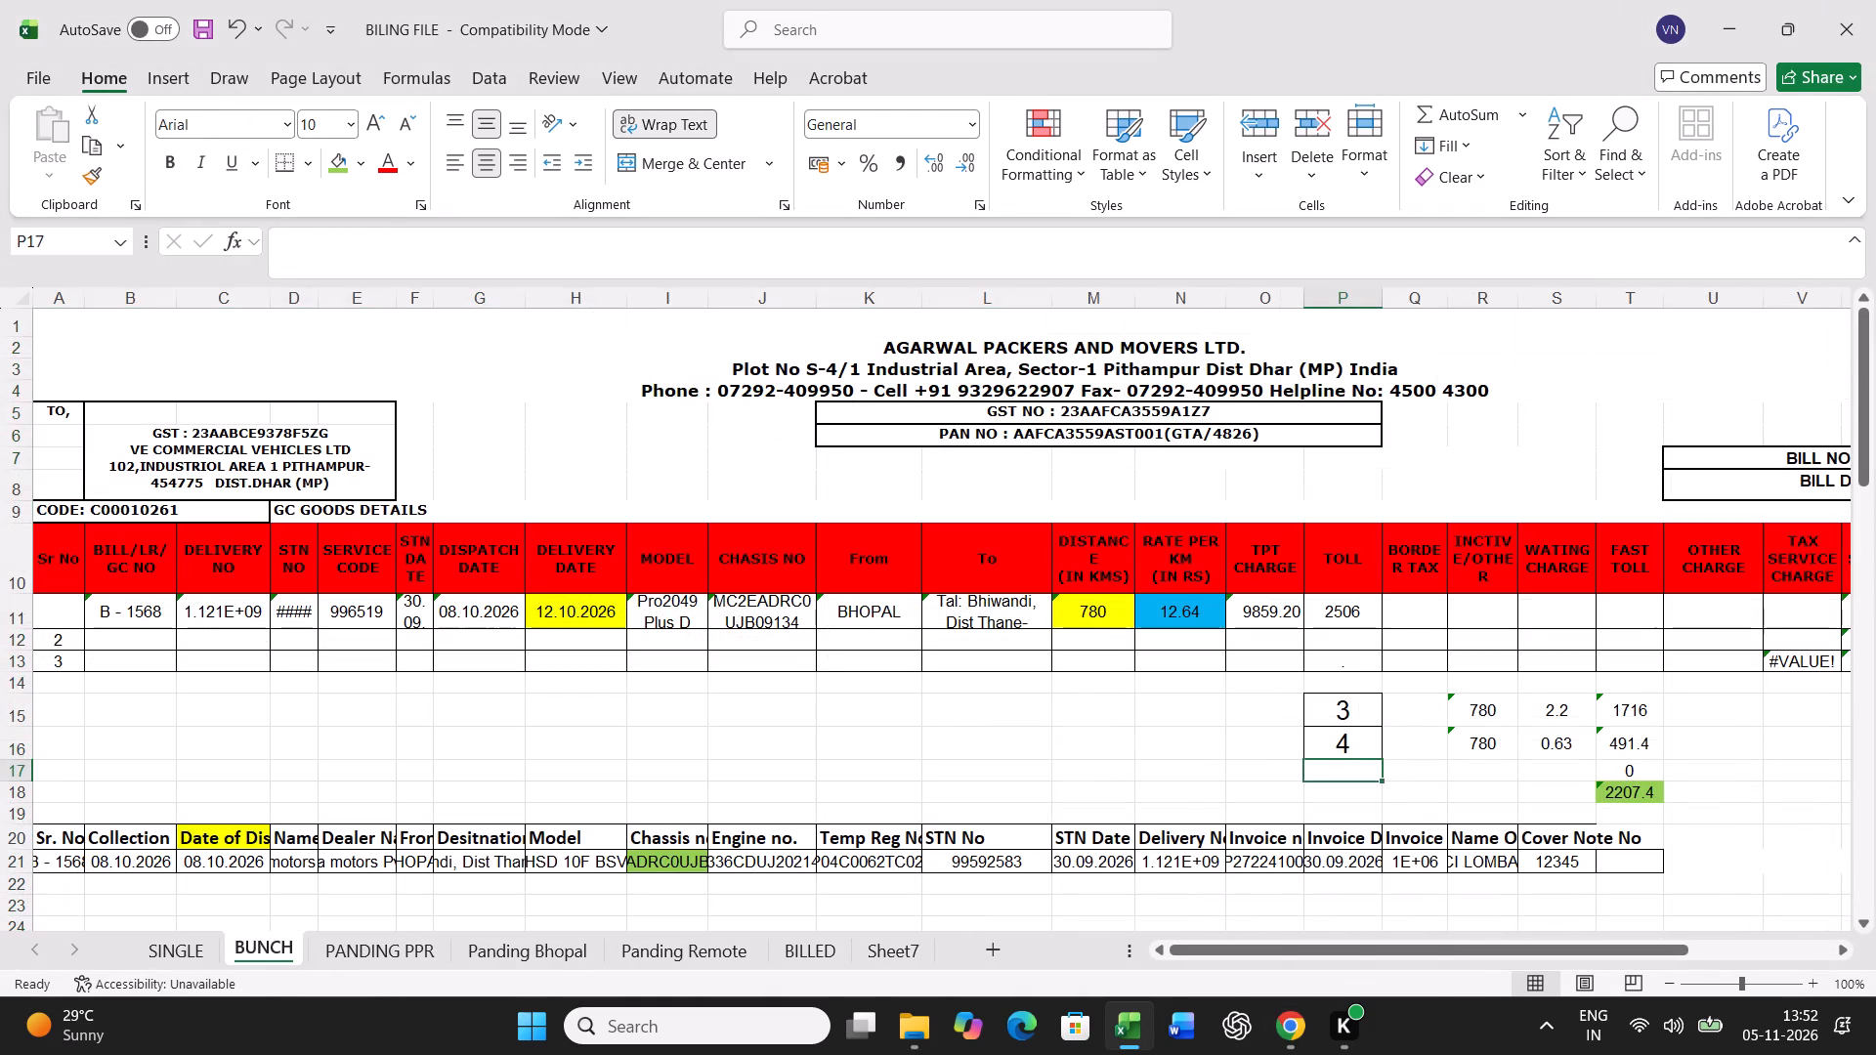
click(17, 613)
key(ctrl+c)
scroll(879, 723, down, 14)
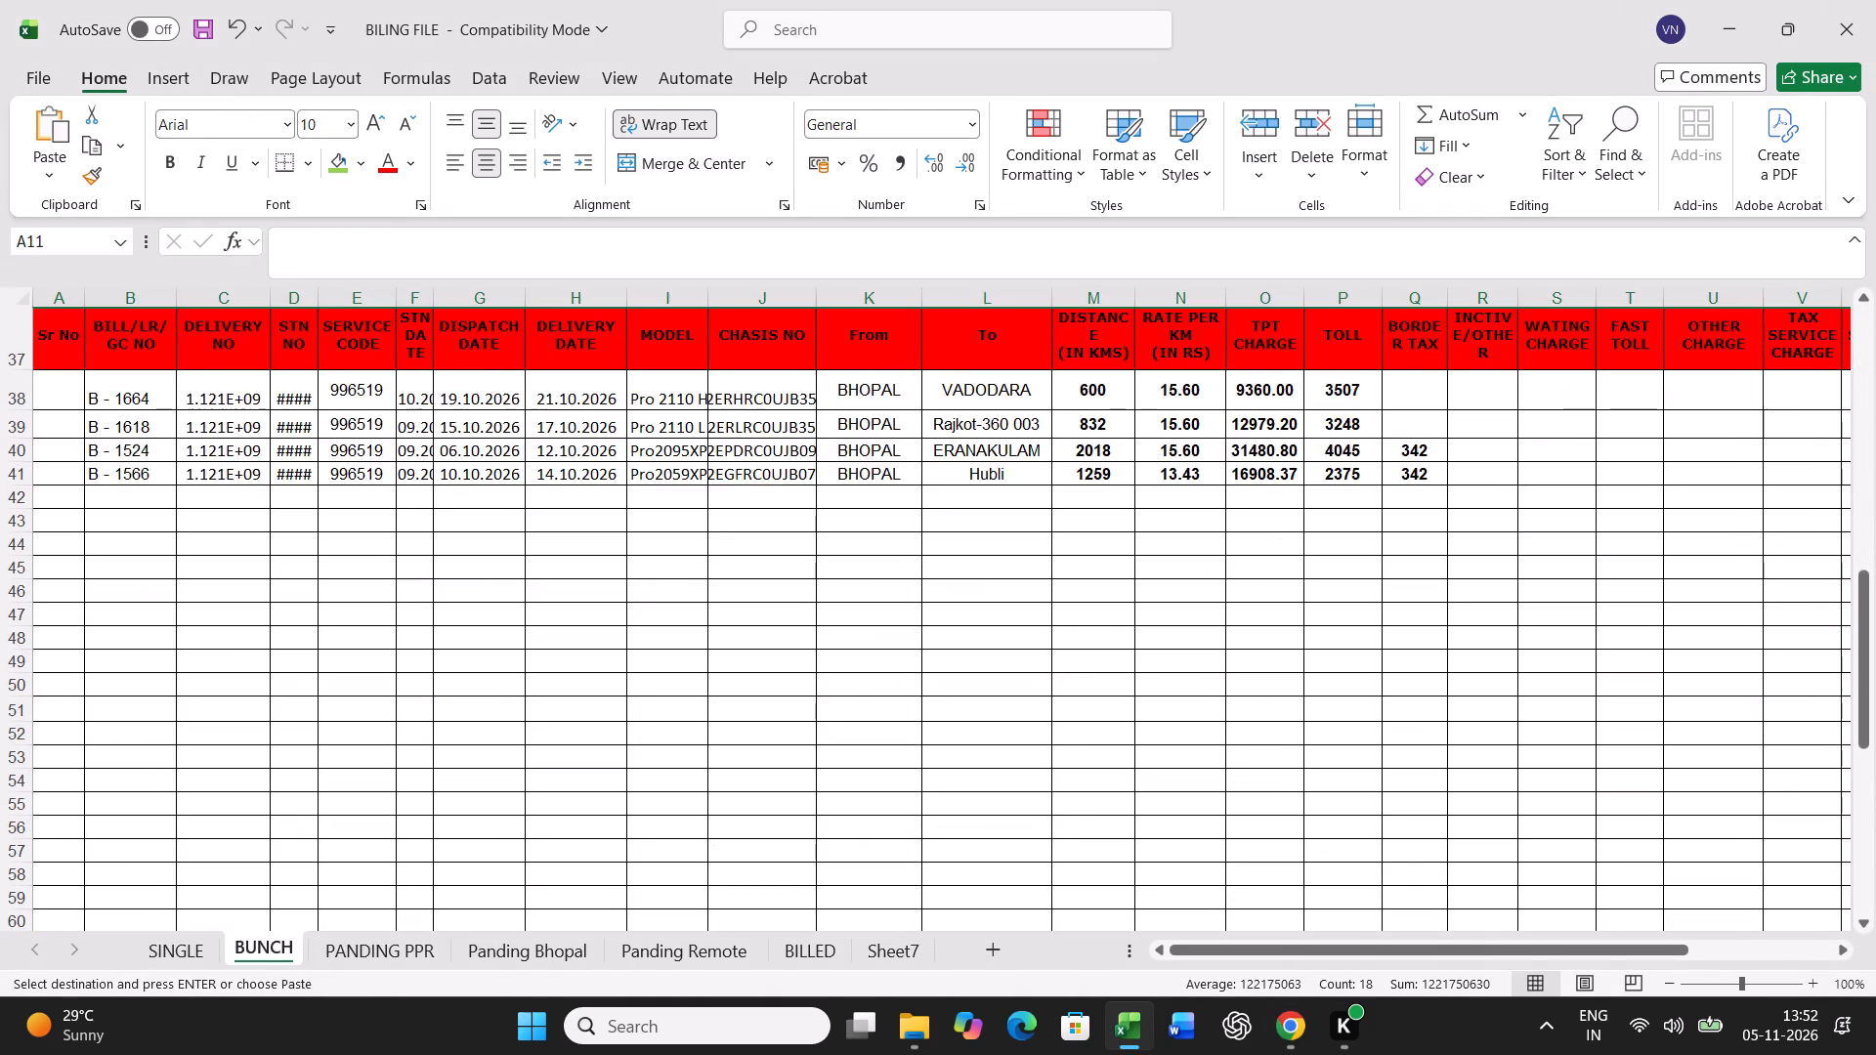
right_click(52, 496)
click(140, 458)
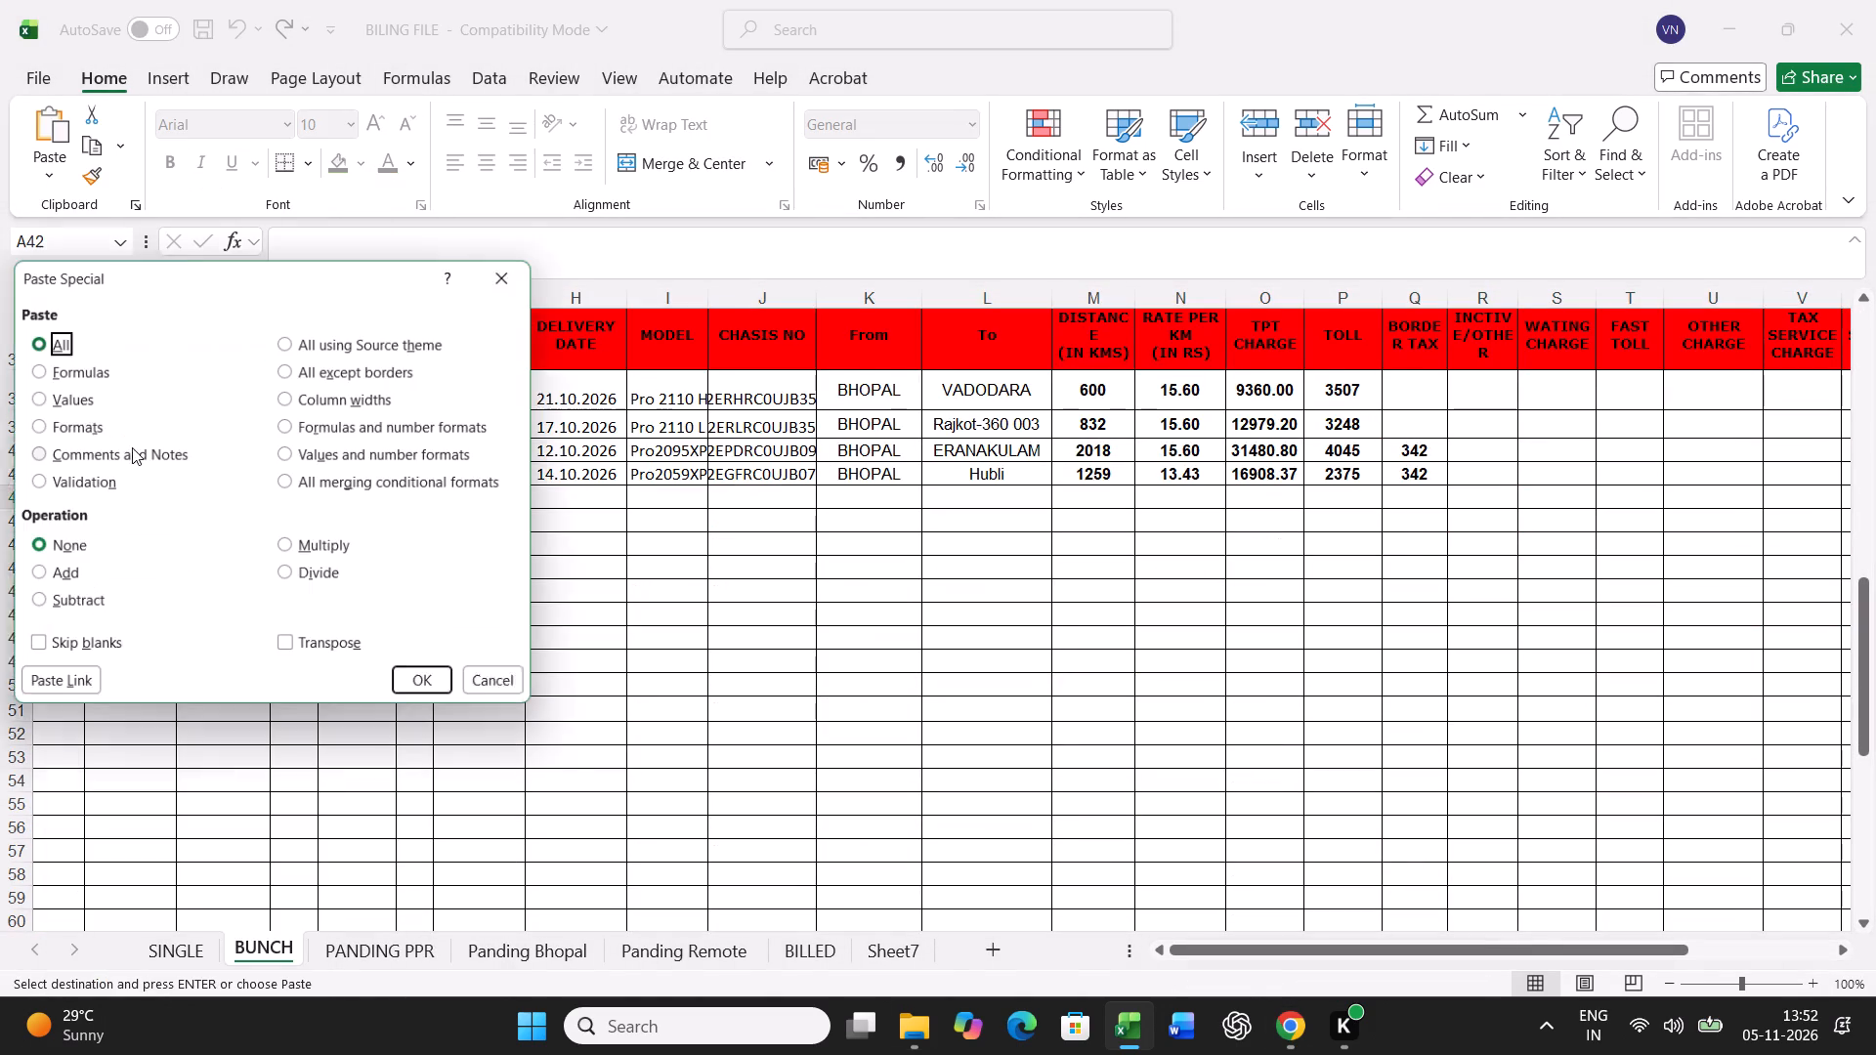
click(56, 400)
click(428, 685)
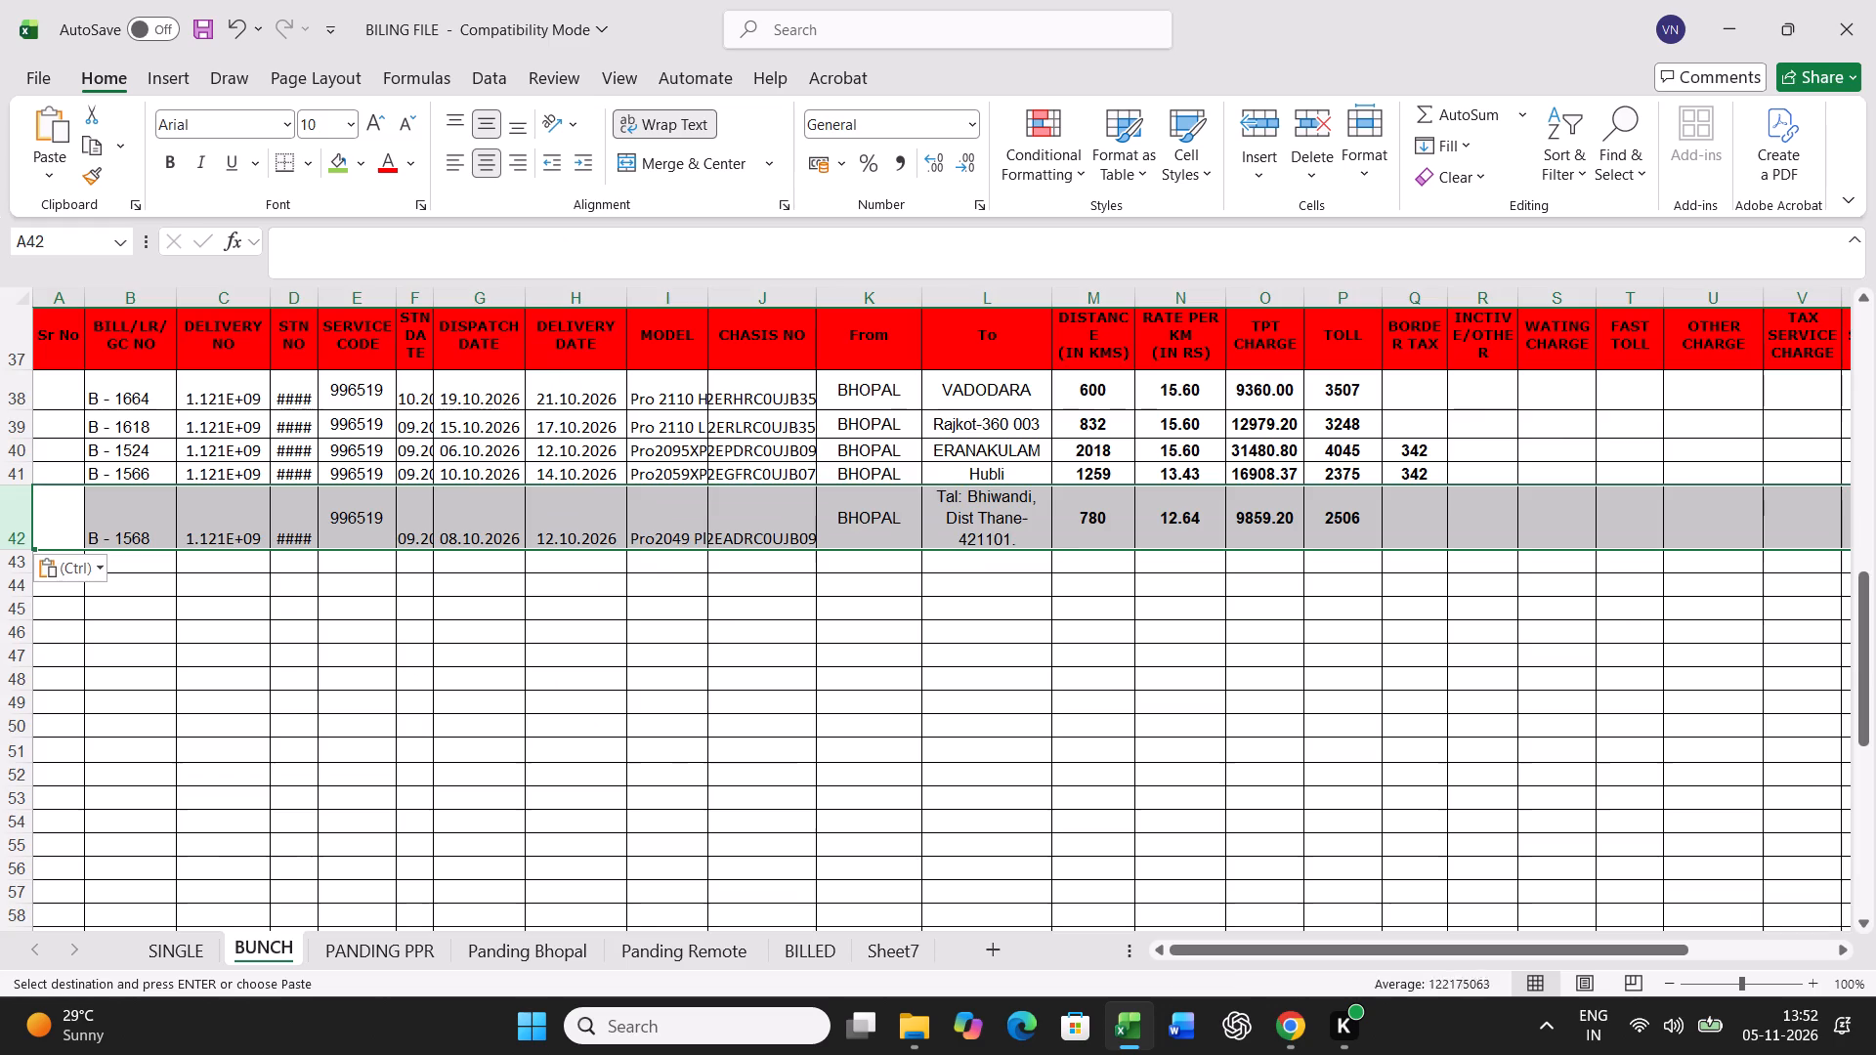
Find chassis B08253 on the Panding Bhopal sheet and fill its chassis cell green.
click(519, 946)
click(738, 730)
key(ctrl+f)
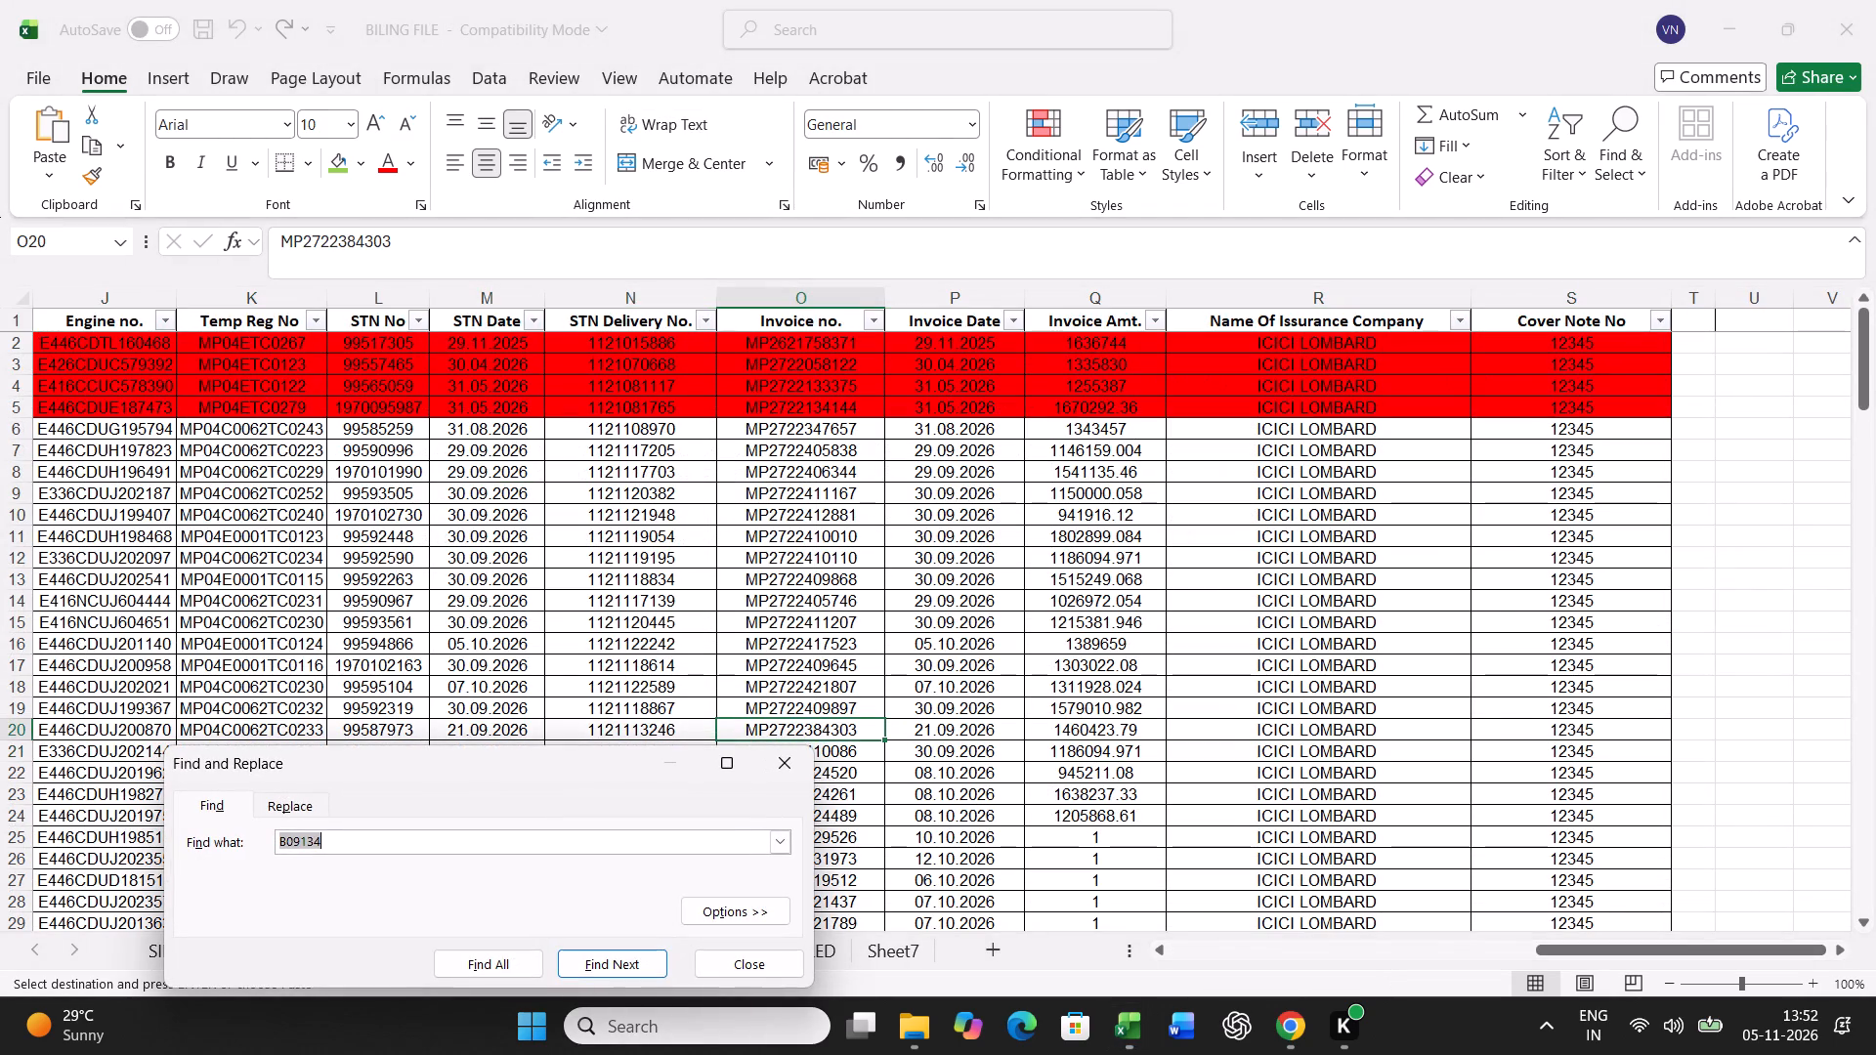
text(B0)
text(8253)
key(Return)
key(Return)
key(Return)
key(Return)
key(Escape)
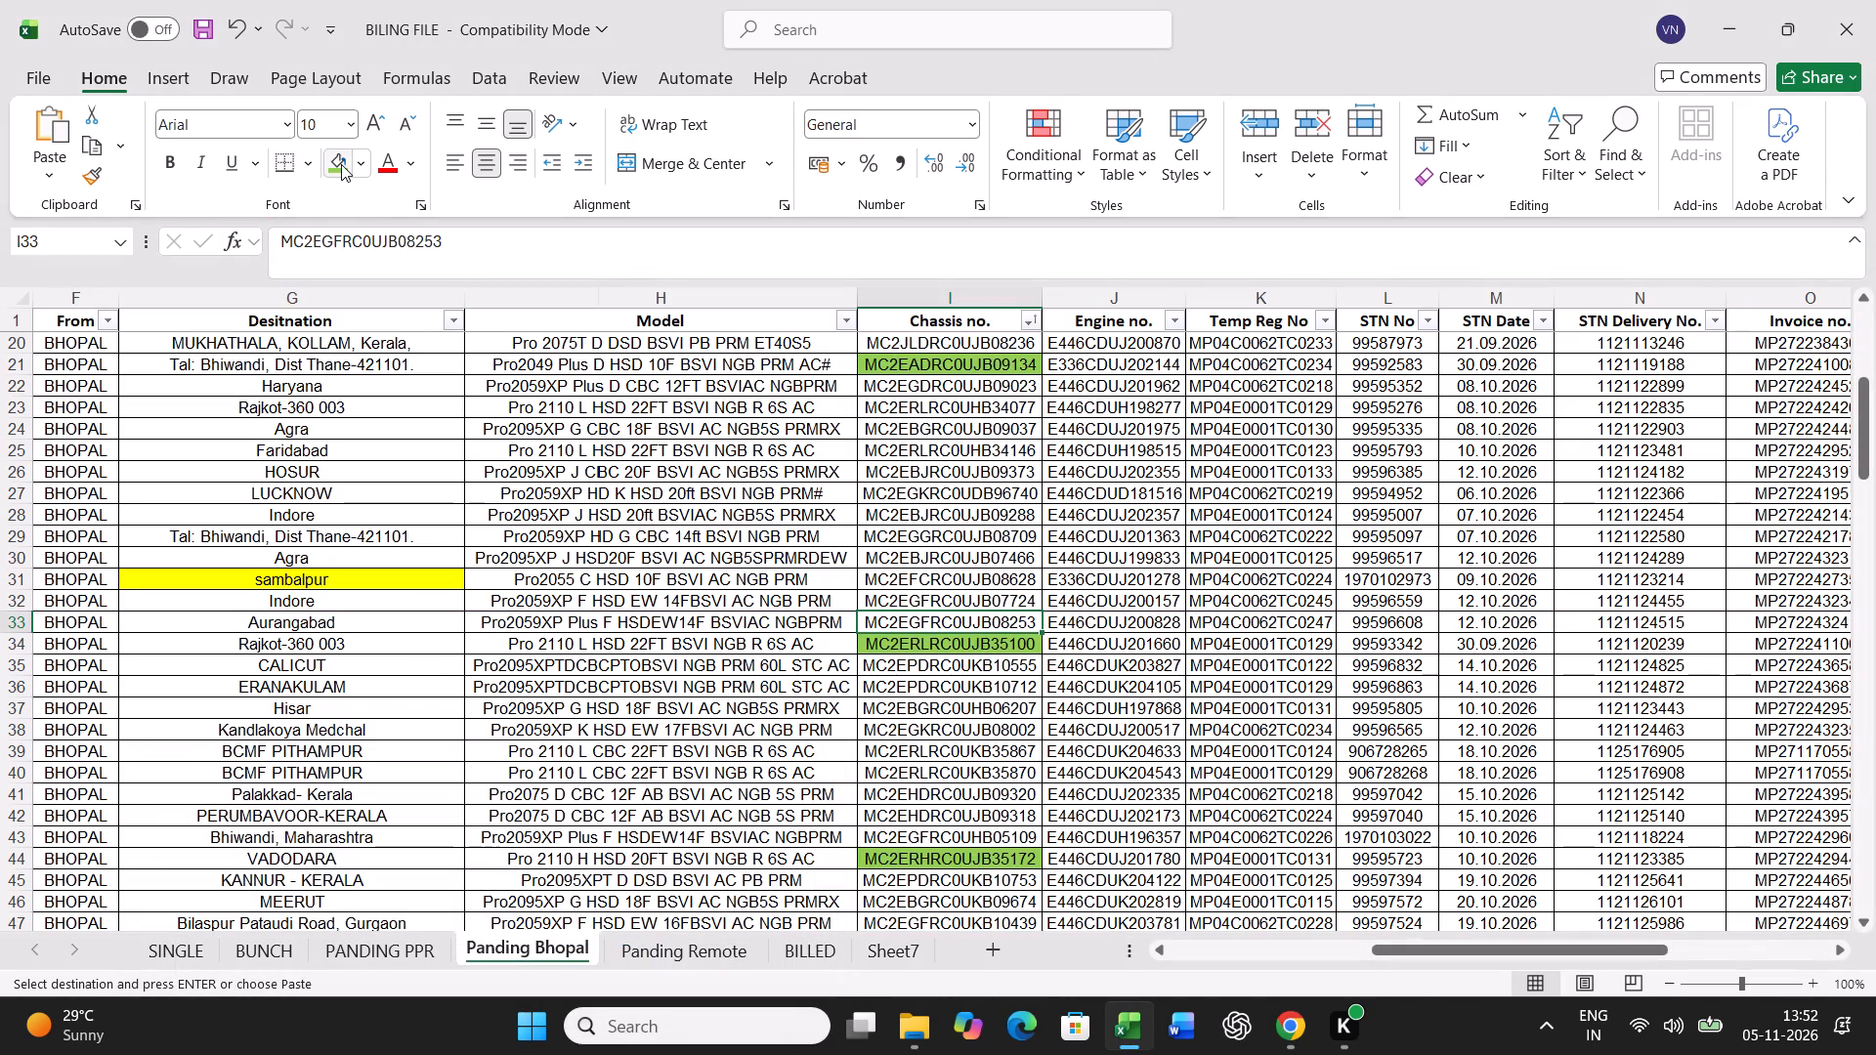
click(341, 164)
Copy the B08253 vehicle's full record and paste it over the source record in row 21 of the BUNCH sheet.
key(Left)
key(Left)
key(Left)
key(Left)
key(Left)
key(Left)
key(Left)
key(Left)
key(Left)
key(Left)
key(Left)
key(Left)
key(Left)
key(Left)
key(Left)
key(Left)
key(Left)
key(Left)
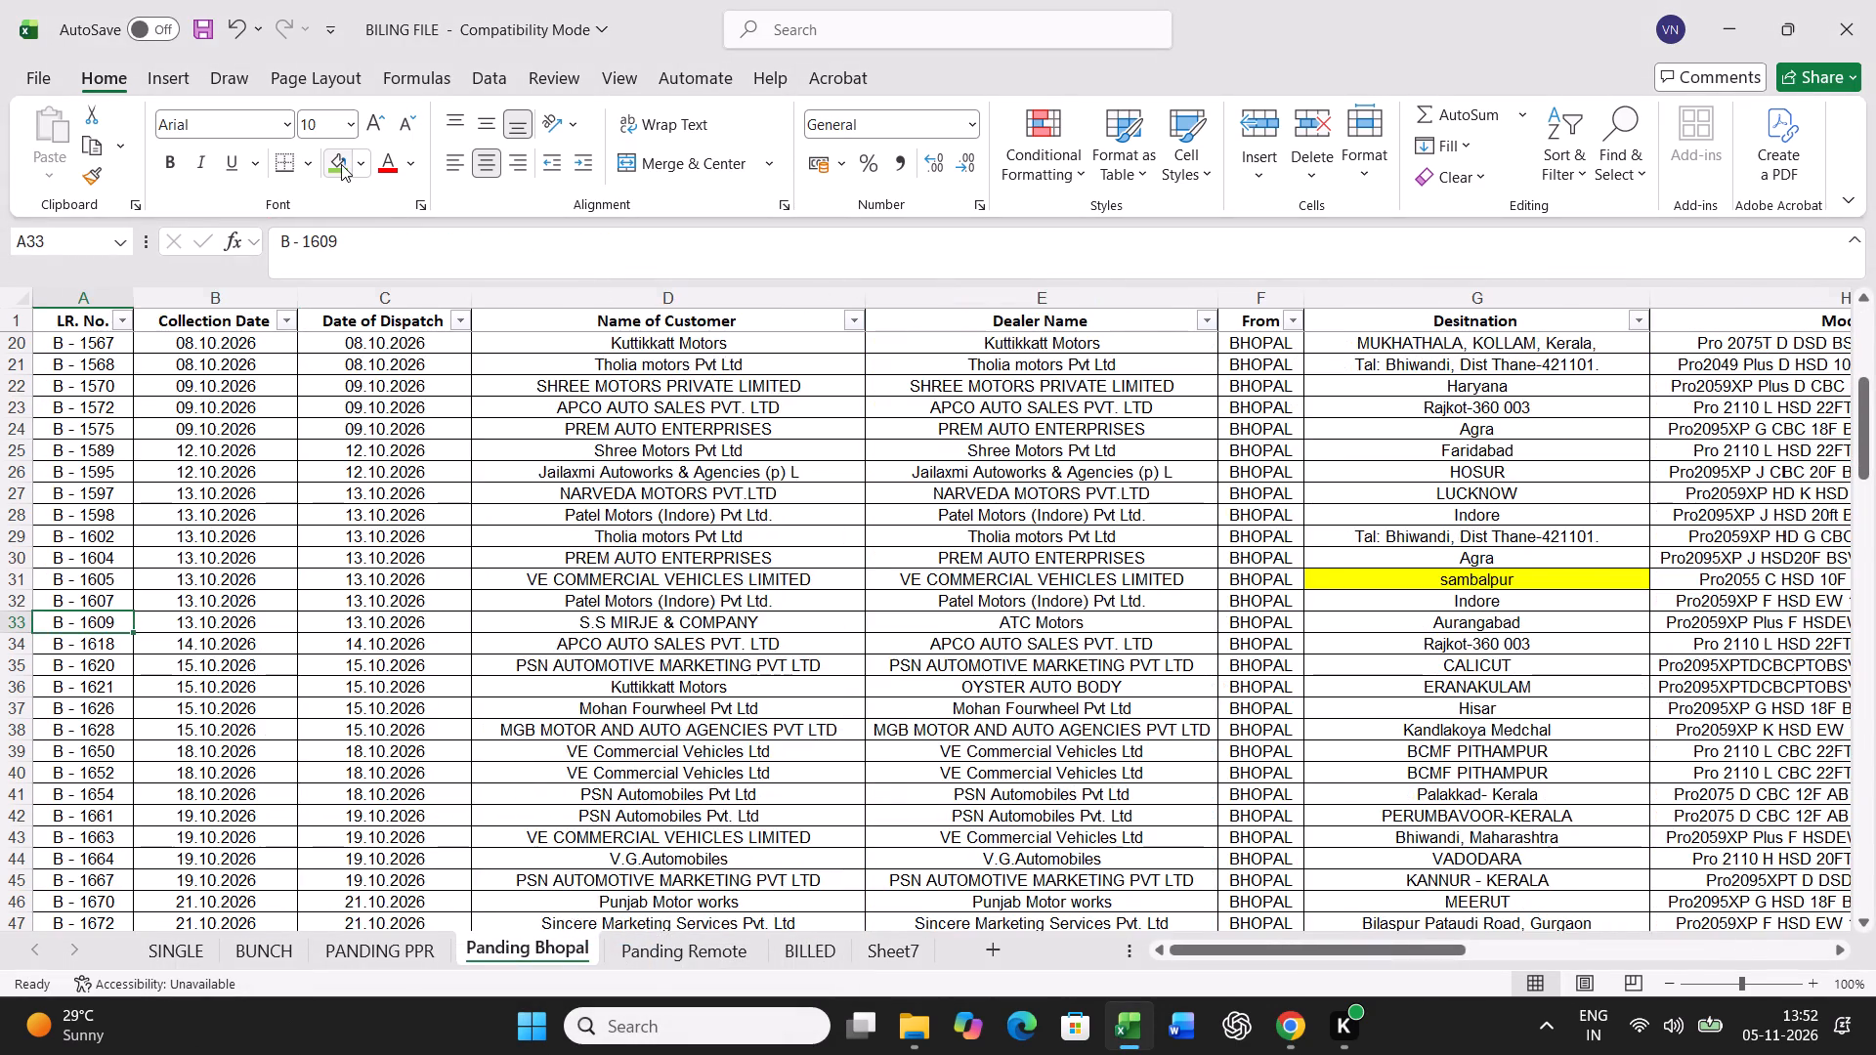
key(ctrl+shift+Right)
key(ctrl+c)
click(253, 949)
scroll(352, 800, up, 9)
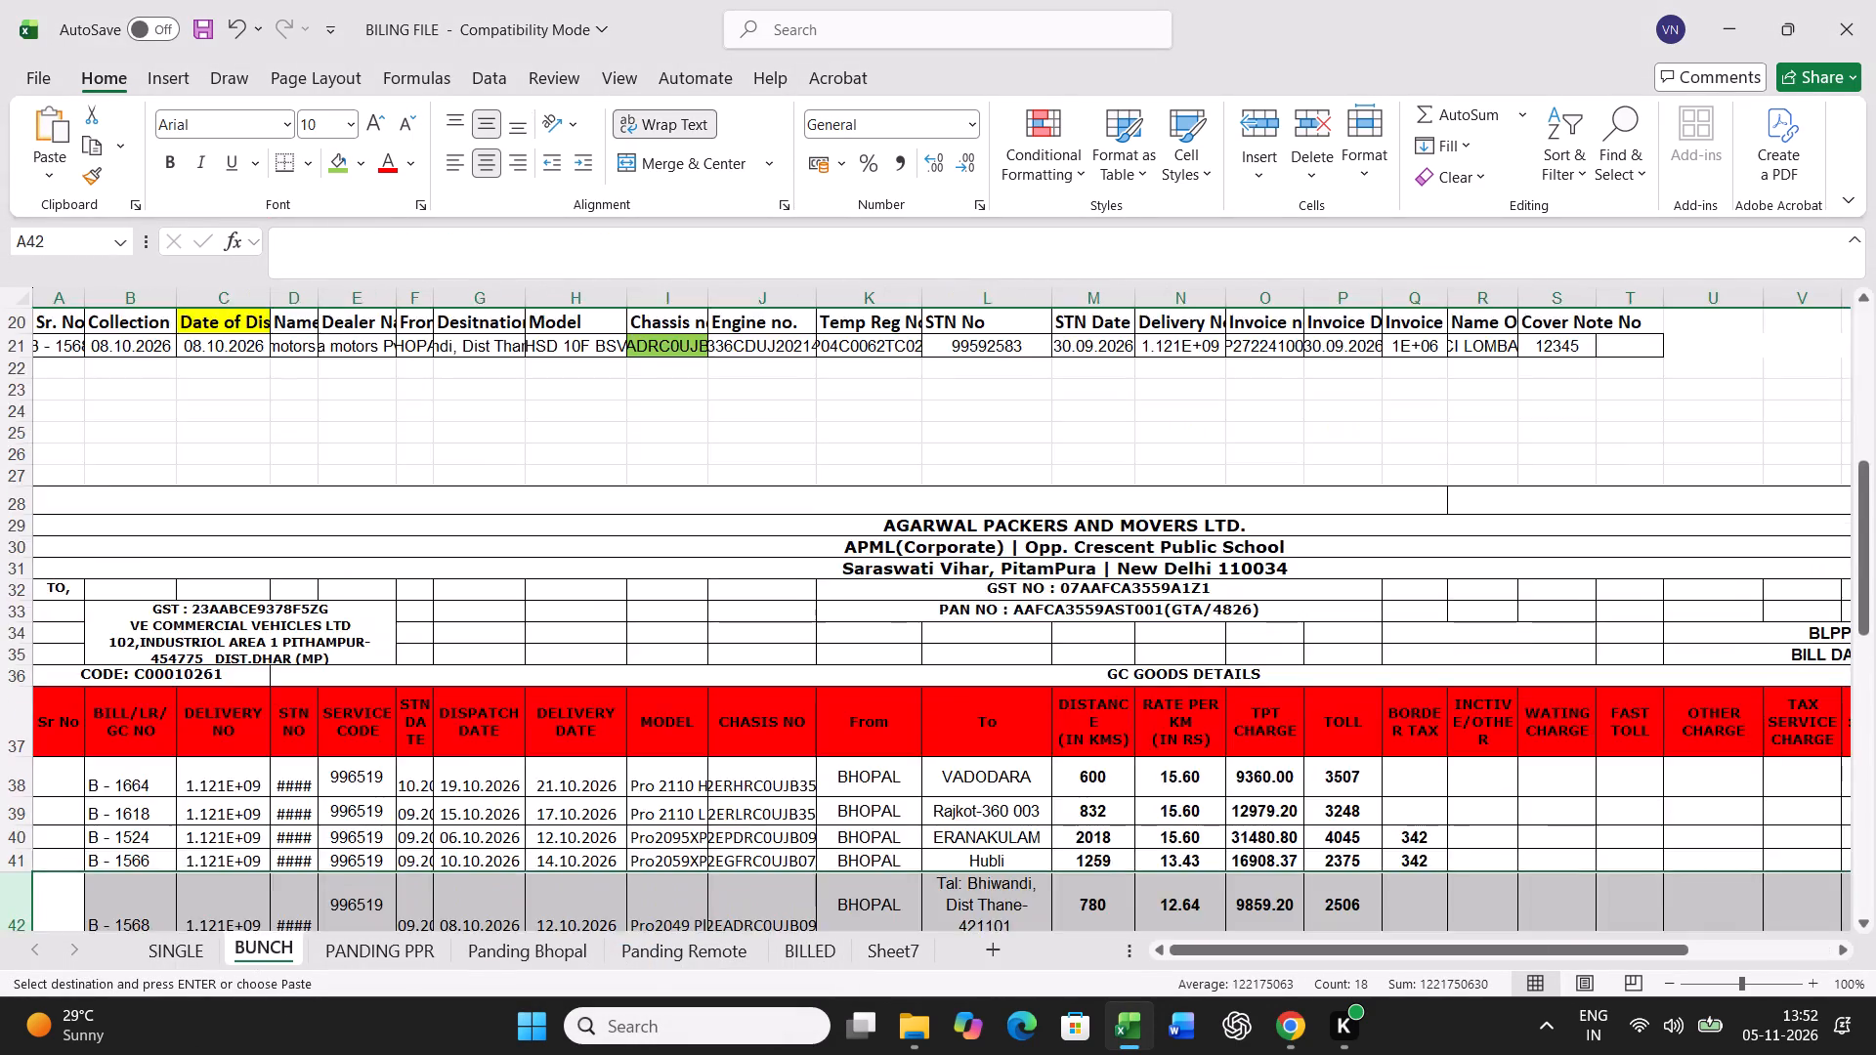
scroll(352, 800, up, 3)
click(50, 738)
key(ctrl+v)
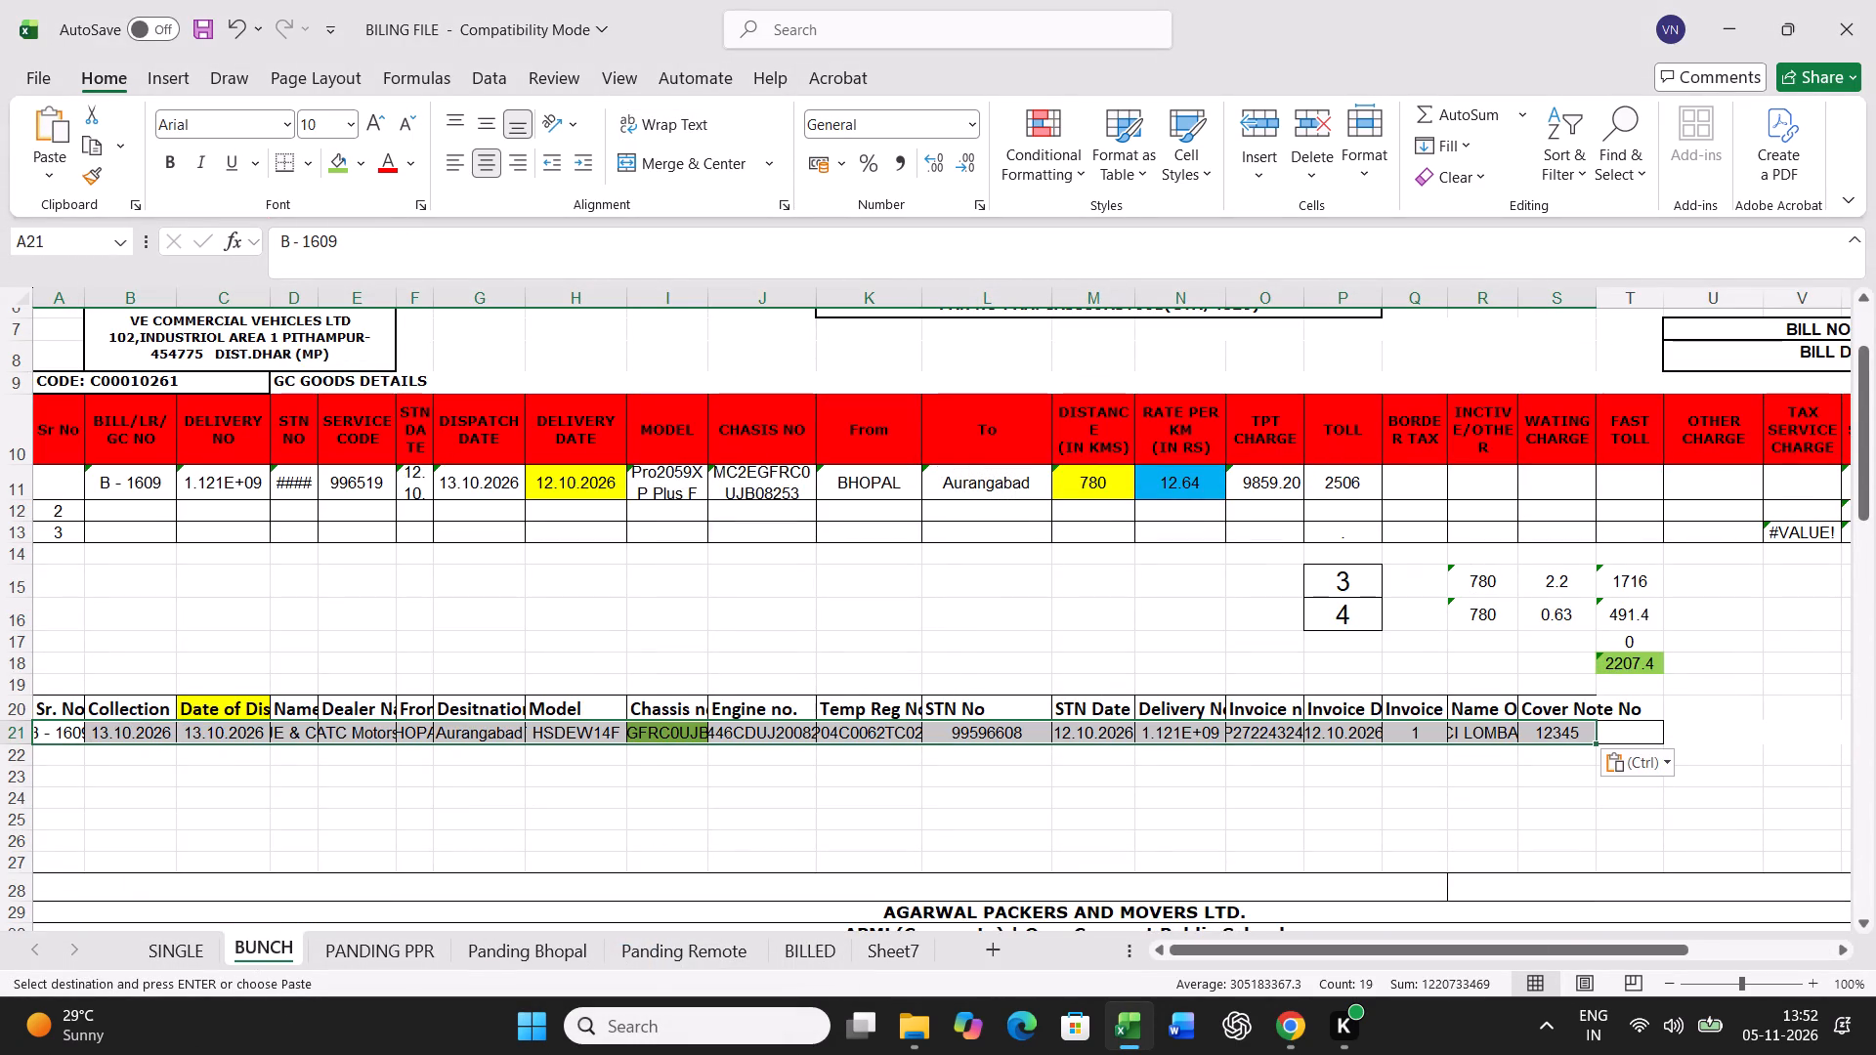
Set the B - 1609 bill's dispatch date to 15.10.2026 in the source record.
click(238, 738)
text(15.10.2026)
key(Return)
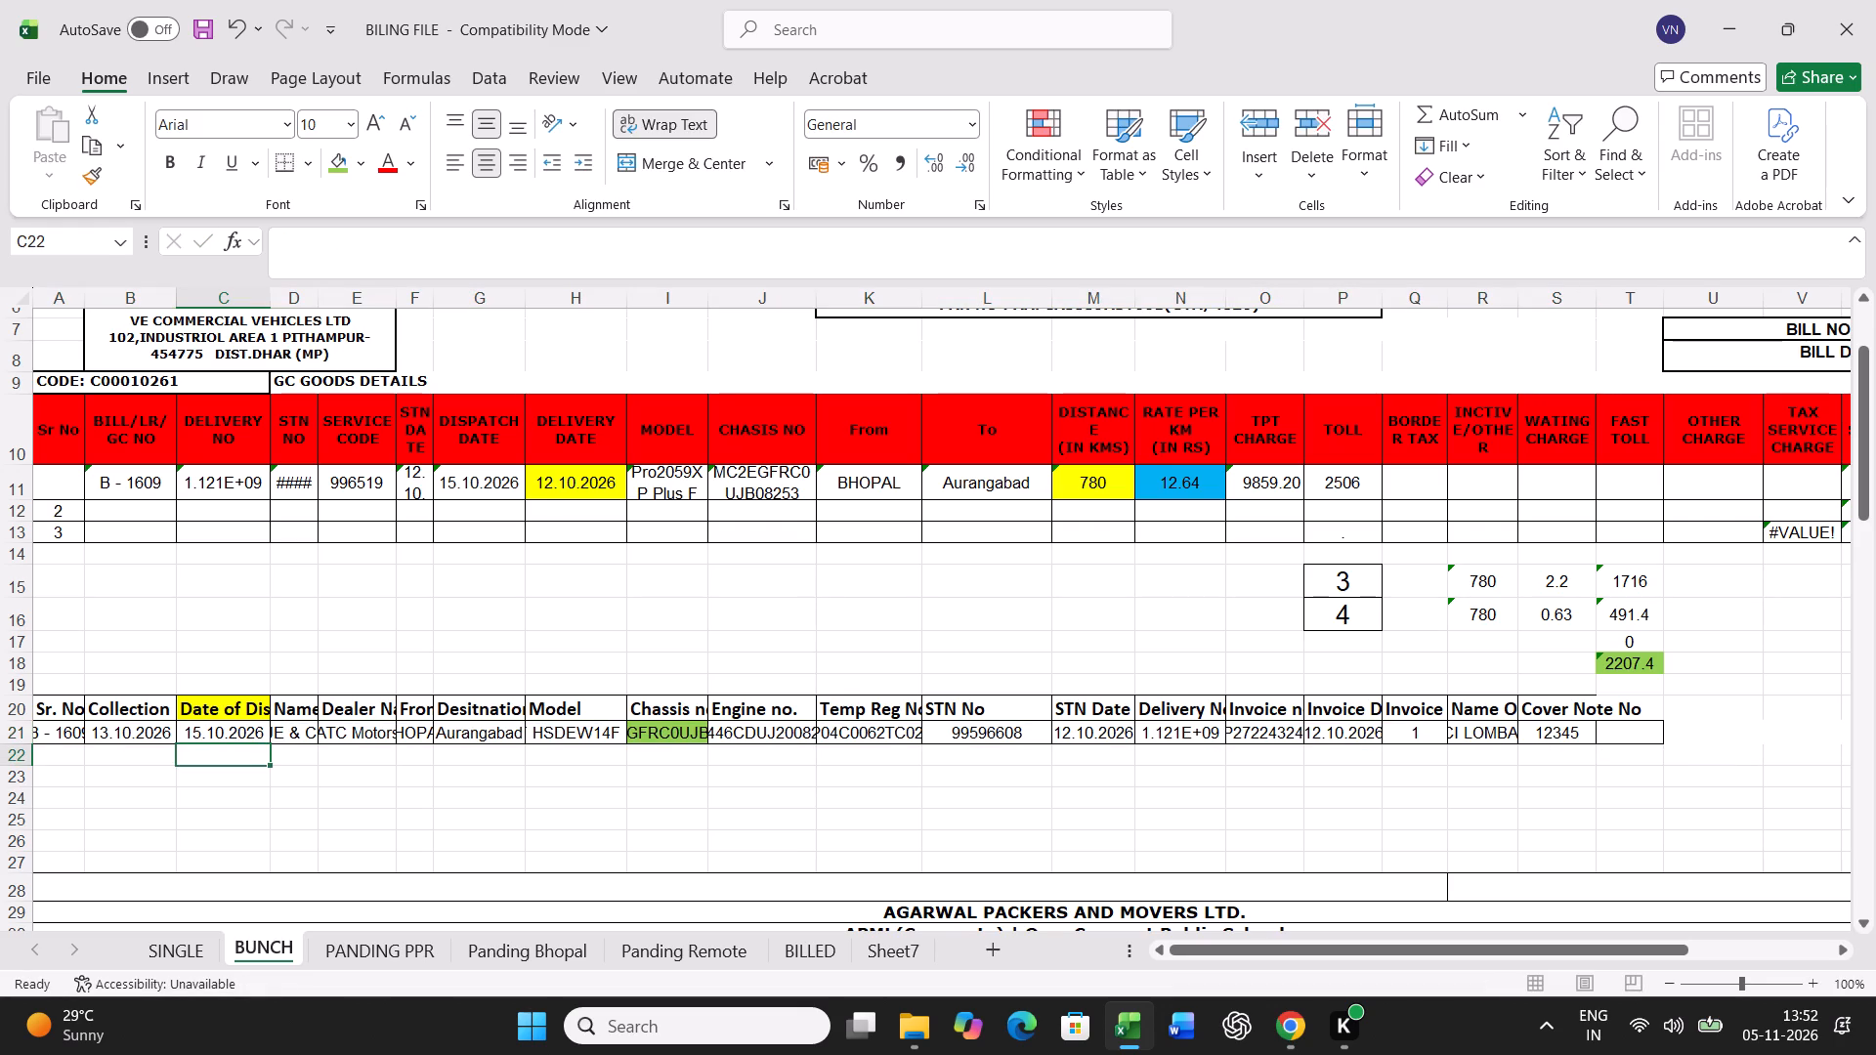
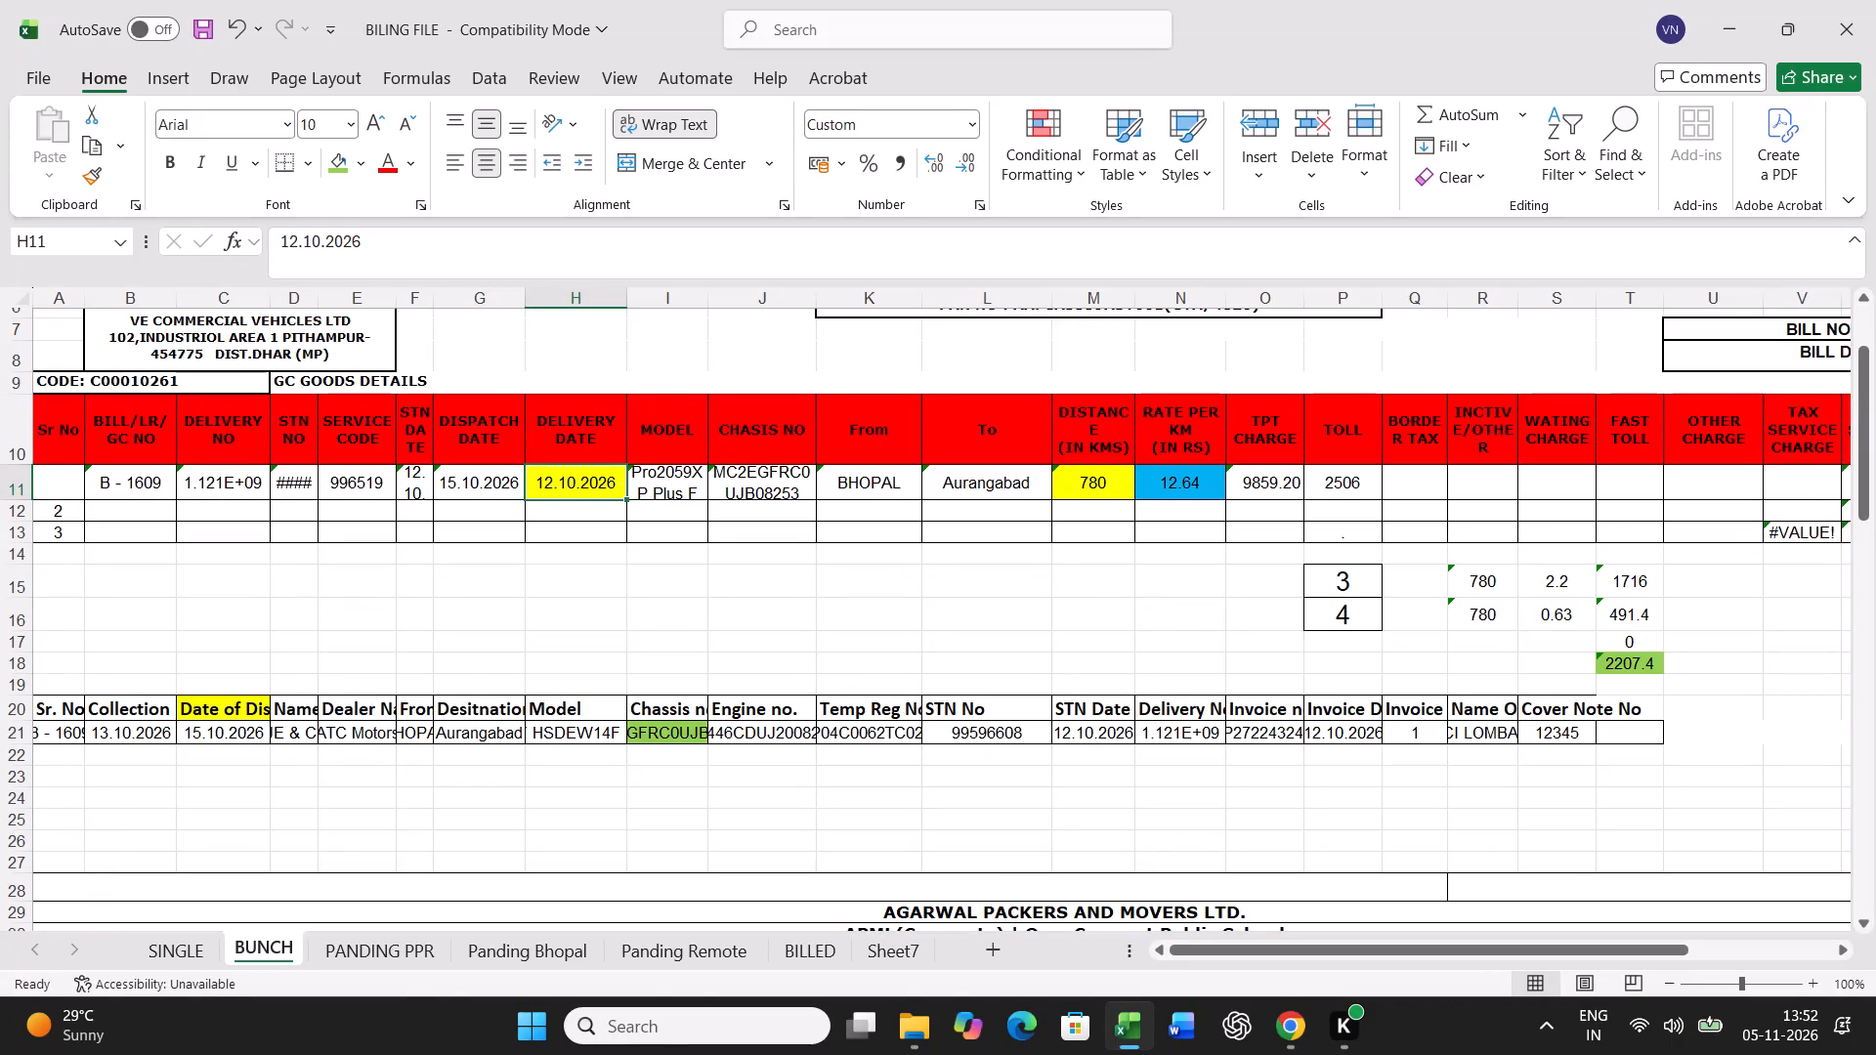
Set the B - 1609 bill's delivery date to 20.10.2026 in row 11 of the BUNCH sheet.
text(20.10.2026)
key(Right)
Enter the B - 1609 freight figures in row 11: distance =385+260, rate per km 13.43 and toll 375.
key(Right)
key(Right)
key(Right)
key(Right)
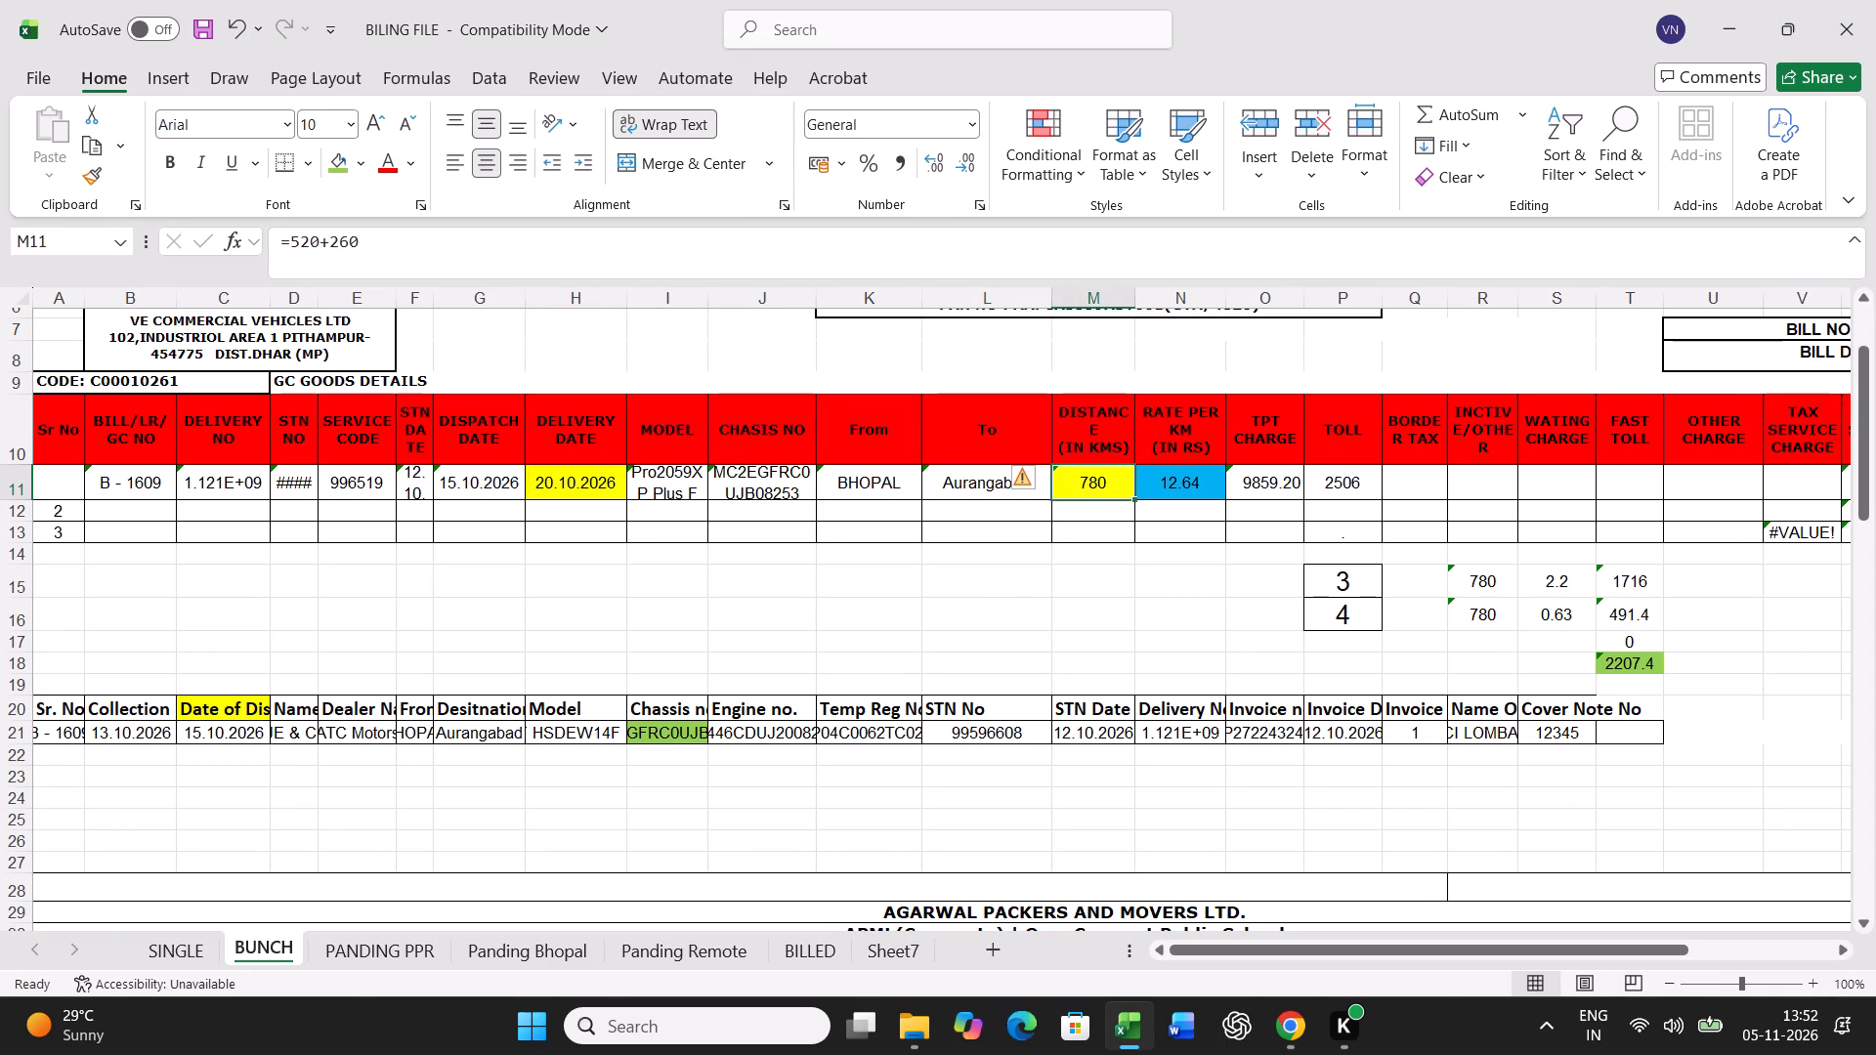
text(=385+260)
key(Return)
key(Up)
key(Right)
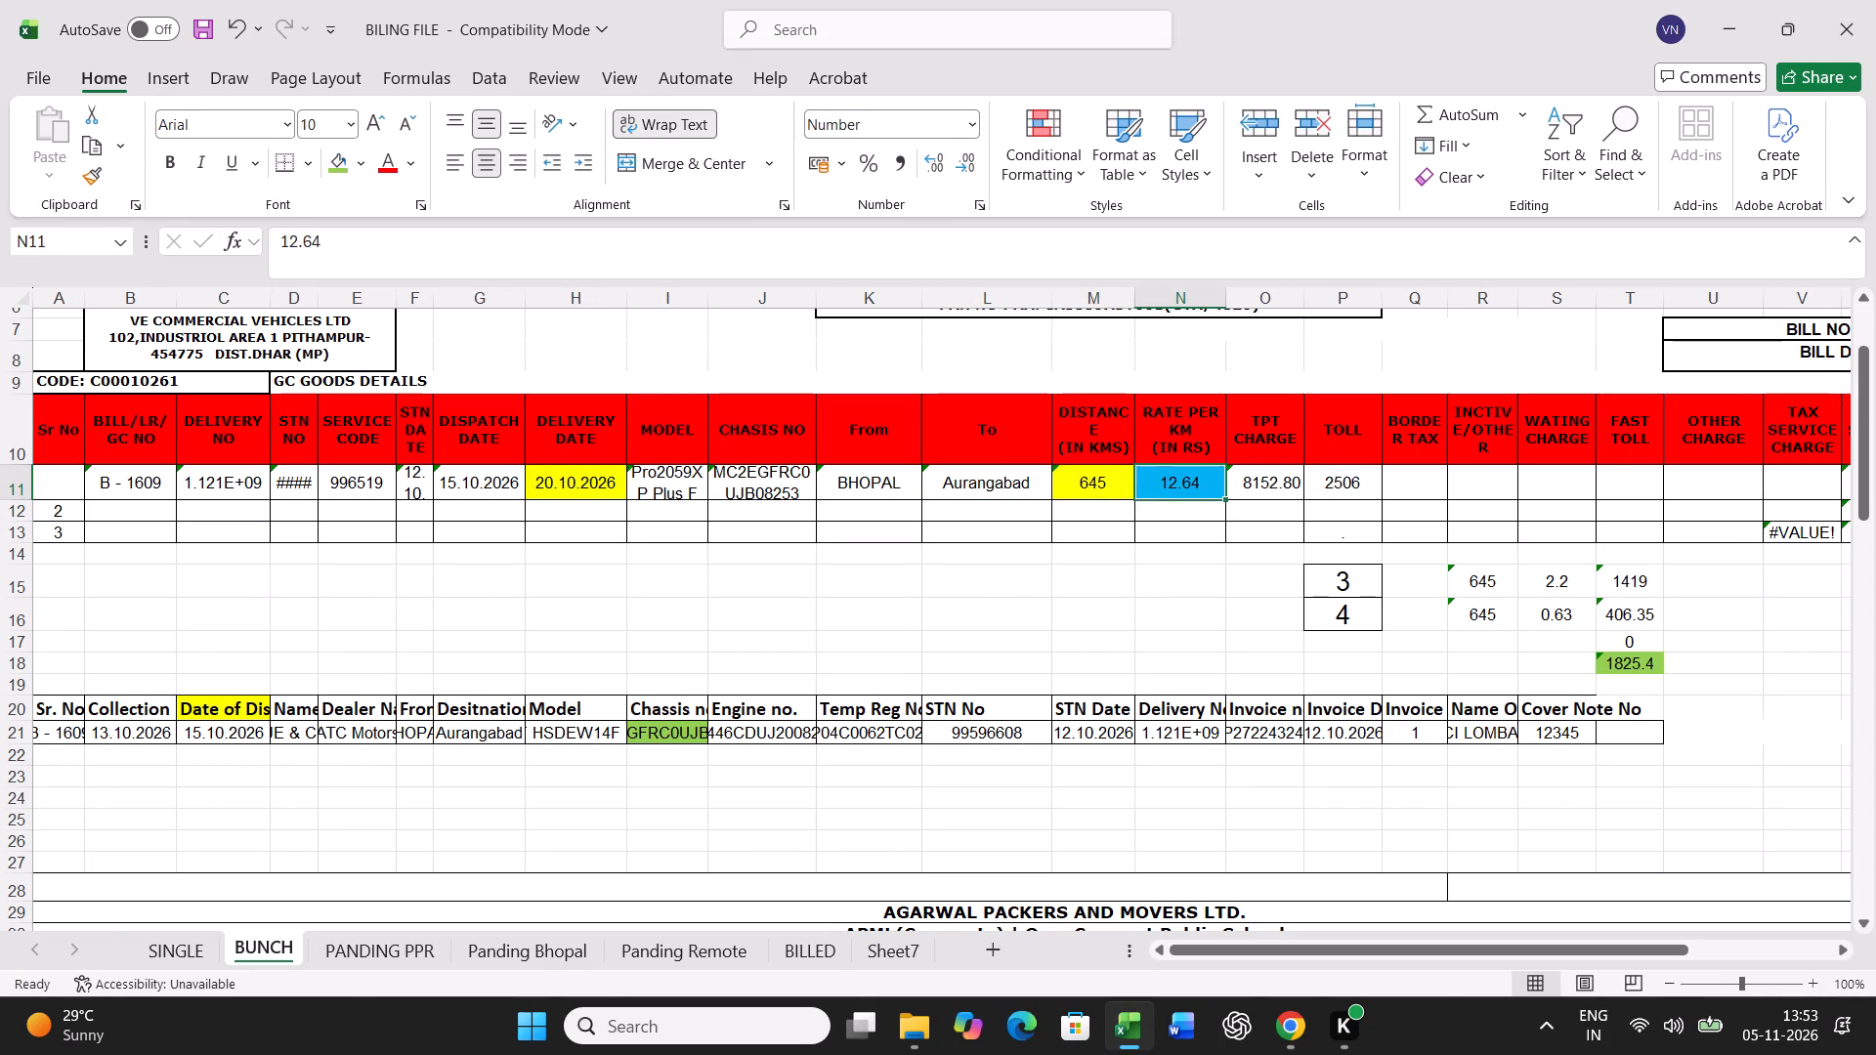
text(13.43)
key(Right)
key(Right)
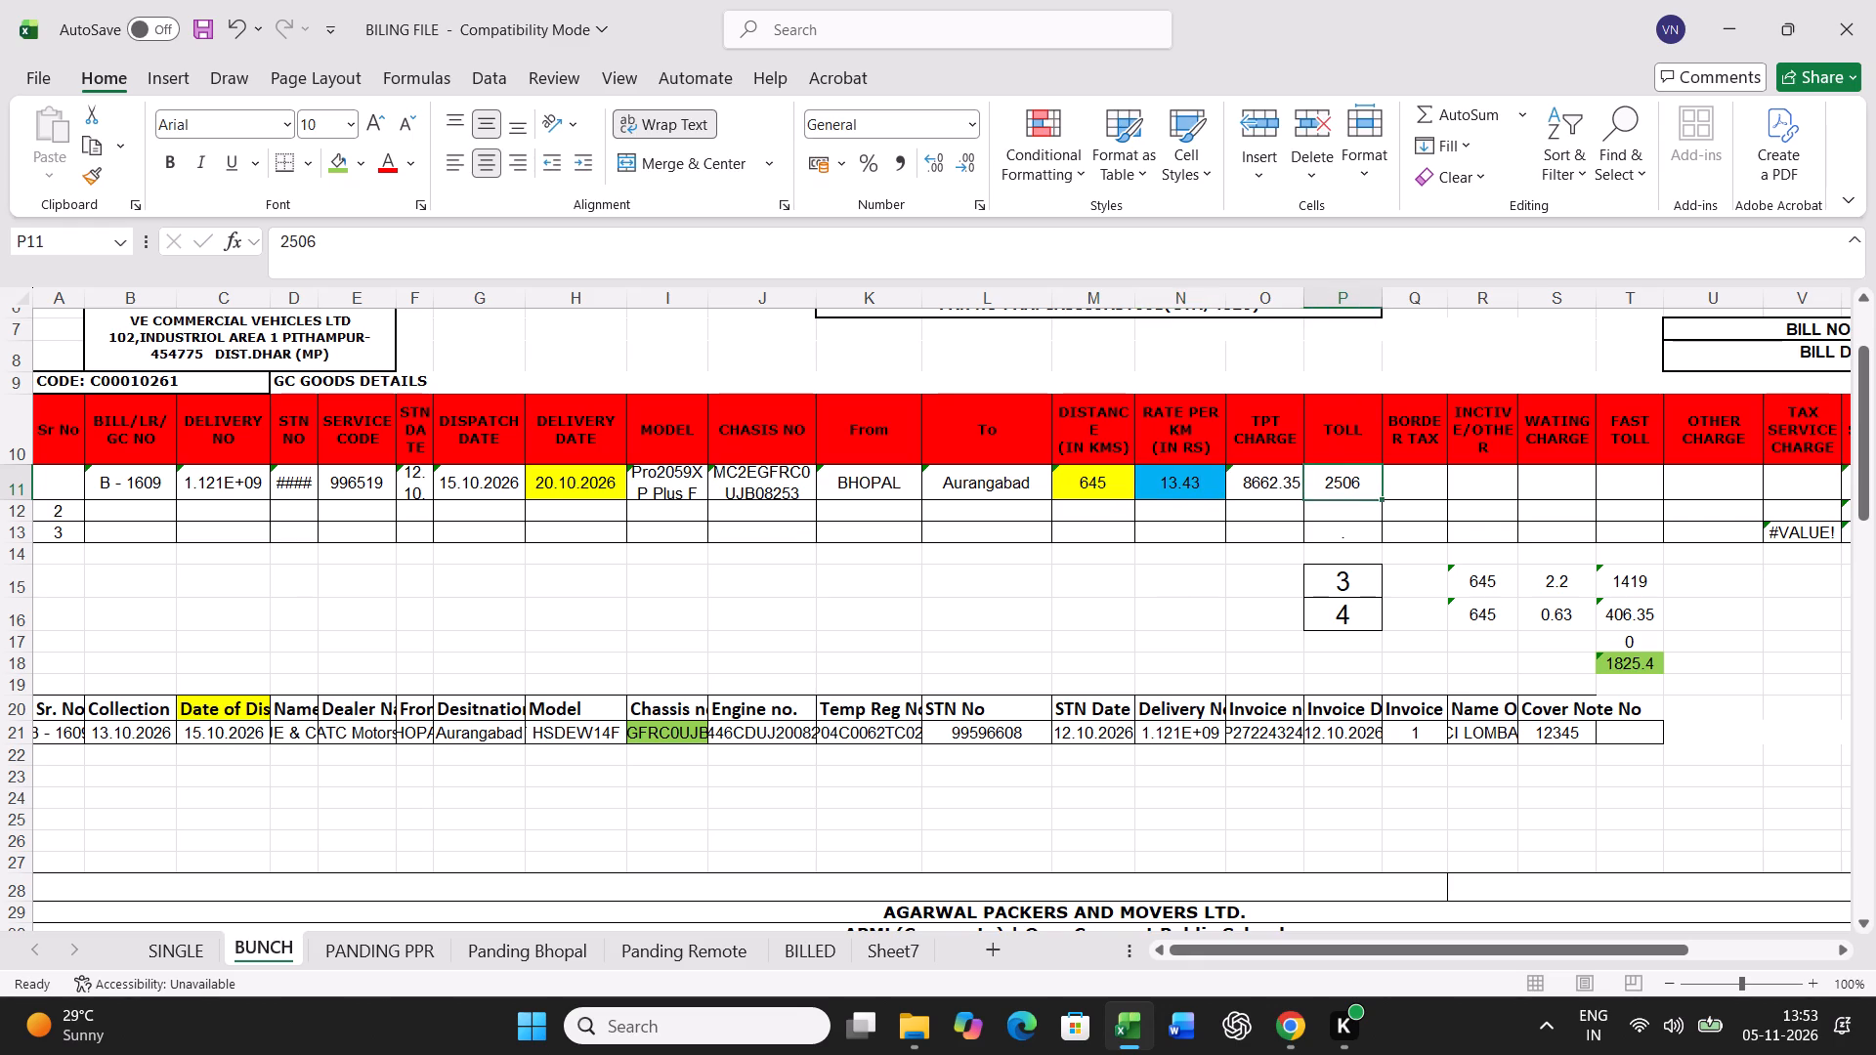
text(375)
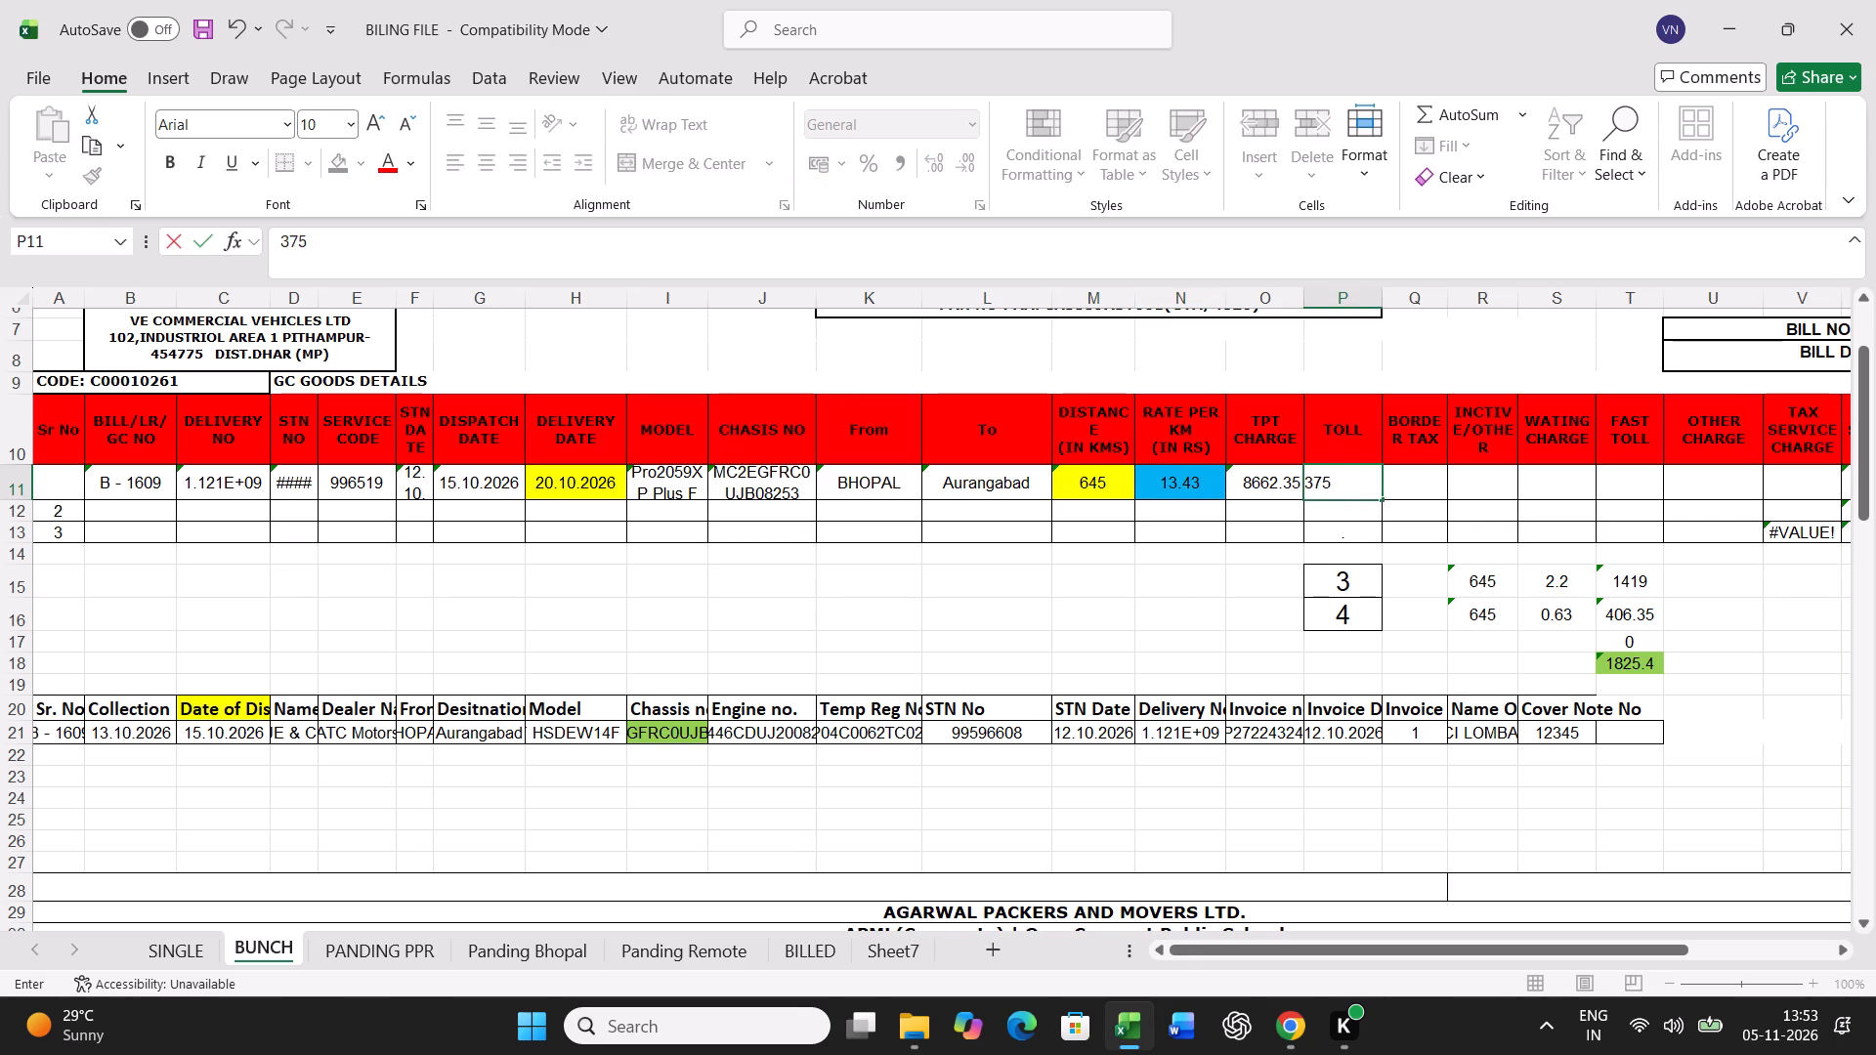
key(Return)
Set the bill's standard transit time to 2 and actual transit time to 5 in the boxed cells P15 and P16.
key(Return)
key(Return)
key(Return)
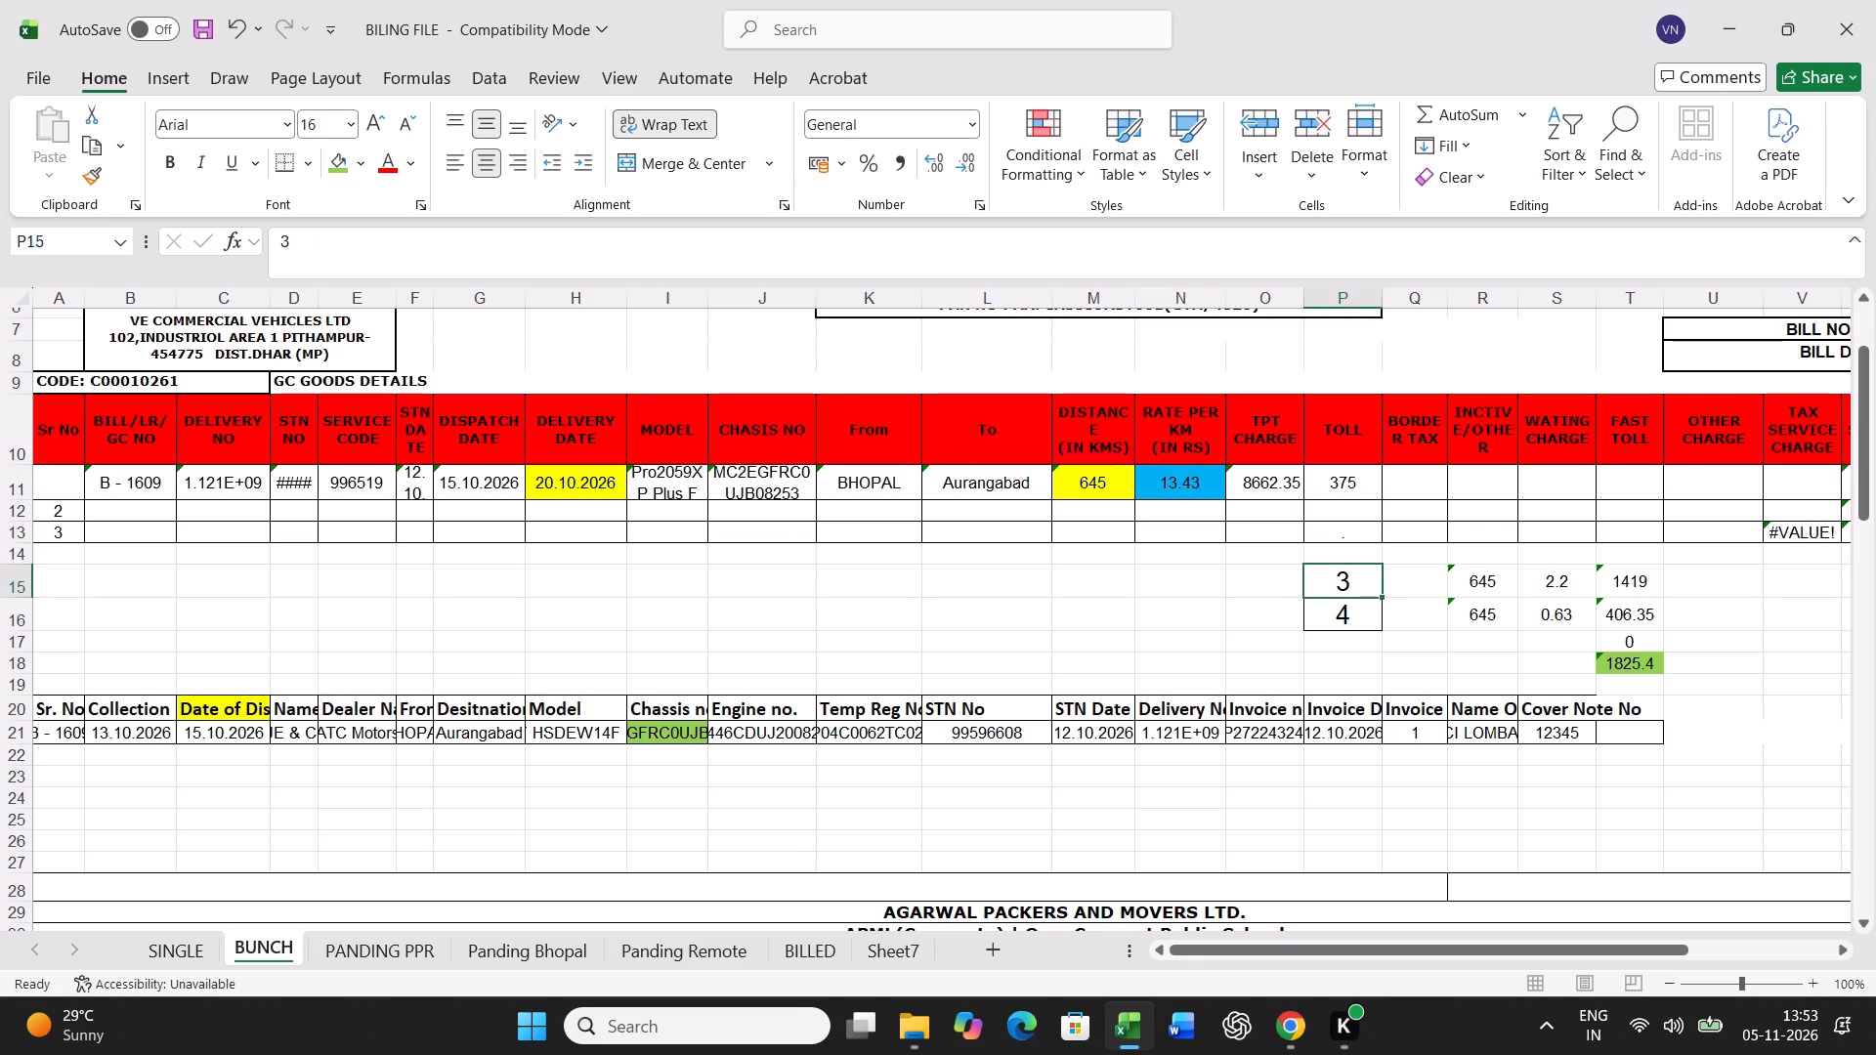
key(2)
key(Return)
key(5)
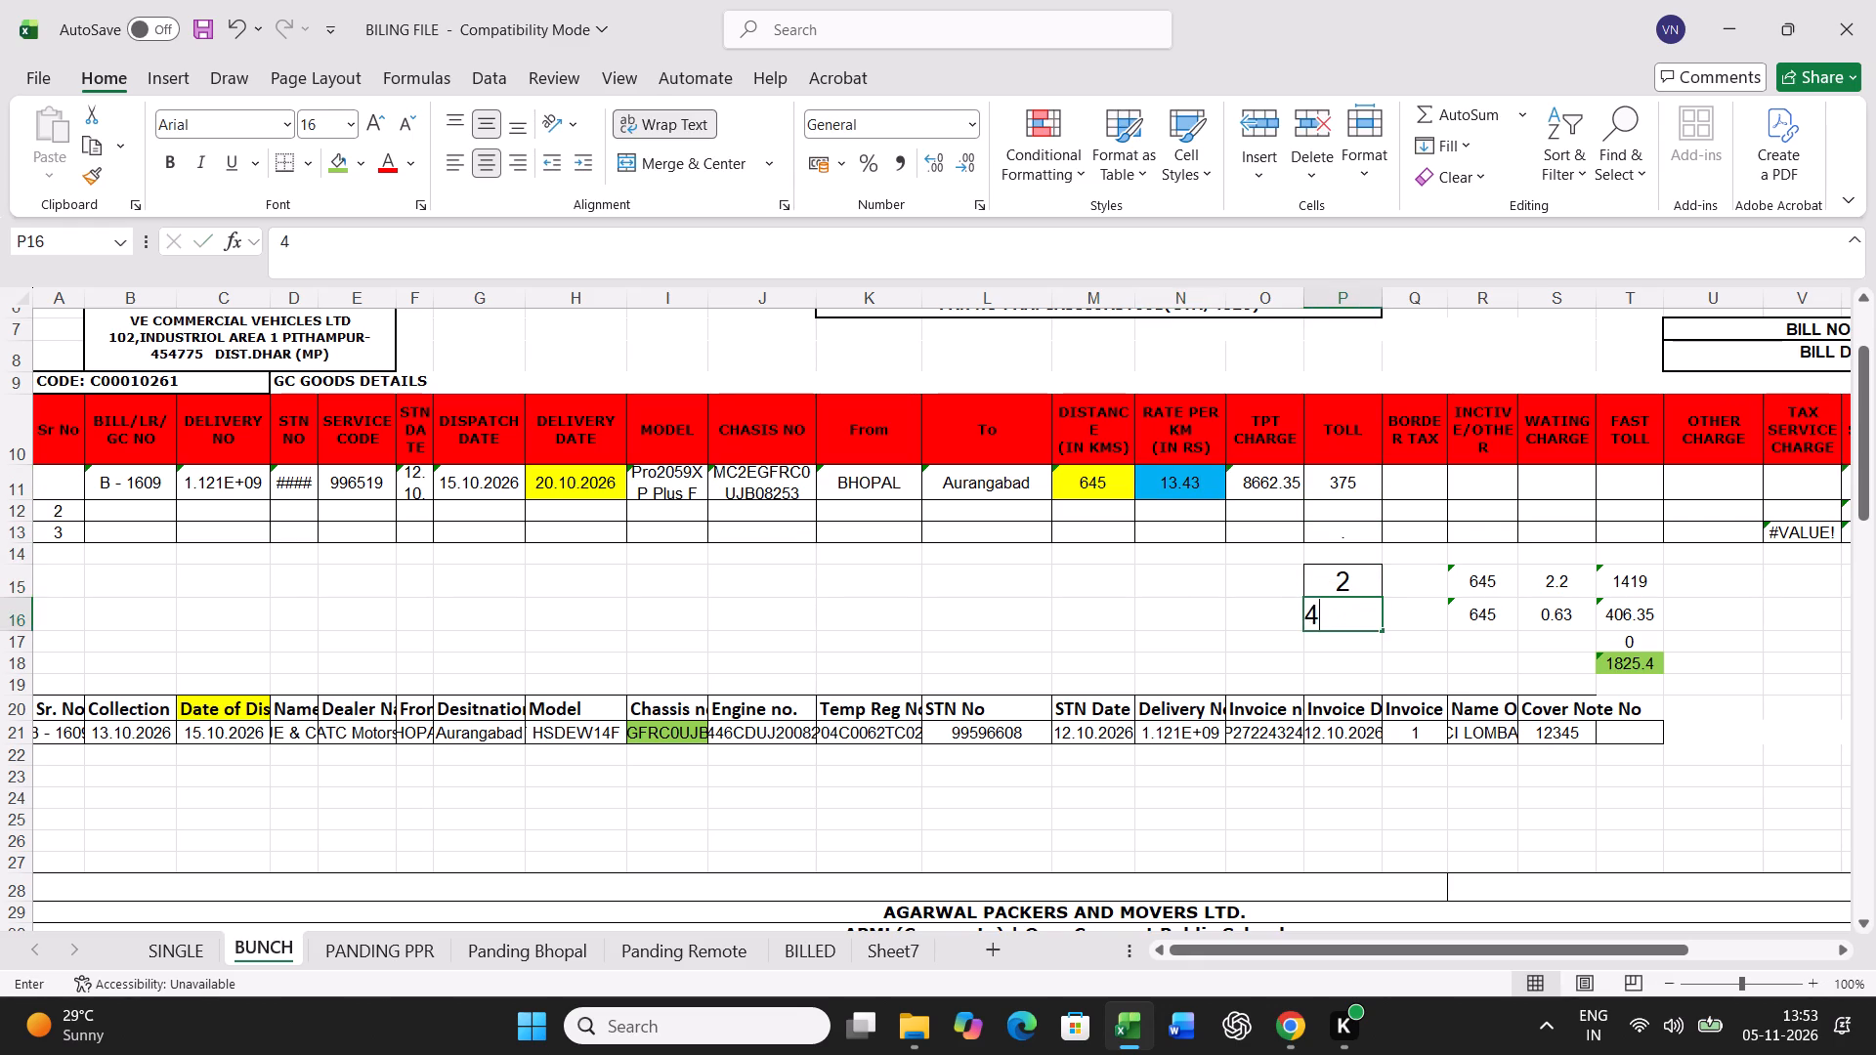
key(Return)
Print one copy of the B - 1609 freight bill from the SINGLE sheet.
click(167, 951)
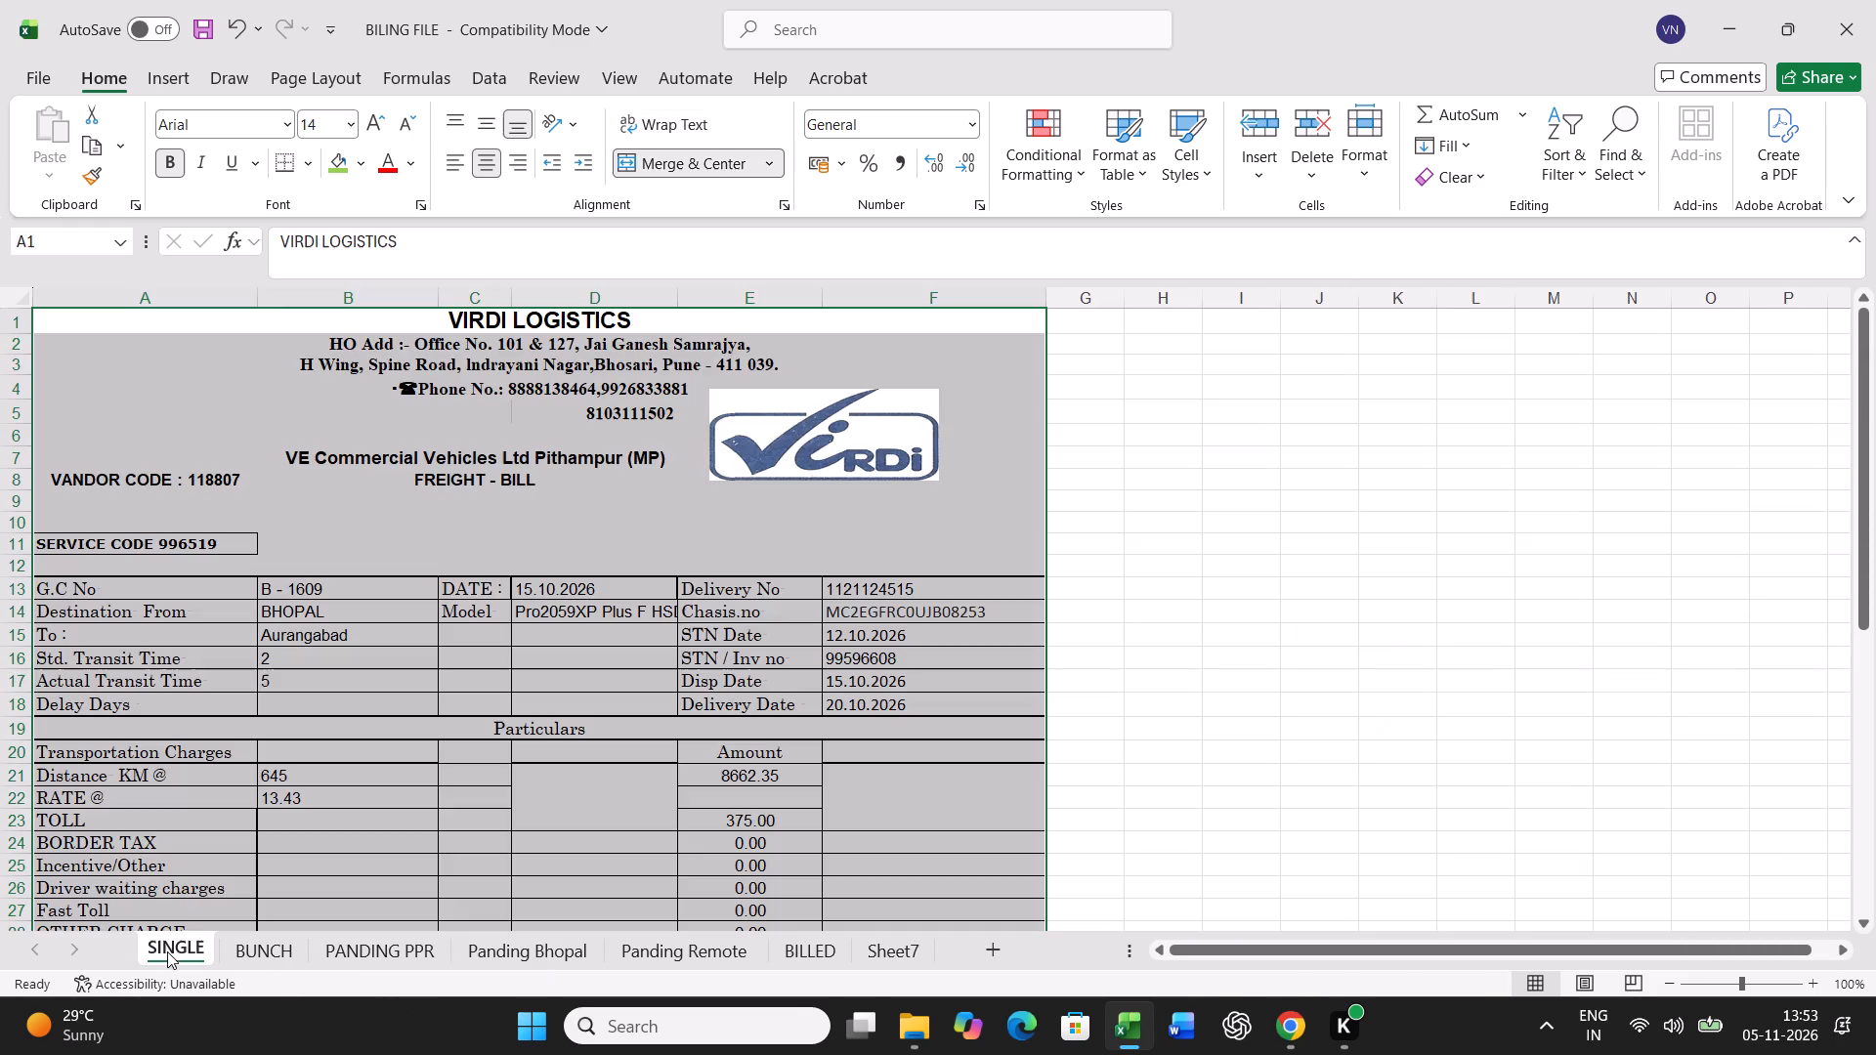
key(ctrl+p)
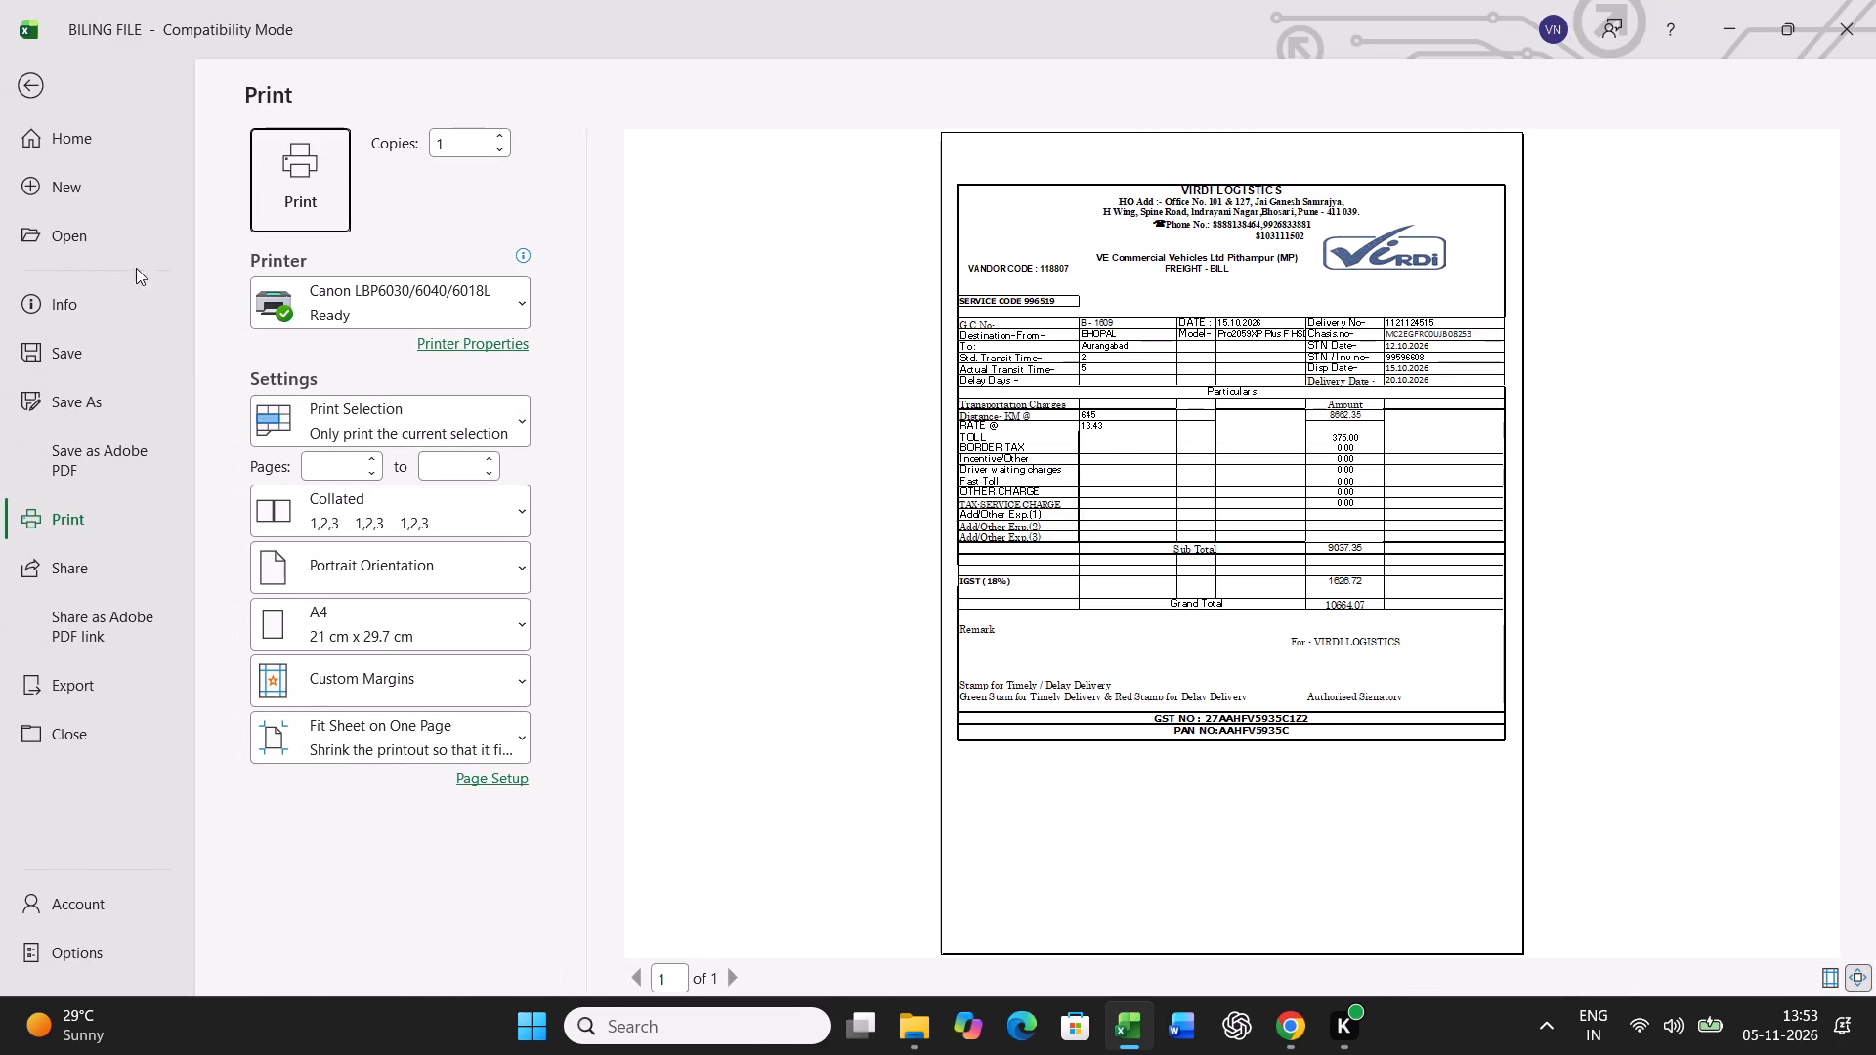
click(322, 182)
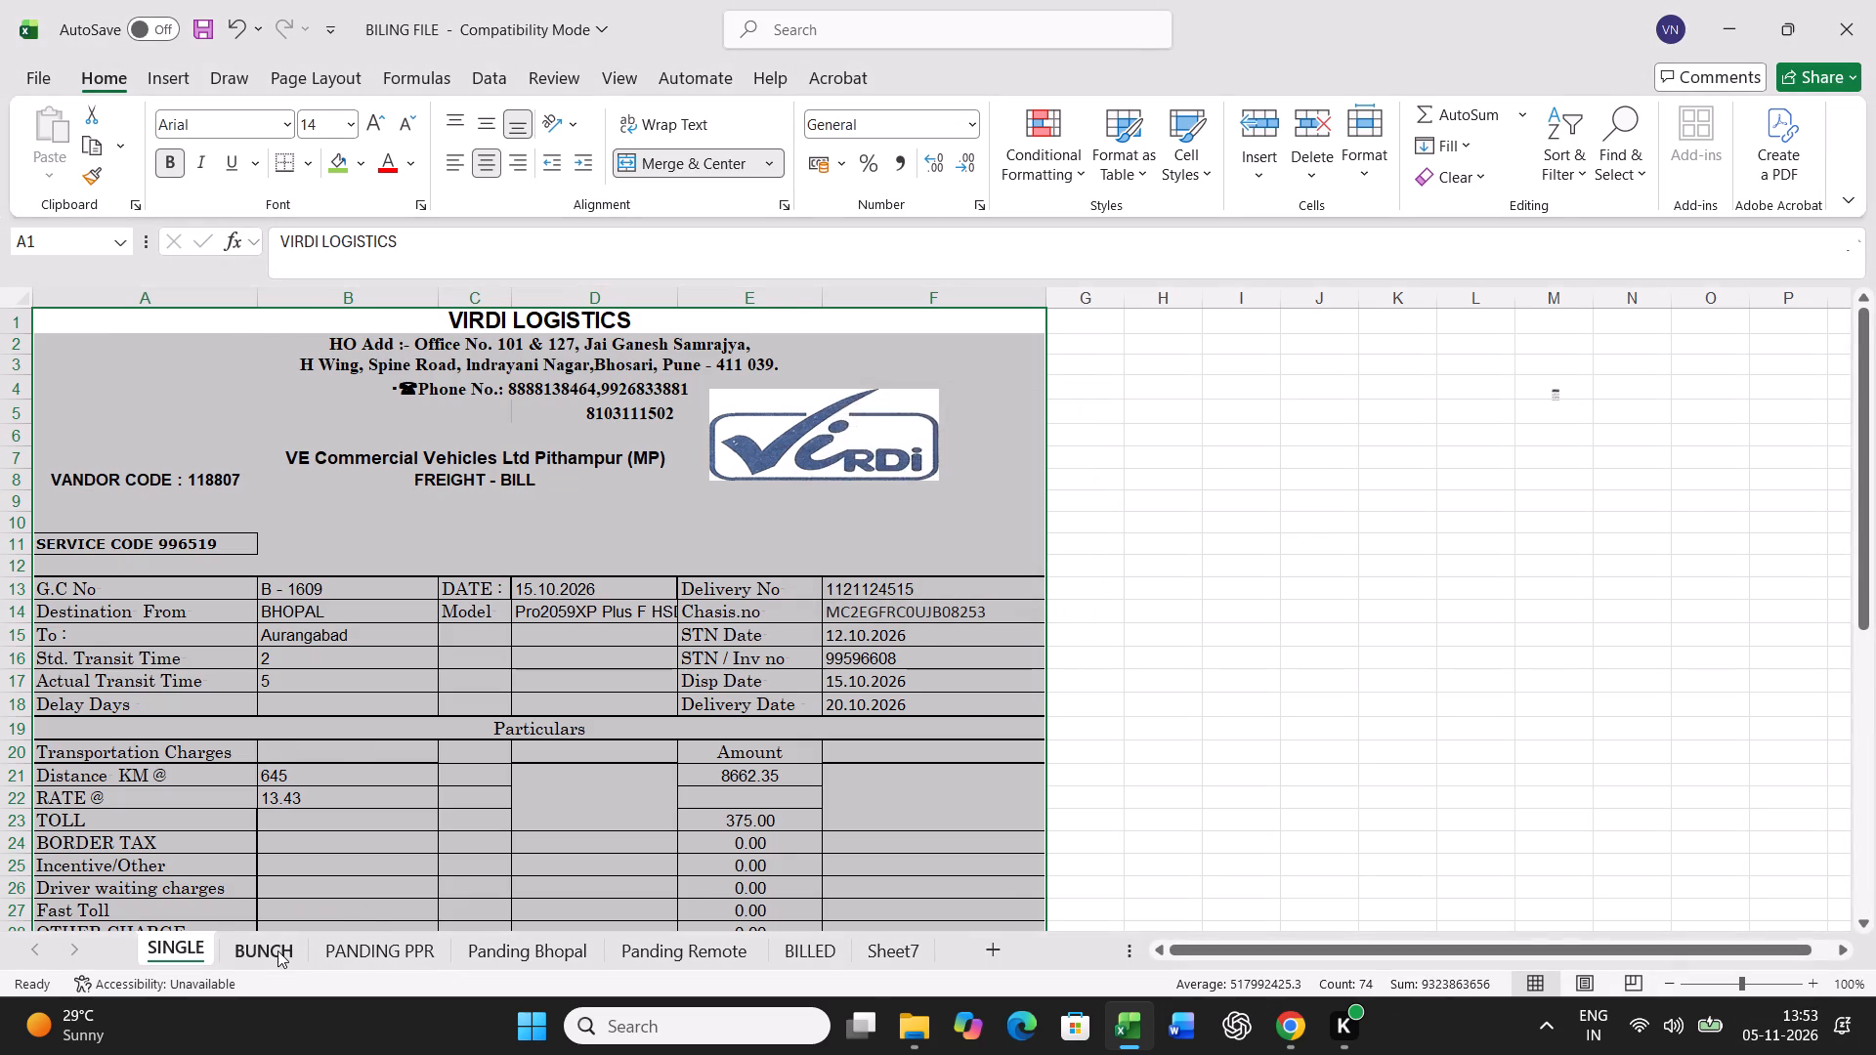
Copy the B - 1609 billed row 11 on the BUNCH sheet and paste it as values into row 43 of the lower table.
click(277, 950)
scroll(269, 1053, up, 7)
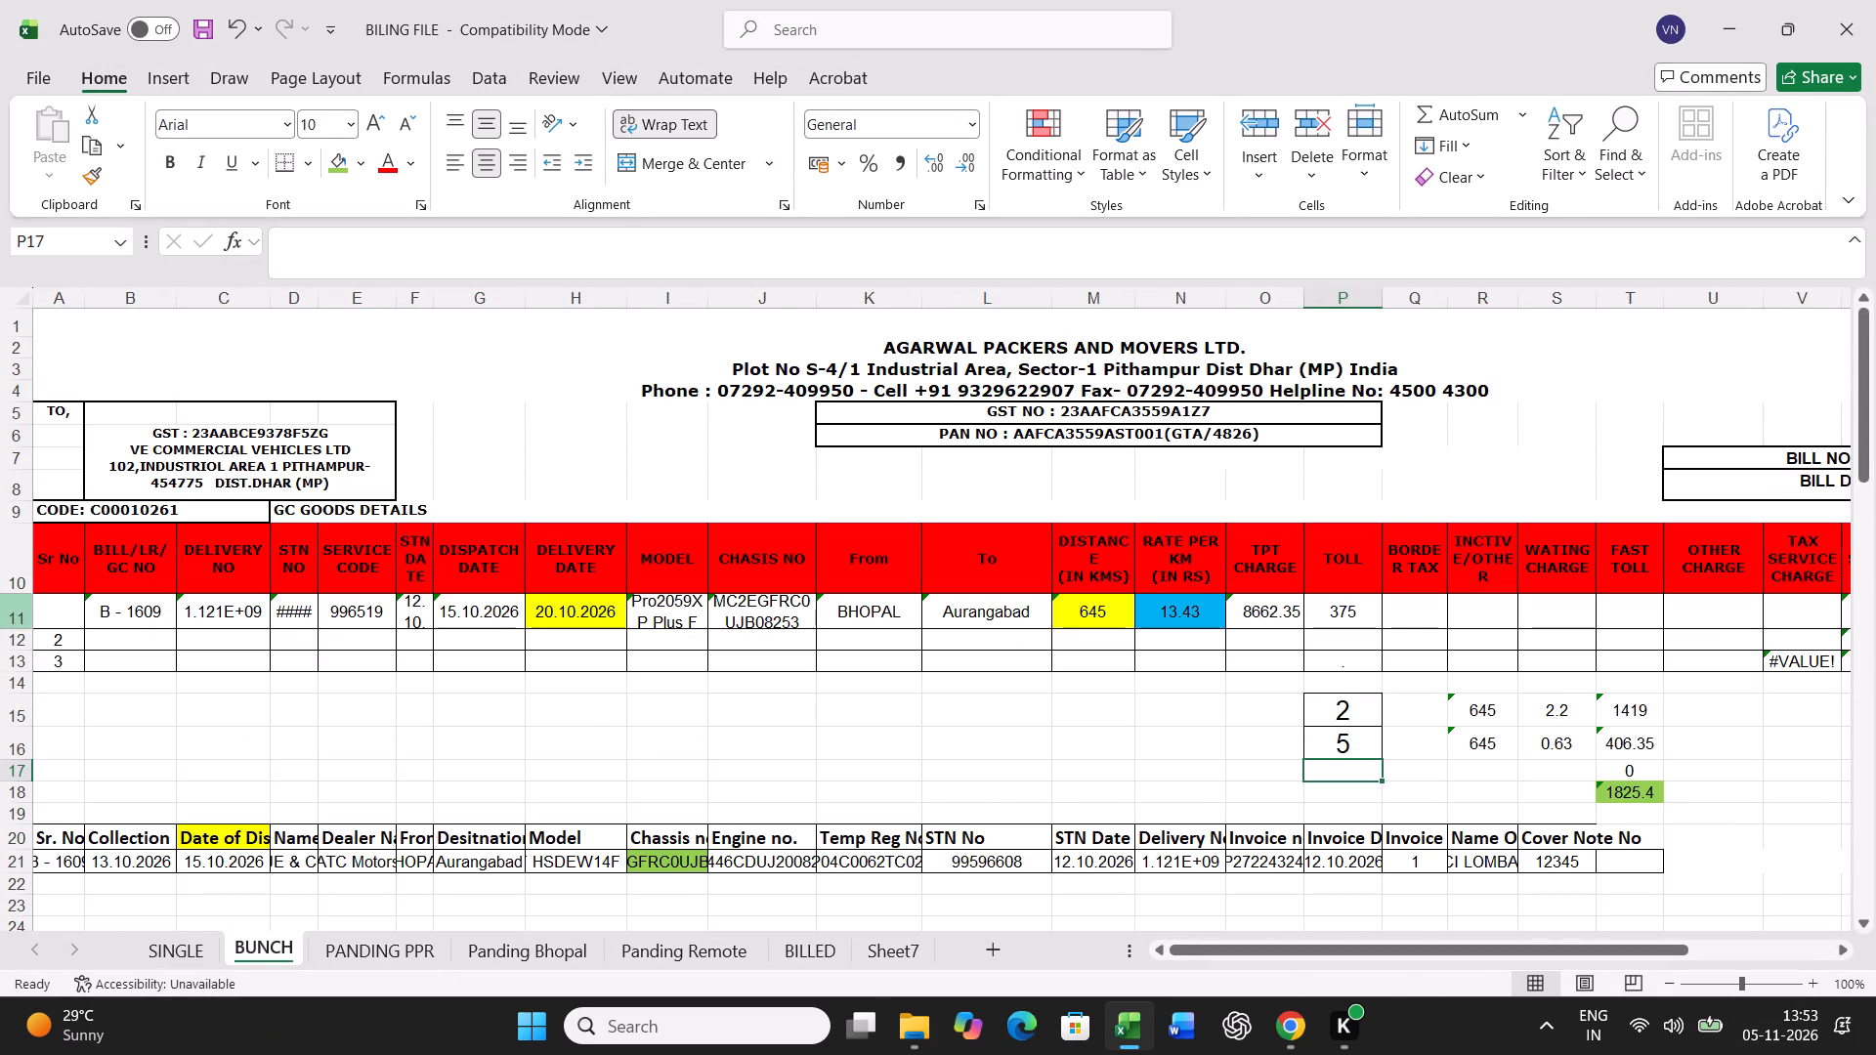
click(11, 605)
key(ctrl+c)
scroll(727, 762, down, 16)
scroll(714, 747, up, 3)
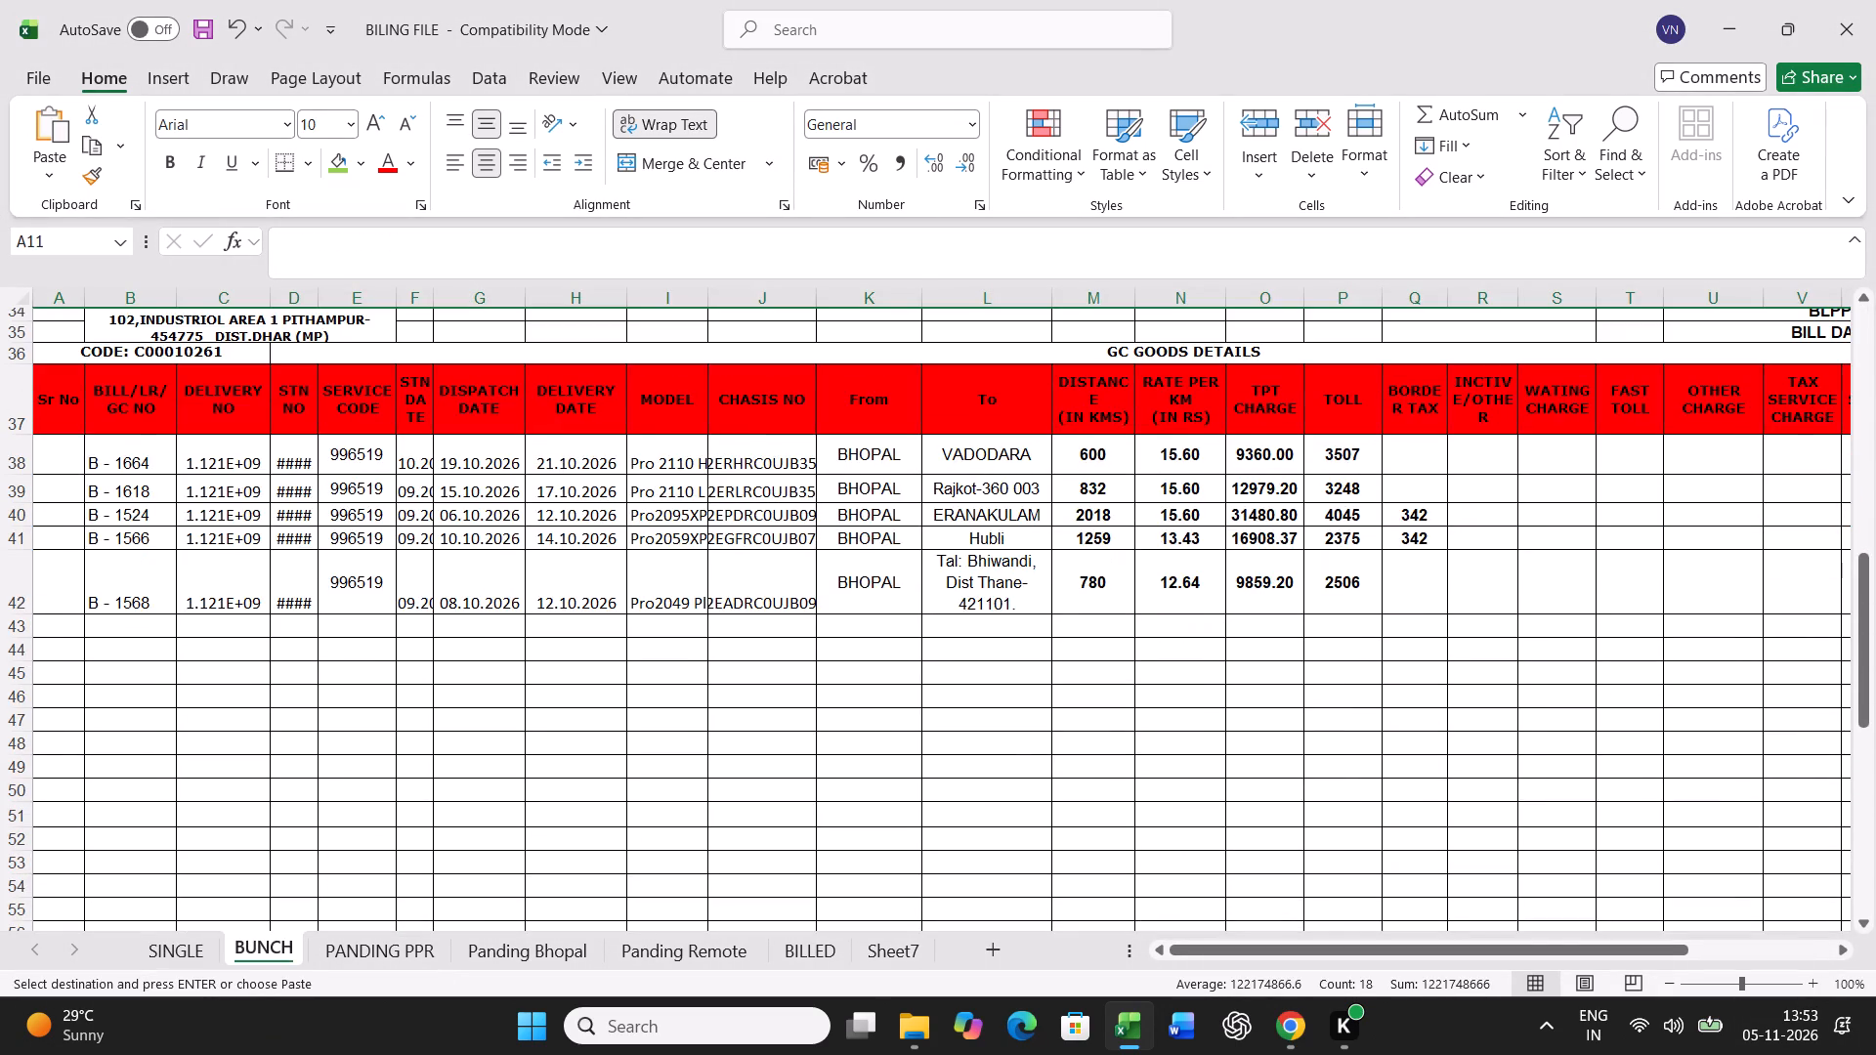
right_click(67, 623)
click(171, 460)
click(77, 397)
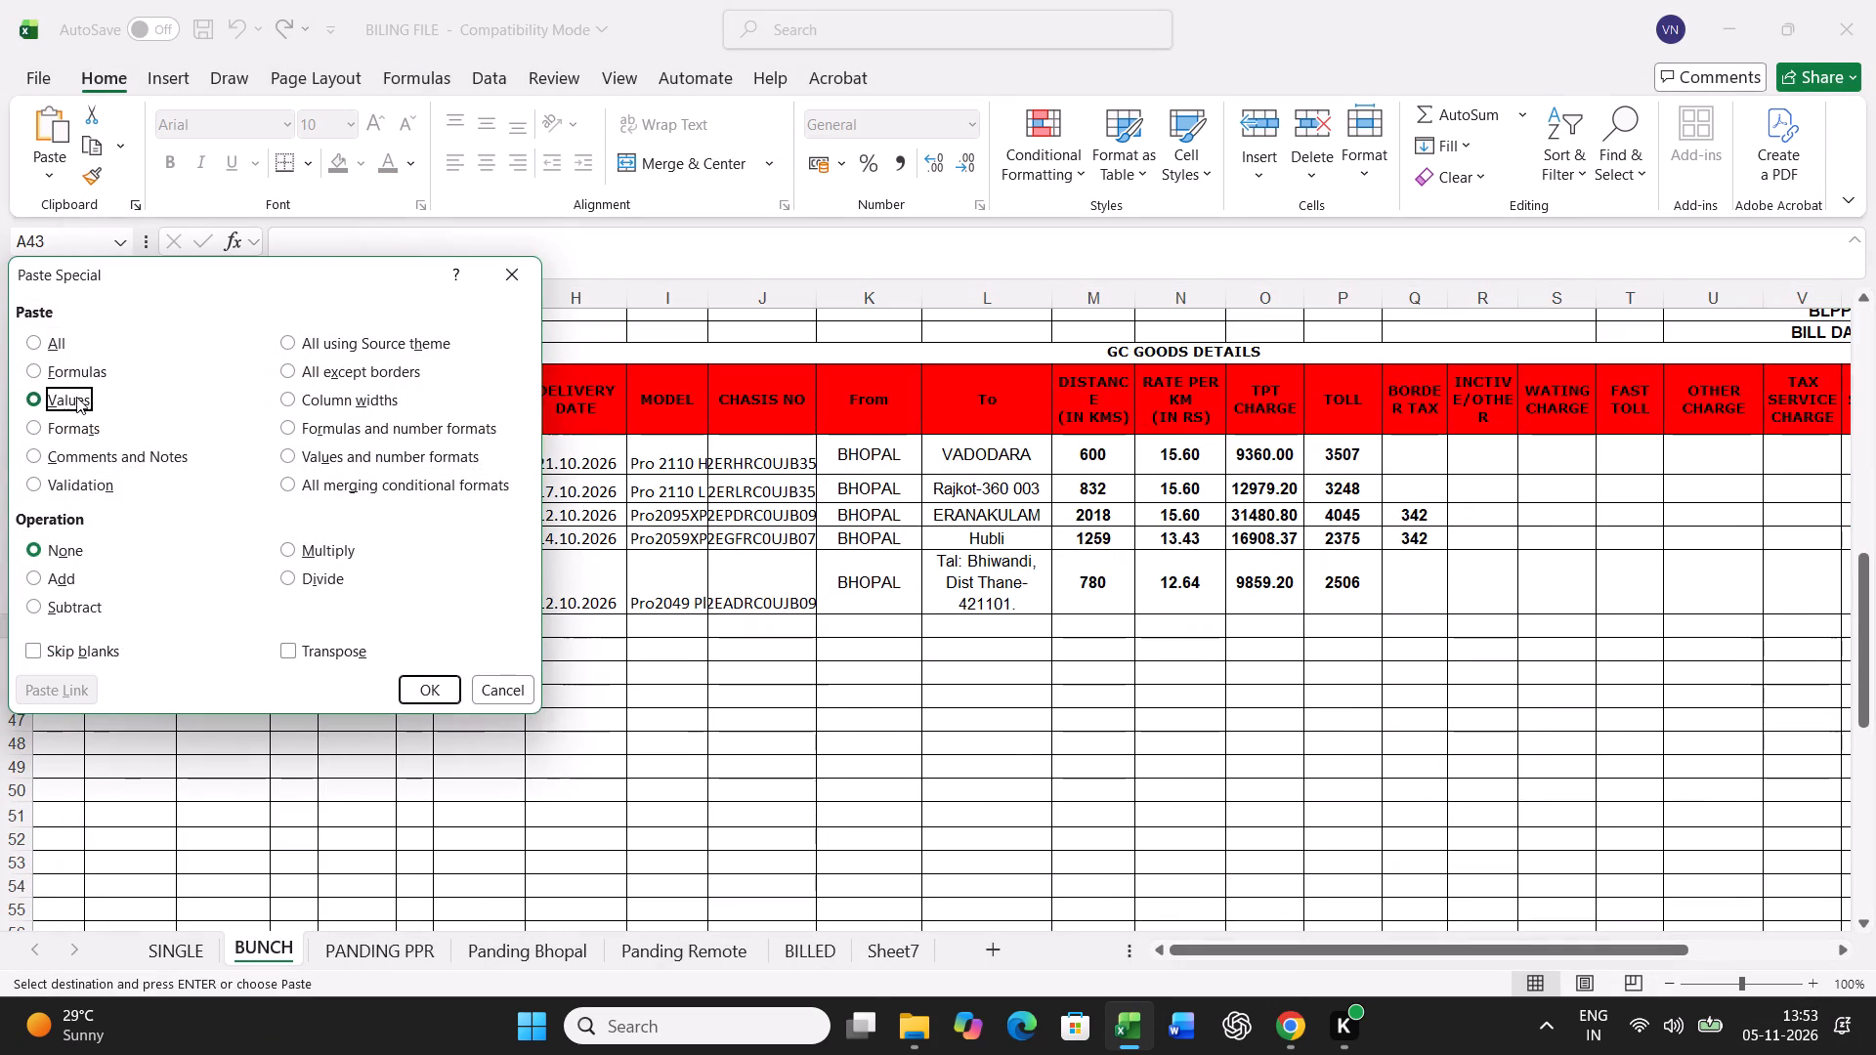
double_click(424, 672)
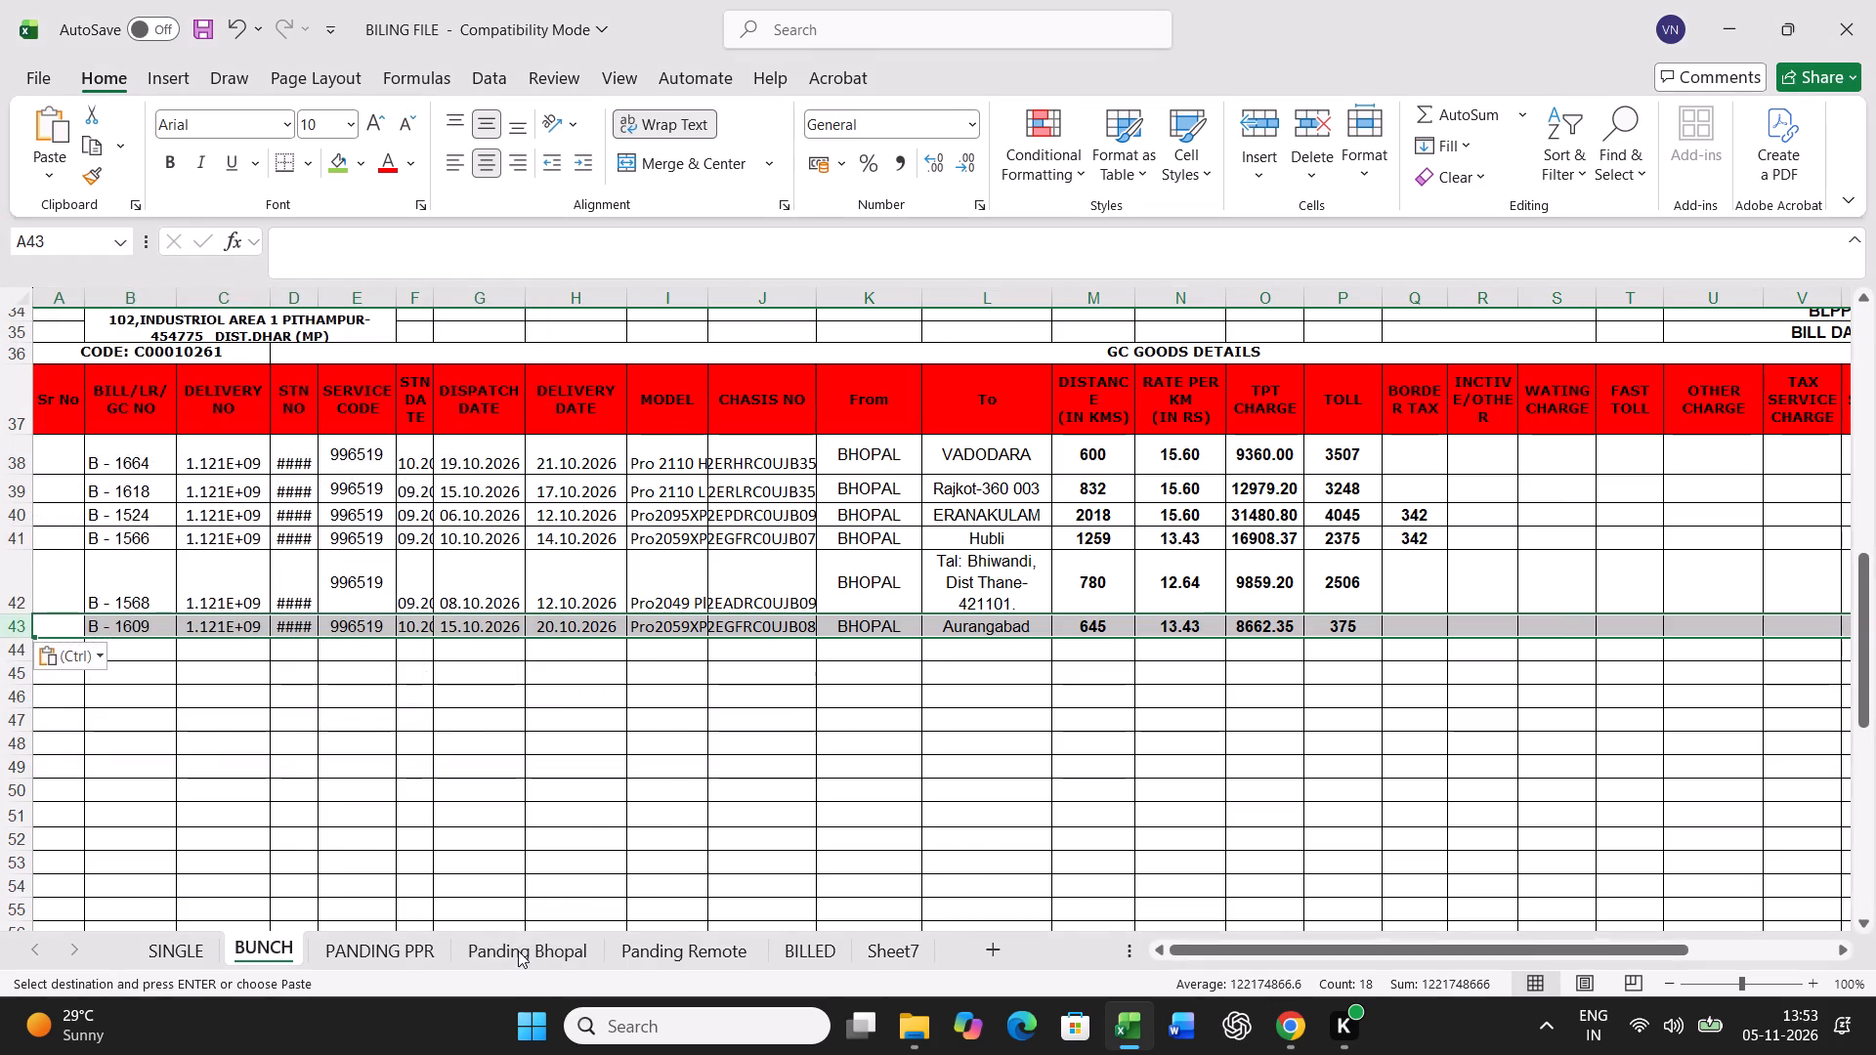
Find chassis B08628 on the Panding Bhopal sheet and fill its chassis cell green.
click(518, 950)
click(757, 717)
key(ctrl+f)
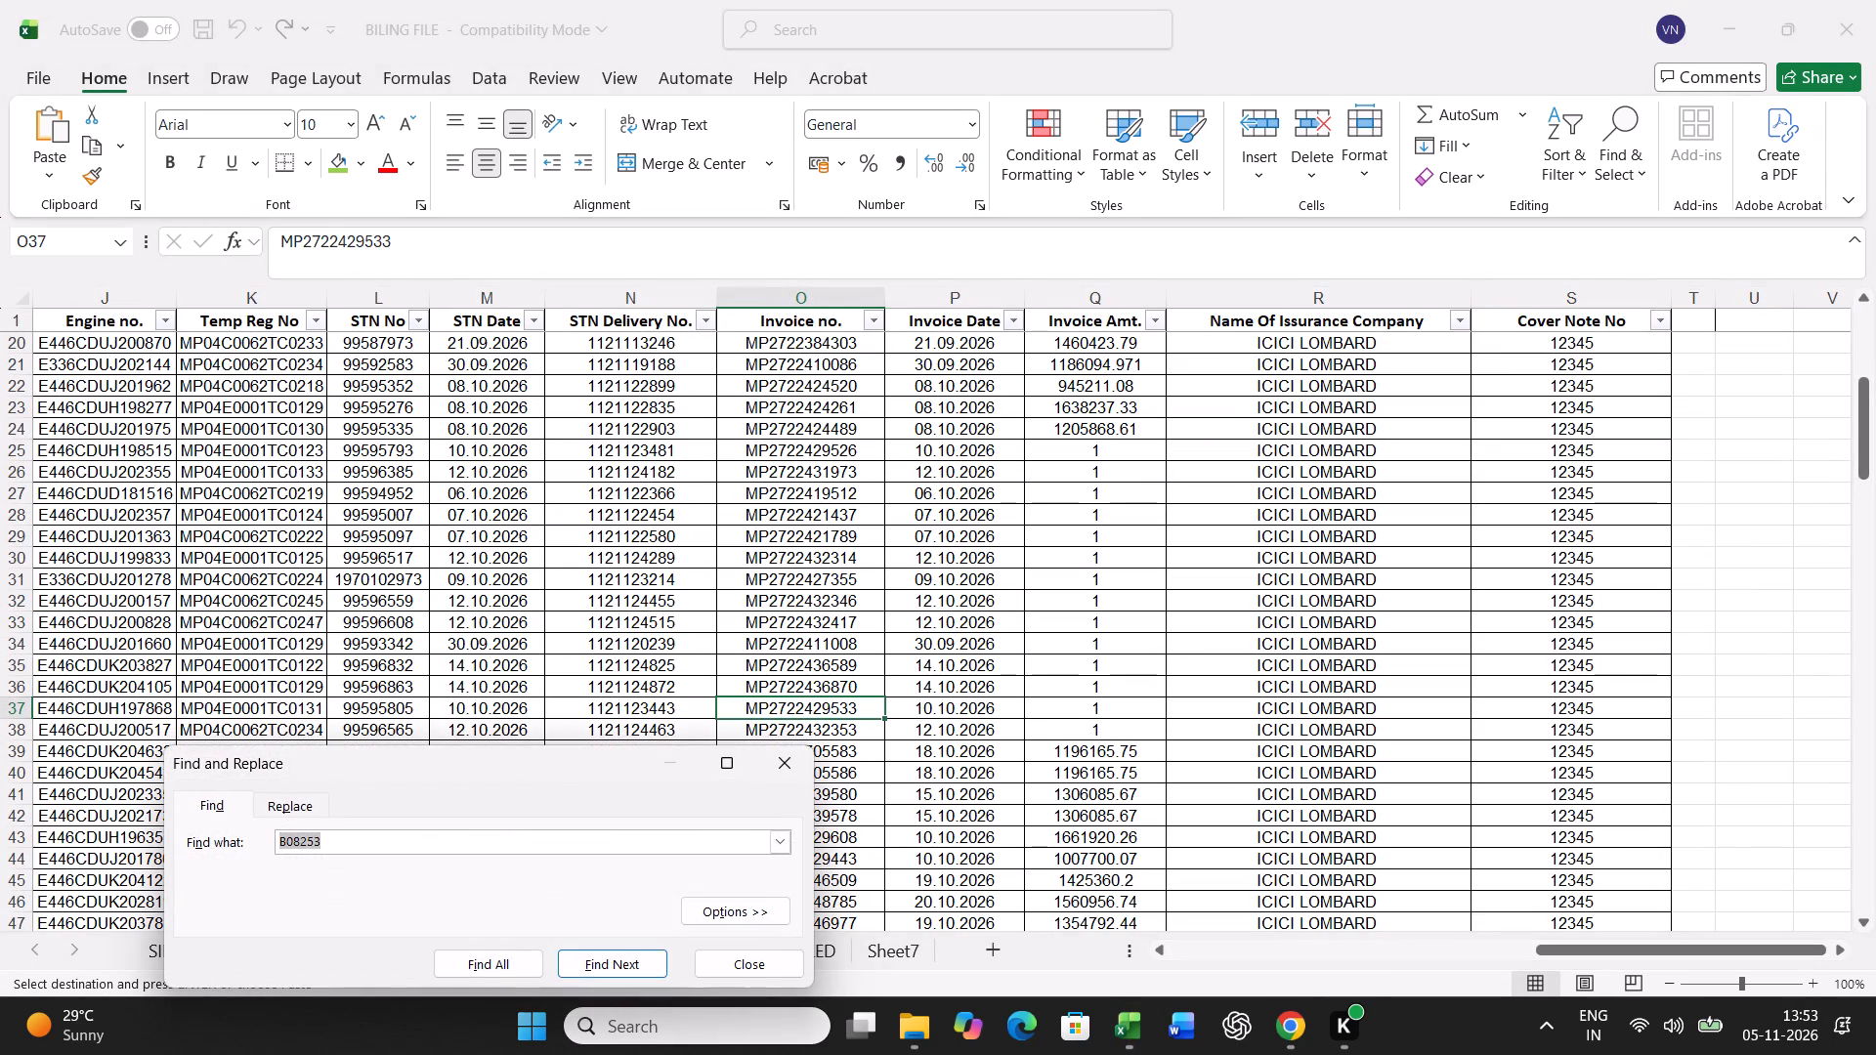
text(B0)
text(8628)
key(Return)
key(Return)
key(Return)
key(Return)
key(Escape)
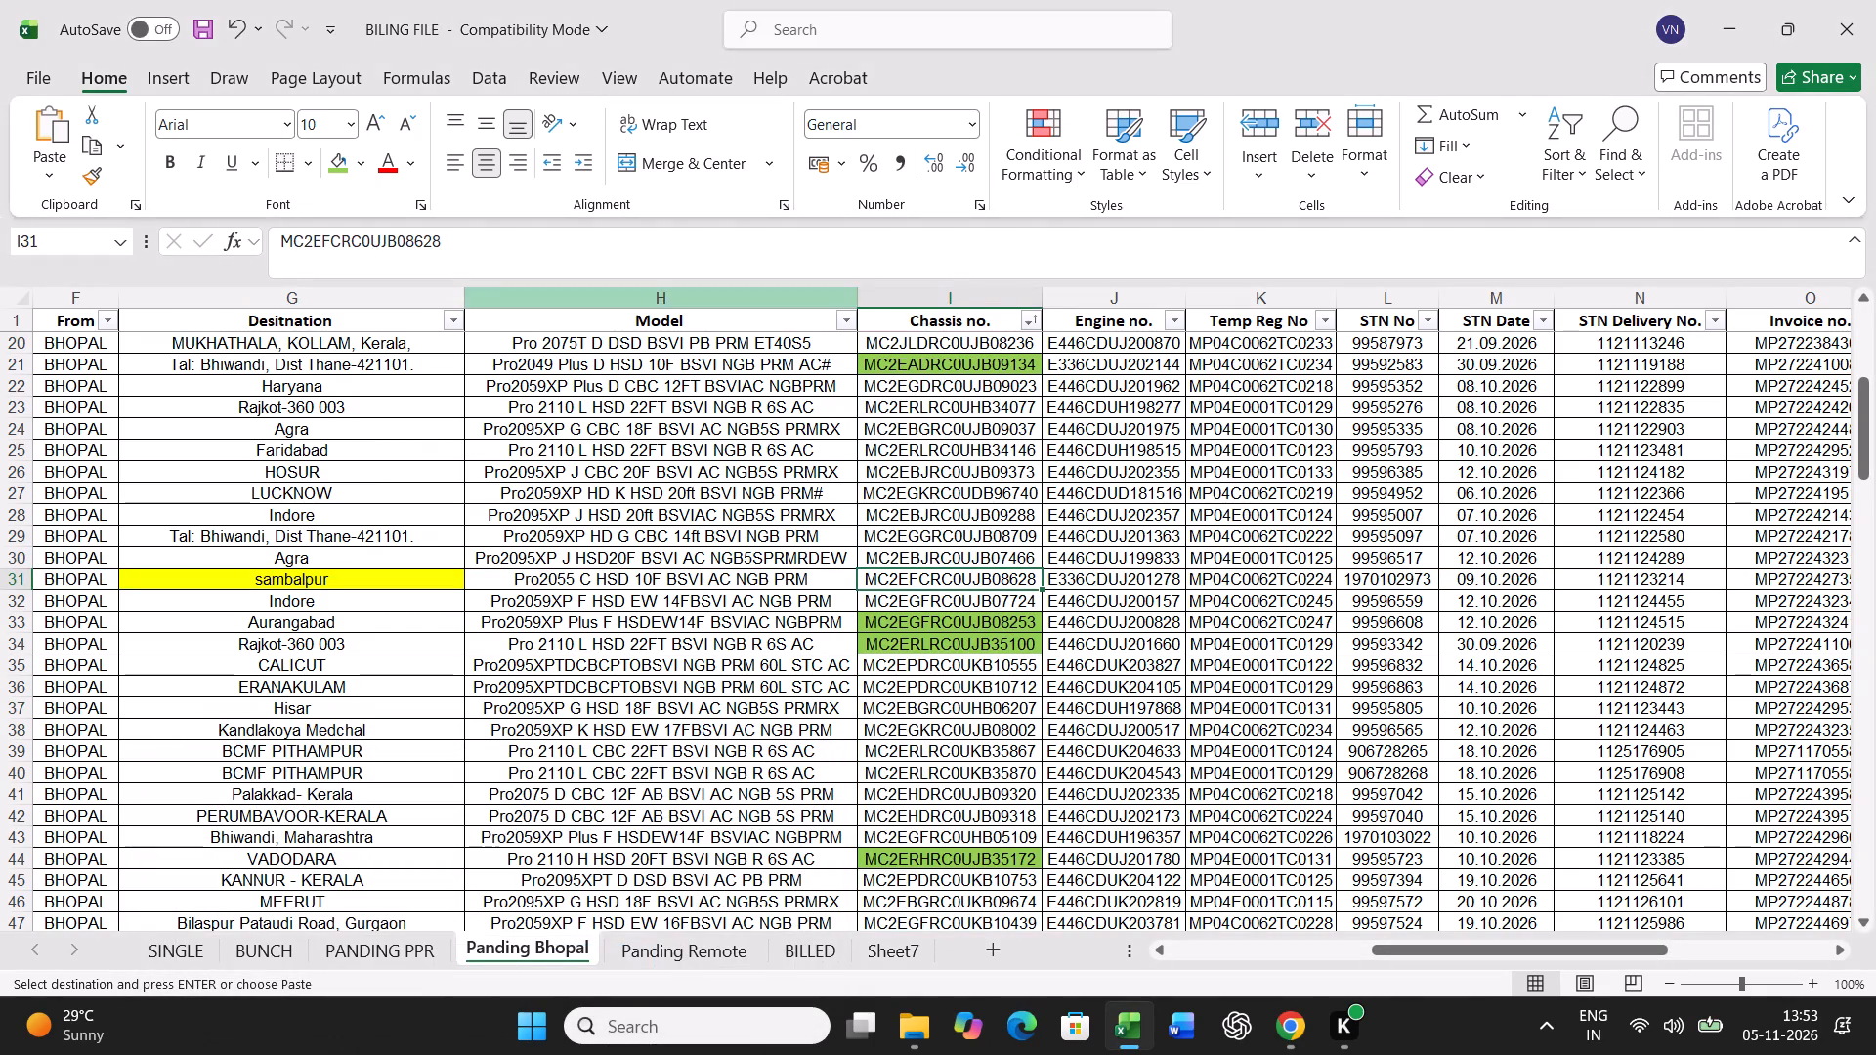
click(343, 164)
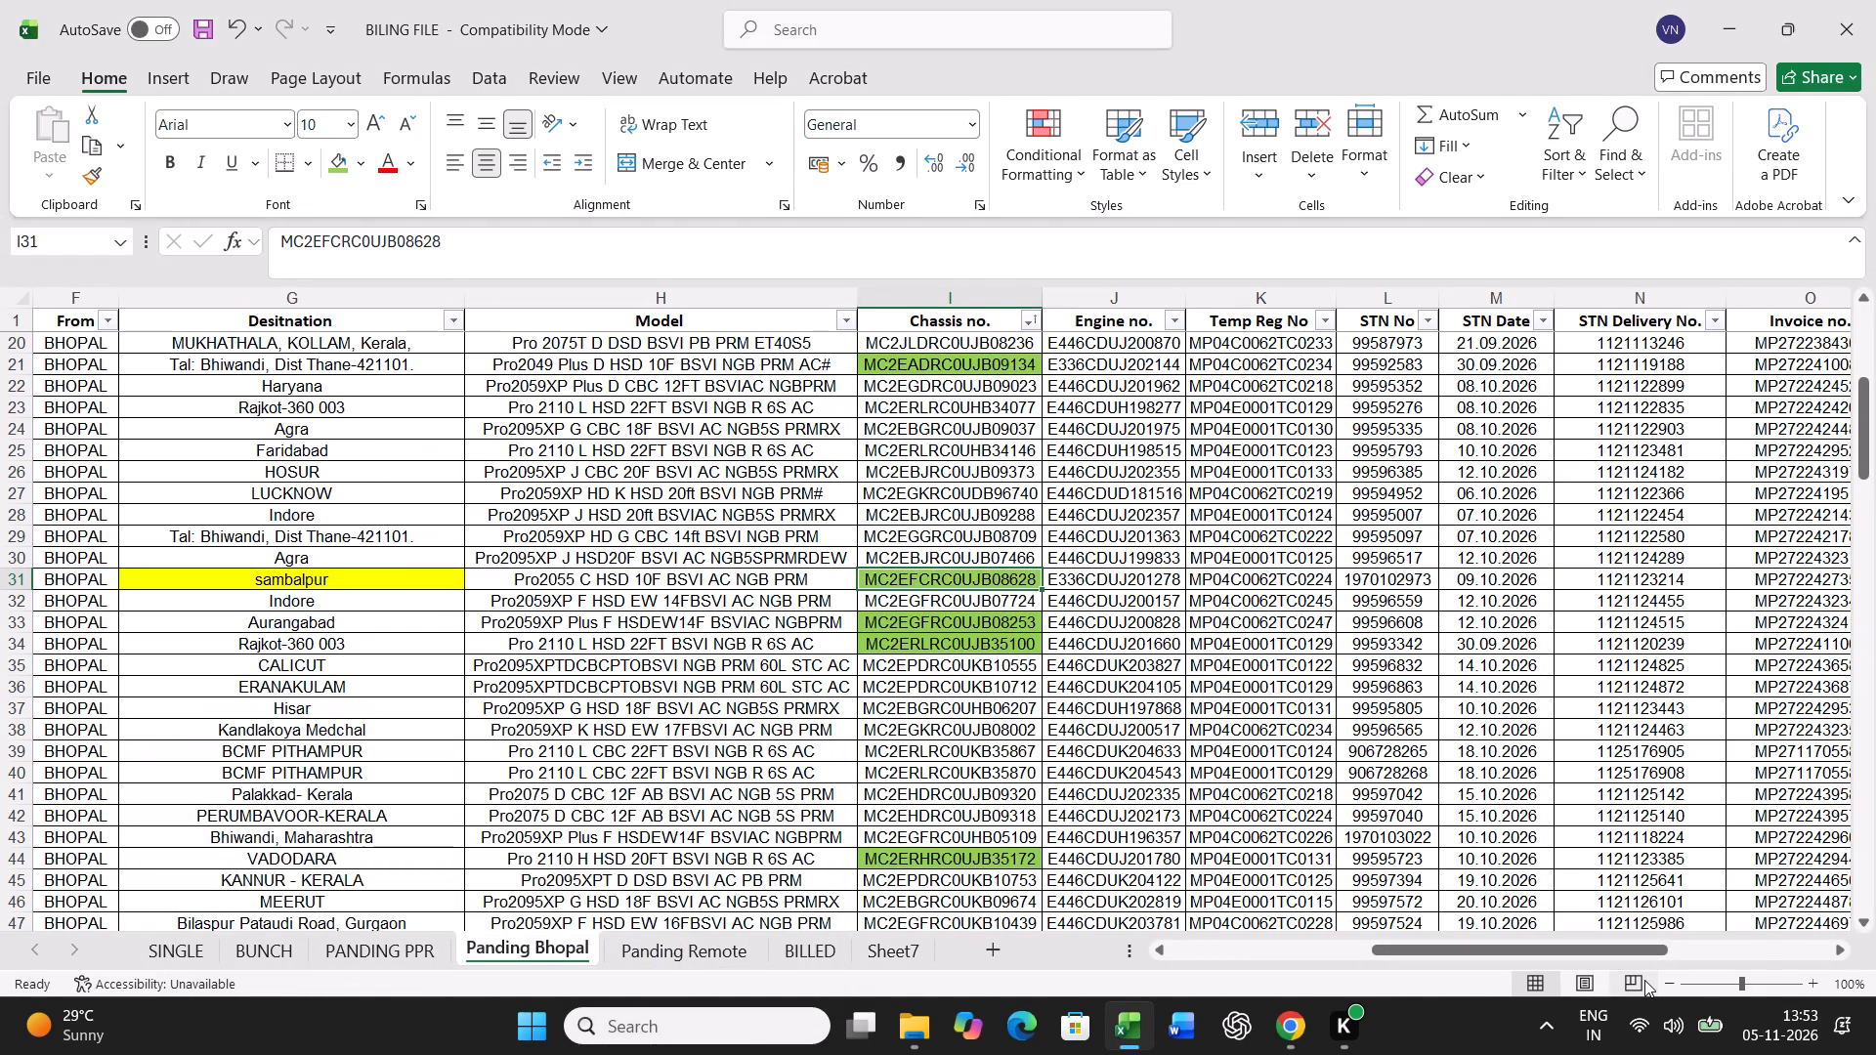
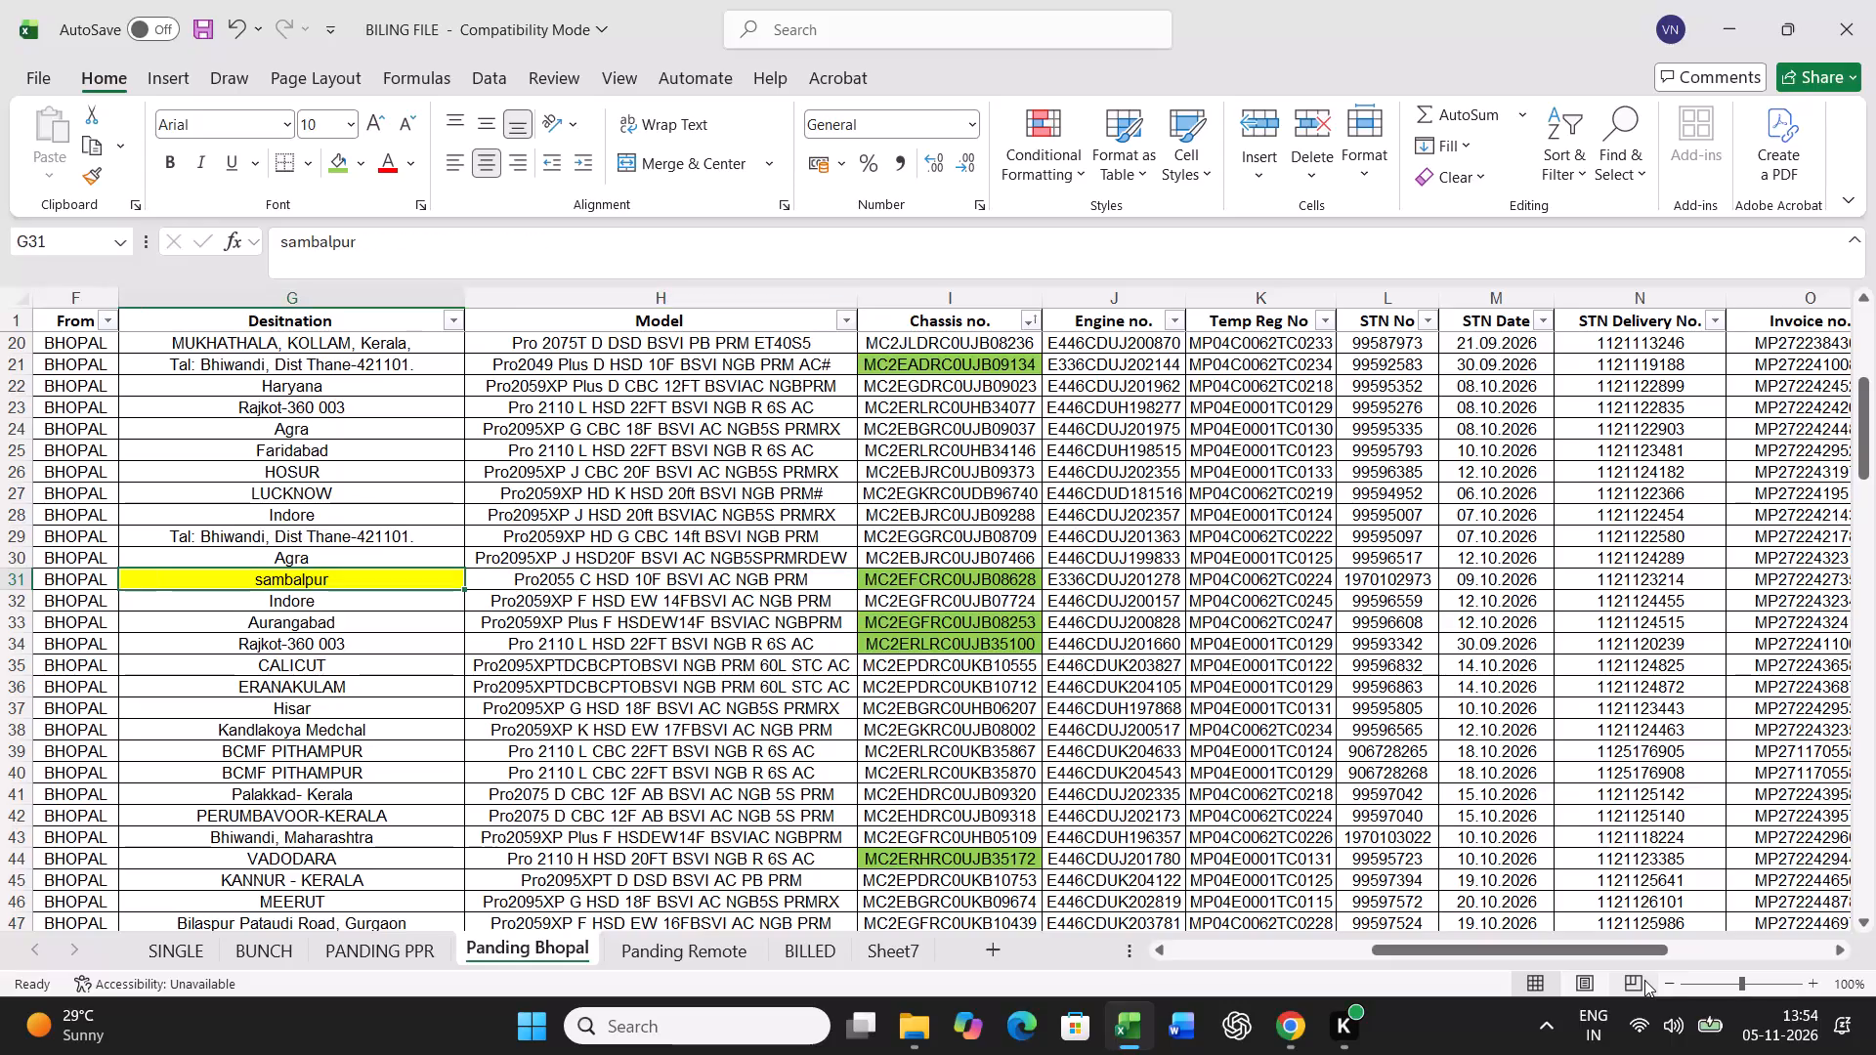
Change the fill of the sambalpur destination cell G31 on the Panding Bhopal sheet to white.
click(362, 168)
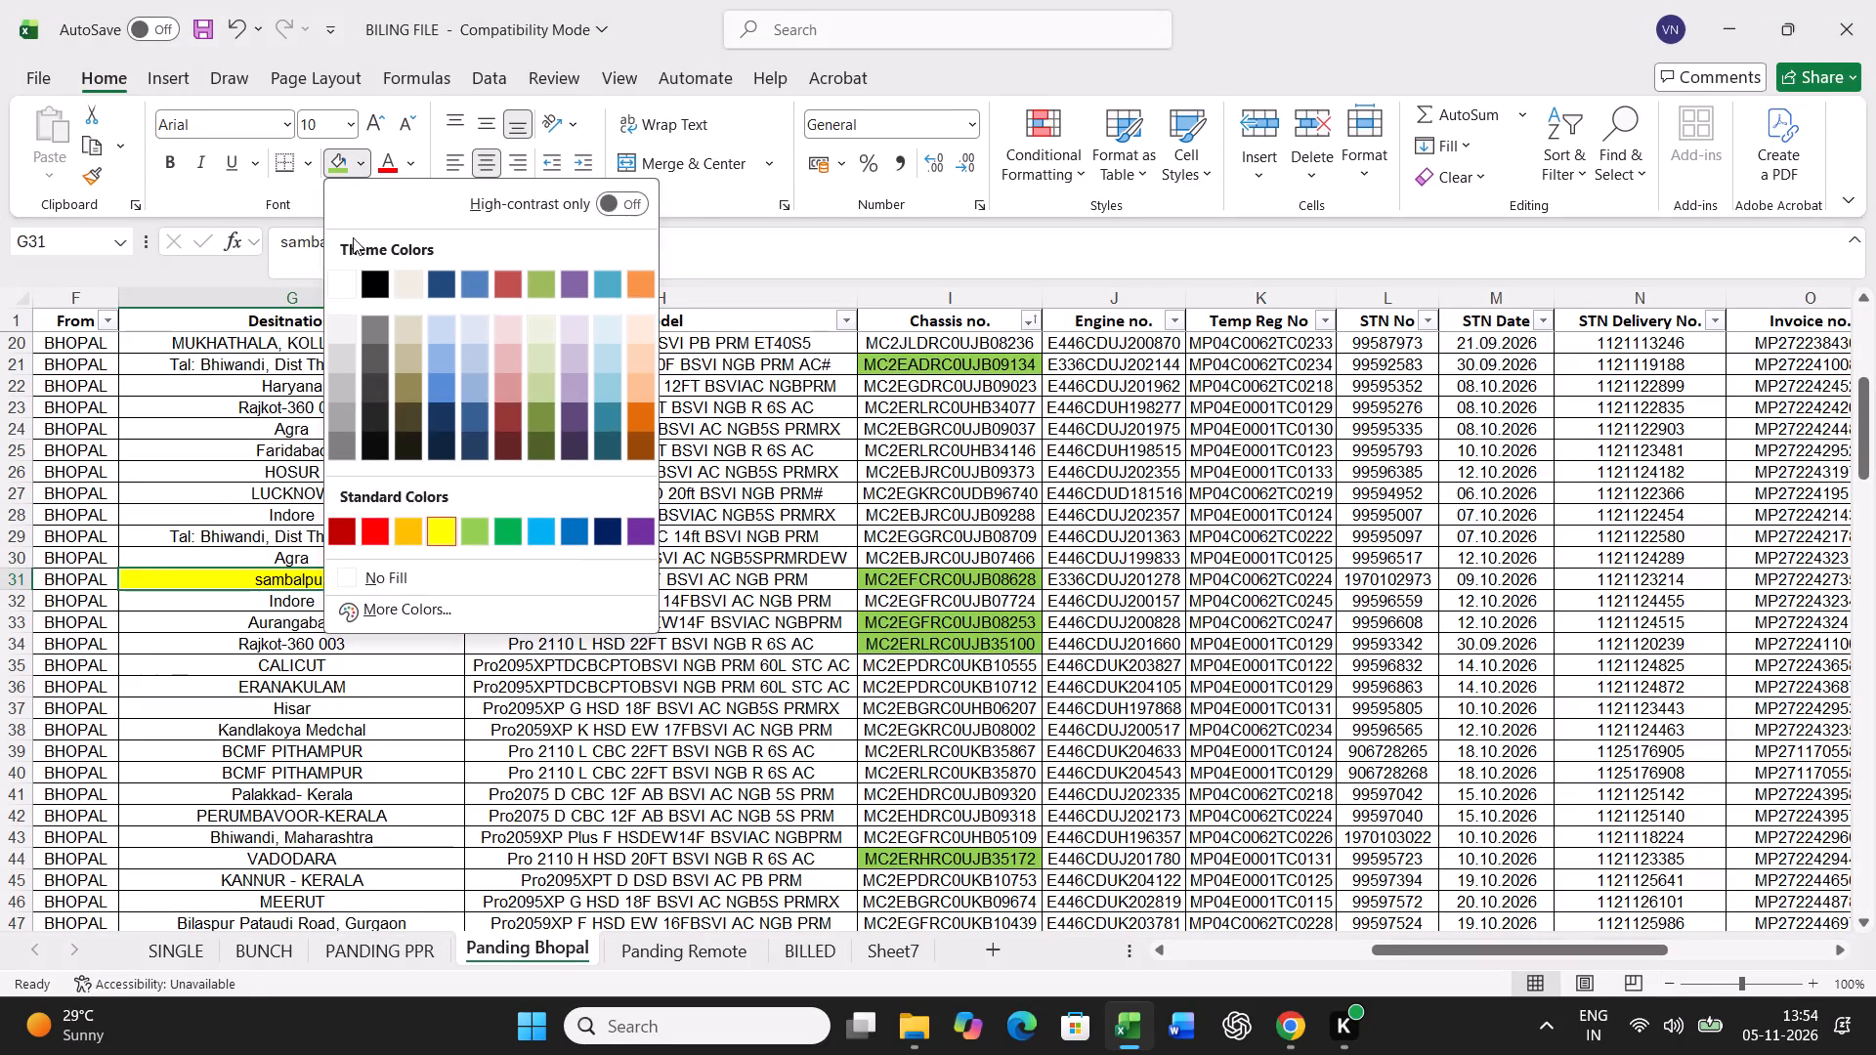
click(347, 287)
Copy the B - 1605 record from the Panding Bhopal sheet and paste it into row 21 of the BUNCH sheet.
key(Left)
key(Left)
key(Left)
key(Left)
key(Left)
key(Left)
key(Left)
key(Left)
key(Left)
key(Left)
key(Left)
key(Left)
key(Left)
key(Left)
key(Left)
key(Left)
key(Left)
key(Left)
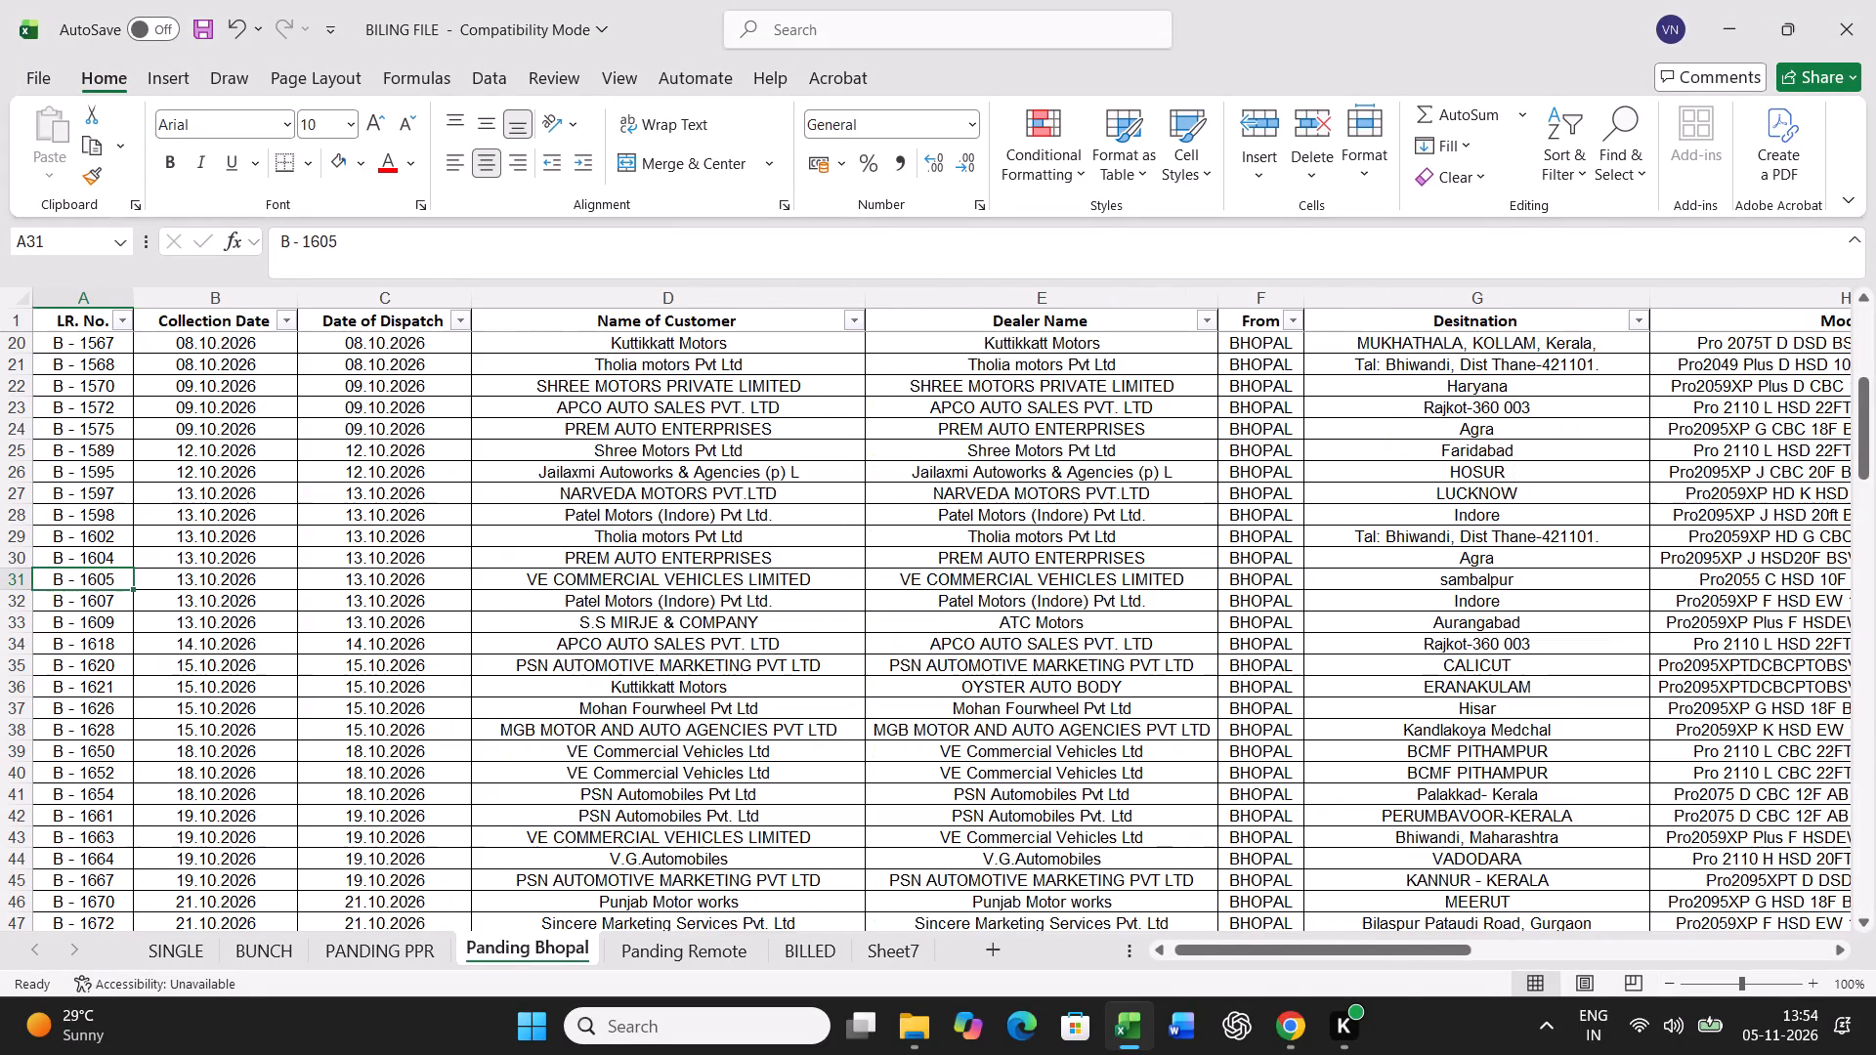
key(ctrl+shift+Right)
key(ctrl+c)
click(296, 950)
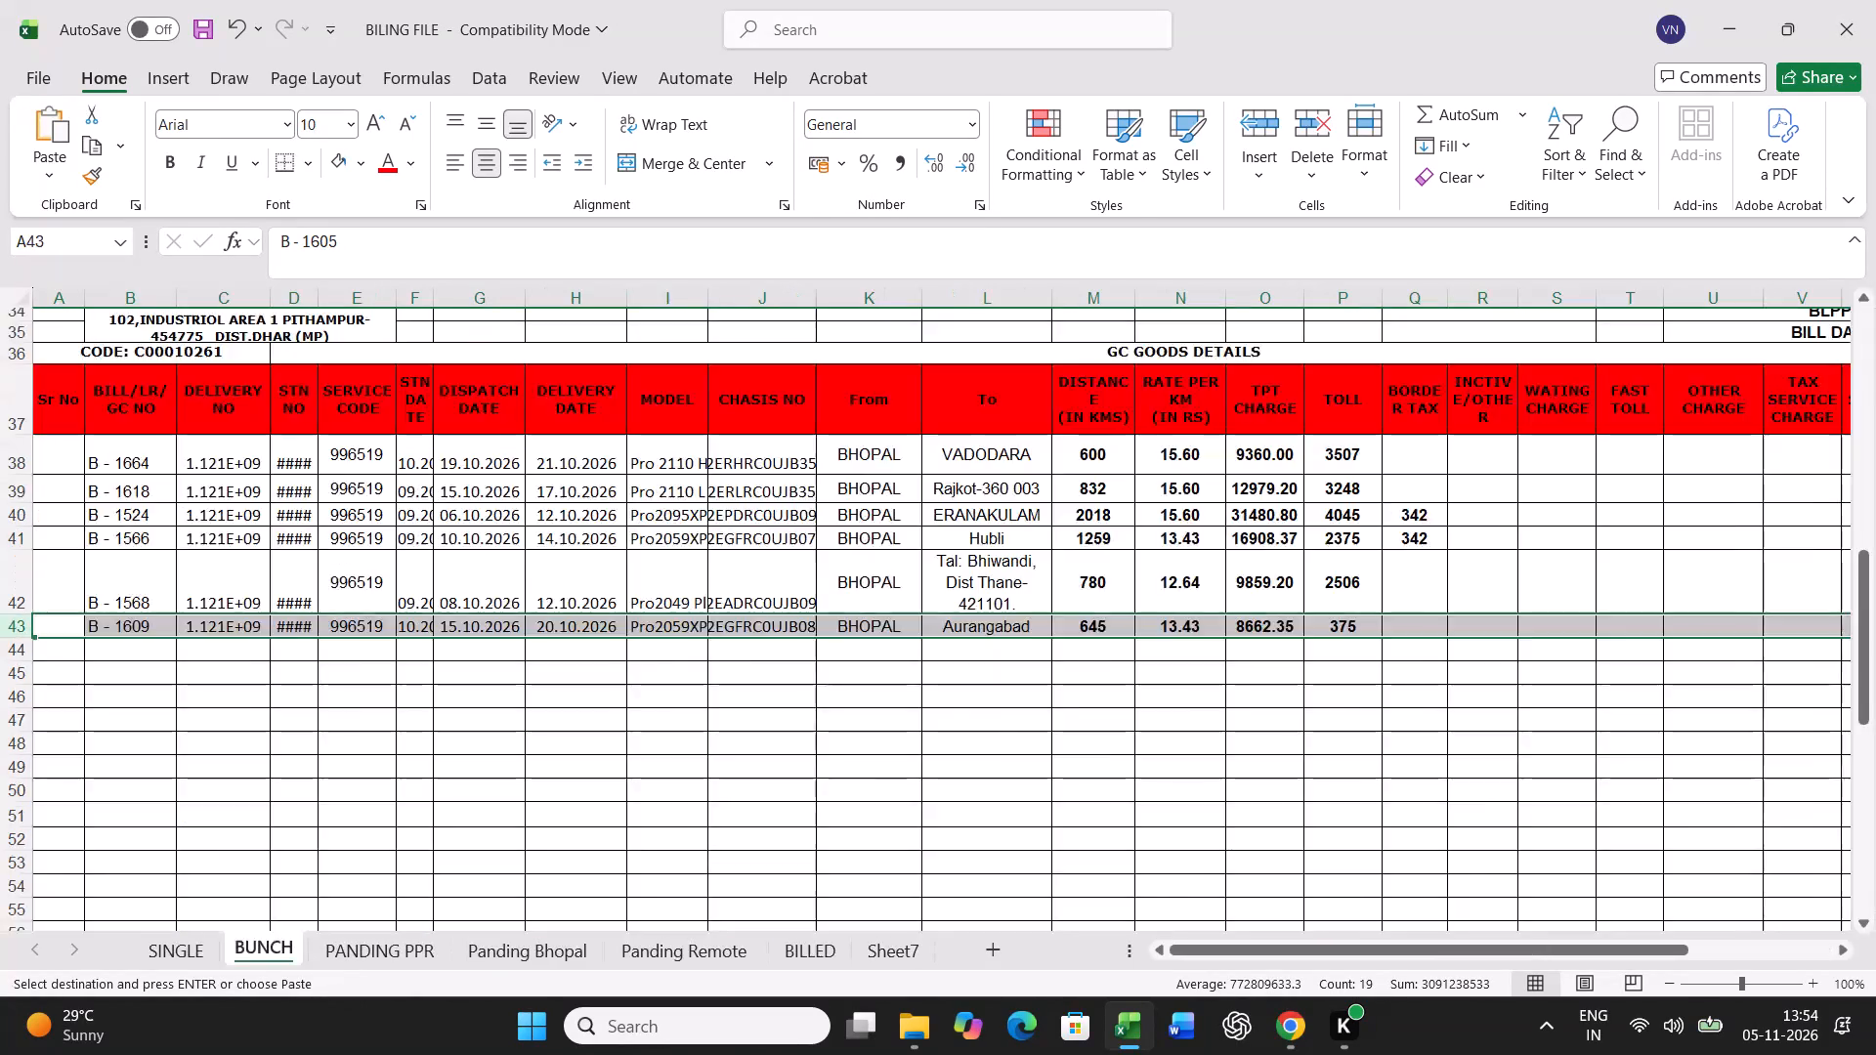
scroll(264, 824, up, 12)
click(57, 796)
key(ctrl+v)
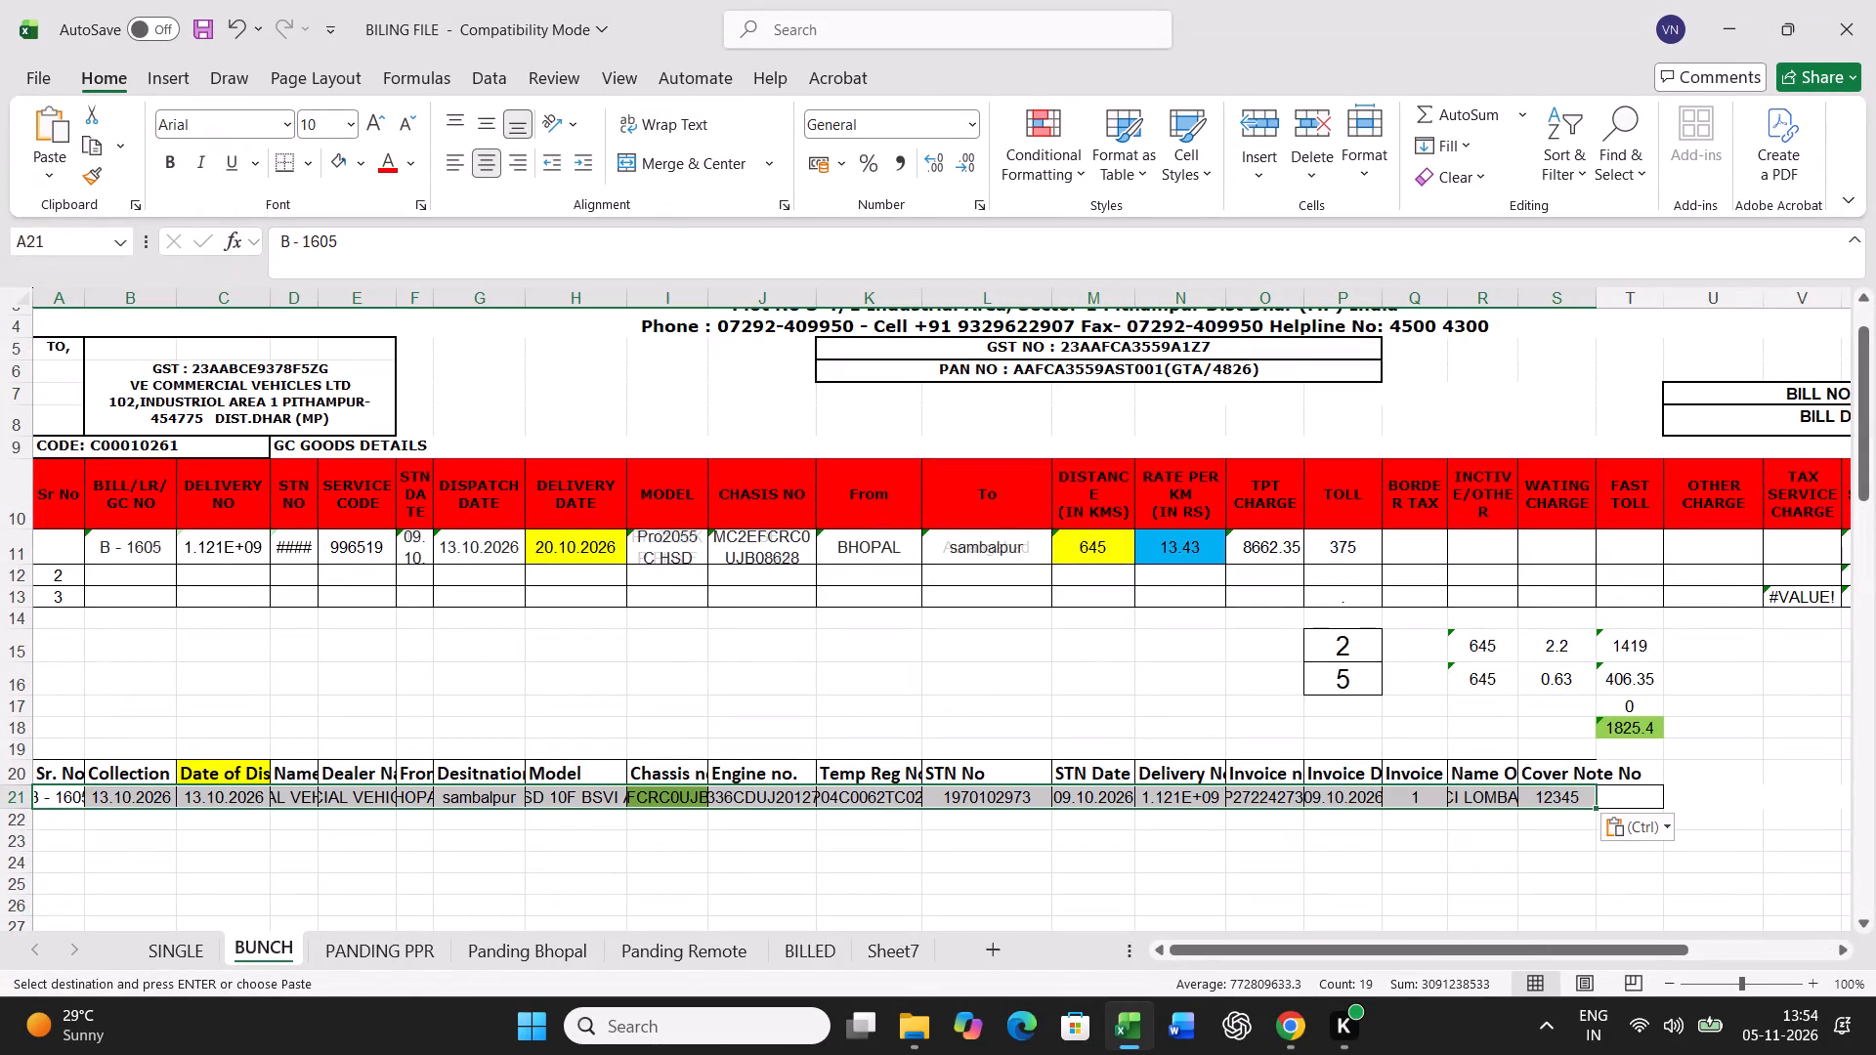
In BUNCH row 11, set the delivery date to 17.10.2026, distance to 900, toll to 2040 and border tax to 1100.
click(603, 552)
text(17.10.2026)
key(Right)
key(Right)
key(Right)
key(Right)
key(Right)
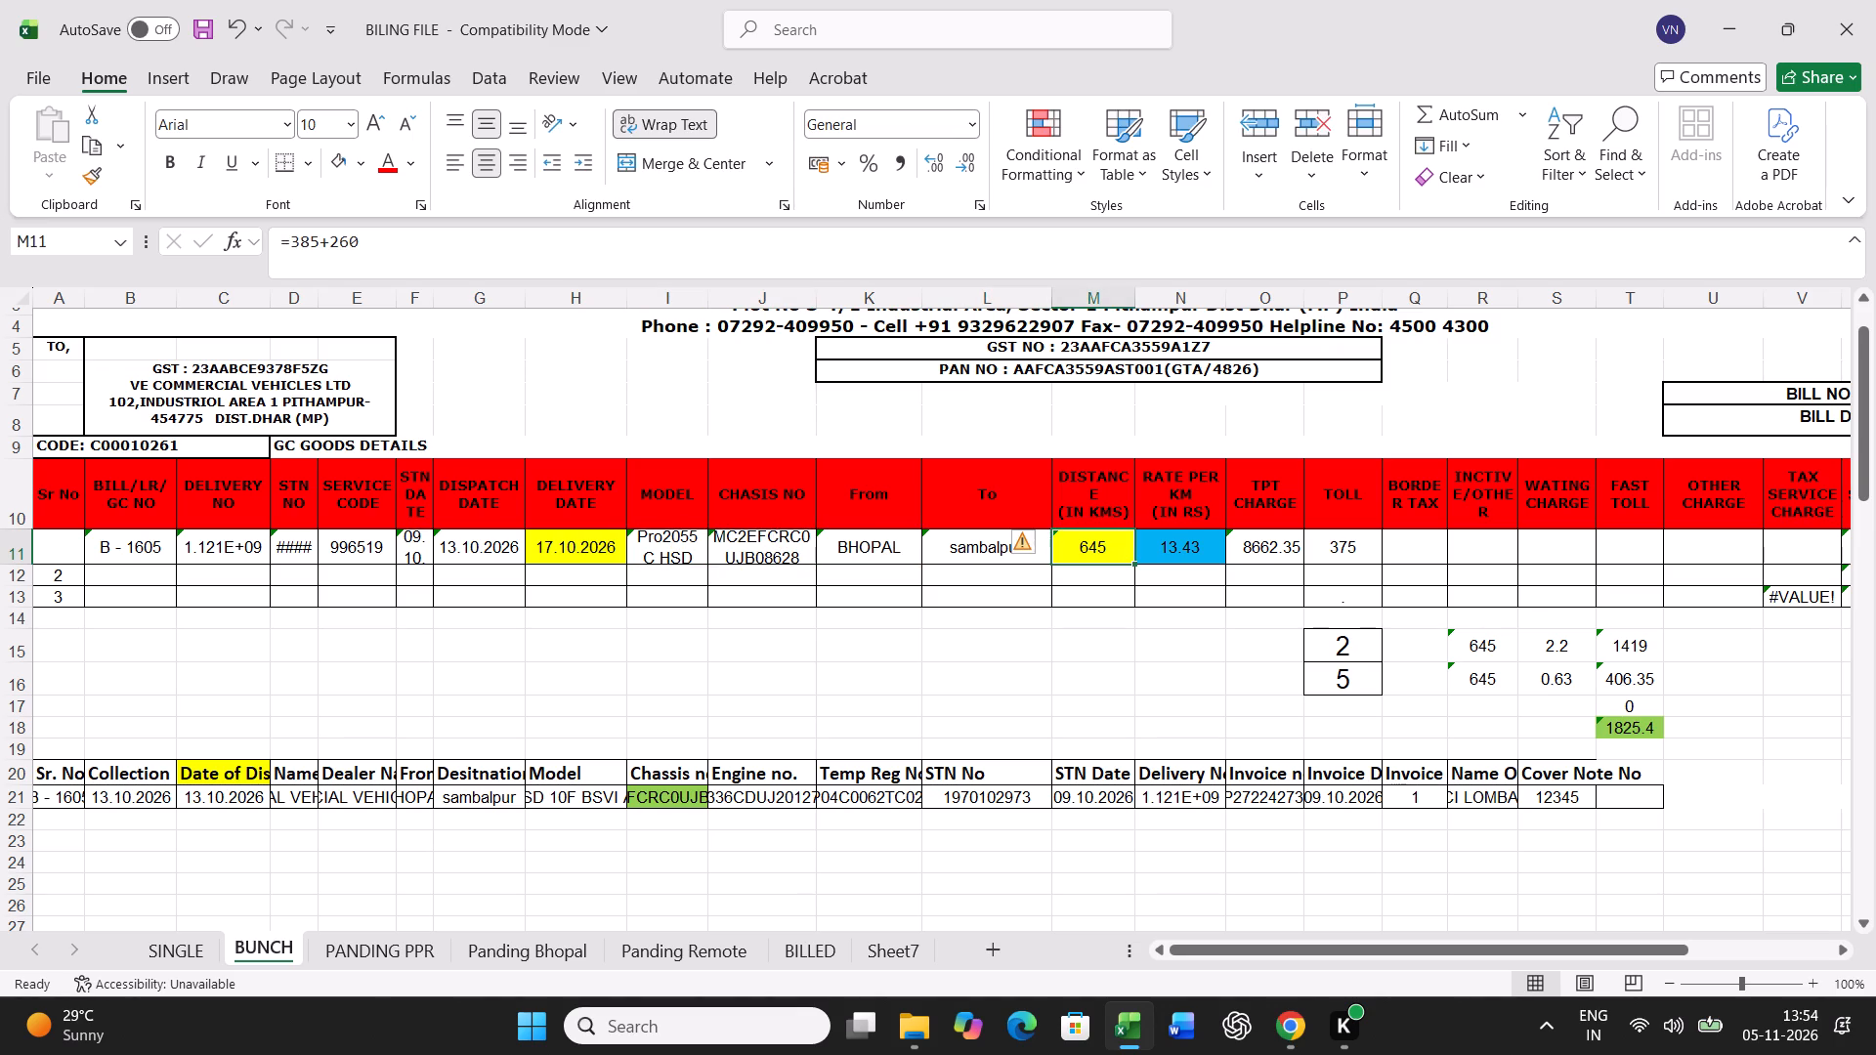
text(900)
key(Right)
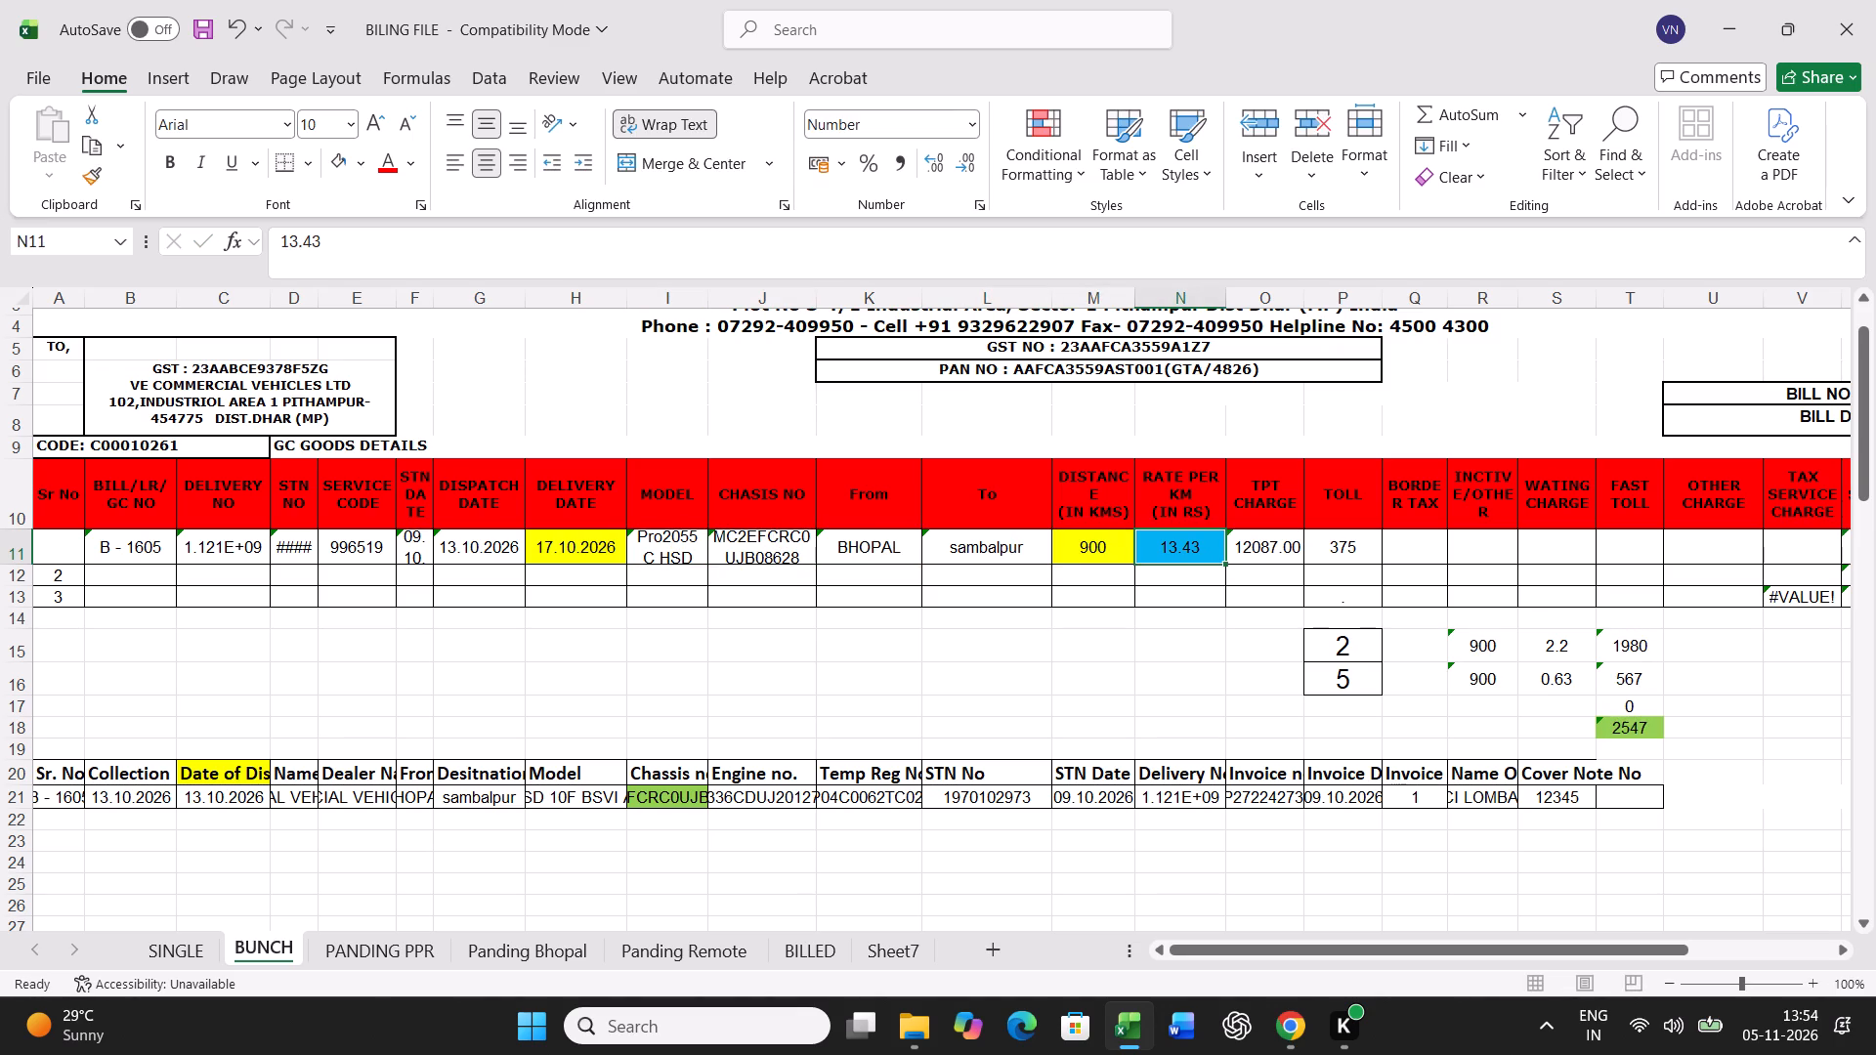
key(Right)
key(Right)
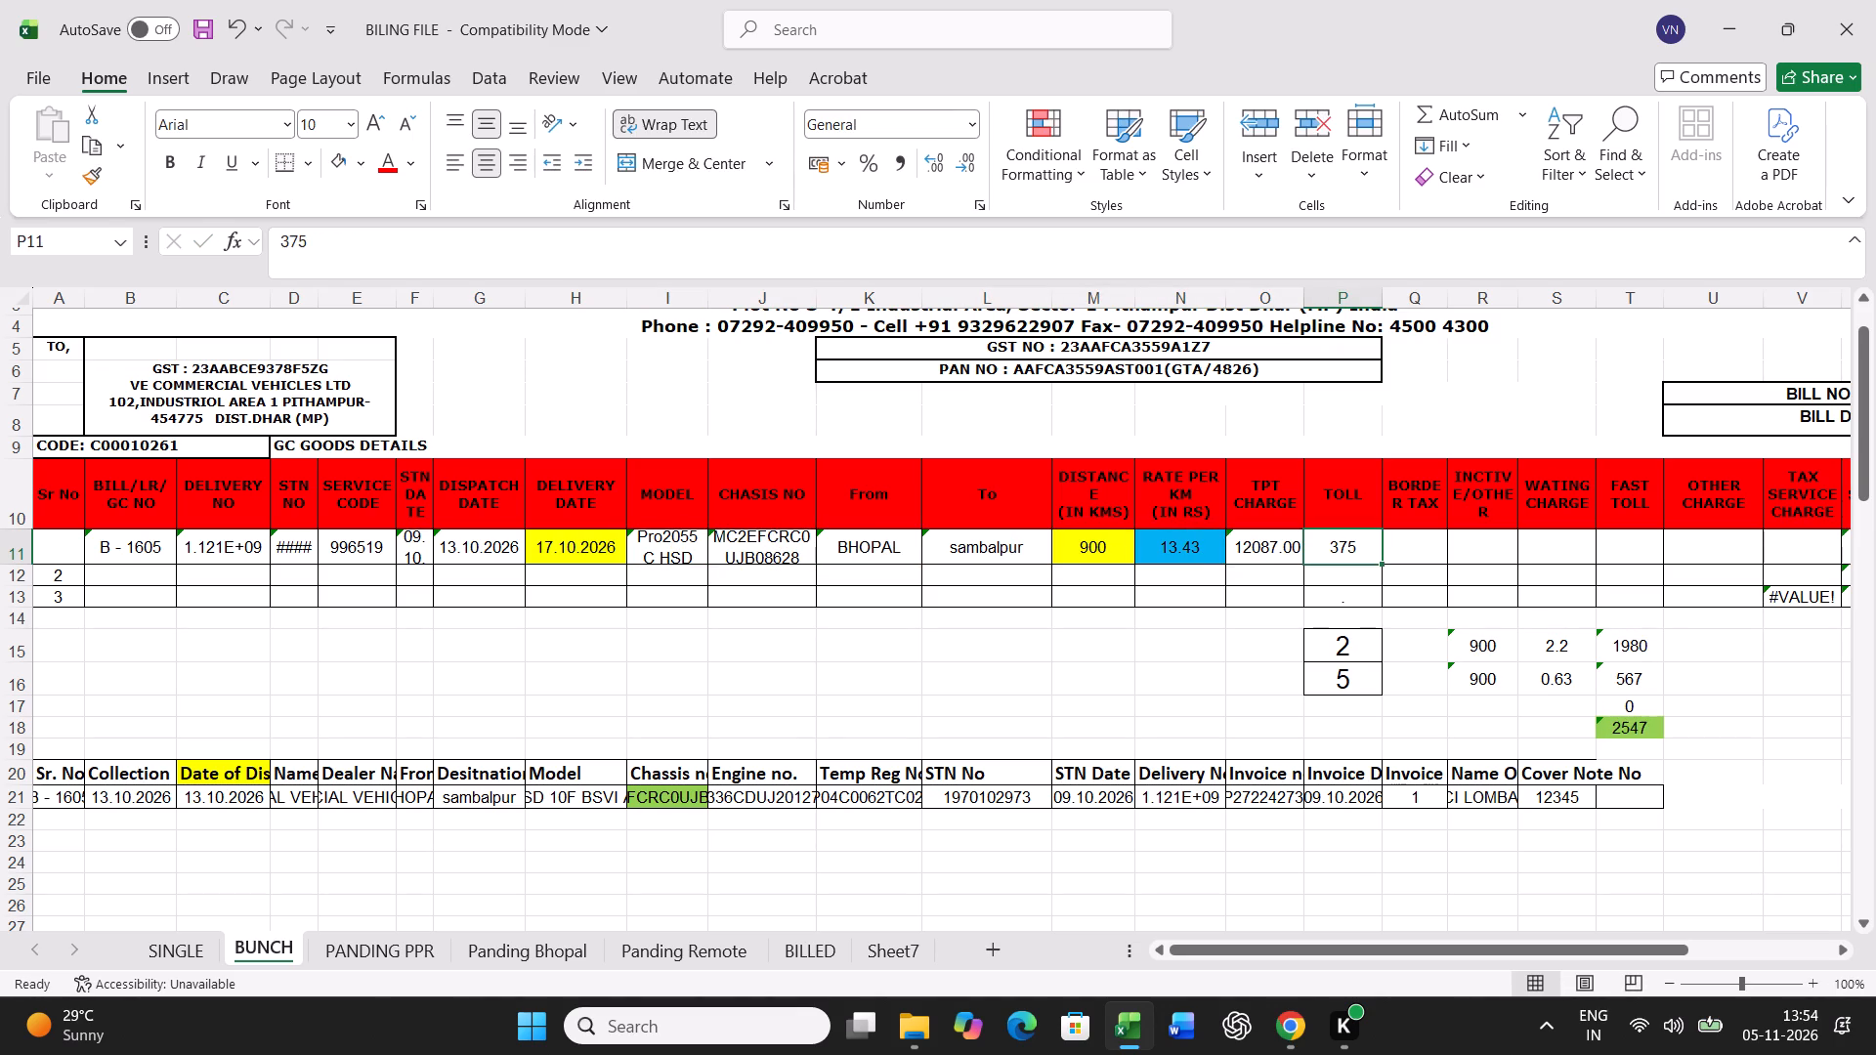
text(2040)
key(Right)
key(Right)
key(Left)
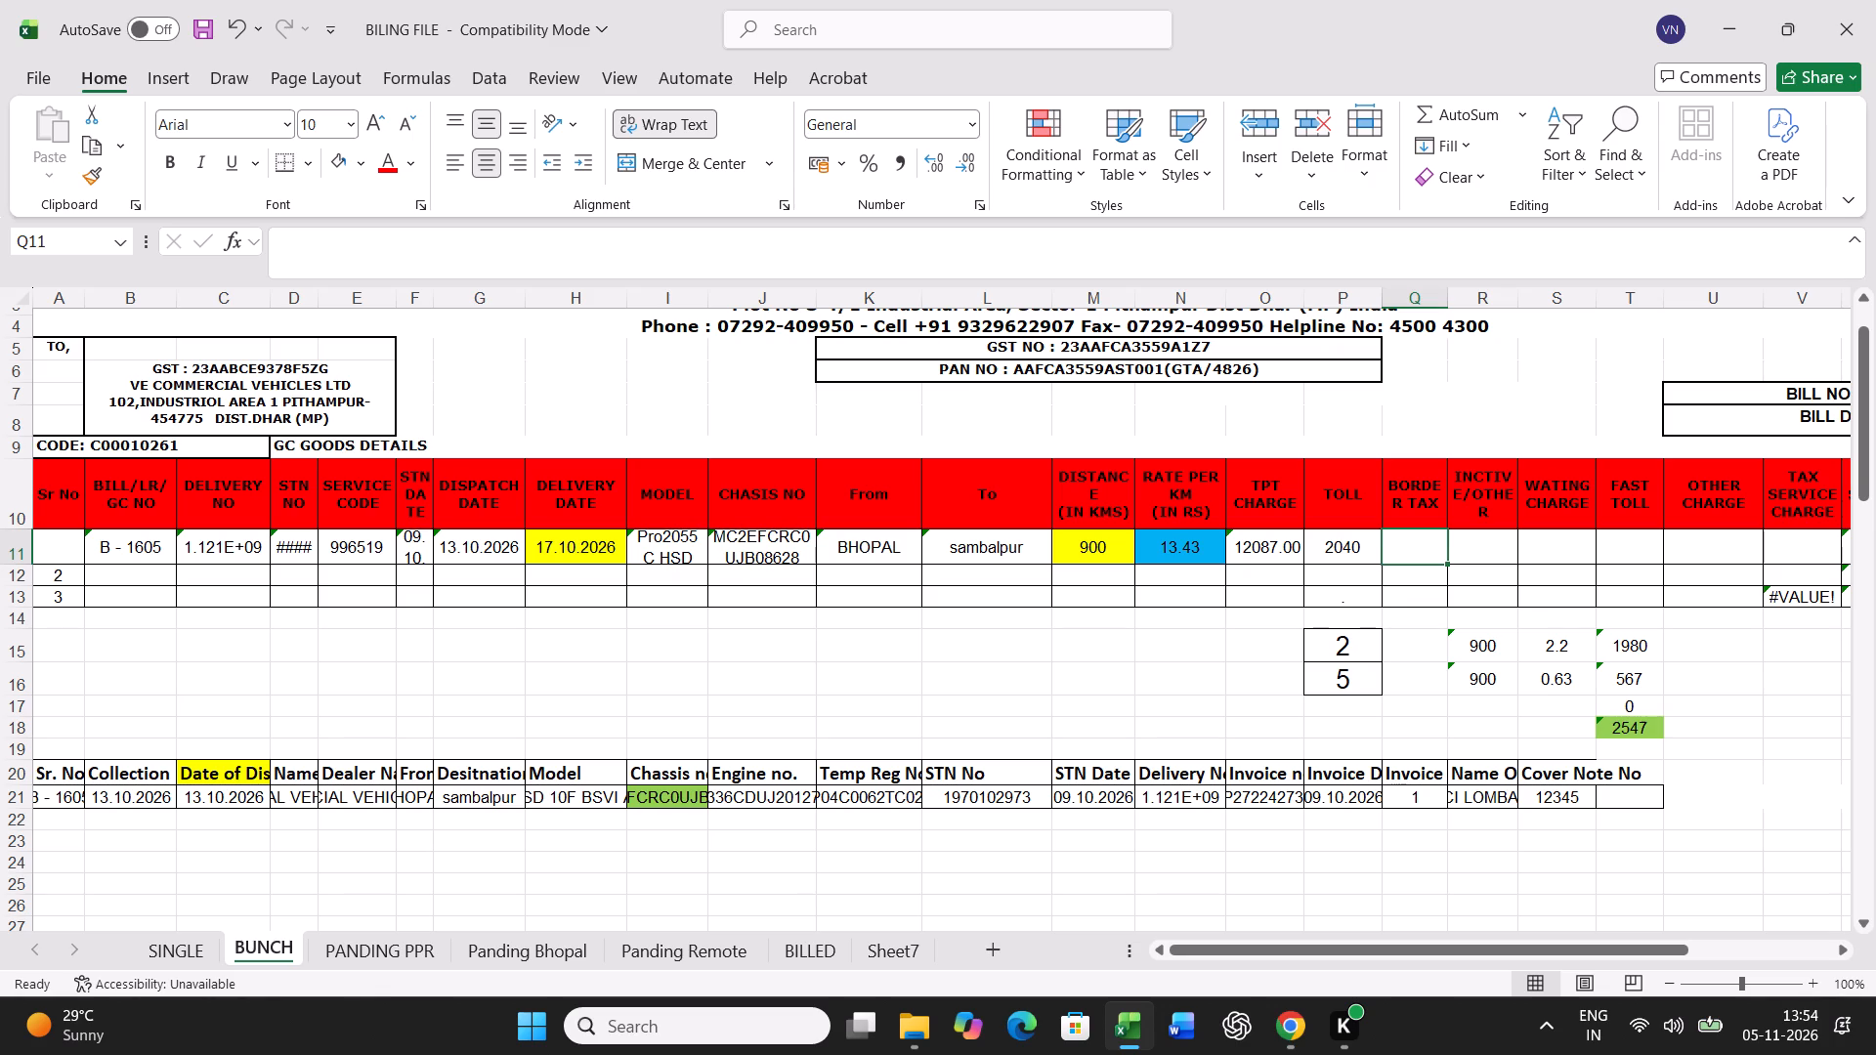
text(1100)
key(Return)
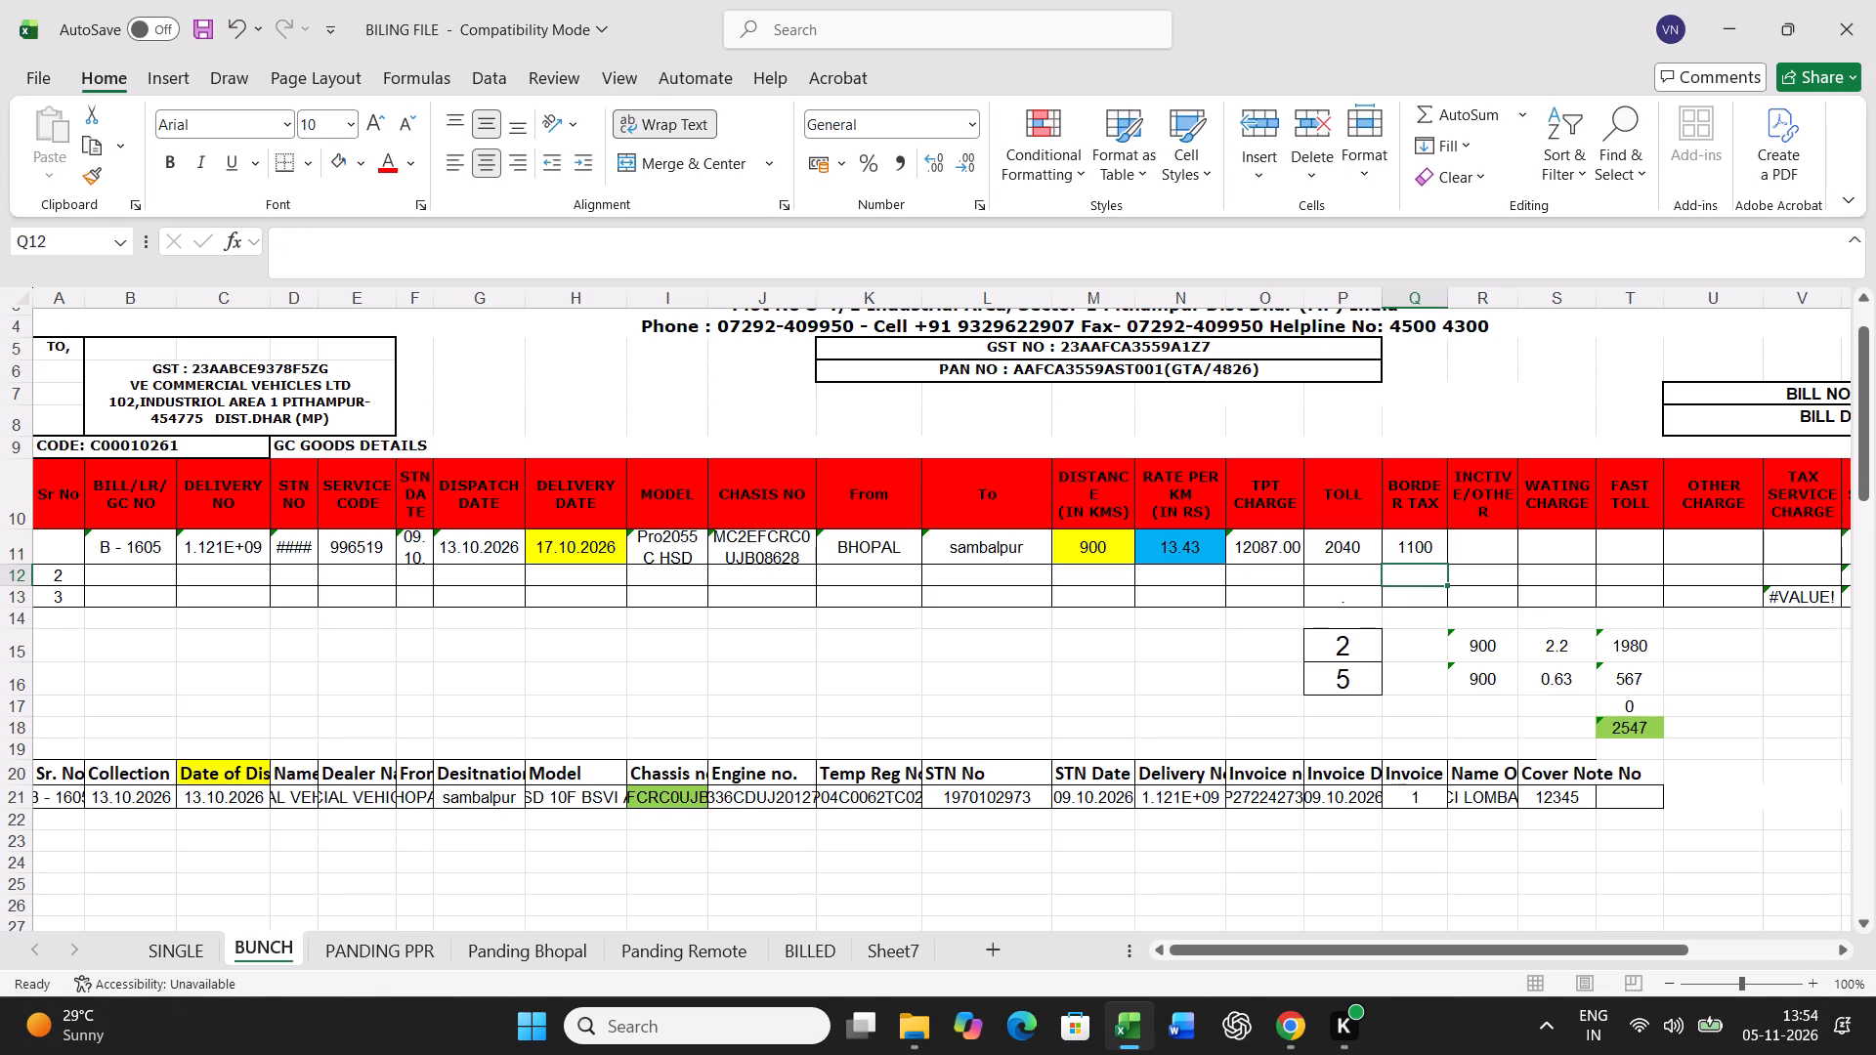
Set both the standard and actual transit times to 4 in the boxed cells P15 and P16.
click(1323, 640)
key(4)
key(Return)
key(4)
key(Return)
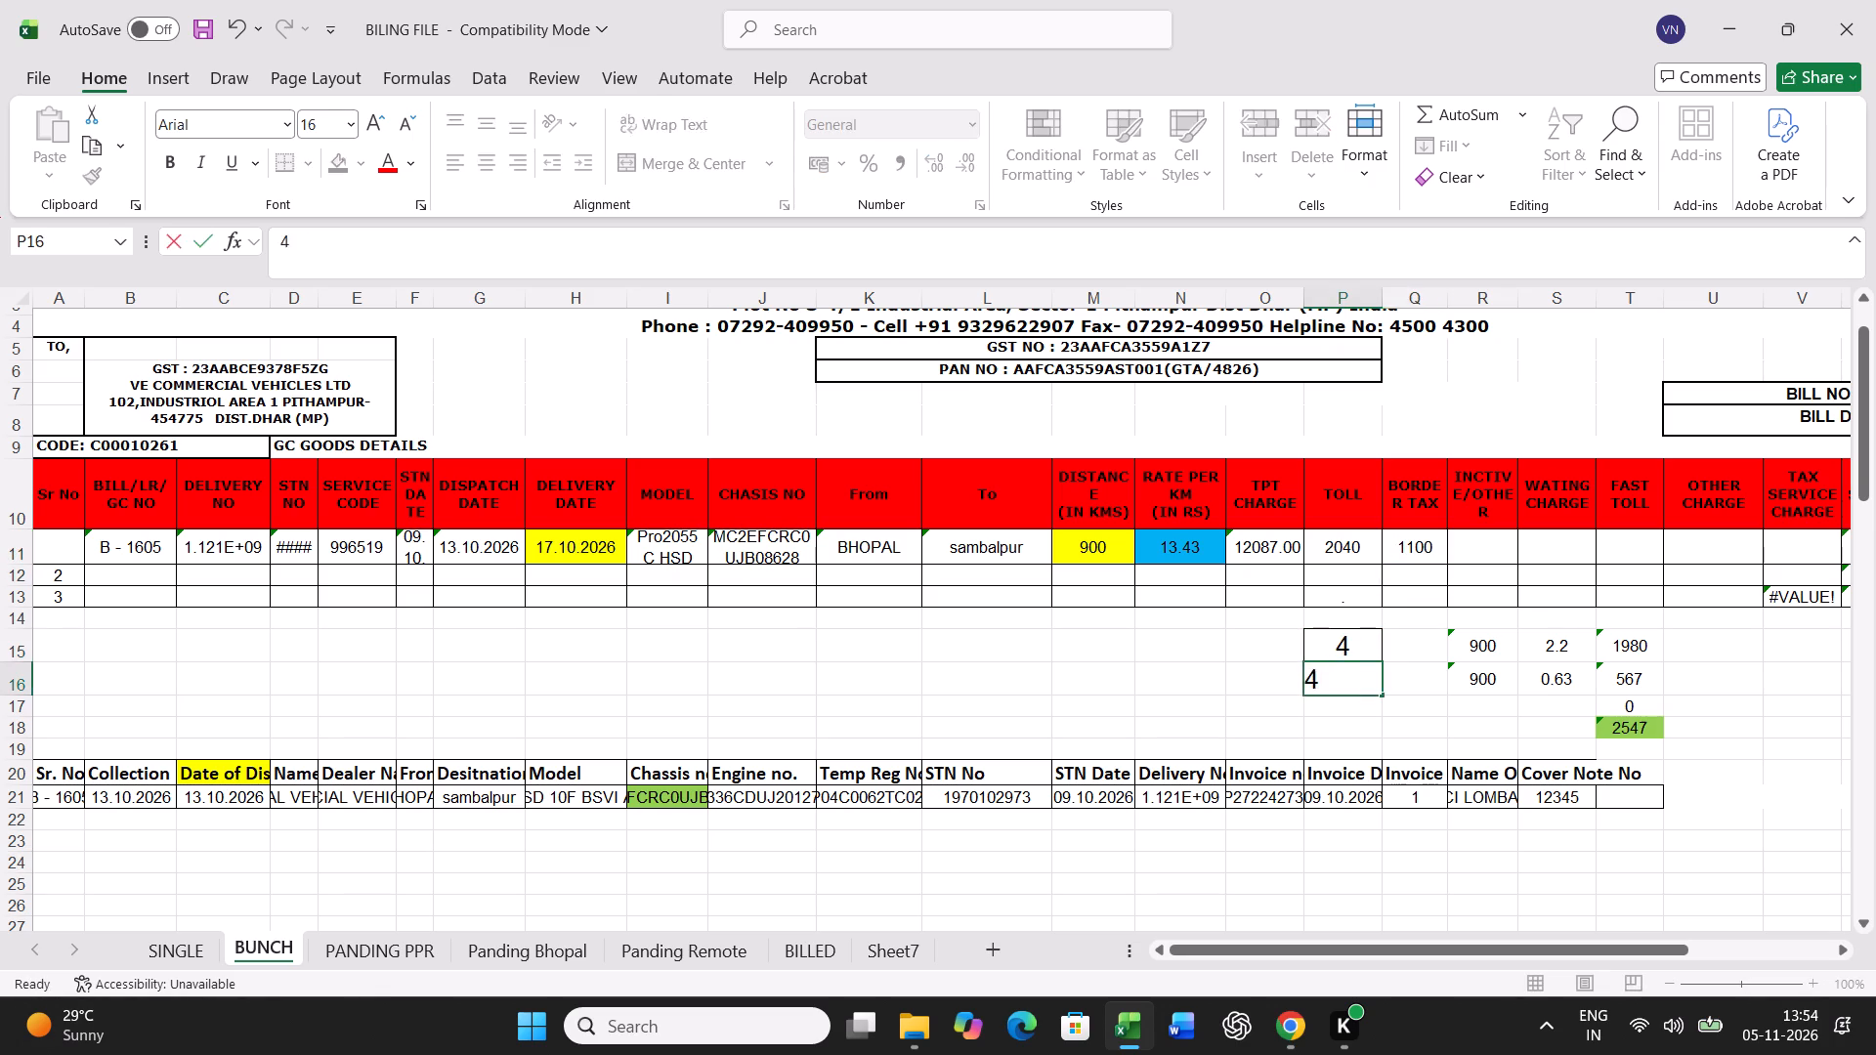
Print the B - 1605 freight bill from the SINGLE sheet.
click(185, 953)
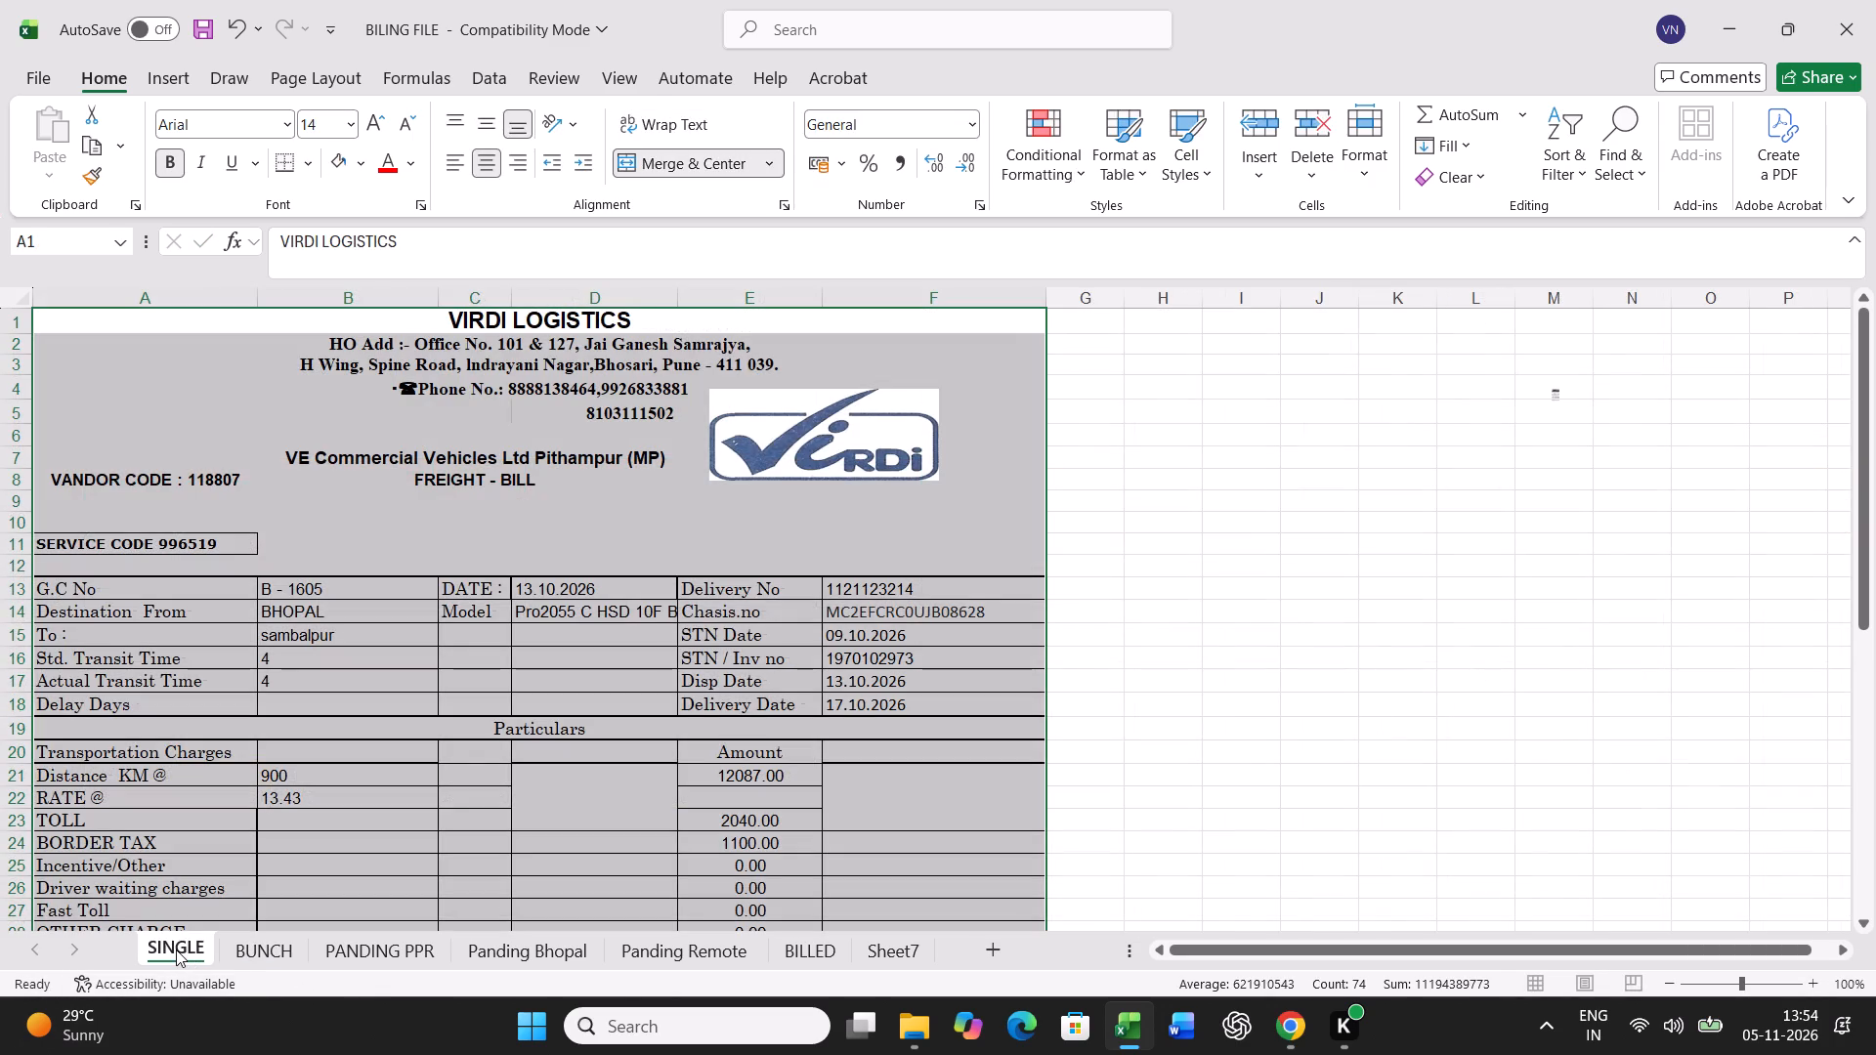
key(ctrl+p)
click(280, 170)
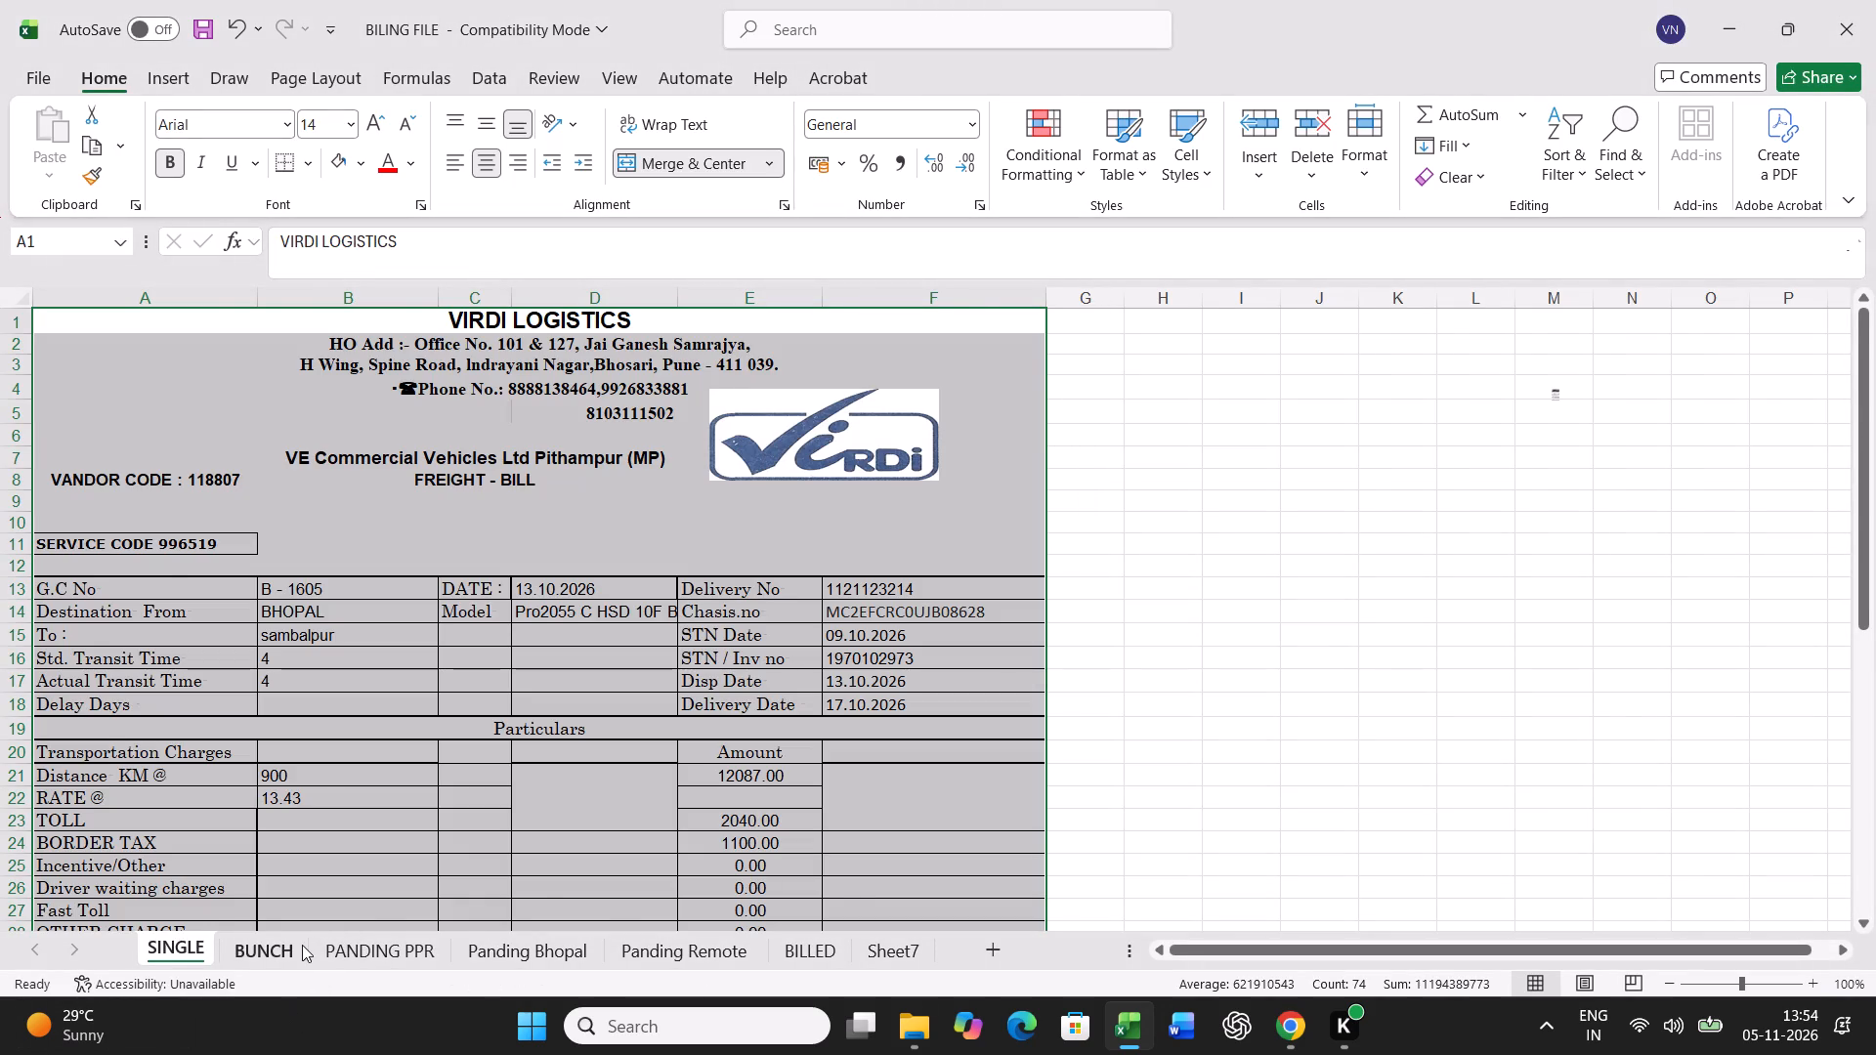
Copy the B - 1605 billed row 11 on the BUNCH sheet and paste it as values into row 44 of the lower table.
click(288, 944)
click(5, 551)
key(ctrl+c)
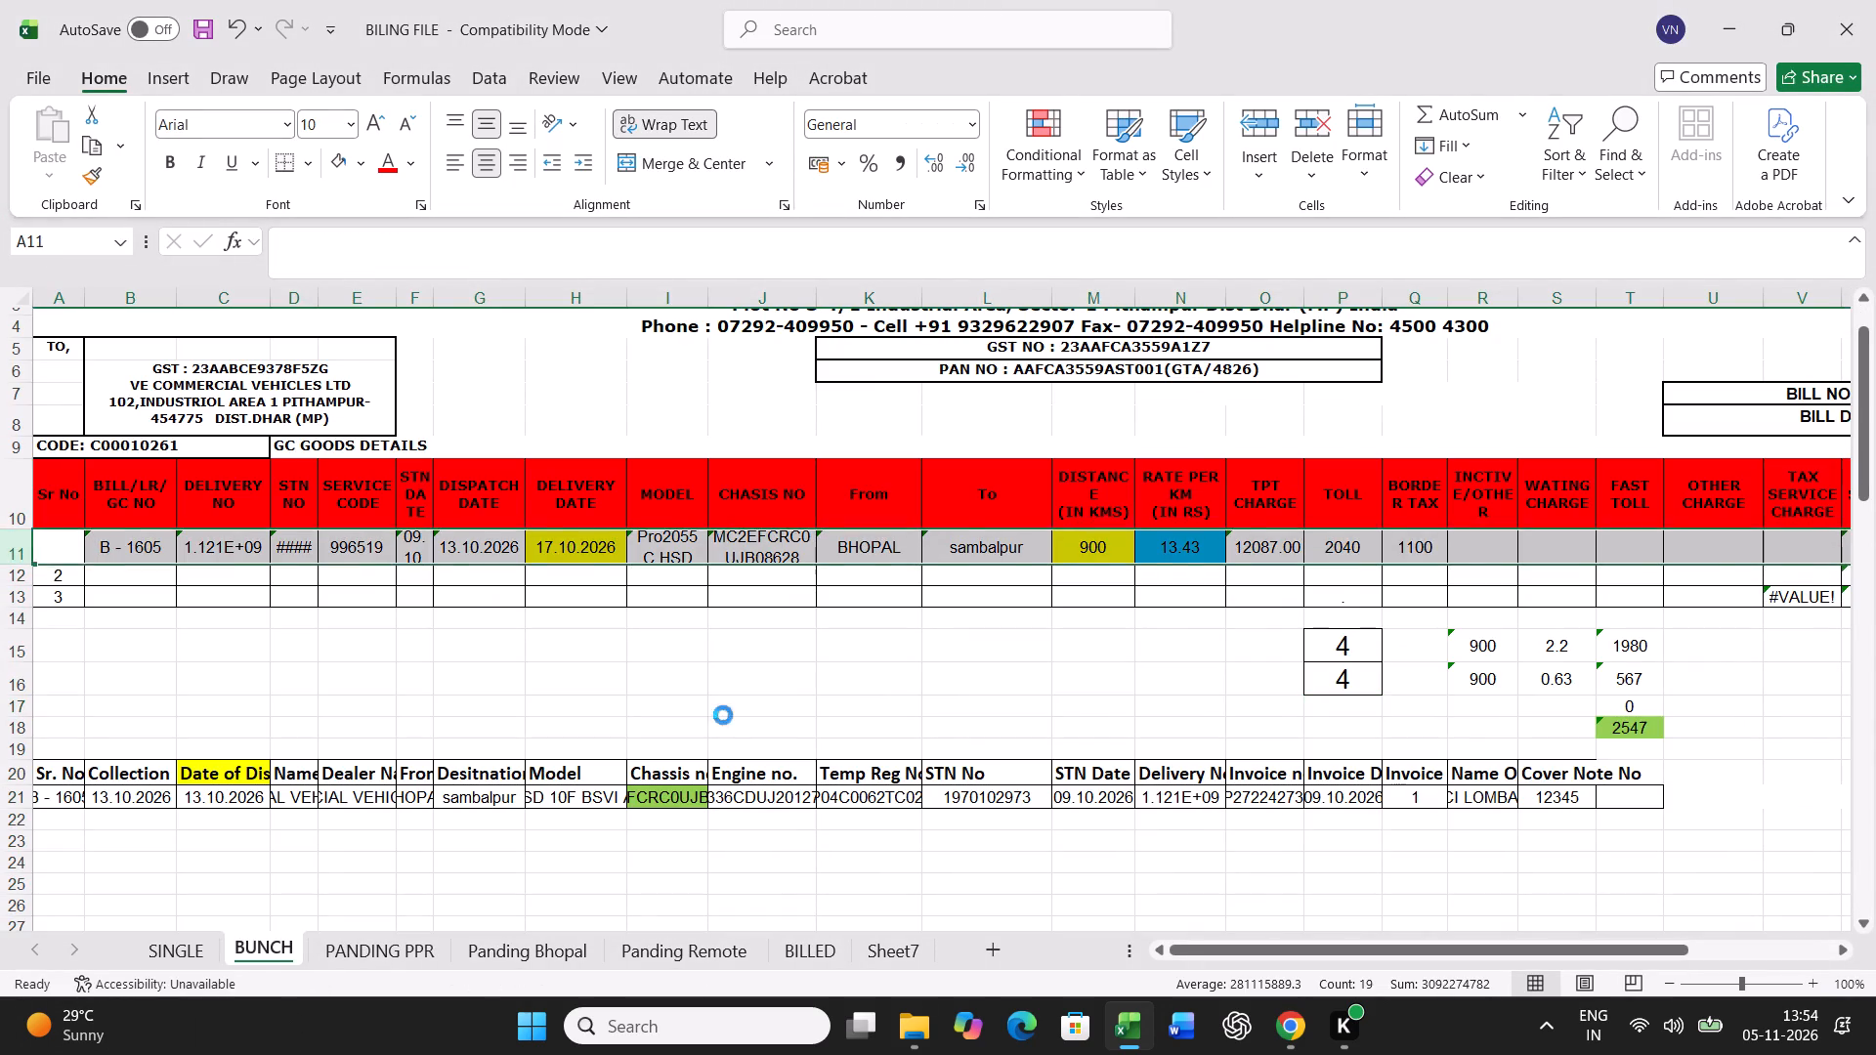
scroll(723, 715, down, 11)
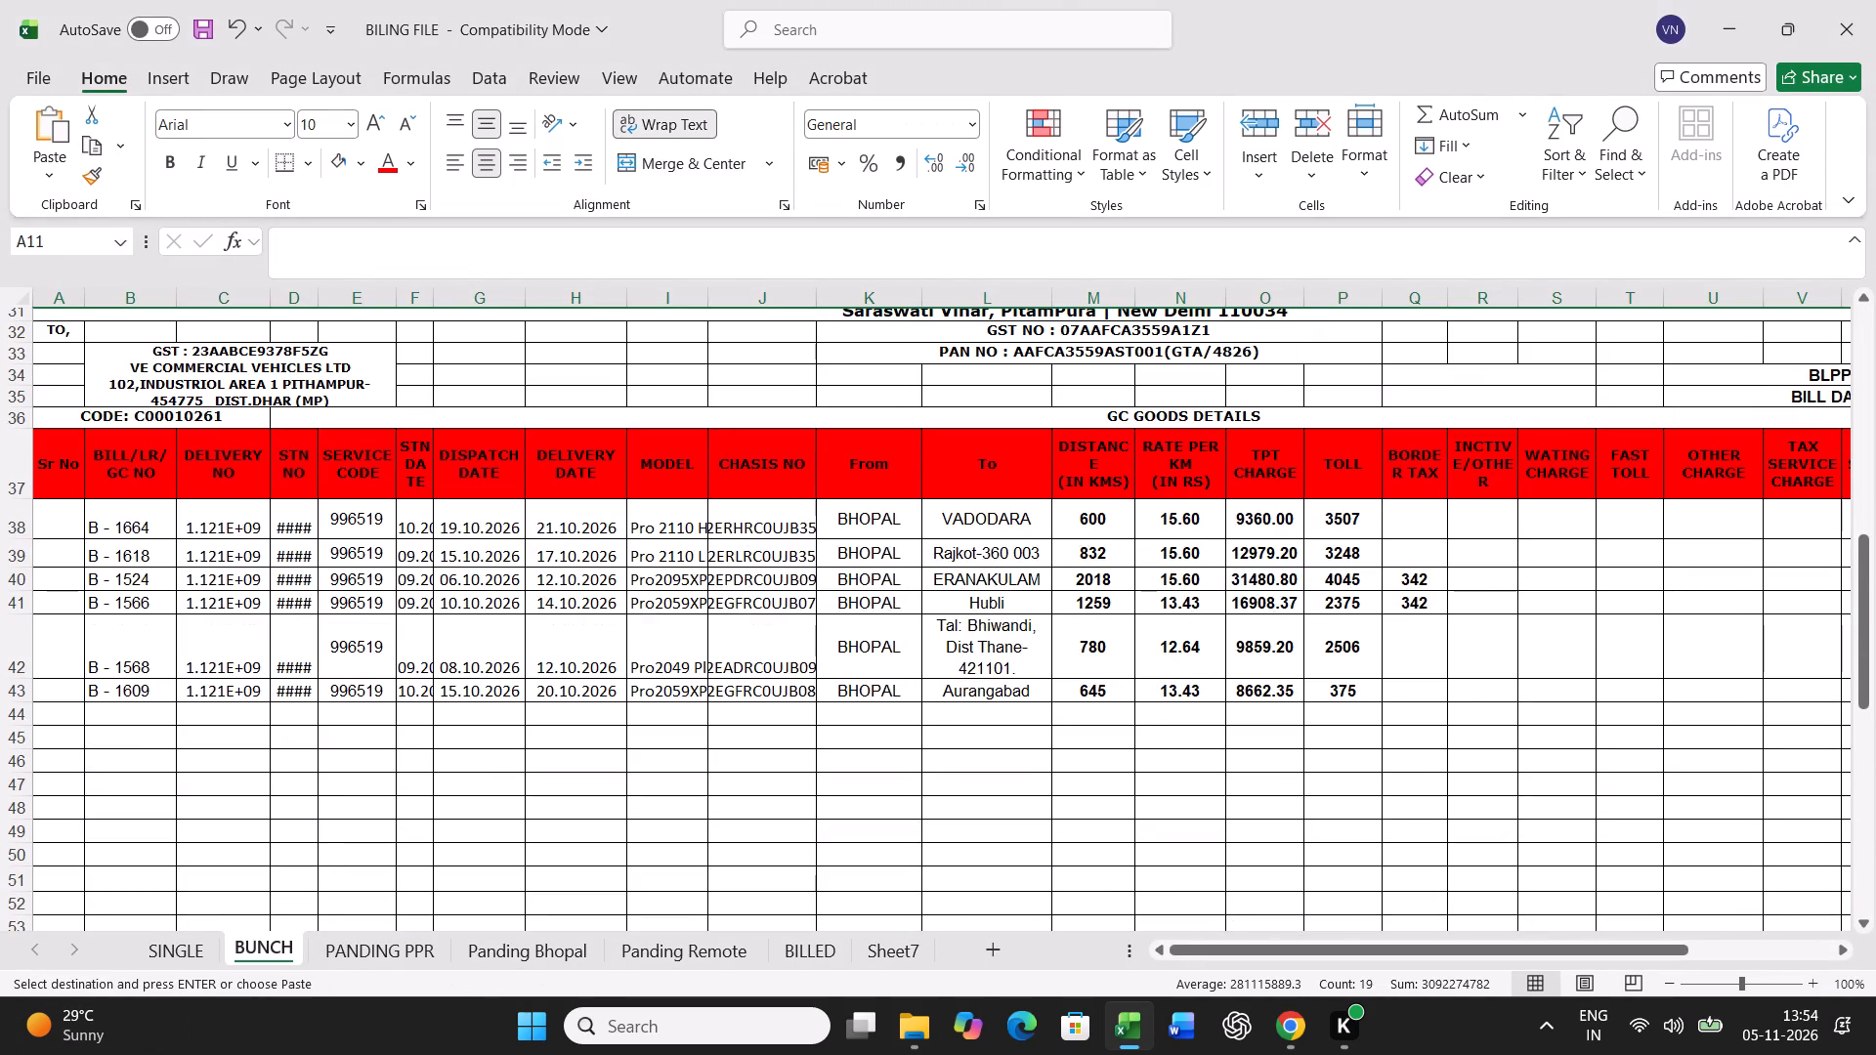
right_click(50, 716)
click(165, 469)
click(62, 413)
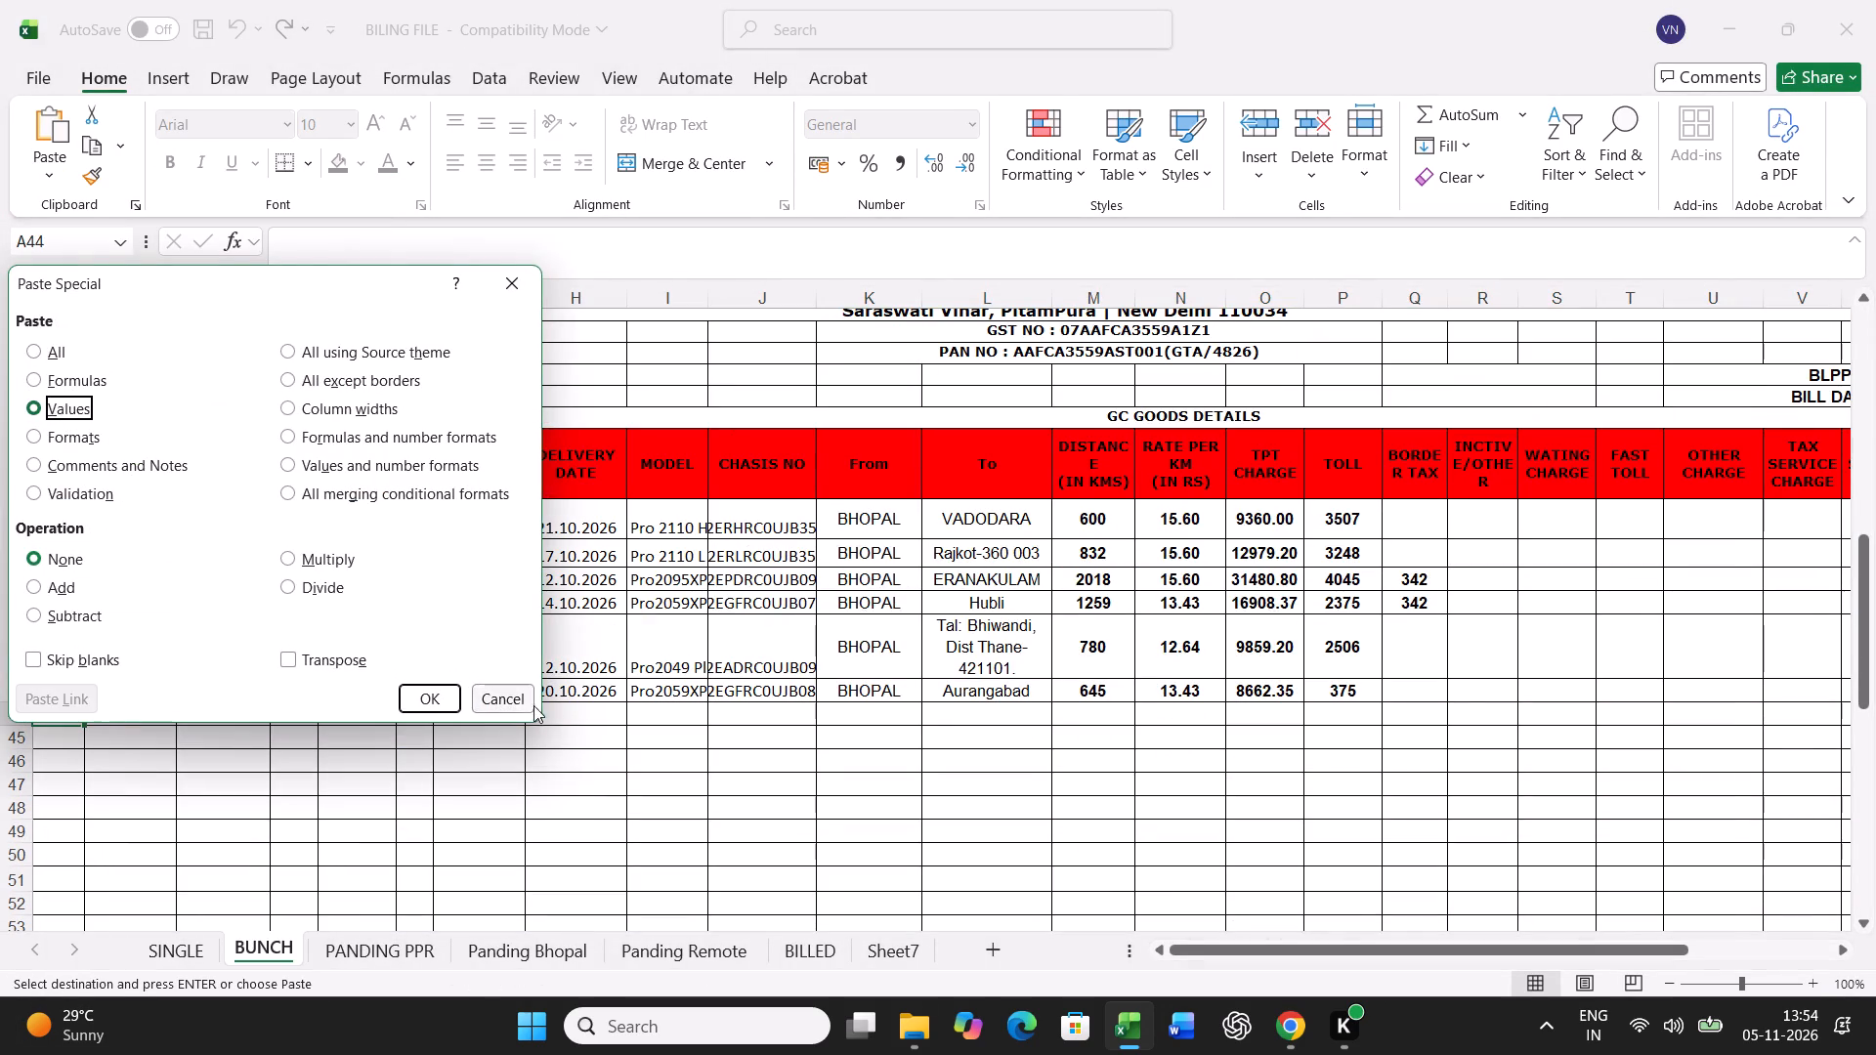
click(440, 702)
Find chassis B10439 on the Panding Bhopal sheet and fill its chassis cell green.
click(525, 947)
click(825, 756)
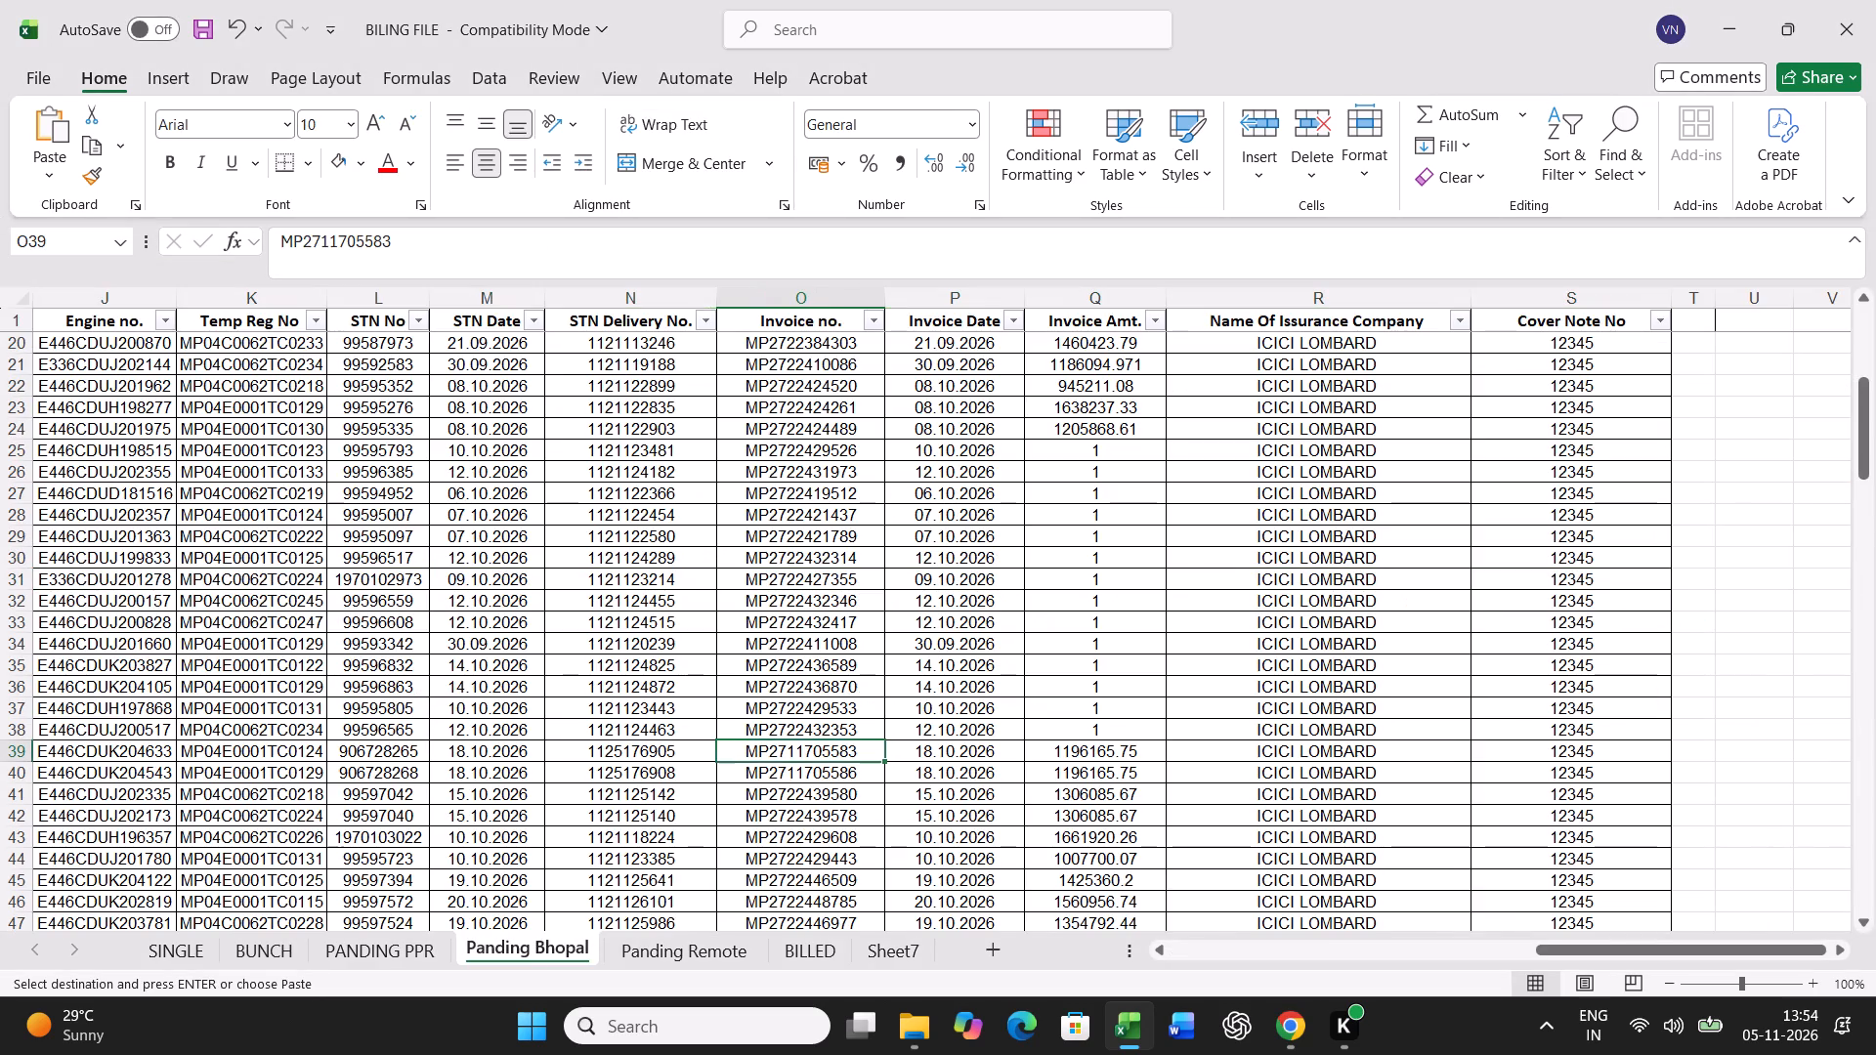
key(ctrl+f)
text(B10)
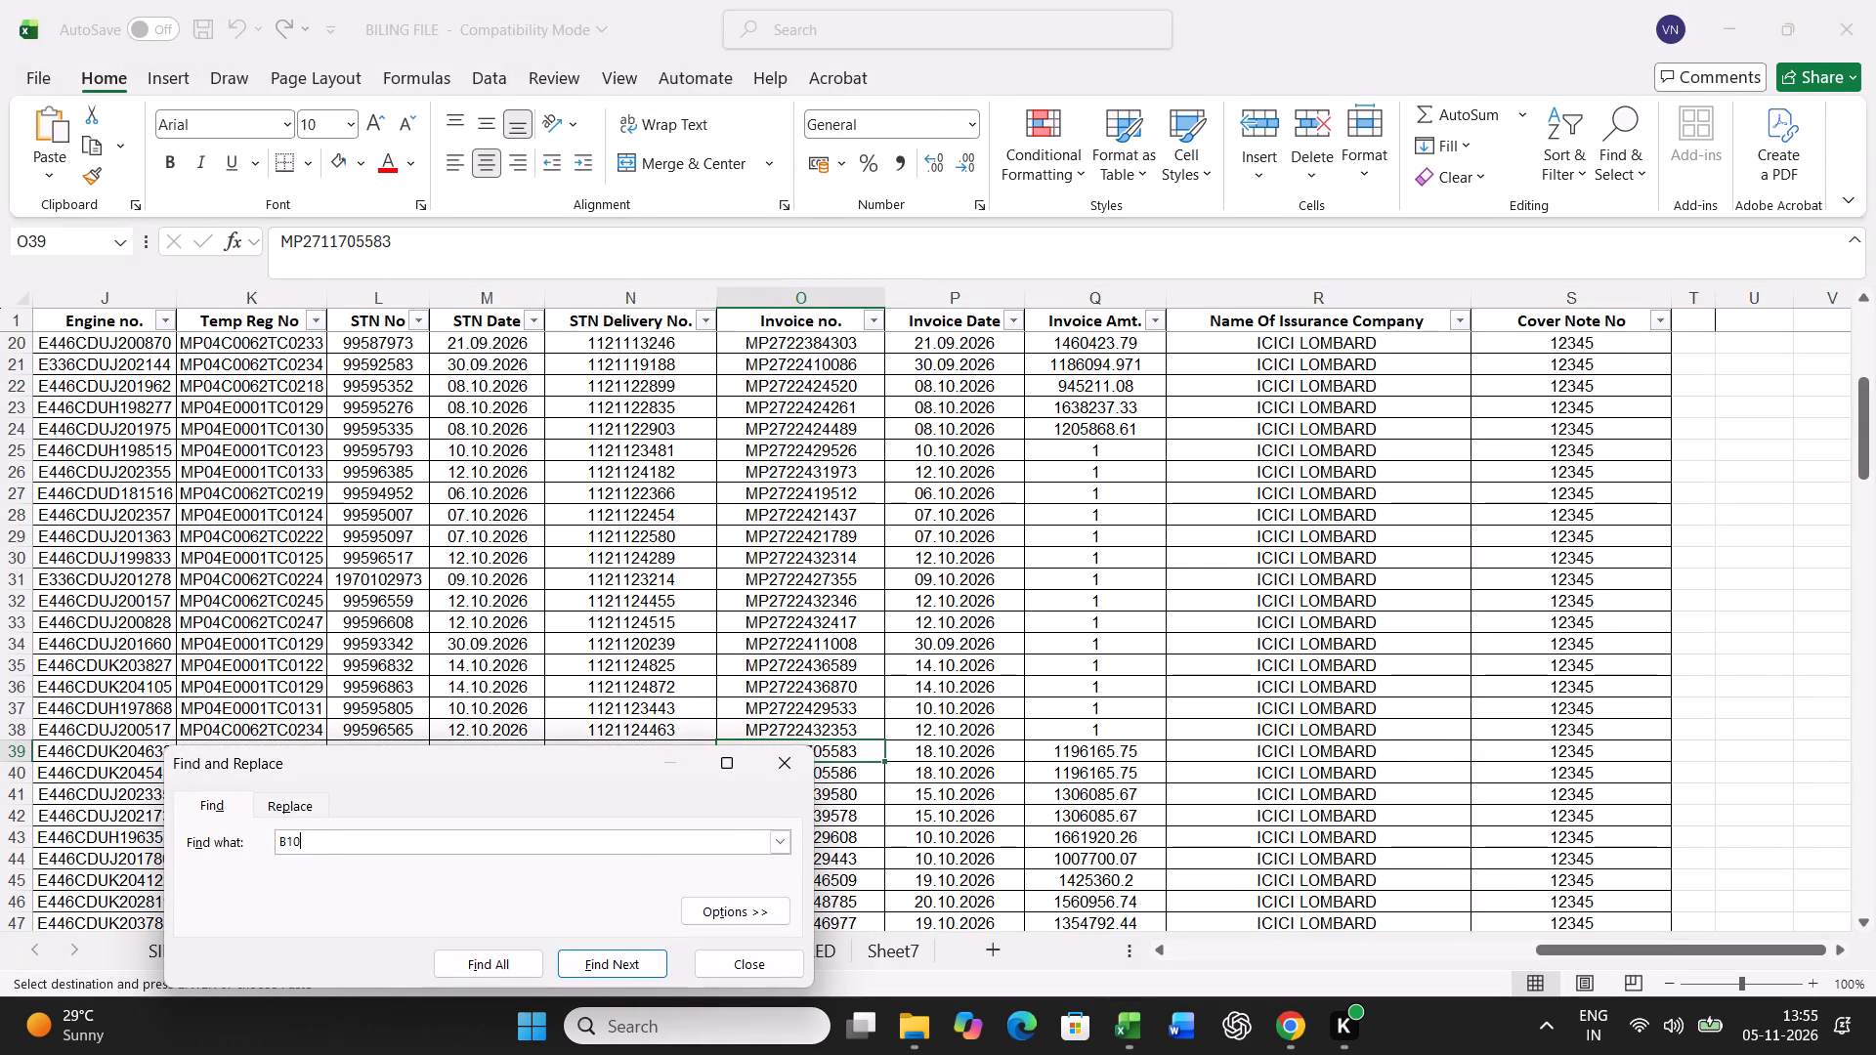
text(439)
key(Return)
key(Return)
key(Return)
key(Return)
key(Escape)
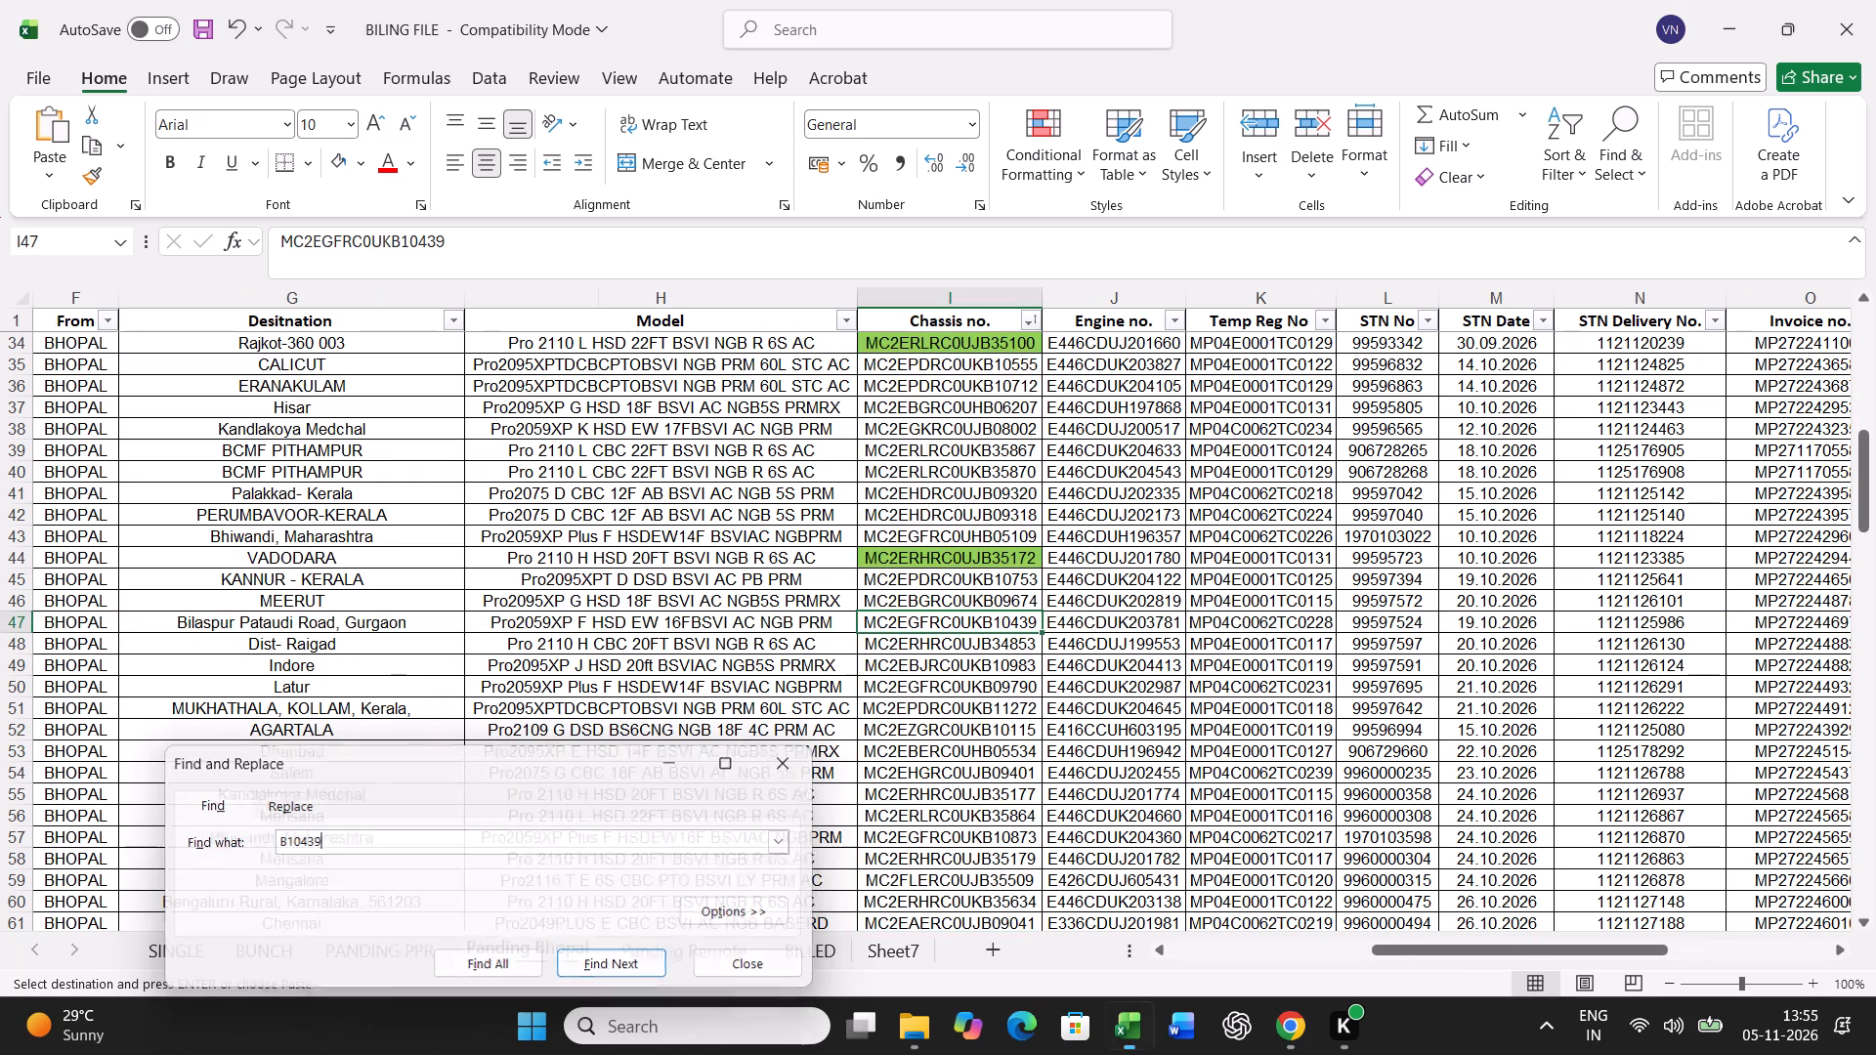
click(361, 169)
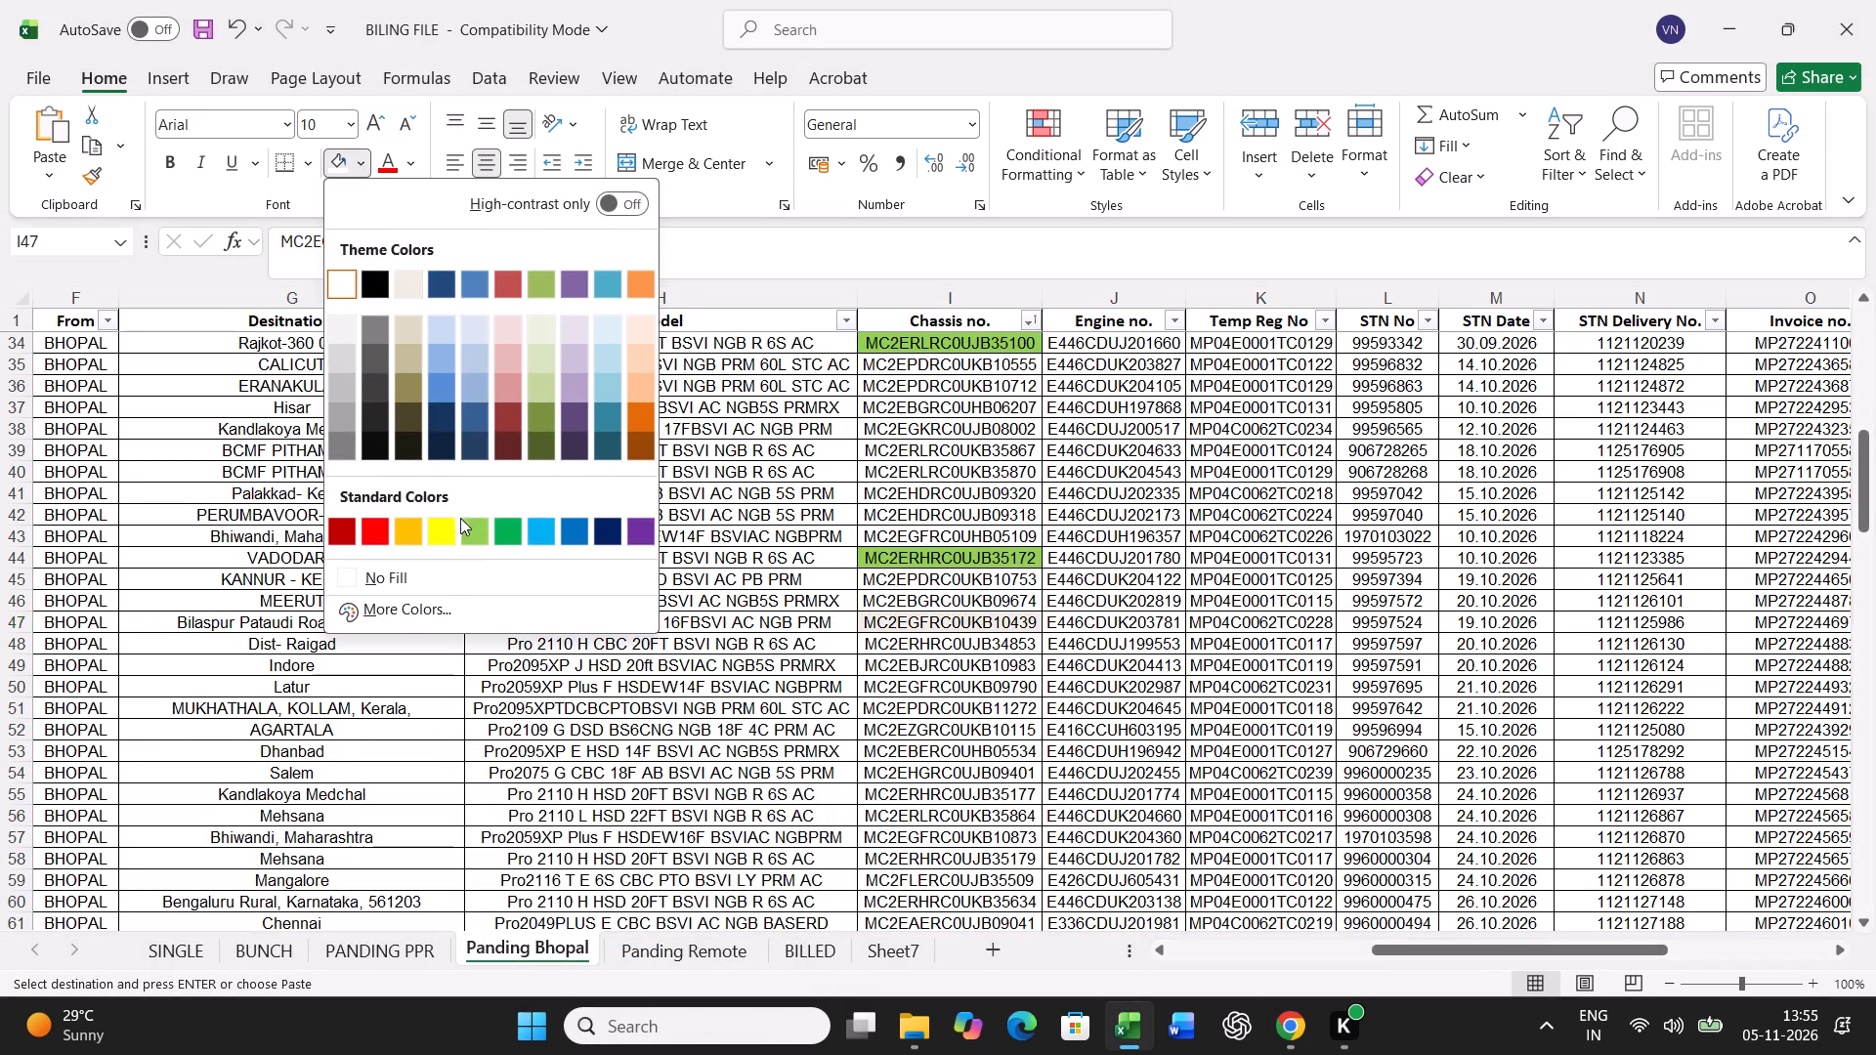
click(476, 529)
Copy the B - 1672 record from the Panding Bhopal sheet and paste it into row 21 of the BUNCH sheet.
key(Left)
key(Left)
key(Left)
key(Left)
key(Left)
key(Left)
key(Left)
key(Left)
key(Left)
key(Left)
key(Left)
key(Left)
key(Left)
key(Left)
key(Left)
key(Left)
key(Left)
key(Left)
key(Left)
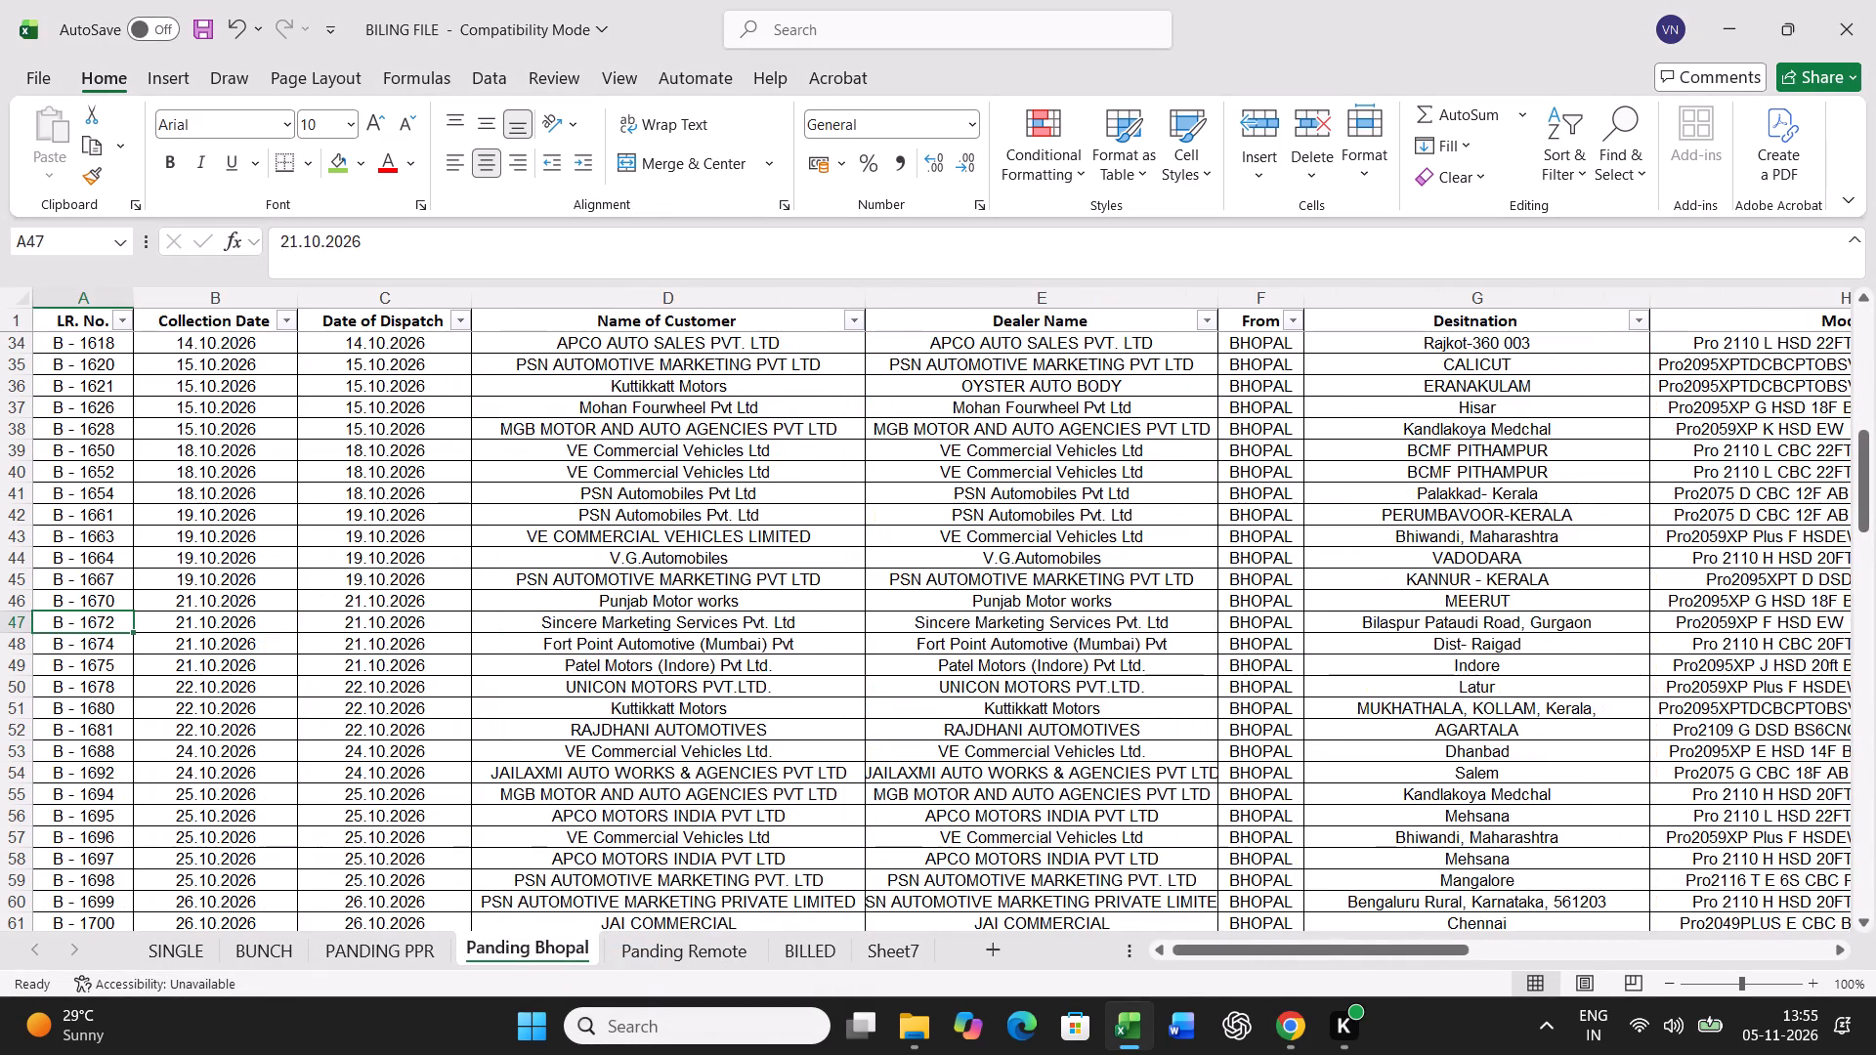
key(ctrl+shift+Right)
key(ctrl+c)
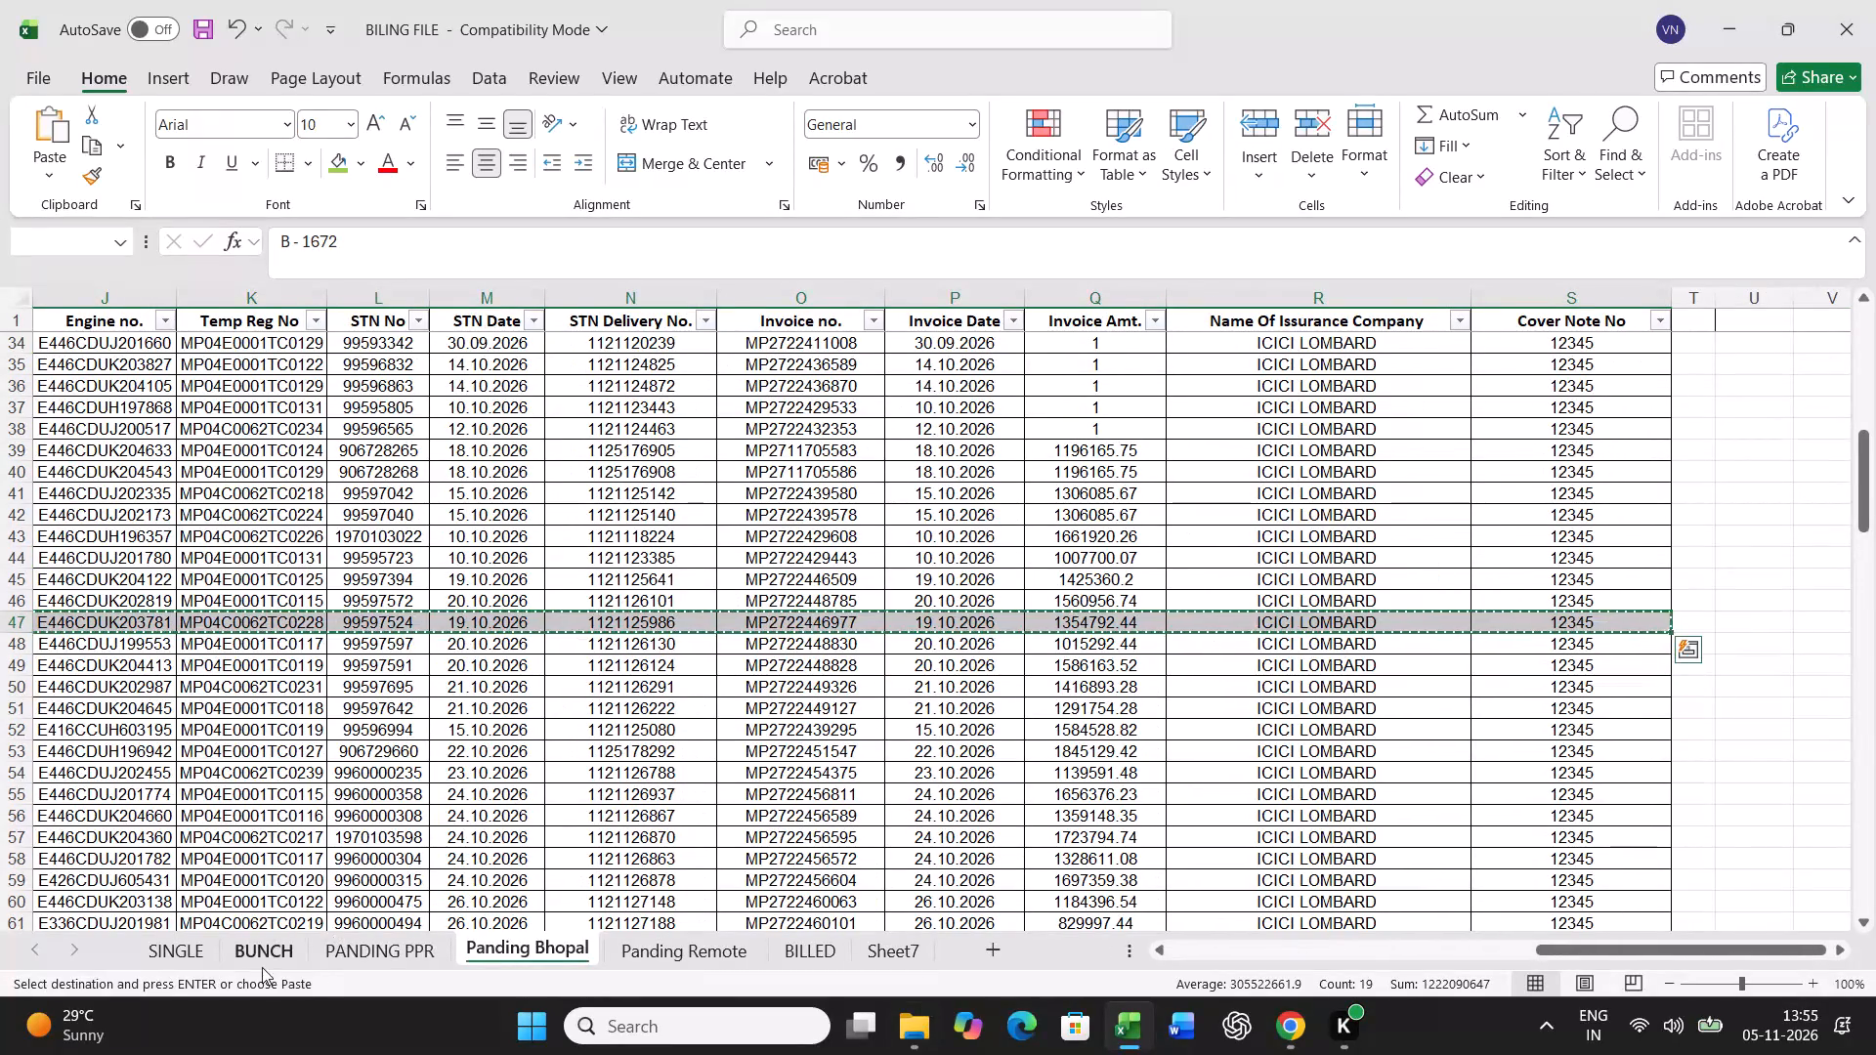
click(262, 959)
scroll(409, 685, up, 12)
click(68, 865)
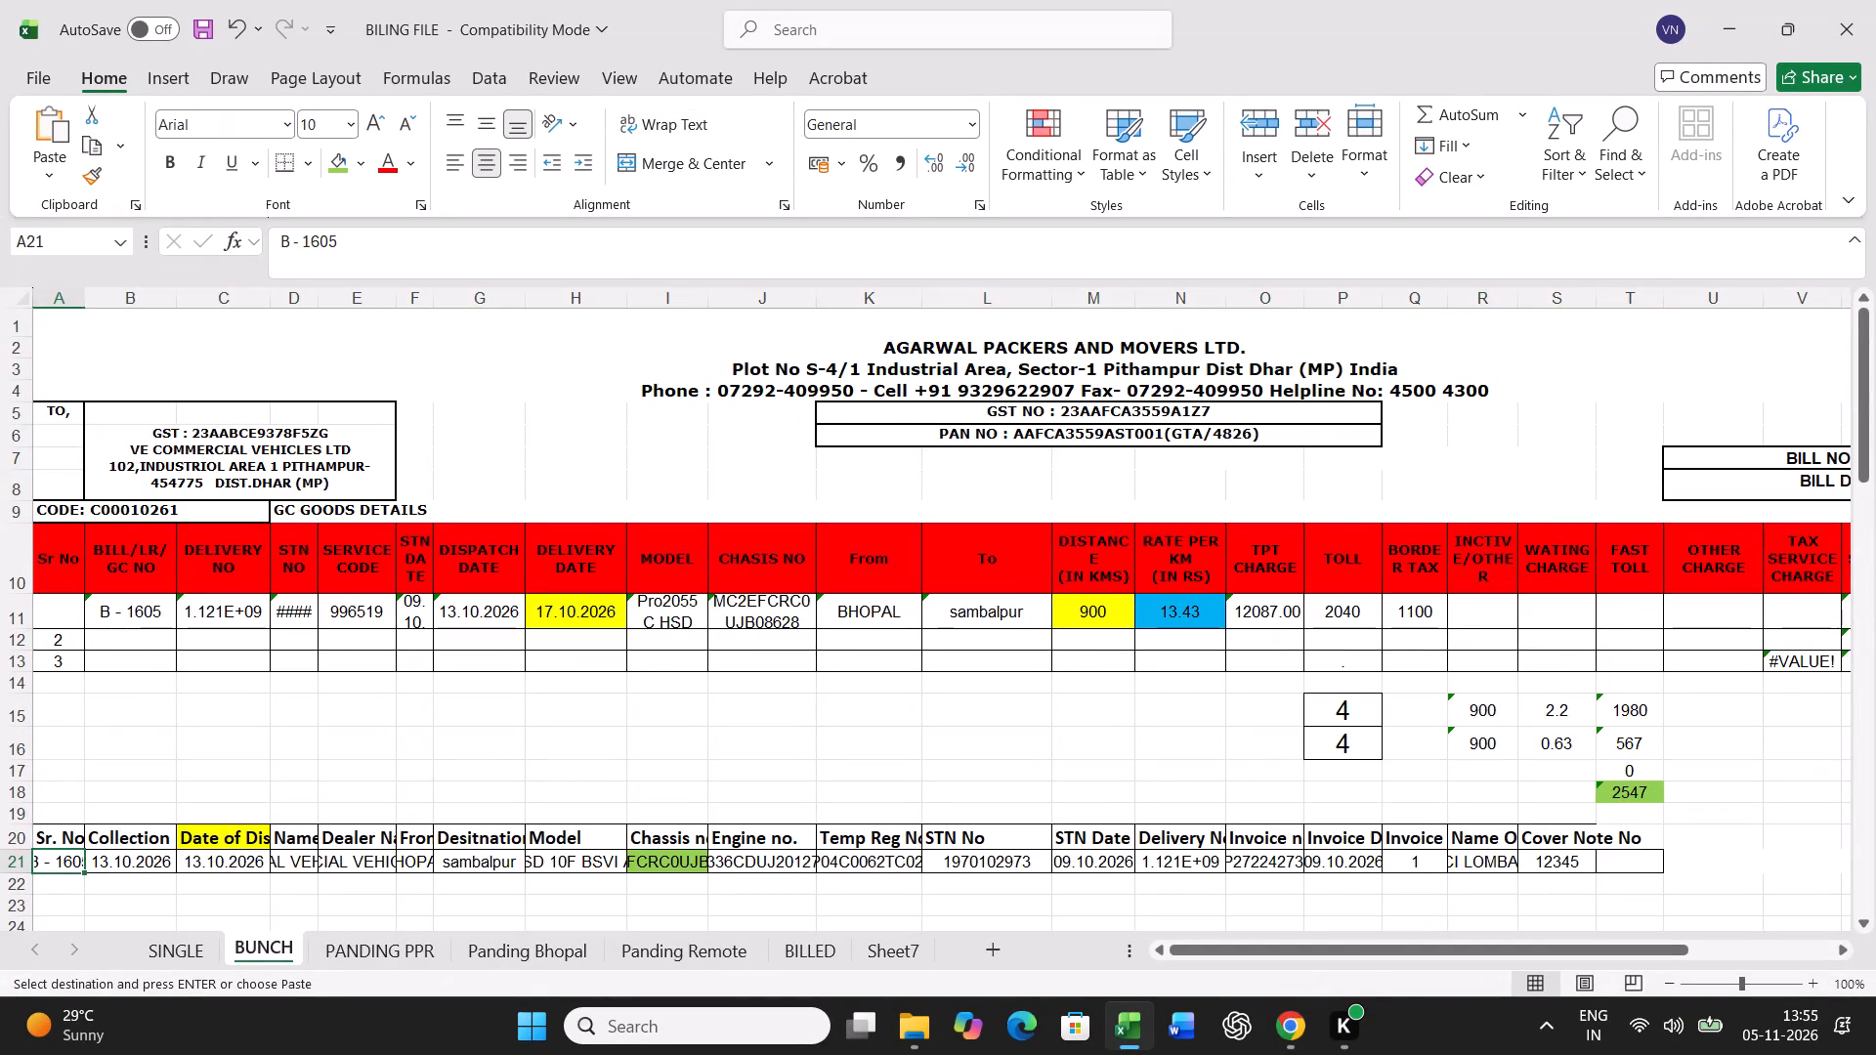
key(ctrl+v)
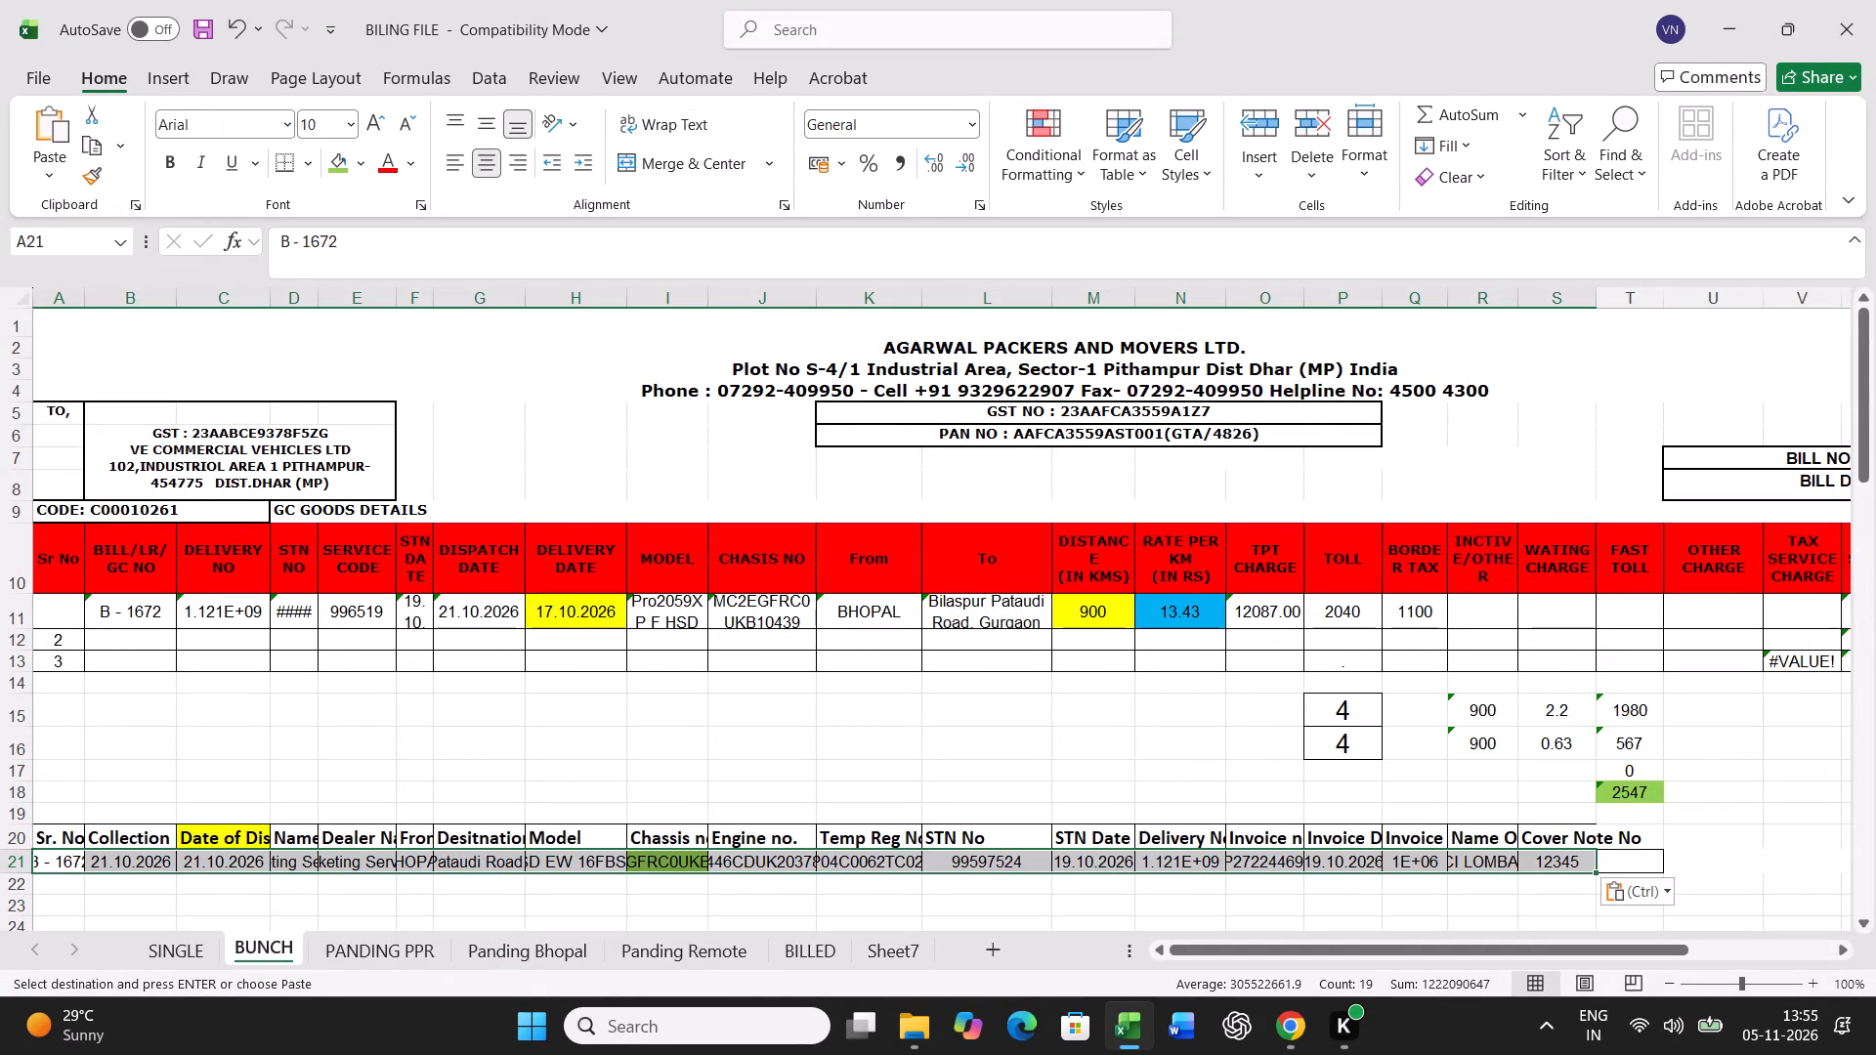
In BUNCH row 11, set the delivery date to 23.10.2026, distance to 818, toll to 1920 and border tax to 1594.
click(552, 615)
text(23.10.2026)
key(Right)
key(Right)
key(Right)
key(Right)
key(Right)
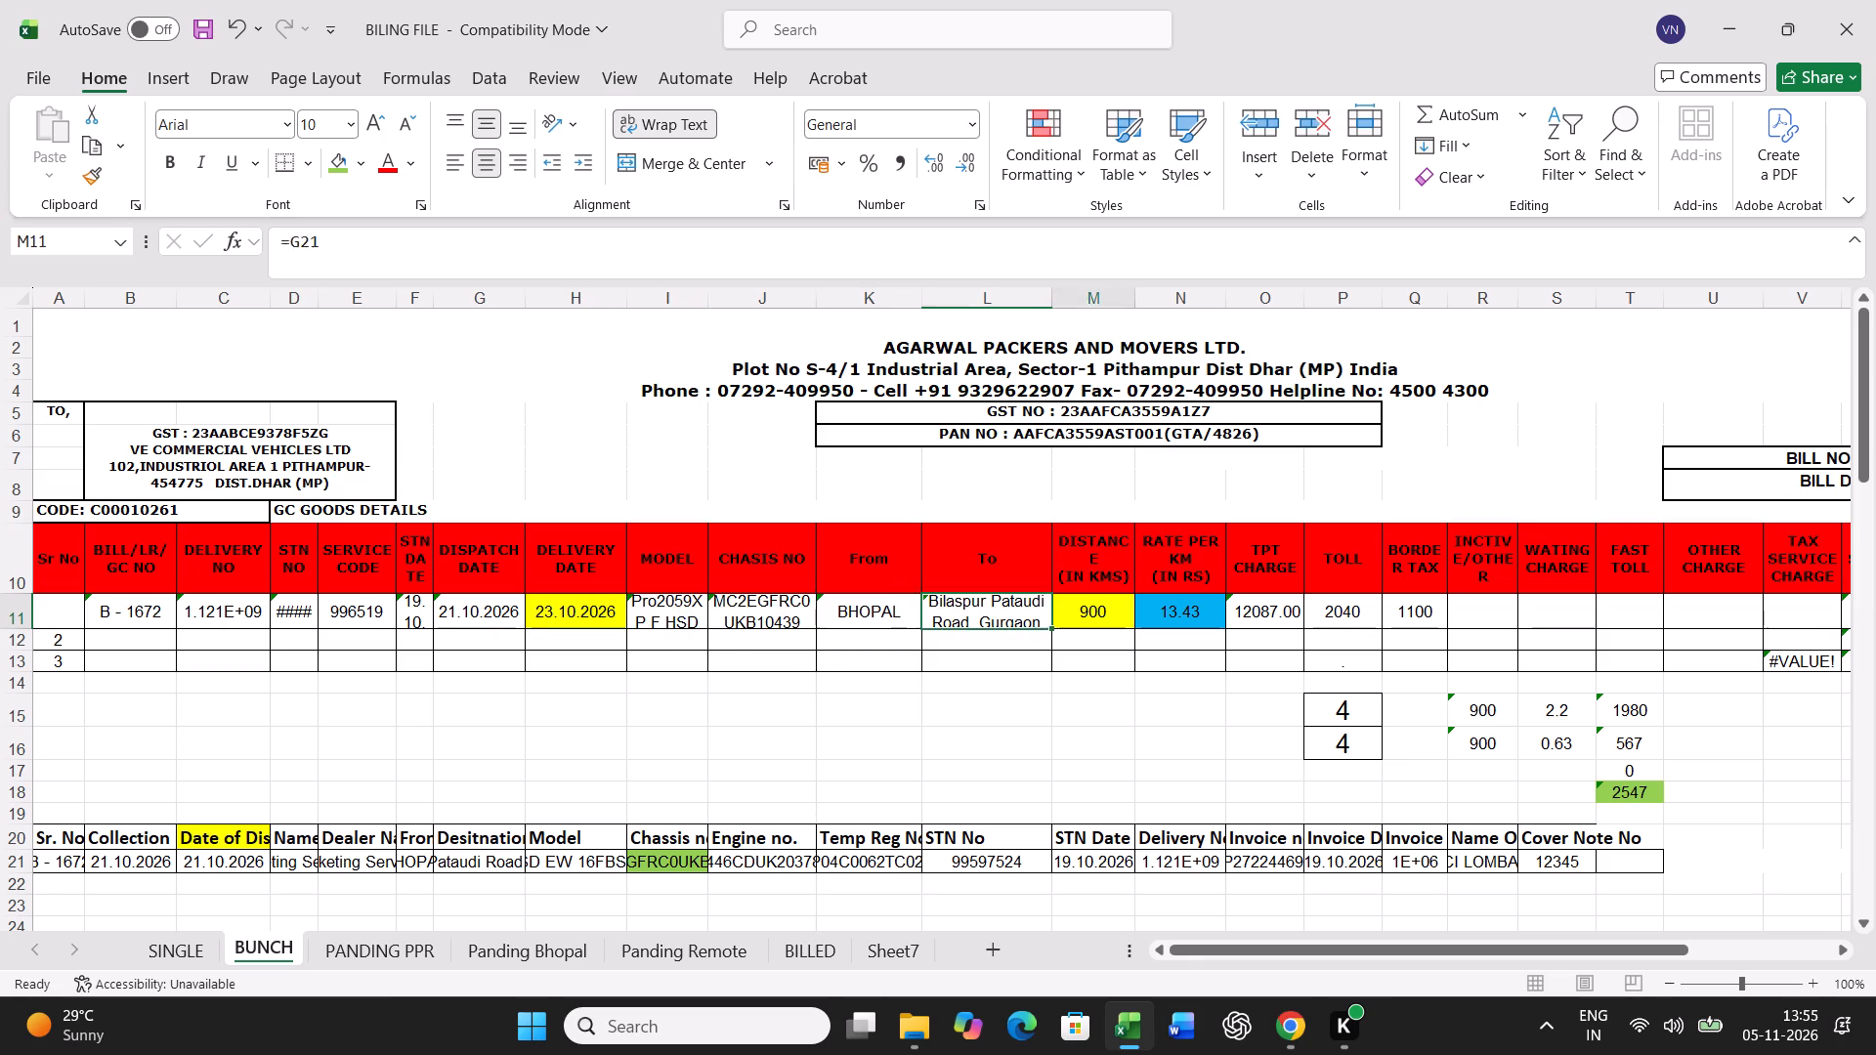
text(818)
key(Right)
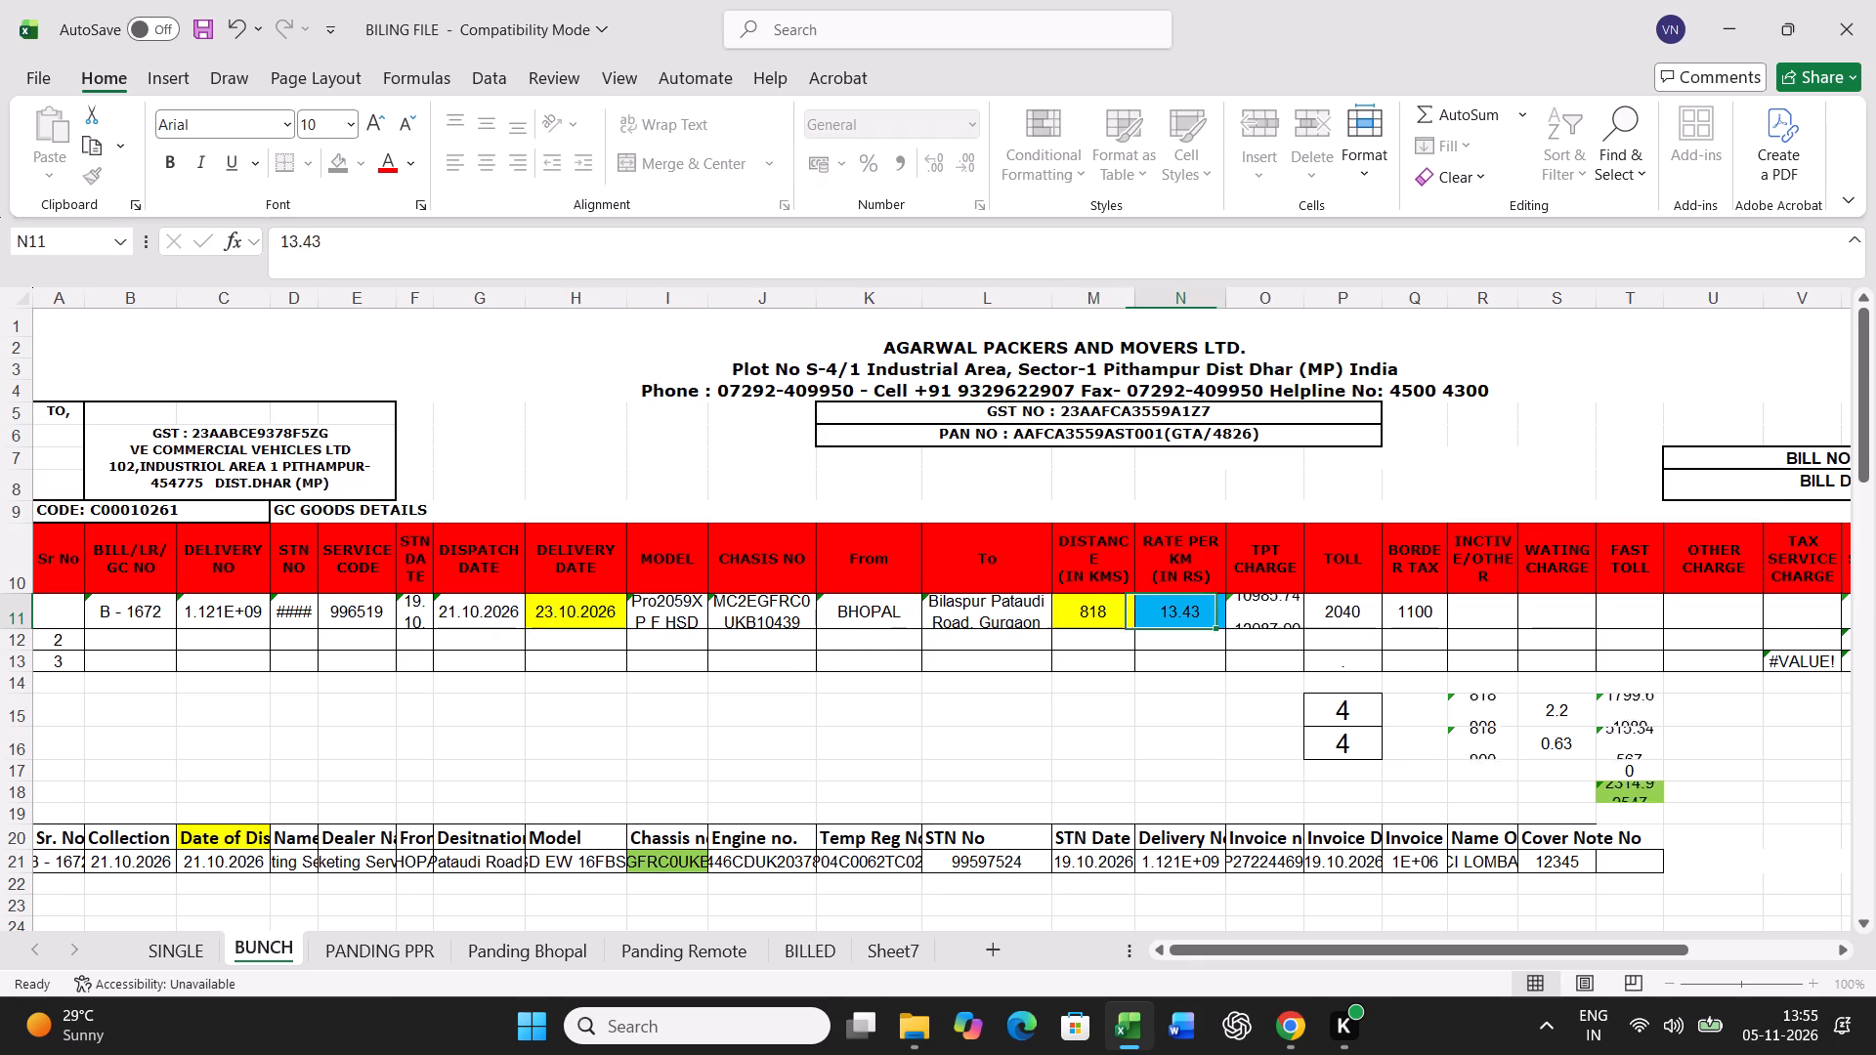
key(Right)
key(Right)
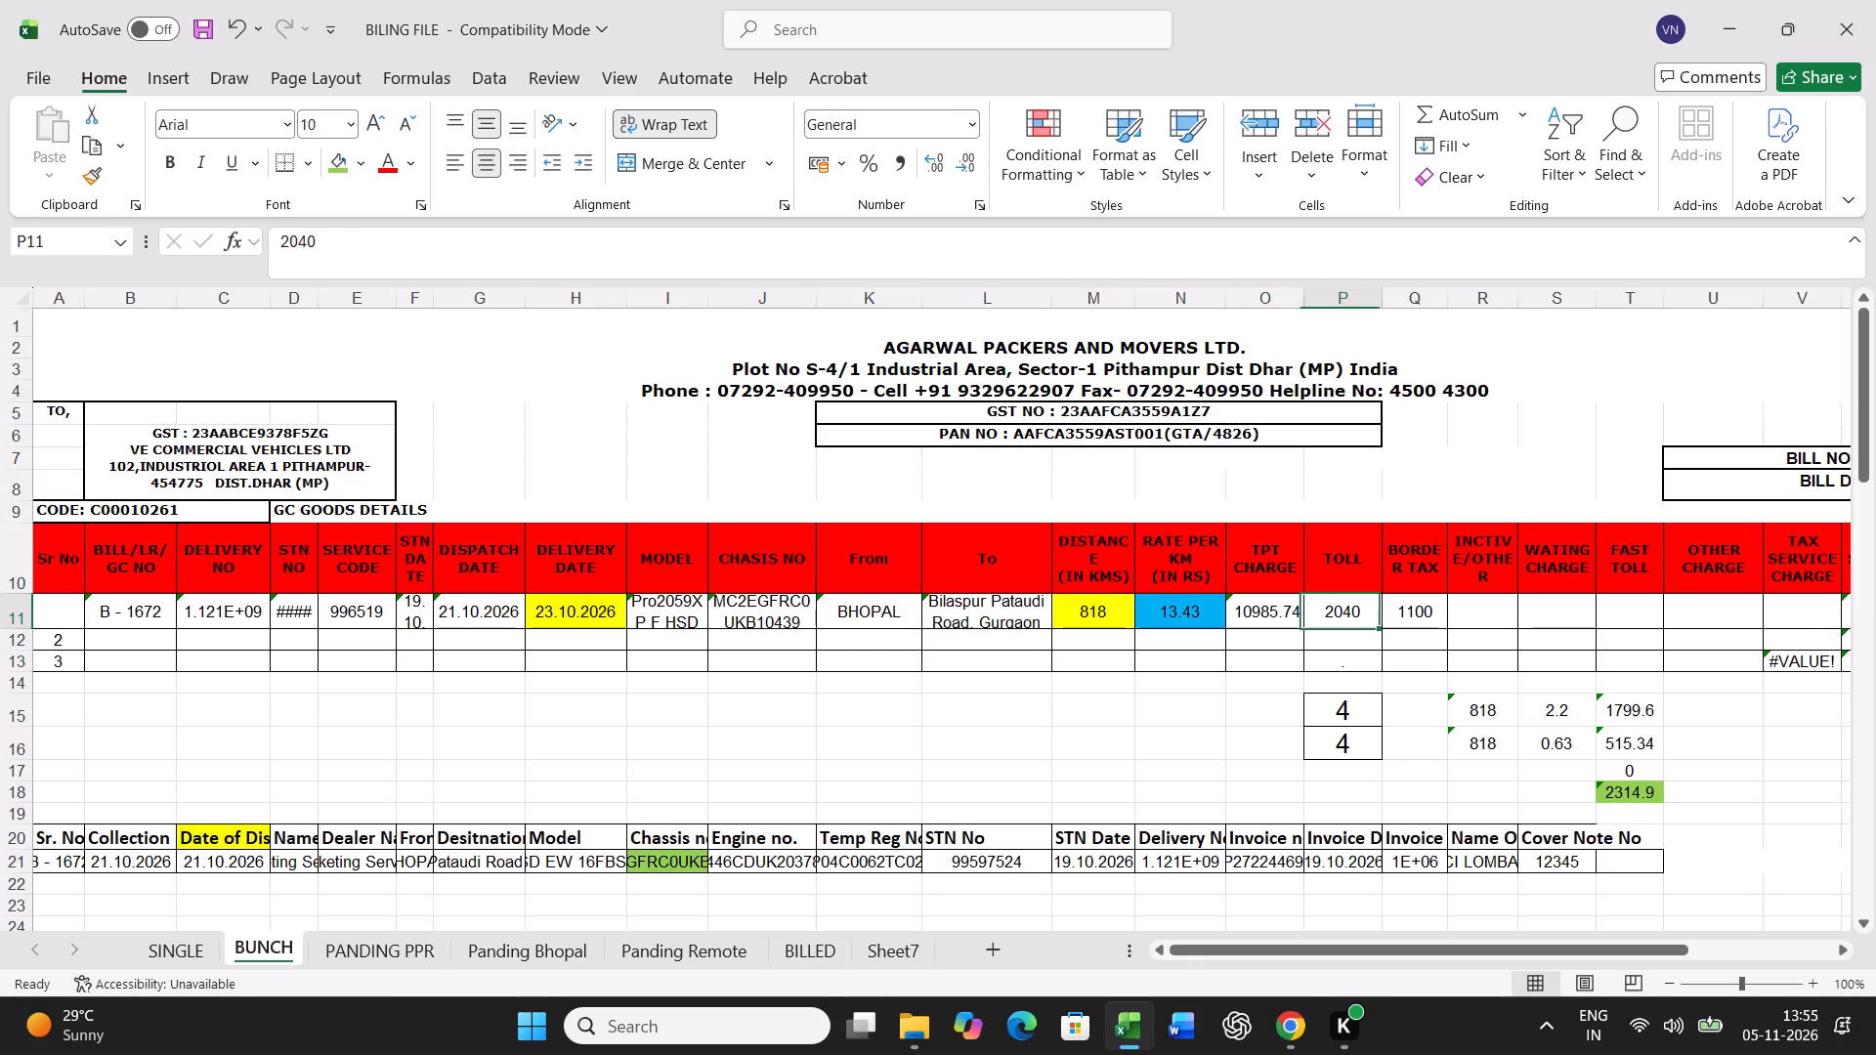
text(1920)
key(Right)
text(1594)
key(Return)
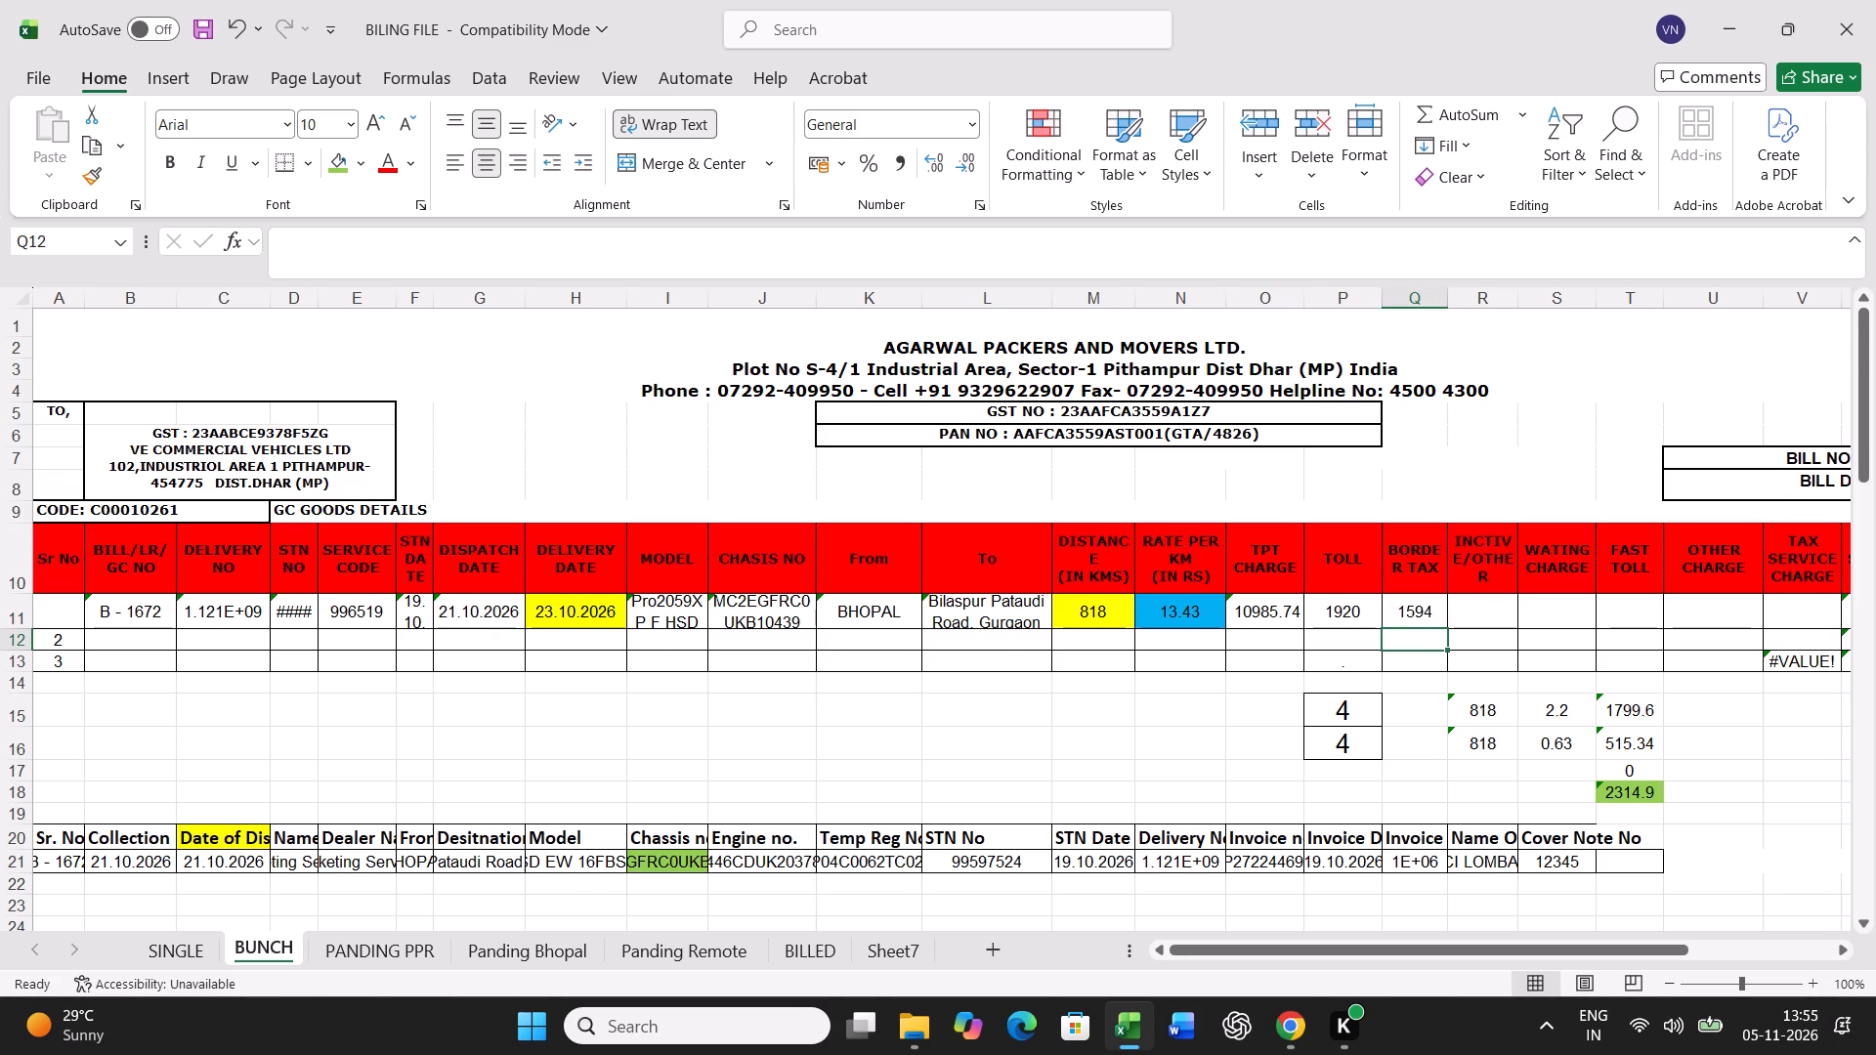
Set the standard transit time to 3 and the actual transit time to 2 in the boxed cells P15 and P16.
click(1359, 709)
key(3)
key(Return)
key(2)
key(Return)
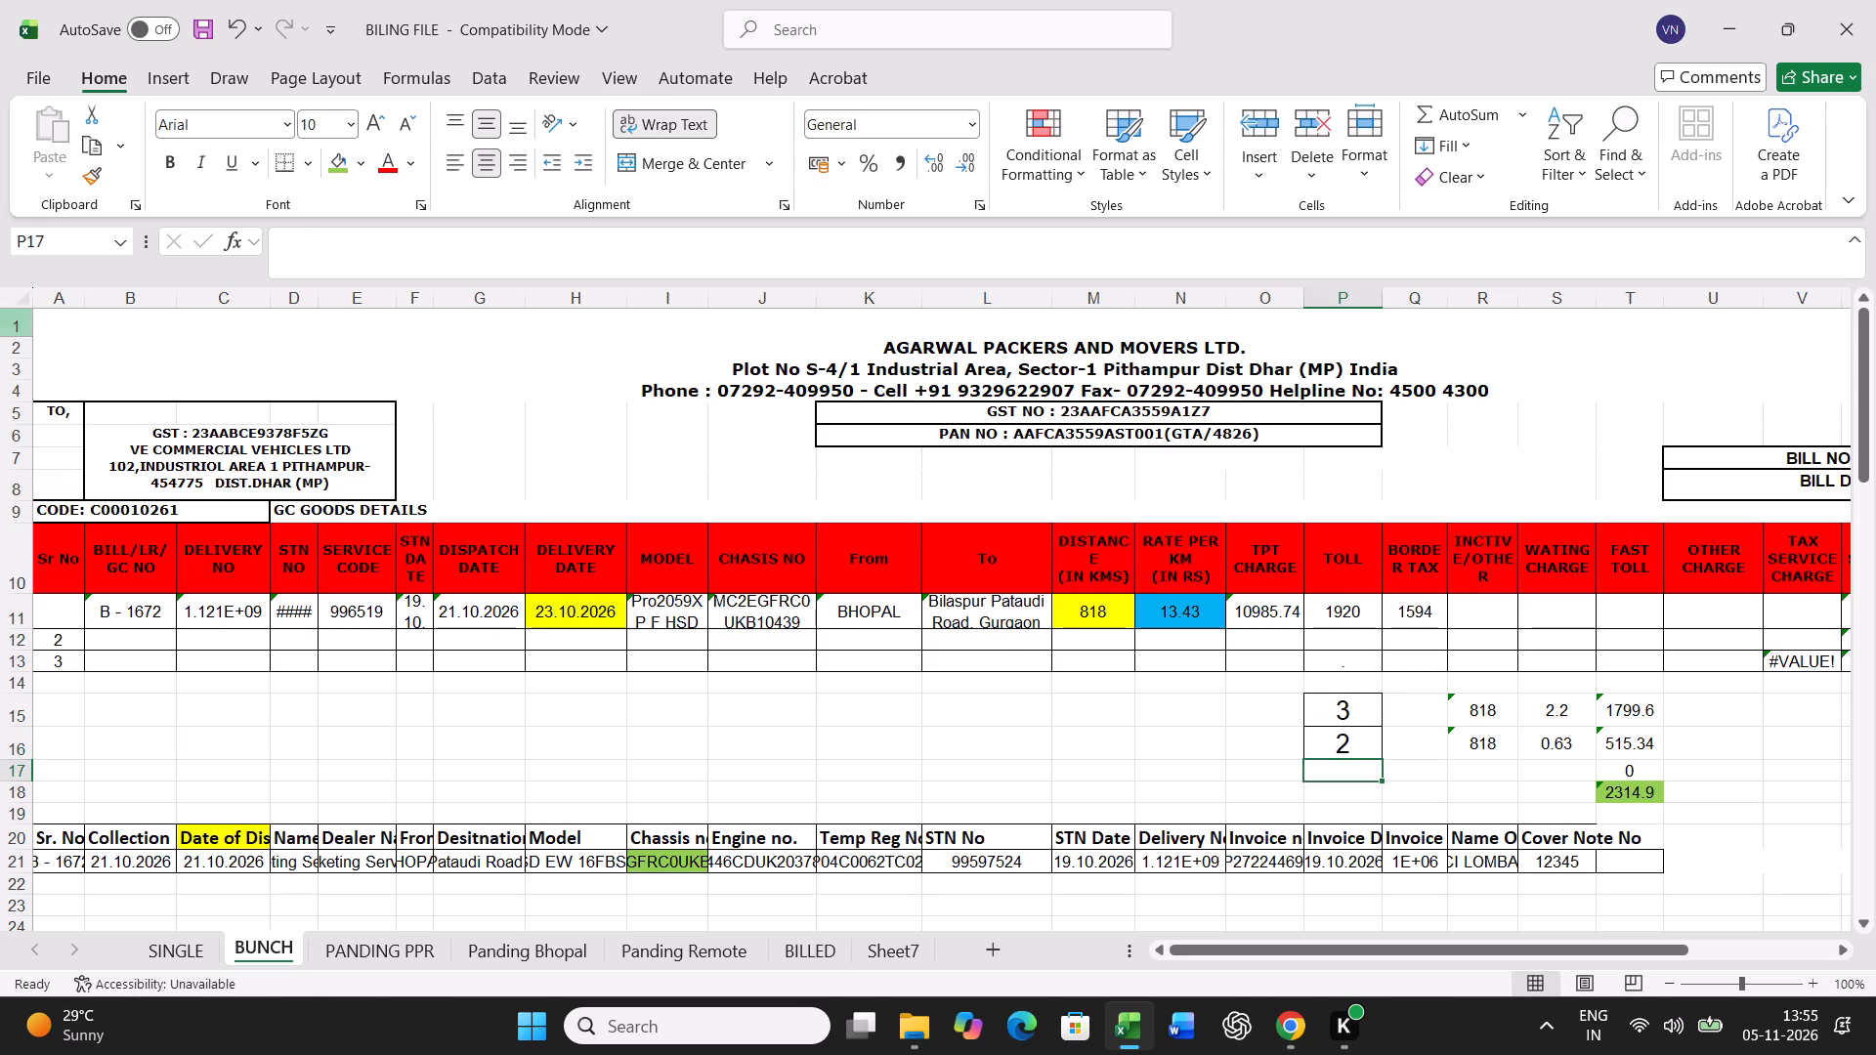
Print the B - 1672 freight bill from the SINGLE sheet.
click(197, 960)
key(ctrl+p)
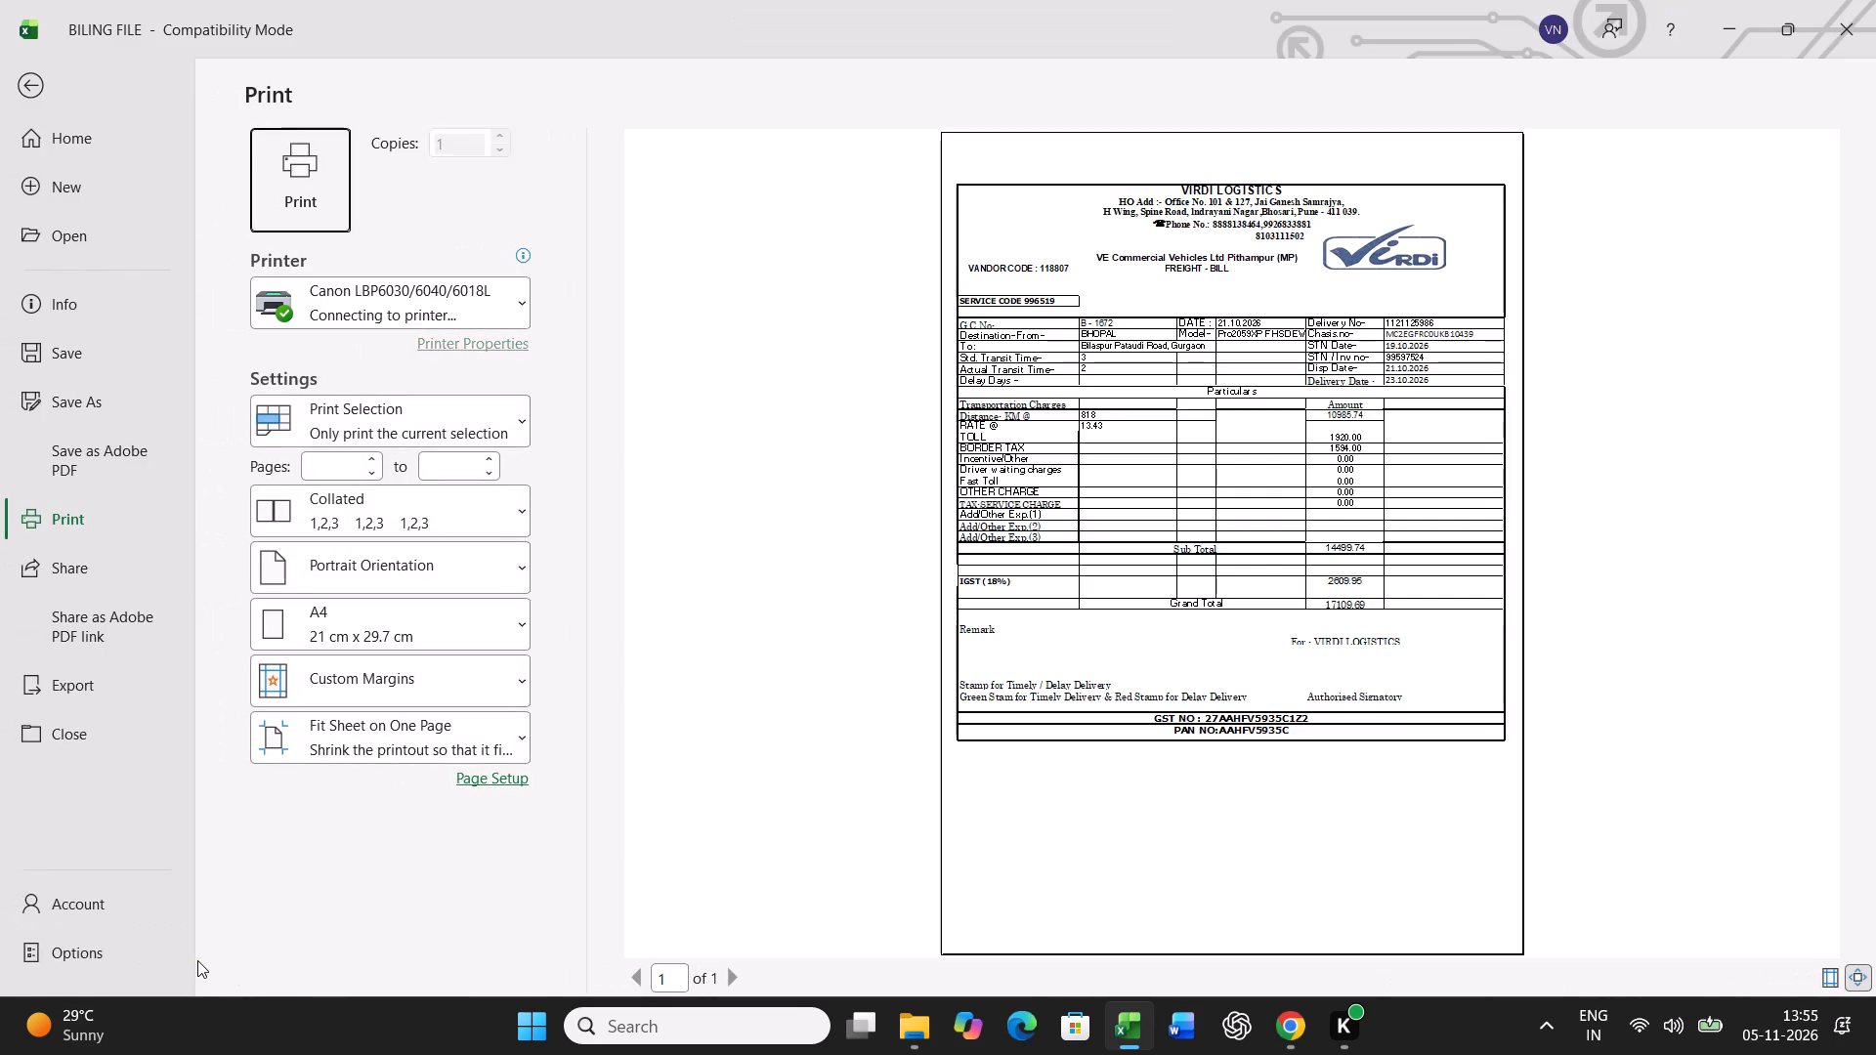
click(275, 199)
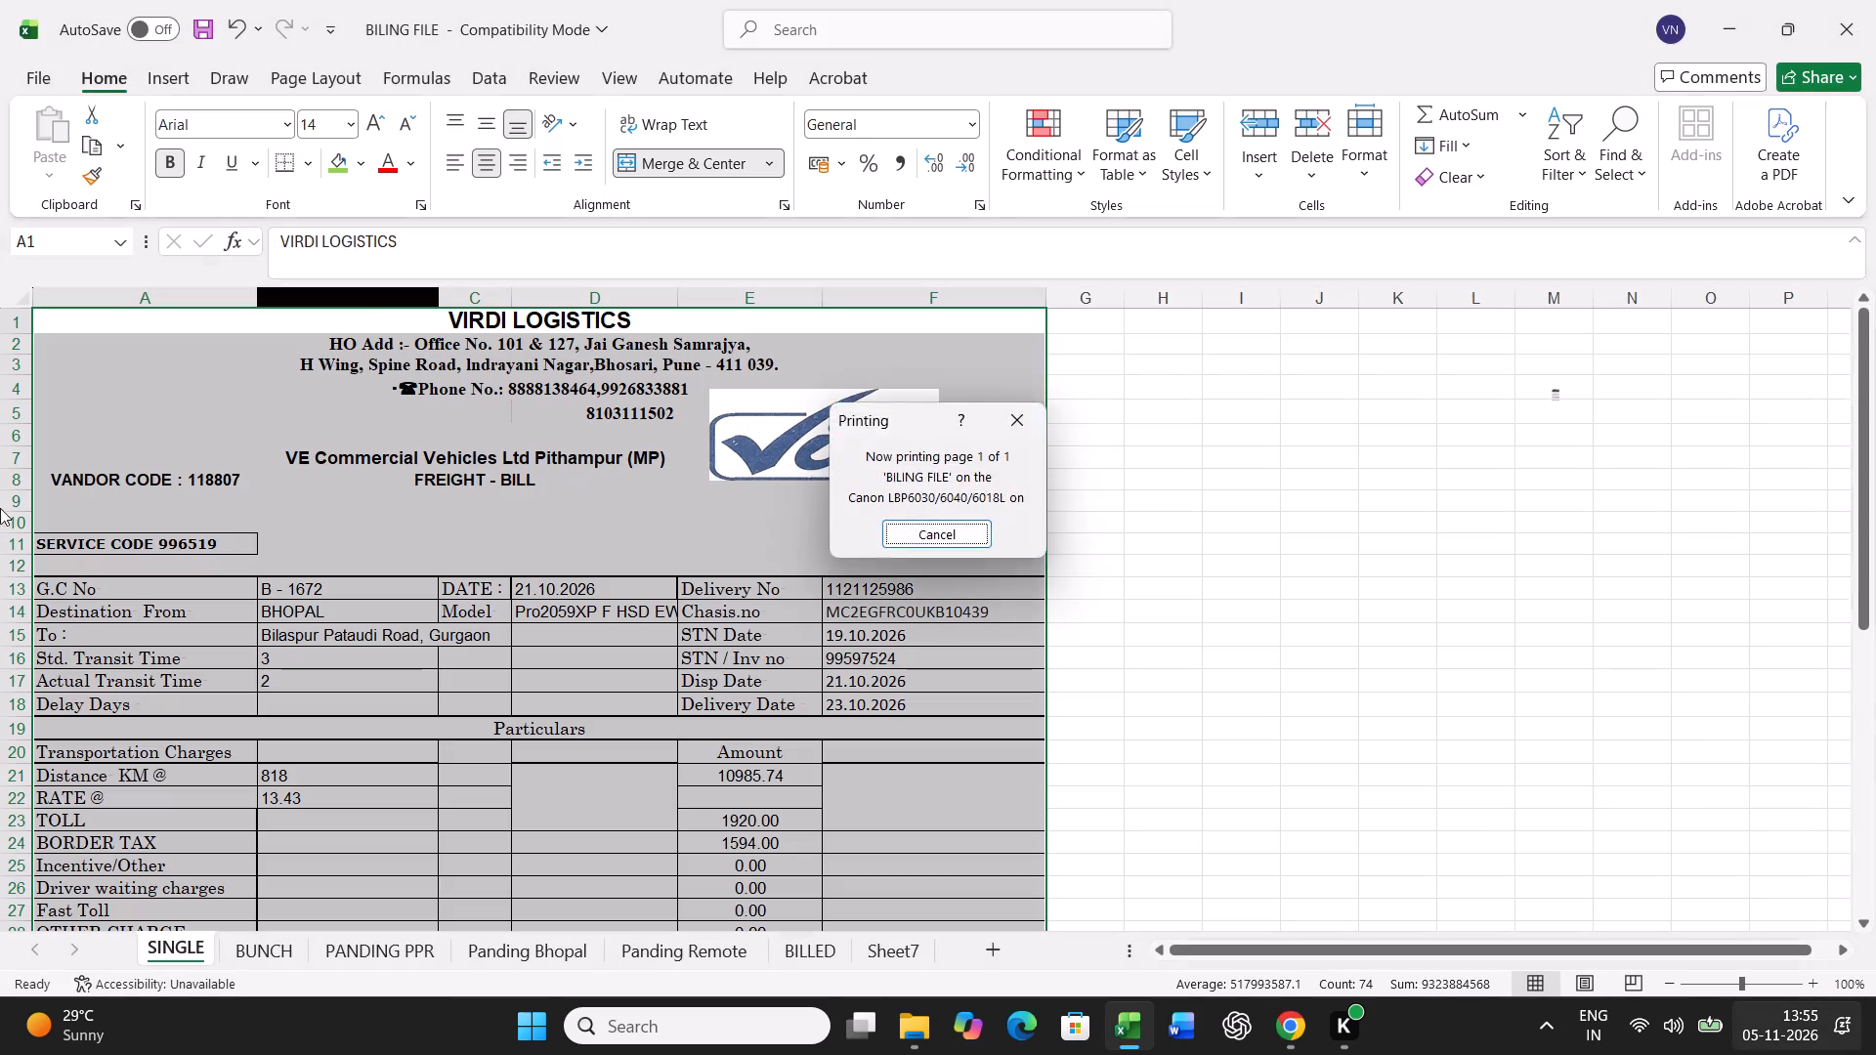
Copy the B - 1672 billed row 11 on the BUNCH sheet and paste it as values into row 45 of the lower table.
click(278, 942)
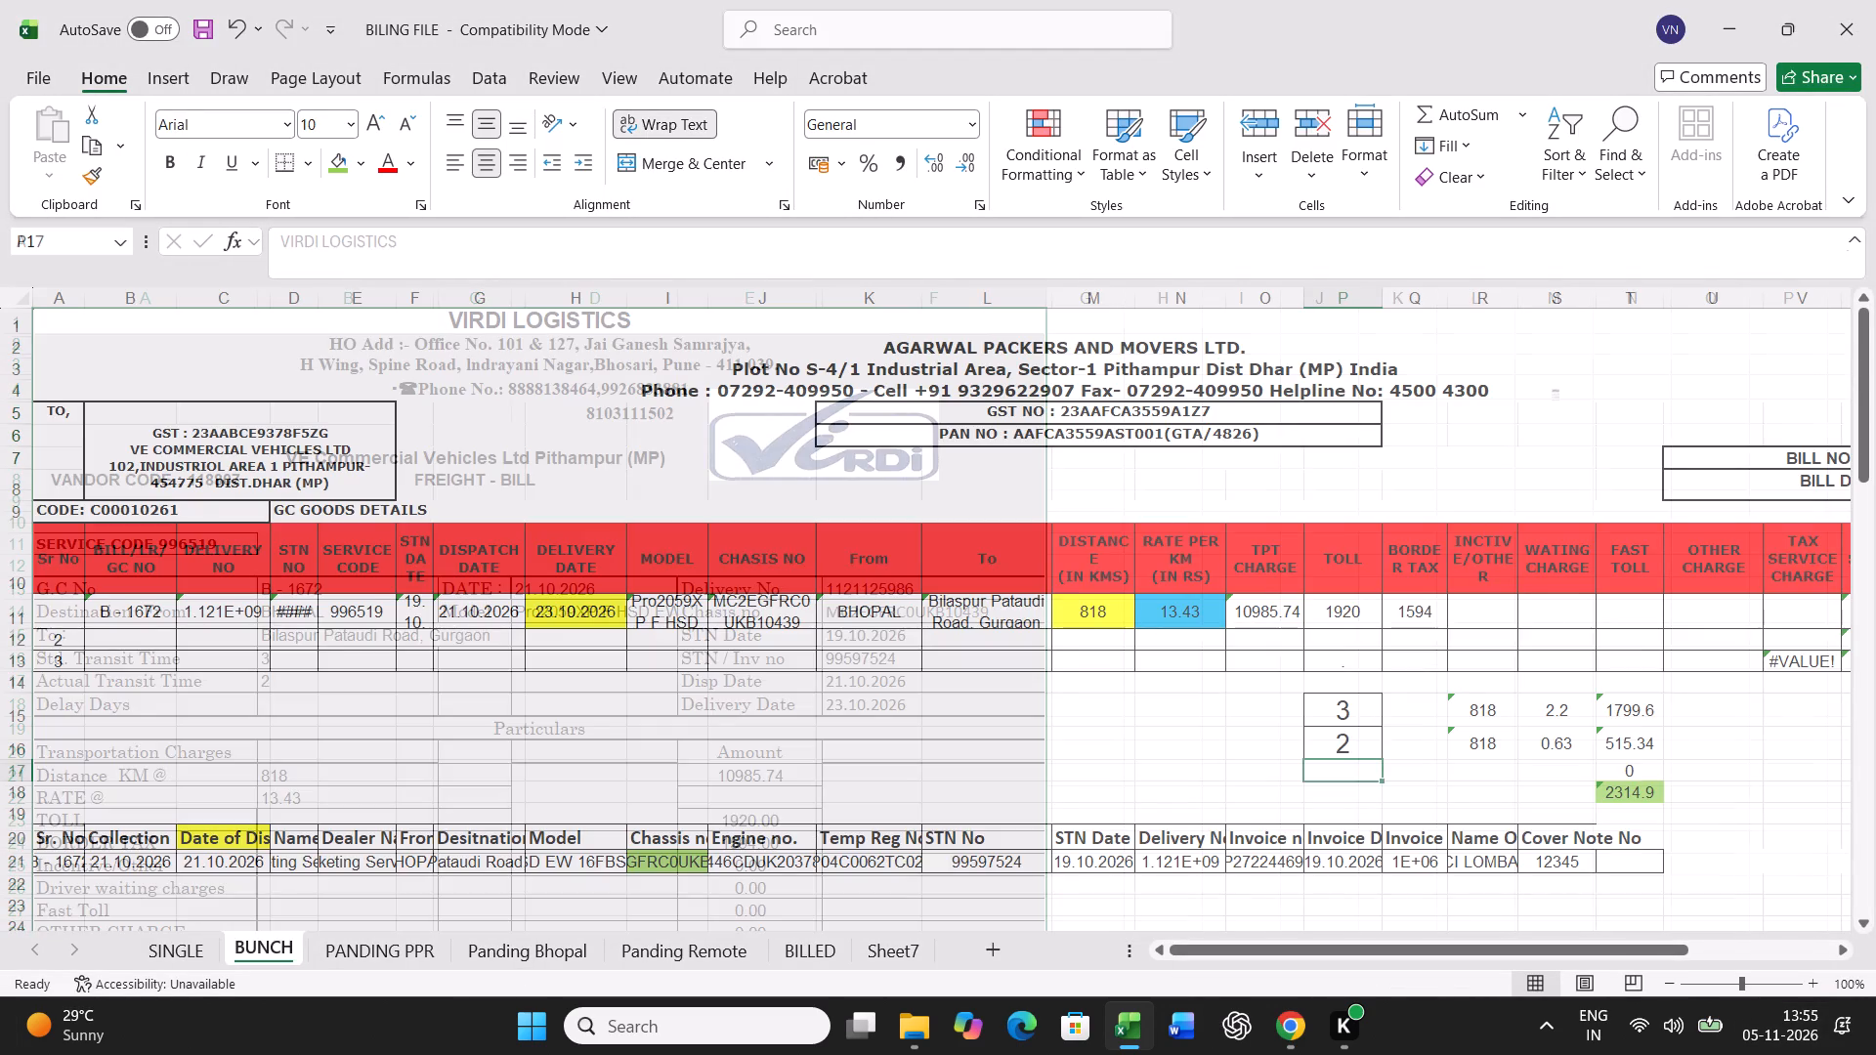
click(15, 609)
key(ctrl+c)
scroll(837, 725, down, 14)
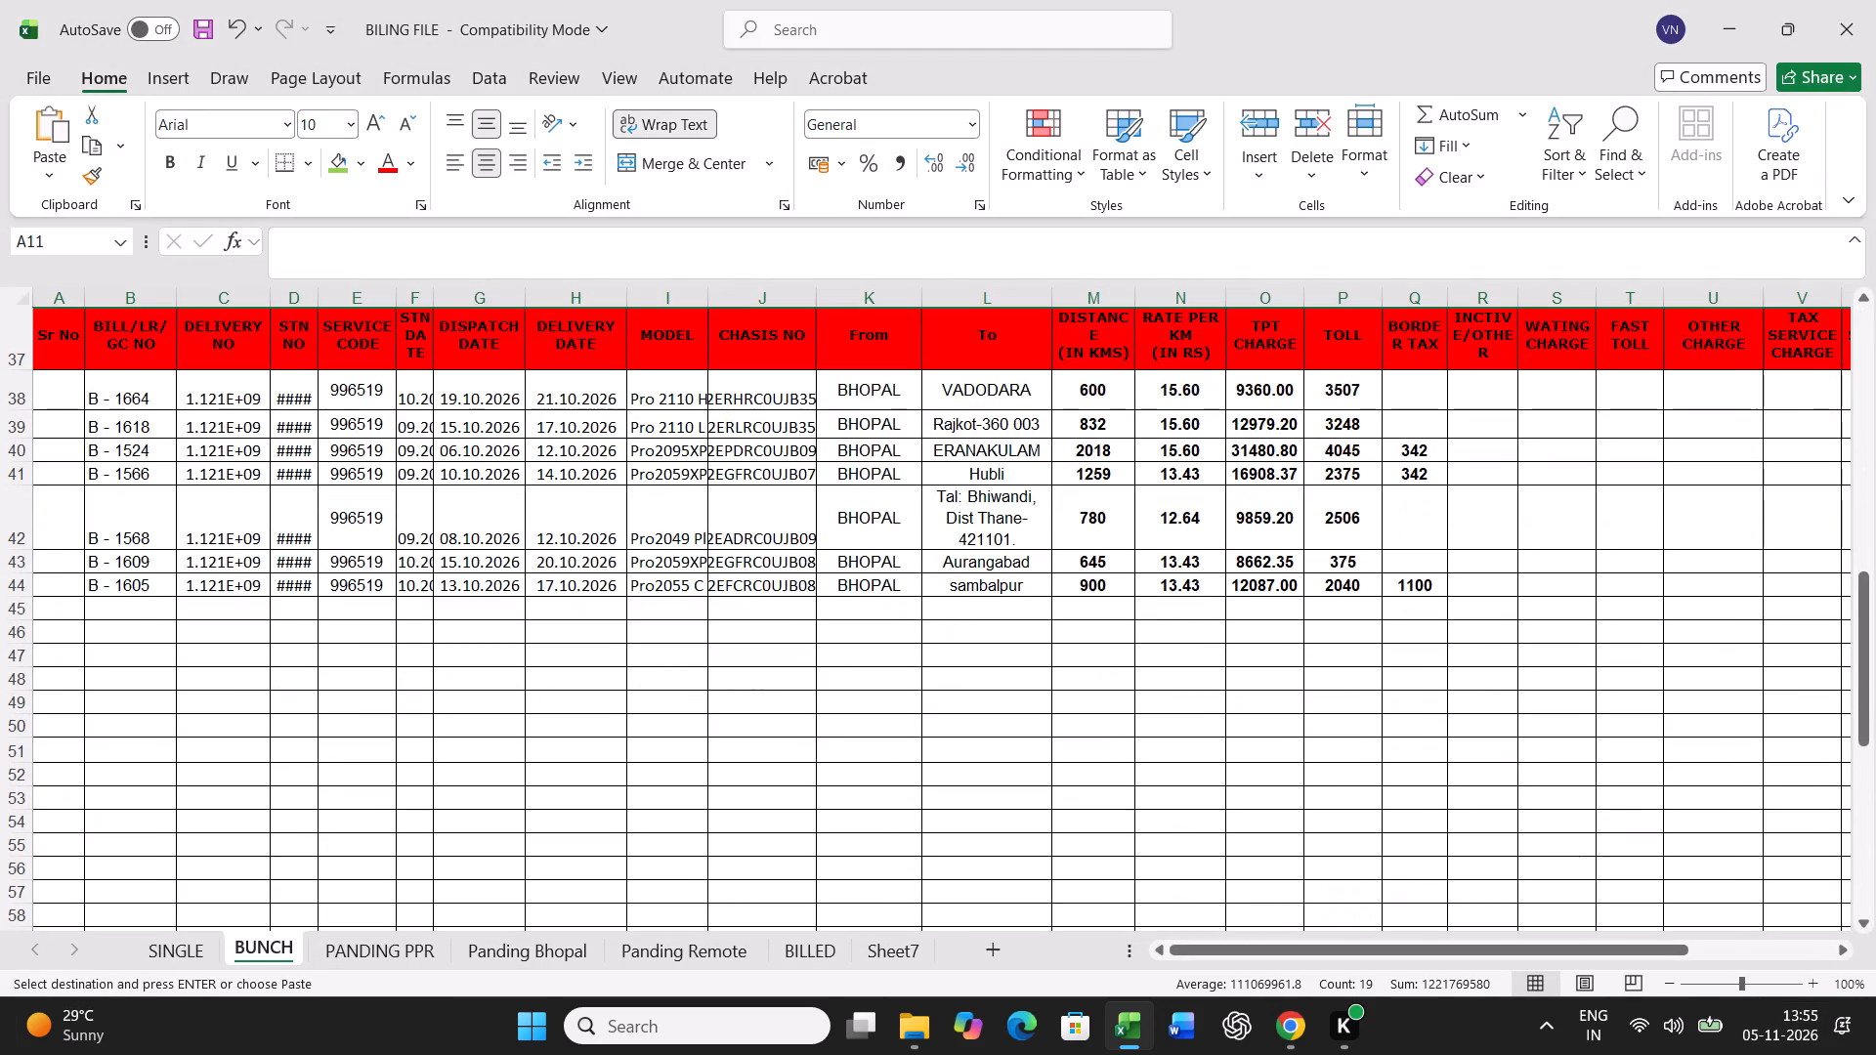
right_click(60, 604)
click(174, 463)
click(71, 402)
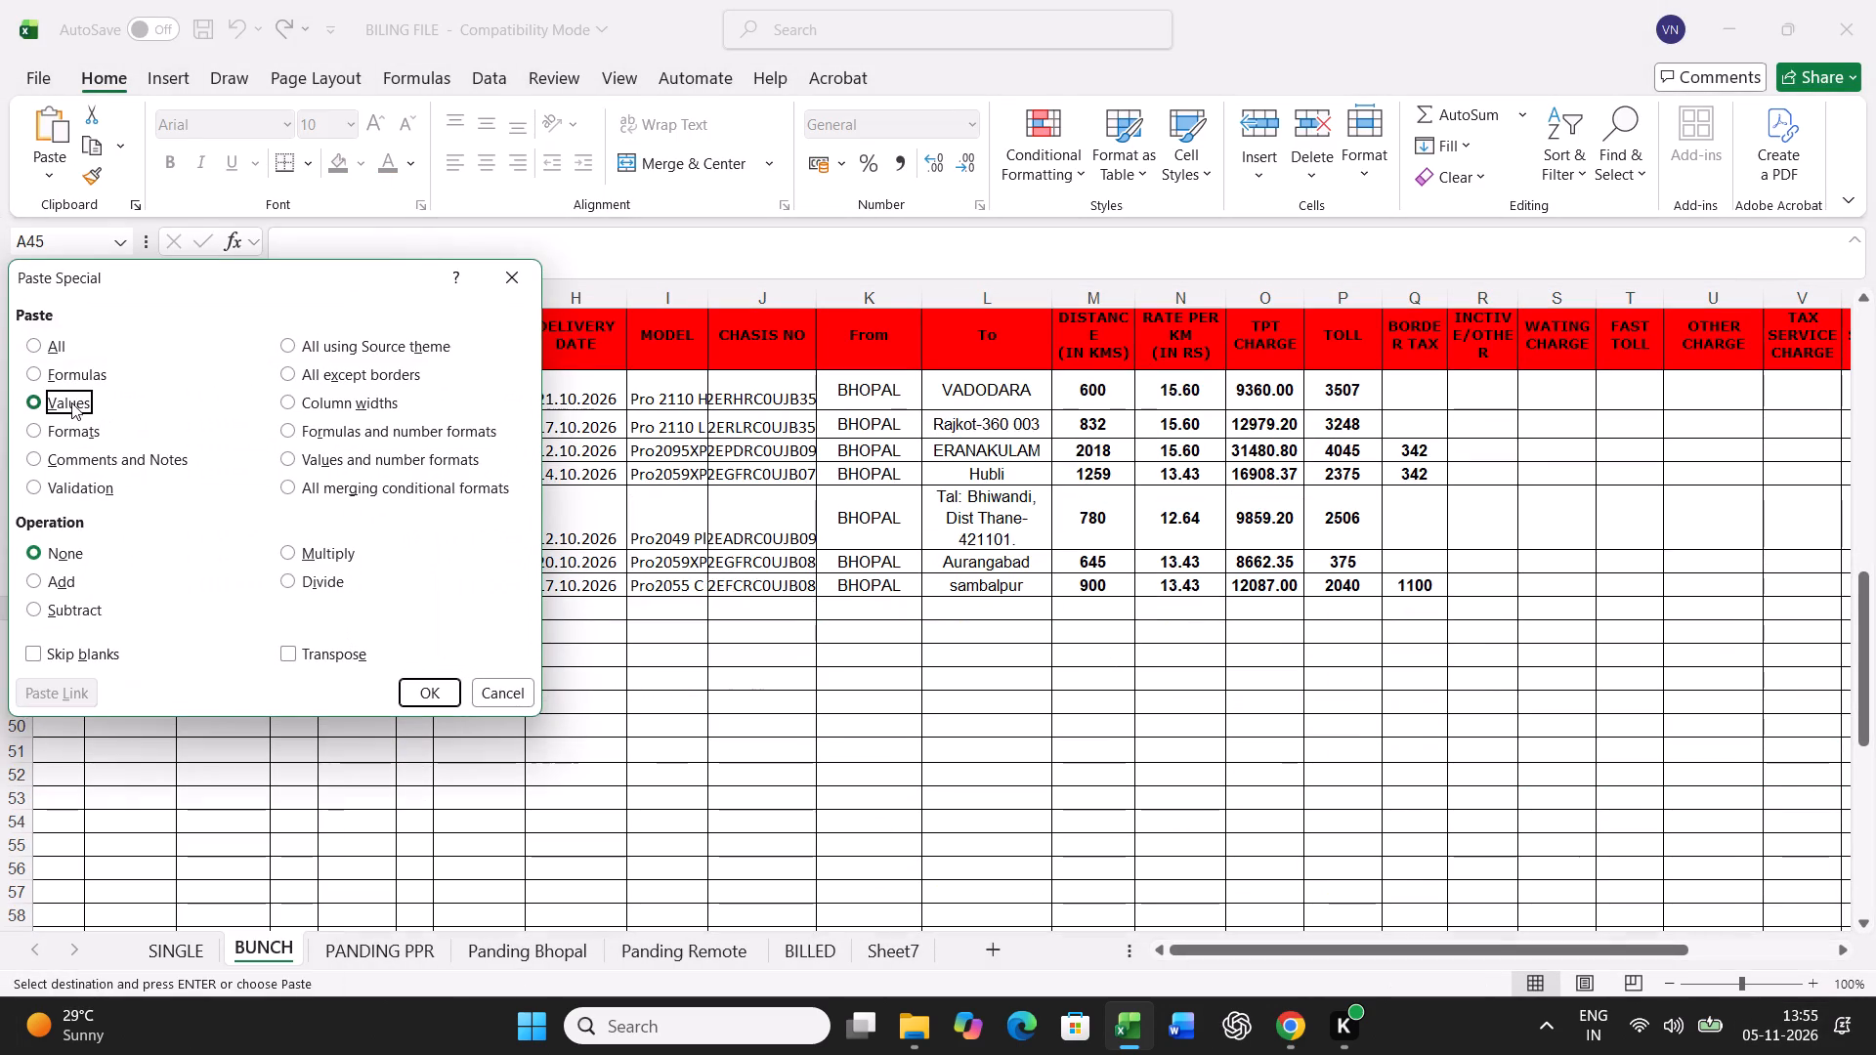
click(414, 690)
Find chassis B07724 on the Panding Bhopal sheet and fill its chassis cell green.
click(563, 959)
click(690, 711)
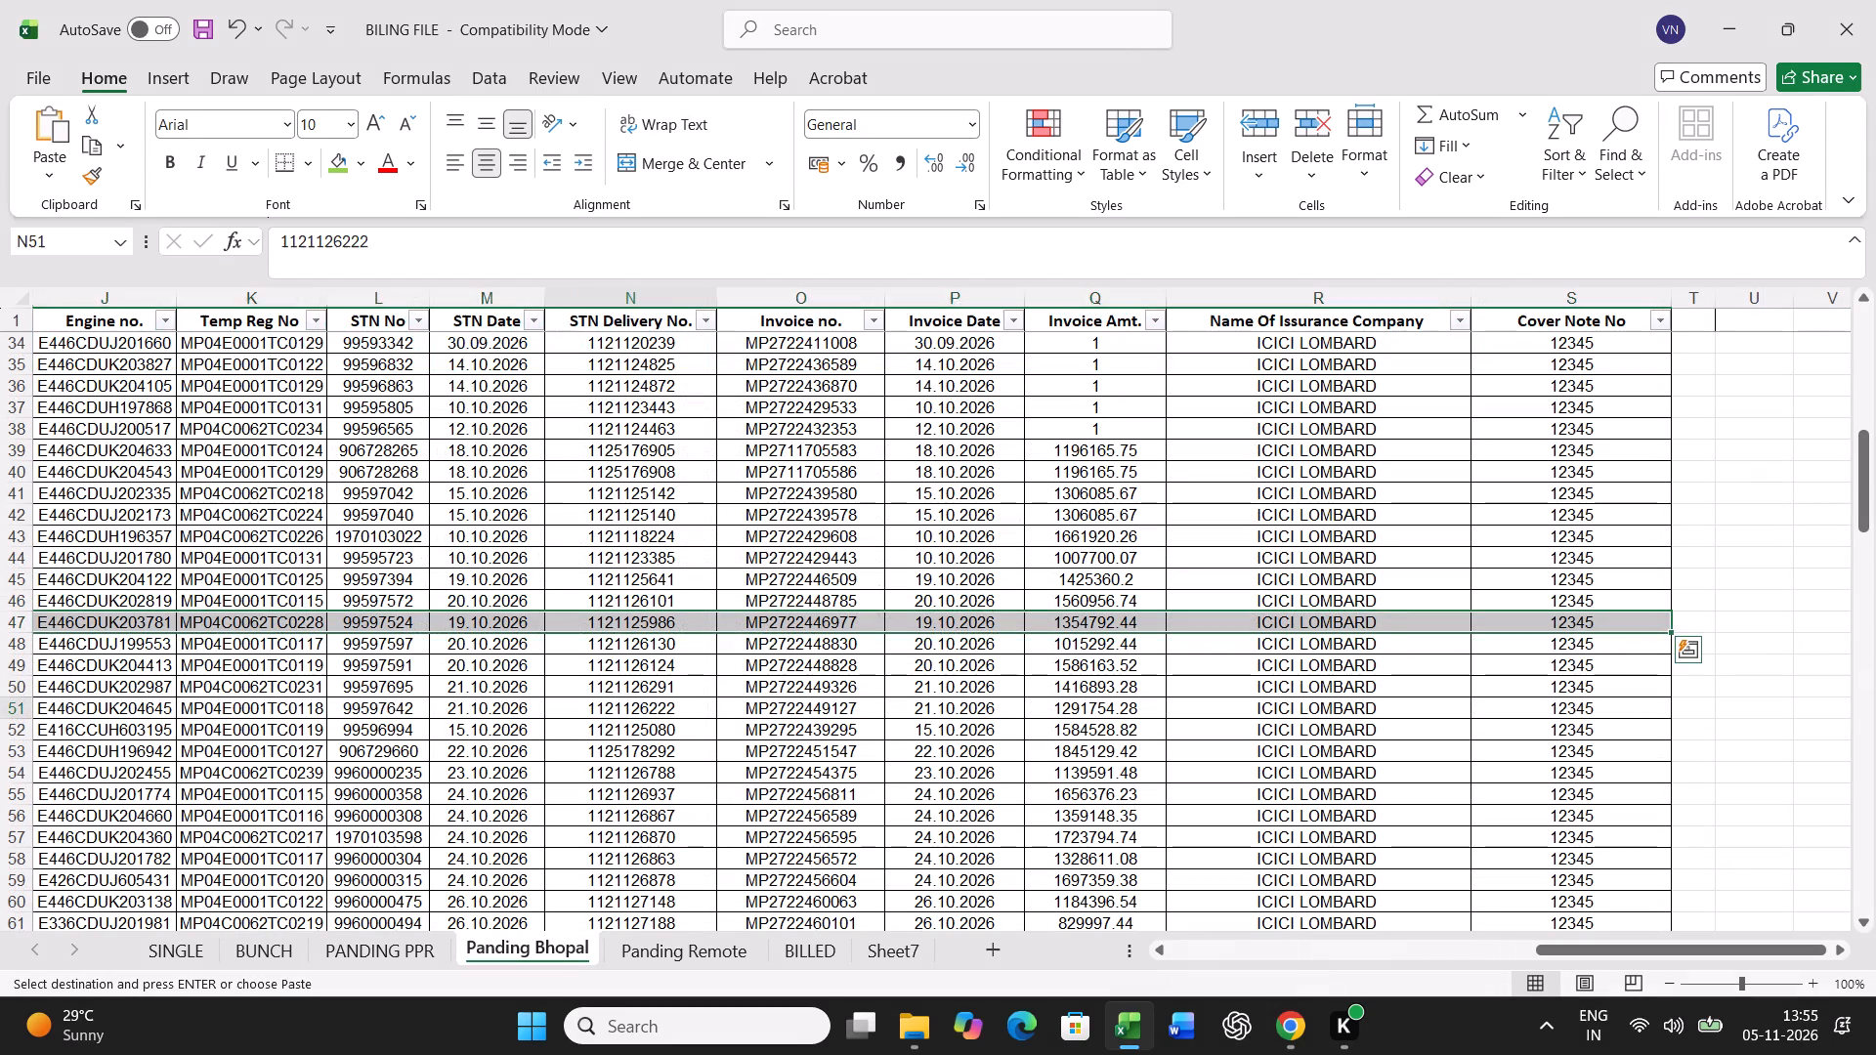
key(ctrl+f)
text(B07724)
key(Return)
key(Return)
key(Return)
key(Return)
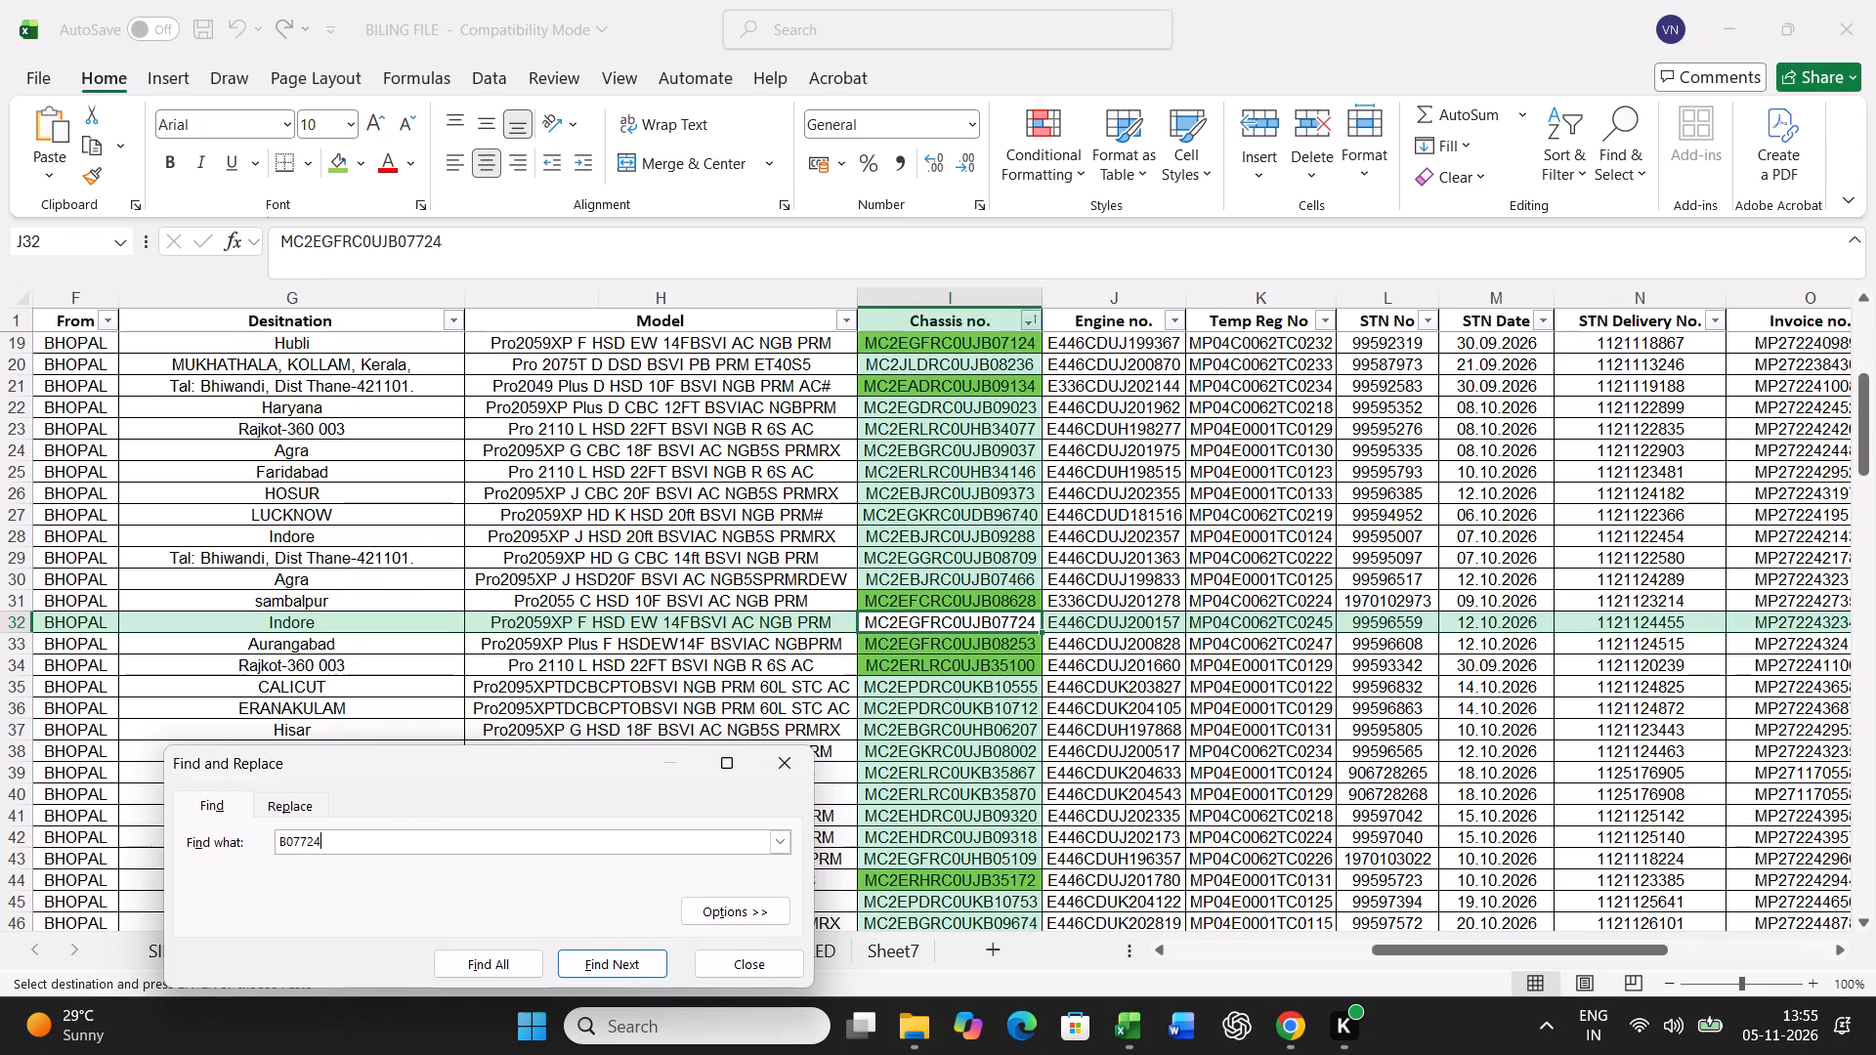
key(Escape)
click(338, 156)
Copy the whole B - 1607 record from Panding Bhopal and paste it into row 21 of the BUNCH sheet.
key(Left)
key(Left)
key(Left)
key(Left)
key(Left)
key(Left)
key(Left)
key(Left)
key(Left)
key(Left)
key(Left)
key(Left)
key(Left)
key(Left)
key(Left)
key(Left)
key(Left)
key(Left)
key(Left)
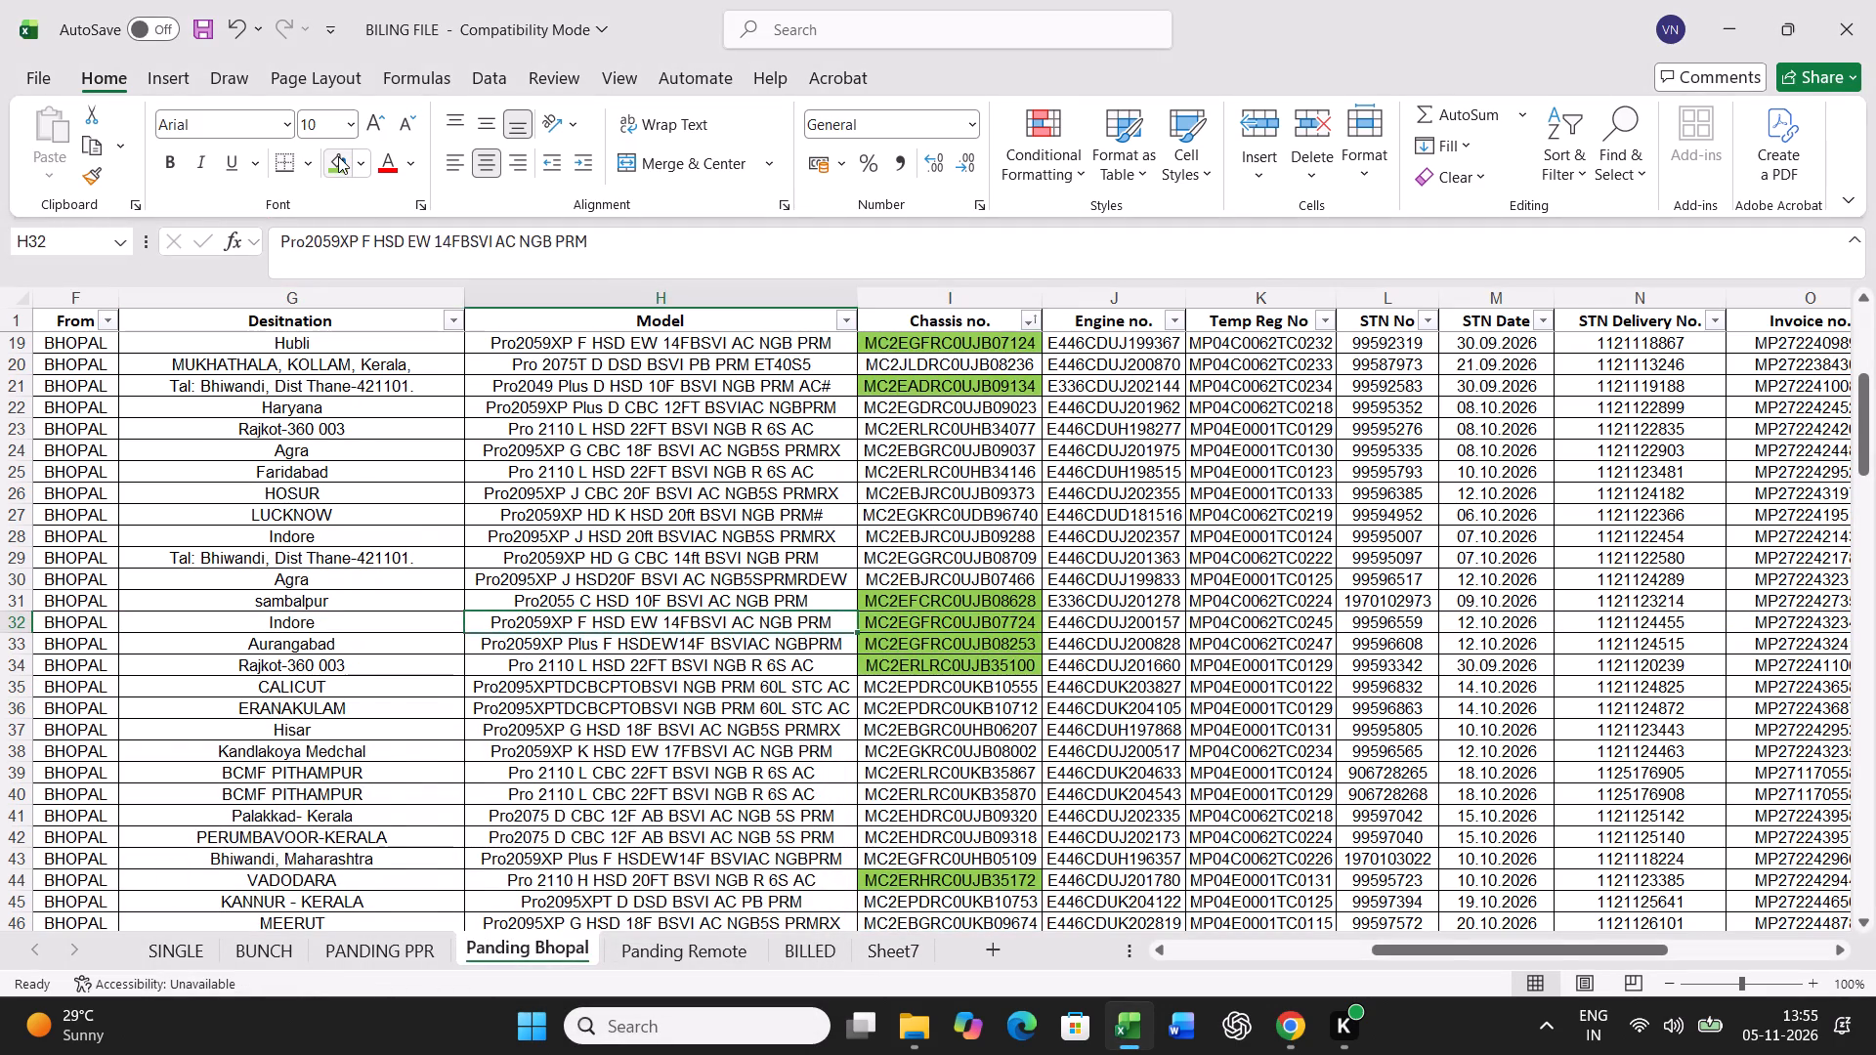
key(ctrl+shift+Right)
key(ctrl+c)
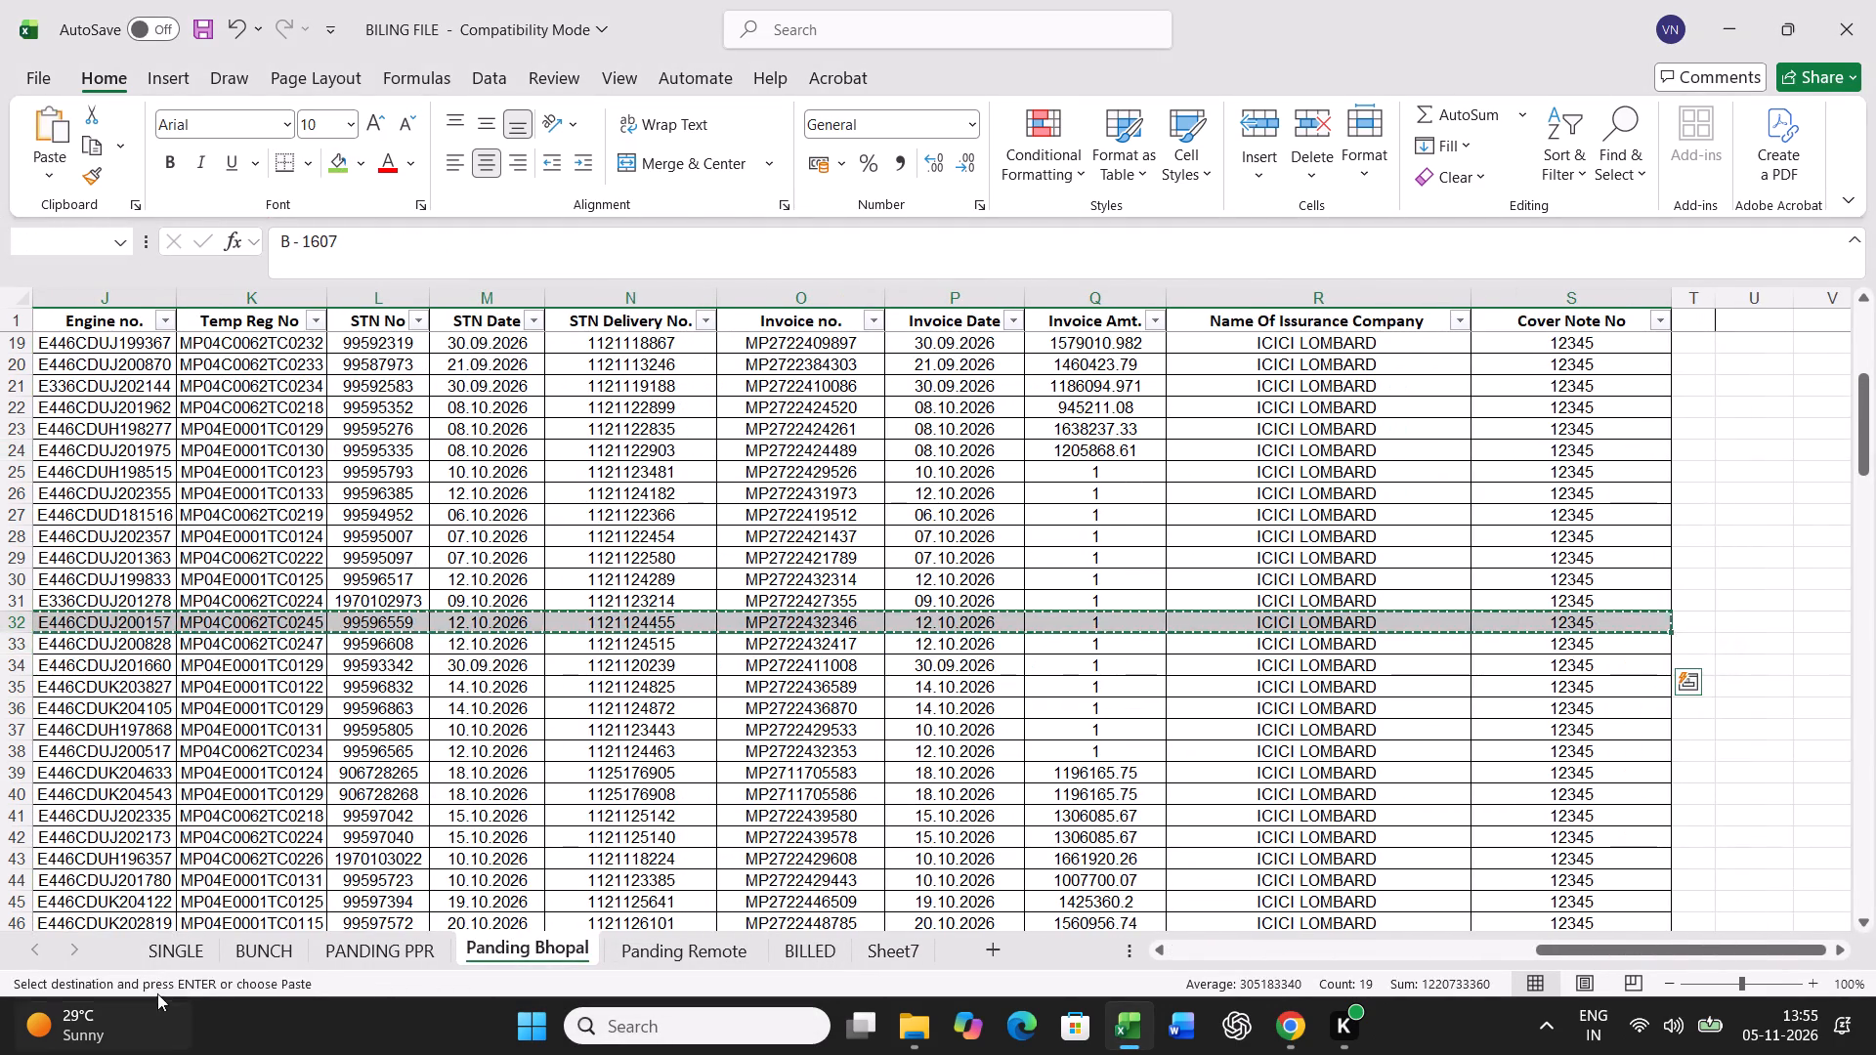
click(268, 952)
scroll(371, 775, up, 12)
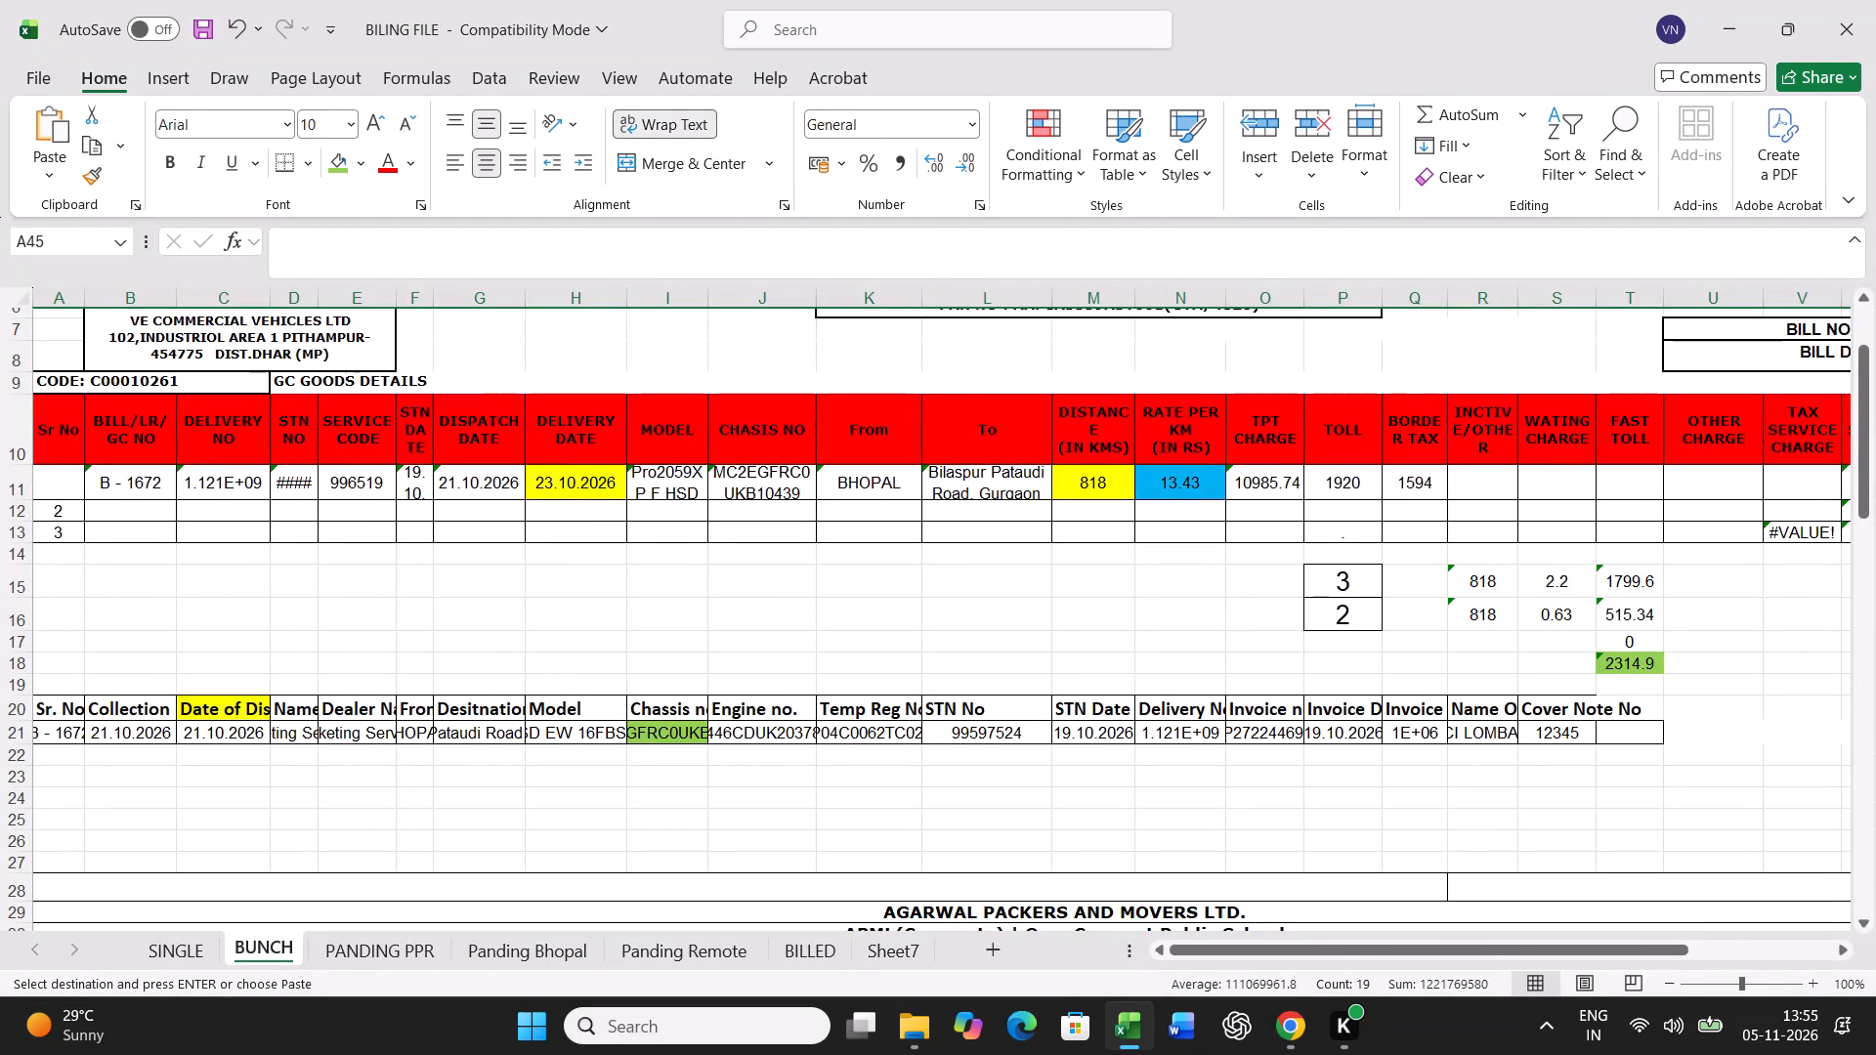
click(46, 735)
key(ctrl+v)
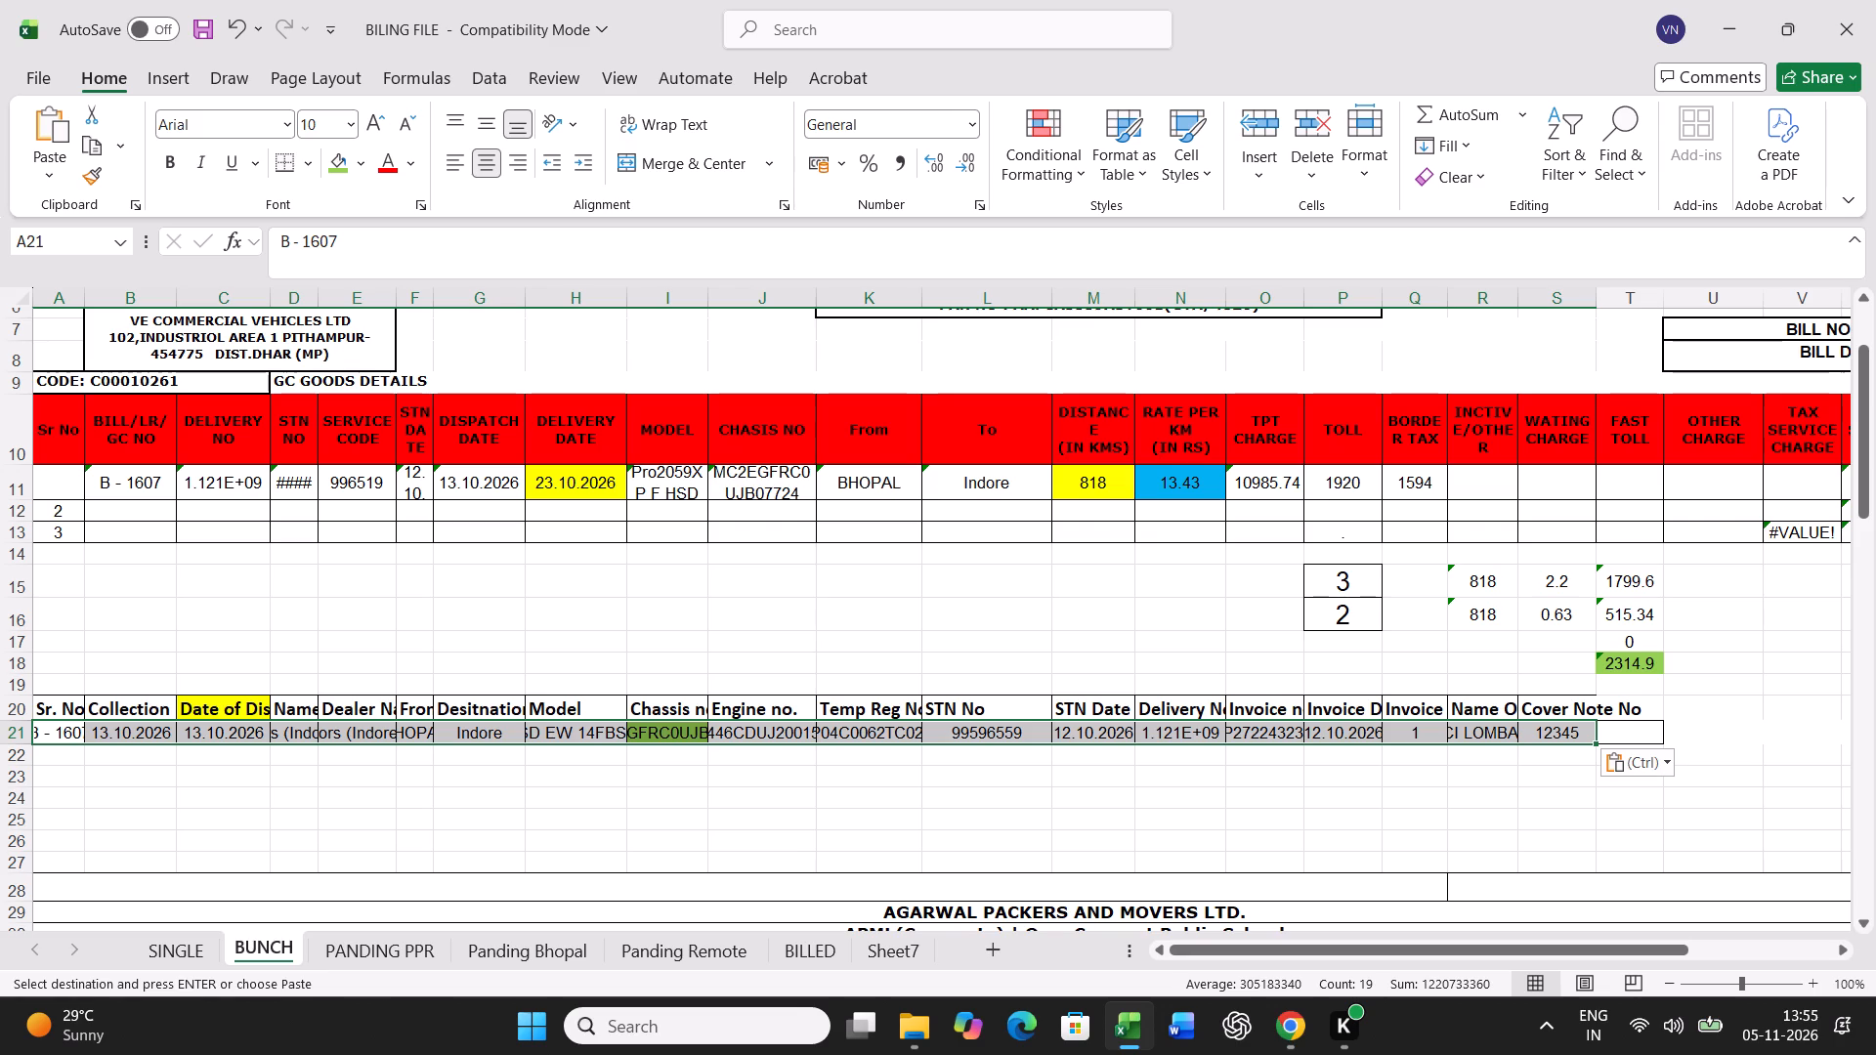
In BUNCH row 11, set the delivery date to 14.10.2026, distance to 212, toll to 957 and incentive/other to 500, and clear the border tax.
click(590, 481)
scroll(692, 654, up, 4)
text(14.10.2026)
key(Right)
key(Right)
key(Right)
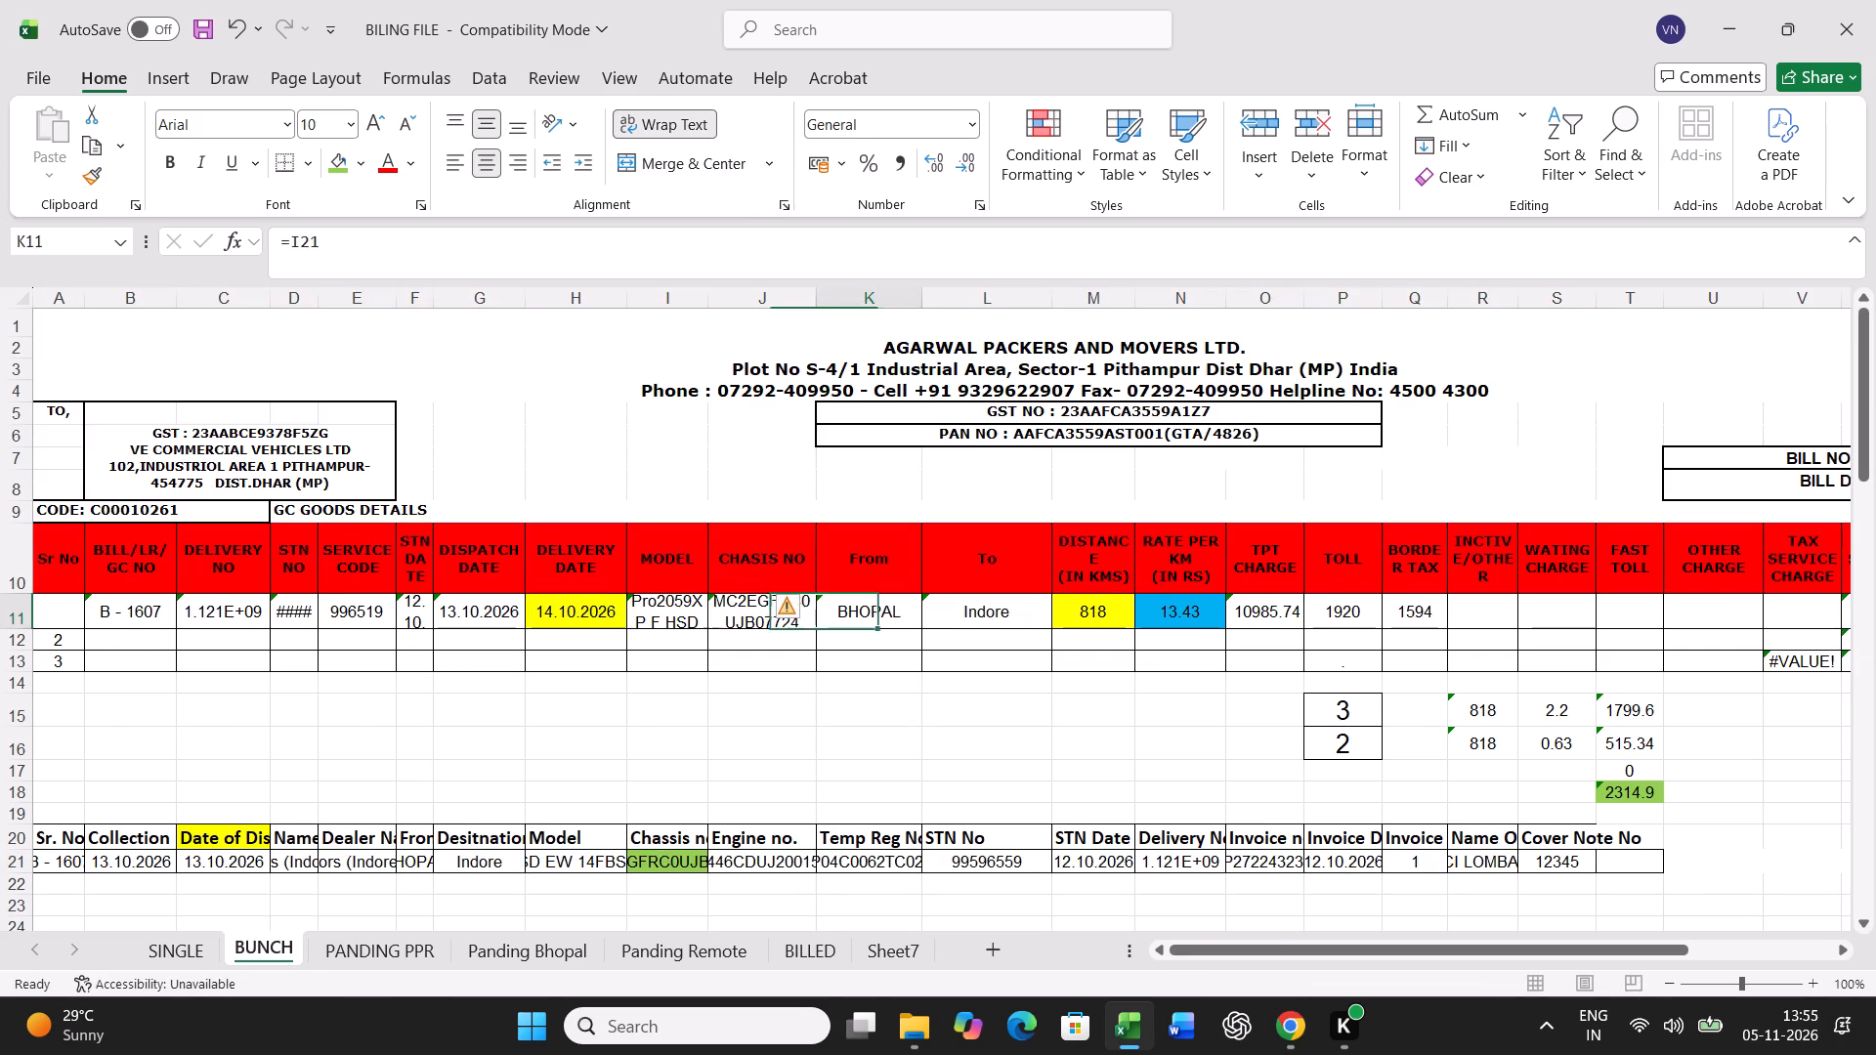
key(Right)
key(Right)
text(212)
key(Right)
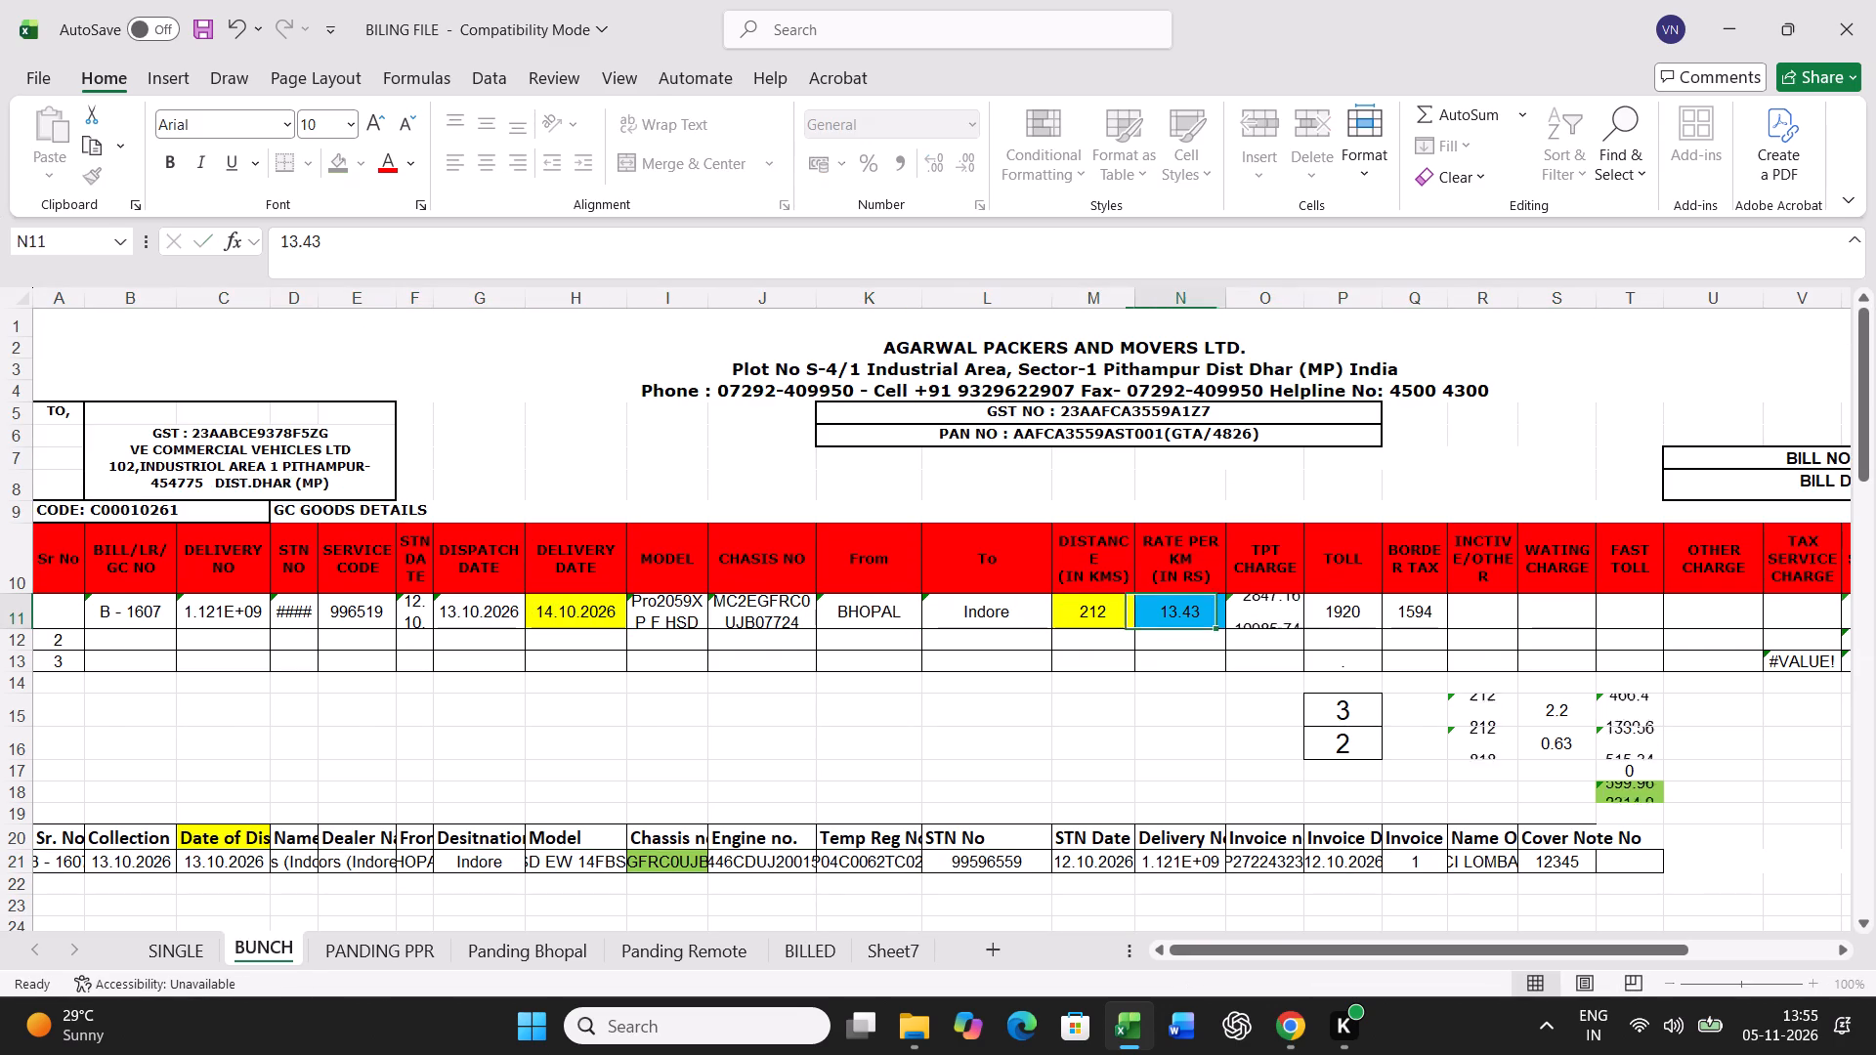
key(Right)
key(Right)
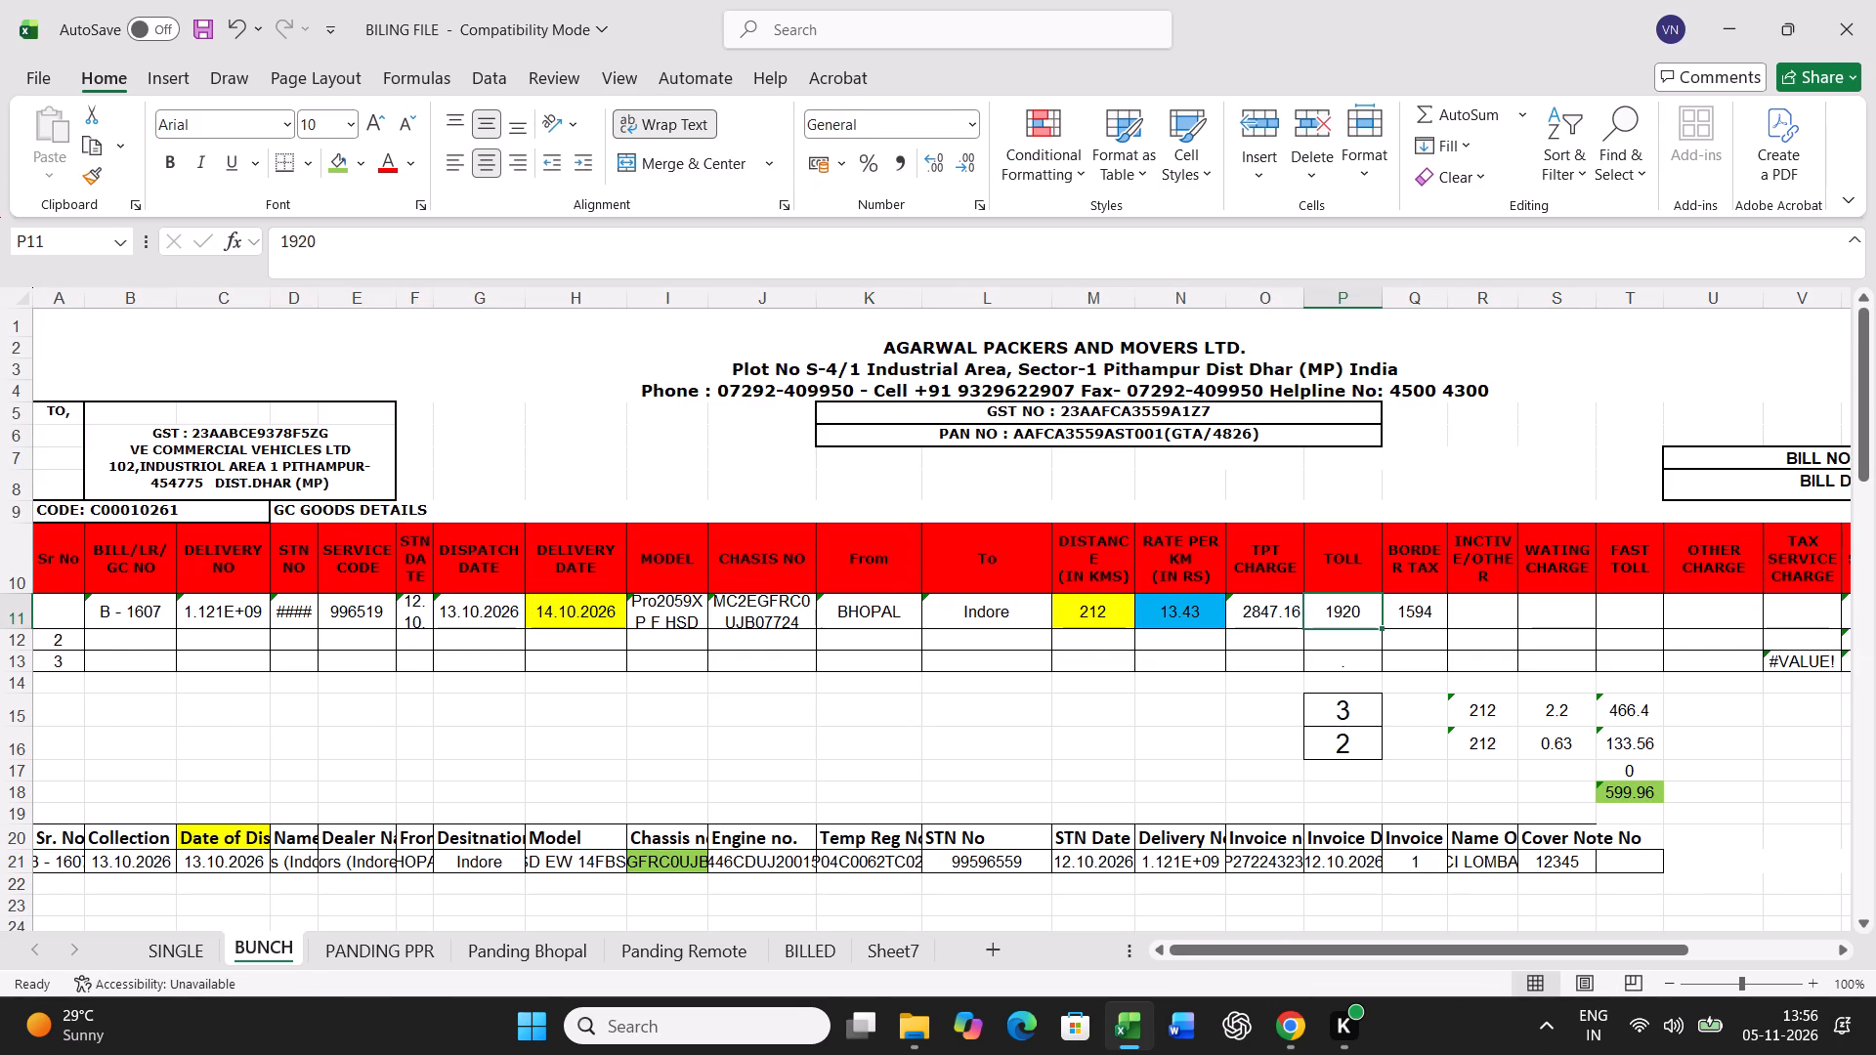
text(957)
key(Right)
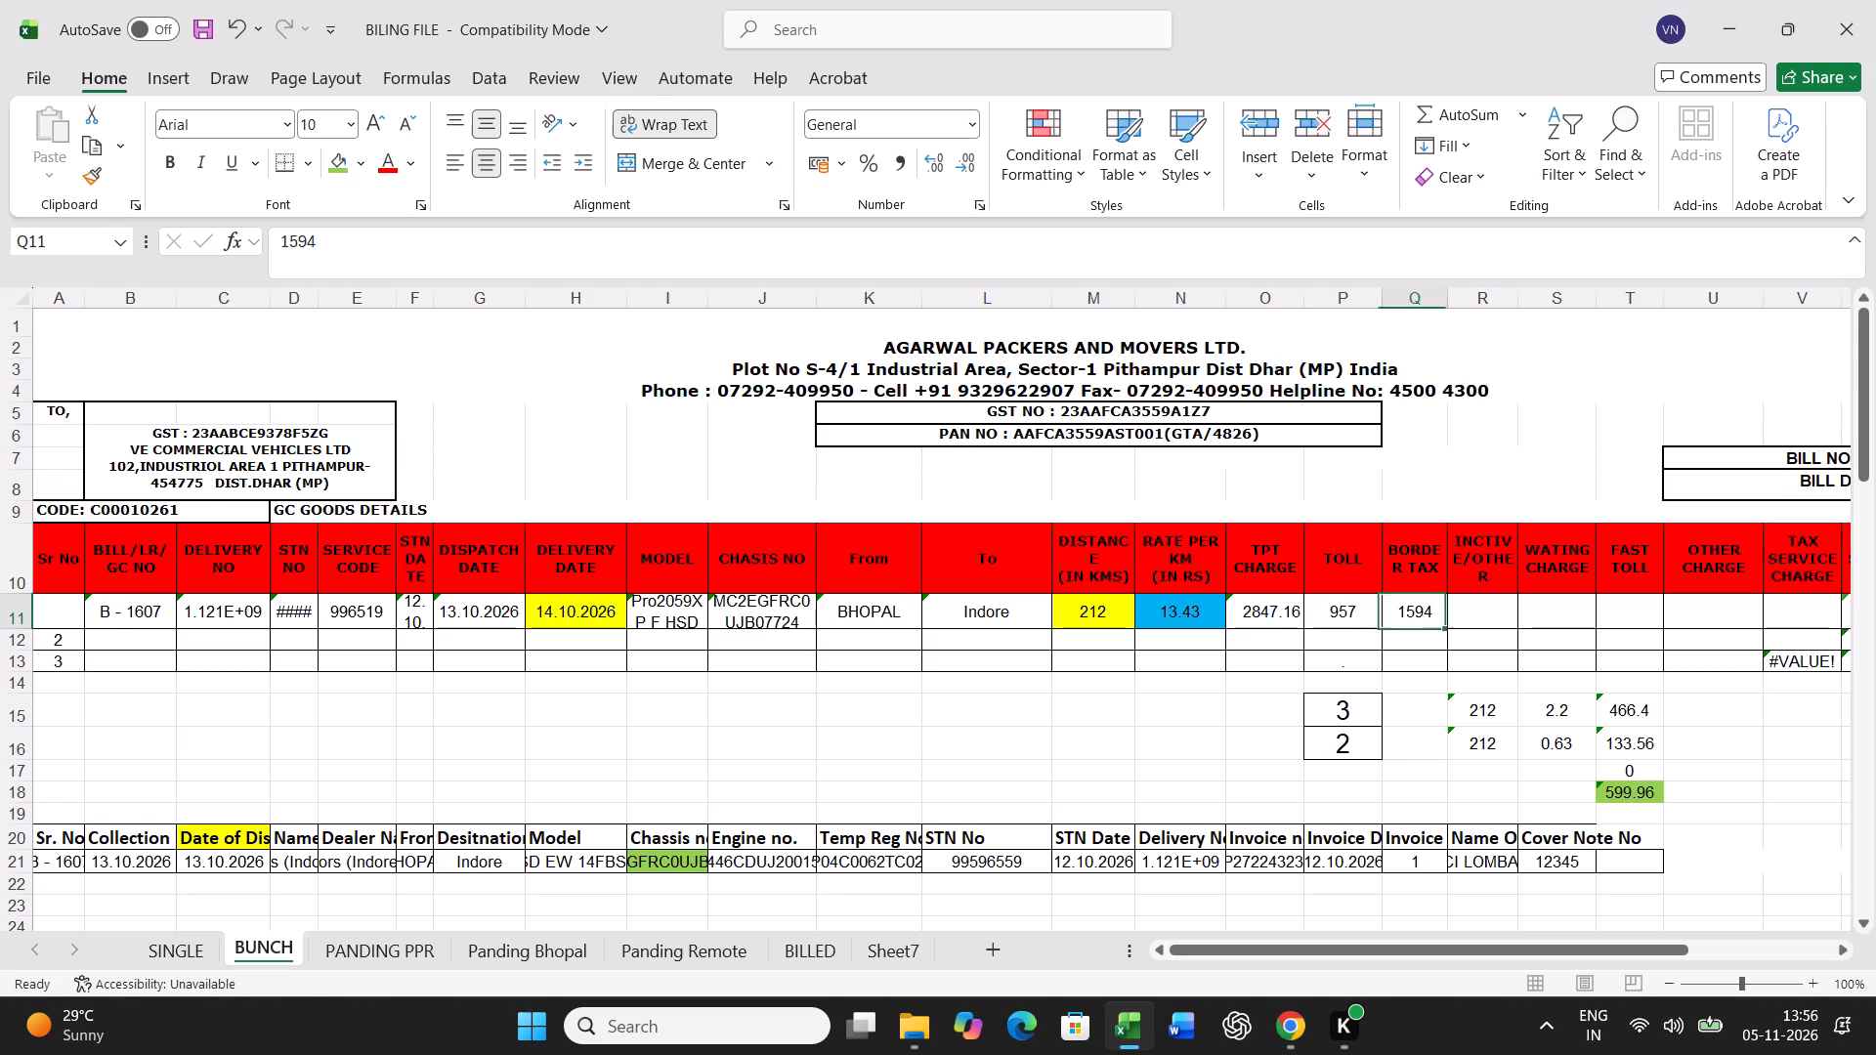
key(Delete)
key(Right)
text(500)
key(Return)
Set both the standard and actual transit times to 1 in the boxed cells P15 and P16.
click(1350, 701)
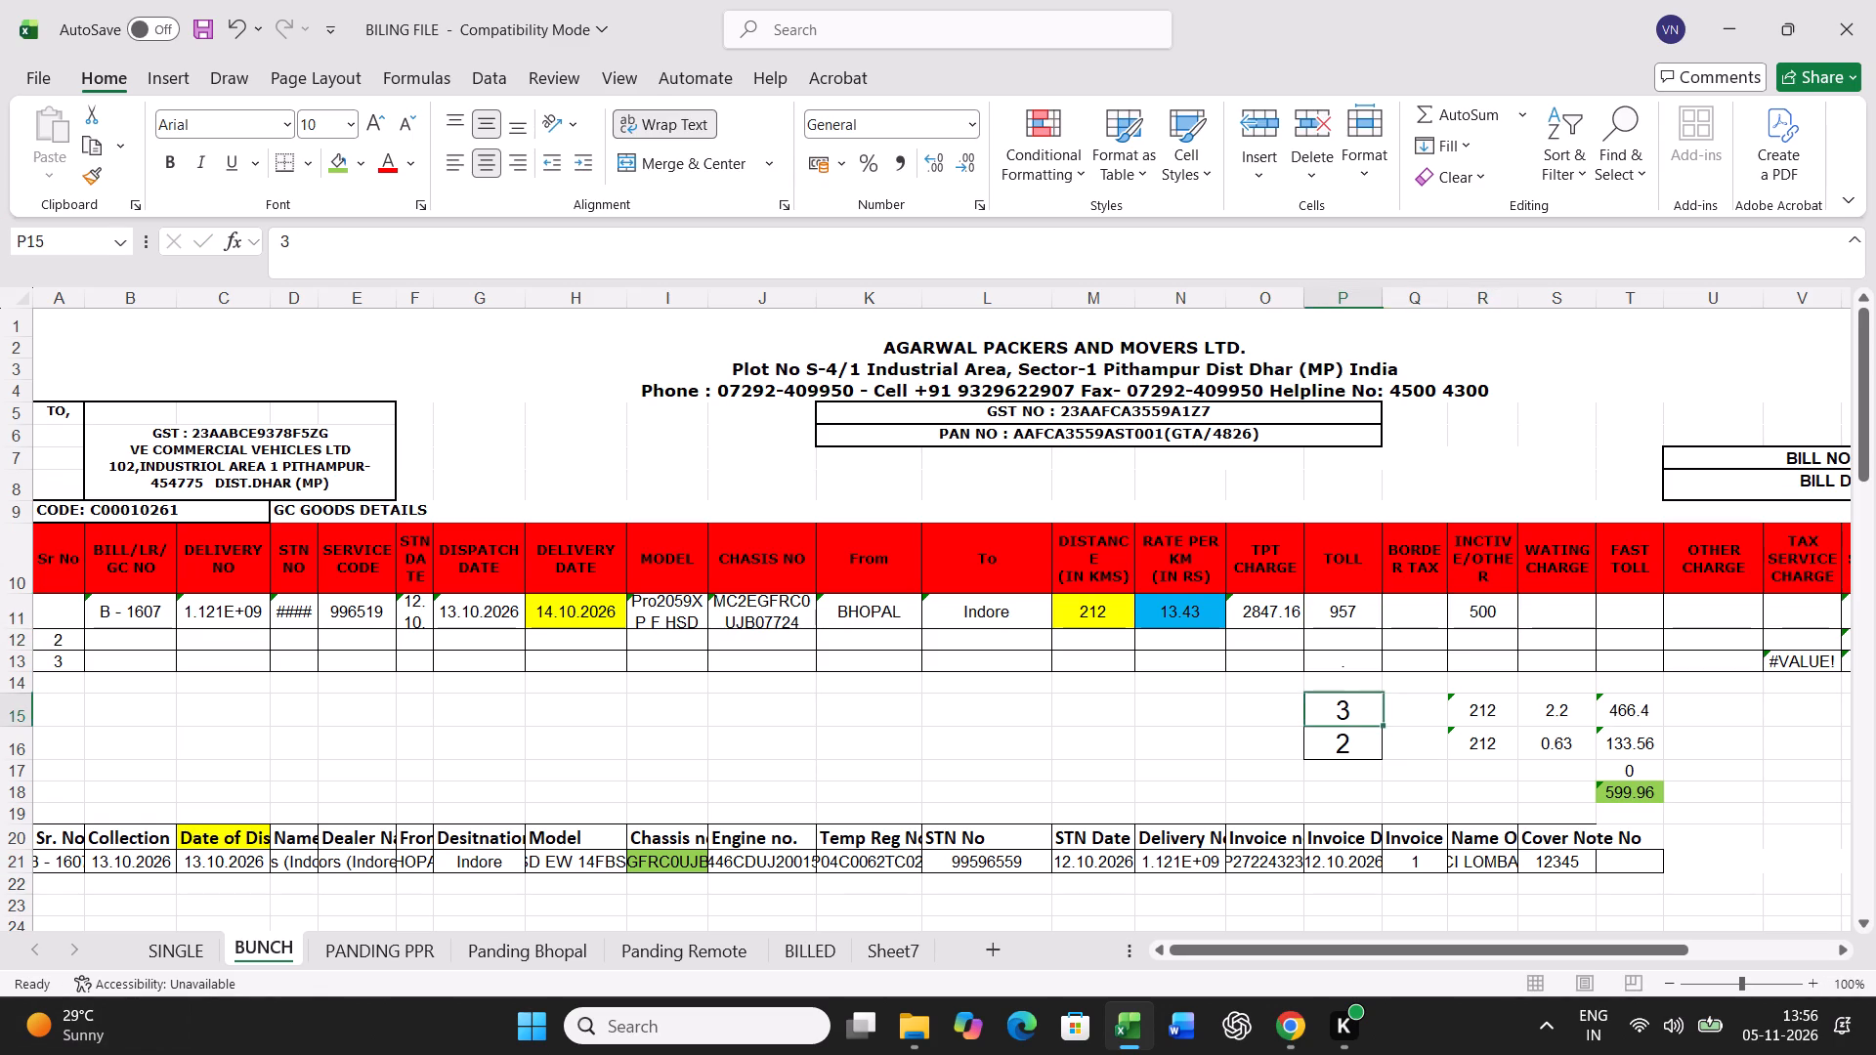
key(1)
key(Return)
key(1)
key(Return)
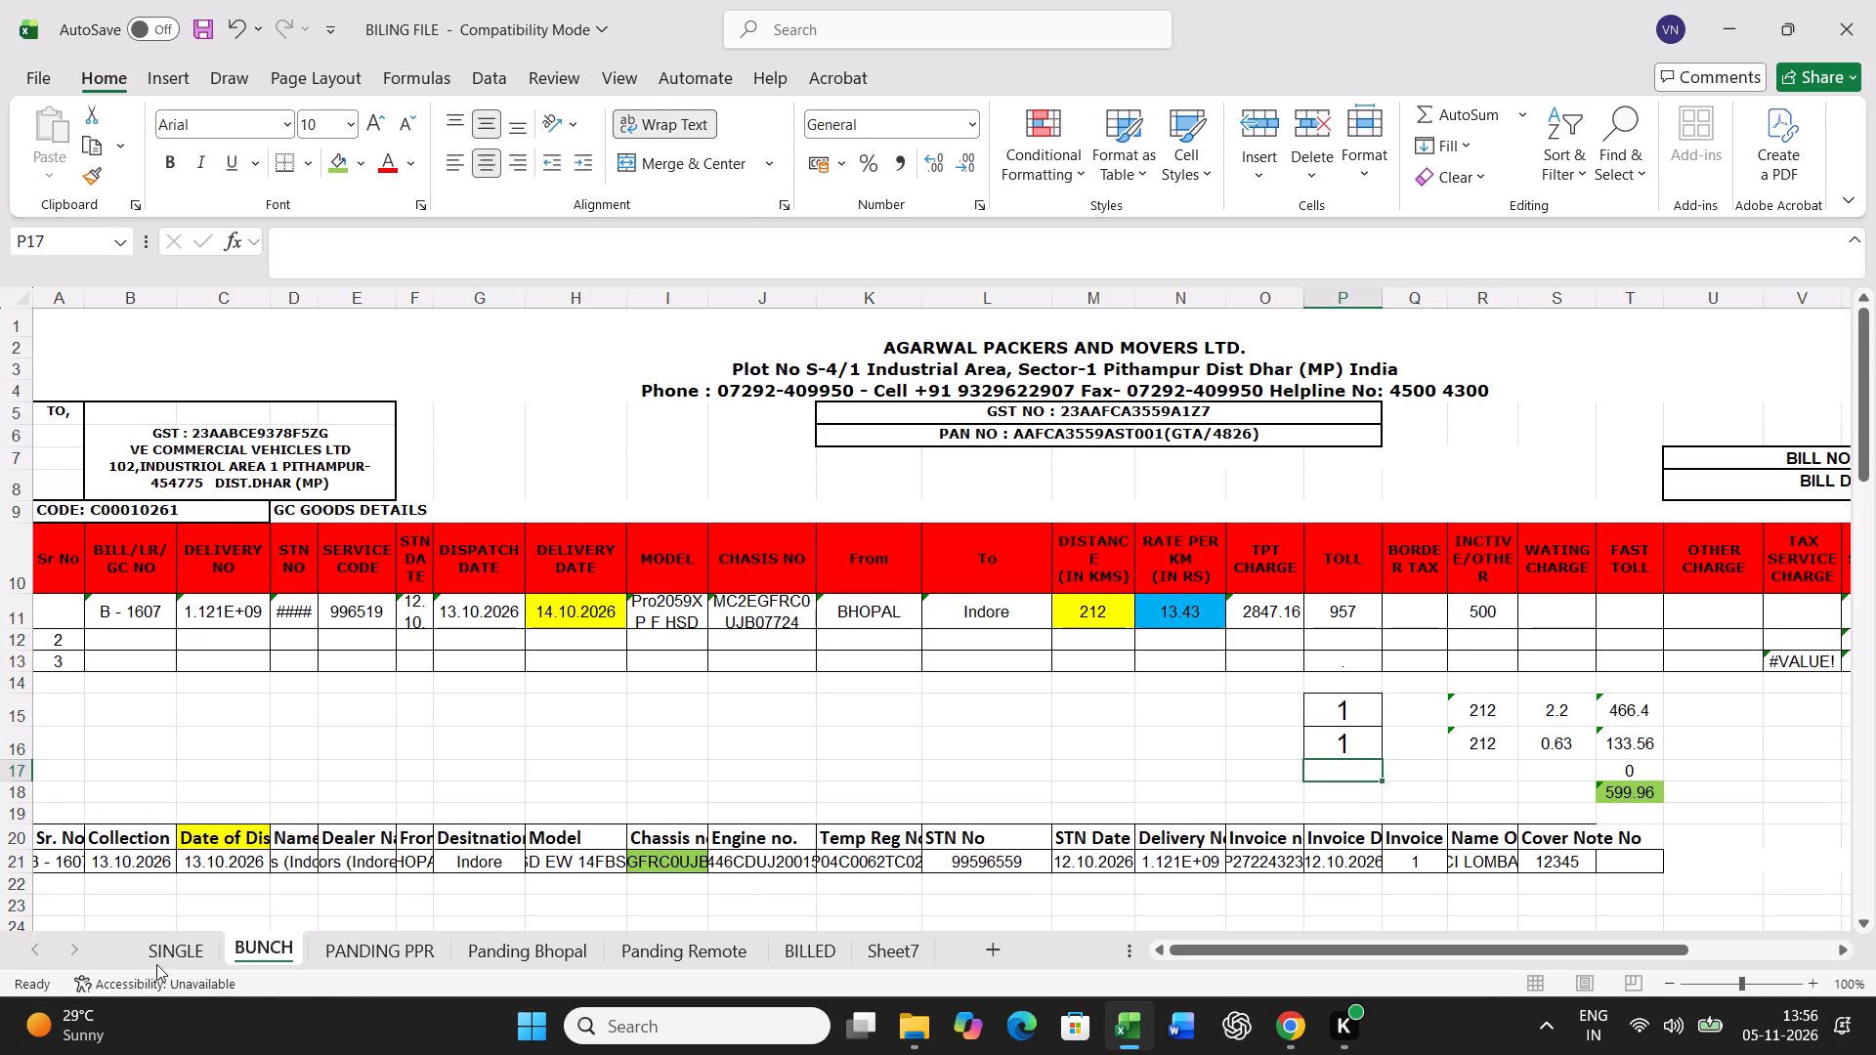
Print the B - 1607 freight bill from the SINGLE sheet.
click(166, 954)
key(ctrl+p)
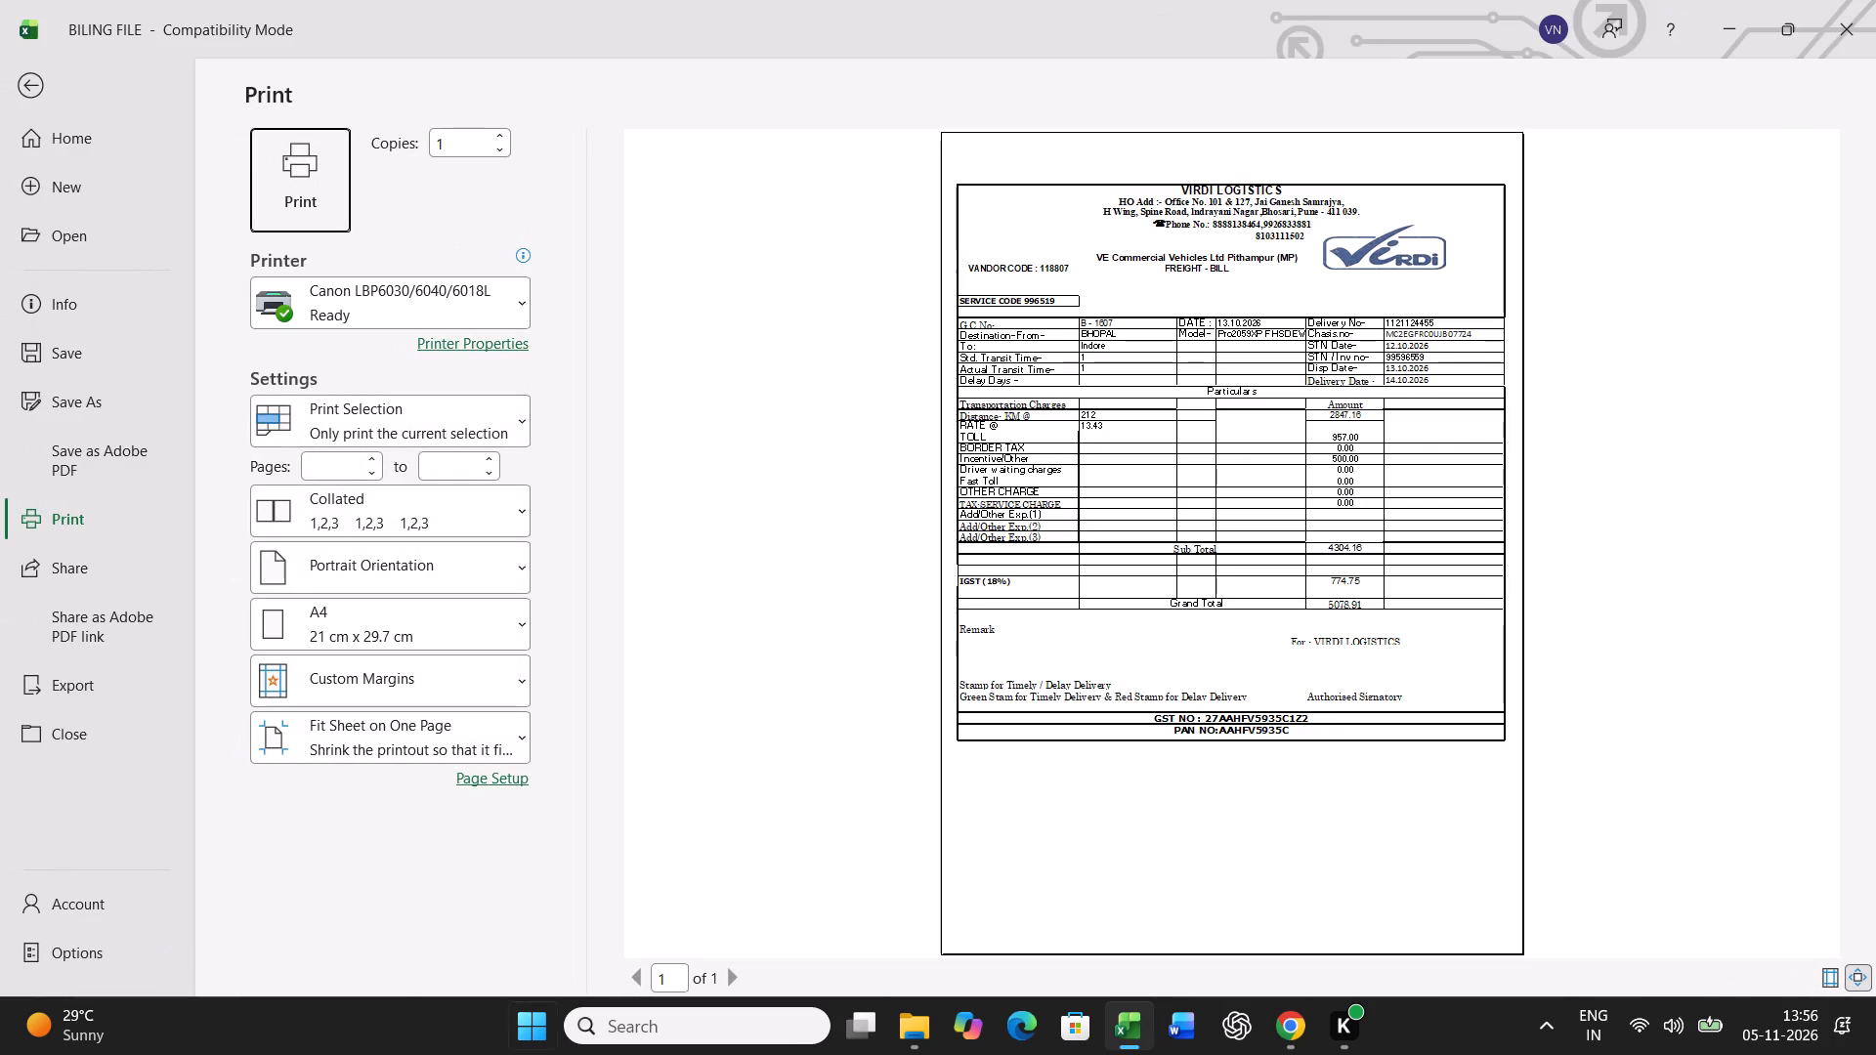
click(282, 162)
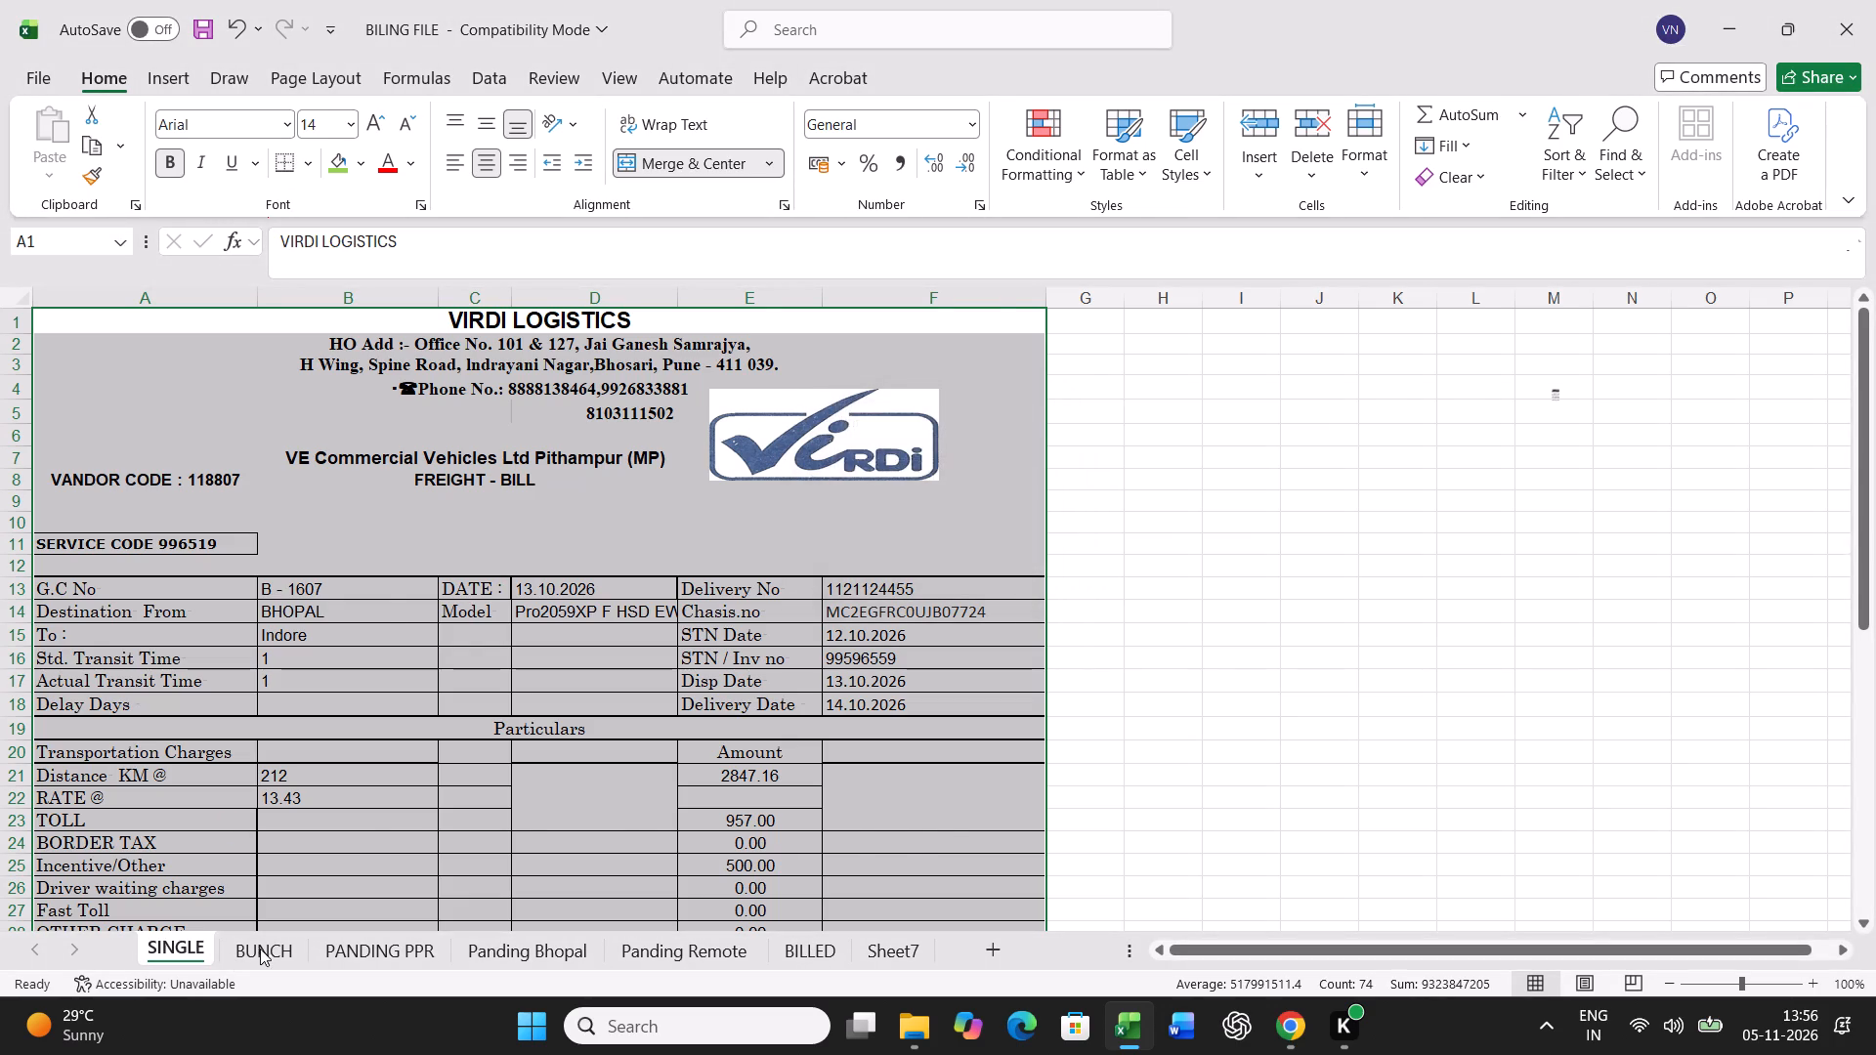
Copy the B - 1607 billed row 11 on the BUNCH sheet and paste it as values into row 46 of the lower table.
click(265, 949)
click(19, 608)
key(ctrl+c)
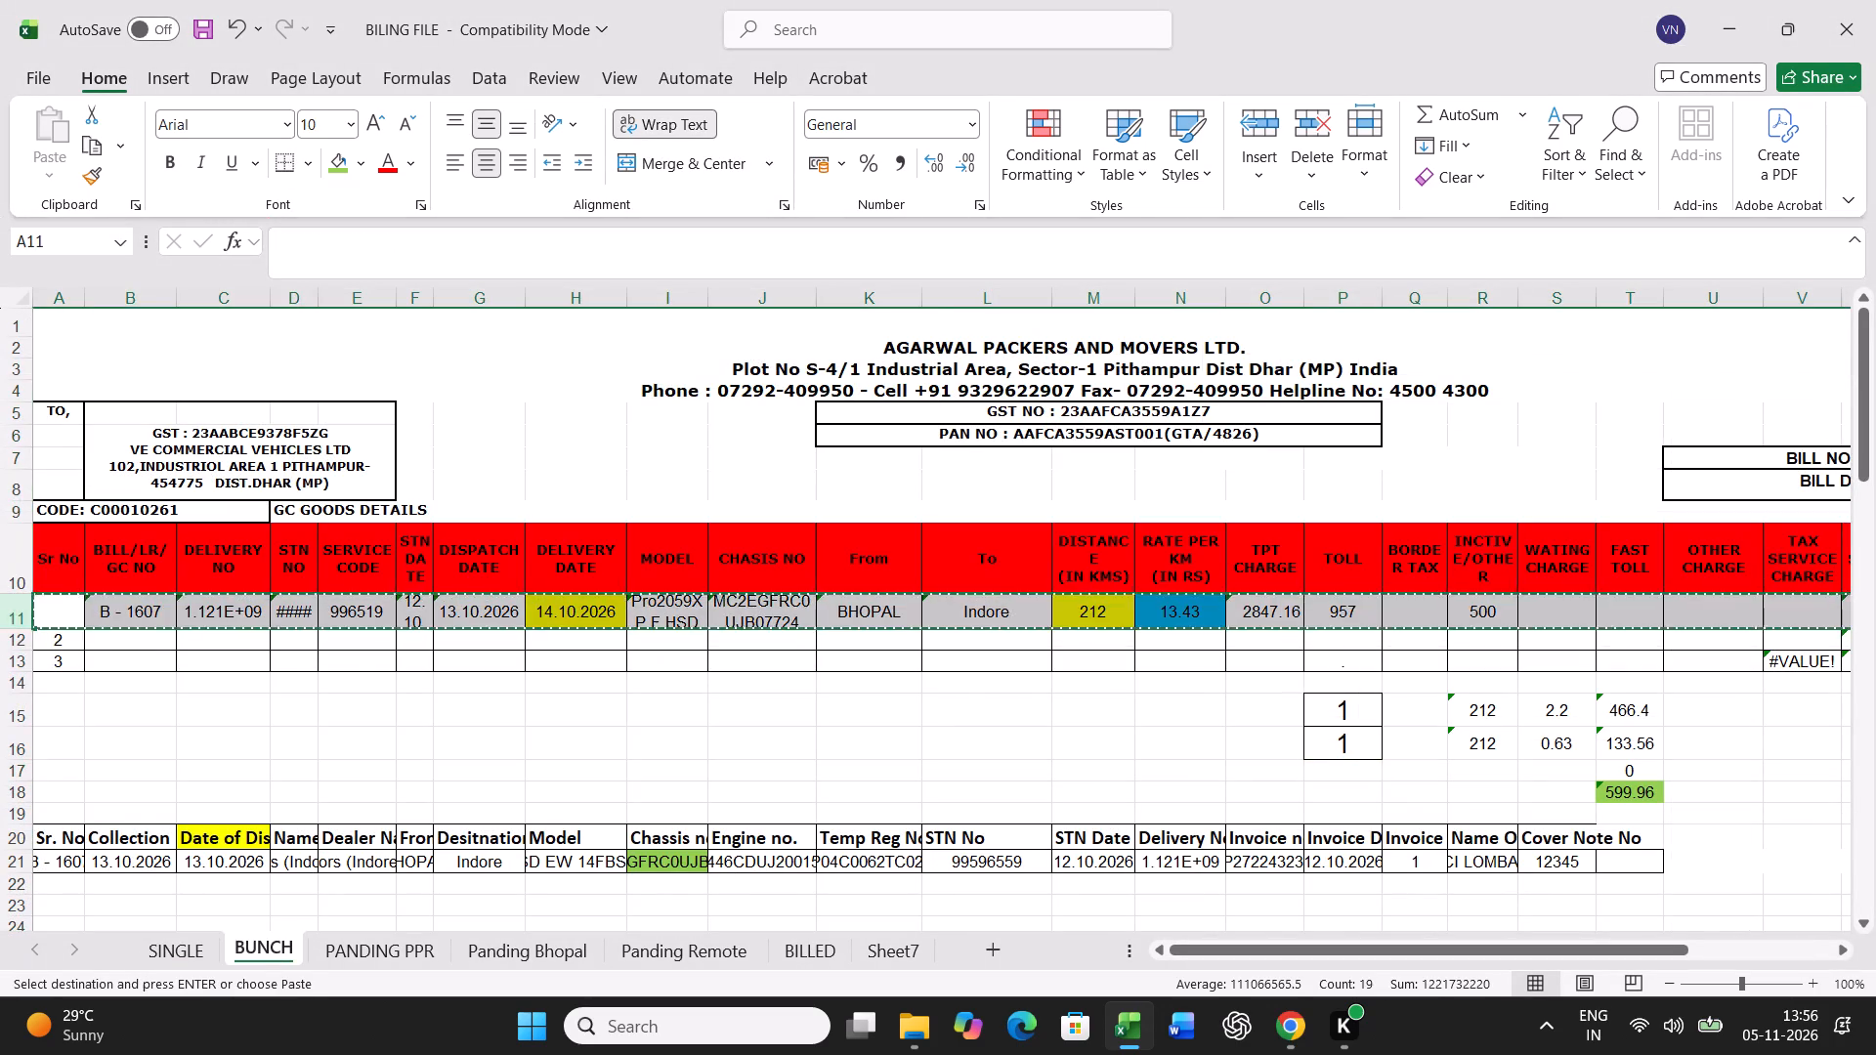
scroll(601, 721, down, 16)
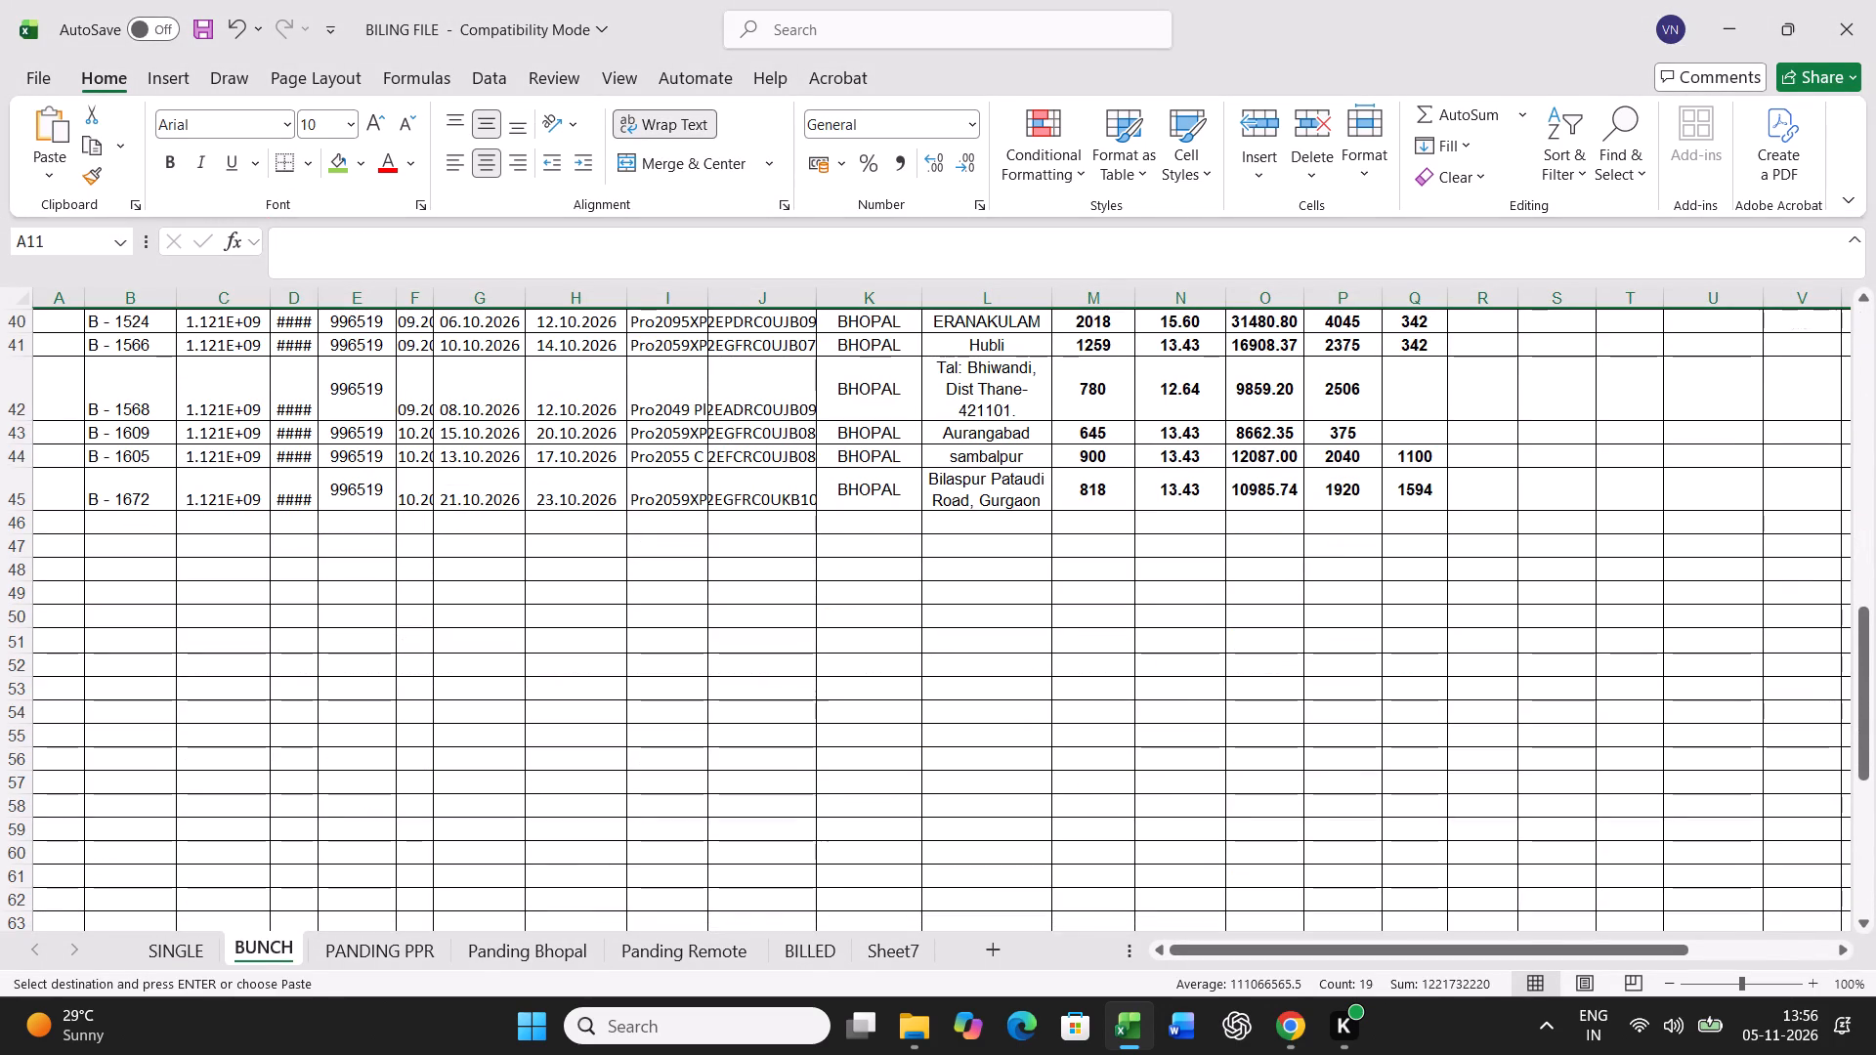
right_click(58, 523)
click(157, 462)
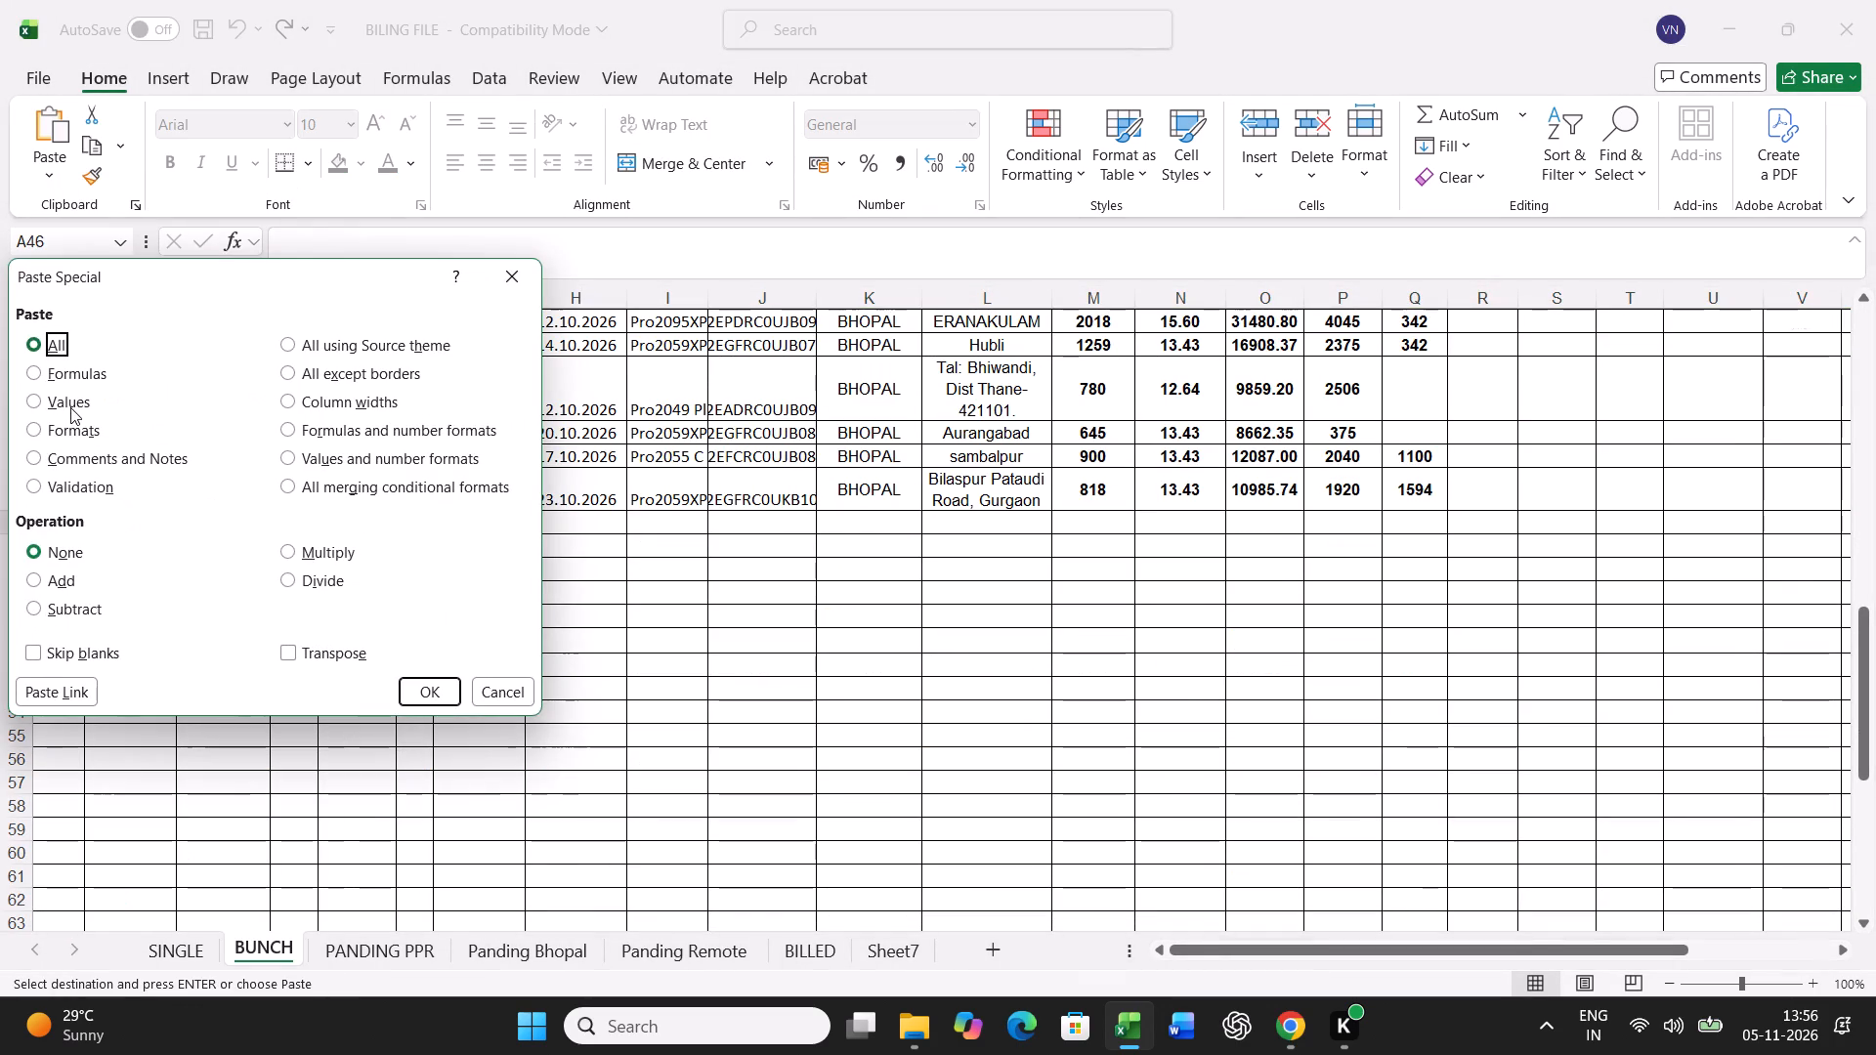
click(70, 407)
click(443, 699)
Find chassis B05197 on the Panding Bhopal sheet and fill its chassis cell green.
click(498, 942)
click(726, 738)
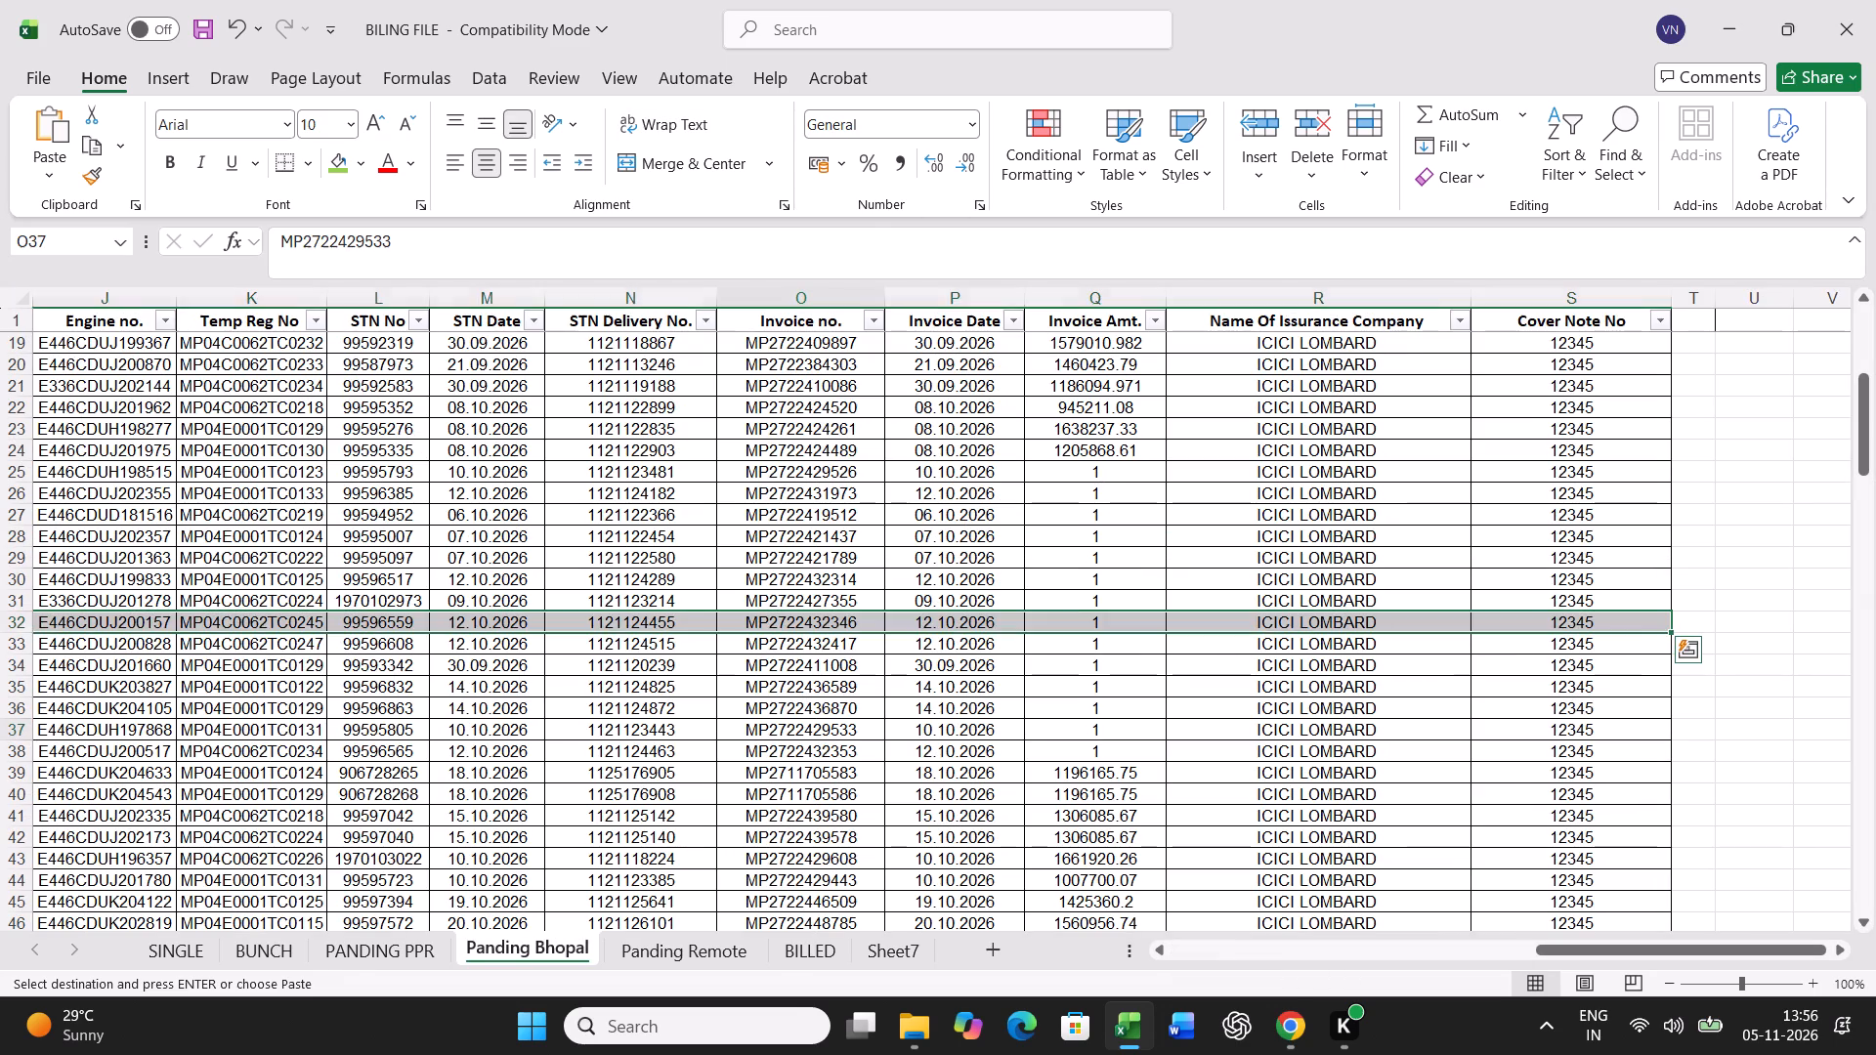
key(ctrl+f)
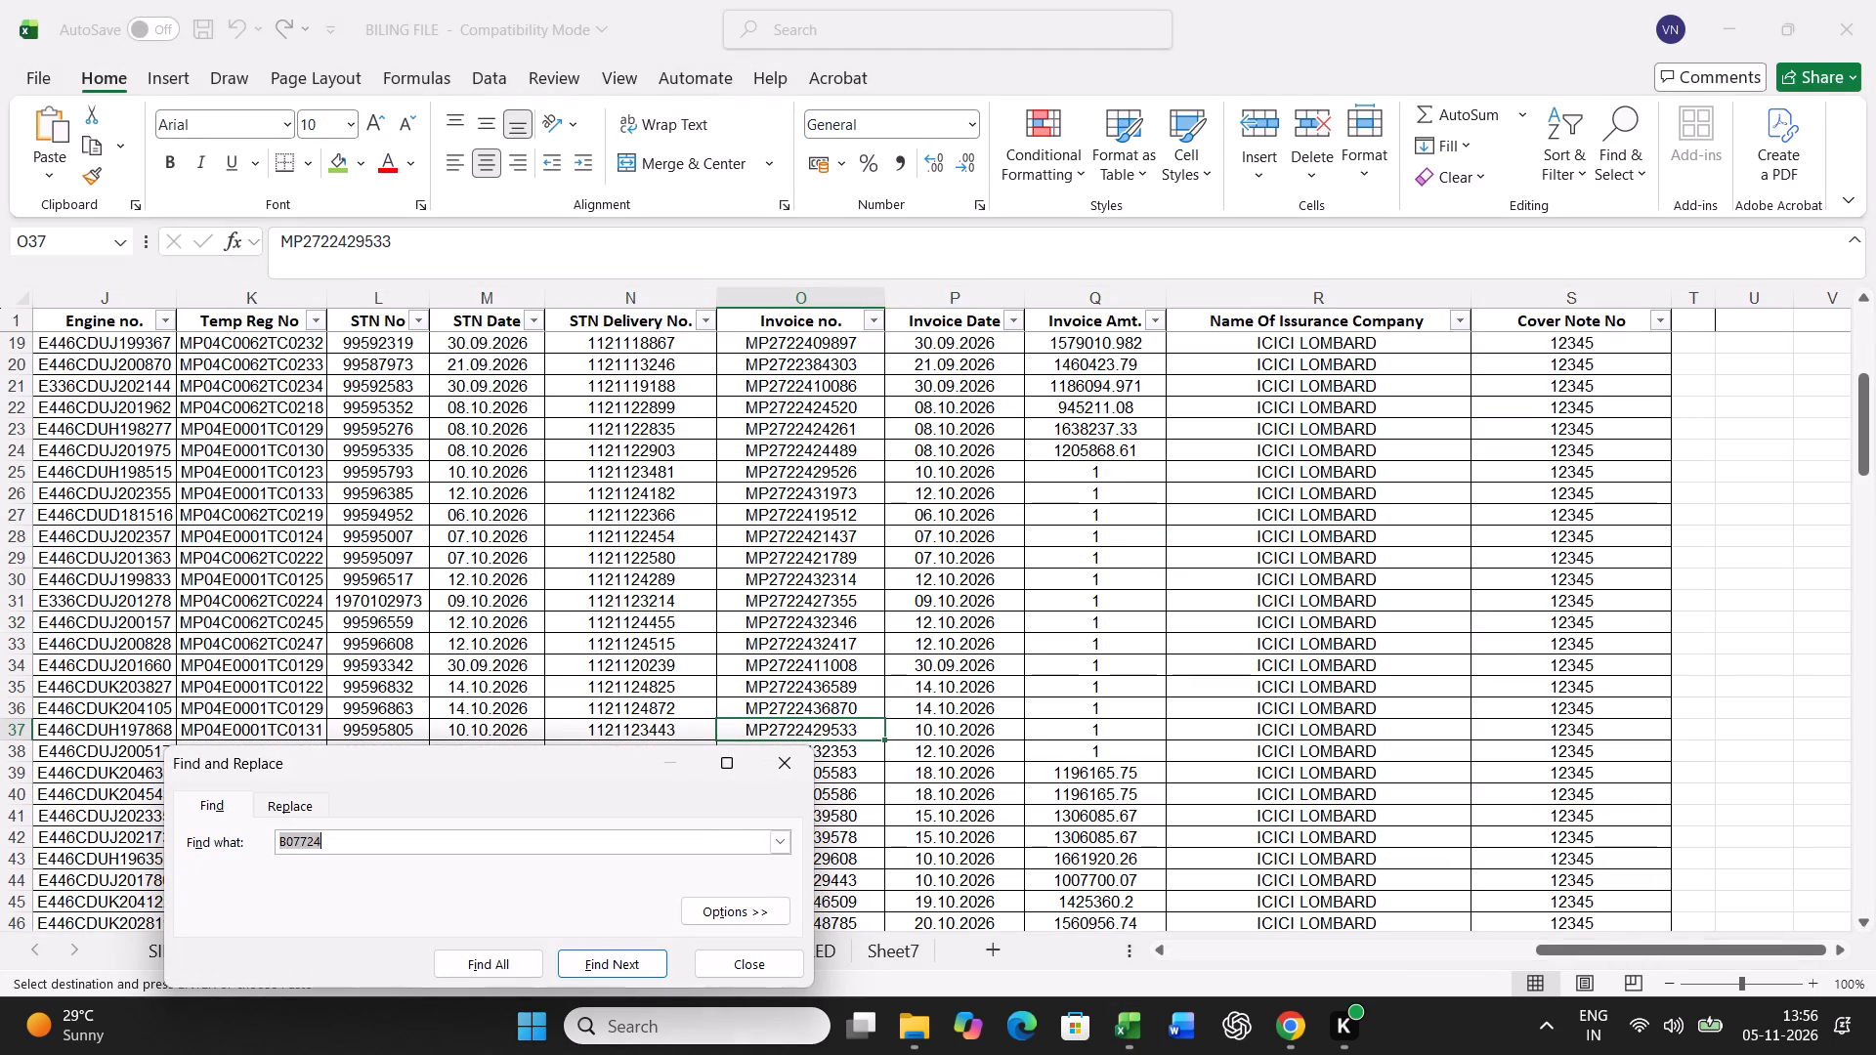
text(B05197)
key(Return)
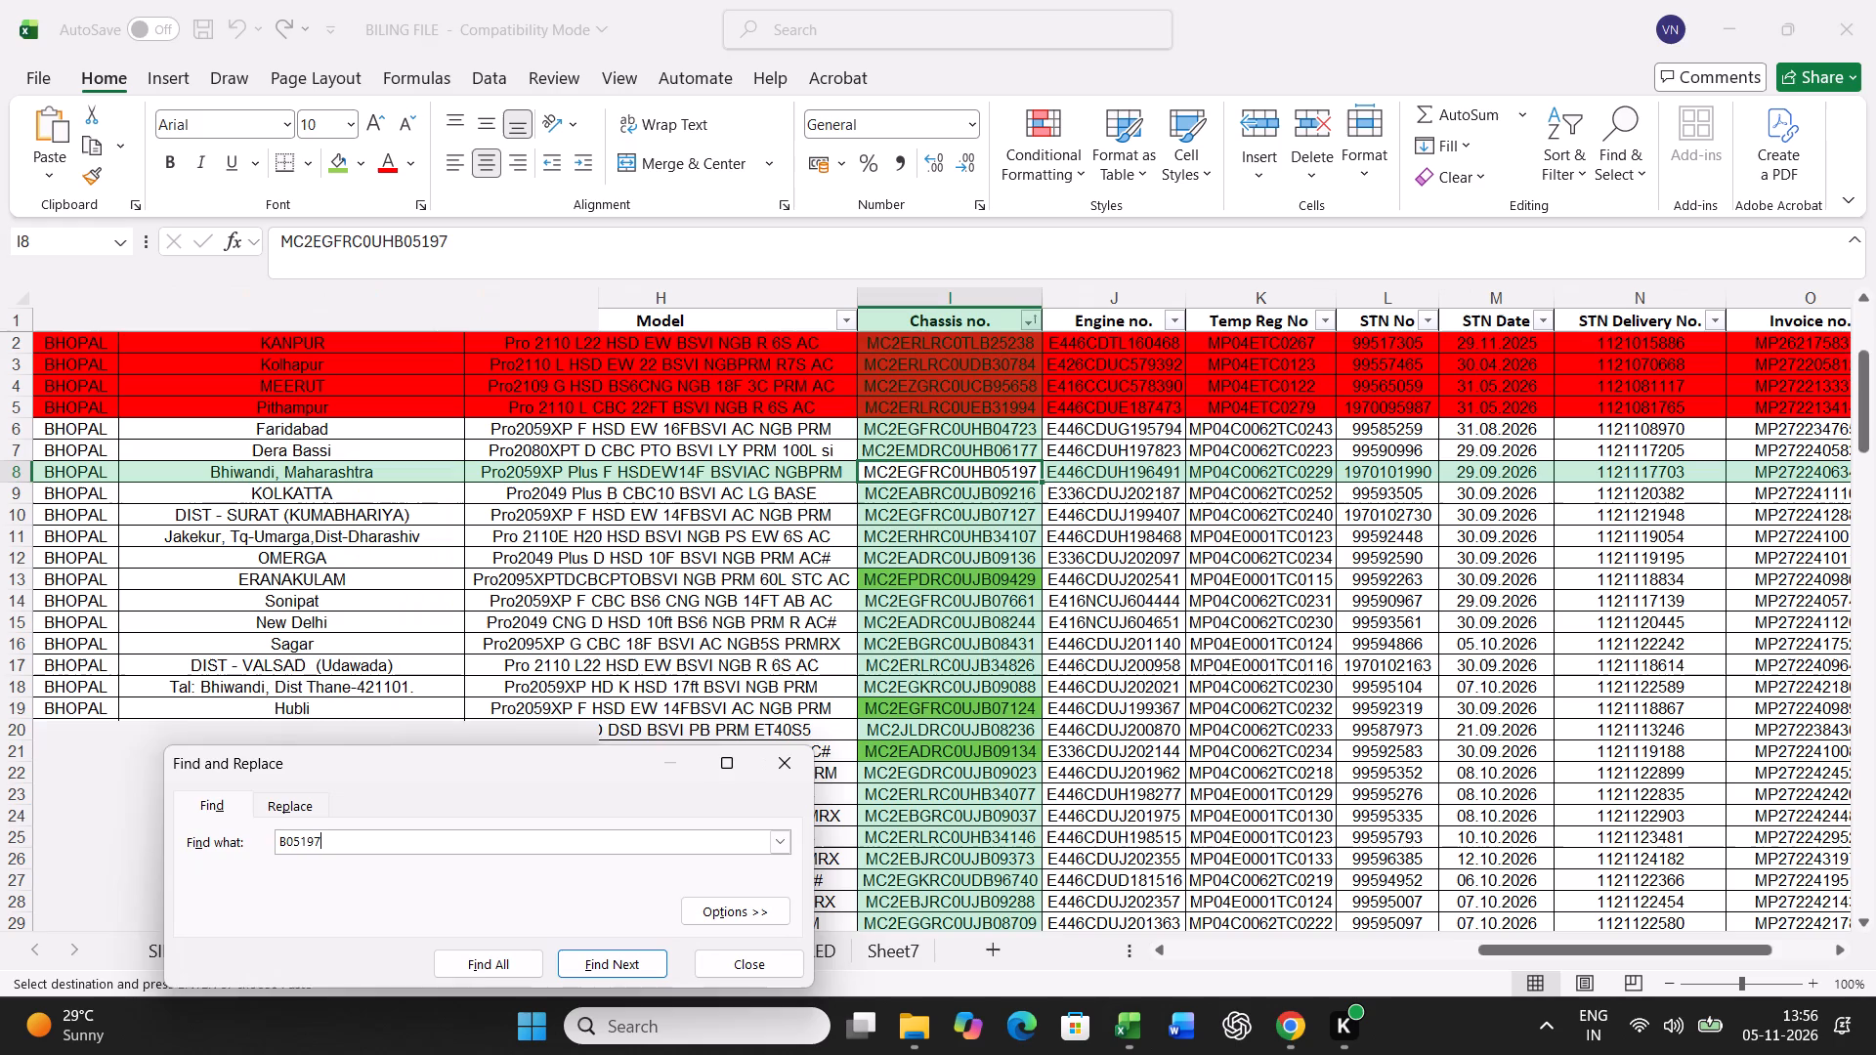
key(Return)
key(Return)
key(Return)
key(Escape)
click(332, 171)
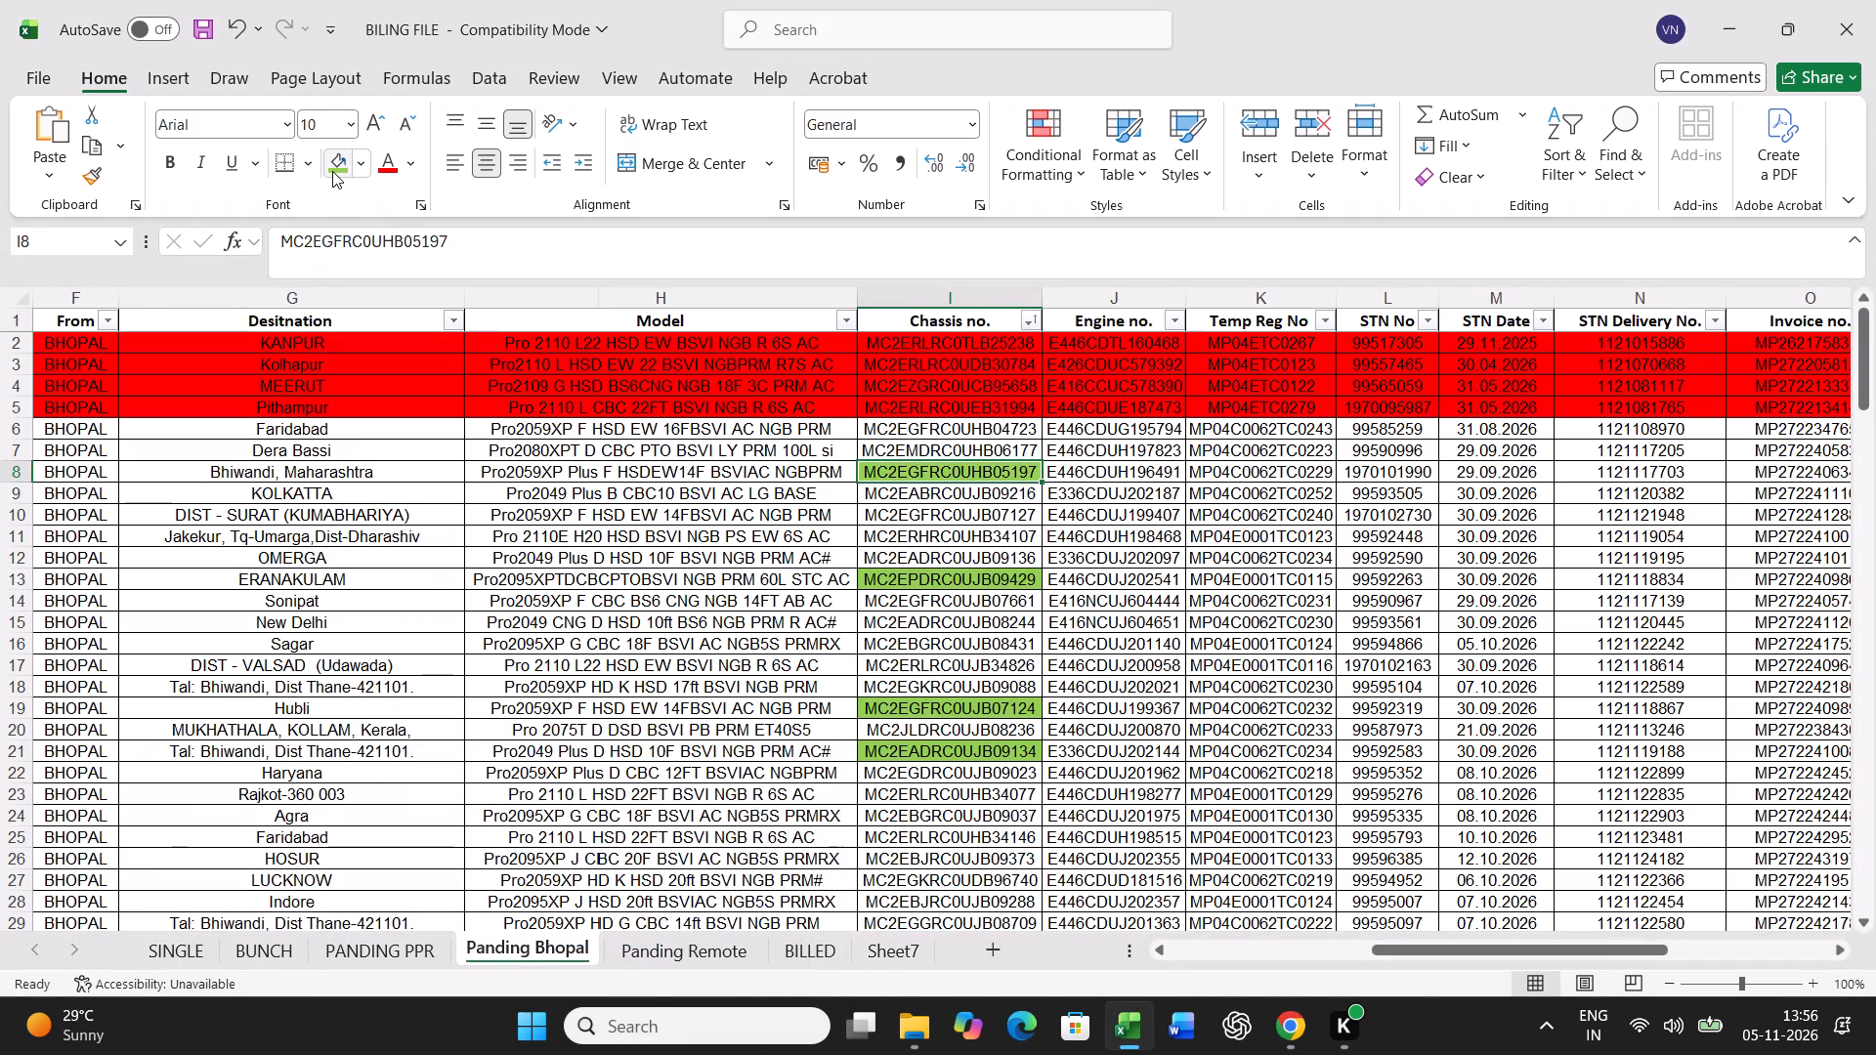
Copy the whole B - 1457 record from Panding Bhopal and paste it into row 21 of the BUNCH sheet.
key(Left)
key(Left)
key(Left)
key(Left)
key(Left)
key(Left)
key(Left)
key(Left)
key(Left)
key(Left)
key(Left)
key(Left)
key(Left)
key(Left)
key(Left)
key(Left)
key(Left)
key(Left)
key(ctrl+shift+Right)
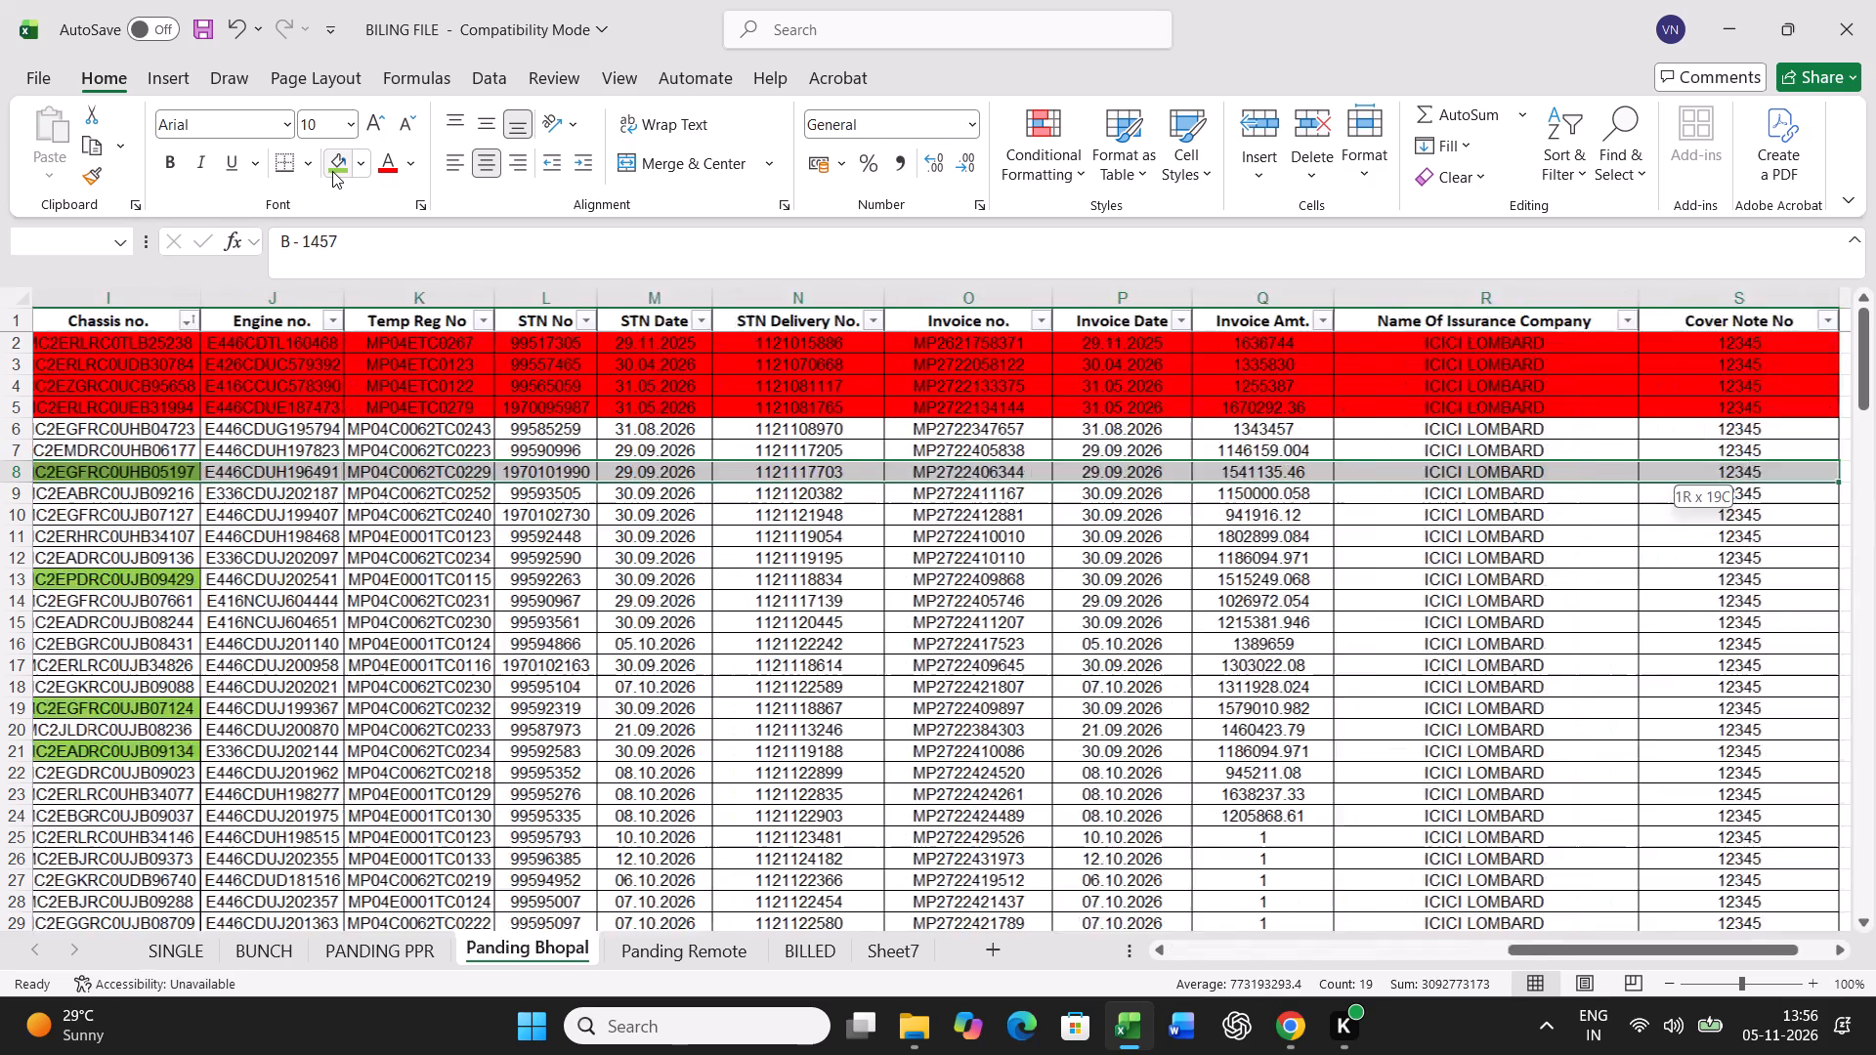
key(ctrl+c)
click(268, 938)
scroll(466, 693, up, 13)
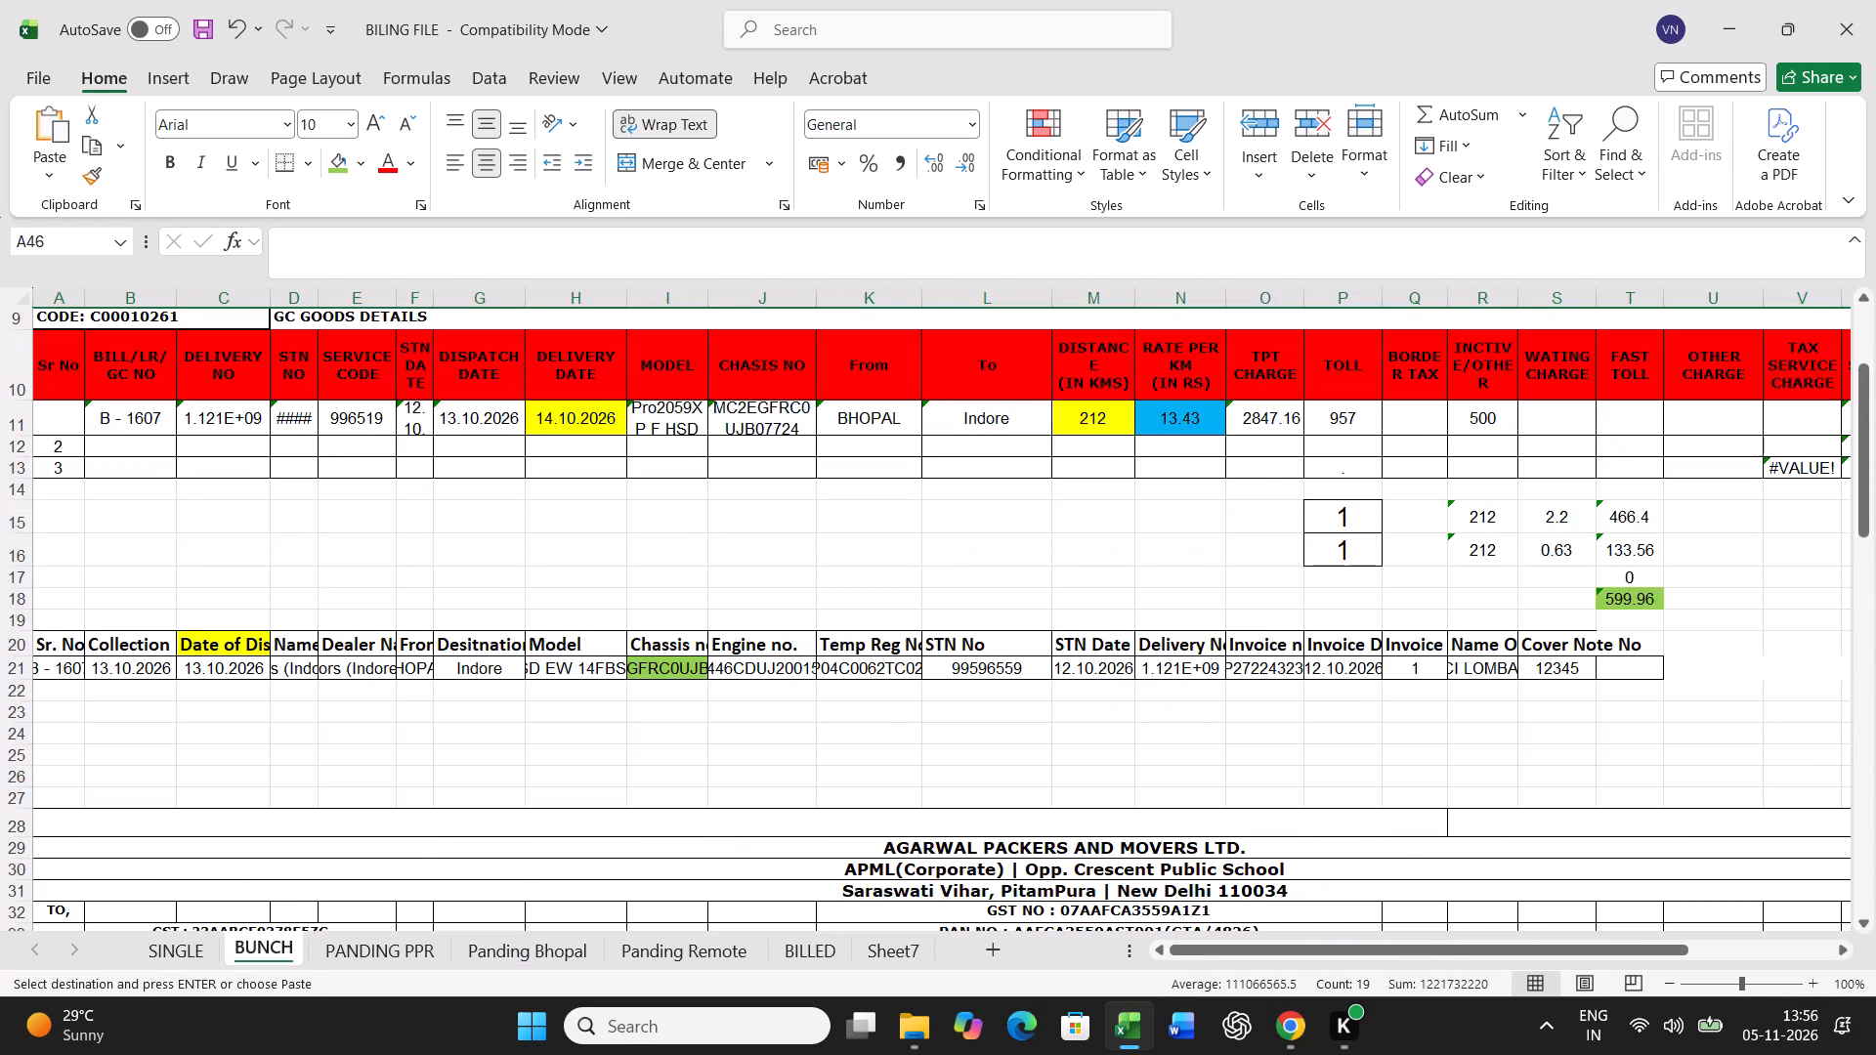
click(68, 659)
key(ctrl+v)
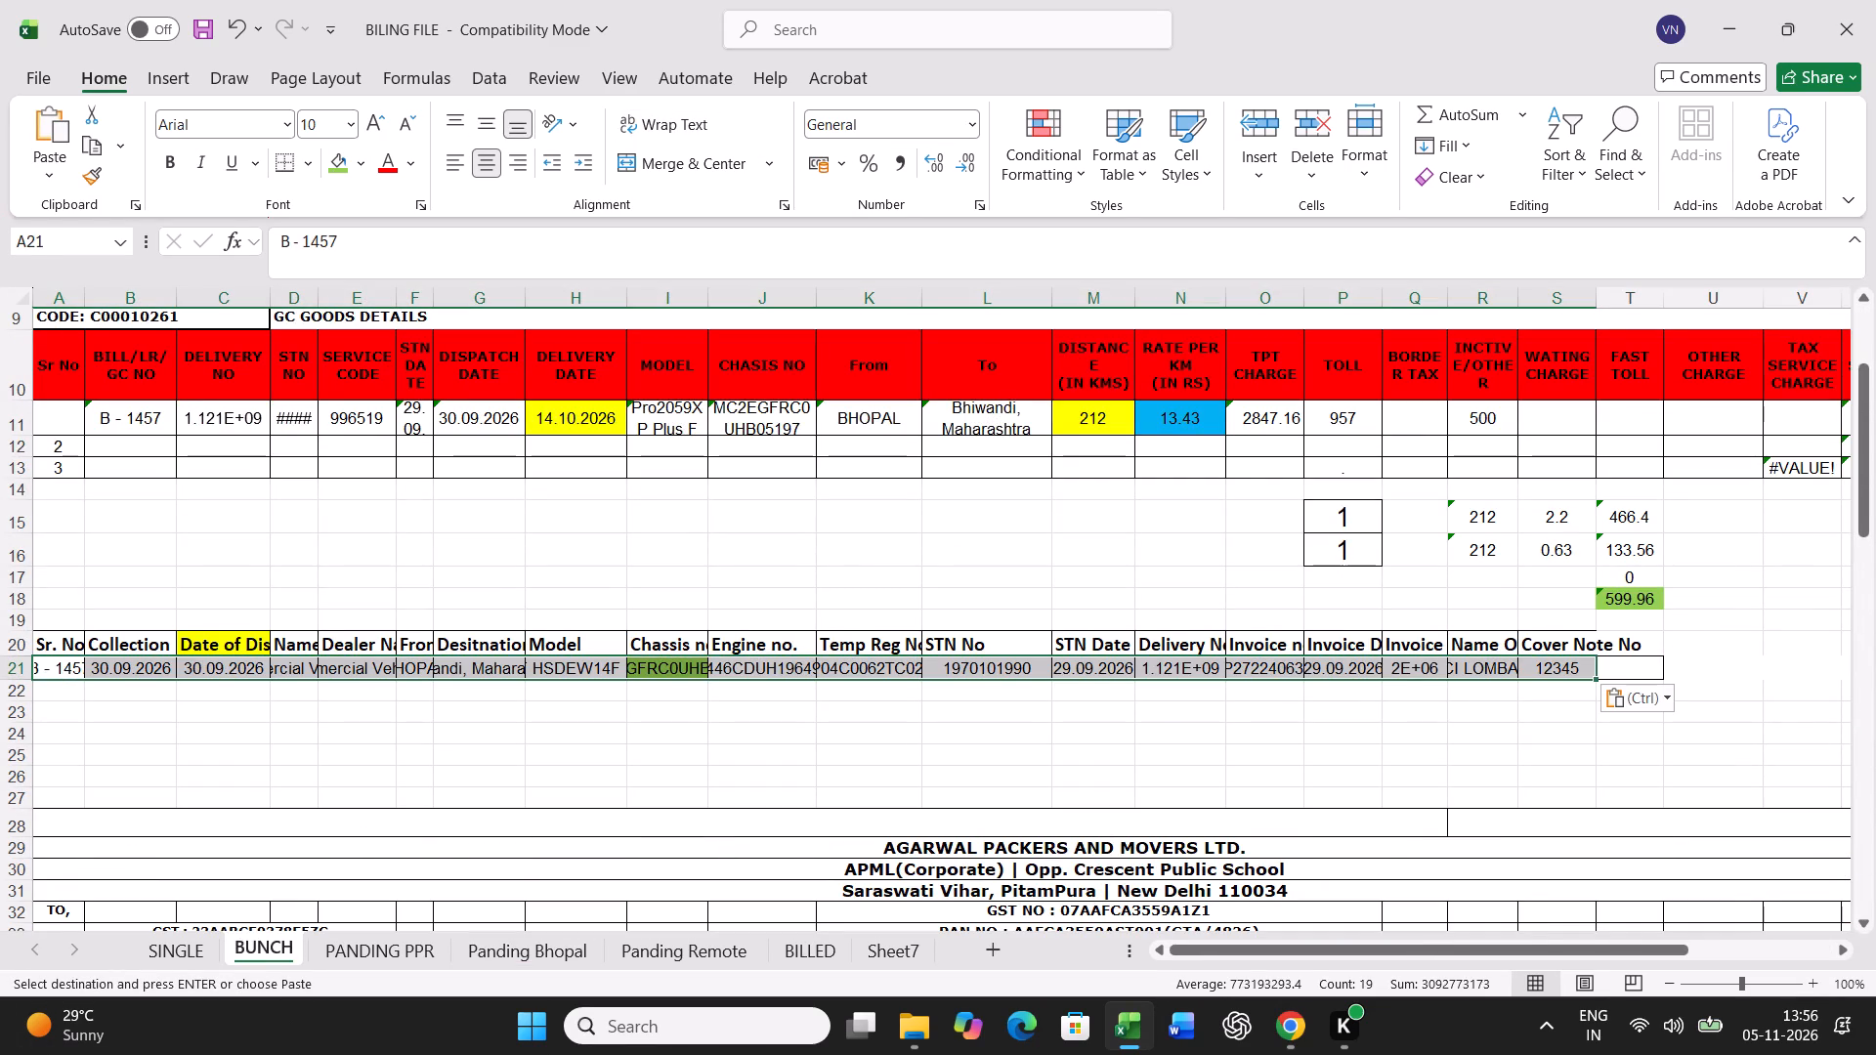
Set the dispatch date in the pasted B - 1457 record, cell C21, to 01.10.2026.
click(233, 667)
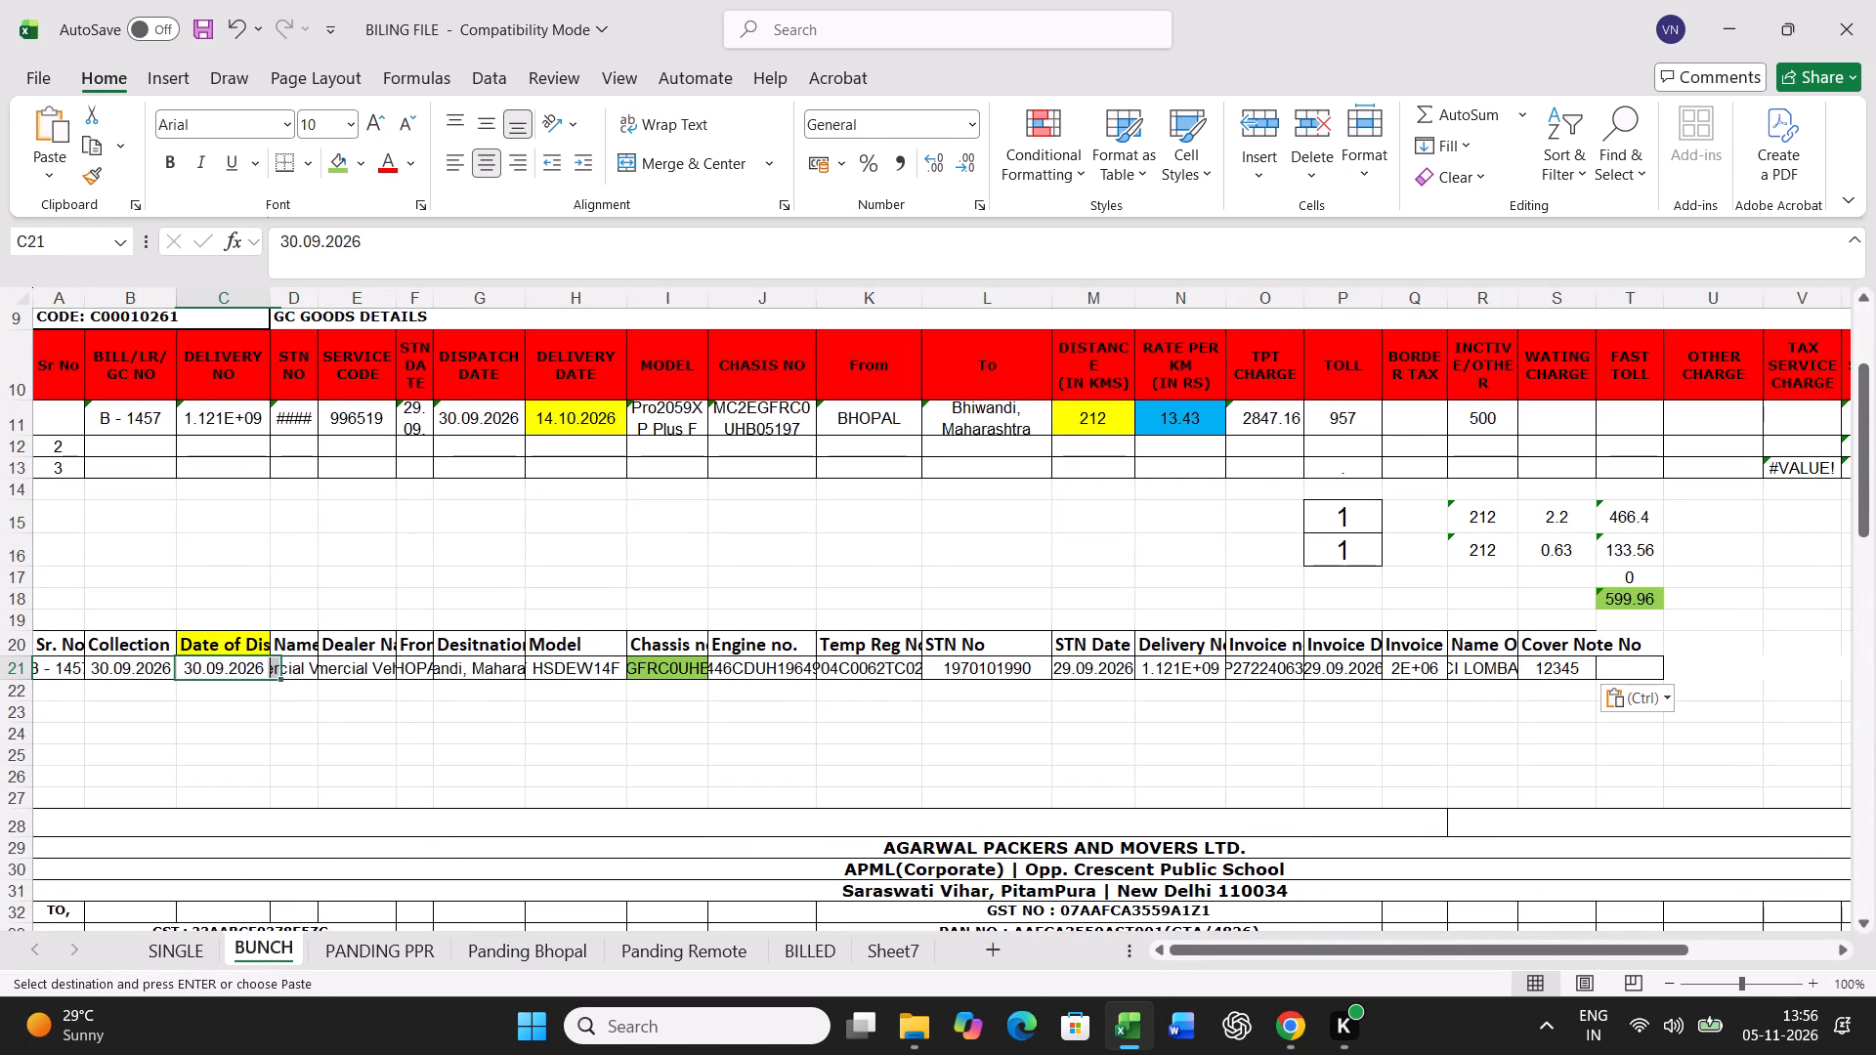
text(01.10.2026)
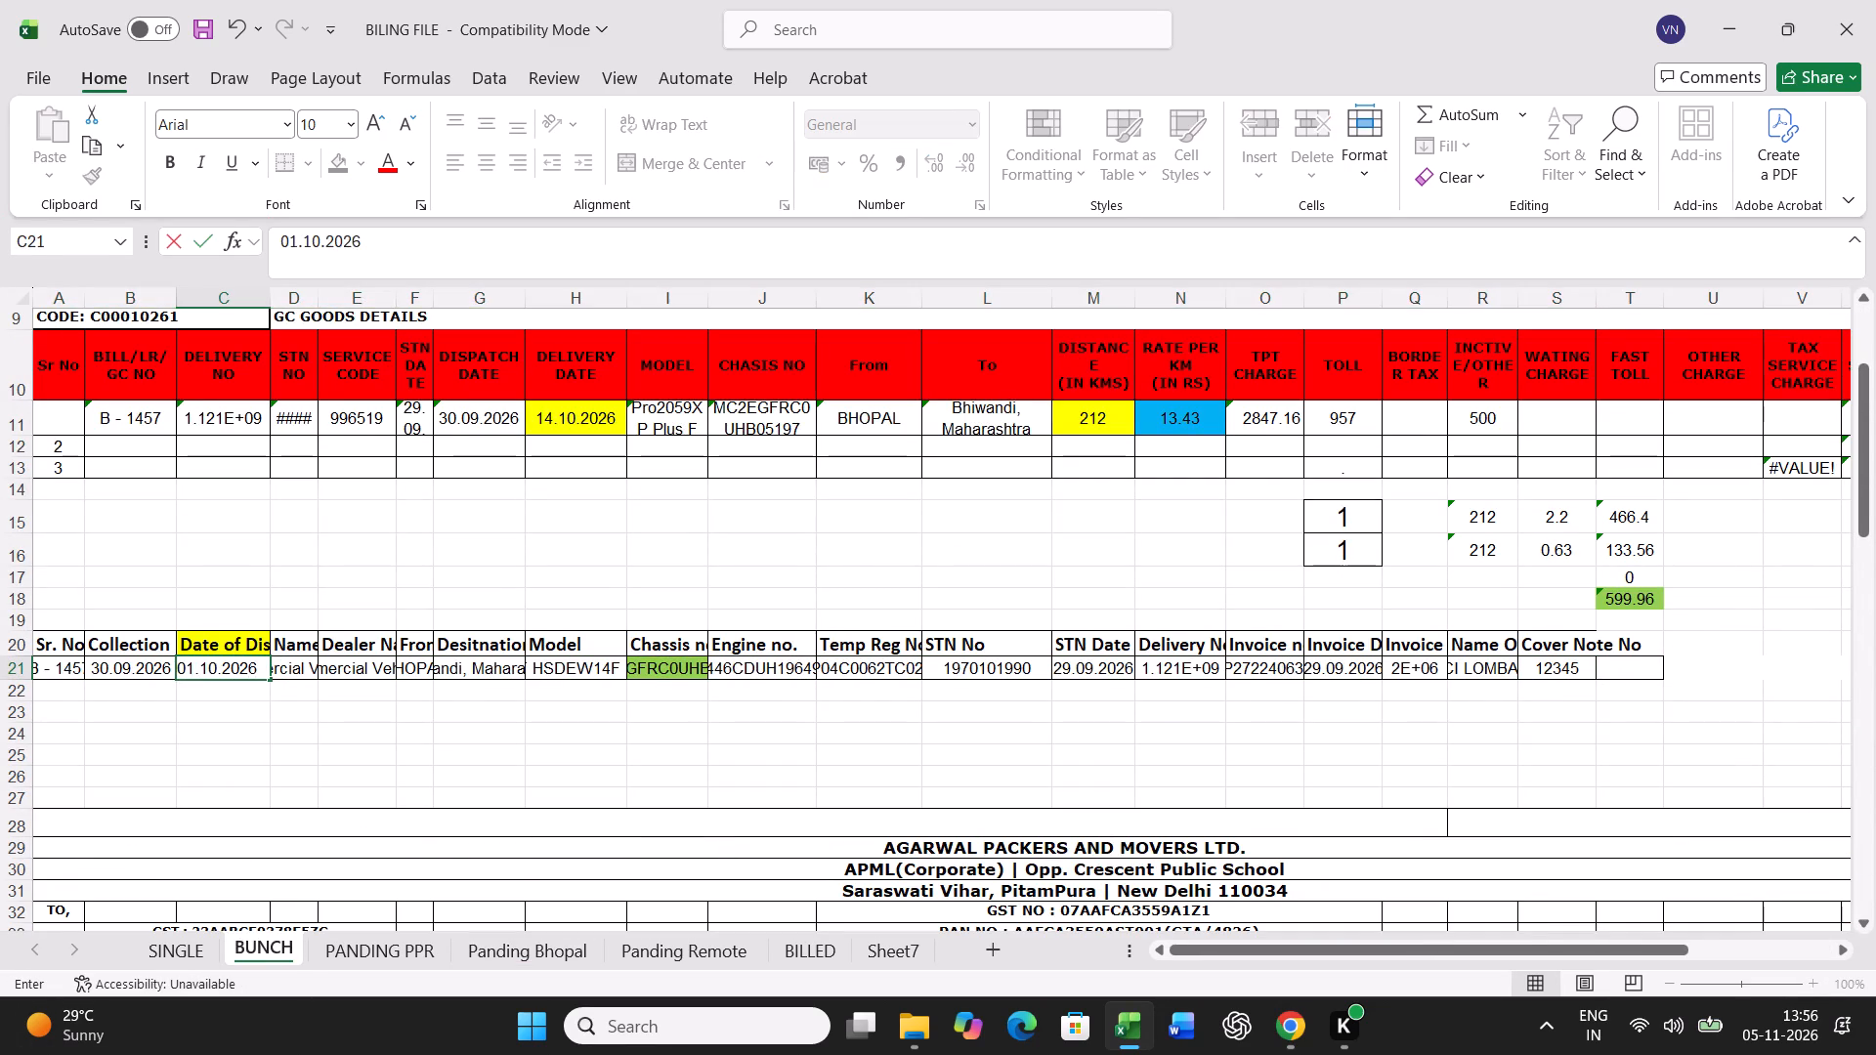
key(Return)
In BUNCH row 11, set the delivery date to 05.10.2026, distance to =546+260 and toll to 2504, and clear the incentive/other amount.
click(583, 422)
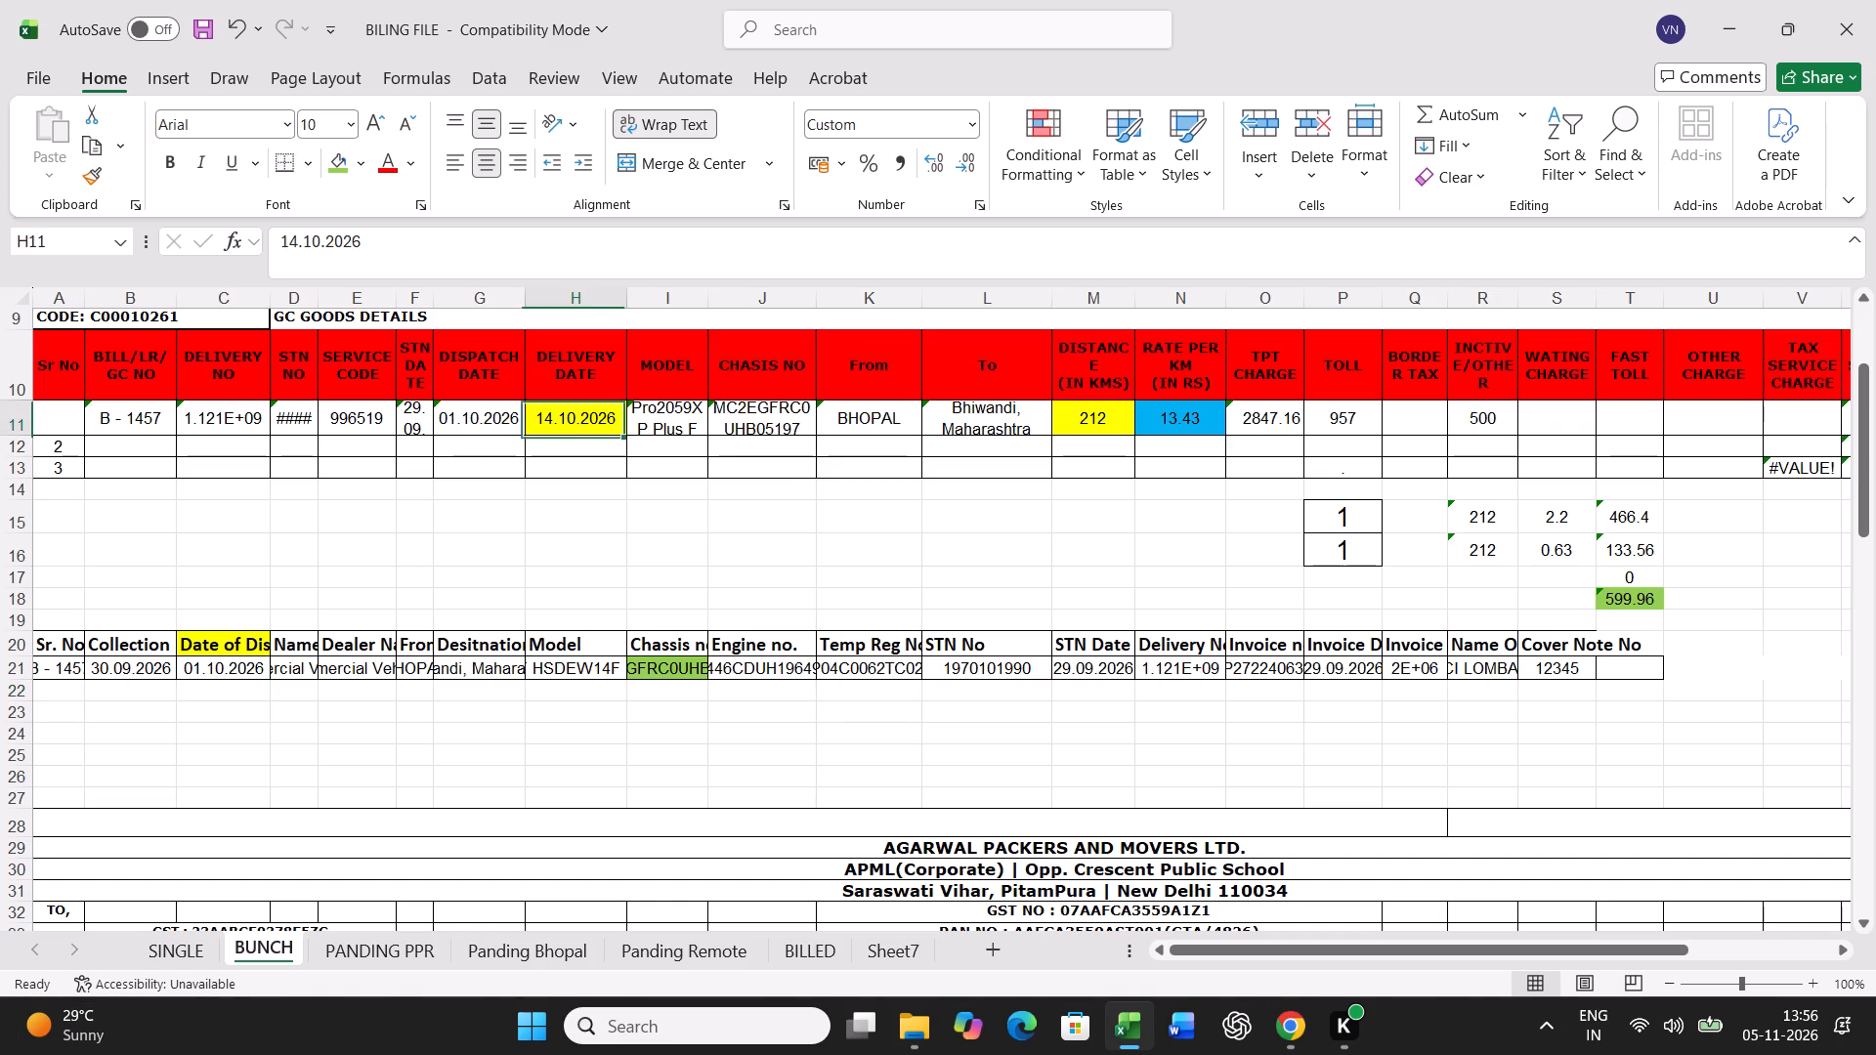
text(05.10.2026)
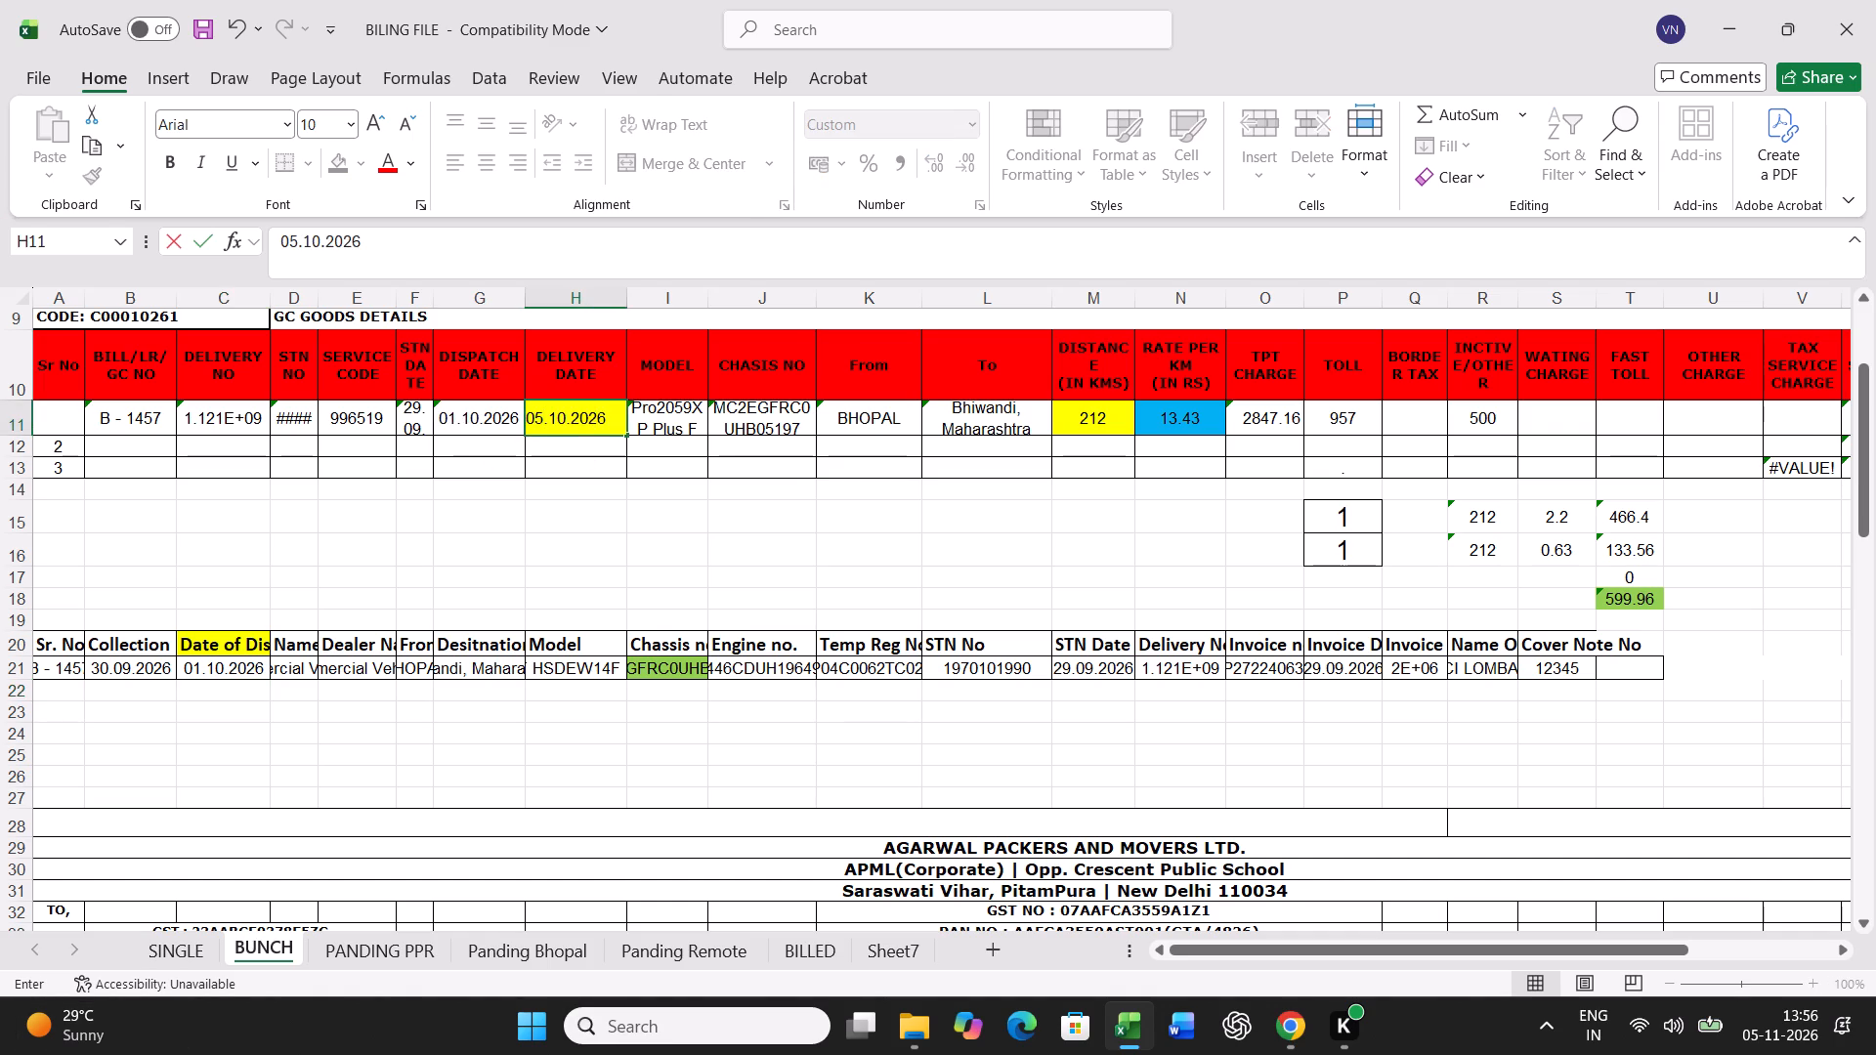
key(Right)
key(Right)
key(Right)
key(Right)
key(Right)
key(equal)
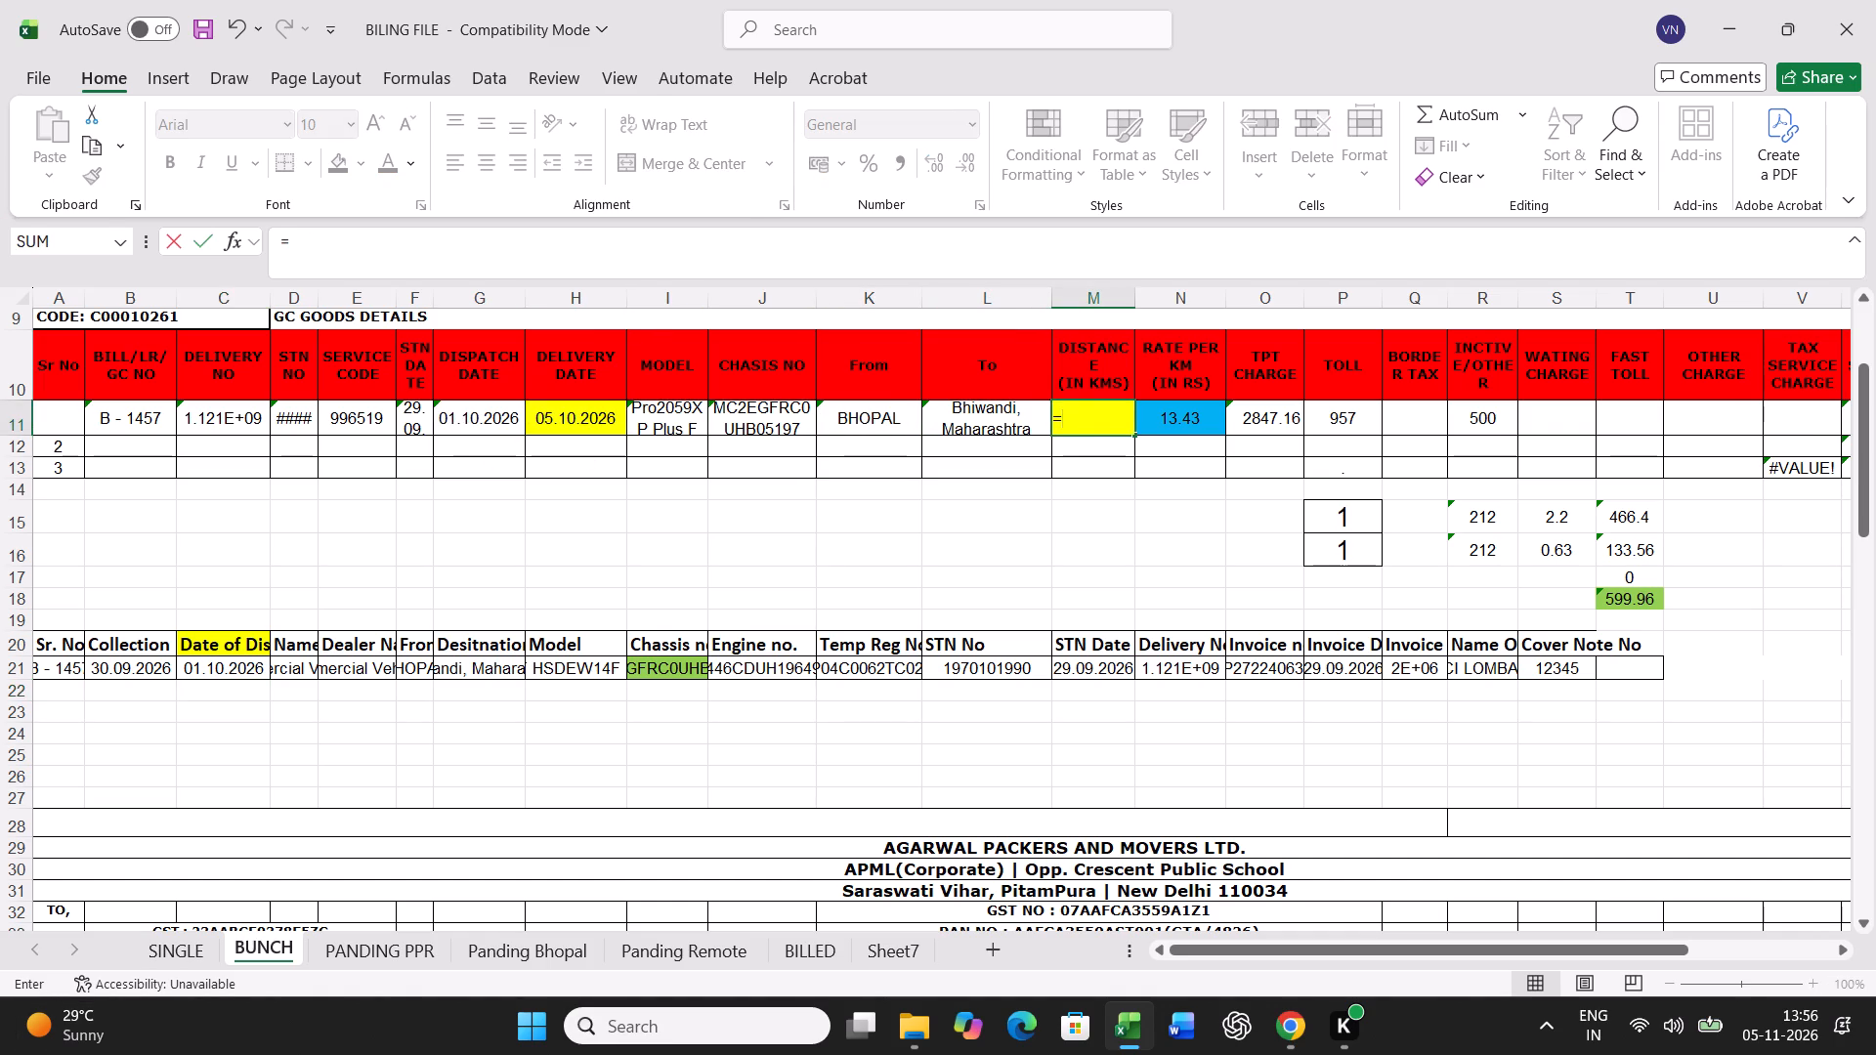
text(546+260)
key(Return)
key(Up)
key(Right)
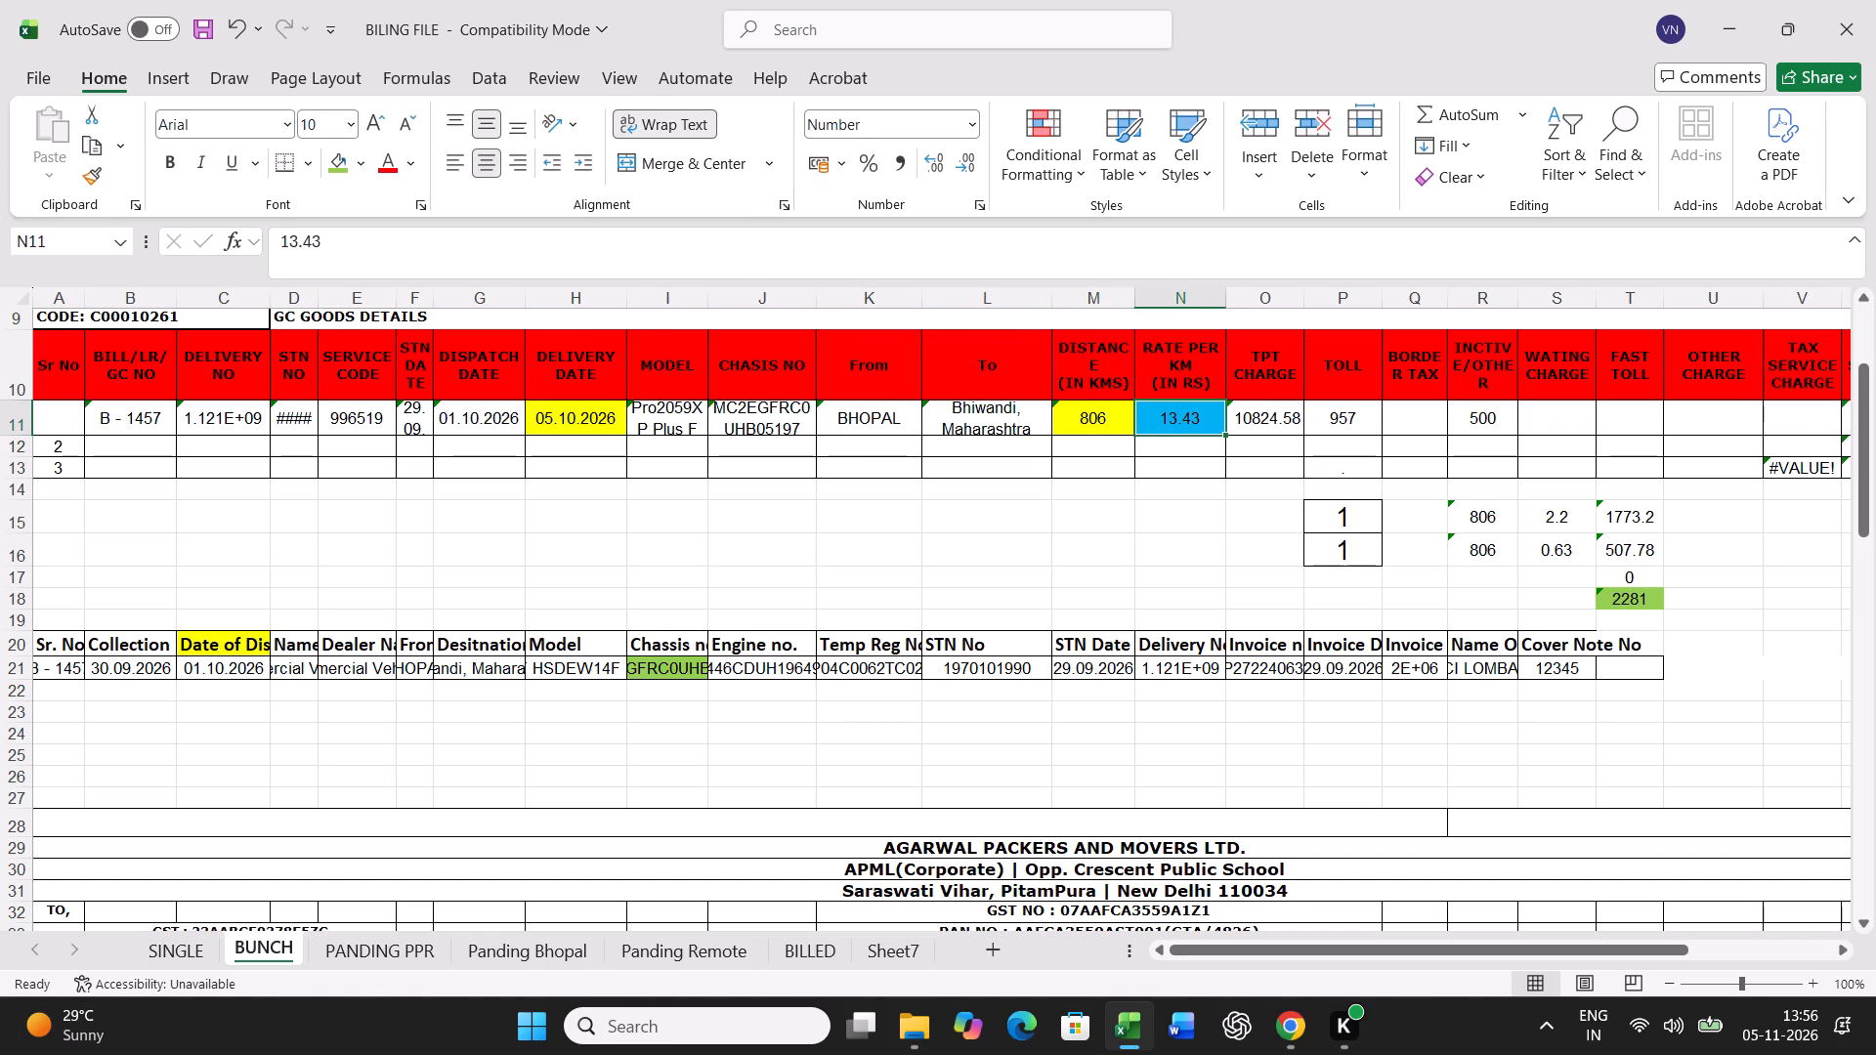
key(Right)
key(Right)
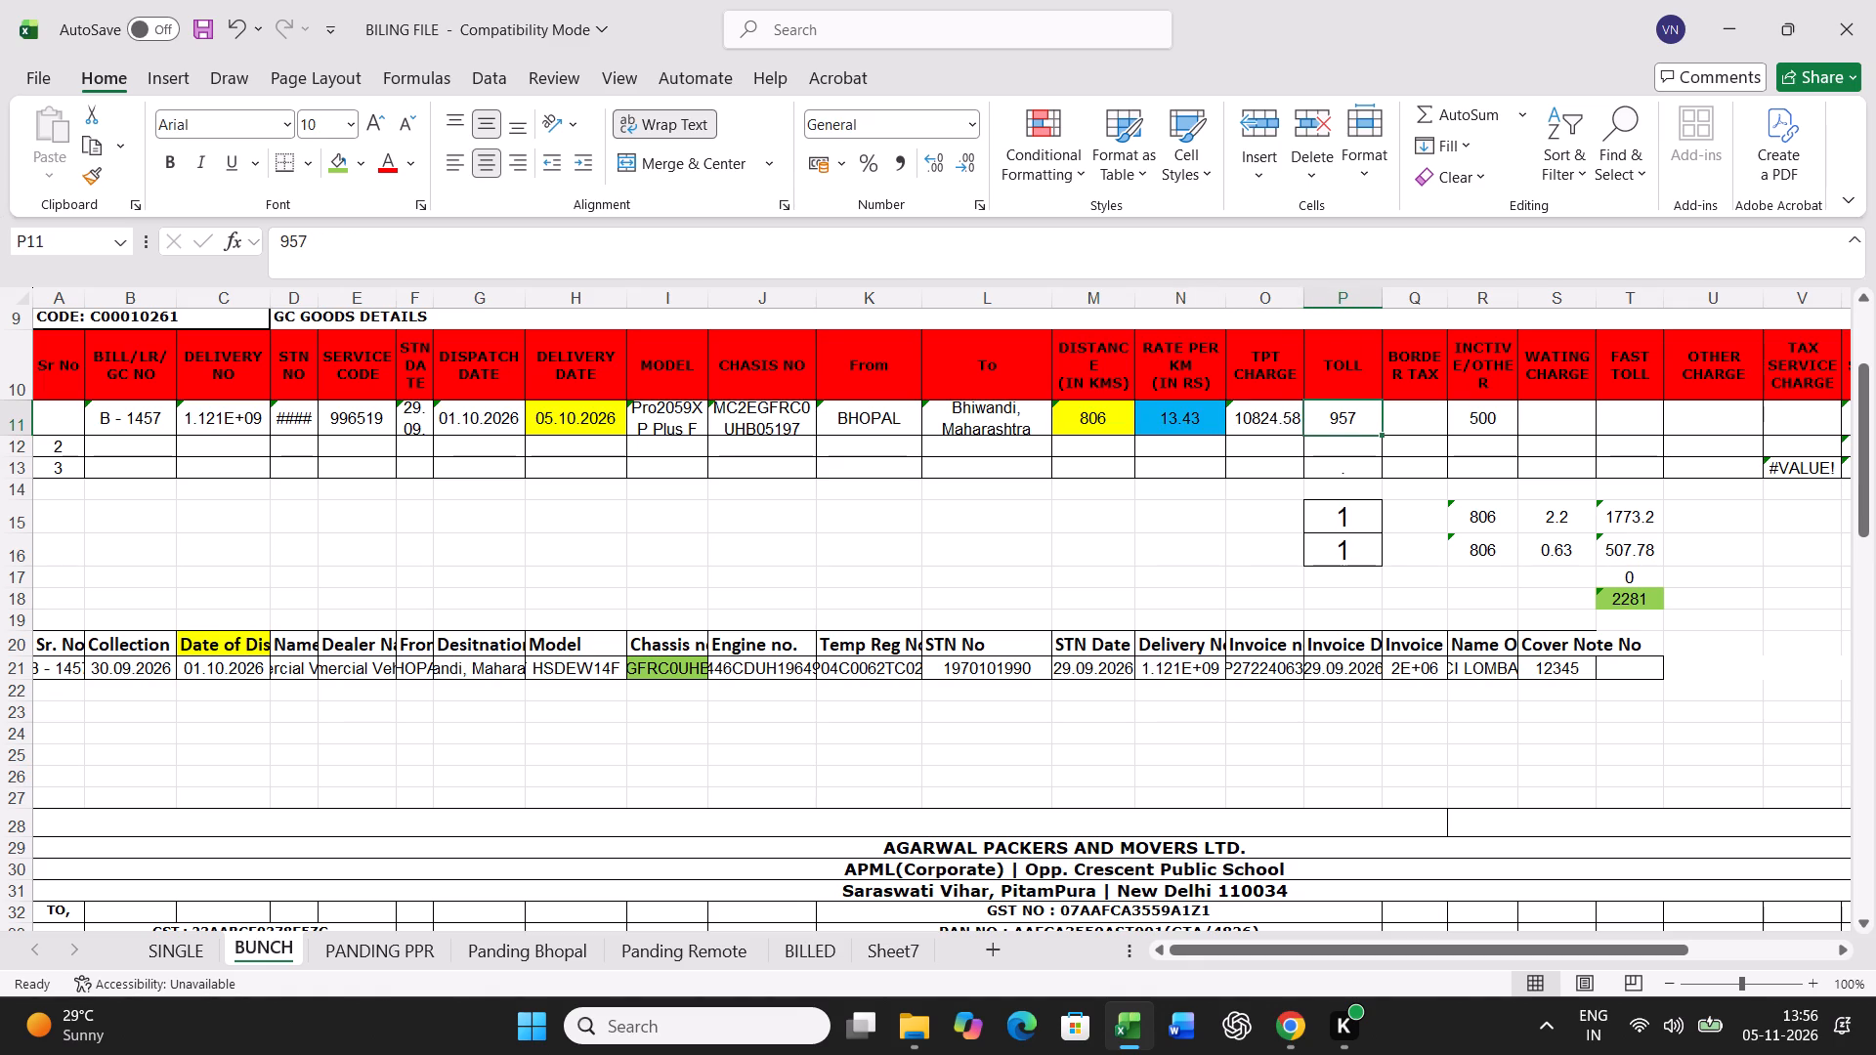
text(2504)
key(Right)
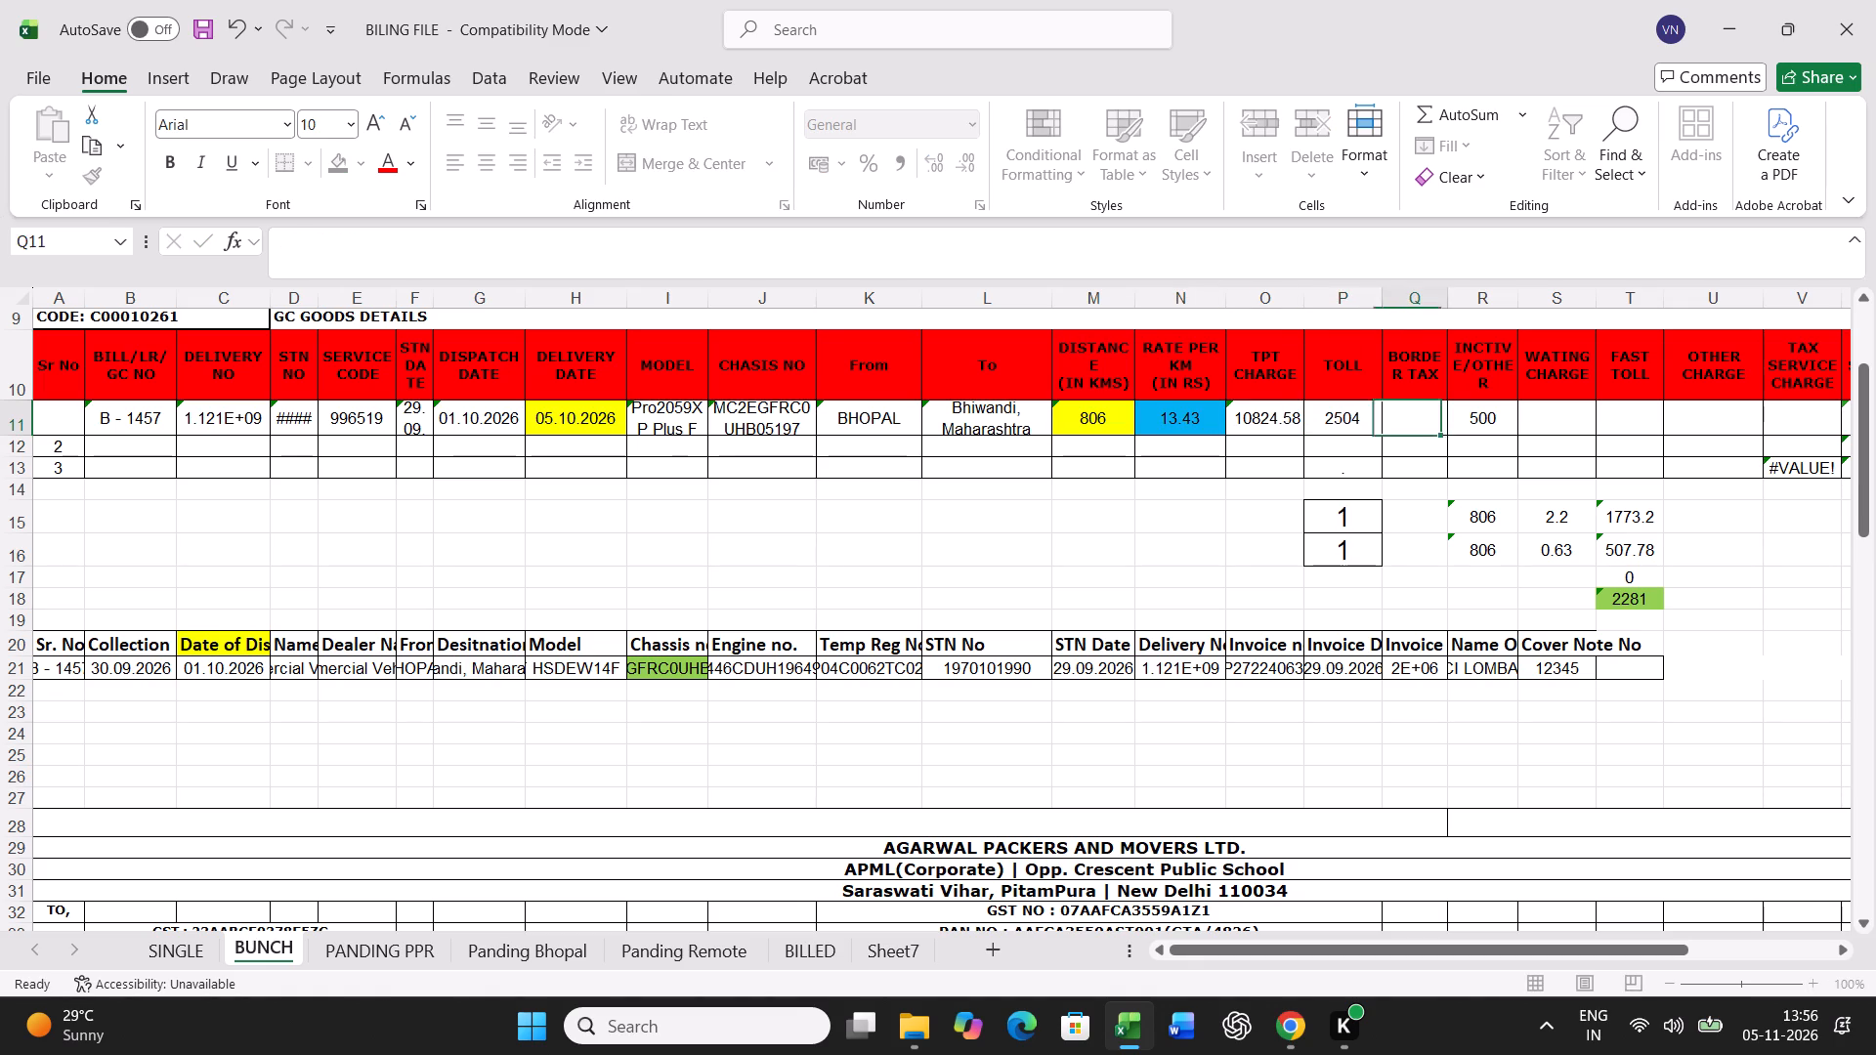
key(Right)
key(Right)
key(Left)
key(Delete)
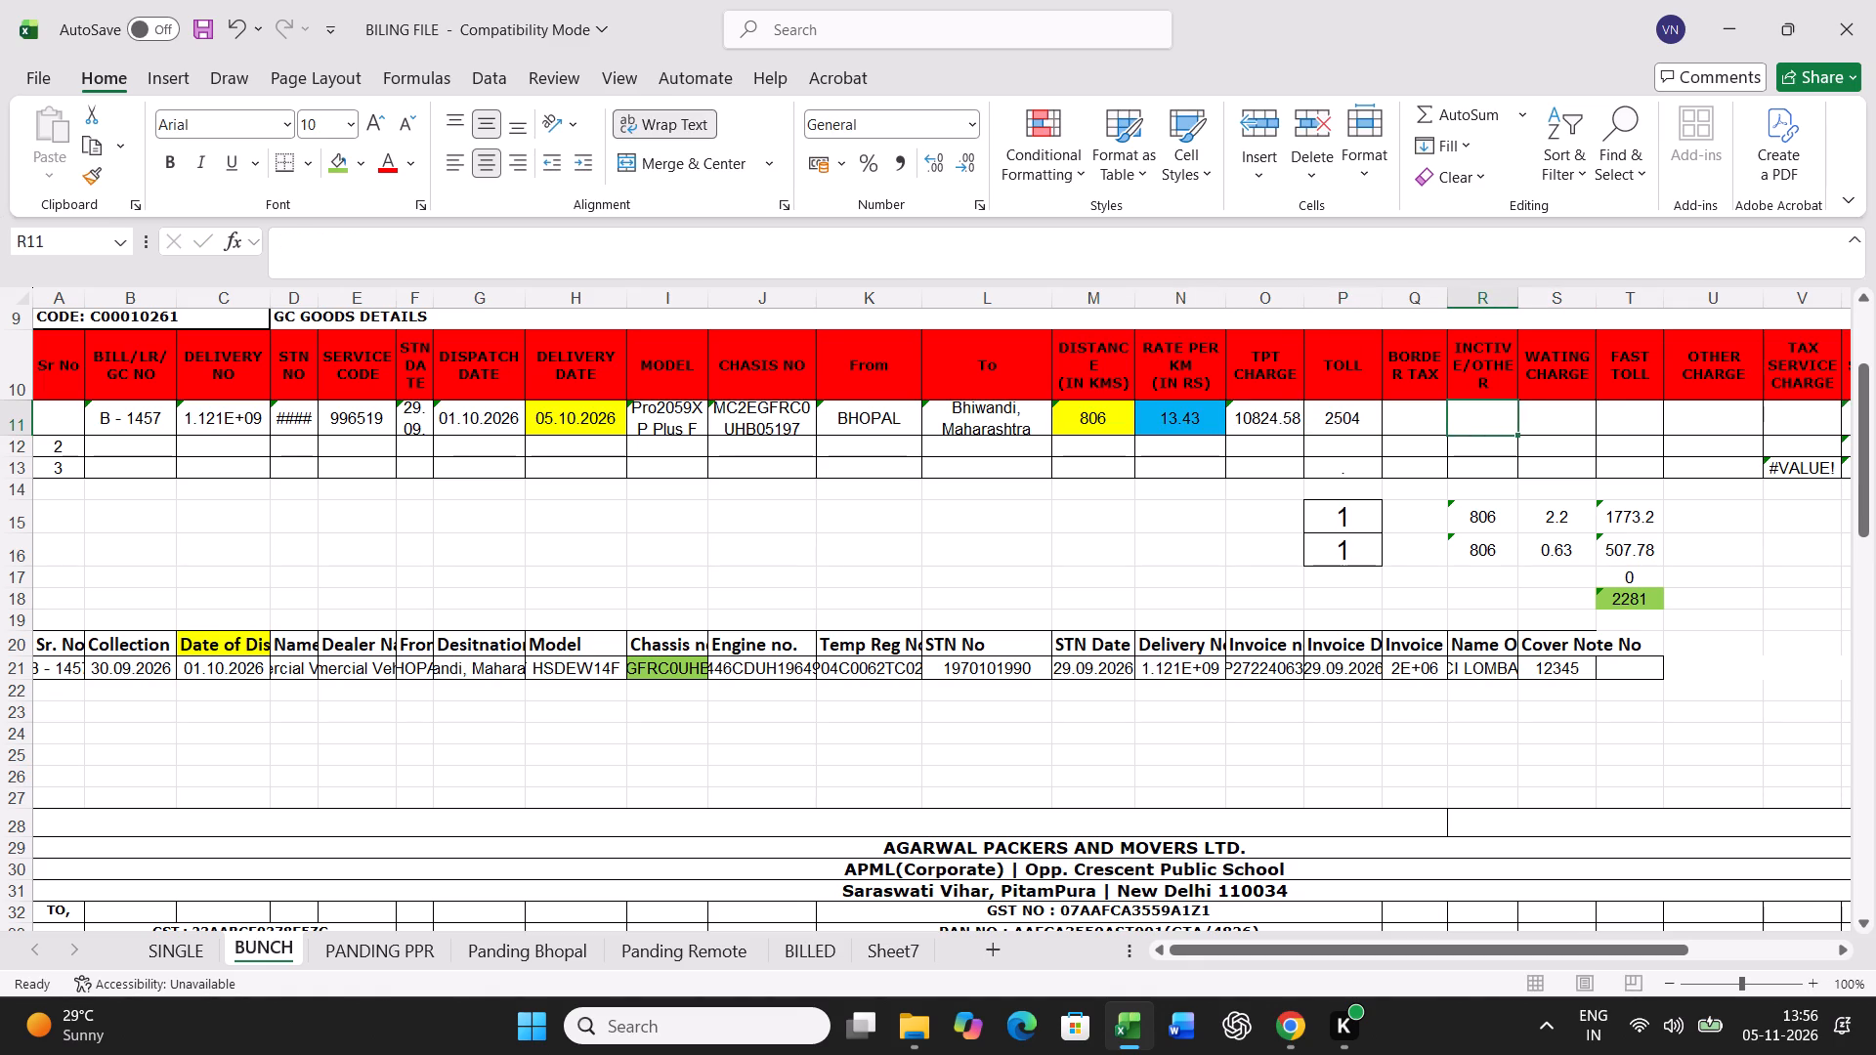
Set the standard transit time to 3 and the actual transit time to 4 in the boxed cells P15 and P16.
click(1361, 517)
key(3)
key(Return)
key(4)
key(Return)
scroll(1361, 517, up, 5)
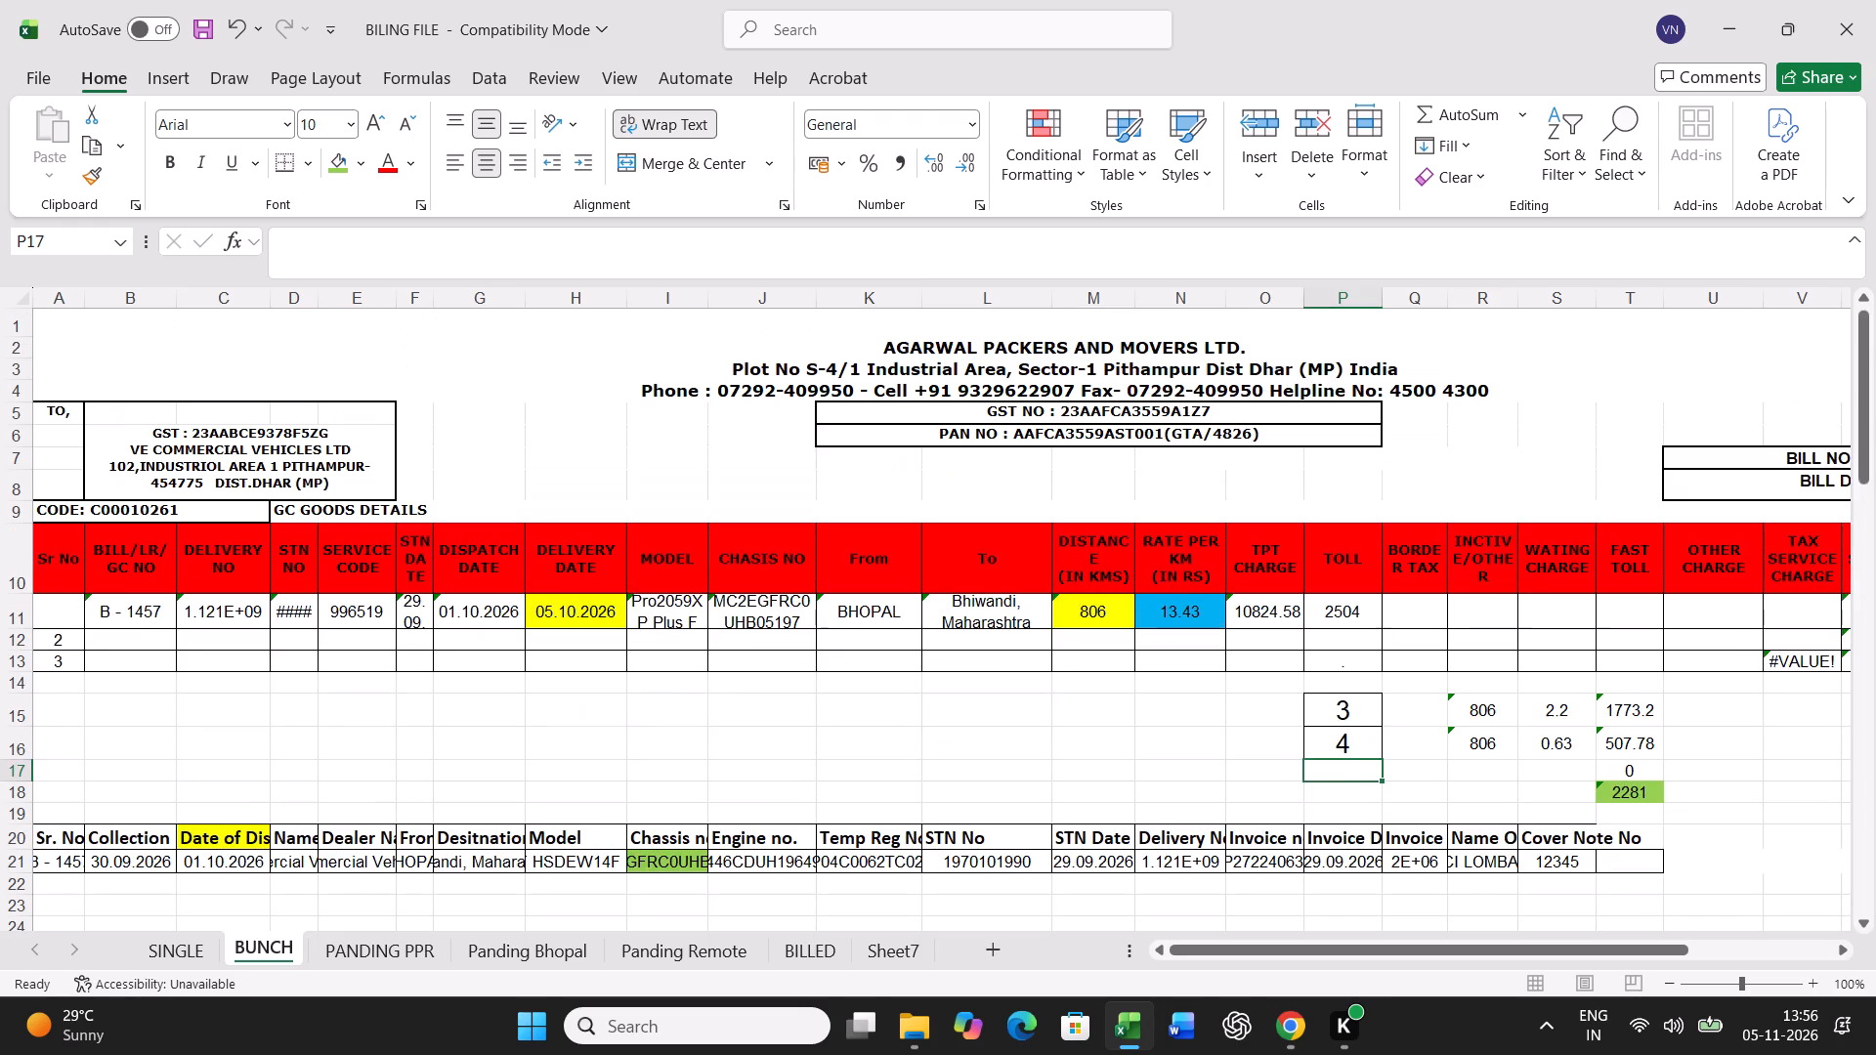
Print the B - 1457 freight bill from the SINGLE sheet.
click(169, 953)
key(ctrl+p)
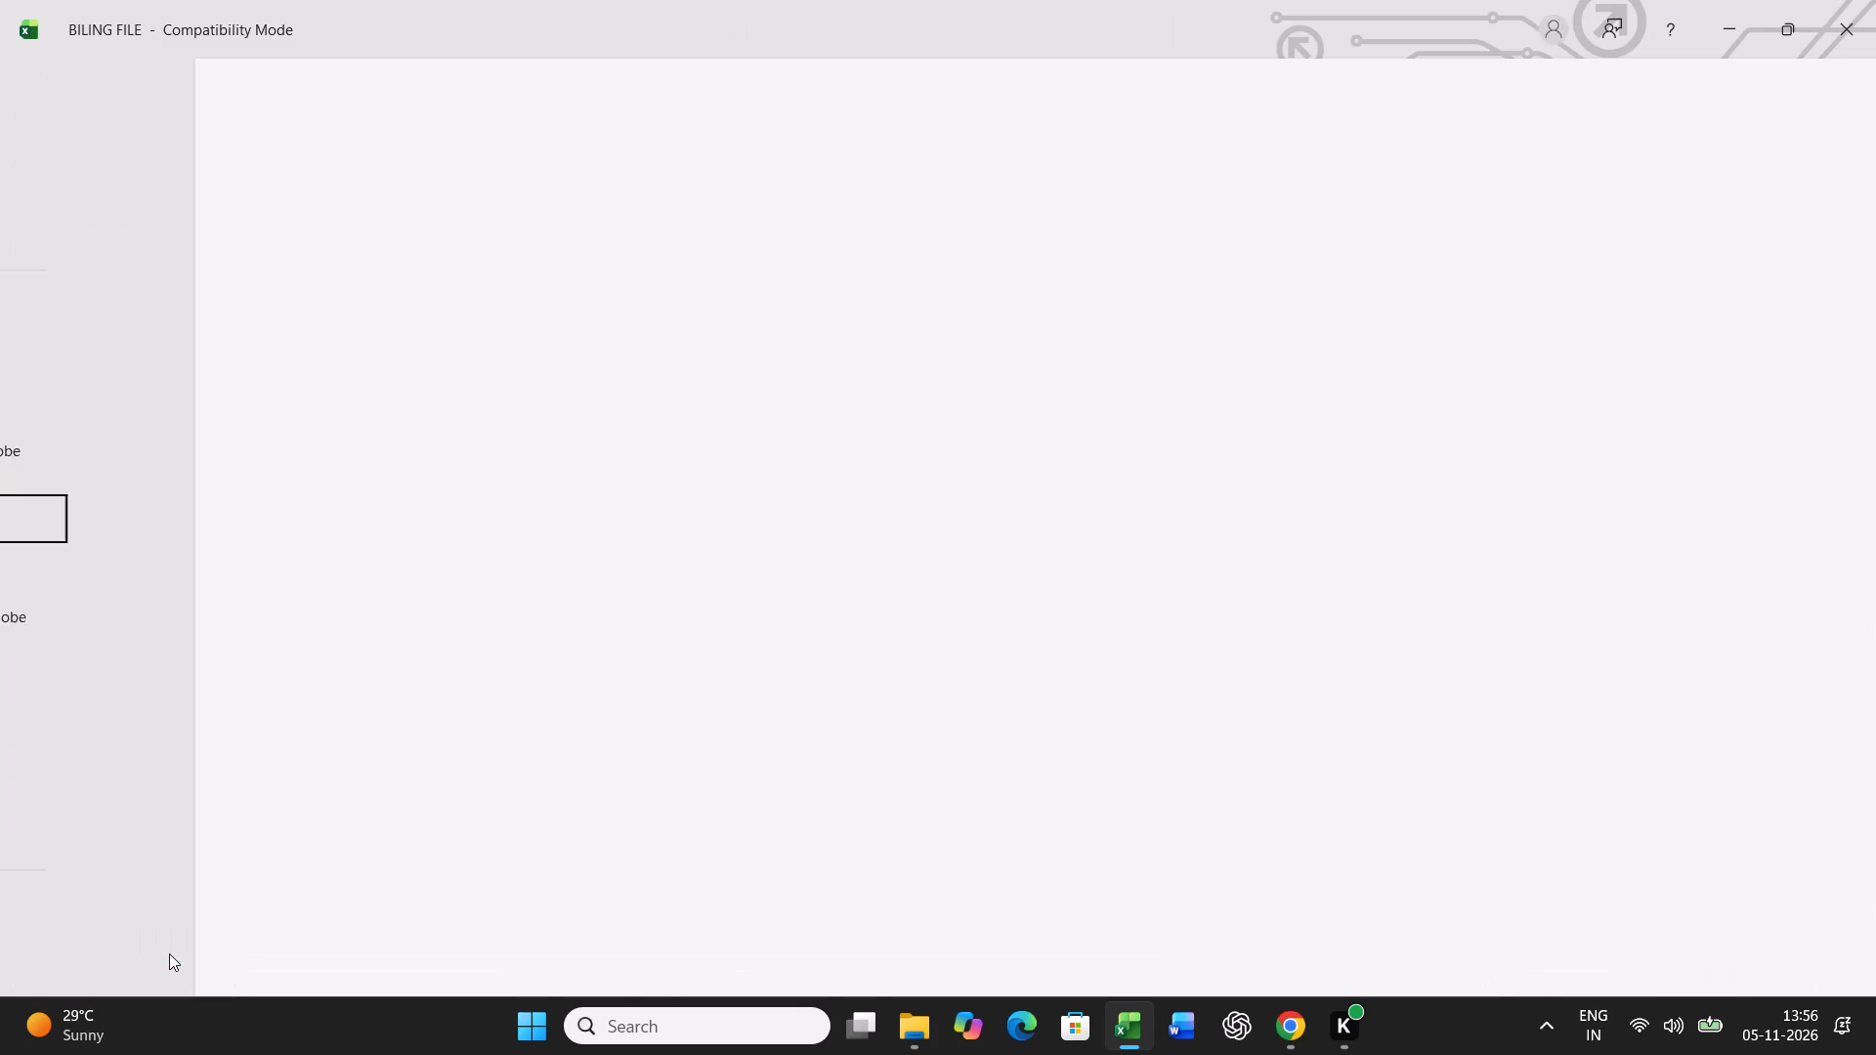
click(300, 192)
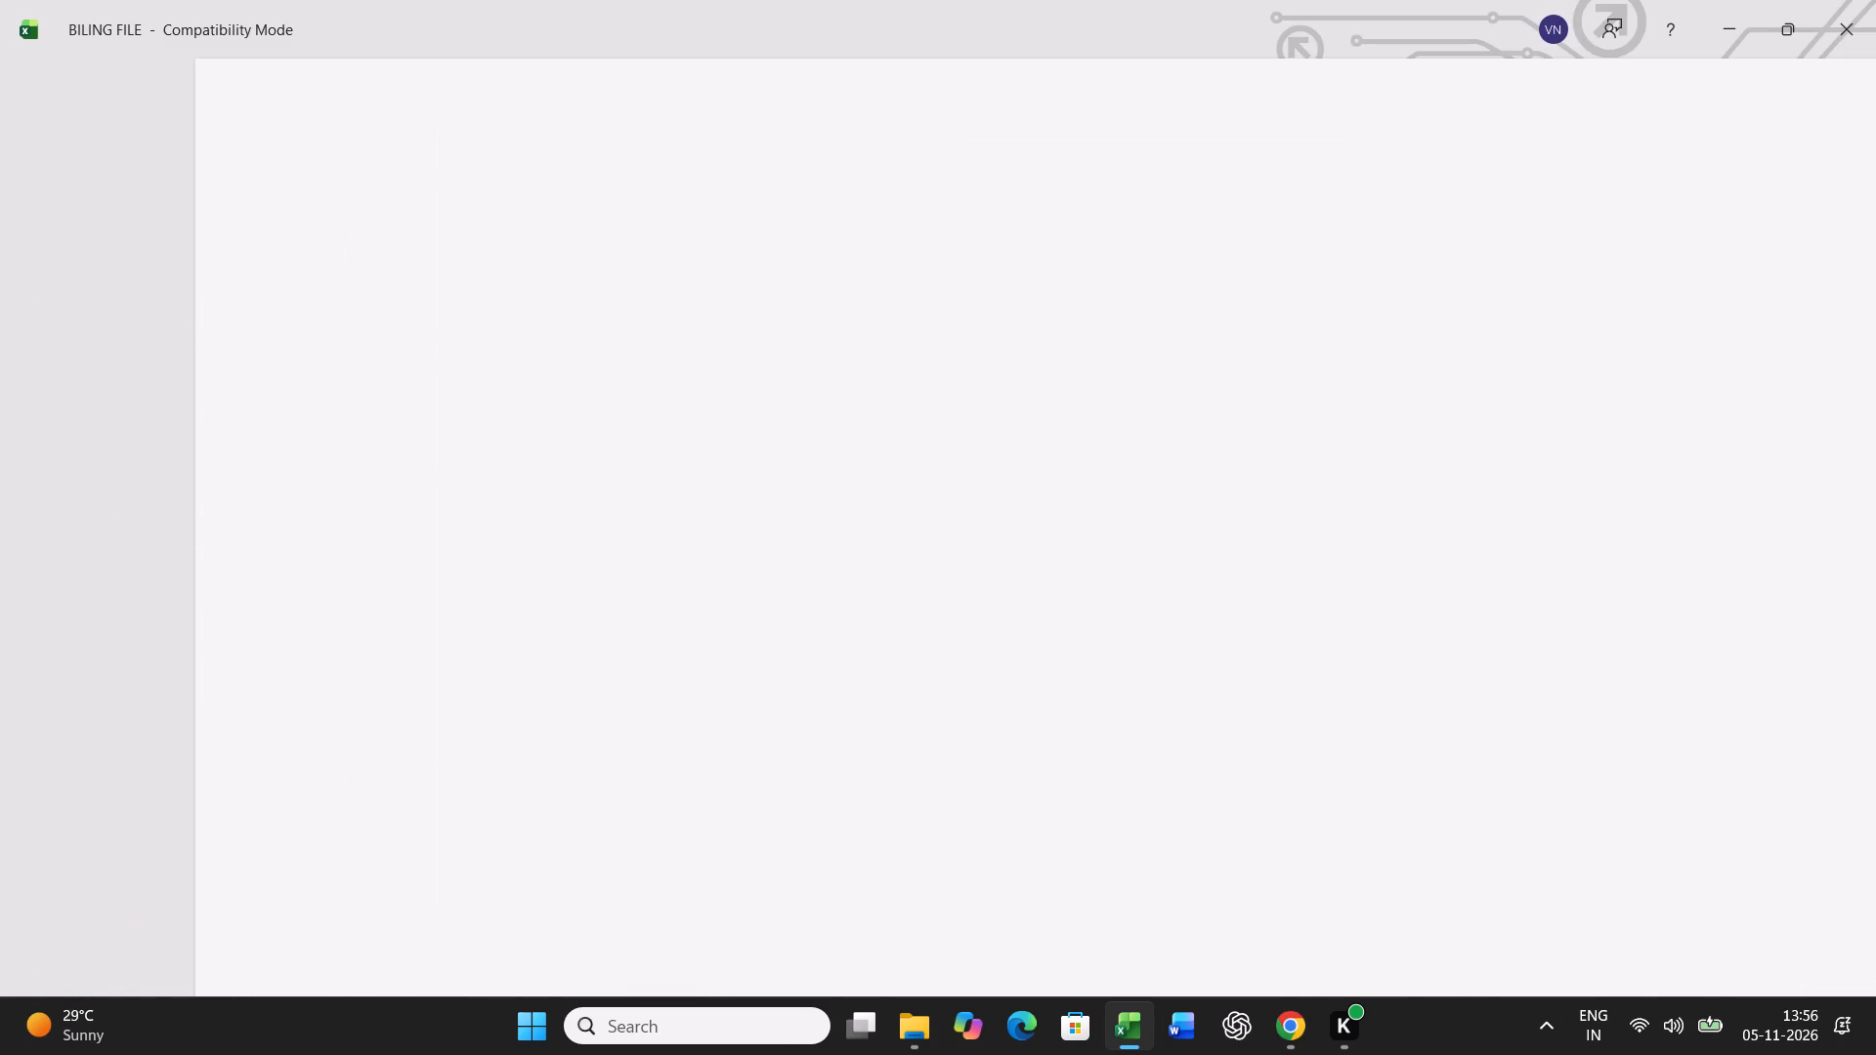
Copy the B - 1457 bill row 11 of BUNCH and paste it as values only into row 47 of the lower table.
click(272, 950)
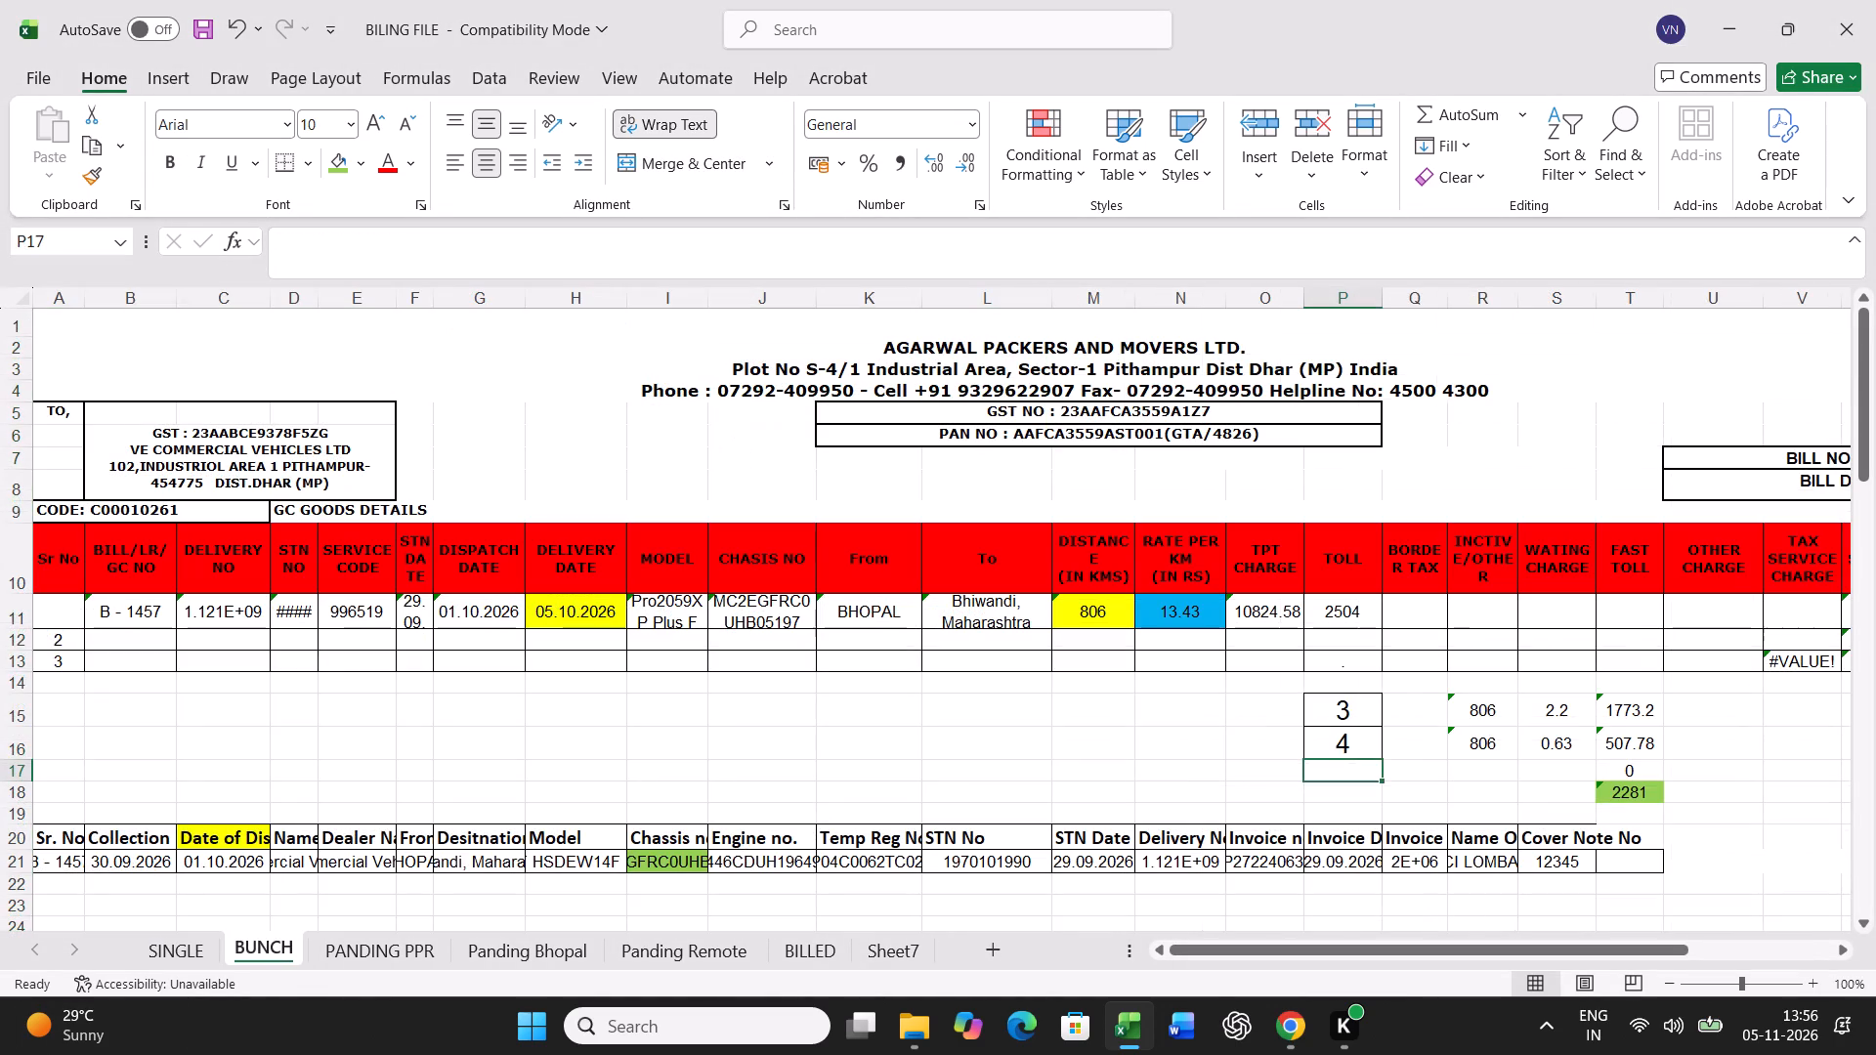
click(11, 608)
key(ctrl+c)
scroll(544, 658, down, 15)
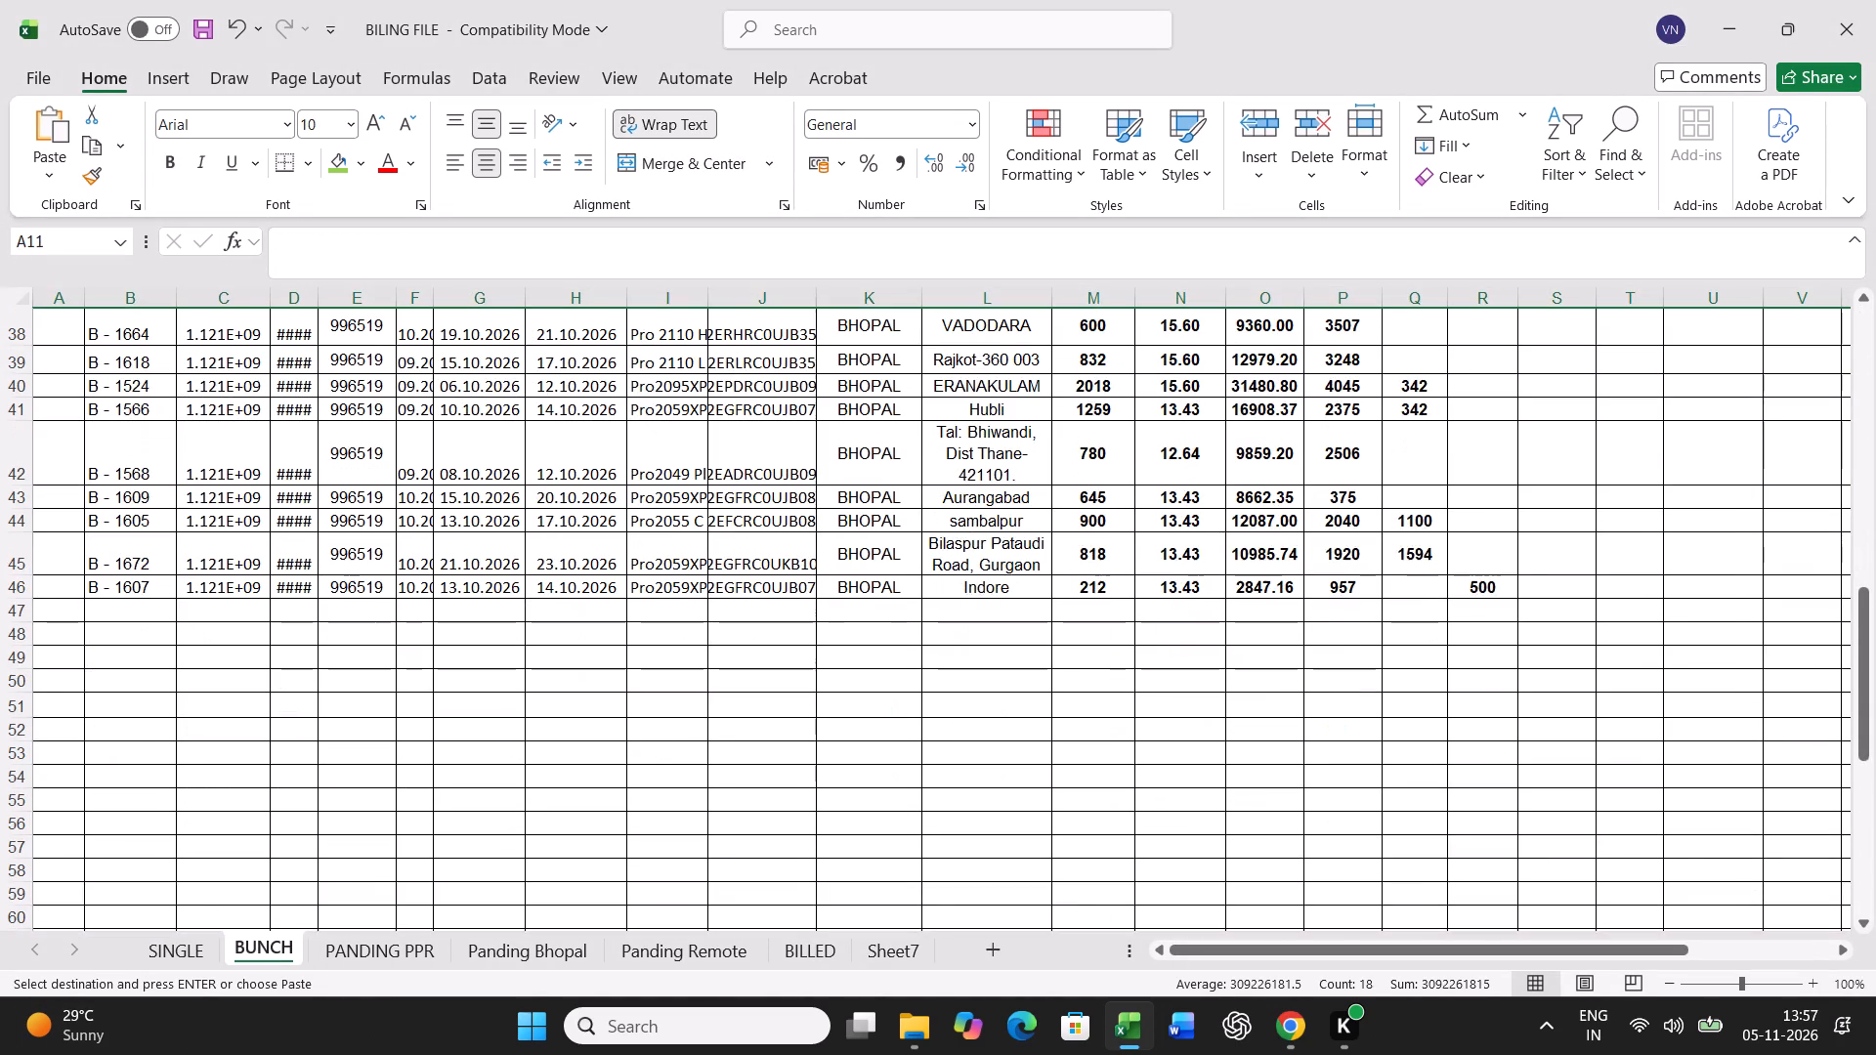
right_click(61, 612)
click(161, 462)
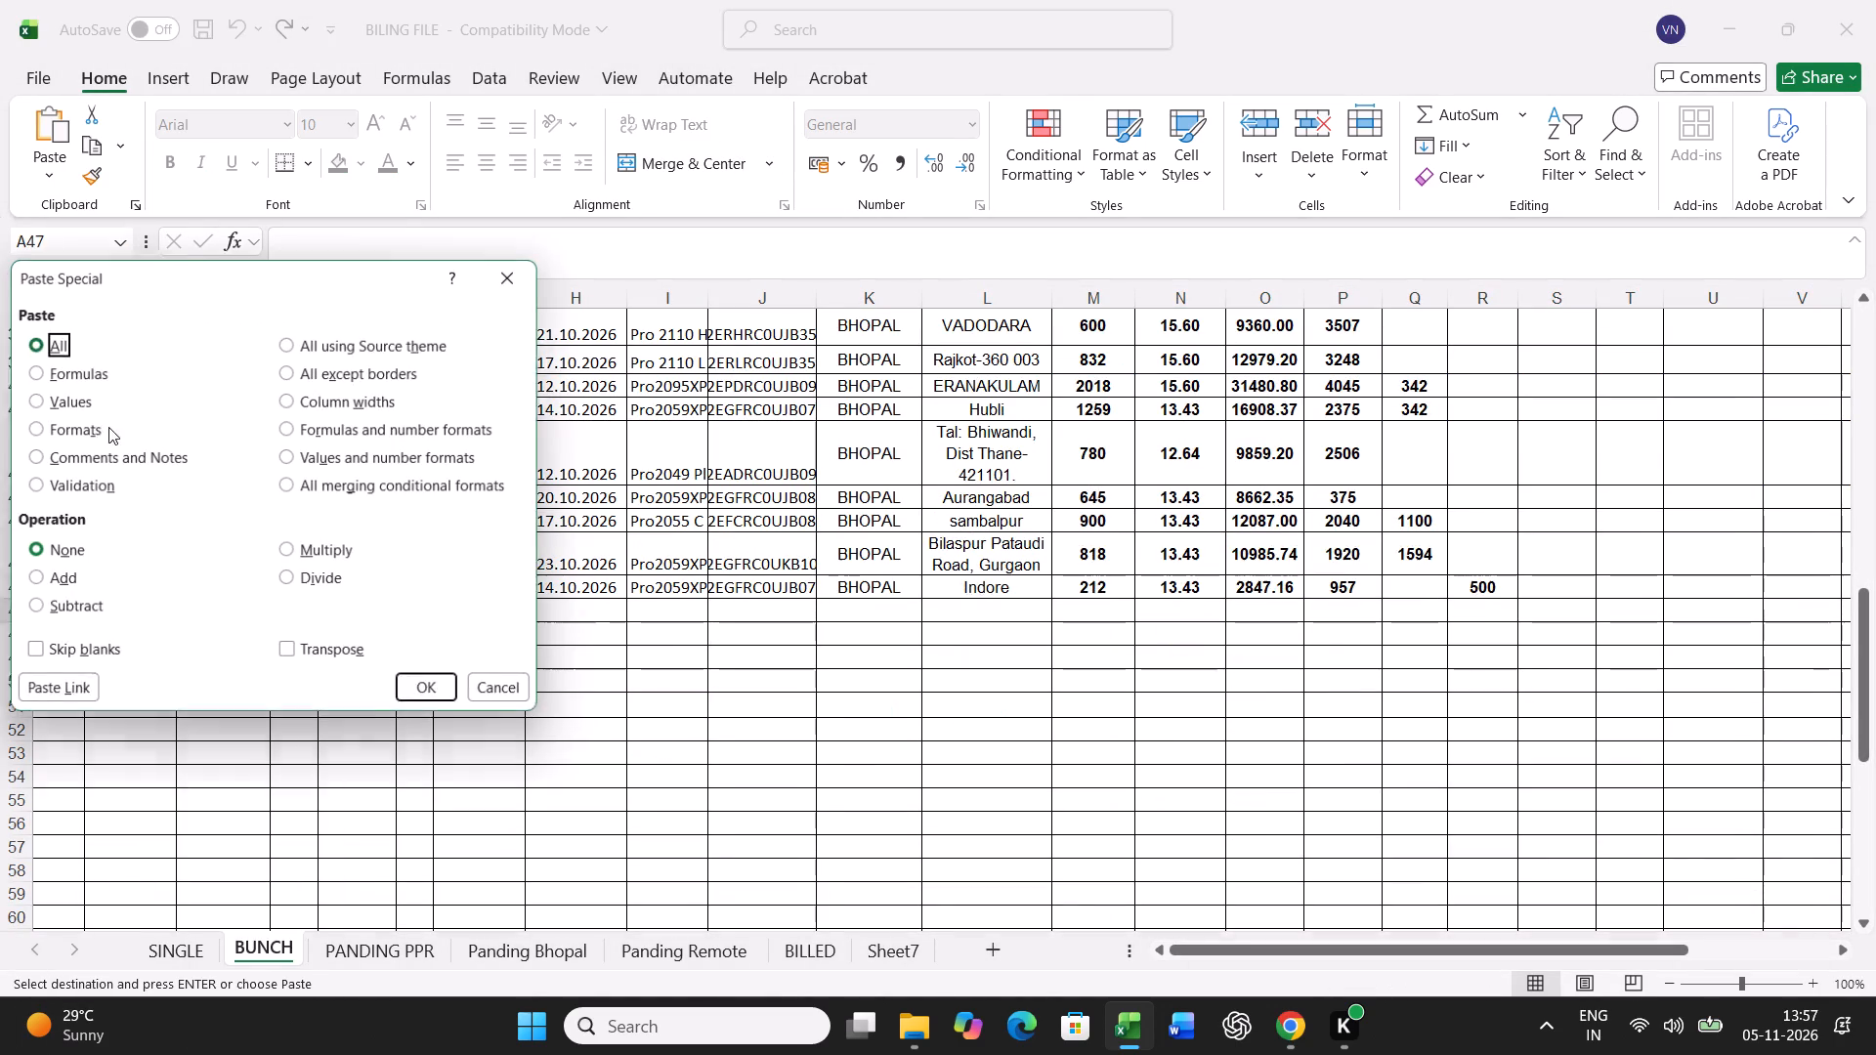
click(81, 402)
click(434, 693)
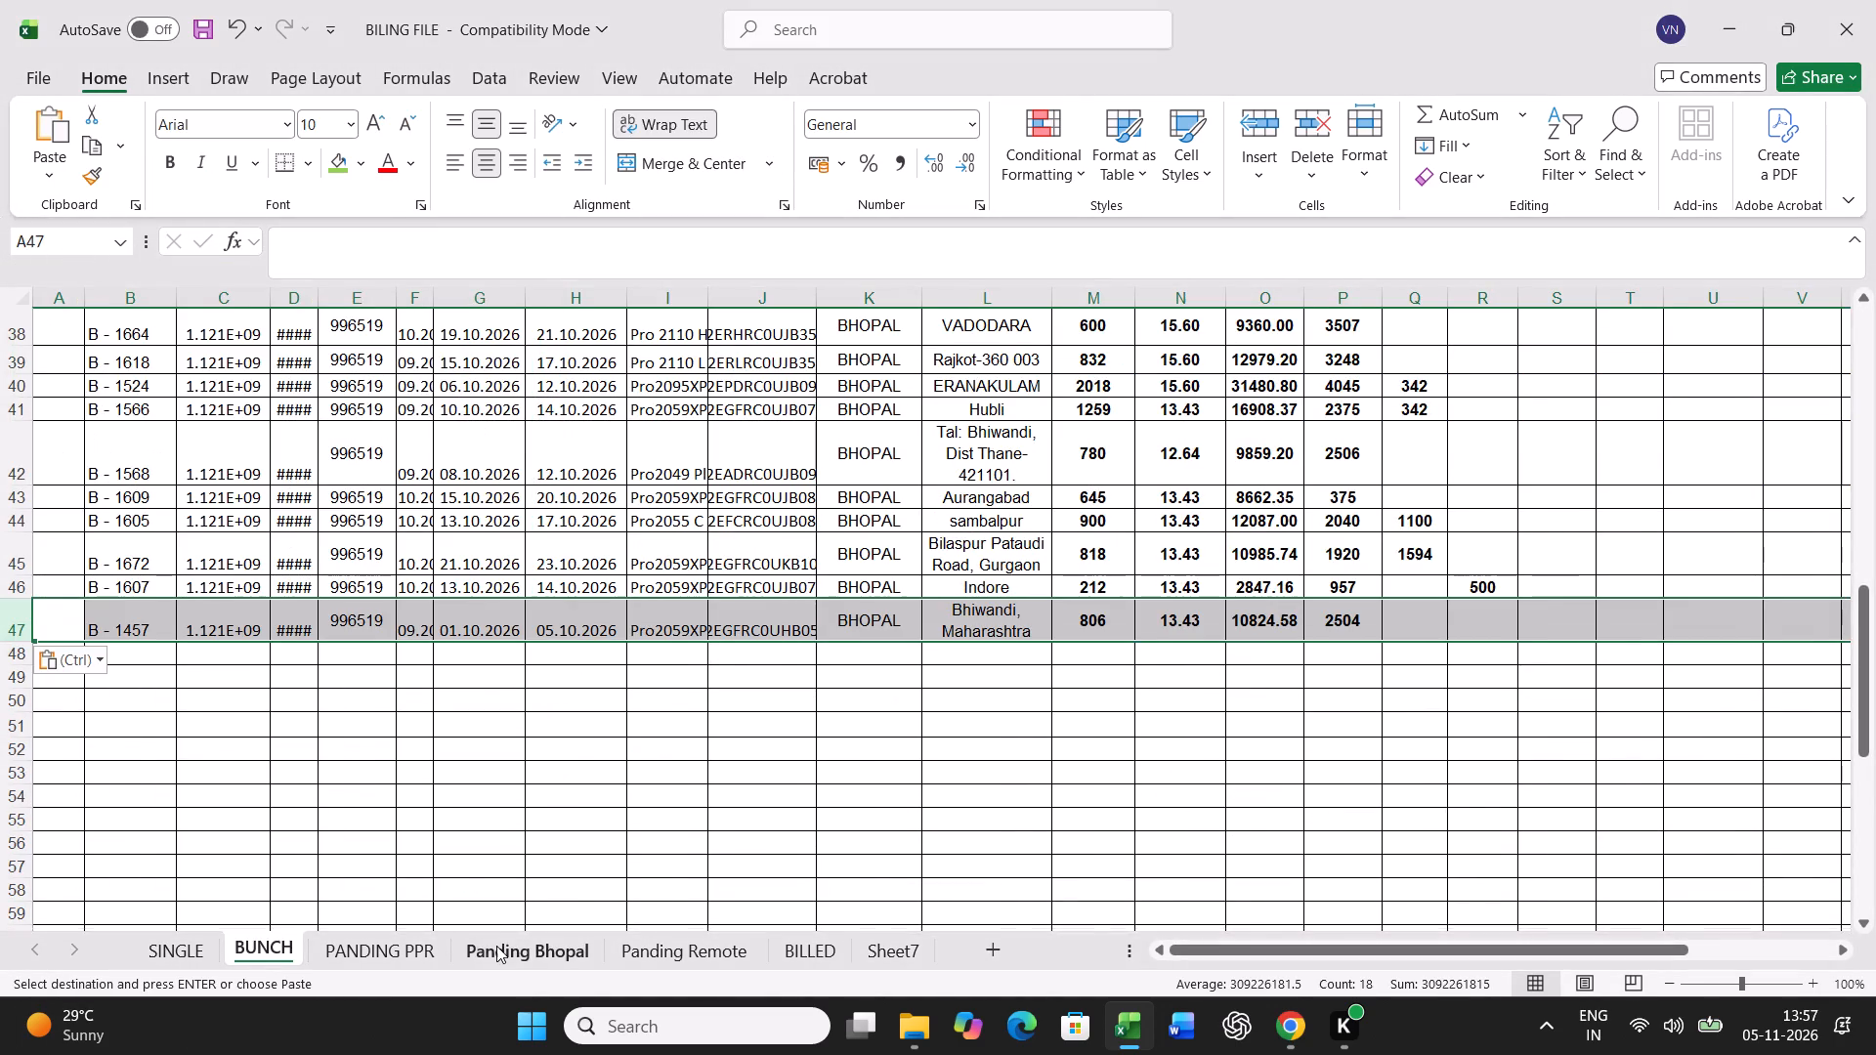
Find the chassis number containing B08002 in Panding Bhopal and fill its cell green.
click(496, 946)
click(656, 719)
key(ctrl+f)
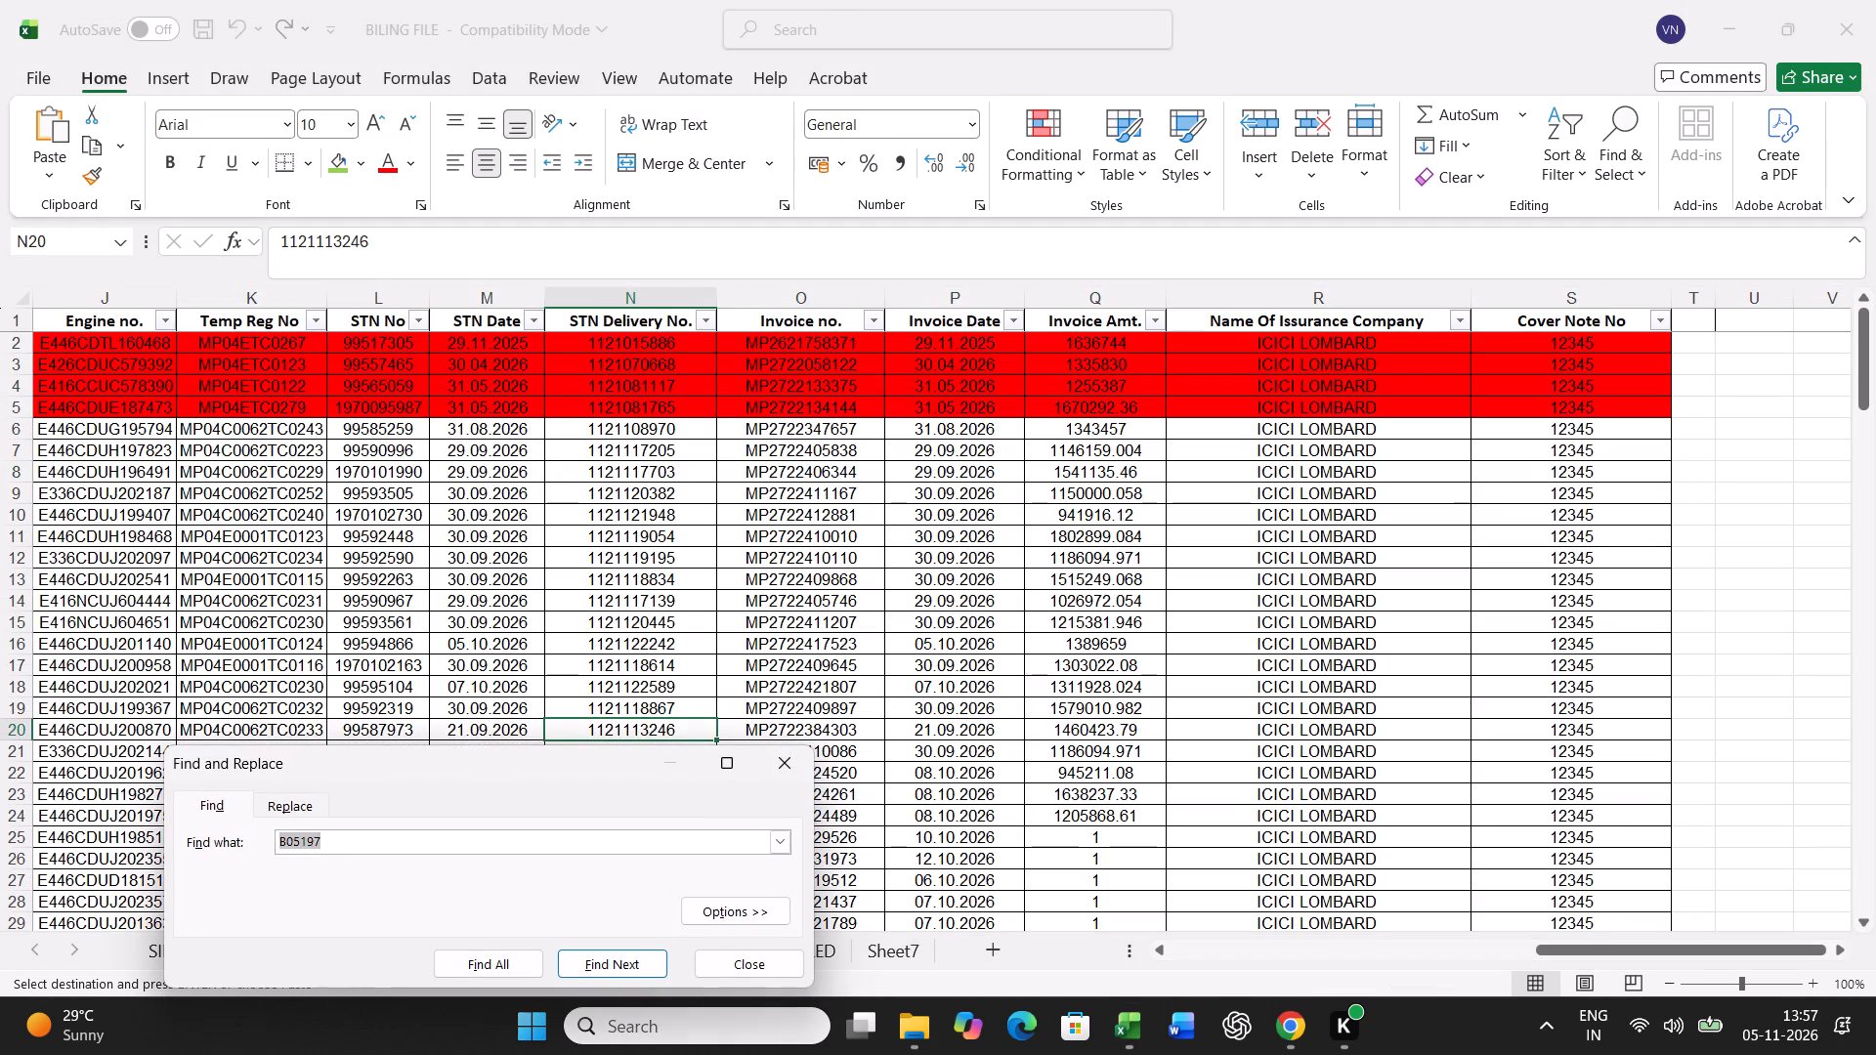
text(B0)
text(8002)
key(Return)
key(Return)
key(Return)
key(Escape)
click(335, 165)
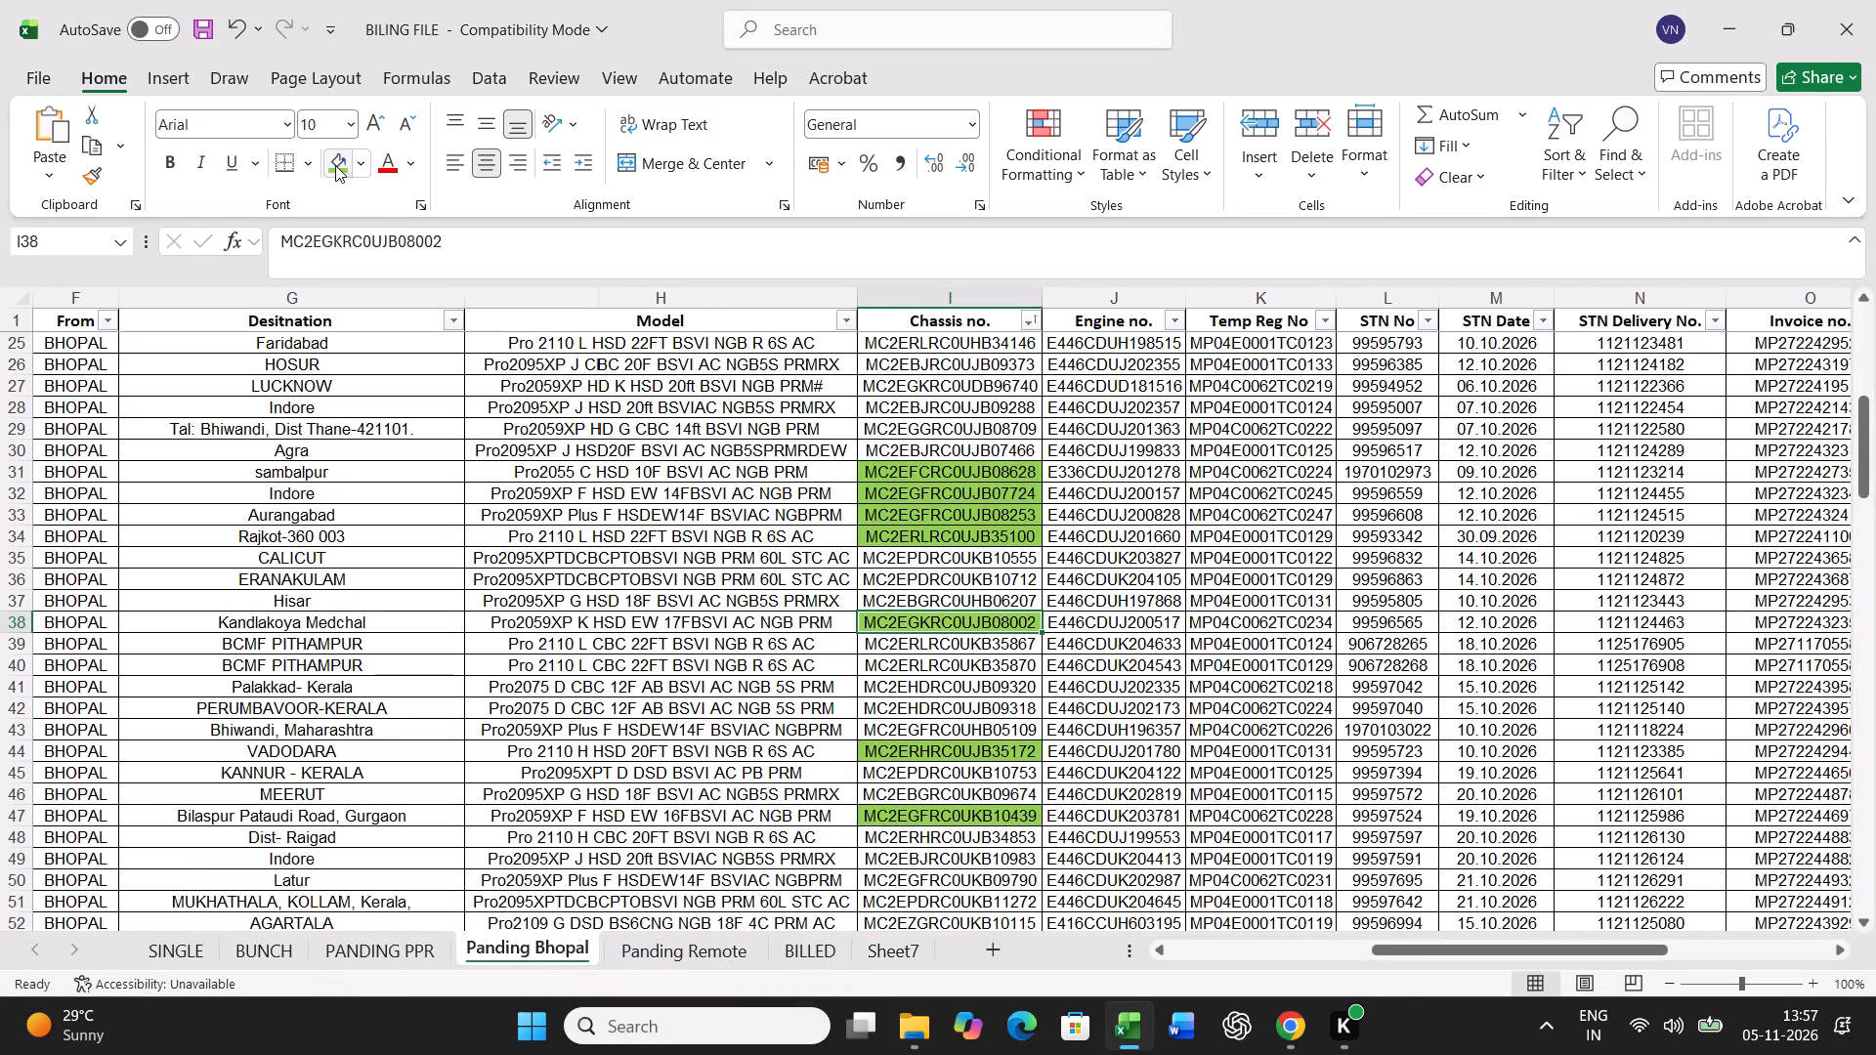
Copy the whole B - 1628 record from Panding Bhopal and paste it into row 21 of the BUNCH sheet.
key(Left)
key(Left)
key(Left)
key(Left)
key(Left)
key(Left)
key(Left)
key(Left)
key(Left)
key(Left)
key(Left)
key(Left)
key(Left)
key(Left)
key(Left)
key(Left)
key(Left)
key(Left)
key(Left)
key(ctrl+shift+Right)
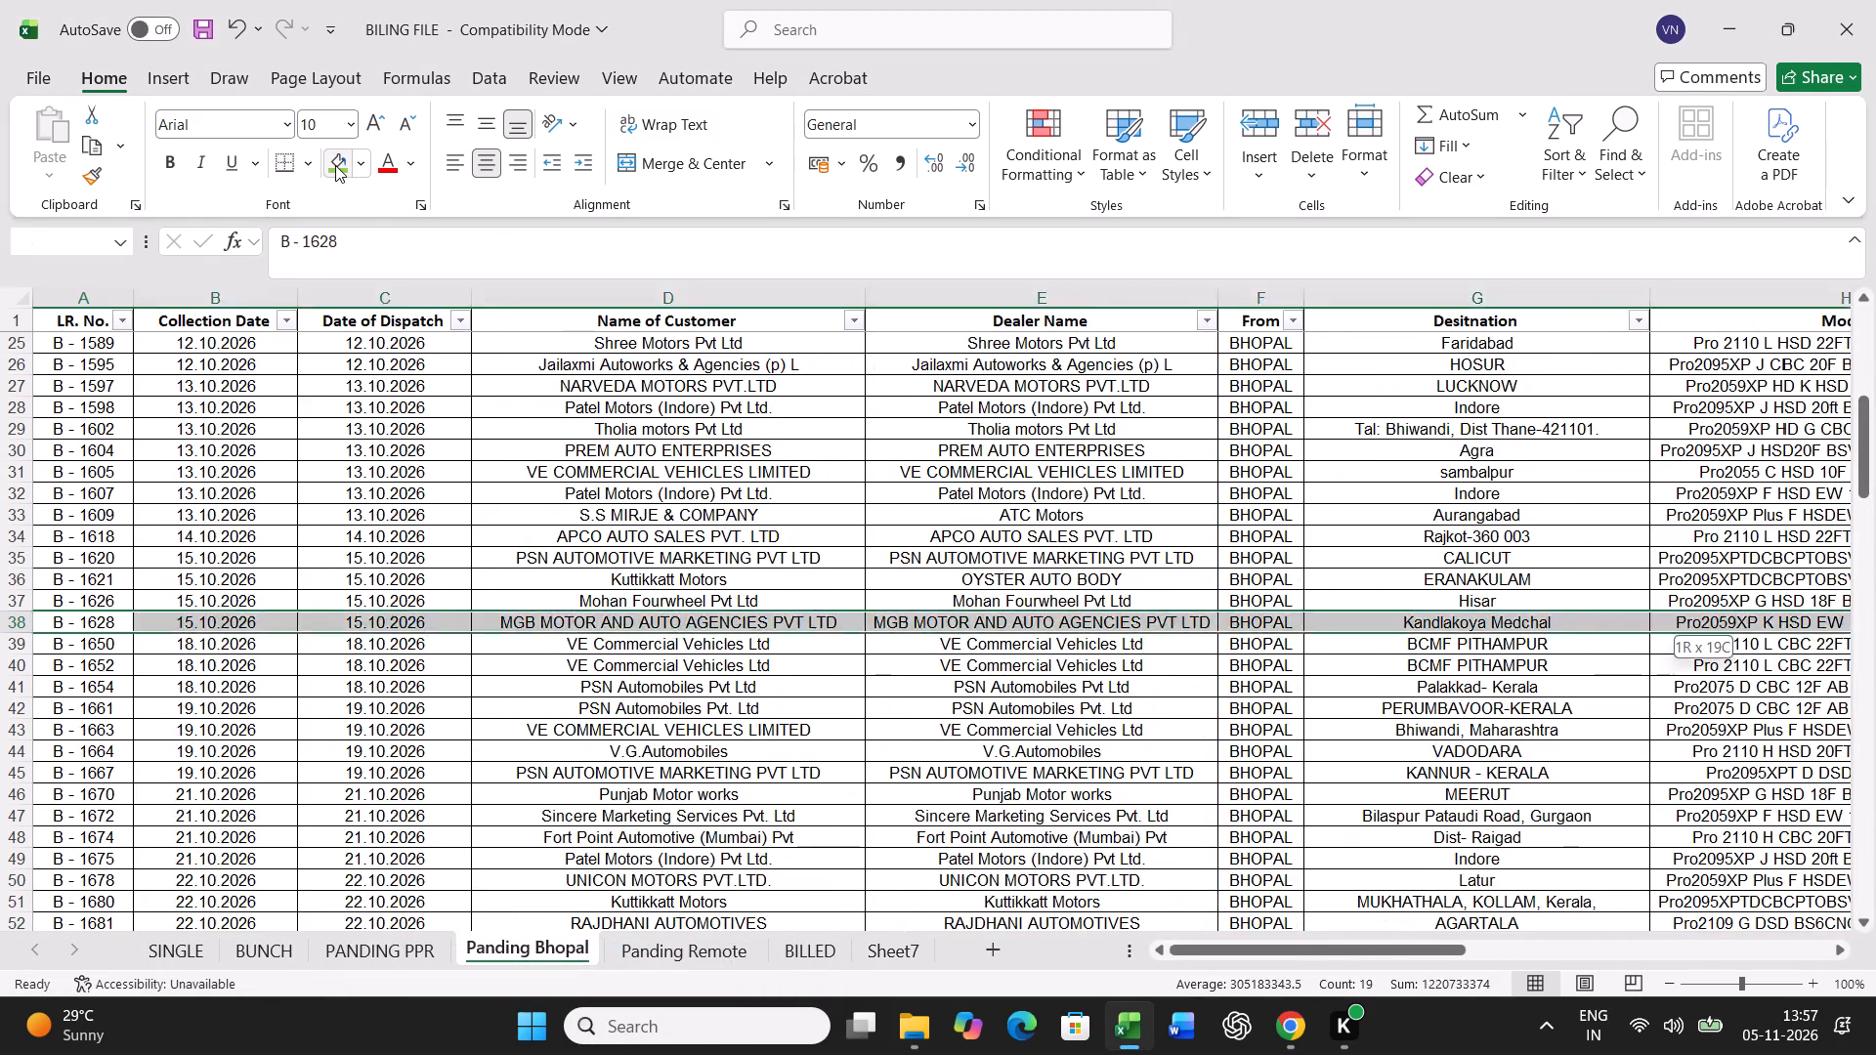
key(ctrl+c)
click(262, 959)
scroll(309, 834, up, 2)
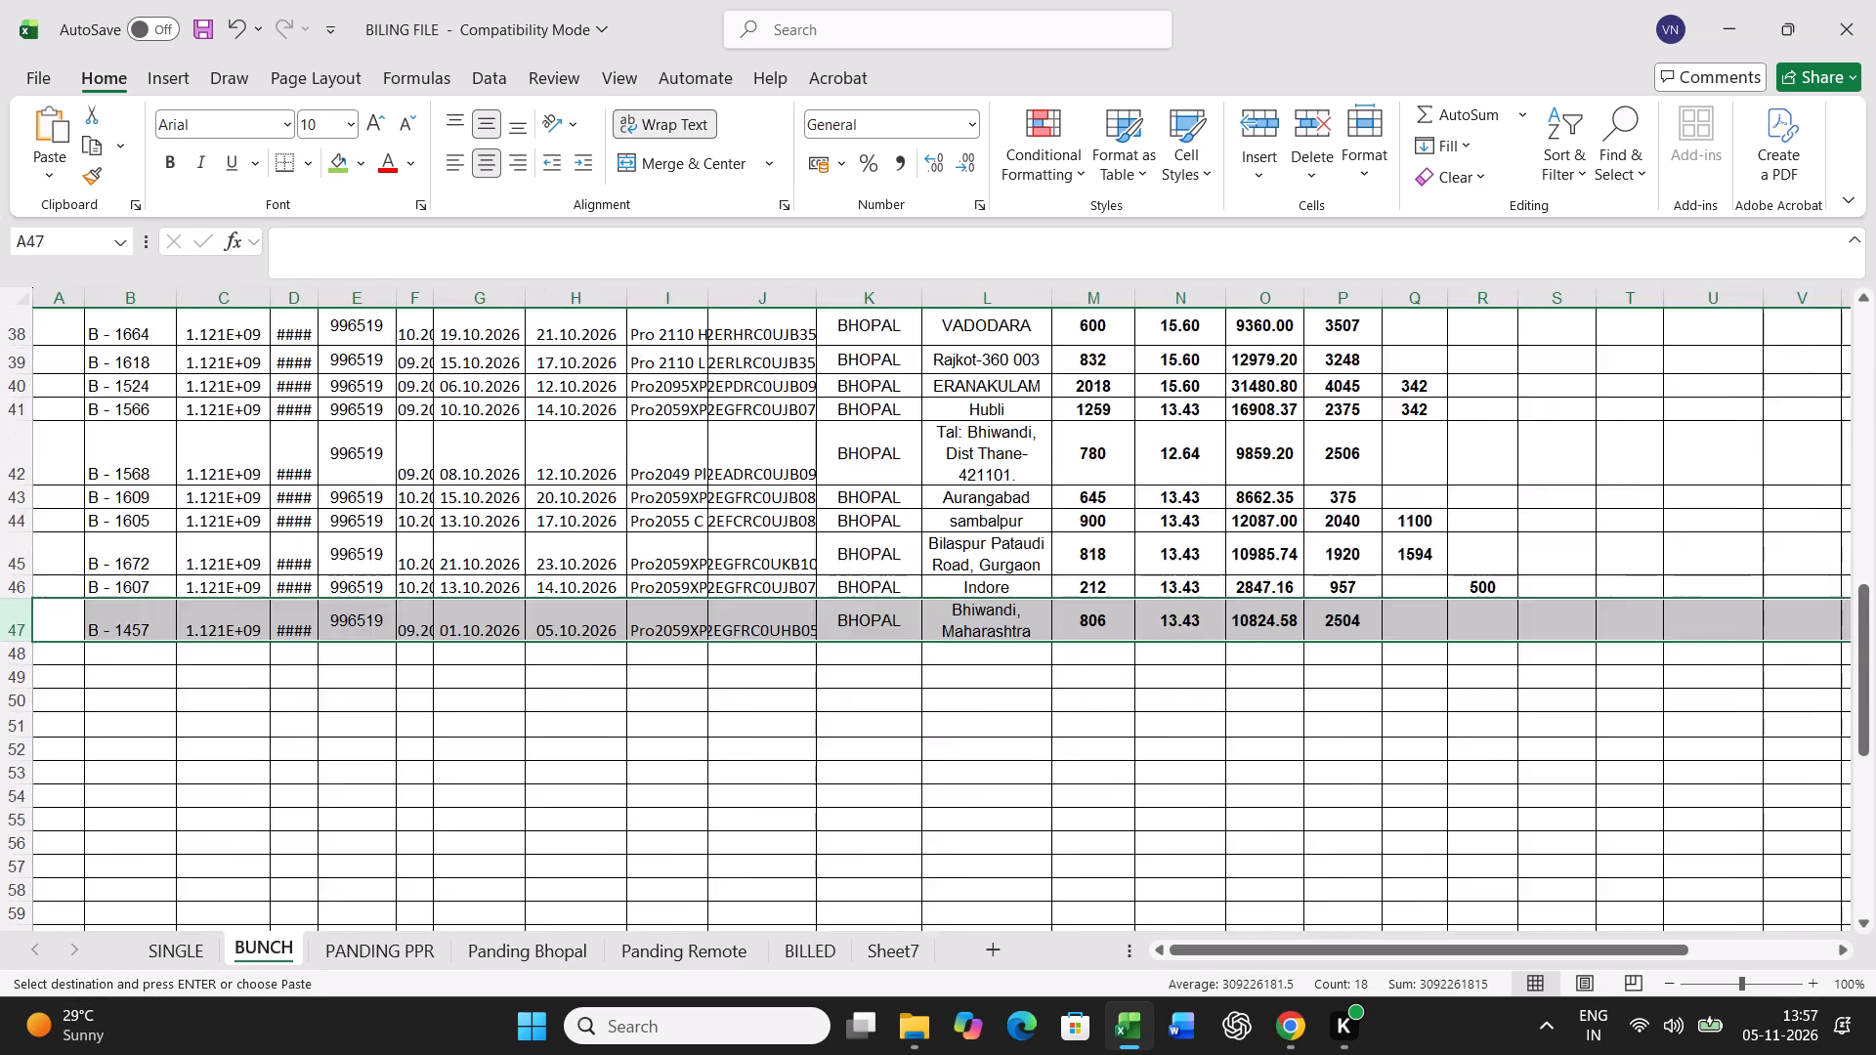
scroll(309, 834, up, 15)
click(70, 863)
key(ctrl+v)
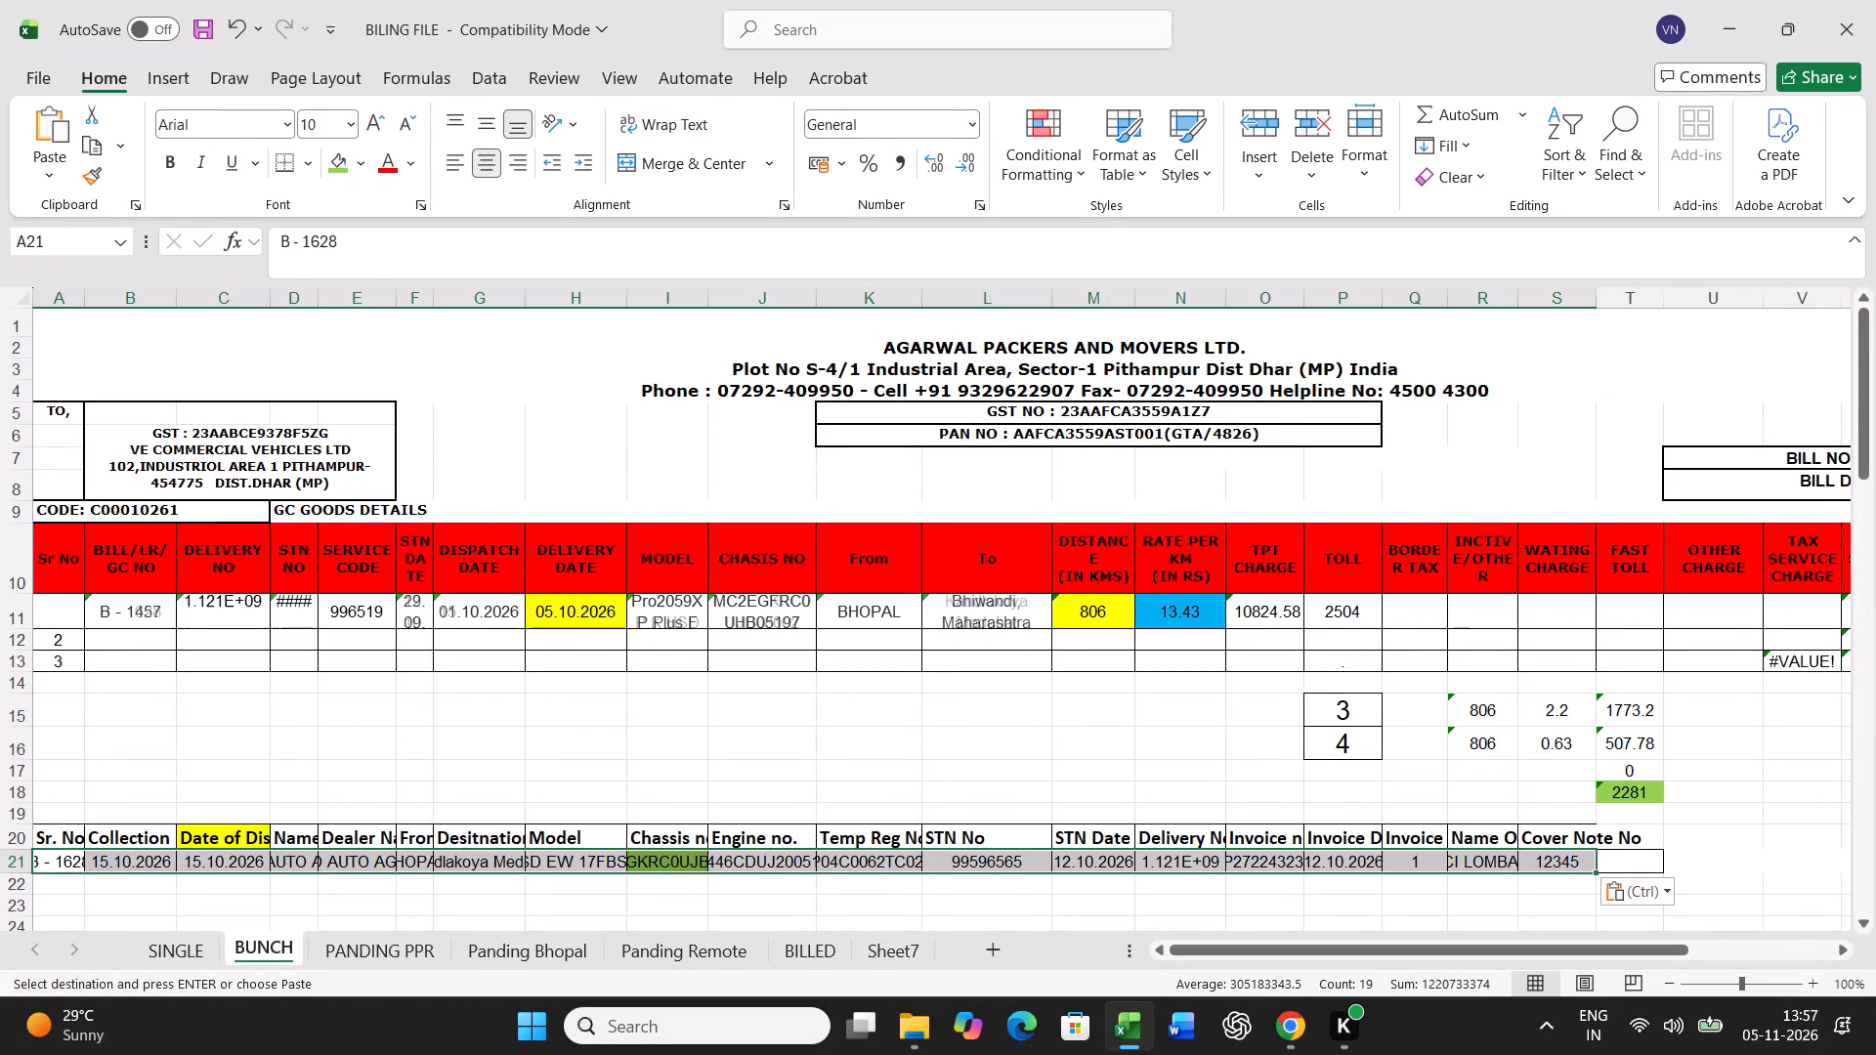
Replace the delivery date for B - 1628 in BUNCH cell H11, entering 20.10.202.
click(596, 617)
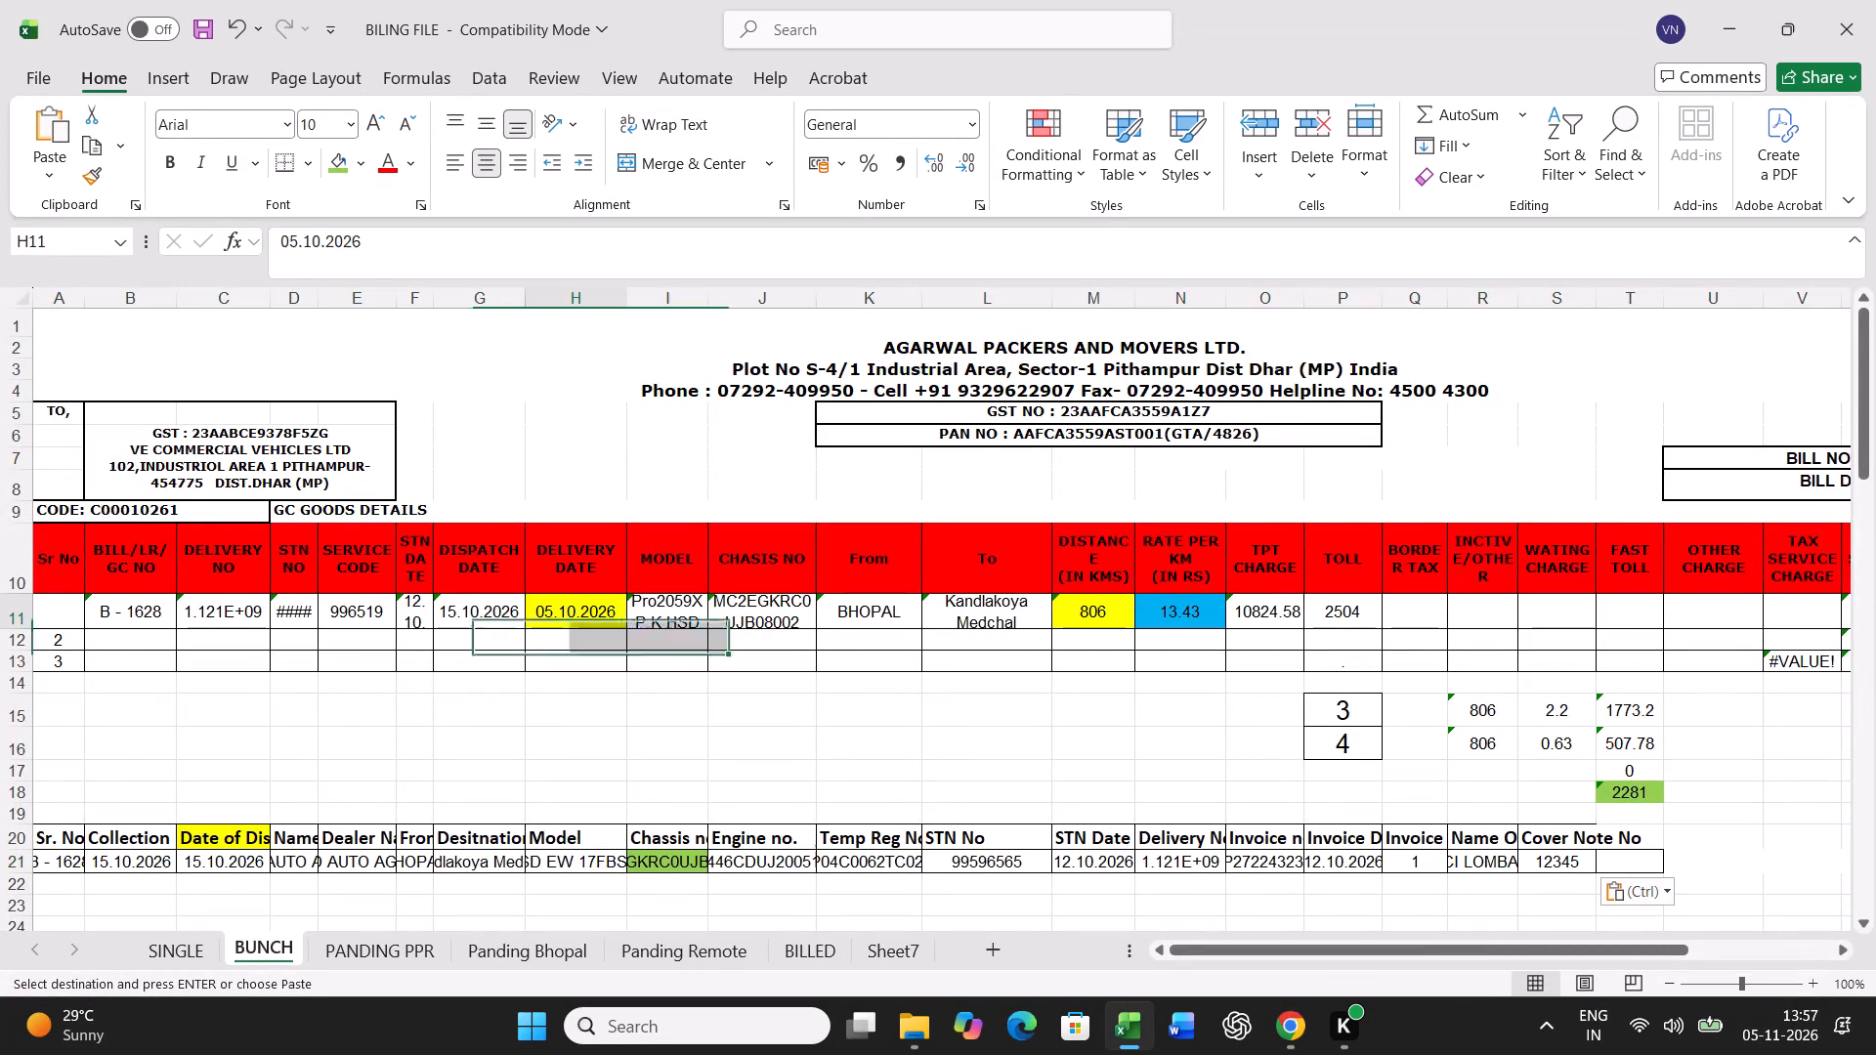
text(20.10.202)
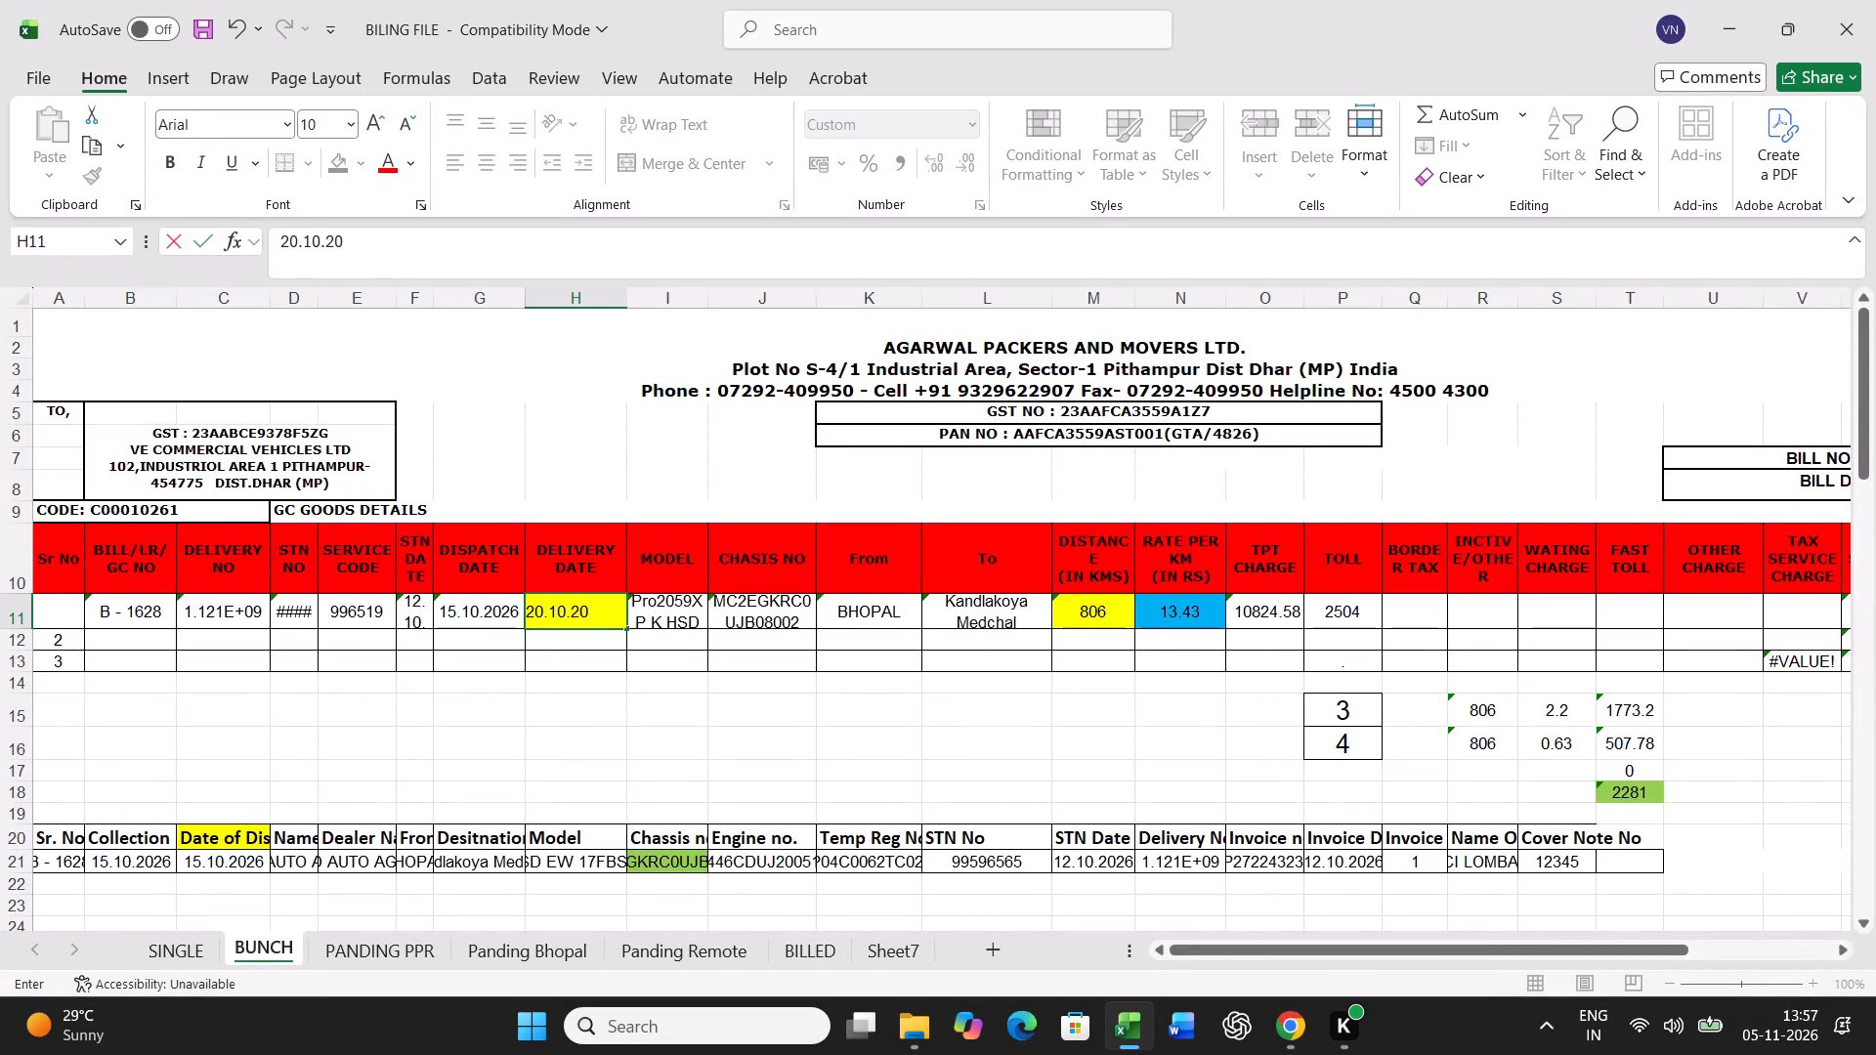
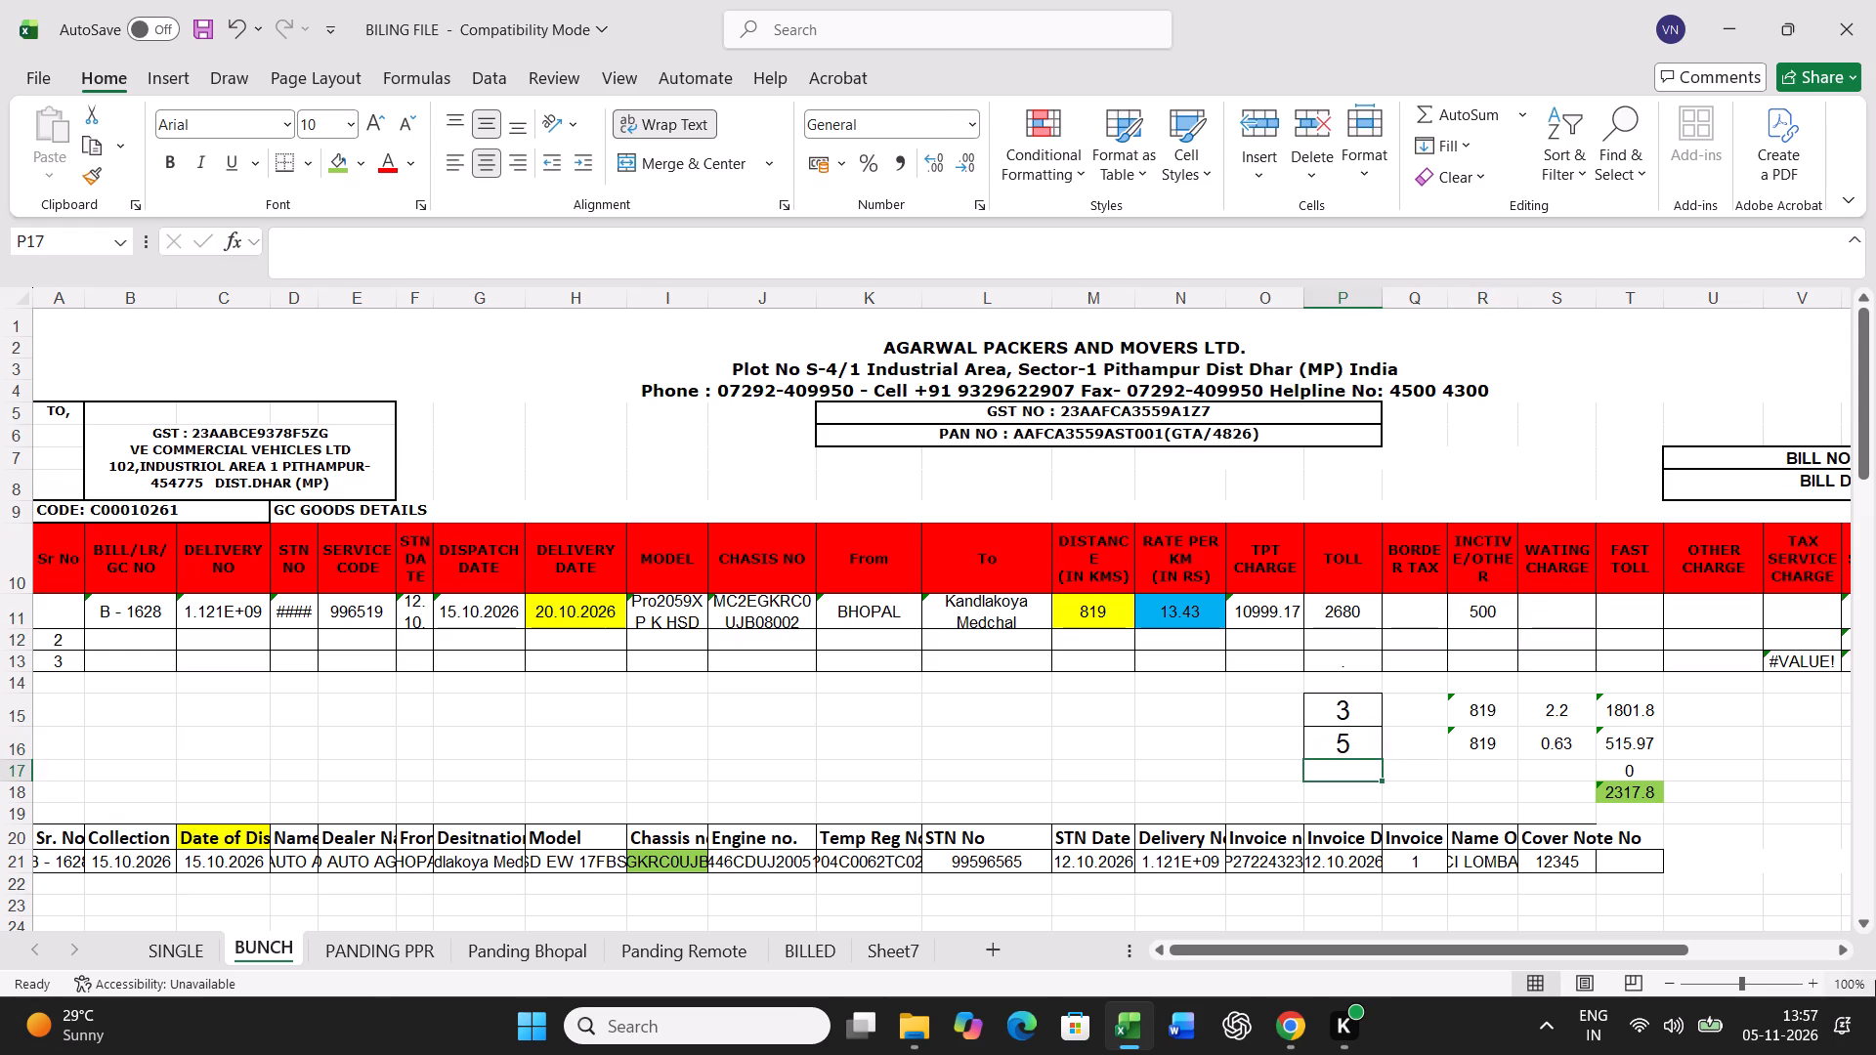
Print the B - 1628 freight bill from the SINGLE sheet.
click(189, 954)
key(ctrl+p)
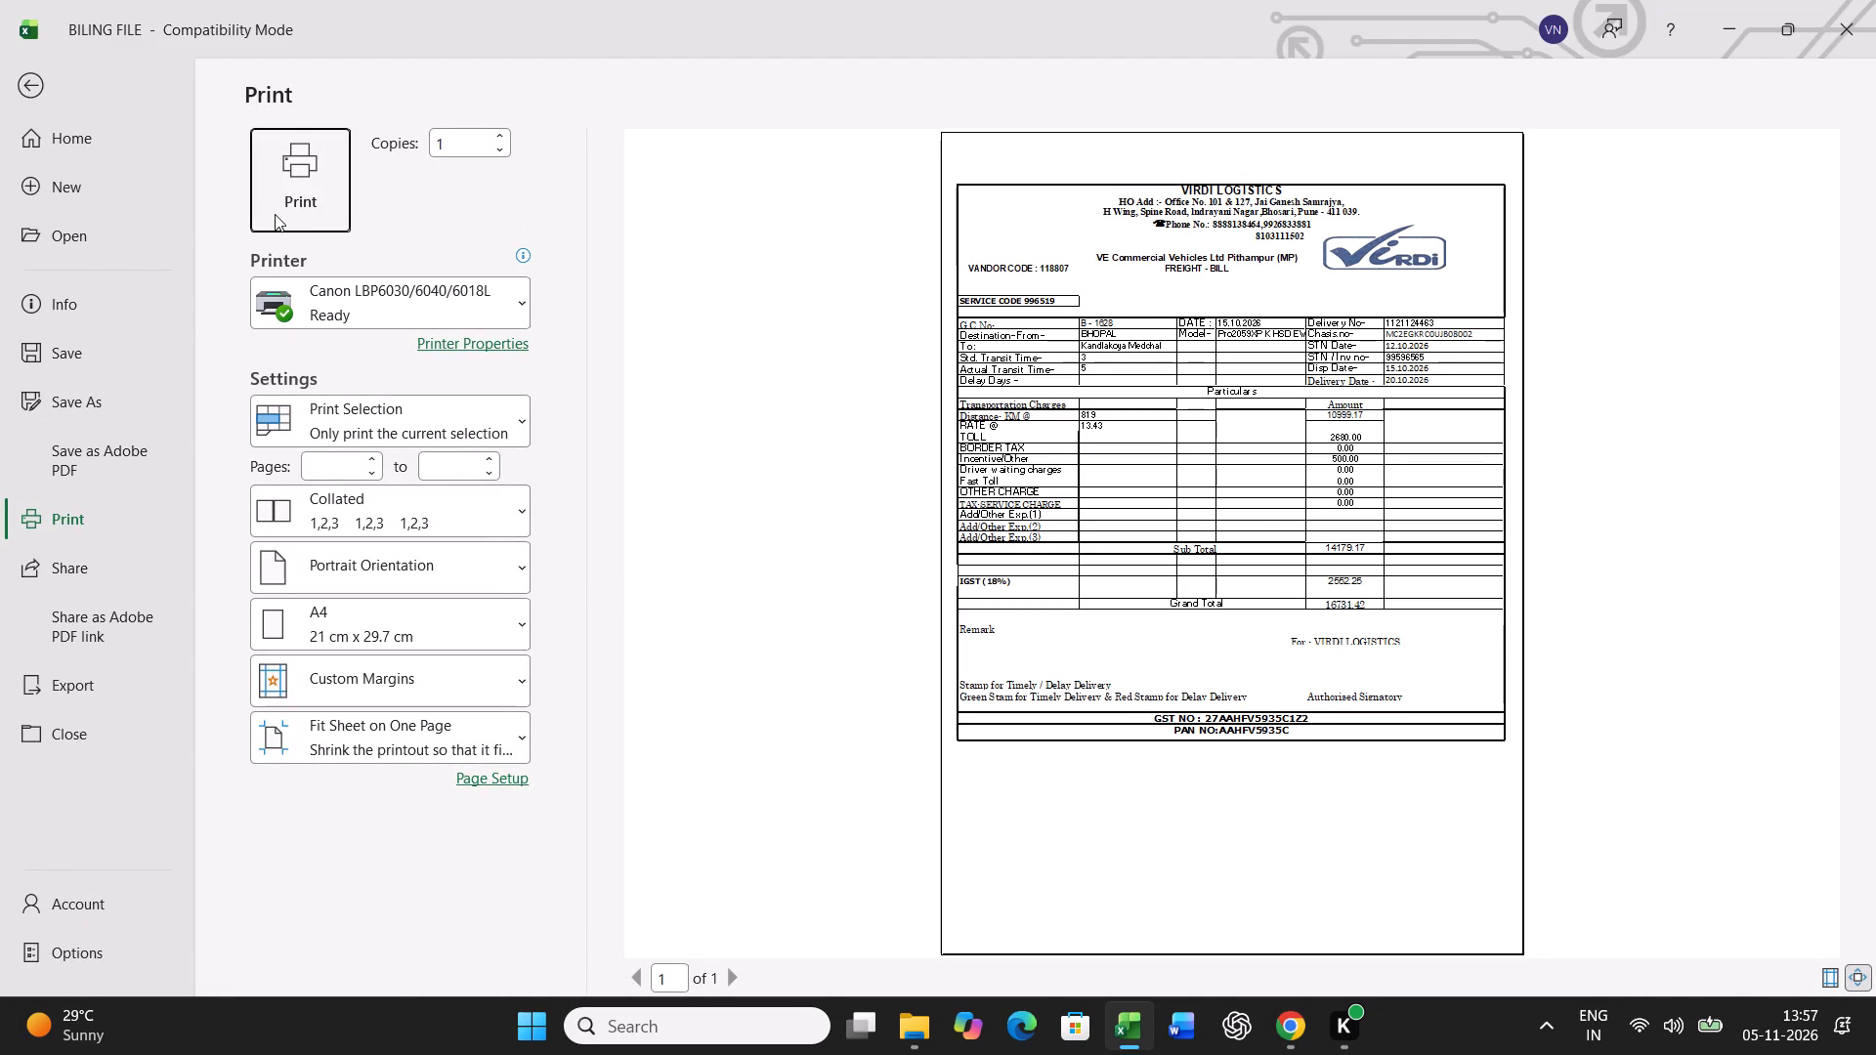
click(275, 214)
Copy the B - 1628 bill row 11 of BUNCH and paste it as values only into row 48 of the lower table.
click(277, 953)
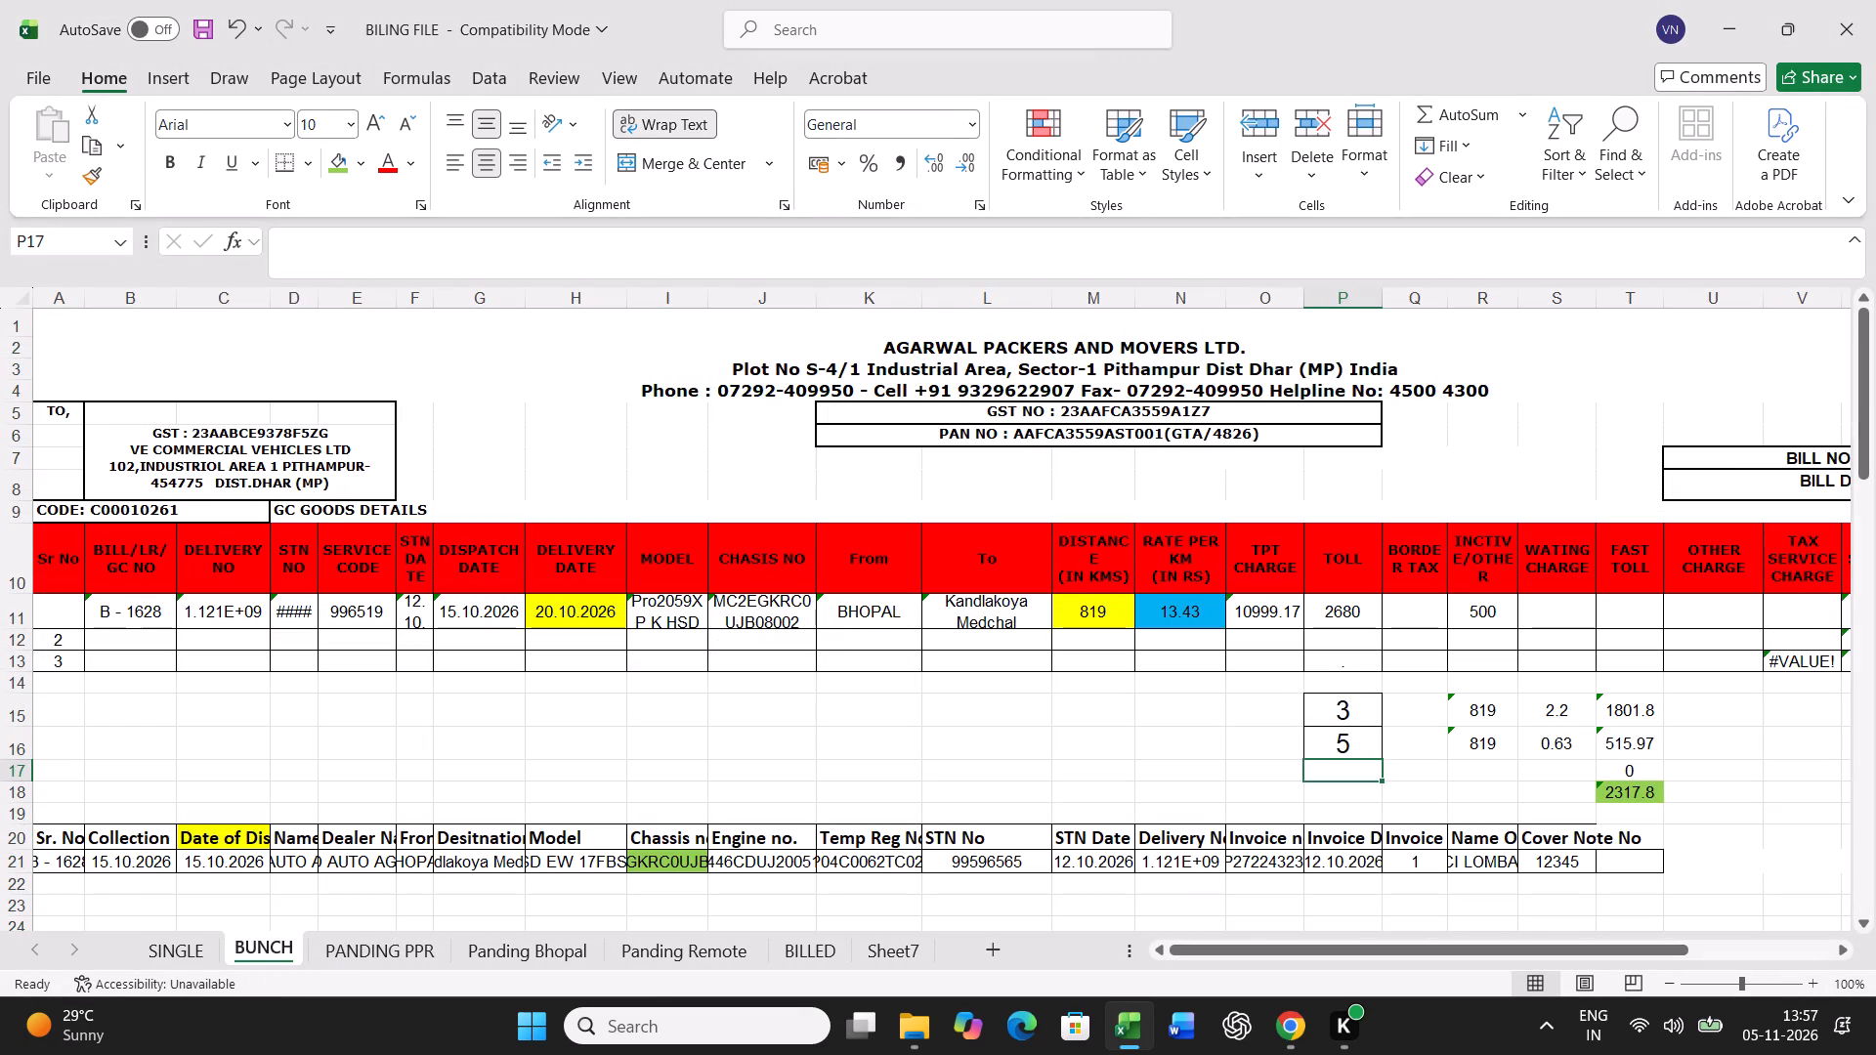
click(16, 604)
key(ctrl+c)
scroll(543, 649, down, 6)
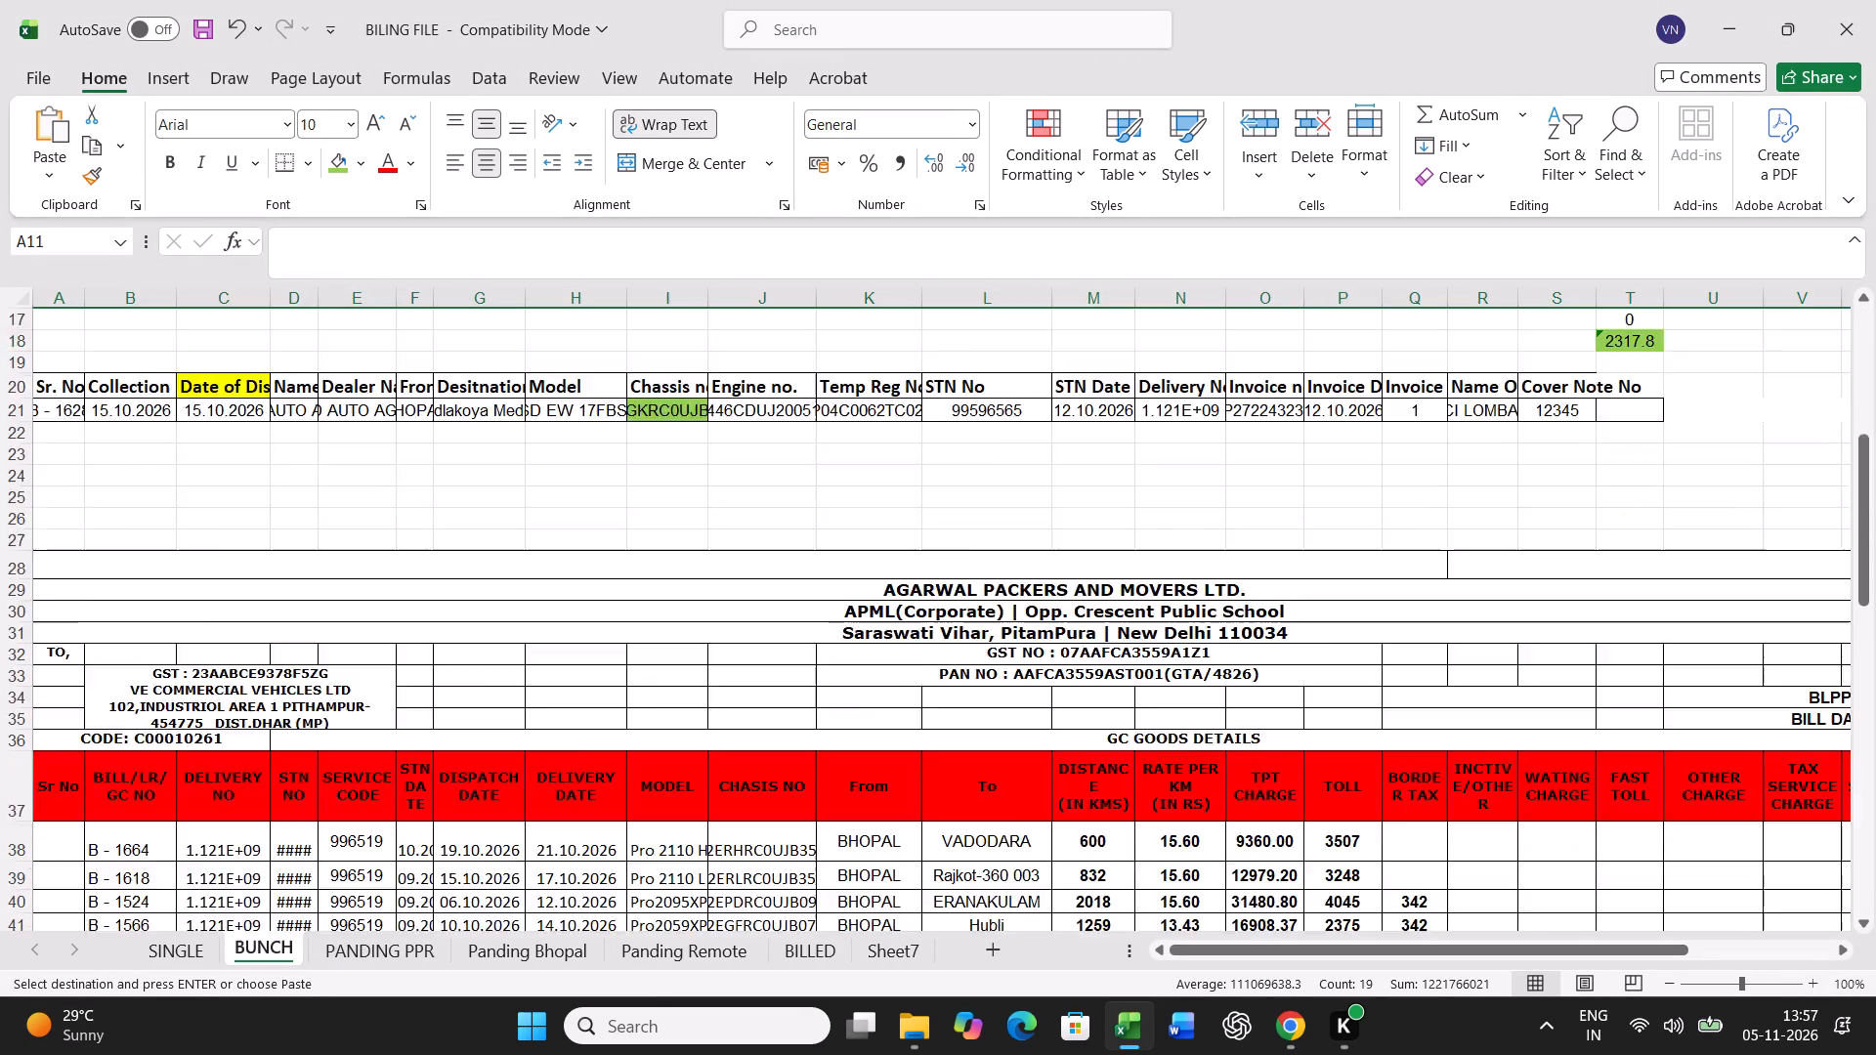
scroll(543, 649, down, 10)
right_click(69, 584)
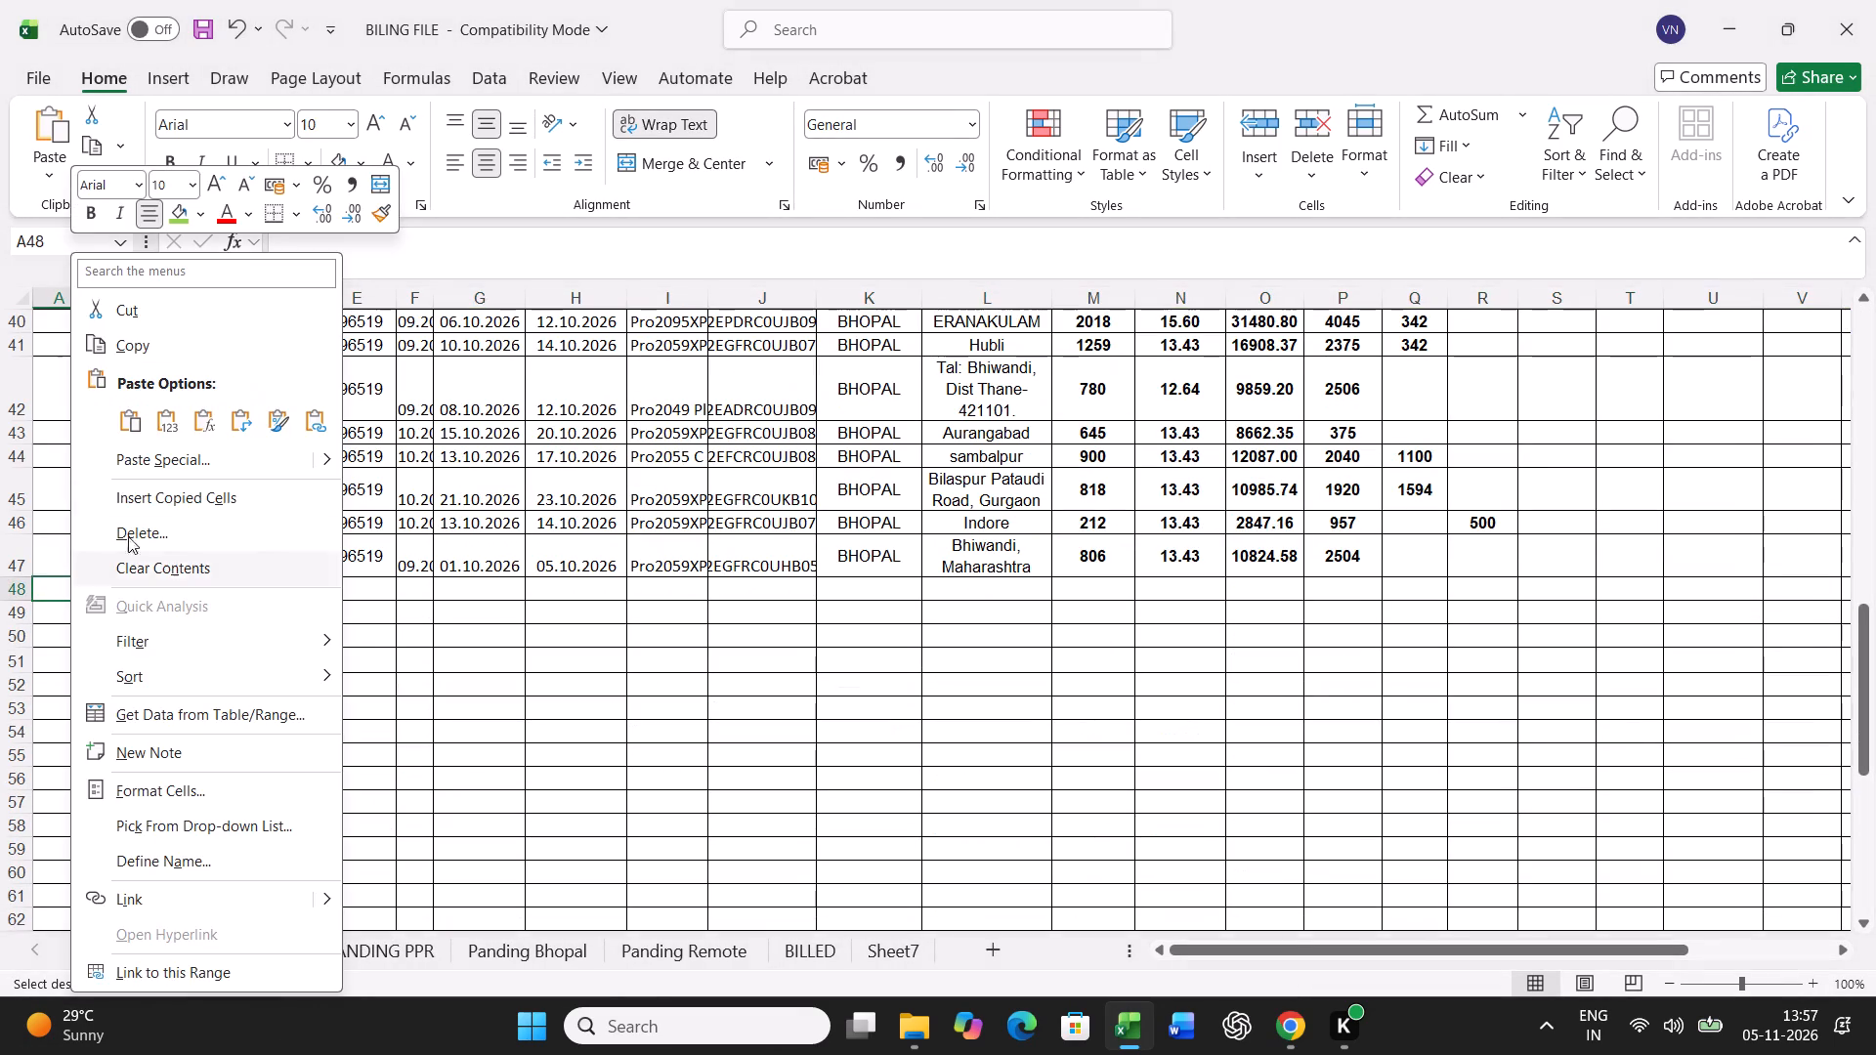
click(173, 446)
click(77, 395)
click(429, 671)
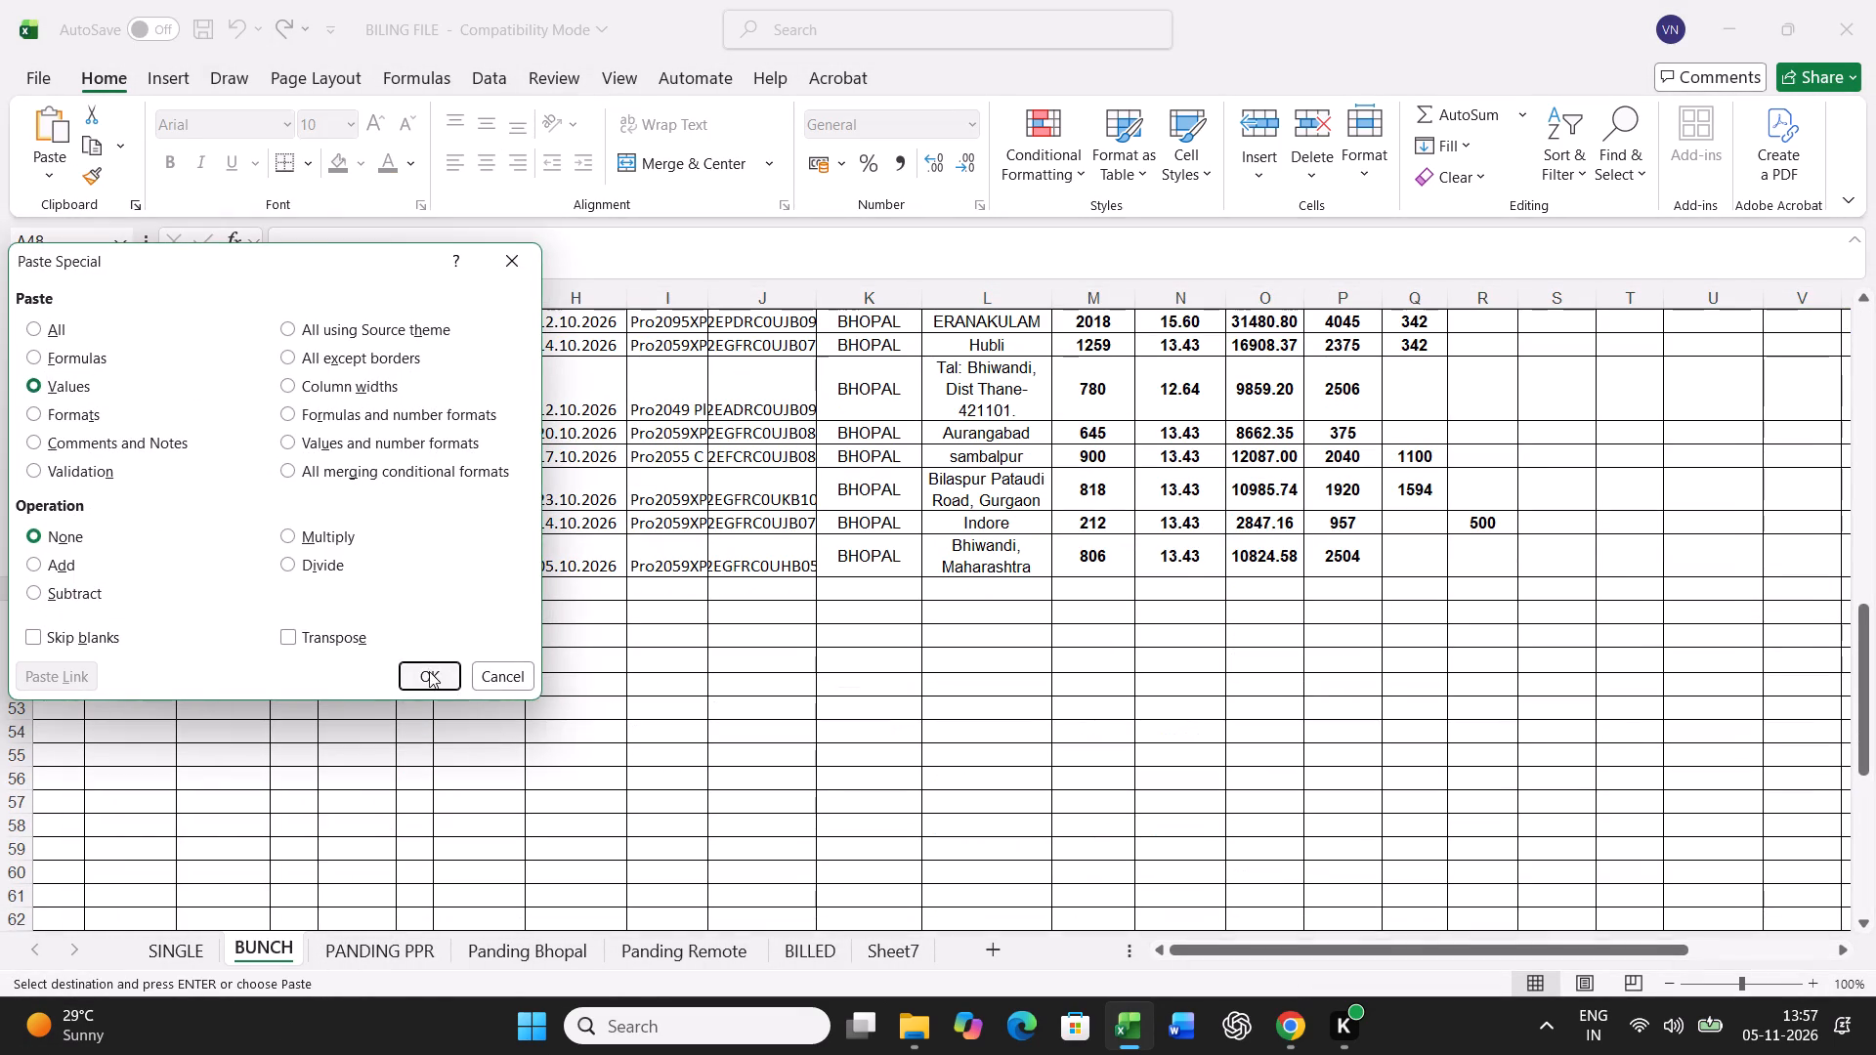
Find the chassis number containing B10983 in Panding Bhopal and fill its cell green.
click(531, 957)
click(789, 725)
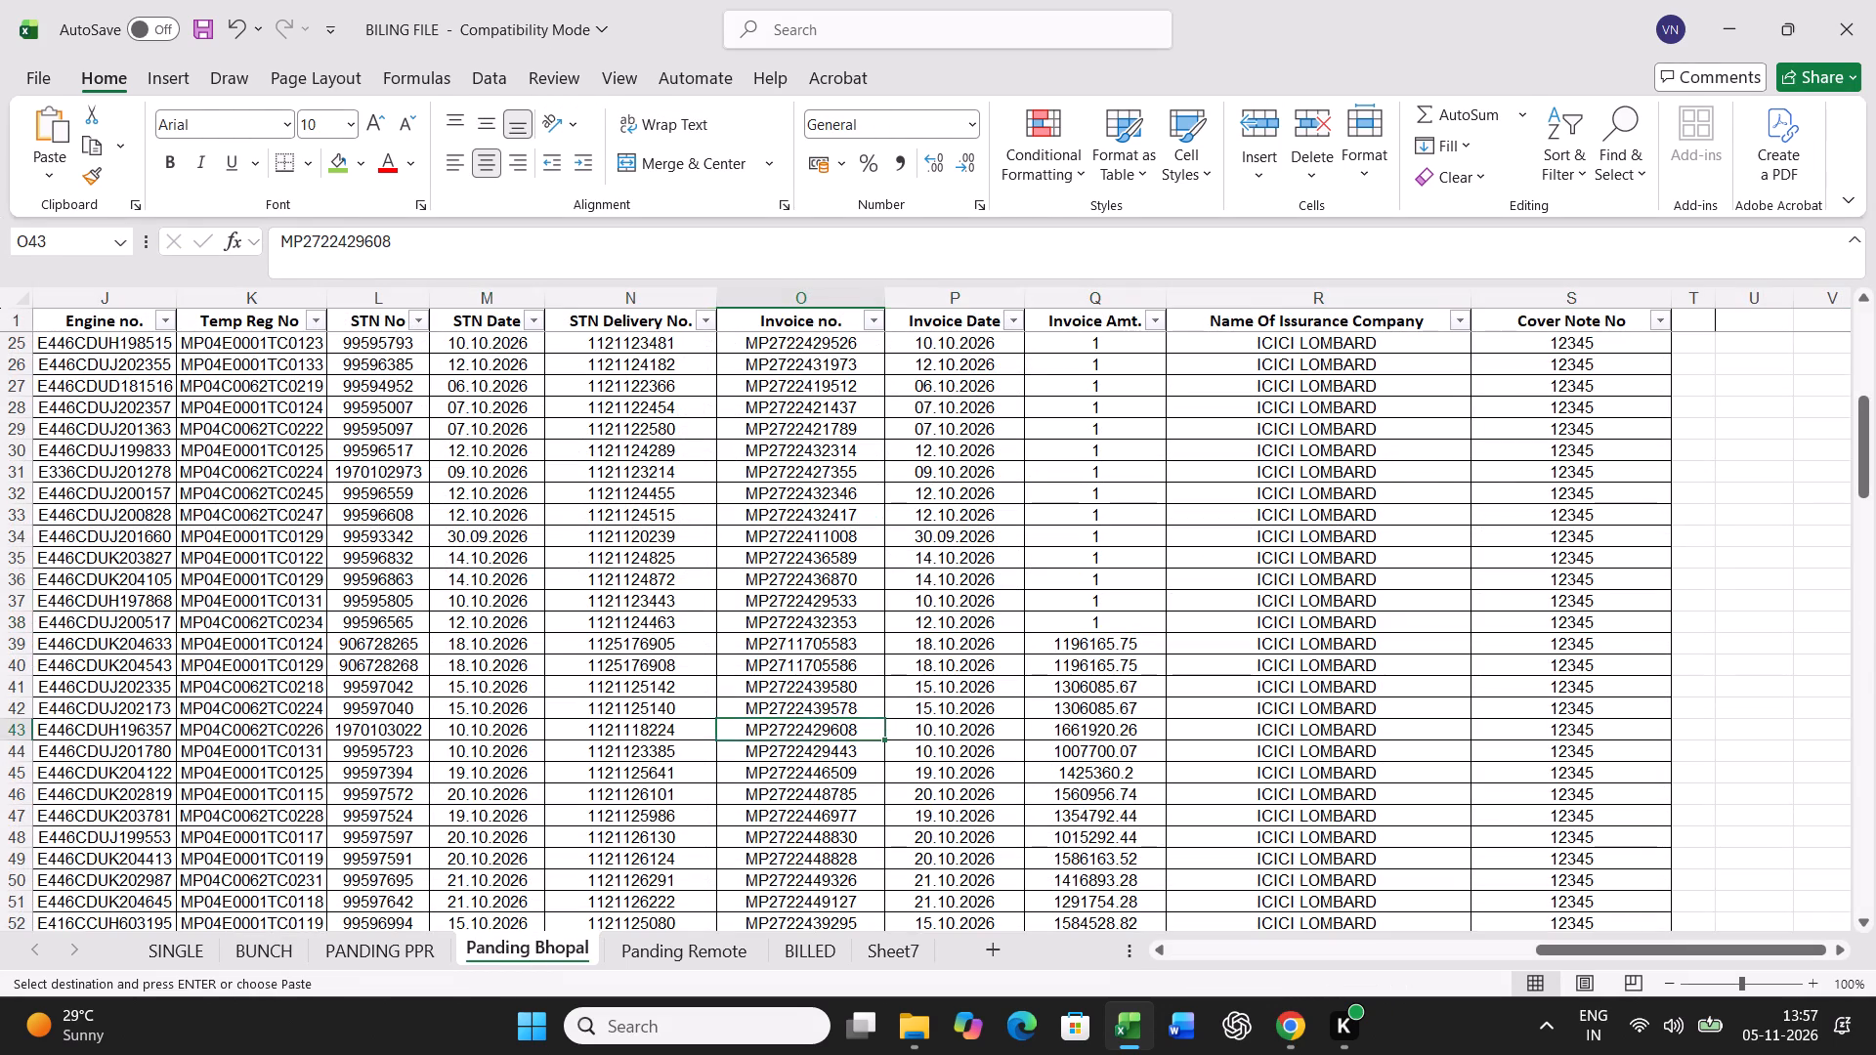
key(ctrl+f)
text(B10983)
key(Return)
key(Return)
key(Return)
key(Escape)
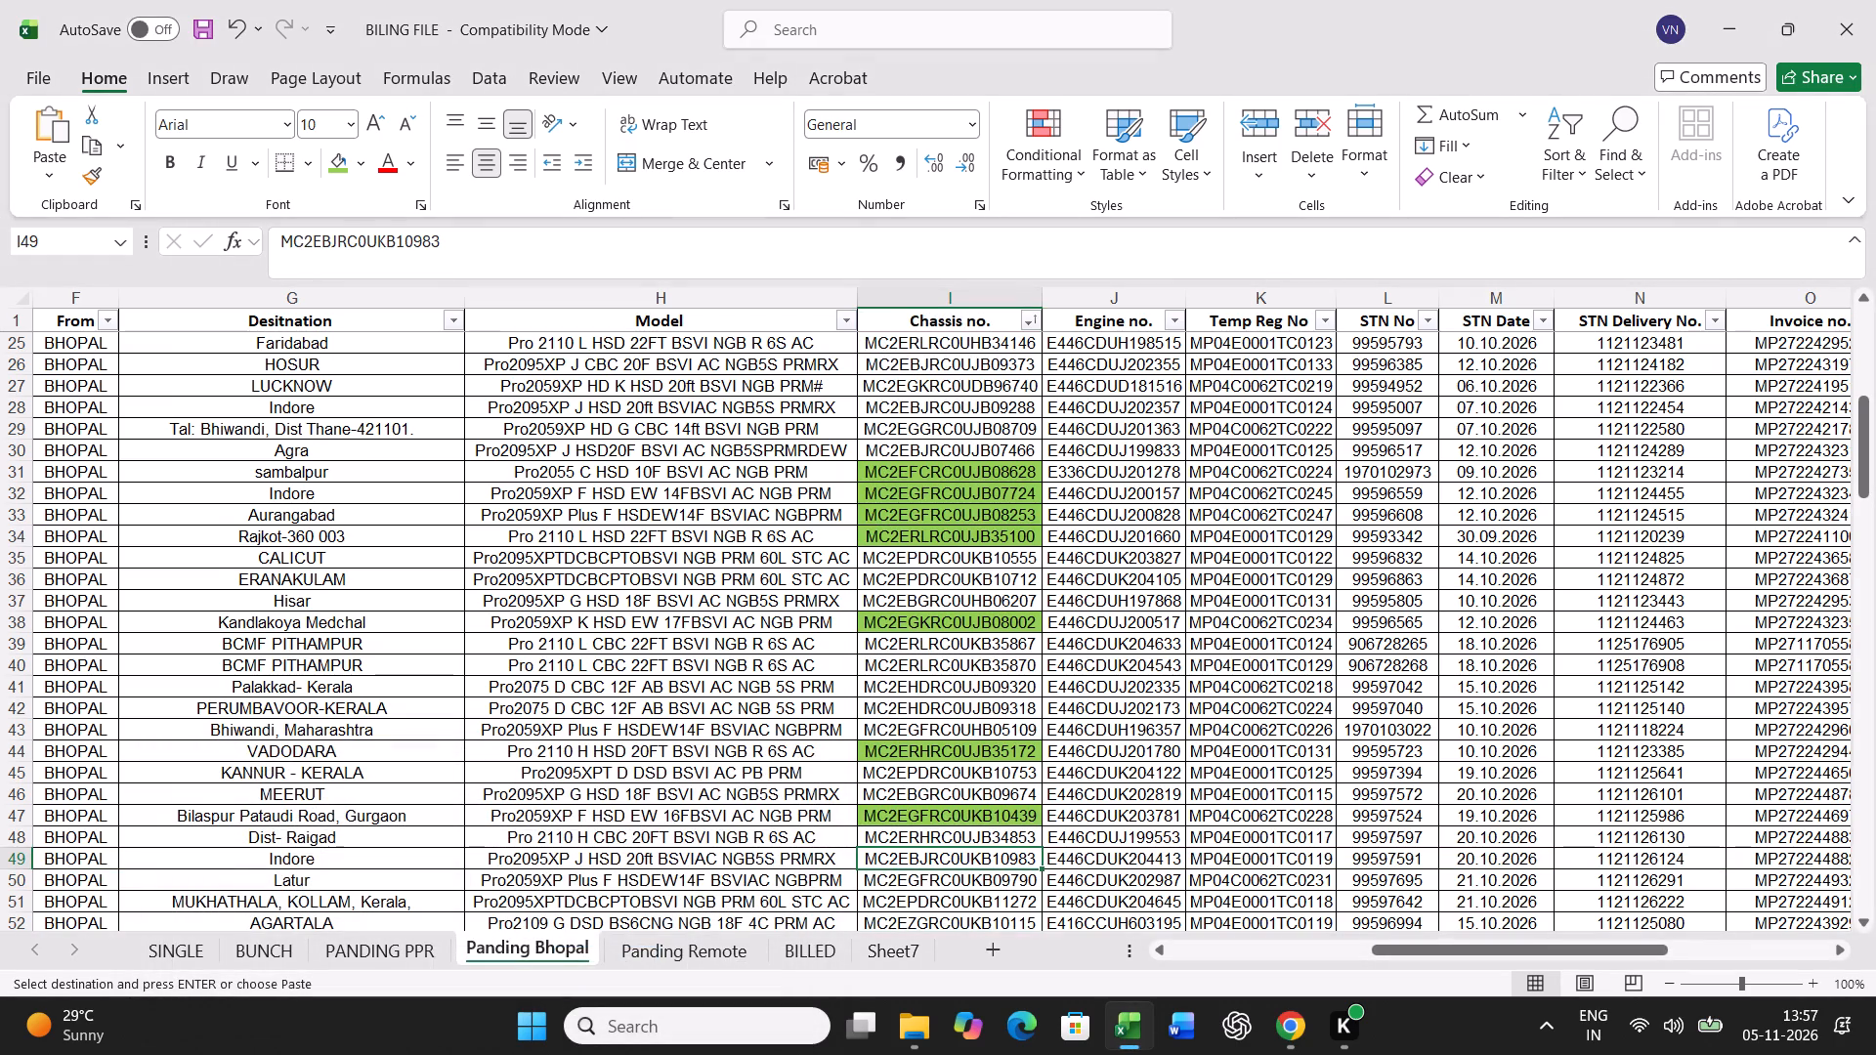
click(341, 166)
Copy the whole B - 1675 record from Panding Bhopal and paste it into row 21 of the BUNCH sheet.
key(Left)
key(Left)
key(Left)
key(Left)
key(Left)
key(Left)
key(Left)
key(Left)
key(Left)
key(Left)
key(Left)
key(Left)
key(Left)
key(Left)
key(Left)
key(Left)
key(Left)
key(Left)
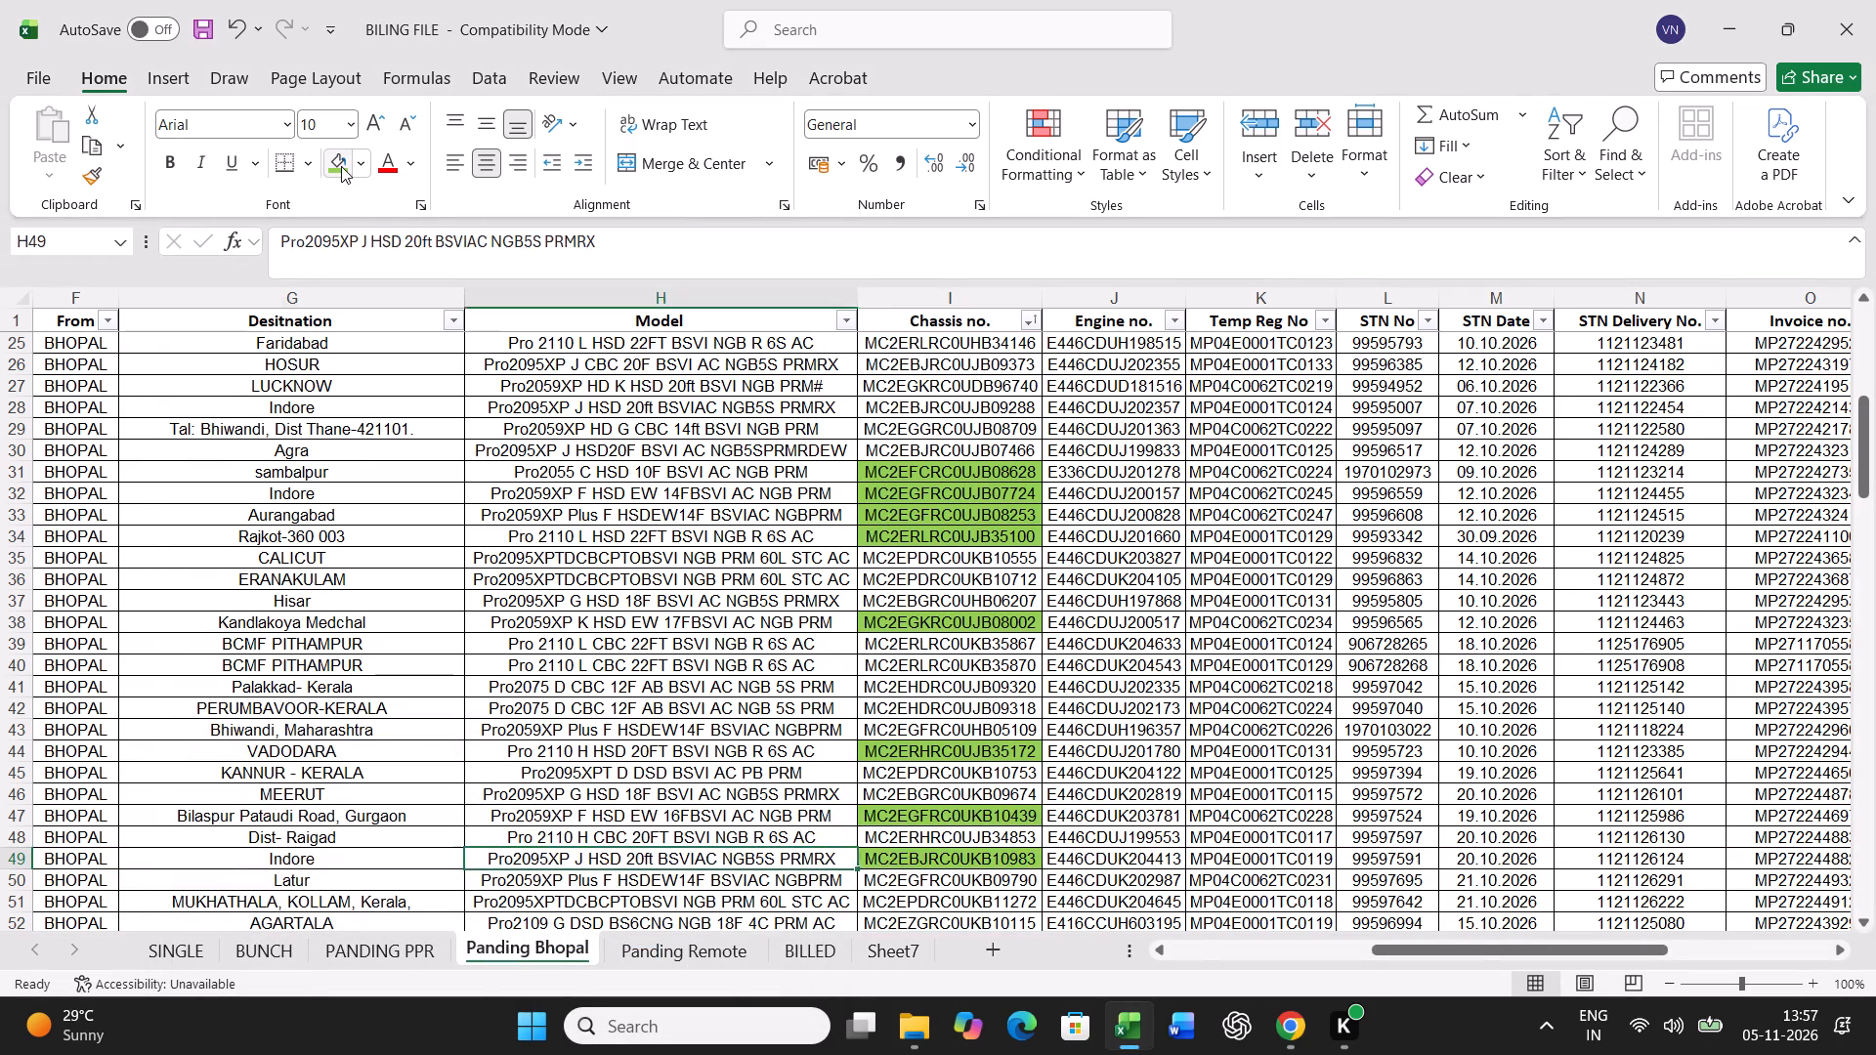
key(ctrl+shift+Right)
key(ctrl+c)
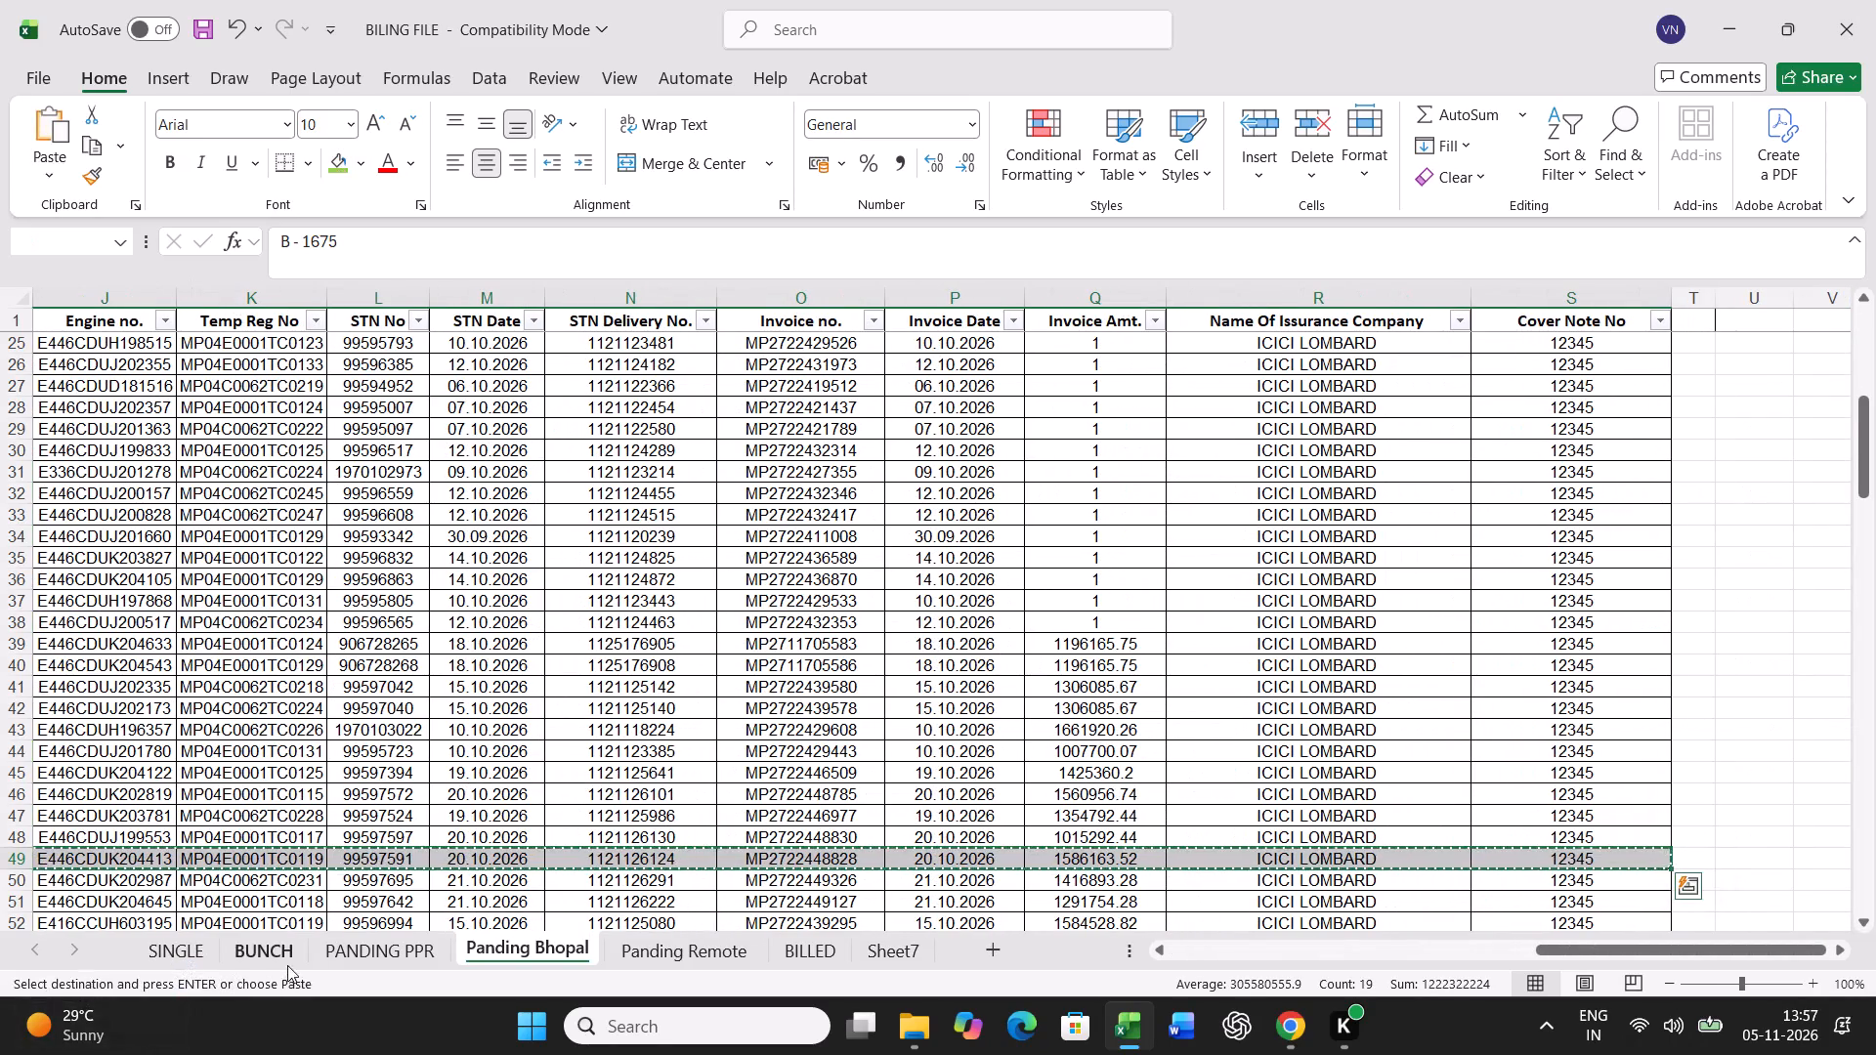
click(285, 963)
scroll(293, 870, up, 16)
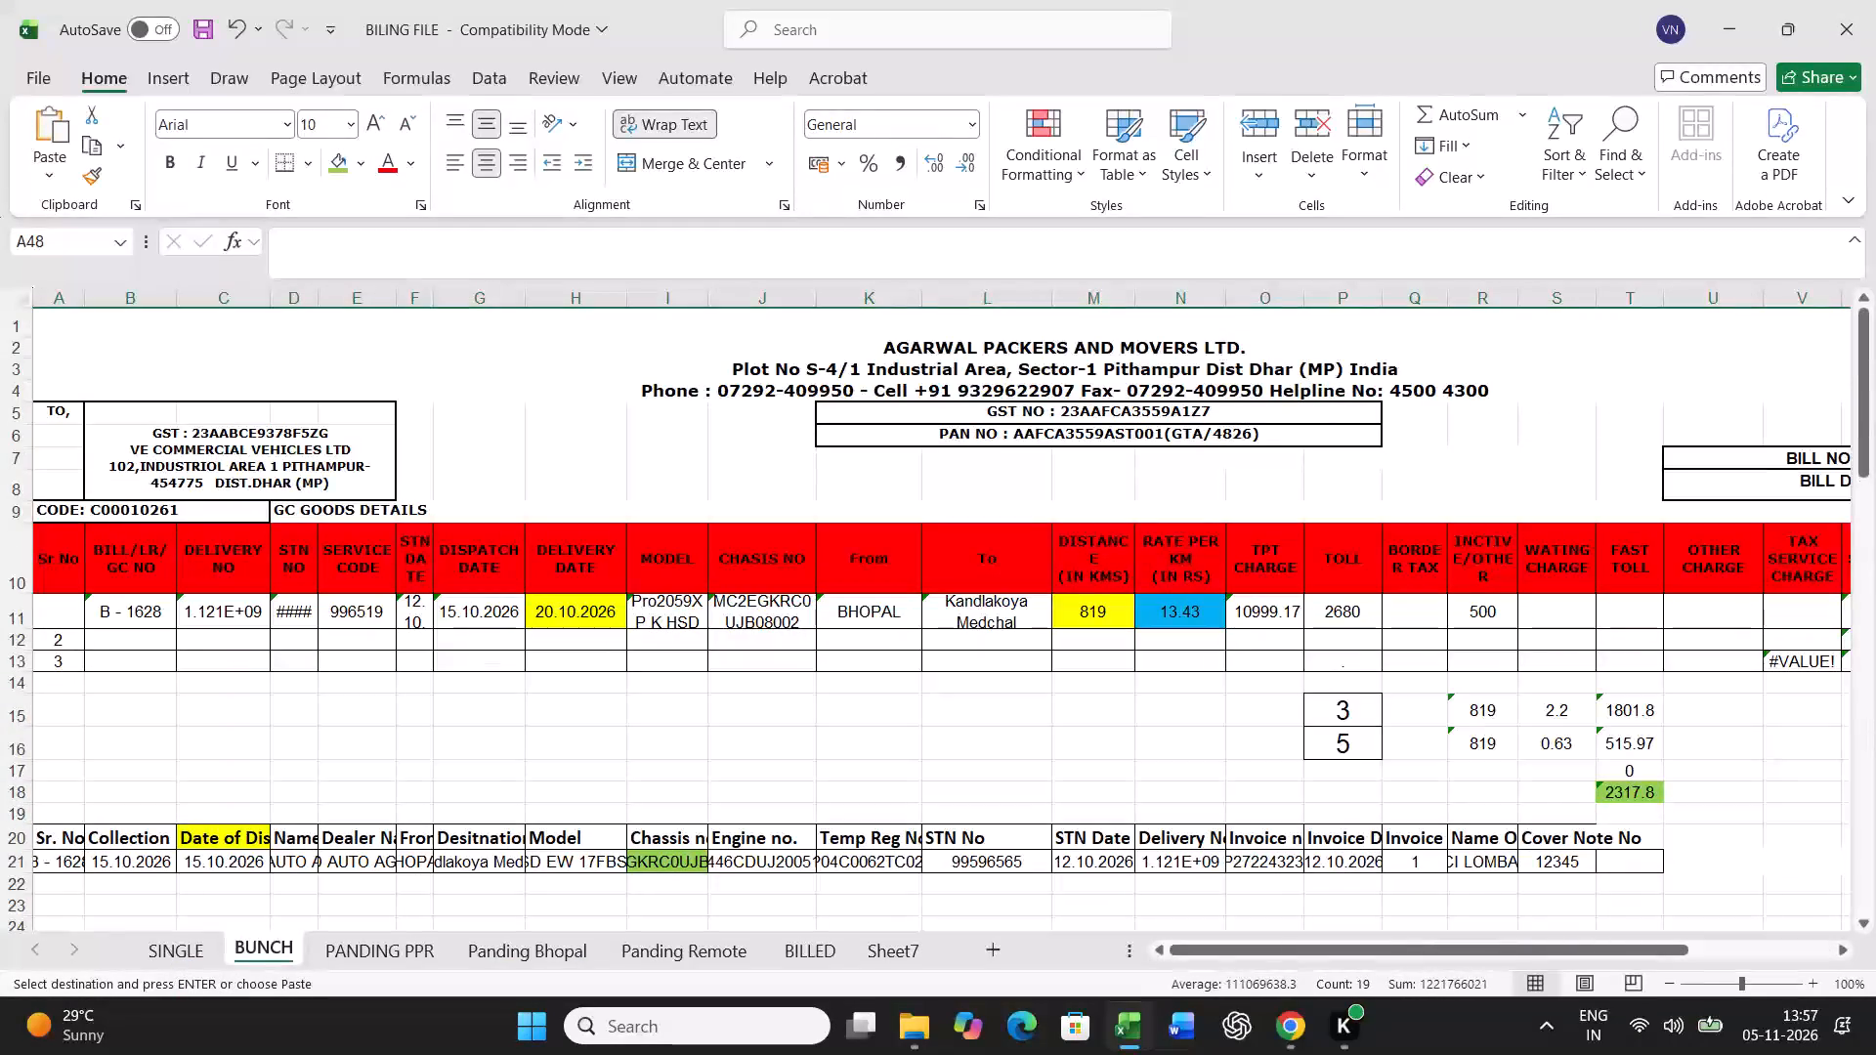
click(51, 866)
key(ctrl+v)
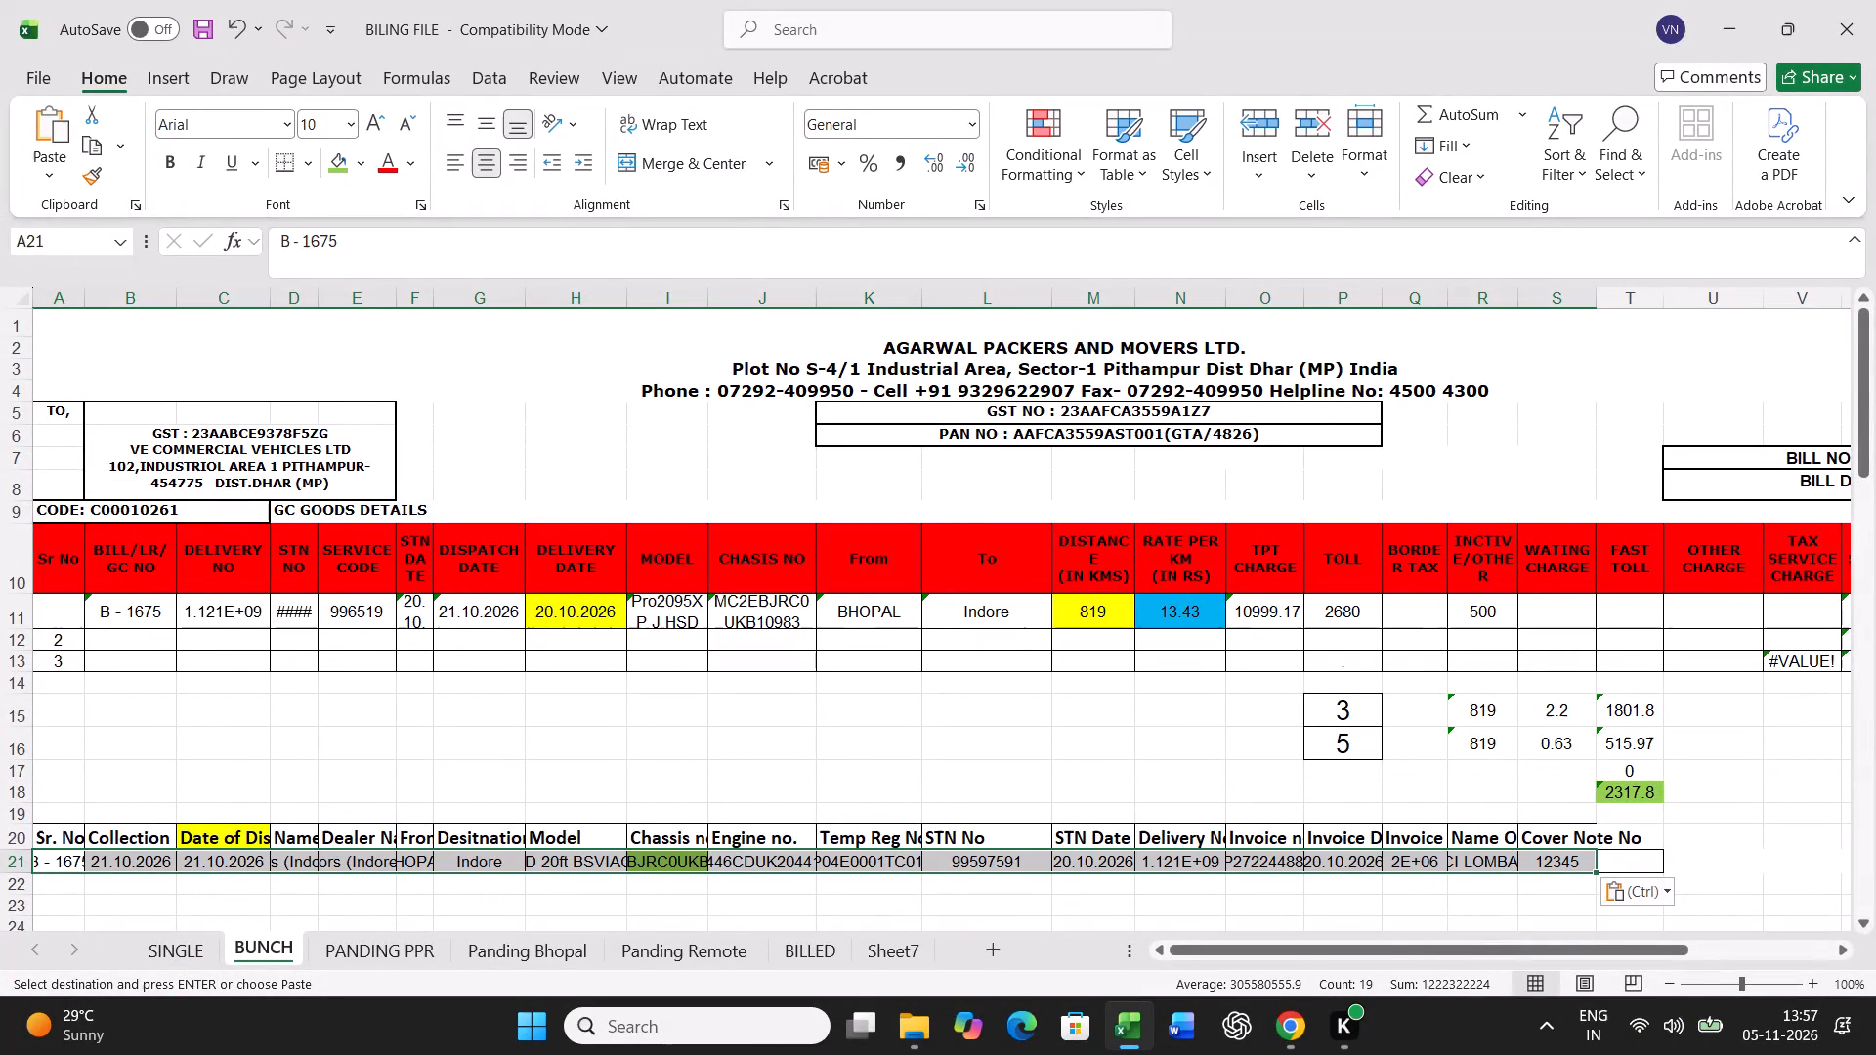
Set the B - 1675 delivery date in BUNCH cell H11 to 22.10.2026.
click(594, 620)
text(22.10.2026)
In bill row 11 for B - 1675, set the distance to 212 km, the rate to 15.60 and the toll to 601.
key(Right)
key(Right)
key(Right)
key(Right)
key(Right)
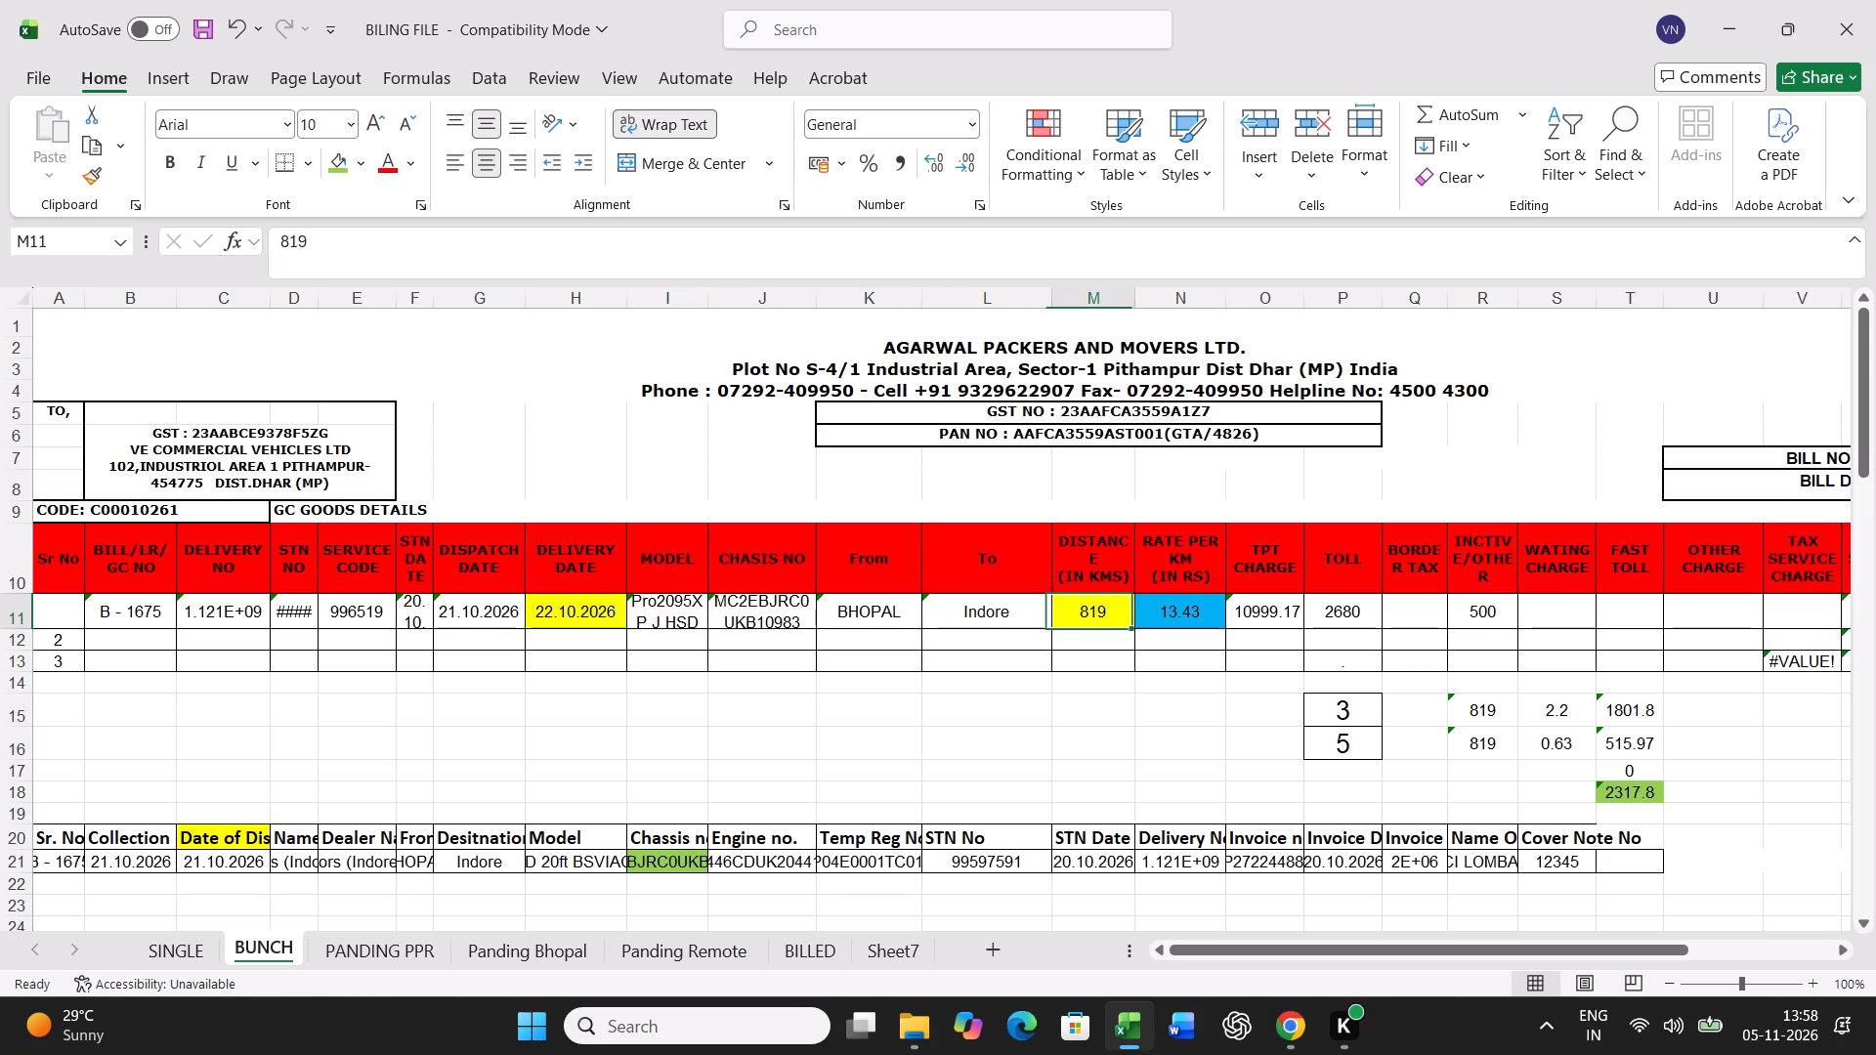
text(212)
key(Right)
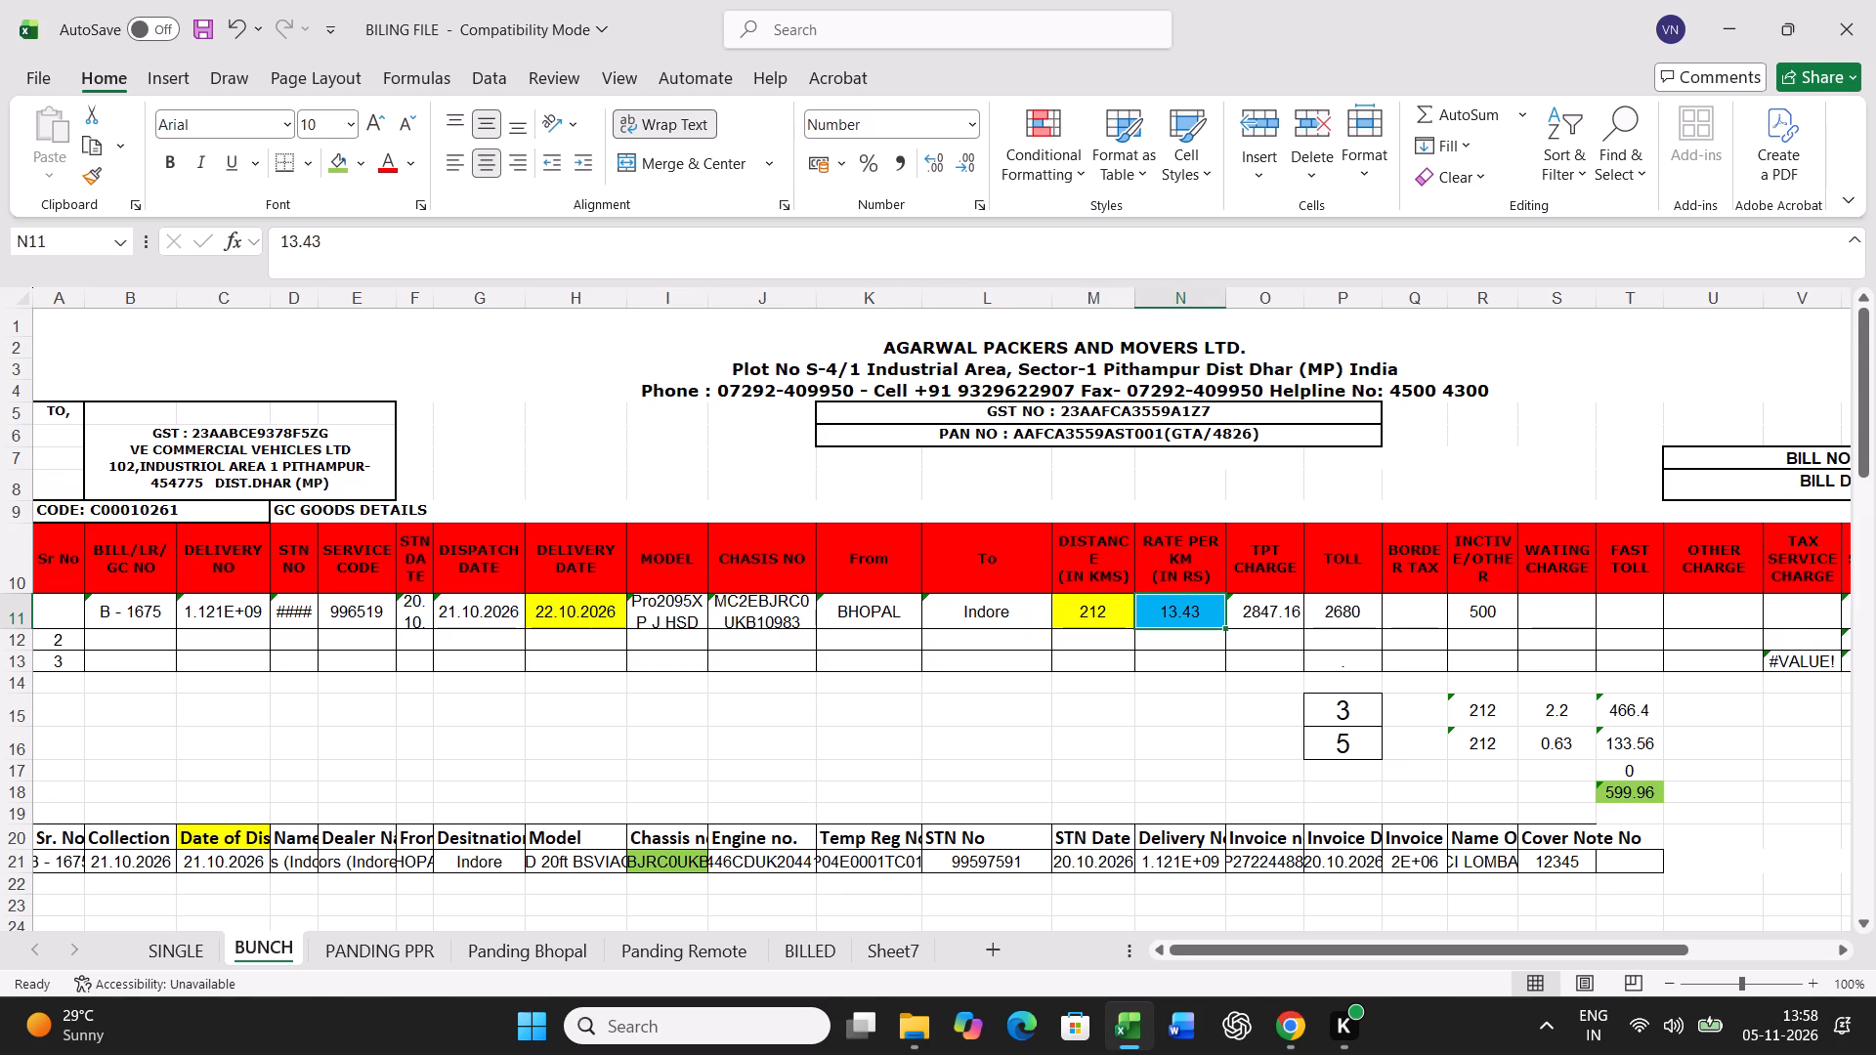
text(15.60)
key(Right)
key(Right)
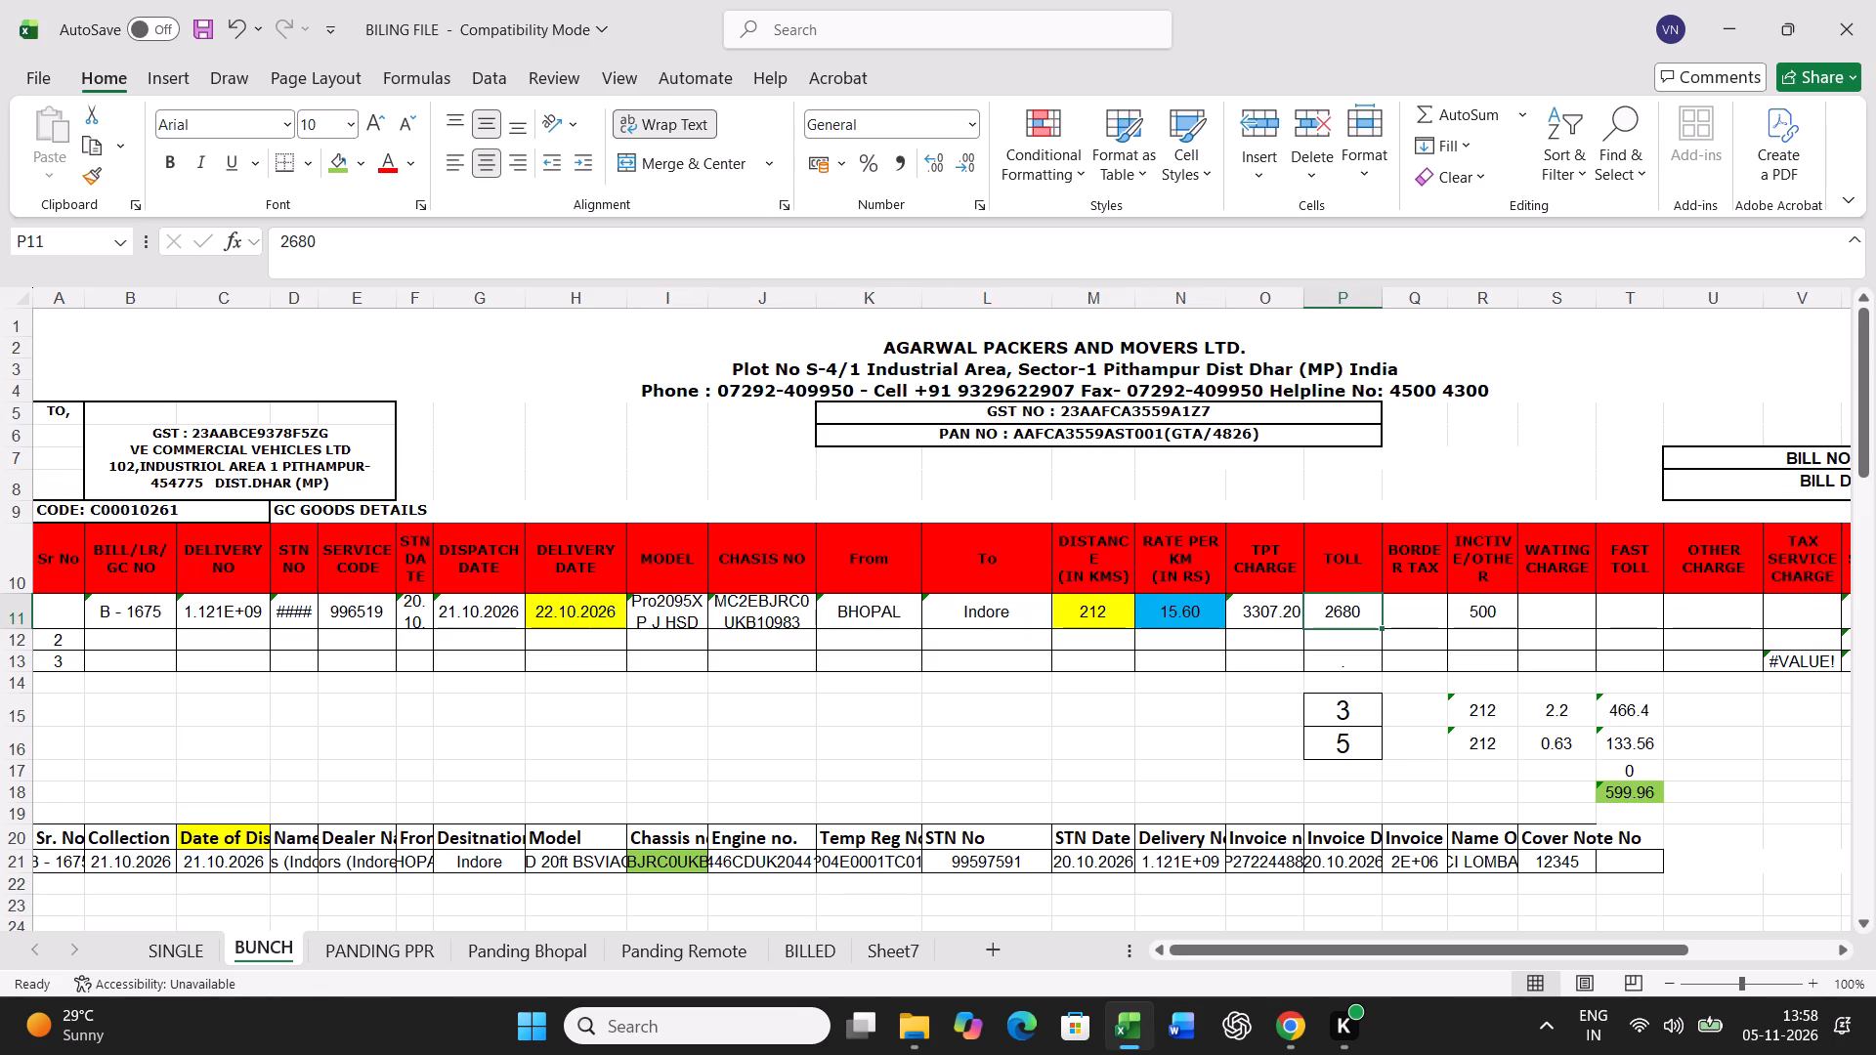
text(601)
key(Right)
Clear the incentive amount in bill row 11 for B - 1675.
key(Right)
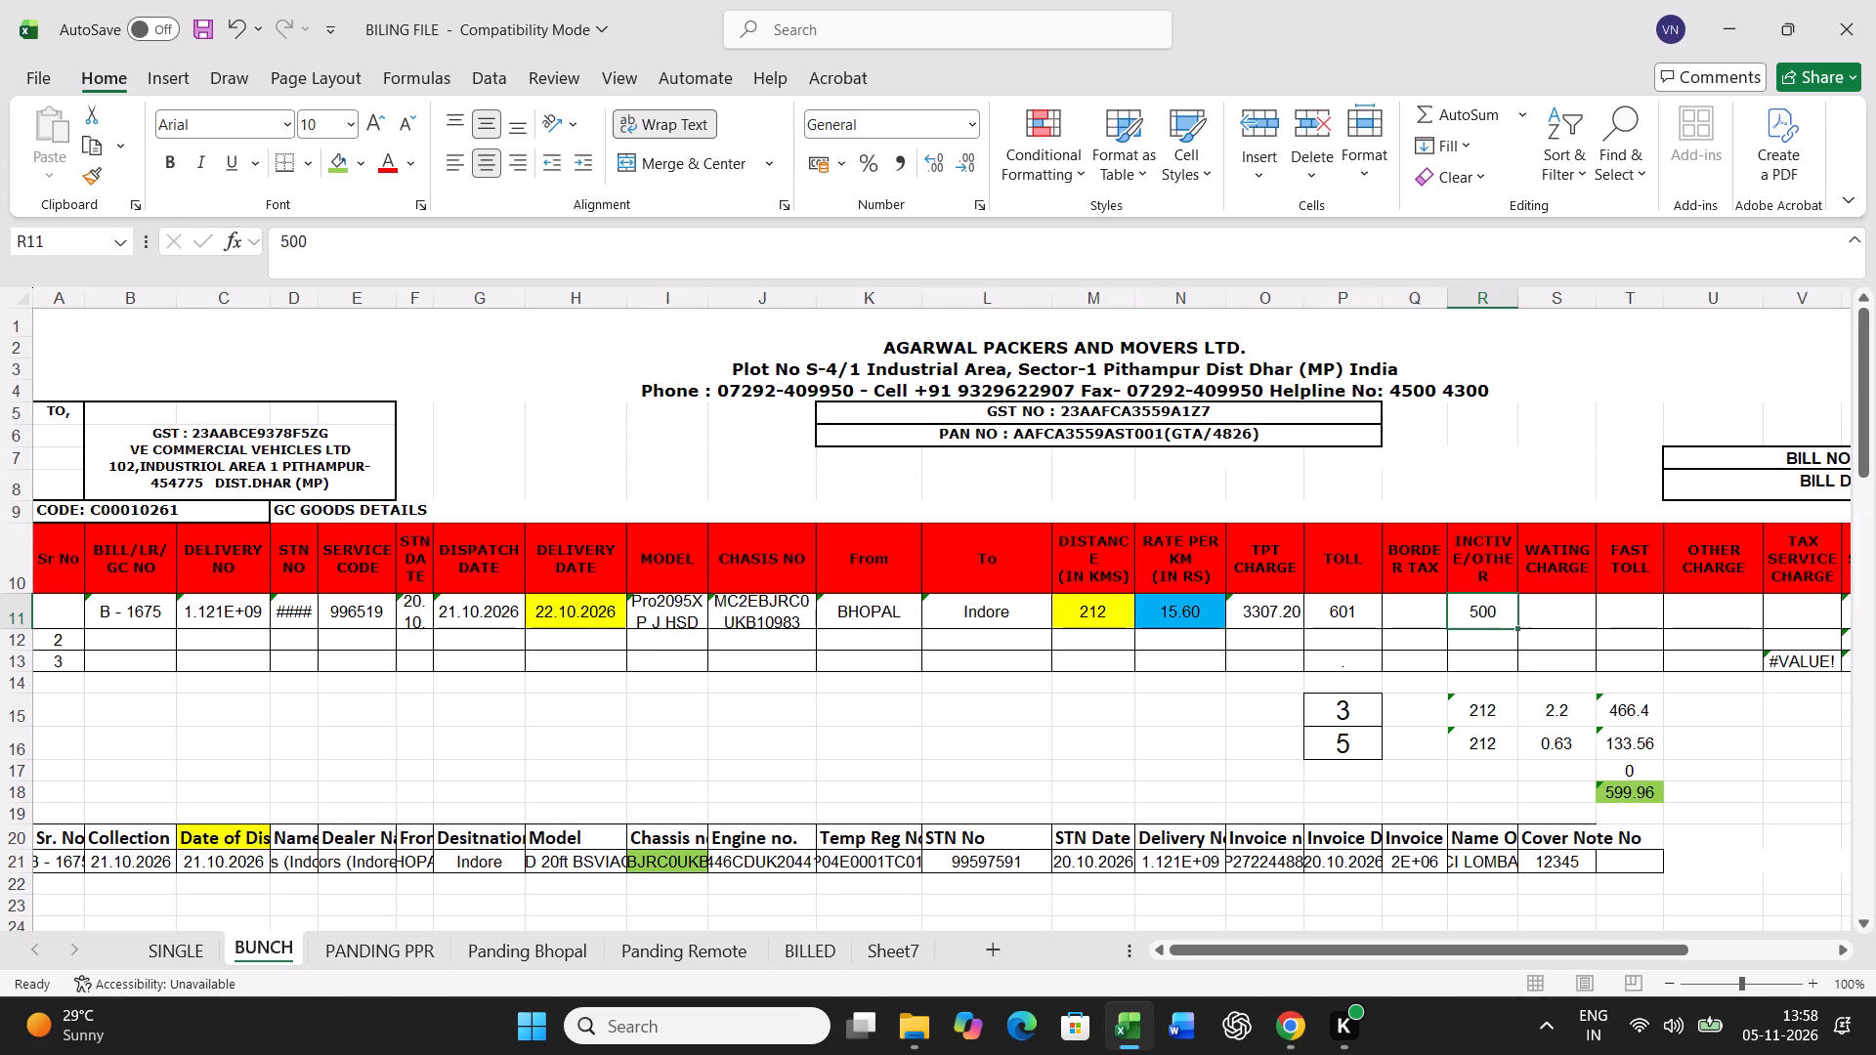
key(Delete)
Set the standard and actual transit times for B - 1675 in P15 and P16 to 1 and 1.
click(1352, 716)
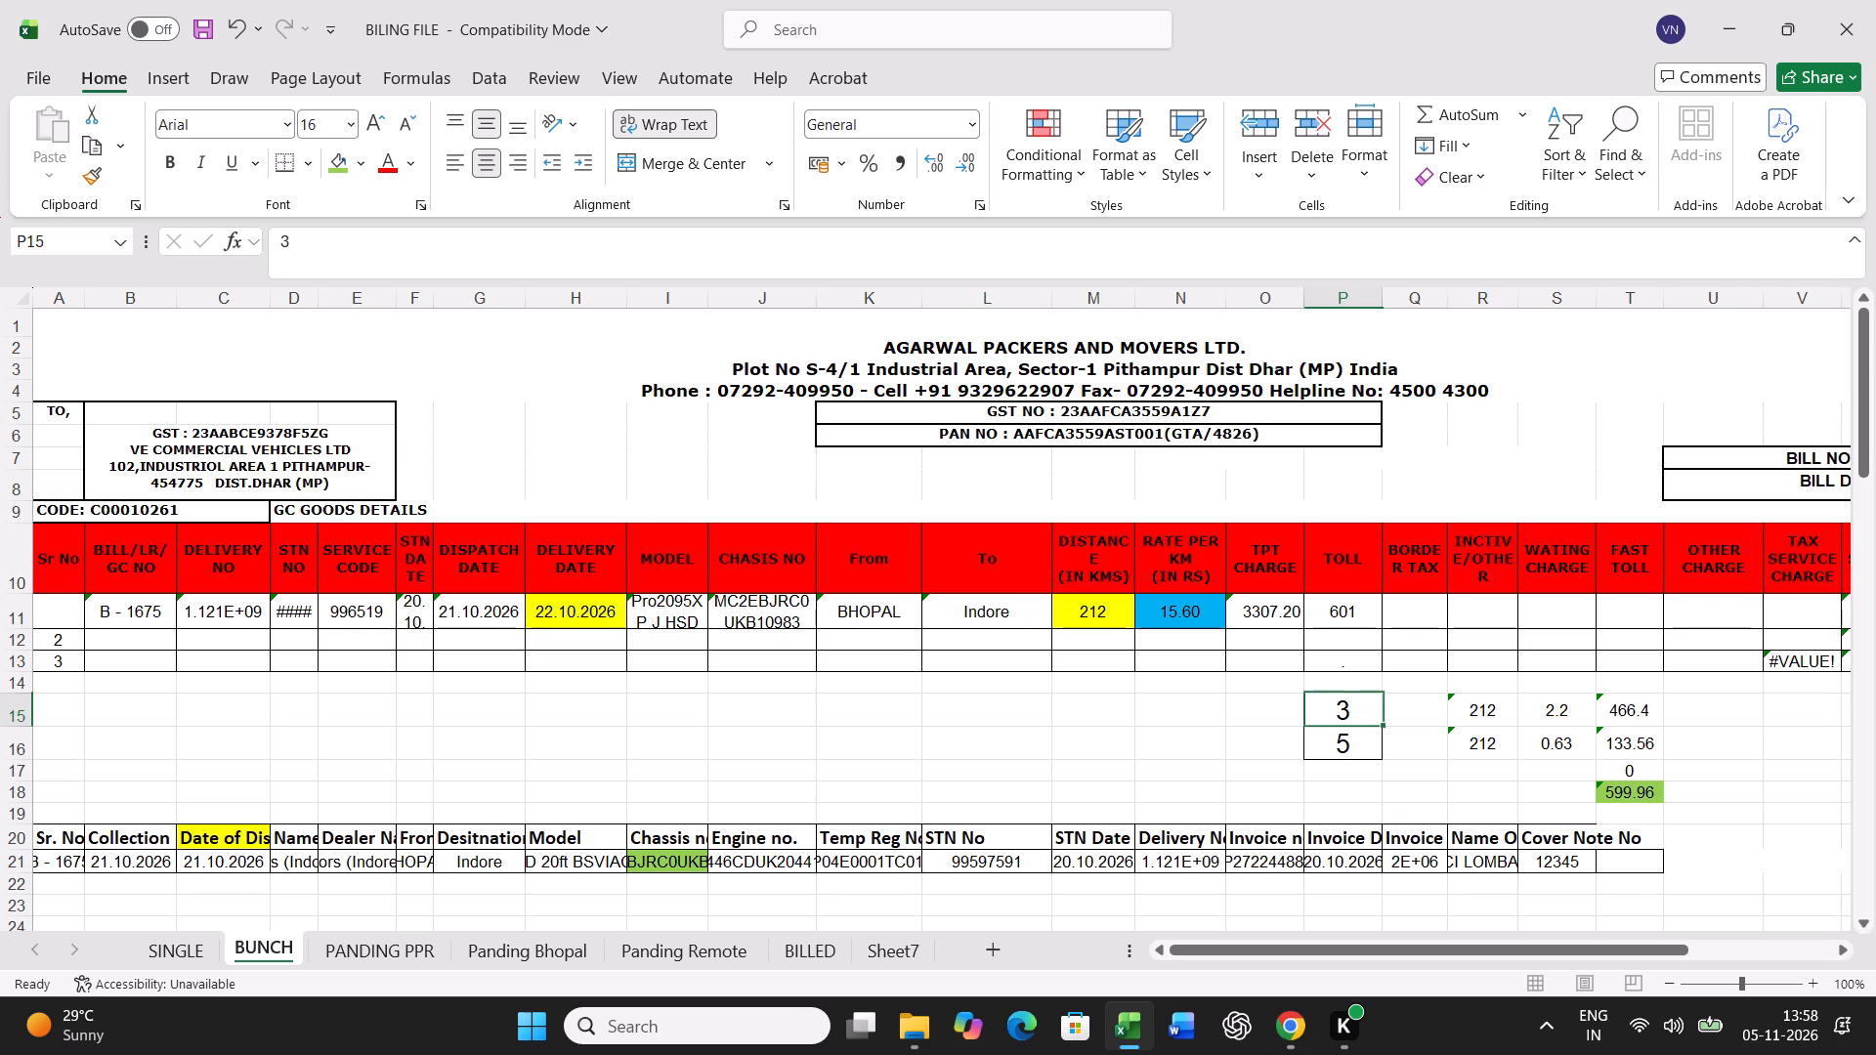
key(1)
key(Return)
key(1)
key(Return)
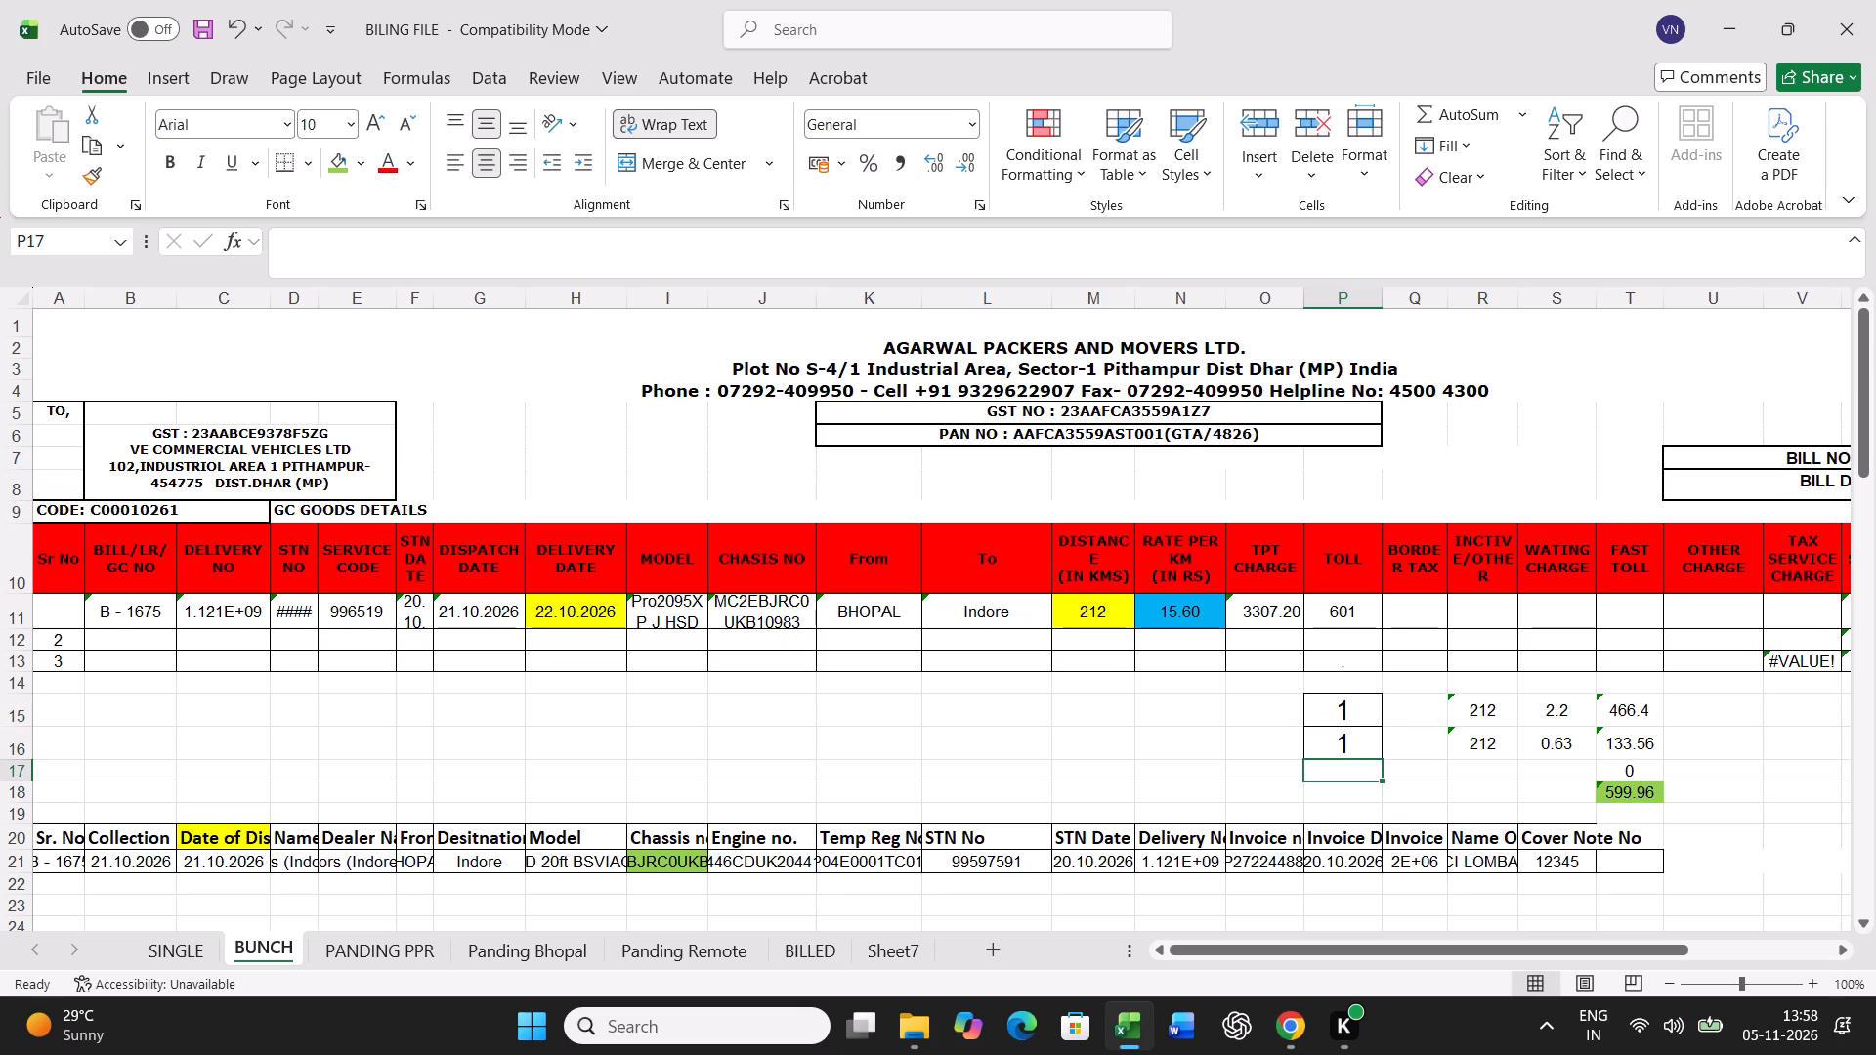
Enter 500 as the incentive amount in bill row 11 for B - 1675.
click(1490, 614)
text(500)
key(Return)
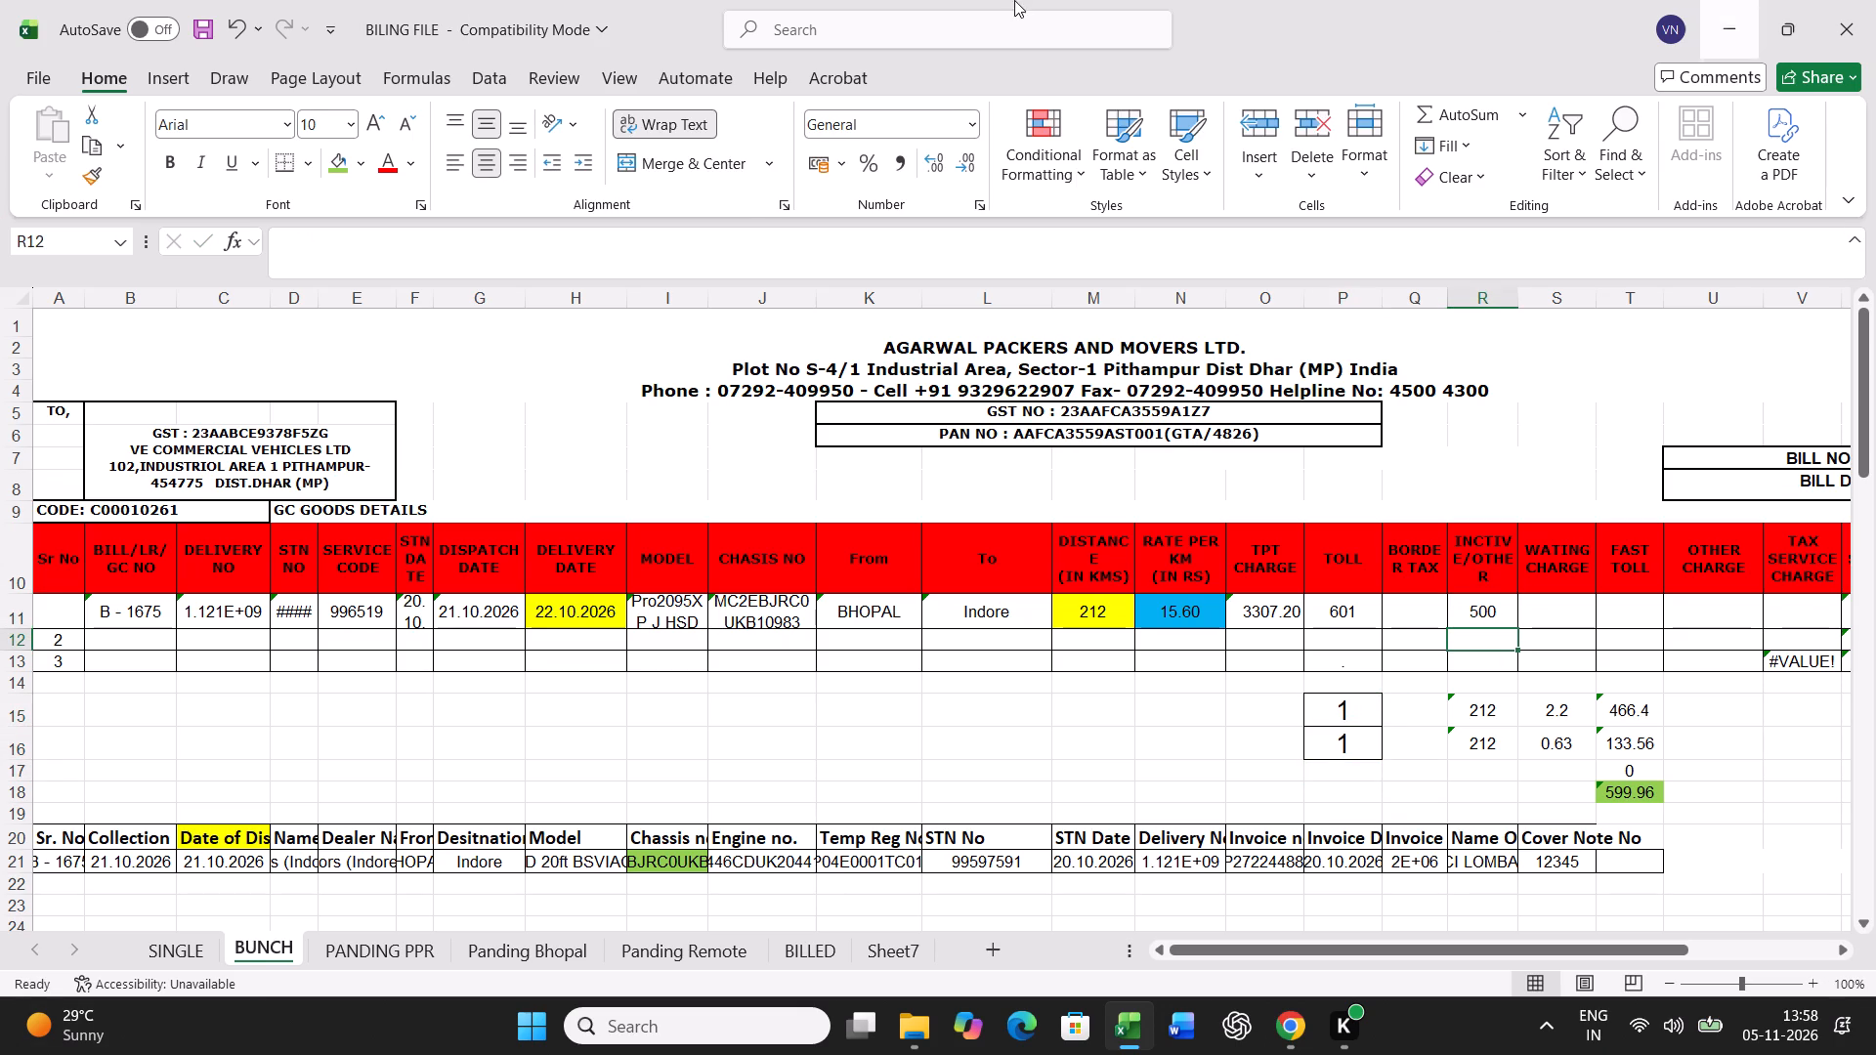
Print the B - 1675 freight bill from the SINGLE sheet.
click(203, 933)
key(ctrl+p)
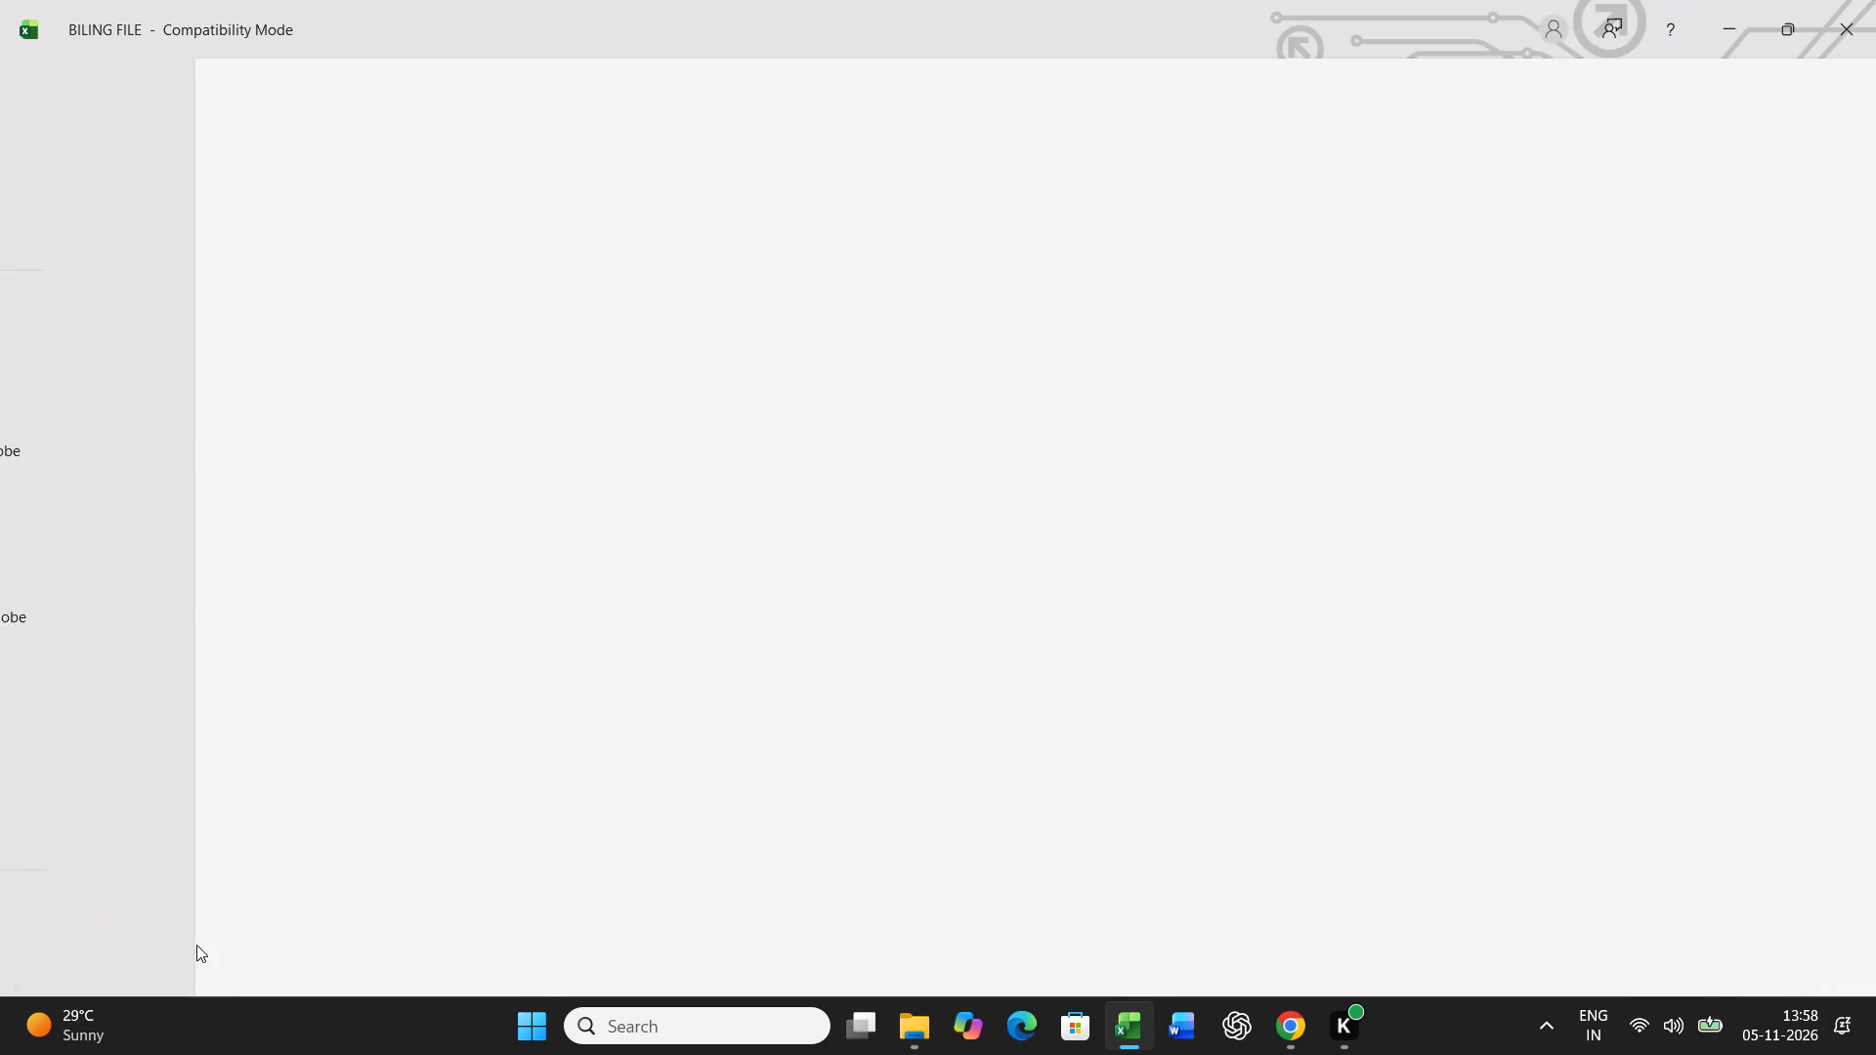
click(281, 191)
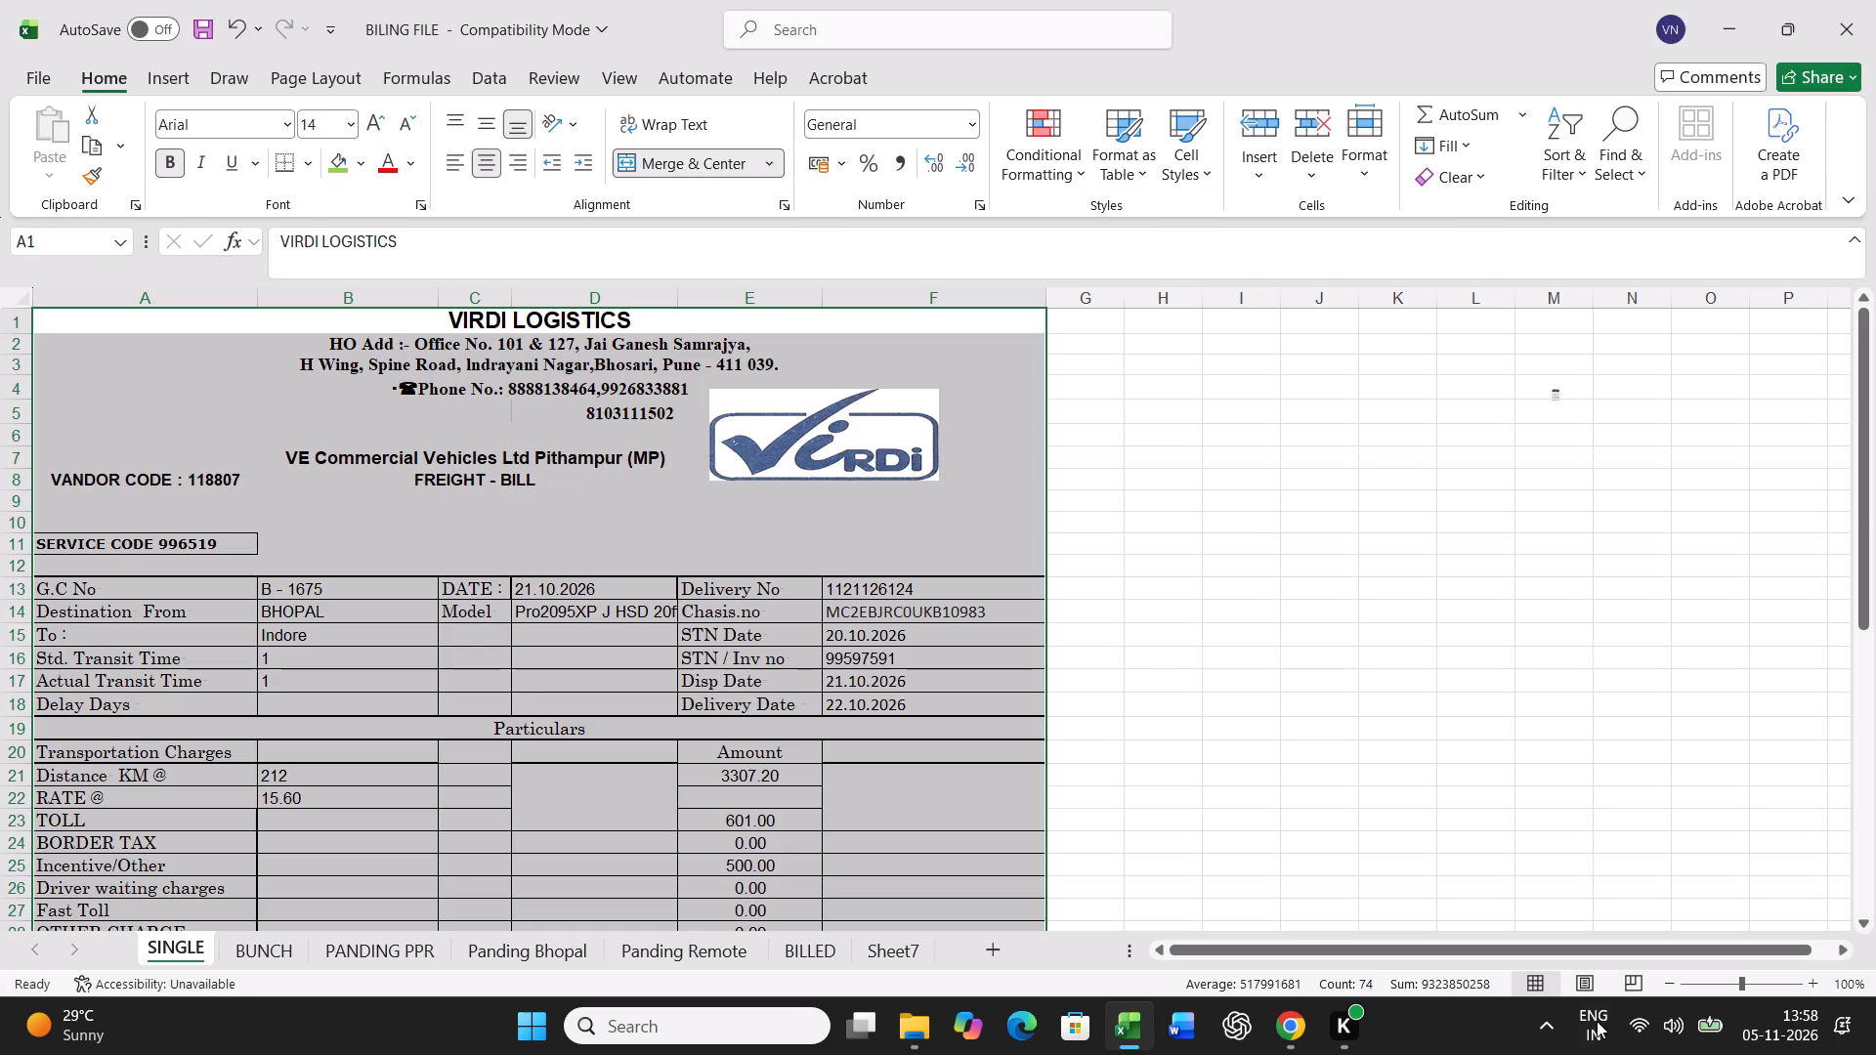
Copy the B - 1675 bill row 11 of BUNCH and paste it as values only into row 49 of the lower table.
click(273, 955)
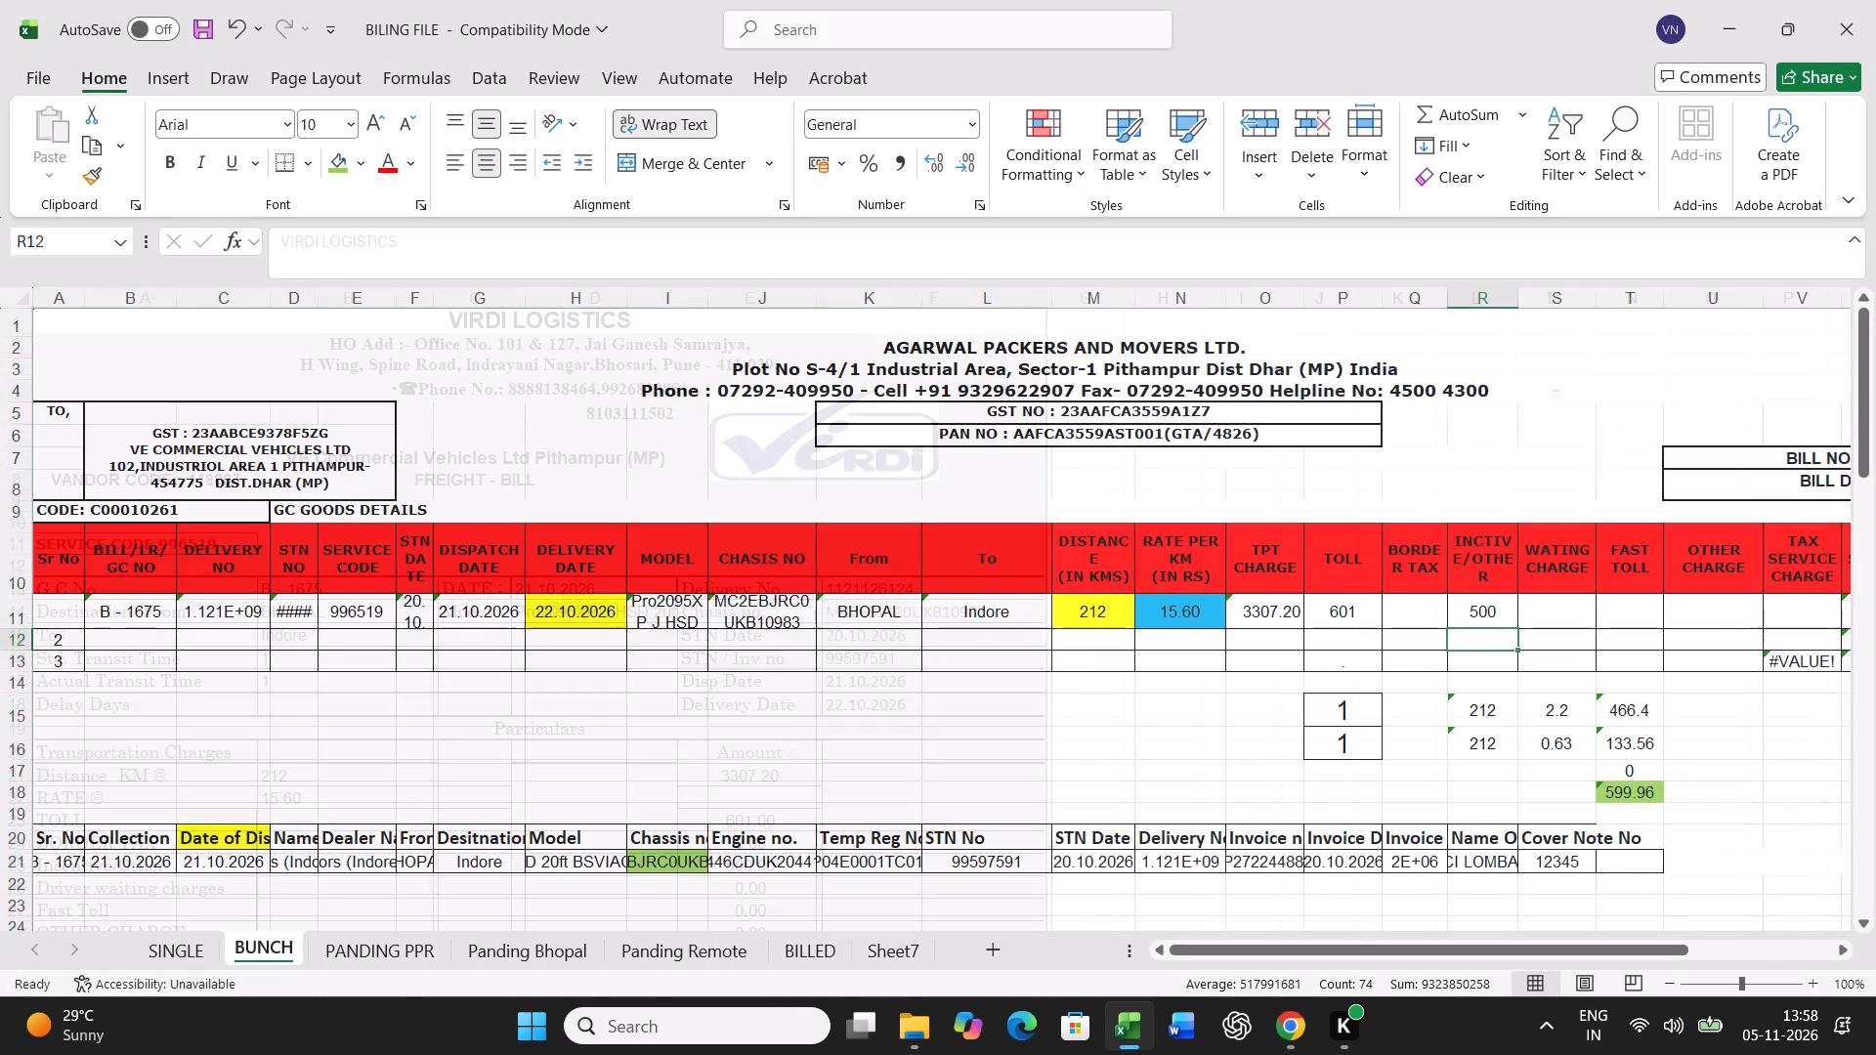
click(8, 615)
key(ctrl+c)
scroll(794, 717, down, 16)
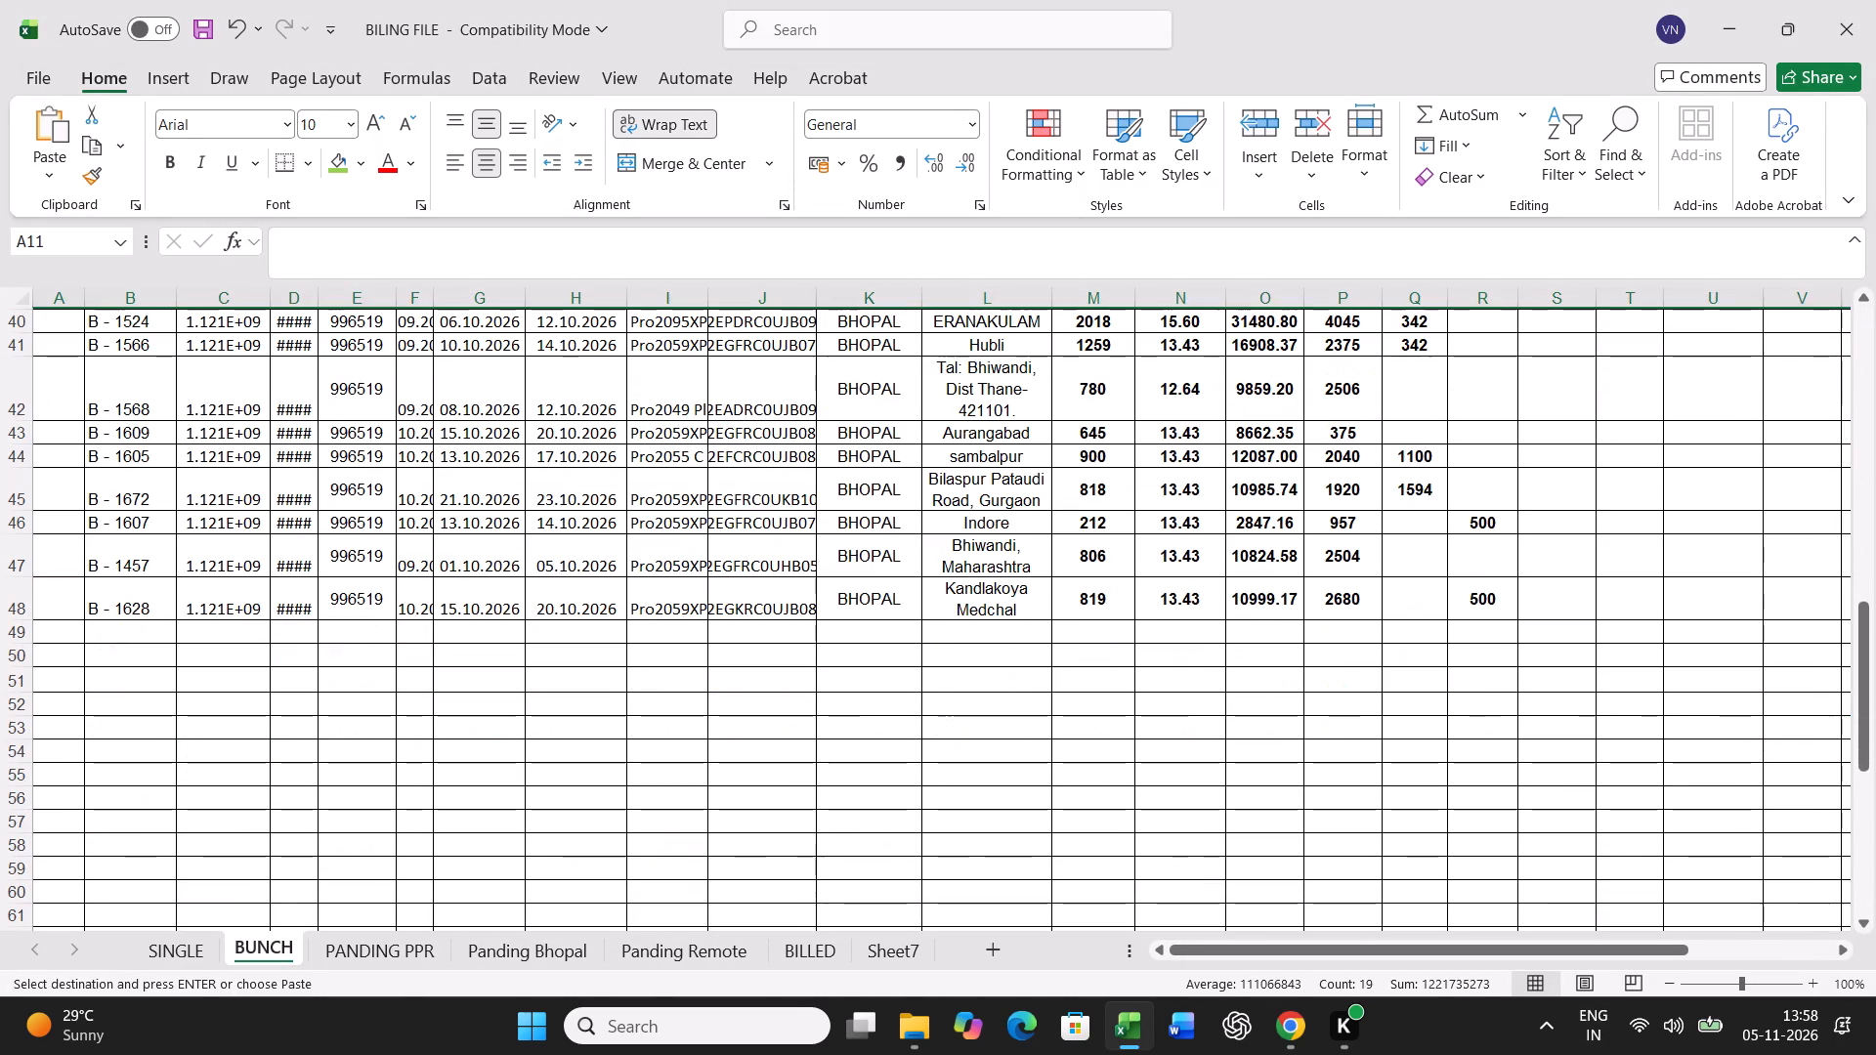
right_click(70, 635)
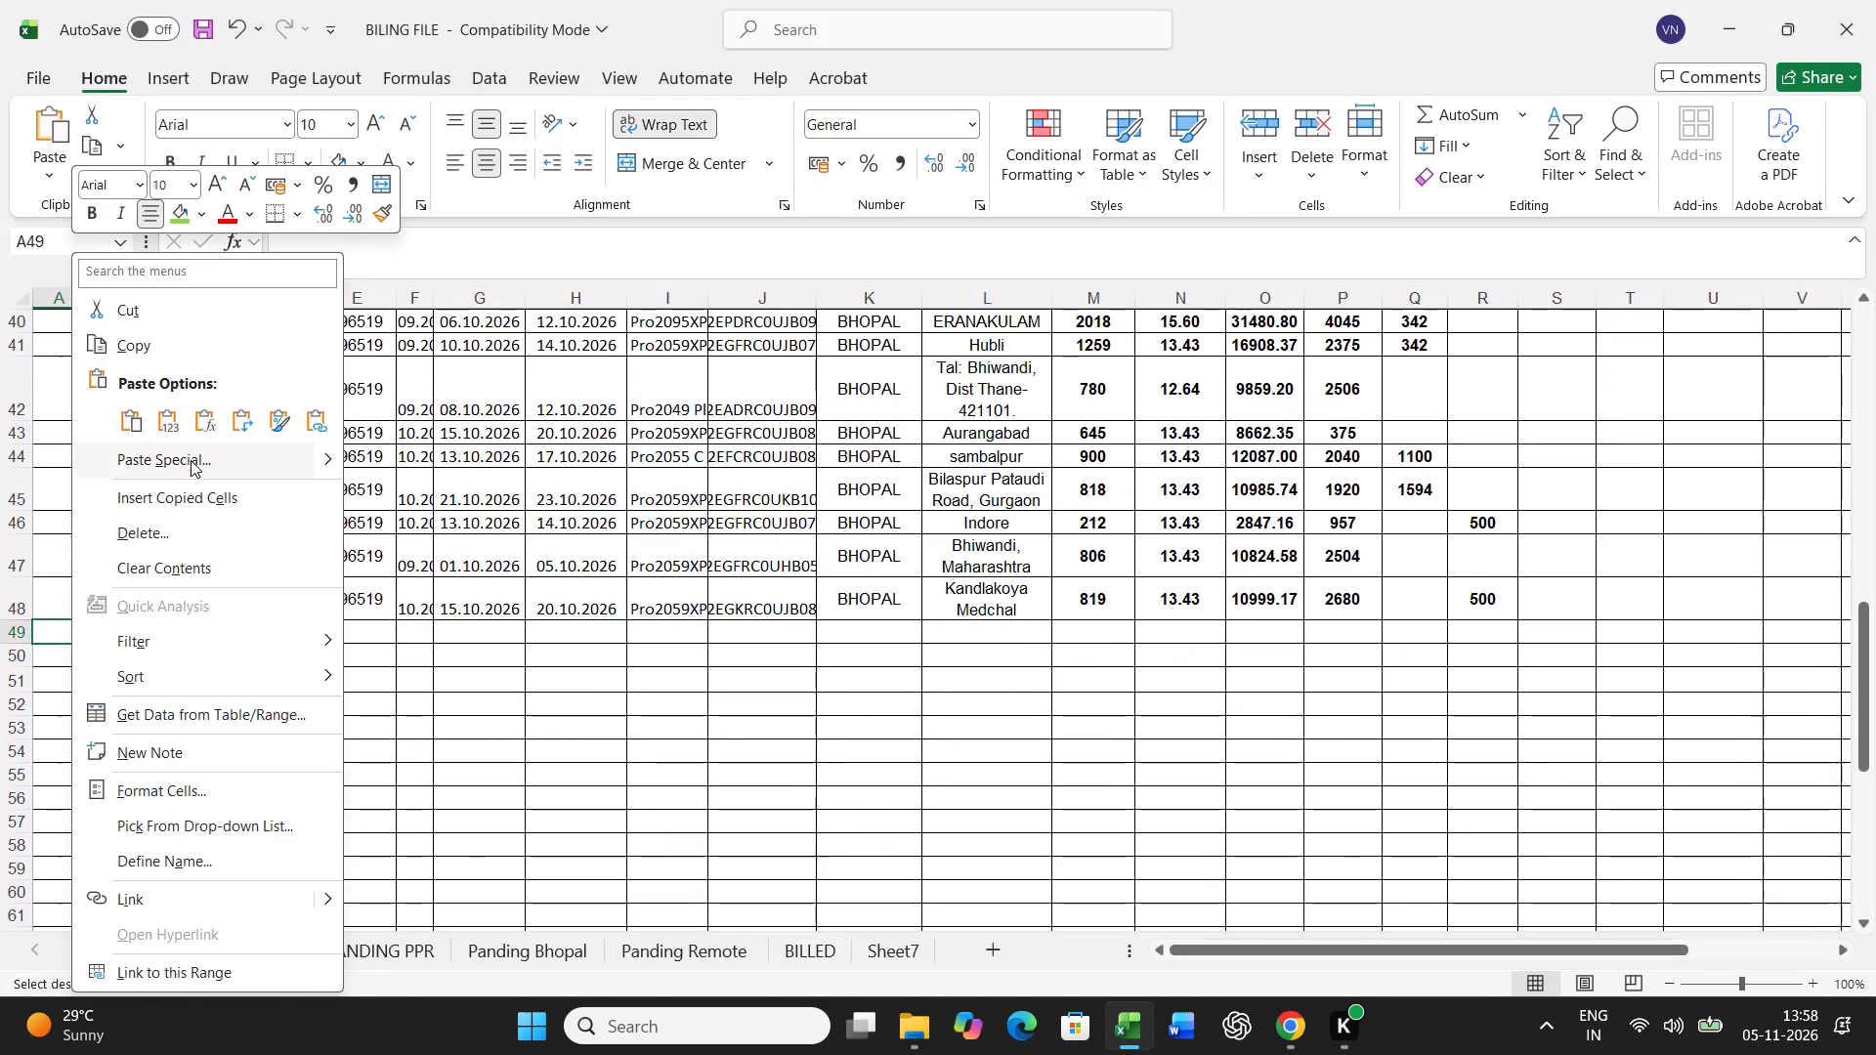
click(191, 458)
click(71, 411)
click(72, 402)
click(418, 696)
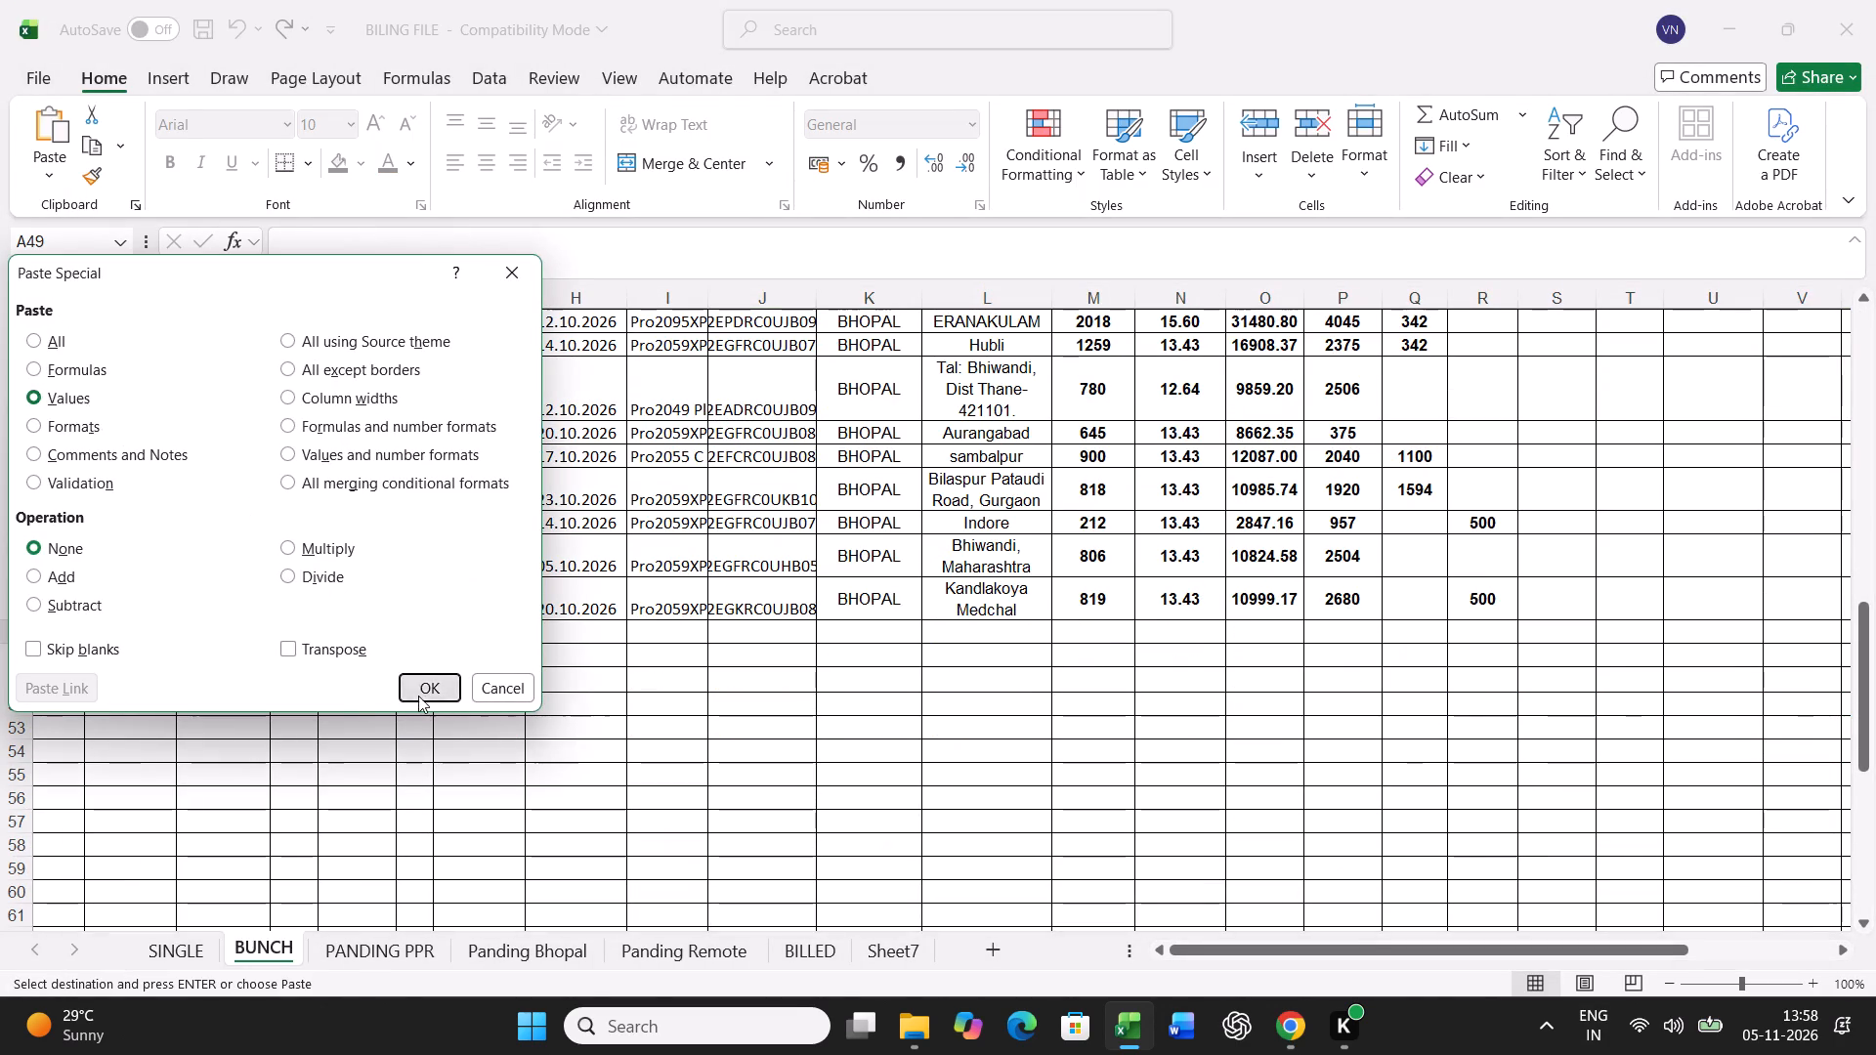
click(504, 940)
click(669, 721)
key(ctrl+f)
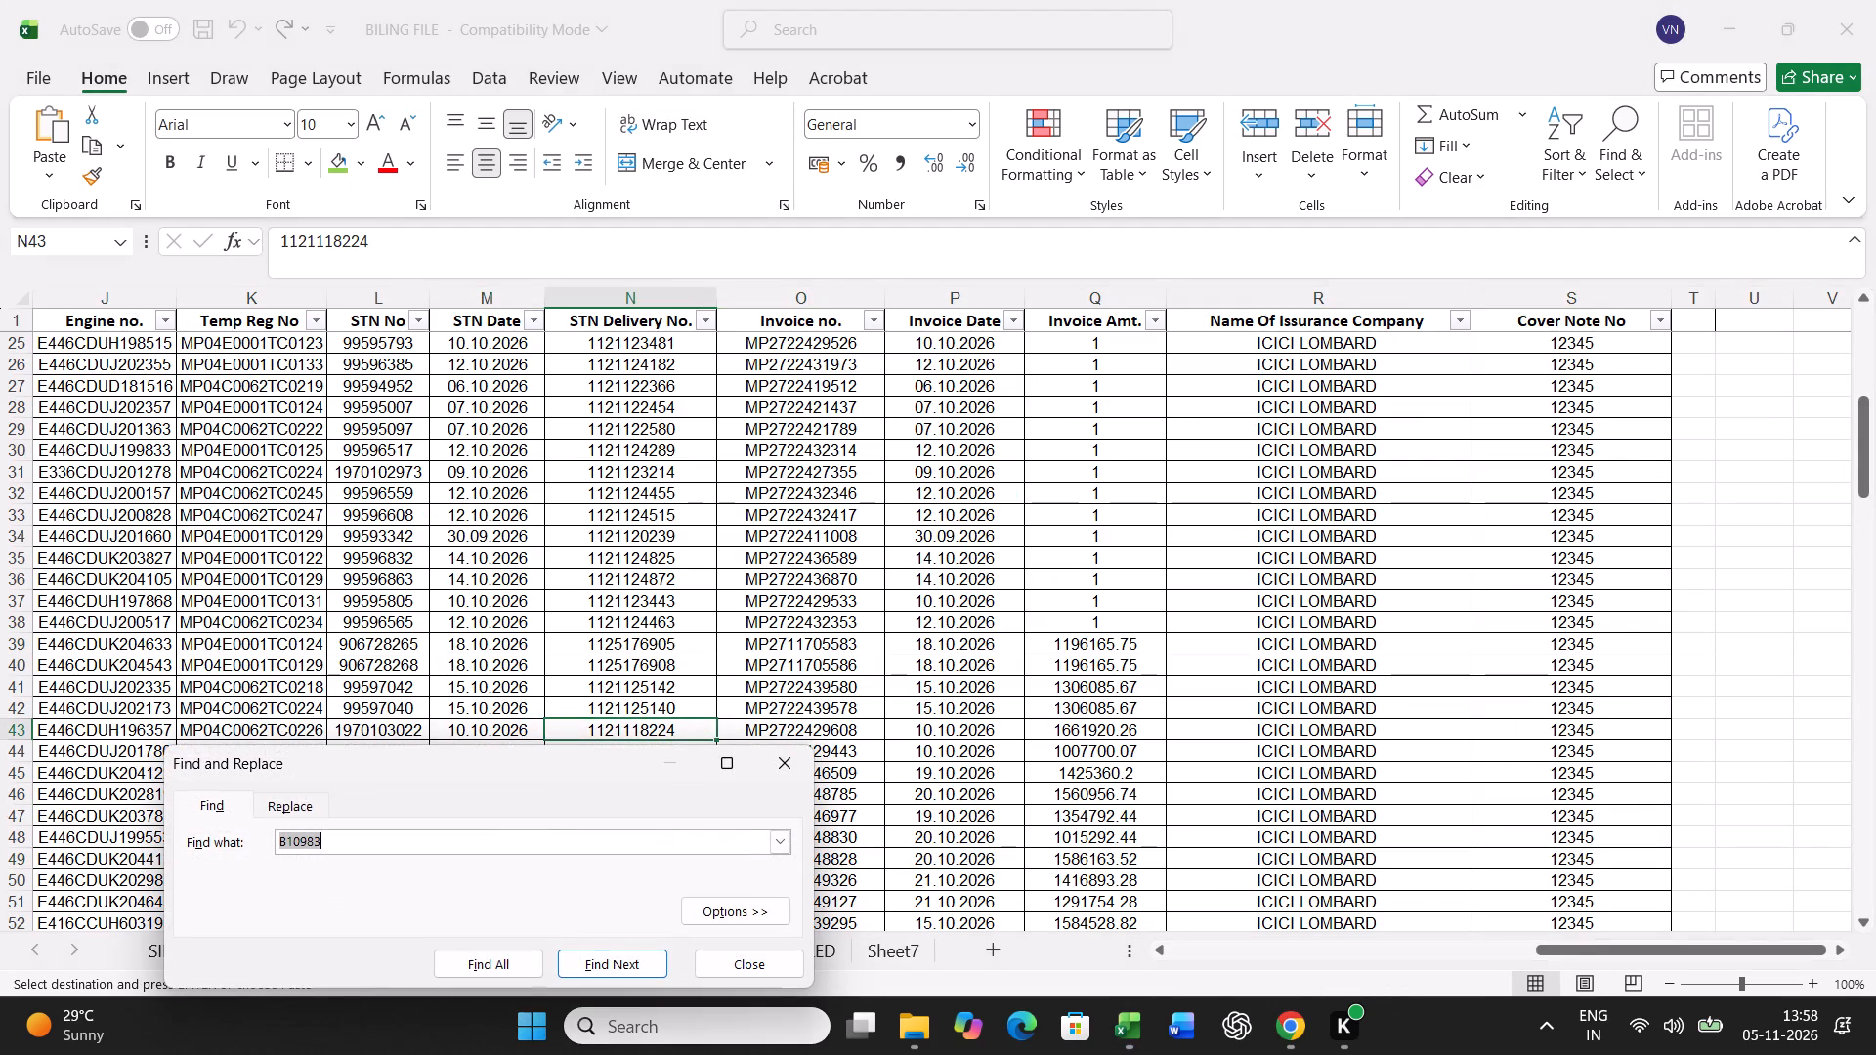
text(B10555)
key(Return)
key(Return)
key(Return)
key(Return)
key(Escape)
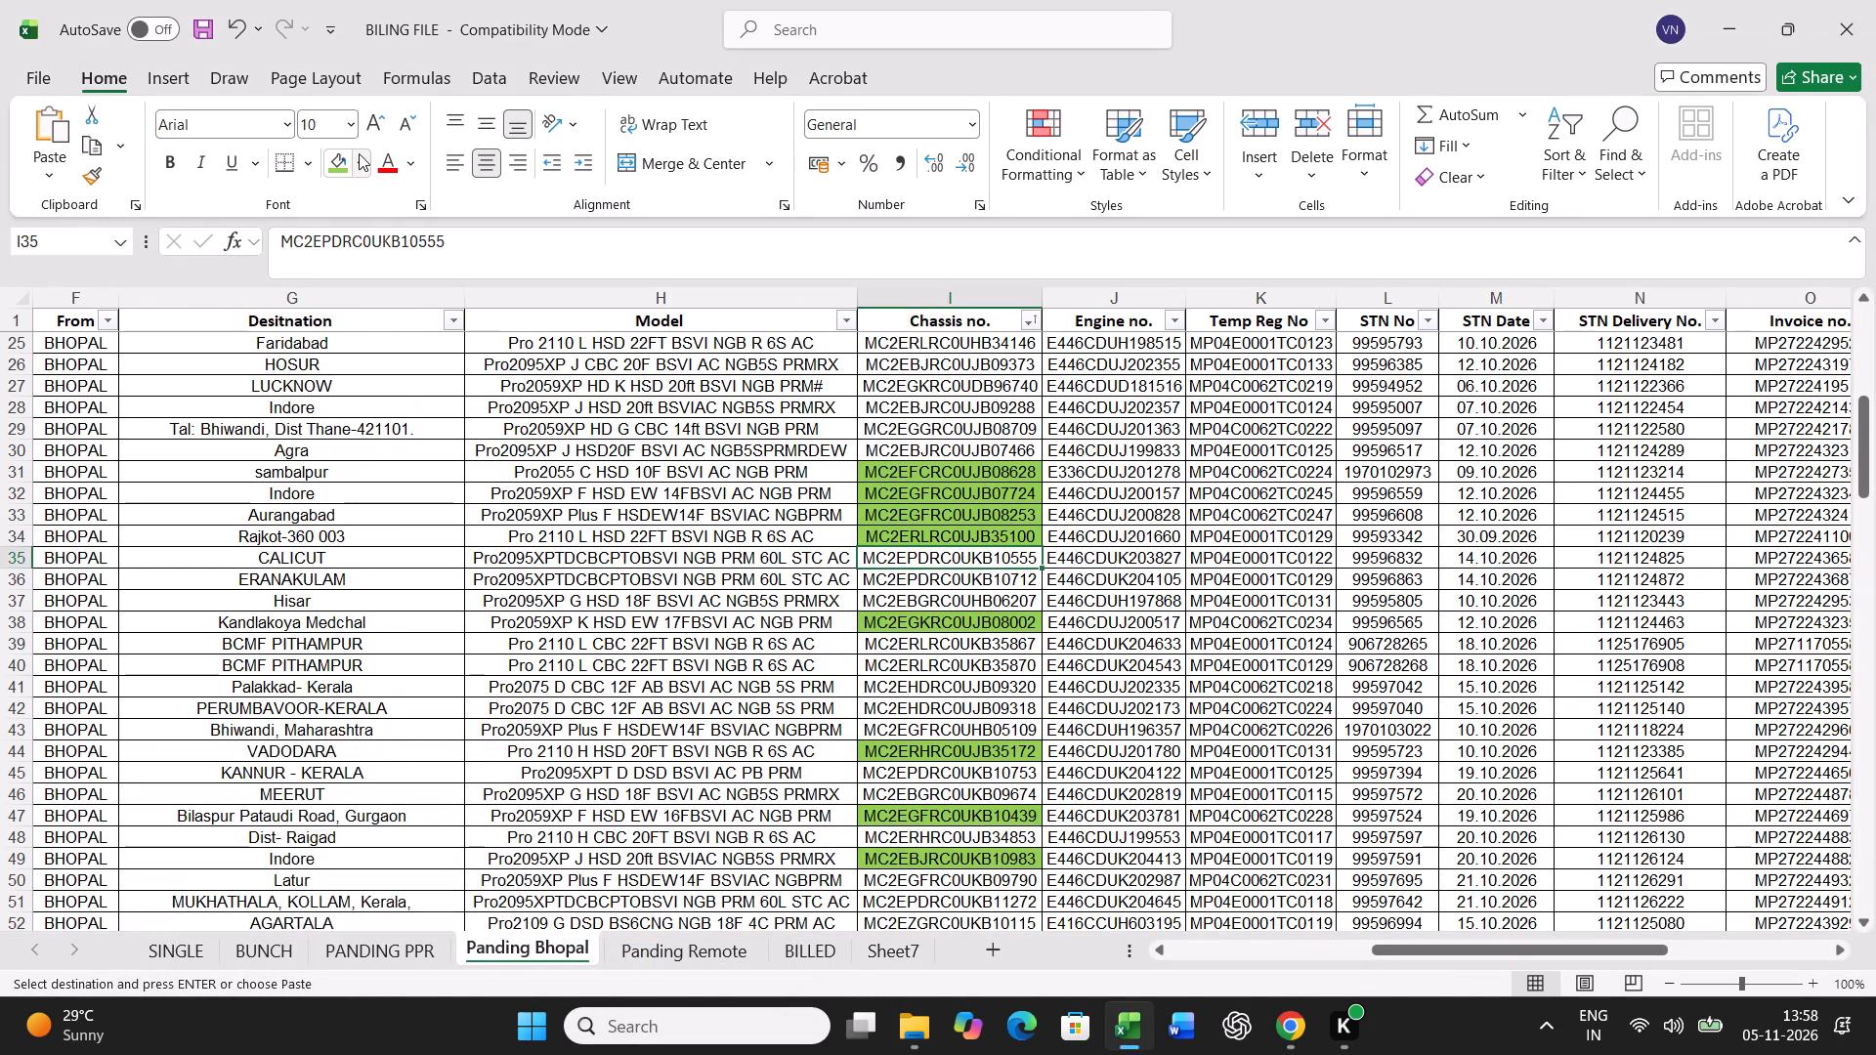
click(345, 156)
Copy the whole B - 1620 record from Panding Bhopal and paste it into row 21 of the BUNCH sheet.
key(Left)
key(Left)
key(Left)
key(Left)
key(Left)
key(Left)
key(Left)
key(Left)
key(Left)
key(Left)
key(Left)
key(Left)
key(Left)
key(Left)
key(Left)
key(Left)
key(Left)
key(Left)
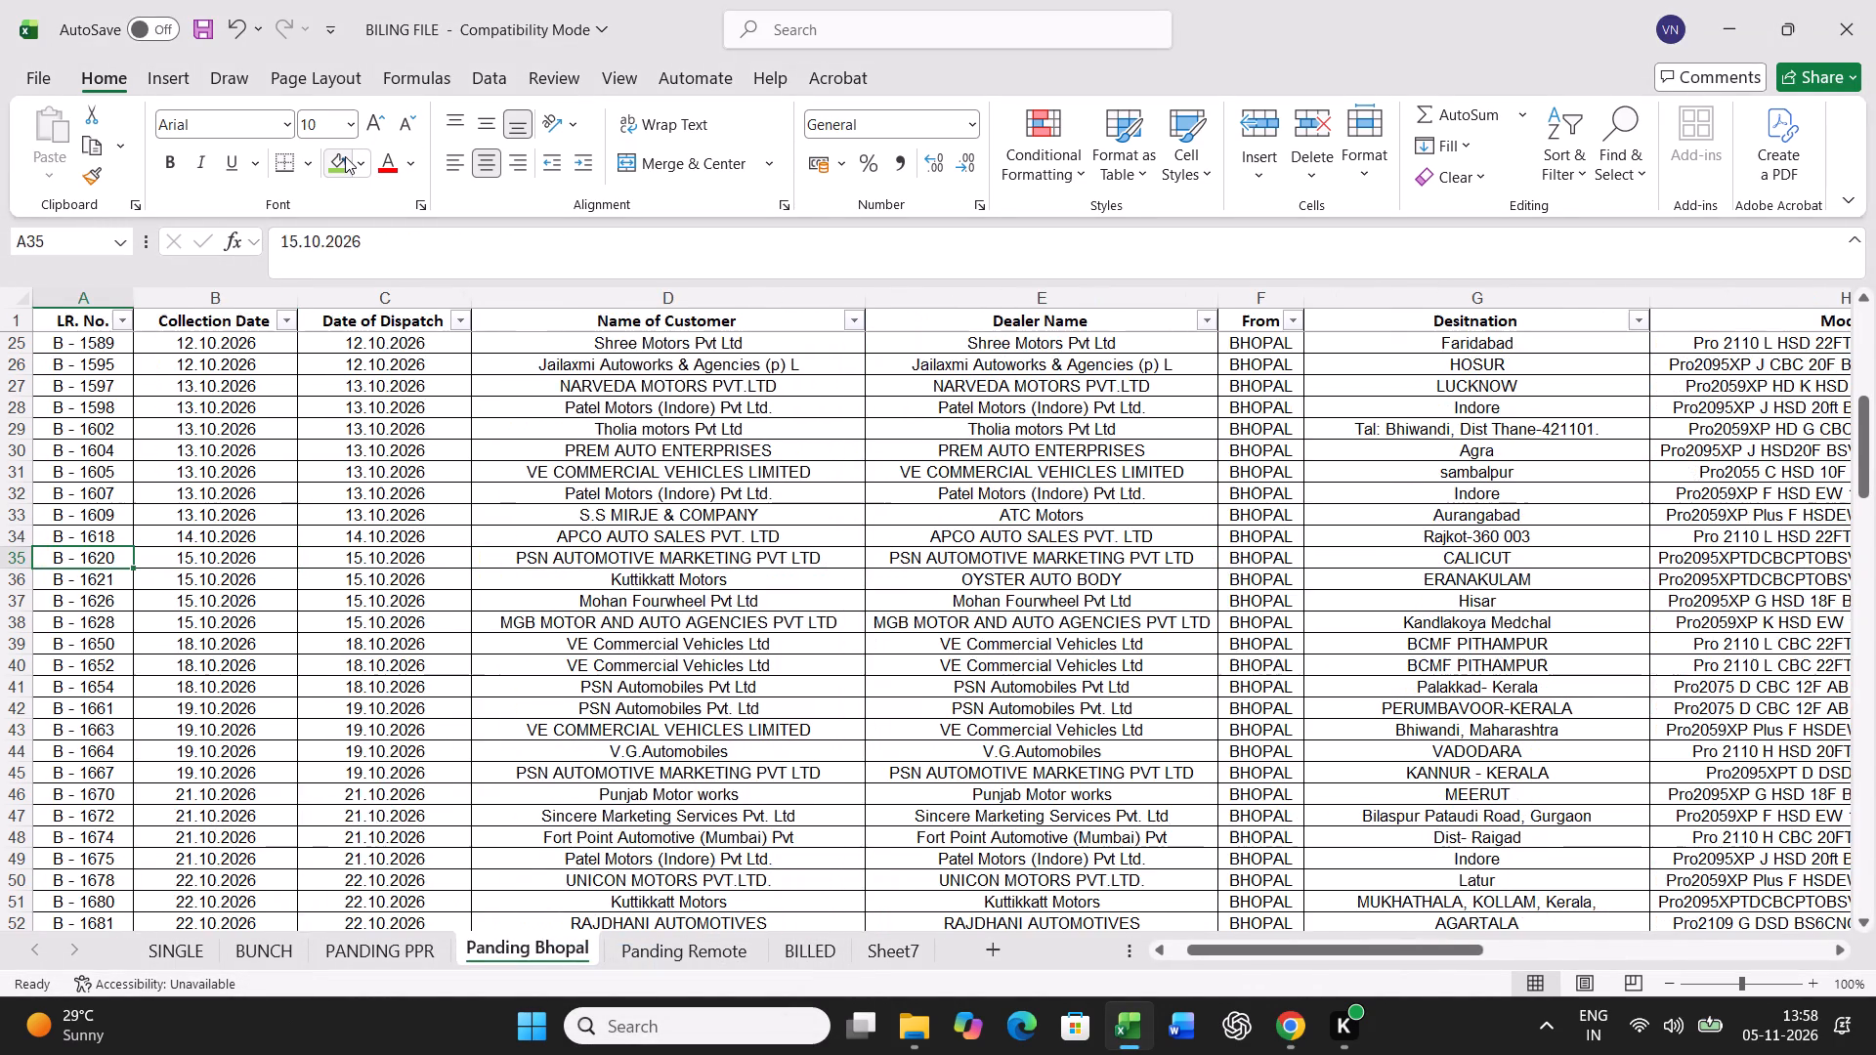
key(ctrl+shift+Right)
key(ctrl+c)
click(248, 944)
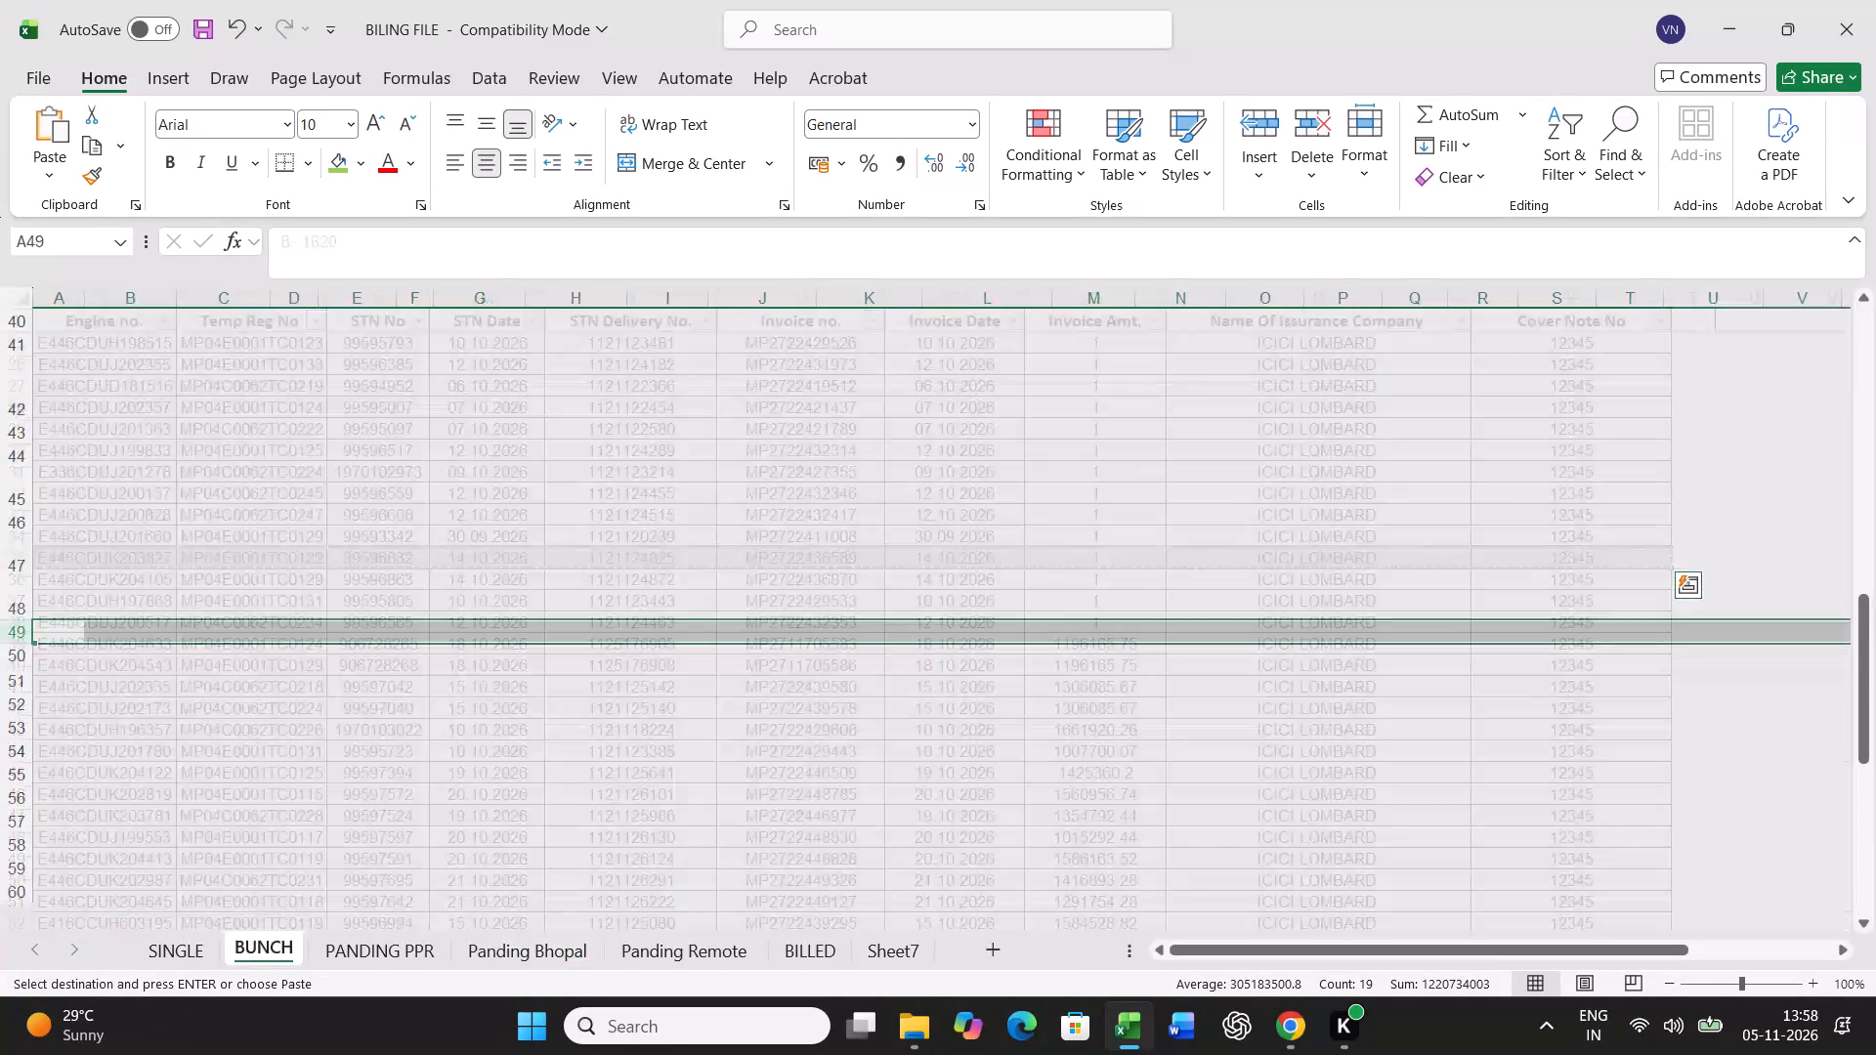
scroll(348, 719, up, 17)
click(66, 862)
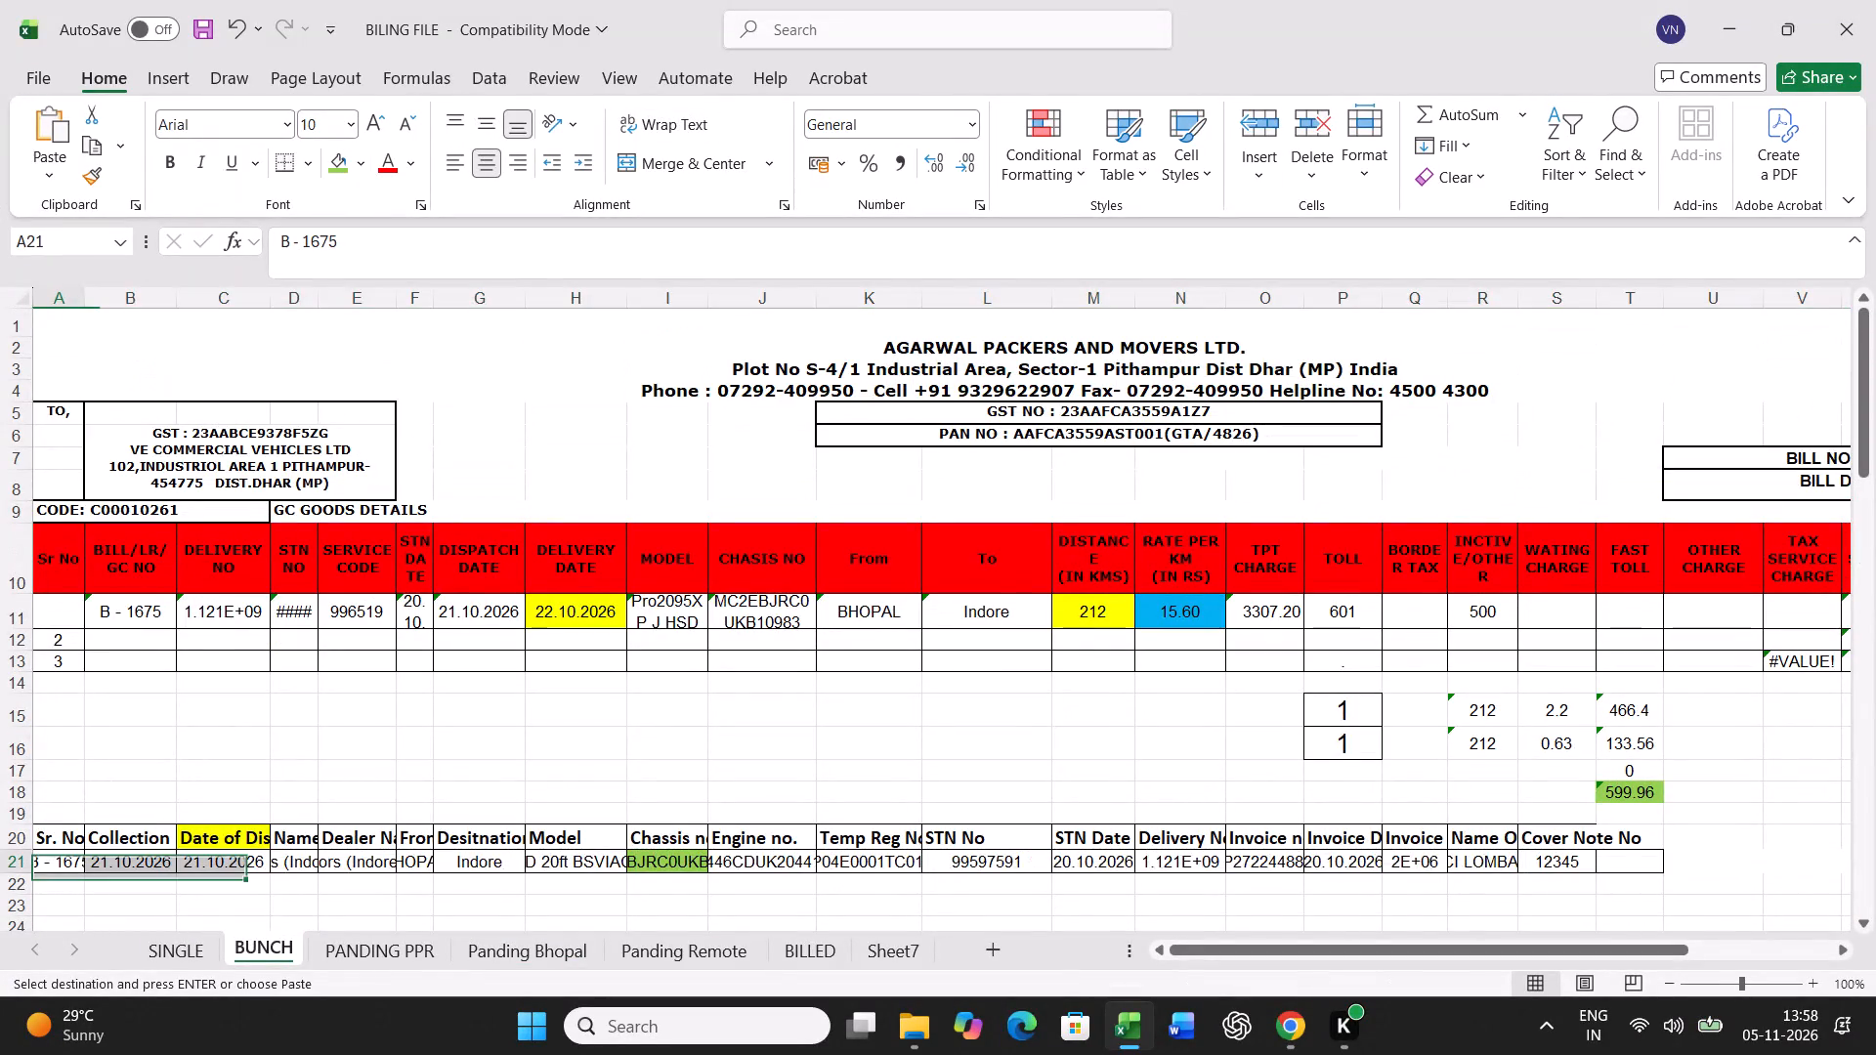
key(ctrl+v)
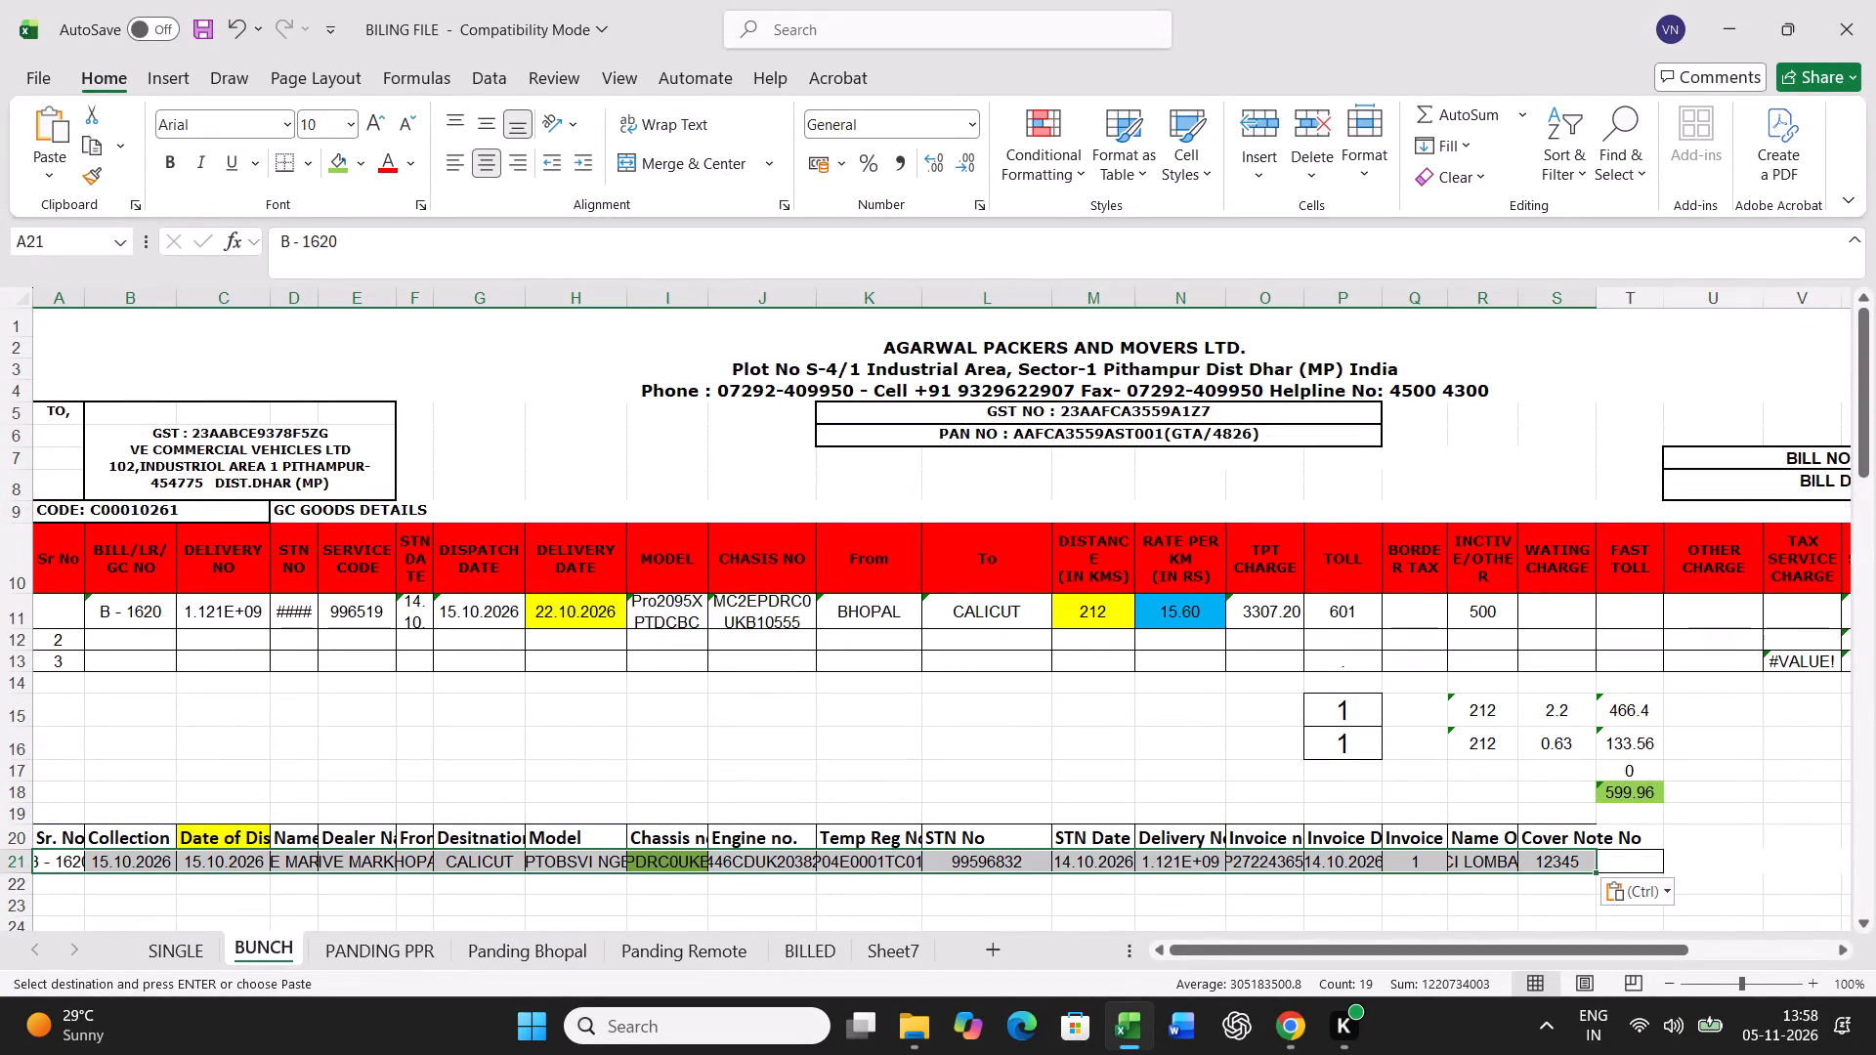
Set the B - 1620 distance in BUNCH cell M11 with the formula =1585+260.
click(576, 607)
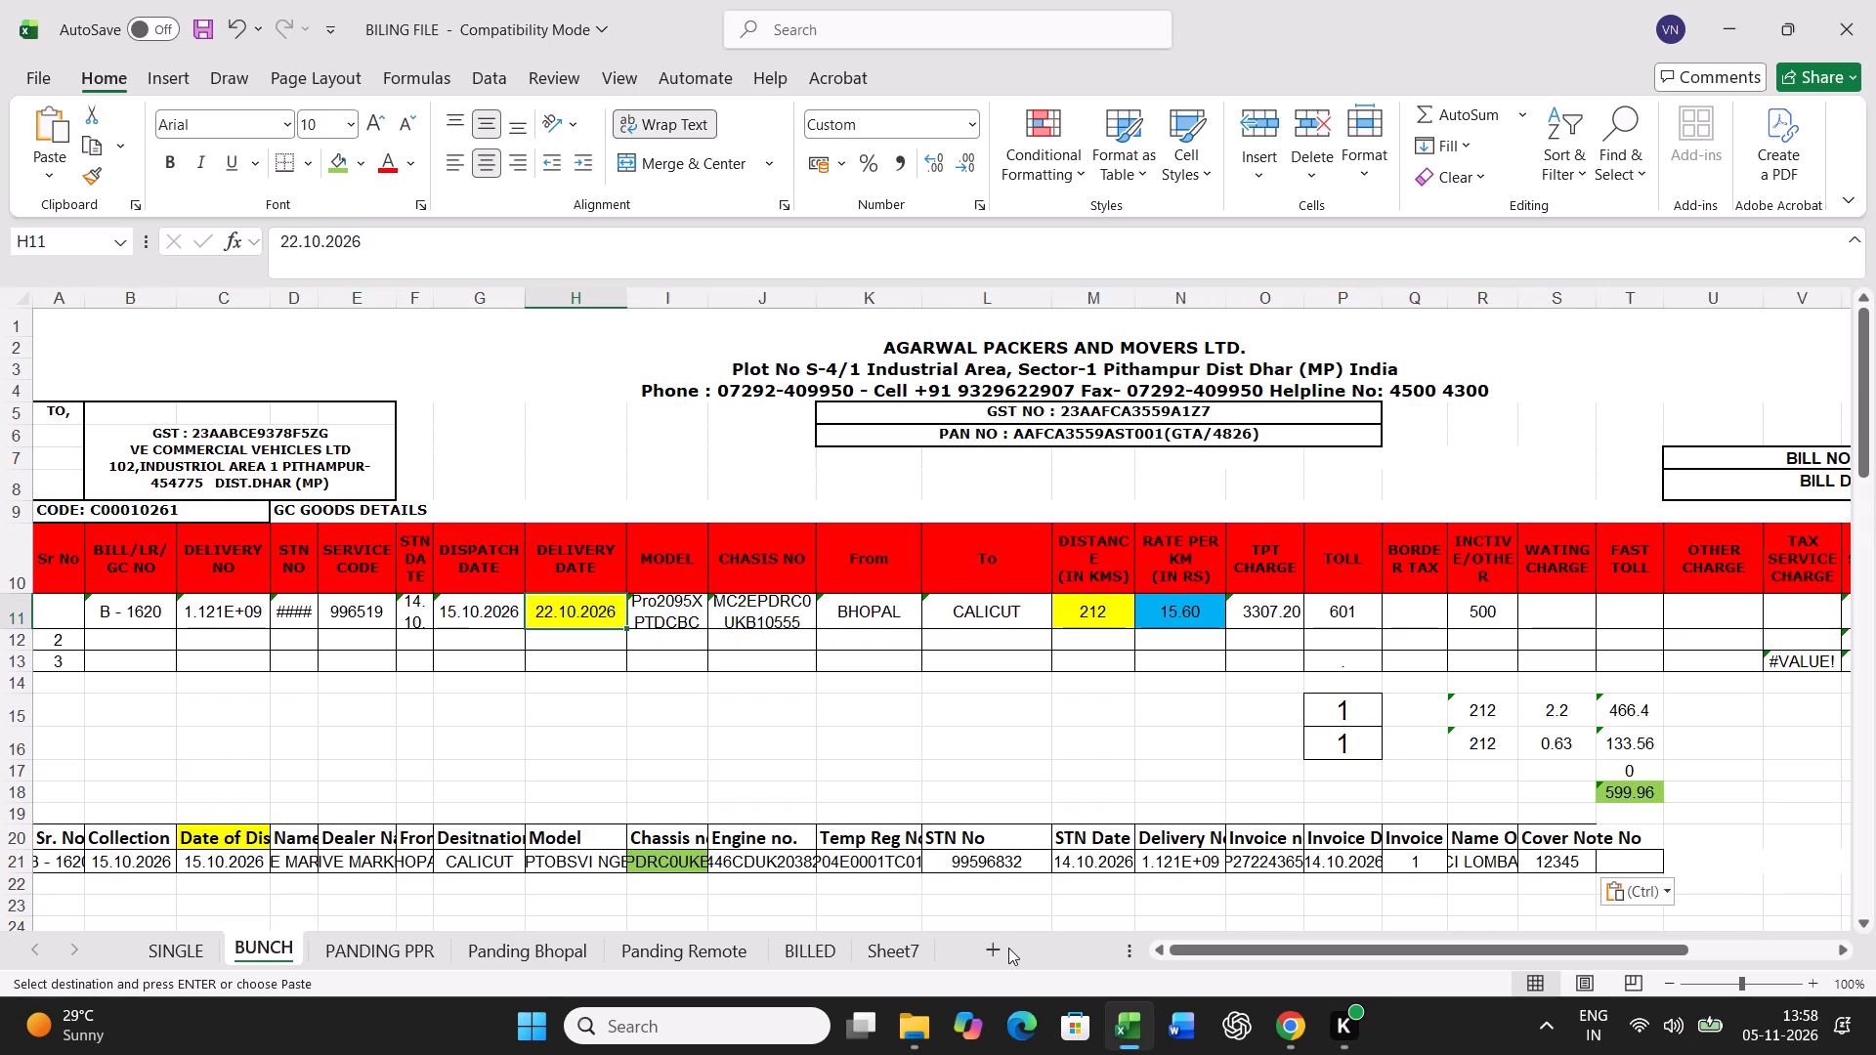
key(Right)
key(Right)
key(Right)
key(Right)
key(Right)
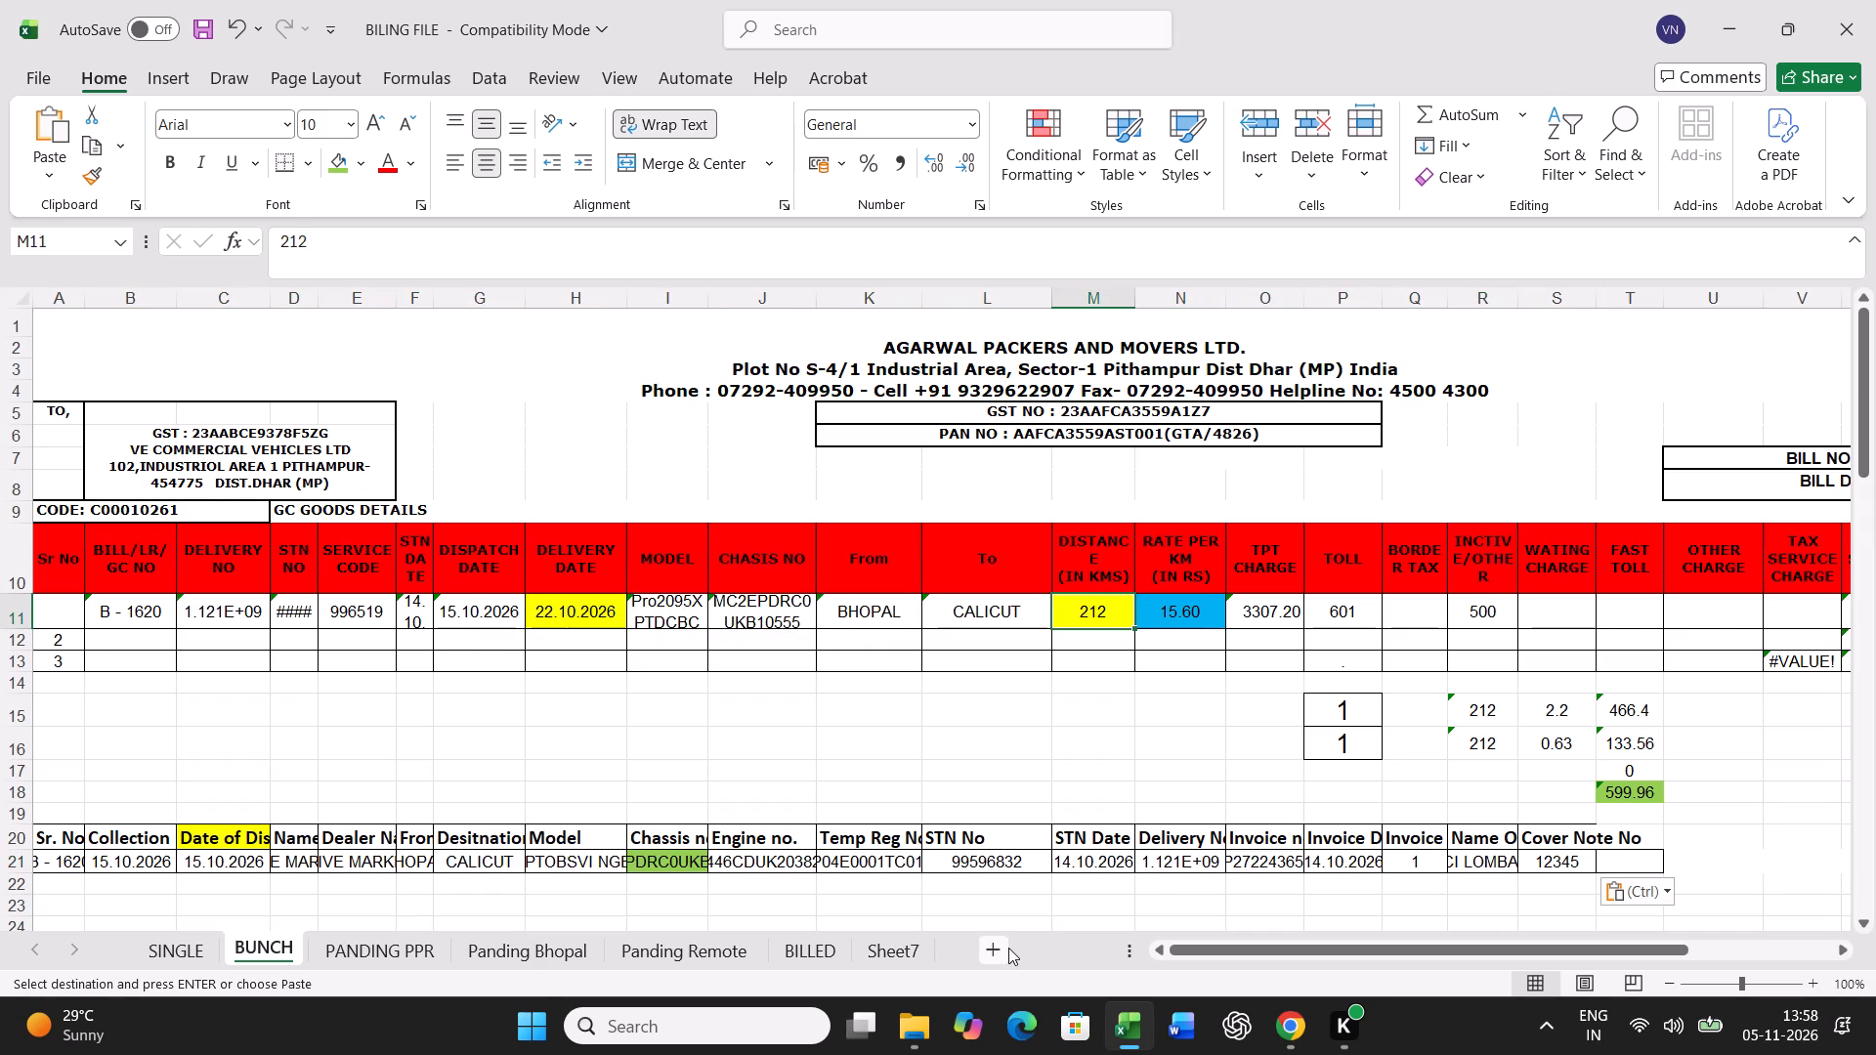
text(=1585+)
text(260)
key(Return)
key(Up)
key(Right)
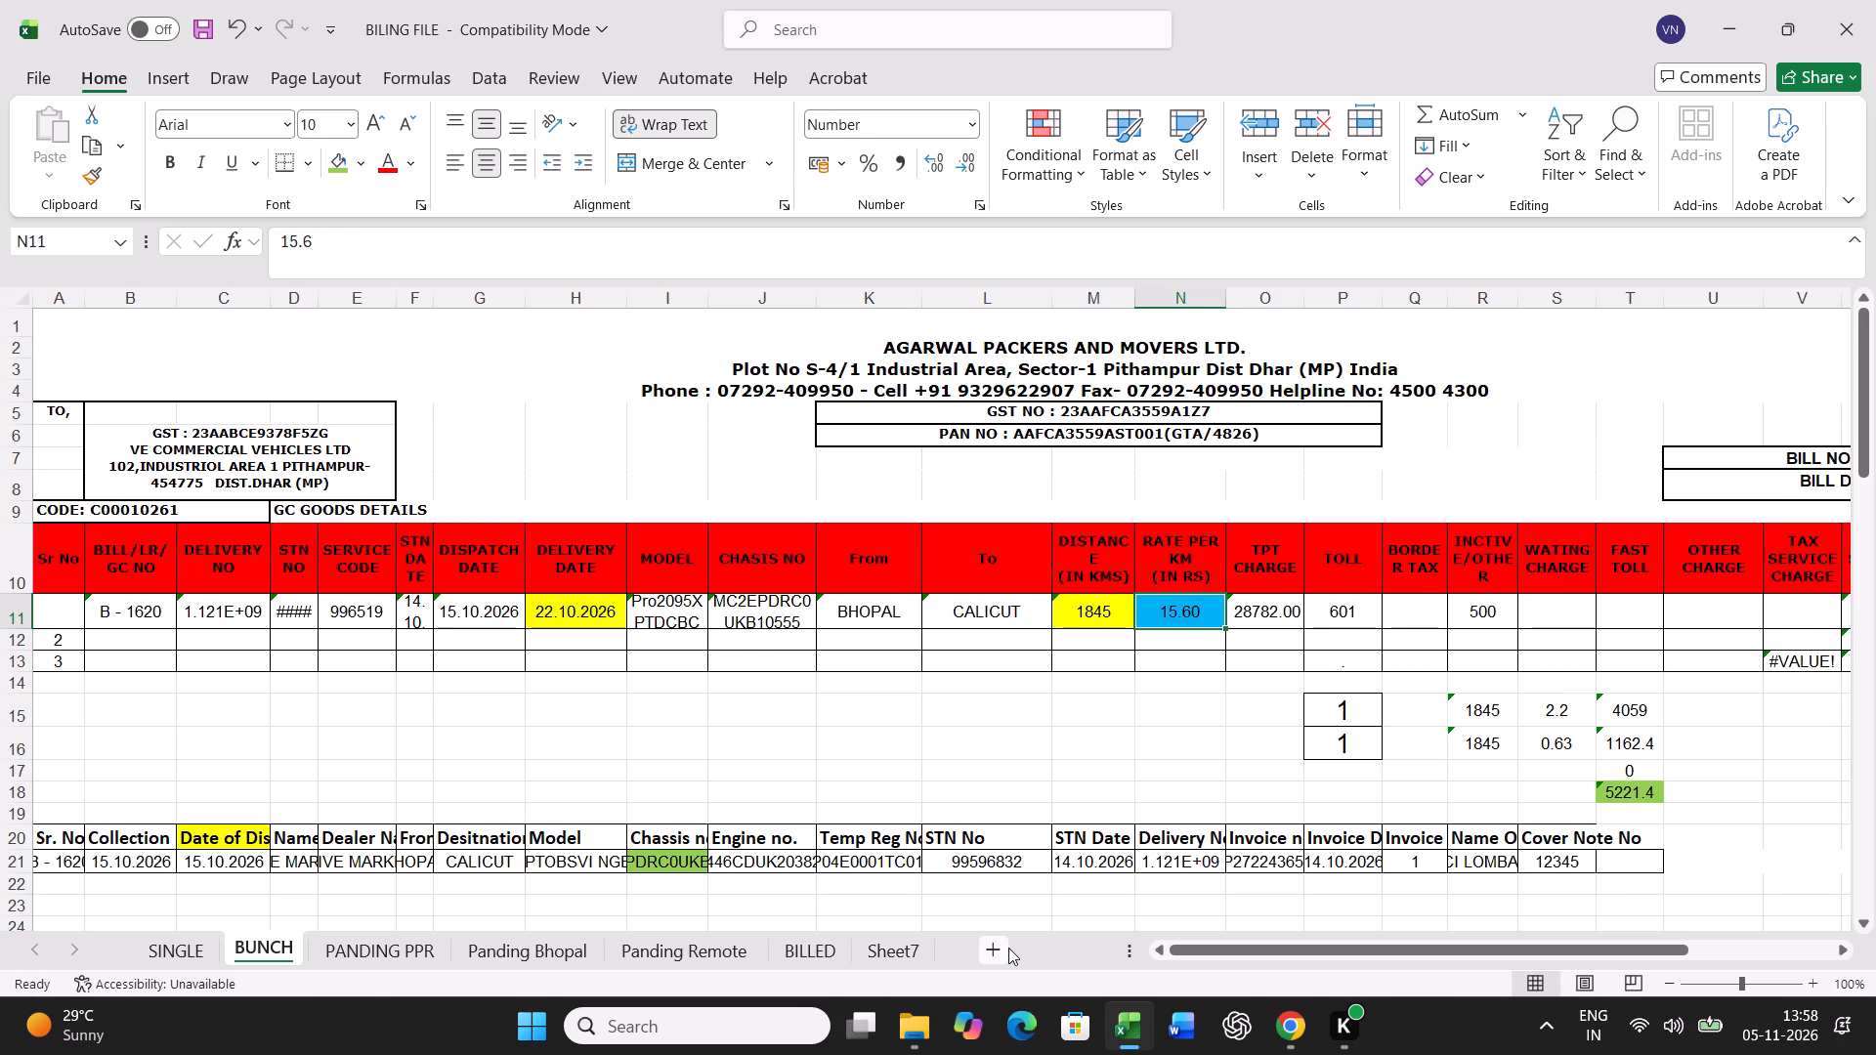
Set the toll to 2535 and clear the incentive amount in bill row 11 for B - 1620.
key(Right)
key(Right)
text(2535)
key(Right)
key(Right)
key(Delete)
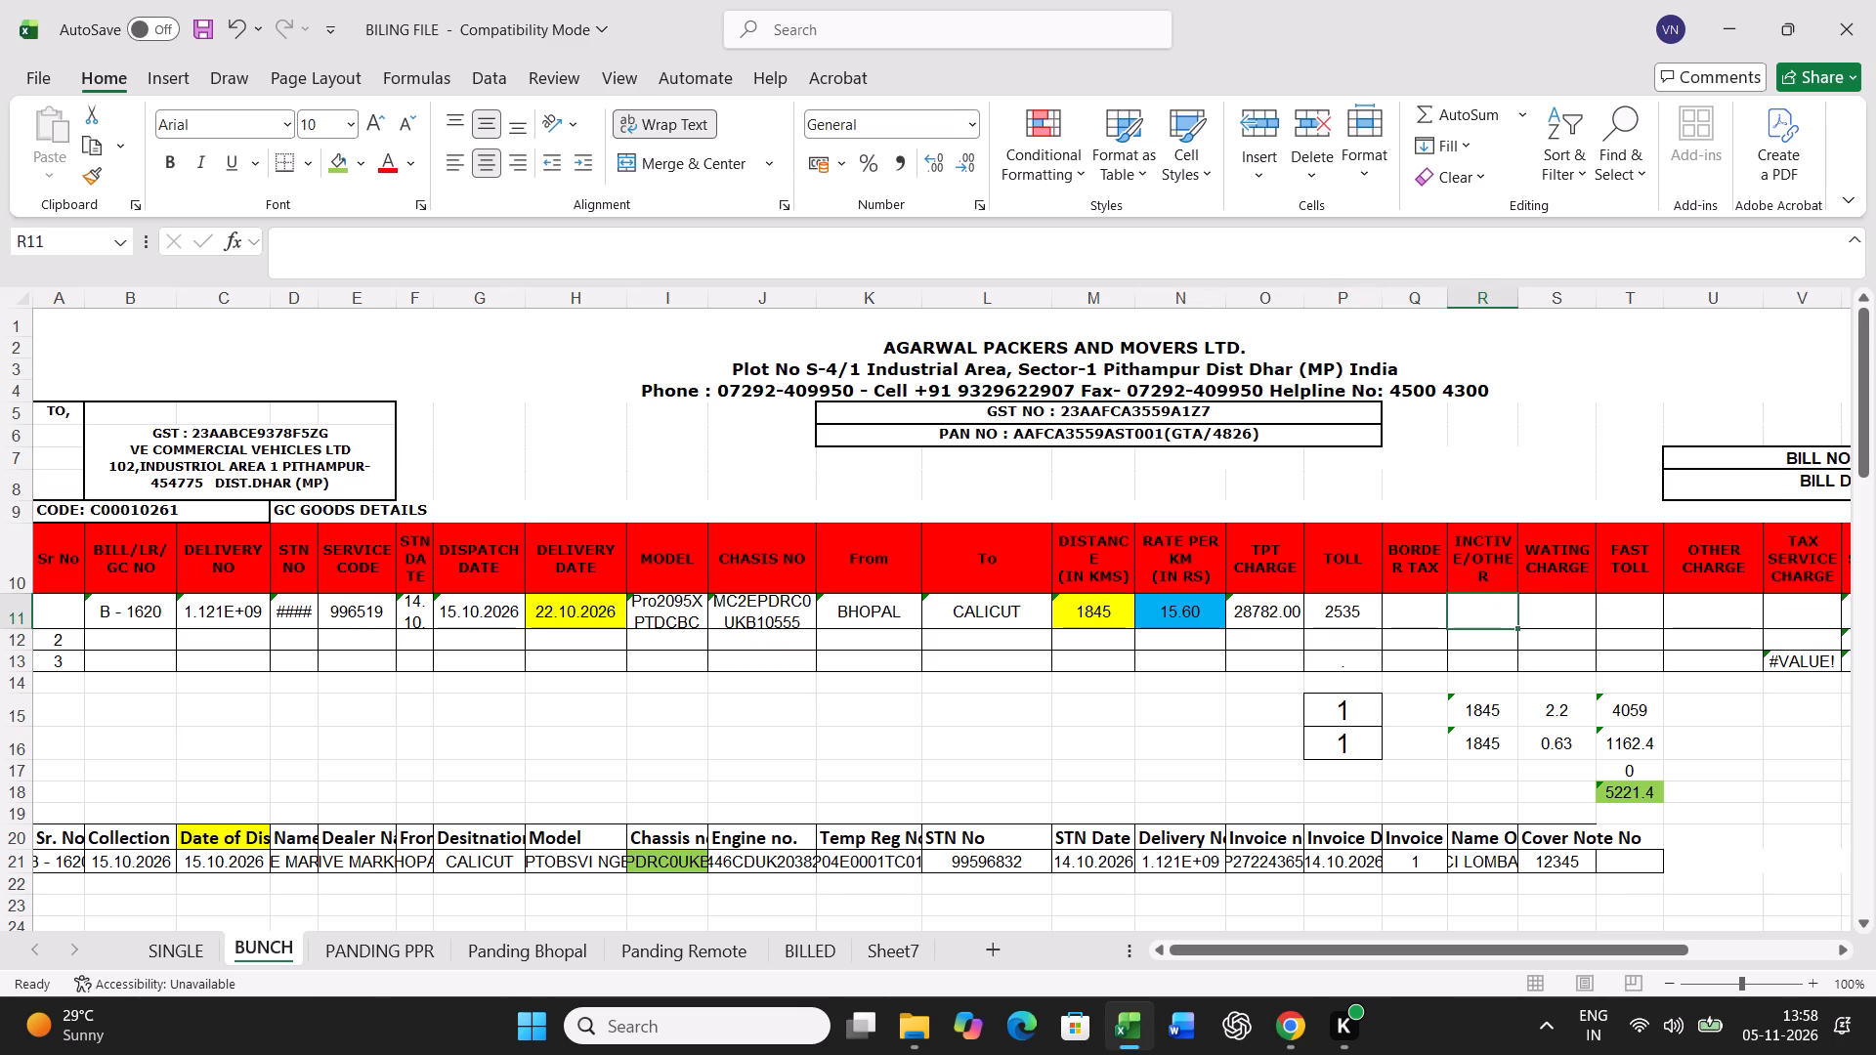
Set the standard transit time in P15 to 6 and the actual transit time in P16 to 7 for B - 1620.
click(1359, 711)
key(6)
key(Return)
key(7)
key(Return)
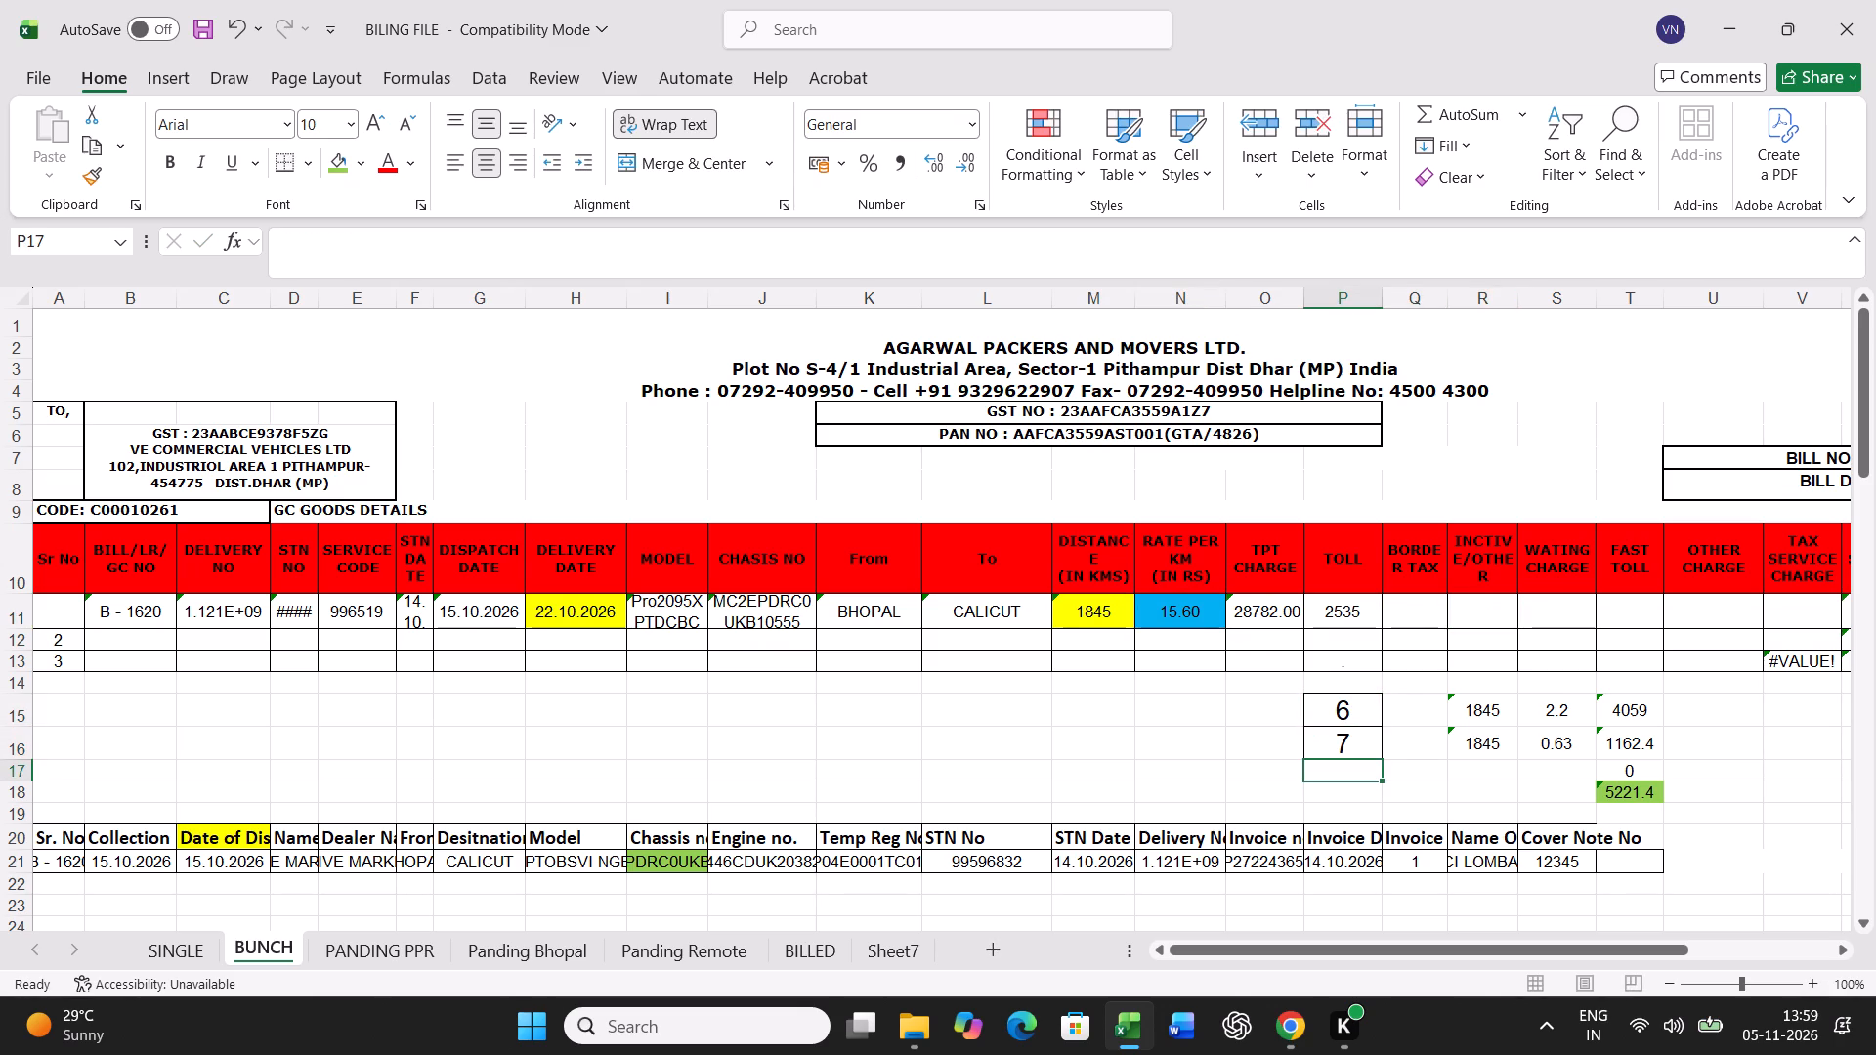
Print the B - 1620 freight bill from the SINGLE sheet.
click(180, 960)
key(ctrl+p)
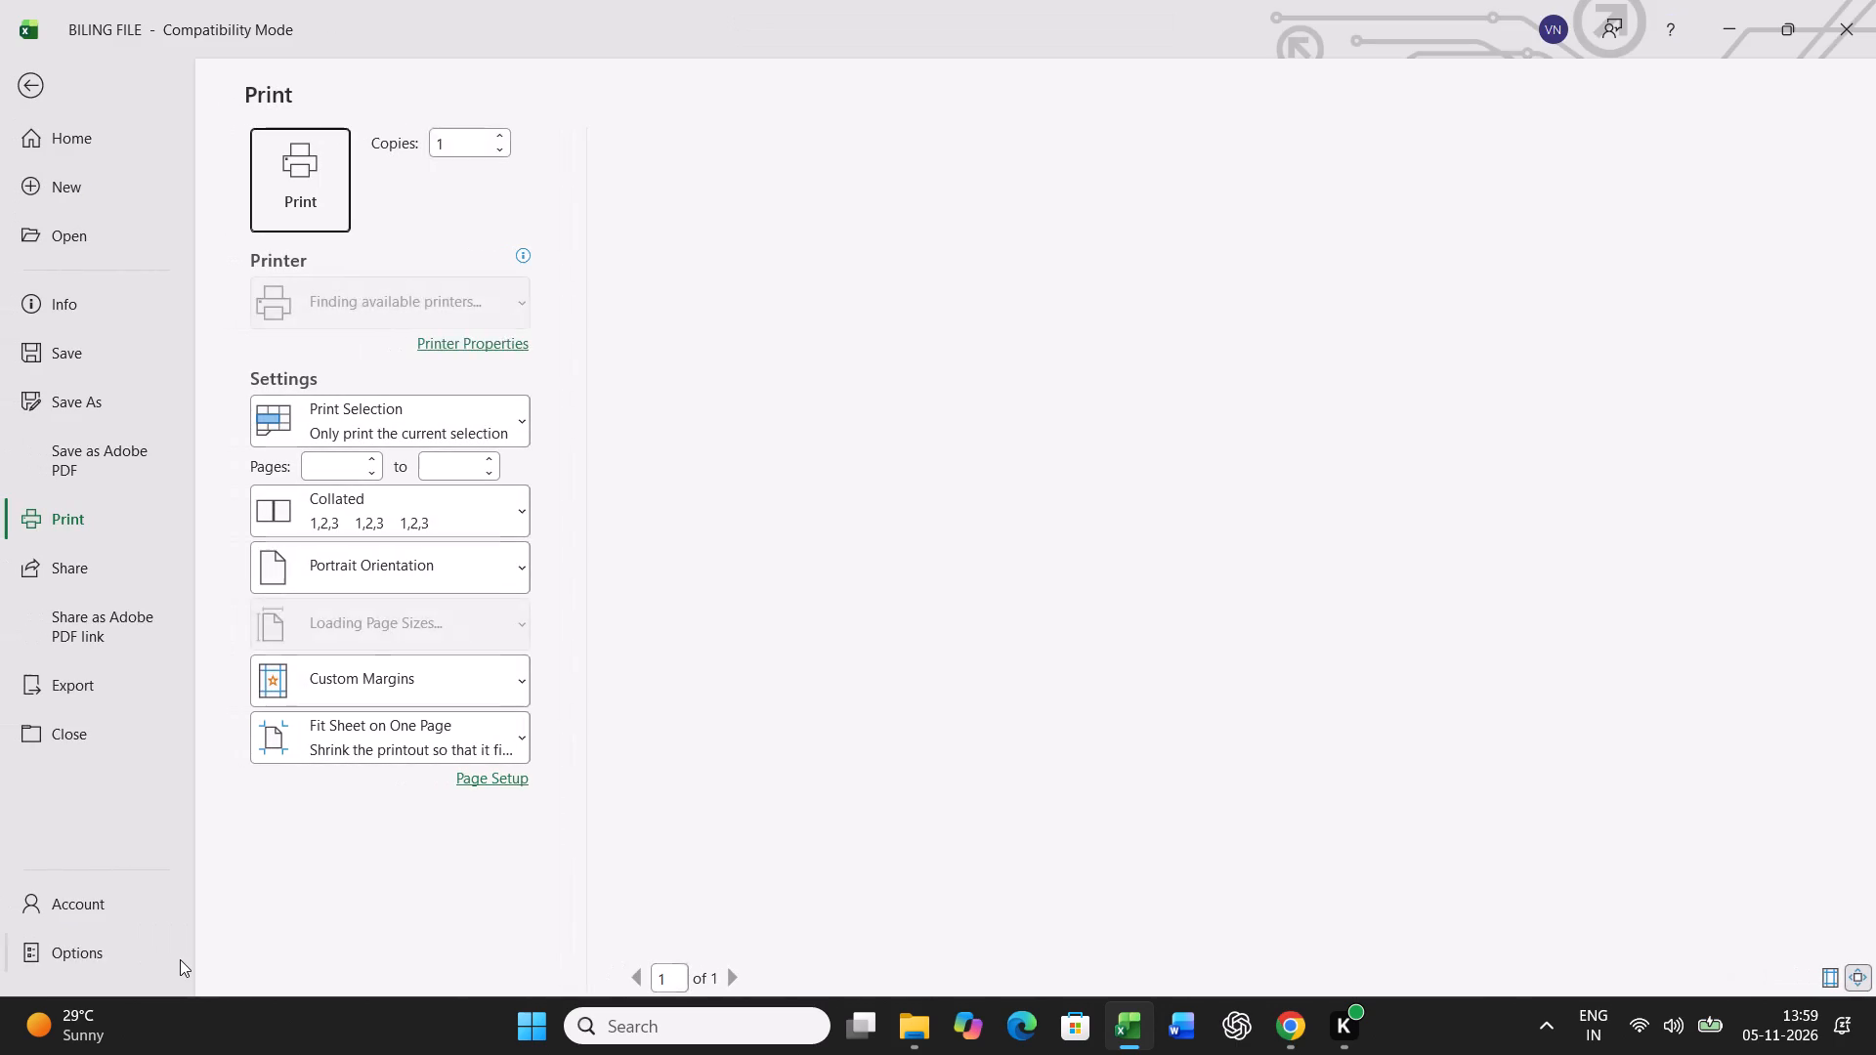
click(281, 204)
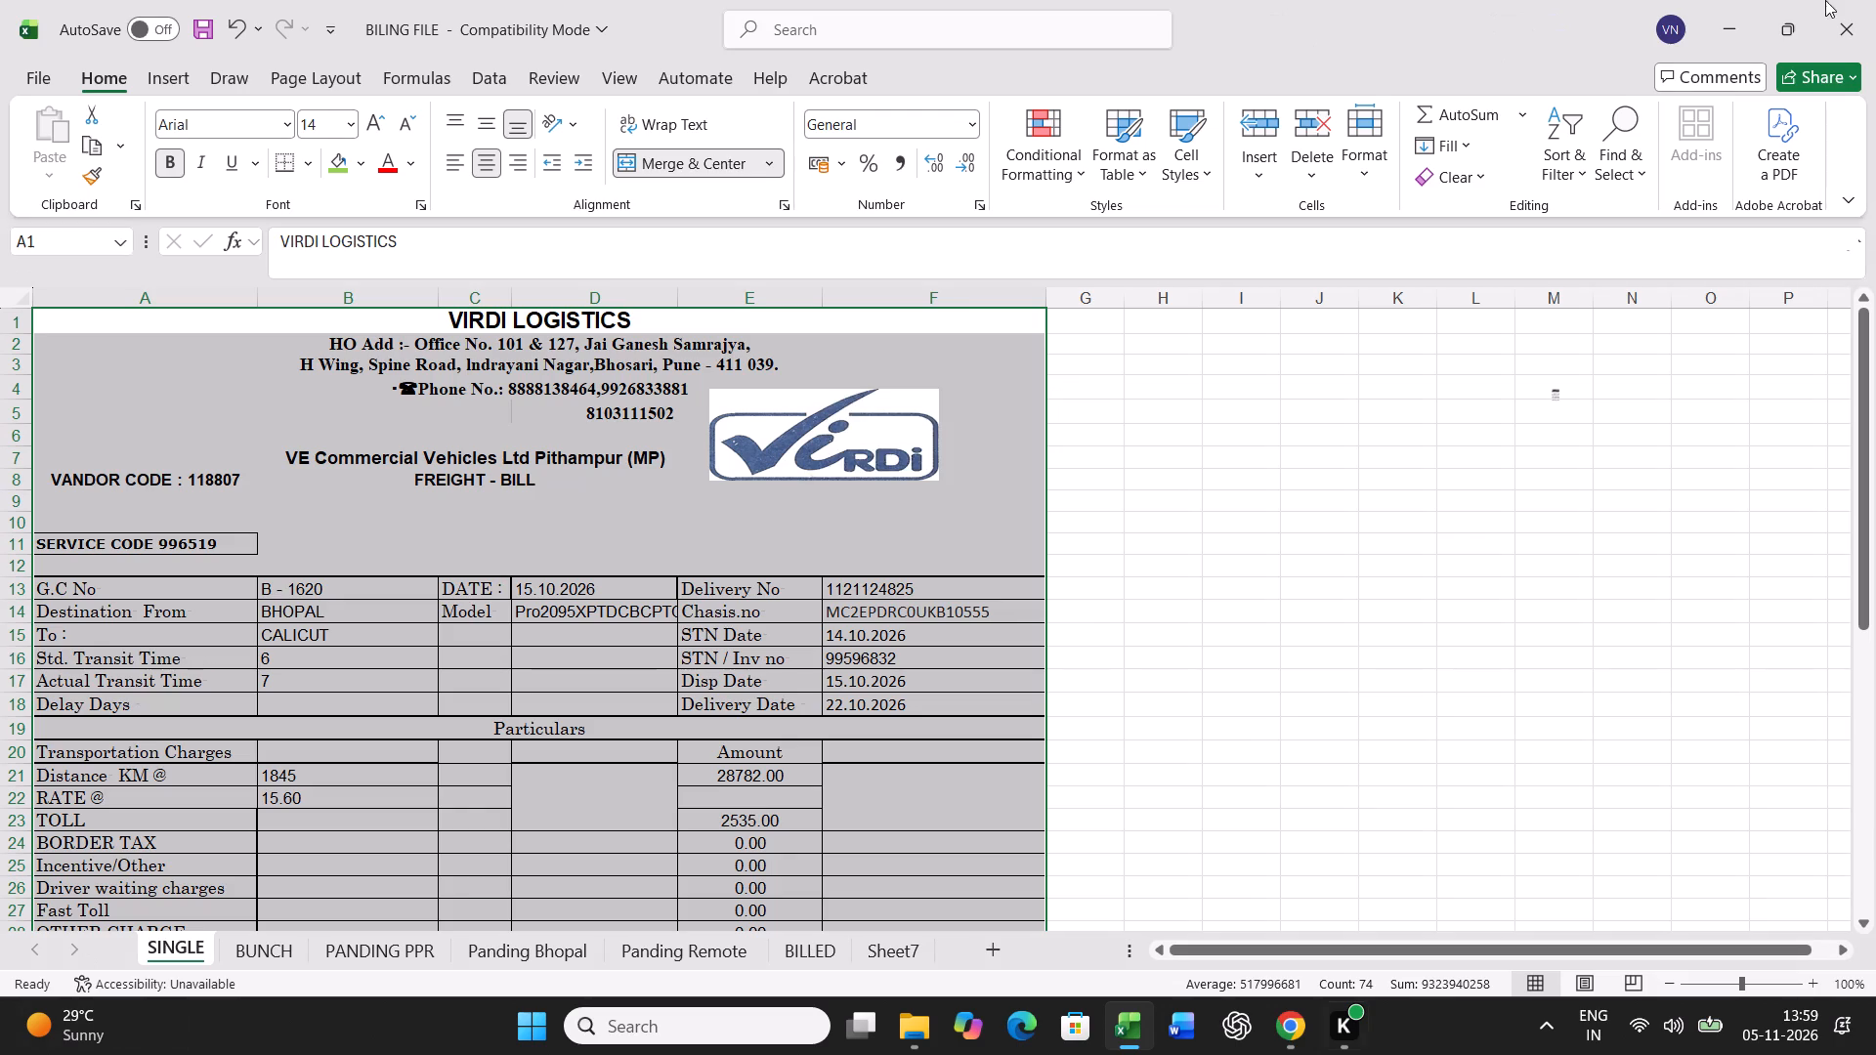
Copy bill row 11 of BUNCH for B - 1620 and paste it as values into row 50 of the lower table.
click(260, 955)
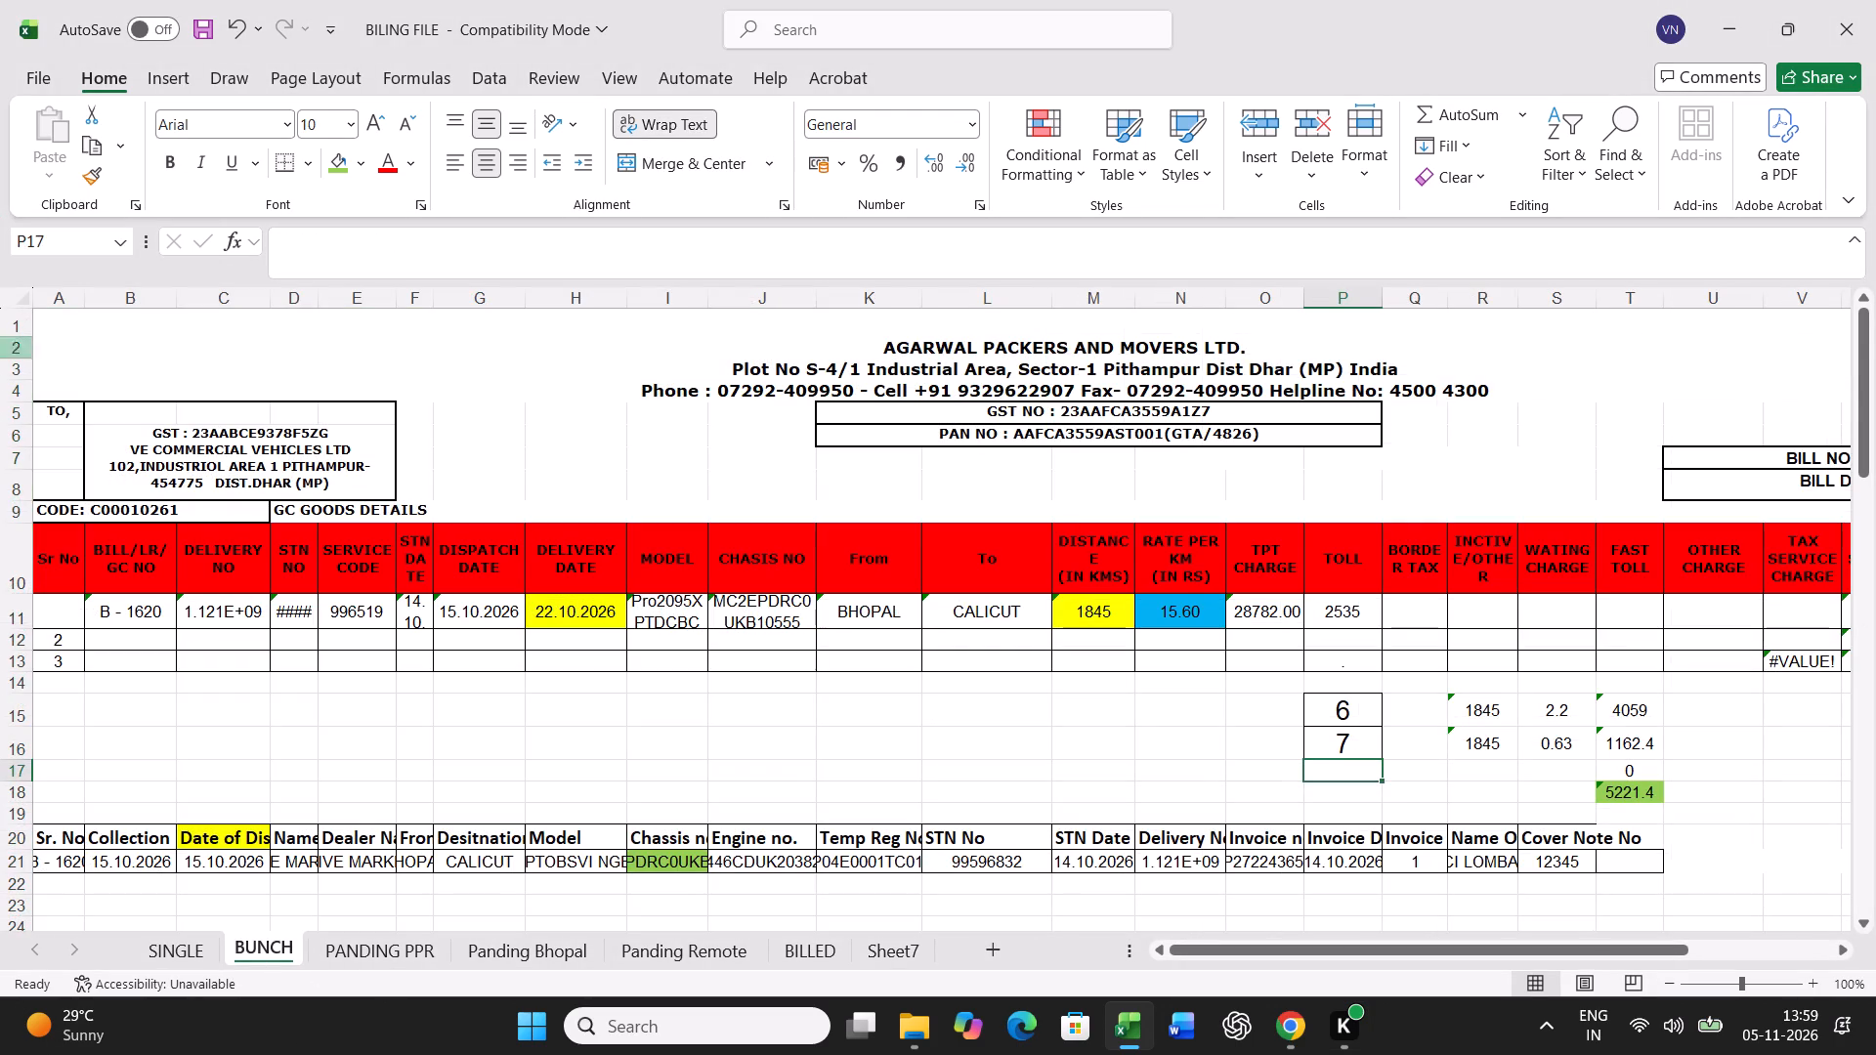
click(5, 612)
key(ctrl+c)
scroll(877, 656, down, 6)
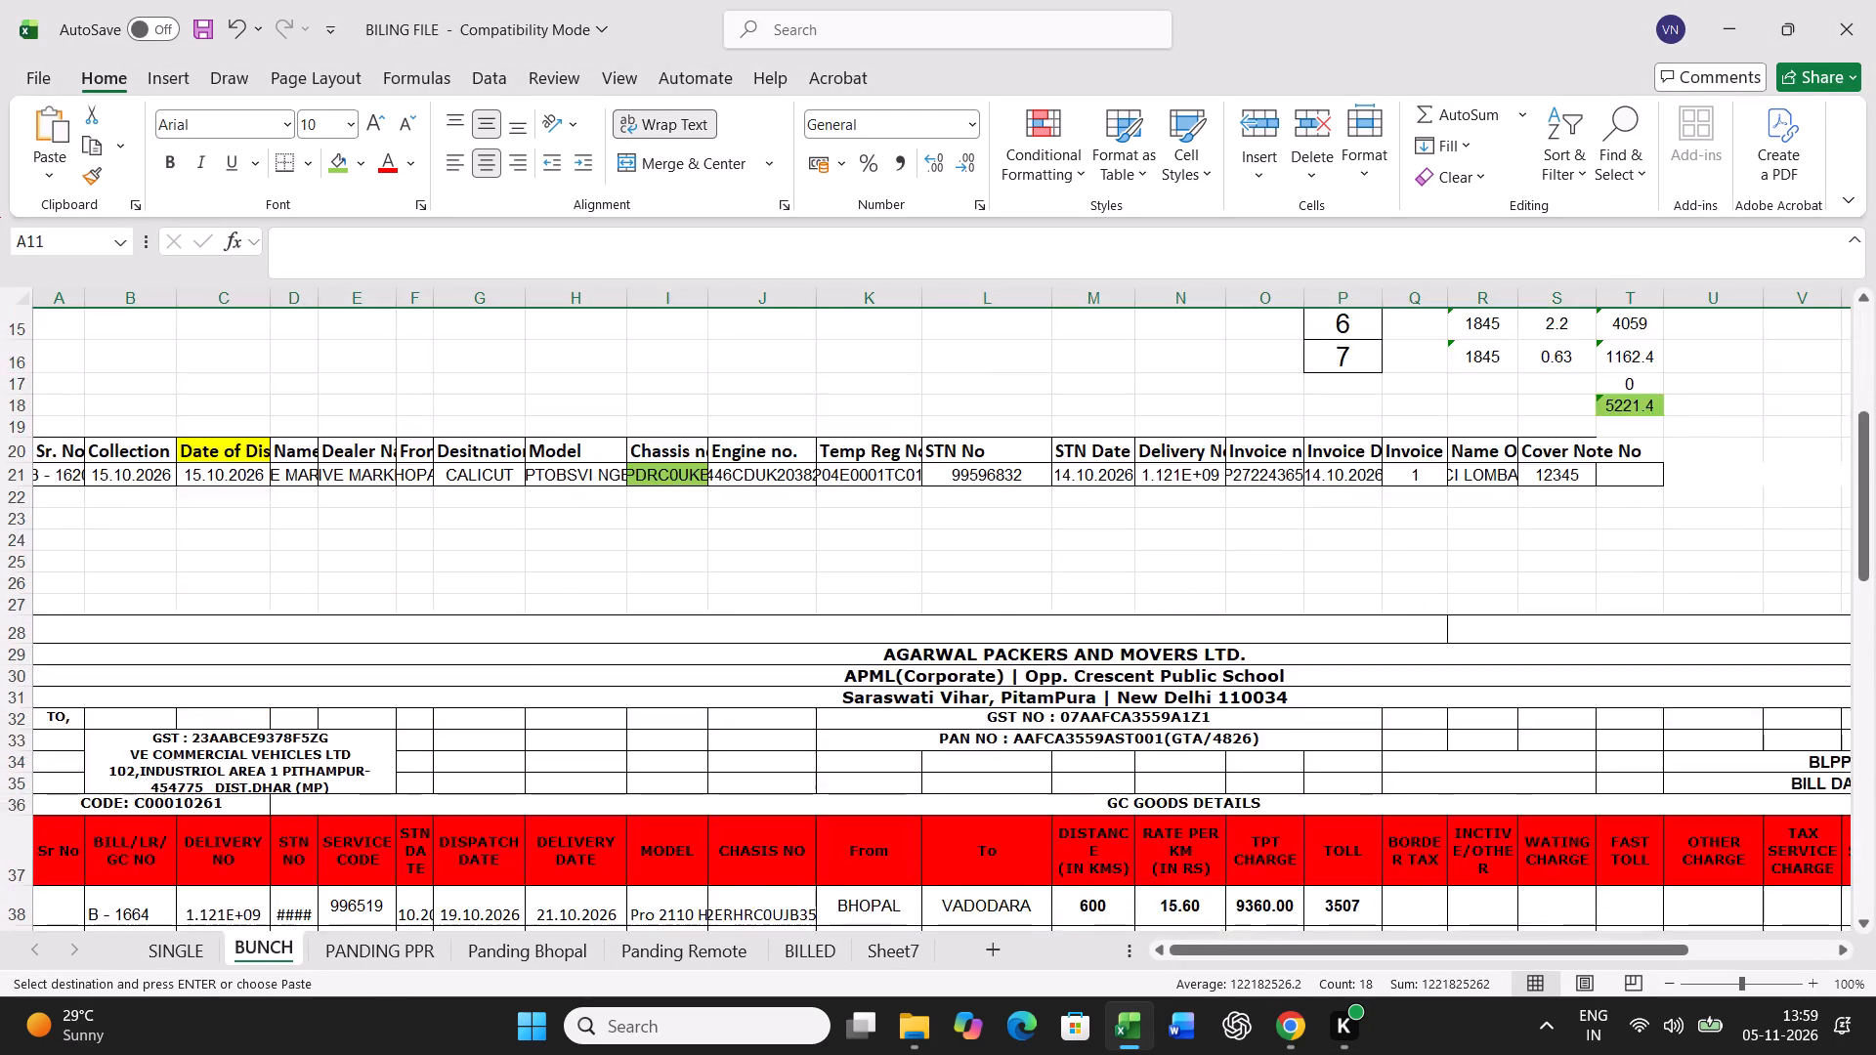
scroll(877, 656, down, 11)
right_click(63, 590)
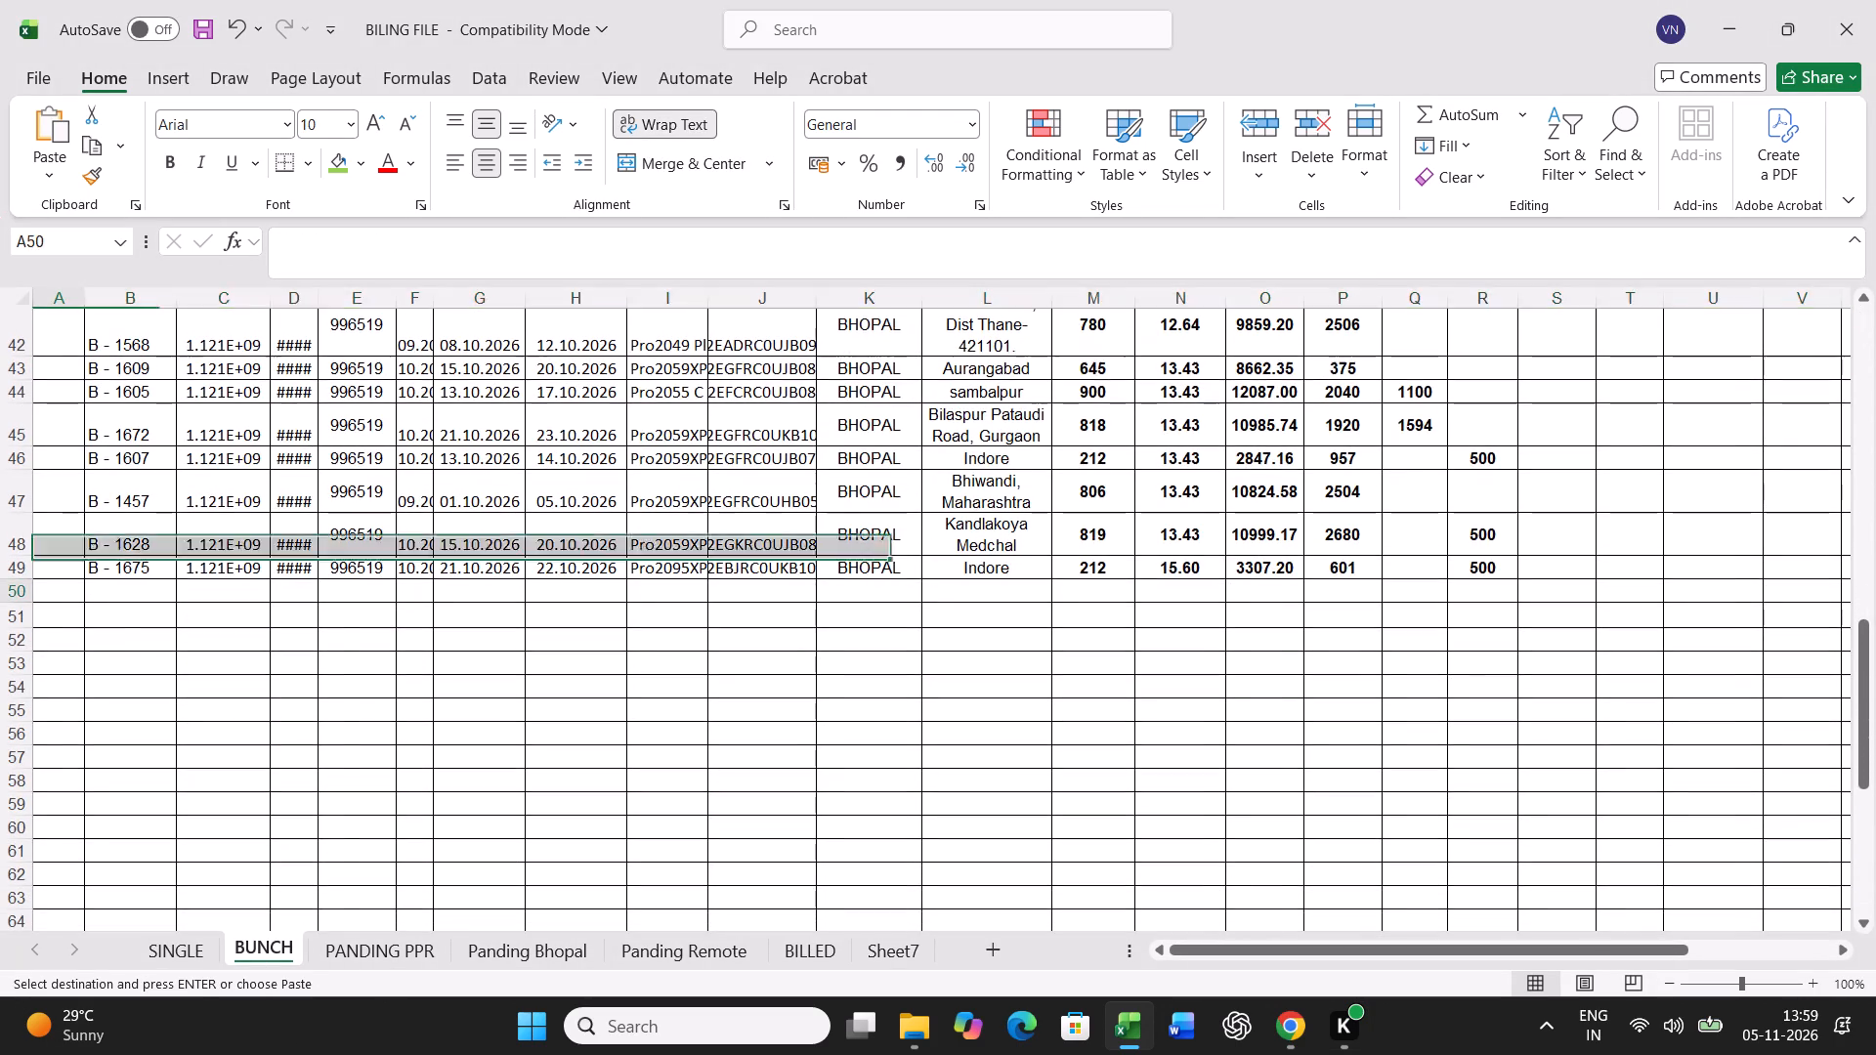
click(186, 453)
click(68, 398)
click(428, 690)
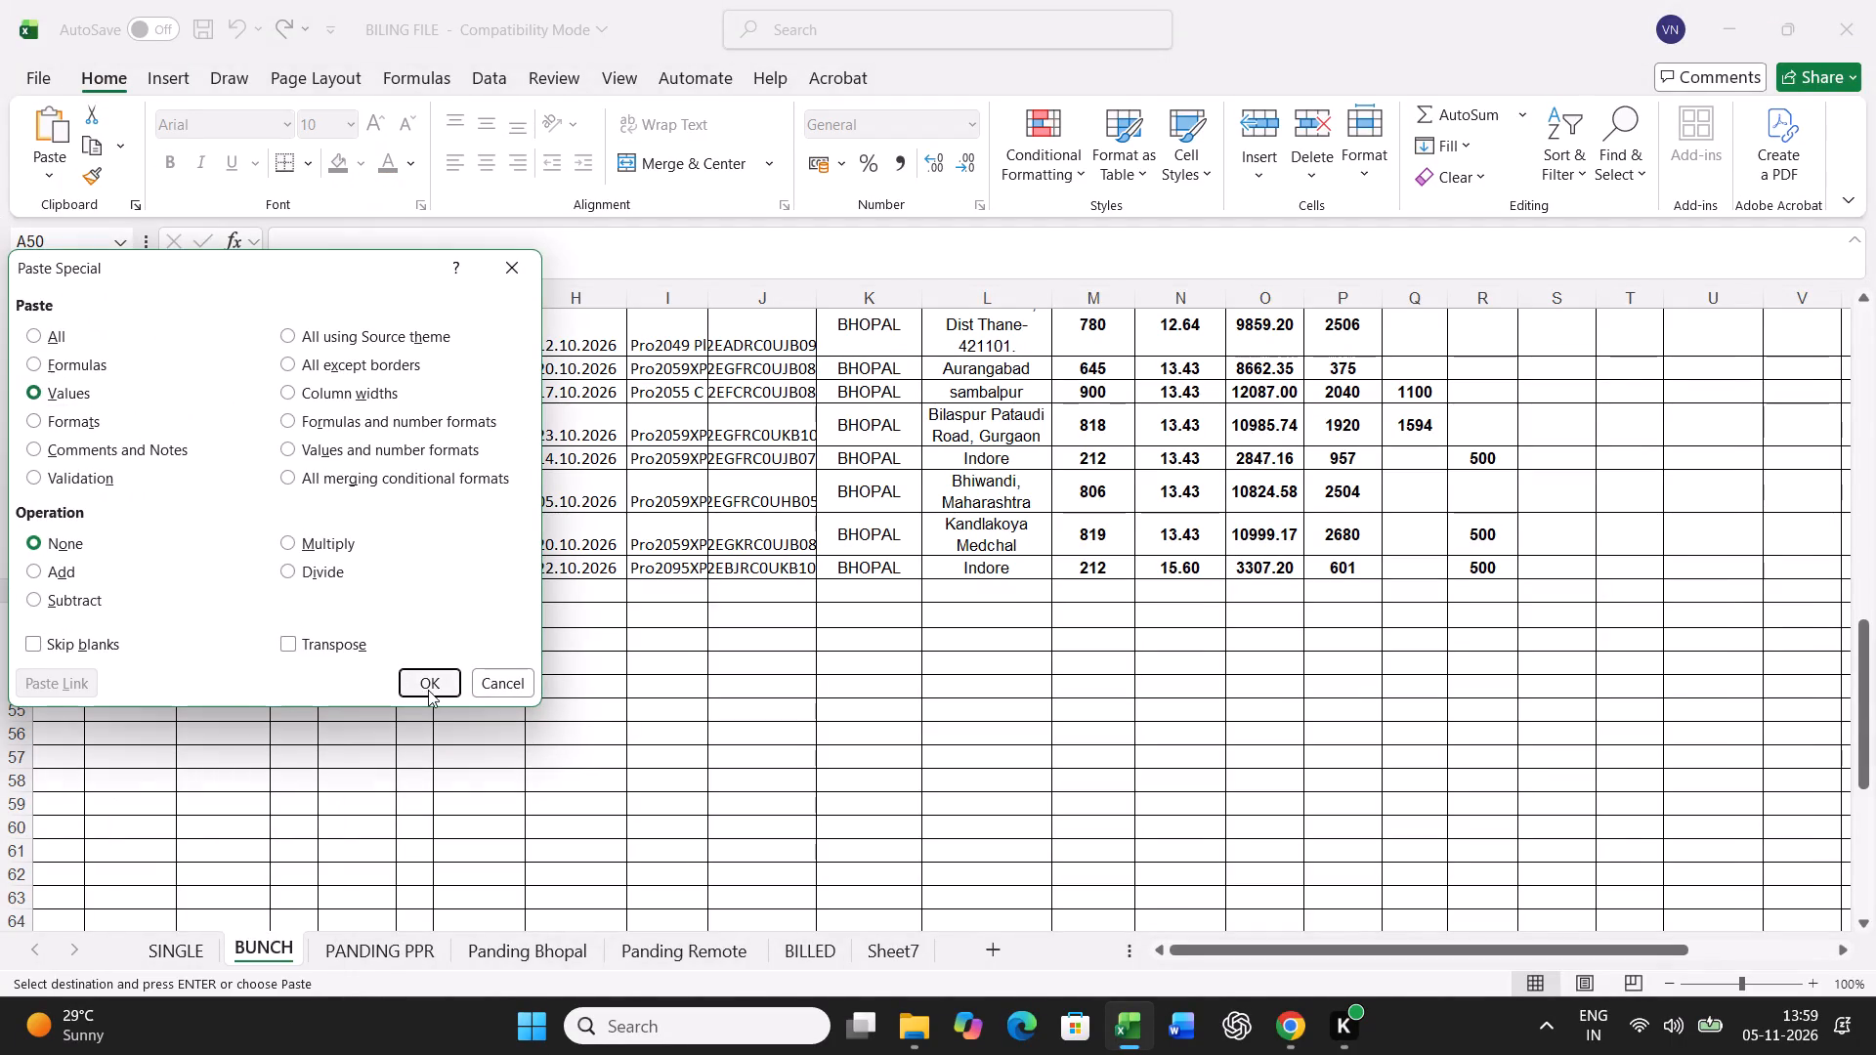
Find chassis B10873 in Panding Bhopal and fill its chassis number cell green.
click(504, 946)
click(696, 711)
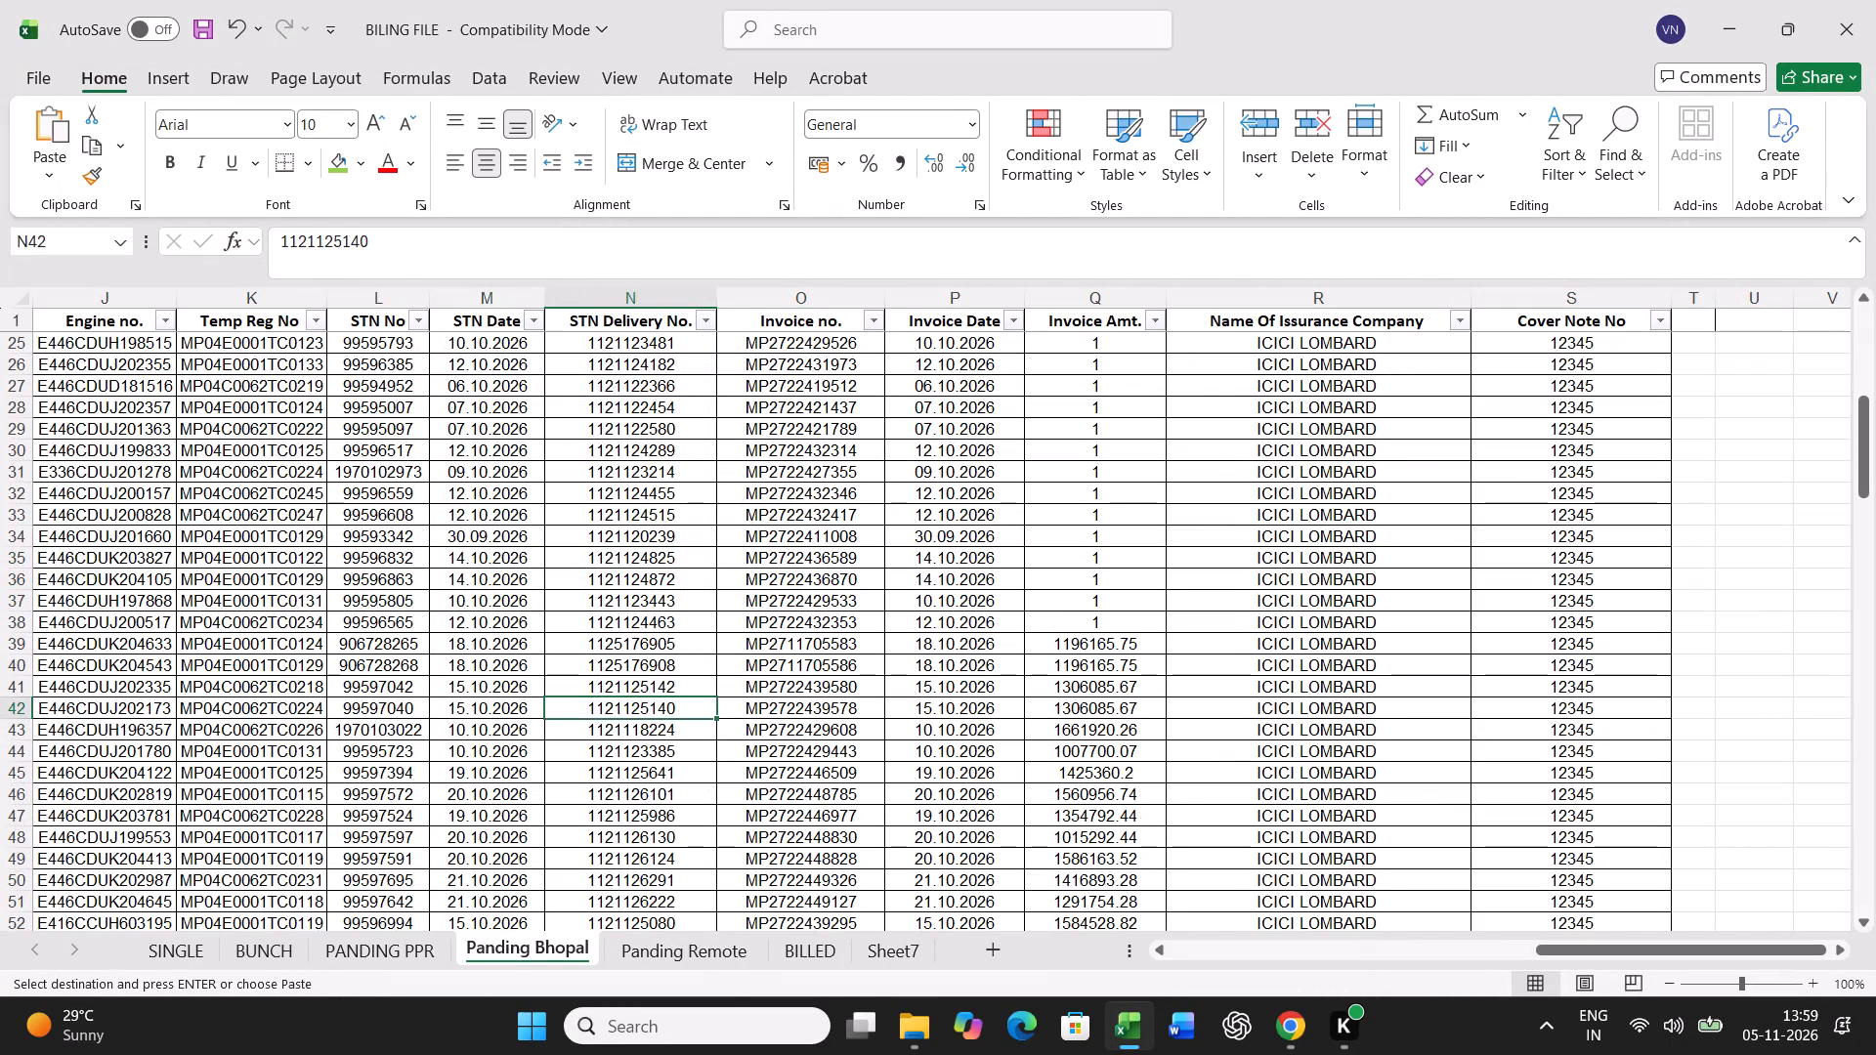
key(ctrl+f)
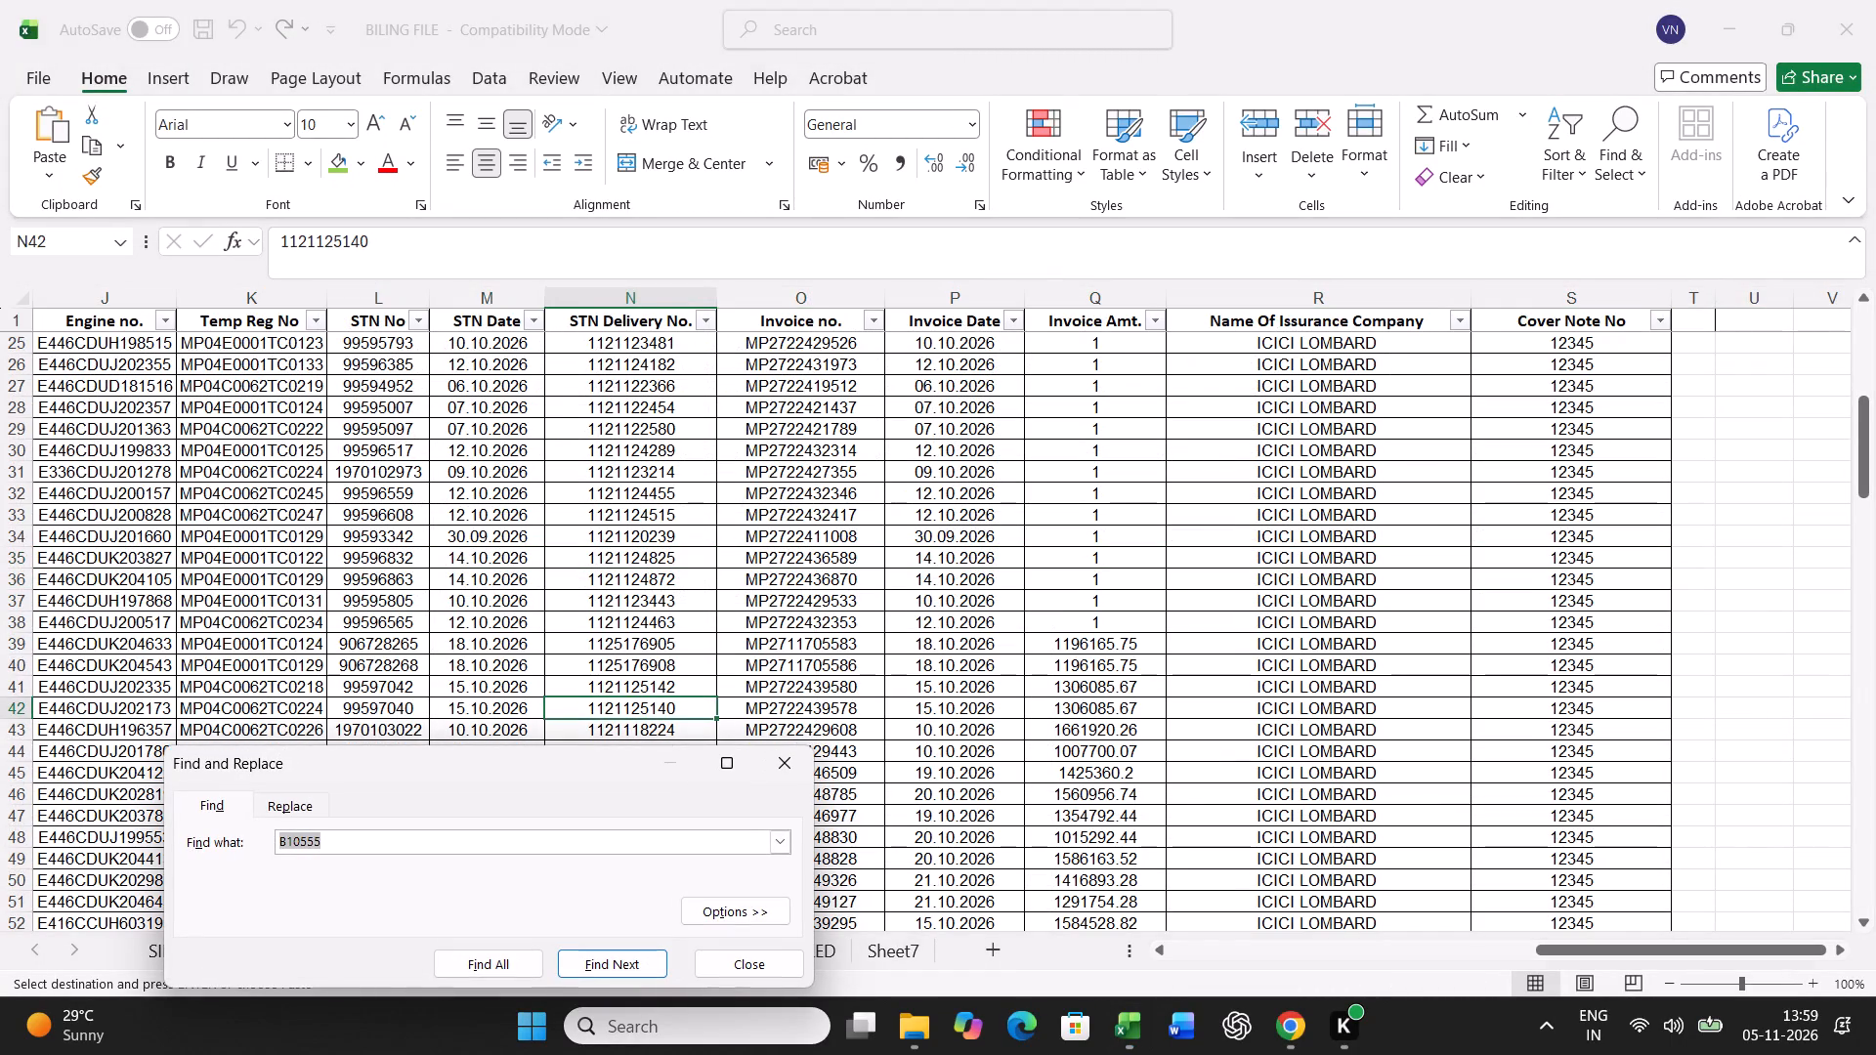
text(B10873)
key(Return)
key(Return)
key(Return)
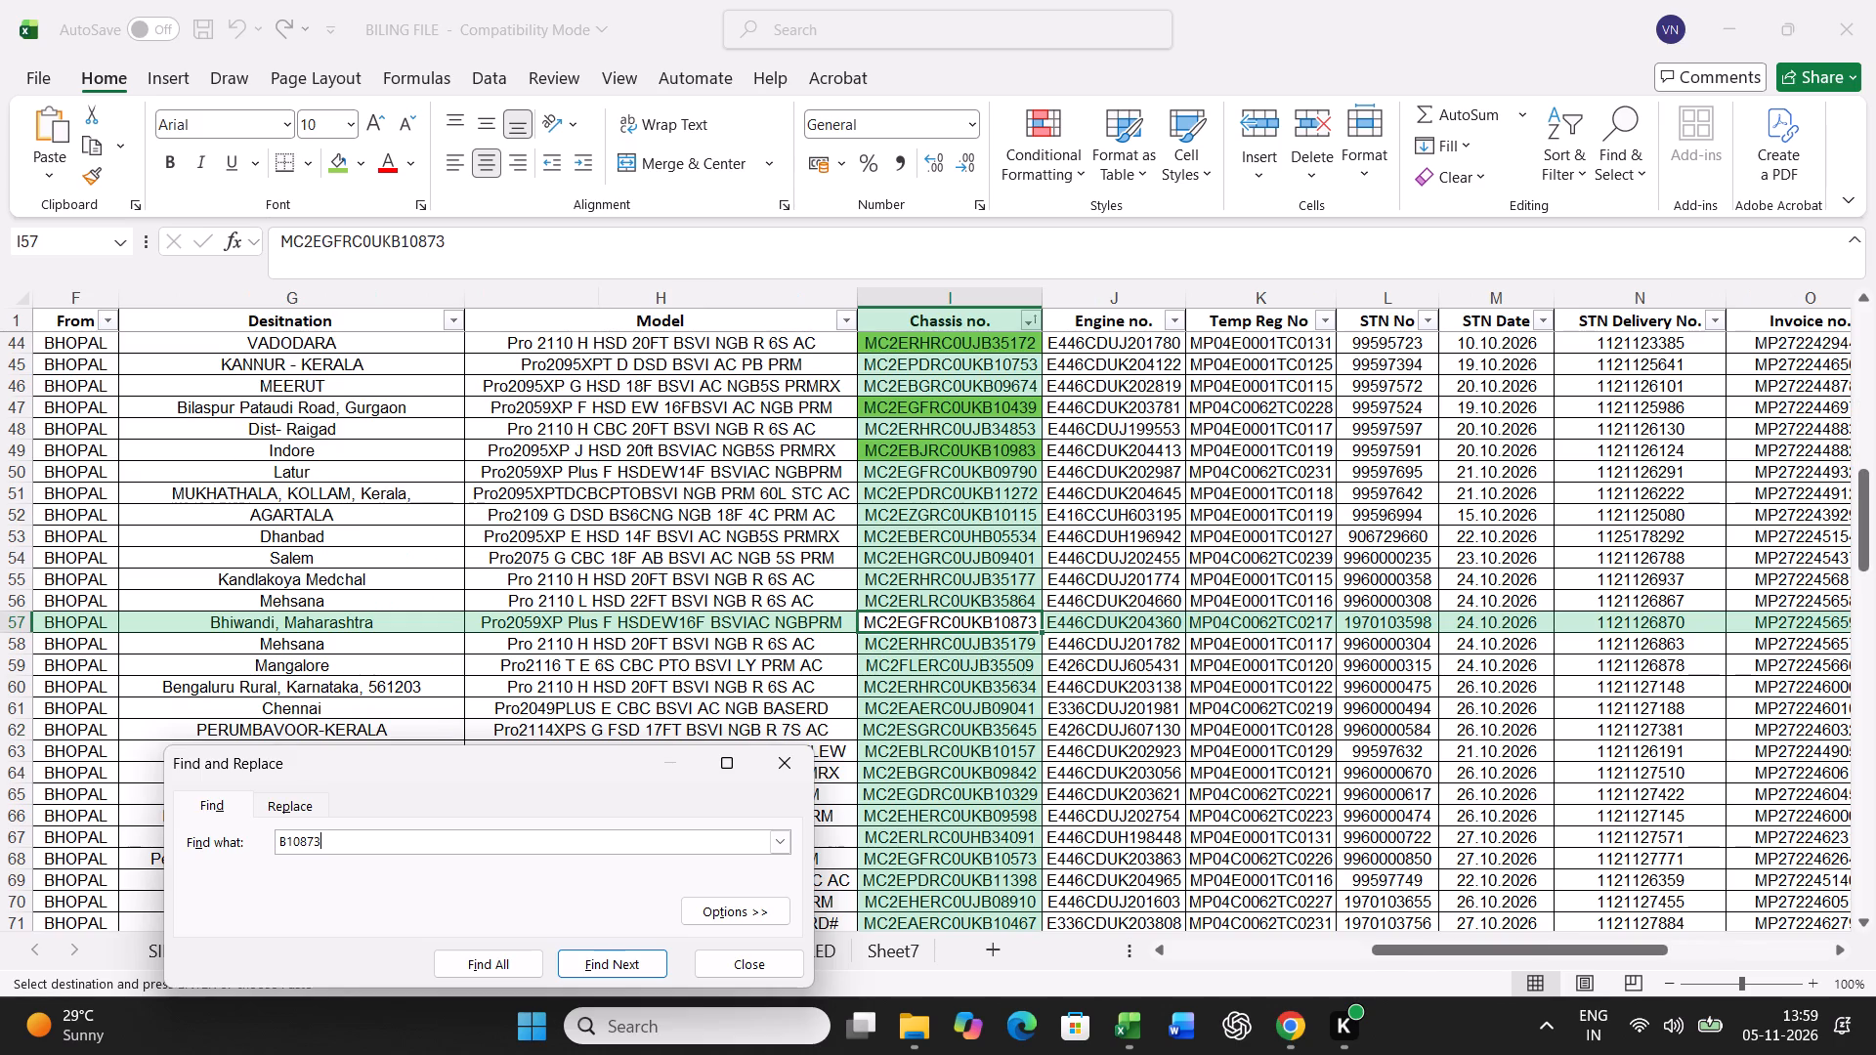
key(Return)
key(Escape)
click(332, 172)
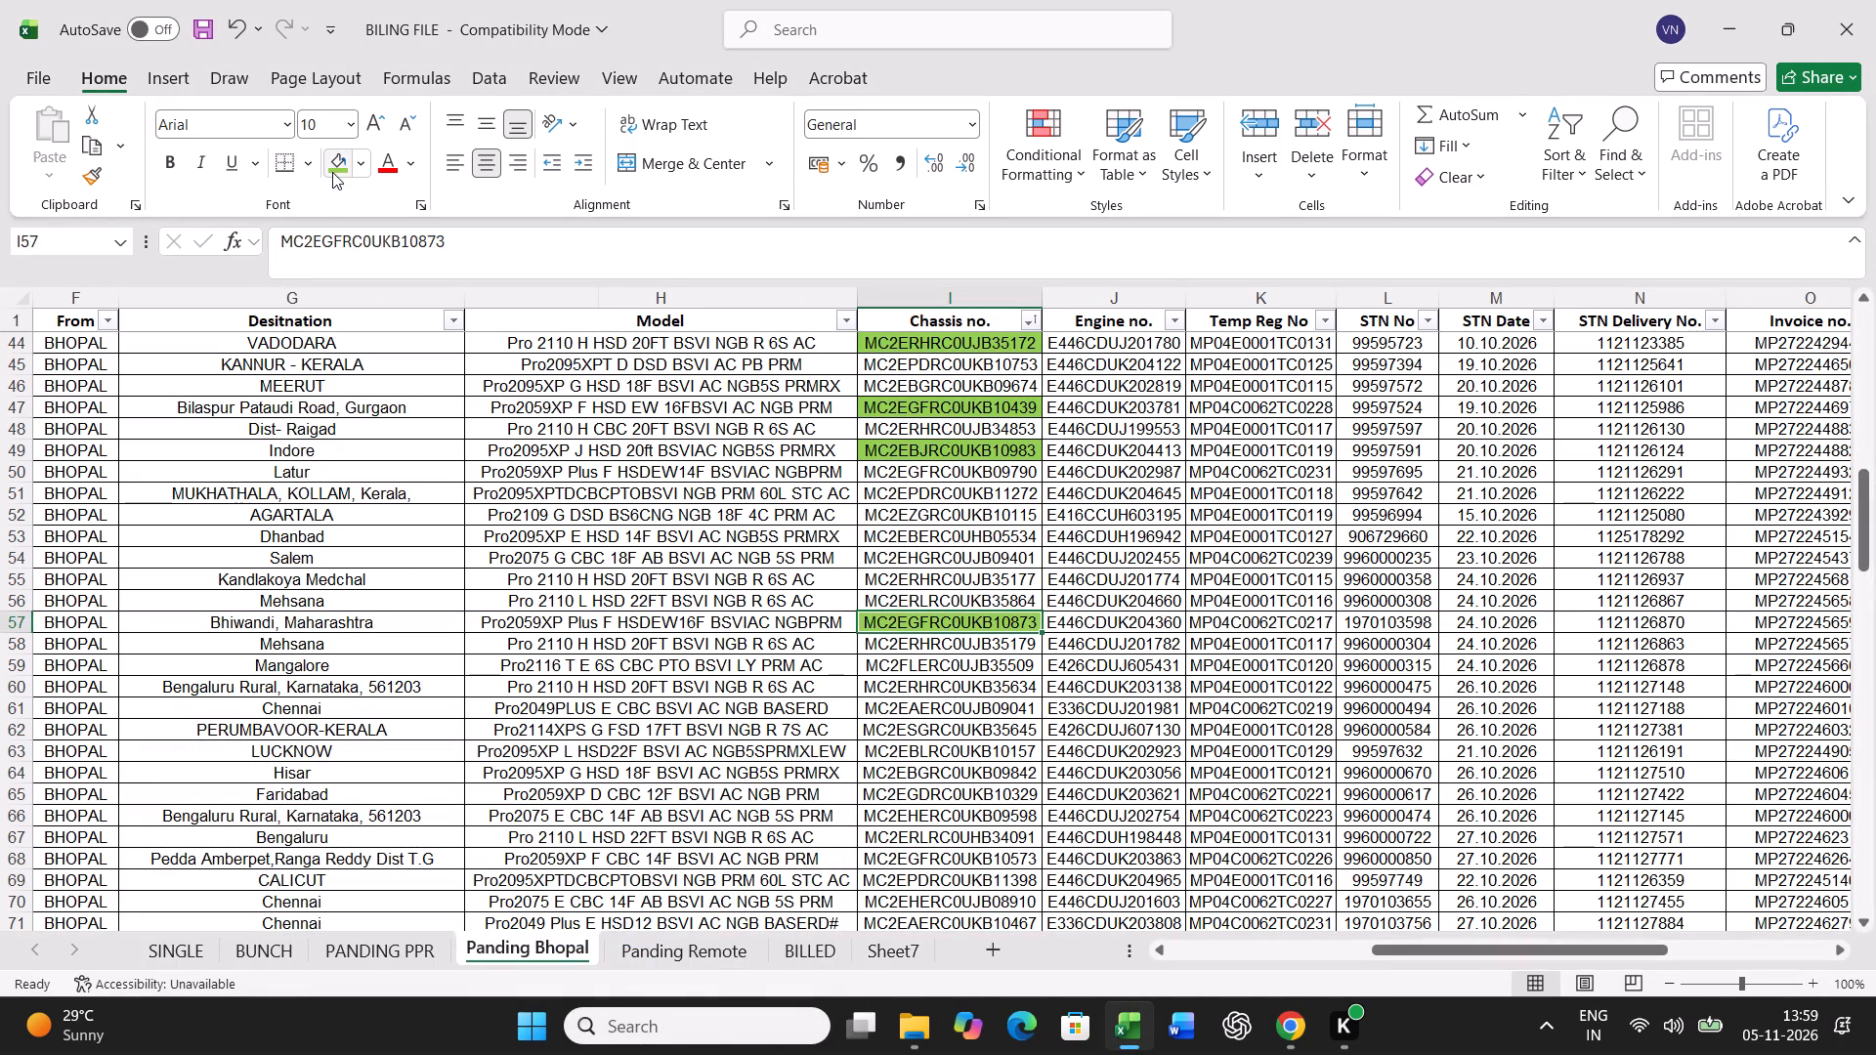
Copy the whole B - 1696 record from Panding Bhopal and paste it into row 21 of the BUNCH sheet.
key(Left)
key(Left)
key(Left)
key(Left)
key(Left)
key(Left)
key(Left)
key(Left)
key(Left)
key(Left)
key(Left)
key(Left)
key(Left)
key(Left)
key(Left)
key(Left)
key(Left)
key(Left)
key(Left)
key(Left)
key(ctrl+shift+Right)
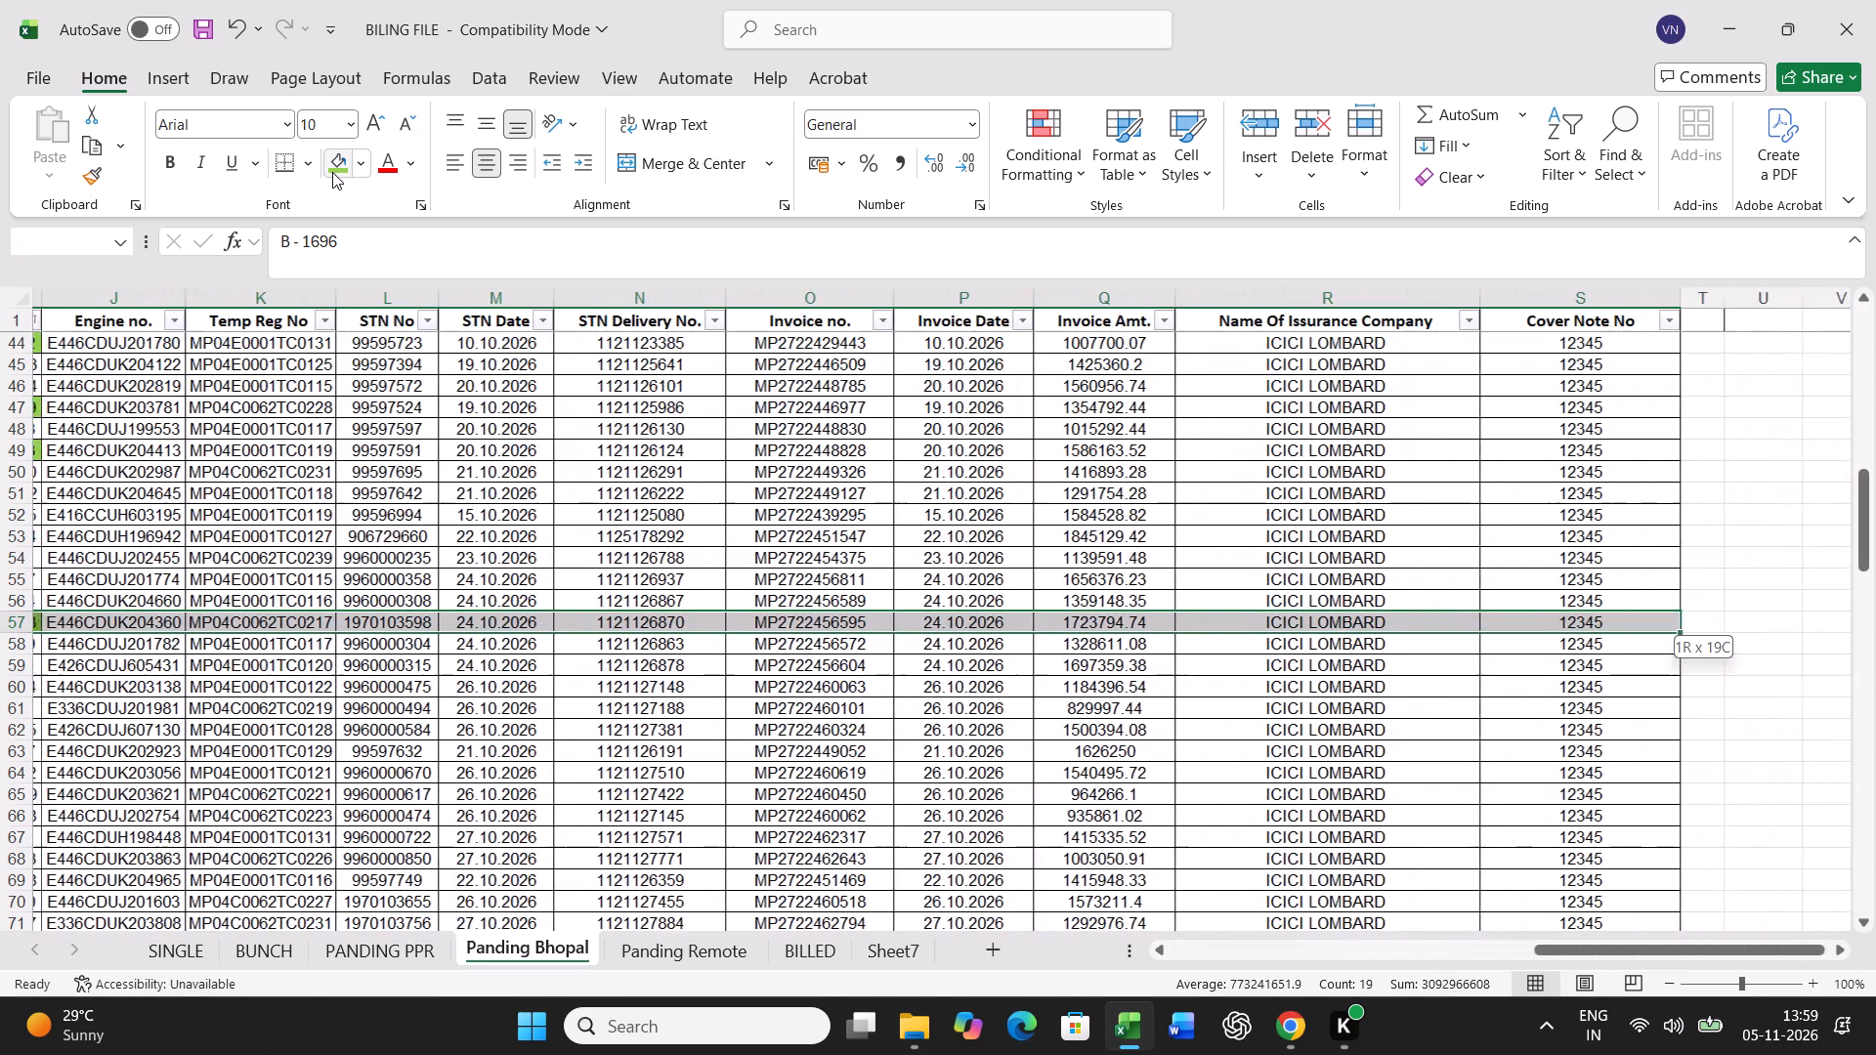
key(ctrl+c)
click(267, 943)
scroll(383, 801, up, 4)
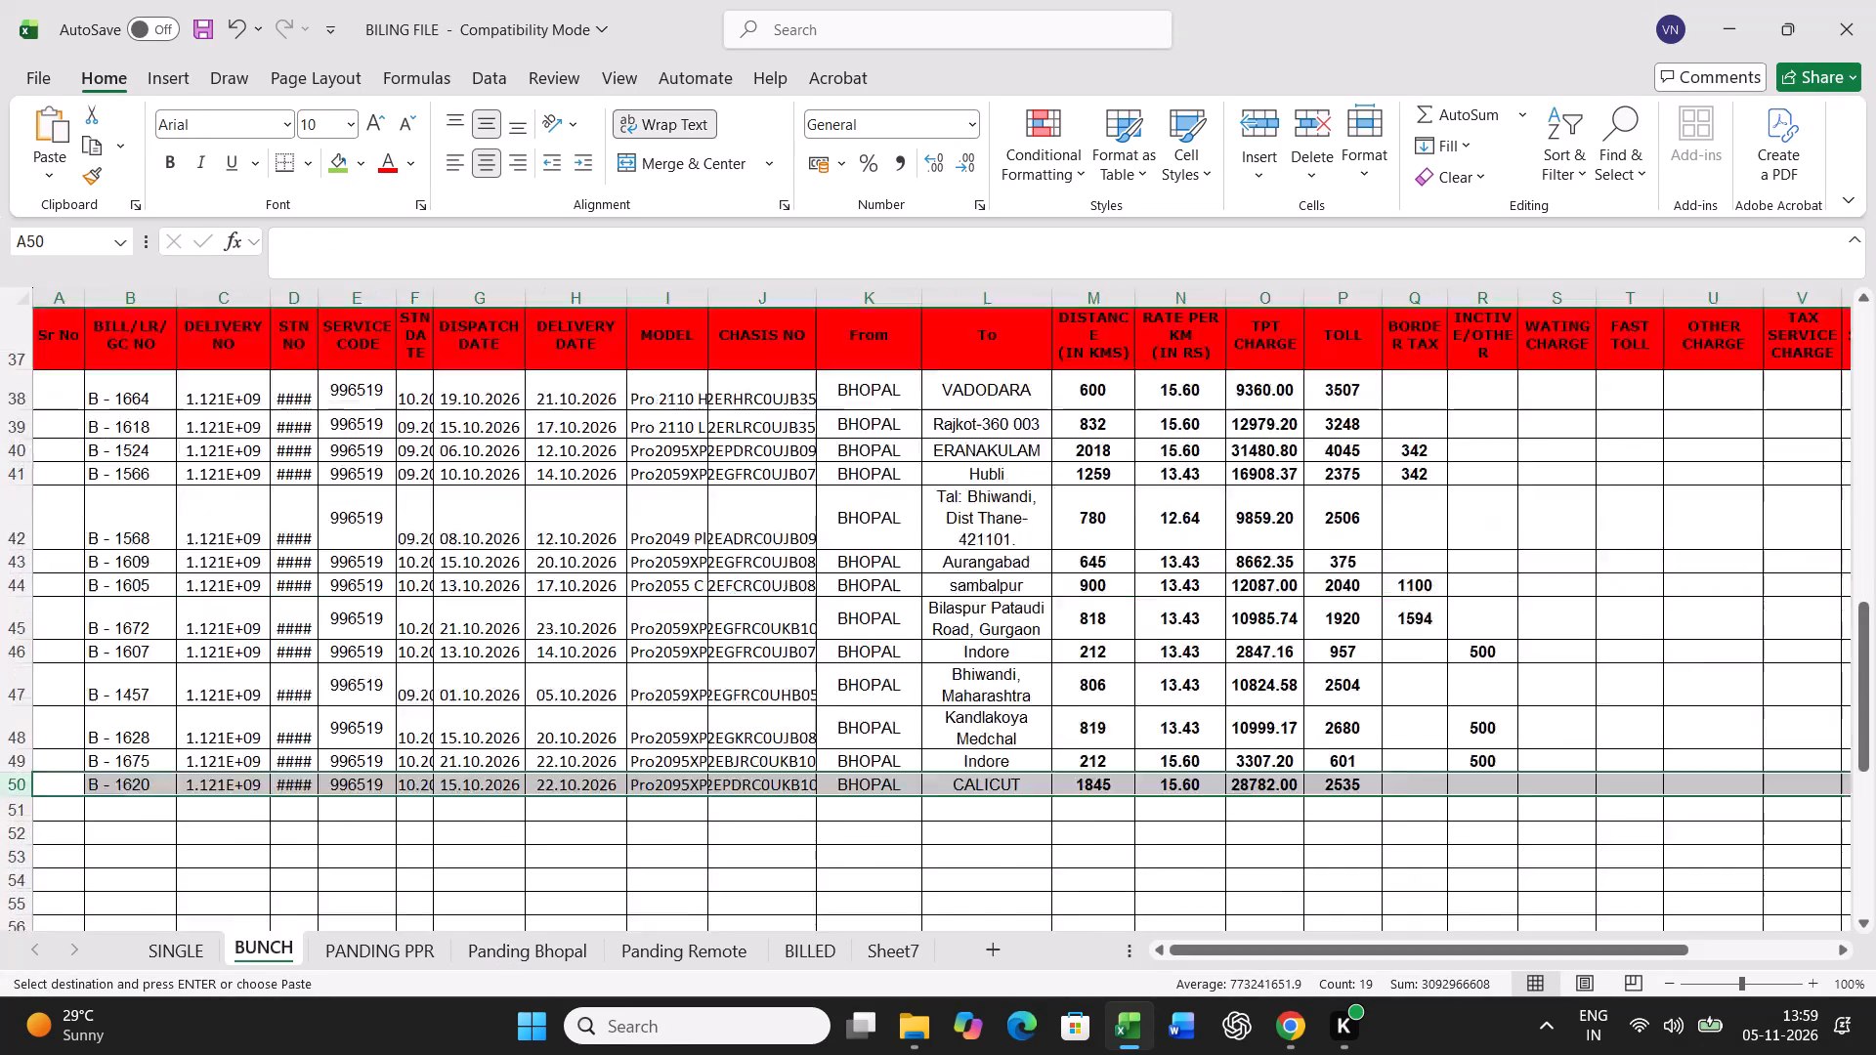
scroll(383, 801, up, 13)
click(52, 865)
key(ctrl+v)
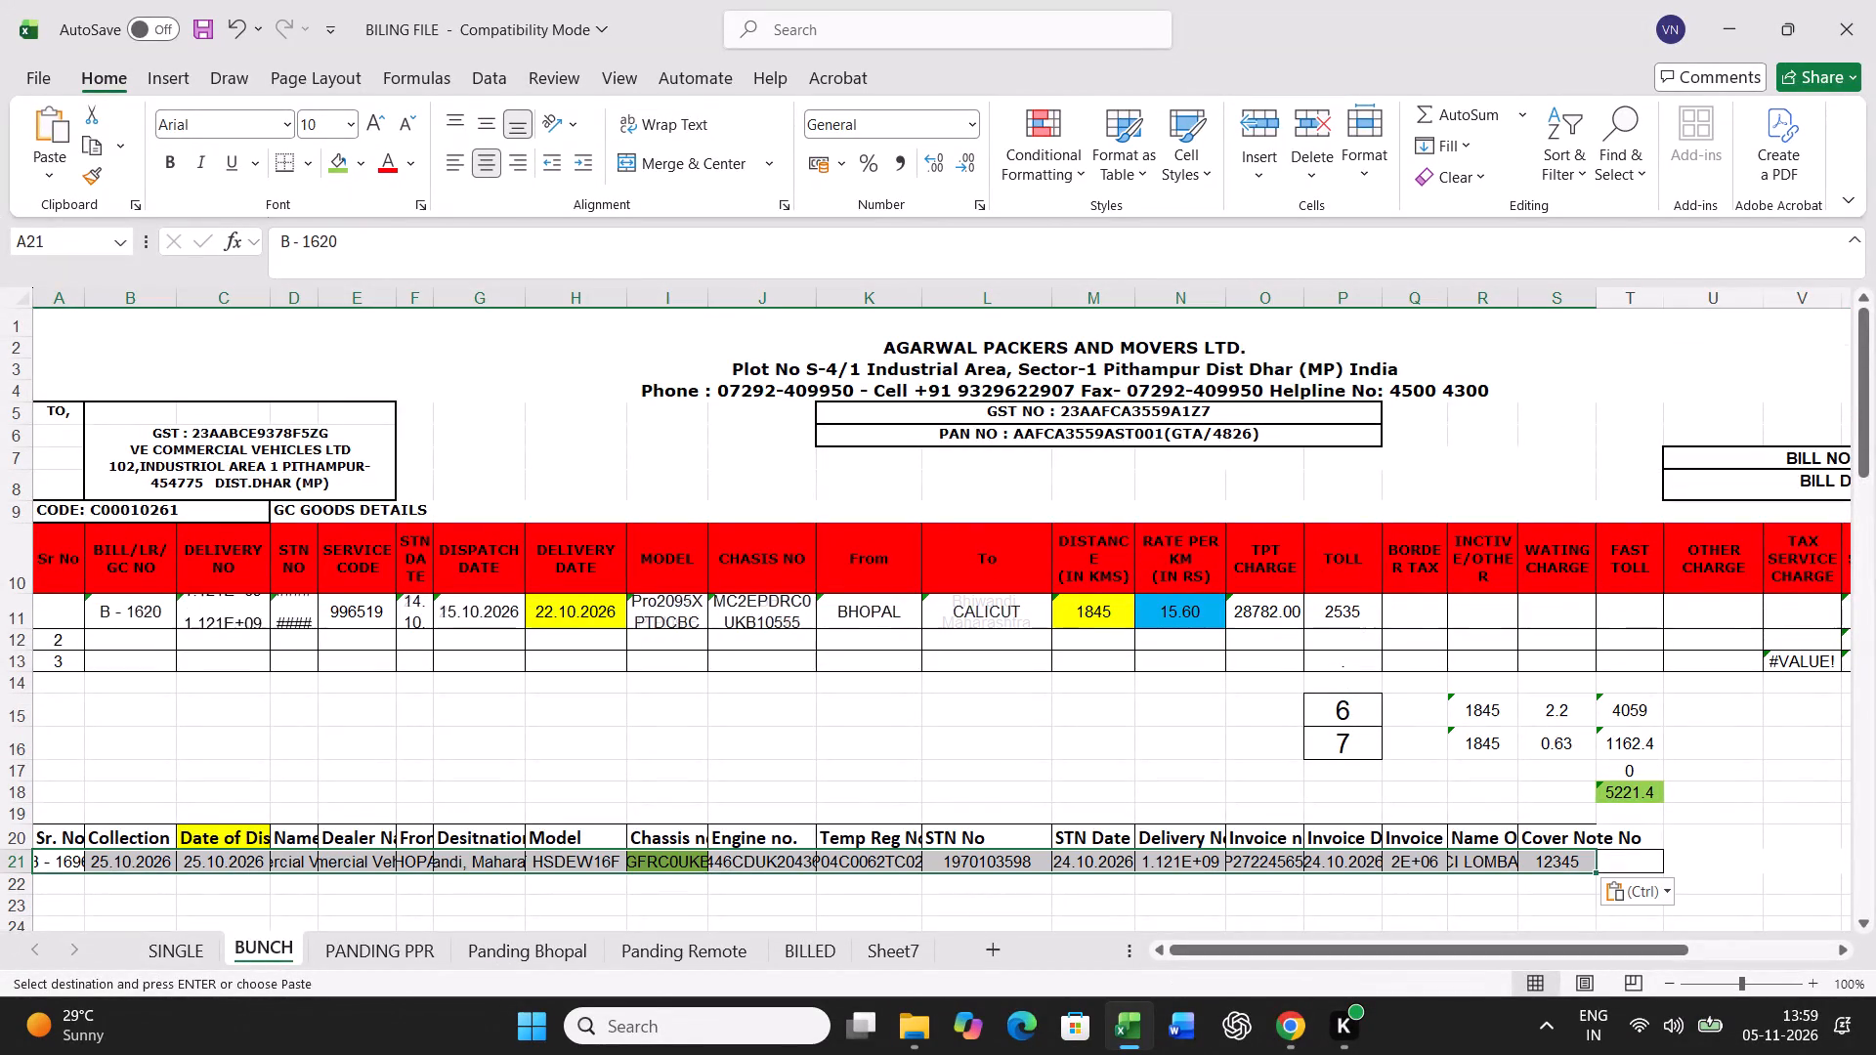
Set the B - 1696 delivery date to 27.10.2026 and its distance in M11 with the formula =546+260.
click(574, 613)
text(27.10.2026)
key(Right)
key(Right)
key(Right)
key(Right)
key(Right)
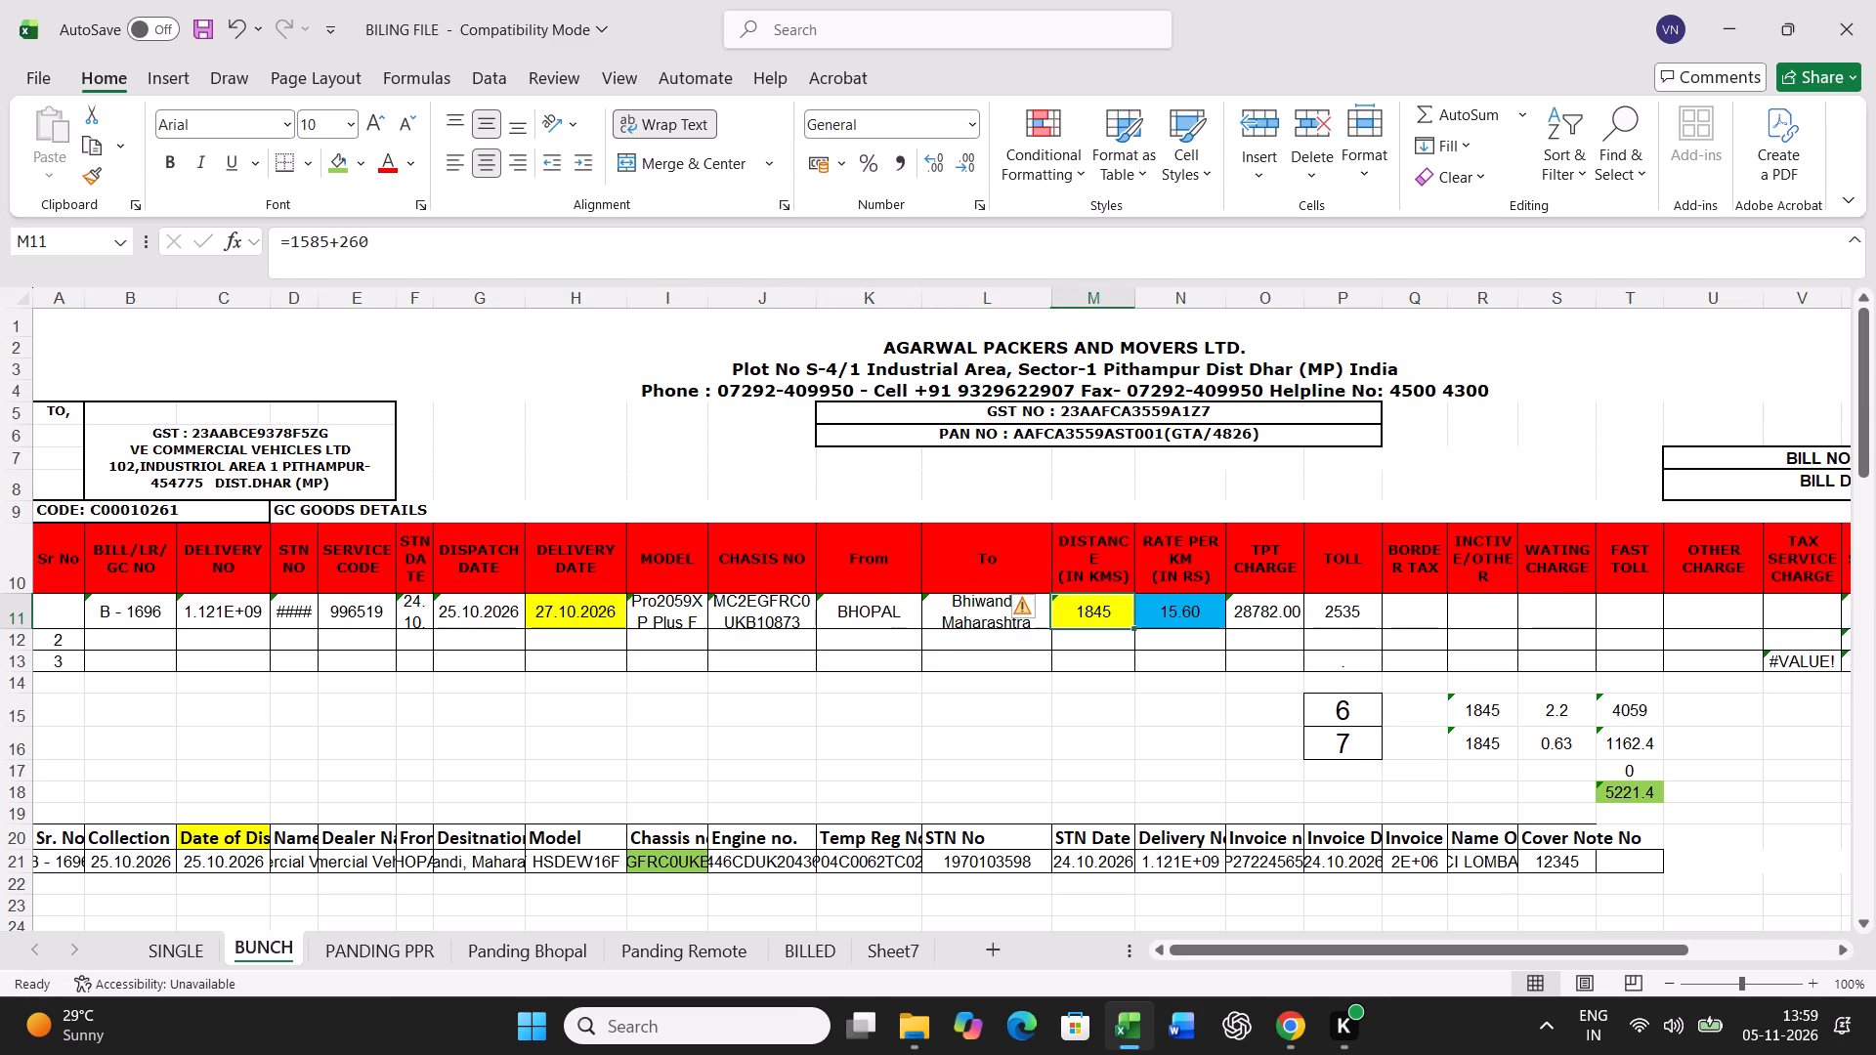
key(equal)
text(546+260)
key(Return)
Set the rate per km to 13.43 and the toll to 2411 in bill row 11 for B - 1696.
key(Up)
key(Right)
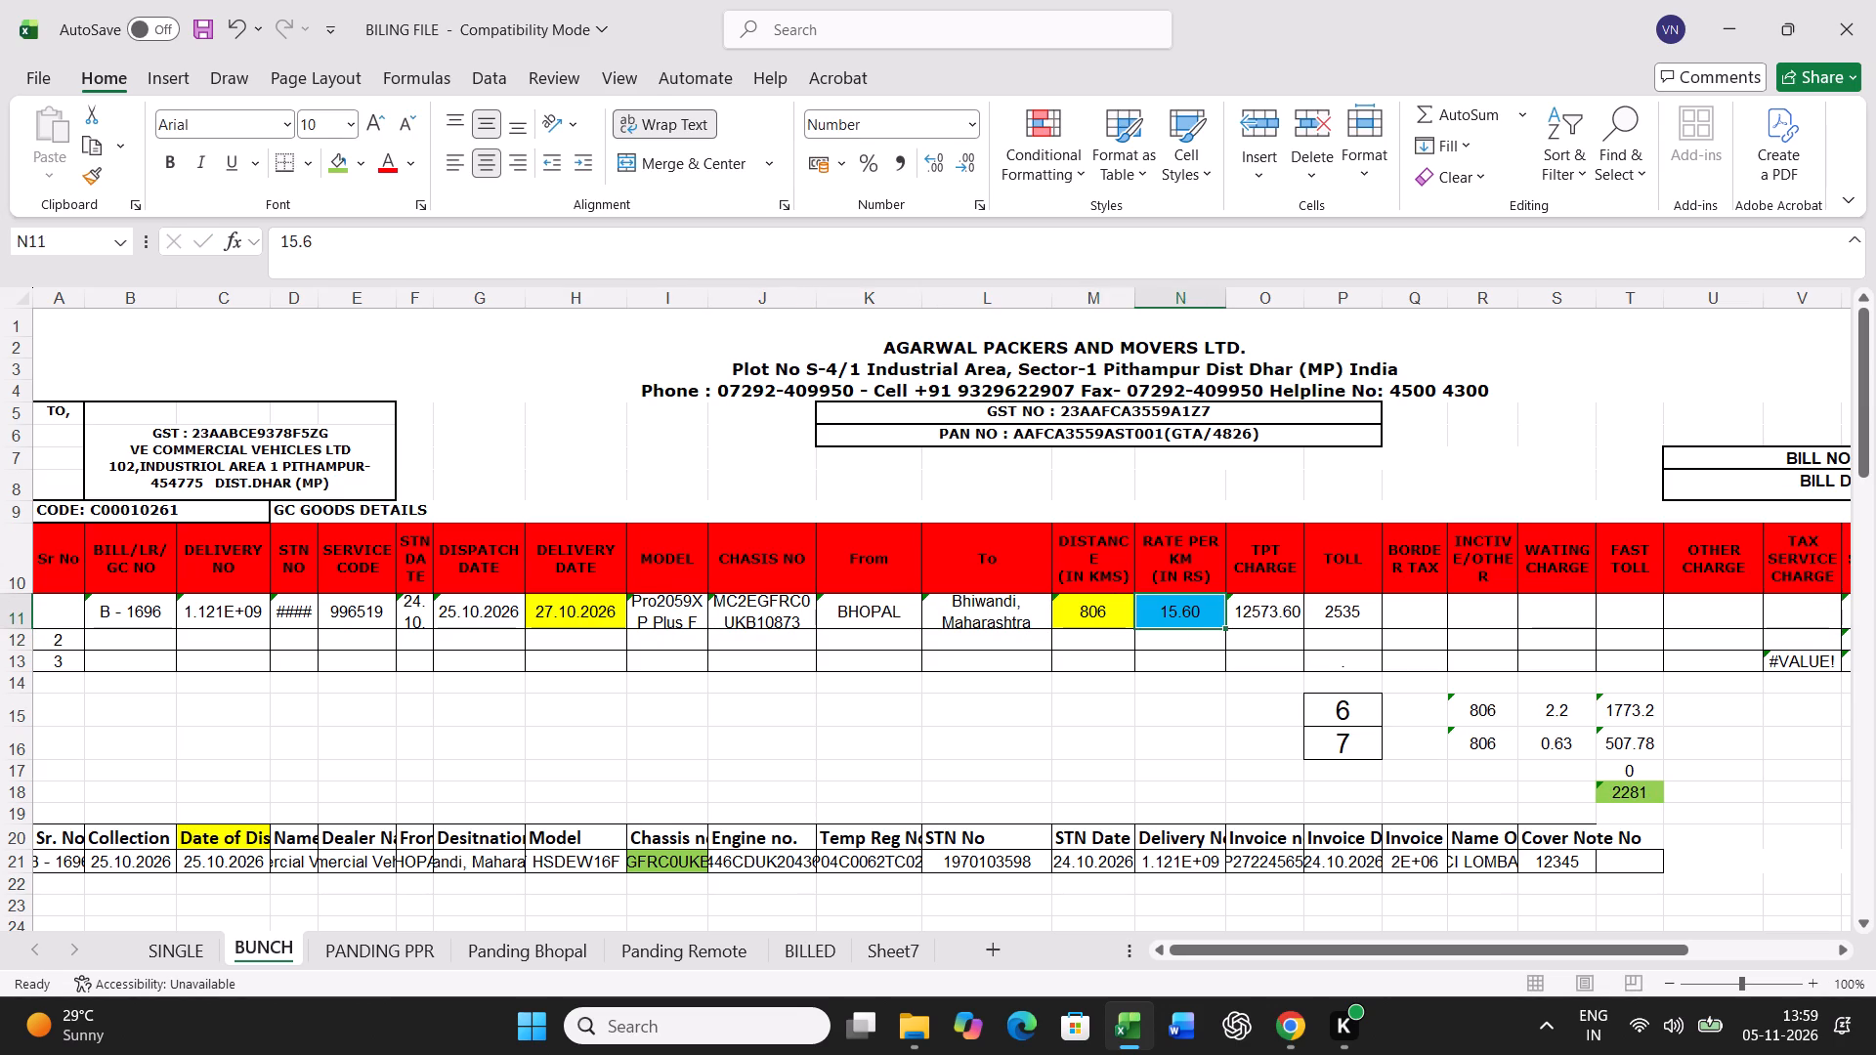
text(13.43)
key(Right)
key(Right)
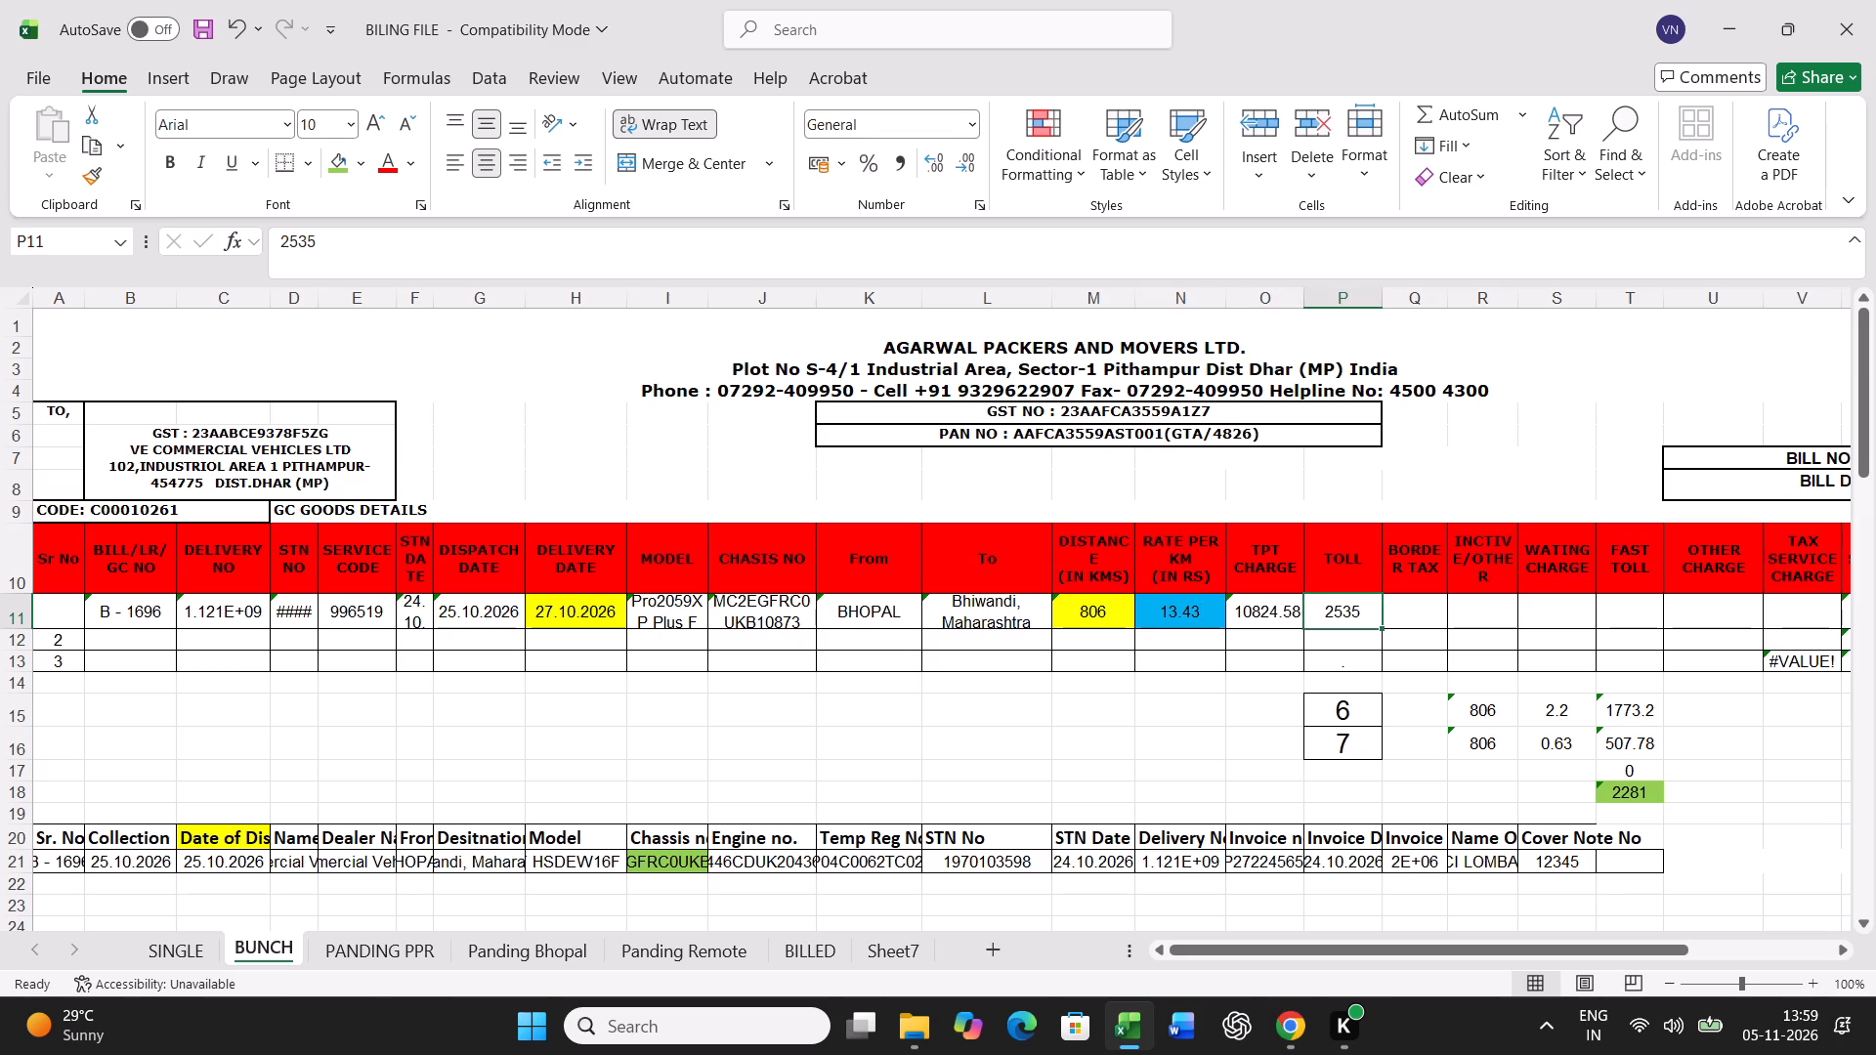
text(2411)
key(Return)
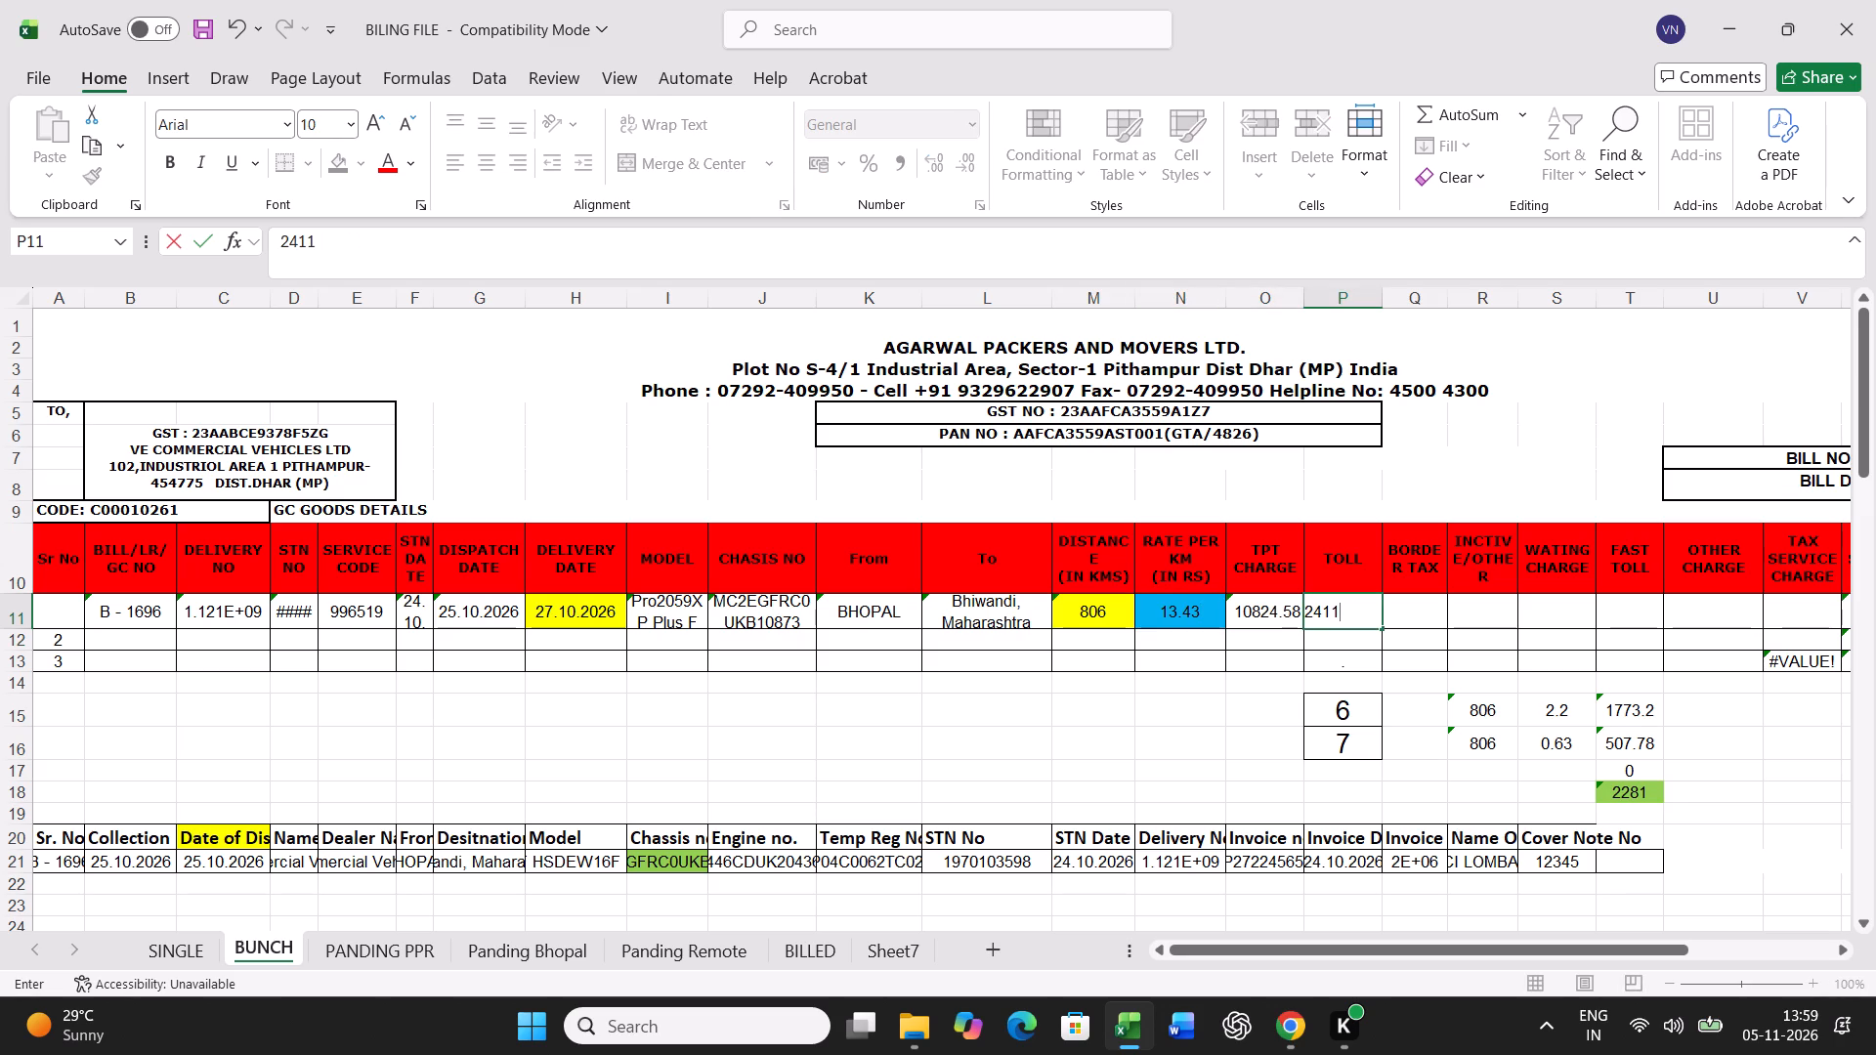
Set the standard transit time in P15 to 3 and the actual transit time in P16 to 2 for B - 1696.
key(Return)
key(Return)
key(Return)
key(3)
key(Return)
key(2)
key(Return)
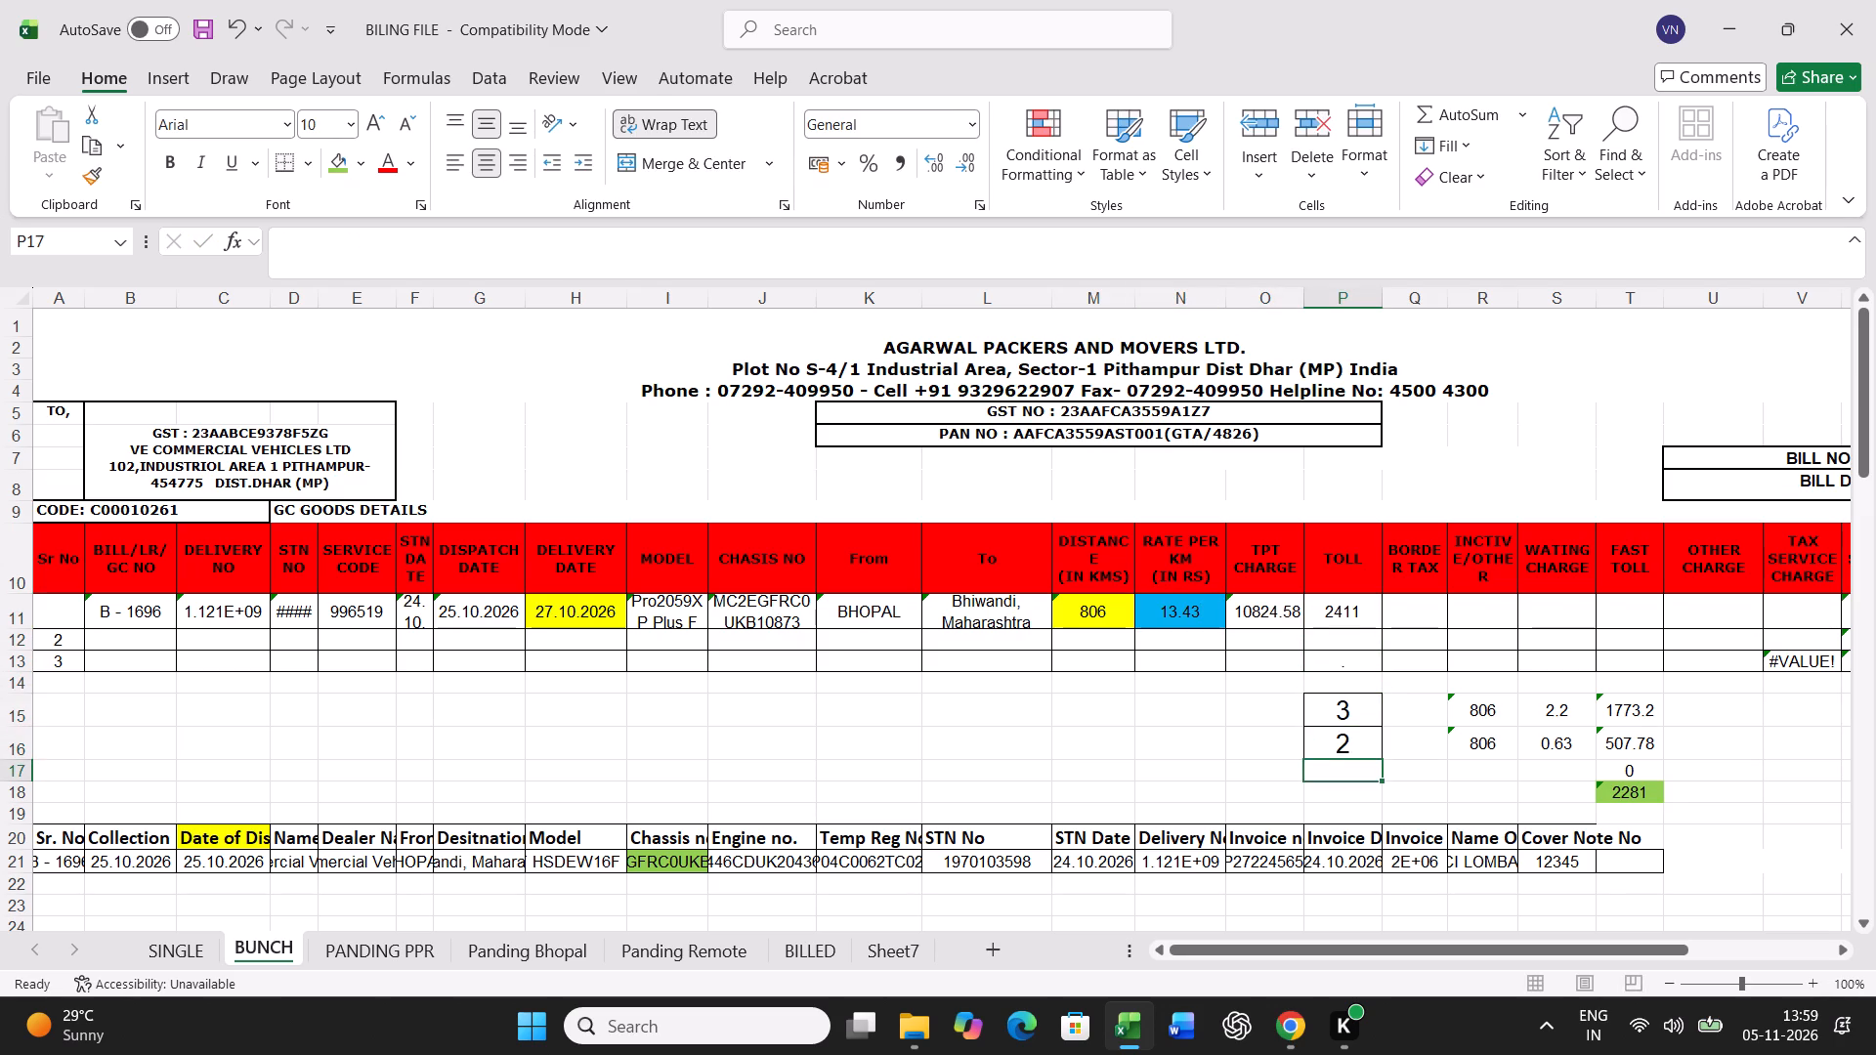
Print the B - 1696 freight bill from the SINGLE sheet.
click(171, 947)
key(ctrl+p)
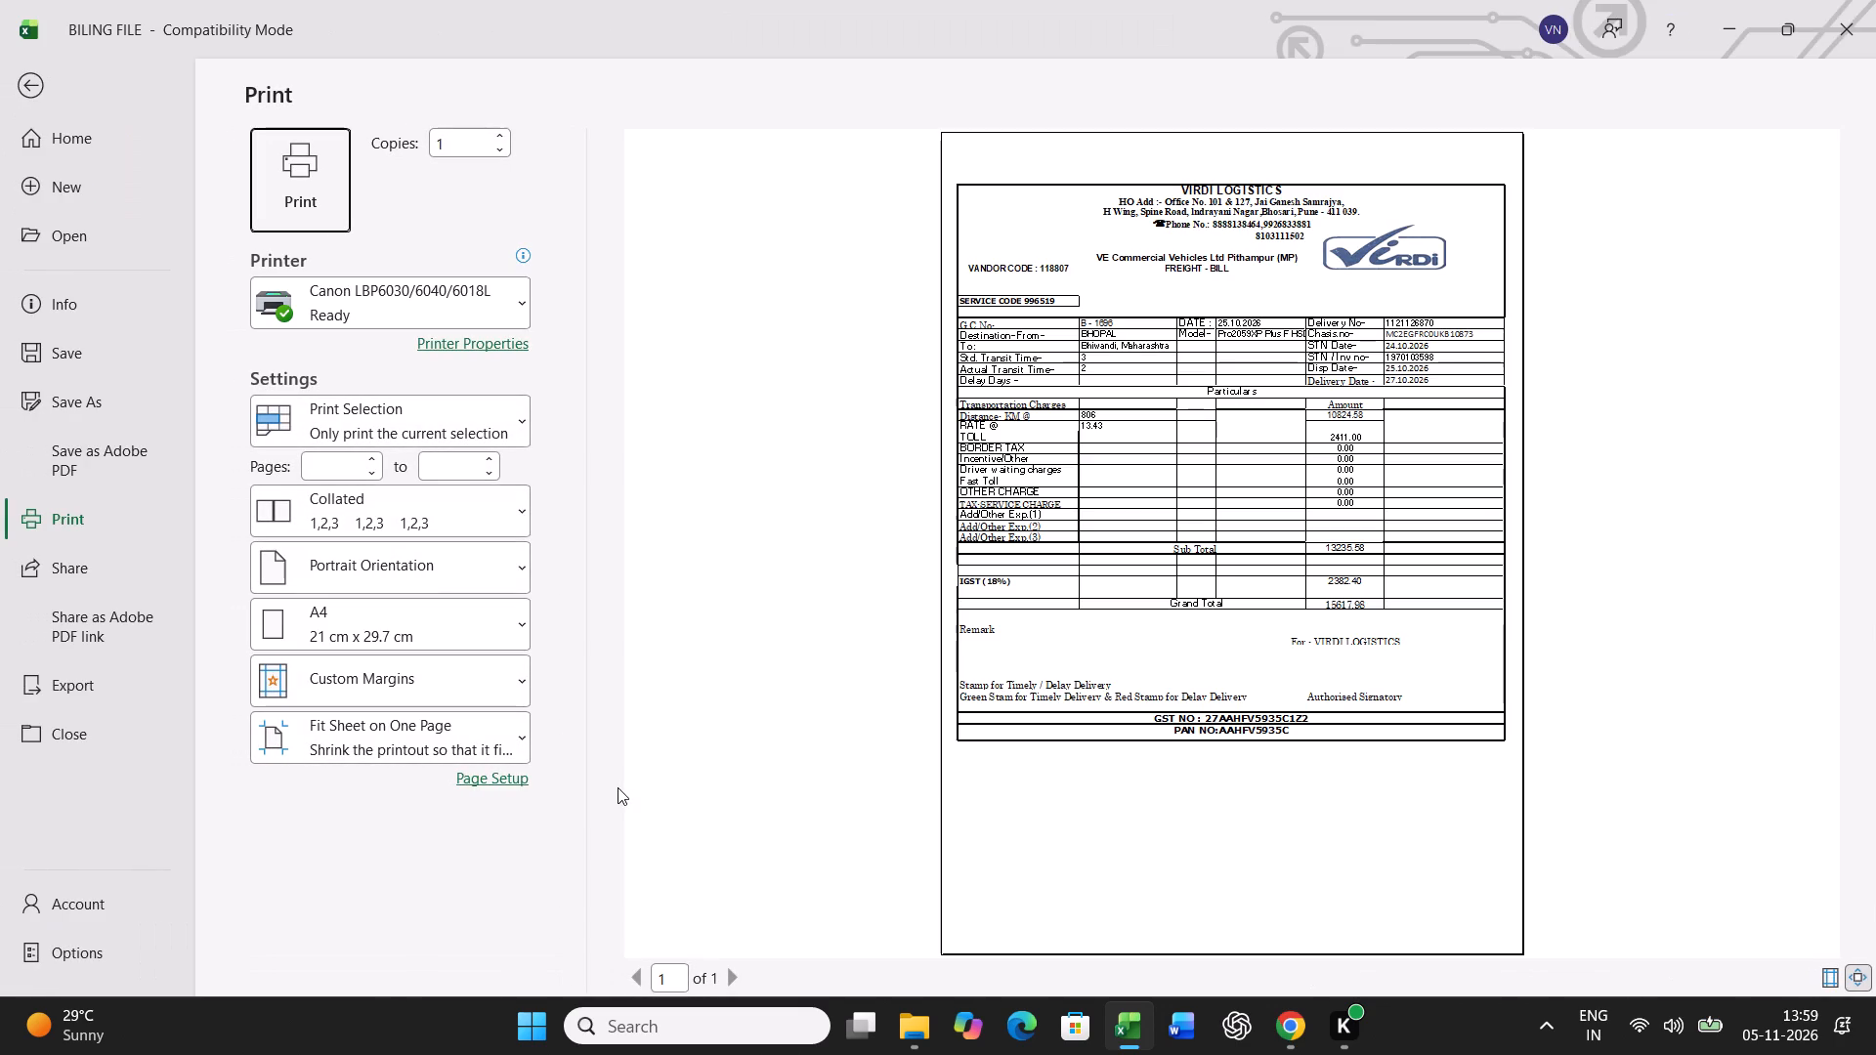
click(336, 167)
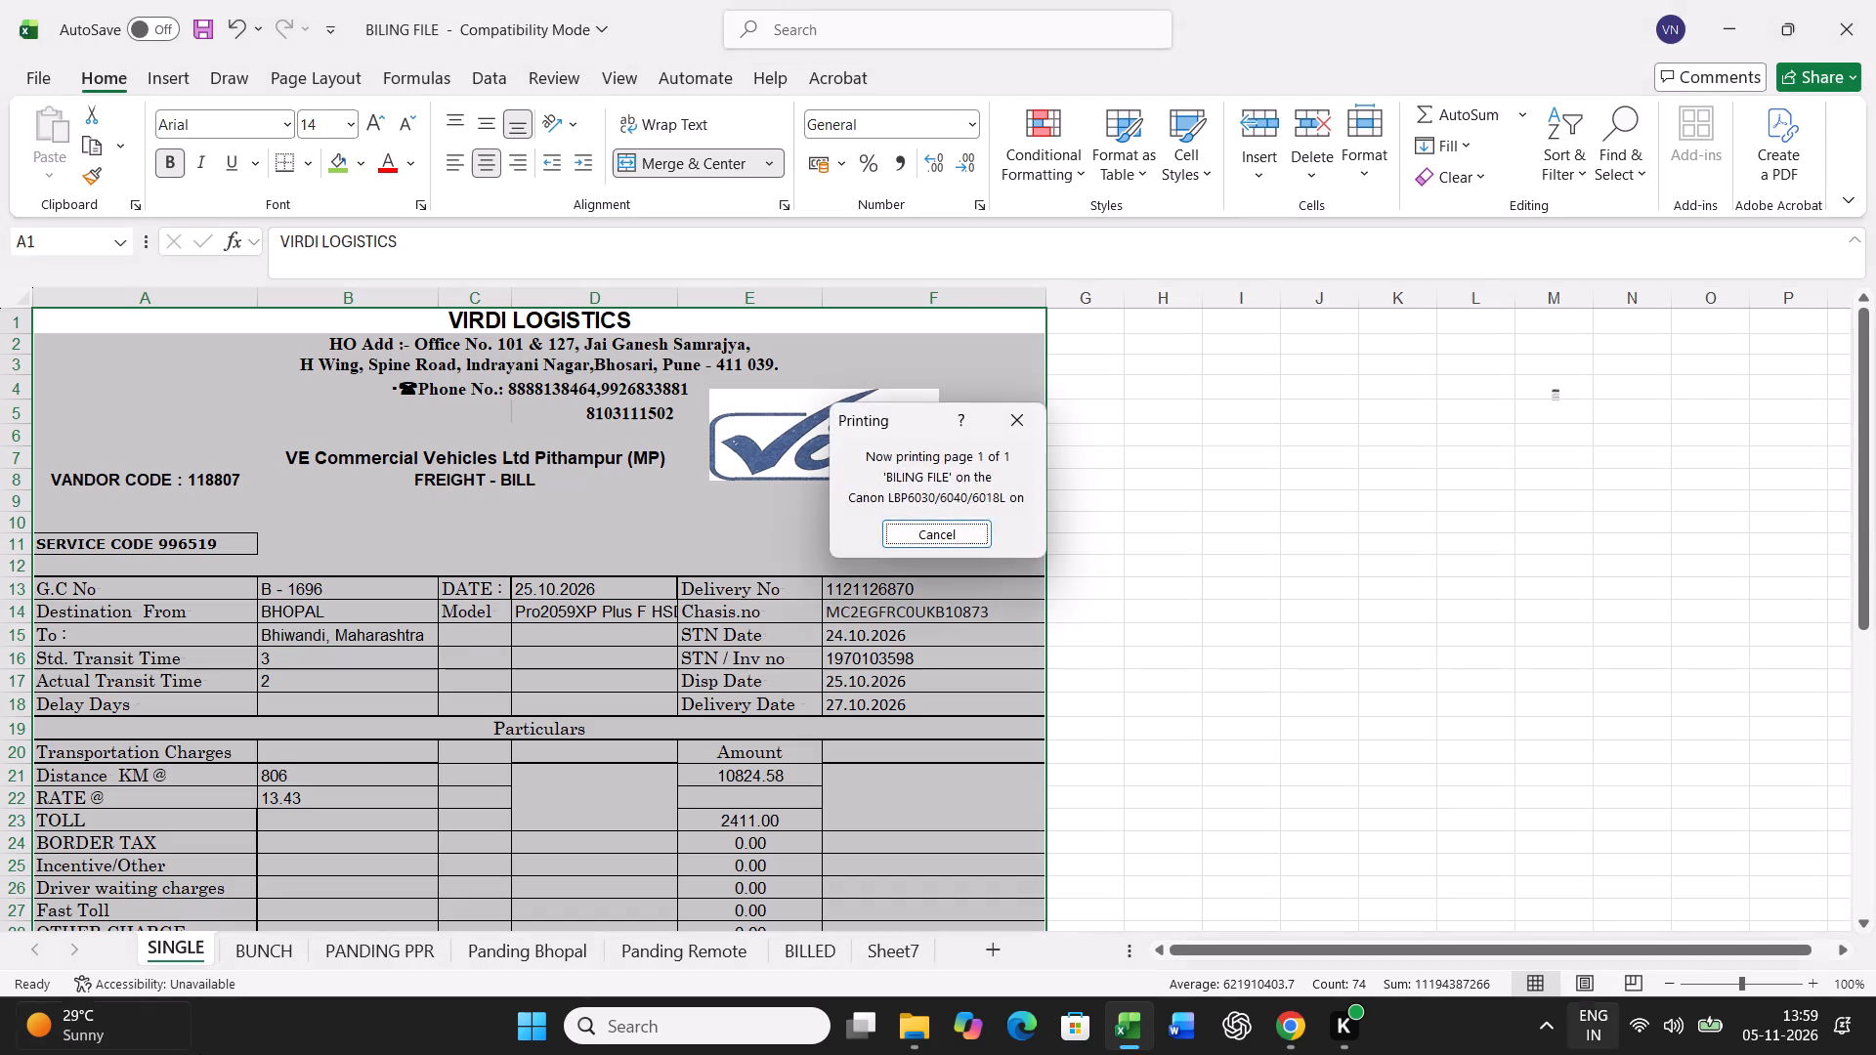
Copy bill row 11 of BUNCH for B - 1696 and paste it as values into row 51 of the lower table.
click(274, 949)
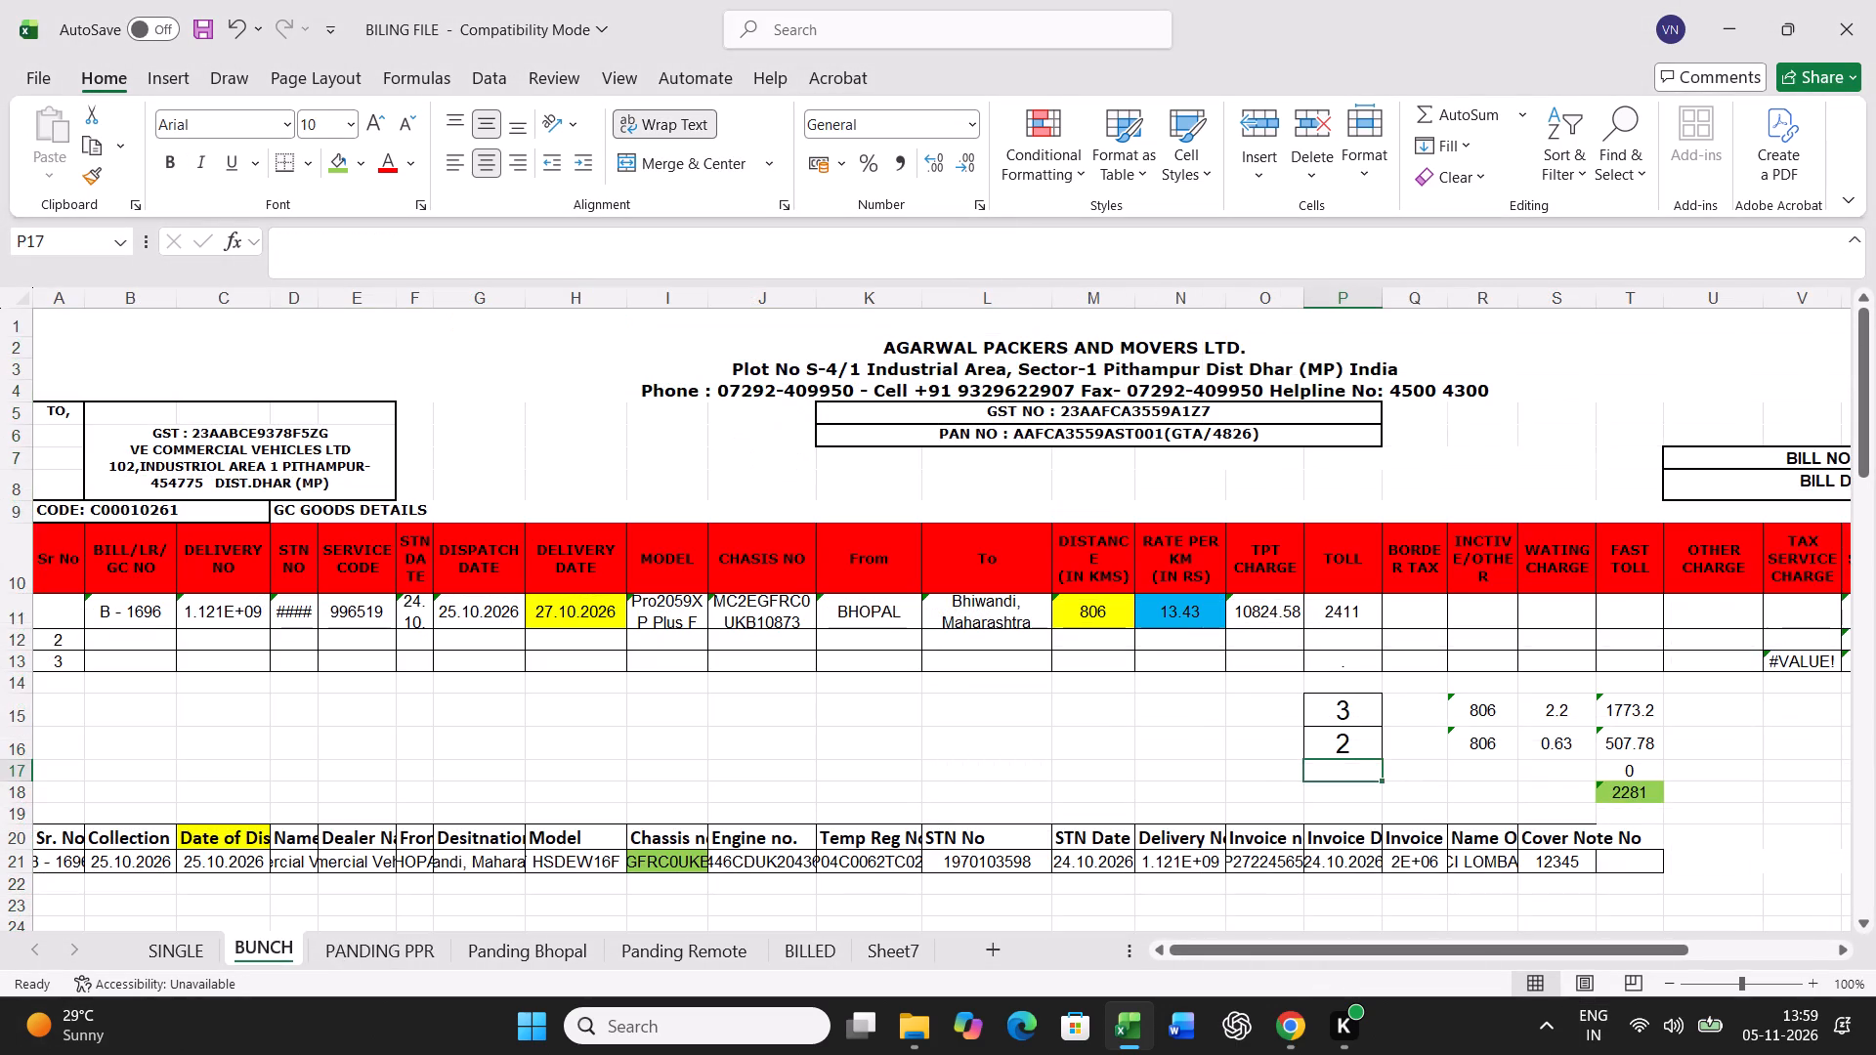
click(12, 614)
key(ctrl+c)
scroll(456, 700, down, 16)
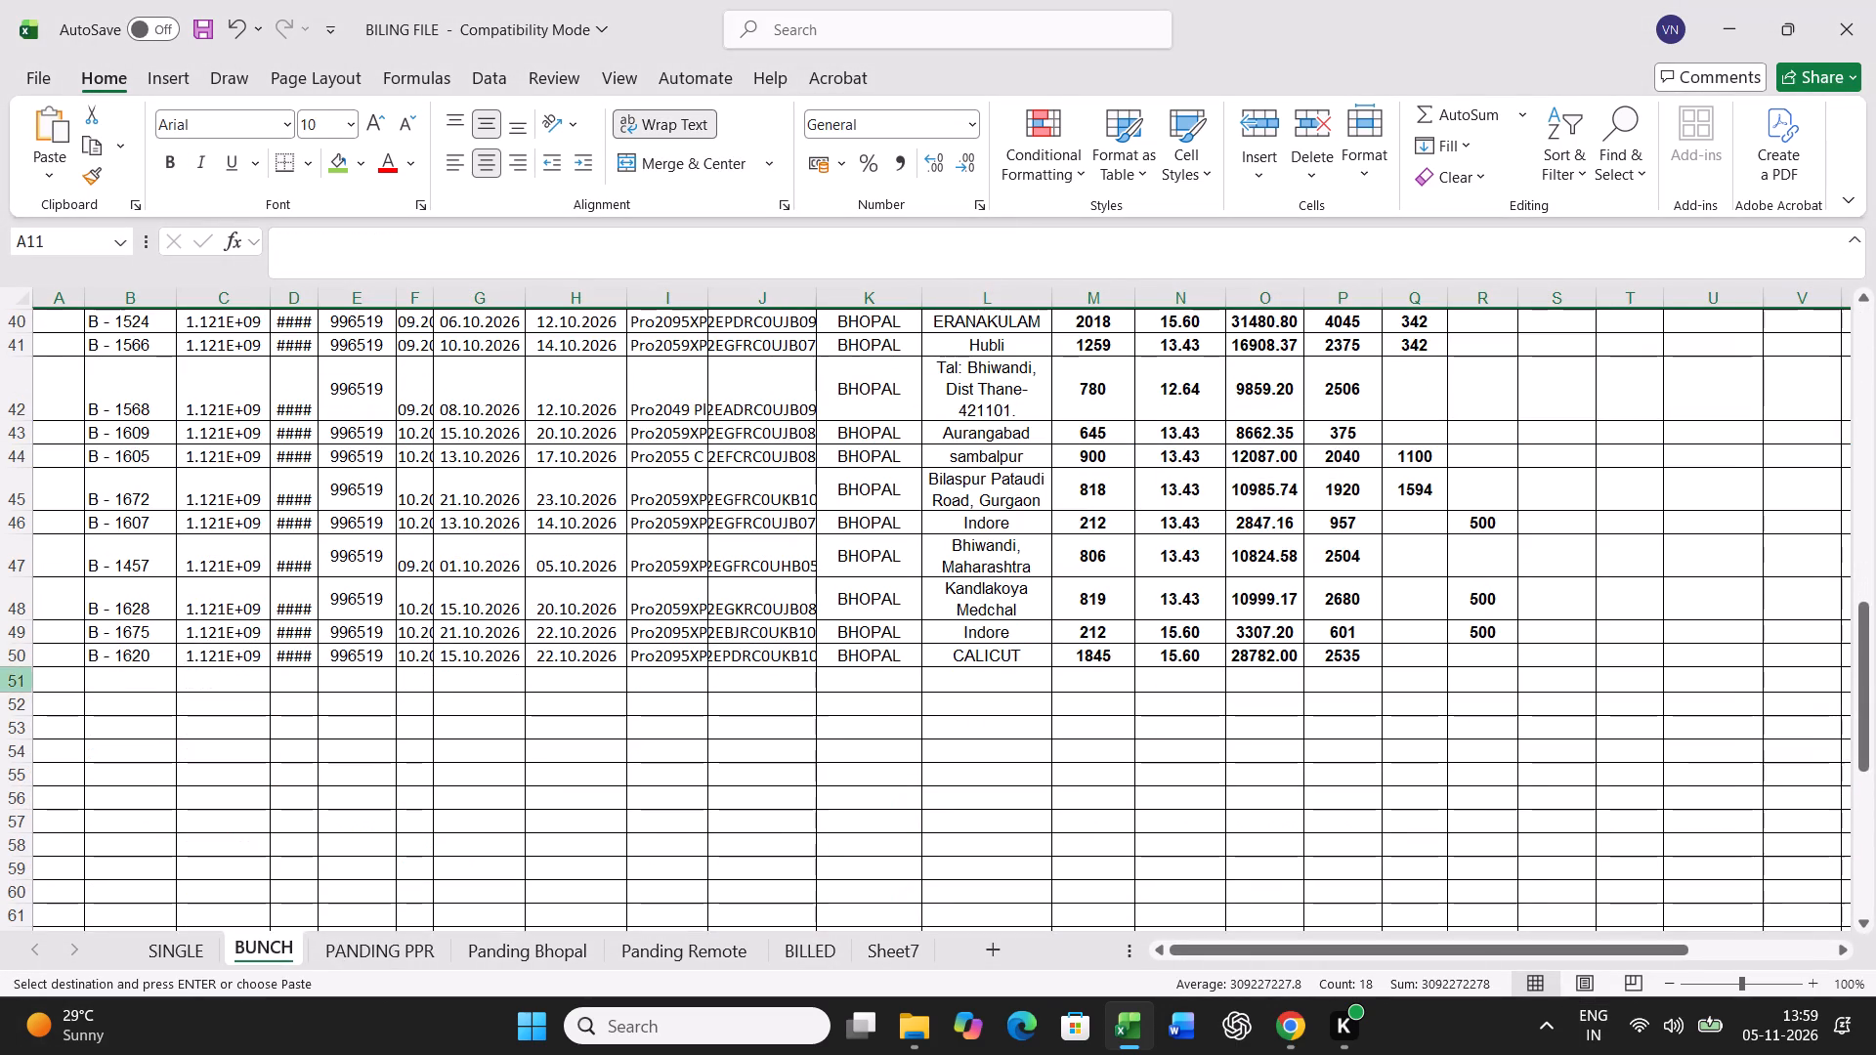
right_click(67, 681)
click(167, 469)
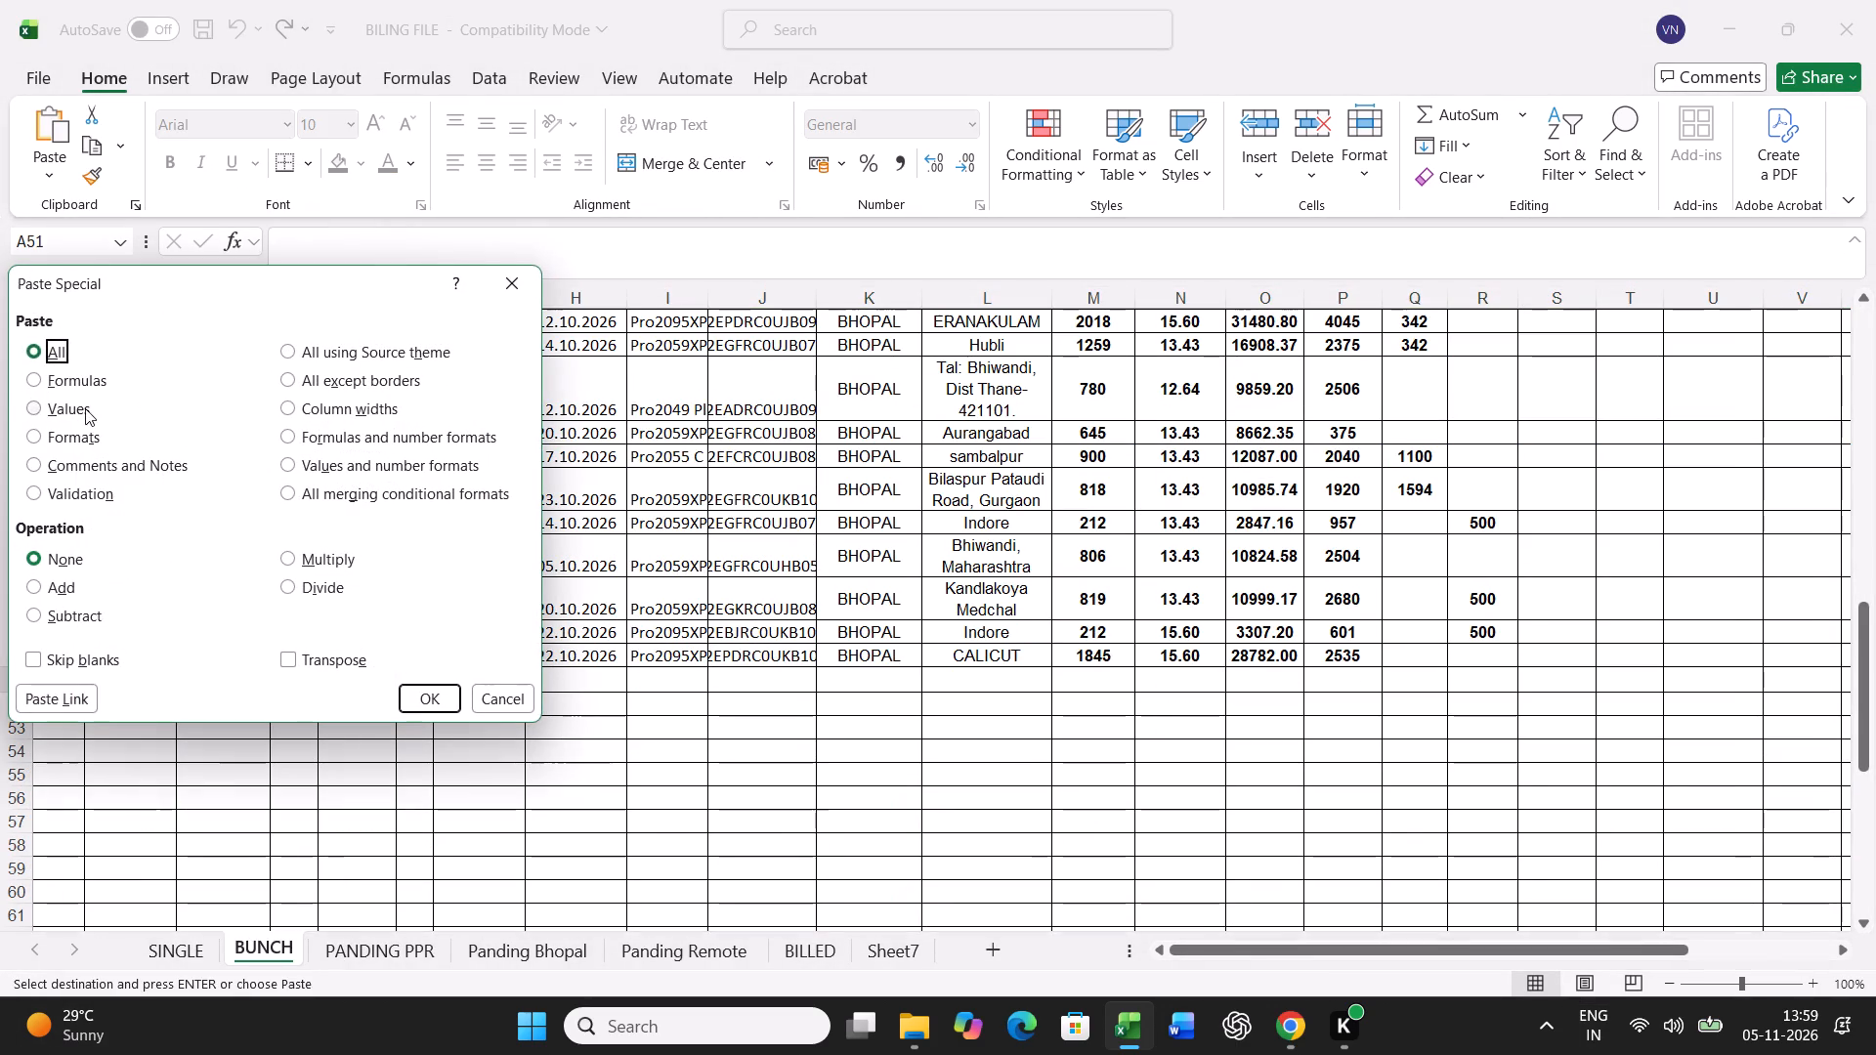
click(85, 408)
click(431, 703)
Find chassis B04723 in Panding Bhopal and fill its chassis number cell green.
click(490, 941)
click(758, 634)
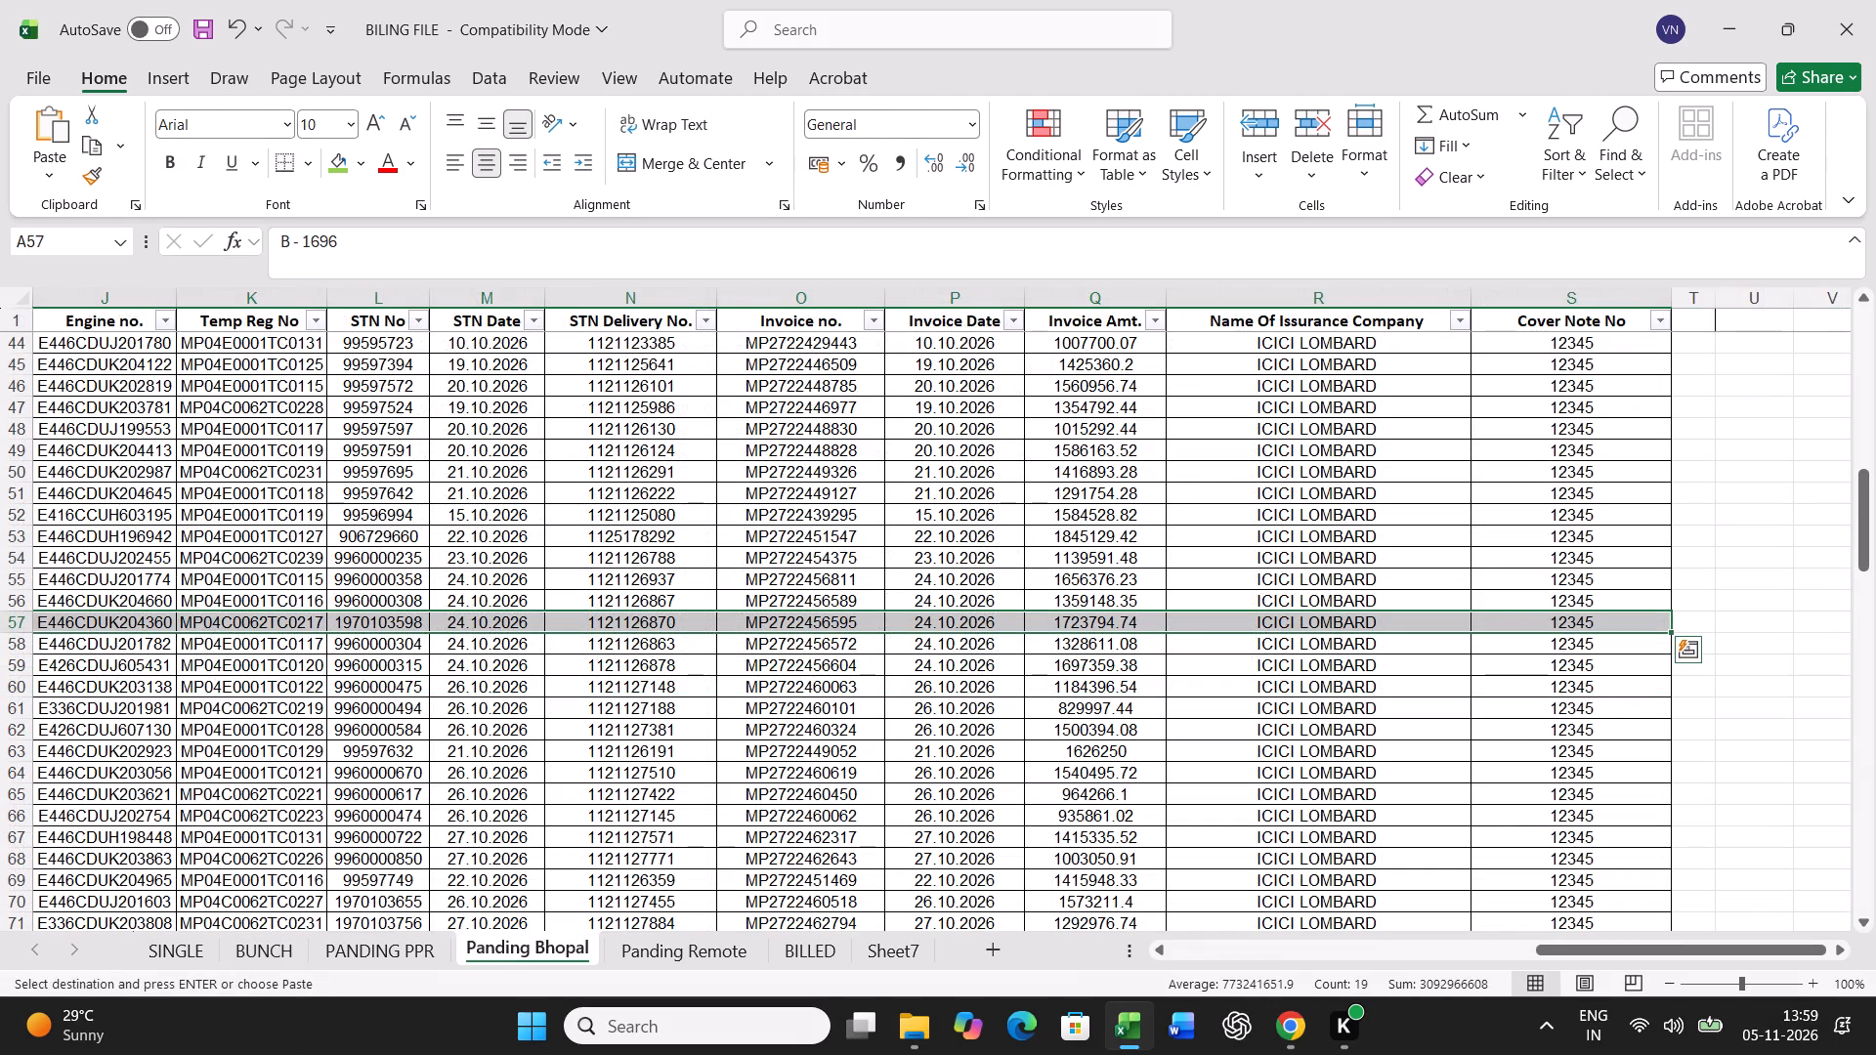
click(838, 556)
key(ctrl+f)
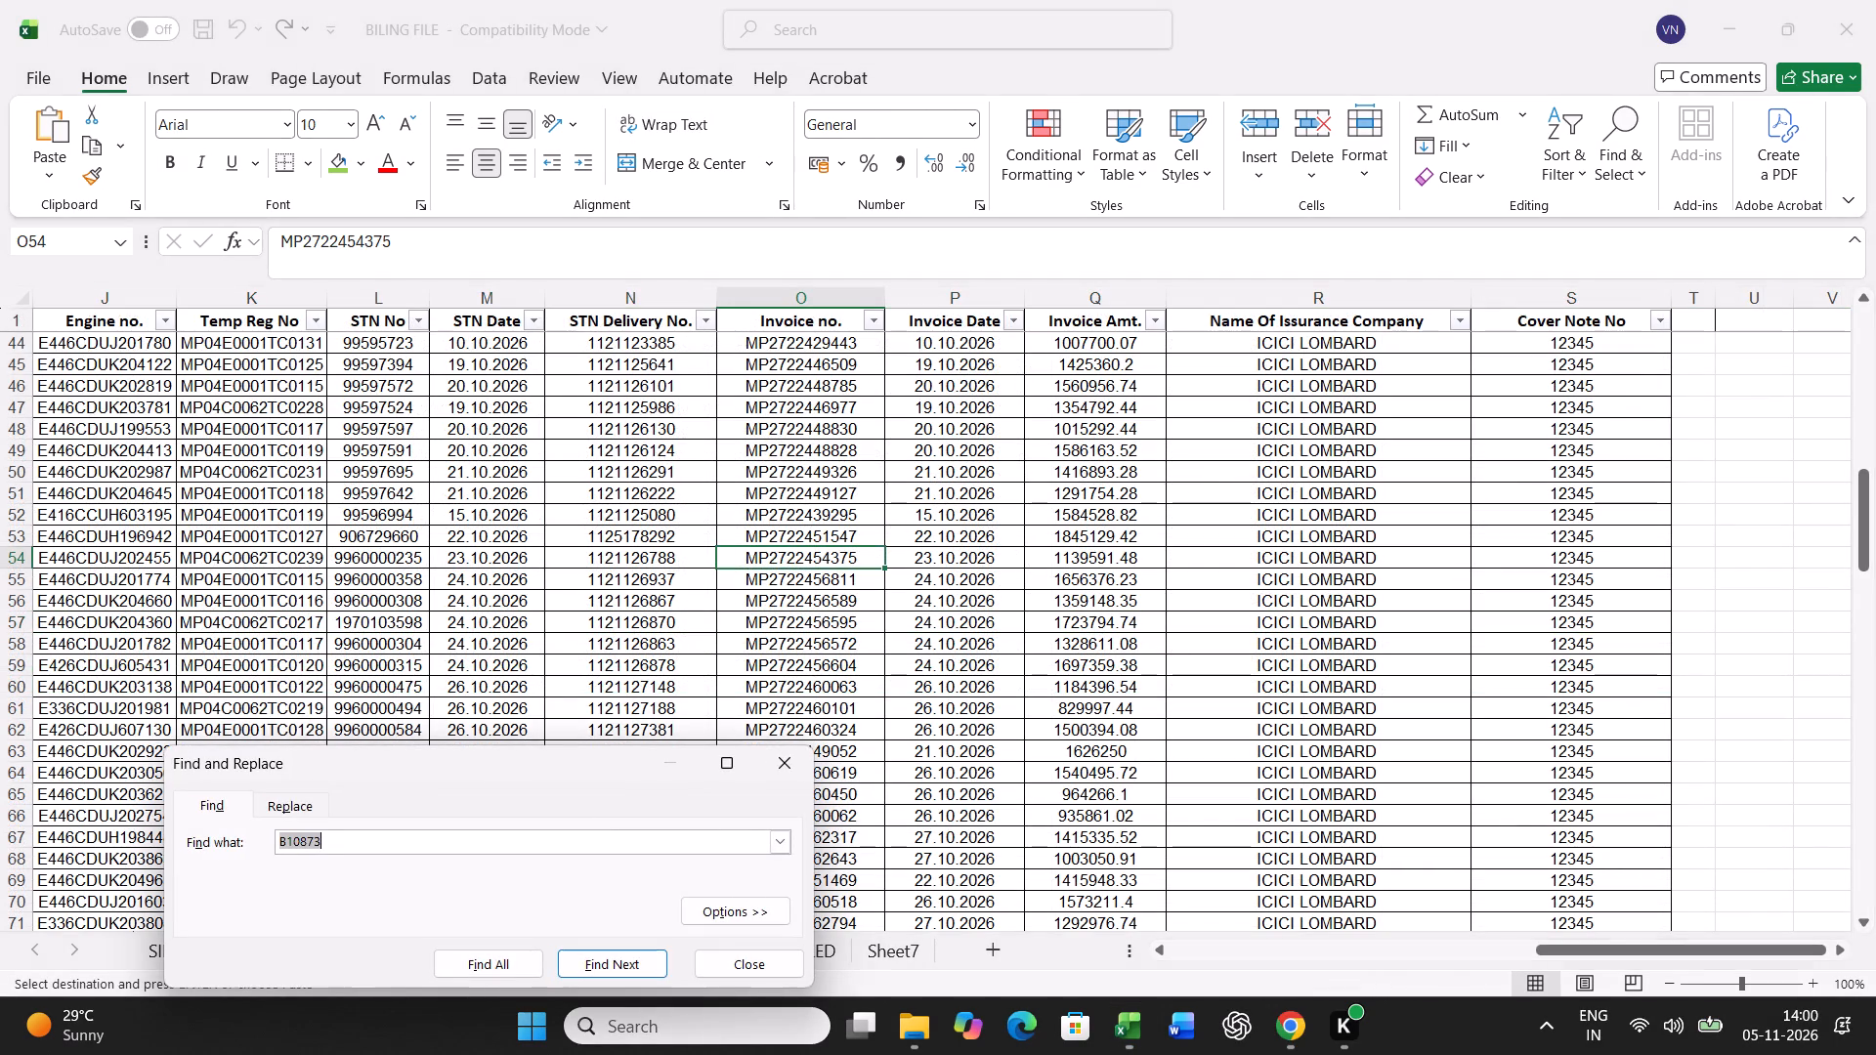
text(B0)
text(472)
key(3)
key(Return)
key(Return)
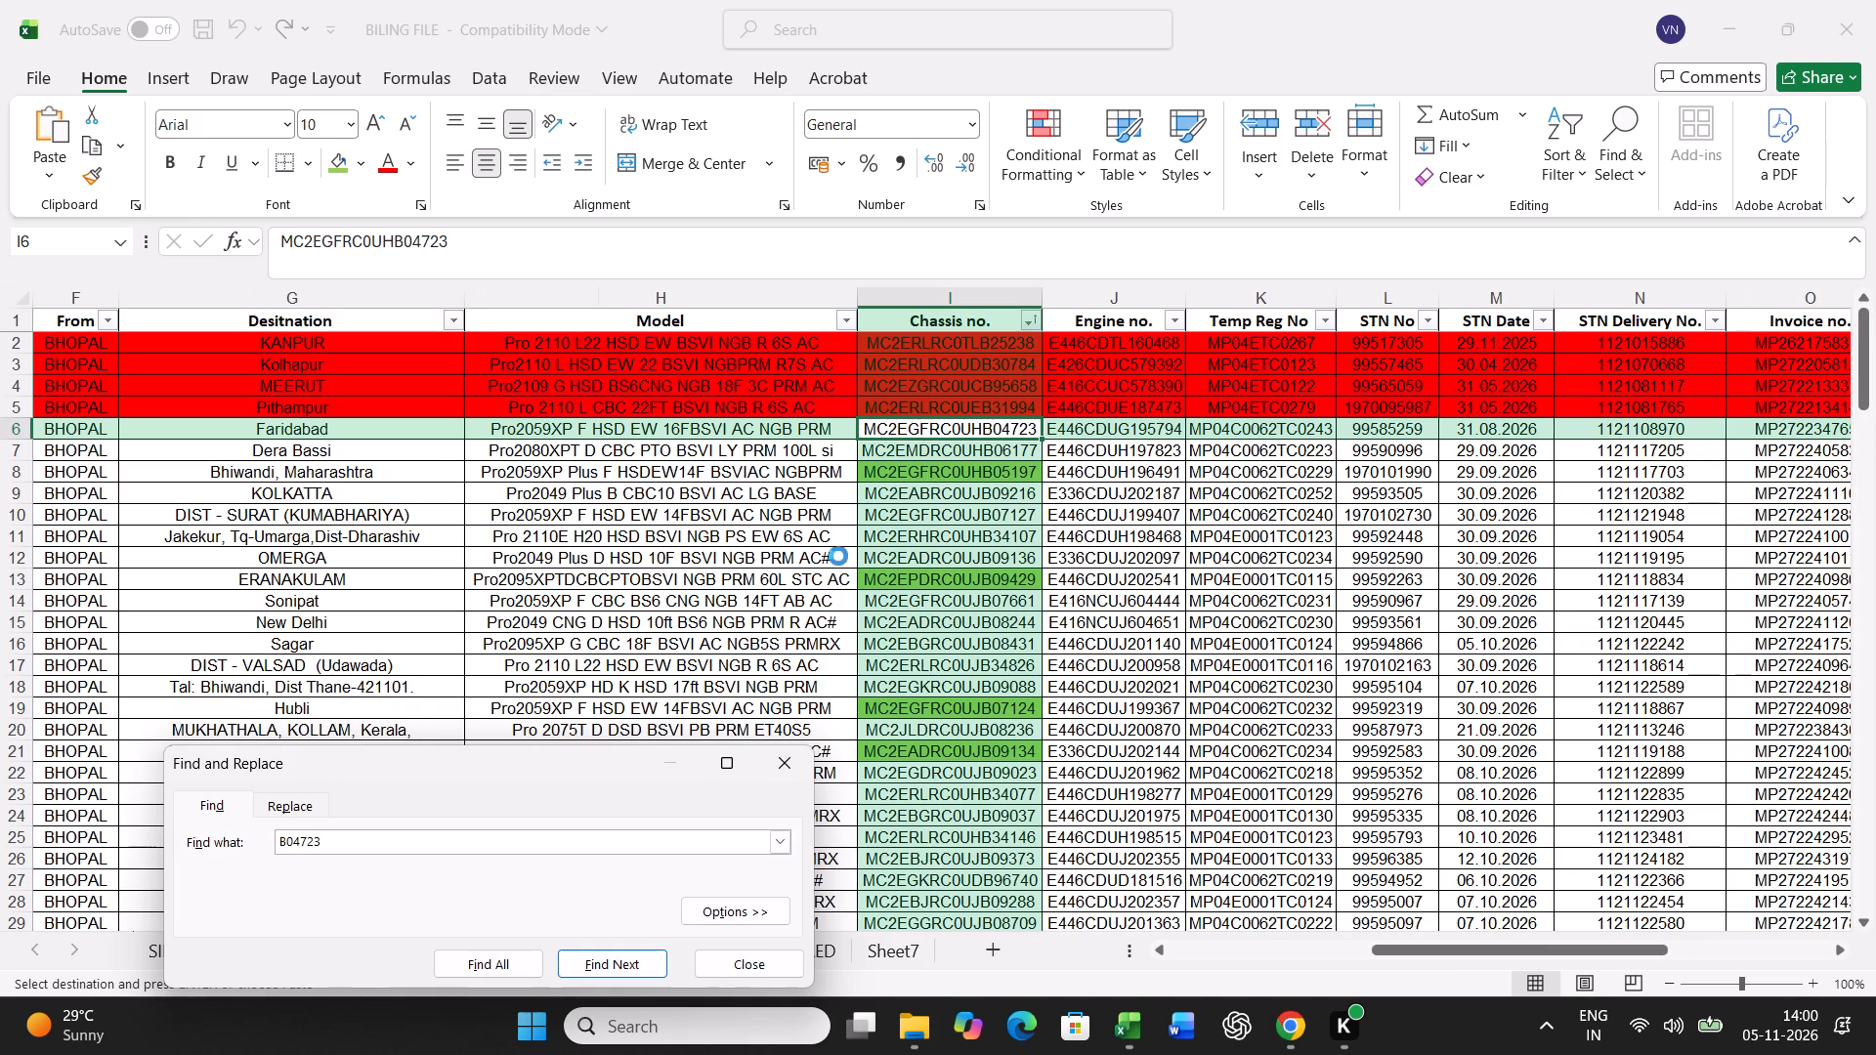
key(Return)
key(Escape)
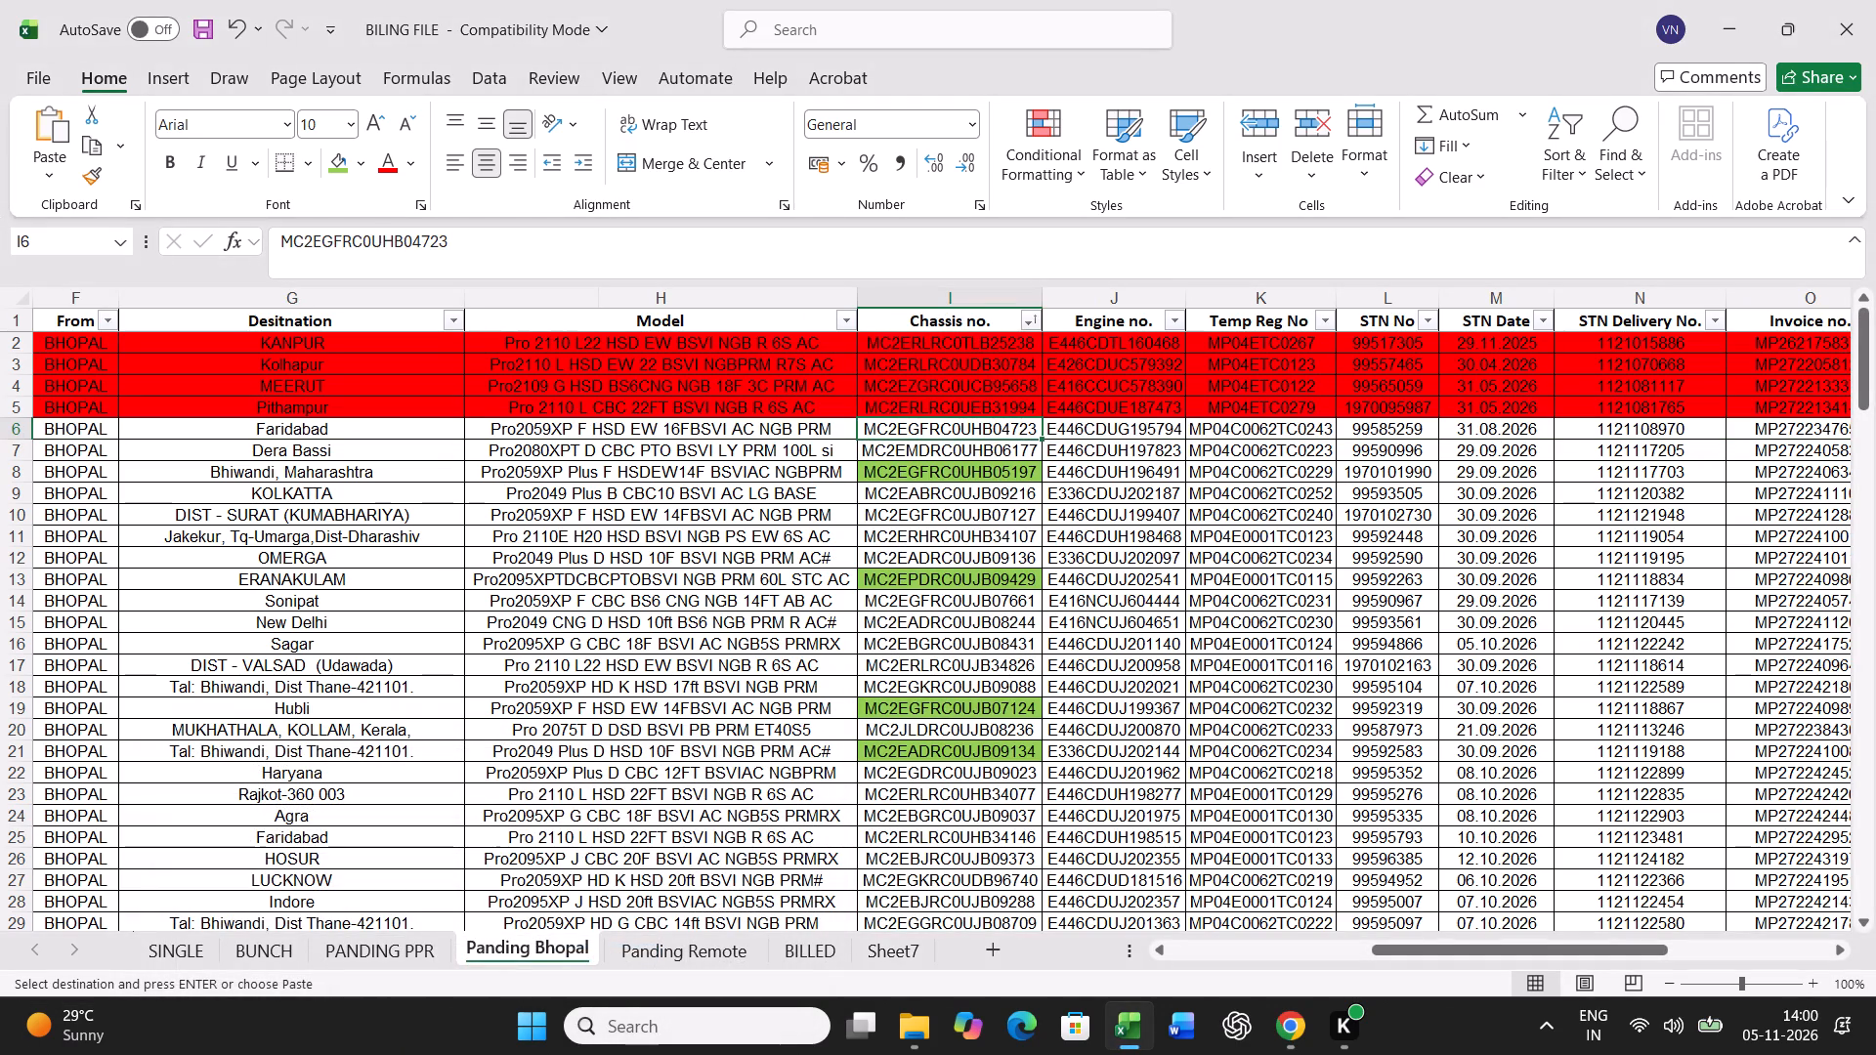
click(341, 164)
Copy the whole B - 1212 record from Panding Bhopal and paste it into row 21 of the BUNCH sheet.
key(Left)
key(Left)
key(Left)
key(Left)
key(Left)
key(Left)
key(Left)
key(Left)
key(Left)
key(Left)
key(Left)
key(Left)
key(Left)
key(Left)
key(Left)
key(Left)
key(Left)
key(Left)
key(Left)
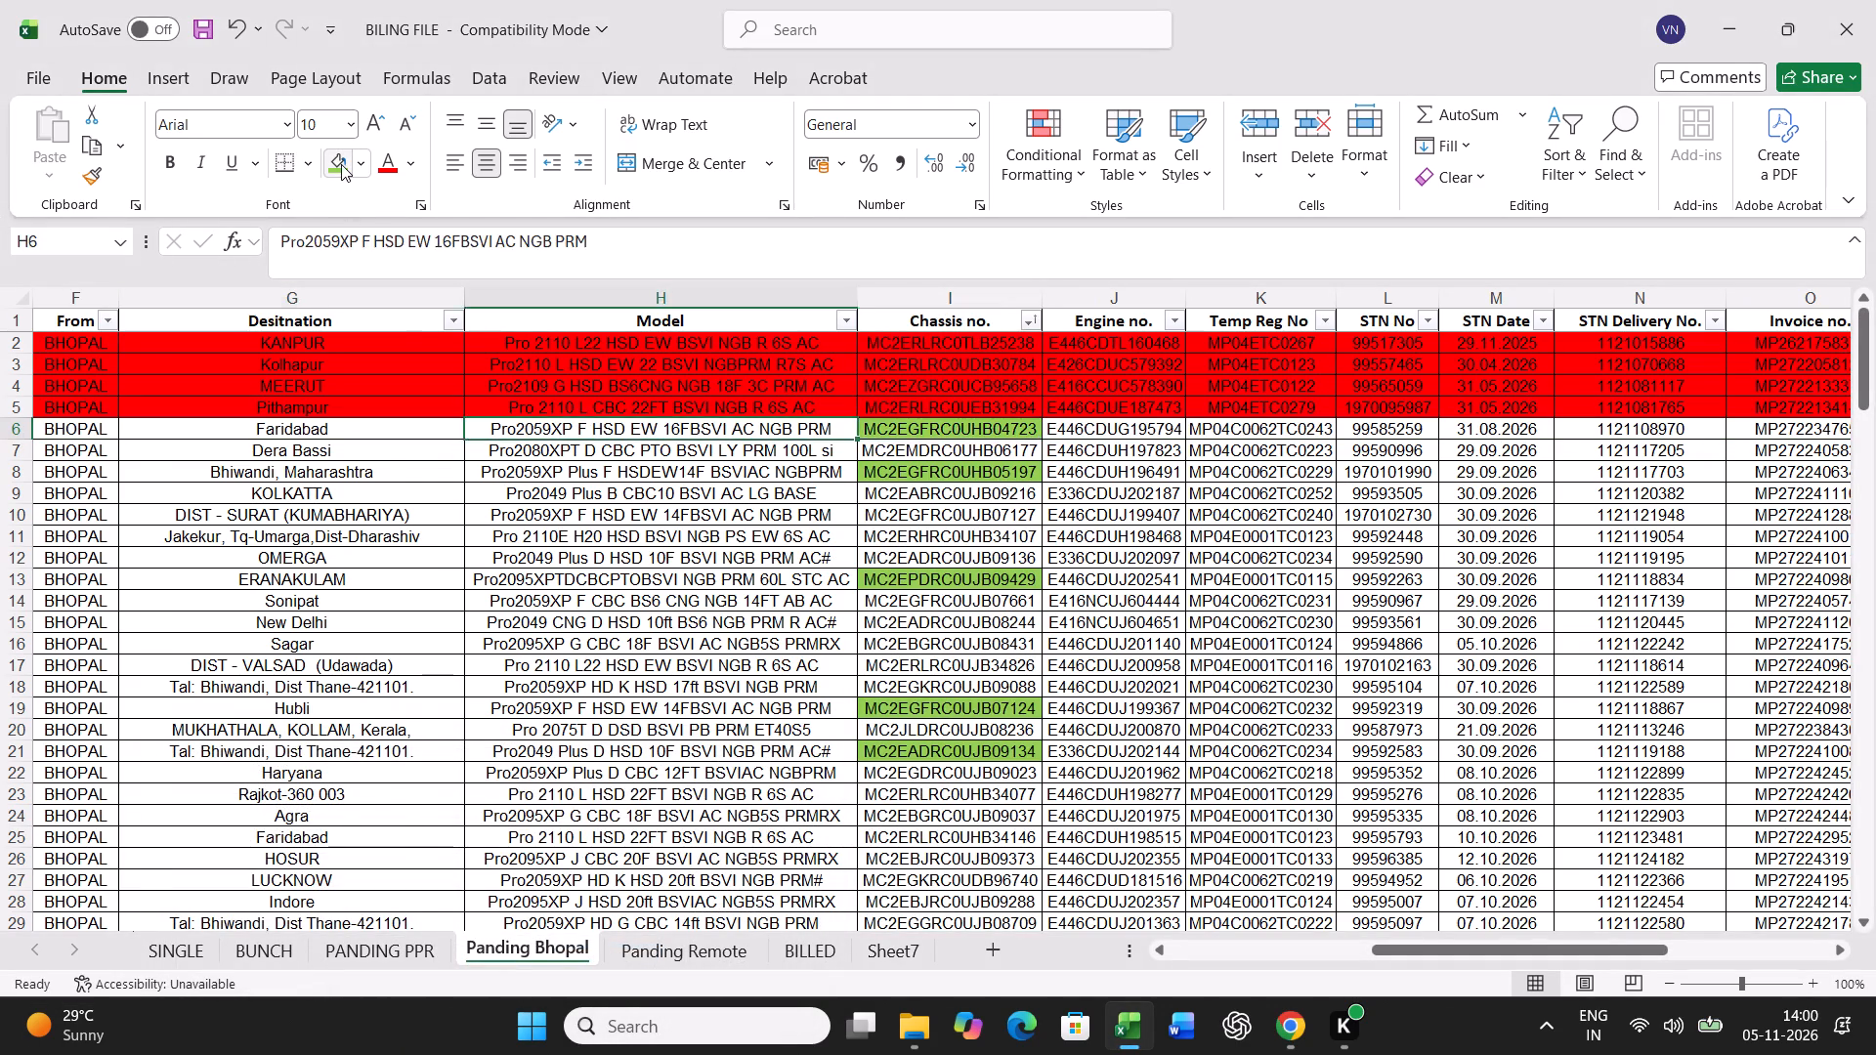
key(ctrl+shift+Right)
key(ctrl+c)
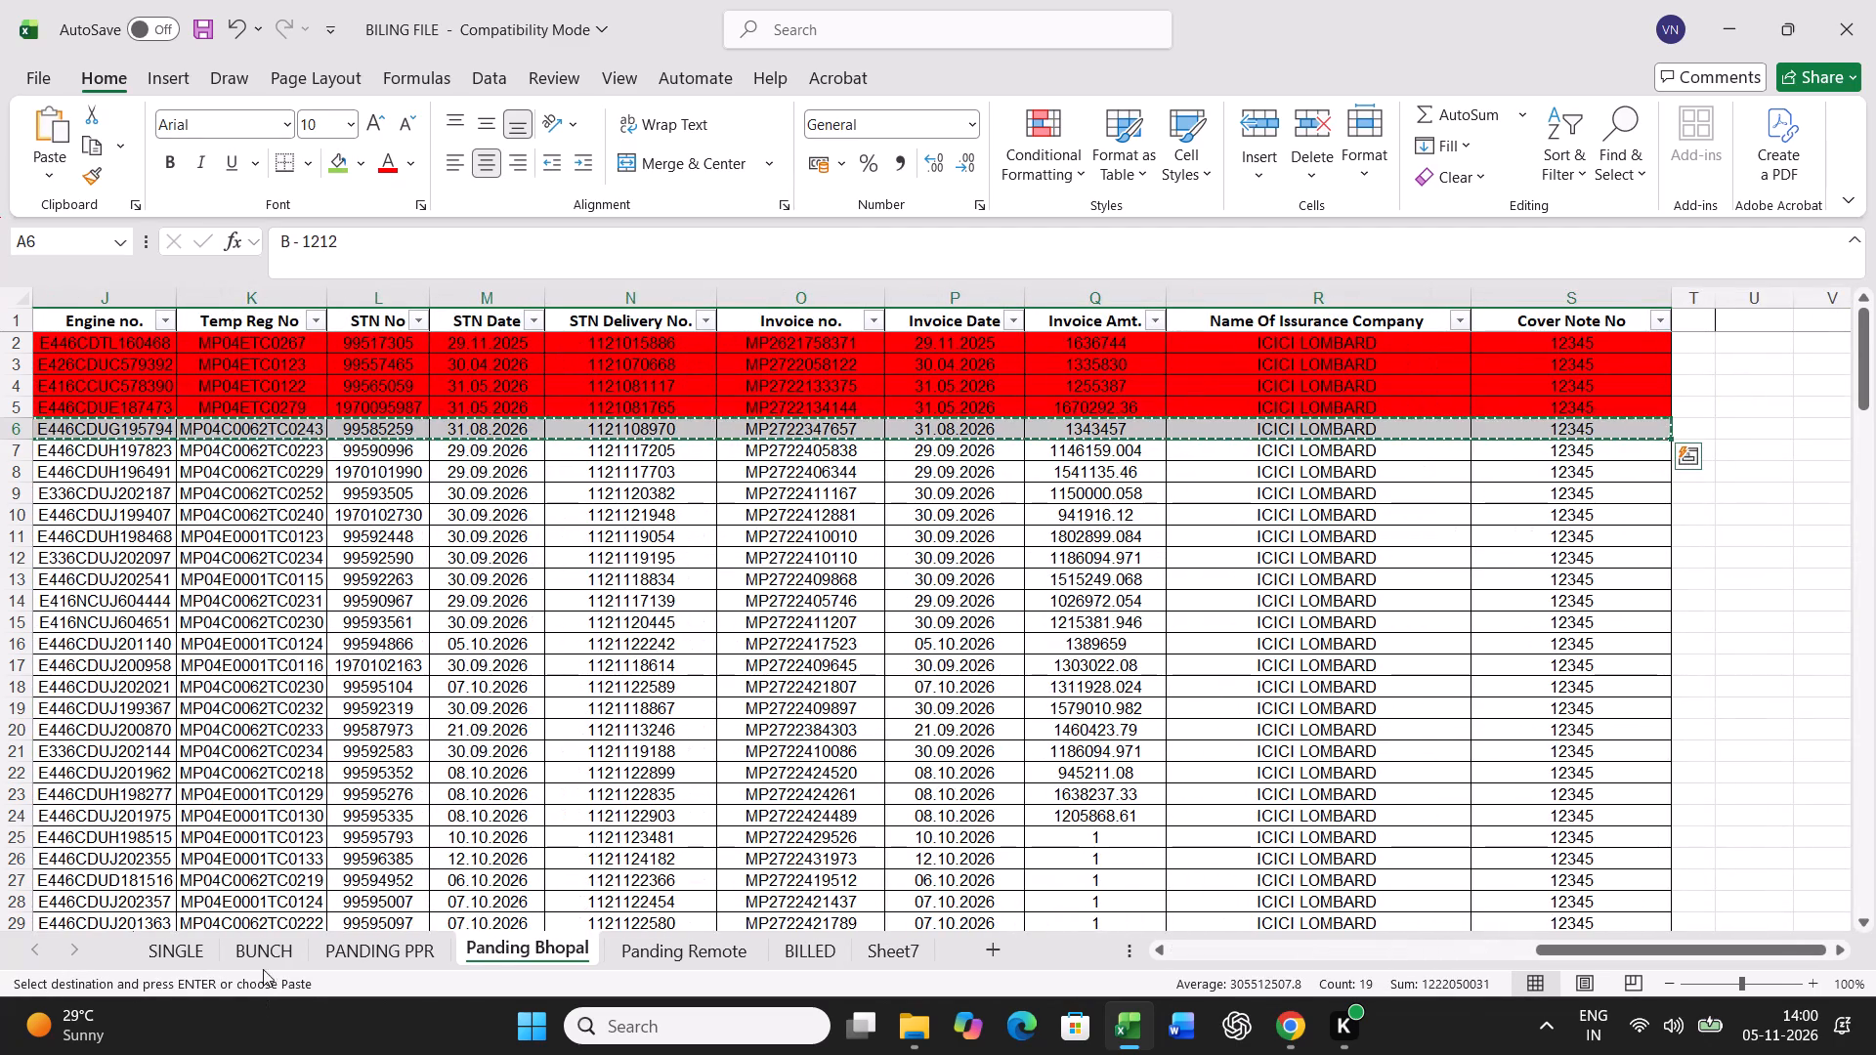
click(265, 956)
scroll(403, 681, up, 16)
click(59, 857)
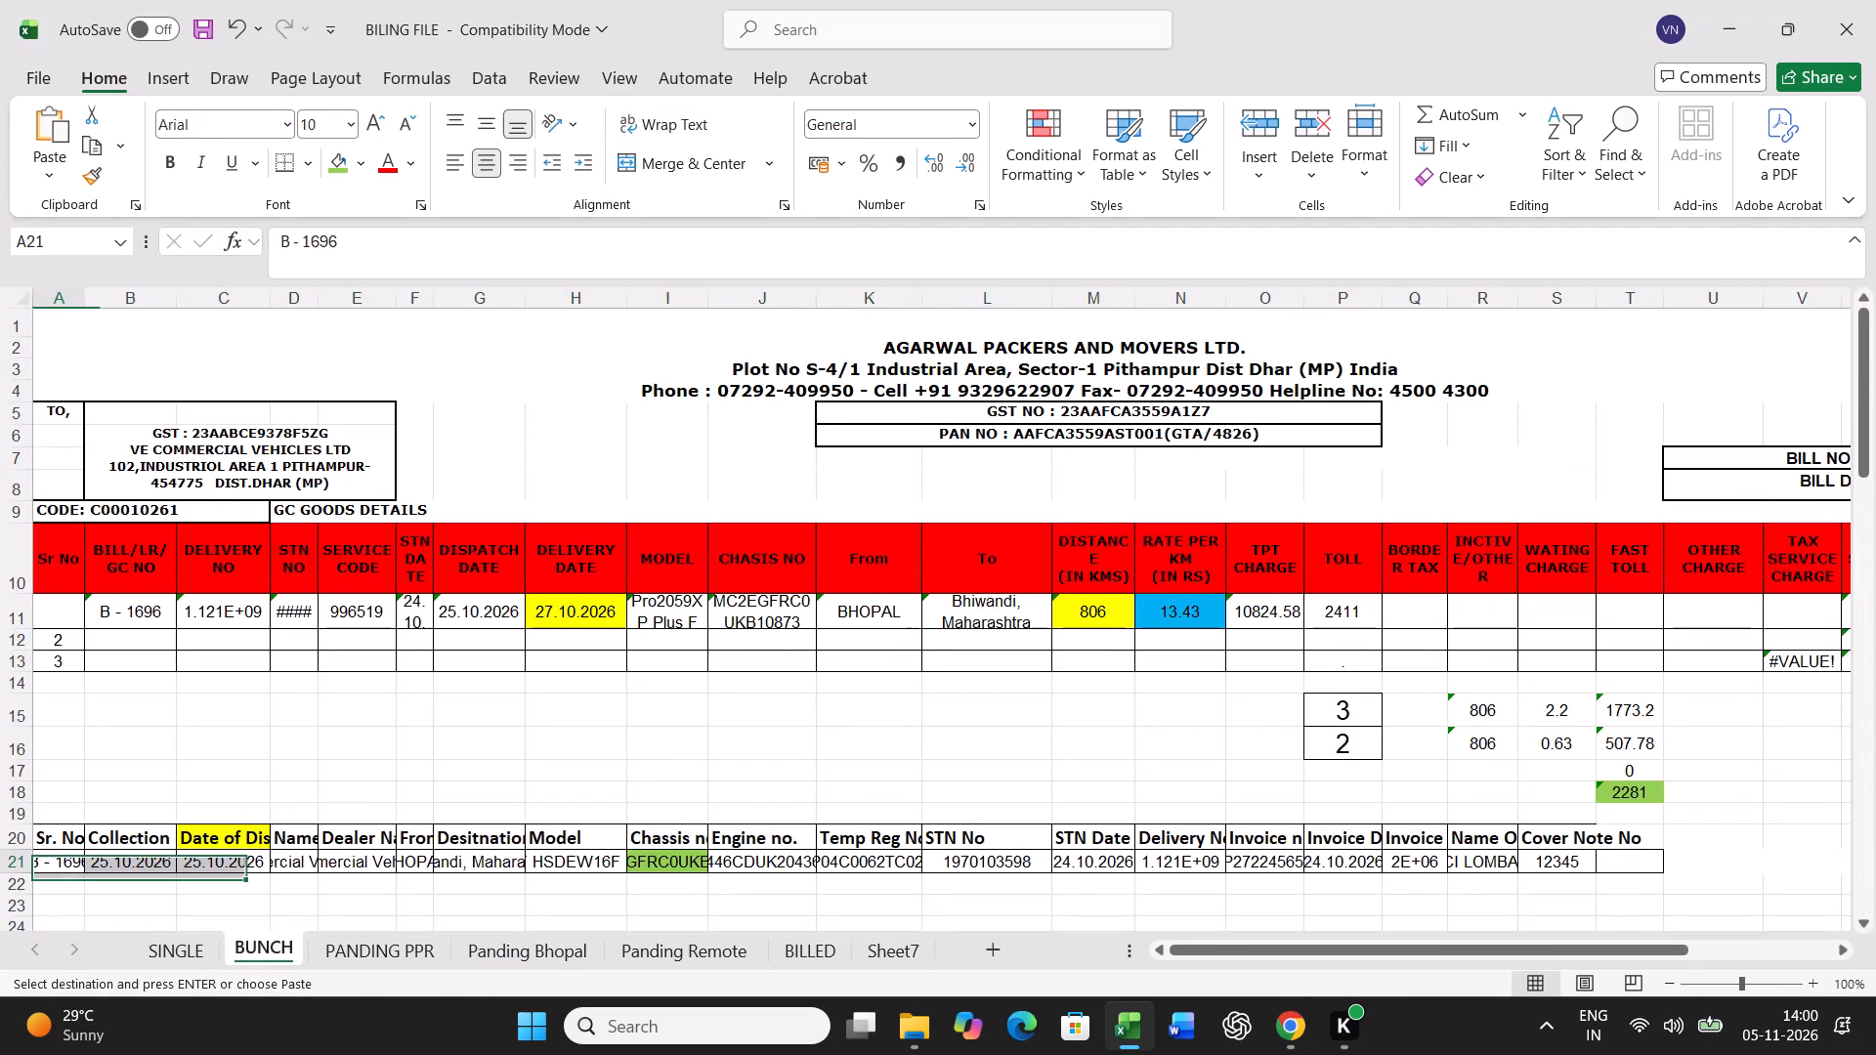
key(ctrl+v)
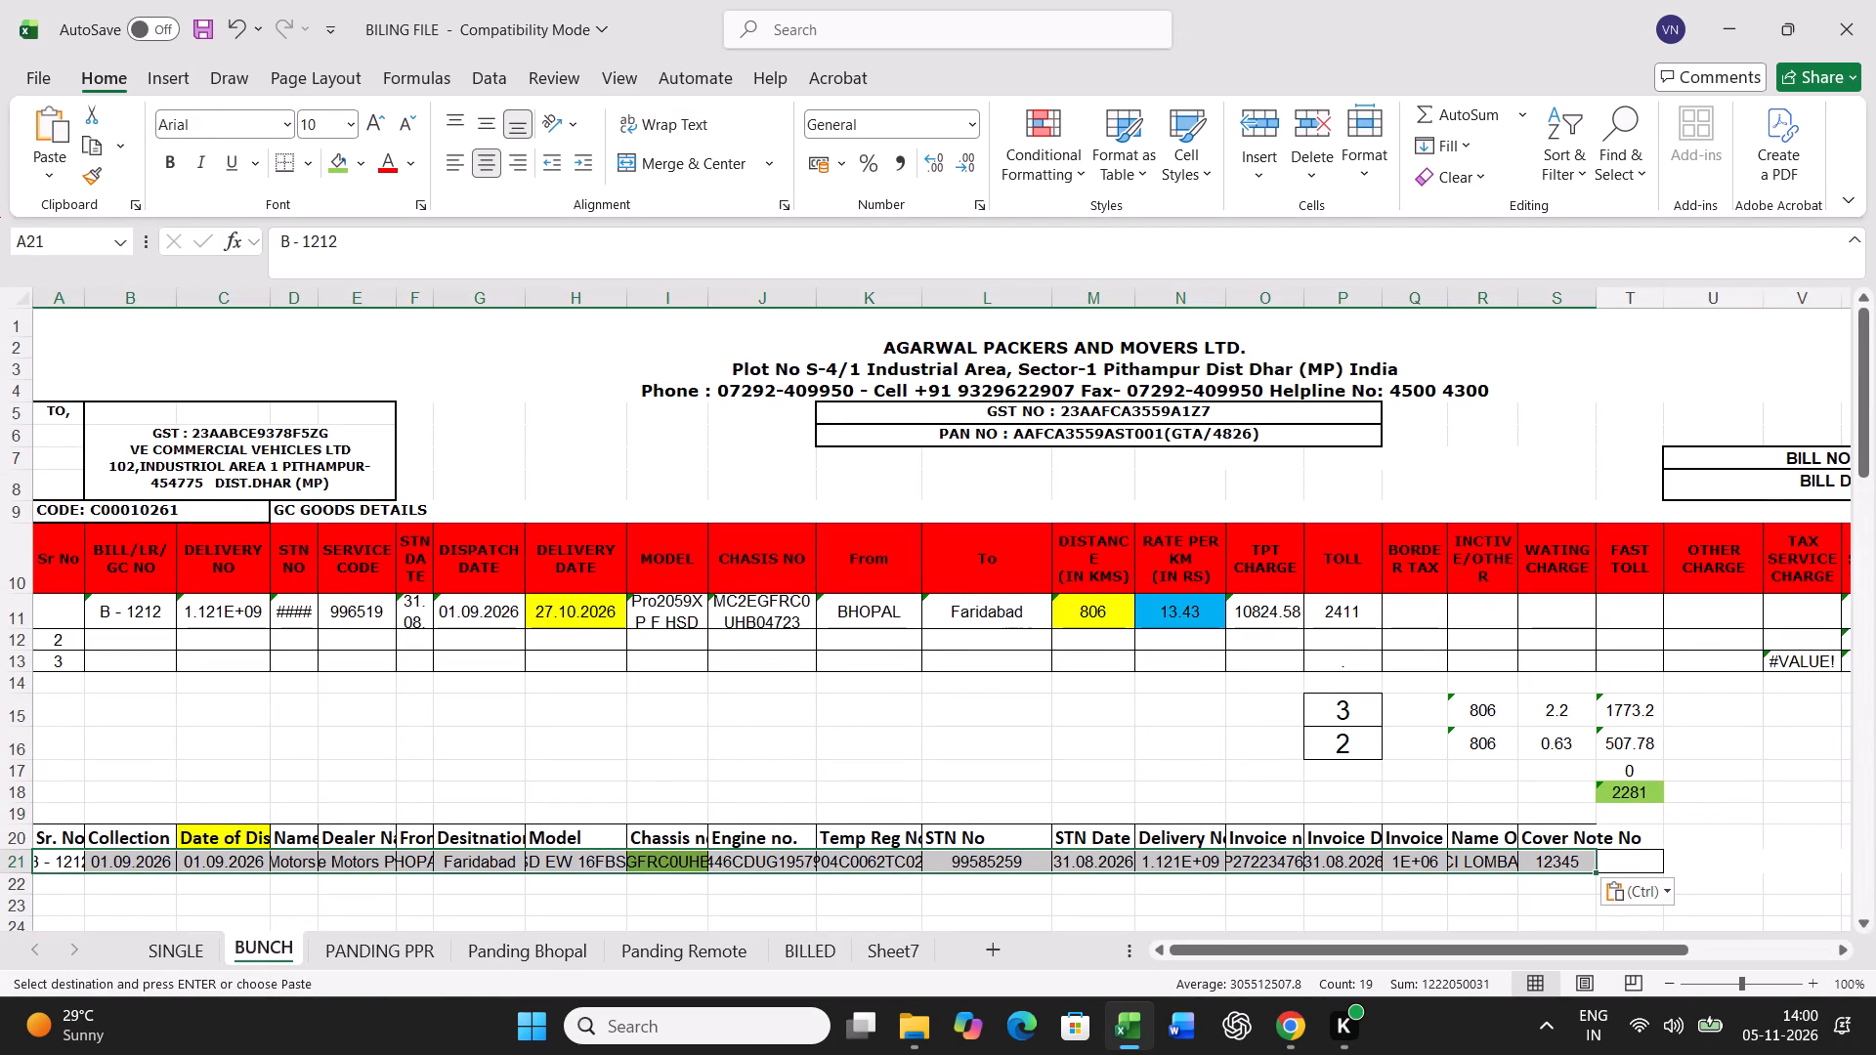
Set the delivery date to 05.09.2026 and the distance to 776 km in bill row 11 for B - 1212.
click(563, 624)
text(05.09.2026)
key(Right)
key(Right)
key(Right)
key(Right)
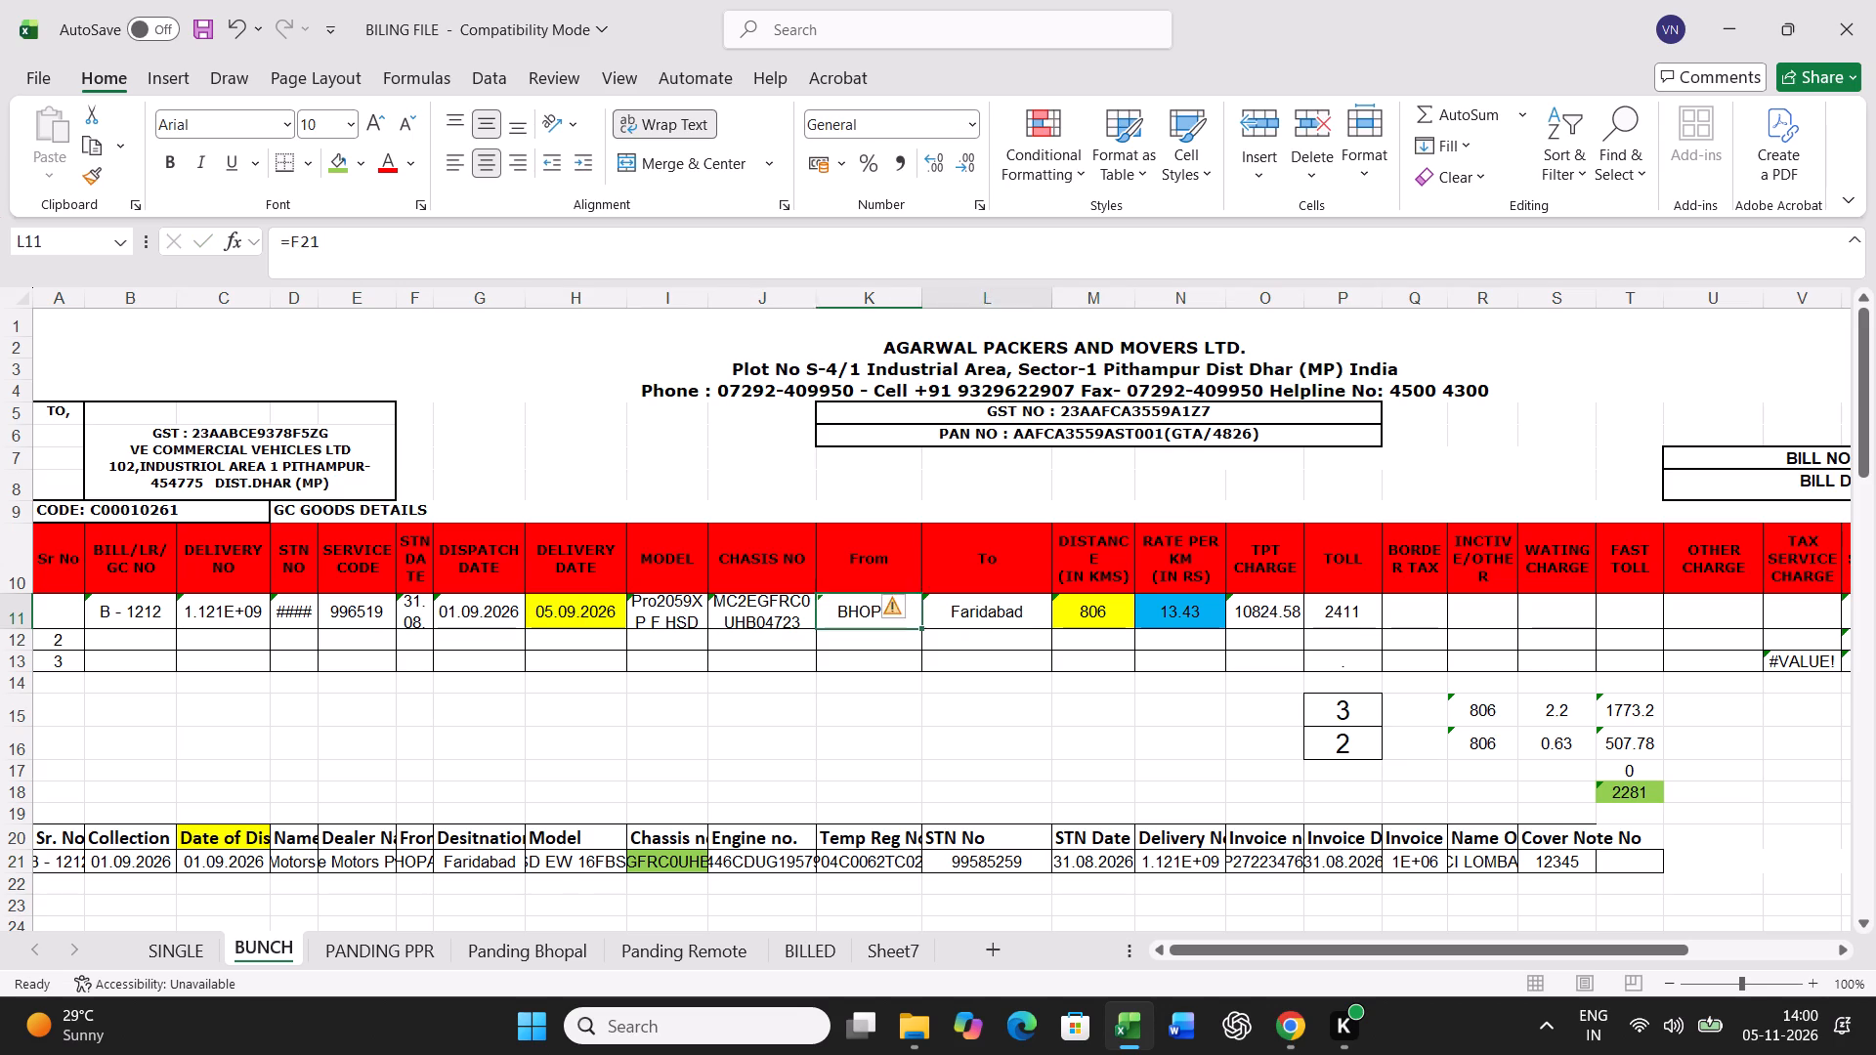
key(Right)
text(776)
key(Right)
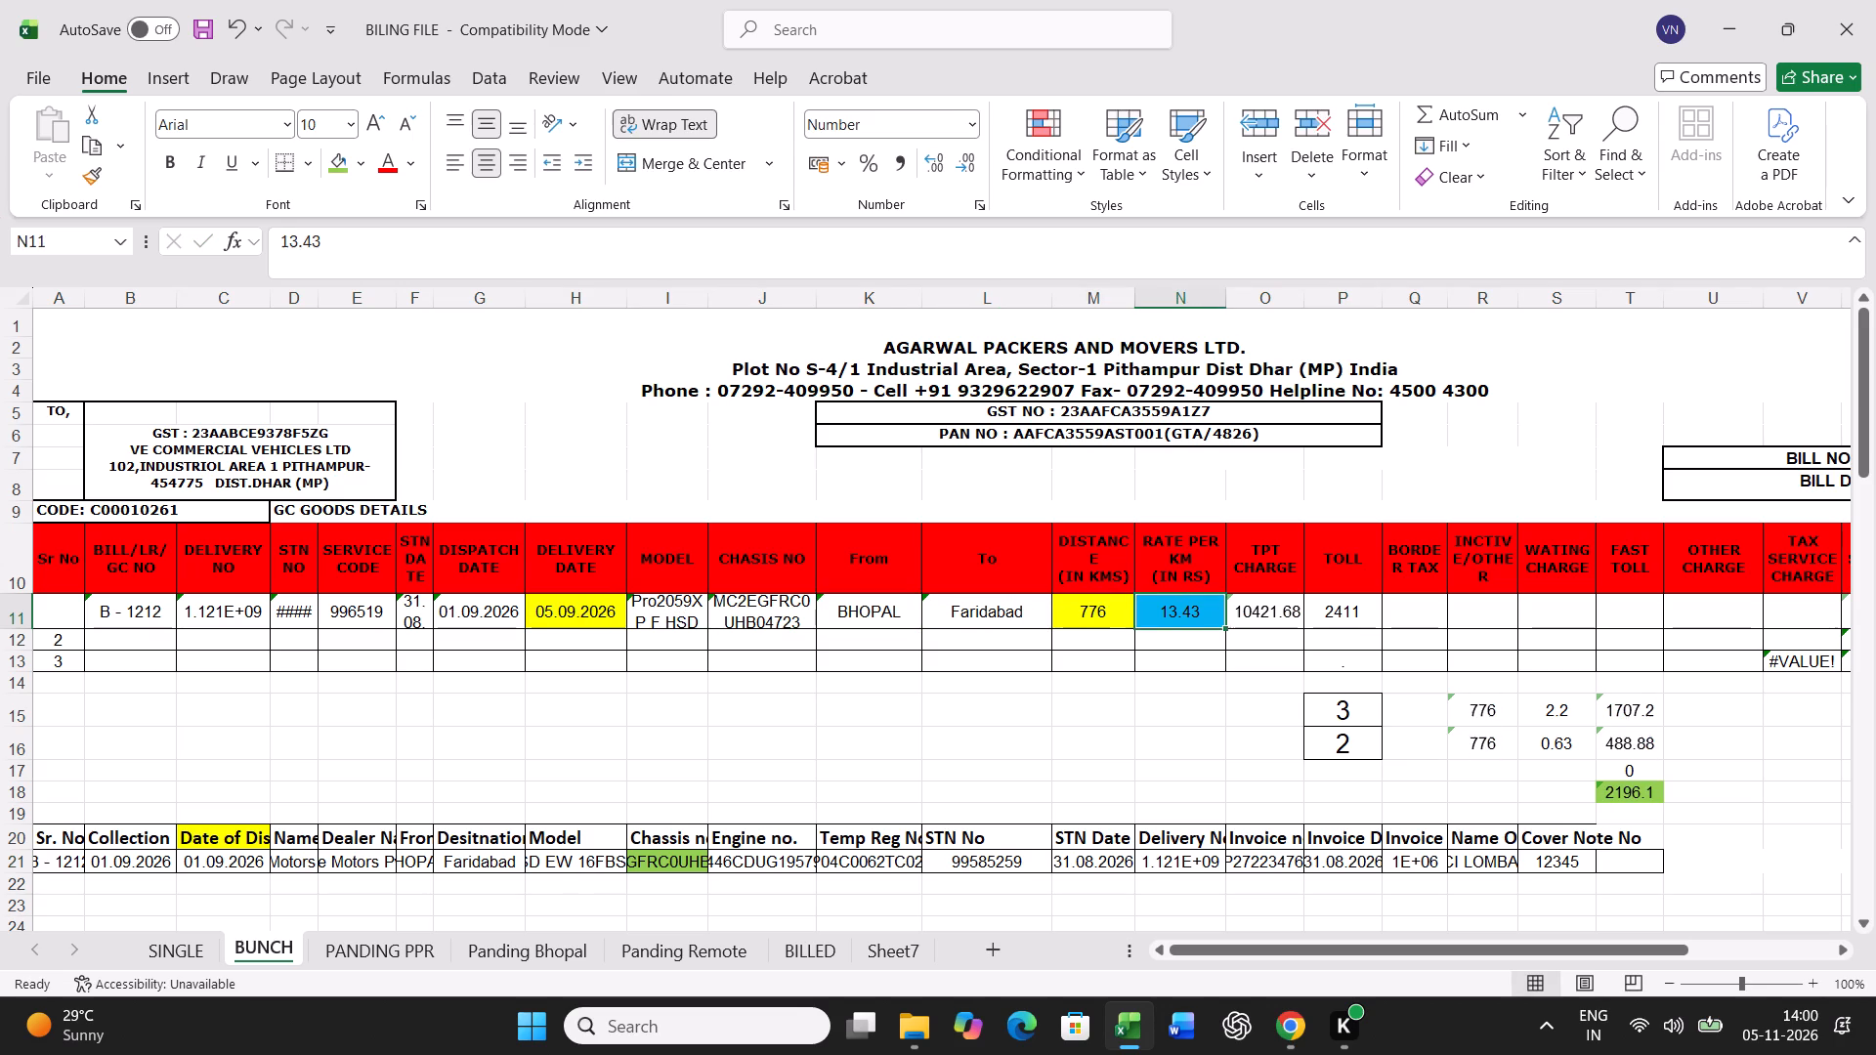
For B - 1212 in BUNCH, set the toll to 2125, the border tax to 1594 and the actual transit days to 4.
key(Right)
key(Right)
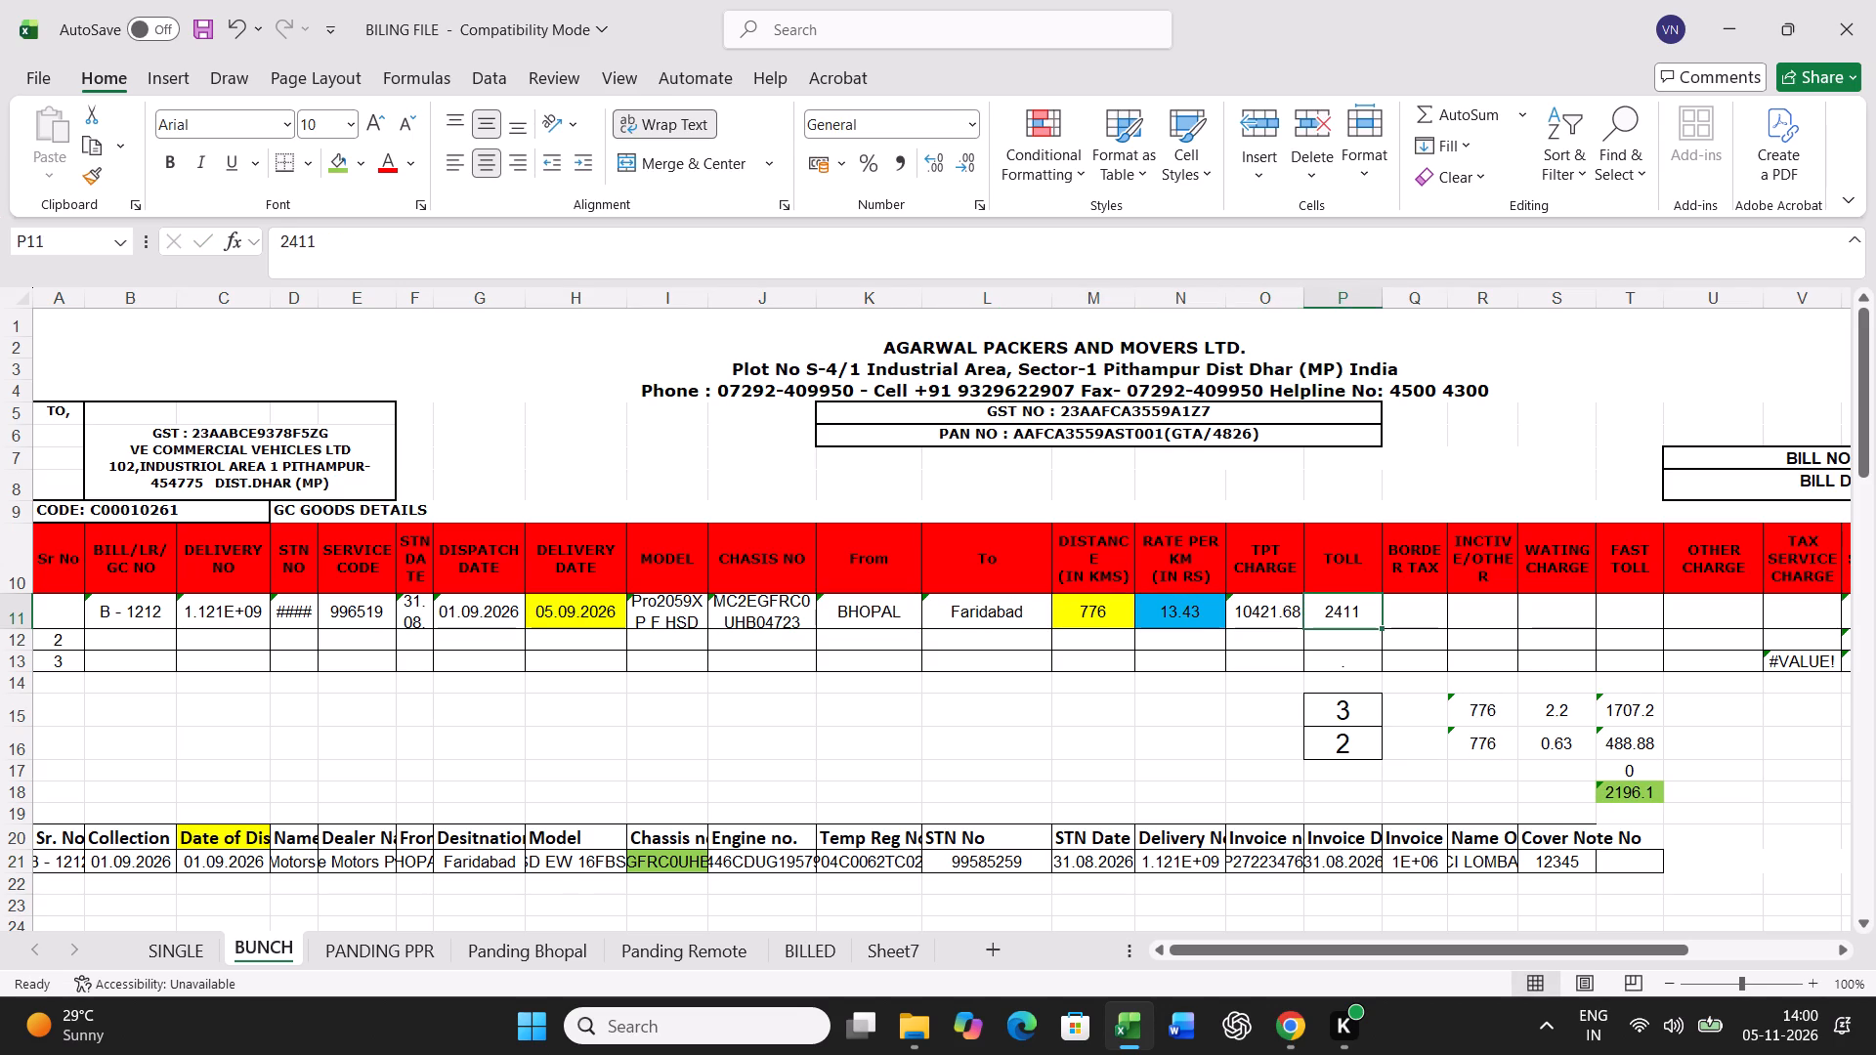
key(2)
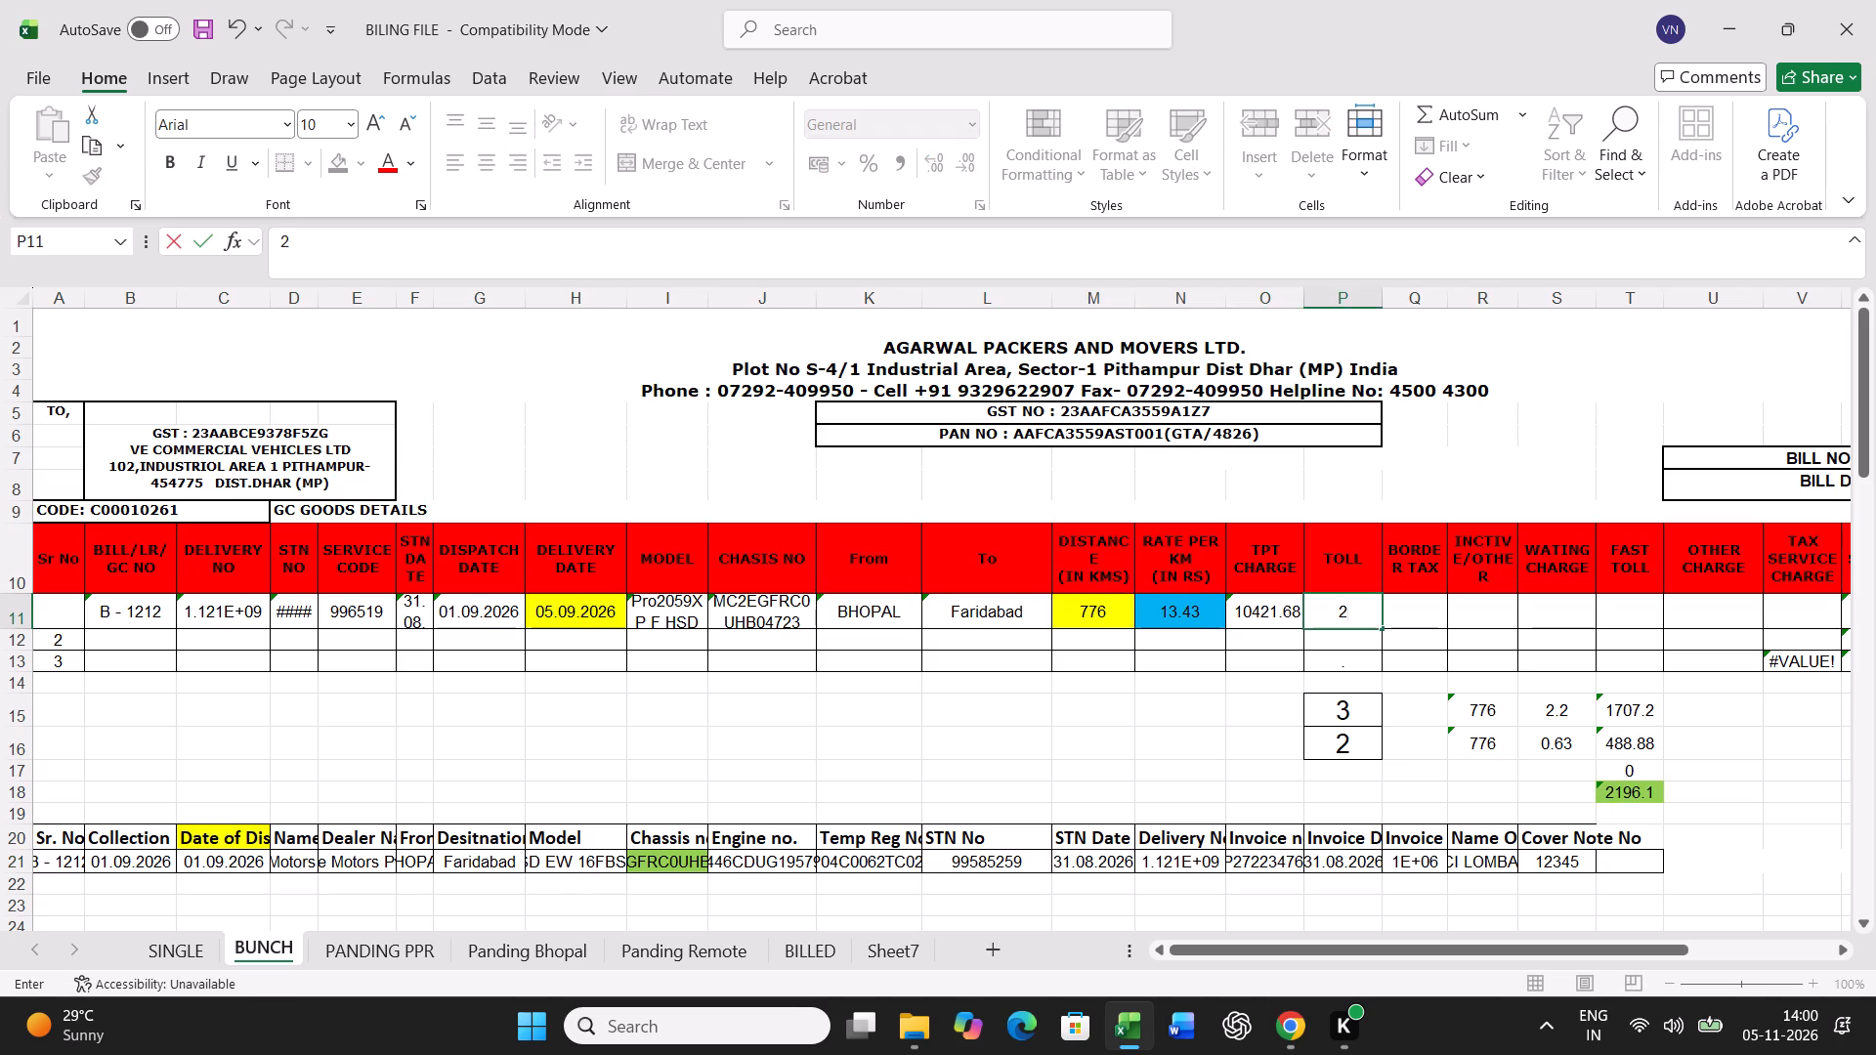
text(125)
key(Right)
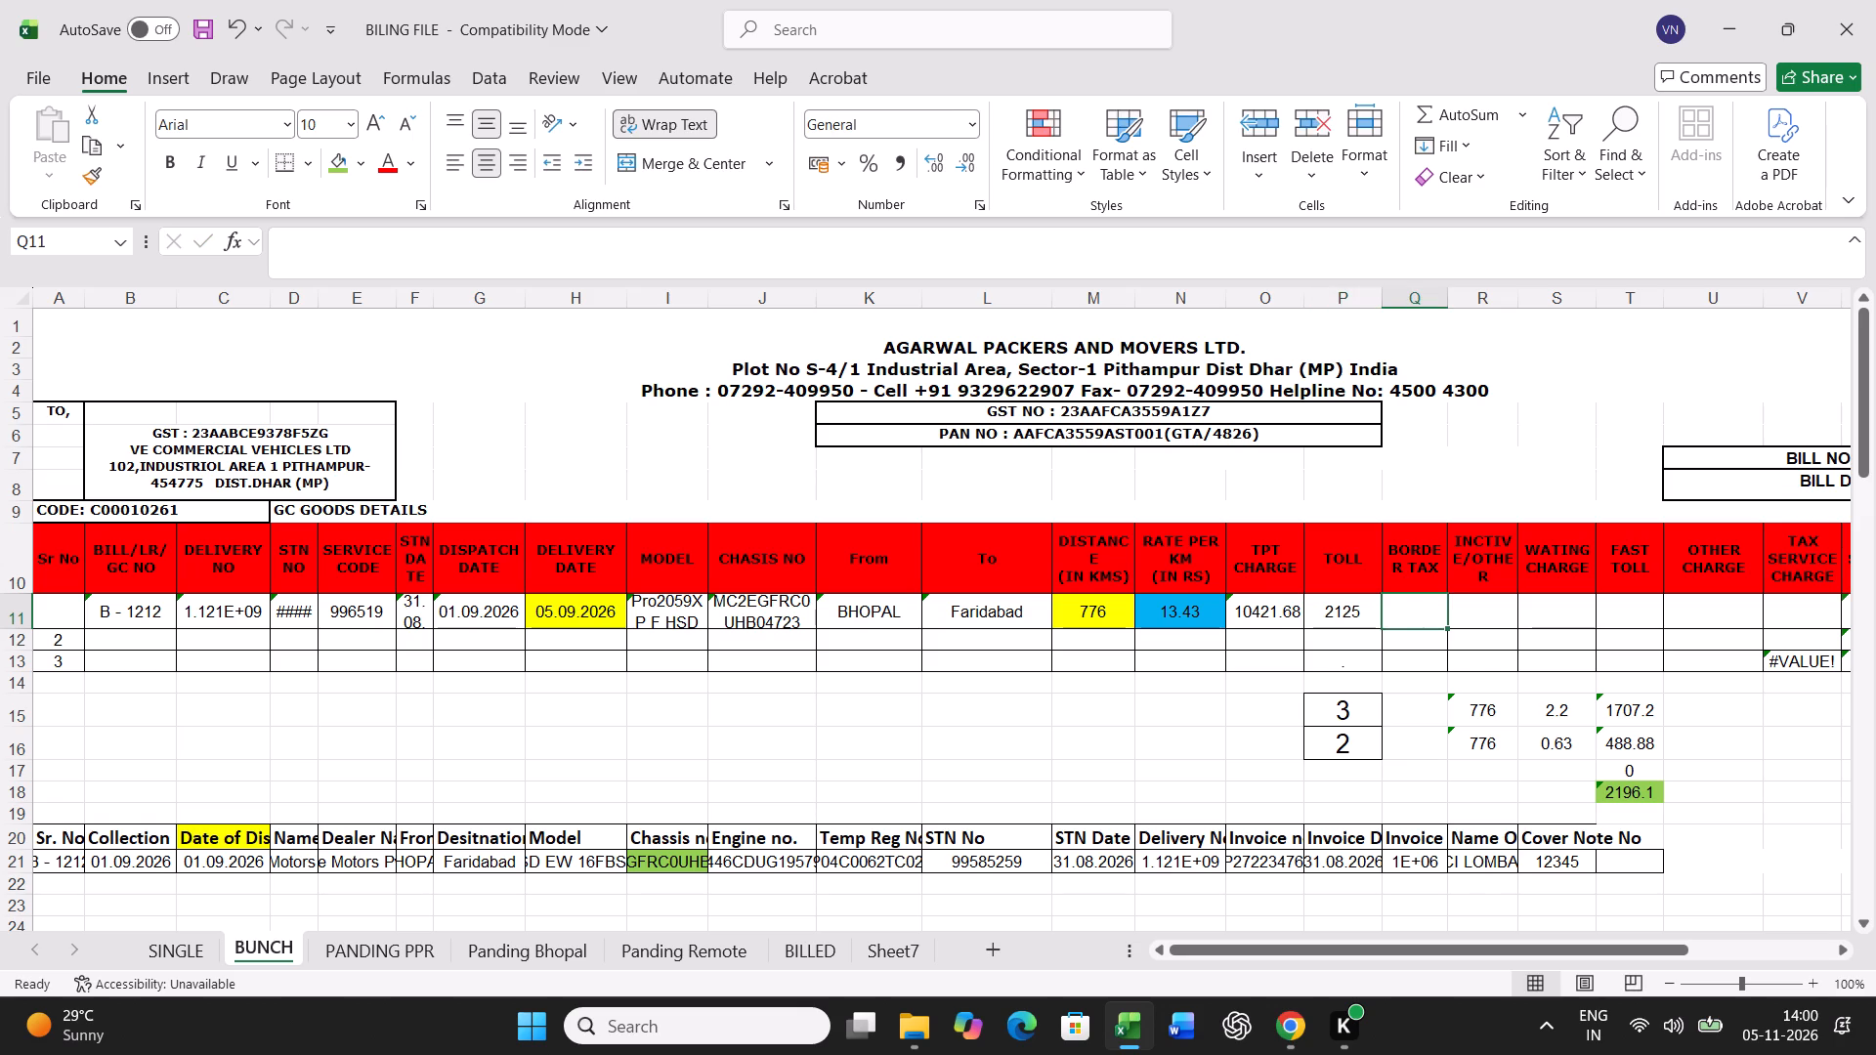
text(1594)
key(Return)
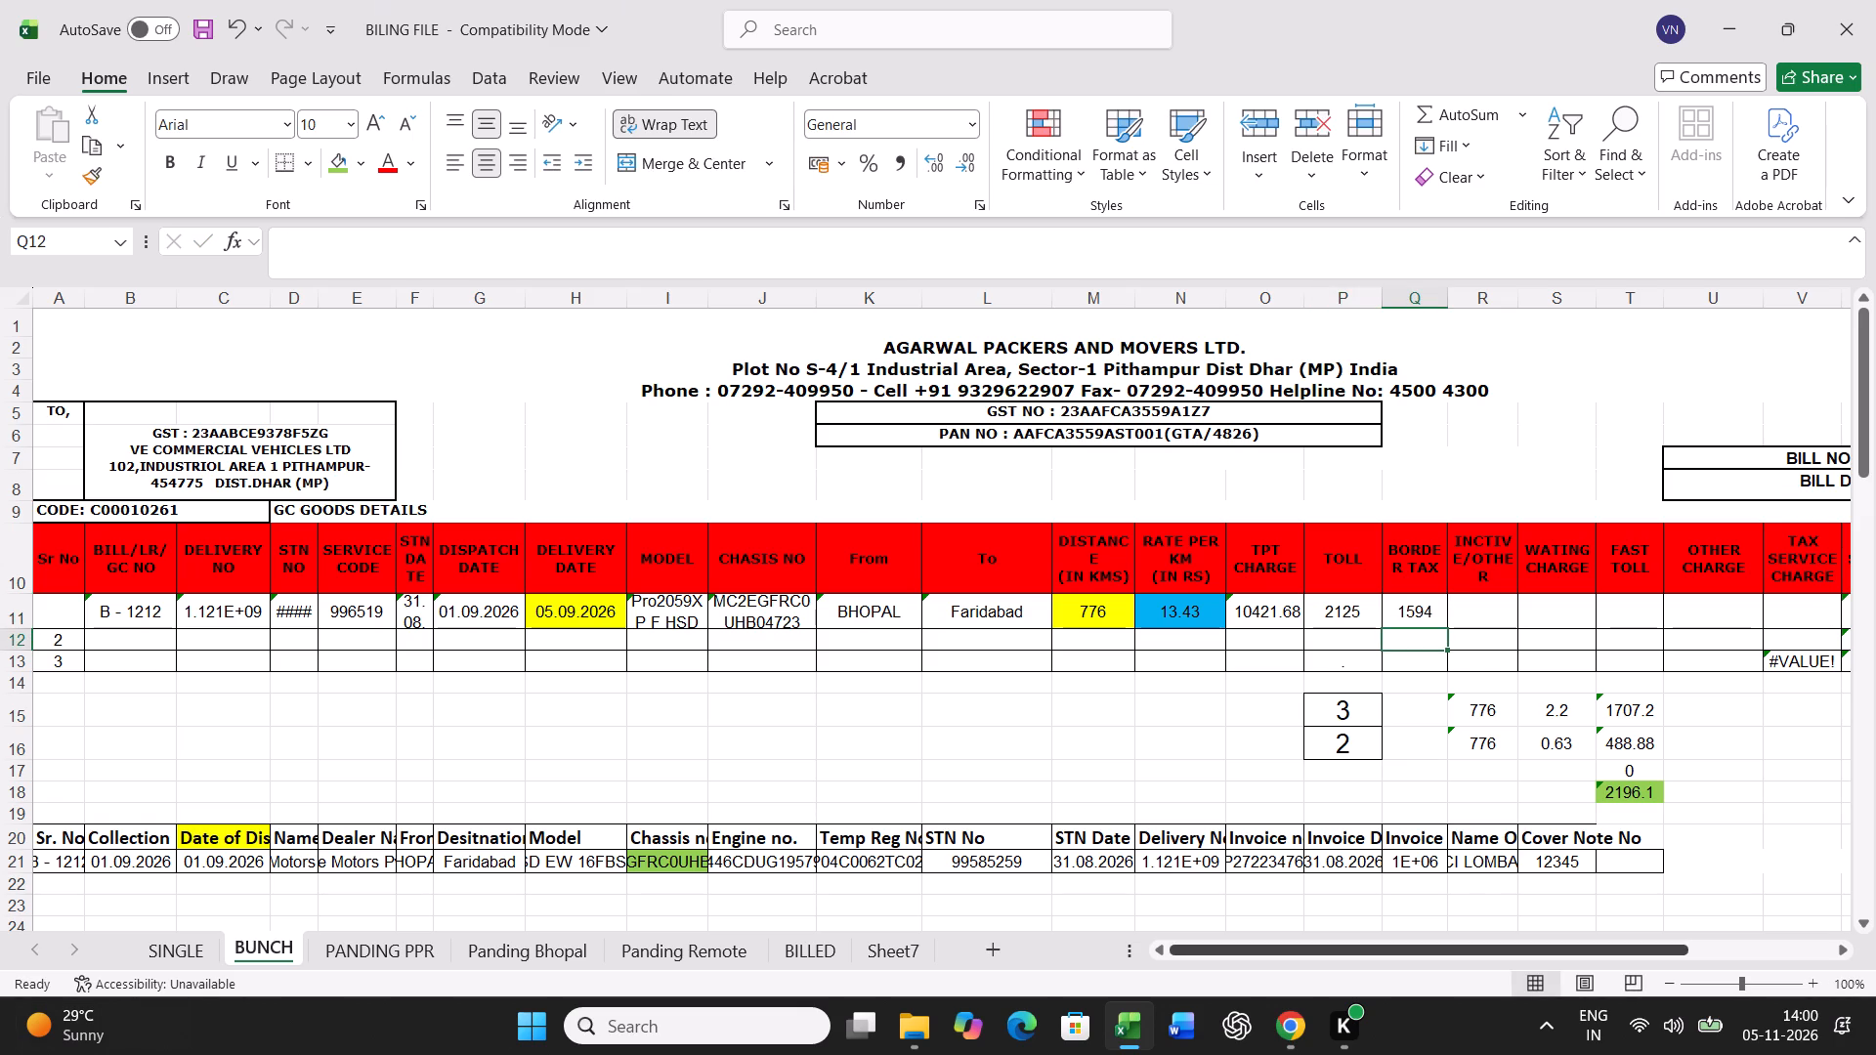
click(1345, 745)
key(4)
key(Return)
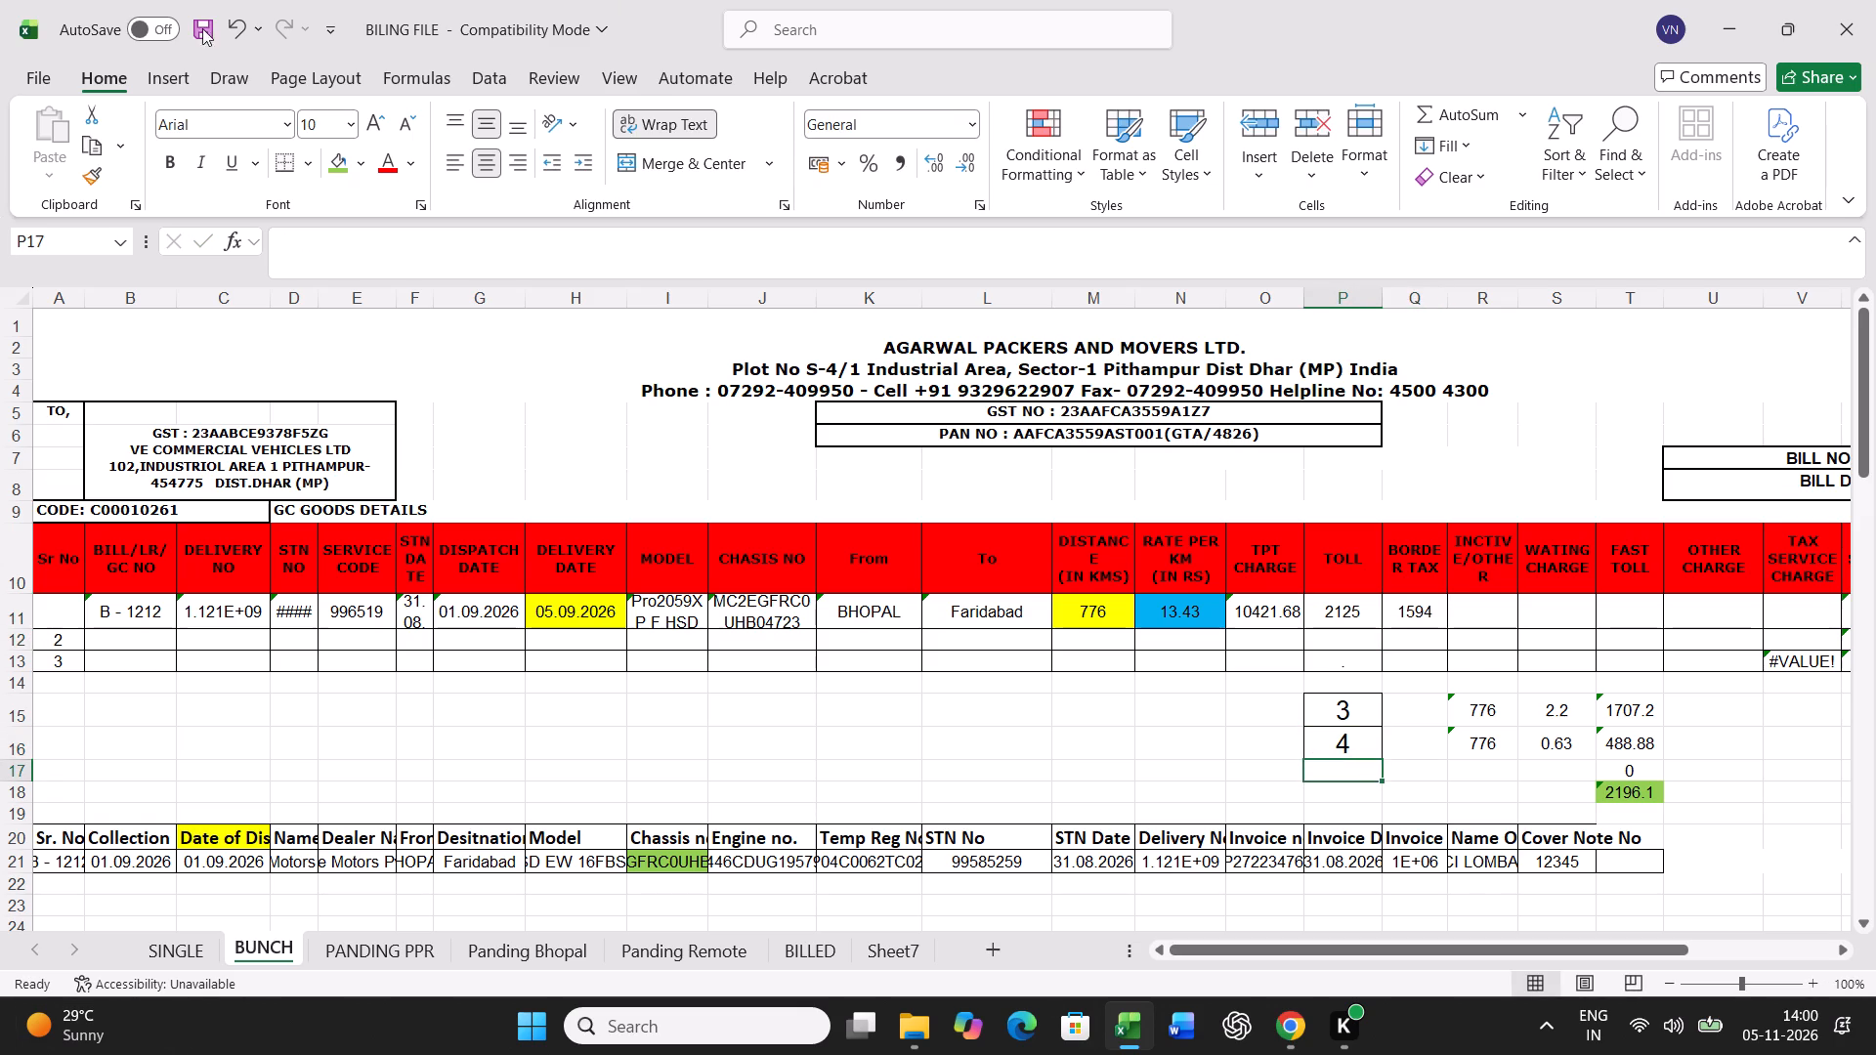
Print the B - 1212 freight bill from the SINGLE sheet.
click(171, 948)
key(ctrl+p)
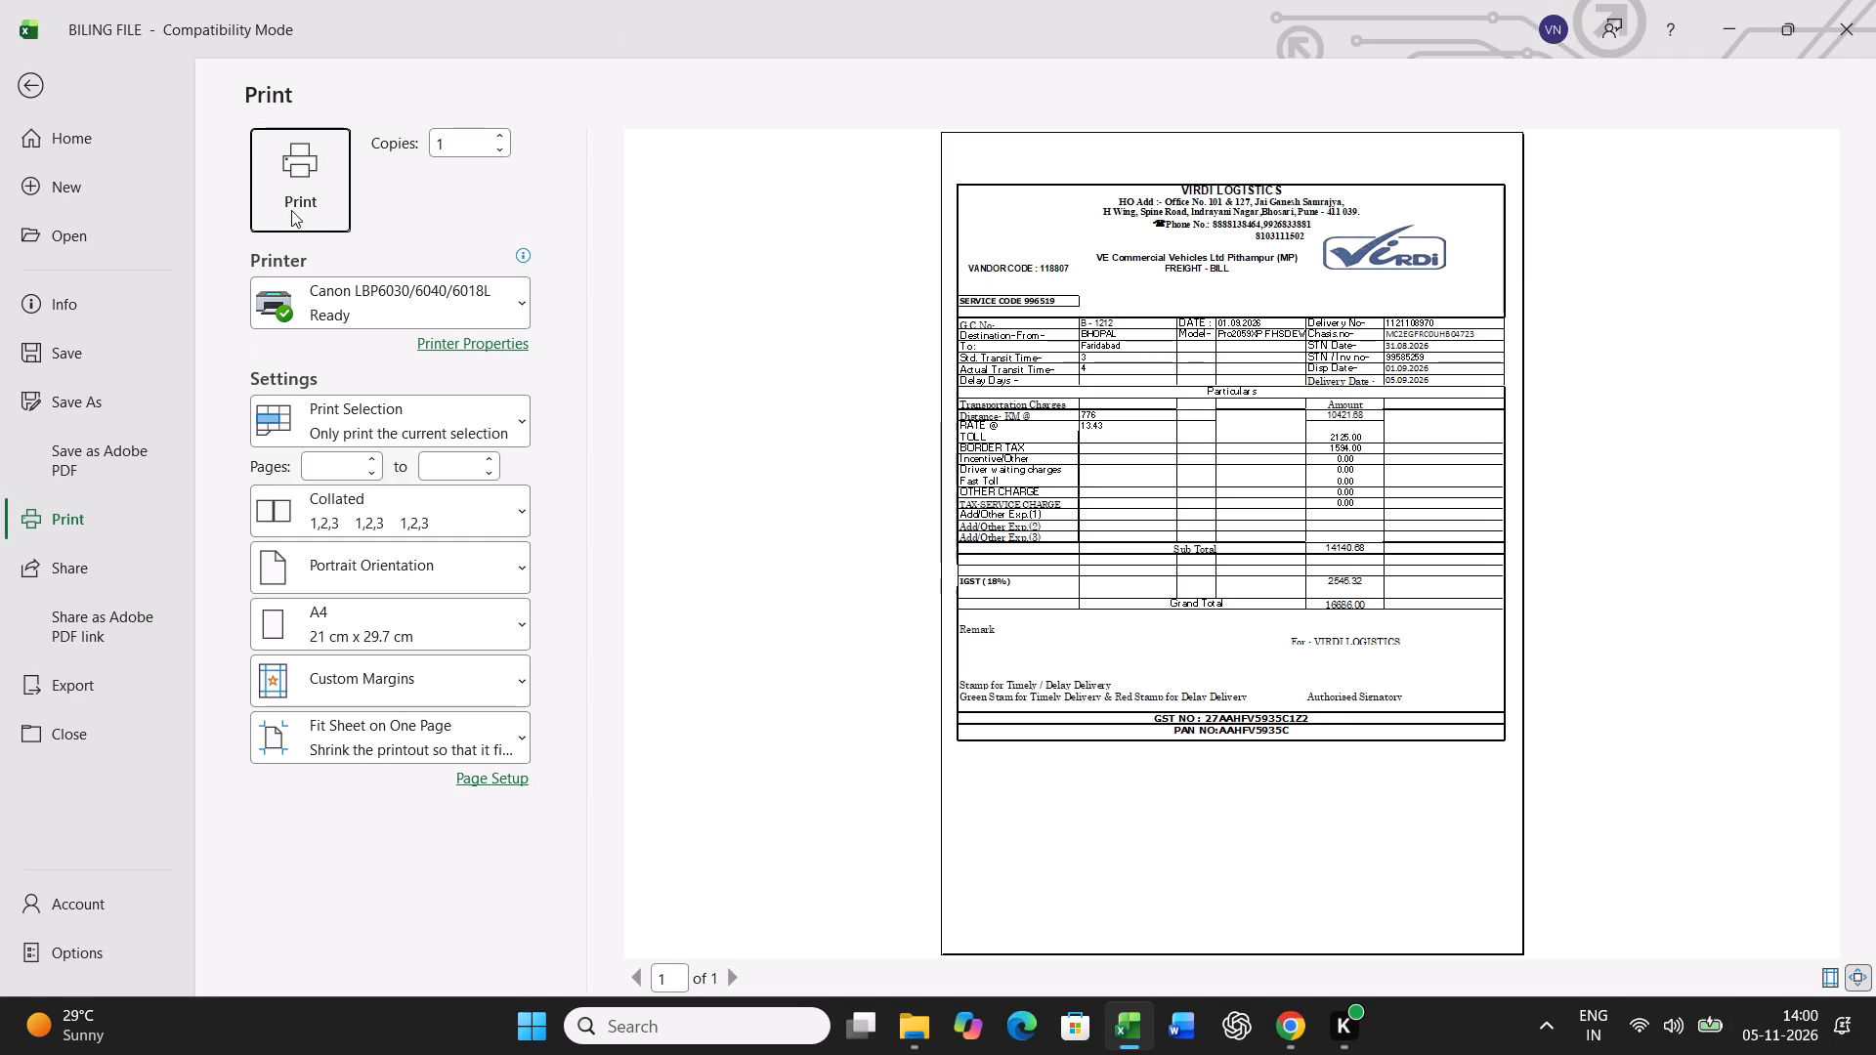
click(291, 210)
Copy bill row 11 of BUNCH for B - 1212 and paste it as values into row 52 of the lower table.
click(284, 945)
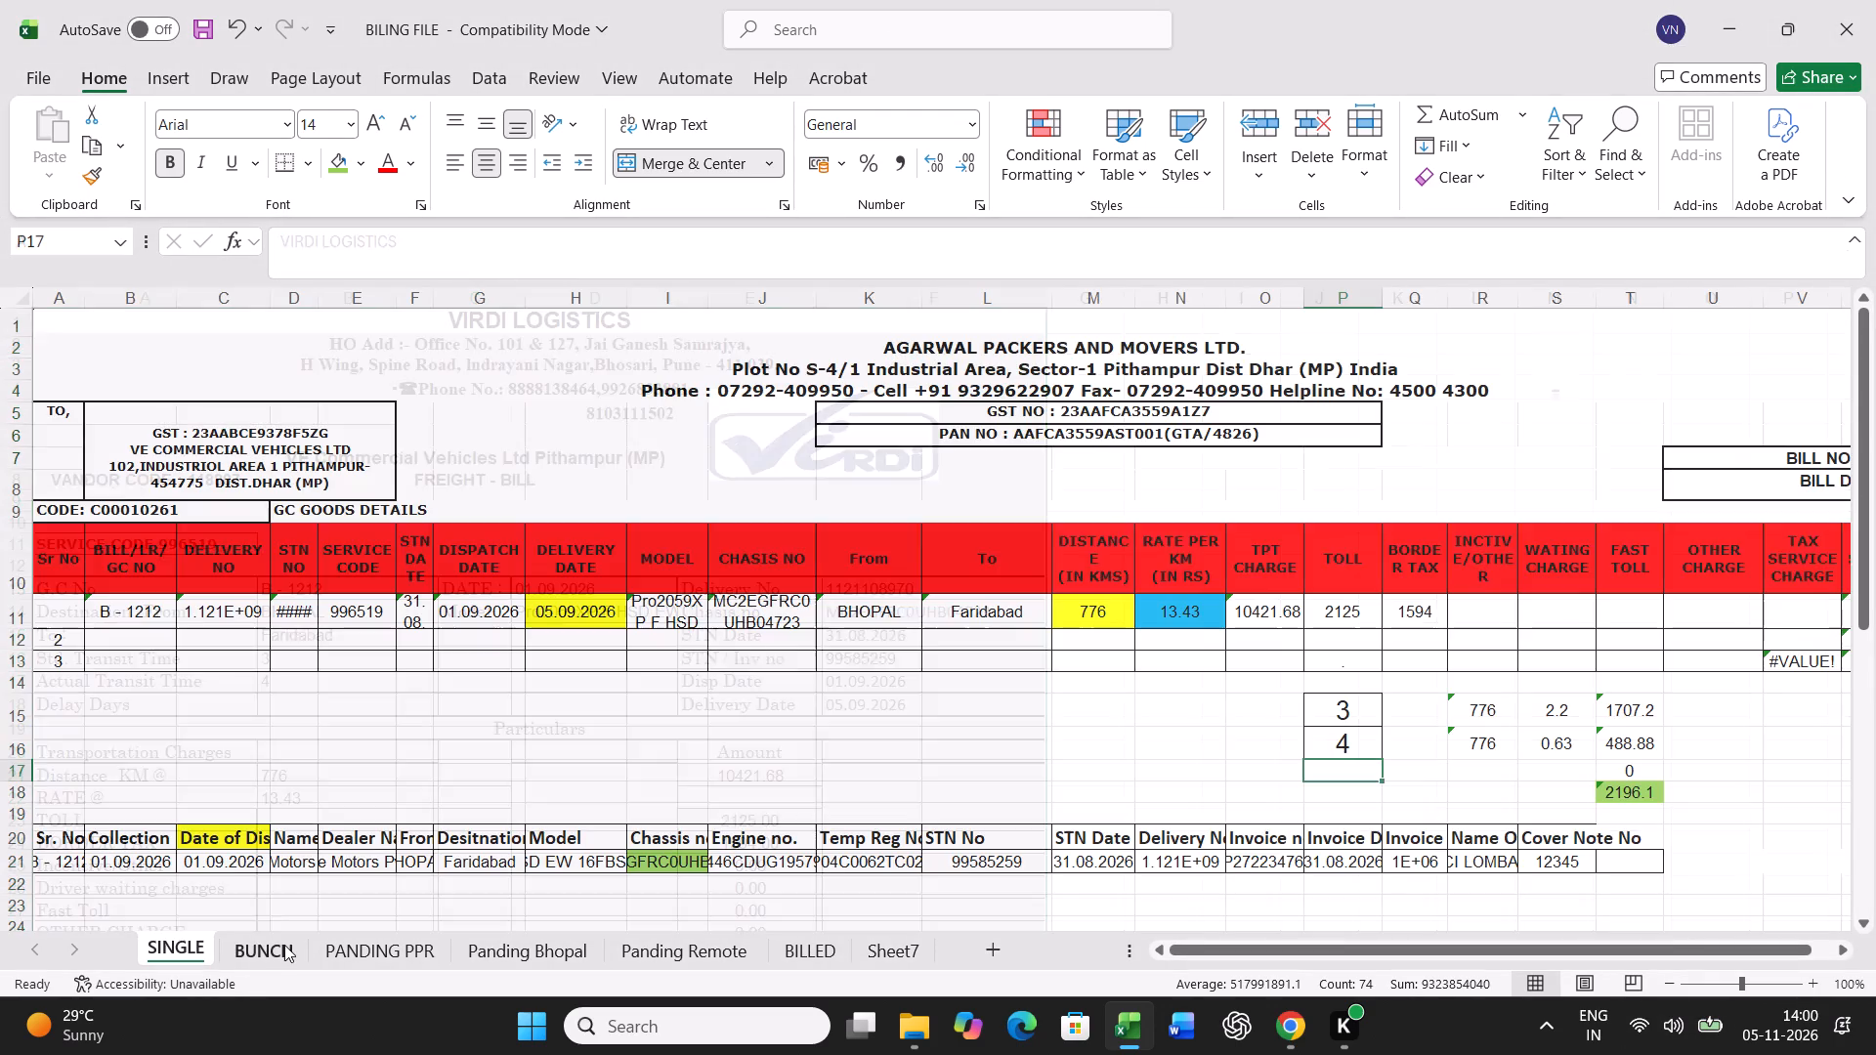
click(21, 606)
key(ctrl+c)
scroll(665, 716, up, 1)
scroll(665, 716, down, 2)
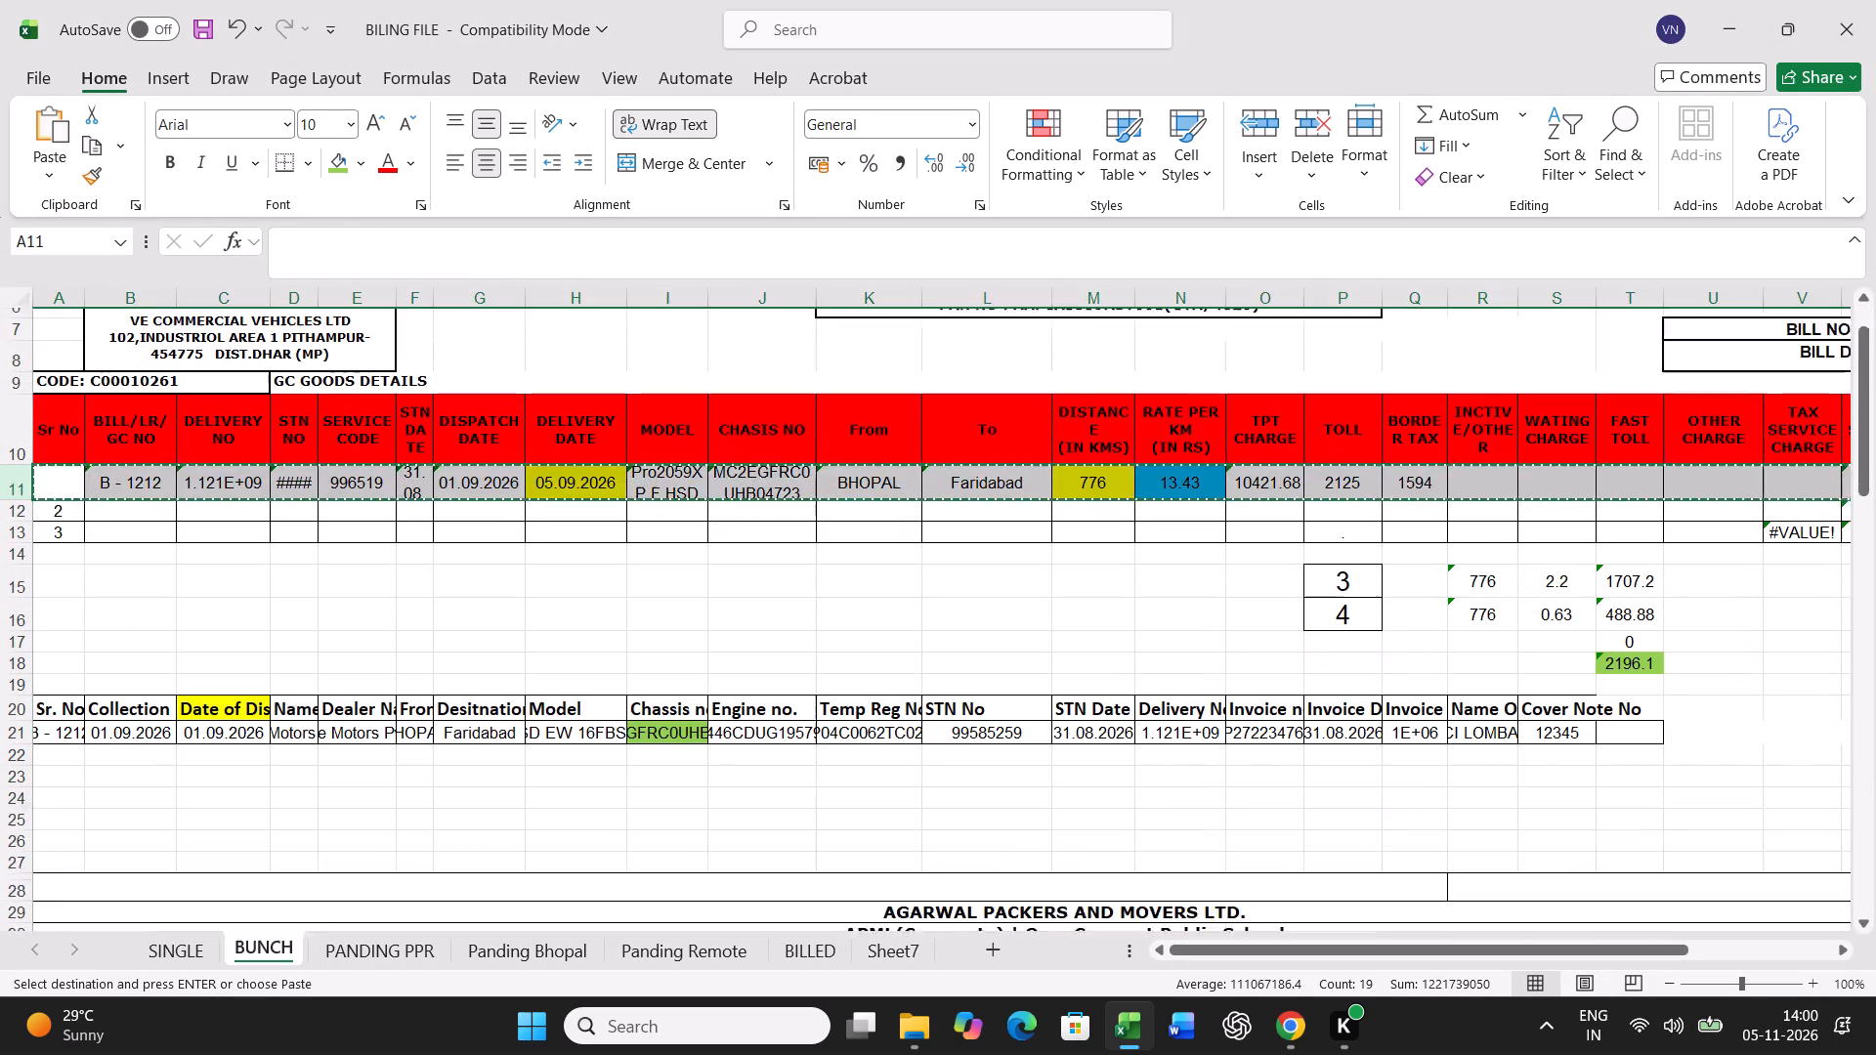
scroll(665, 716, down, 14)
right_click(57, 695)
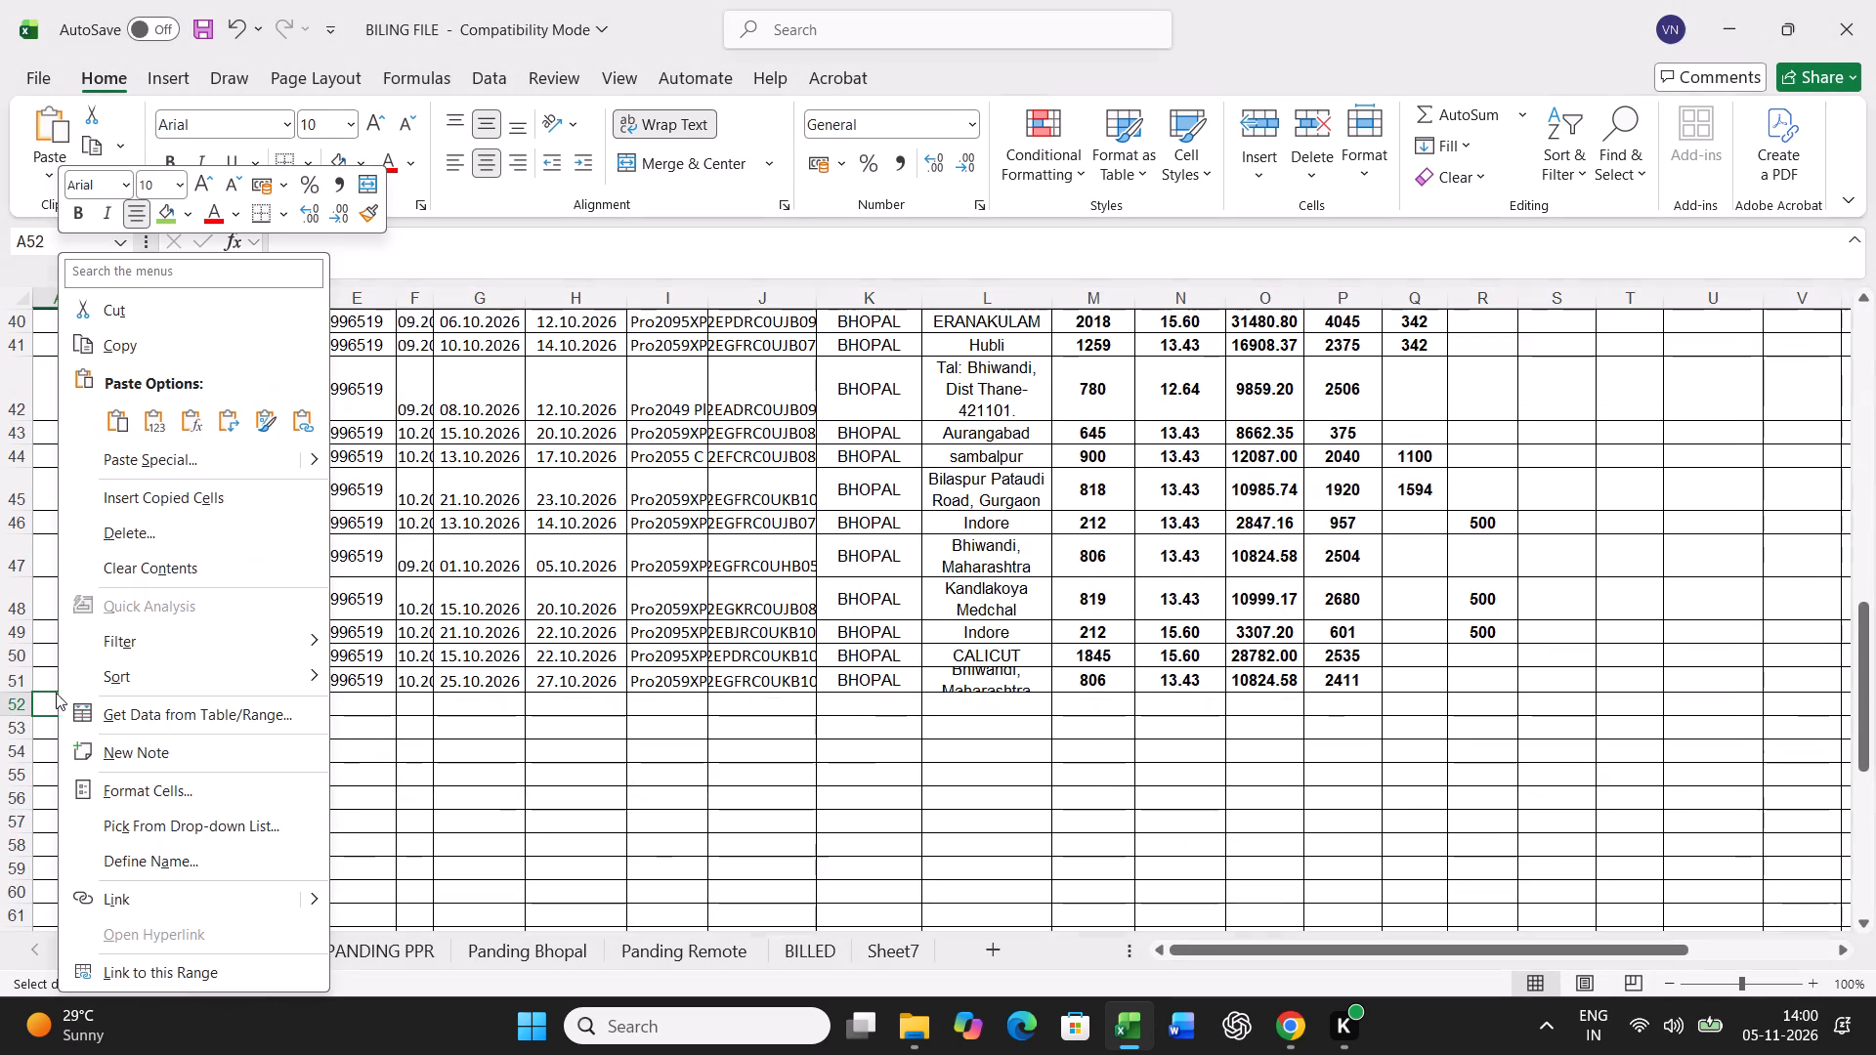
click(161, 464)
click(75, 411)
click(429, 692)
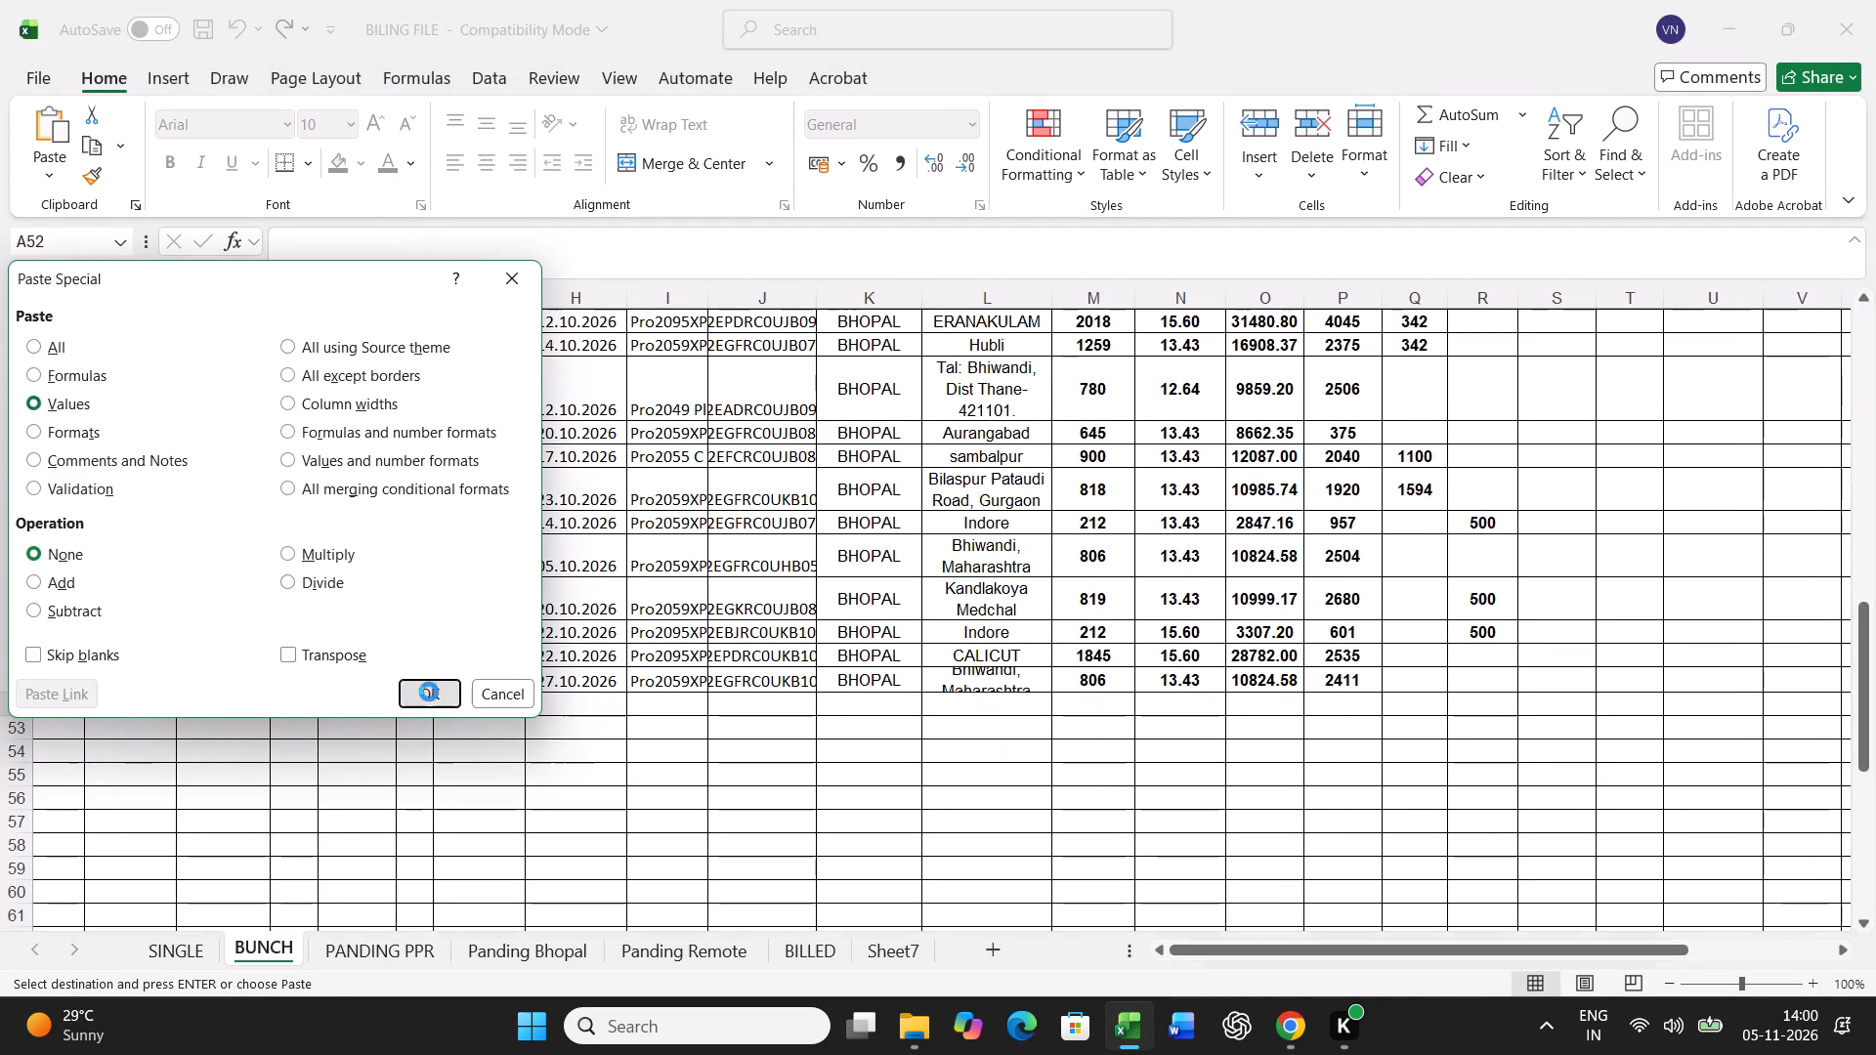
Find chassis B02569 in Panding Bhopal and fill its chassis number cell green.
click(502, 966)
click(620, 736)
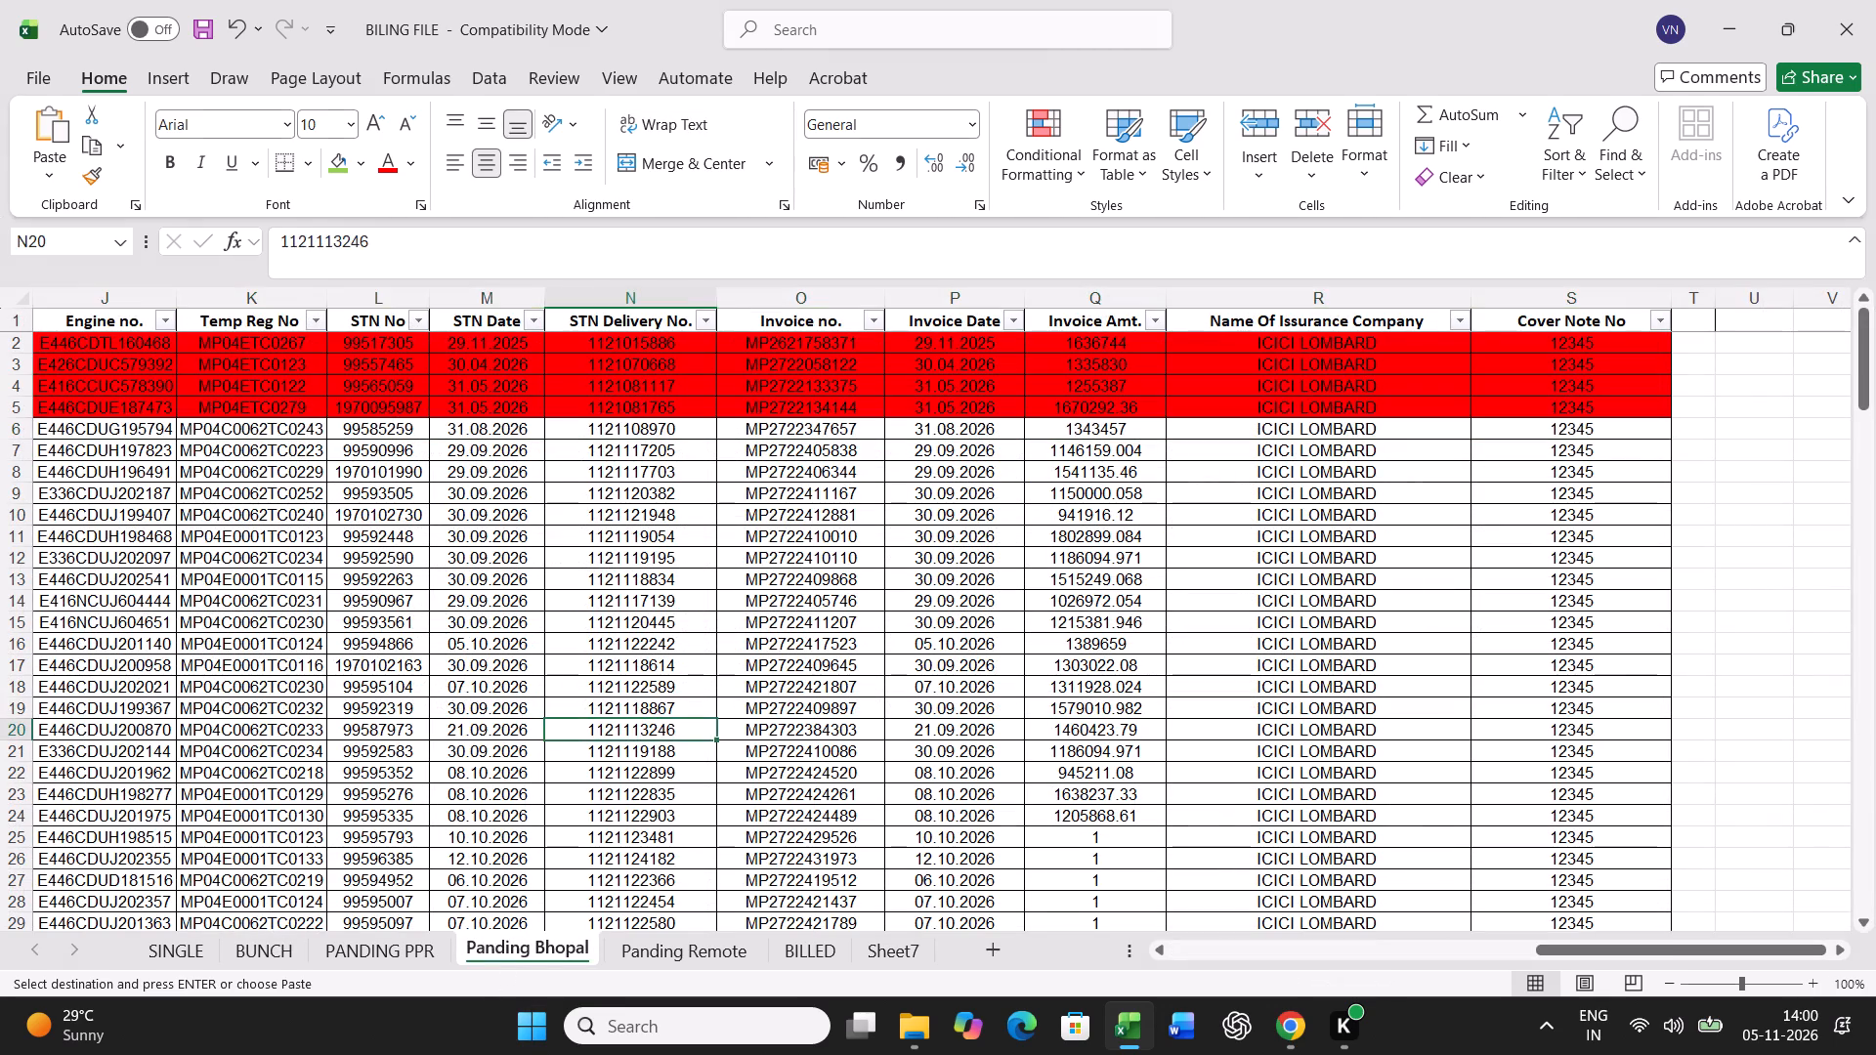
key(ctrl+f)
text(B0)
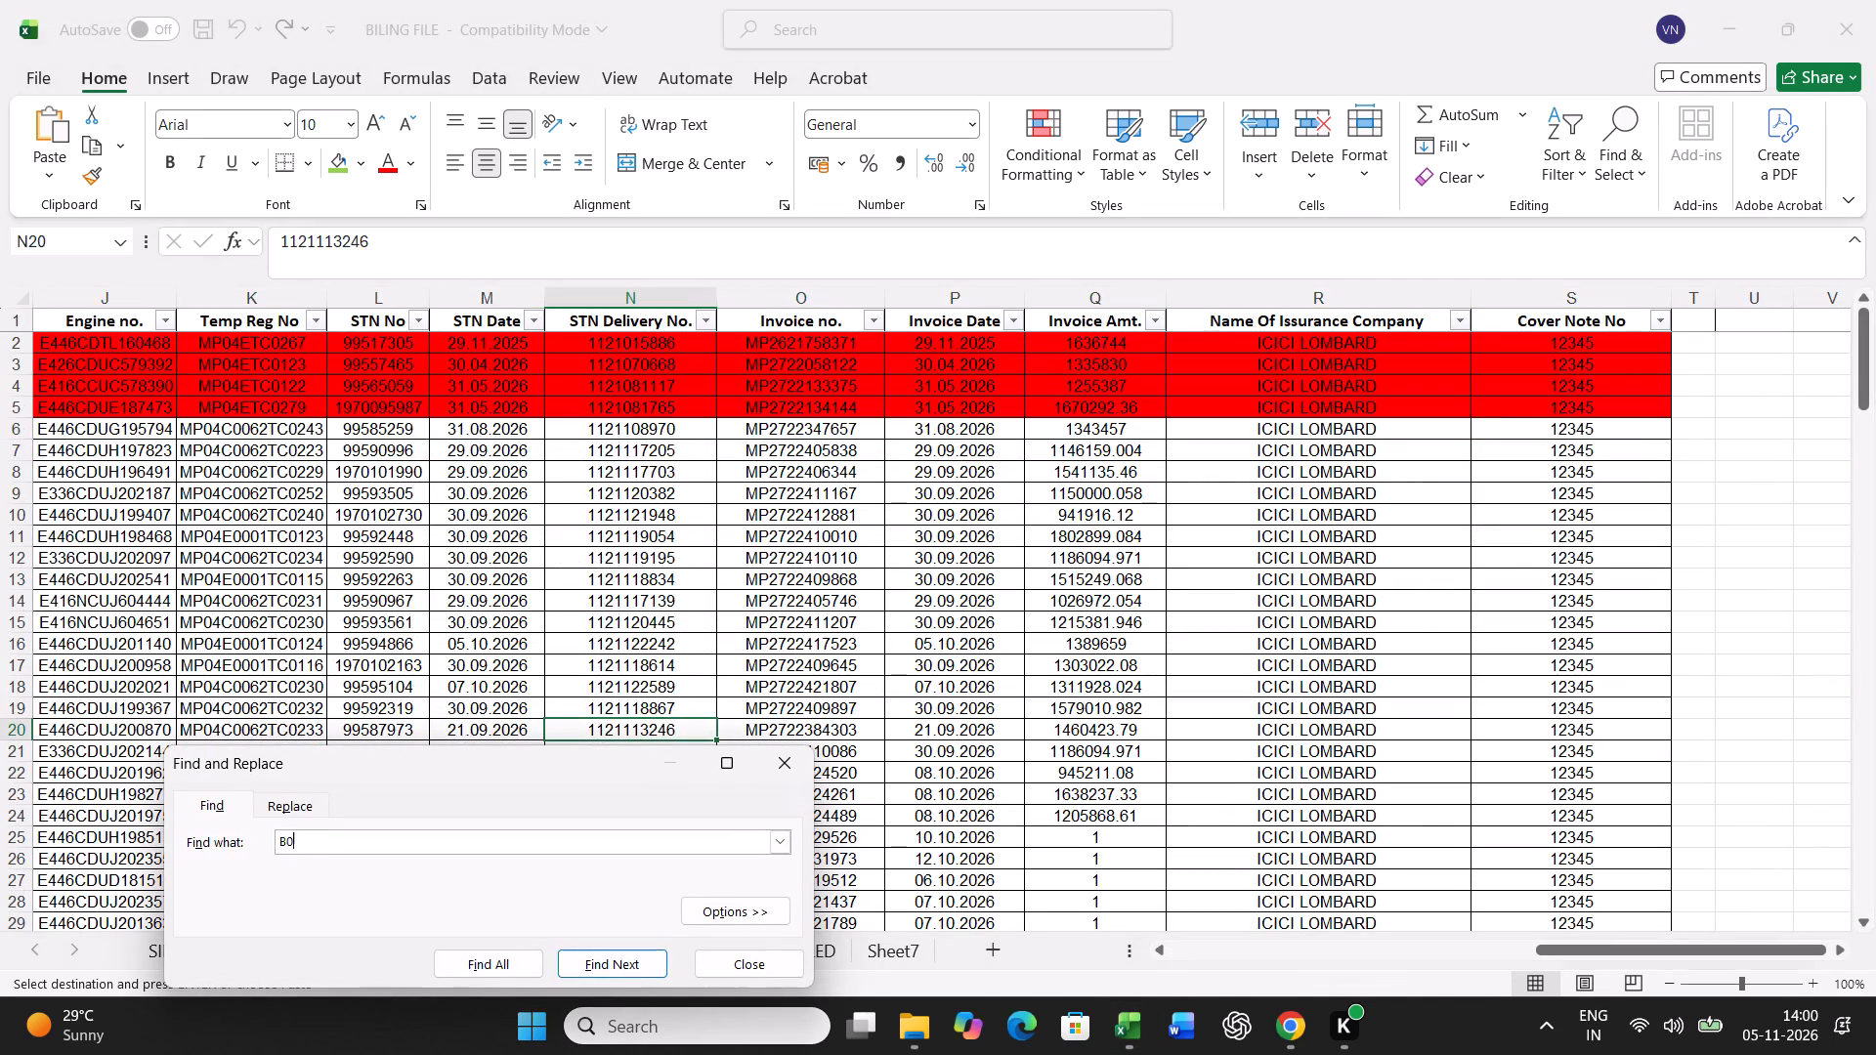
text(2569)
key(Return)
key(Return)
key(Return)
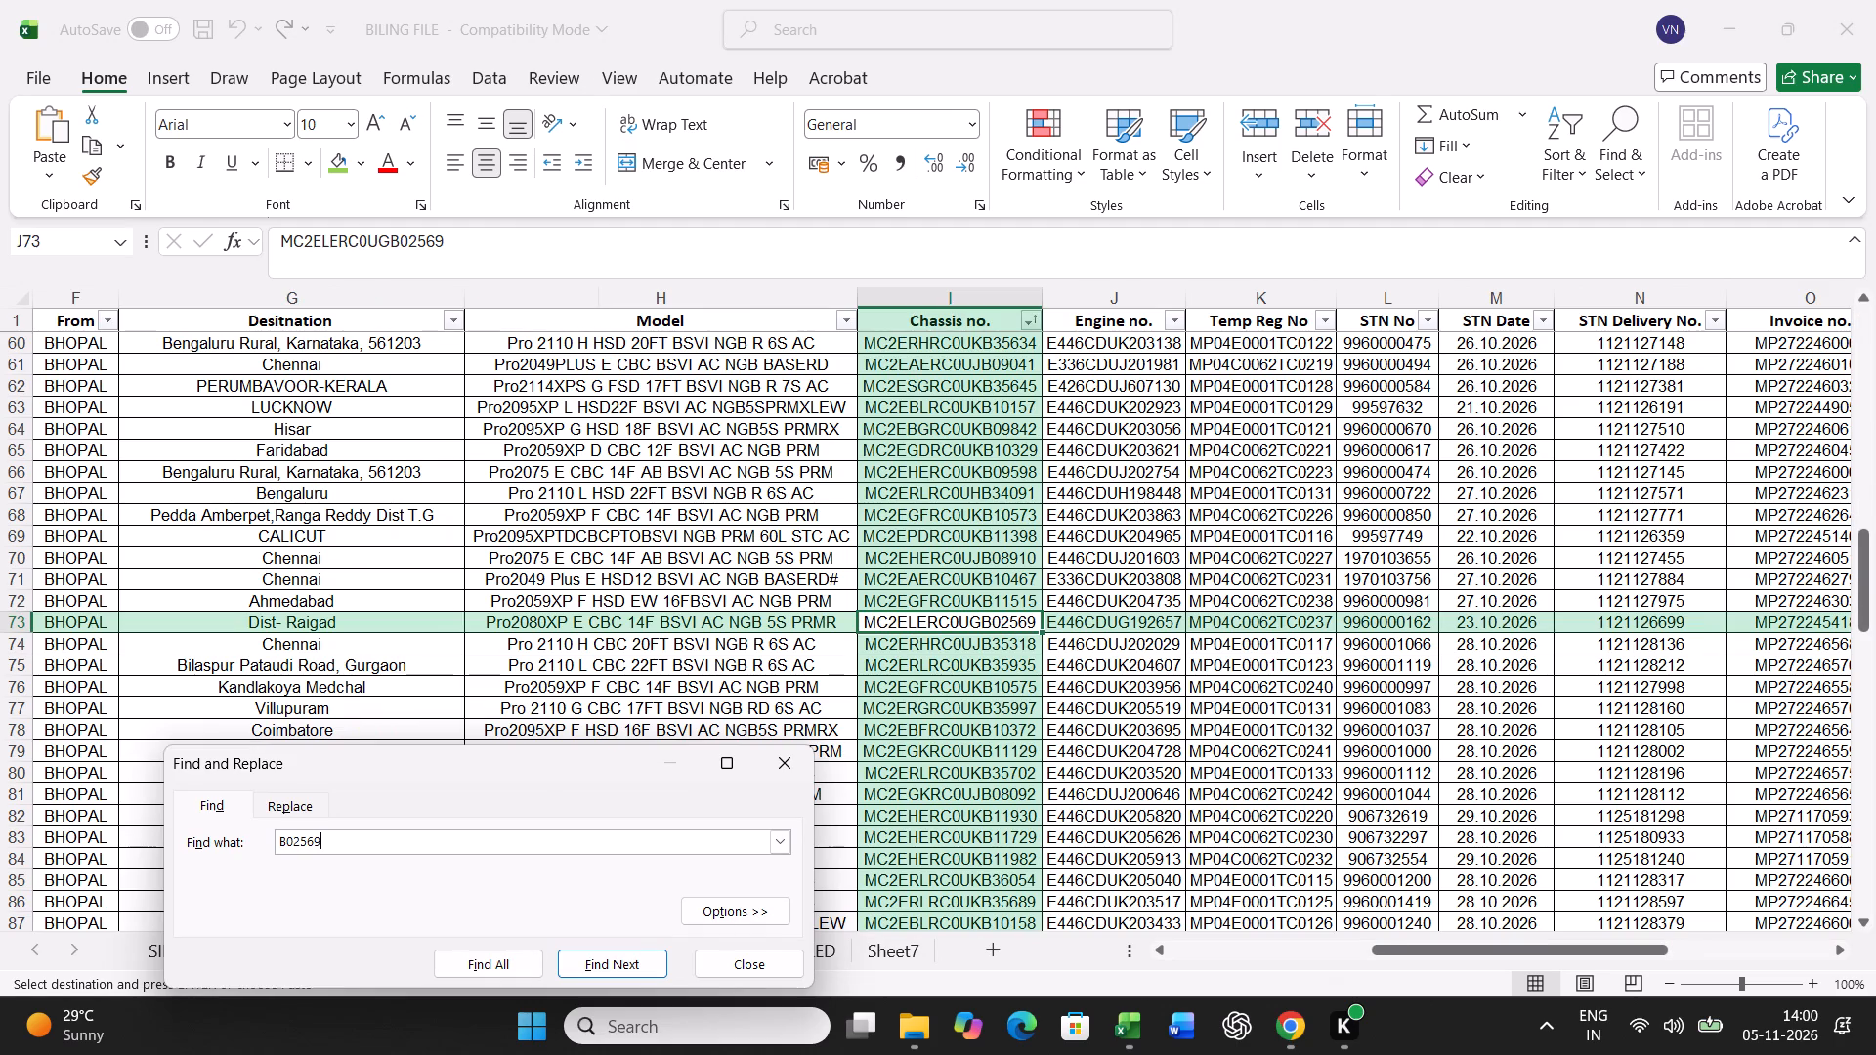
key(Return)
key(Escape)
click(343, 163)
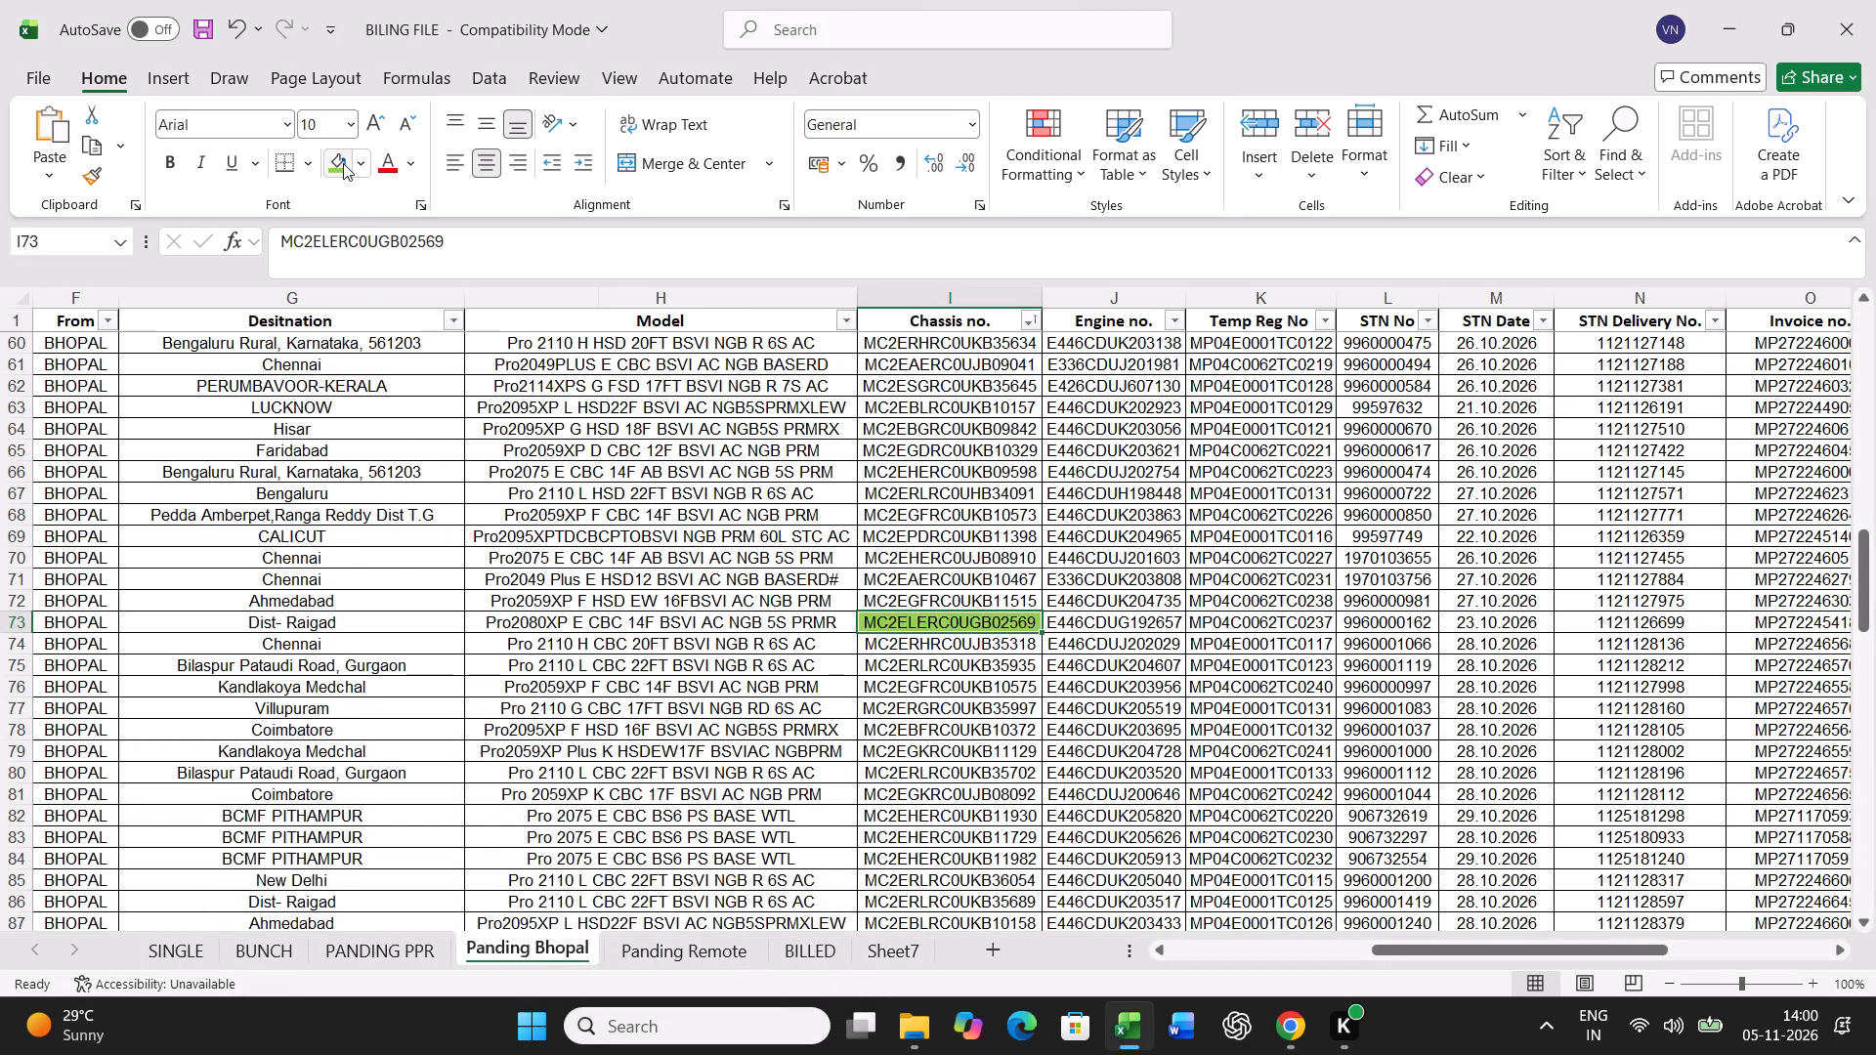
Copy the whole B - 1723 record from Panding Bhopal and paste it into row 21 of the BUNCH sheet.
key(Left)
key(Left)
key(Left)
key(Left)
key(Left)
key(Left)
key(Left)
key(Left)
key(Left)
key(Left)
key(Left)
key(Left)
key(Left)
key(Left)
key(Left)
key(Left)
key(Left)
key(Left)
key(Left)
key(Left)
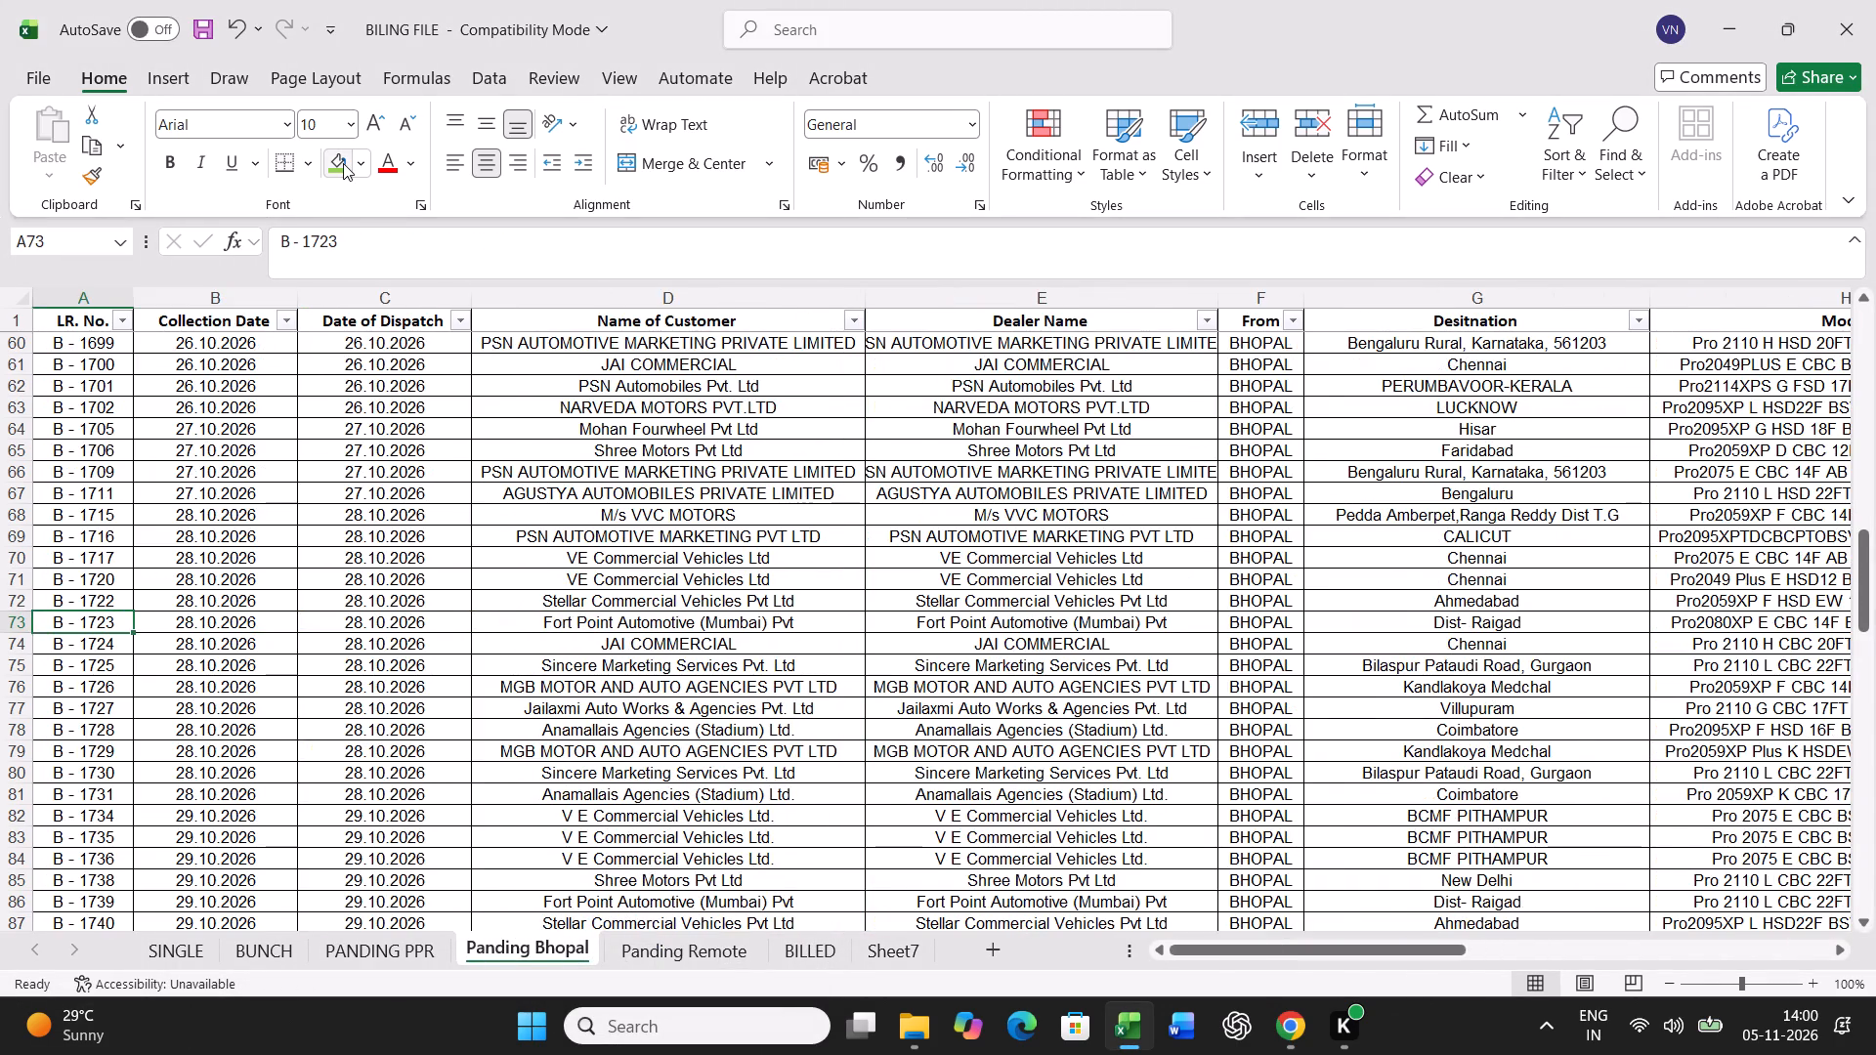
key(ctrl+shift+Right)
key(ctrl+c)
click(267, 947)
scroll(337, 786, up, 10)
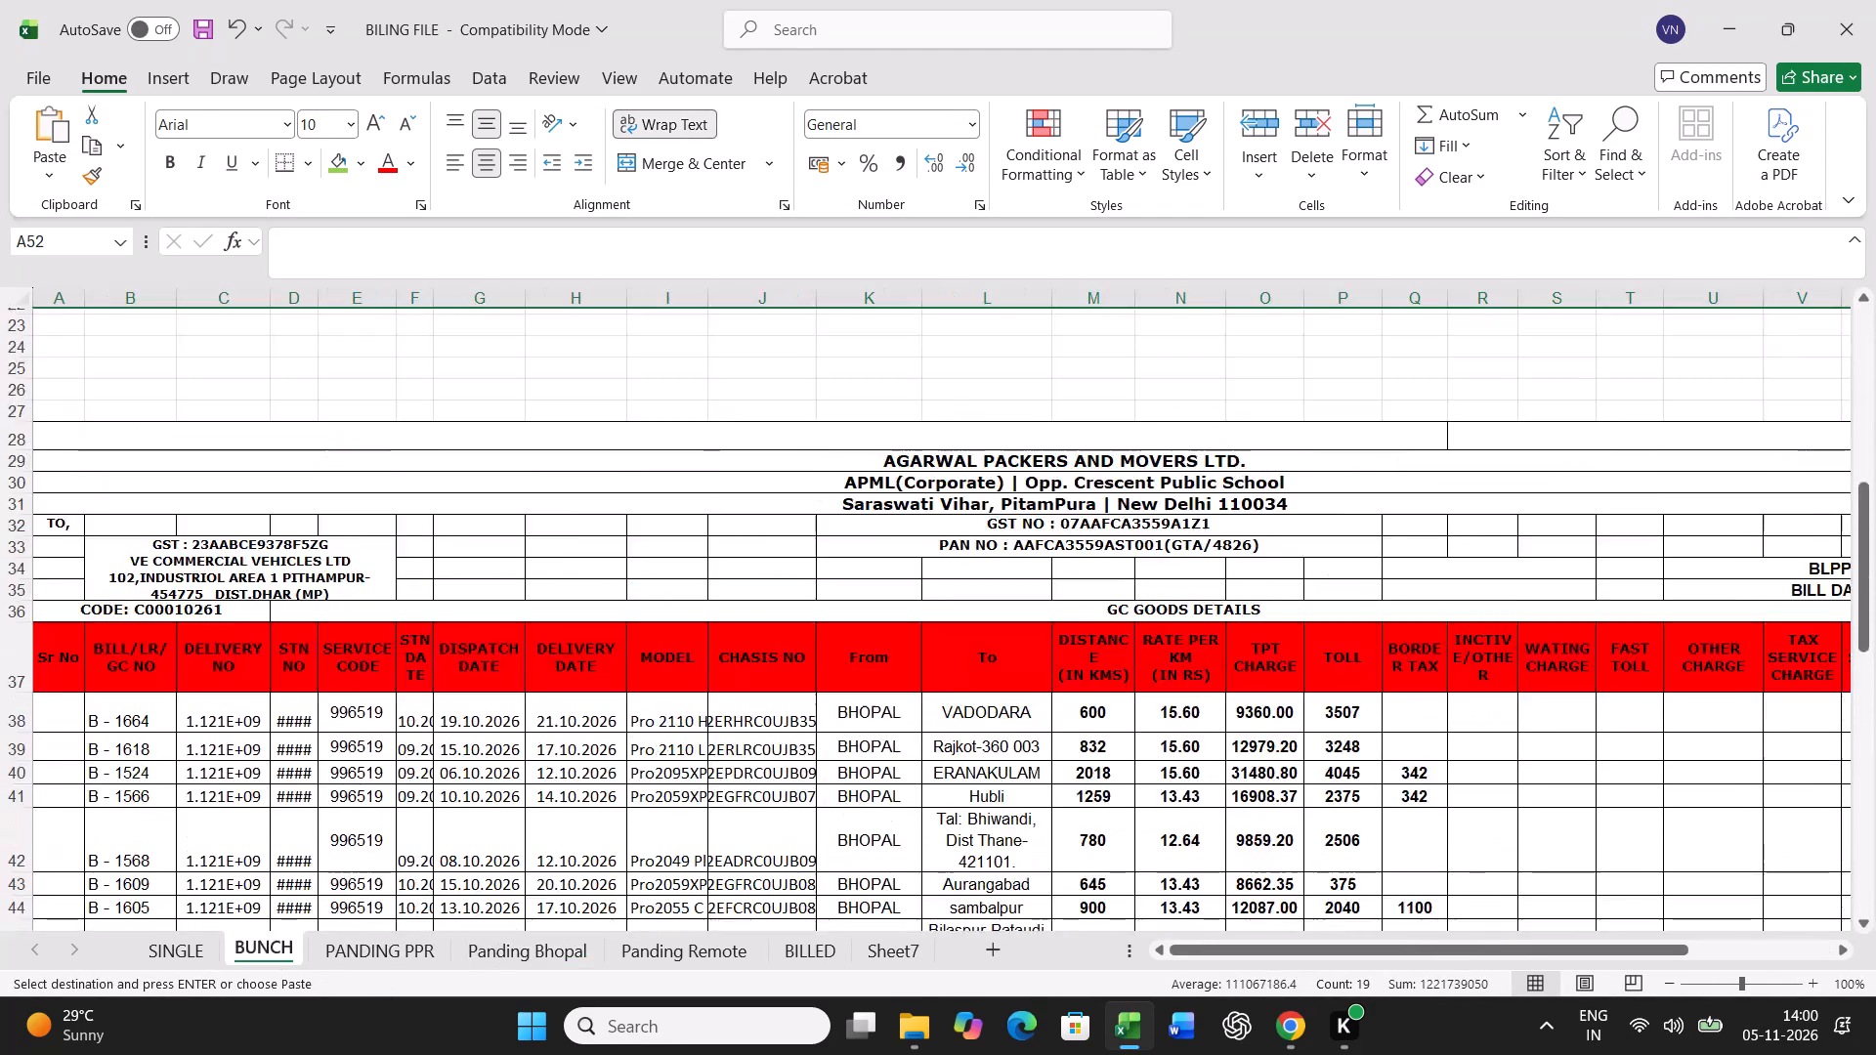
scroll(337, 786, up, 6)
click(61, 861)
key(ctrl+v)
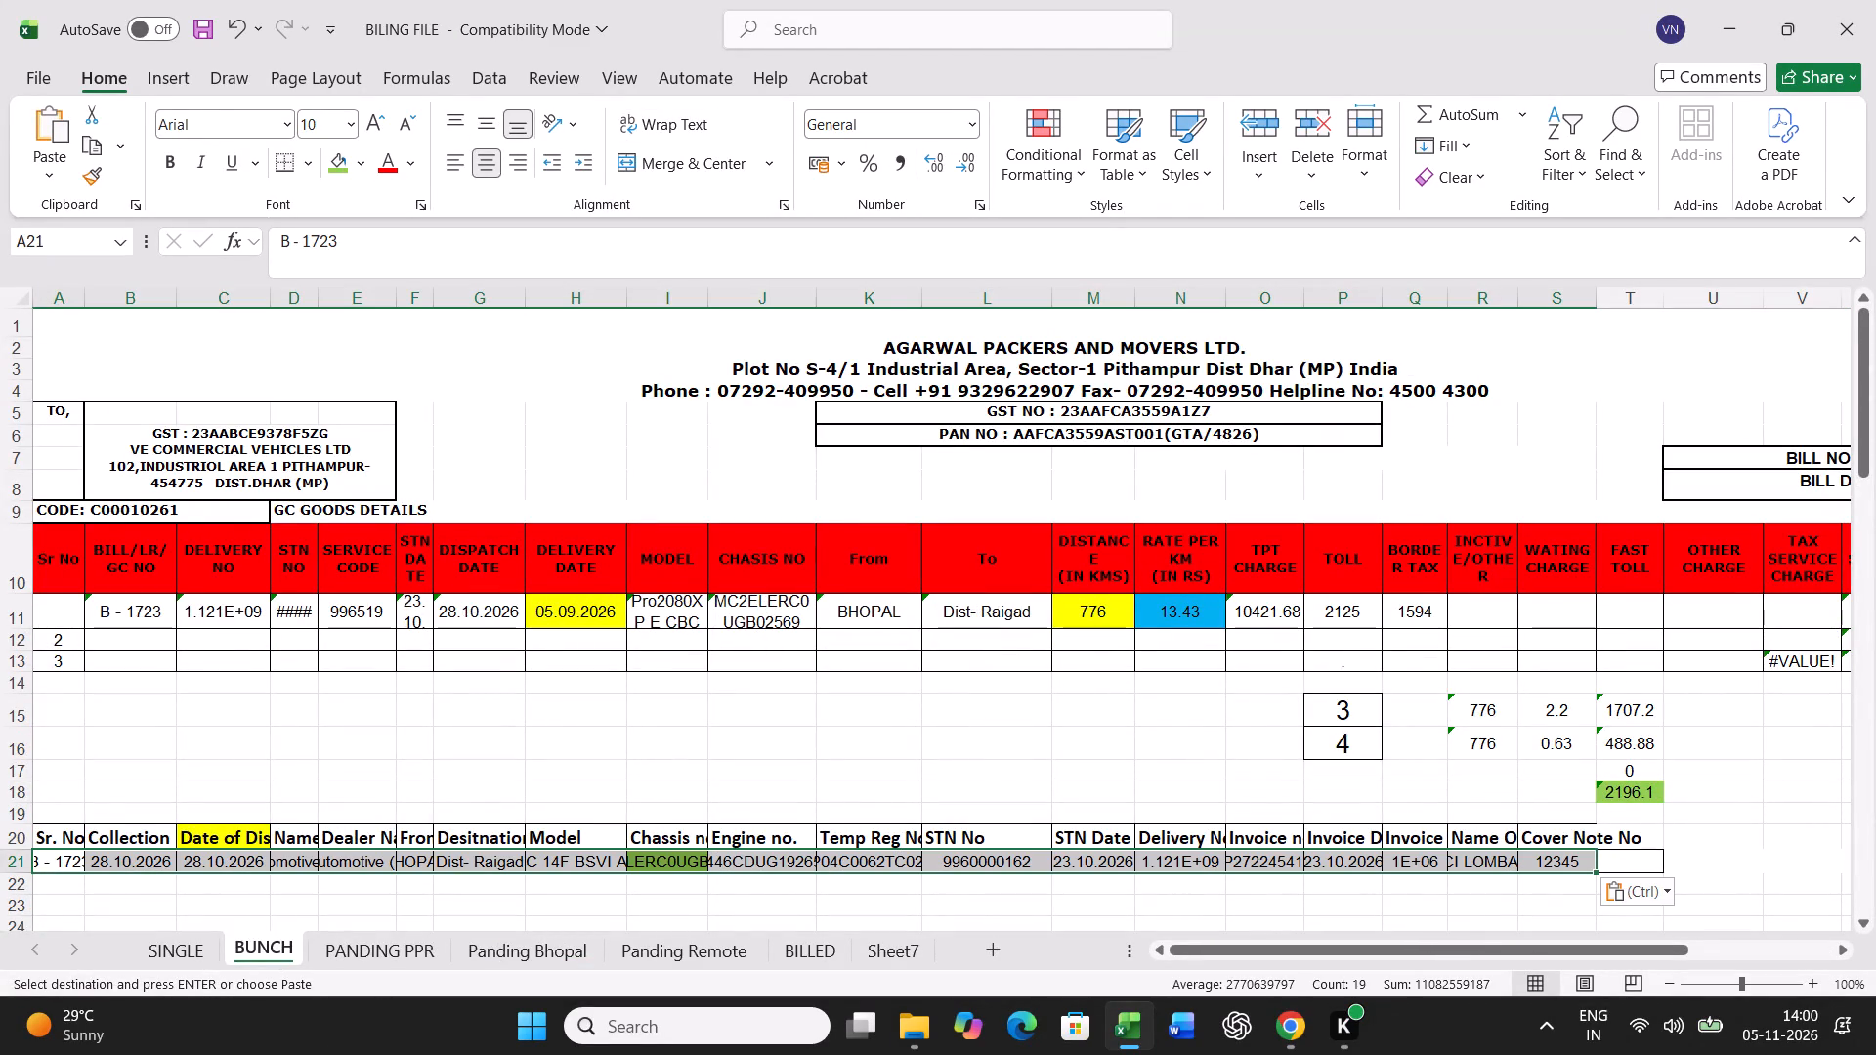
Set the delivery date to 30.10.2026 and the distance to =520+260 in bill row 11 for B - 1723.
click(588, 607)
text(30.10.2026)
key(Right)
key(Right)
key(Right)
key(Right)
key(Right)
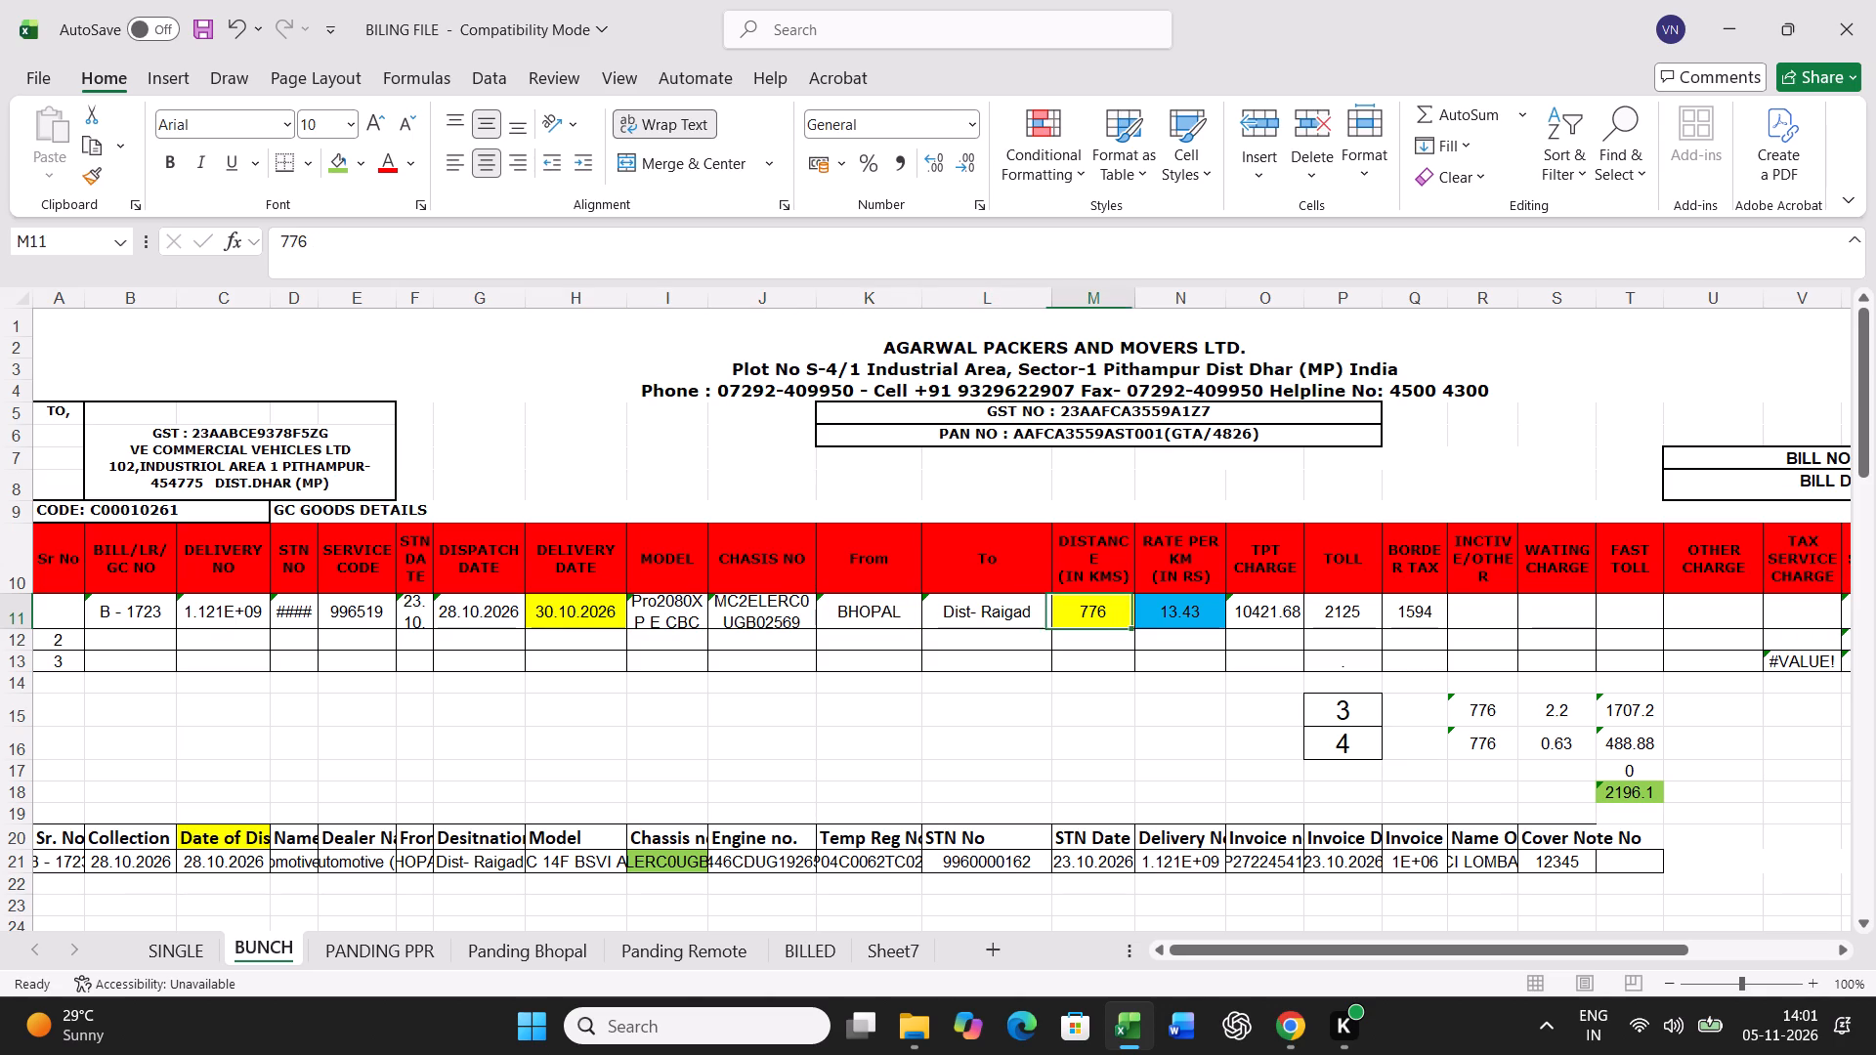
text(=520+260)
key(Return)
For B - 1723 in BUNCH, set the toll to 2599, clear the border tax and set the actual transit days to 2.
key(Up)
key(Right)
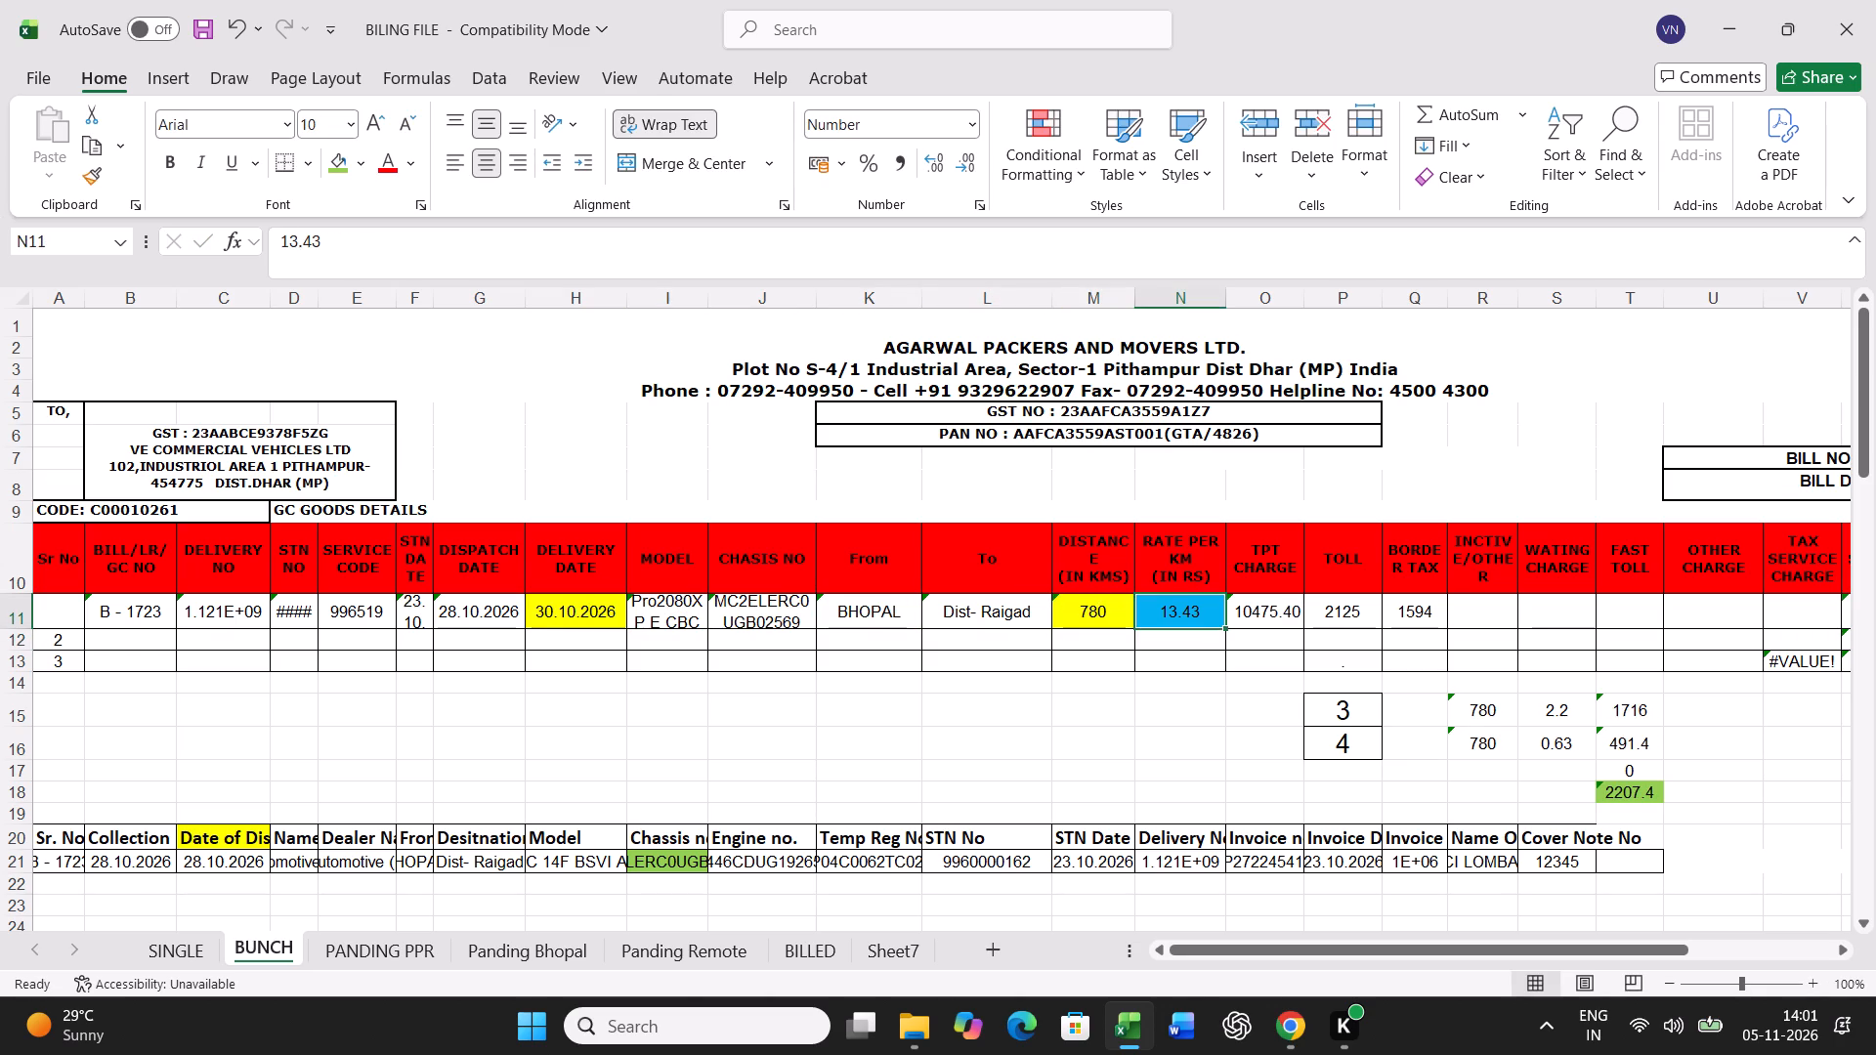
key(Right)
key(Right)
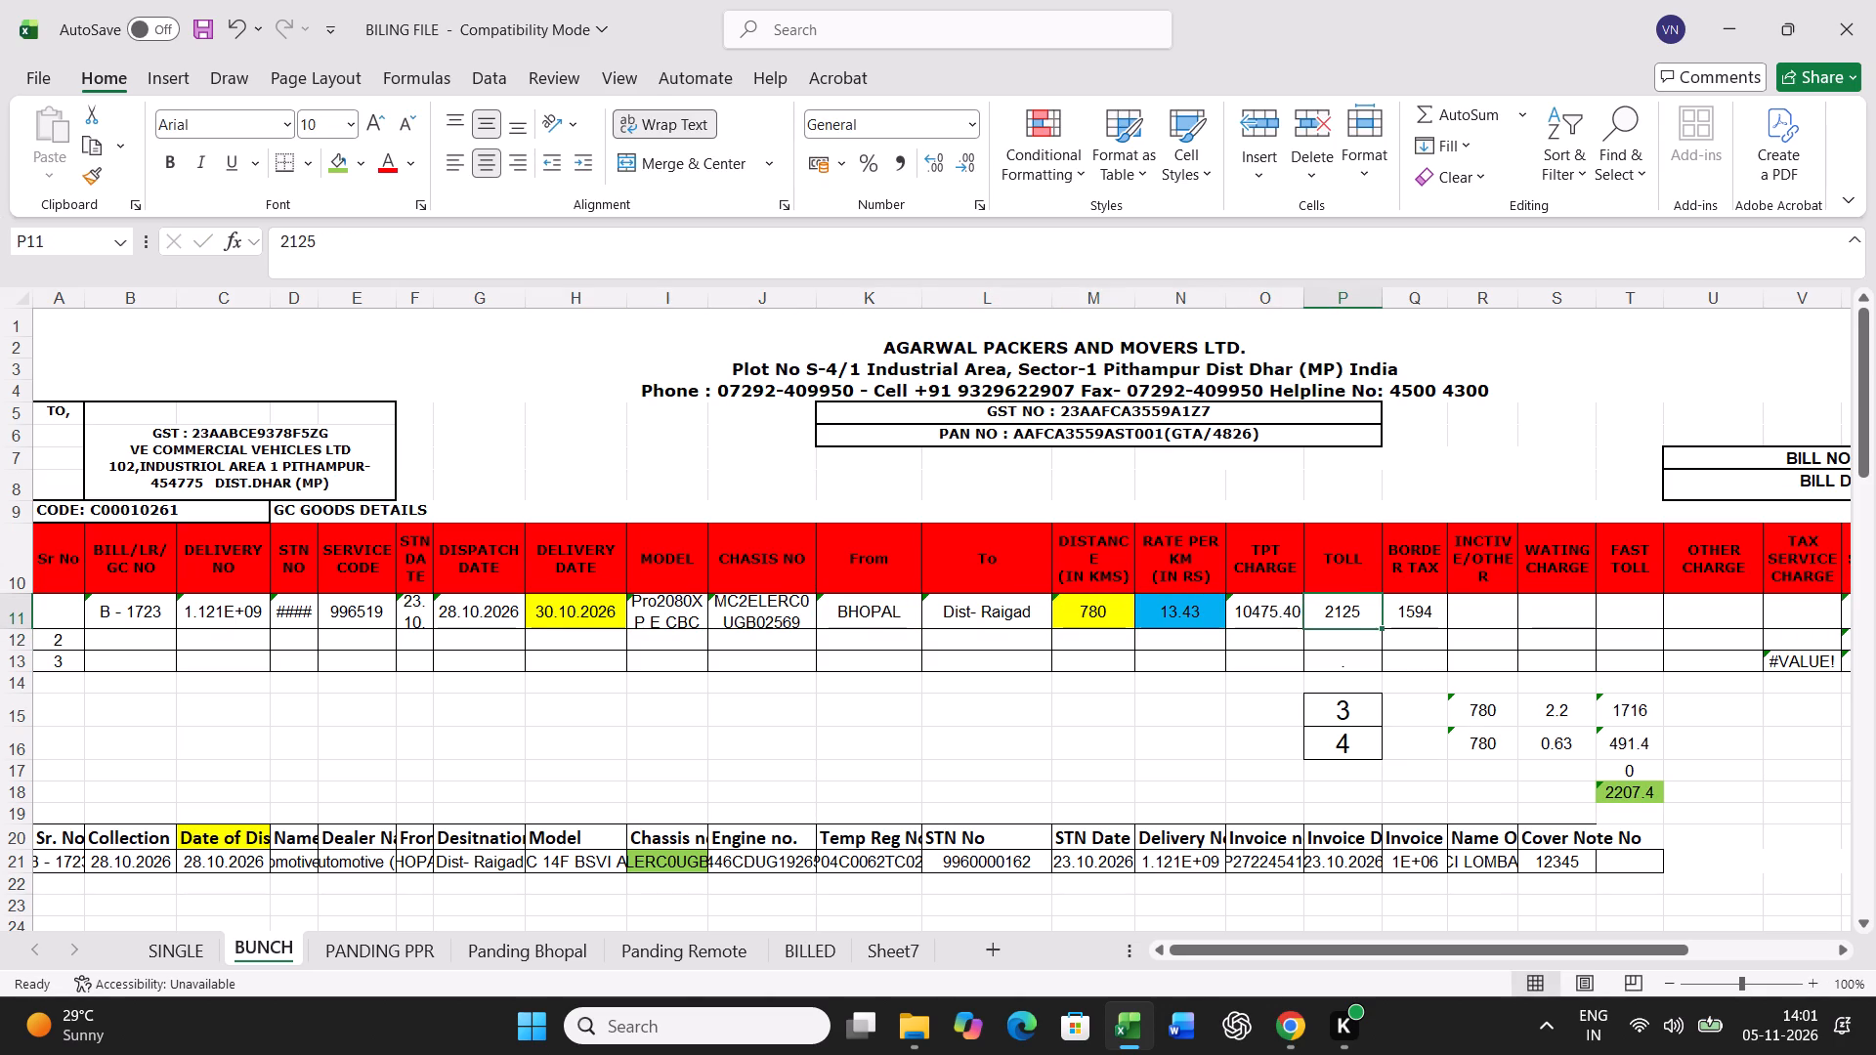
text(2599)
key(Right)
key(Delete)
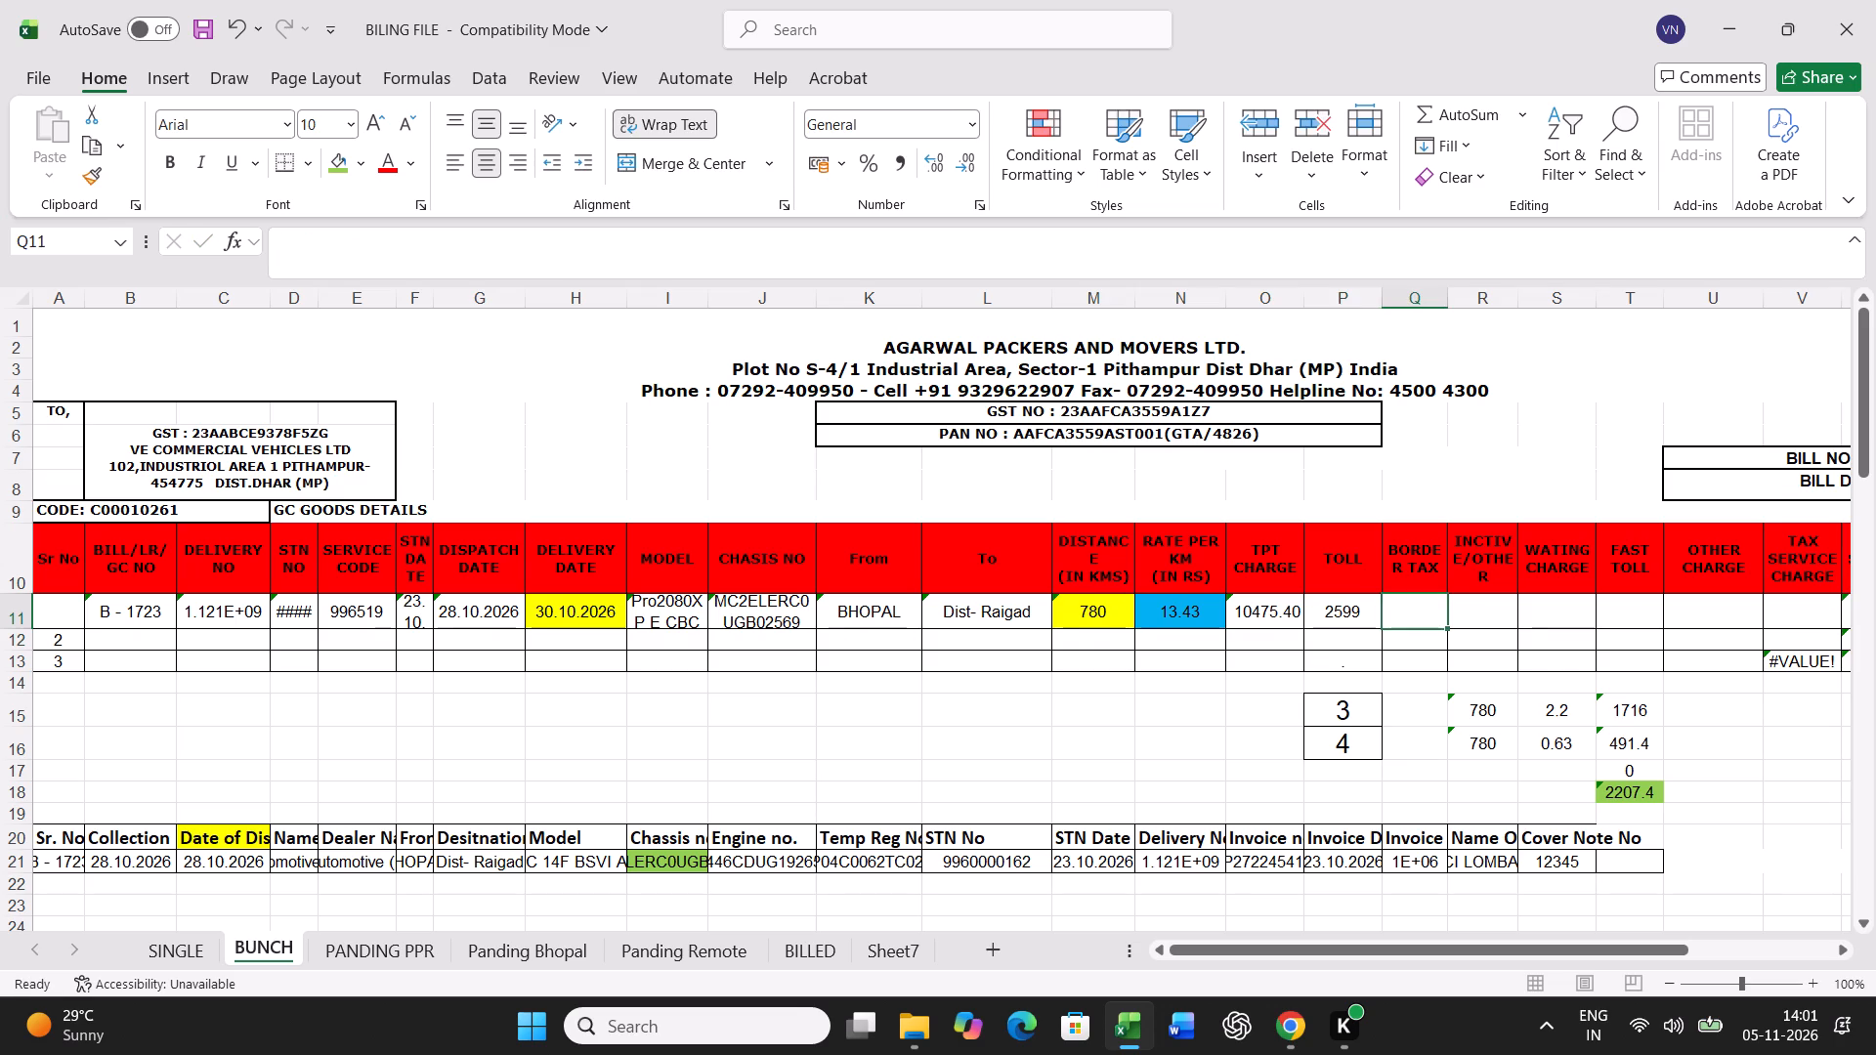
click(1343, 753)
key(2)
key(Return)
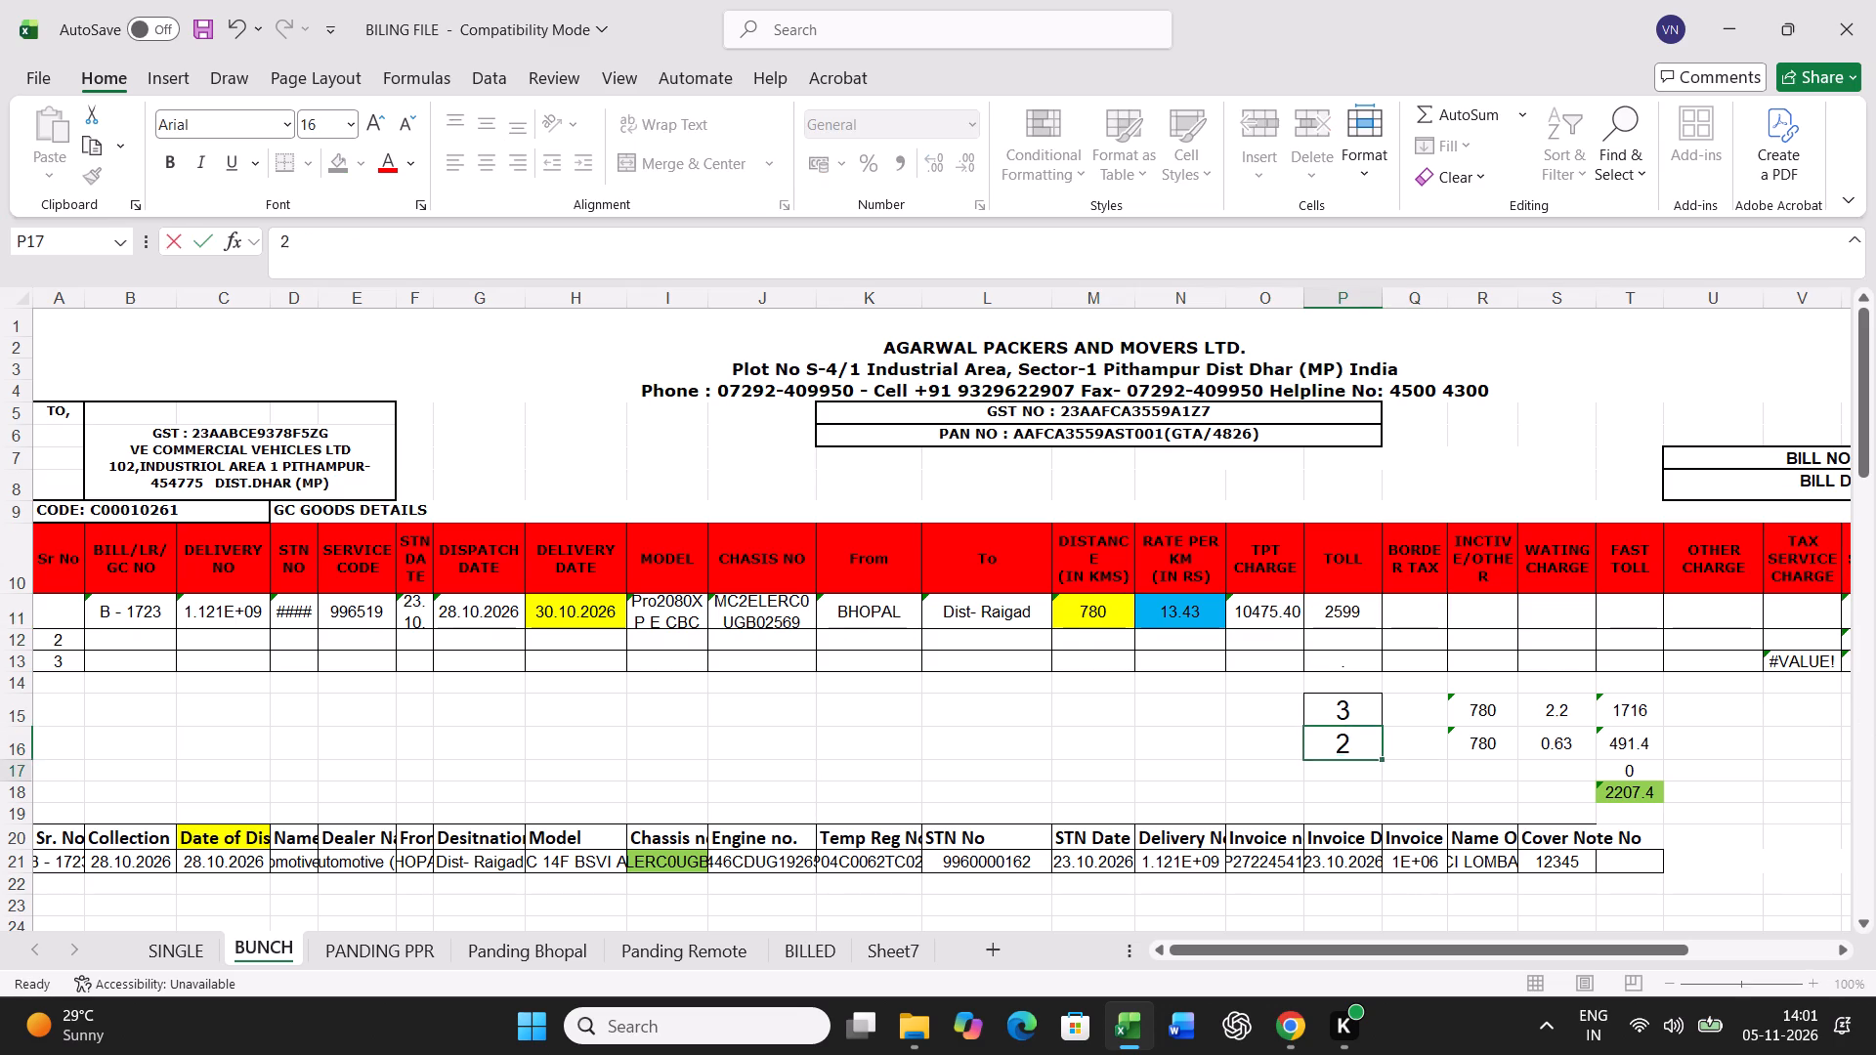
Print the B - 1723 freight bill from the SINGLE sheet.
click(179, 949)
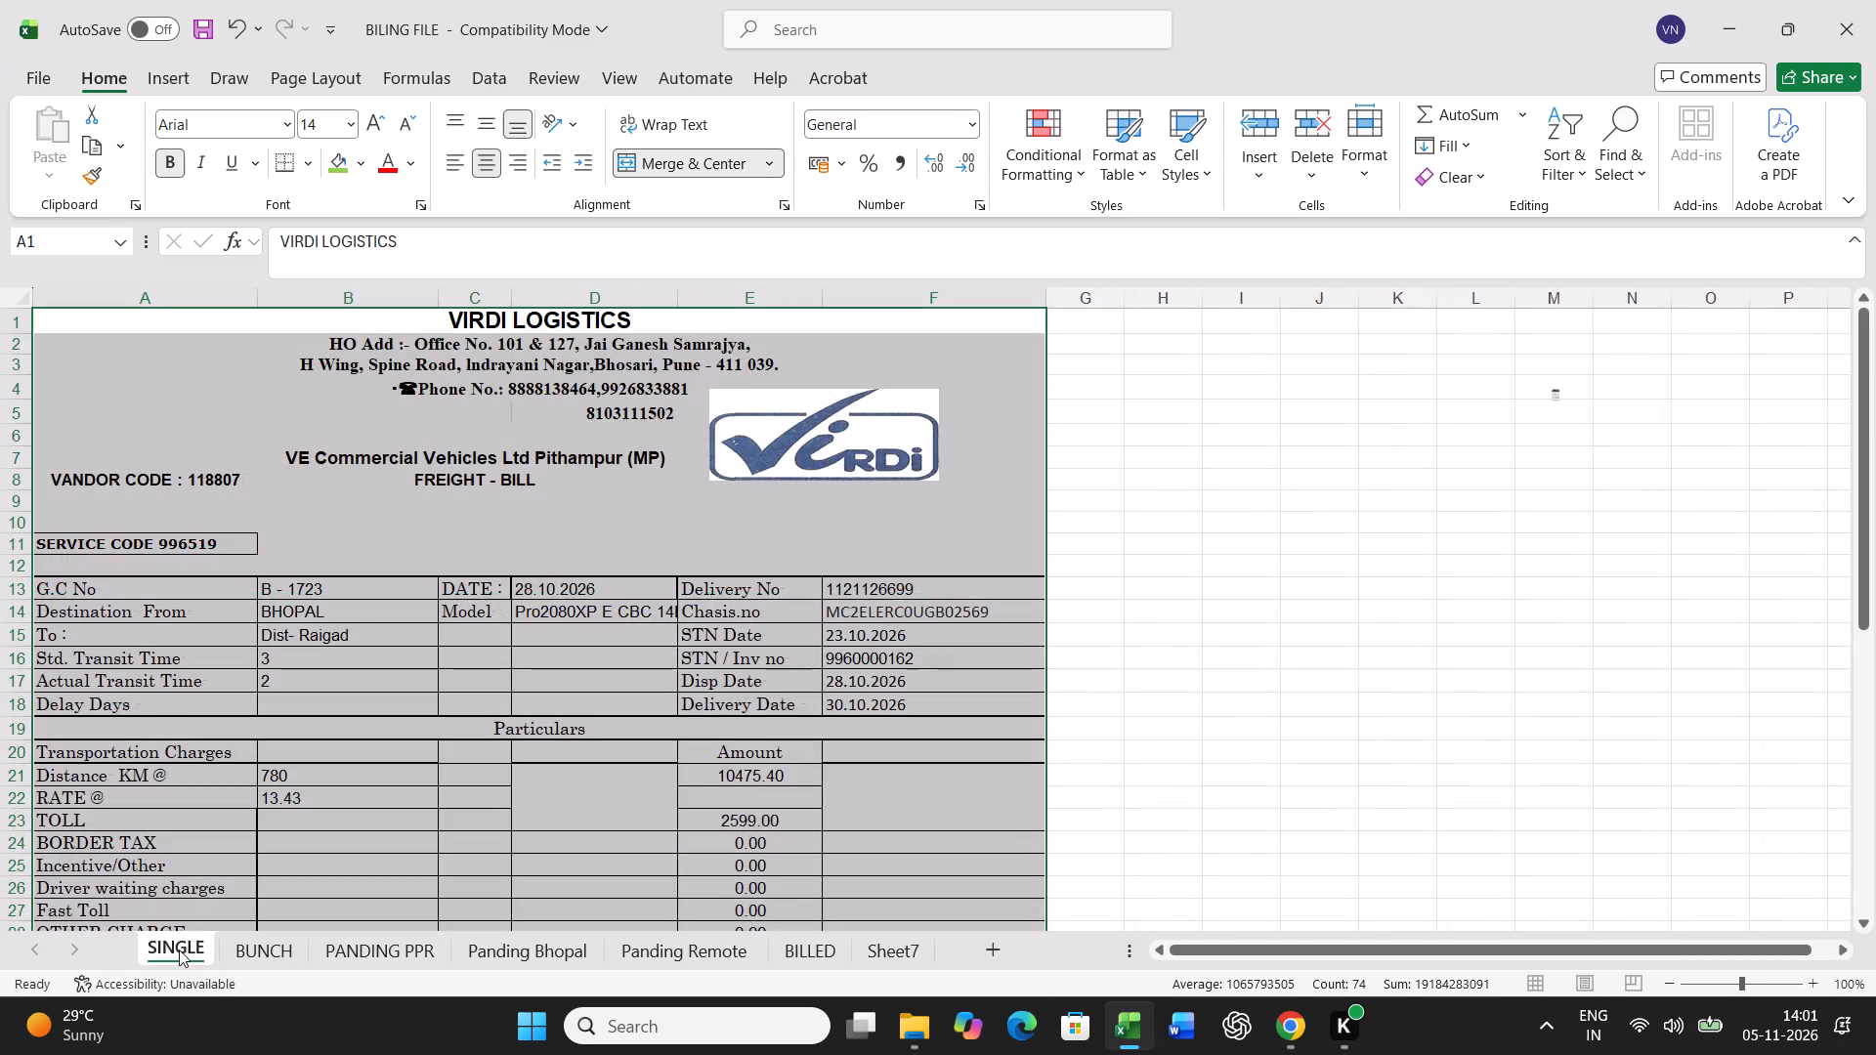
key(ctrl+p)
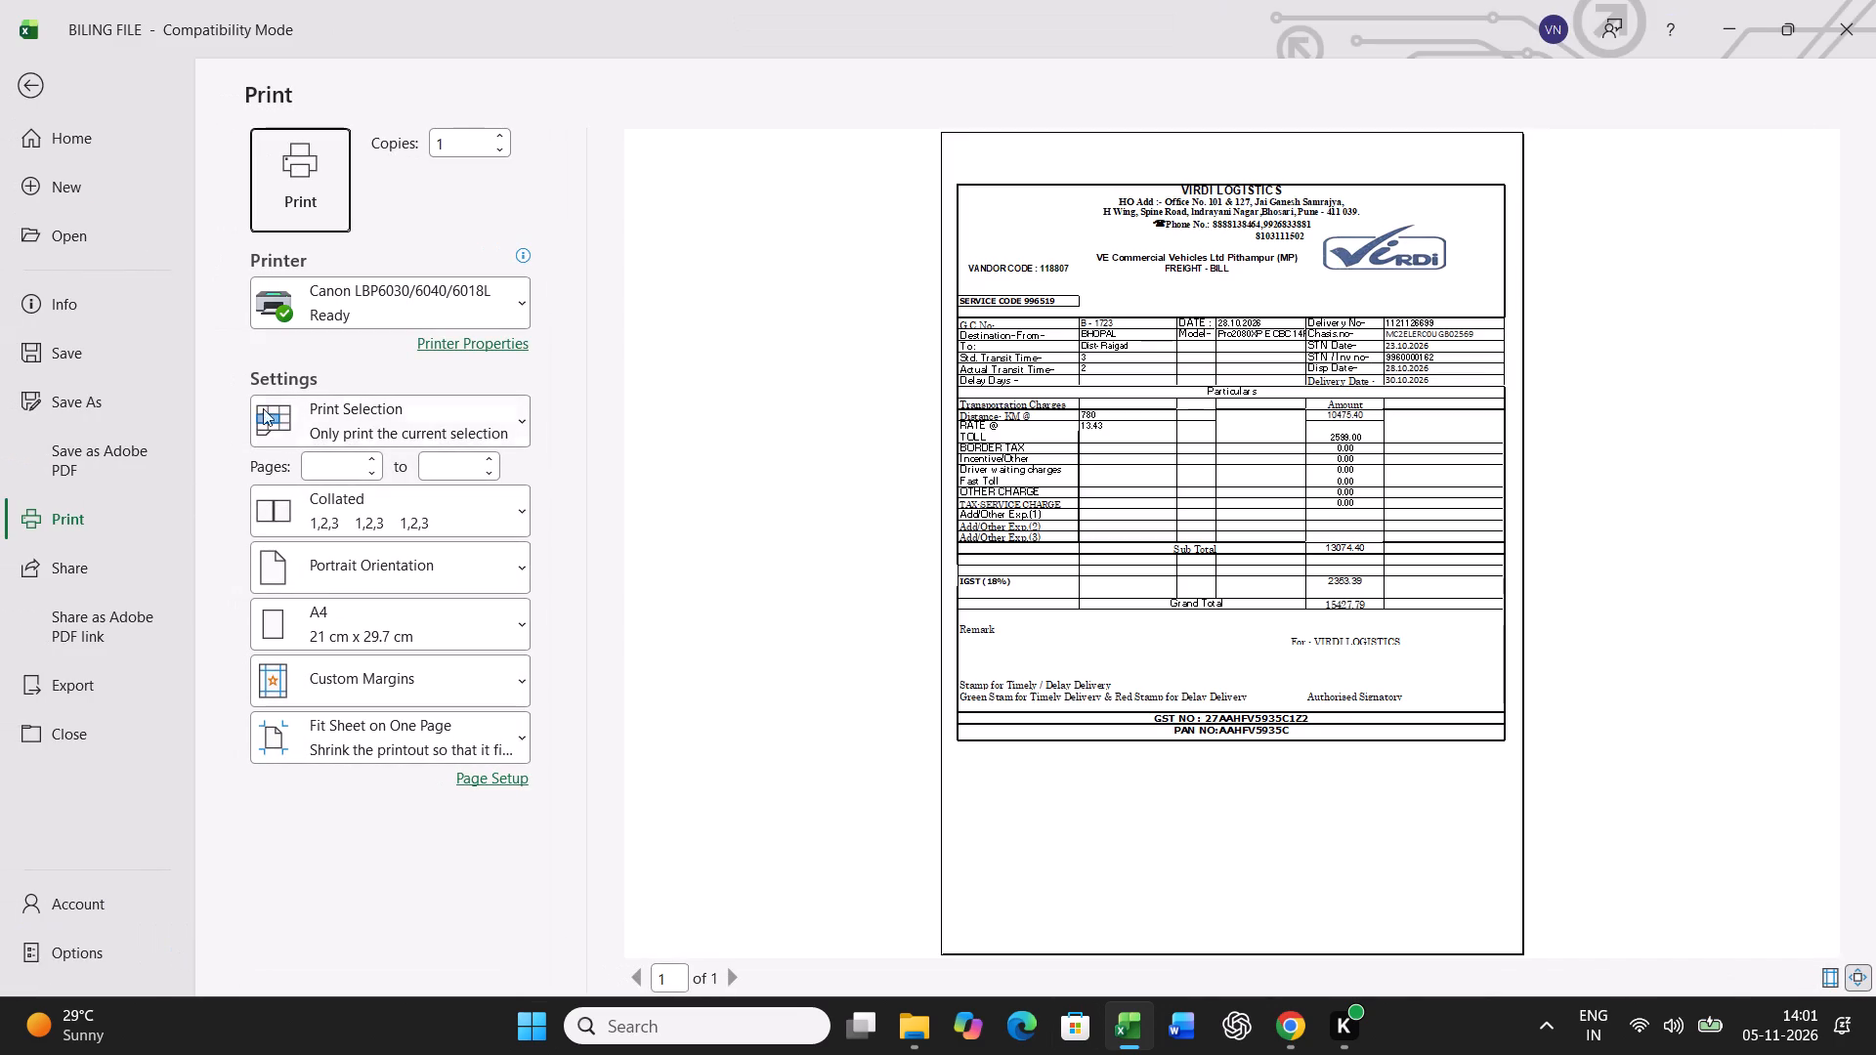
click(293, 137)
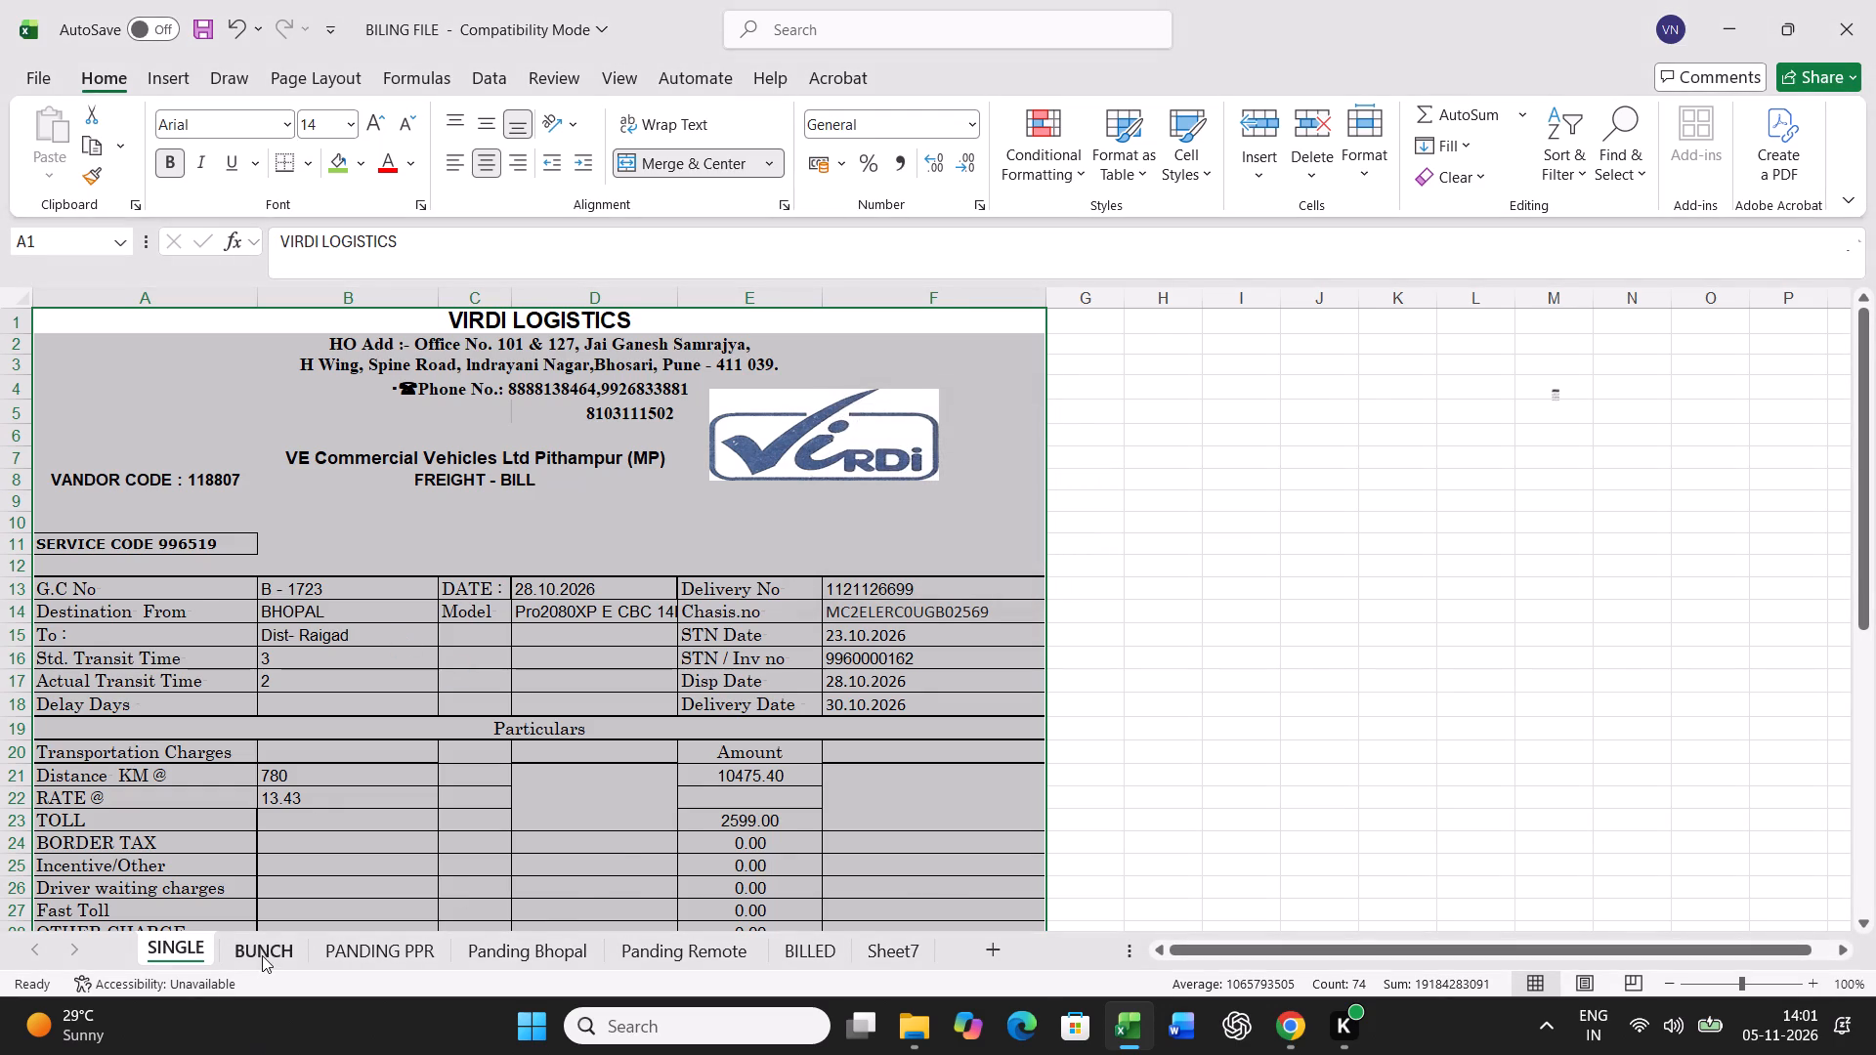
Copy bill row 11 of BUNCH for B - 1723 and paste it as values into row 53 of the lower table.
click(262, 955)
click(12, 612)
key(ctrl+c)
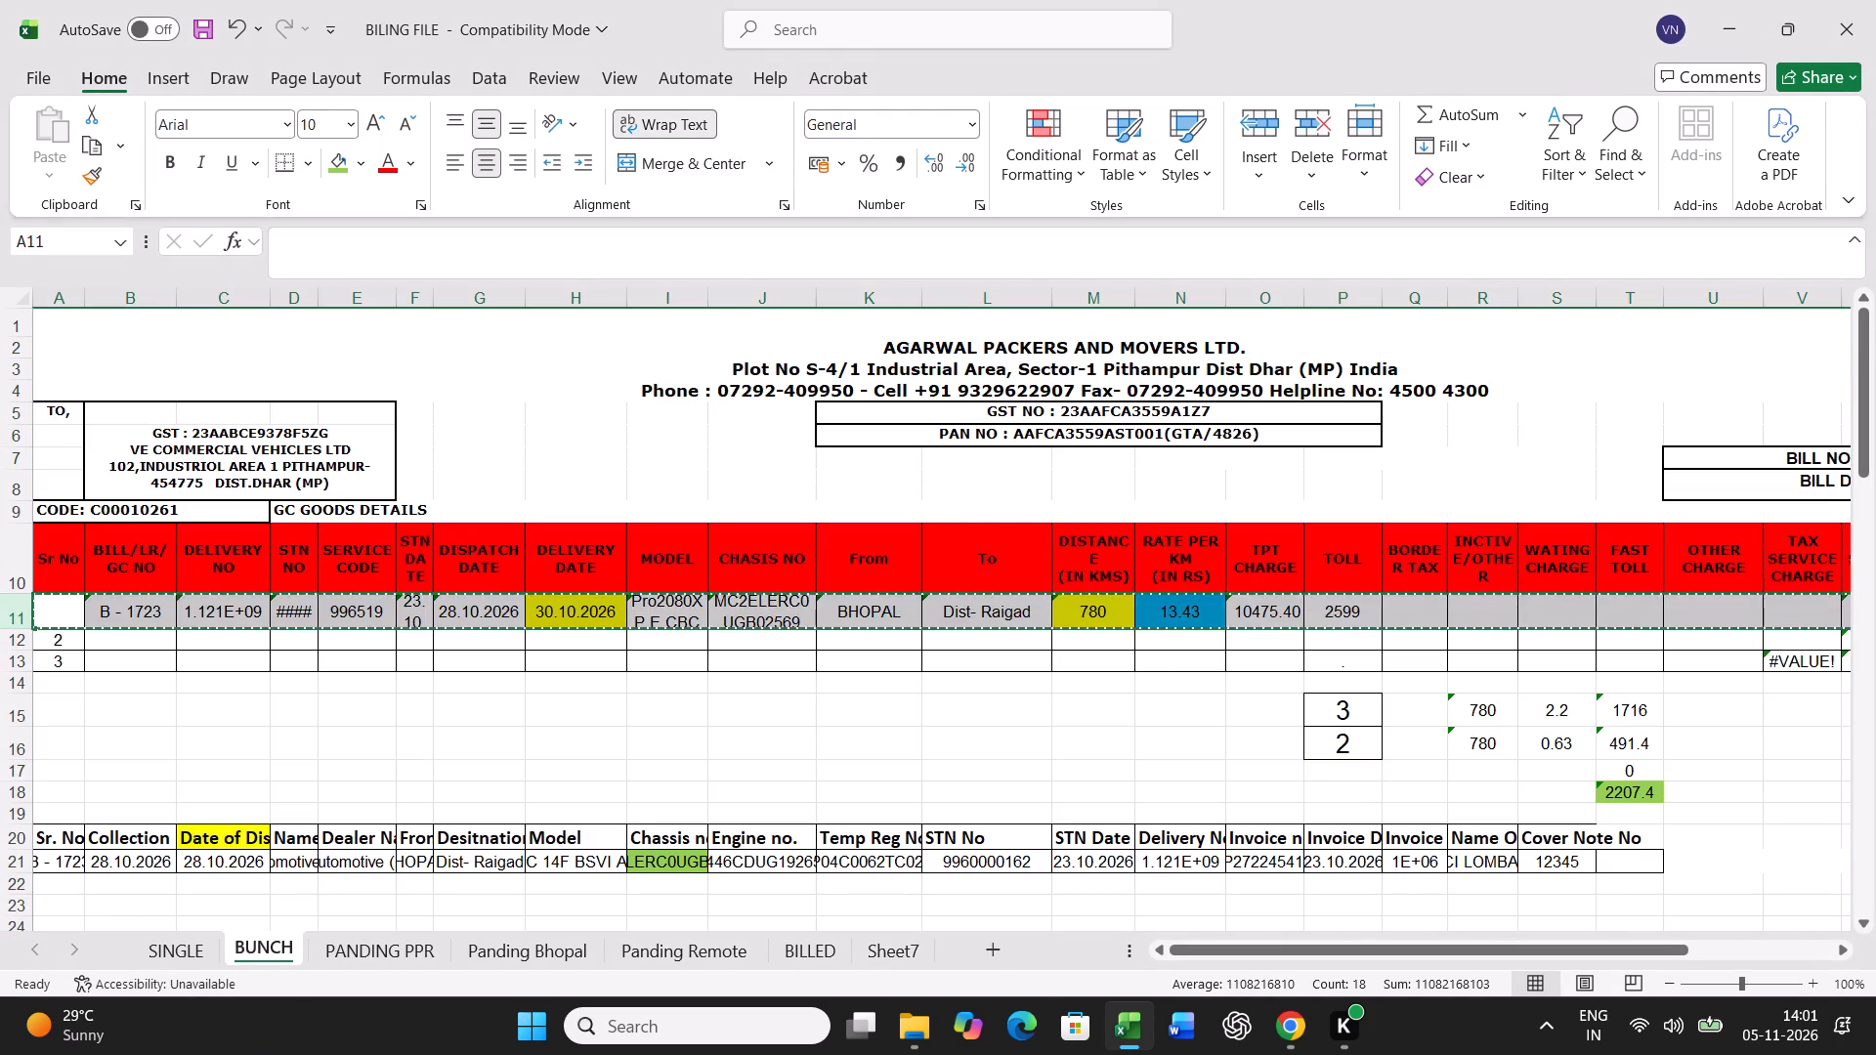
scroll(674, 681, down, 20)
scroll(674, 681, down, 2)
scroll(674, 681, up, 4)
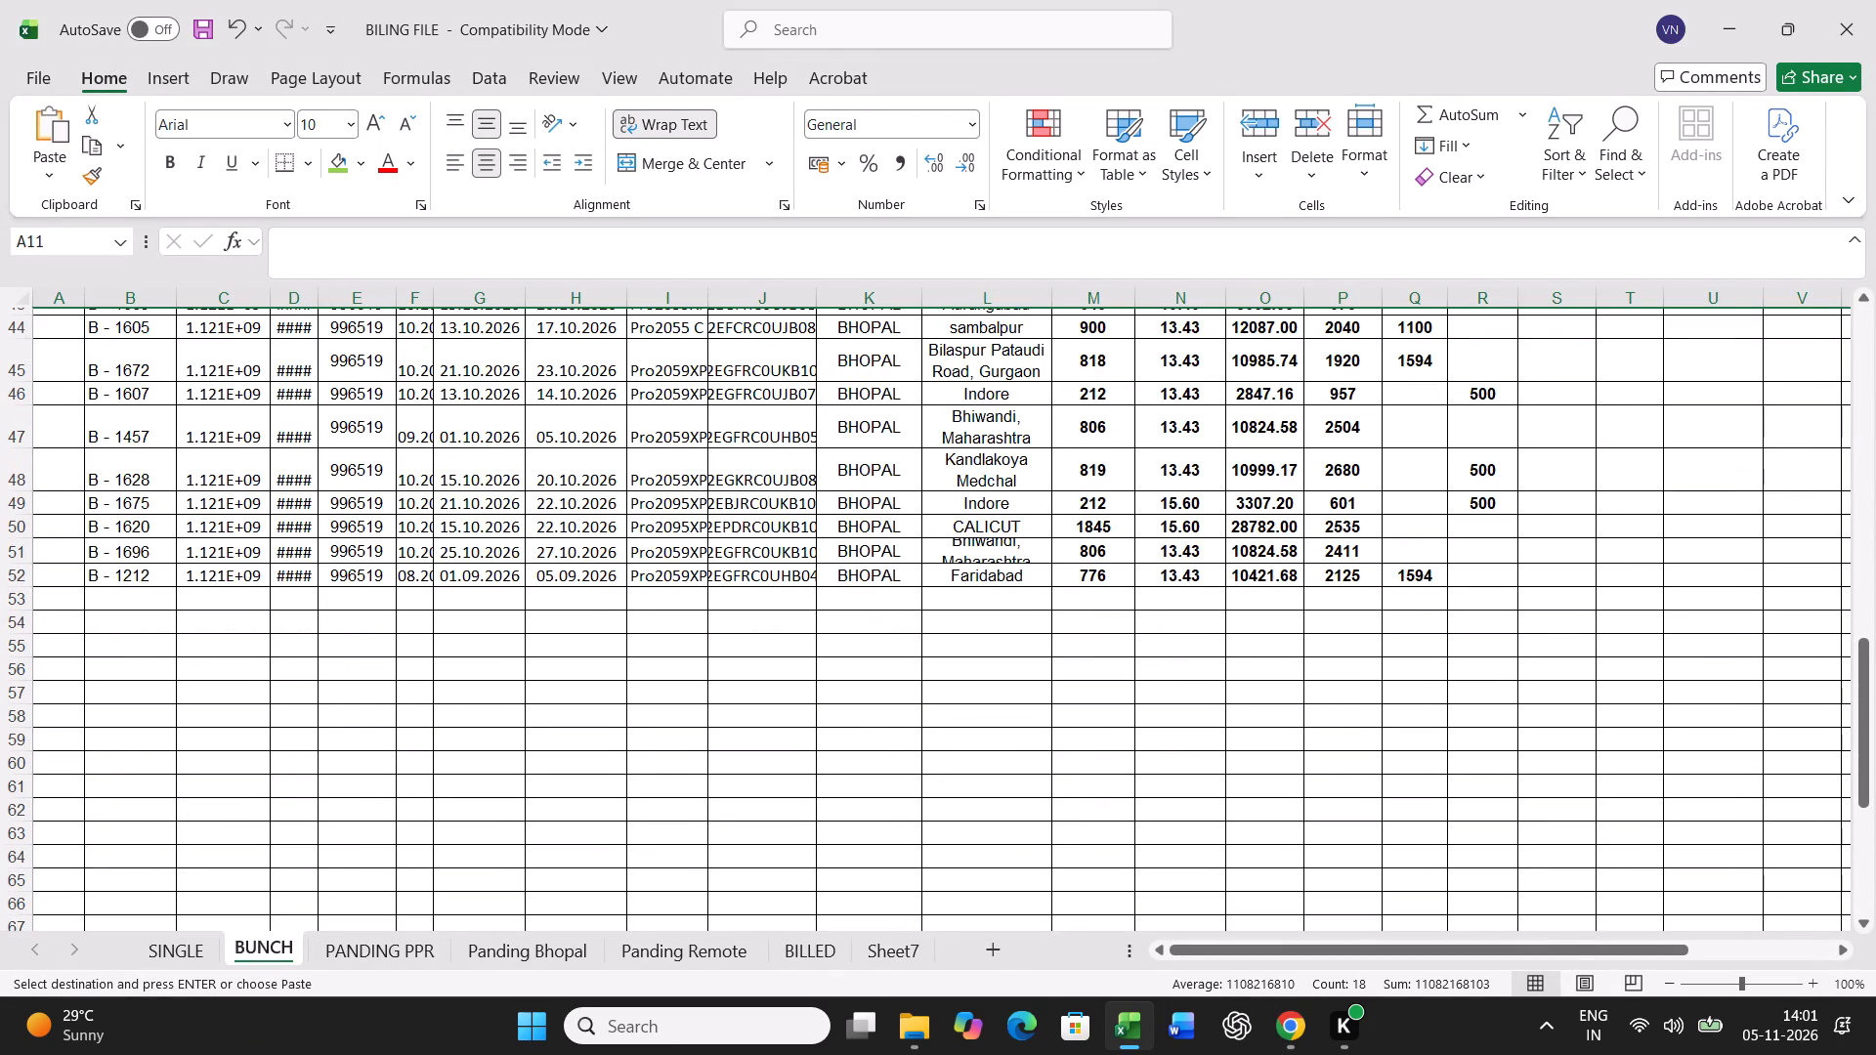
right_click(65, 599)
click(163, 469)
click(72, 415)
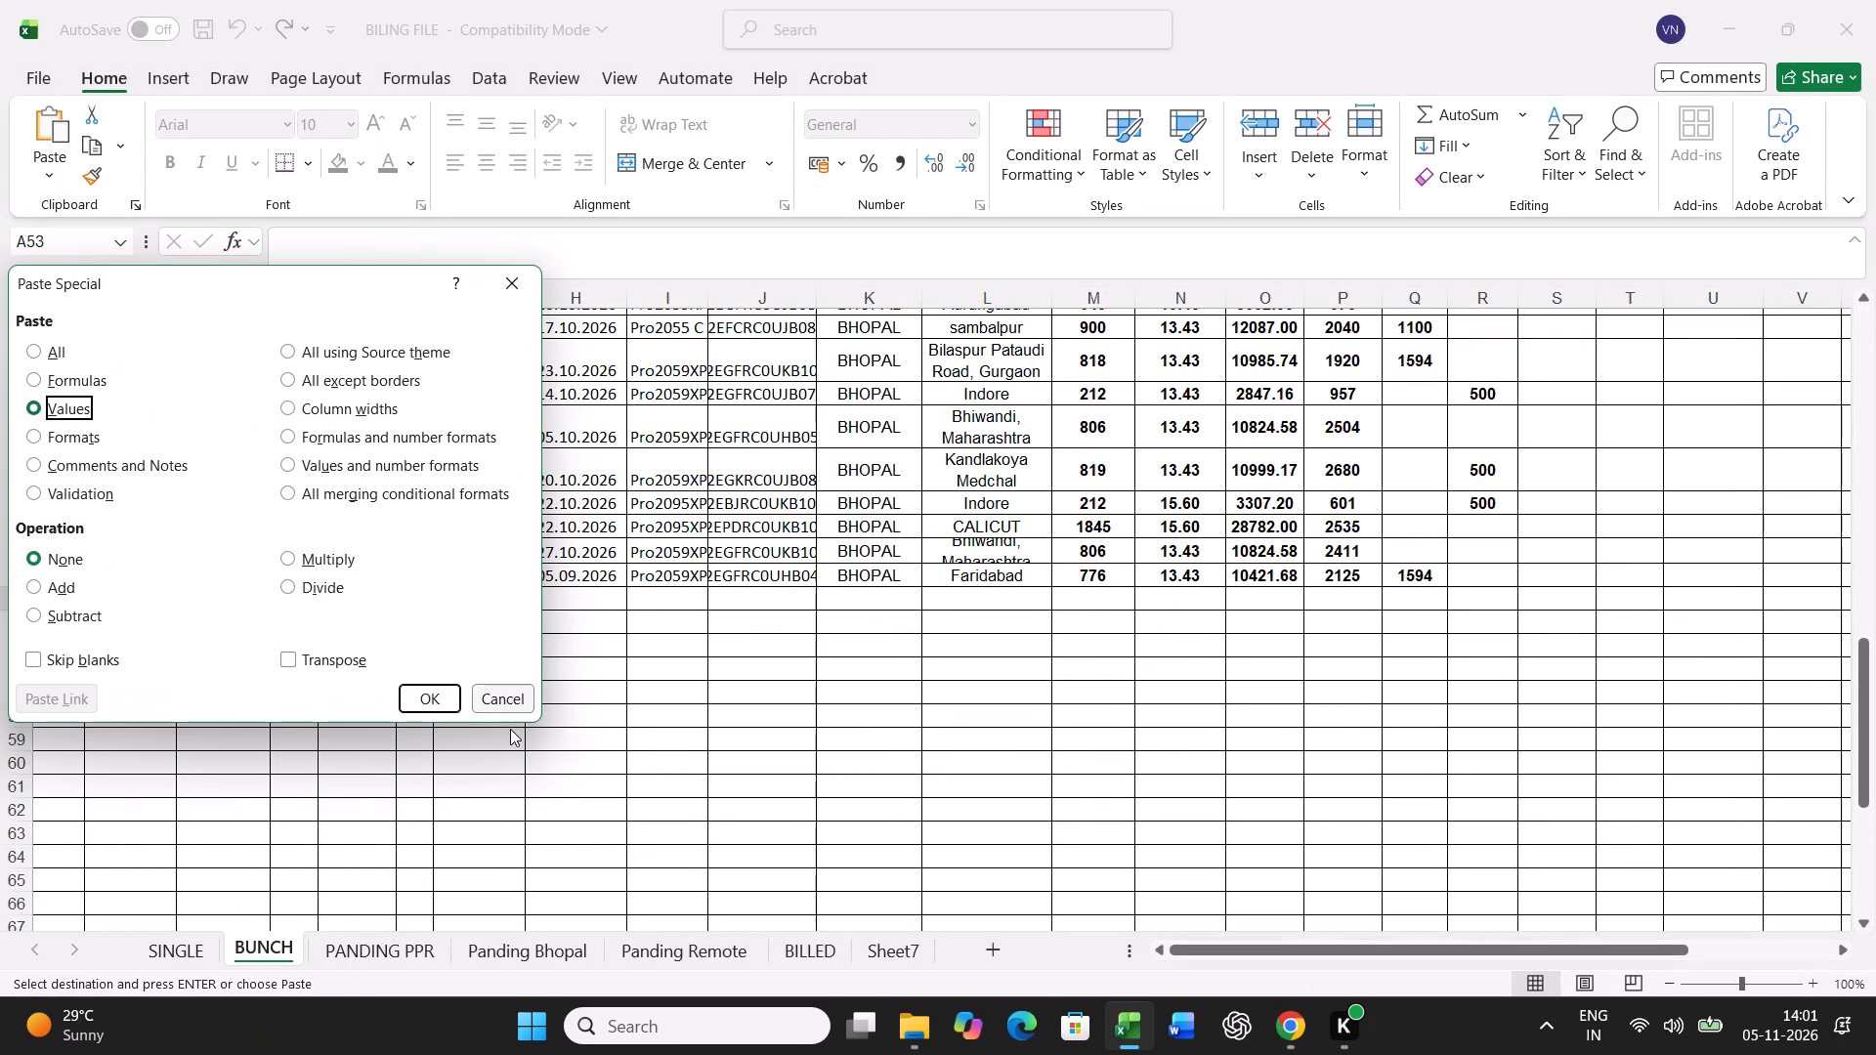
click(442, 701)
Find chassis B09373 in Panding Bhopal and fill its chassis number cell green.
click(521, 955)
click(702, 738)
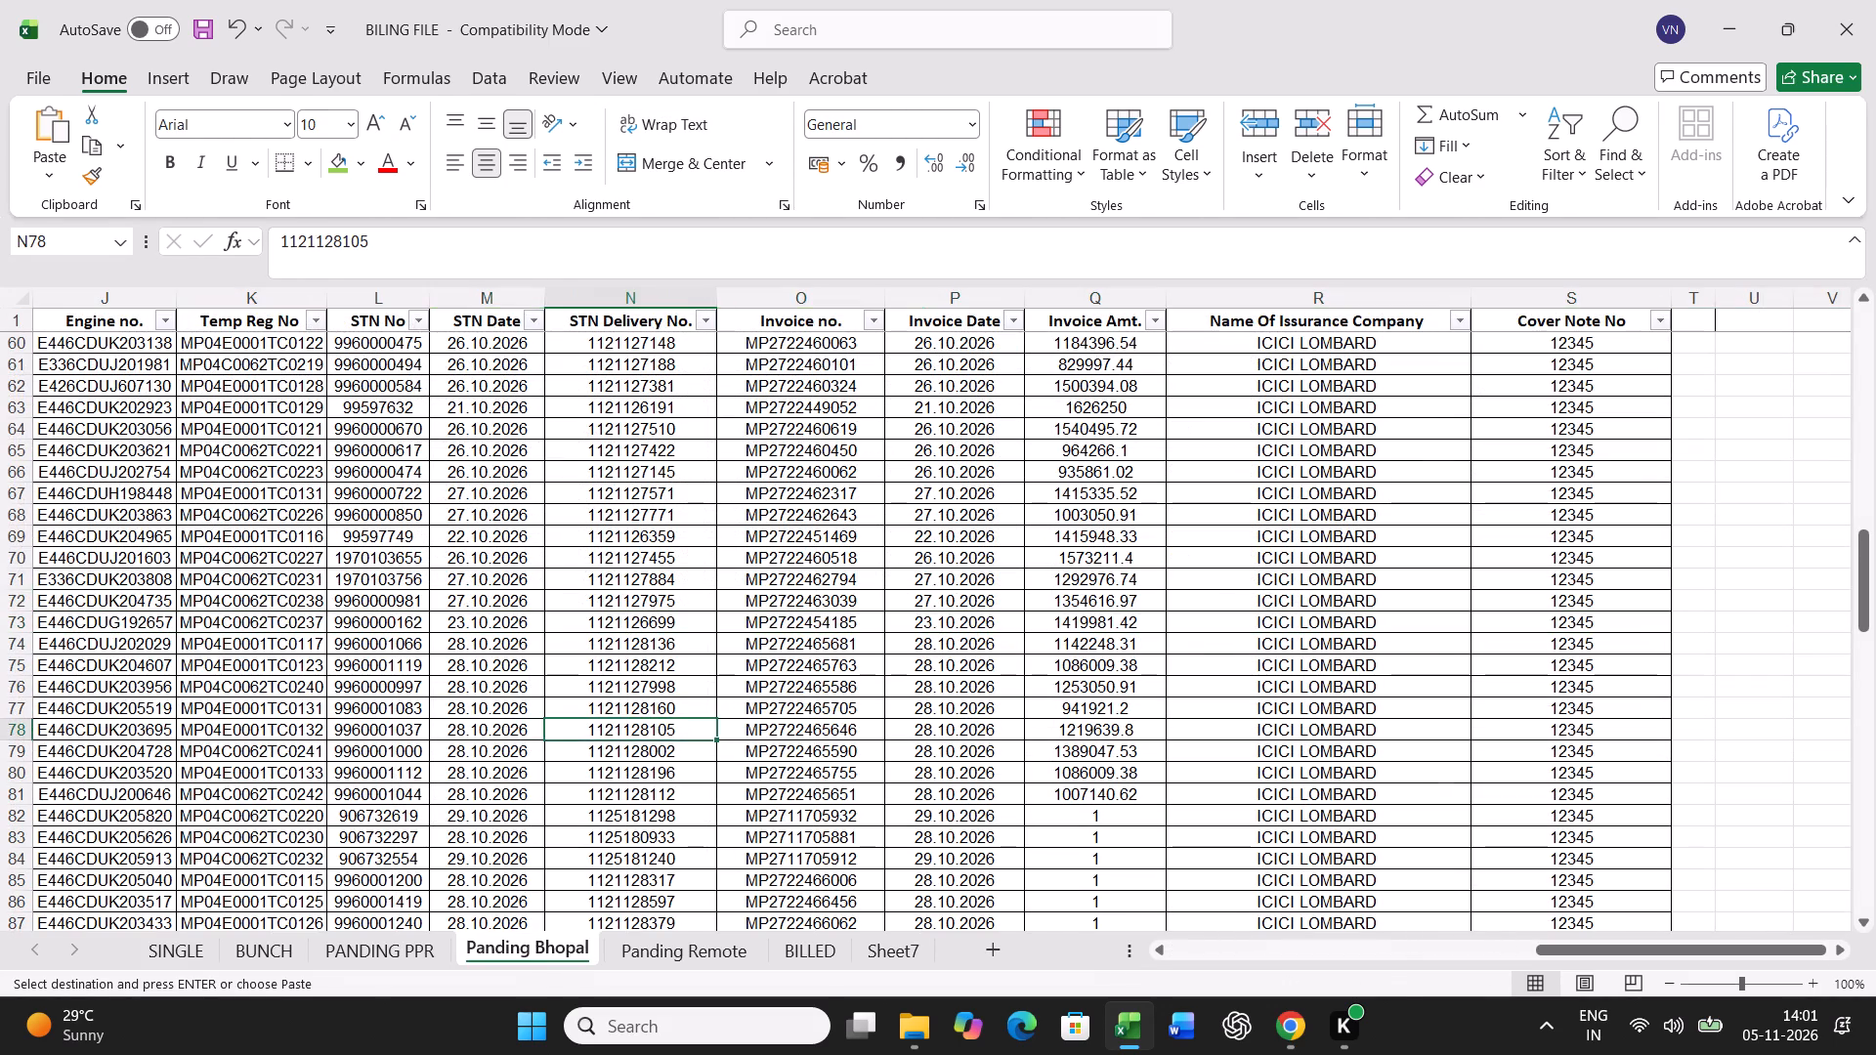
key(ctrl+f)
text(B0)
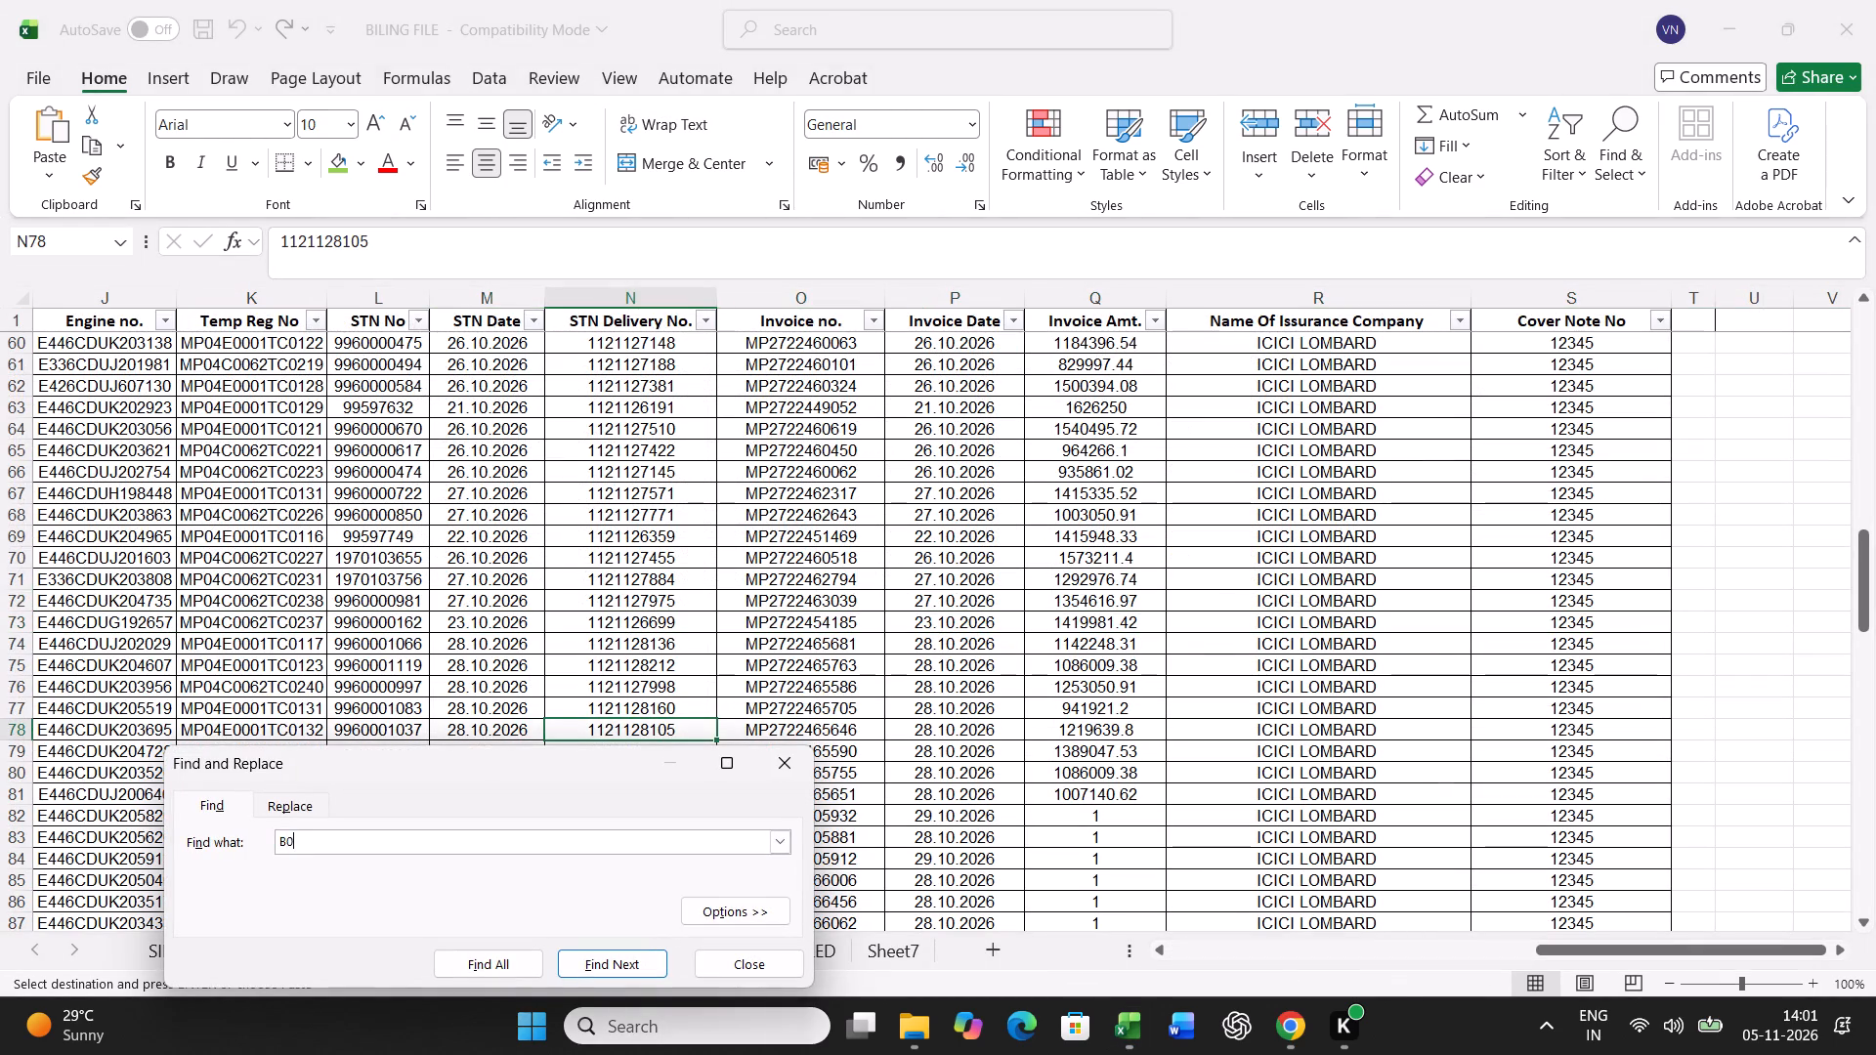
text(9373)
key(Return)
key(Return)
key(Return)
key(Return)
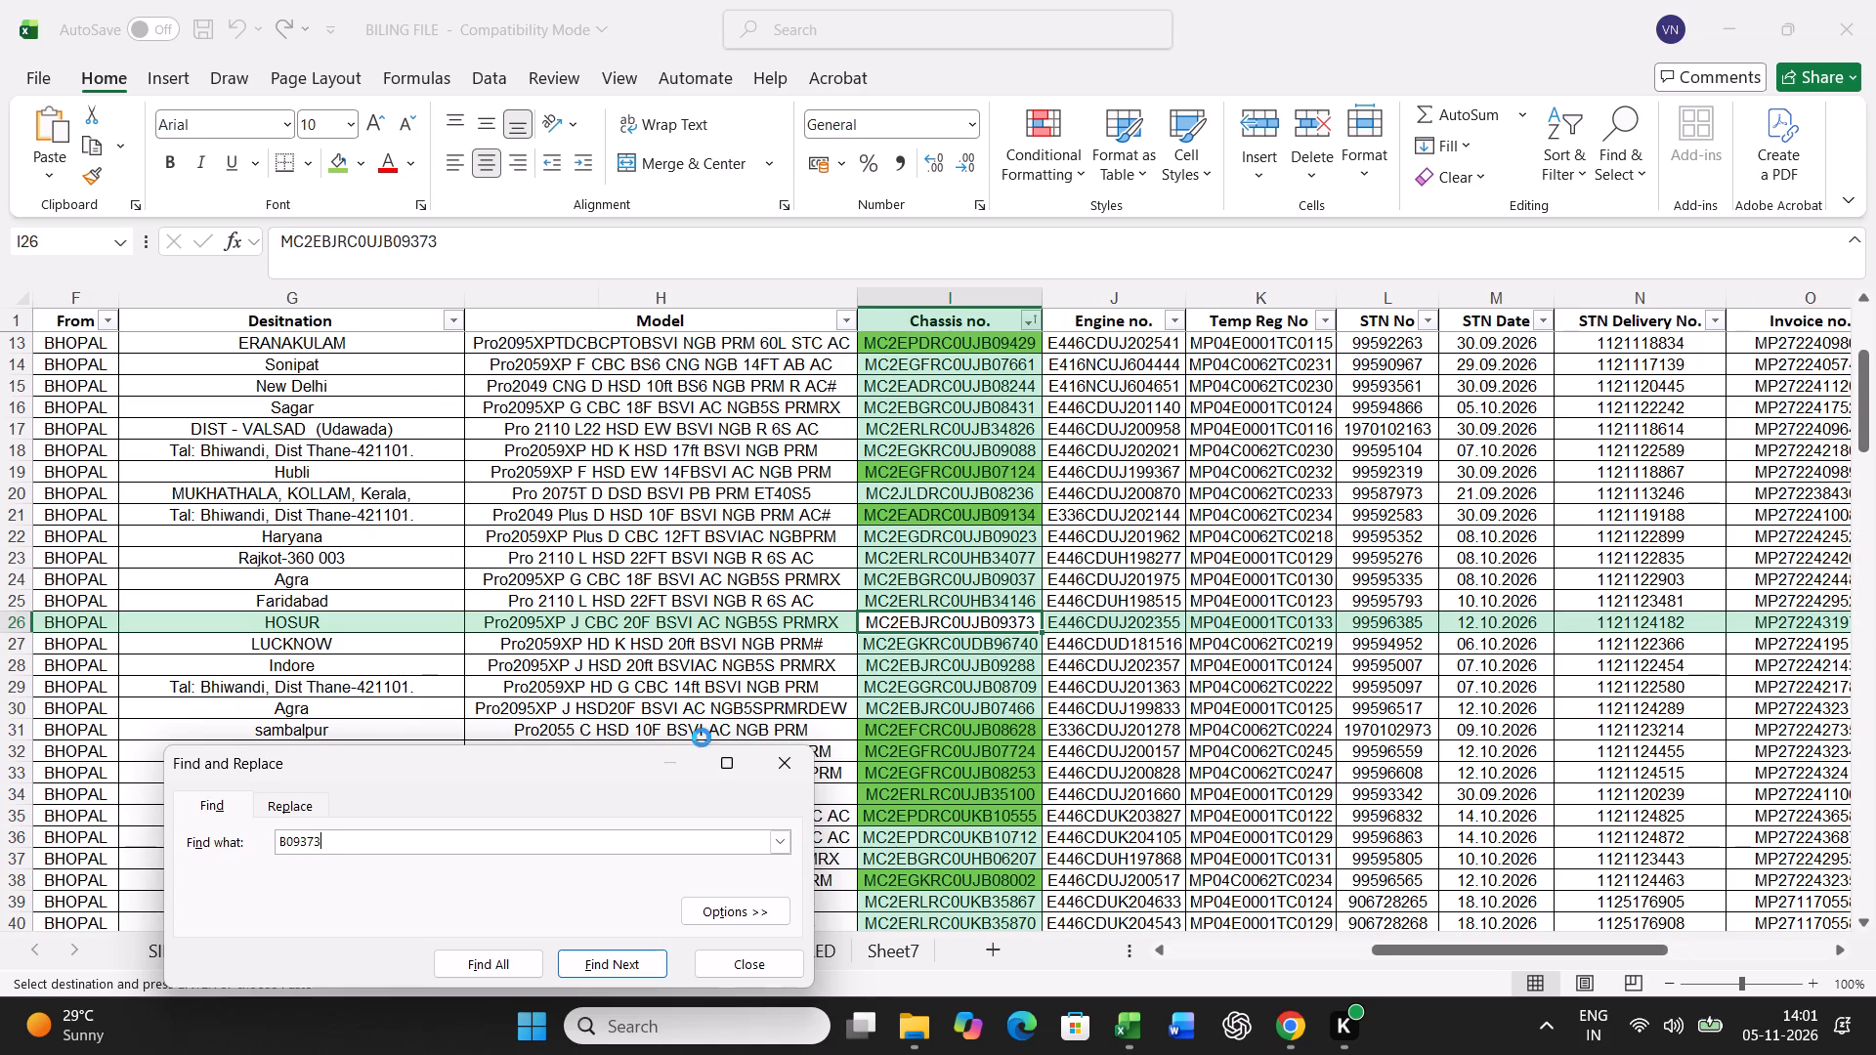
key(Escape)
click(340, 167)
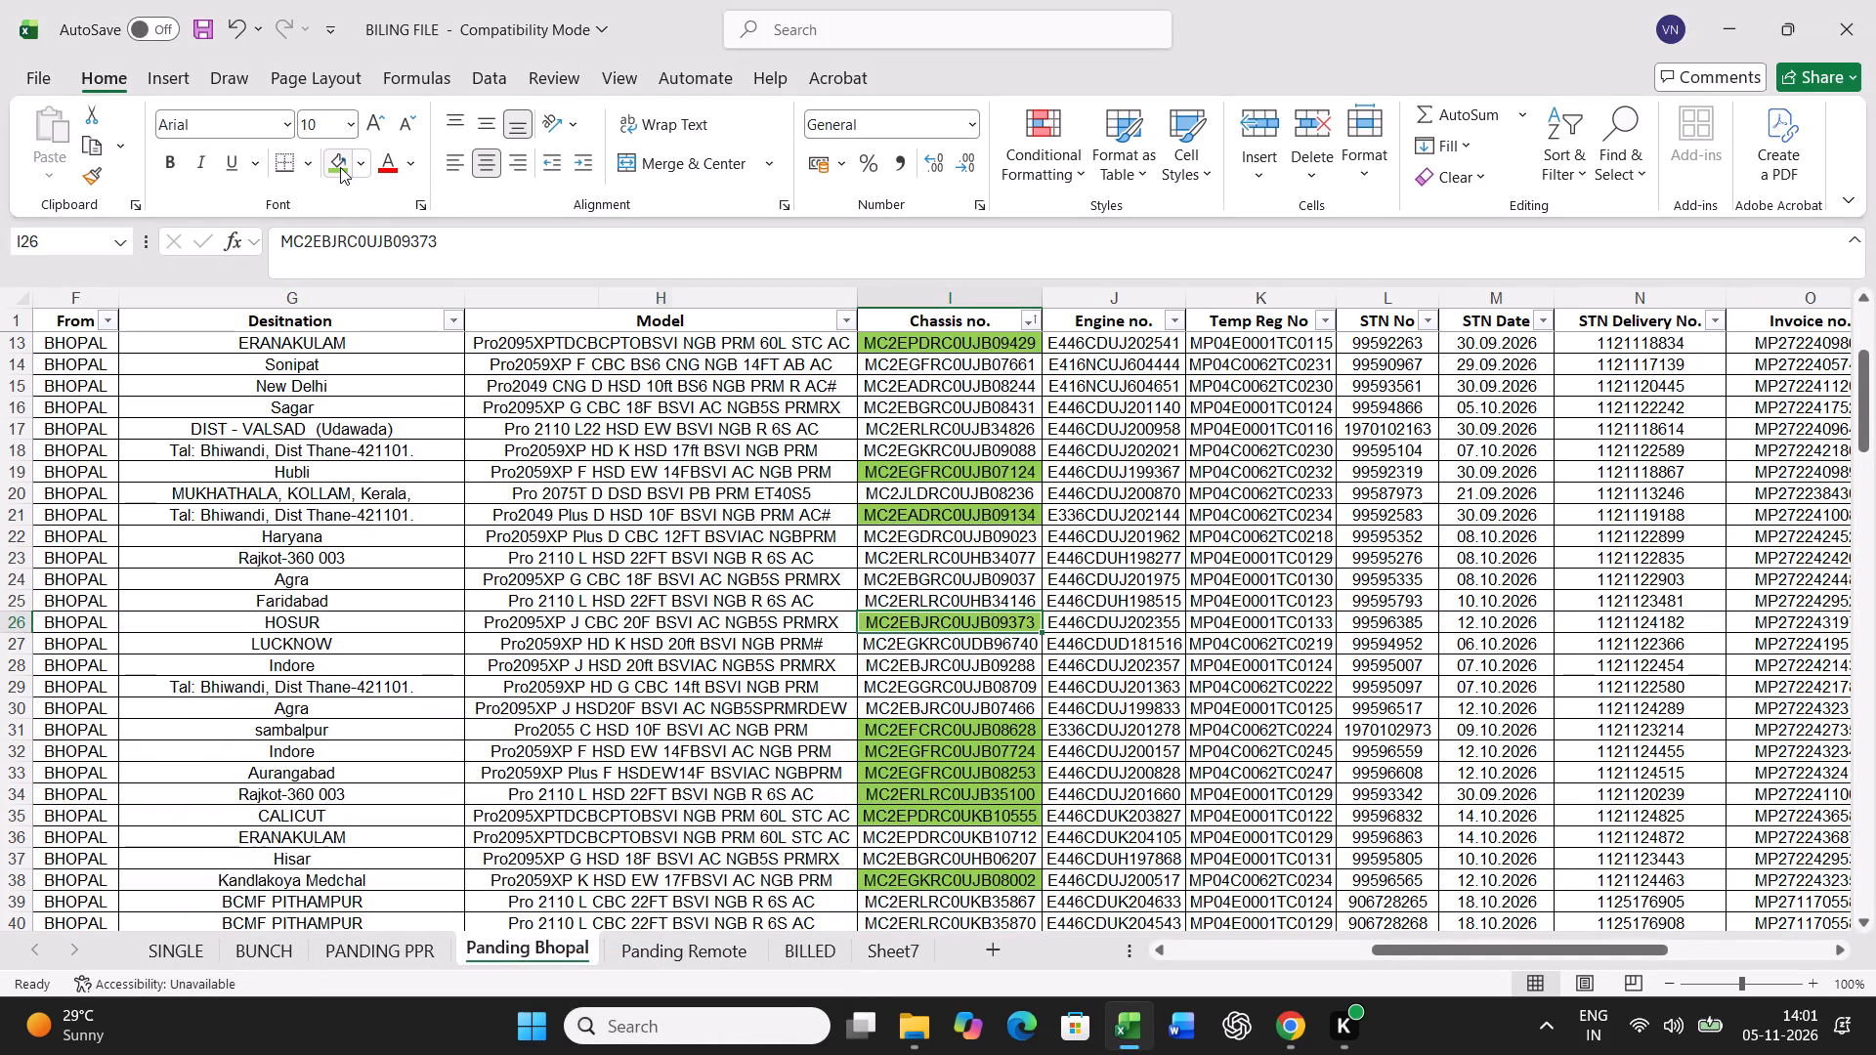
Copy the whole B - 1595 record from Panding Bhopal and paste it into row 21 of the BUNCH sheet.
key(Left)
key(Left)
key(Left)
key(Left)
key(Left)
key(Left)
key(Left)
key(Left)
key(Left)
key(Left)
key(Left)
key(Left)
key(Left)
key(Left)
key(Left)
key(Left)
key(Left)
key(Left)
key(Left)
key(Left)
key(ctrl+shift+Right)
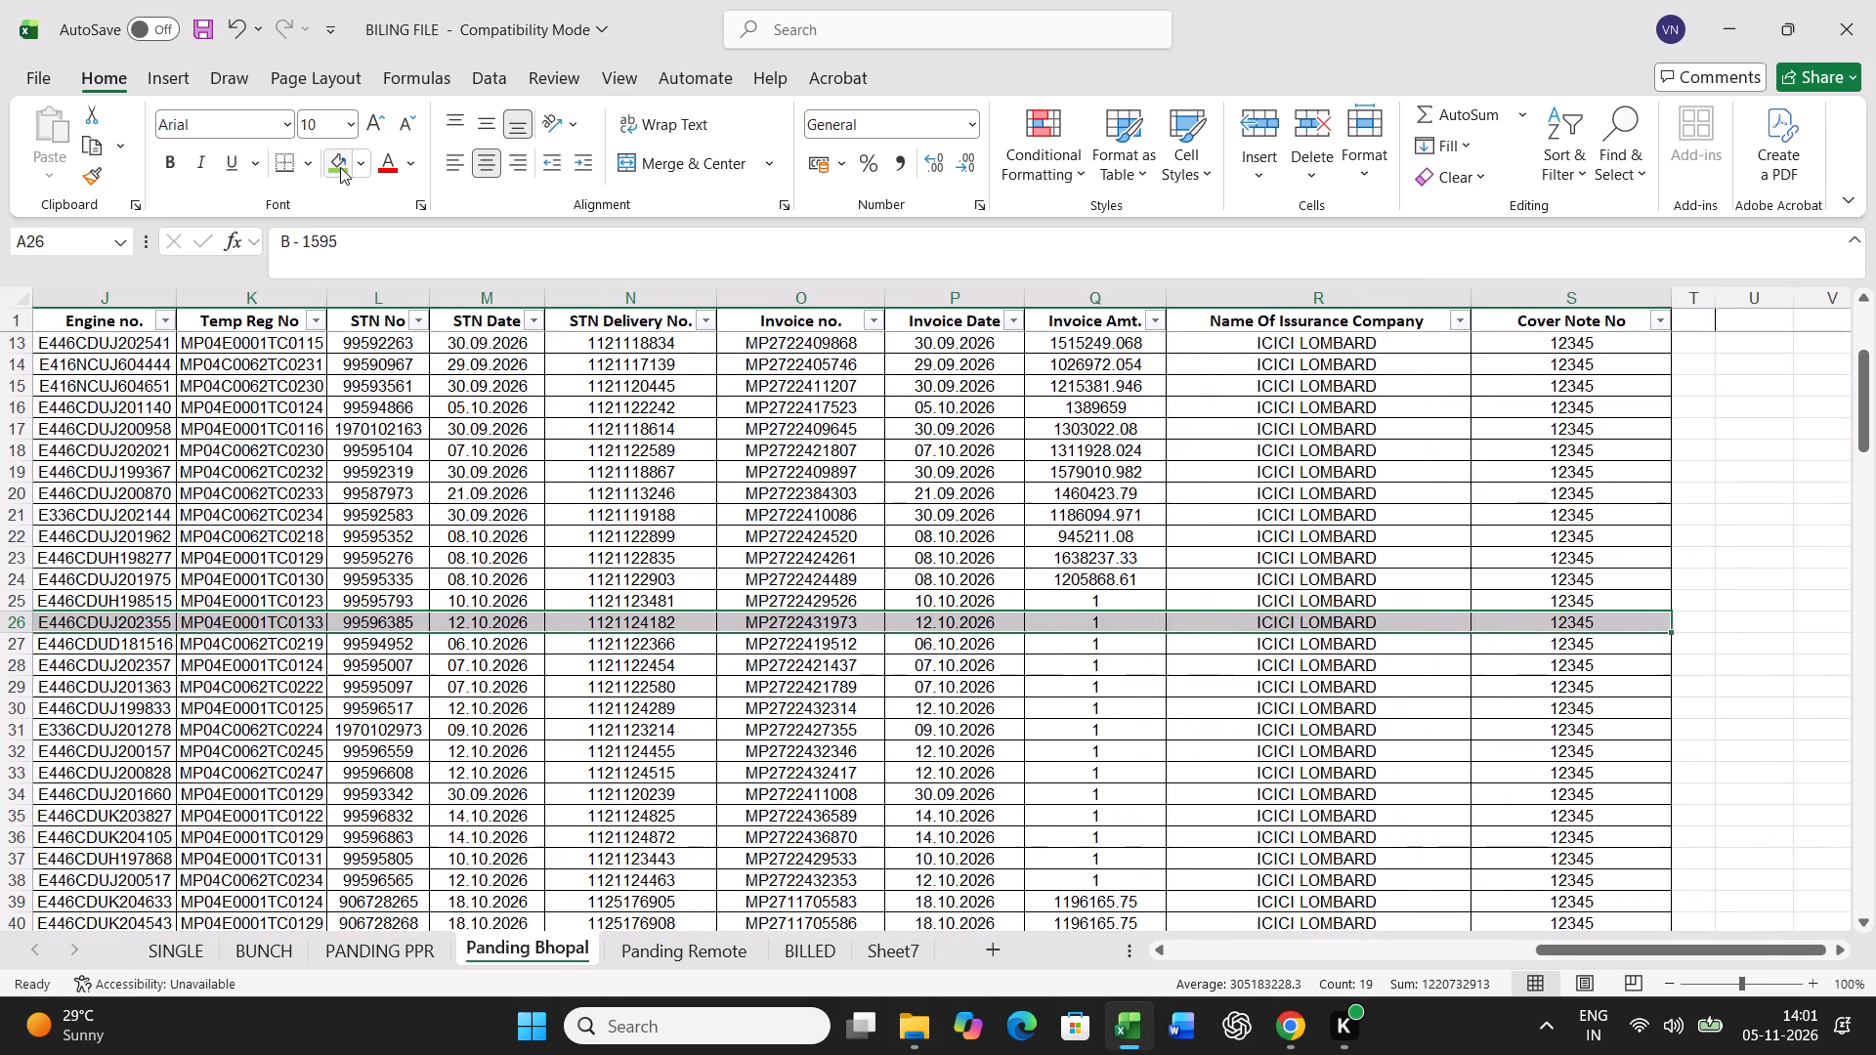
key(ctrl+c)
click(268, 939)
scroll(383, 856, up, 17)
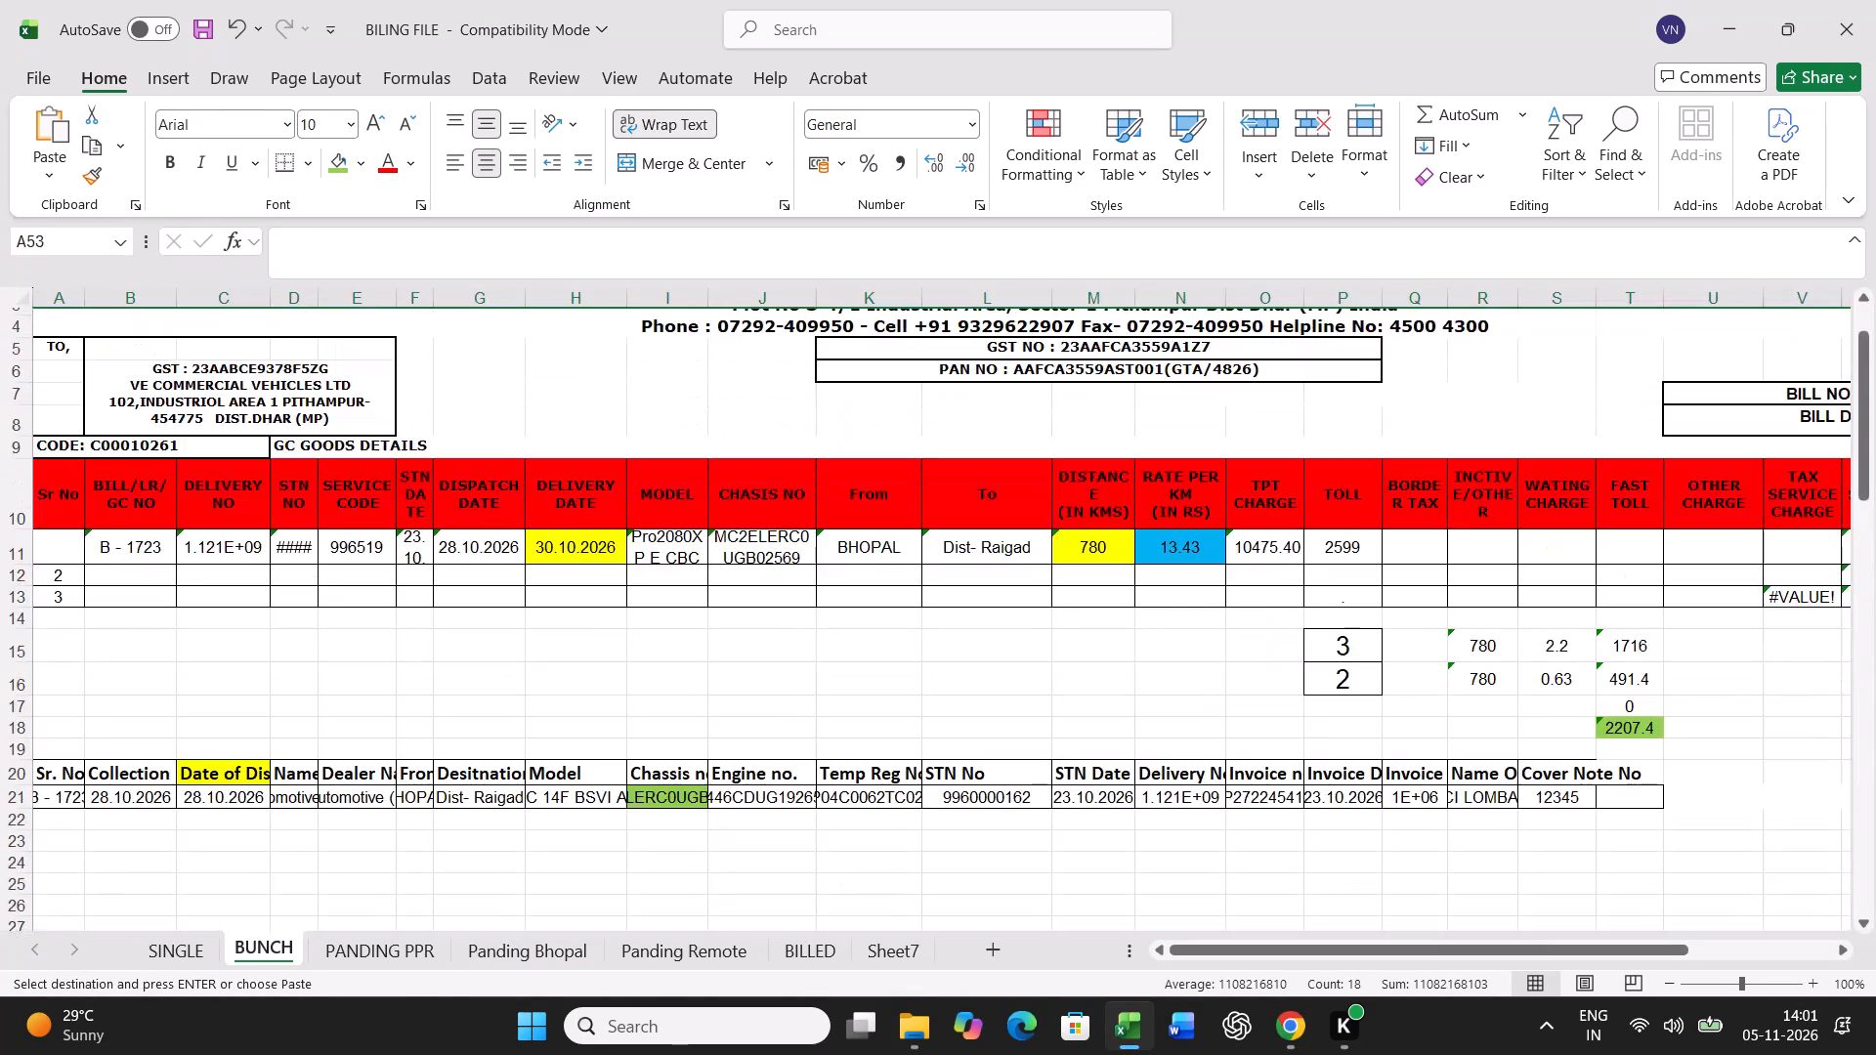
click(55, 796)
key(ctrl+v)
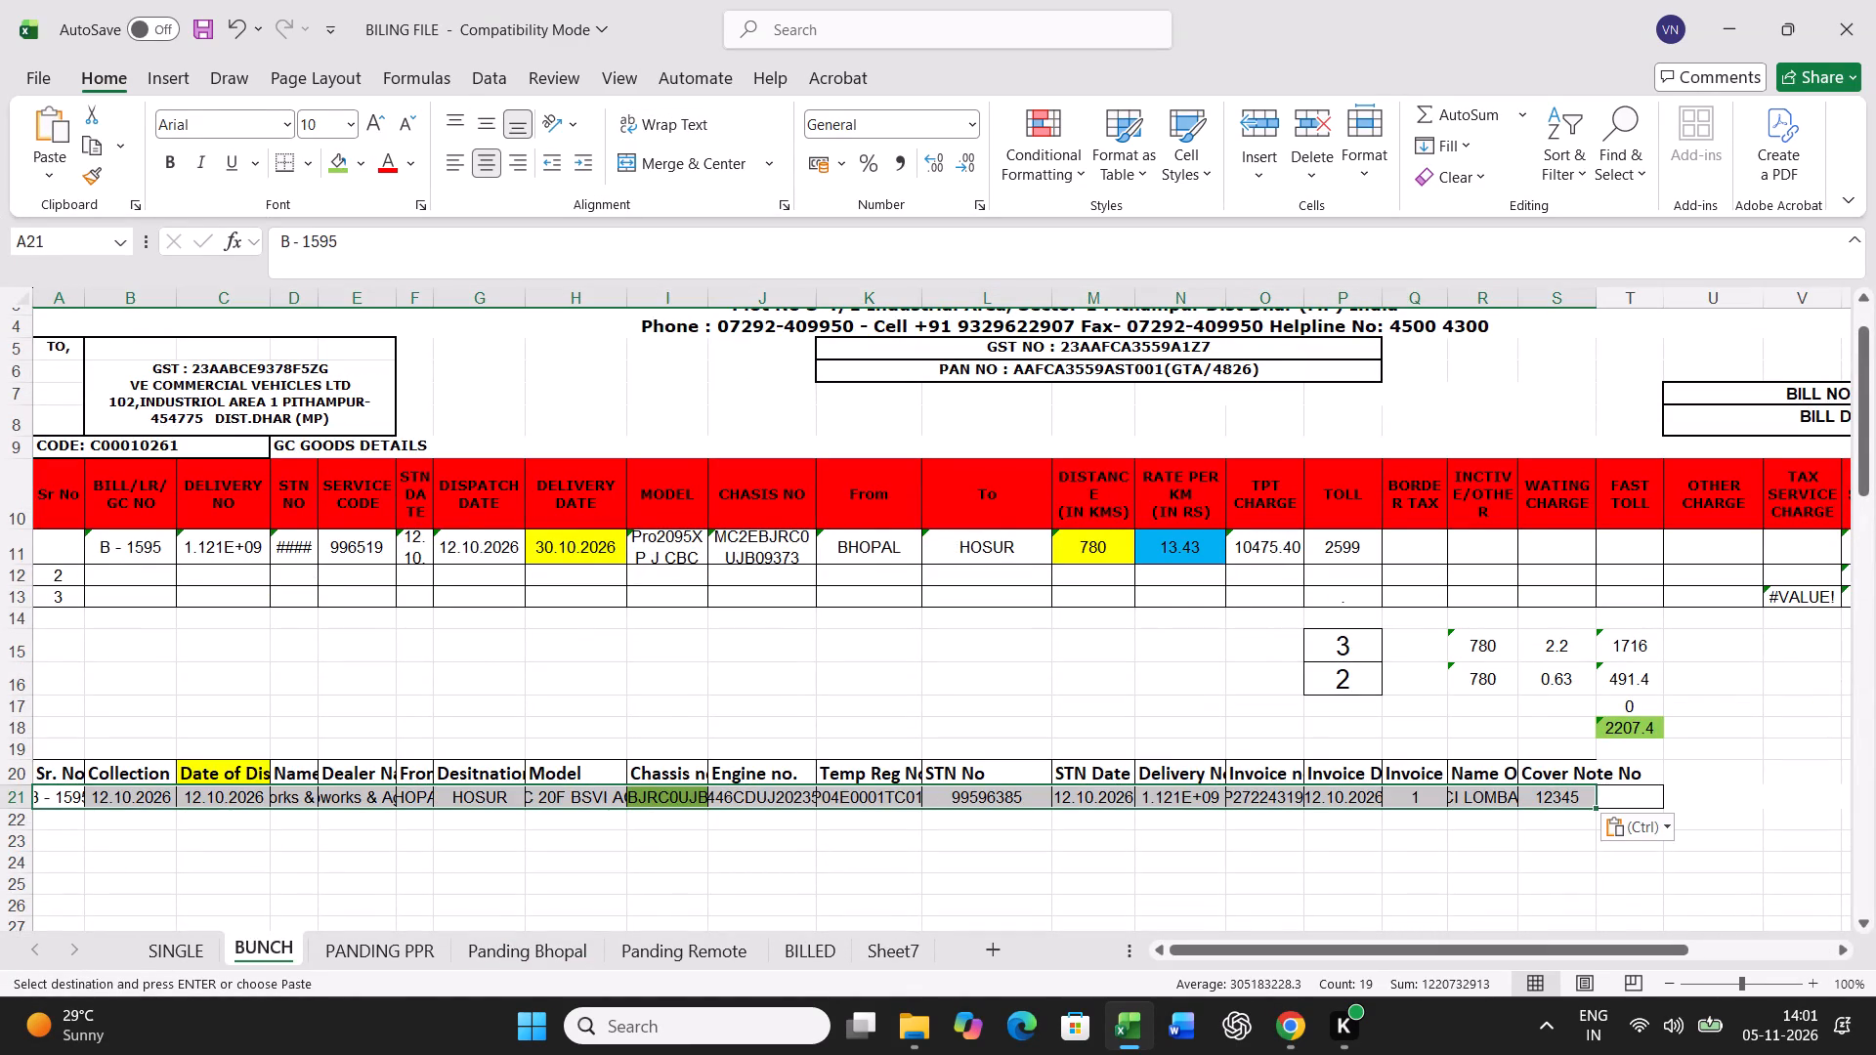
In bill row 11 for B - 1595, enter delivery date 17.10.2026, distance =1414+260, rate 15.60 and toll 3811.
click(555, 555)
text(17.10.2026)
key(Right)
key(Right)
key(Right)
key(Right)
key(Right)
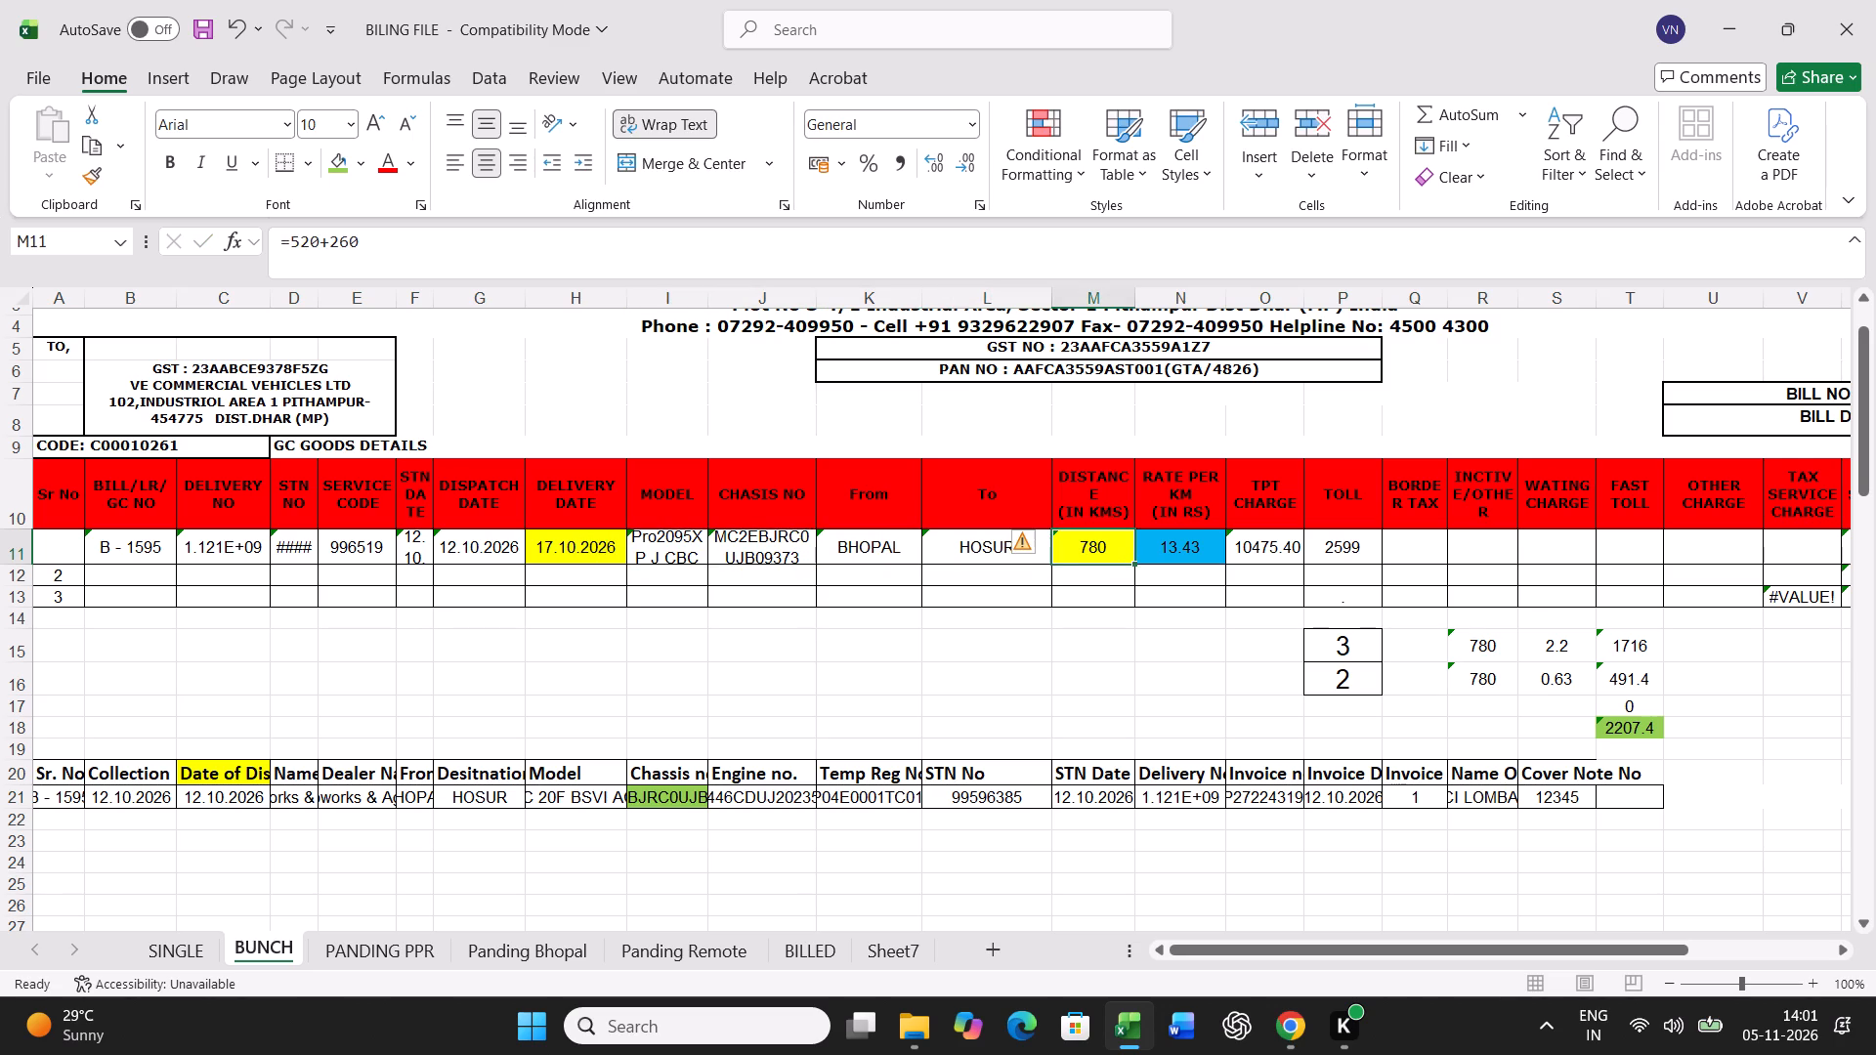
text(=1414+)
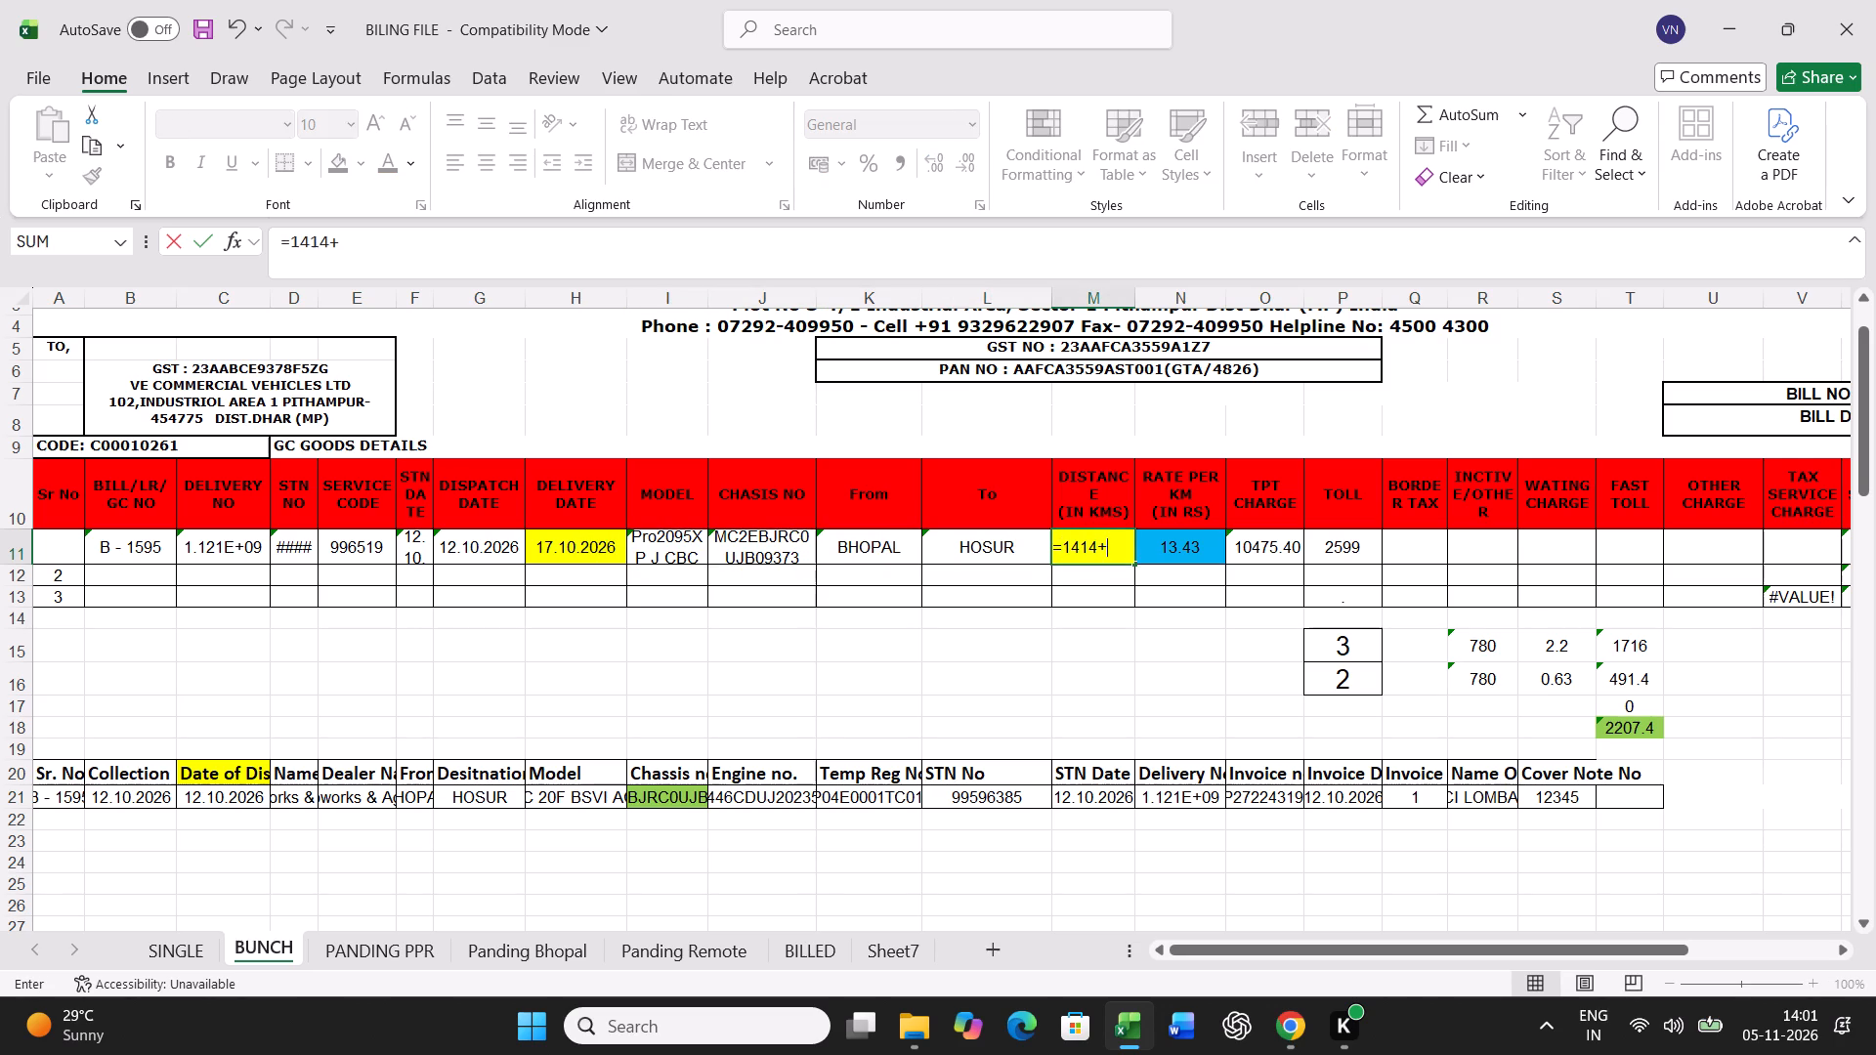
text(260)
key(Return)
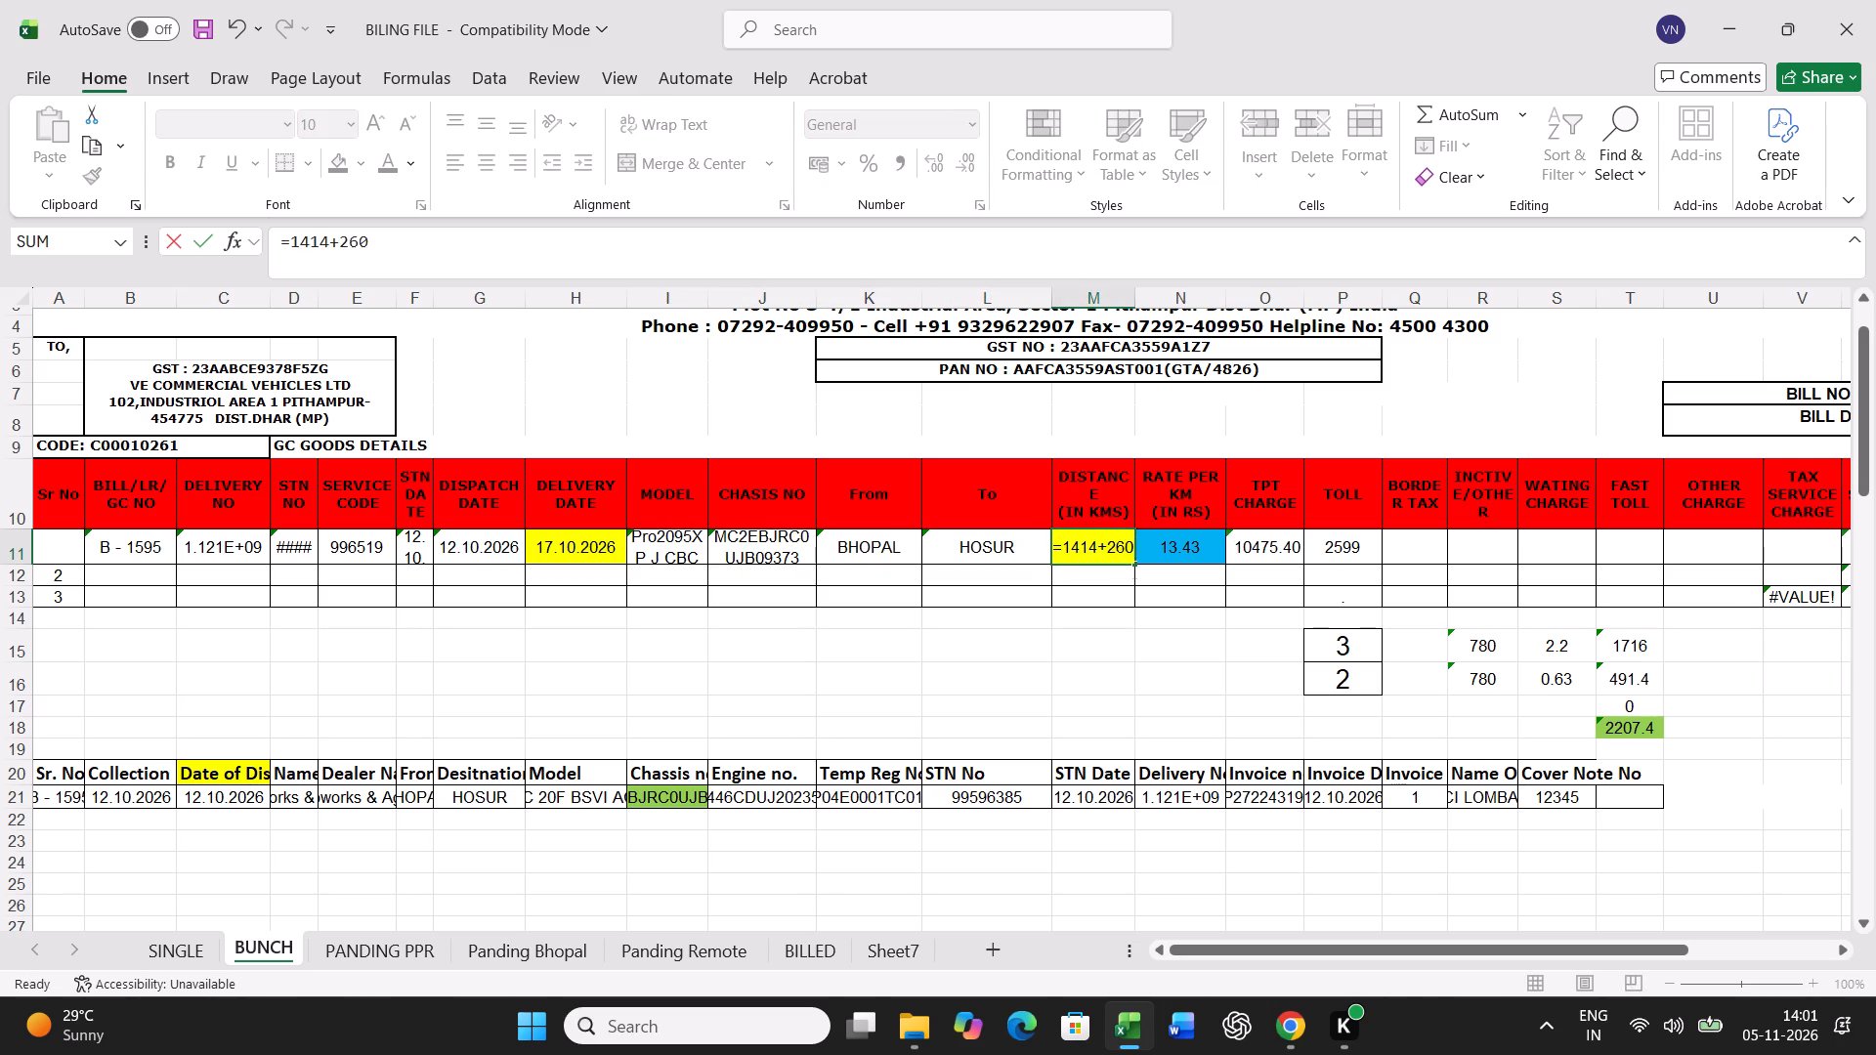
key(Up)
key(Right)
text(15.60)
key(Right)
key(Right)
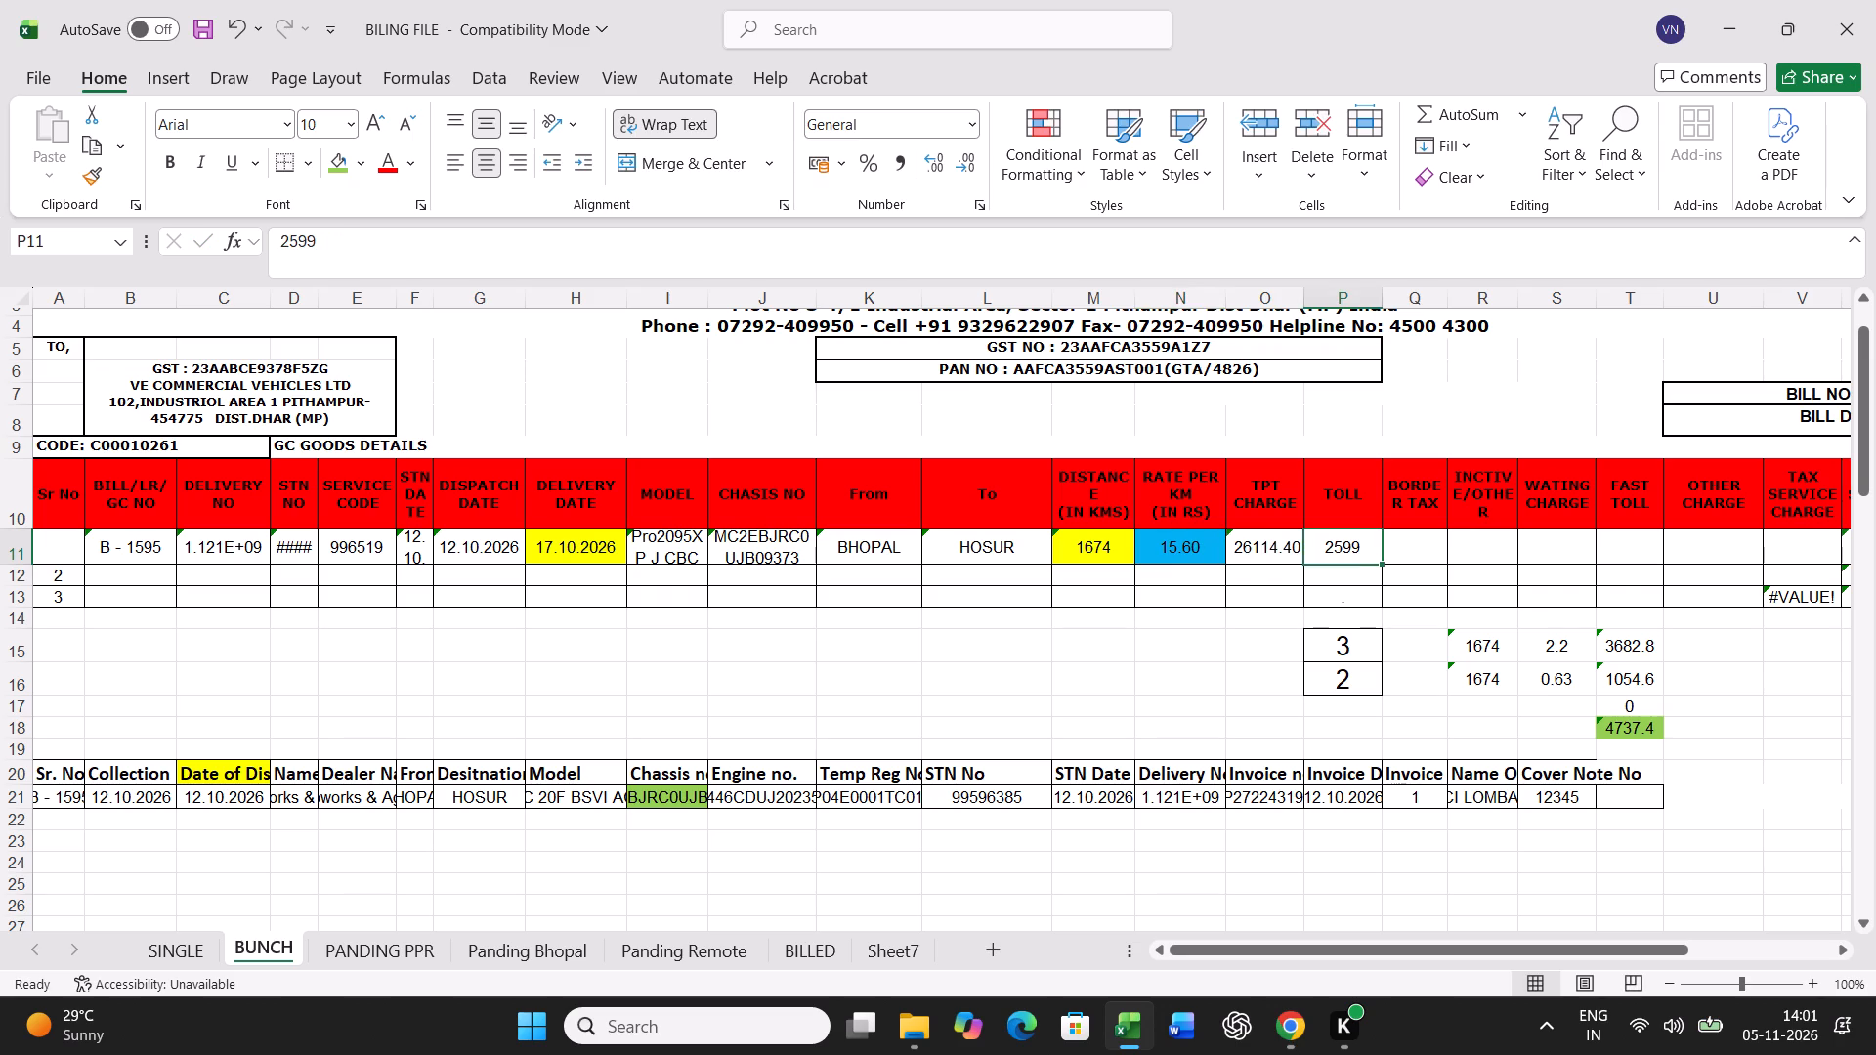
text(3811)
key(Return)
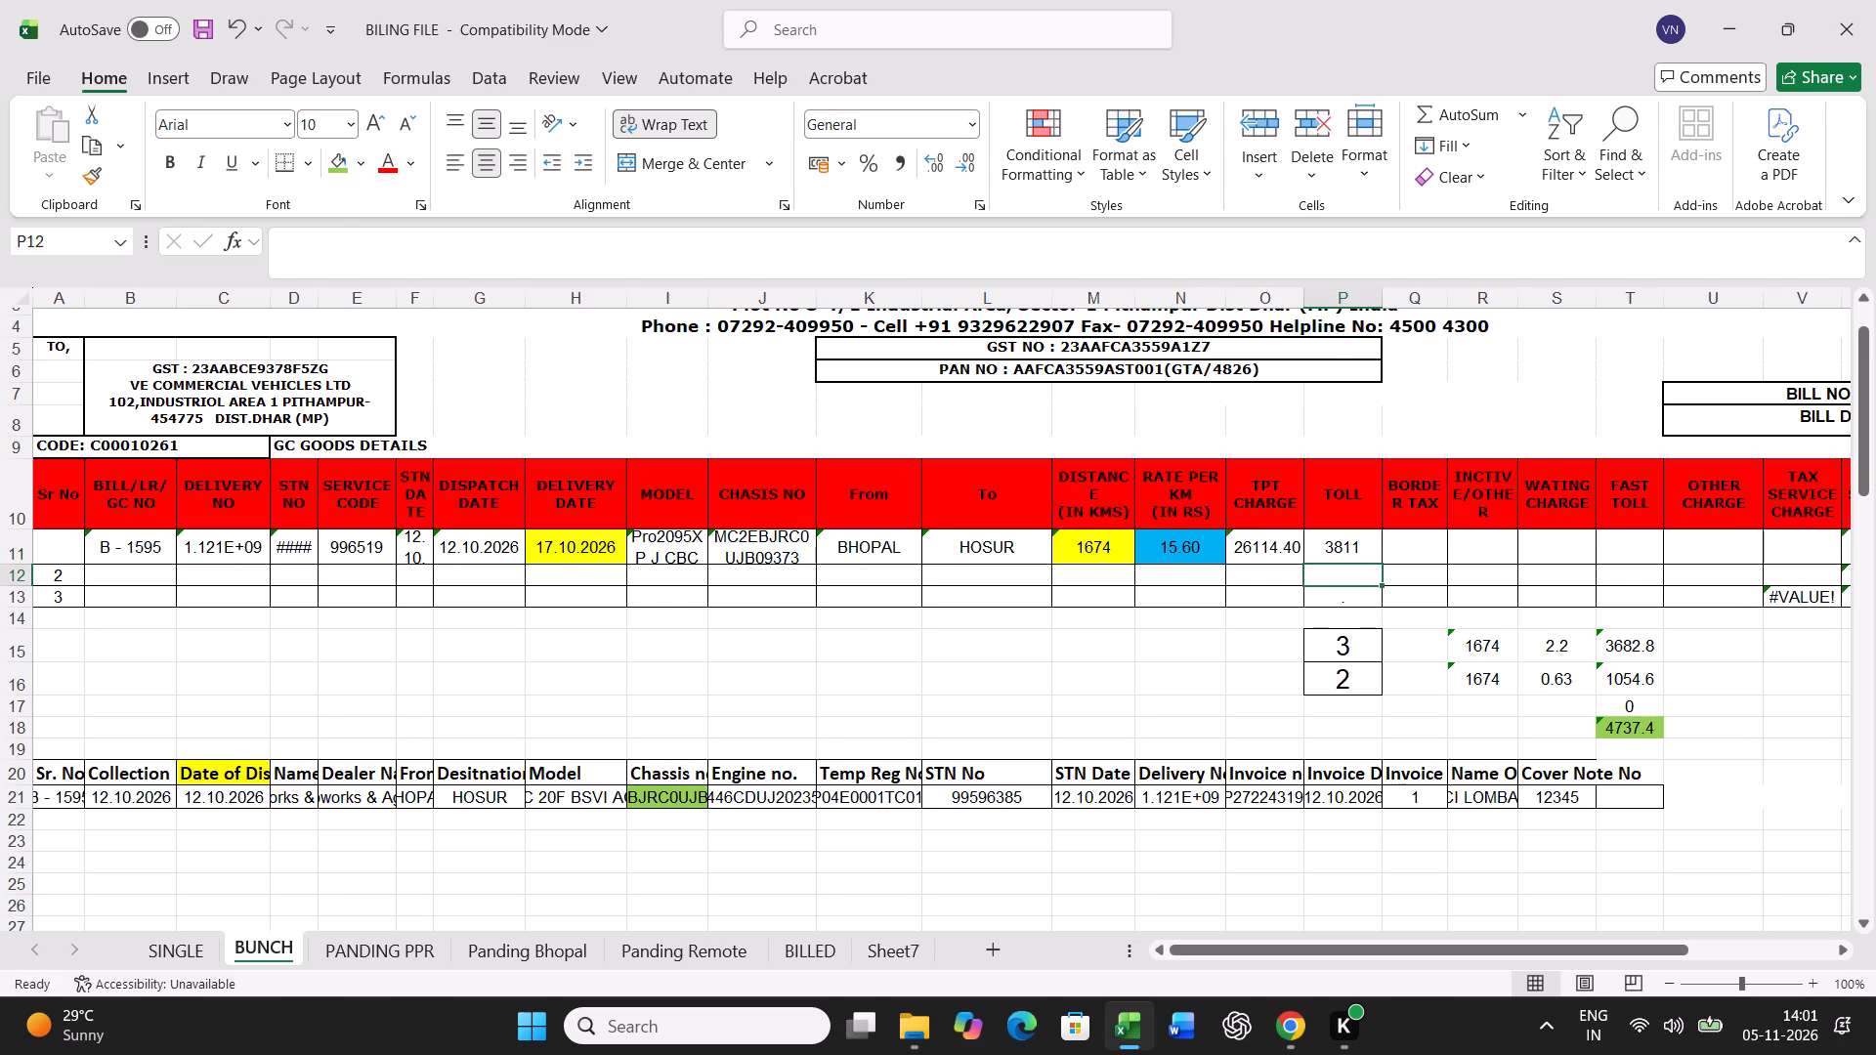
Set the B - 1595 standard transit time to 4 in P15 and the actual transit time to 5 in P16.
key(Return)
key(Return)
key(Return)
key(4)
key(Return)
key(5)
key(Return)
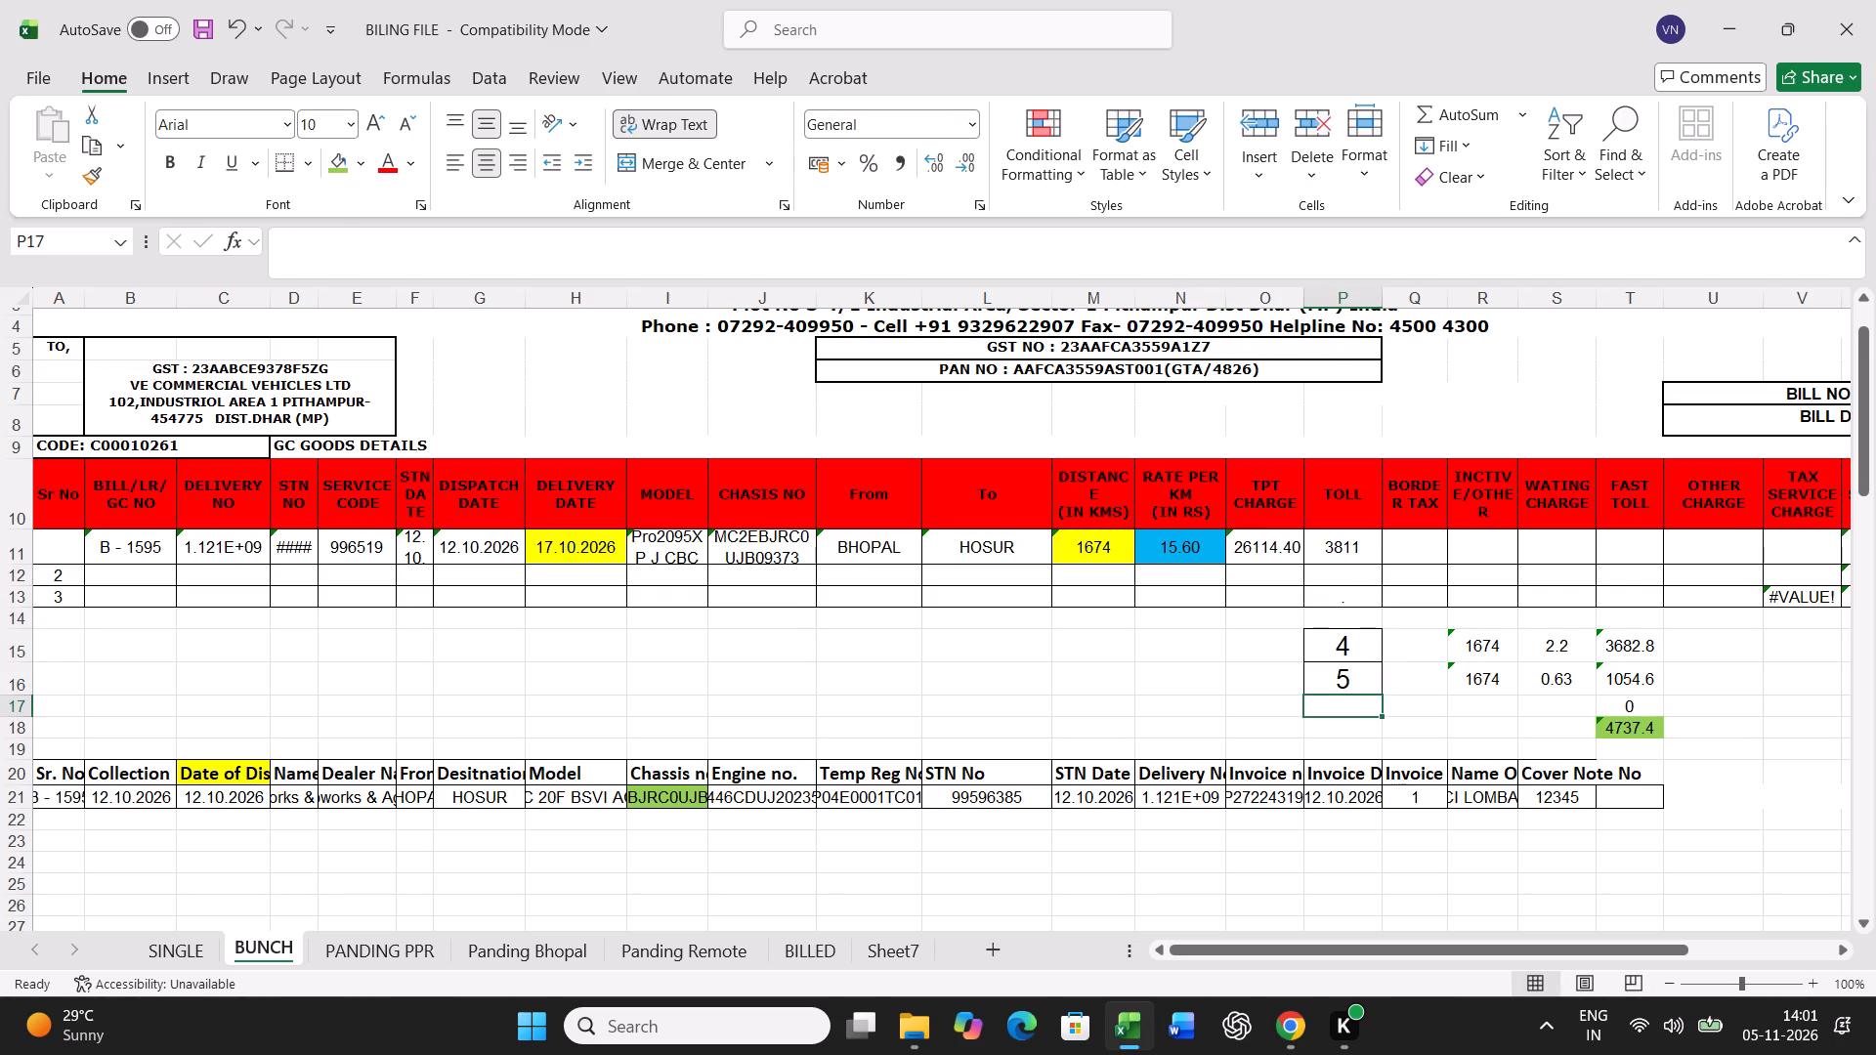
Print the B - 1595 freight bill from the SINGLE sheet.
click(166, 947)
key(ctrl+p)
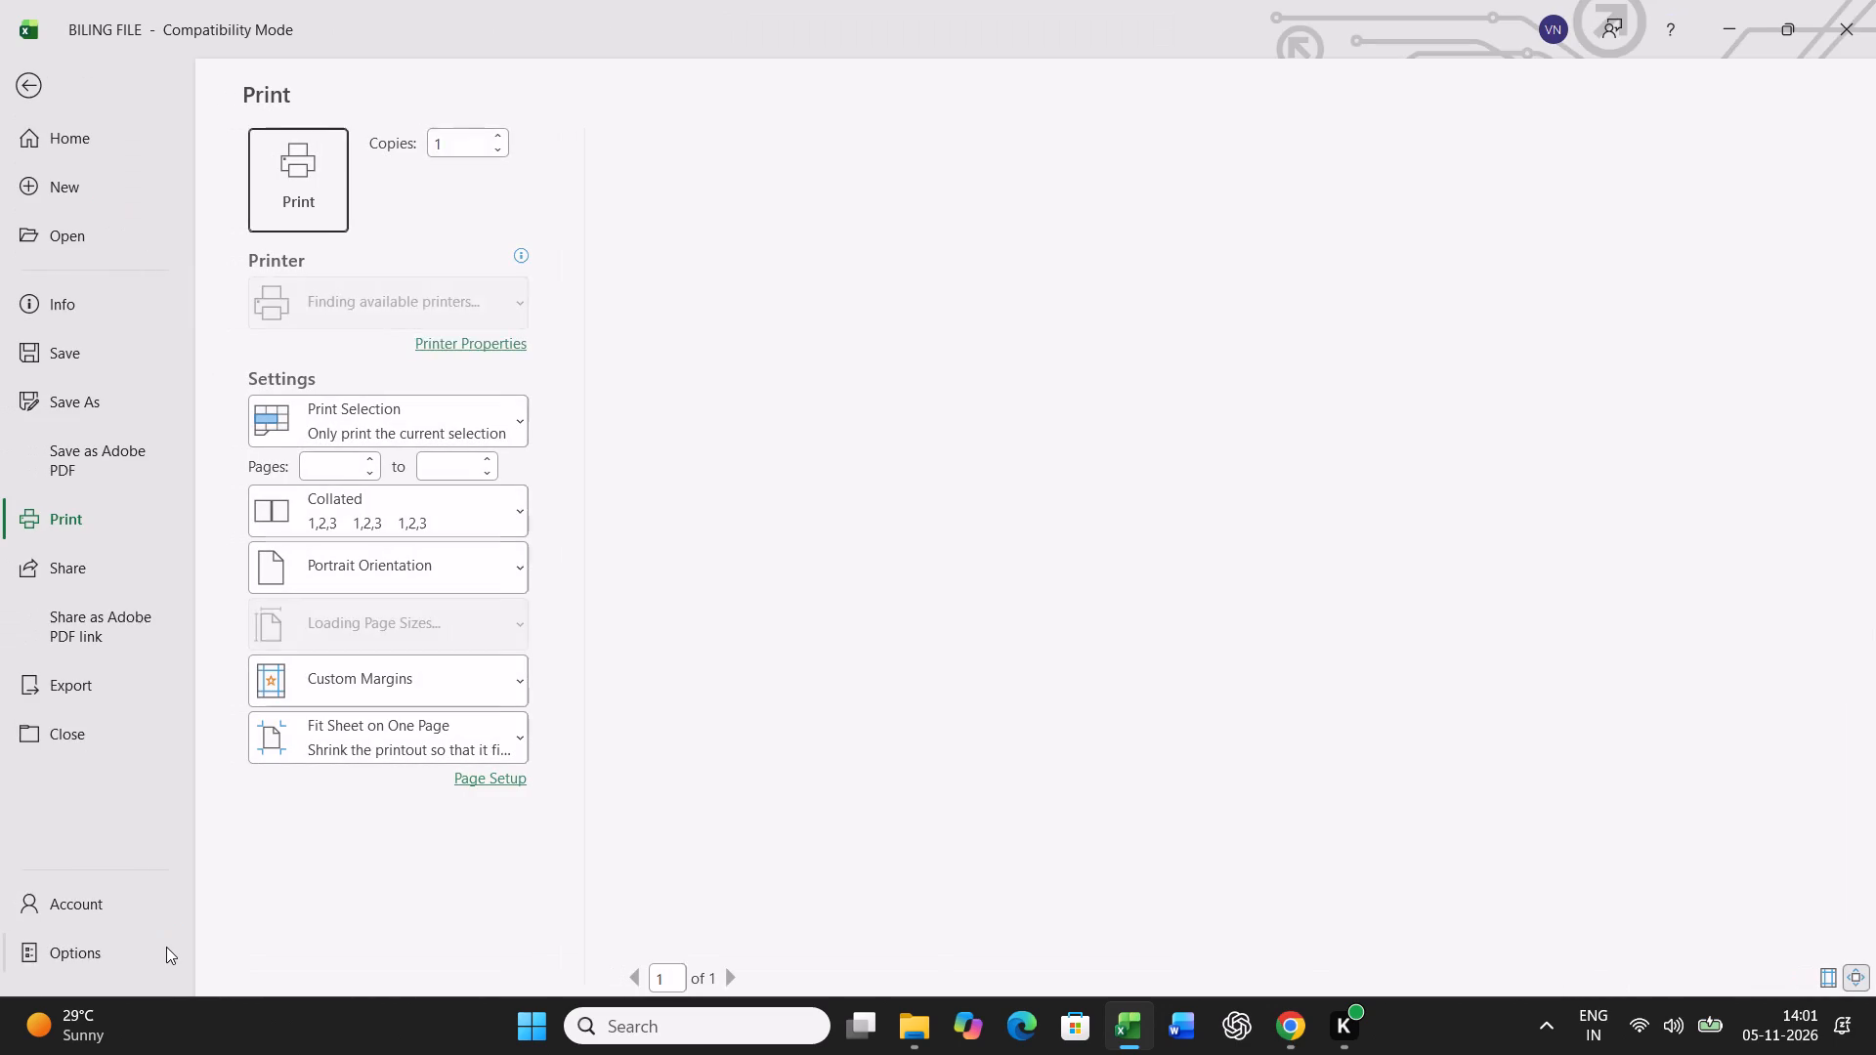
click(304, 179)
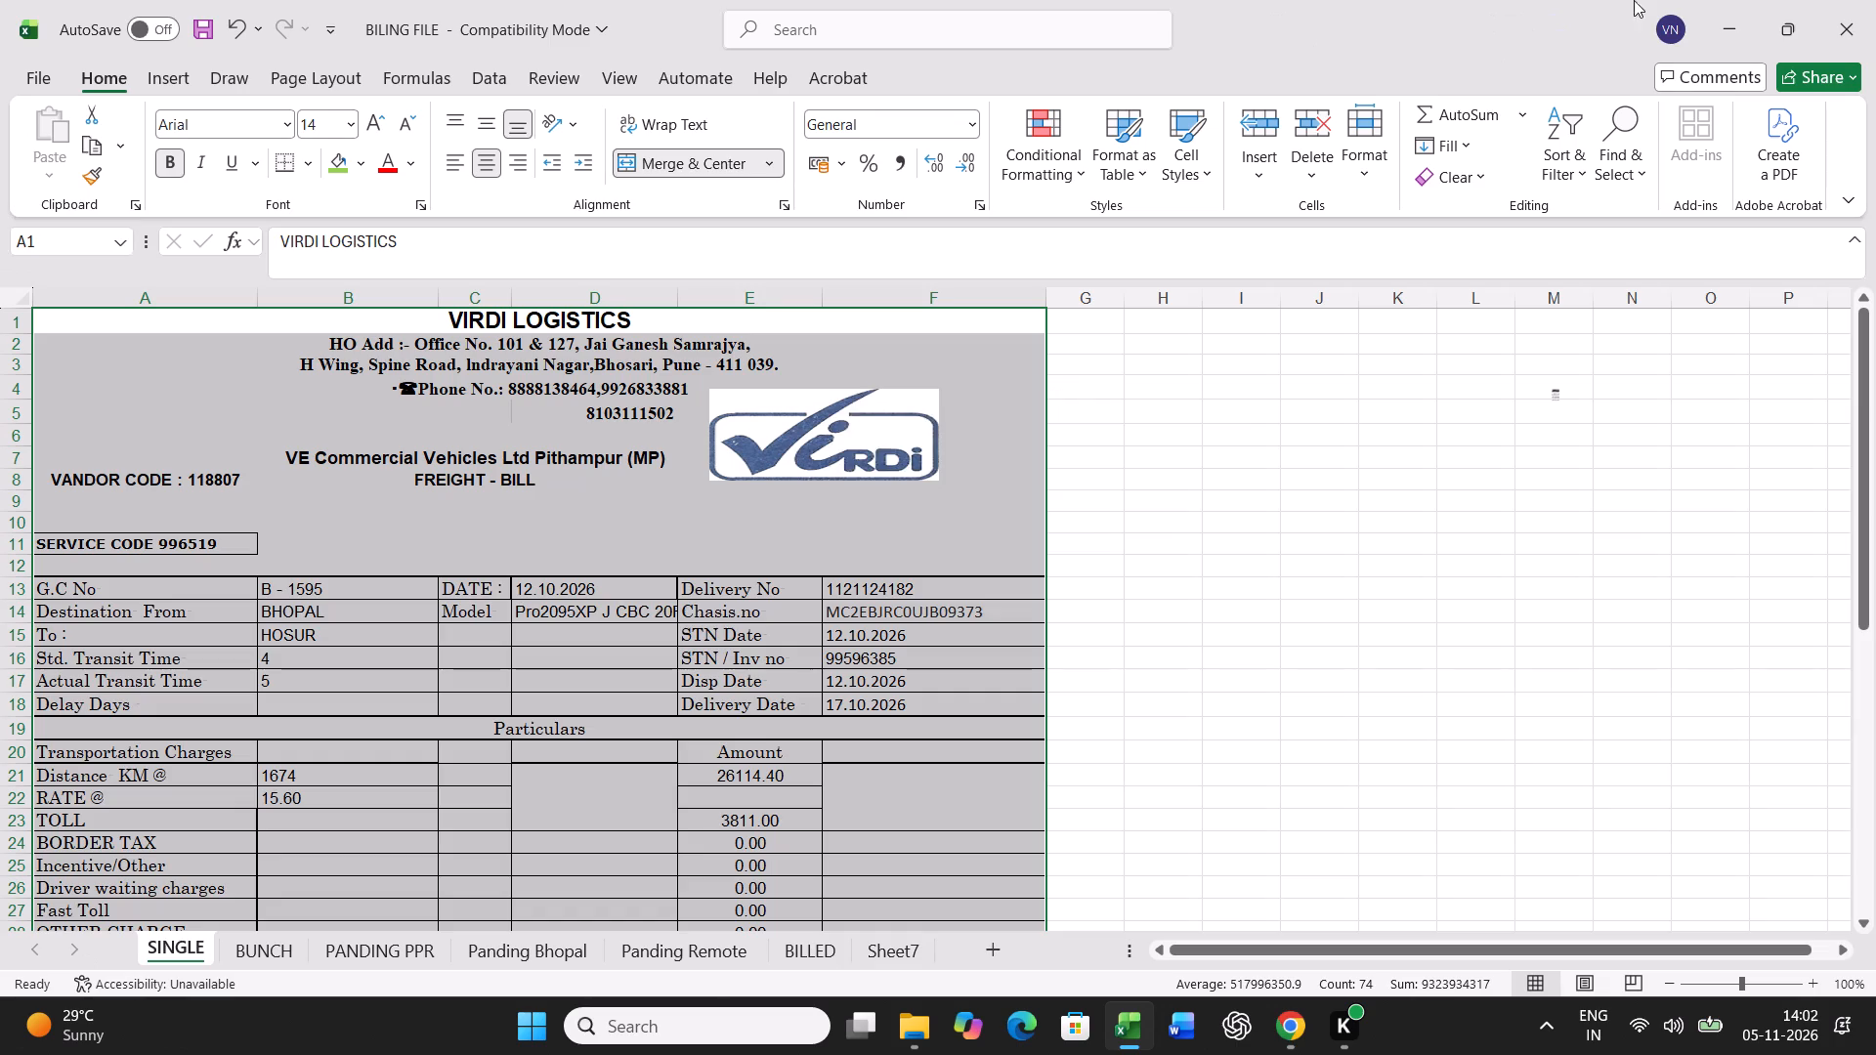
Copy bill row 11 of BUNCH for B - 1595 and paste it as values into row 54 of the lower table.
click(278, 953)
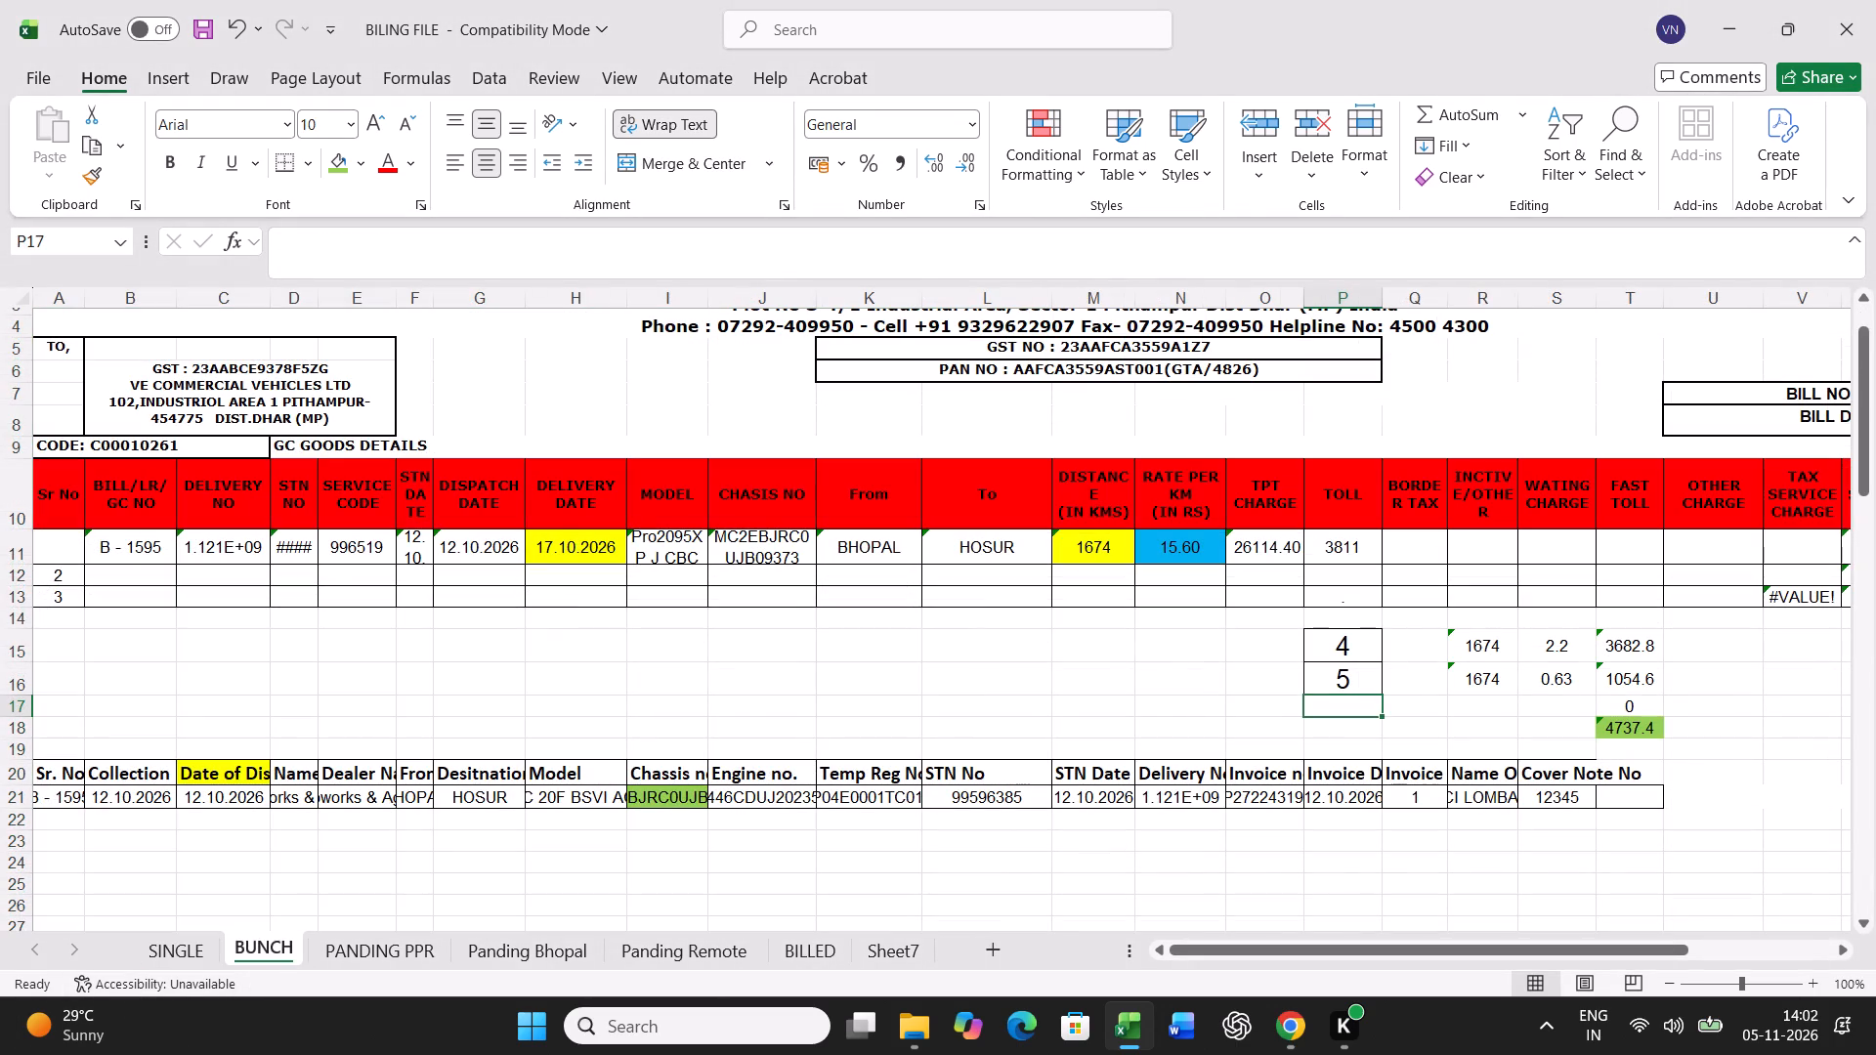
click(3, 553)
key(ctrl+c)
scroll(618, 652, down, 18)
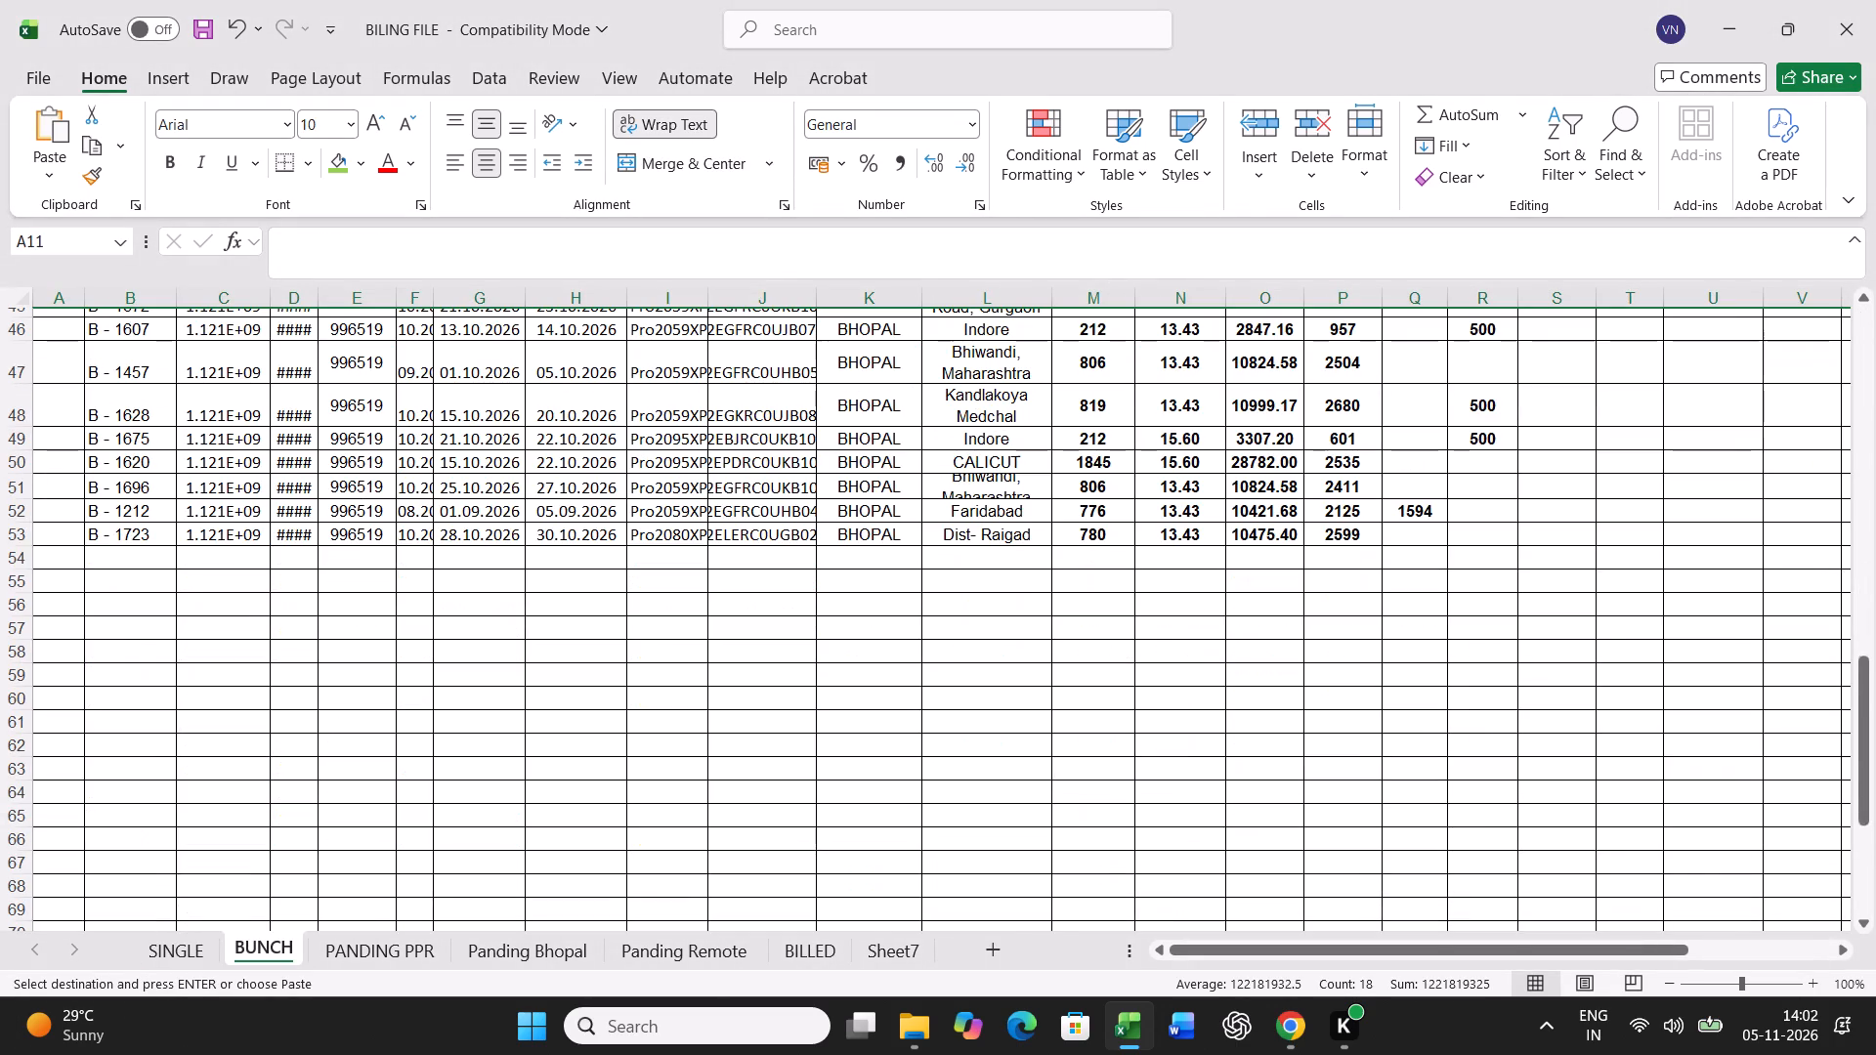
right_click(62, 555)
click(140, 454)
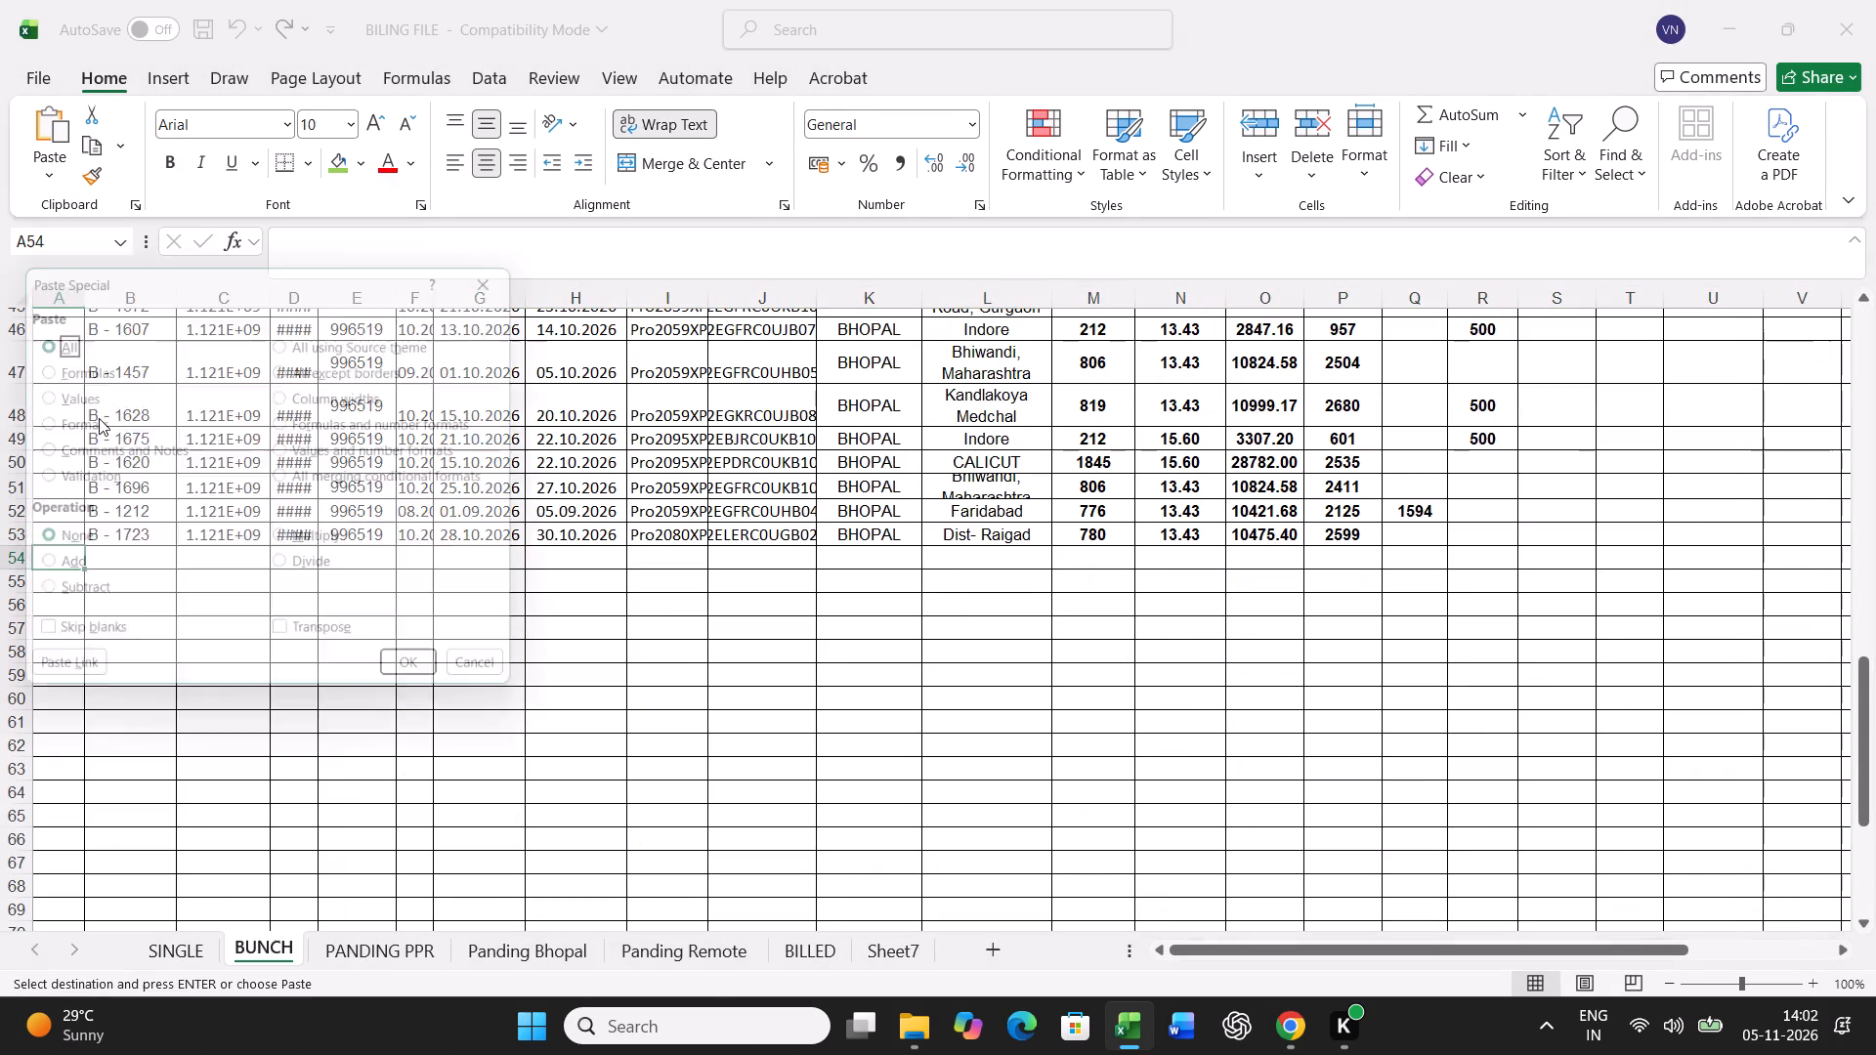
click(68, 384)
click(406, 681)
Find chassis B35177 in Panding Bhopal and fill its chassis number cell green.
click(528, 960)
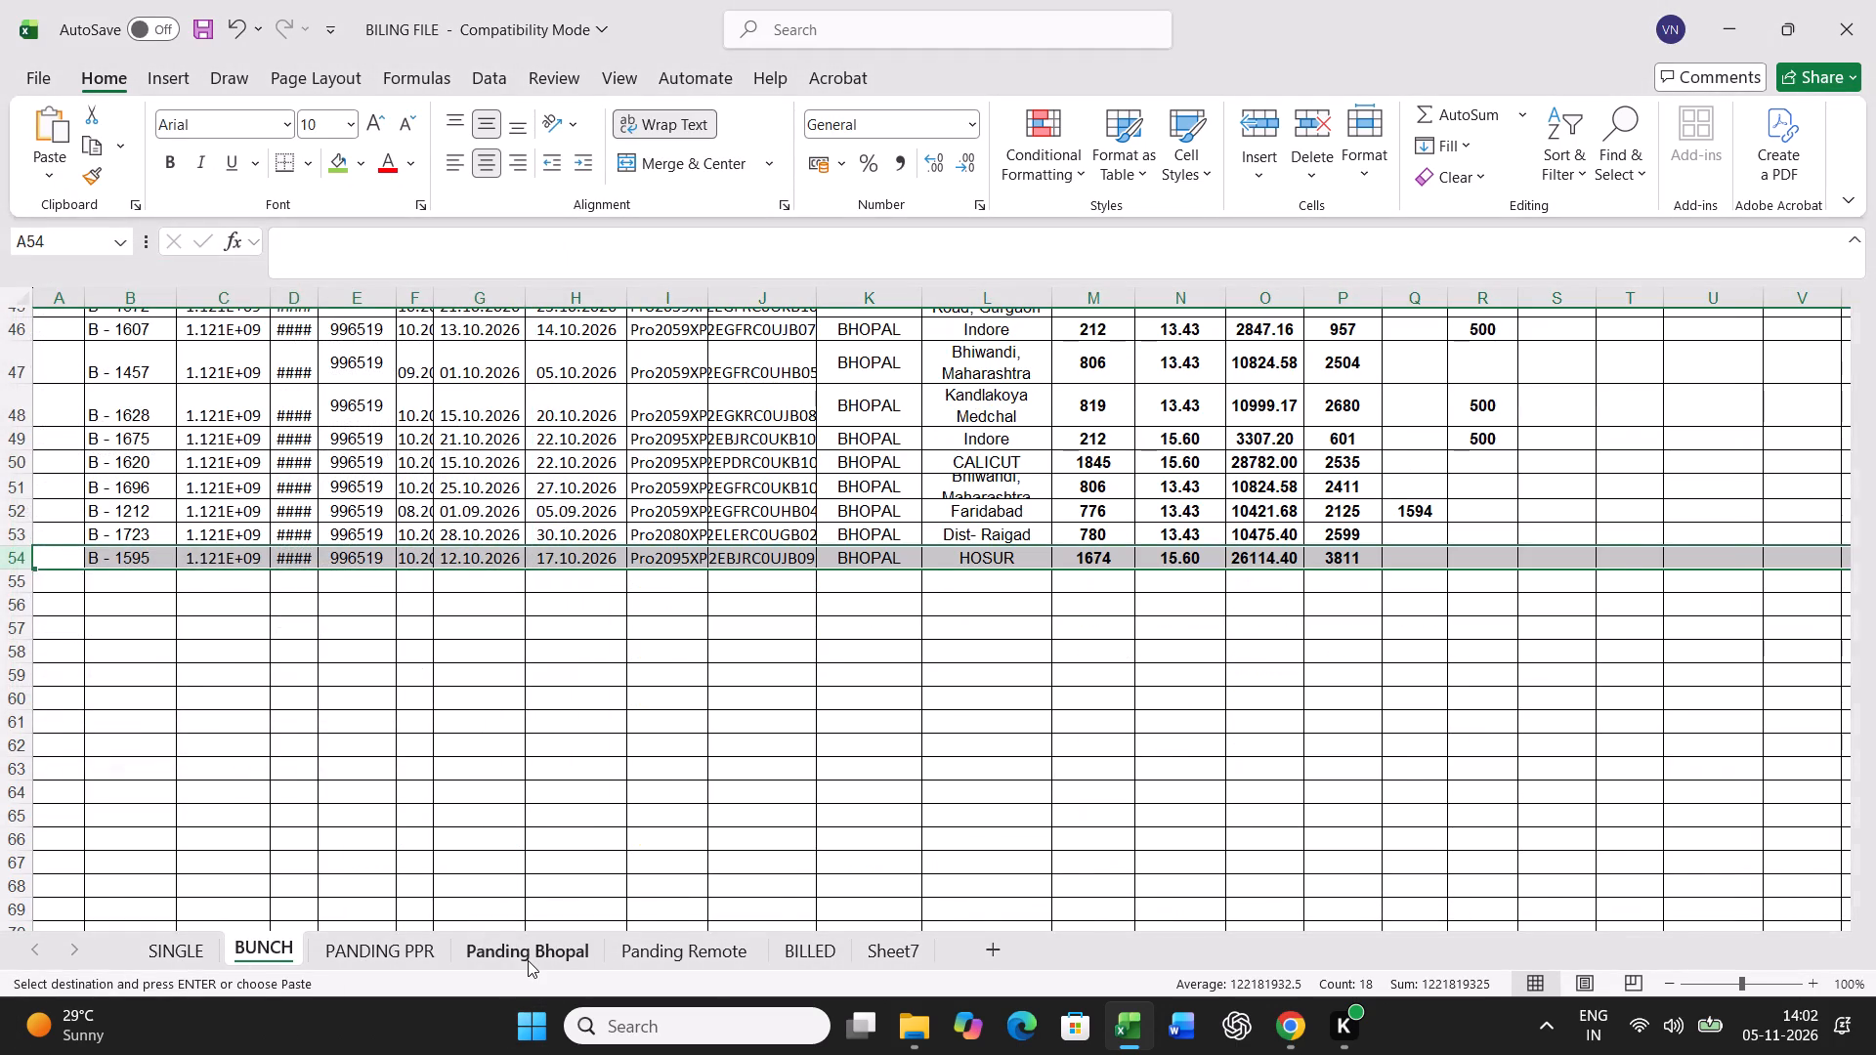
click(665, 726)
key(ctrl+f)
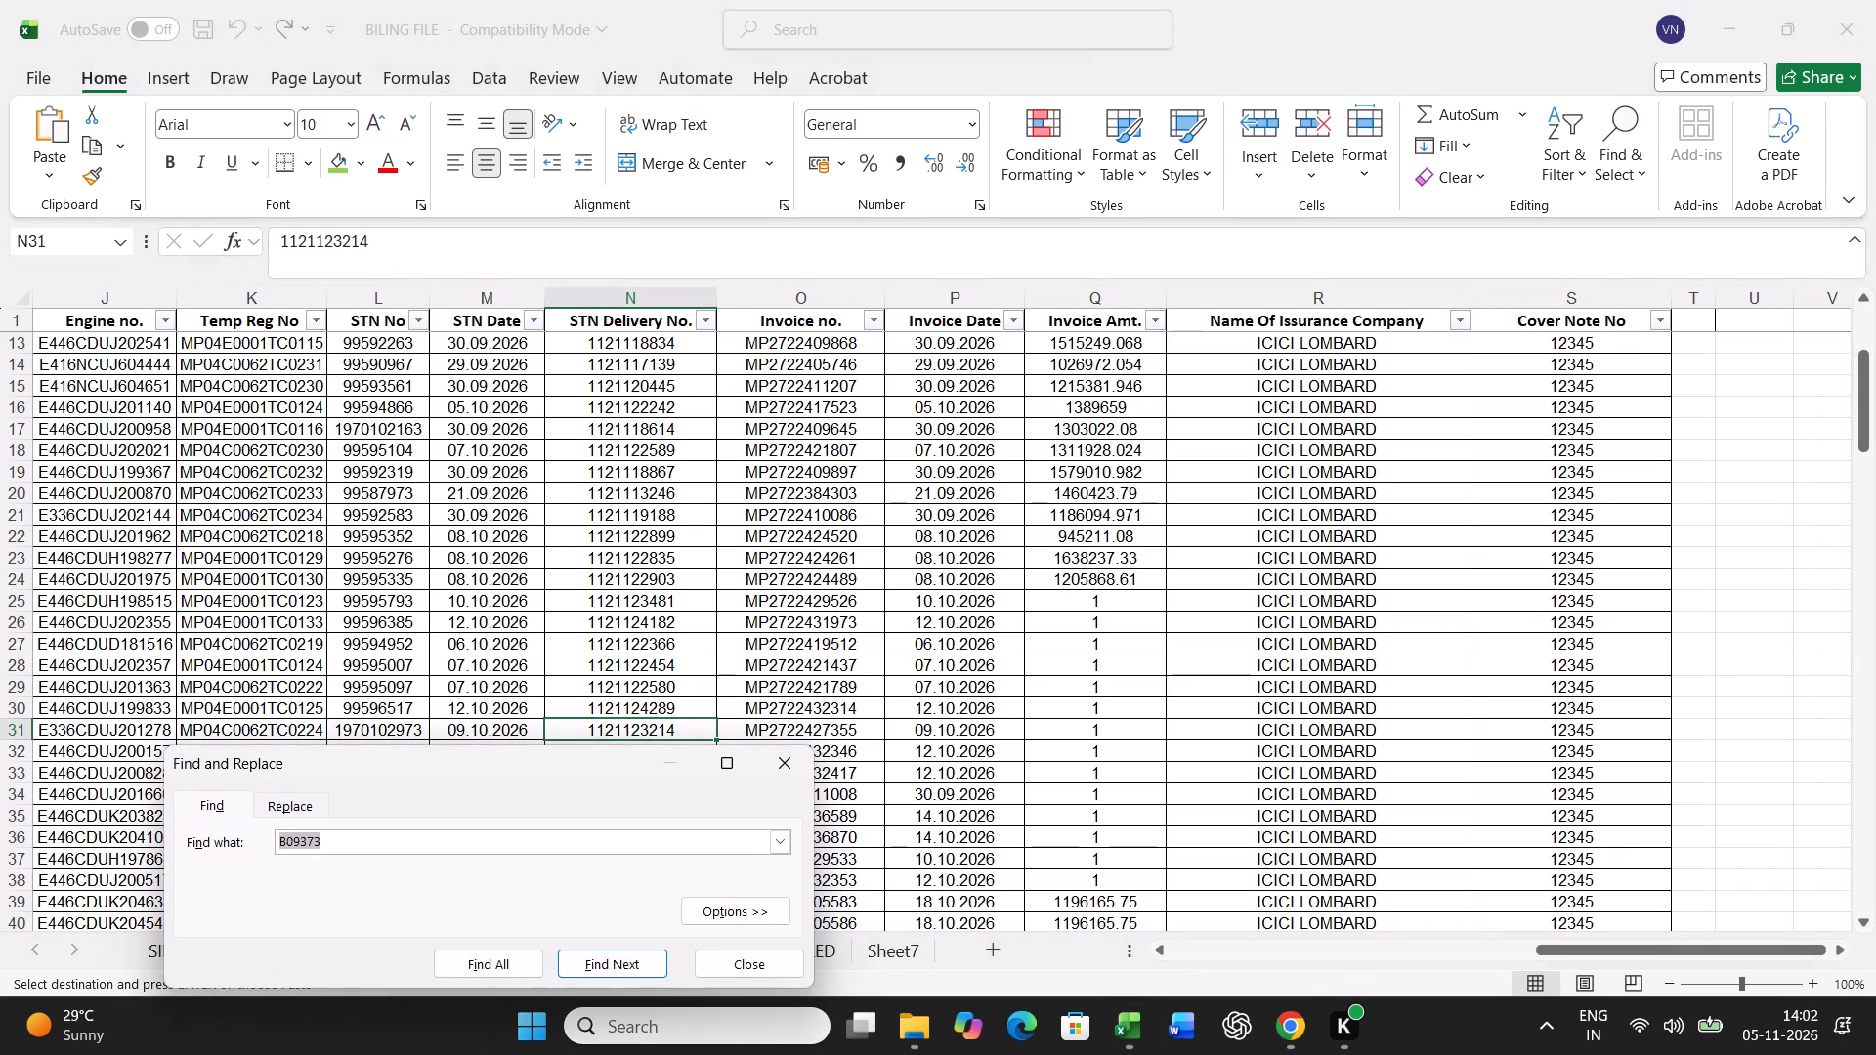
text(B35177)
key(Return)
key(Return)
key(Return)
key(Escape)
click(339, 164)
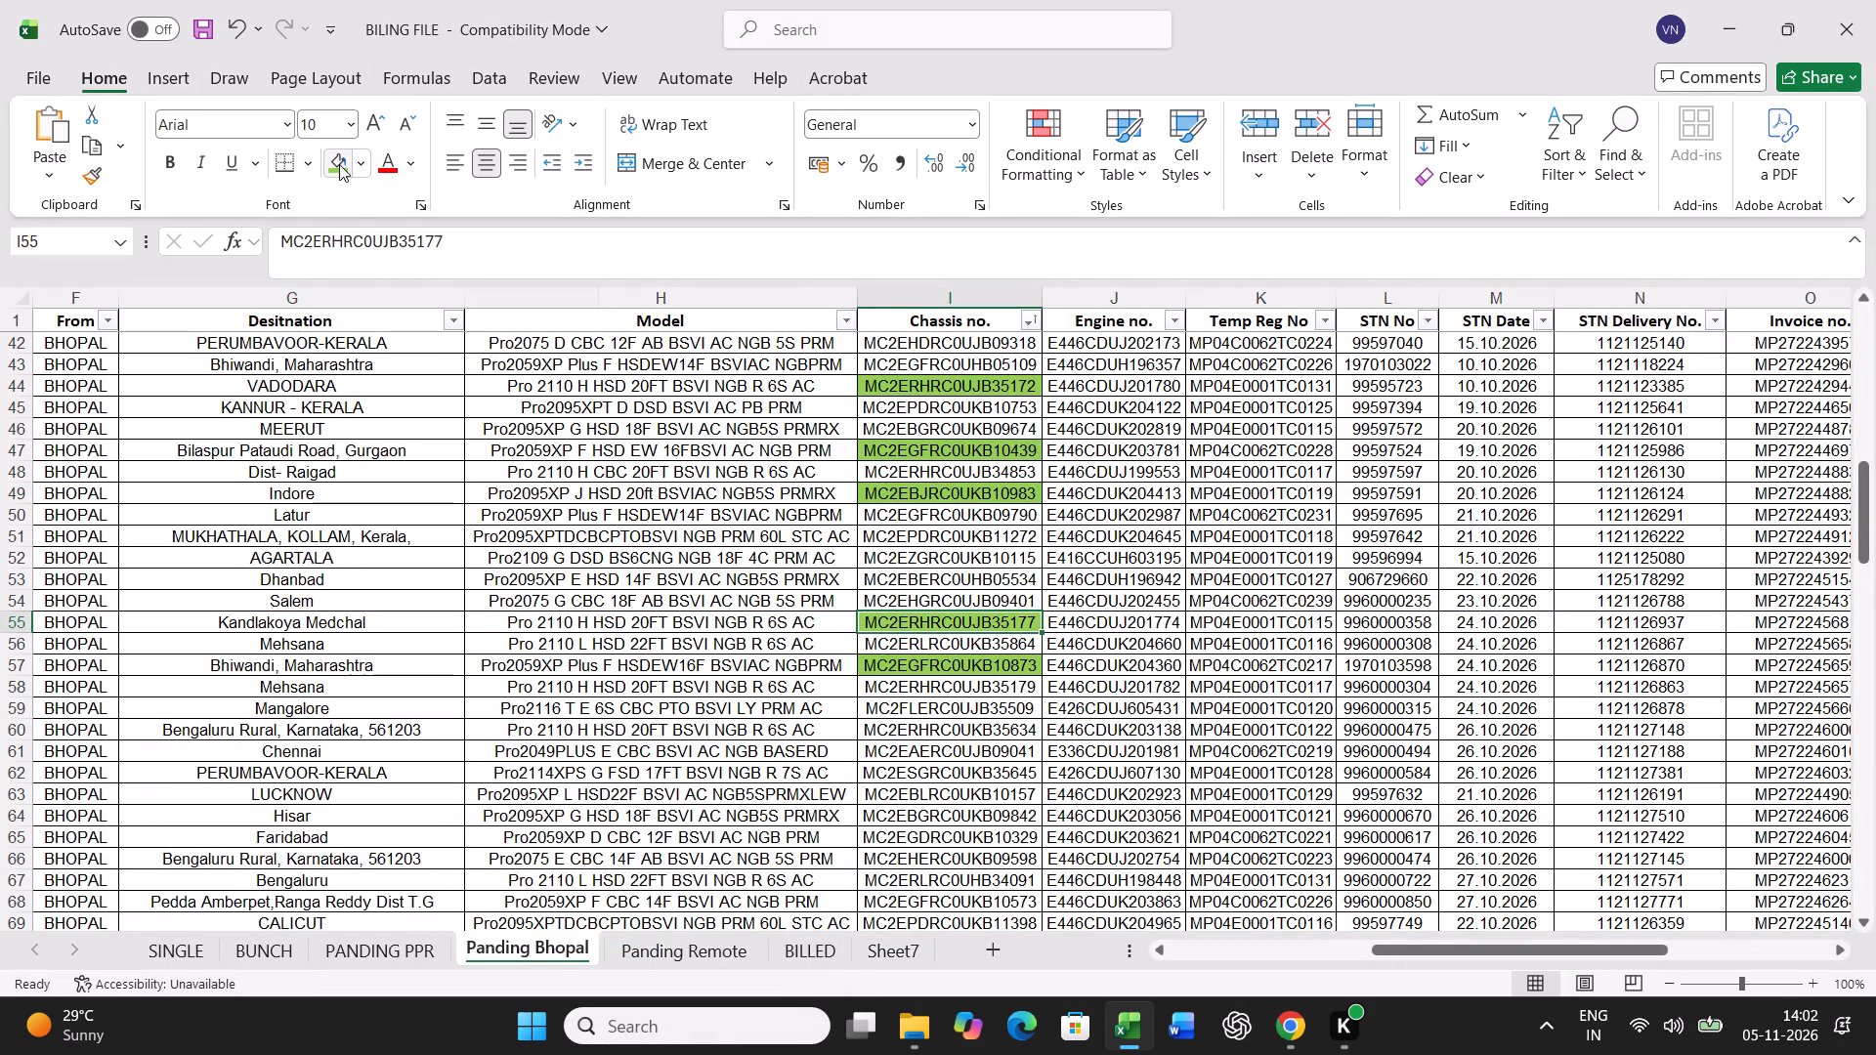
Copy the whole B - 1694 record from Panding Bhopal and paste it into row 21 of the BUNCH sheet.
key(Left)
key(Left)
key(Left)
key(Left)
key(Left)
key(Left)
key(Left)
key(Left)
key(Left)
key(Left)
key(Left)
key(Left)
key(Left)
key(Left)
key(Left)
key(Left)
key(Left)
key(Left)
key(Left)
key(Left)
key(ctrl+shift+Right)
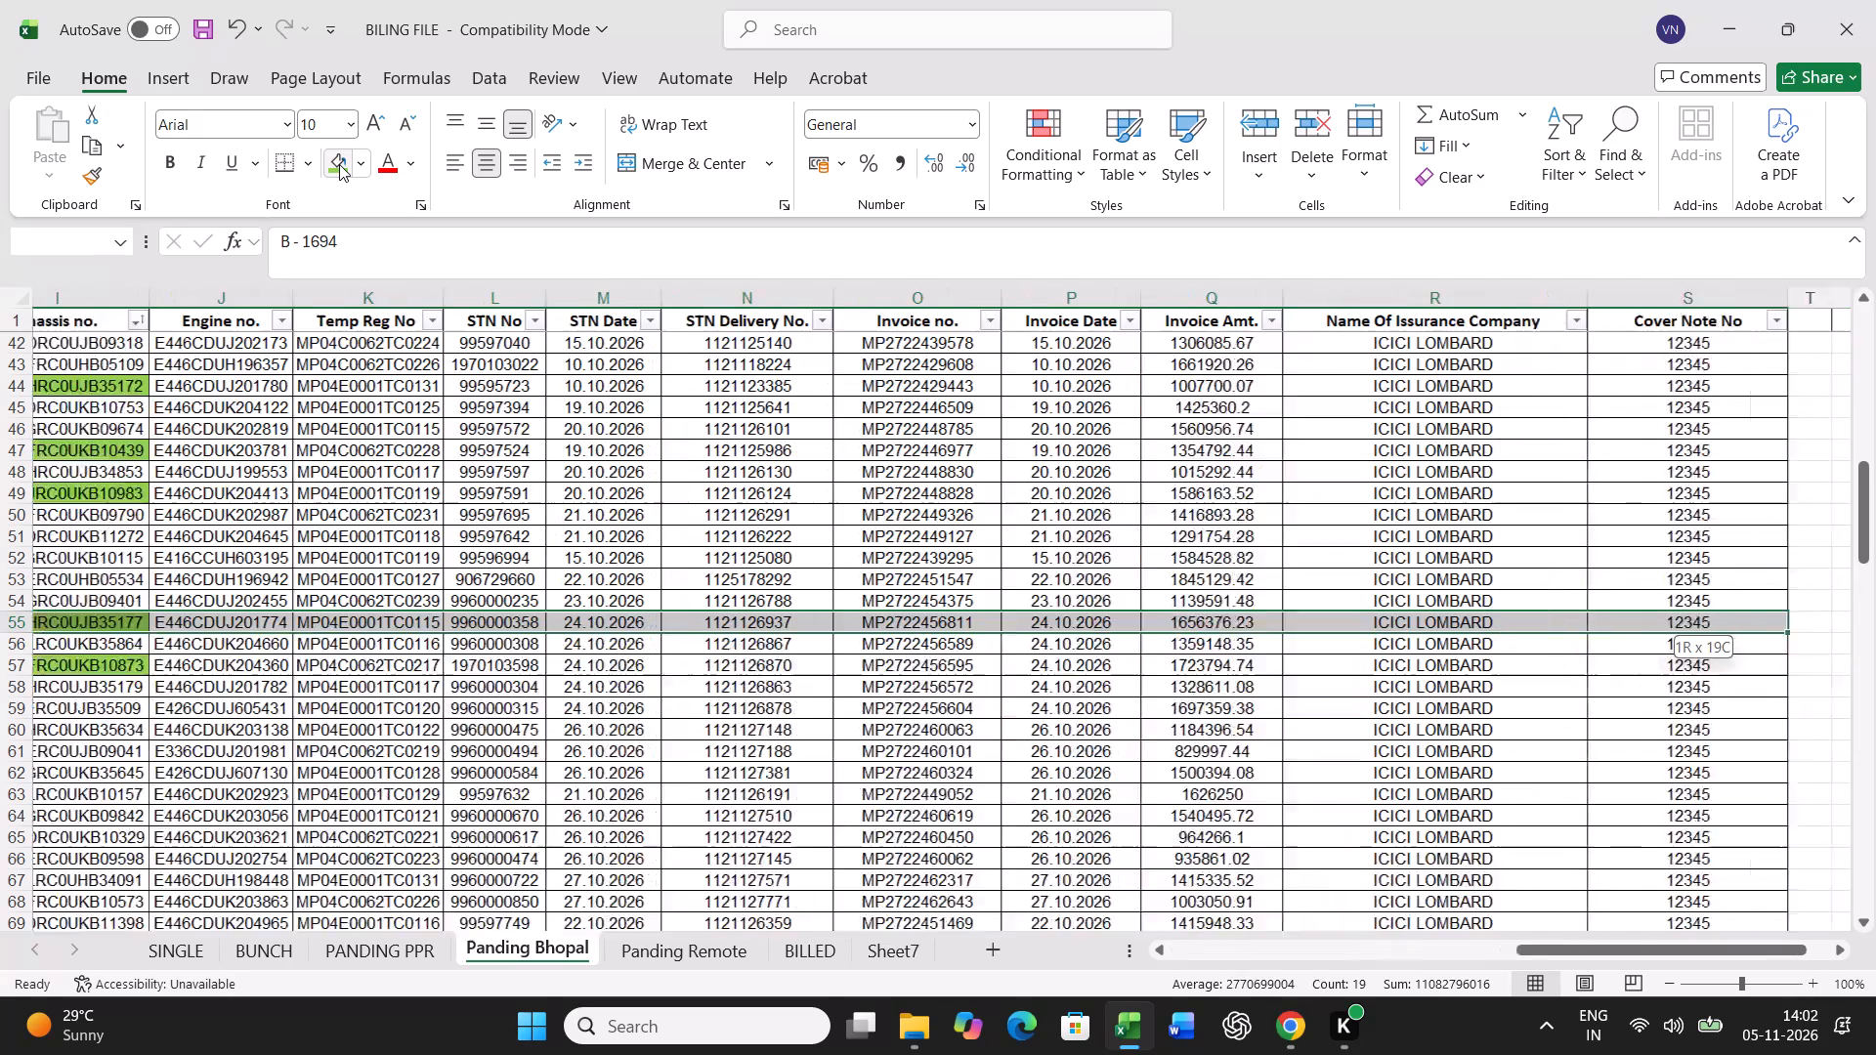
key(ctrl+c)
click(258, 961)
scroll(282, 810, up, 9)
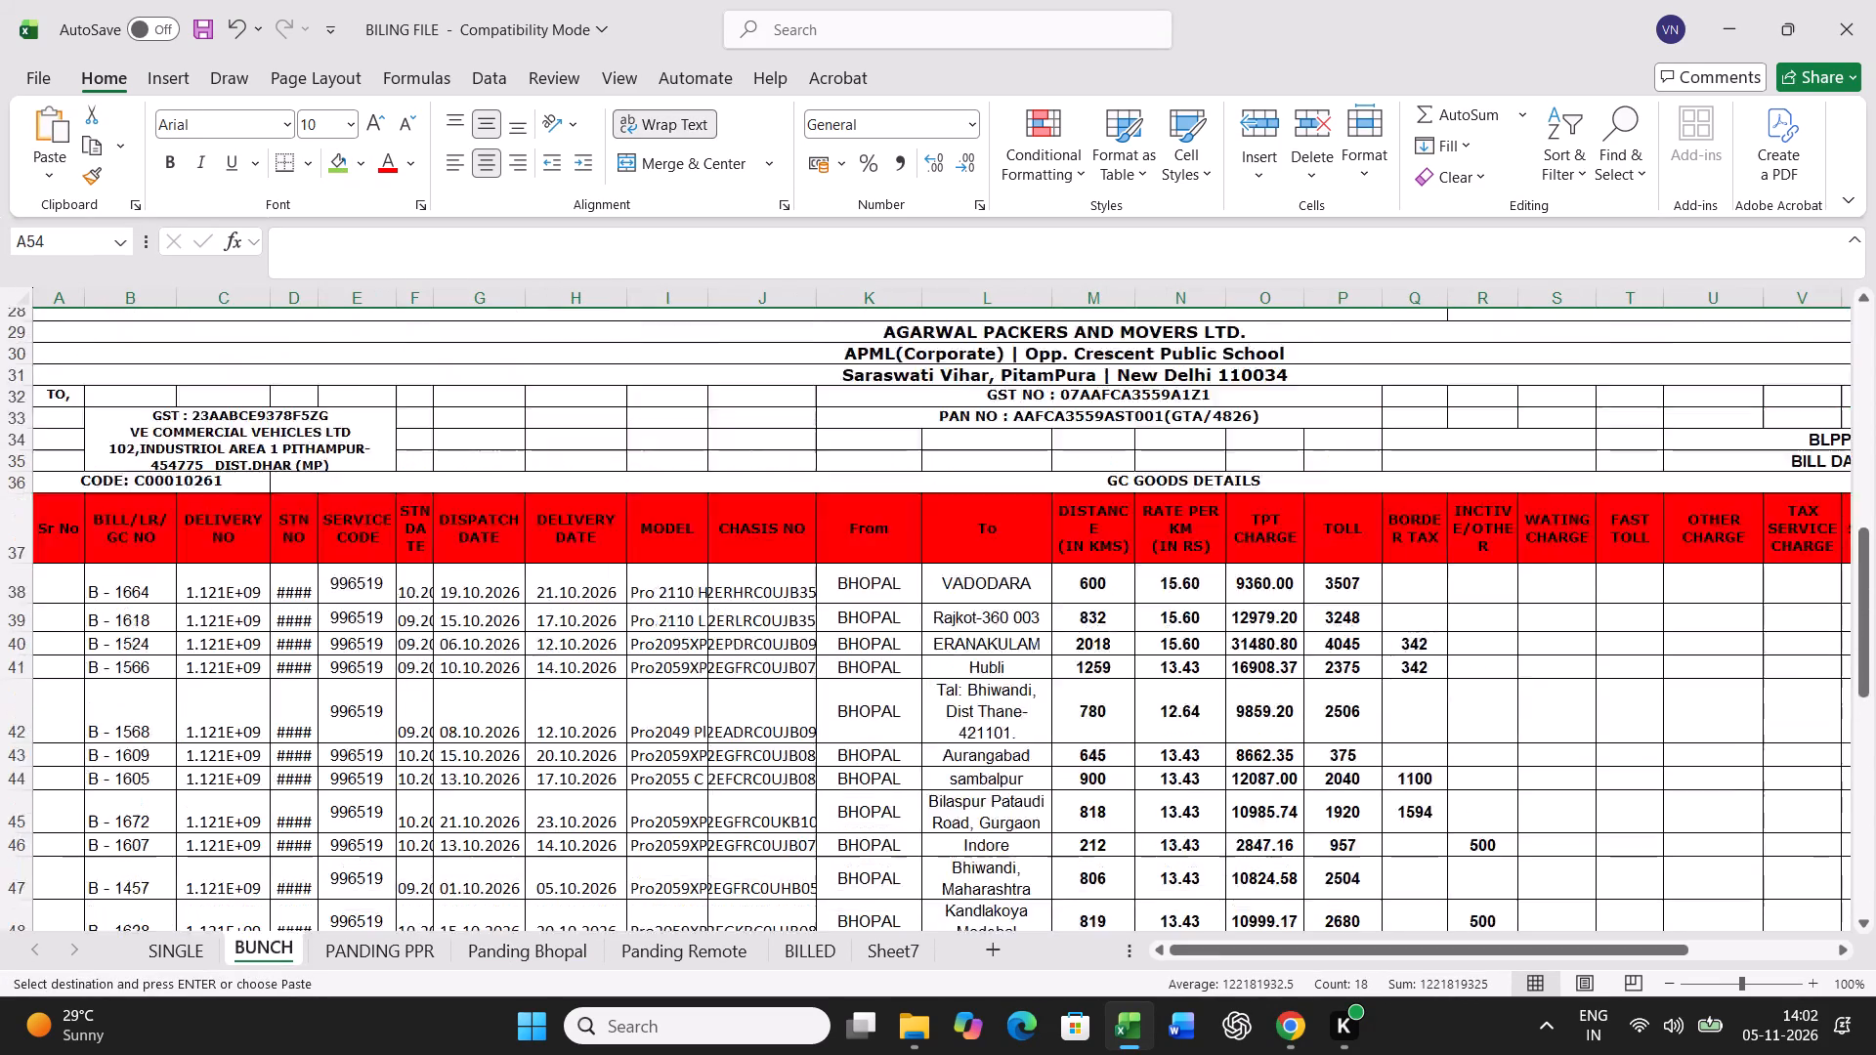
scroll(282, 810, up, 8)
click(74, 719)
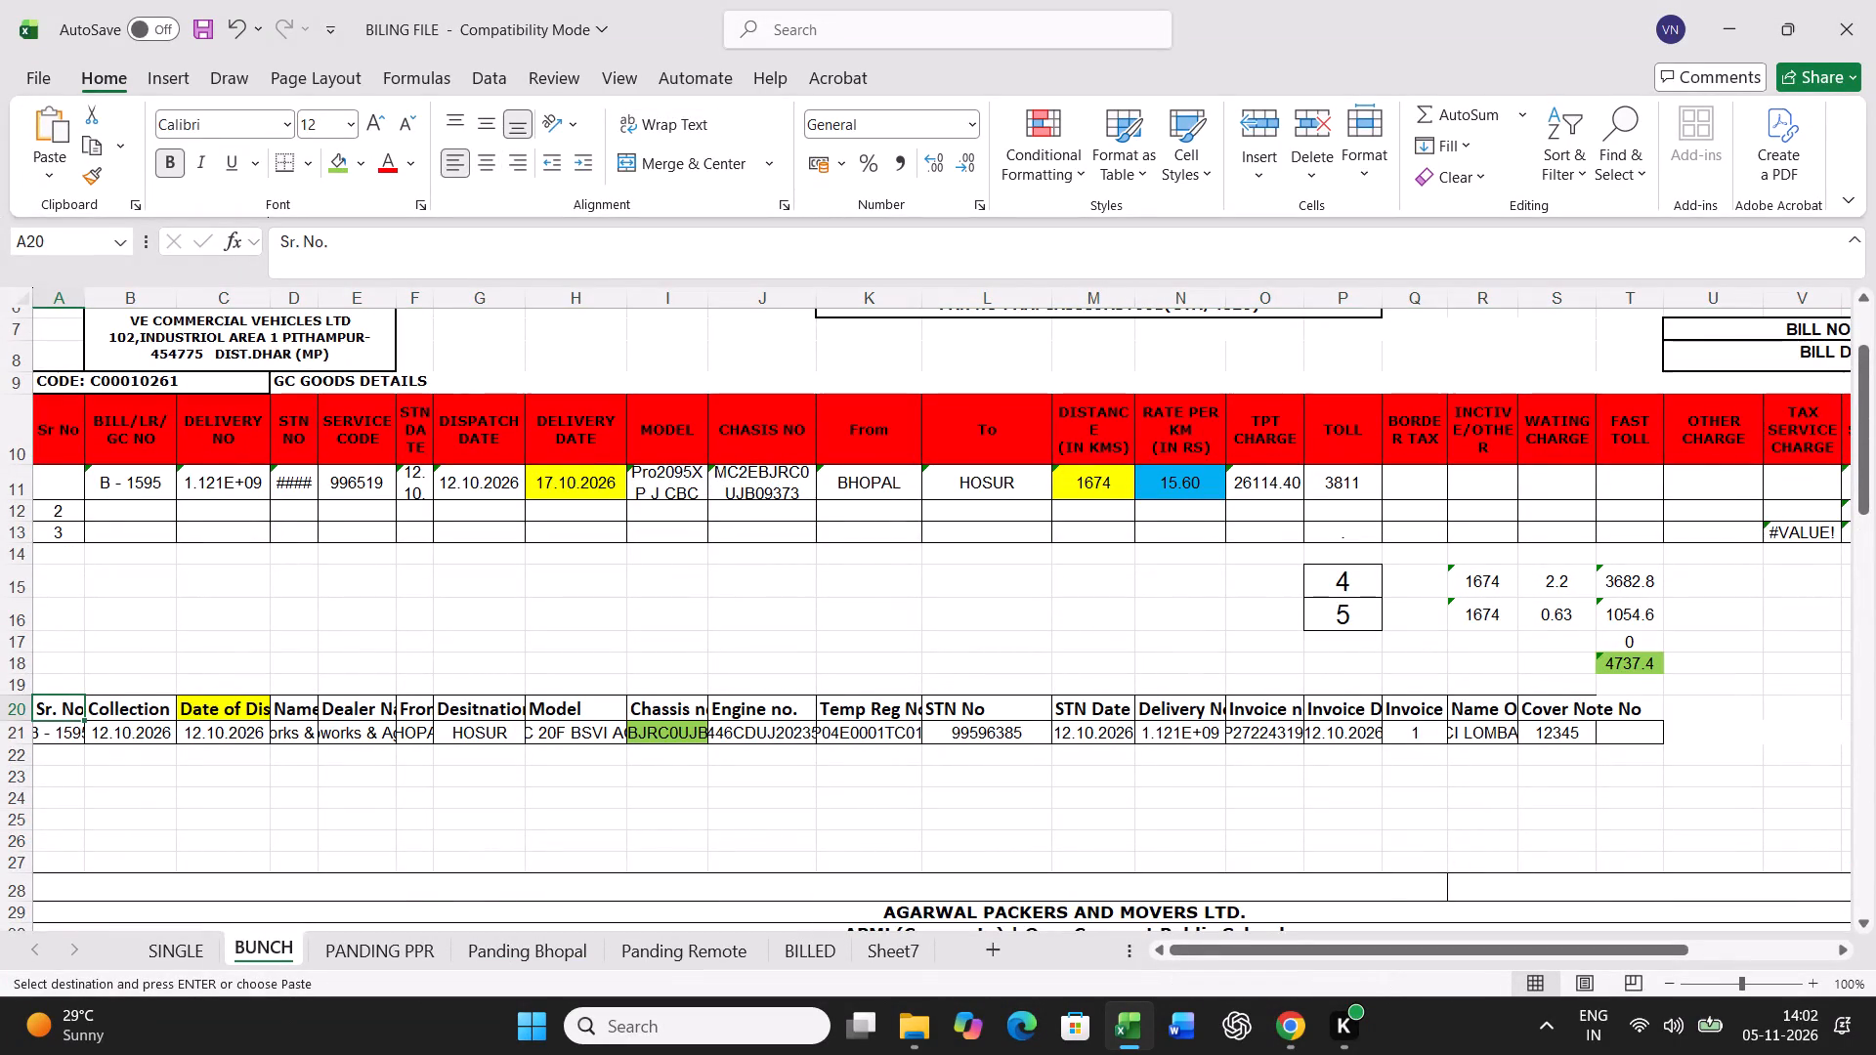
click(75, 734)
key(ctrl+v)
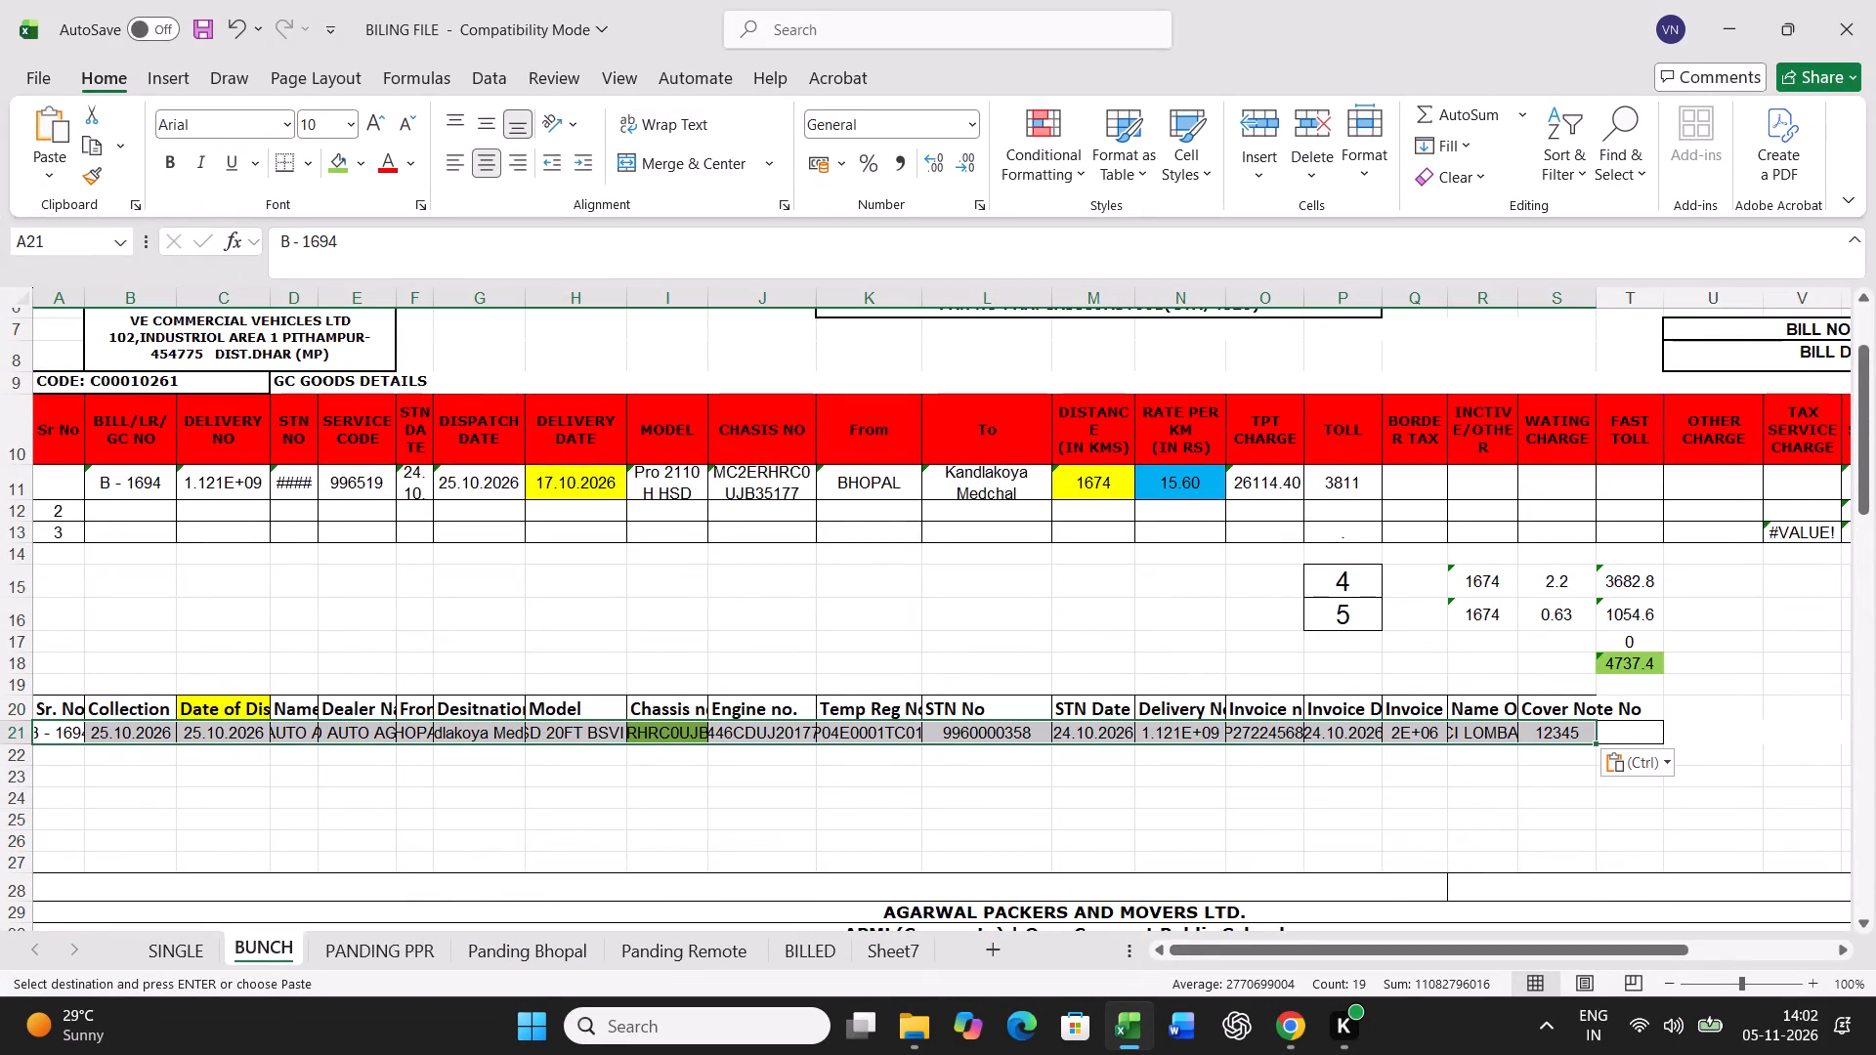
In bill row 11 for B - 1694, enter delivery date 28.10.2026, distance 819, rate 15.60, toll 5950 and incentive/other 500.
click(567, 497)
text(28.10.2026)
key(Right)
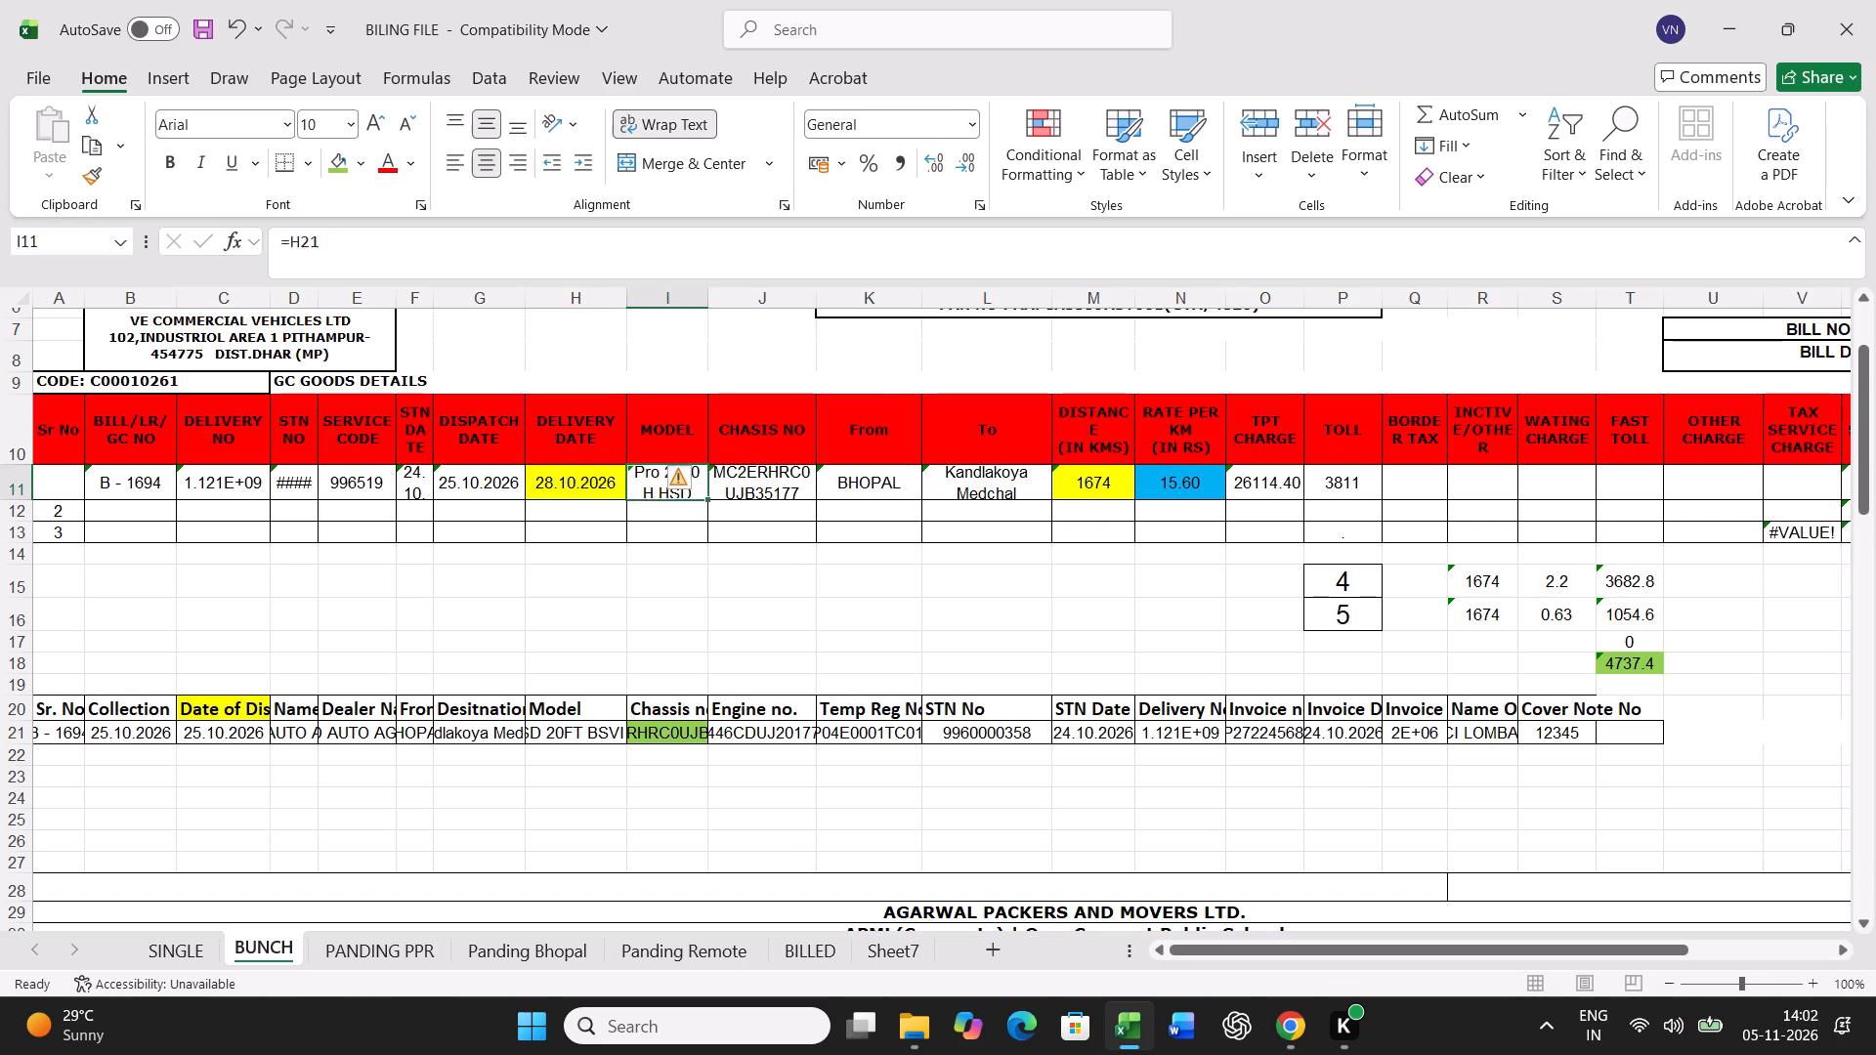
key(Right)
key(Right)
key(Right)
key(Right)
key(equal)
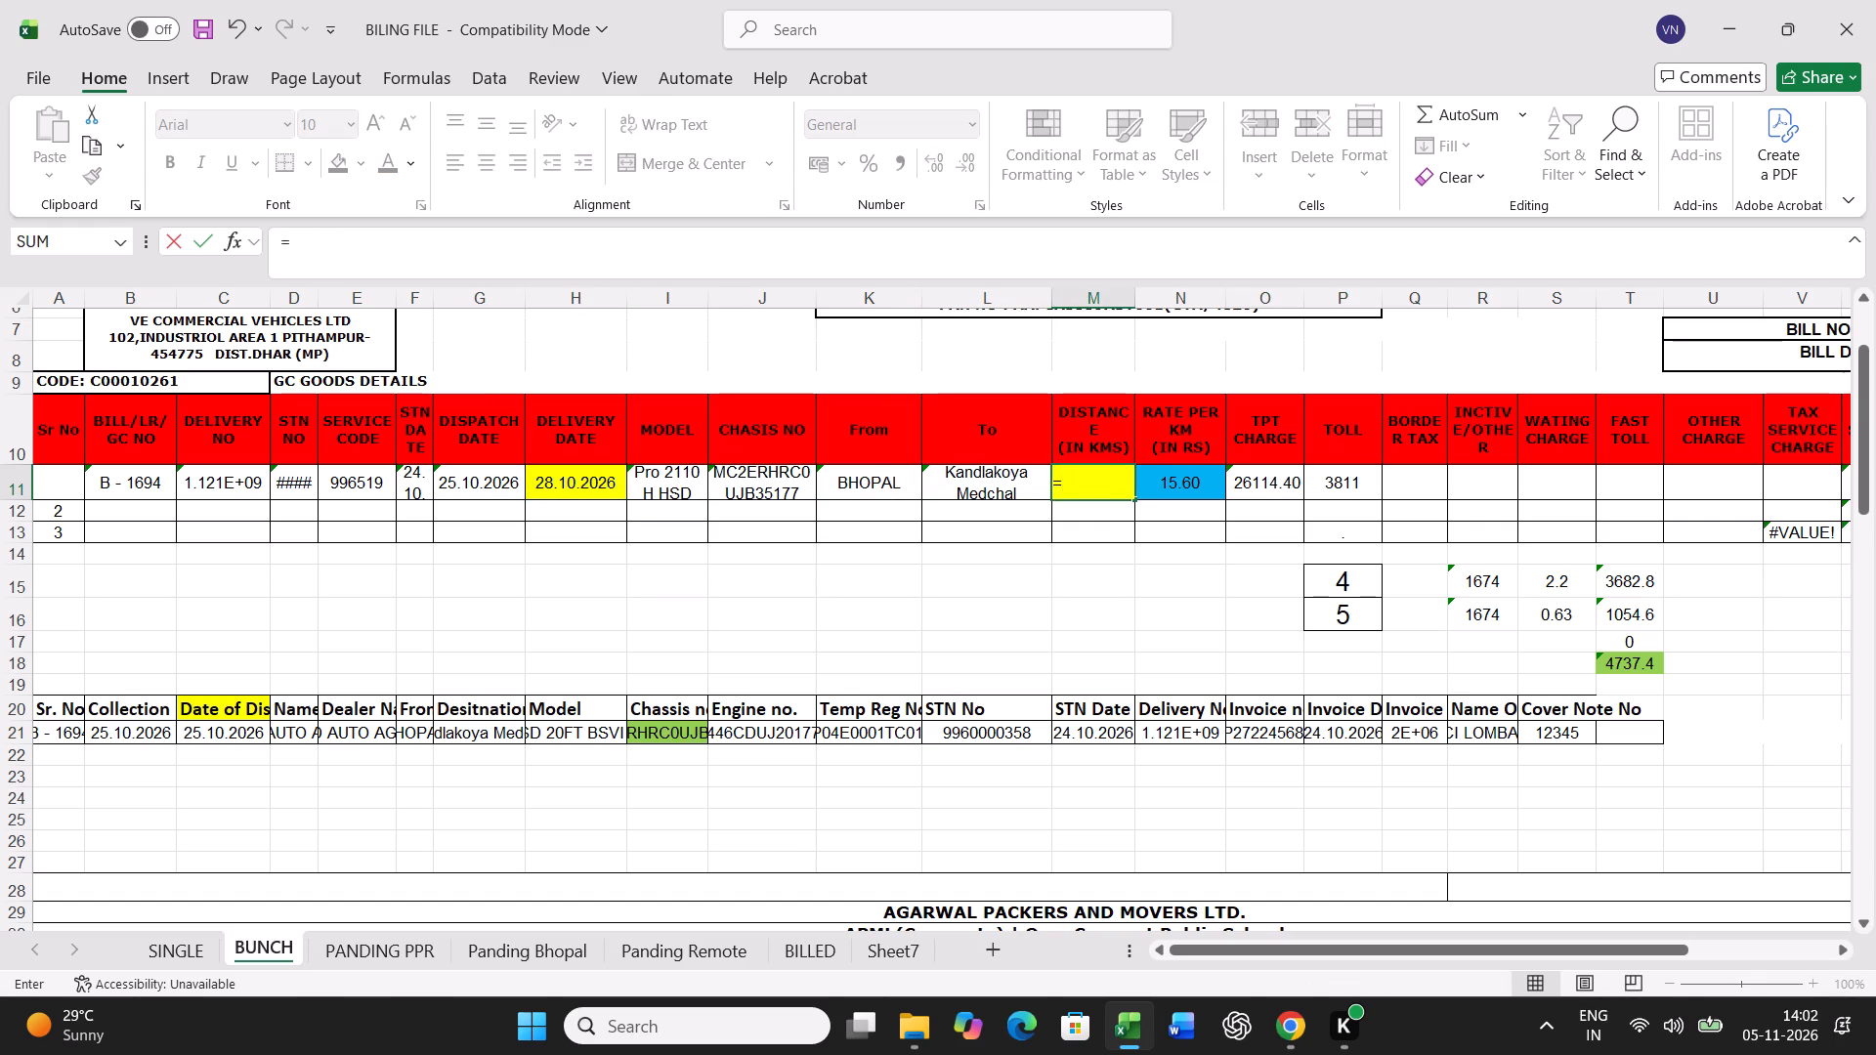
key(Escape)
text(819)
key(Right)
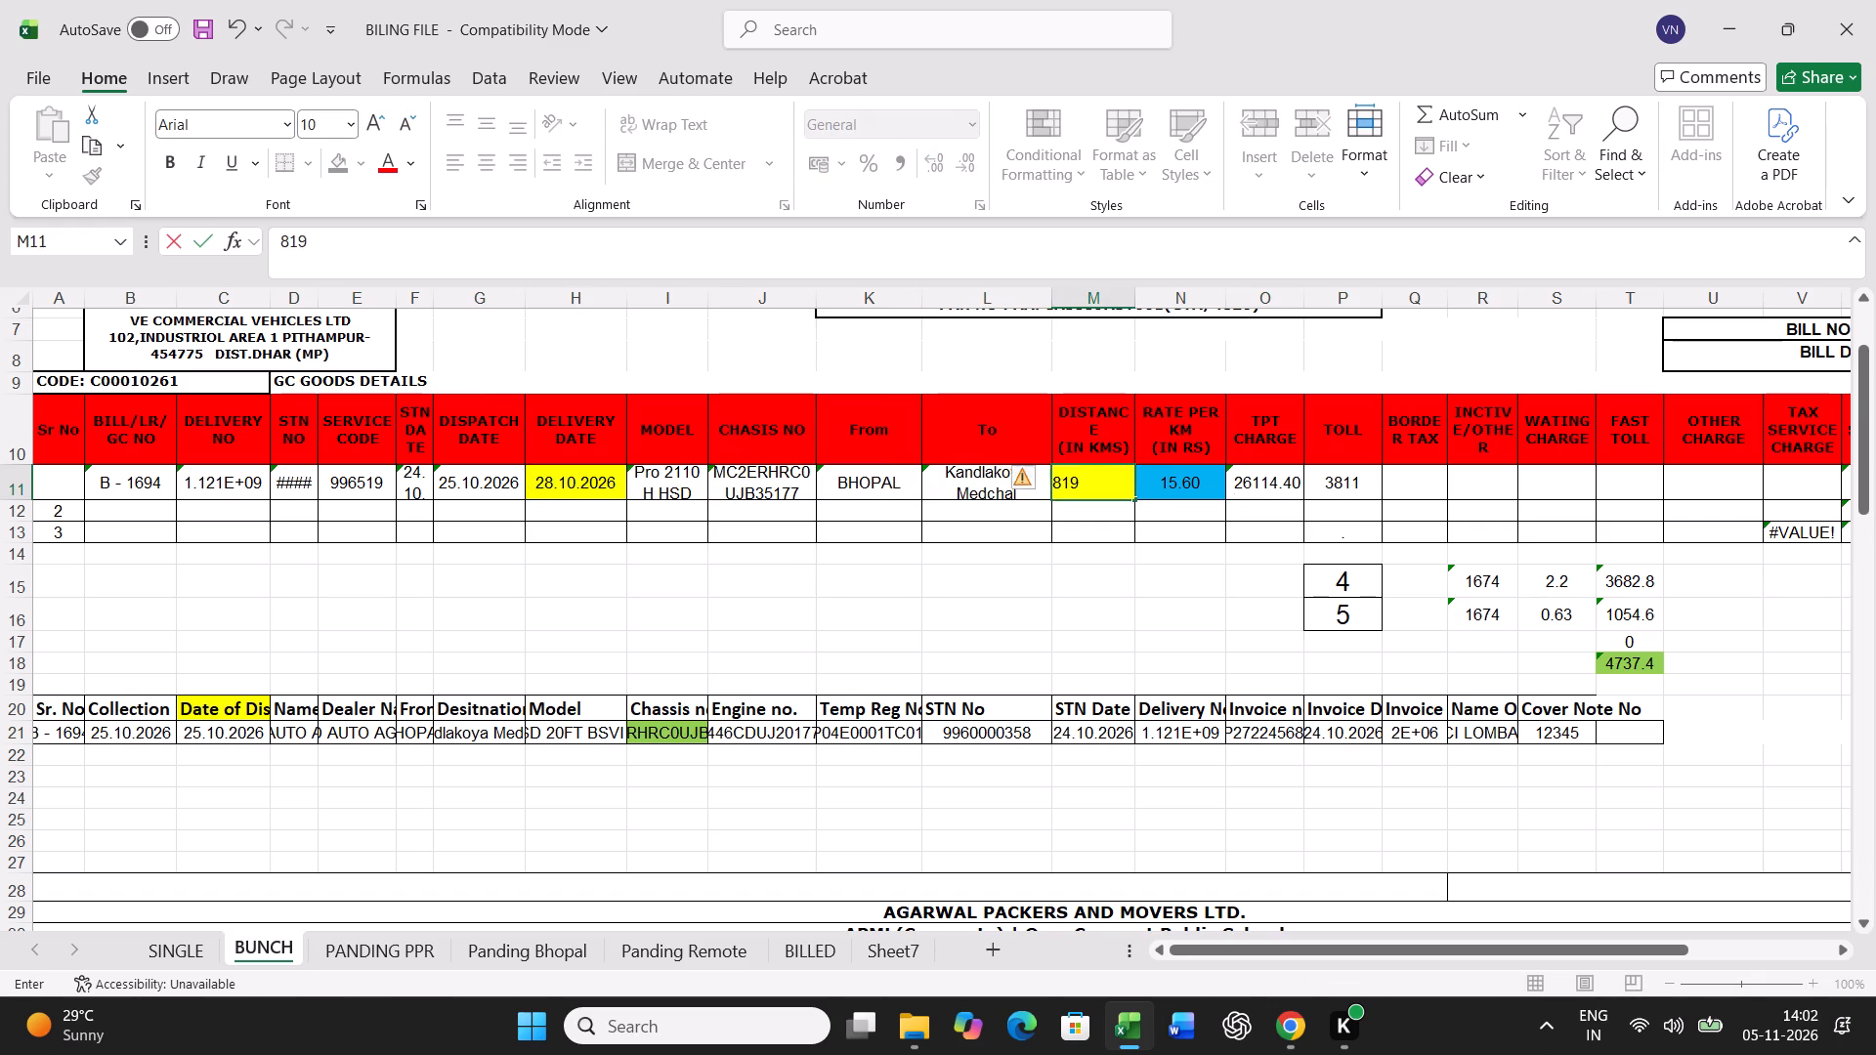
text(15.60)
key(Right)
key(Right)
text(5950)
key(Right)
key(Right)
text(500)
key(Return)
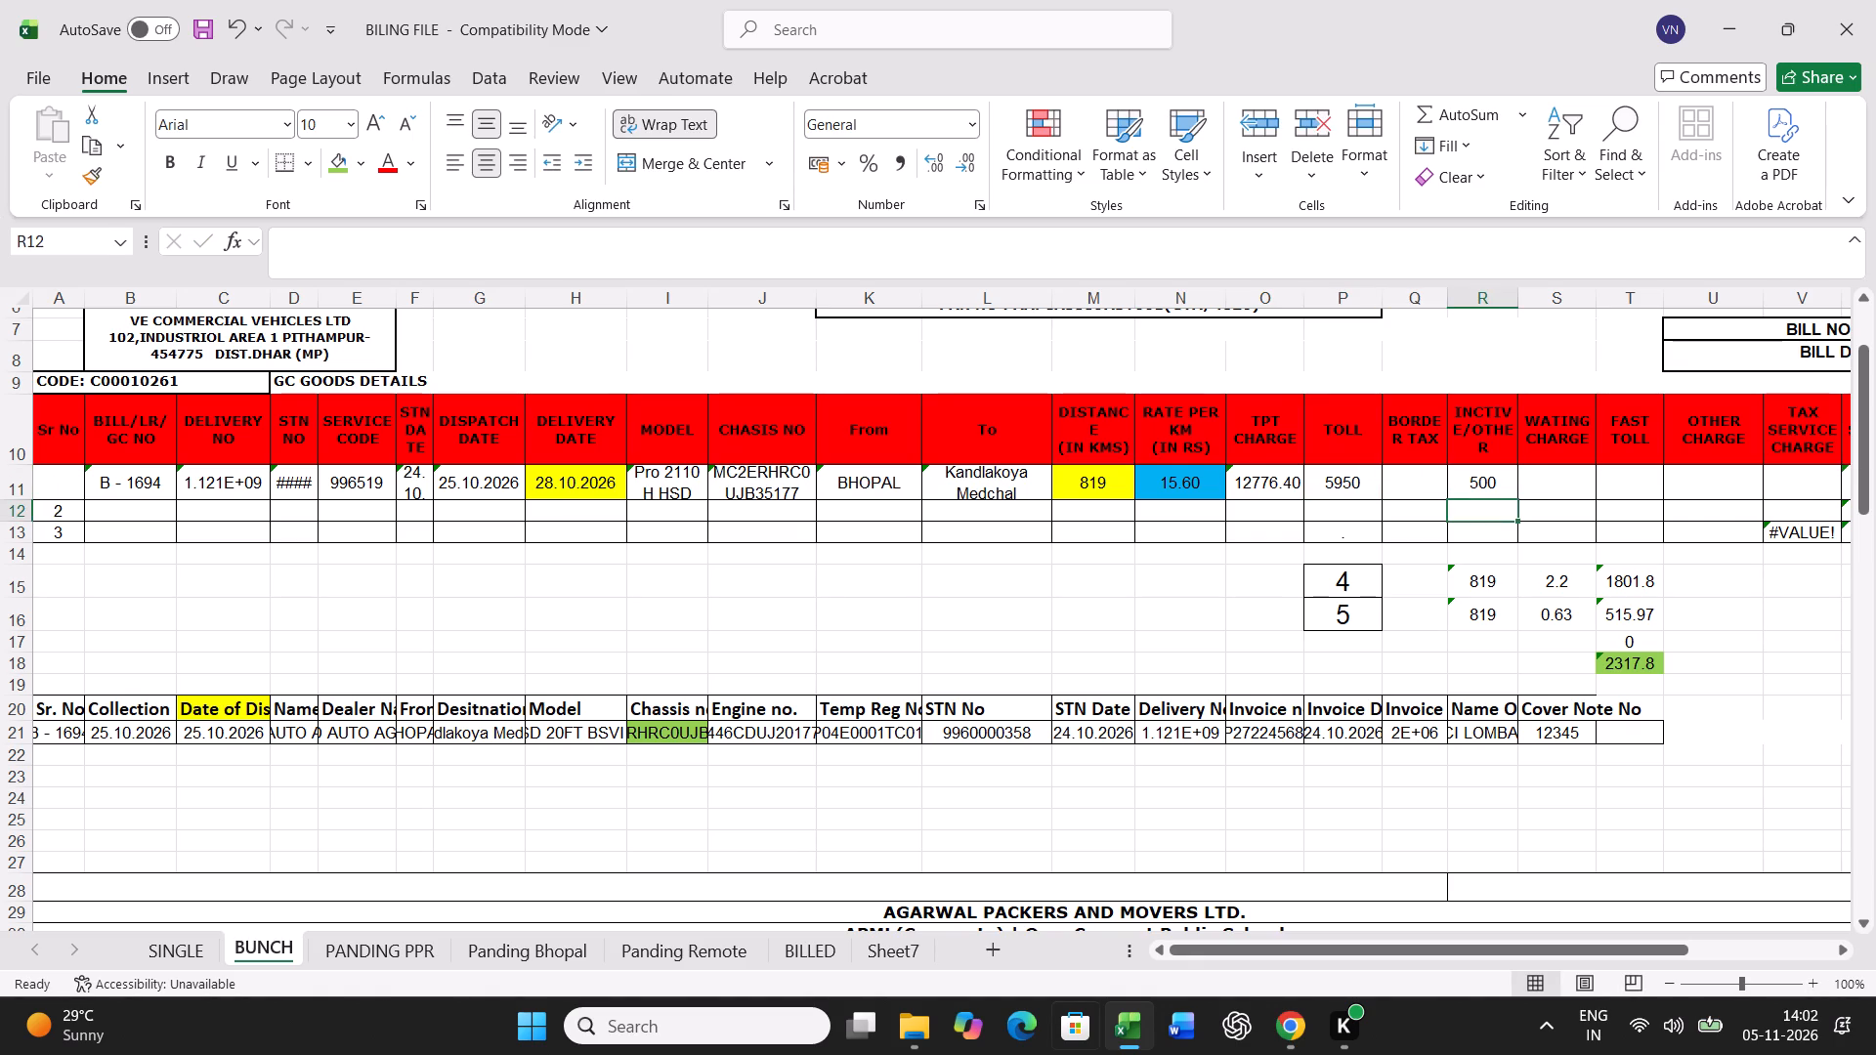
Set both the standard and actual transit times for B - 1694 to 3 in P15 and P16.
click(1342, 578)
key(3)
key(Return)
key(3)
key(Return)
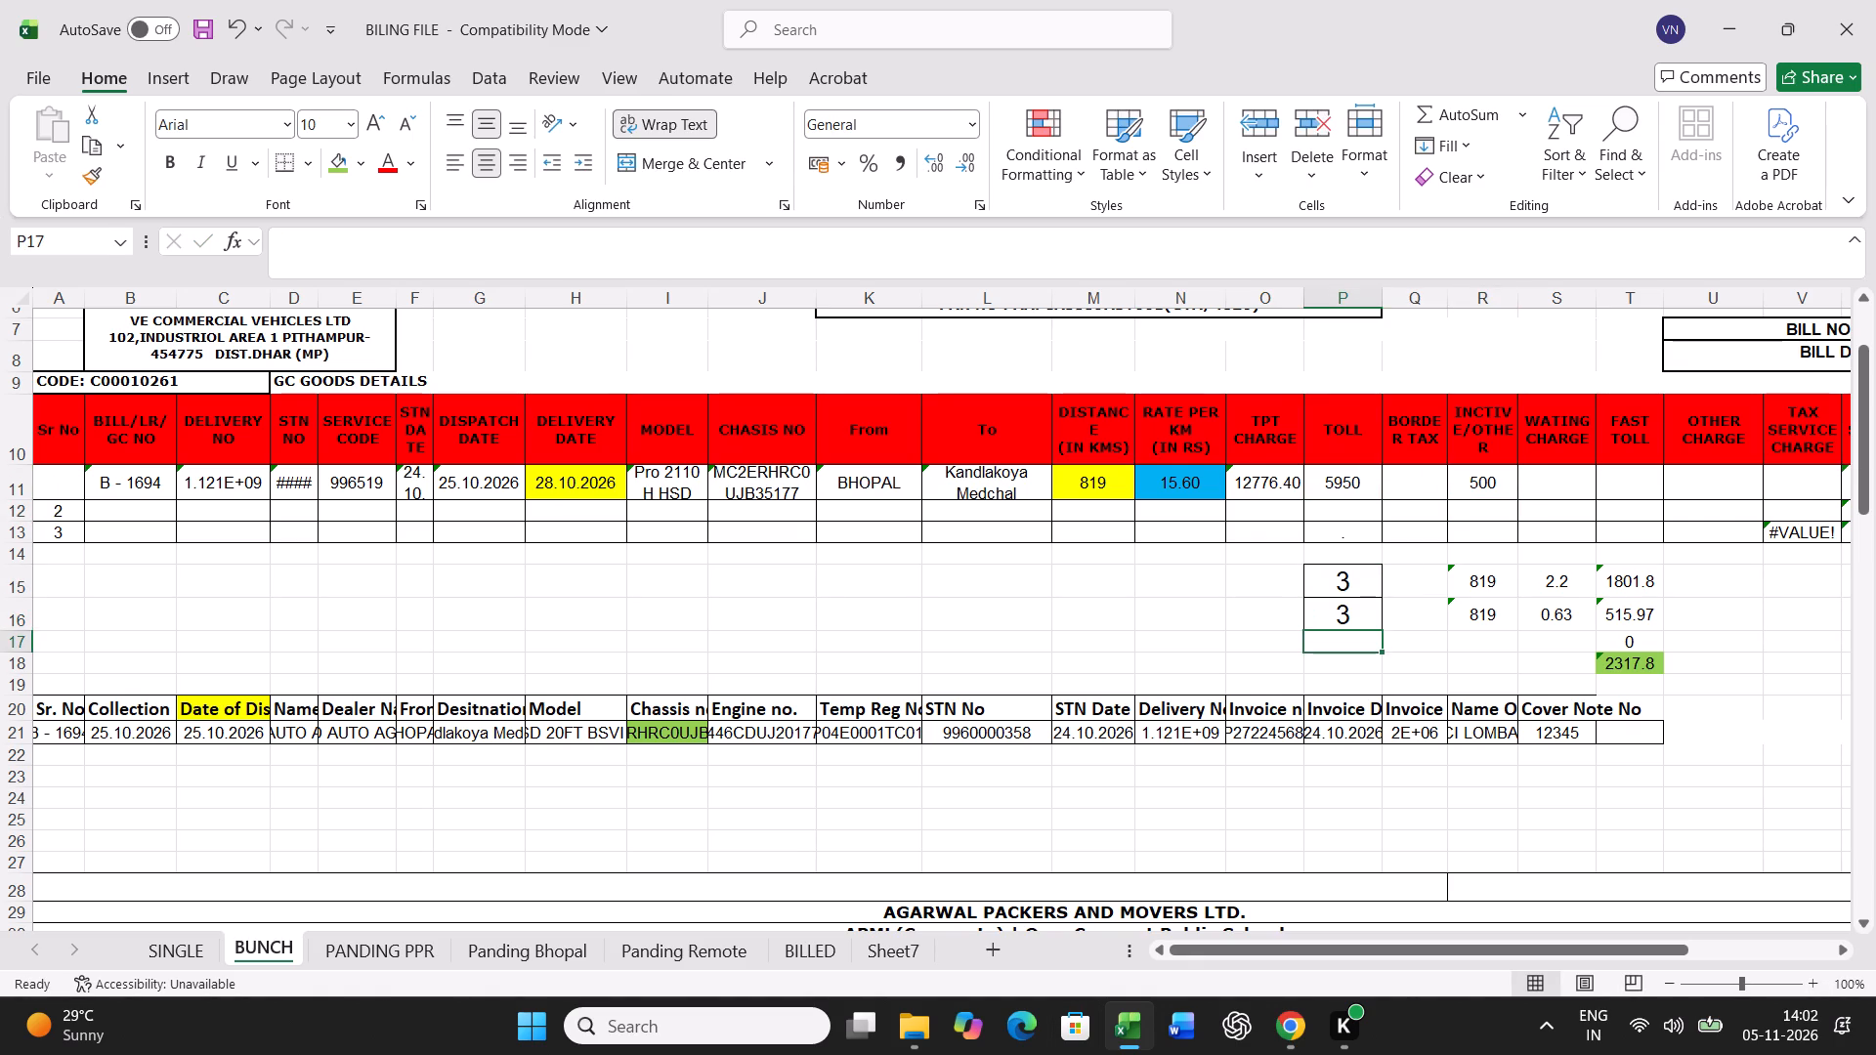
Print the B - 1694 freight bill from the SINGLE sheet.
click(180, 938)
key(ctrl+p)
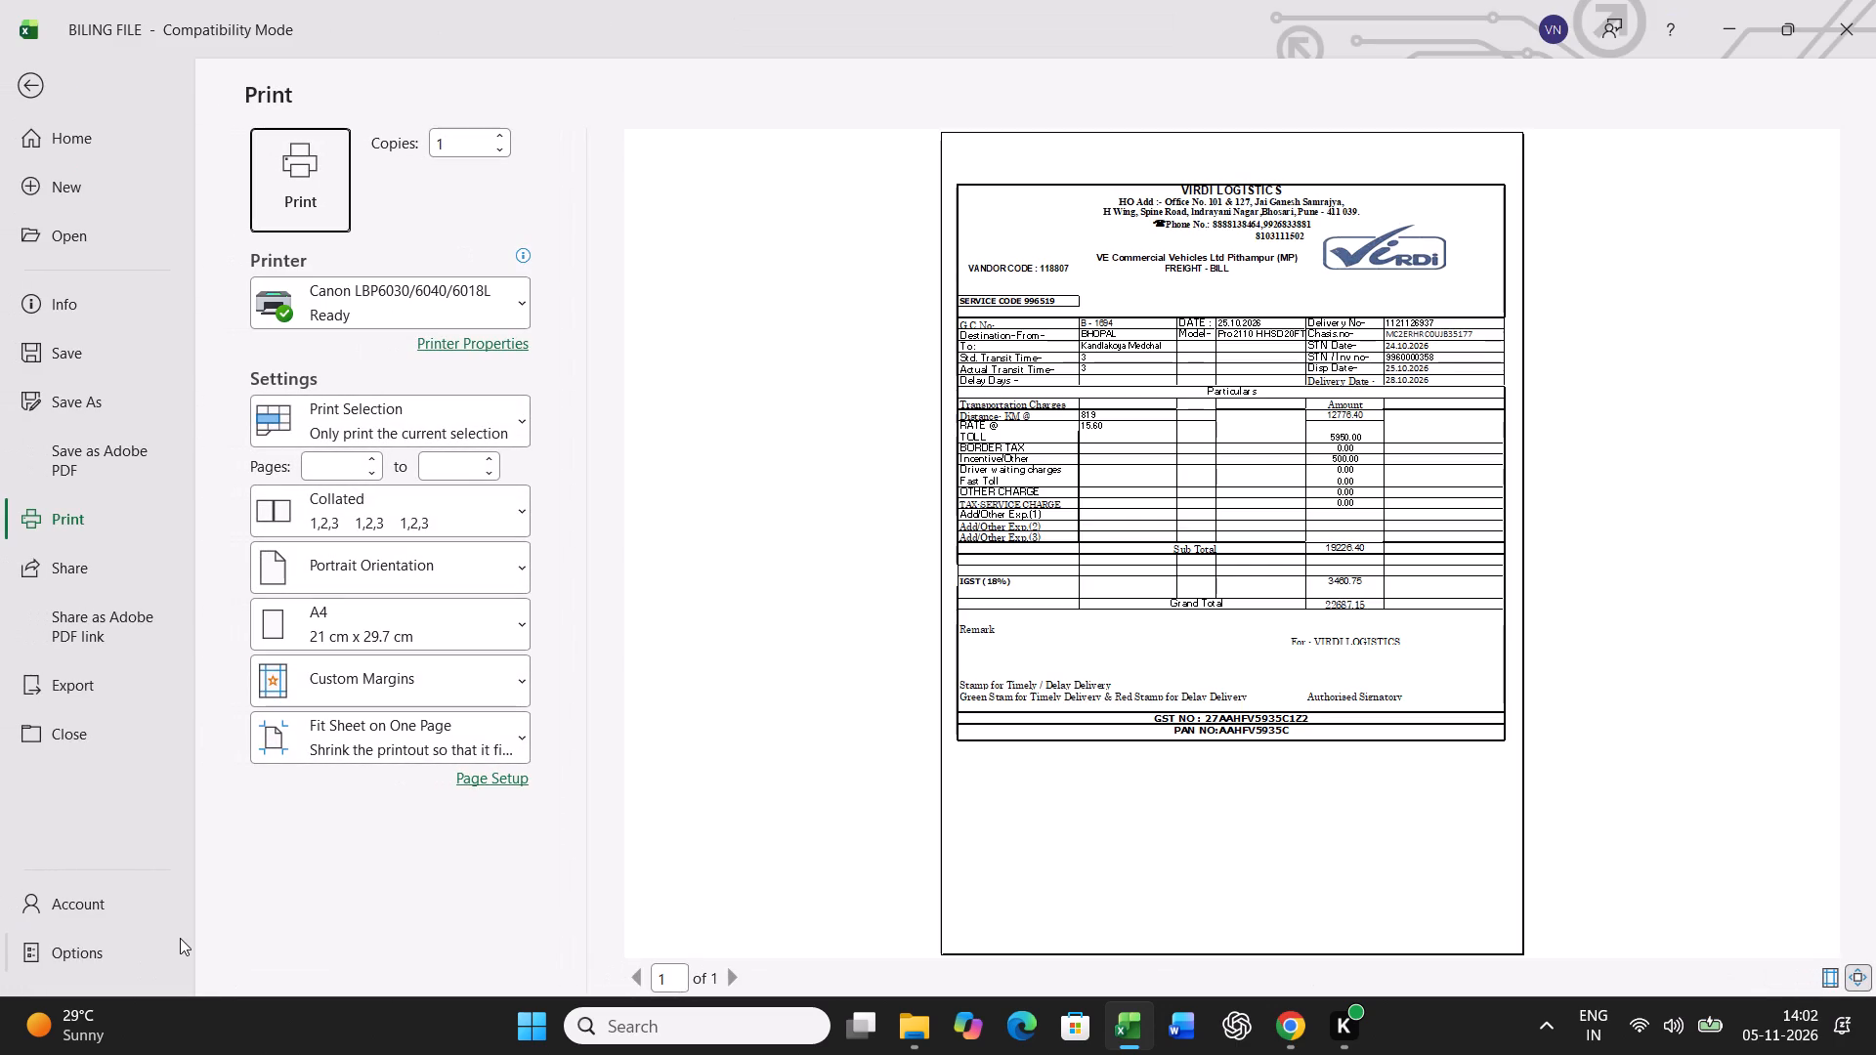
click(320, 167)
Copy bill row 11 of BUNCH for B - 1694 and paste it as values into row 55 of the lower table.
click(274, 952)
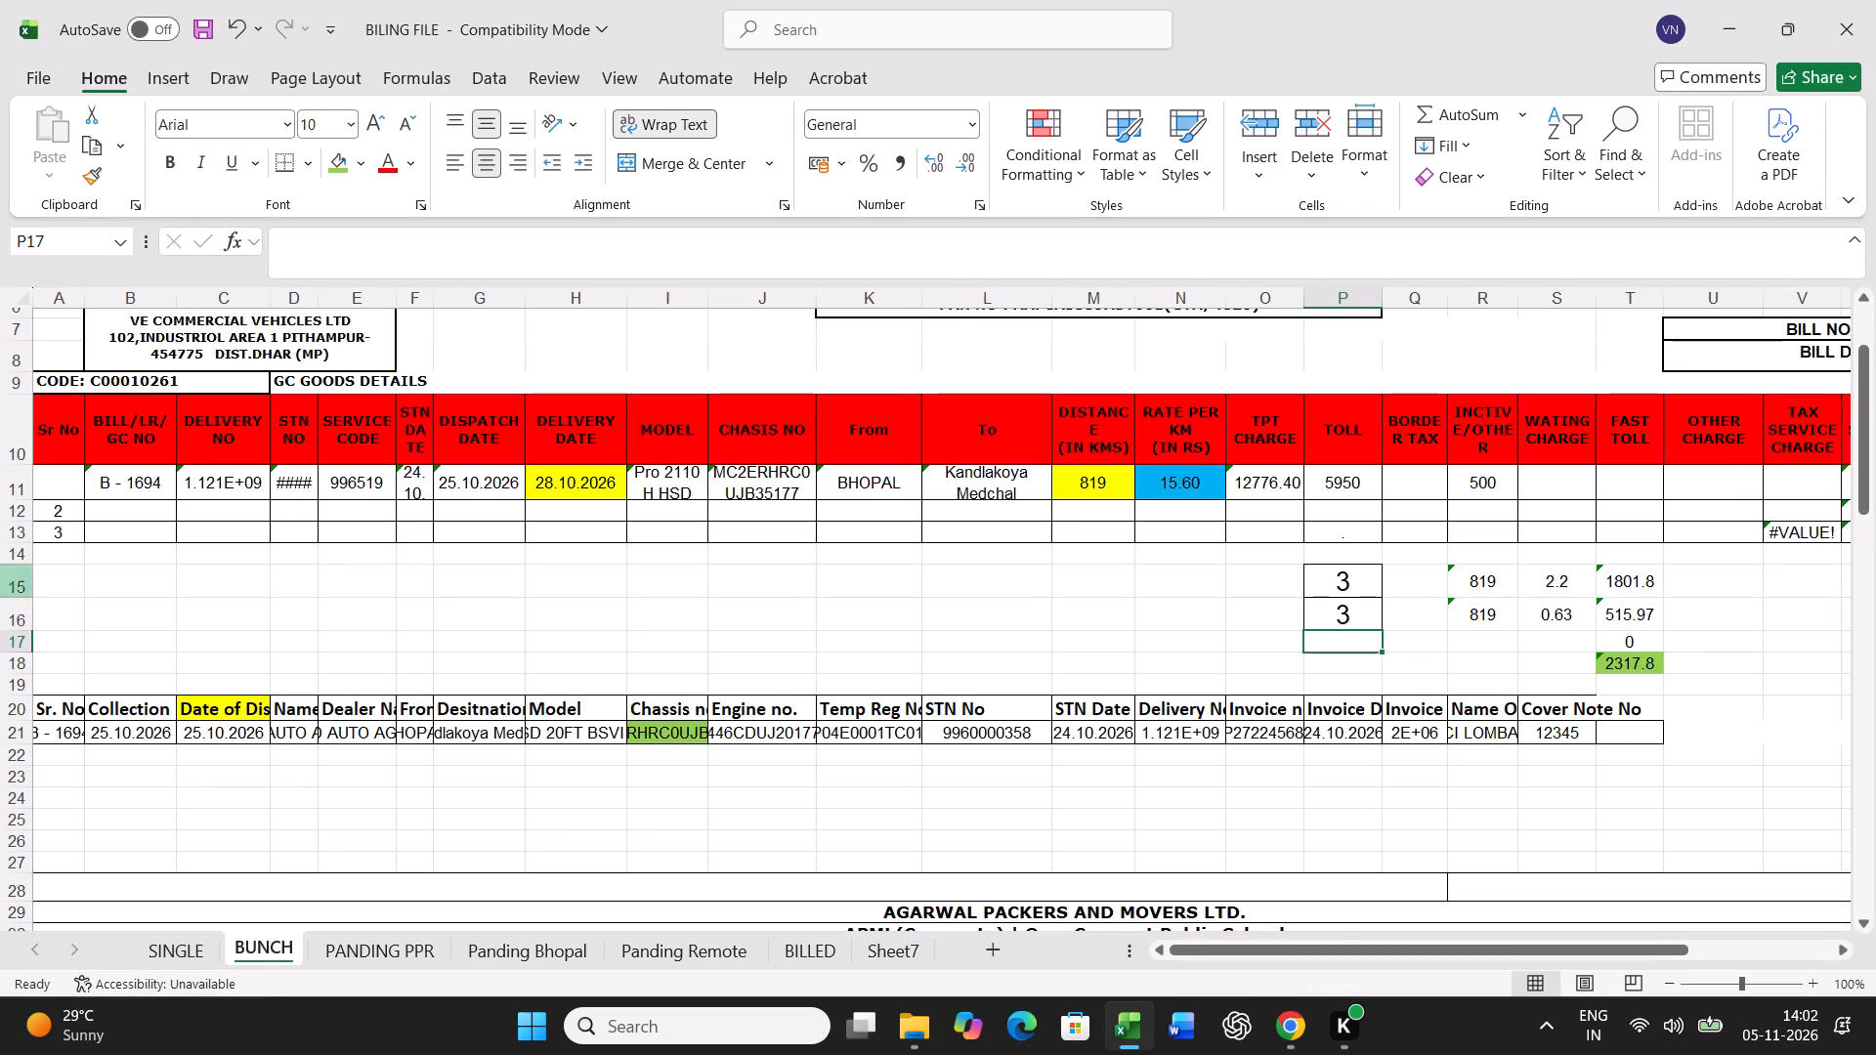
click(11, 484)
key(ctrl+c)
scroll(551, 580, down, 11)
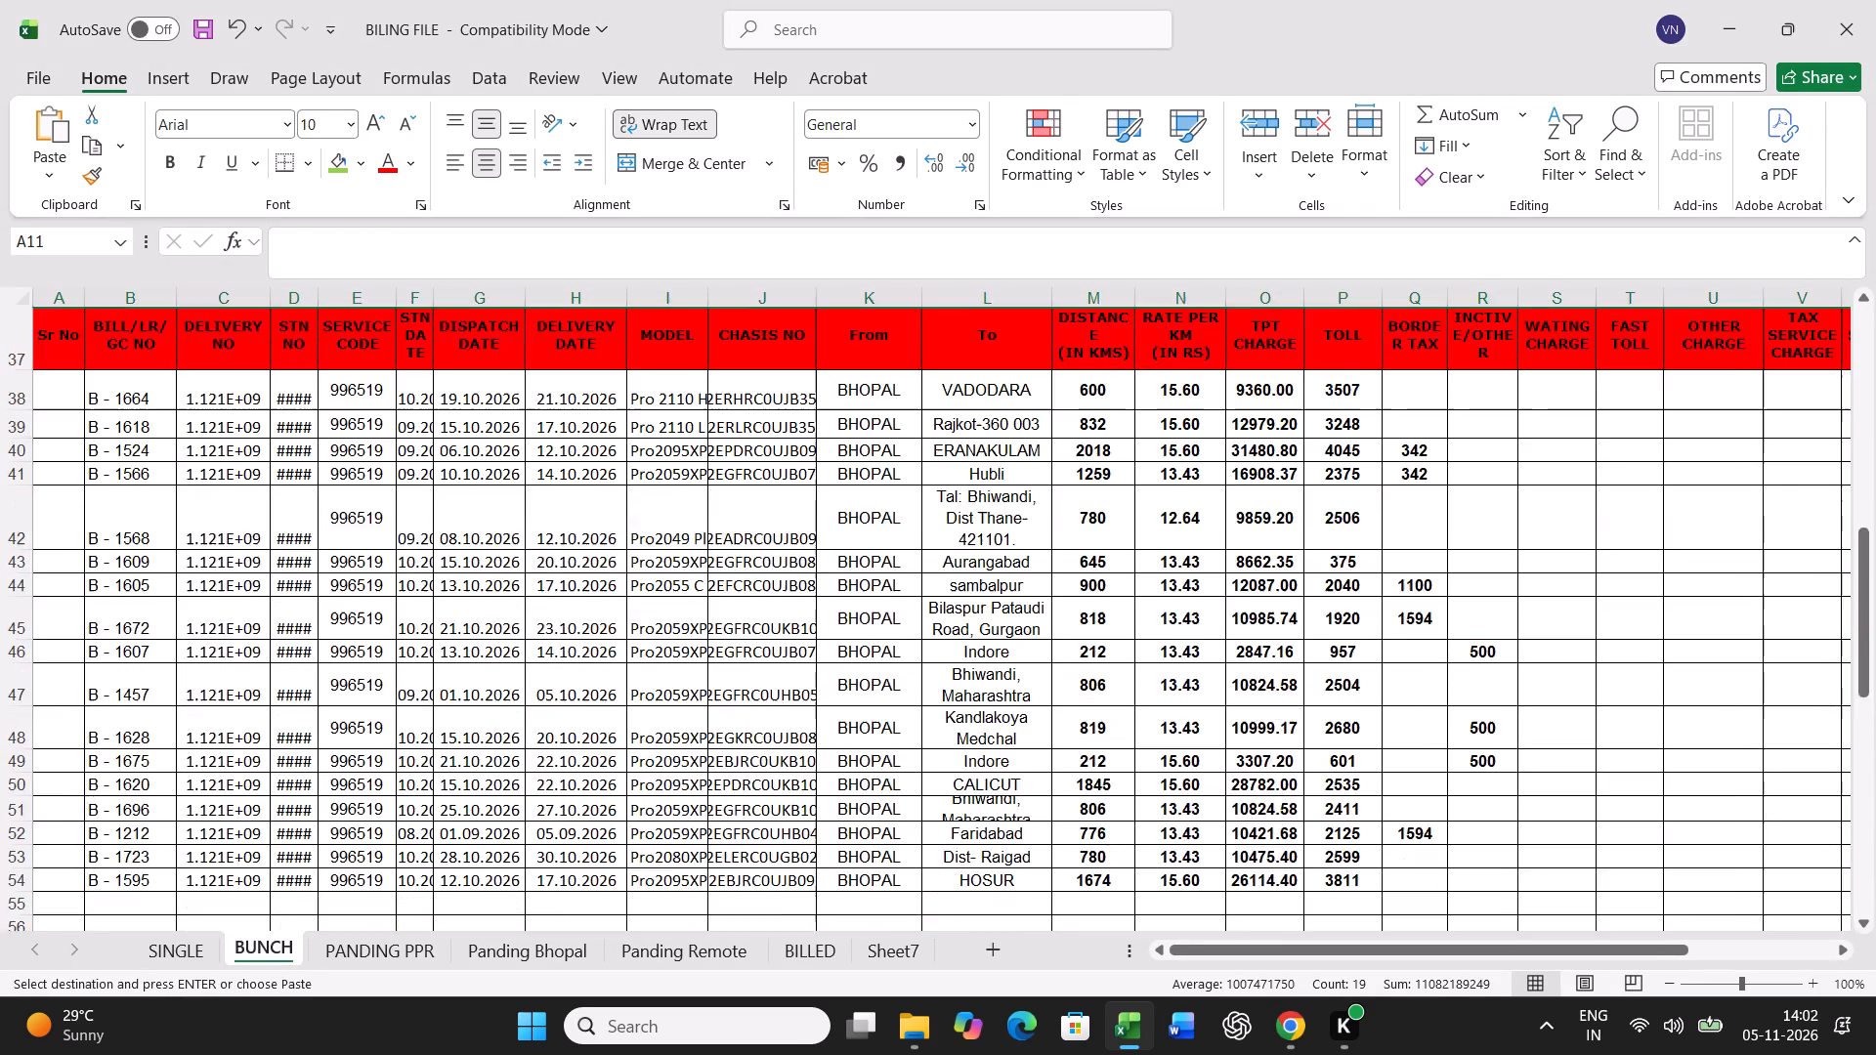
scroll(551, 580, down, 7)
right_click(65, 518)
click(178, 460)
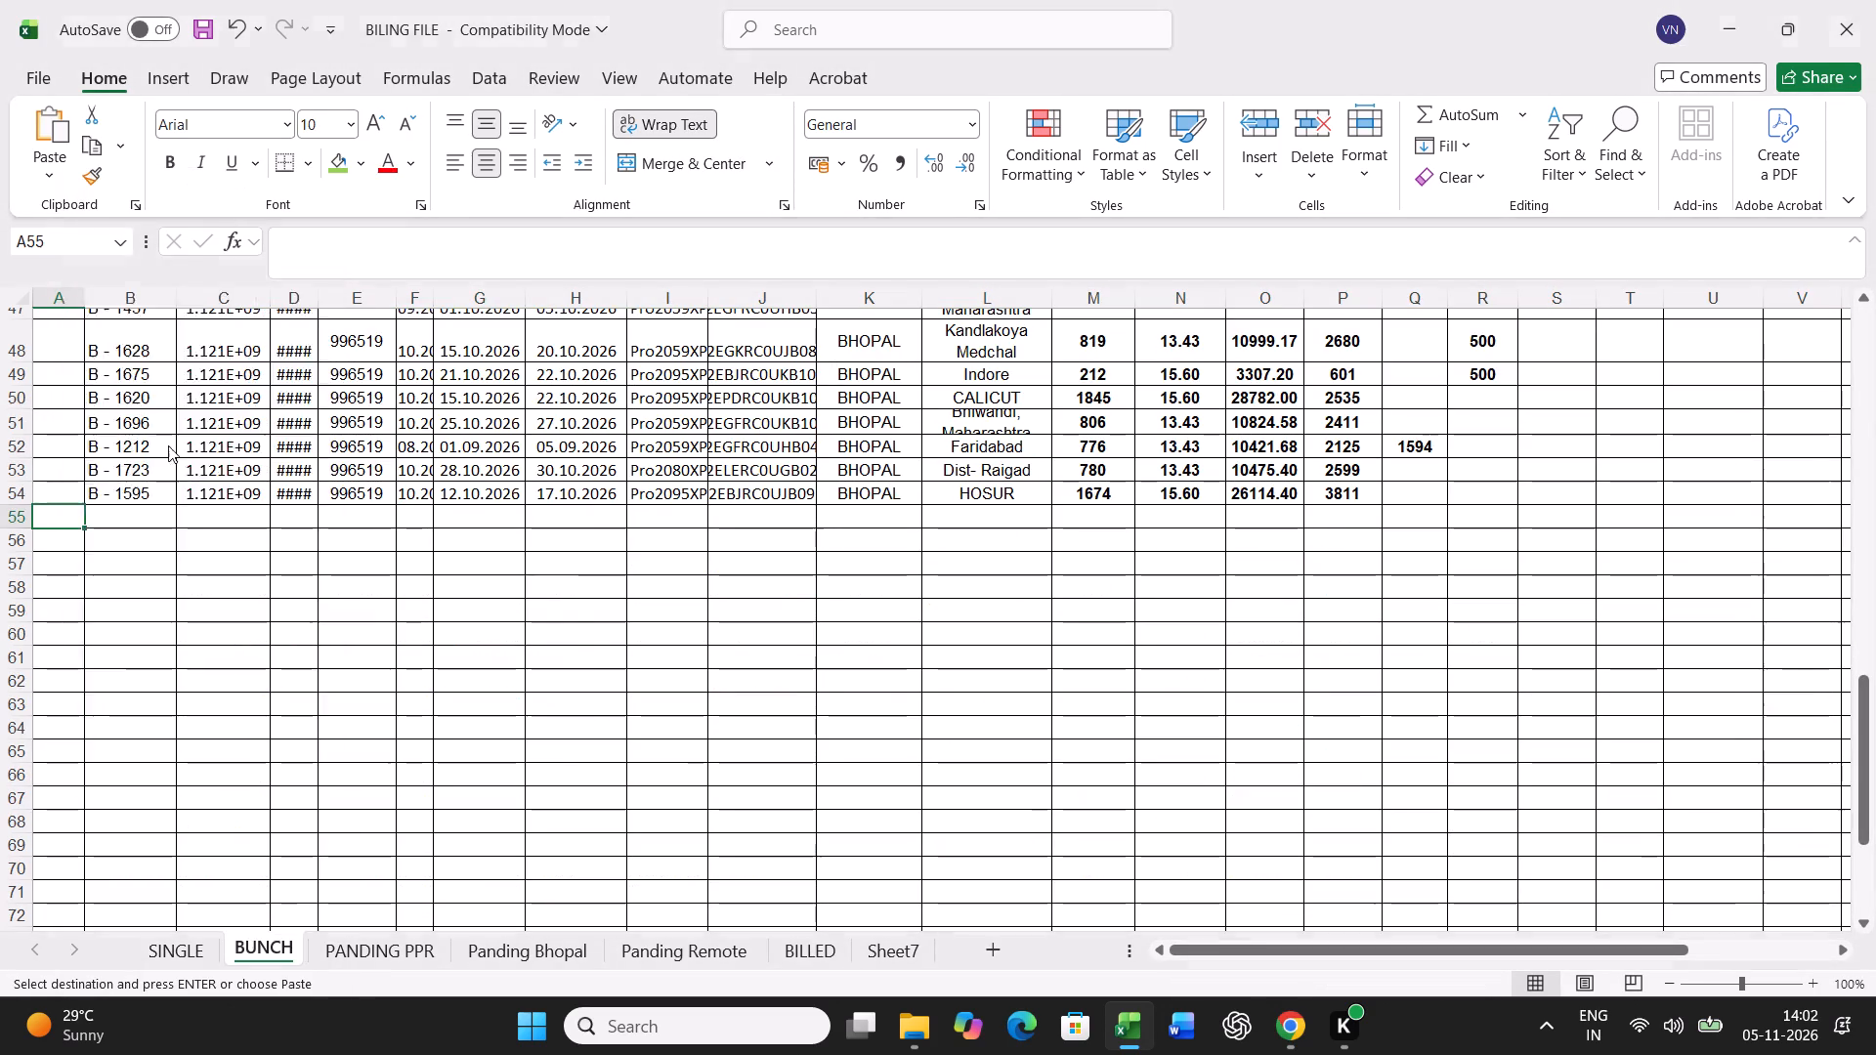
click(72, 389)
click(433, 693)
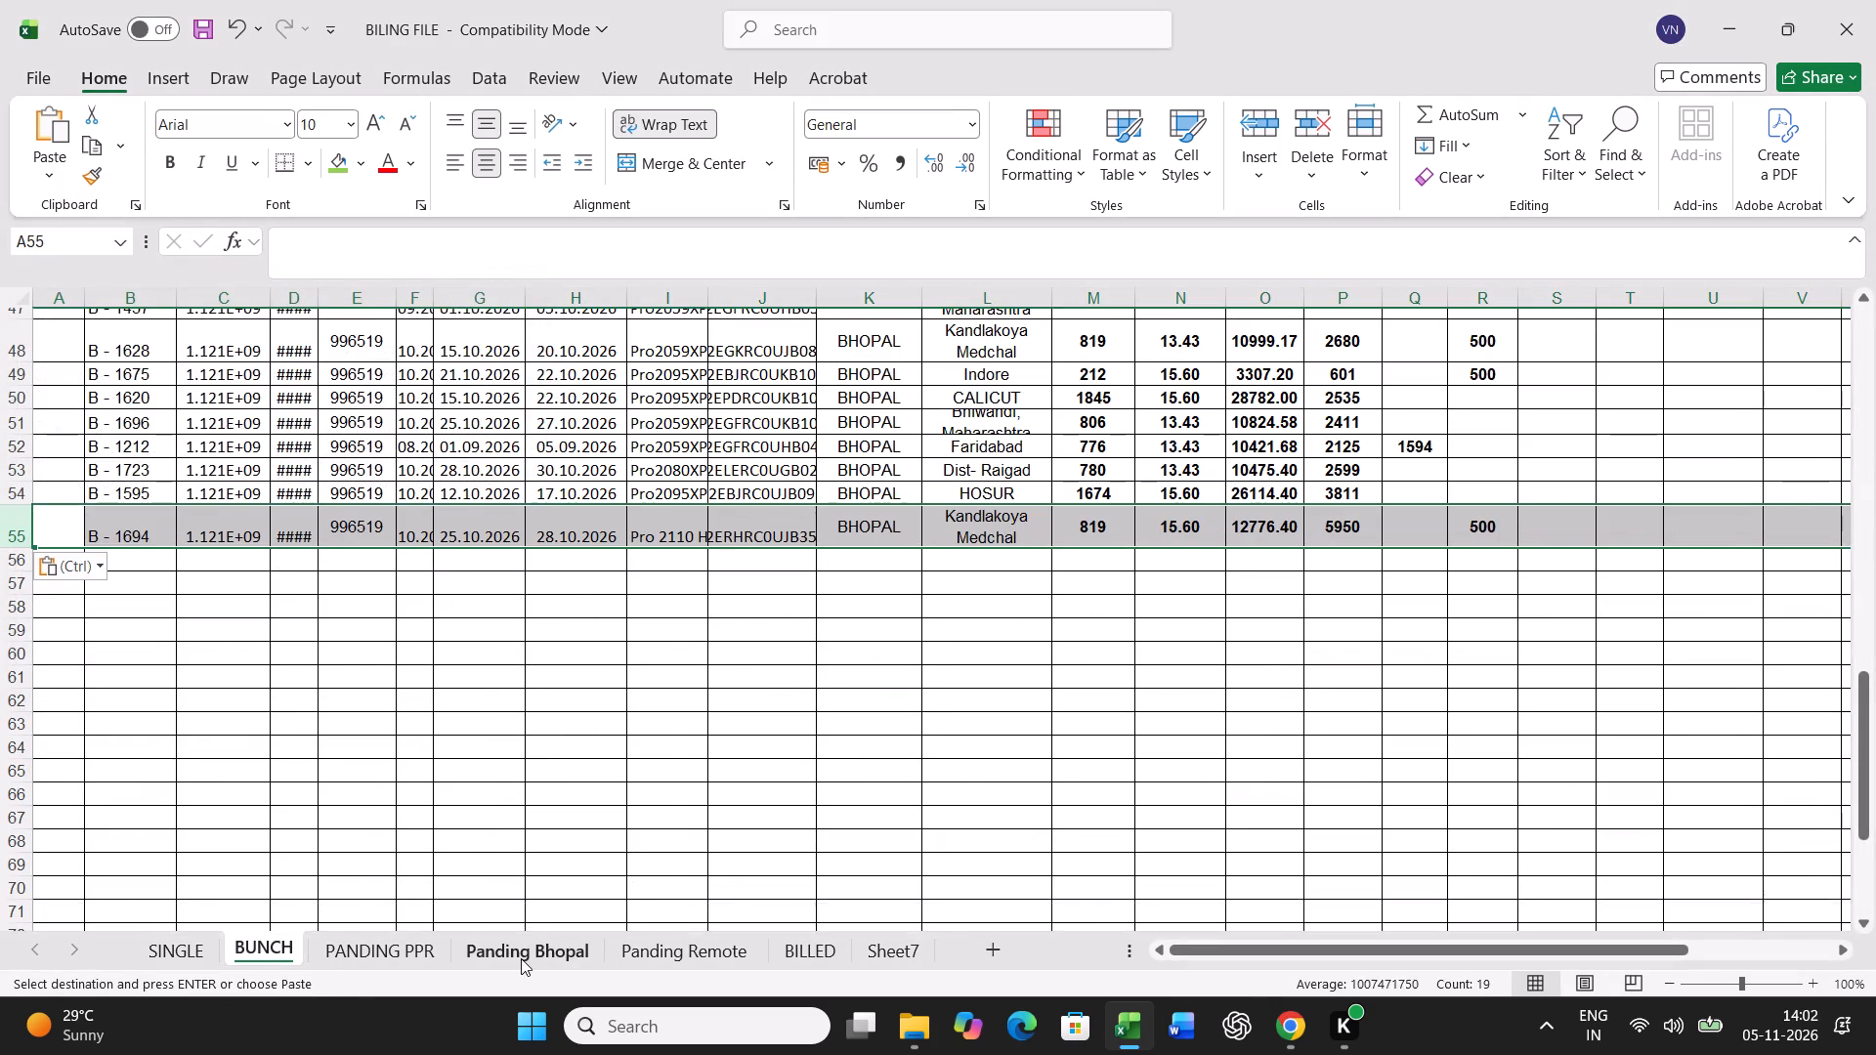
Find chassis B06177 in Panding Bhopal and fill its chassis number cell green.
click(521, 958)
click(675, 740)
key(ctrl+f)
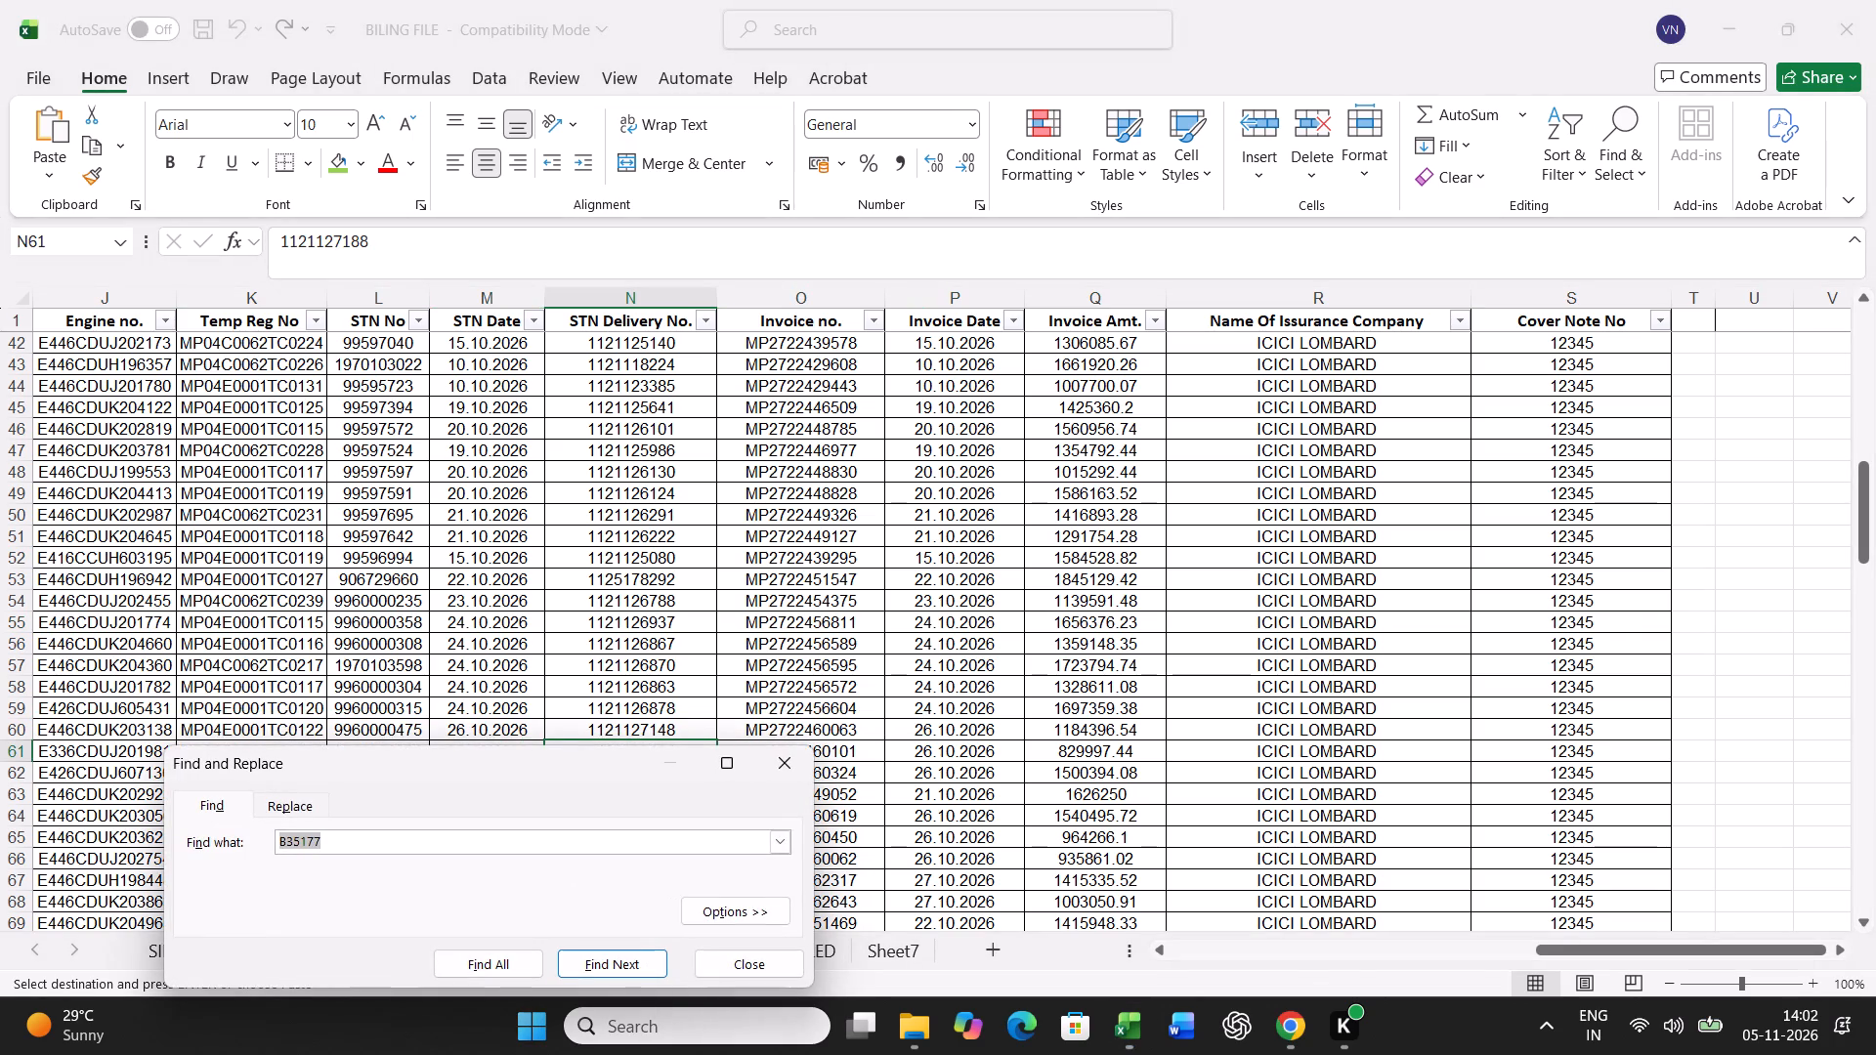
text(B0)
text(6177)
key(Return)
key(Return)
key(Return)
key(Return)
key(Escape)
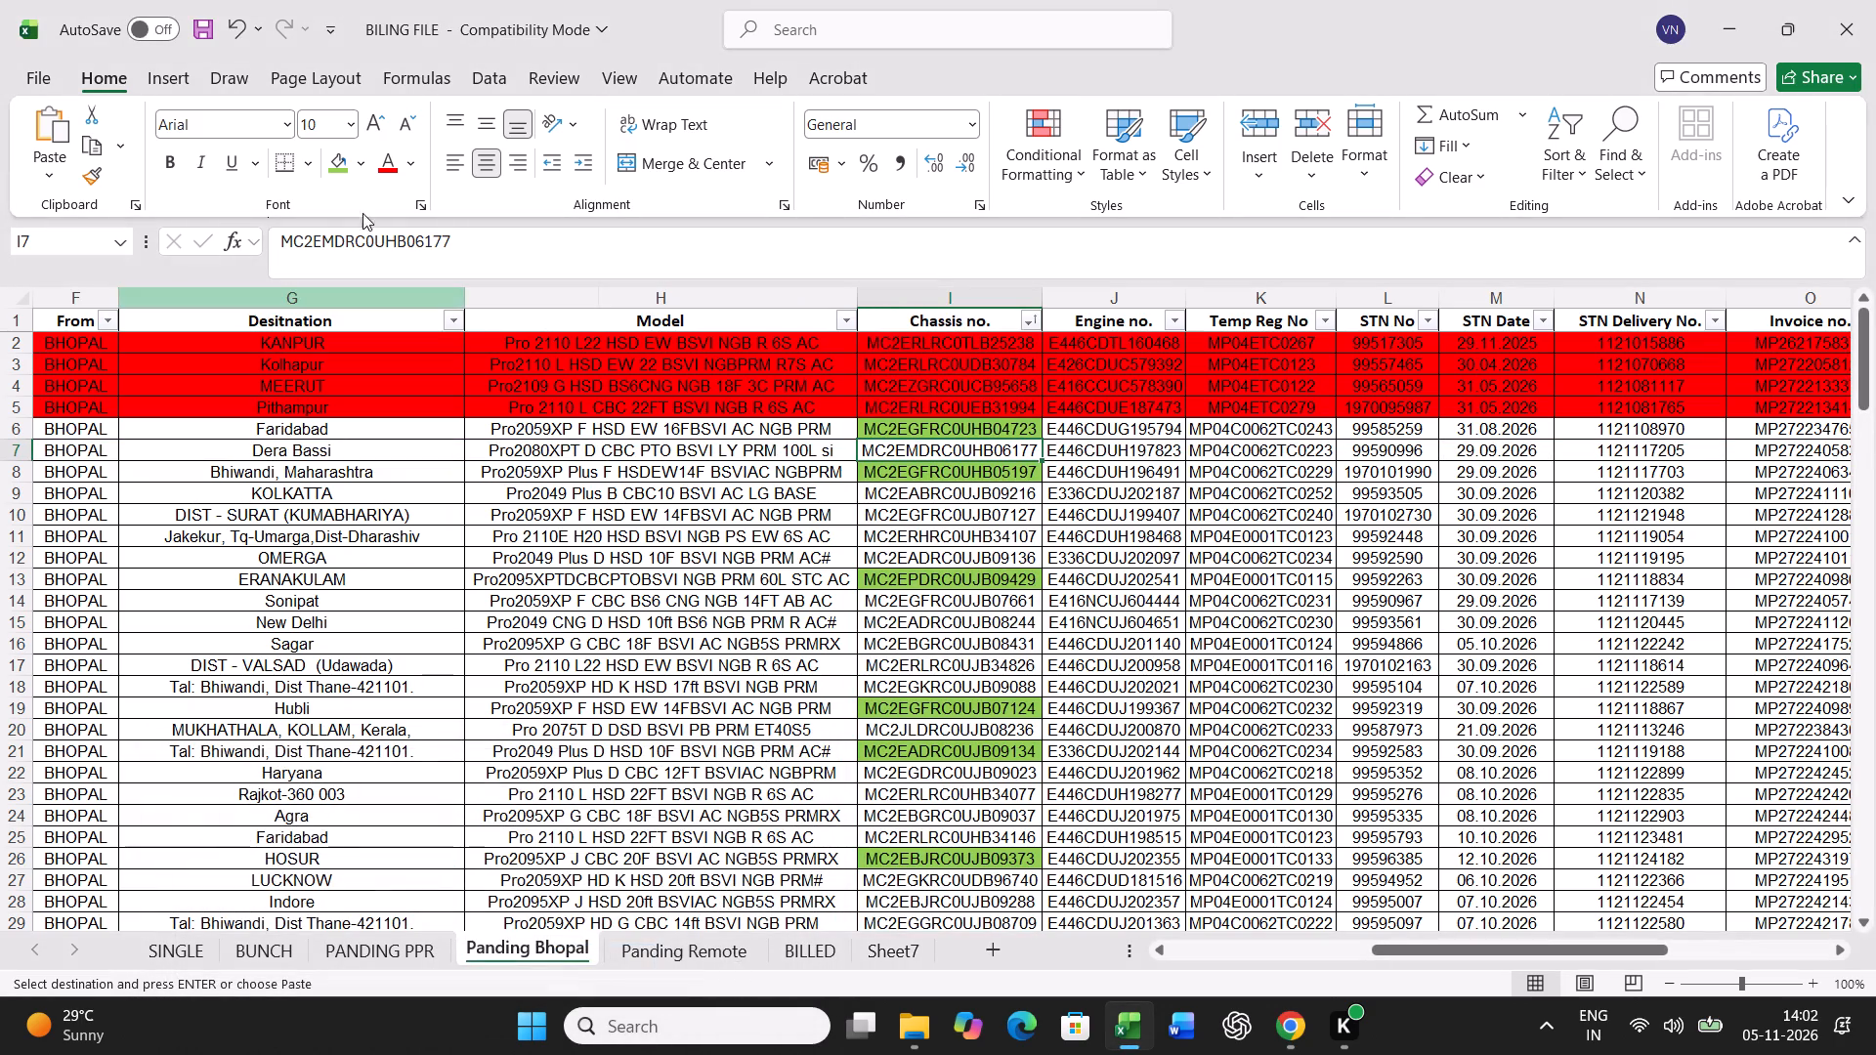
click(344, 169)
Copy the whole B - 1439 record from Panding Bhopal and paste it into row 21 of the BUNCH sheet.
key(Left)
key(Left)
key(Left)
key(Left)
key(Left)
key(Left)
key(Left)
key(Left)
key(Left)
key(Left)
key(Left)
key(Left)
key(Left)
key(Left)
key(Left)
key(Left)
key(Left)
key(Left)
key(Left)
key(Left)
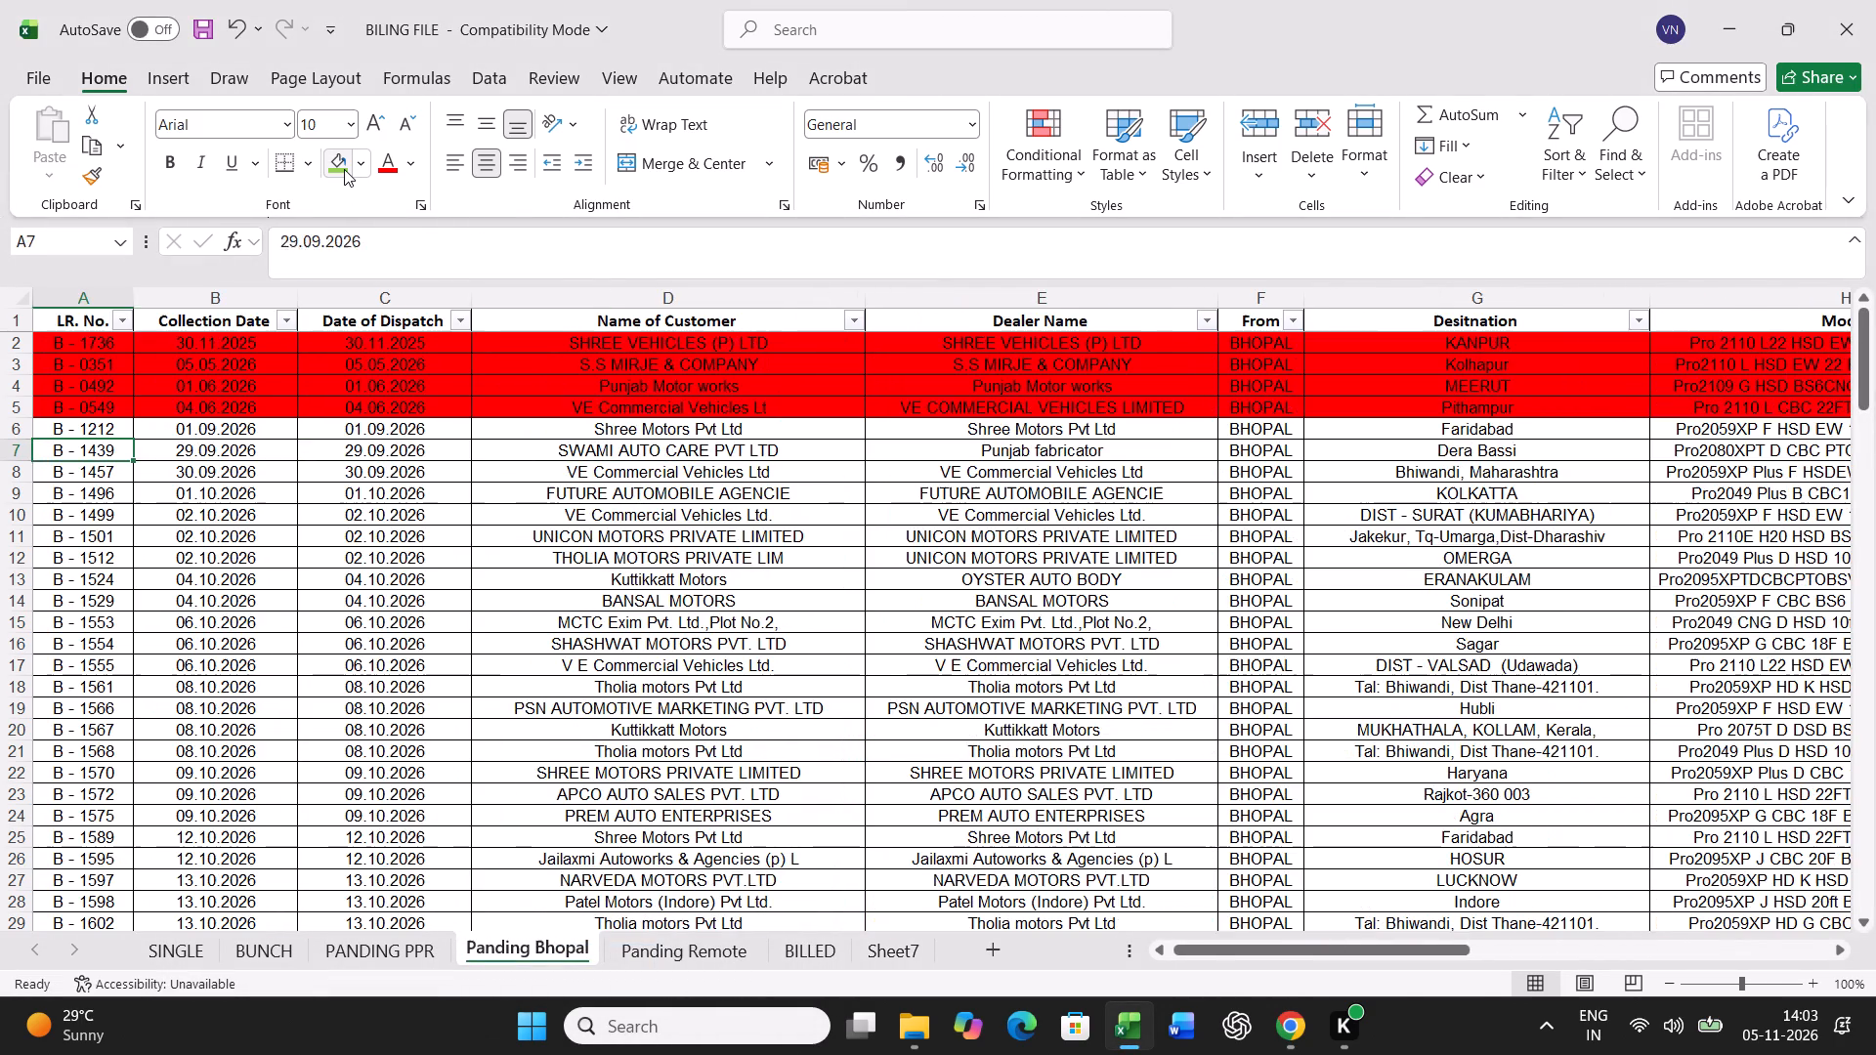
key(ctrl+shift+Right)
key(ctrl+c)
click(281, 956)
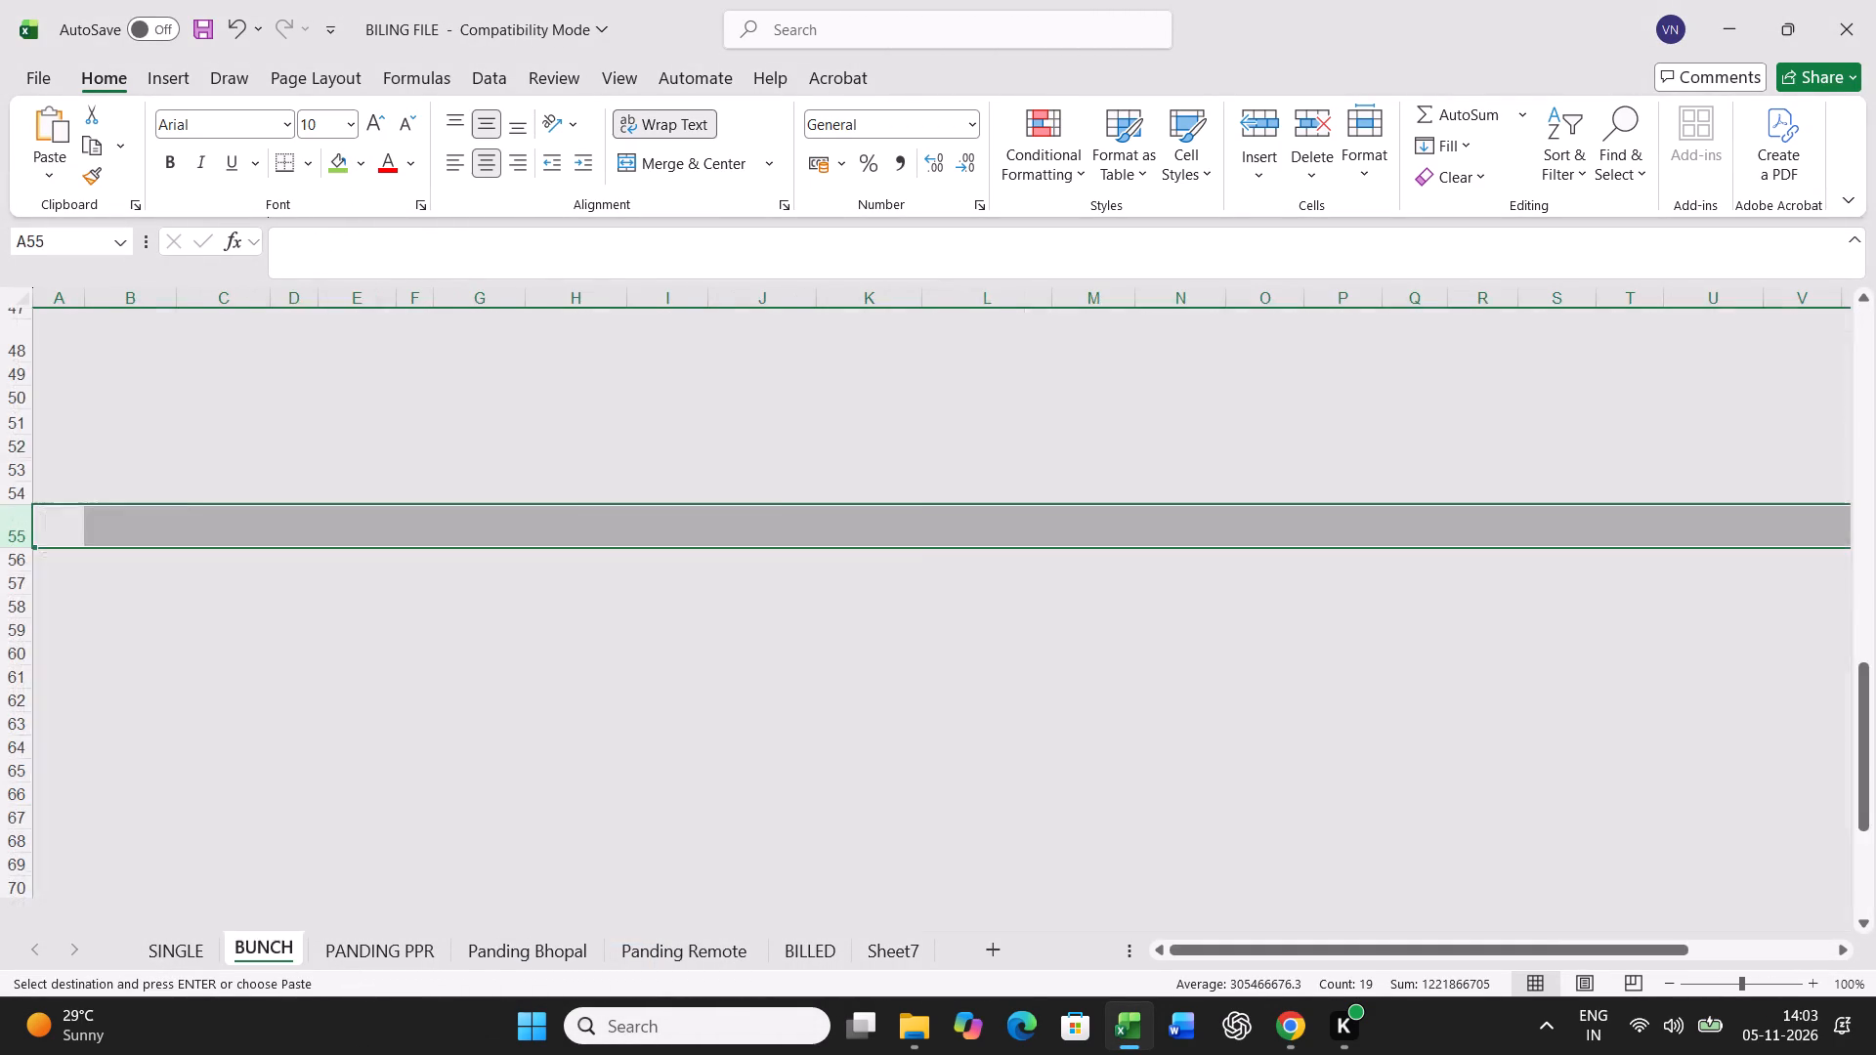
scroll(316, 764, up, 16)
click(55, 607)
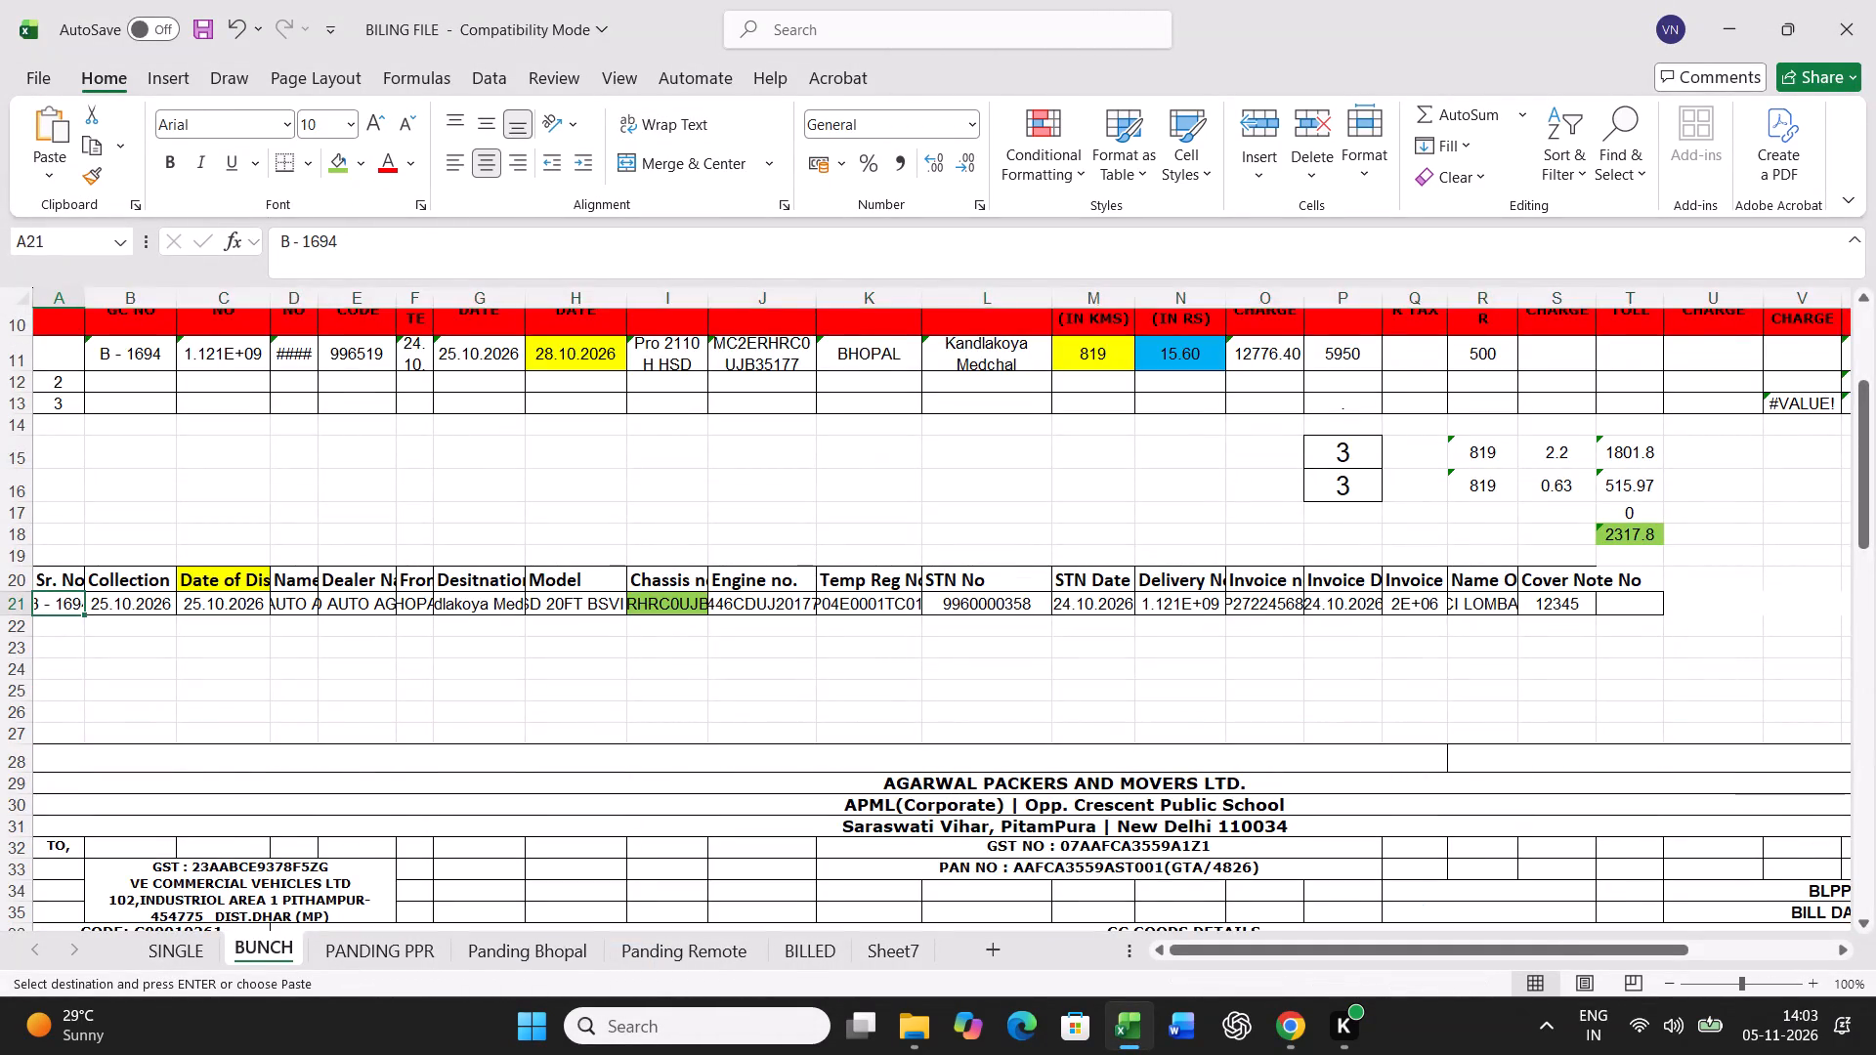
key(ctrl+v)
scroll(612, 761, up, 4)
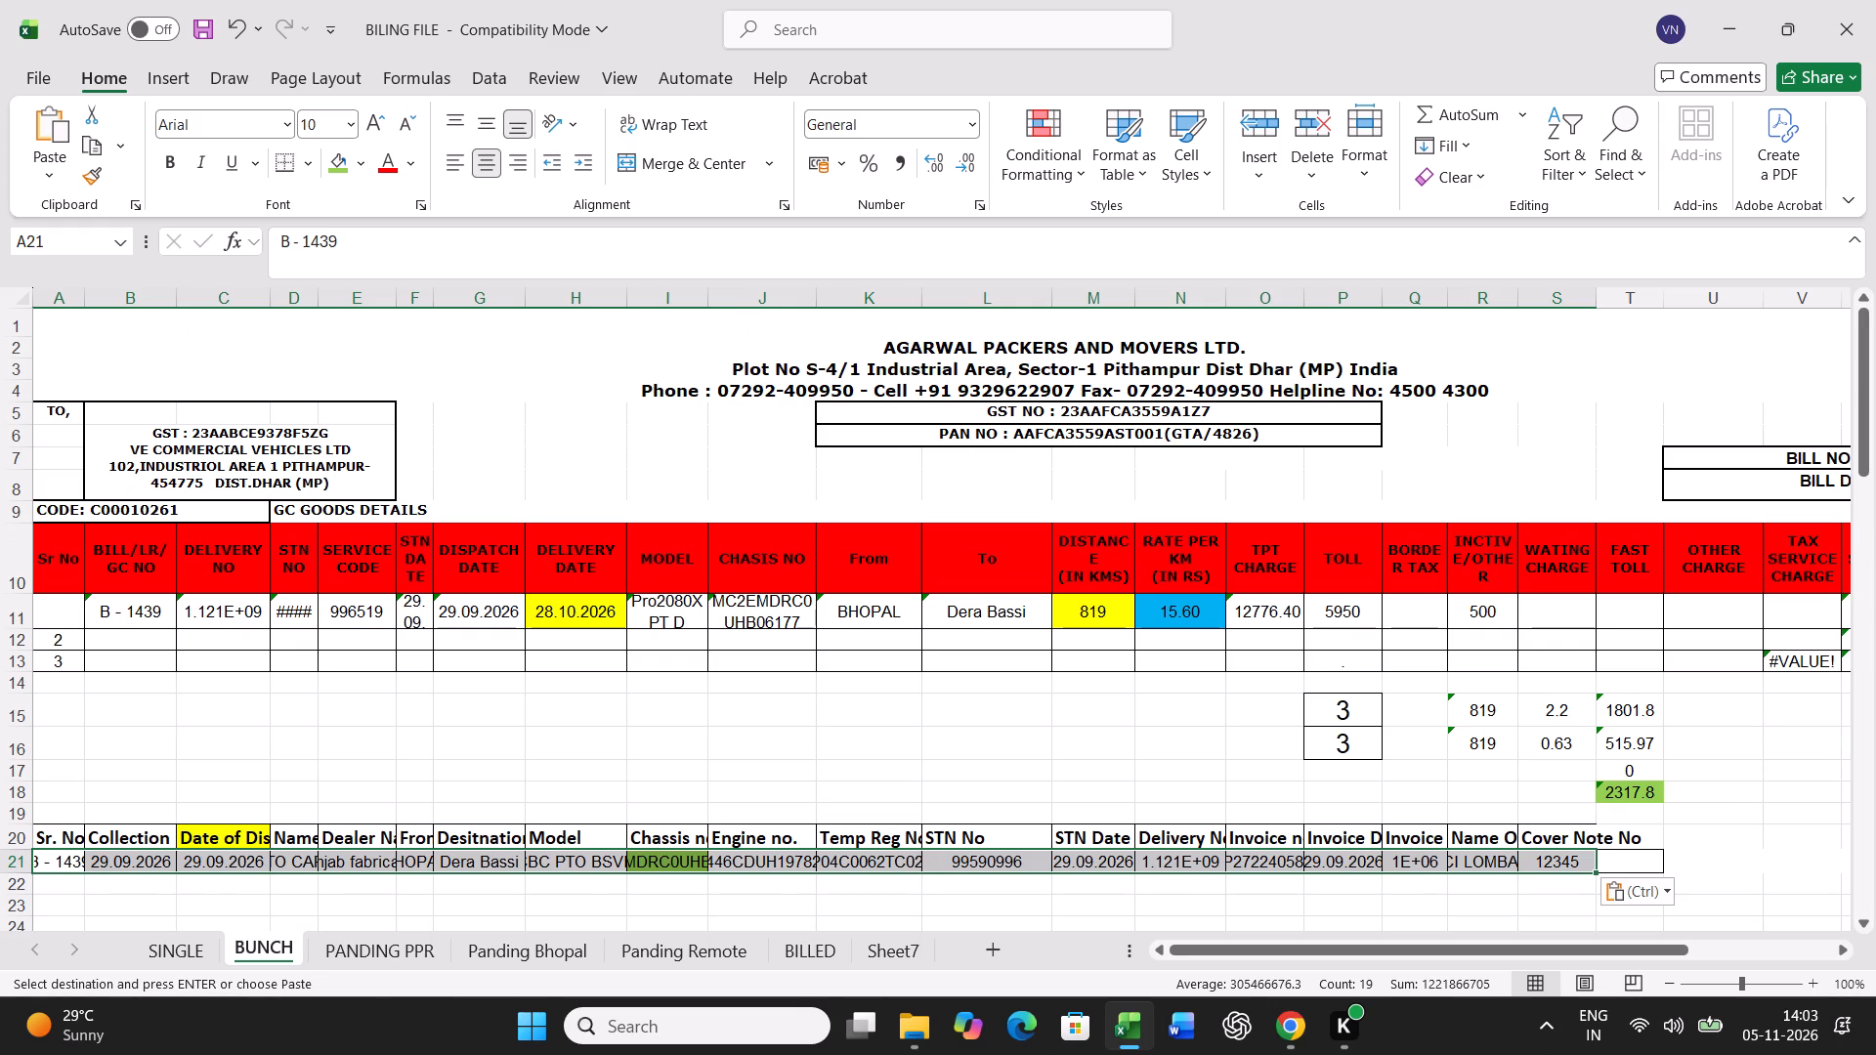
Set the B - 1439 dispatch date in row 21 to 02.10.2026 and its delivery date in bill row 11 to 06.10.2026.
click(222, 865)
text(02.10.2026)
key(Return)
click(571, 613)
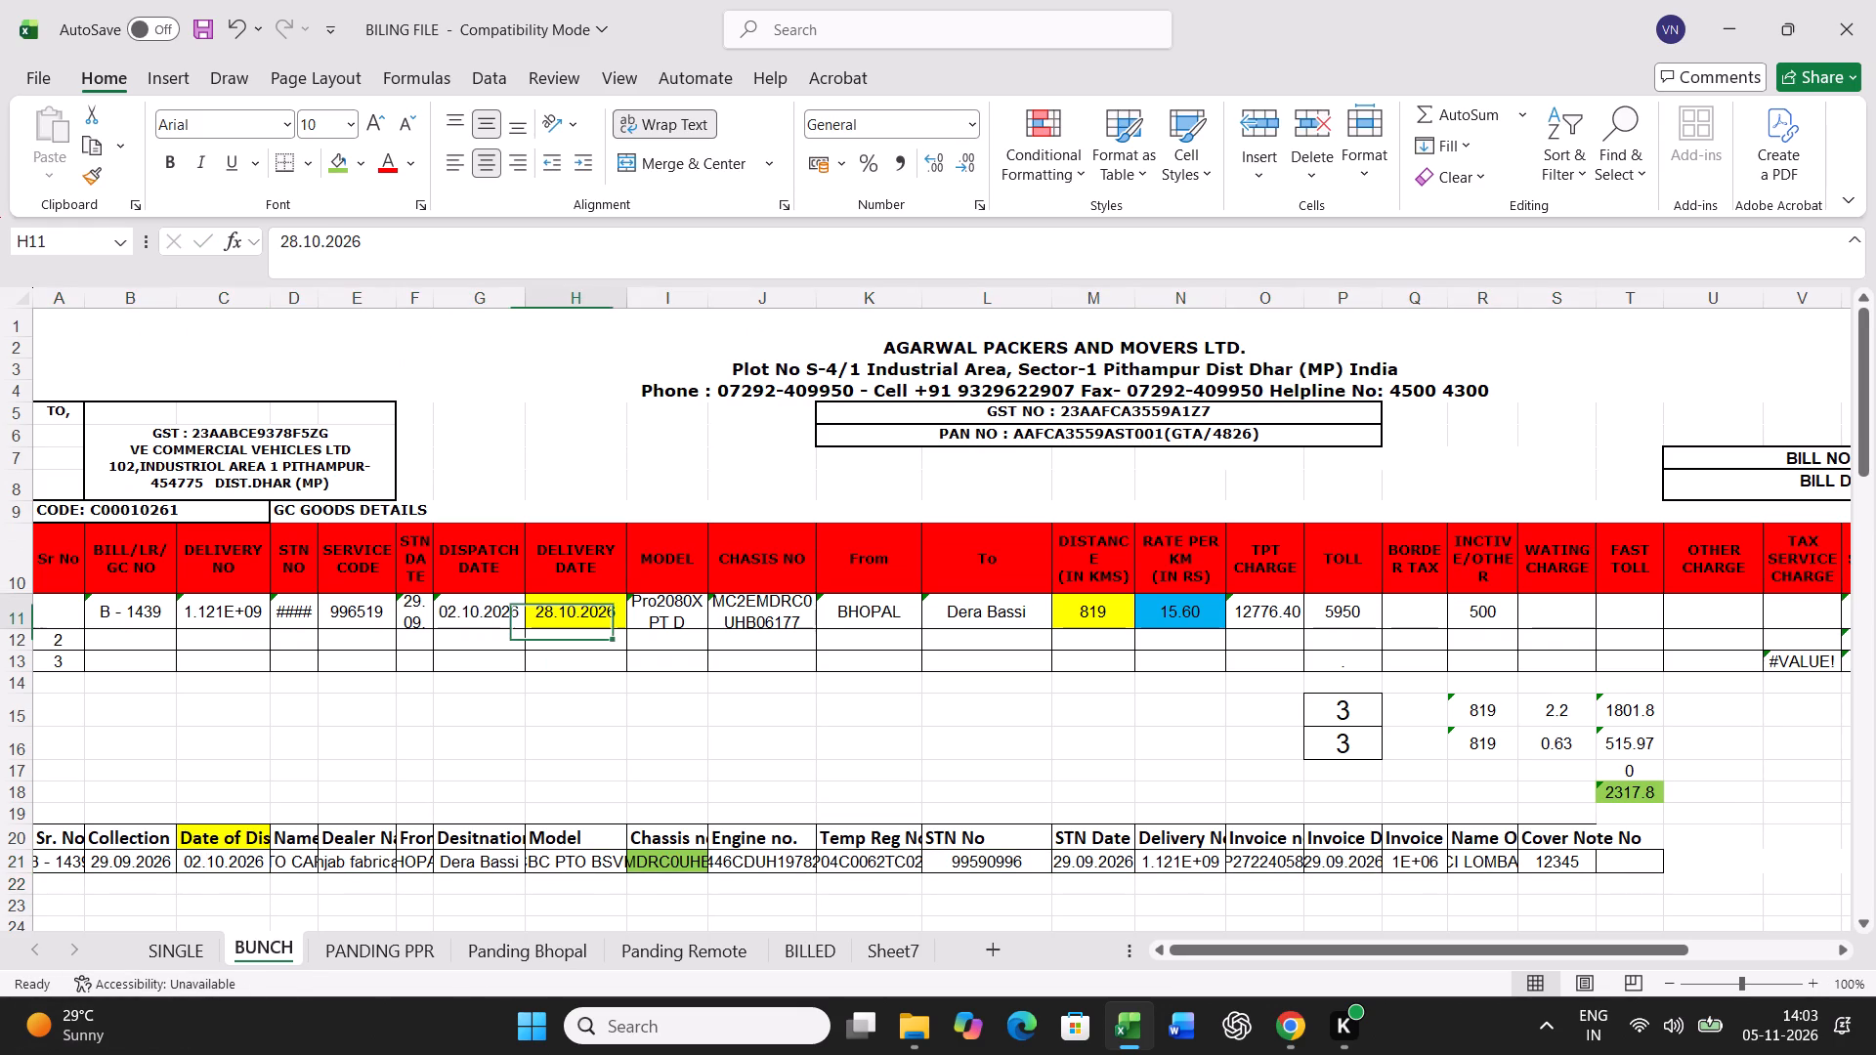
text(06.10.2026)
key(Right)
In bill row 11, enter distance 1085, rate 13.43, toll 2585 and border tax 2230, and clear the incentive amount.
key(Right)
key(Right)
key(Right)
key(Right)
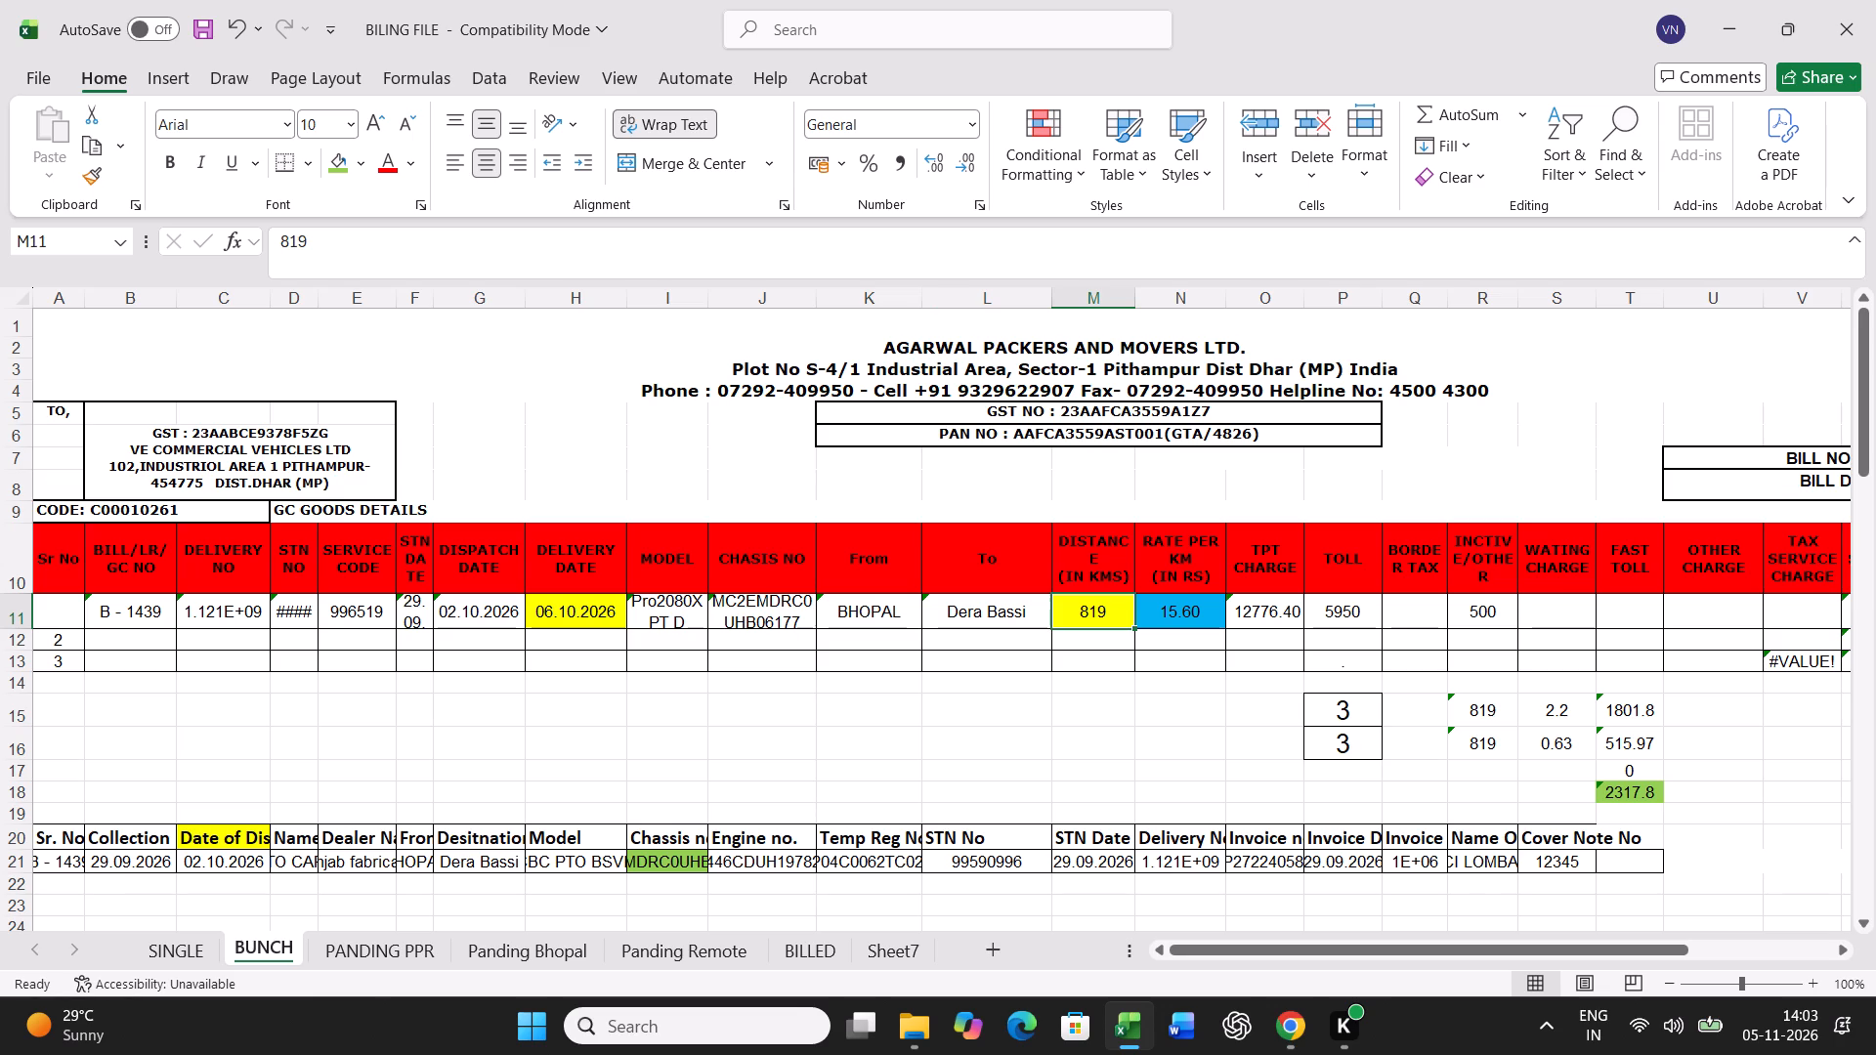
text(1085)
key(Right)
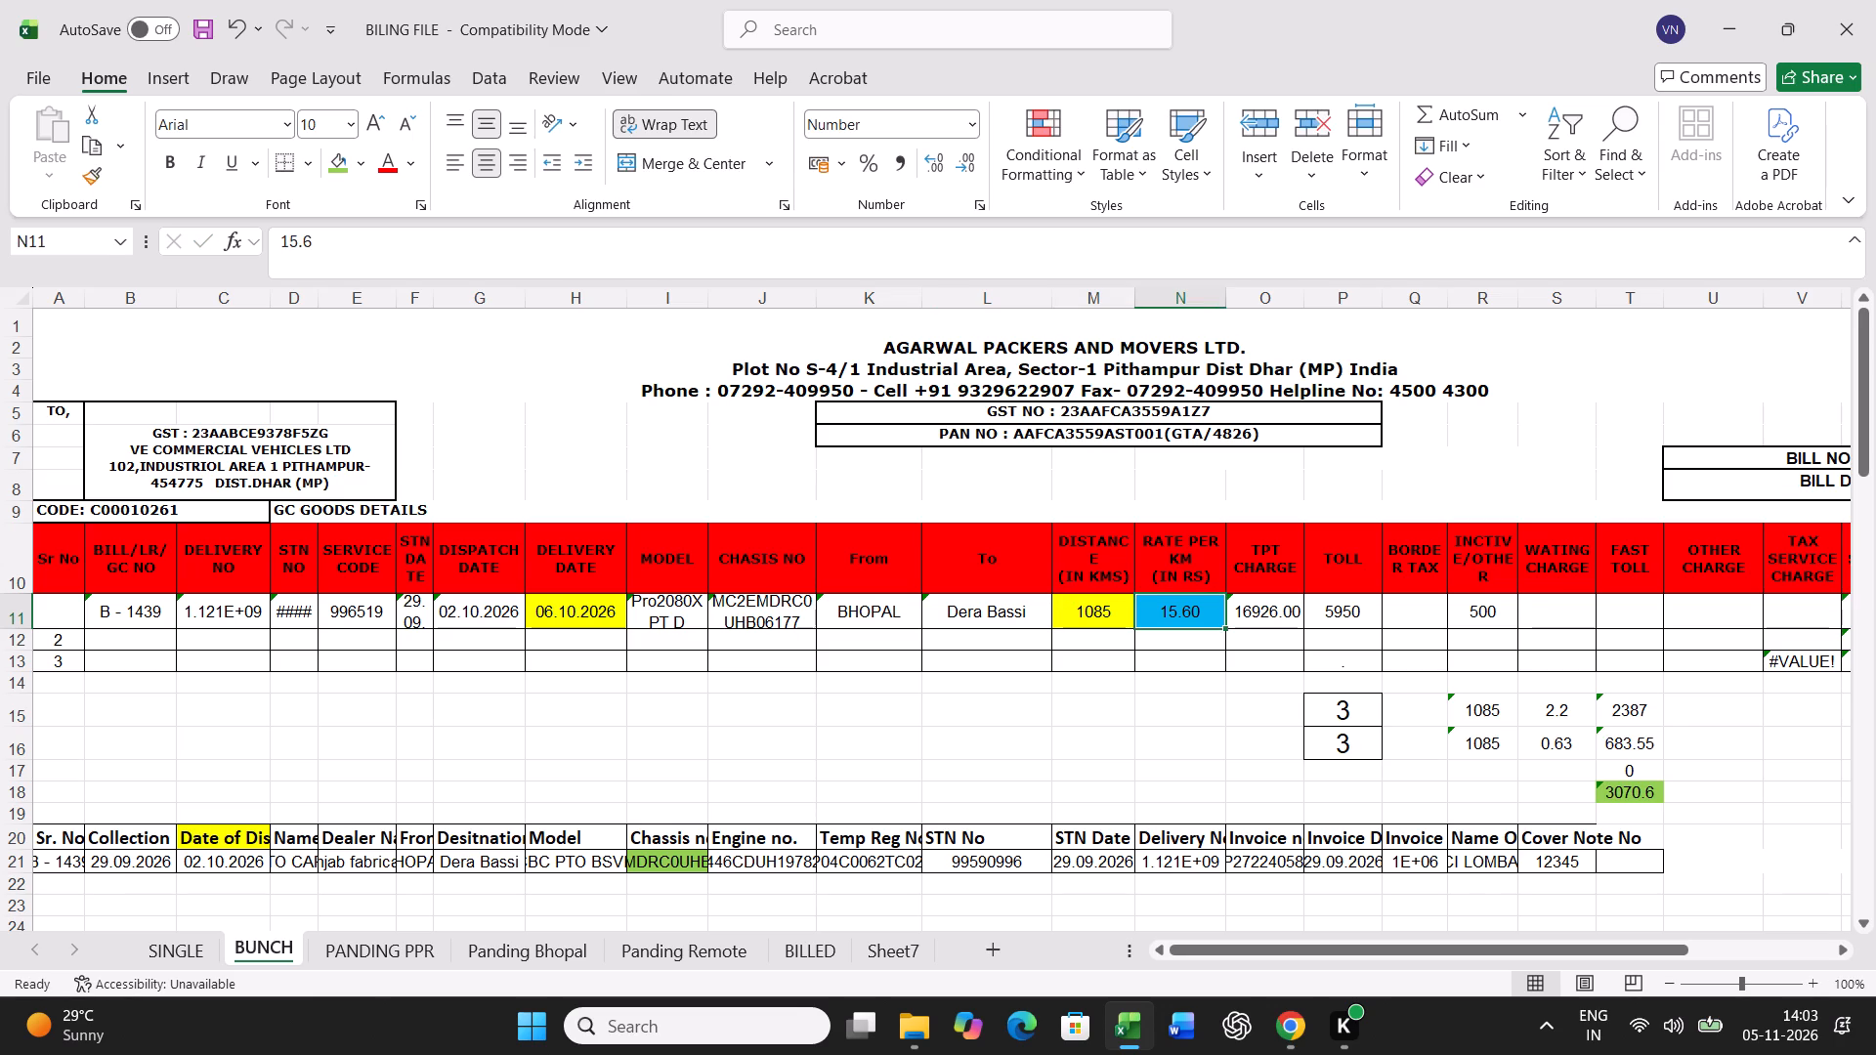
text(13.43)
key(Right)
key(Right)
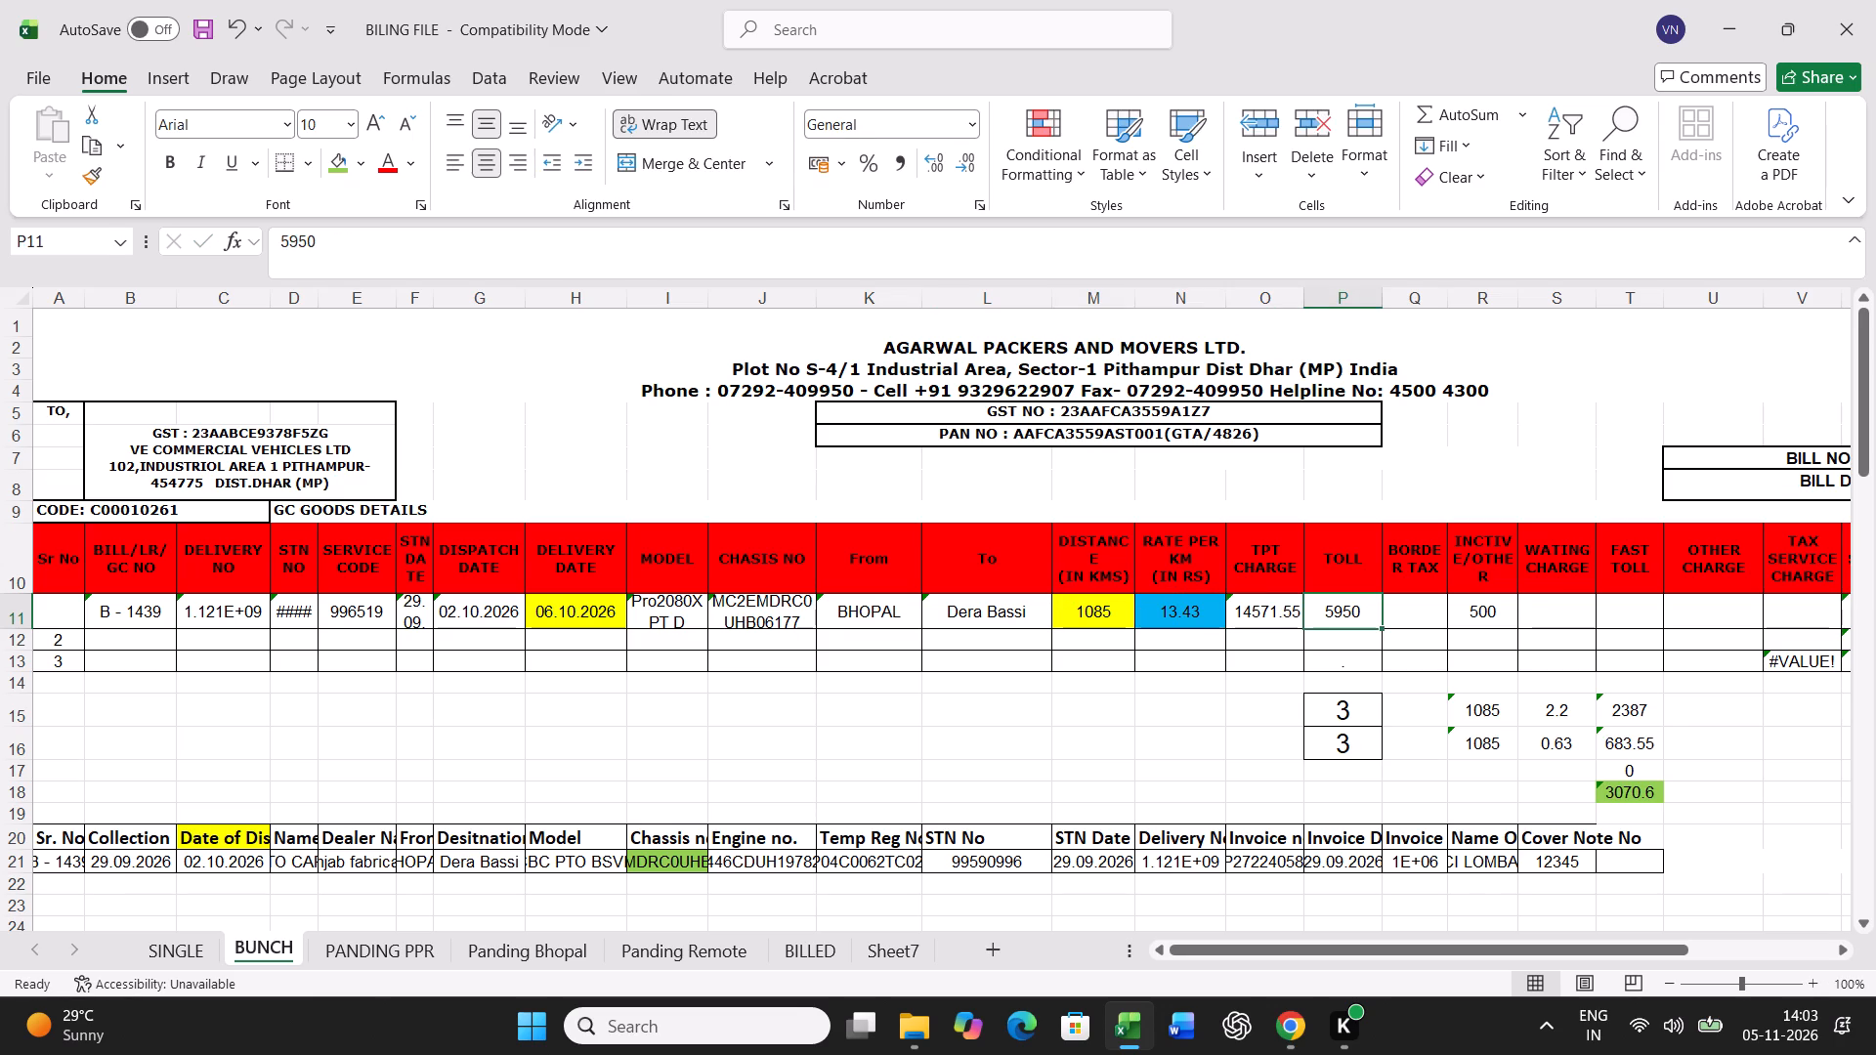
text(2585)
key(Right)
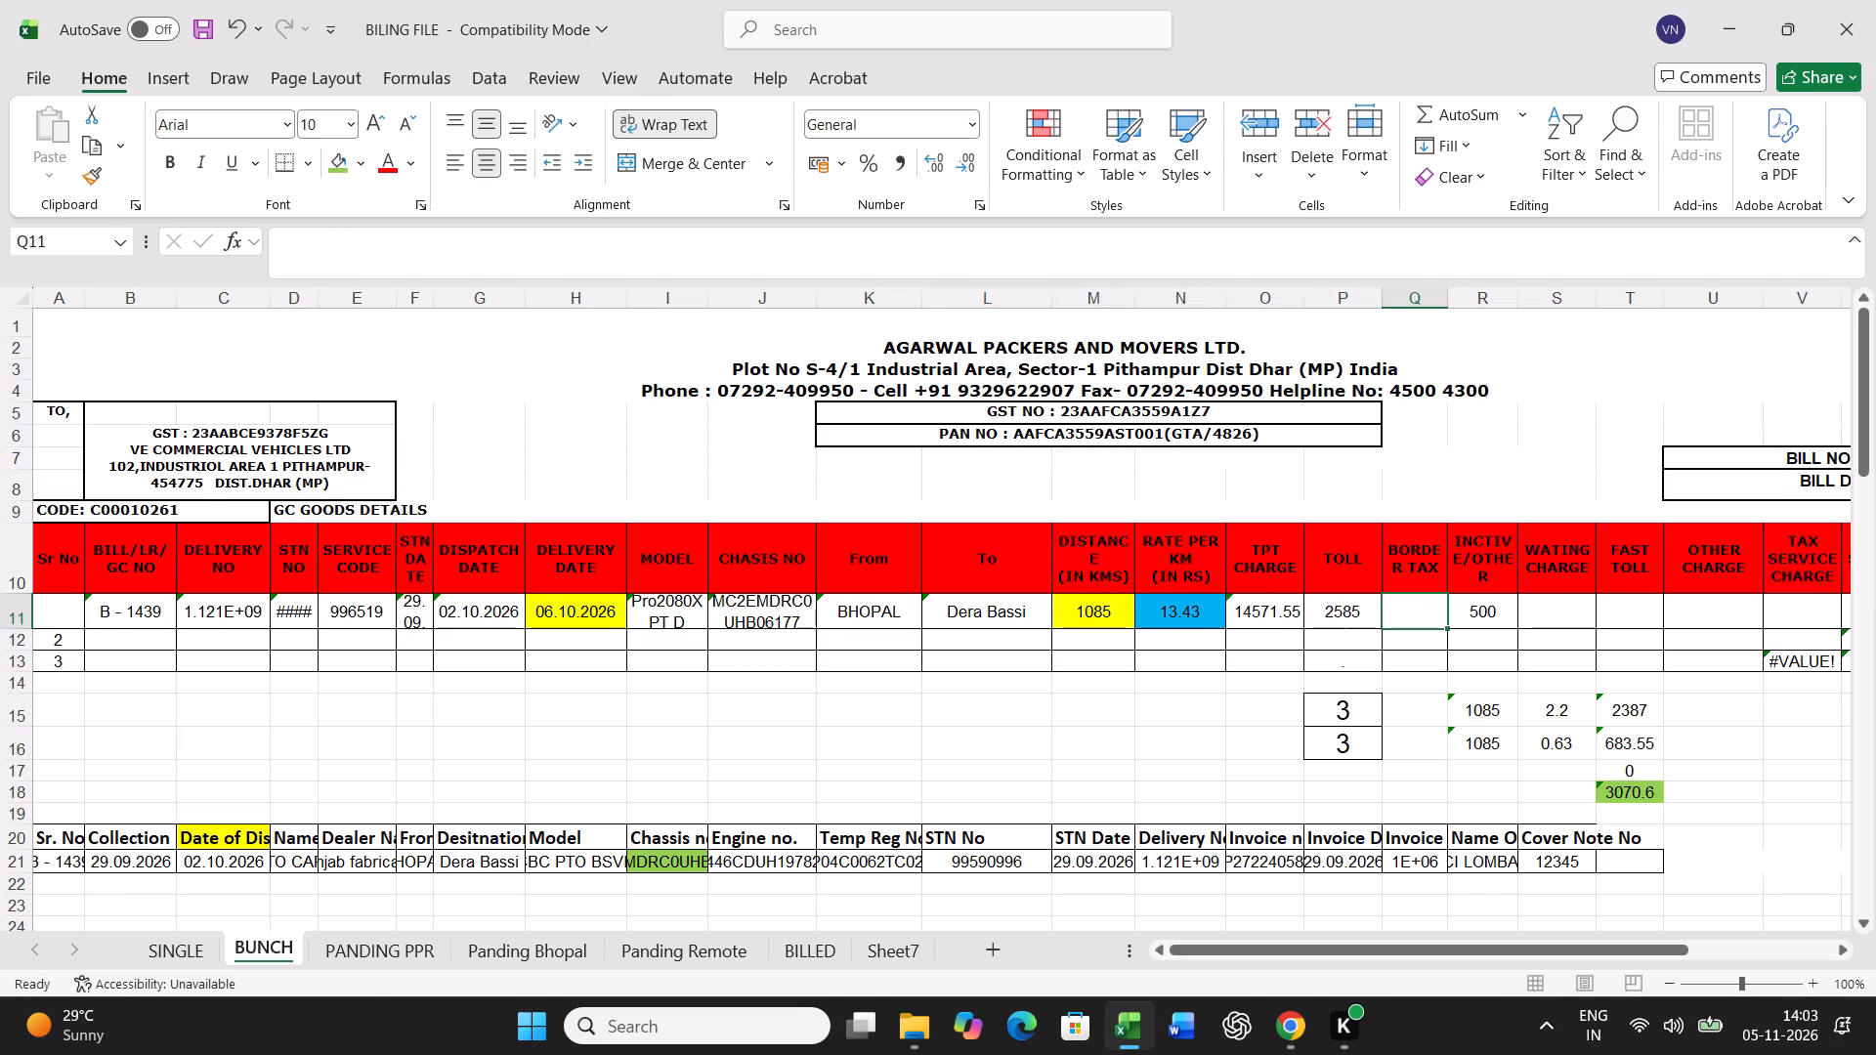
text(2230)
key(Right)
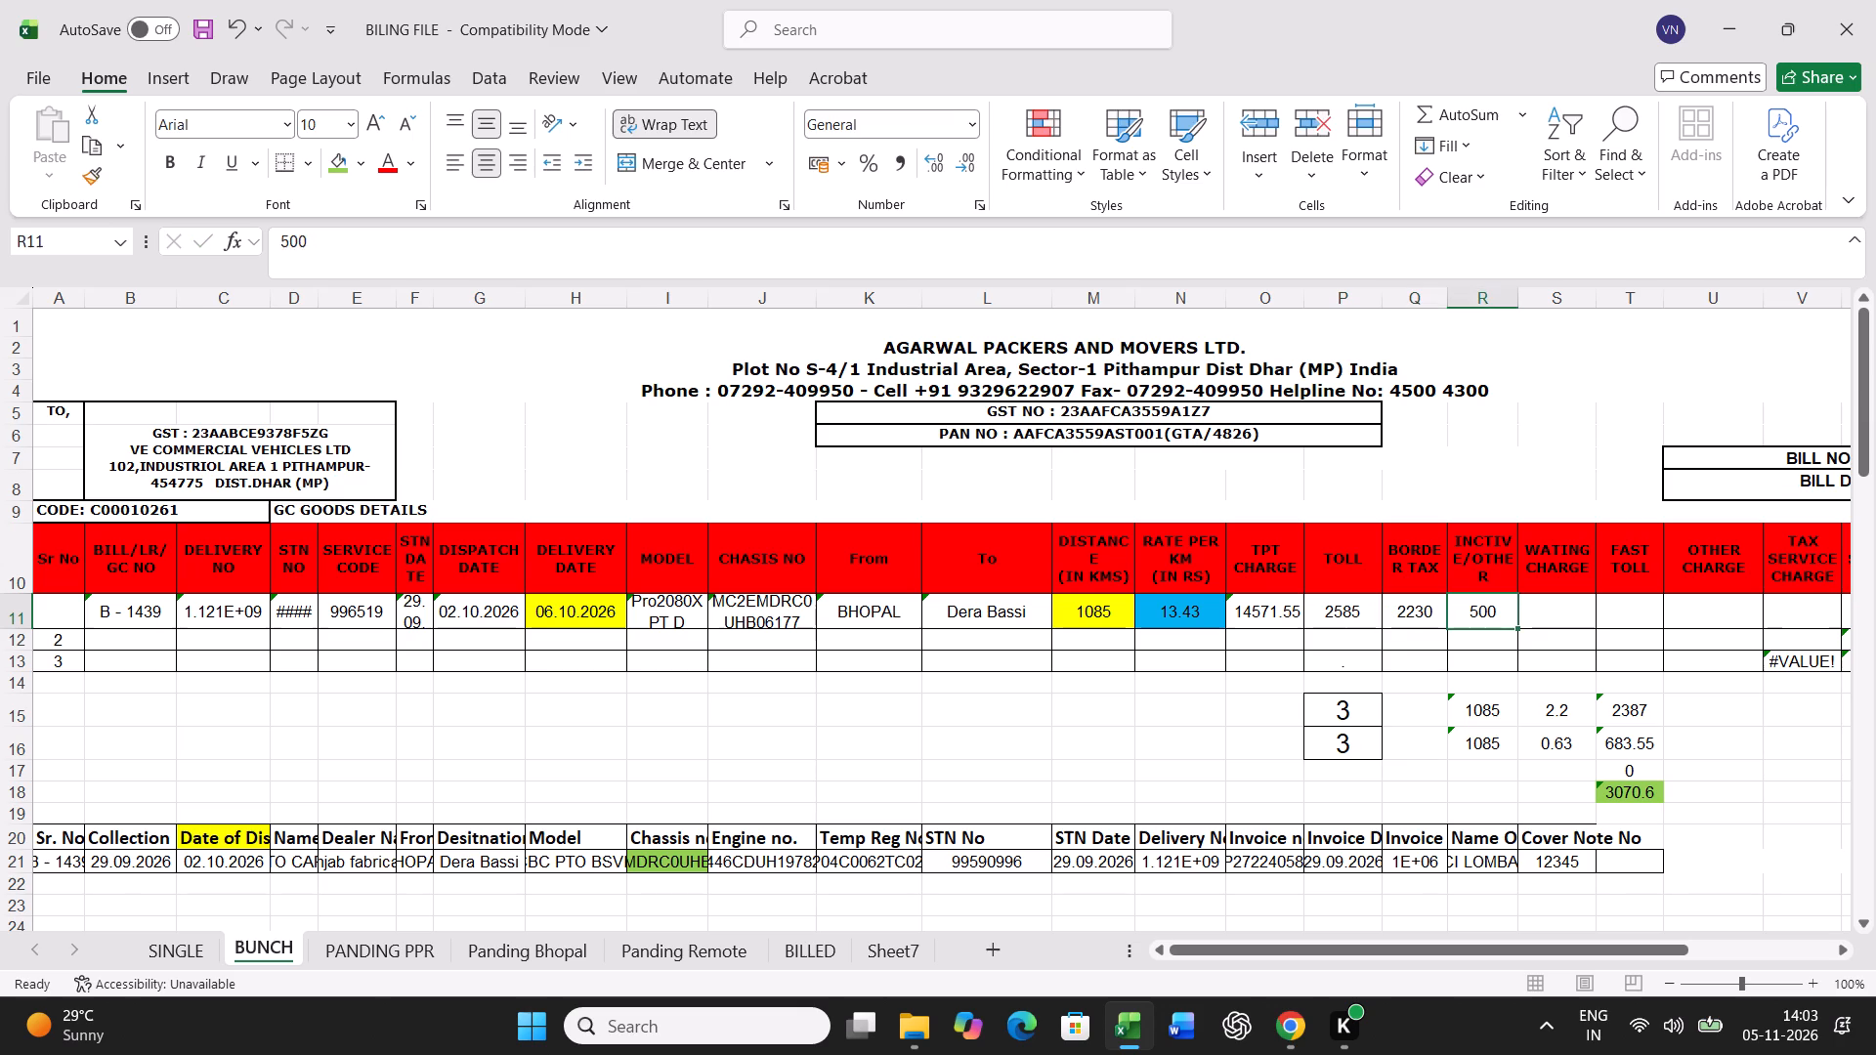
key(Delete)
Set both transit time values in P15 and P16 of BUNCH to 4.
click(1337, 703)
key(4)
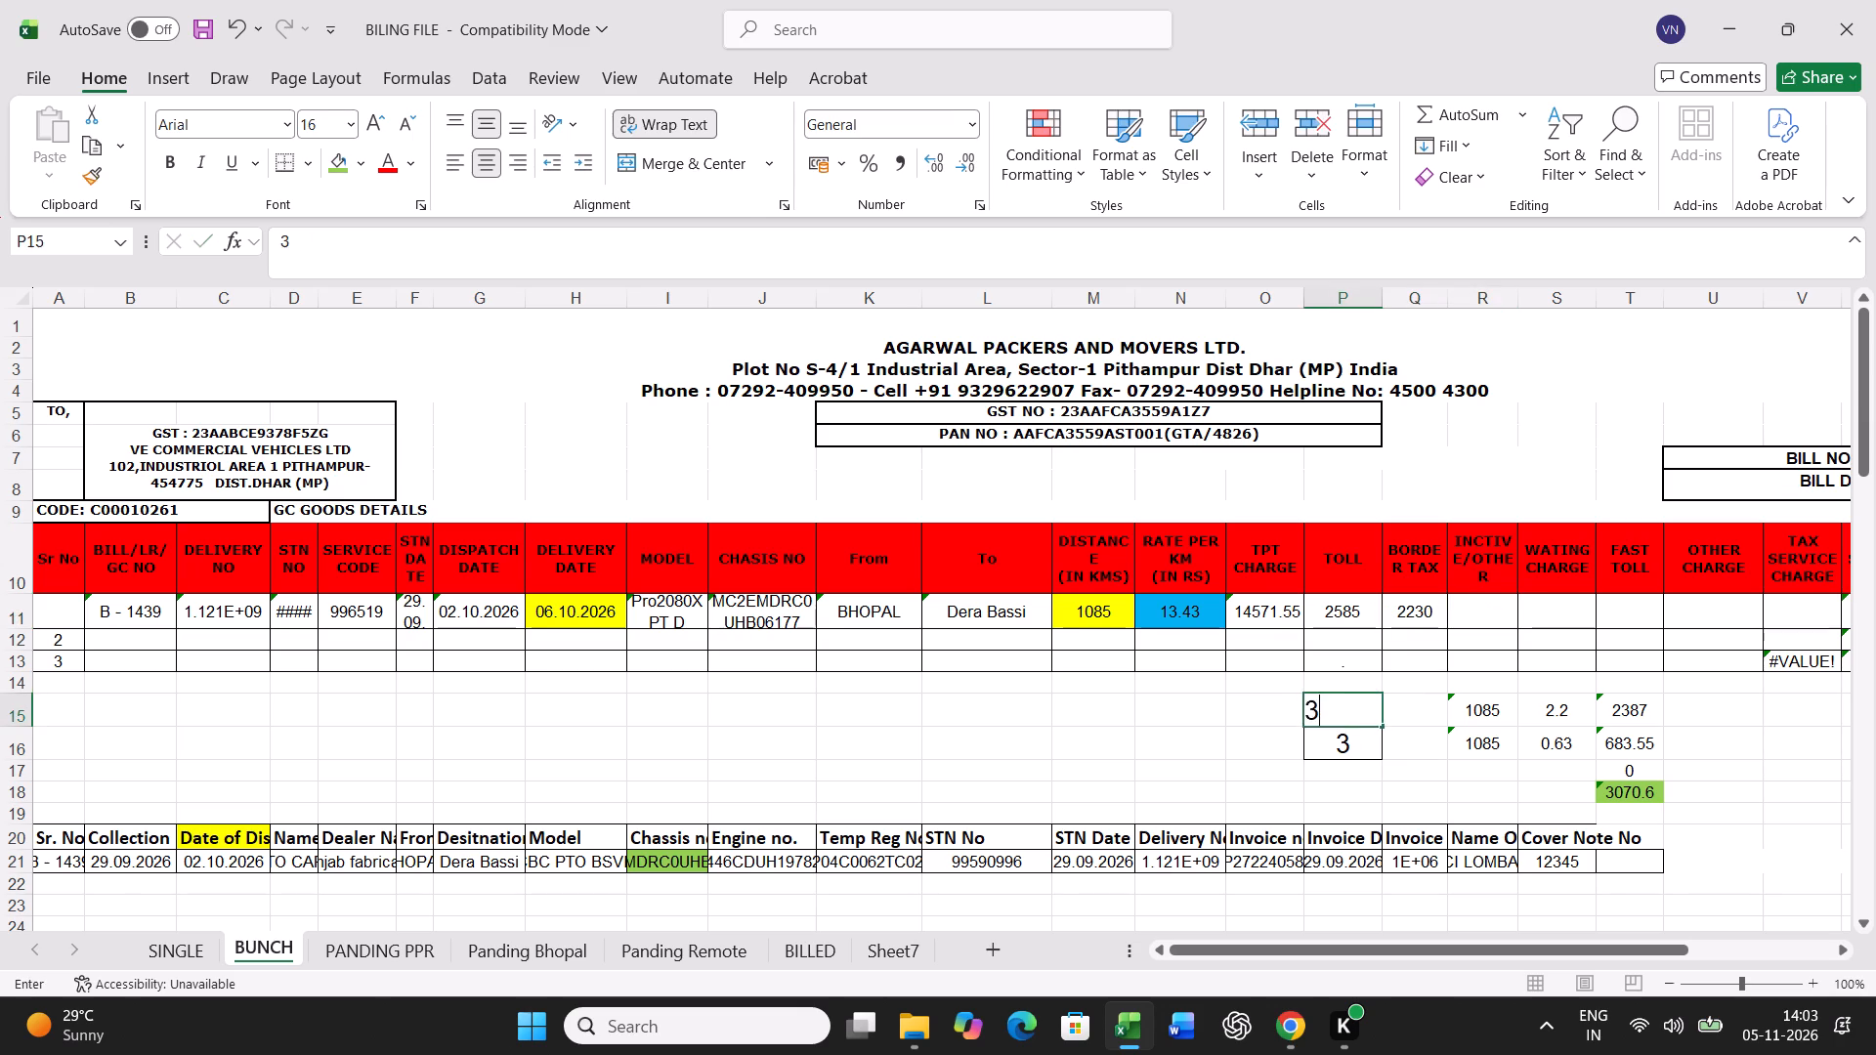
key(Return)
key(4)
key(Return)
Print the B - 1439 freight bill from the SINGLE sheet.
click(187, 946)
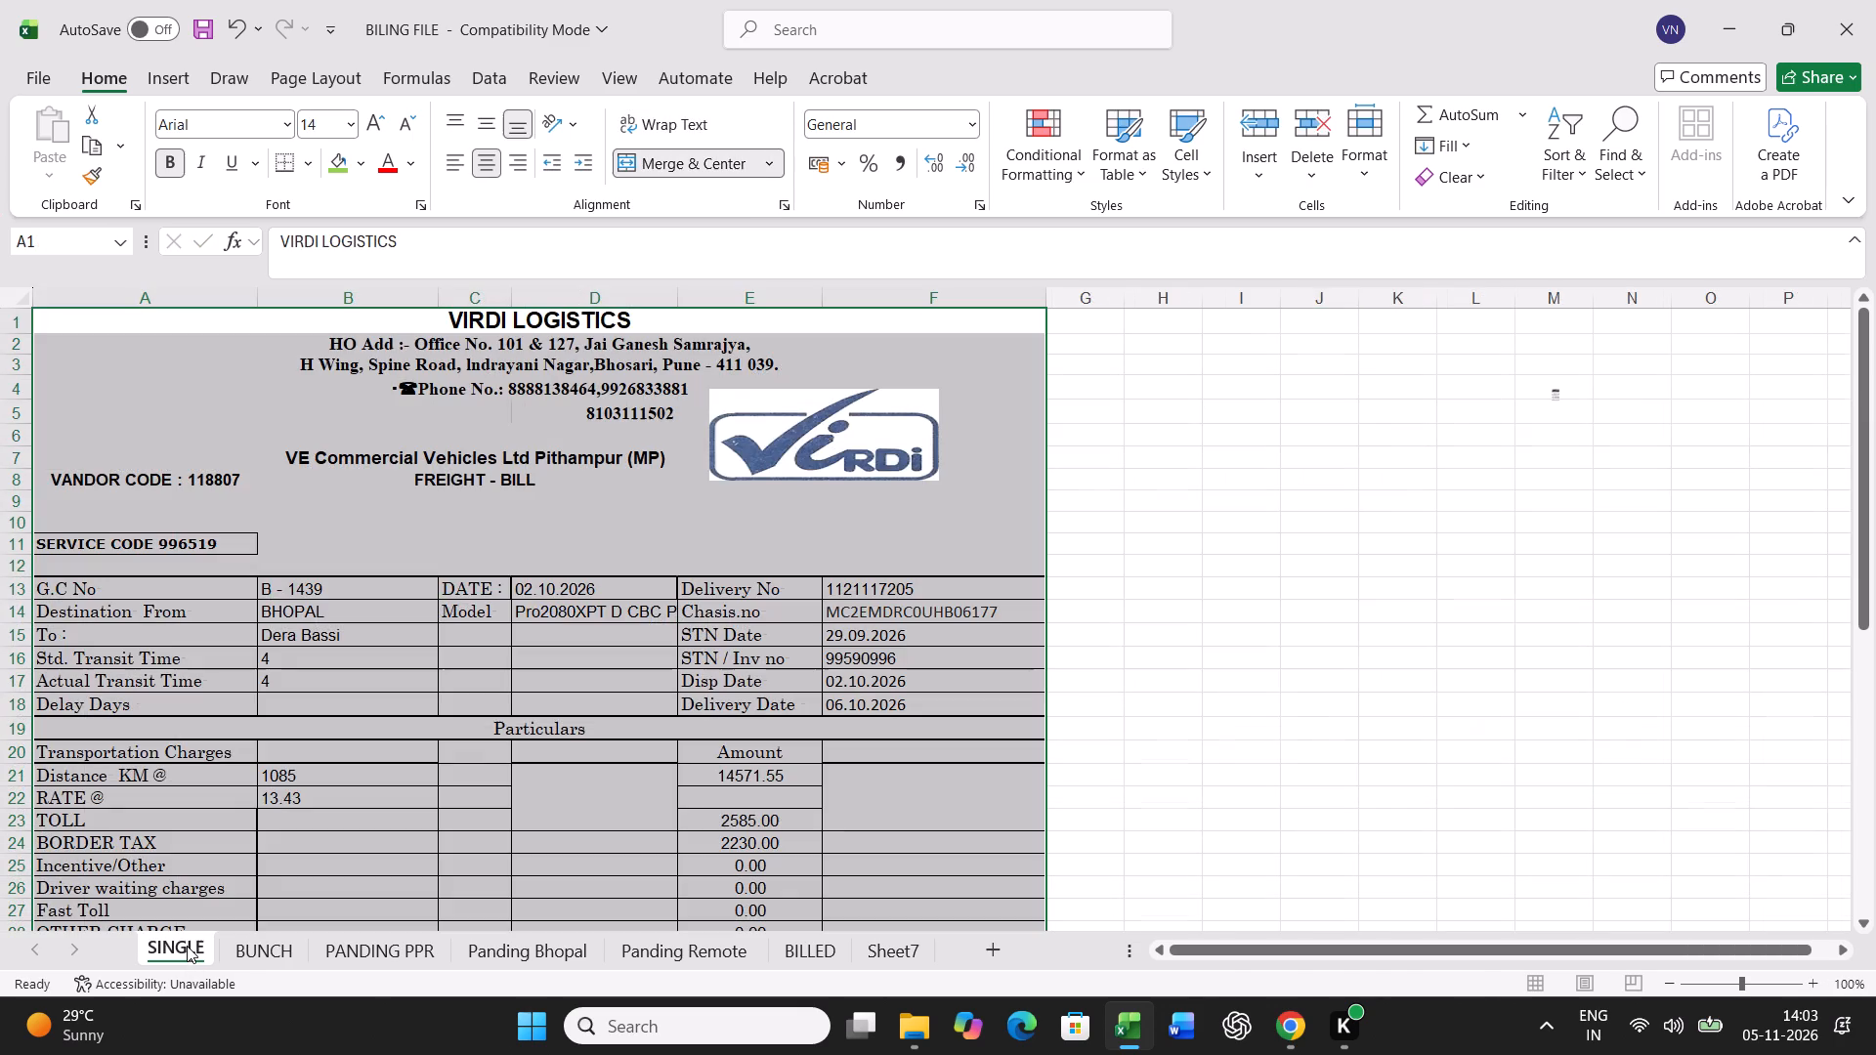
key(ctrl+p)
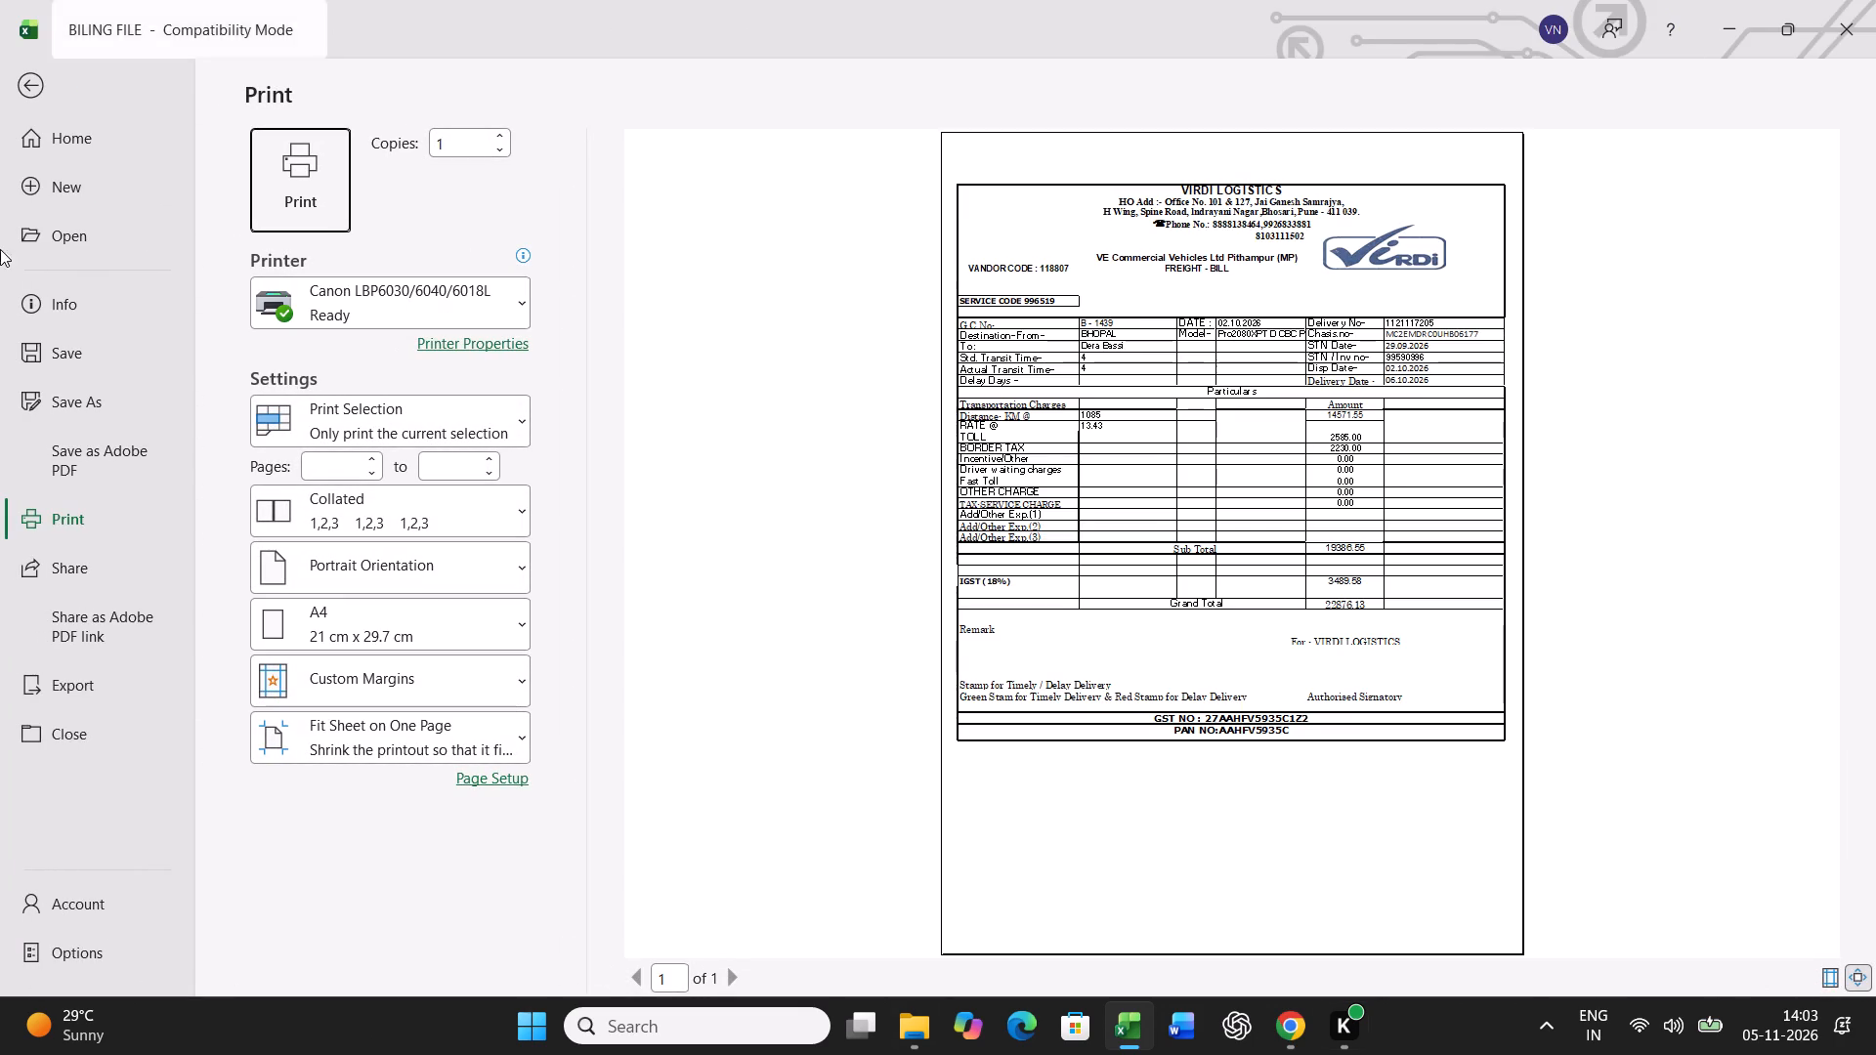
click(320, 190)
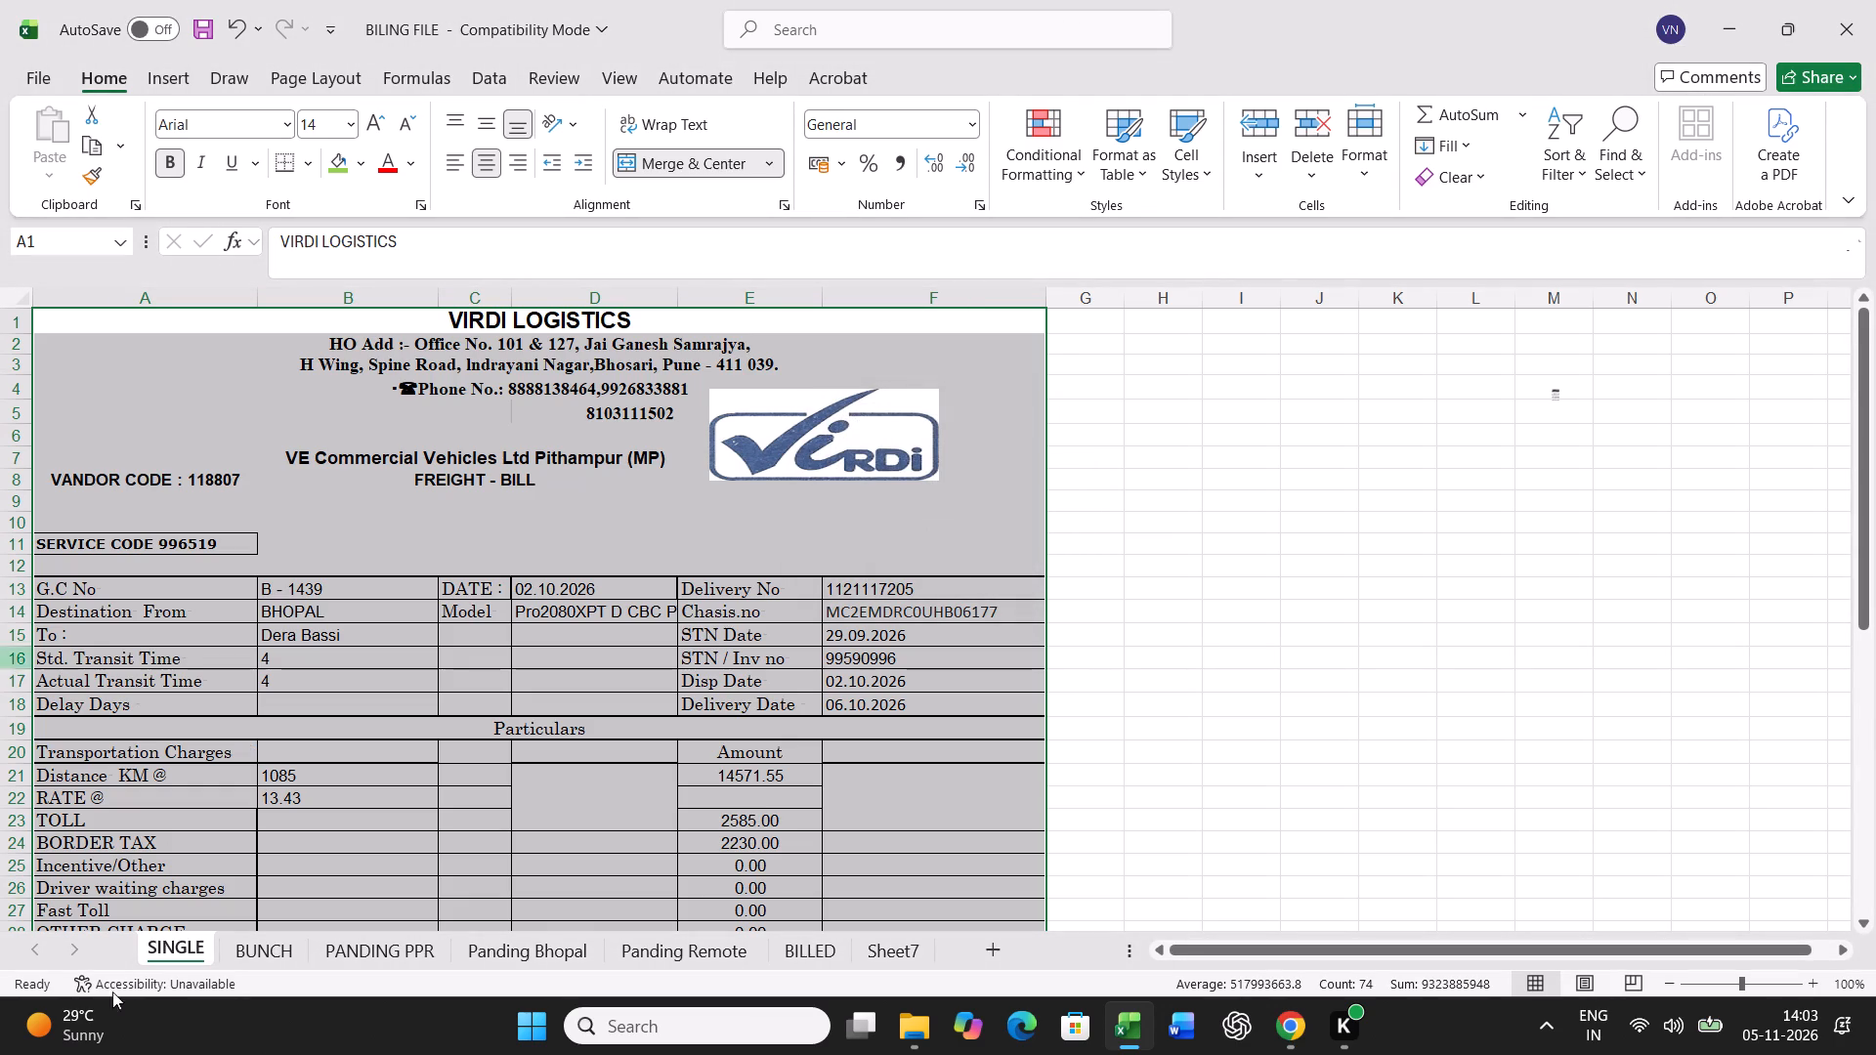
Copy bill row 11 of BUNCH for B - 1439 and paste it as values into row 56 of the lower table.
click(263, 951)
click(9, 618)
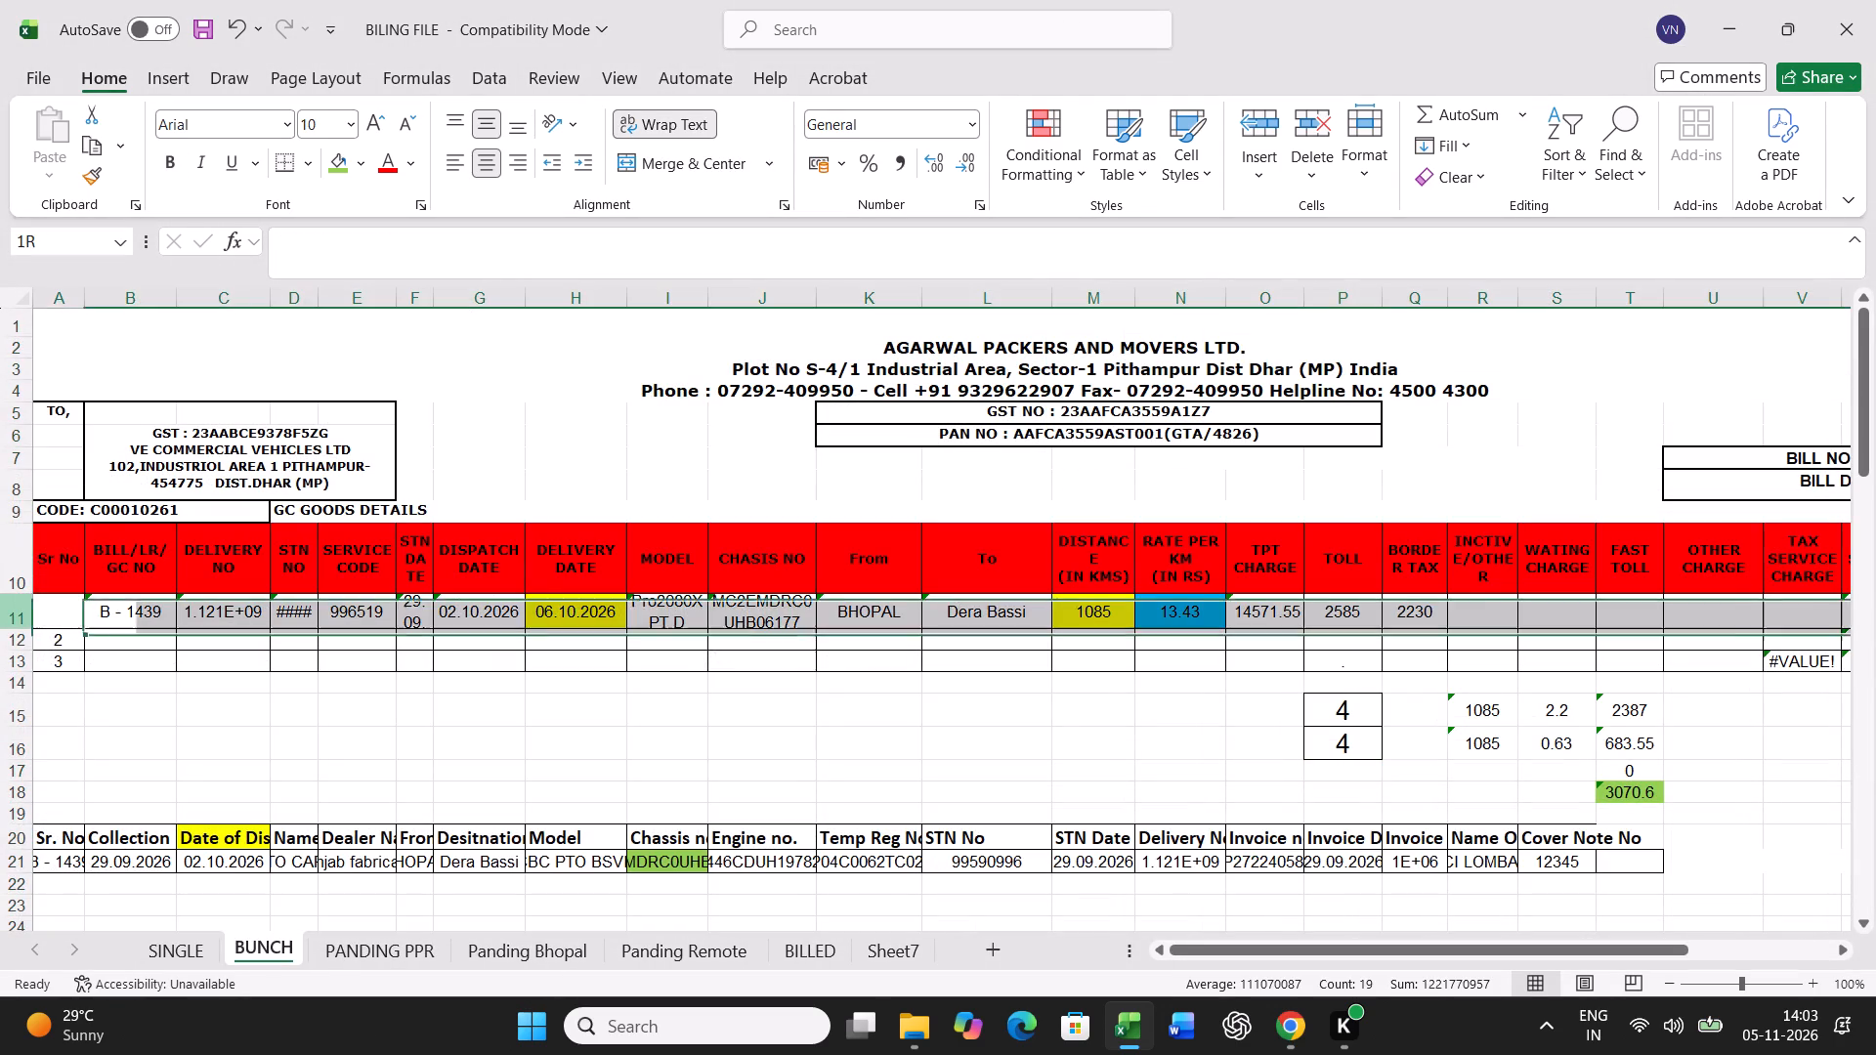
key(ctrl+c)
scroll(629, 668, down, 17)
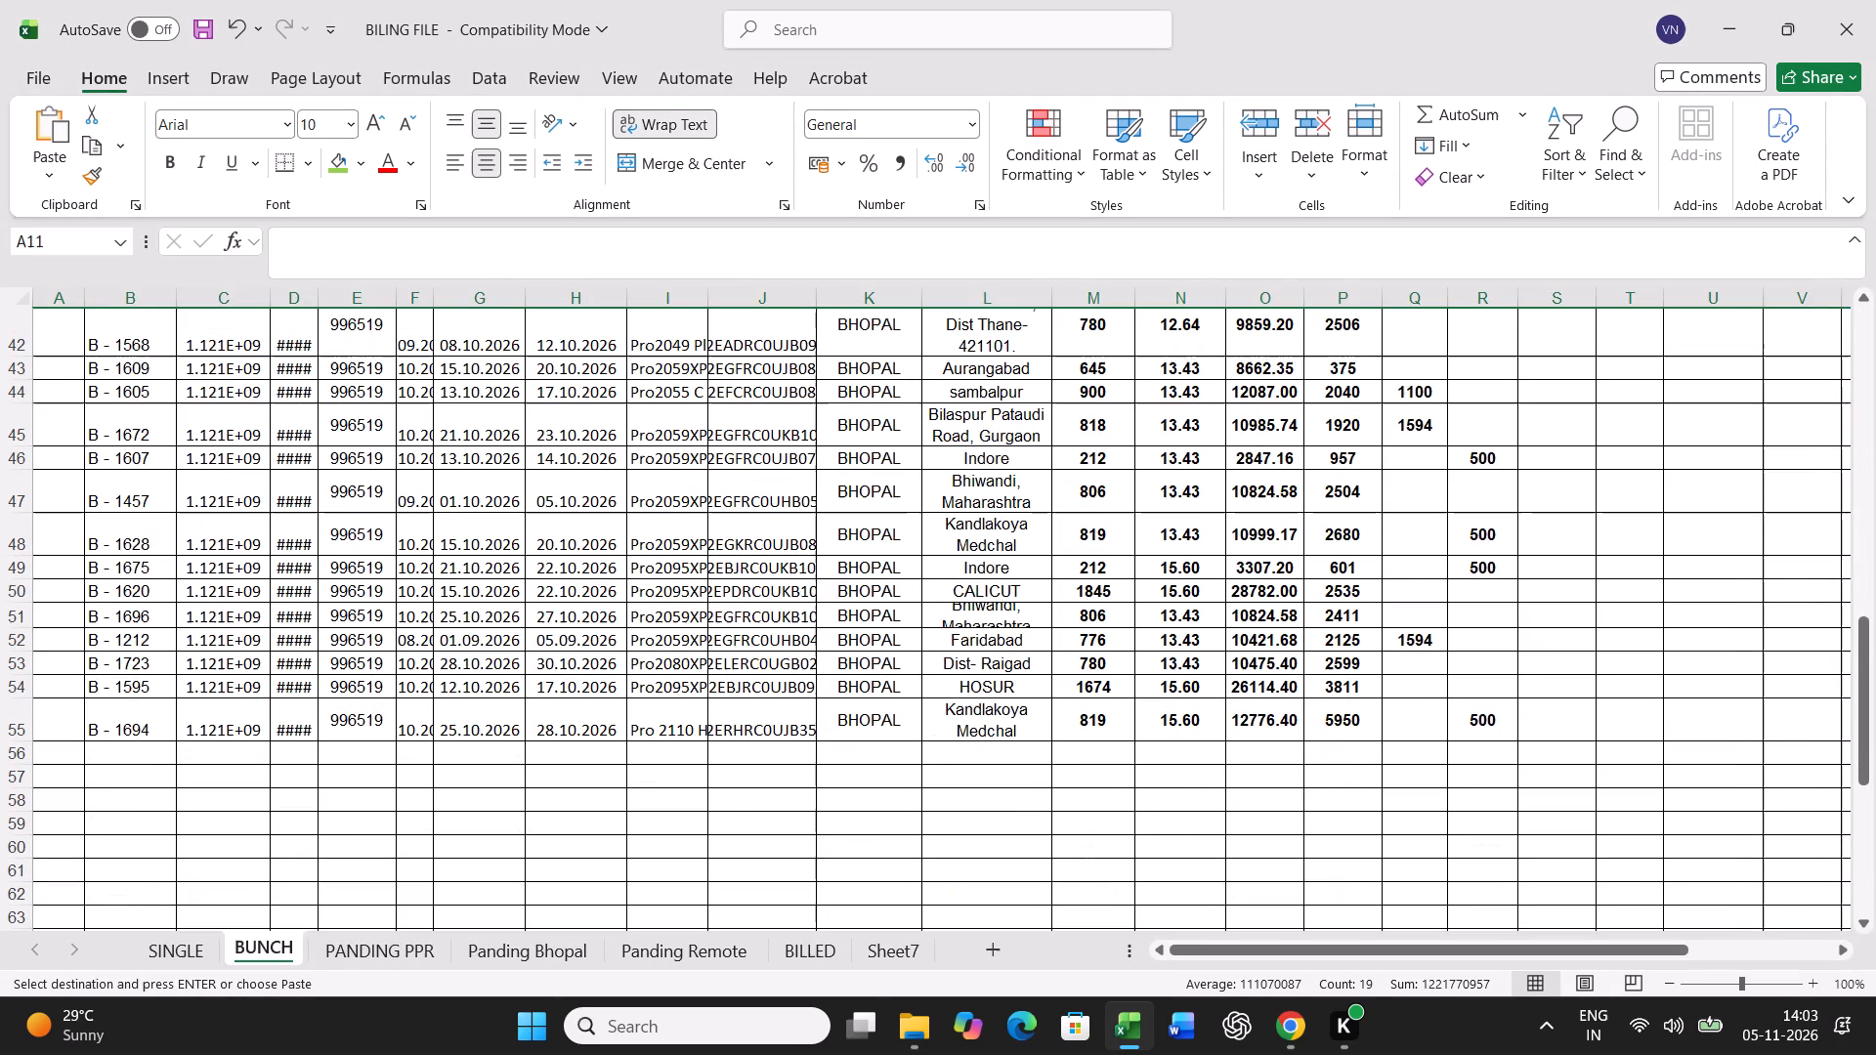
right_click(65, 748)
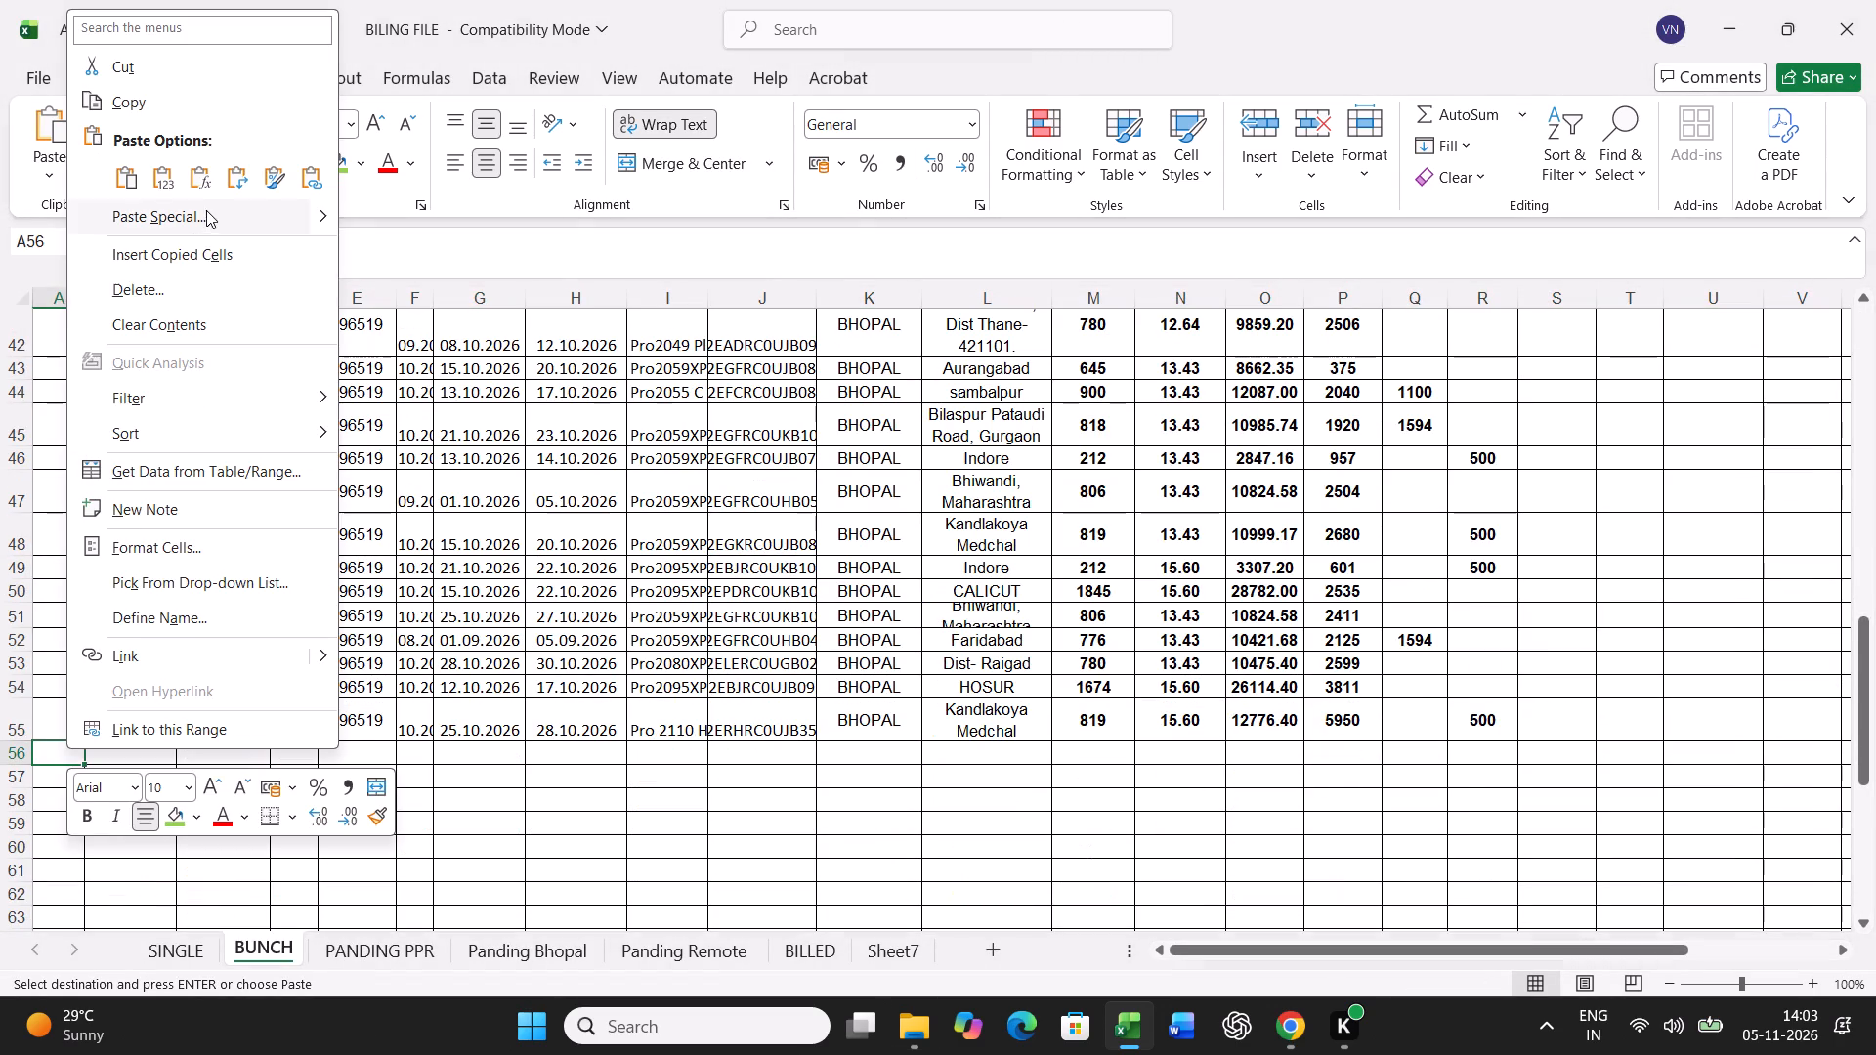
click(206, 210)
click(96, 160)
click(86, 152)
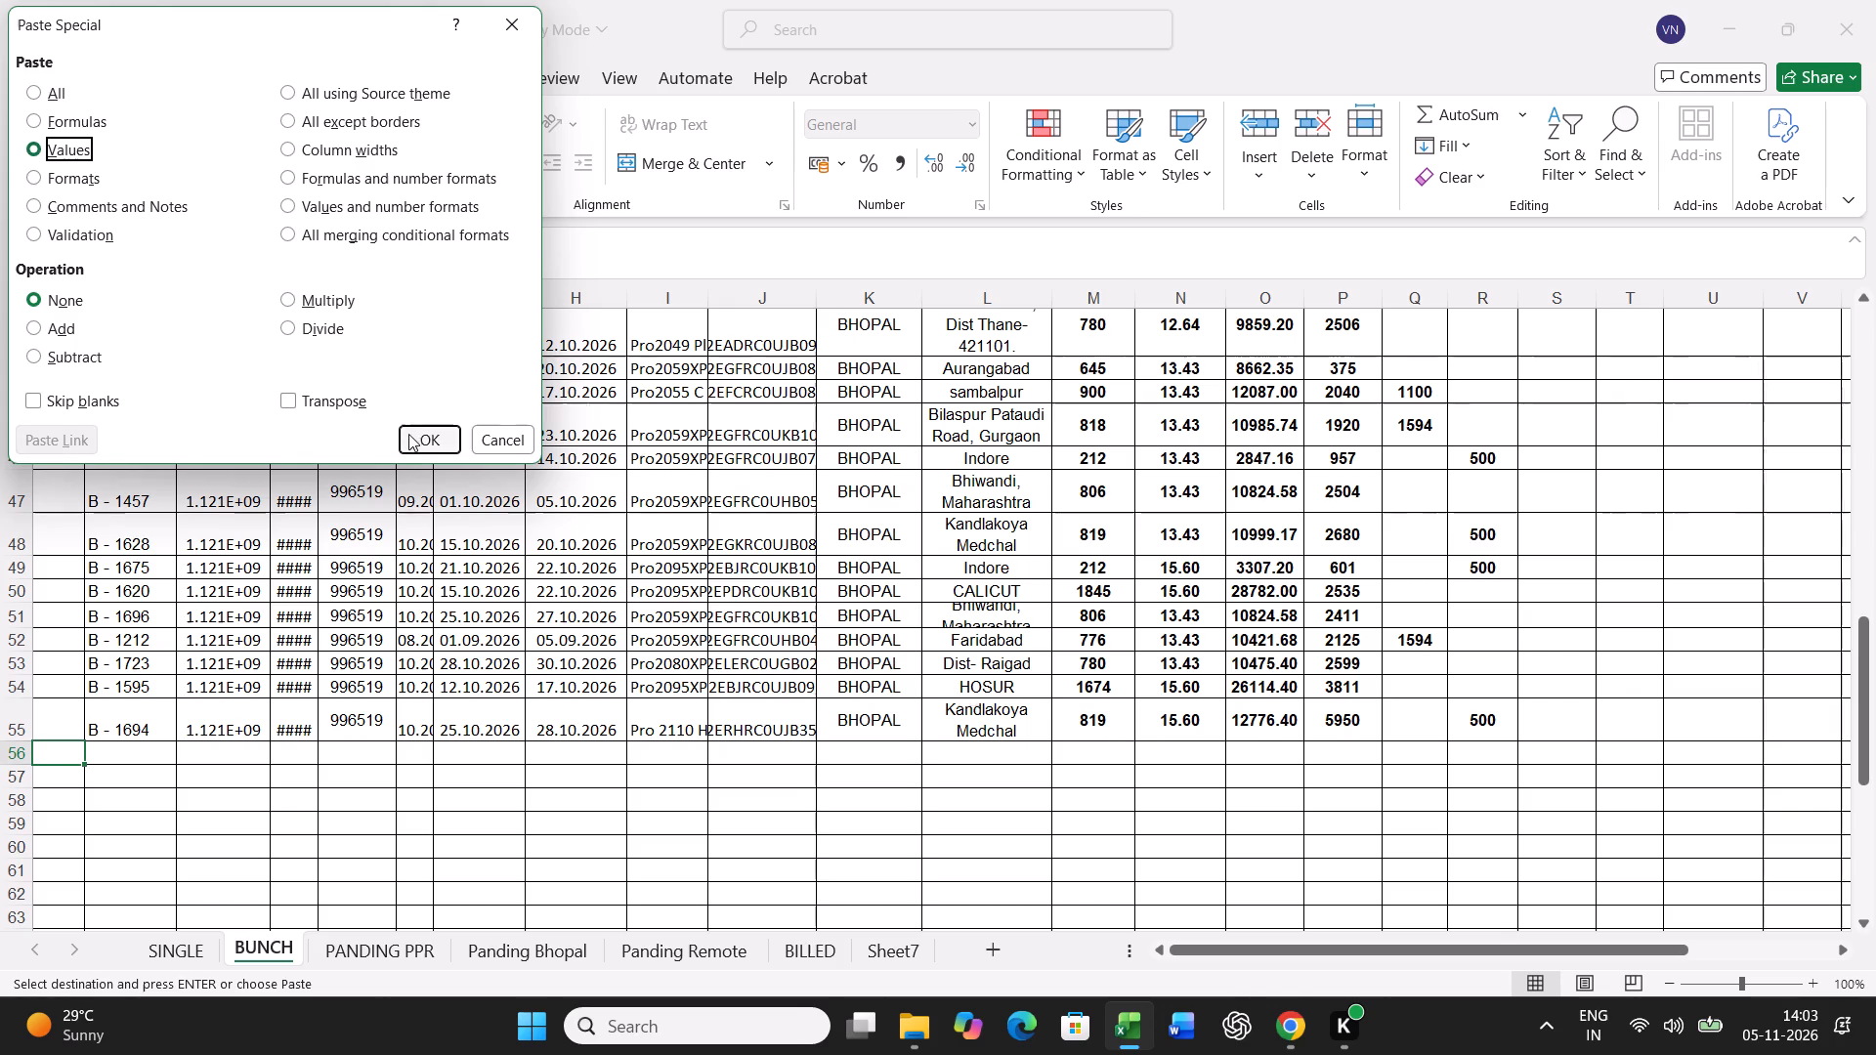
click(410, 435)
Find chassis B09674 in Panding Bhopal and fill its chassis number cell green.
click(481, 952)
click(638, 767)
key(ctrl+f)
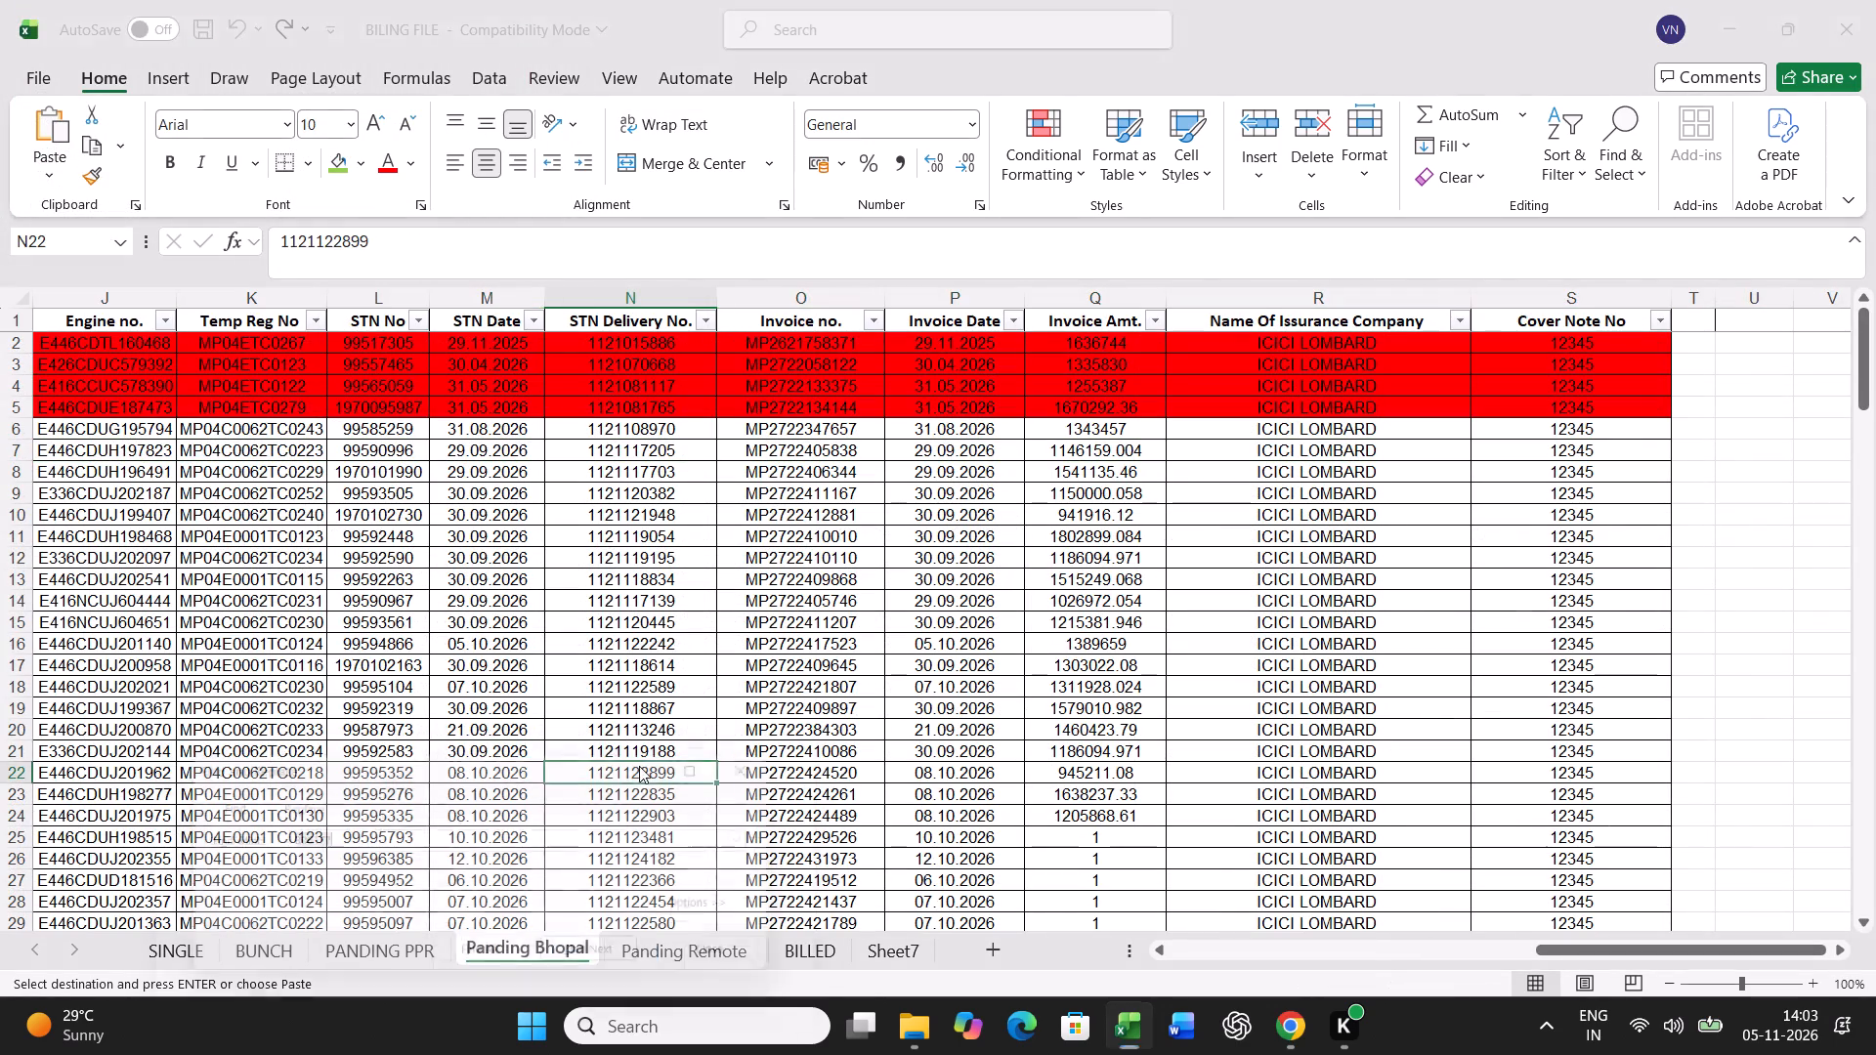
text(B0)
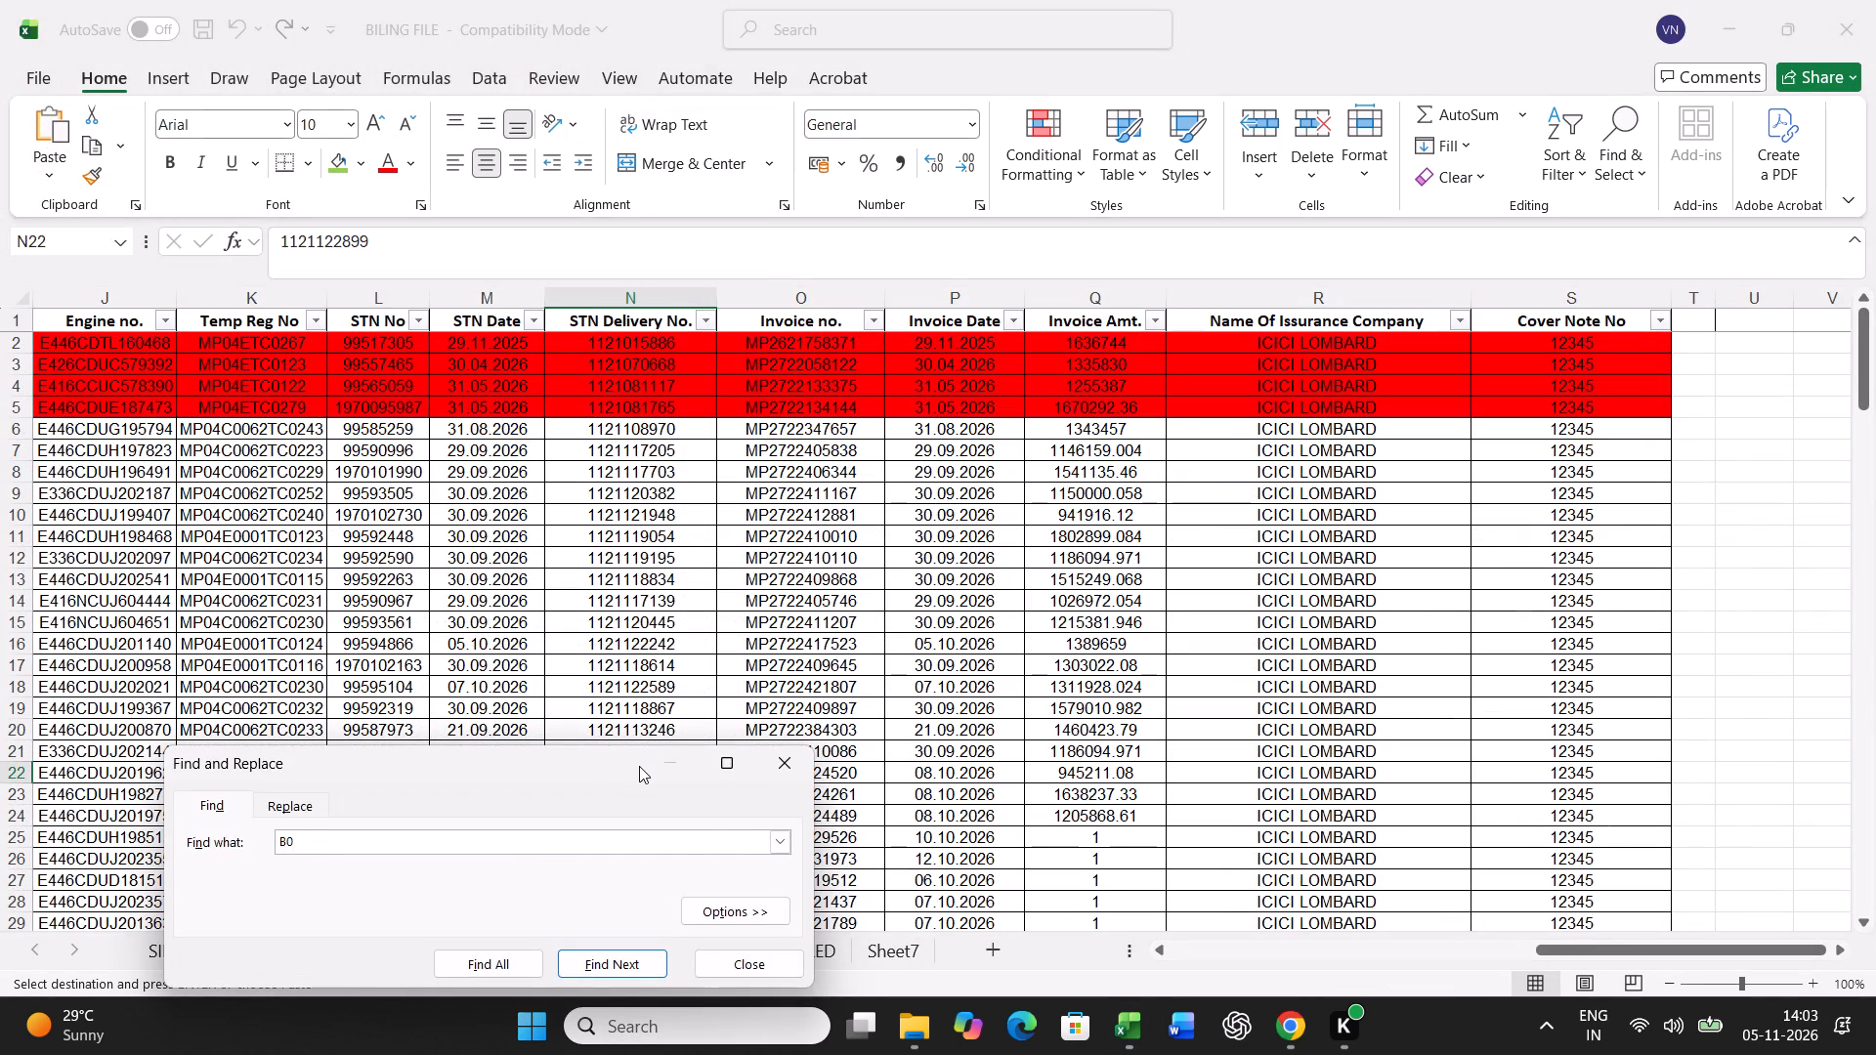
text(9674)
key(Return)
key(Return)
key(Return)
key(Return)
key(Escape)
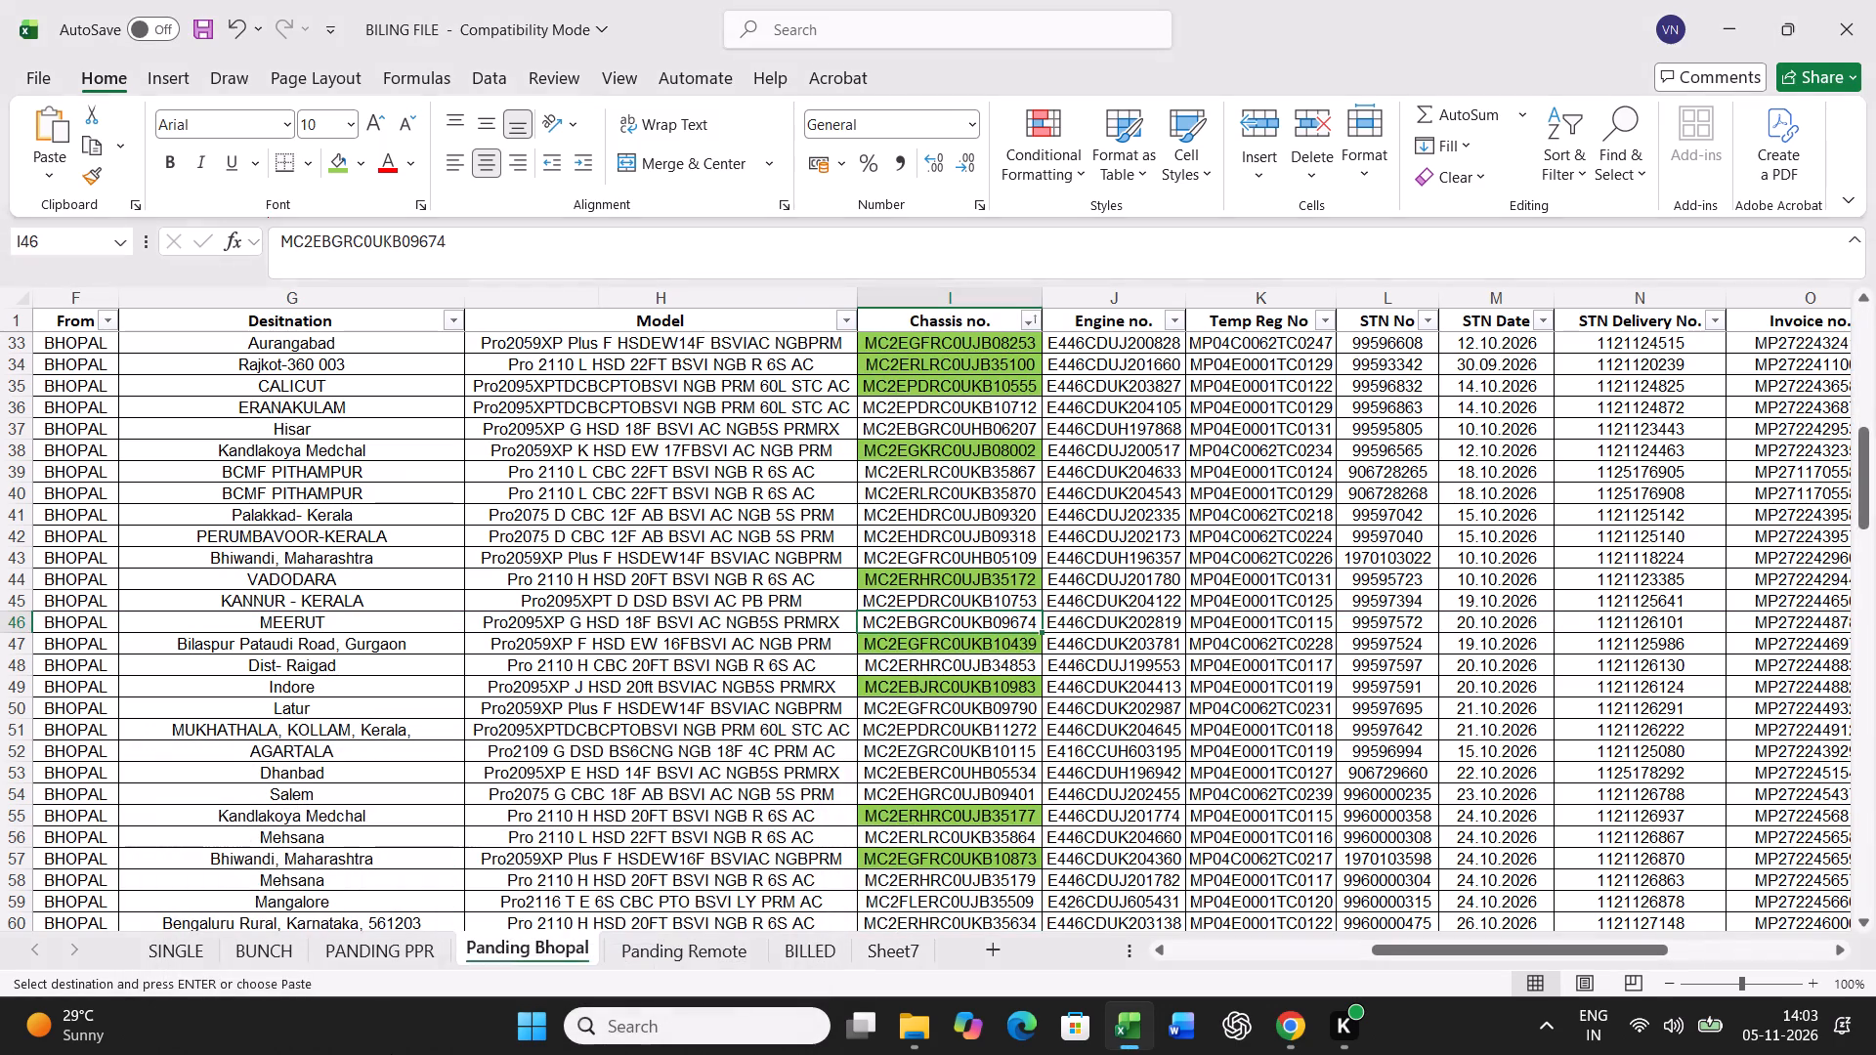
click(338, 157)
Copy the whole B - 1670 record from Panding Bhopal and paste it into row 21 of the BUNCH sheet.
key(Left)
key(Left)
key(Left)
key(Left)
key(Left)
key(Left)
key(Left)
key(Left)
key(Left)
key(Left)
key(Left)
key(Left)
key(Left)
key(Left)
key(Left)
key(Left)
key(Left)
key(Left)
key(Left)
key(Left)
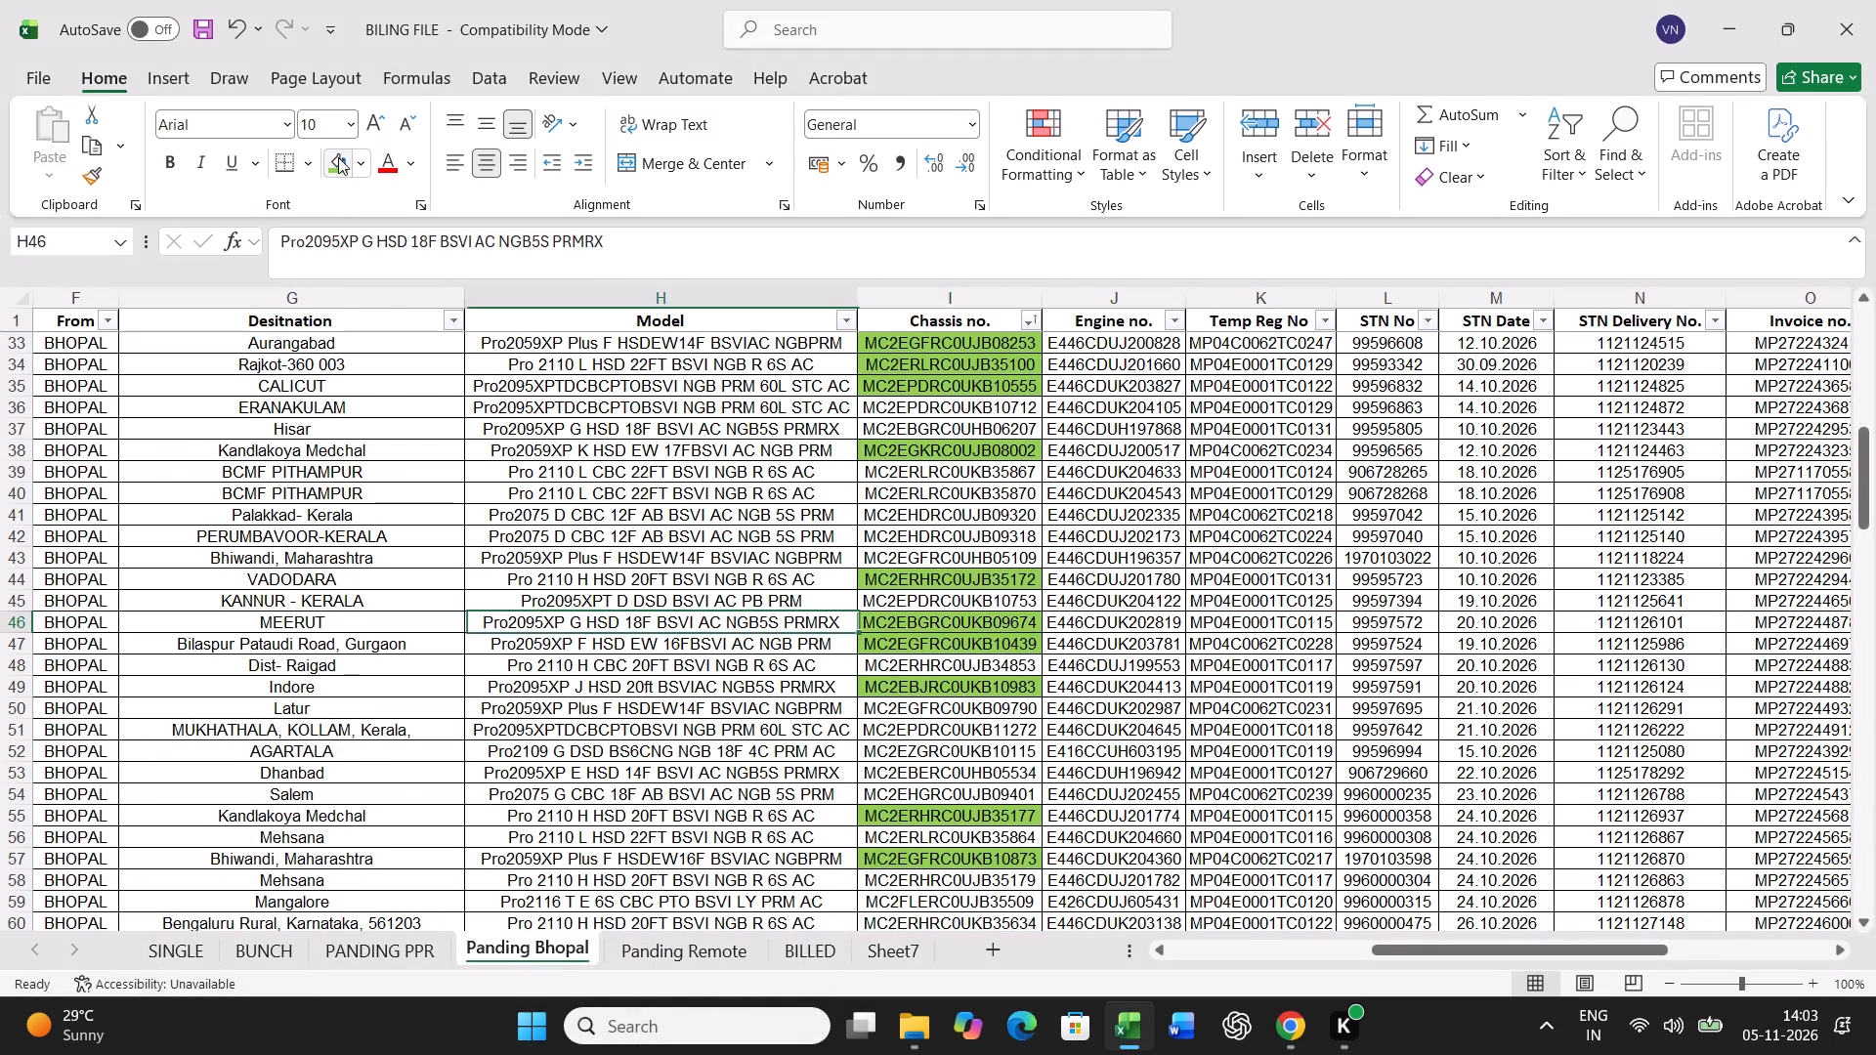
key(ctrl+shift+Right)
key(ctrl+c)
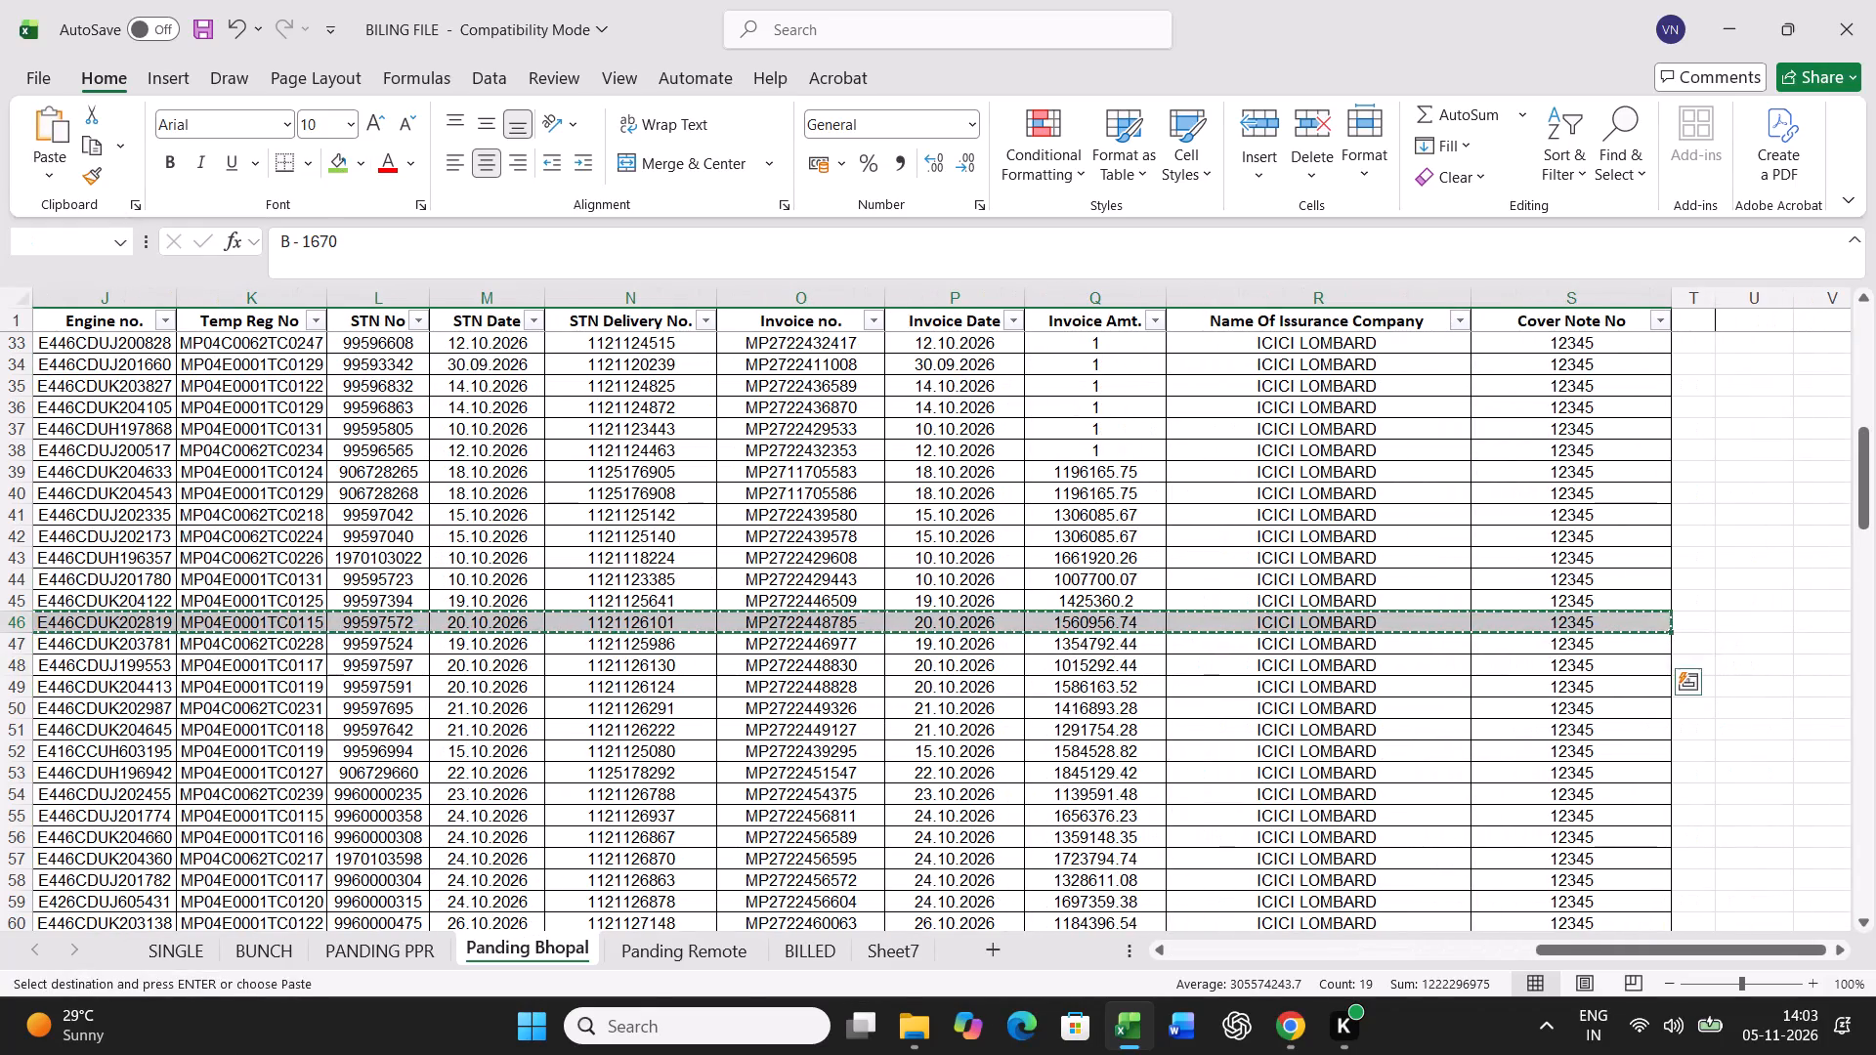
click(284, 956)
scroll(306, 789, up, 17)
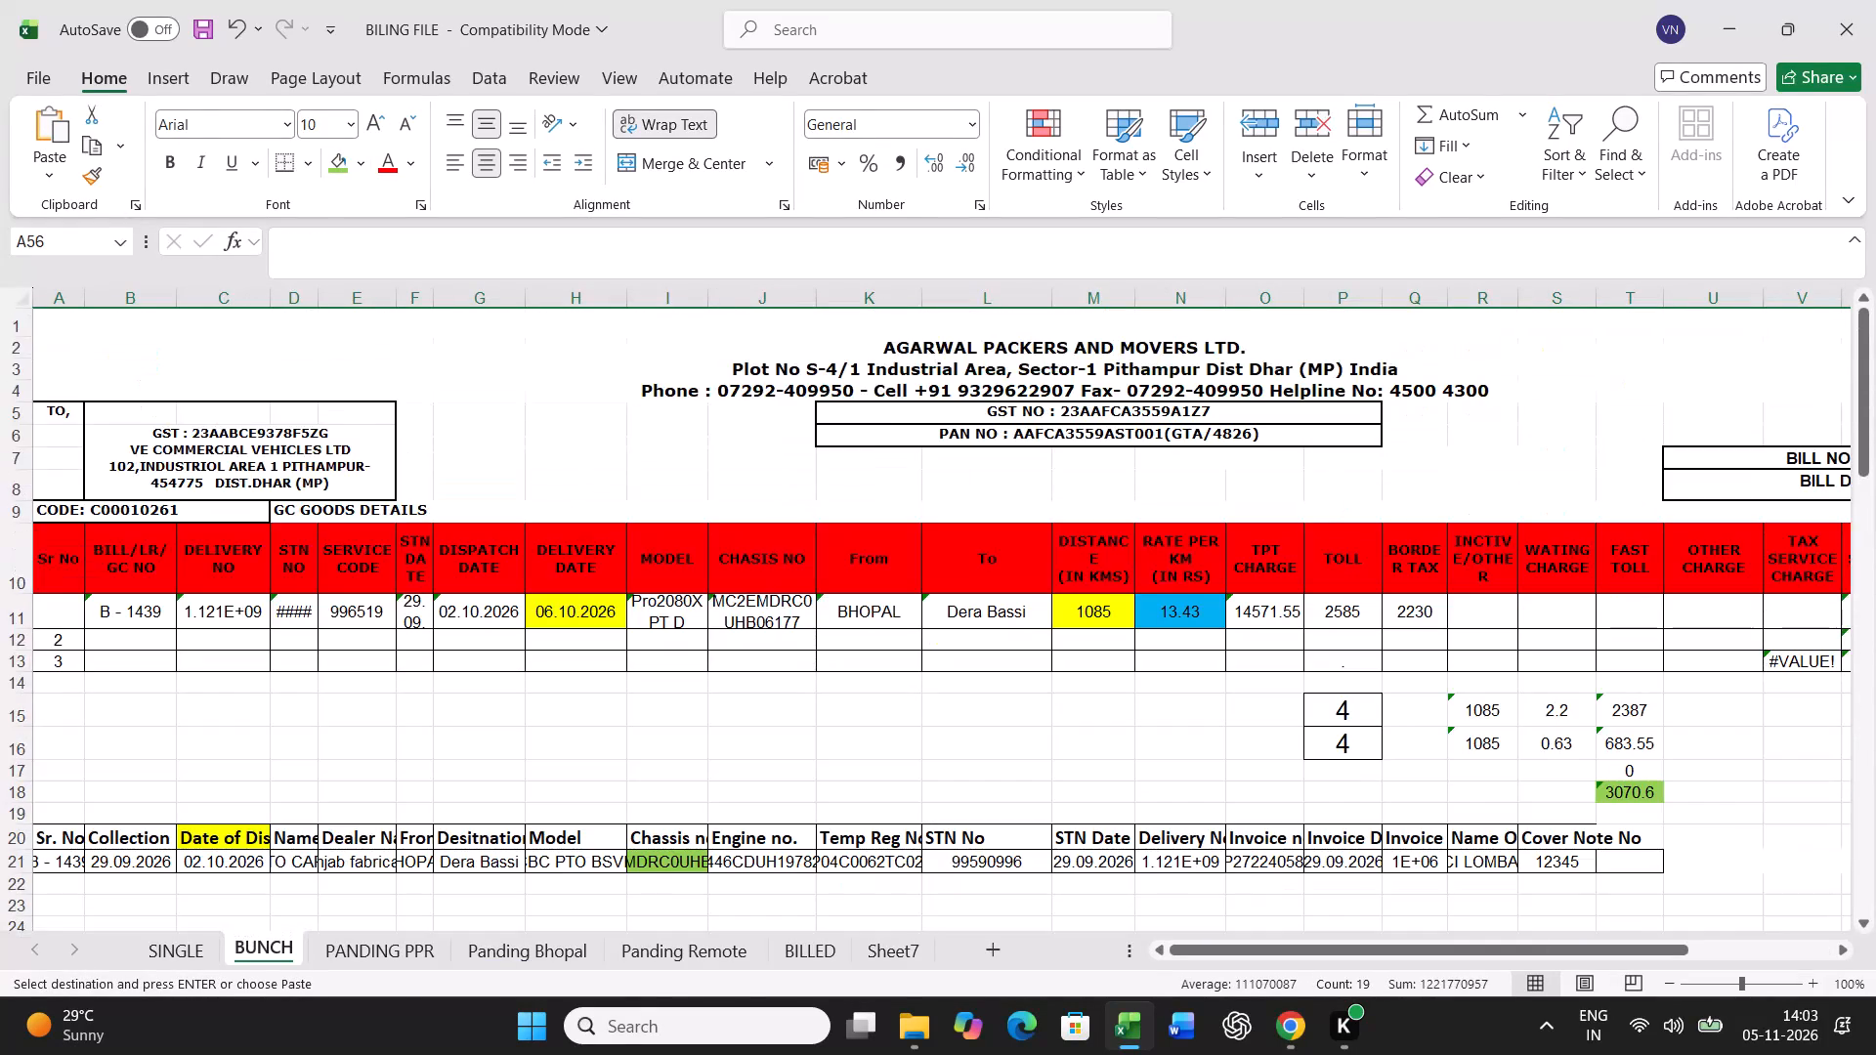
click(56, 868)
key(ctrl+v)
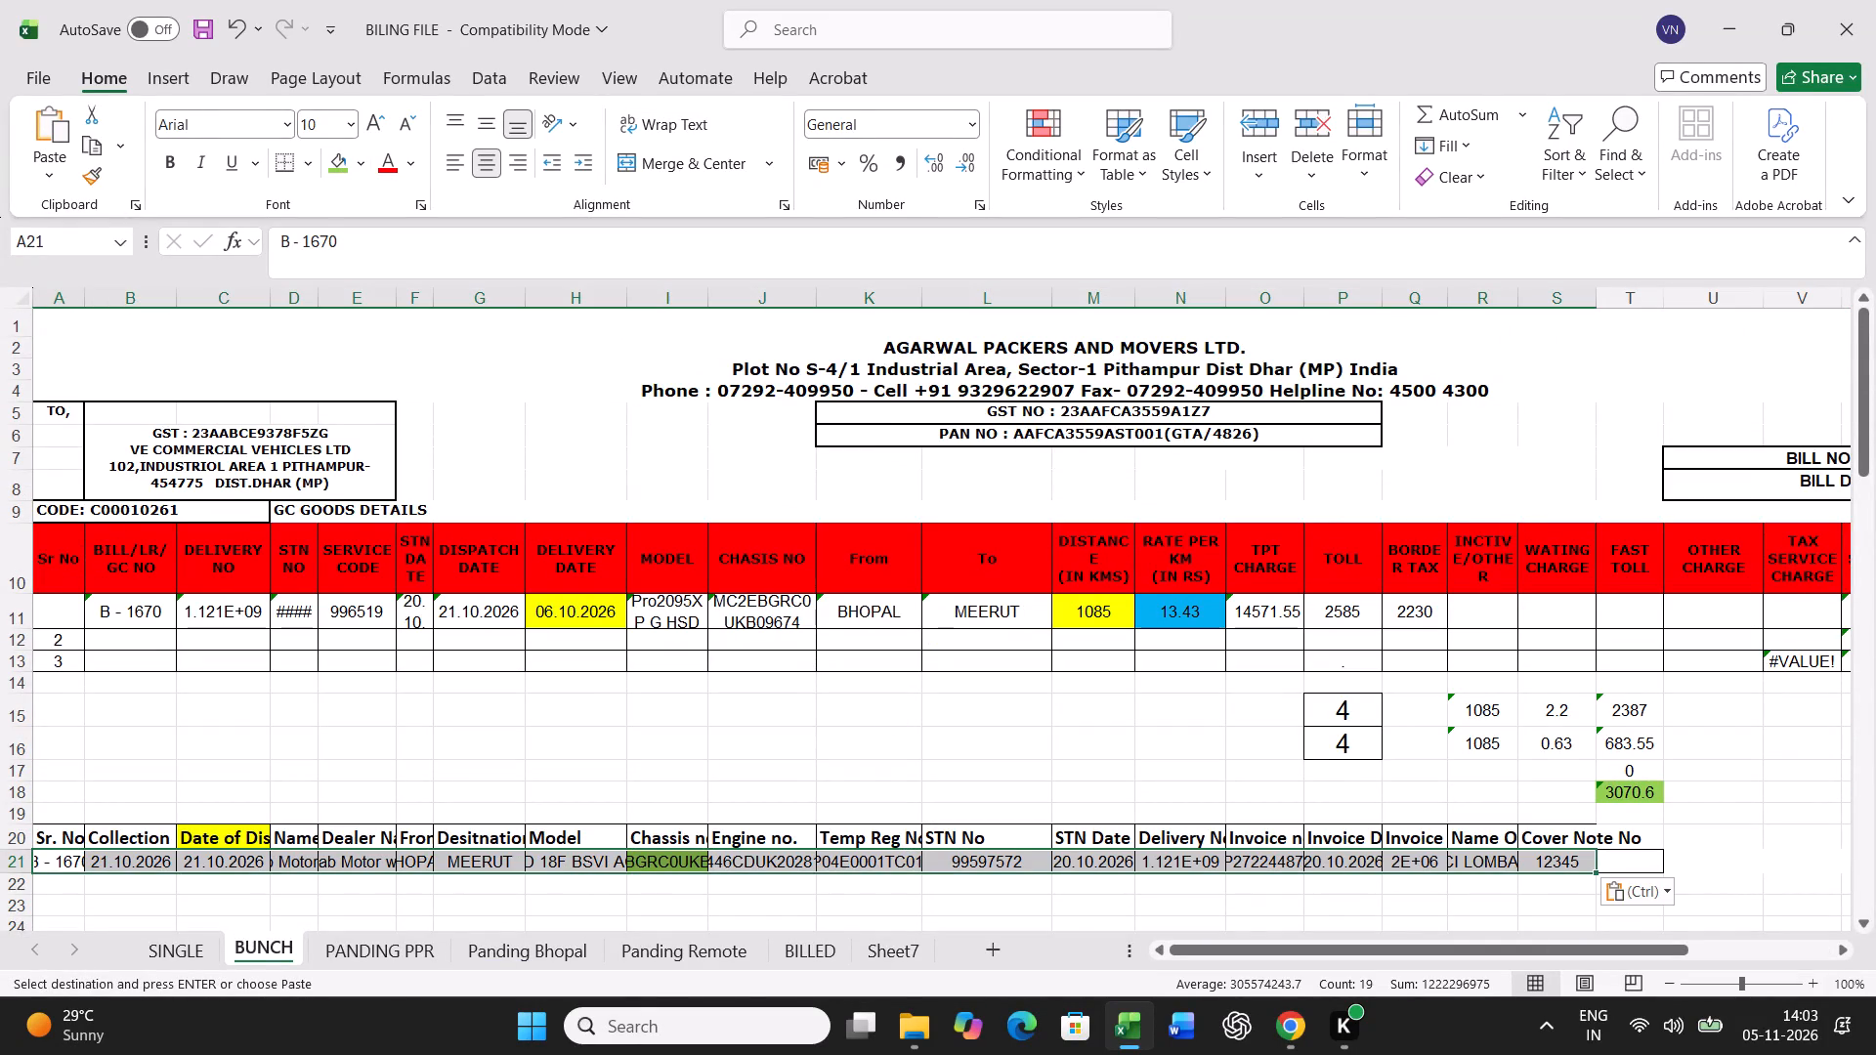
In bill row 11 for B - 1670, enter delivery date 24.10.2026, distance 877, rate 15.60, toll 2030 and border tax 1594.
click(600, 608)
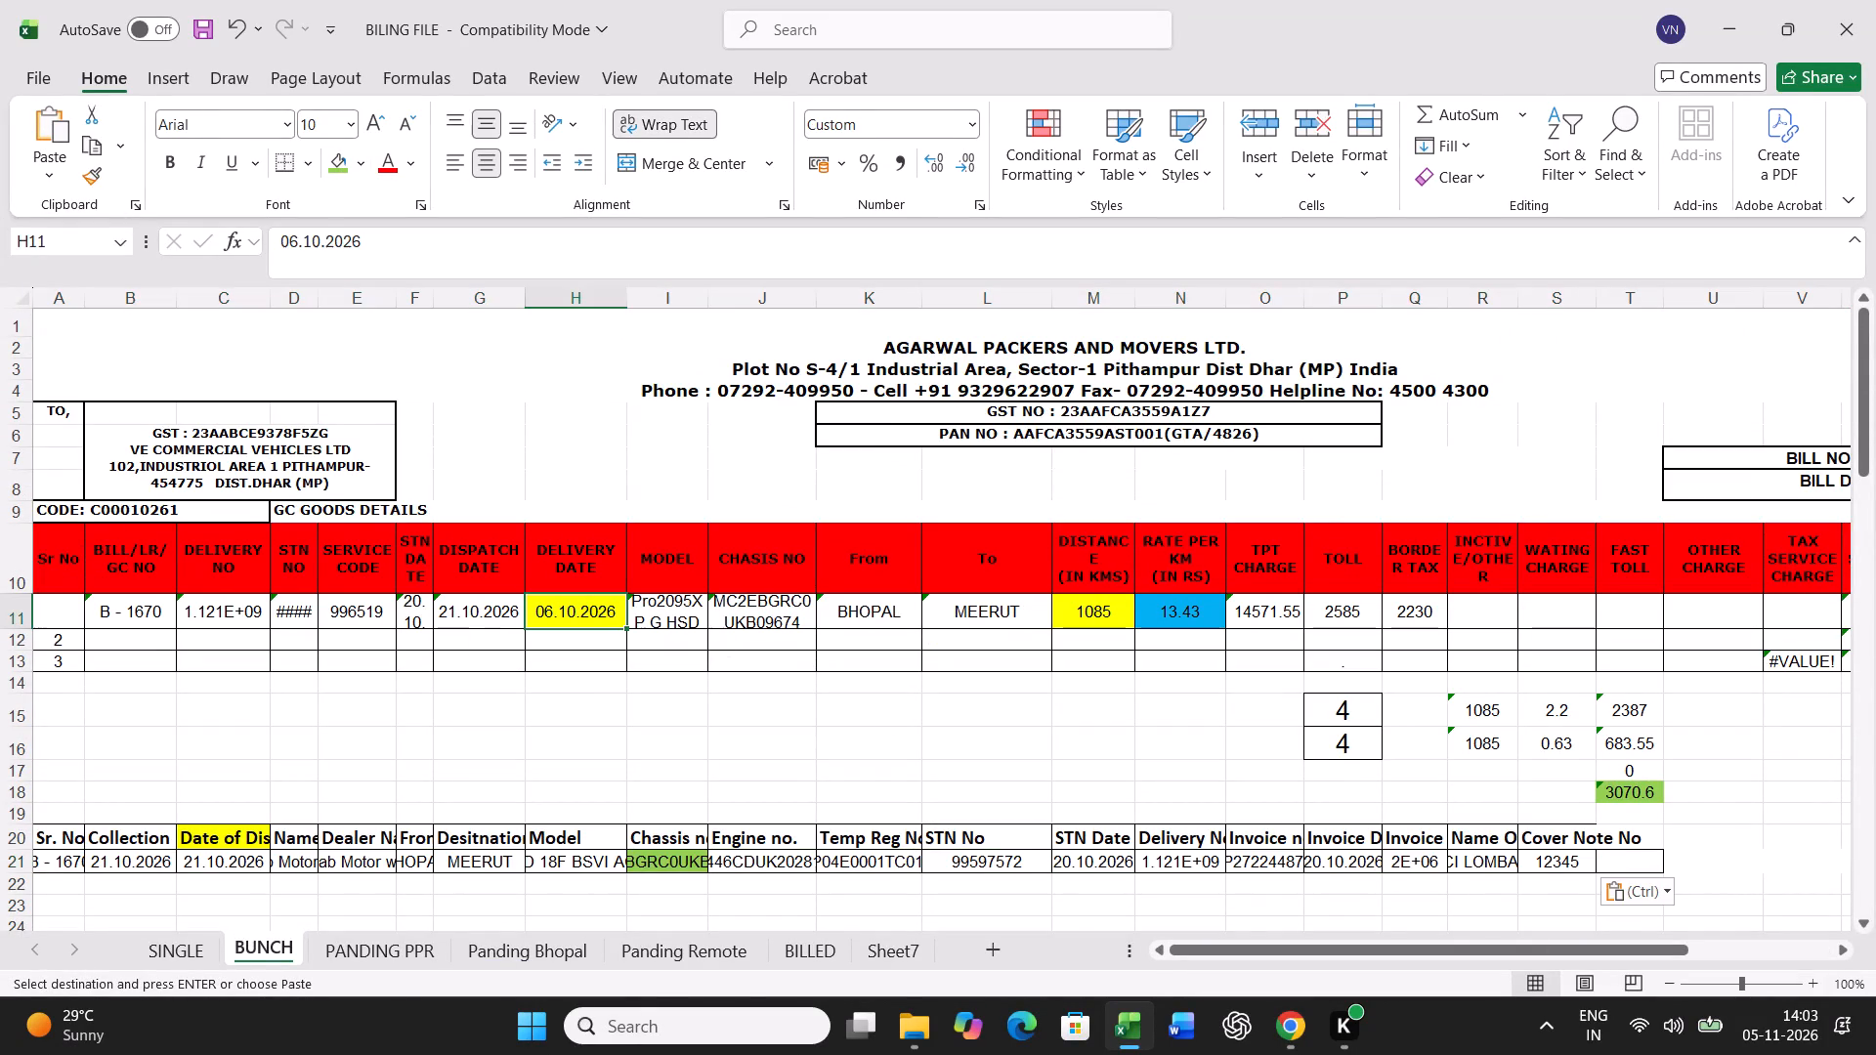
text(24.10.2026)
key(Right)
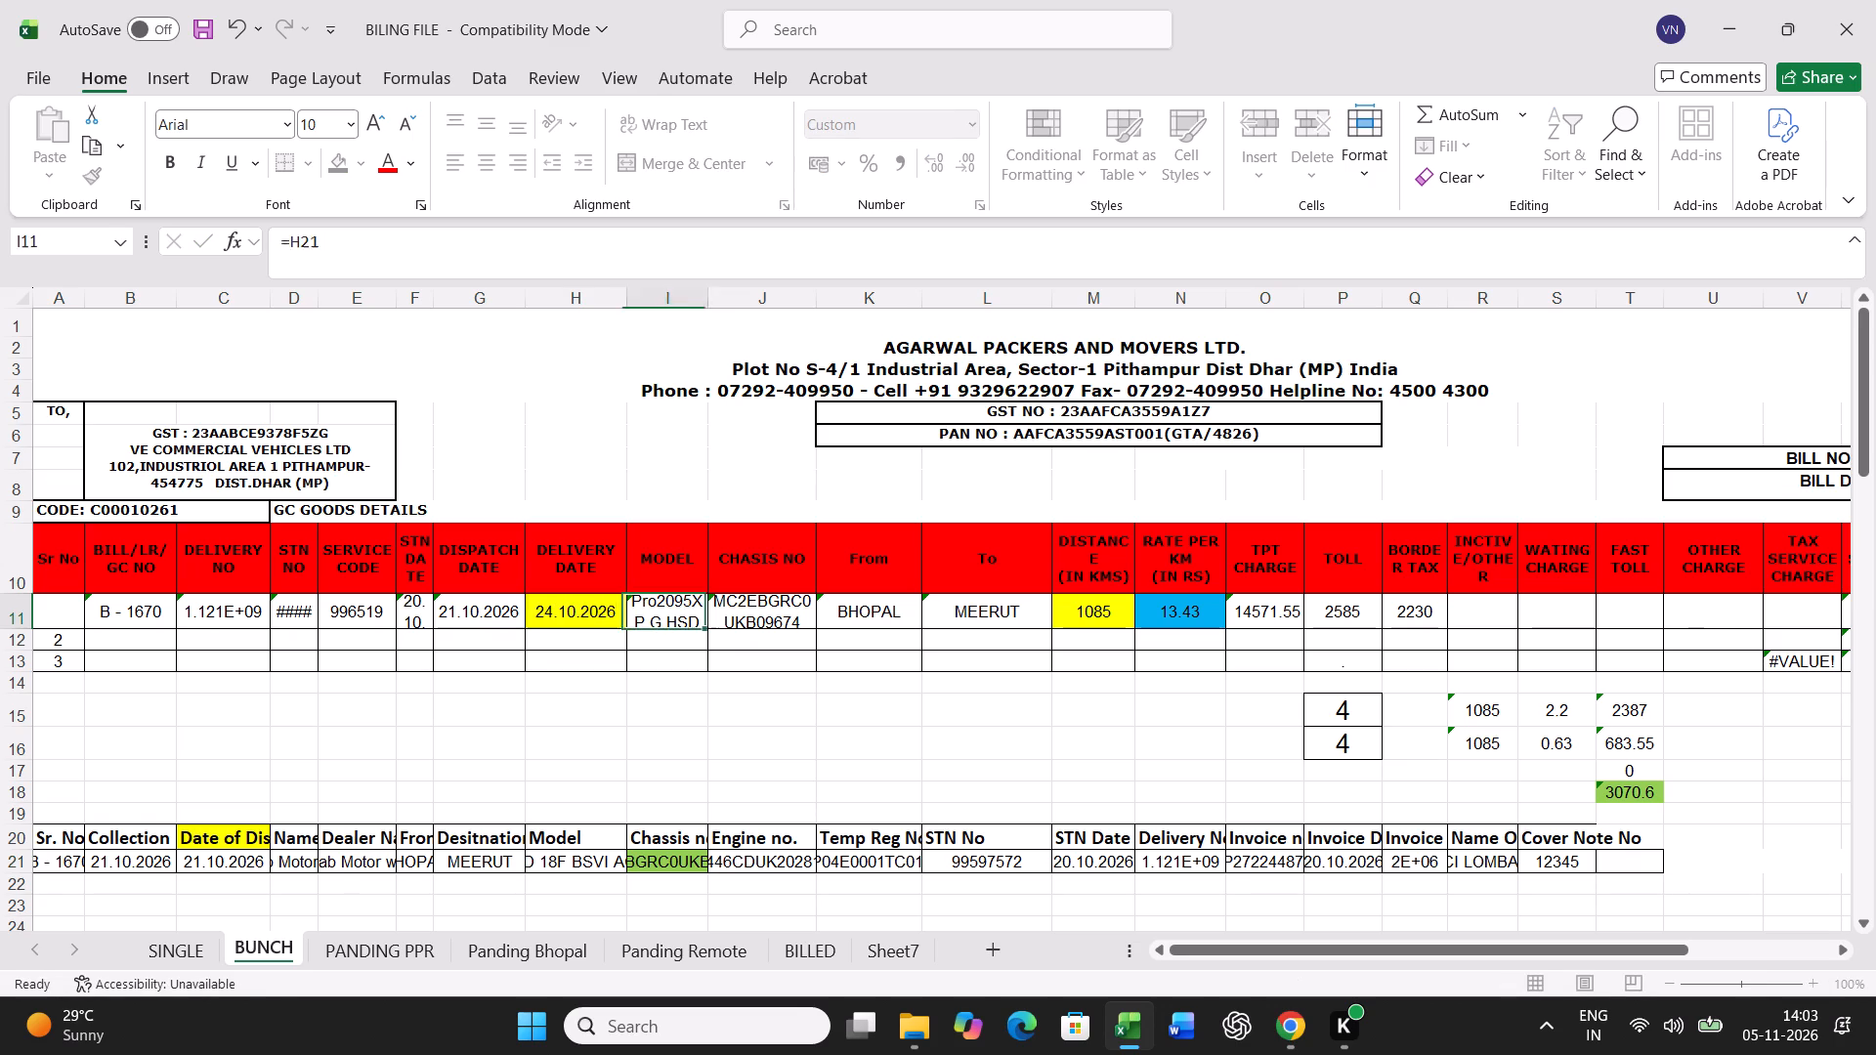
key(Right)
key(Right)
key(Right)
key(Right)
text(877)
key(Right)
text(15.60)
key(Right)
key(Right)
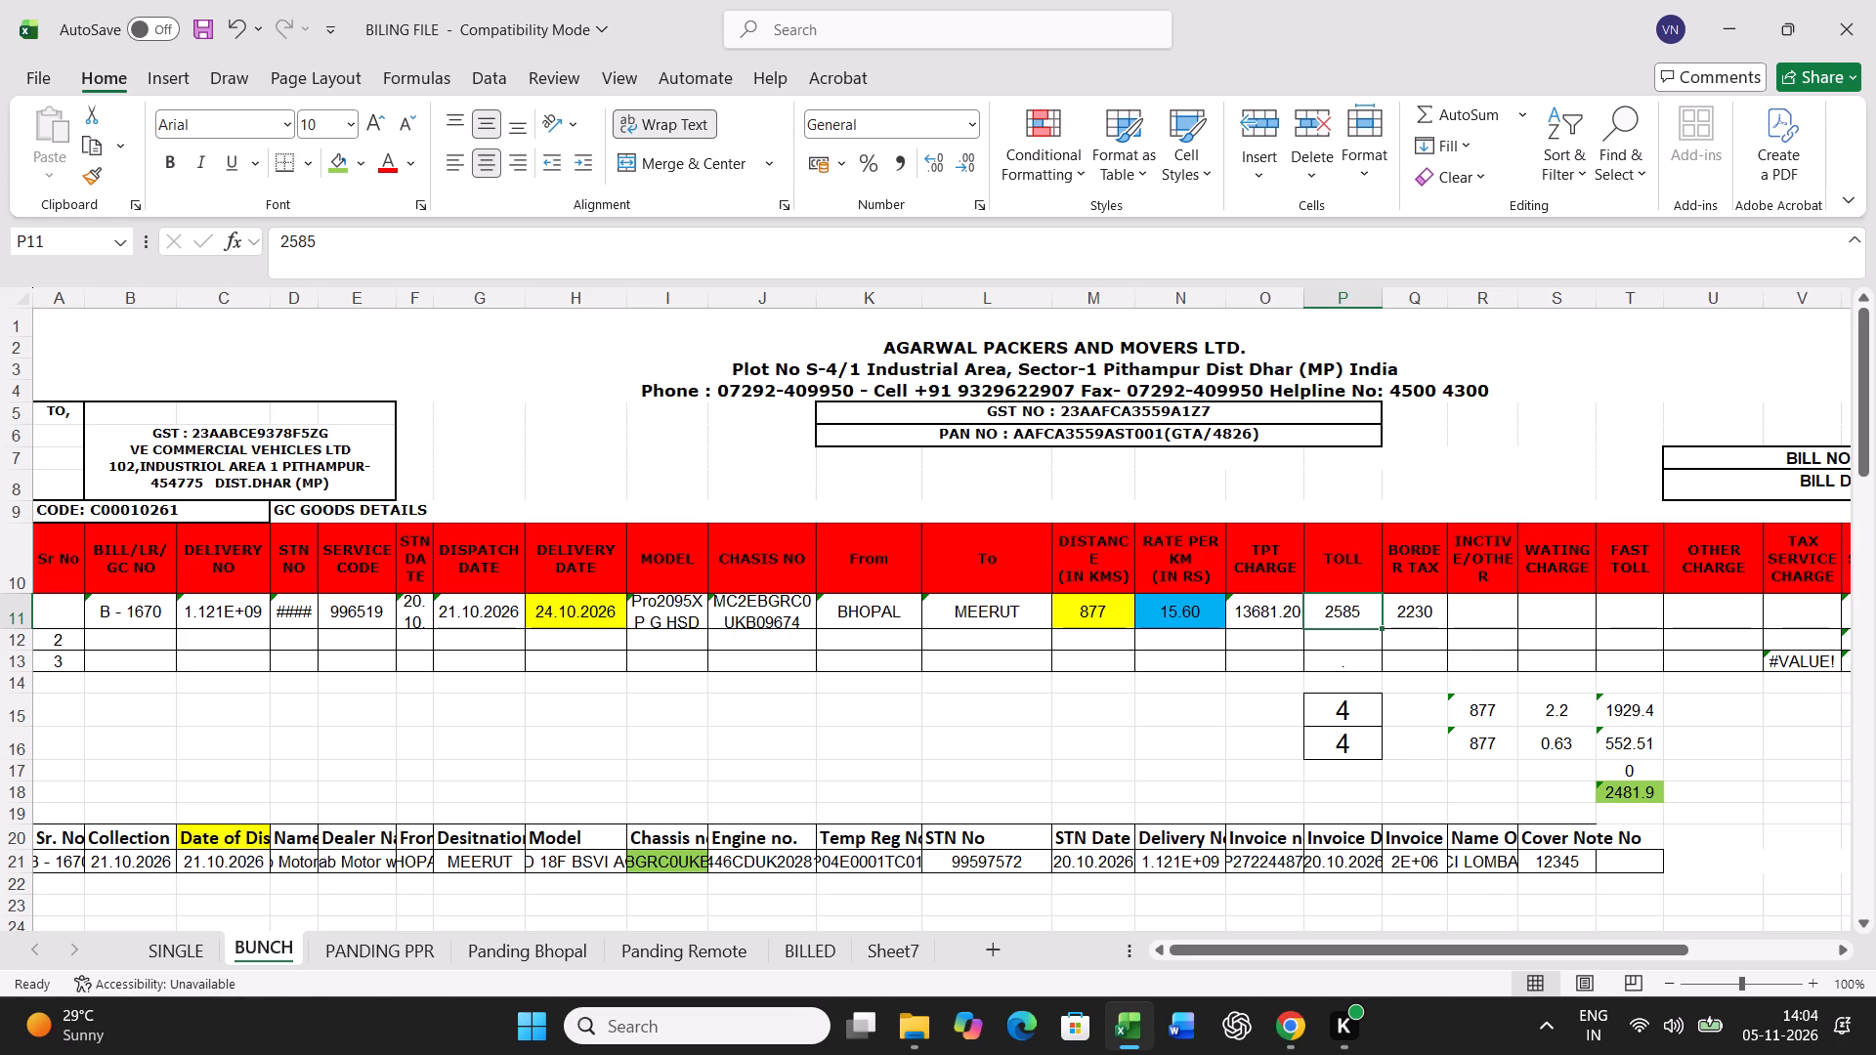
text(2030)
key(Right)
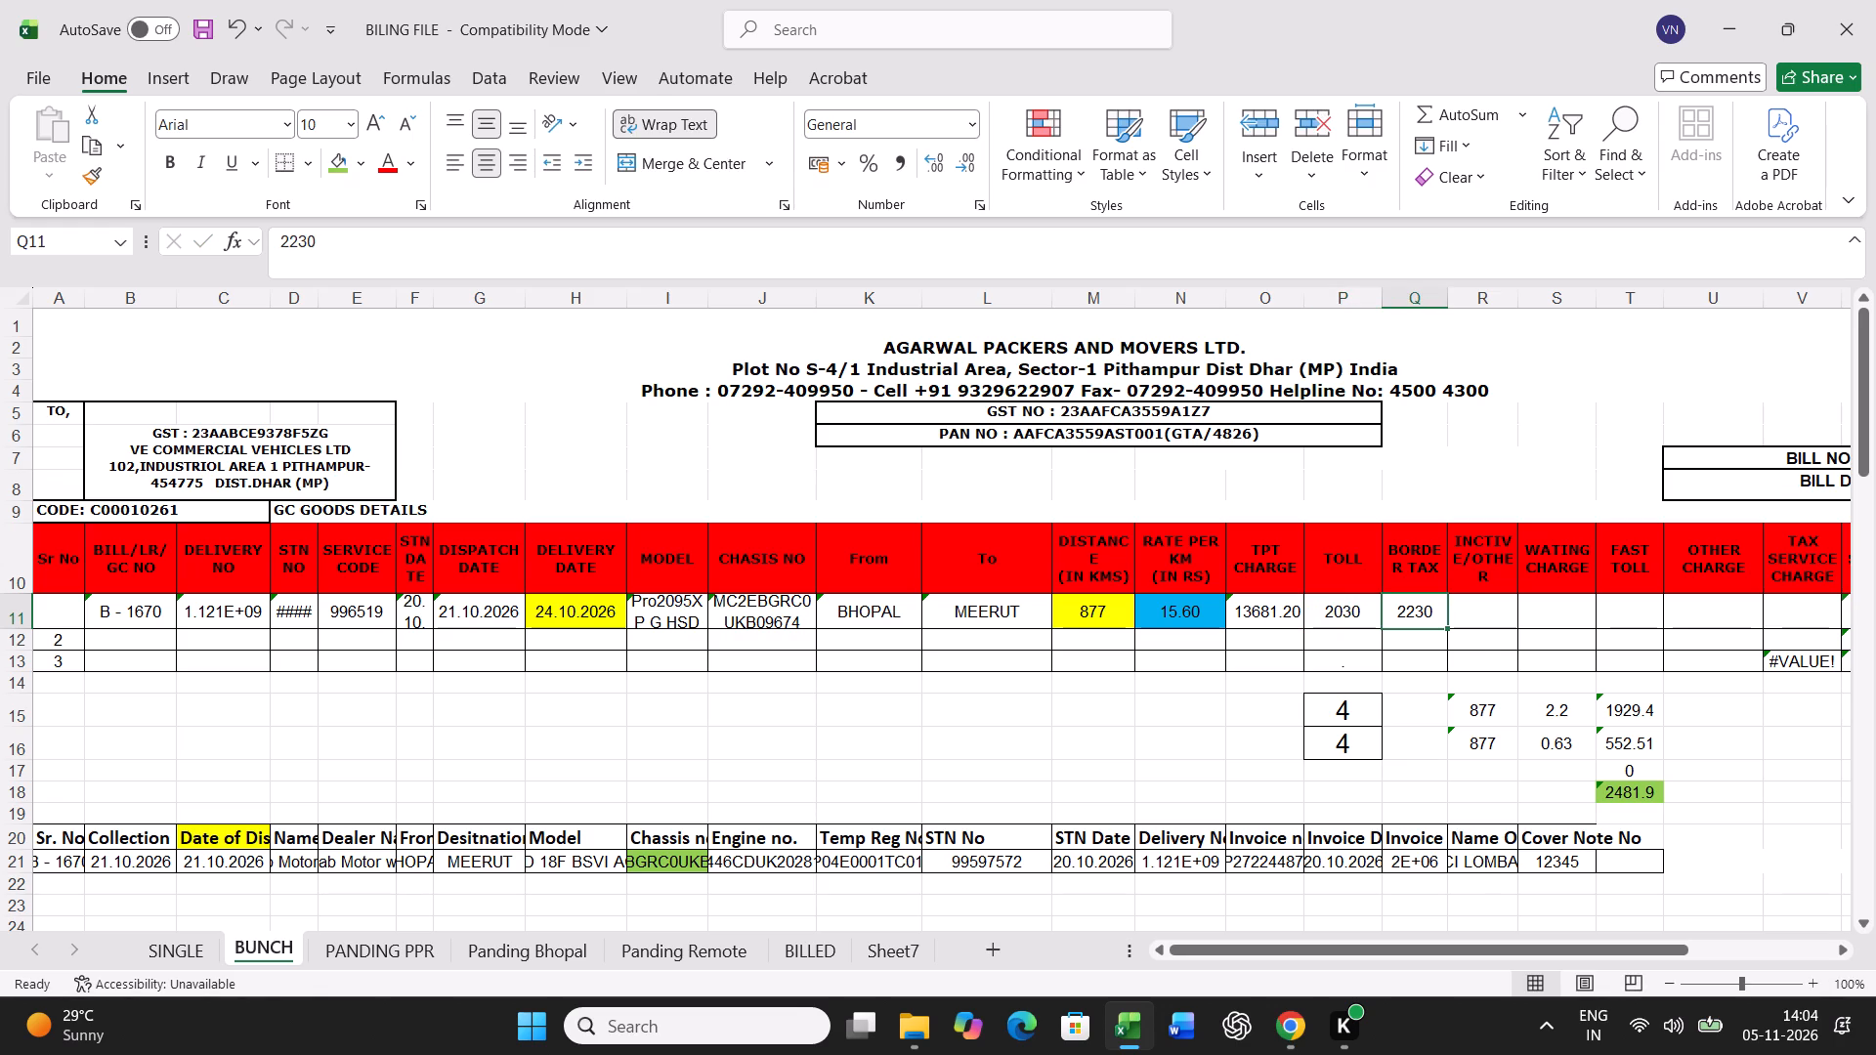
text(1594)
key(Return)
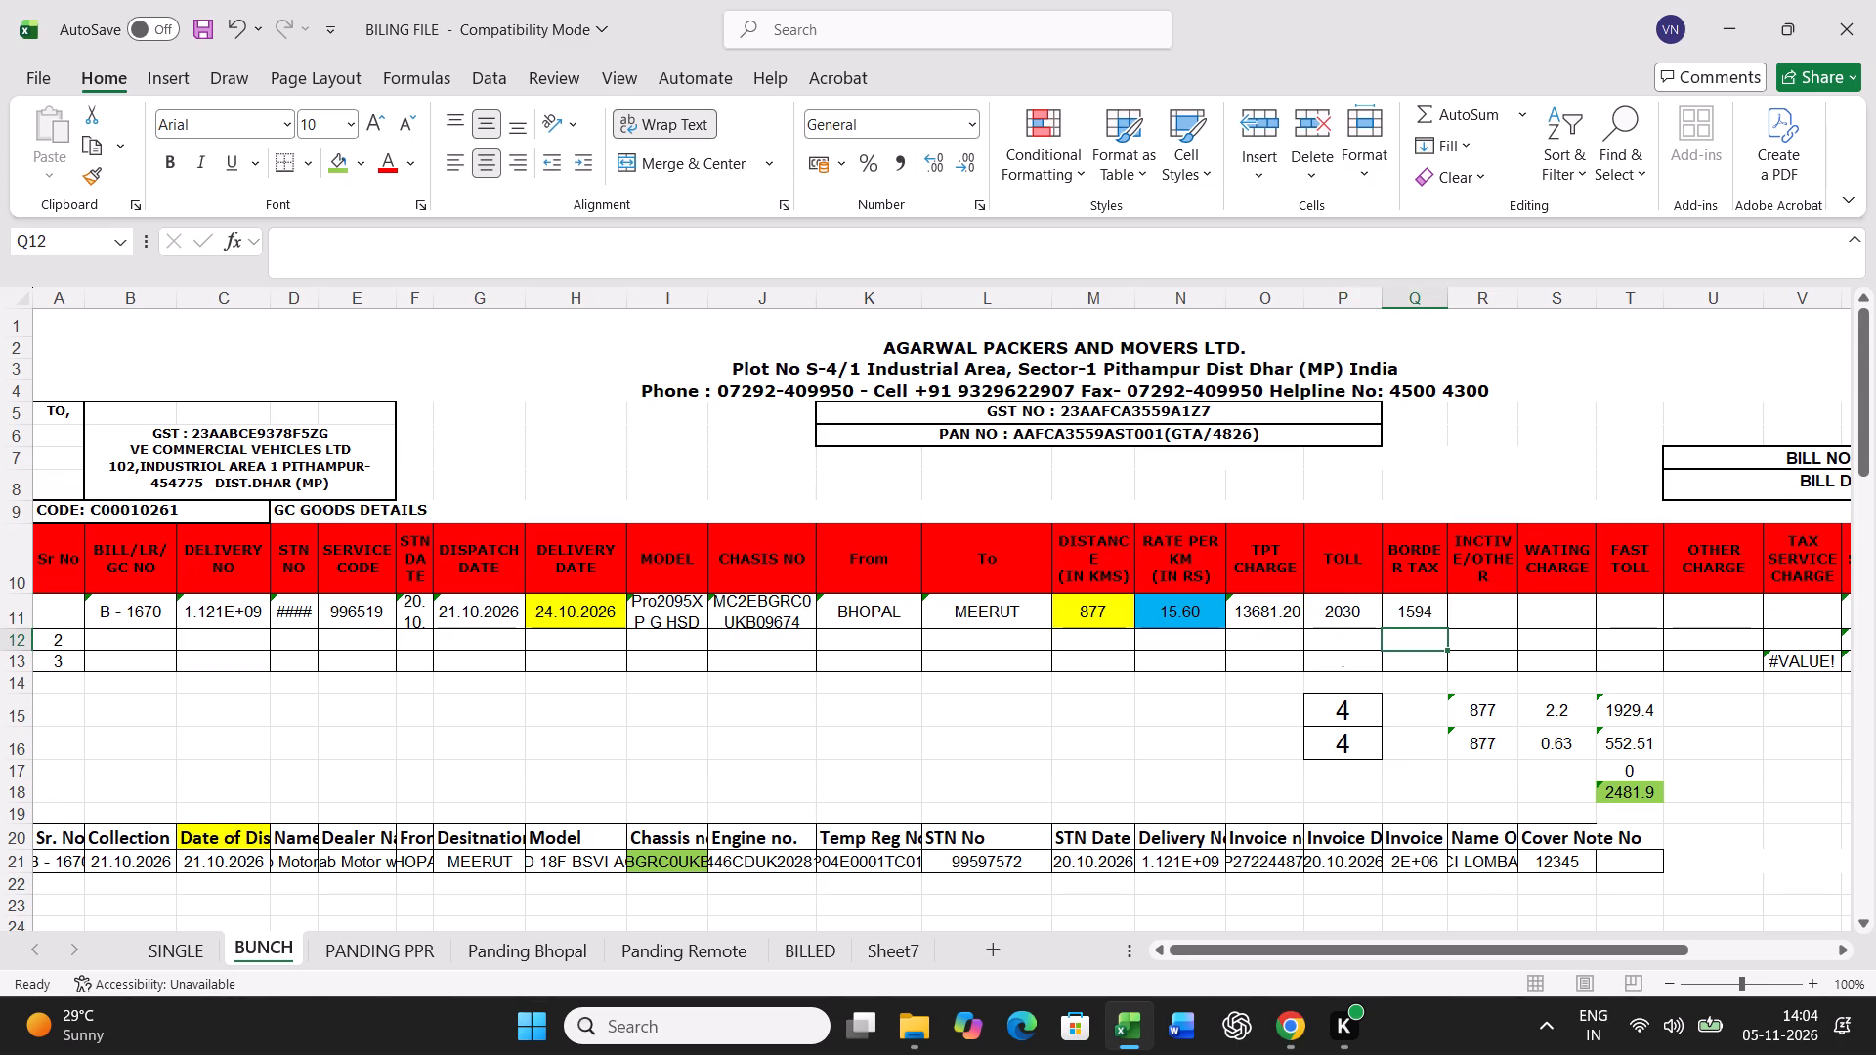
Set both transit time values in P15 and P16 of BUNCH to 3.
click(1367, 708)
key(3)
key(Return)
key(3)
key(Return)
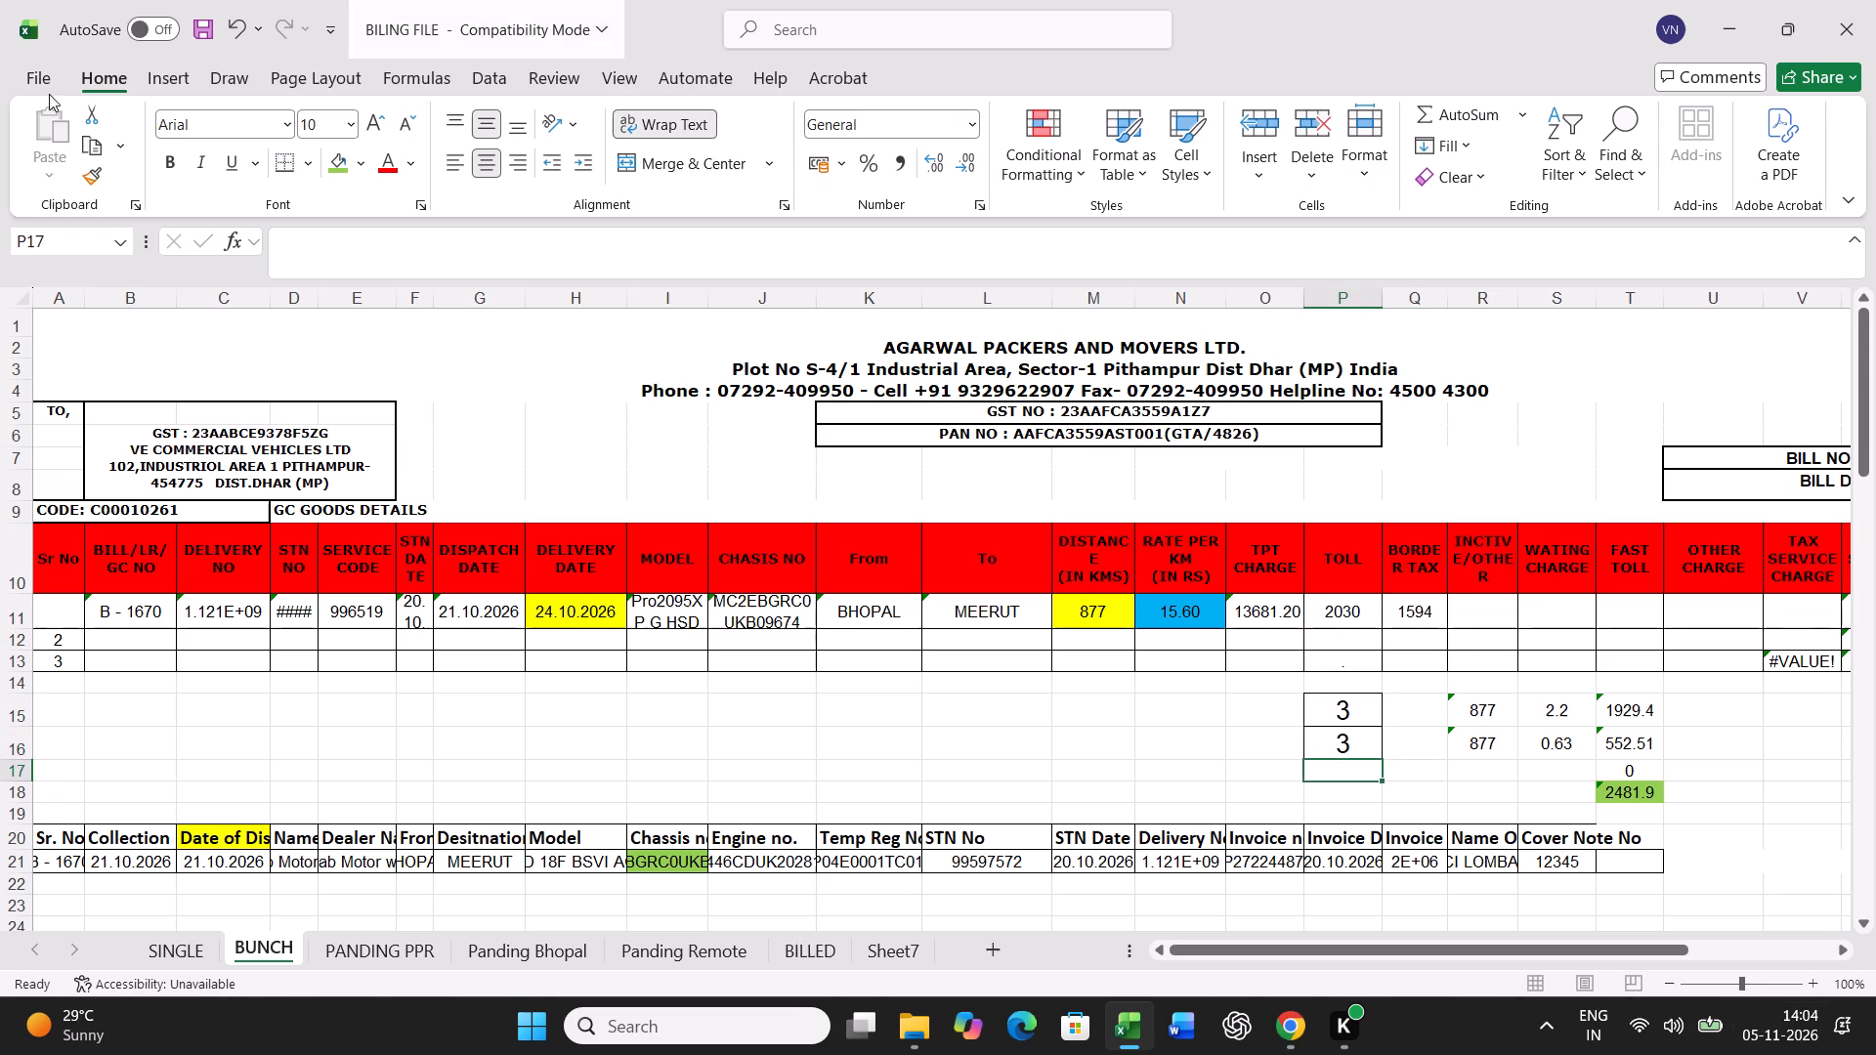
Print the B - 1670 freight bill from the SINGLE sheet.
click(188, 944)
key(ctrl+p)
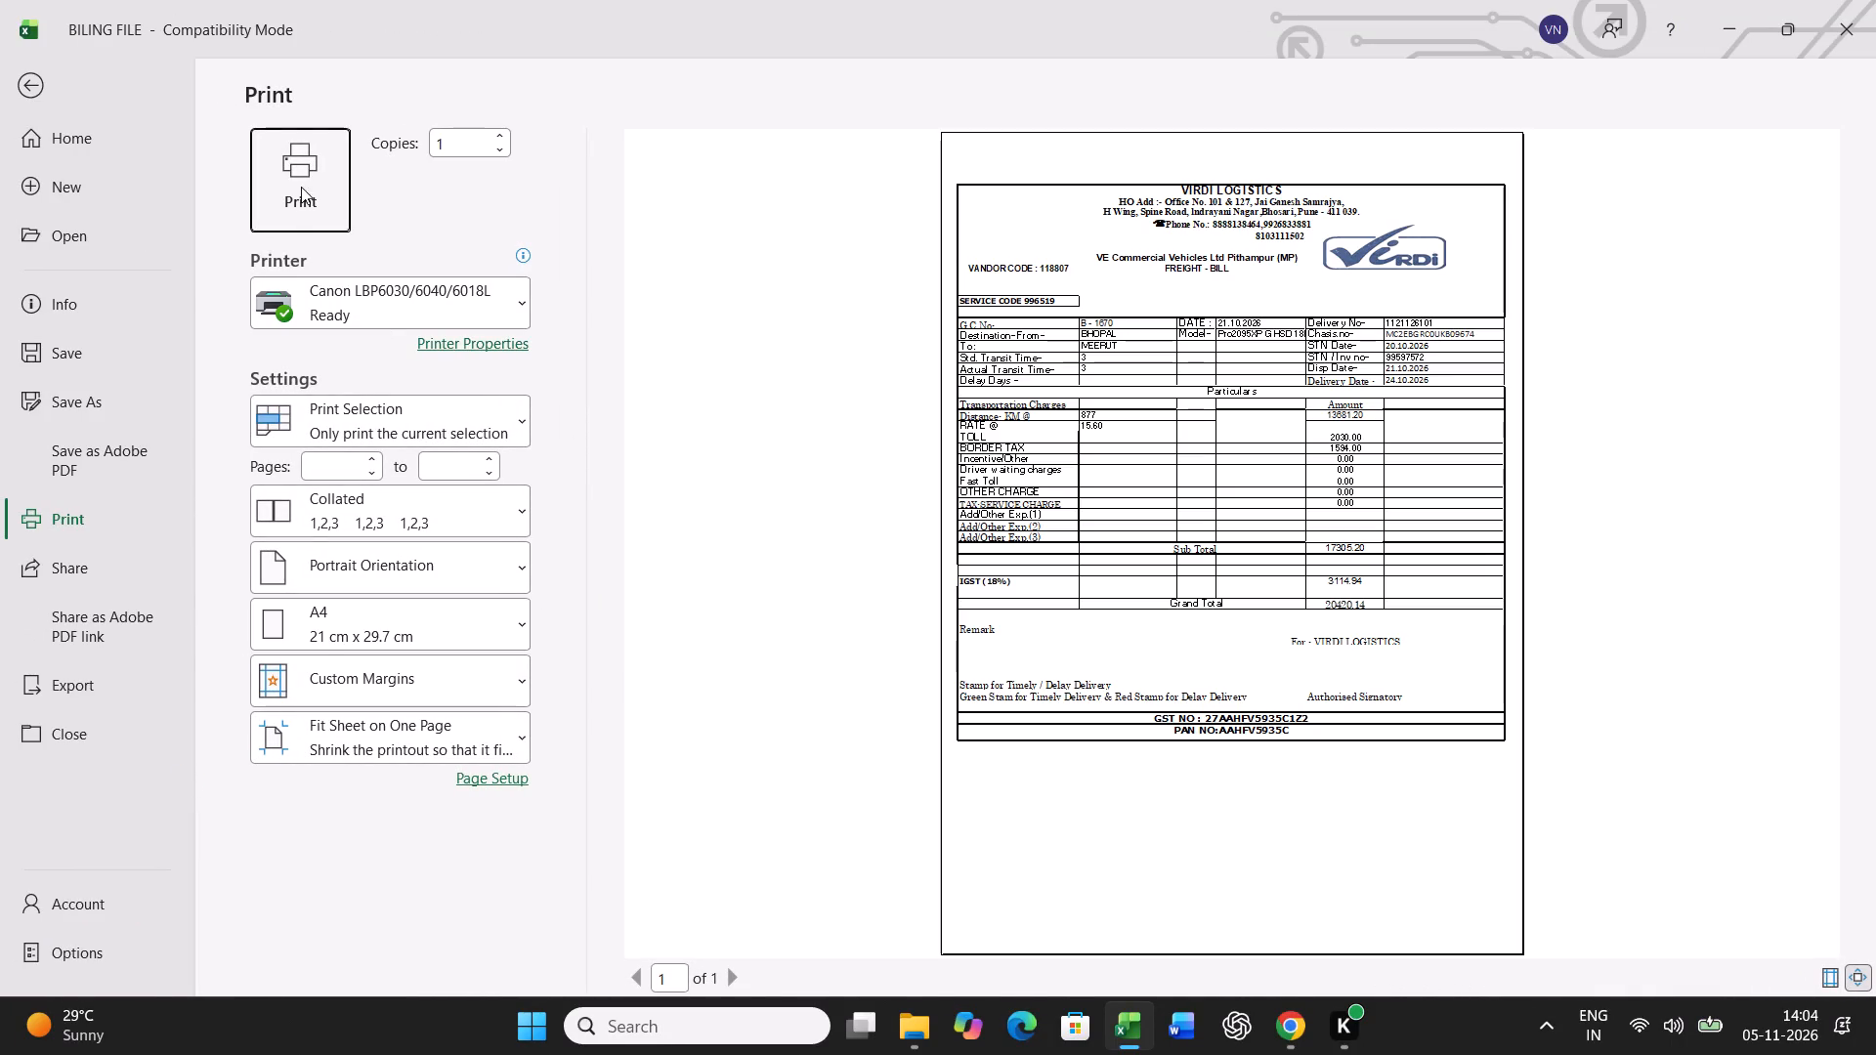
click(301, 187)
Copy bill row 11 of BUNCH for B - 1670 and paste it as values into row 57 of the lower table.
click(271, 949)
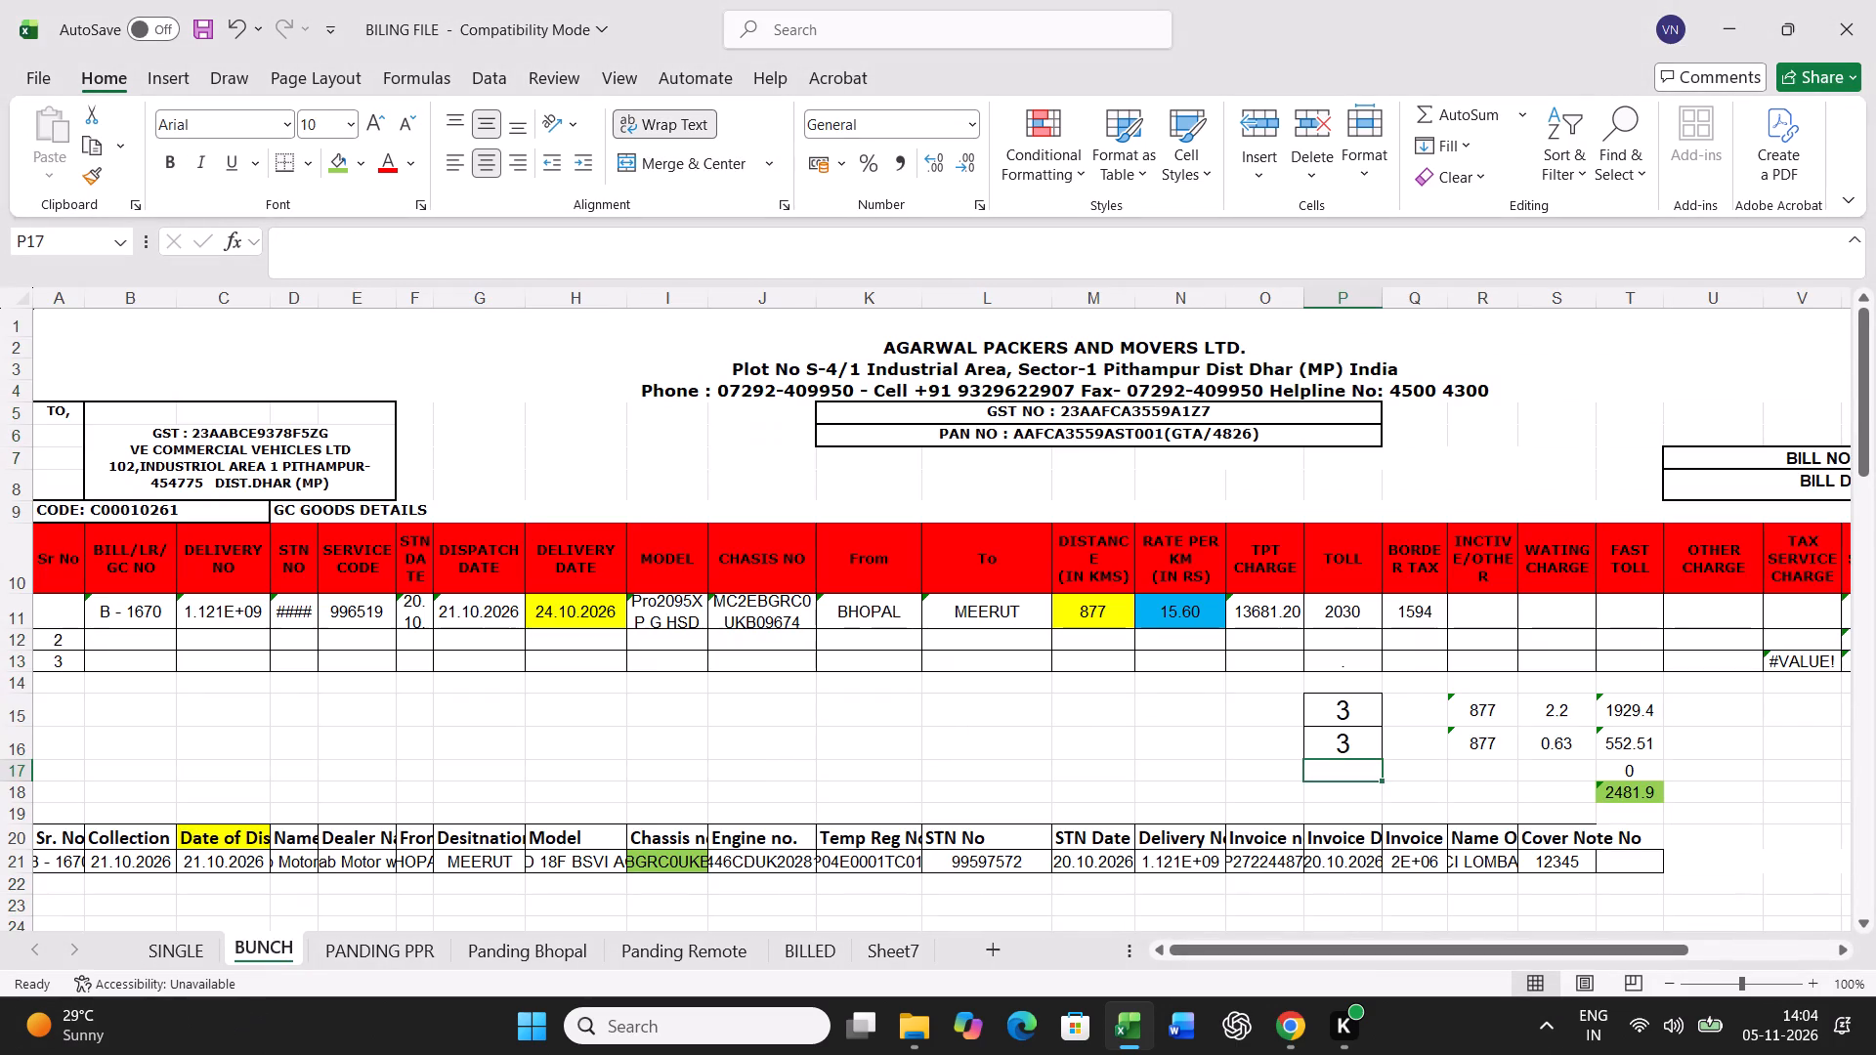
click(13, 614)
key(ctrl+c)
scroll(592, 642, down, 6)
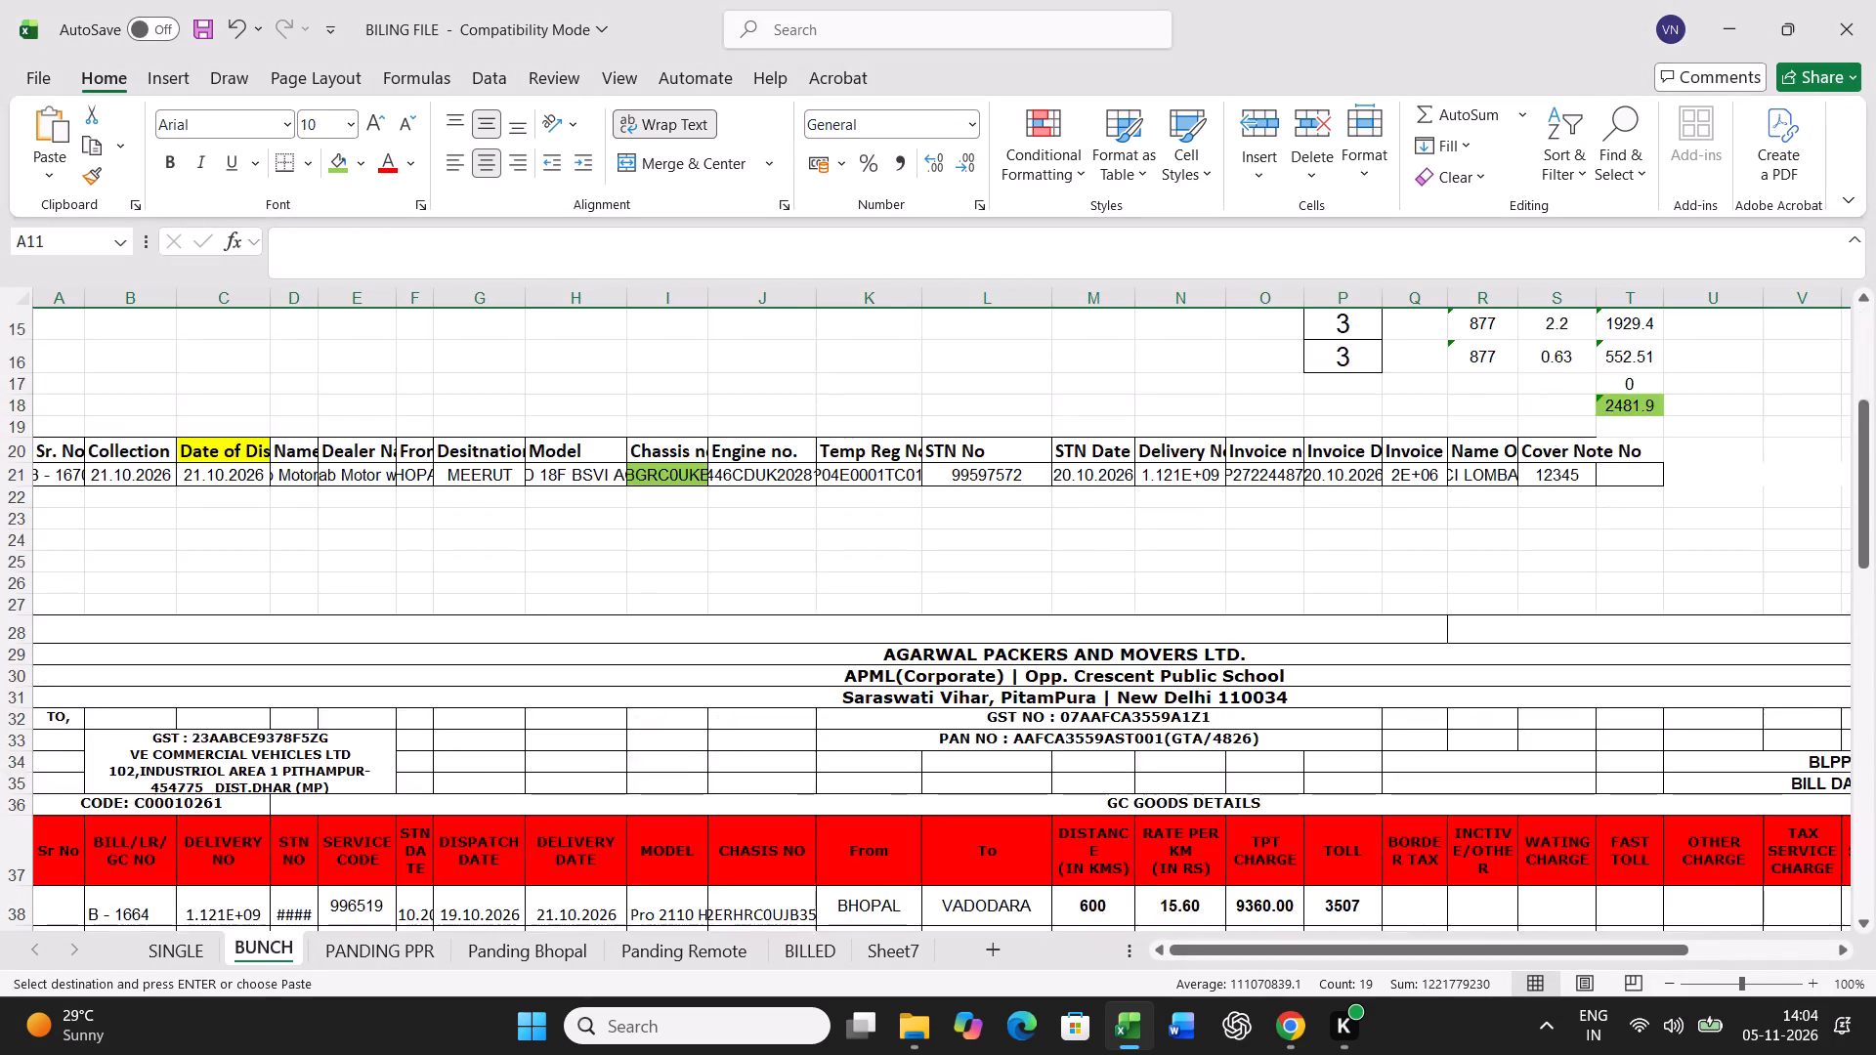
scroll(592, 642, down, 13)
right_click(49, 651)
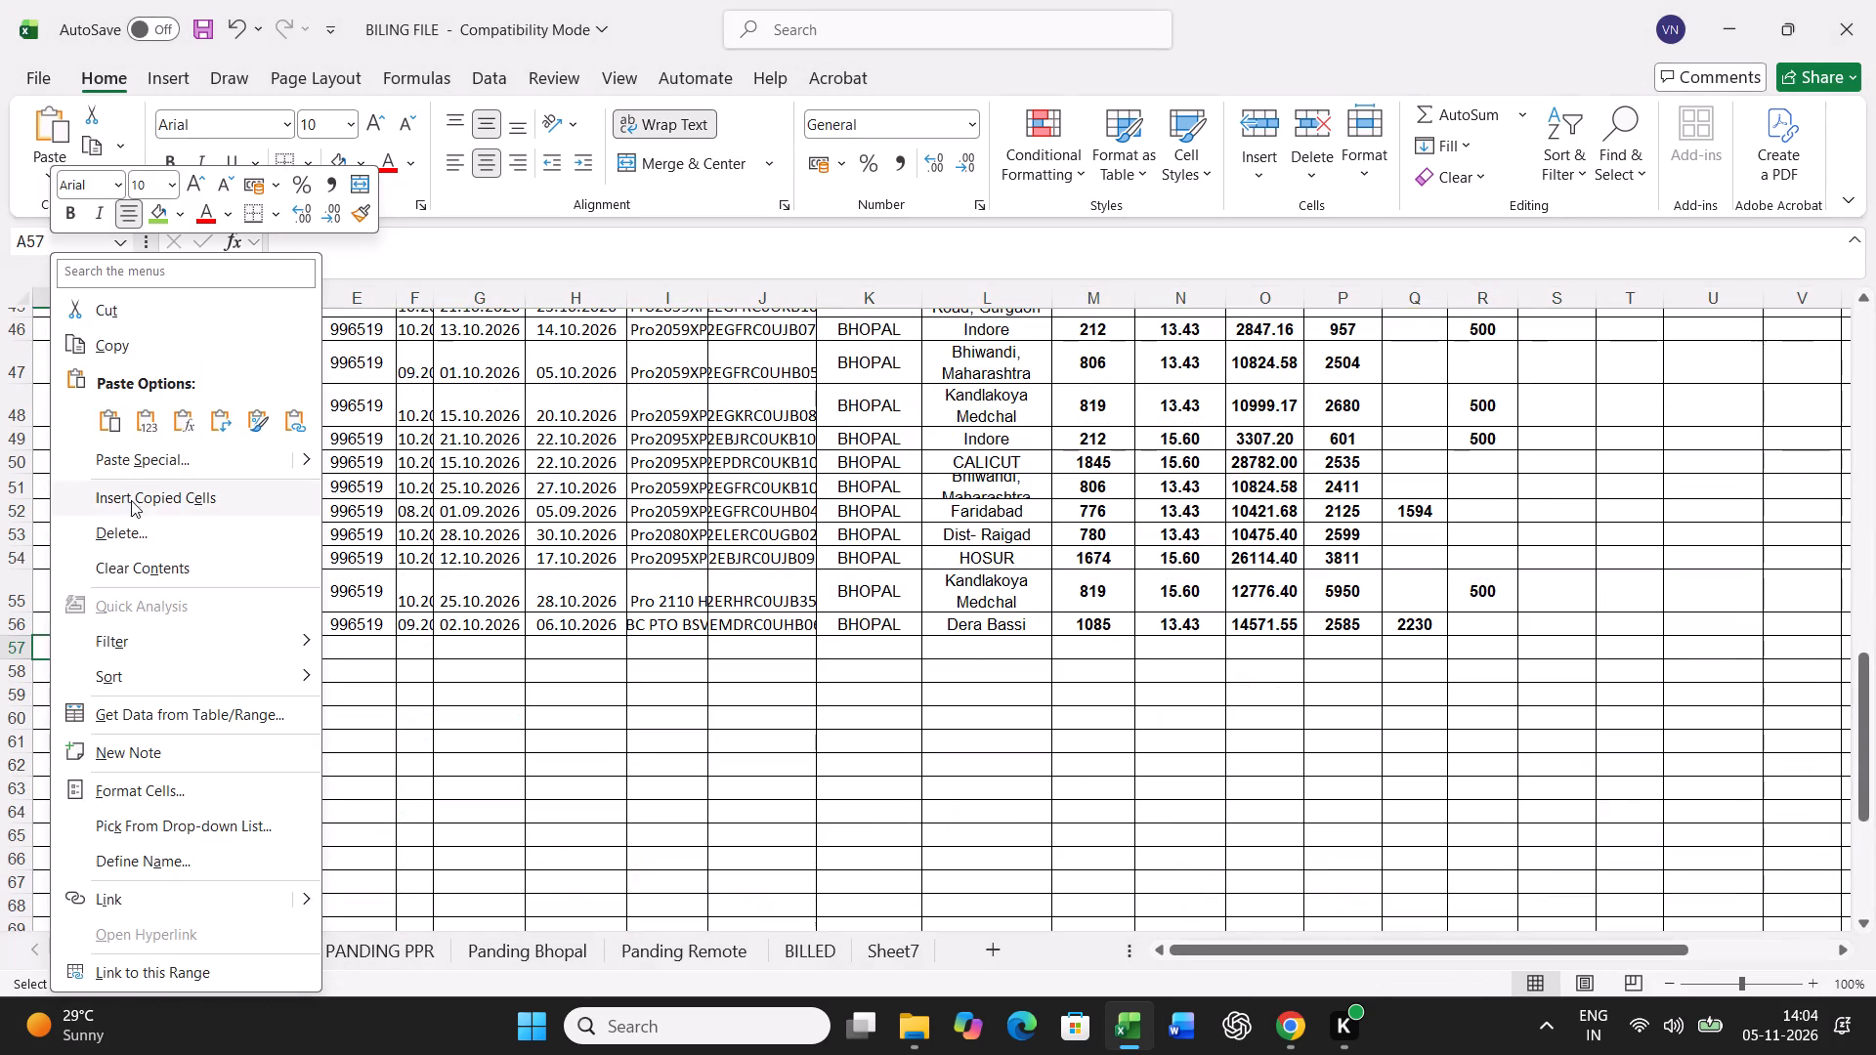
click(150, 465)
click(61, 416)
click(62, 407)
click(417, 694)
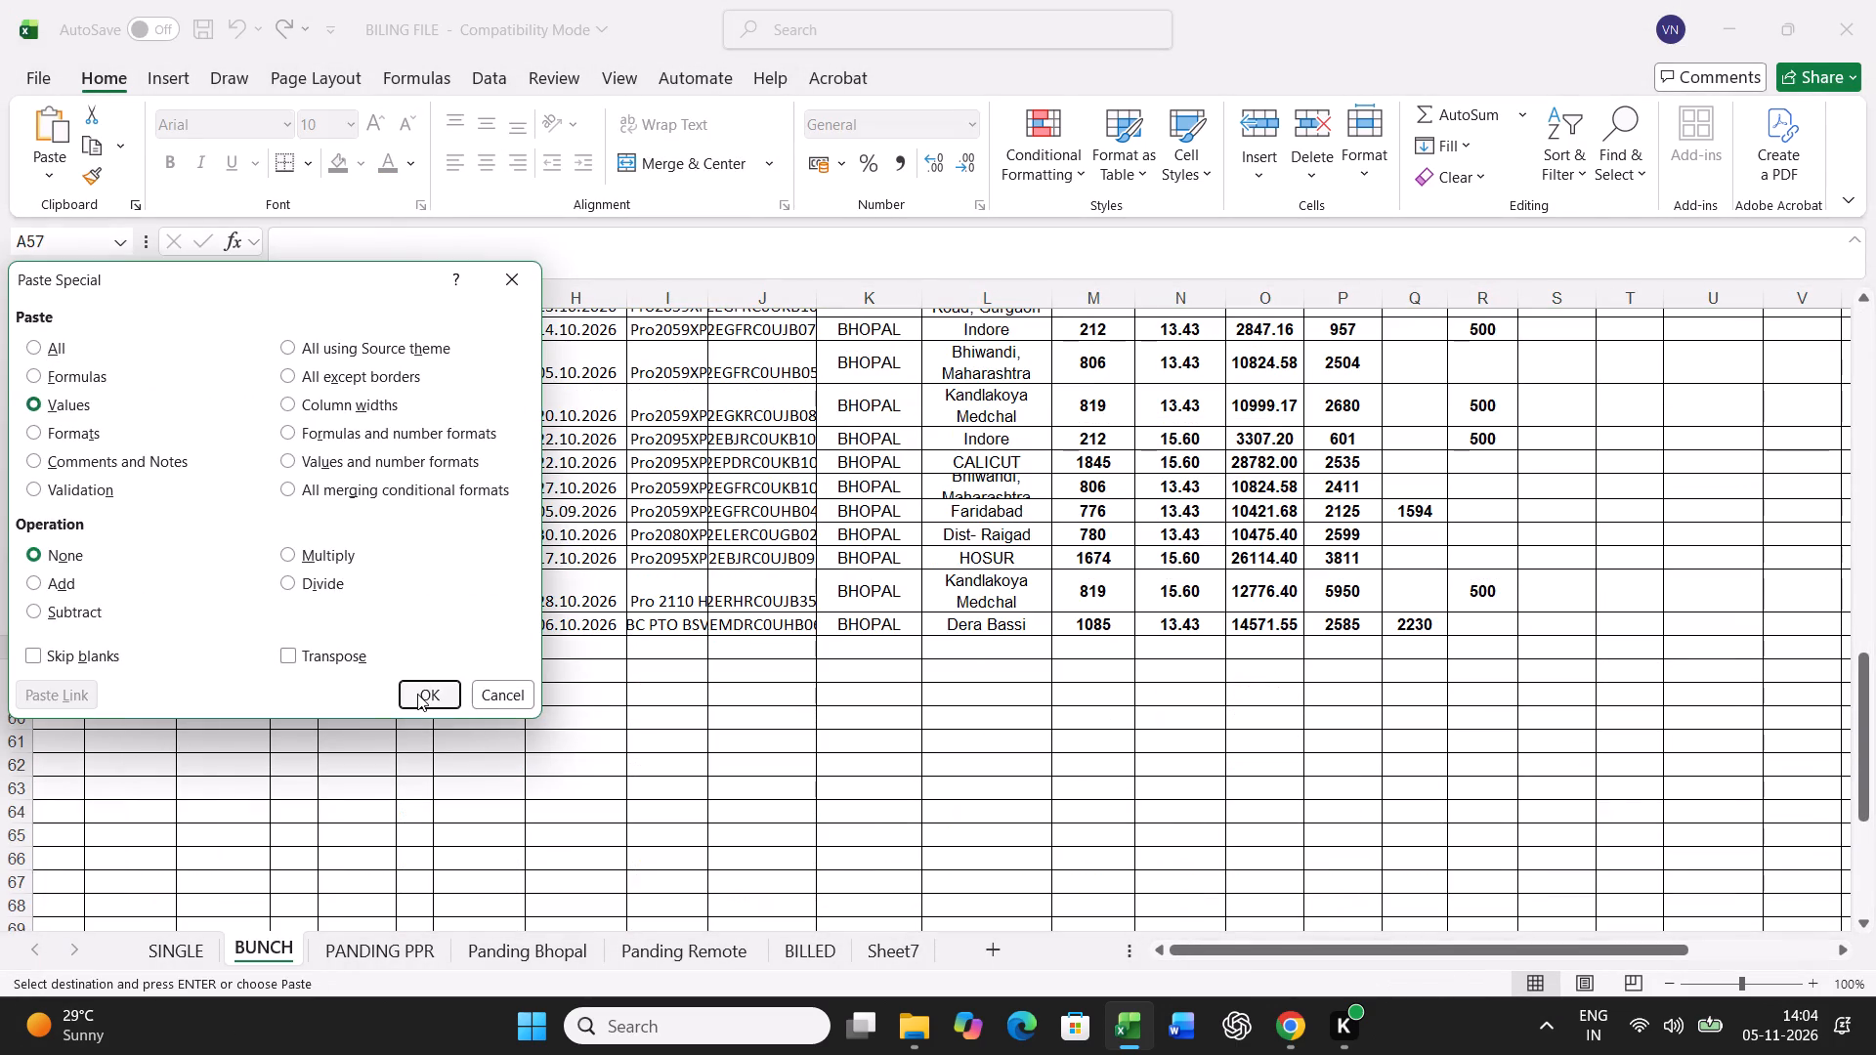
Find chassis B10157 in Panding Bhopal and fill its chassis number cell green.
click(482, 962)
click(633, 746)
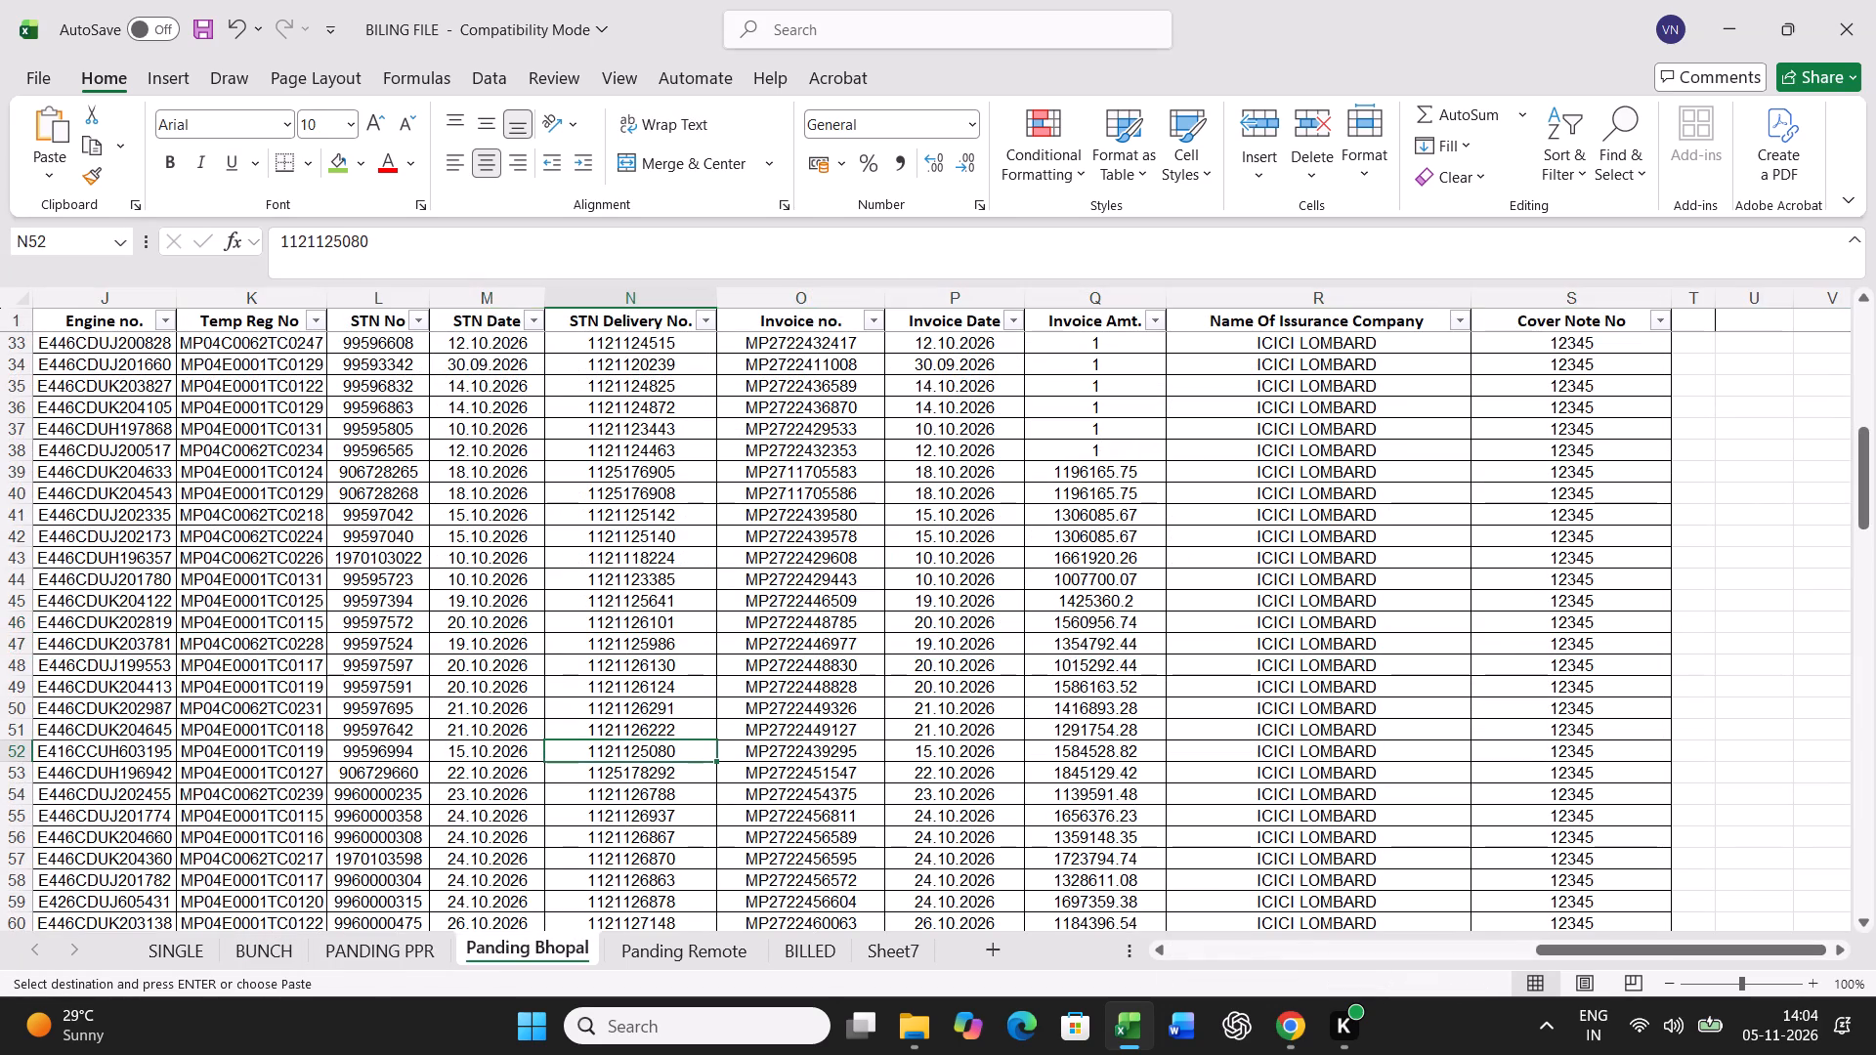
key(ctrl+f)
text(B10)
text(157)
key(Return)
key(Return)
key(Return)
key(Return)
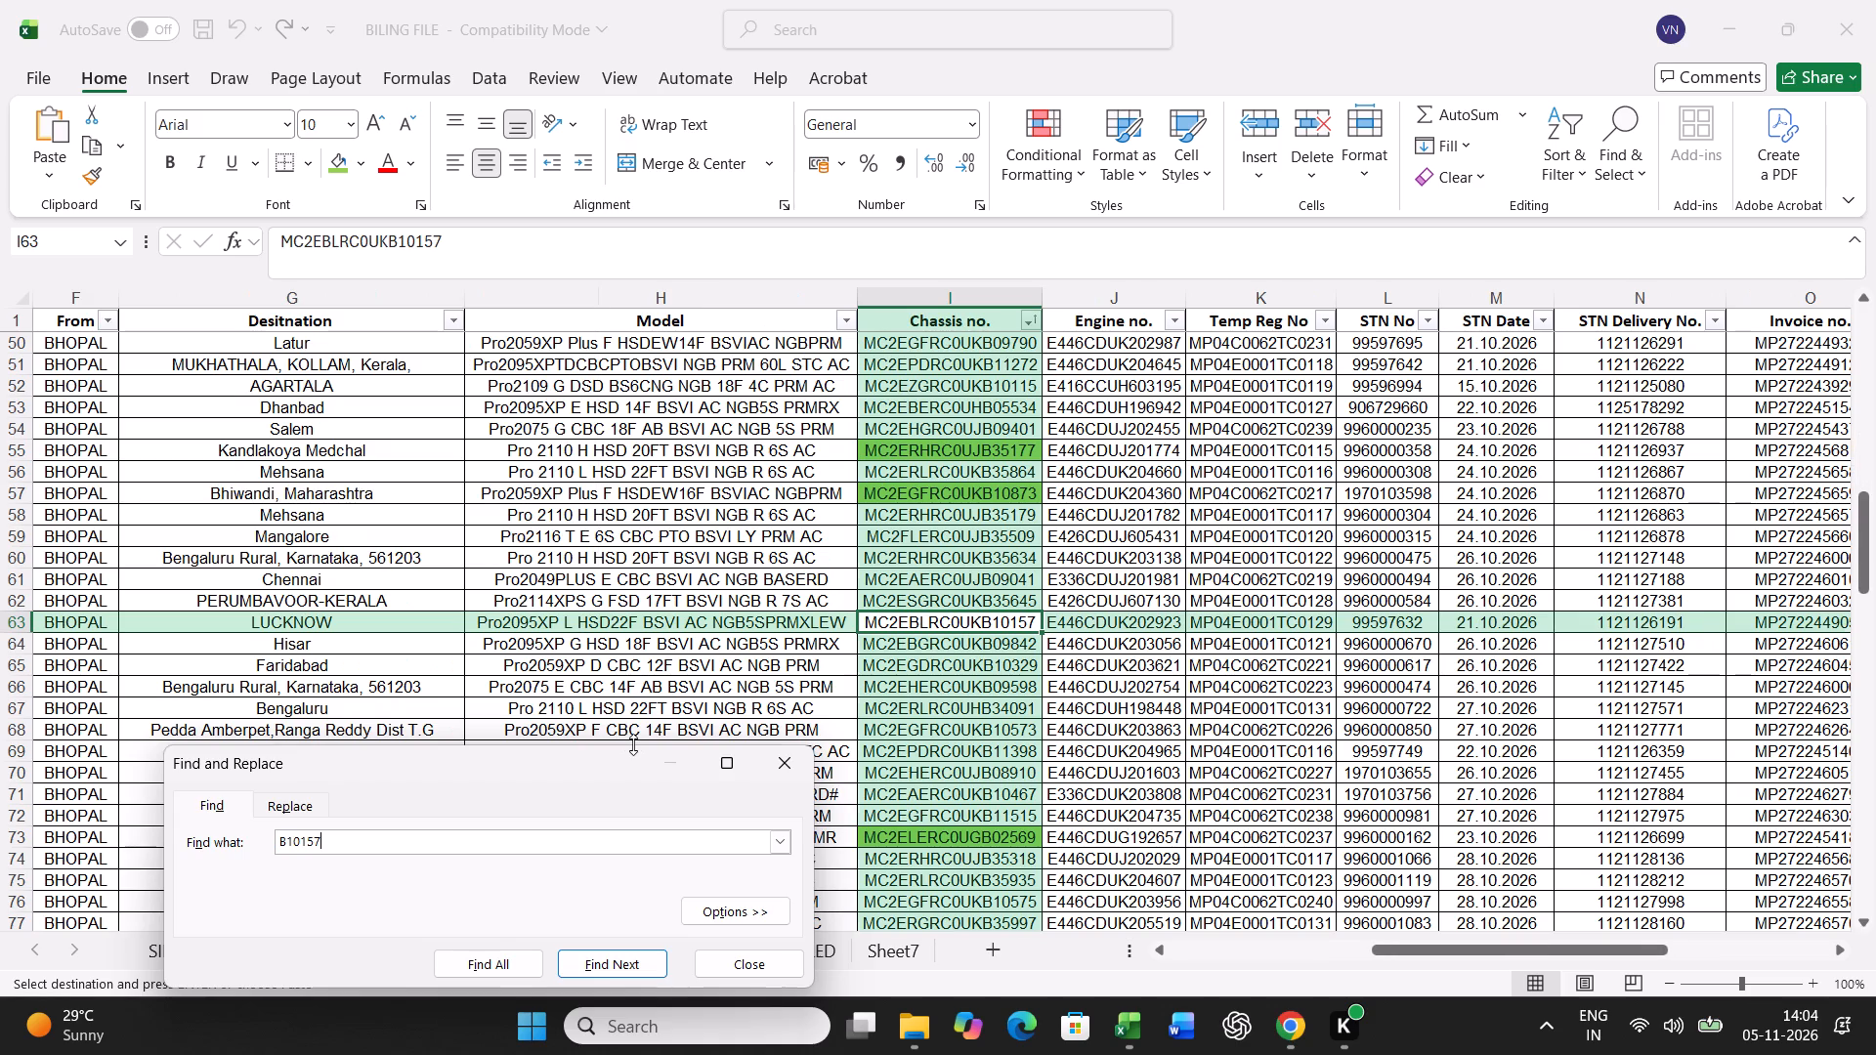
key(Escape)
click(332, 161)
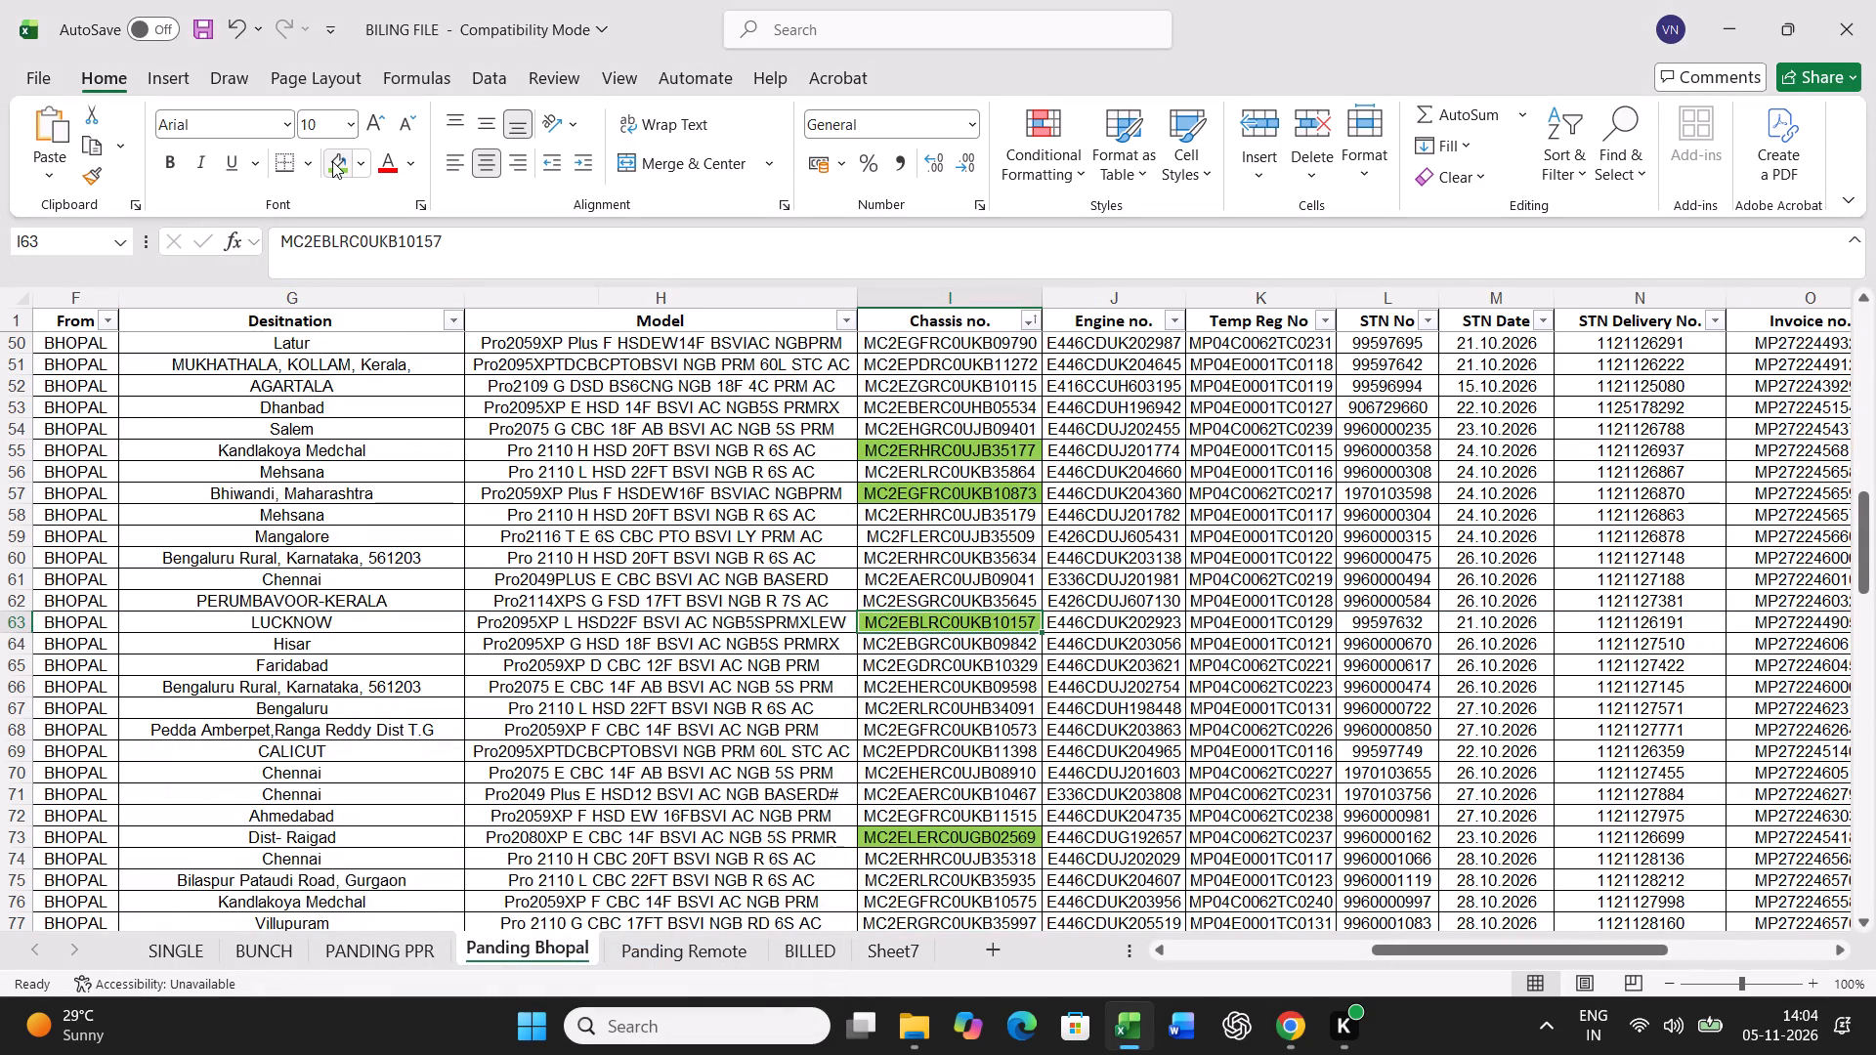
Copy the B - 1702 record for chassis B10157 from Panding Bhopal and paste it over row 21 of BUNCH.
key(Left)
key(Left)
key(Left)
key(Left)
key(Left)
key(Left)
key(Left)
key(Left)
key(Left)
key(Left)
key(Left)
key(Left)
key(Left)
key(Left)
key(Left)
key(Left)
key(Left)
key(Left)
key(Left)
key(Left)
key(ctrl+shift+Right)
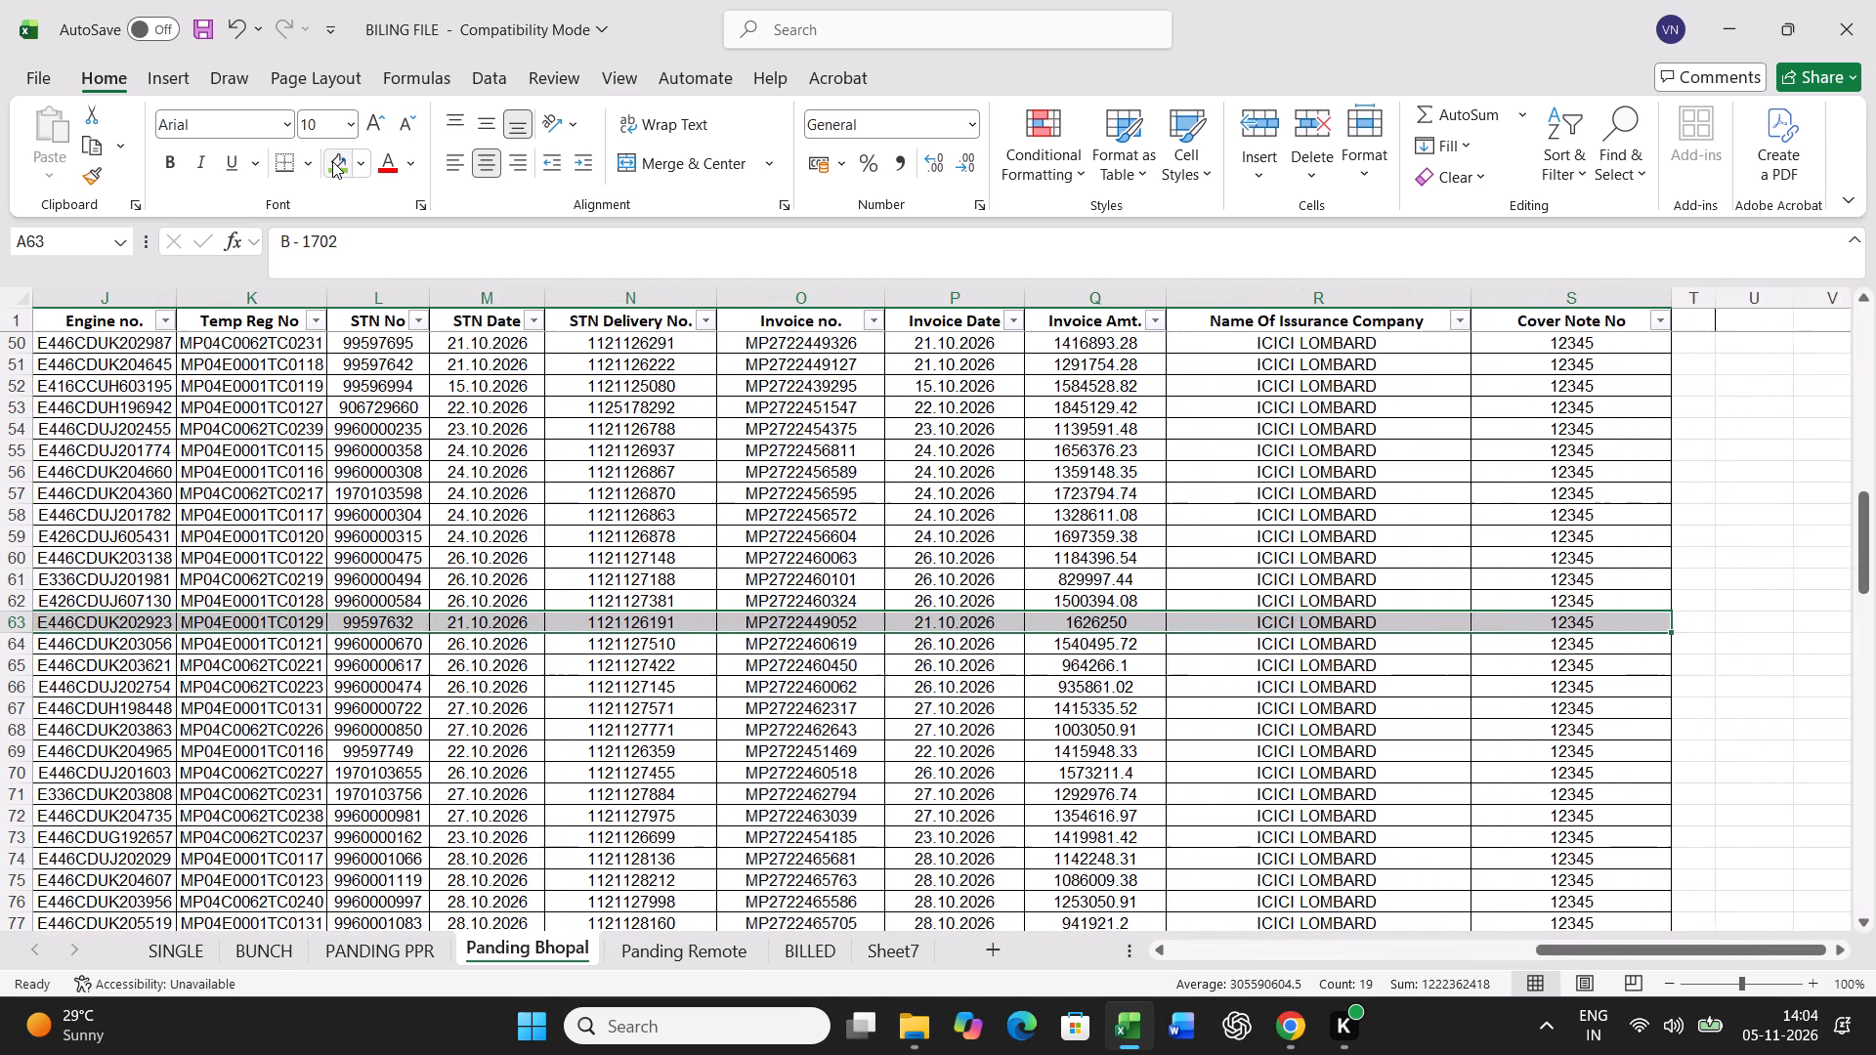
key(ctrl+c)
click(245, 948)
scroll(317, 811, up, 20)
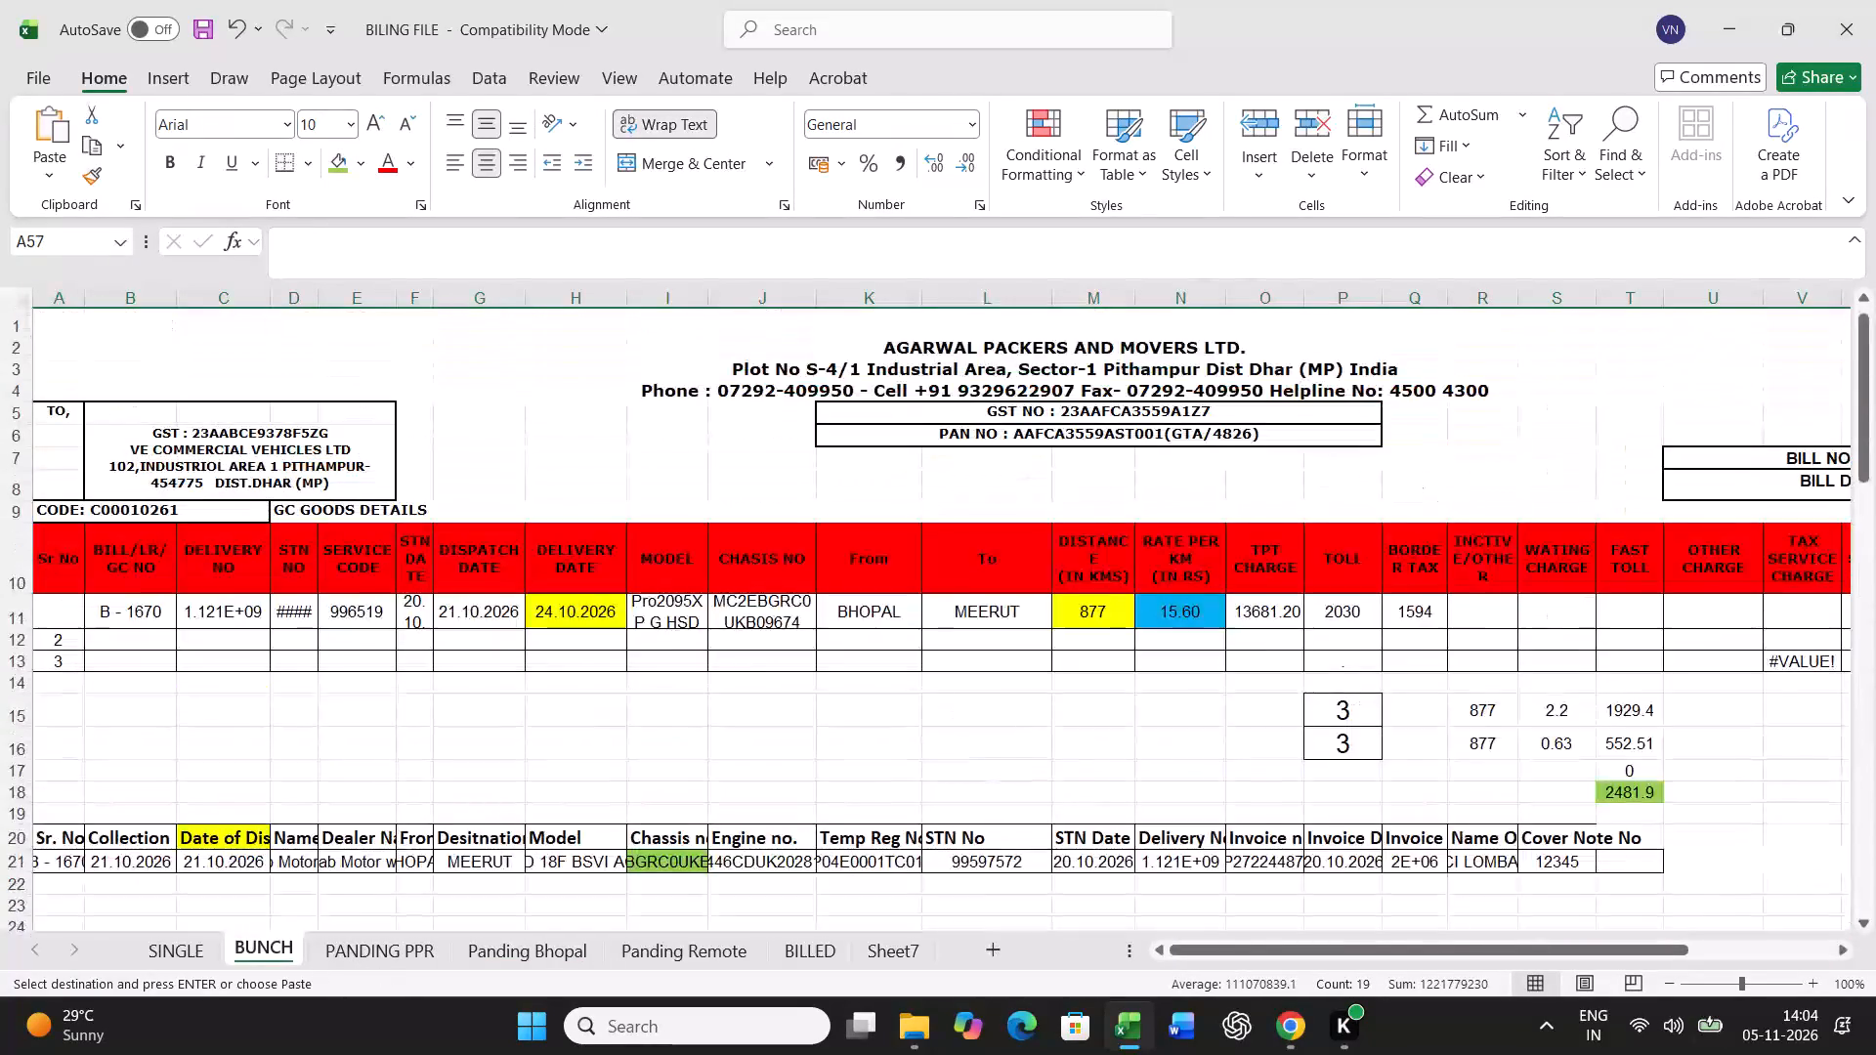
click(69, 858)
key(ctrl+v)
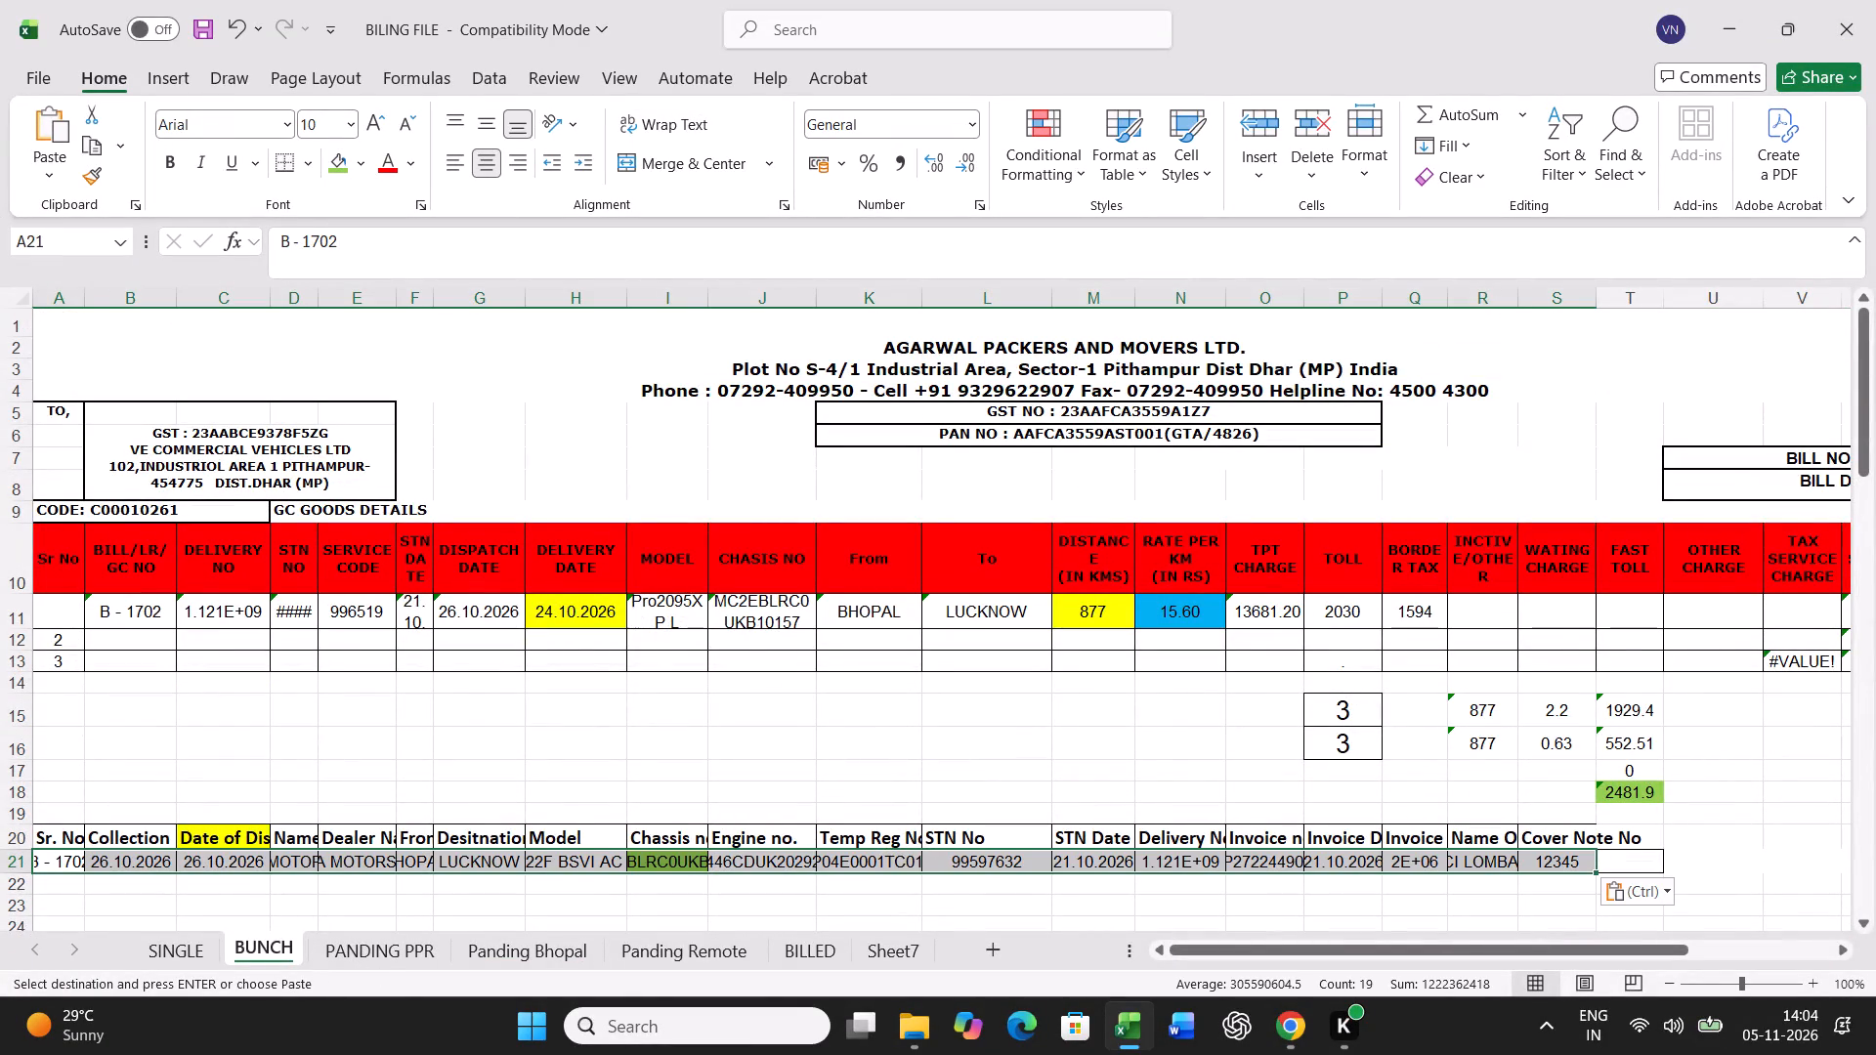
In BUNCH row 11, set the delivery date to 28.10.2026, distance to 694 and toll to 720, and clear the border tax.
click(570, 600)
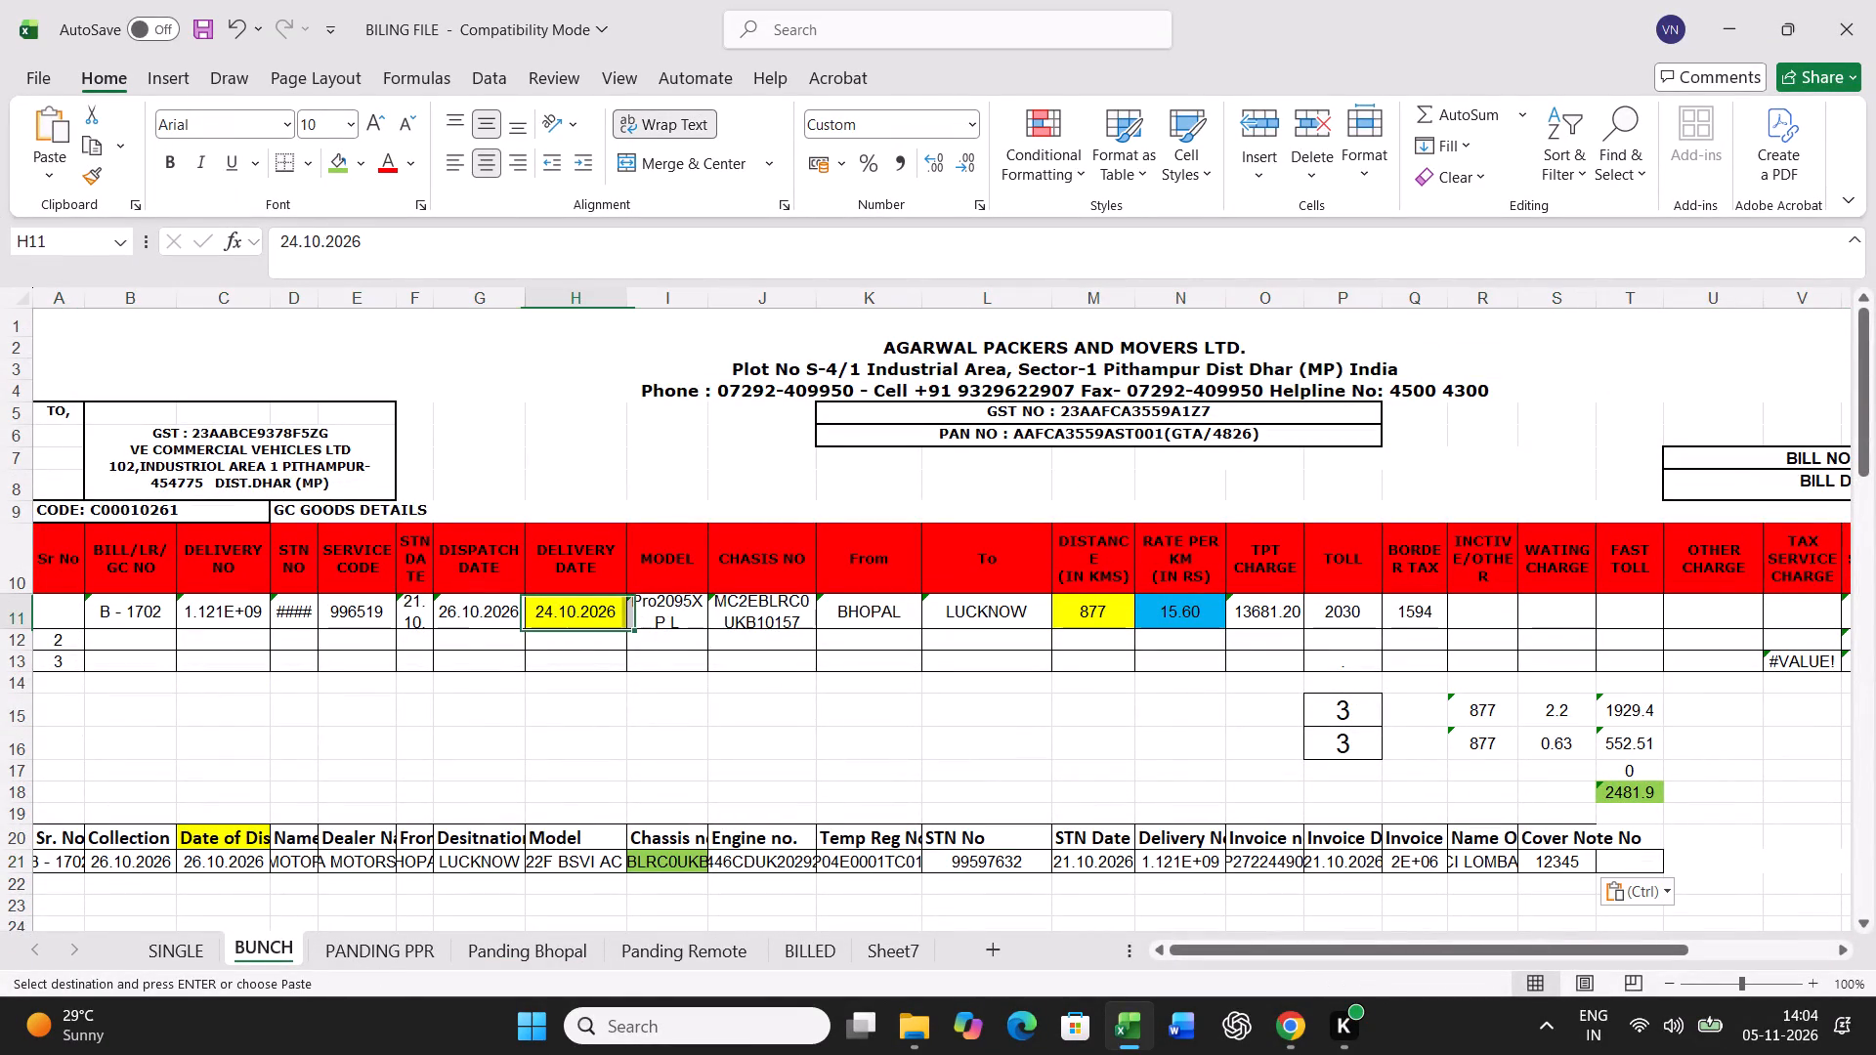
text(28.10.2026)
key(Right)
key(Right)
key(Right)
key(Right)
key(Right)
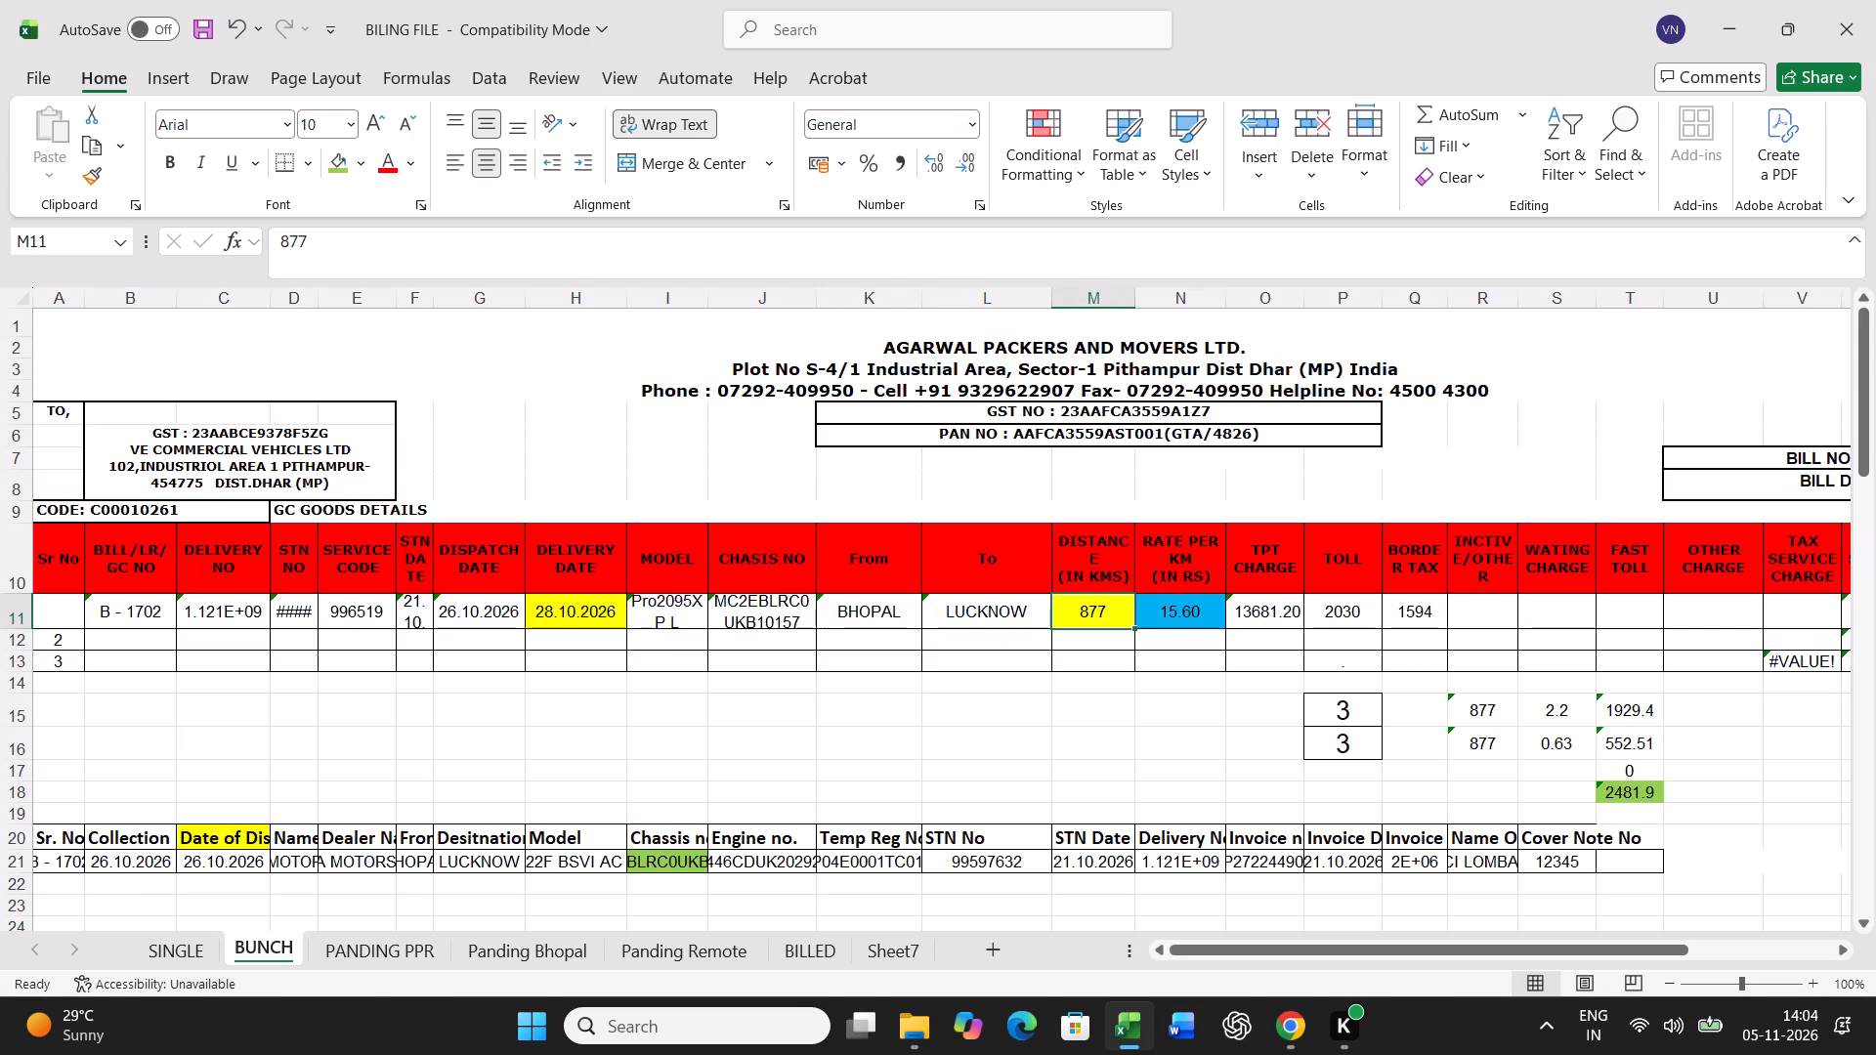
text(694)
key(Right)
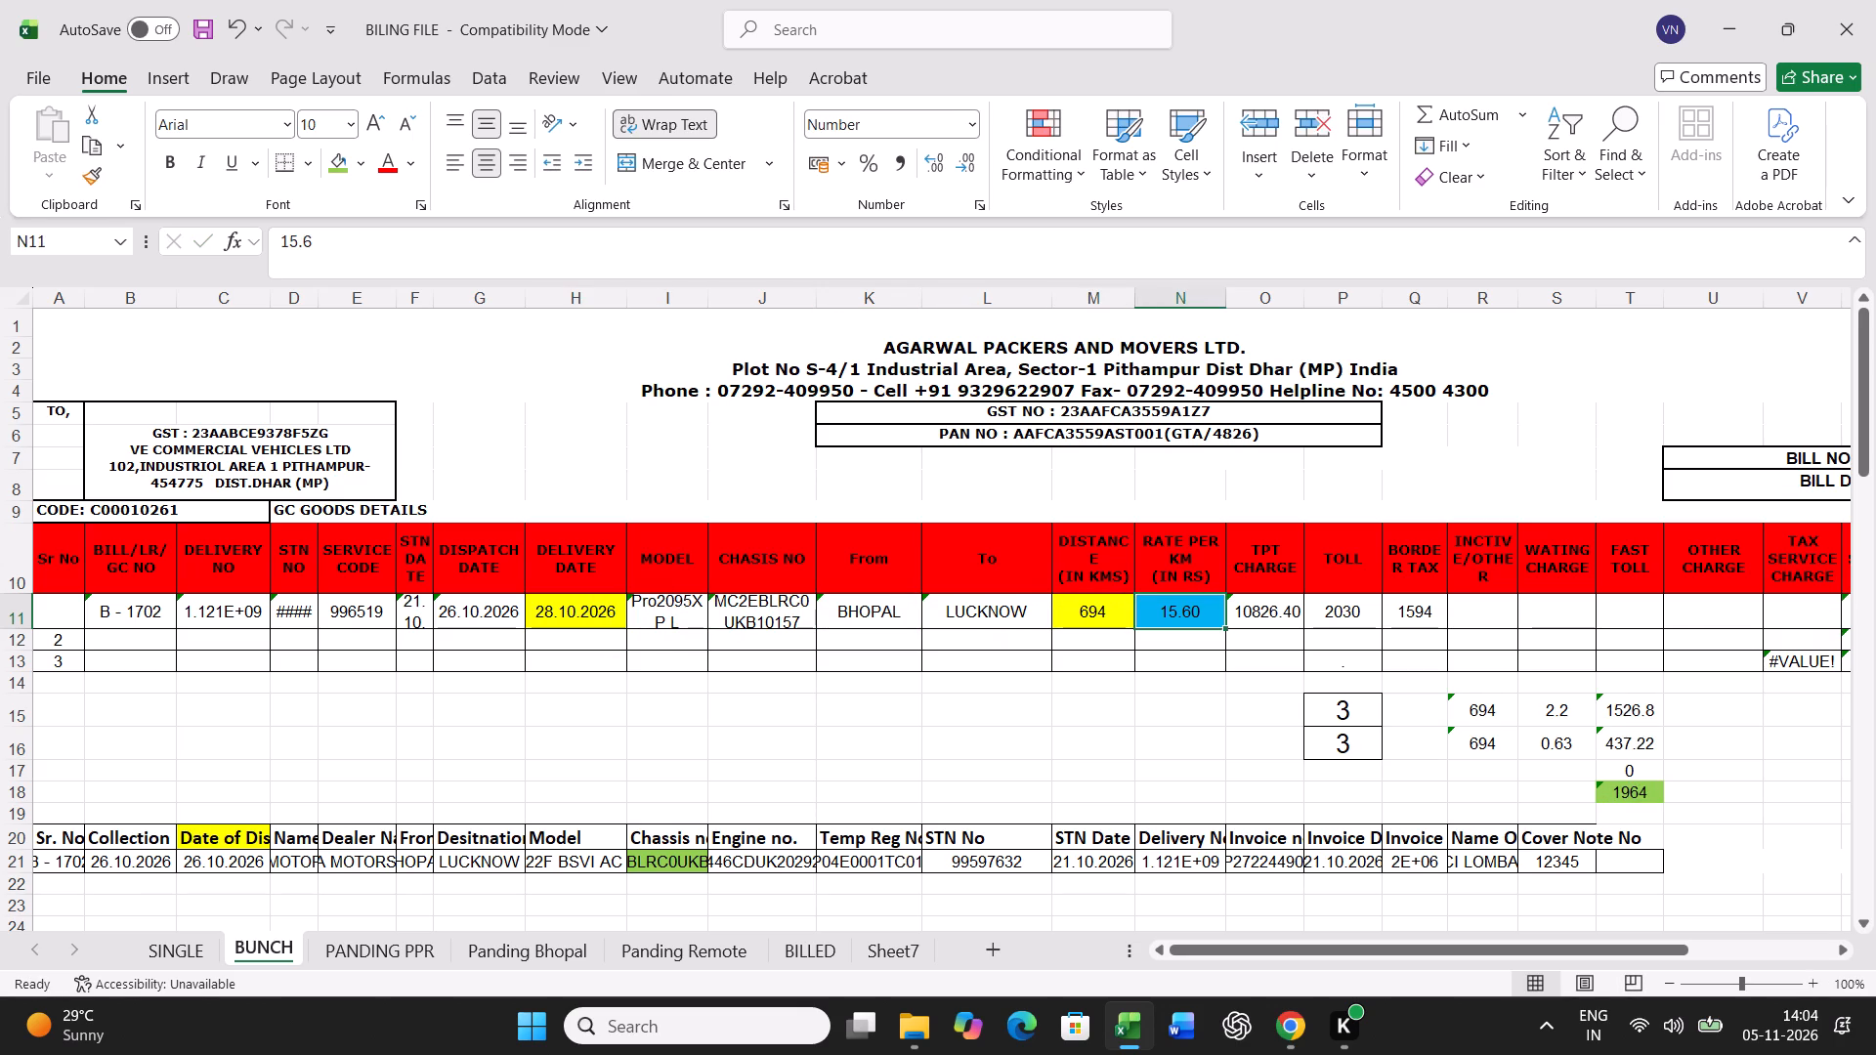
key(Right)
key(Right)
text(720)
key(Right)
key(Delete)
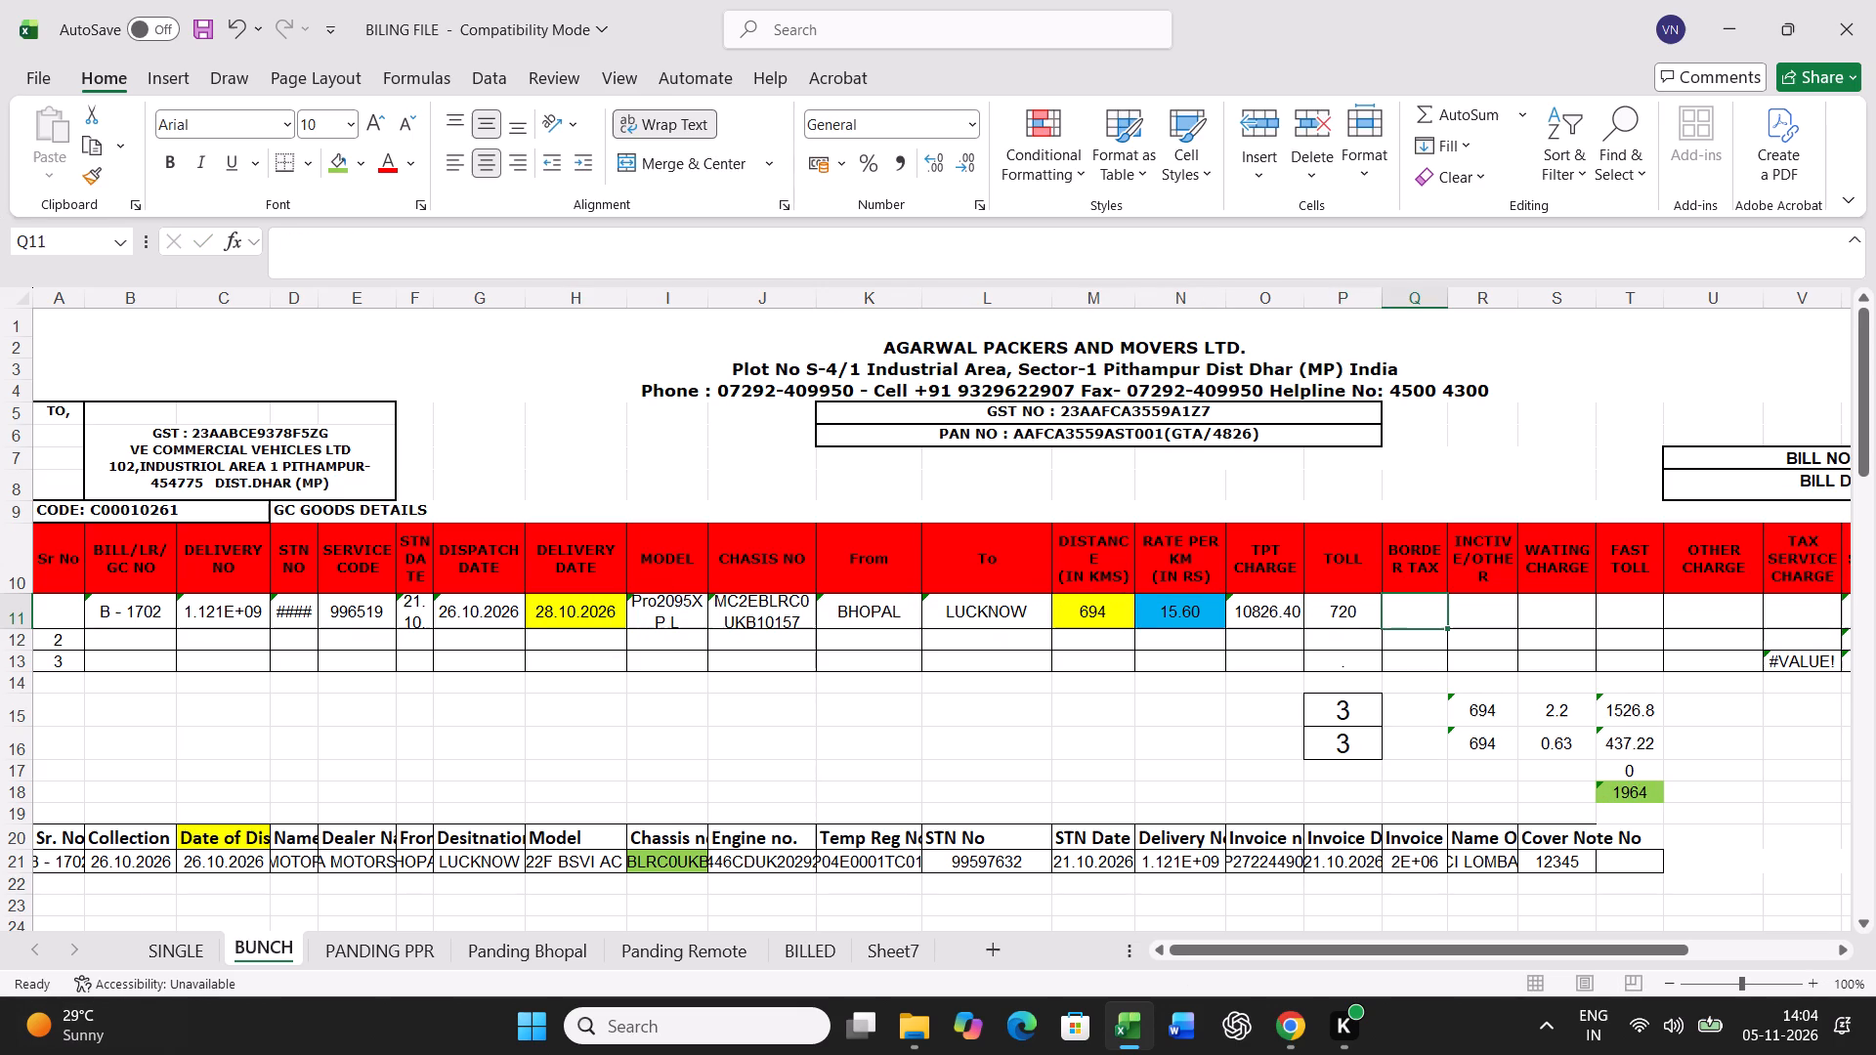
Set the transit time value in P16 of BUNCH to 2.
click(1338, 756)
key(2)
key(Return)
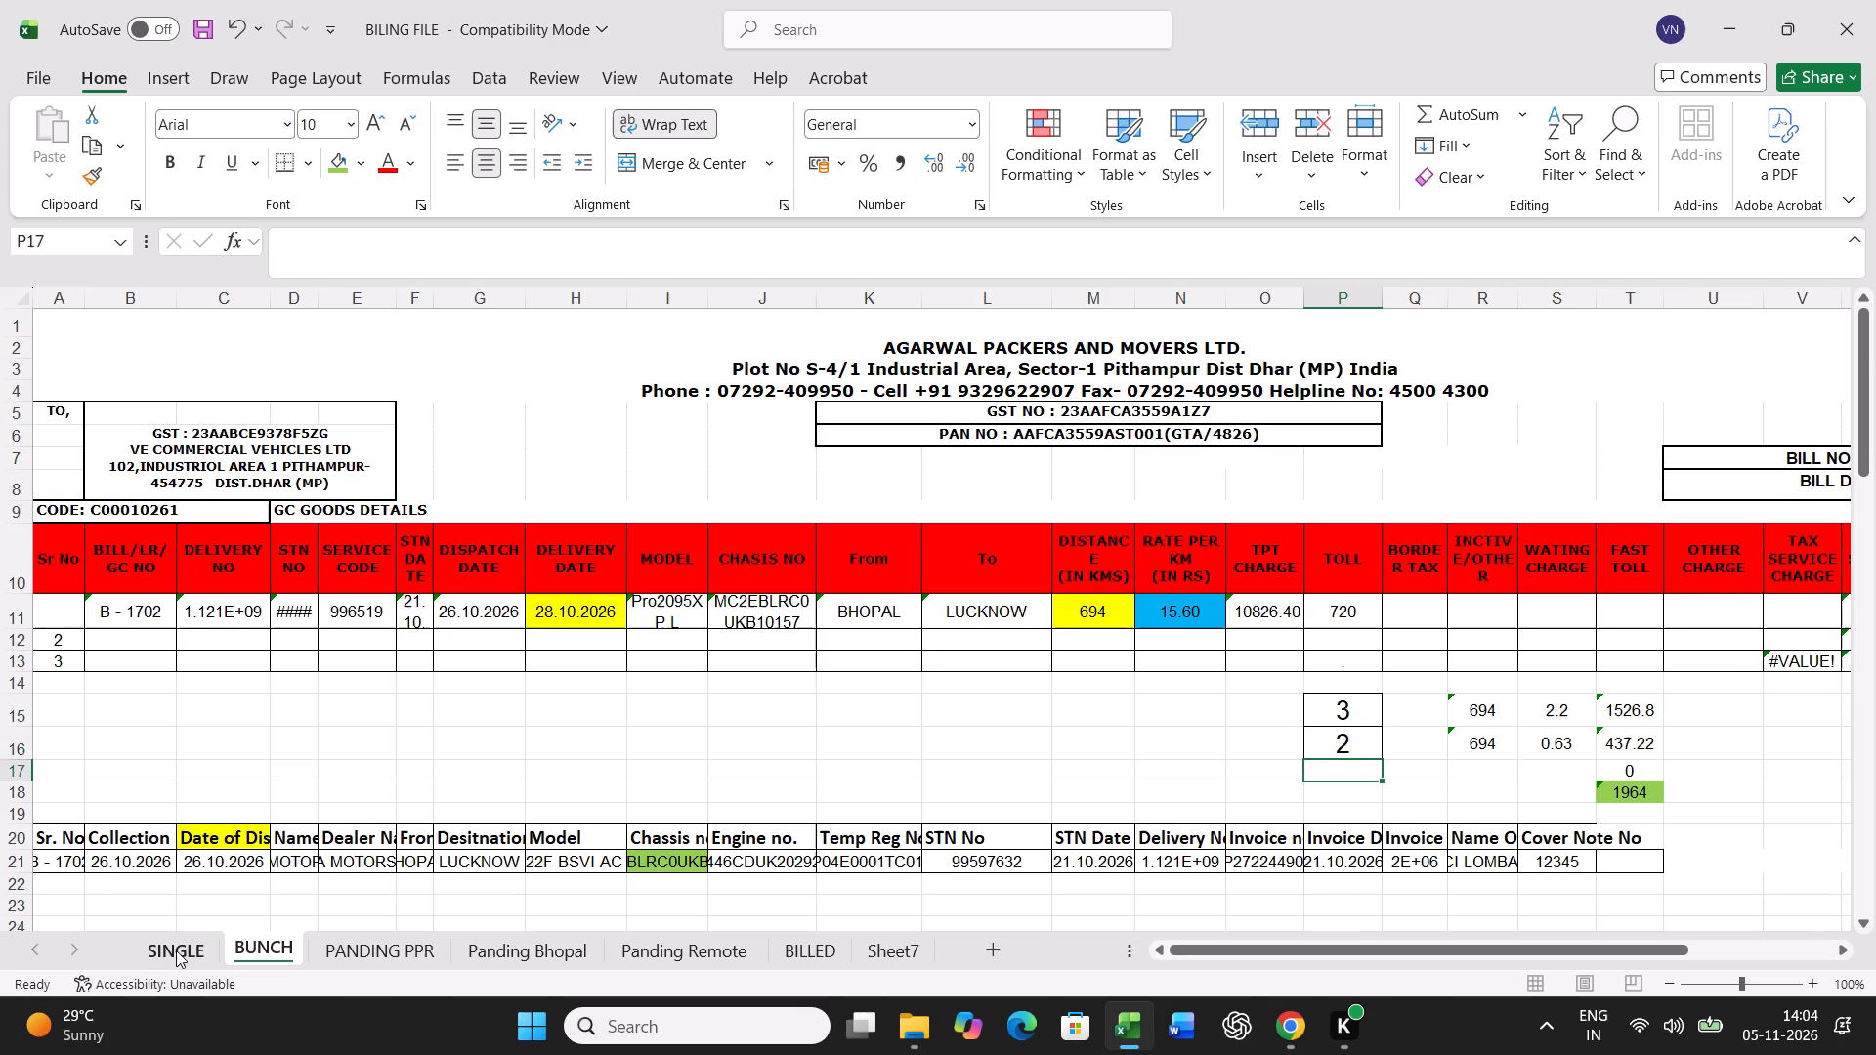
Print the B - 1702 freight bill from the SINGLE sheet.
click(176, 950)
key(ctrl+p)
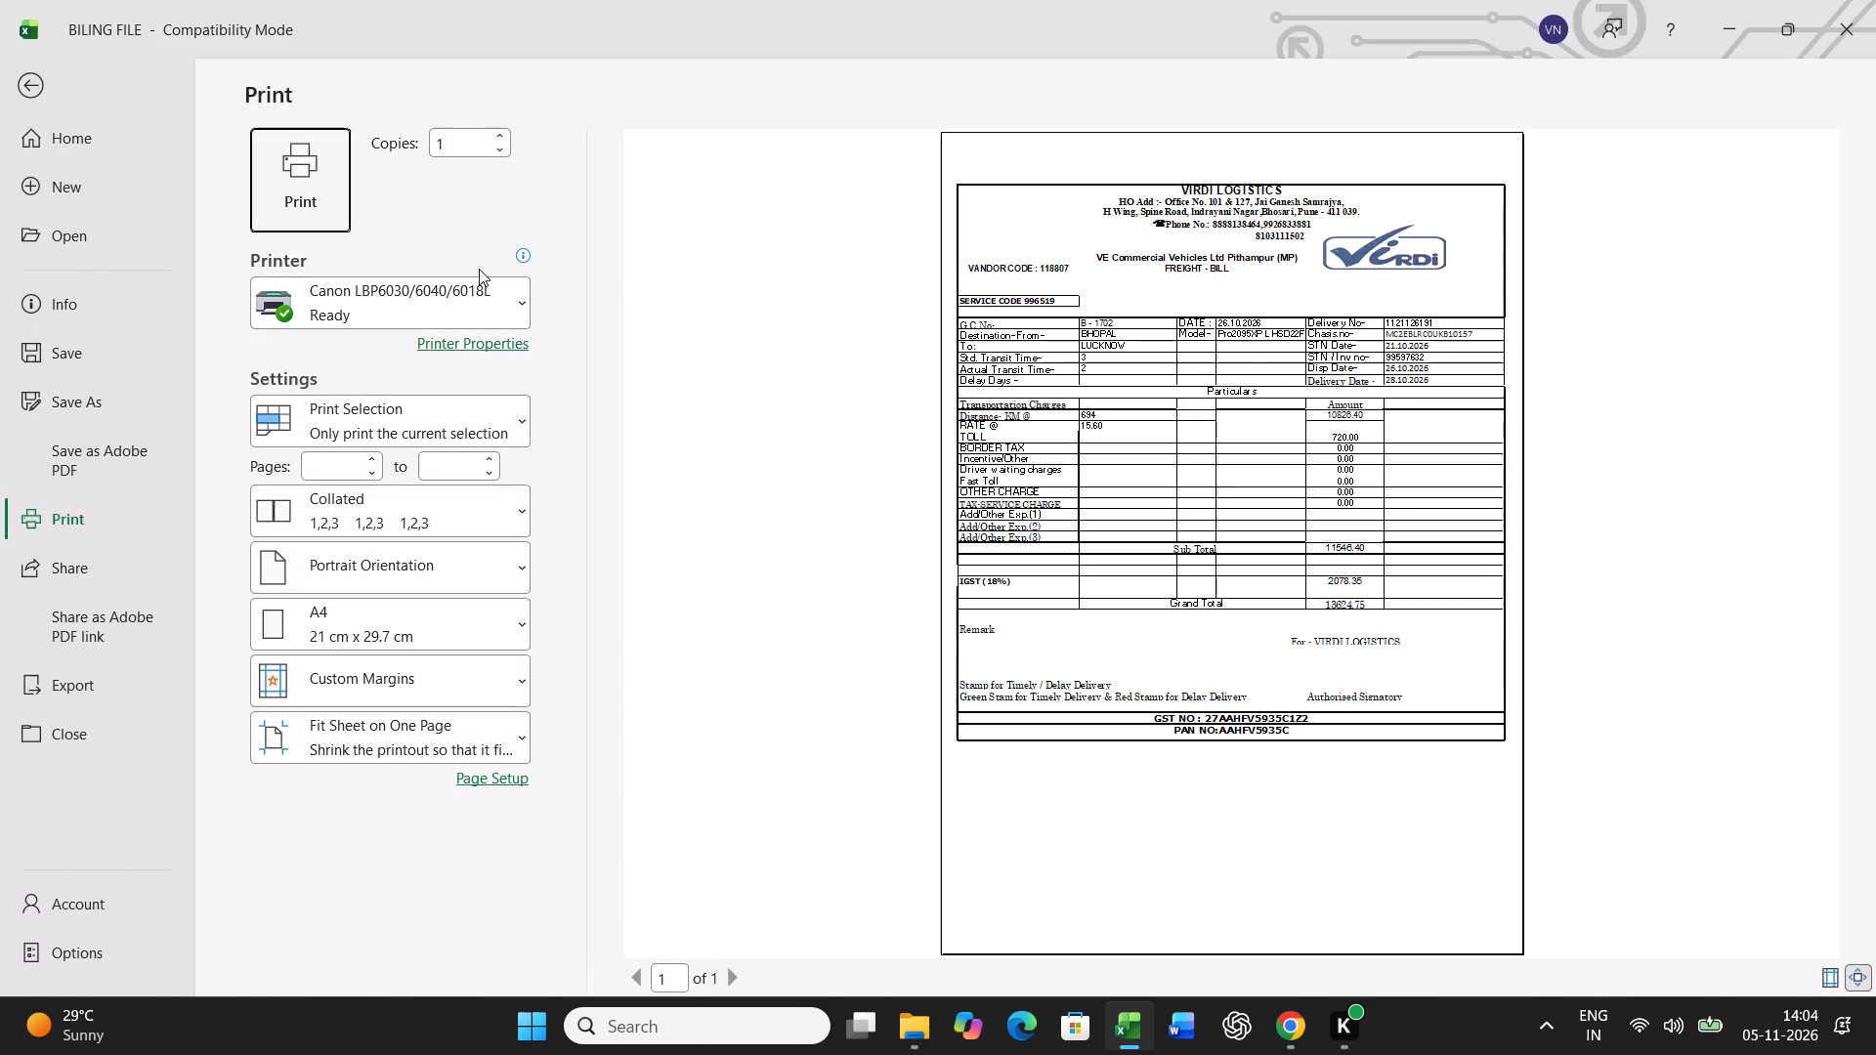
click(310, 186)
Copy bill row 11 of BUNCH for B - 1702 and paste it as values into row 58 of the lower table.
click(281, 949)
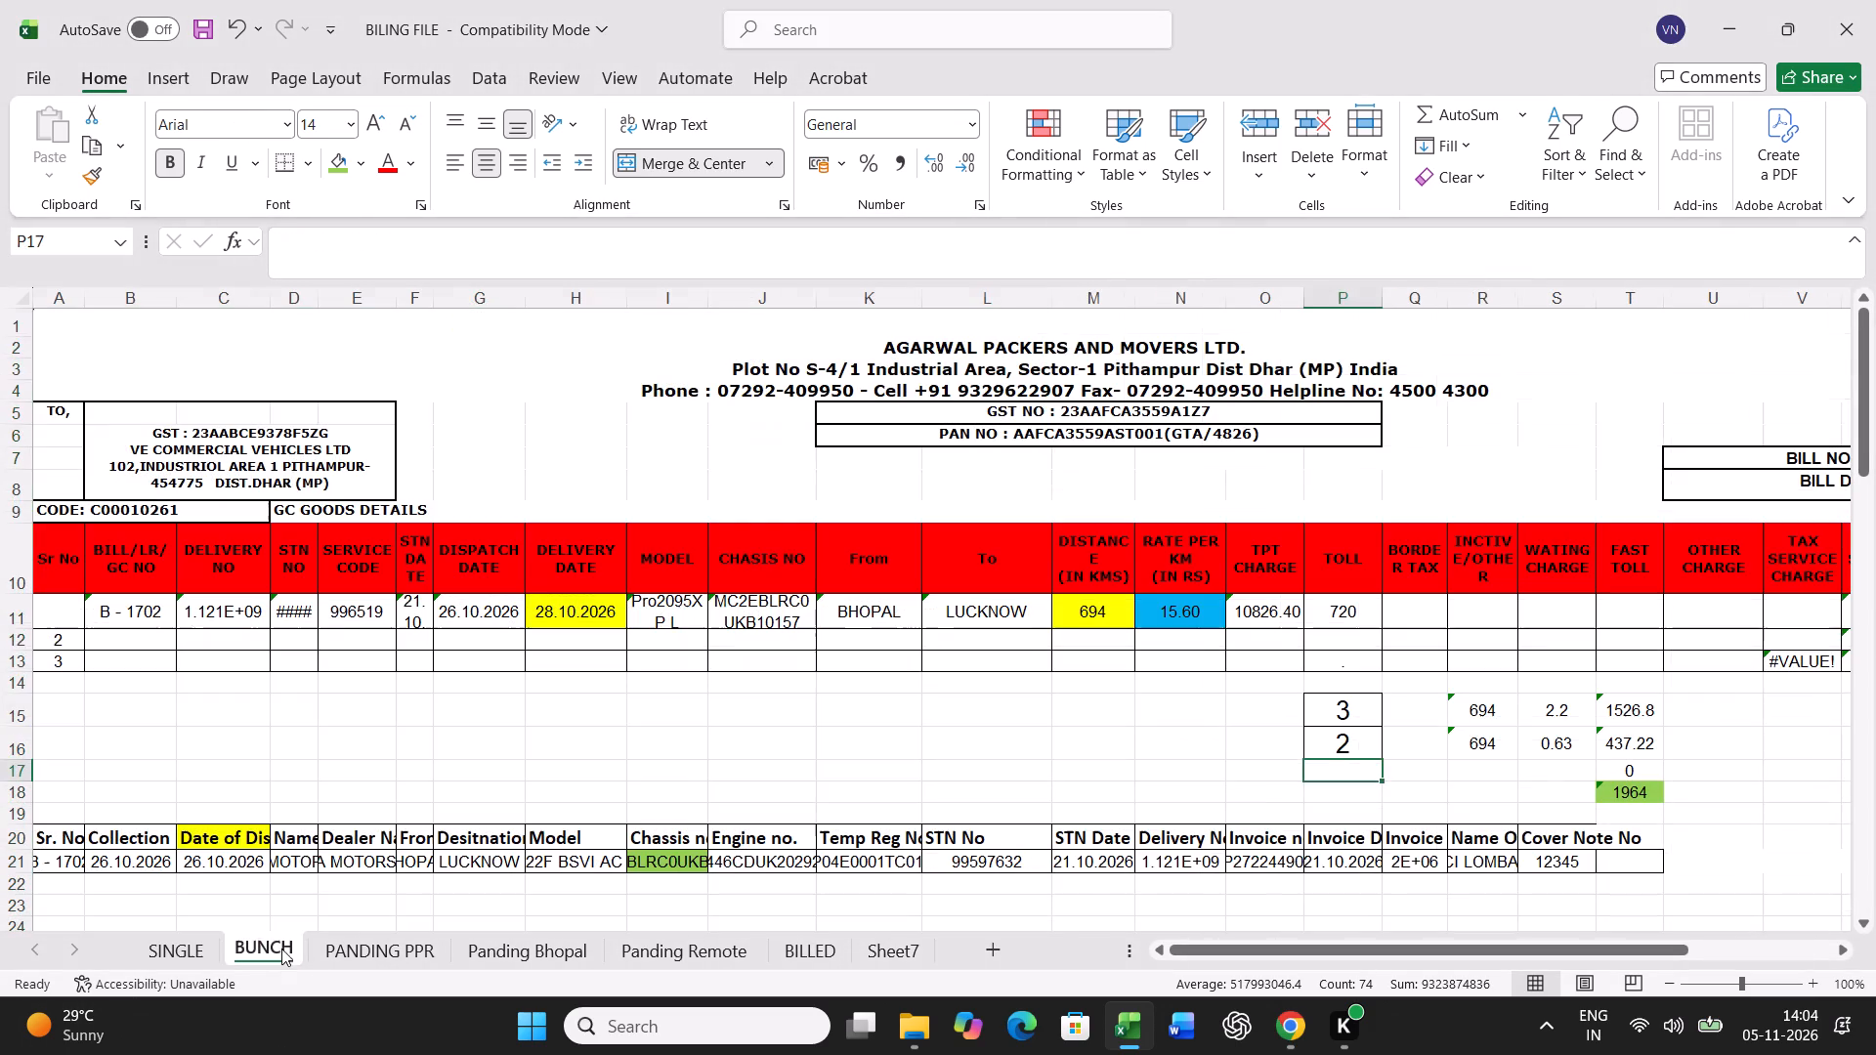
click(15, 613)
key(ctrl+c)
scroll(252, 619, down, 6)
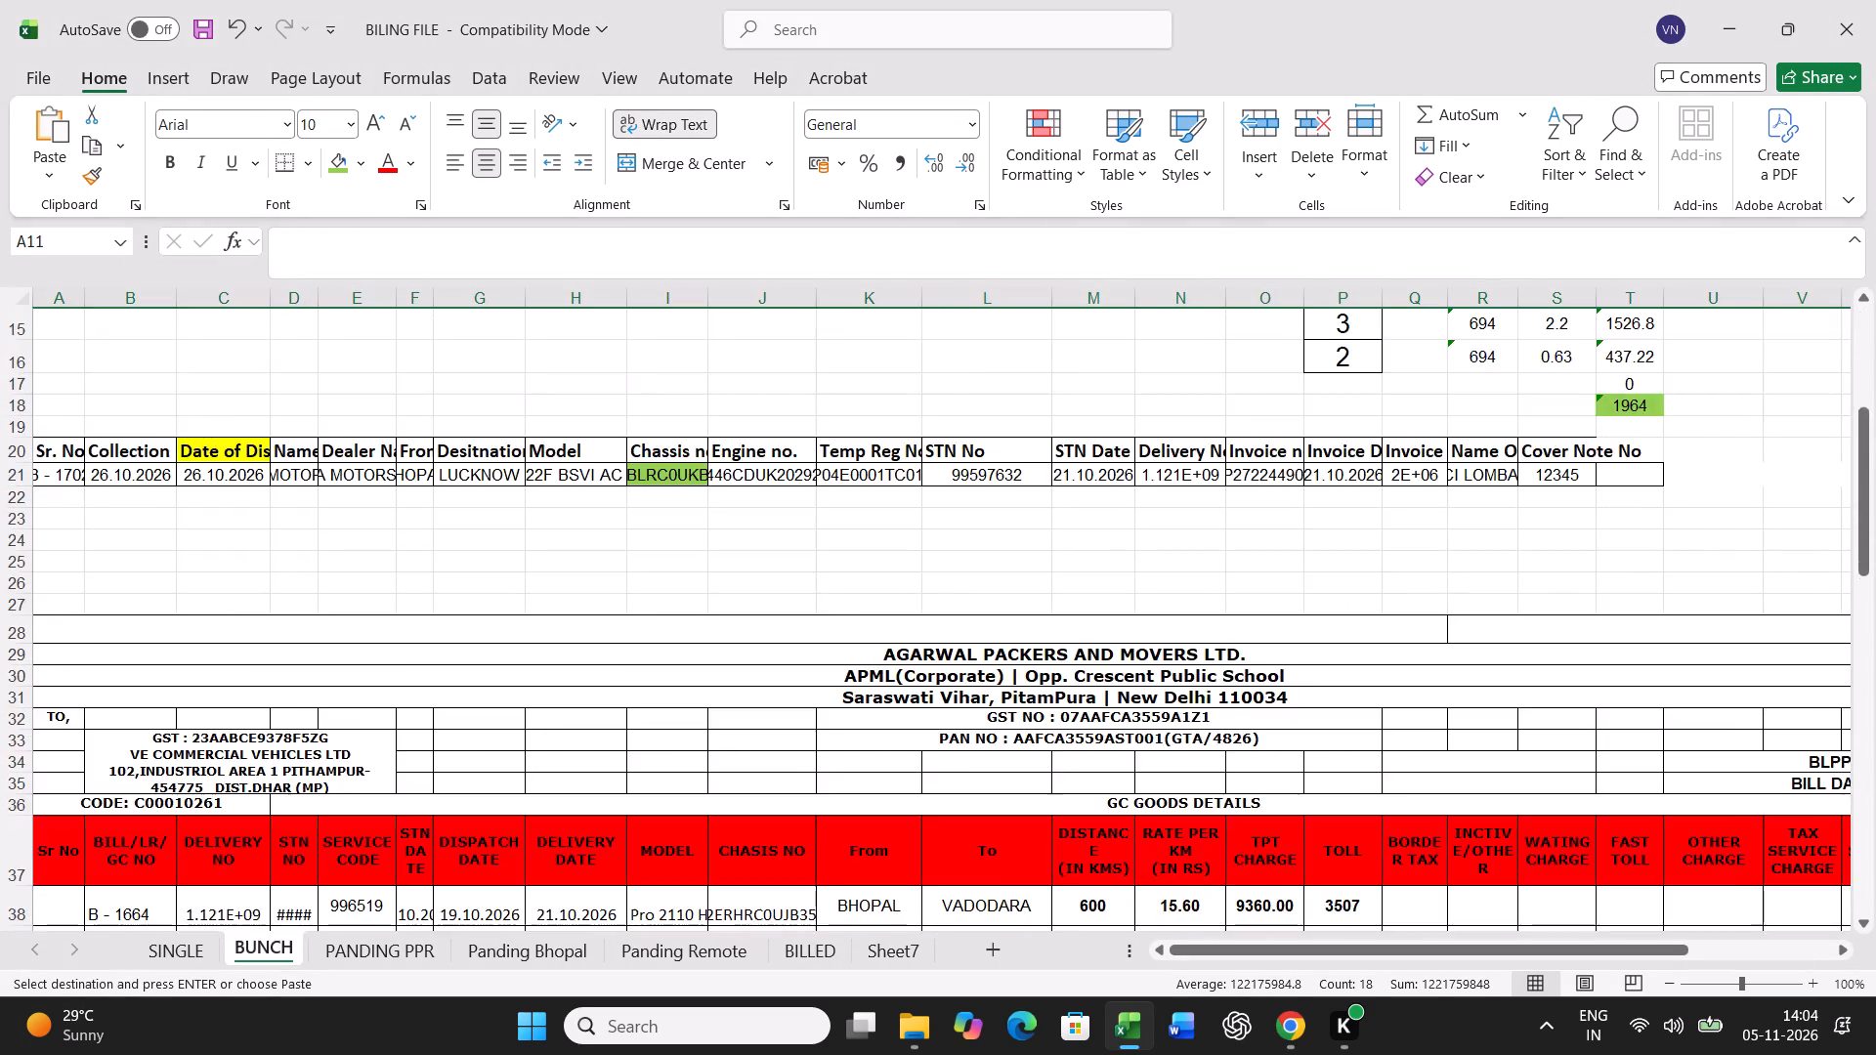
scroll(253, 620, down, 14)
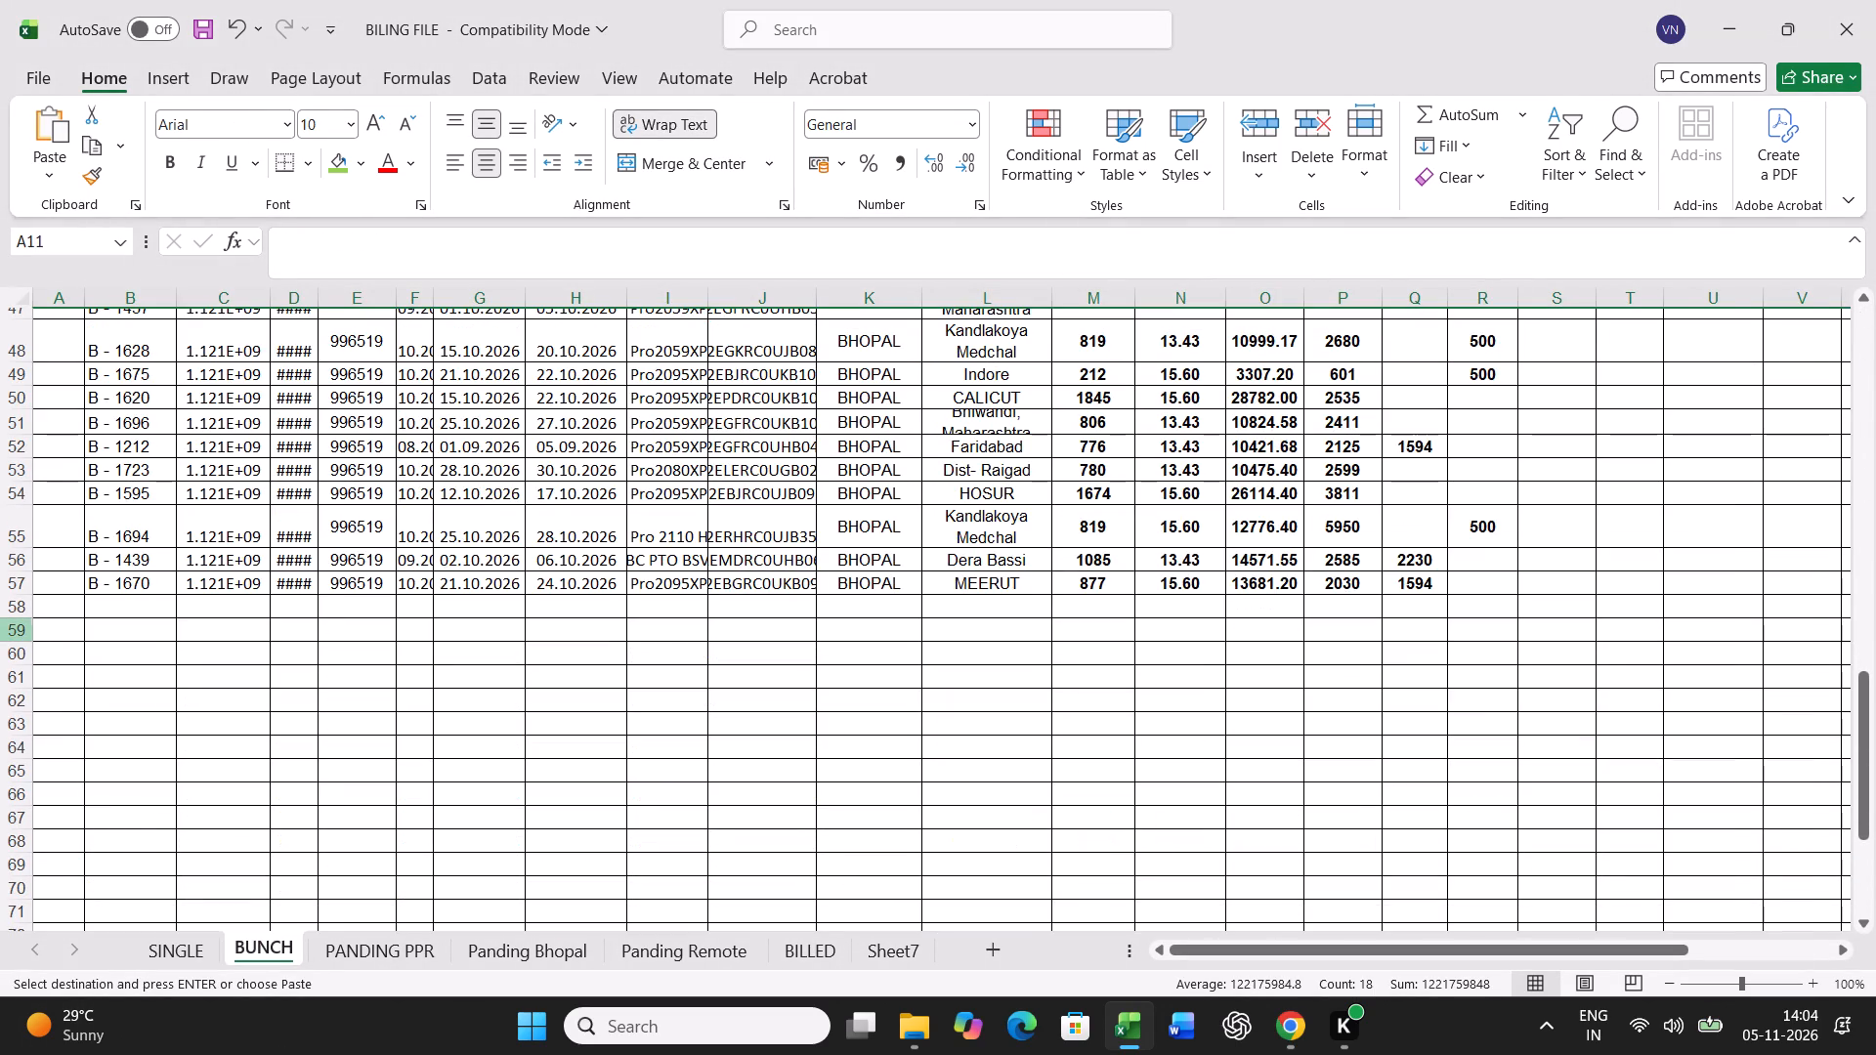
right_click(52, 608)
click(140, 462)
click(72, 406)
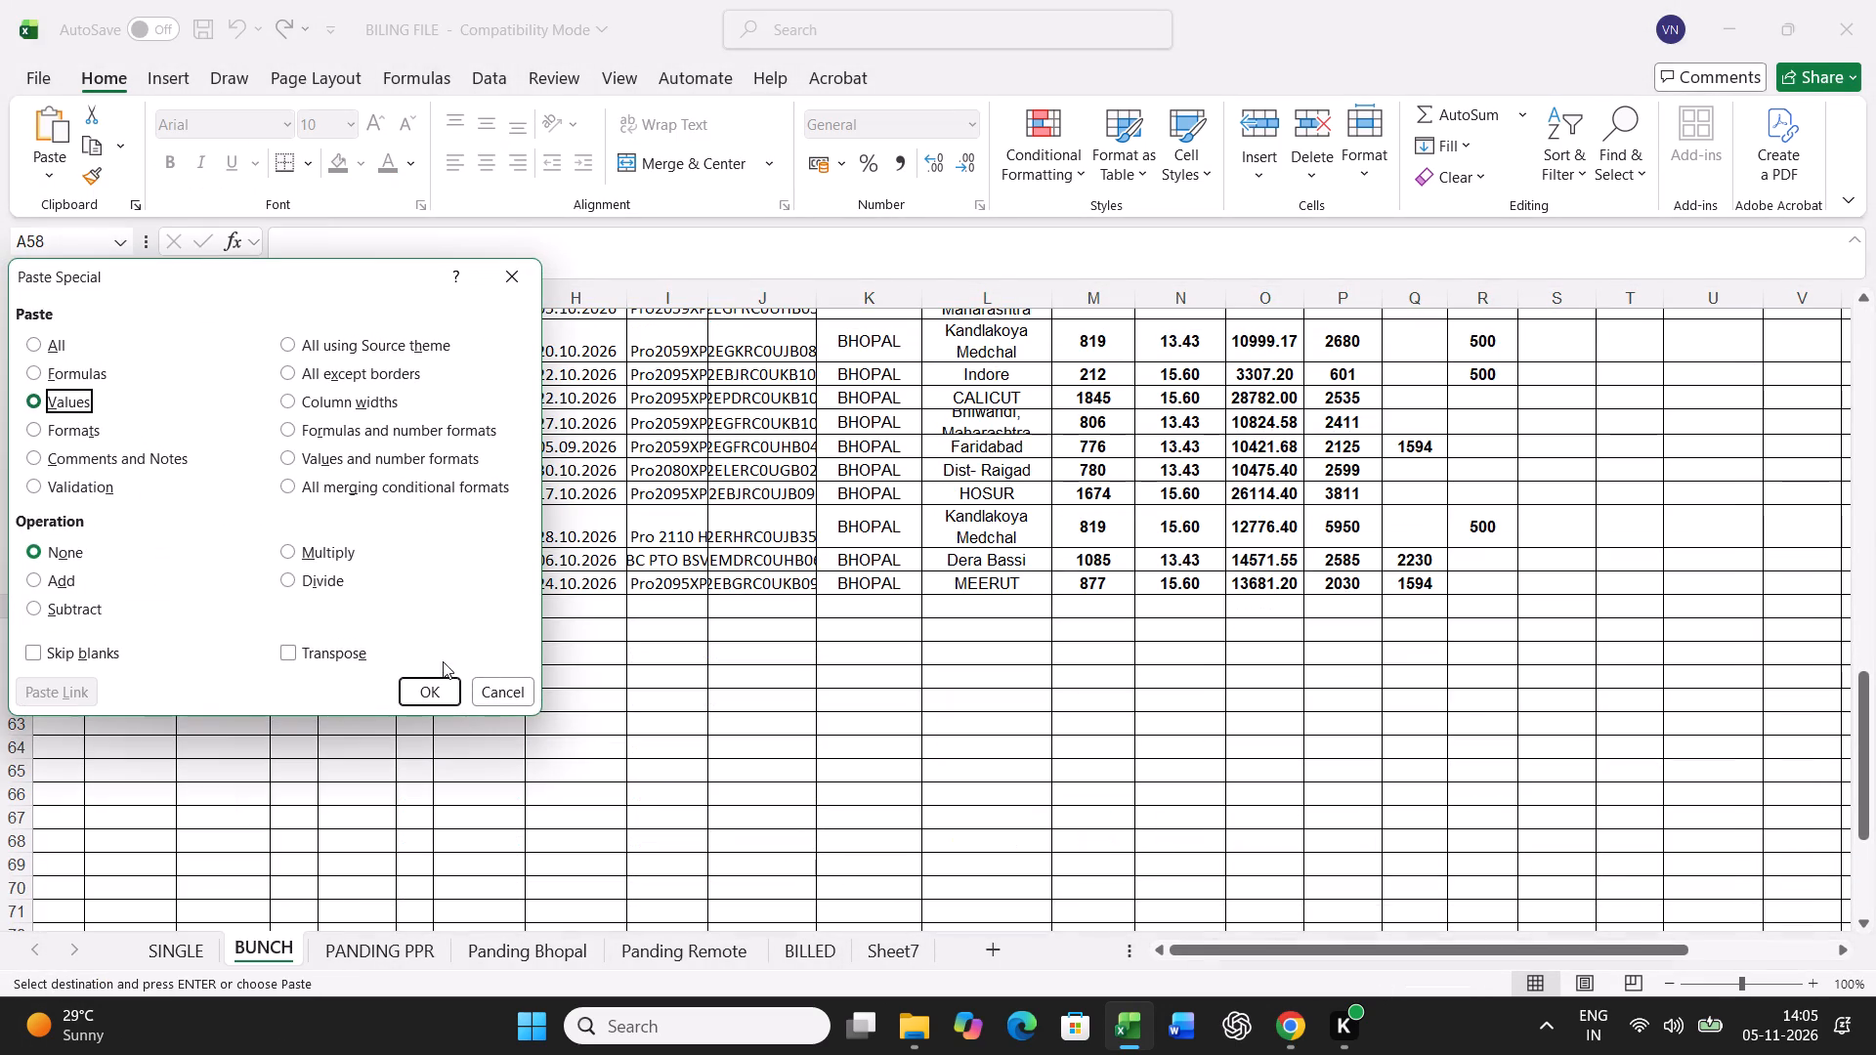
click(427, 686)
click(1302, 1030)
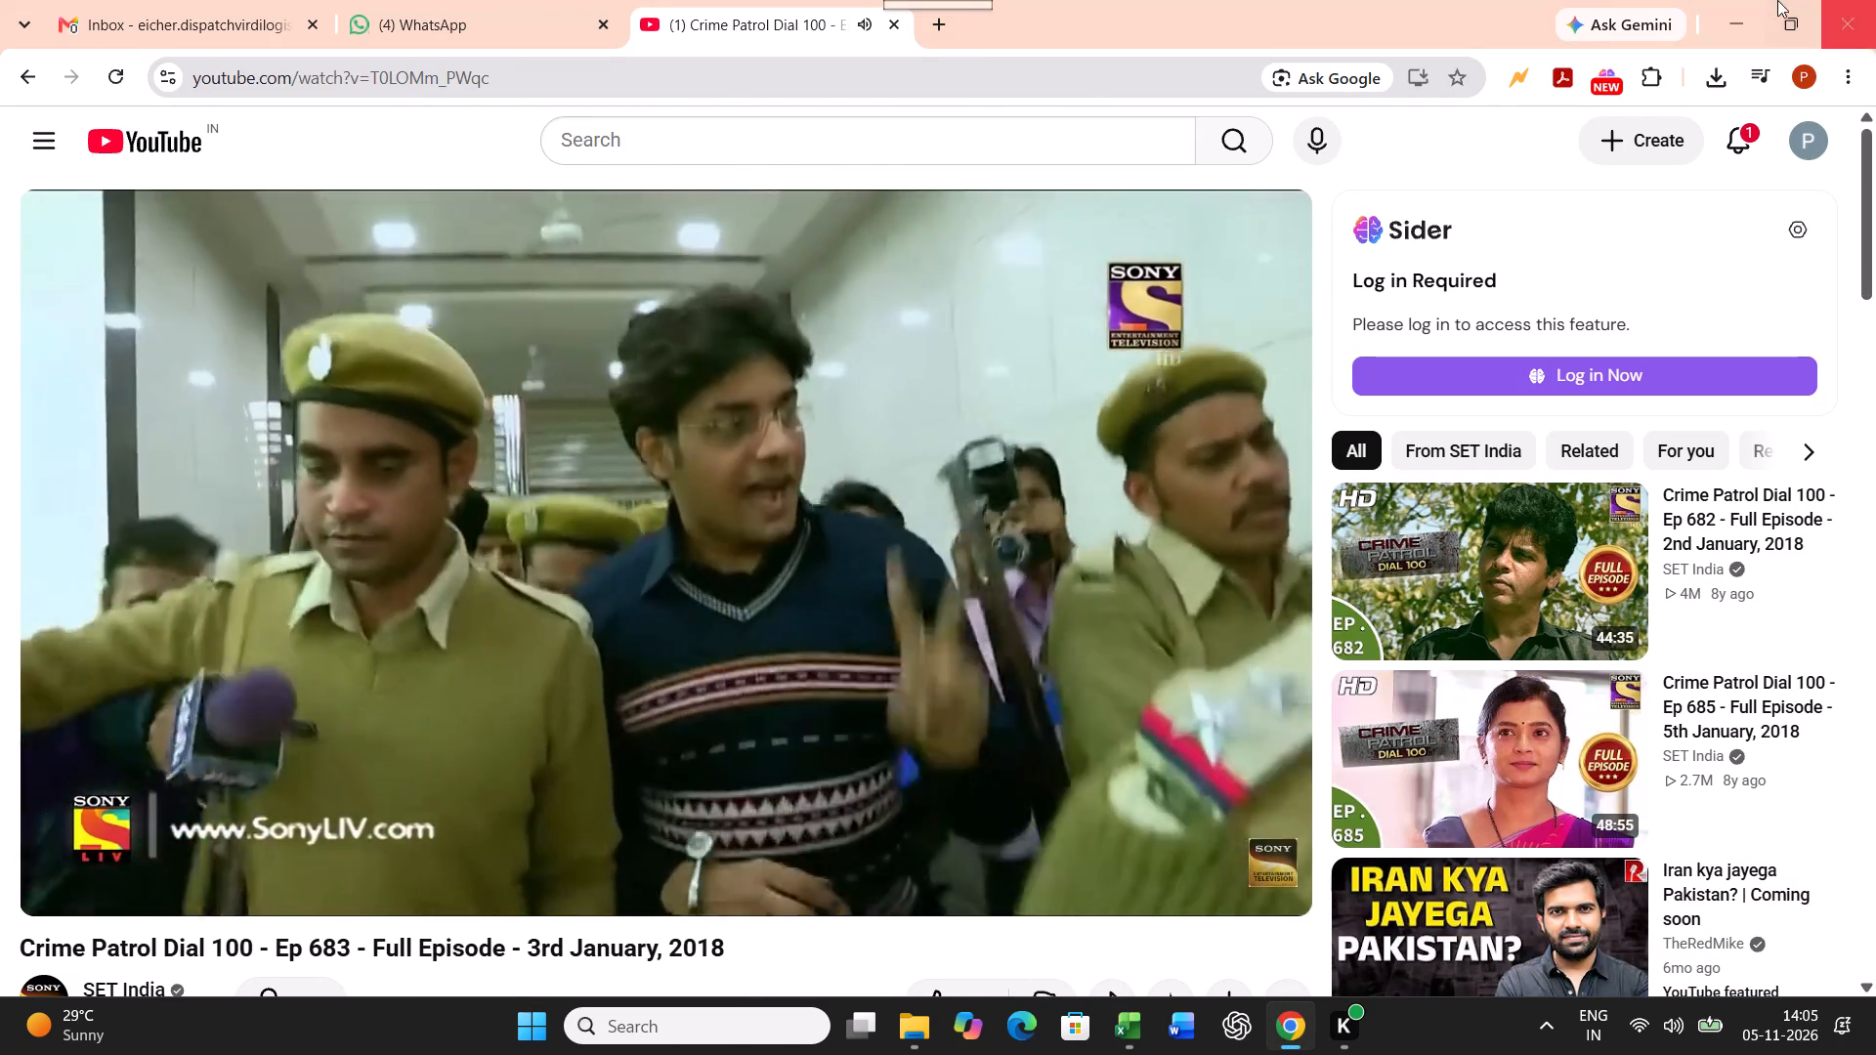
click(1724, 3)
Count the bill numbers from B - 1664 through B - 1702 in BUNCH's lower table.
scroll(491, 758, up, 8)
drag(149, 523, 145, 995)
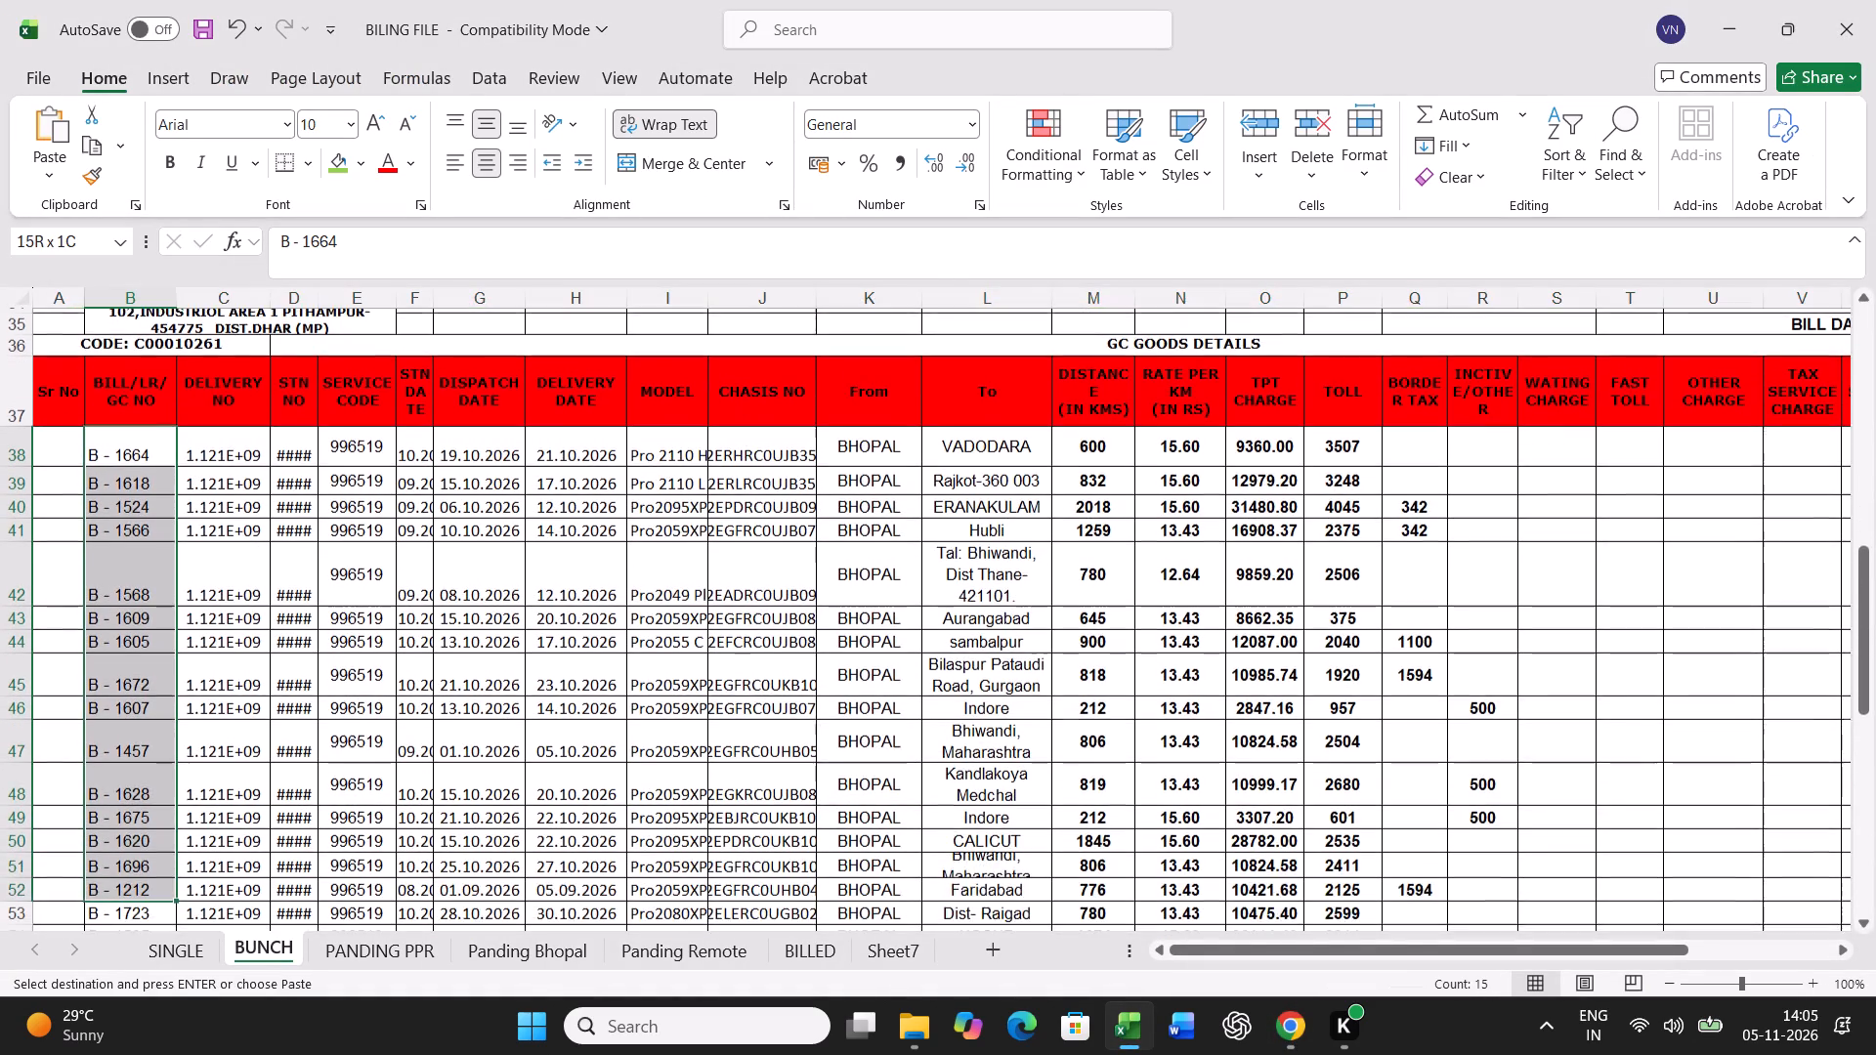
drag(145, 995, 150, 890)
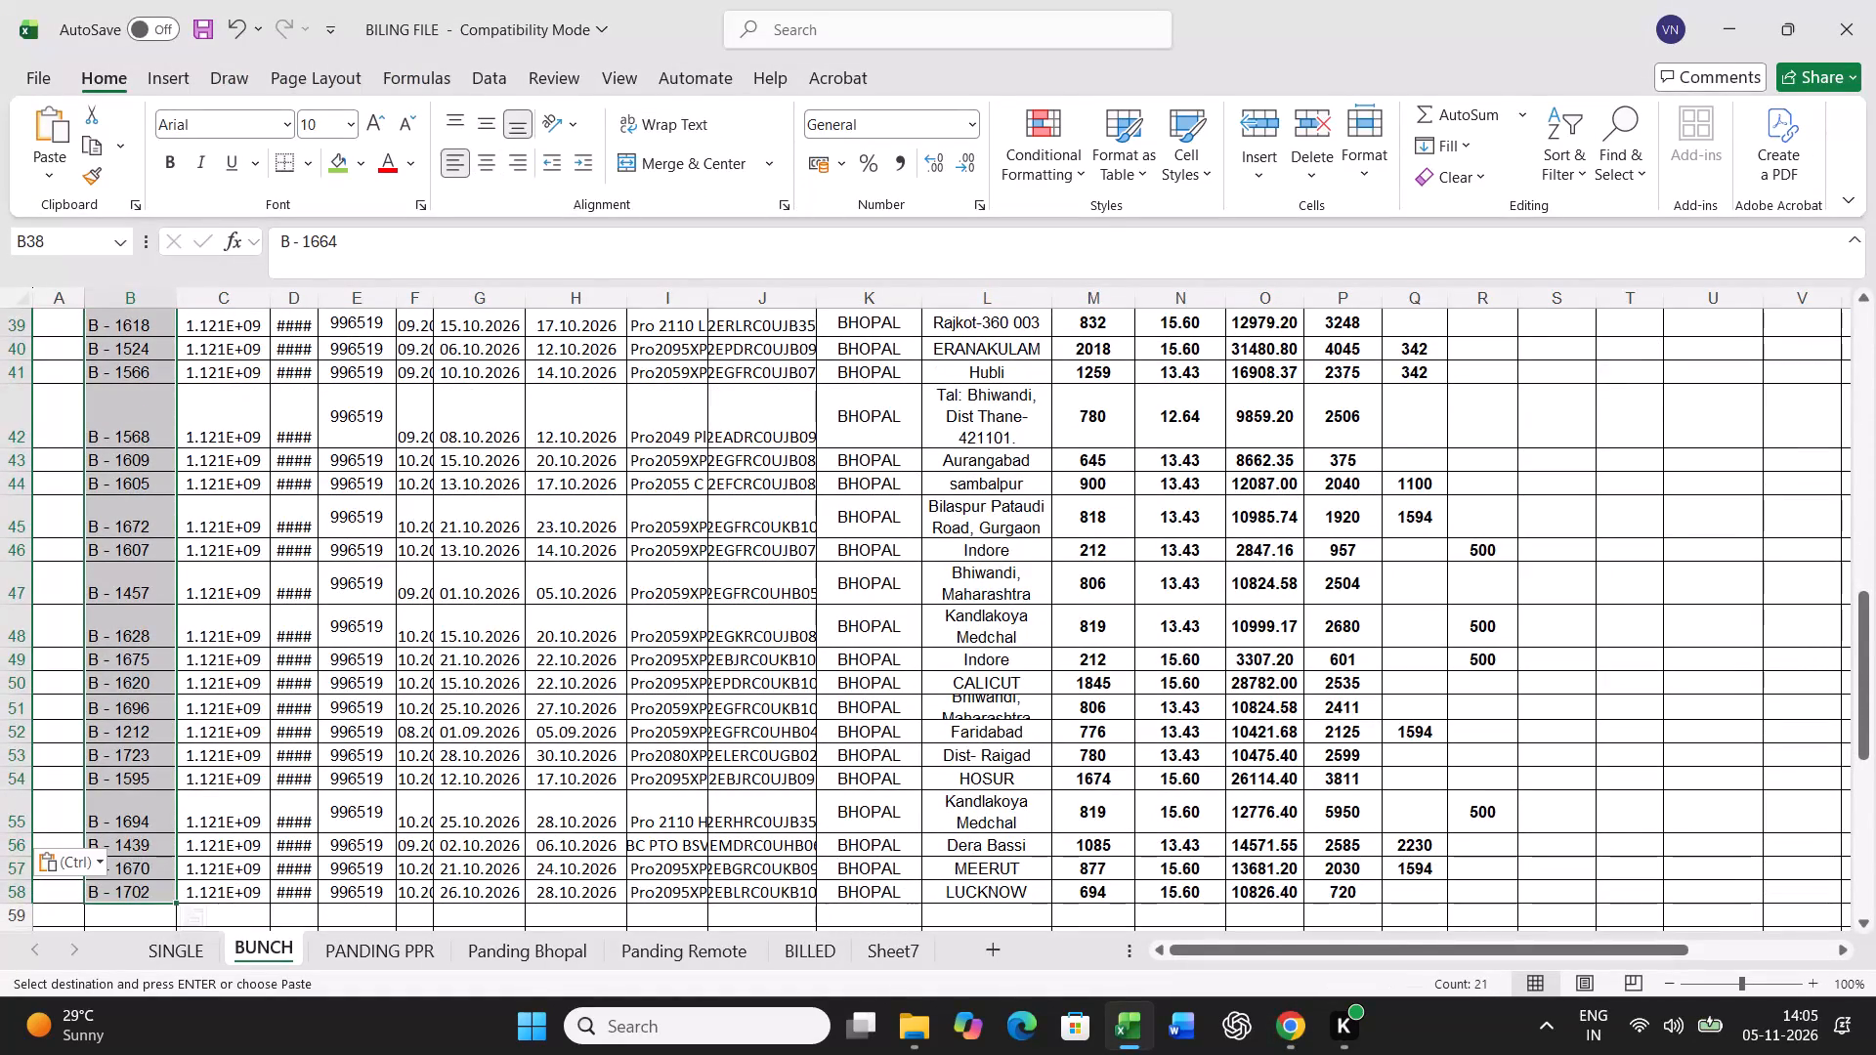
scroll(596, 795, down, 3)
Sort Panding Bhopal by the Chassis no. column's cell colour so the green cells come first.
click(488, 954)
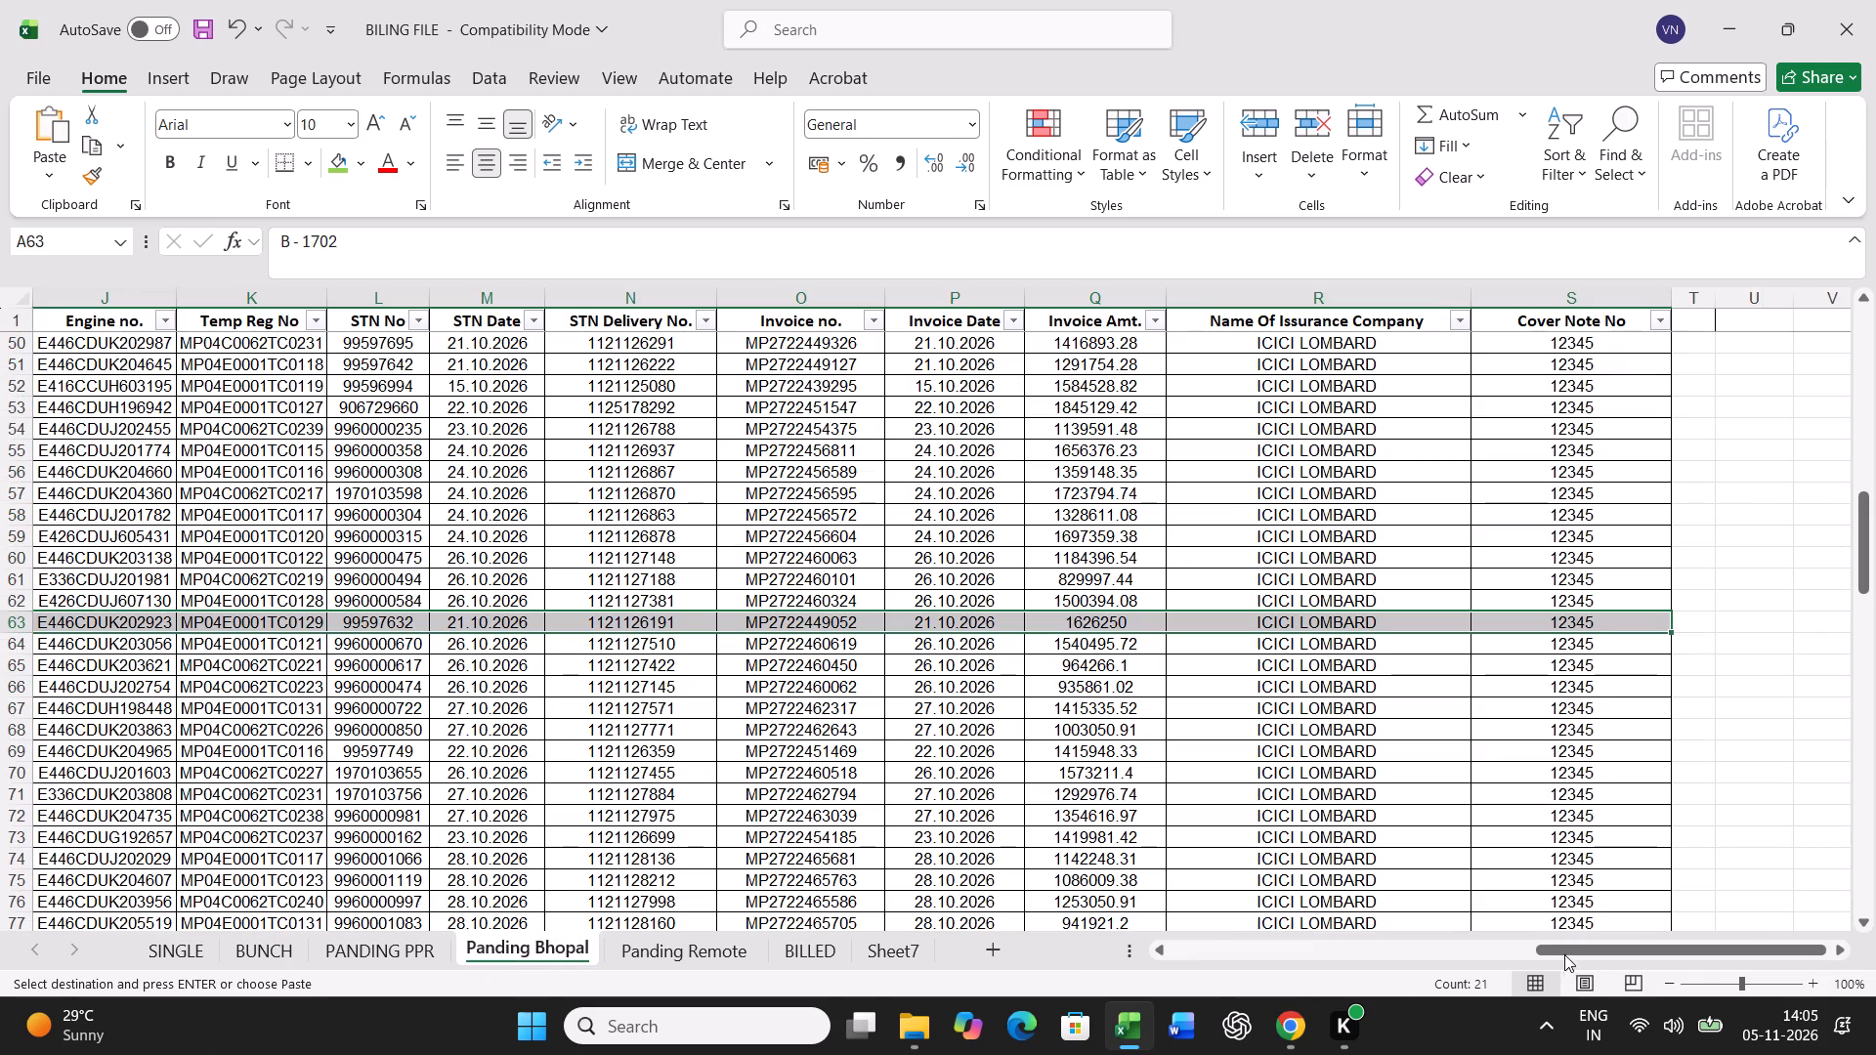
drag(1598, 947, 1439, 947)
click(971, 564)
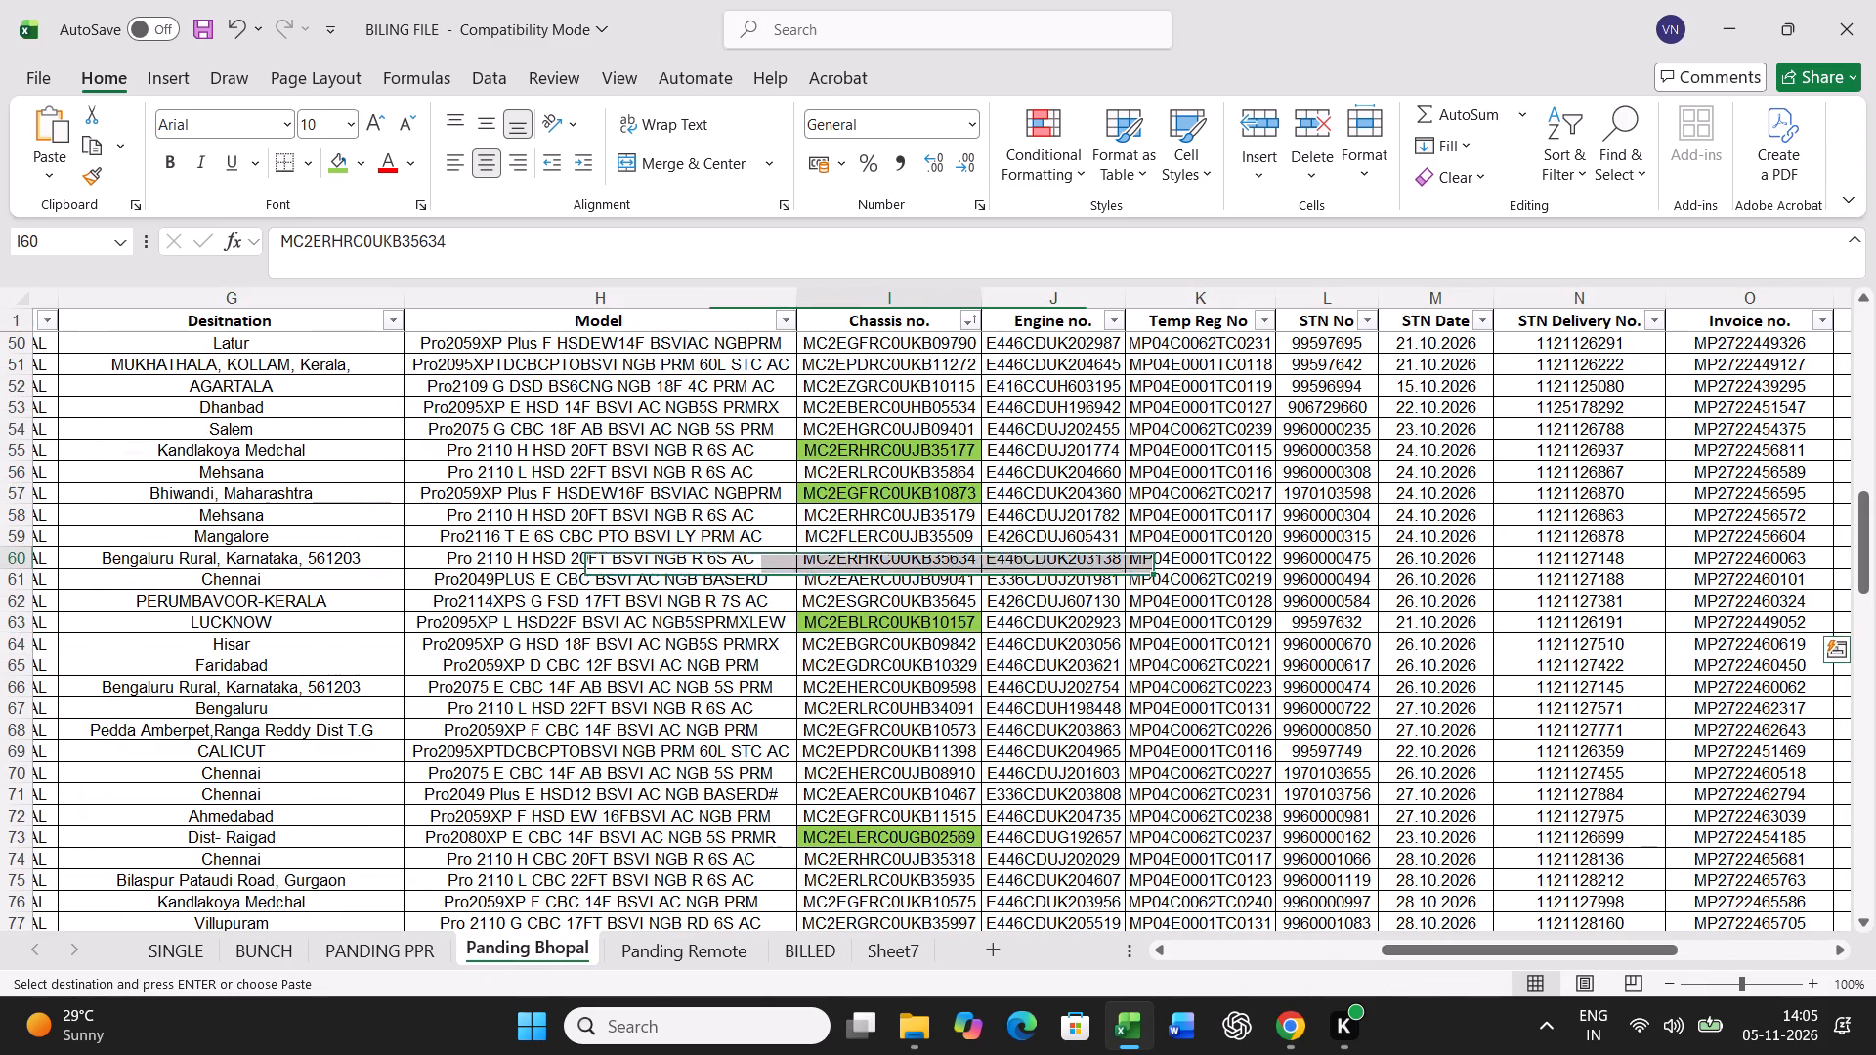
click(942, 321)
click(966, 322)
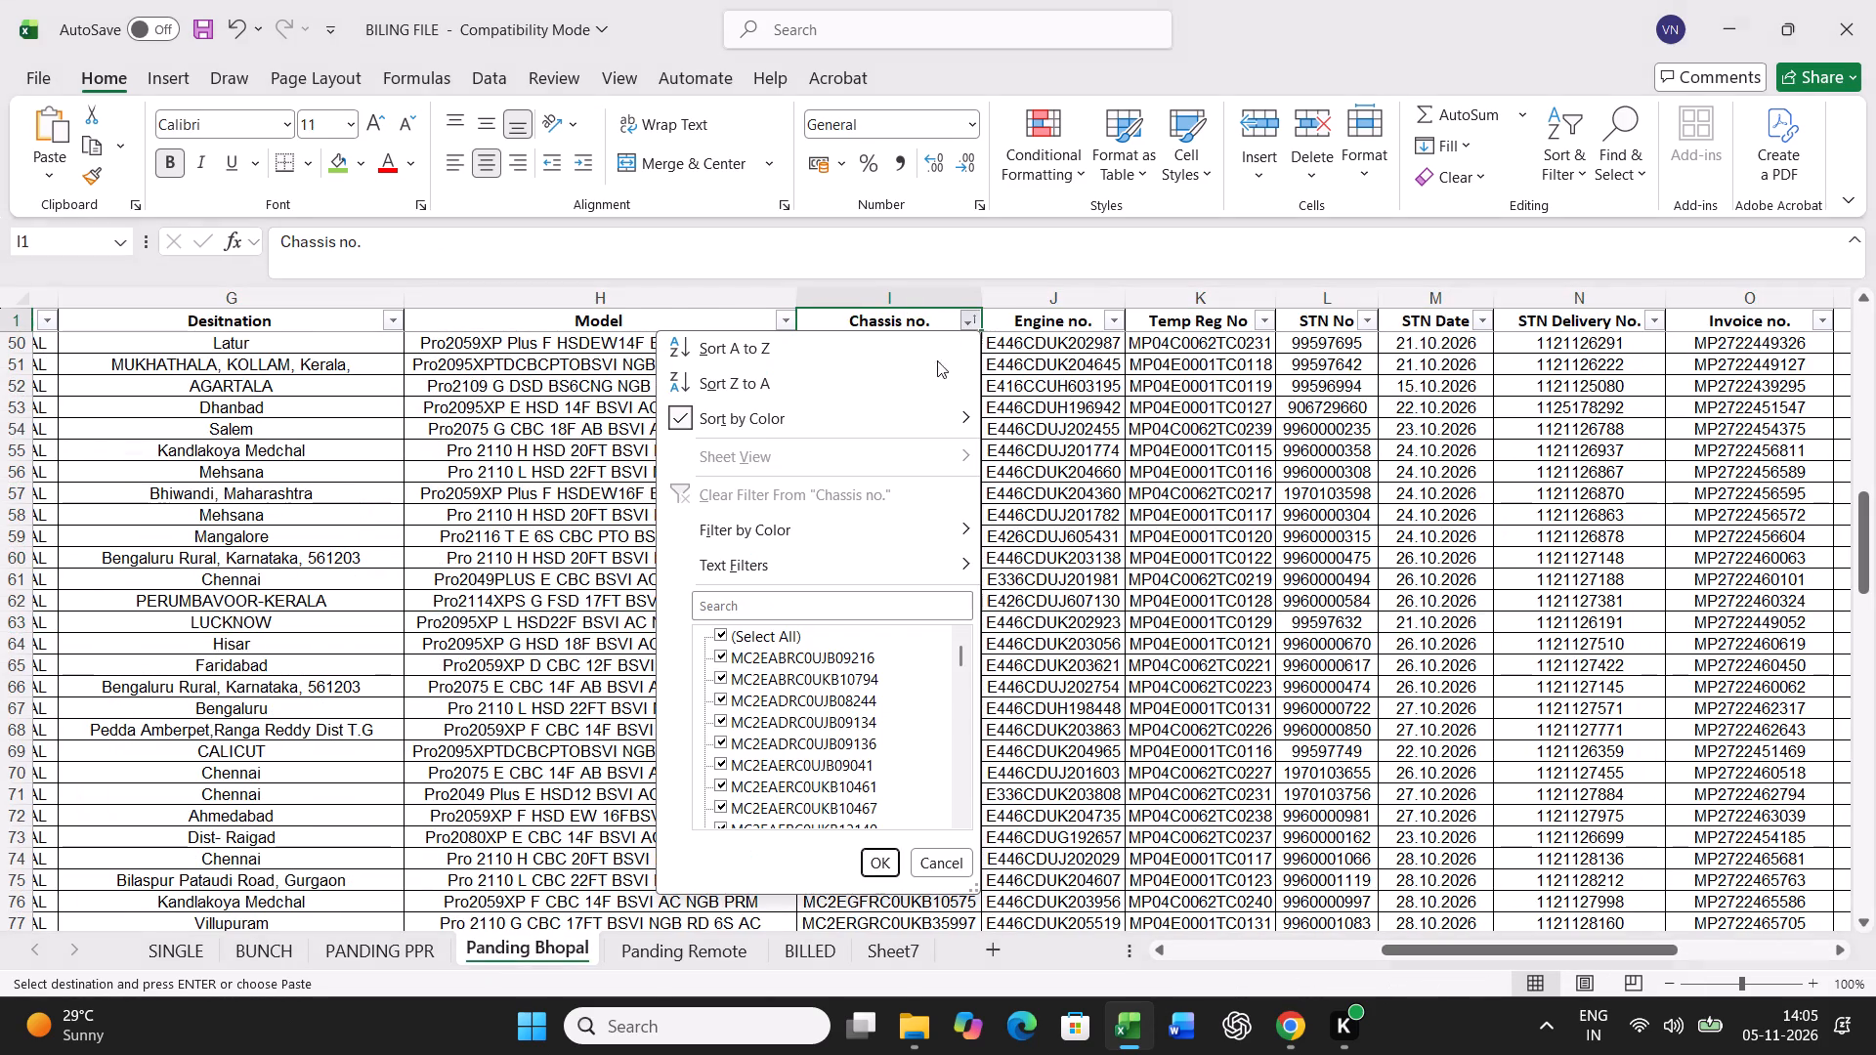
click(1040, 479)
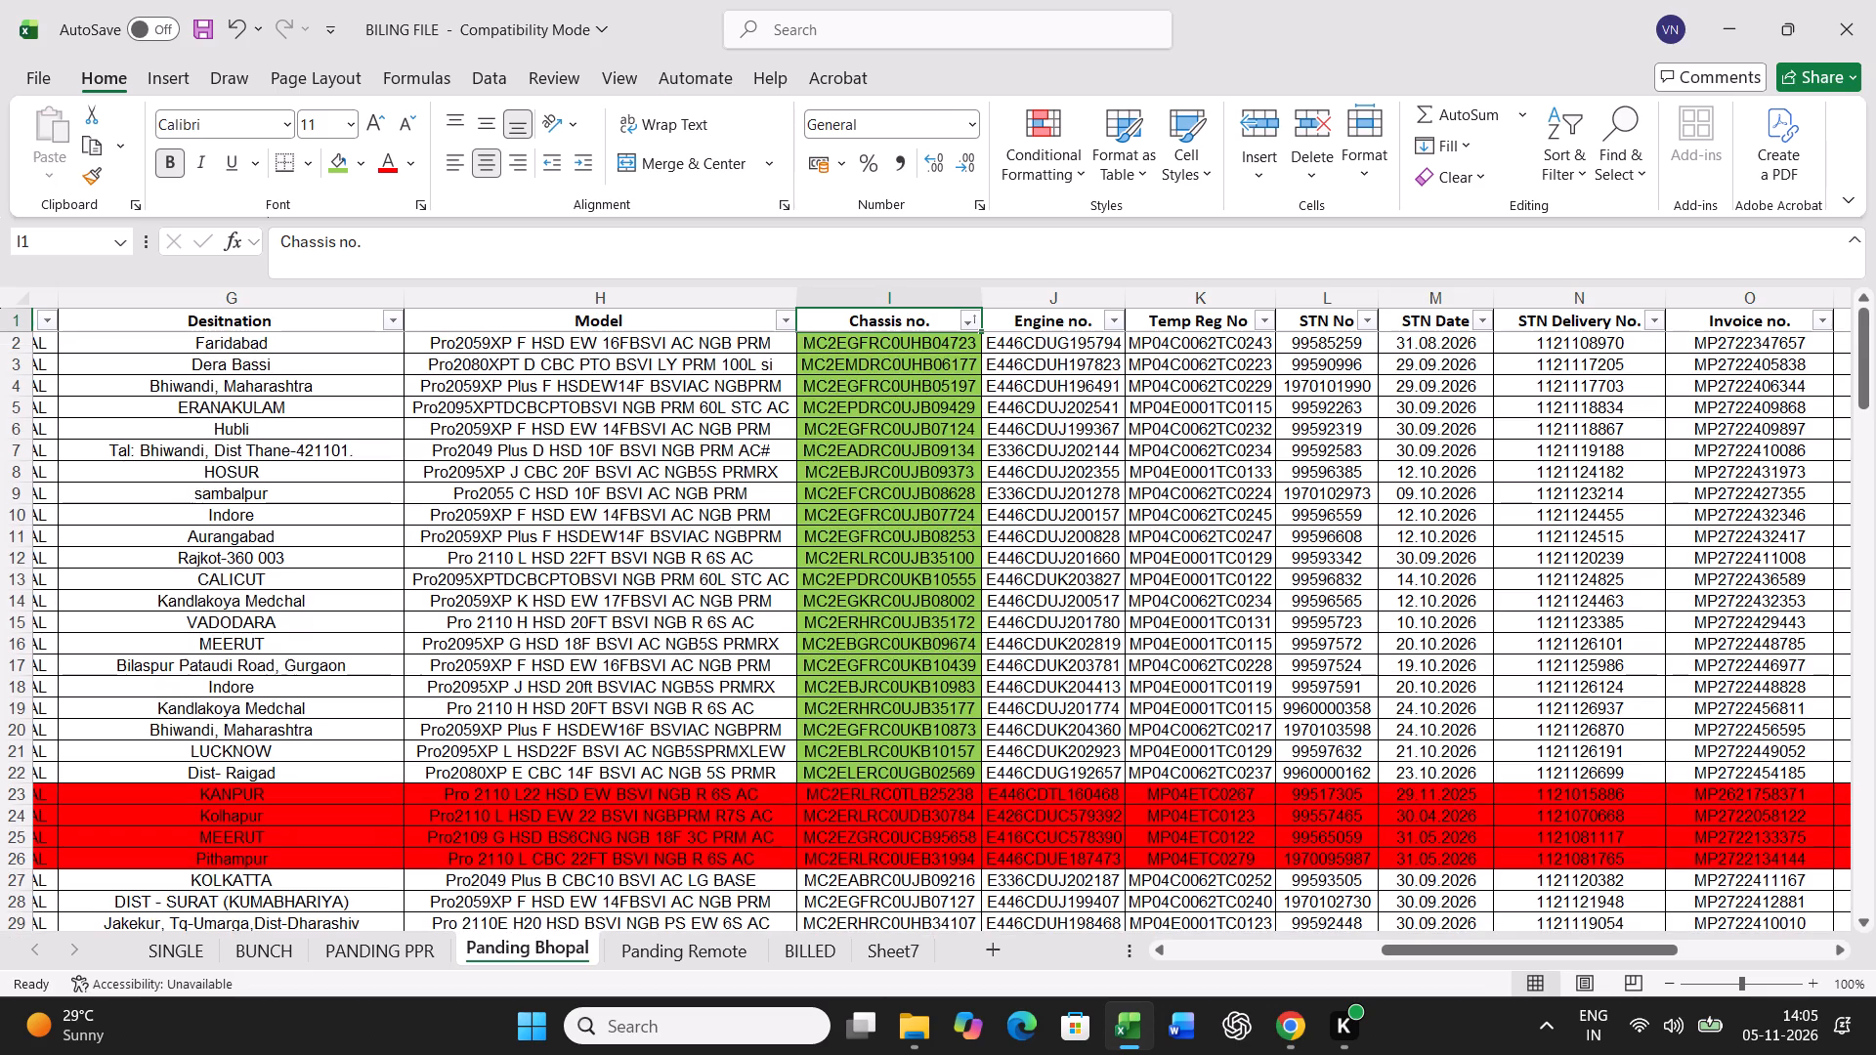
Check the count of green chassis cells, and move rows 2 to 22 from Panding Bhopal to BILLED starting at row 3765.
drag(959, 350, 953, 766)
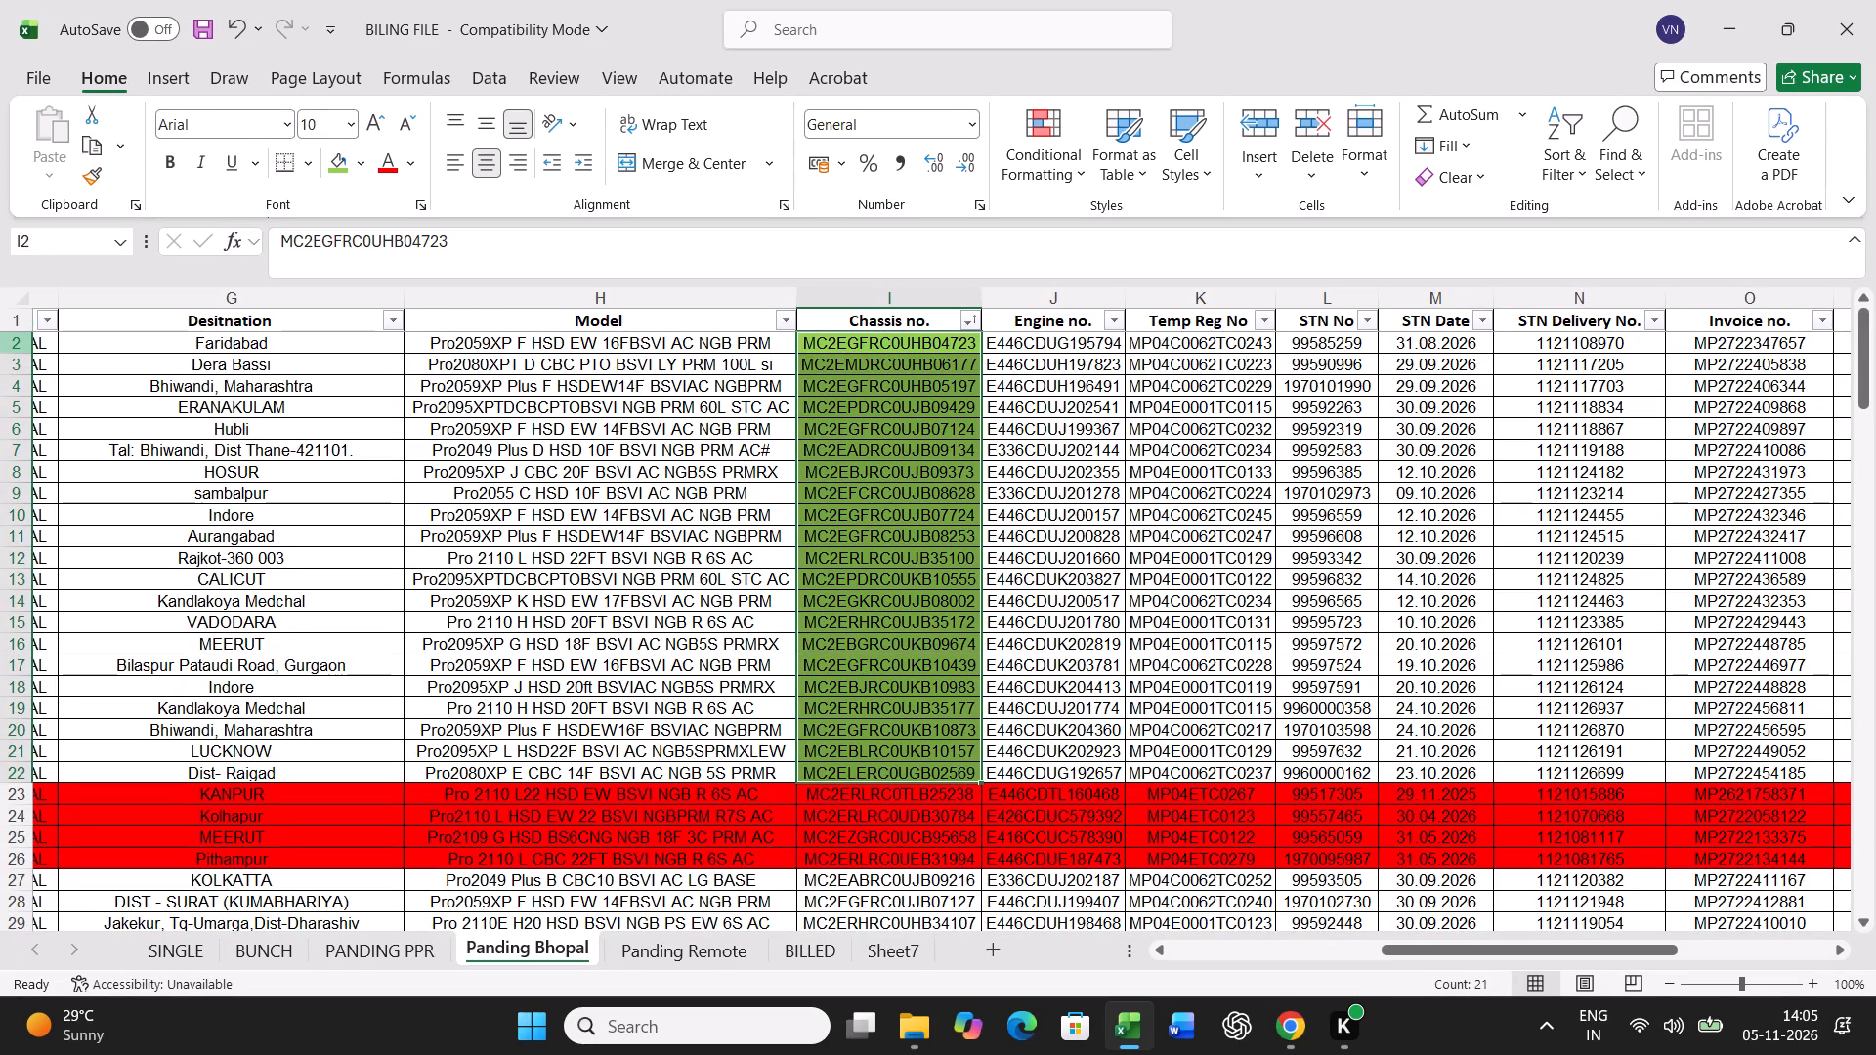
drag(14, 341, 0, 766)
key(ctrl+x)
click(785, 952)
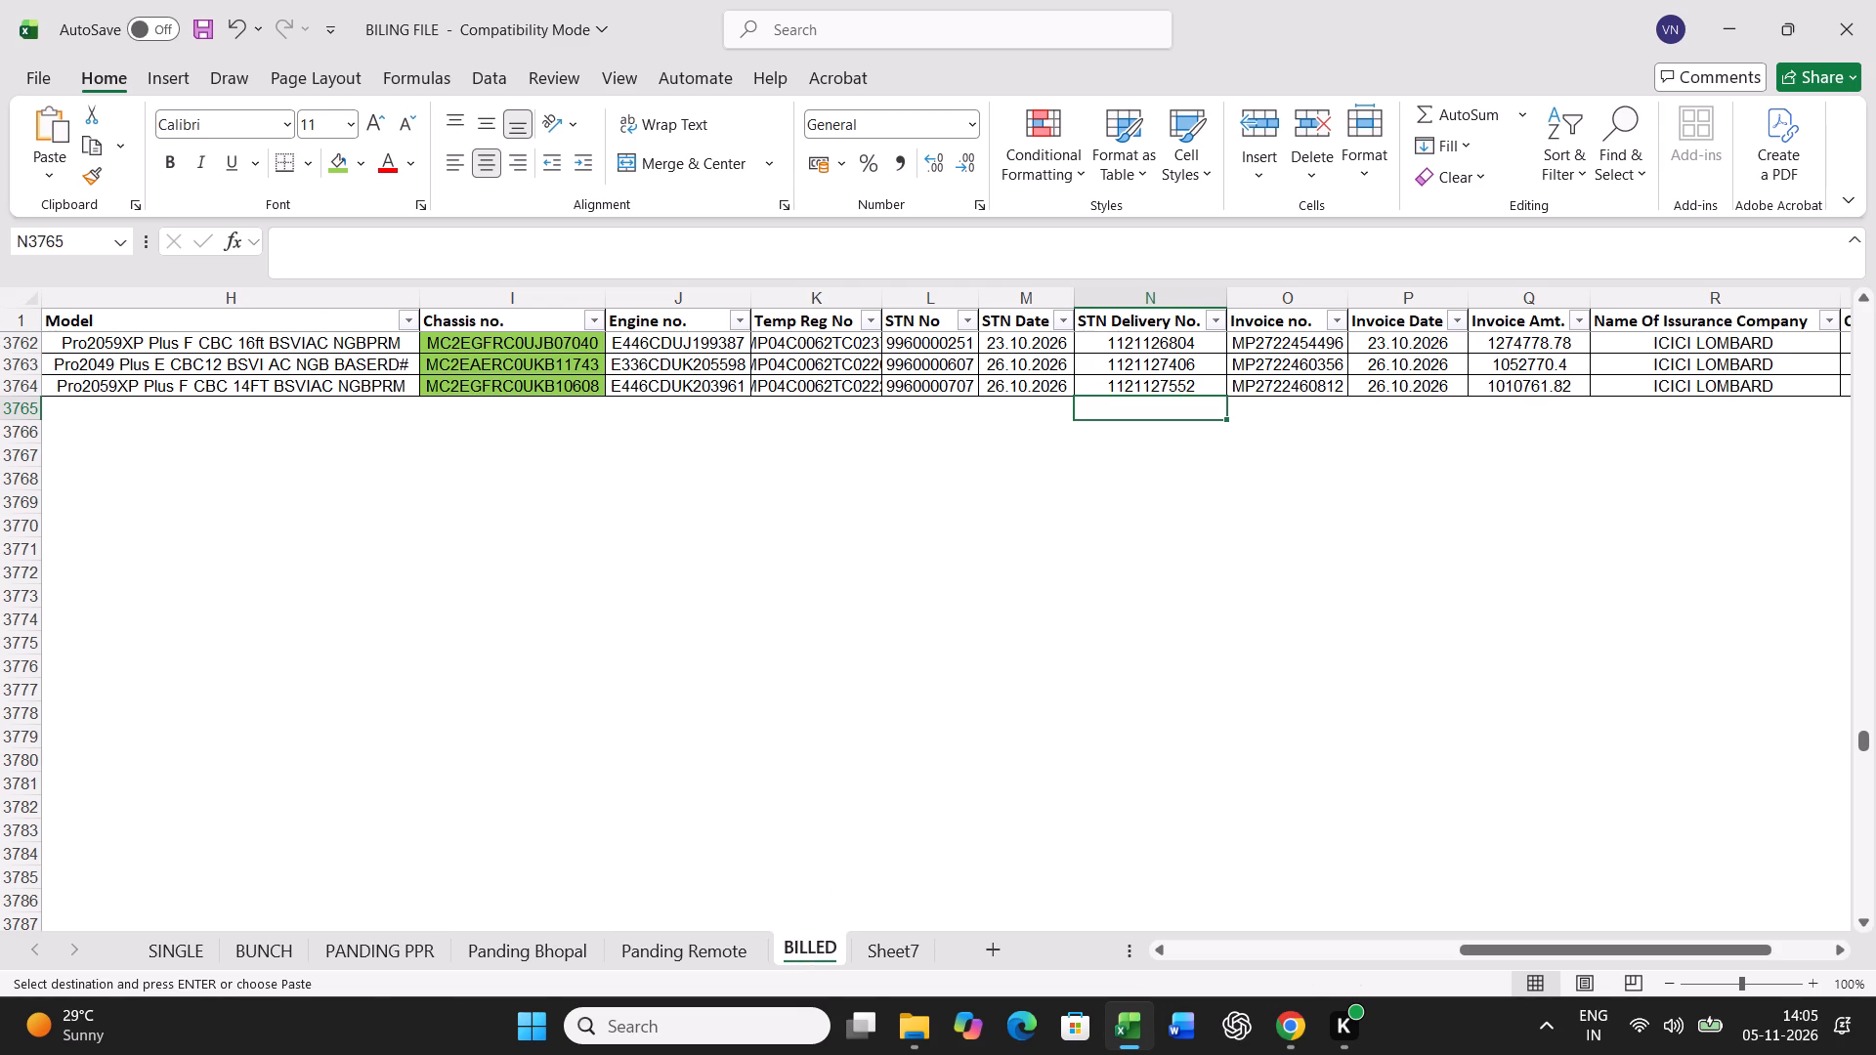
click(19, 407)
key(ctrl+v)
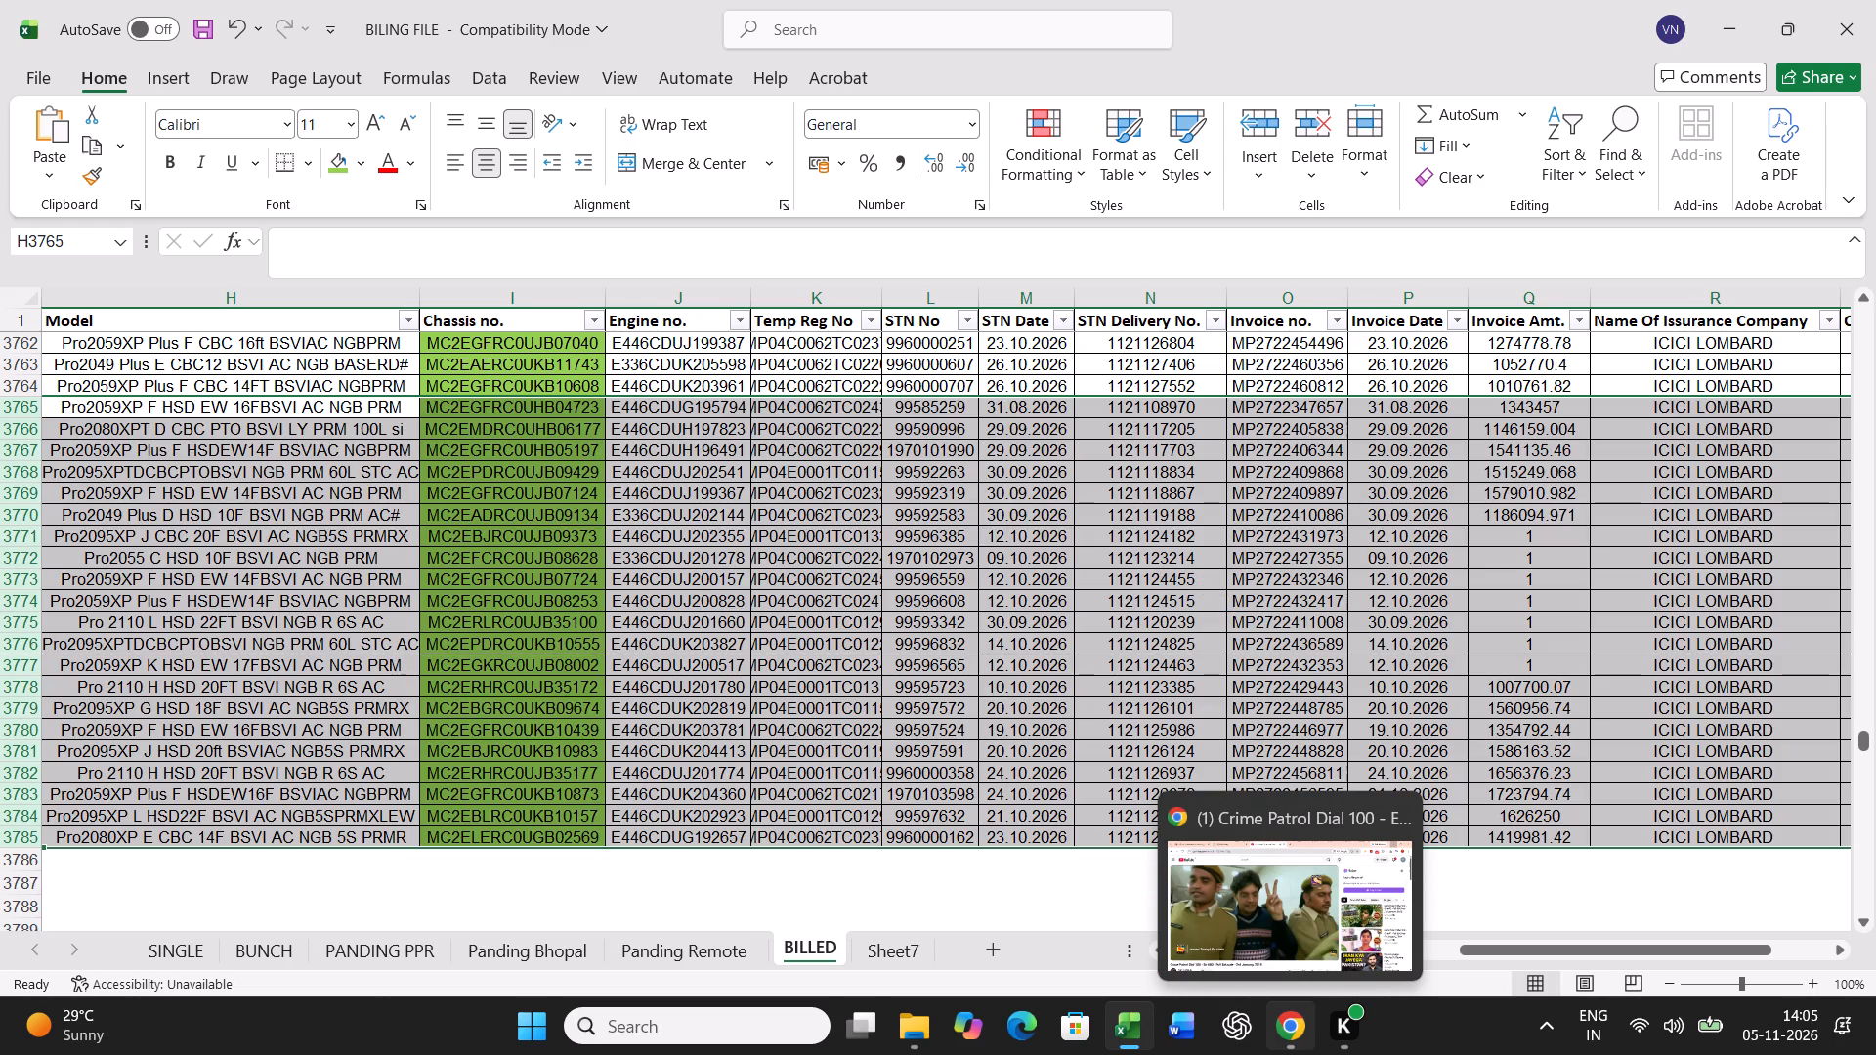
Apply duplicate-value highlighting to the STN Delivery No. column in BILLED and check the newly added rows for duplicates.
click(1195, 552)
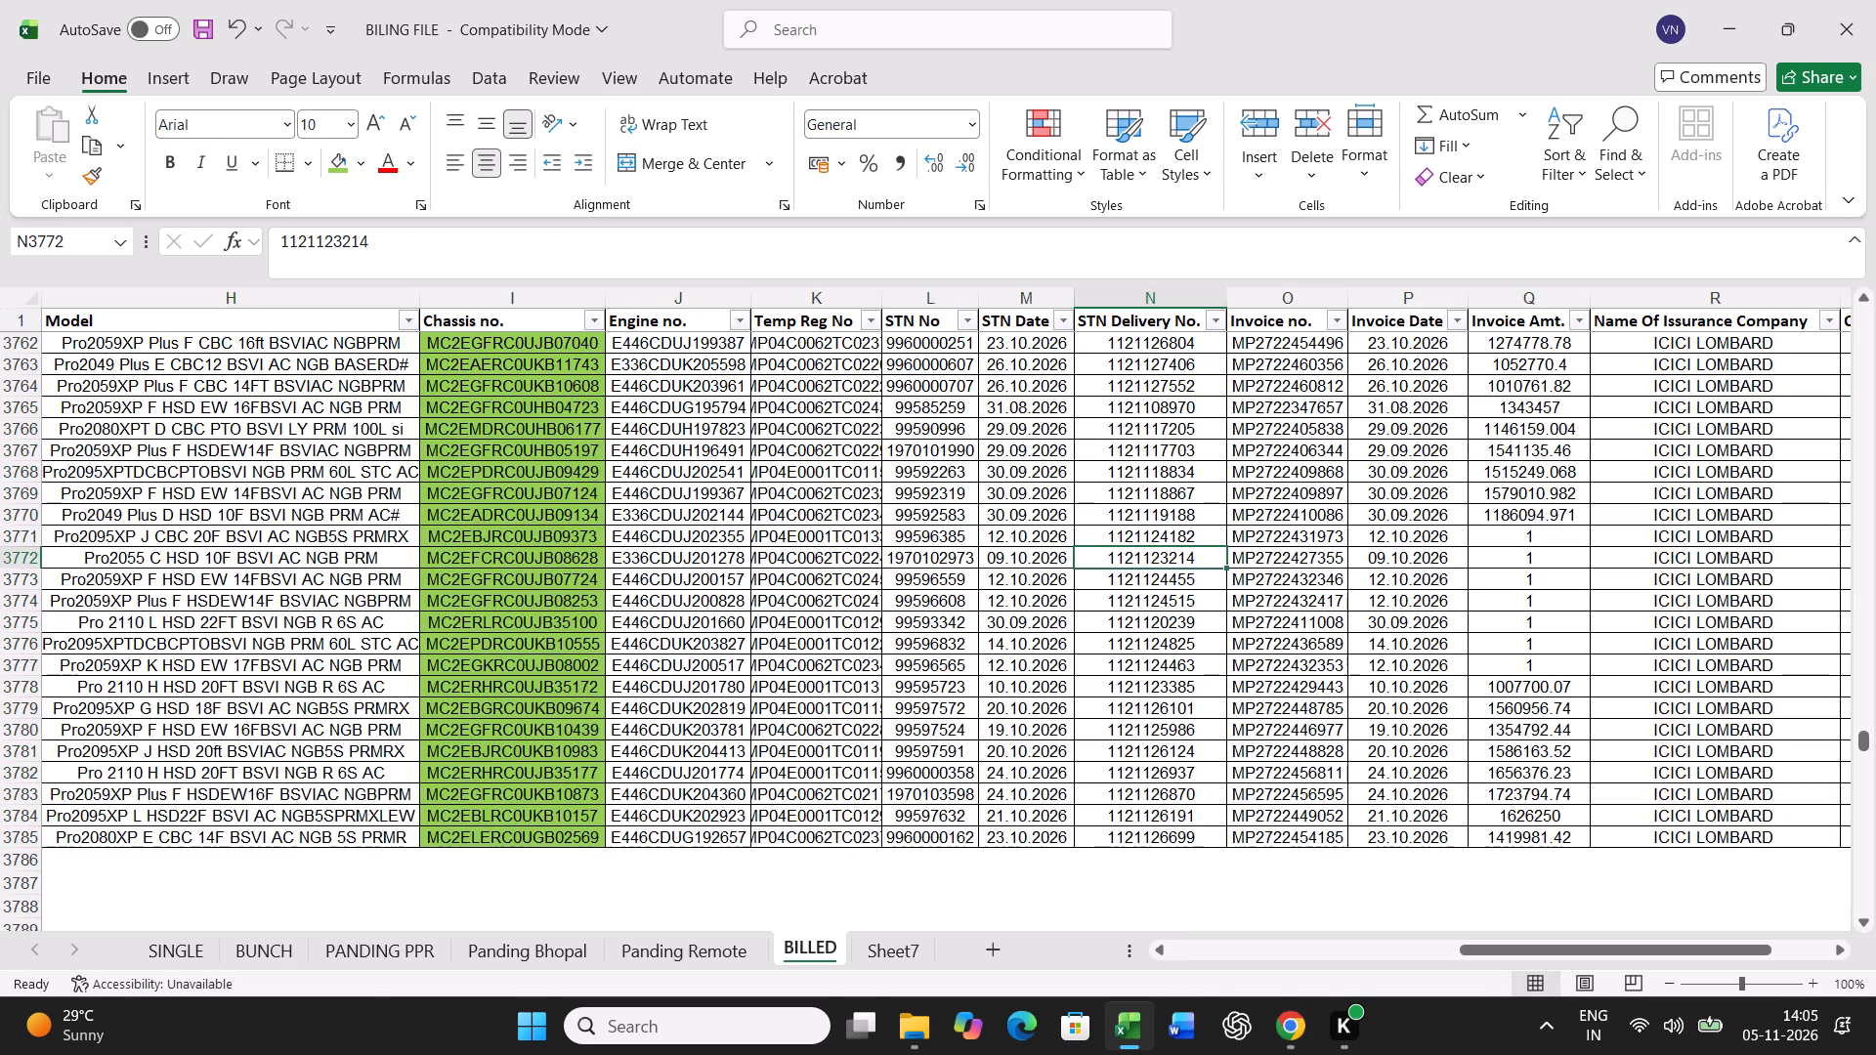
click(1178, 299)
click(1045, 138)
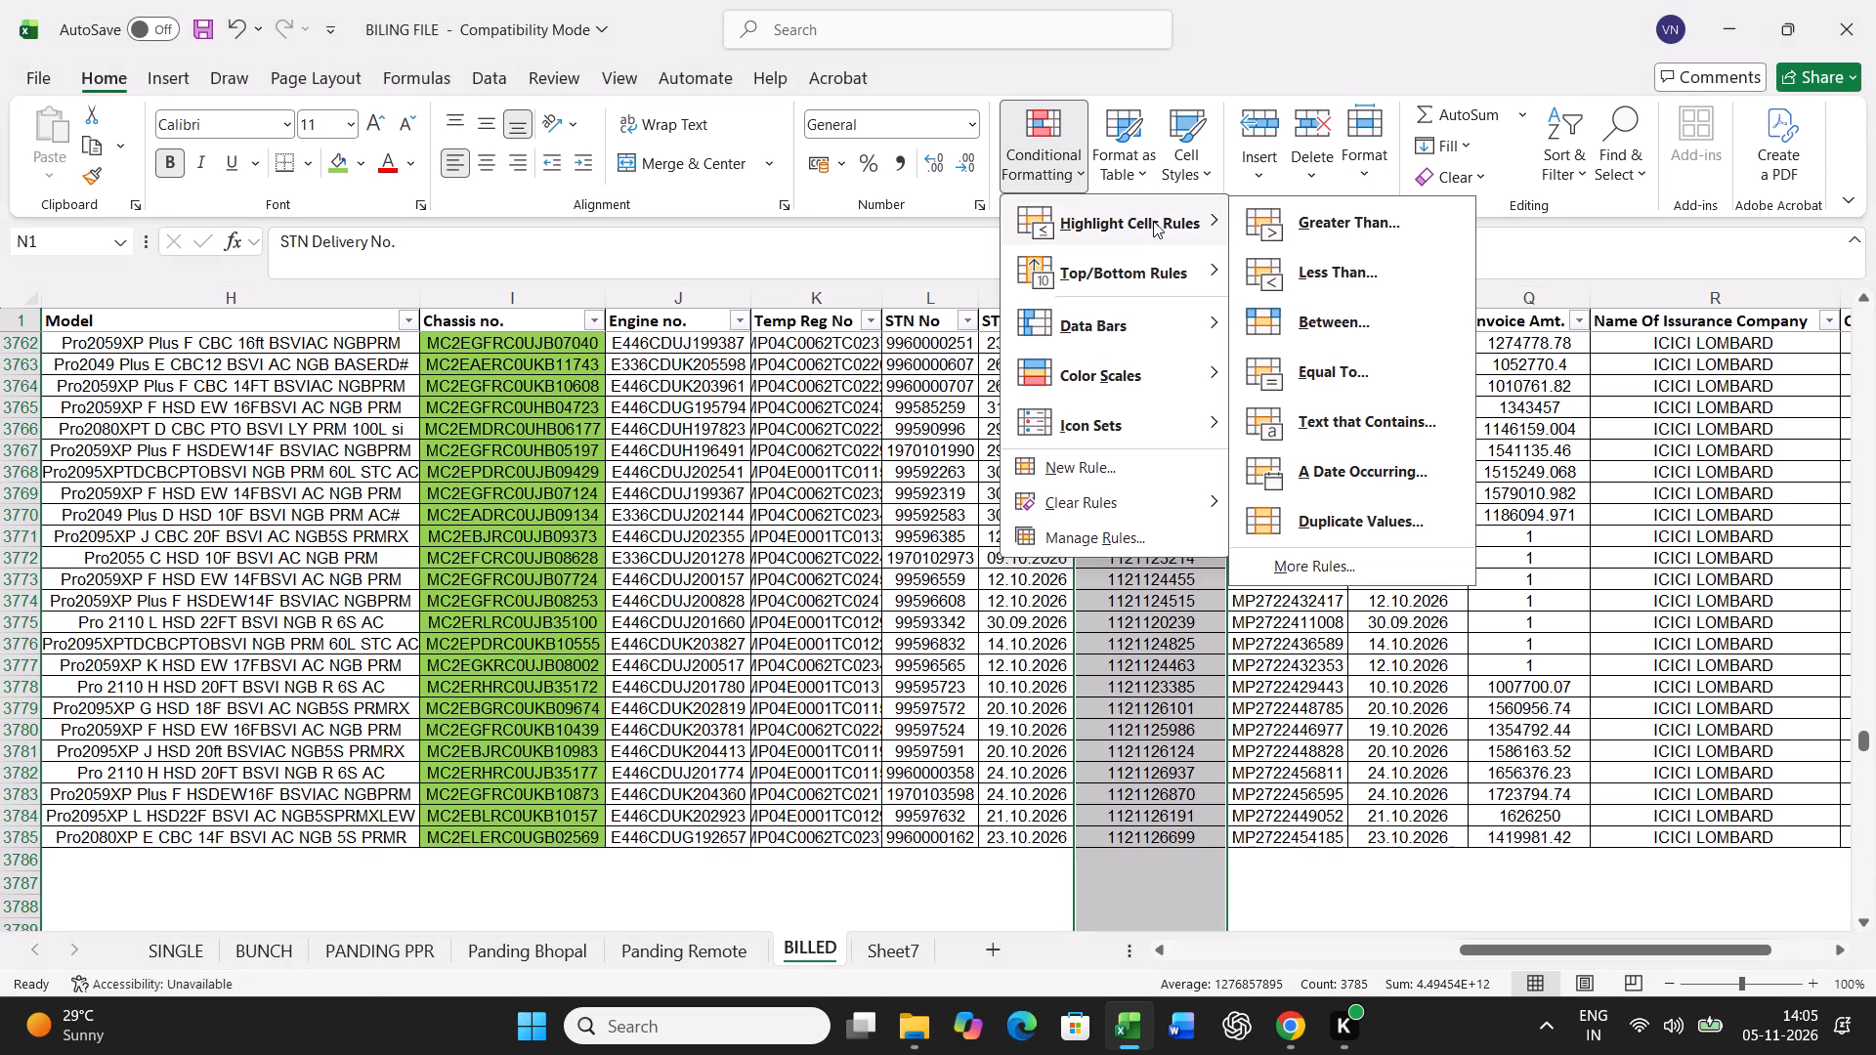
click(1354, 522)
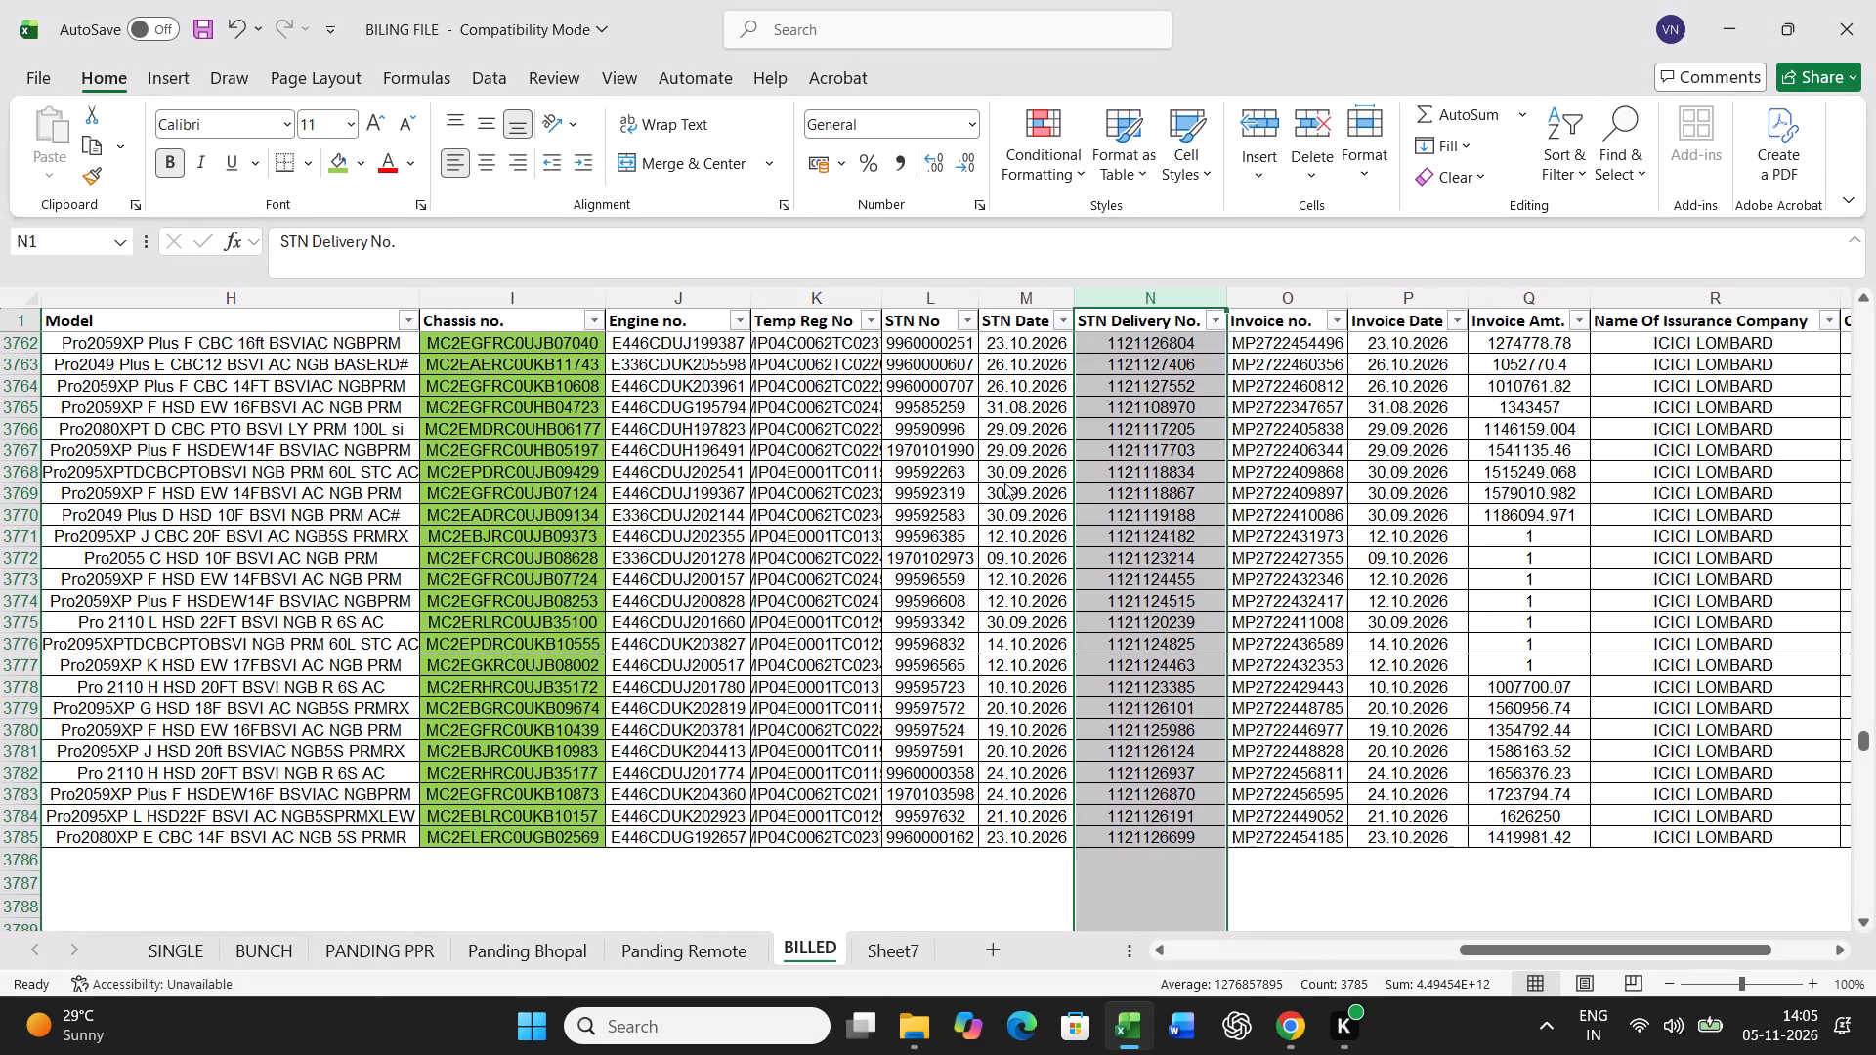
click(549, 553)
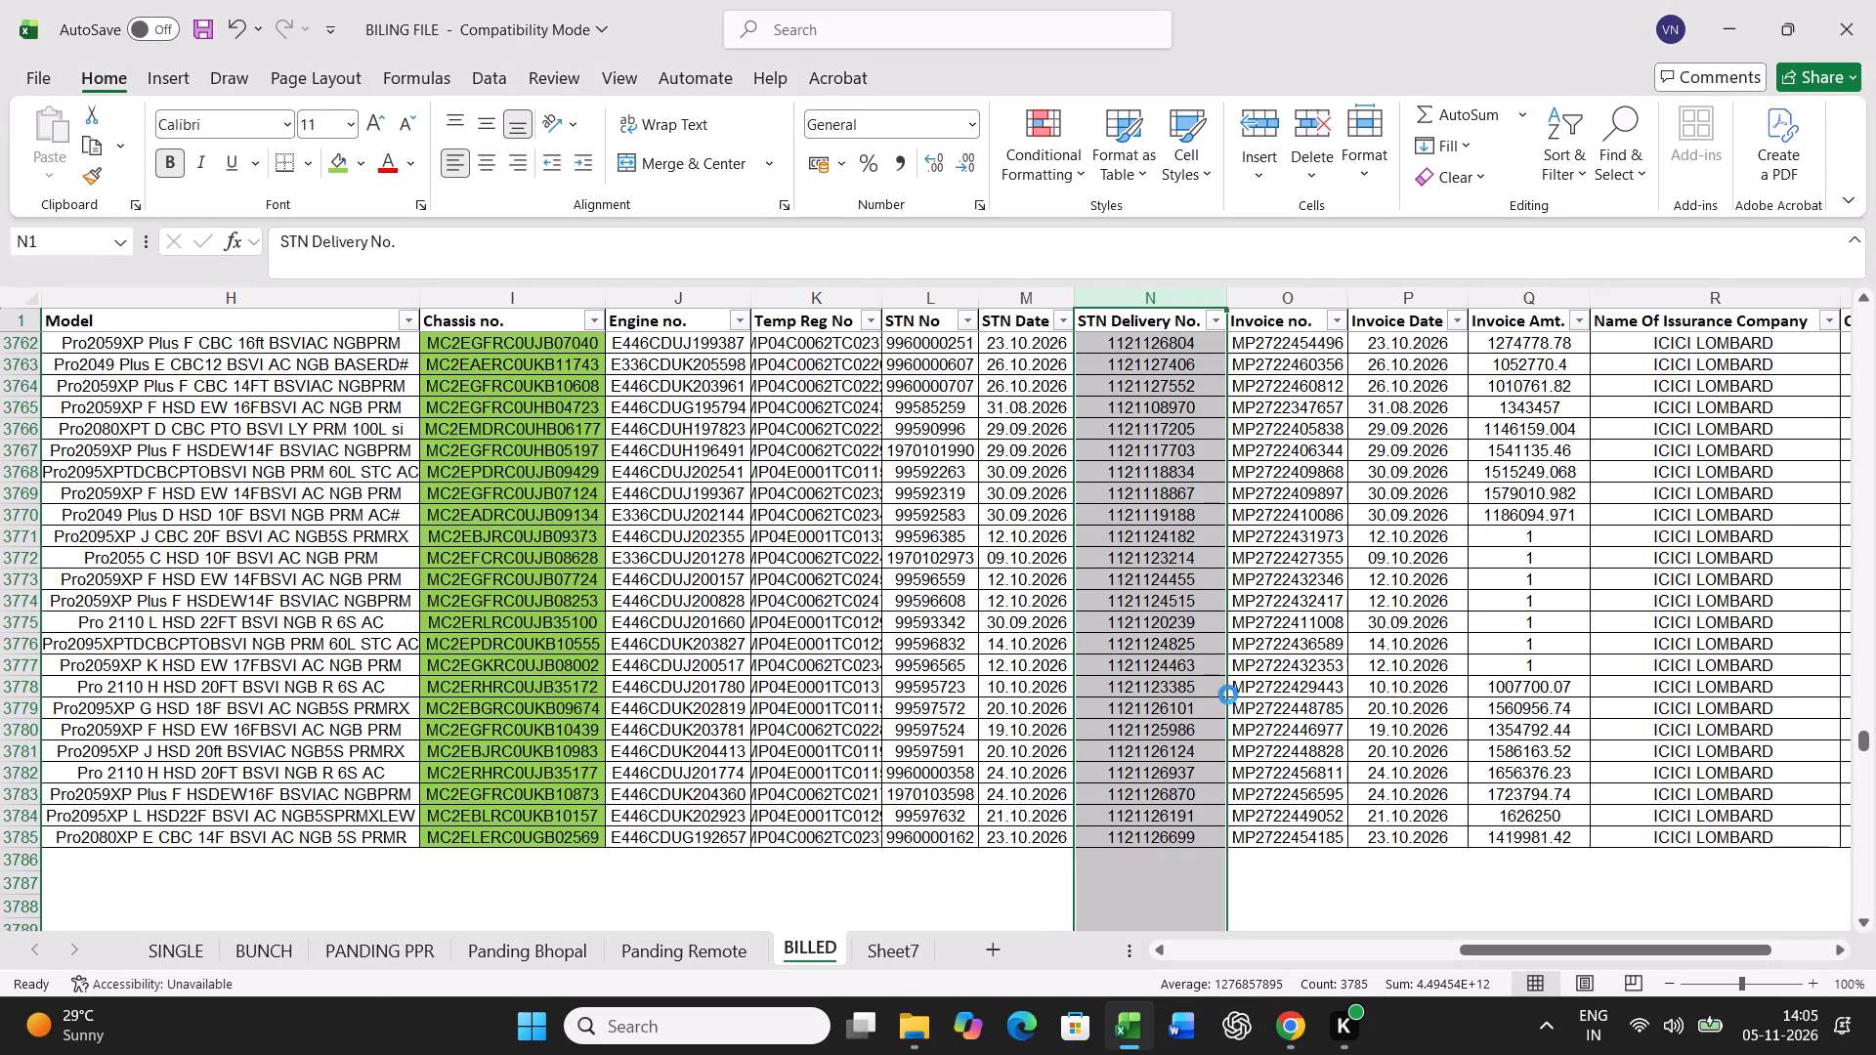
scroll(1181, 748, down, 2)
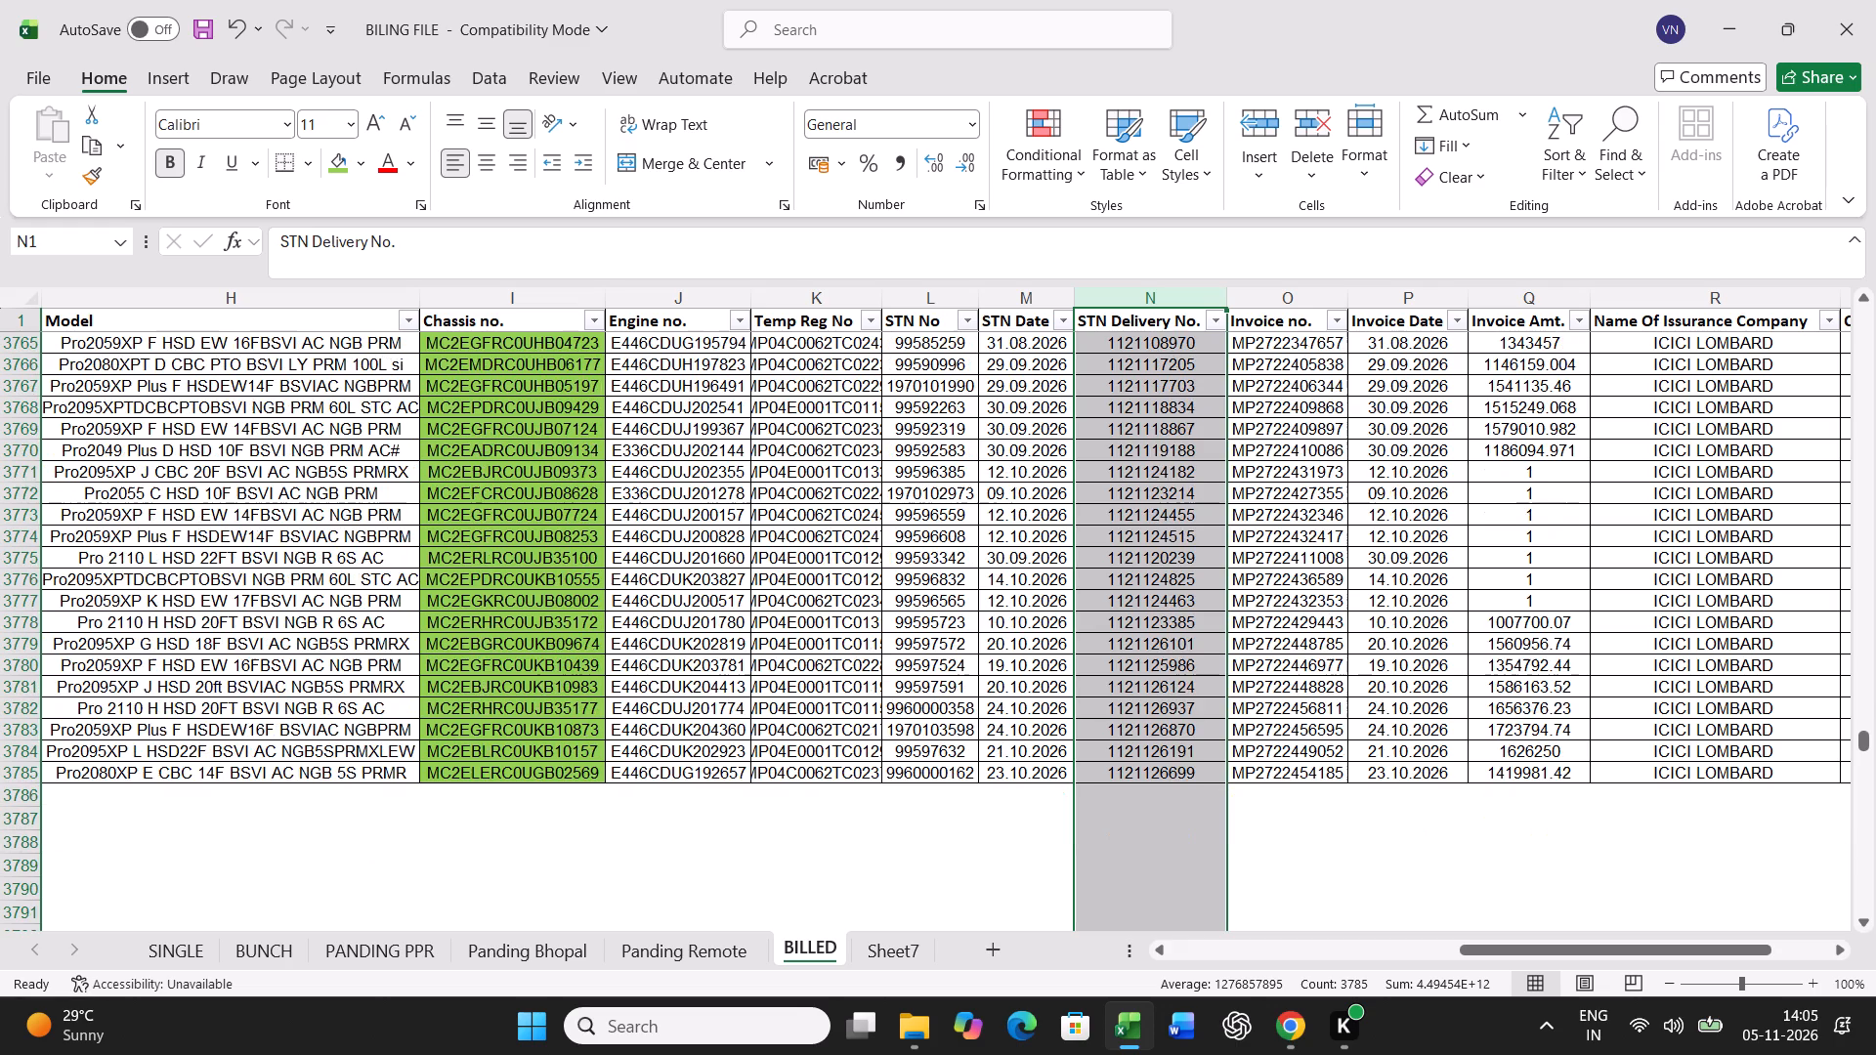
scroll(1181, 748, down, 4)
click(1169, 477)
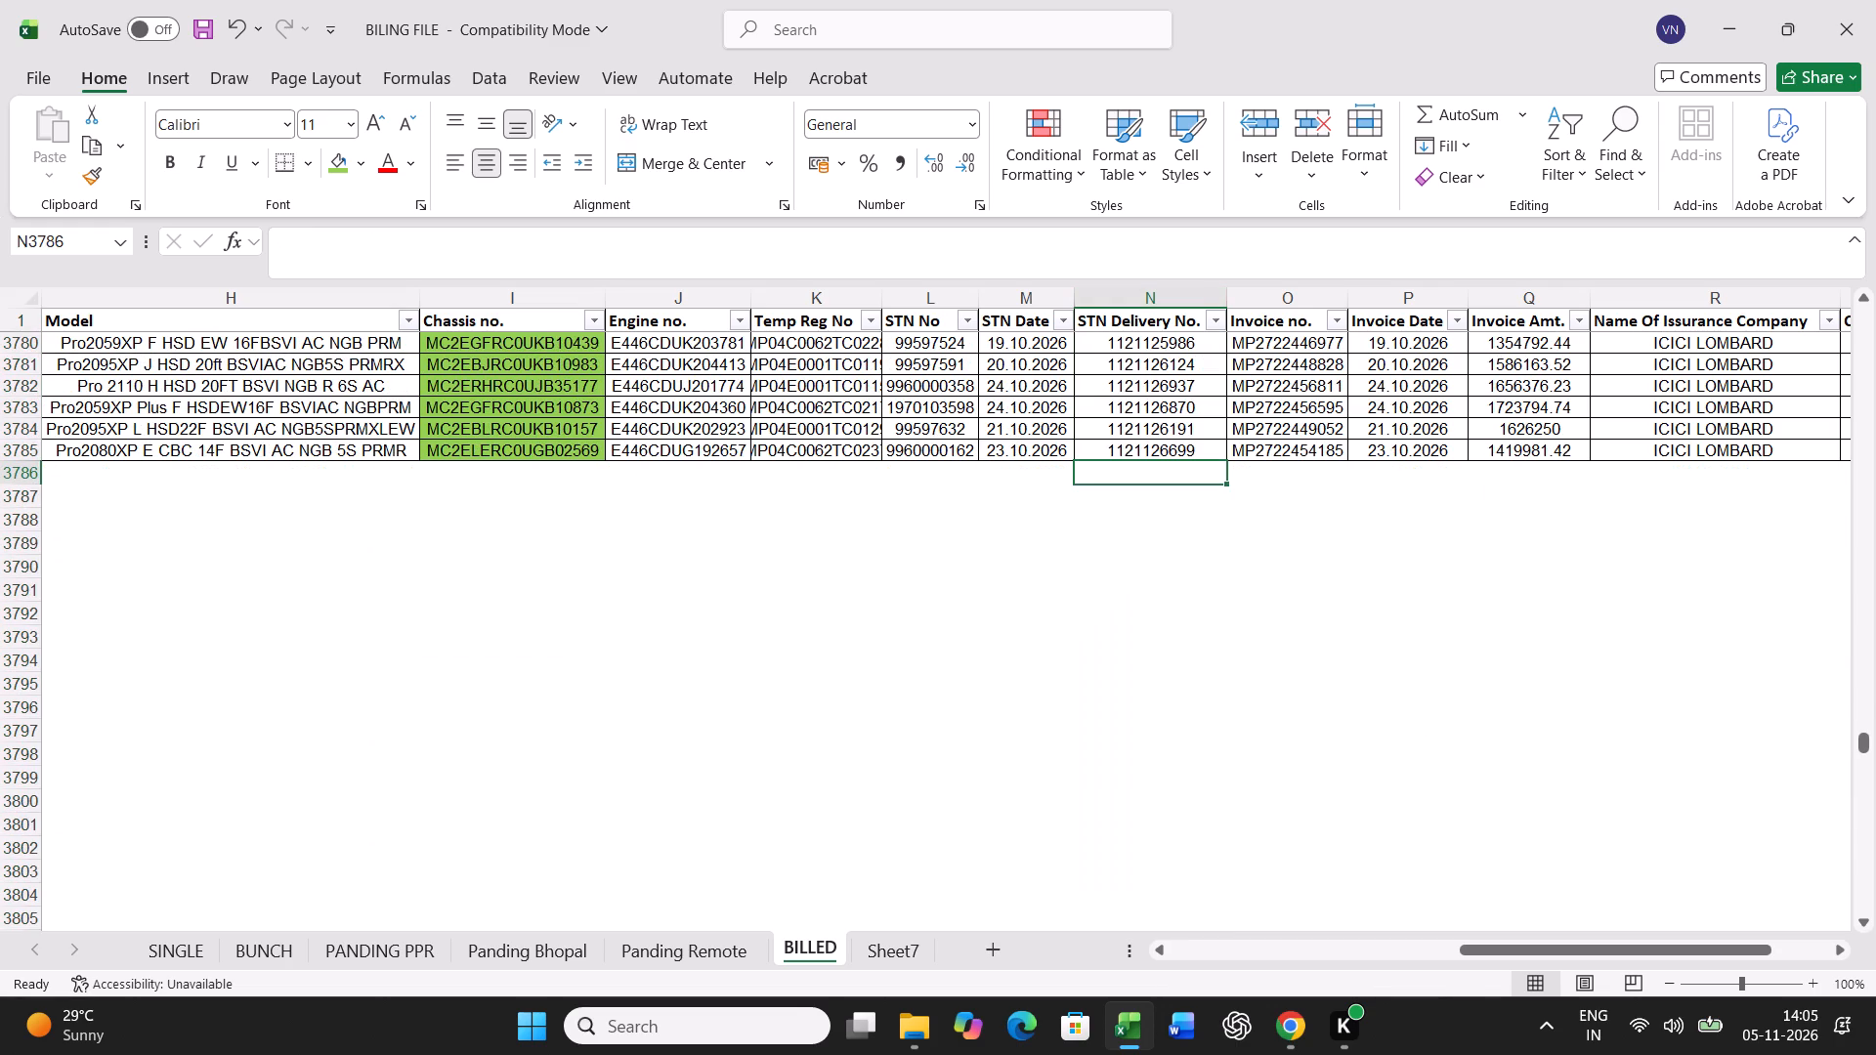
Delete the emptied rows 2 to 22 from Panding Bhopal.
click(418, 949)
click(509, 954)
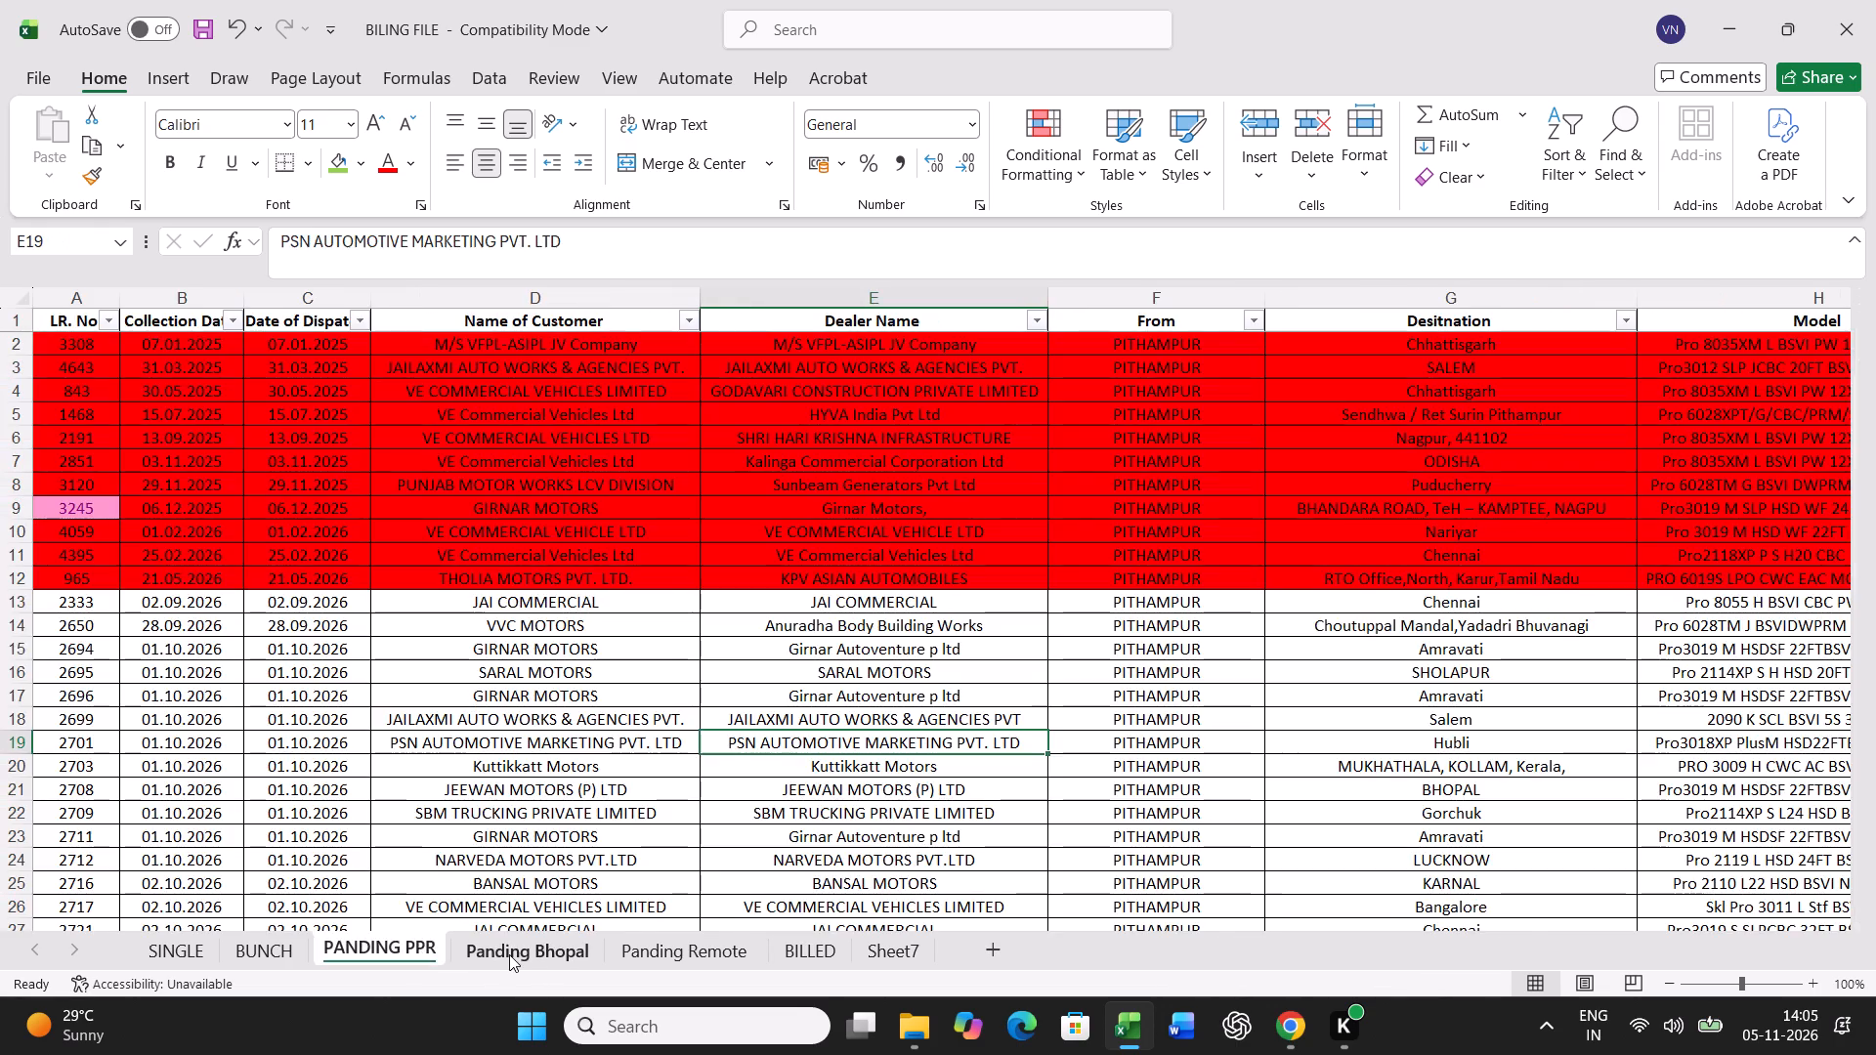
right_click(643, 566)
click(724, 372)
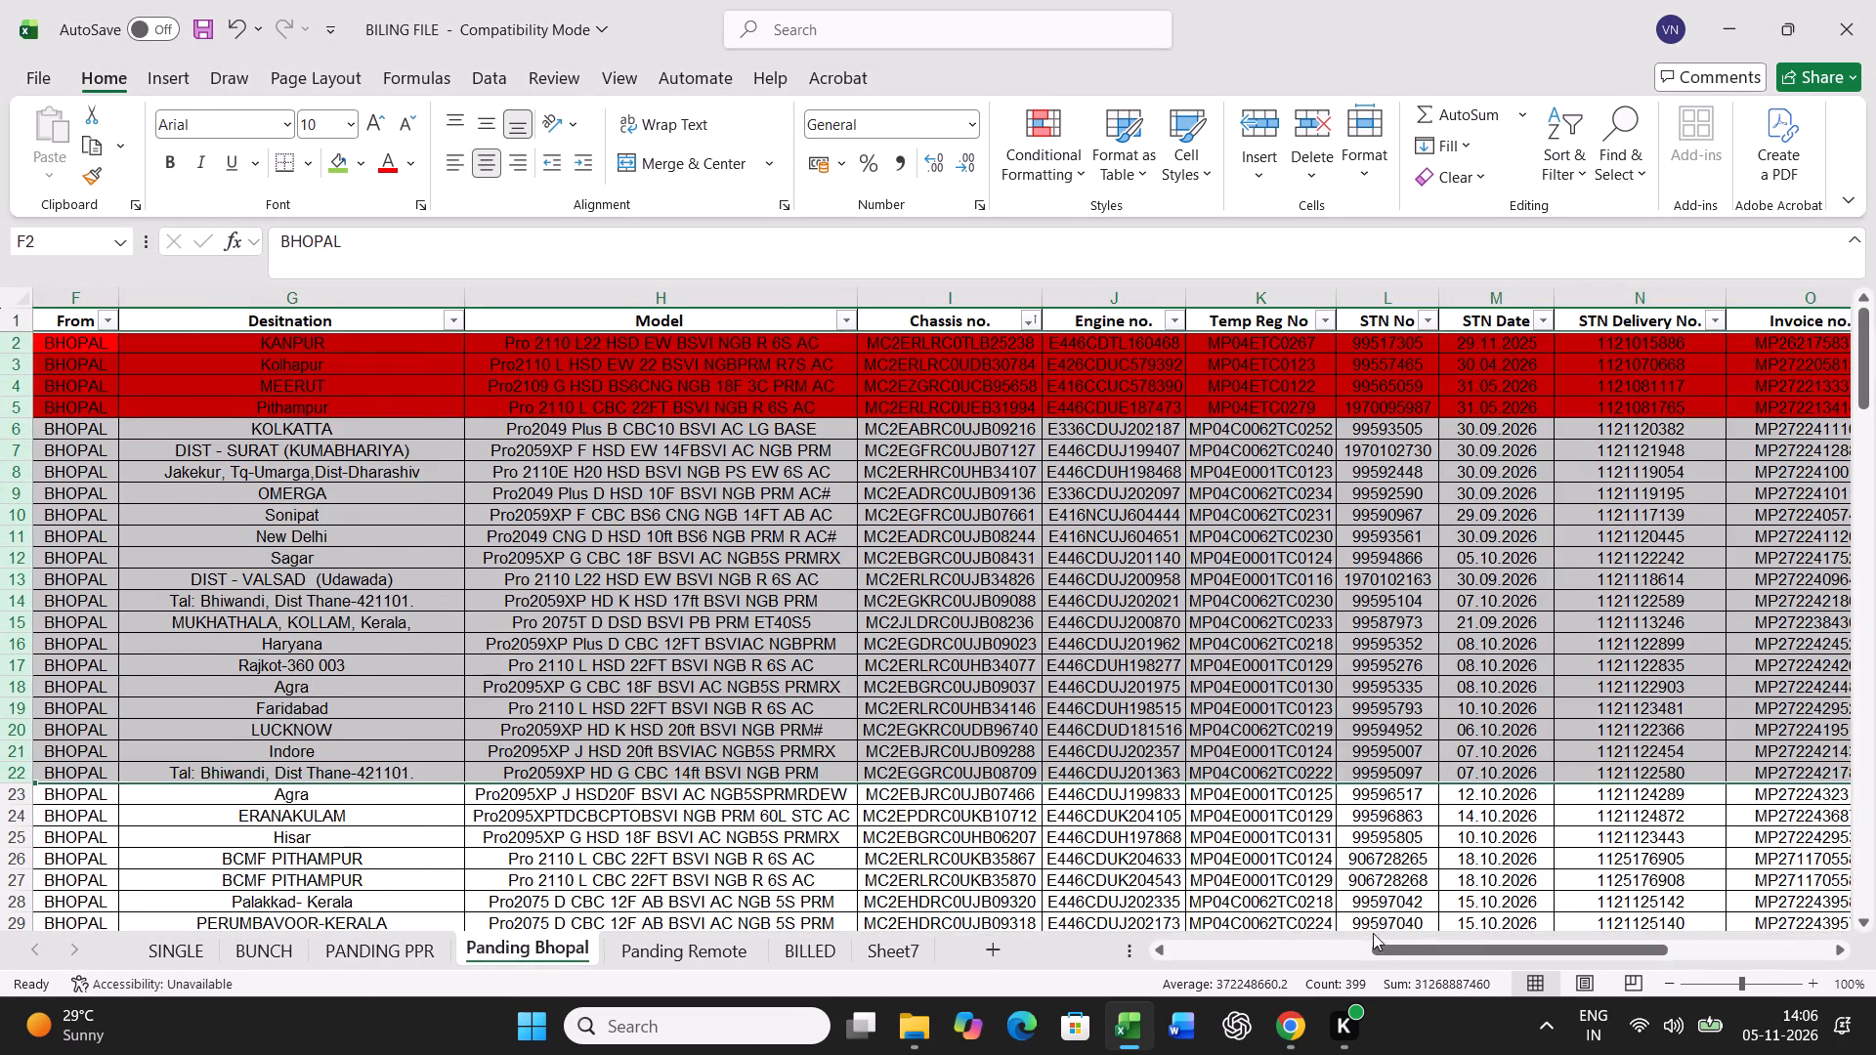
click(1356, 952)
click(1079, 724)
Shorten the destination of B - 1618 in L39 of BUNCH to Rajkot by removing its postal code.
click(389, 961)
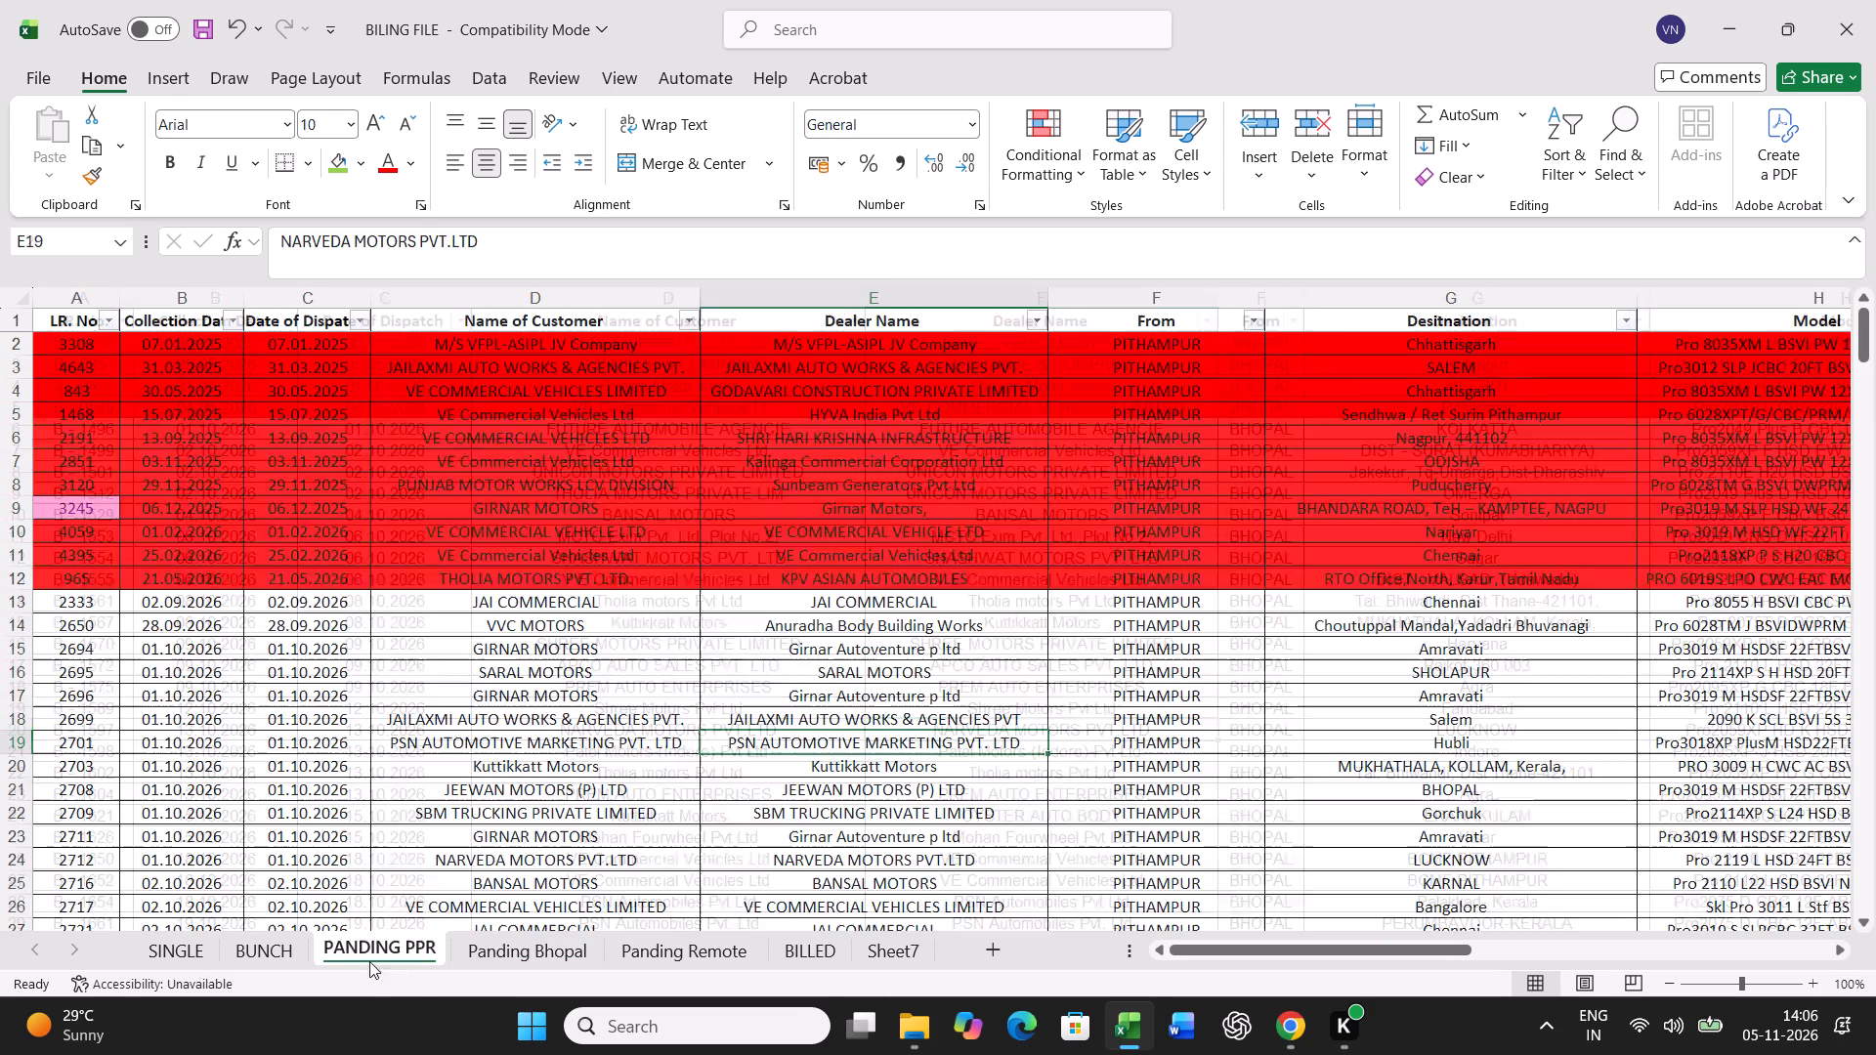
click(278, 957)
scroll(911, 790, up, 8)
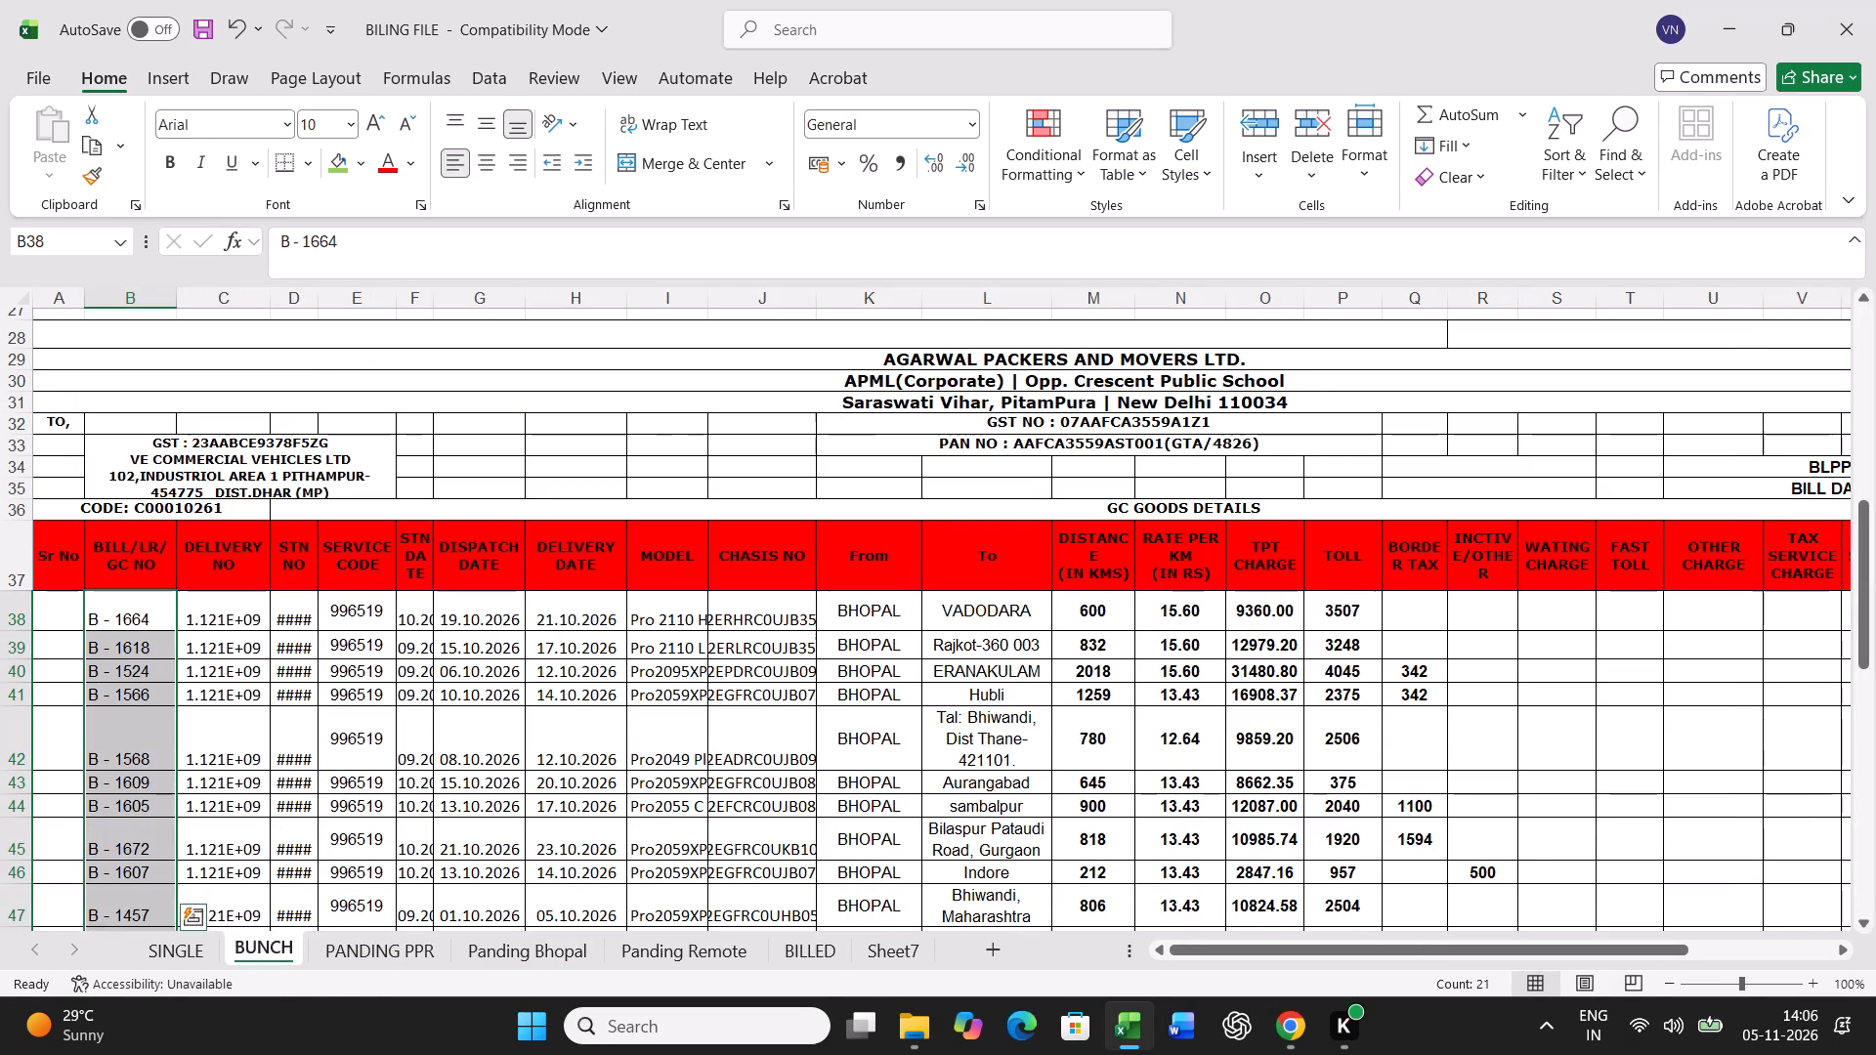
click(977, 603)
key(Return)
key(F2)
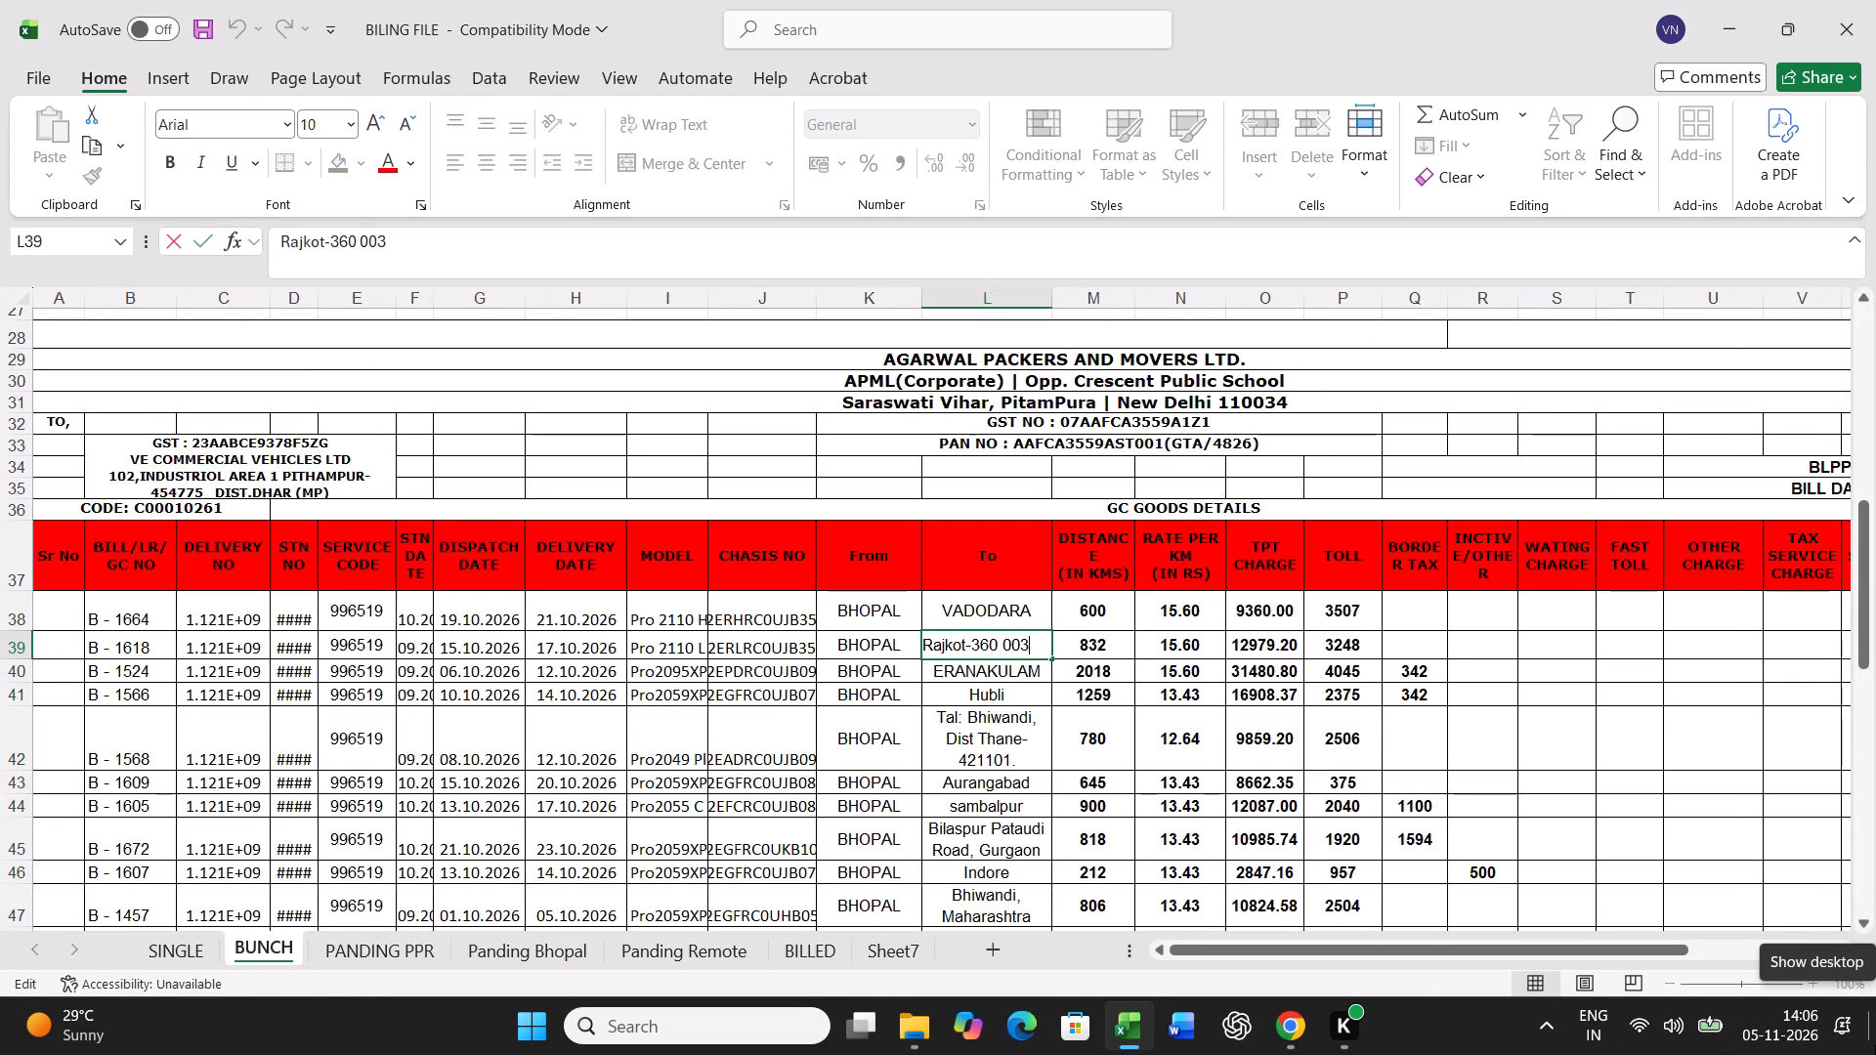
key(BackSpace)
key(BackSpace)
key(BackSpace)
key(BackSpace)
key(BackSpace)
key(BackSpace)
key(BackSpace)
key(BackSpace)
key(Return)
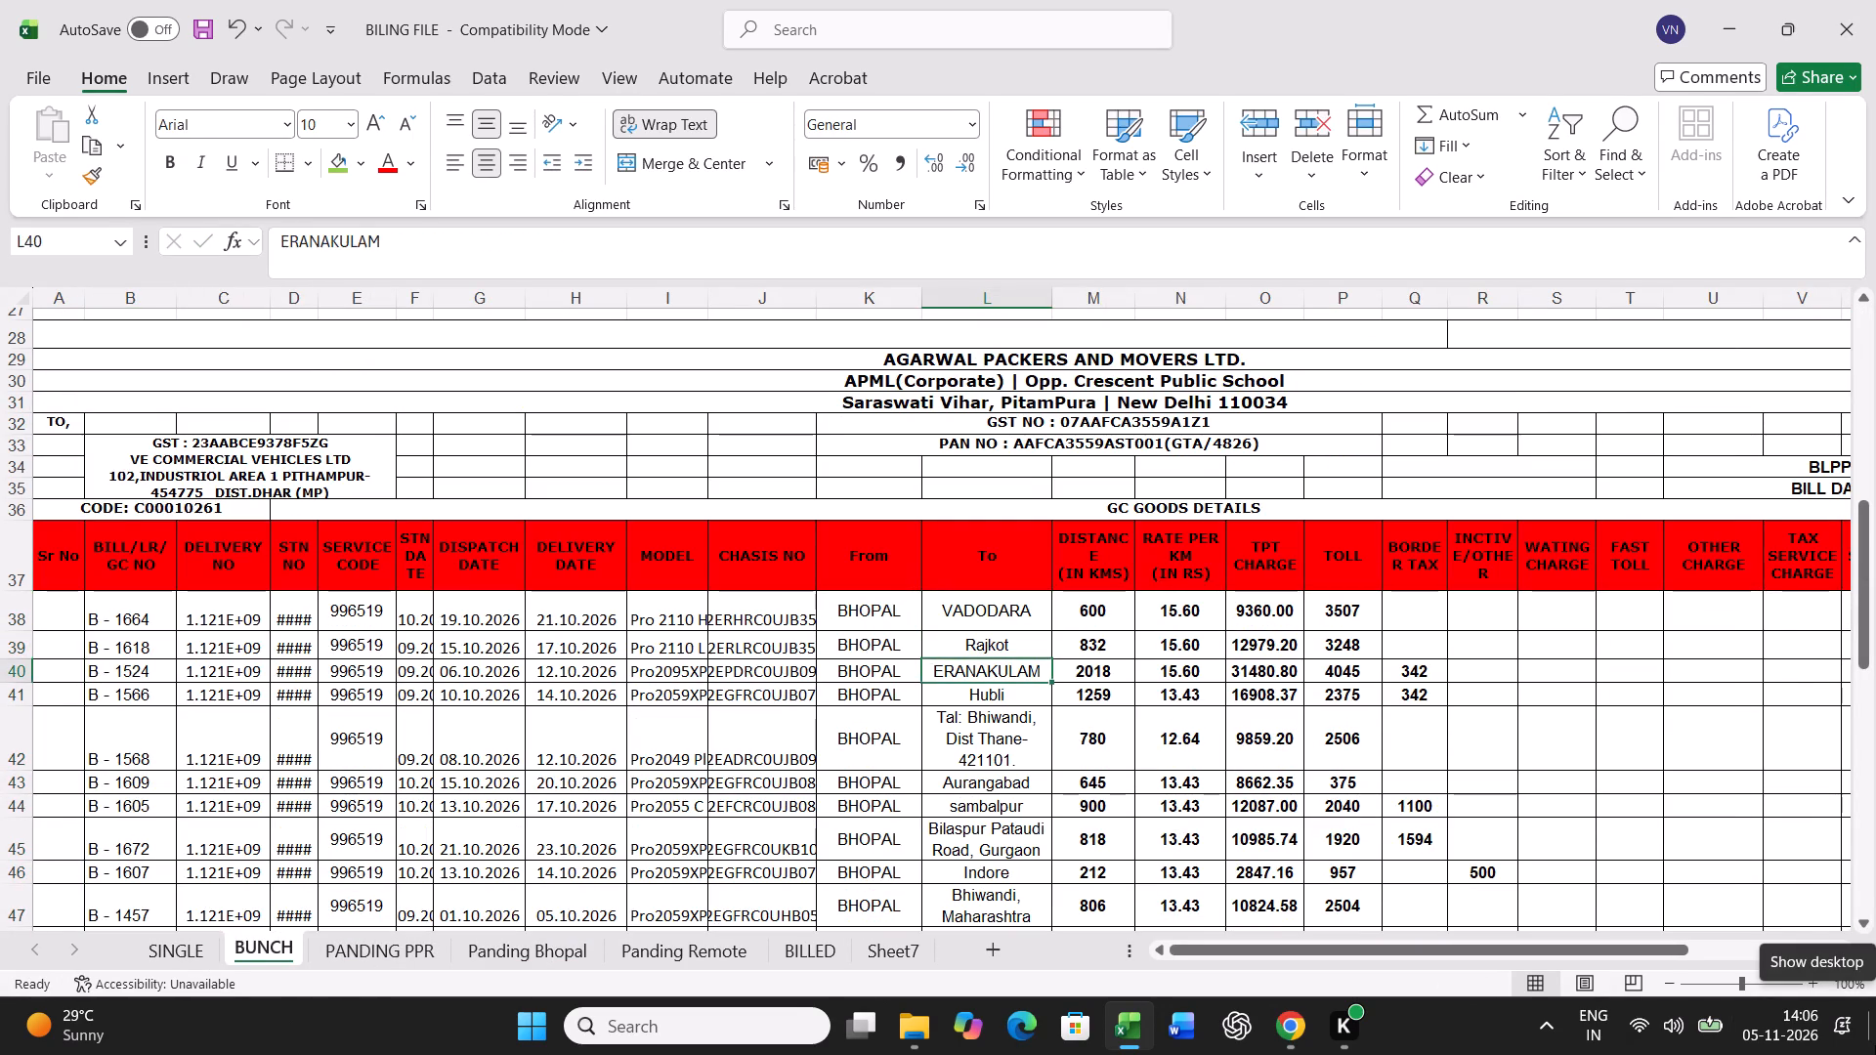
Replace the full-address destinations in BUNCH with BHIWANDI in L42 (B - 1568) and GURGAON in L45 (B - 1672).
key(Return)
key(Return)
text(BHIWANDI)
key(Delete)
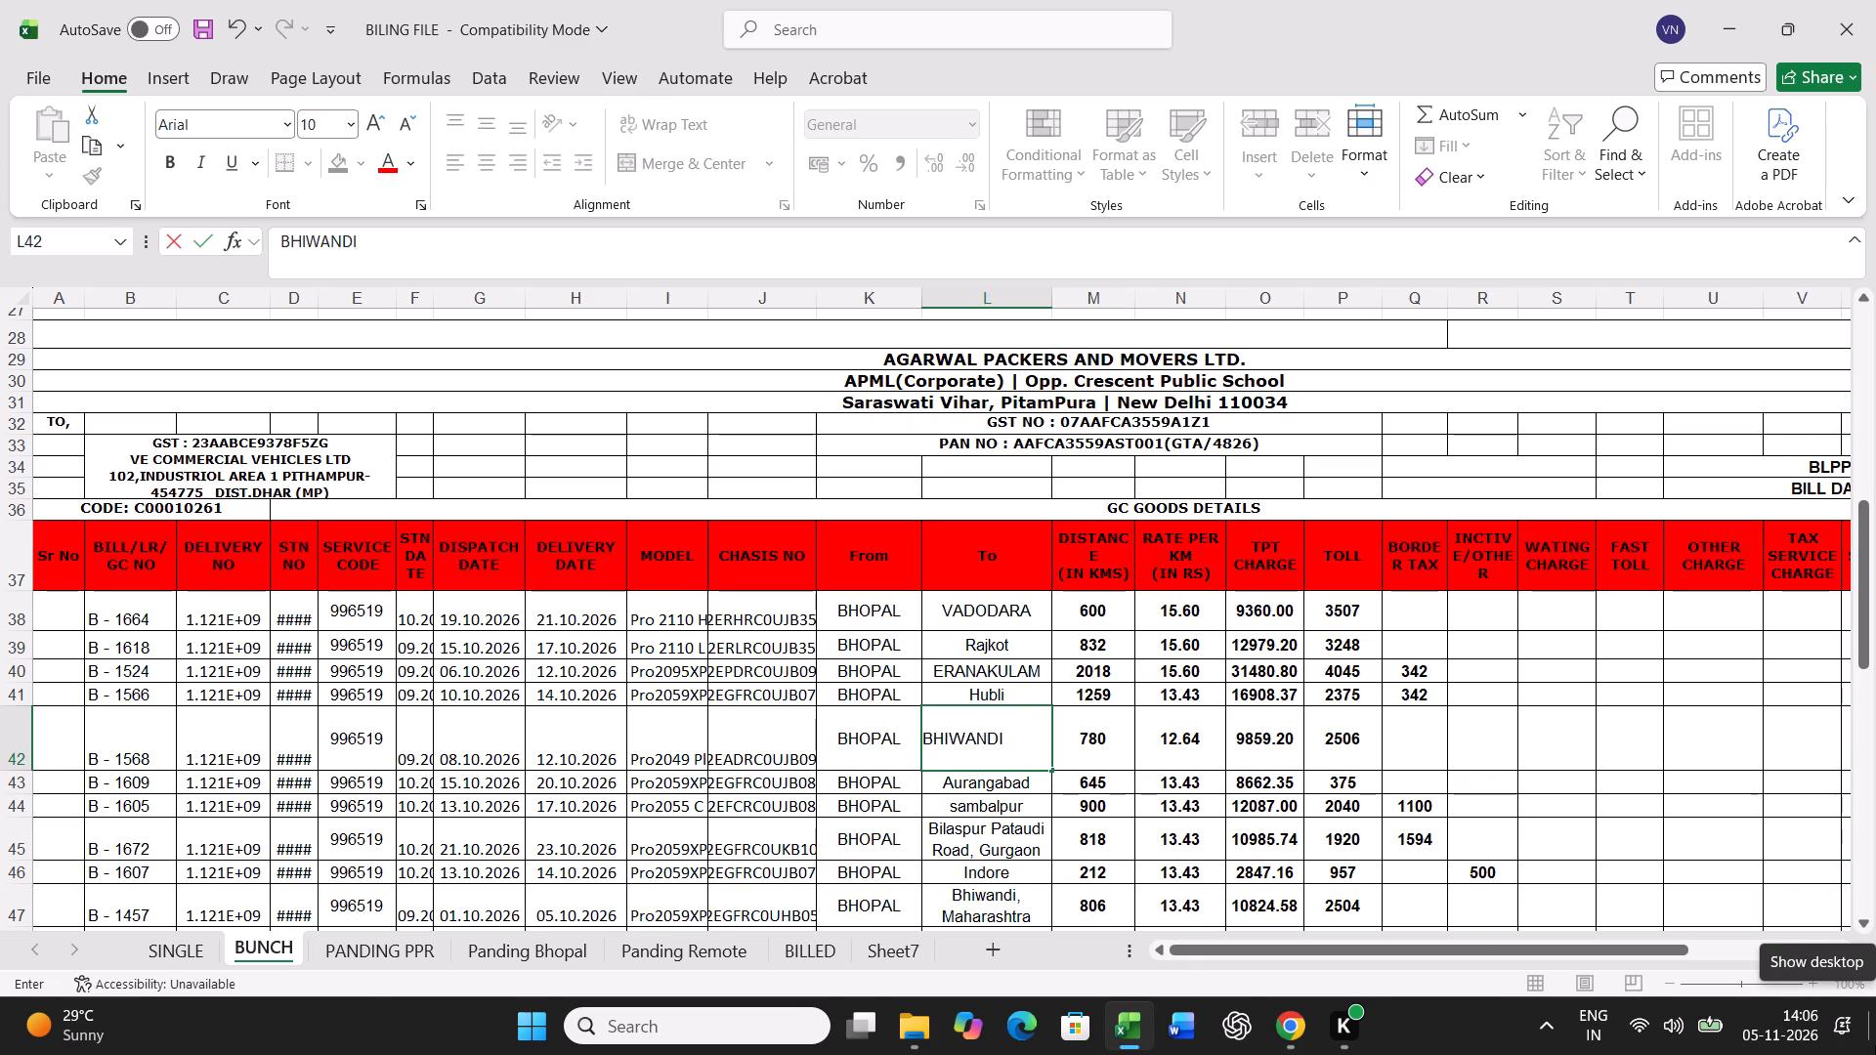
key(Return)
key(Return)
key(Return)
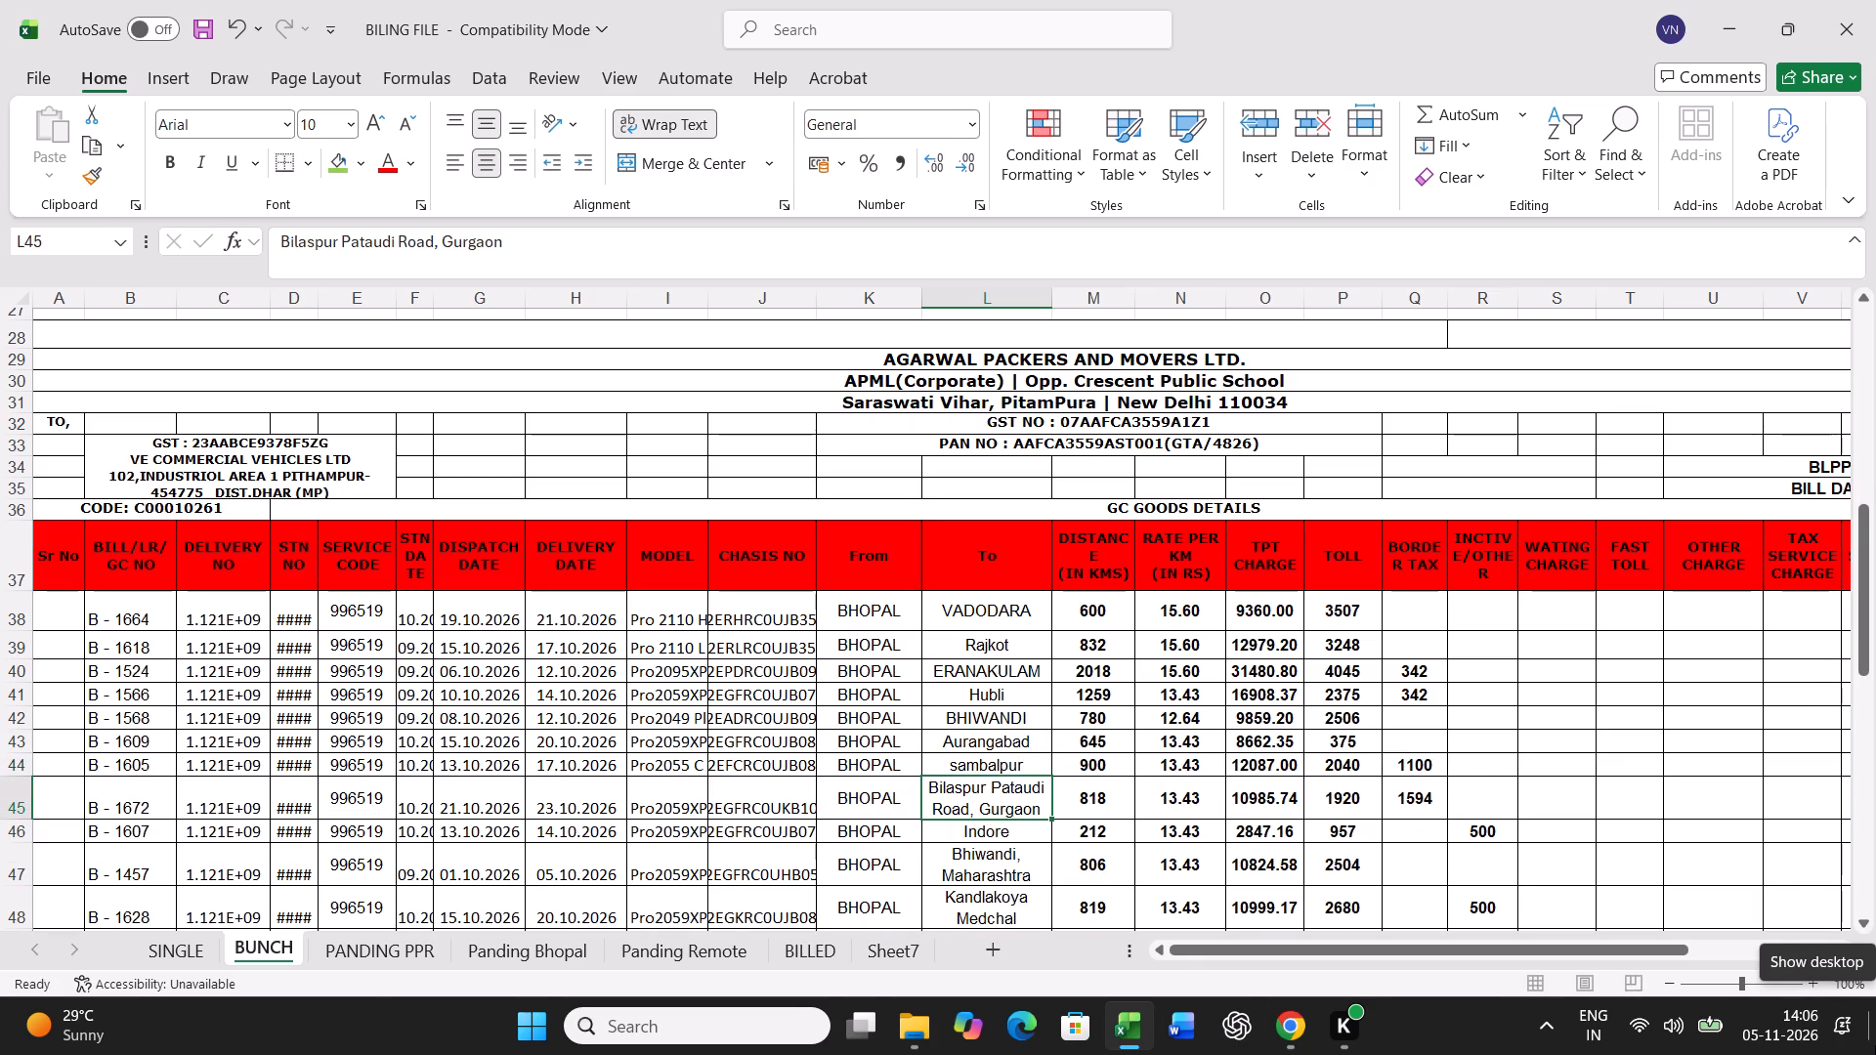
text(GURGAON)
key(Return)
Set the destination of B - 1457 in L47 to BHIWANDI.
key(Return)
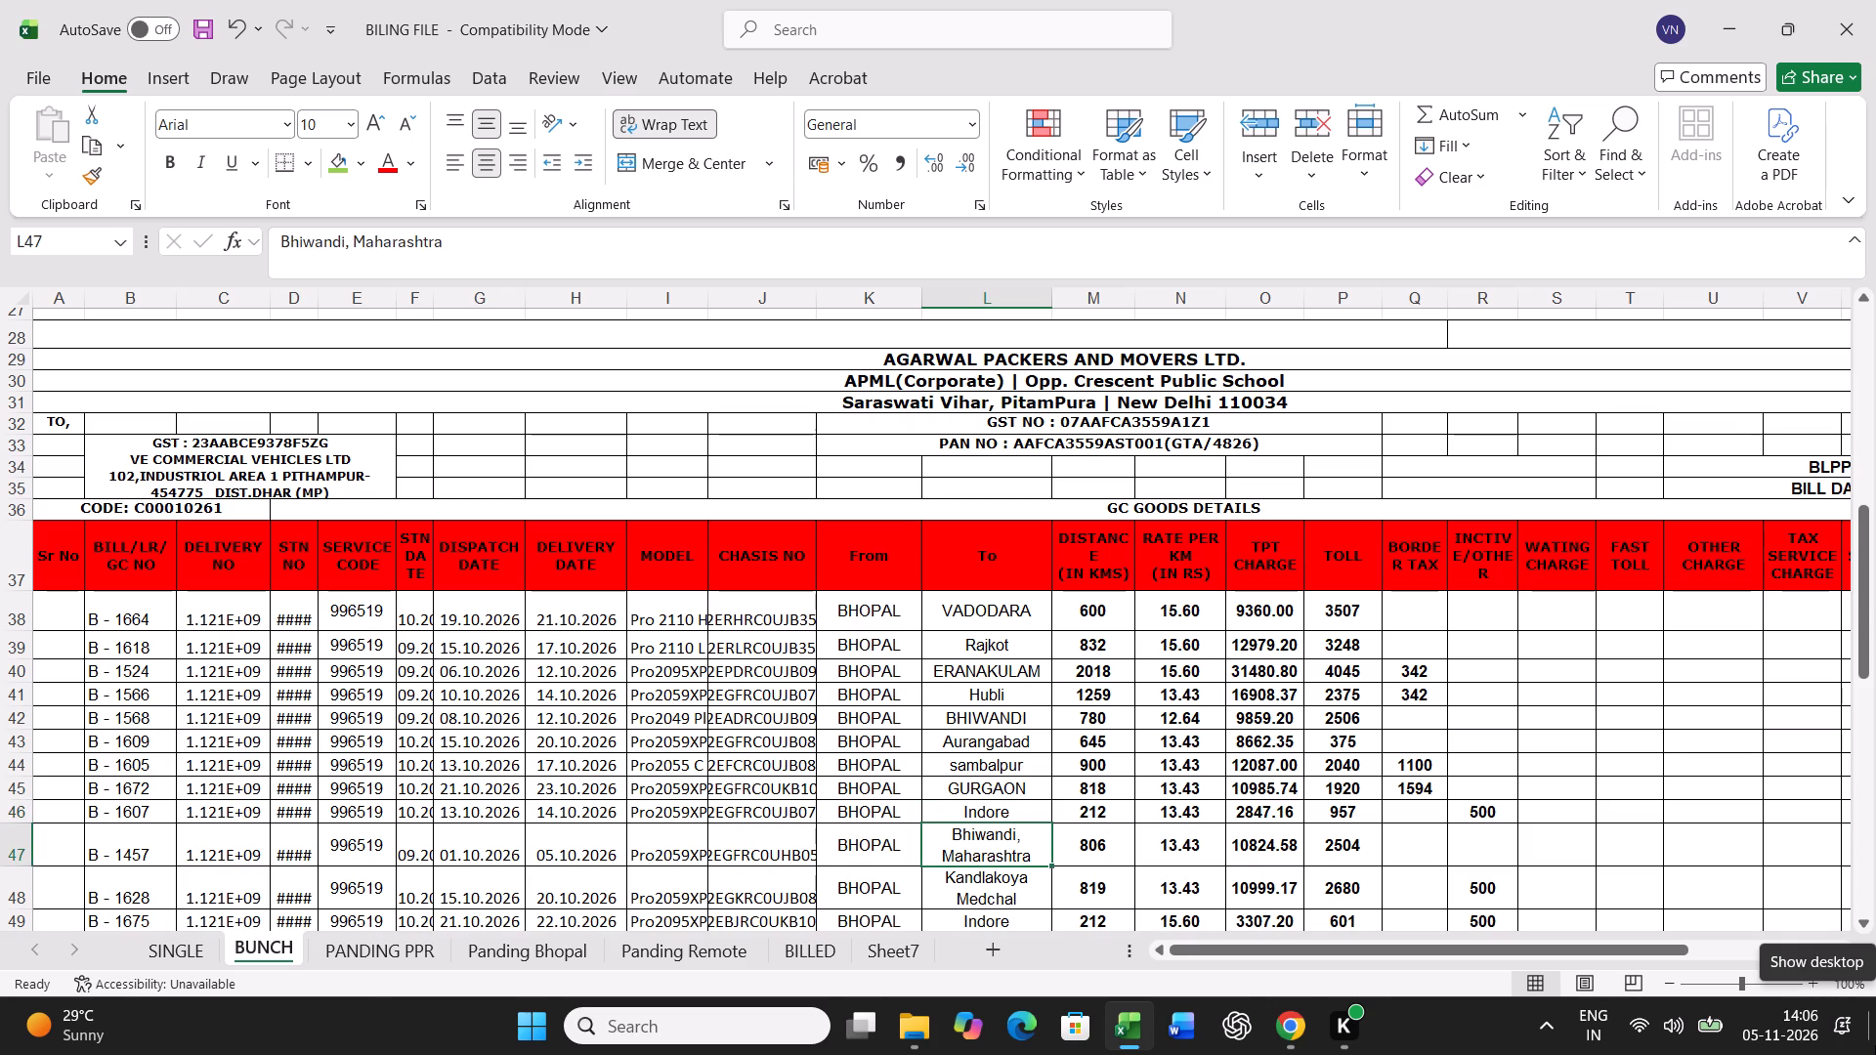
text(BH)
text(IWANDI)
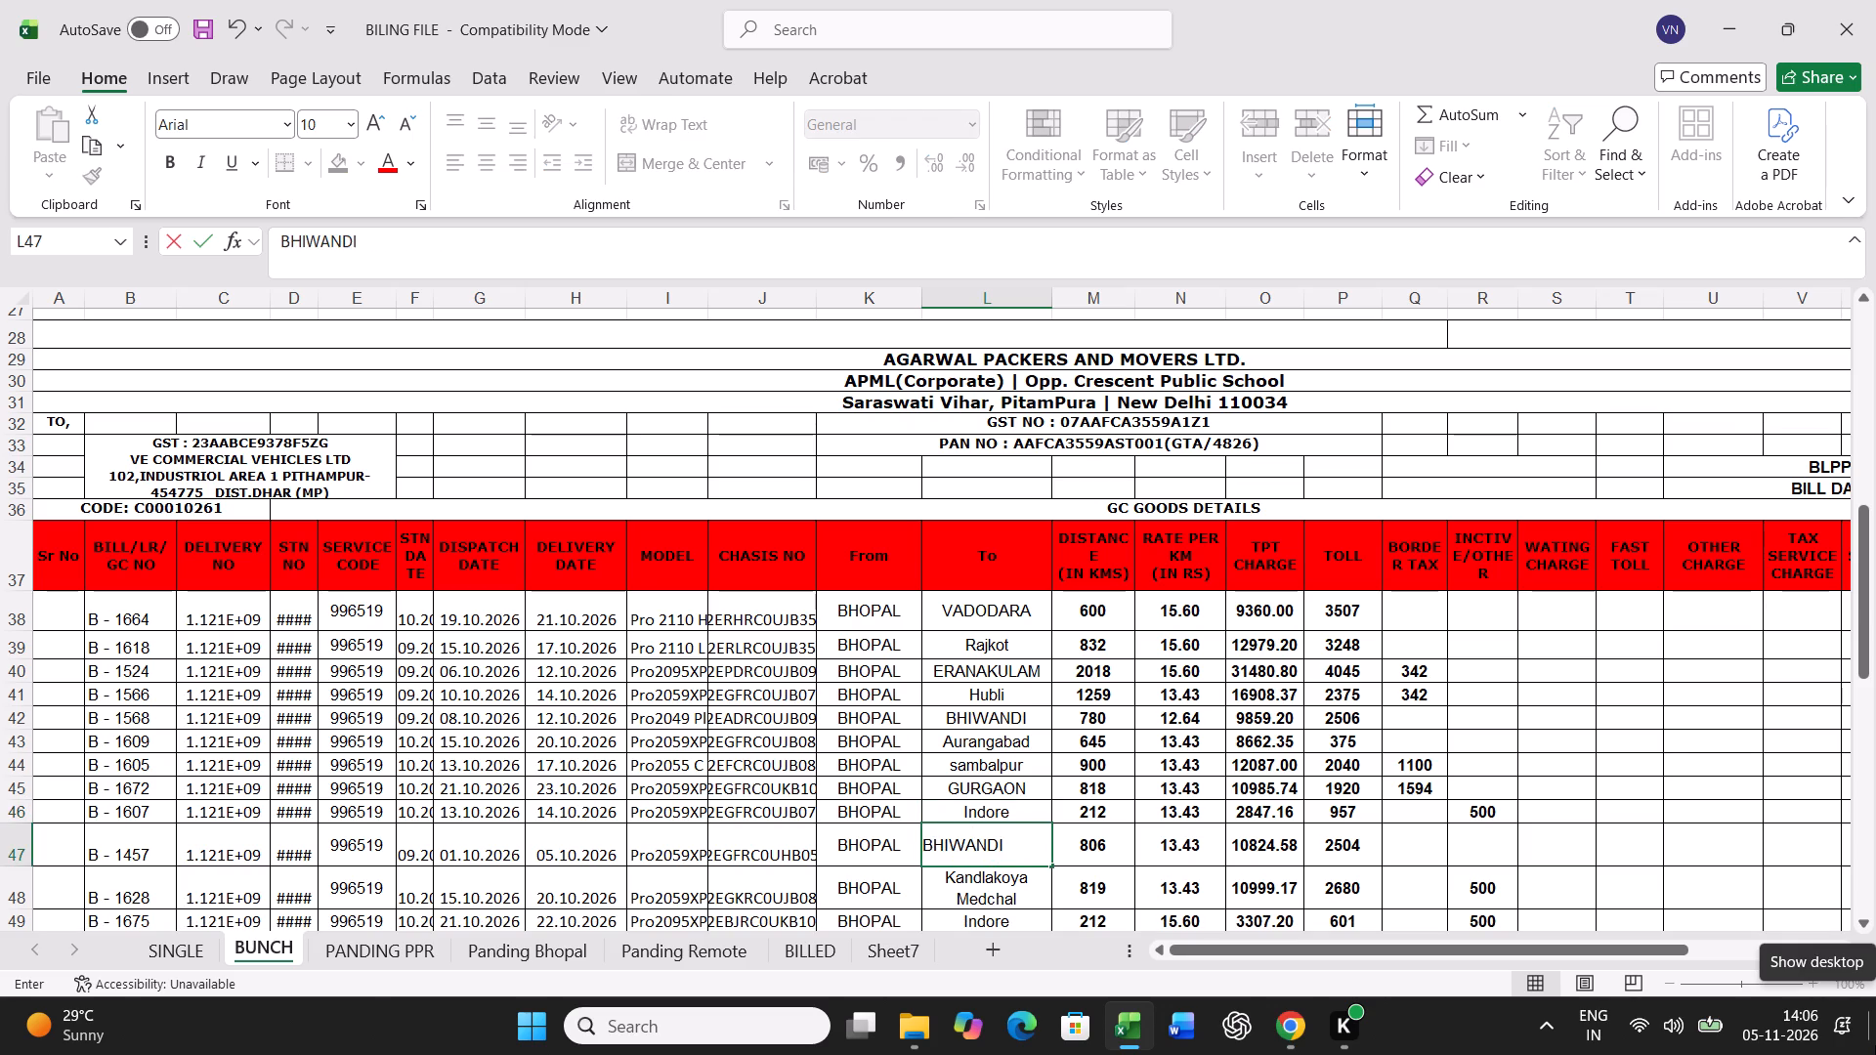
key(Return)
Shorten the destination of B - 1628 in L48 to Medchal by removing the word Kandlakoya.
scroll(1165, 902, down, 3)
key(F2)
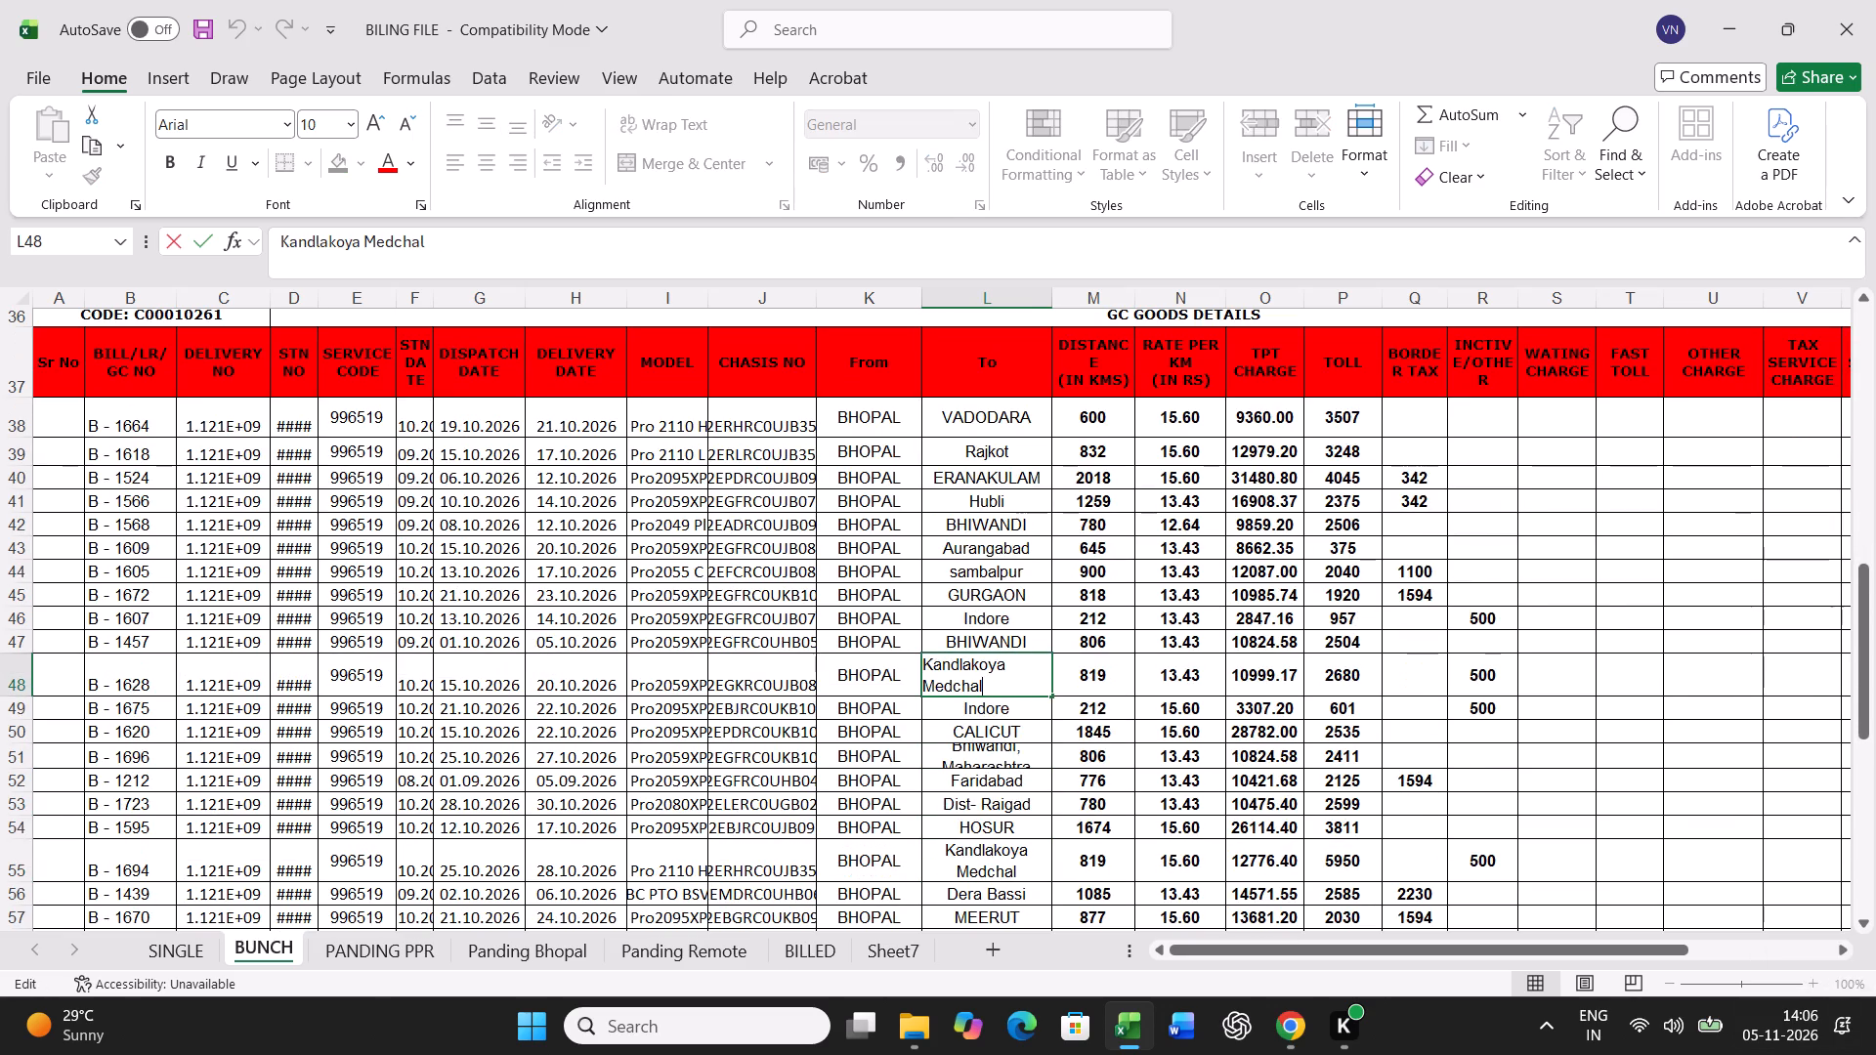
key(Up)
key(Right)
key(Right)
key(Right)
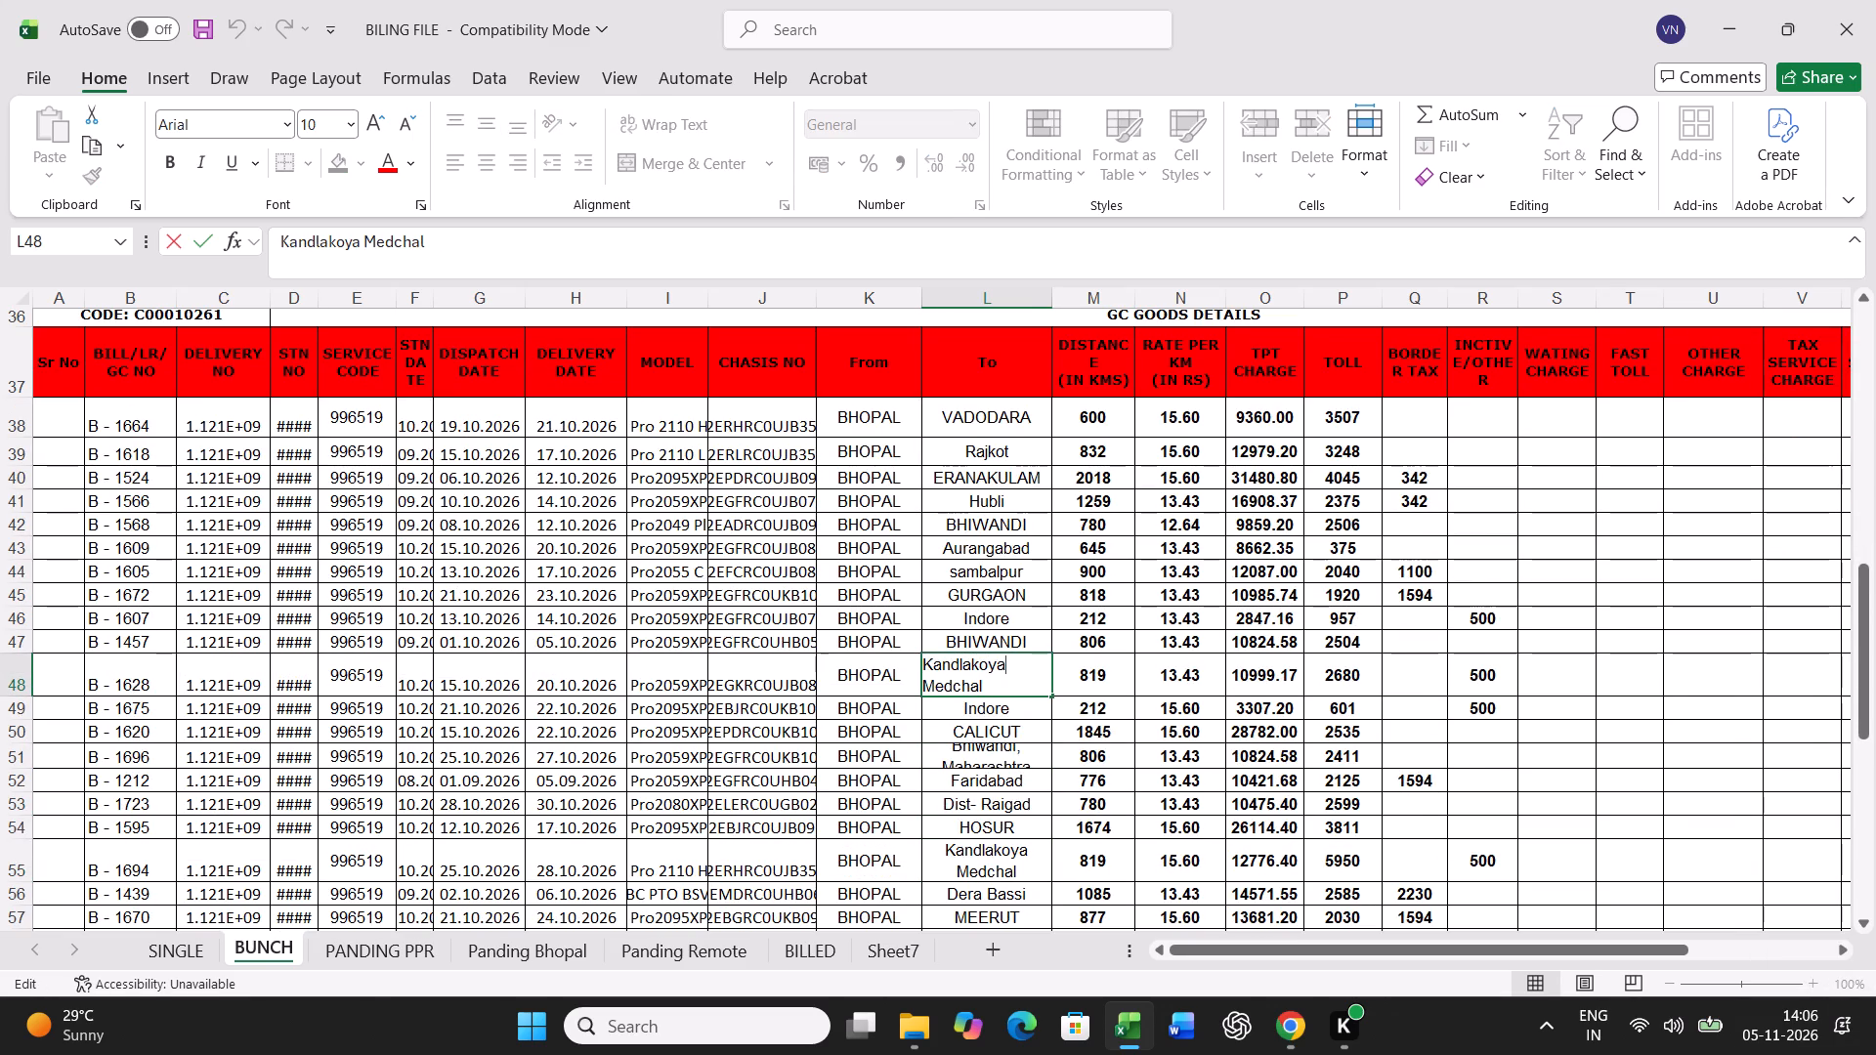
key(BackSpace)
key(BackSpace)
key(BackSpace)
key(BackSpace)
key(BackSpace)
key(BackSpace)
key(BackSpace)
key(BackSpace)
key(BackSpace)
key(BackSpace)
key(BackSpace)
key(BackSpace)
key(BackSpace)
key(Delete)
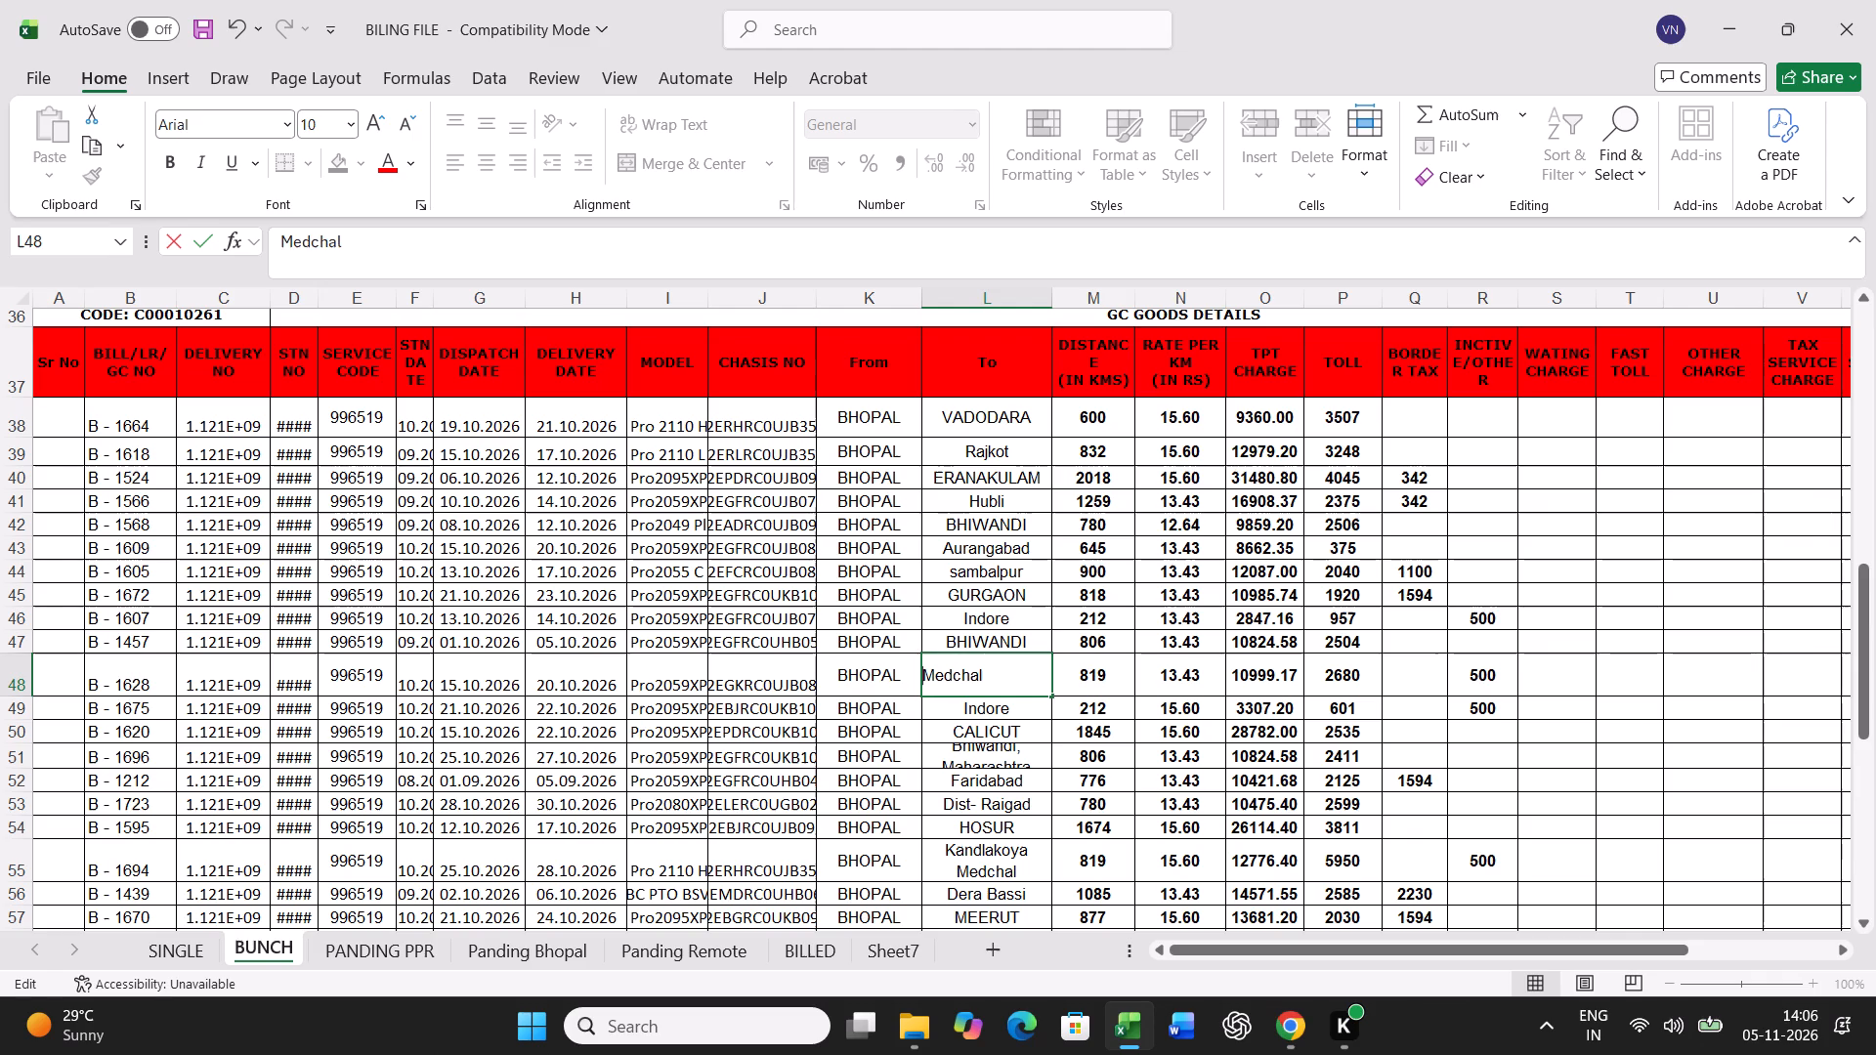
key(Return)
Set the destinations of B - 1696 in L51 and B - 1723 in L53 to BHIWANDI.
key(Return)
key(Return)
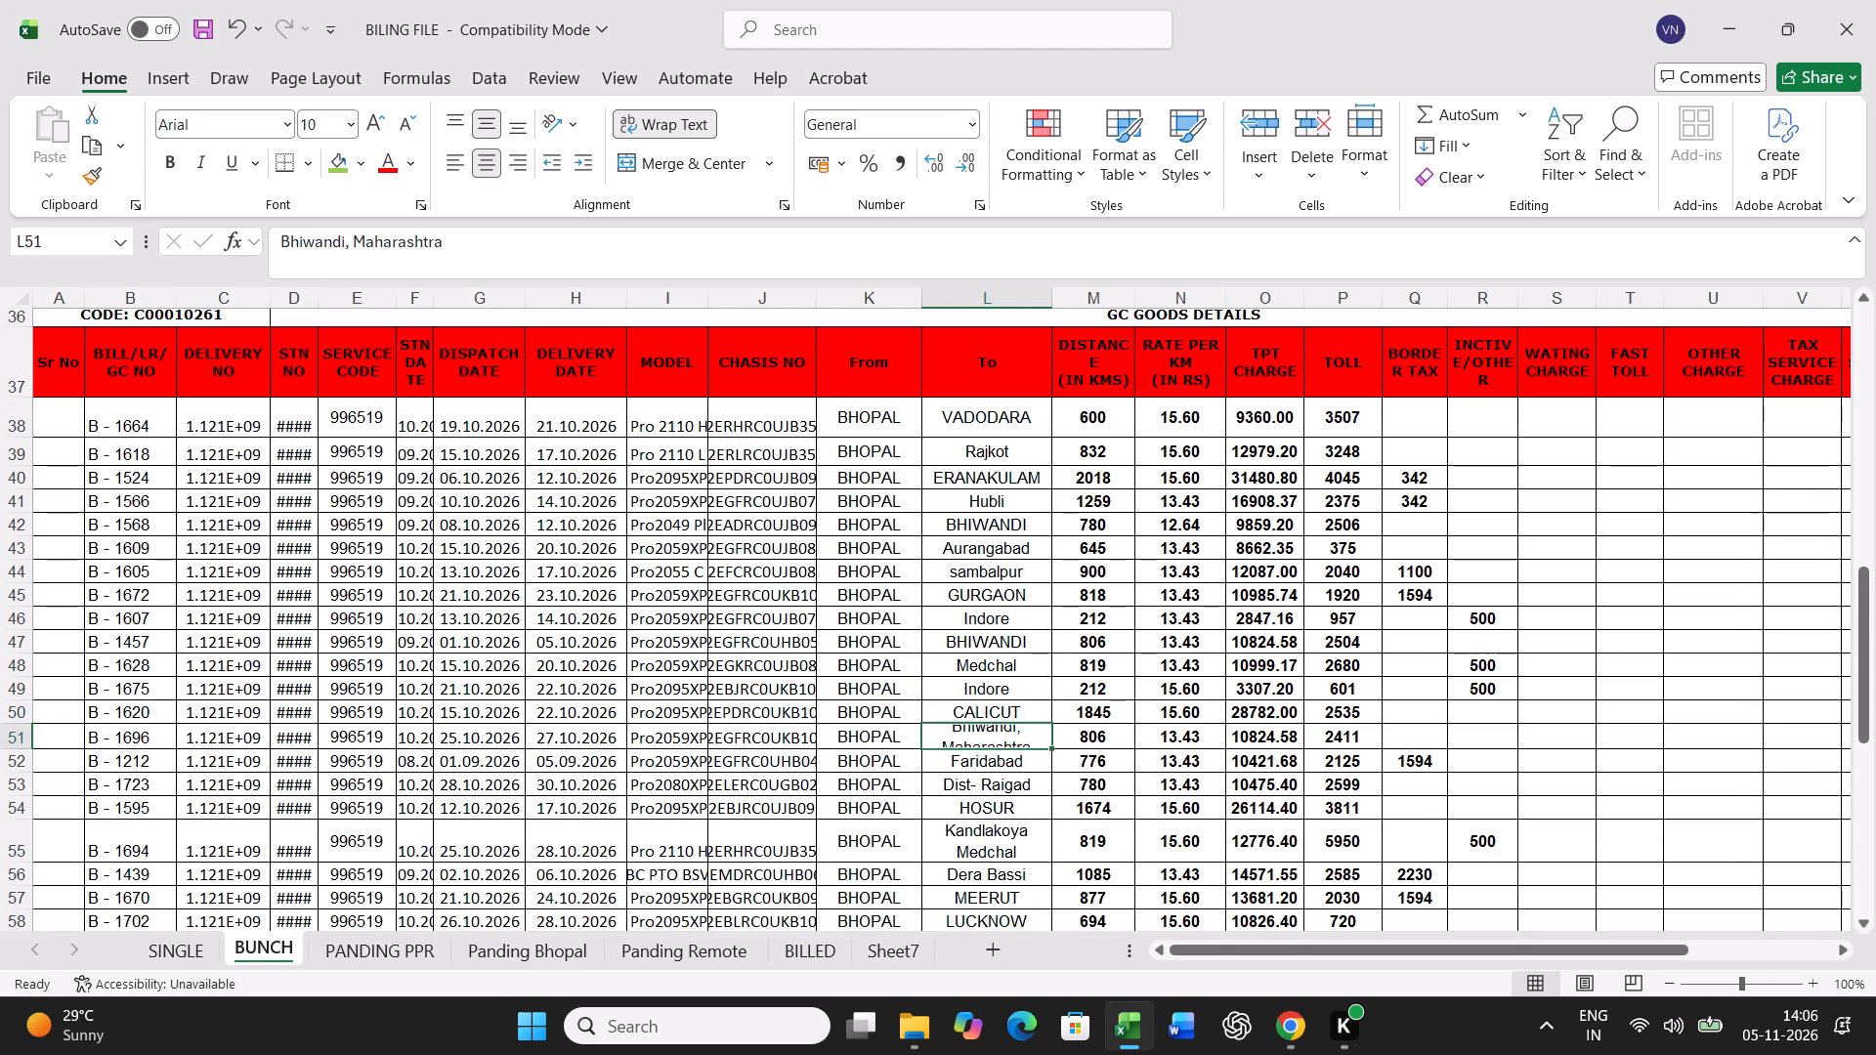
text(BH)
key(Return)
key(Return)
text(BH)
key(Return)
Shorten the destination of B - 1694 in L55 to Medchal by removing the word Kandlakoya.
key(Return)
key(F2)
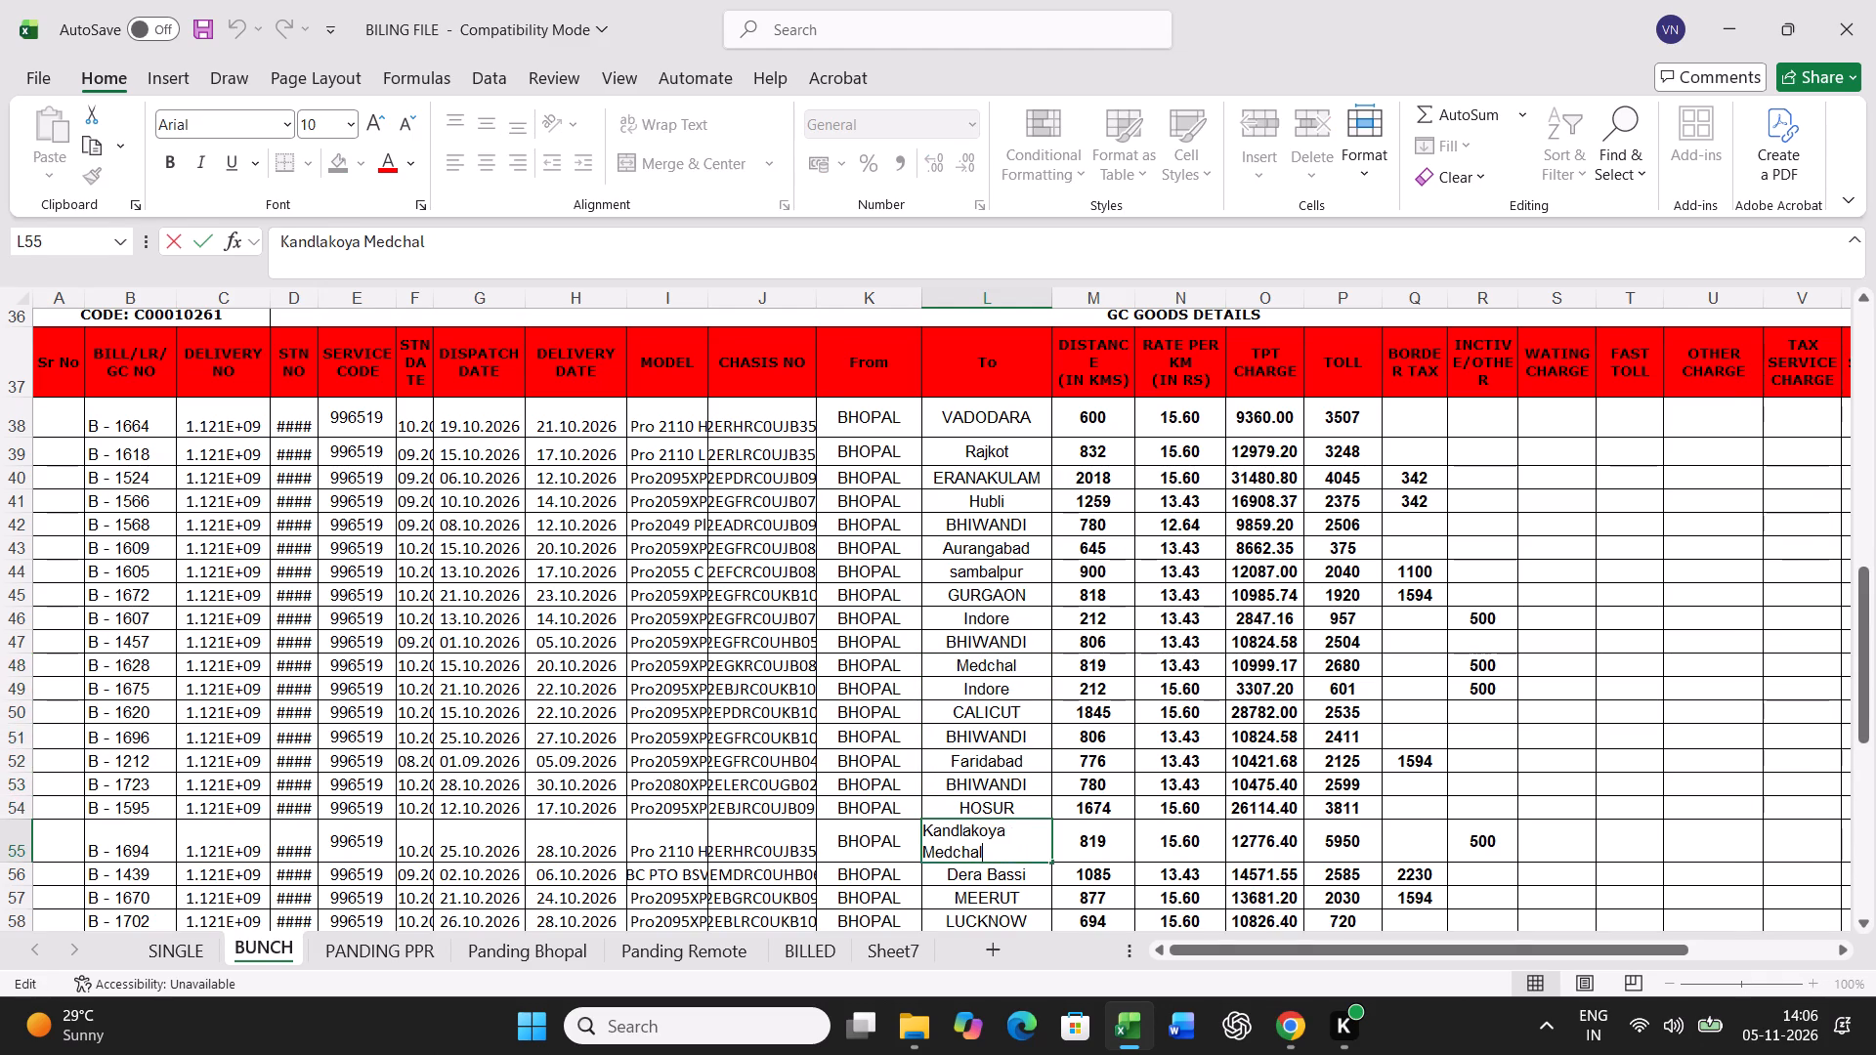
key(Up)
key(Right)
key(Right)
key(Right)
key(BackSpace)
key(BackSpace)
key(BackSpace)
key(BackSpace)
key(BackSpace)
key(BackSpace)
key(BackSpace)
key(BackSpace)
key(BackSpace)
key(BackSpace)
key(BackSpace)
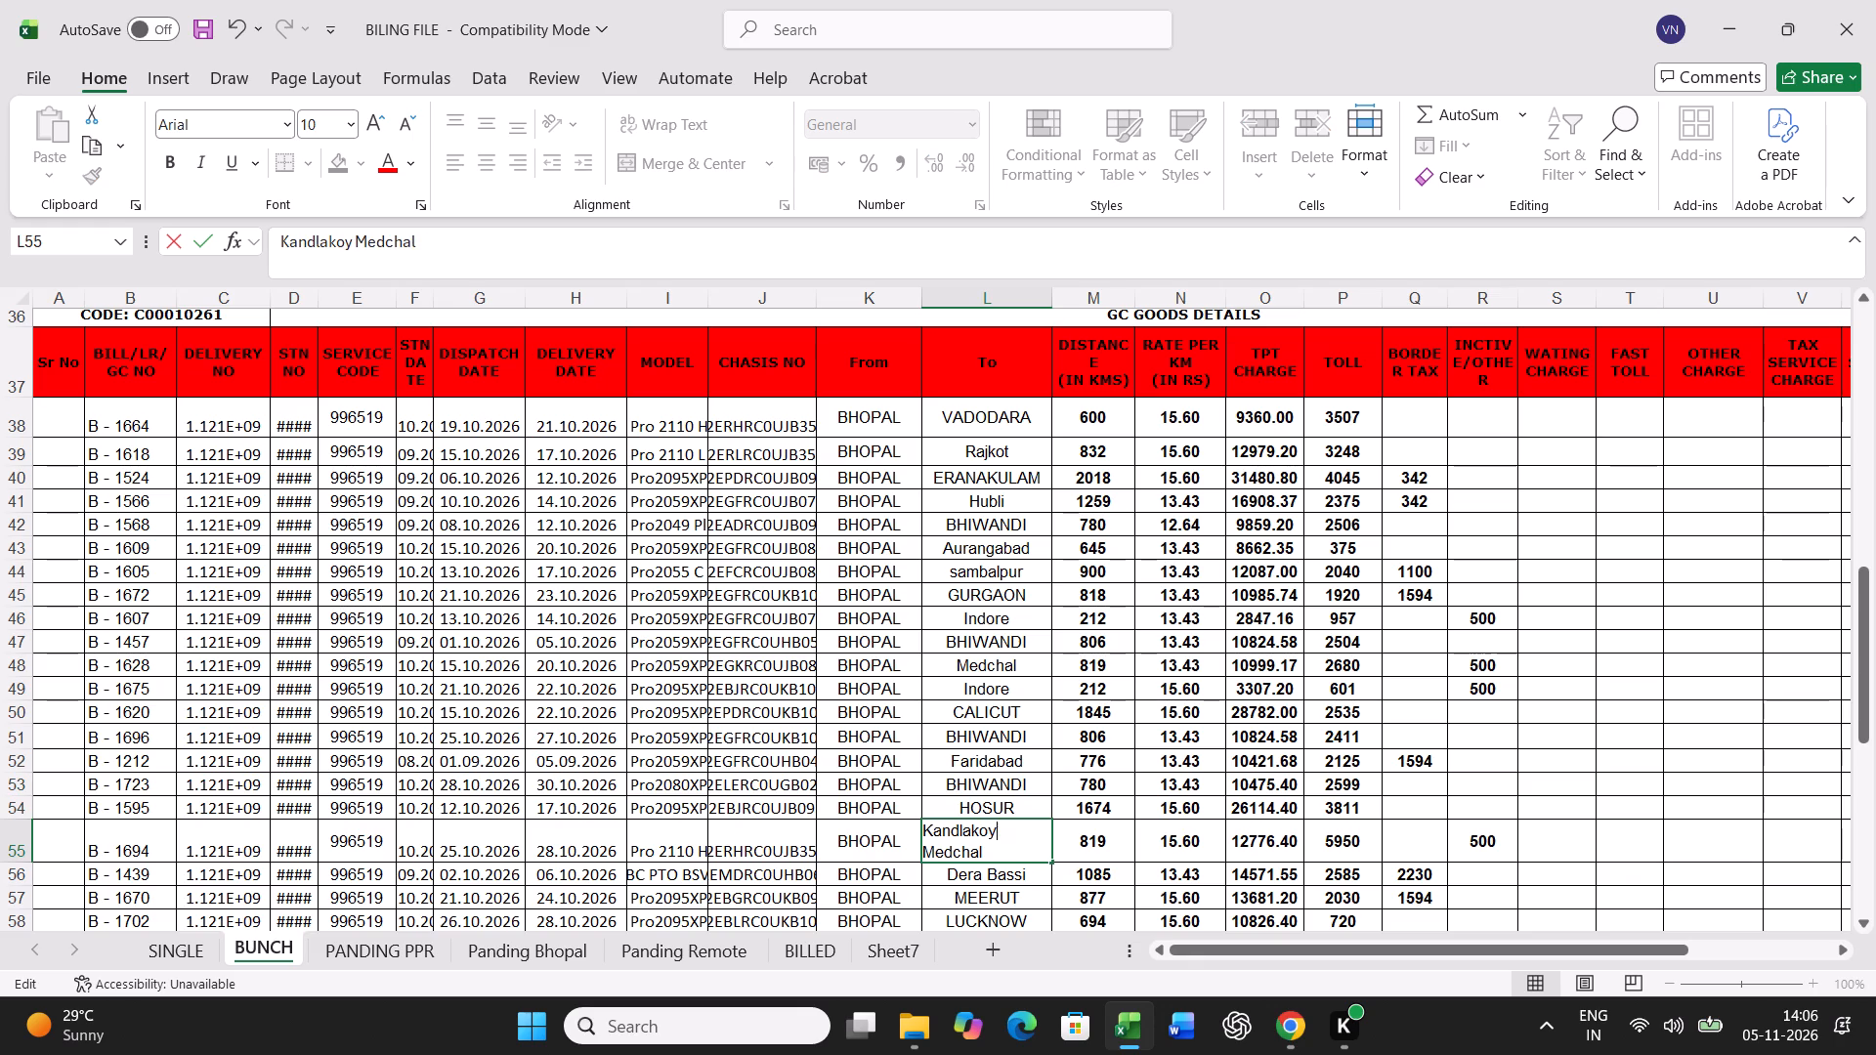
key(Delete)
key(Return)
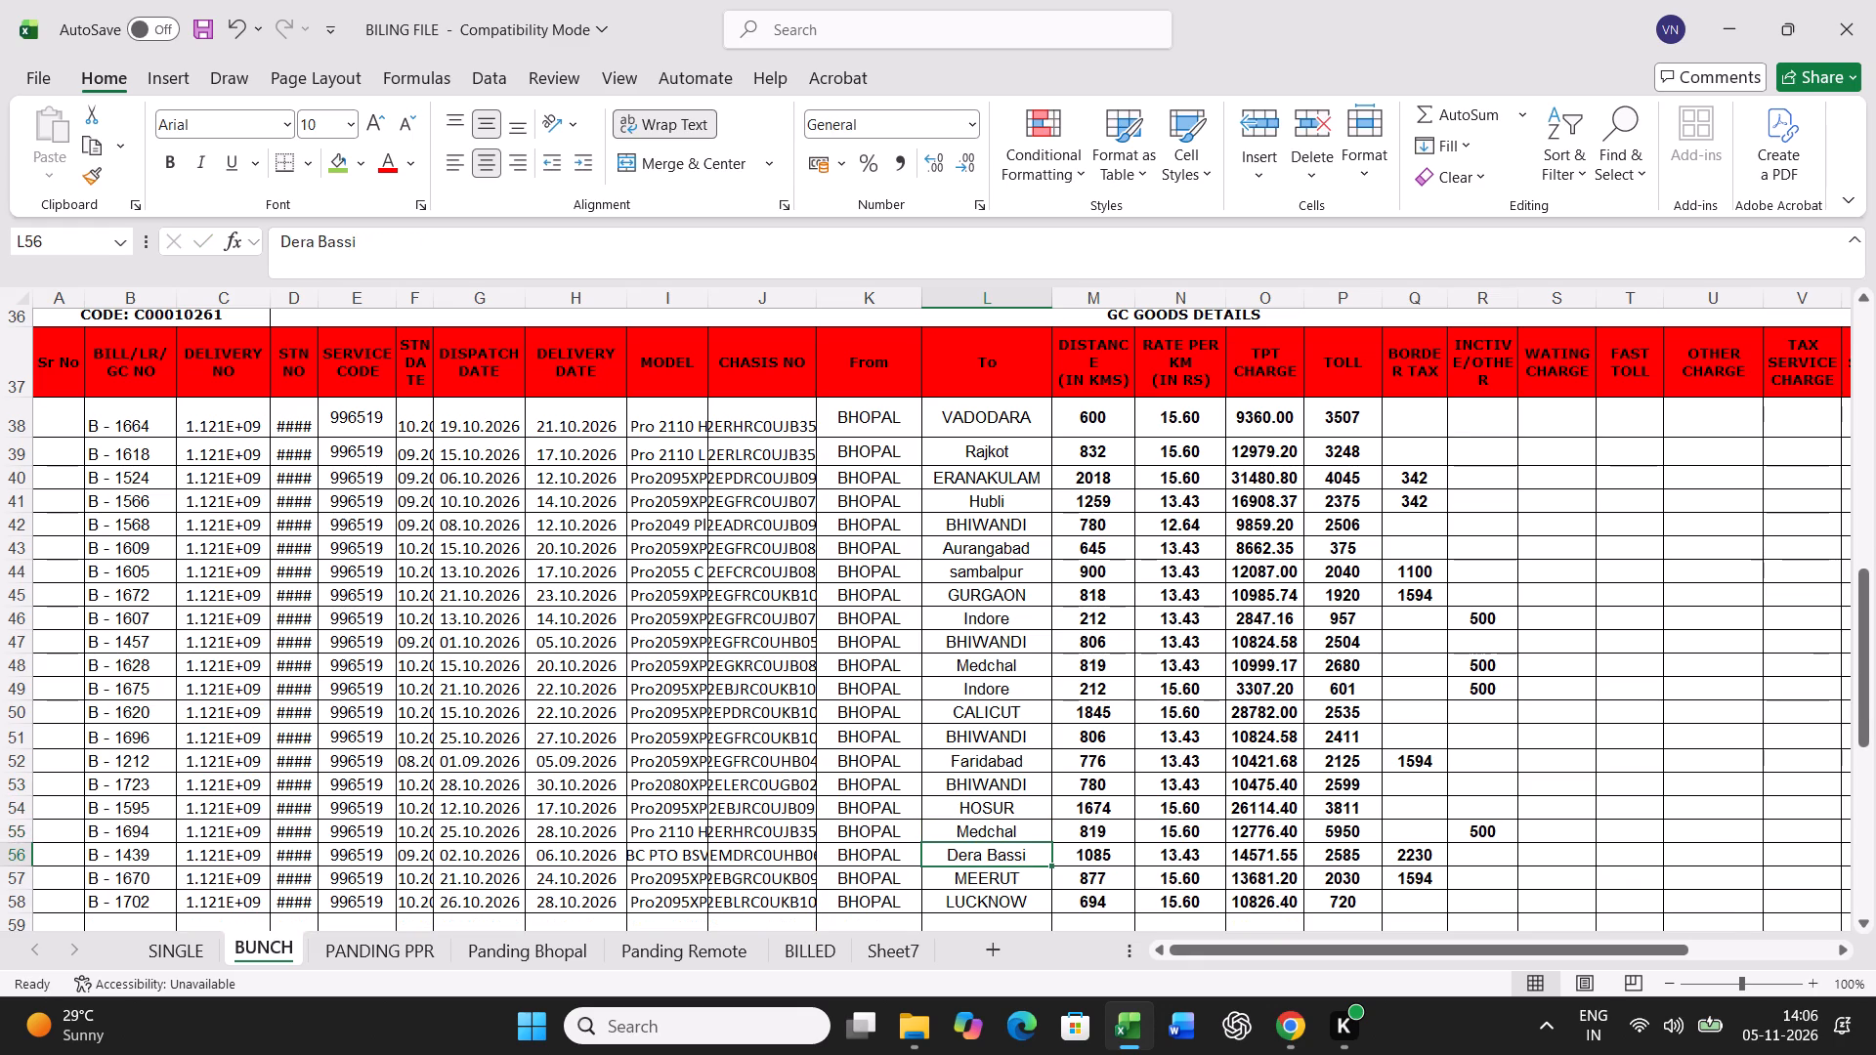
Go past the remaining destinations to the empty row 59 below the table and save the workbook.
key(Return)
key(Return)
key(Return)
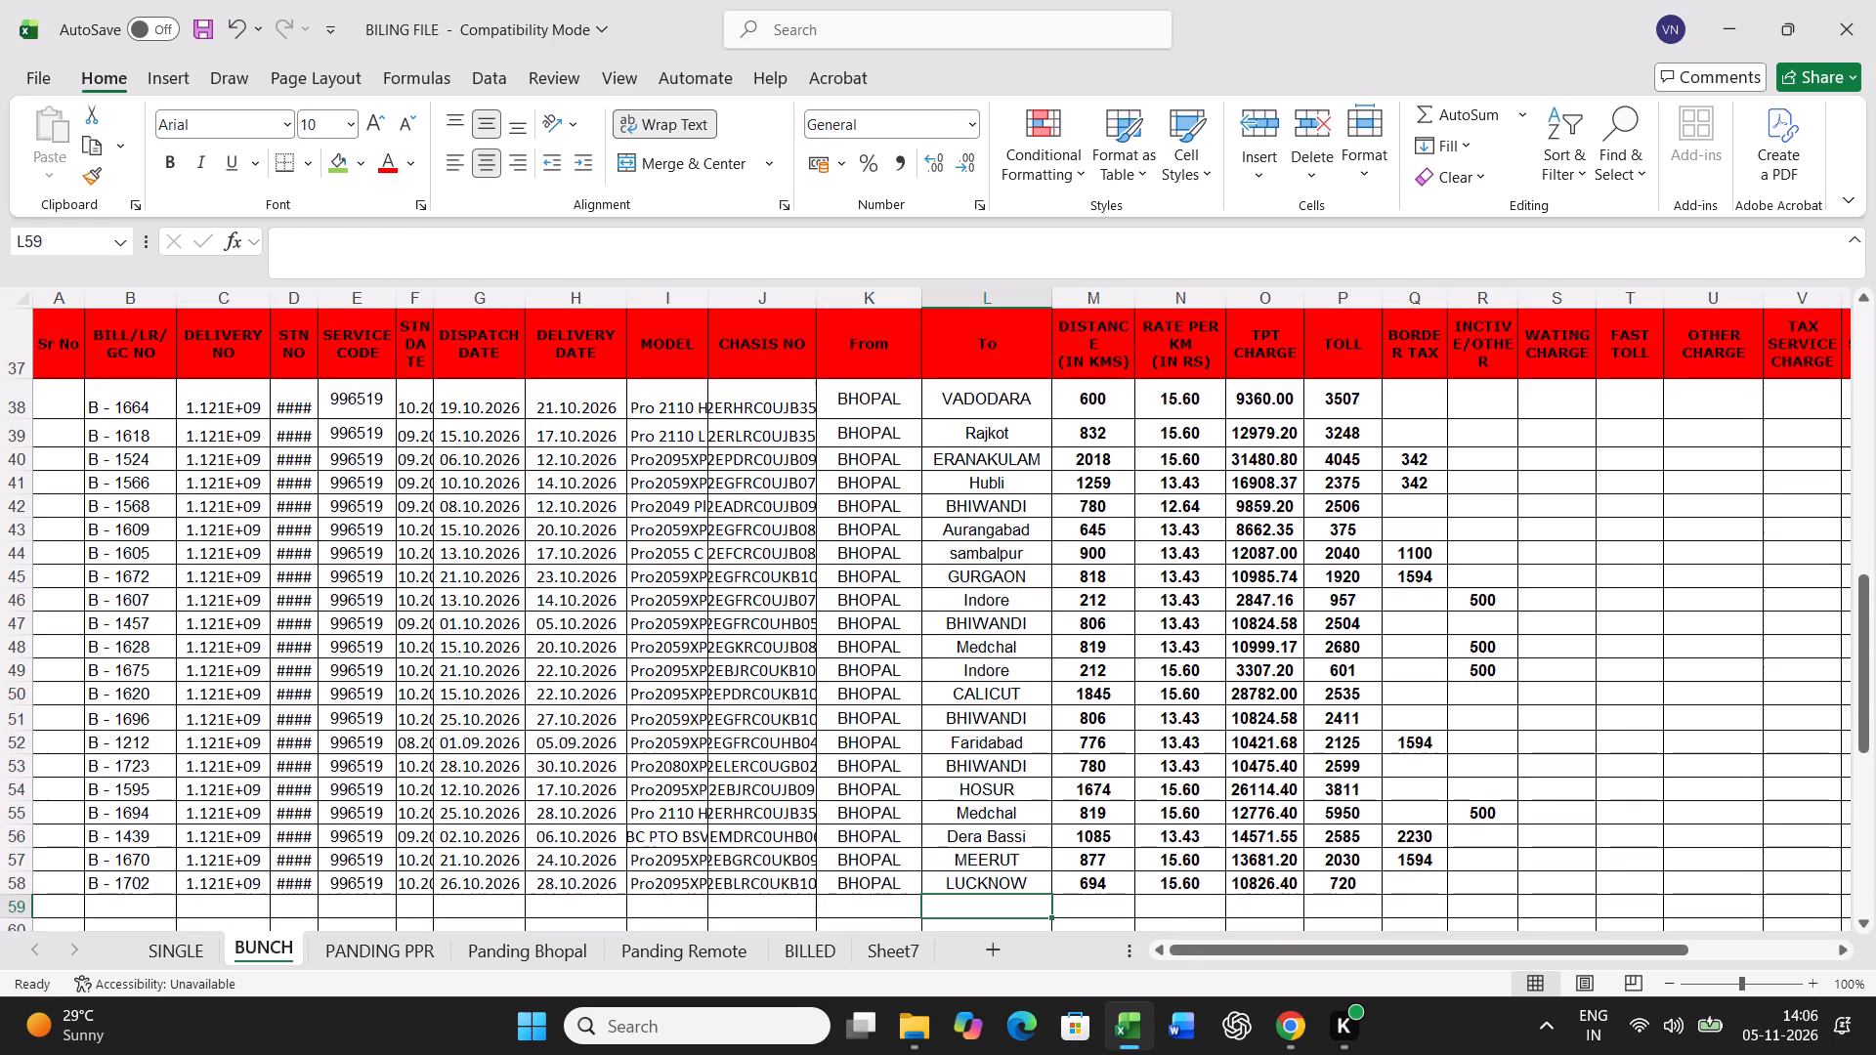
key(ctrl+s)
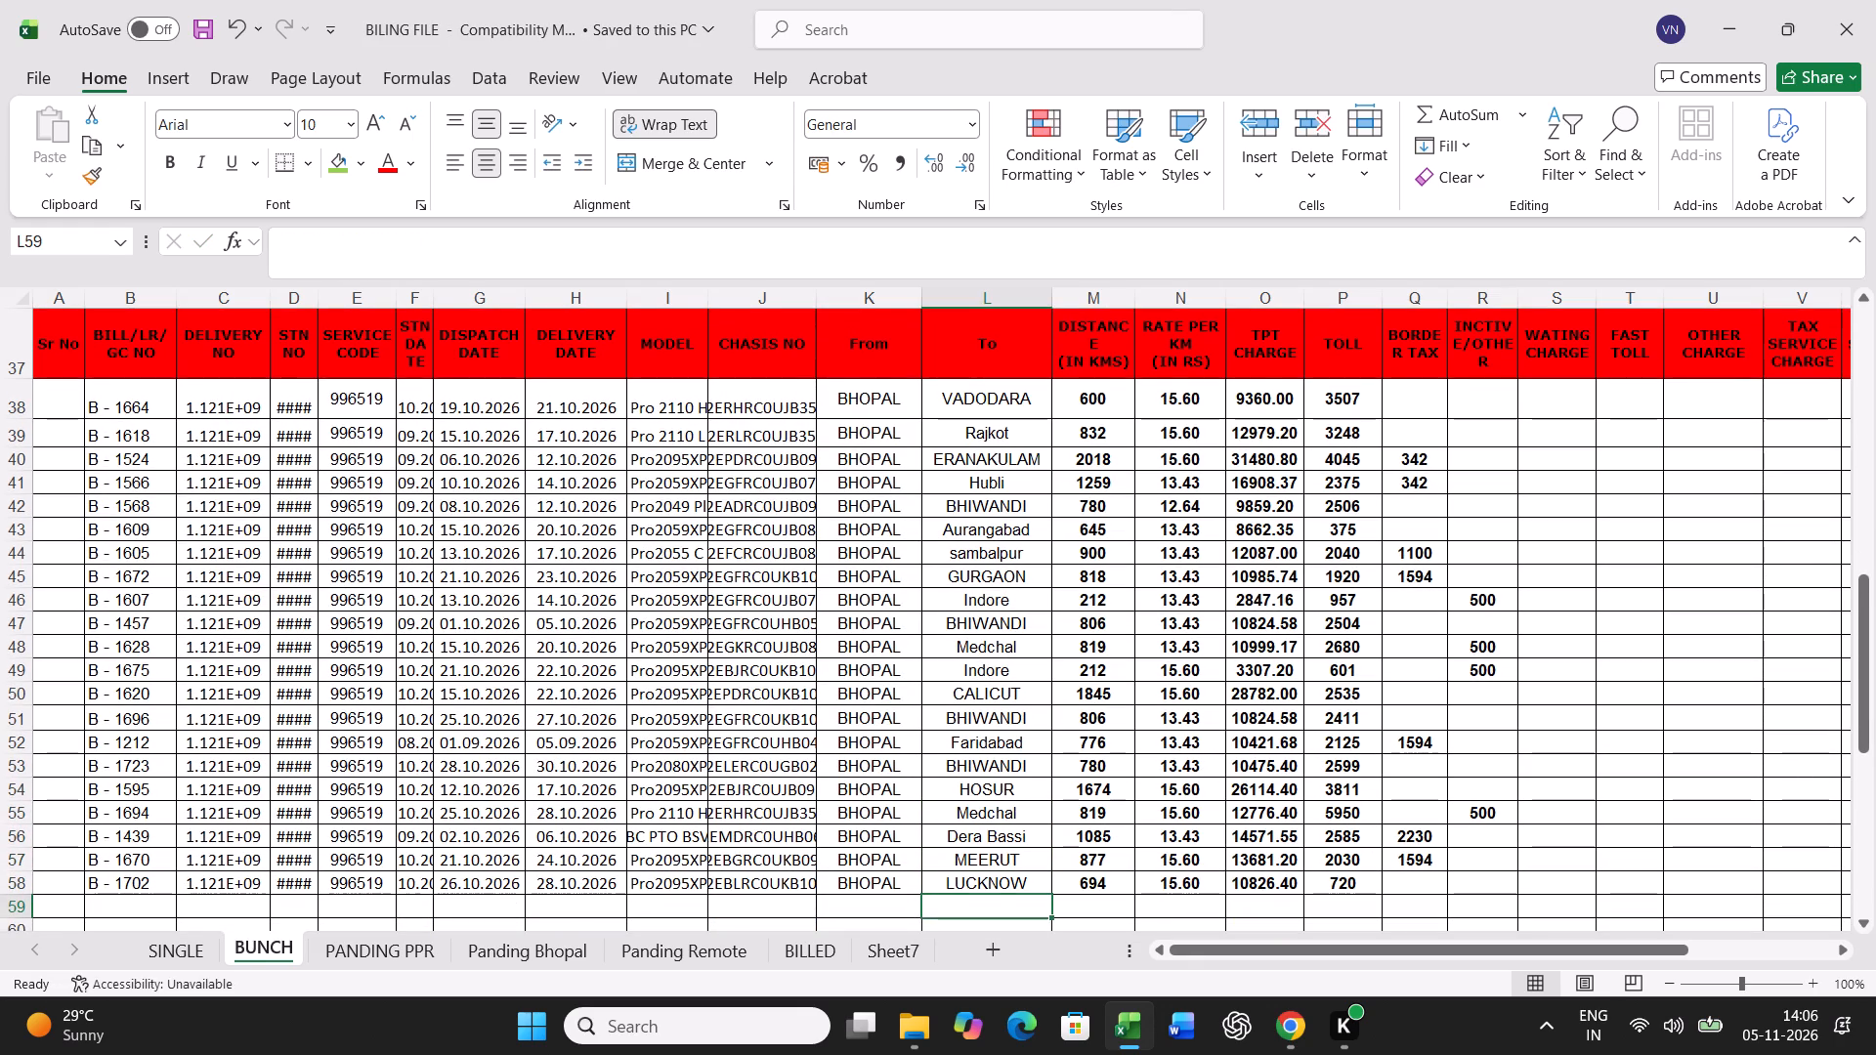
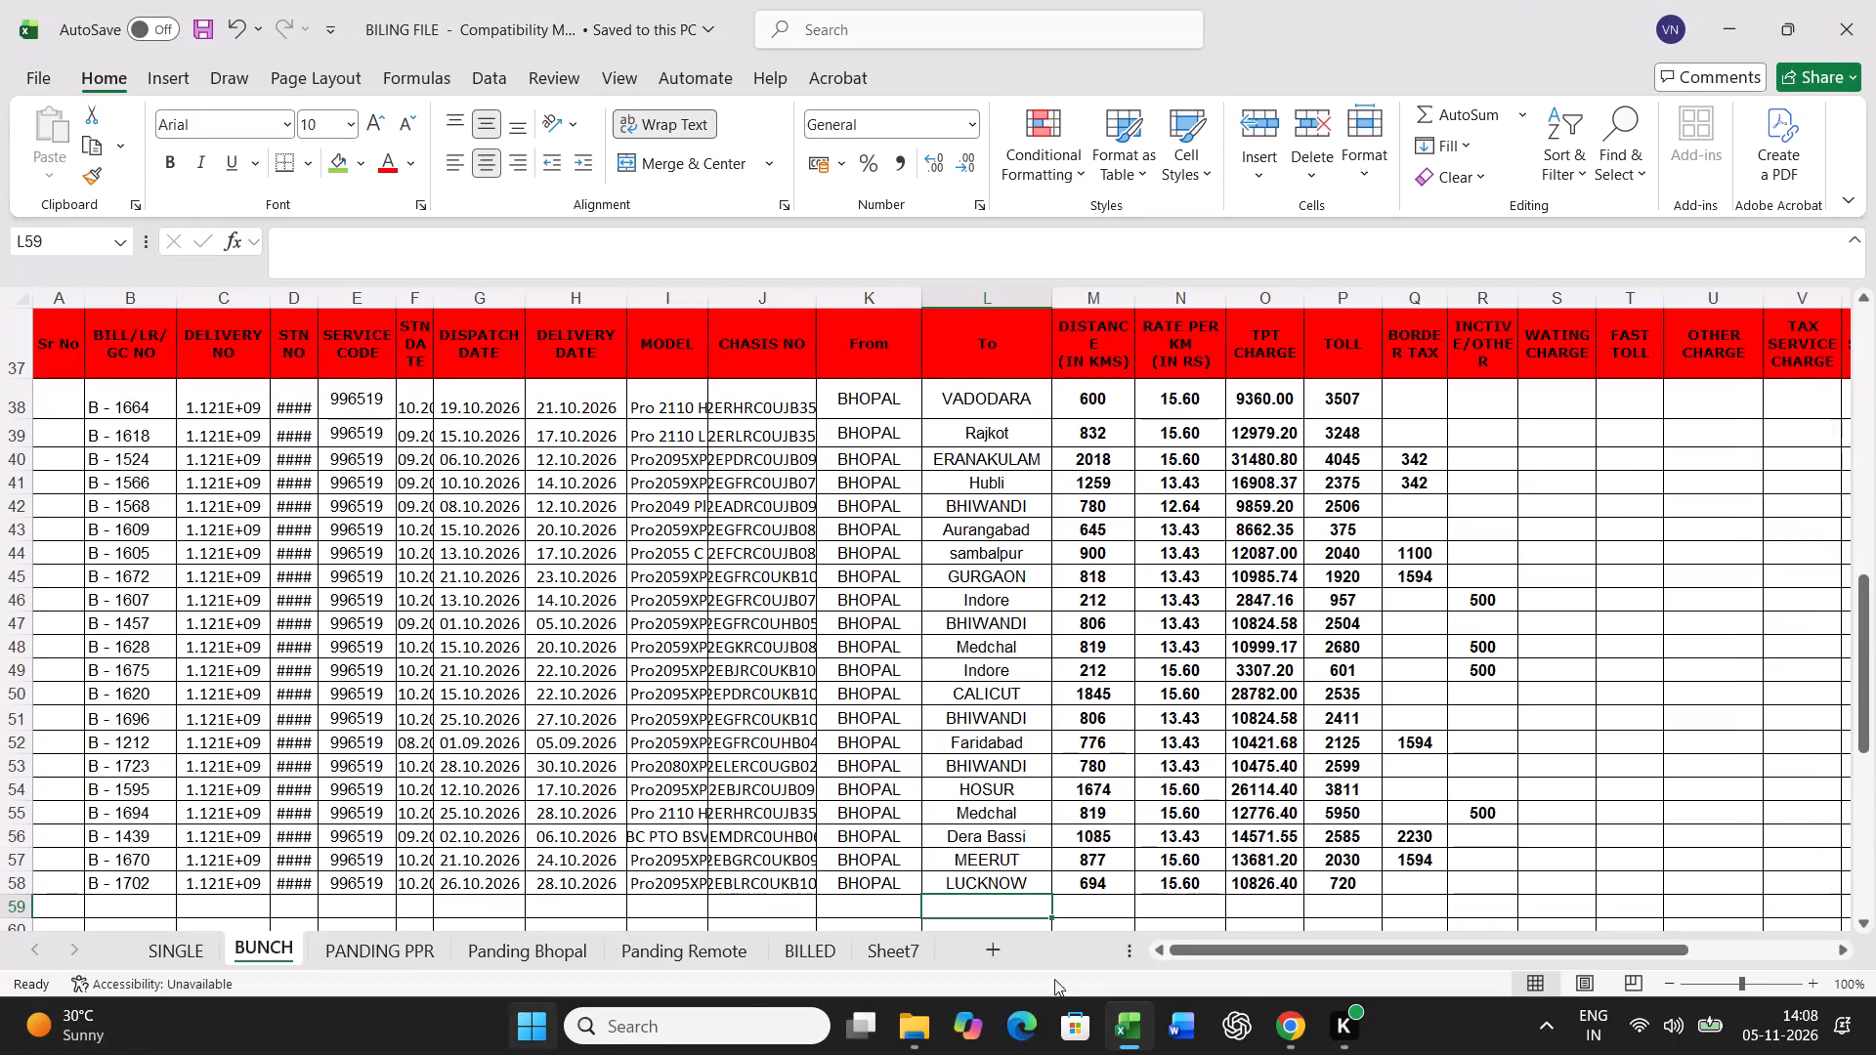
Duplicate the VL2627277 bill workbook within the 201 TO 300 folder of BILL-2627 in File Explorer.
click(926, 1024)
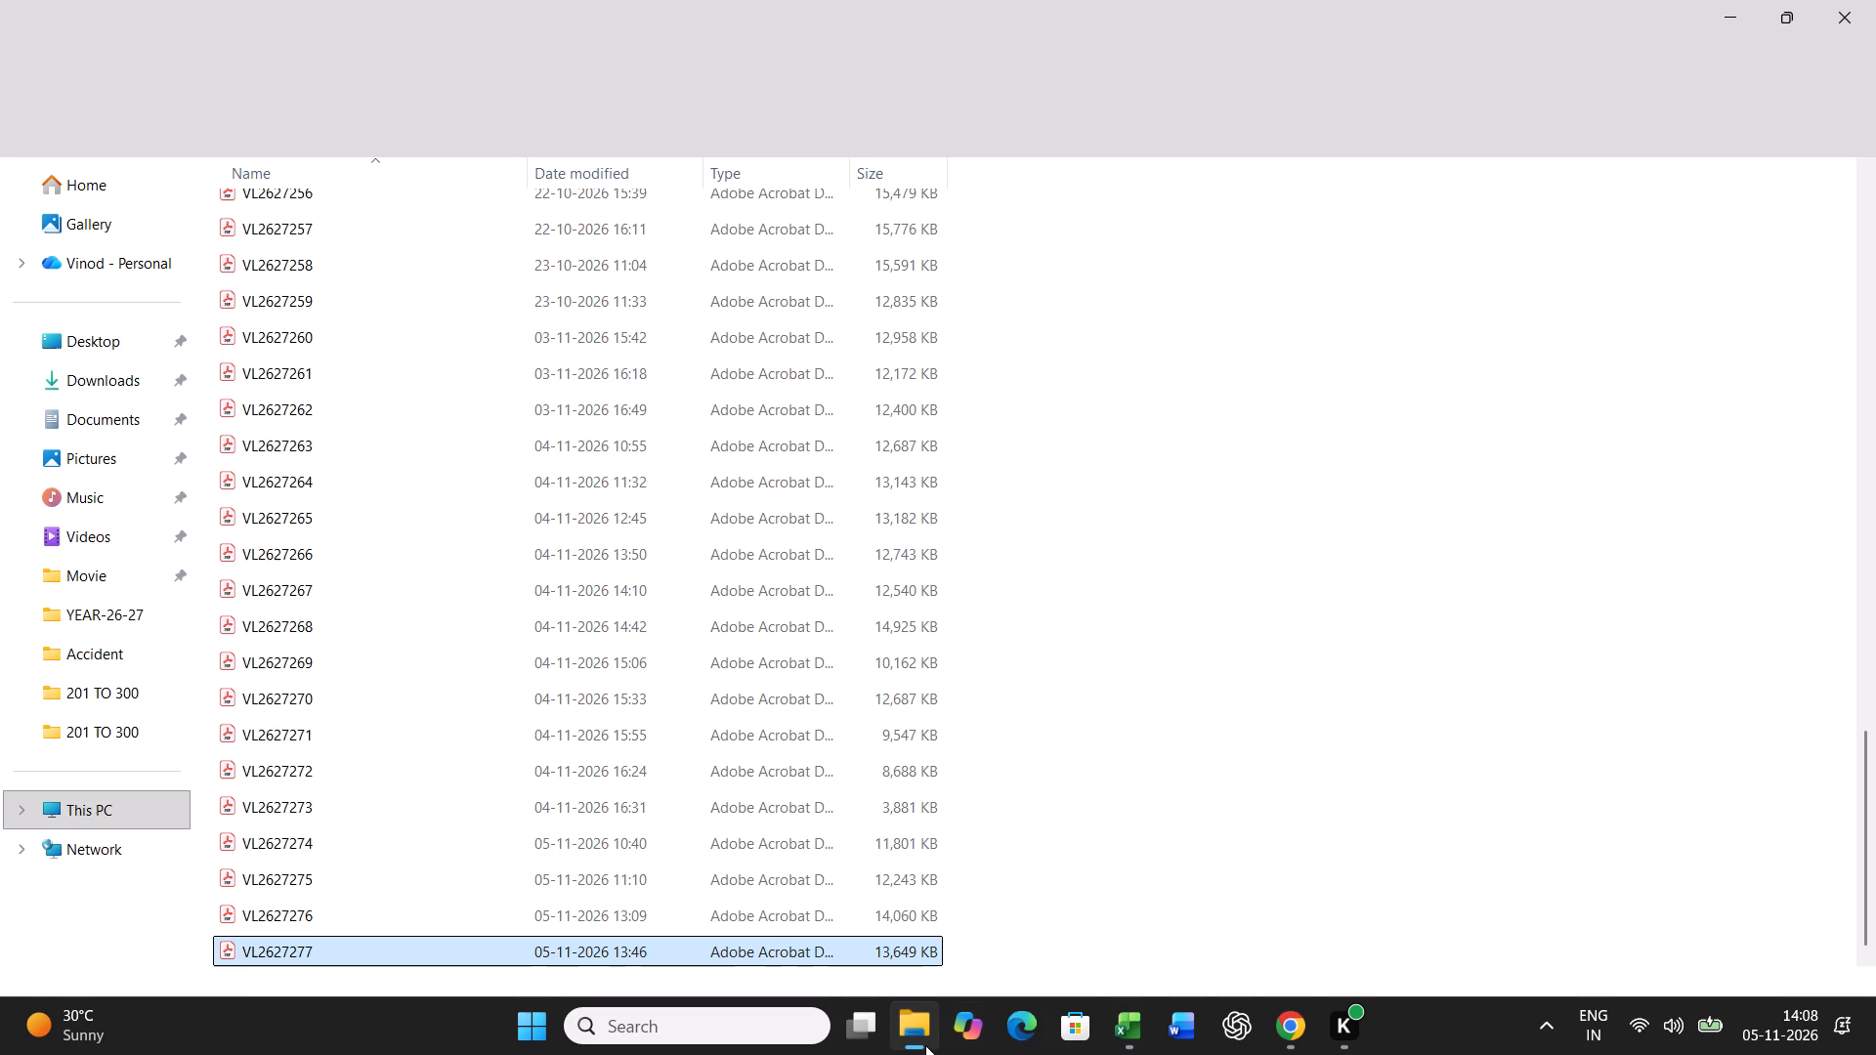
scroll(793, 878, down, 5)
double_click(36, 72)
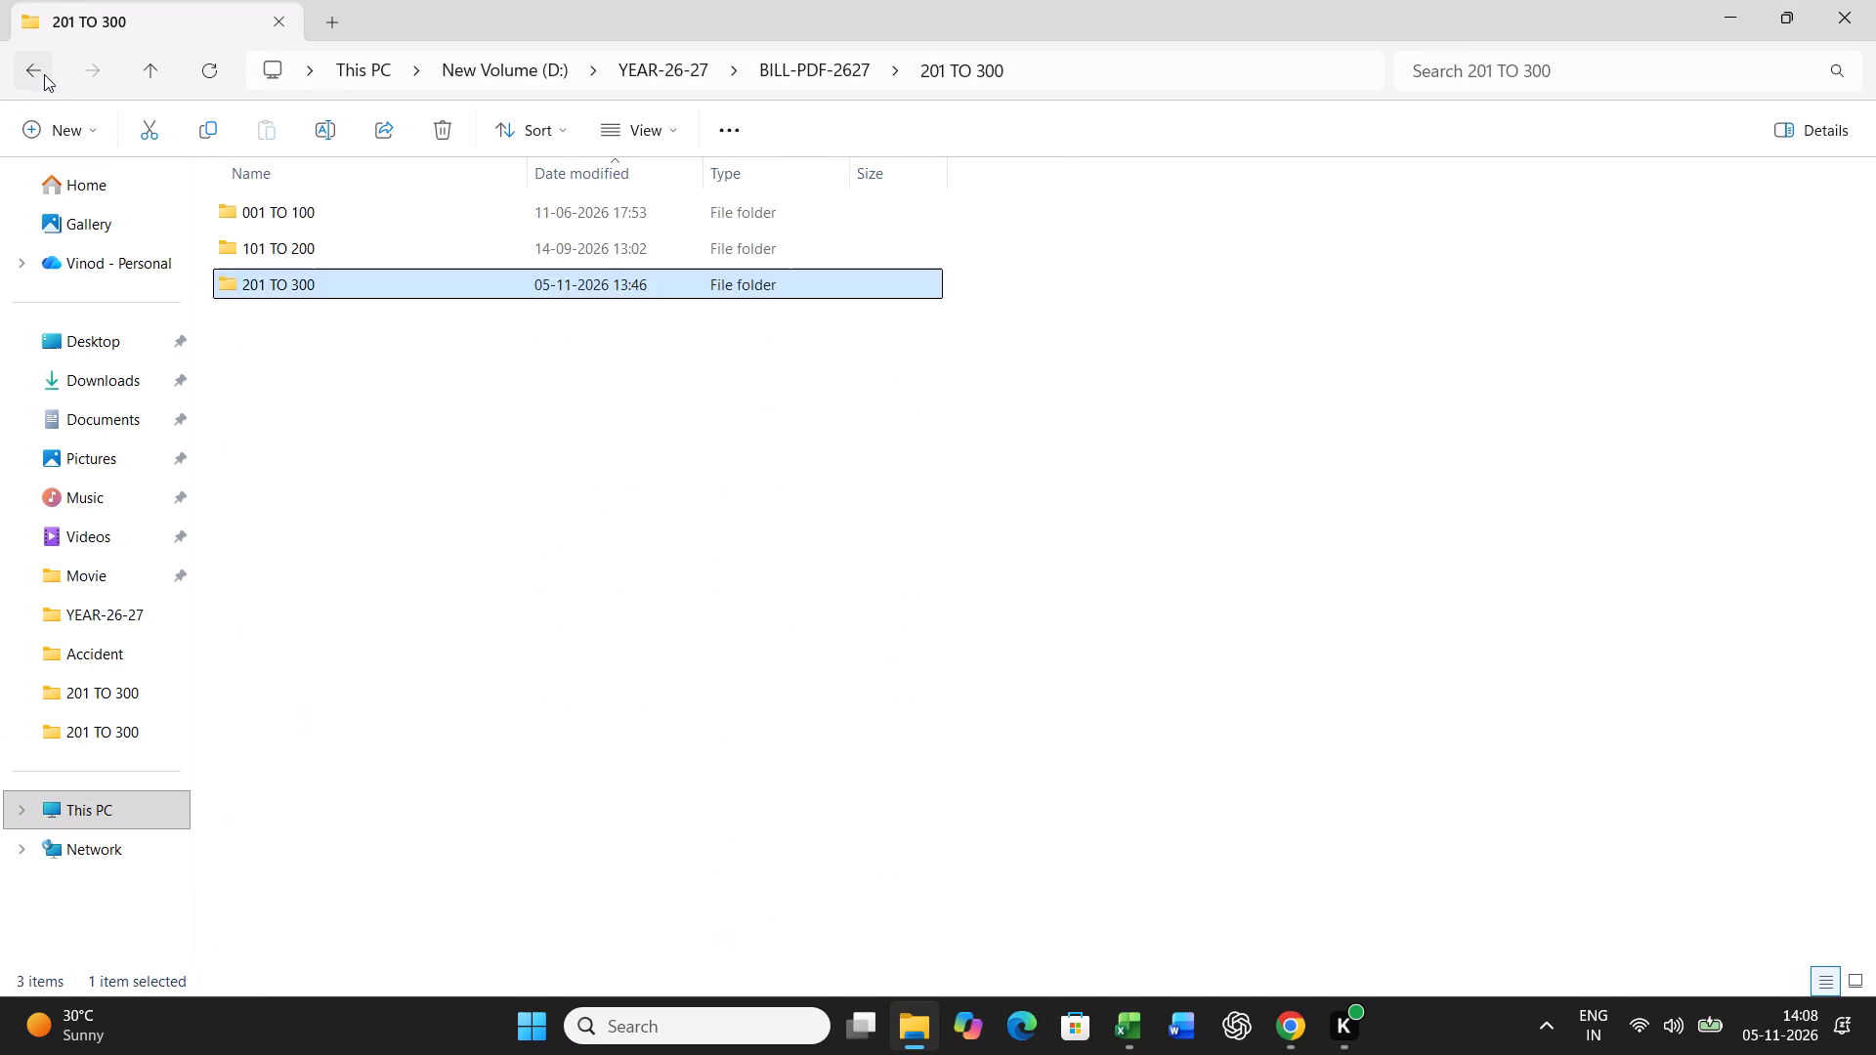
double_click(276, 208)
double_click(291, 276)
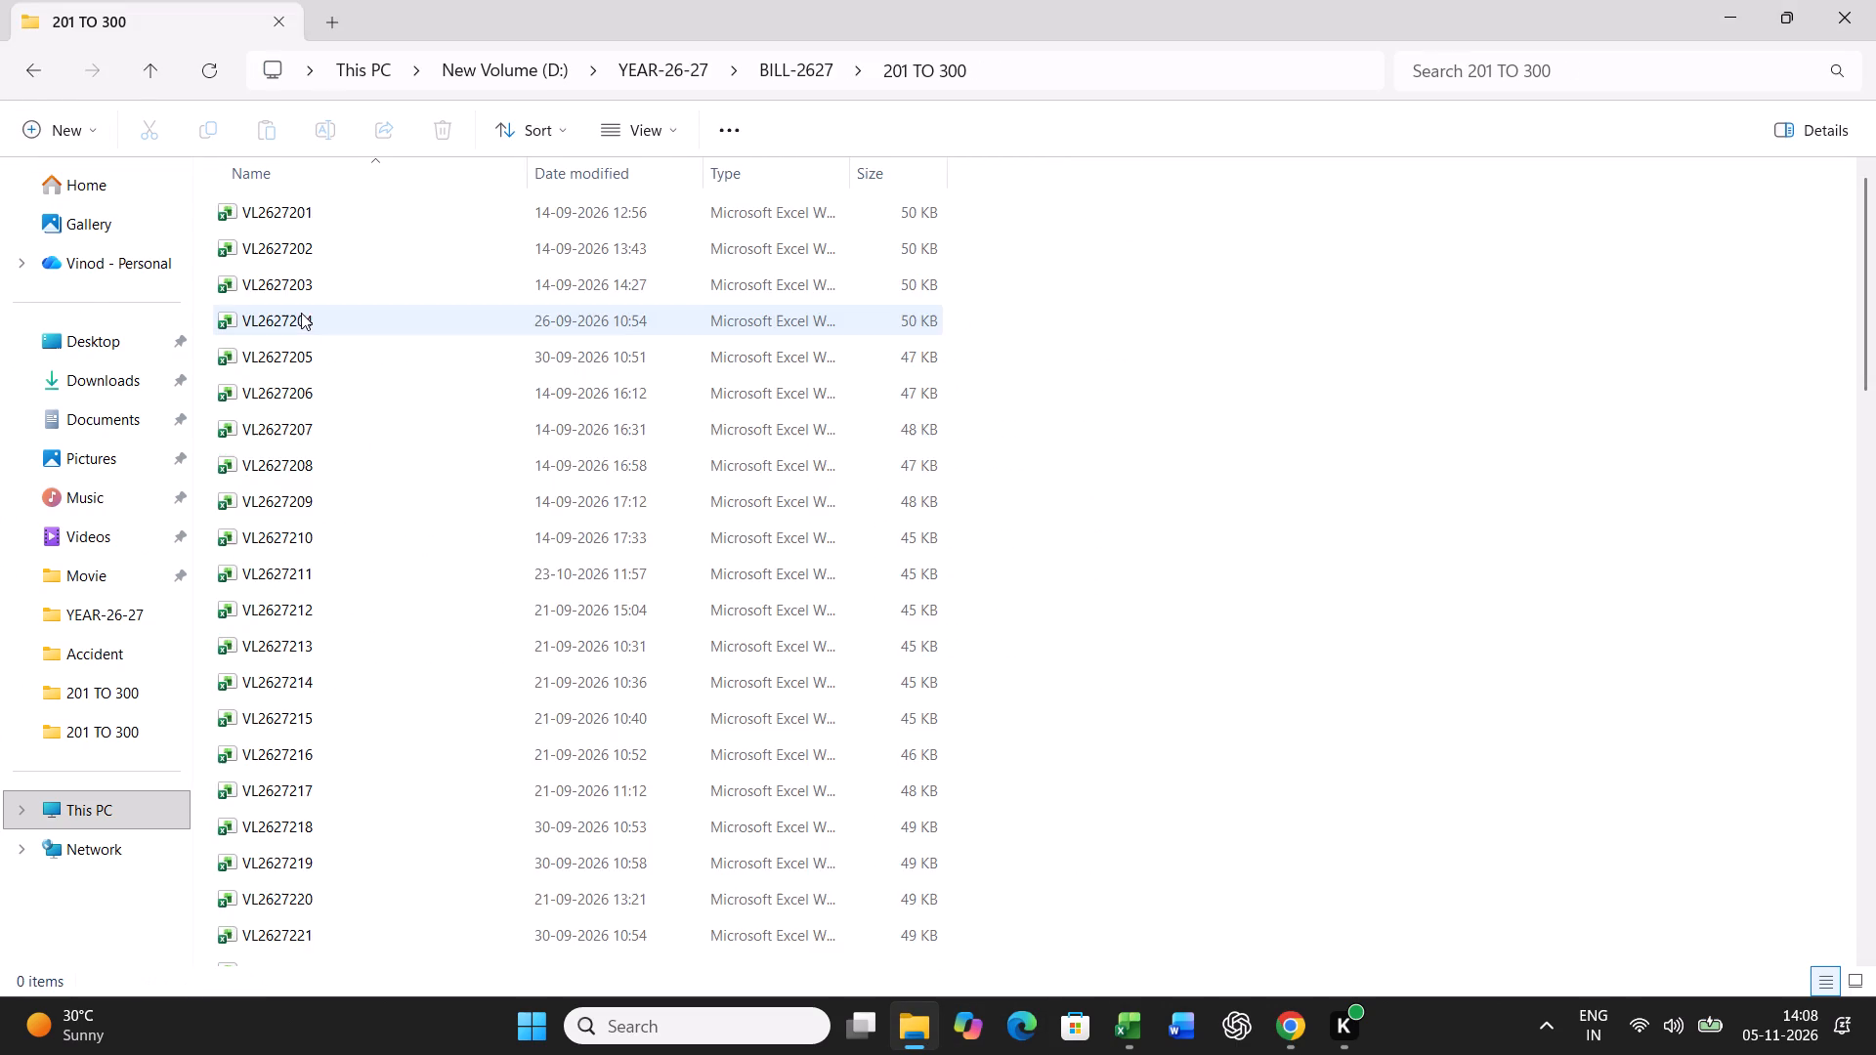
scroll(289, 467, down, 11)
scroll(322, 632, up, 1)
scroll(322, 652, down, 18)
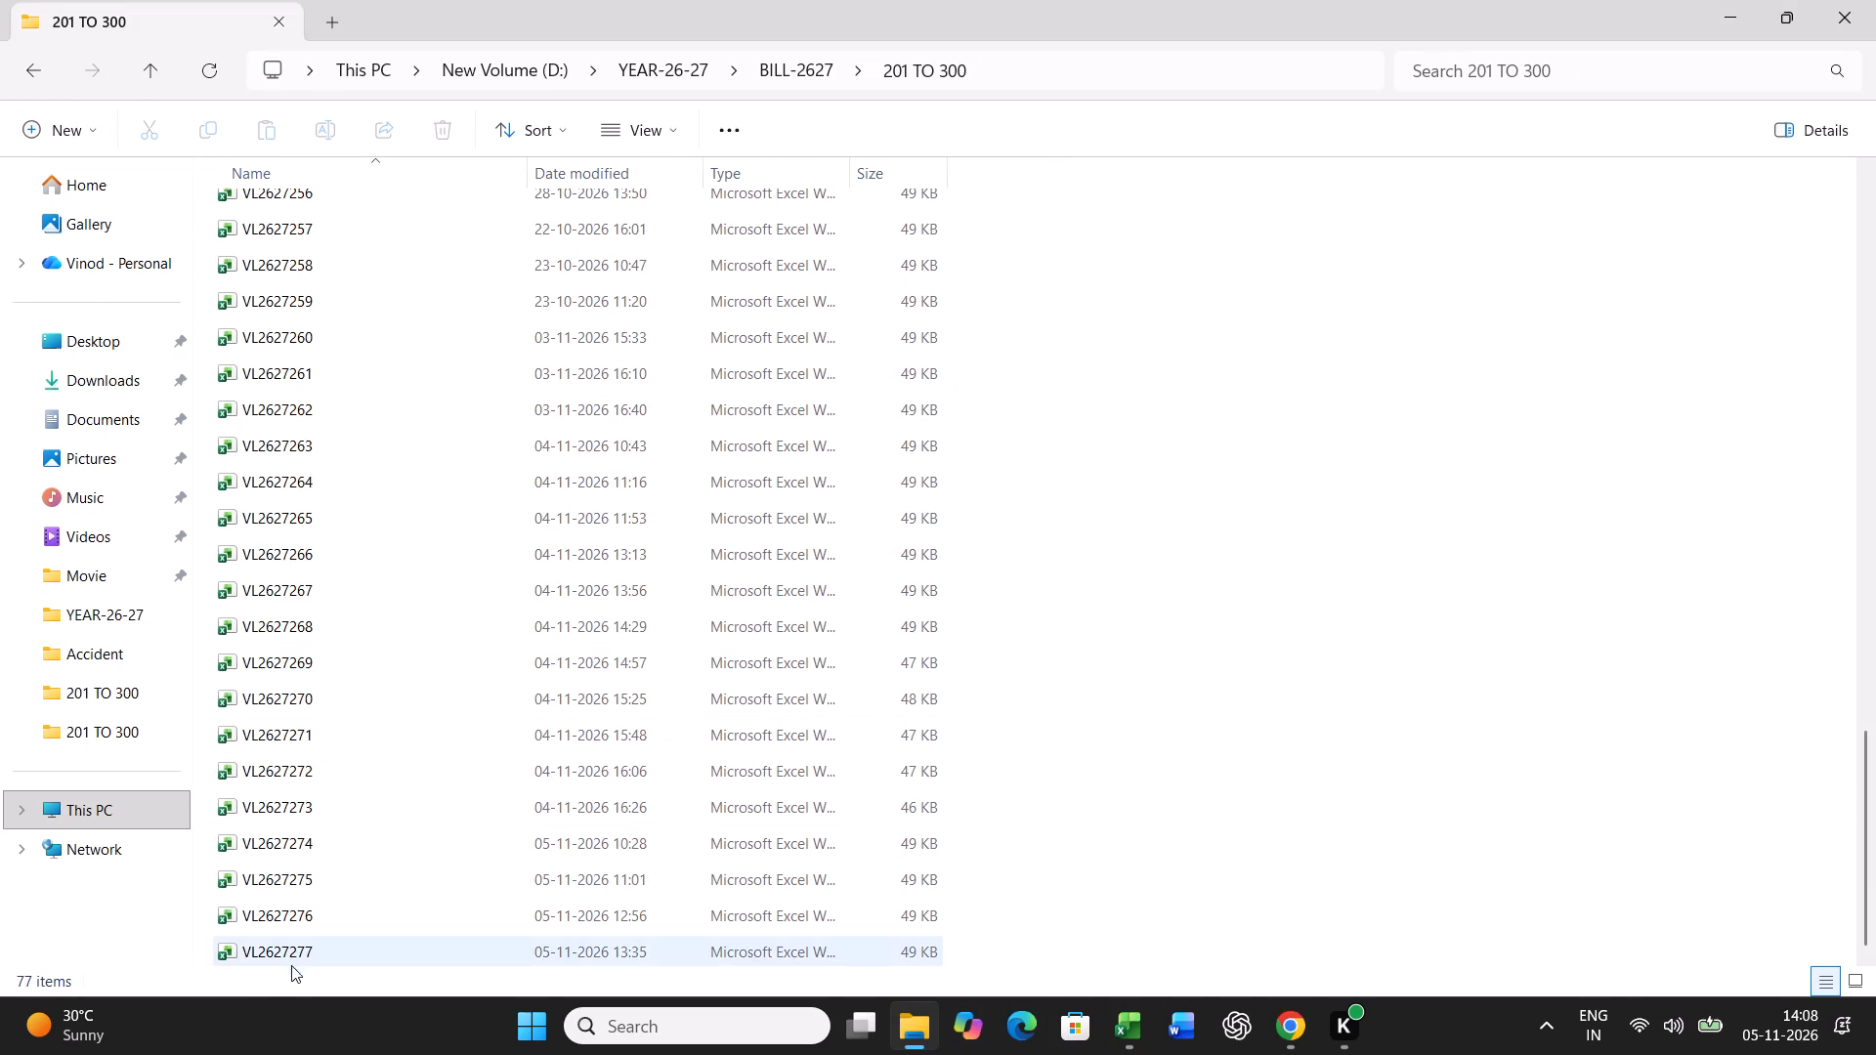
right_click(290, 951)
click(403, 920)
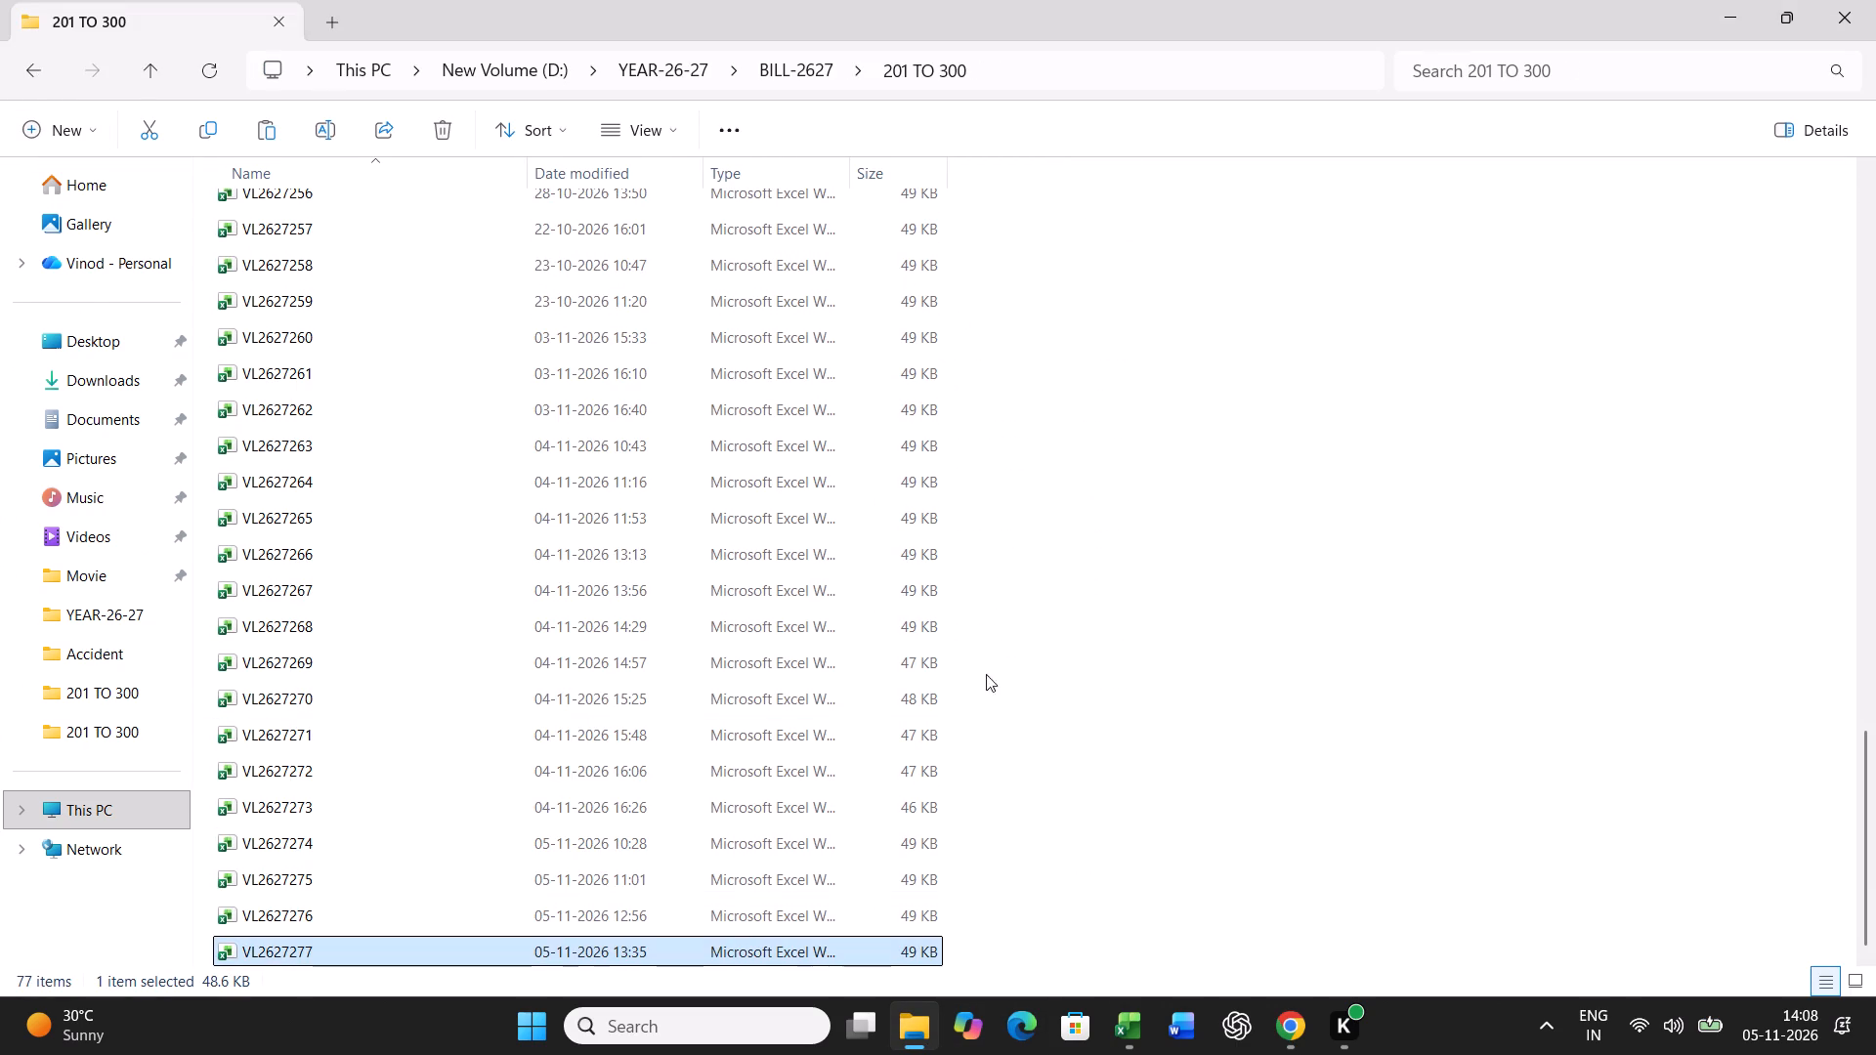
right_click(1224, 352)
click(1274, 401)
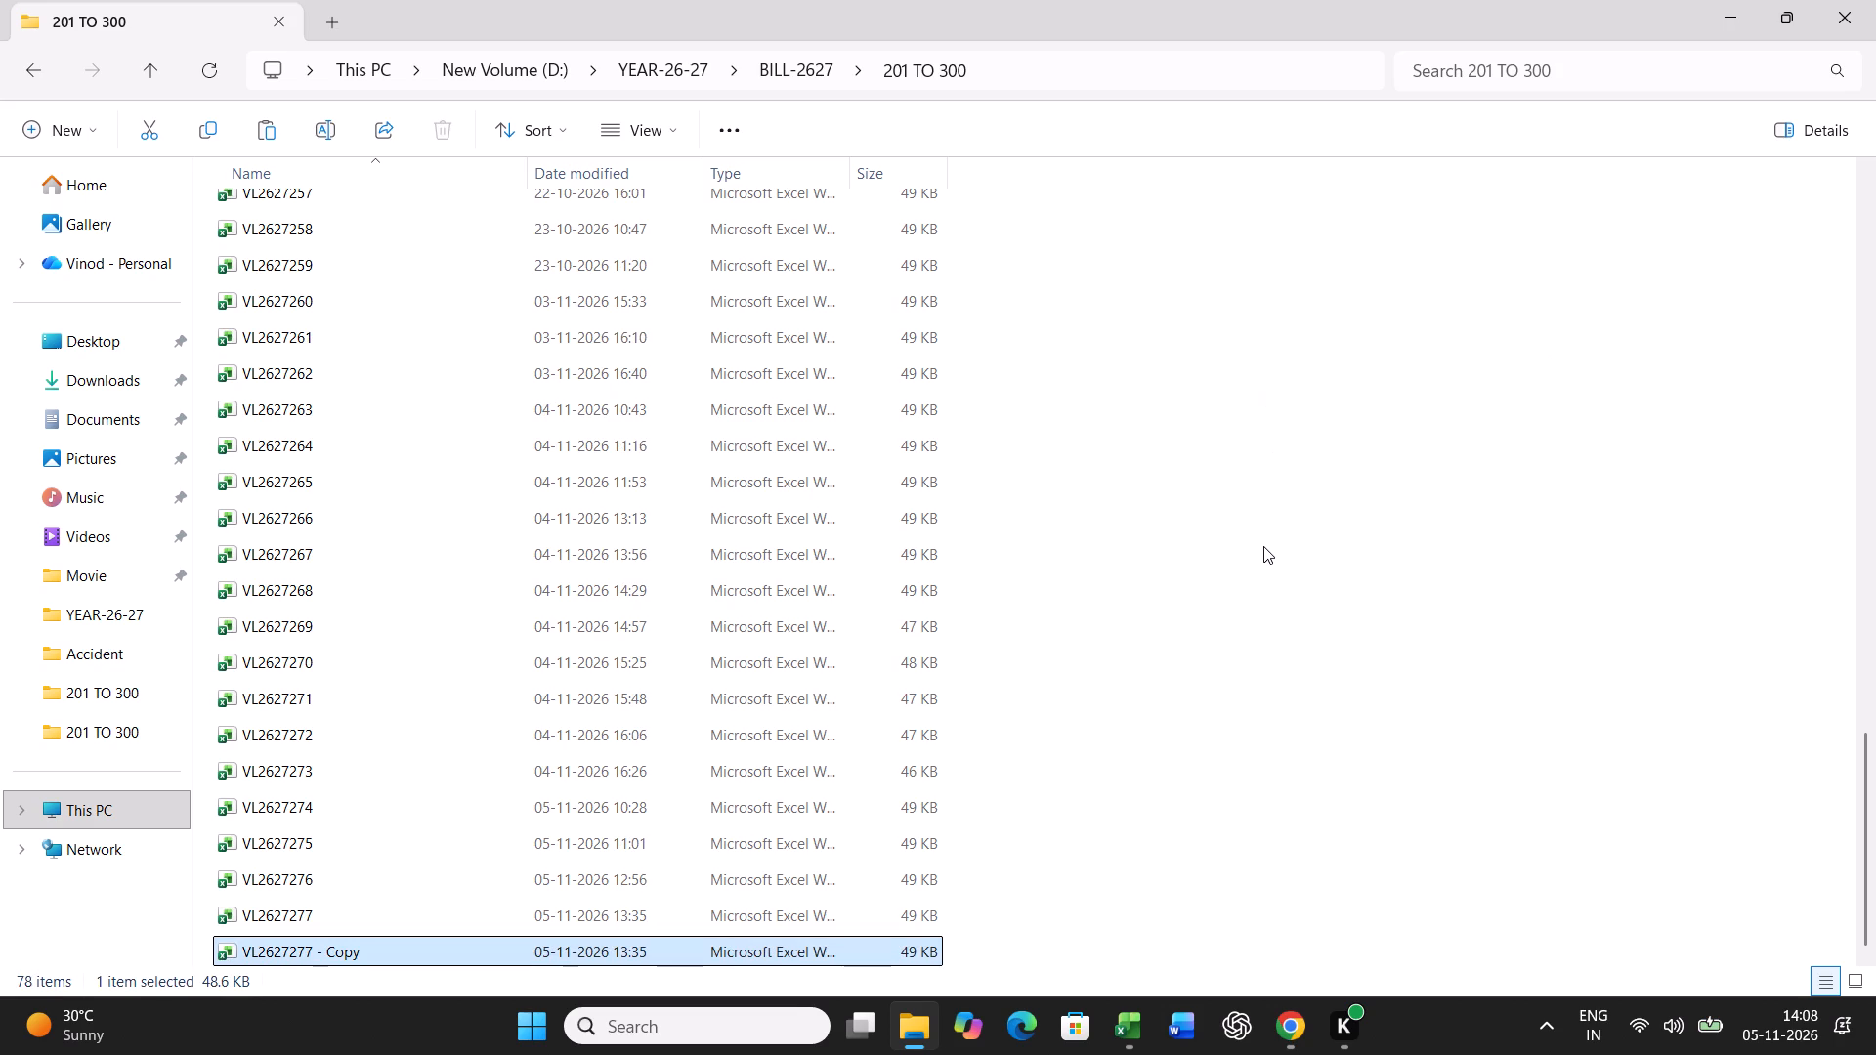
Rename the copied bill workbook as VL2627278.
key(F2)
key(Right)
key(BackSpace)
key(BackSpace)
key(BackSpace)
key(BackSpace)
key(BackSpace)
key(BackSpace)
key(BackSpace)
key(BackSpace)
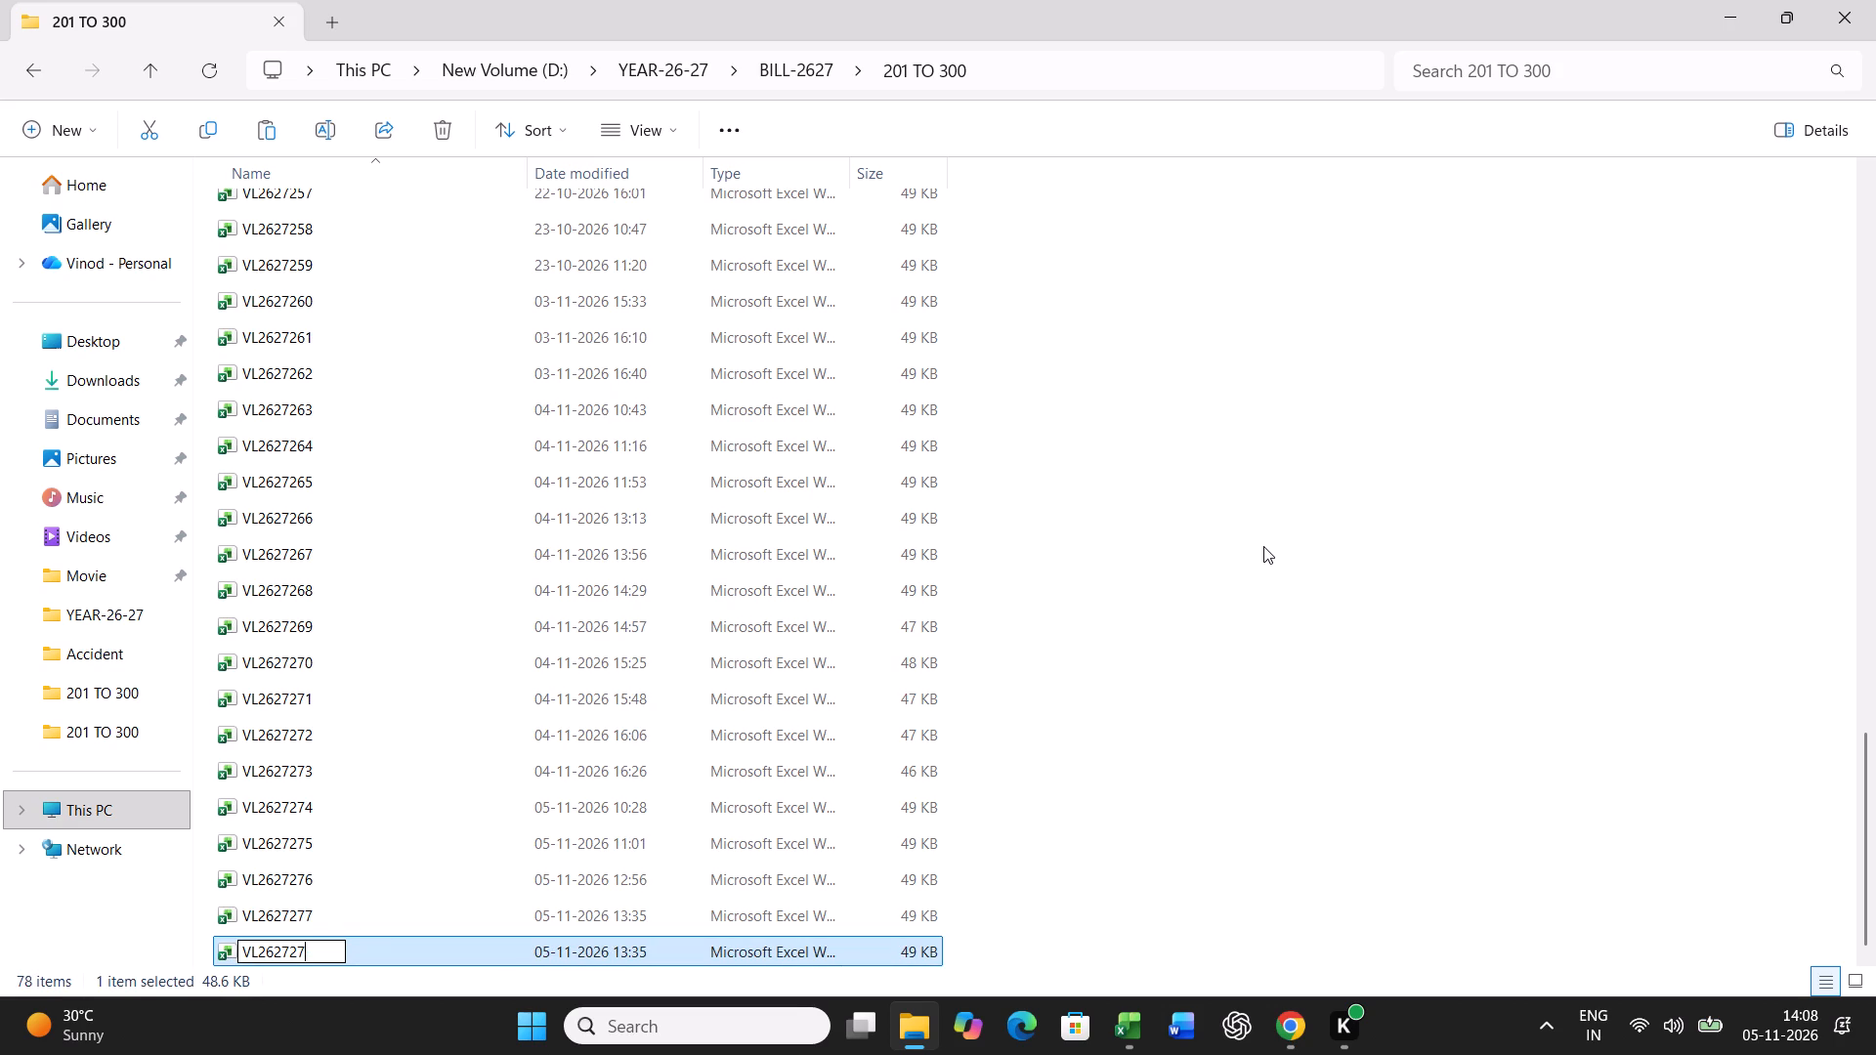
key(8)
key(Return)
Open the VL2627278 workbook for editing and set its bill number to VL2627278.
key(Return)
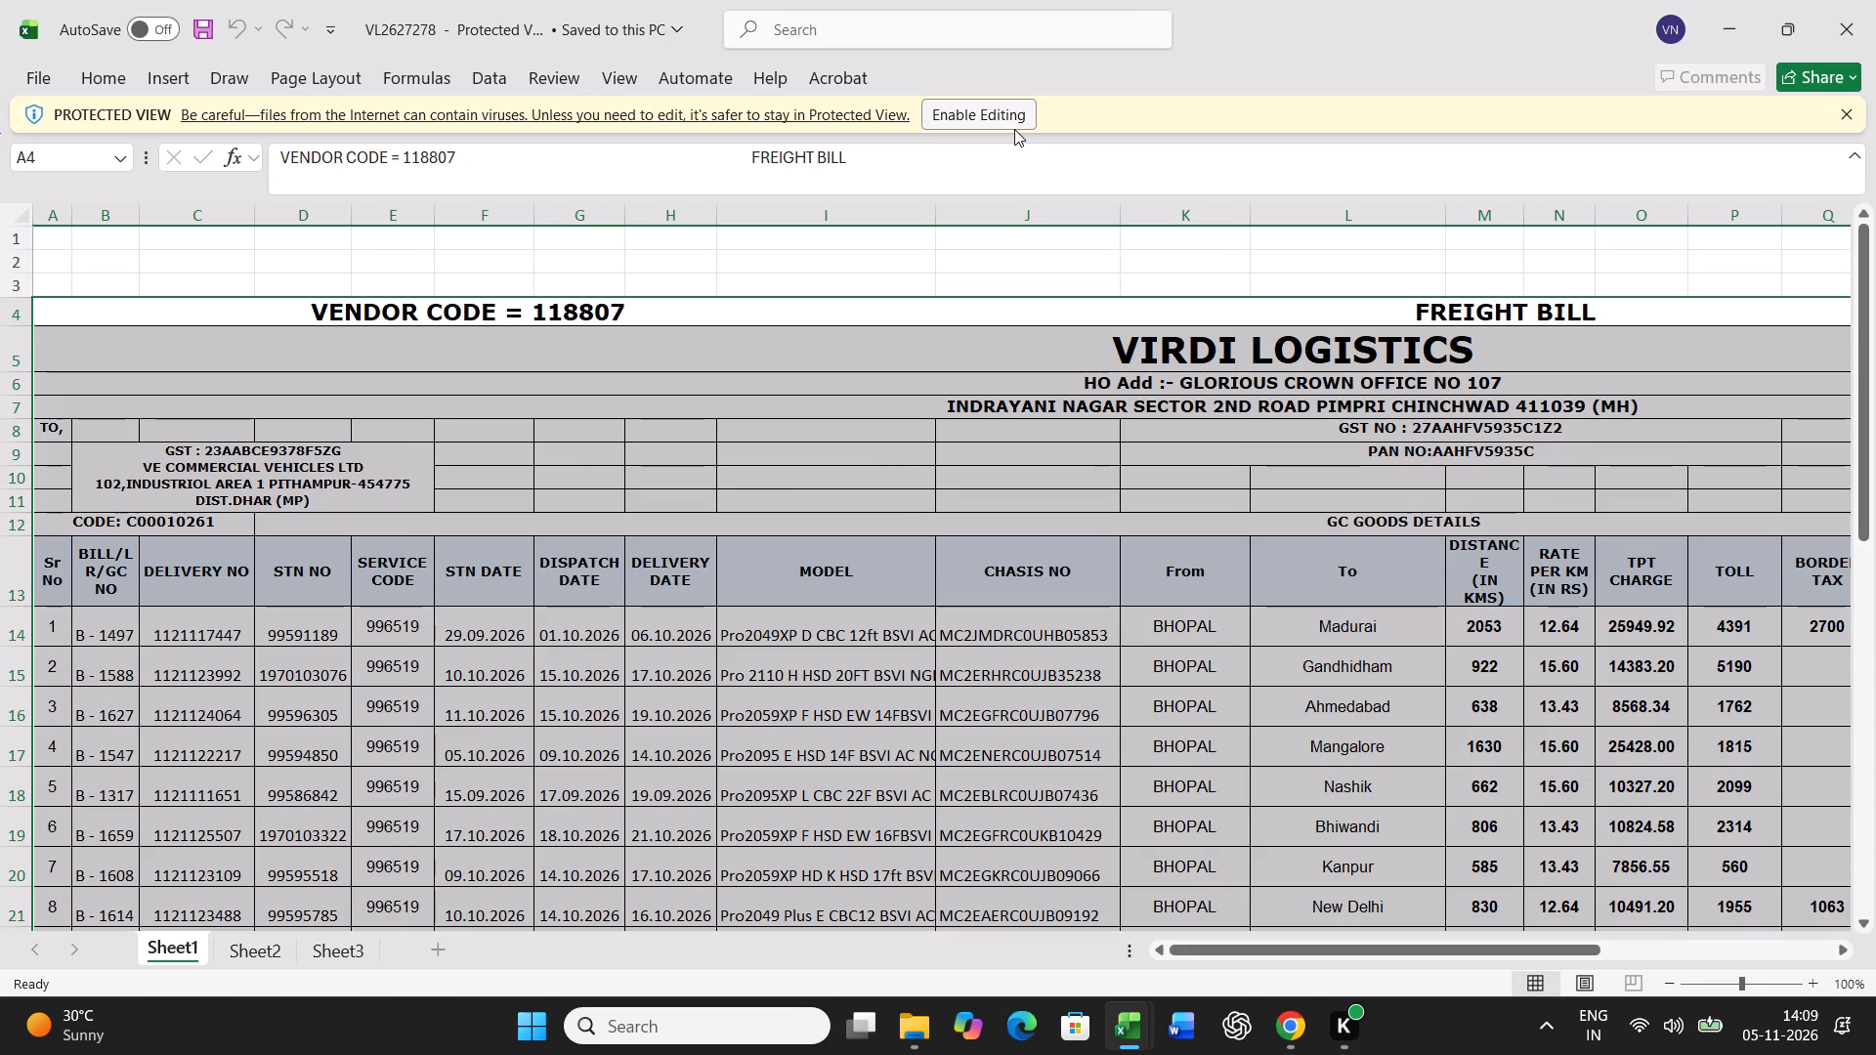
click(1009, 115)
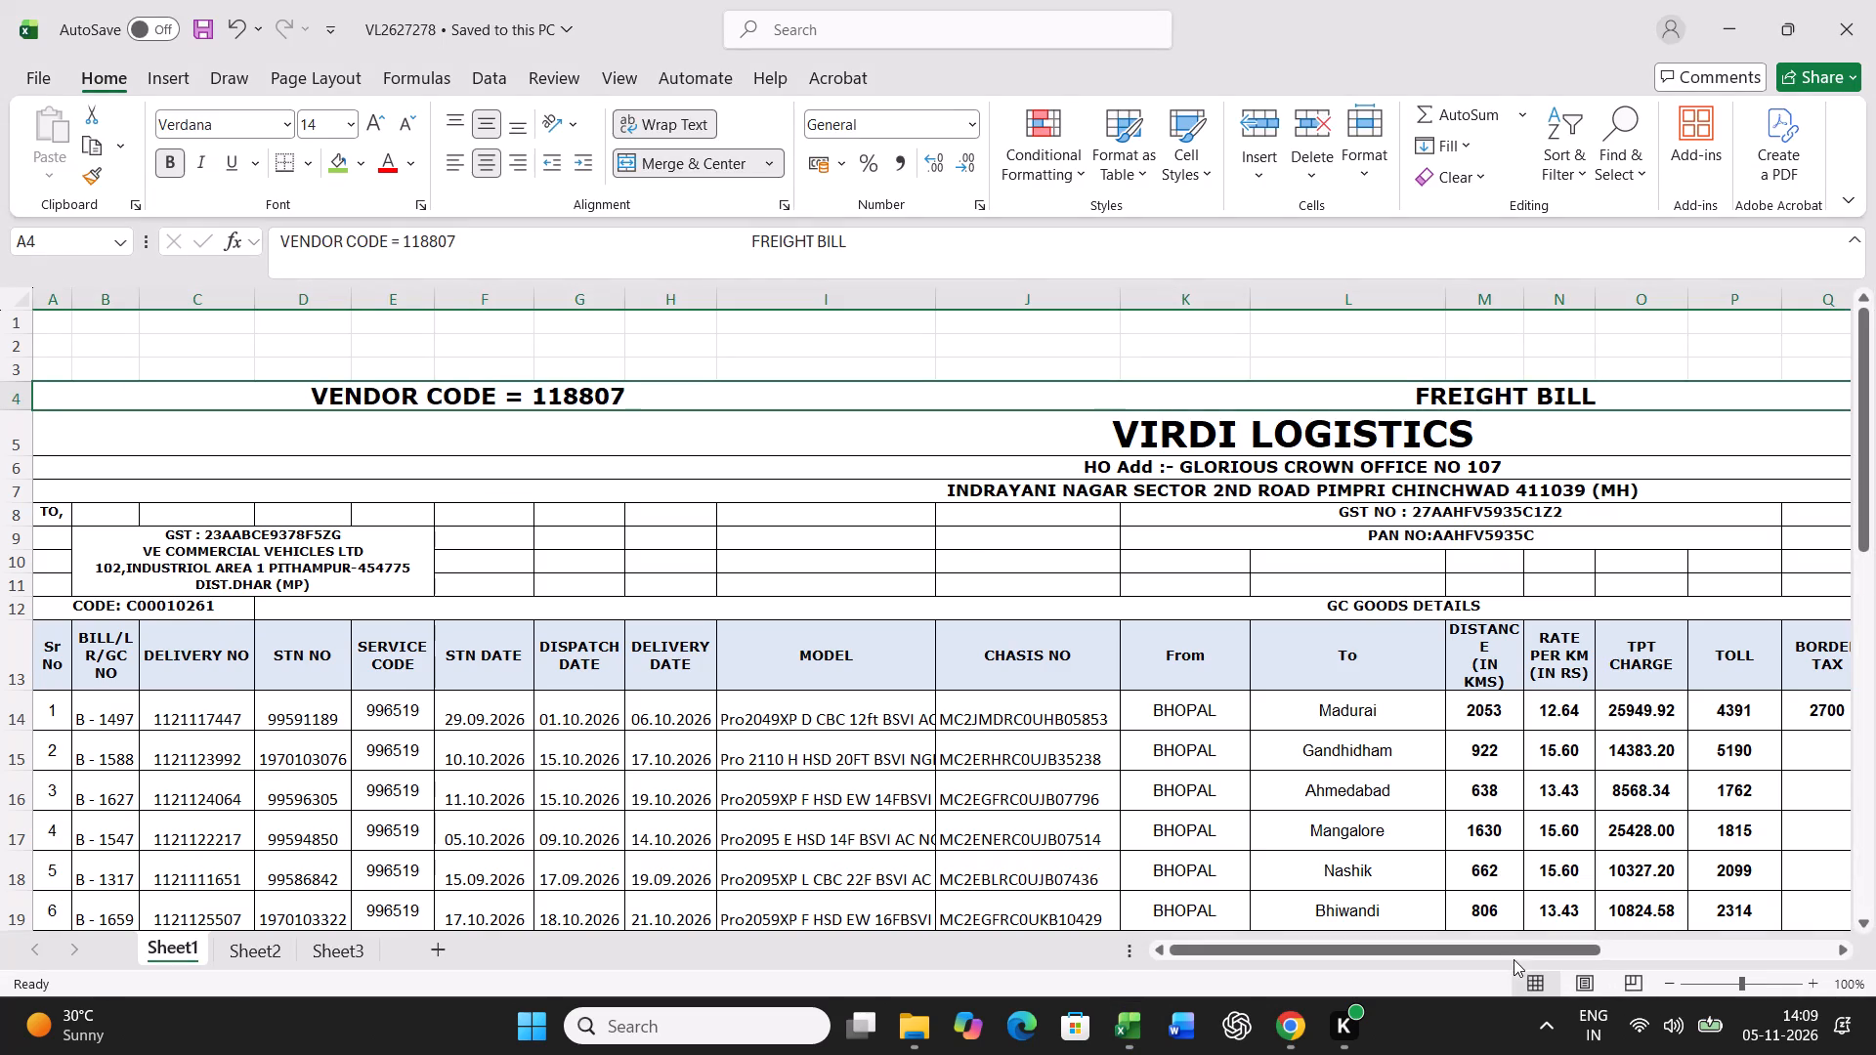
drag(1517, 947, 1758, 951)
click(1532, 561)
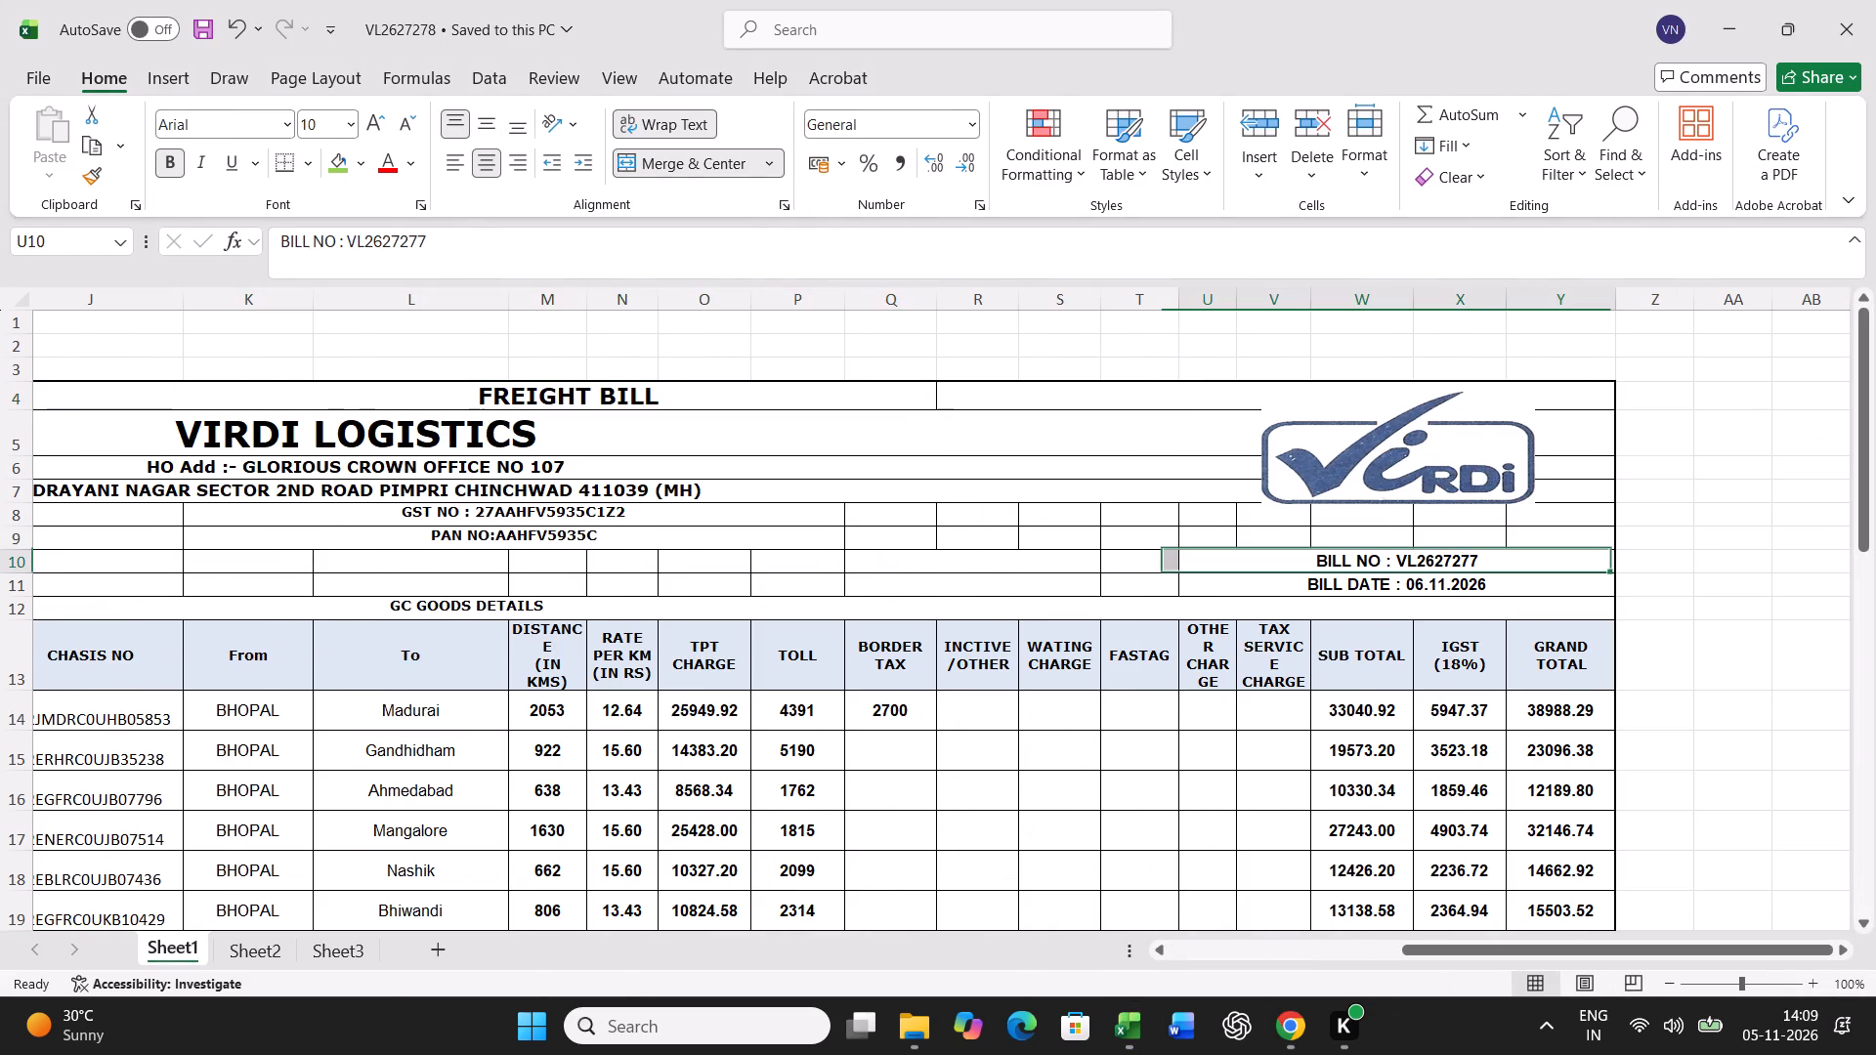
key(F2)
key(BackSpace)
key(8)
key(Return)
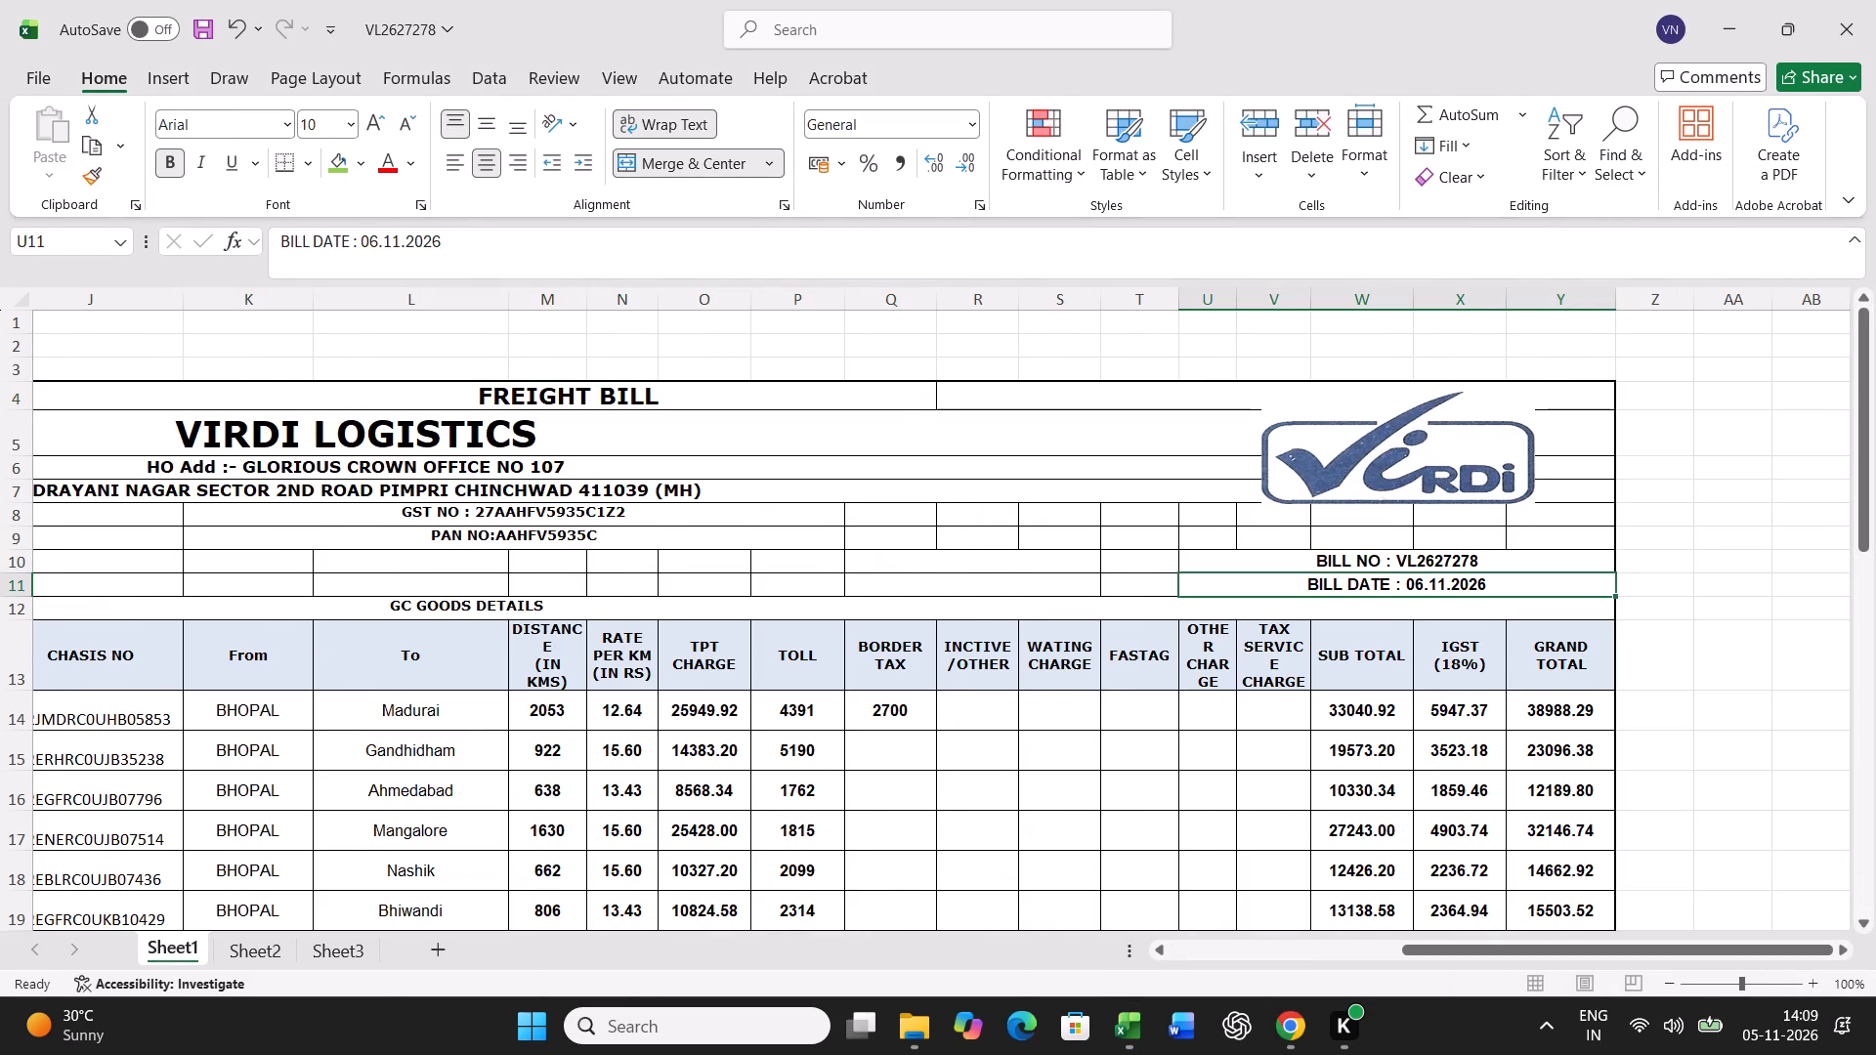
Clear the contents of the old consignment entries in rows 14 to 34 of the freight bill.
click(1365, 943)
scroll(1317, 790, down, 4)
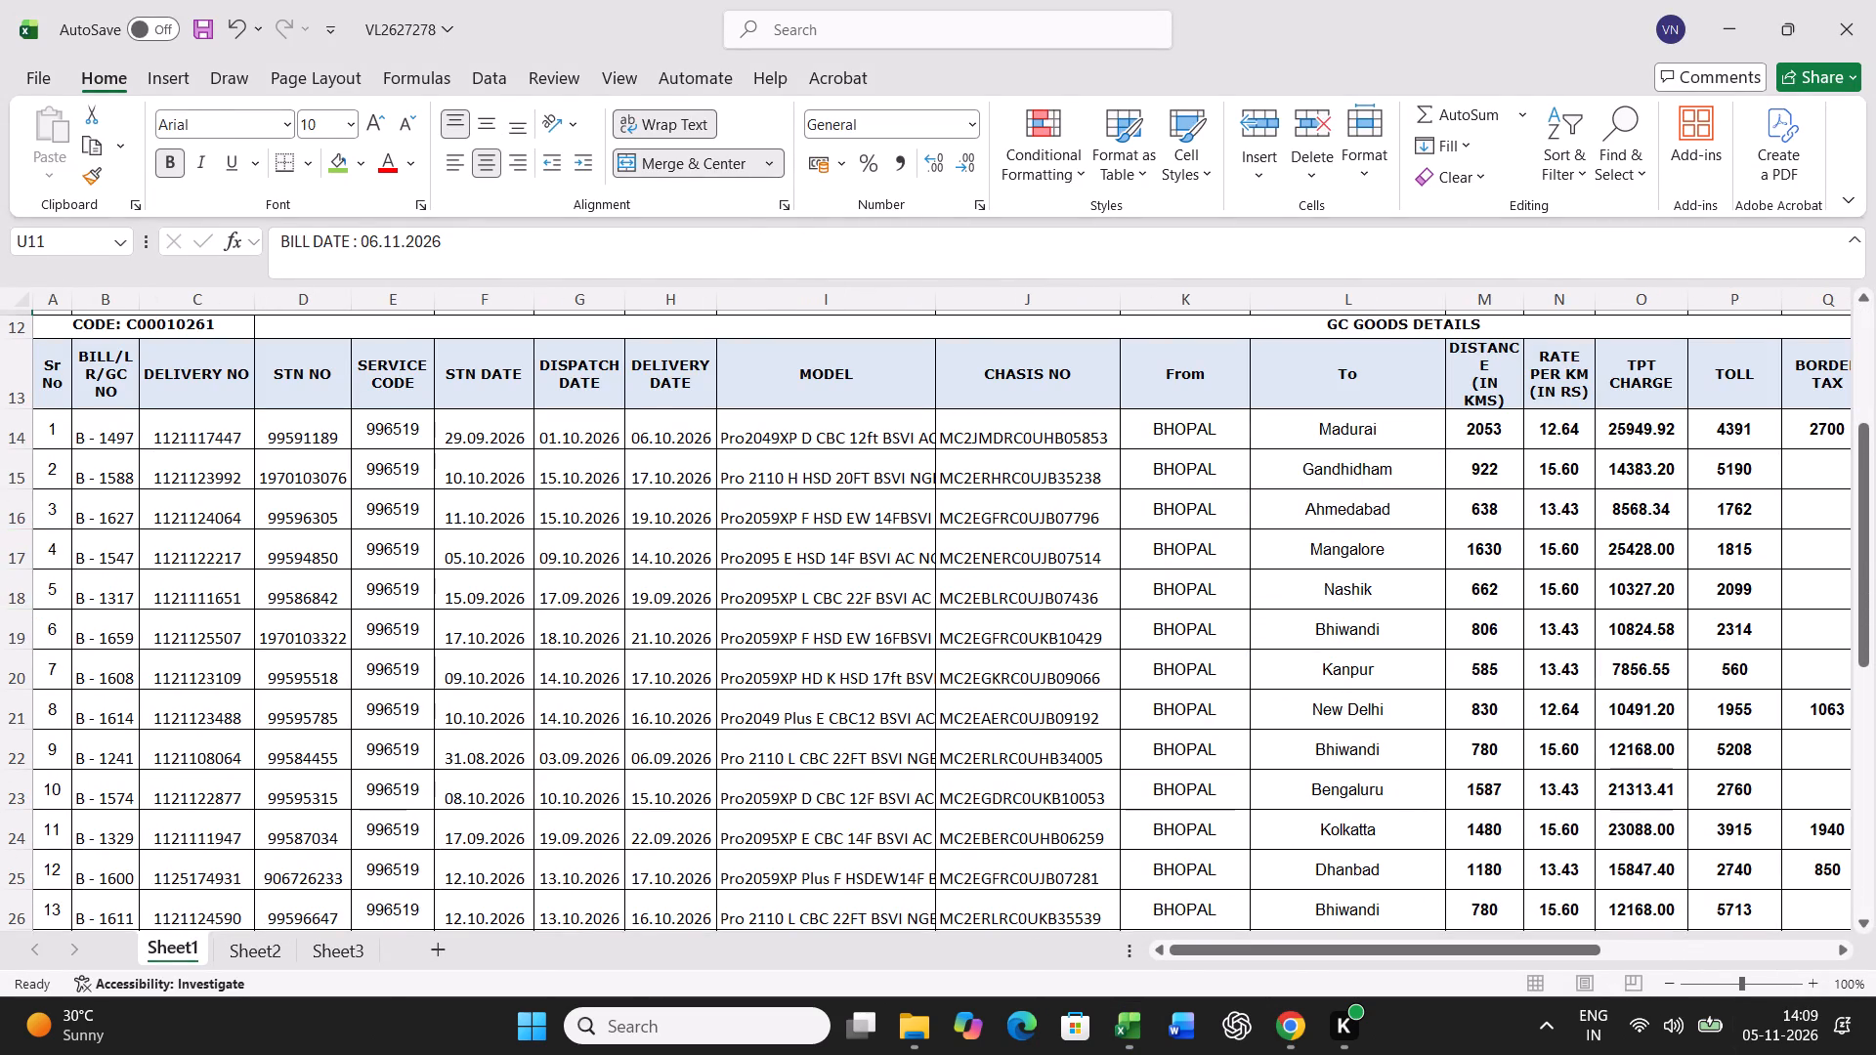
drag(12, 434, 0, 956)
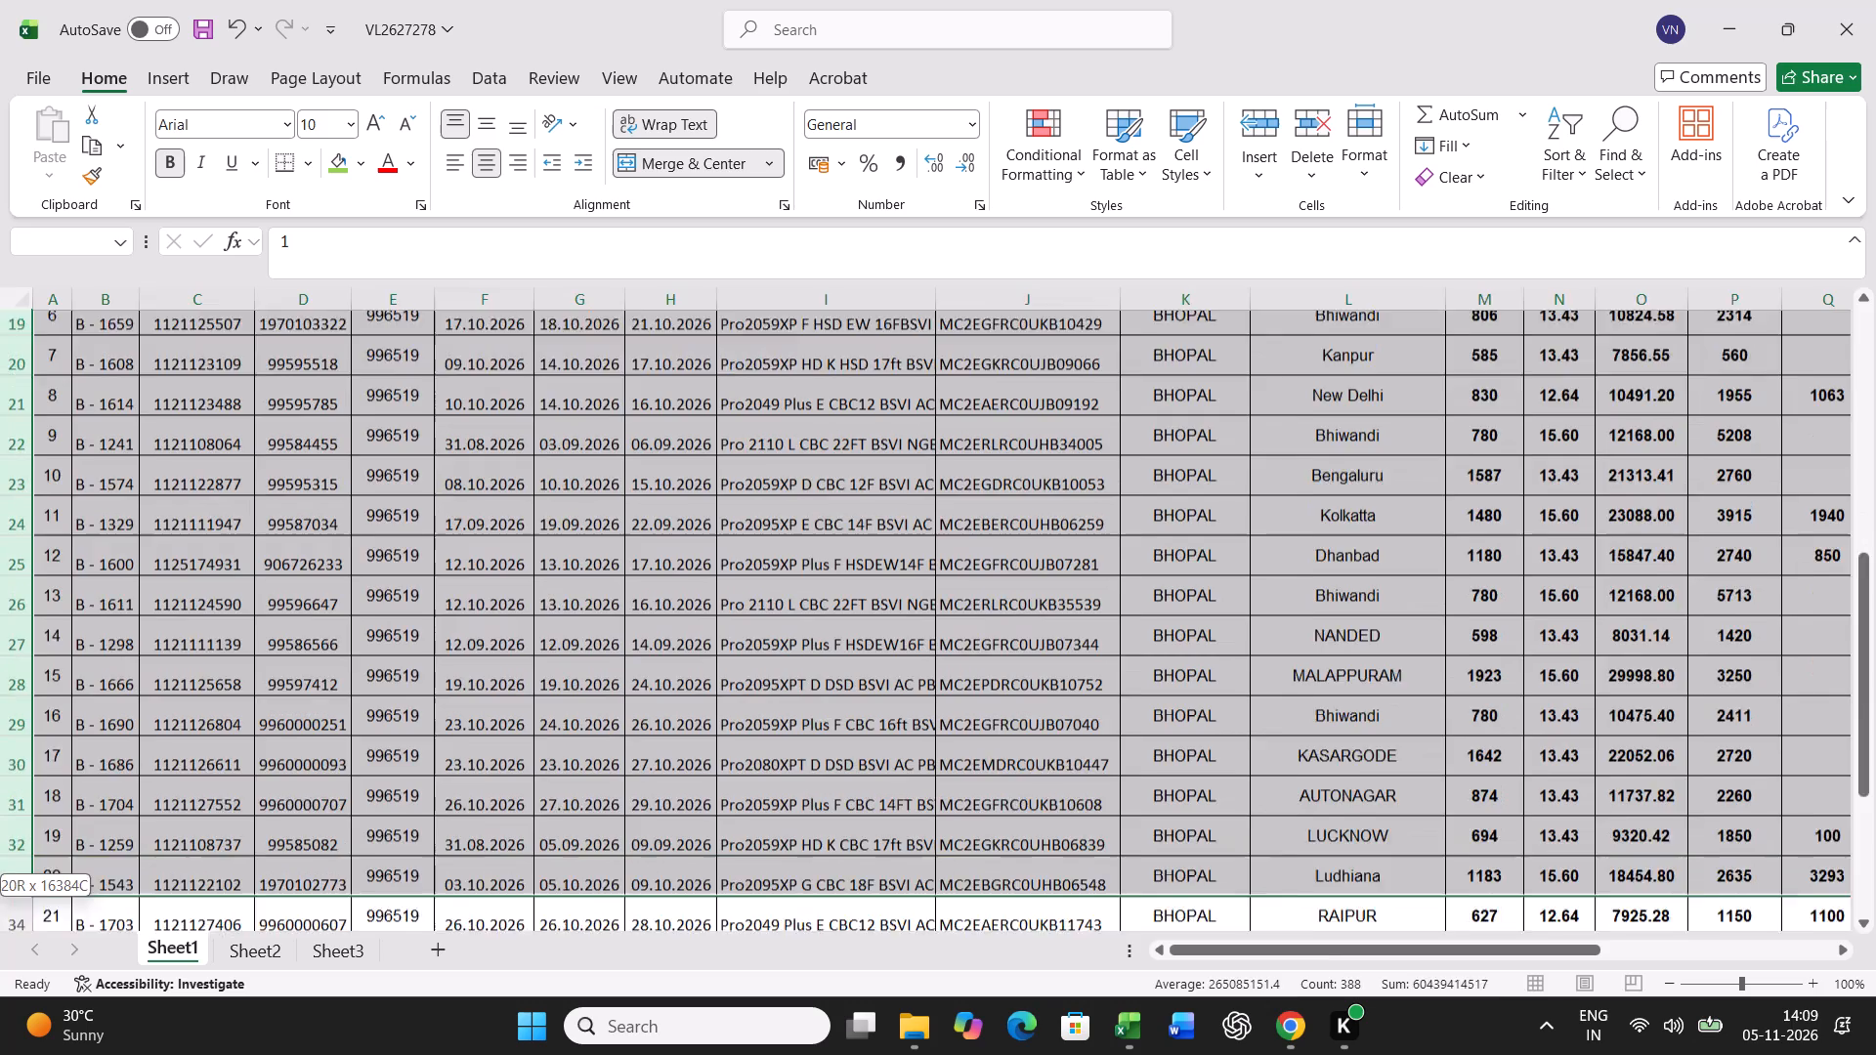
drag(0, 956, 0, 814)
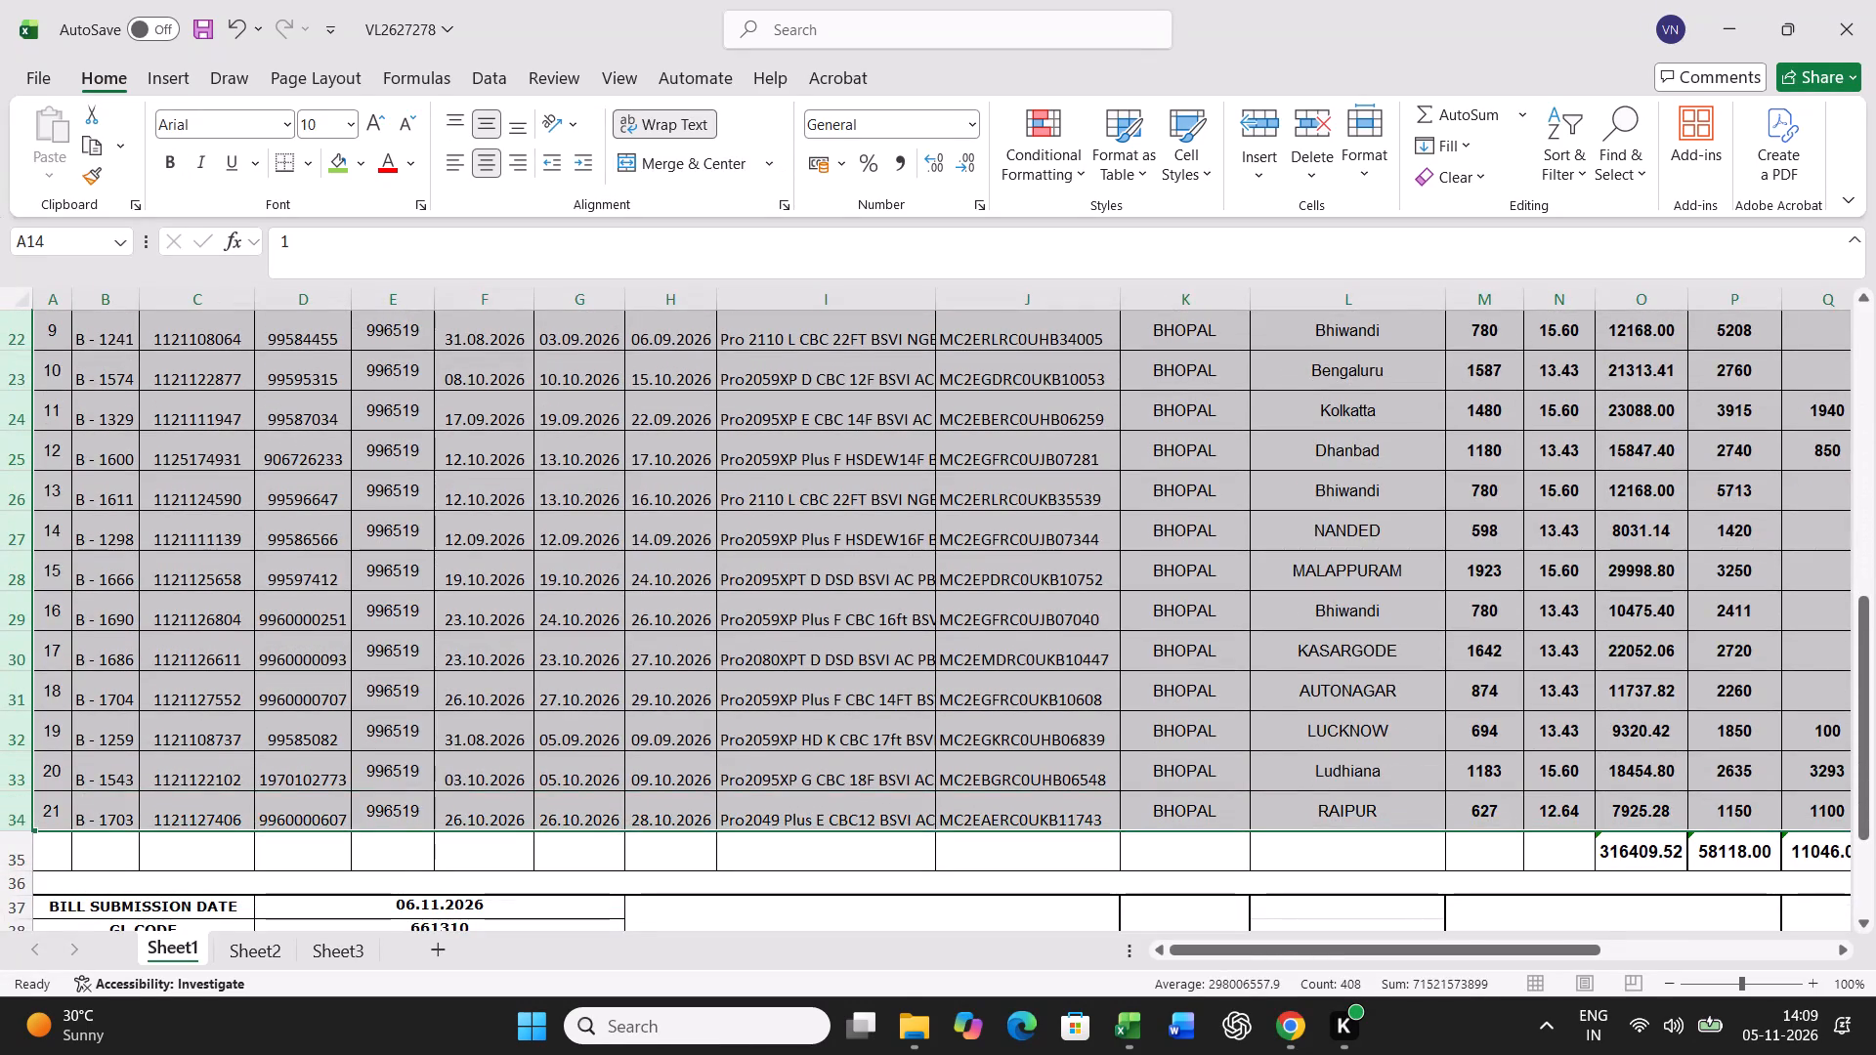
key(Delete)
Copy rows 38 to 58 from BILING FILE's BUNCH sheet and paste them as values into VL2627278 starting at A14.
click(1129, 1028)
click(1022, 939)
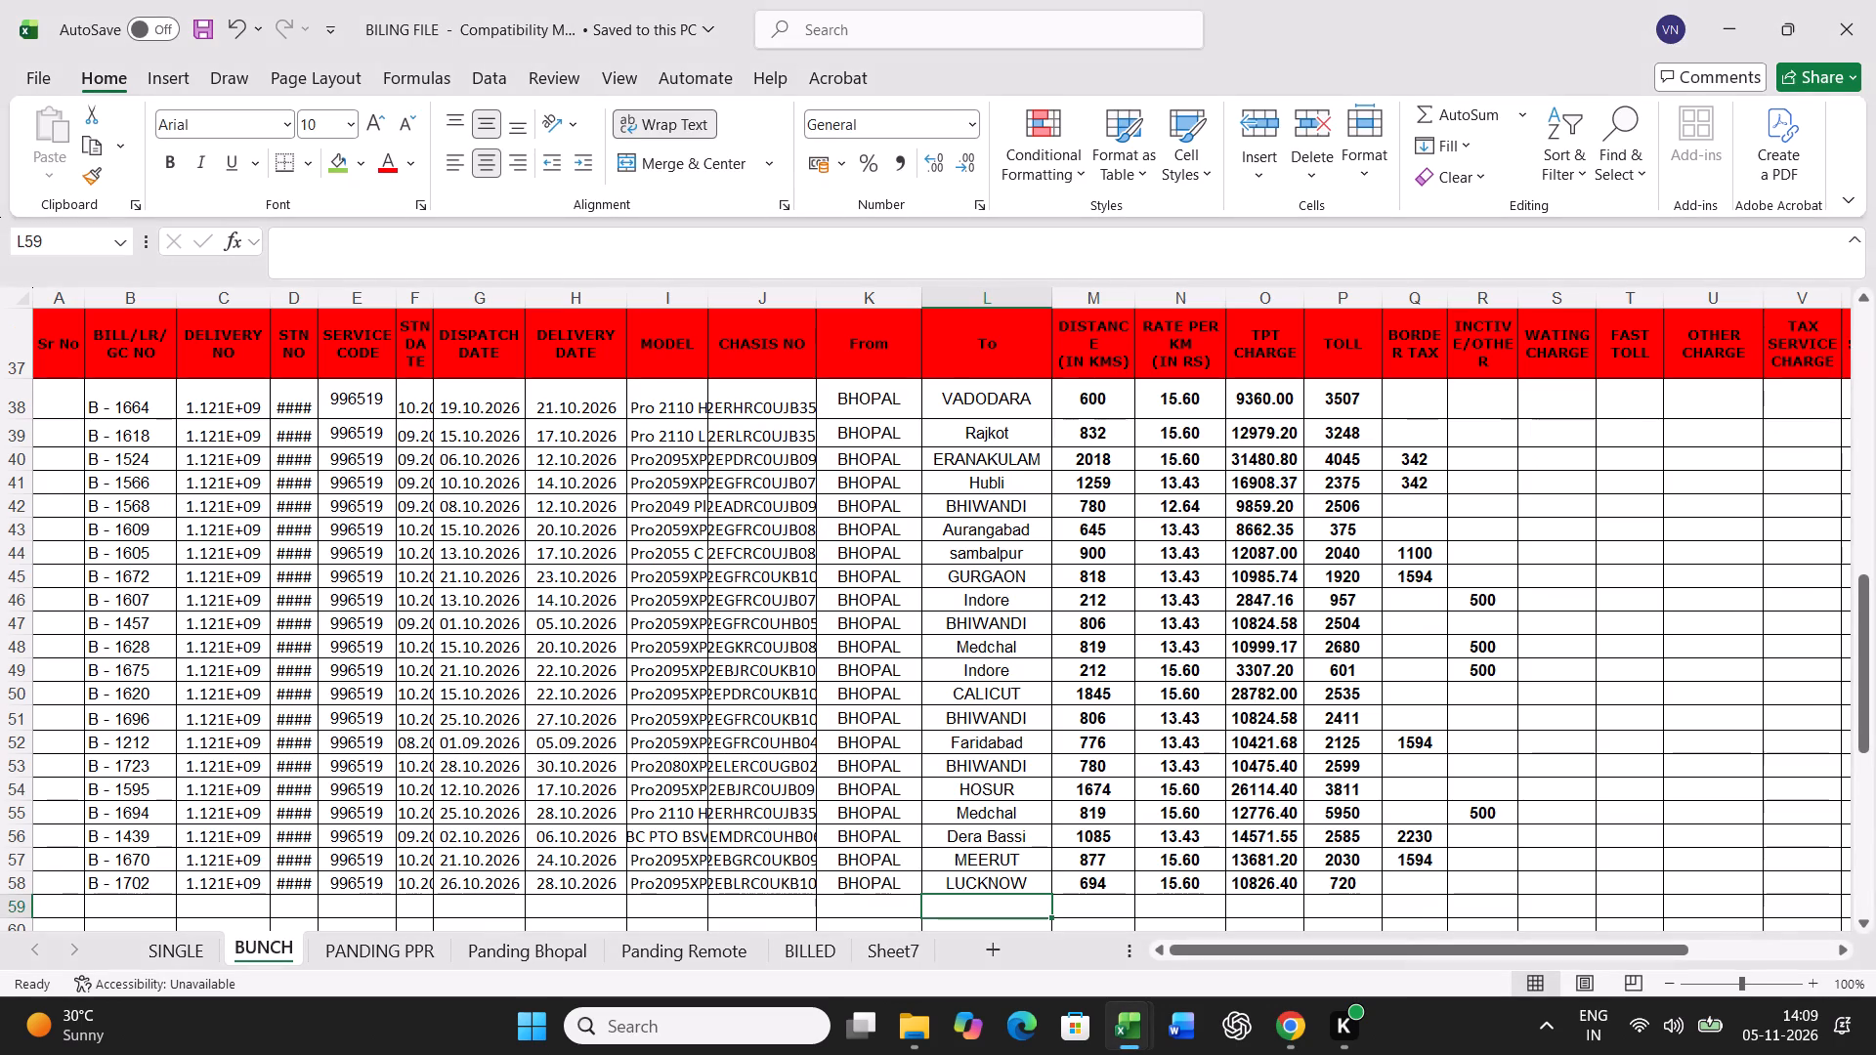
drag(7, 402, 0, 860)
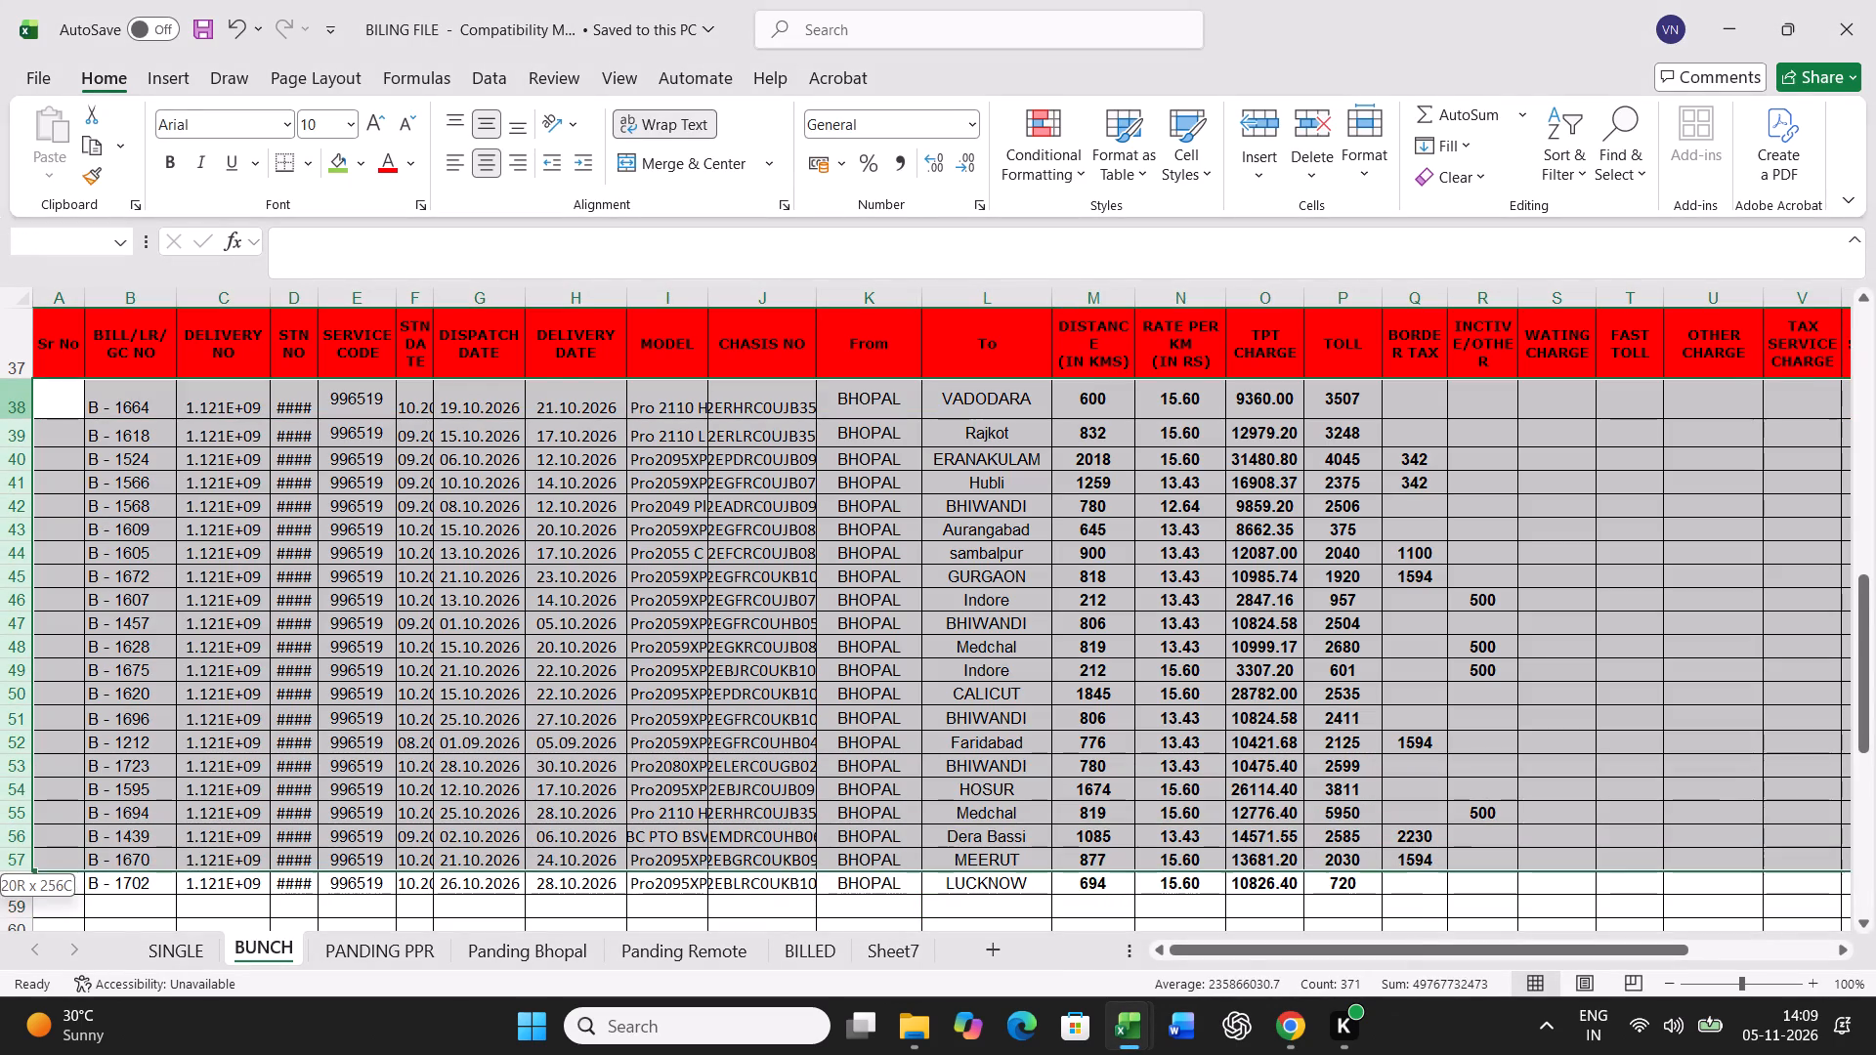
drag(0, 860, 0, 882)
key(ctrl+c)
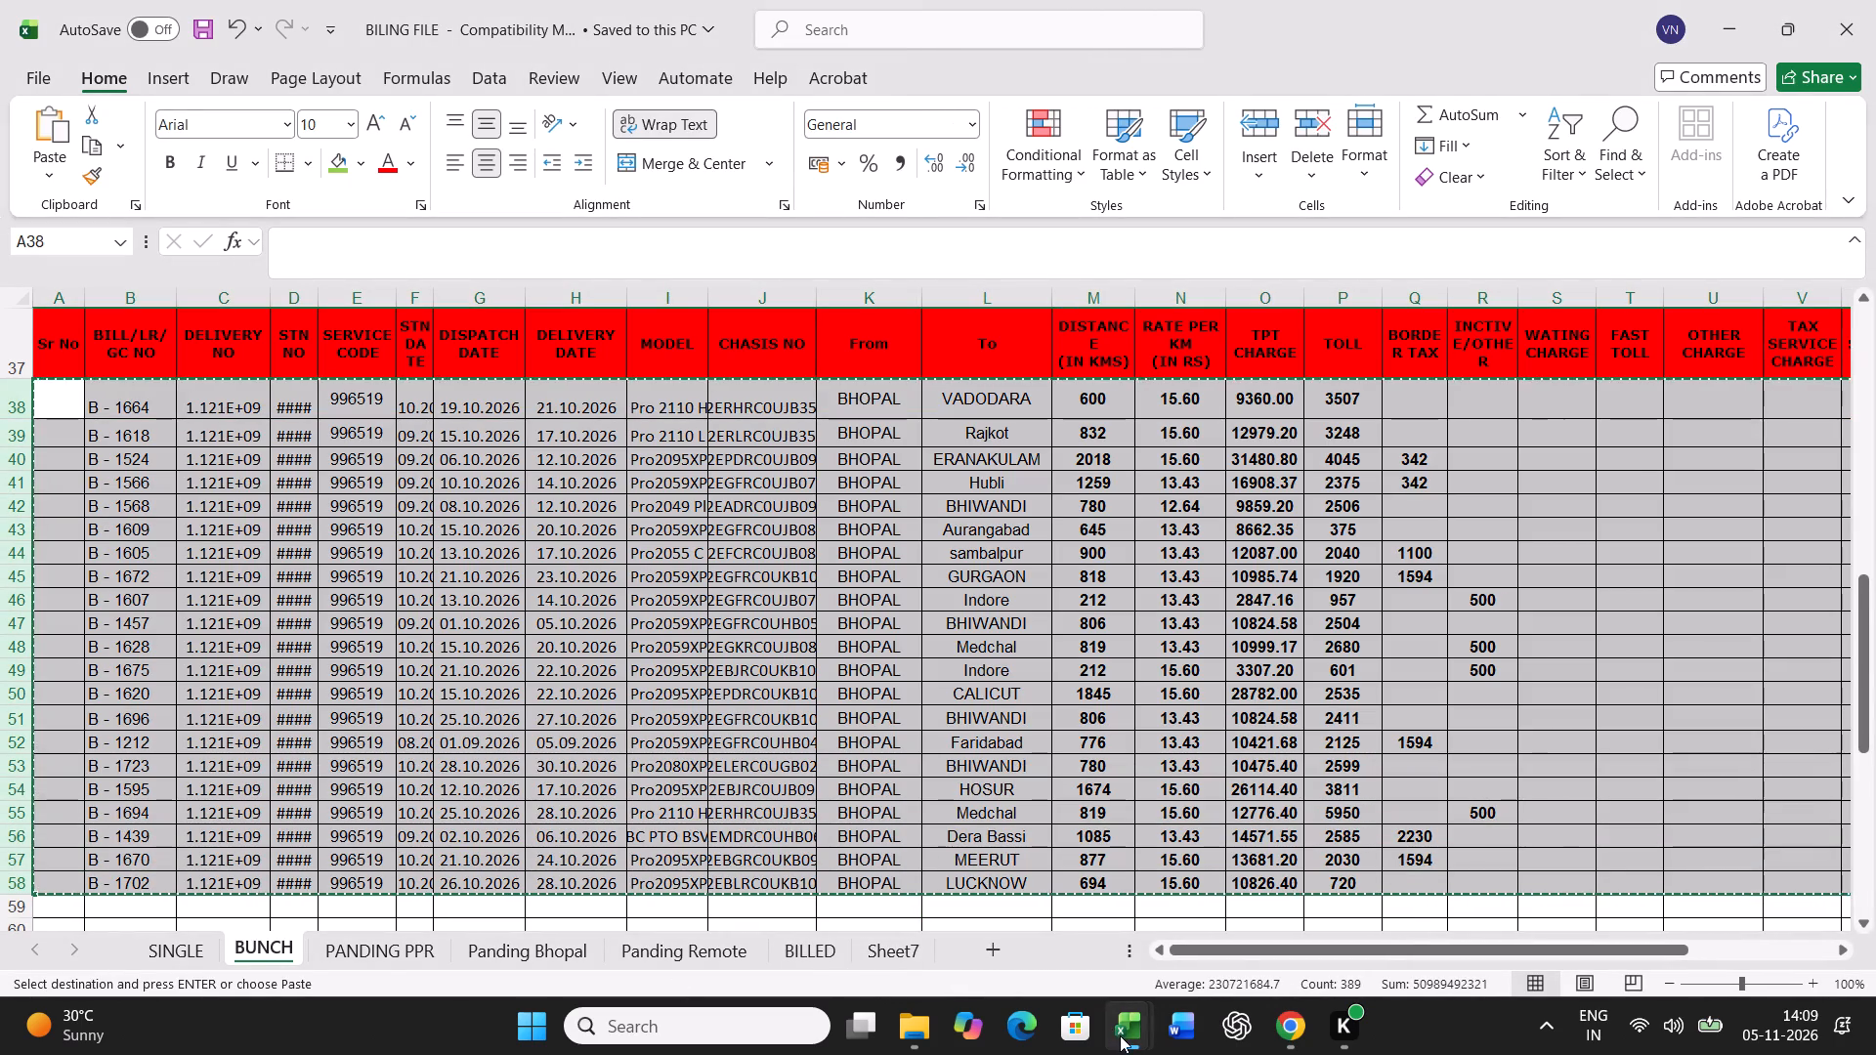
click(1121, 1036)
click(1227, 908)
click(48, 641)
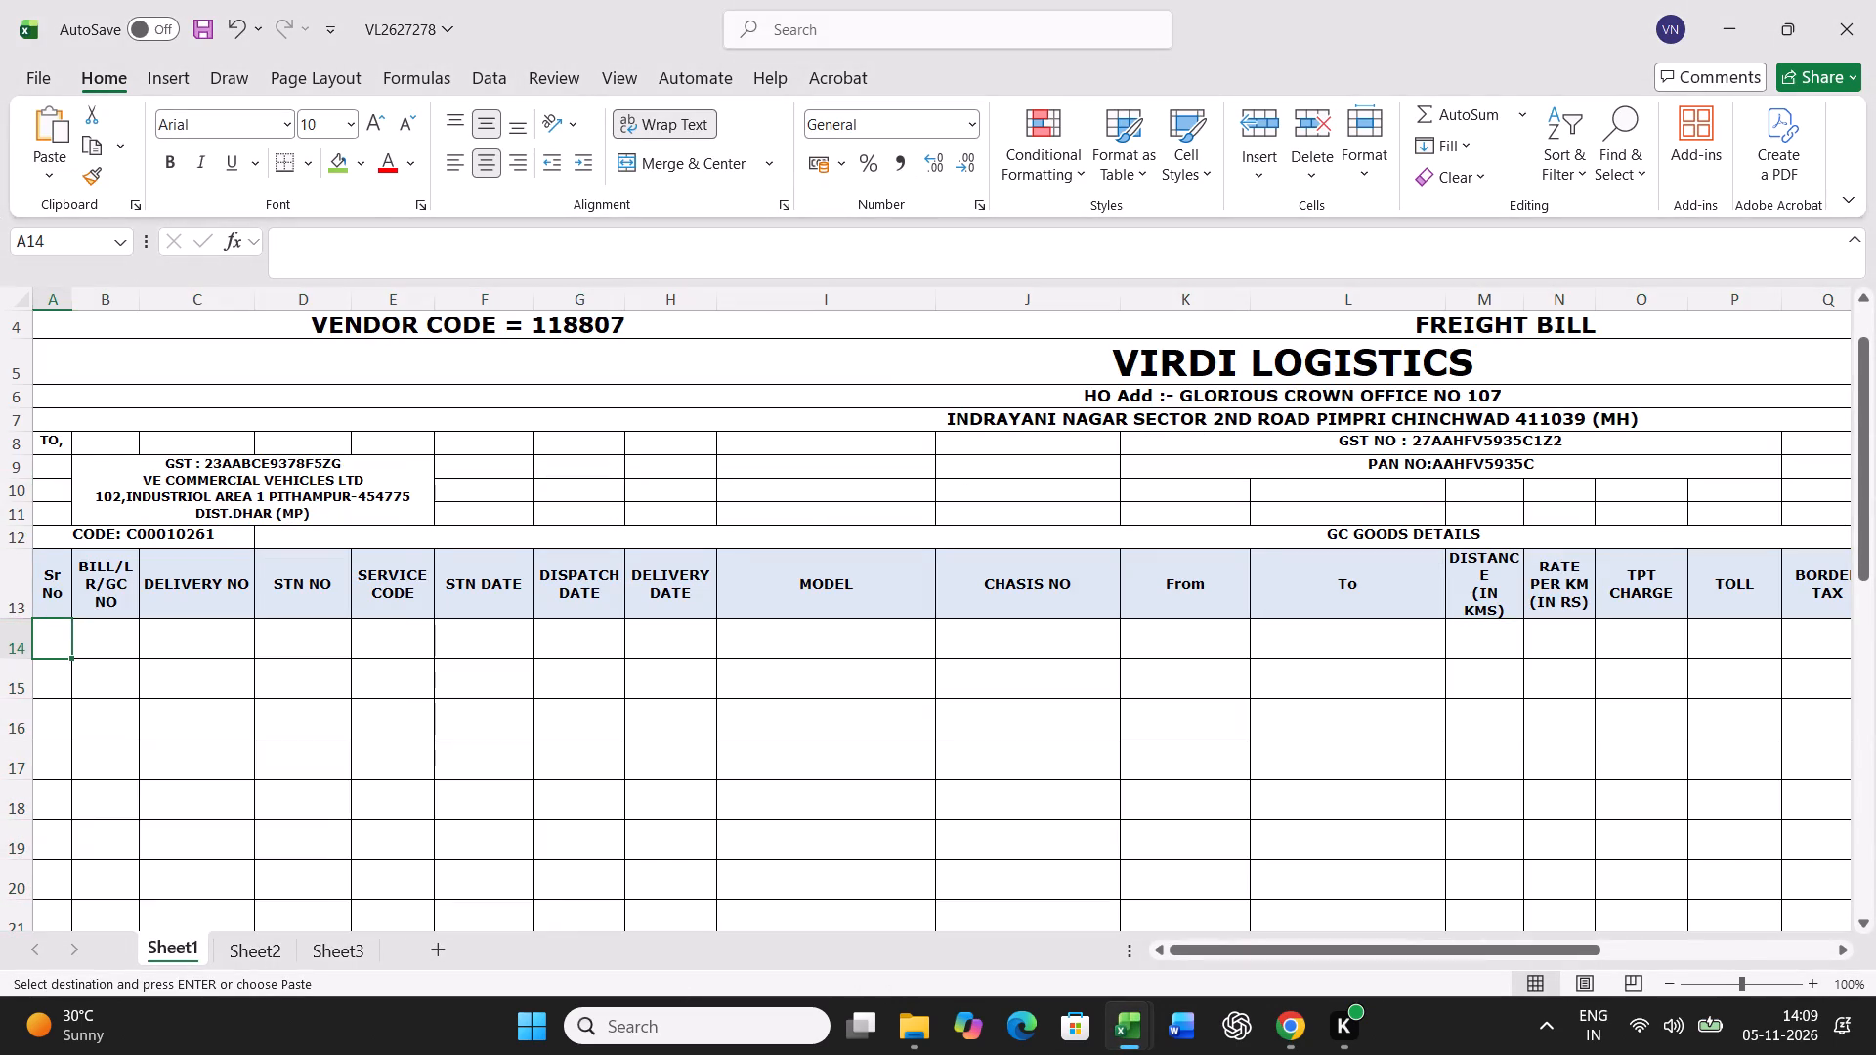
right_click(48, 641)
click(134, 426)
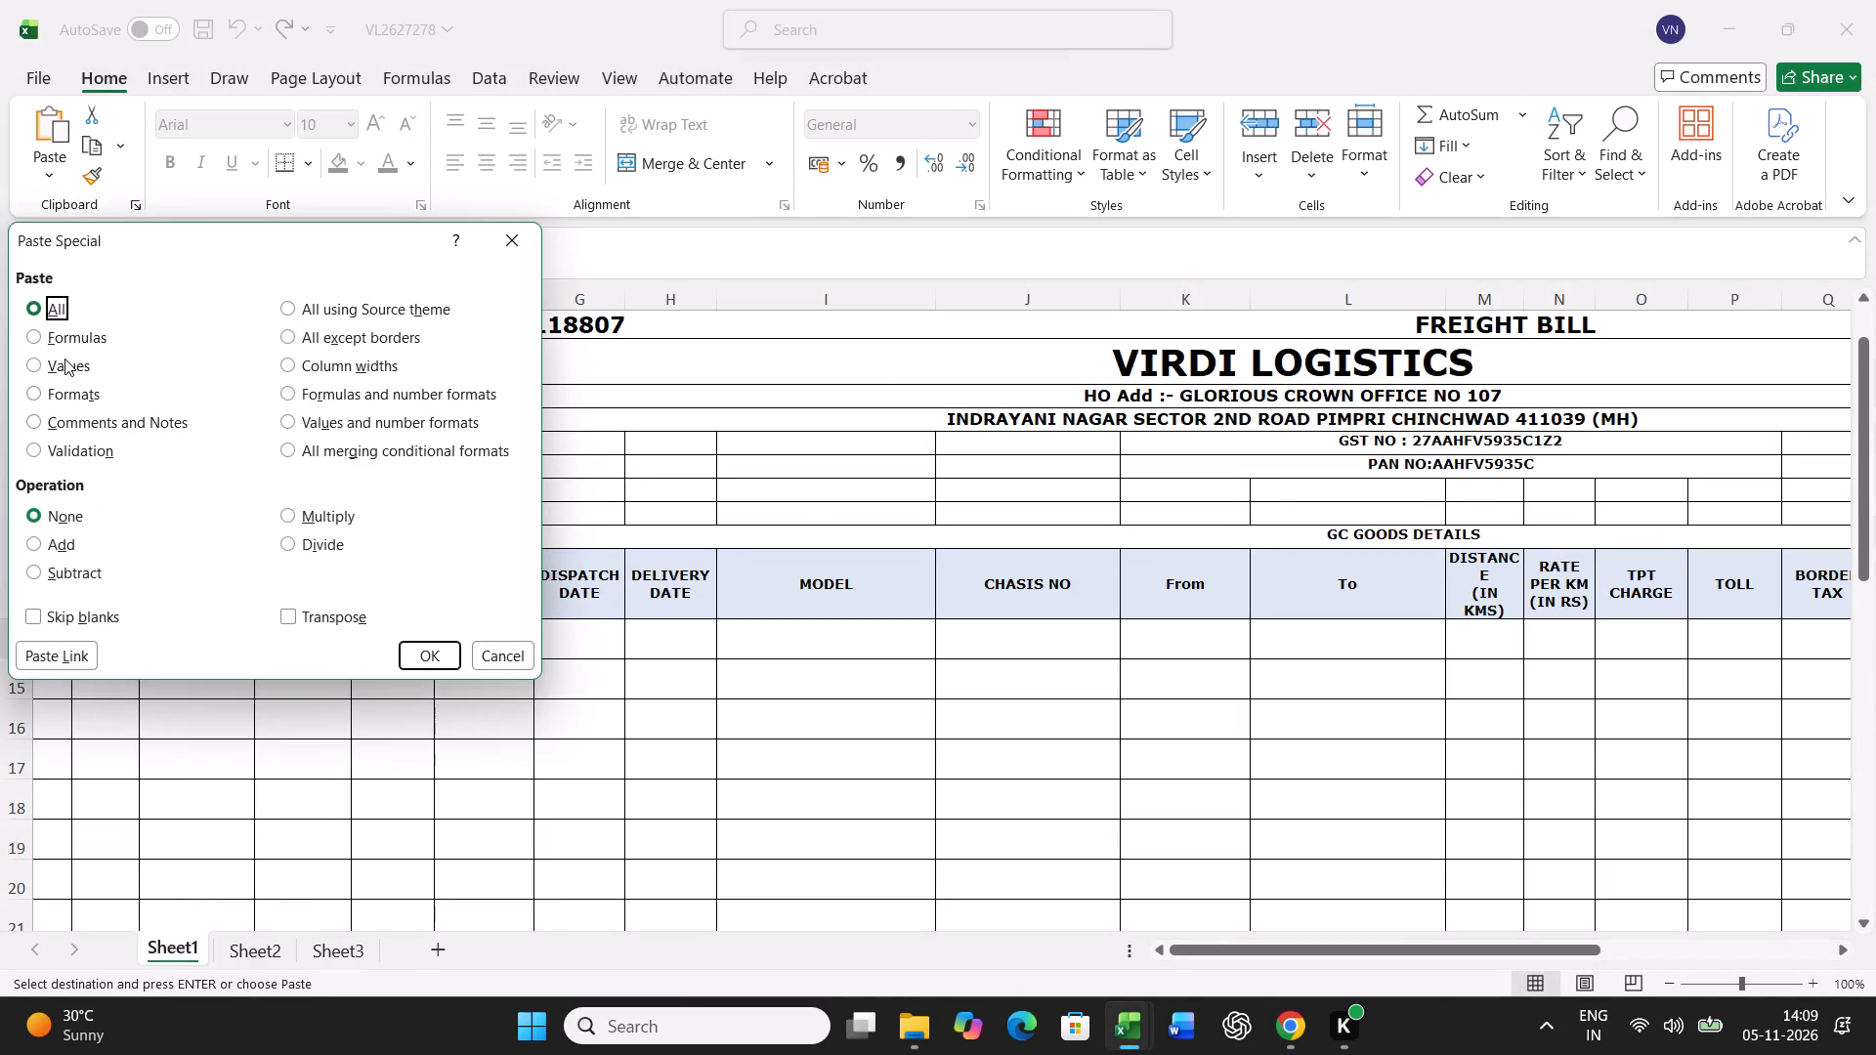
click(64, 359)
click(409, 662)
Number the pasted consignment rows 1 to 21 in the Sr No column.
scroll(418, 662, down, 3)
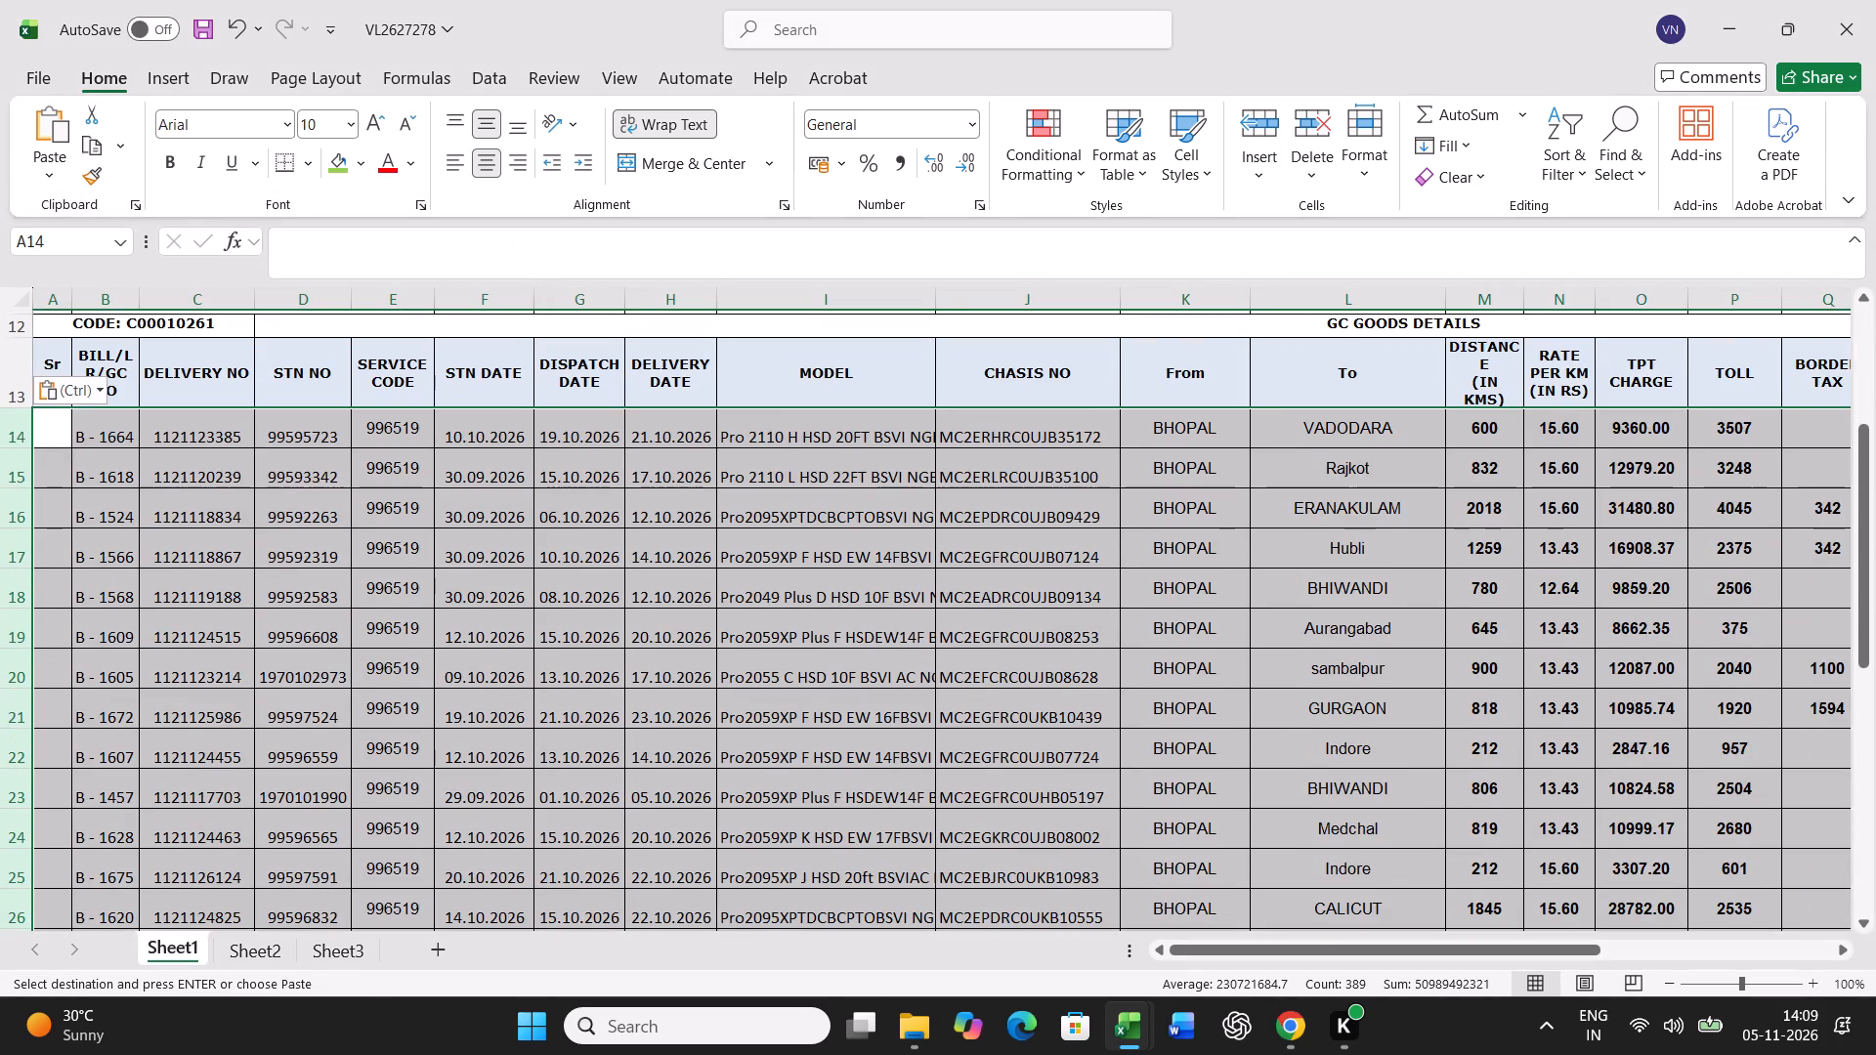
click(54, 434)
key(1)
key(Return)
key(2)
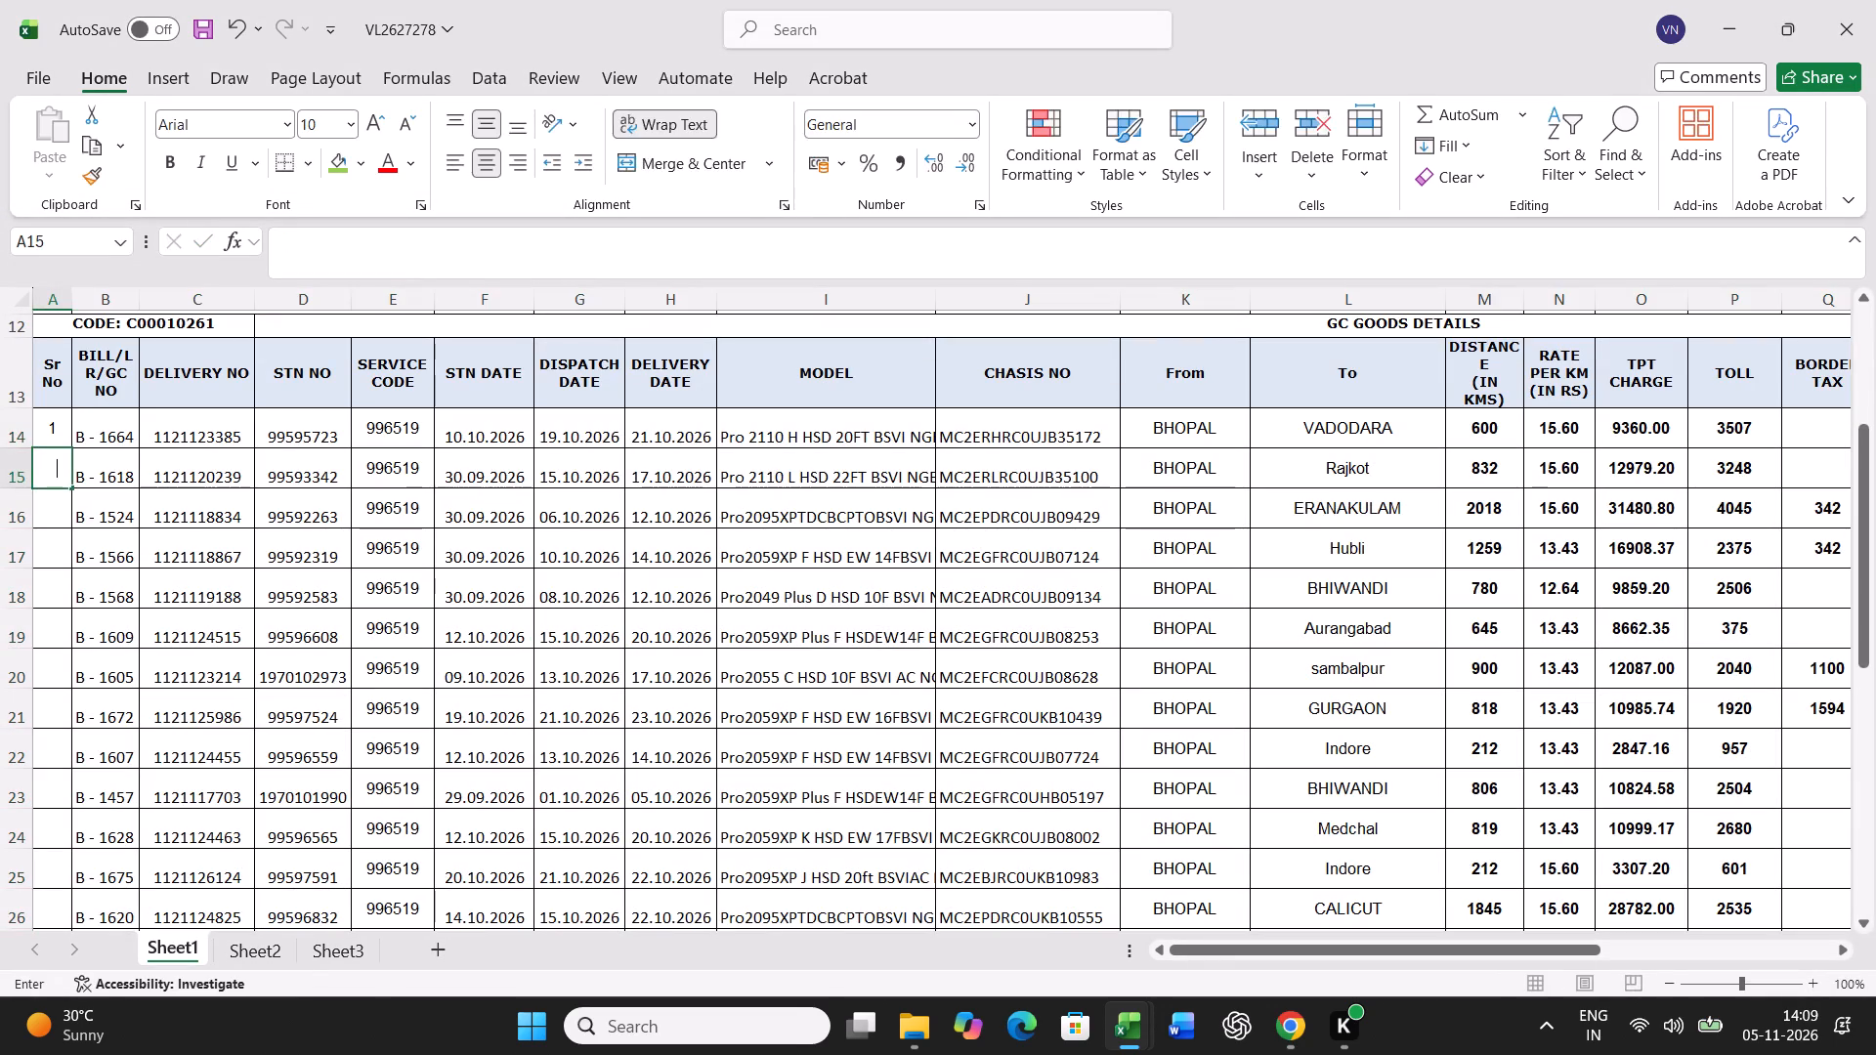
key(Return)
drag(55, 428, 55, 470)
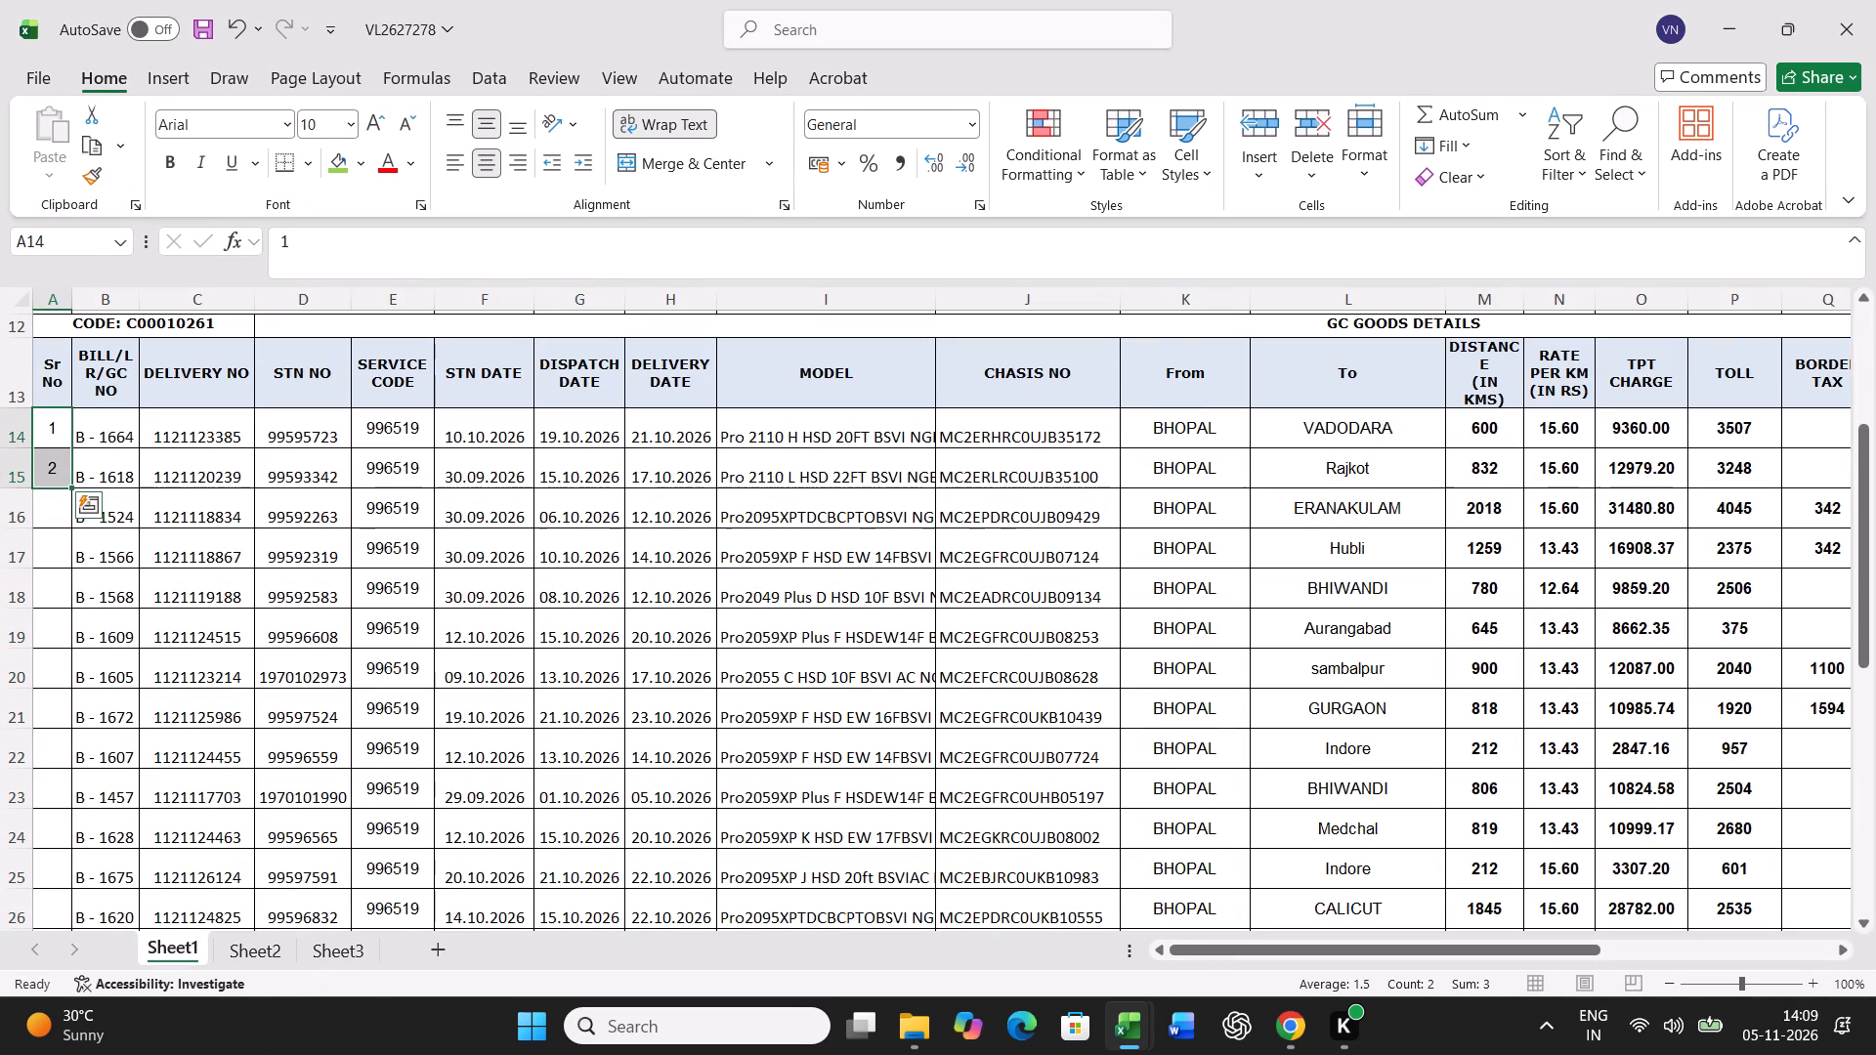
double_click(72, 489)
scroll(381, 592, down, 9)
scroll(899, 746, up, 3)
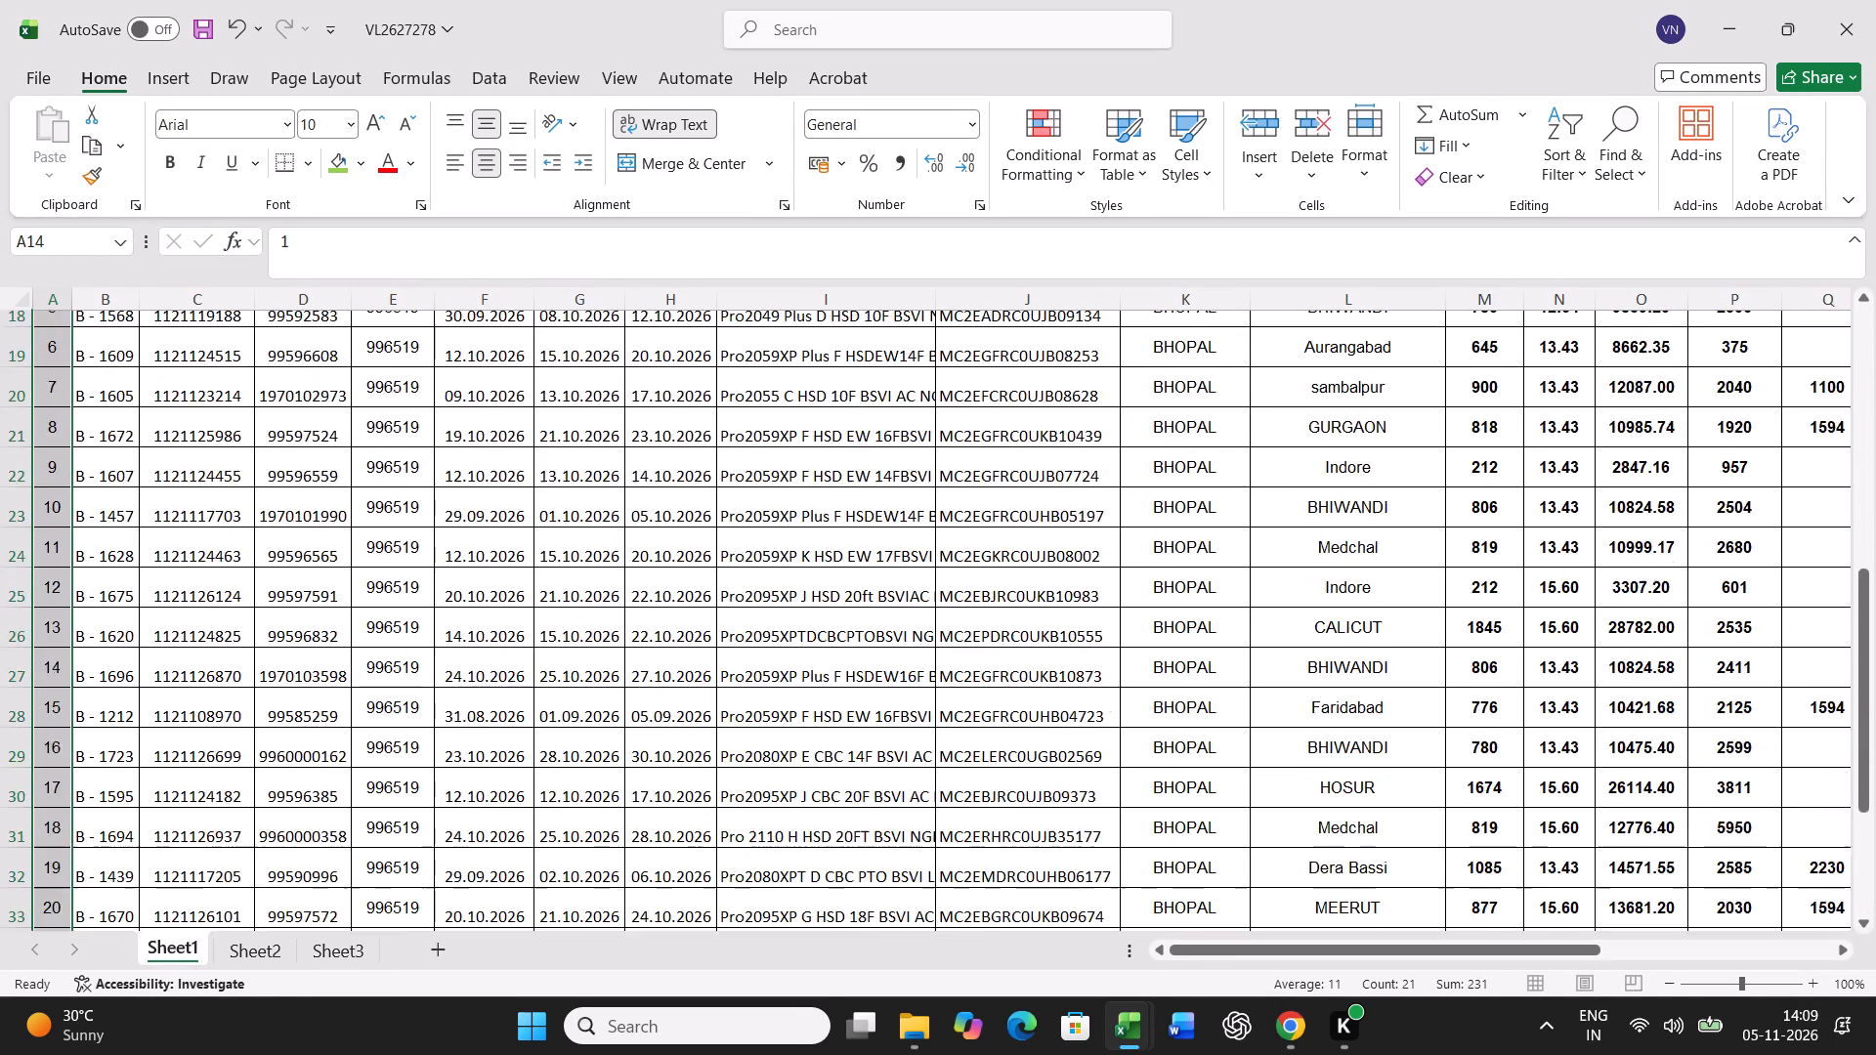
Save the workbook, print only the freight bill block from the vendor code heading through the declaration note, and close the file.
scroll(899, 746, up, 12)
drag(221, 401, 248, 997)
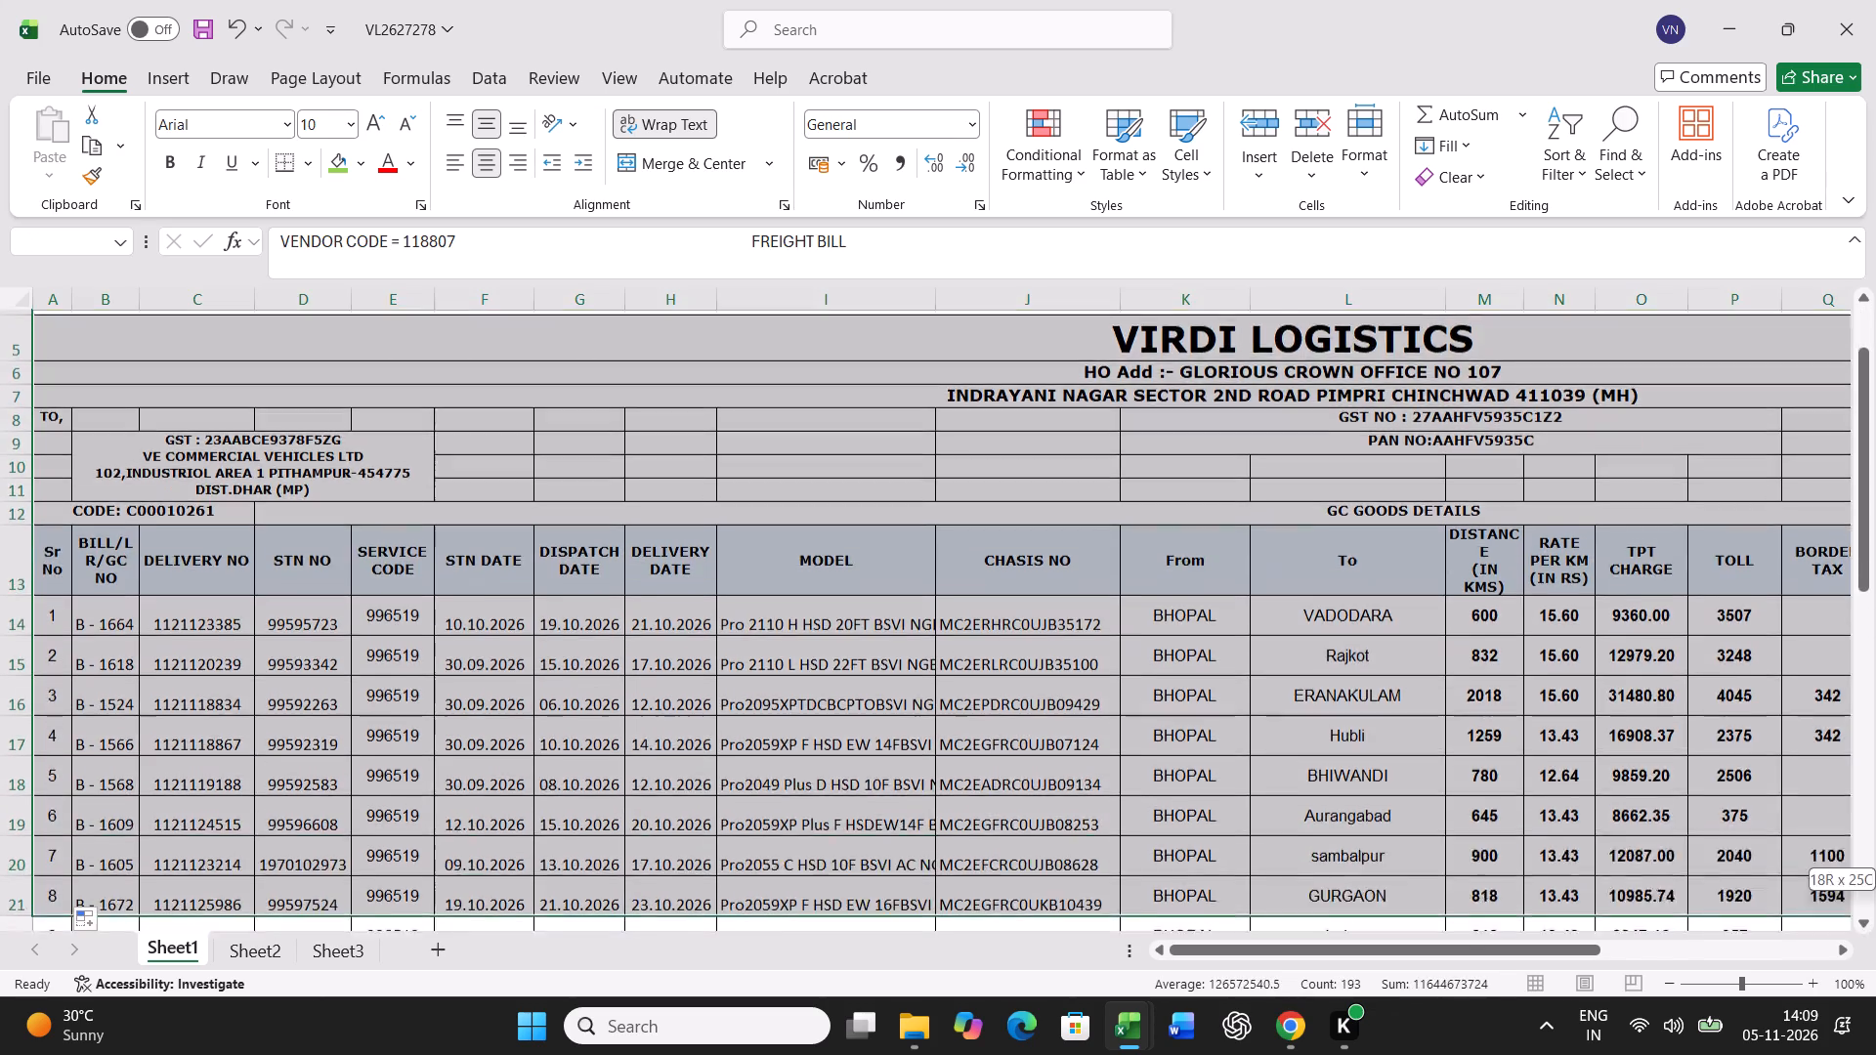
drag(248, 997, 248, 1054)
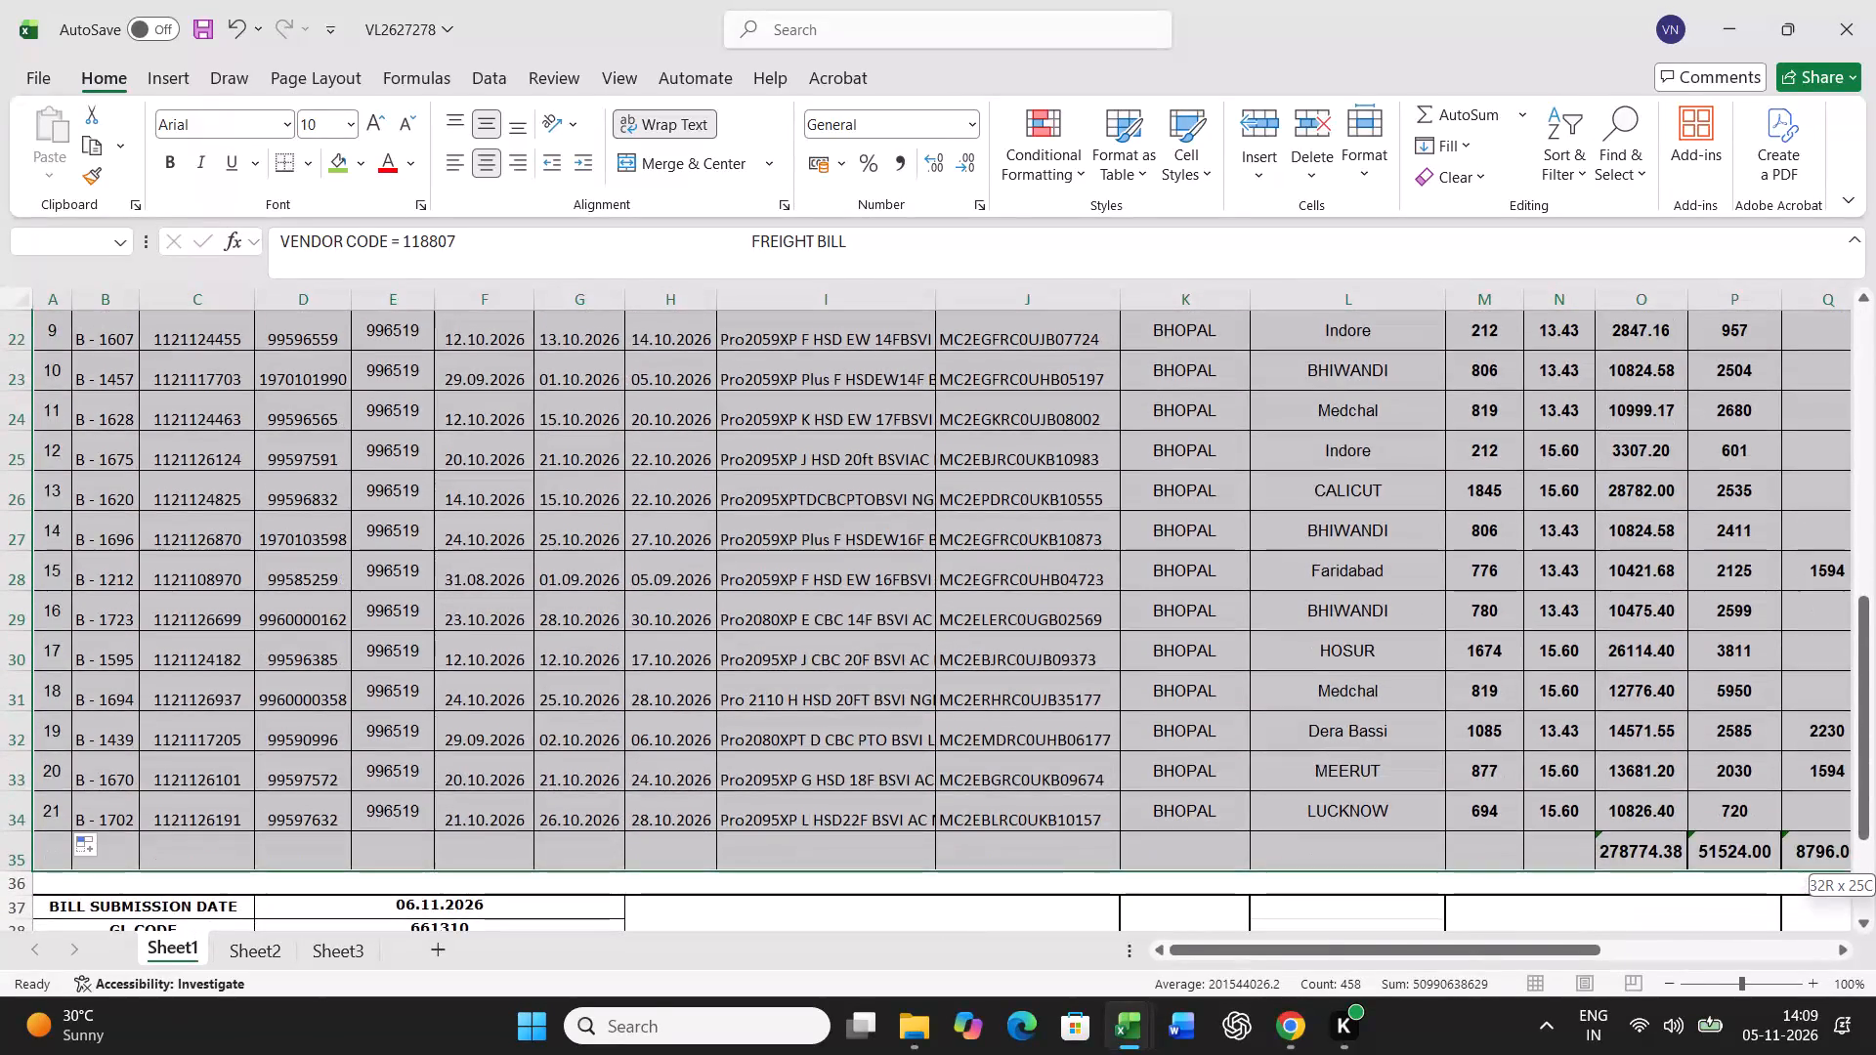
drag(248, 1054, 269, 800)
scroll(765, 659, up, 20)
scroll(765, 659, up, 2)
key(ctrl+s)
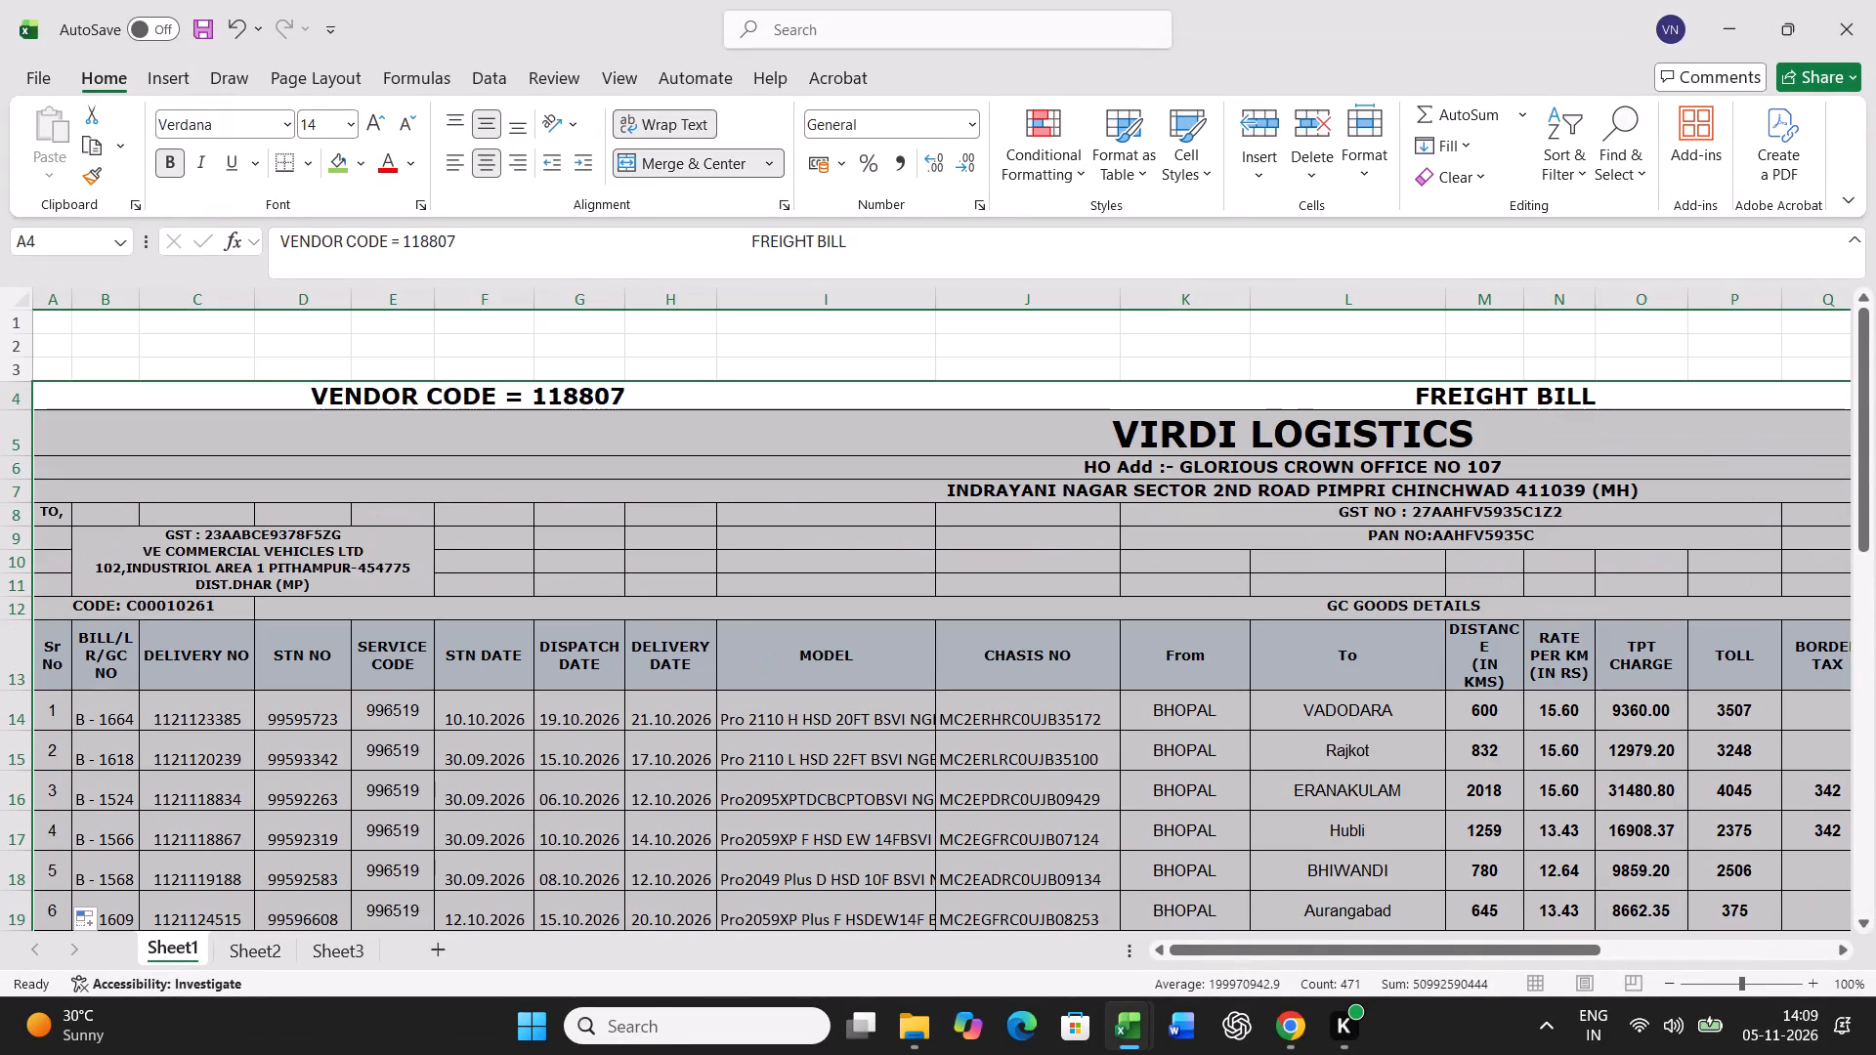
key(ctrl+p)
click(438, 413)
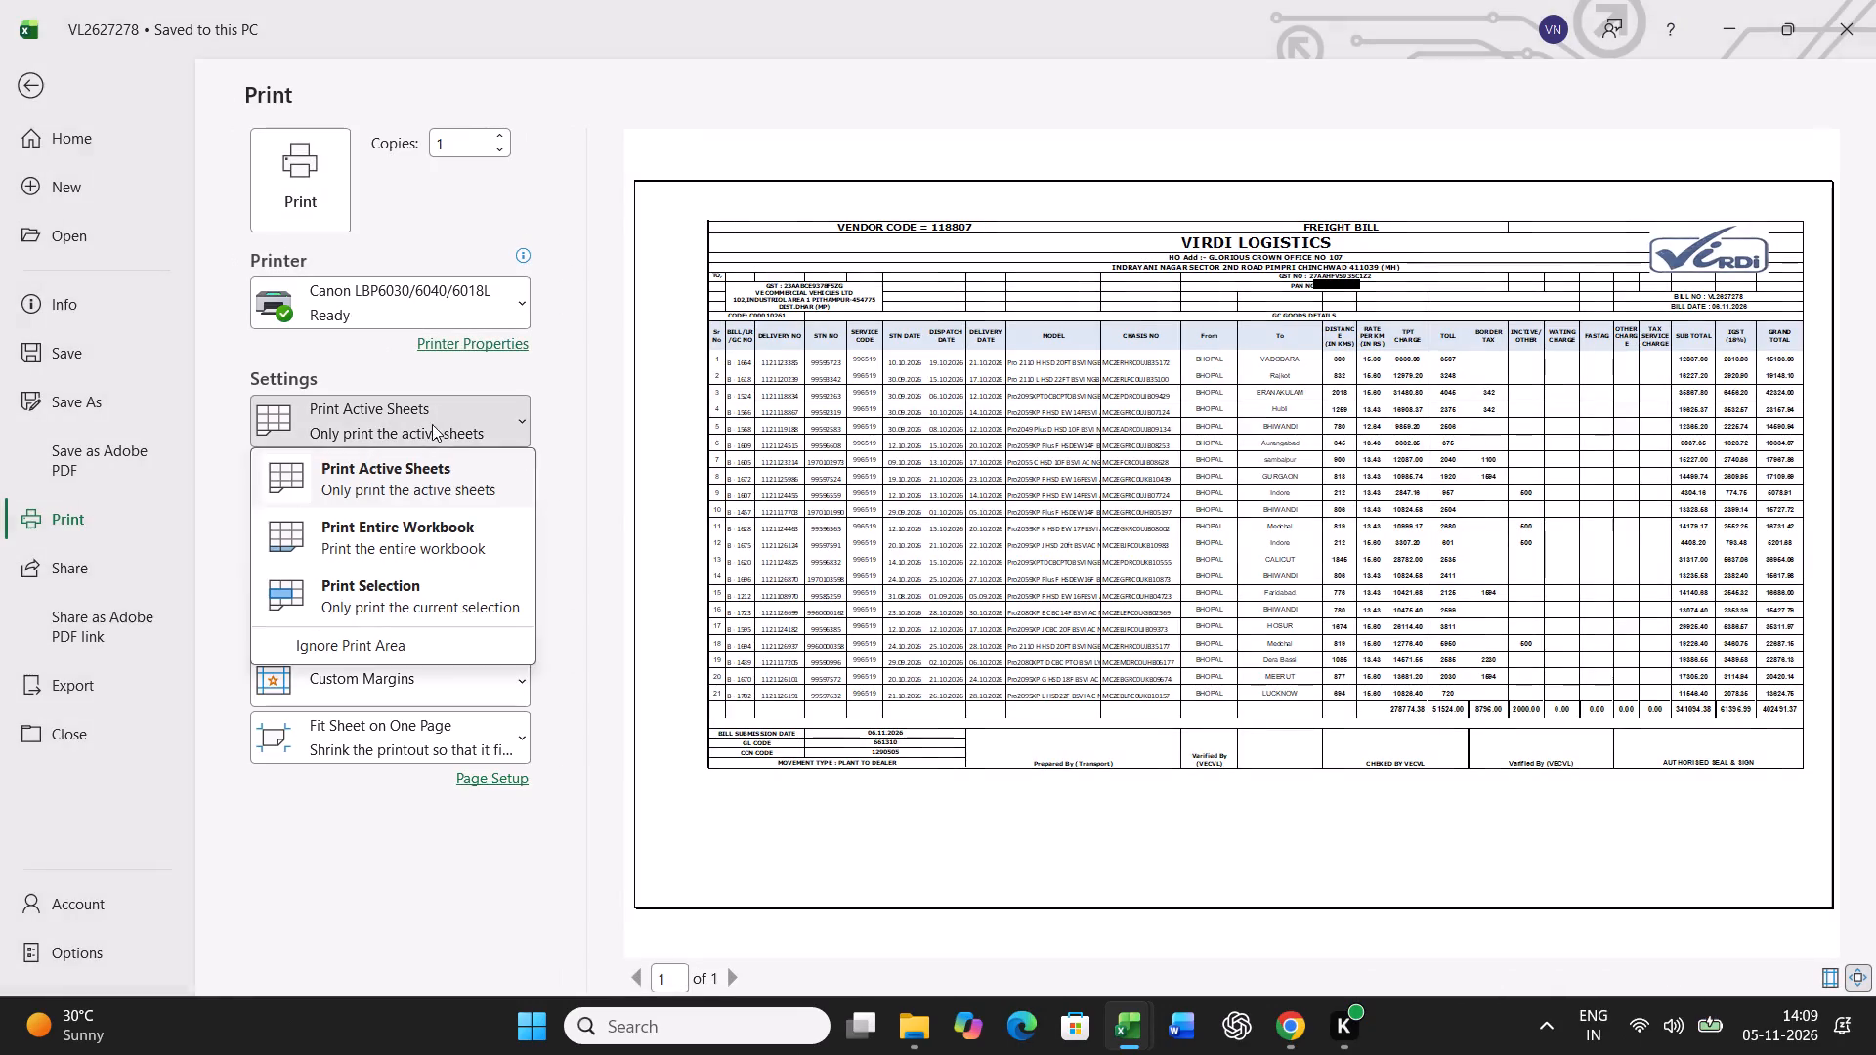
click(405, 593)
scroll(993, 679, down, 4)
scroll(993, 679, up, 1)
scroll(993, 679, down, 2)
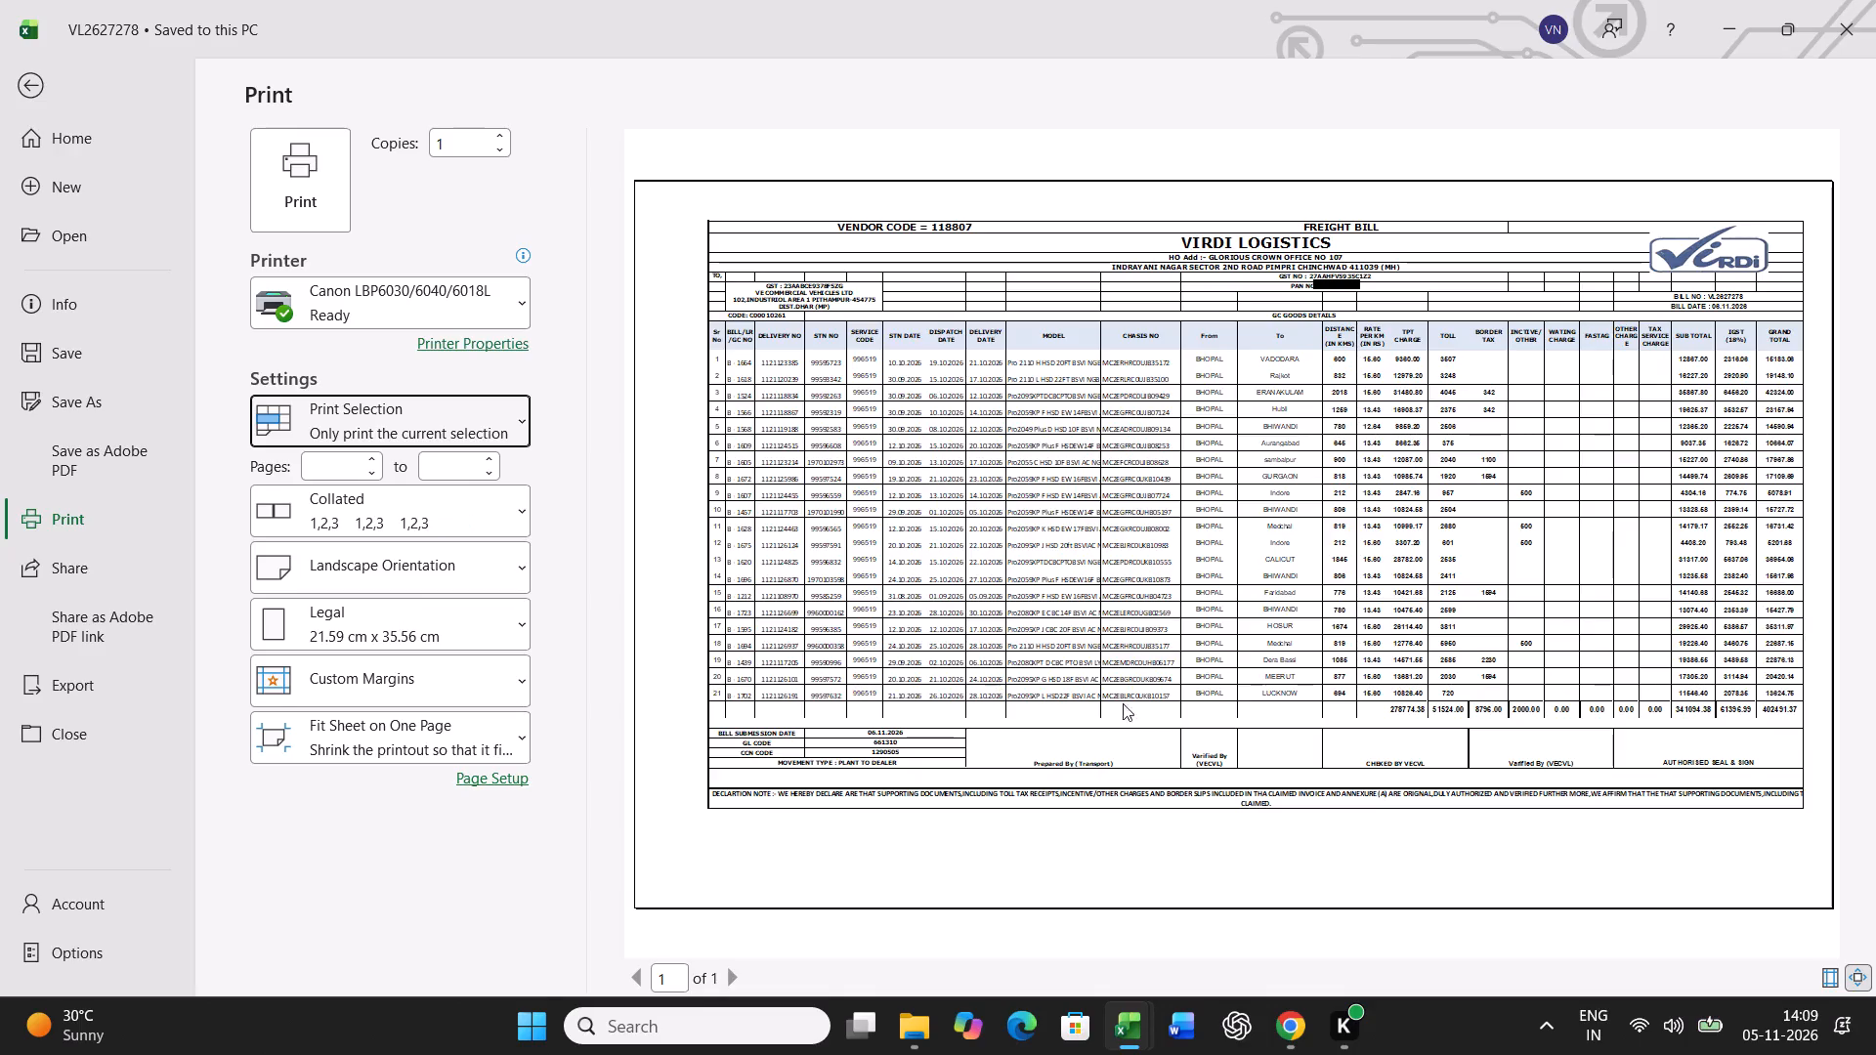
click(322, 157)
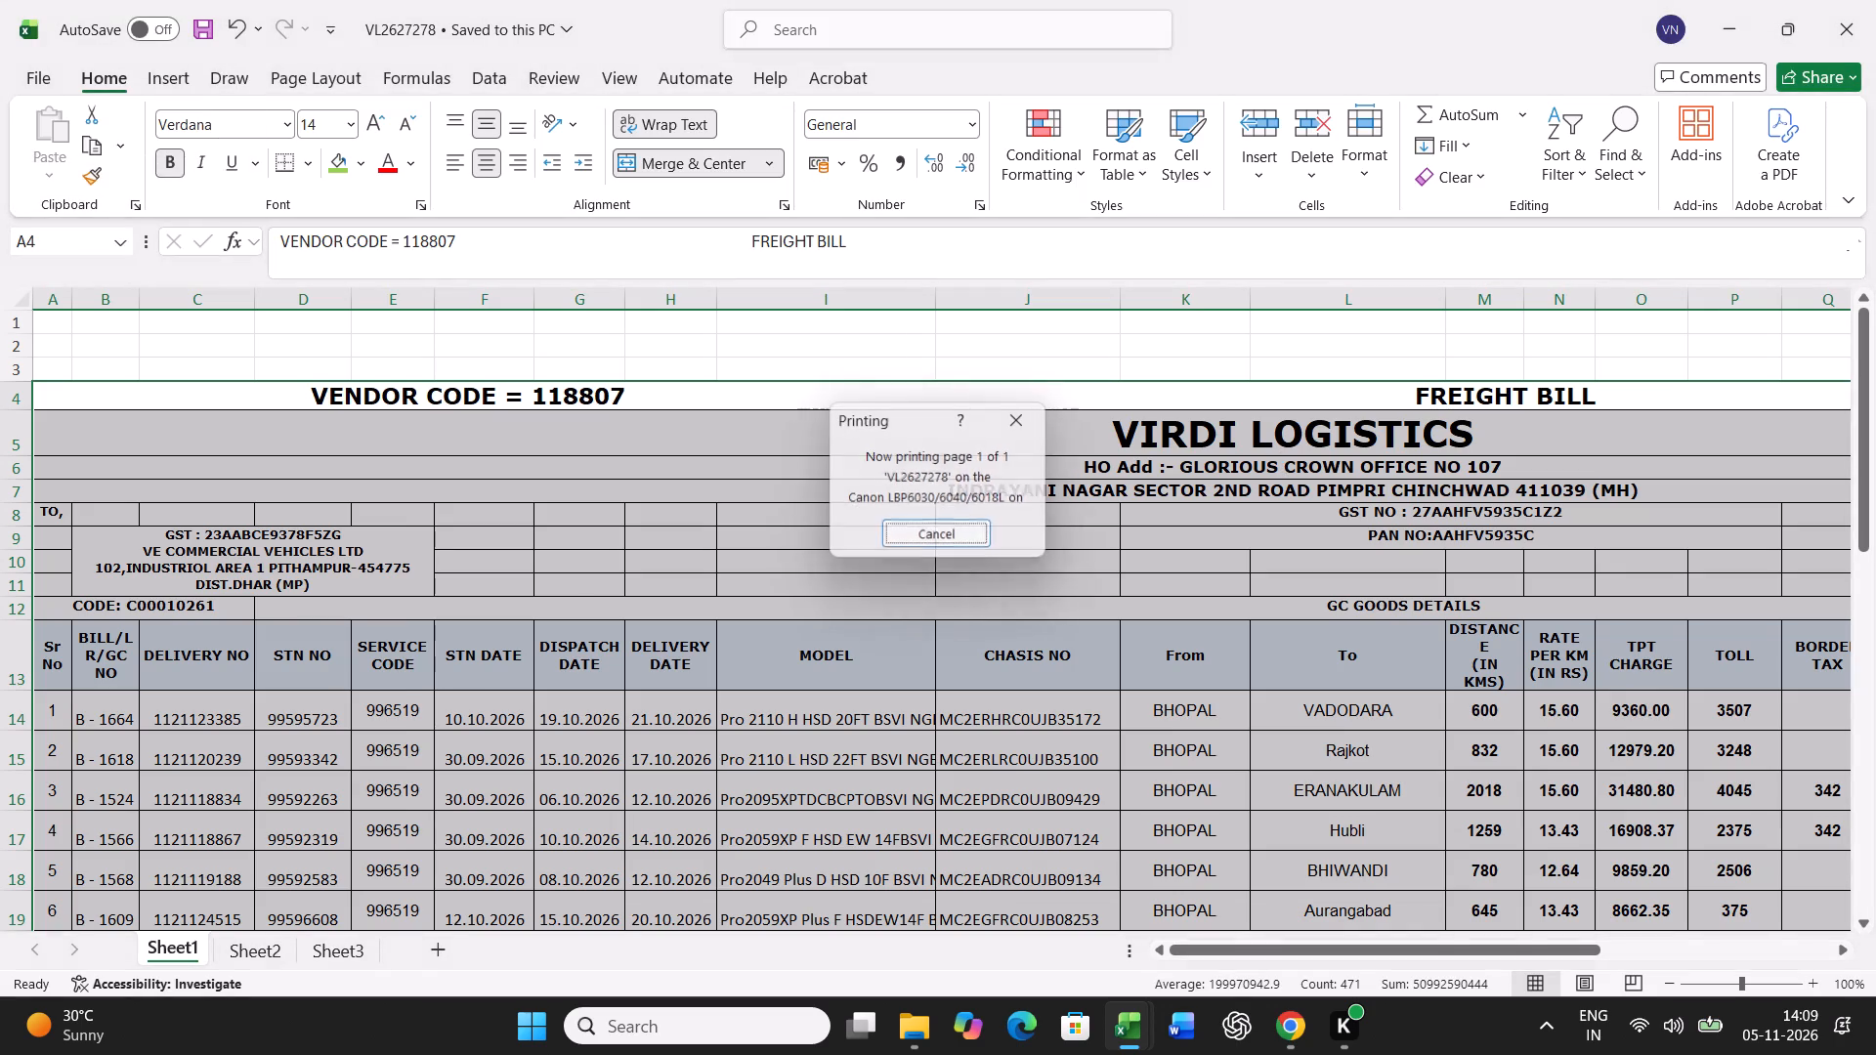
click(1859, 11)
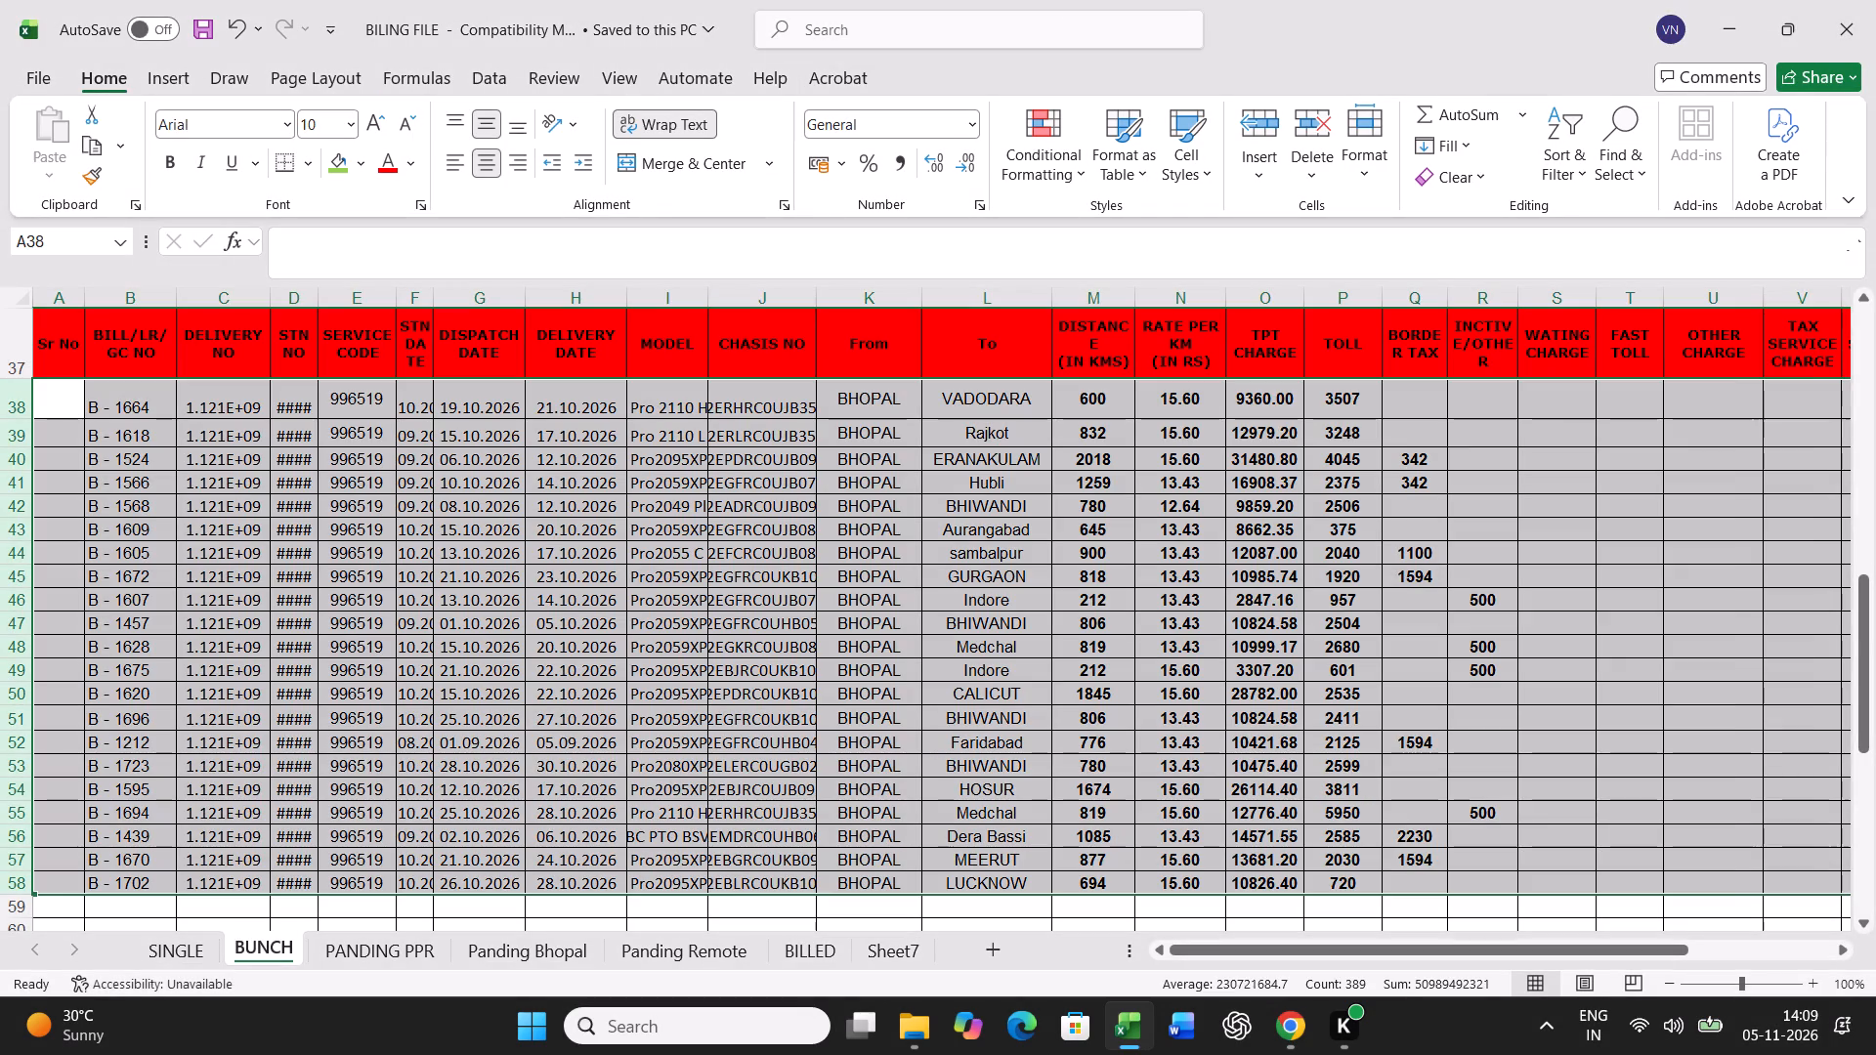
Clear the contents of the already billed rows 38 to 58 on the BUNCH sheet.
key(Delete)
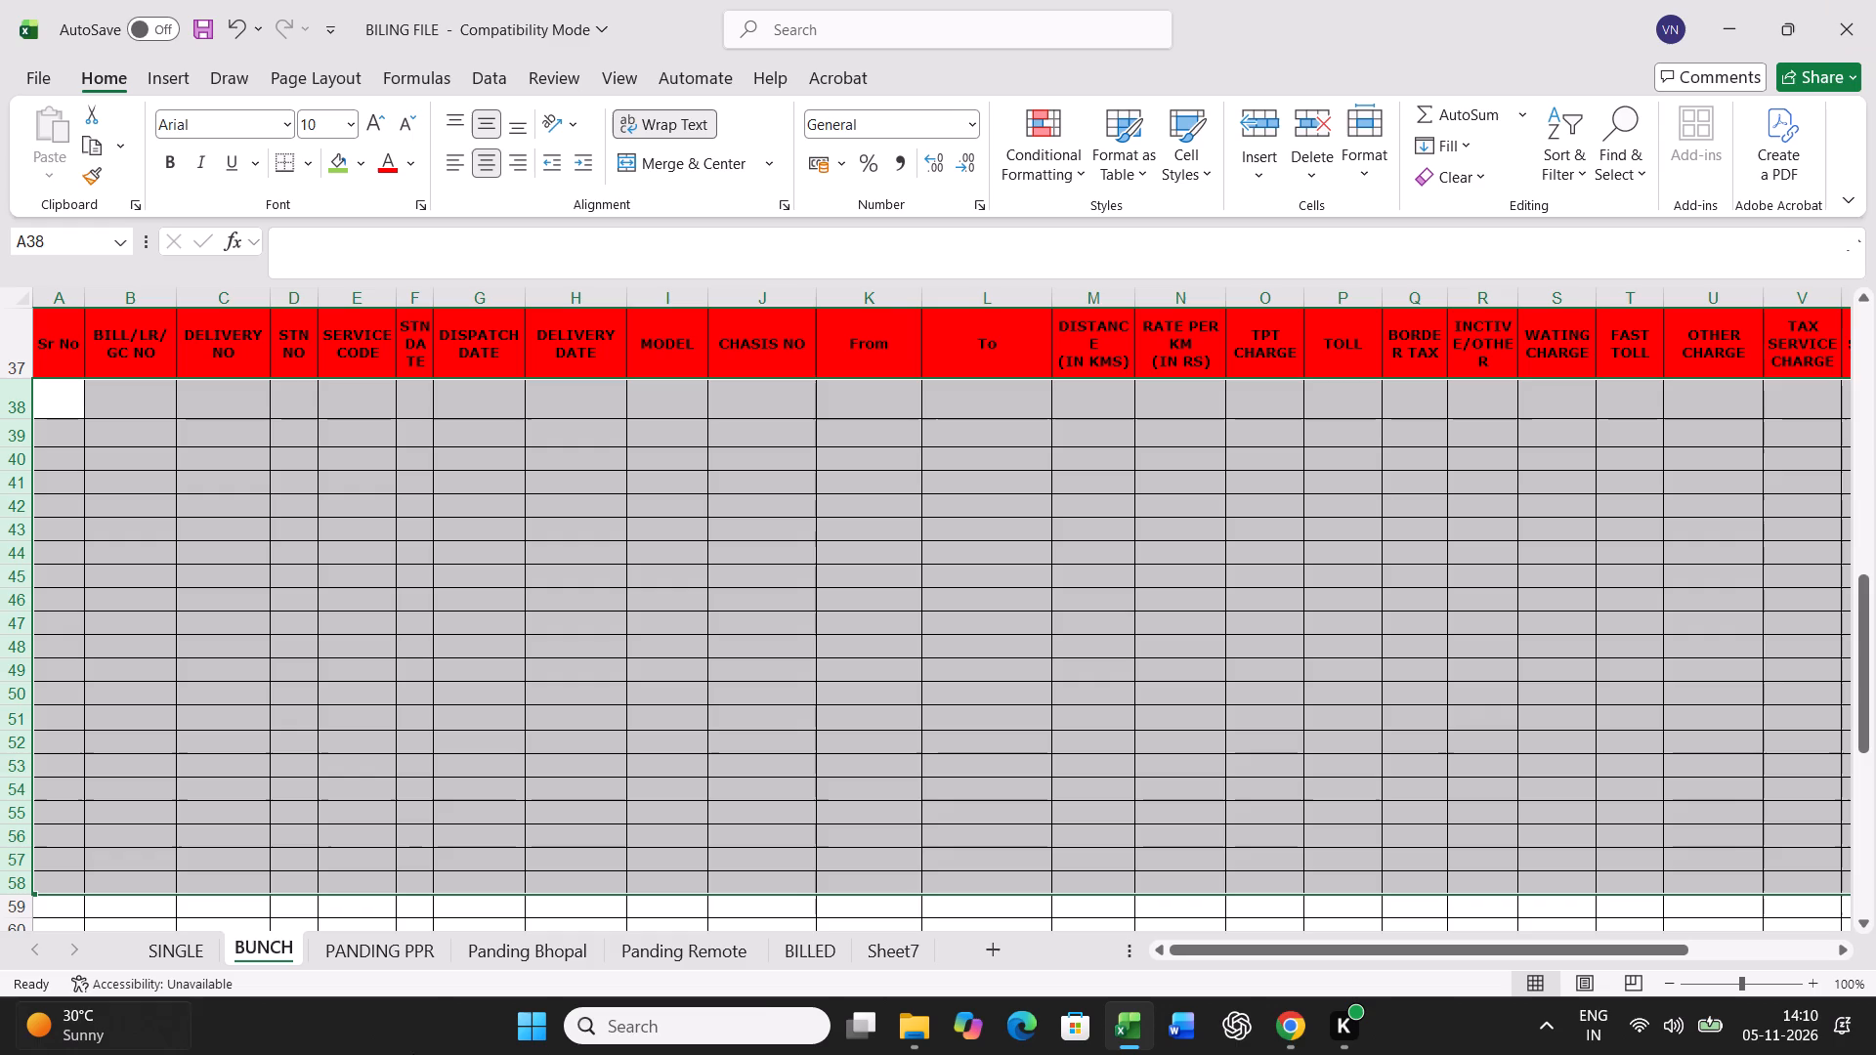
click(736, 617)
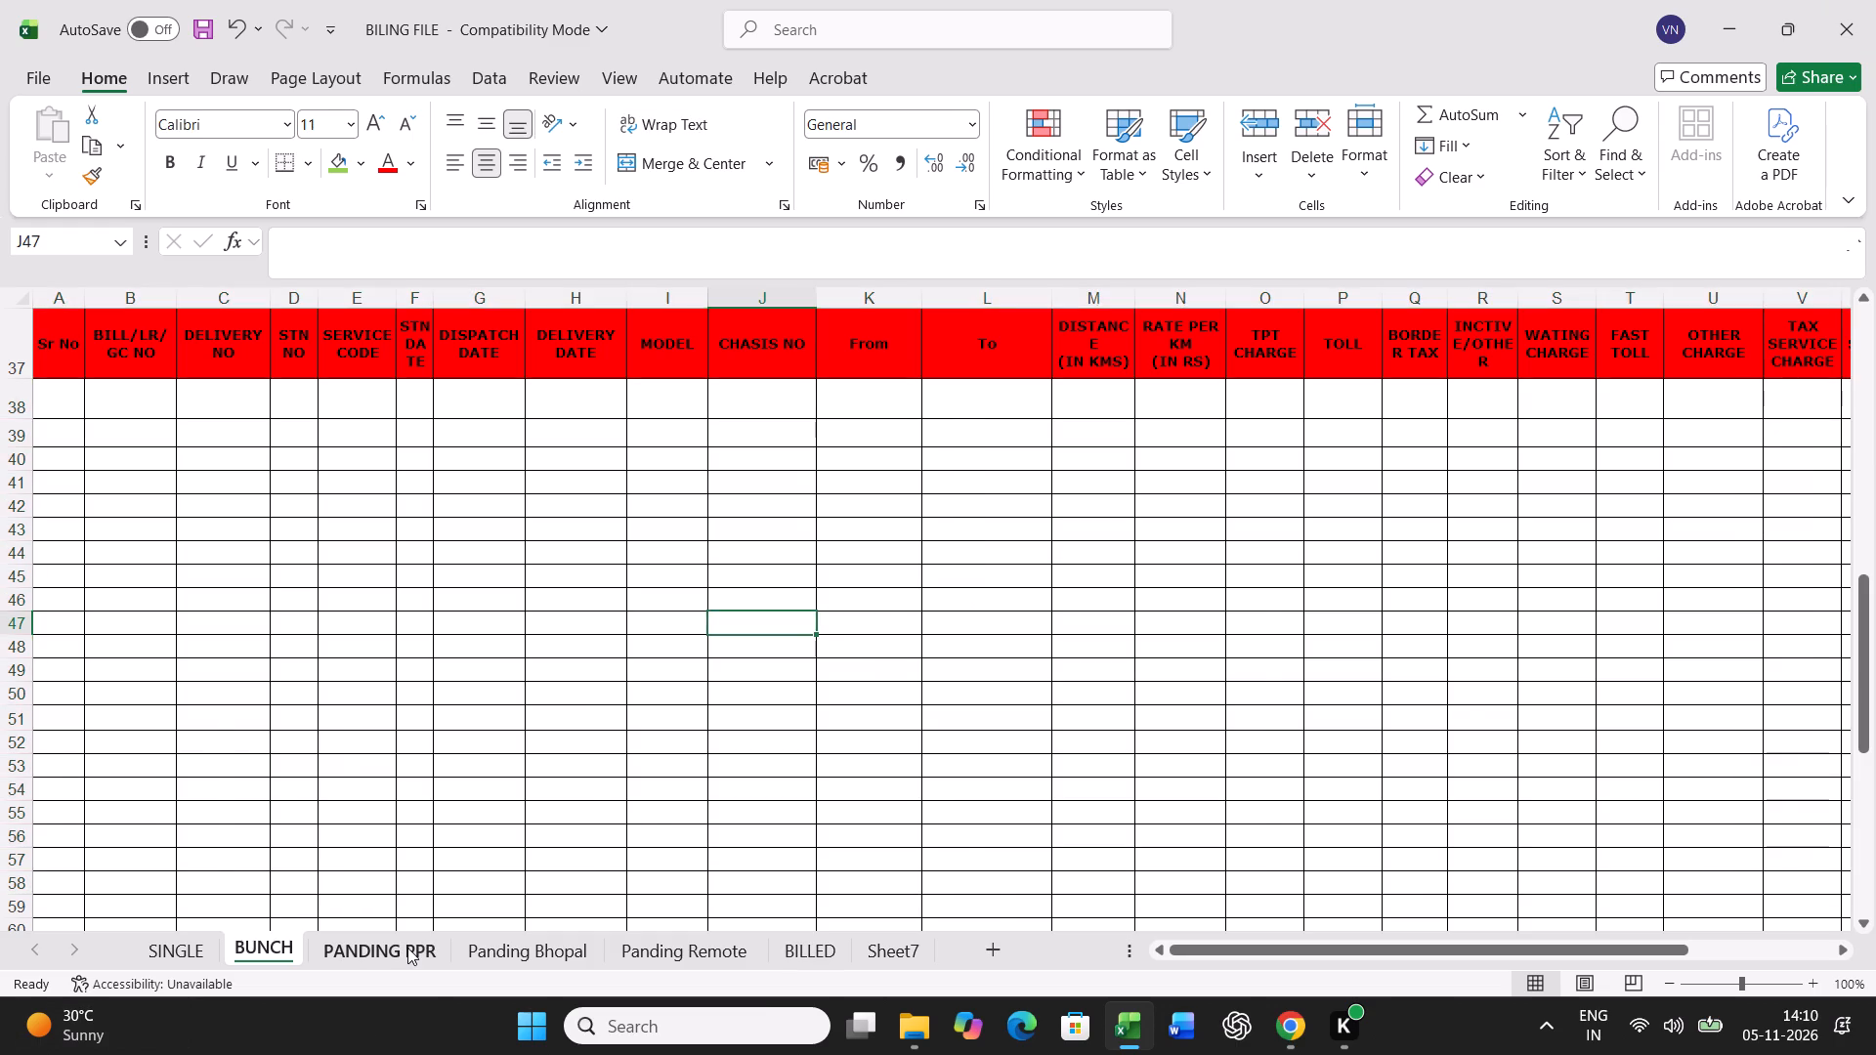
Review the pending consignments on the PANDING PPR, Panding Bhopal and Panding Remote sheets of BILING FILE.
click(407, 948)
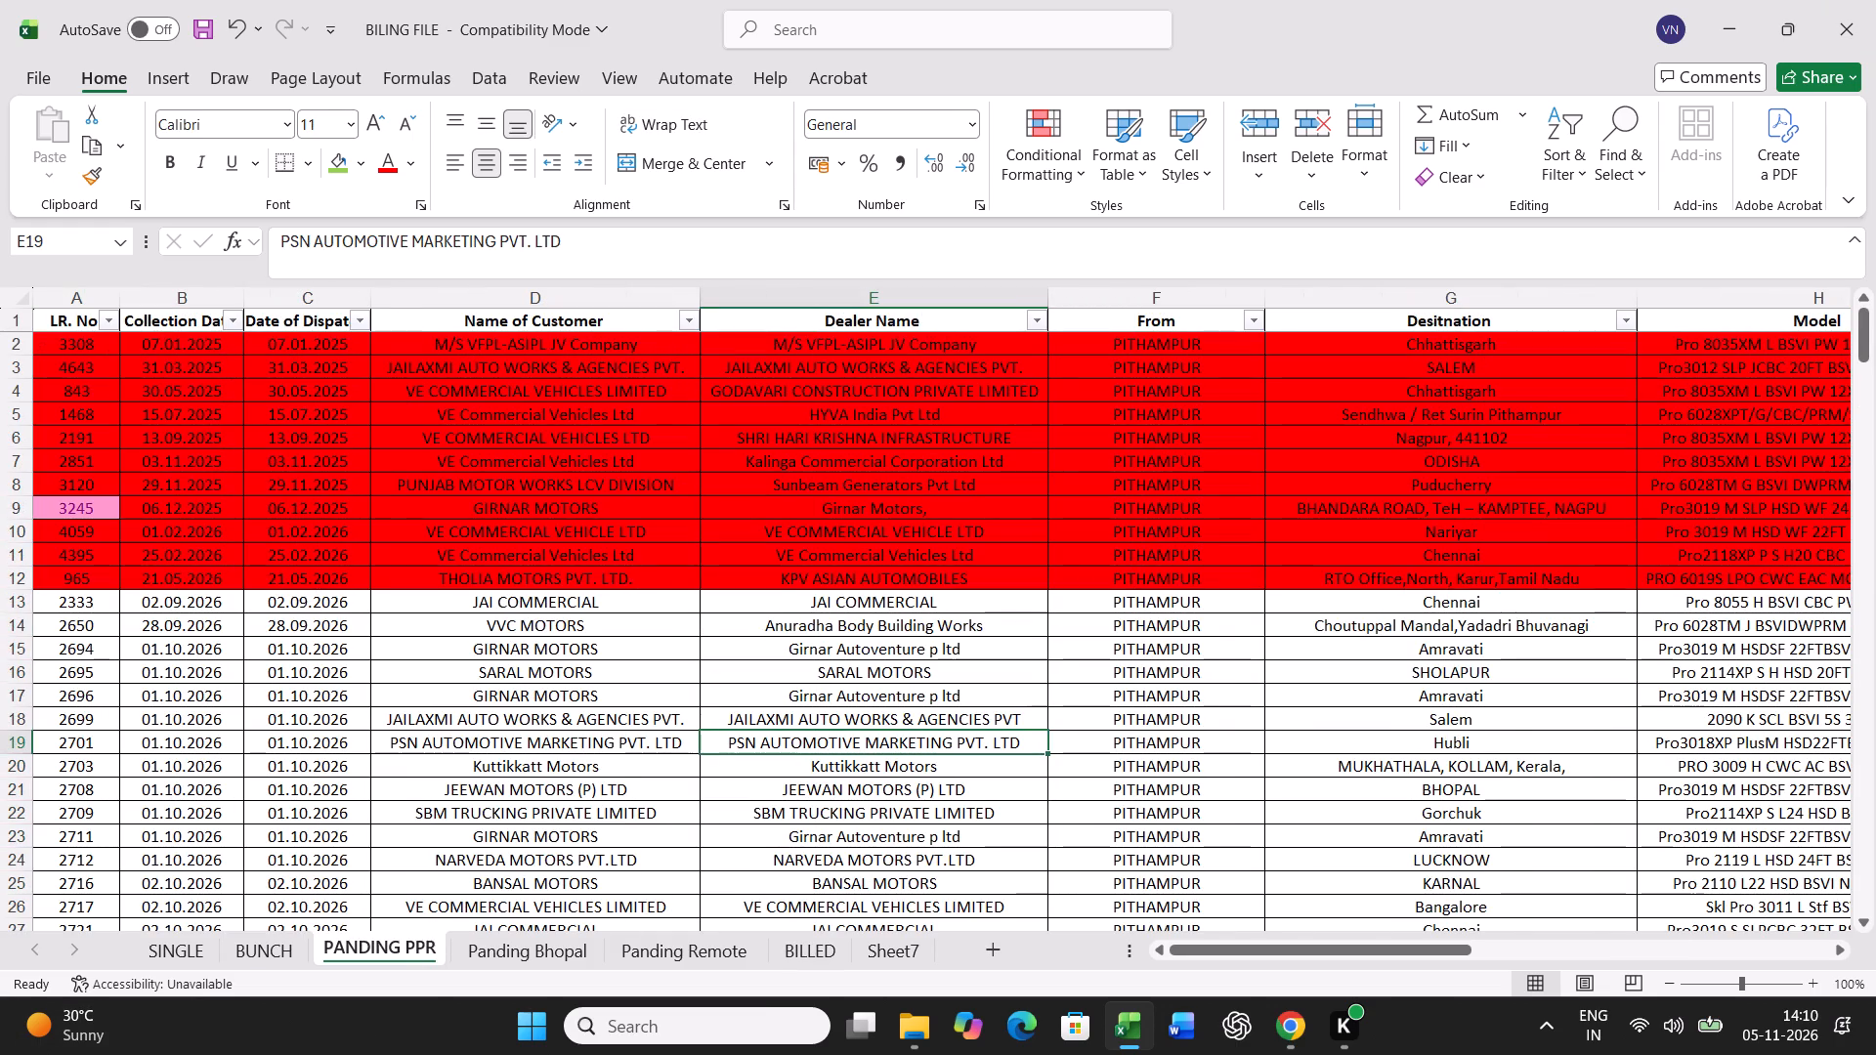
click(1447, 604)
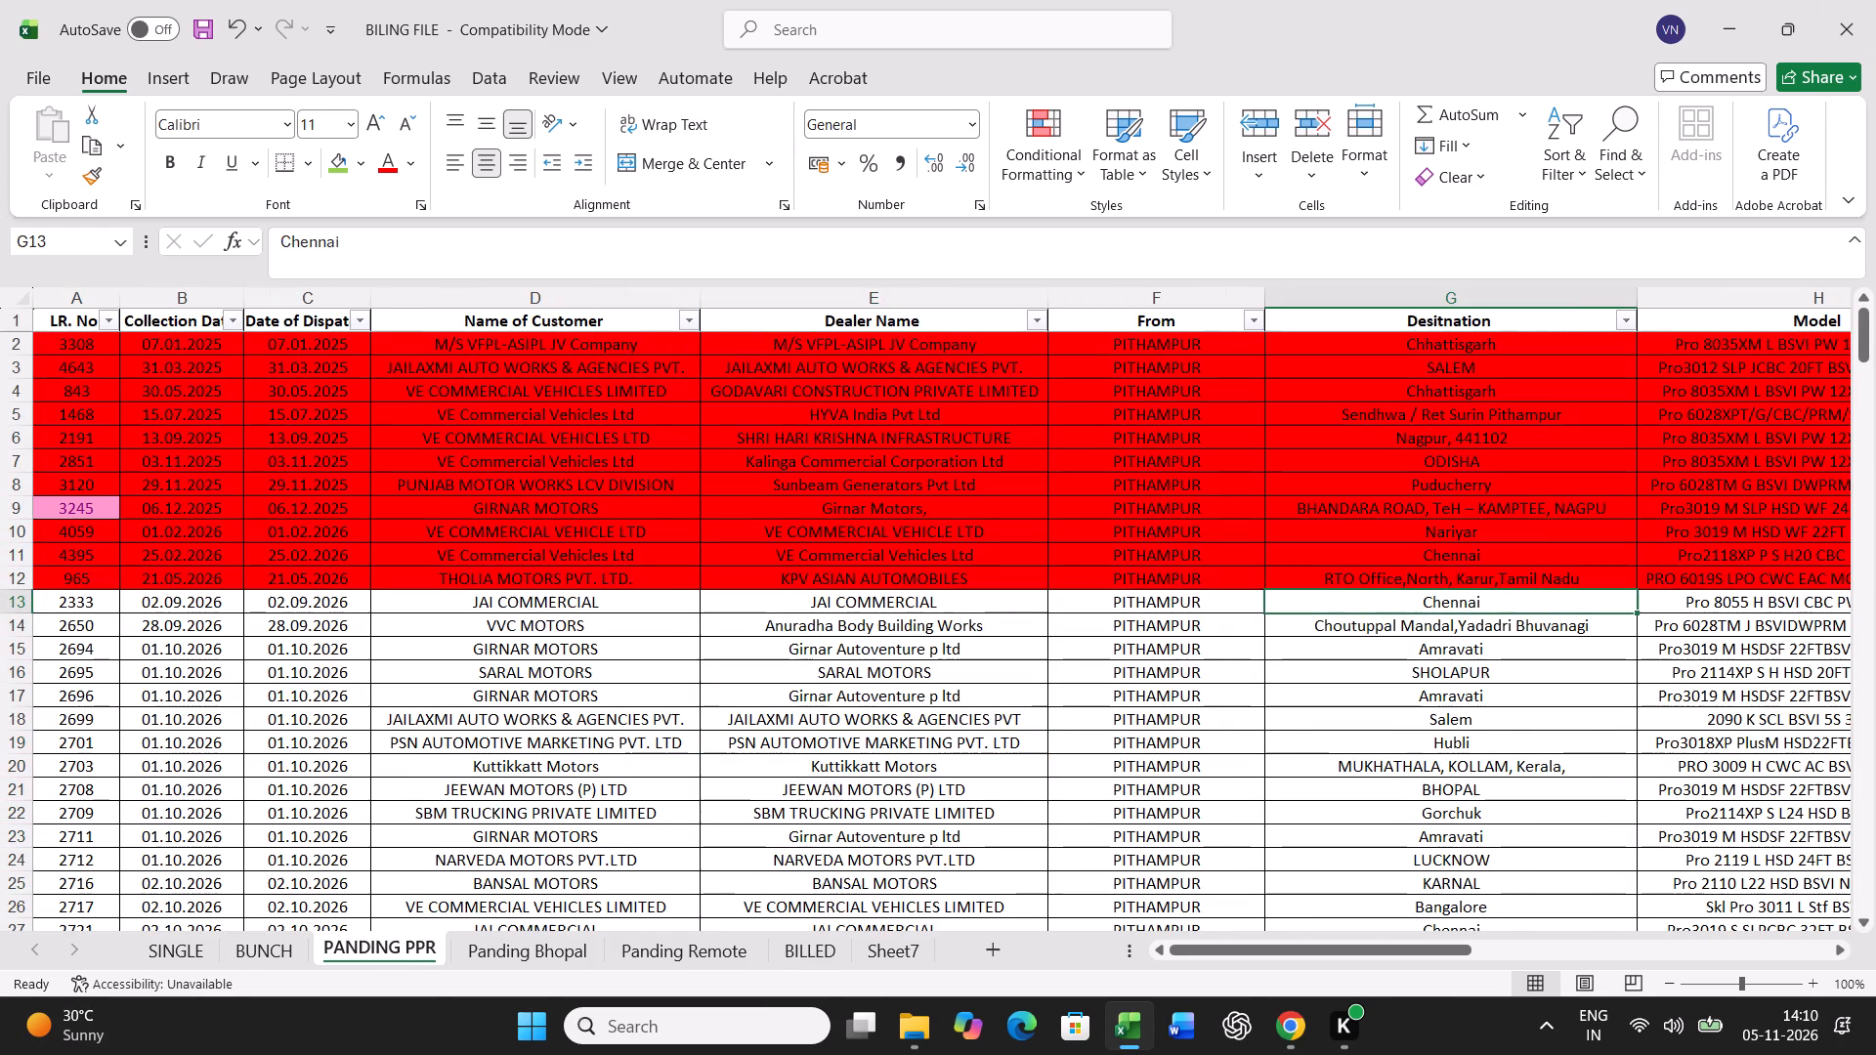
drag(1426, 951, 1557, 956)
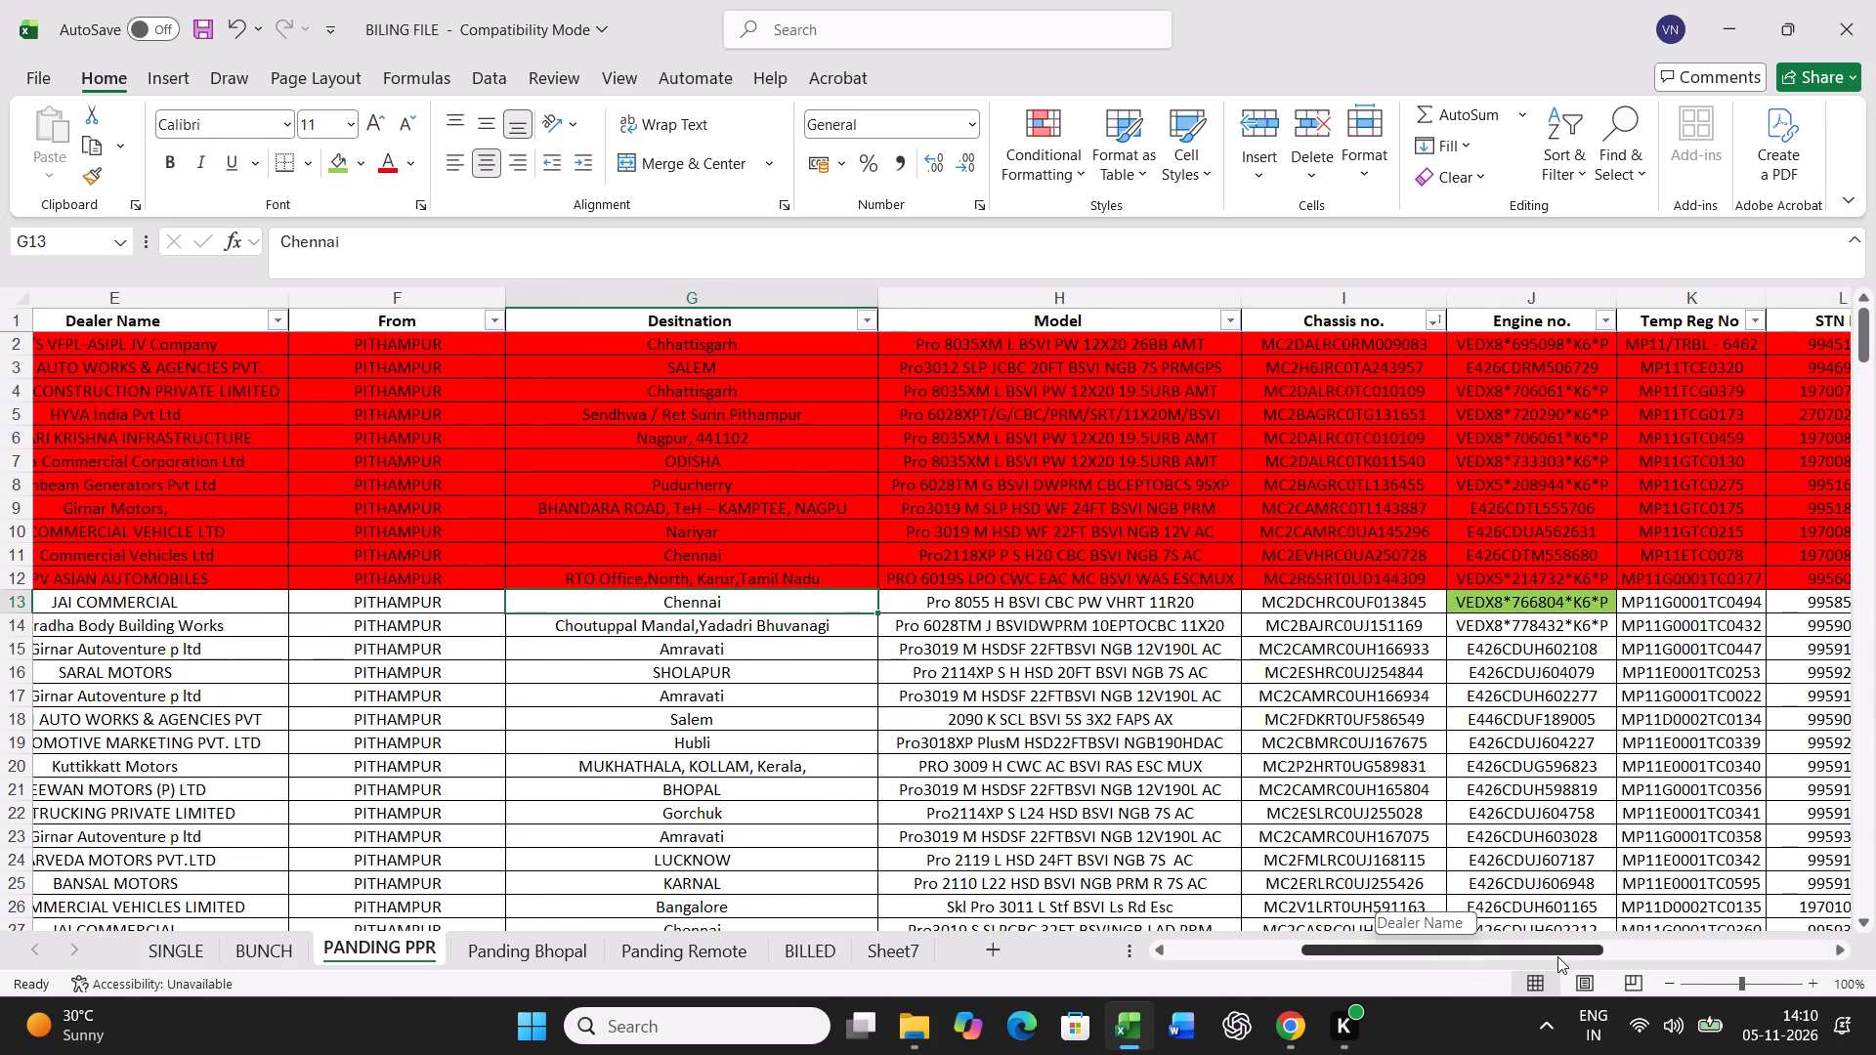
drag(1557, 956, 1408, 960)
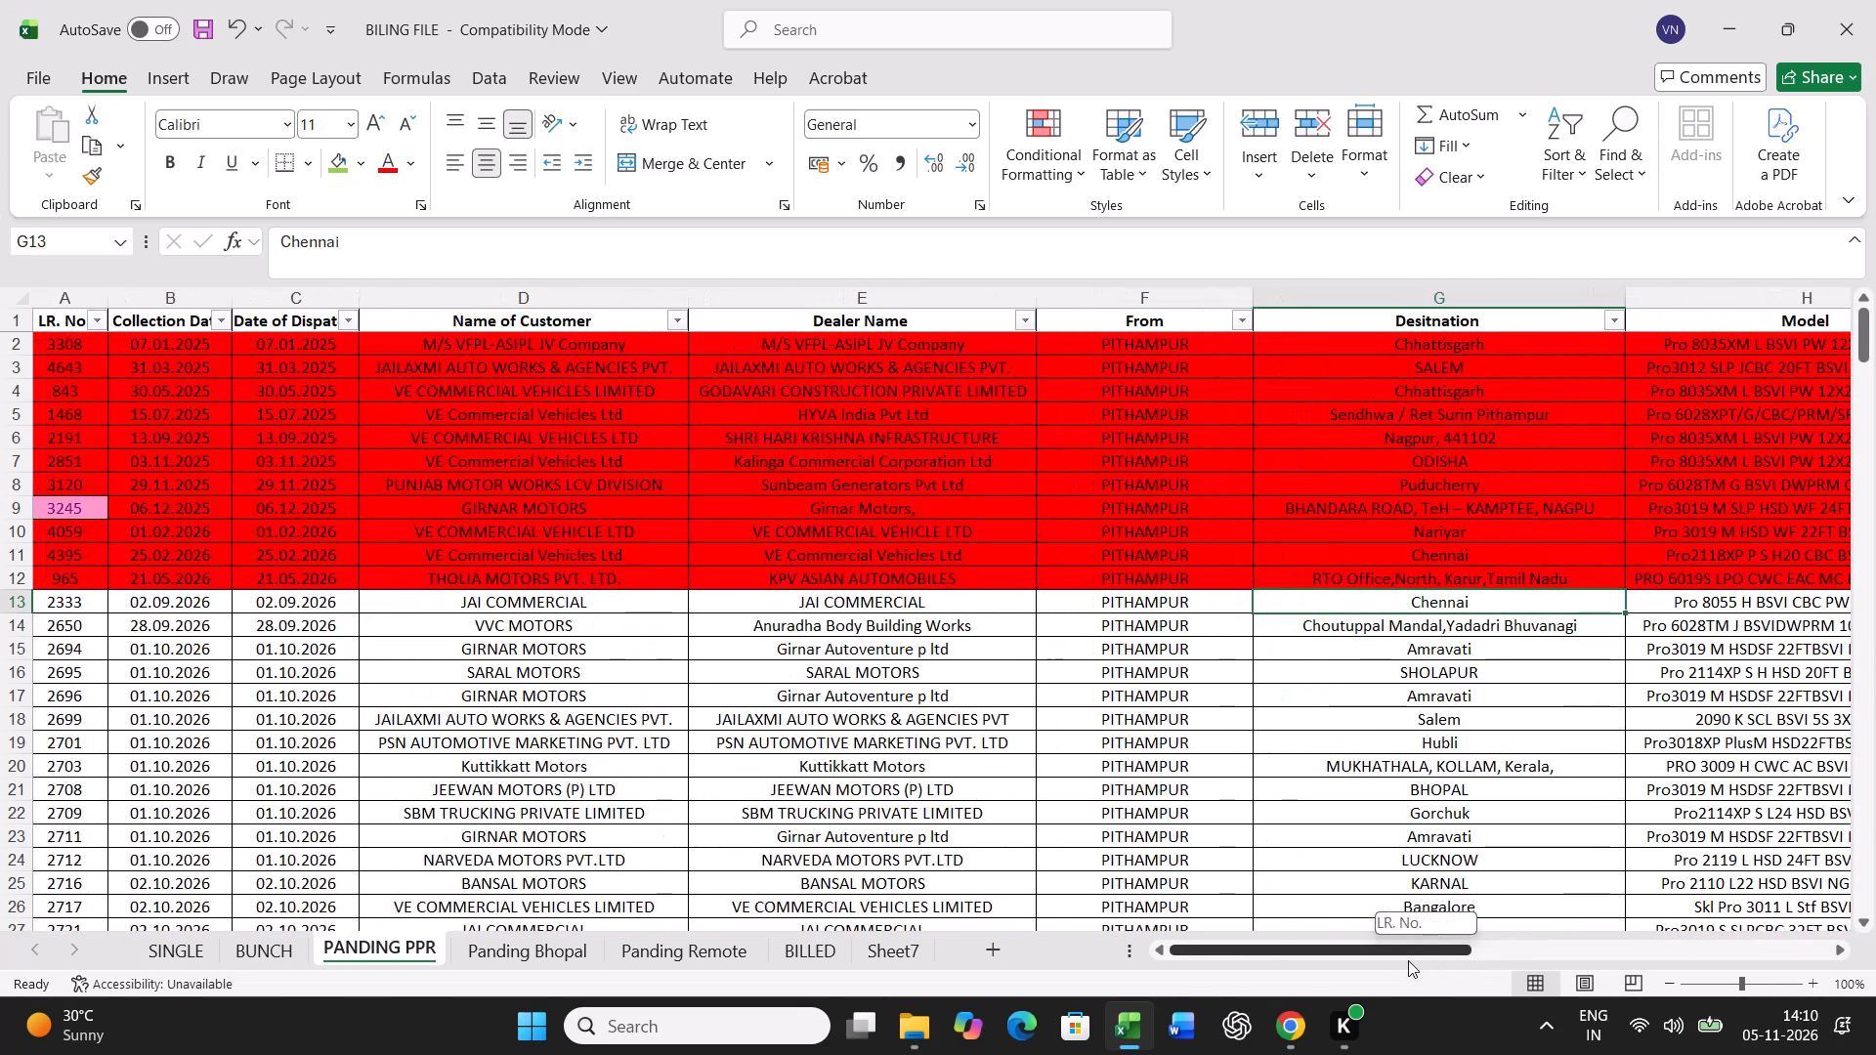
drag(1408, 960, 1396, 960)
click(507, 942)
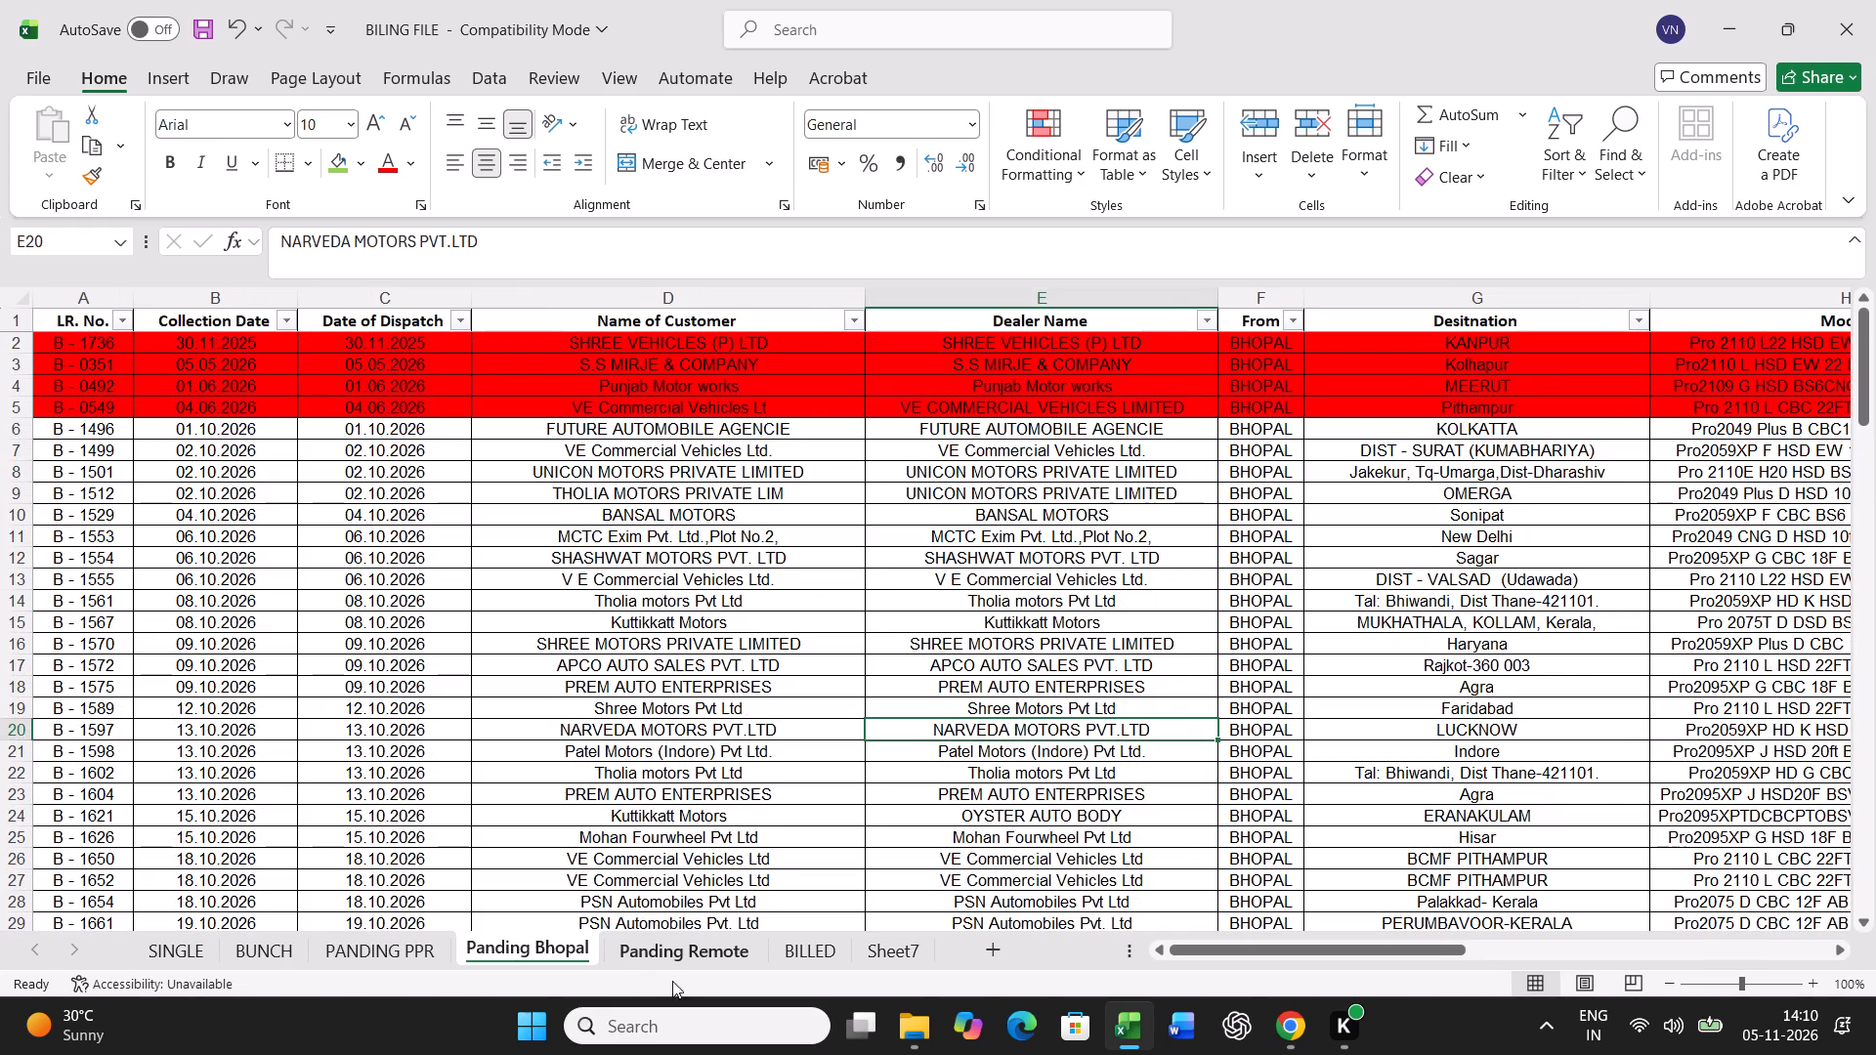
click(688, 959)
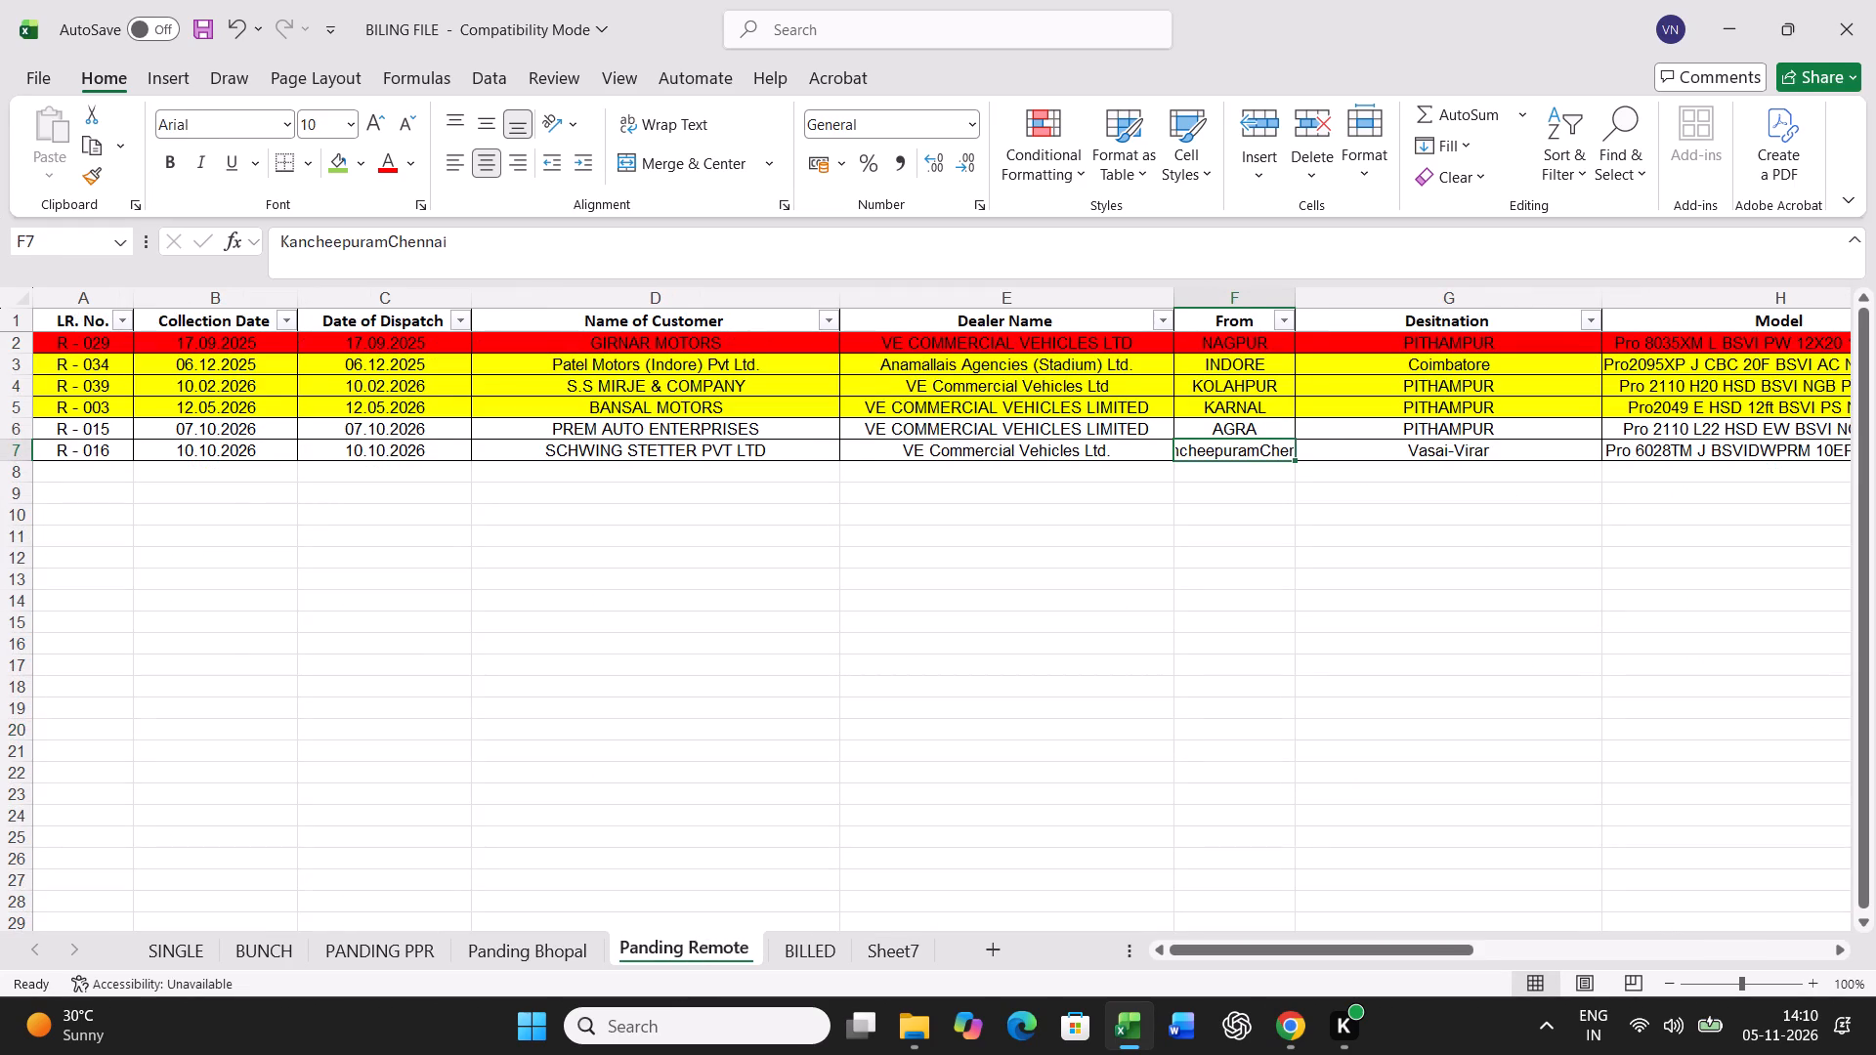
Return to LR number 2333 on the PANDING PPR sheet, save BILING FILE and close it.
click(359, 957)
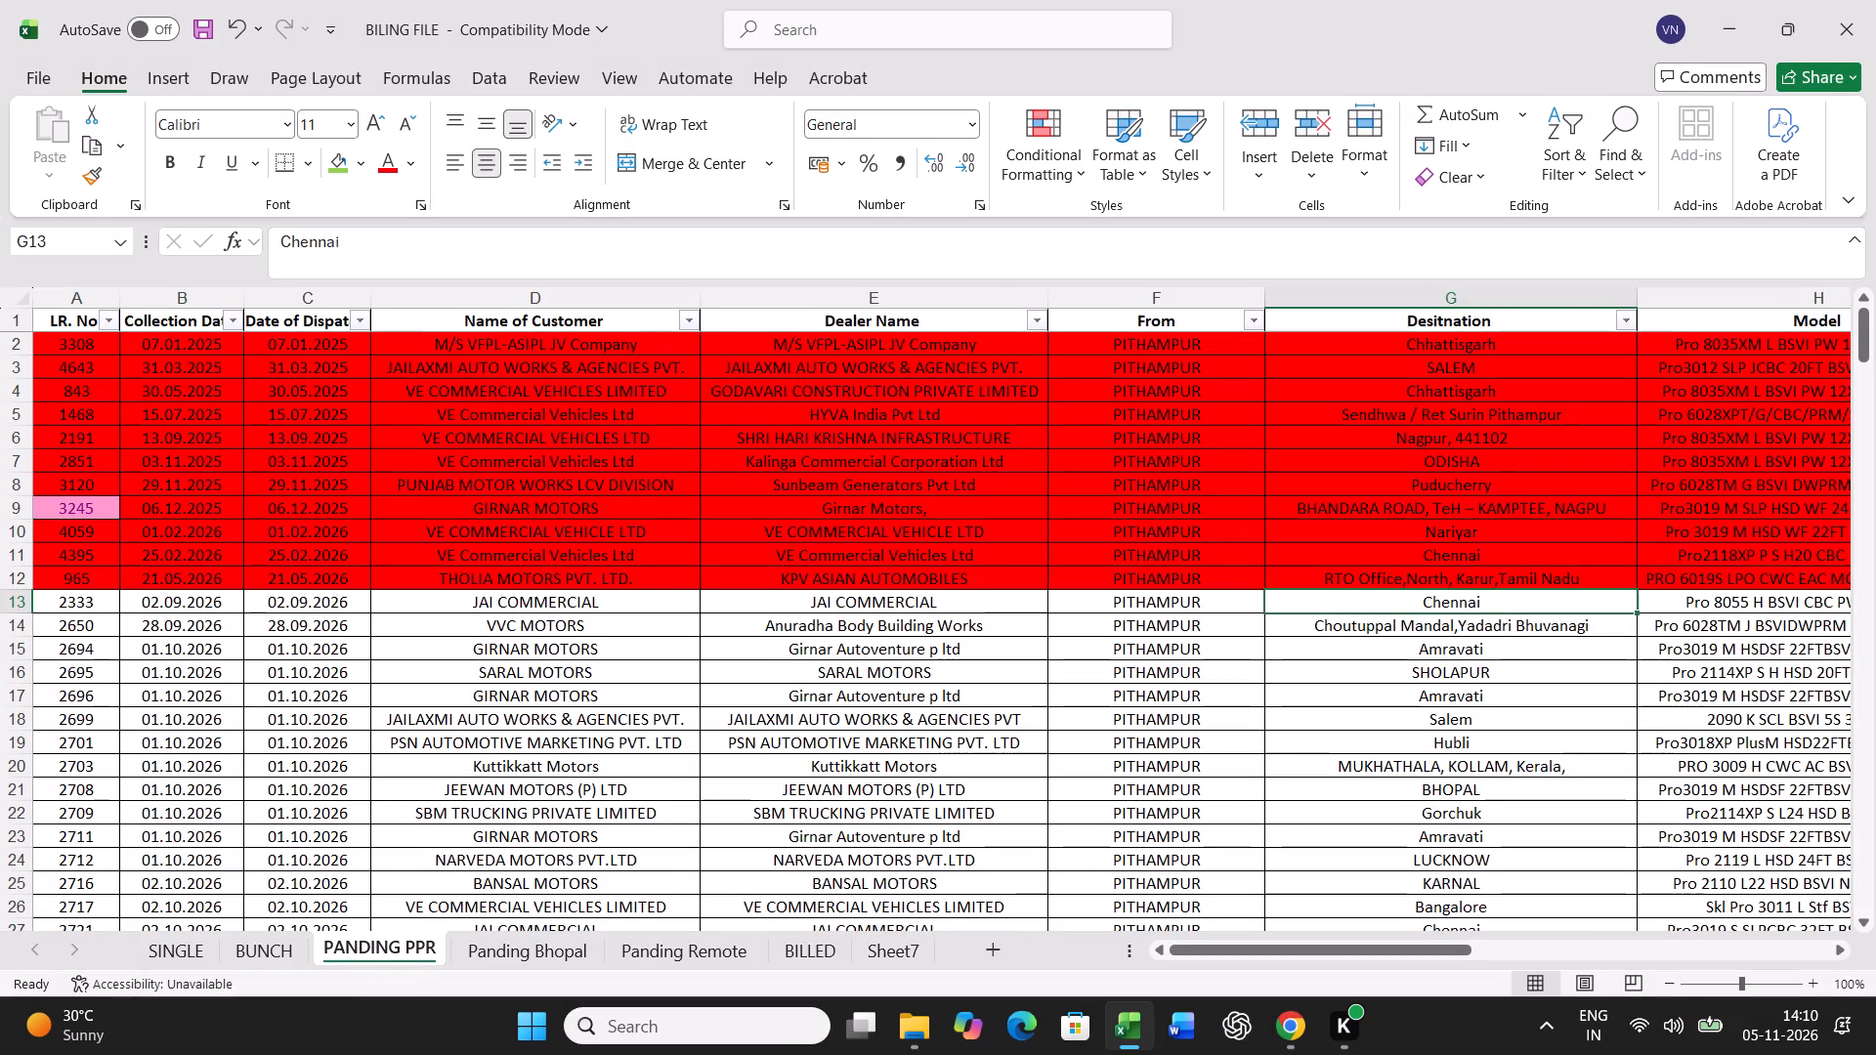
click(86, 608)
key(ctrl+s)
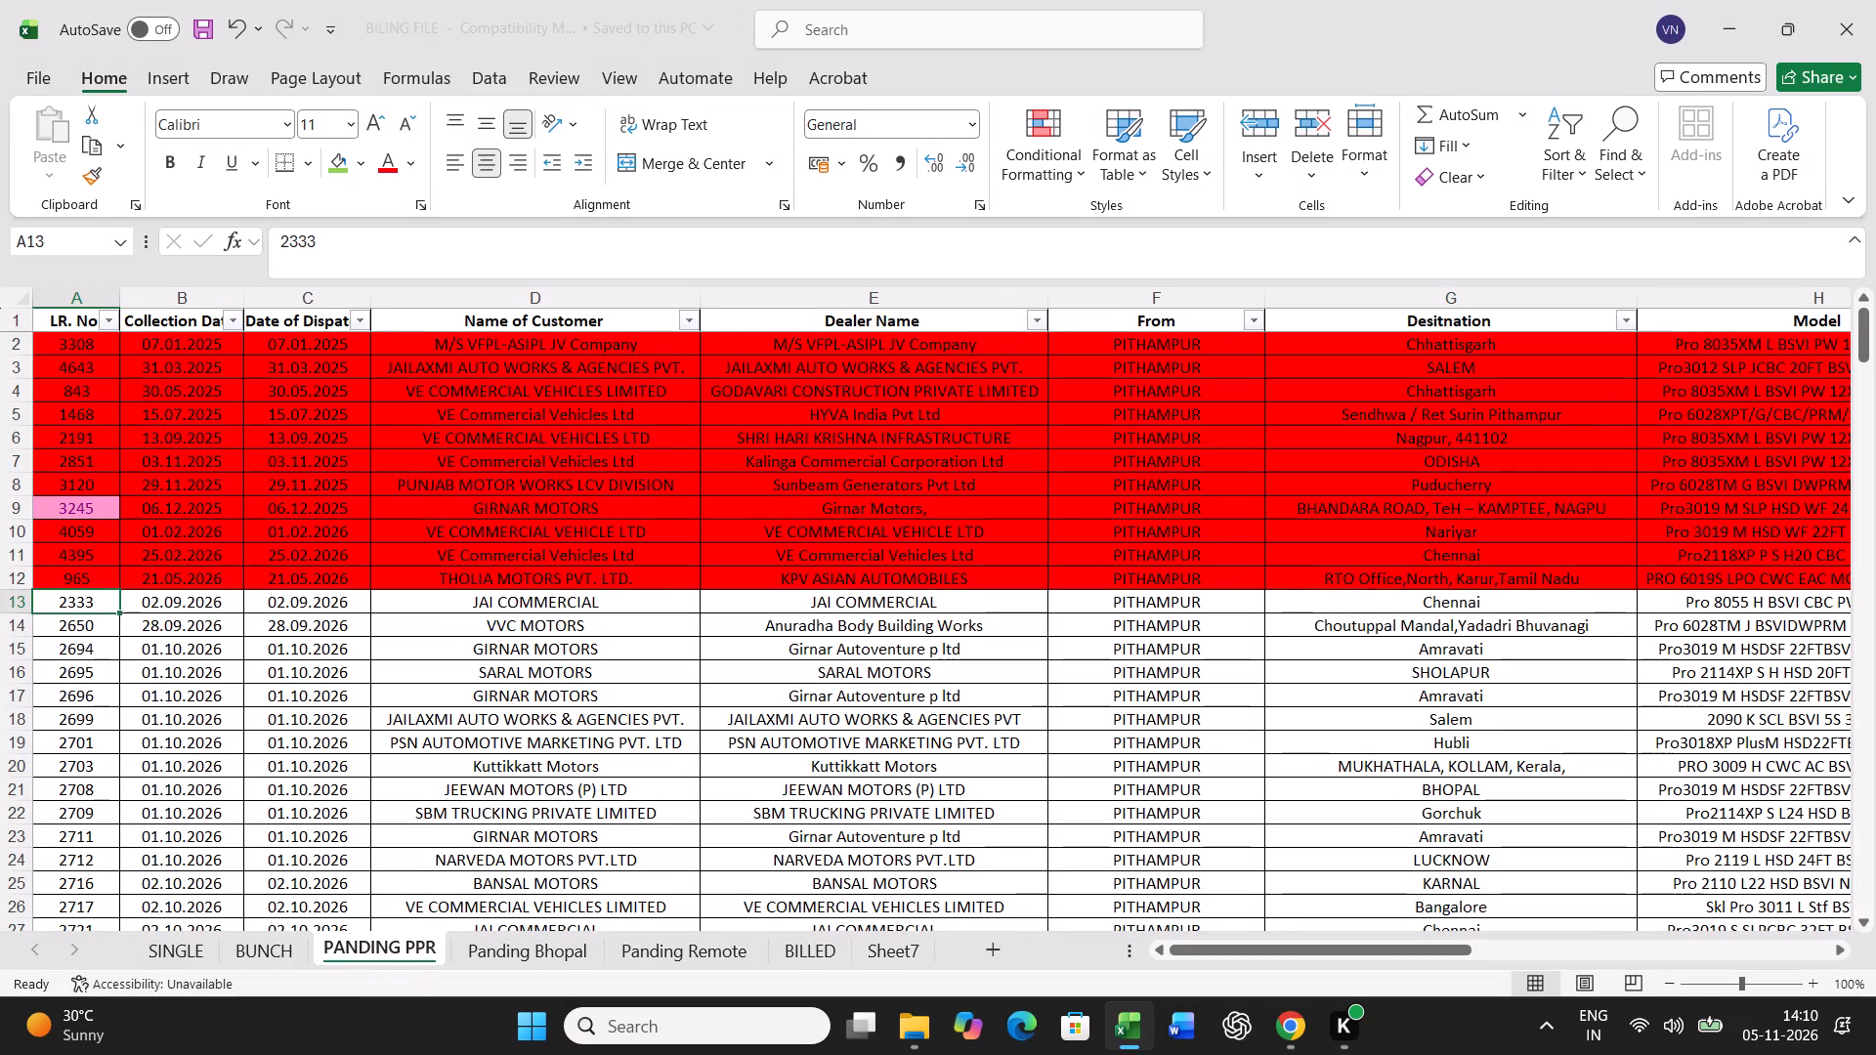
click(1863, 30)
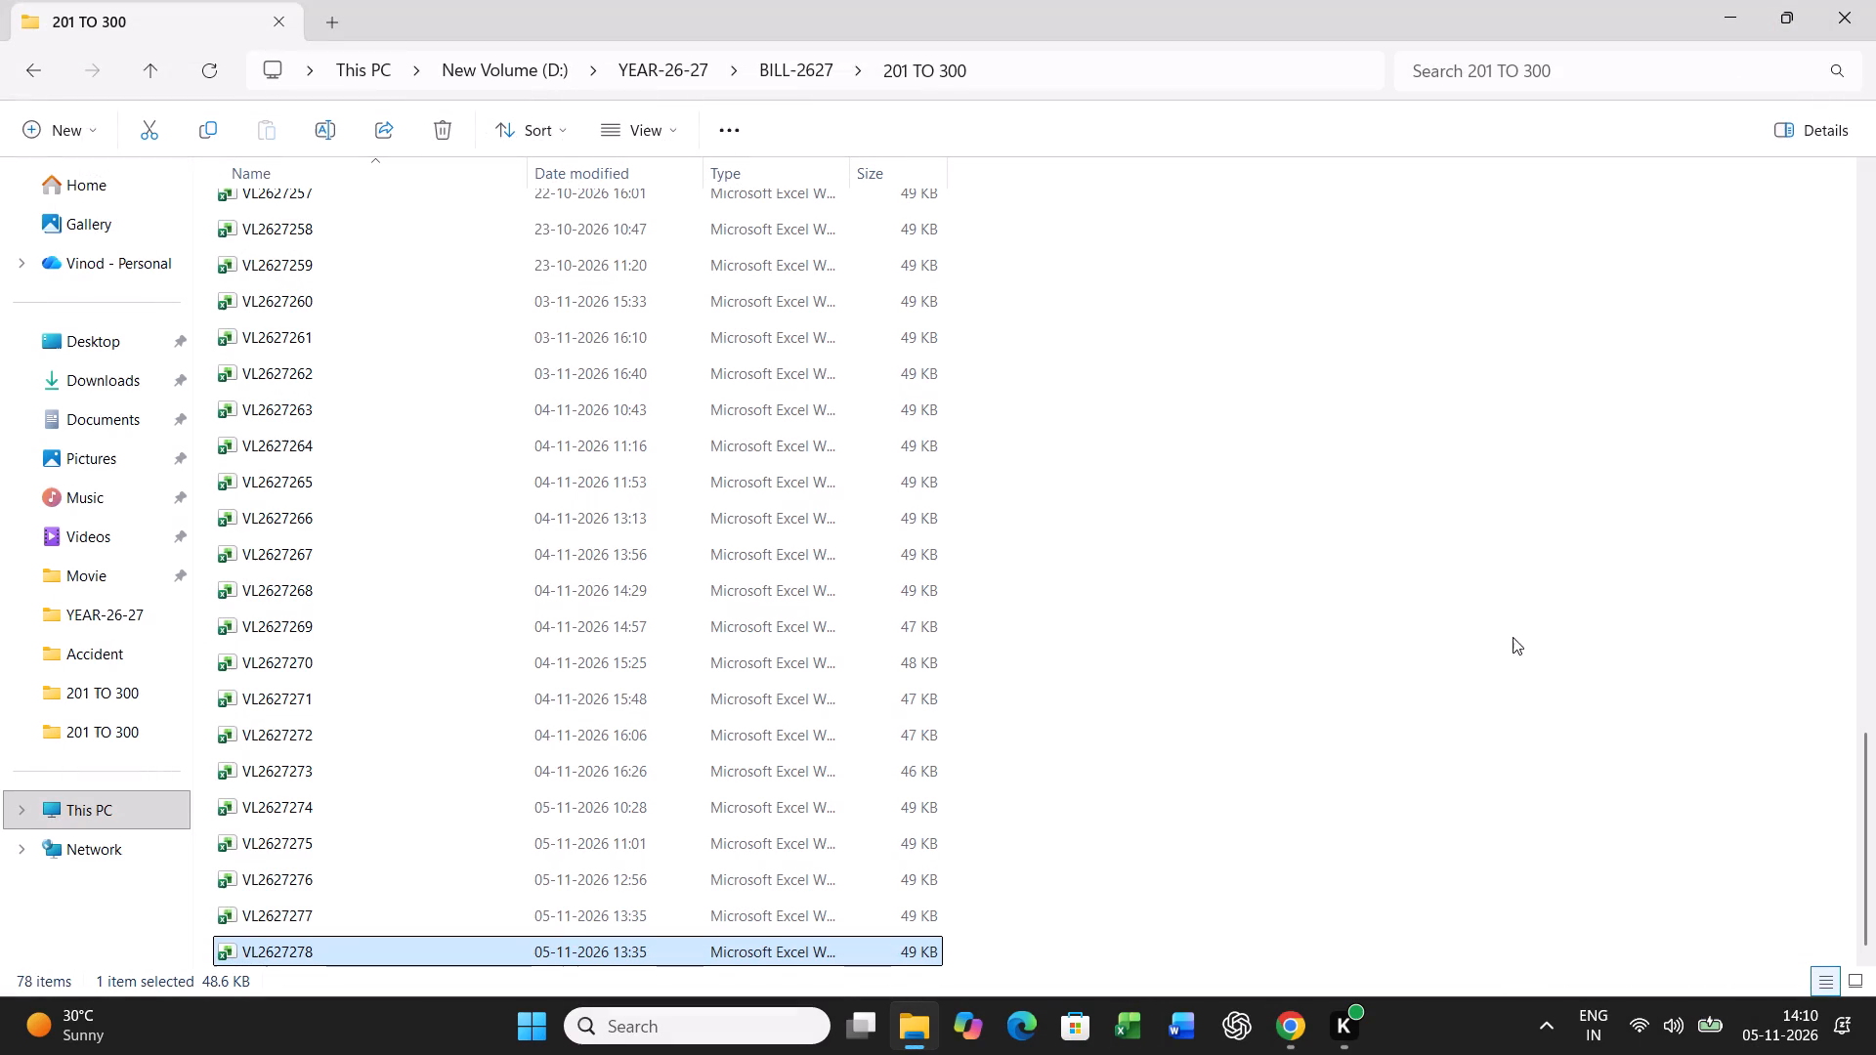
Switch to the Chrome browser window.
click(1297, 1008)
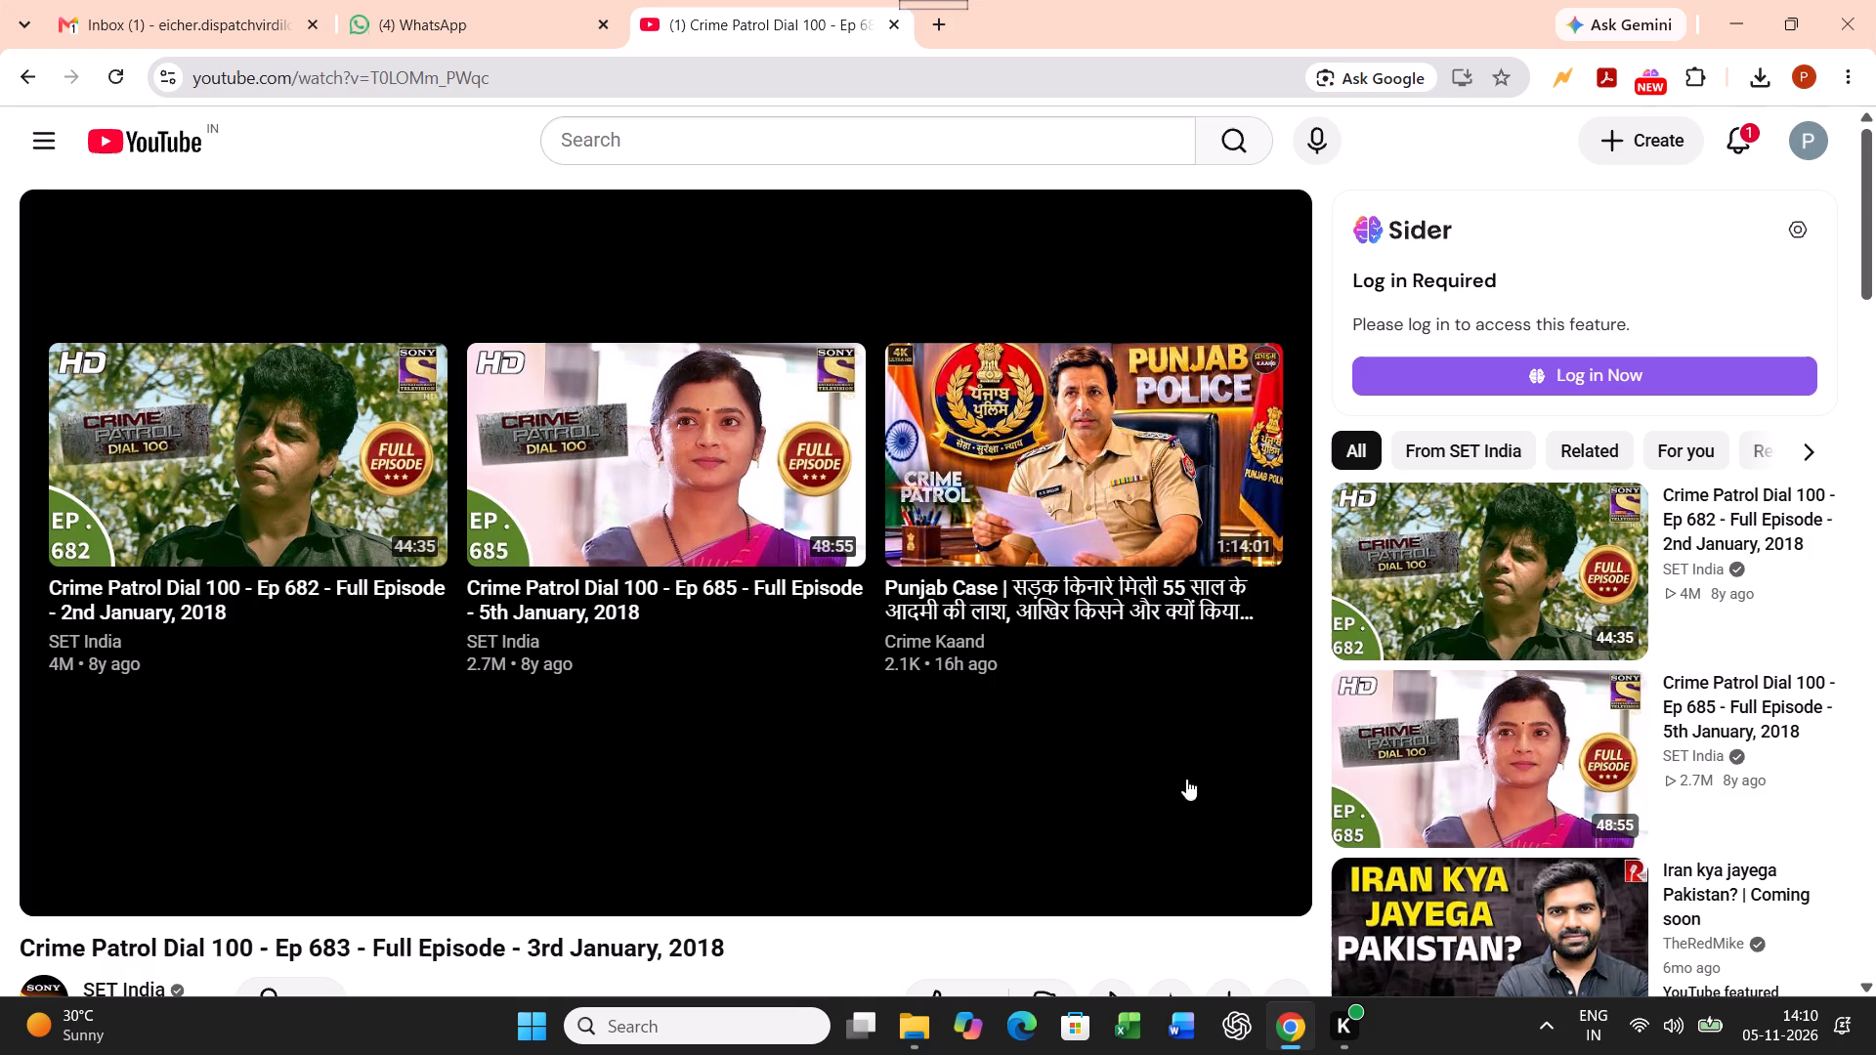
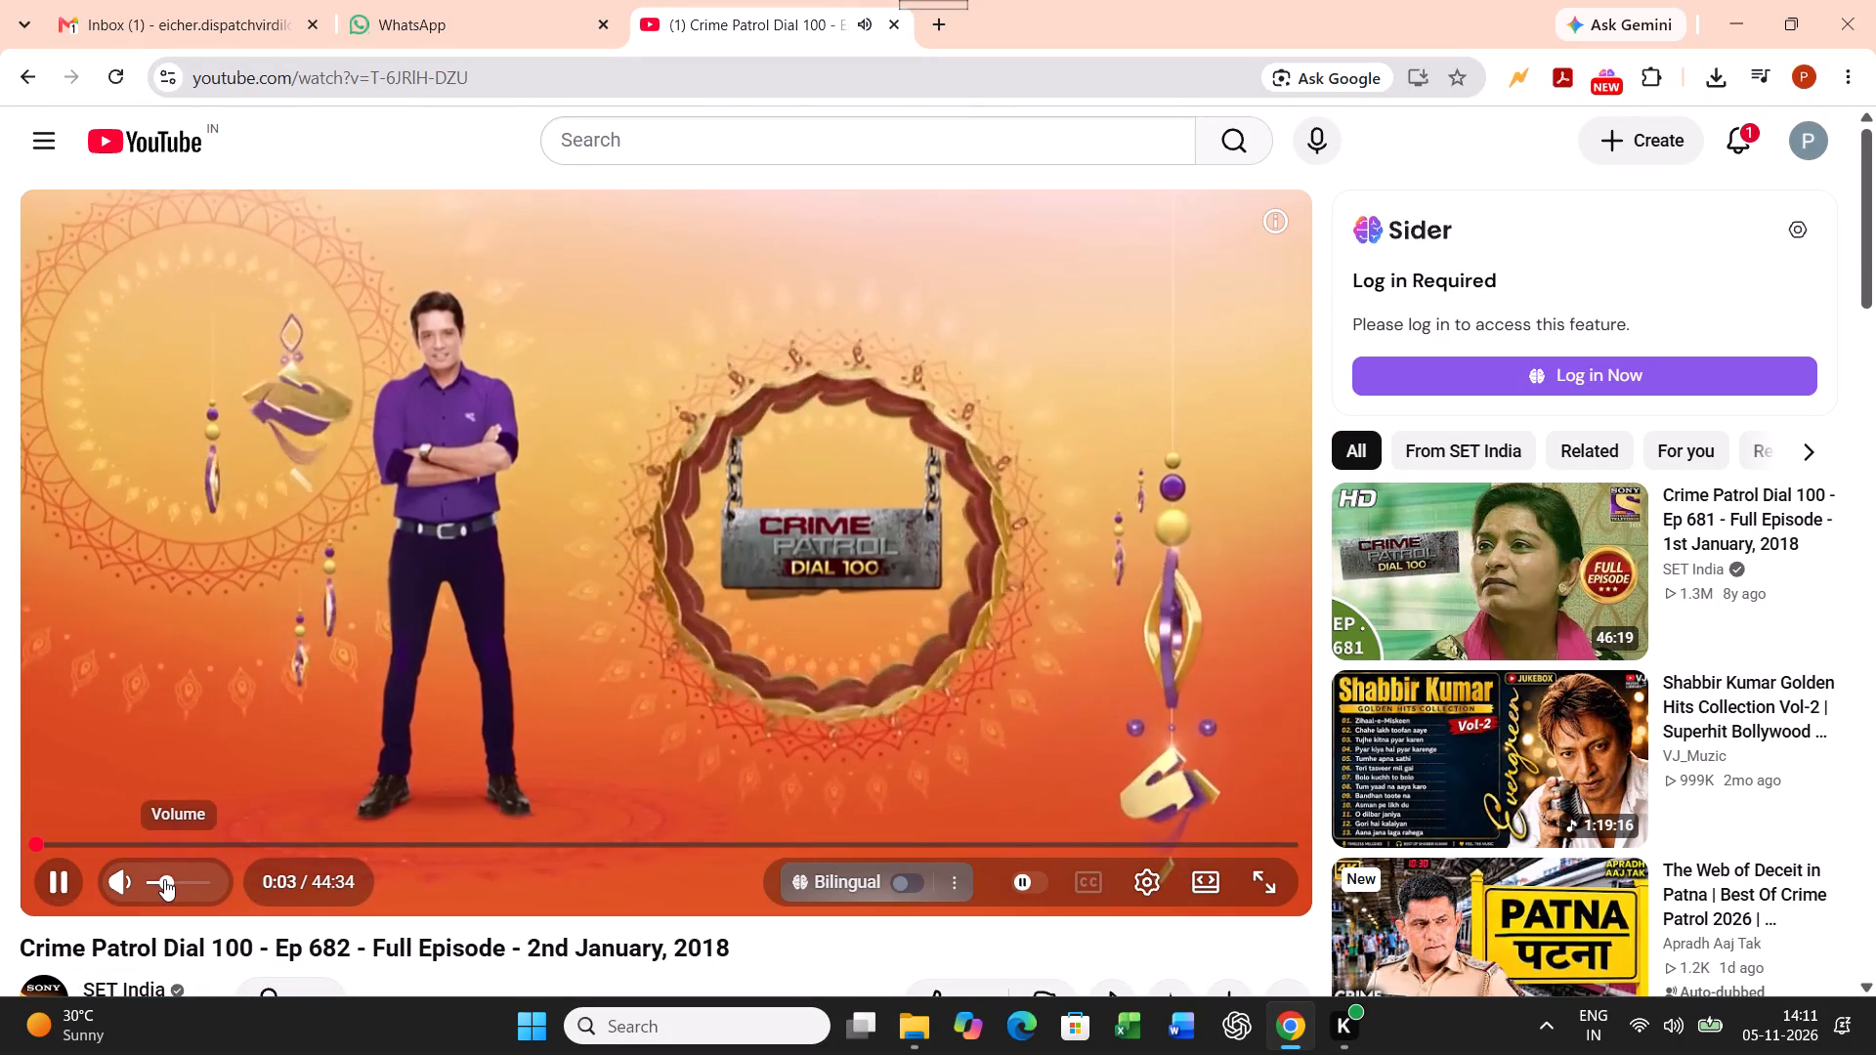
Adjust the playback volume of the playing Crime Patrol Dial 100 Ep 682 video to a low level.
click(161, 878)
click(160, 877)
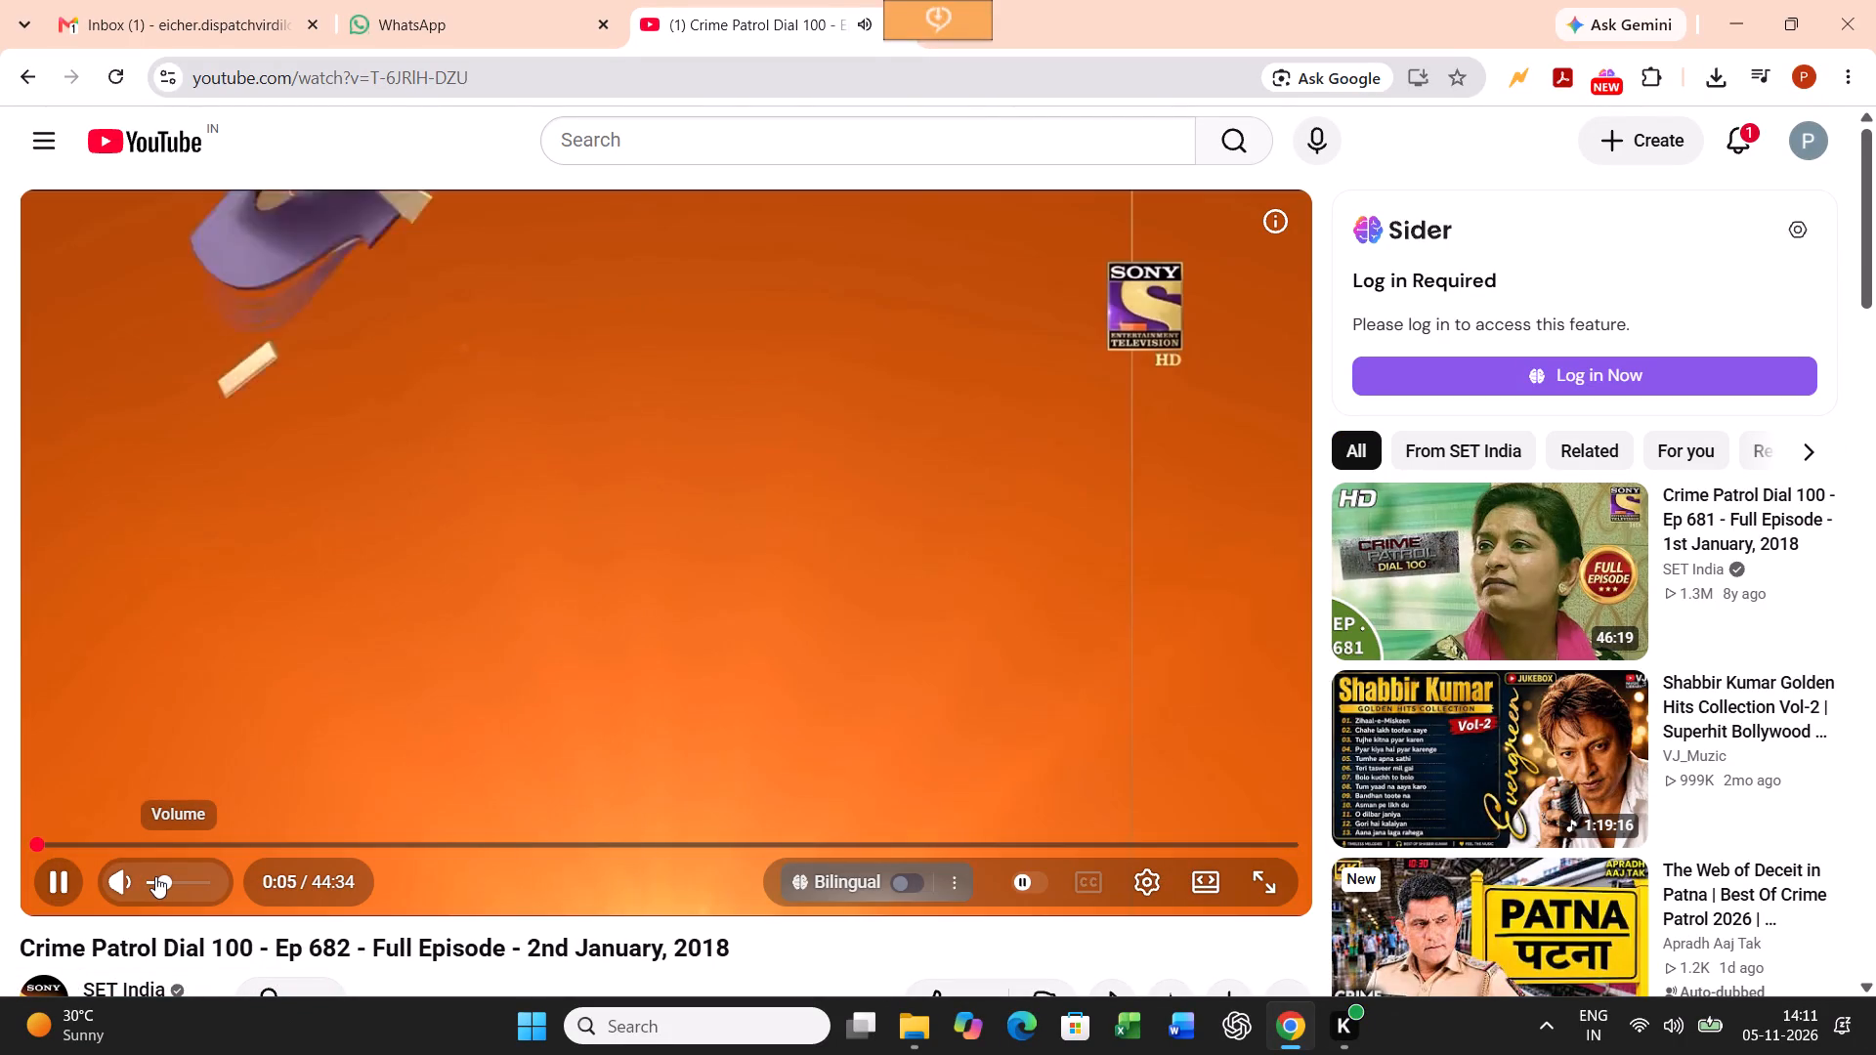
click(155, 876)
click(464, 141)
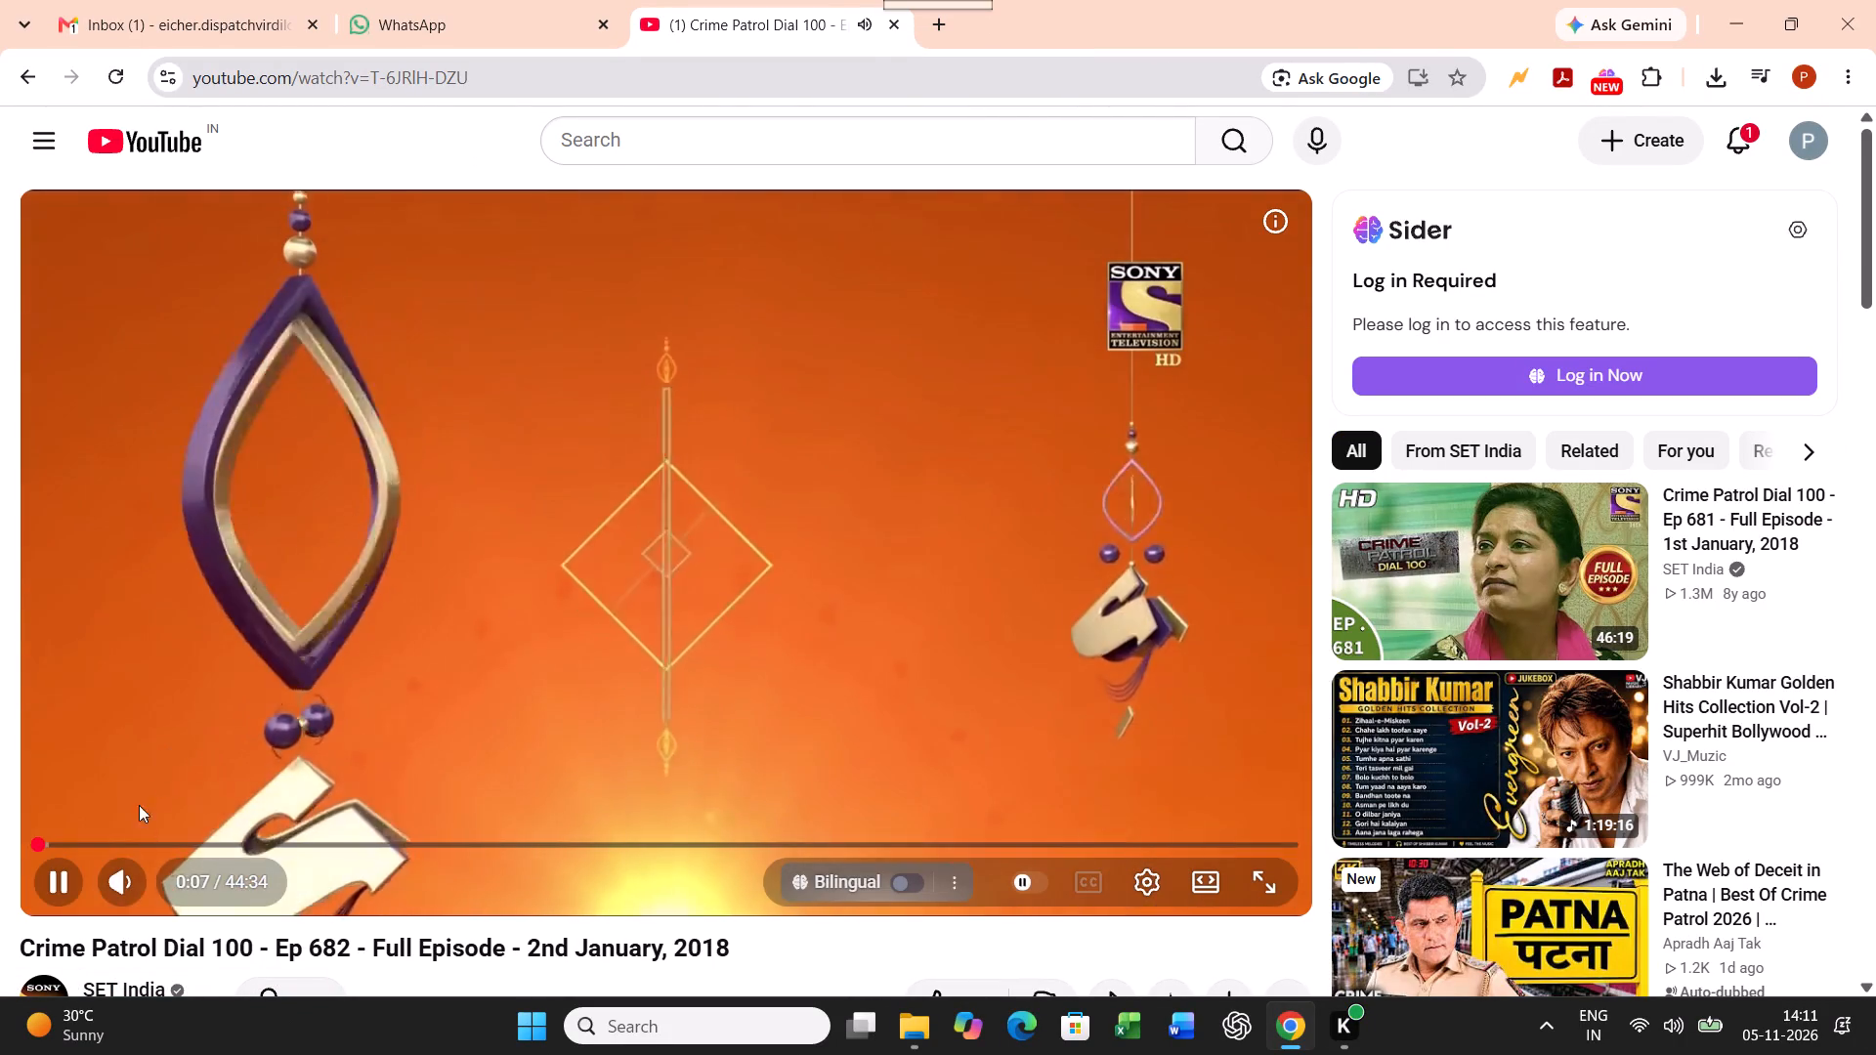
click(162, 874)
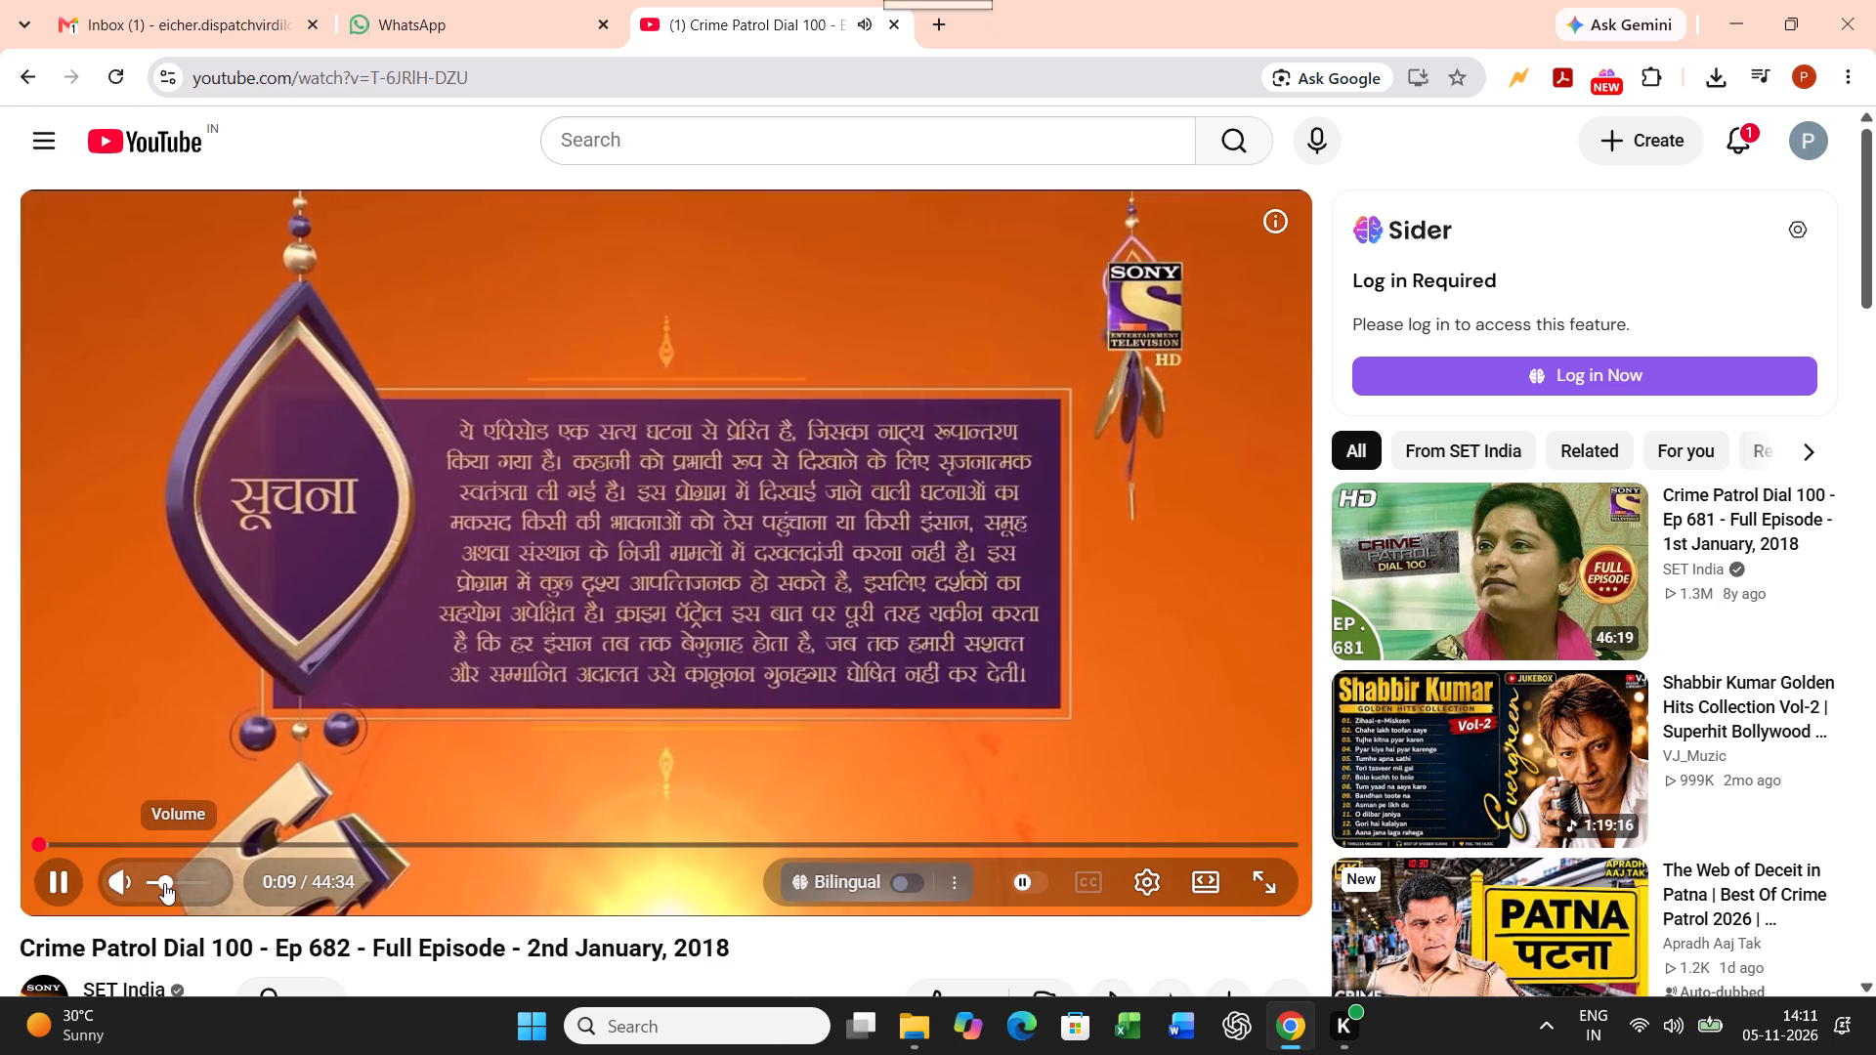
click(164, 883)
click(158, 878)
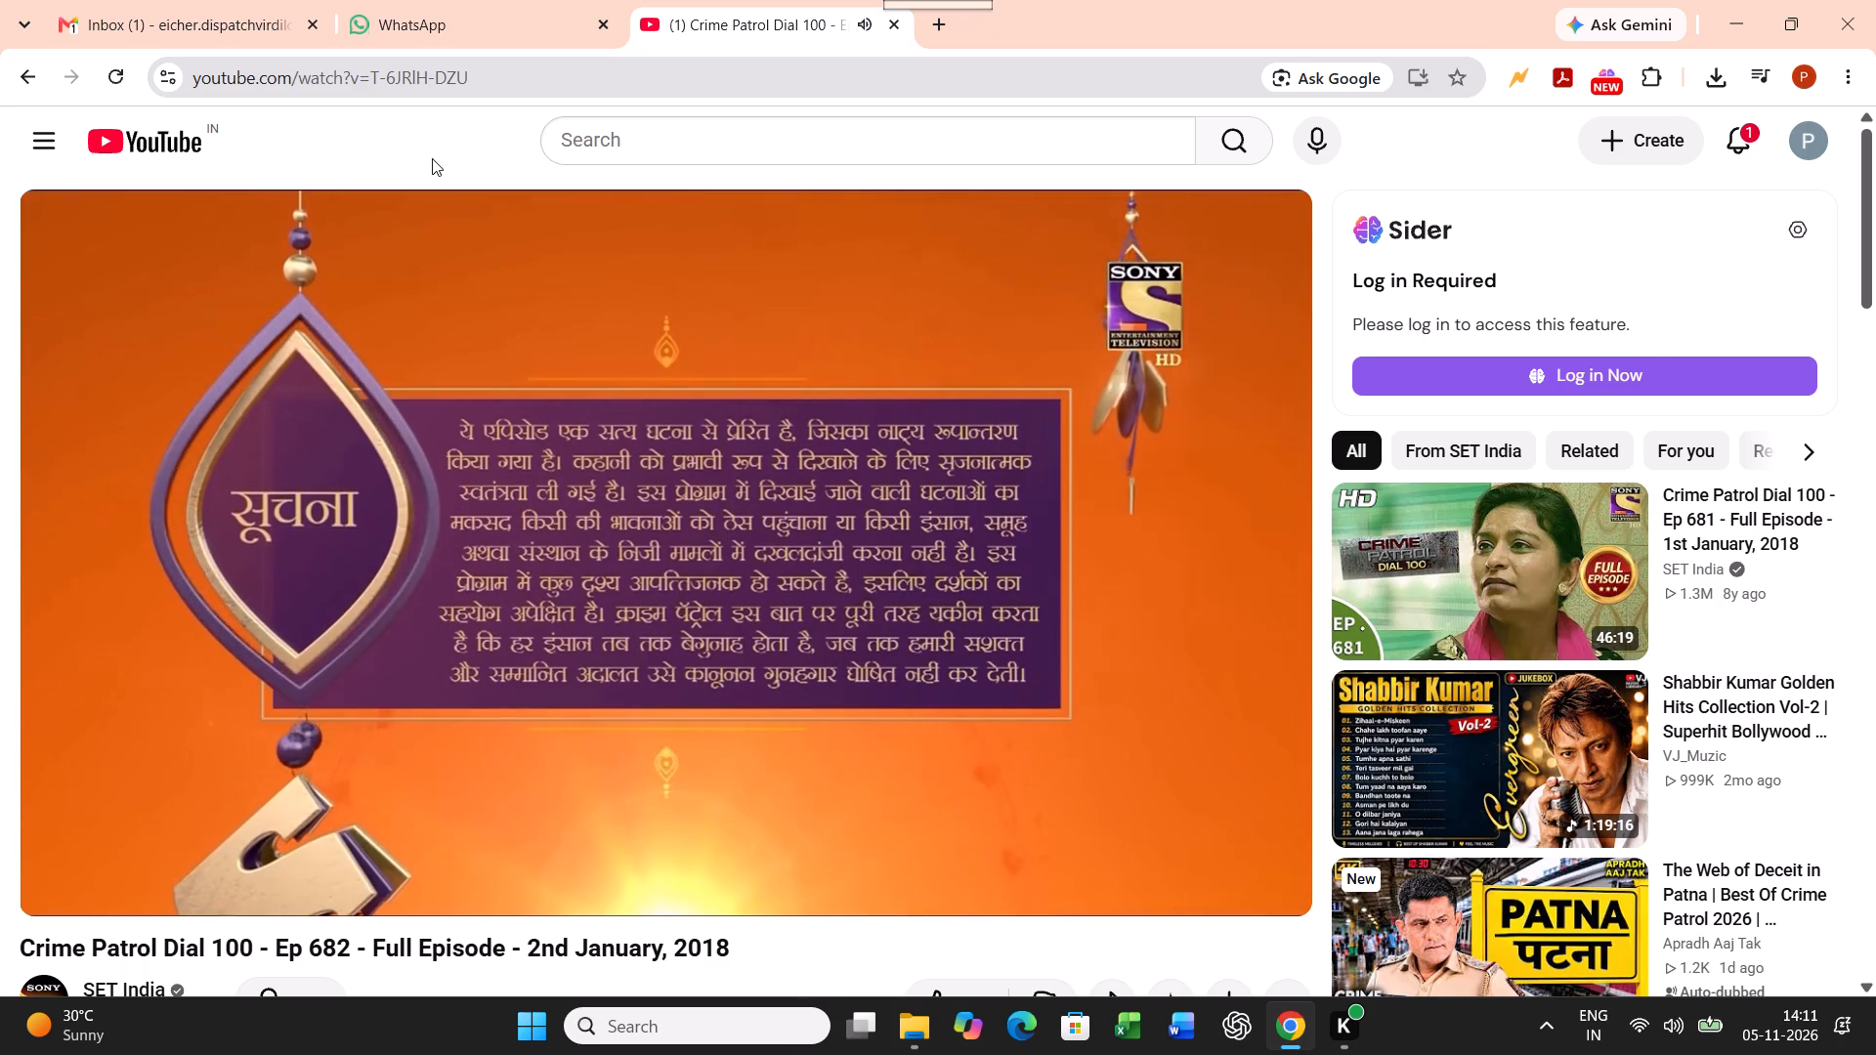
click(432, 158)
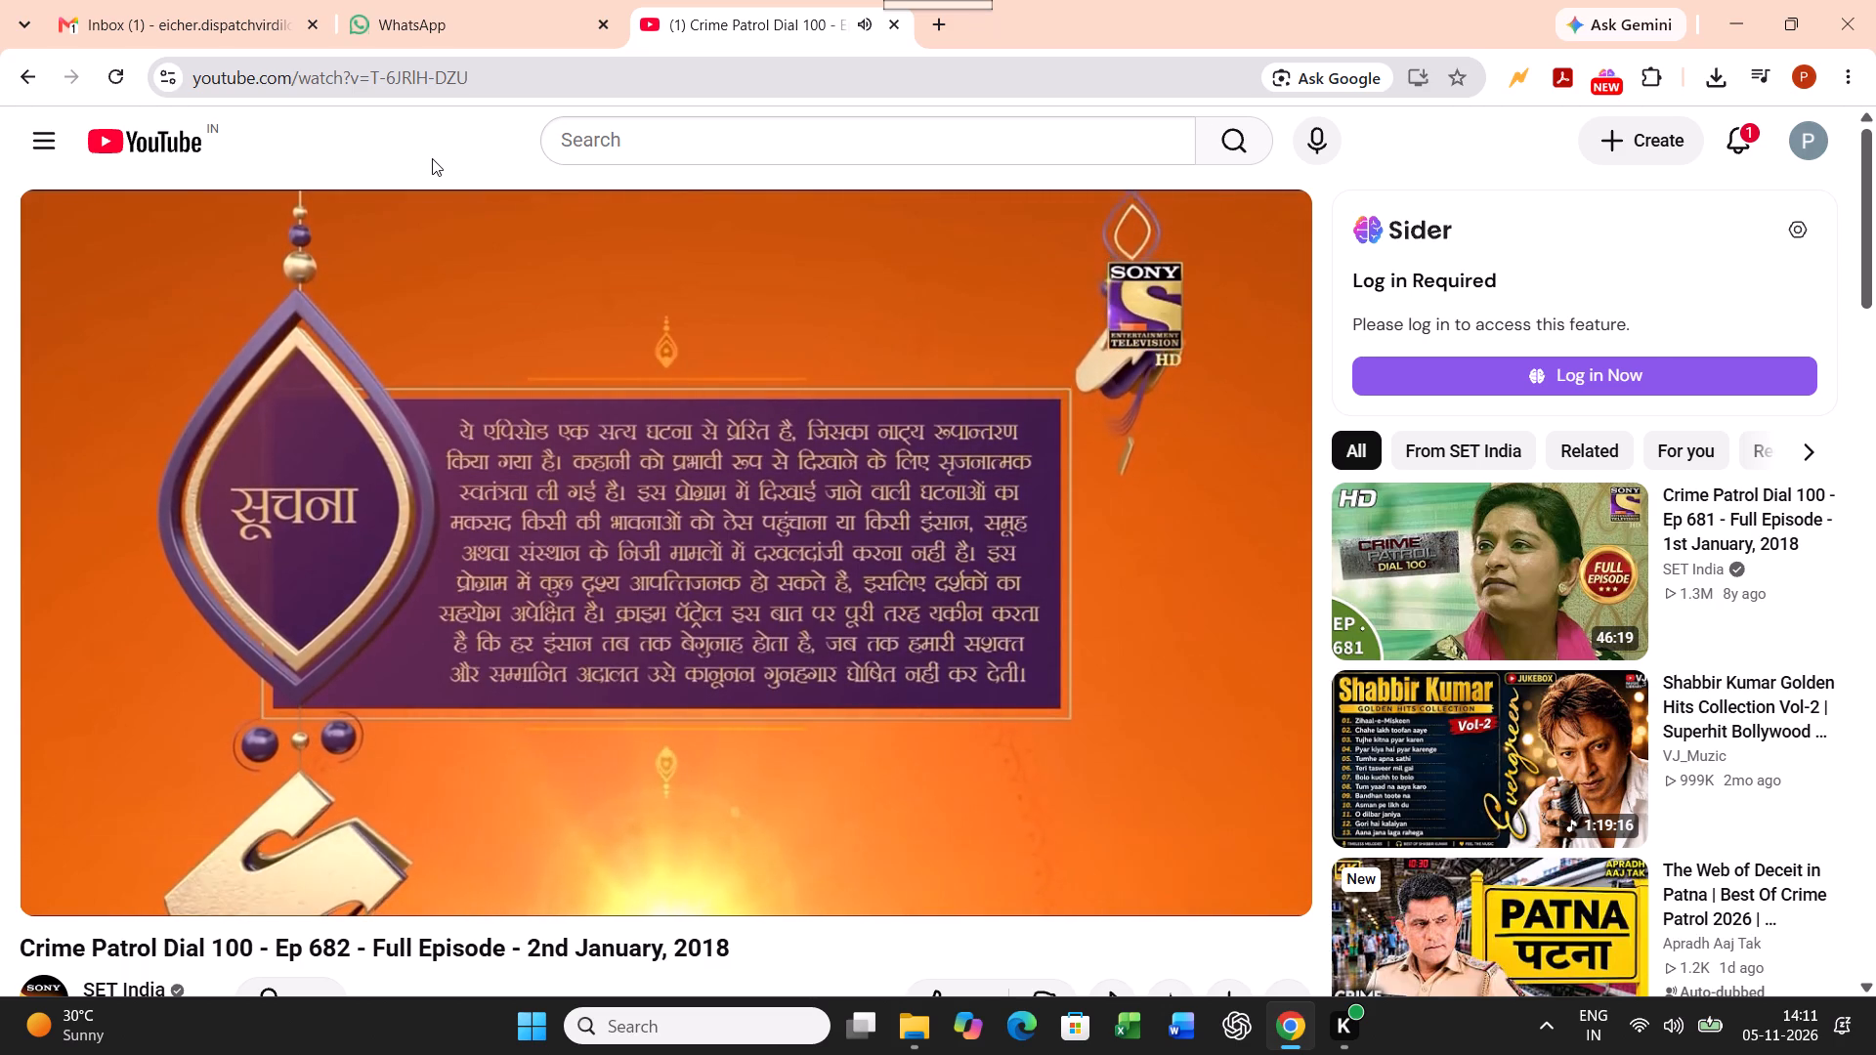
Minimize the Chrome window to return to the 201 TO 300 folder in File Explorer.
click(1718, 8)
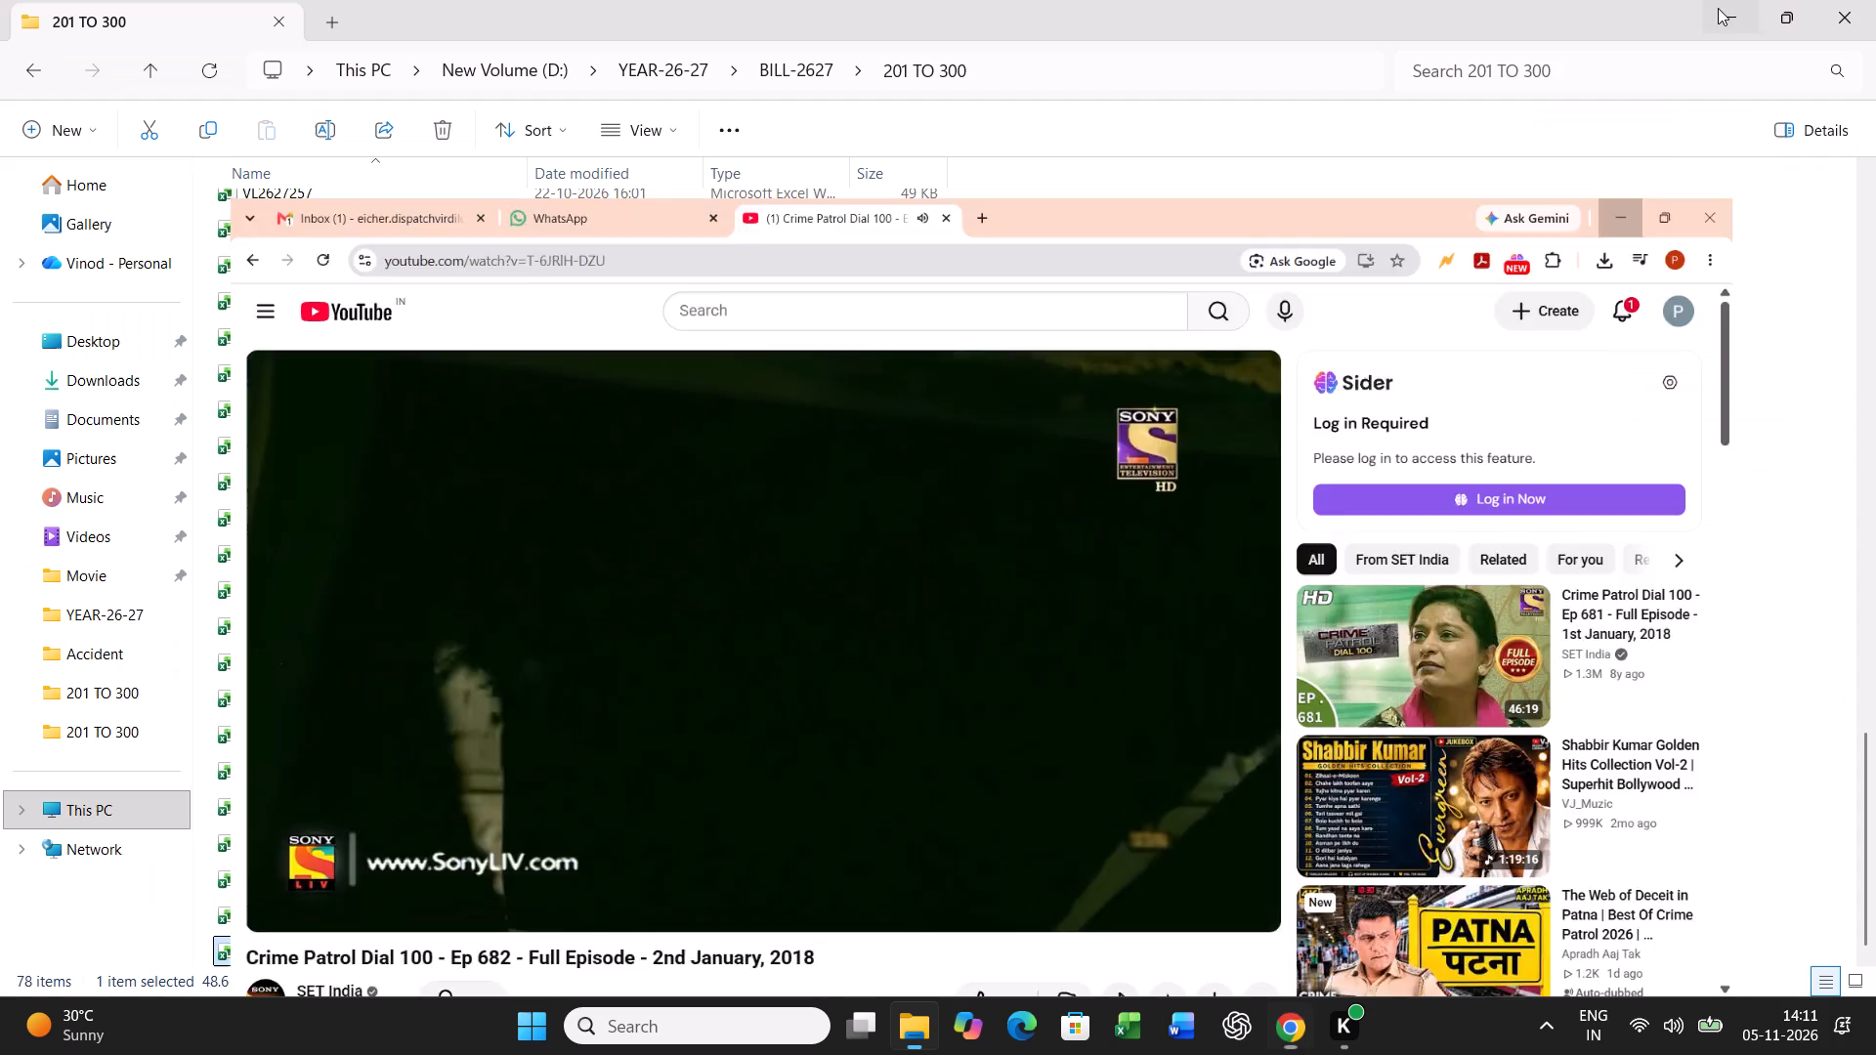
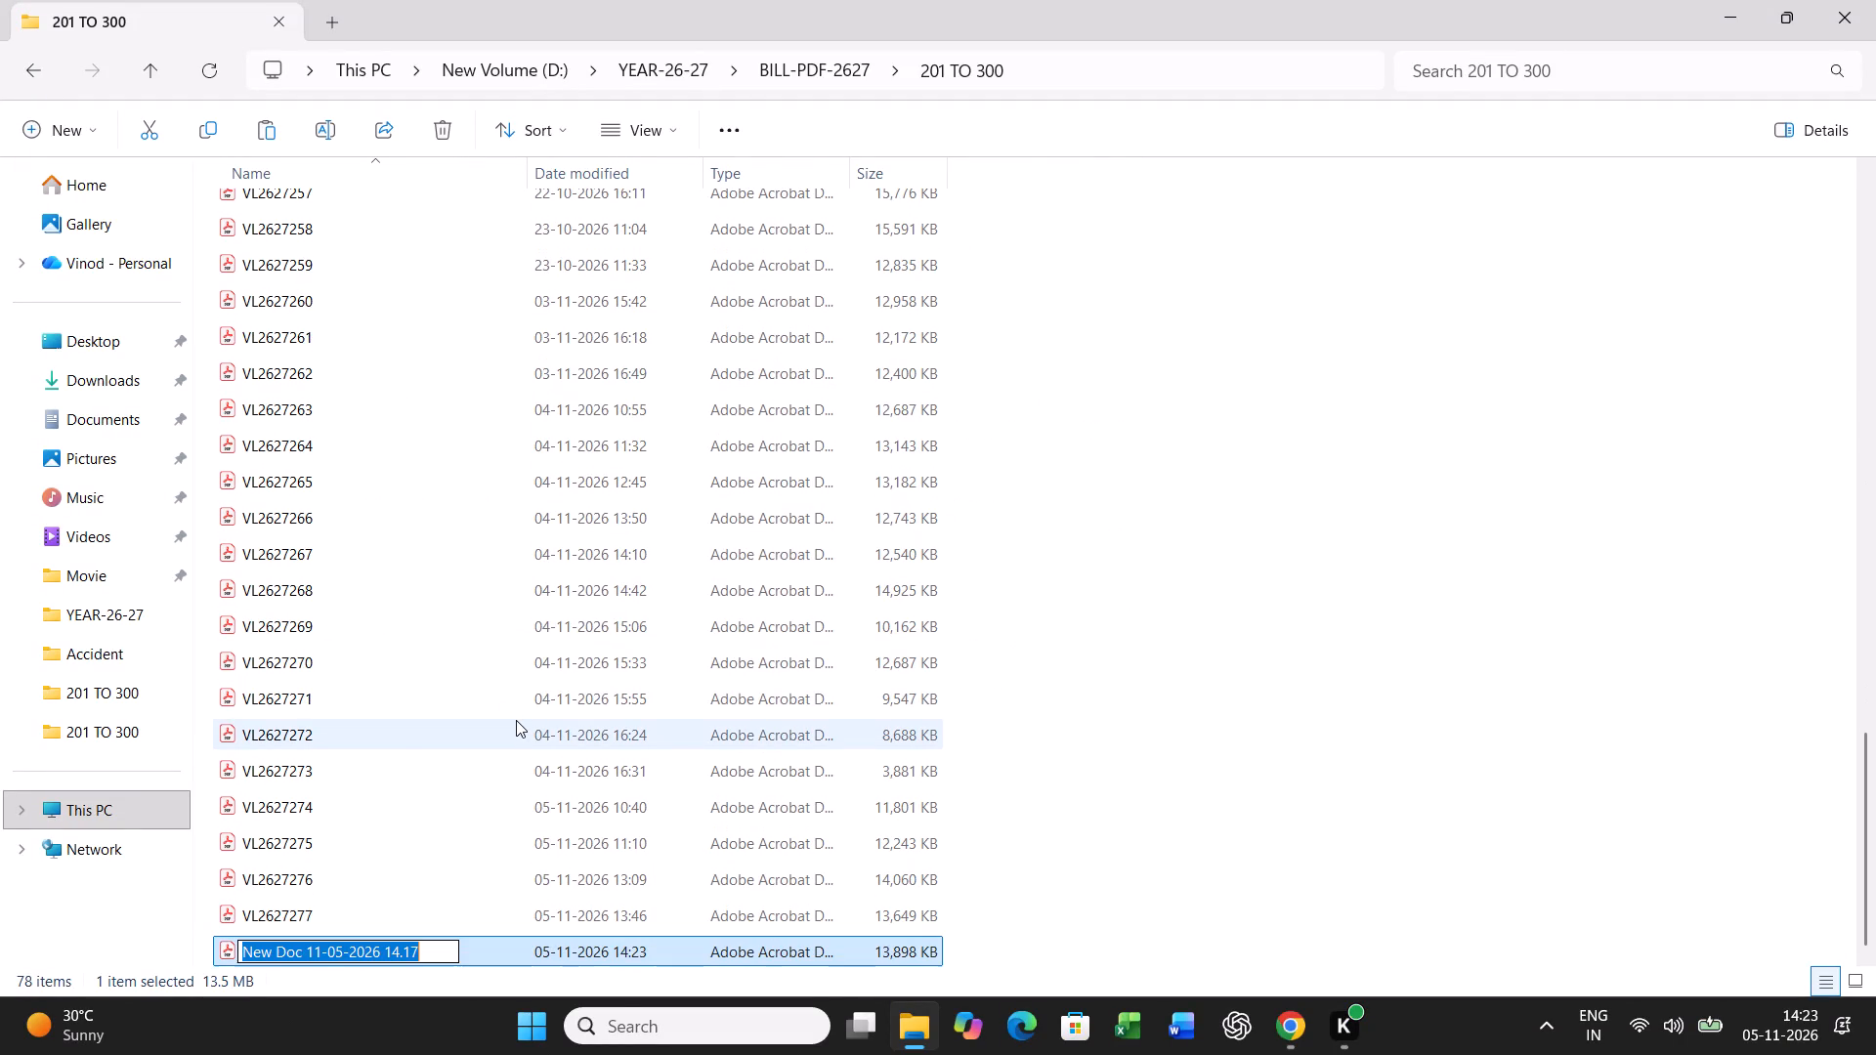
Rename the newly scanned bill PDF in the 201 TO 300 folder as VL2627278.
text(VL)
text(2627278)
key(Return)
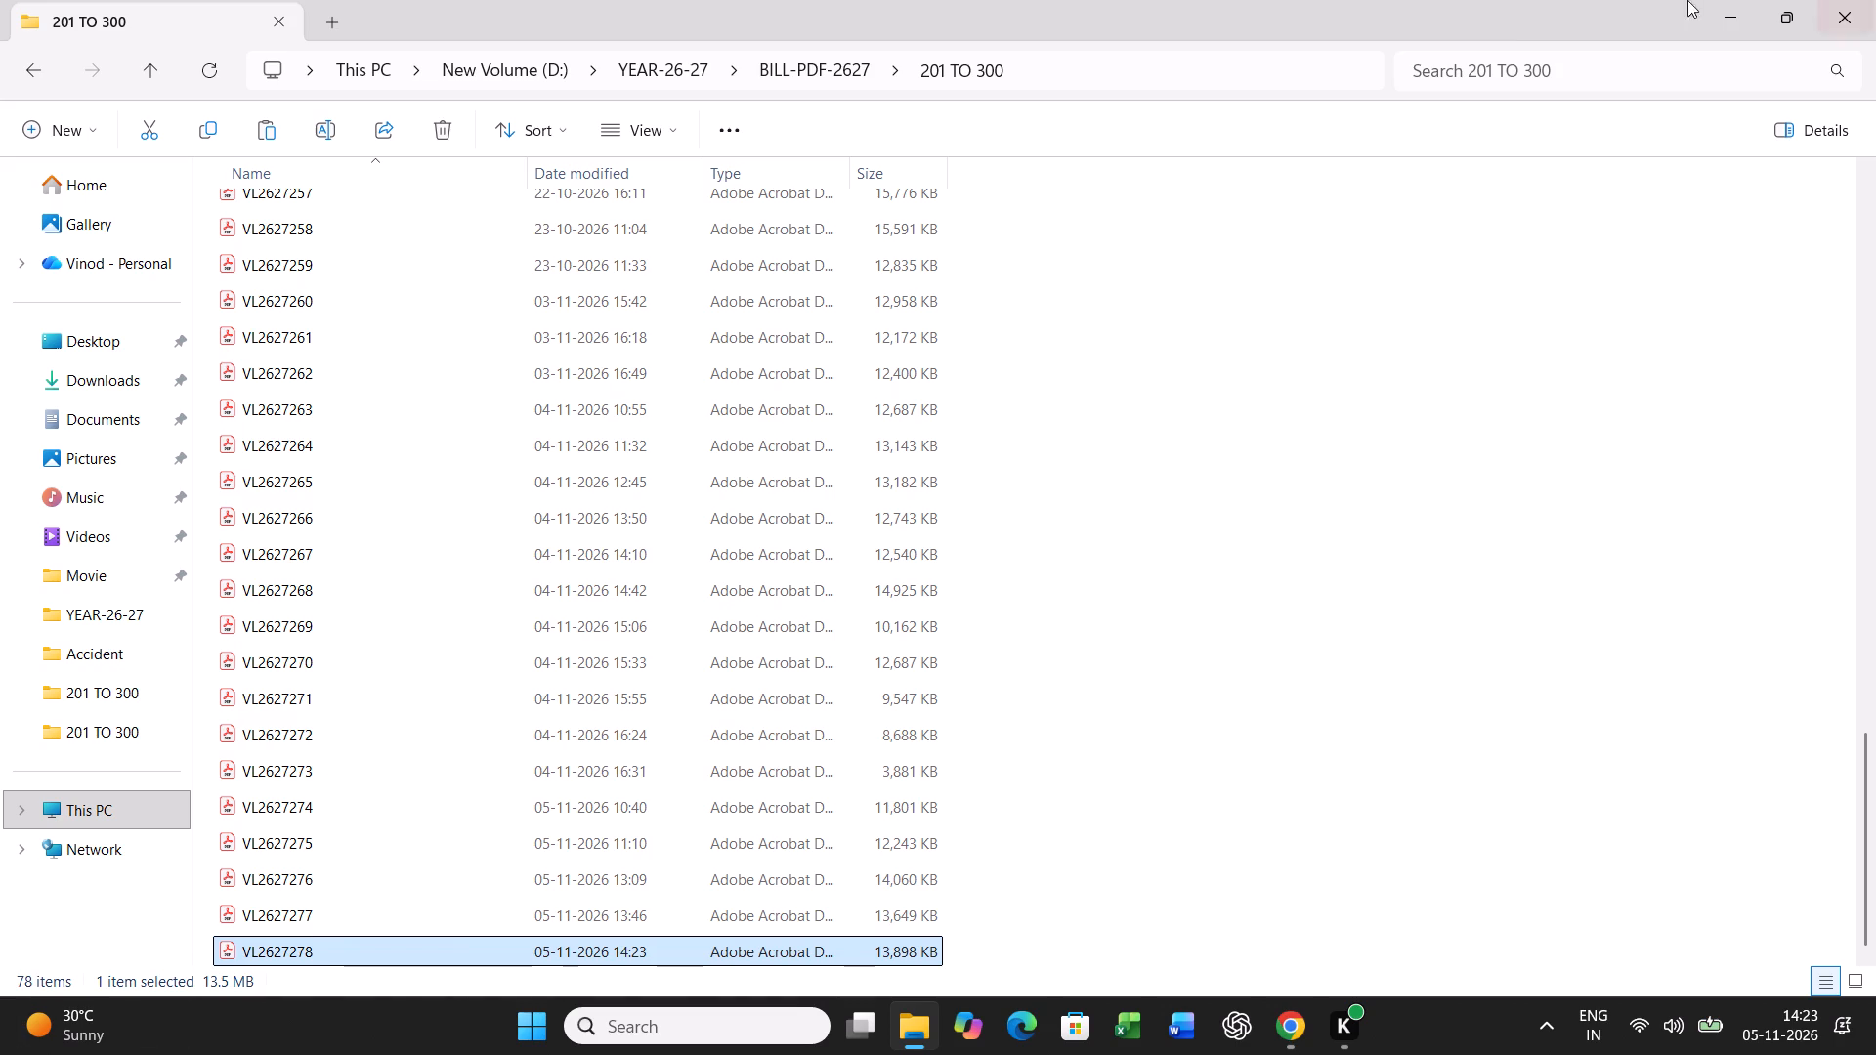
Go back to the YEAR-26-27 folder and open the BILL SUBMIT FORMET workbook.
click(29, 69)
click(29, 69)
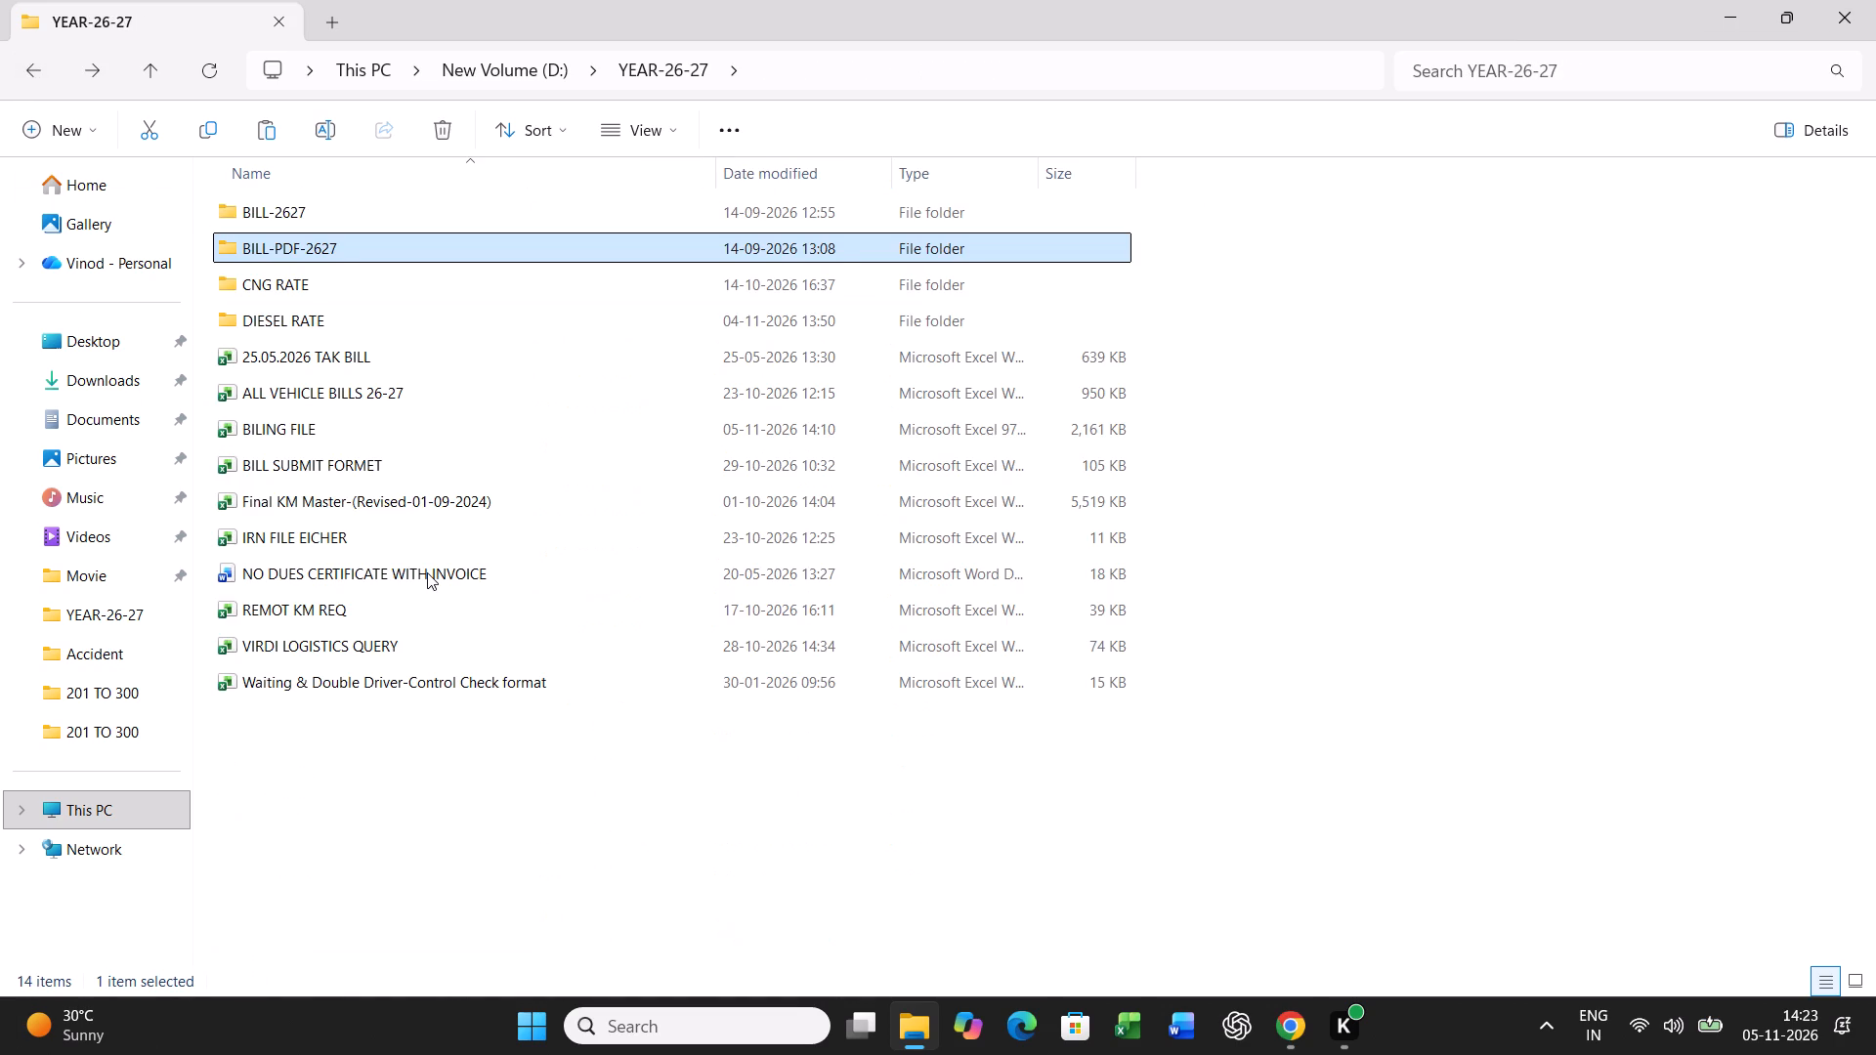
click(355, 394)
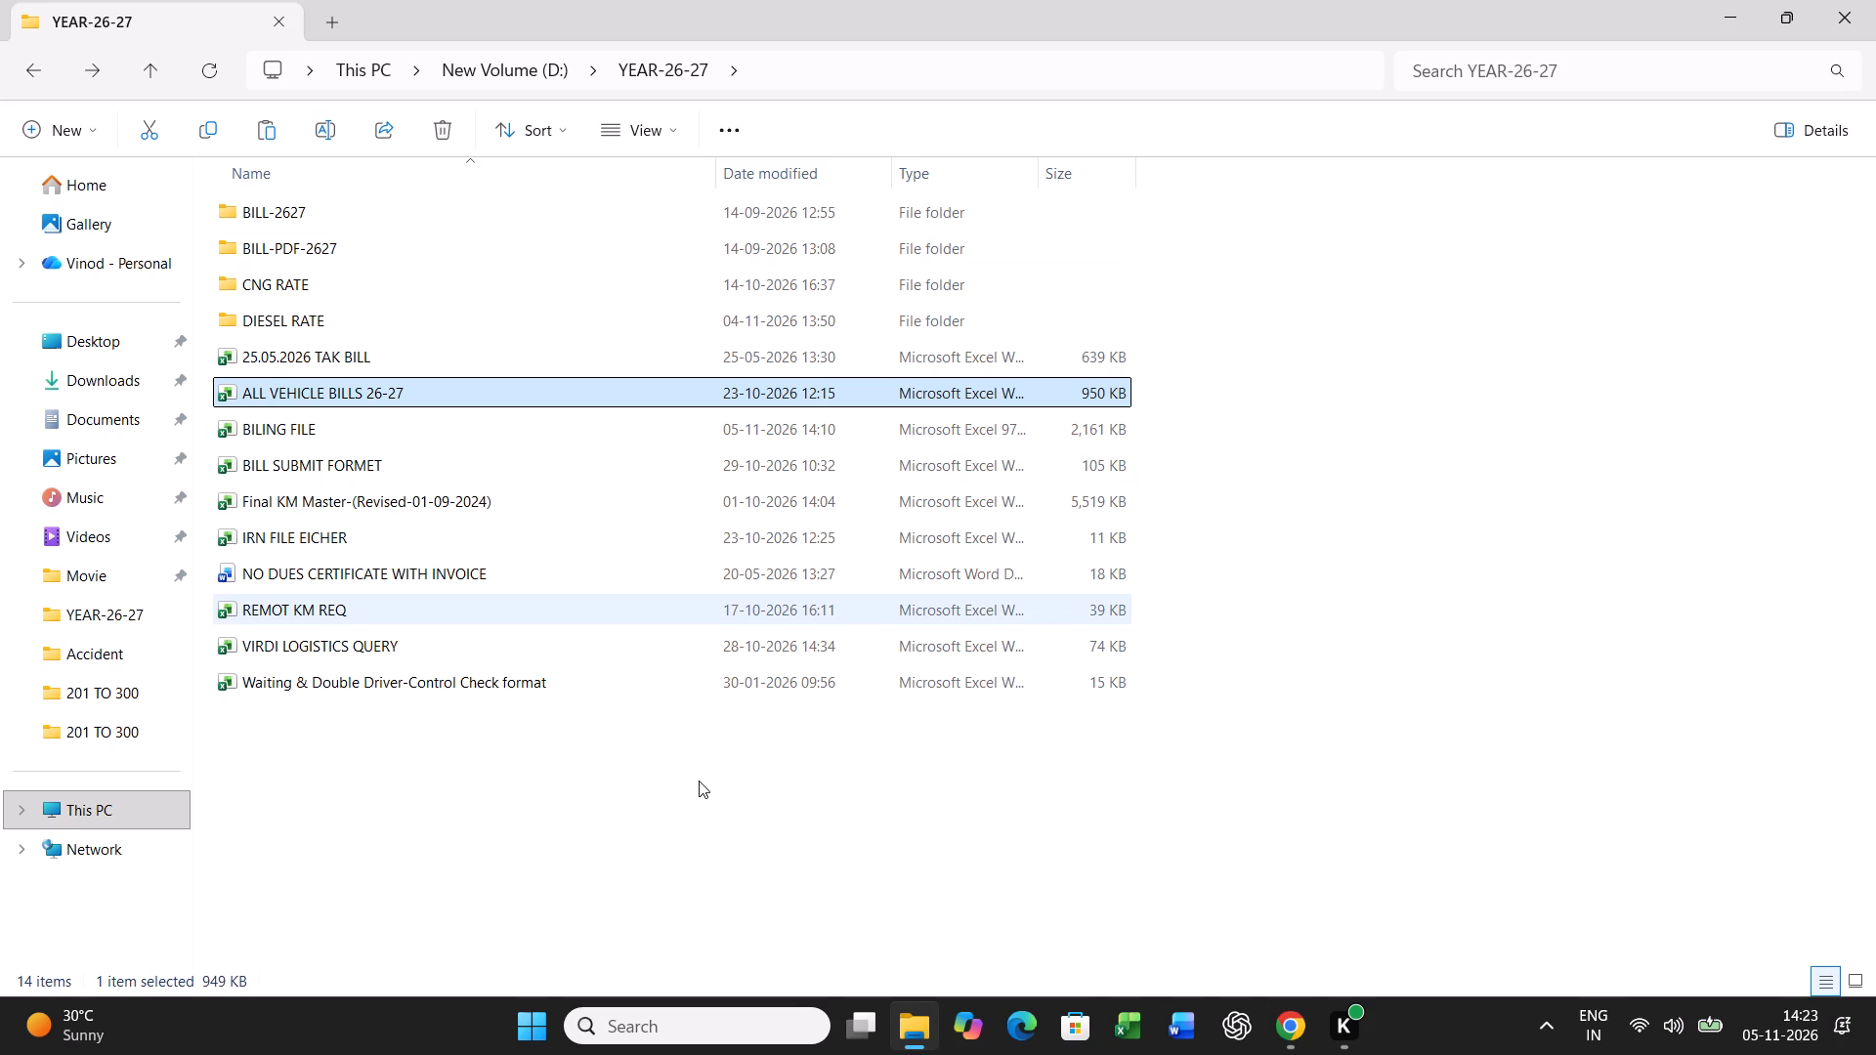
double_click(317, 467)
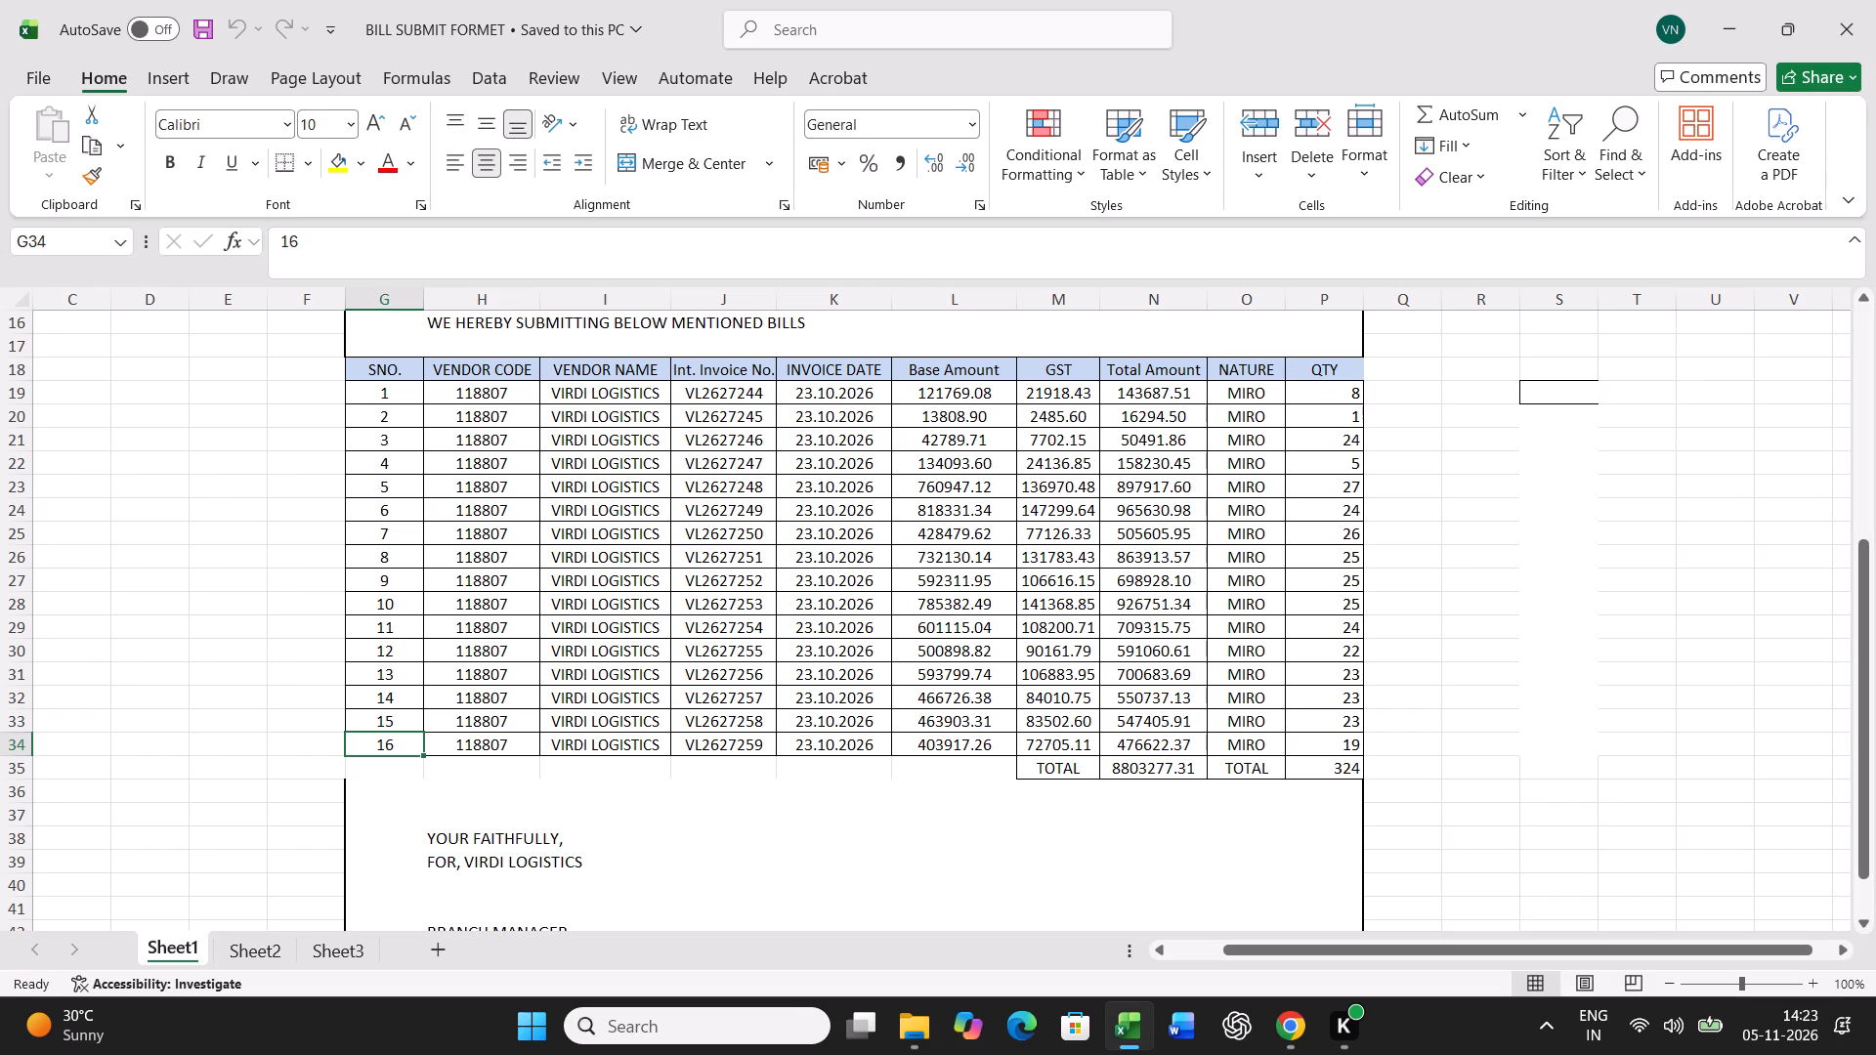
Enter VL2627260 and VL2627261 as the internal invoice numbers for serial numbers 1 and 2.
click(752, 744)
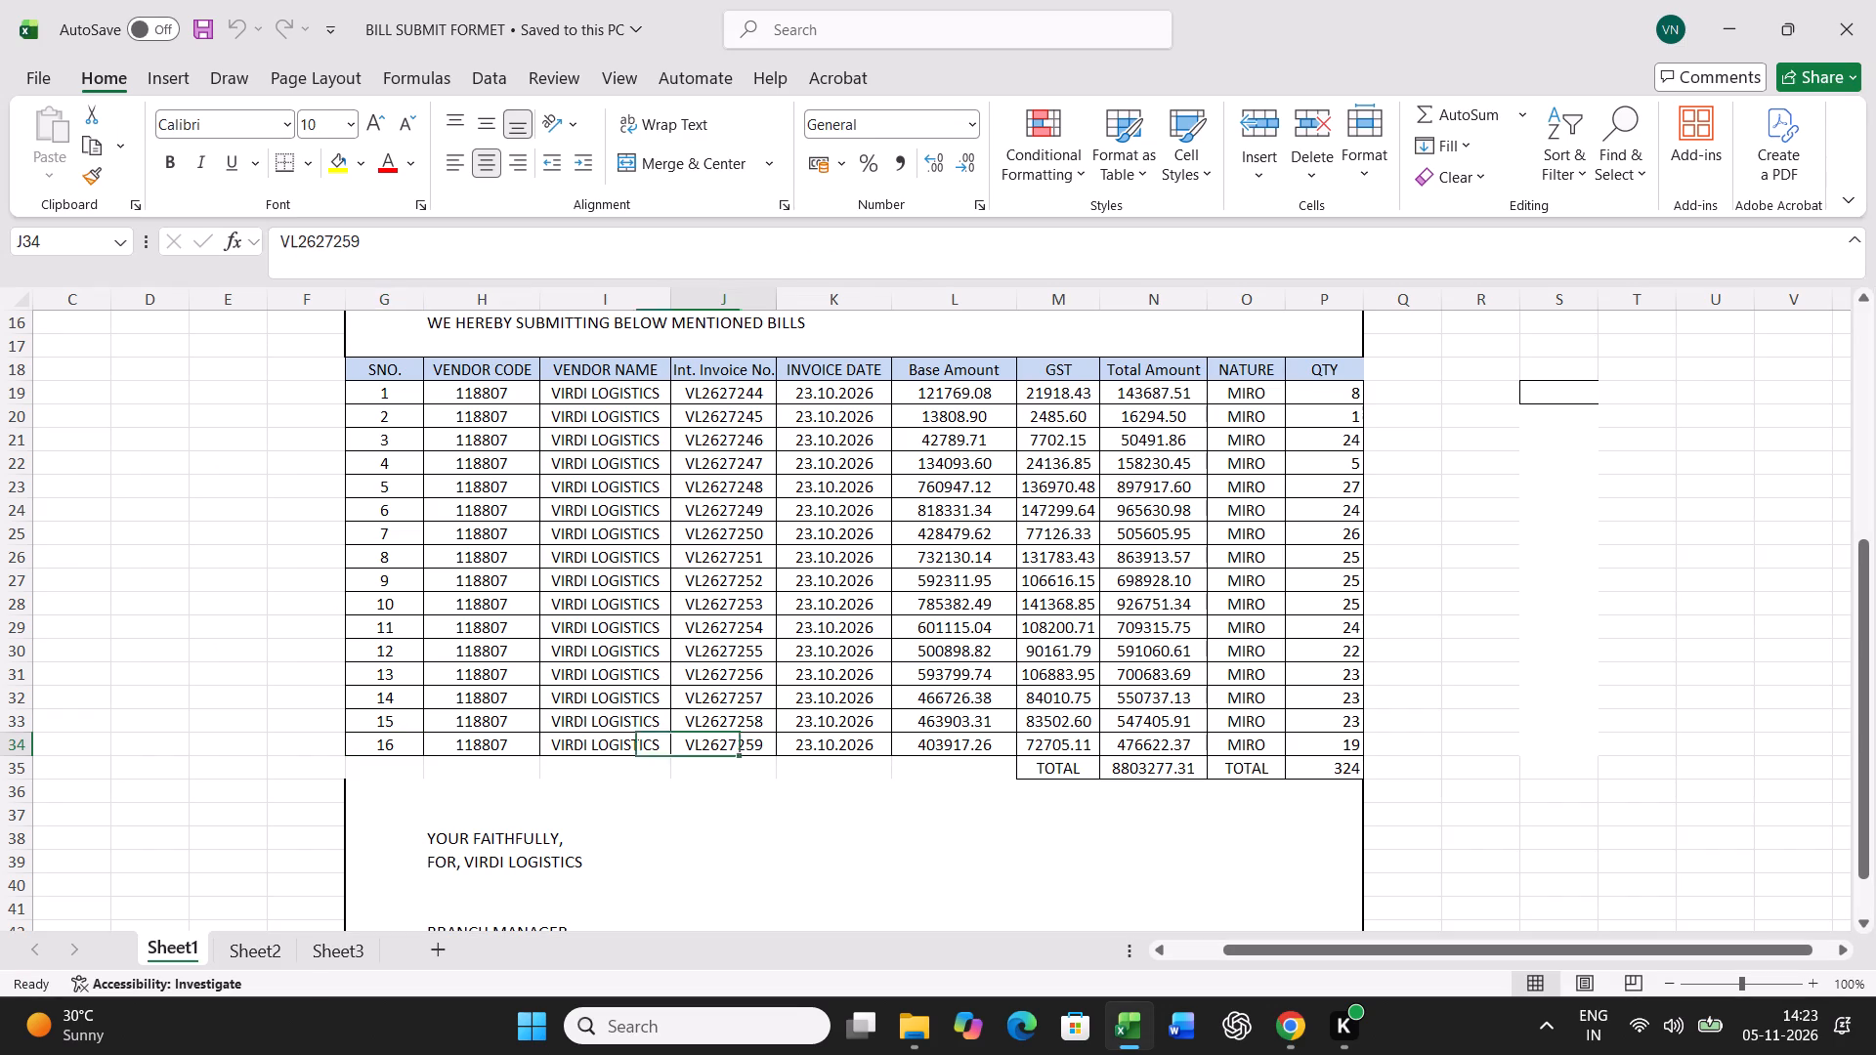
key(ctrl+c)
click(745, 394)
key(Return)
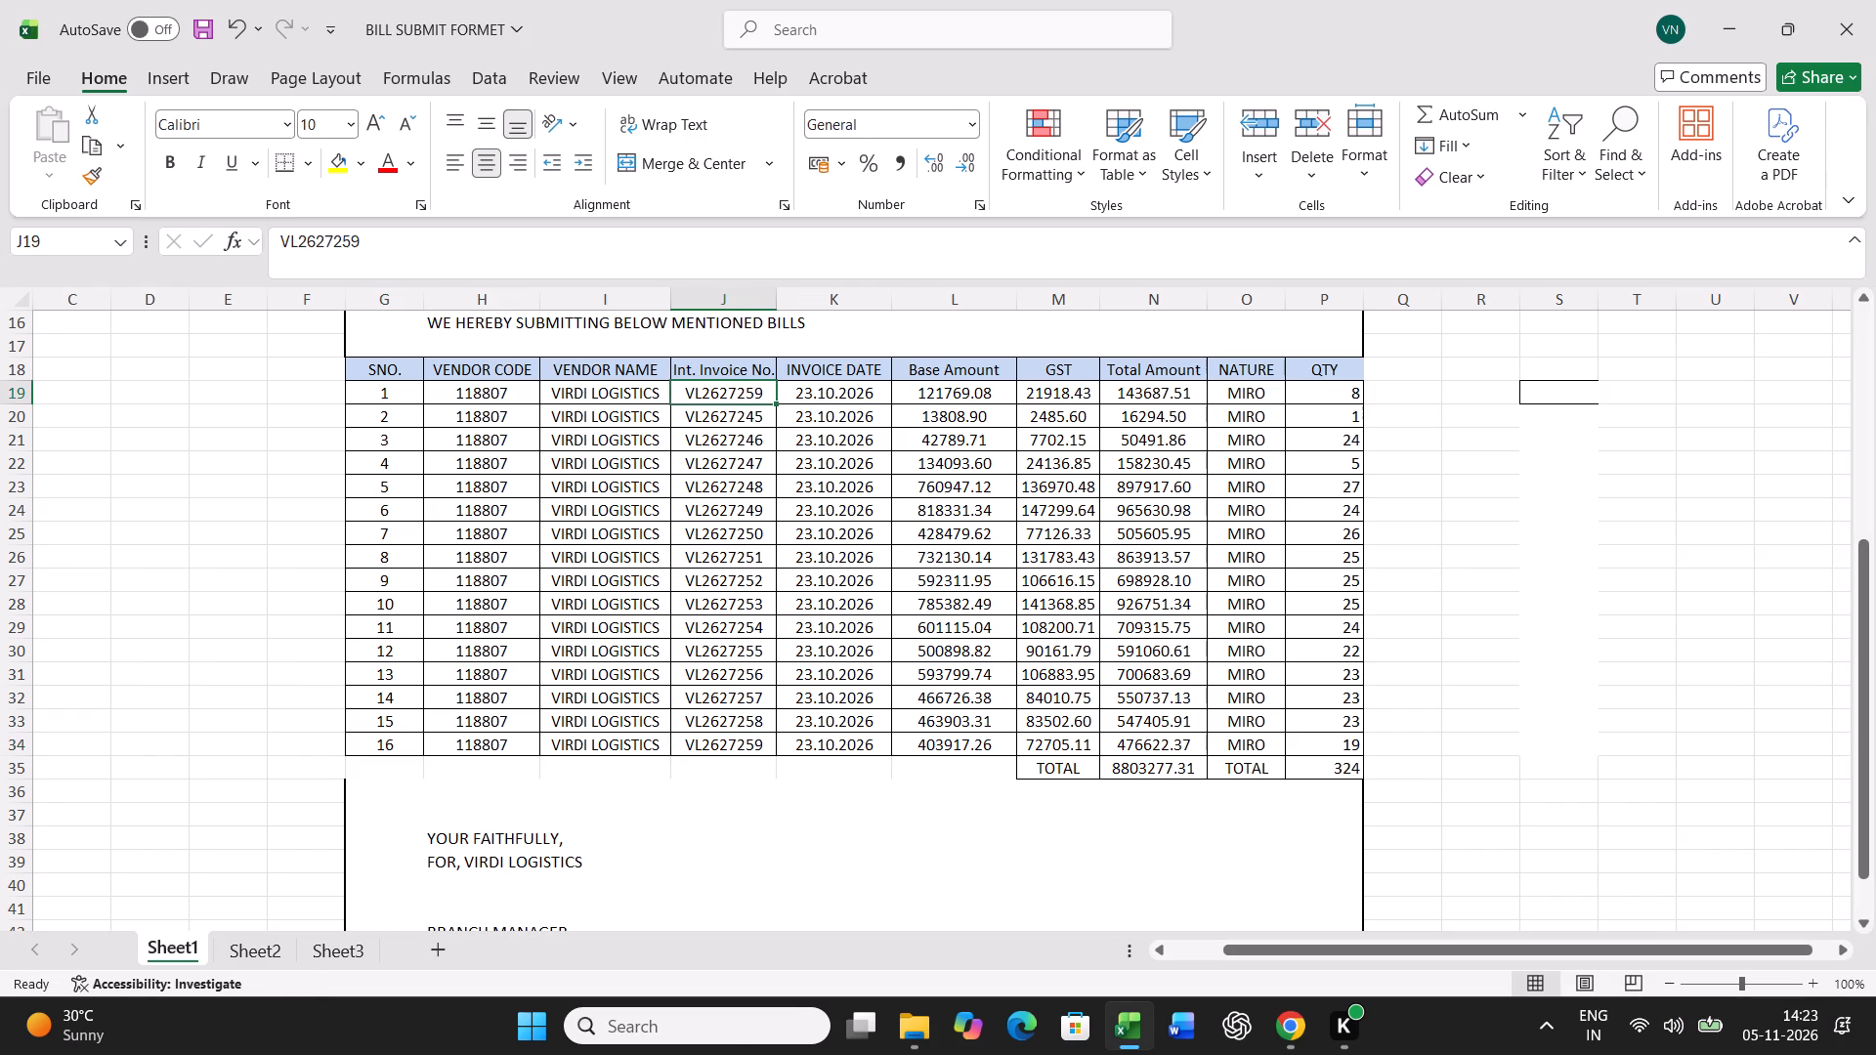
key(F2)
key(BackSpace)
key(BackSpace)
text(60)
key(Return)
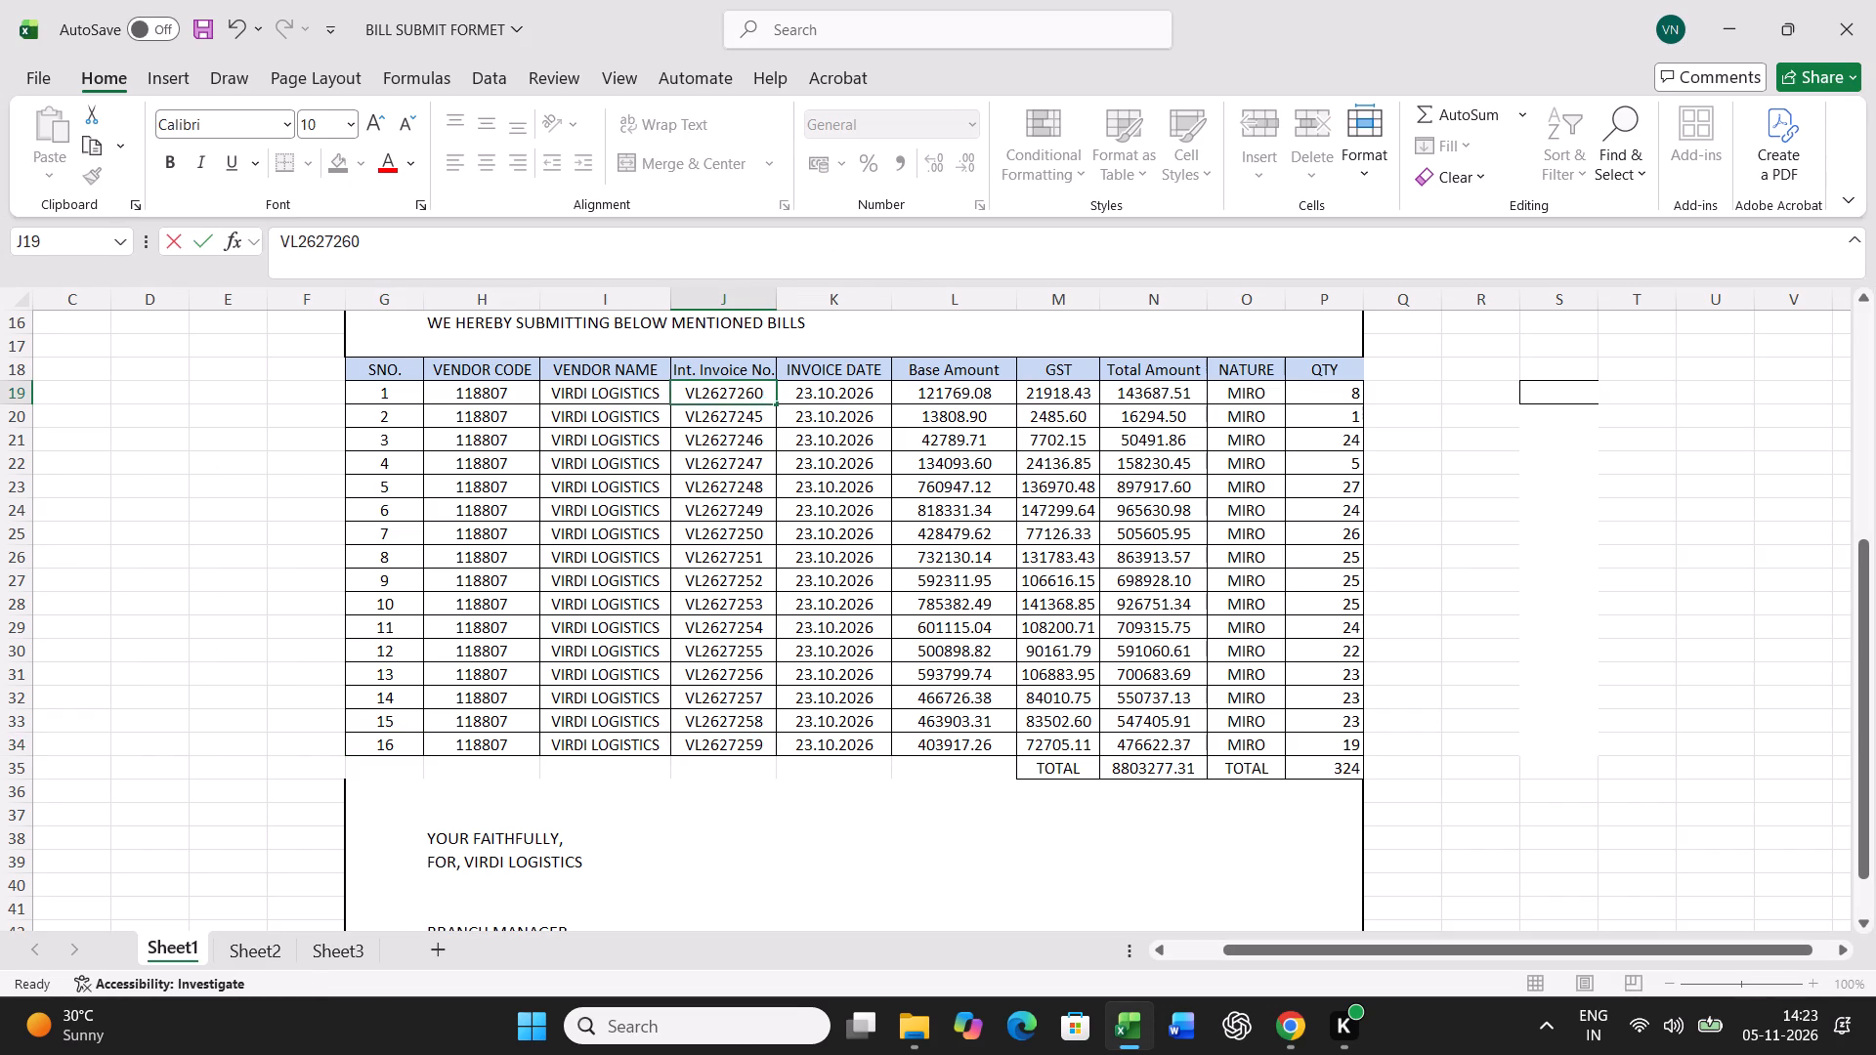
key(ctrl+d)
key(F2)
key(BackSpace)
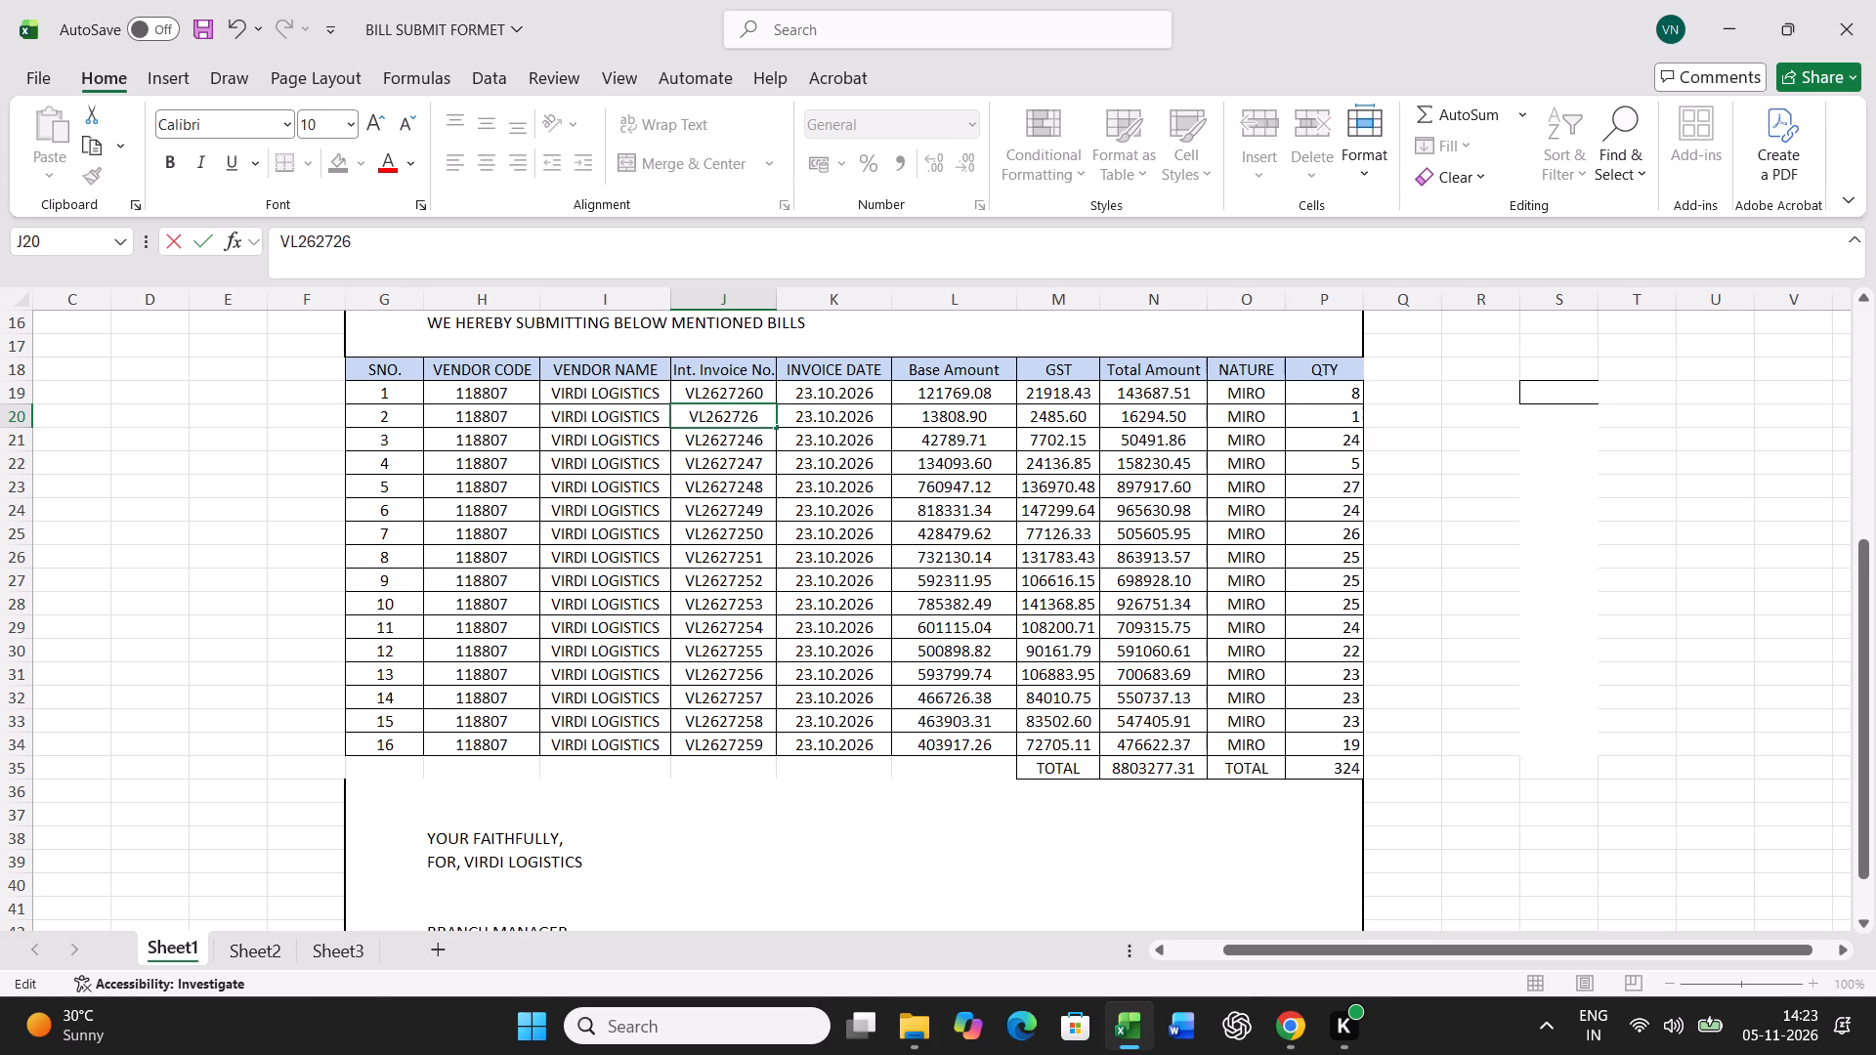
key(1)
key(Return)
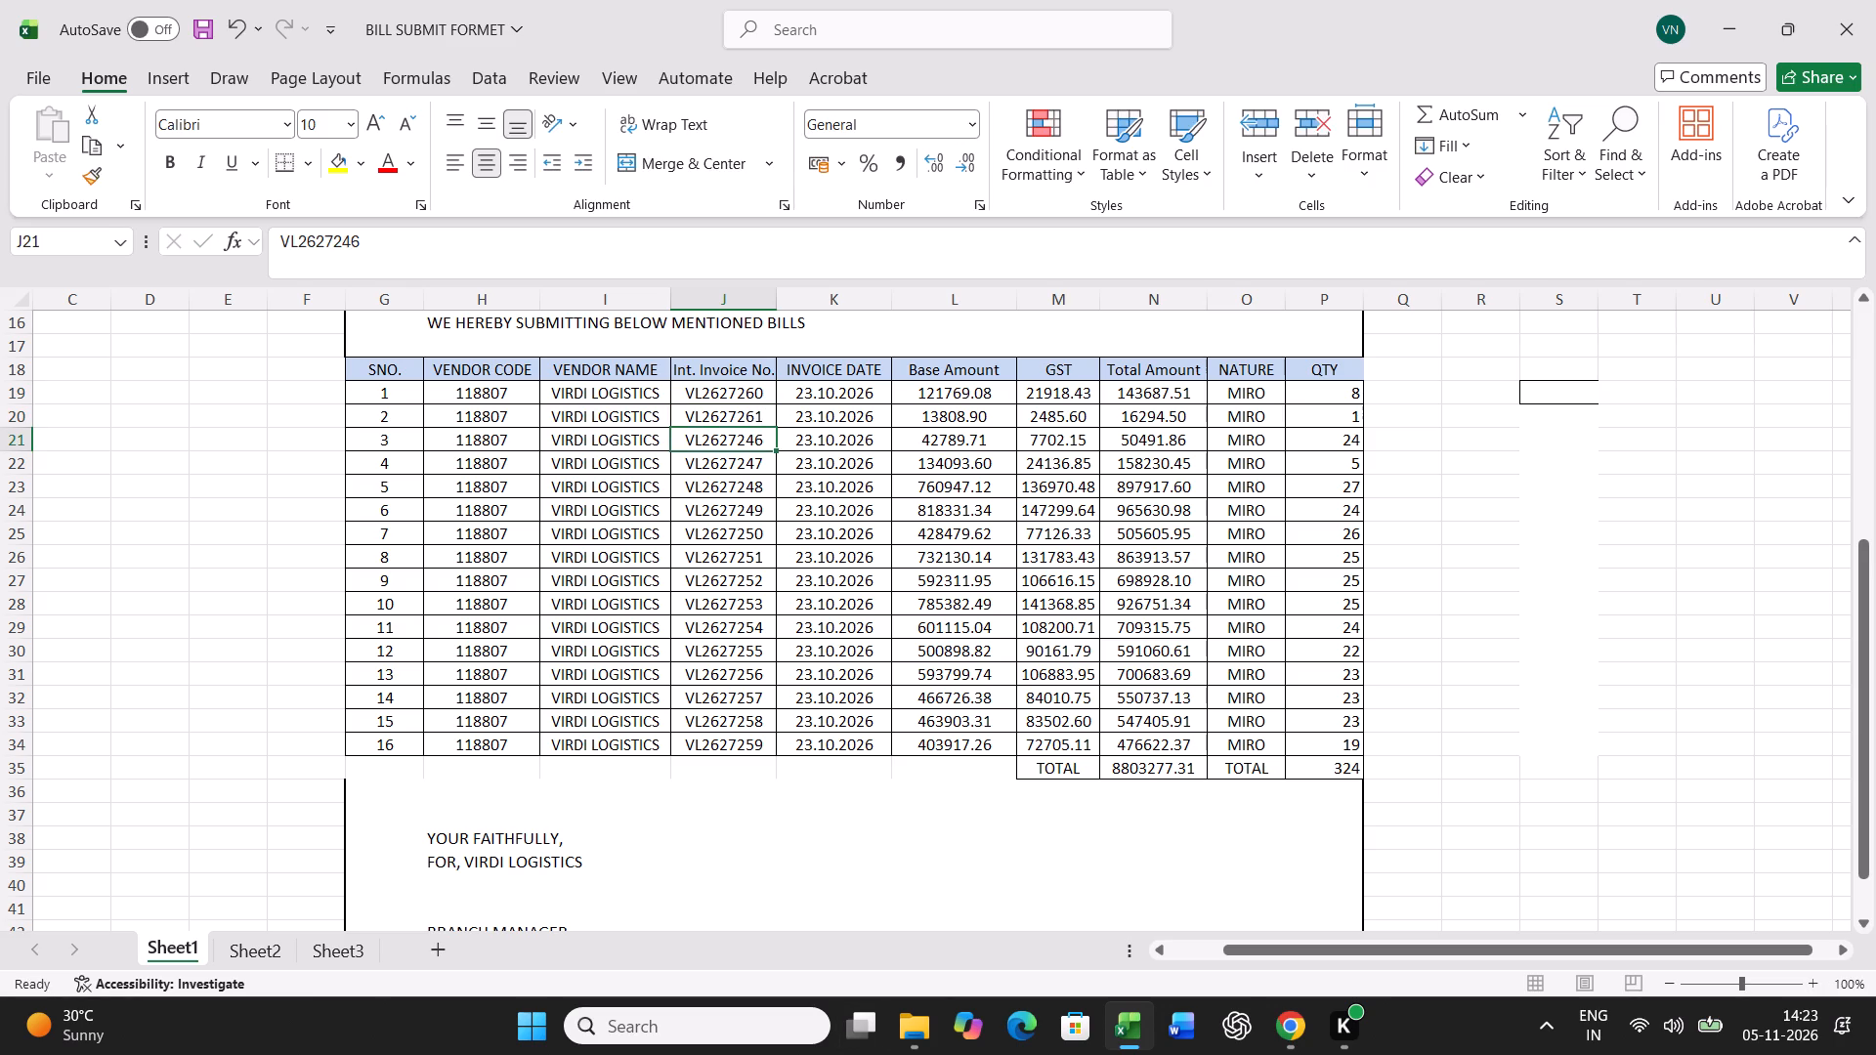
Extend the invoice number series from the first two rows down to VL2627272 at serial number 13.
drag(749, 393, 750, 425)
drag(778, 425, 774, 646)
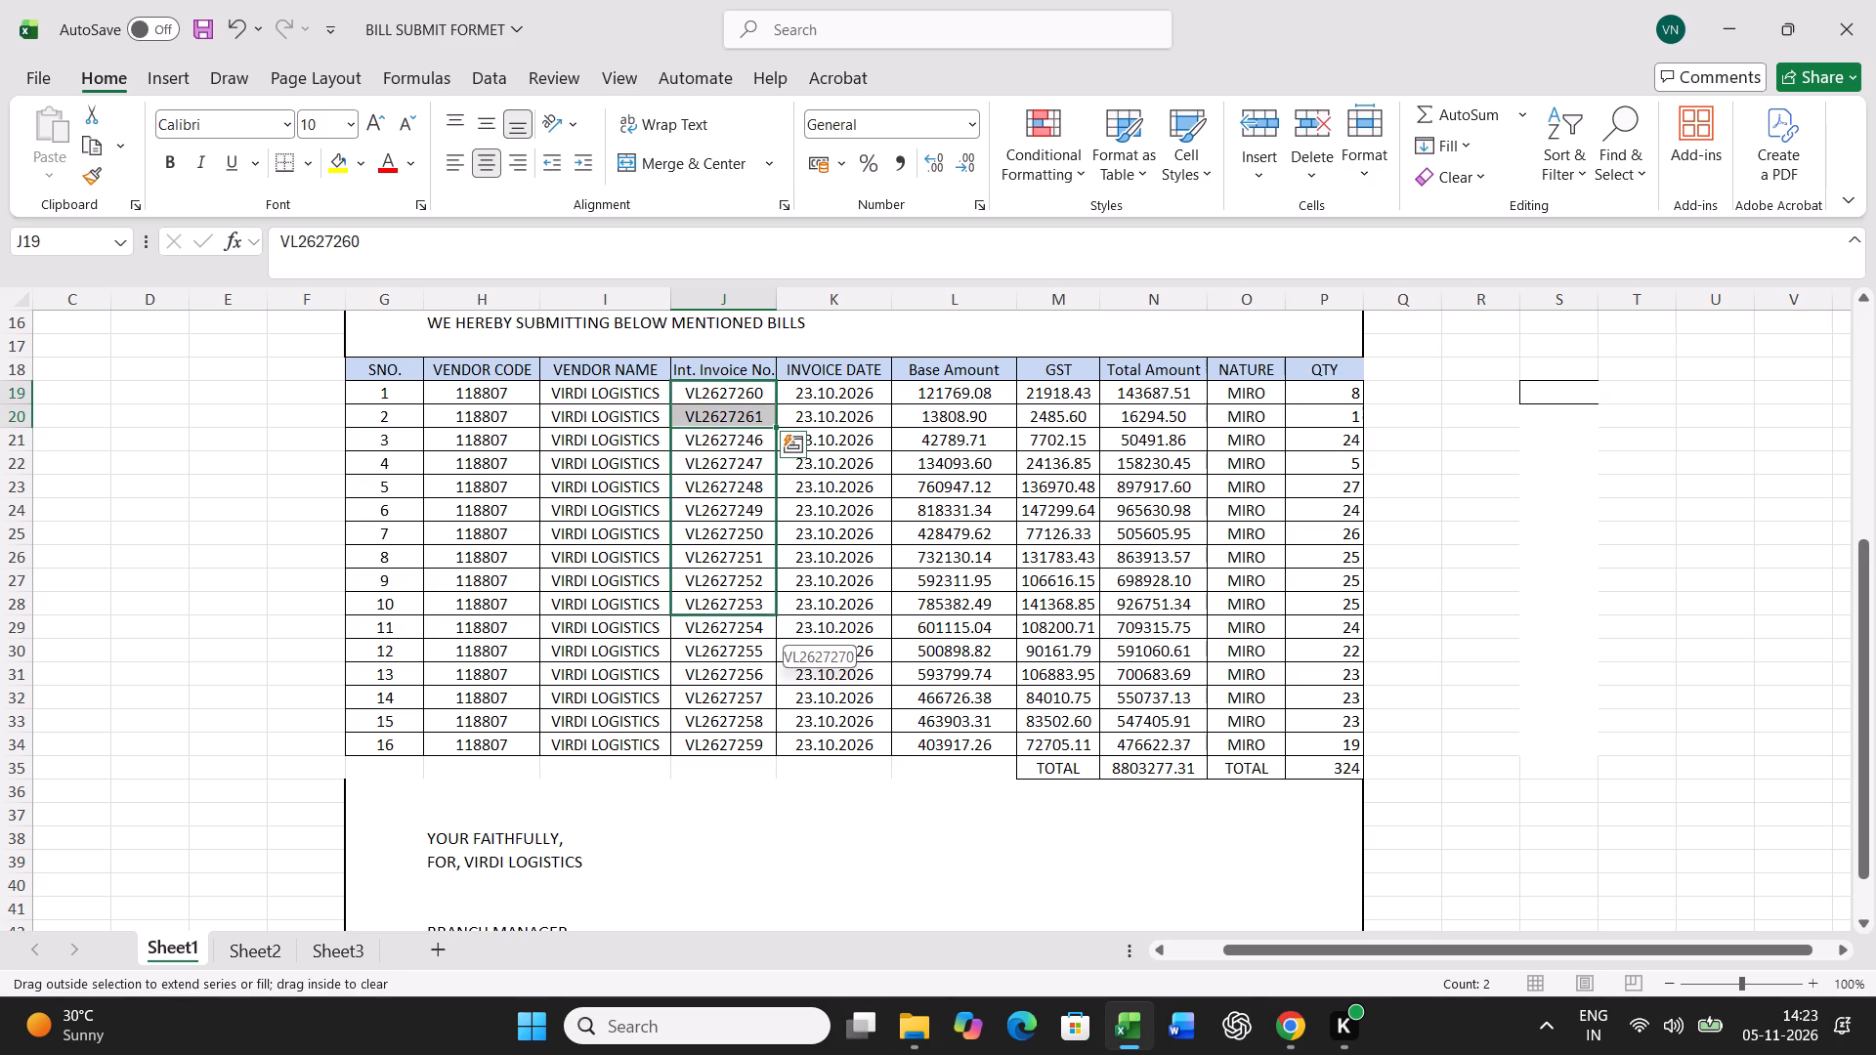
drag(774, 646, 774, 684)
Insert five entire rows above serial number 15 in the bill table.
drag(733, 719, 731, 815)
right_click(731, 815)
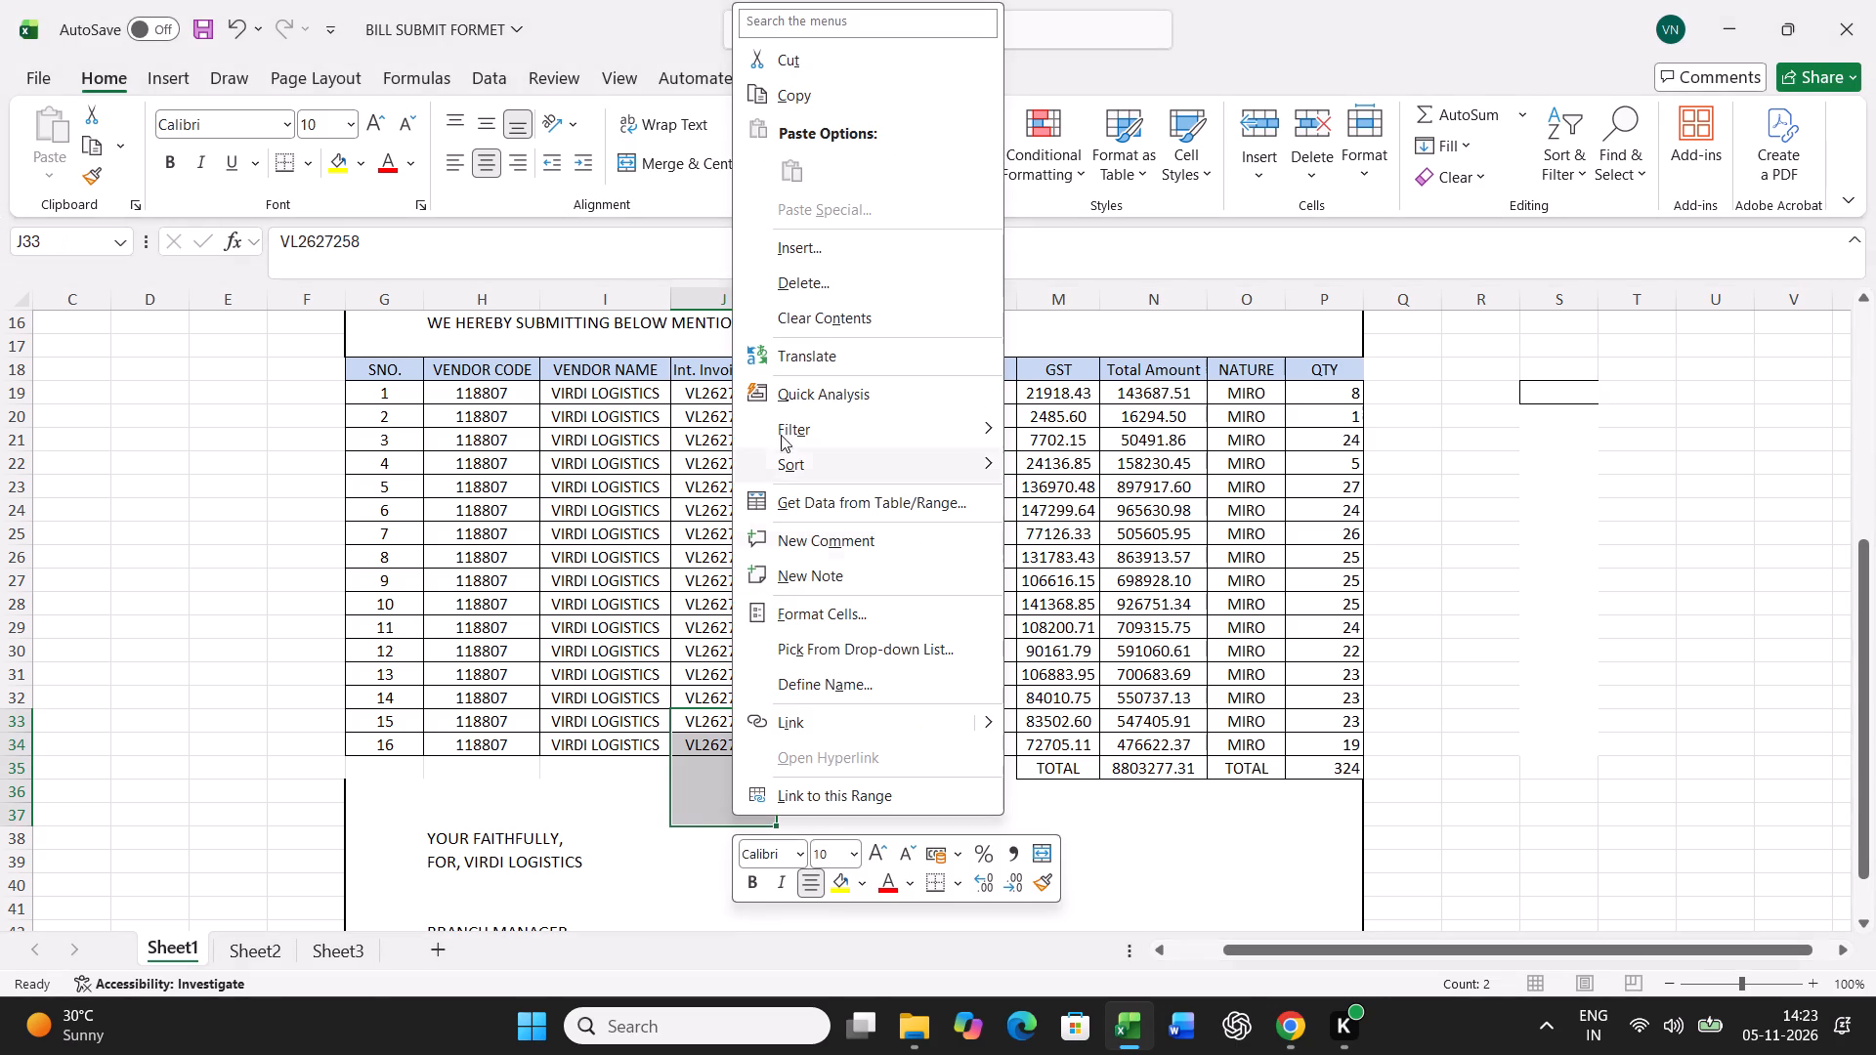
click(817, 247)
click(783, 298)
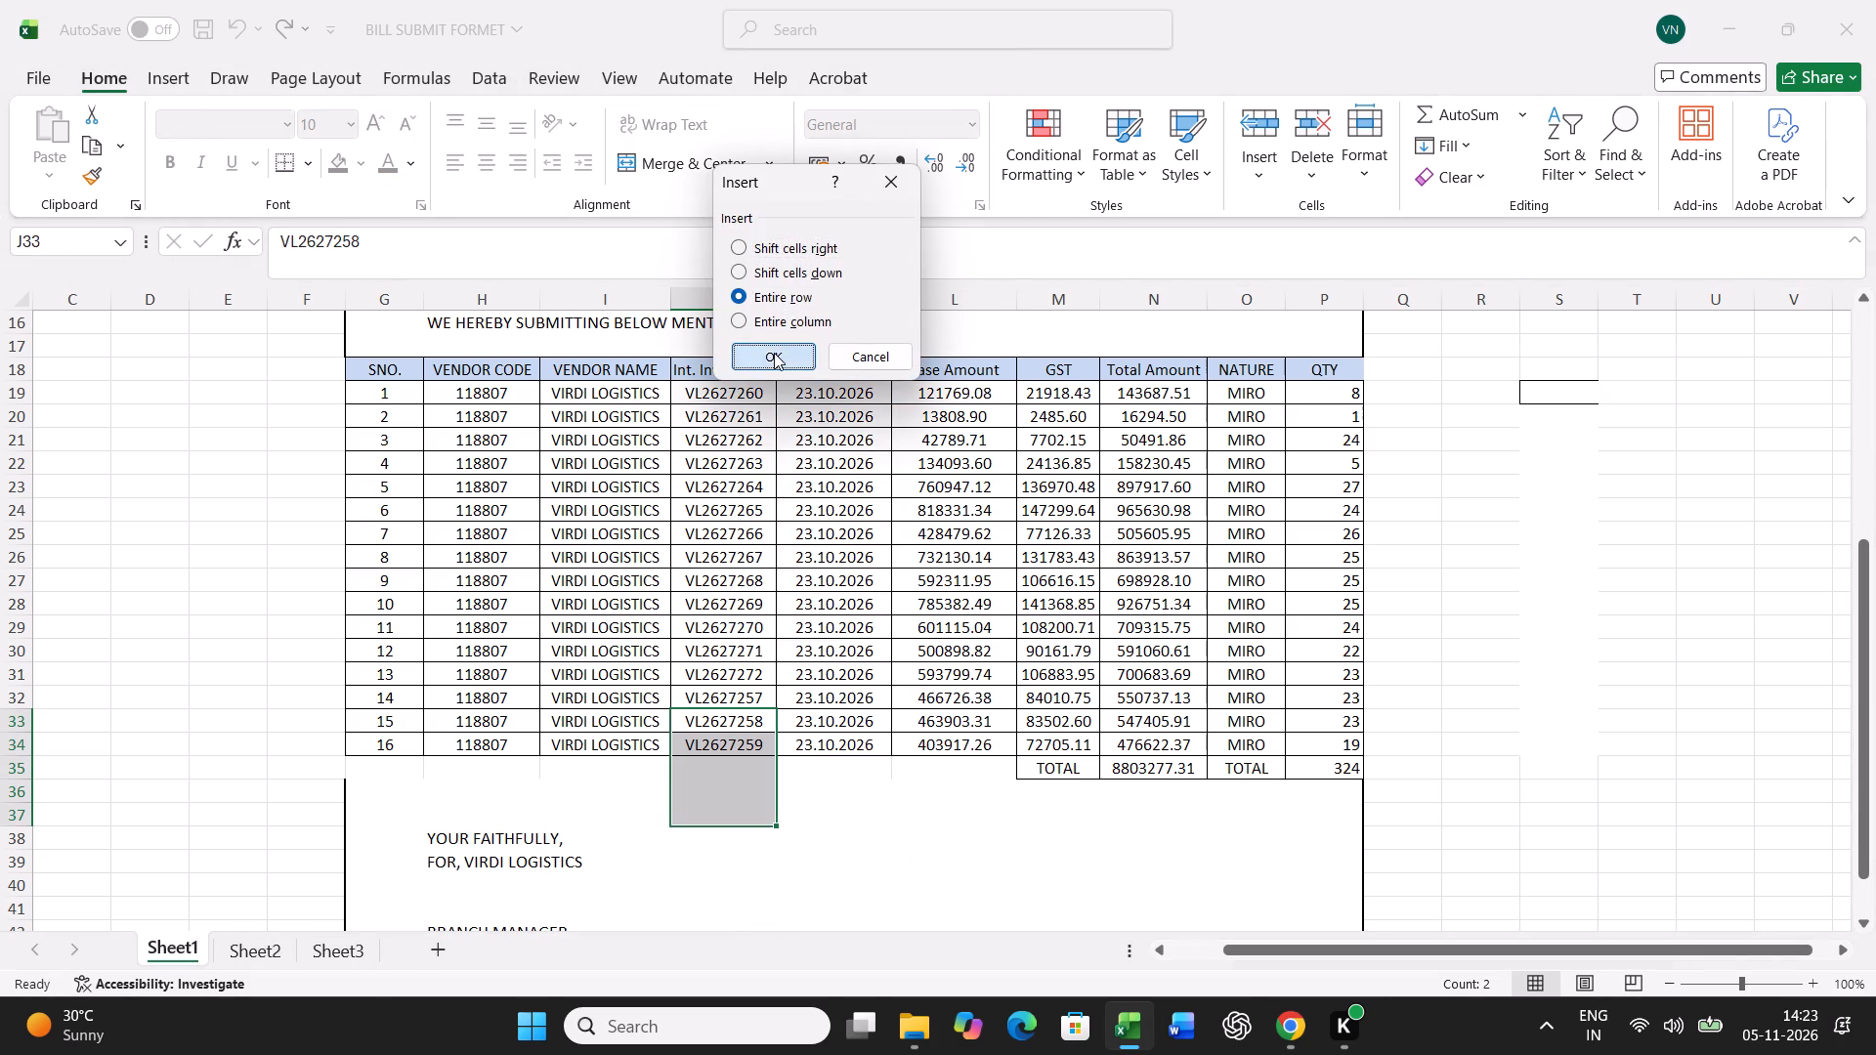
click(774, 353)
Continue the invoice number series from VL2627272 through the inserted rows to VL2627278.
scroll(813, 670, down, 4)
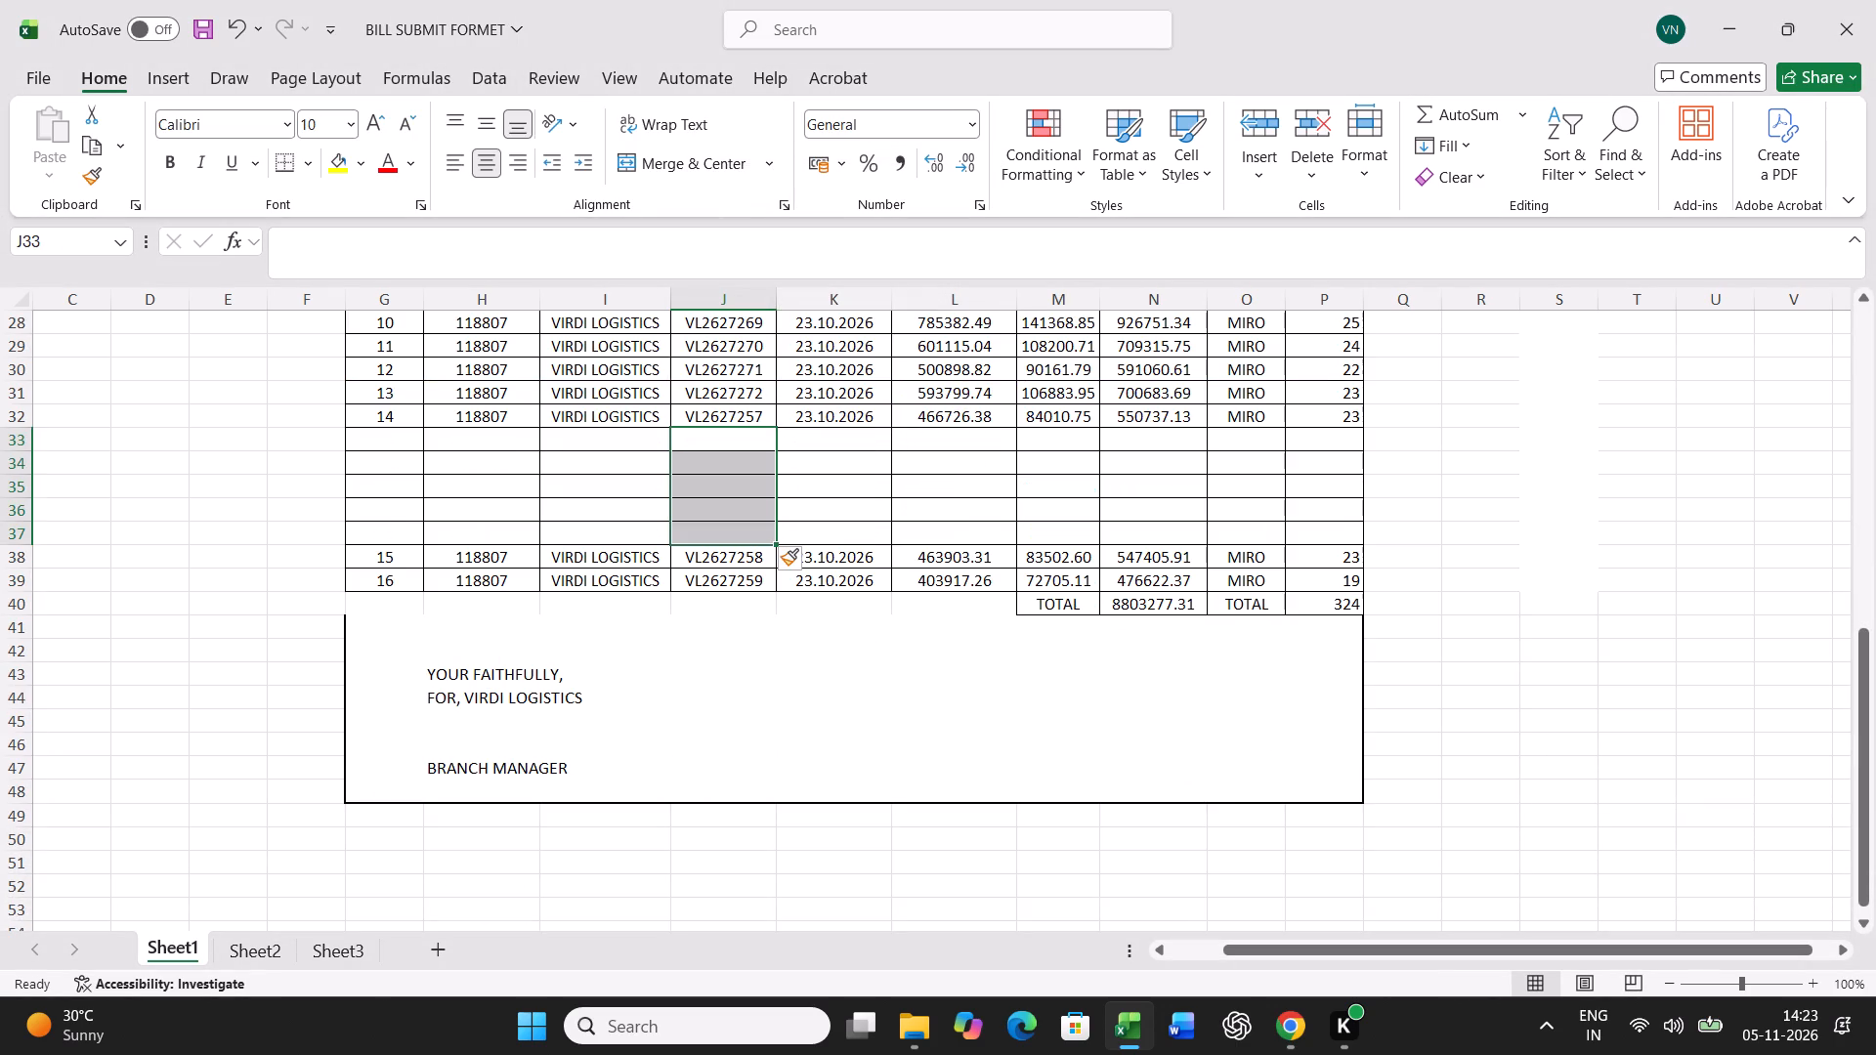
drag(750, 365, 746, 382)
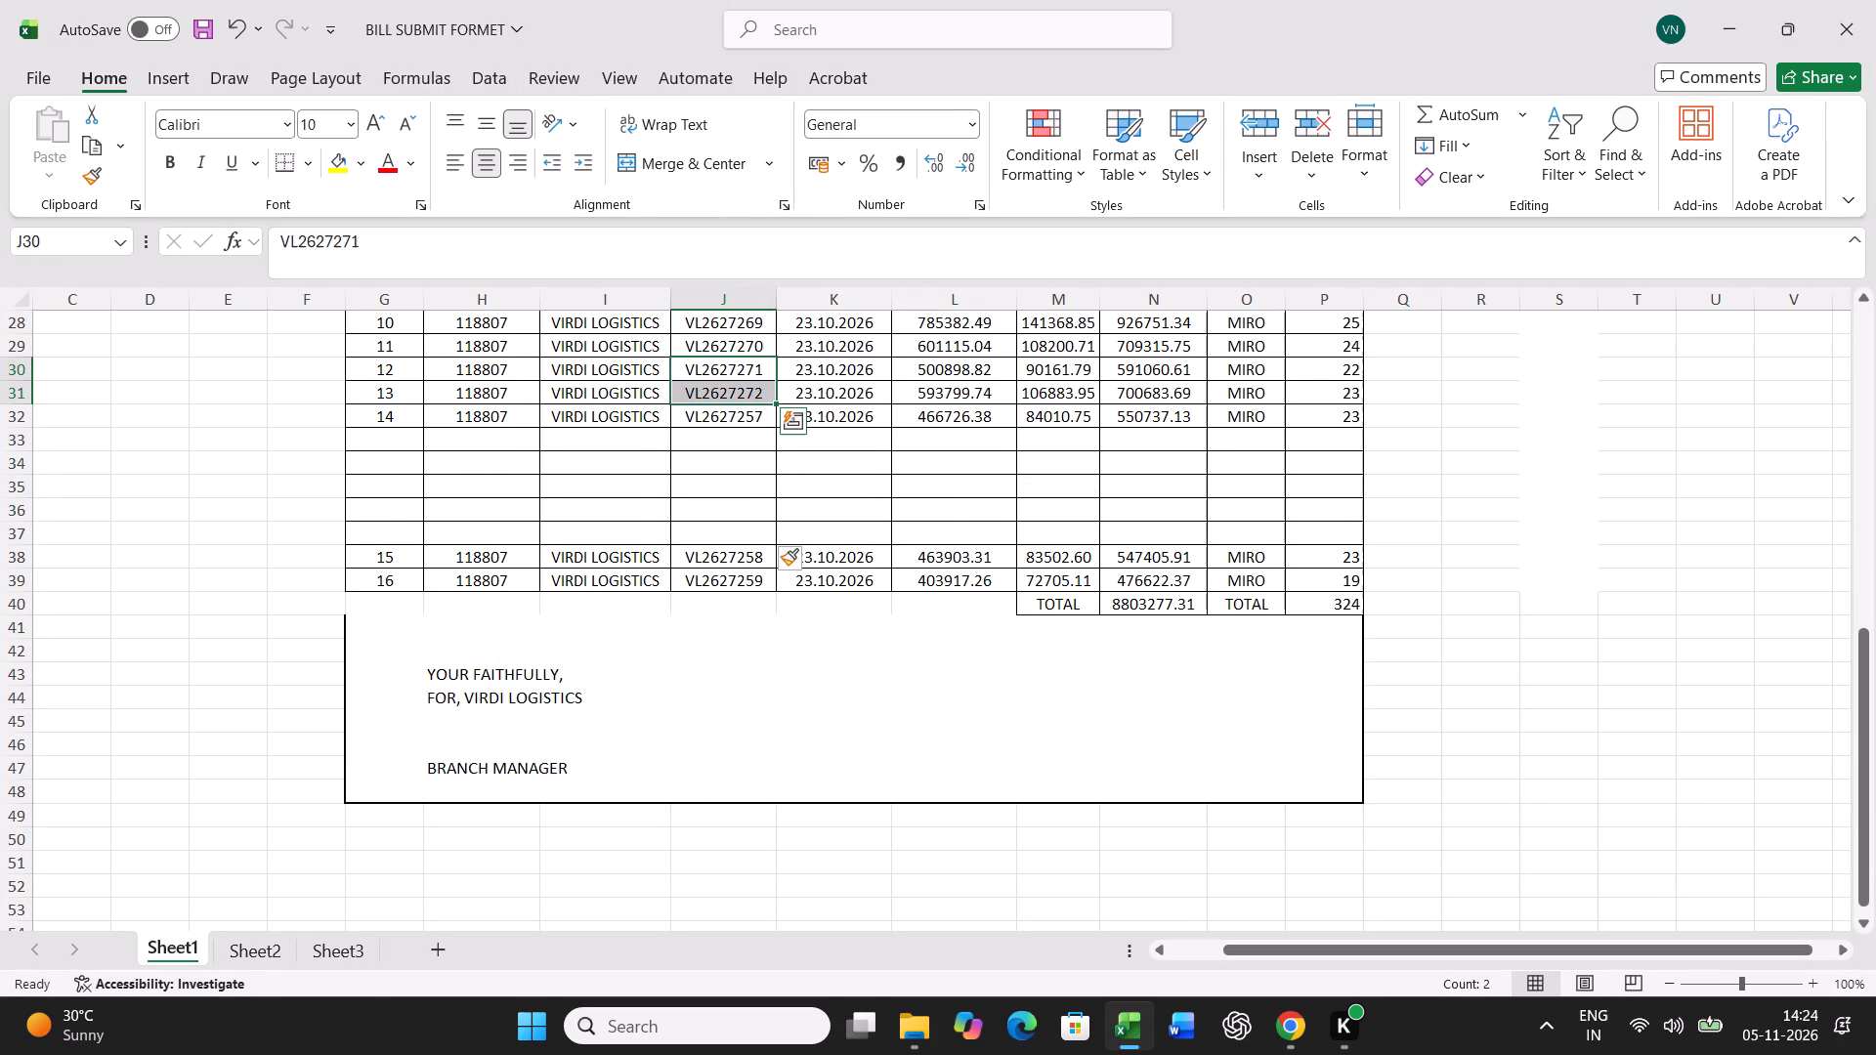
drag(776, 402, 769, 544)
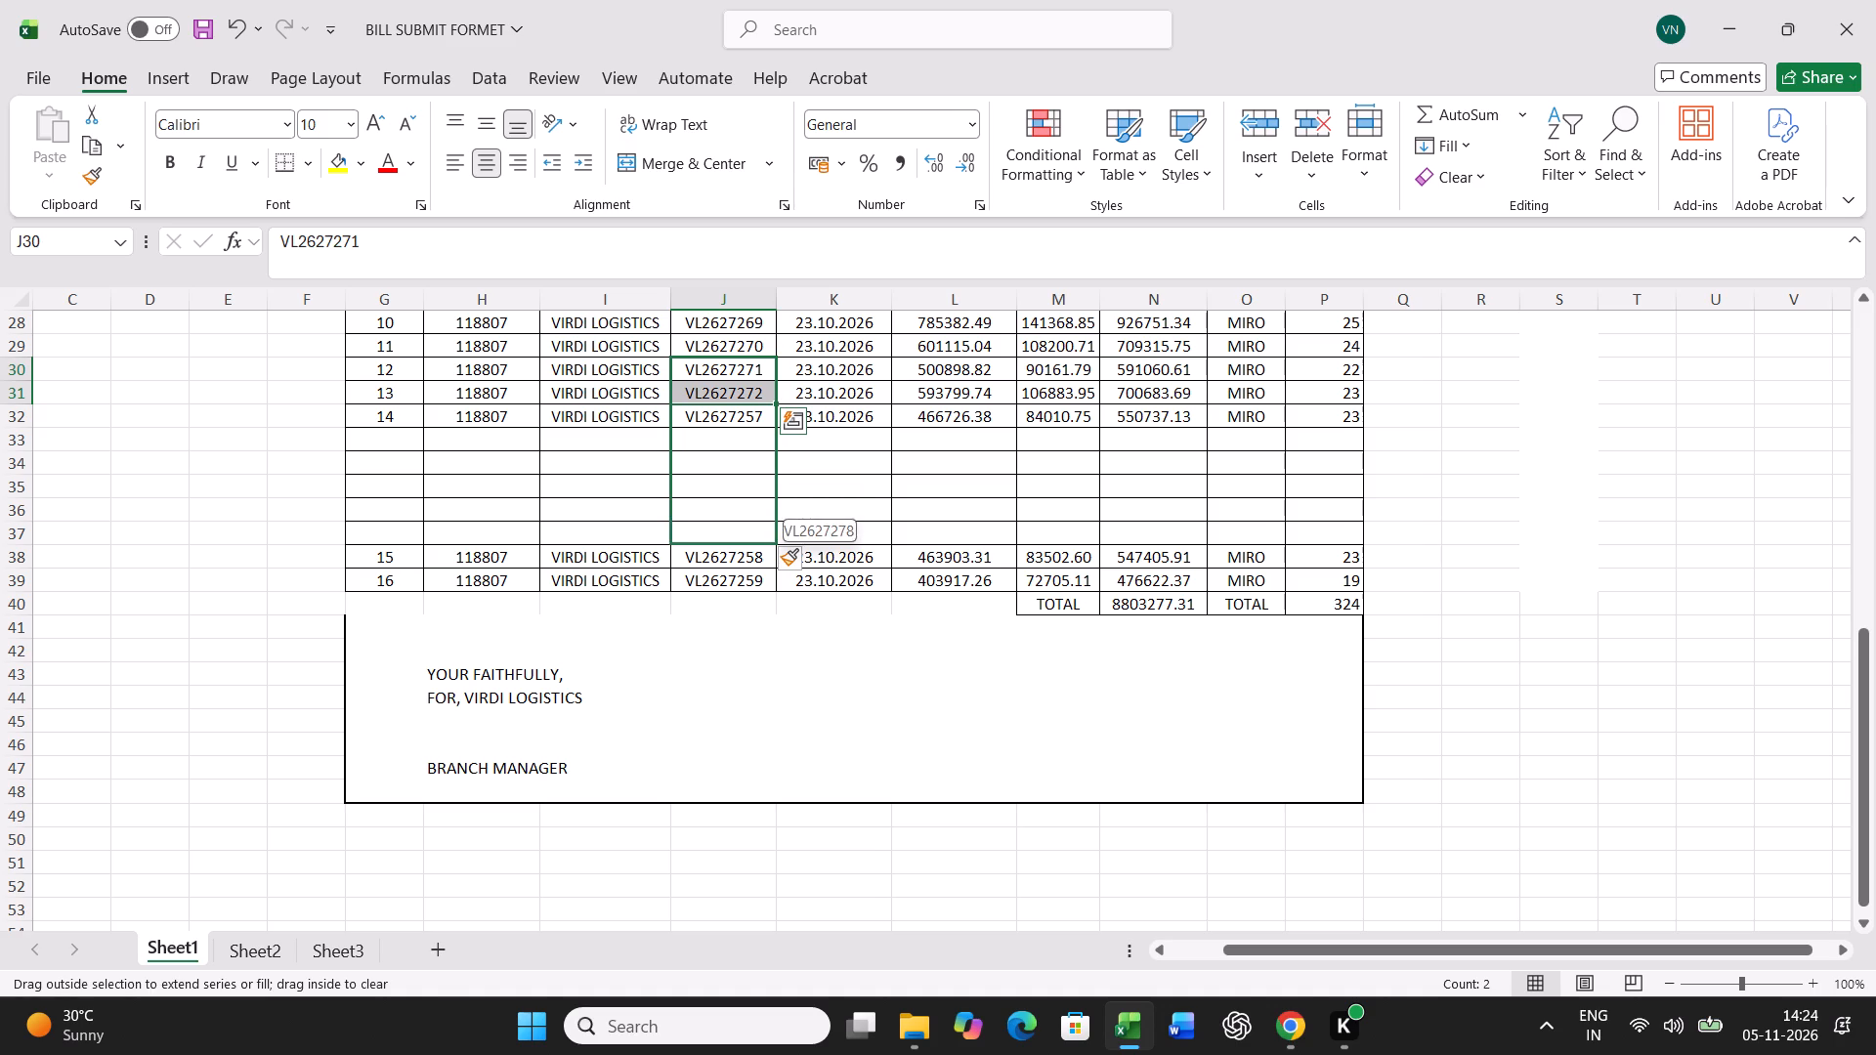
drag(769, 544, 769, 545)
Delete the two entire leftover rows for invoices VL2627258 and VL2627259 above the total row.
drag(743, 558, 740, 581)
right_click(740, 581)
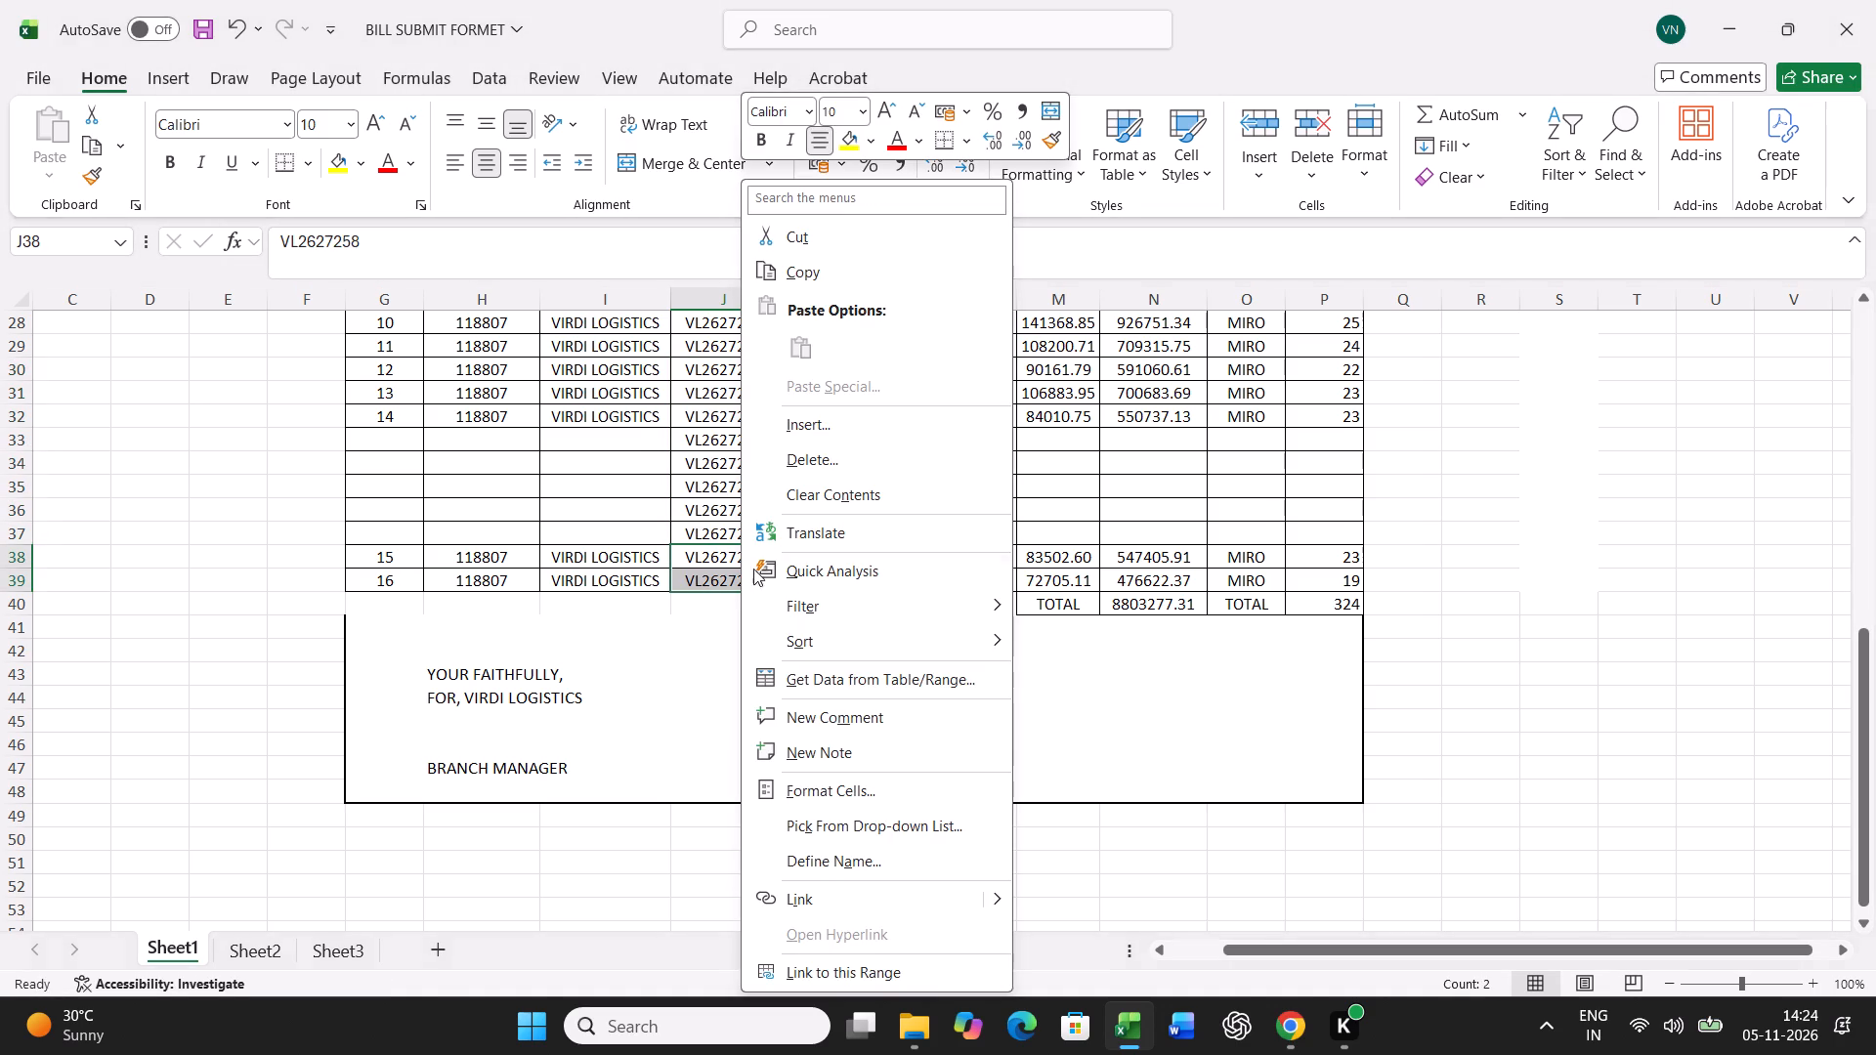
click(834, 460)
click(825, 512)
click(801, 575)
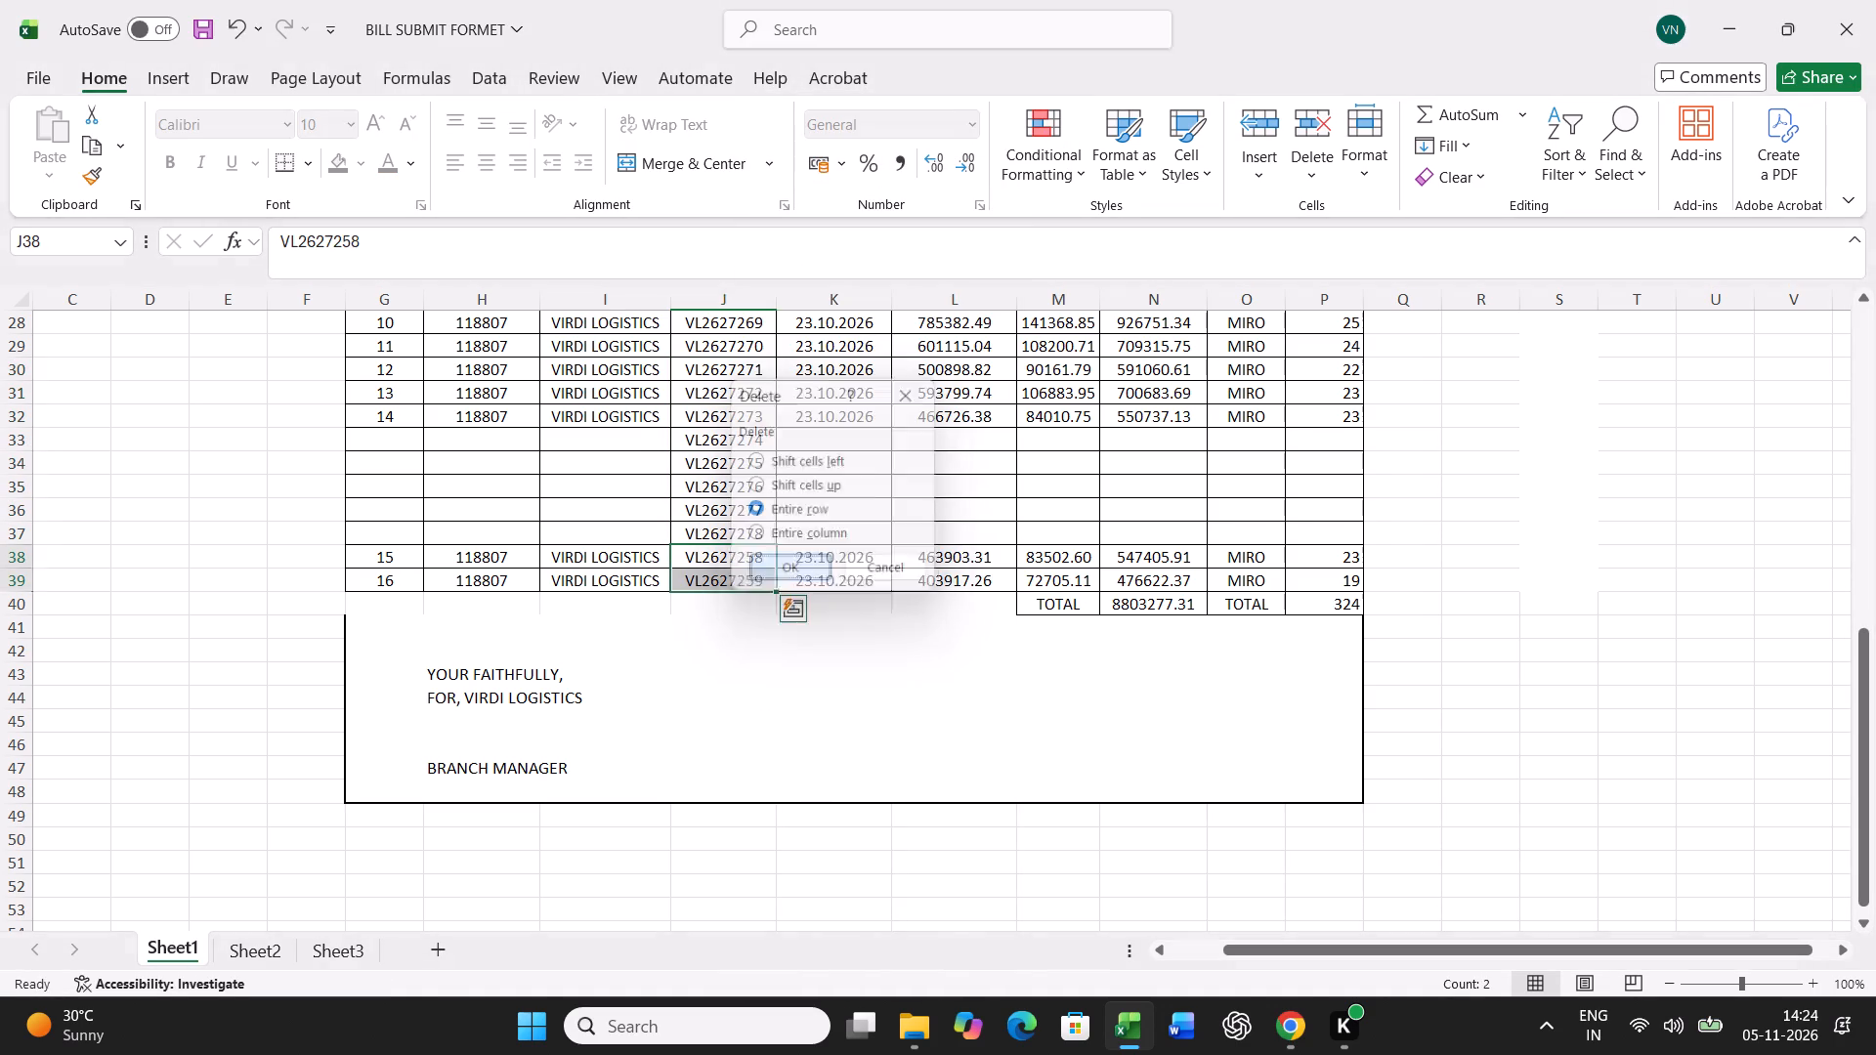
Copy vendor code 118807 and vendor name VIRDI LOGISTICS from serial number 14 into the five rows below.
scroll(833, 701, up, 4)
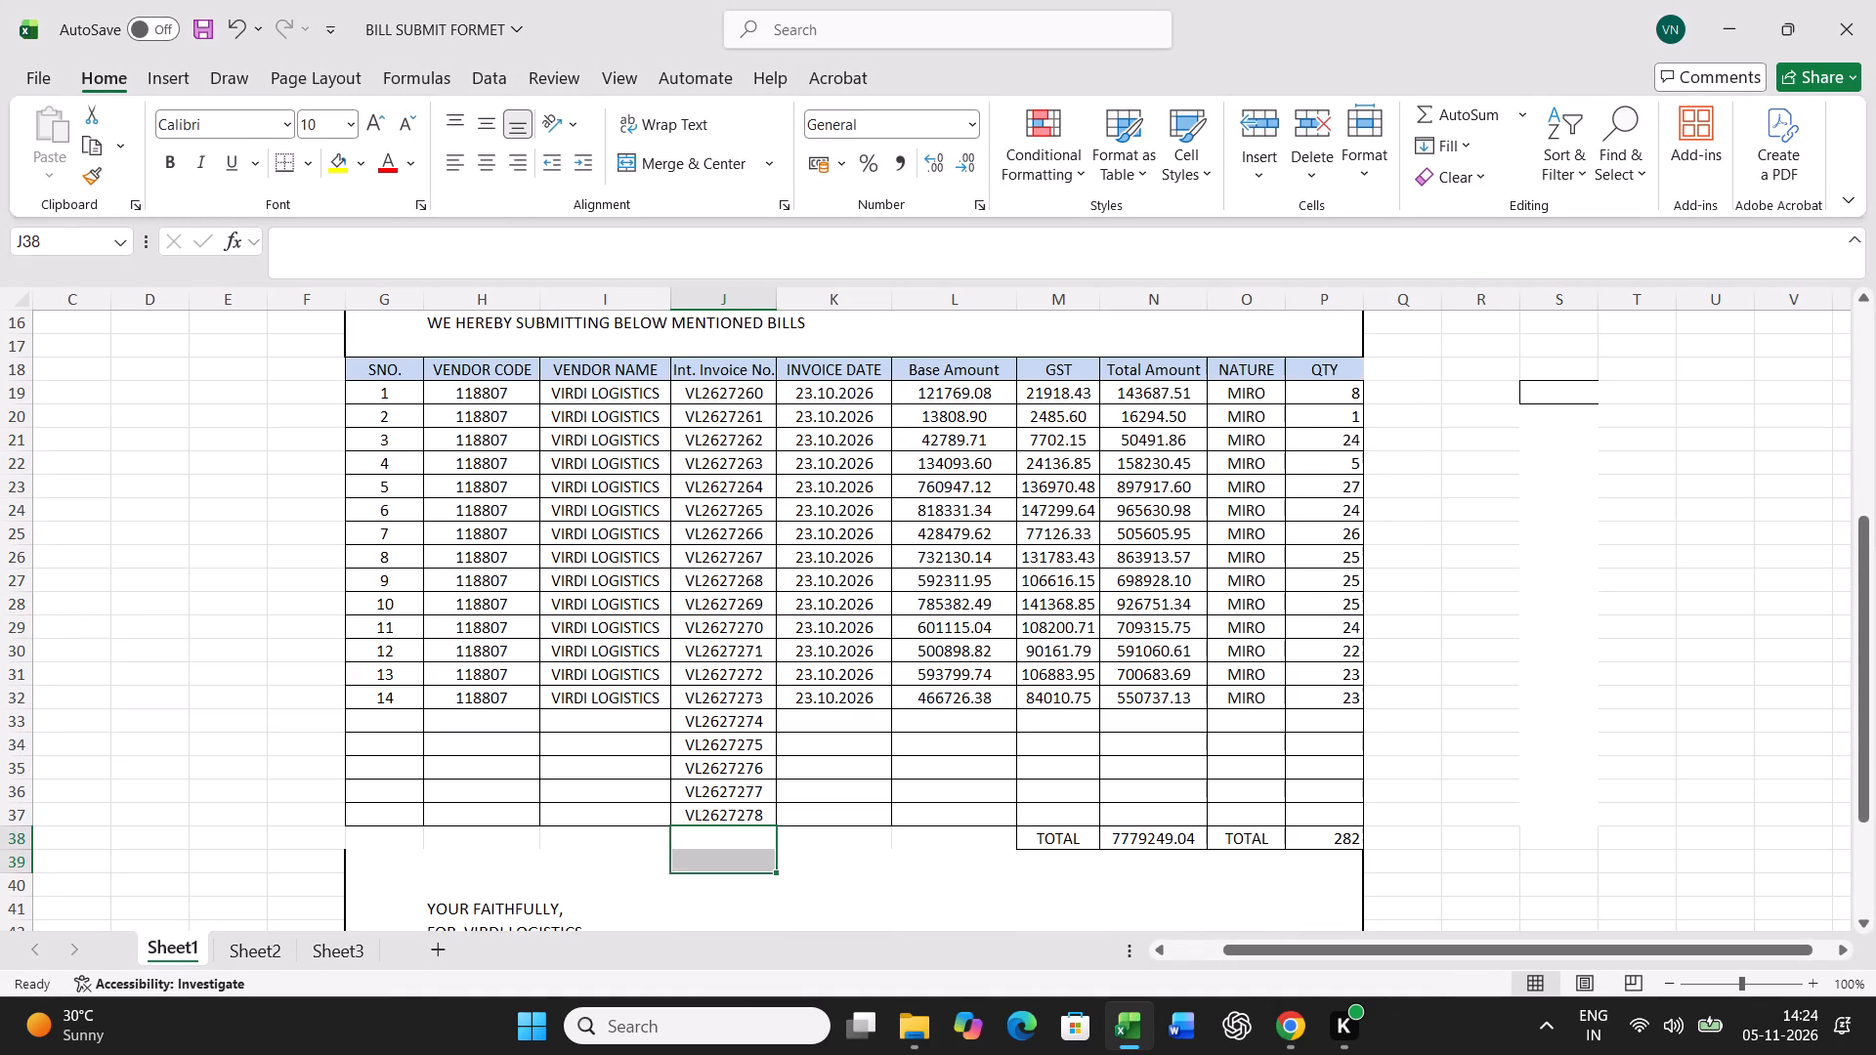
drag(473, 697, 559, 697)
key(ctrl+c)
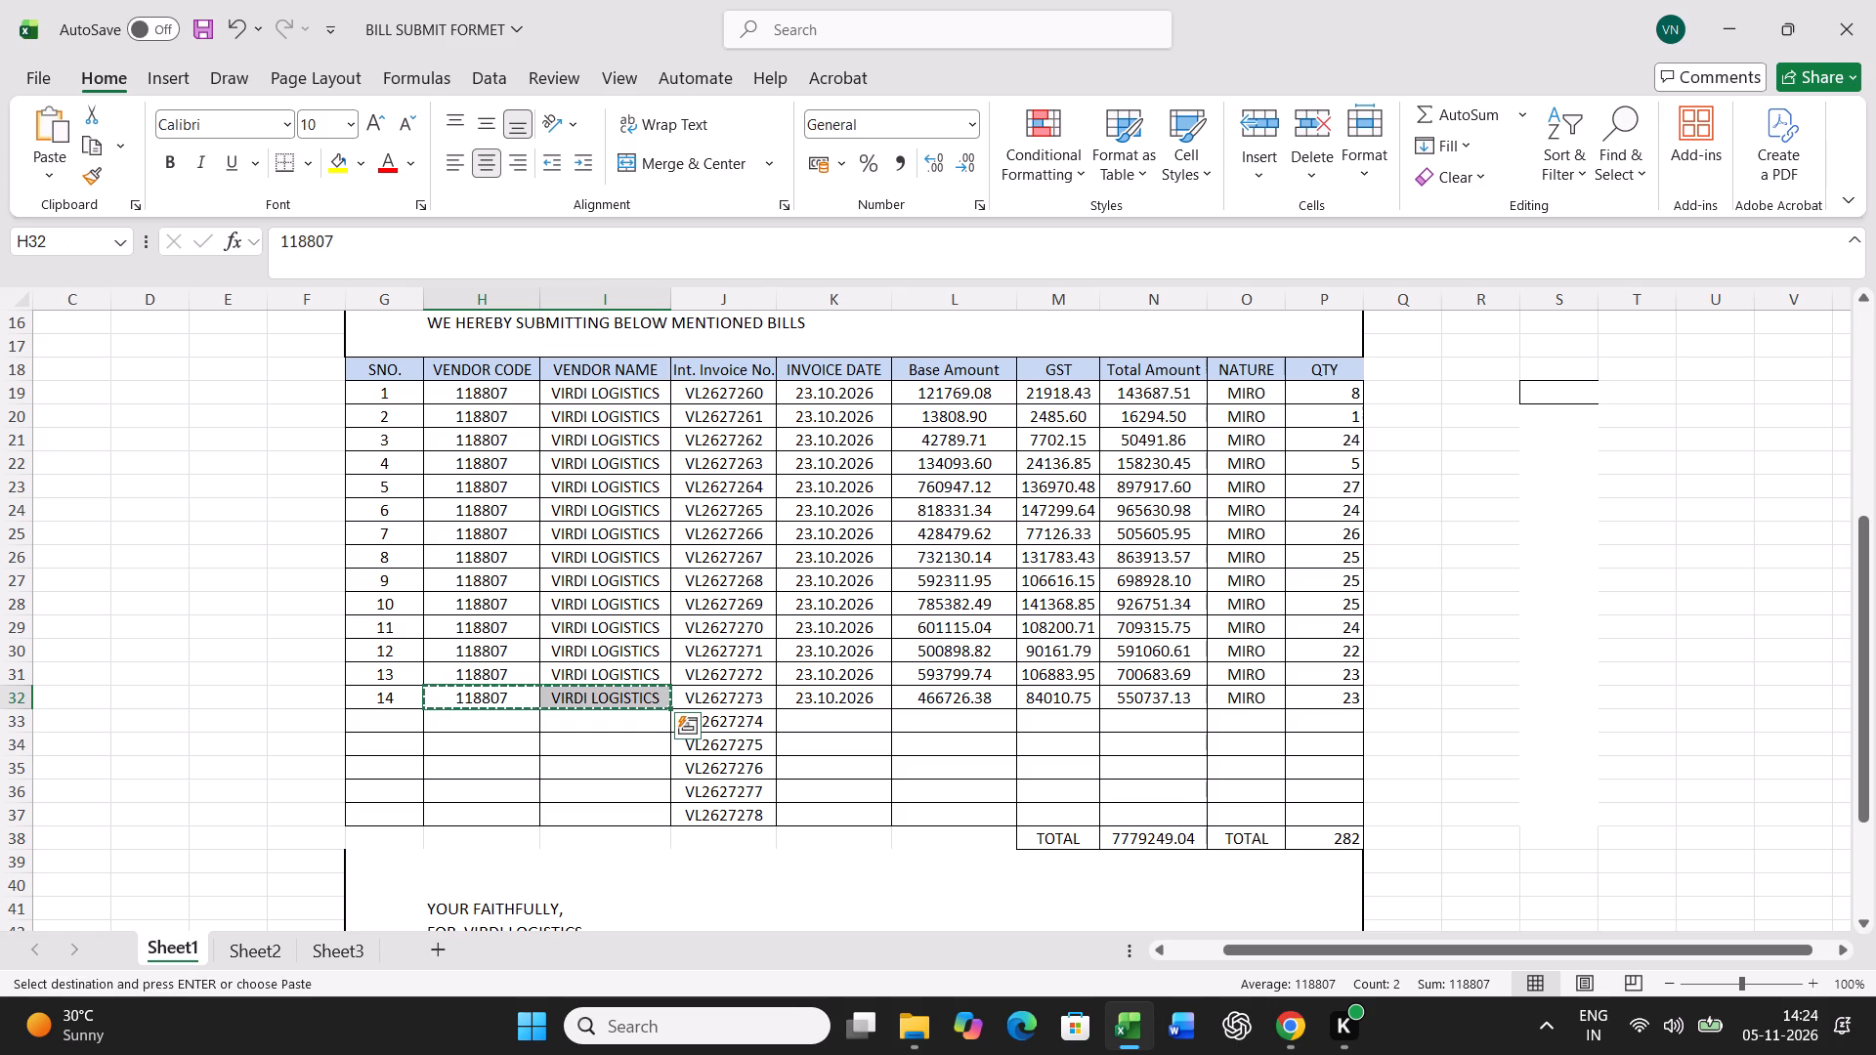
key(shift+Down)
key(shift+Down)
key(shift+Down)
key(shift+Down)
key(shift+Down)
key(Return)
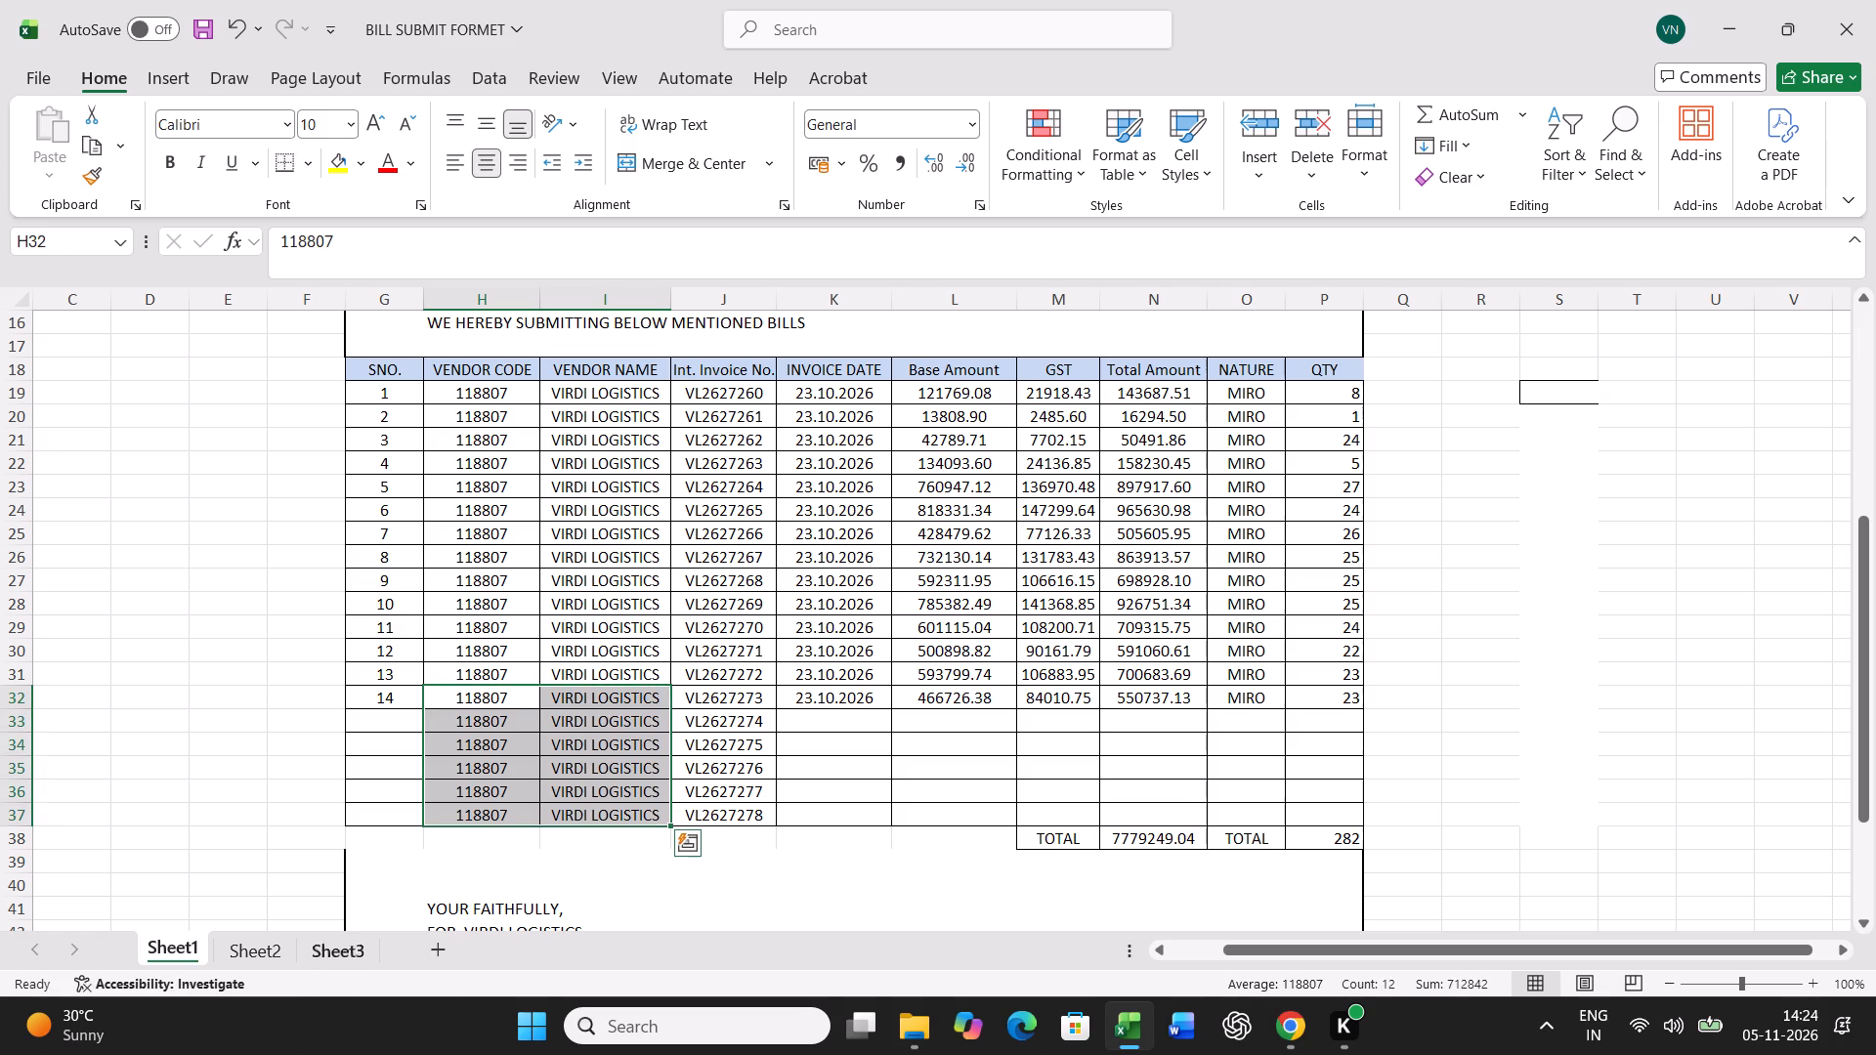
Extend the serial numbers from 14 down to 19 for the added rows.
drag(398, 675, 398, 689)
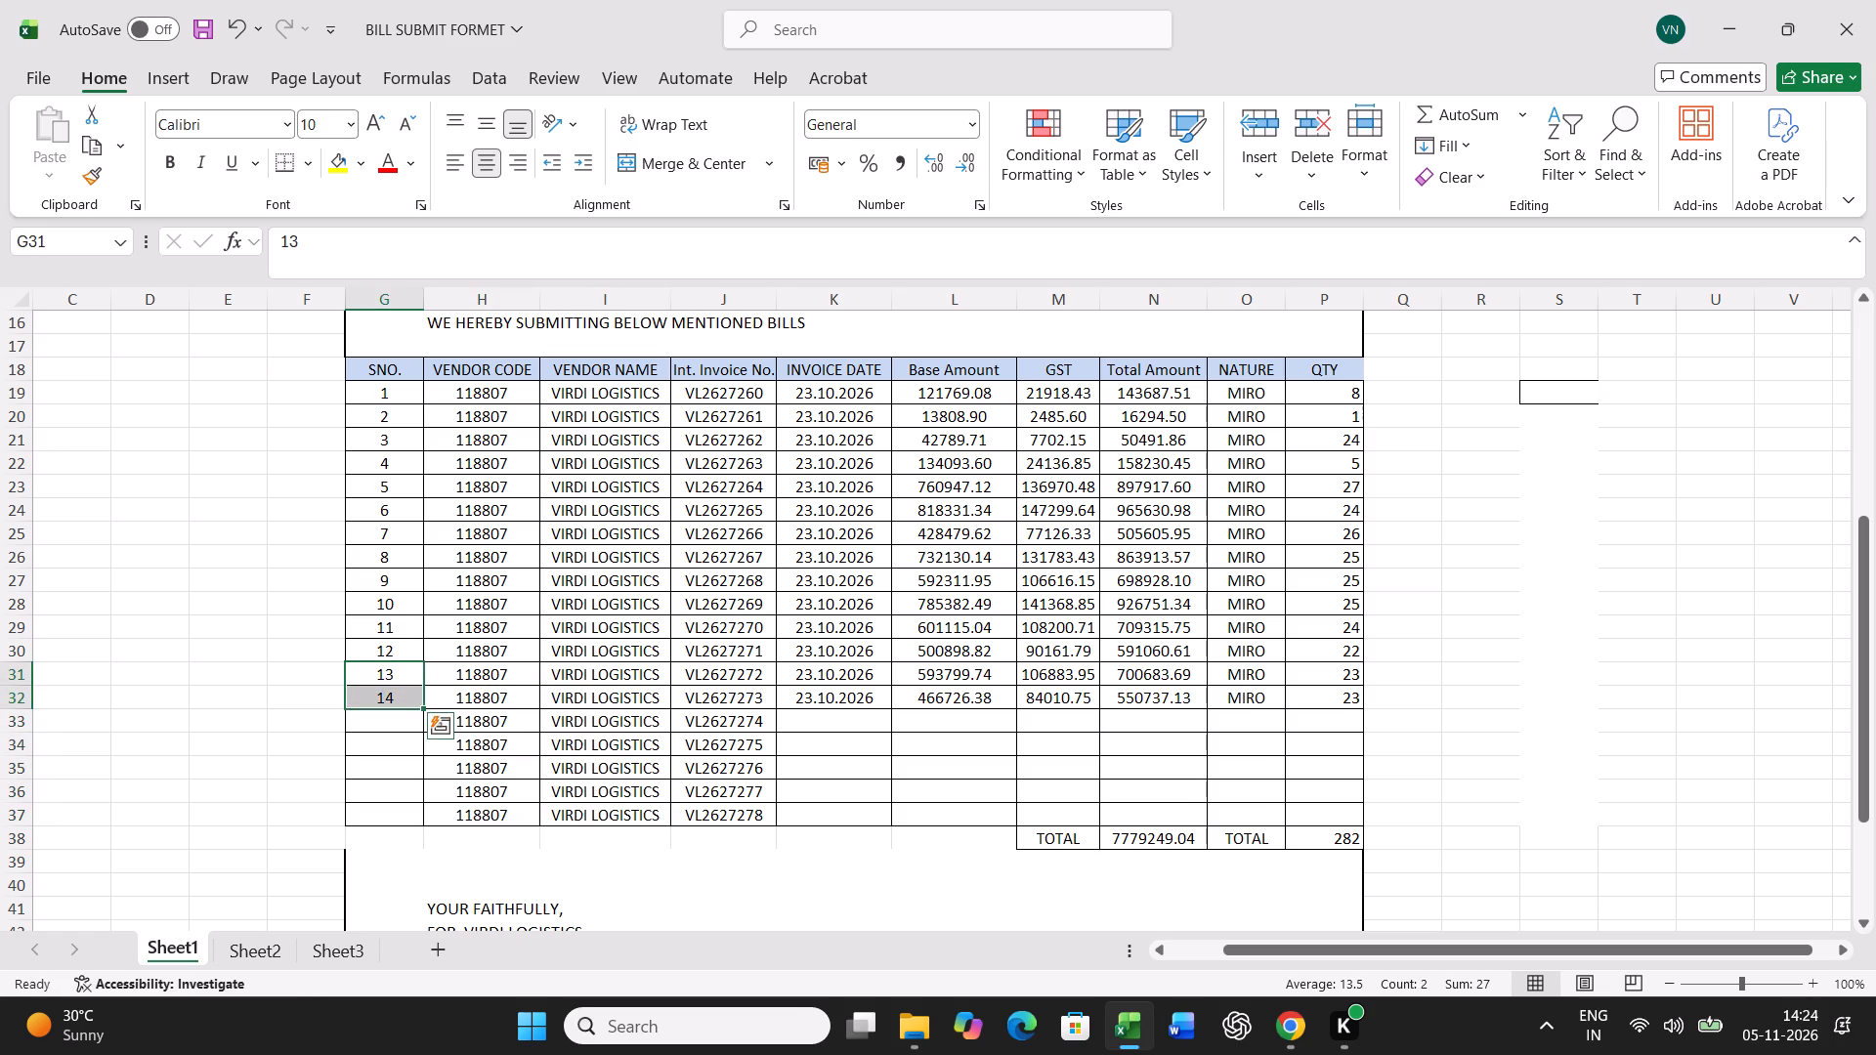
double_click(421, 709)
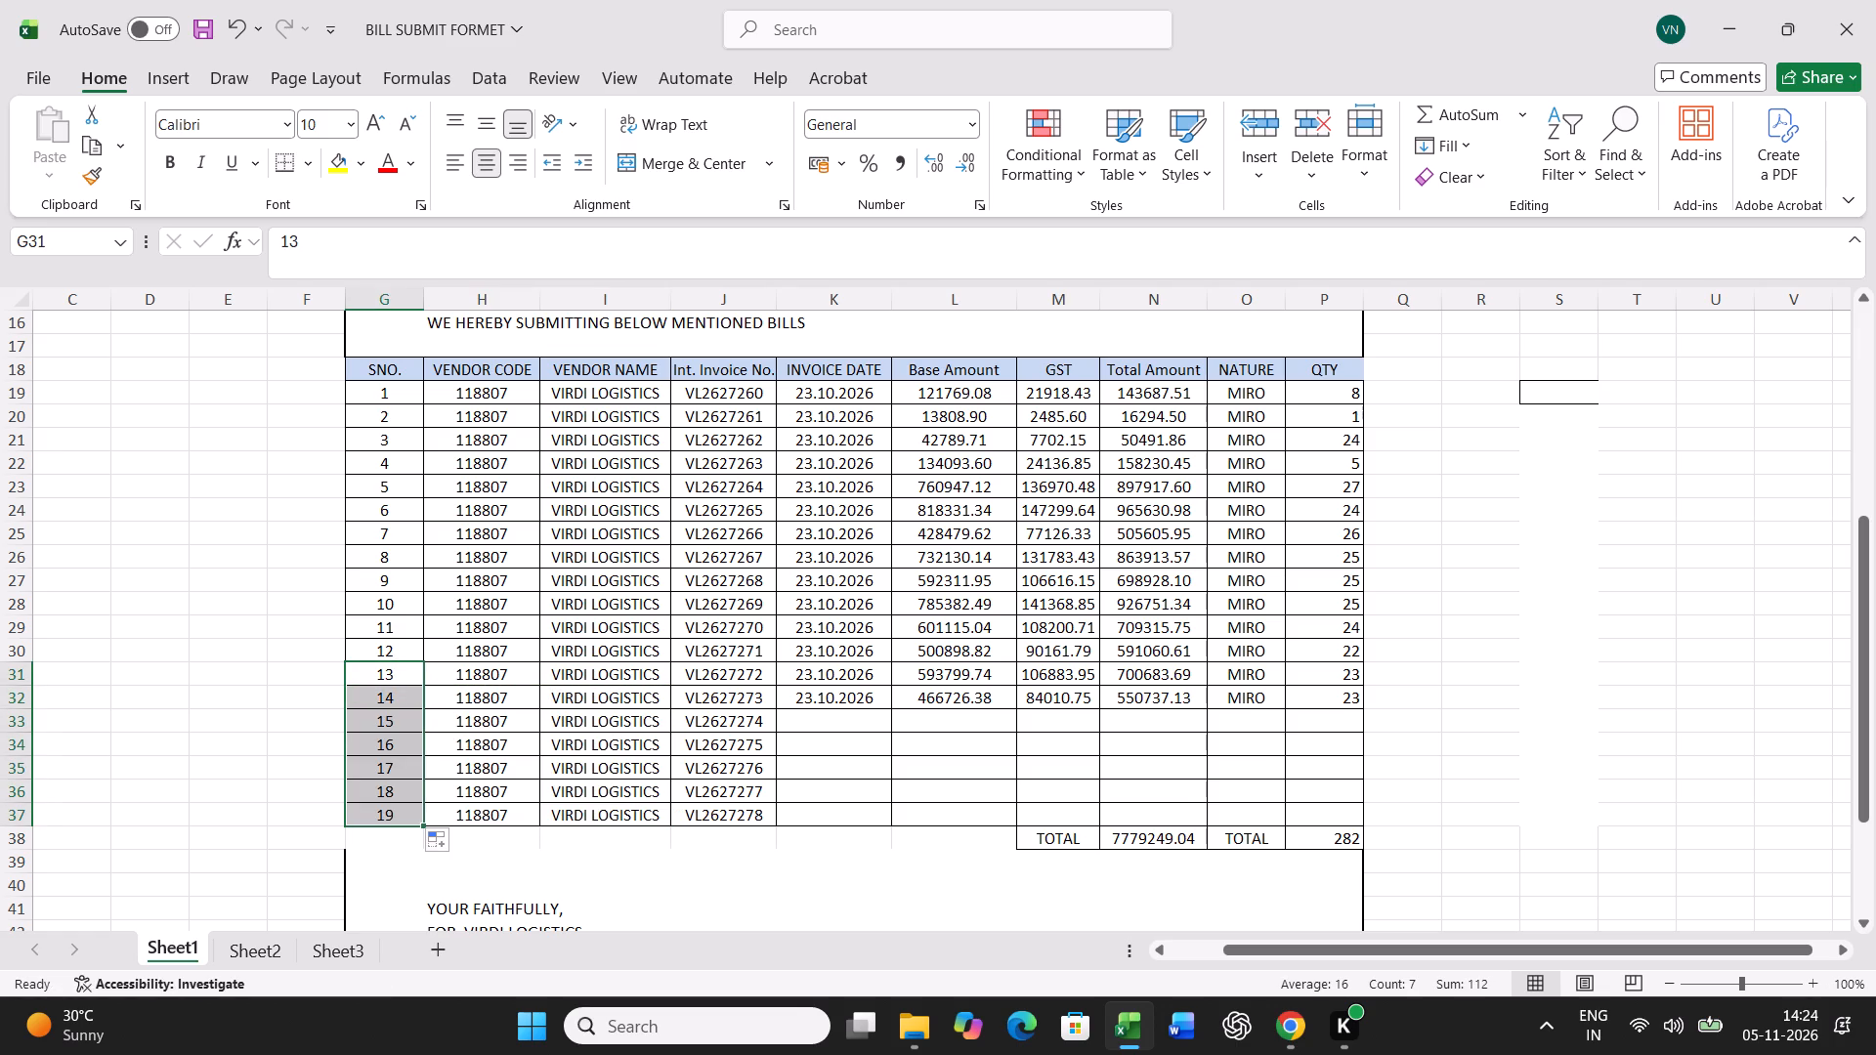
Set the invoice date to 06.11.2026 for all 19 bills, from VL2627260 to VL2627278.
click(845, 389)
text(06.11.2026)
key(Return)
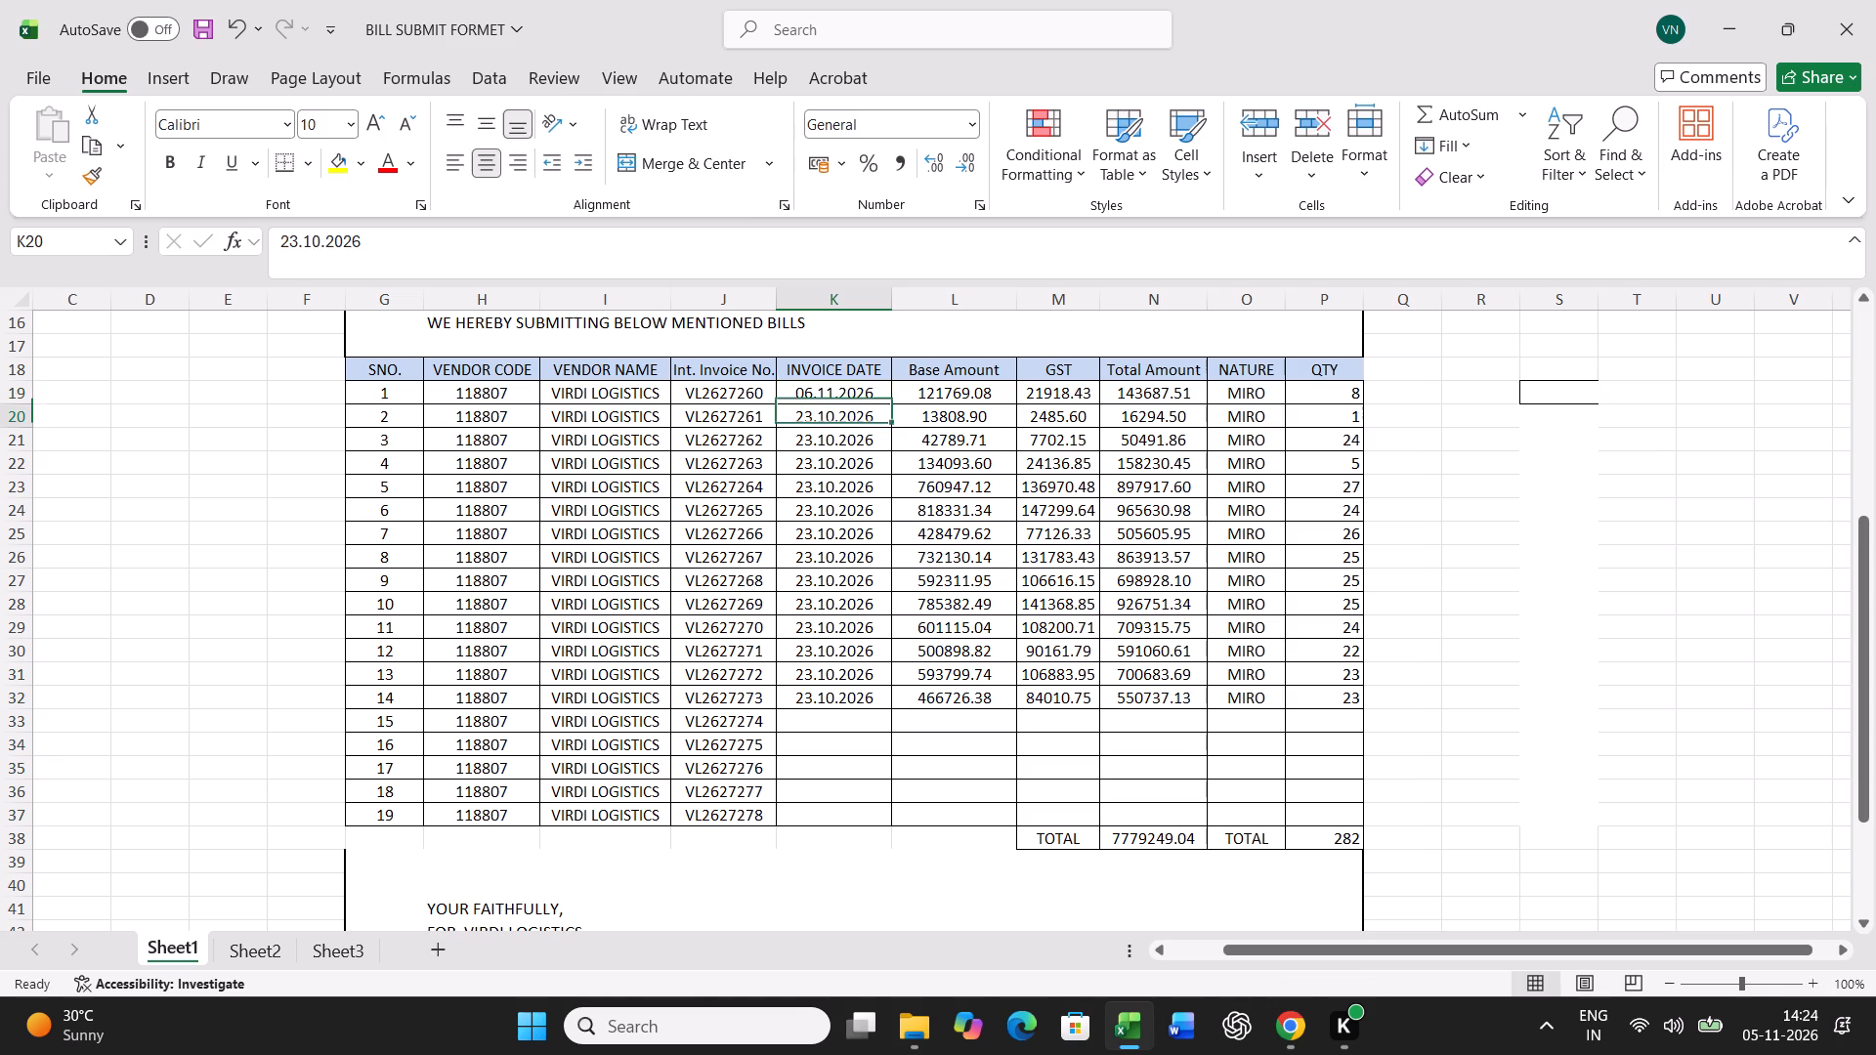
key(Up)
key(ctrl+c)
key(shift+Down)
key(shift+Down)
key(shift+Down)
key(shift+Down)
key(shift+Down)
key(shift+Down)
key(shift+Down)
key(shift+Down)
key(shift+Down)
key(shift+Down)
key(shift+Down)
key(shift+Down)
key(shift+Down)
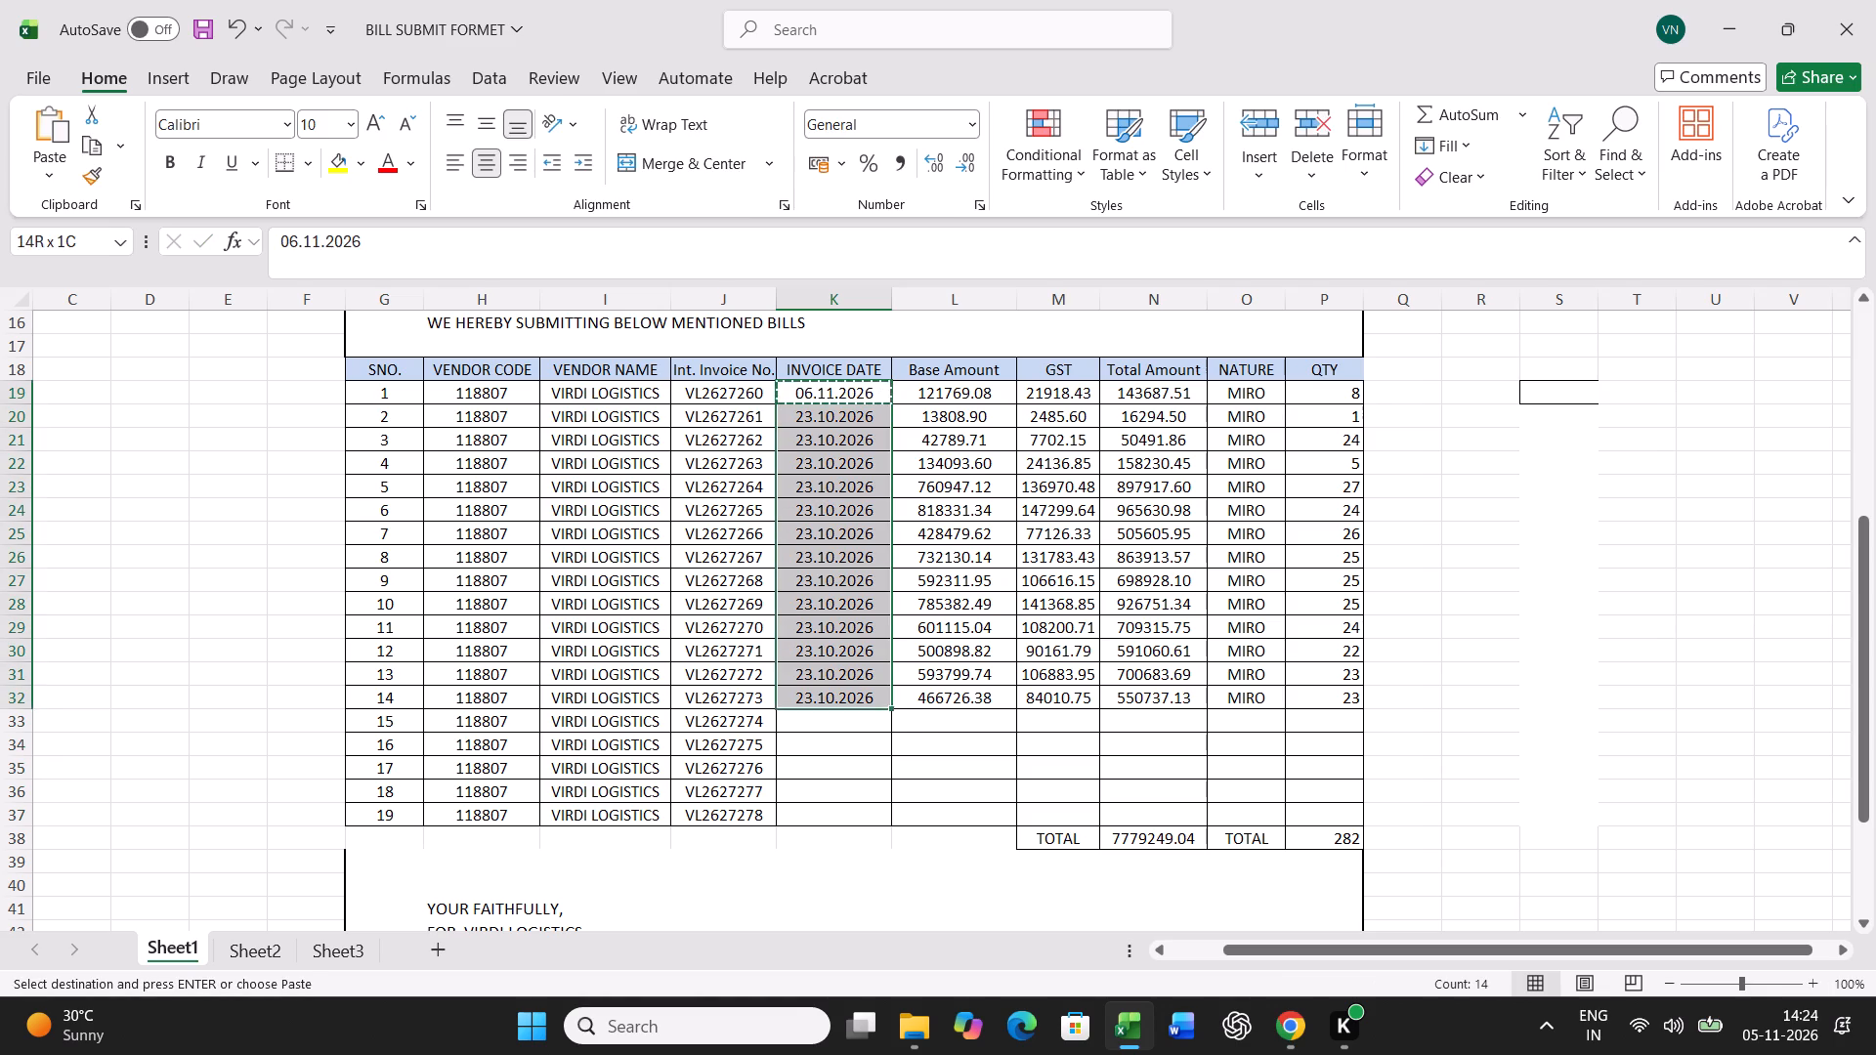
key(shift+Down)
key(shift+Down)
key(shift+Down)
key(shift+Down)
key(shift+Down)
key(Return)
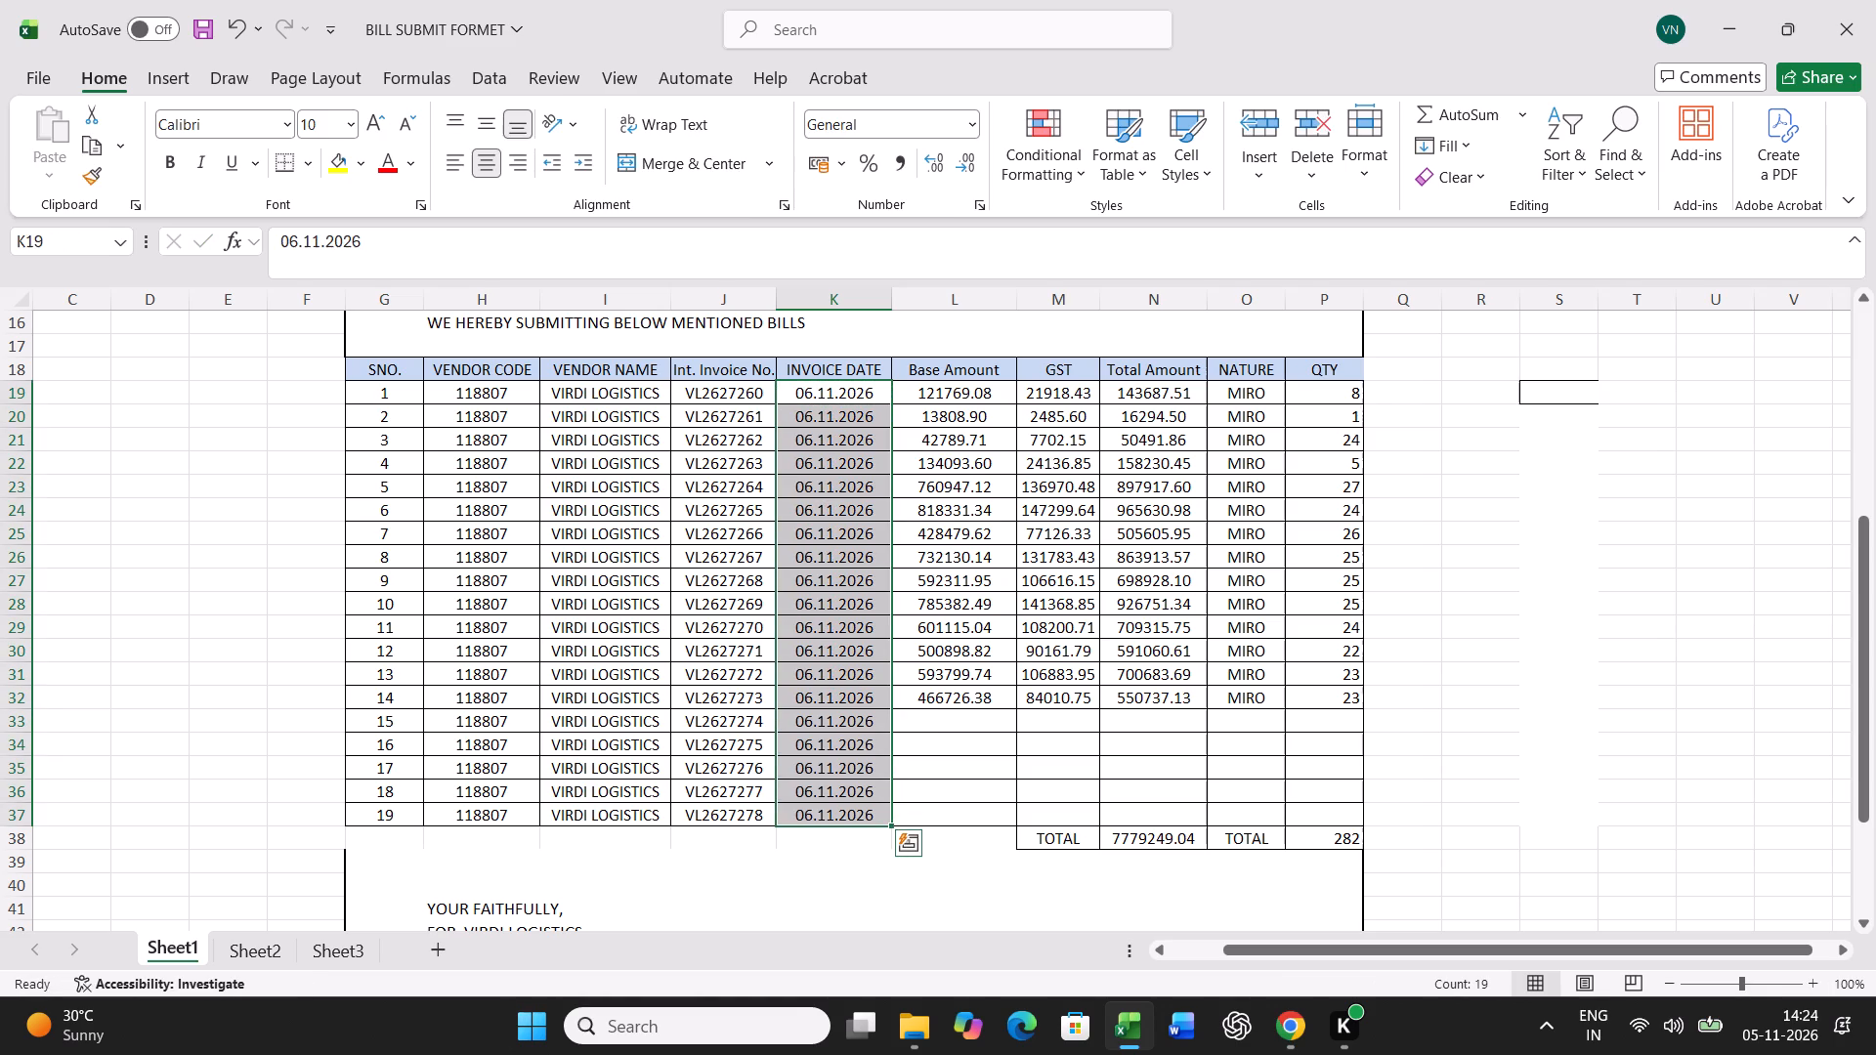
Clear the old base amount, GST, total amount and quantity values from serial numbers 1 to 14.
drag(969, 396, 1124, 700)
key(Delete)
drag(1343, 397, 1321, 701)
key(Delete)
Copy the nature value MIRO from serial number 14 down through serial number 19.
click(1245, 698)
key(ctrl+c)
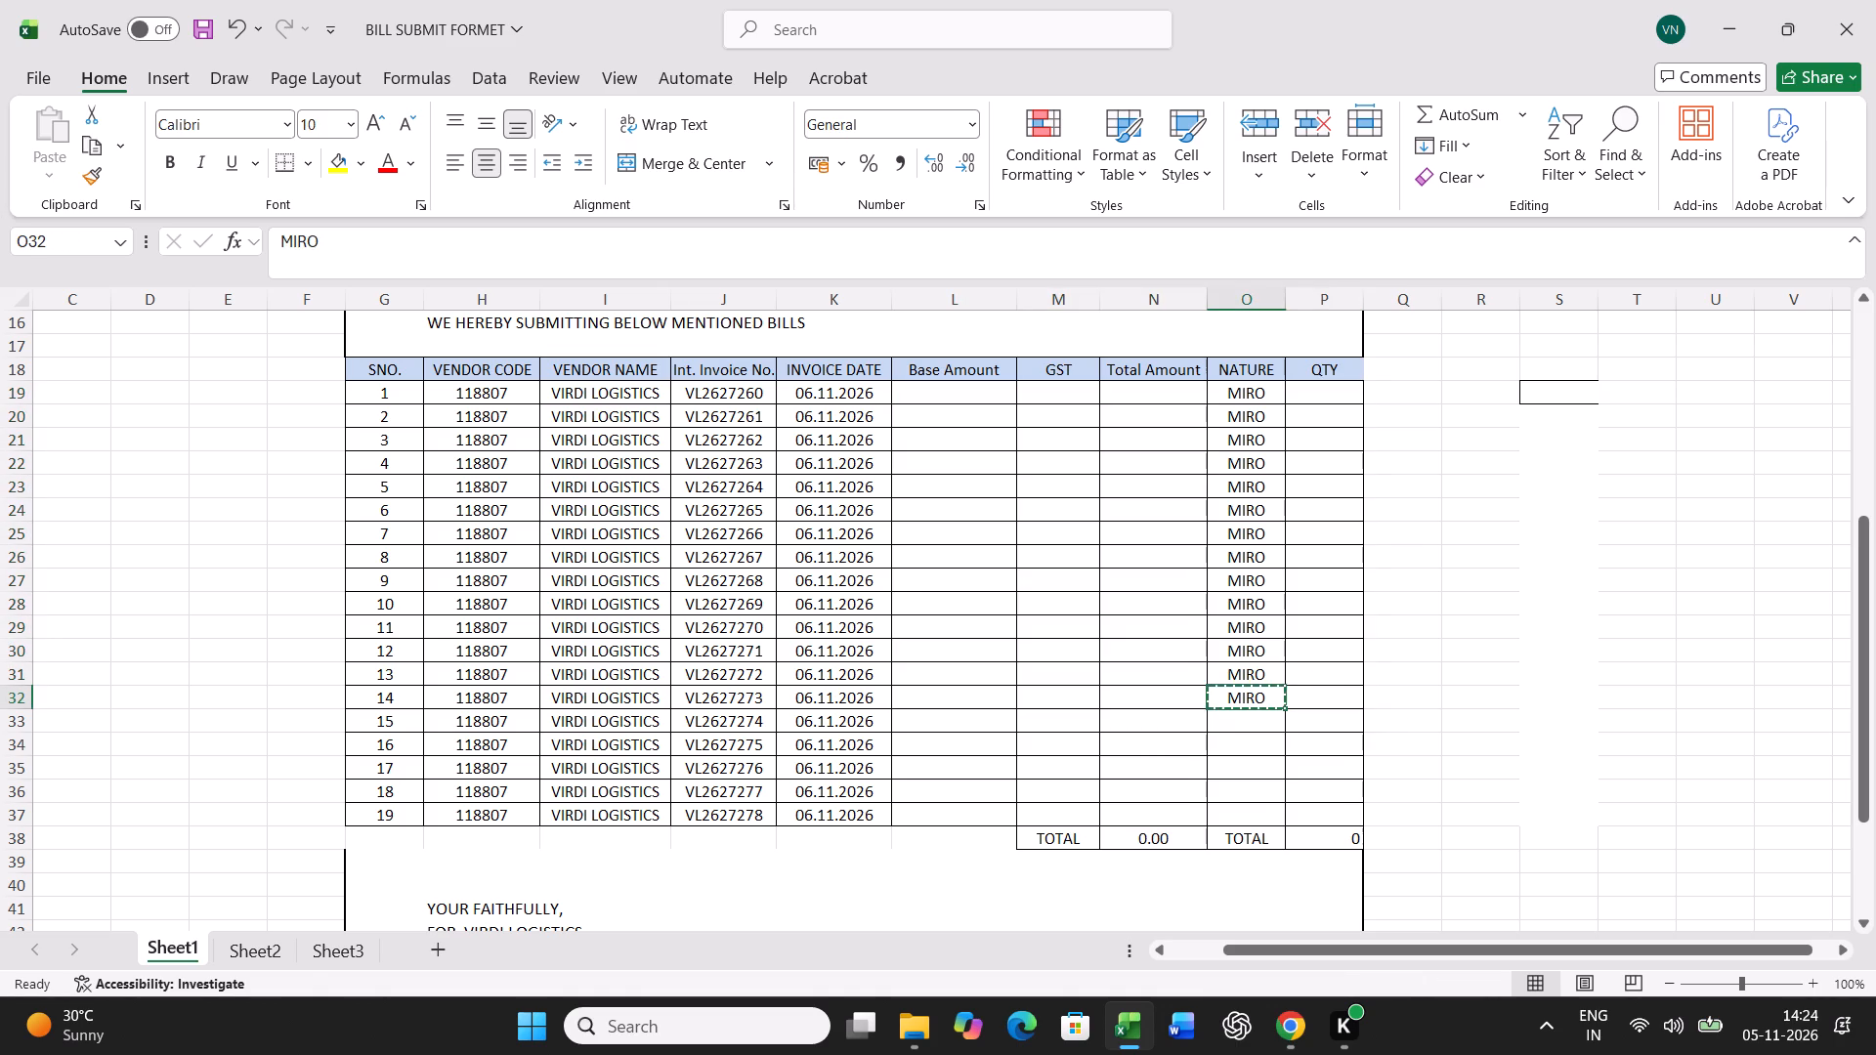
key(shift+Down)
key(shift+Down)
key(shift+Down)
key(shift+Down)
key(shift+Down)
key(Return)
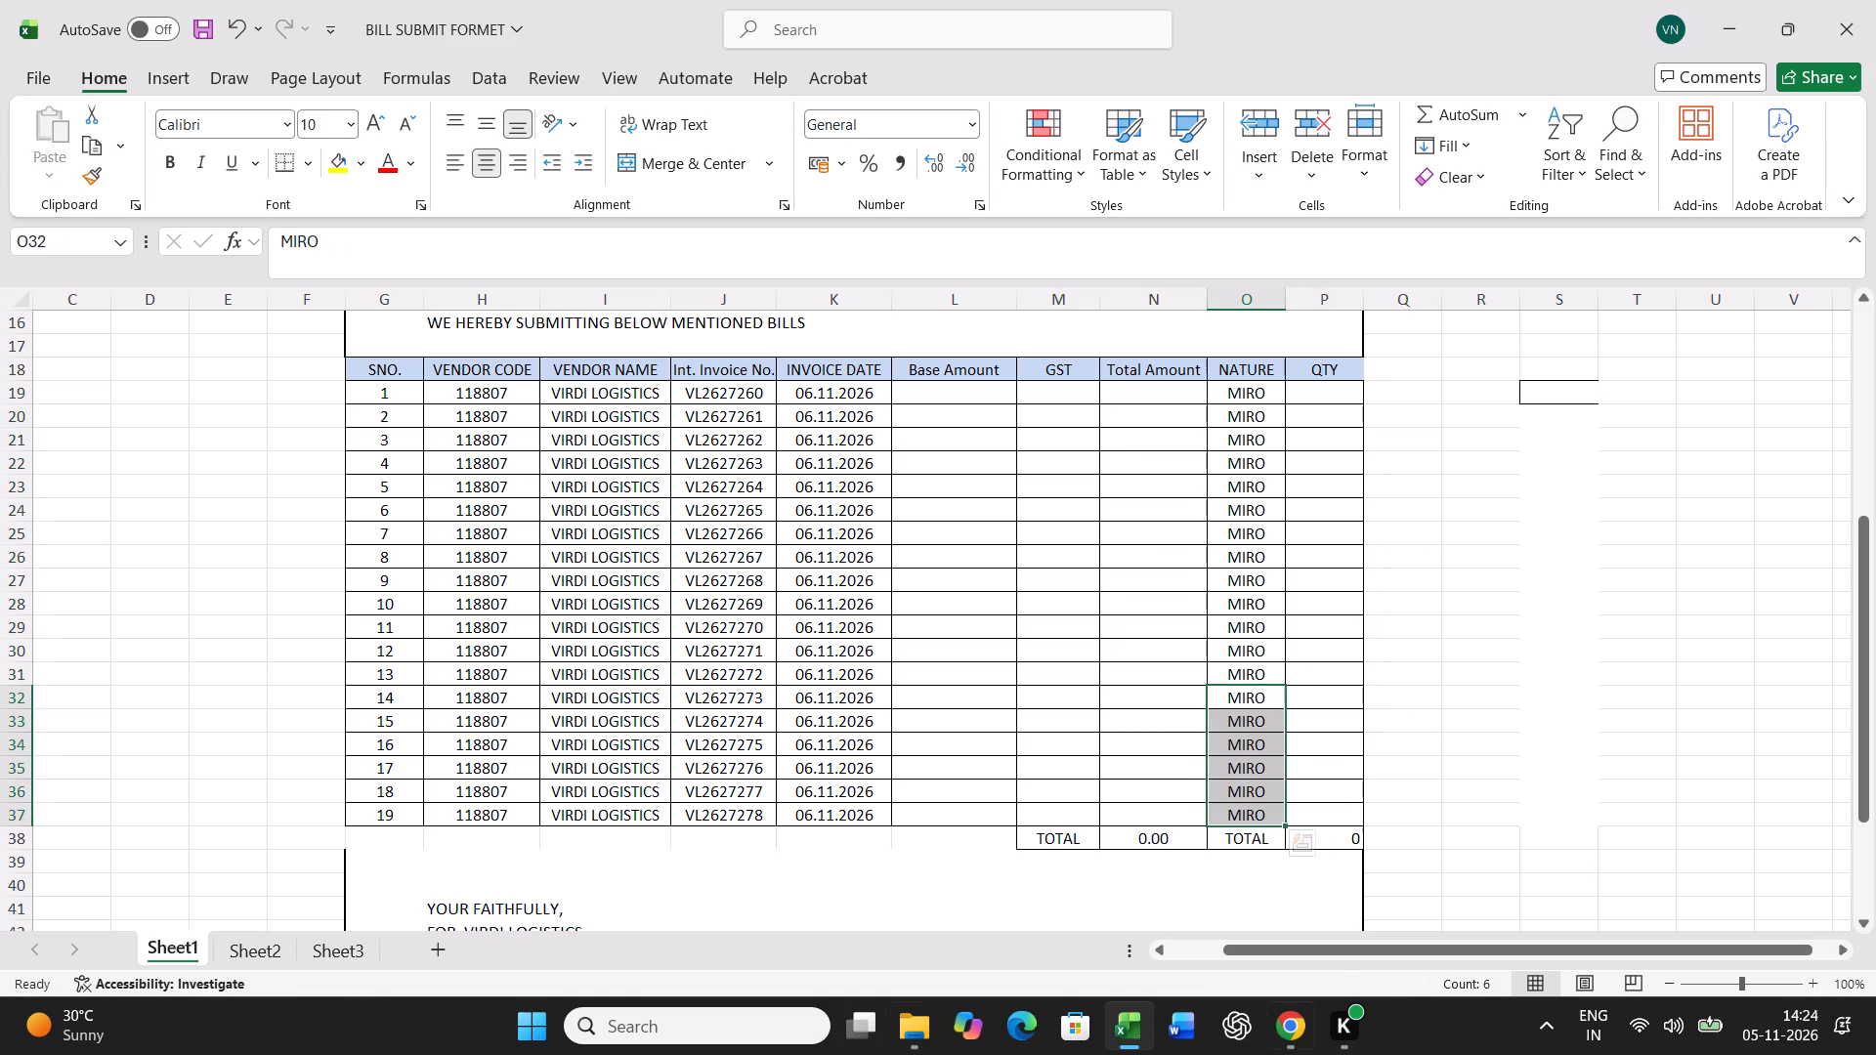
Select the first Base Amount cell and save the bill submission workbook.
click(961, 401)
key(ctrl+s)
key(ctrl+s)
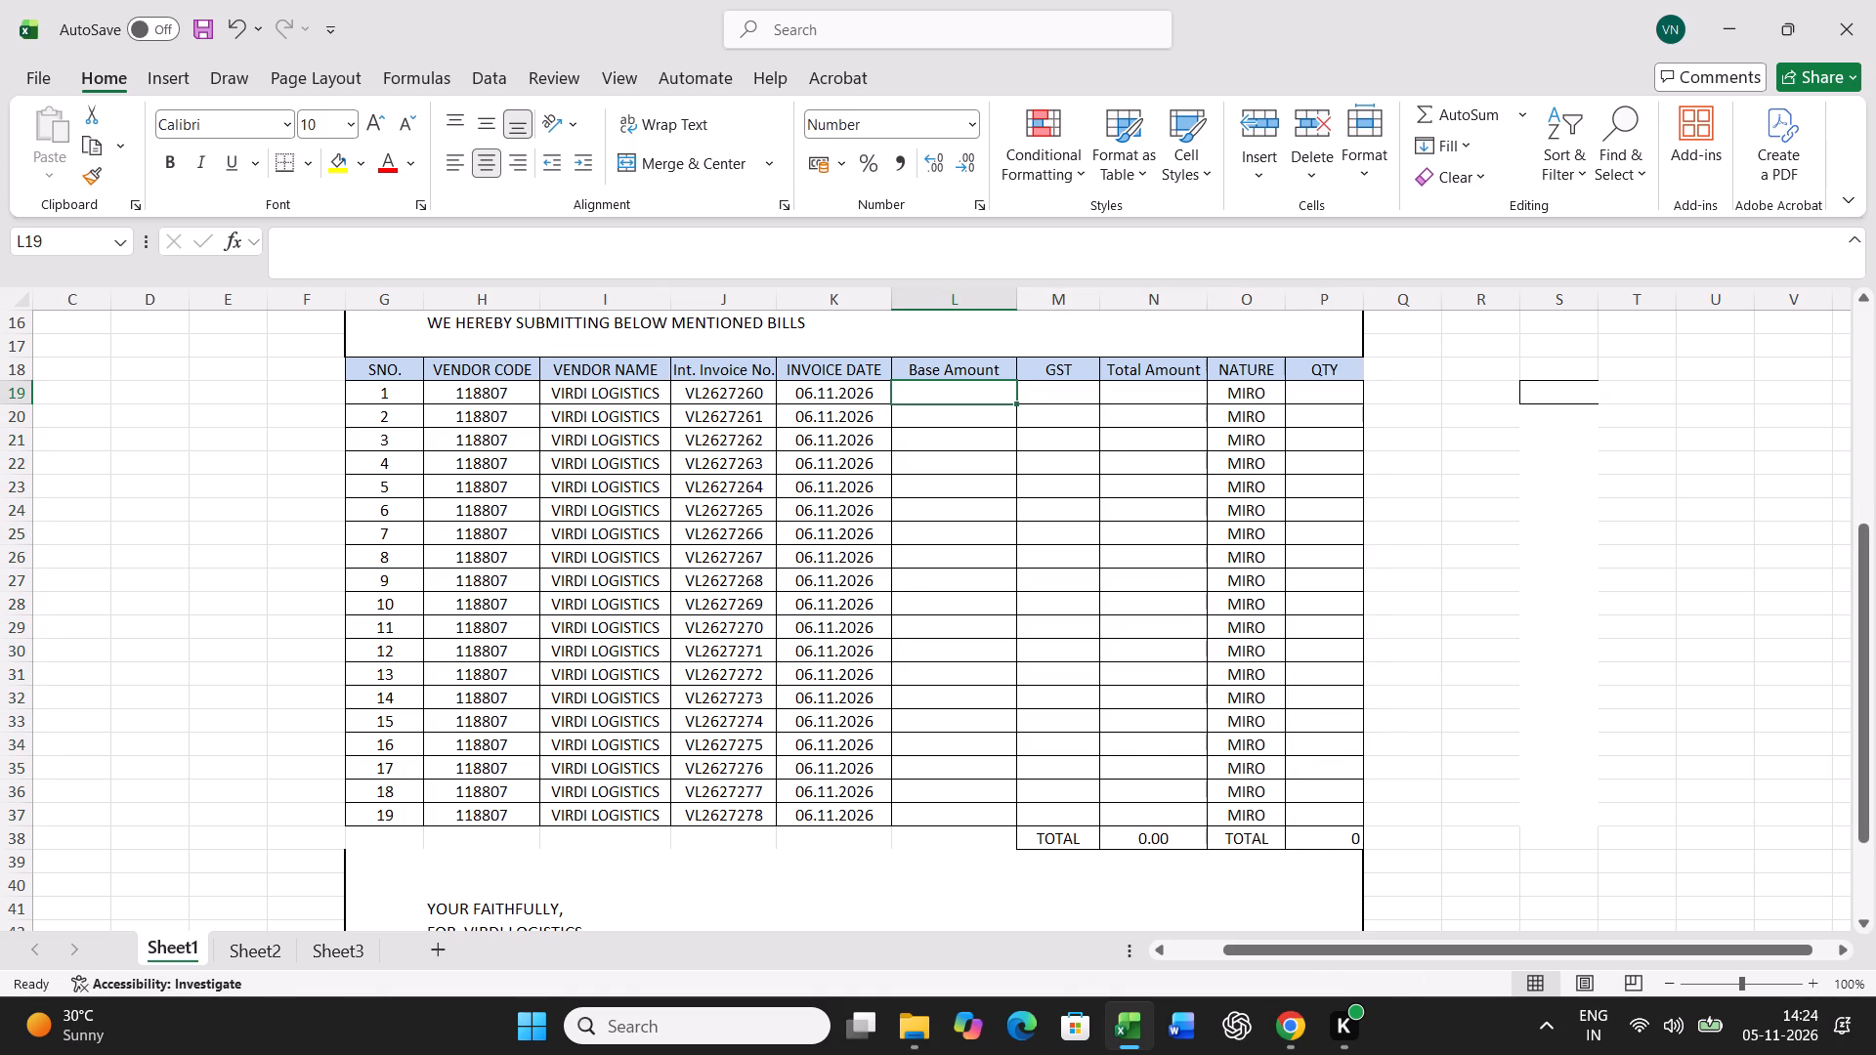
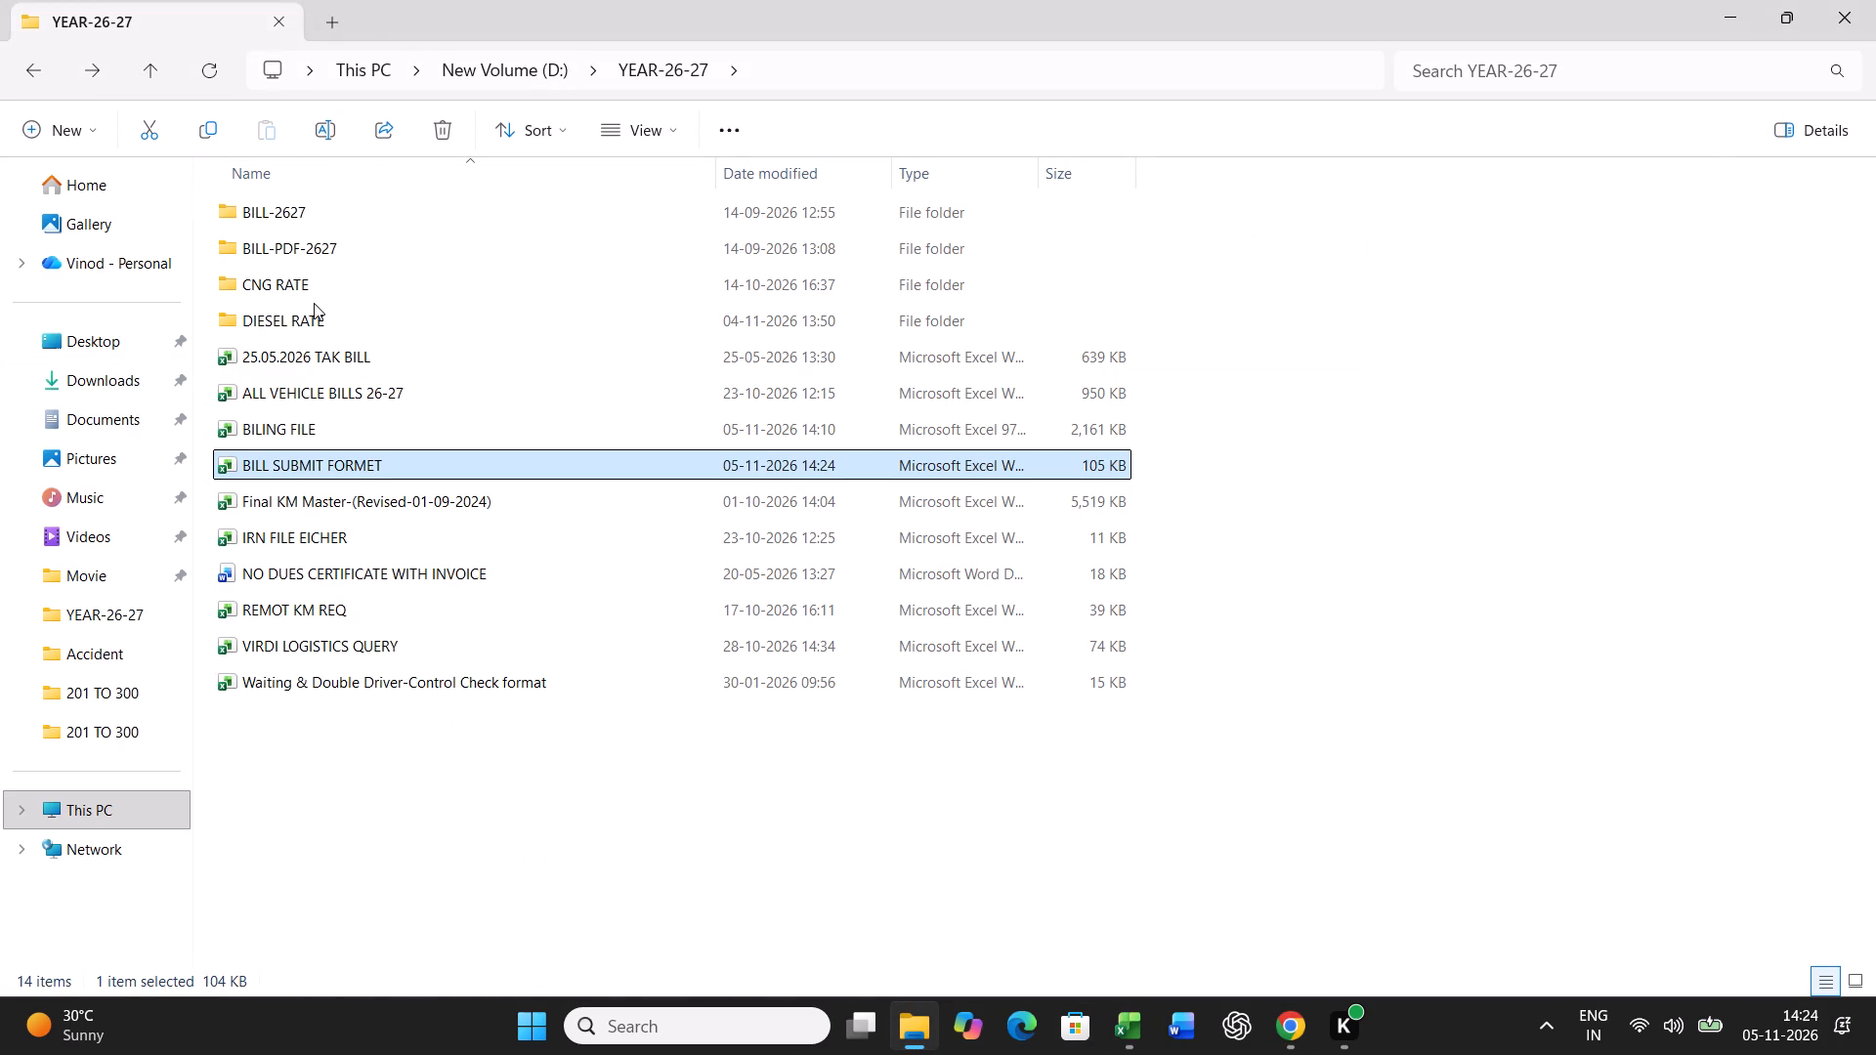
Open the freight bill workbook VL2627260 from the 201 TO 300 folder inside BILL-2627.
double_click(325, 223)
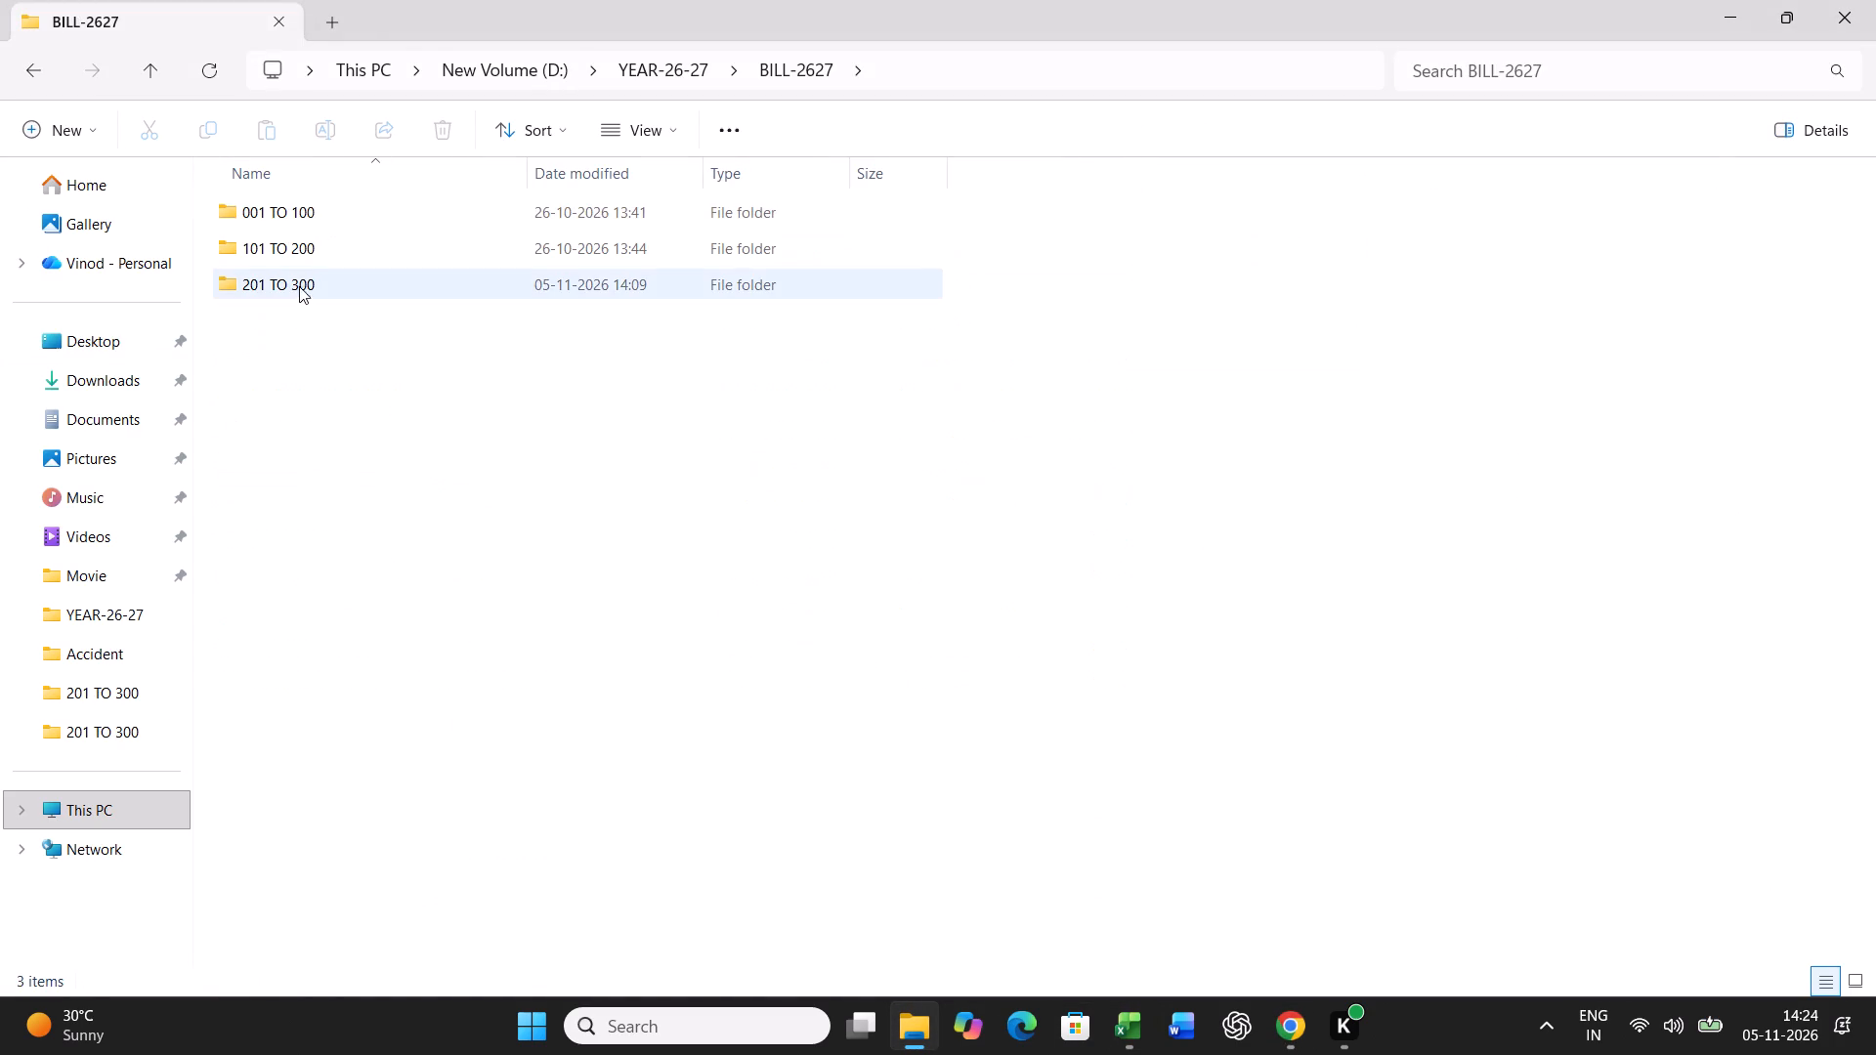
double_click(300, 282)
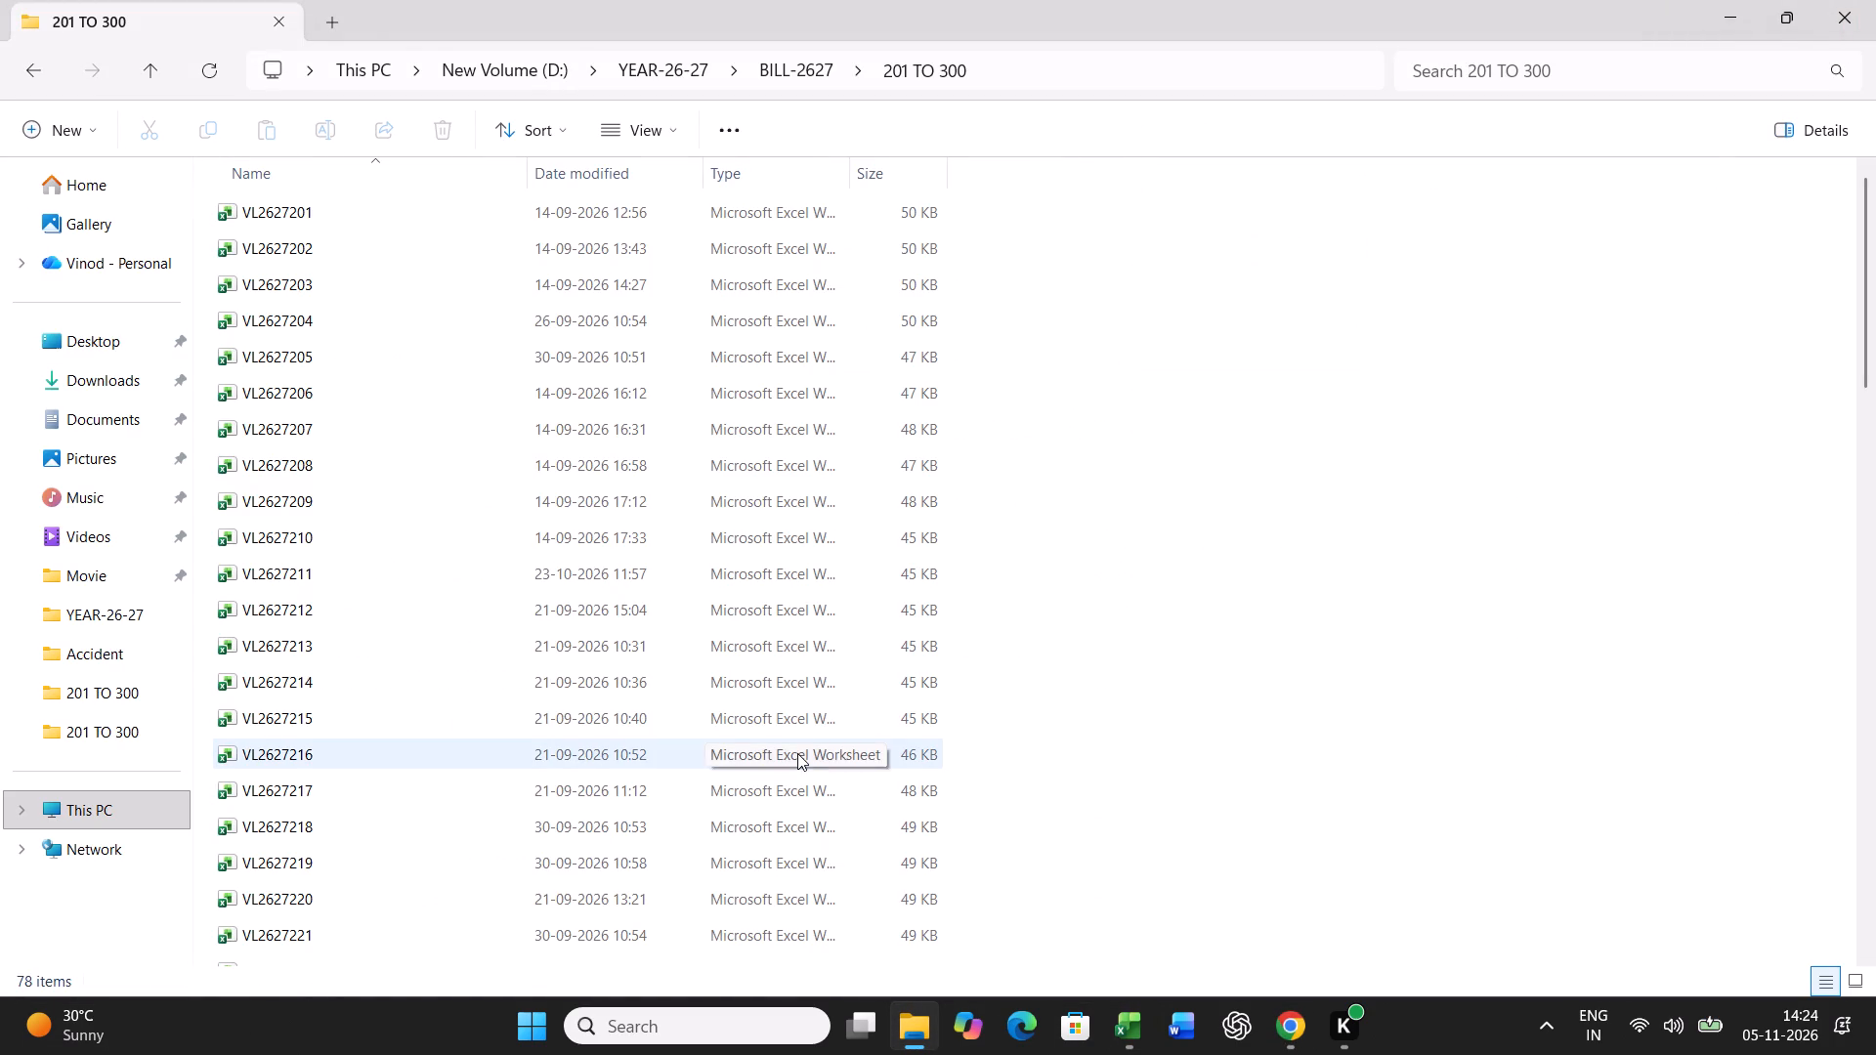
scroll(797, 759, down, 20)
scroll(797, 759, down, 14)
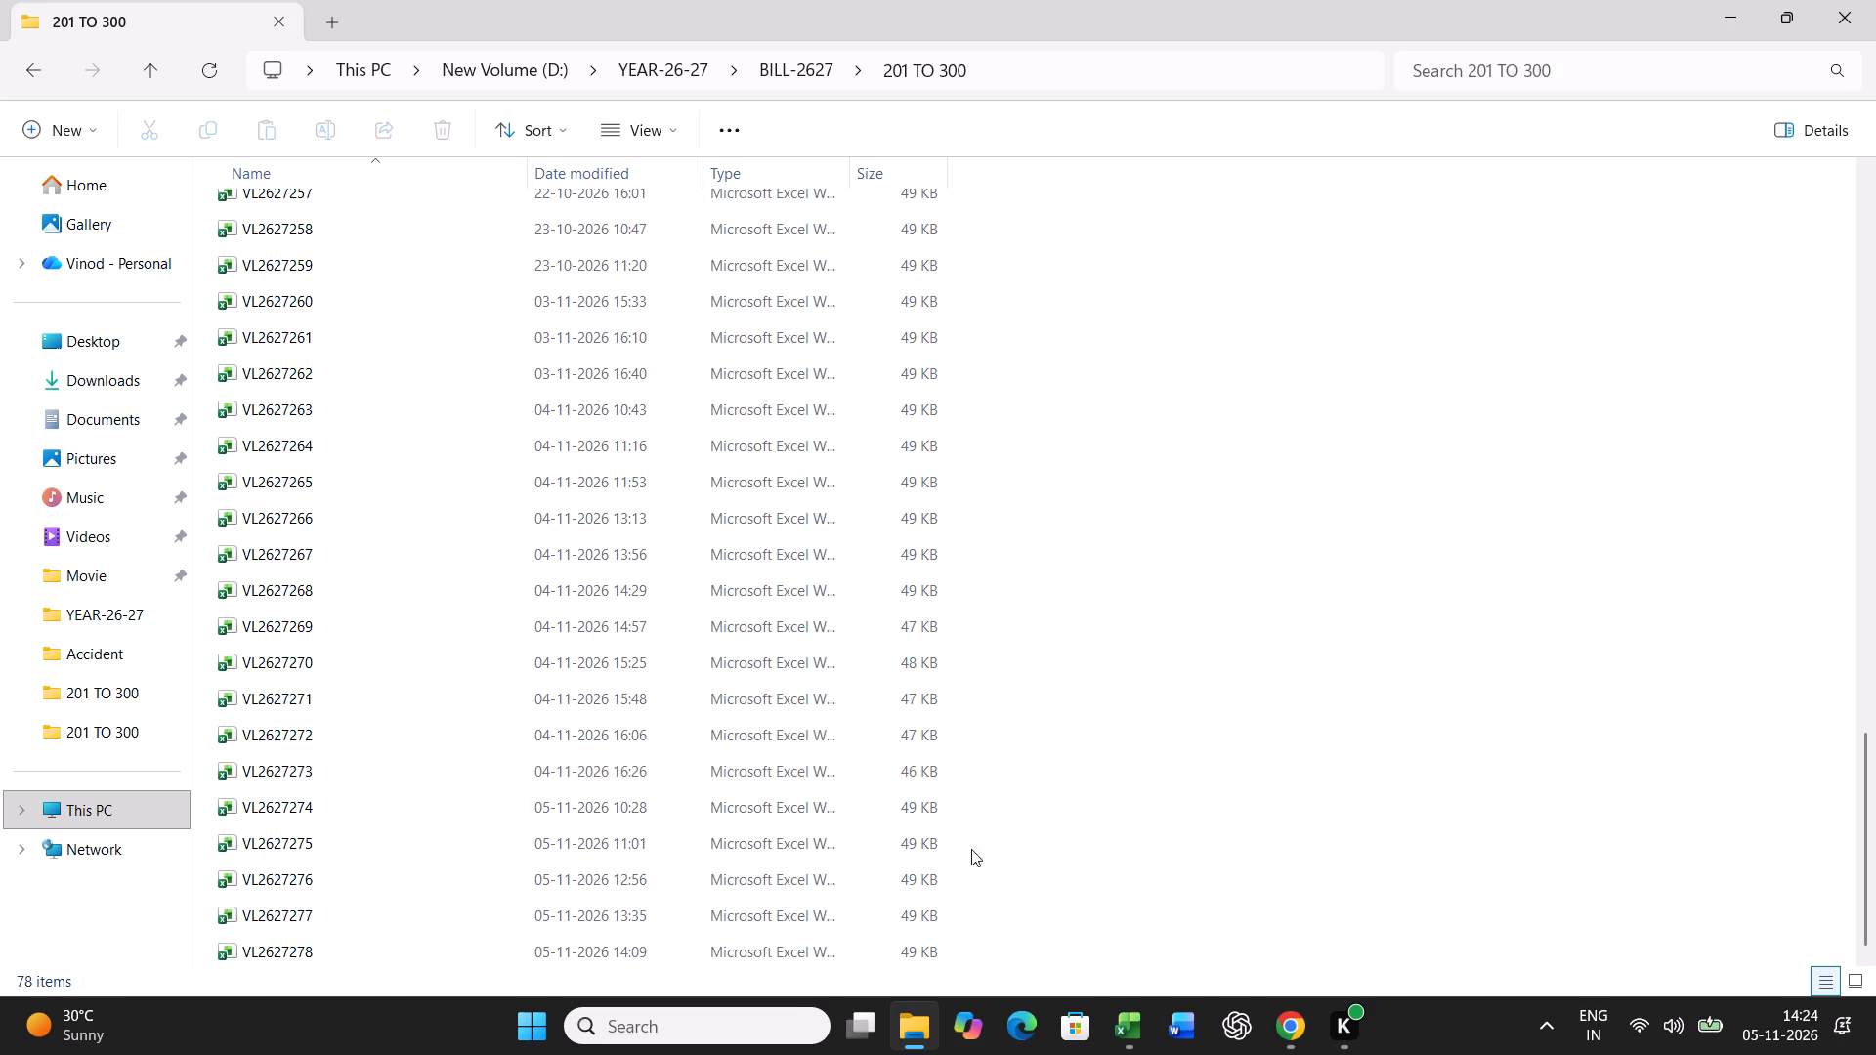
click(1132, 1029)
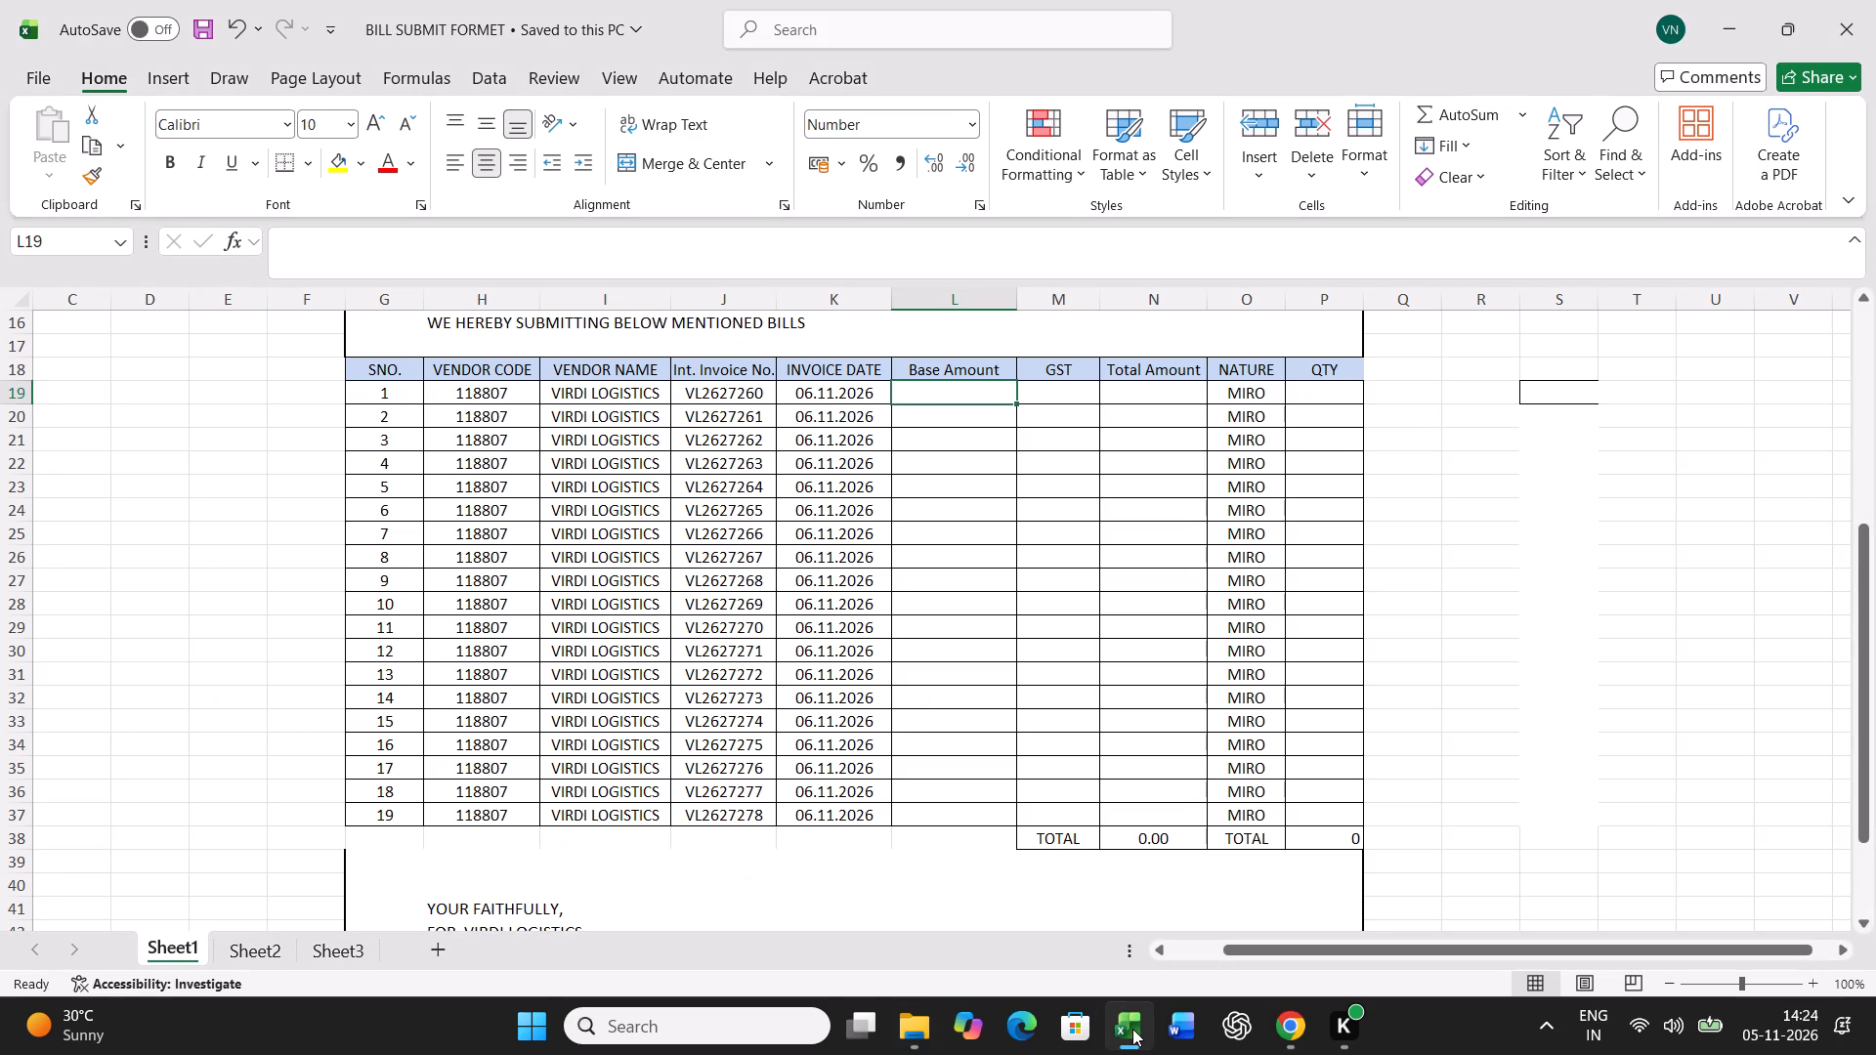
click(1132, 1029)
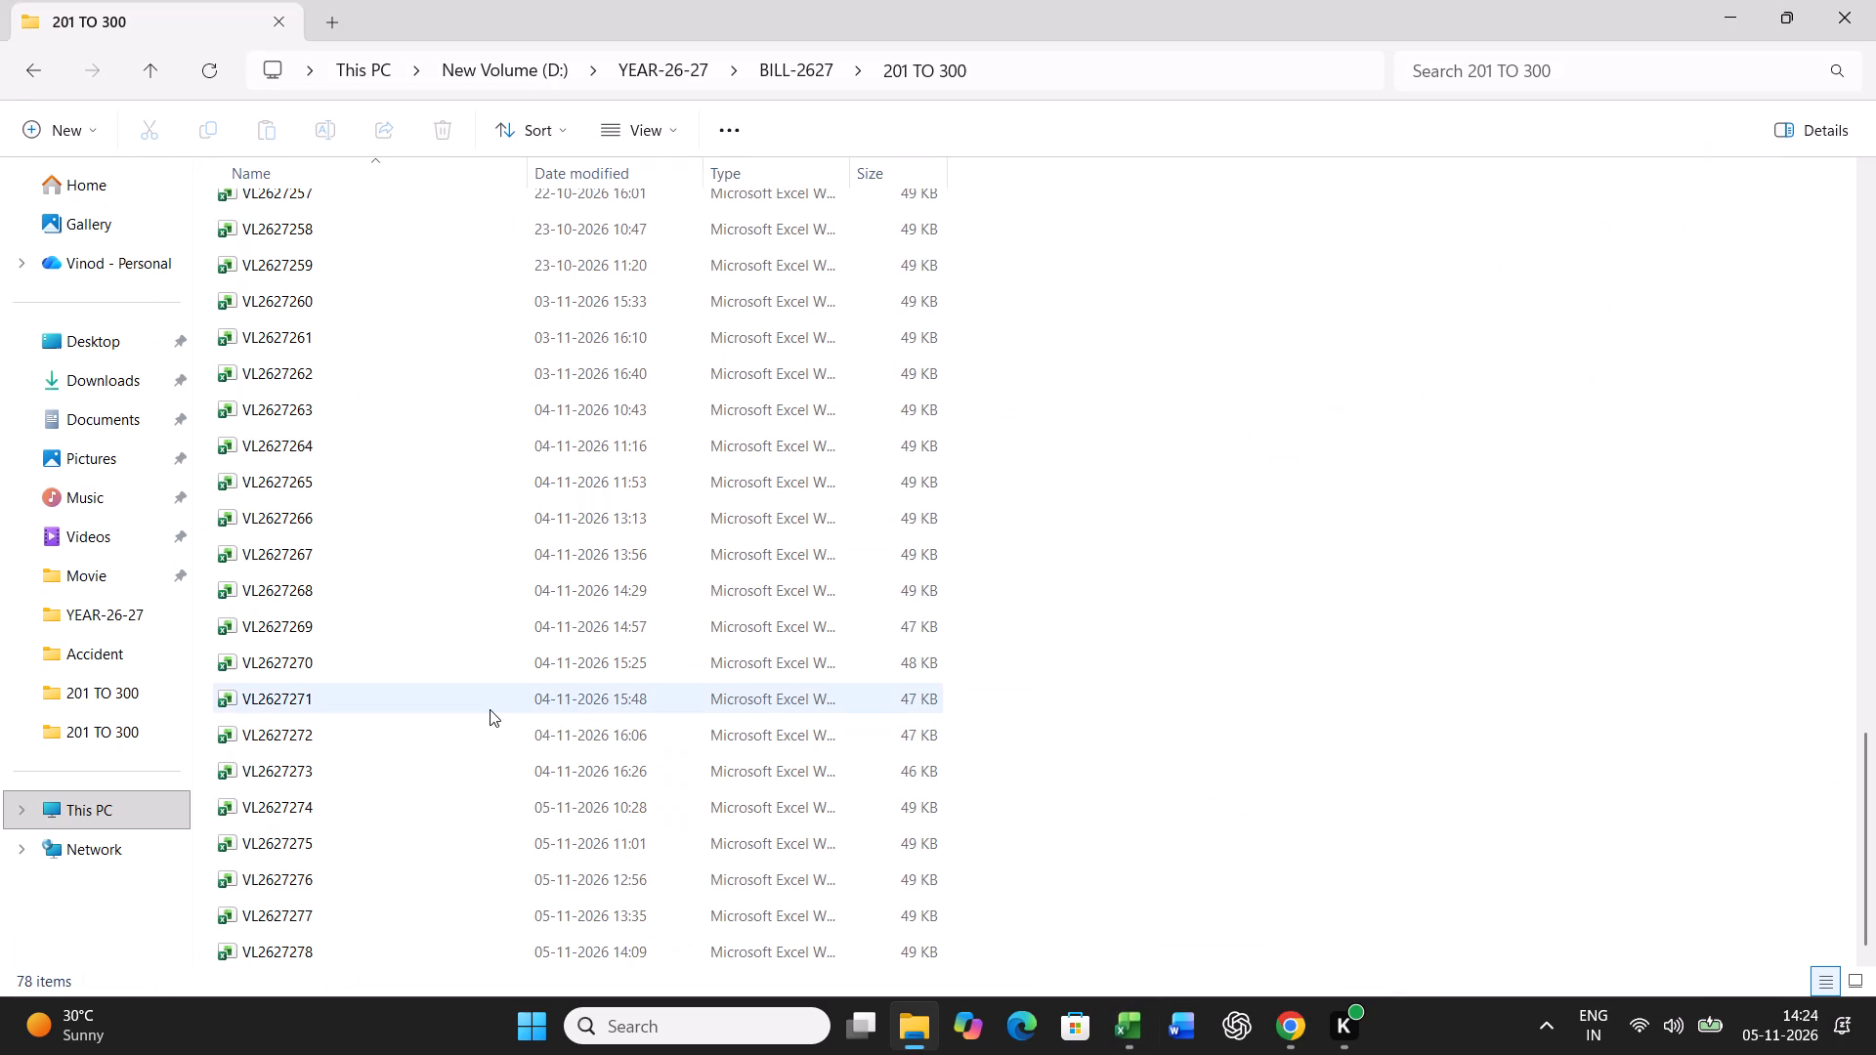
scroll(490, 709, down, 5)
double_click(286, 296)
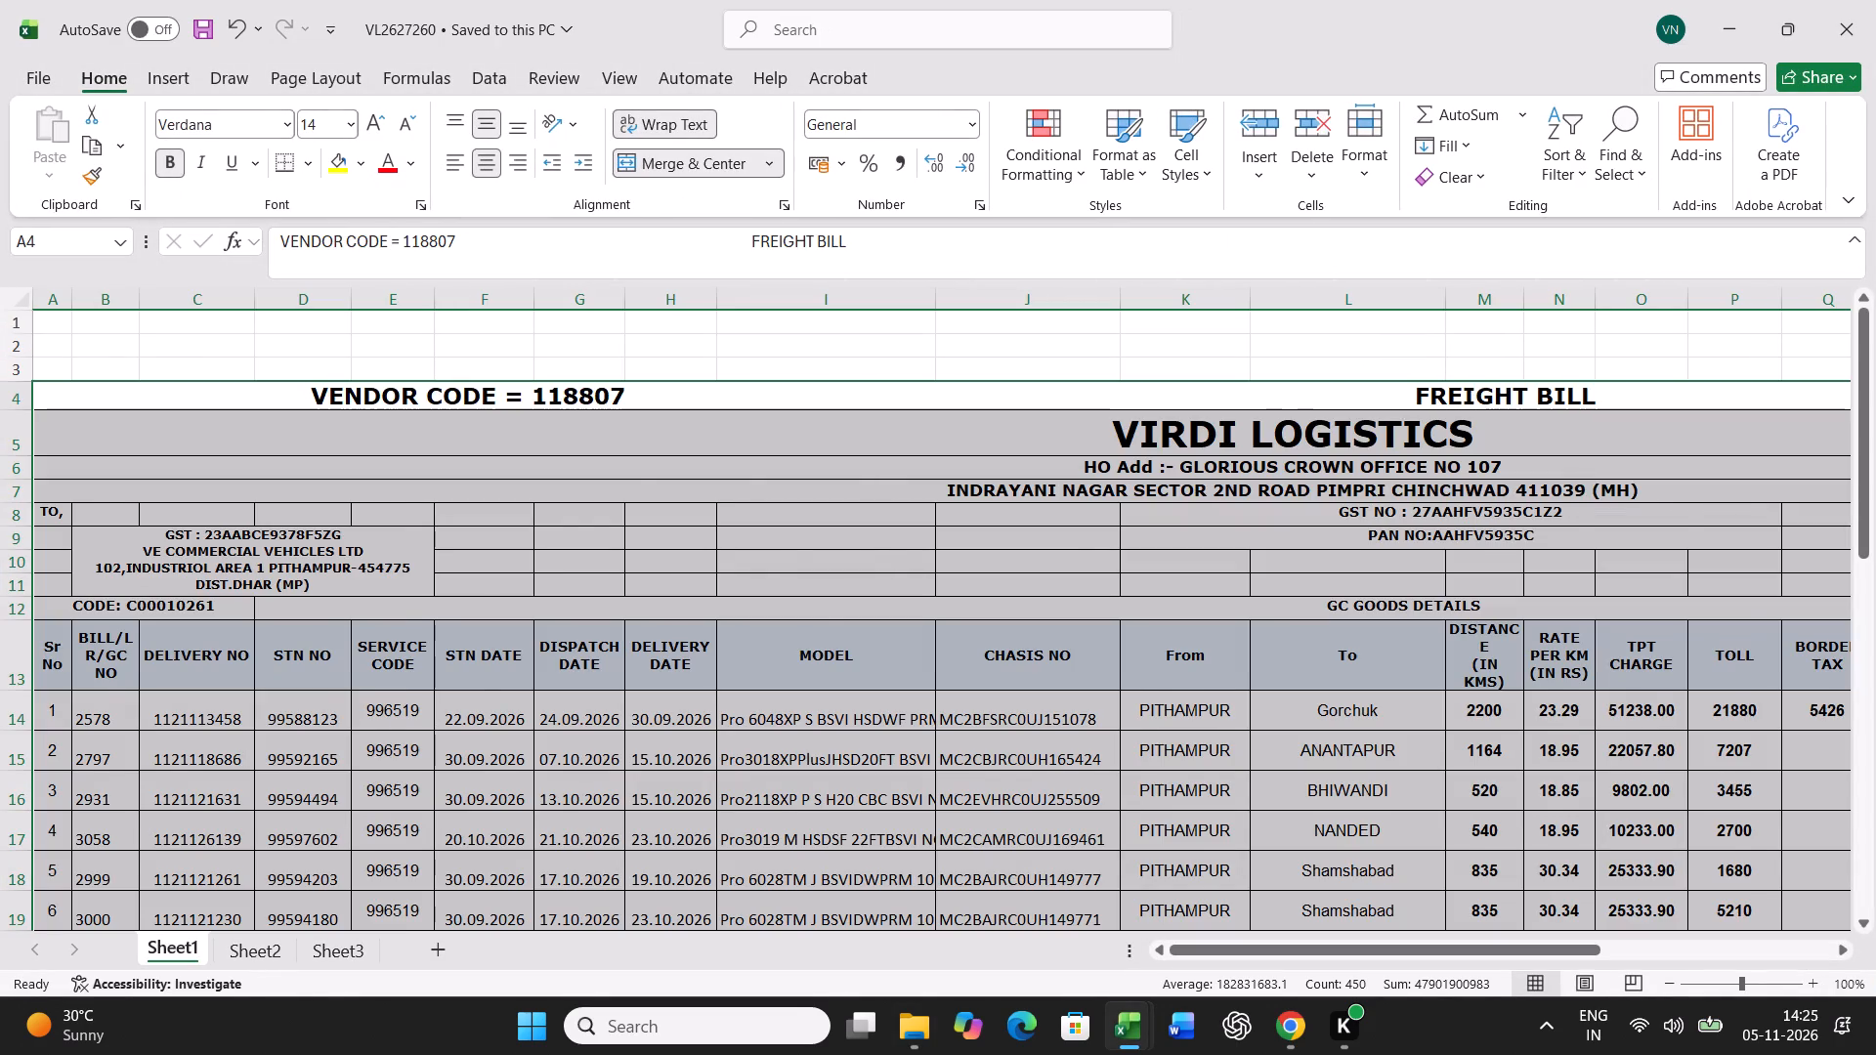
Copy the base, GST and total amount sums from bill VL2627260 and paste them as values into serial number 1 of the submission sheet.
scroll(1354, 893, down, 15)
scroll(1352, 894, up, 3)
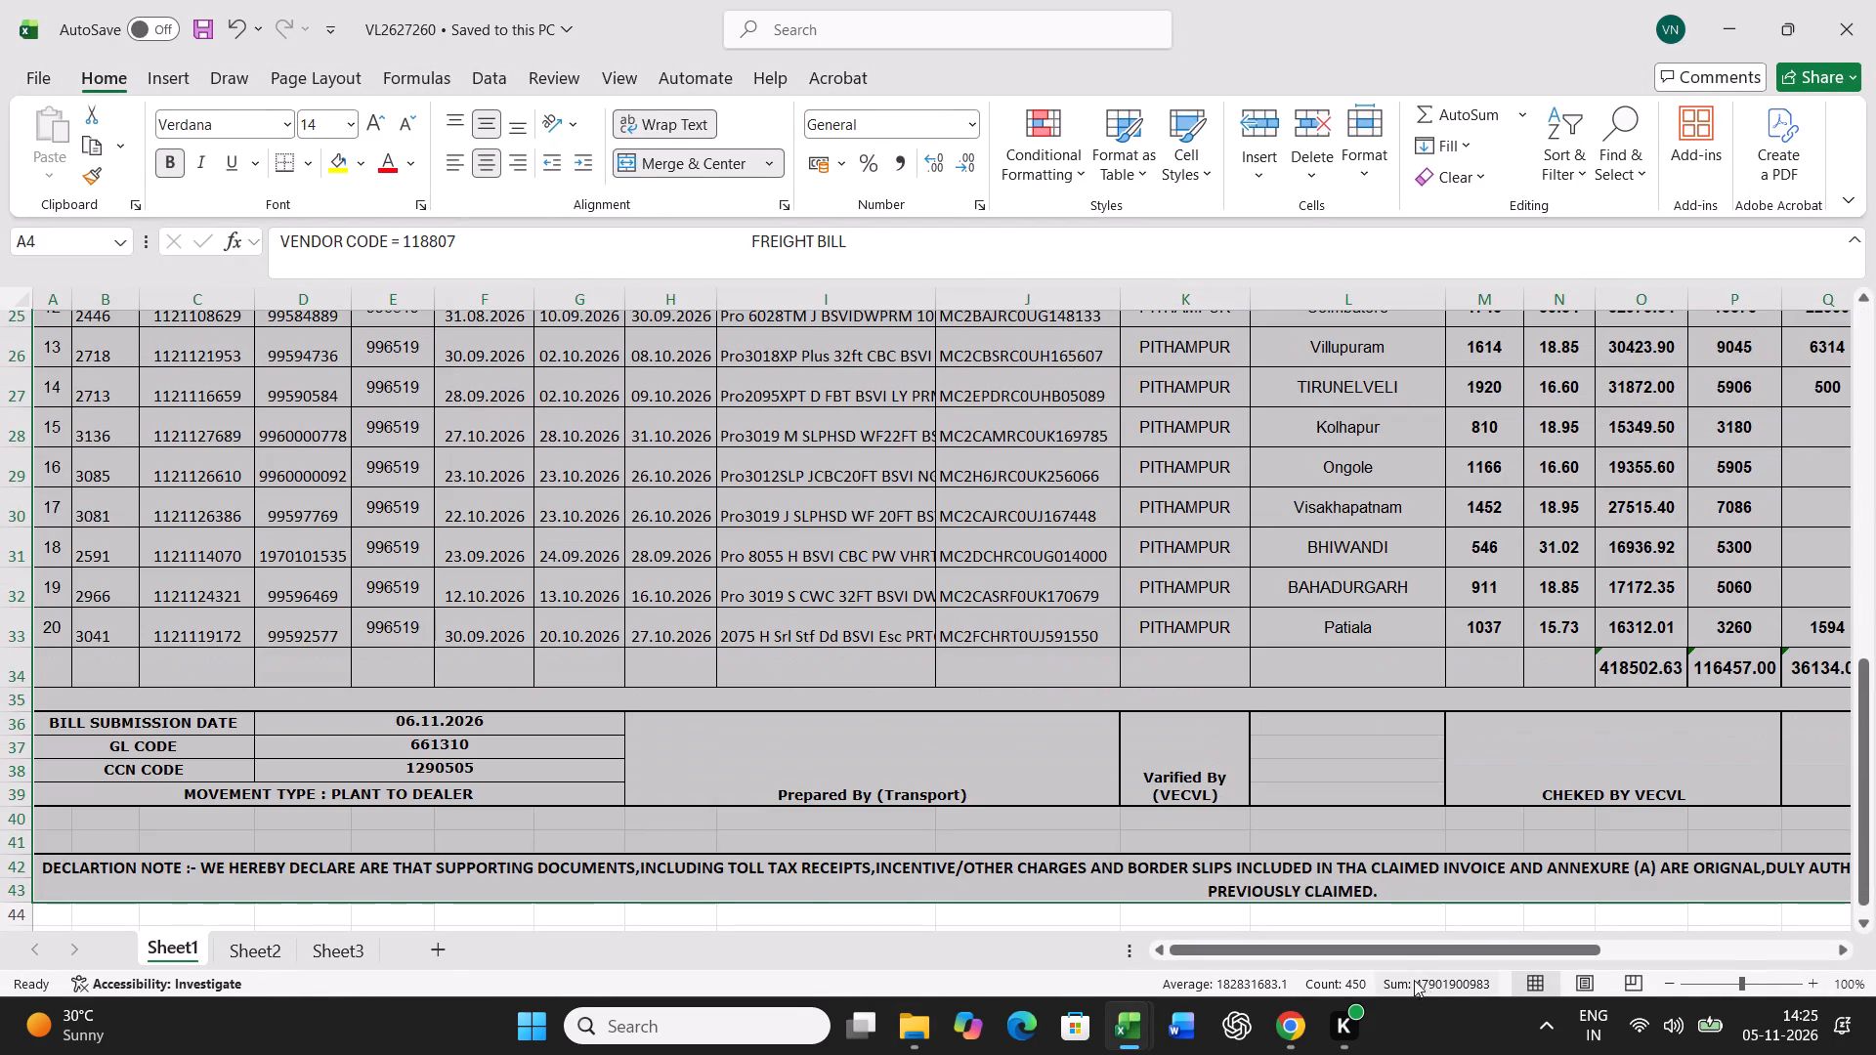
drag(1415, 945, 1700, 955)
drag(1371, 672, 1428, 674)
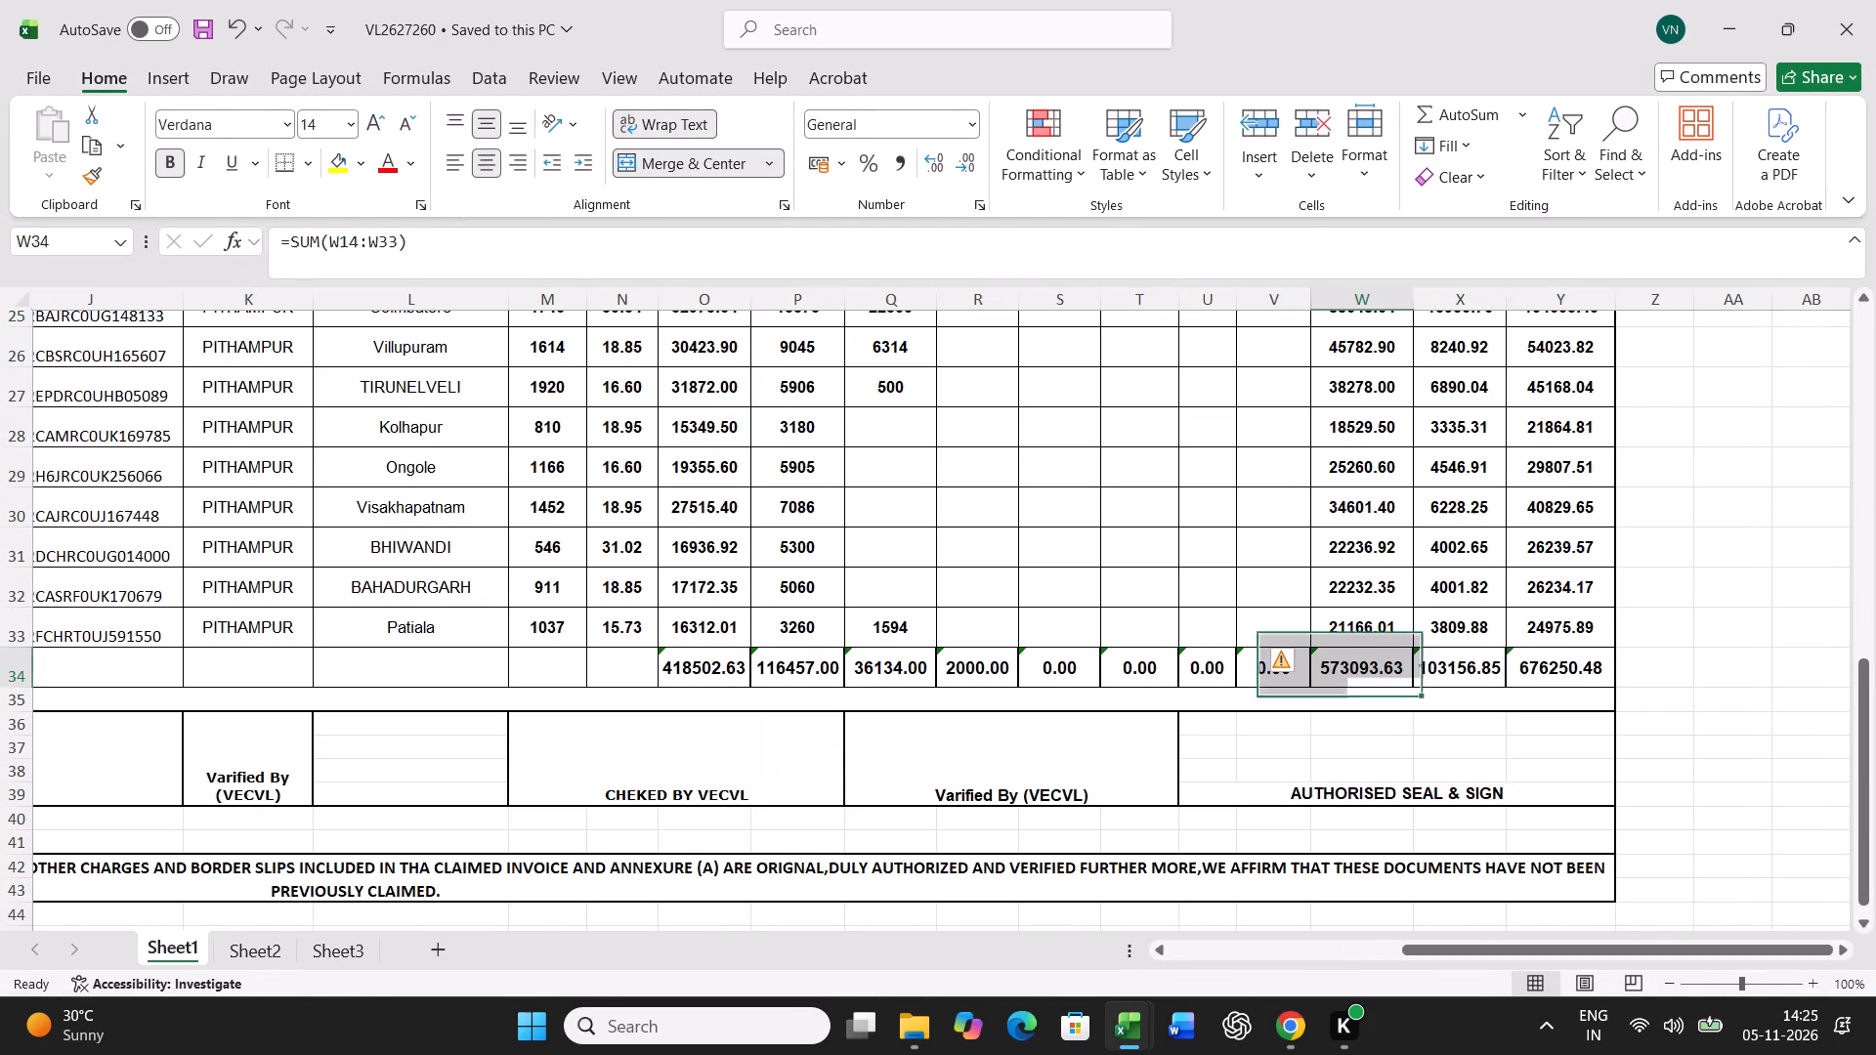
drag(1428, 674, 1537, 674)
key(ctrl+c)
click(1148, 1018)
click(1059, 909)
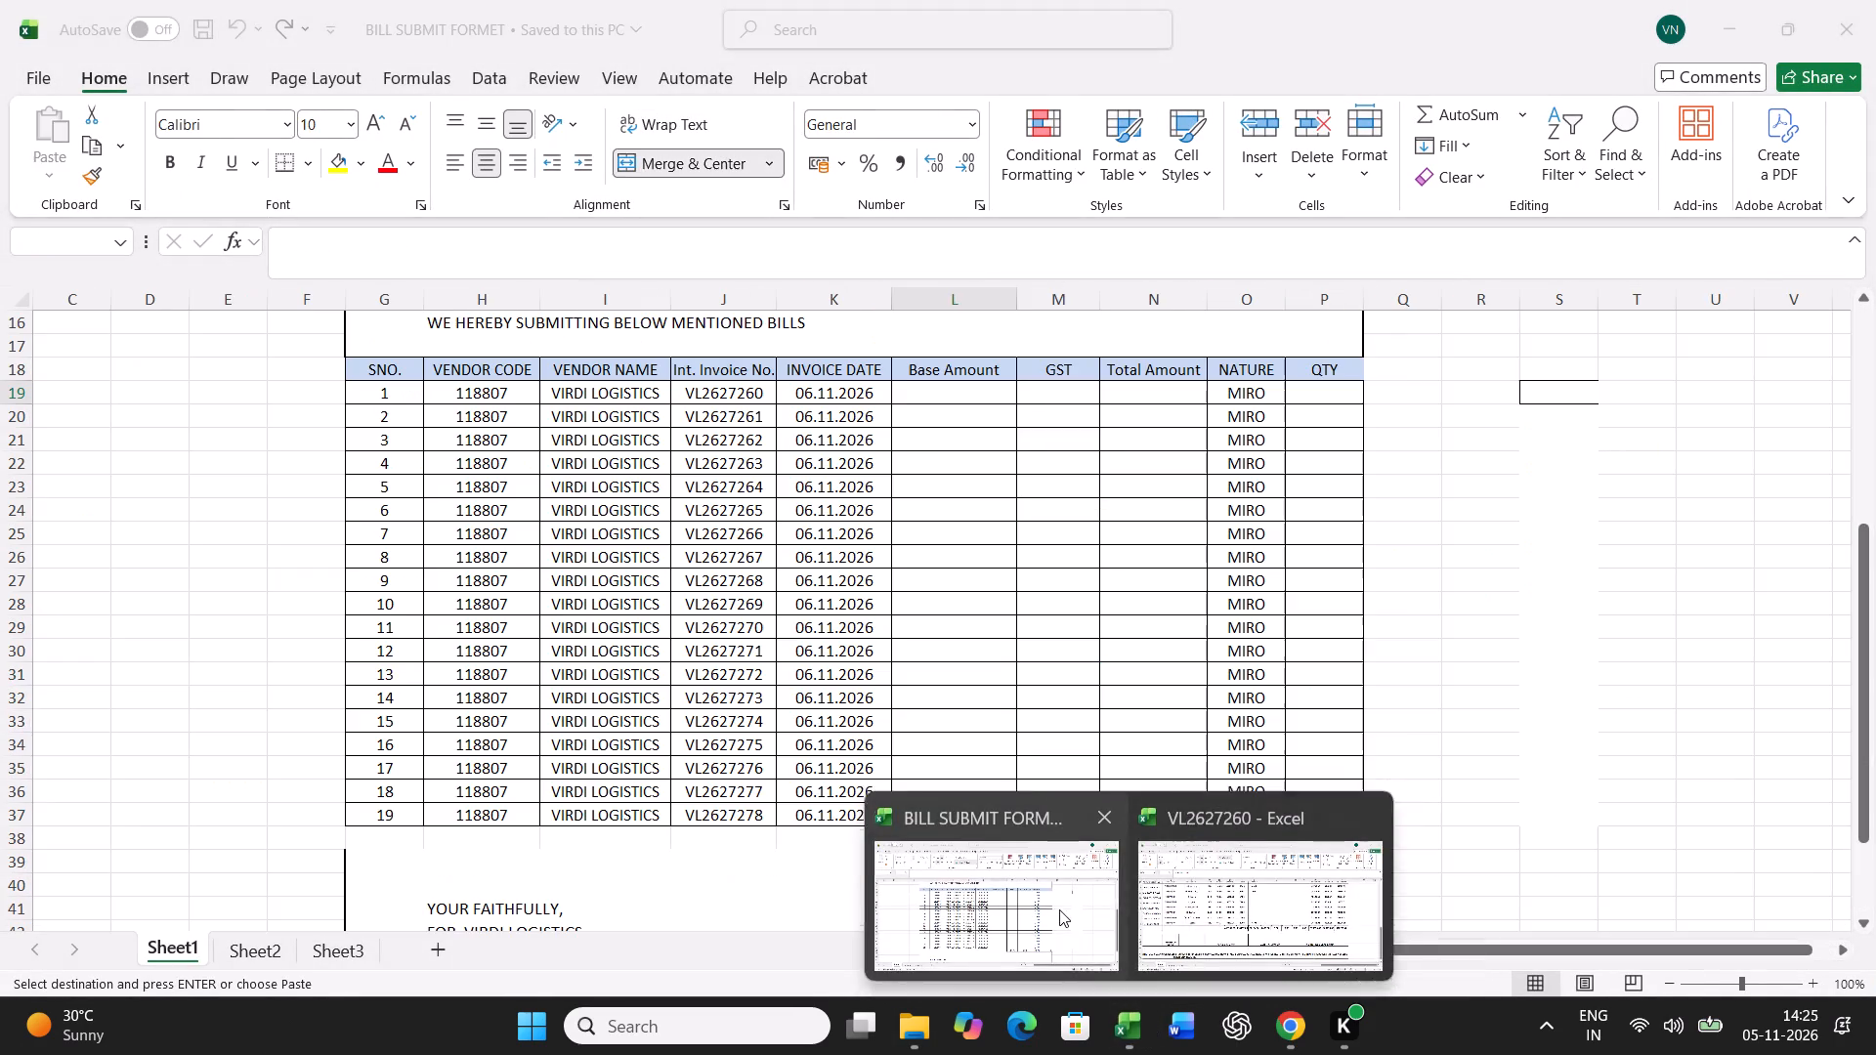
right_click(965, 395)
click(1067, 423)
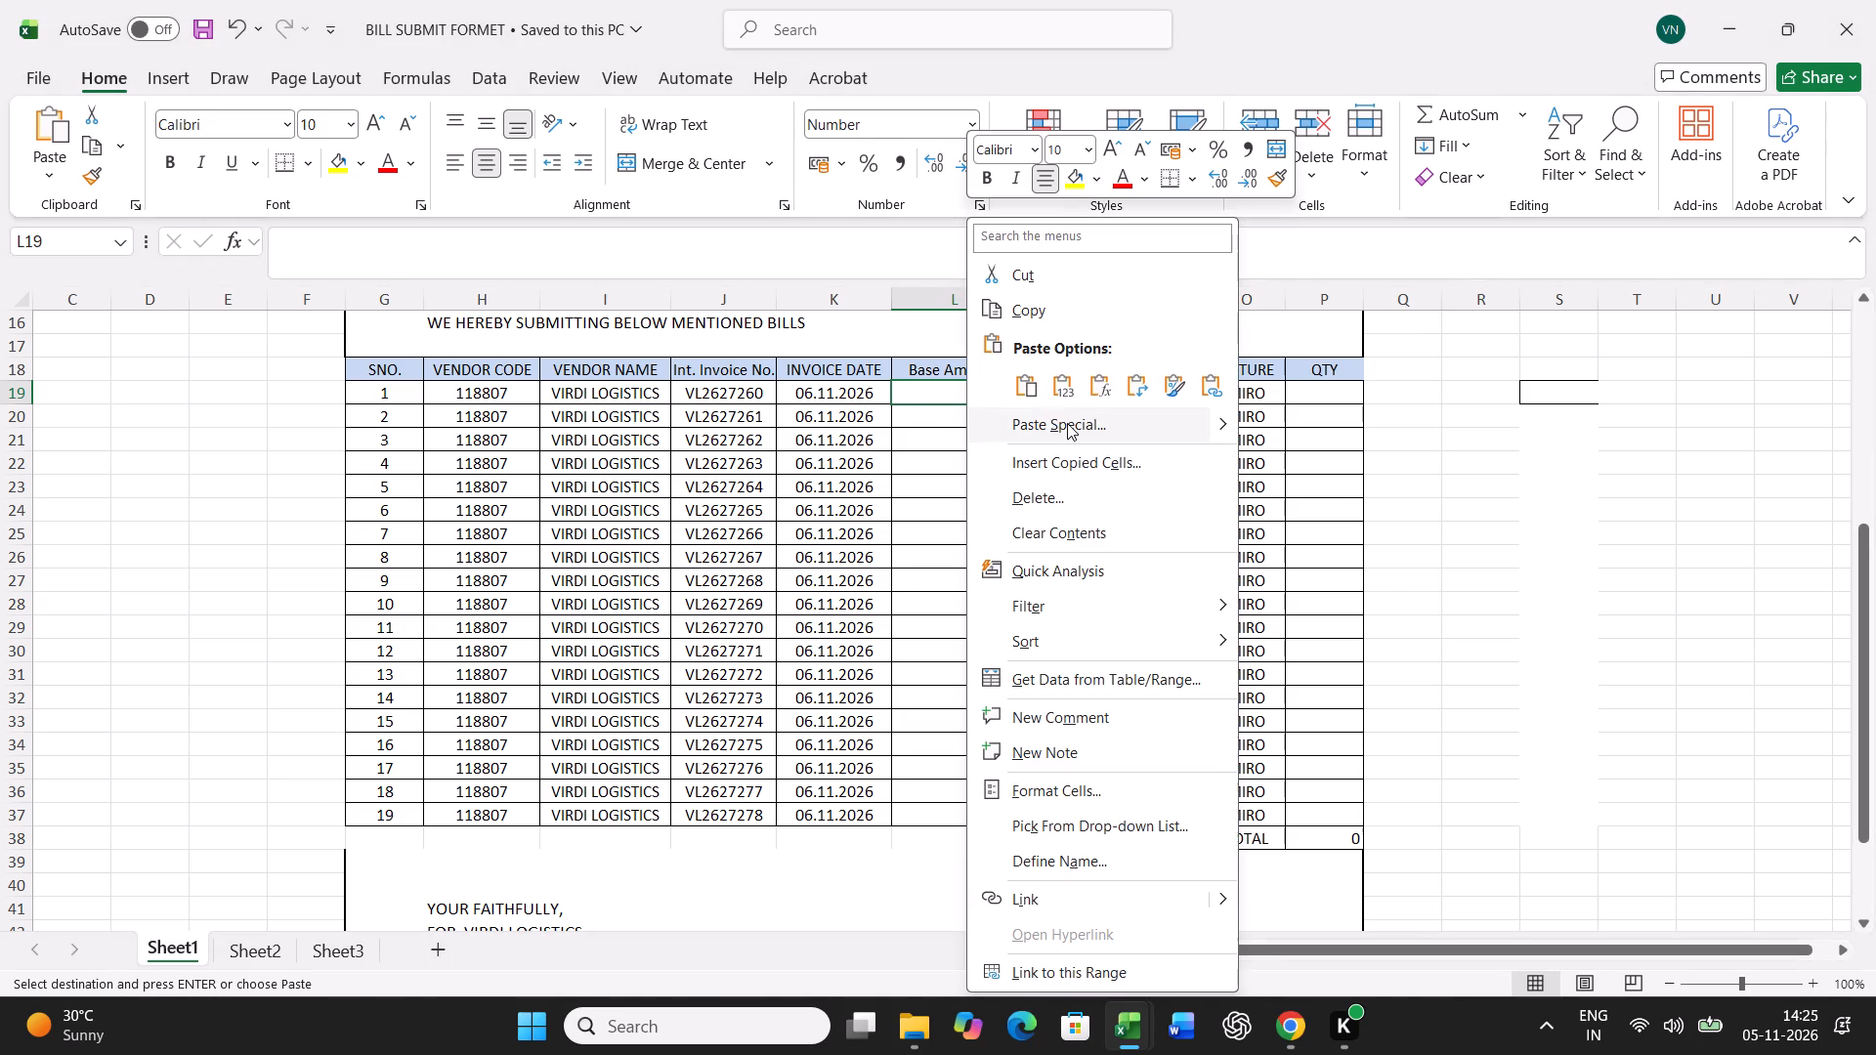
click(867, 361)
click(1214, 652)
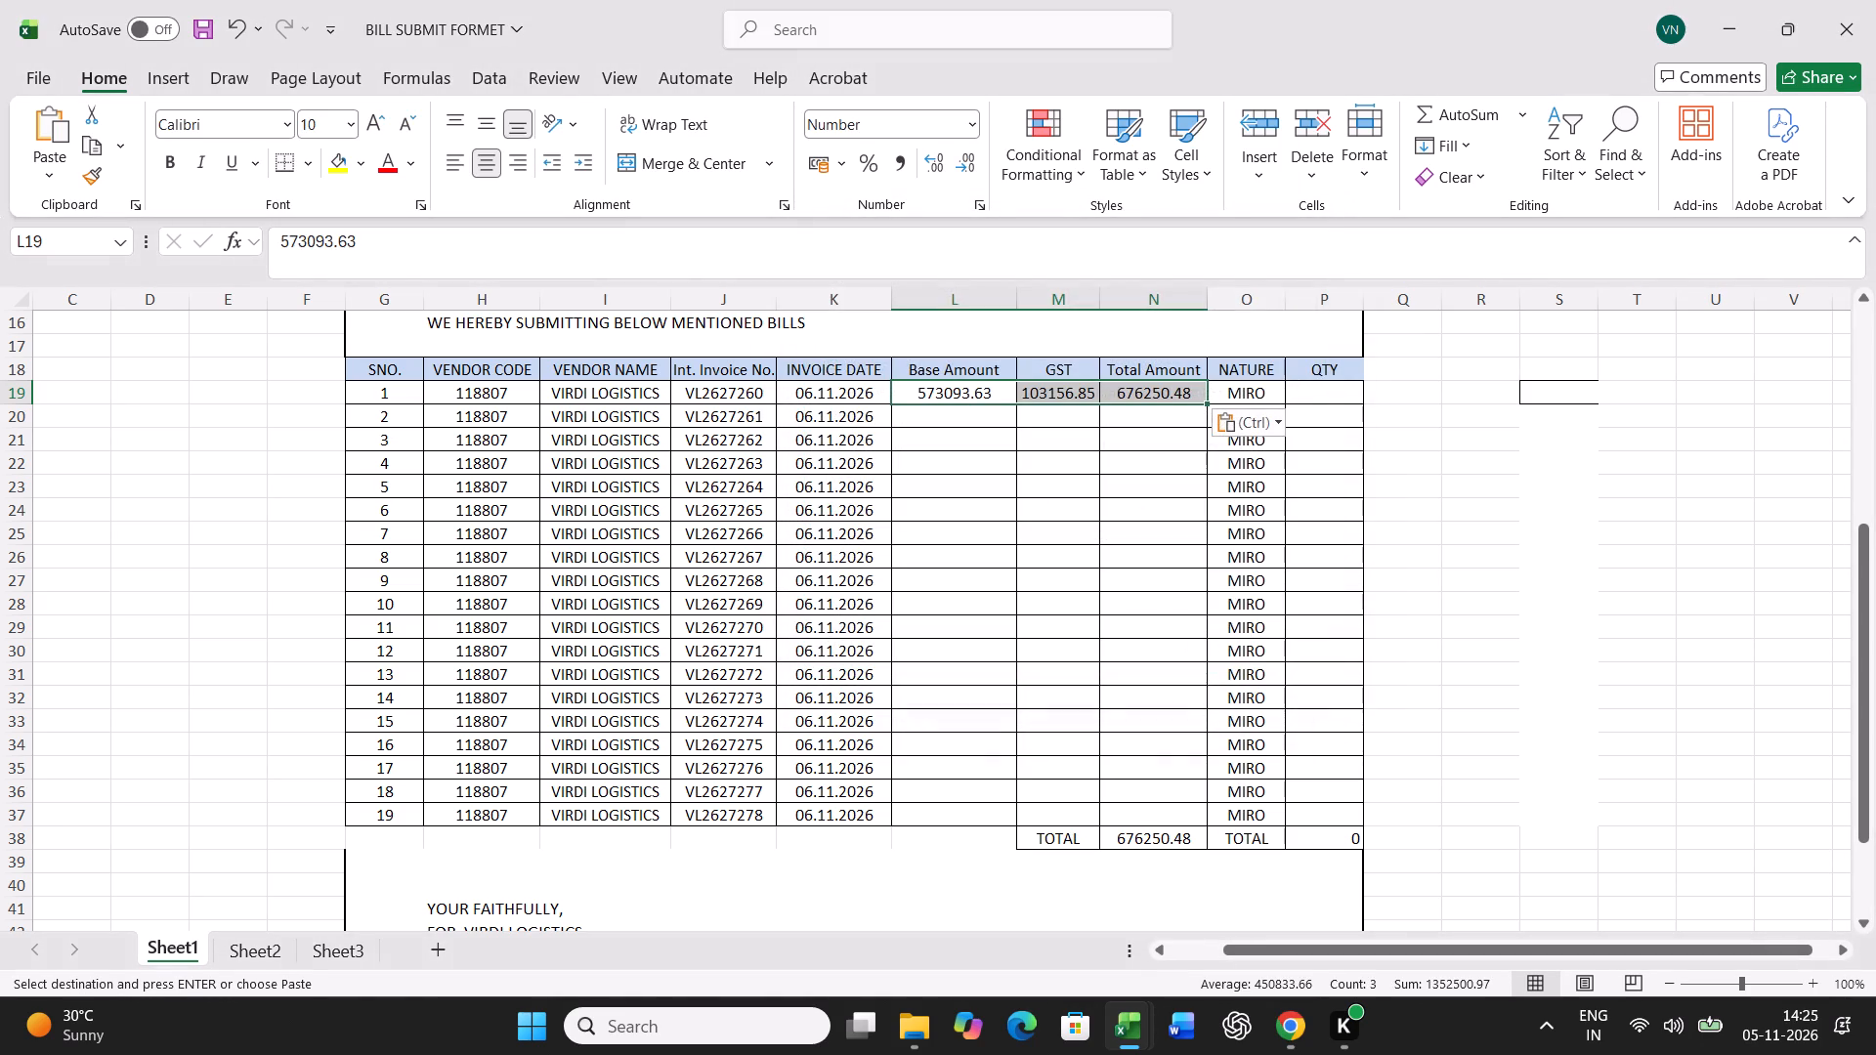
Enter a quantity of 20 for invoice VL2627260.
click(1322, 389)
text(20)
key(Return)
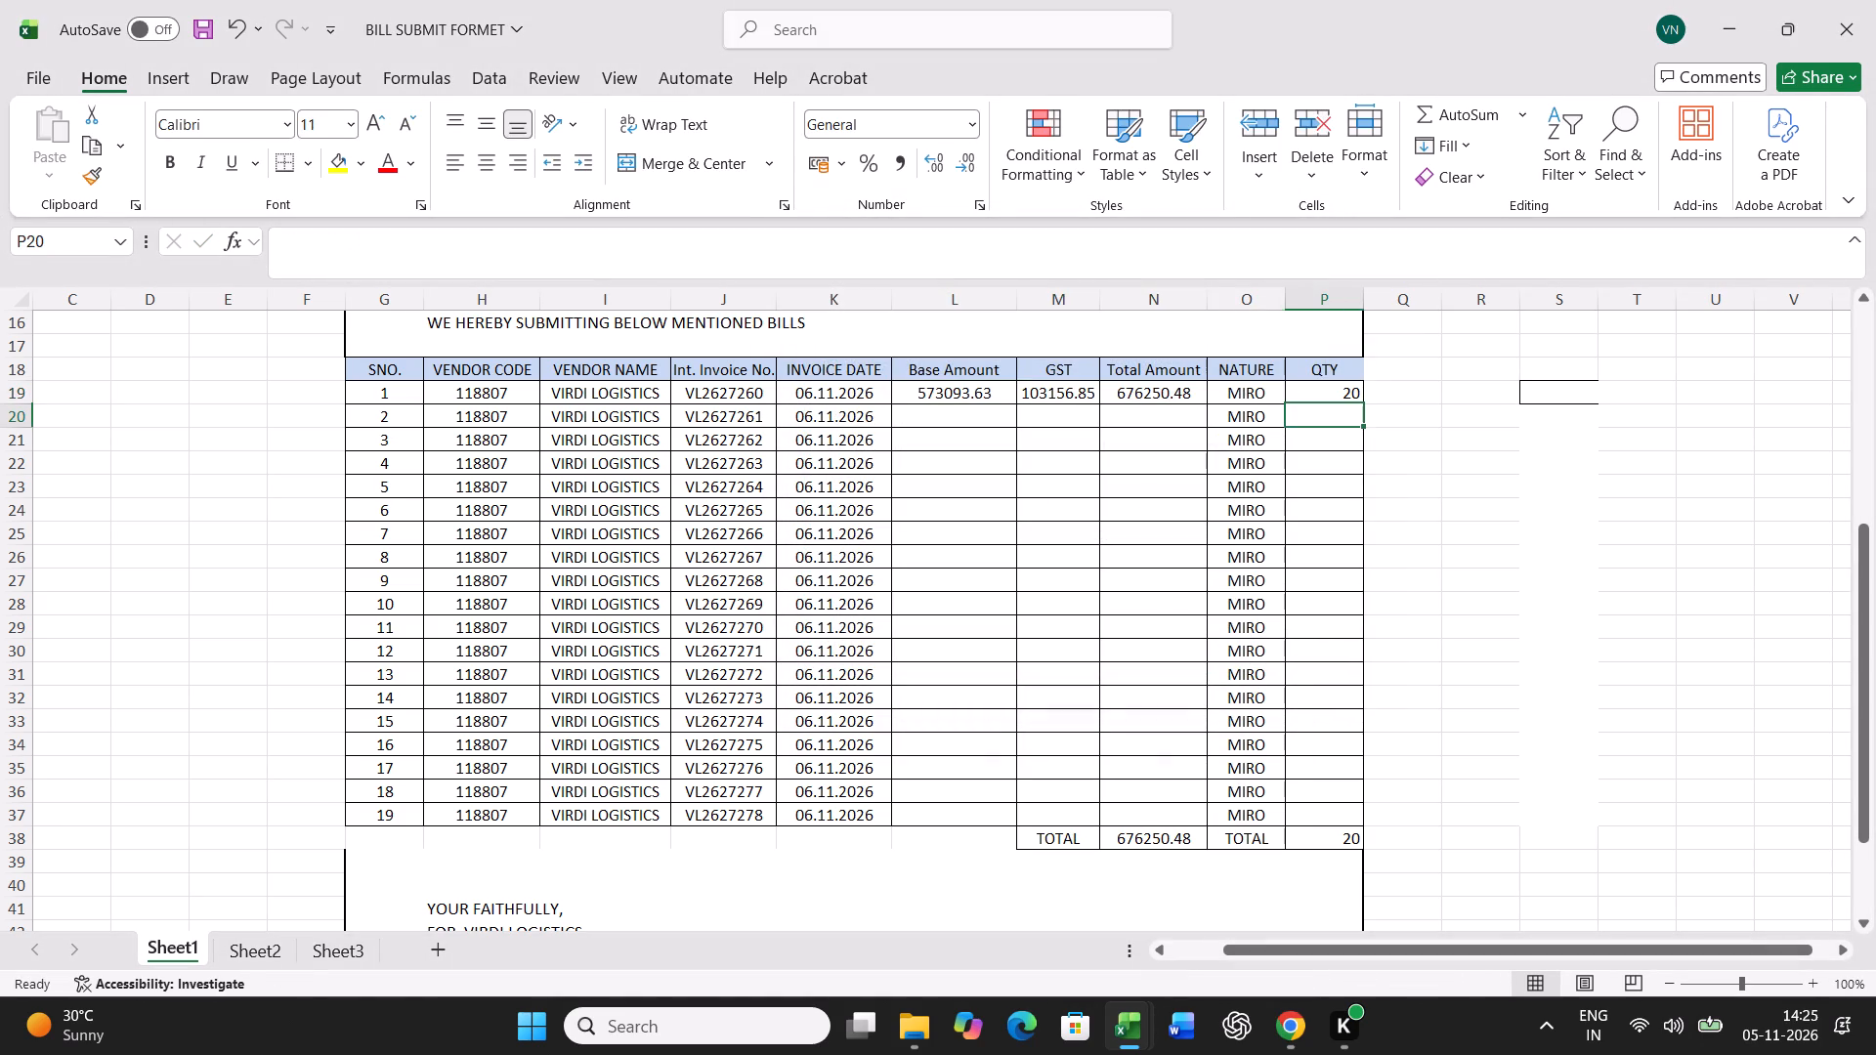
Close the VL2627260 bill workbook and open bill VL2627261 from the 201 TO 300 folder.
click(1140, 1022)
click(1202, 922)
click(1858, 15)
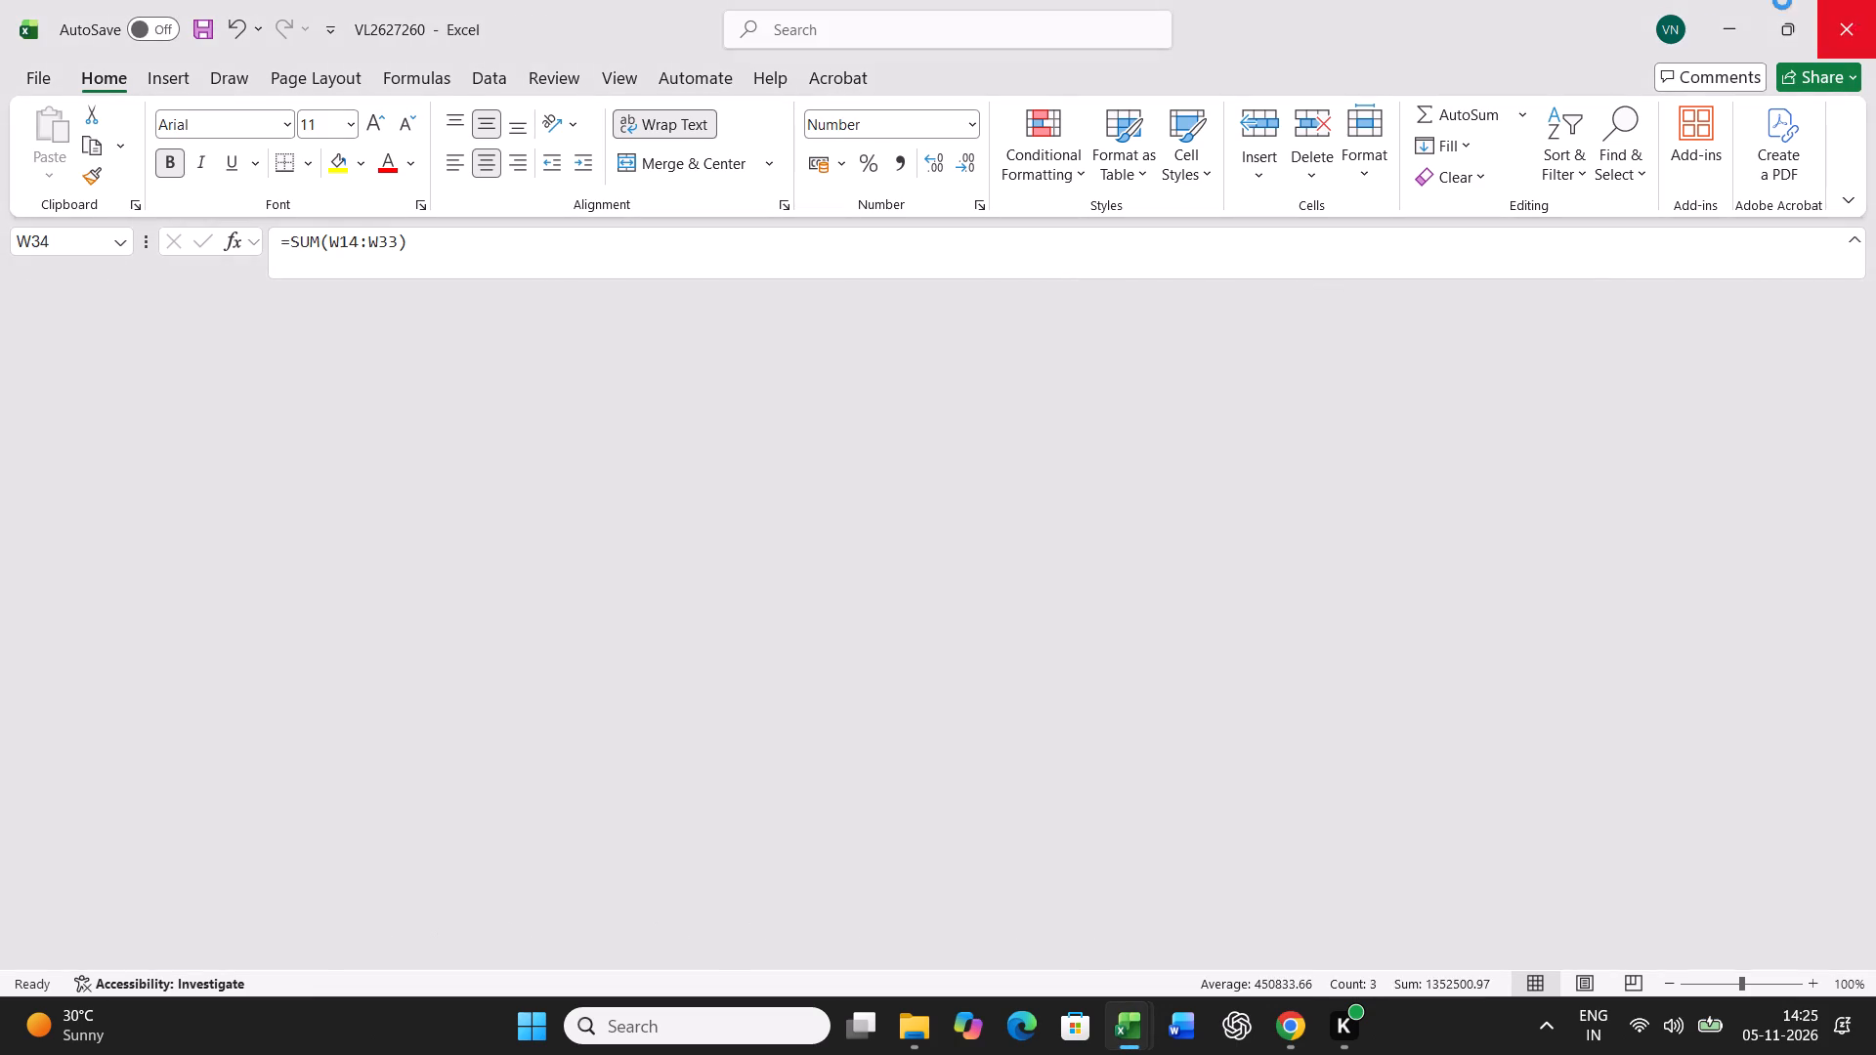
click(915, 1031)
click(287, 323)
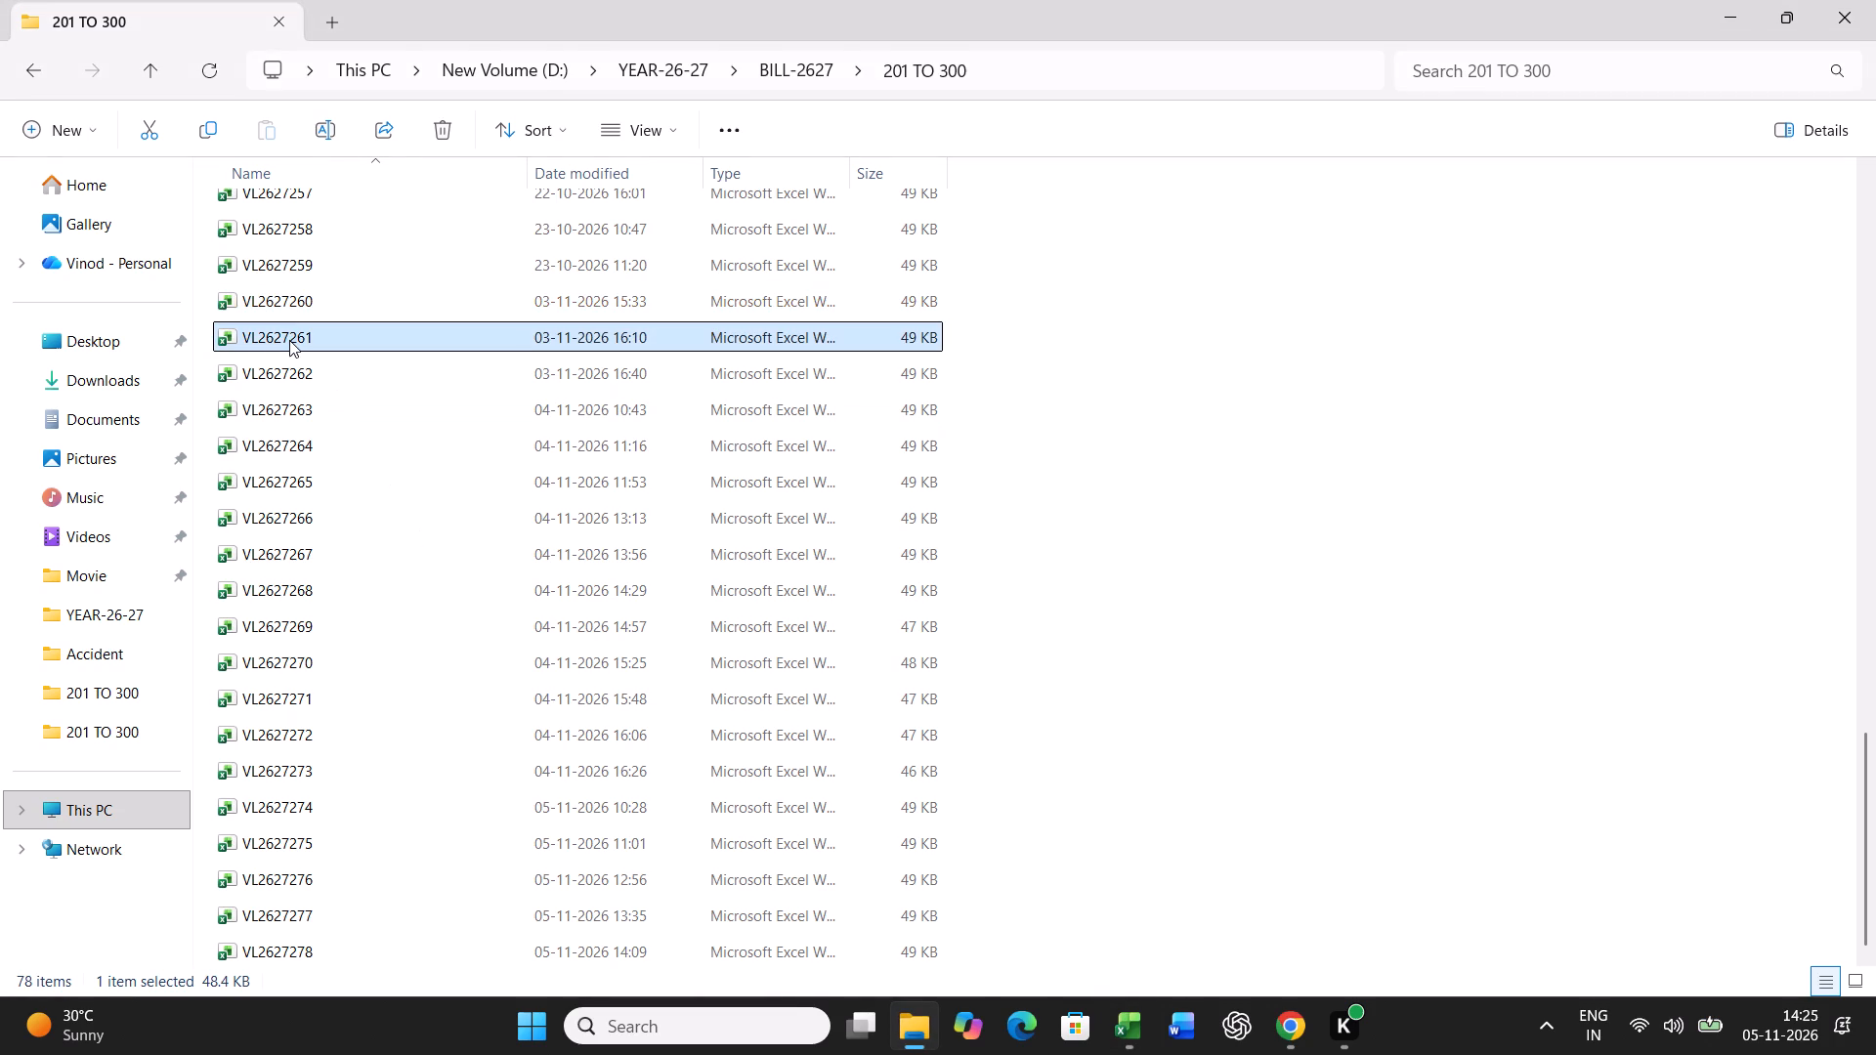
double_click(289, 340)
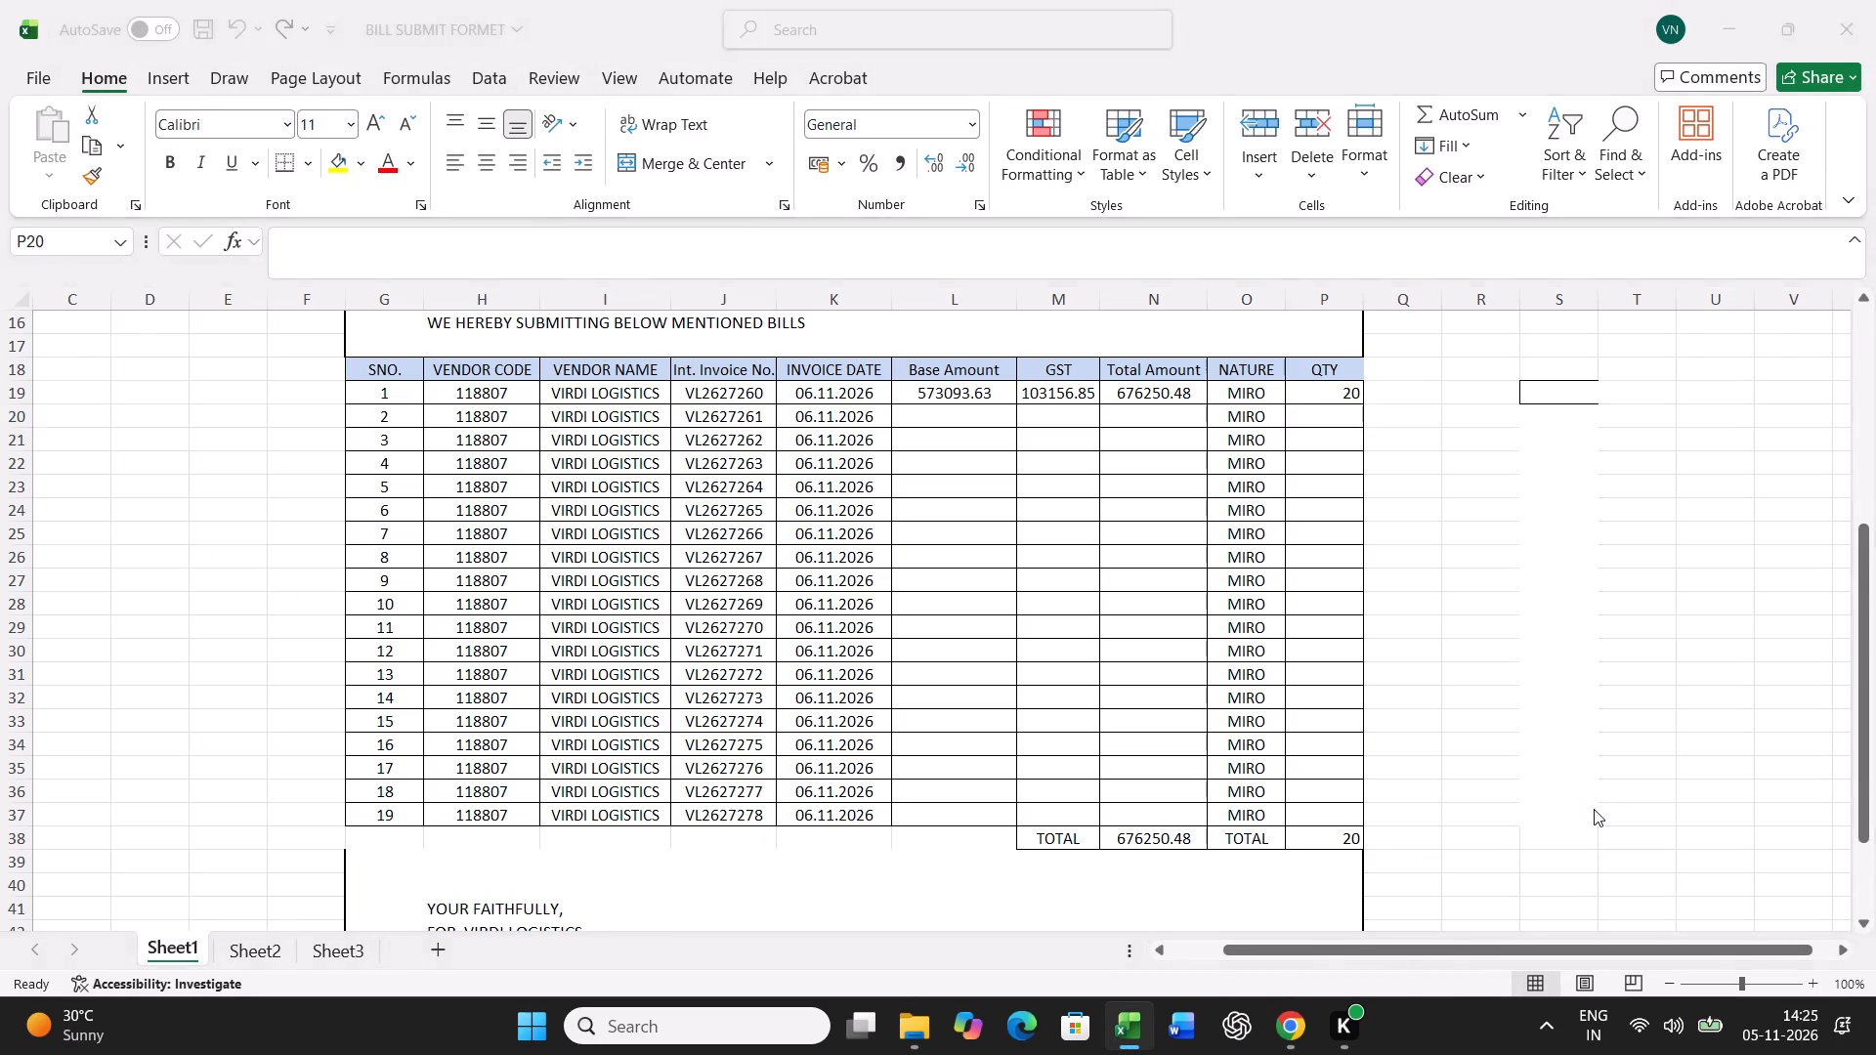
Copy the base, GST and total amount sums from bill VL2627261 and paste them as values into serial number 2 of the submission sheet.
scroll(1258, 724, down, 11)
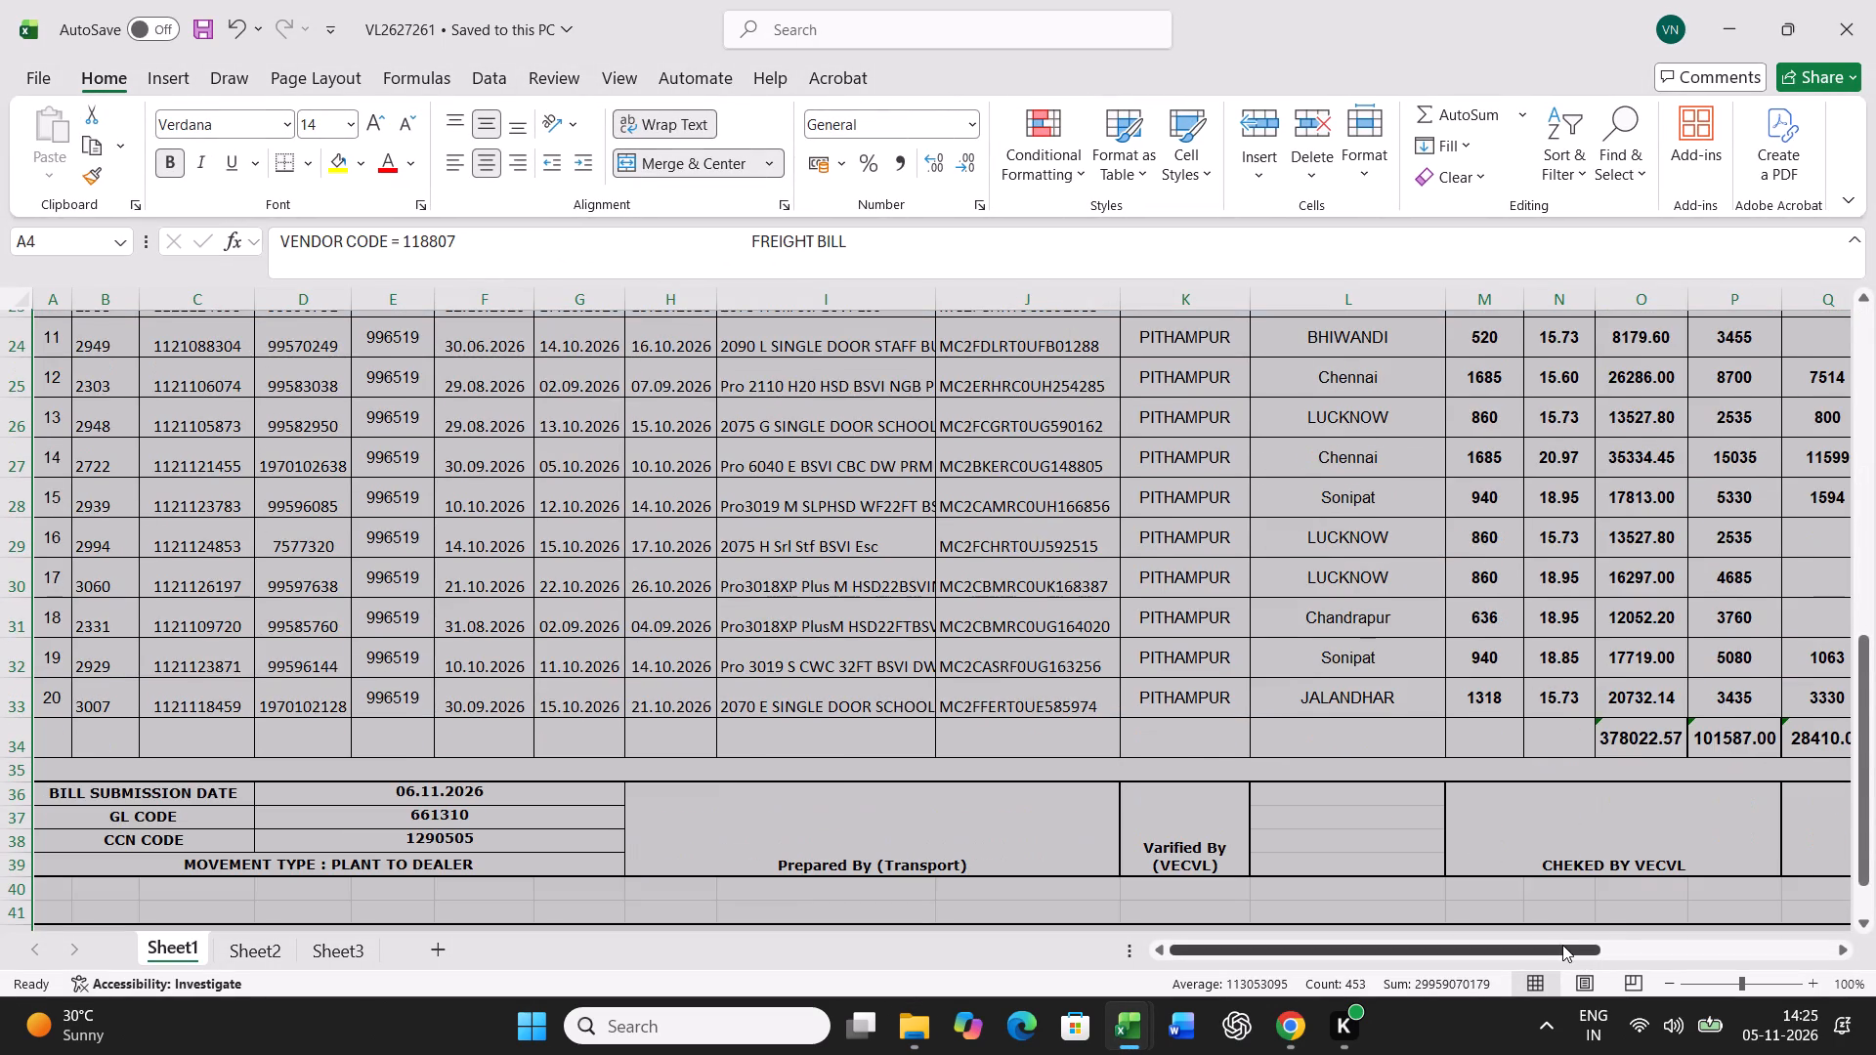
drag(1562, 945, 1873, 959)
drag(1367, 734, 1520, 732)
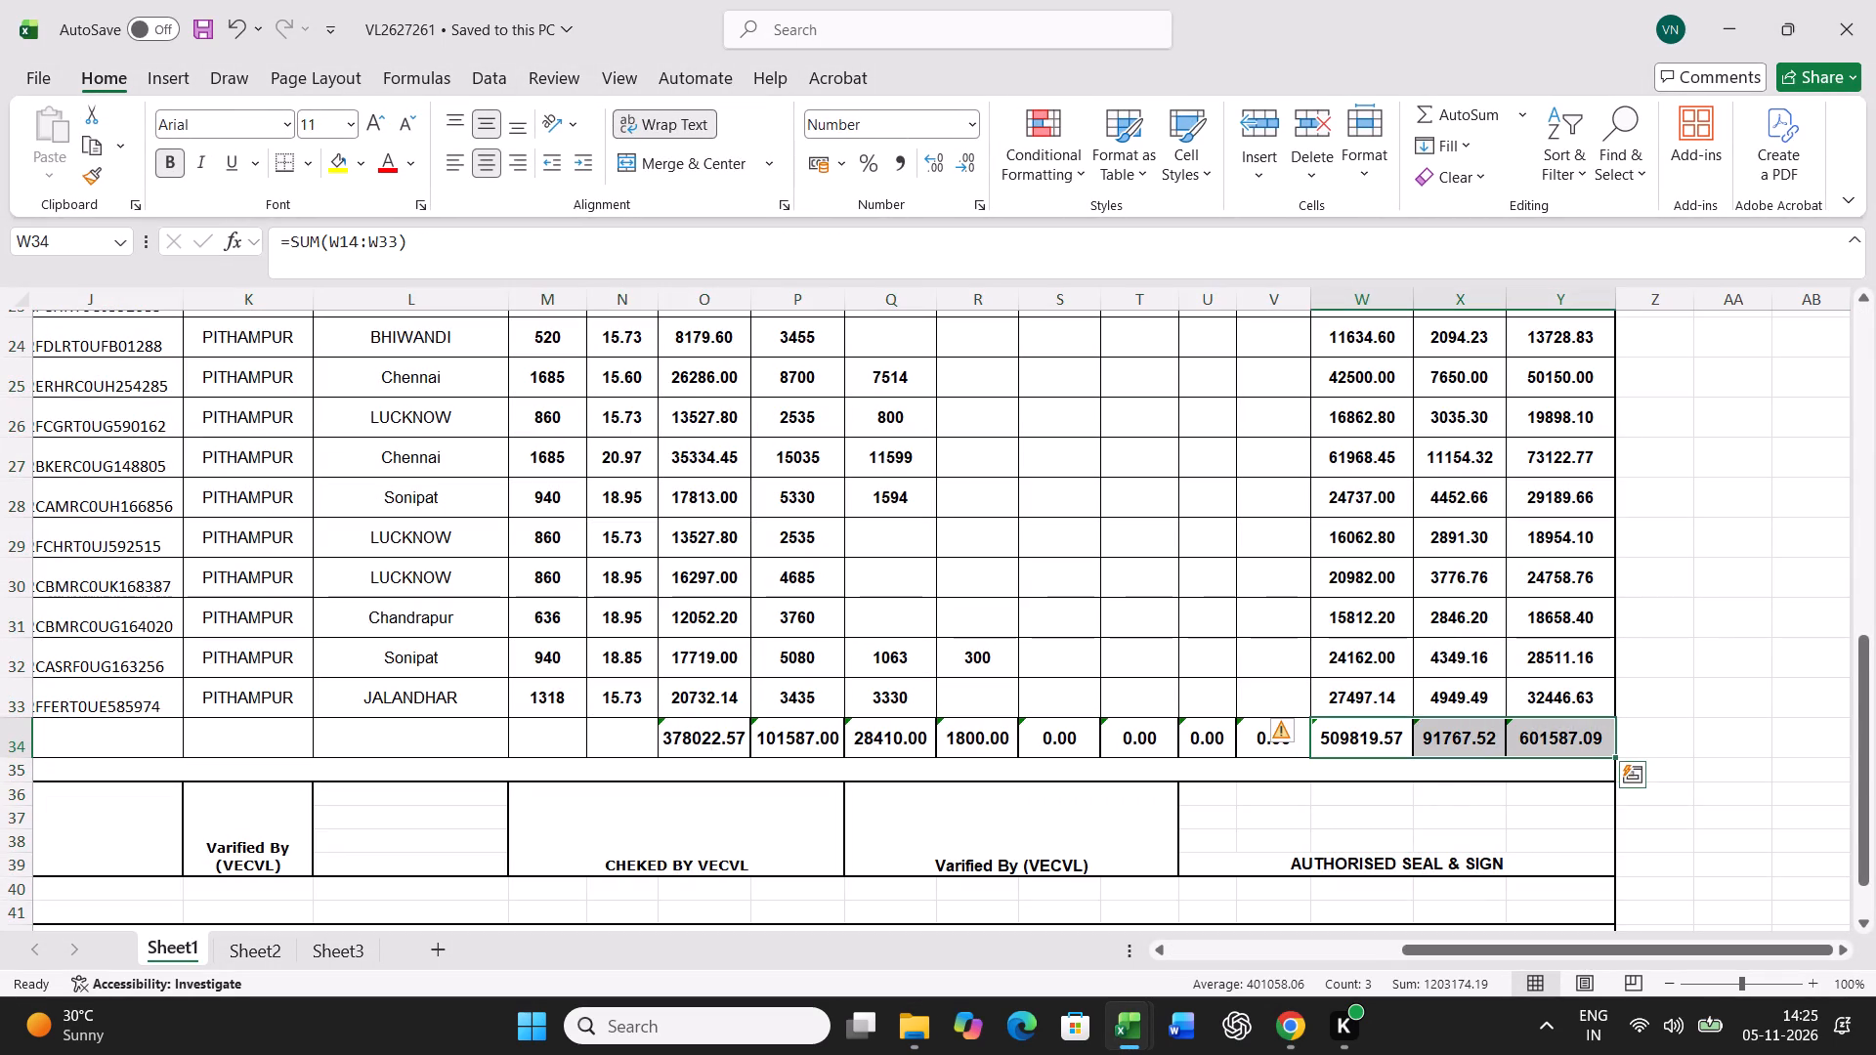
key(ctrl+c)
click(1122, 1045)
click(1058, 928)
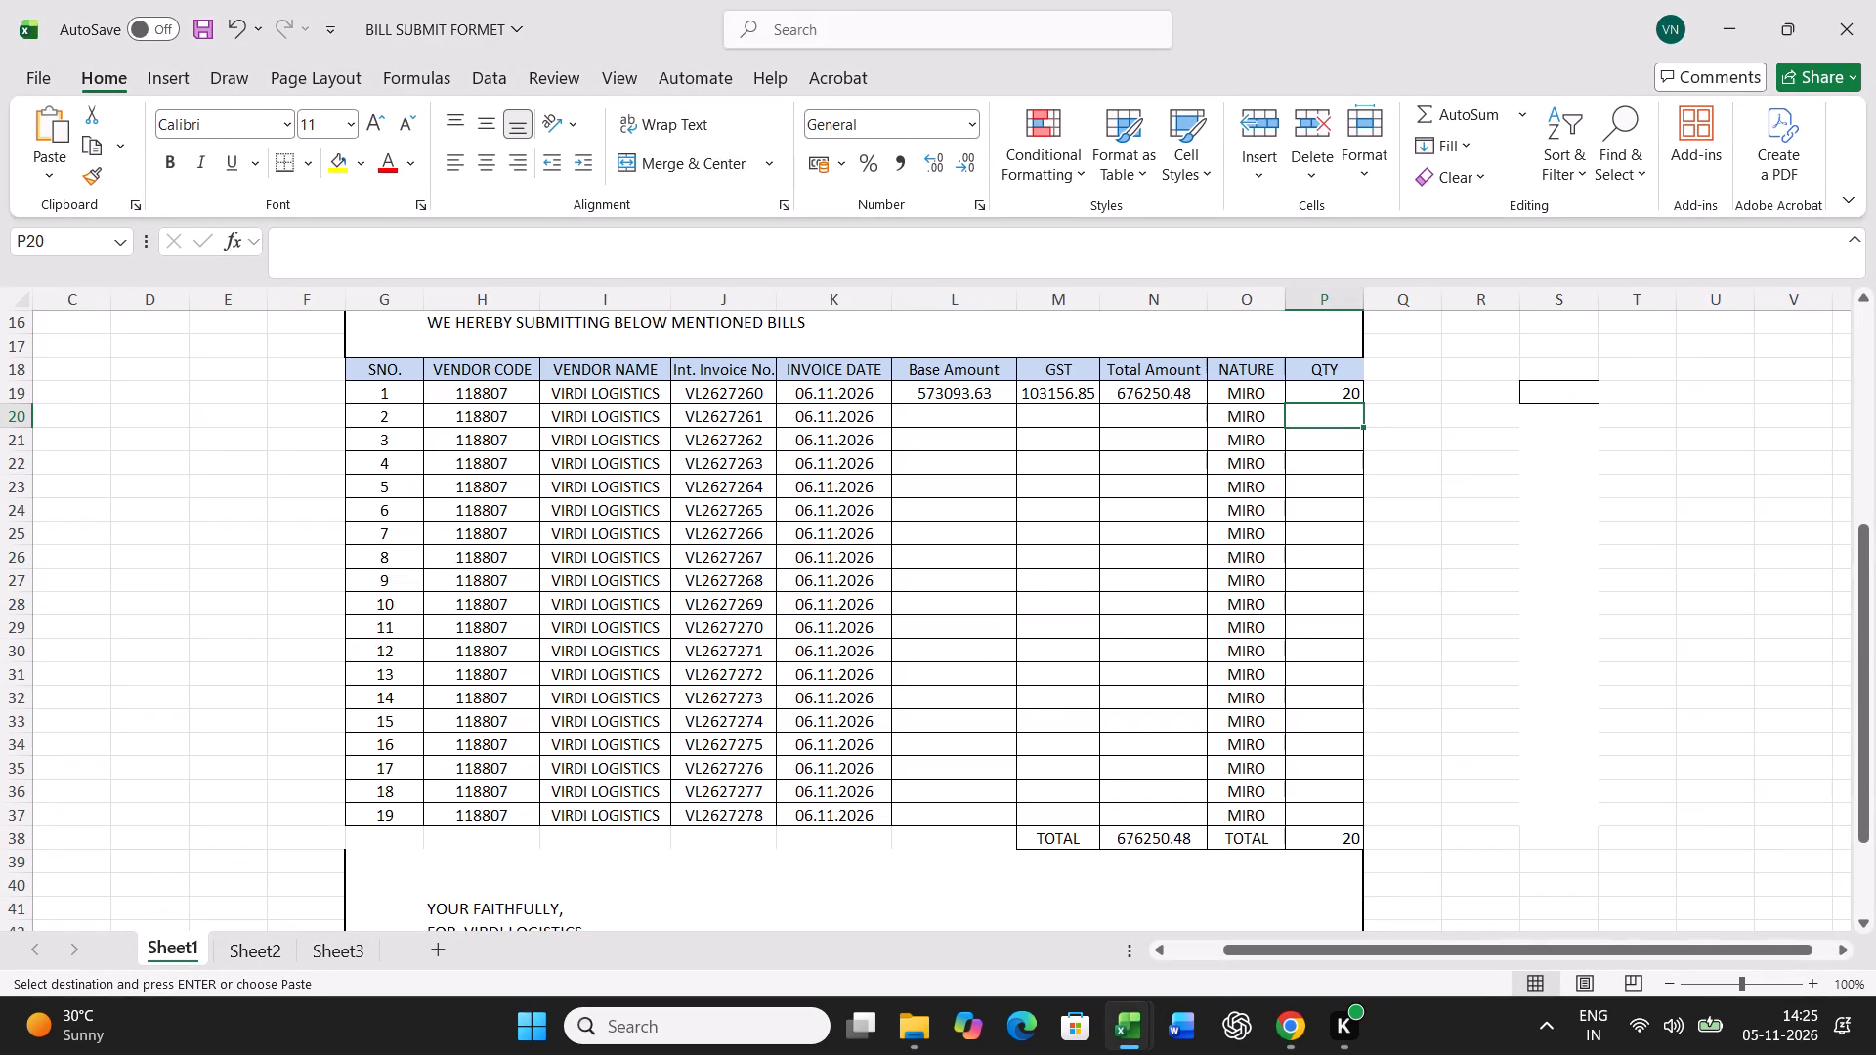
right_click(944, 418)
click(1063, 439)
click(850, 381)
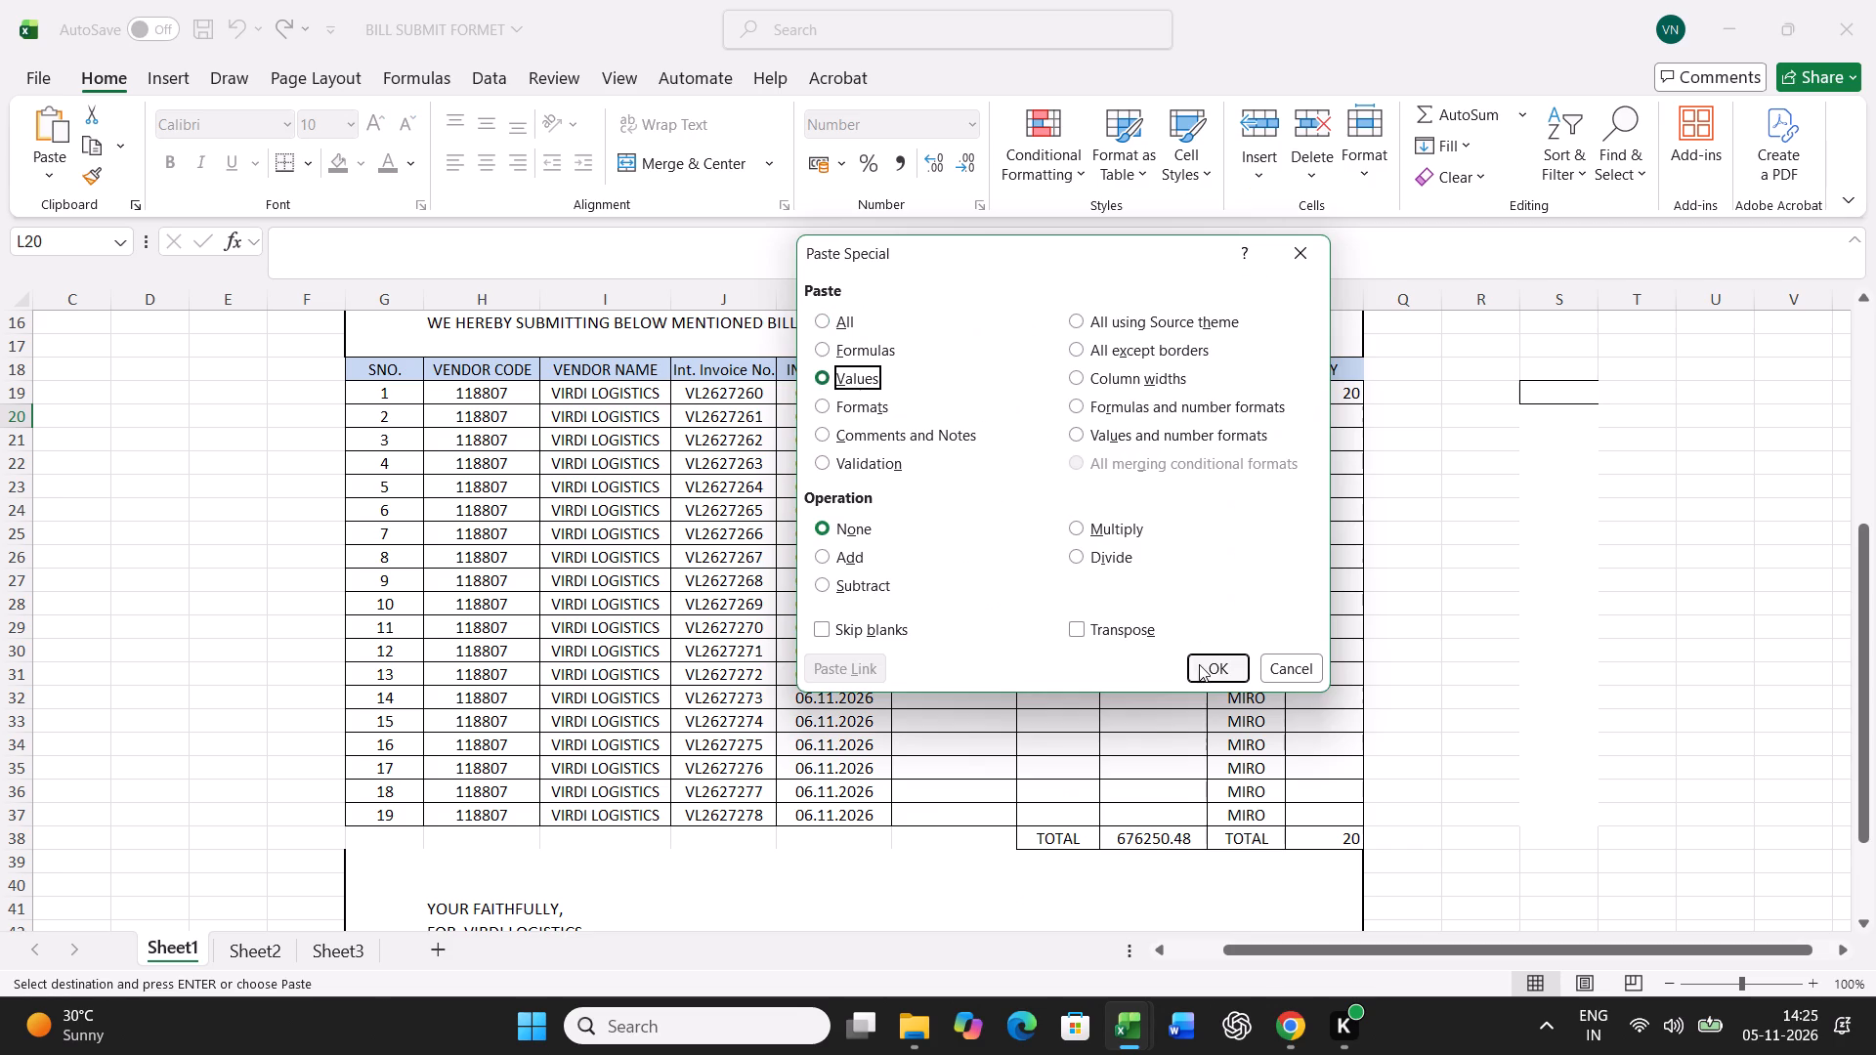
click(1201, 667)
Enter a quantity of 20 for invoice VL2627261.
click(1340, 422)
text(20)
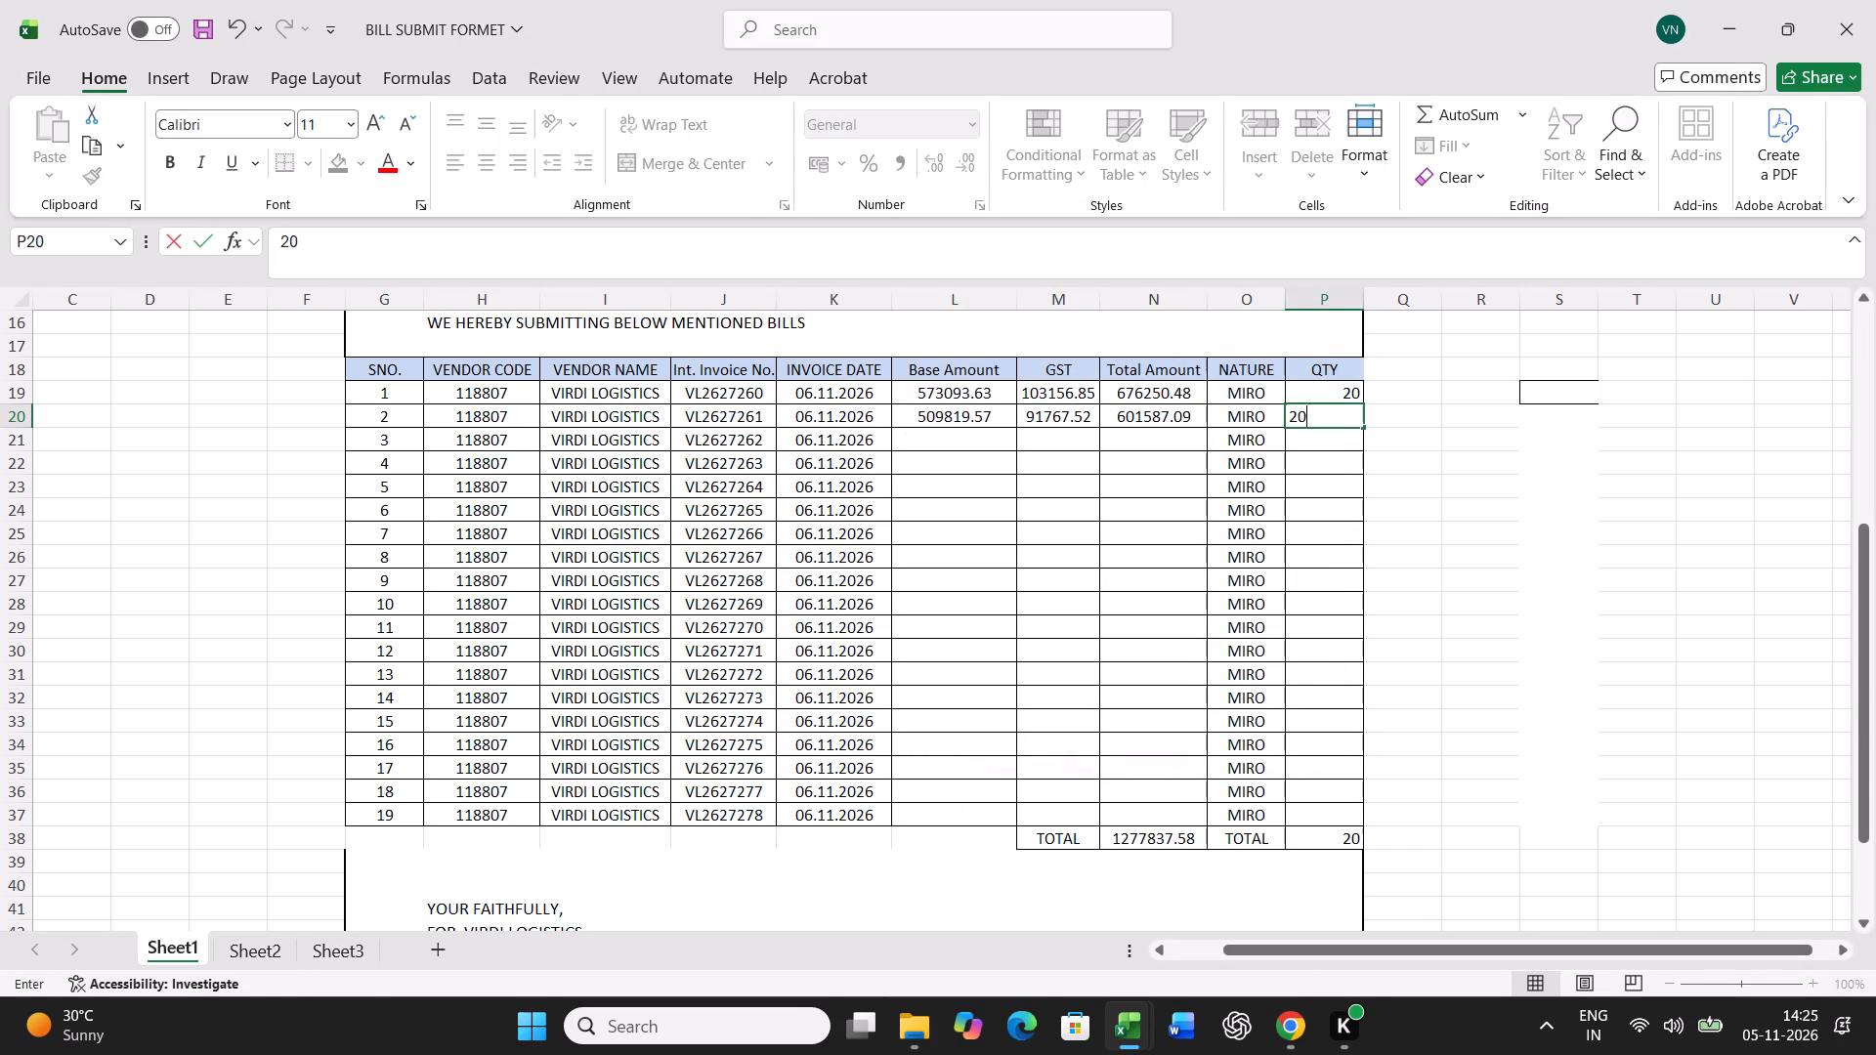
key(Return)
Close the VL2627261 bill workbook and open bill VL2627262 from the 201 TO 300 folder.
click(1130, 1025)
click(1227, 935)
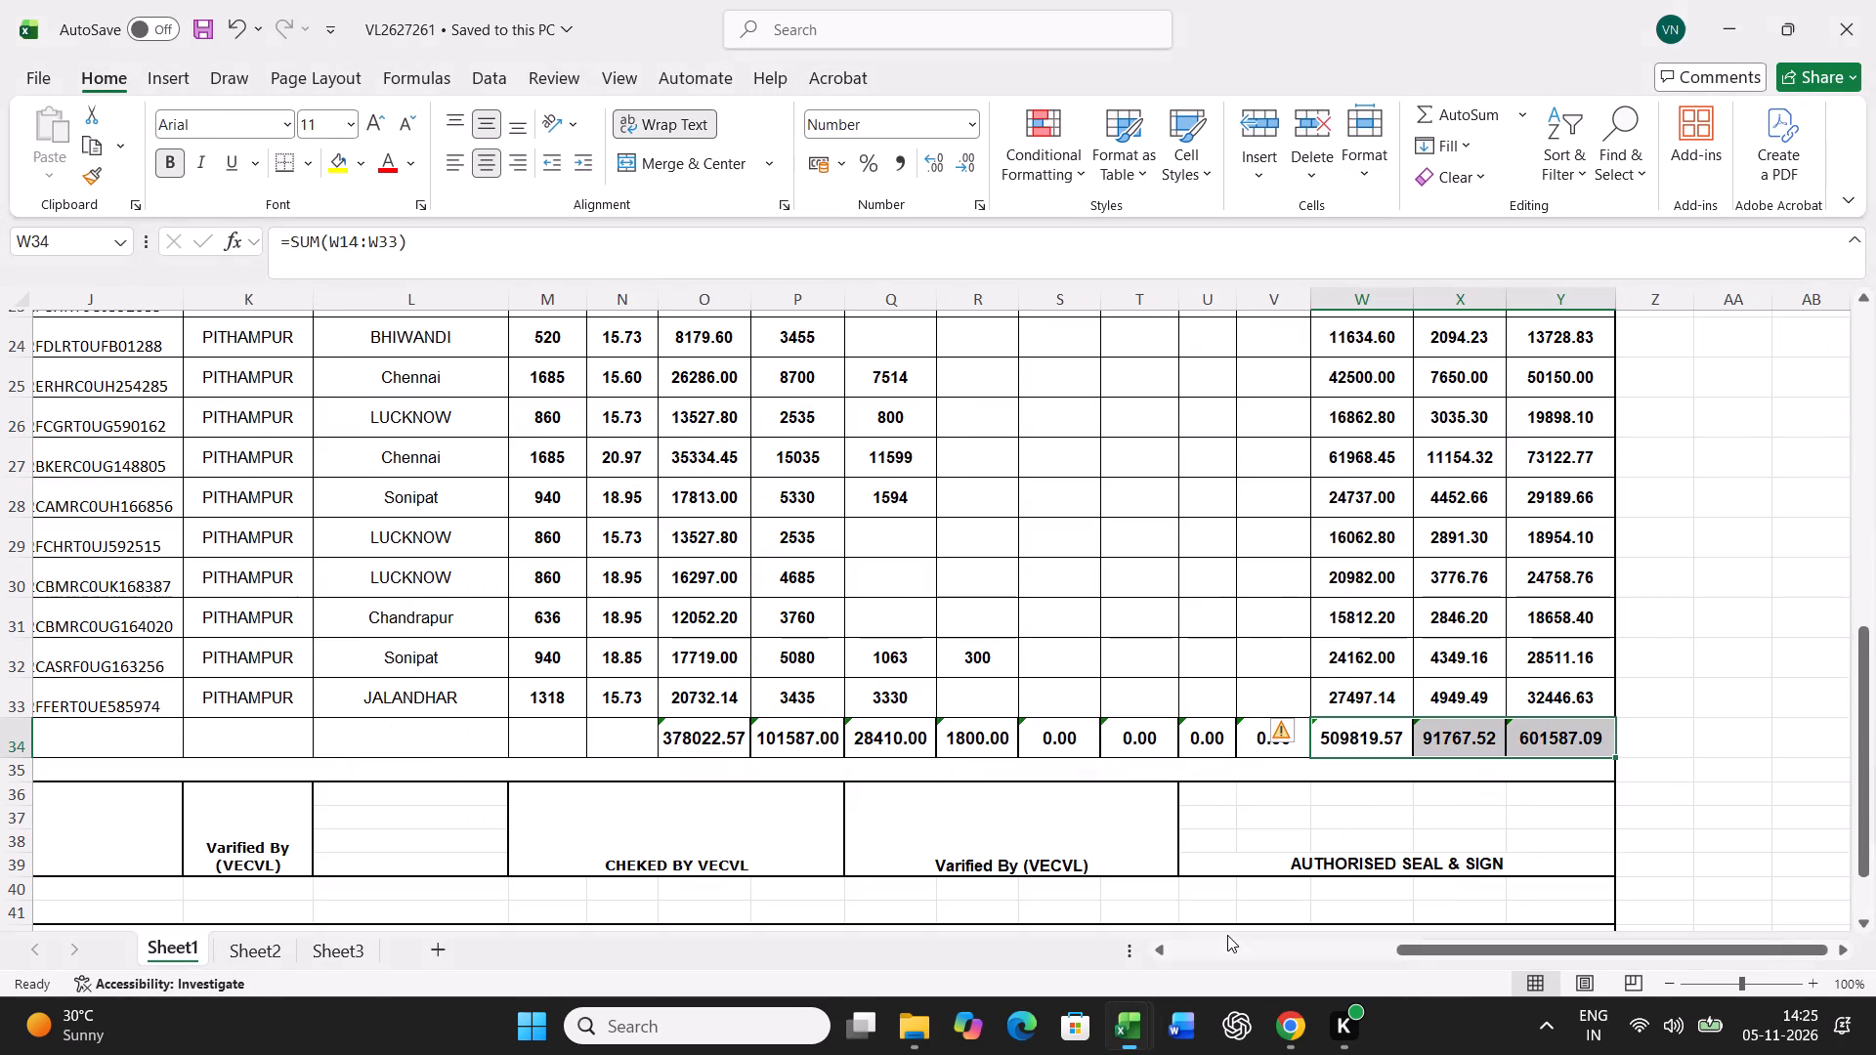
click(1869, 4)
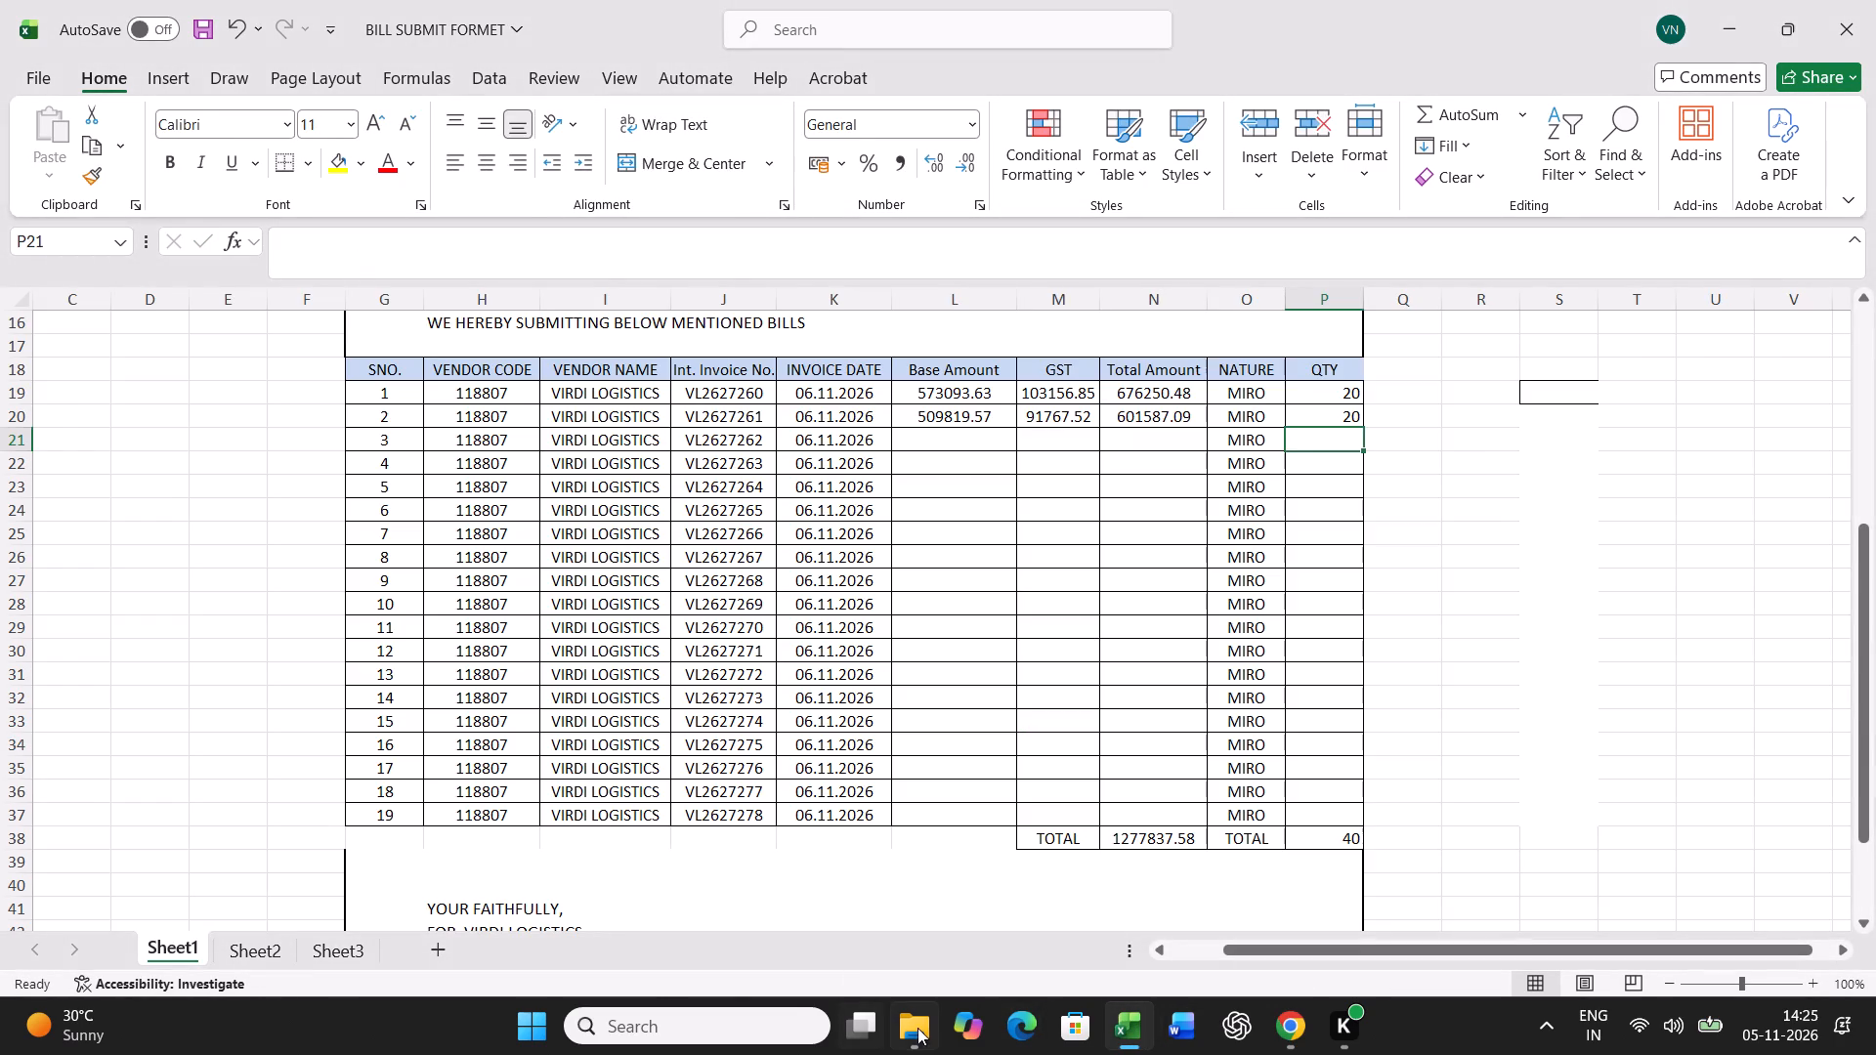
click(917, 1028)
double_click(275, 362)
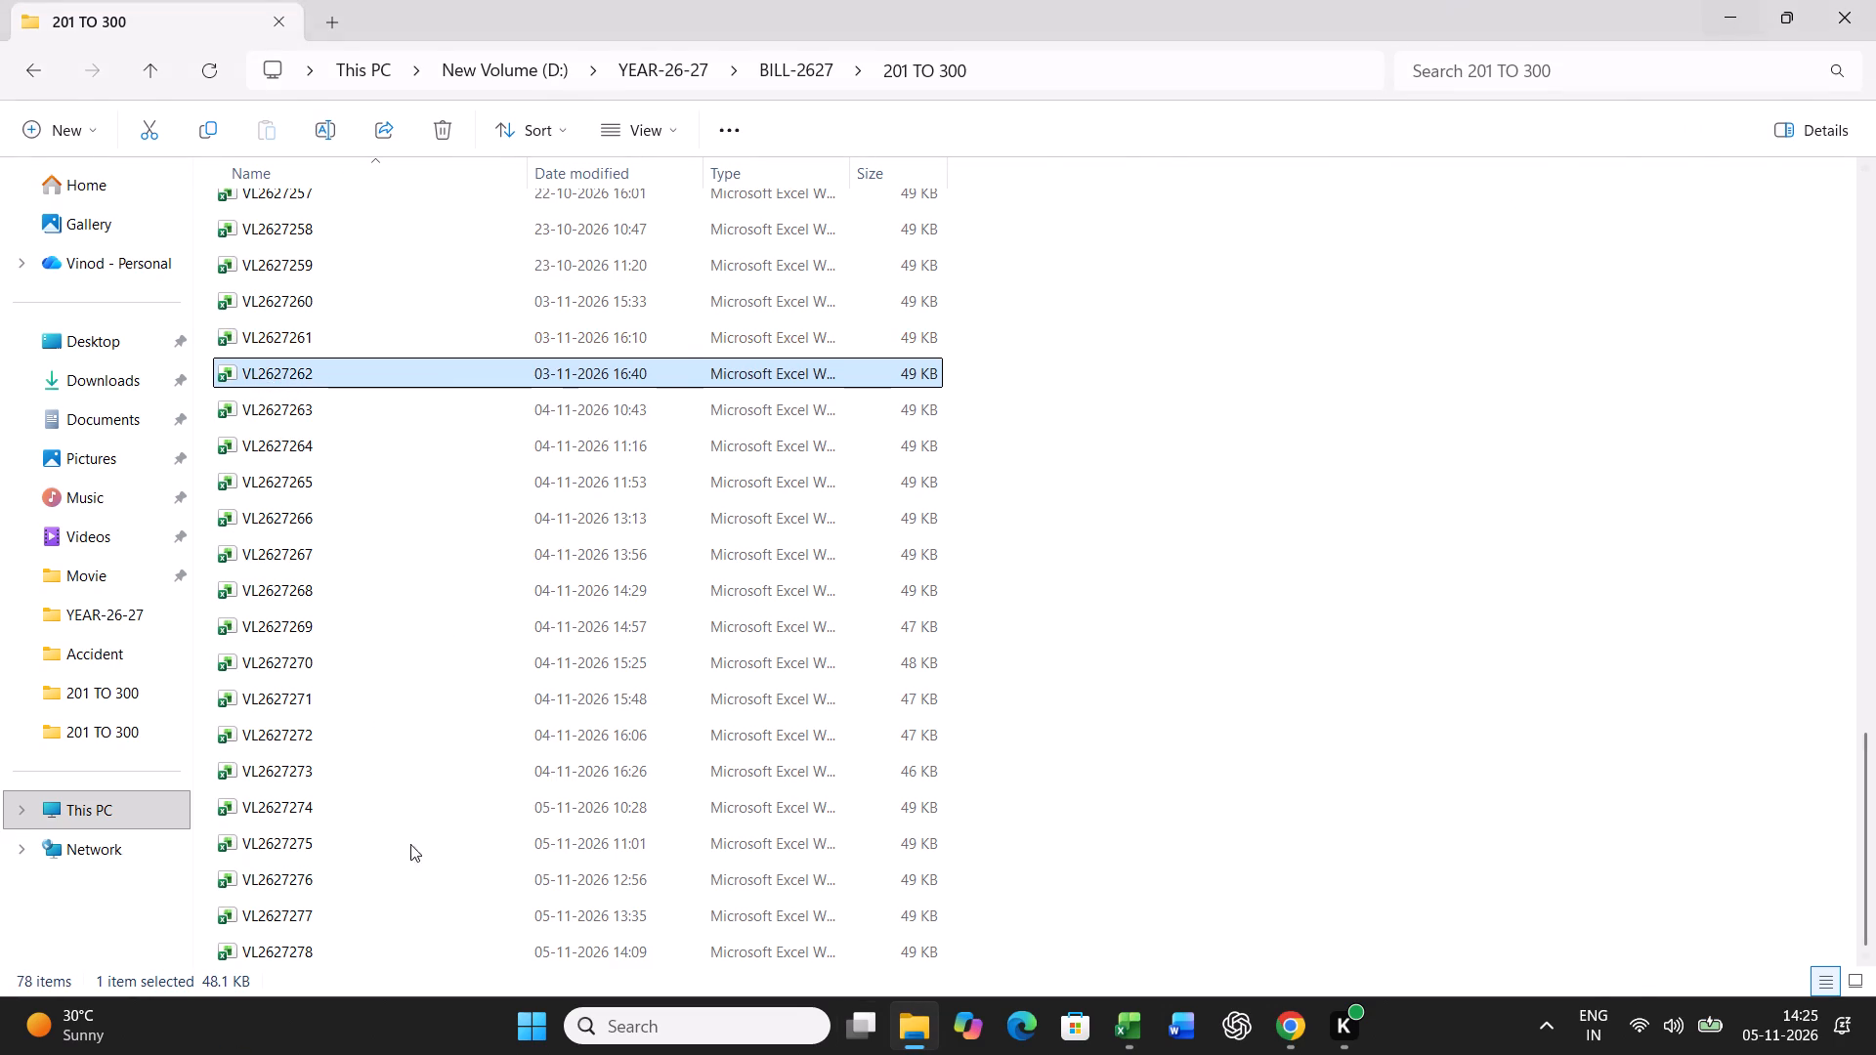
scroll(1150, 644, down, 11)
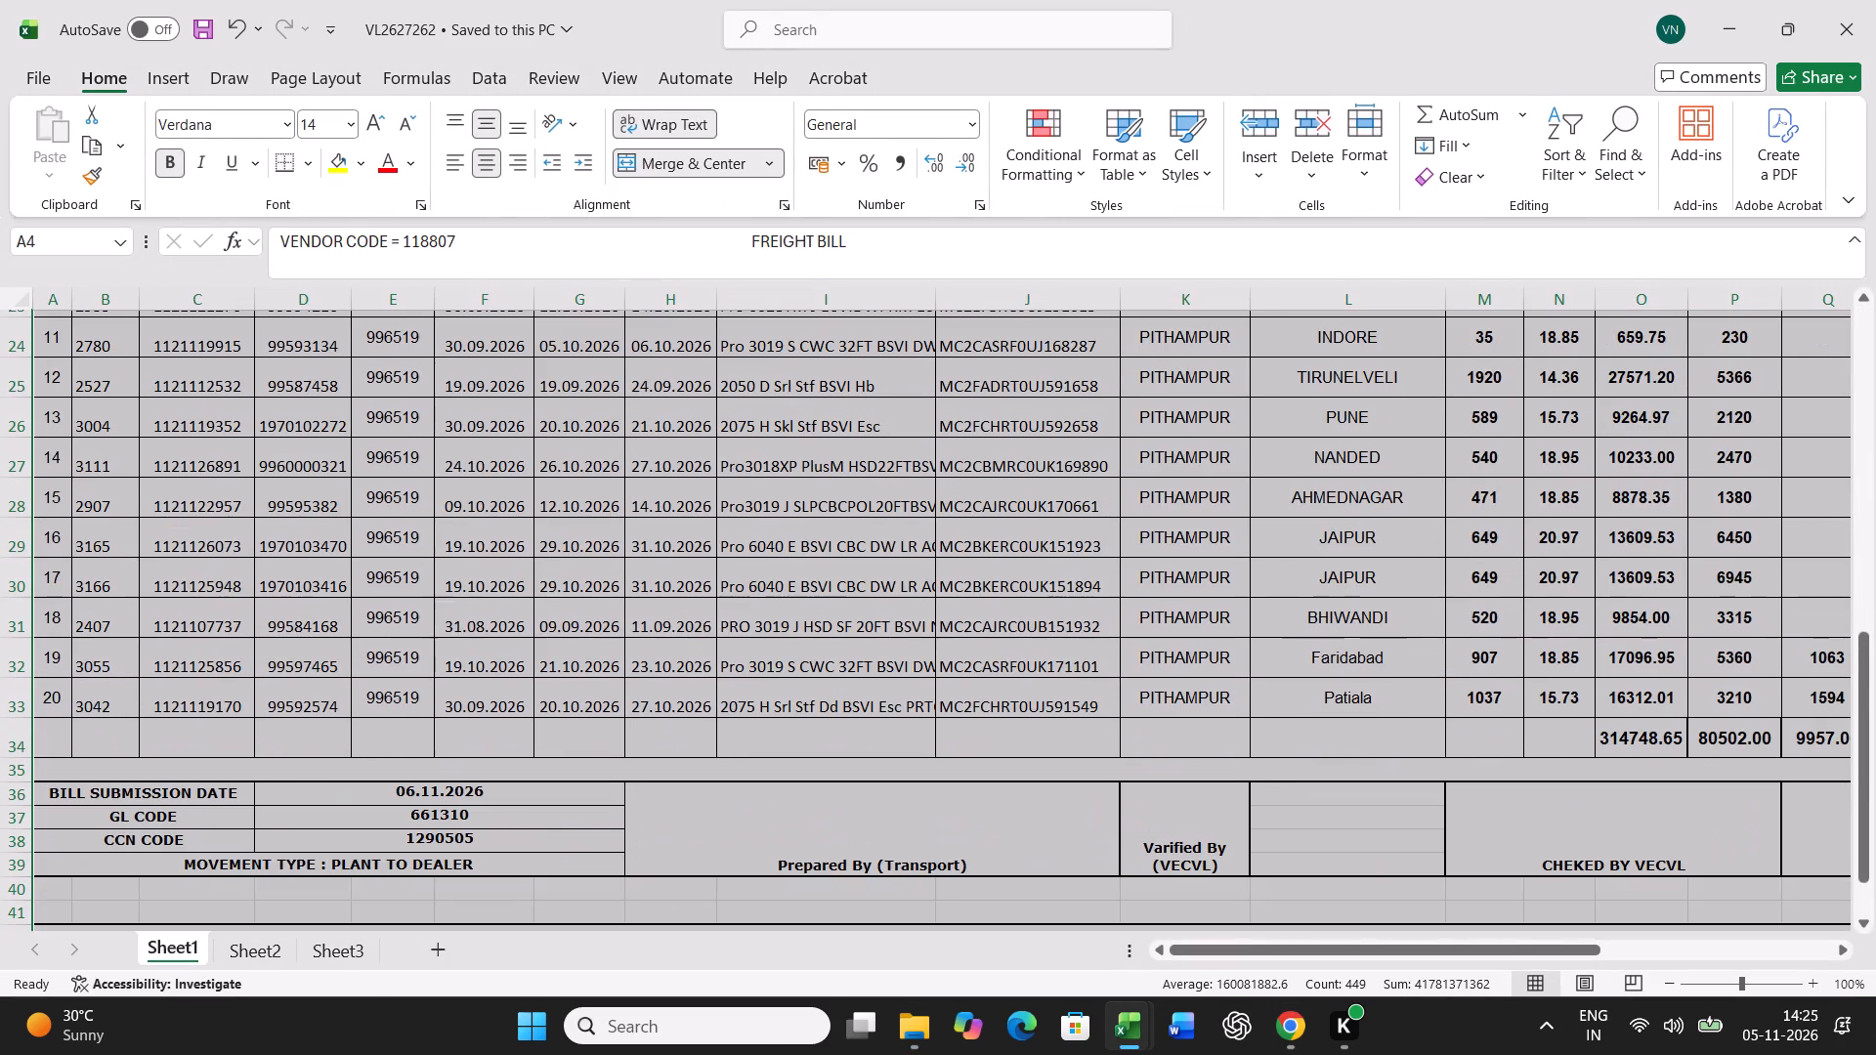
drag(1476, 948, 1856, 960)
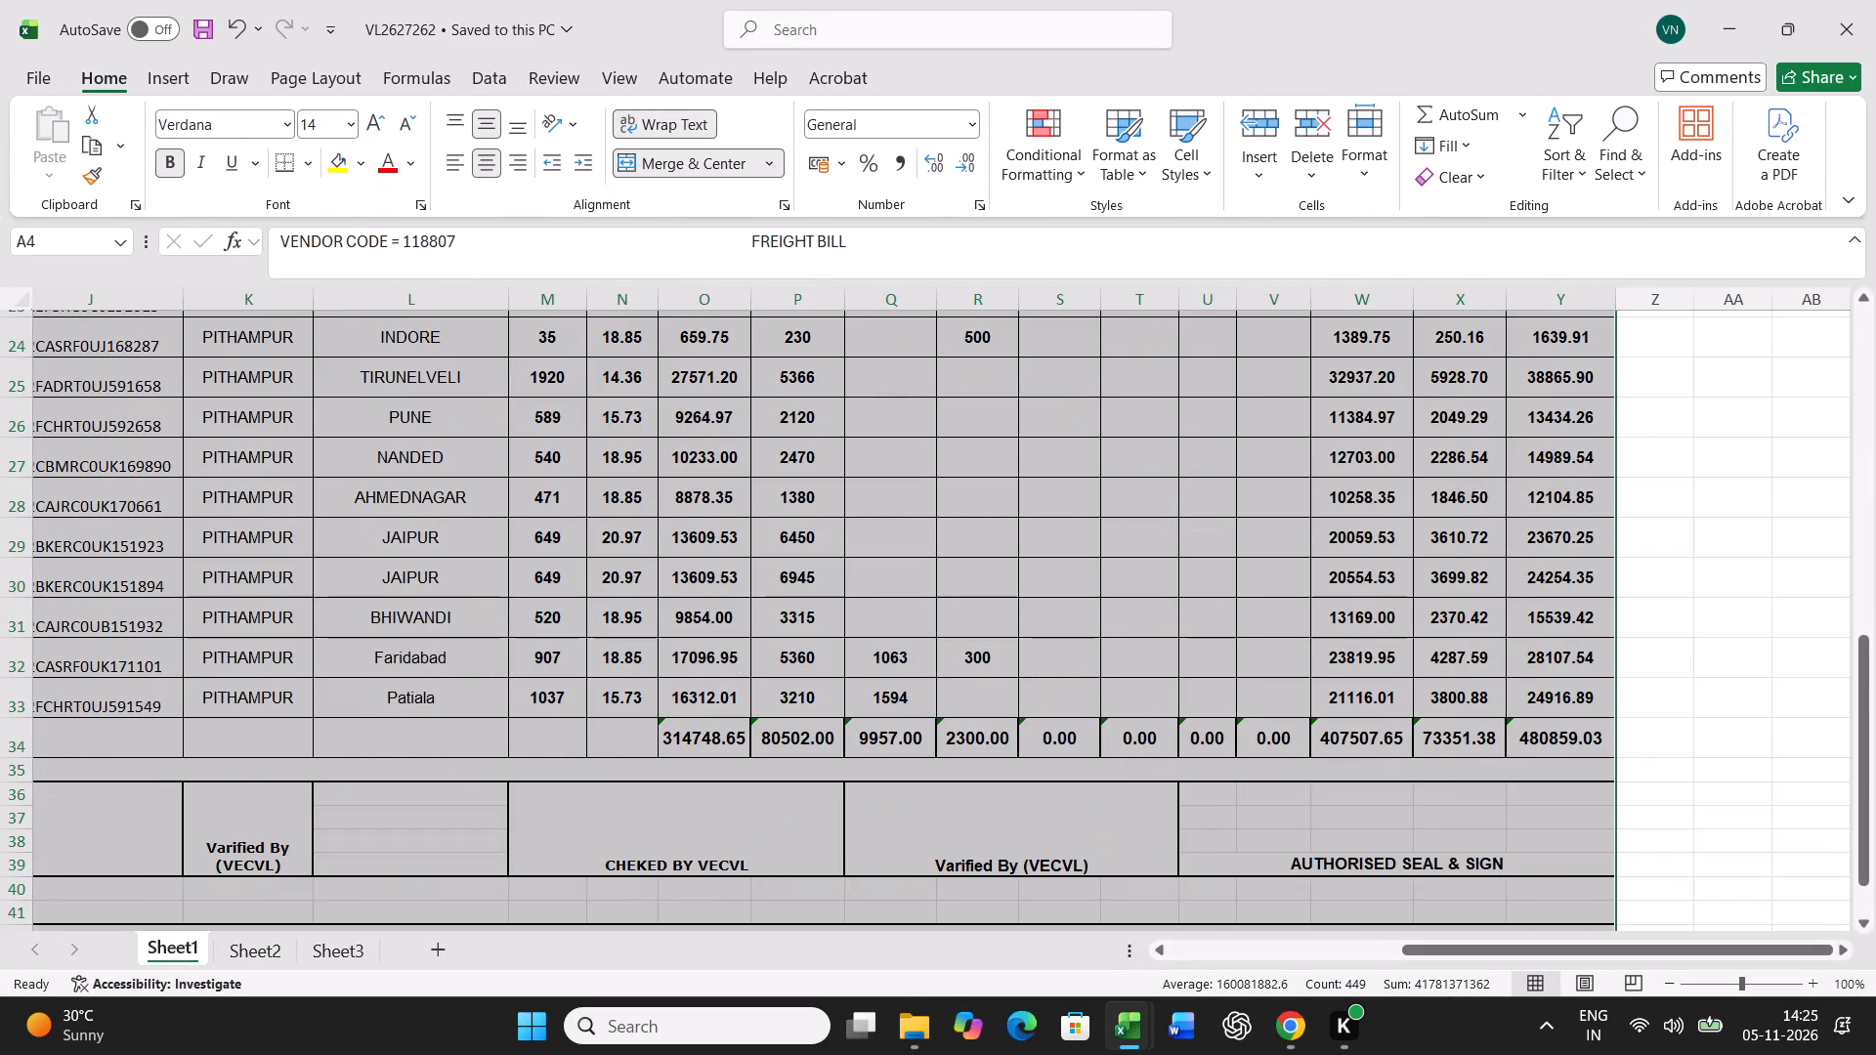
drag(1370, 738, 1510, 750)
key(ctrl+c)
click(1142, 1013)
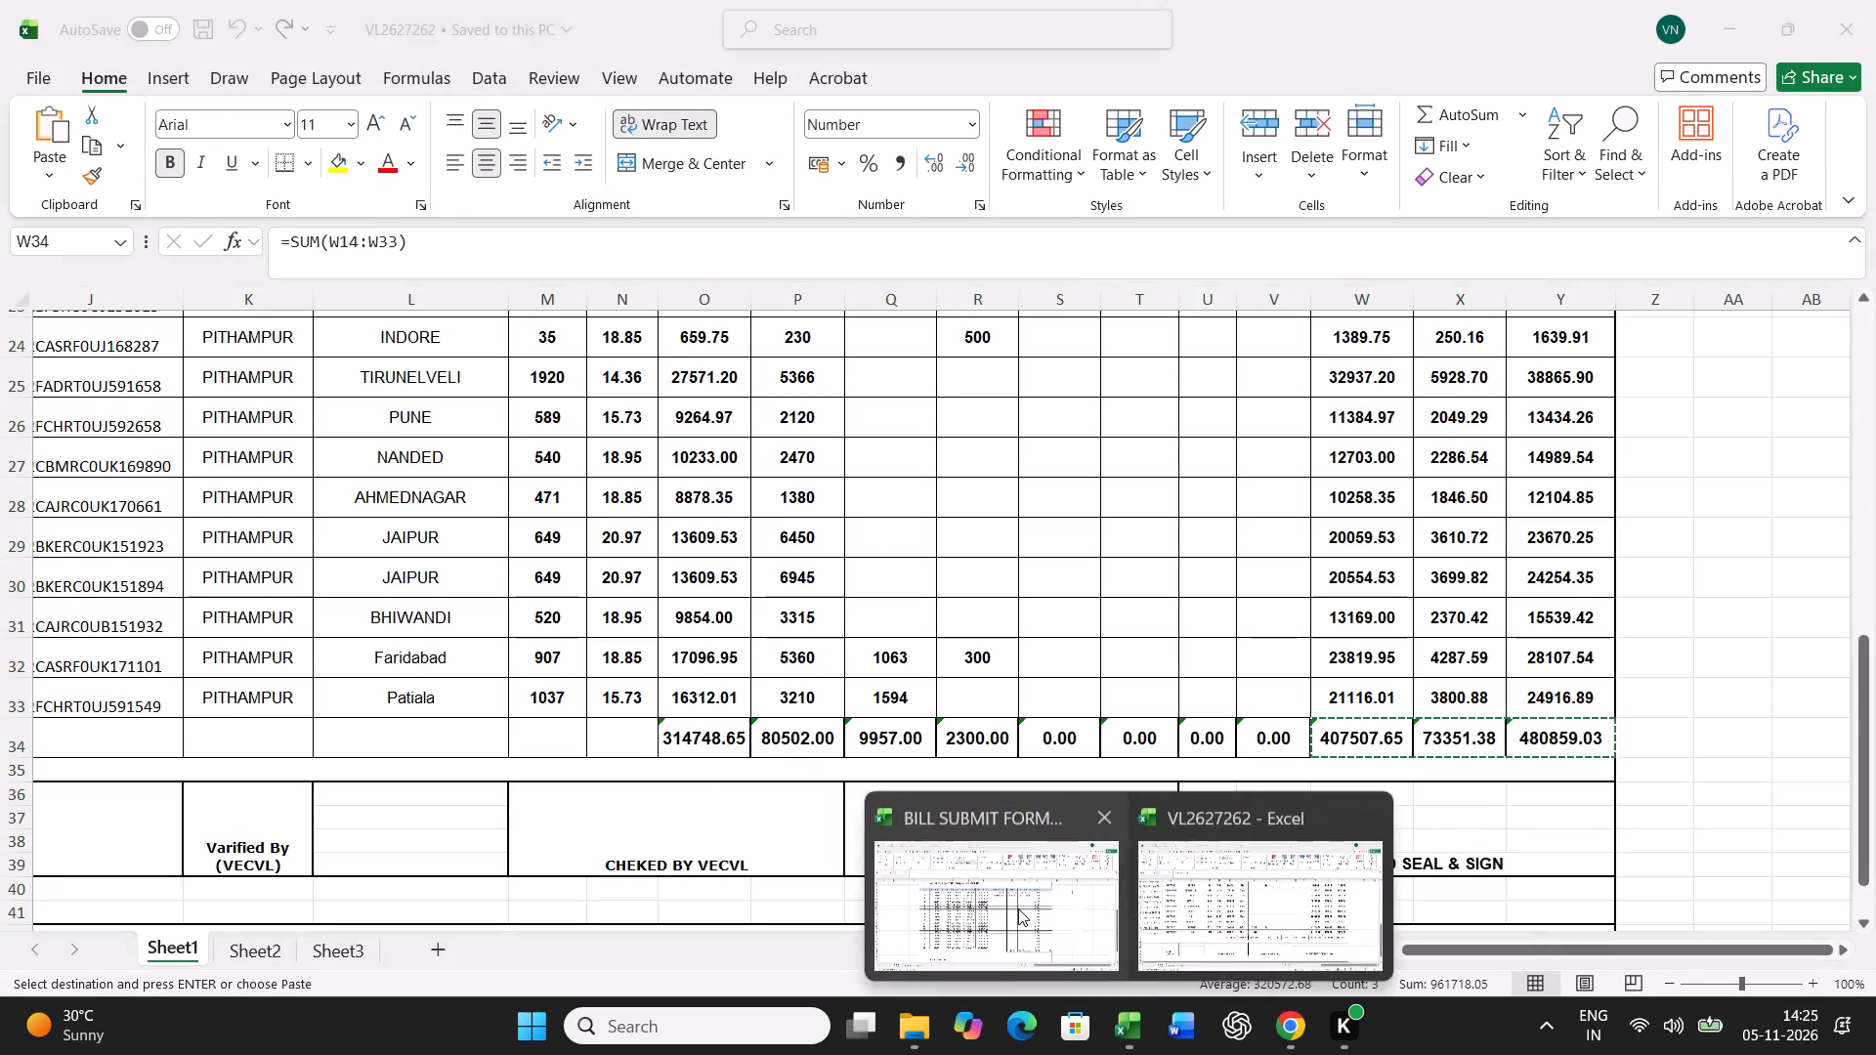
click(1018, 908)
right_click(931, 438)
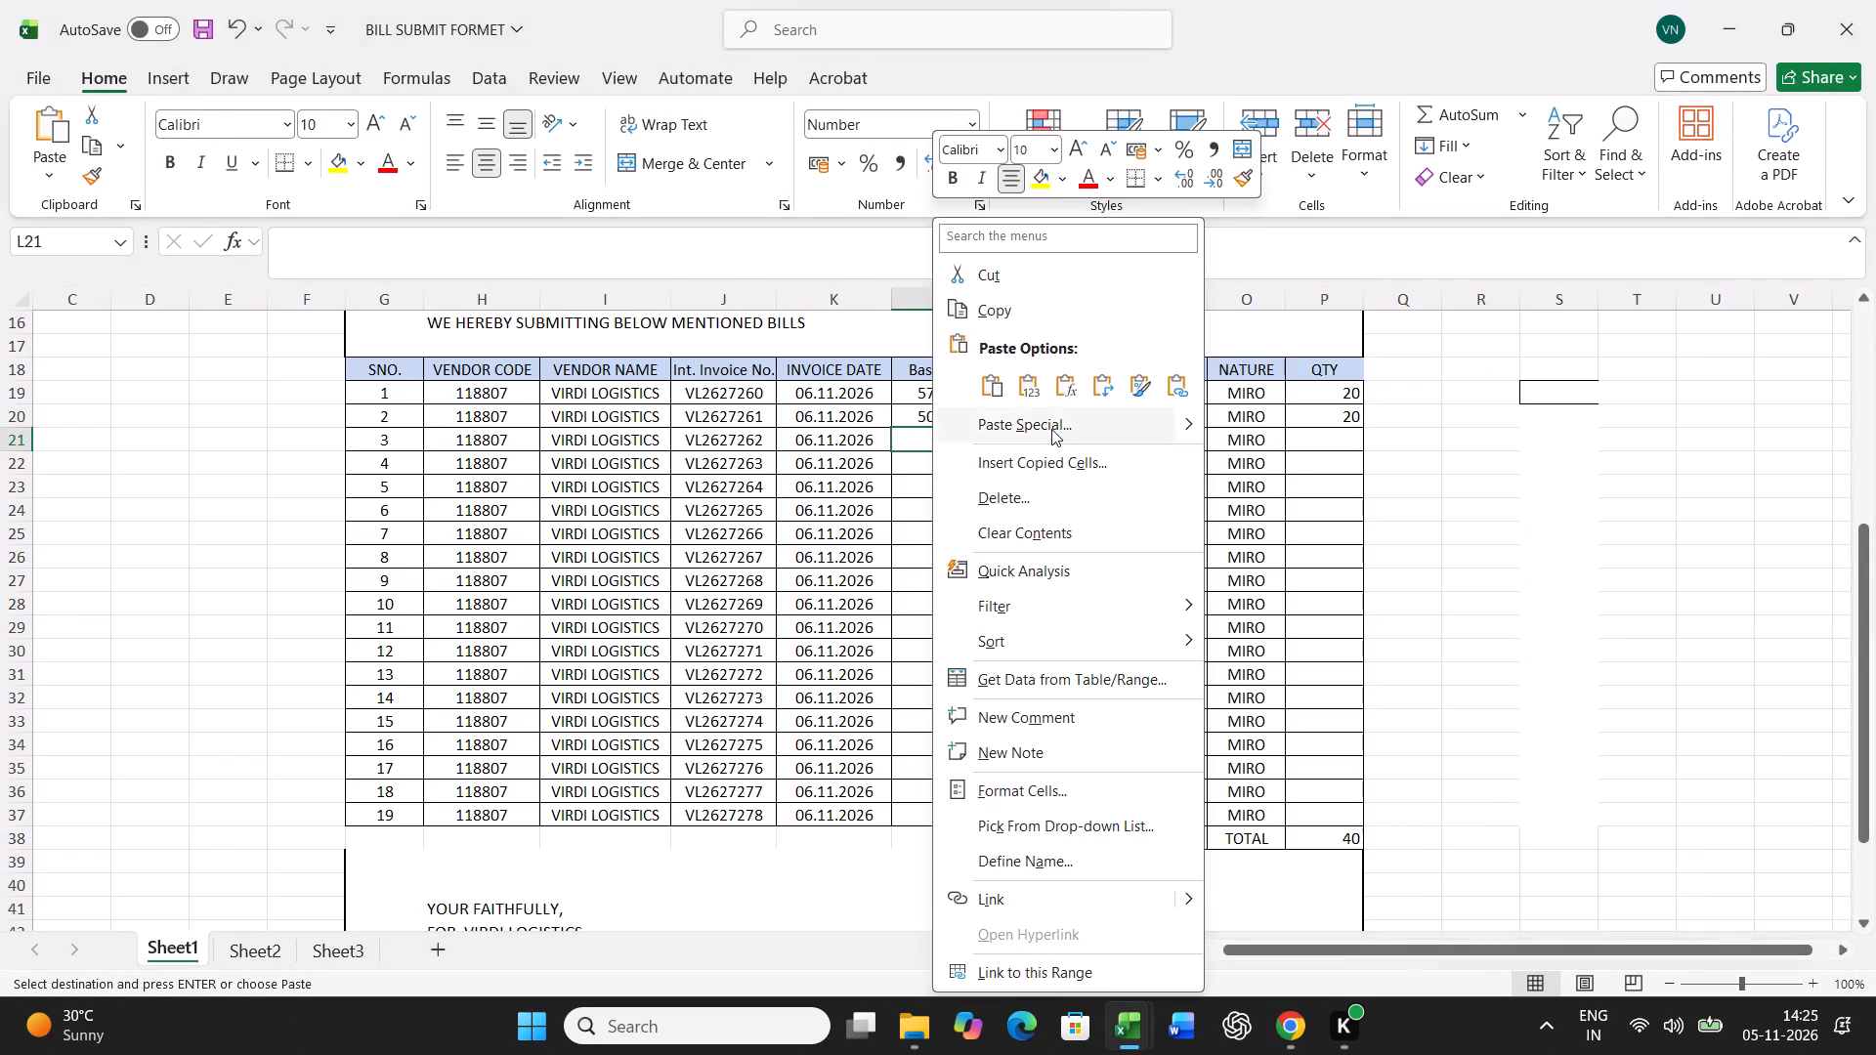
click(1051, 429)
click(838, 363)
click(1198, 650)
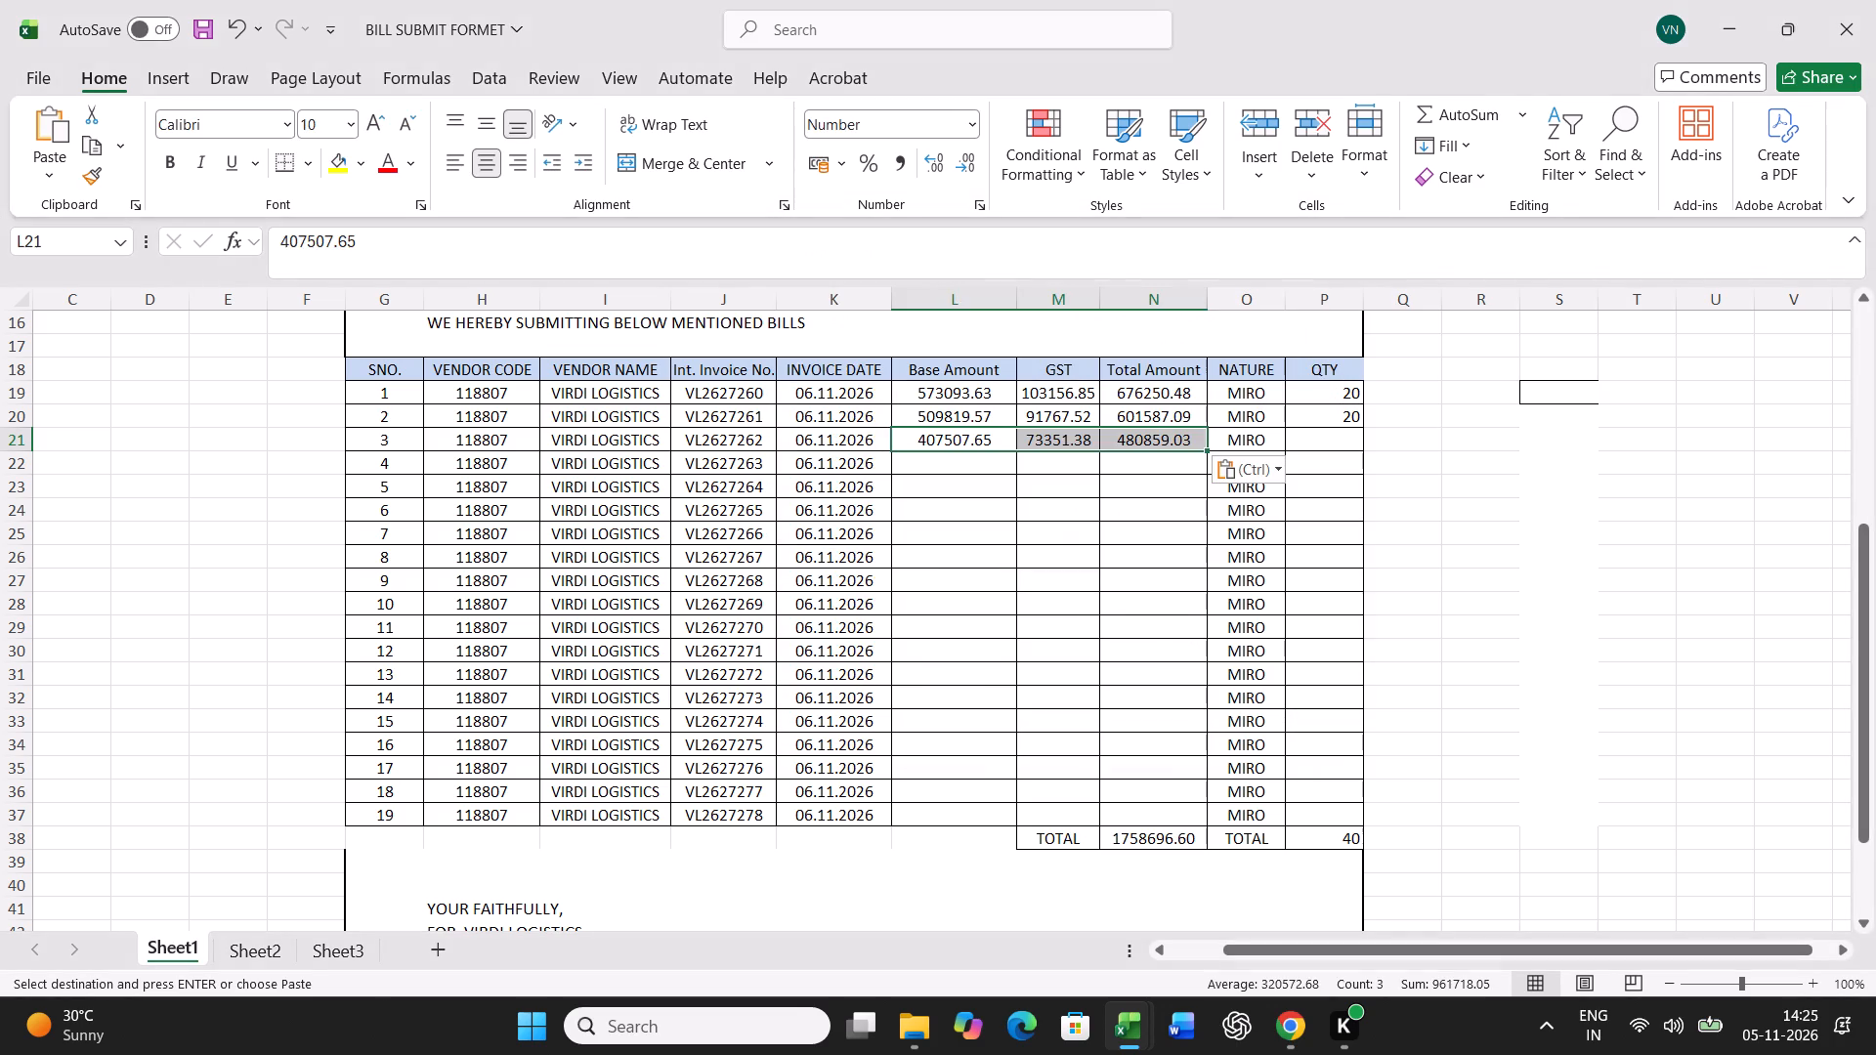
Enter a quantity of 20 for invoice VL2627262.
click(1326, 442)
text(20)
key(Return)
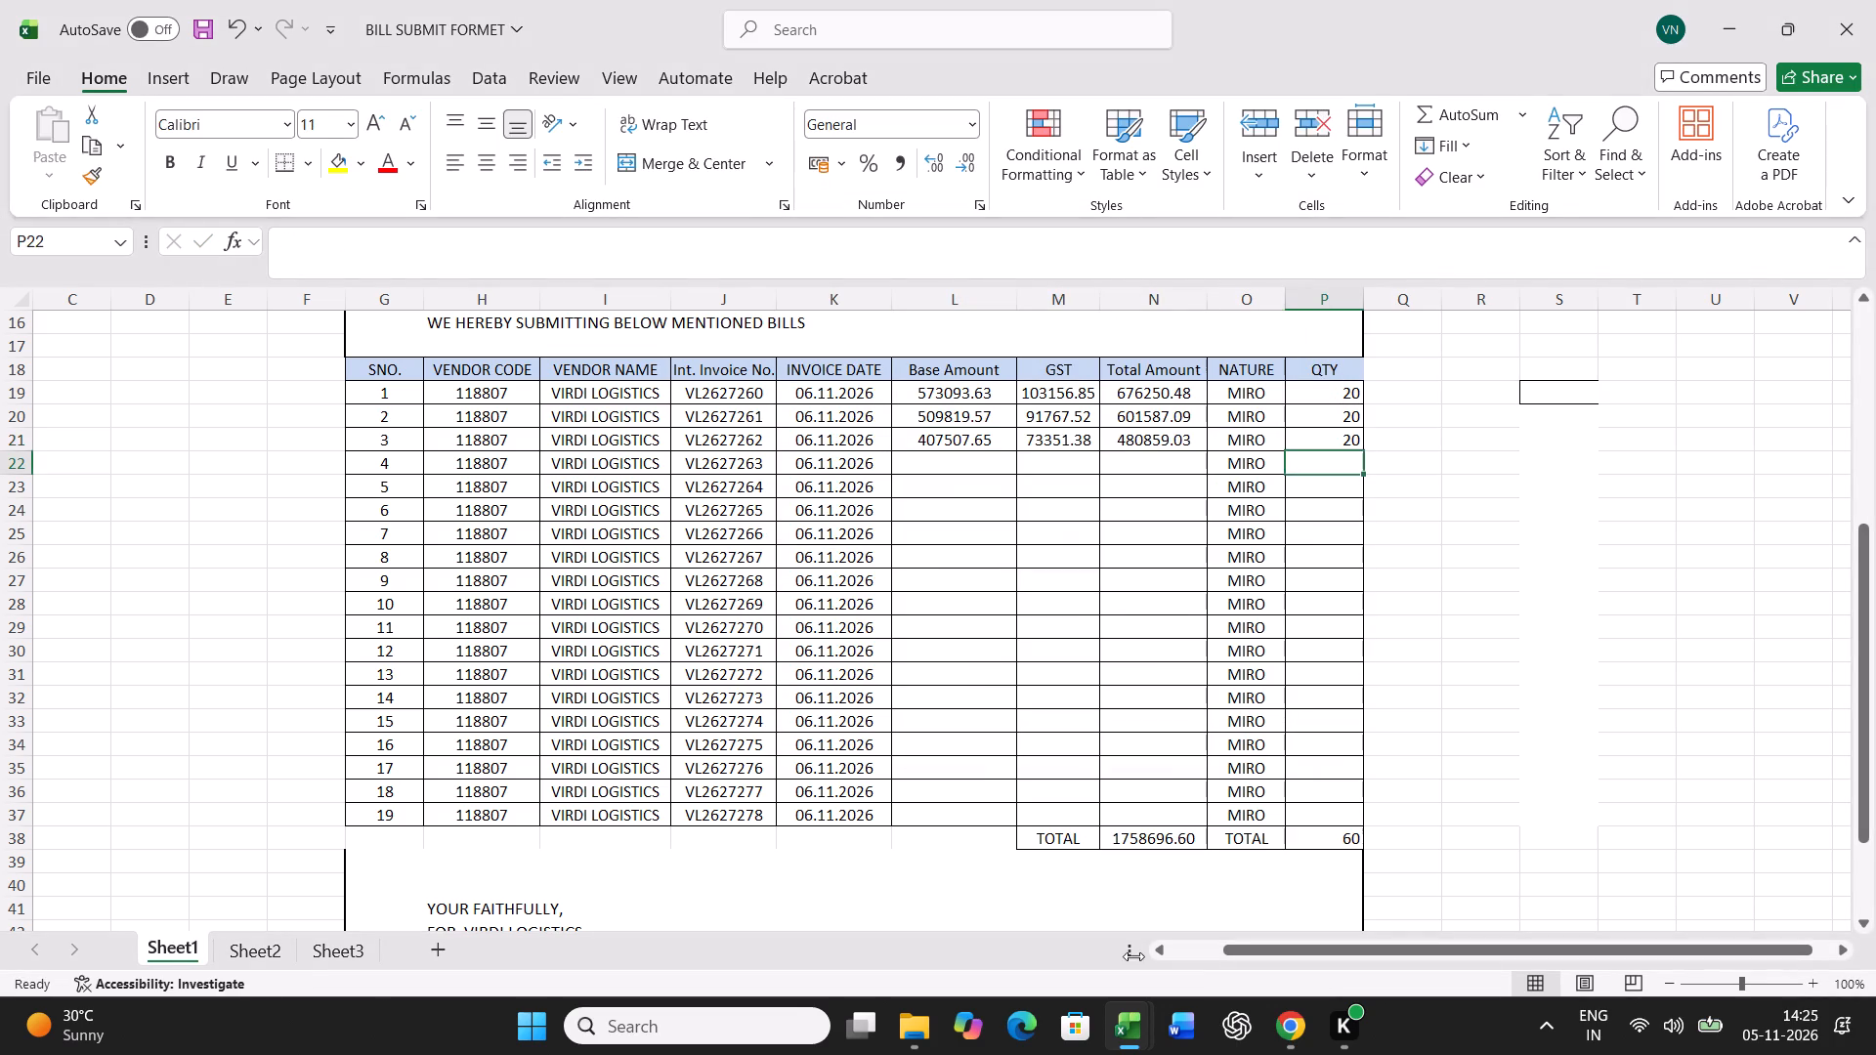
Close the VL2627262 bill workbook and open bill VL2627263 from the 201 TO 300 folder.
click(1142, 1029)
click(1252, 885)
click(1849, 18)
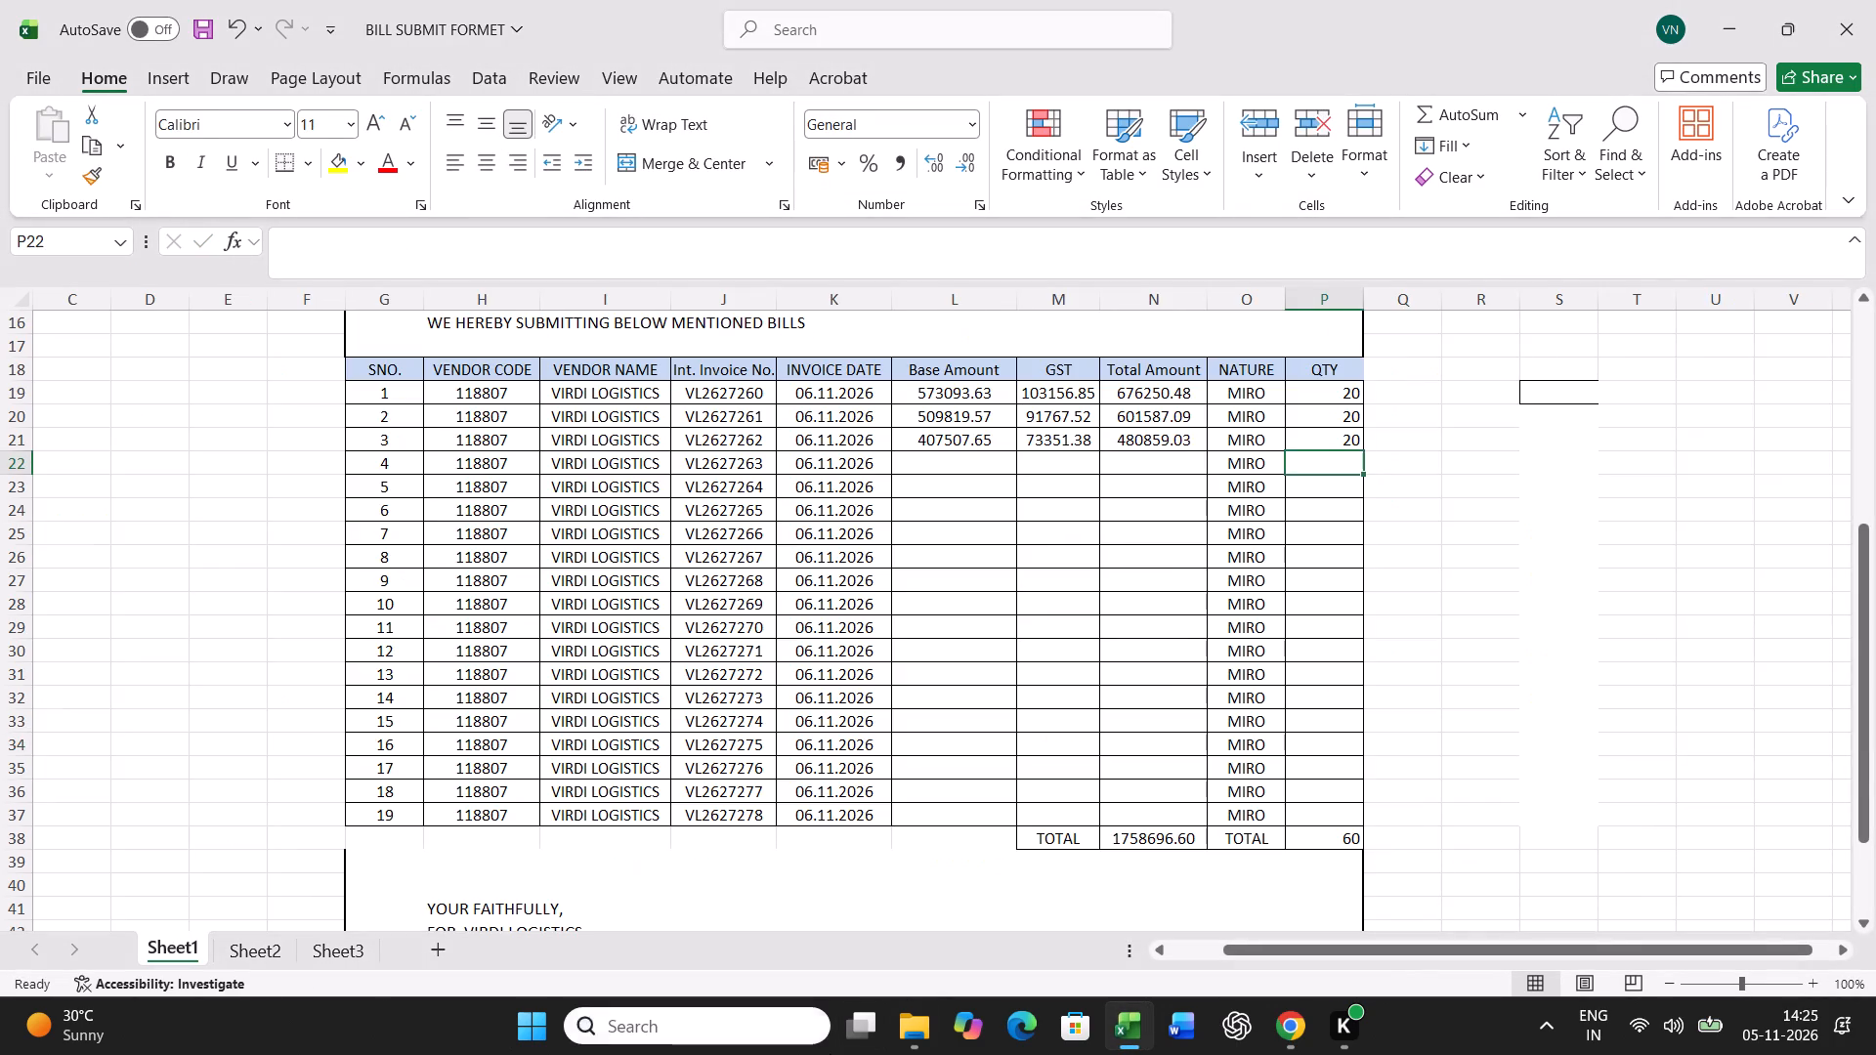
click(915, 1034)
double_click(287, 410)
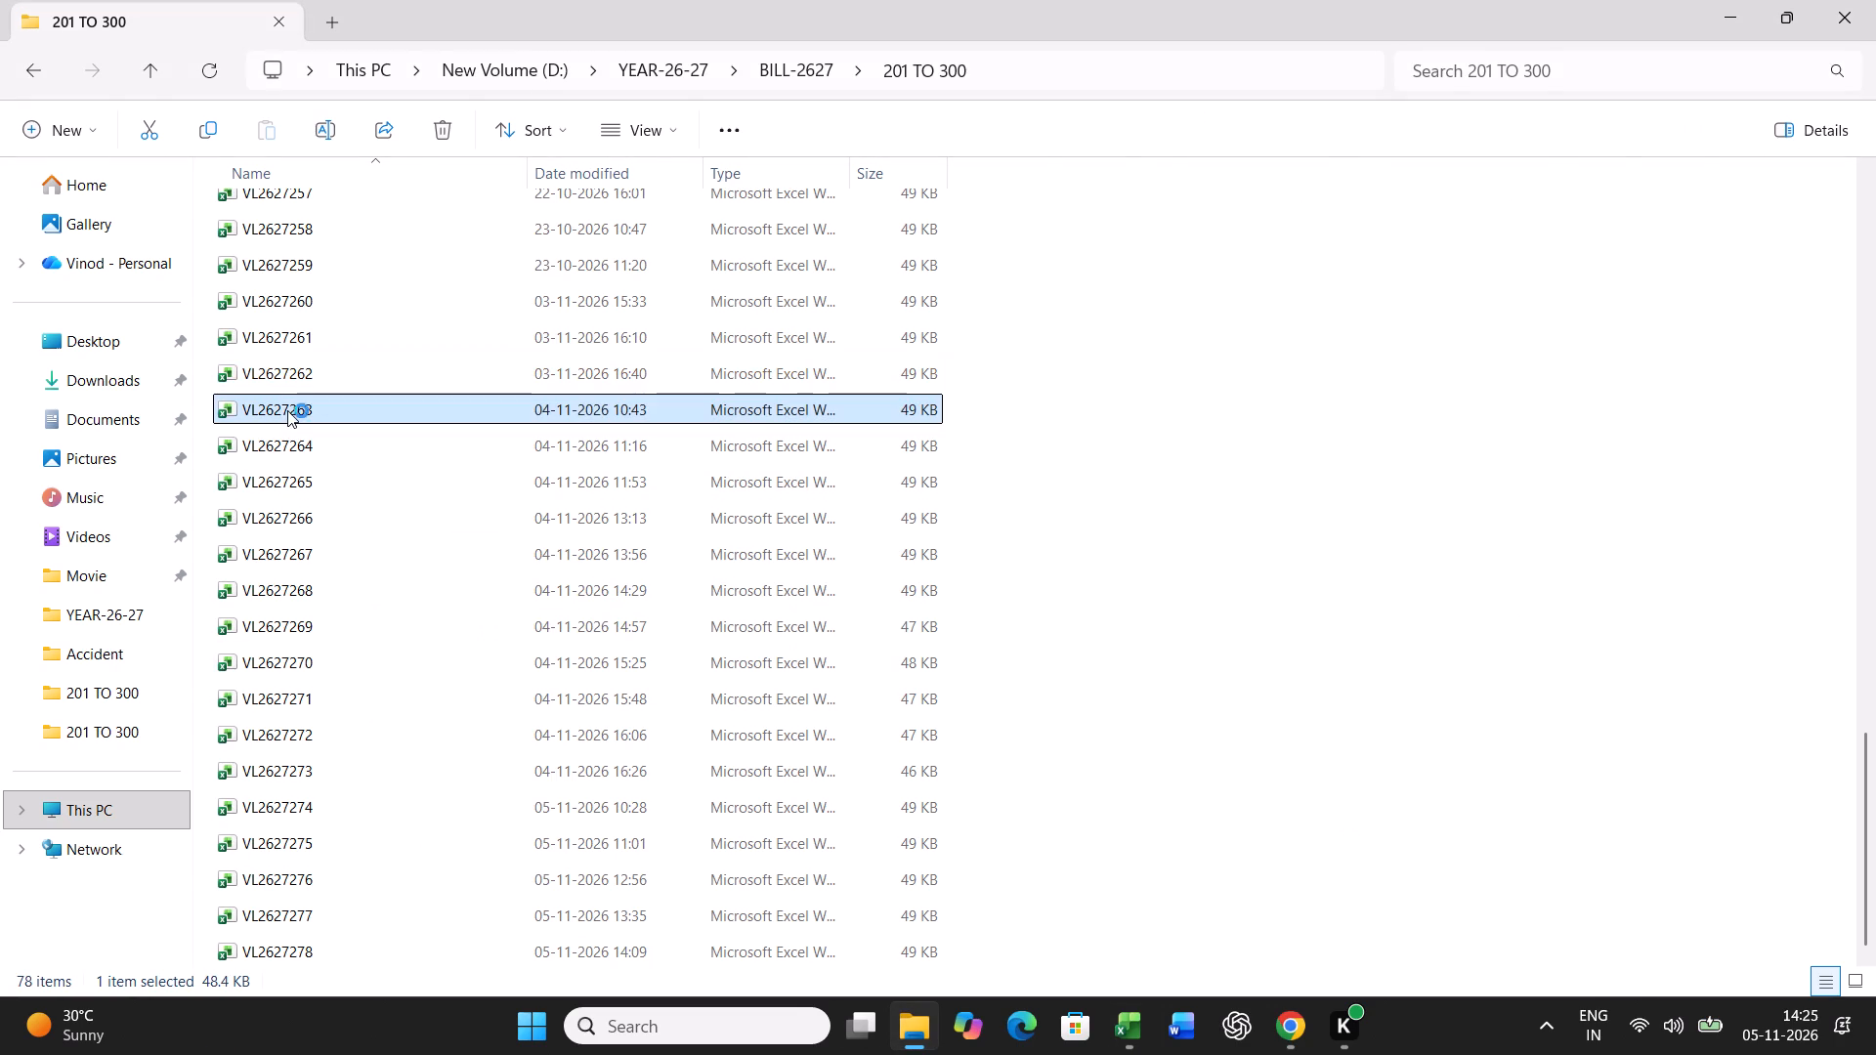
Copy the base, GST and total amount sums from bill VL2627263 and paste them as values into serial number 4 of the submission sheet.
scroll(1283, 553, down, 6)
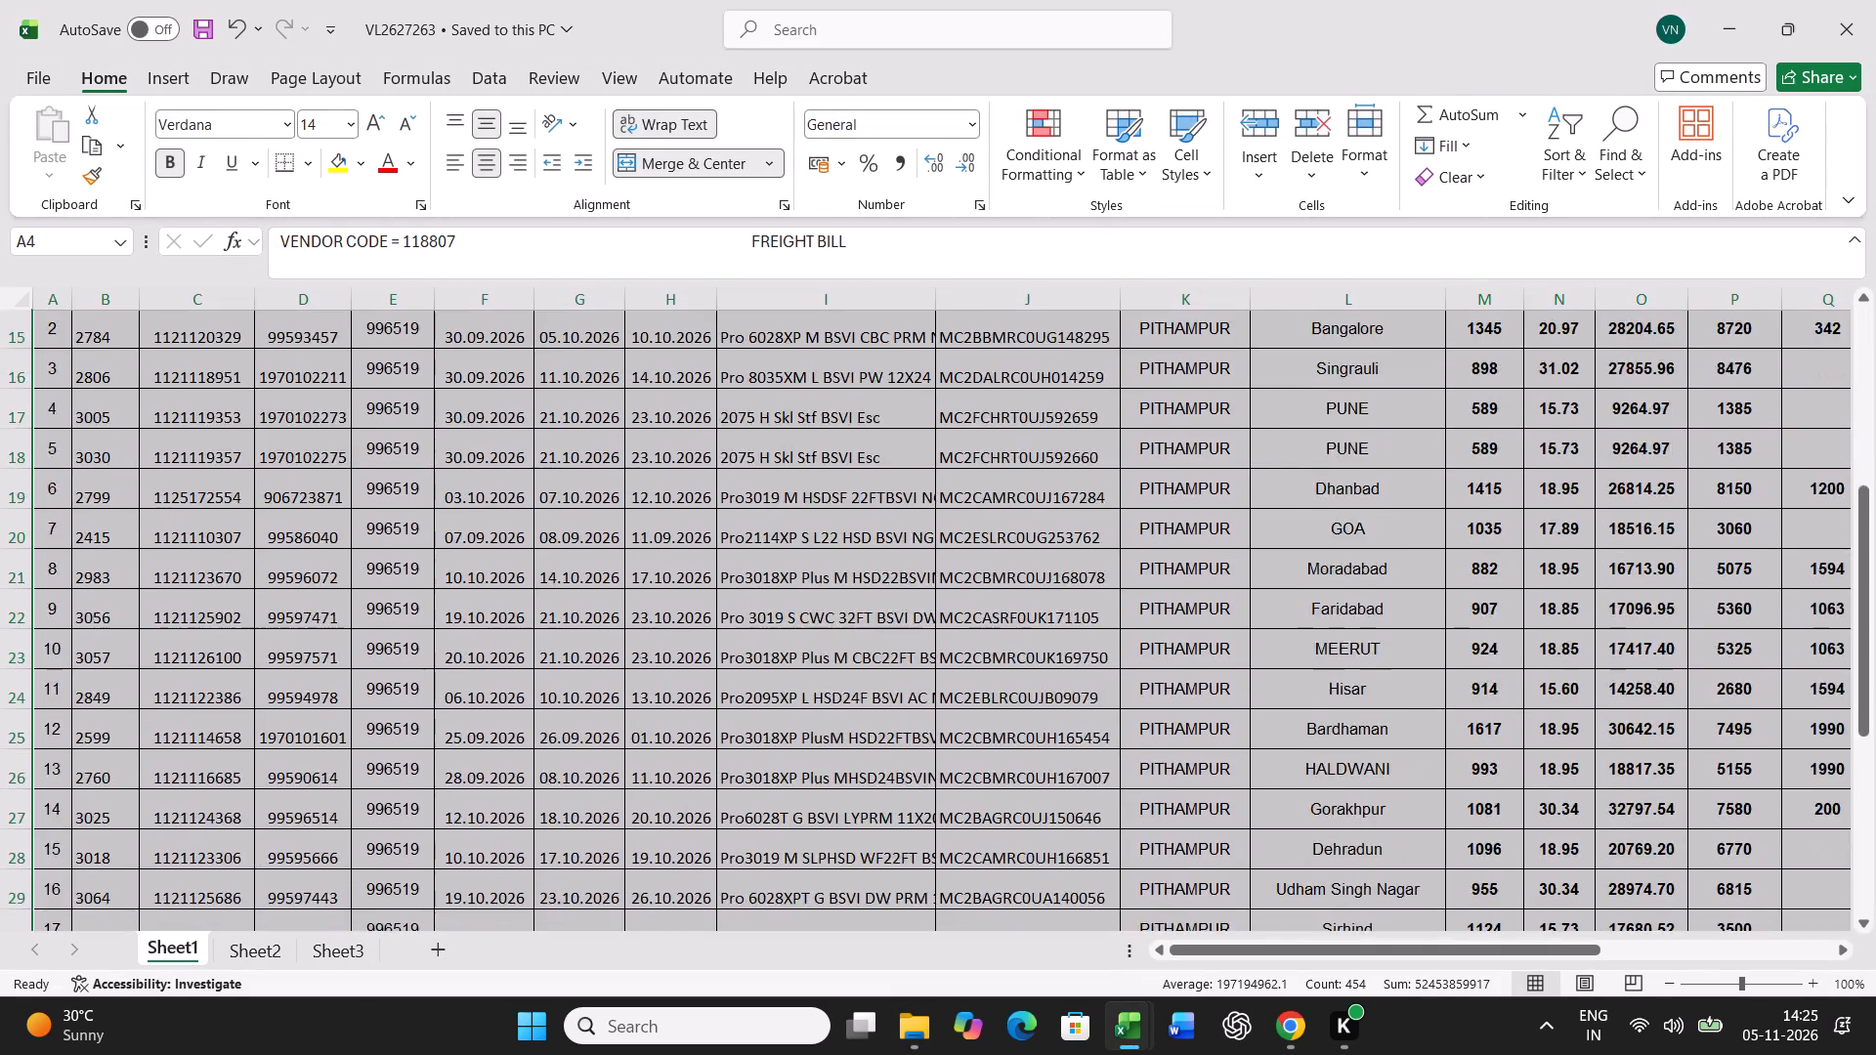
scroll(1283, 553, down, 8)
drag(1521, 944, 1874, 950)
drag(1382, 525, 1530, 529)
key(ctrl+c)
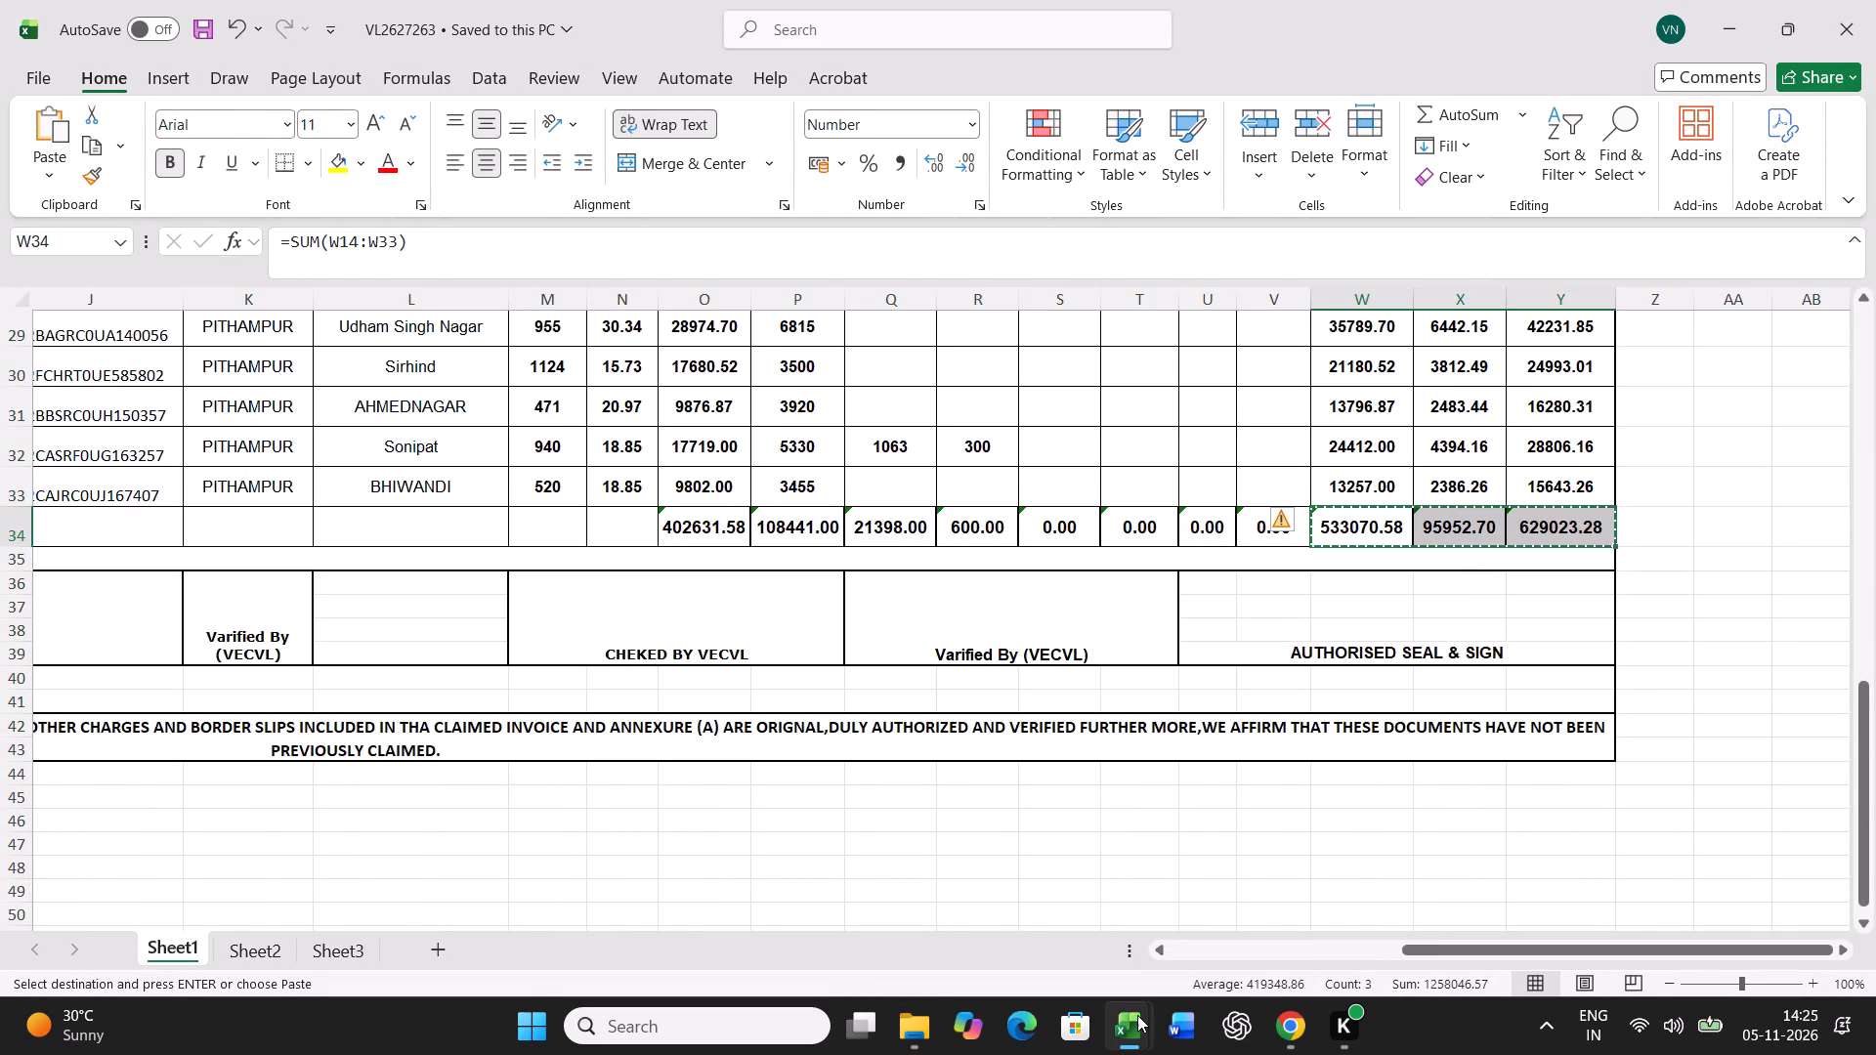
click(1137, 1016)
click(1033, 895)
right_click(934, 470)
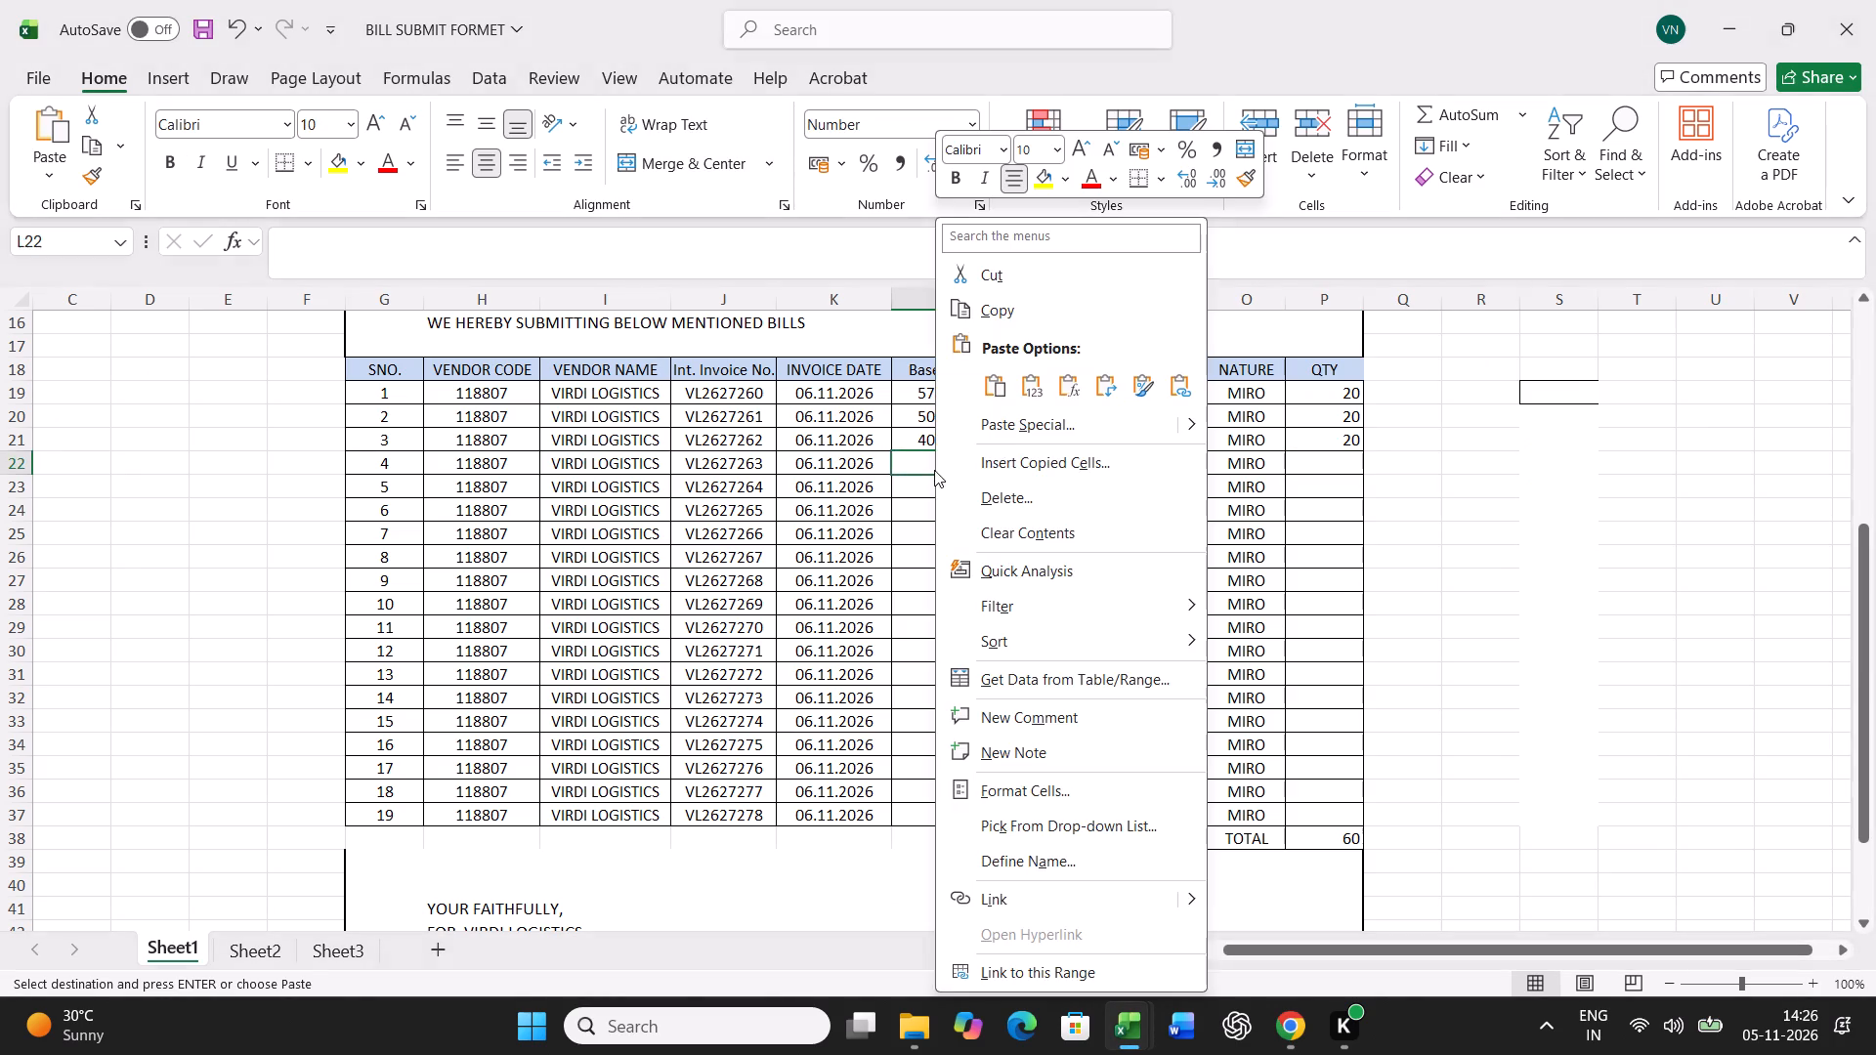
click(1032, 424)
click(819, 353)
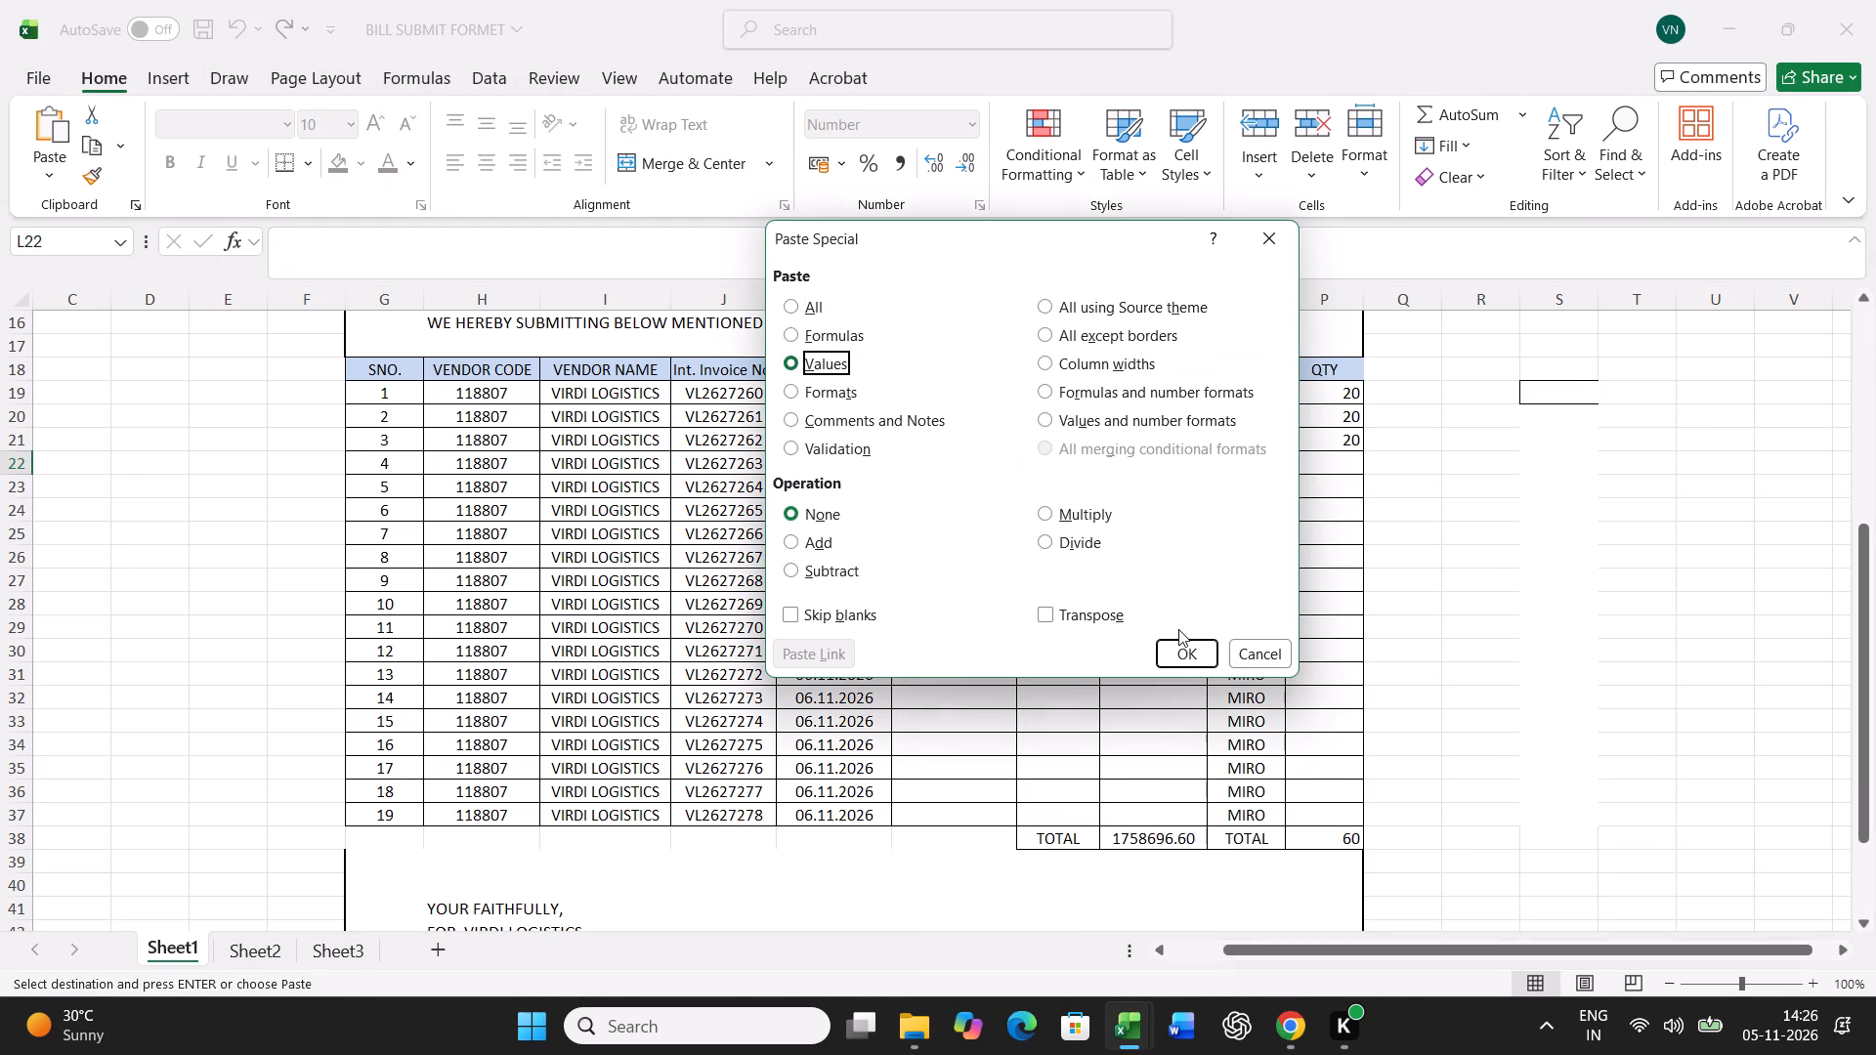
click(1174, 643)
Enter a quantity of 20 for invoice VL2627263.
click(1345, 464)
text(20)
key(Return)
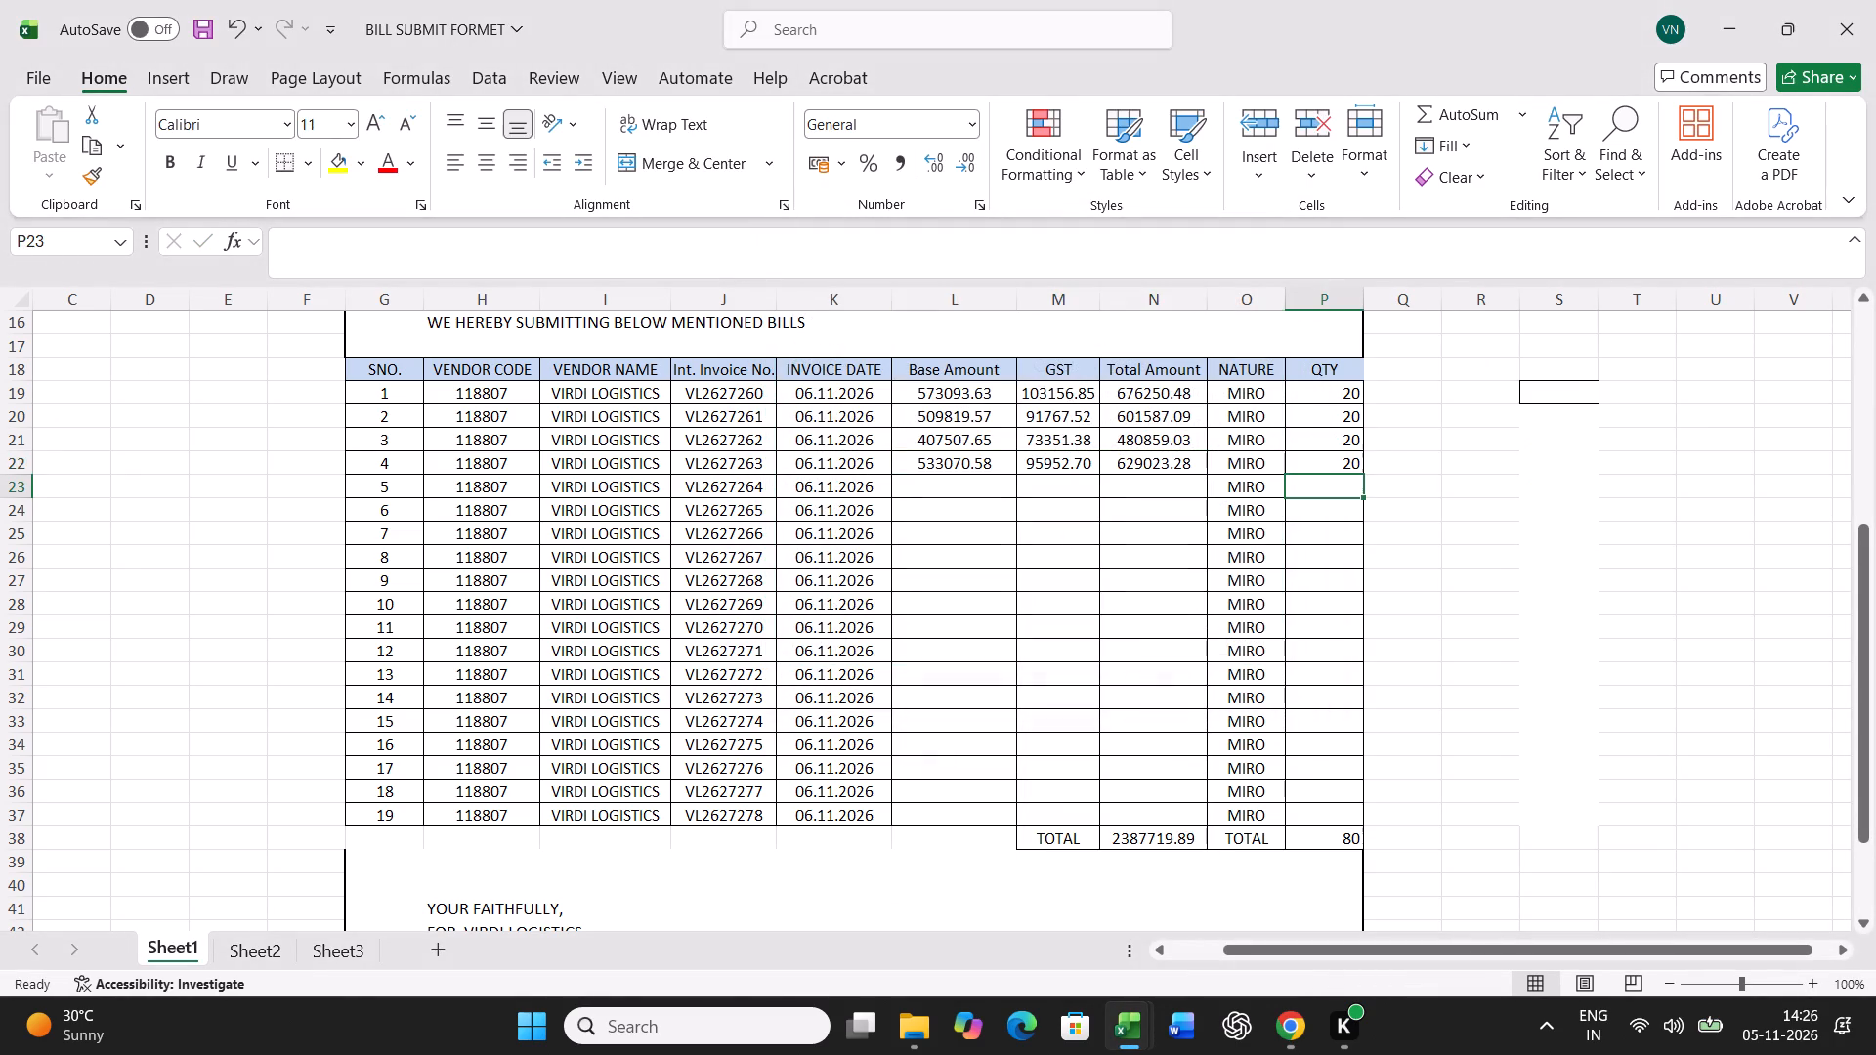
Close the VL2627263 bill workbook and open bill VL2627264 from the 201 TO 300 folder.
click(1140, 1046)
click(1230, 927)
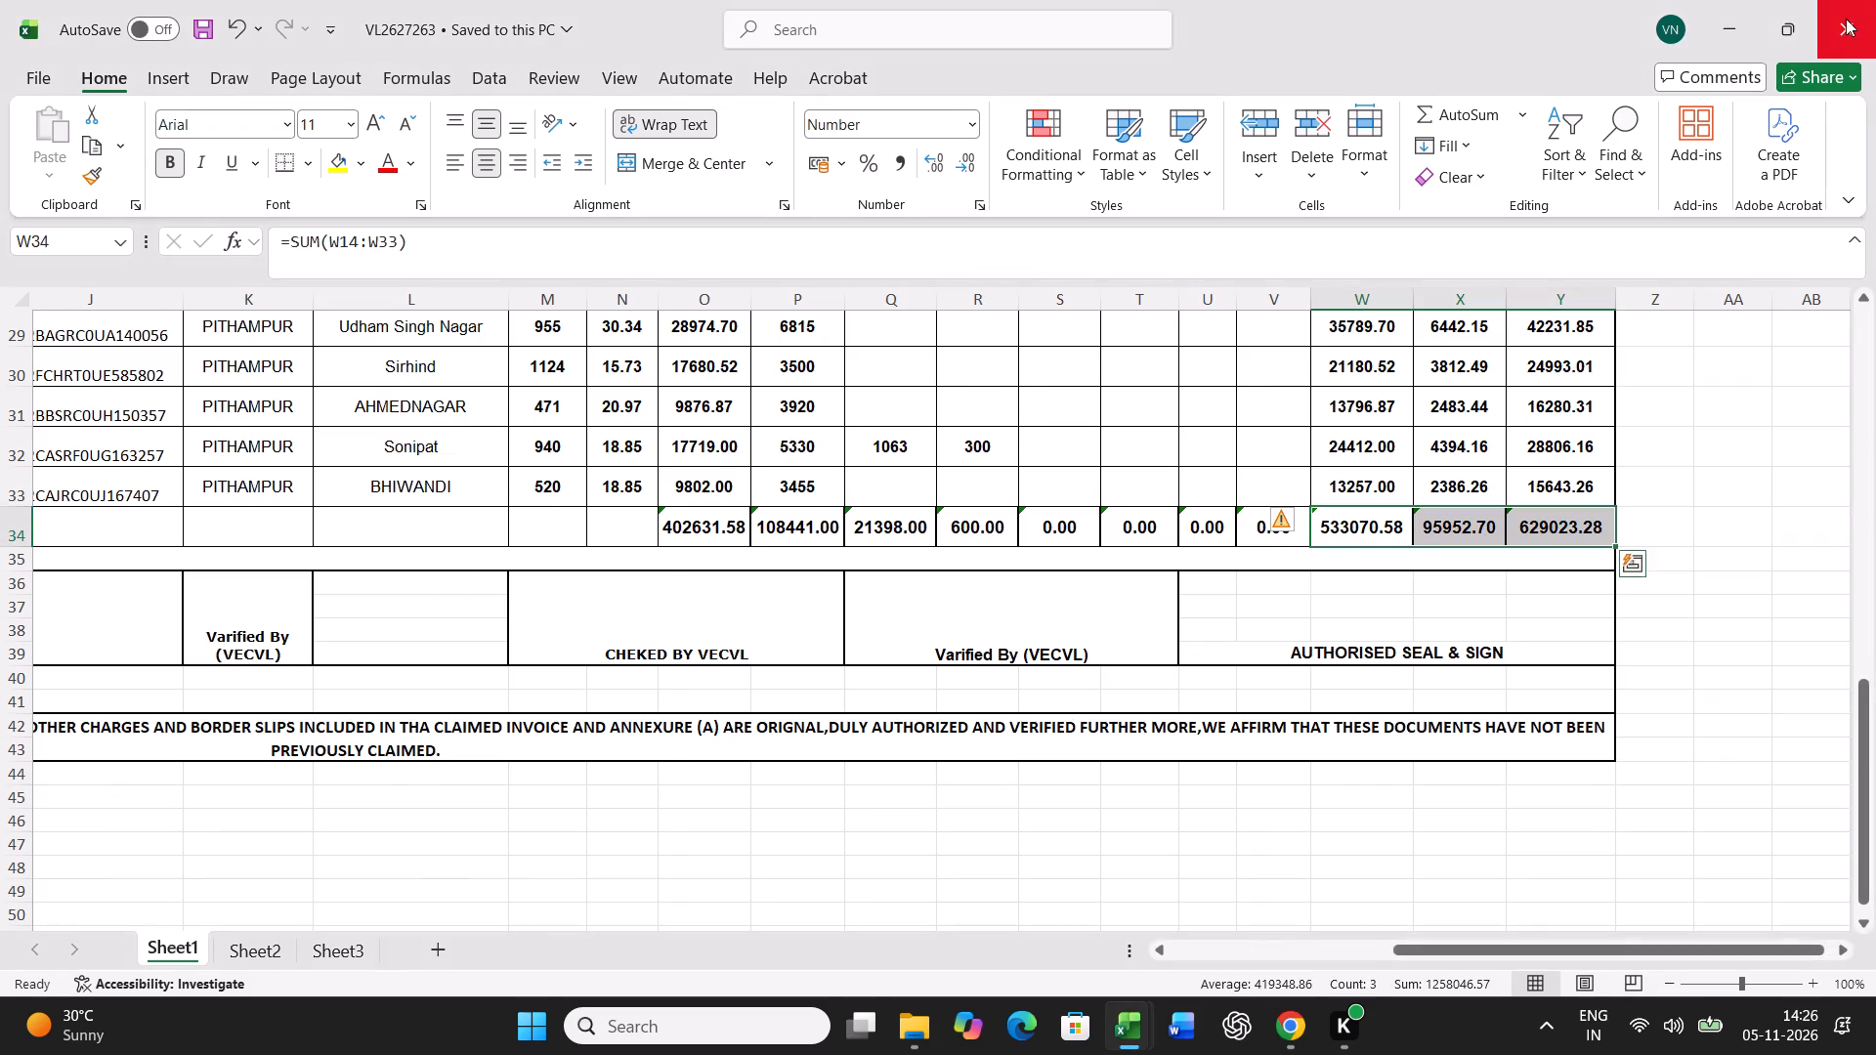
click(1846, 19)
click(902, 1034)
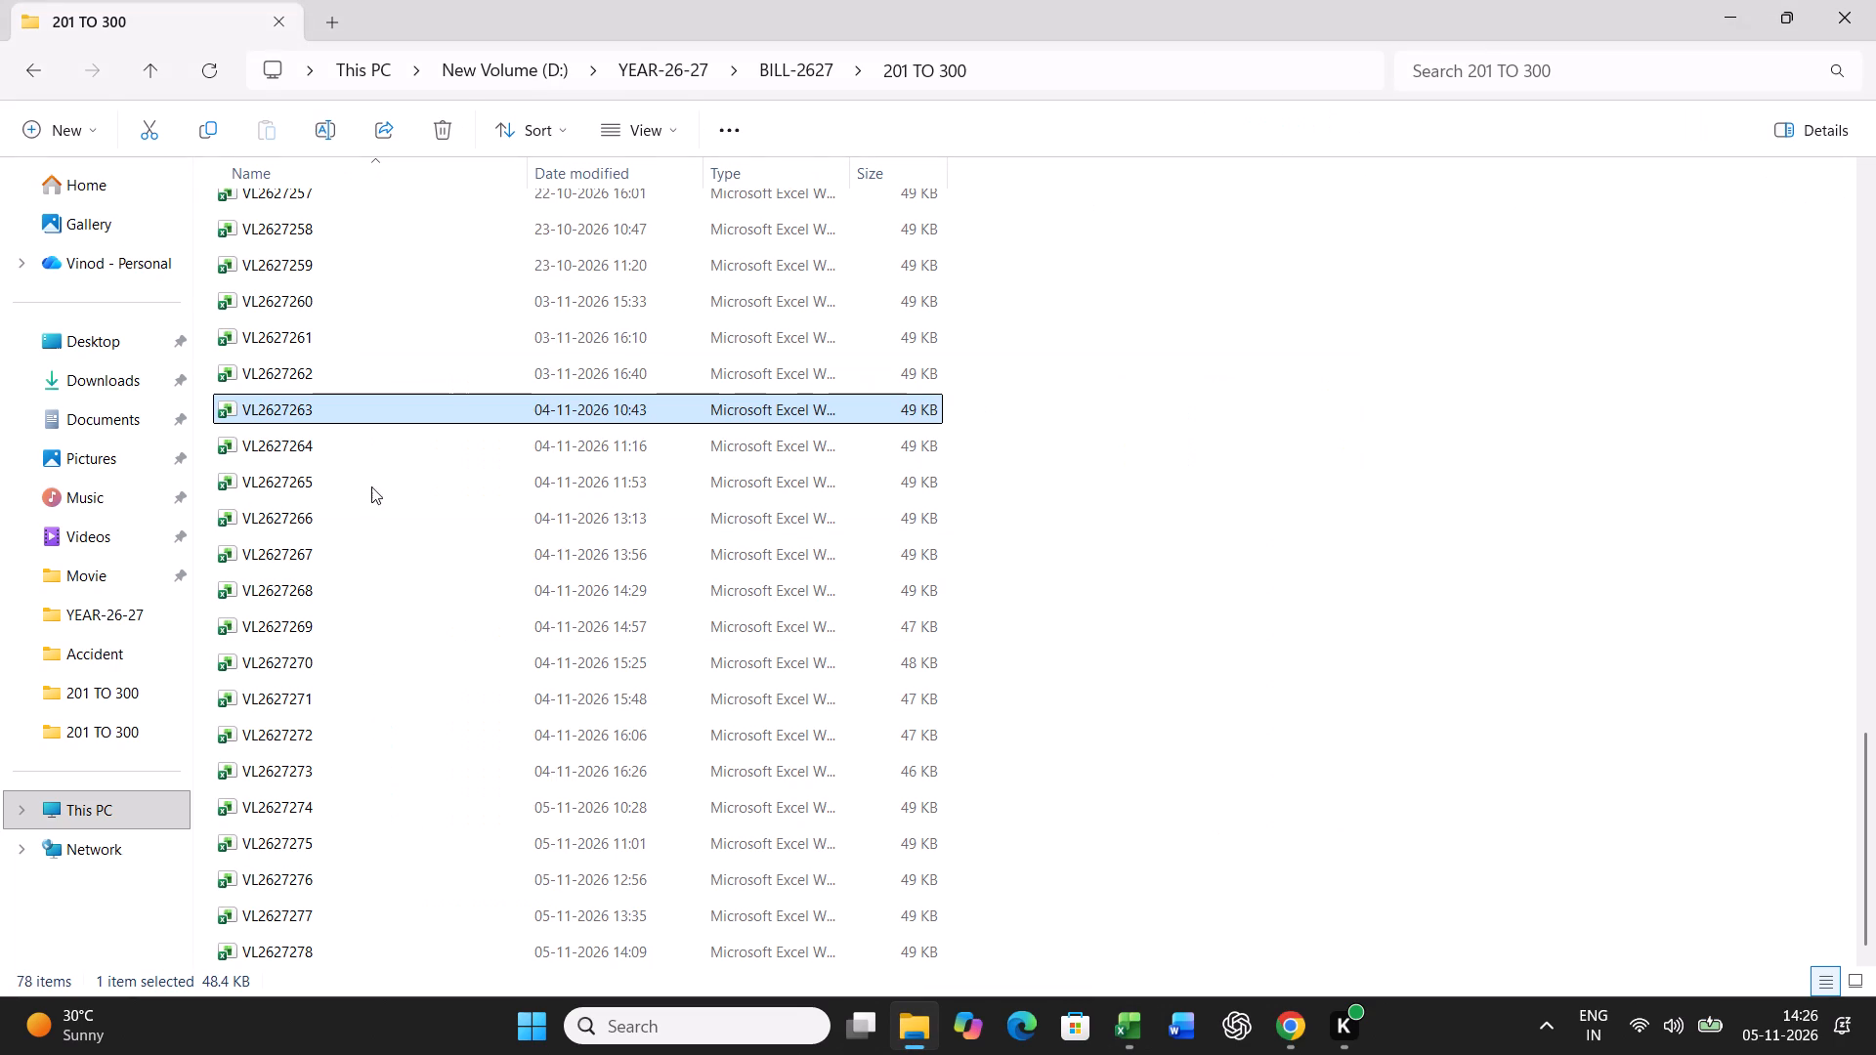
double_click(310, 454)
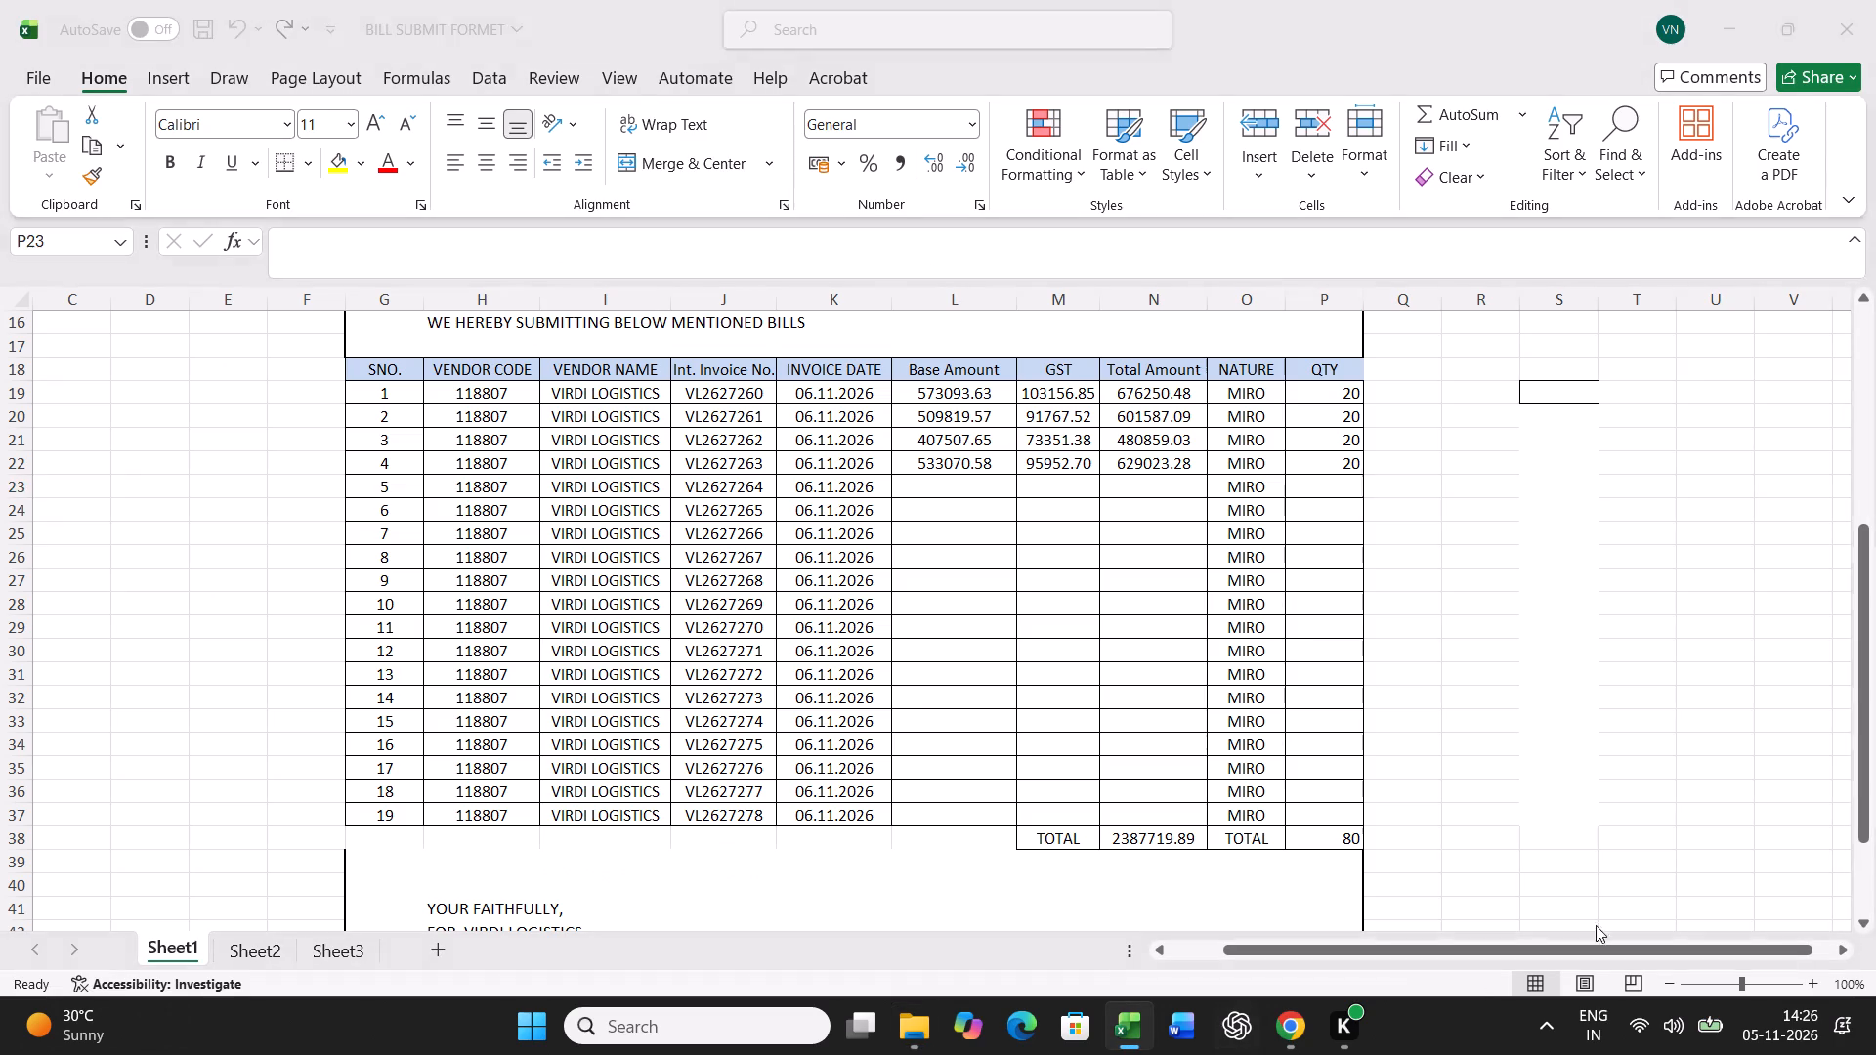
Copy the base, GST and total amount sums from bill VL2627264 and paste them as values into serial number 5 of the submission sheet.
scroll(1217, 718, down, 14)
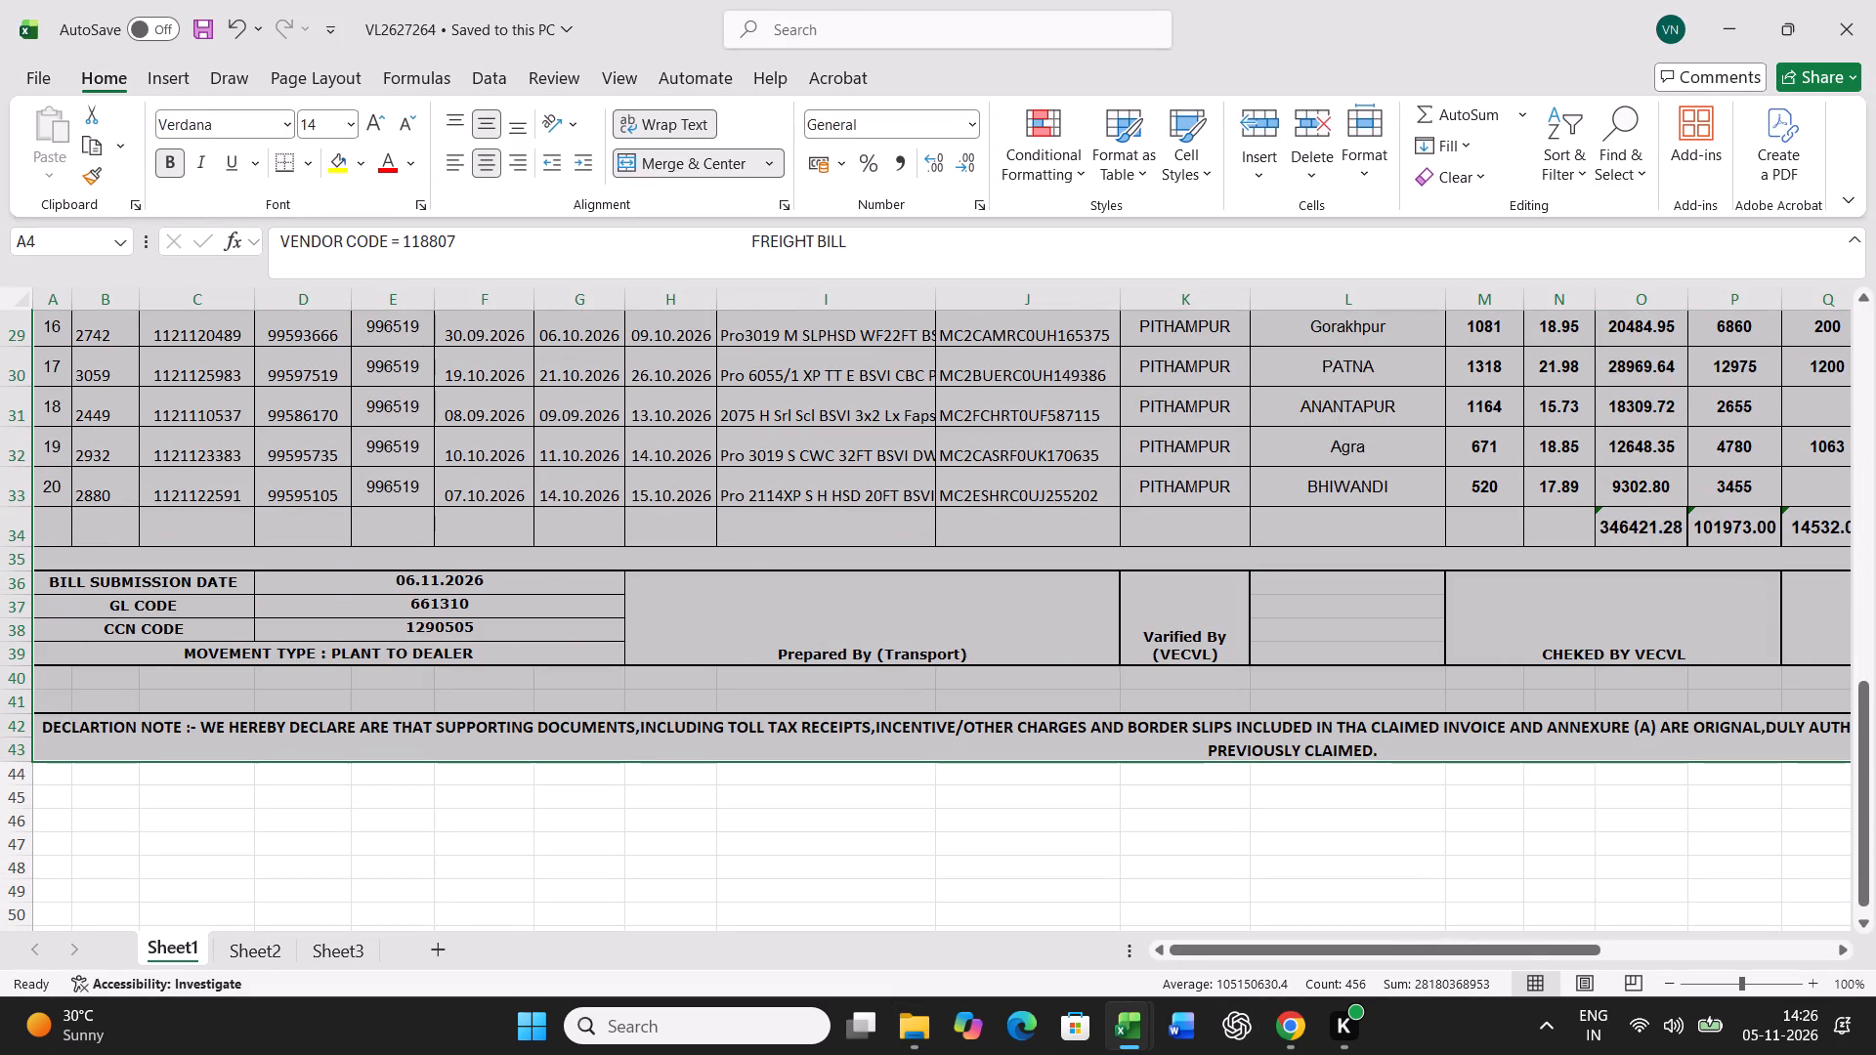
drag(1523, 947, 1776, 950)
drag(1365, 528, 1497, 533)
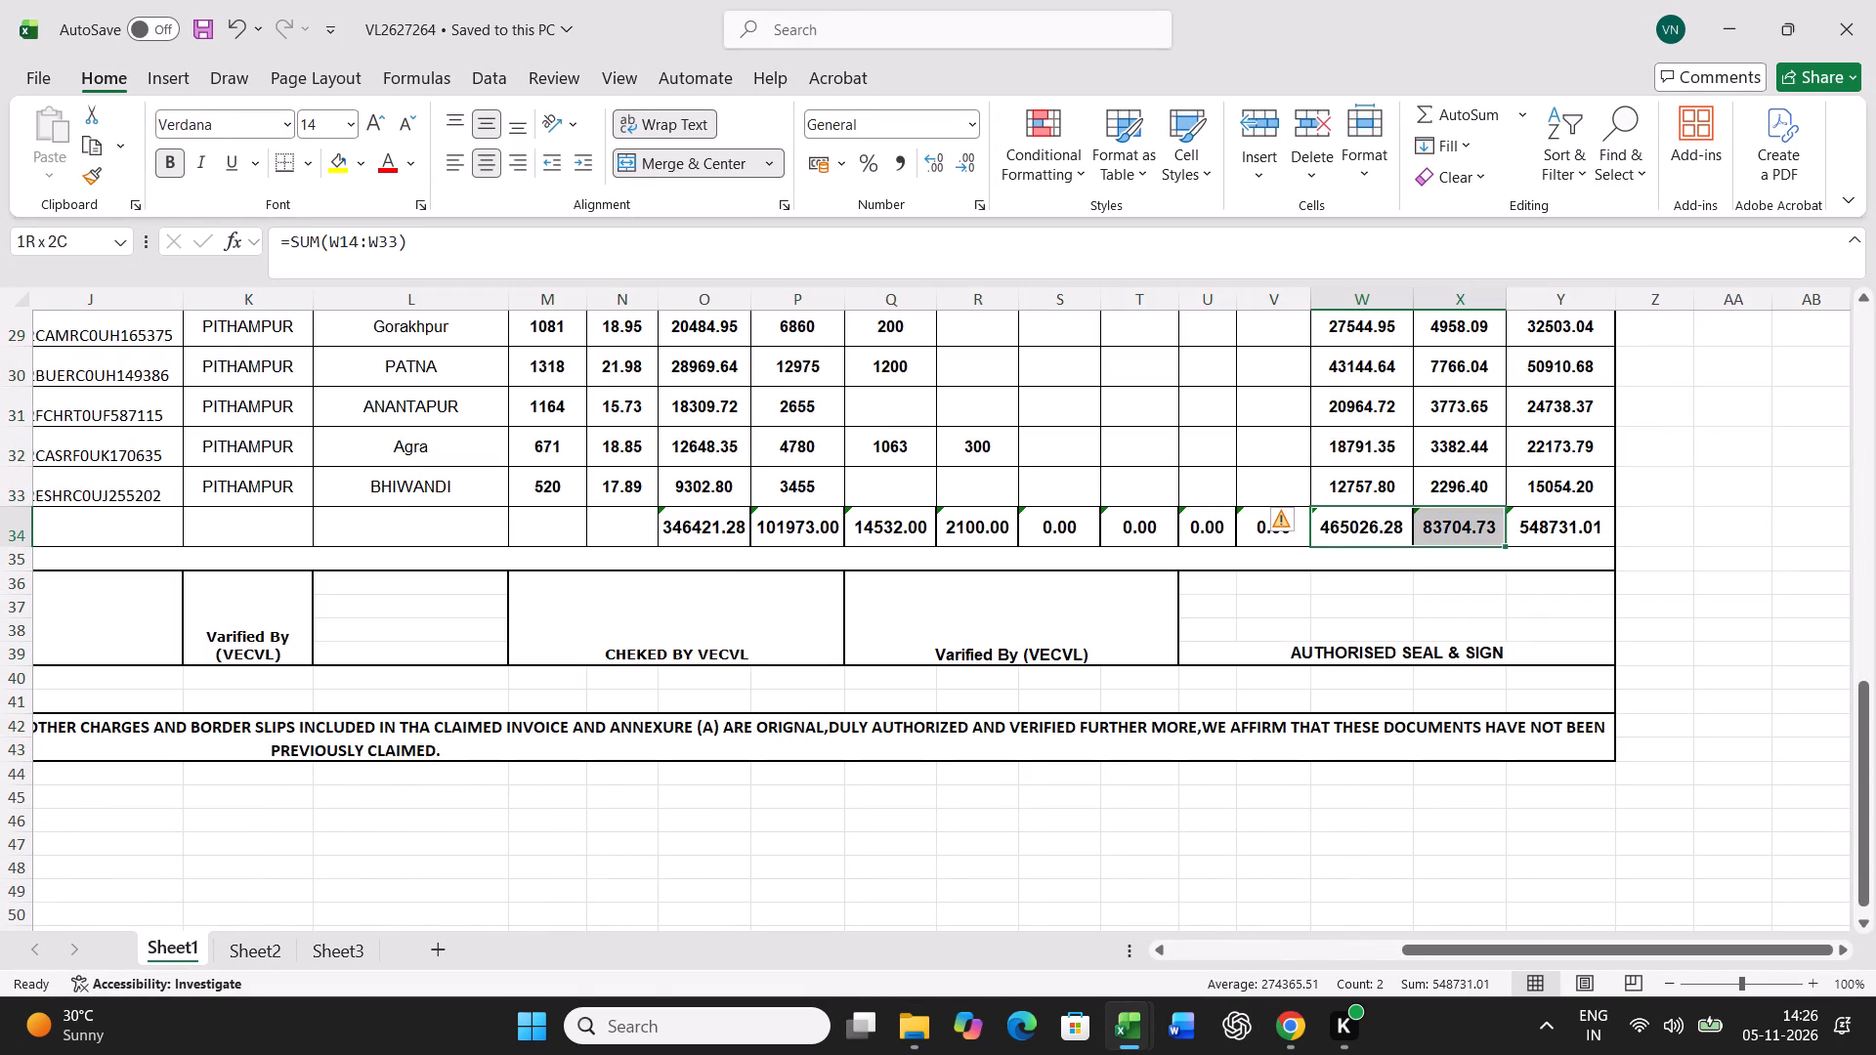
drag(1497, 533, 1525, 539)
key(ctrl+c)
click(1135, 1026)
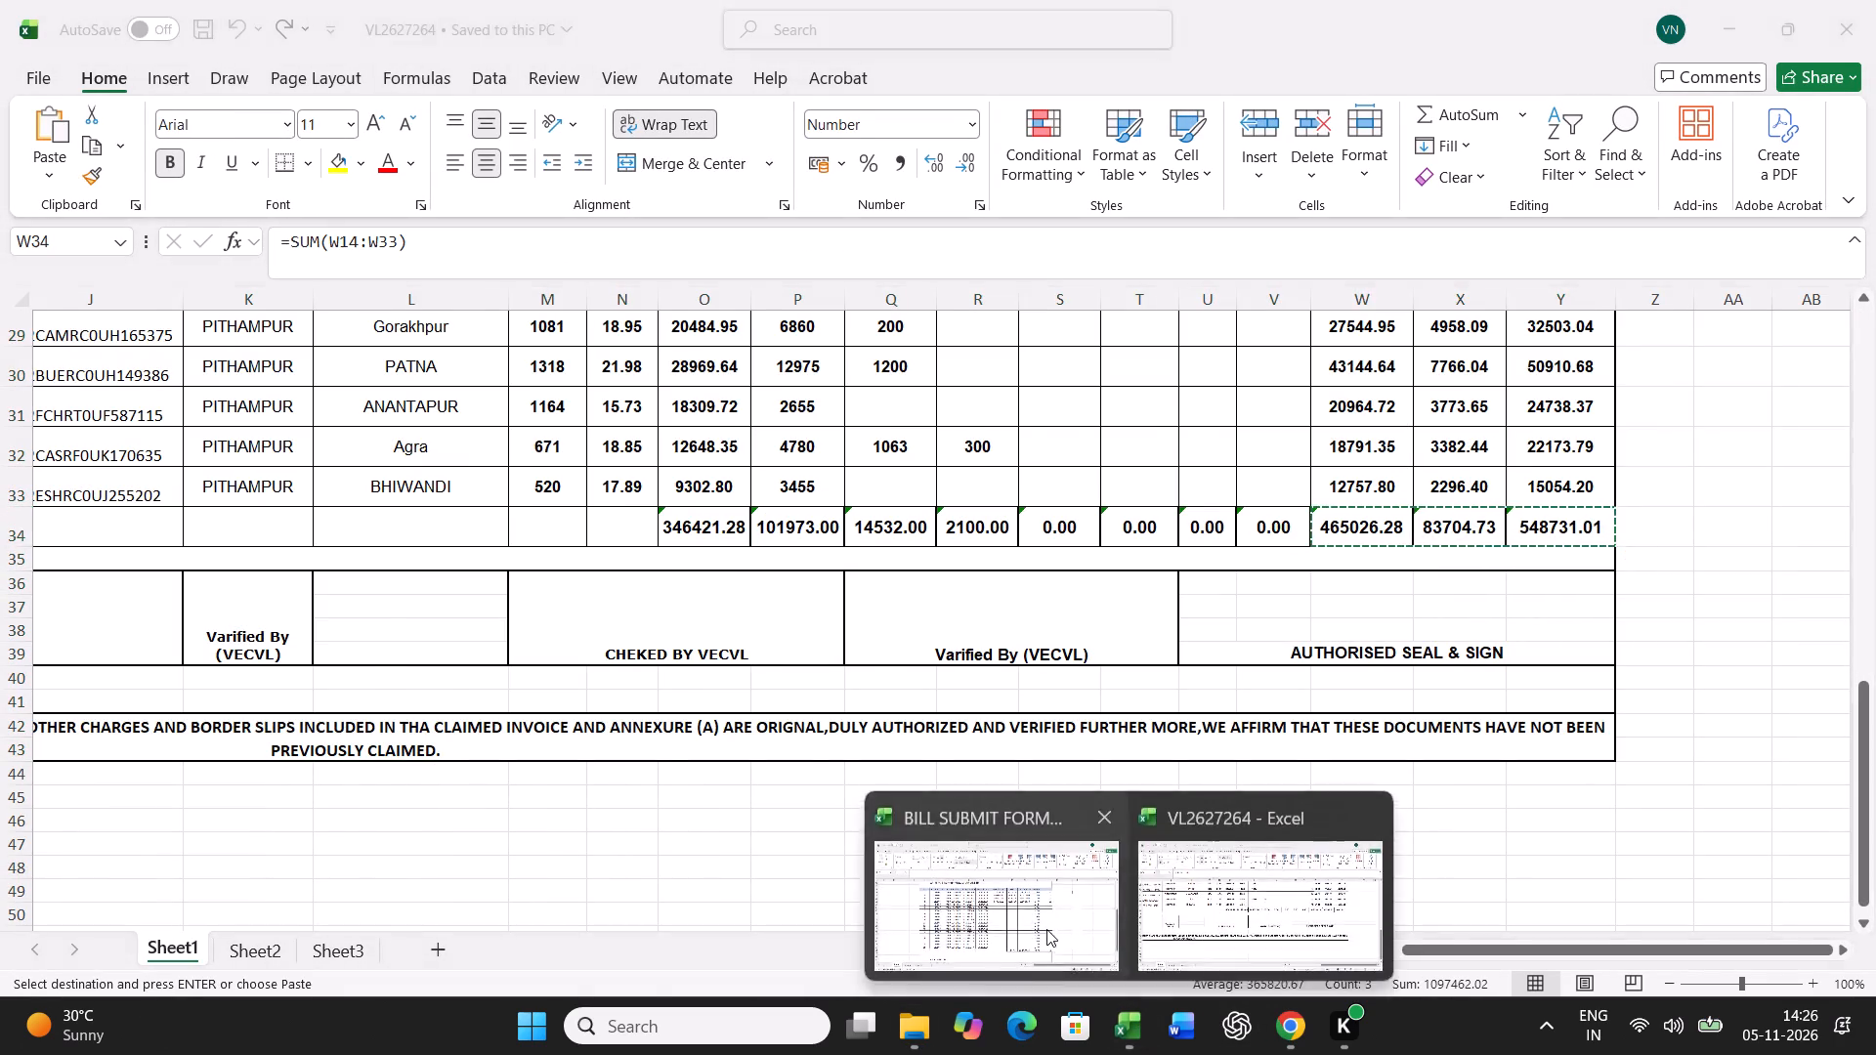
click(1046, 929)
right_click(927, 485)
click(1023, 425)
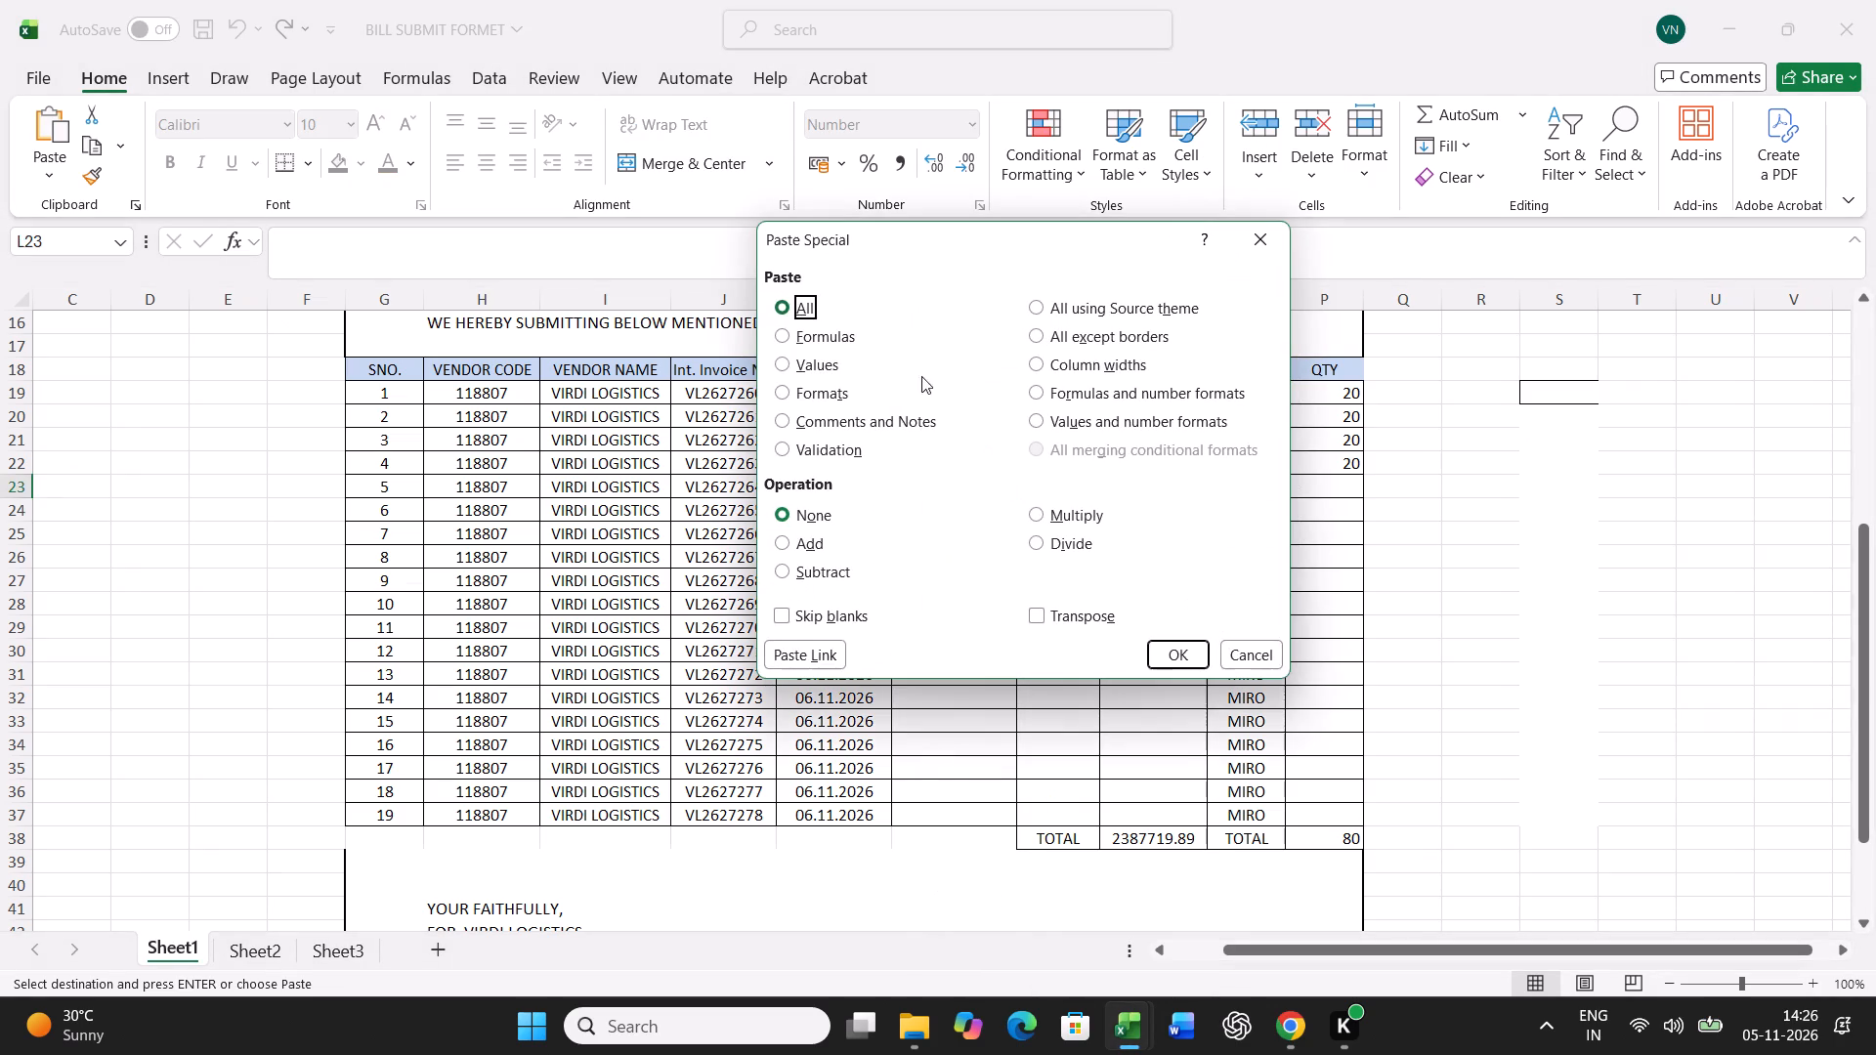
click(821, 361)
click(1170, 652)
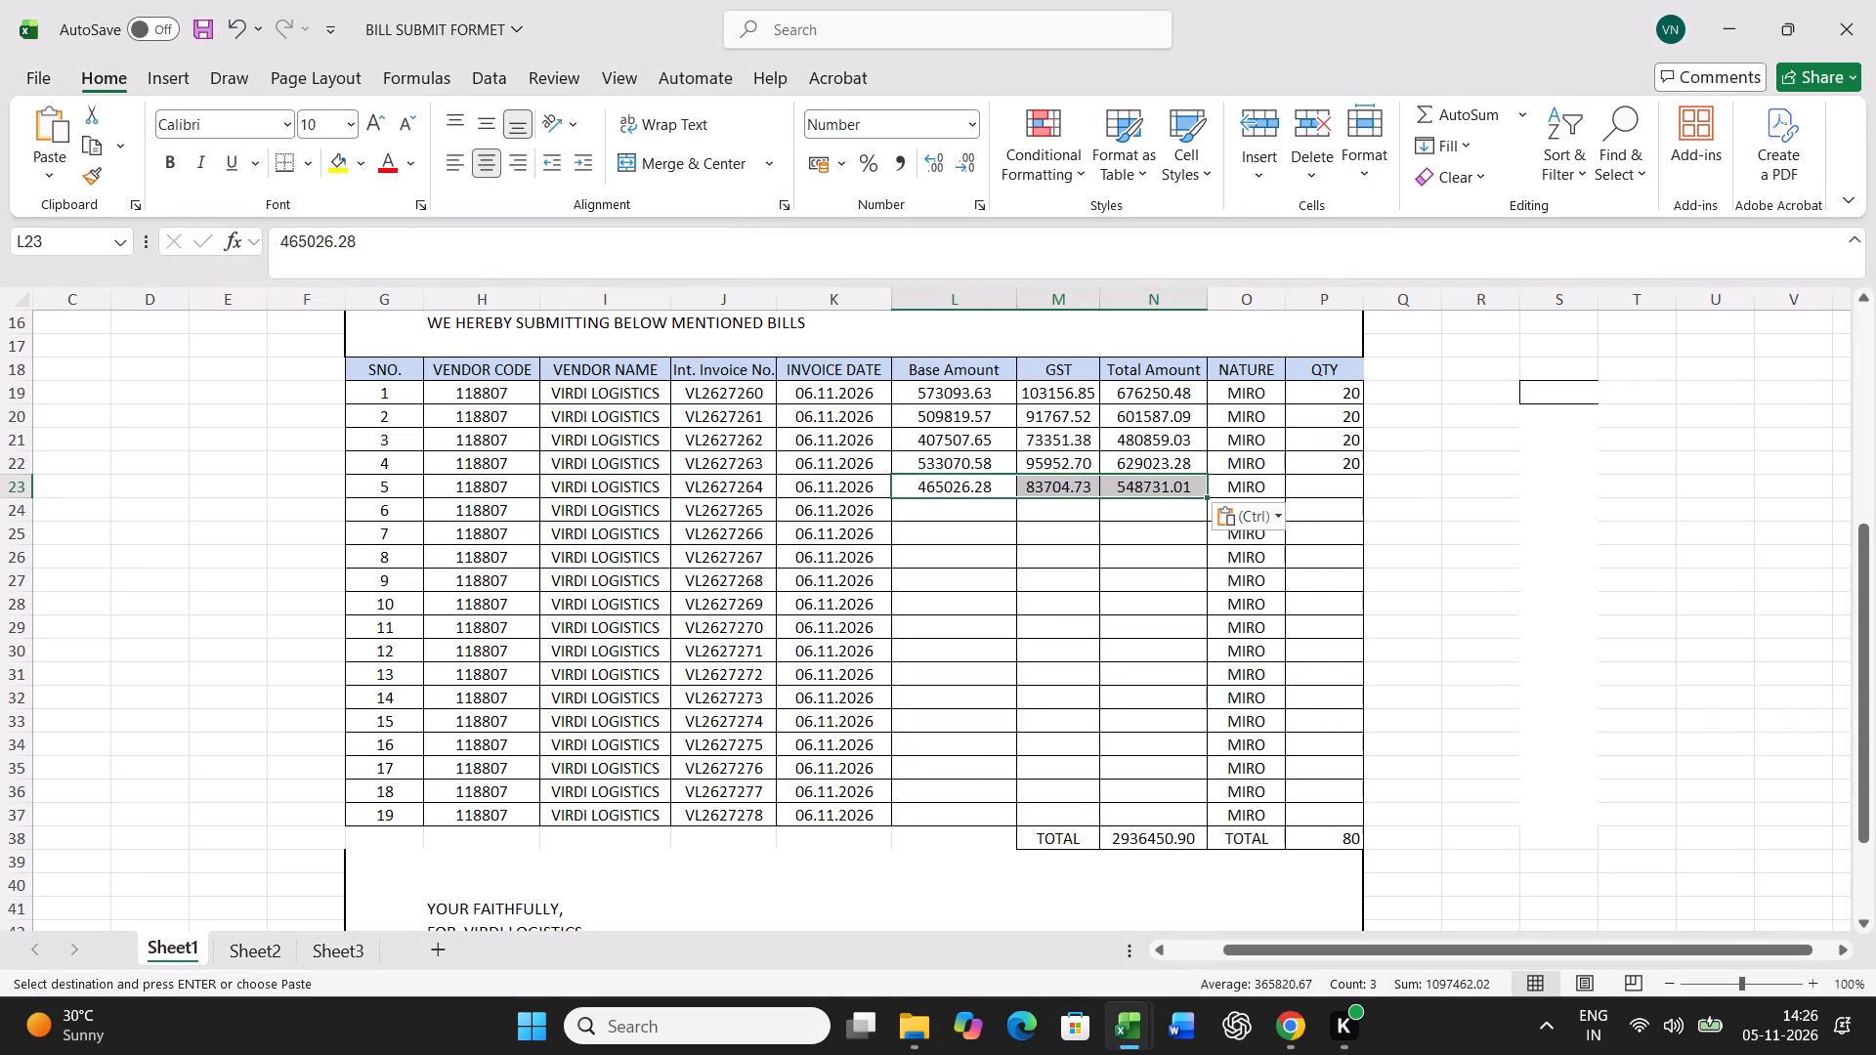
Enter a quantity of 20 for invoice VL2627264.
click(1324, 486)
text(20)
key(Return)
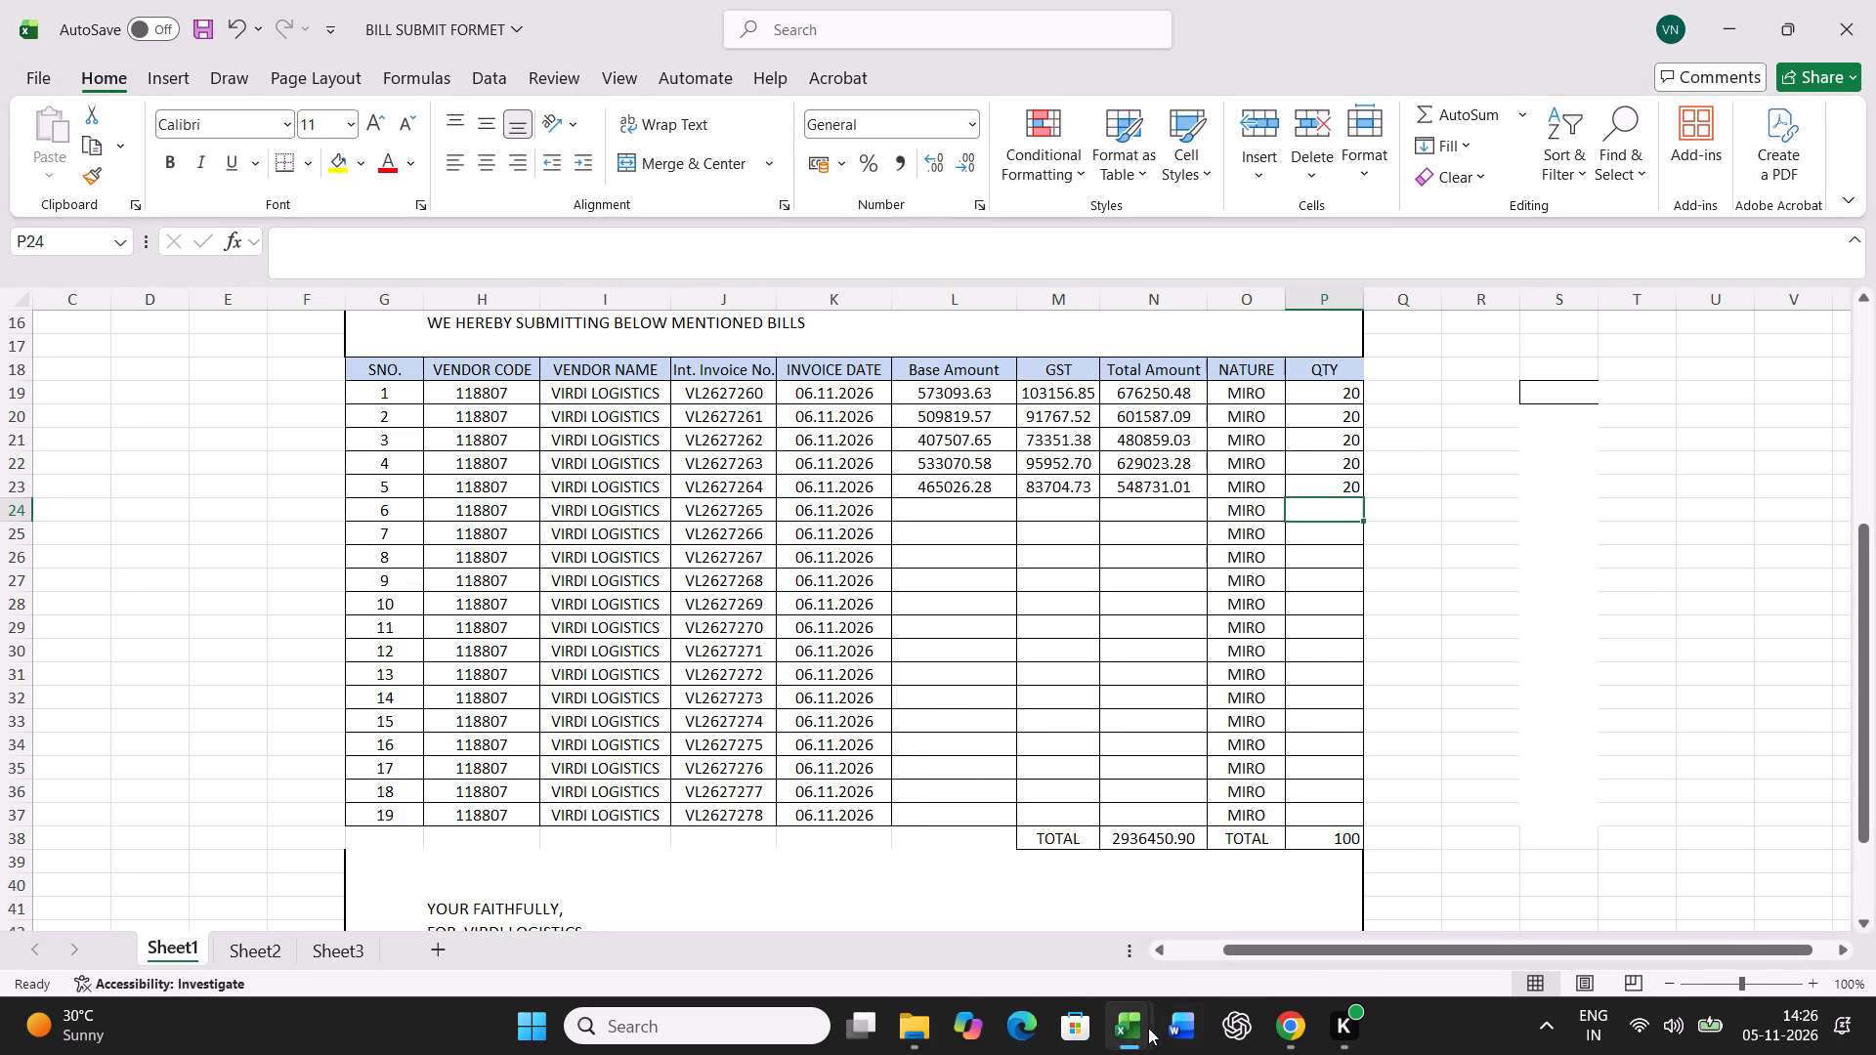
Close the VL2627264 bill workbook and open bill VL2627265 from the 201 TO 300 folder.
click(1137, 1030)
click(1245, 852)
click(1859, 13)
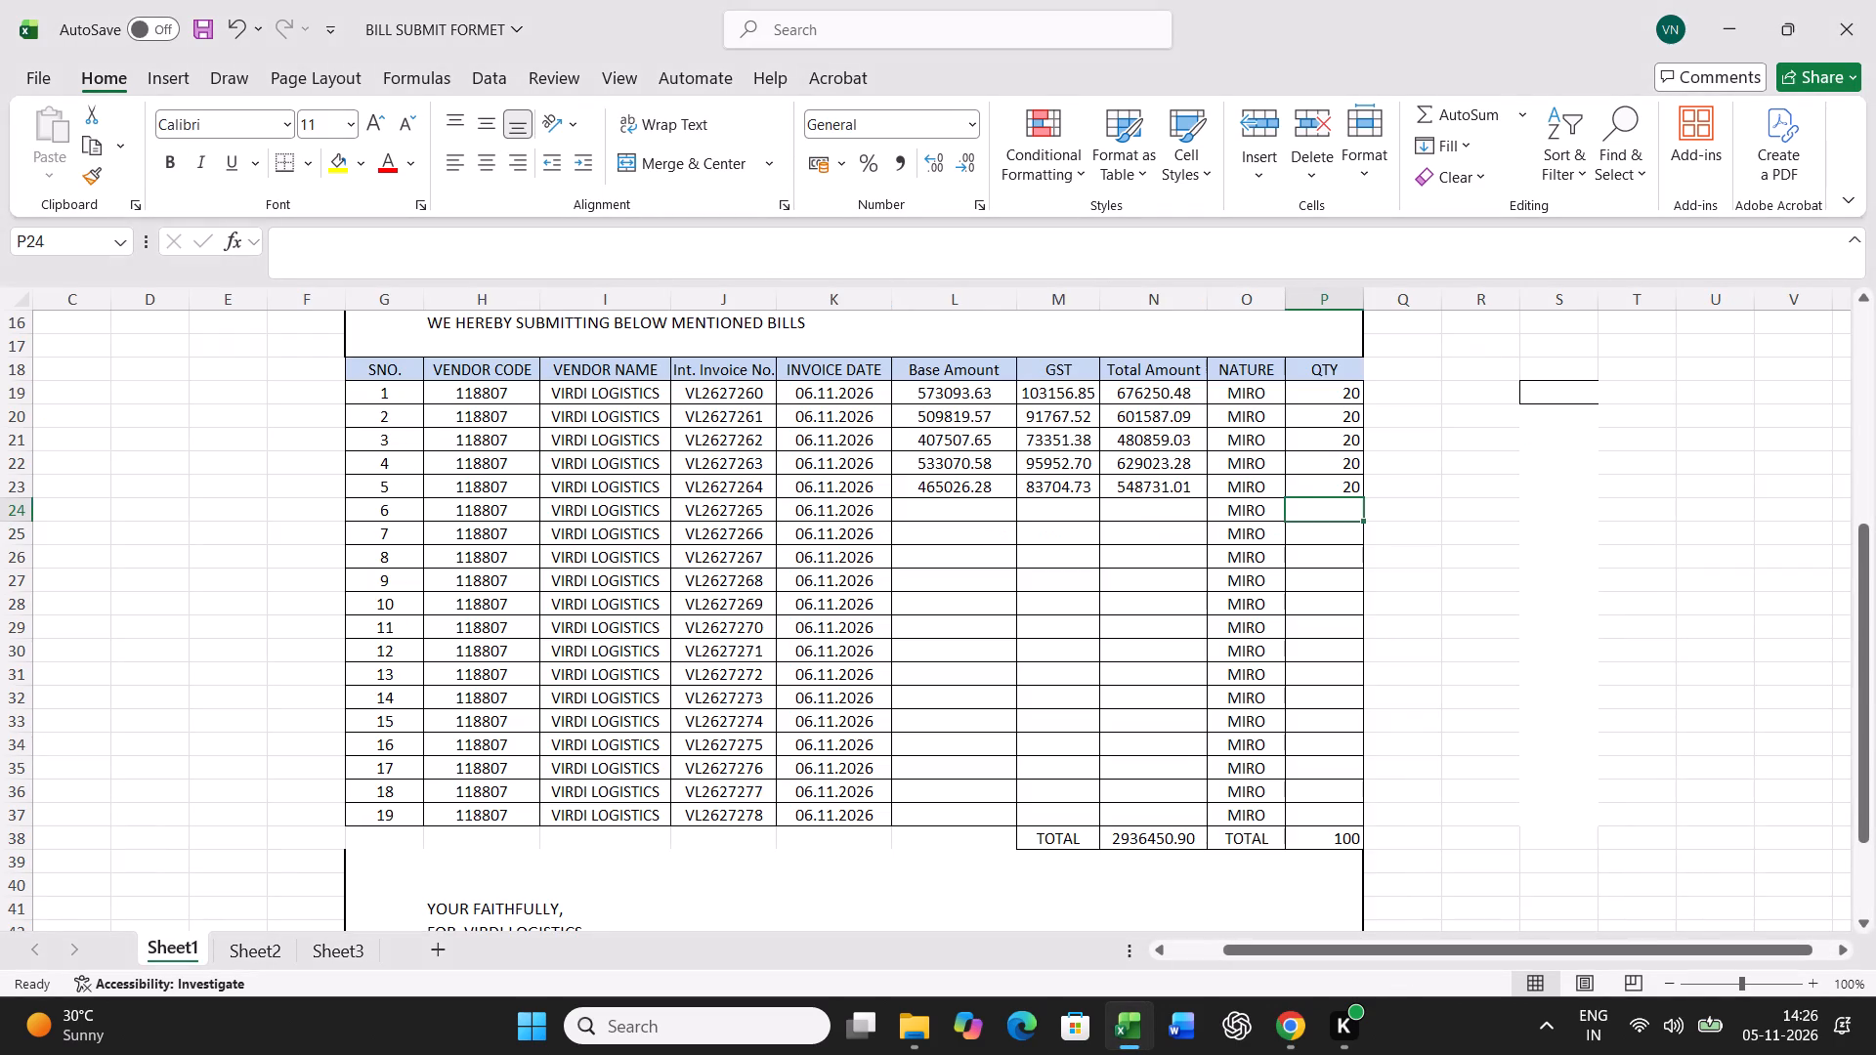
click(928, 1026)
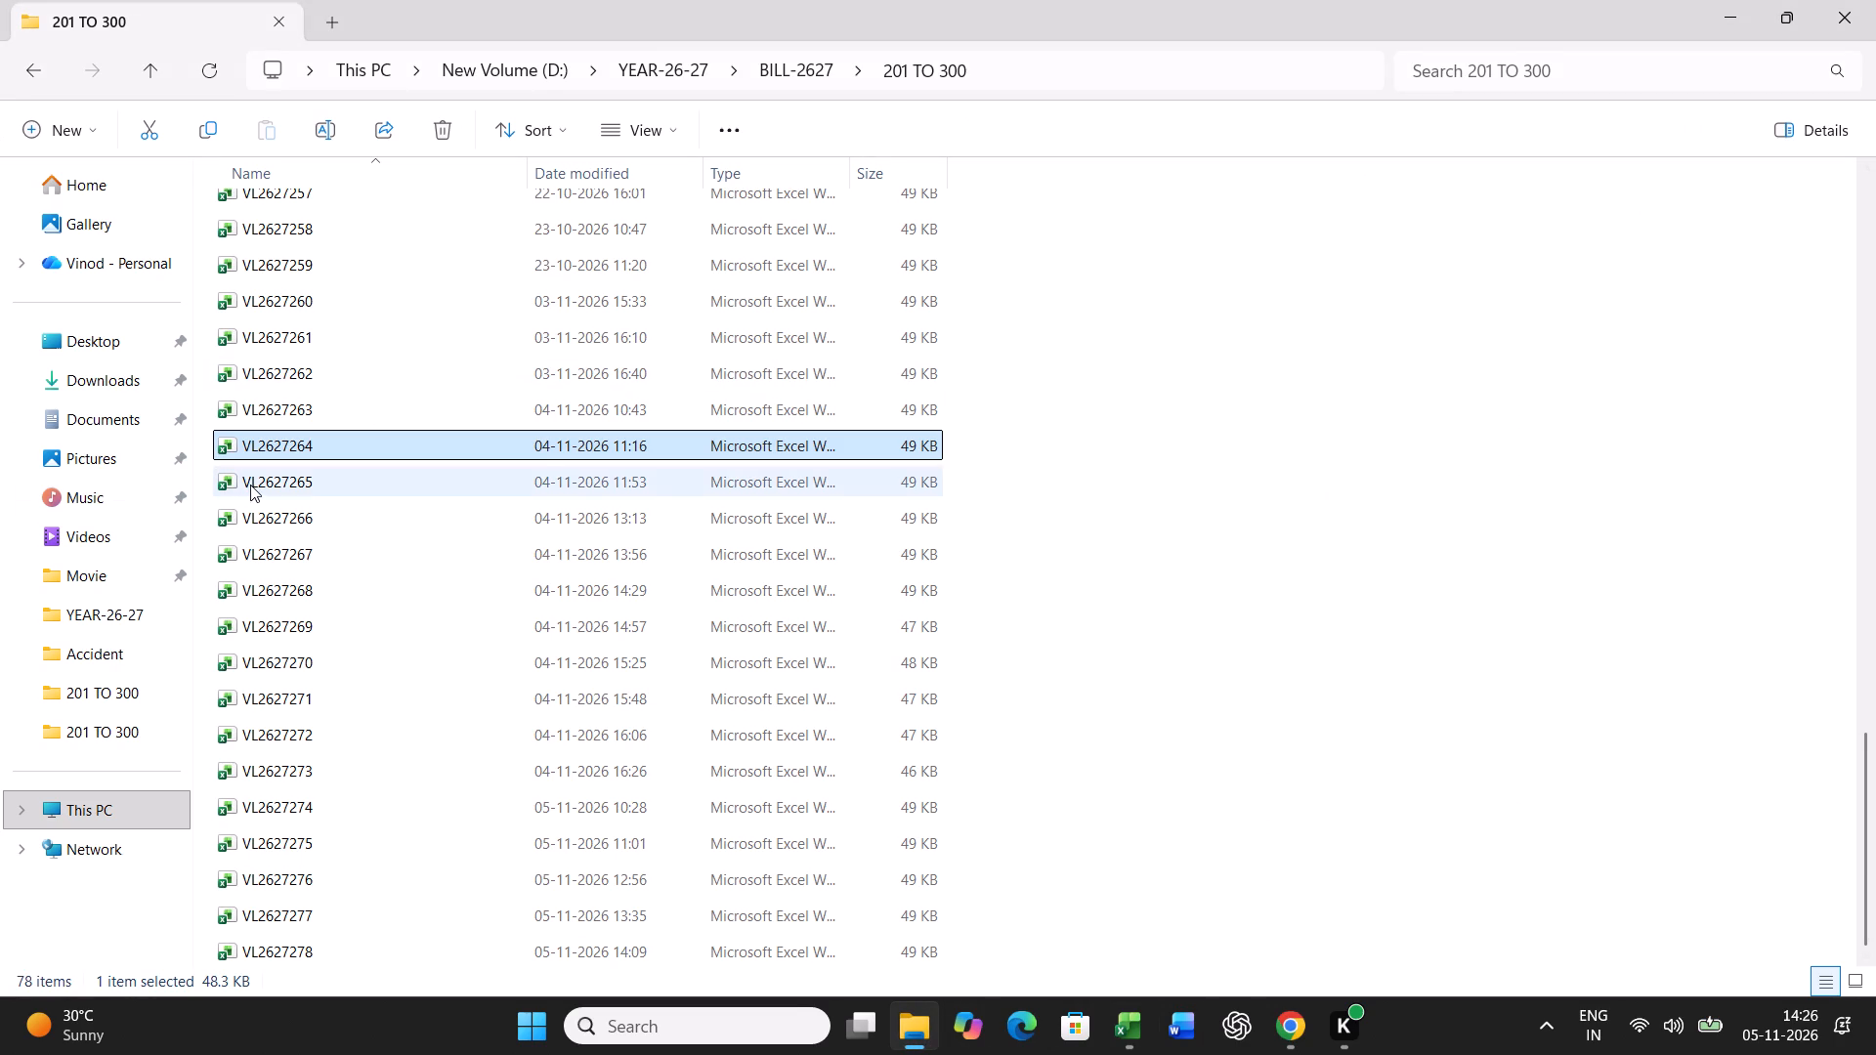
double_click(250, 485)
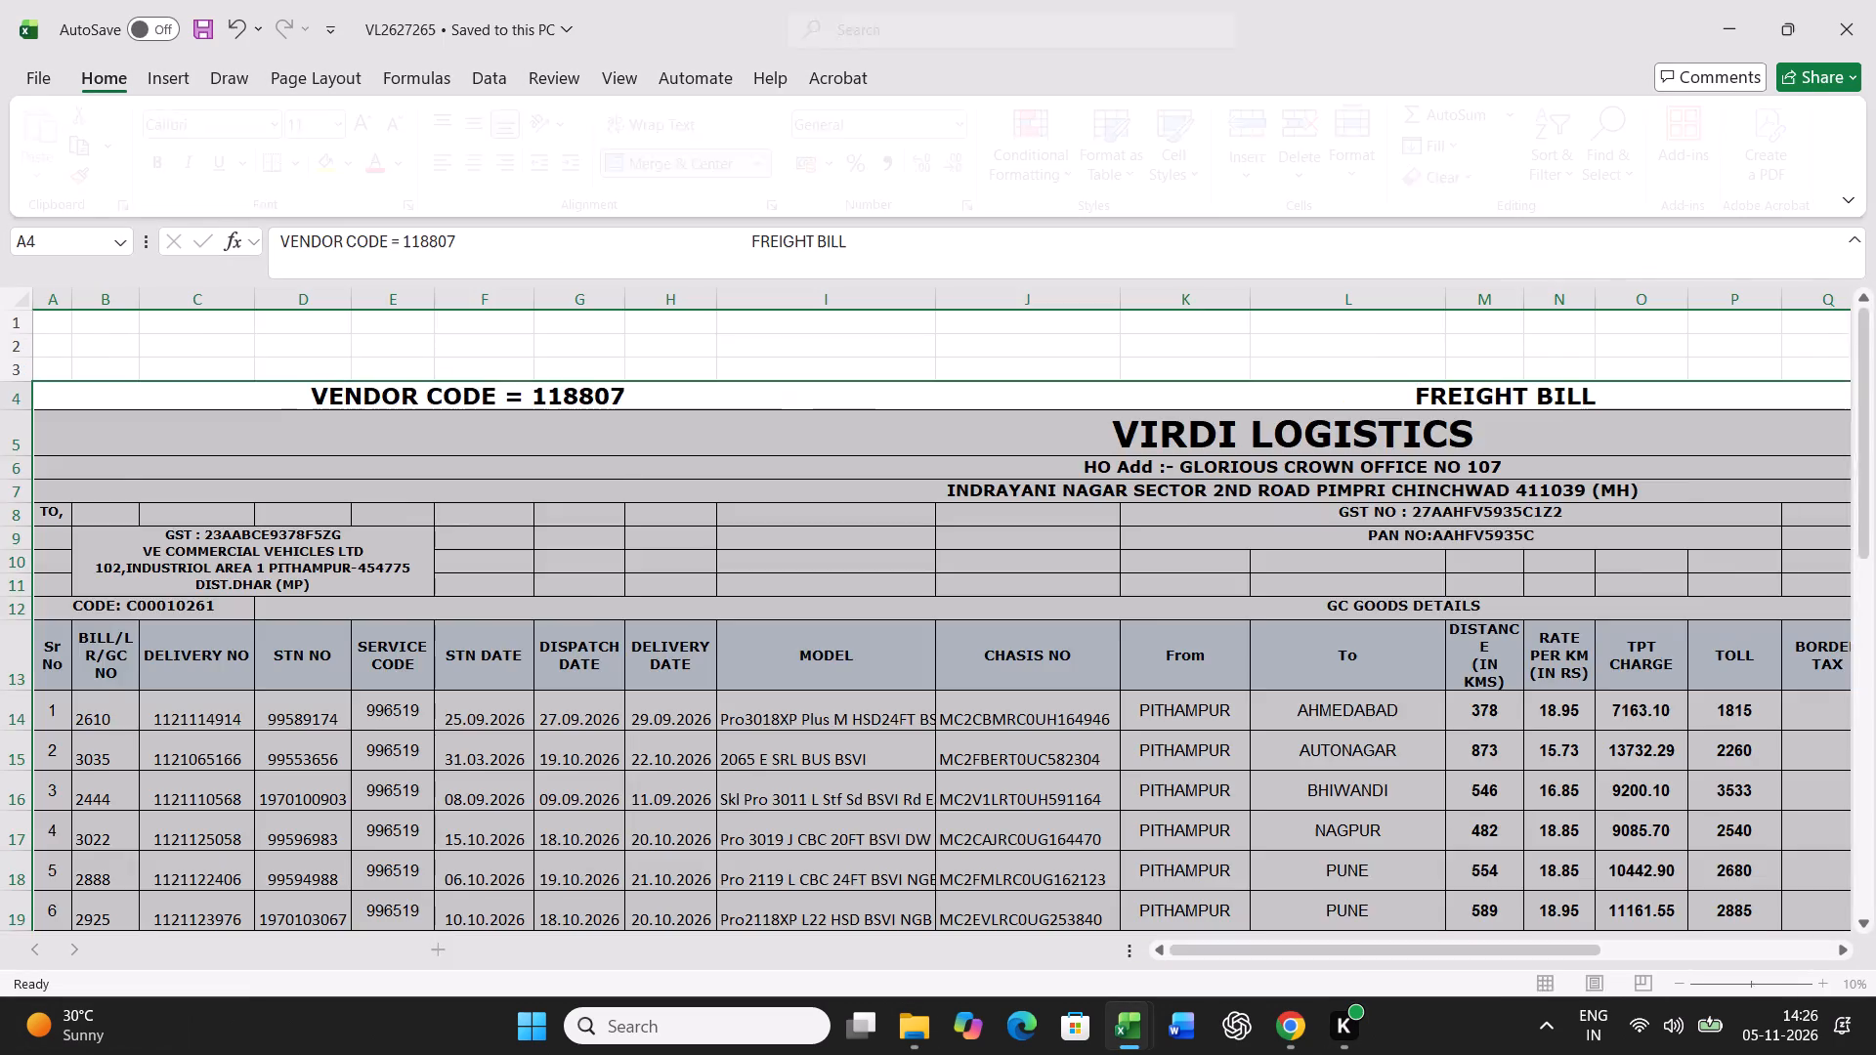
Copy the base, GST and total amount sums from bill VL2627265 and paste them as values into serial number 6 of the submission sheet.
scroll(1291, 760, down, 11)
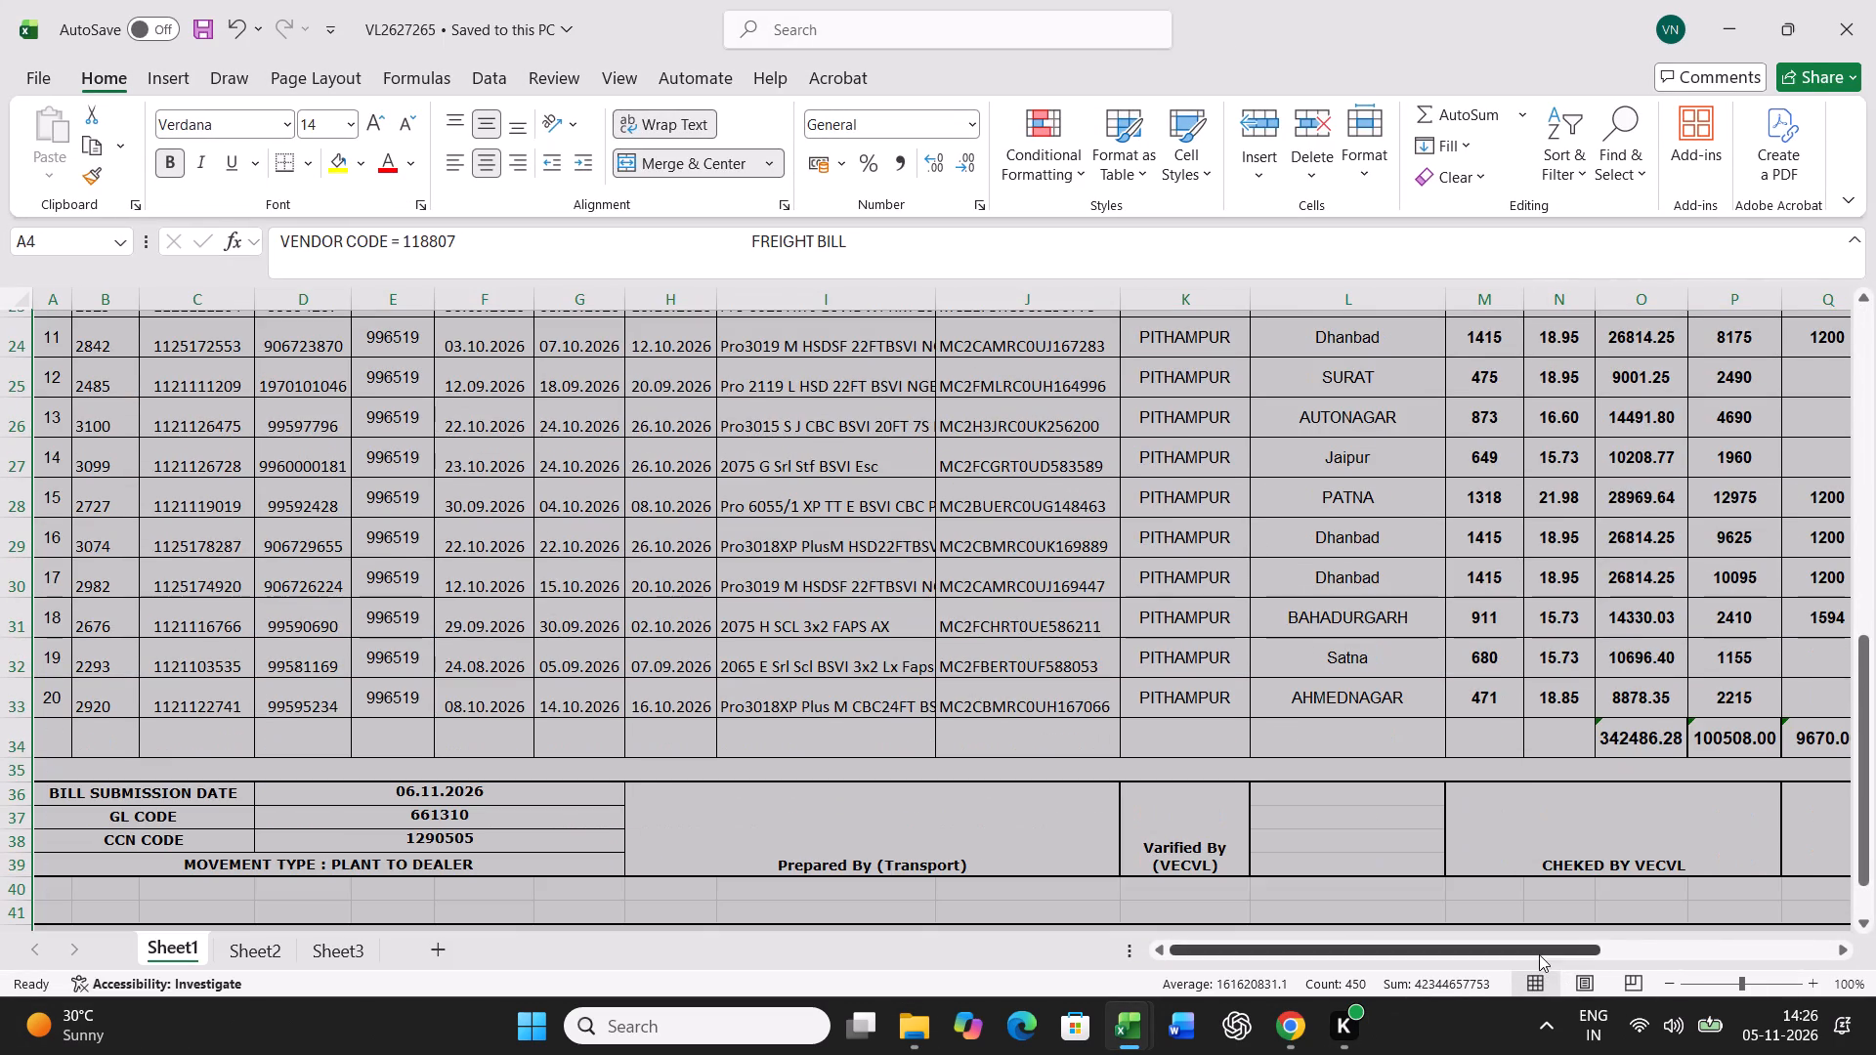
drag(1539, 954, 1747, 949)
drag(1481, 735, 1650, 735)
key(ctrl+c)
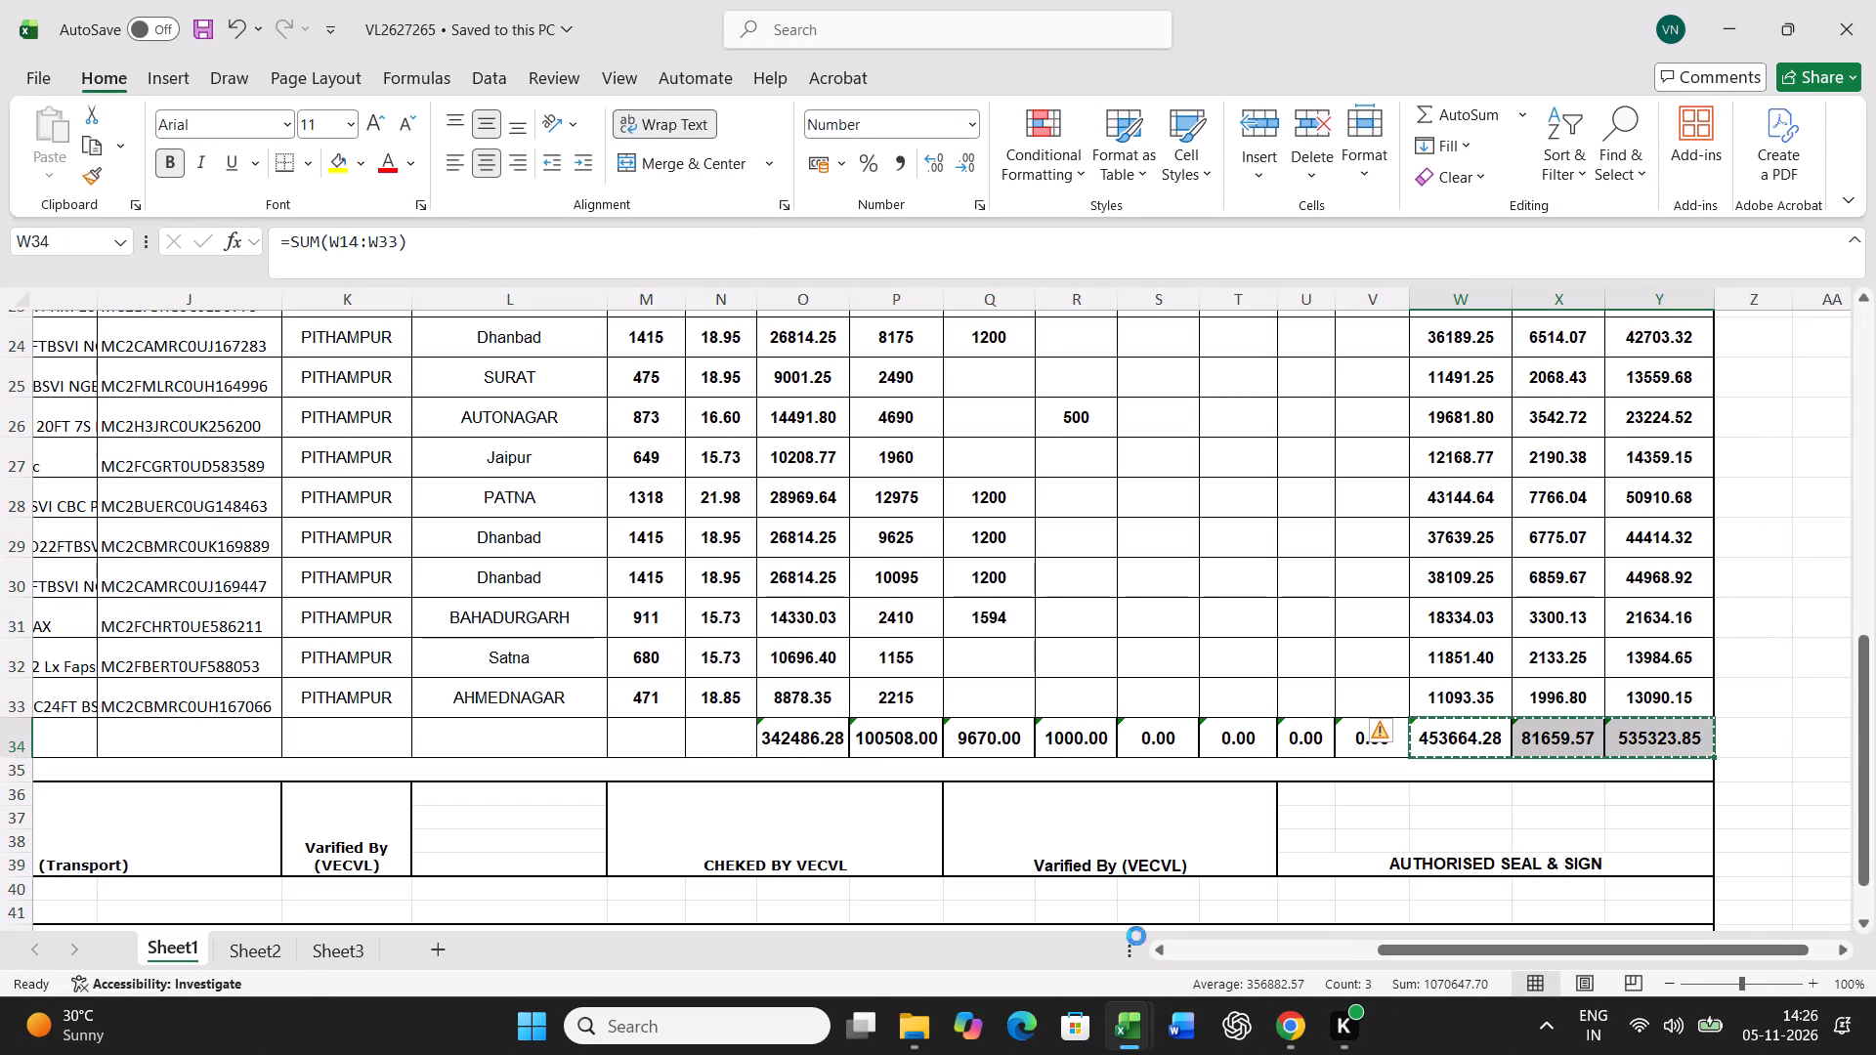
click(1148, 1034)
click(1046, 927)
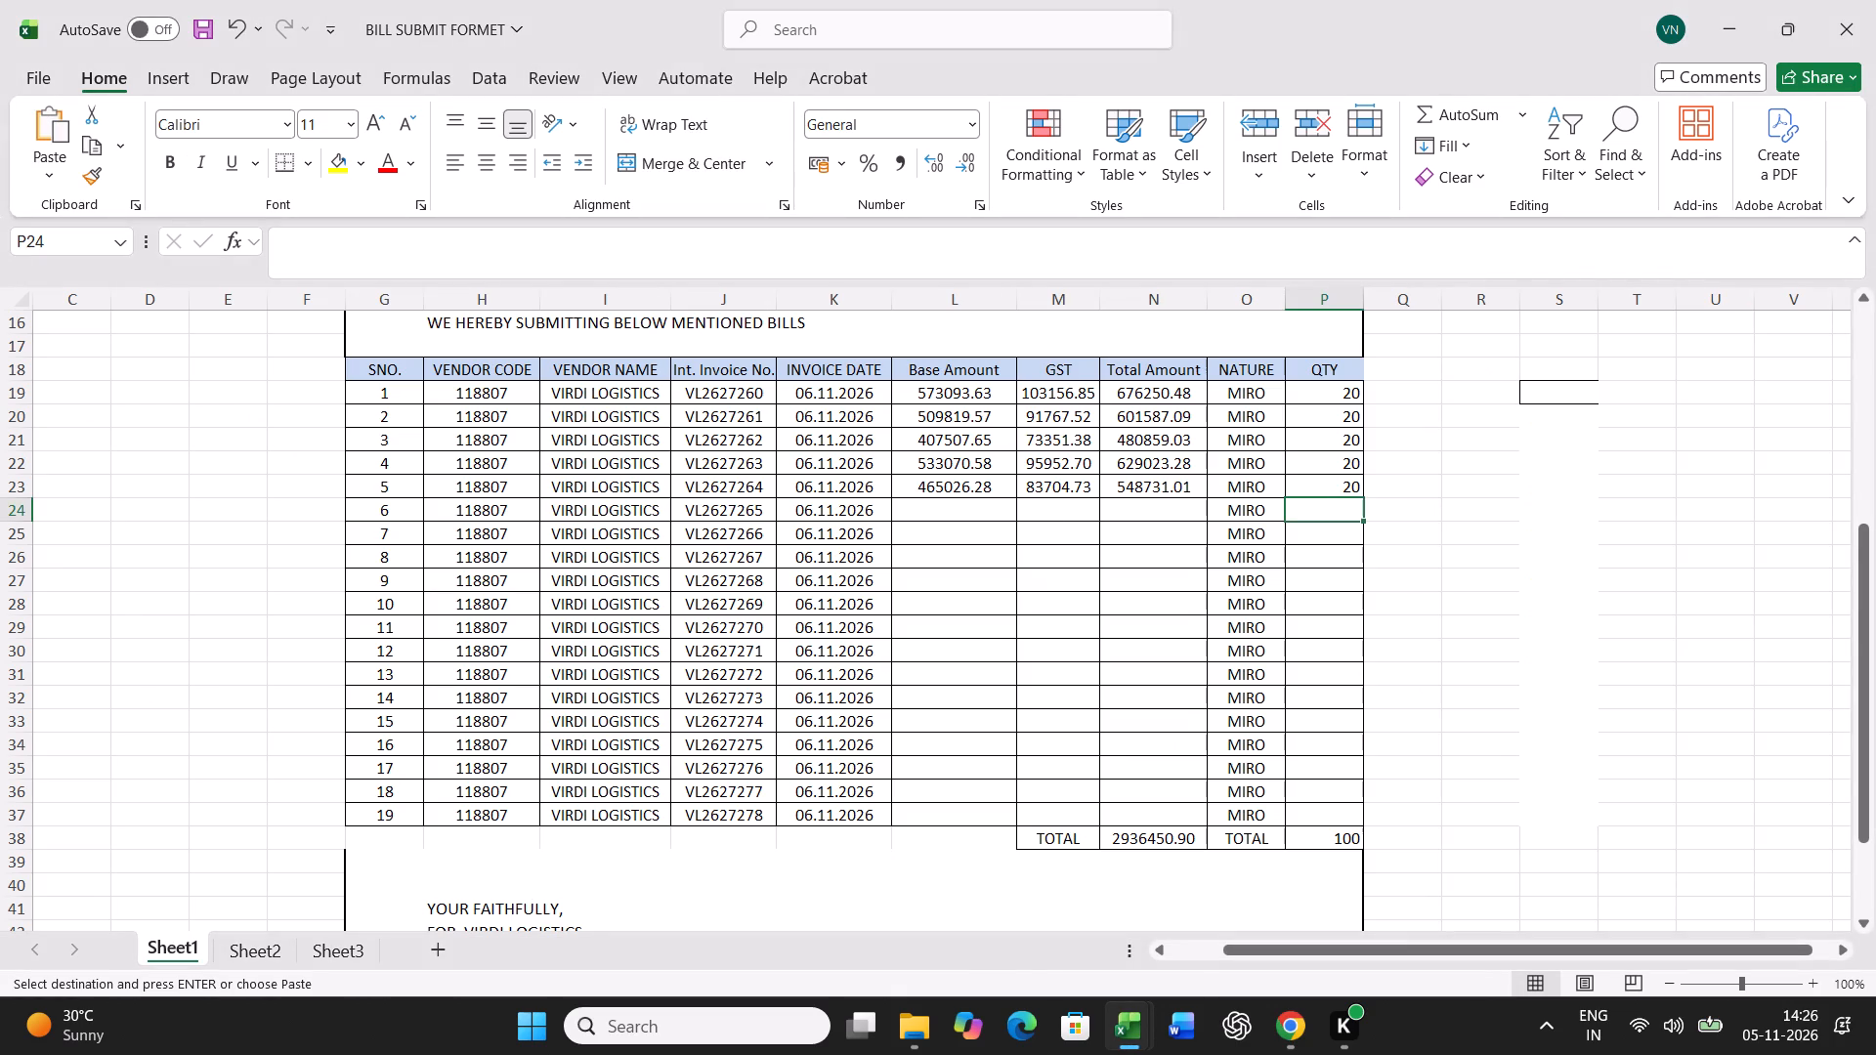
right_click(928, 506)
click(1018, 428)
click(798, 366)
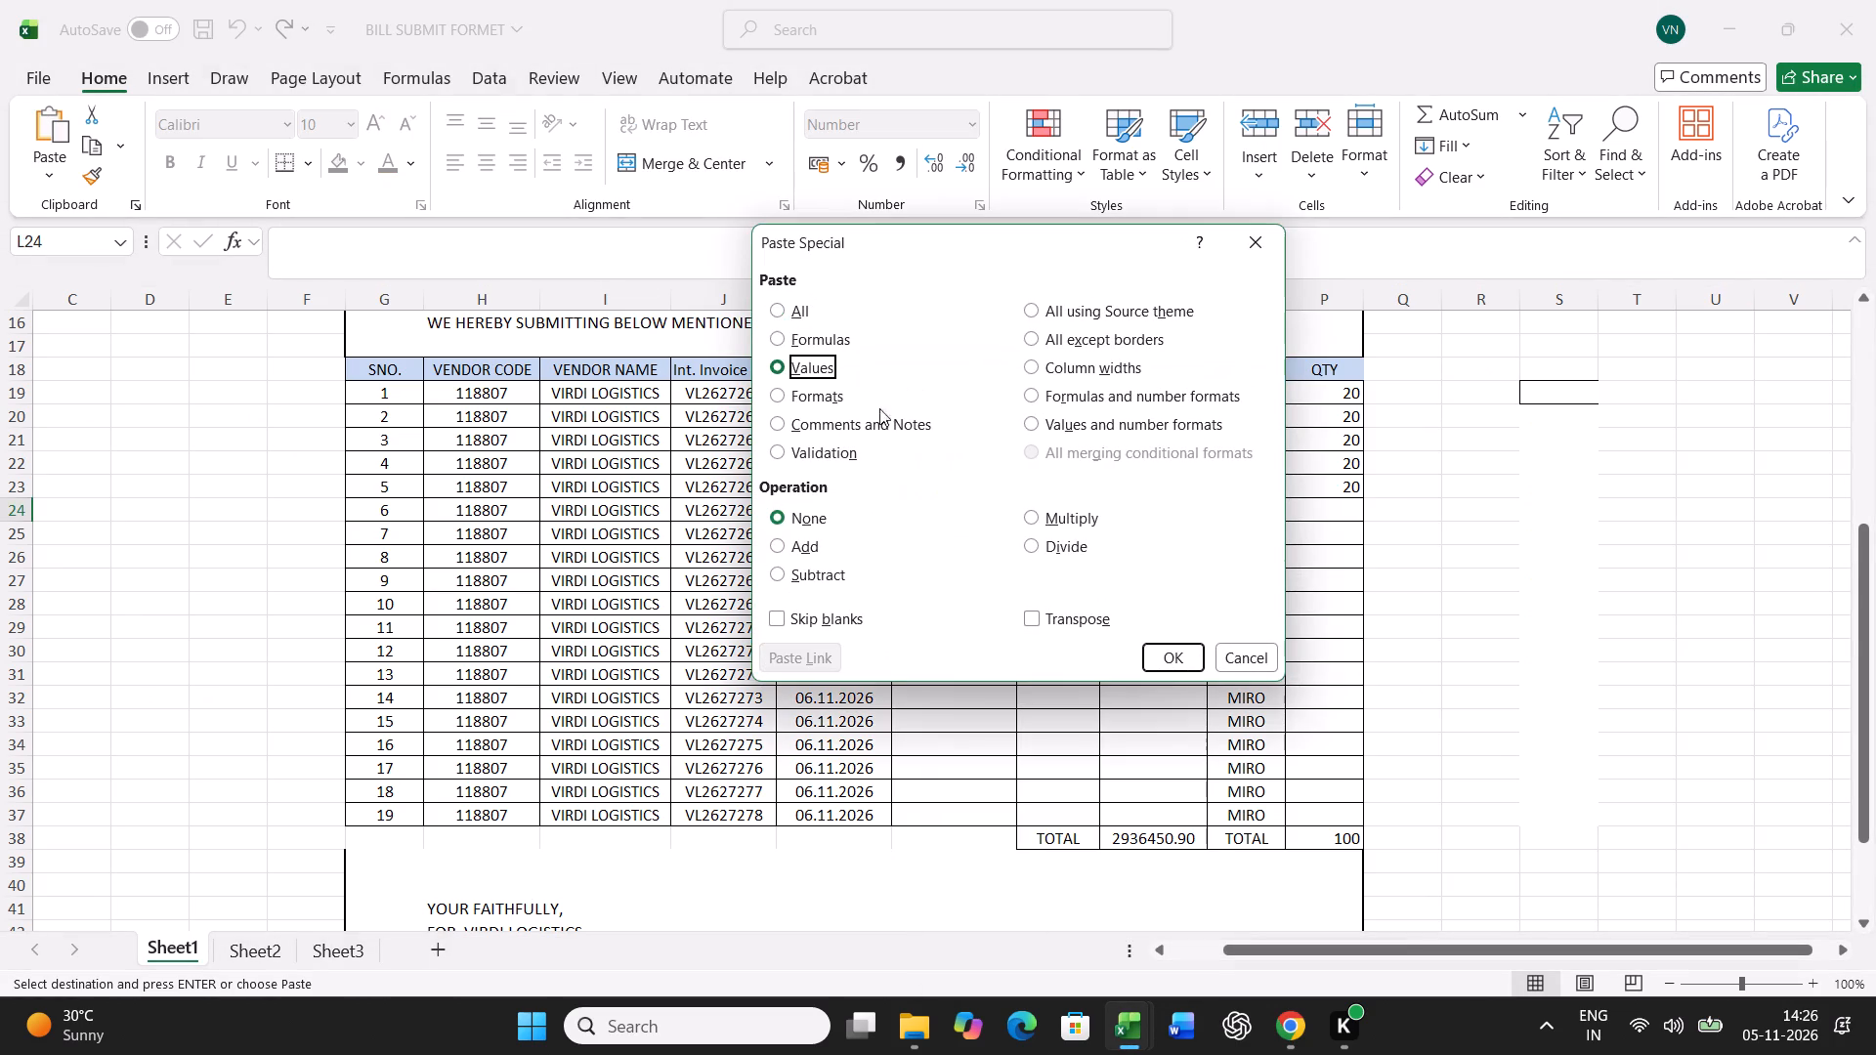
click(1165, 654)
Enter a quantity of 20 for invoice VL2627265.
click(1343, 514)
text(20)
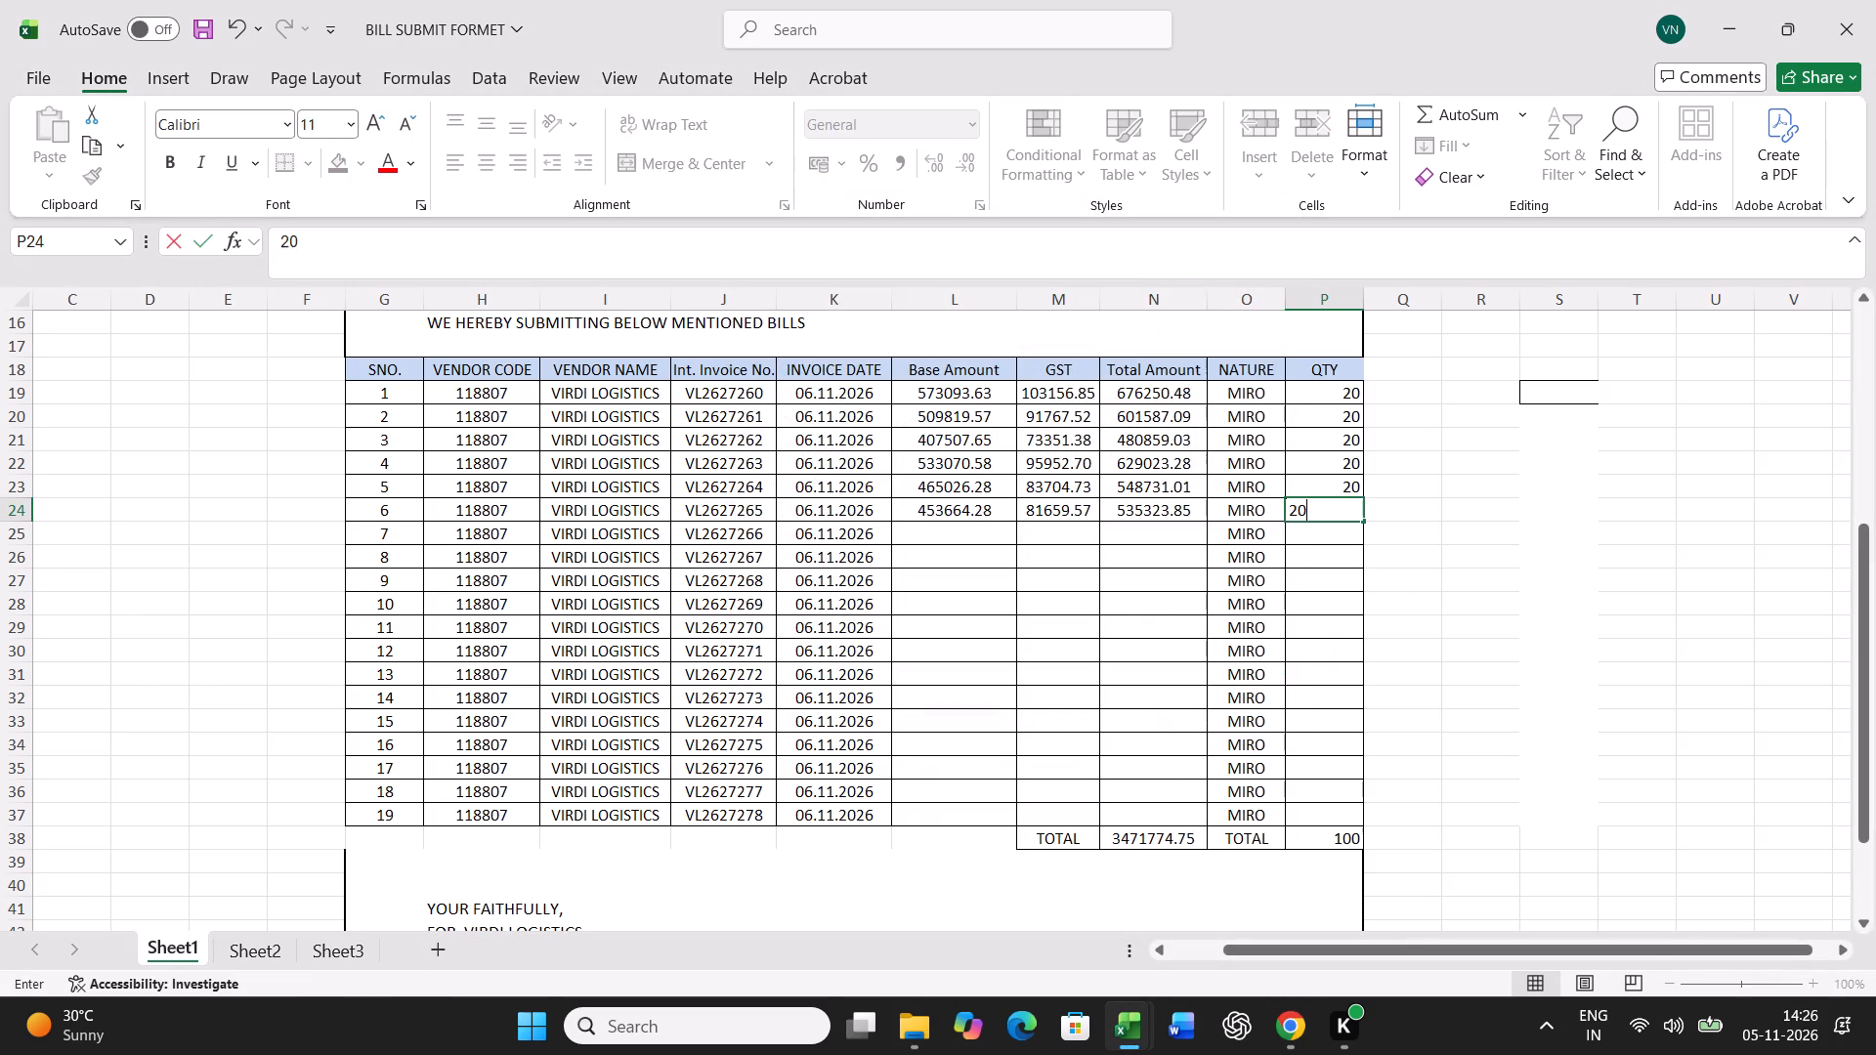
key(Return)
Close the VL2627265 bill workbook and open bill VL2627266 from the 201 TO 300 folder.
click(1130, 1024)
click(1237, 888)
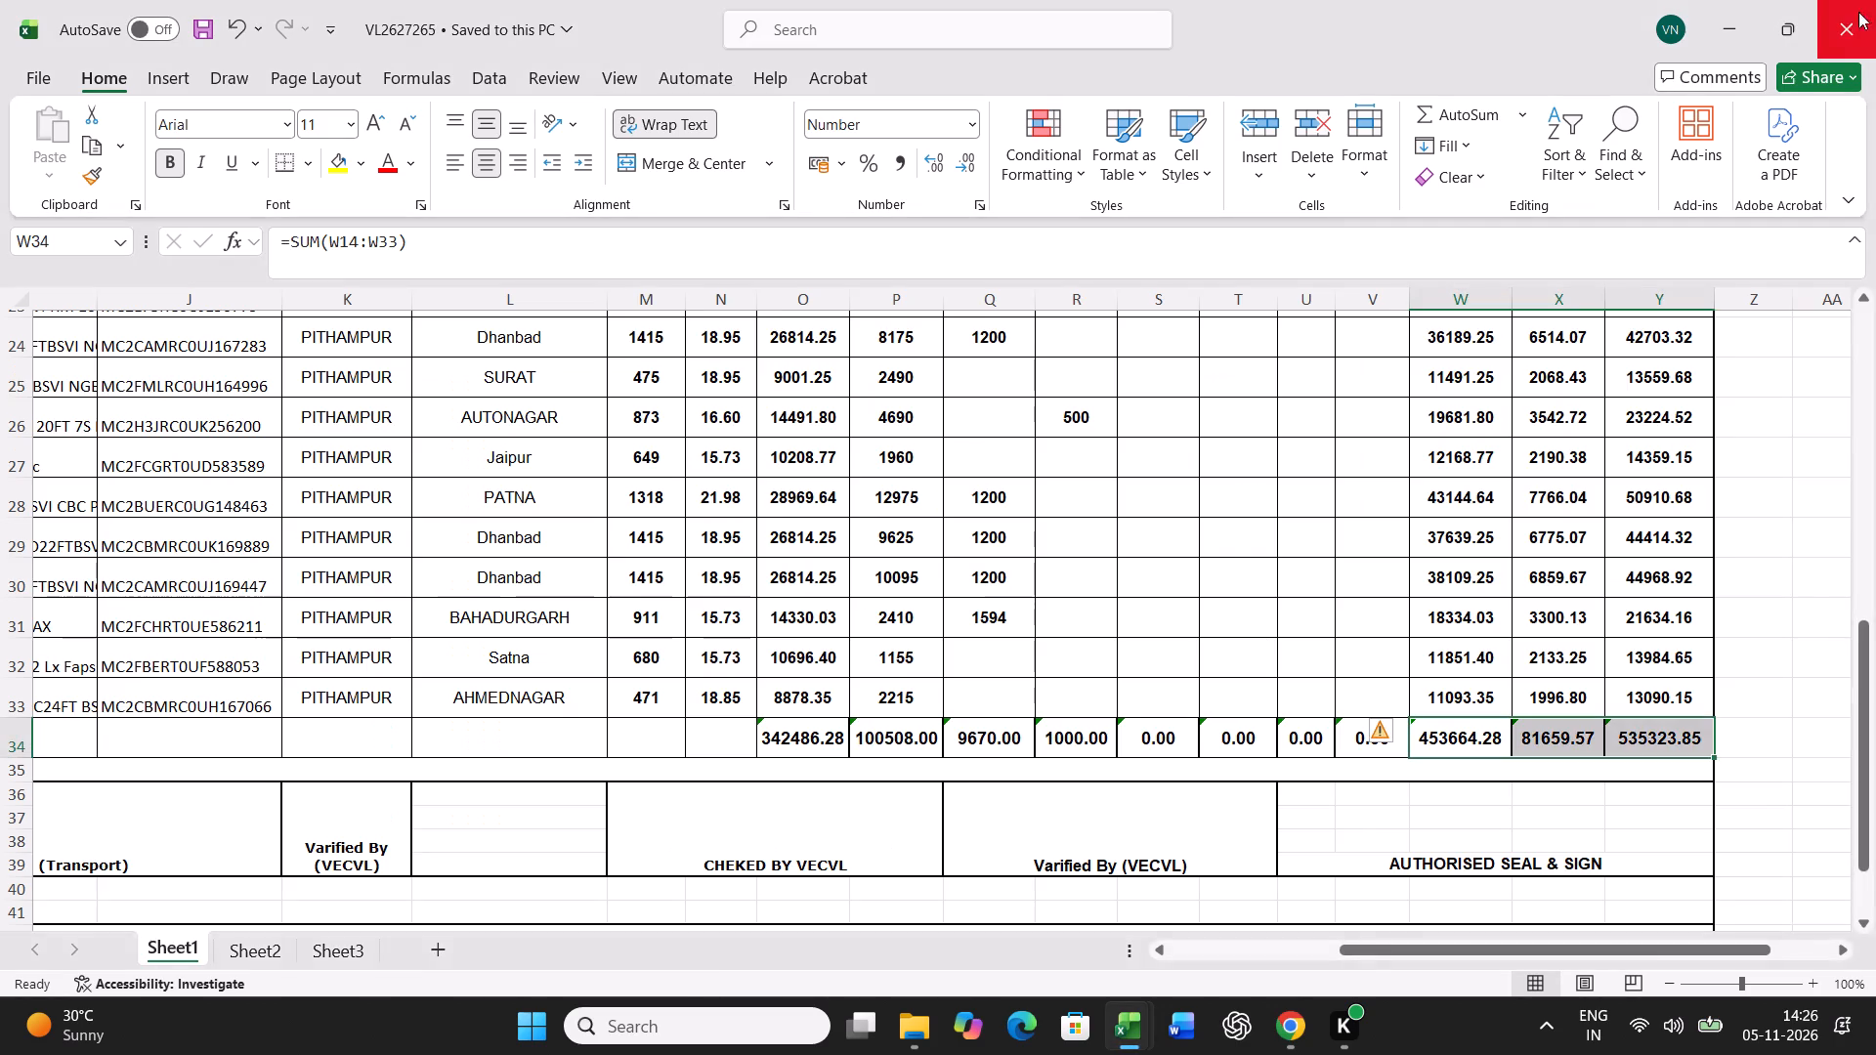
click(1850, 18)
click(920, 1016)
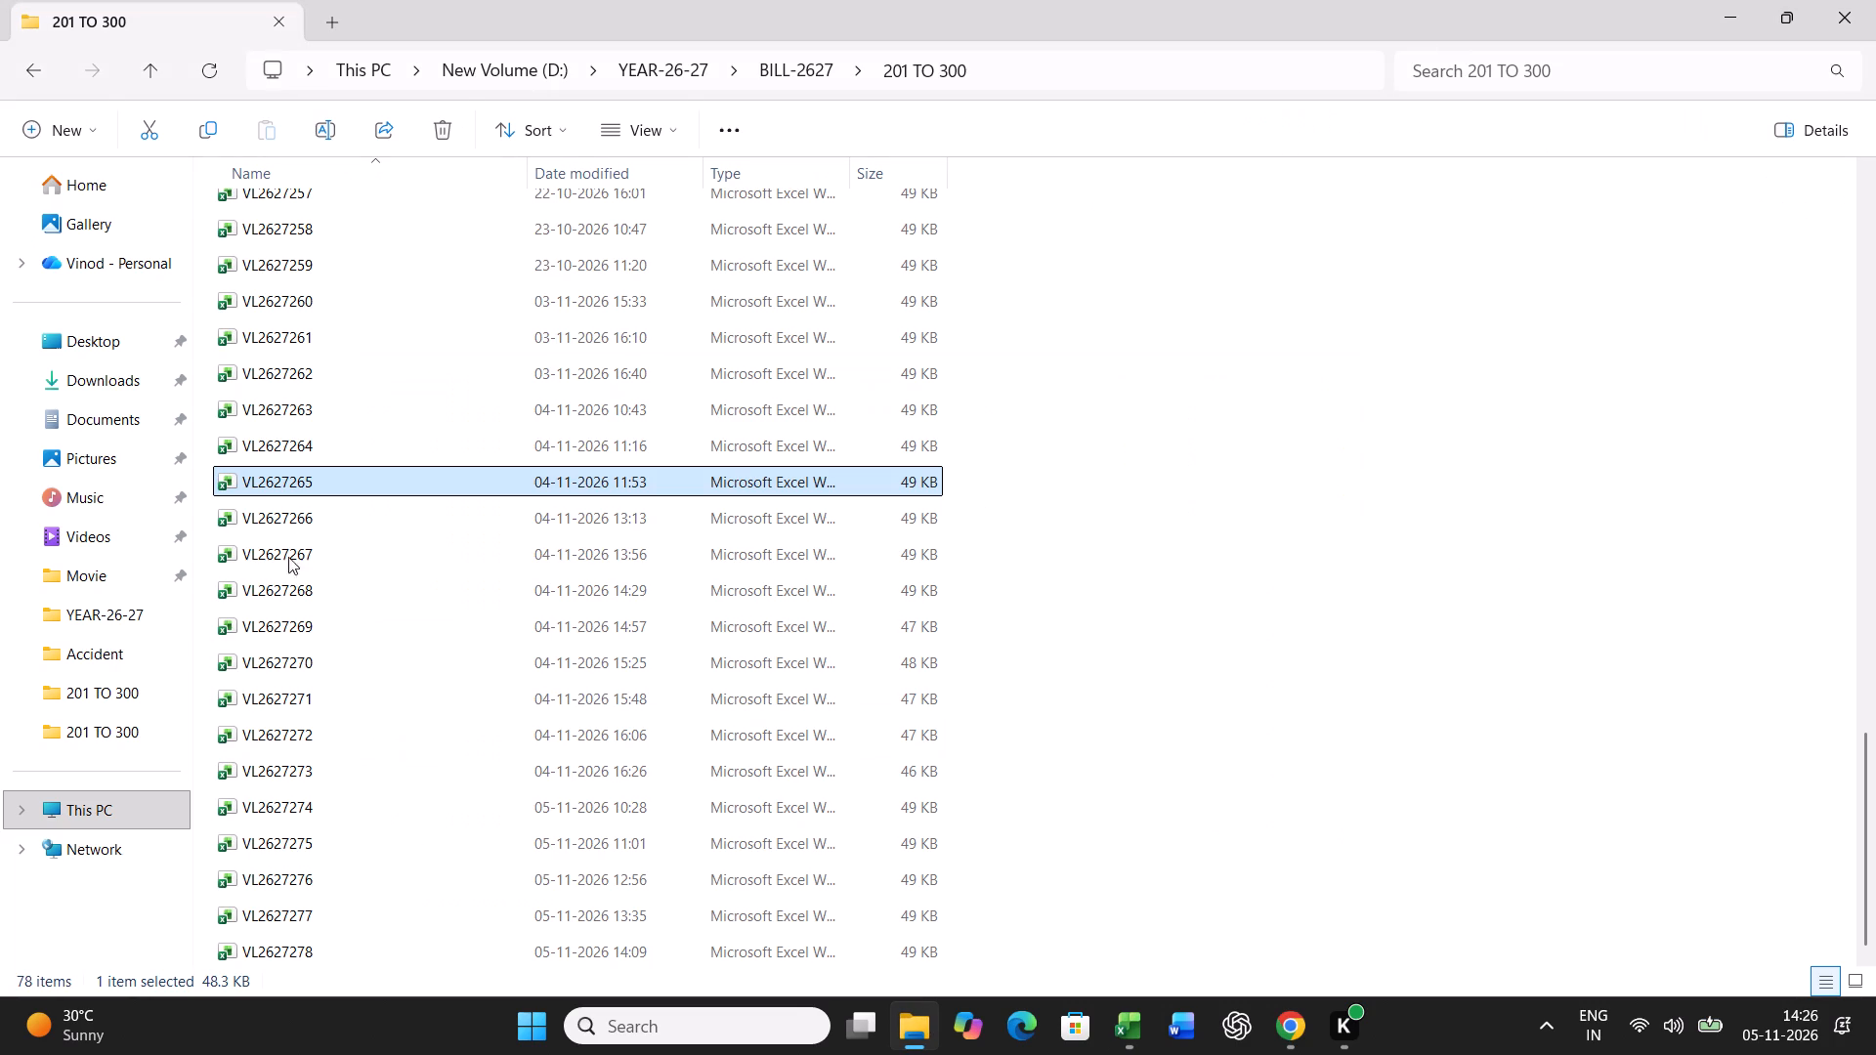
double_click(301, 518)
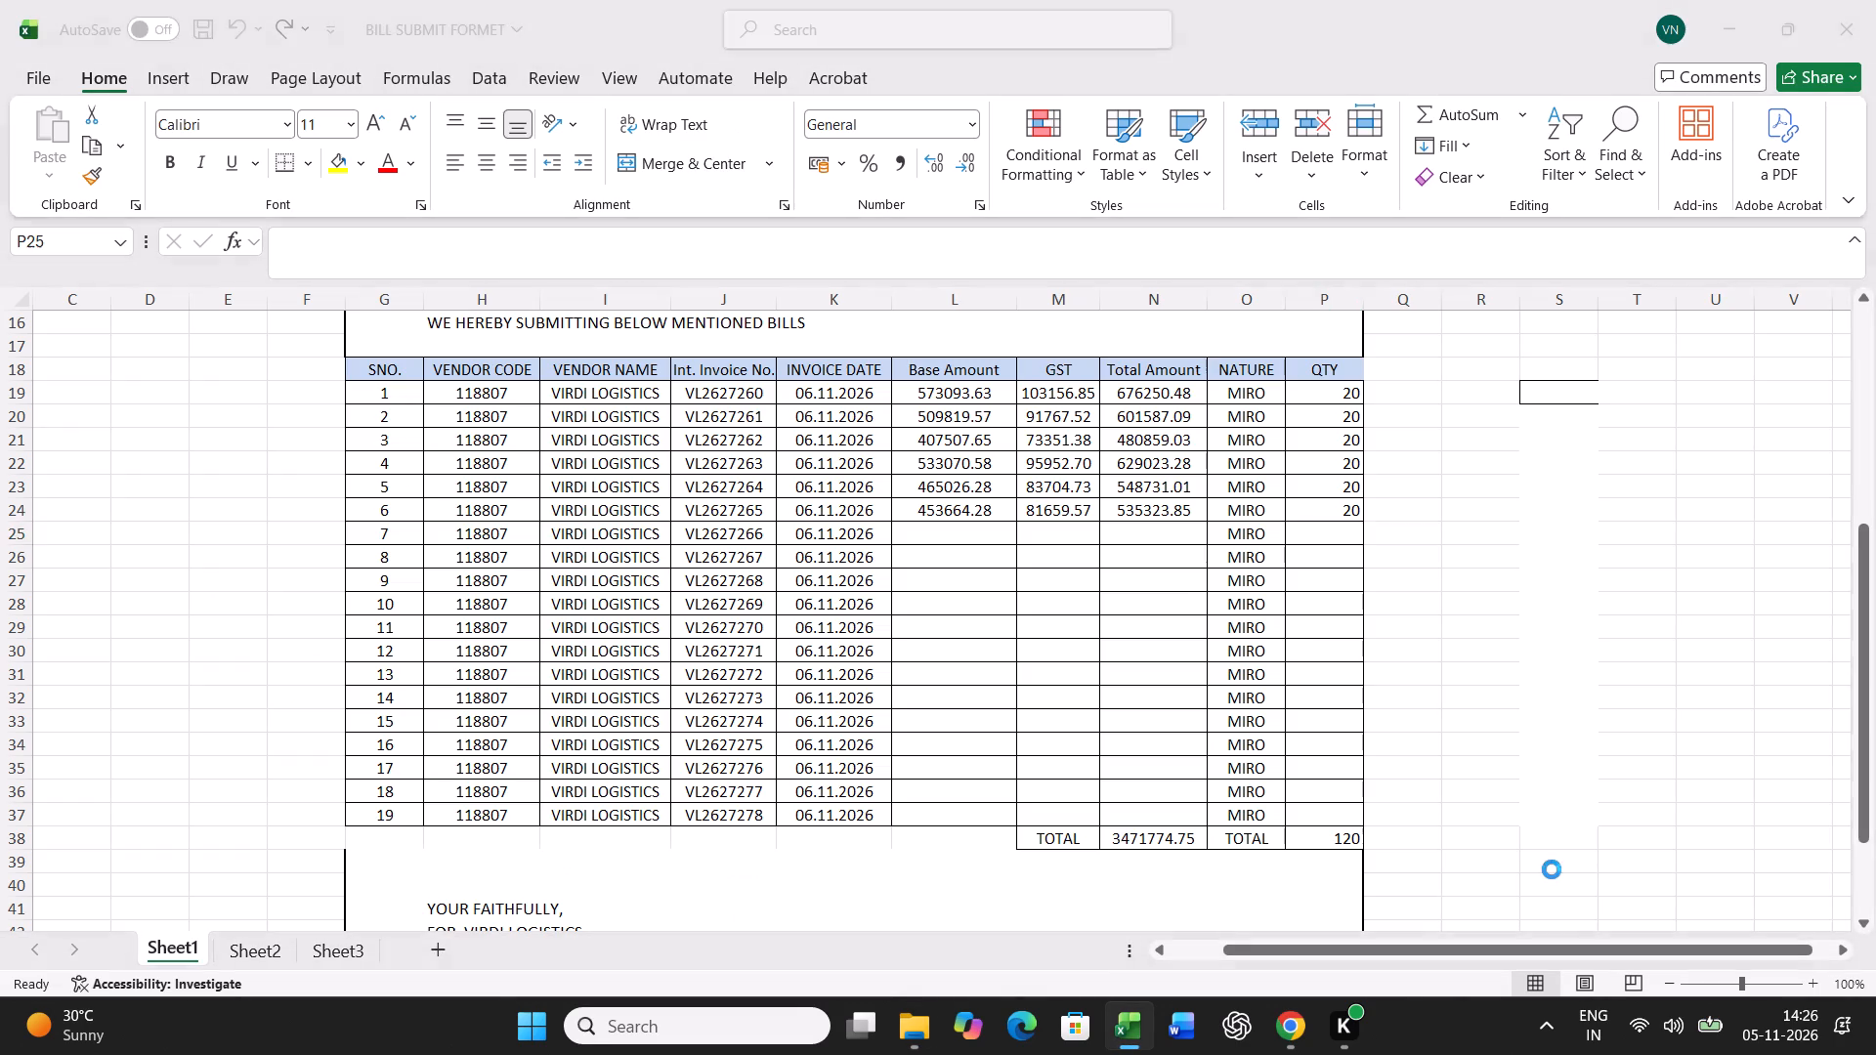
Copy the base, GST and total amount sums from bill VL2627266 and paste them as values into serial number 7 of the submission sheet.
scroll(1213, 766, down, 11)
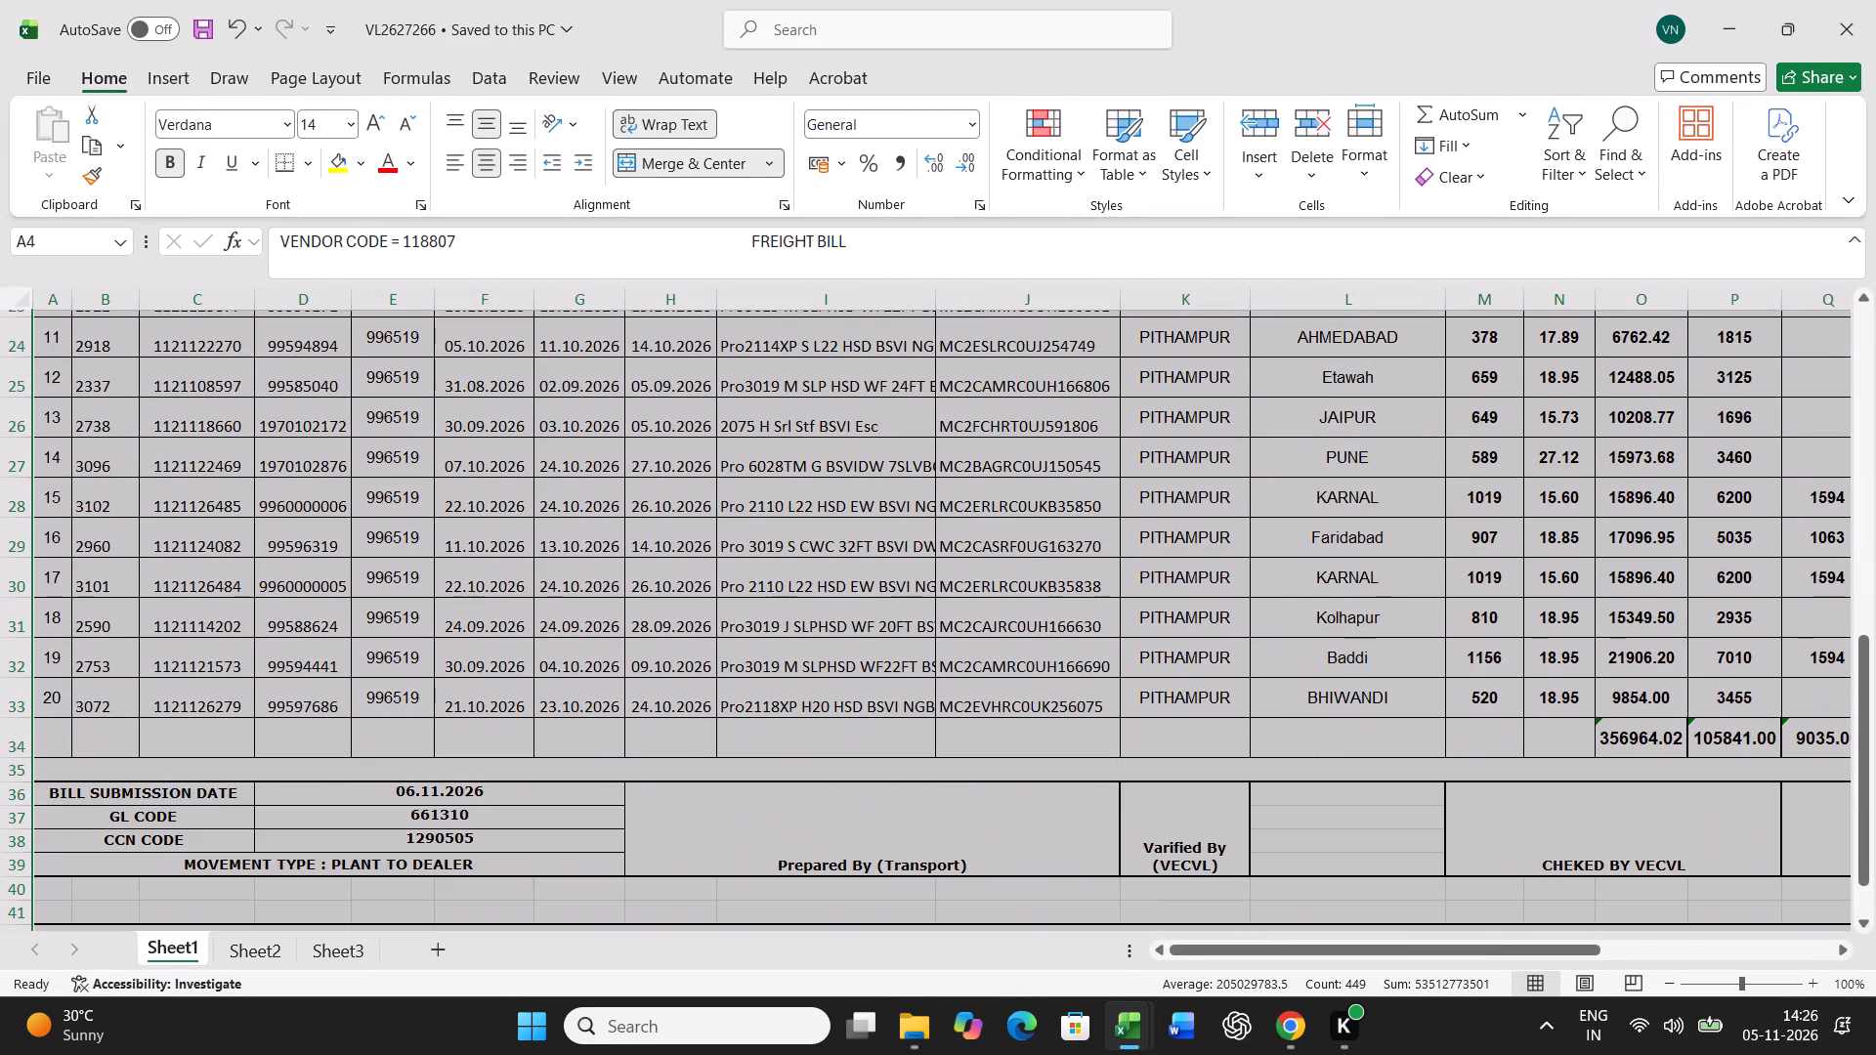
drag(1493, 944, 1738, 953)
drag(1378, 737, 1533, 744)
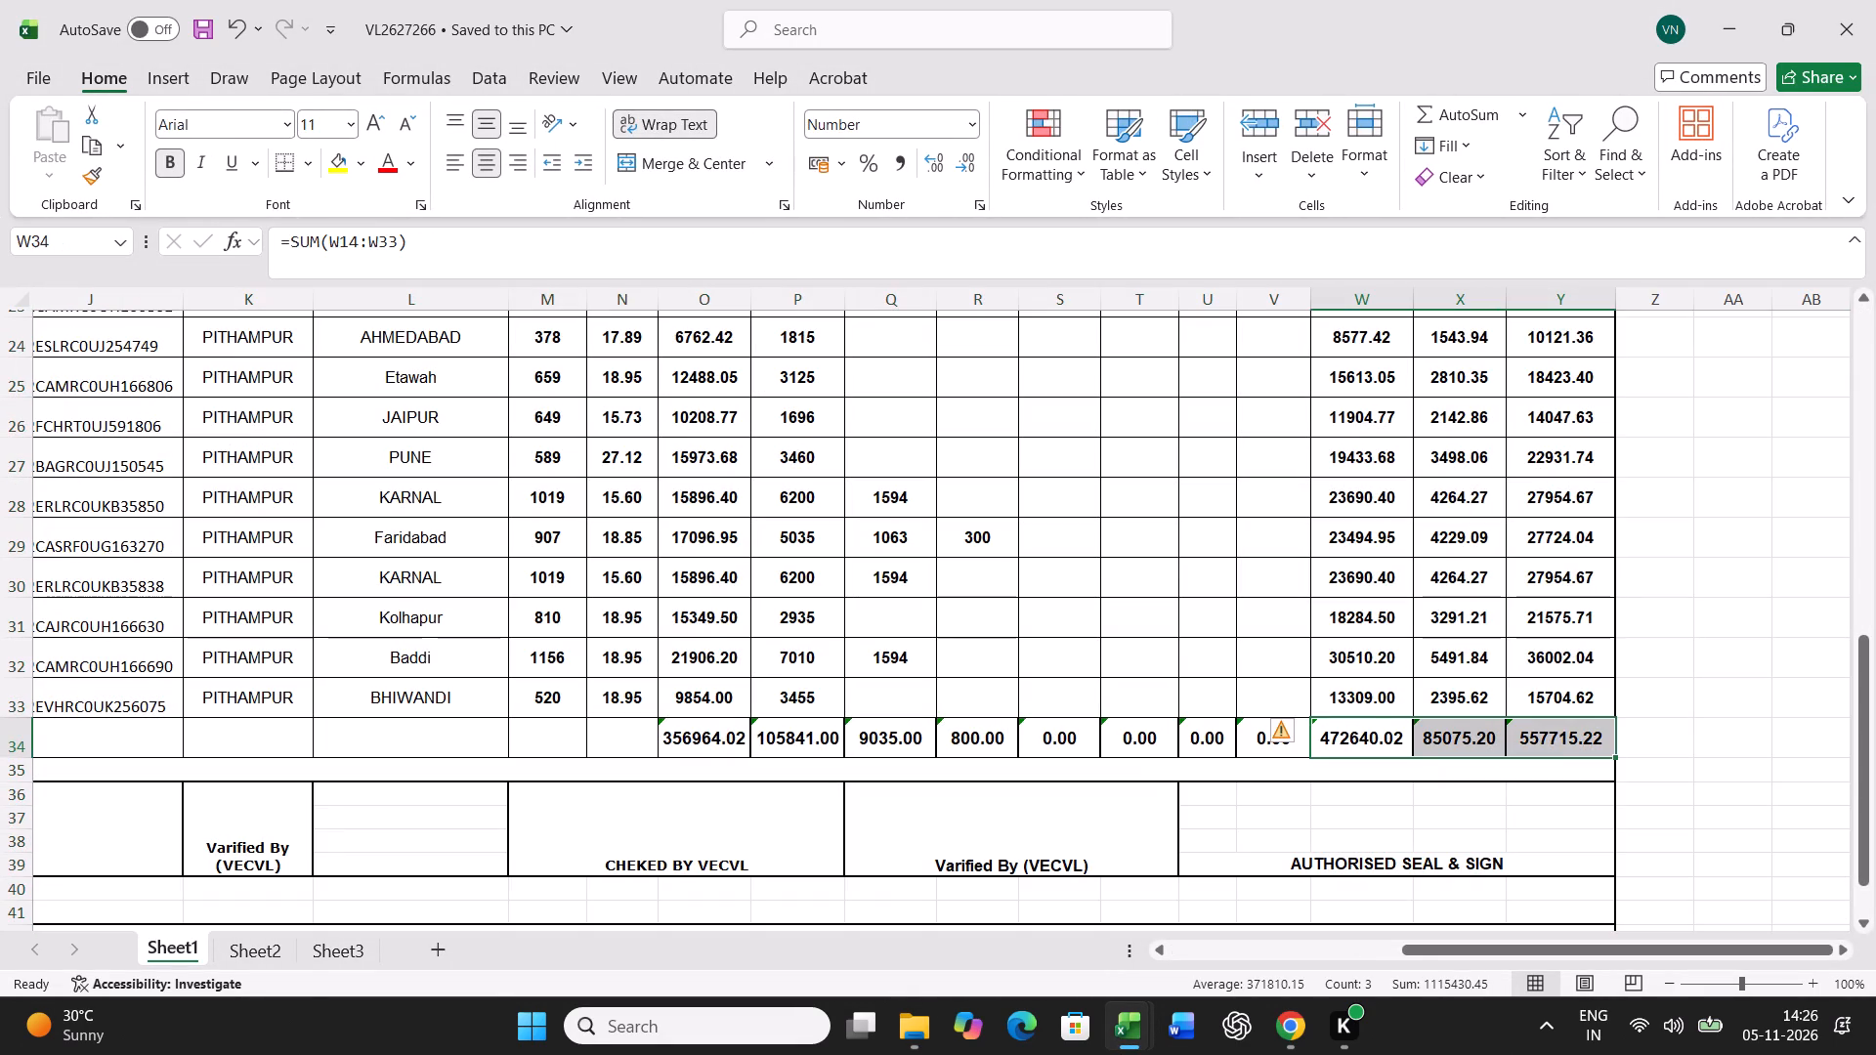
key(ctrl+c)
click(1115, 1038)
click(1042, 920)
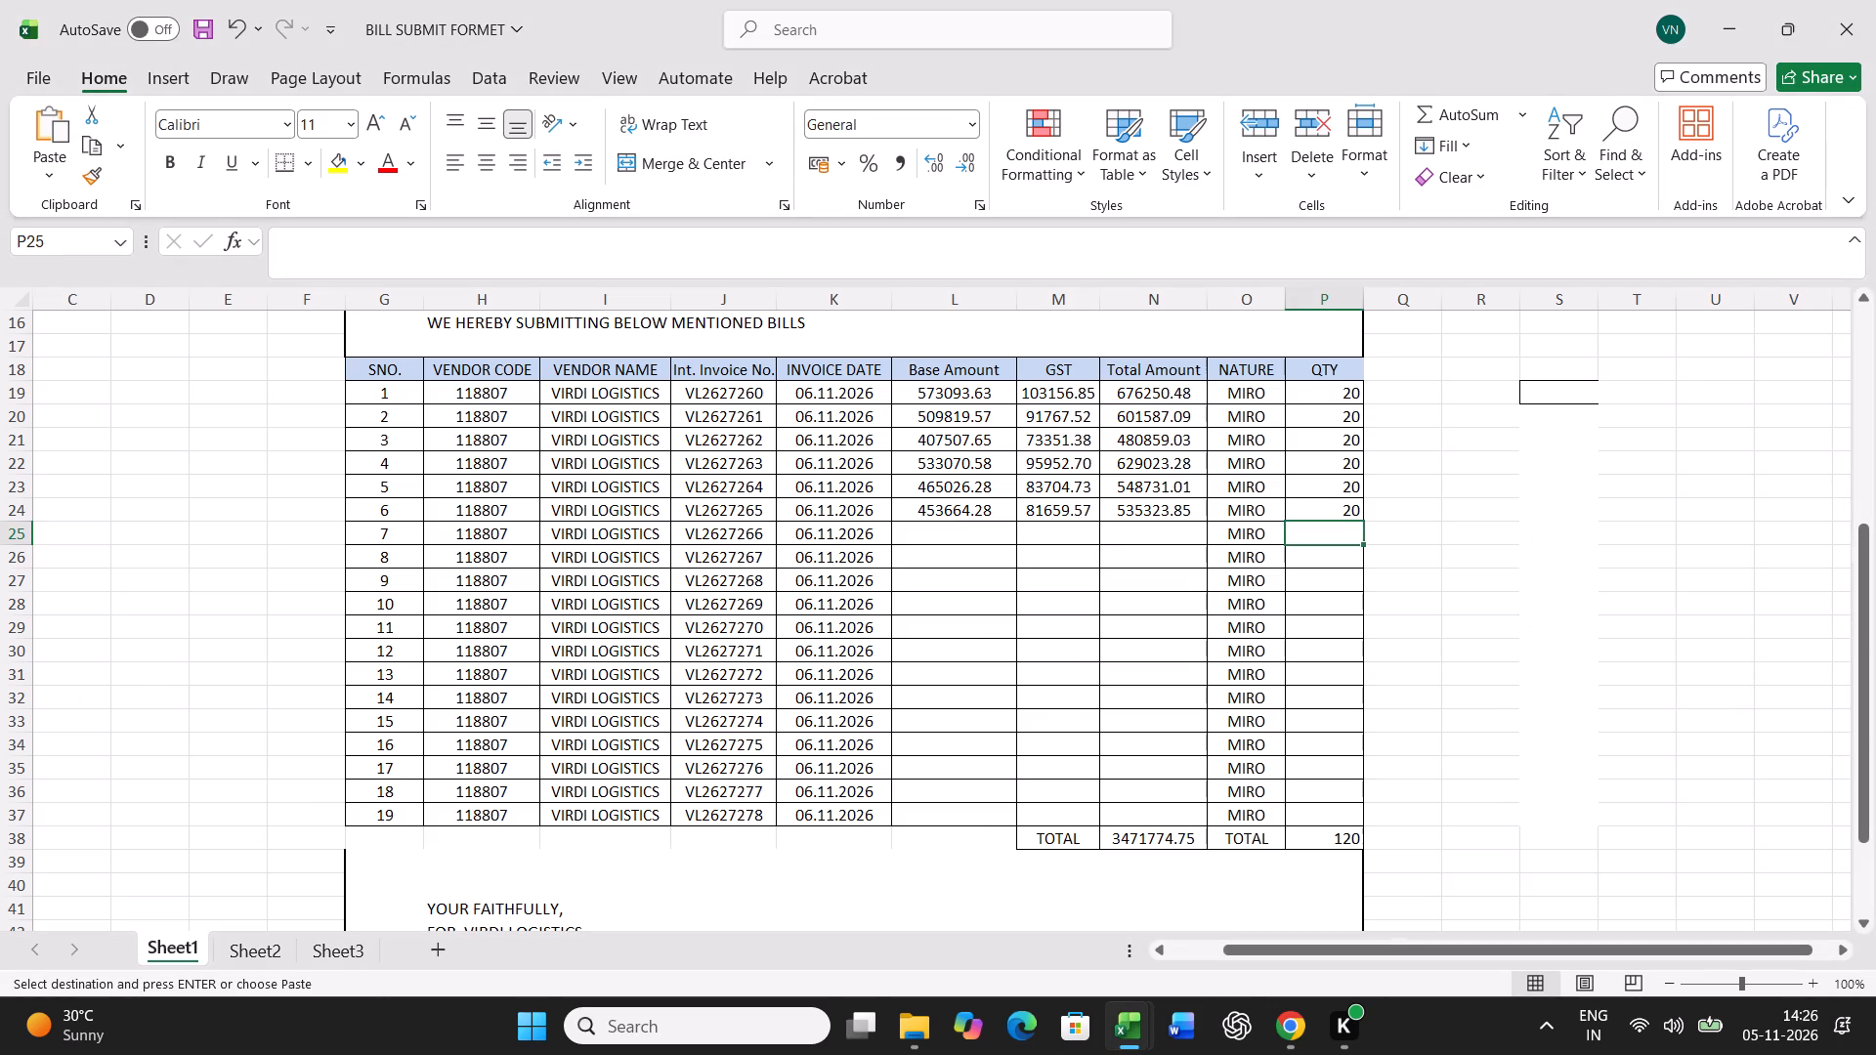
right_click(938, 534)
click(1062, 424)
click(855, 369)
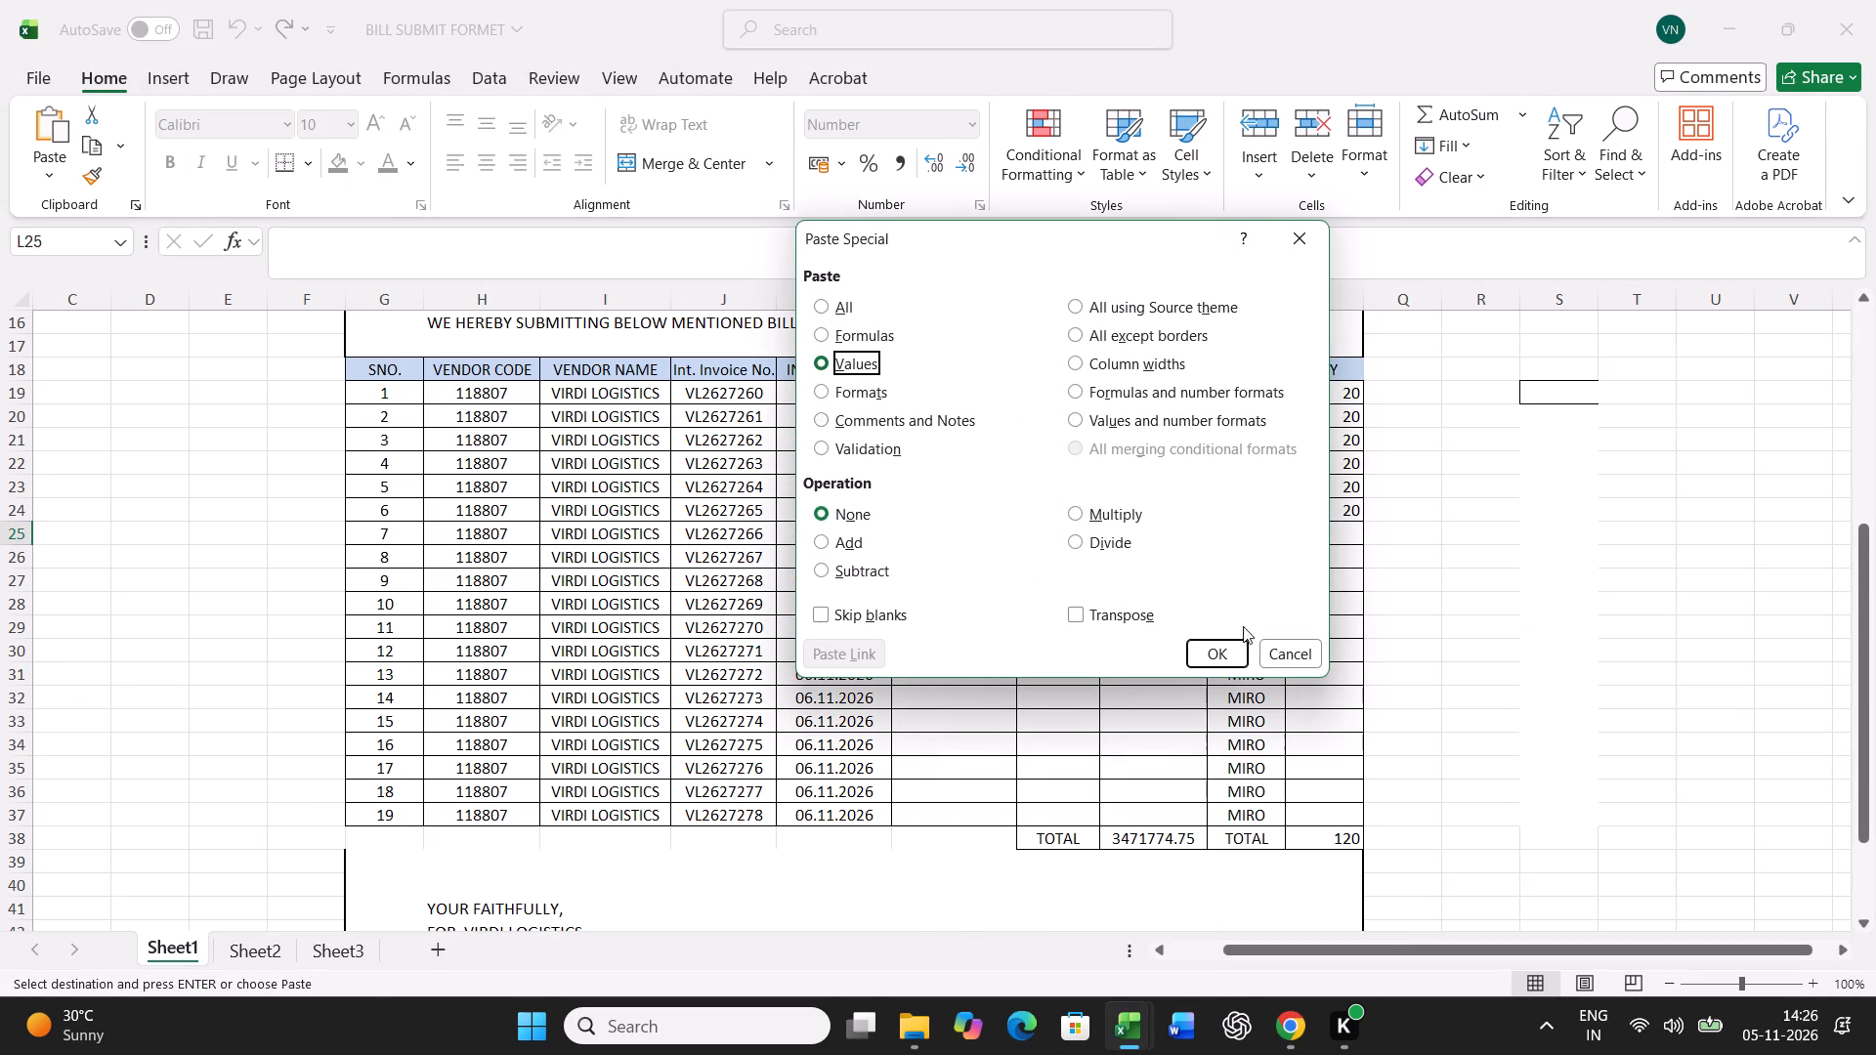
click(1222, 655)
Enter a quantity of 20 for invoice VL2627266.
click(1334, 535)
text(20)
key(Return)
Close the VL2627266 bill workbook and open bill VL2627267 from the 201 TO 300 folder.
click(1137, 1018)
click(1214, 919)
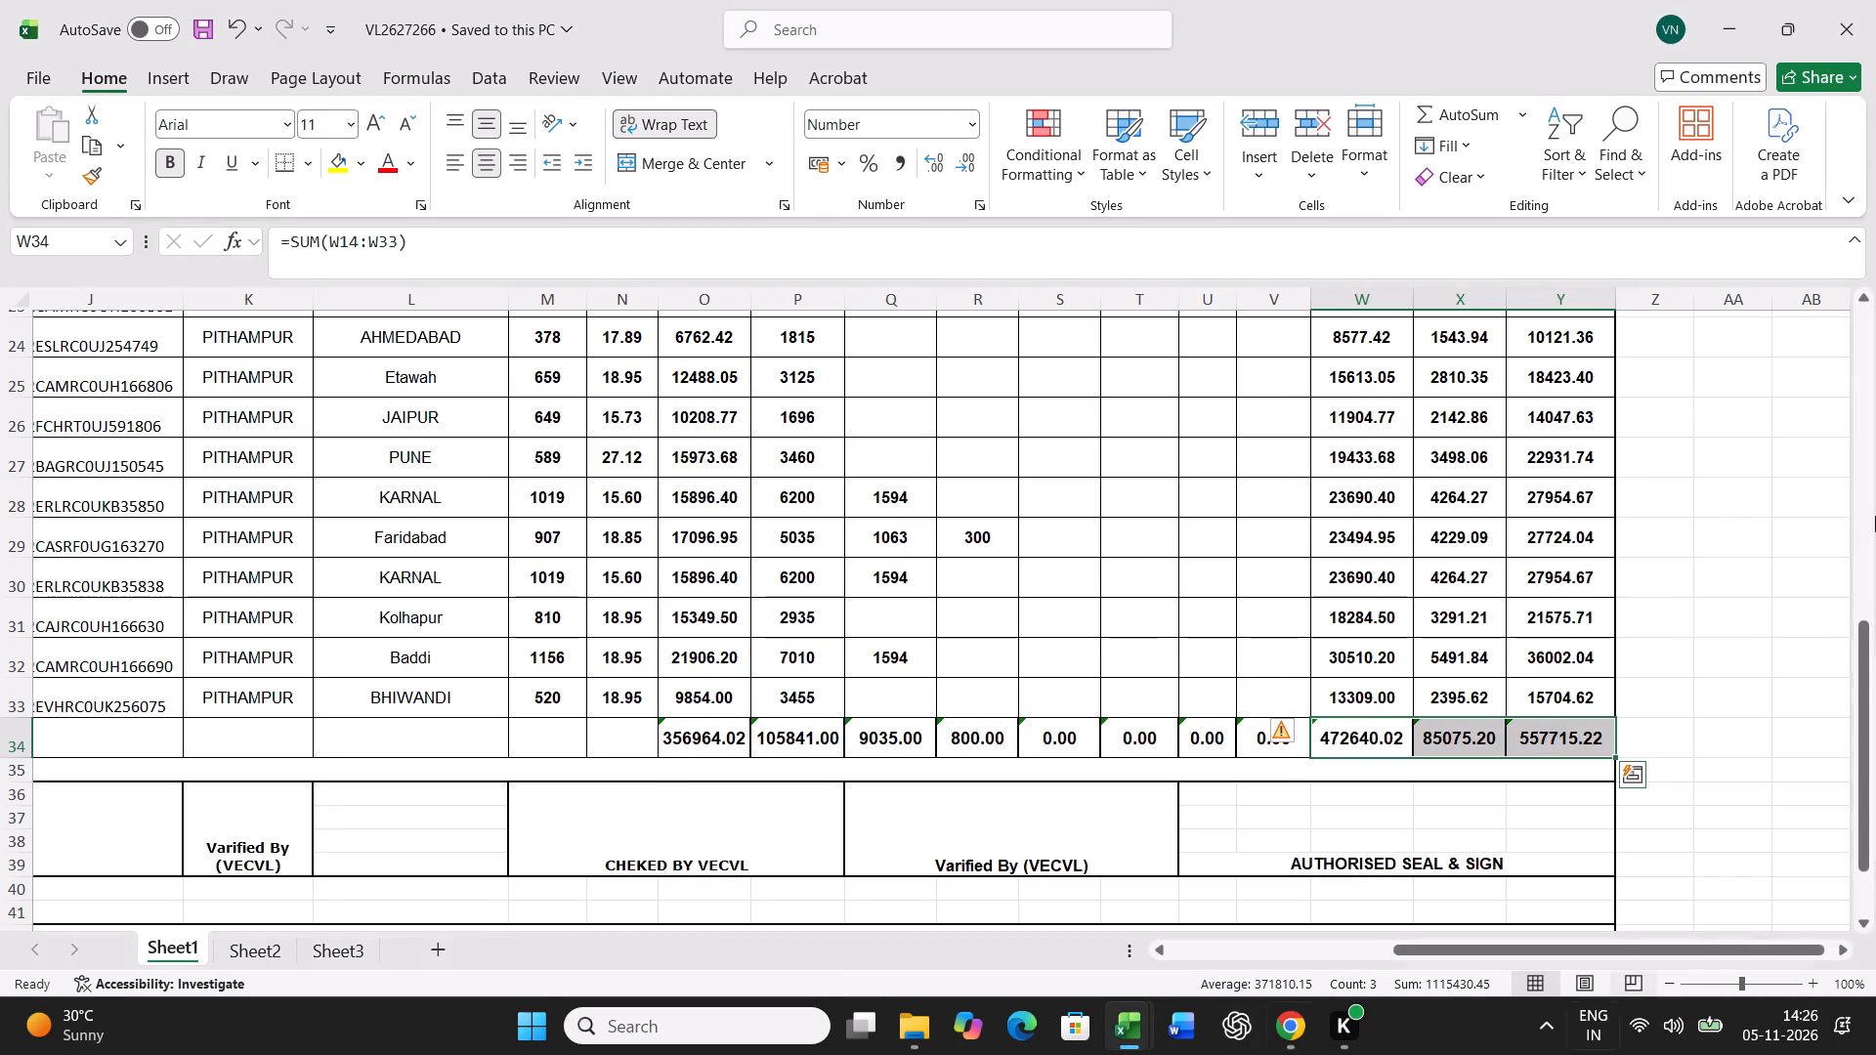
click(1861, 8)
click(911, 1040)
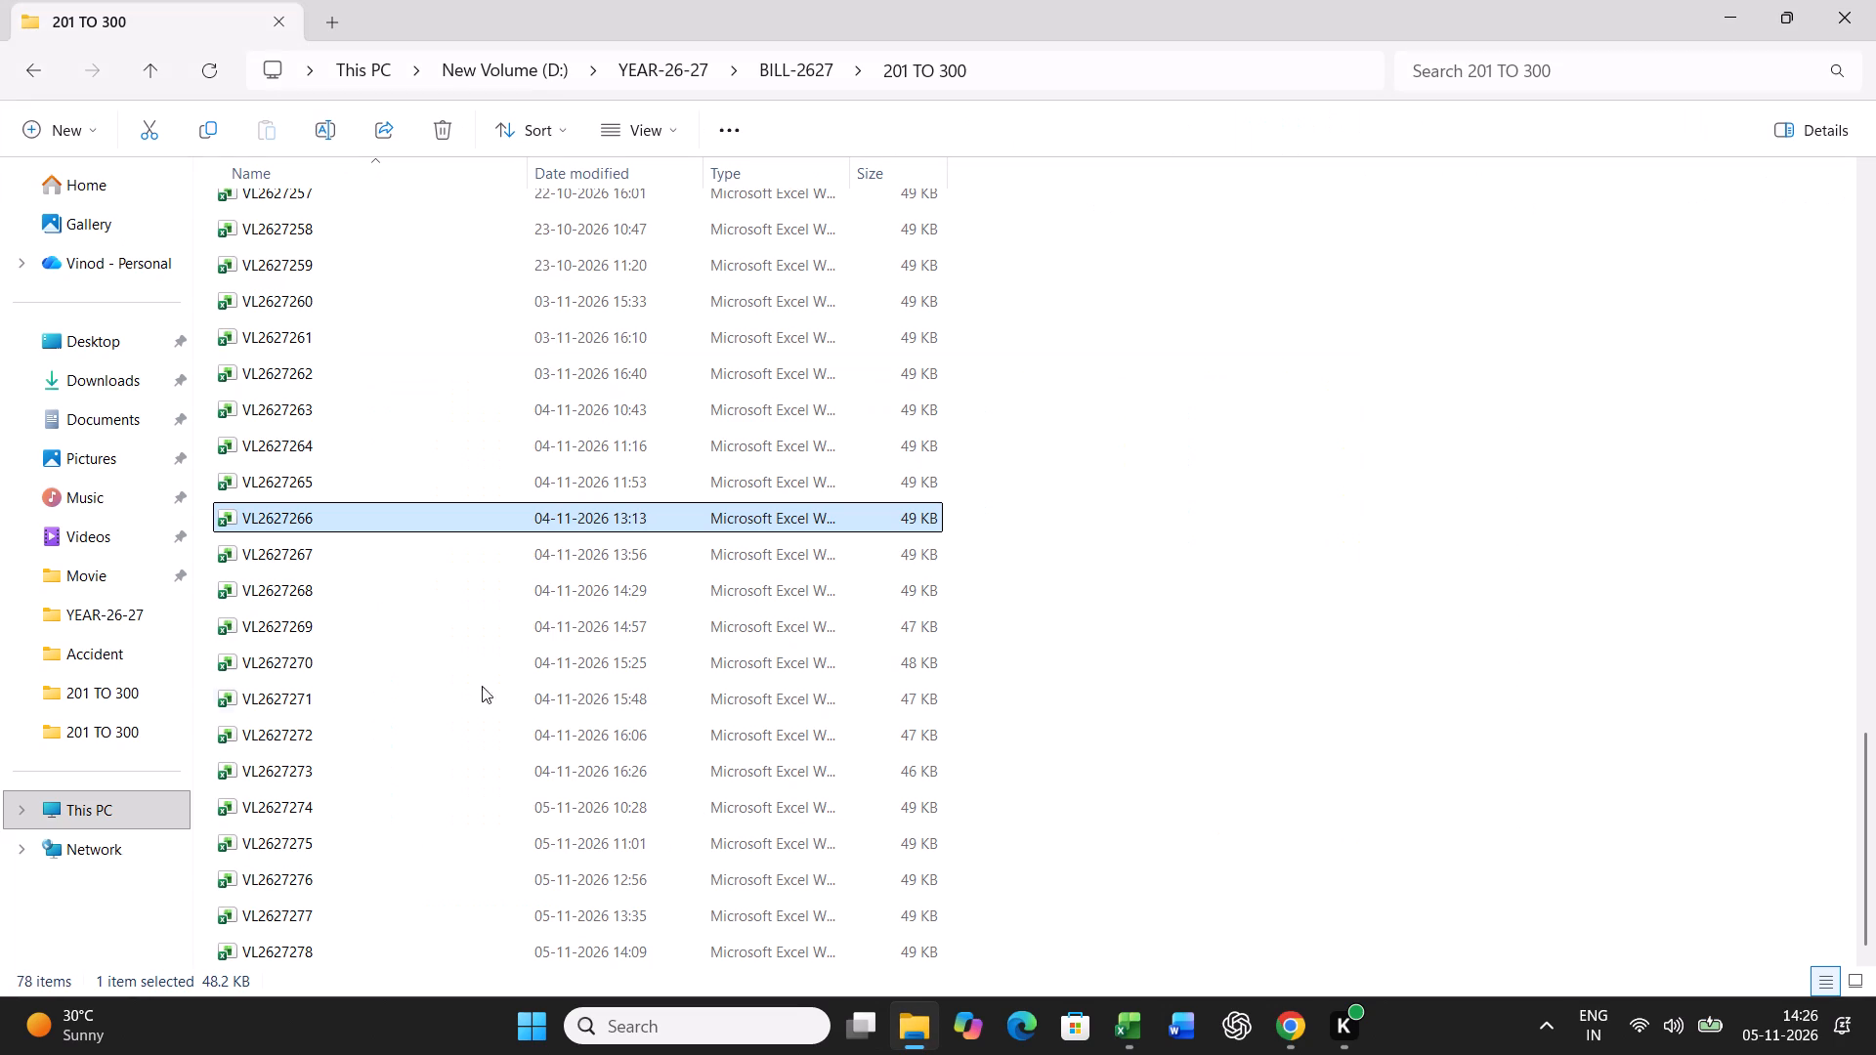
double_click(291, 562)
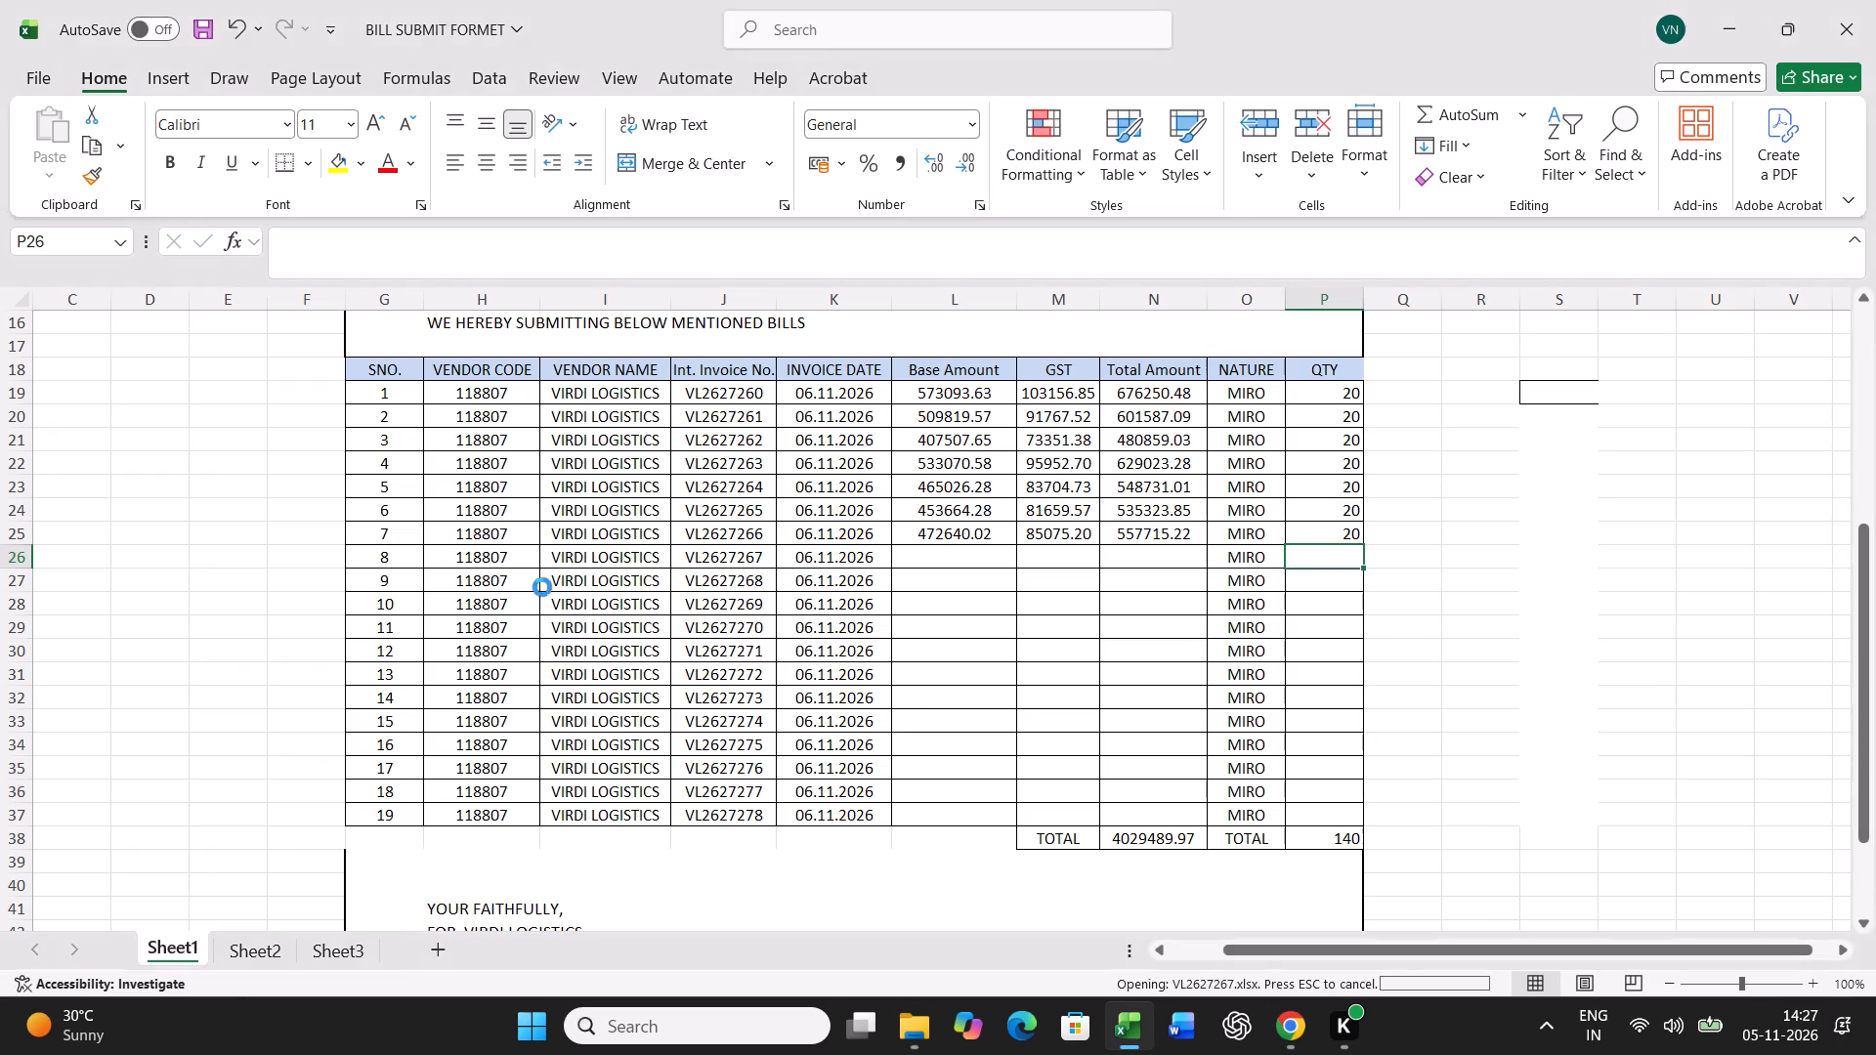
Copy the base, GST and total amount sums from bill VL2627267 and paste them as values into serial number 8 of the submission sheet.
scroll(1376, 758, down, 14)
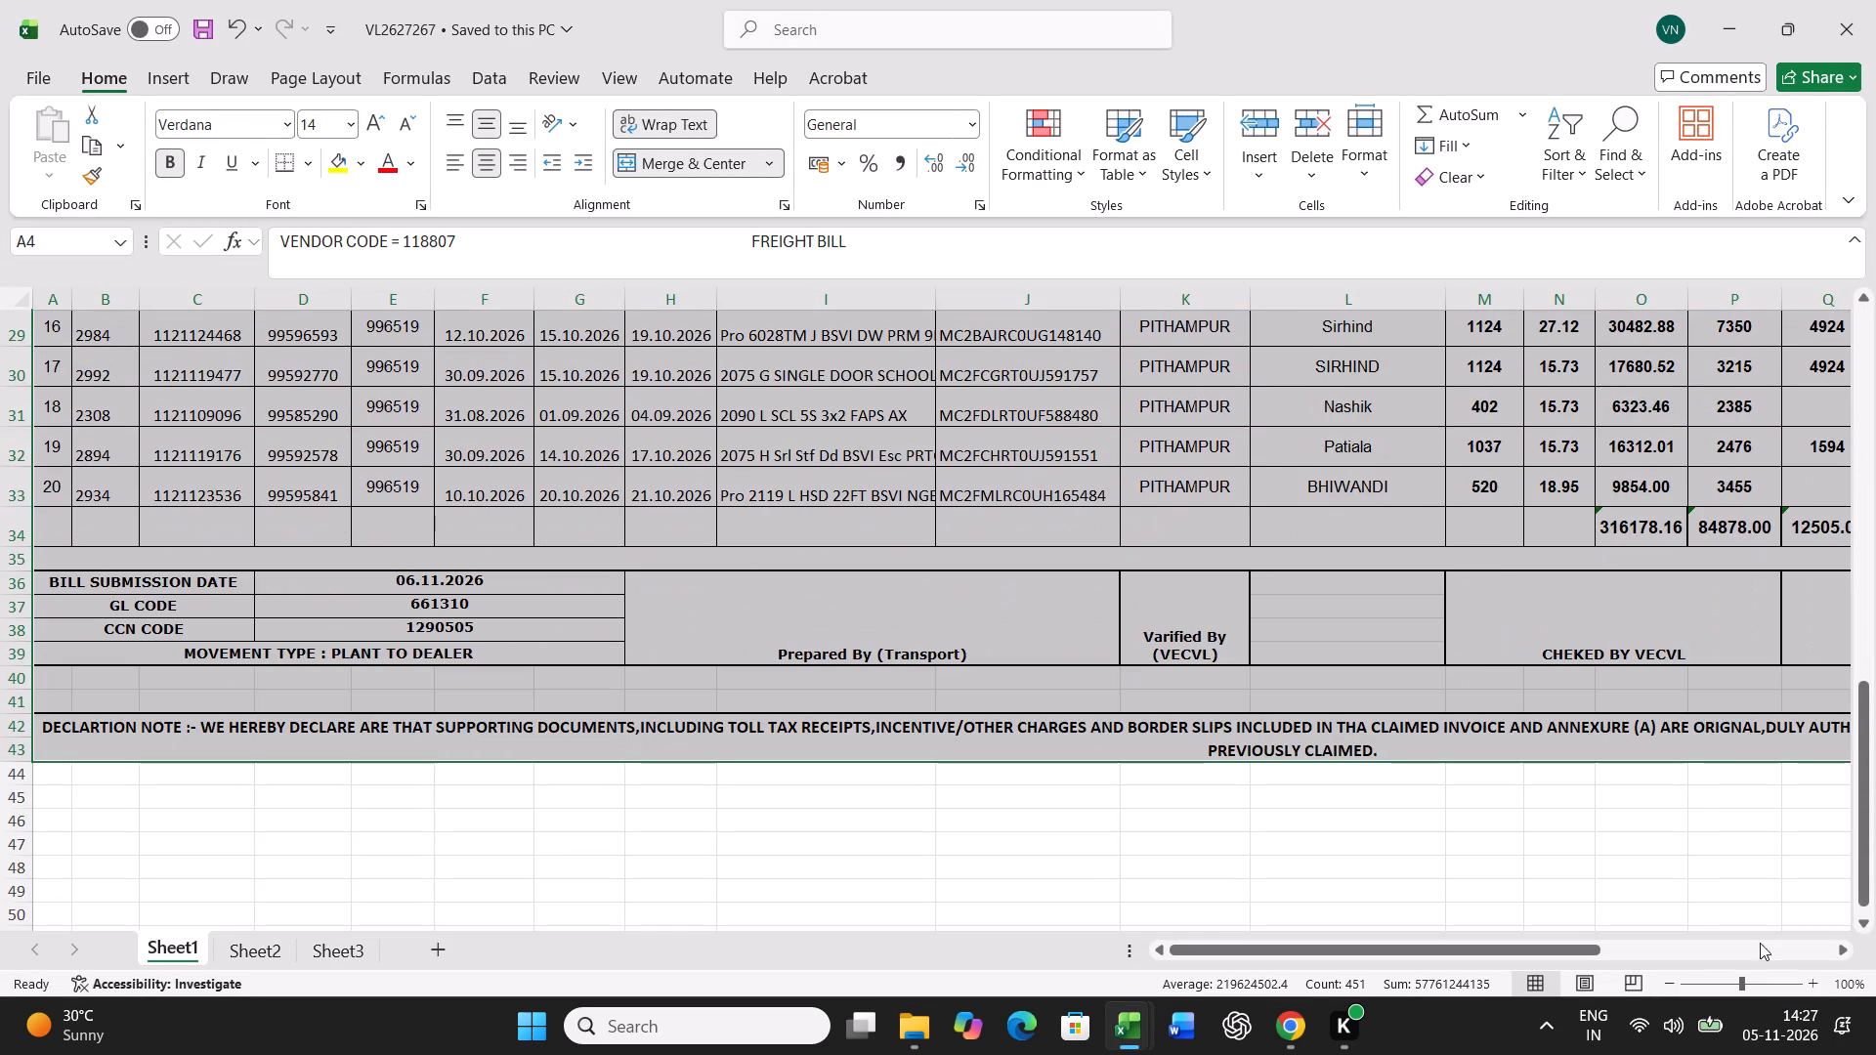
drag(1568, 946, 1753, 952)
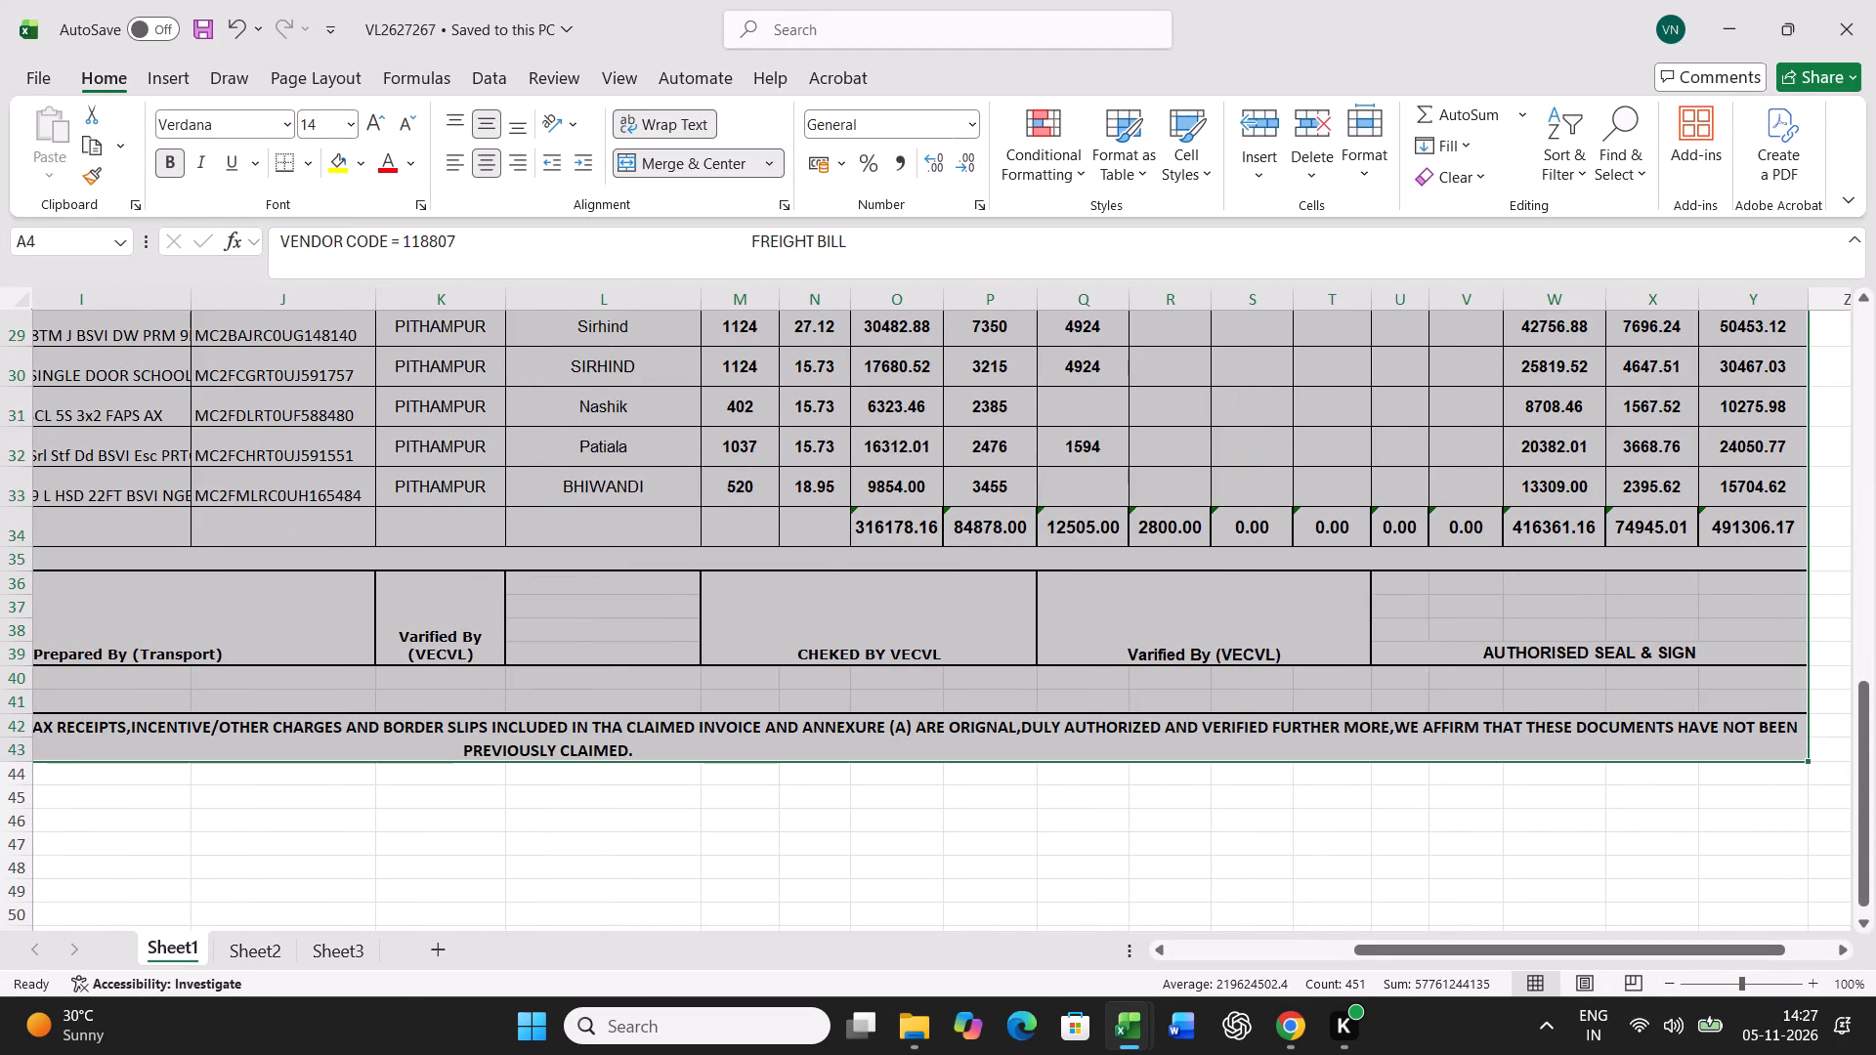
drag(1547, 529, 1725, 534)
key(ctrl+c)
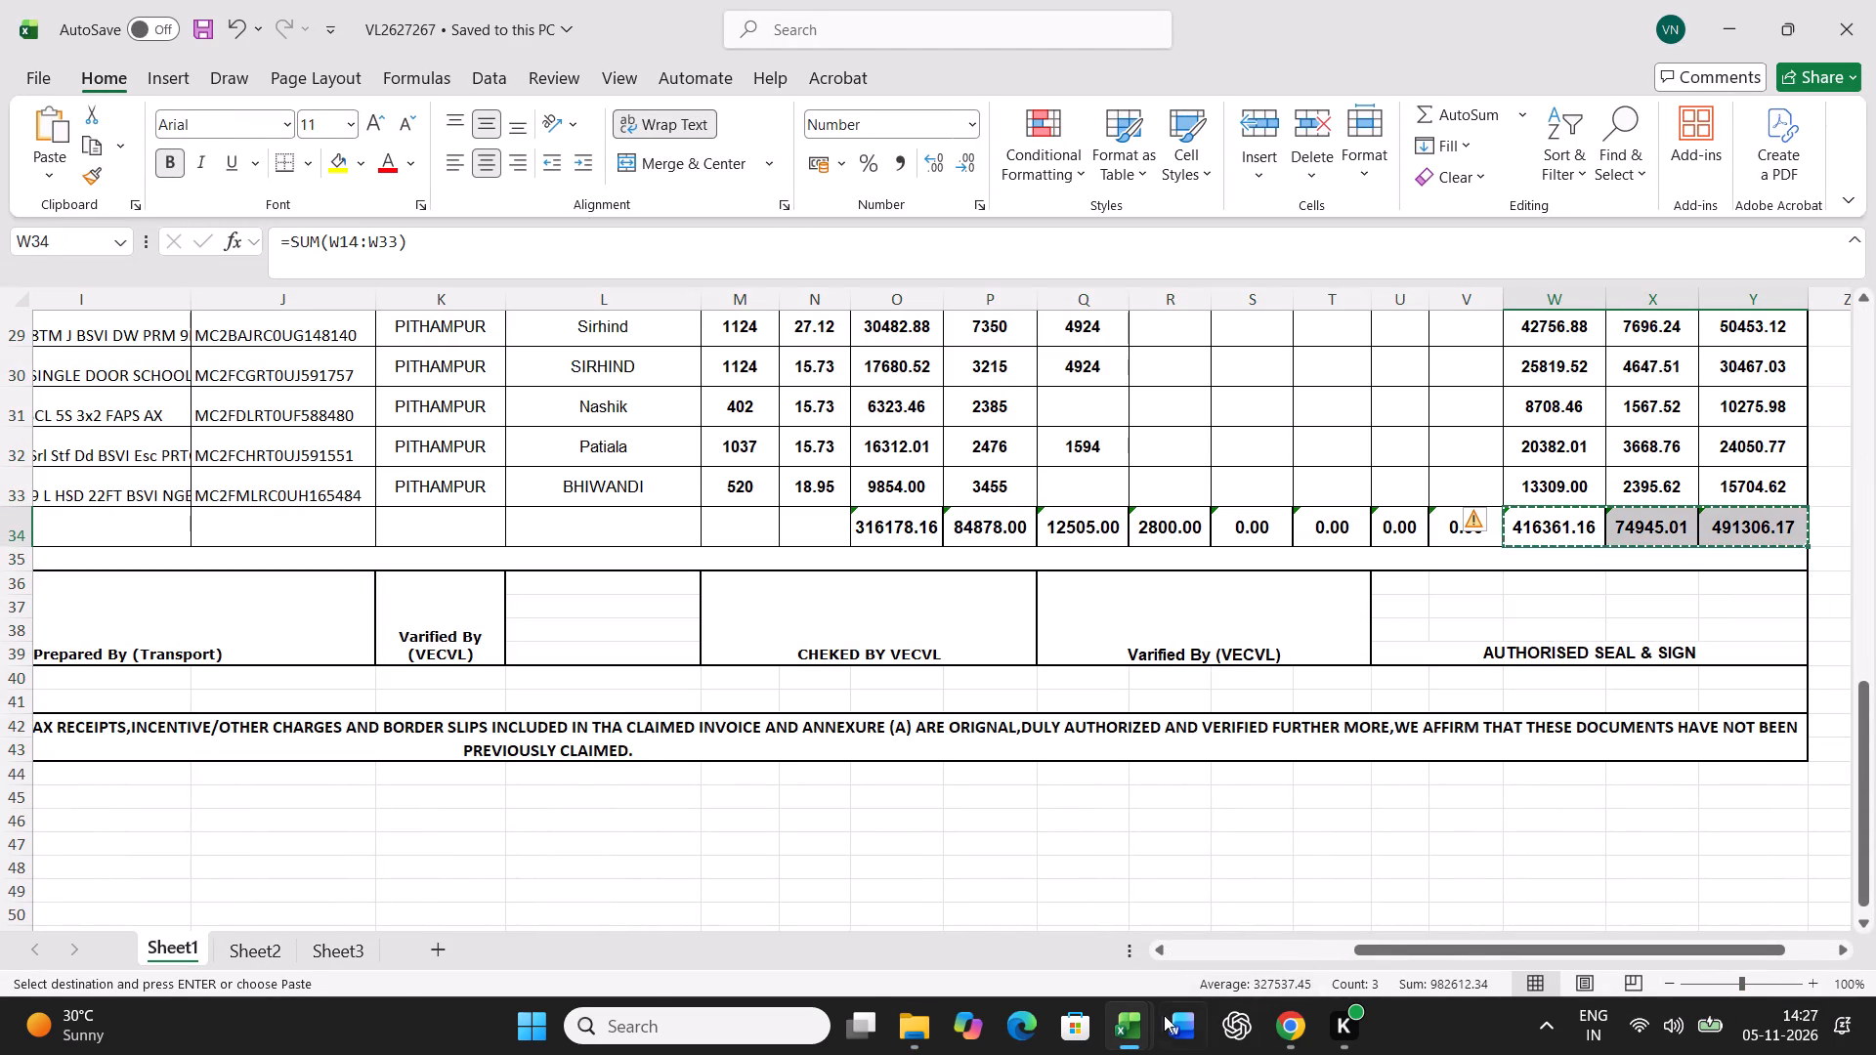
click(1112, 1034)
click(1061, 924)
right_click(940, 556)
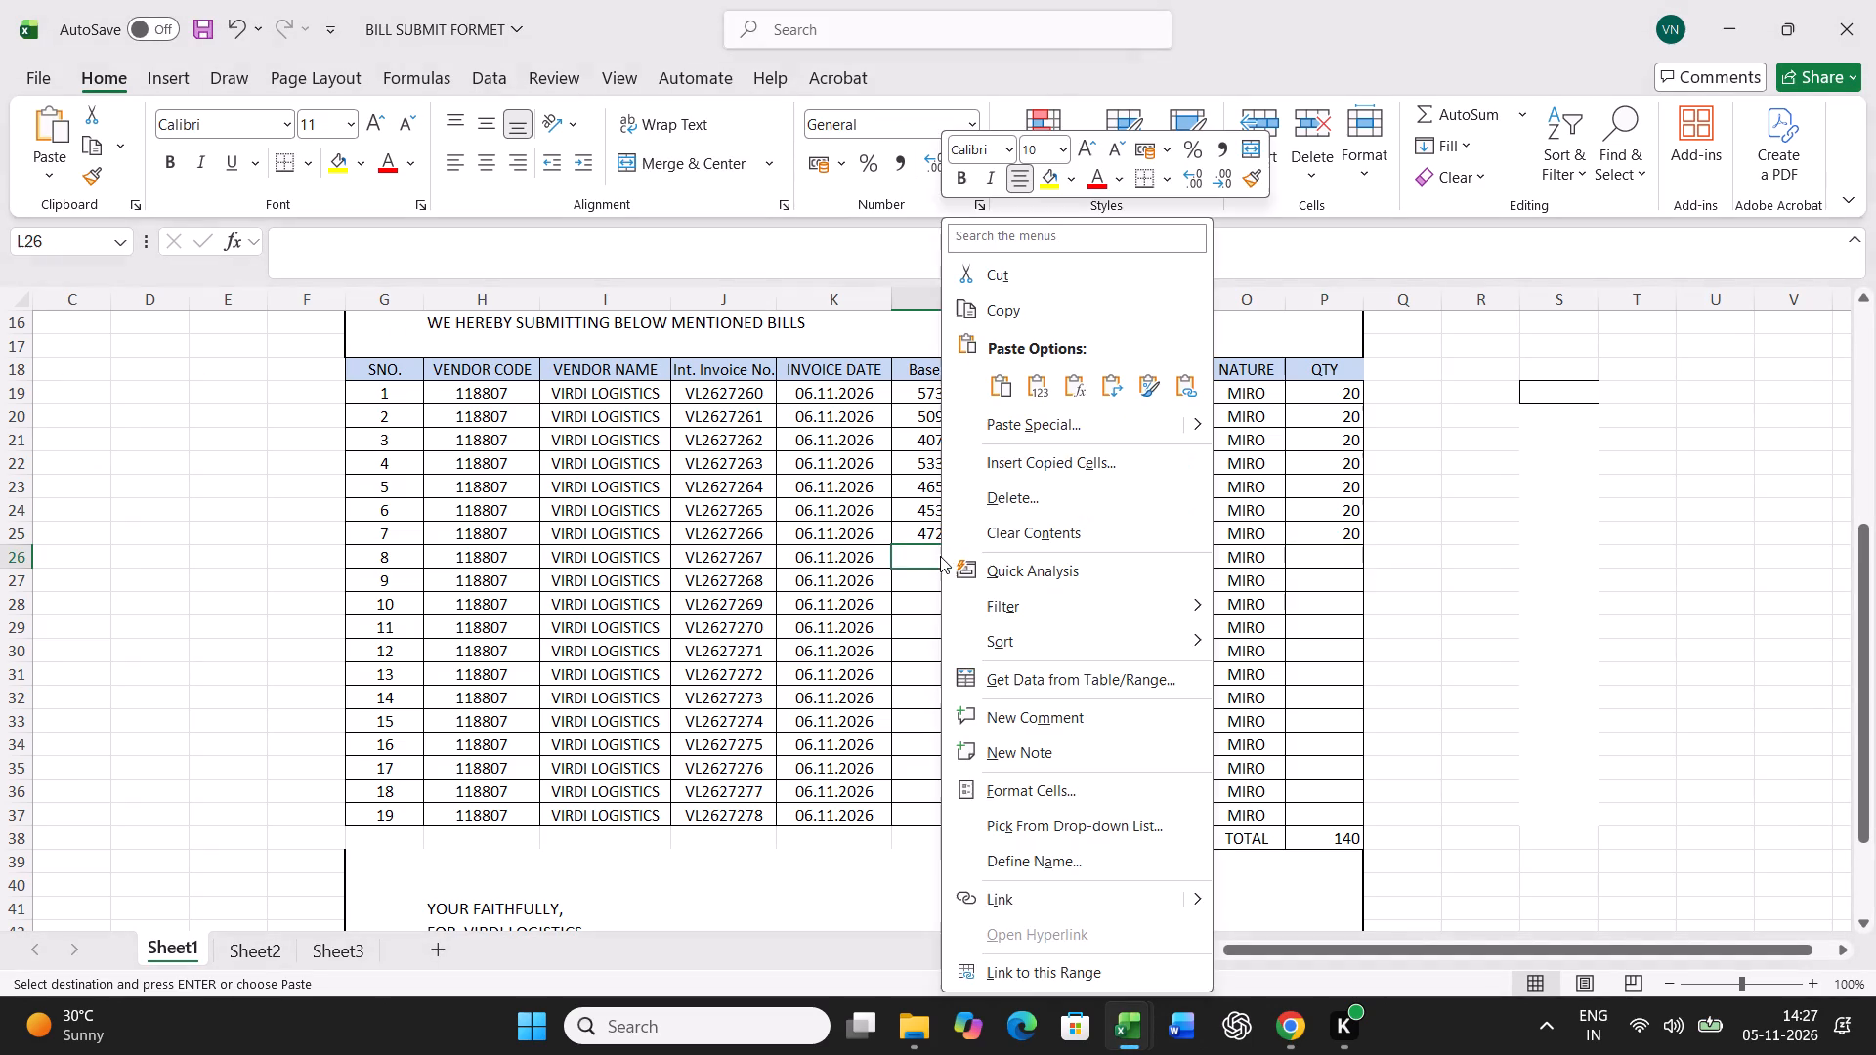
click(1065, 431)
click(870, 380)
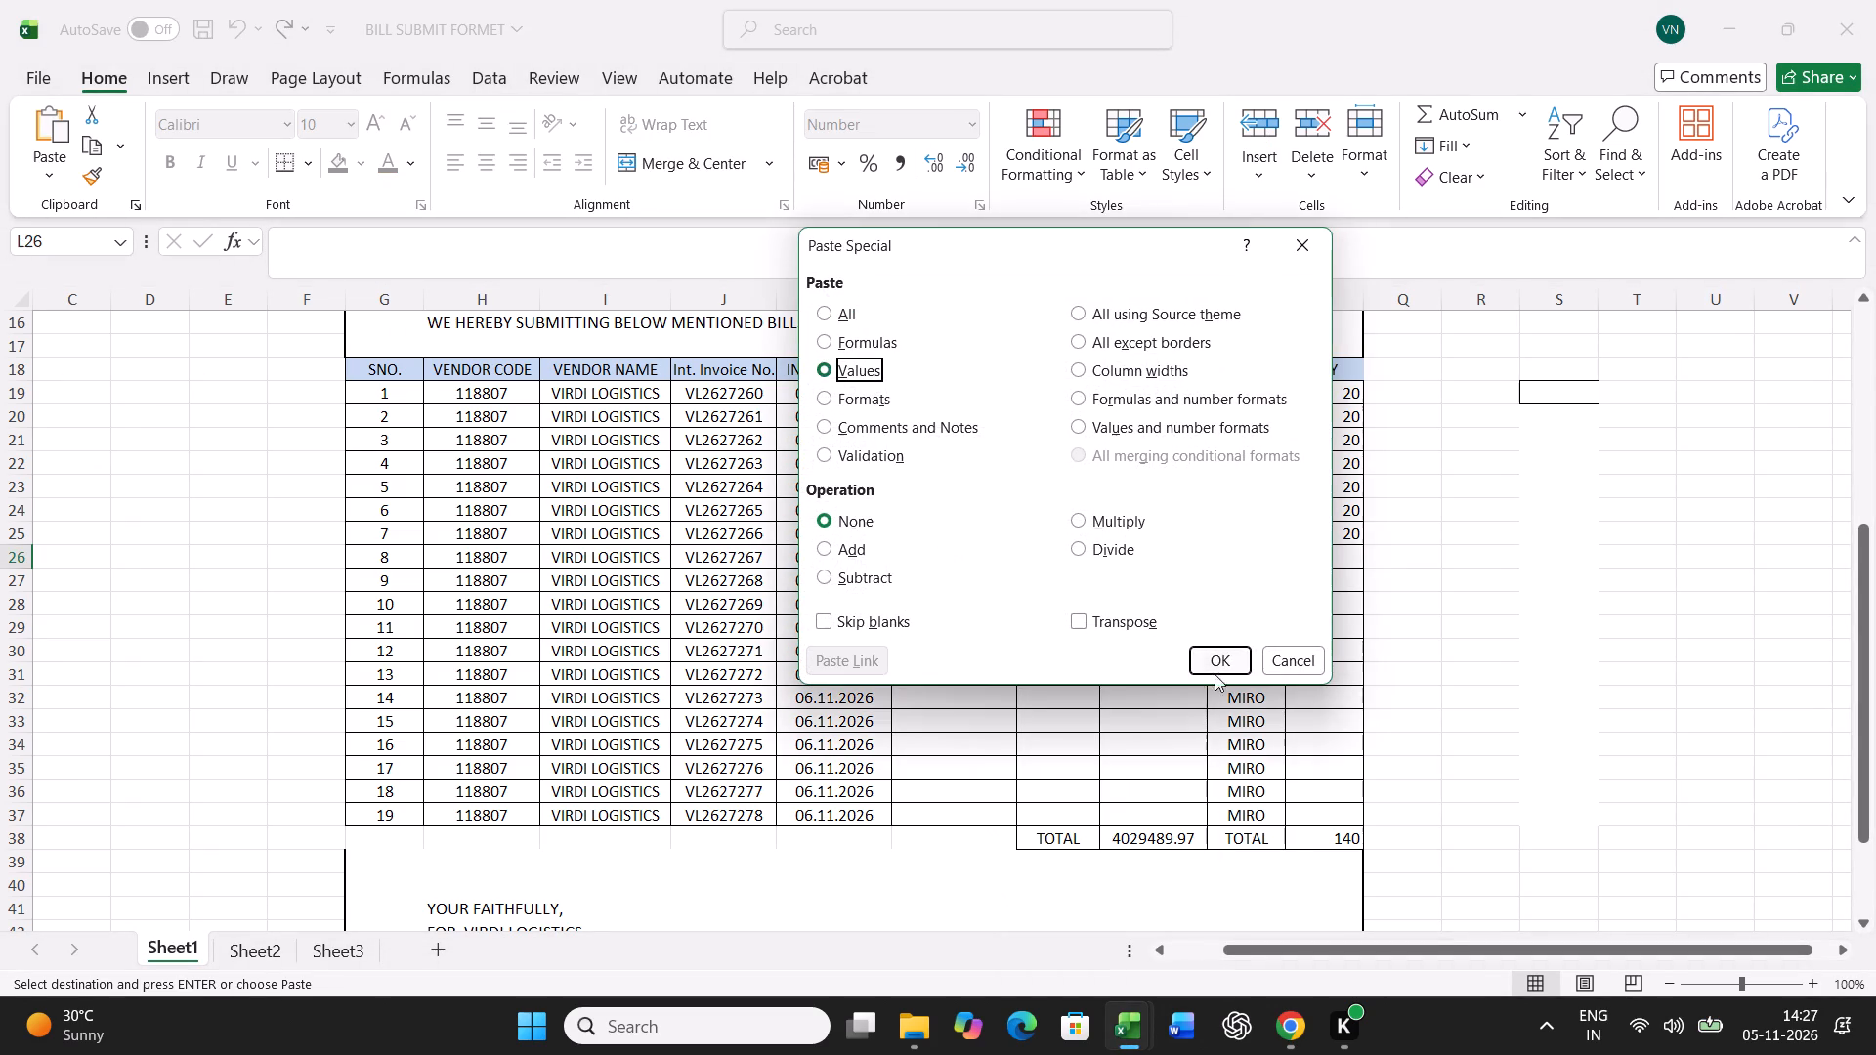
click(1215, 666)
Enter a quantity of 20 for invoice VL2627267.
click(1338, 558)
text(20)
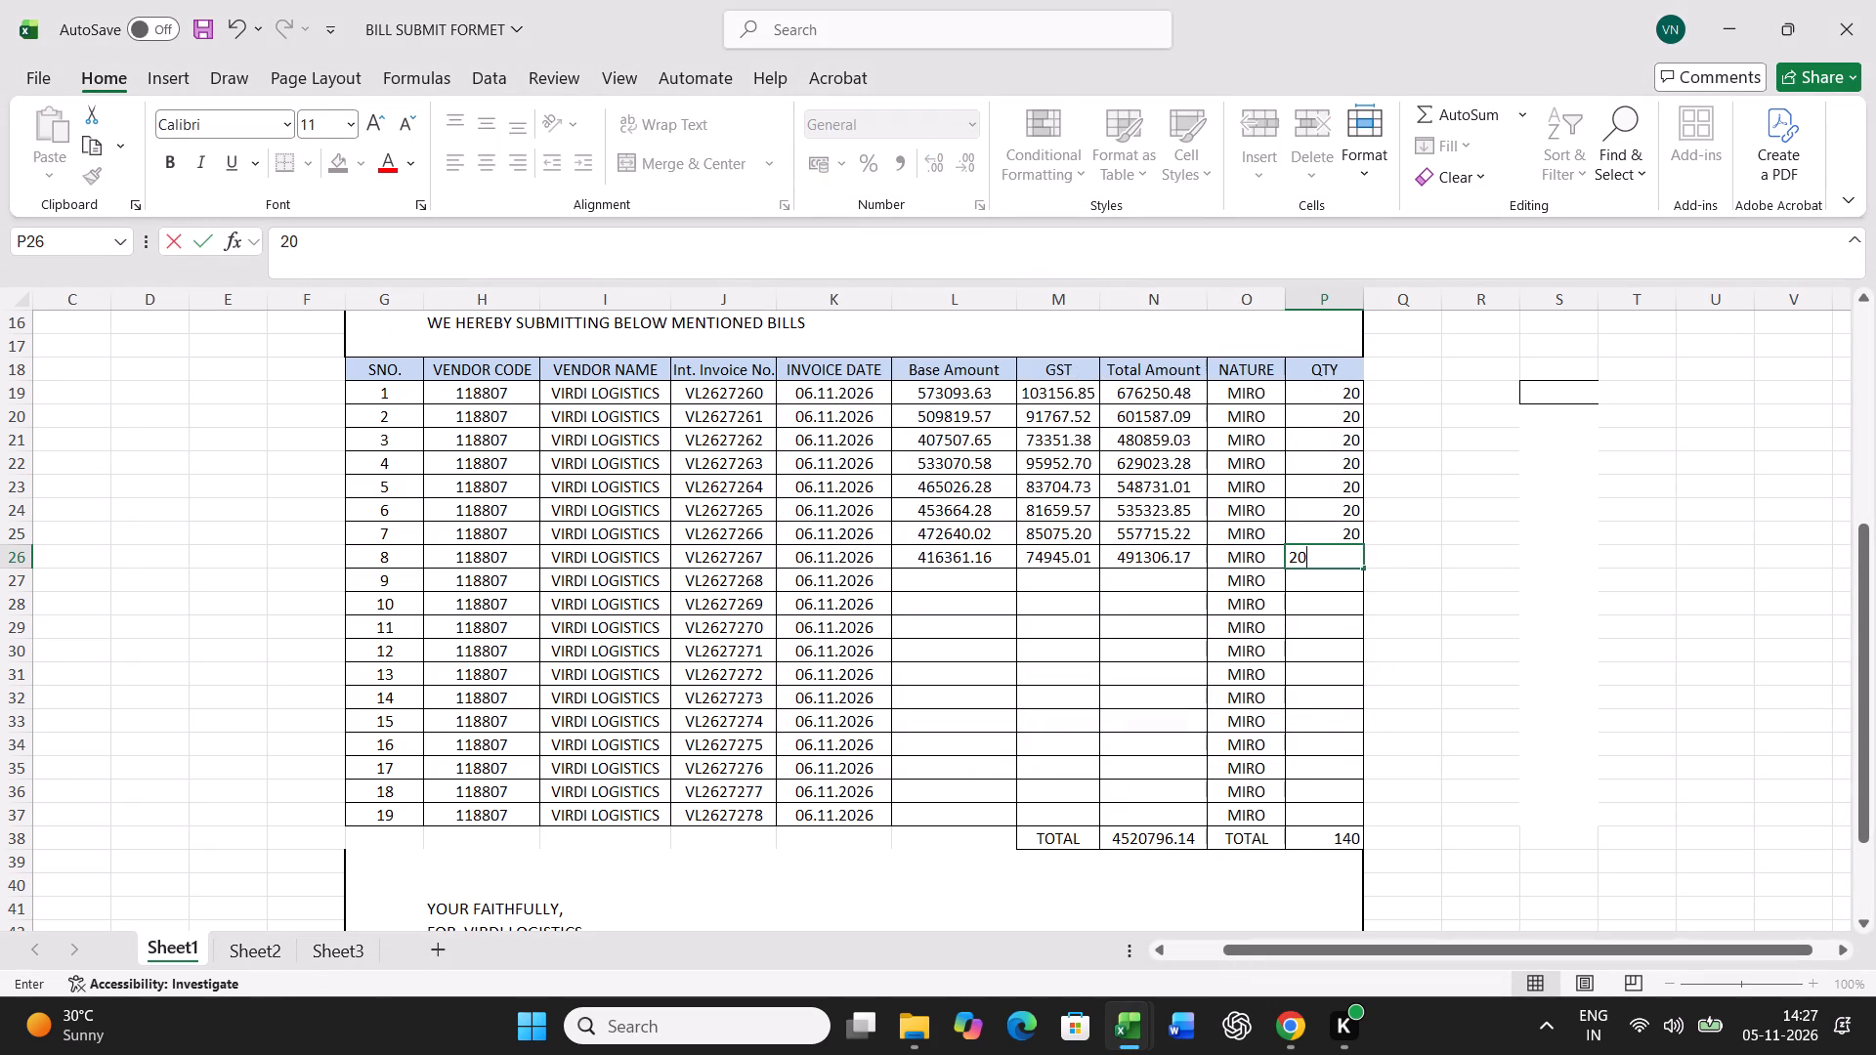
key(Return)
Close the VL2627267 bill workbook and open bill VL2627268 from the 201 TO 300 folder.
click(1133, 1024)
click(1227, 917)
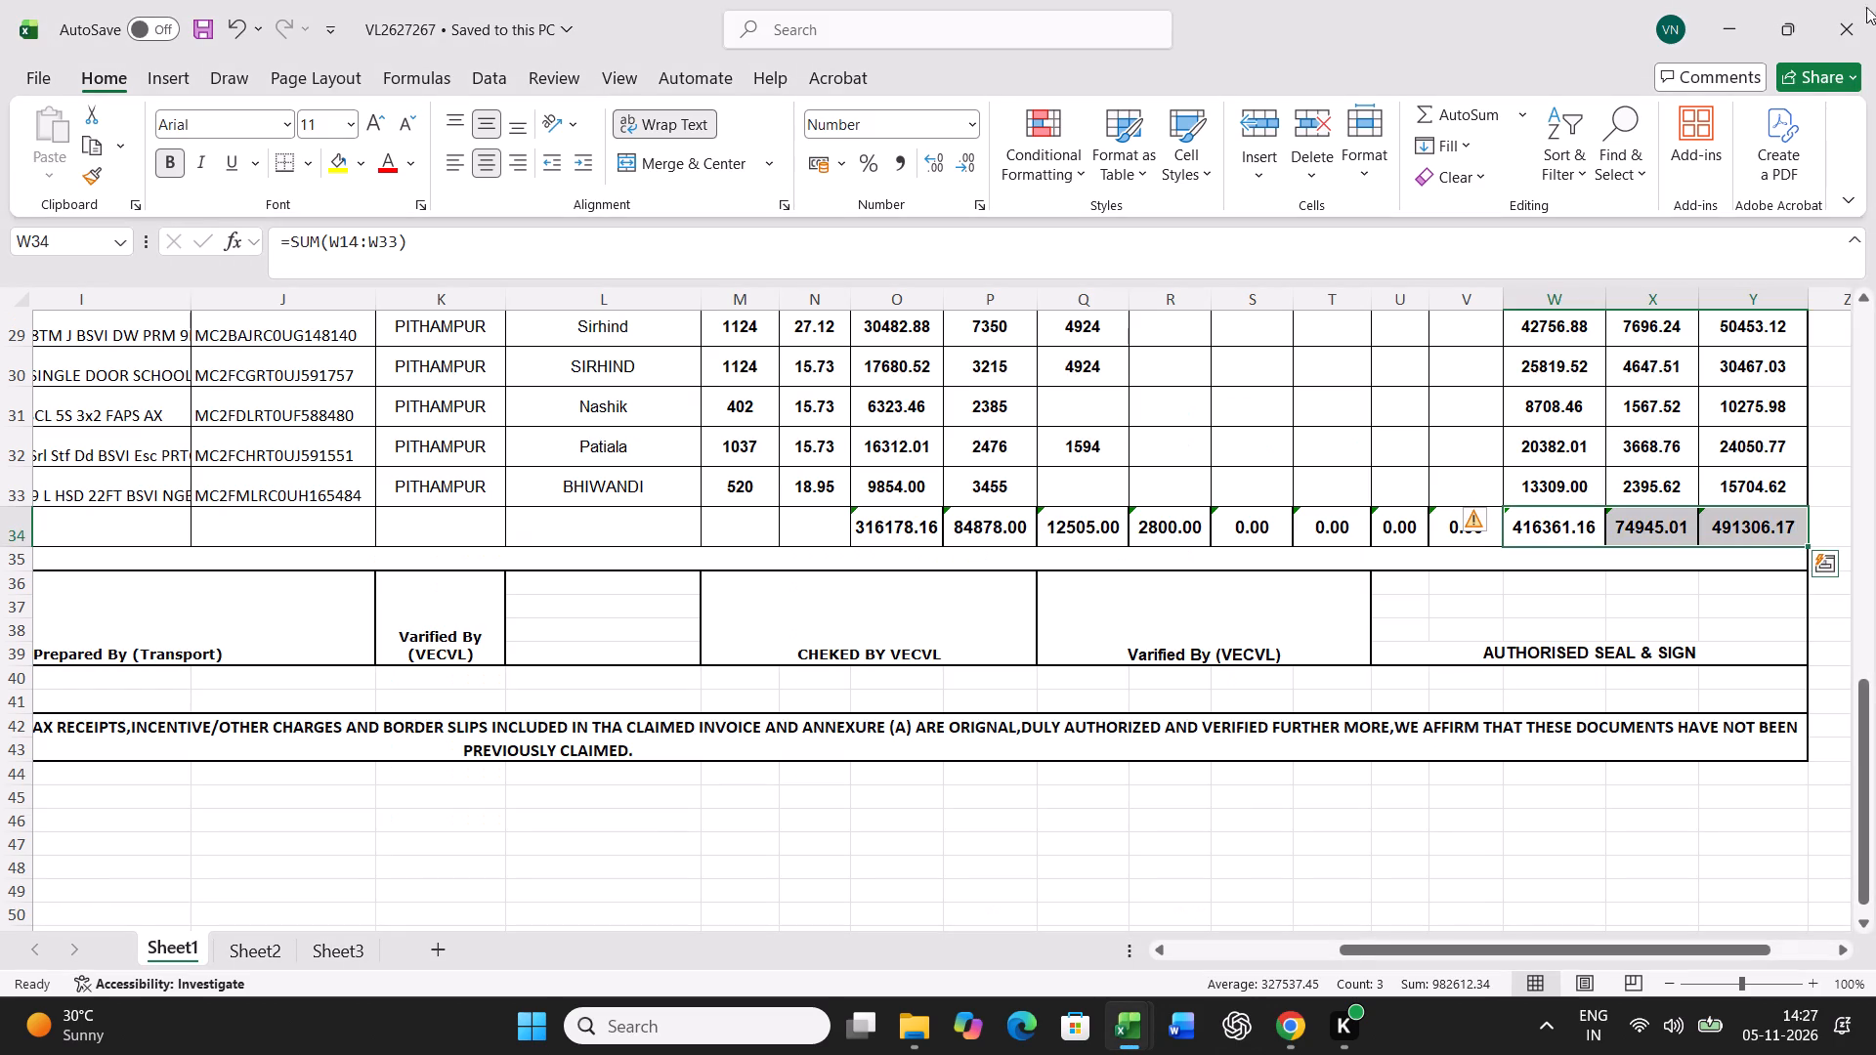
click(1848, 24)
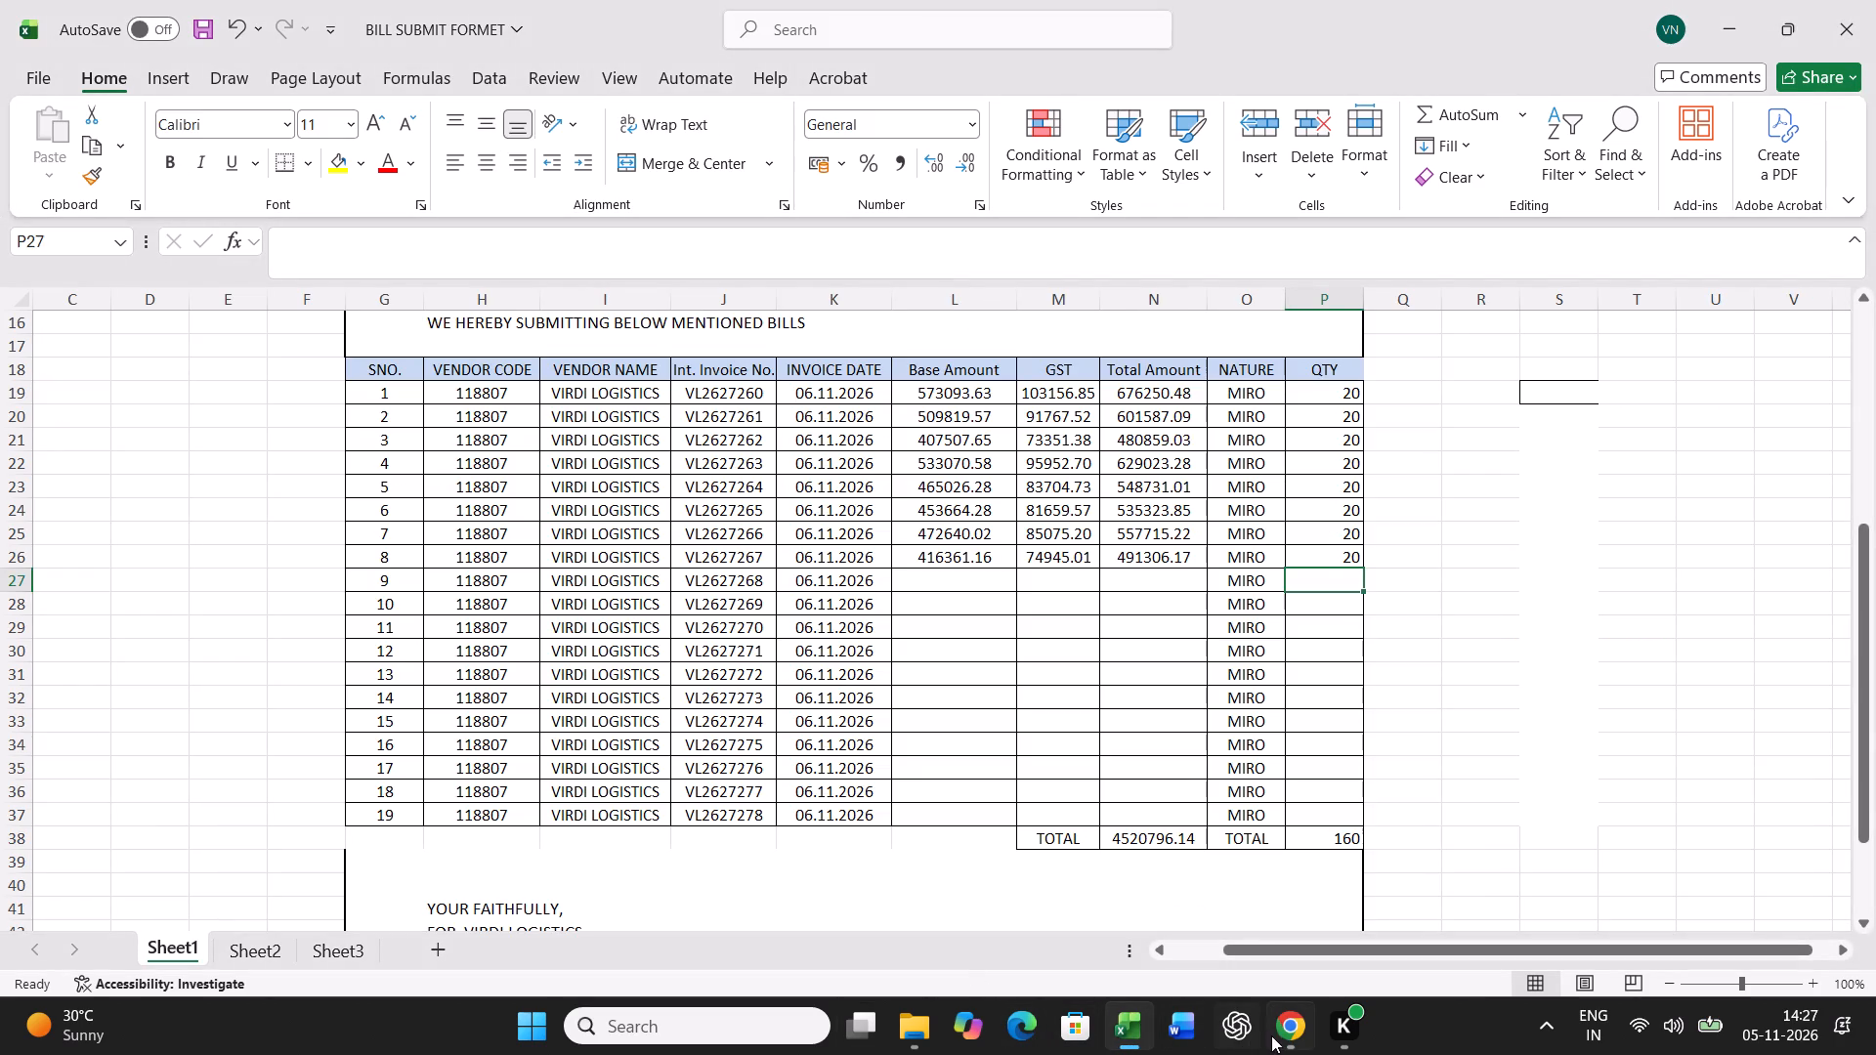
click(1274, 1035)
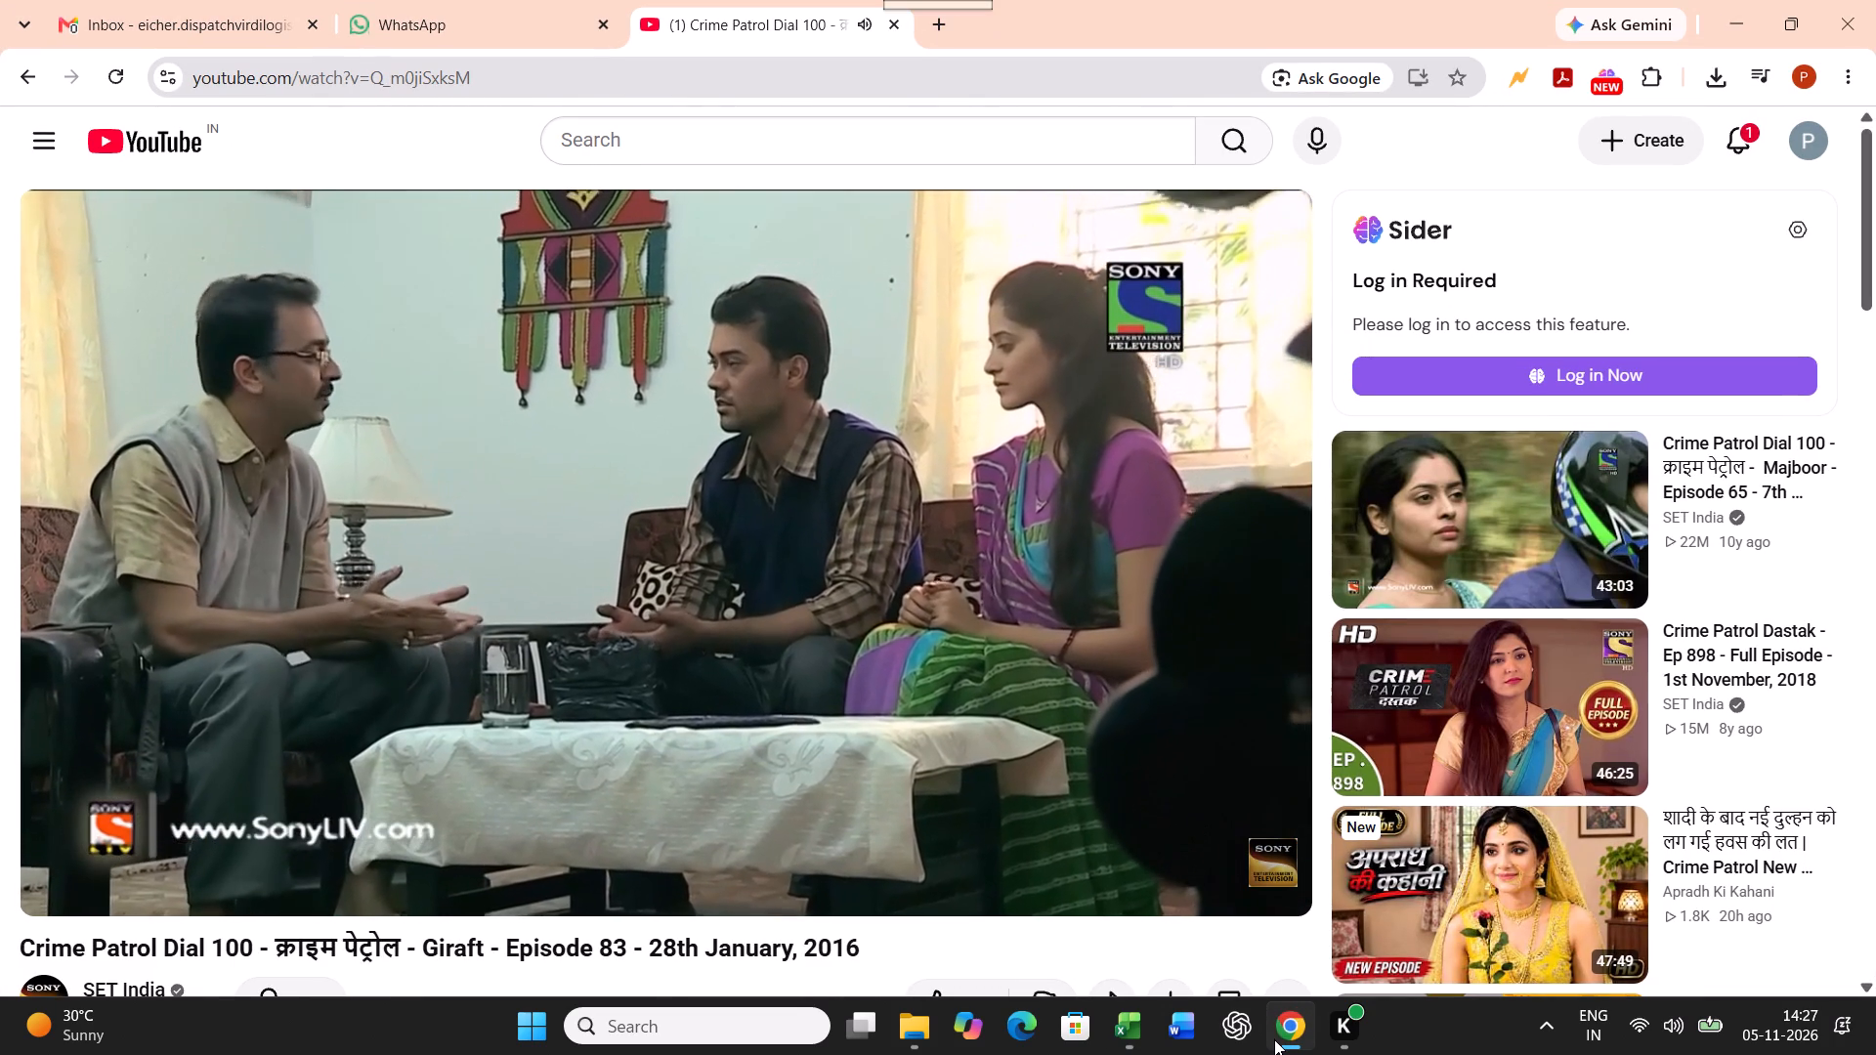
click(1283, 1037)
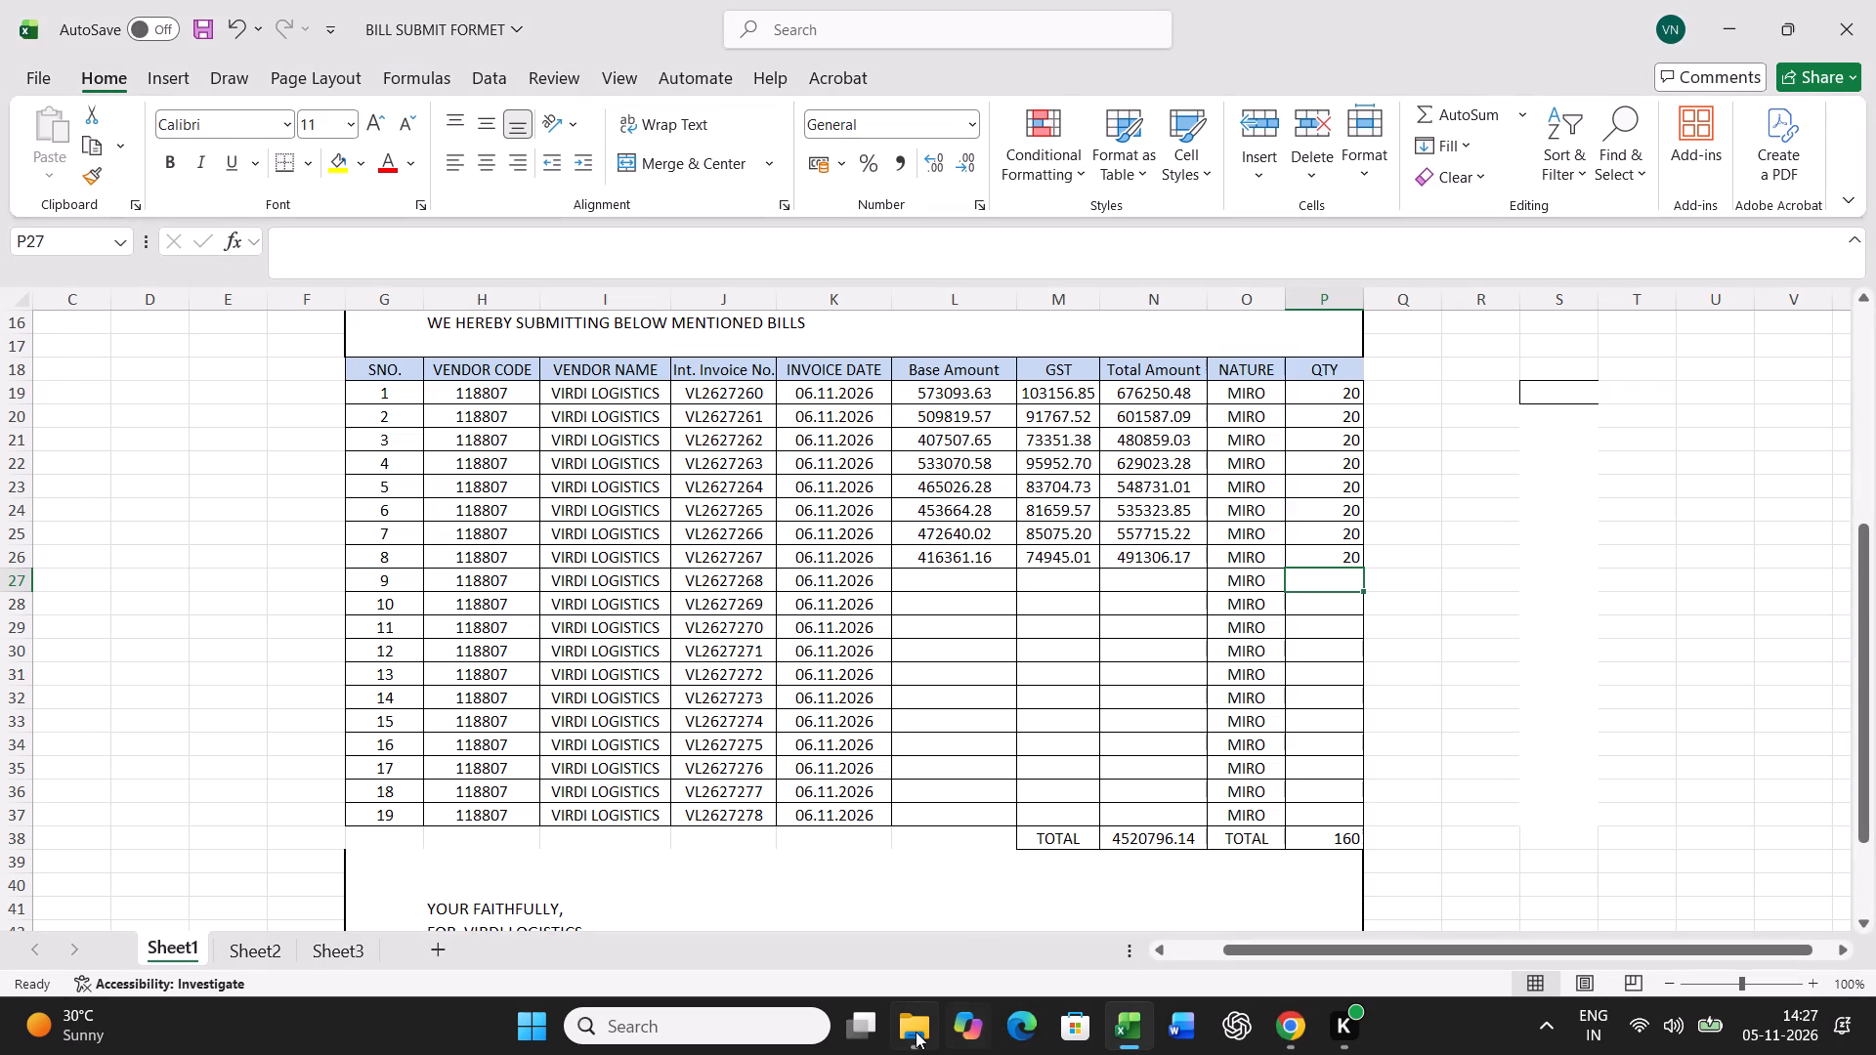
click(916, 1032)
double_click(317, 586)
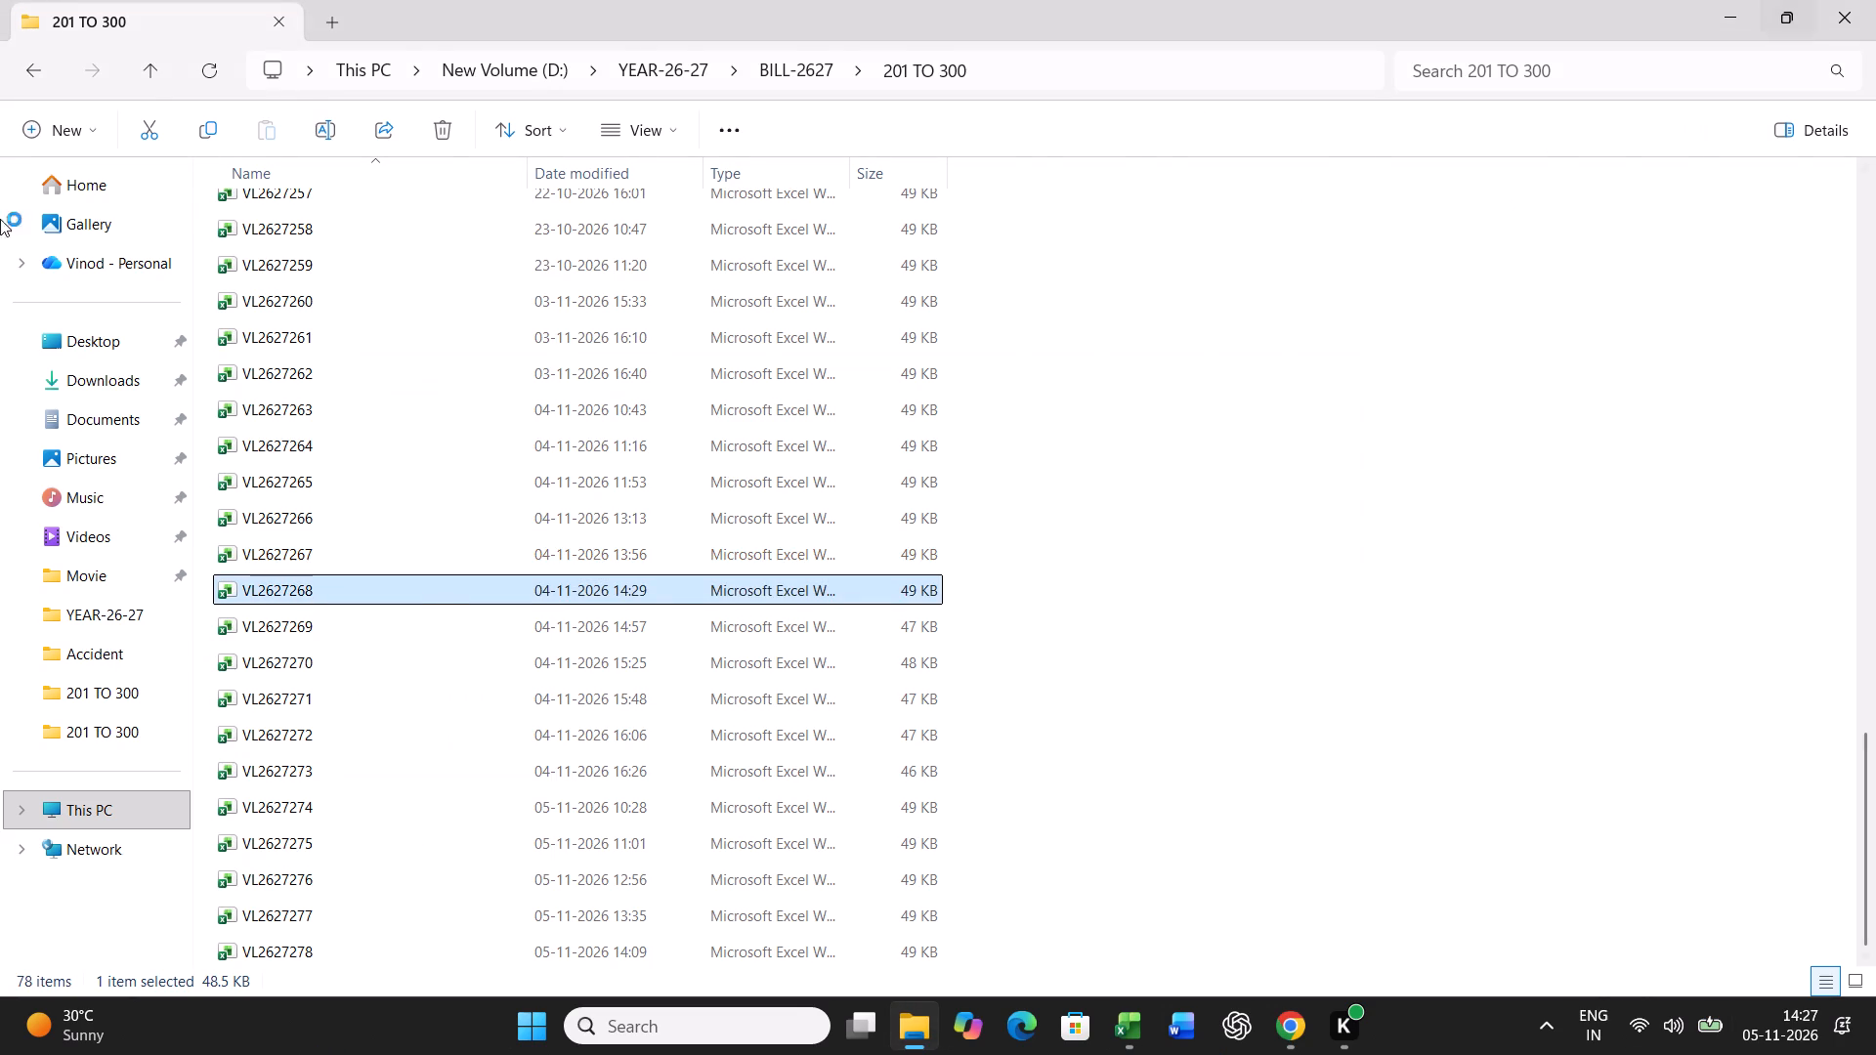
Copy the base, GST and total amount sums from bill VL2627268 and paste them as values into serial number 9 of the submission sheet.
scroll(1060, 735, down, 10)
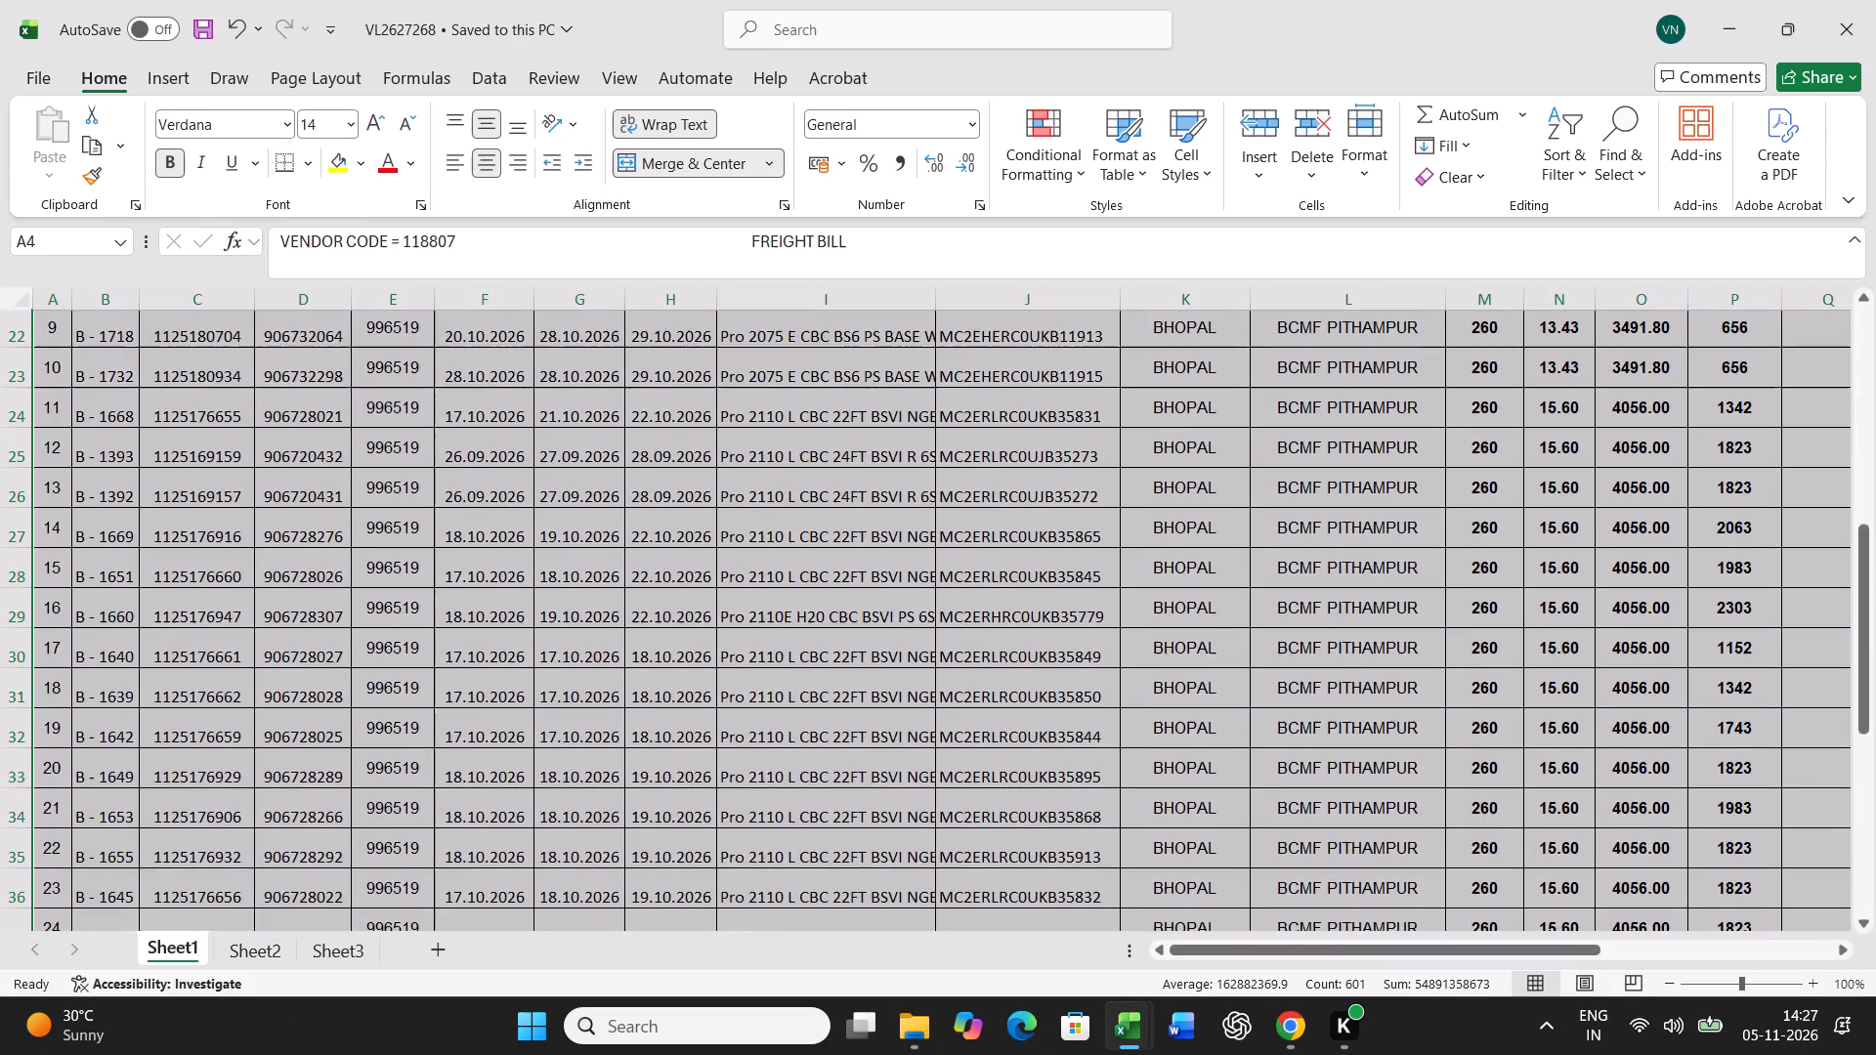
scroll(1058, 737, down, 4)
drag(1554, 949, 1795, 936)
drag(1371, 809, 1526, 805)
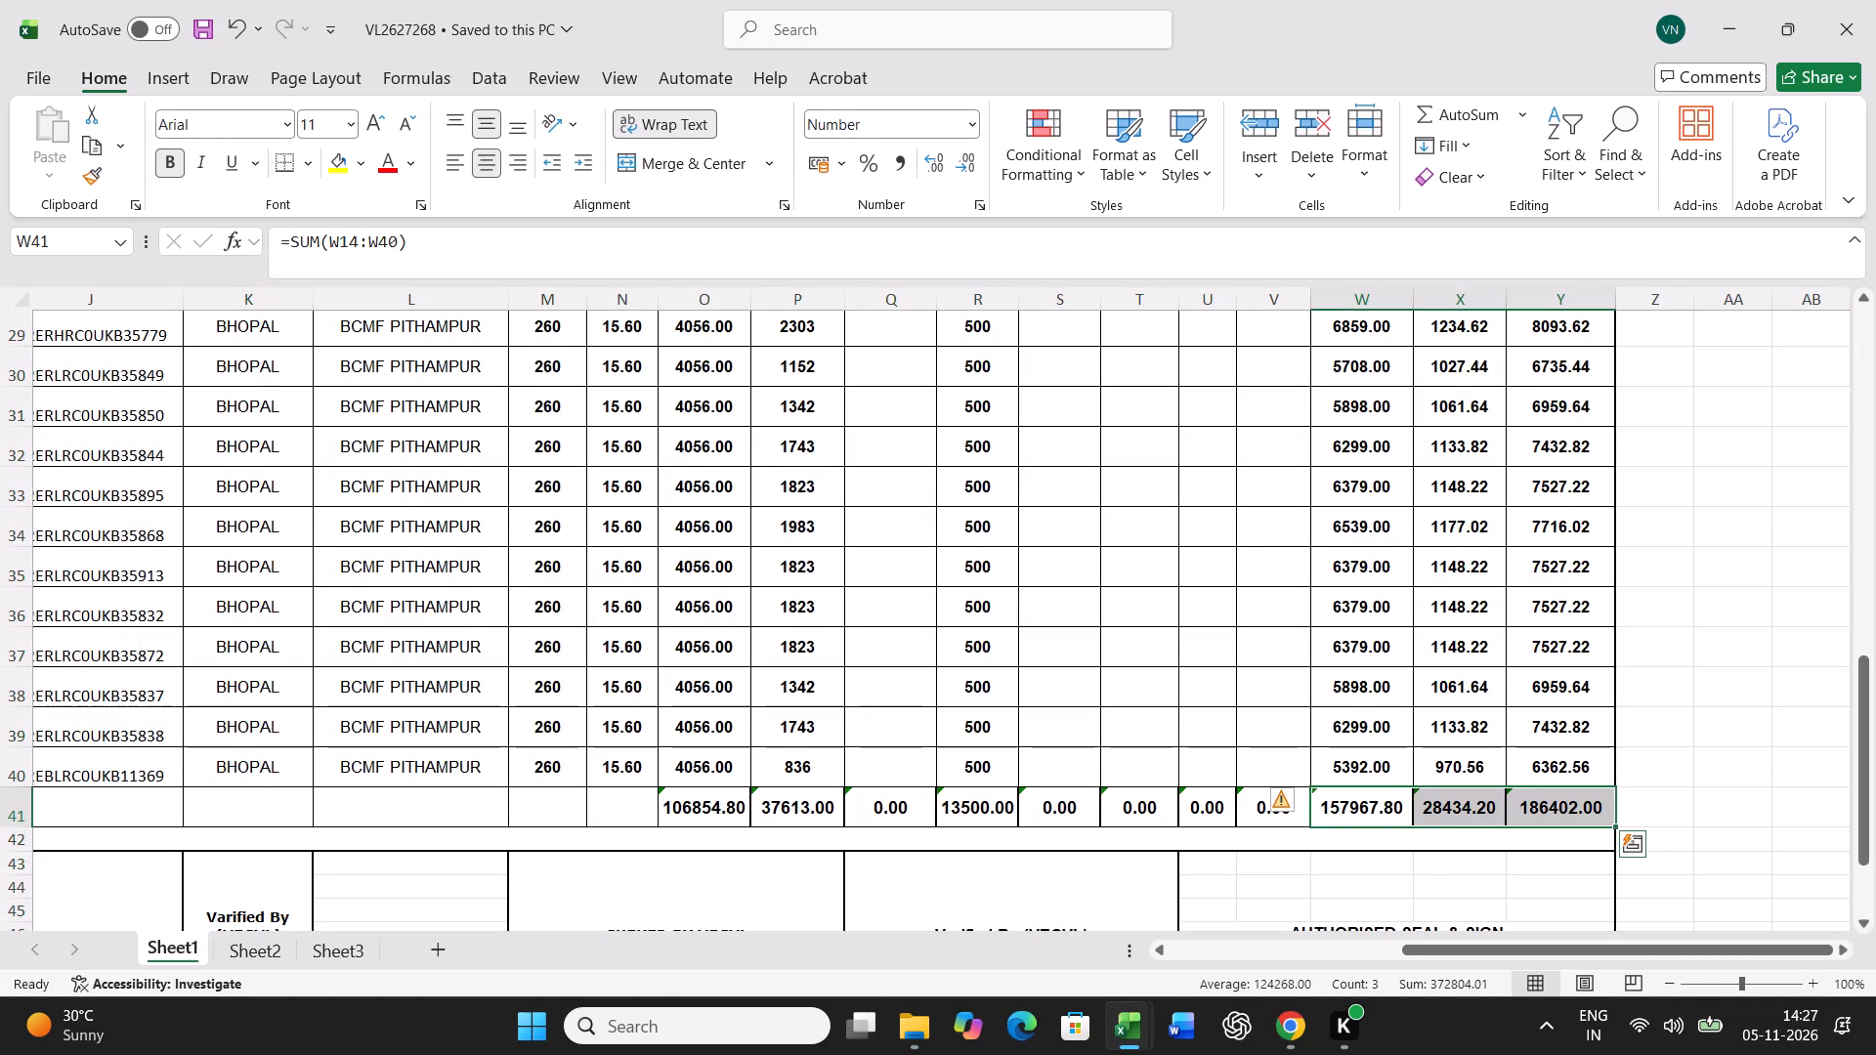
key(ctrl+c)
click(1135, 1025)
click(1043, 888)
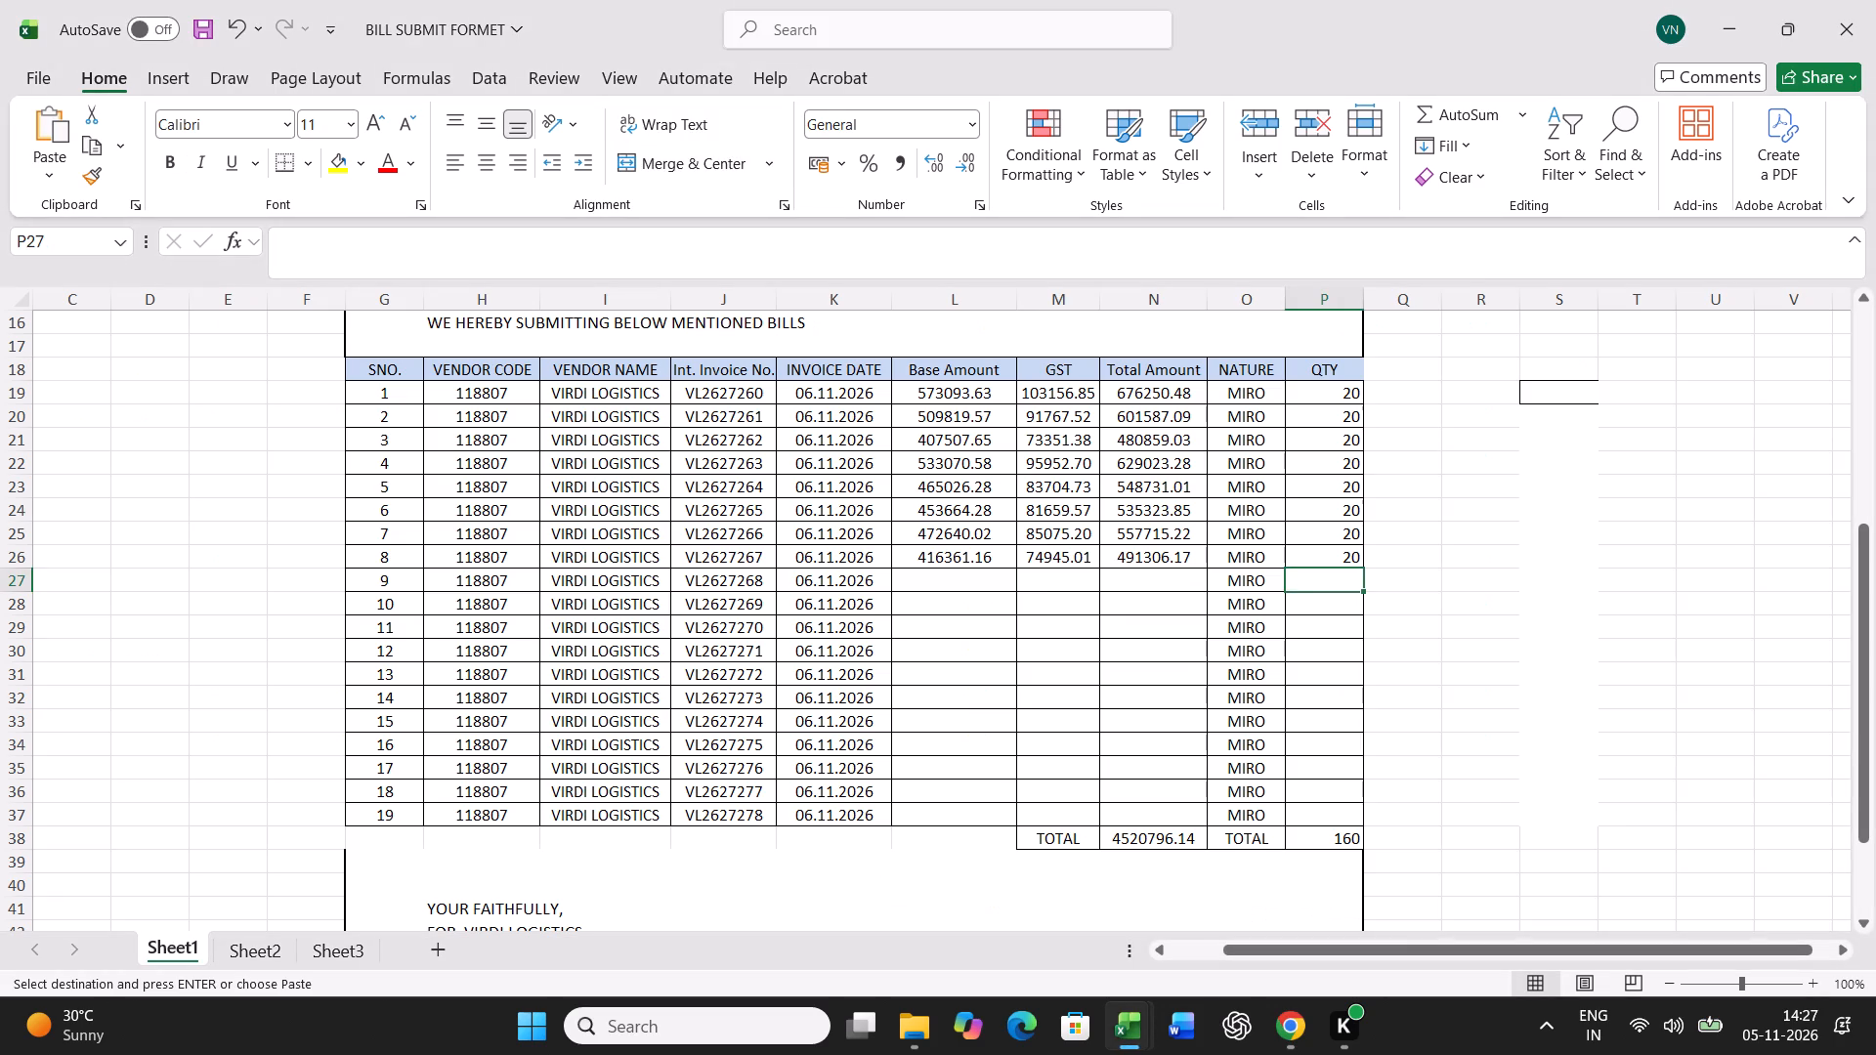
right_click(926, 580)
click(1020, 429)
click(822, 366)
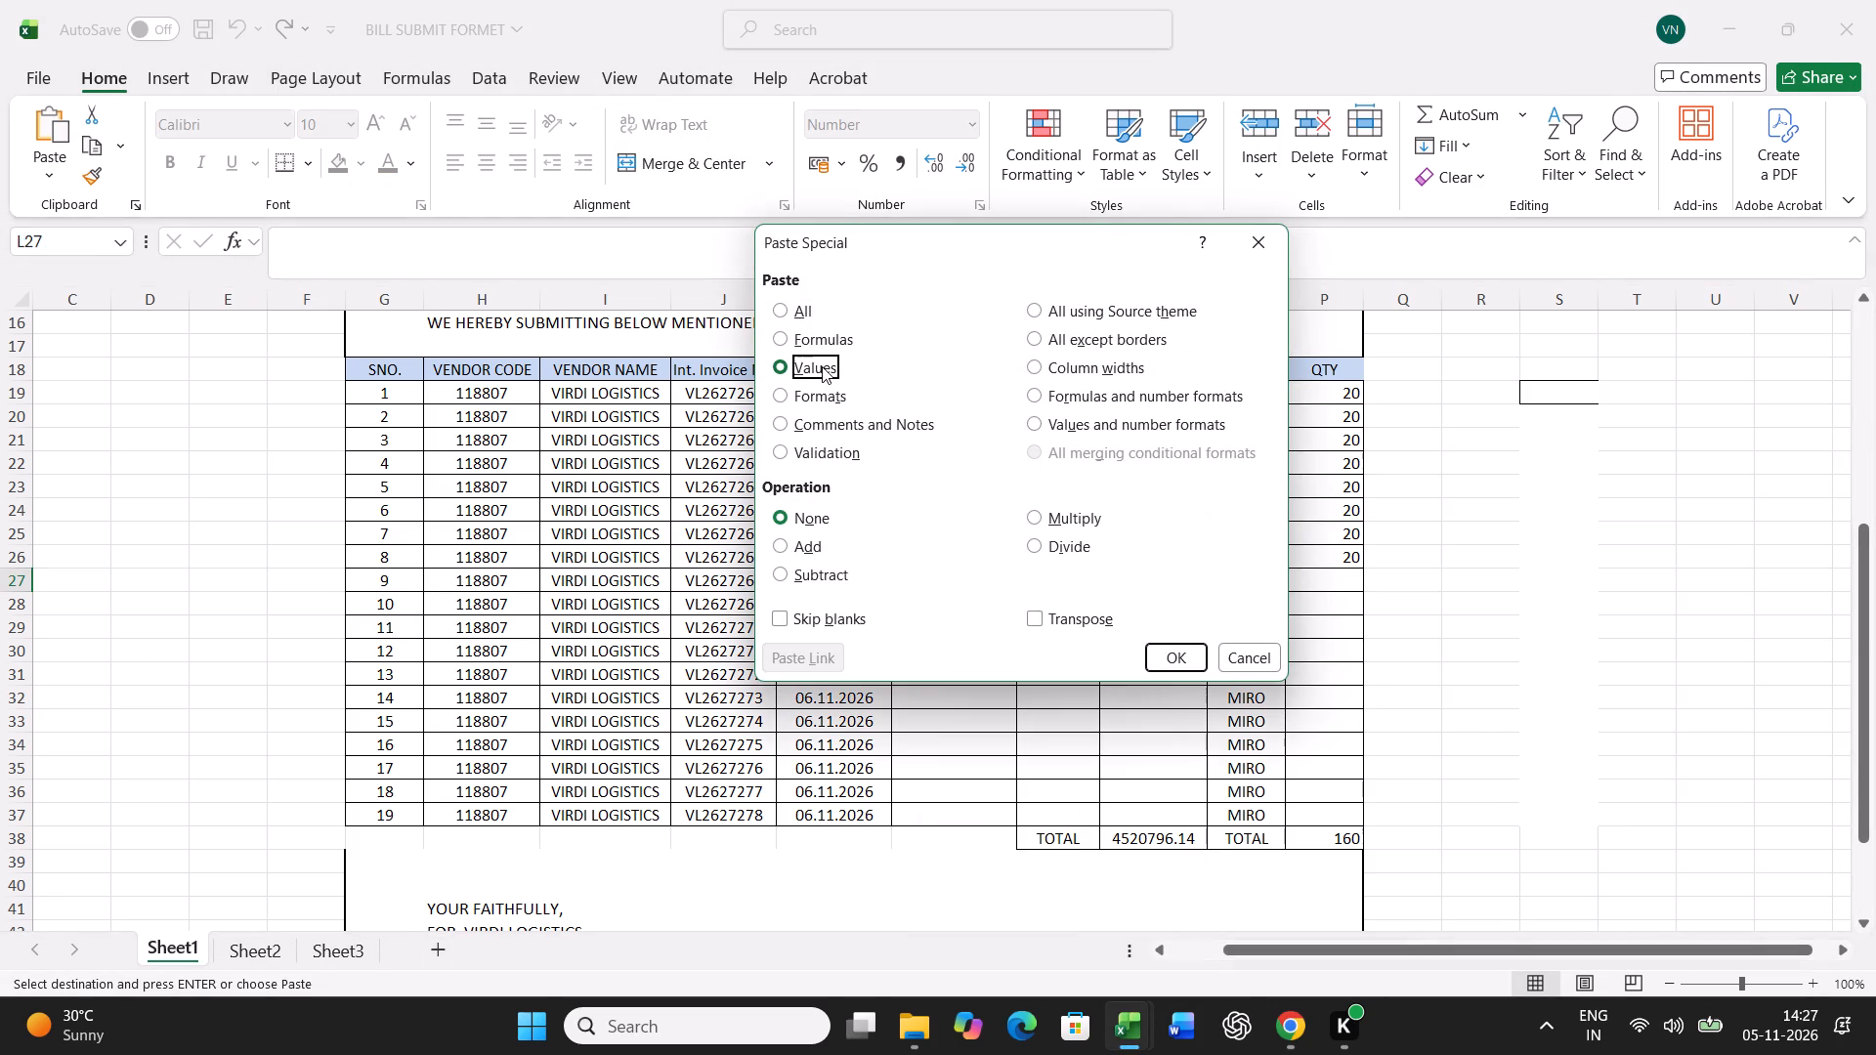
click(1155, 652)
Enter a quantity of 27 for invoice VL2627268.
click(1341, 581)
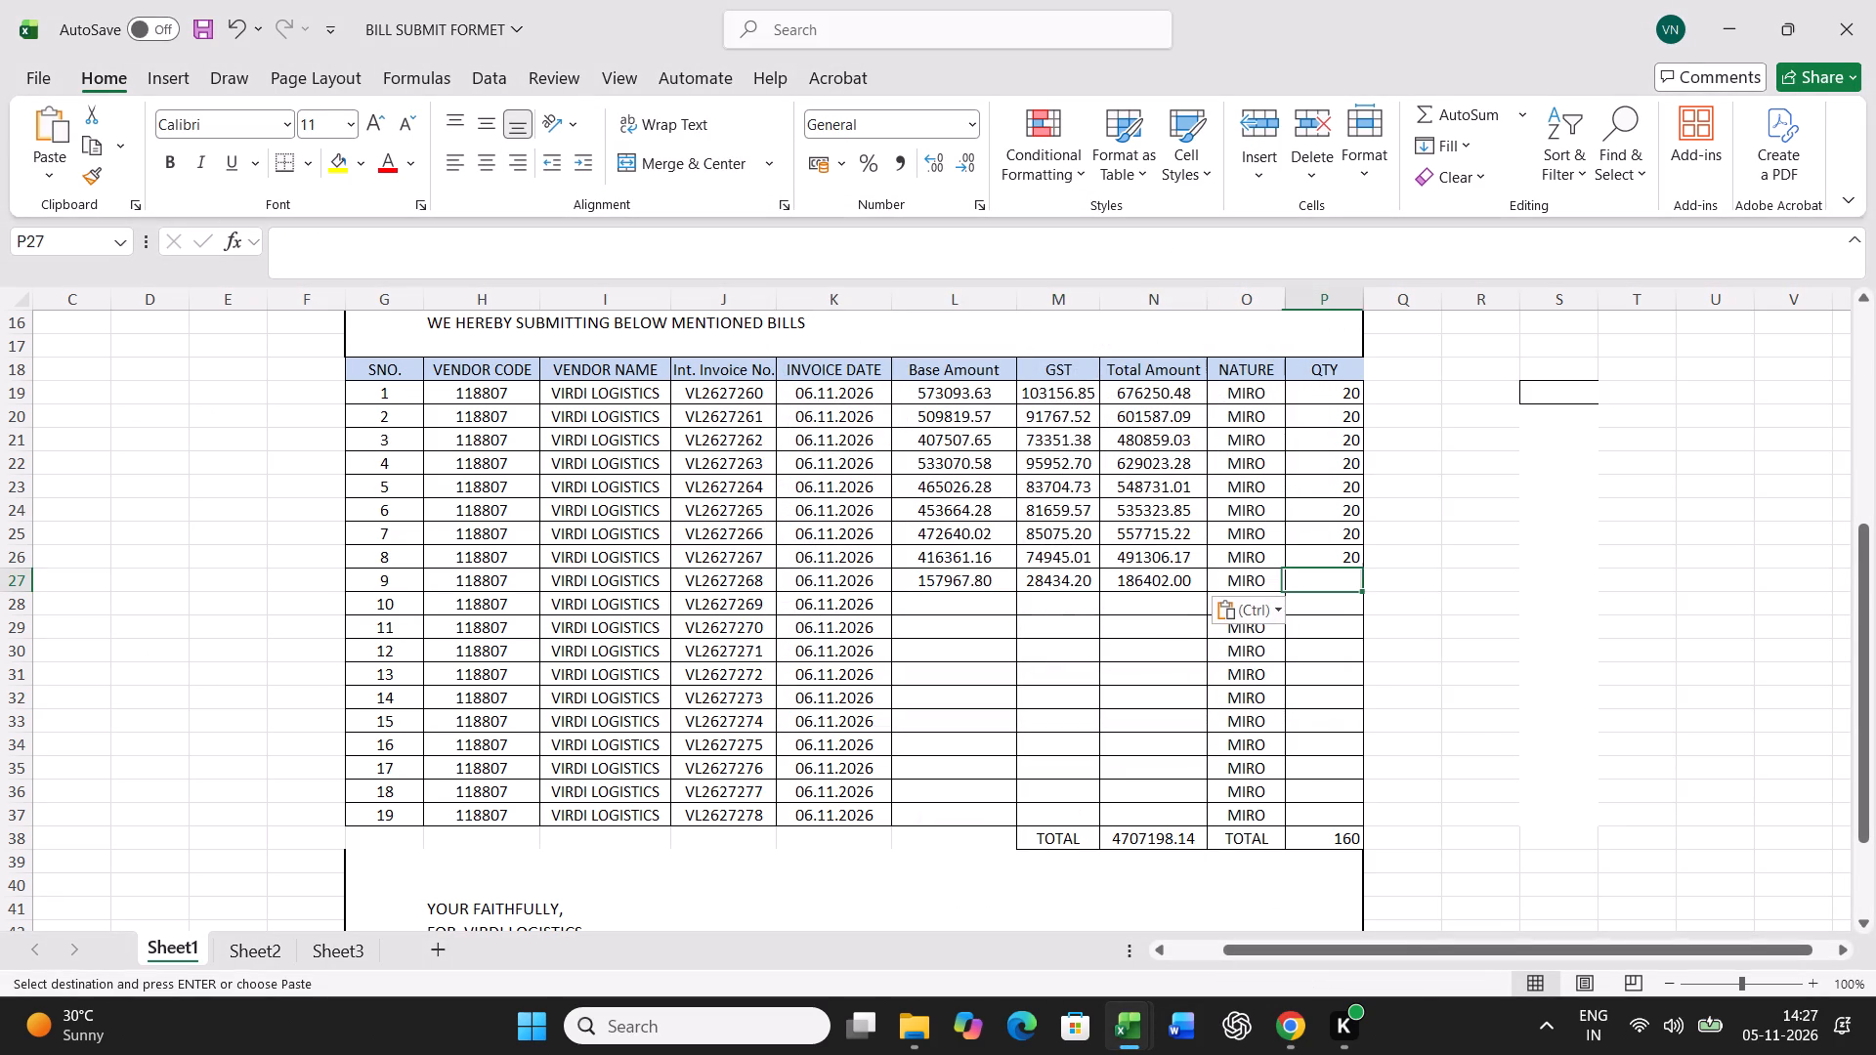
text(27)
key(Return)
Close the VL2627268 bill workbook and open bill VL2627269 from the 201 TO 300 folder.
click(1140, 1033)
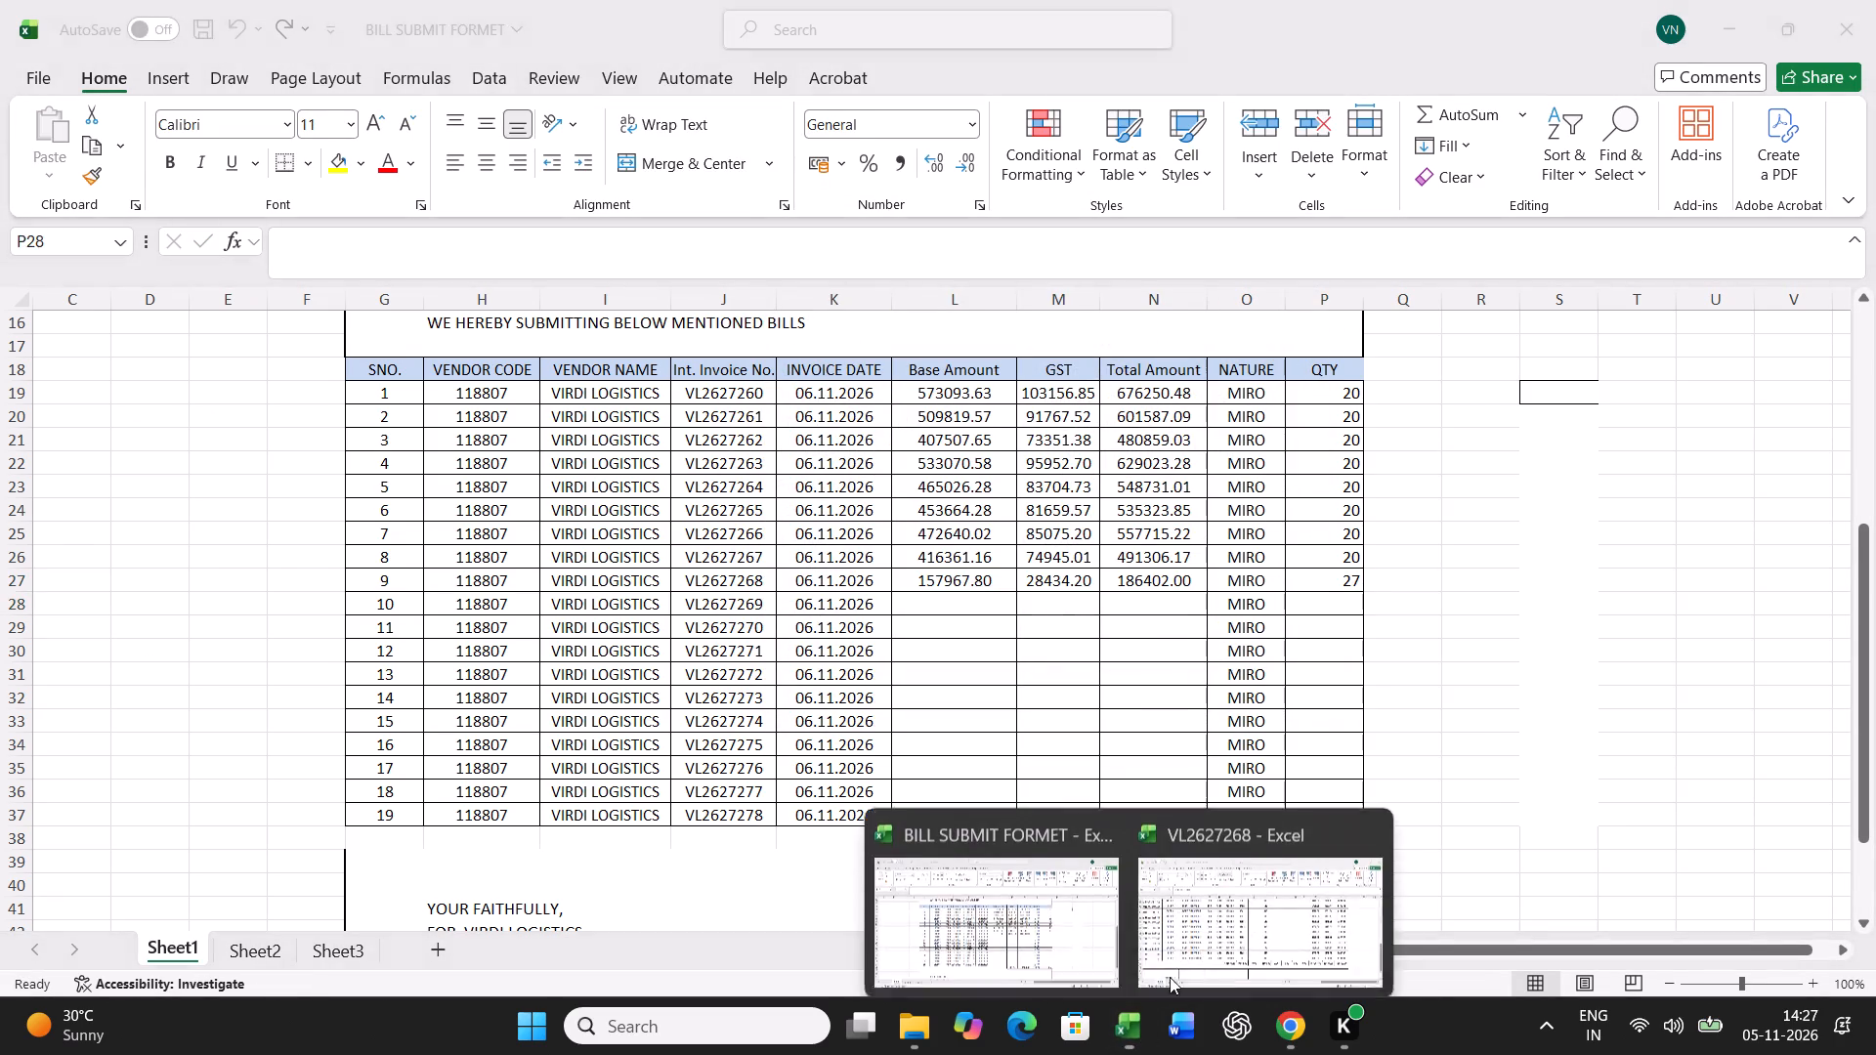
click(1212, 913)
click(1841, 22)
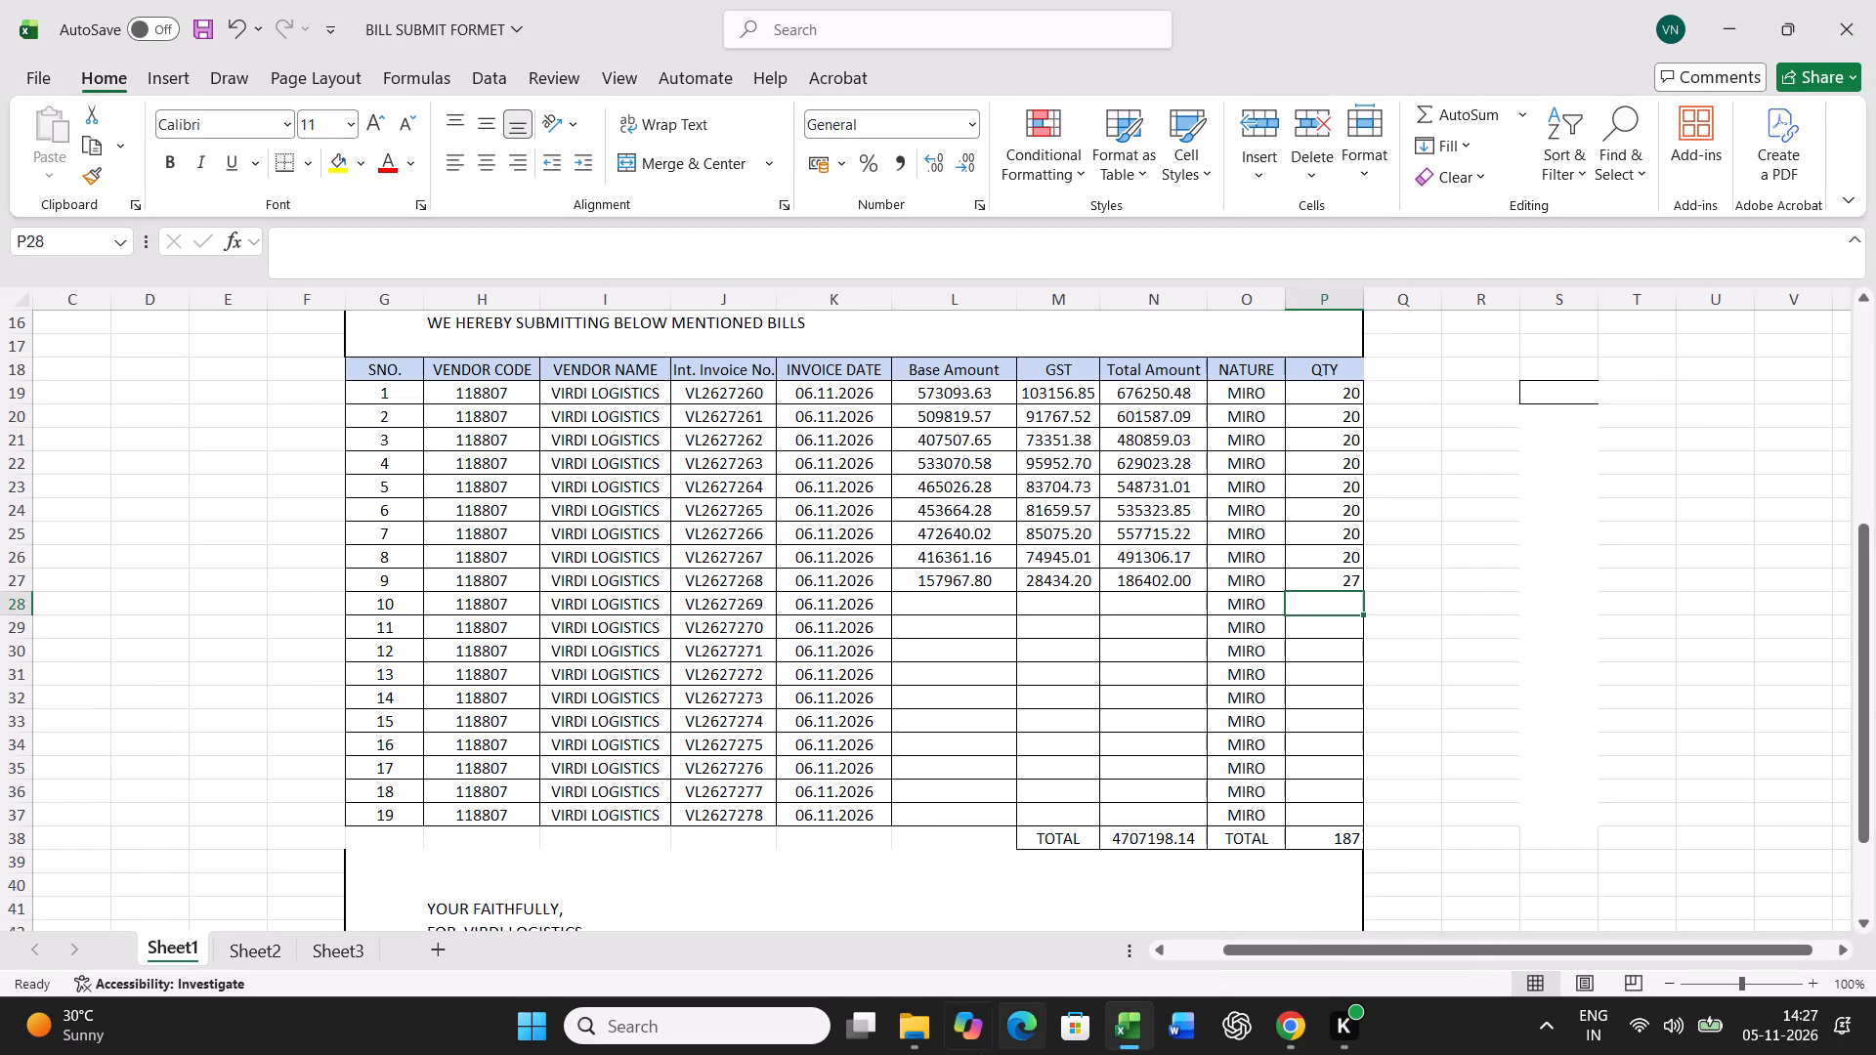
click(929, 1023)
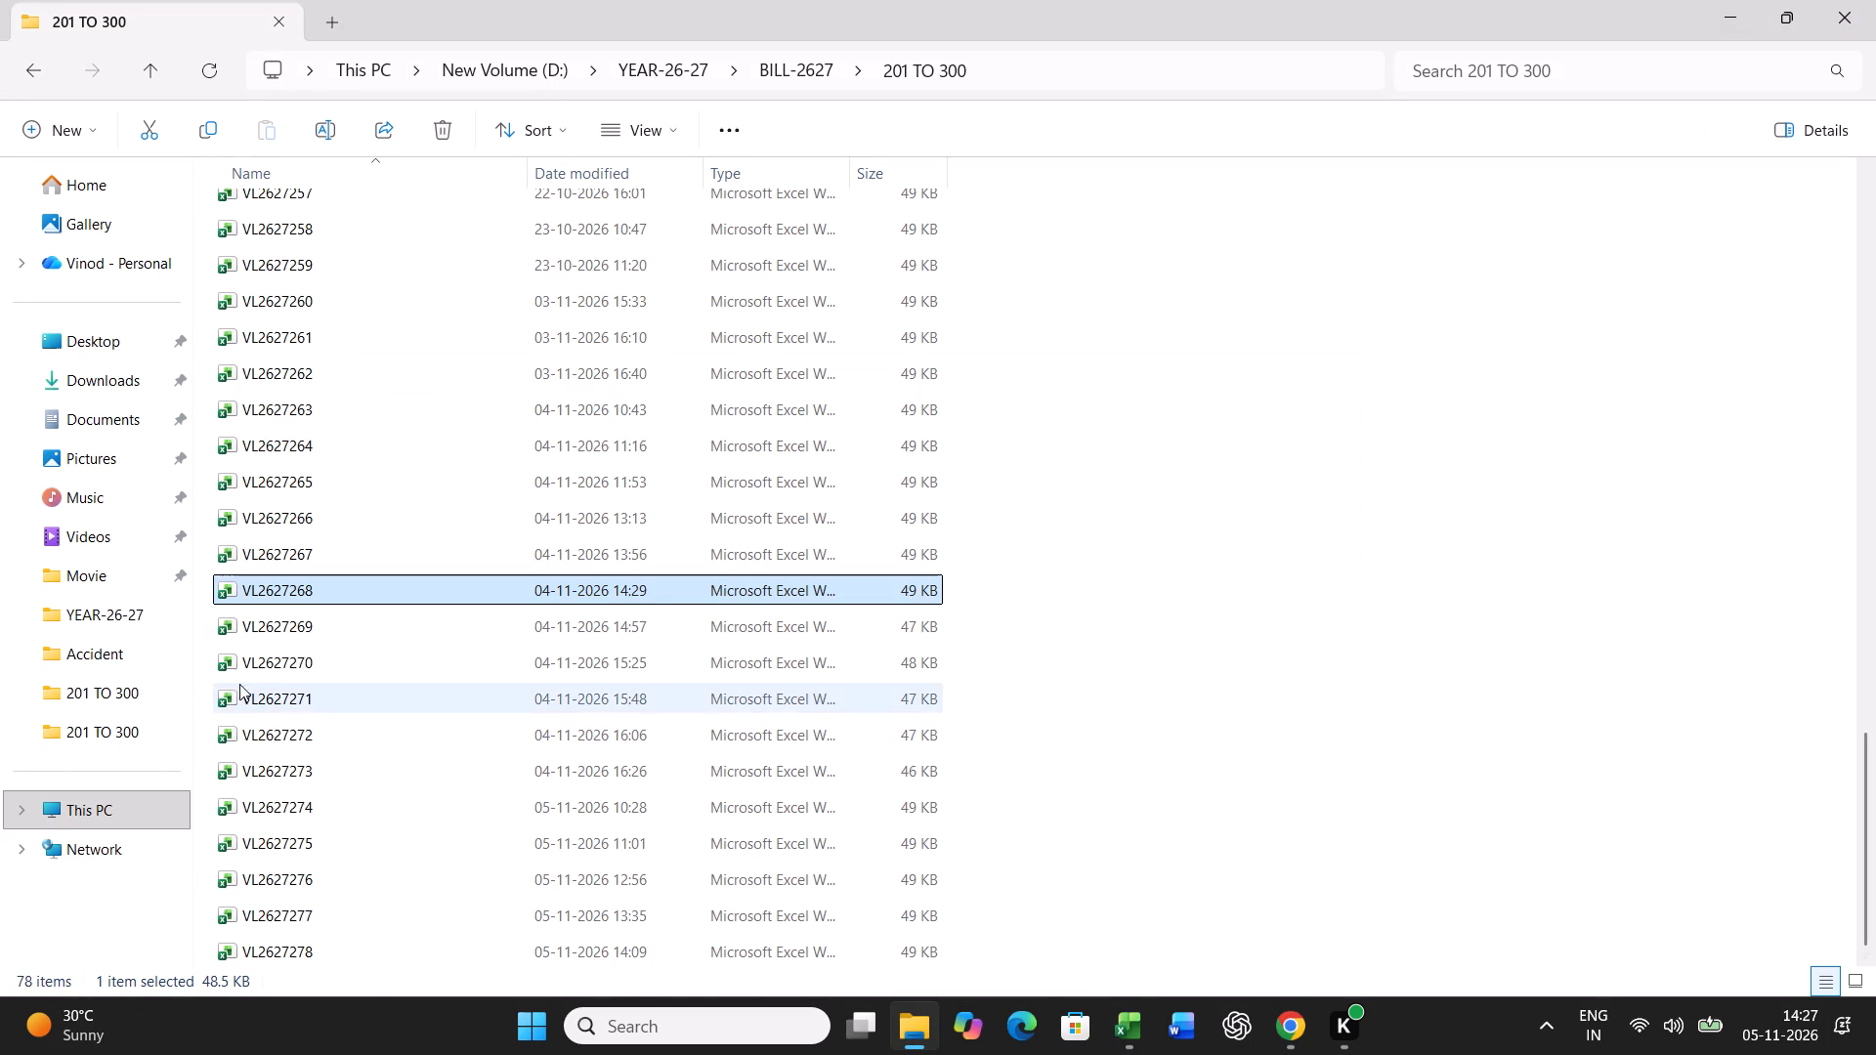
double_click(291, 621)
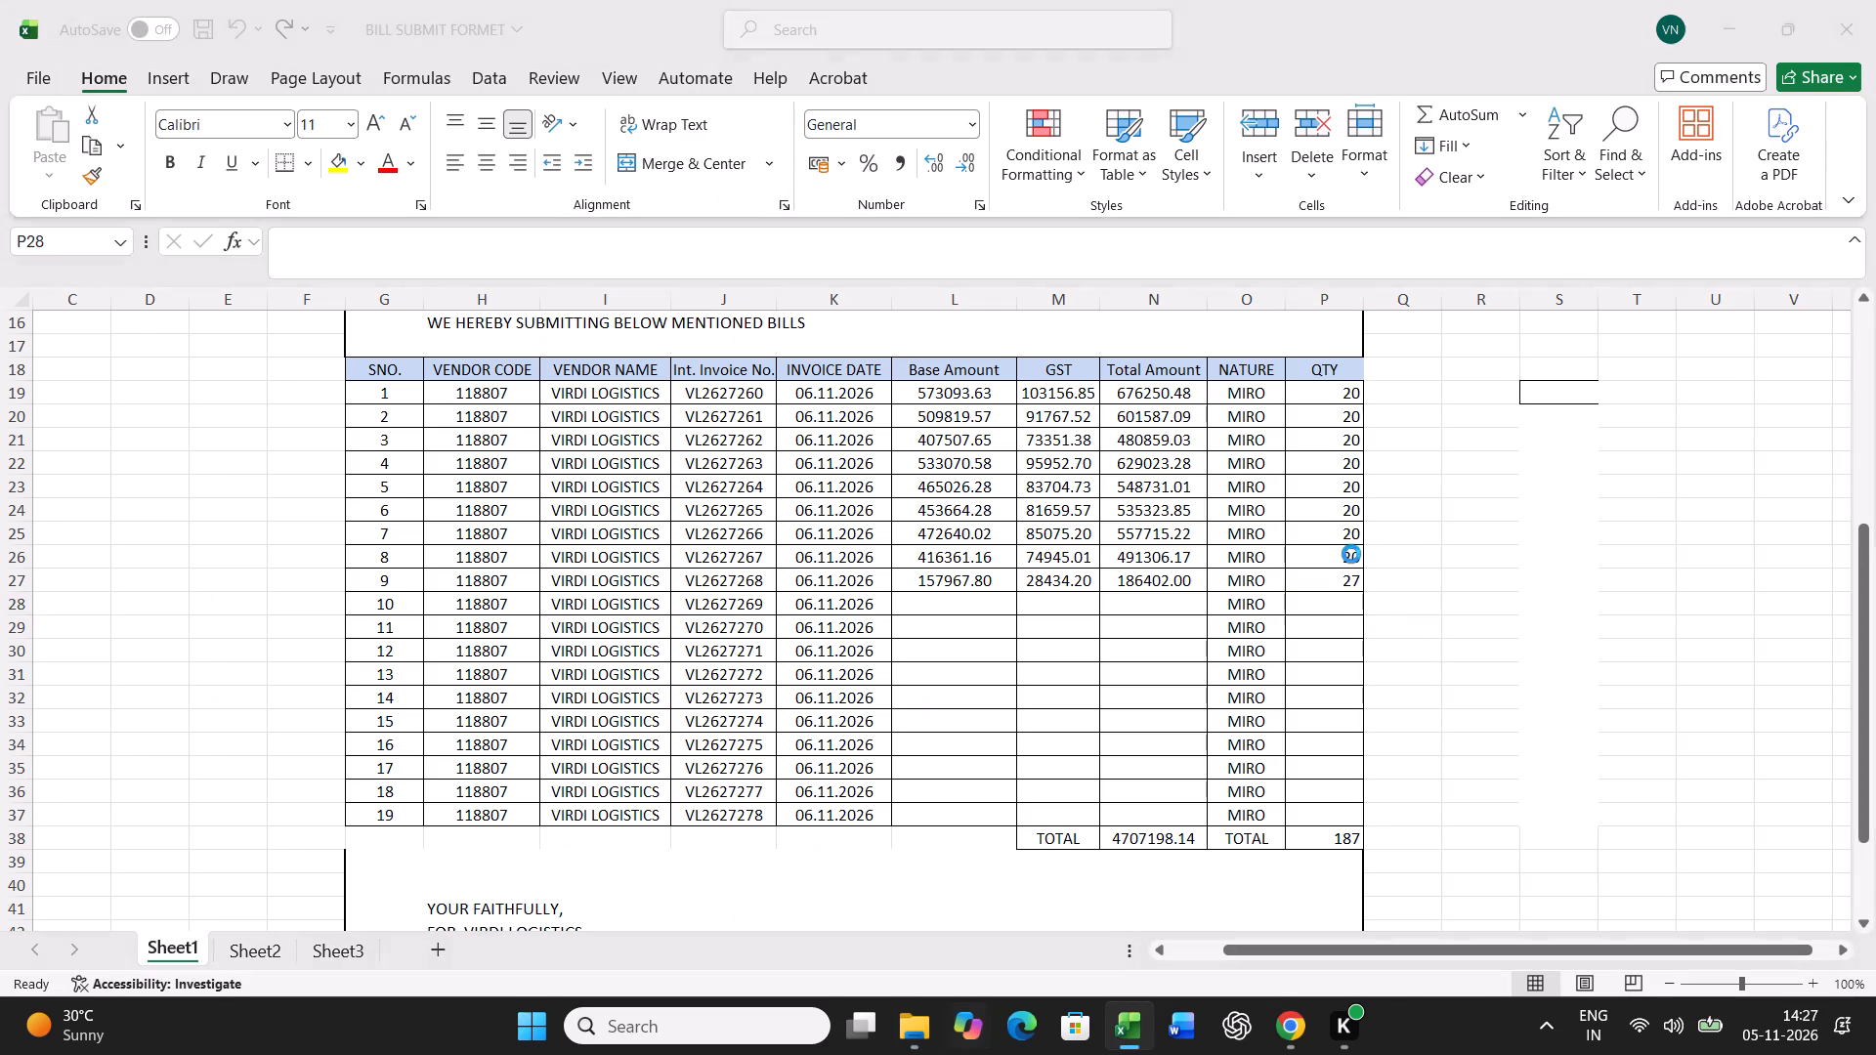
Copy the base, GST and total amount sums from bill VL2627269 and paste them as values into serial number 10 of the submission sheet.
scroll(1139, 762, down, 12)
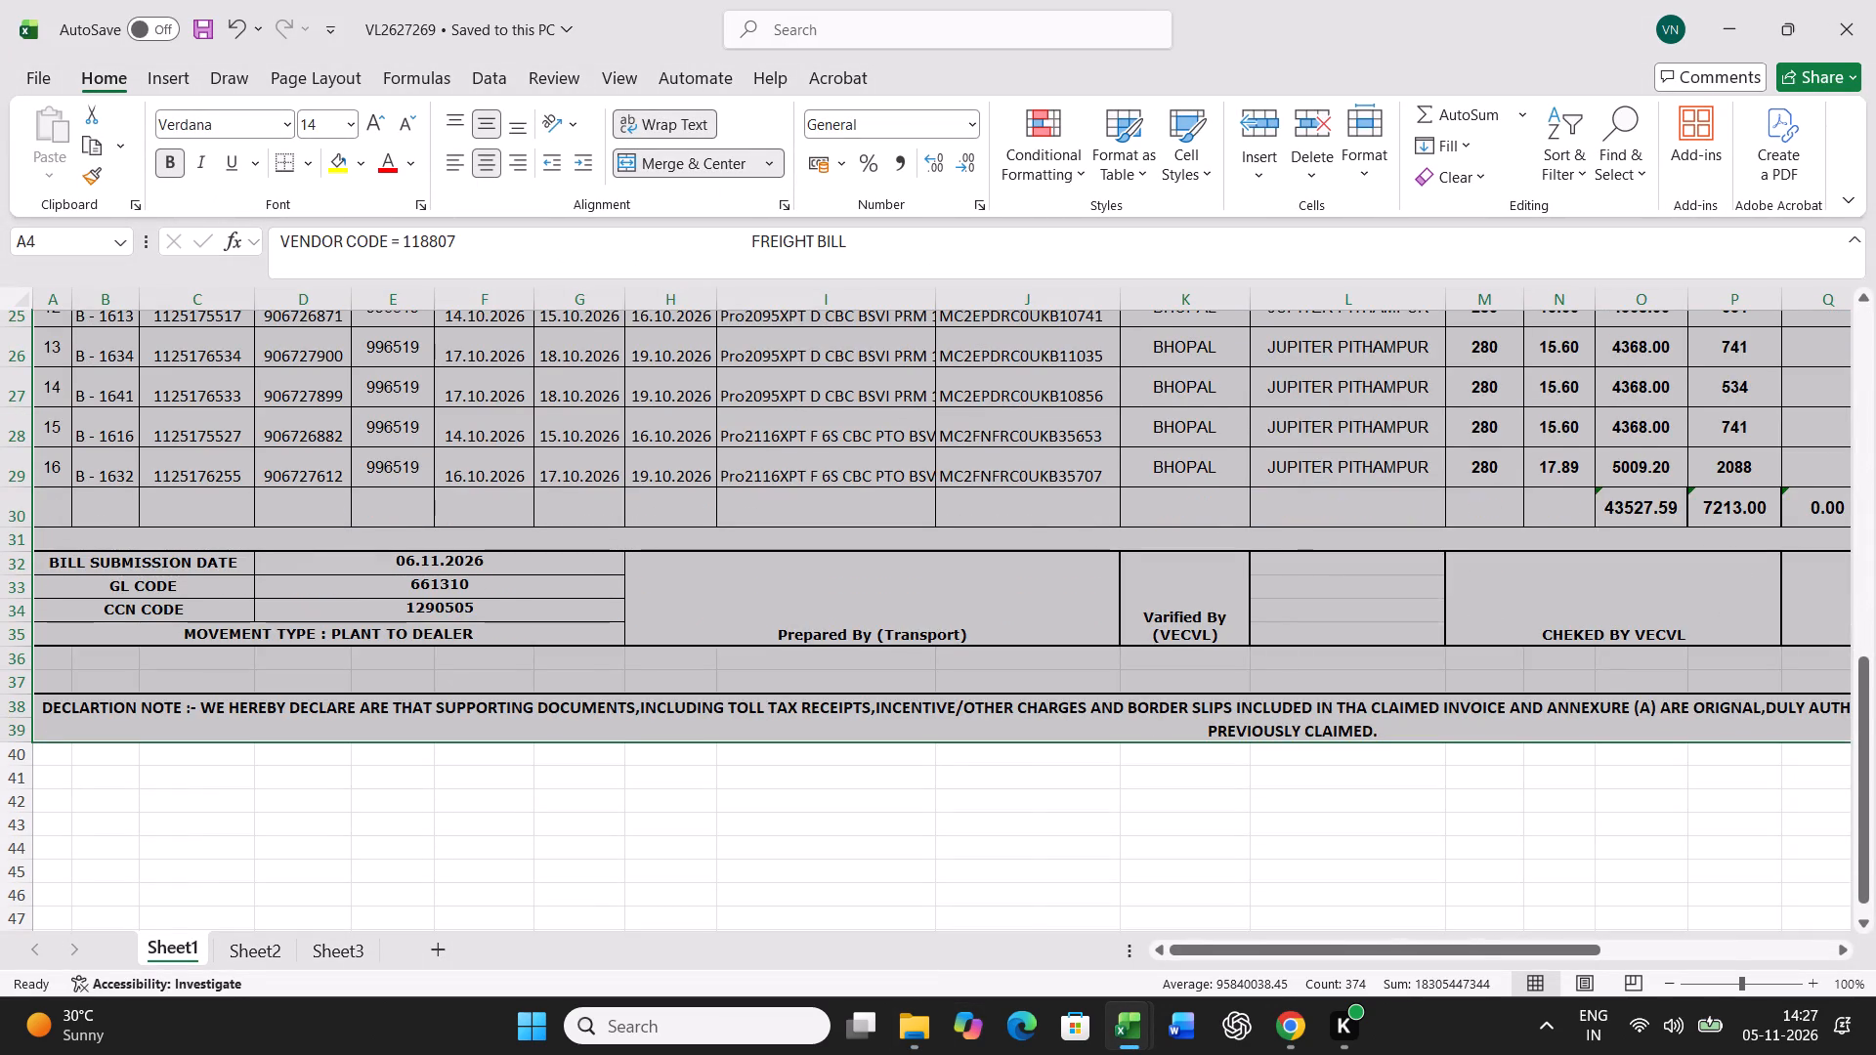
drag(1483, 949, 1765, 968)
drag(1360, 510, 1524, 519)
key(ctrl+c)
click(1138, 1039)
click(1044, 955)
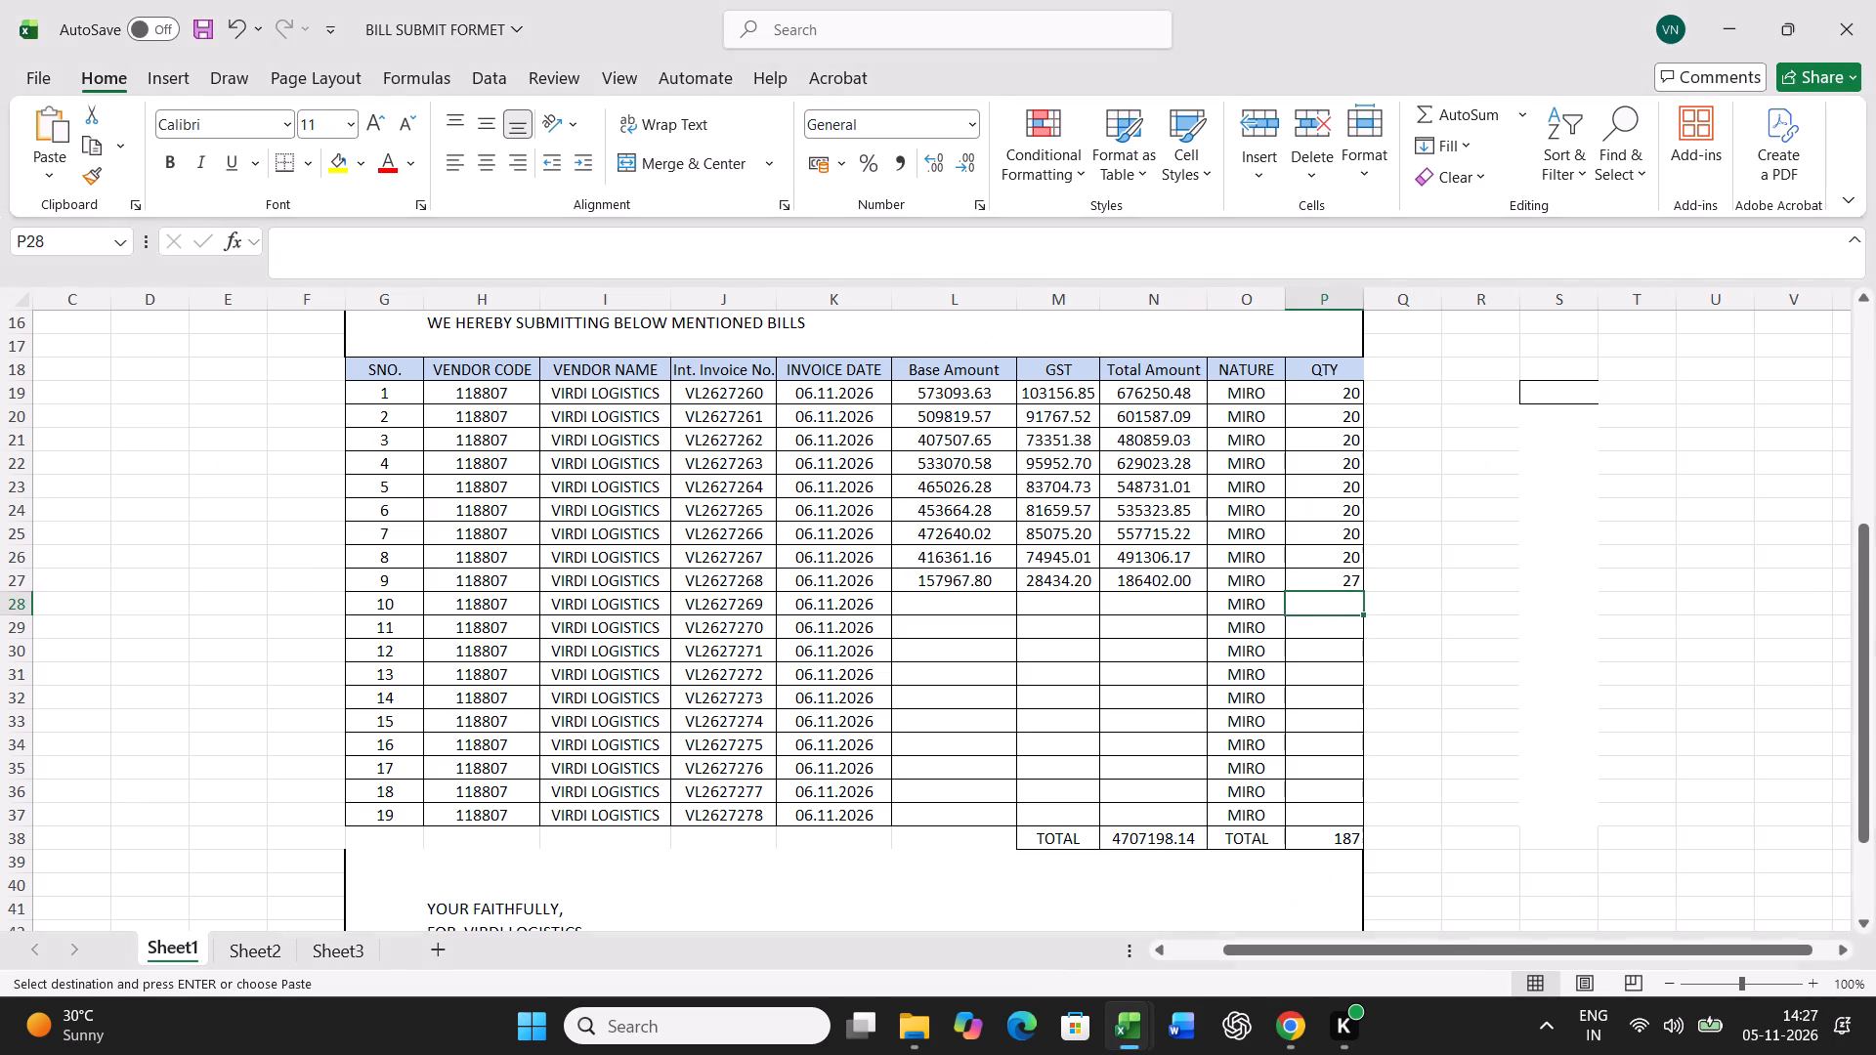
right_click(932, 604)
click(1035, 428)
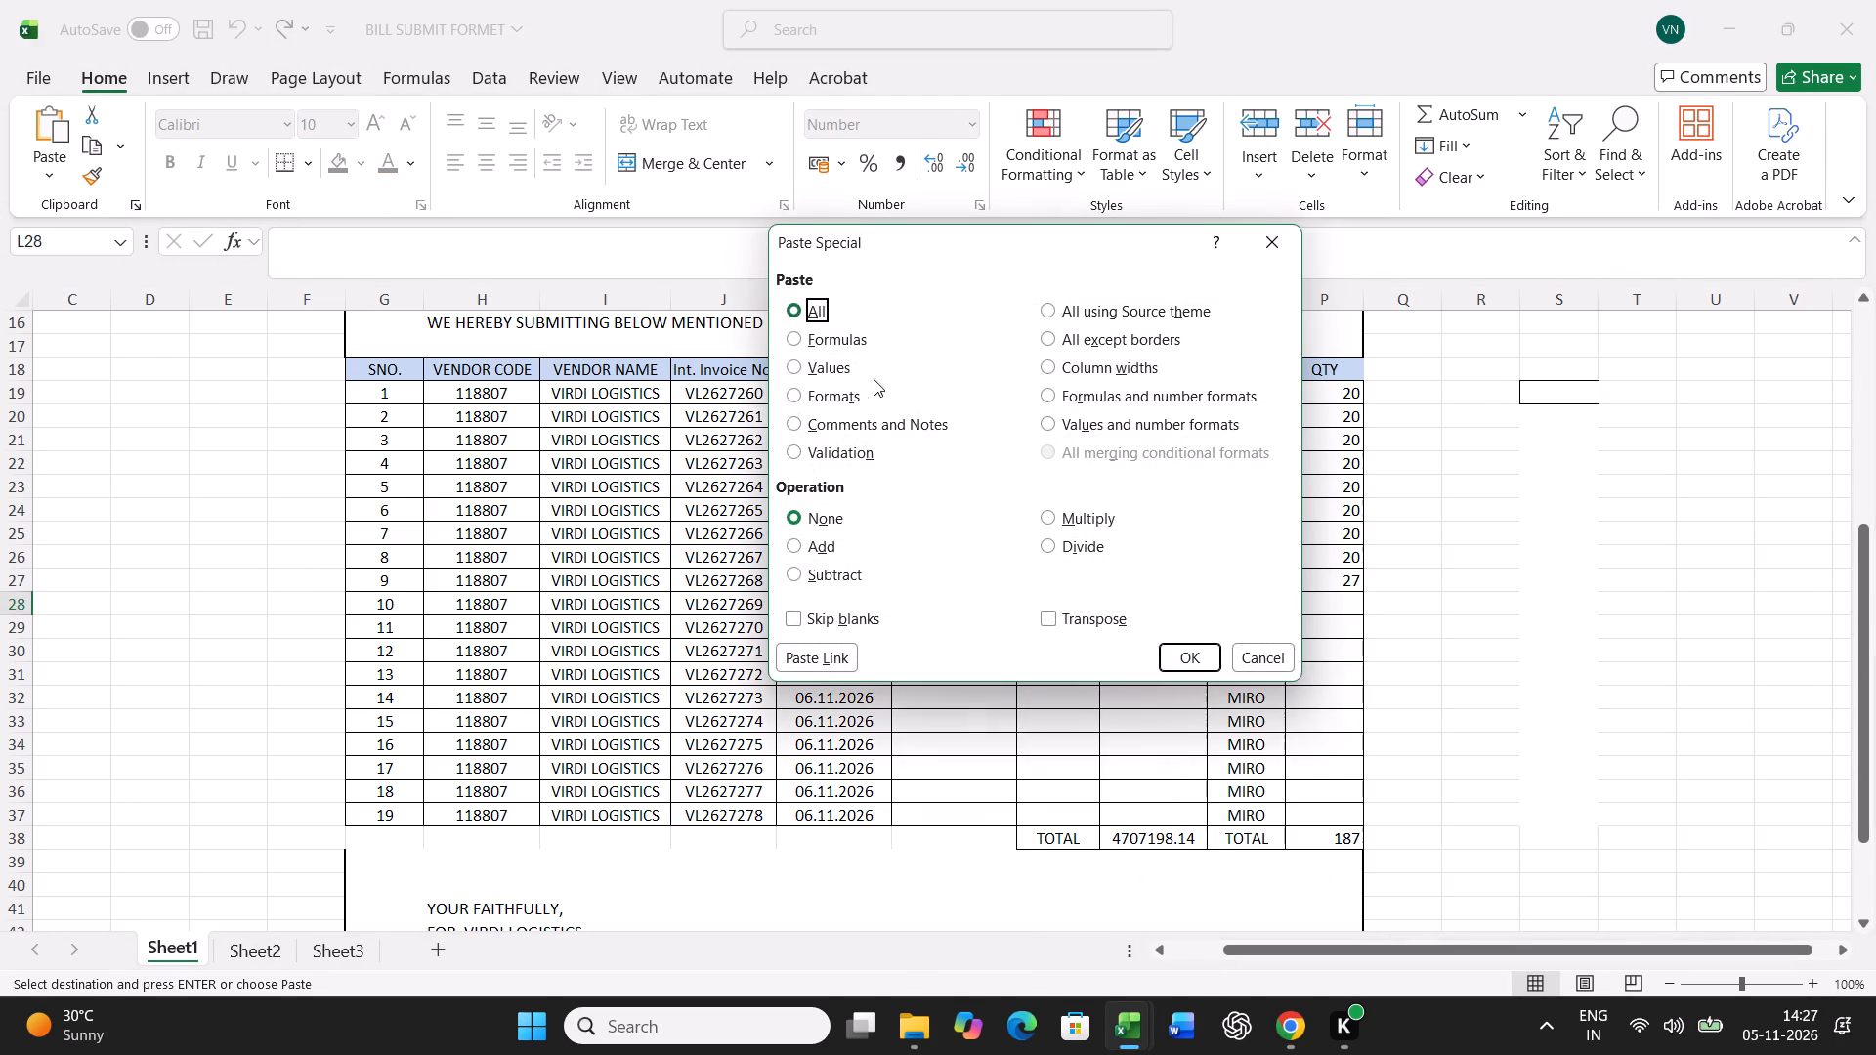
click(834, 372)
click(1170, 662)
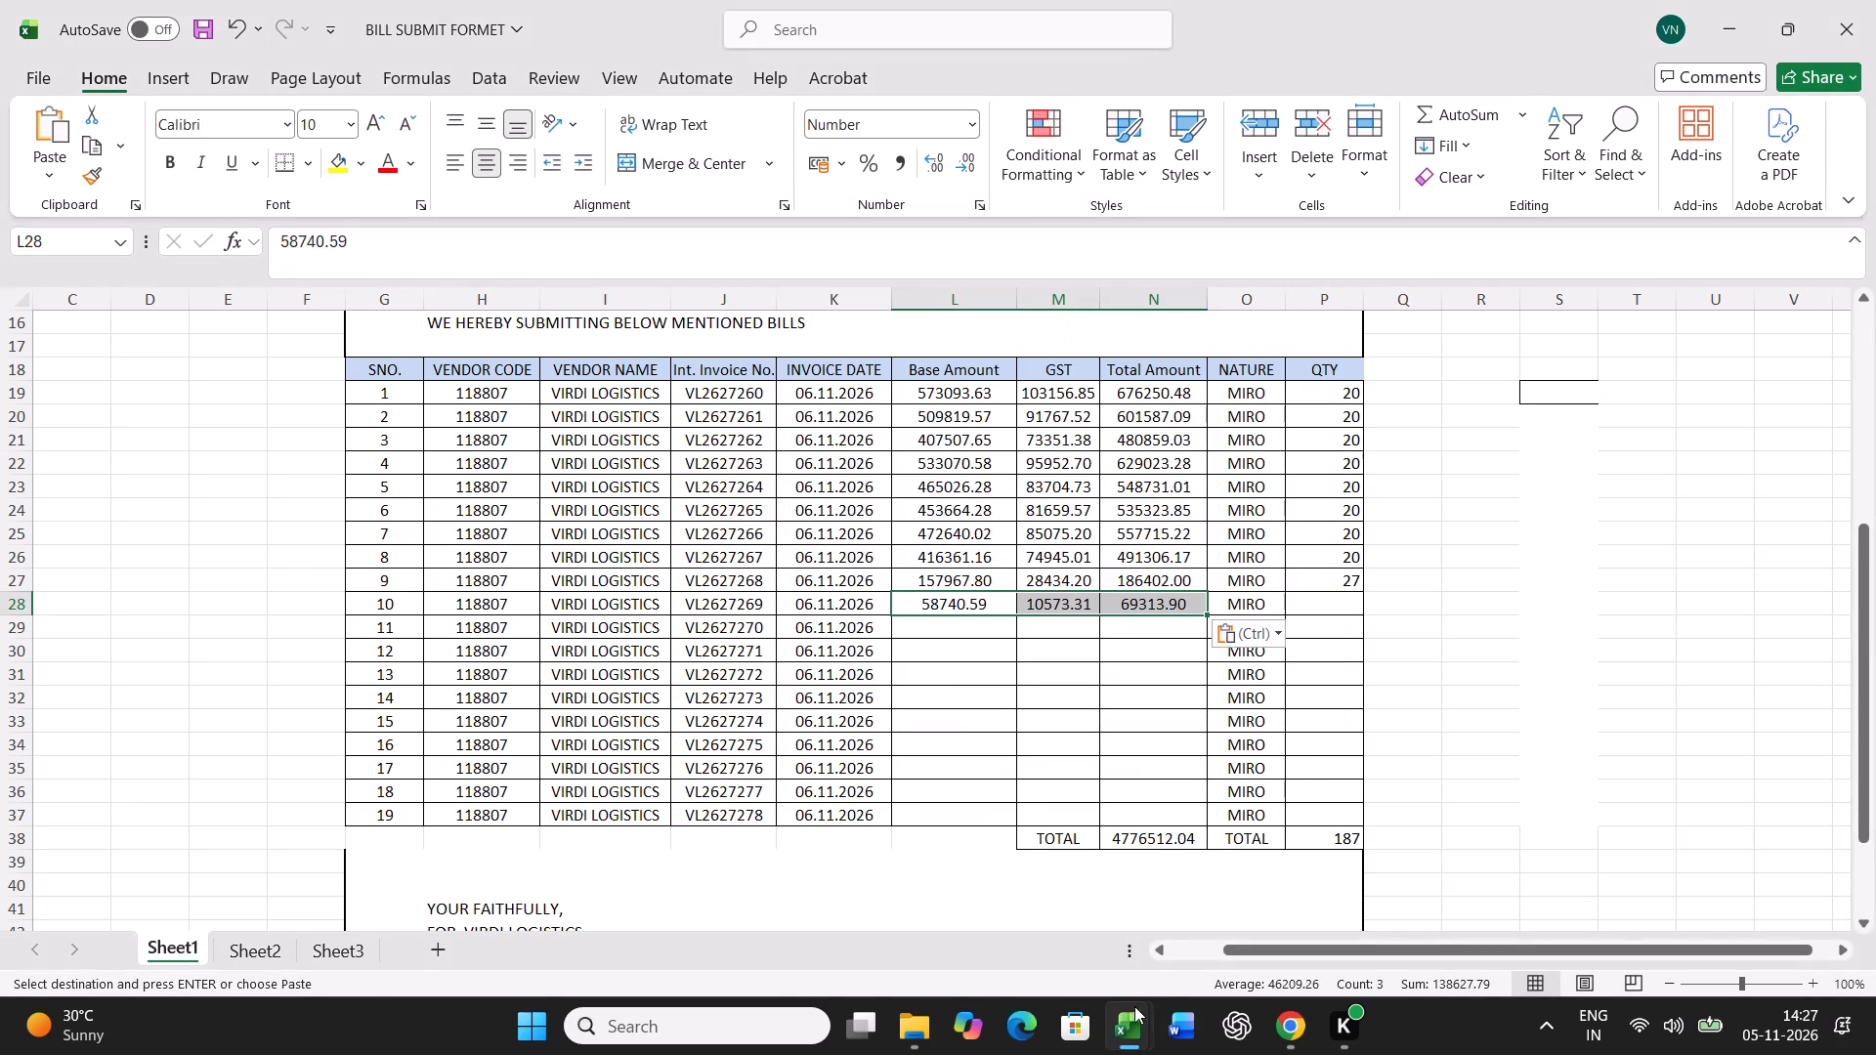
Switch to the VL2627269 bill workbook and close it.
click(1127, 1024)
click(1227, 885)
click(1227, 944)
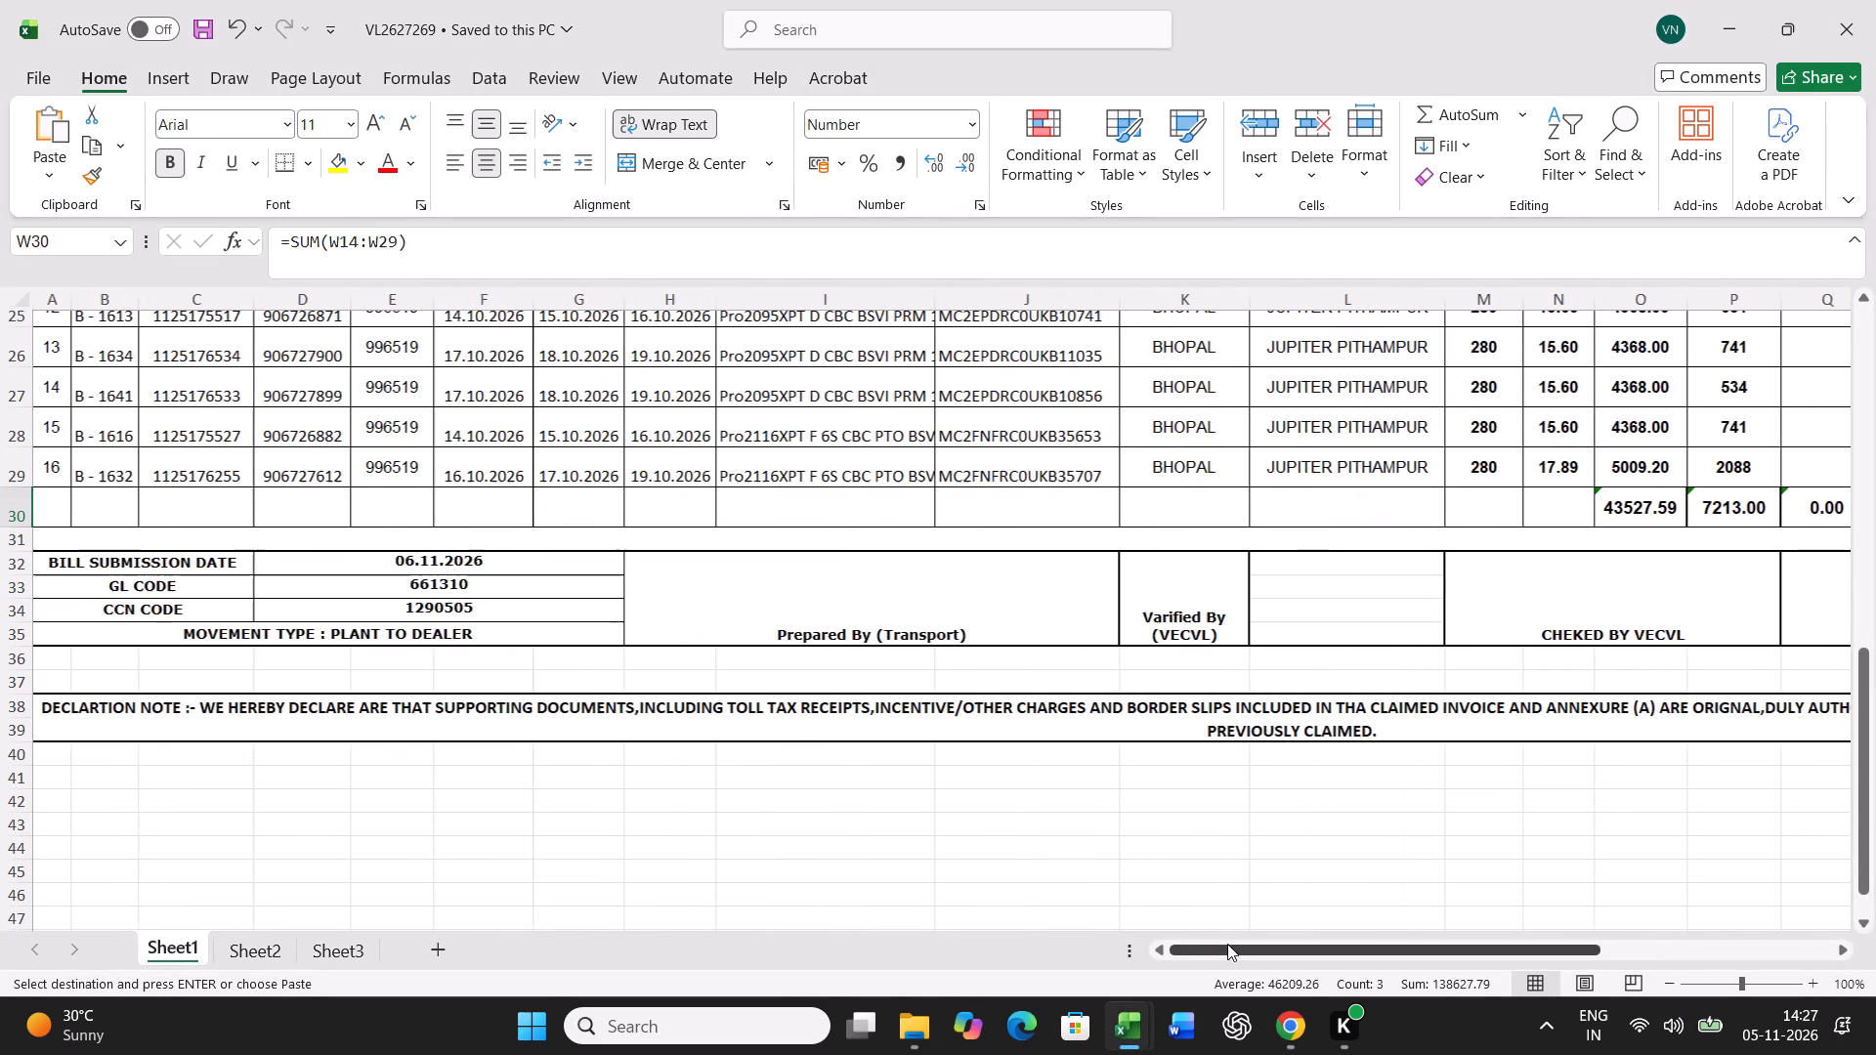
click(1846, 15)
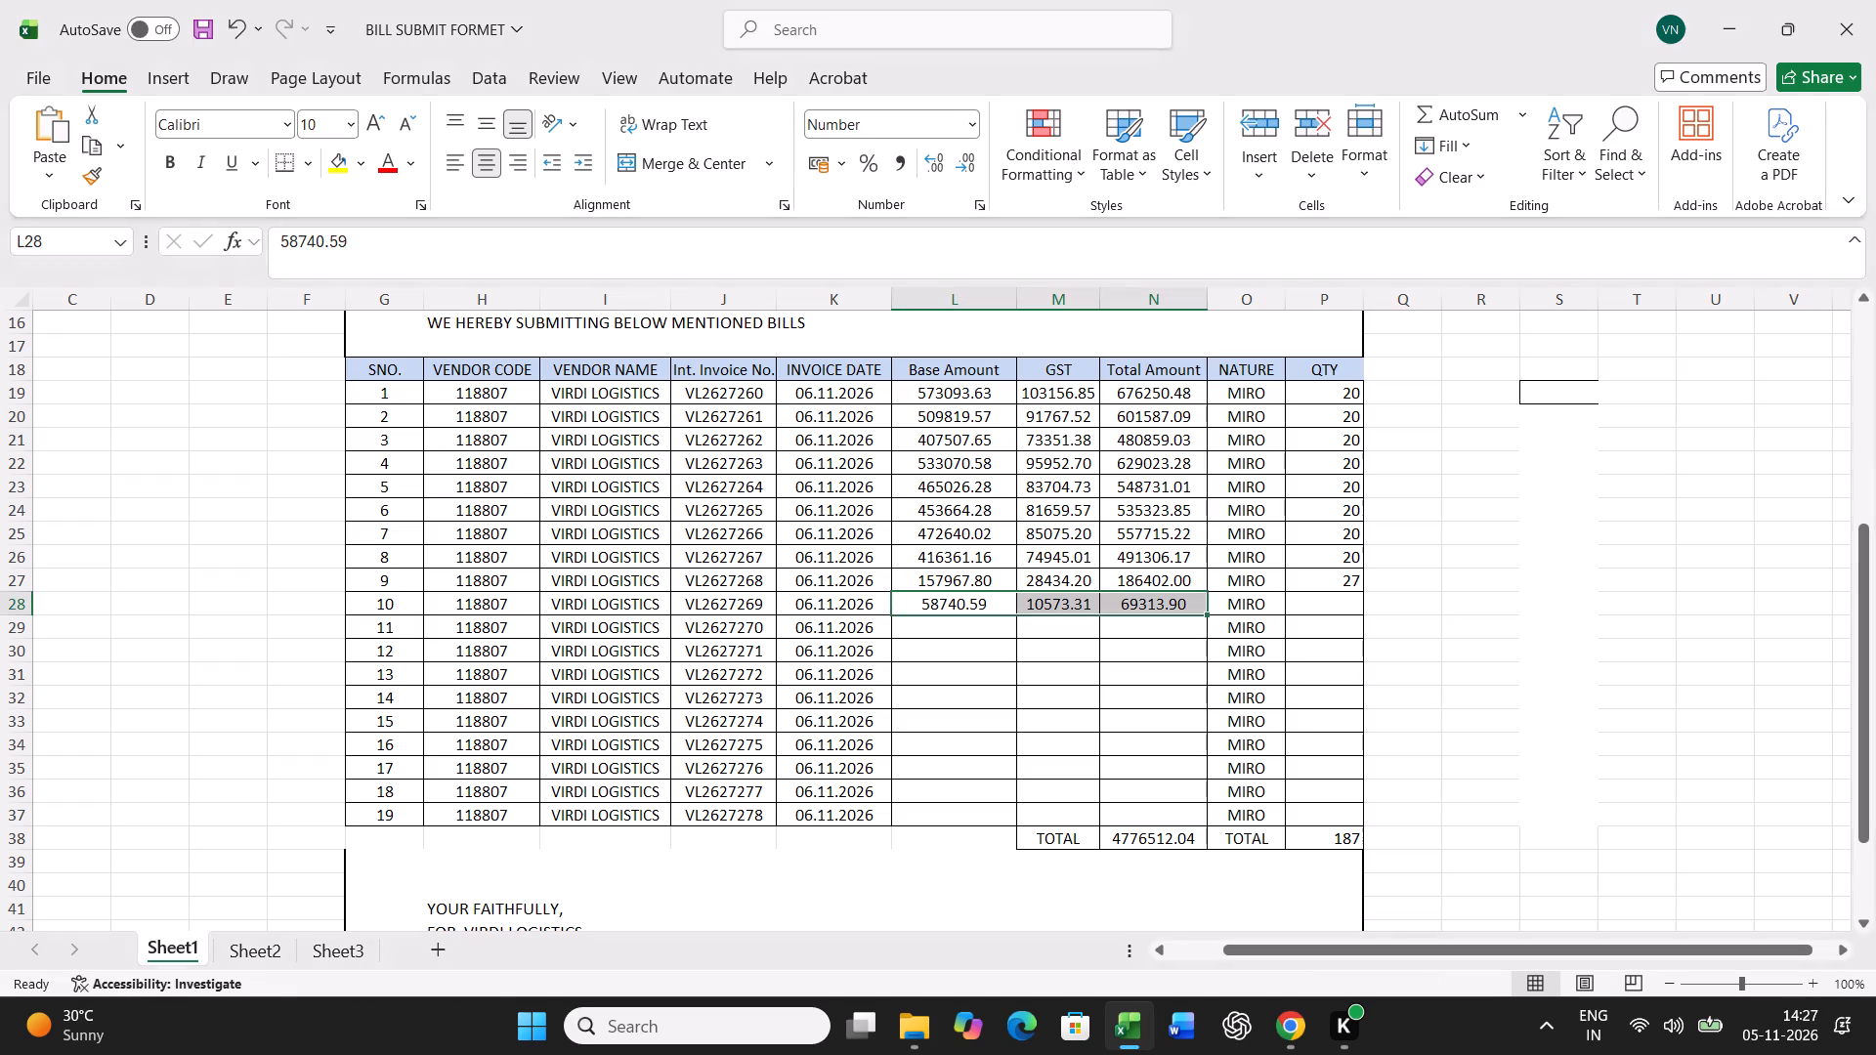
Enter a quantity of 16 for invoice VL2627269.
click(1323, 611)
text(16)
key(Return)
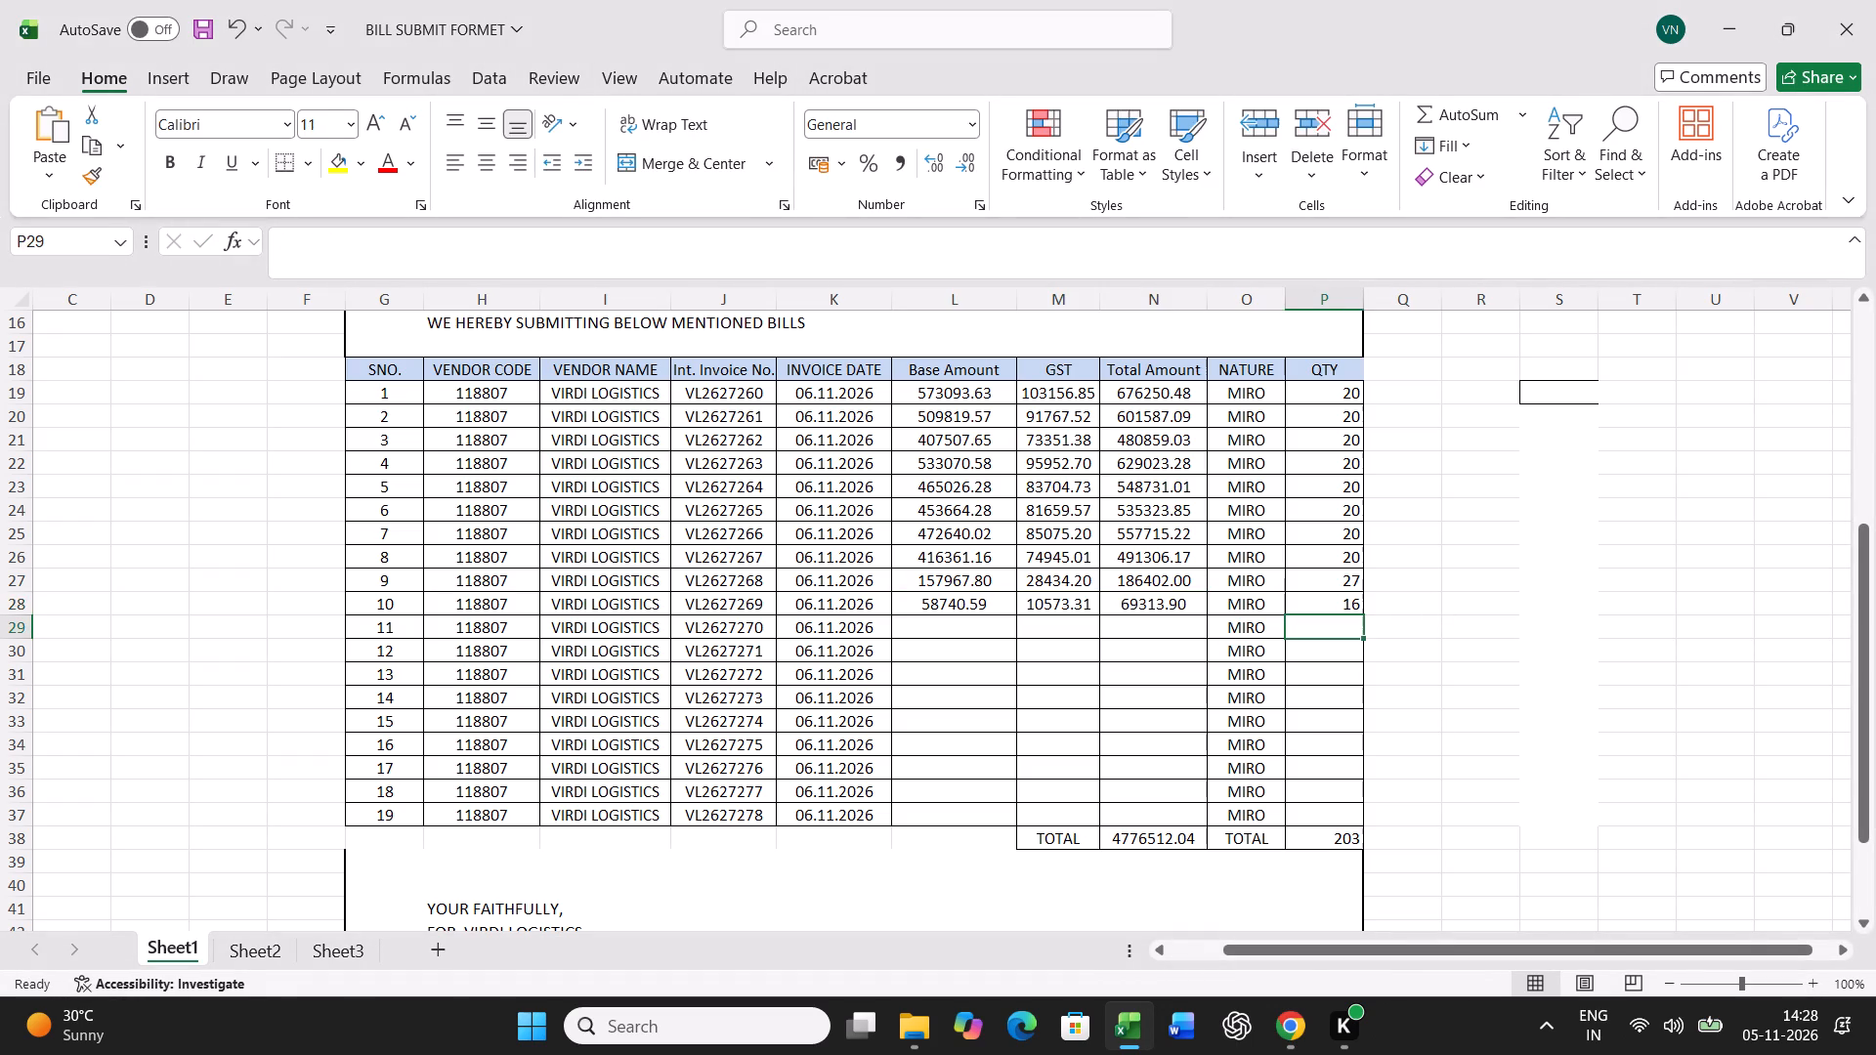
Open bill VL2627270 from the 201 TO 300 folder.
click(1135, 1034)
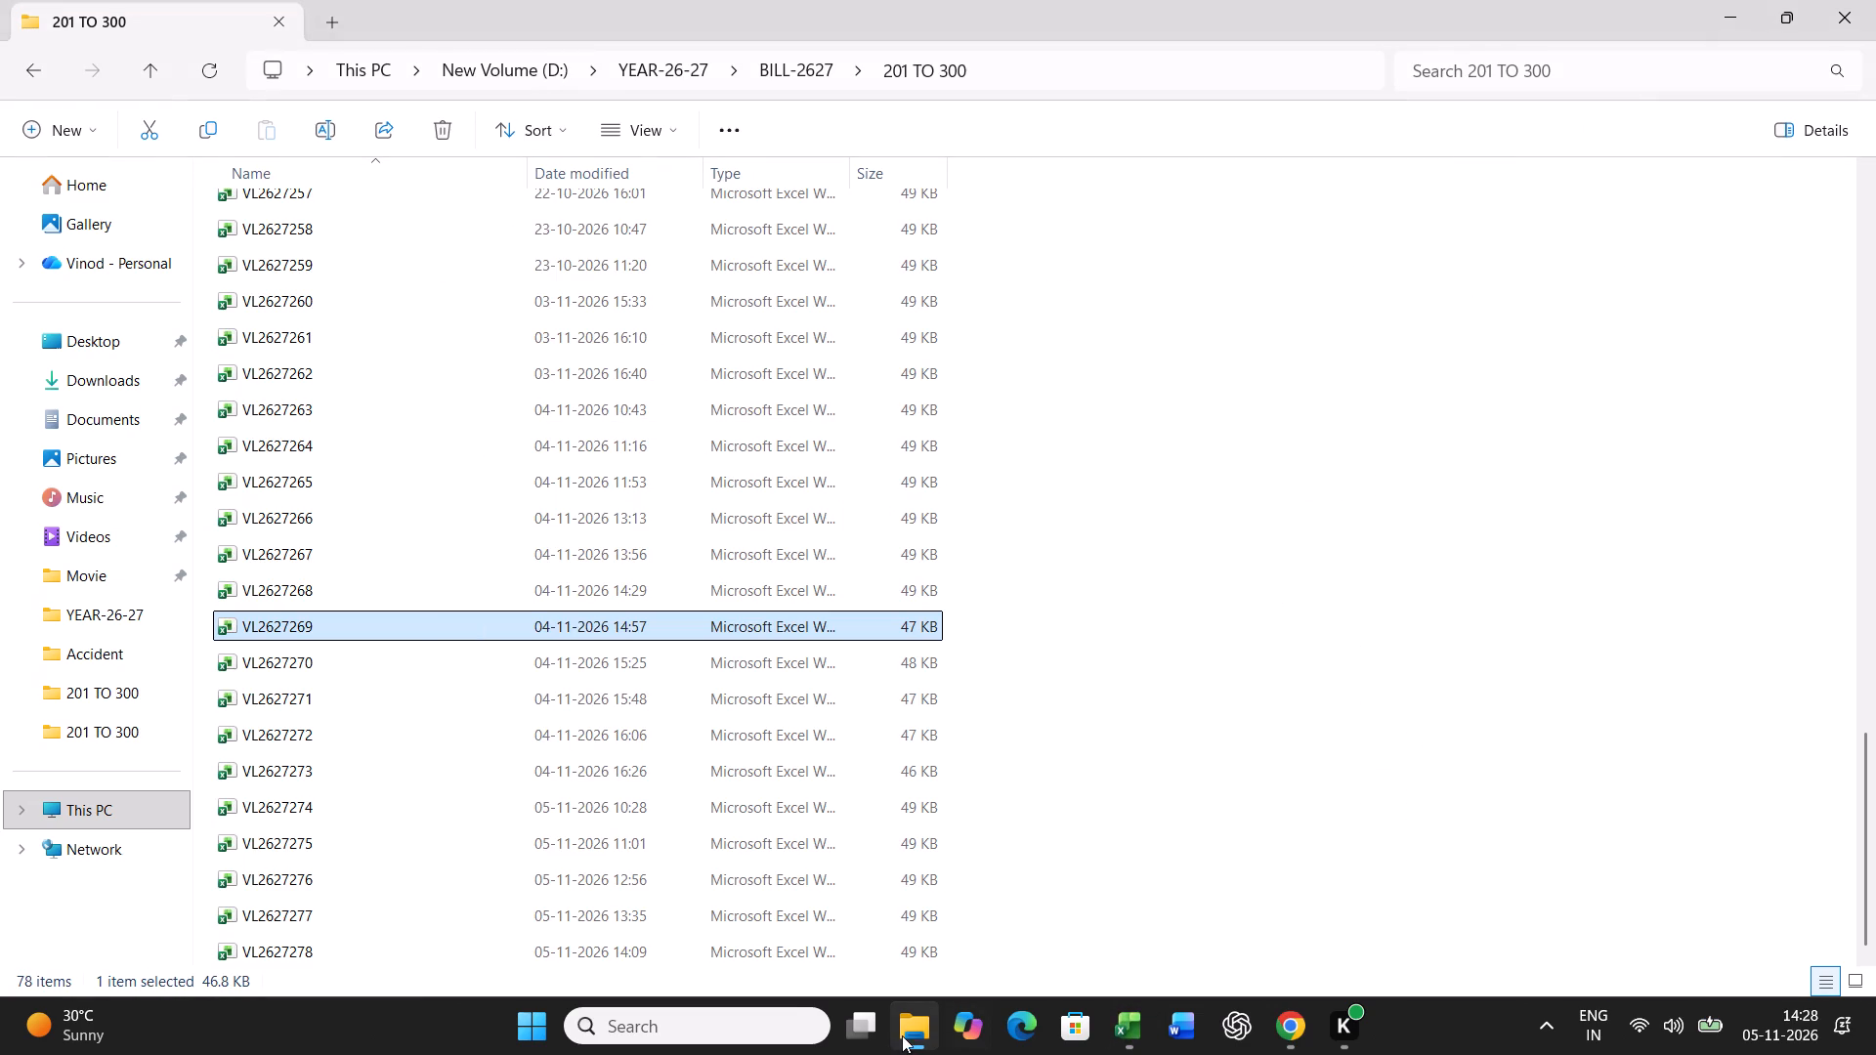
double_click(276, 671)
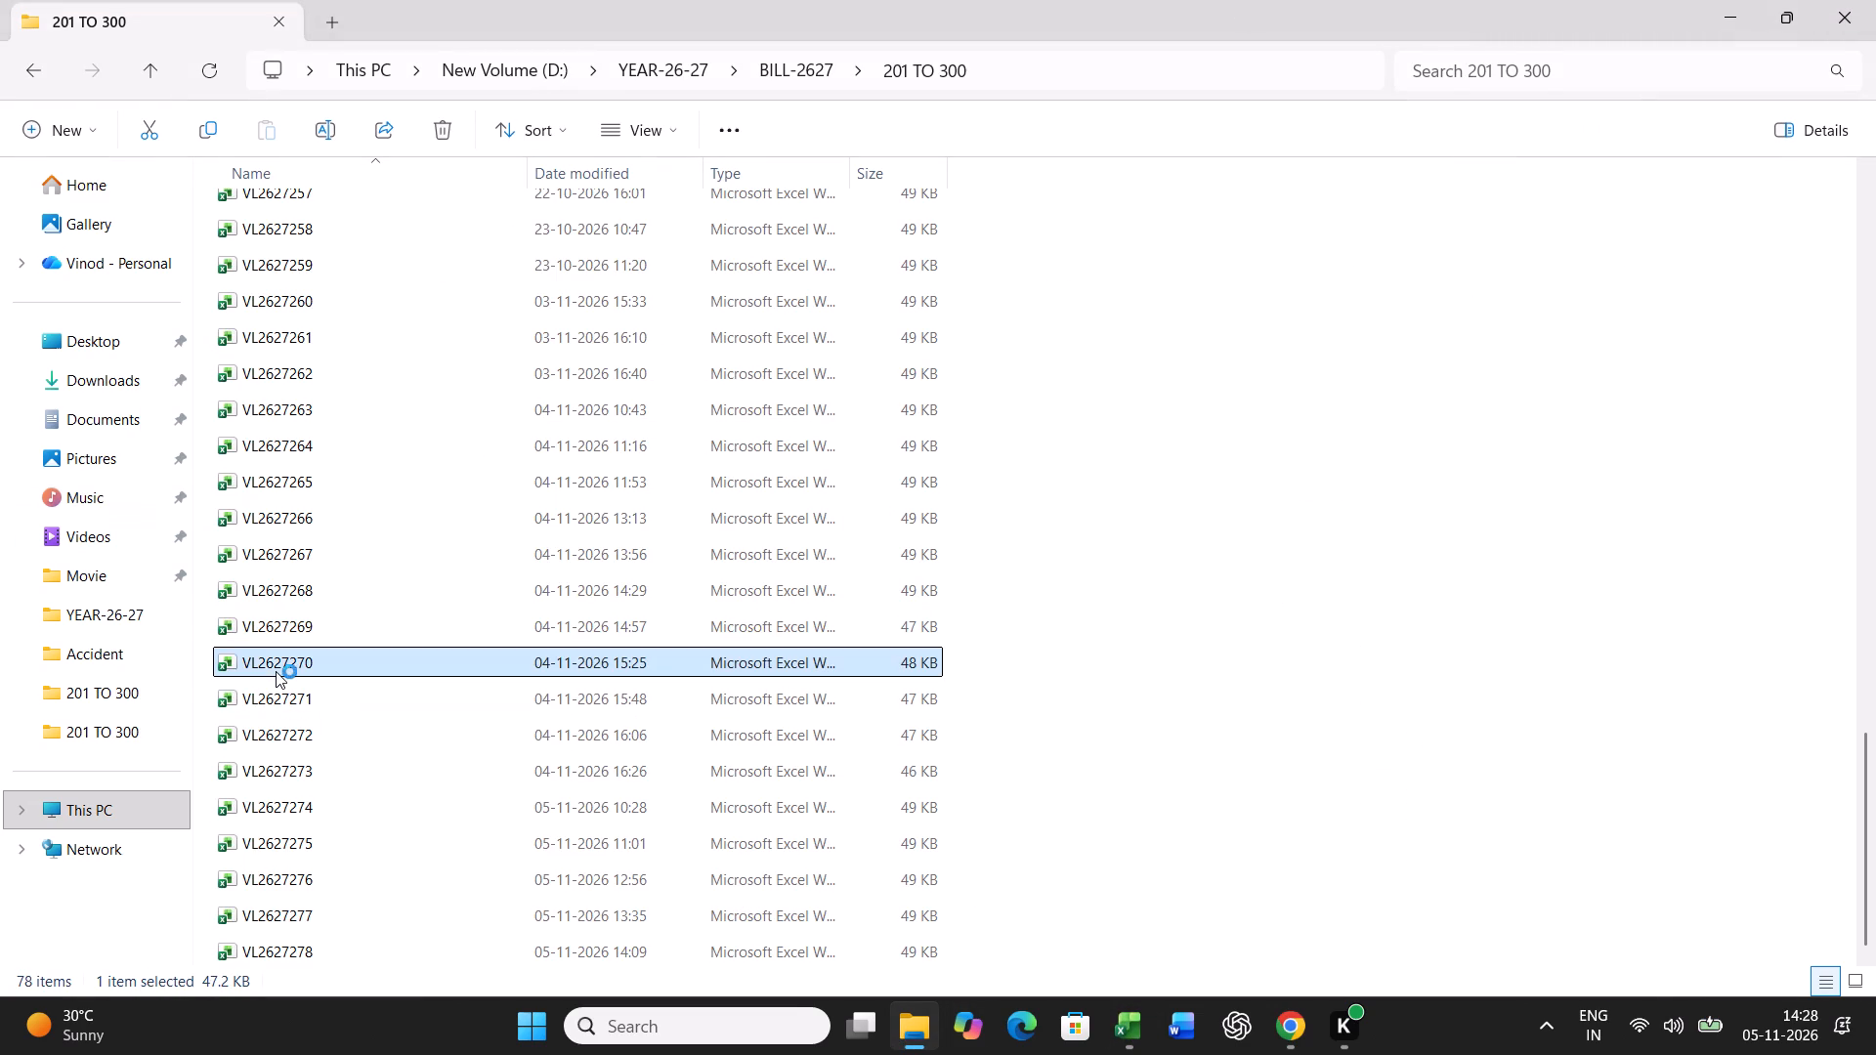
Copy the base, GST and total amount sums from bill VL2627270 and paste them as values into serial number 11 of the submission sheet.
scroll(1136, 665, down, 5)
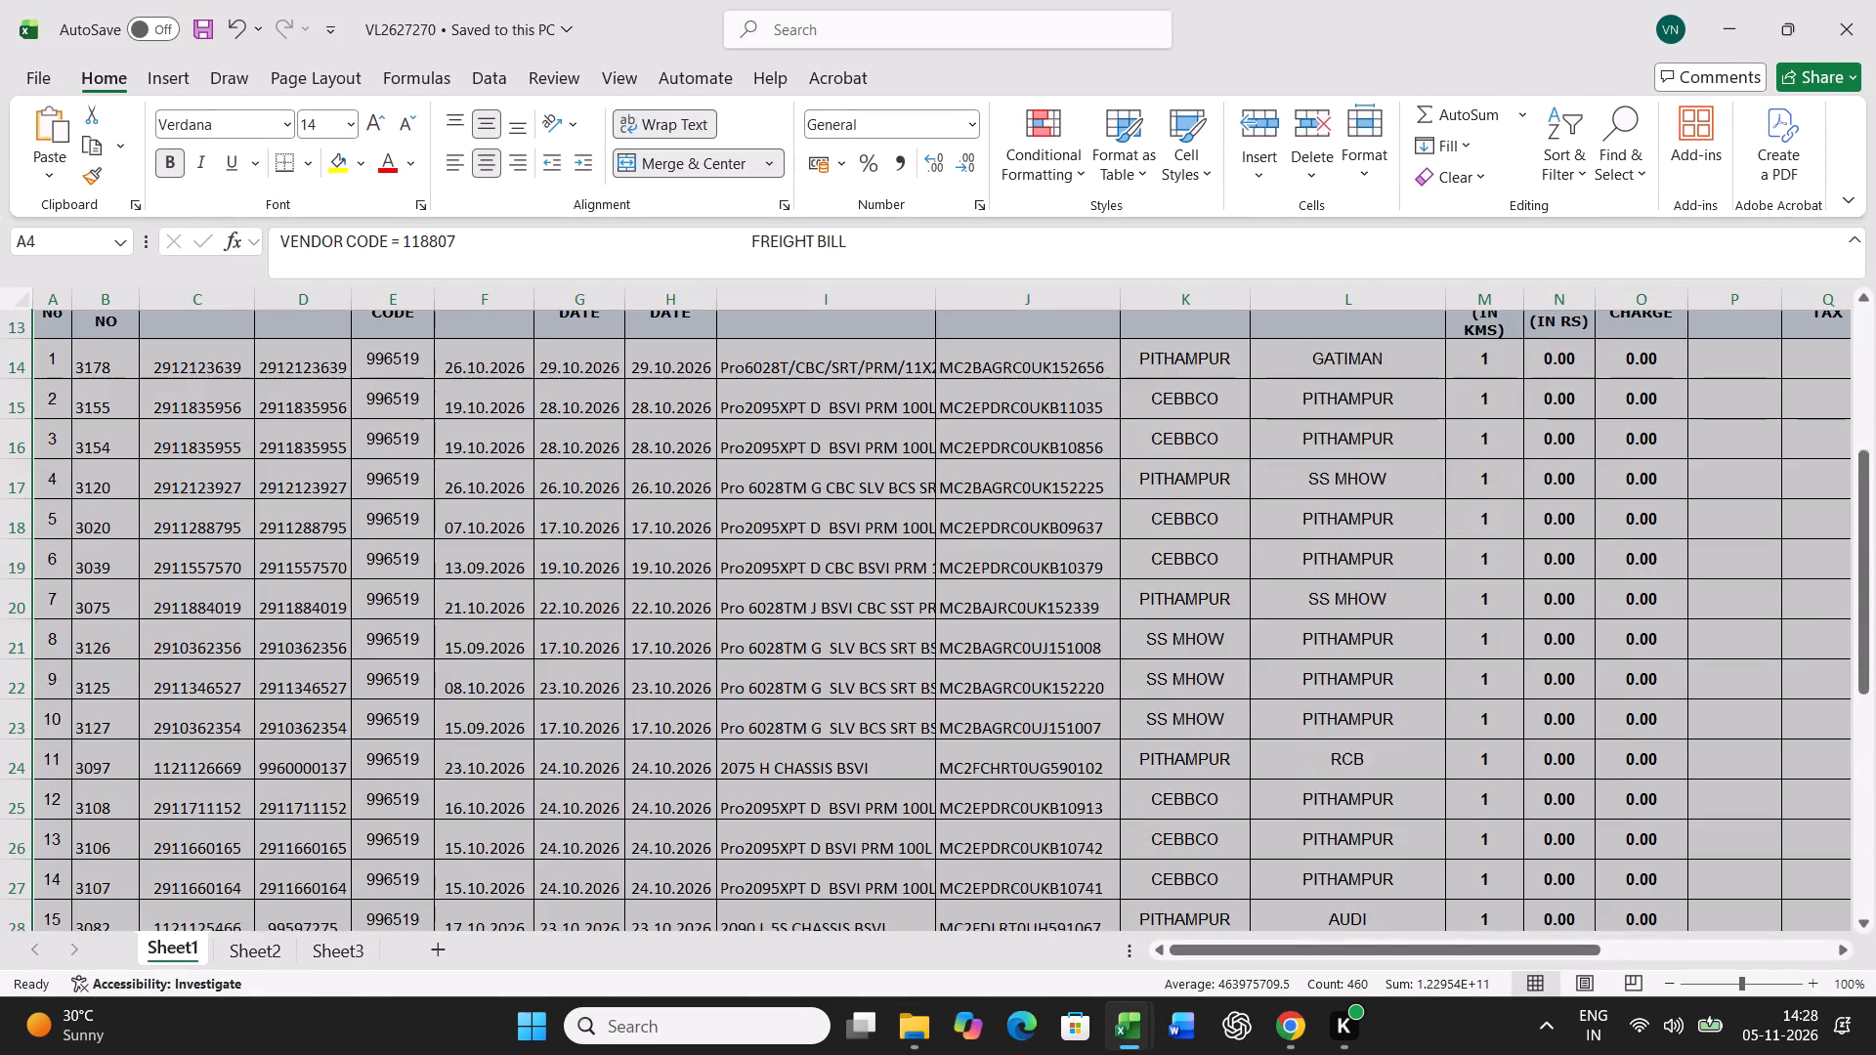
scroll(1136, 665, down, 8)
drag(1501, 947, 1781, 943)
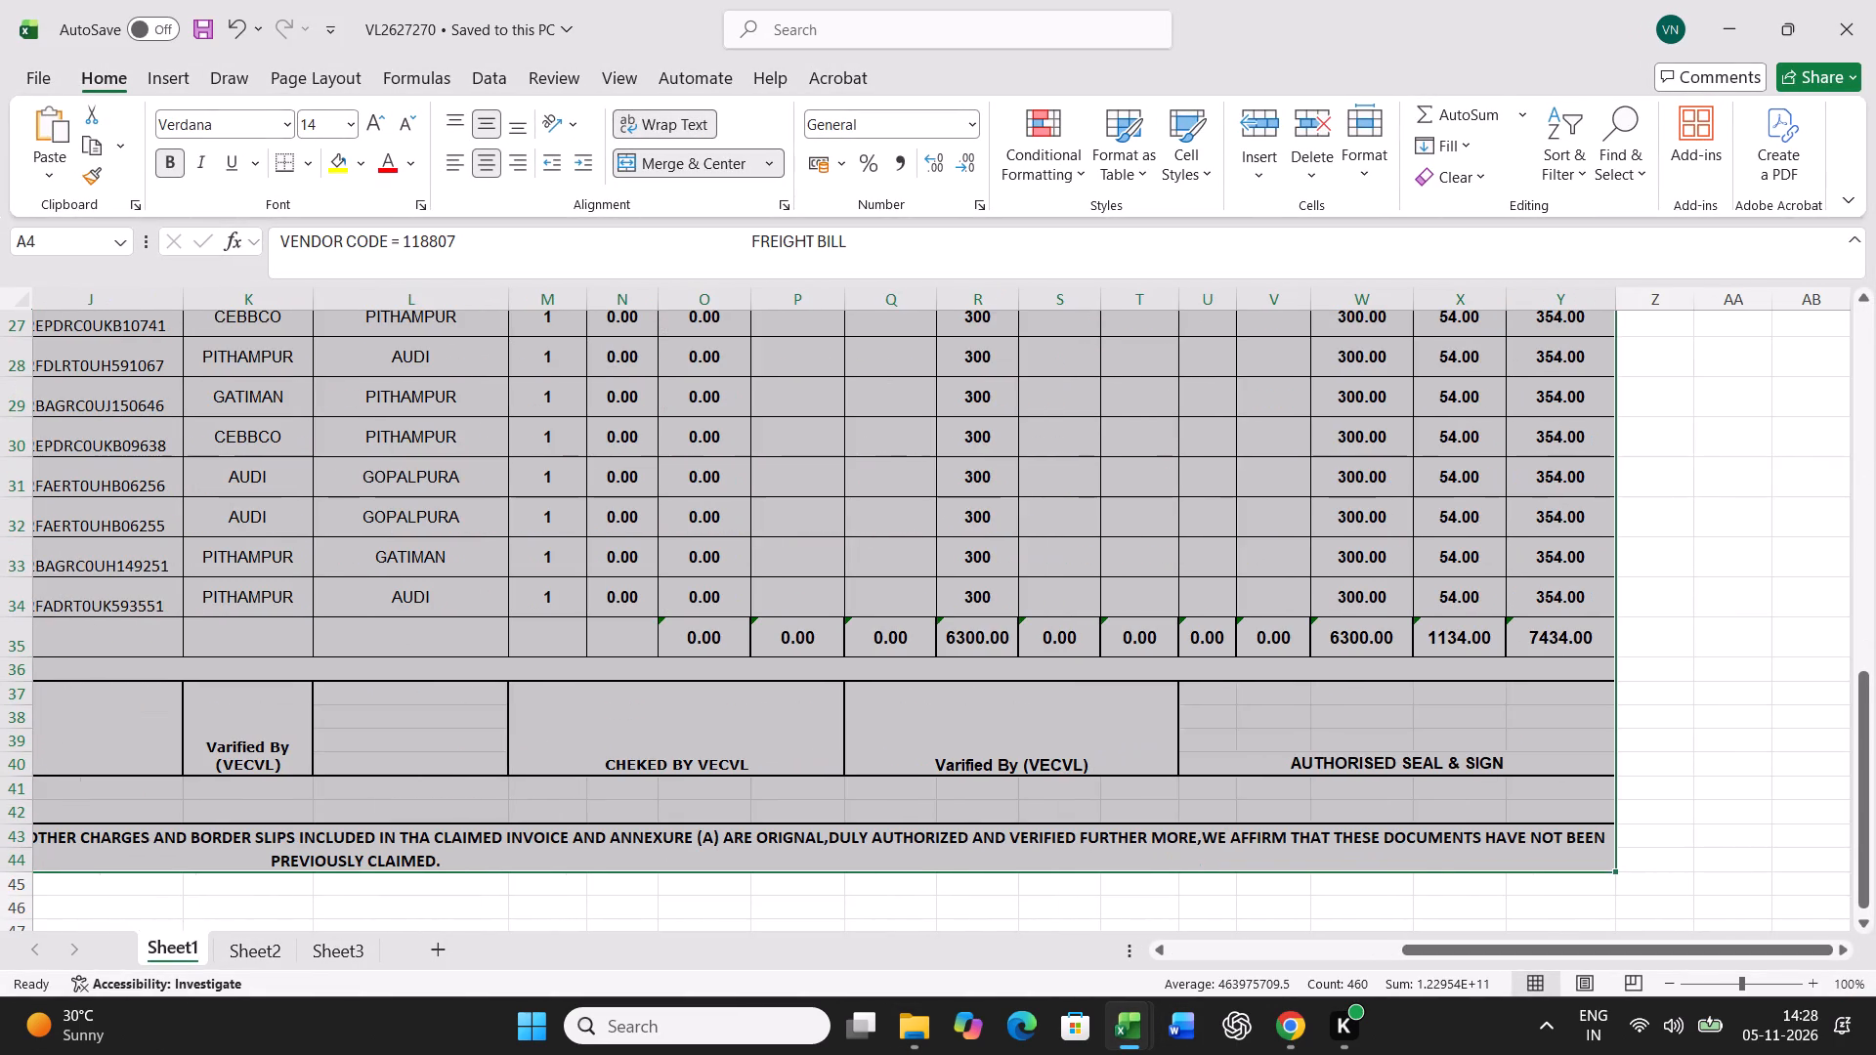
drag(1385, 639, 1532, 640)
key(ctrl+c)
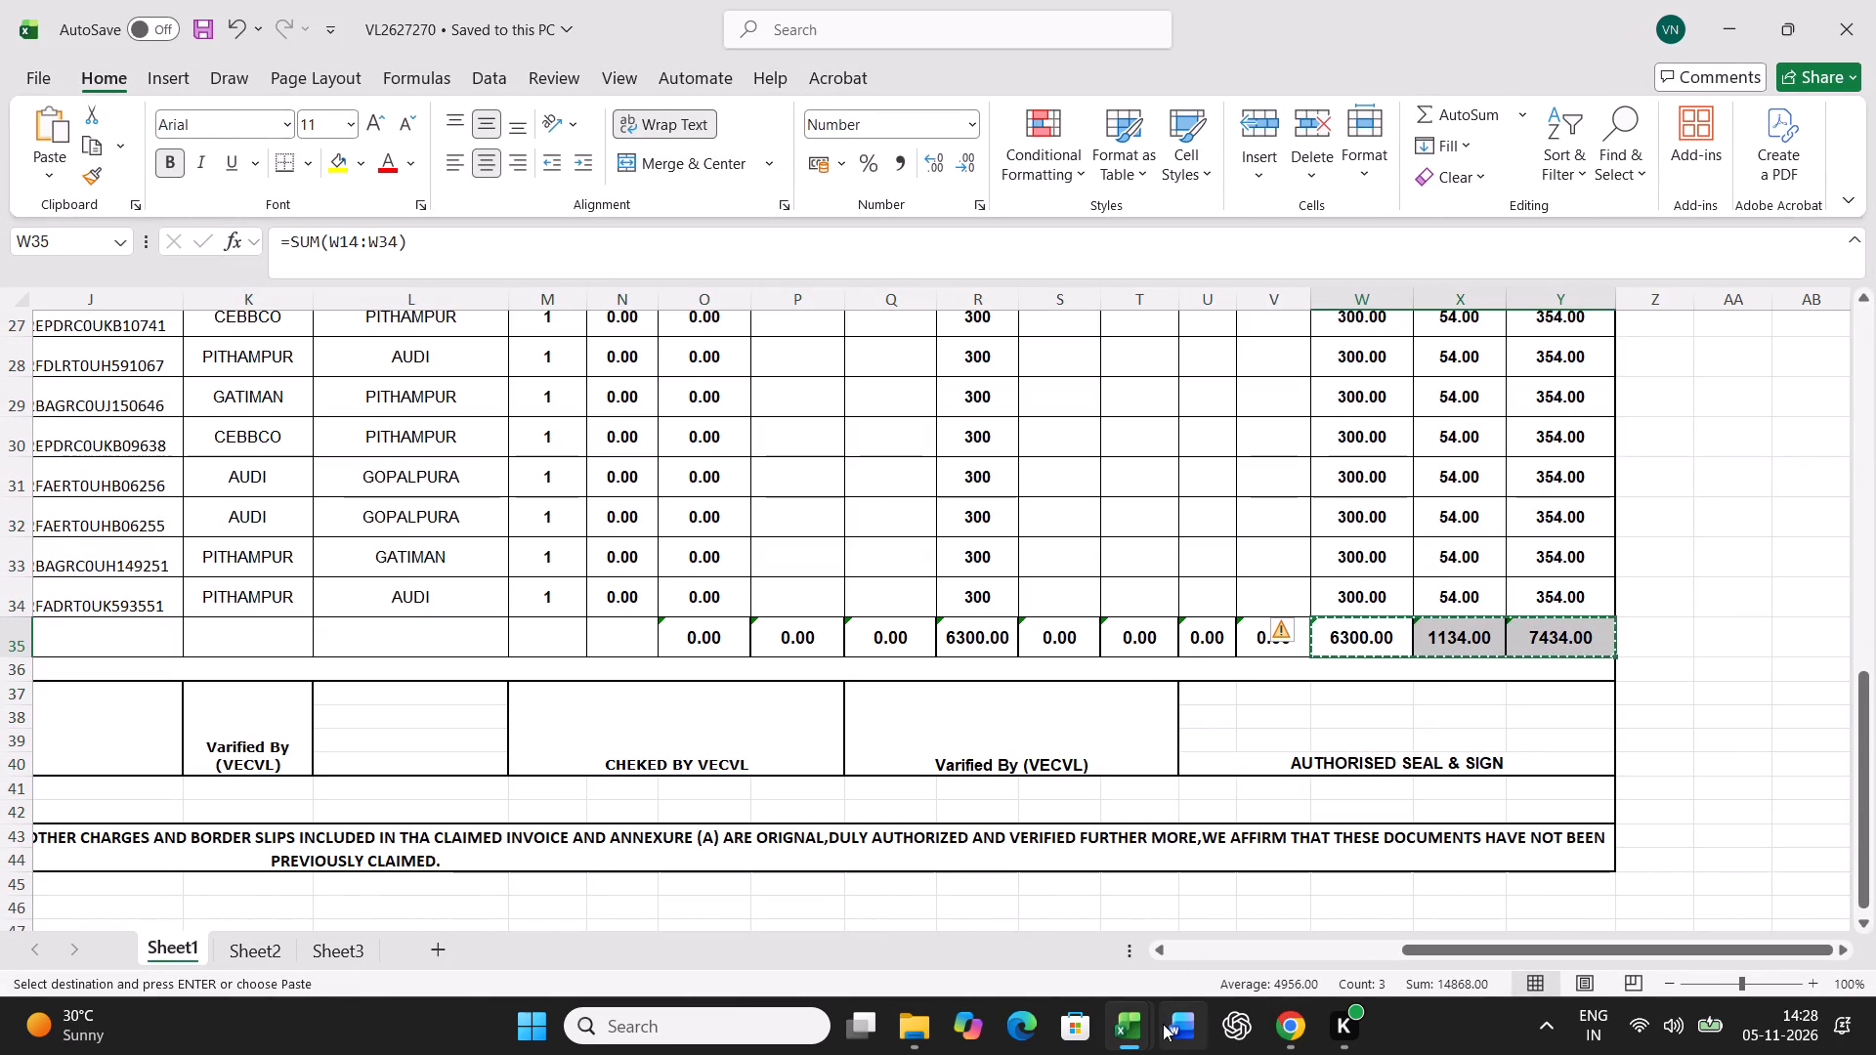
click(1136, 1033)
click(1062, 937)
right_click(954, 625)
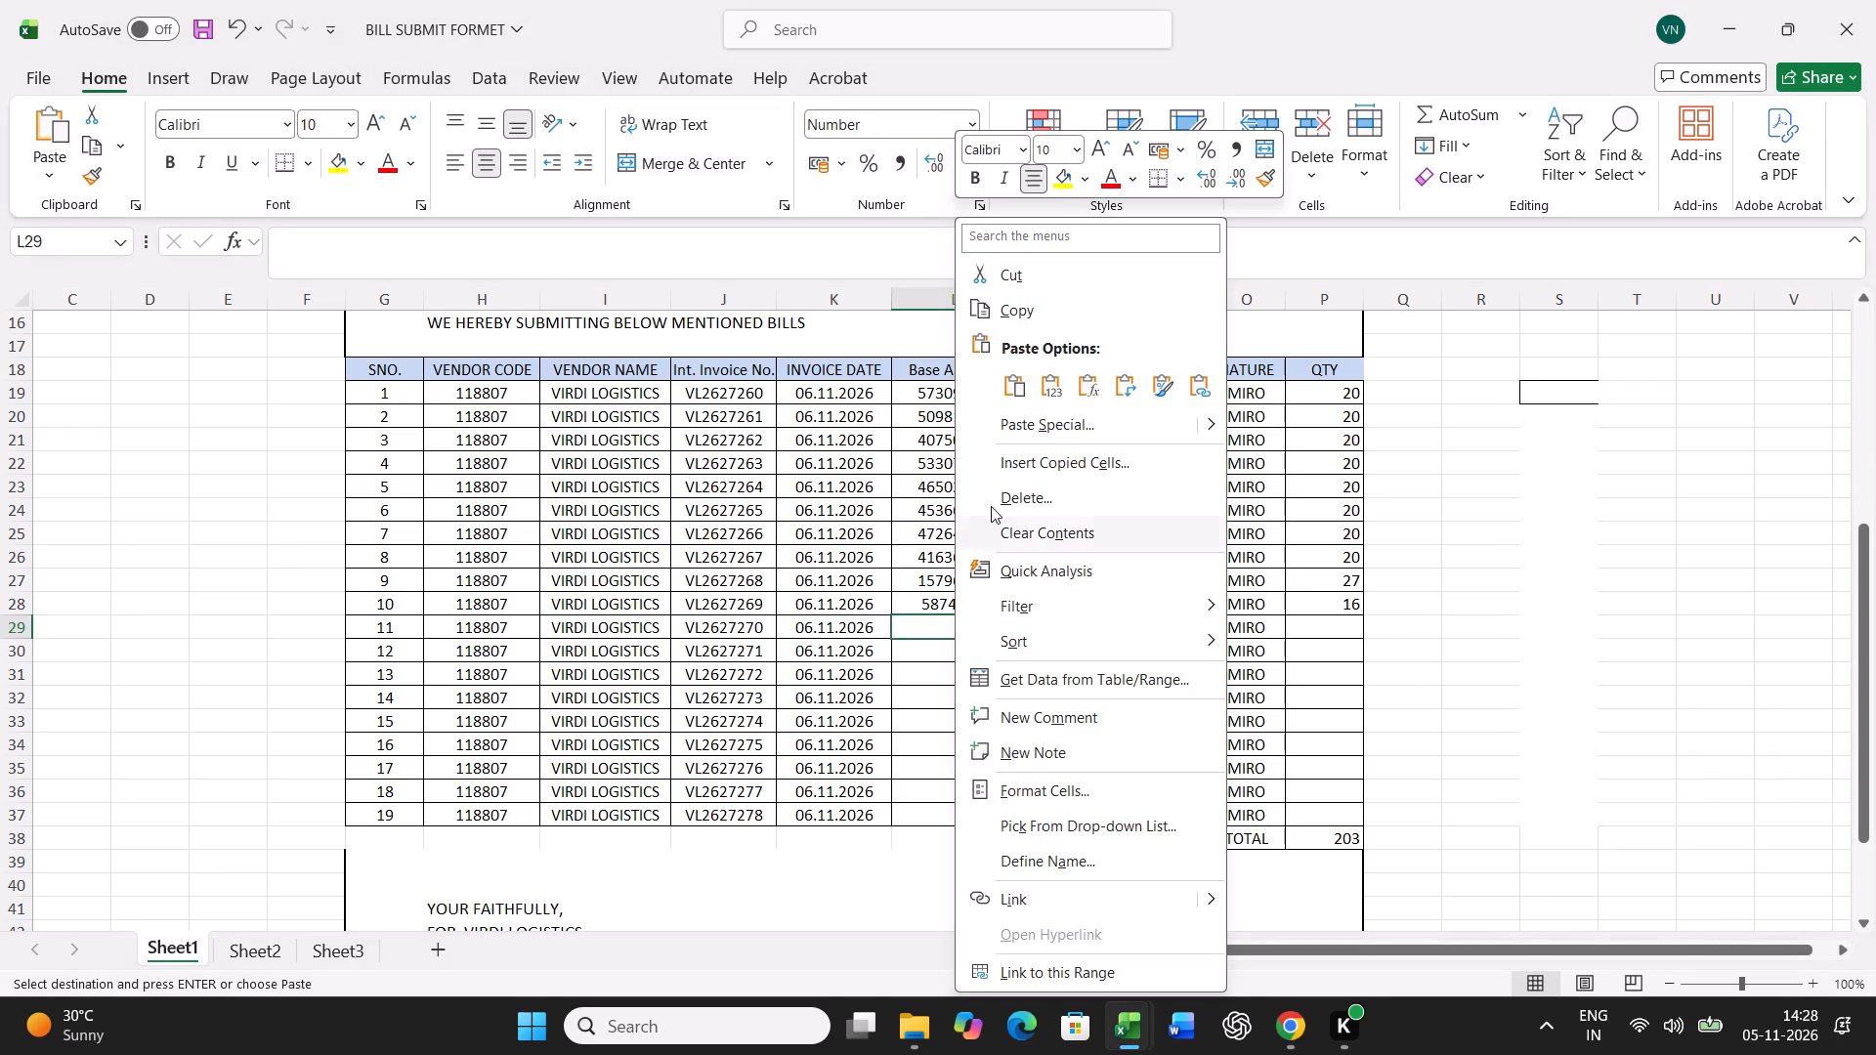
click(1045, 421)
click(851, 365)
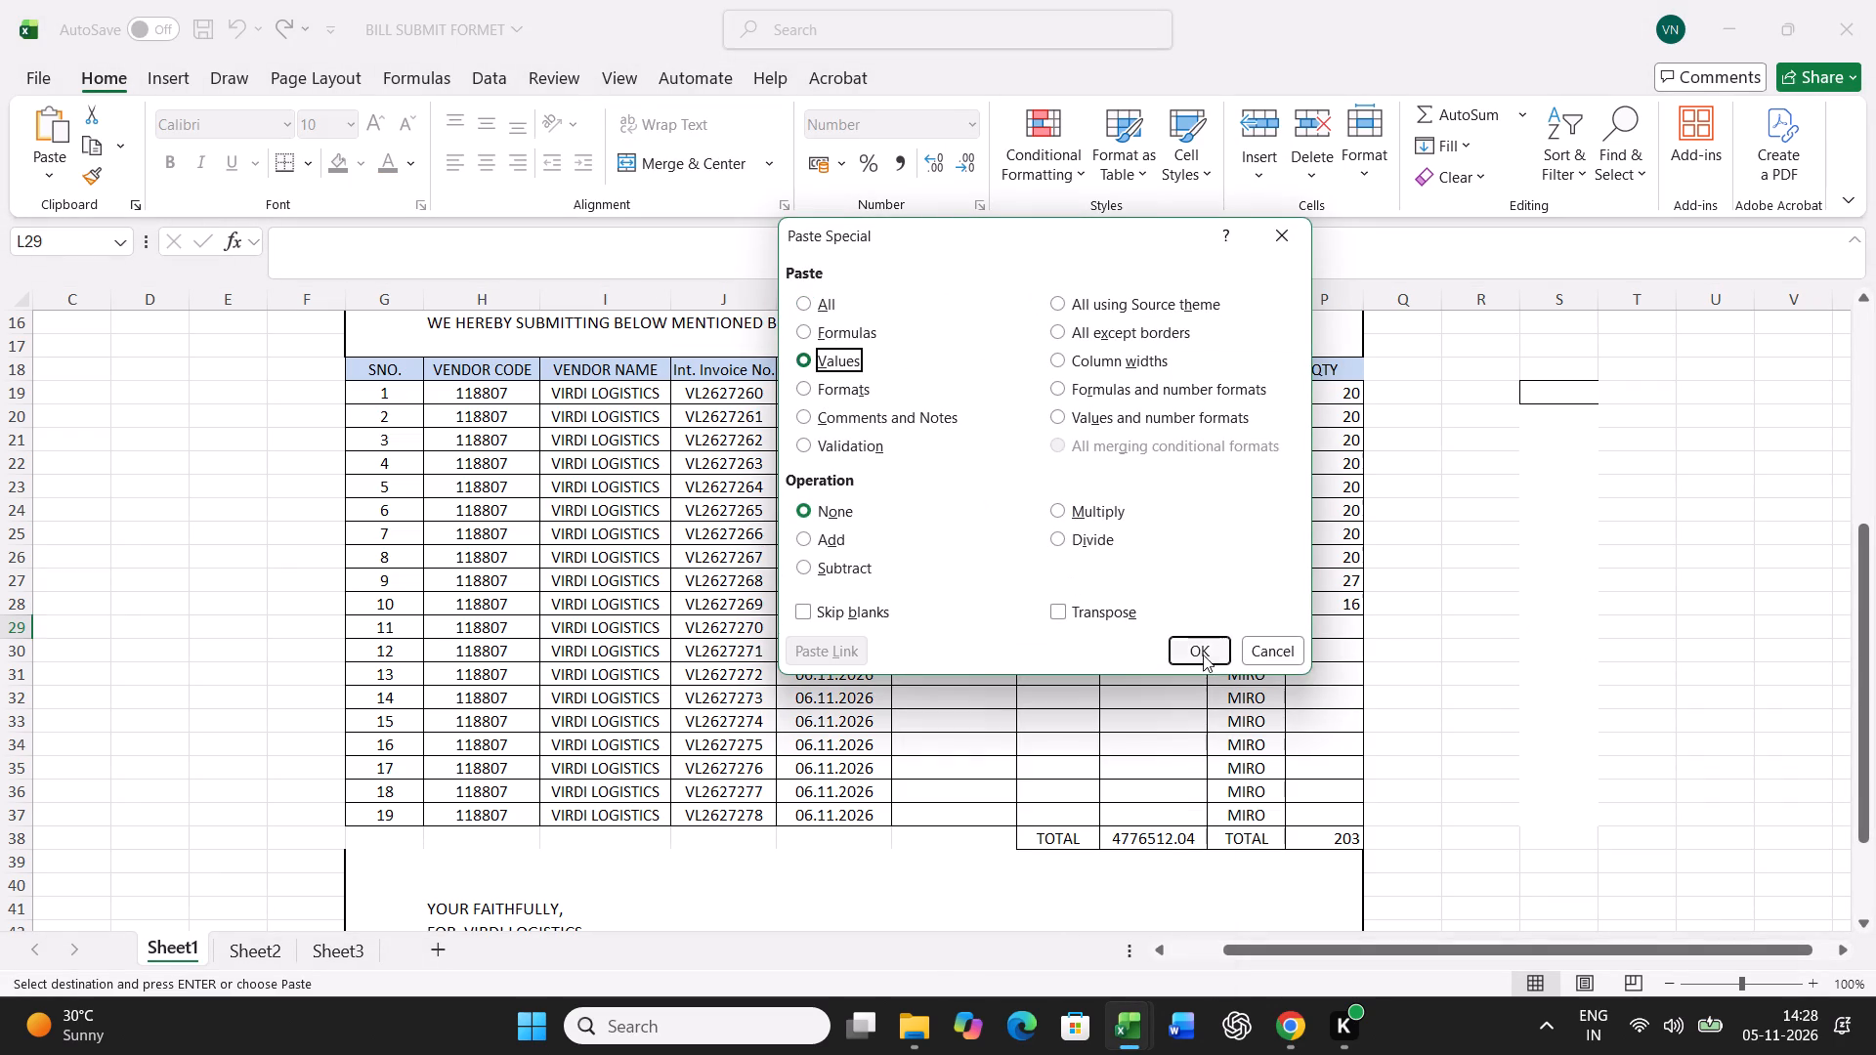
click(1203, 654)
Enter a quantity of 21 for invoice VL2627270.
click(1325, 631)
text(21)
key(Return)
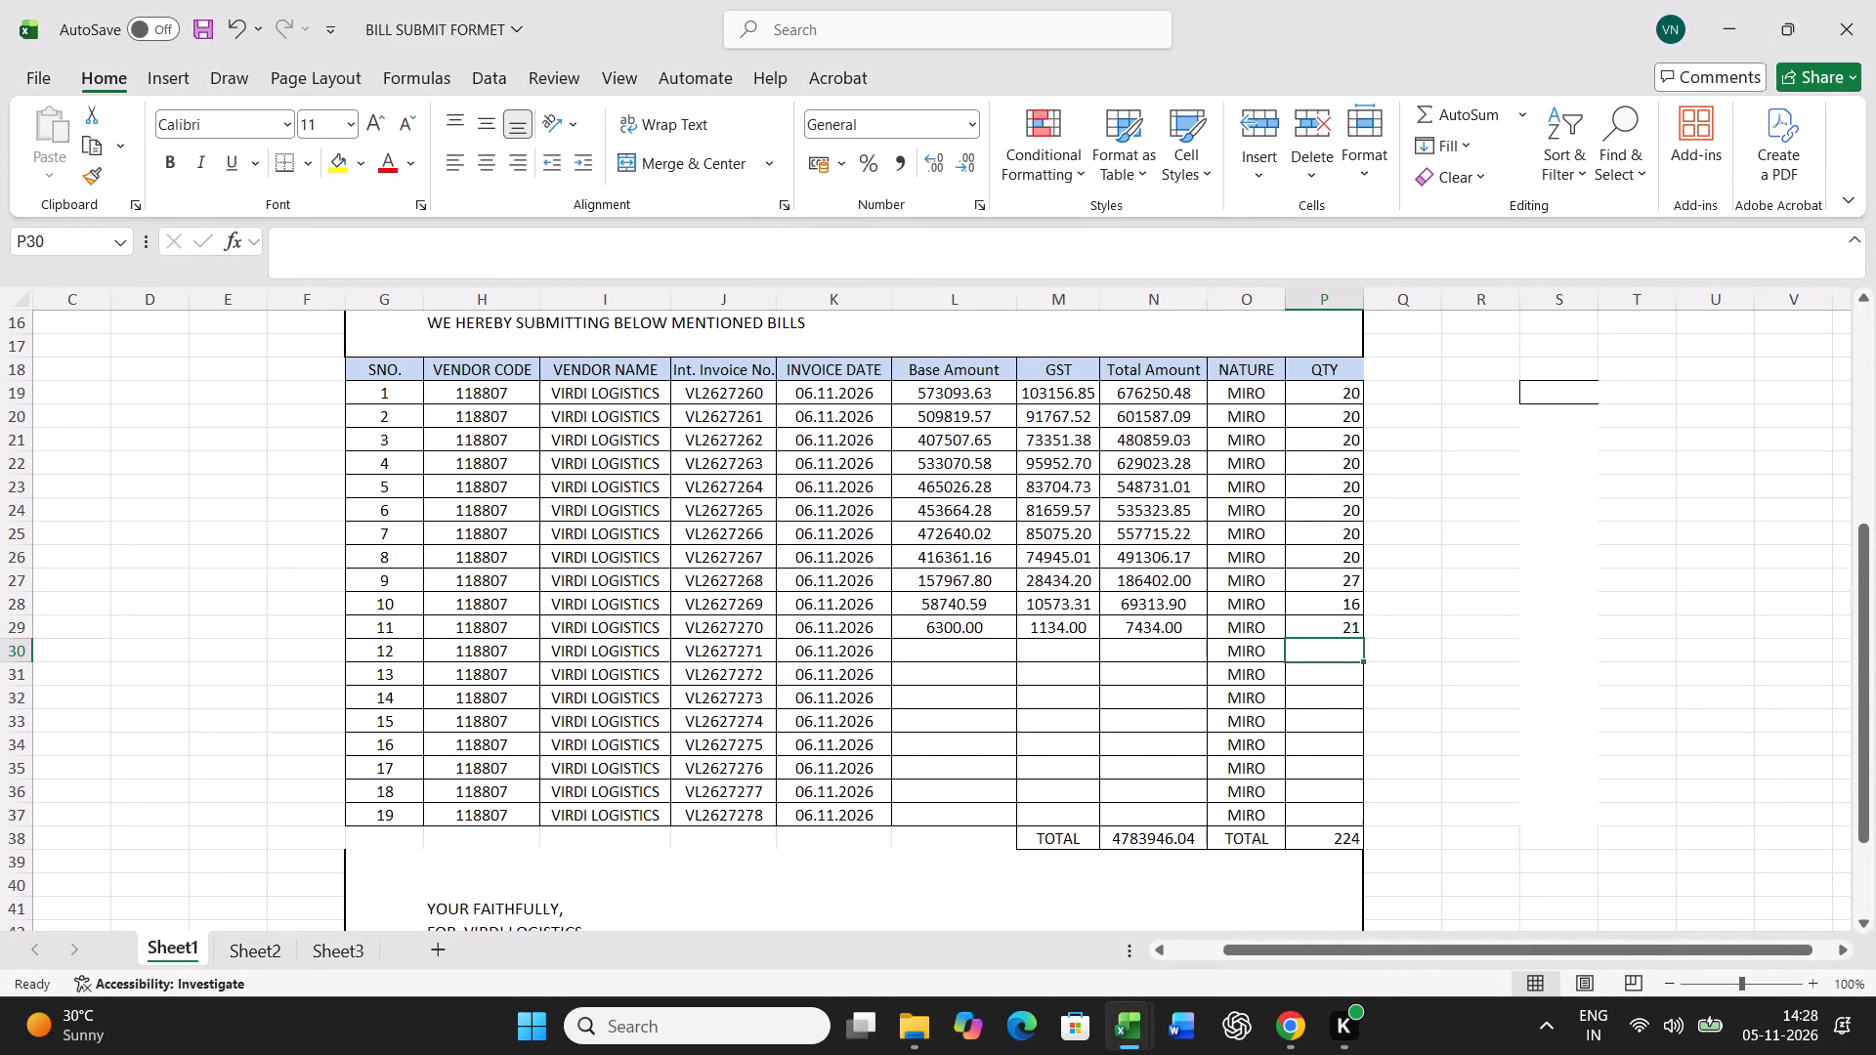
Close bill VL2627270 and open bill VL2627271 from the 201 TO 300 folder.
click(1137, 1040)
click(1190, 933)
click(1299, 943)
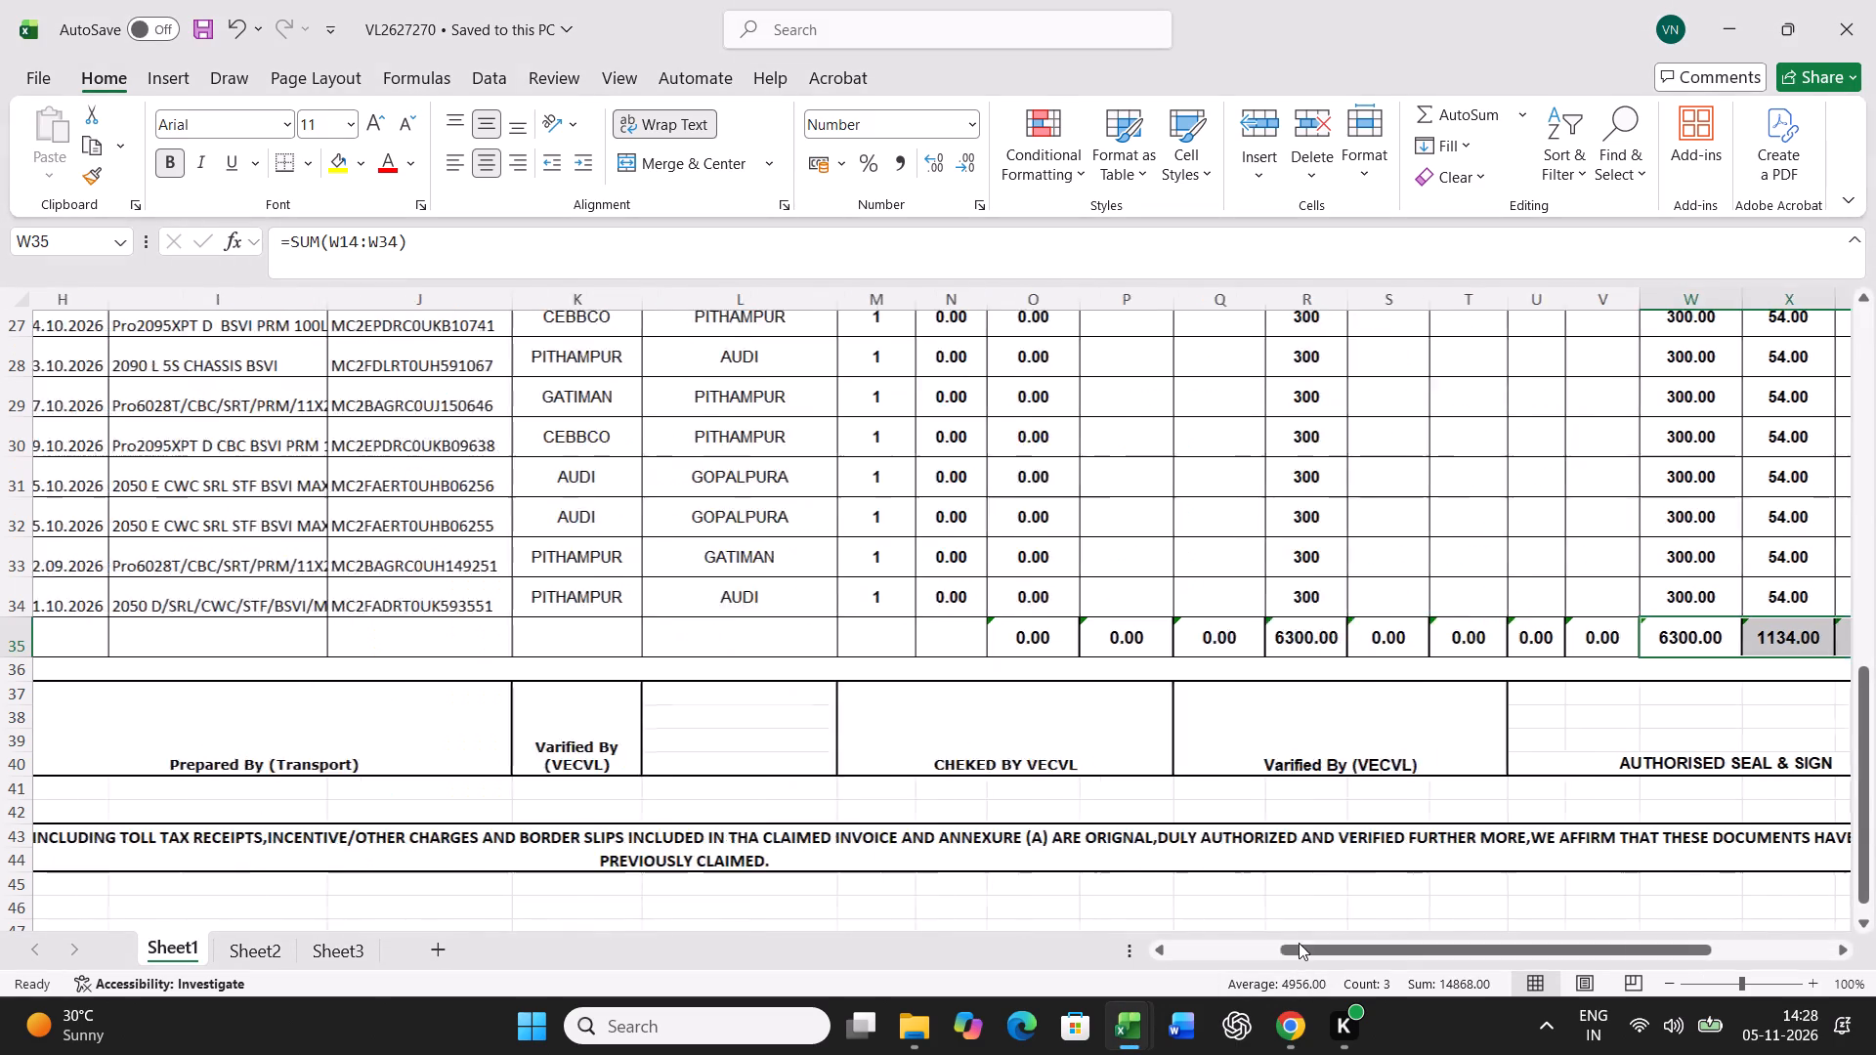
click(1855, 16)
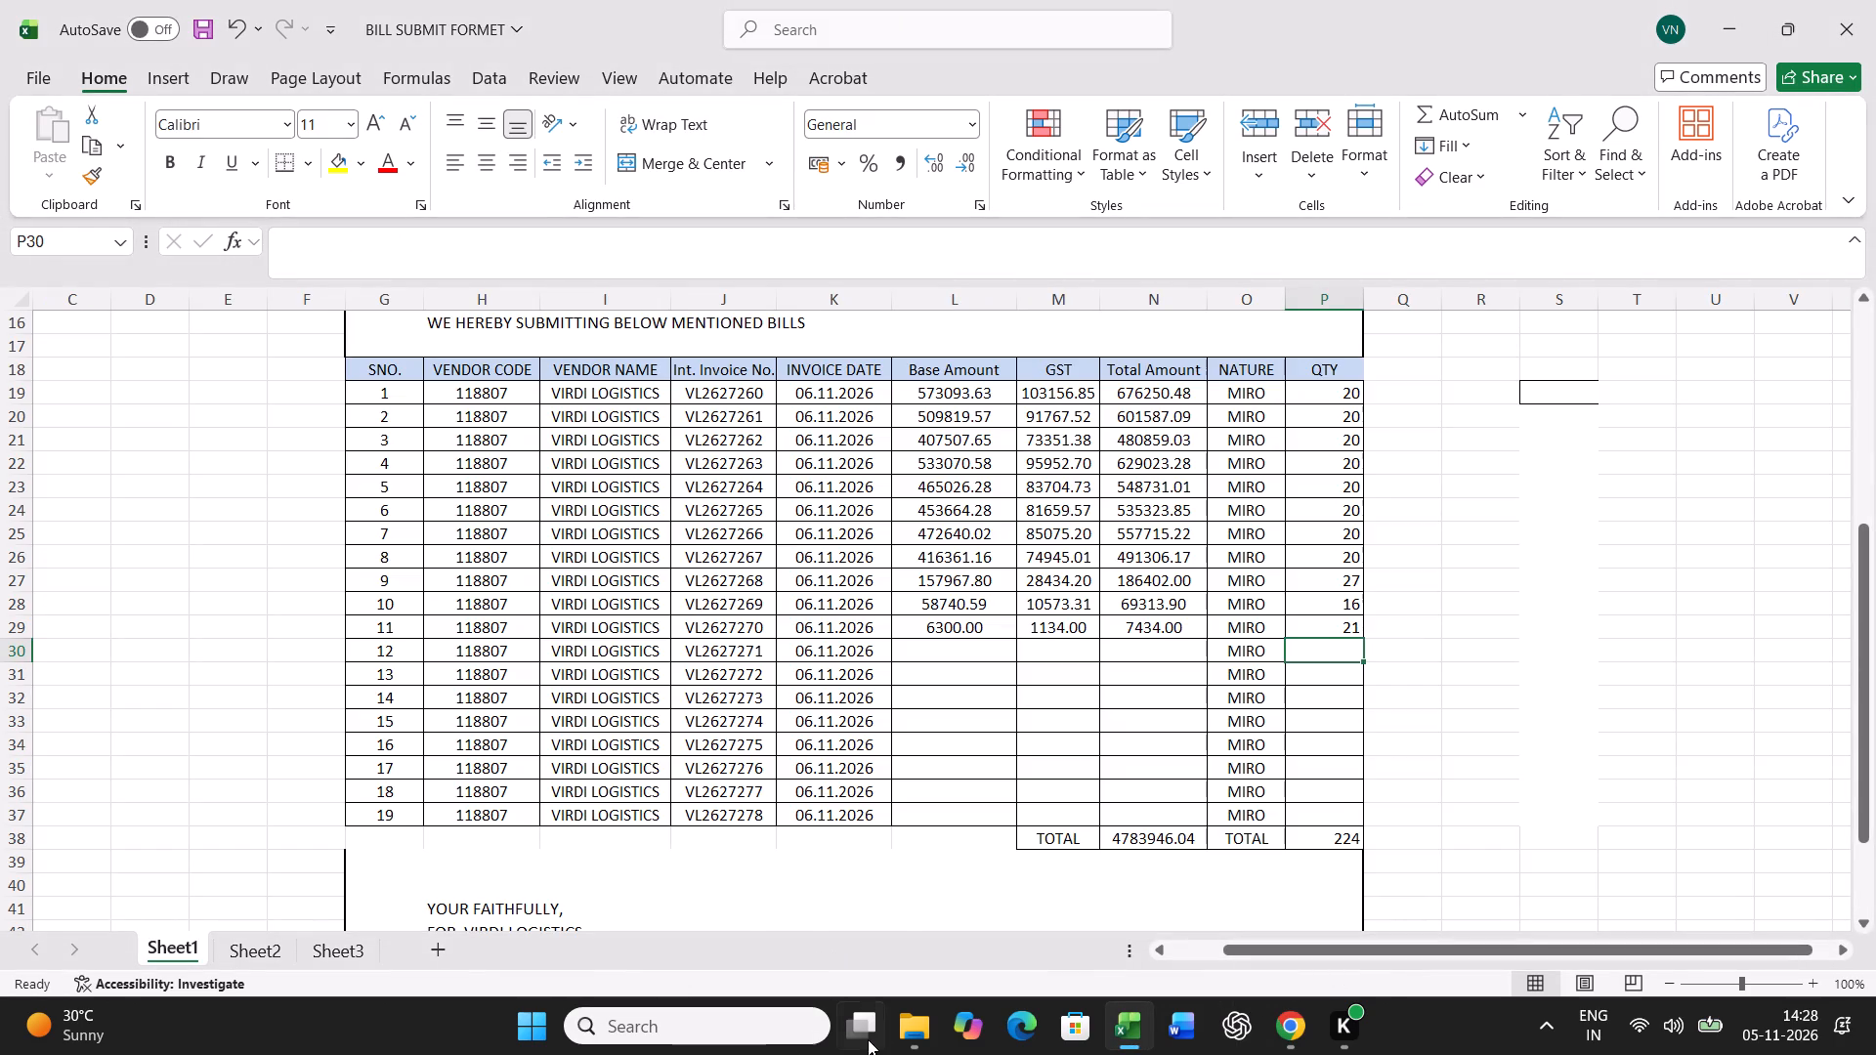
click(917, 1041)
double_click(288, 697)
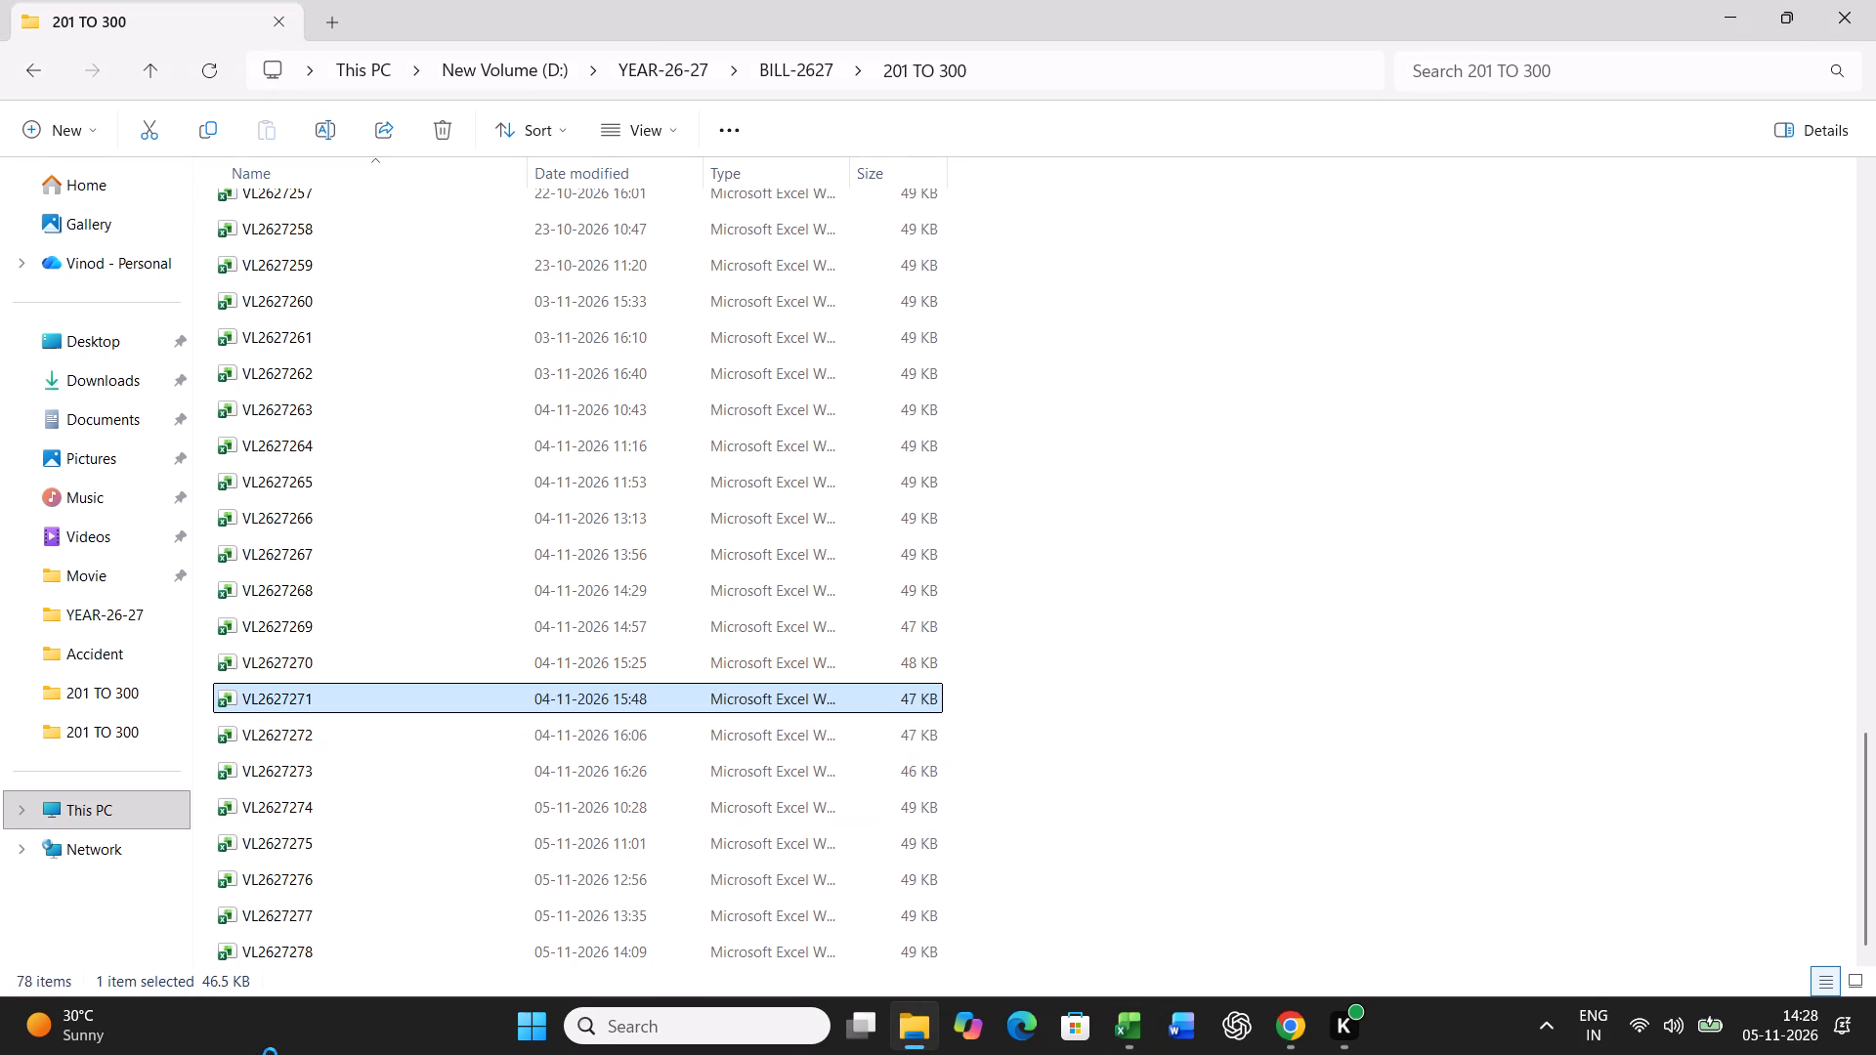
Copy the base, GST and total amount sums from bill VL2627271 and paste them as values into serial number 12 of the submission sheet.
scroll(1372, 784, down, 10)
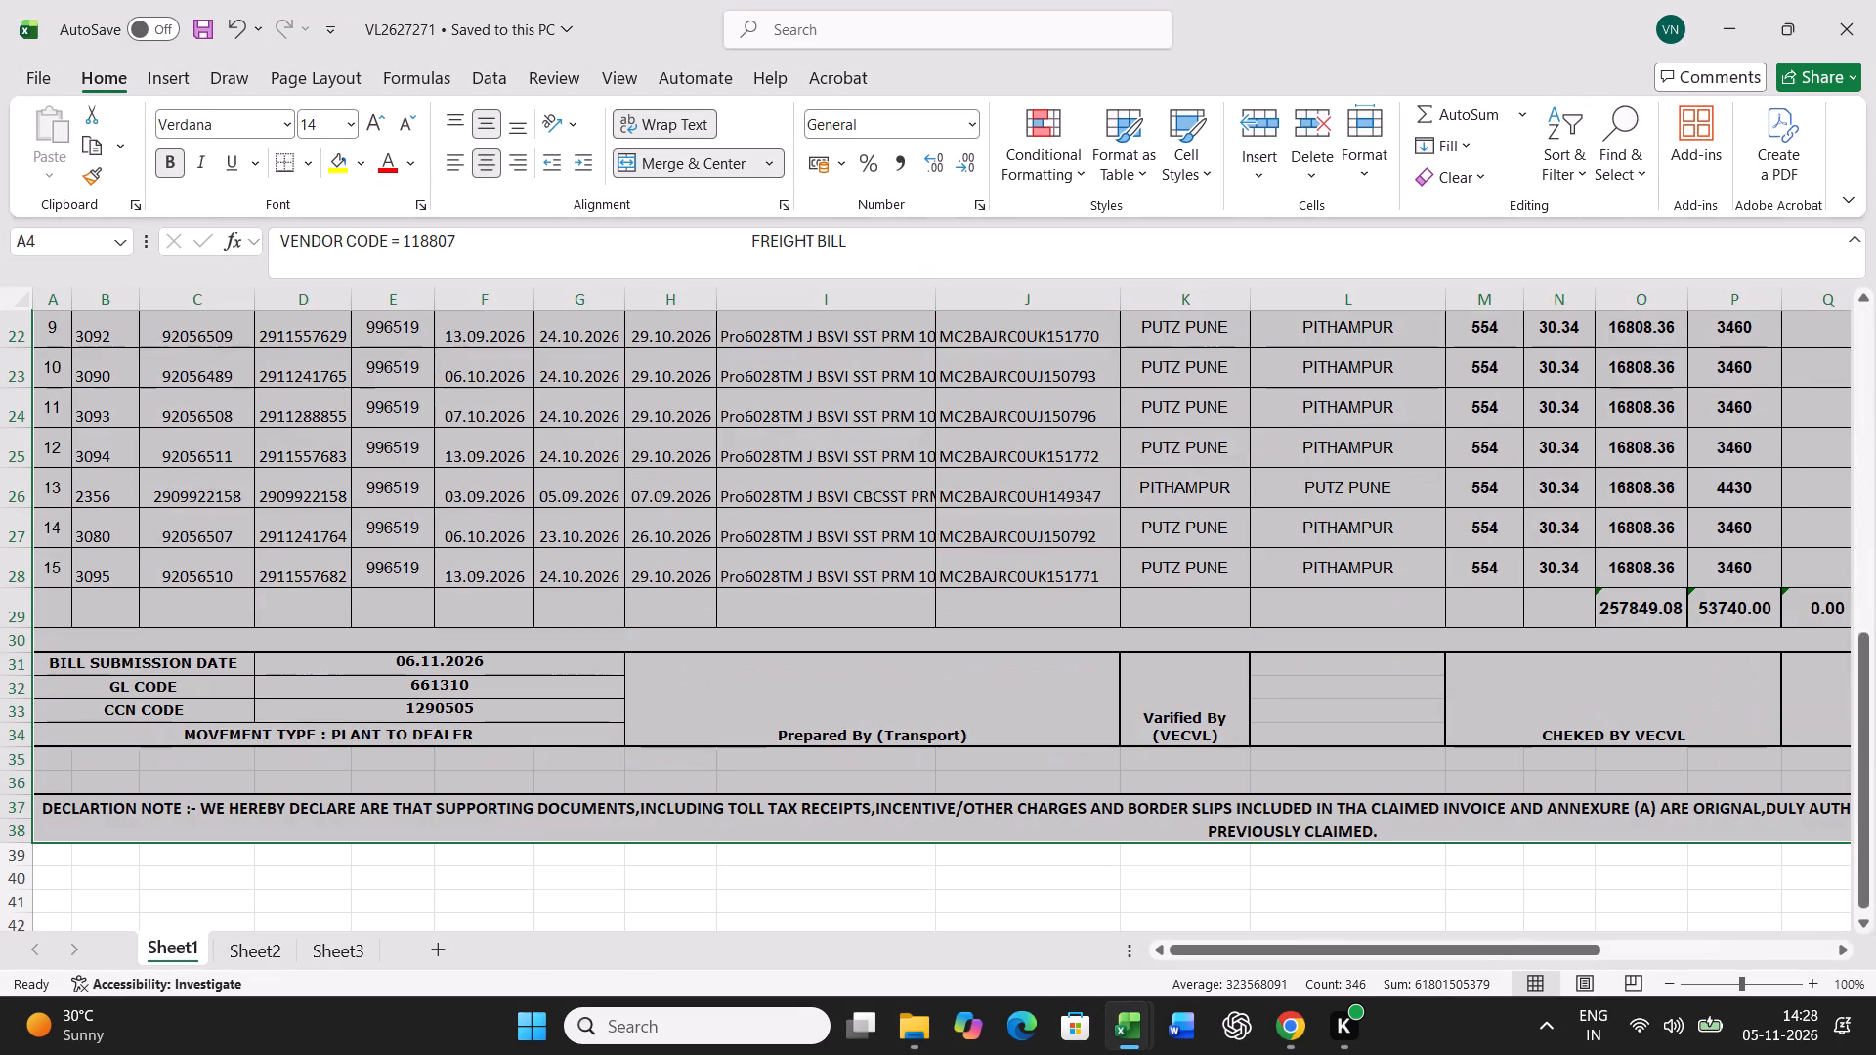
drag(1474, 944, 1784, 945)
drag(1365, 607, 1530, 606)
key(ctrl+c)
click(1135, 1015)
click(1060, 902)
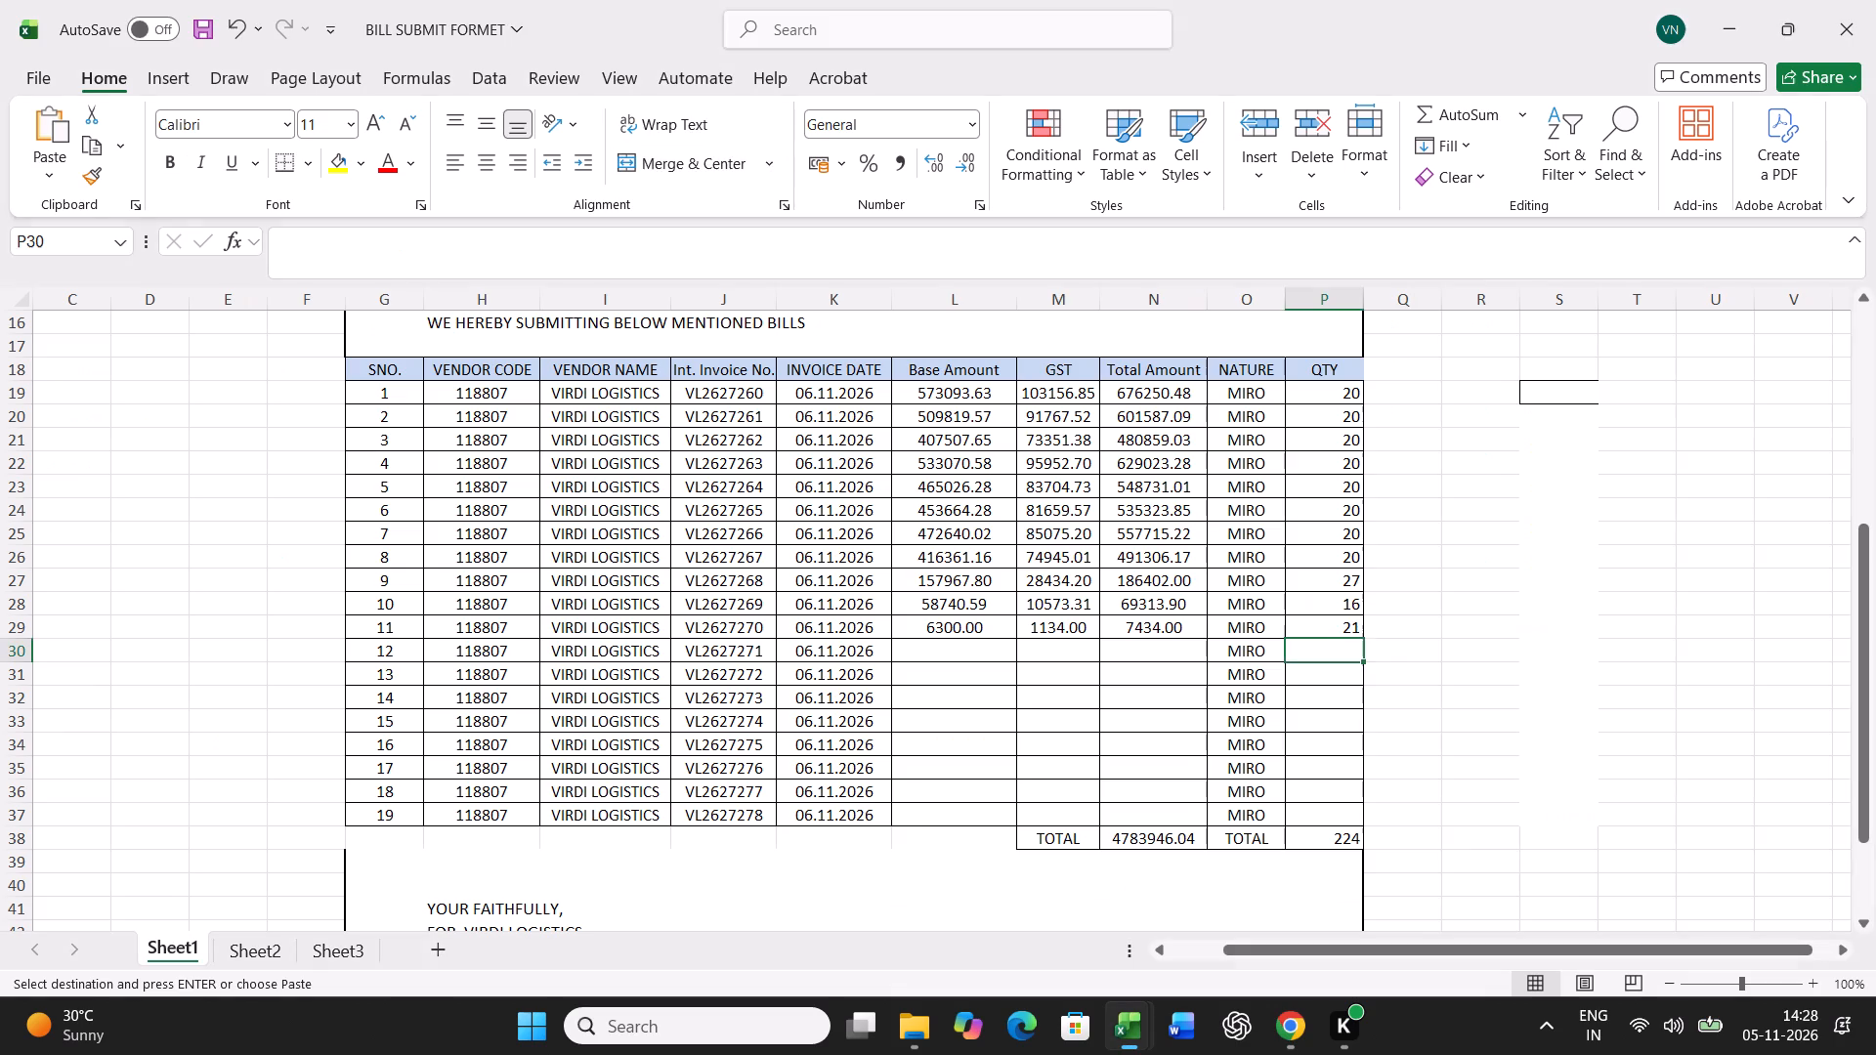
right_click(969, 650)
click(1076, 419)
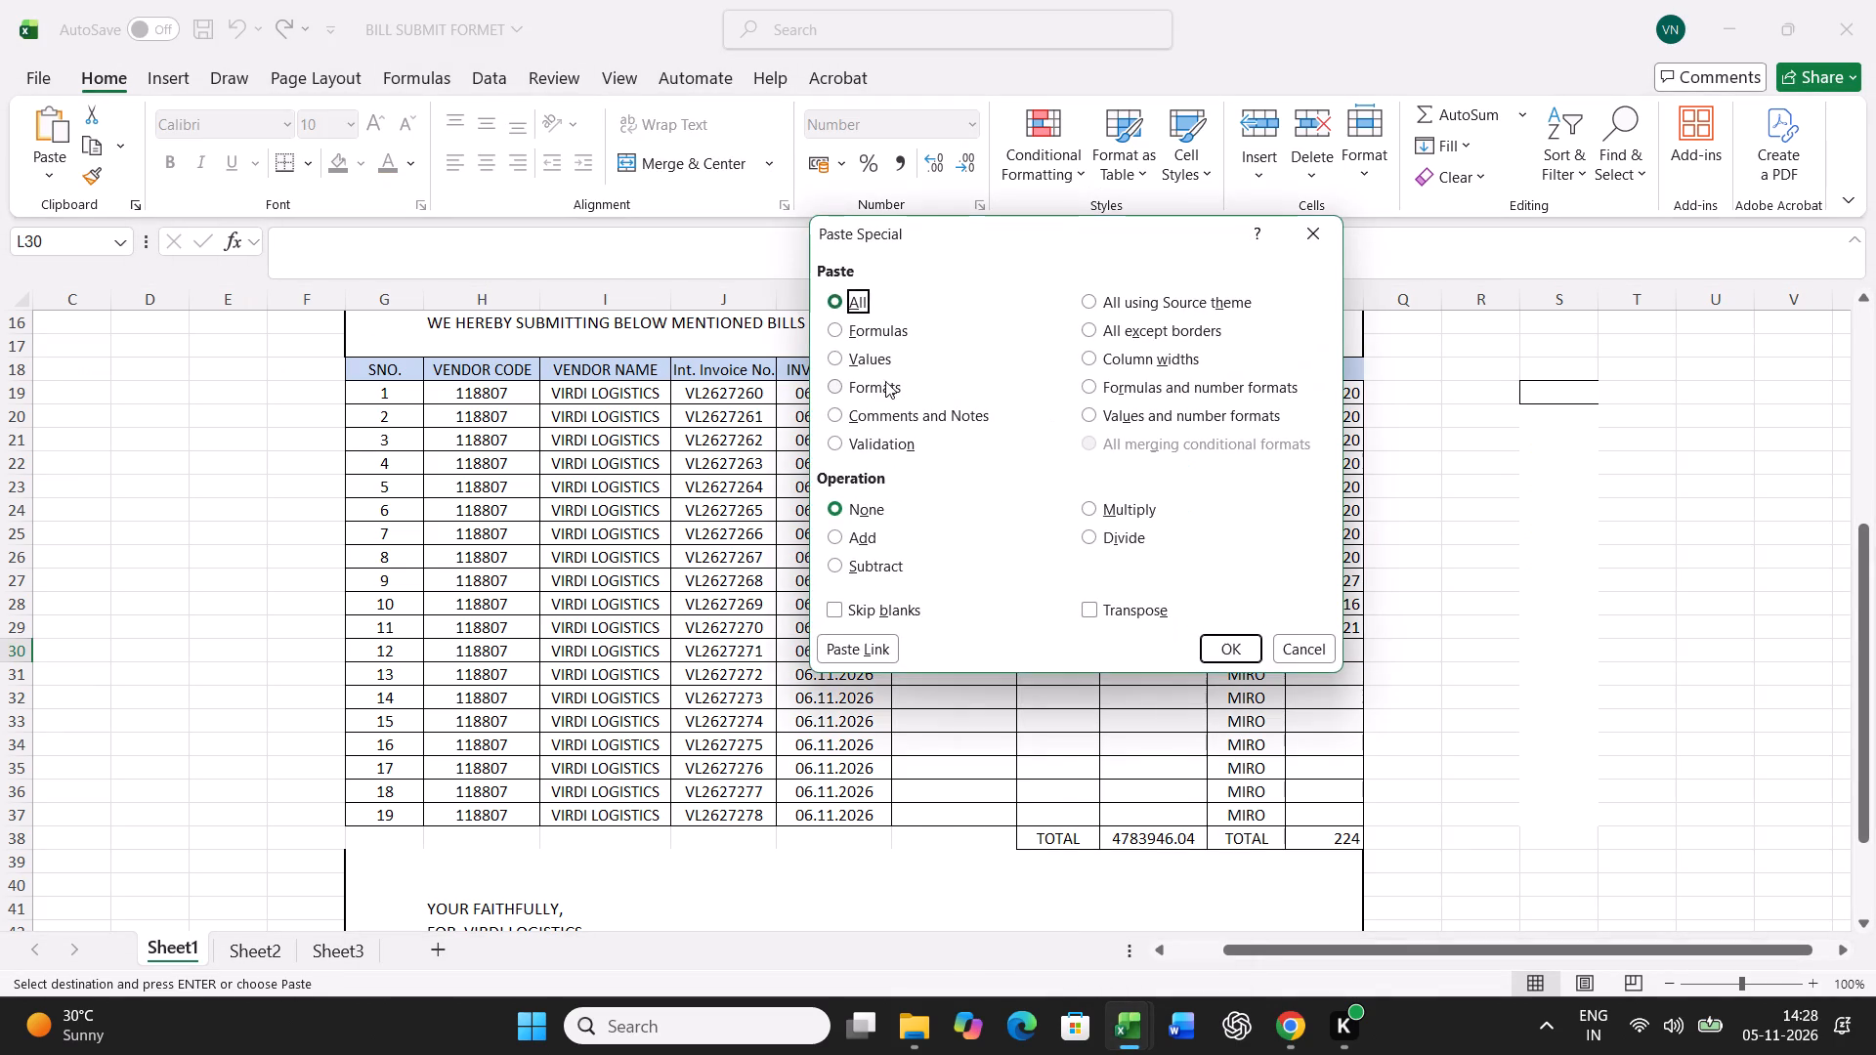
click(855, 361)
click(1224, 644)
Enter a quantity of 15 for invoice VL2627271.
click(1286, 654)
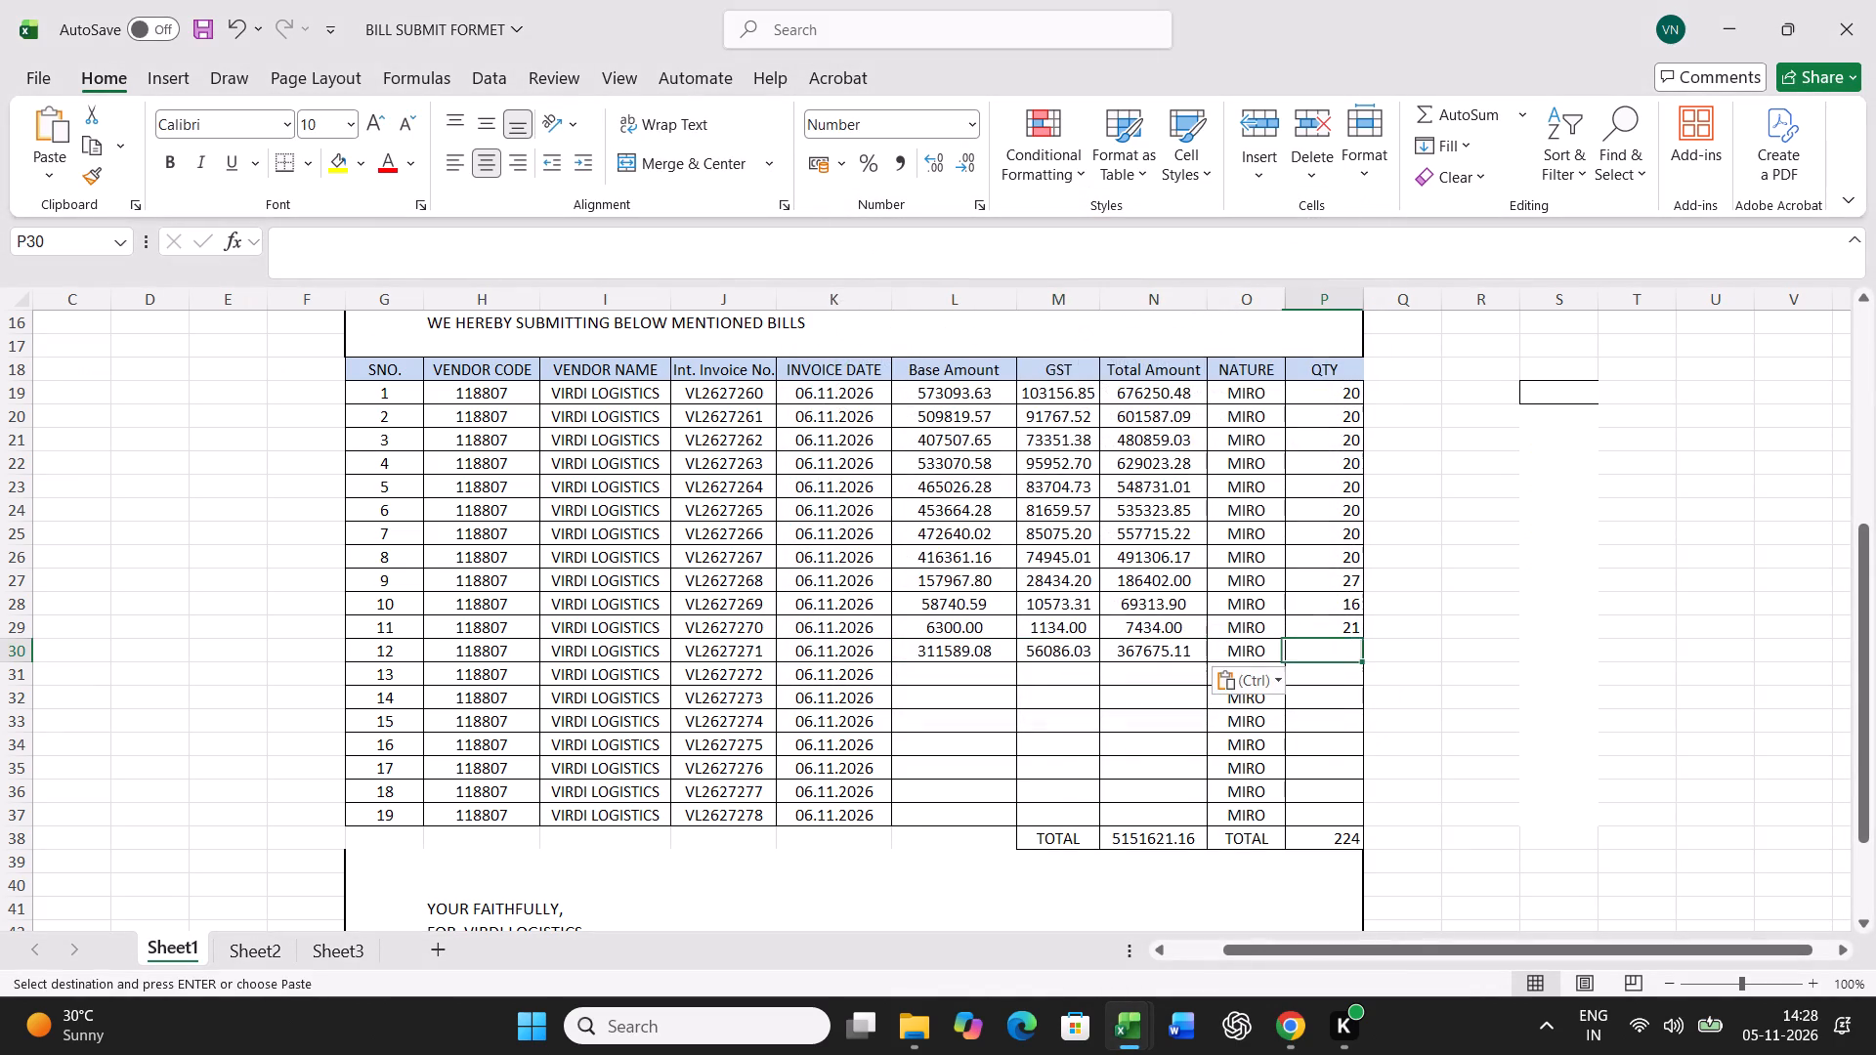
text(15)
key(Return)
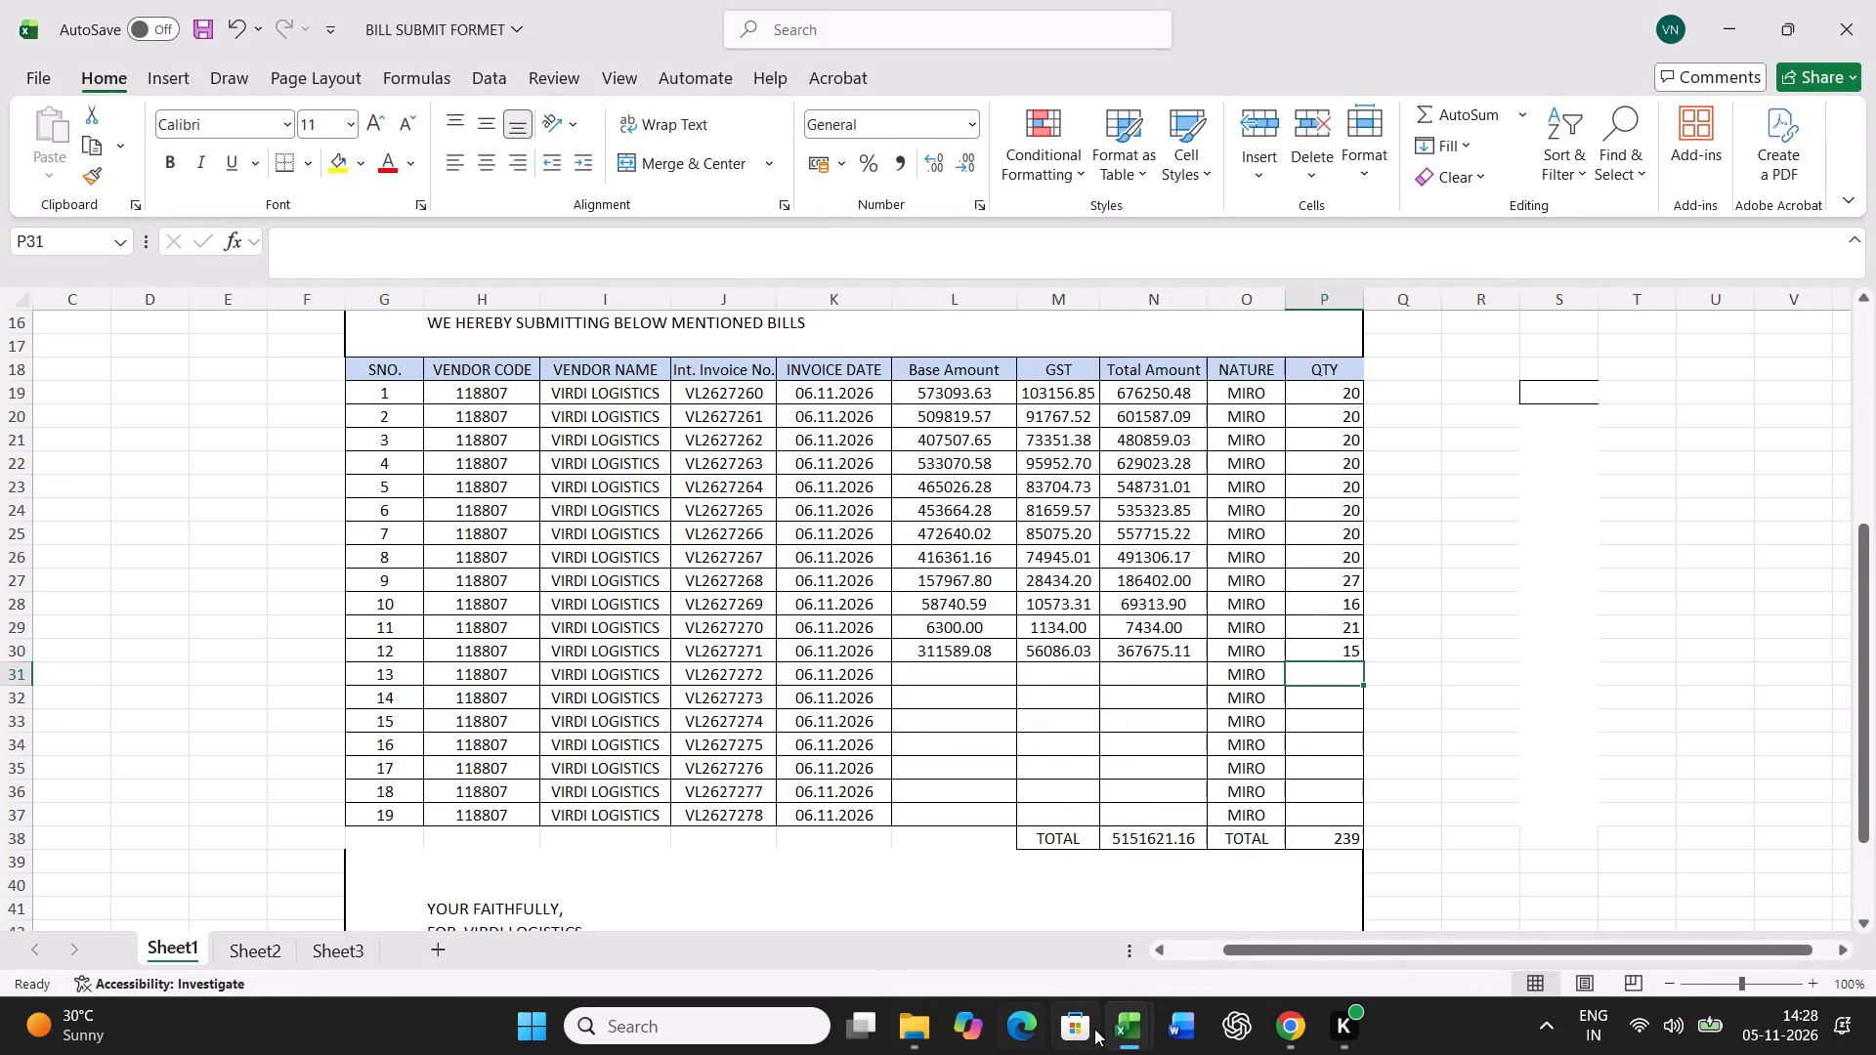
Close bill VL2627271 and open bill VL2627272 from the 201 TO 300 folder.
click(1120, 1032)
click(1208, 938)
click(1850, 21)
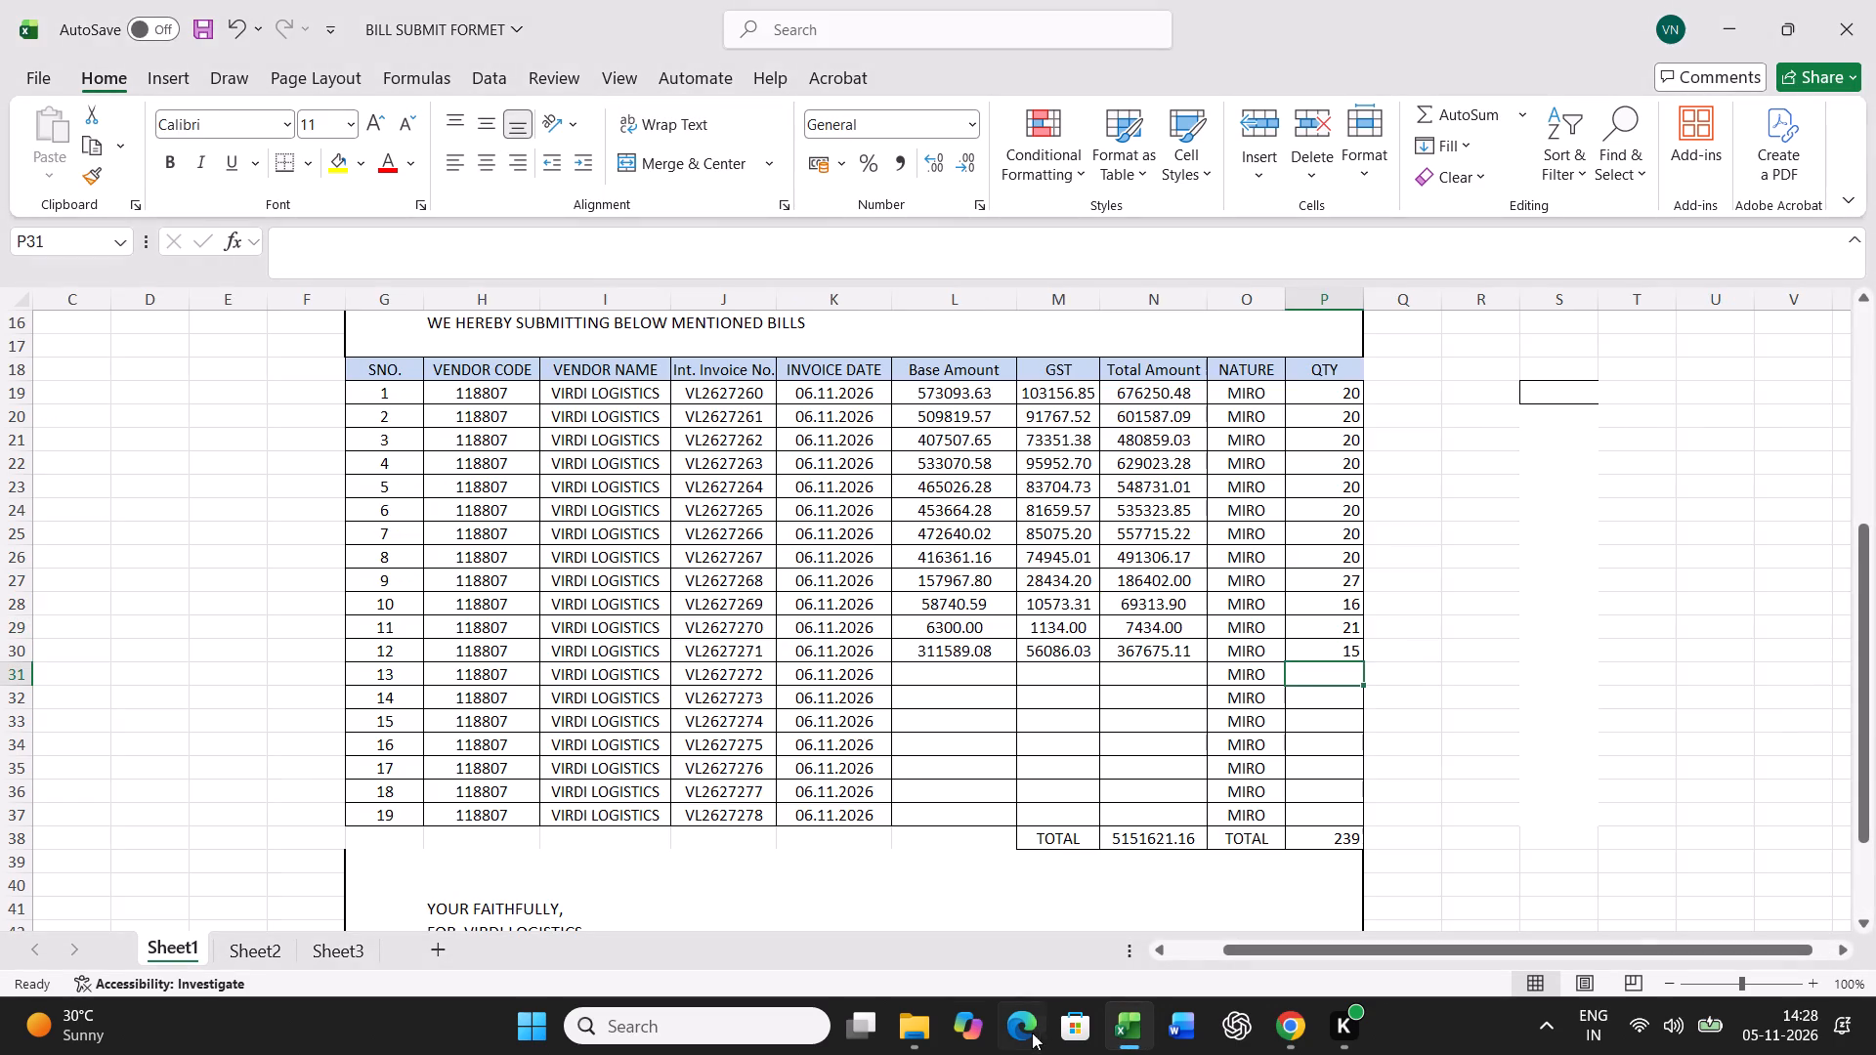
click(920, 1018)
double_click(273, 732)
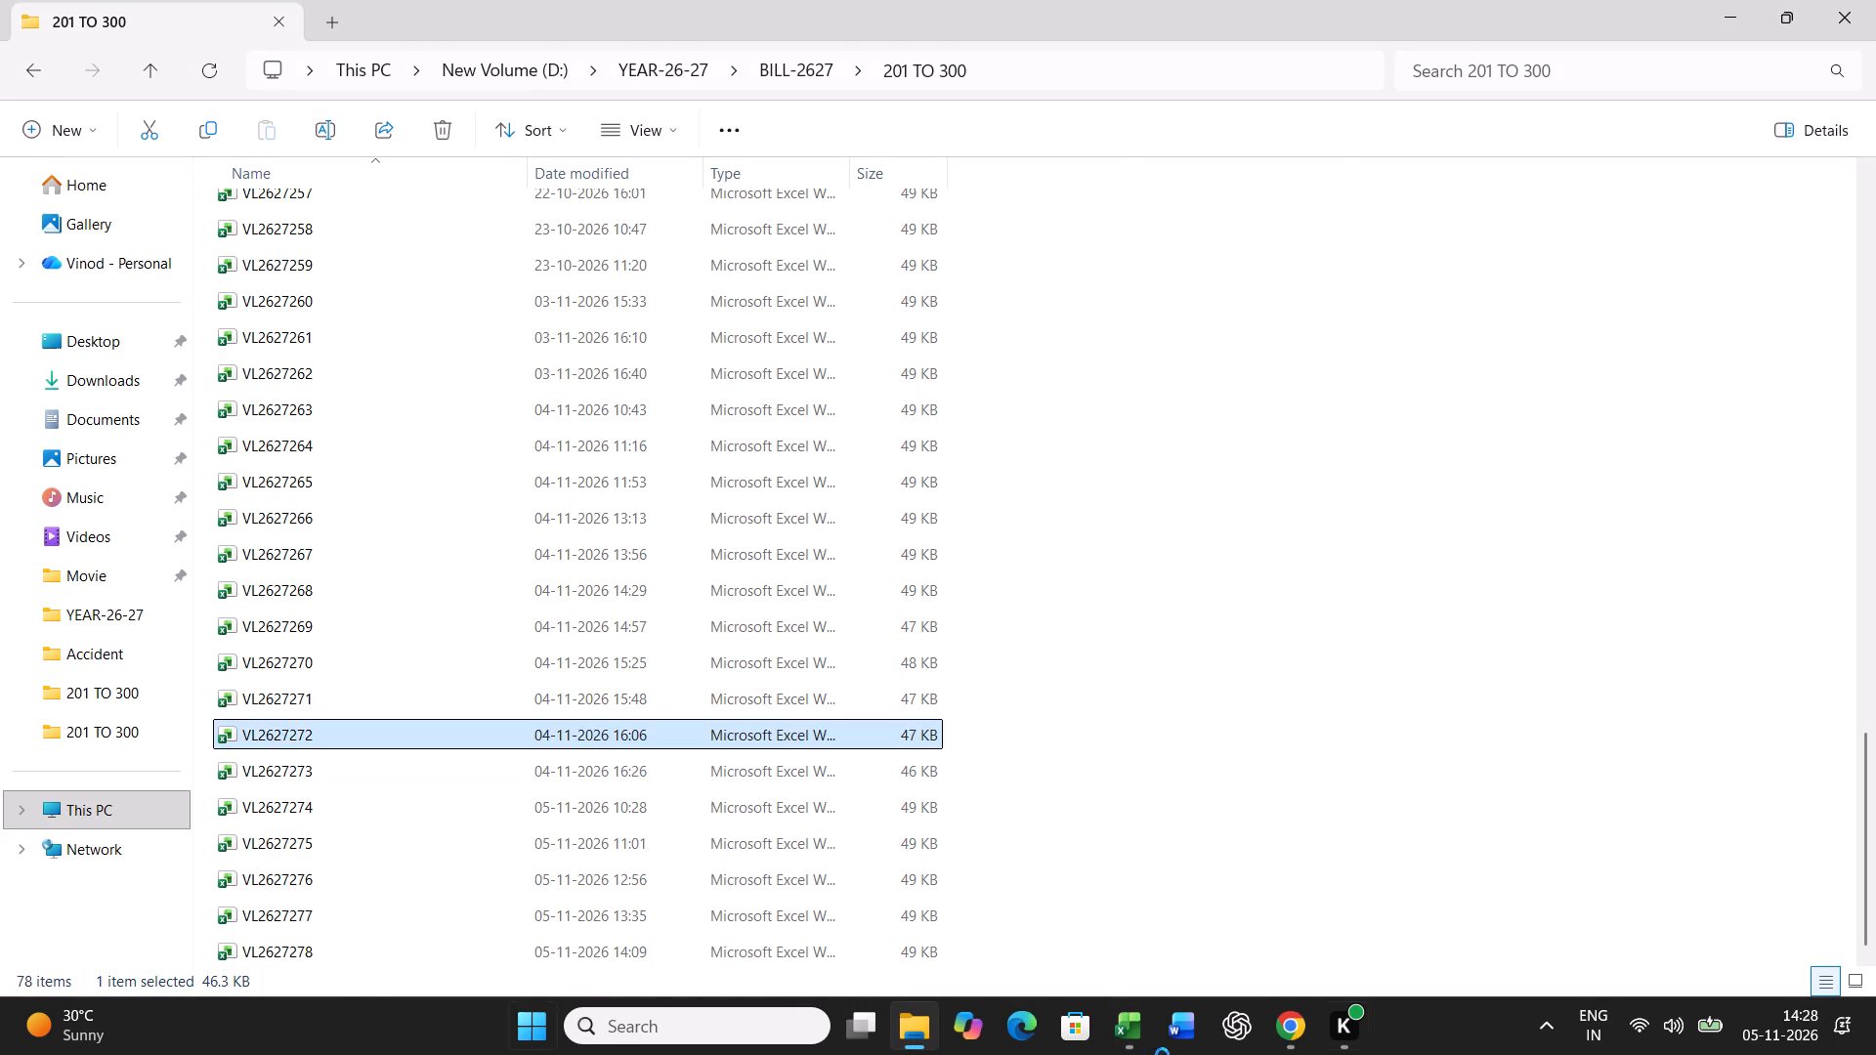
Copy the base, GST and total amount sums from bill VL2627272 and paste them as values into serial number 13 of the submission sheet.
scroll(1326, 765, down, 11)
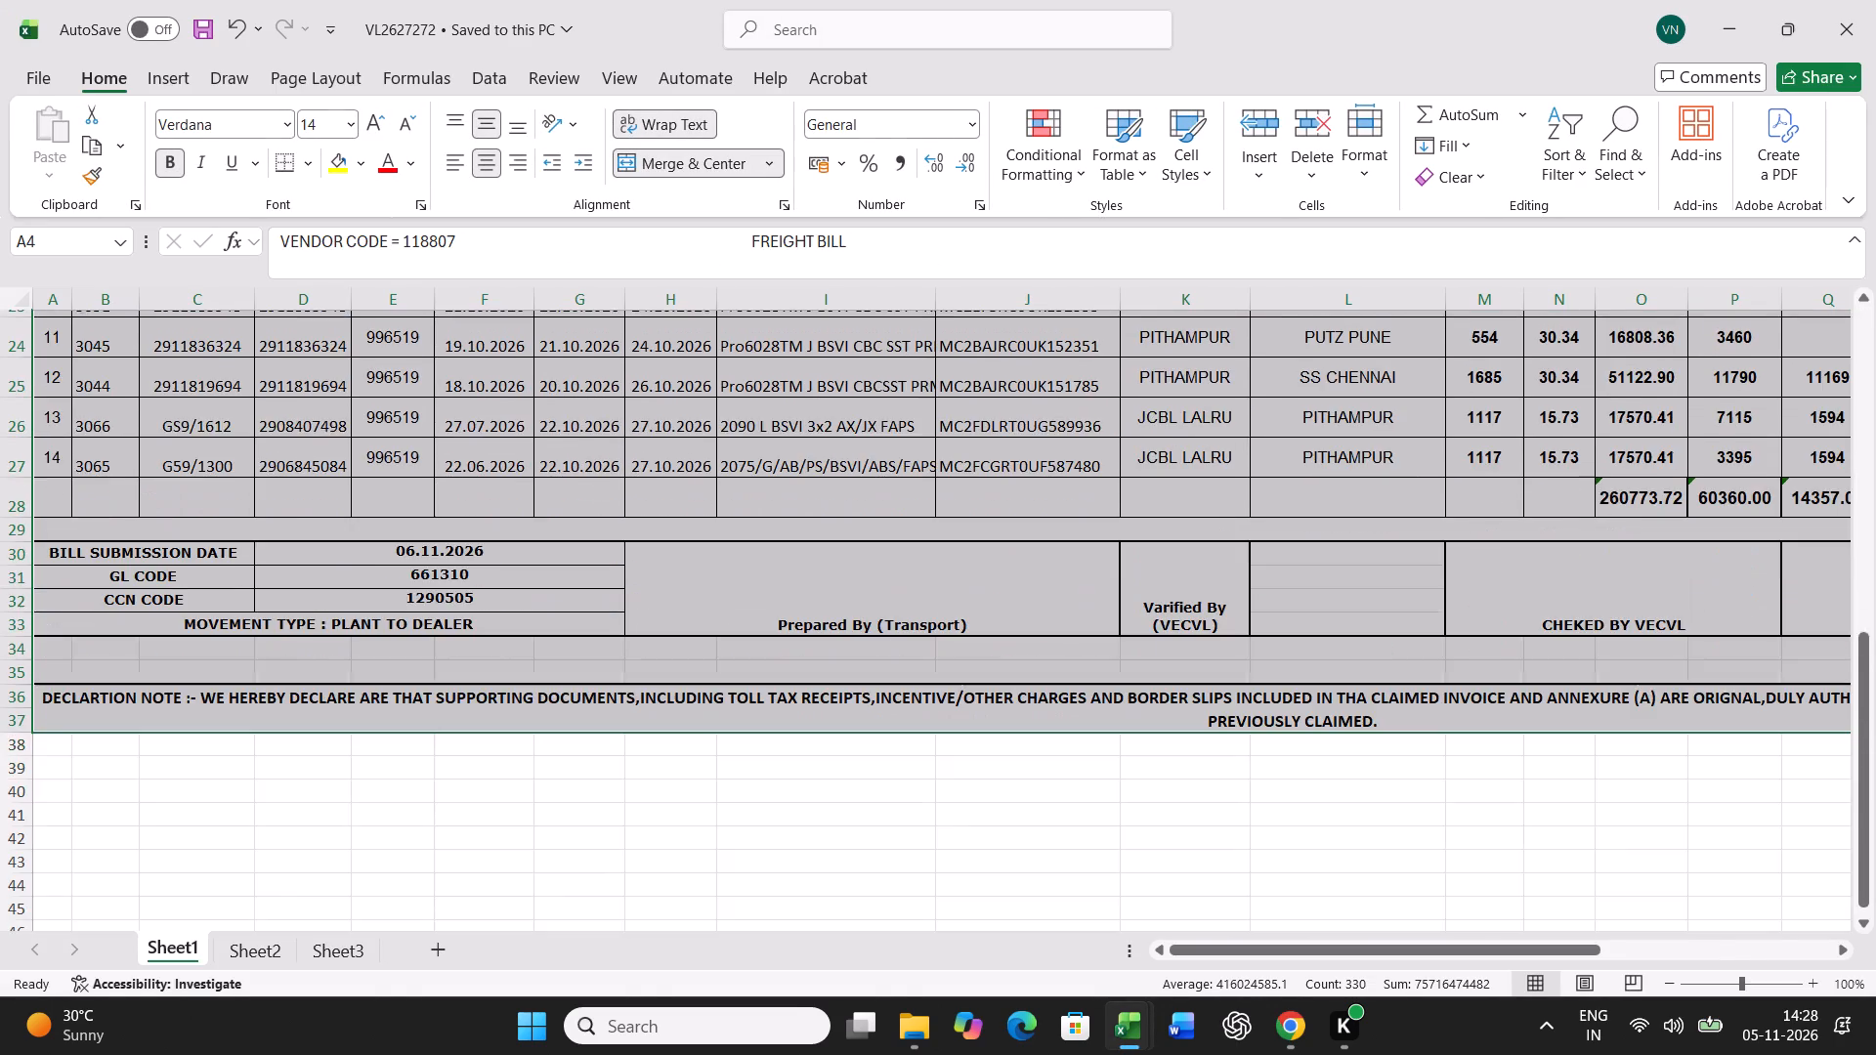
scroll(1313, 770, up, 2)
drag(1497, 944, 1760, 953)
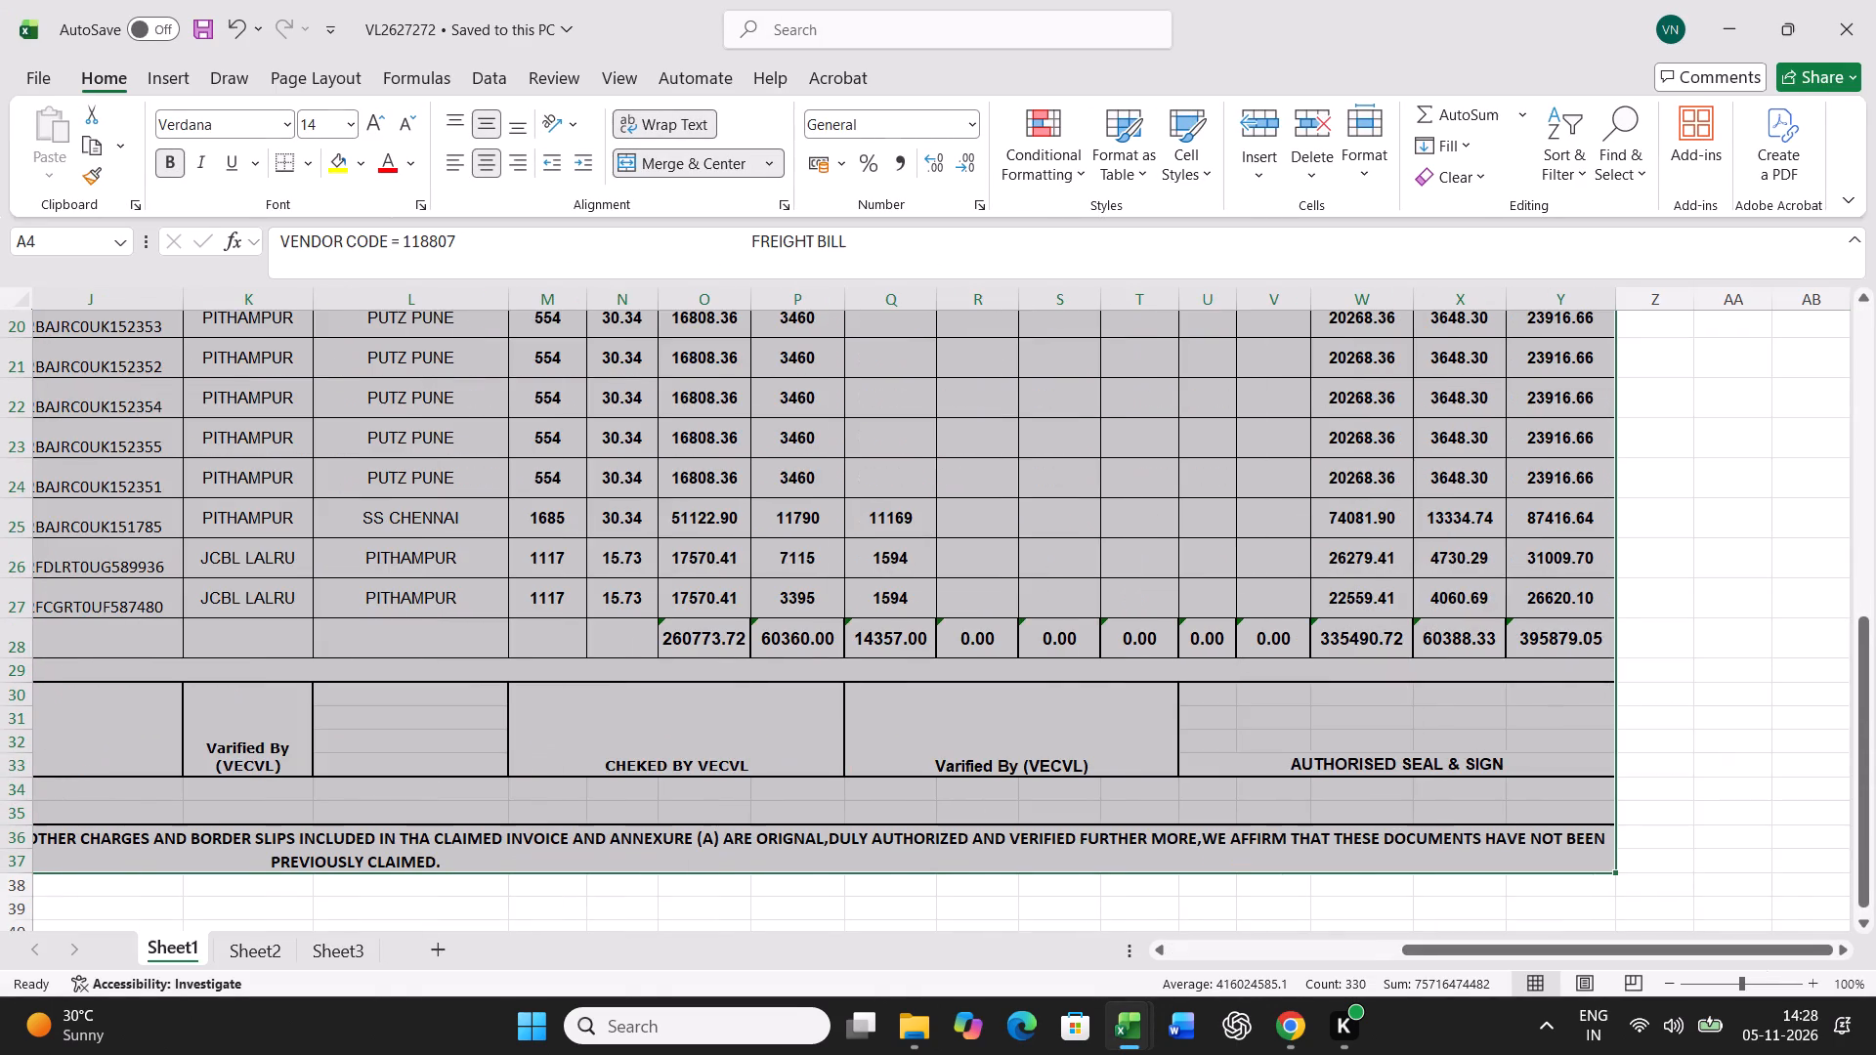
drag(1366, 639, 1521, 638)
key(ctrl+c)
click(1104, 1017)
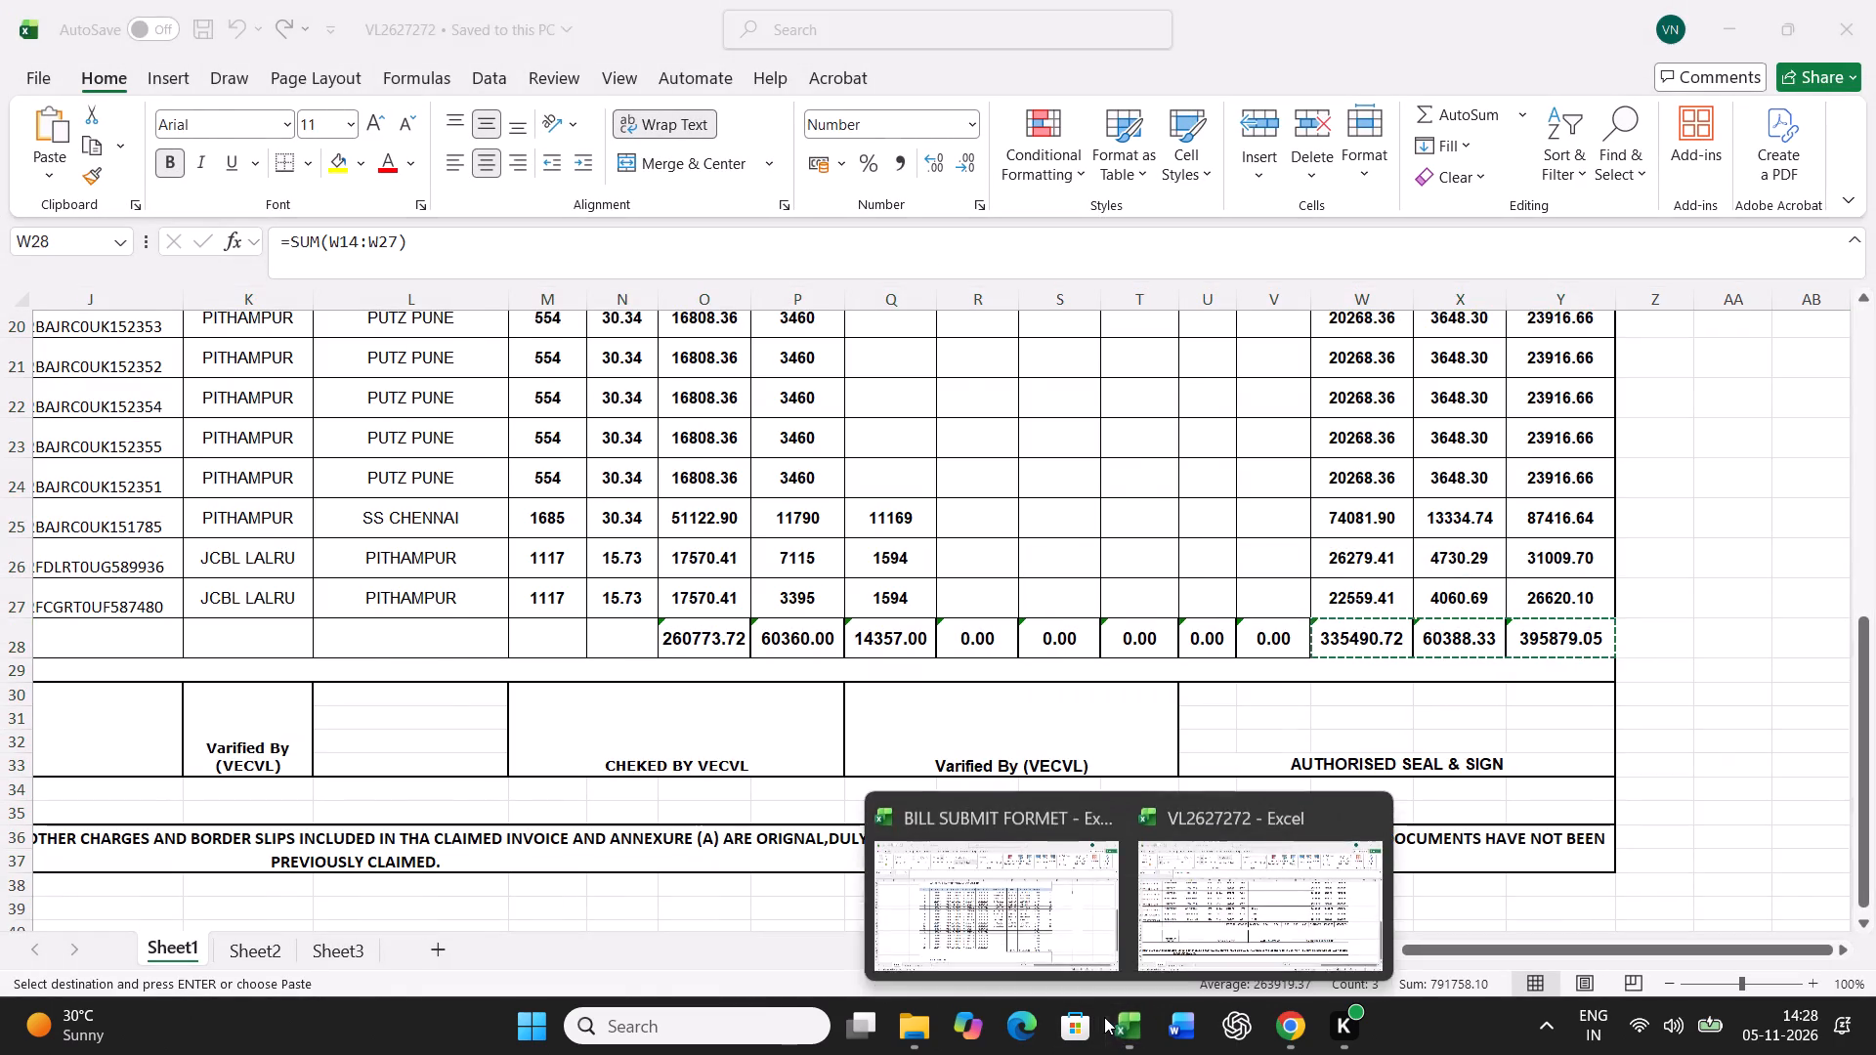
click(1056, 932)
right_click(958, 678)
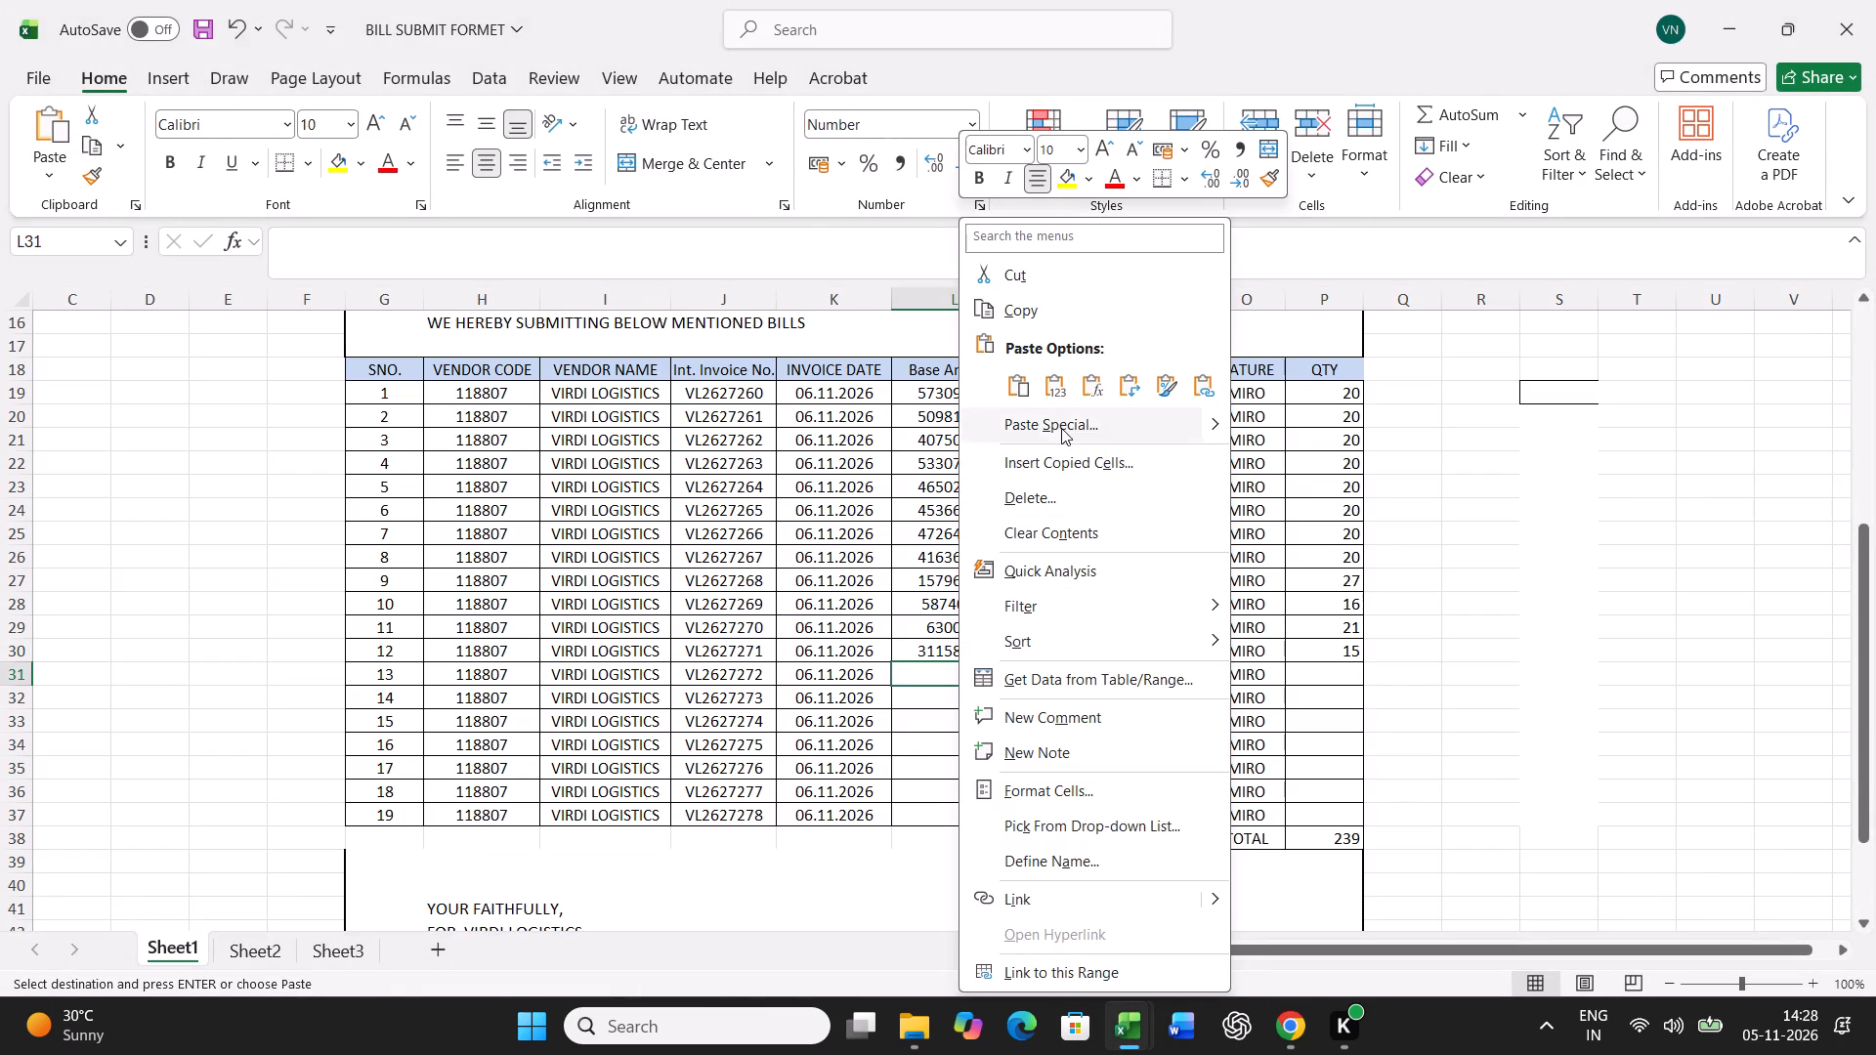
click(1061, 428)
click(860, 364)
click(1229, 660)
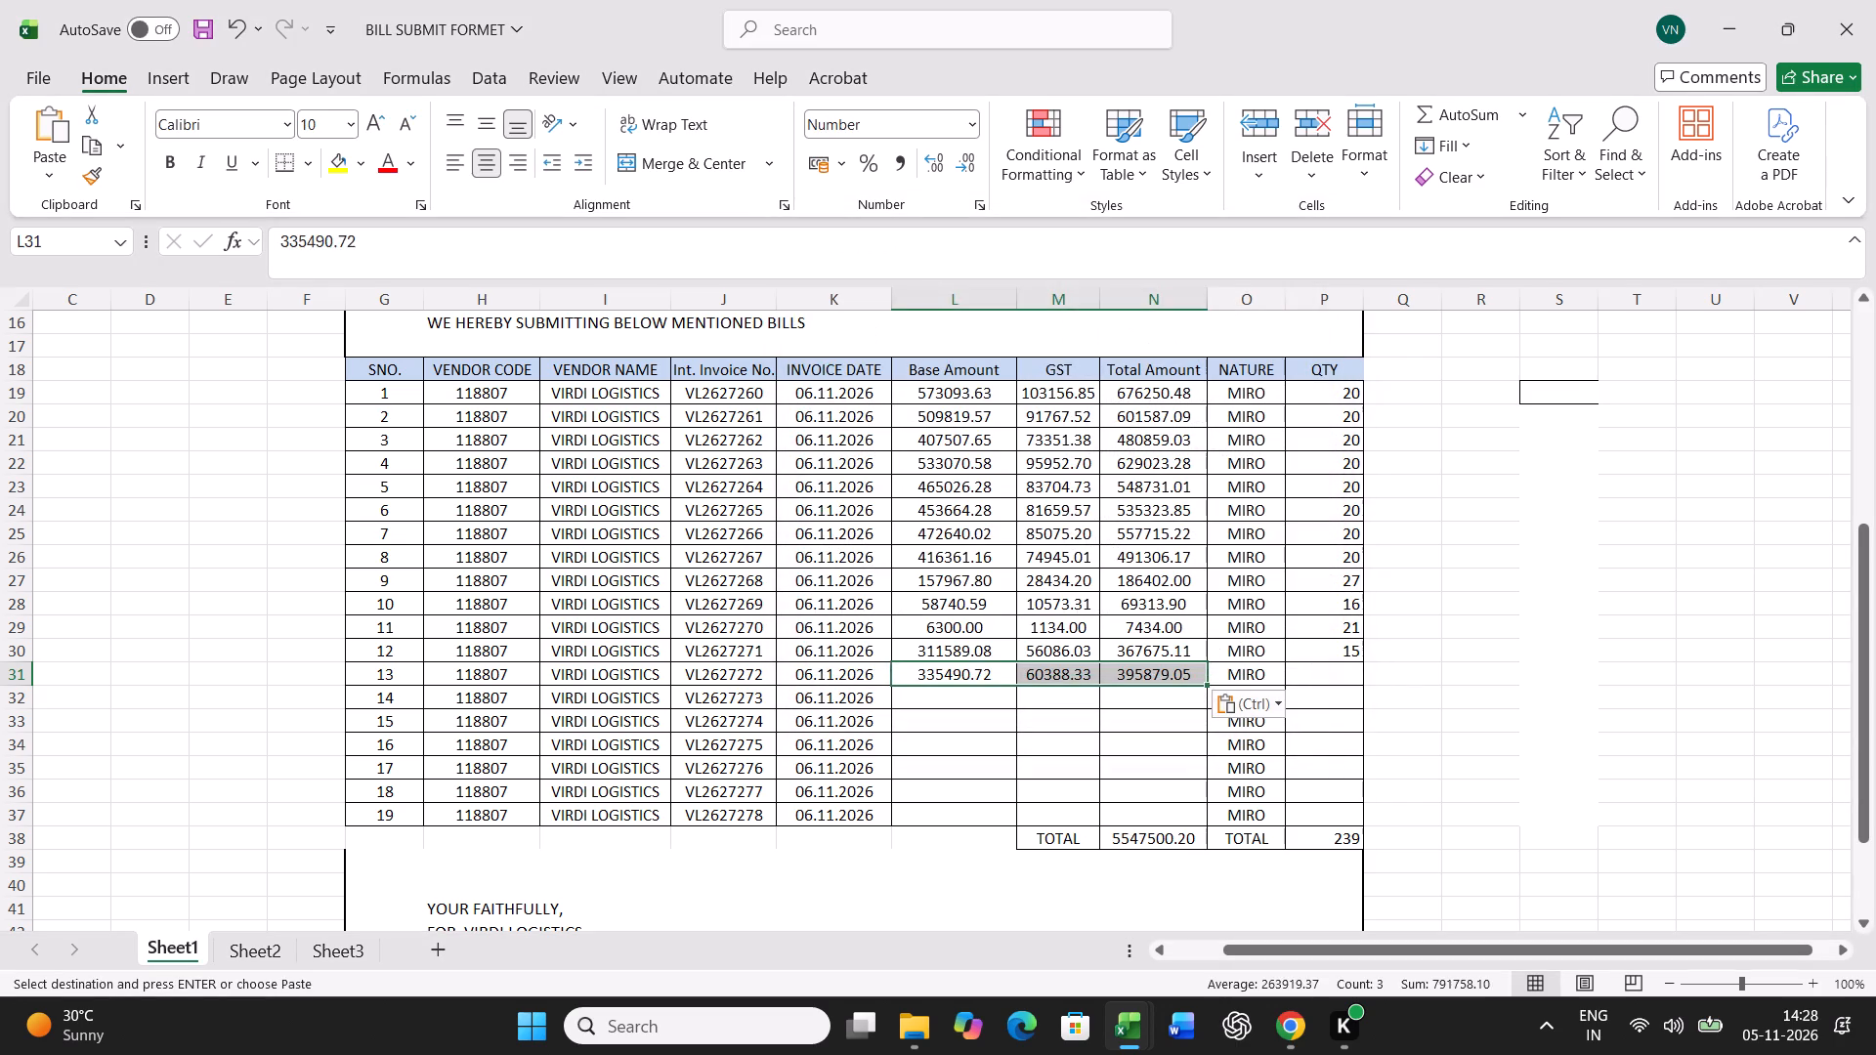
Enter a quantity of 14 for invoice VL2627272.
click(1336, 679)
text(14)
key(Return)
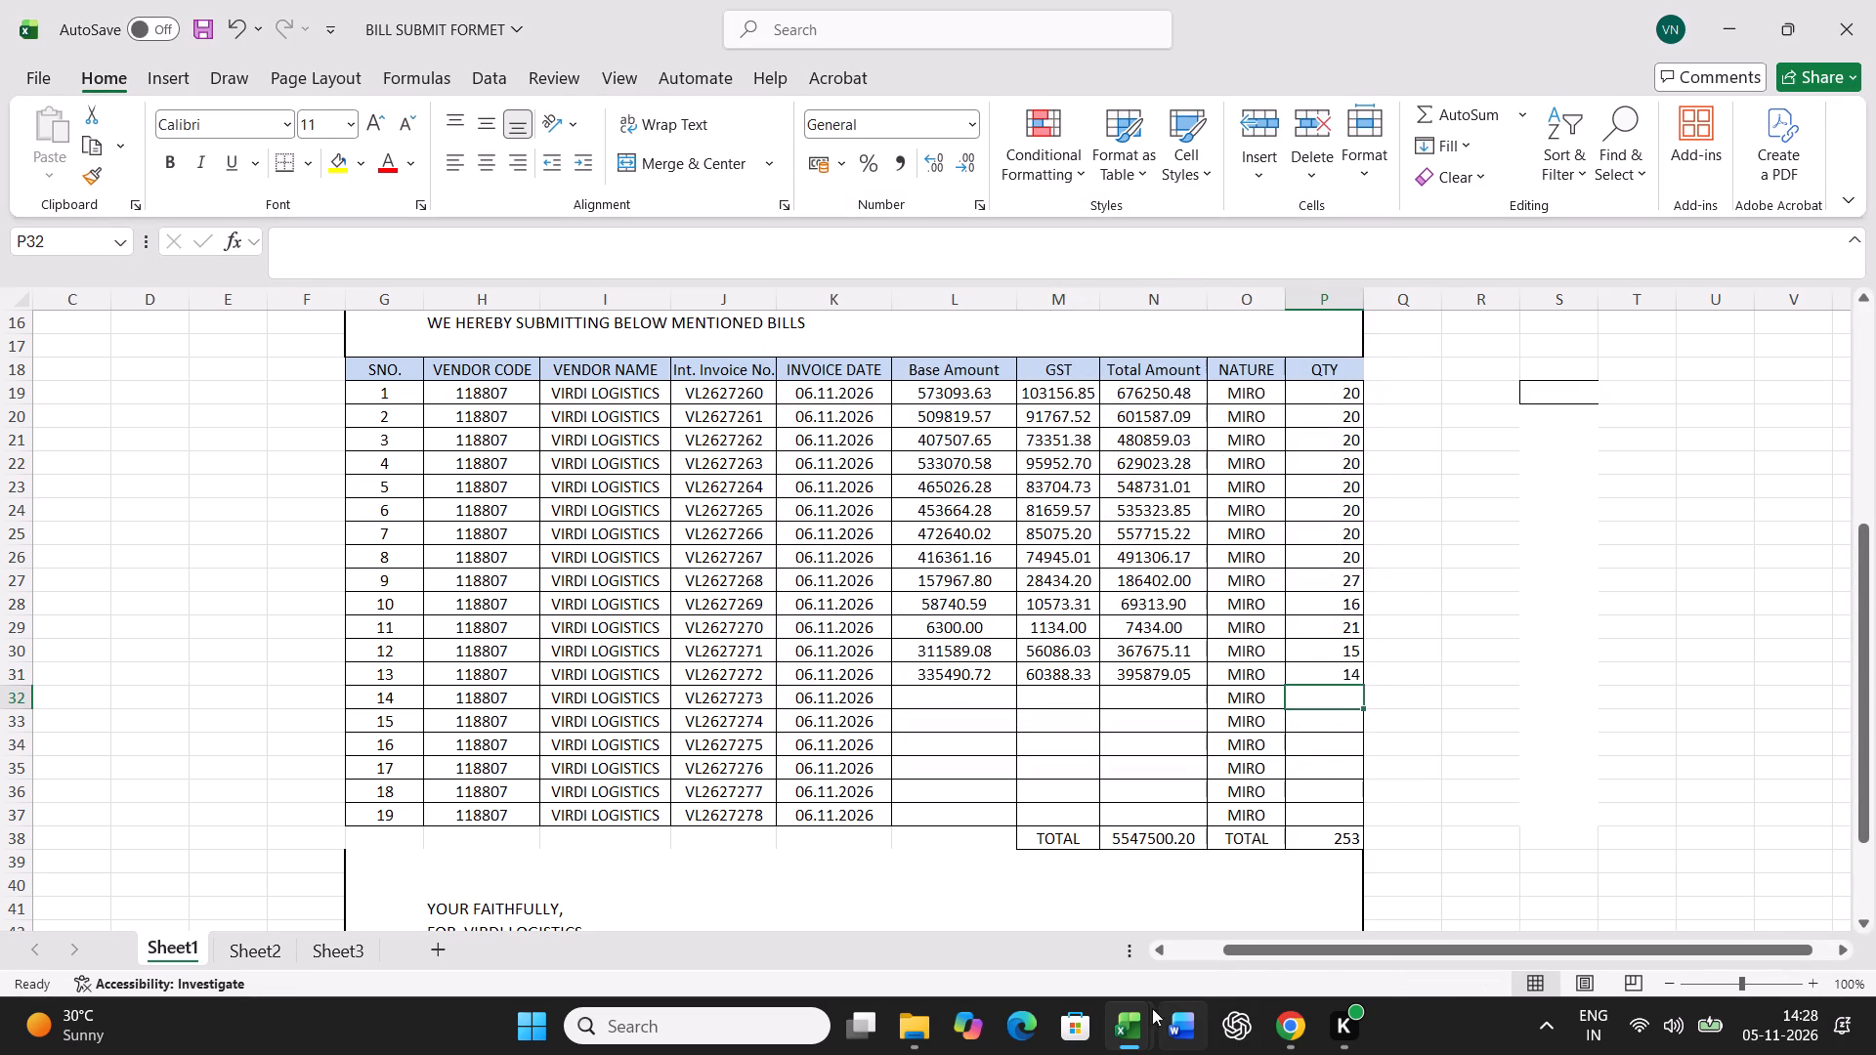
Close bill VL2627272 and open bill VL2627273 from the 201 TO 300 folder.
click(1115, 1019)
click(1201, 931)
click(1864, 9)
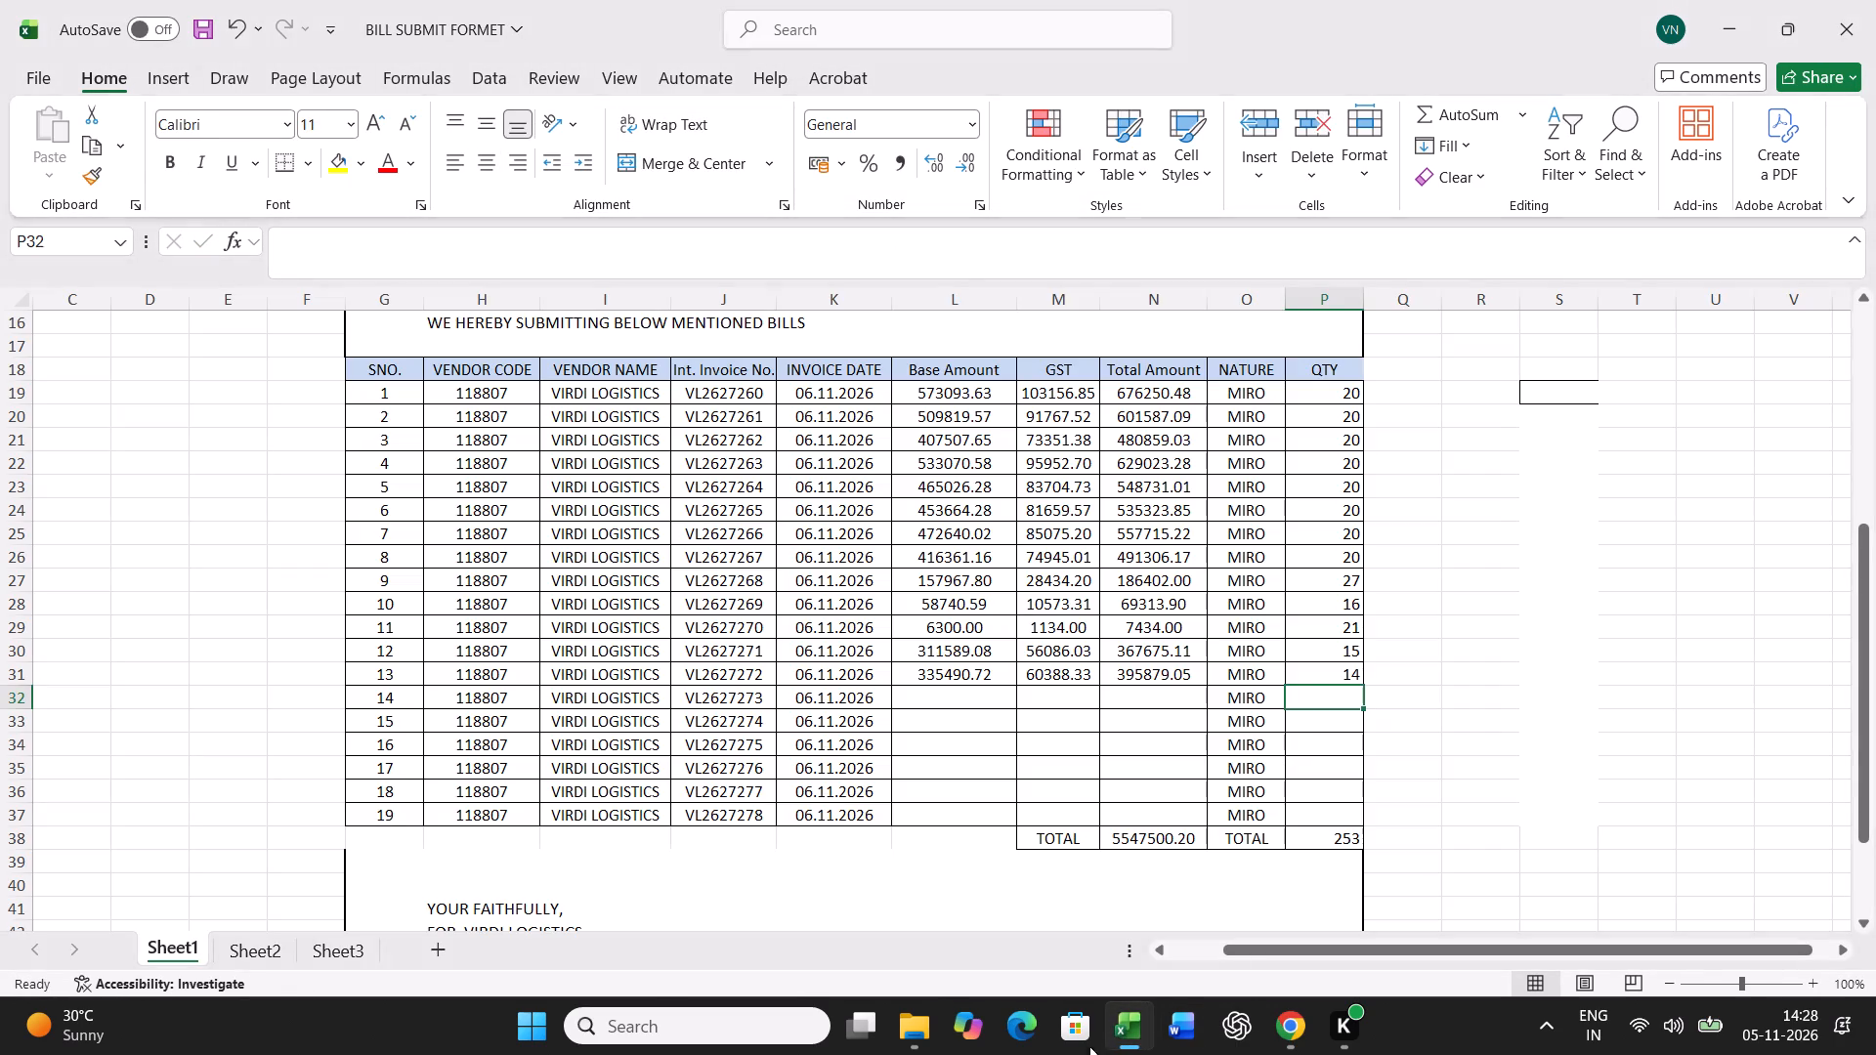
click(919, 1026)
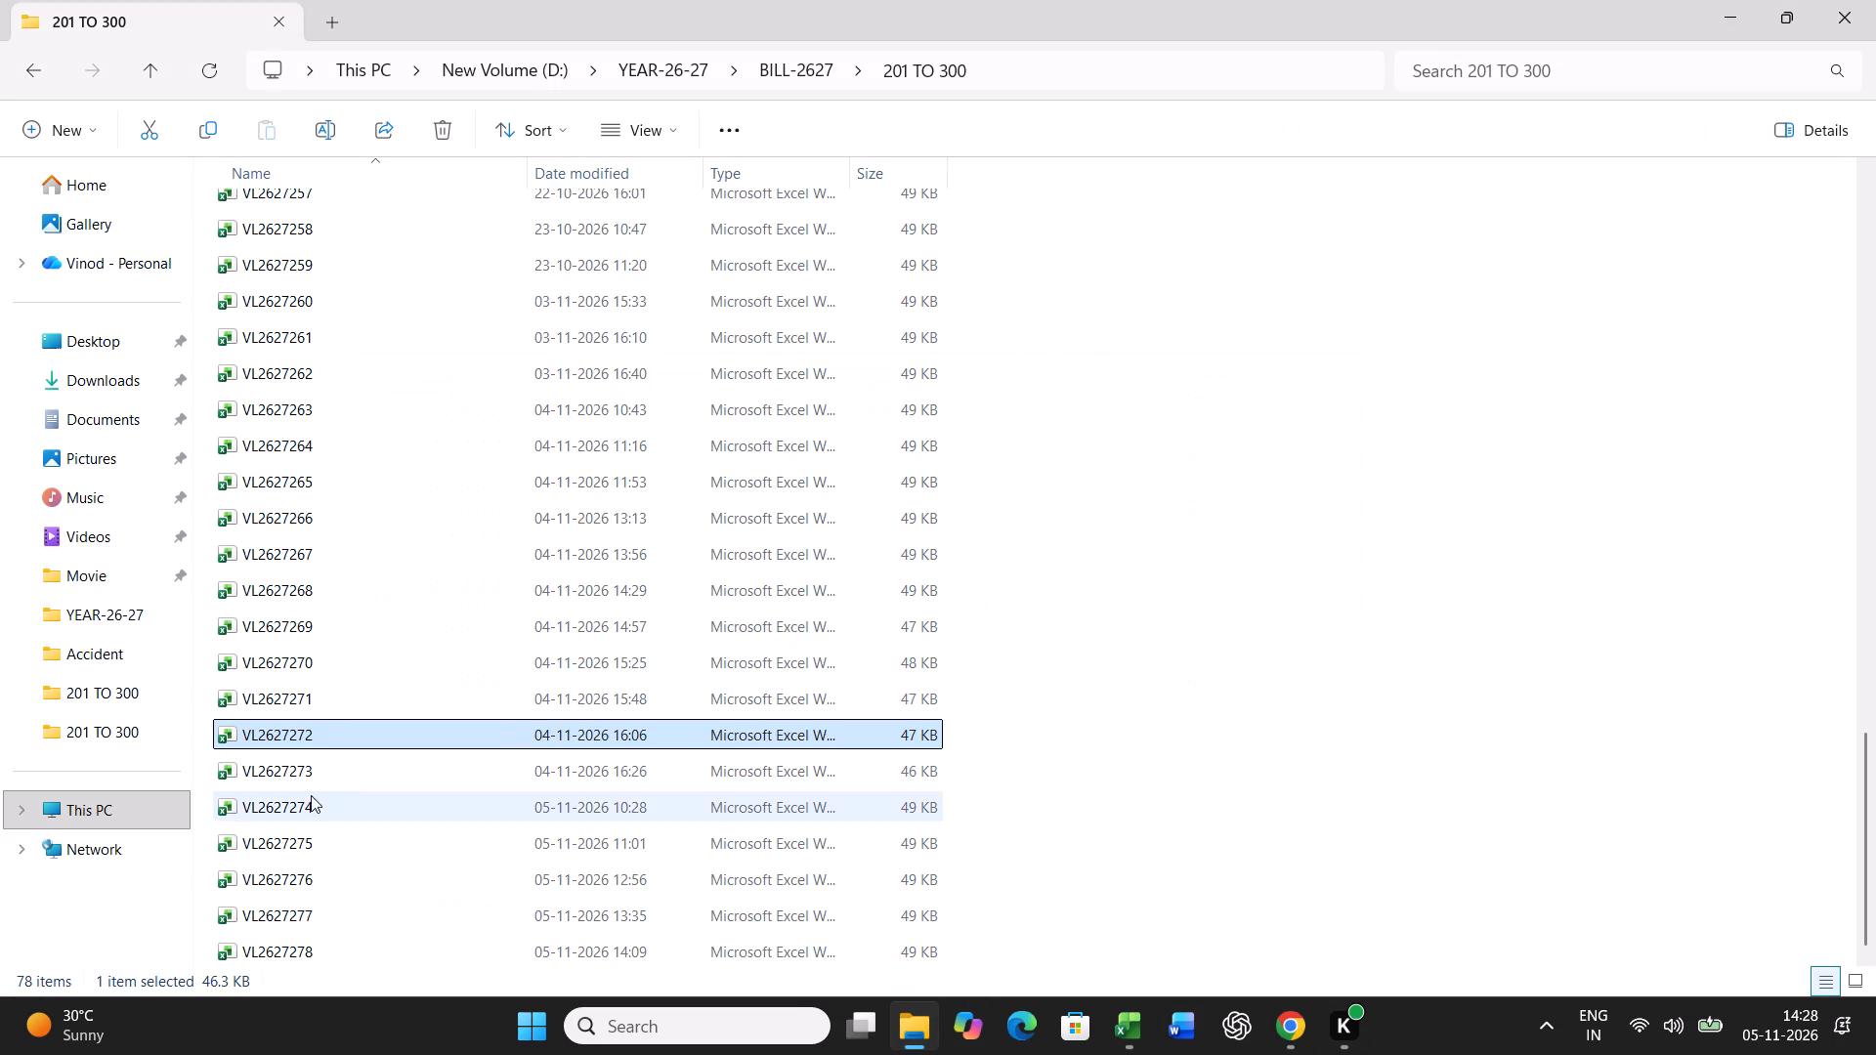
double_click(298, 780)
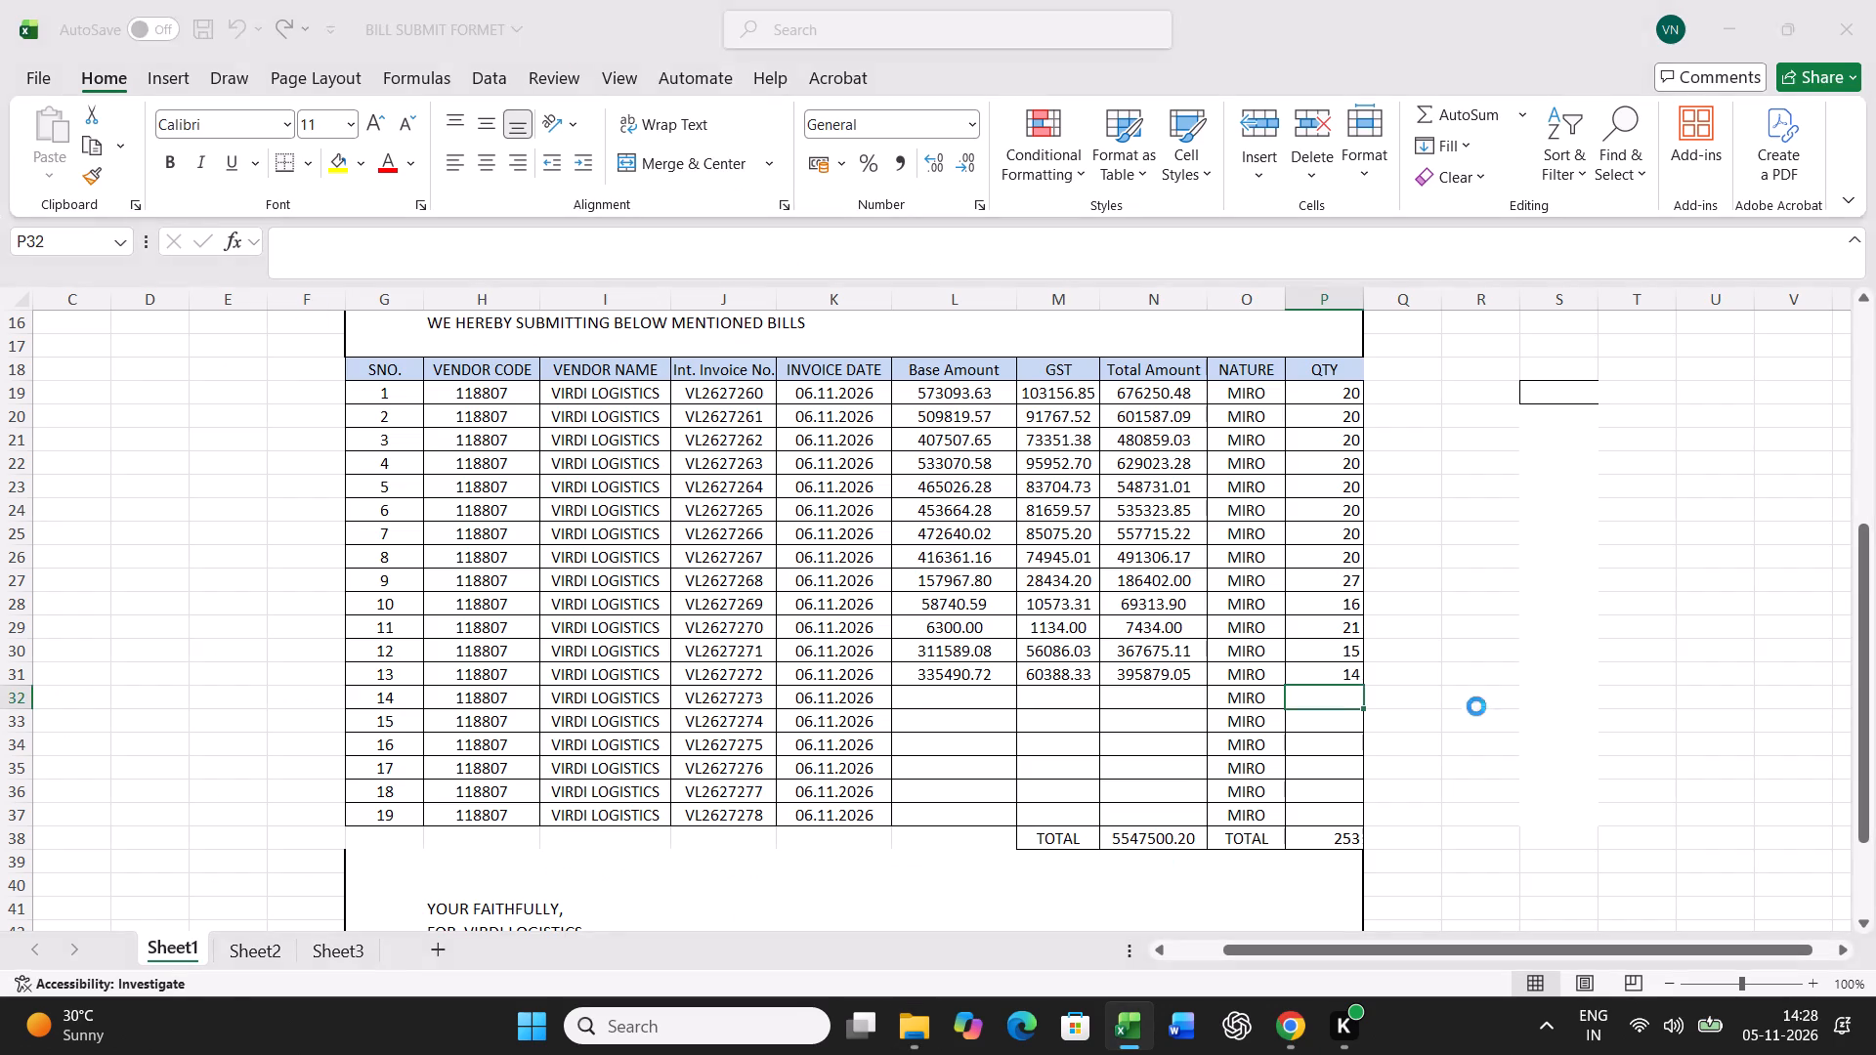
Copy the base, GST and total amount sums from bill VL2627273 and paste them as values into serial number 14 of the submission sheet.
scroll(1241, 762, down, 8)
scroll(1241, 765, up, 4)
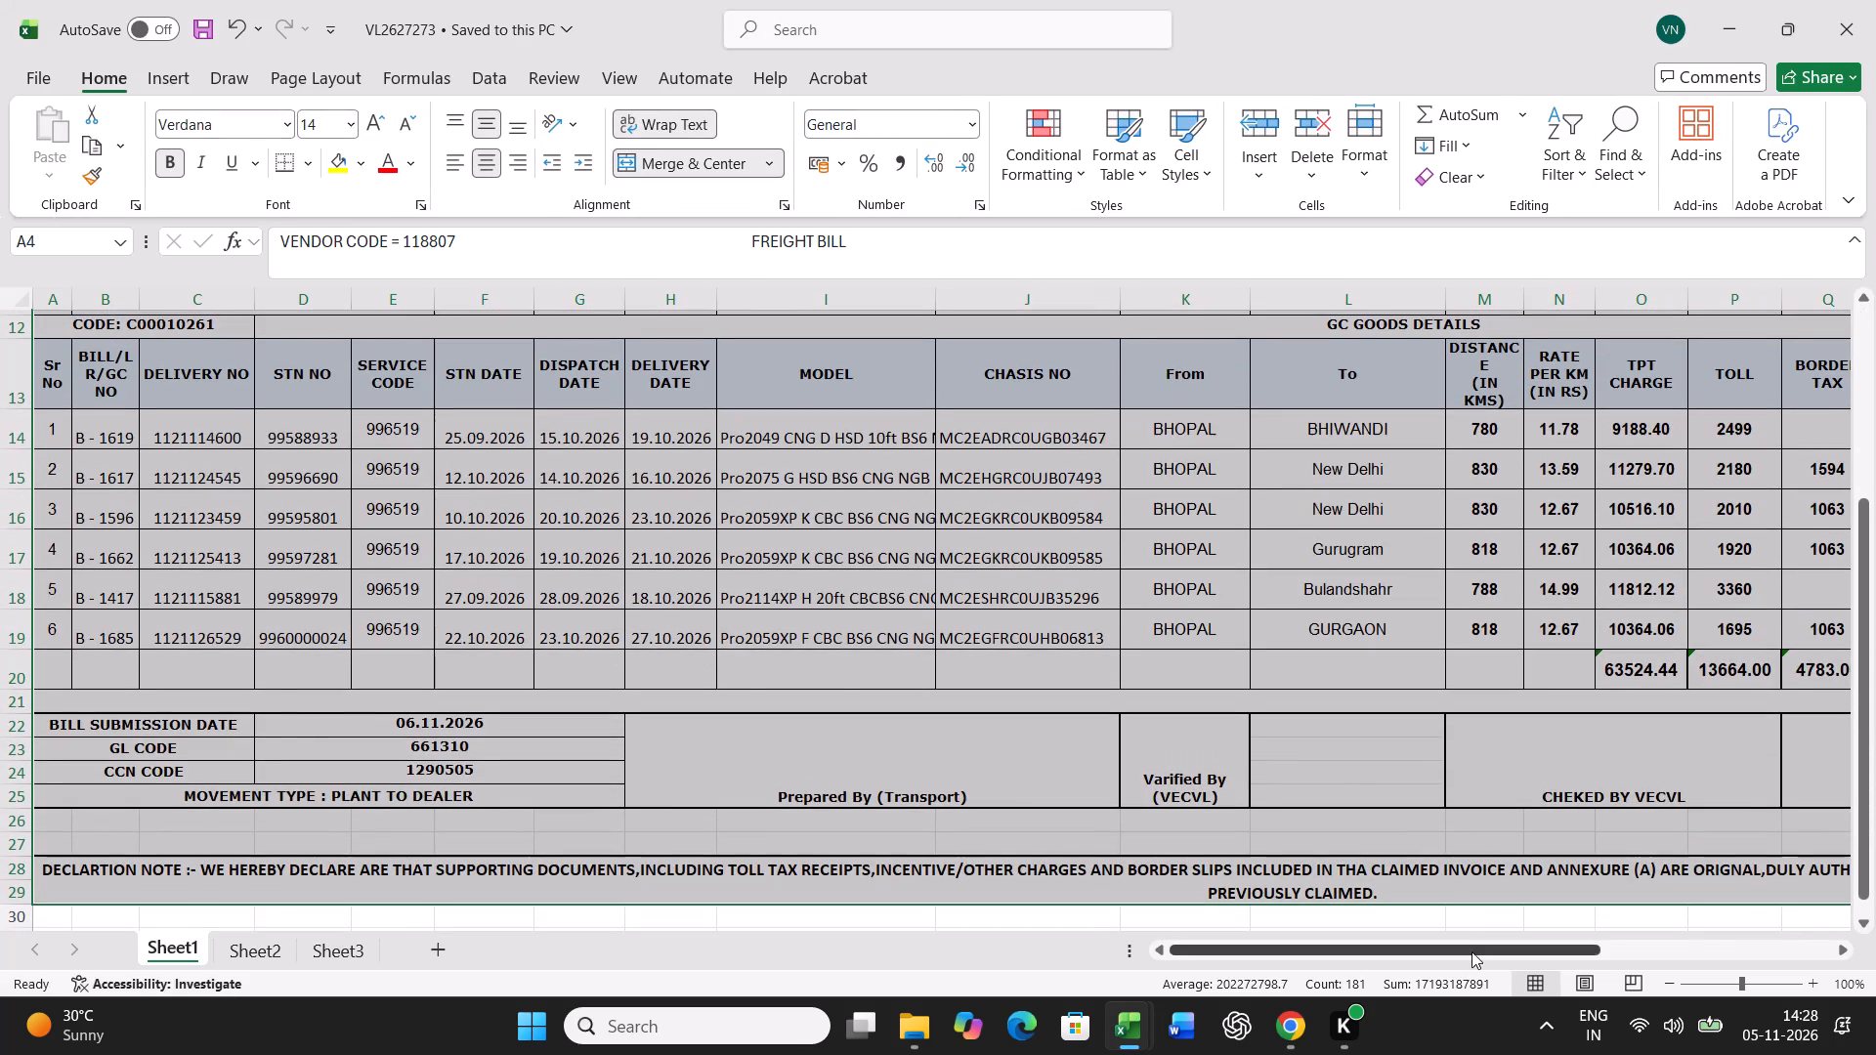
drag(1472, 951, 1775, 952)
drag(1379, 666, 1509, 668)
key(ctrl+c)
click(1132, 1021)
click(1065, 944)
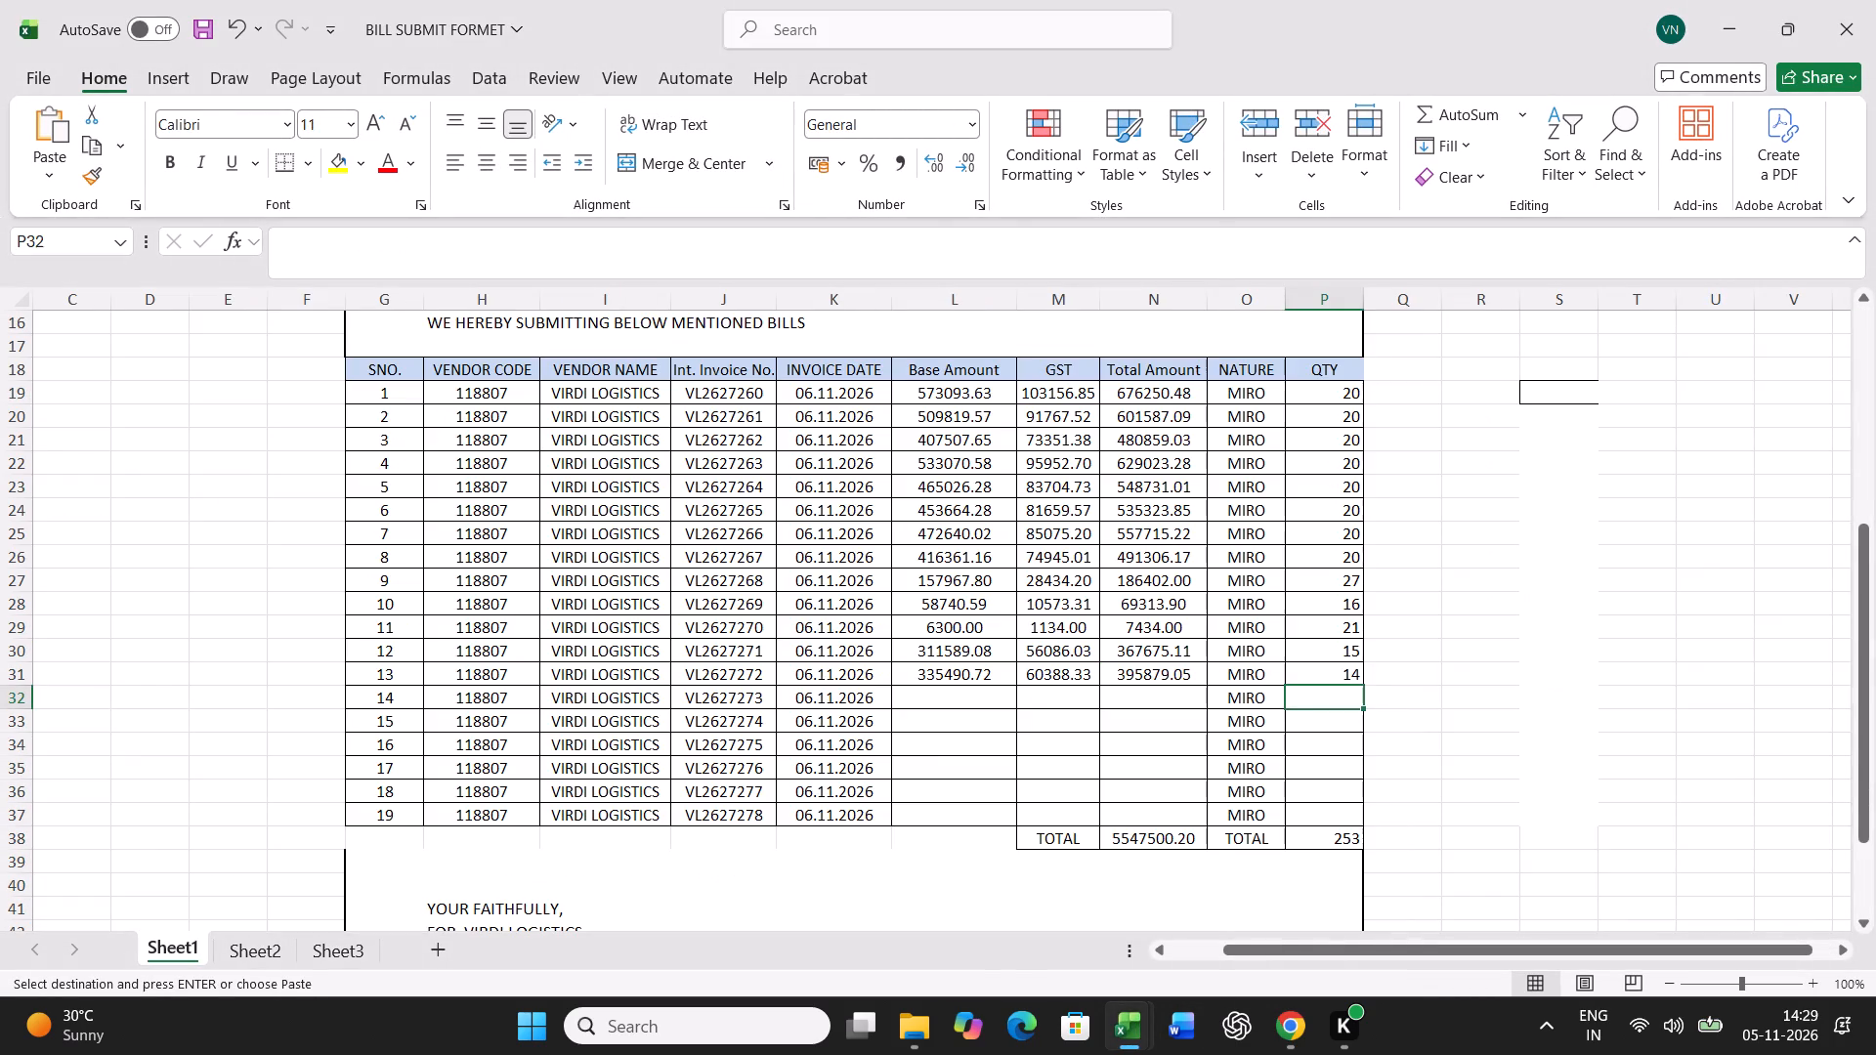
right_click(945, 693)
click(1045, 426)
click(850, 350)
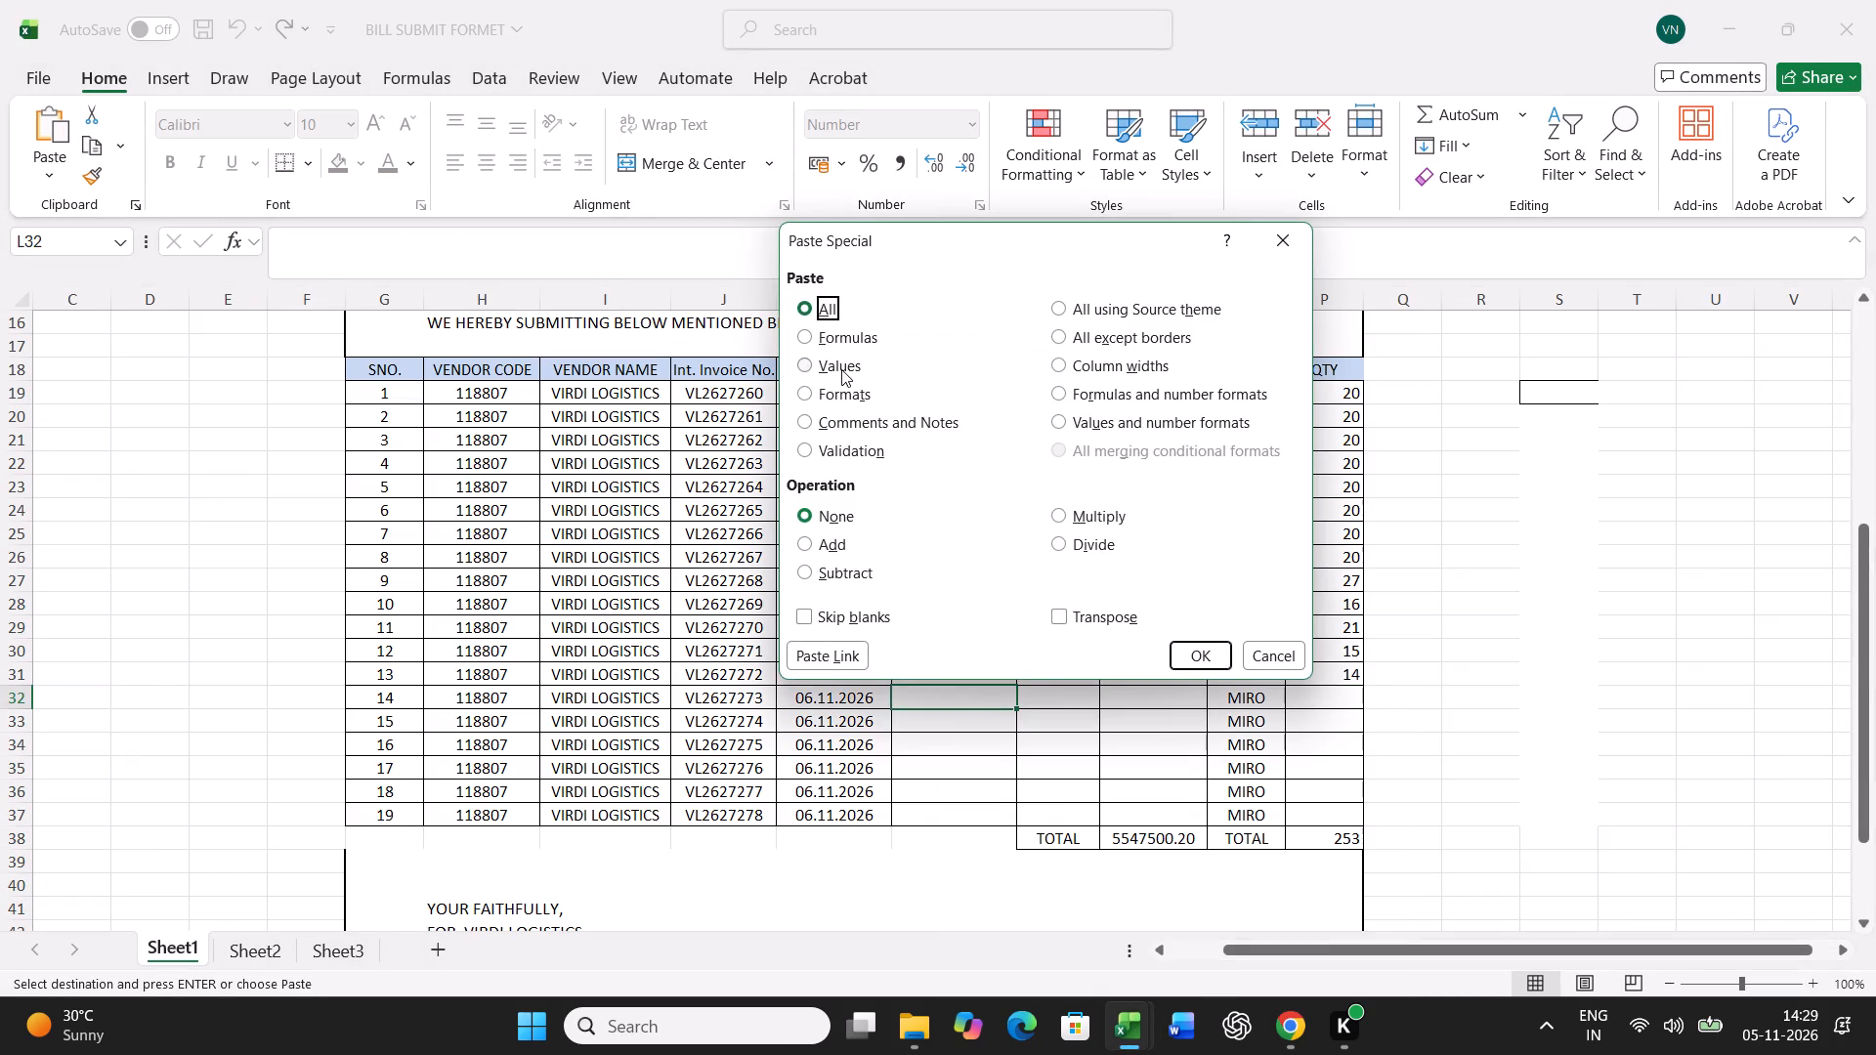
click(841, 369)
click(1202, 656)
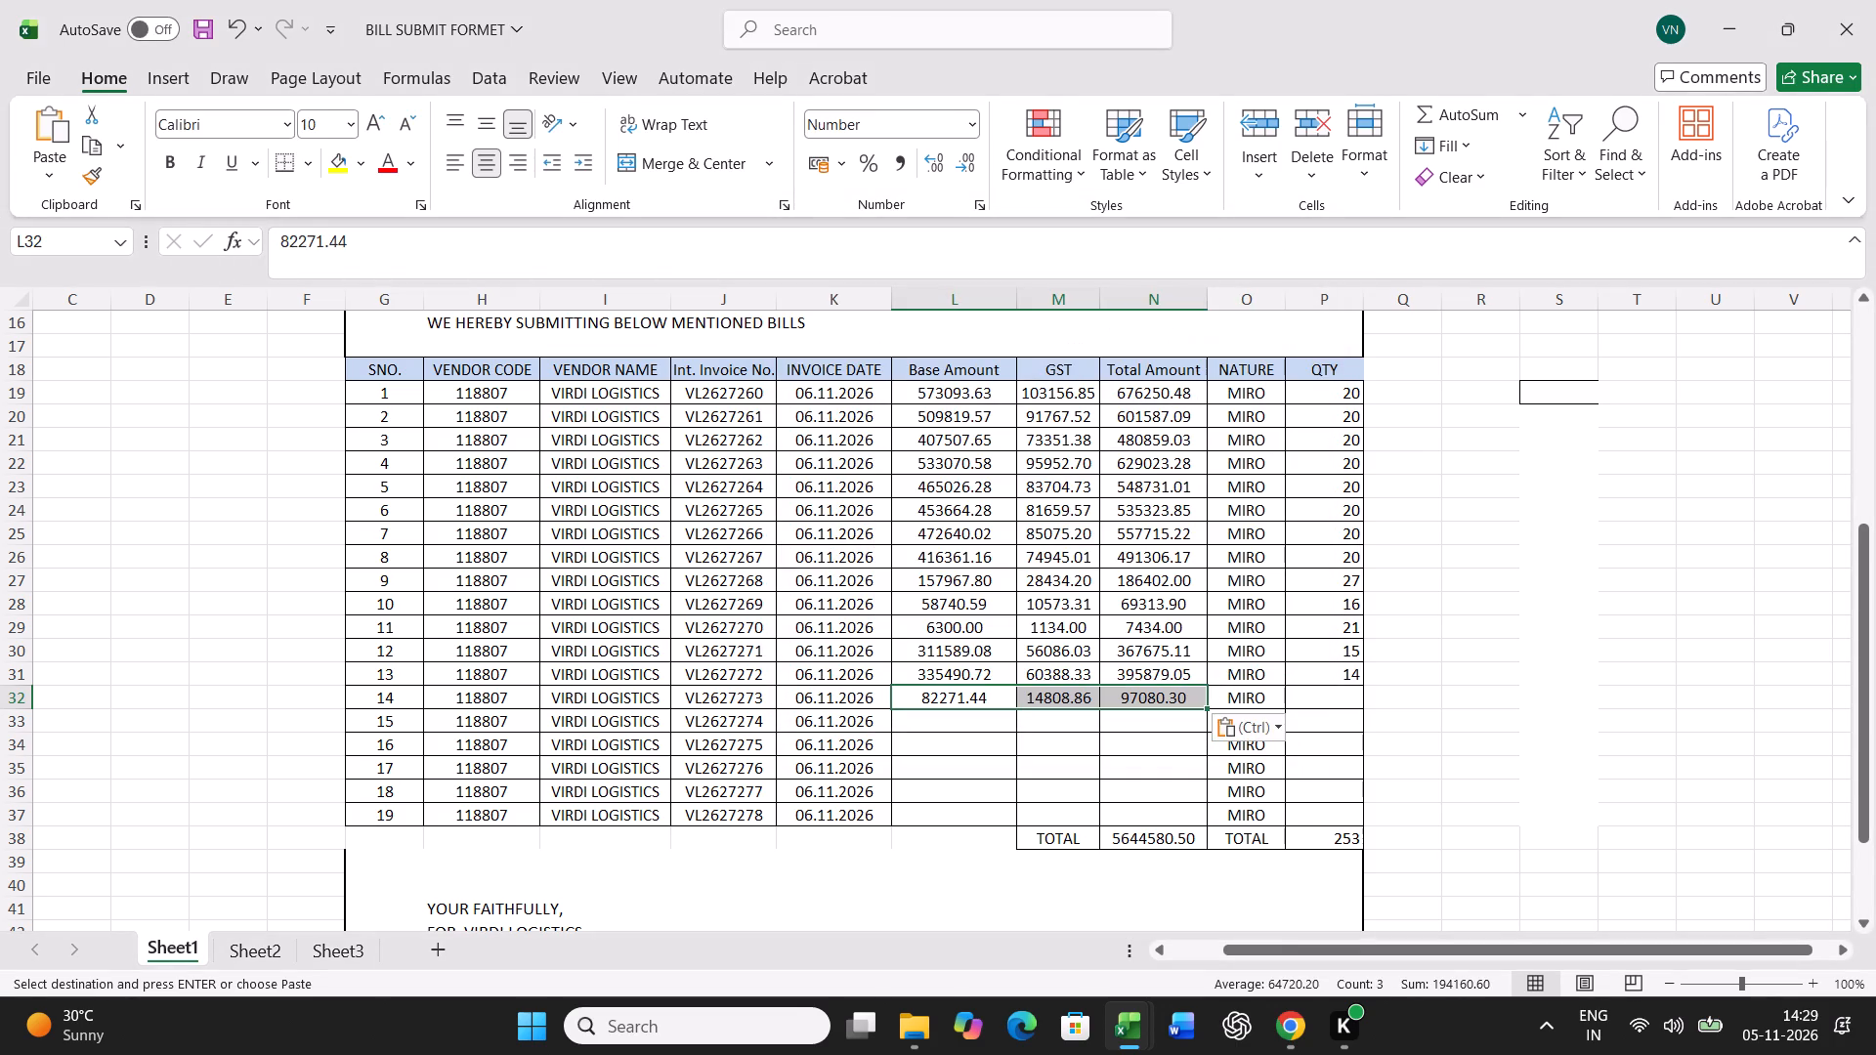
click(1143, 1029)
click(1244, 941)
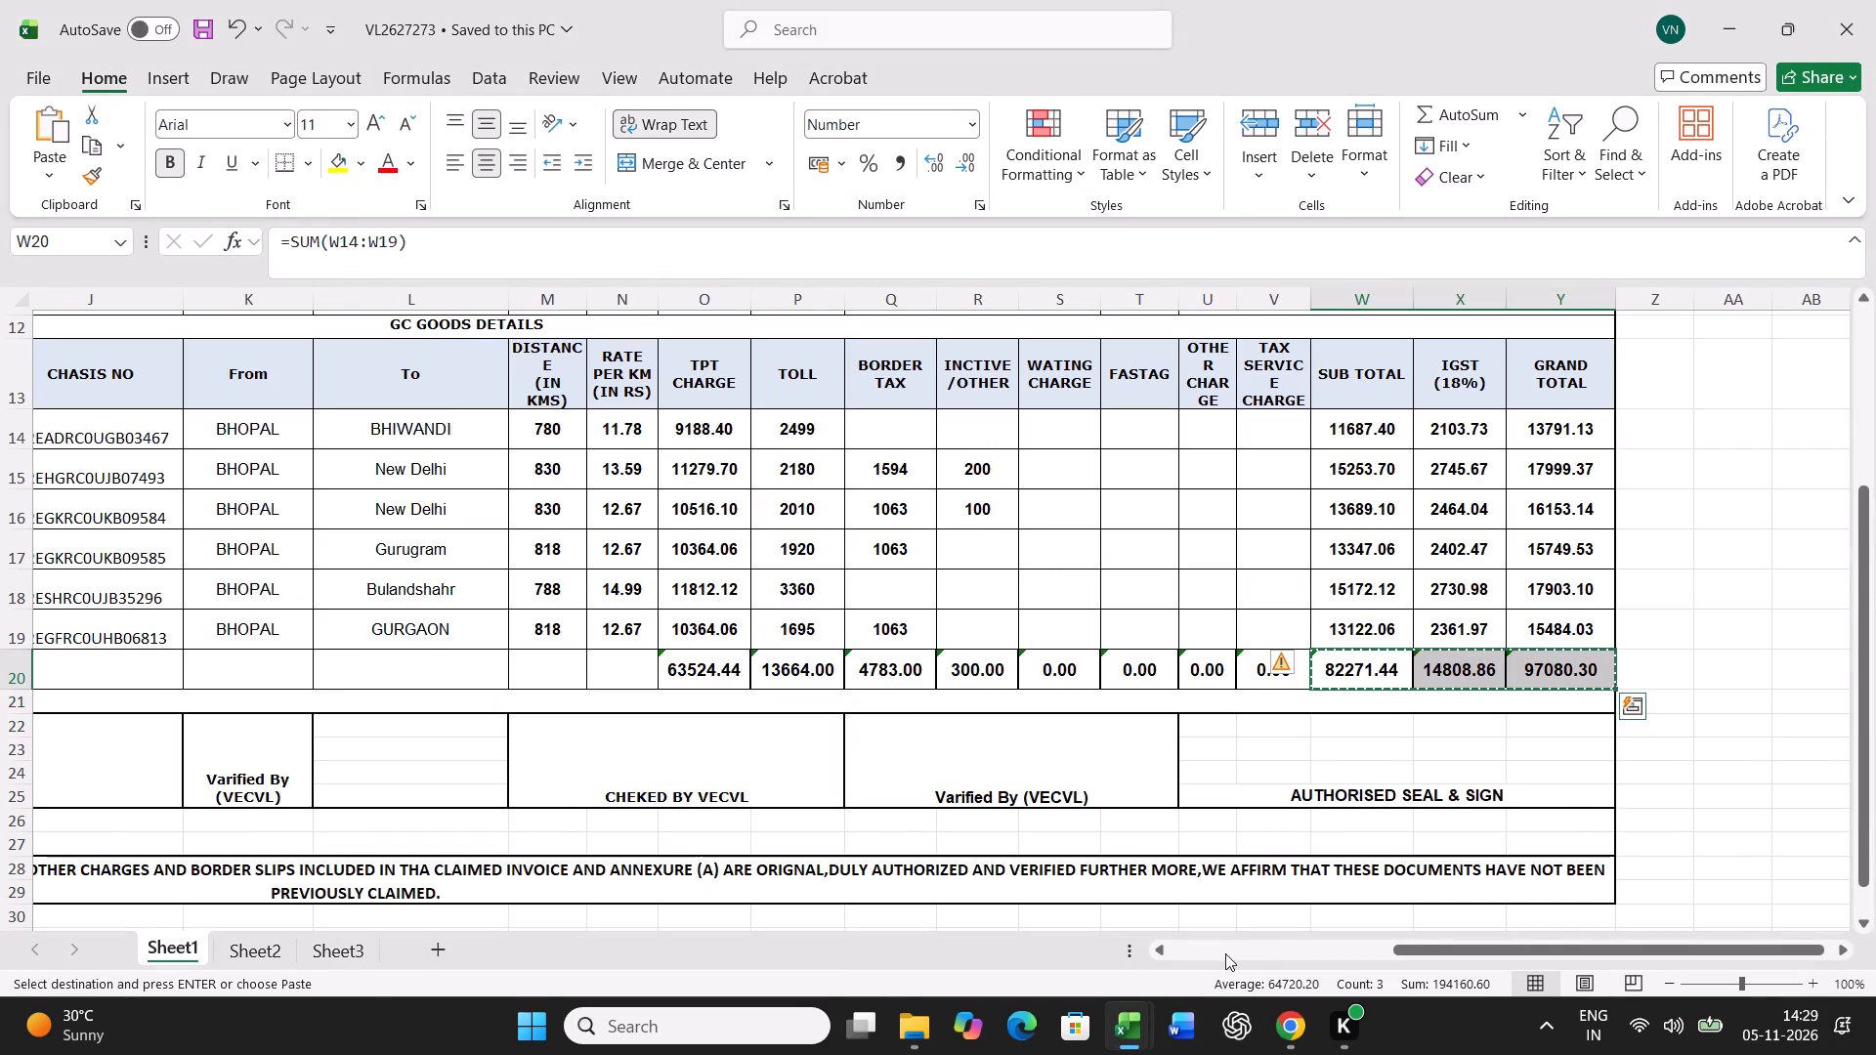
click(1368, 951)
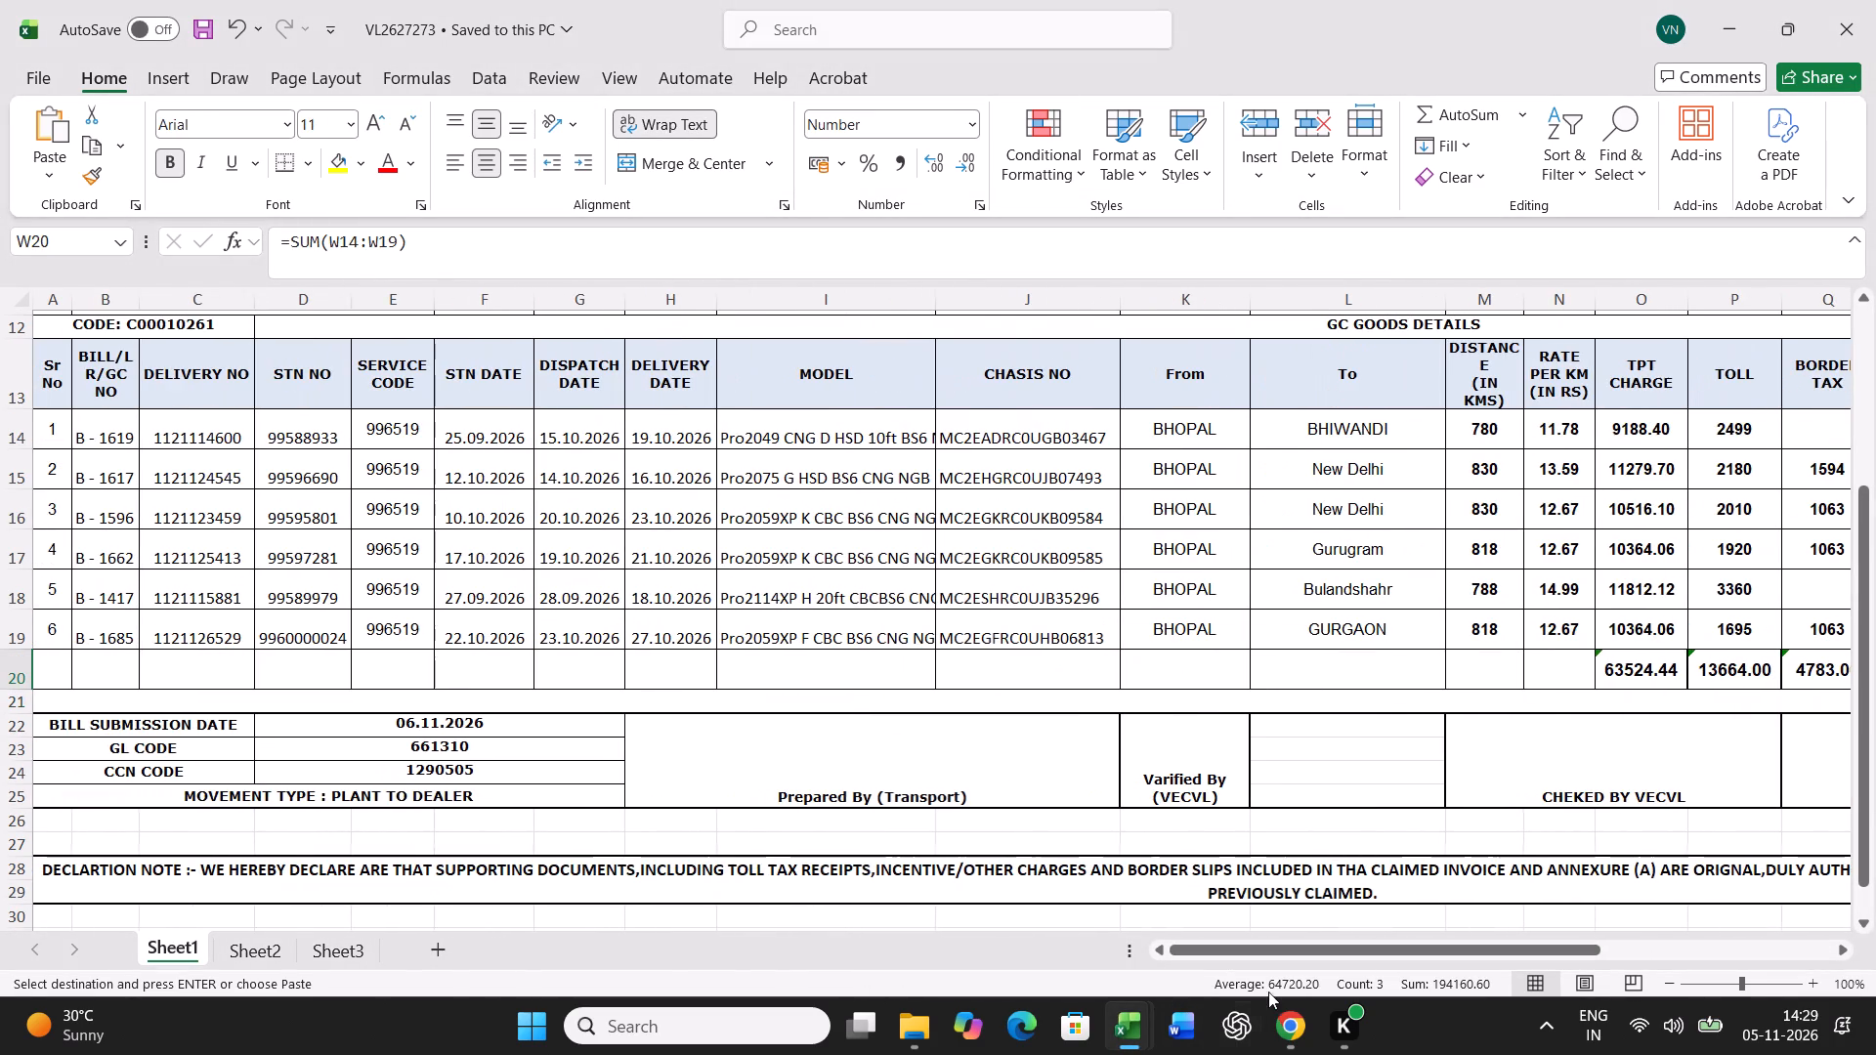
click(1131, 1024)
click(1002, 913)
click(1310, 703)
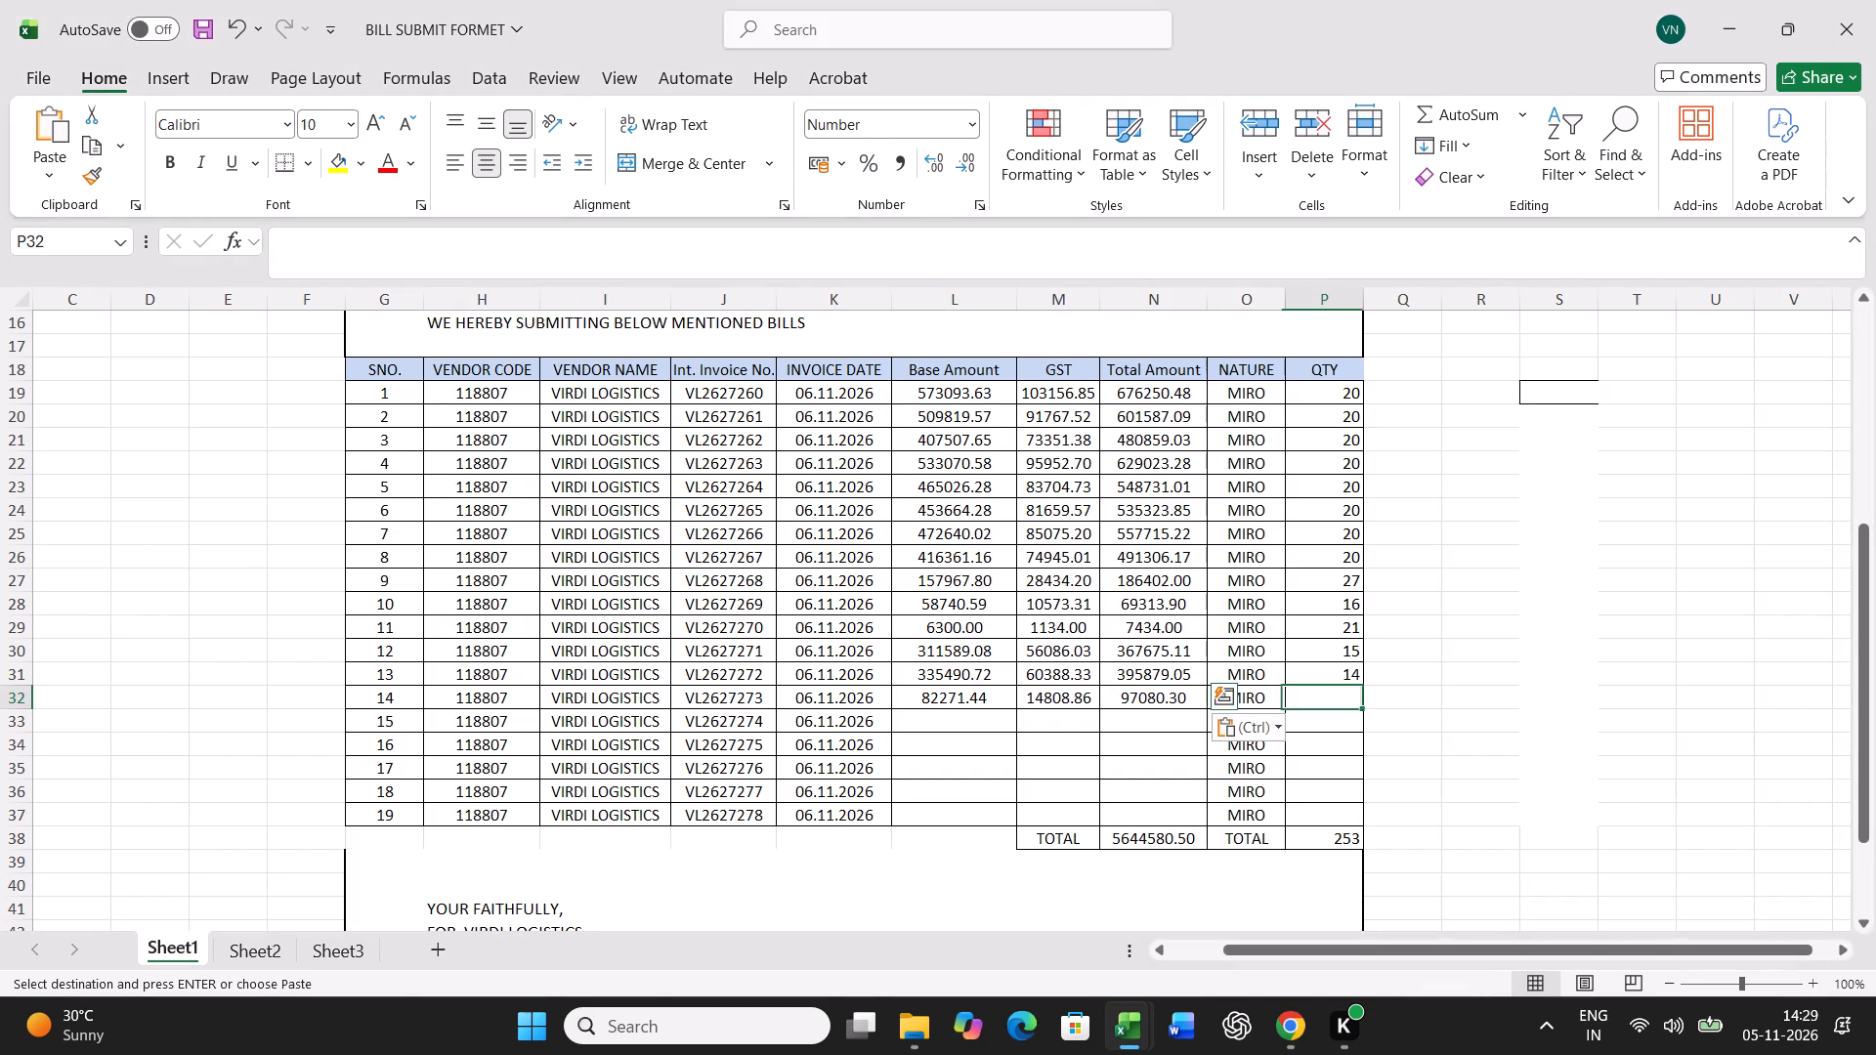
key(6)
key(Return)
Close bill VL2627273 and open bill VL2627274 from the 201 TO 300 folder.
click(1138, 1026)
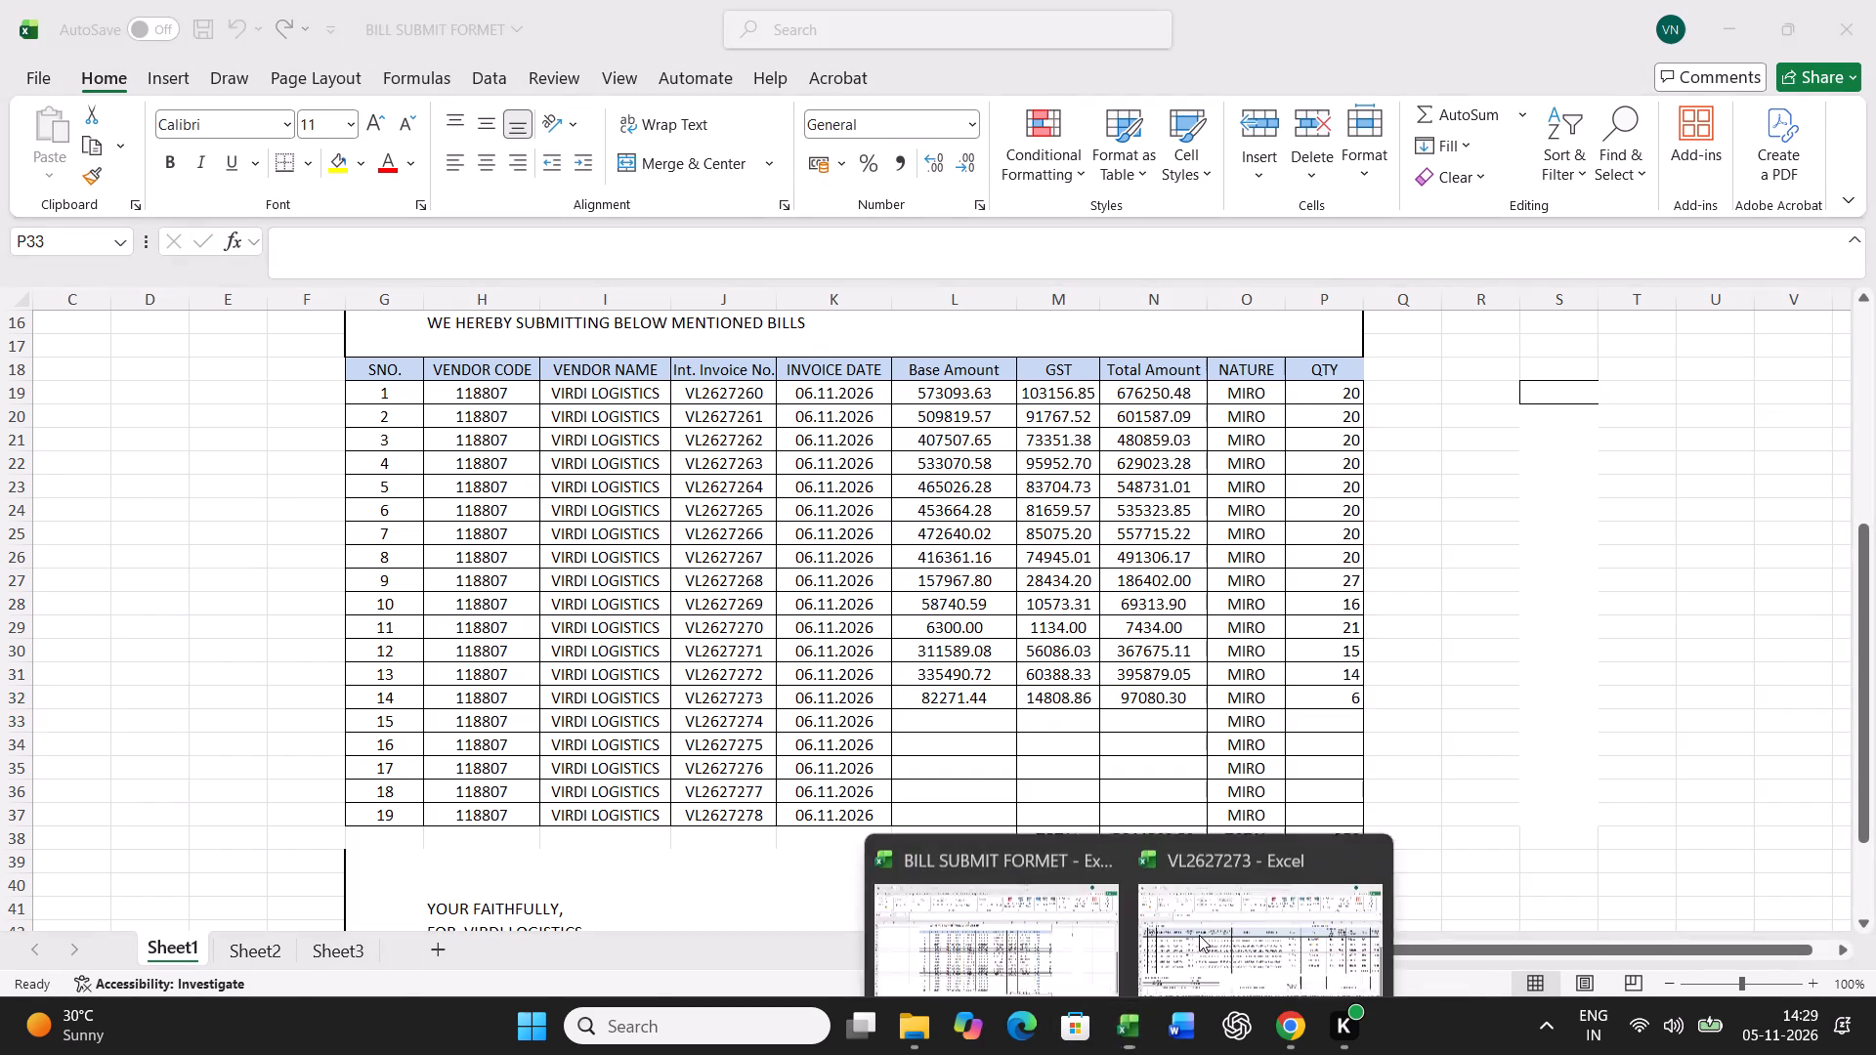
click(1210, 921)
click(1854, 16)
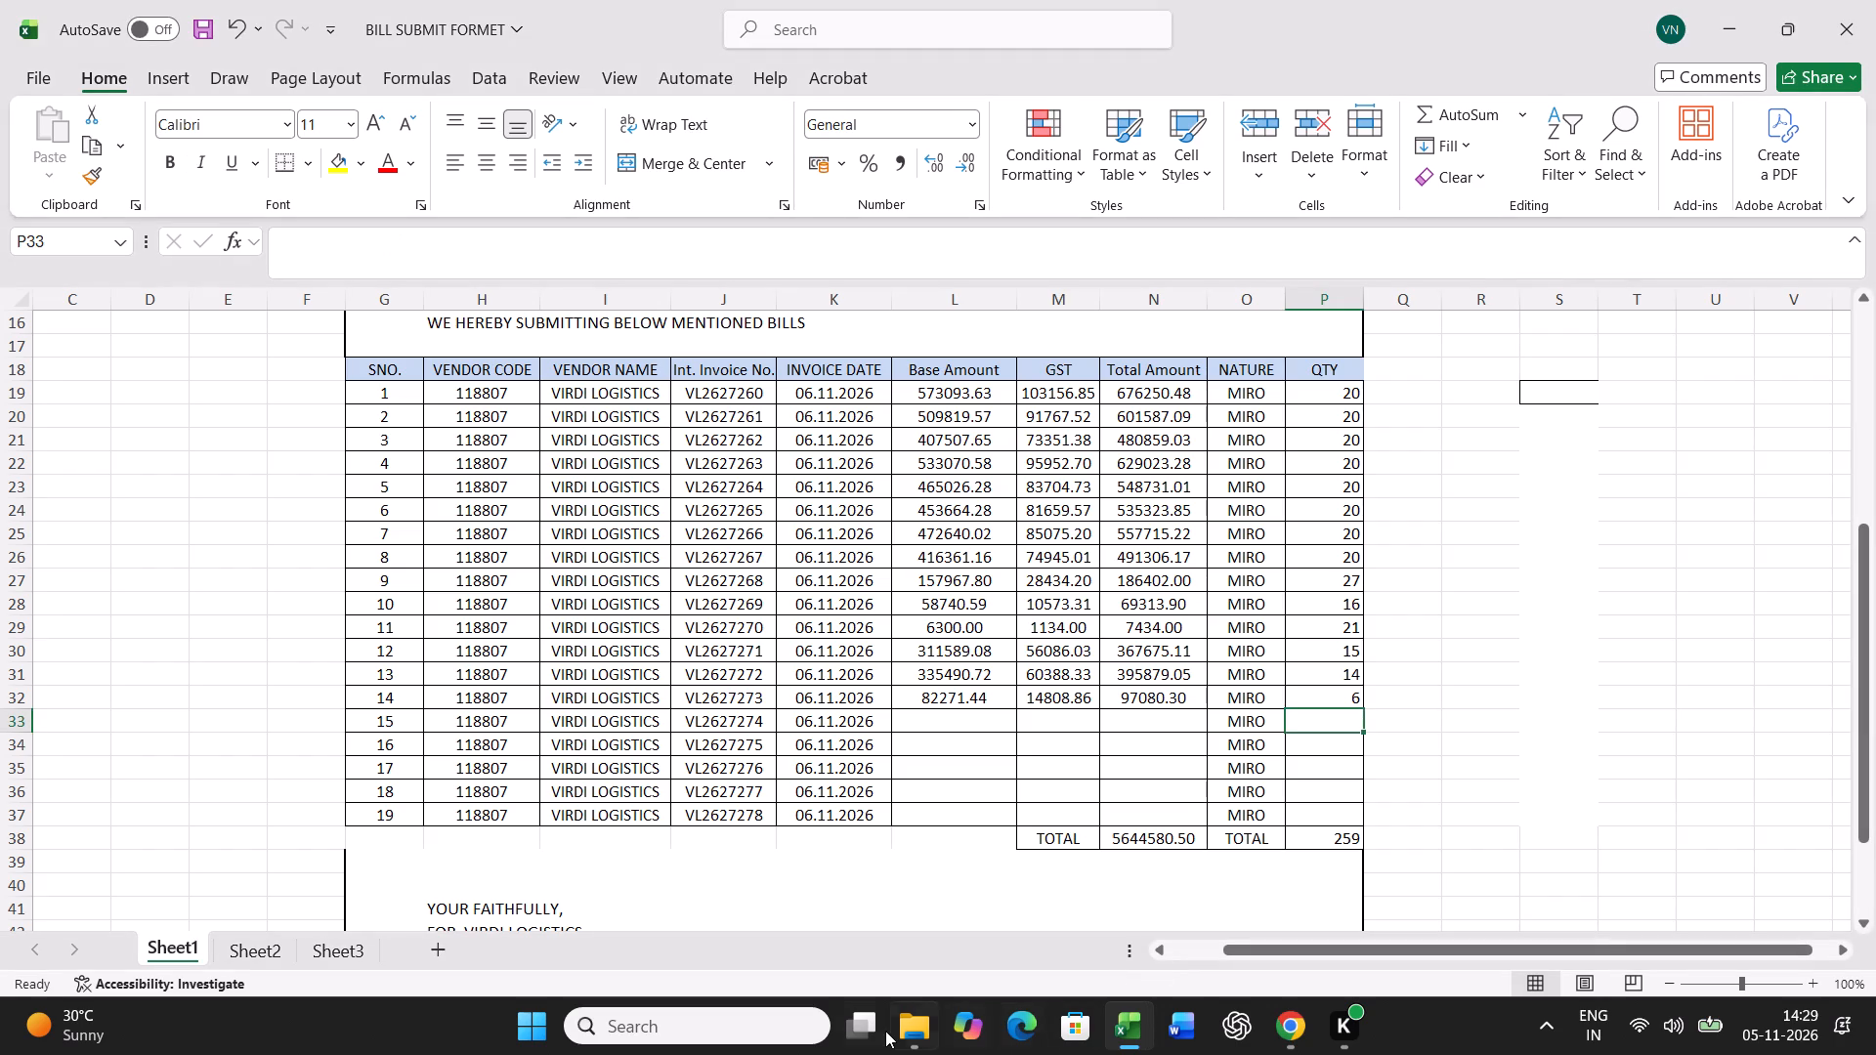
click(915, 1039)
double_click(289, 805)
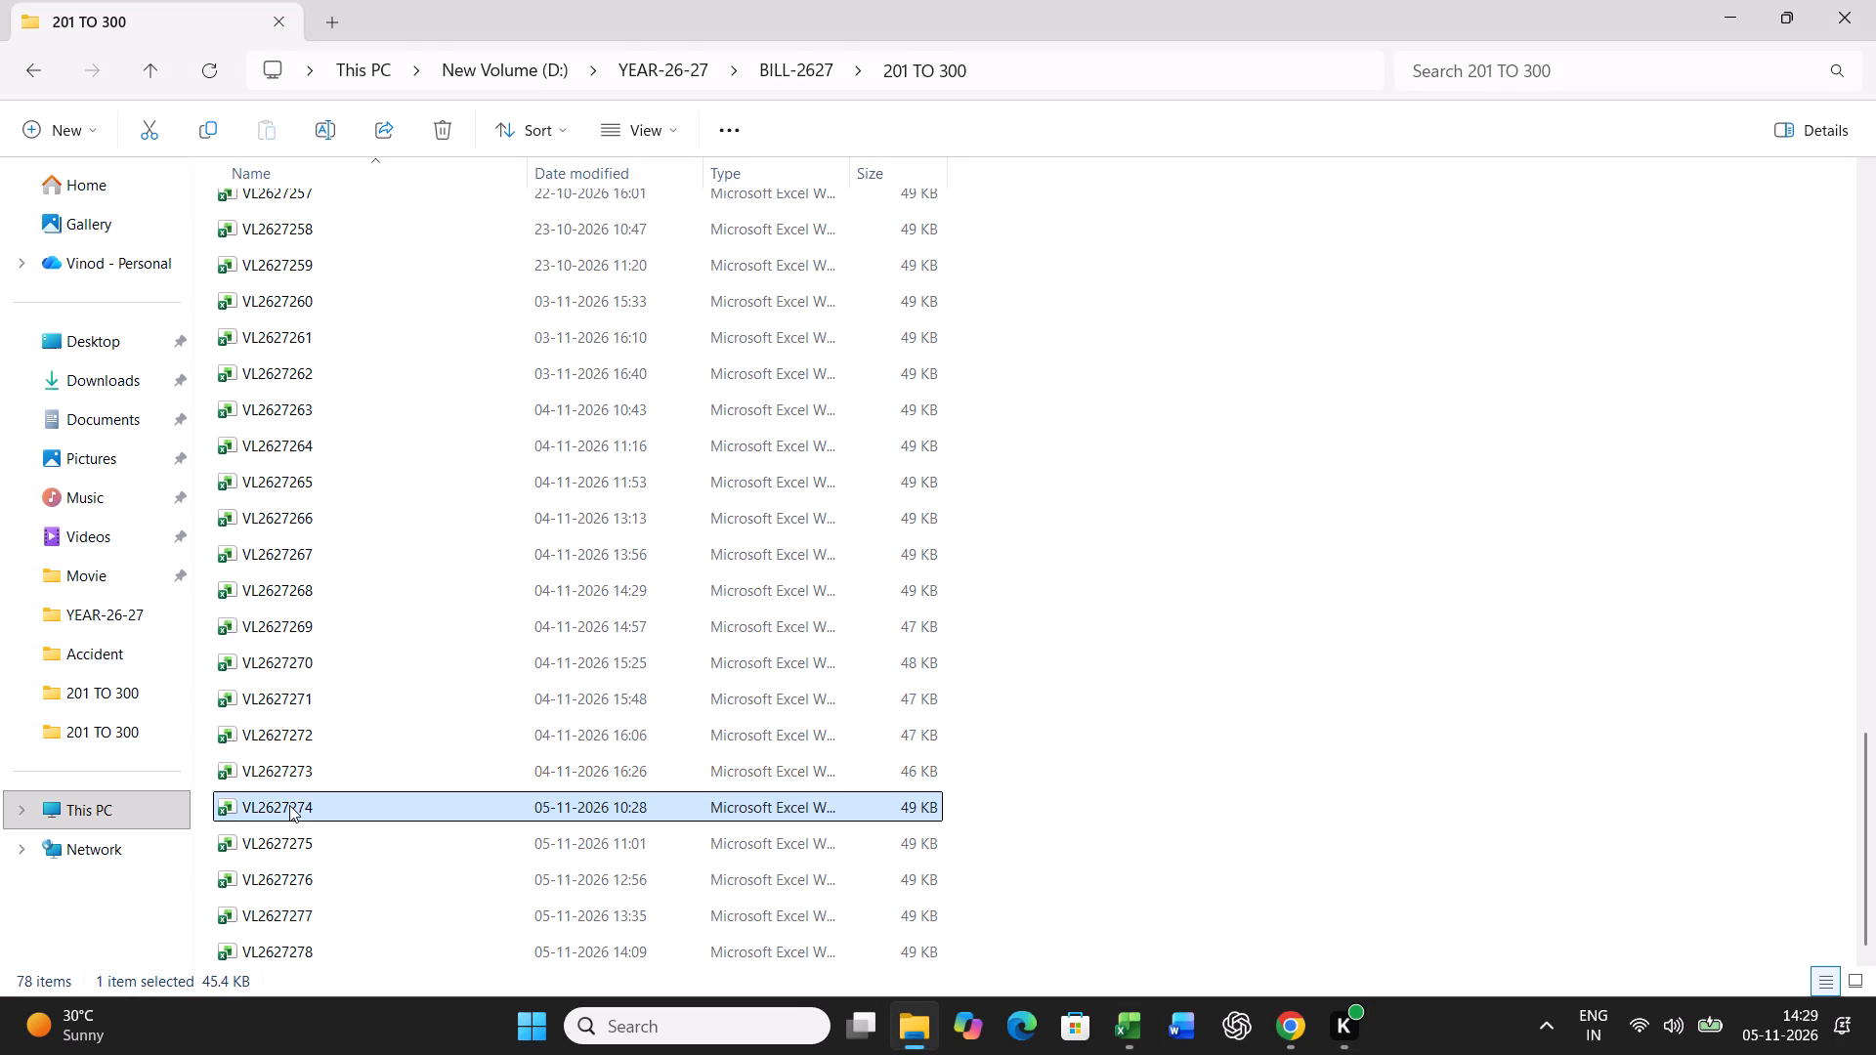
Copy the base, GST and total amount sums from bill VL2627274 and paste them as values into serial number 15 of the submission sheet.
scroll(1247, 692, down, 4)
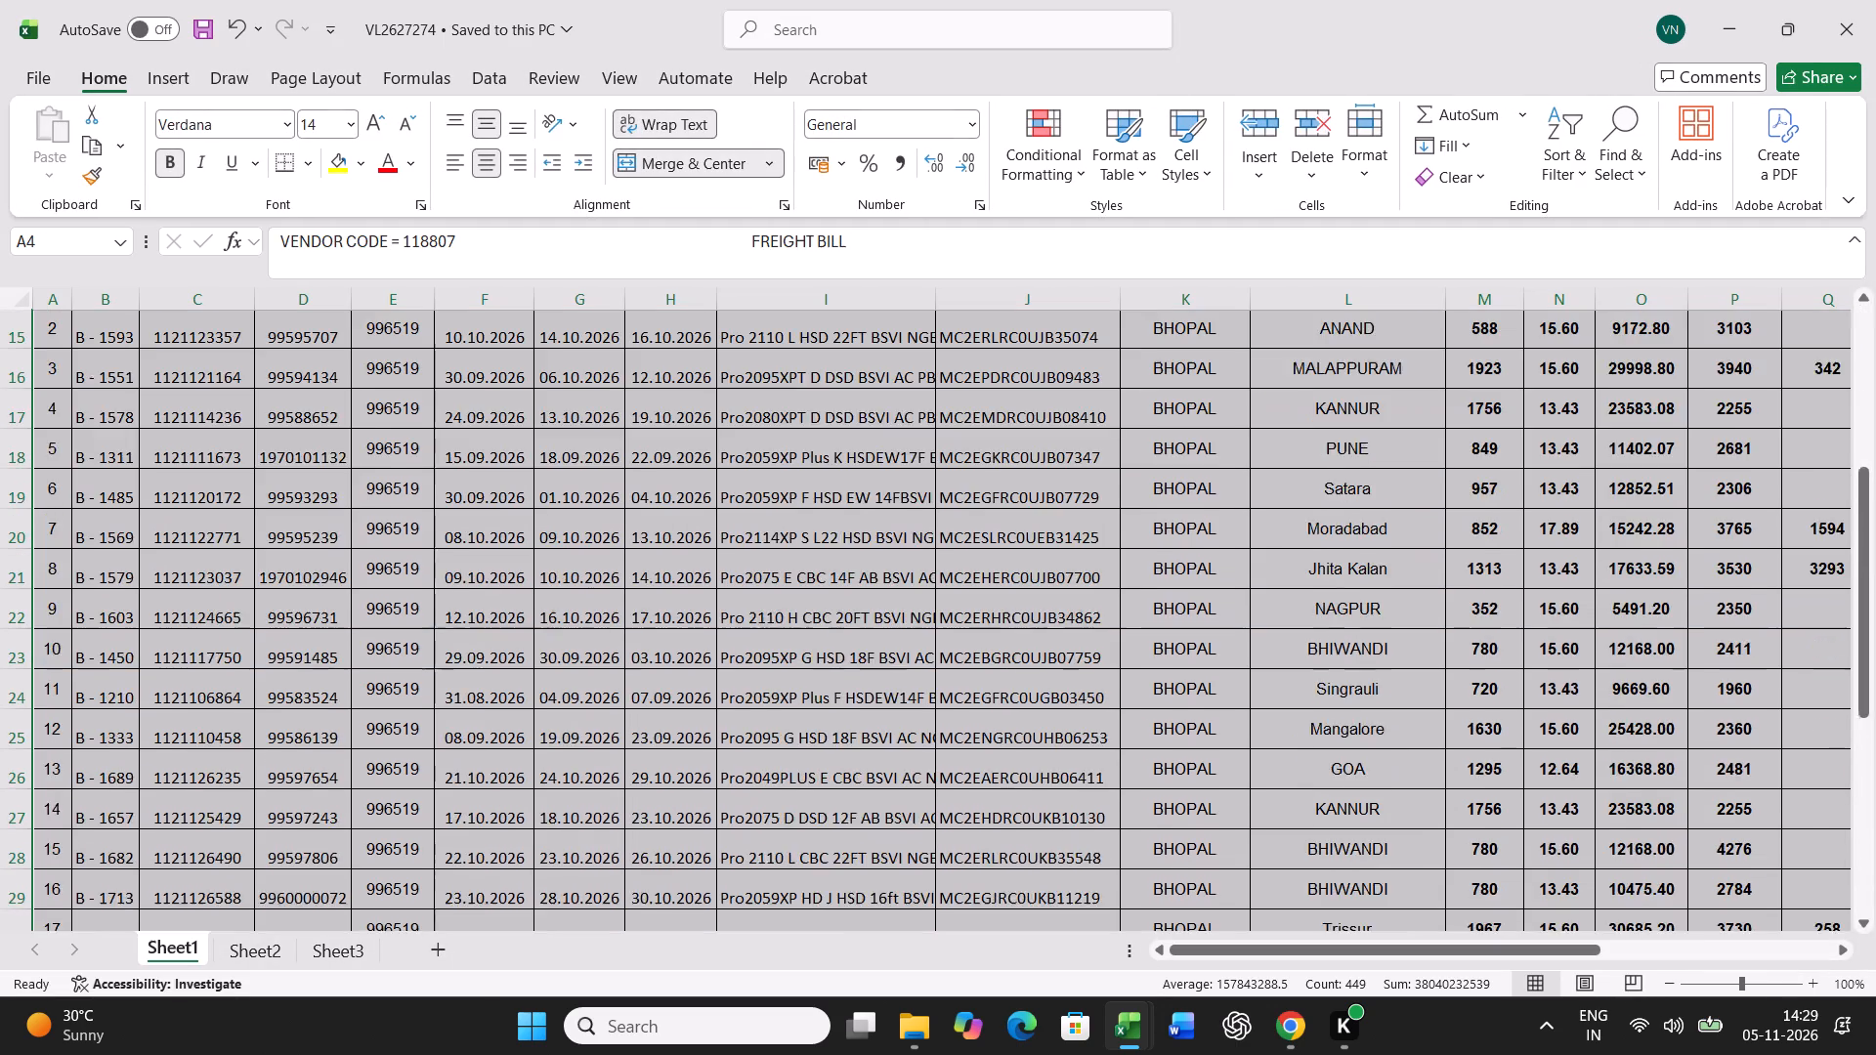
scroll(1247, 692, down, 9)
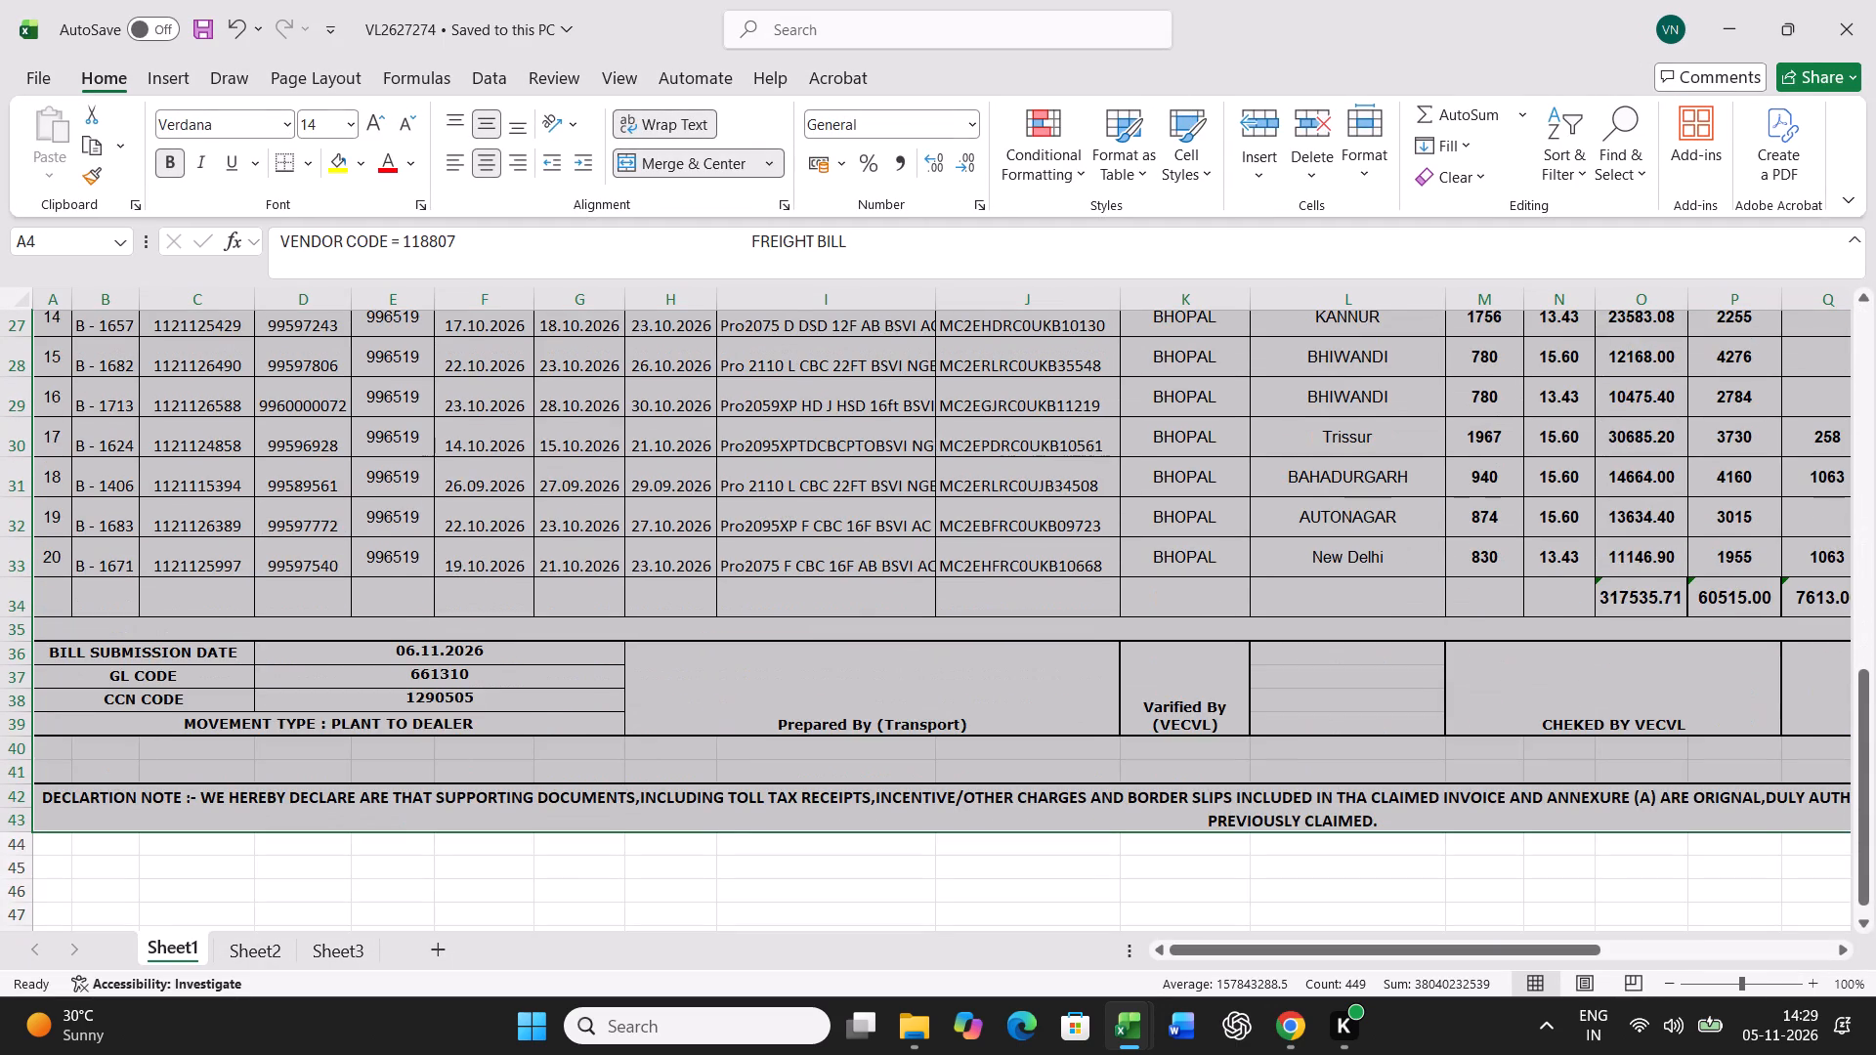
drag(1471, 953, 1752, 951)
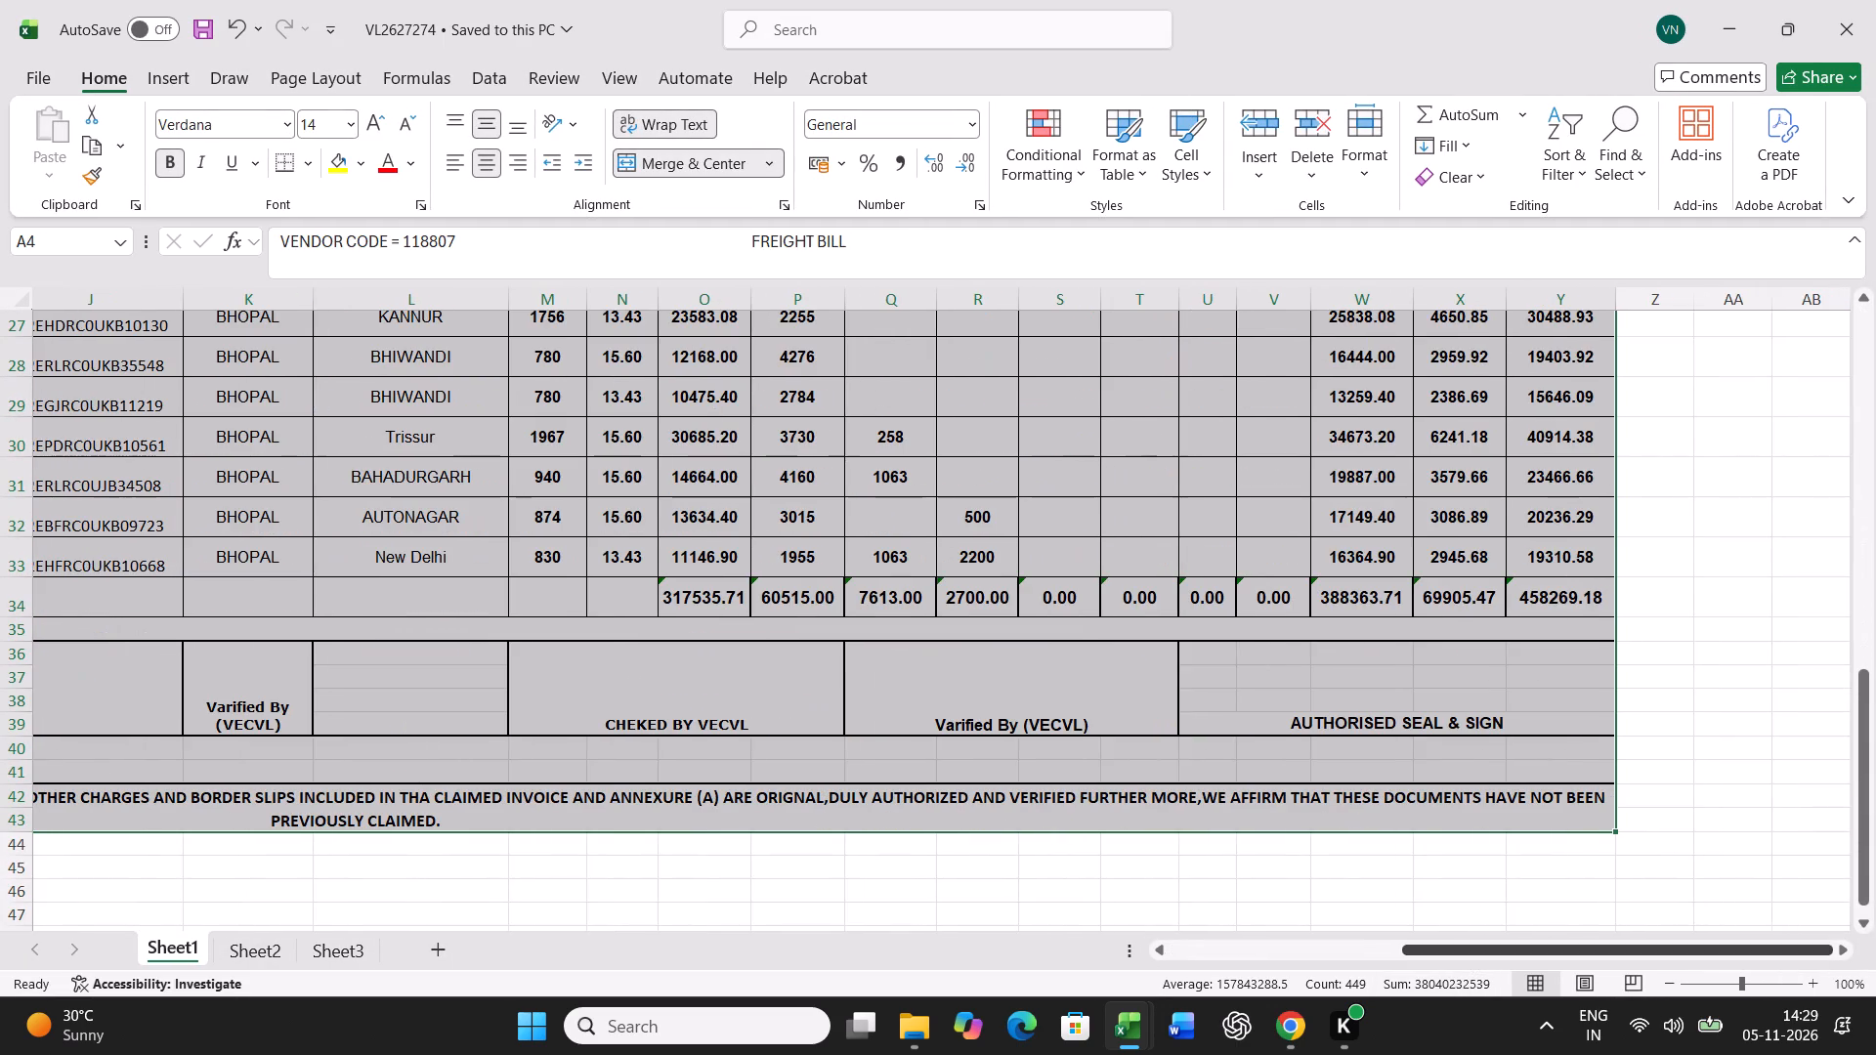
drag(1361, 594, 1540, 608)
key(ctrl+c)
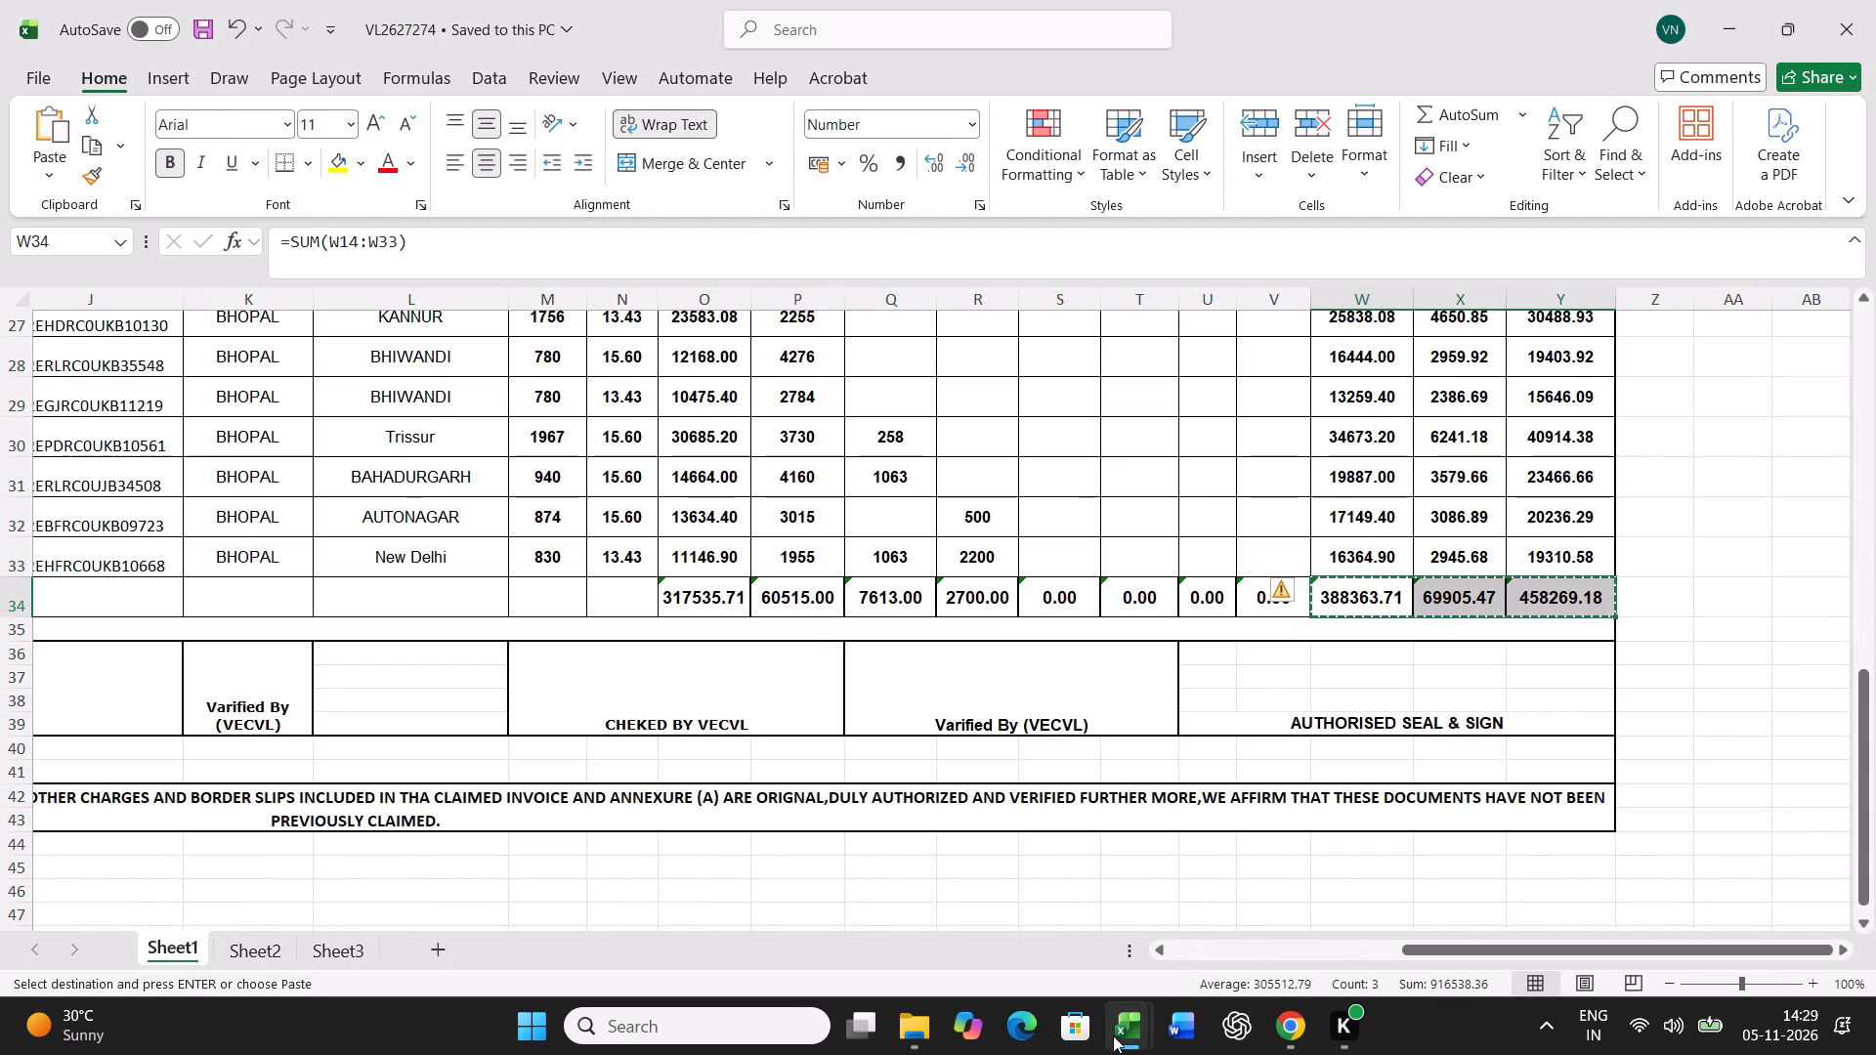
click(1114, 1034)
click(1066, 933)
right_click(954, 720)
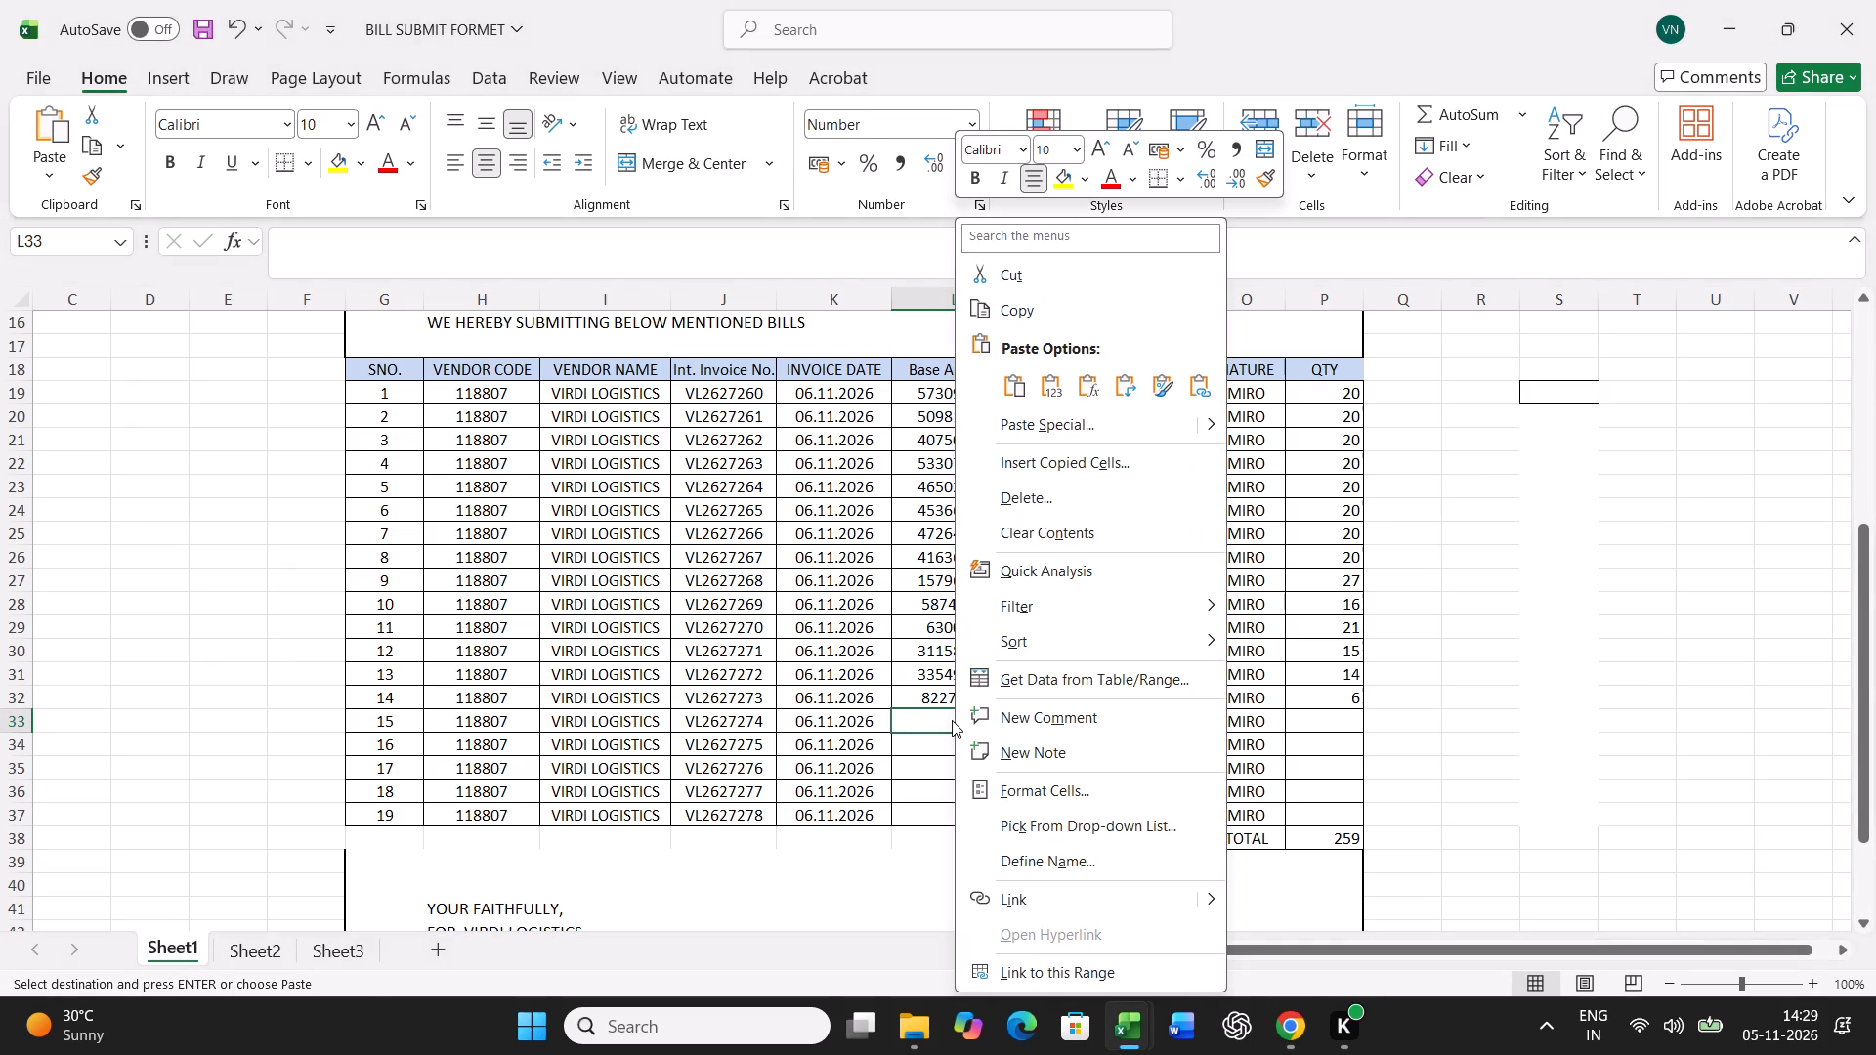
click(1059, 429)
click(875, 369)
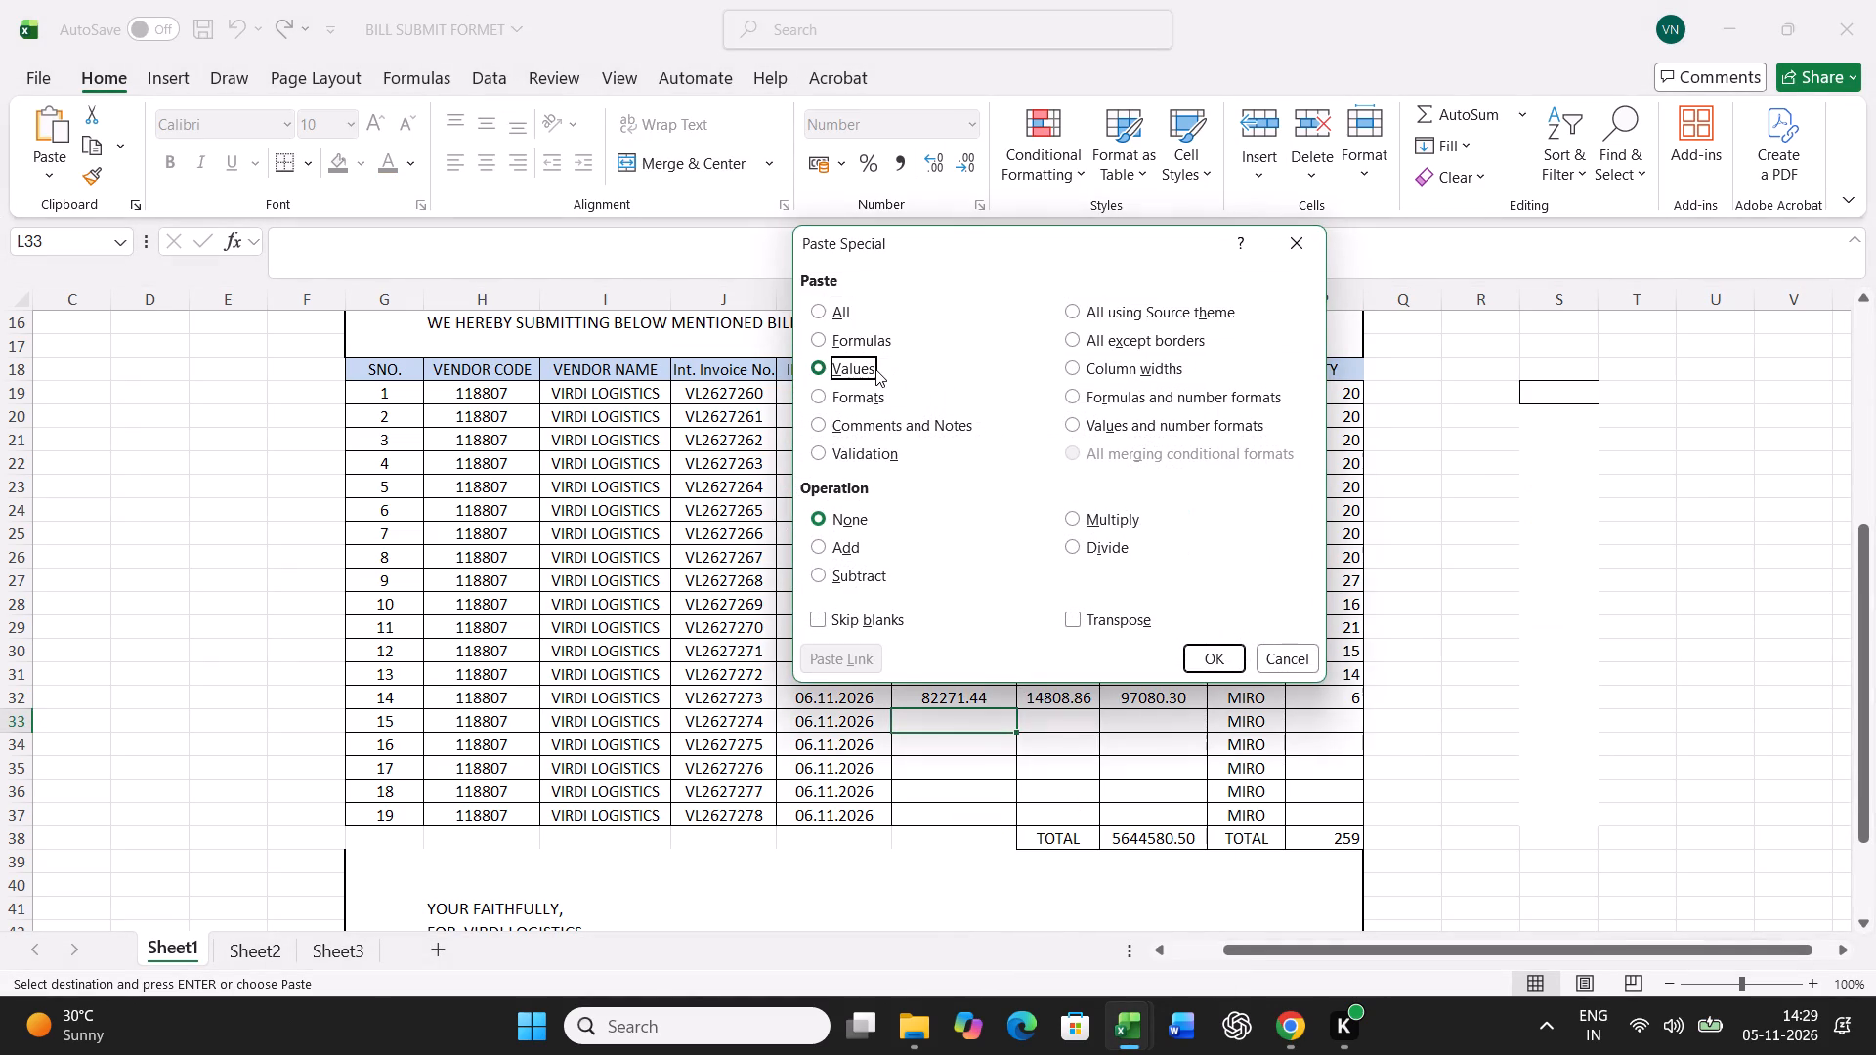
click(1185, 660)
Check the number of entries in bill VL2627274, close it, and enter a quantity of 20 for that invoice in the submission sheet.
click(1112, 1025)
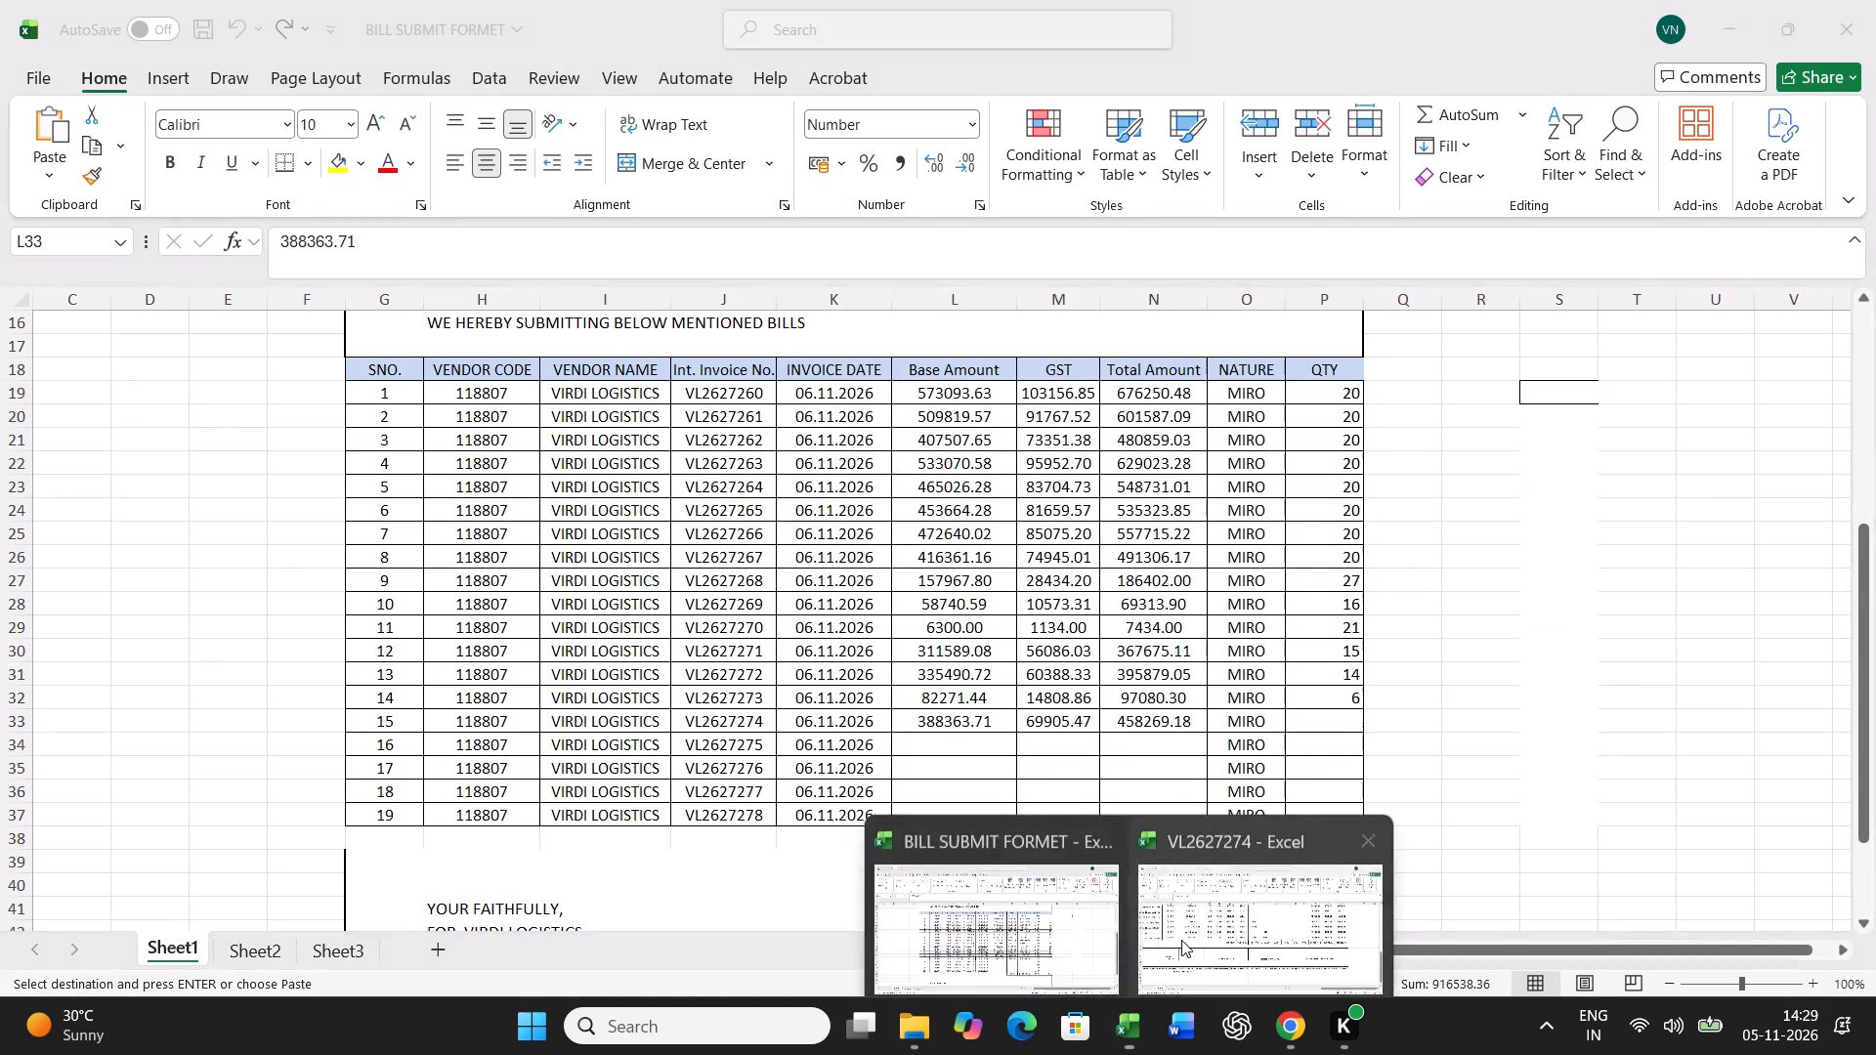
click(1181, 940)
click(1200, 949)
click(1861, 7)
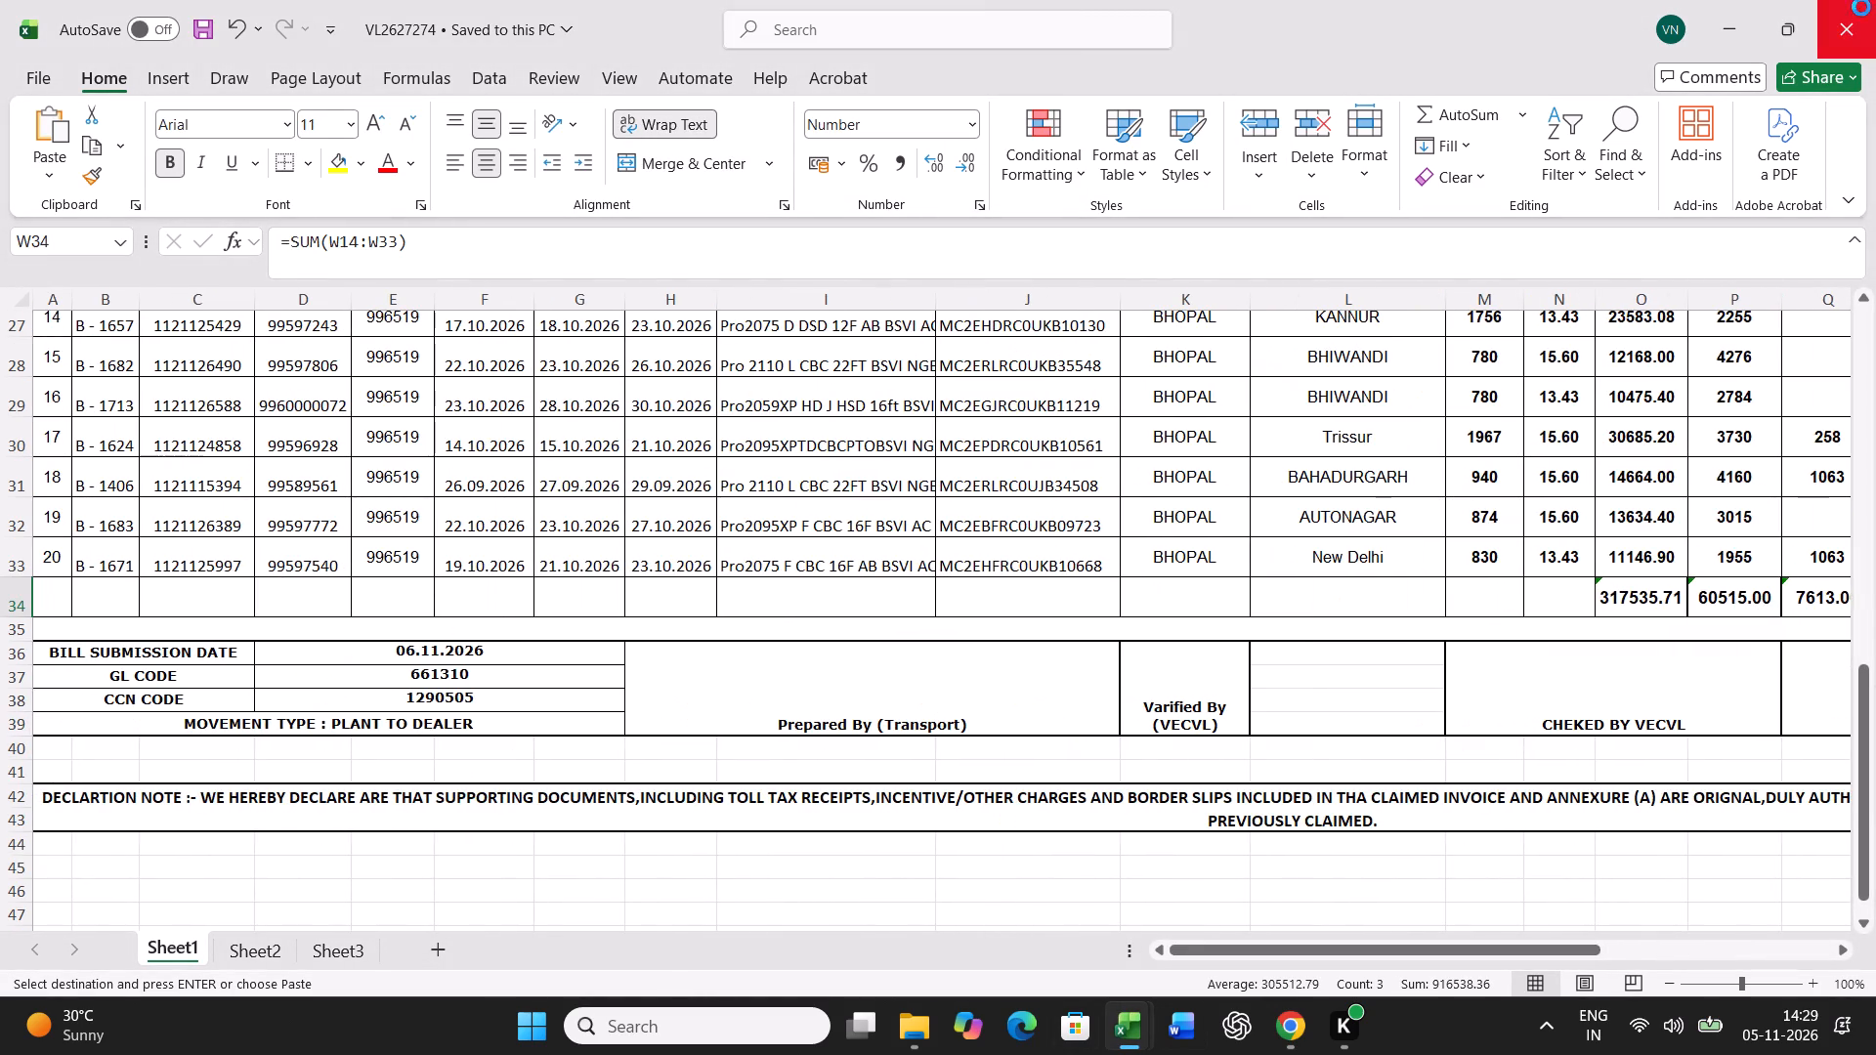
click(1318, 715)
text(20)
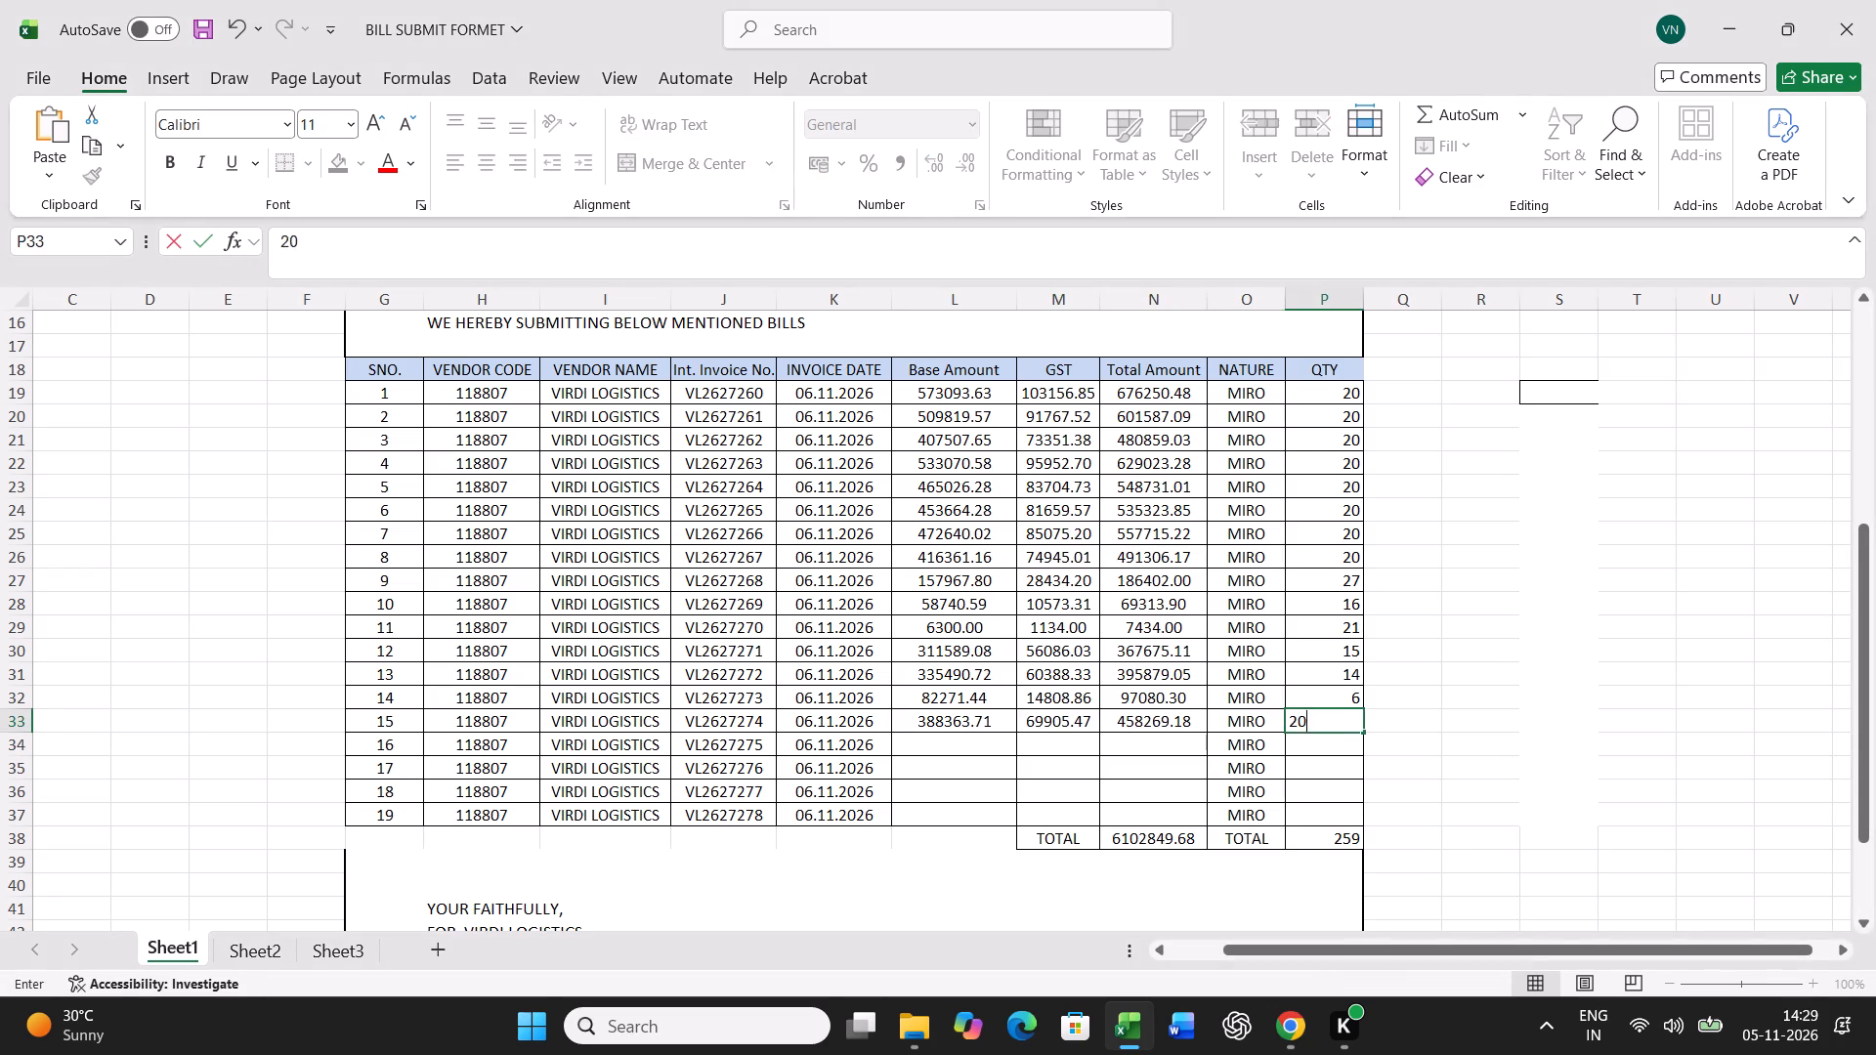
key(Return)
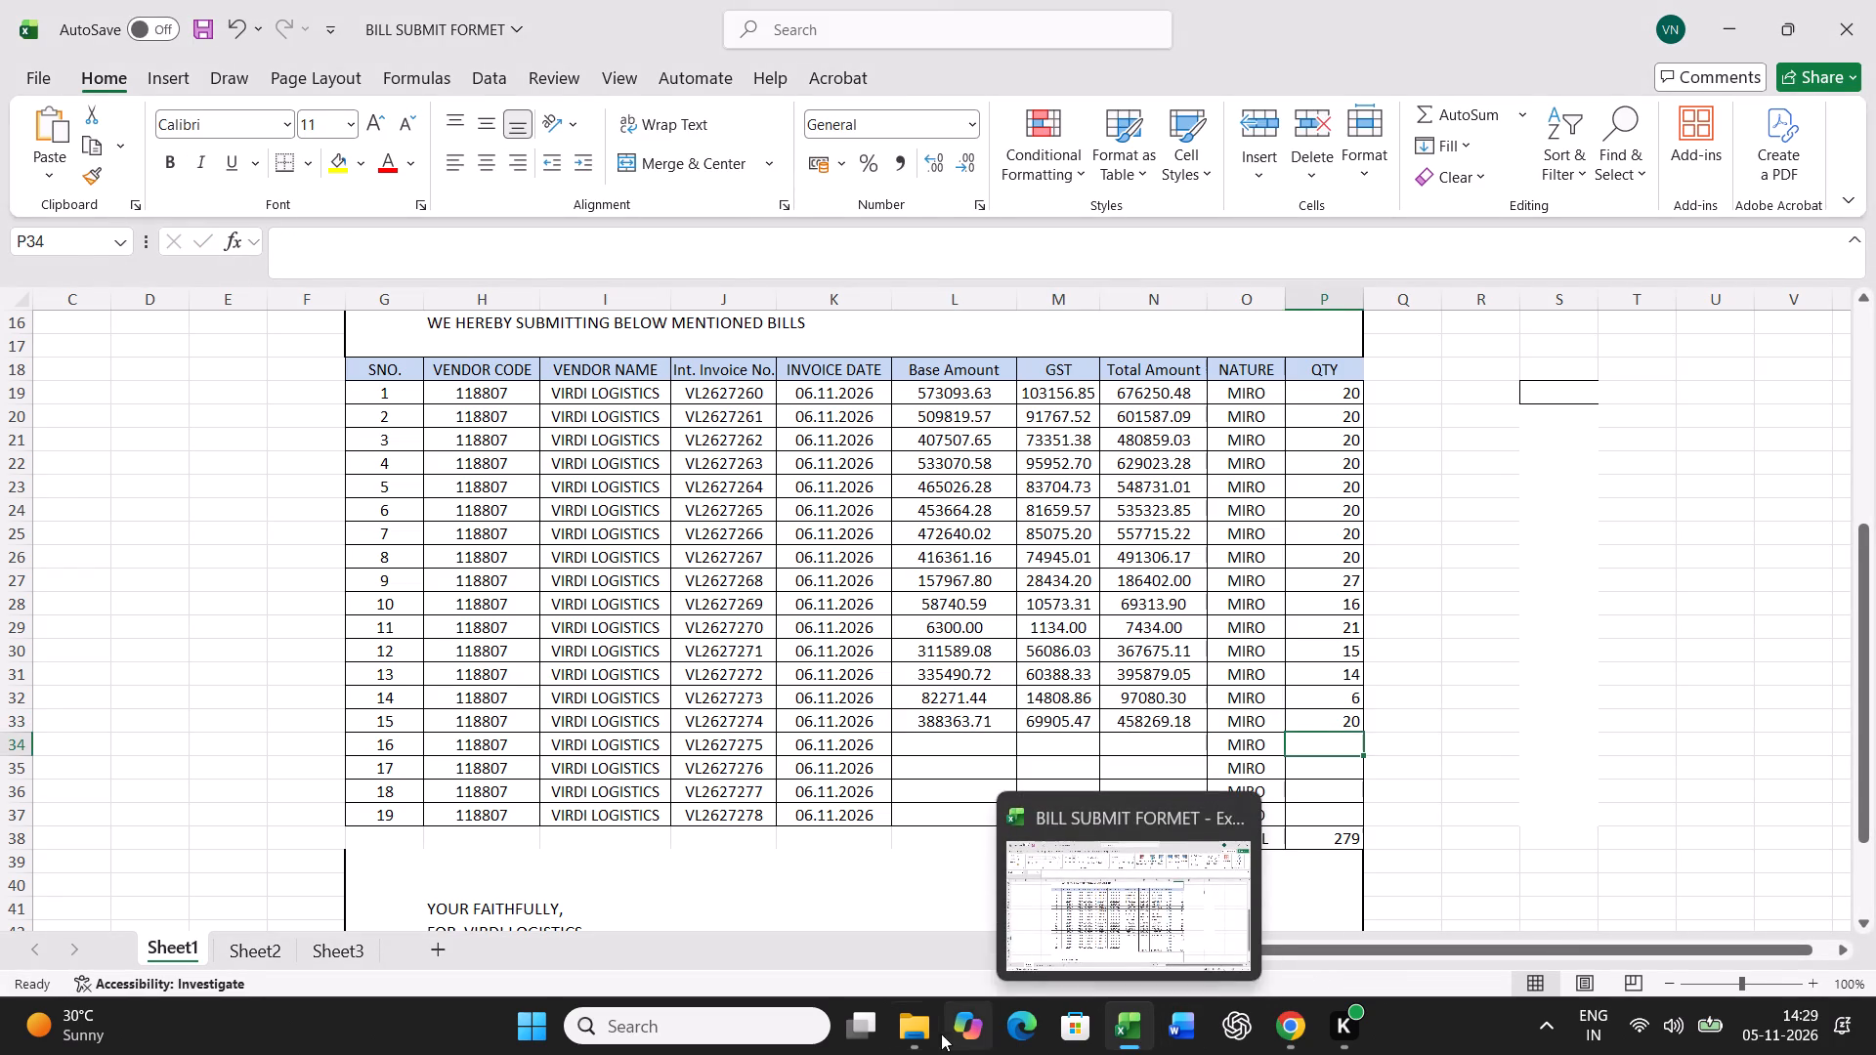
Open bill VL2627275 and paste its base, GST and total amount sums as values into serial number 16 of the submission sheet.
click(922, 1030)
double_click(292, 842)
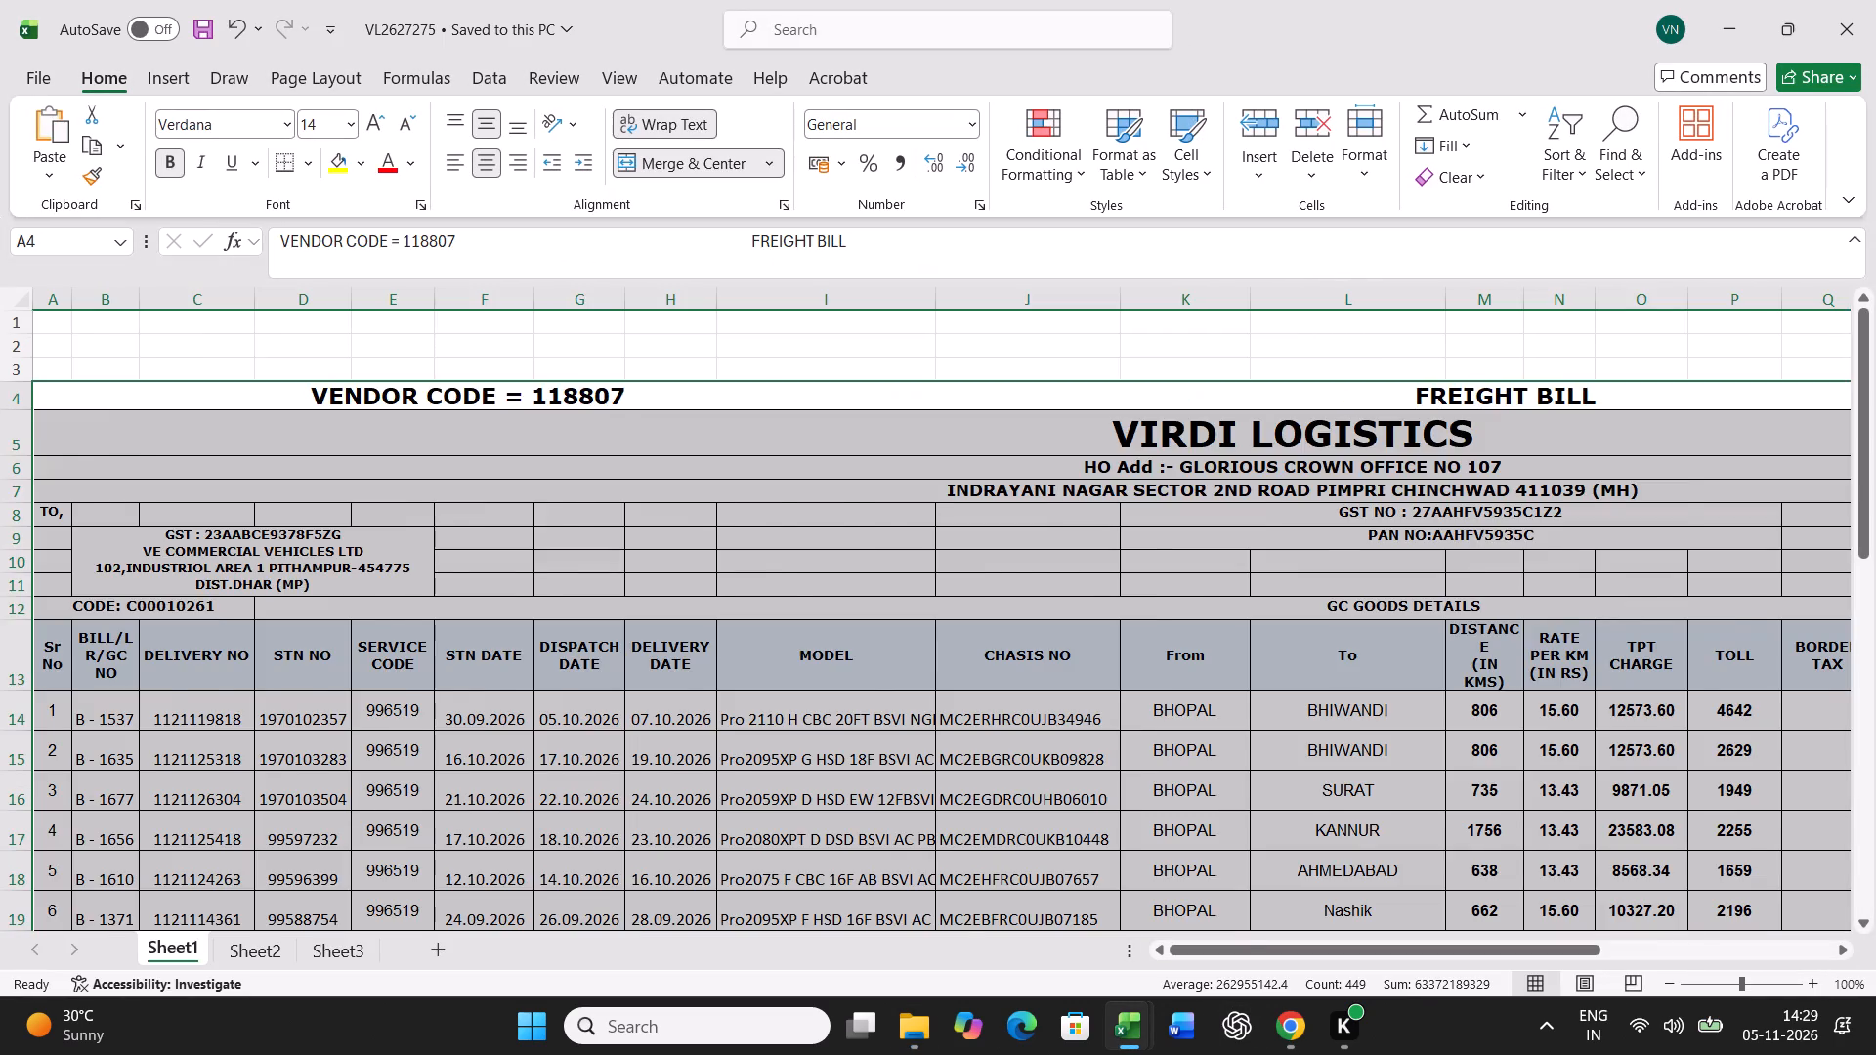
scroll(1126, 679, down, 12)
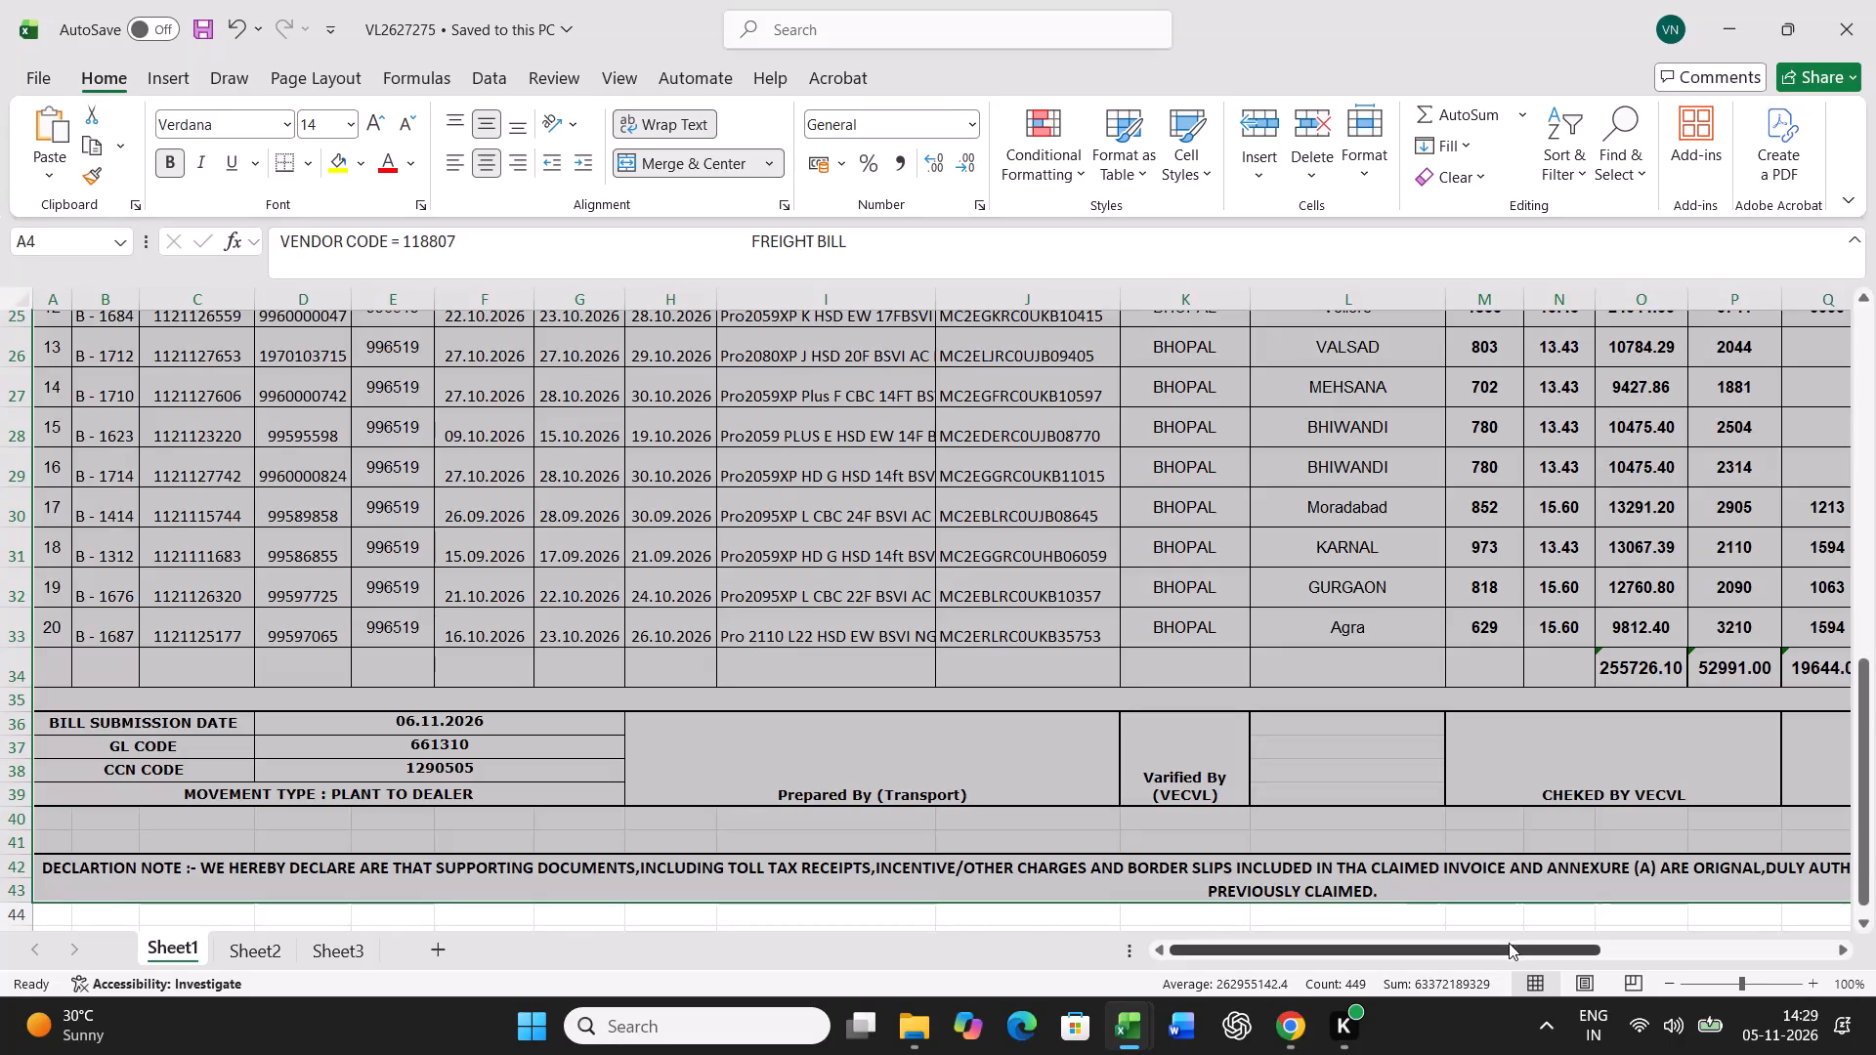
drag(1509, 947, 1793, 958)
drag(1344, 669, 1529, 675)
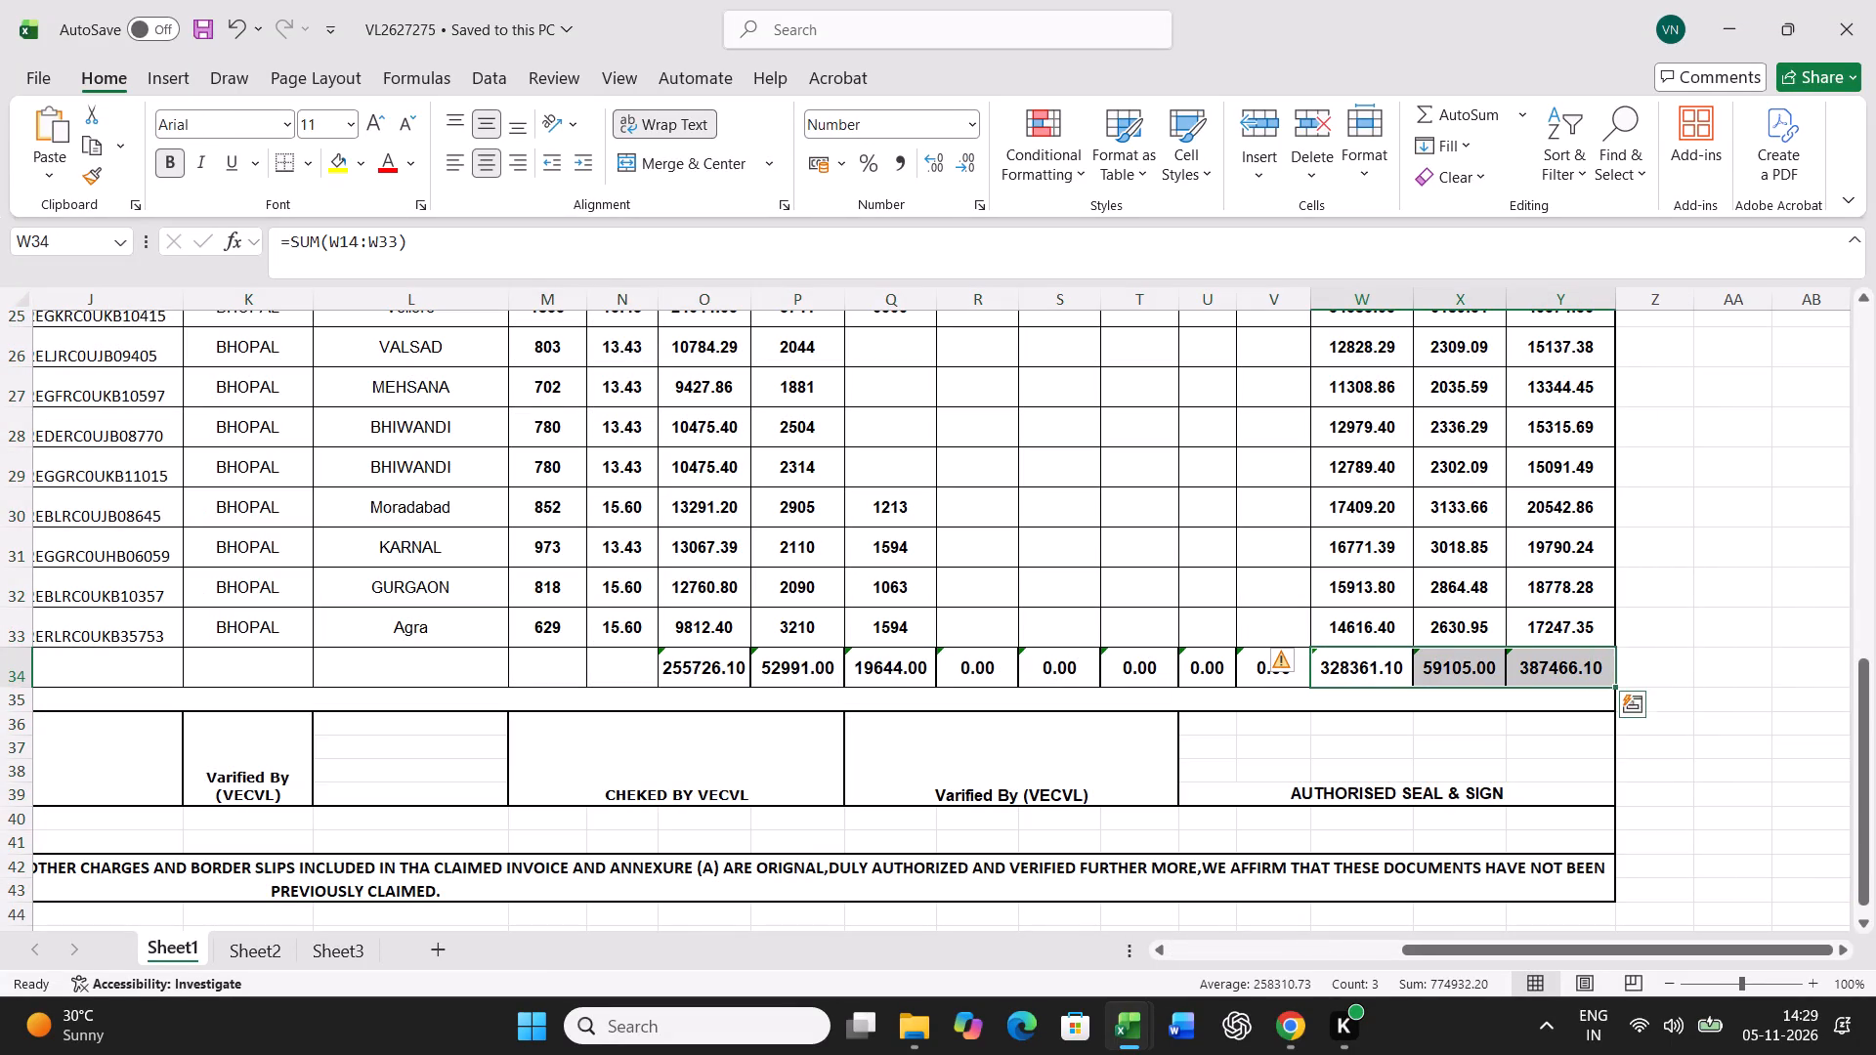
key(ctrl+c)
click(1147, 1010)
click(1070, 929)
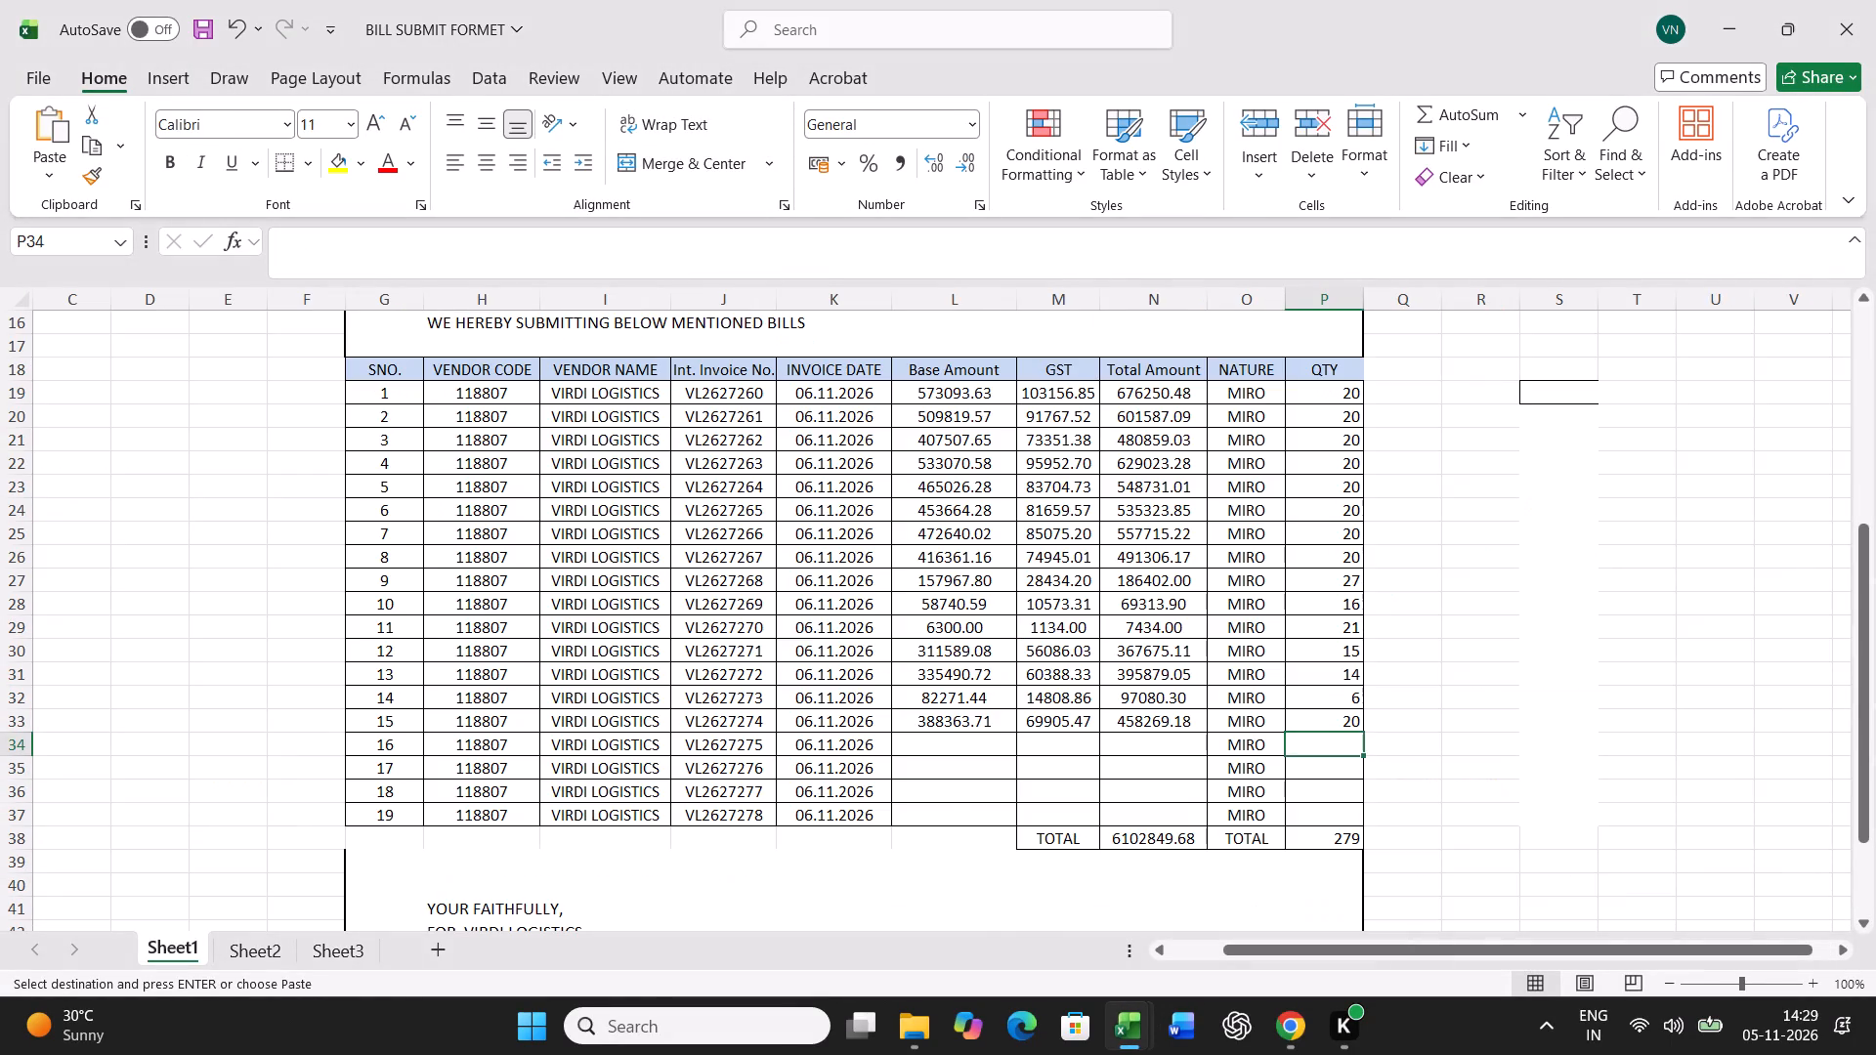
right_click(932, 741)
click(1038, 428)
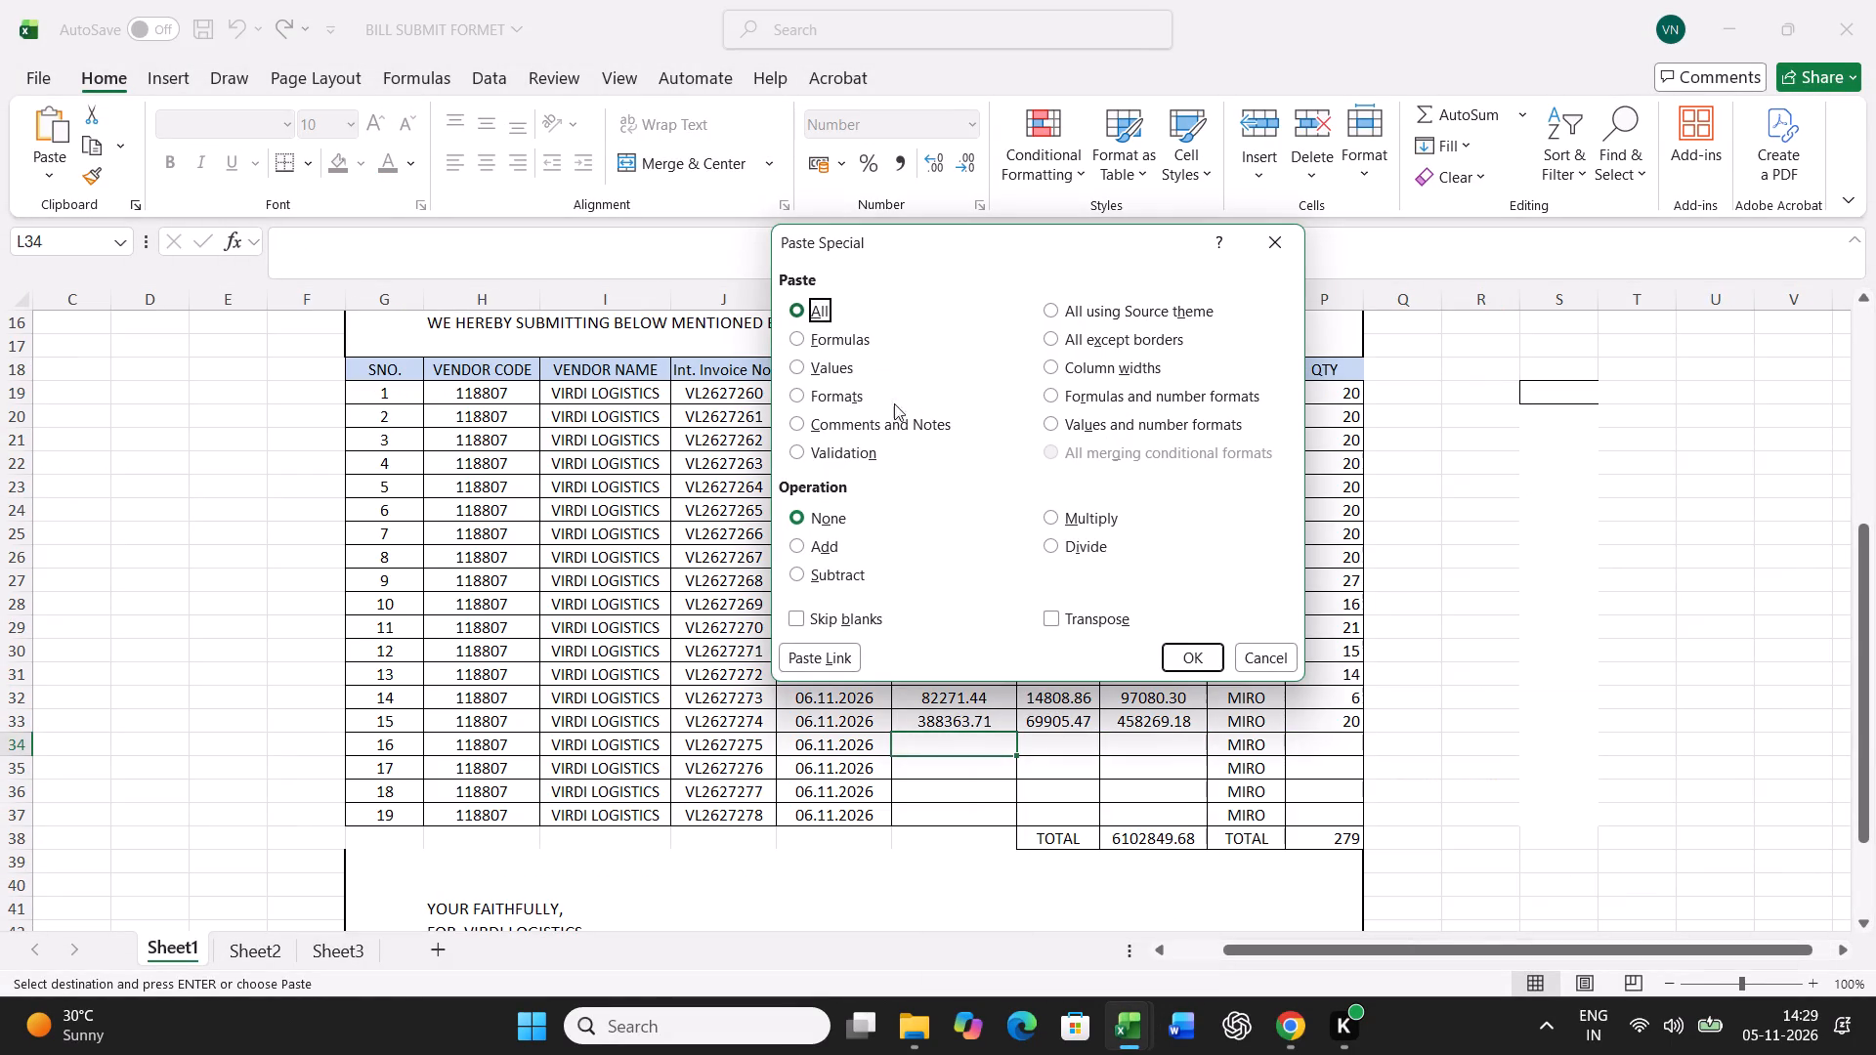
click(840, 374)
click(1197, 659)
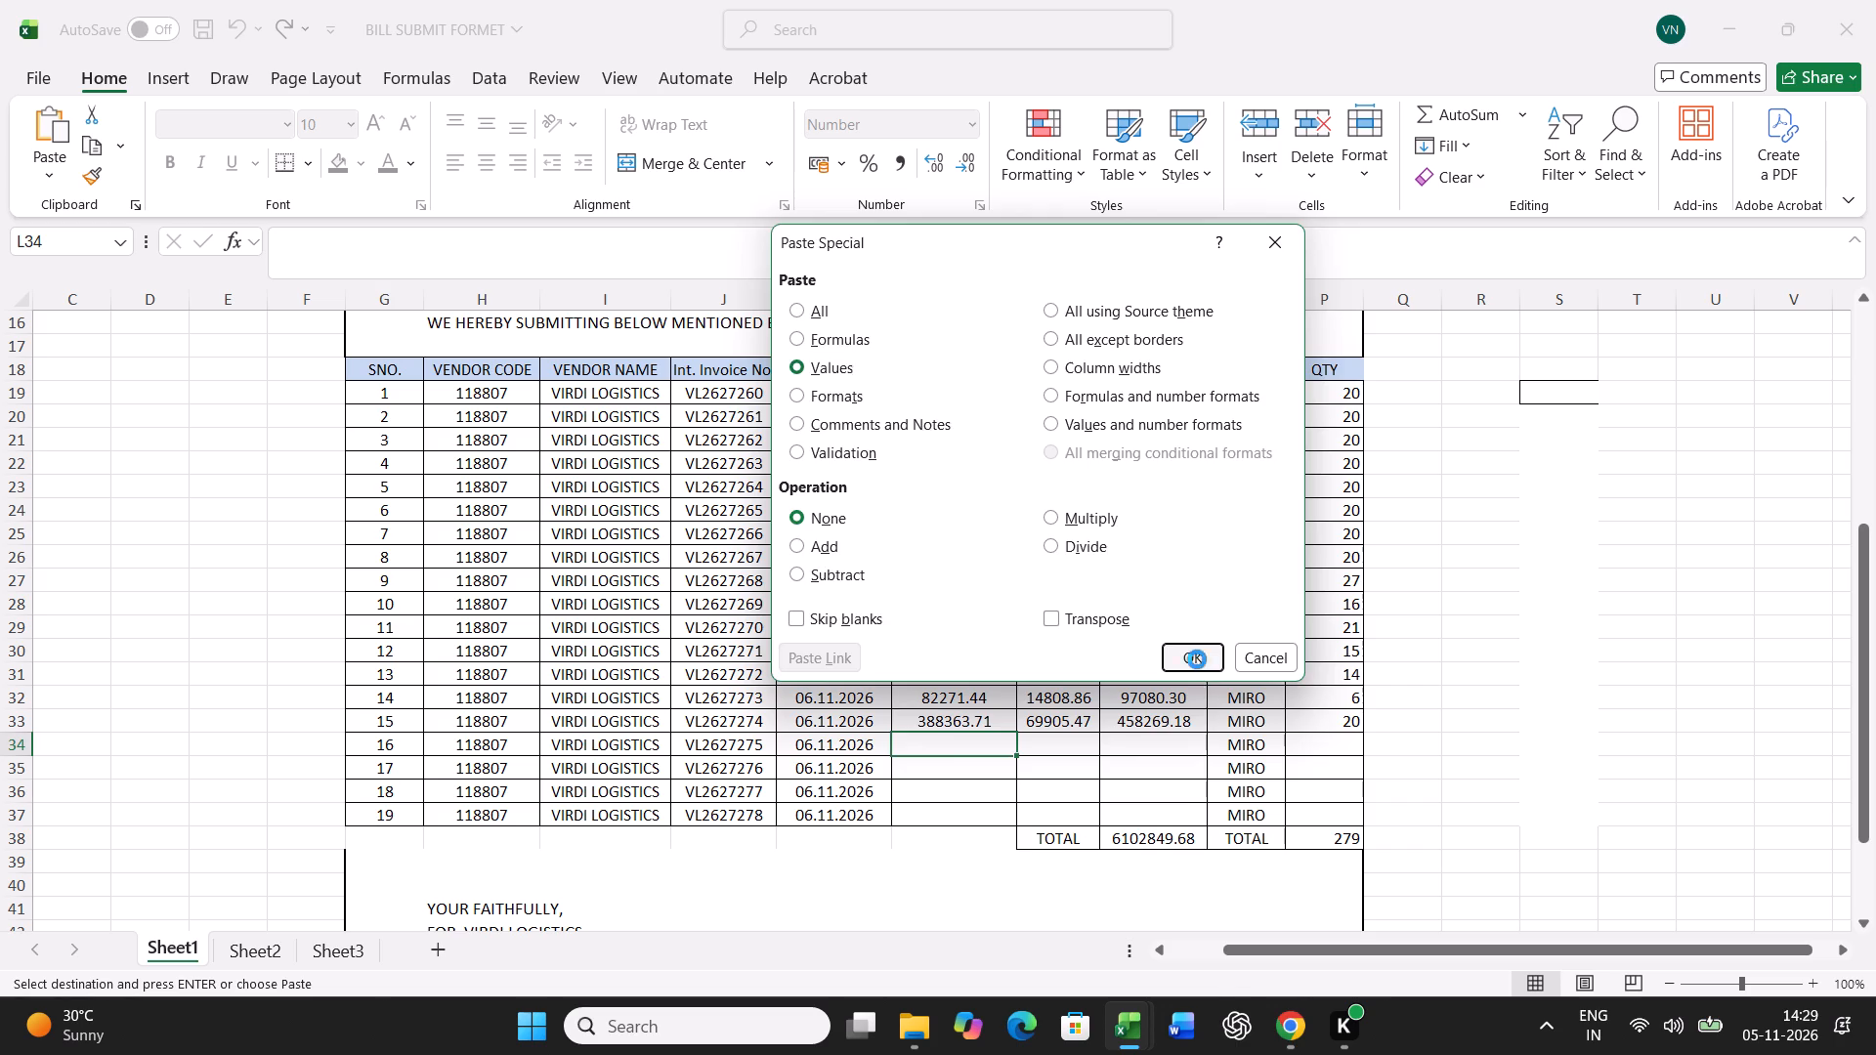
click(1309, 740)
text(20)
key(Return)
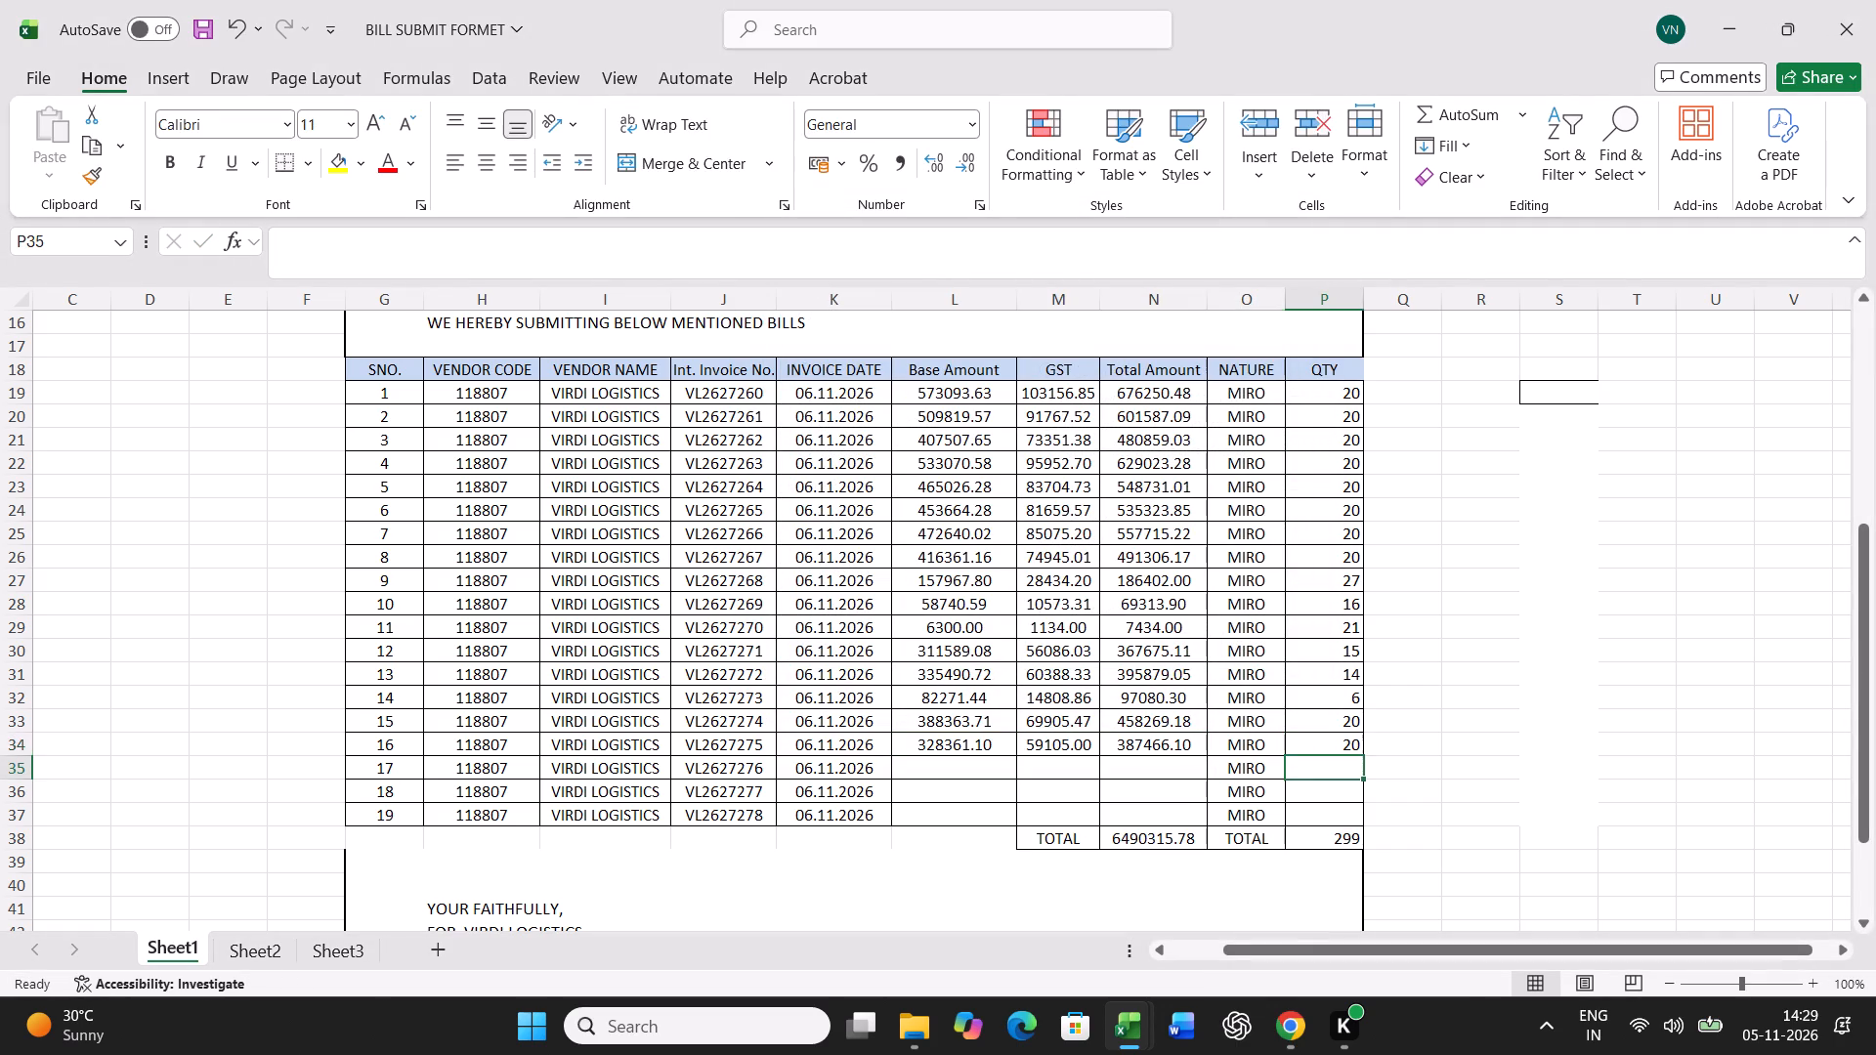
Close bill VL2627275 and open bill VL2627276 from the 201 TO 300 folder.
click(1155, 1030)
click(1235, 936)
click(1869, 5)
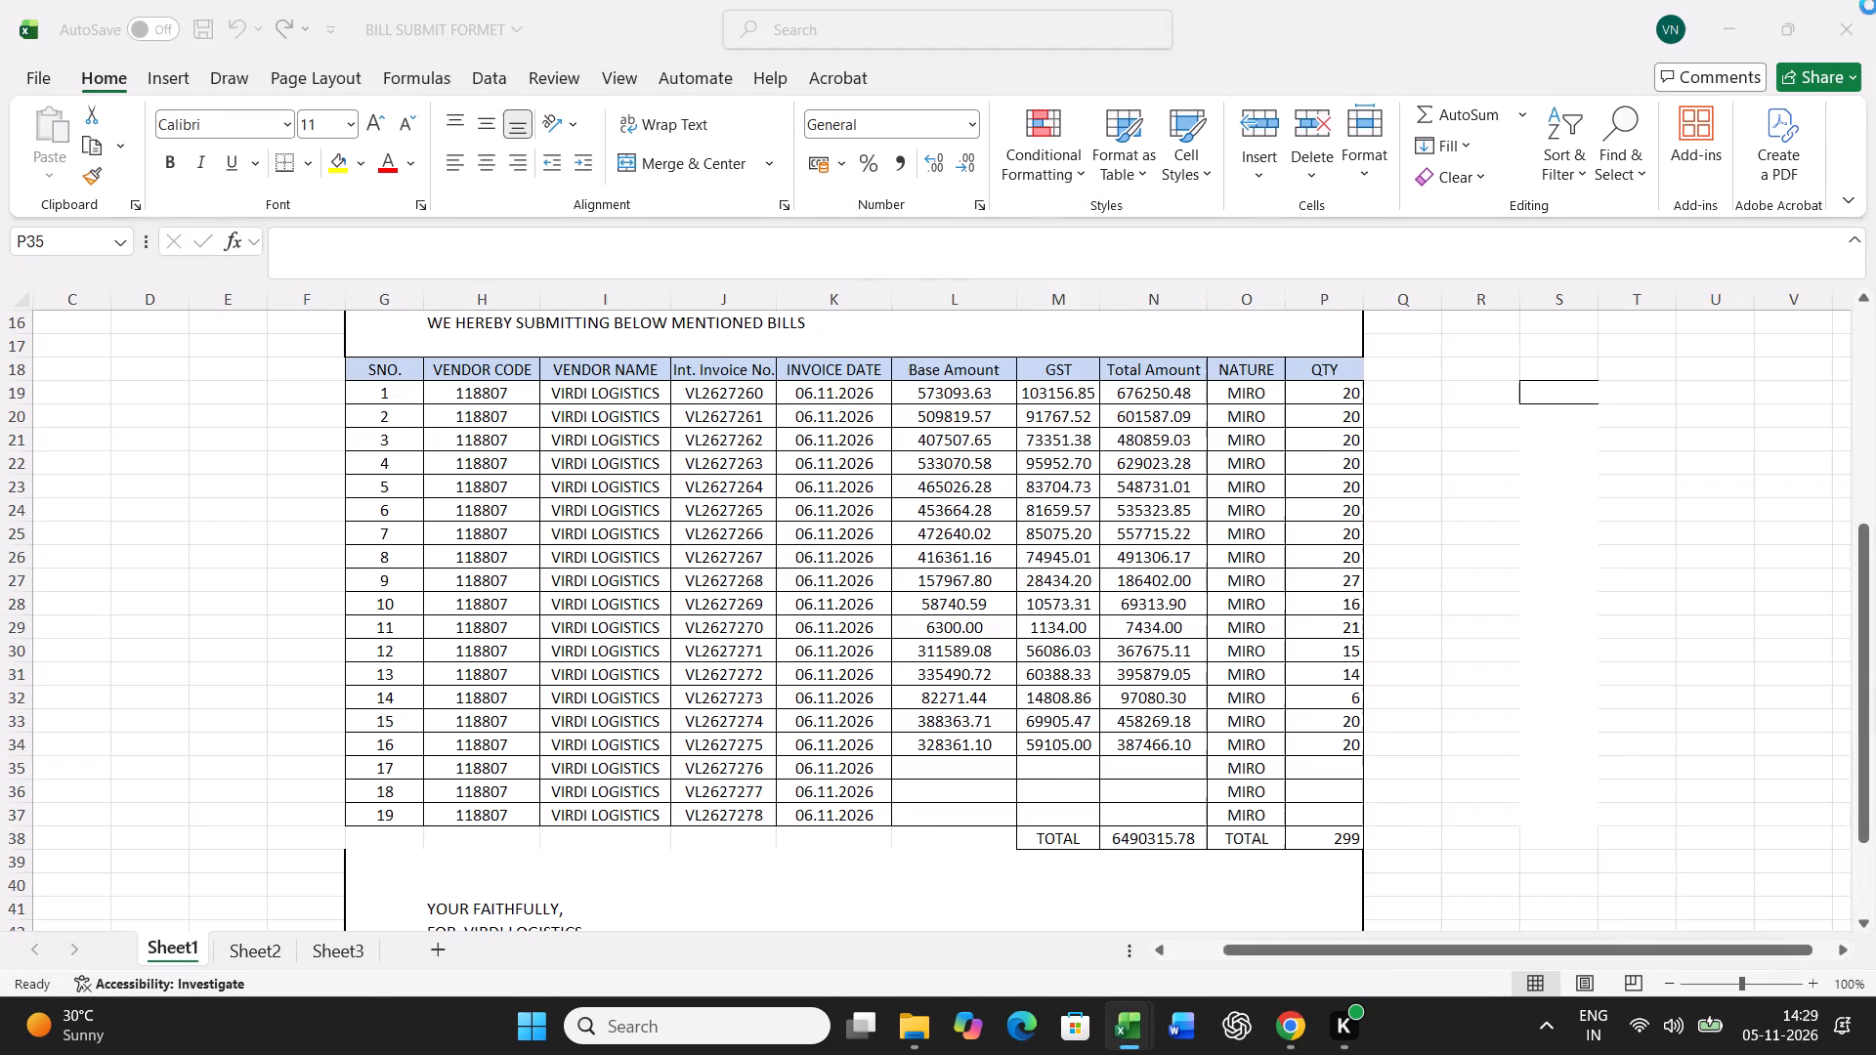
click(914, 1040)
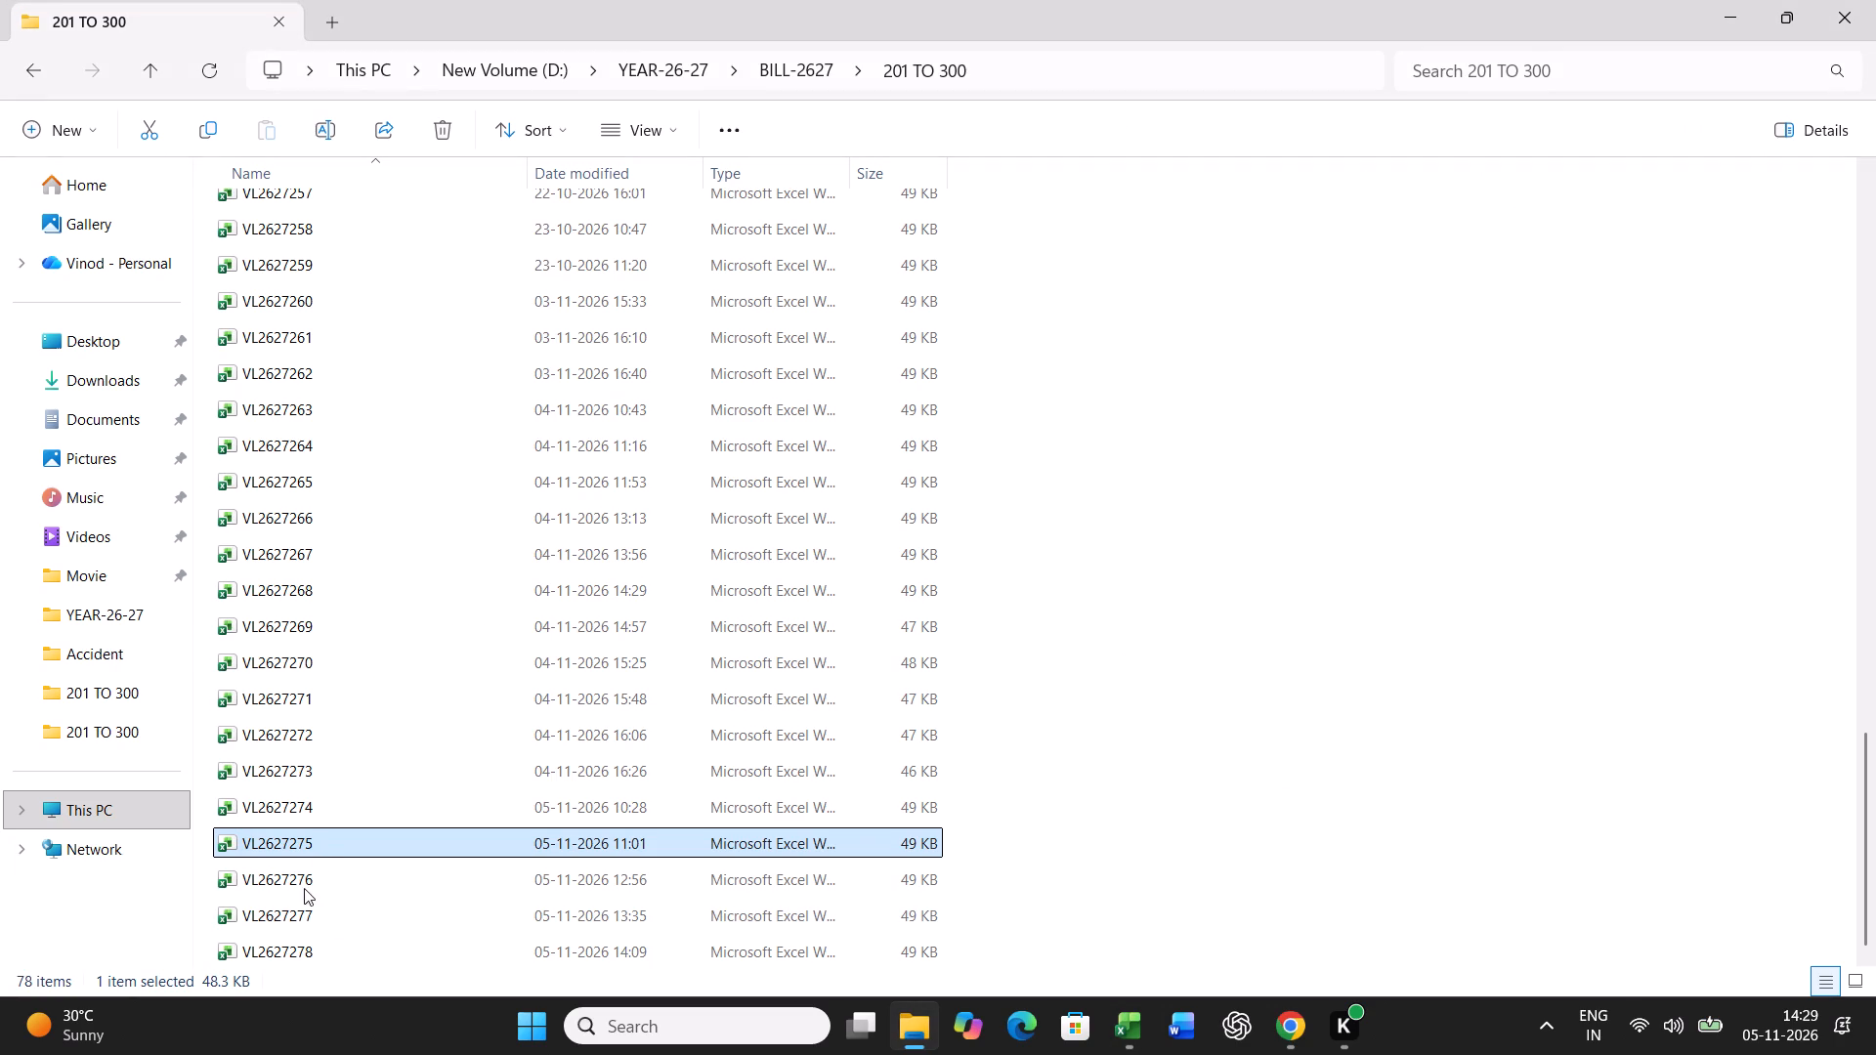
double_click(297, 877)
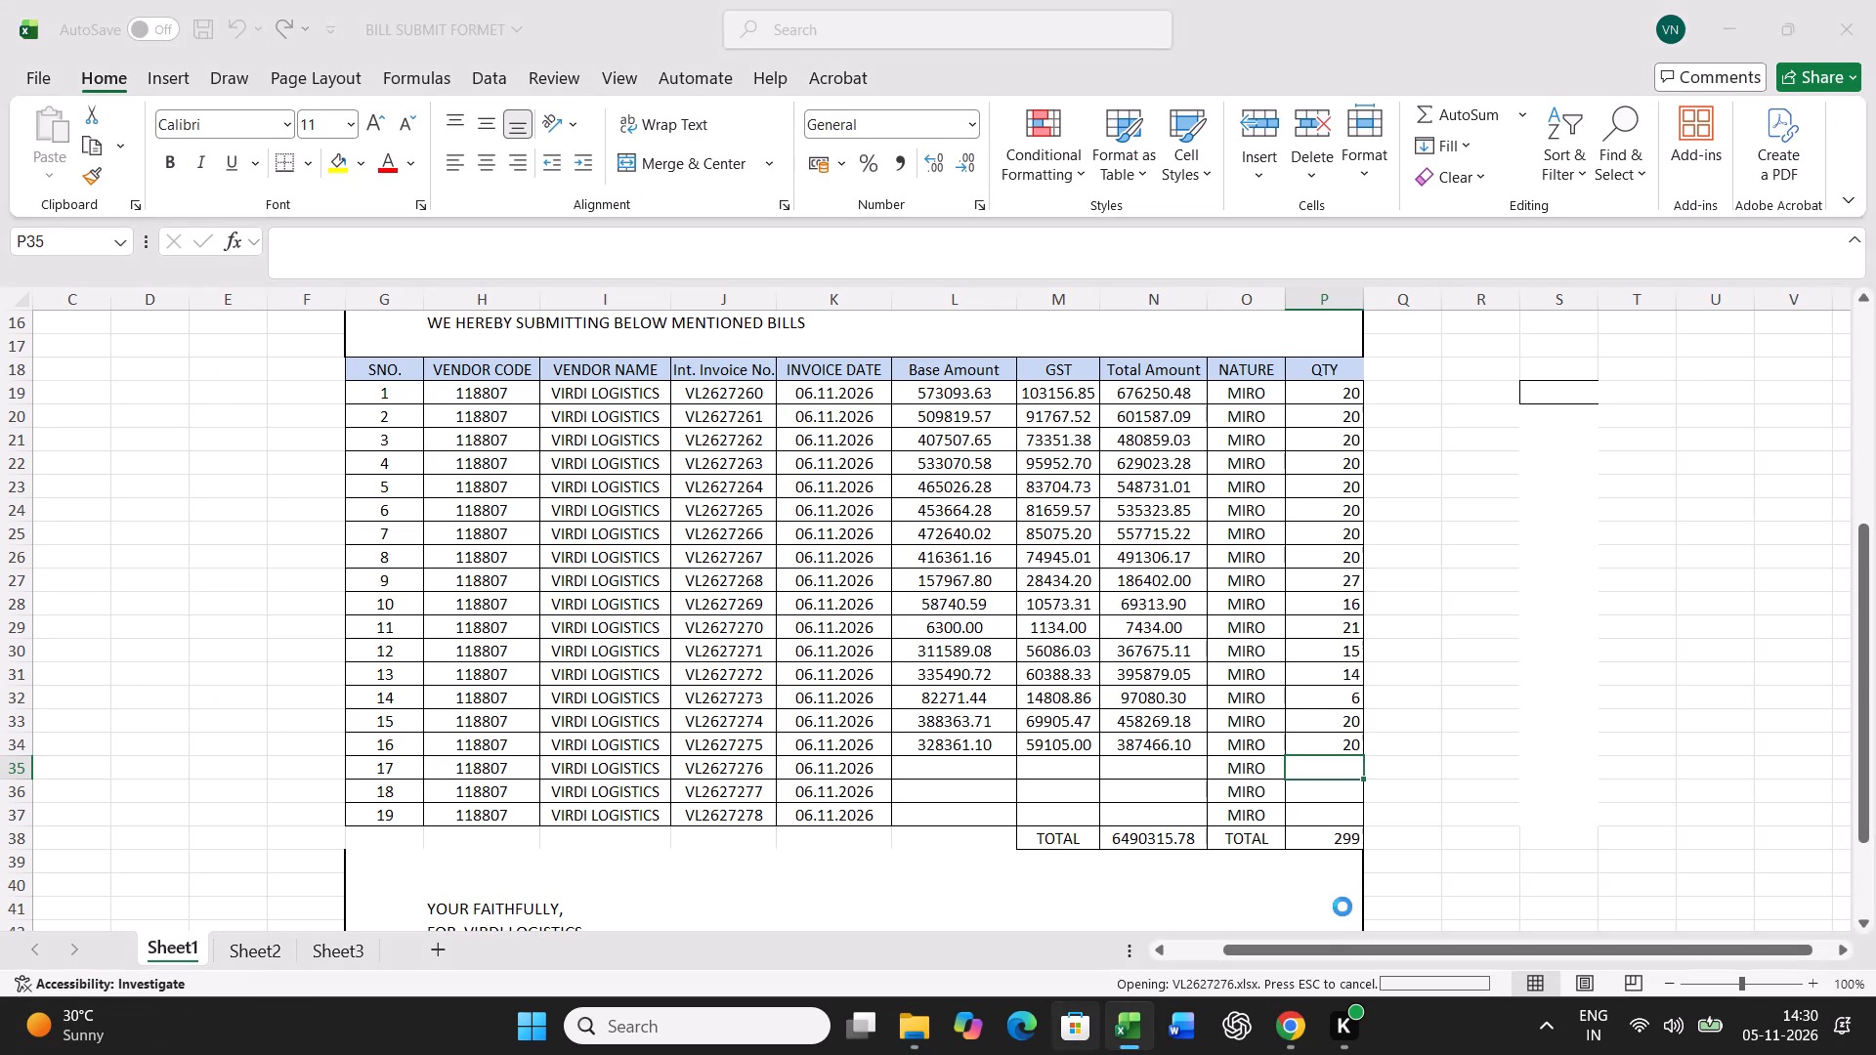
Copy the base, GST and total amount sums from bill VL2627276 and paste them as values into serial number 17 of the submission sheet.
scroll(1271, 682, down, 14)
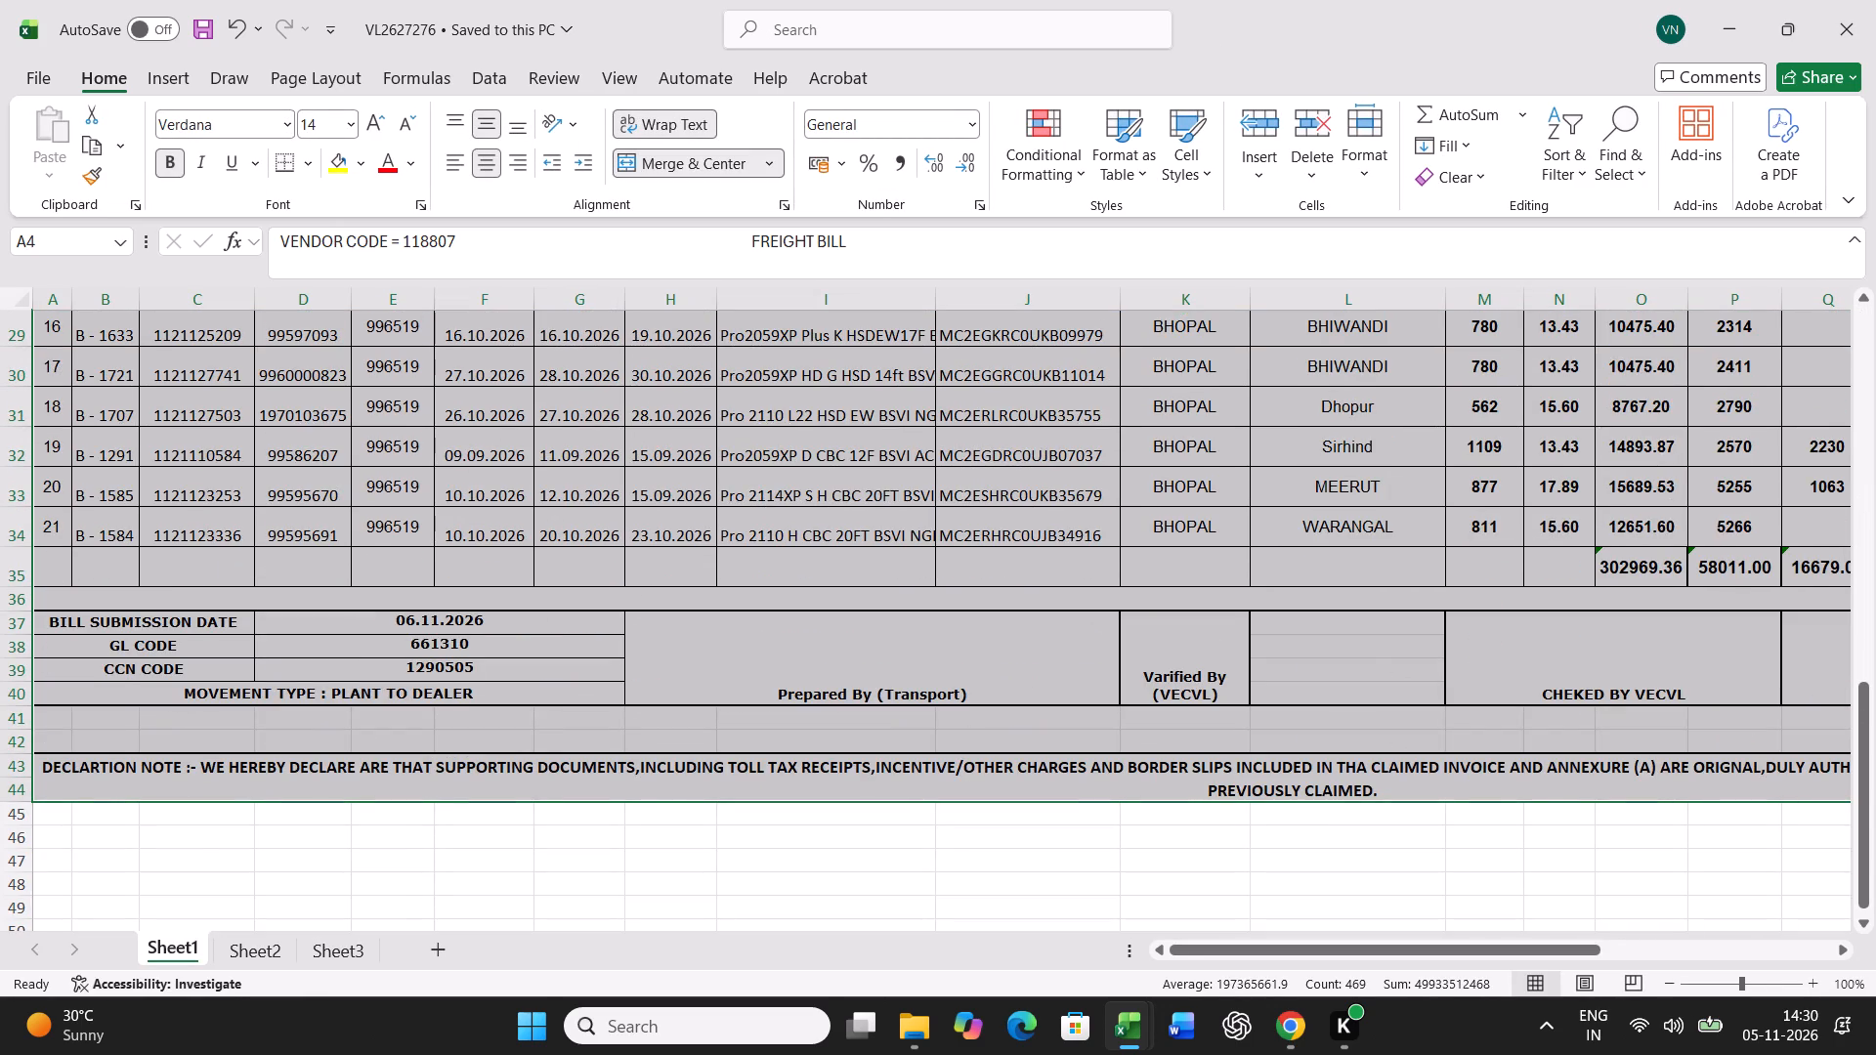
drag(1544, 949, 1861, 940)
drag(1363, 559, 1379, 563)
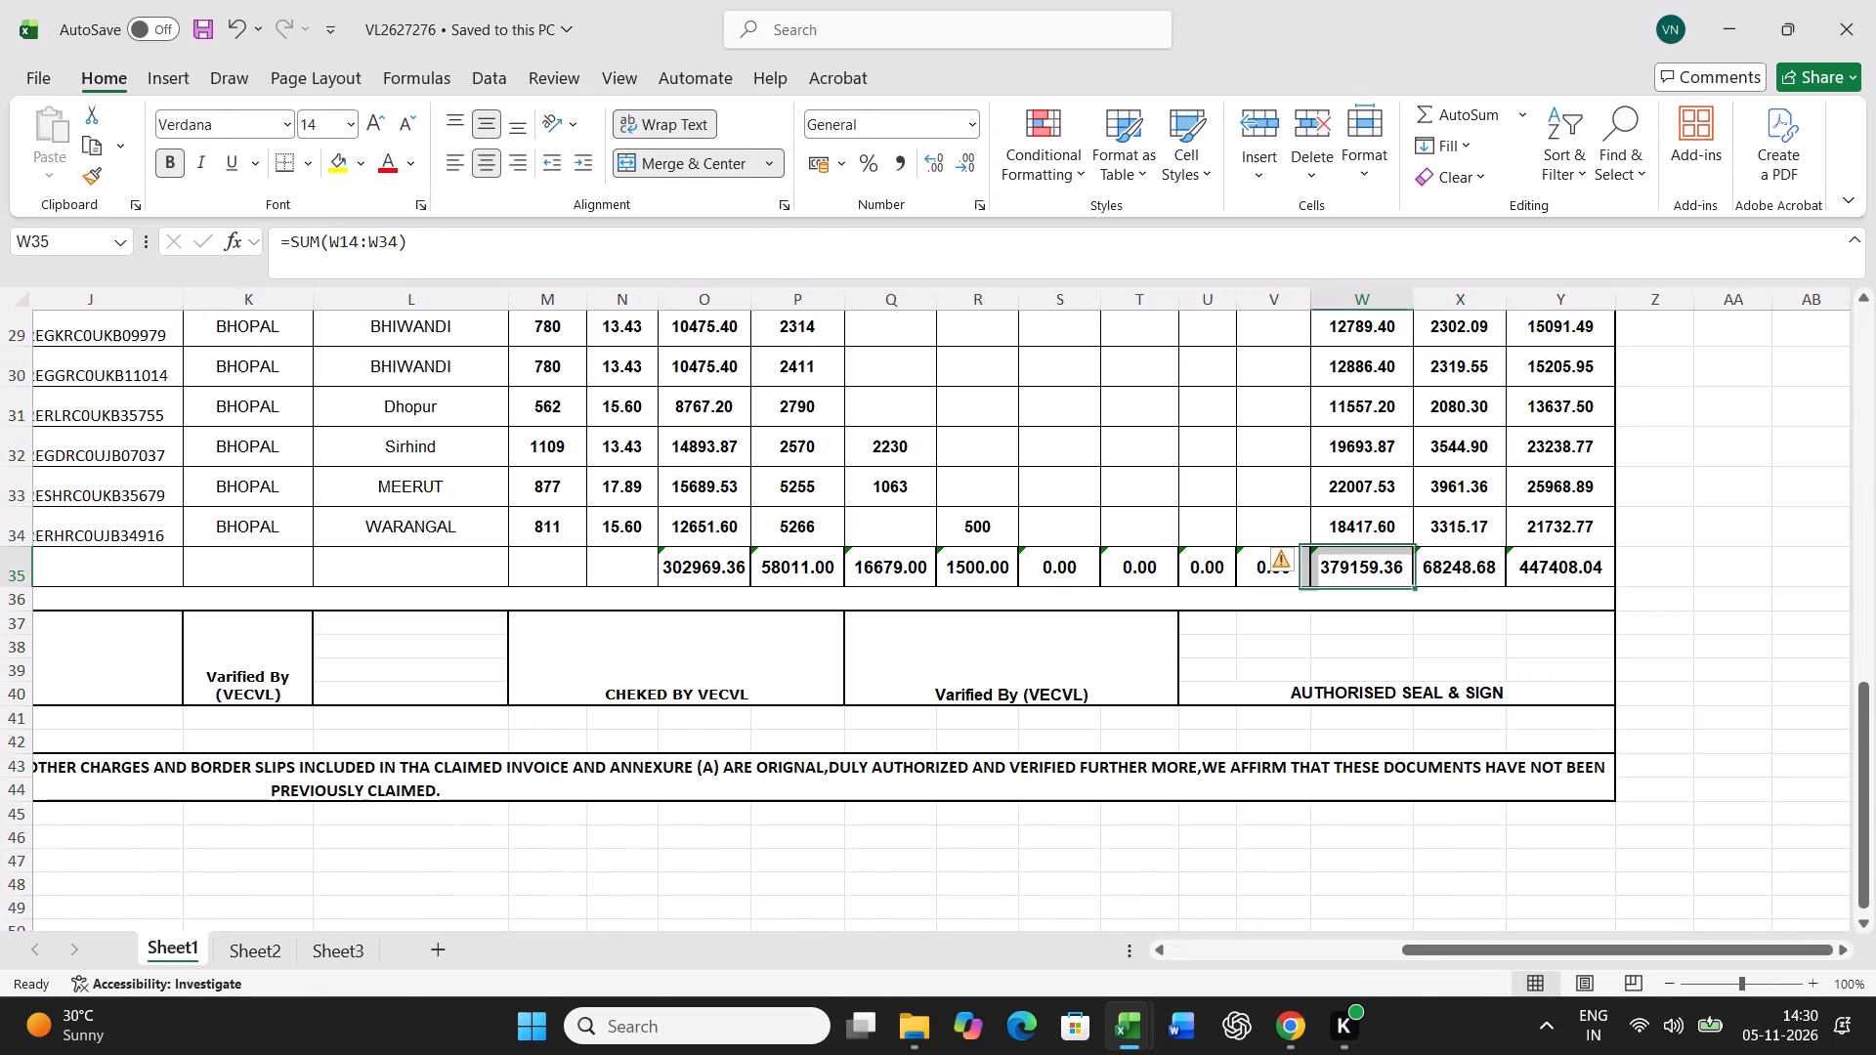
drag(1379, 563, 1565, 571)
key(ctrl+c)
click(1137, 986)
click(1138, 1008)
click(1033, 900)
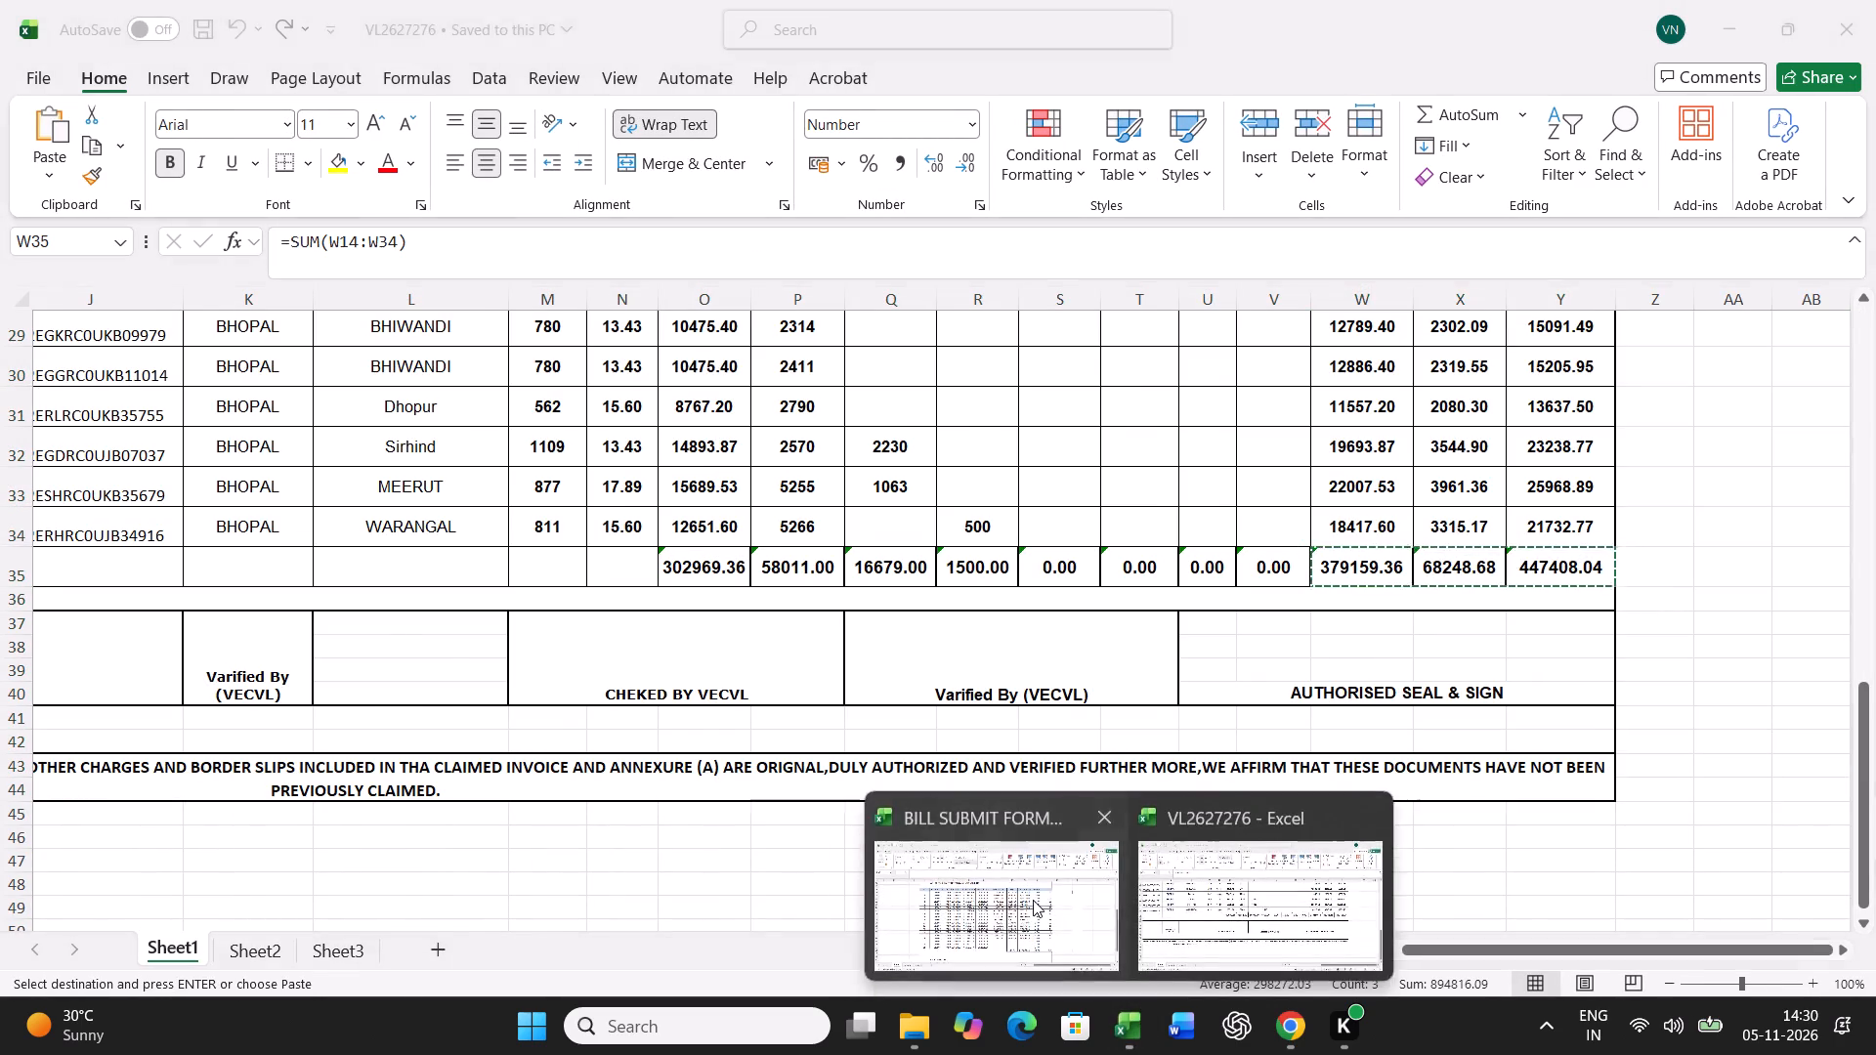
right_click(965, 768)
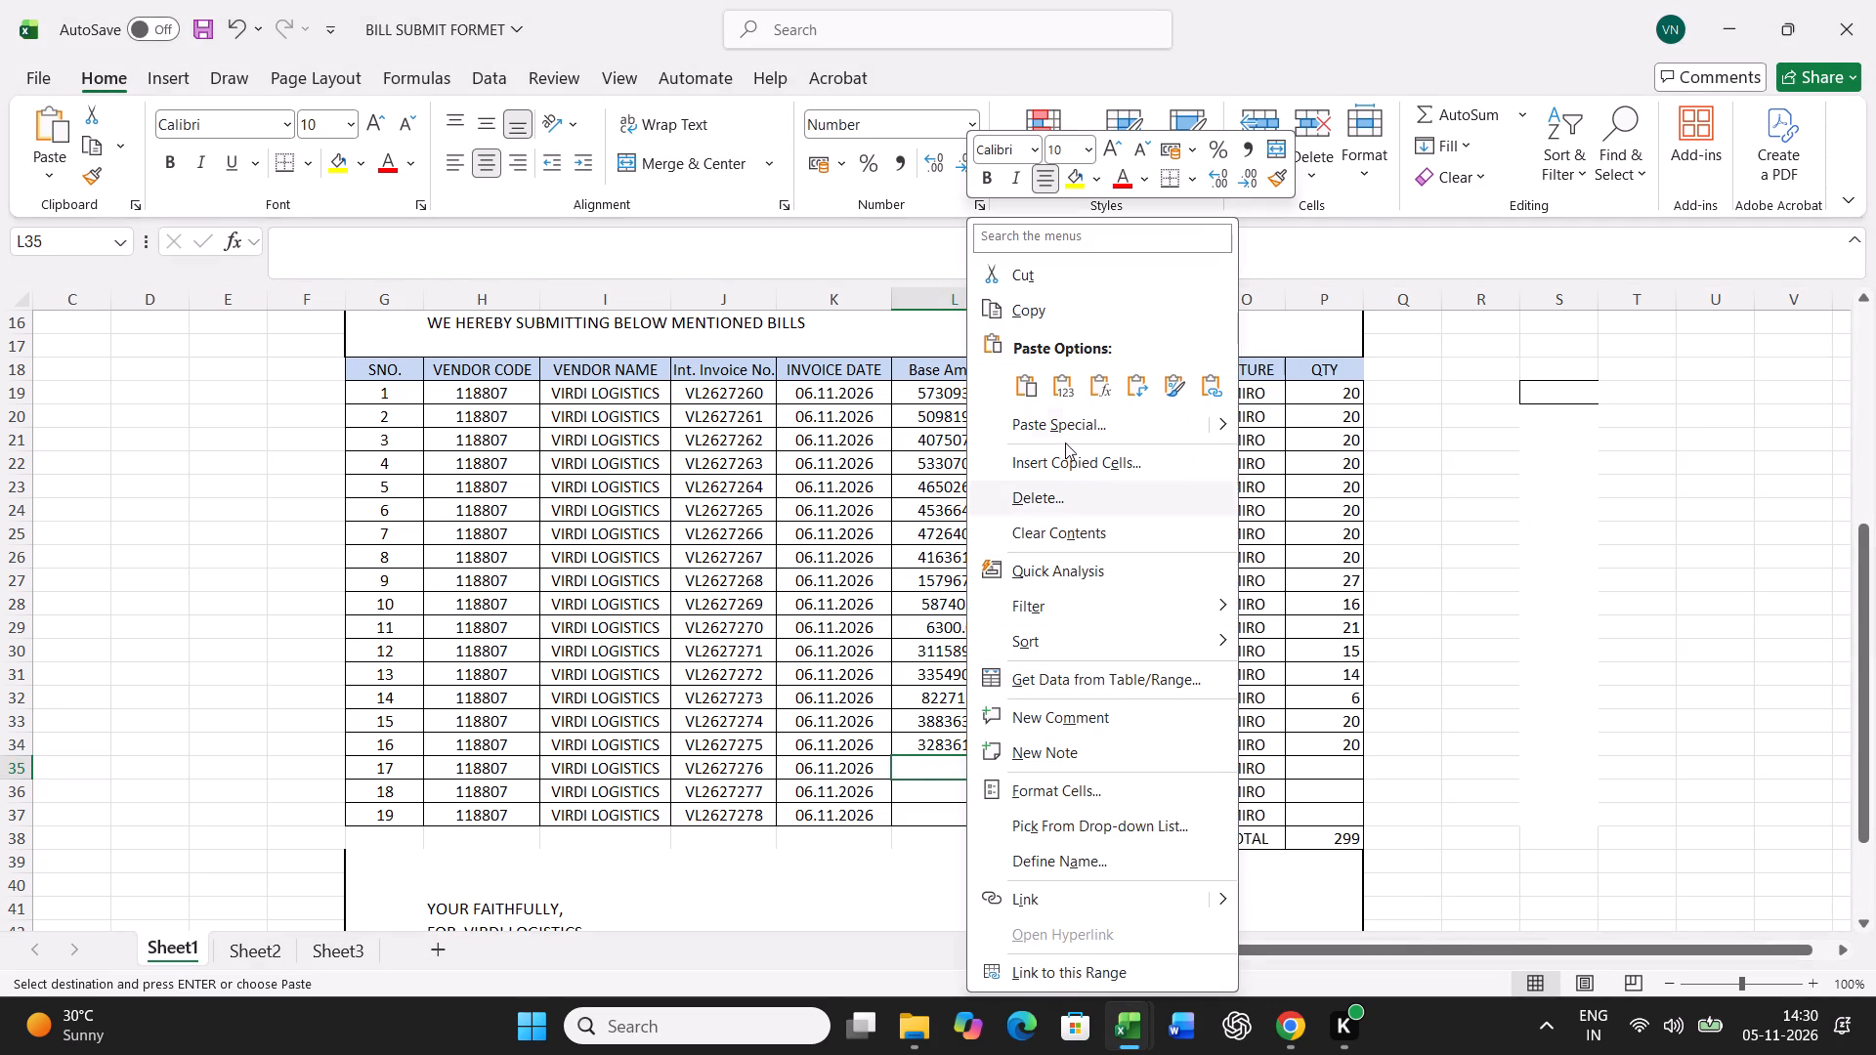
click(1071, 425)
click(846, 361)
click(1213, 661)
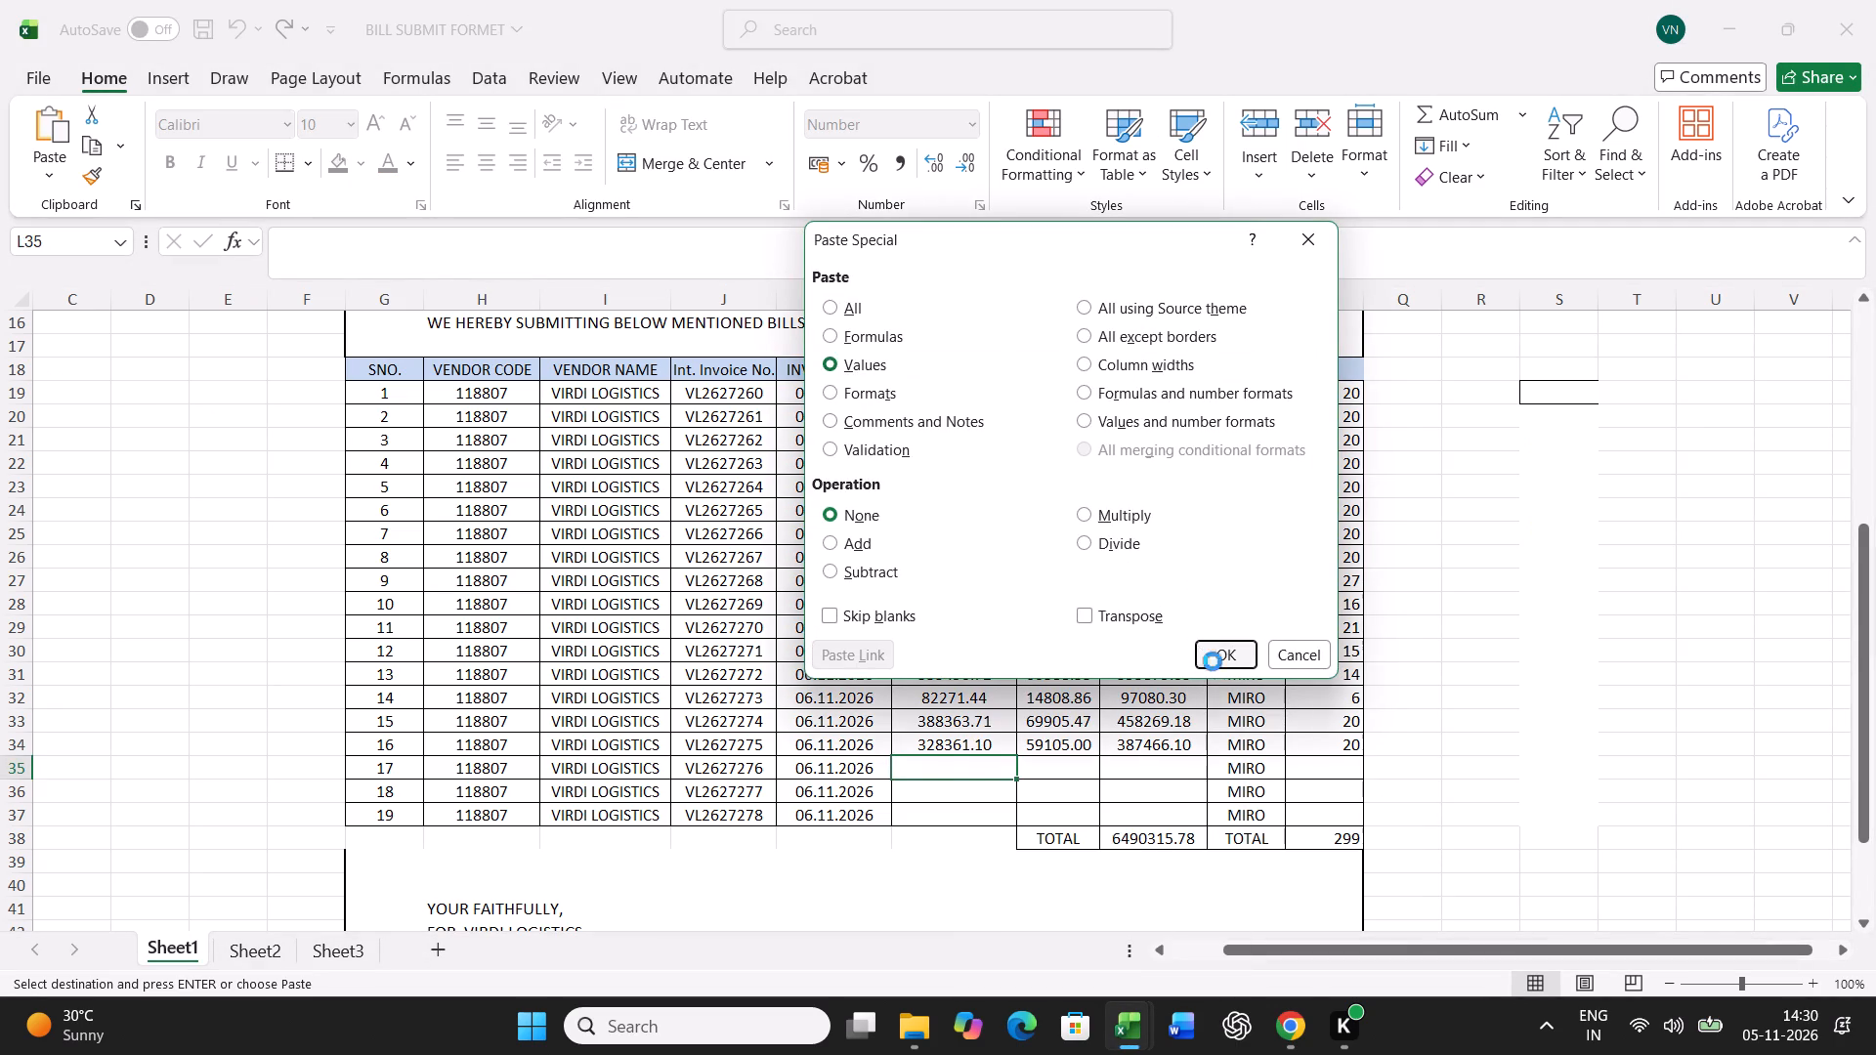
Check the number of entries in bill VL2627276, close it, and enter a quantity of 21 for that invoice in the submission sheet.
click(1130, 1020)
click(1232, 937)
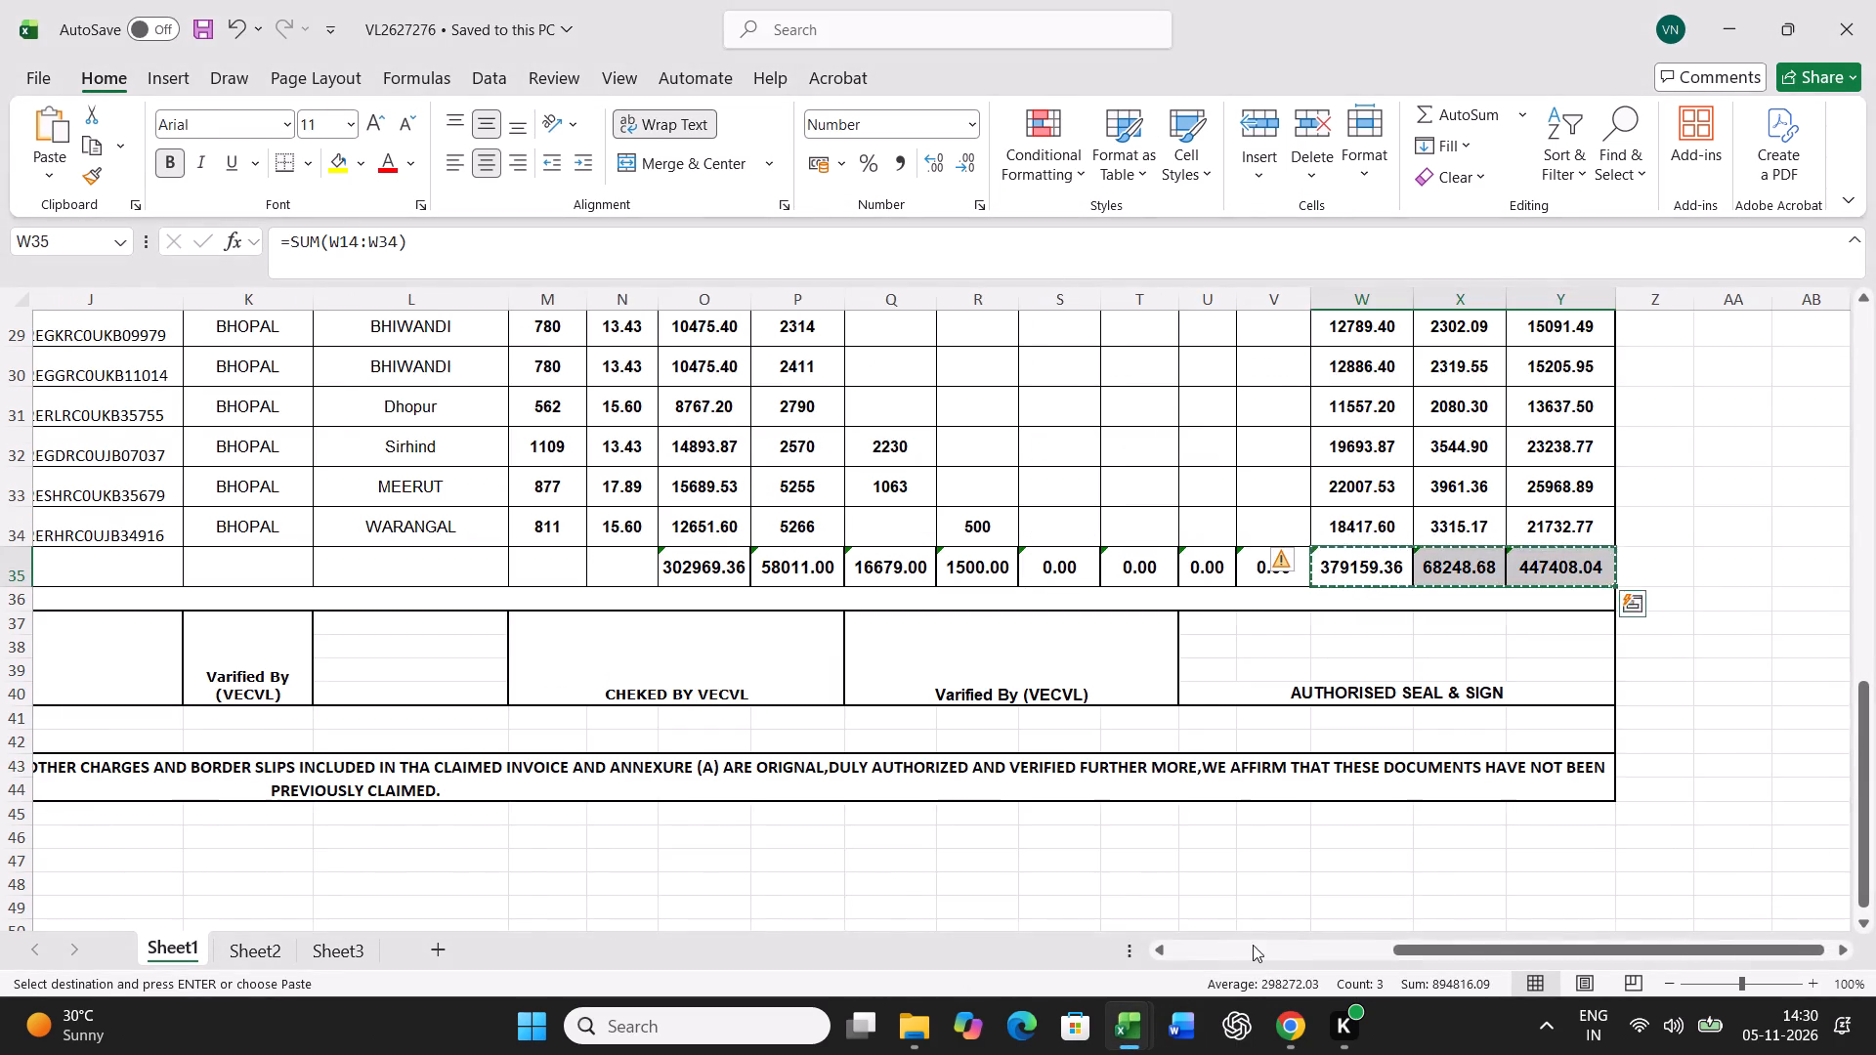
click(1253, 945)
click(1855, 14)
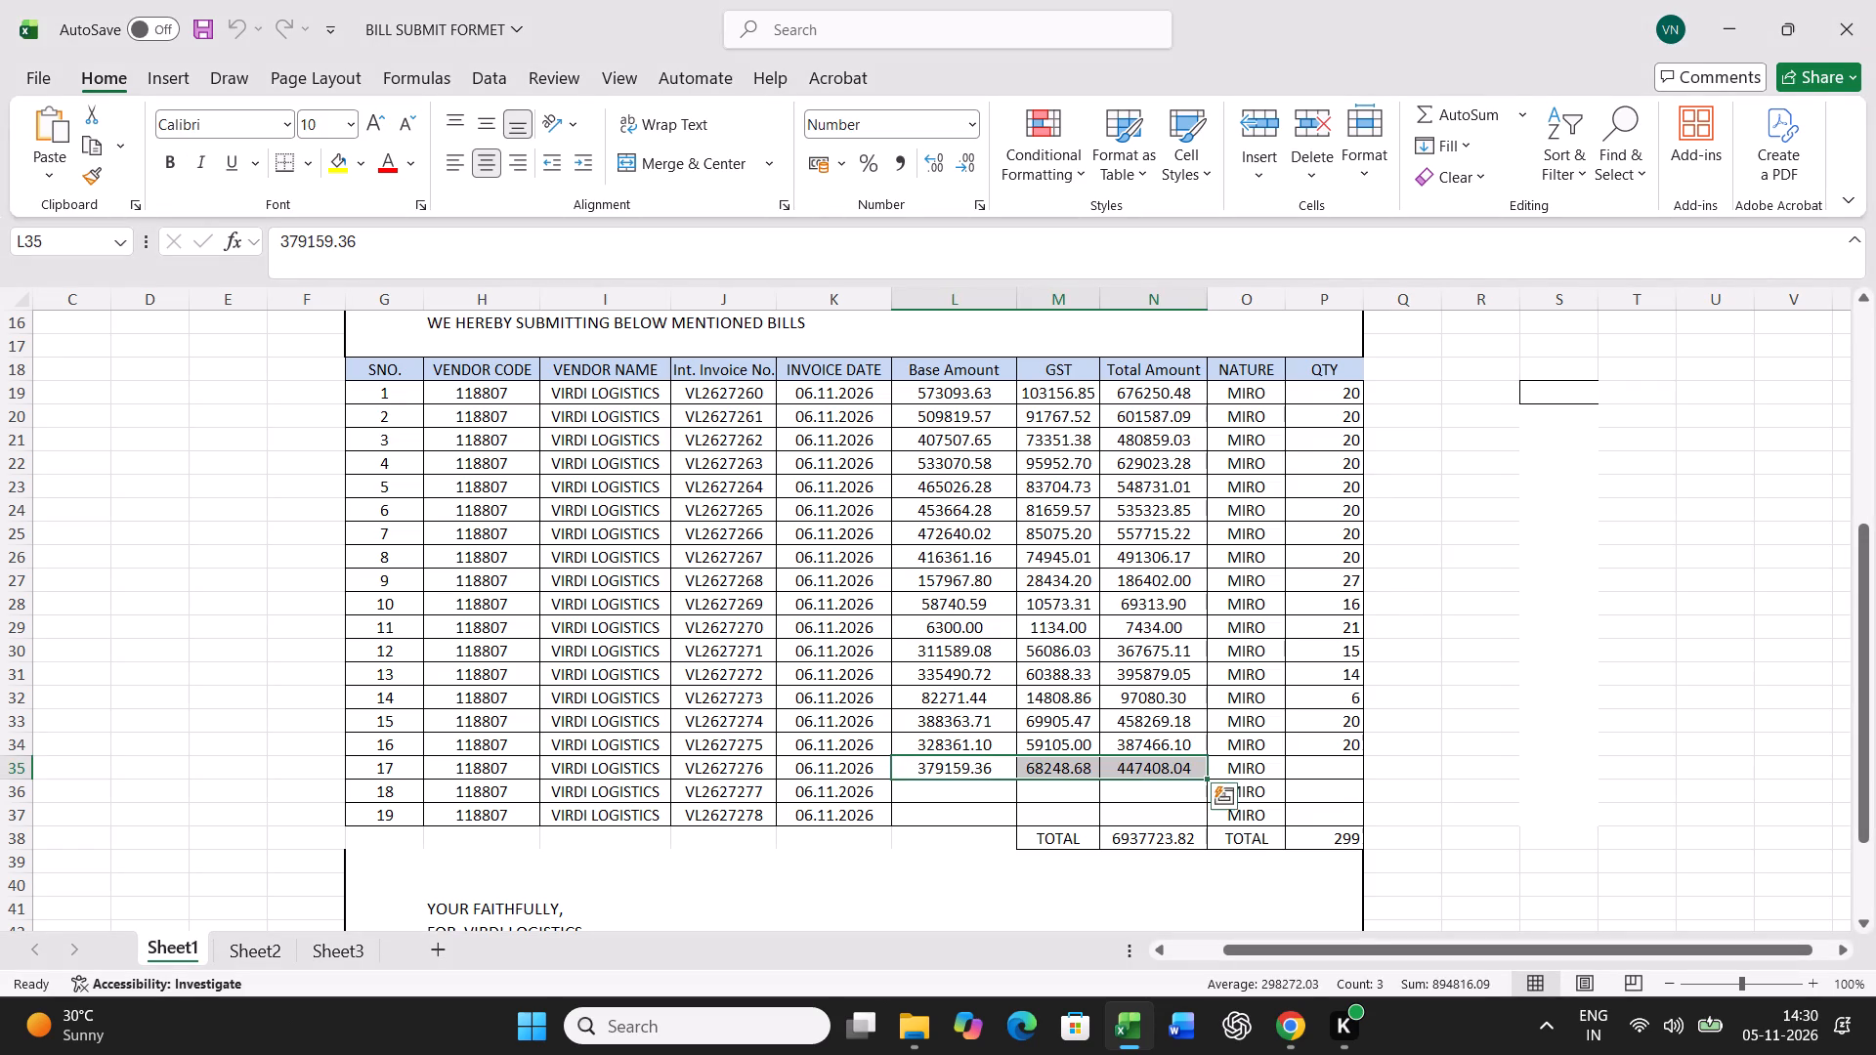
click(1314, 761)
text(21)
key(Return)
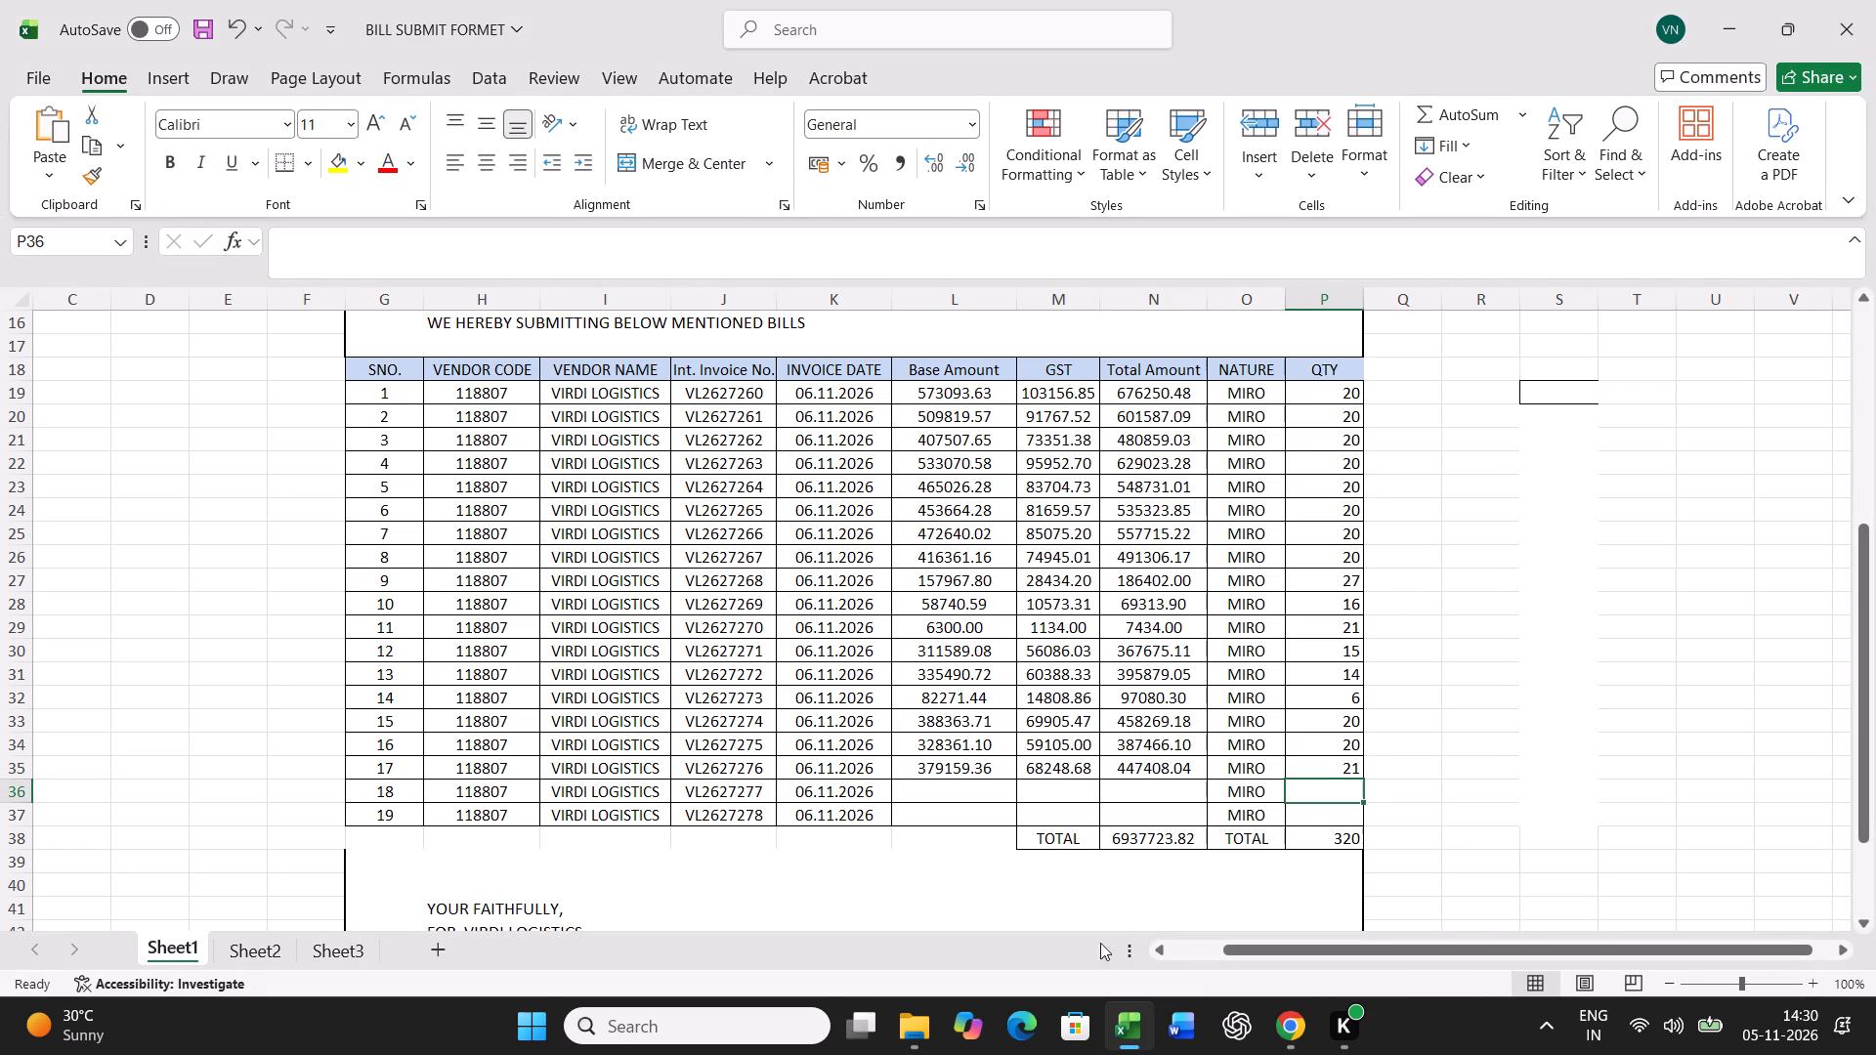
Open bill VL2627277 and paste its base, GST and total amount sums as values into serial number 18 of the submission sheet.
click(922, 1030)
double_click(296, 909)
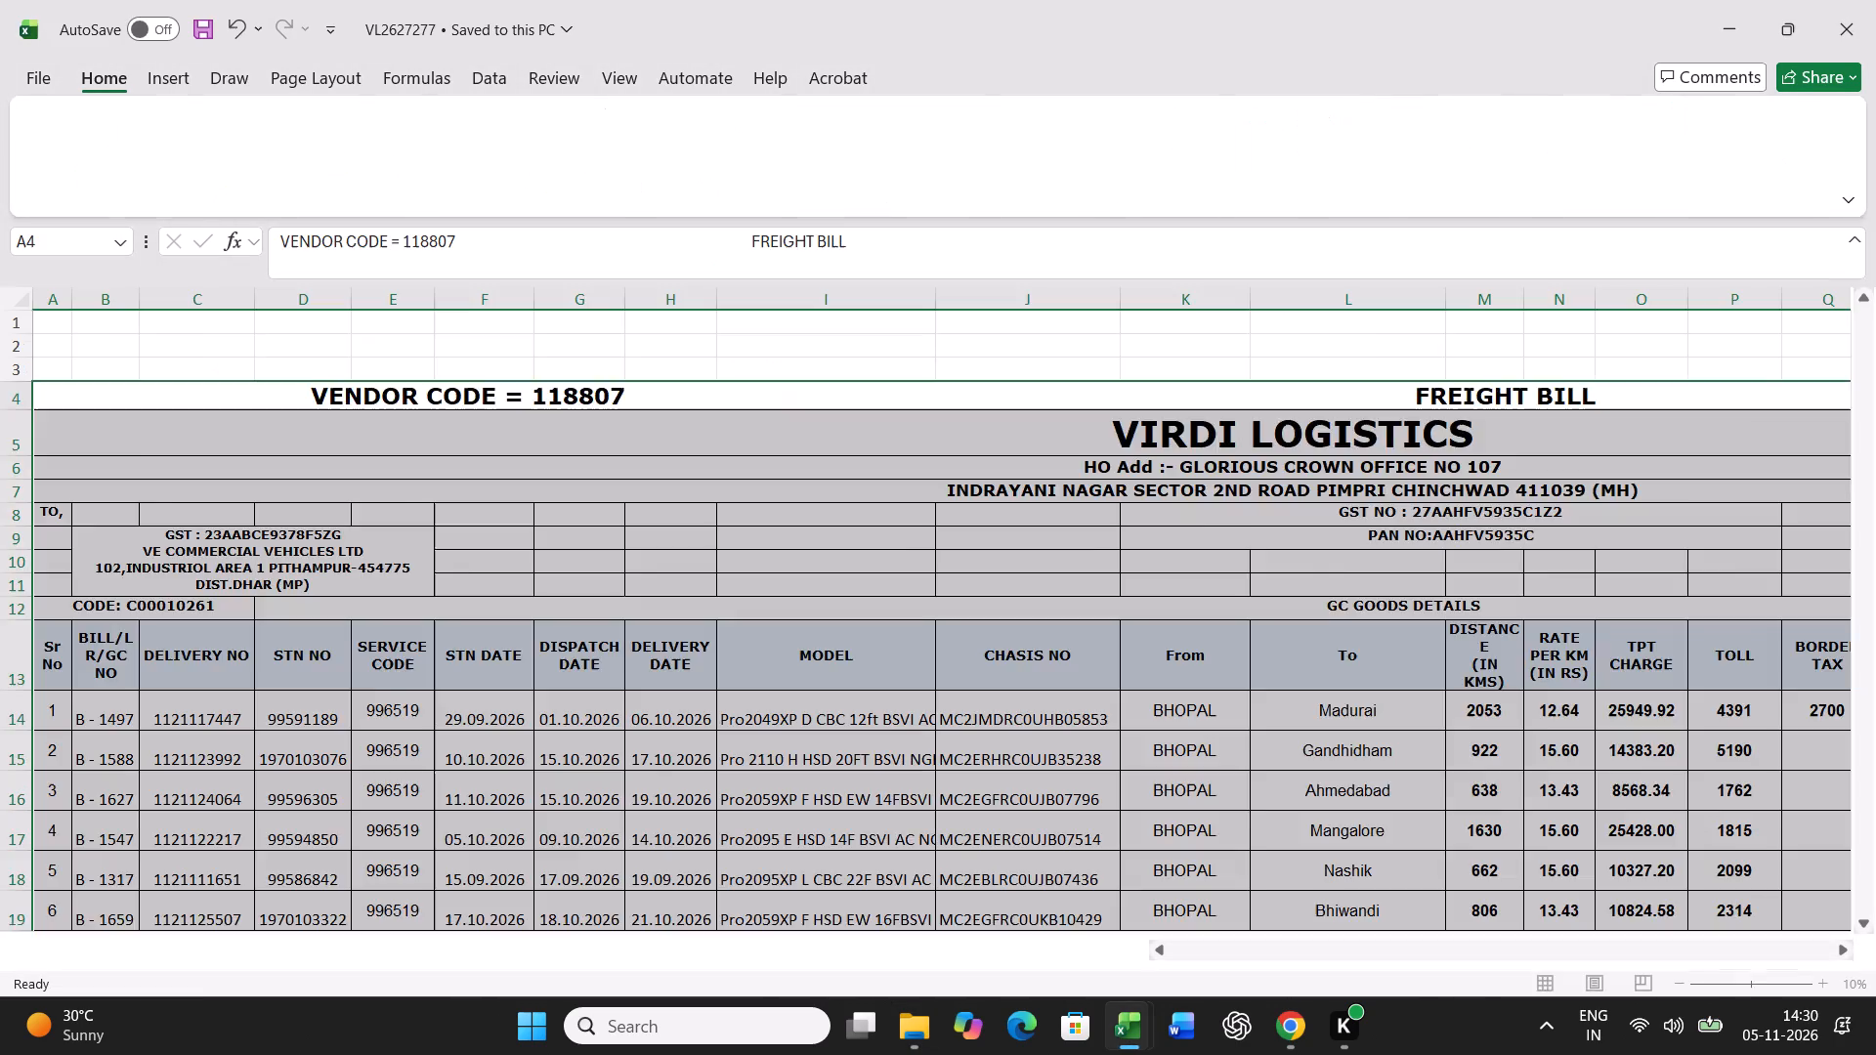
scroll(1338, 783, down, 13)
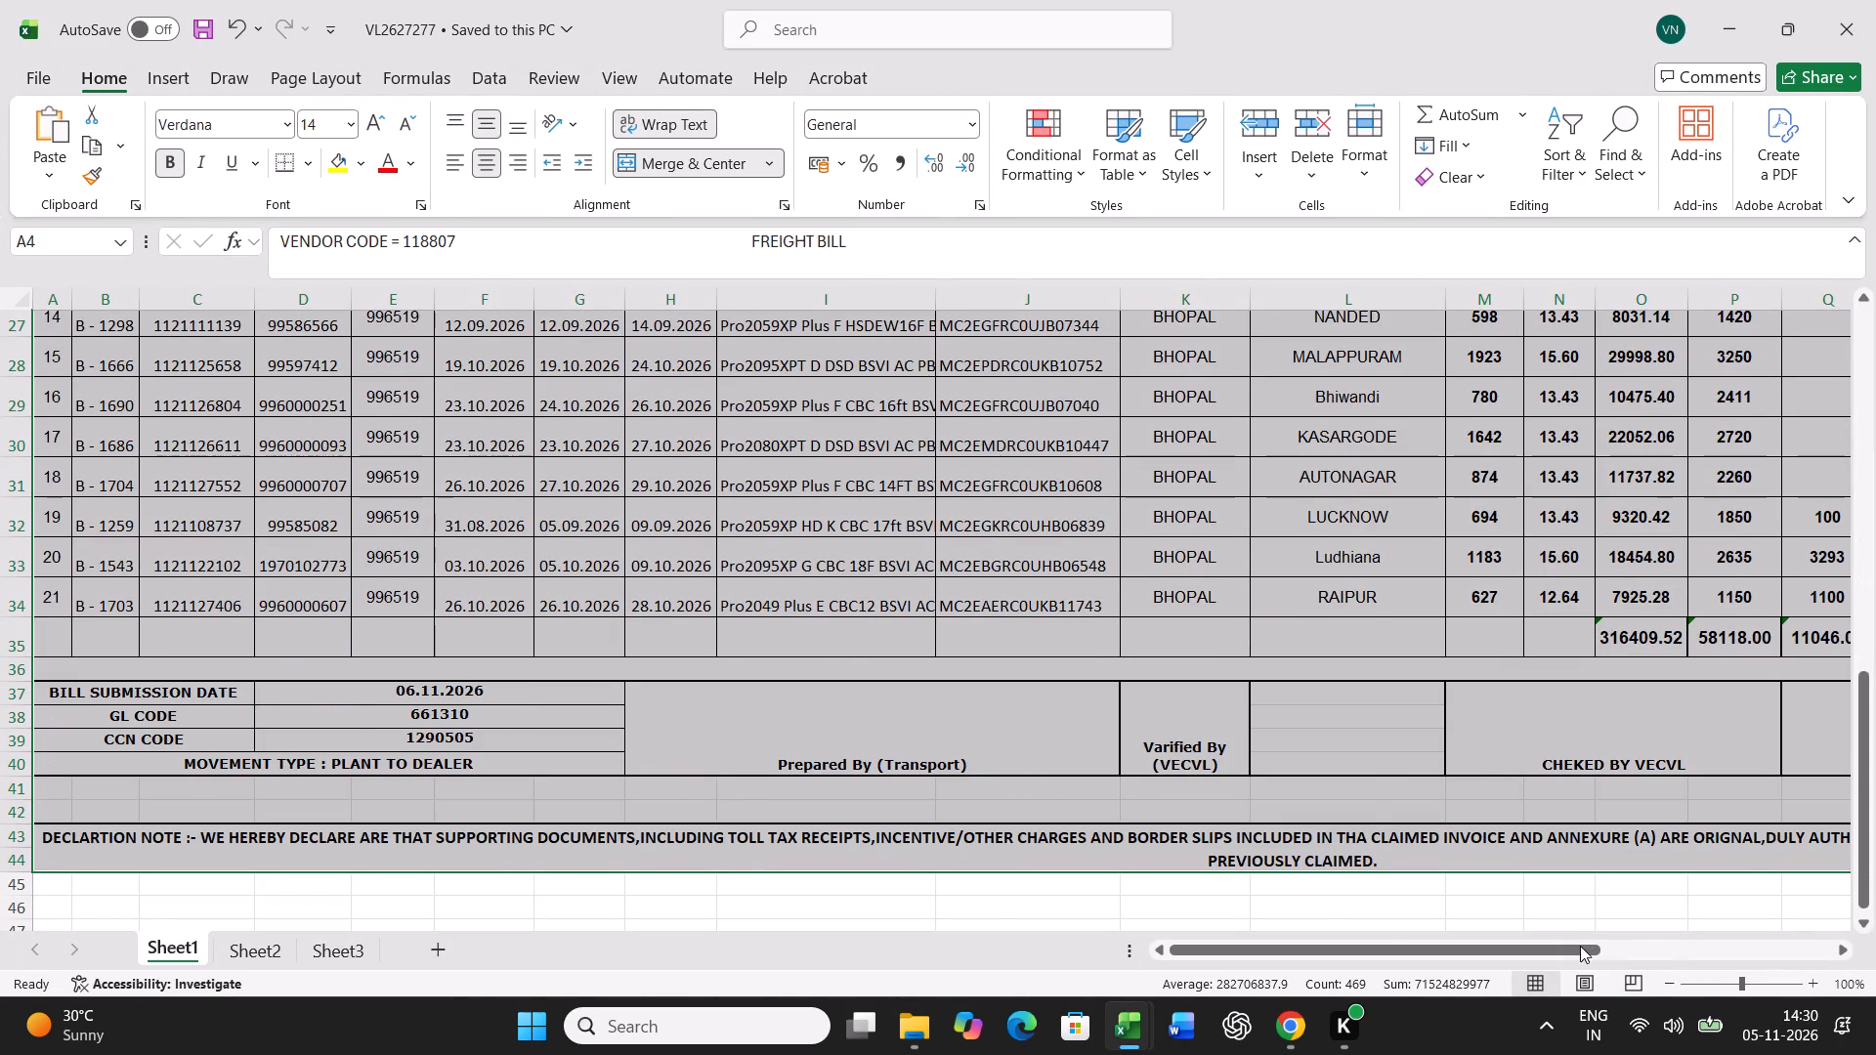
drag(1575, 946, 1785, 946)
drag(1469, 647, 1620, 651)
key(ctrl+c)
click(1136, 1040)
click(1082, 946)
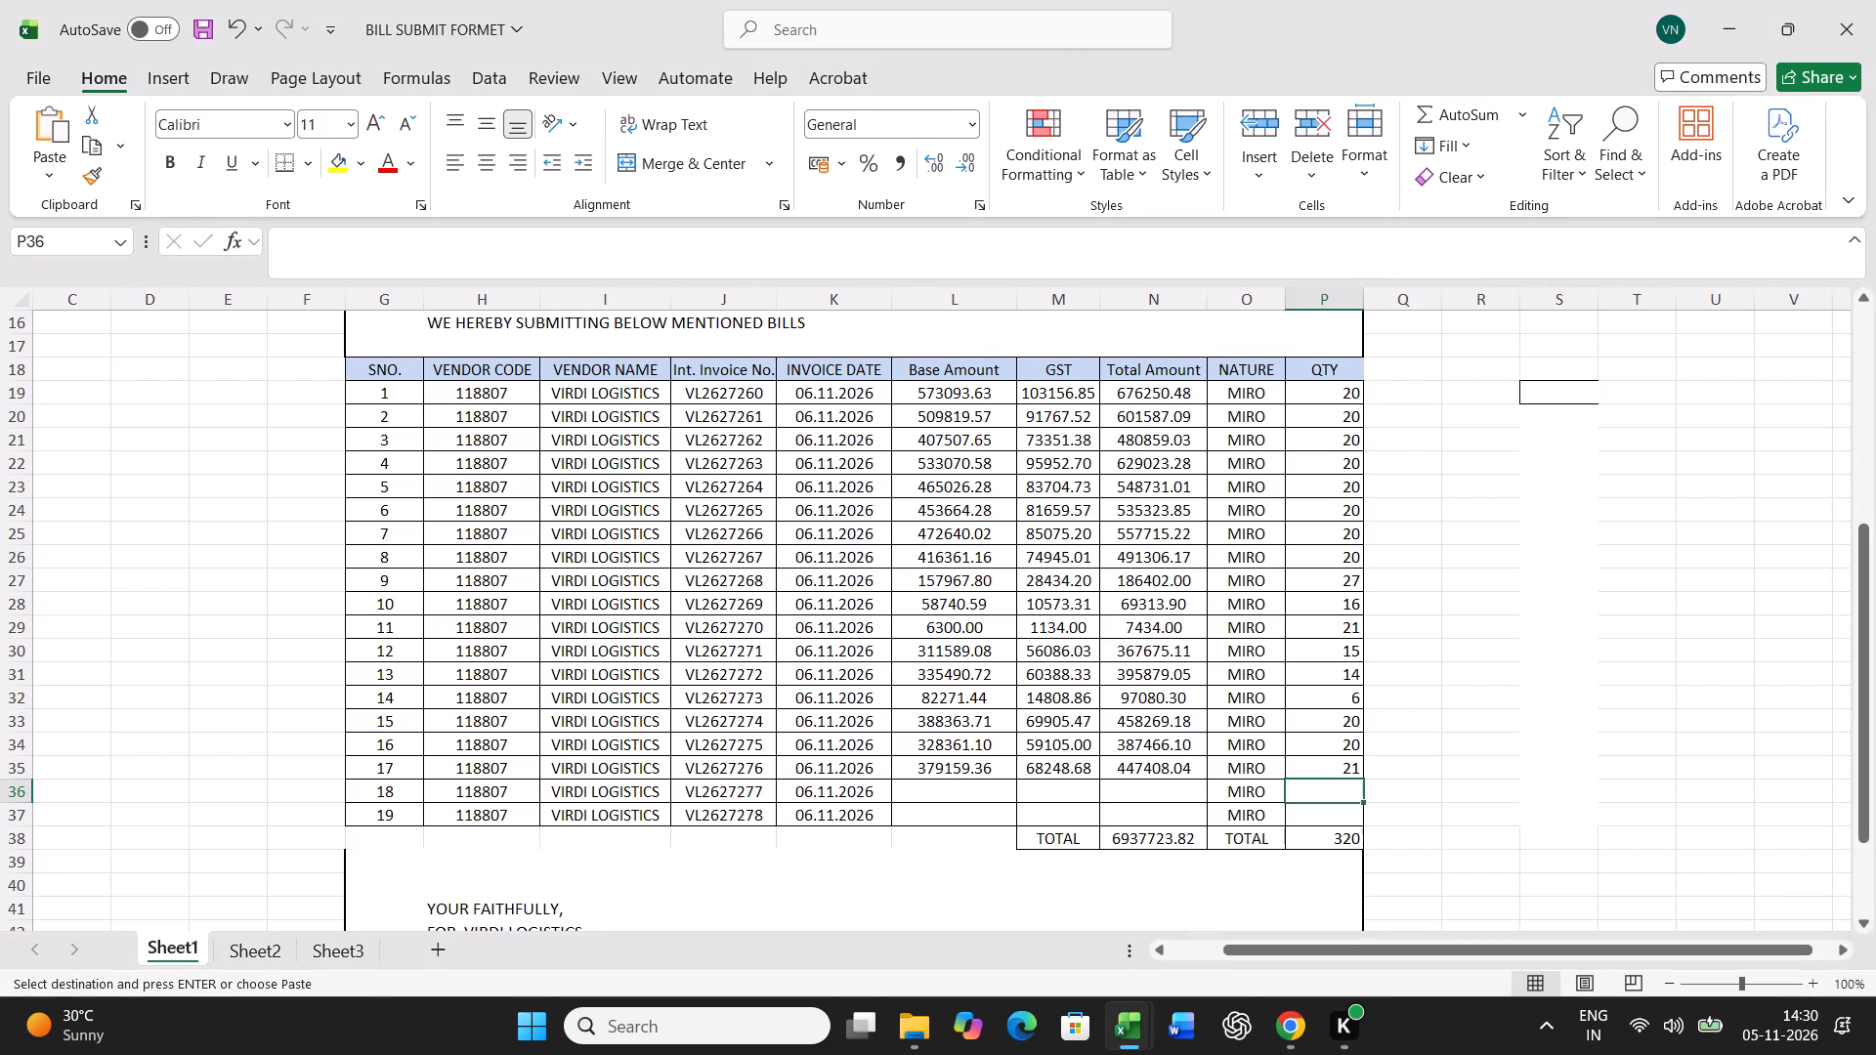
right_click(969, 784)
click(1046, 222)
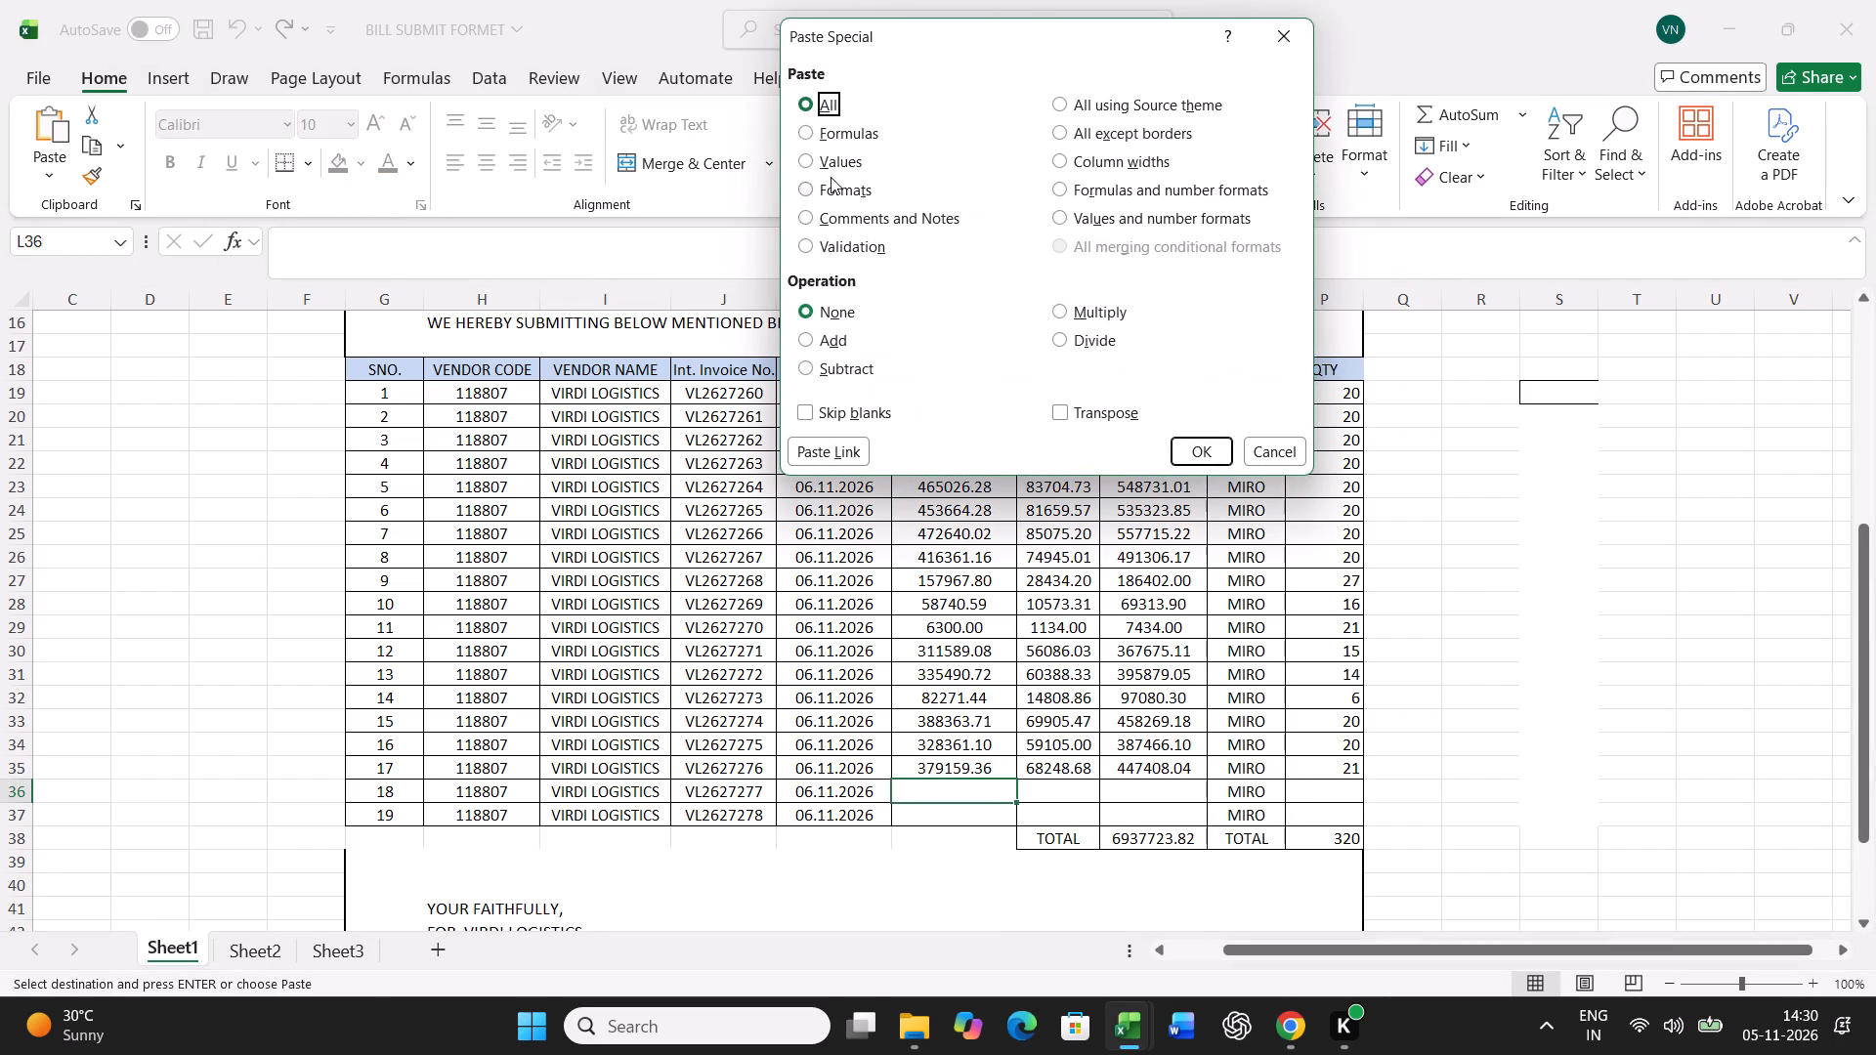
click(833, 167)
click(1188, 455)
click(1140, 1025)
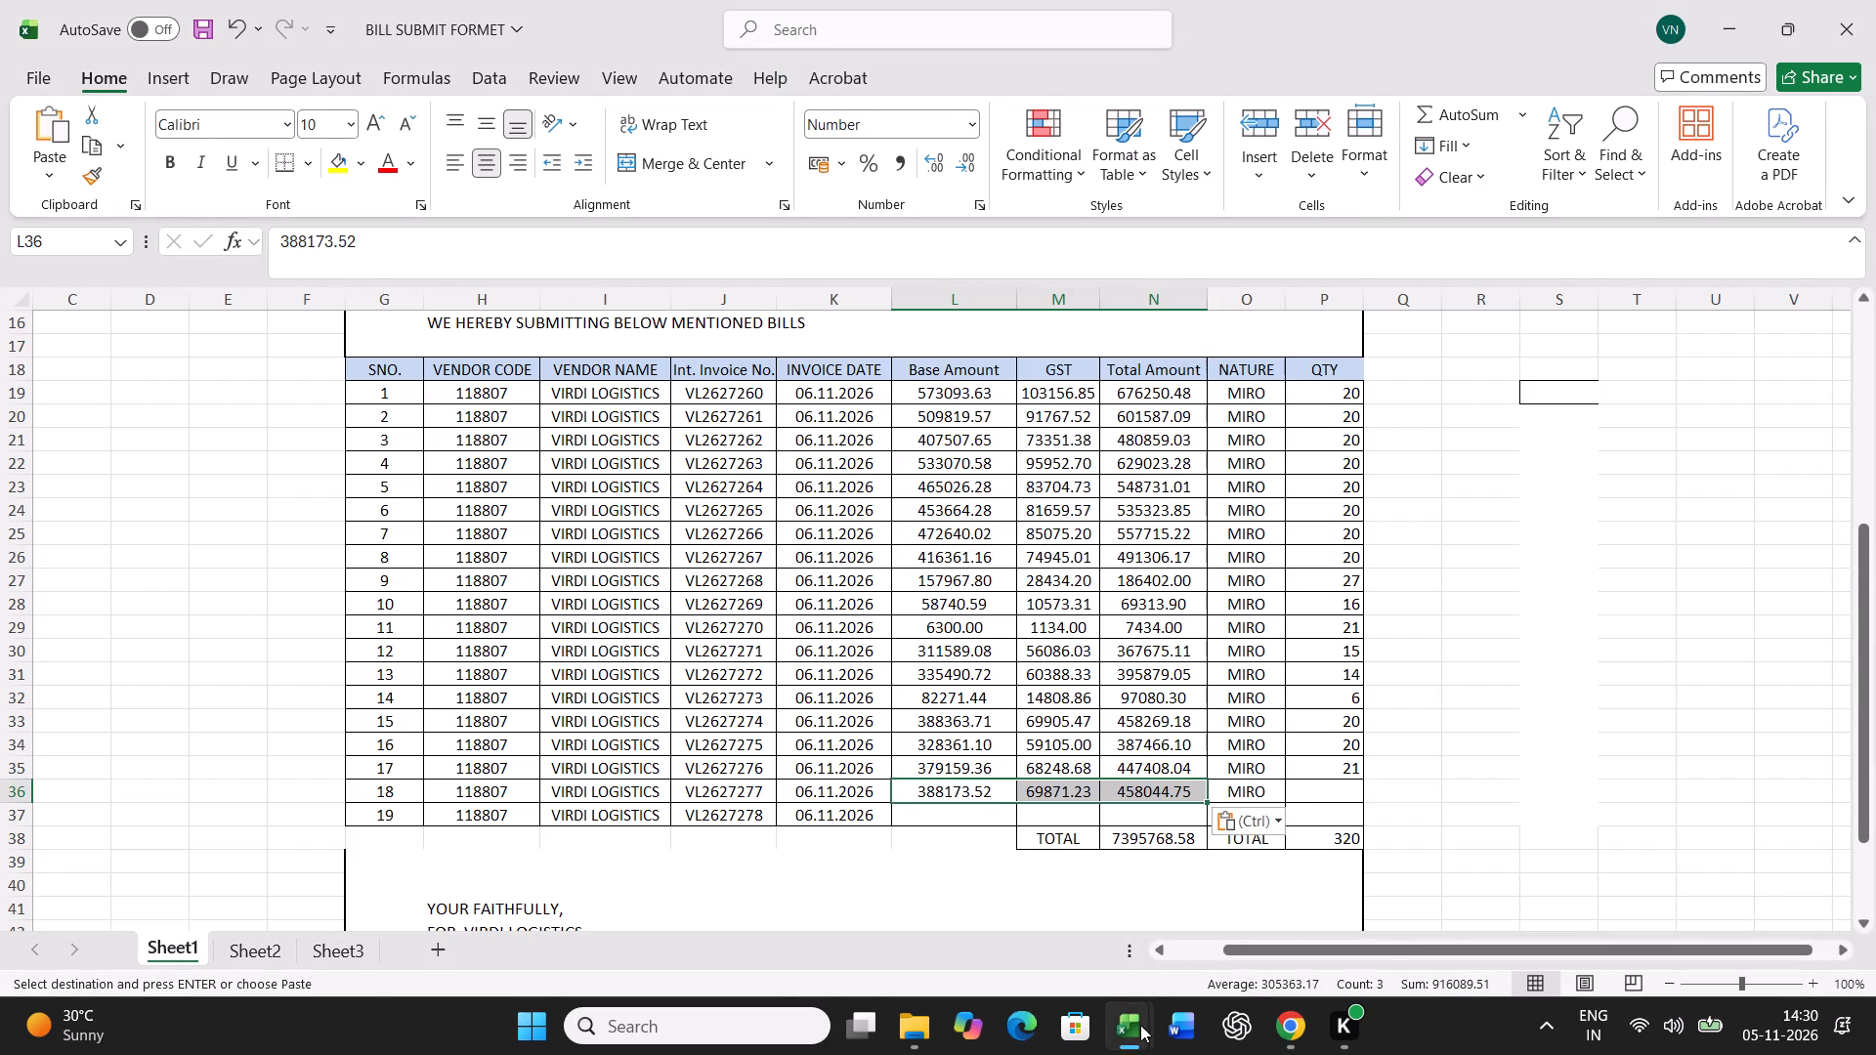
click(1196, 960)
click(1282, 955)
click(1875, 0)
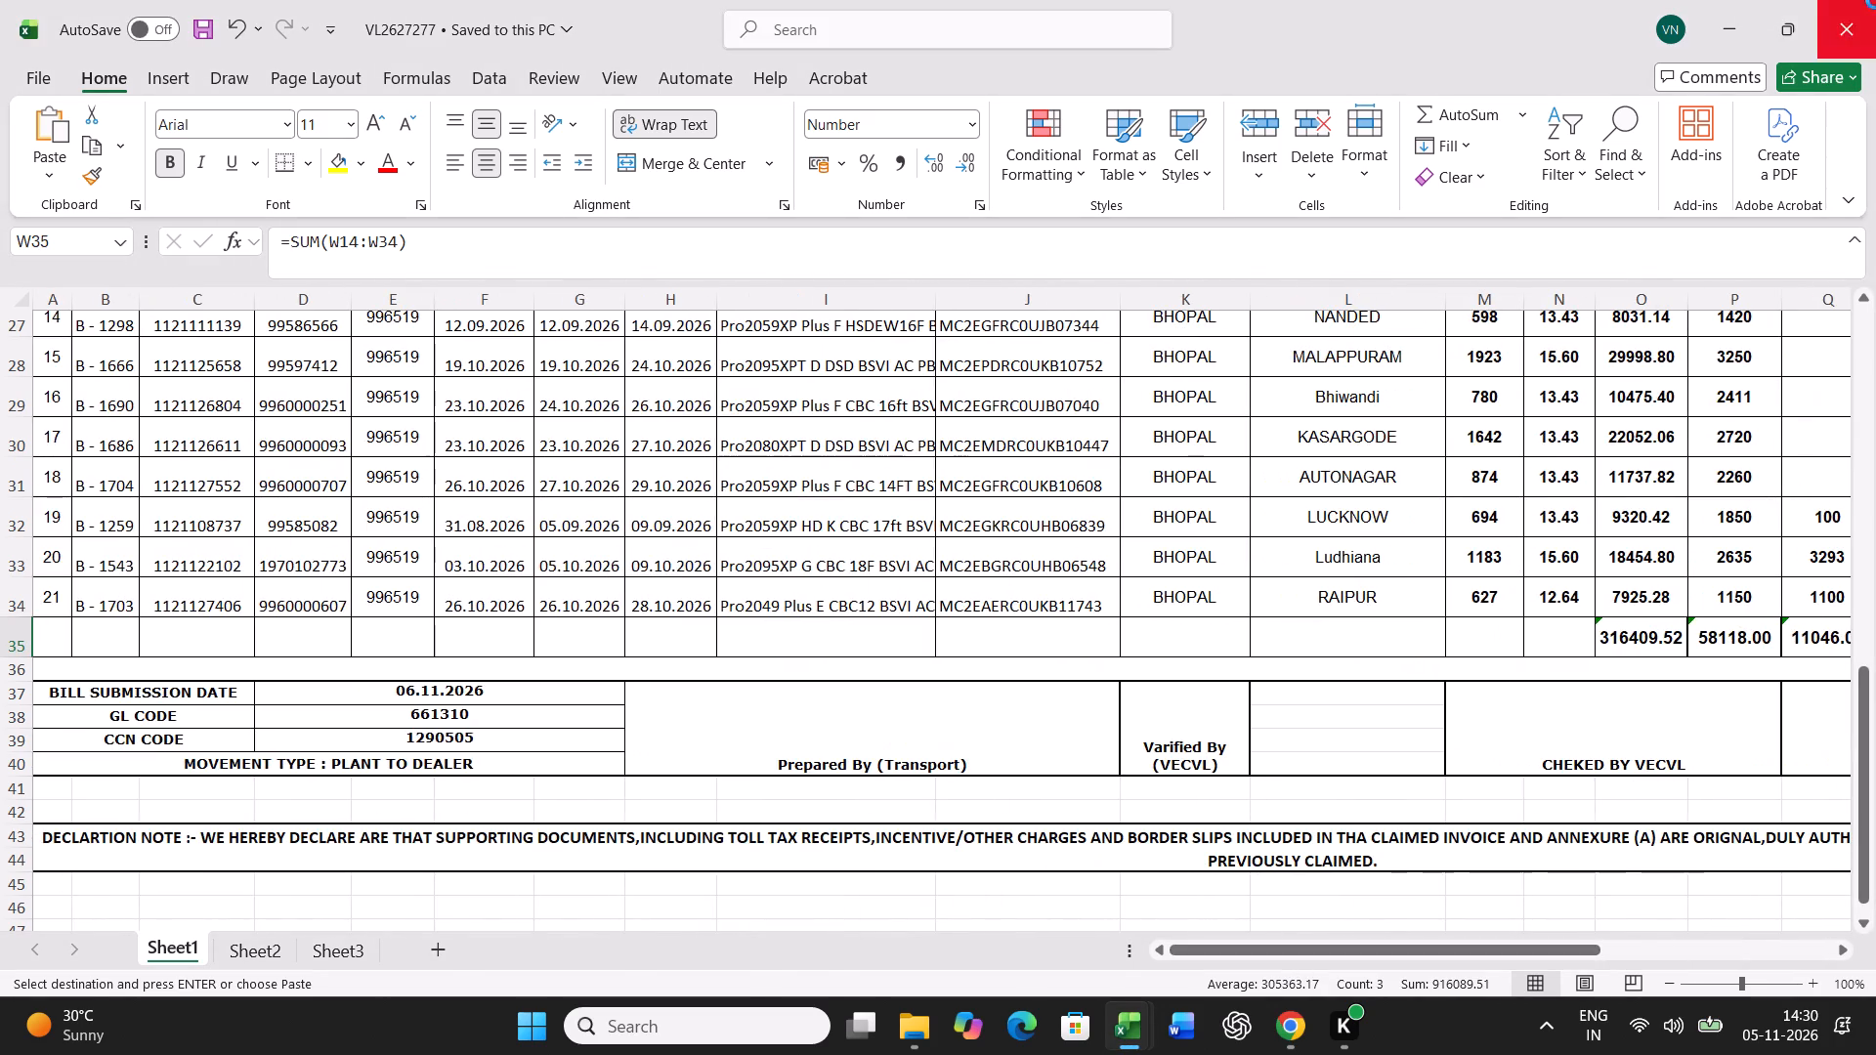
click(1315, 800)
text(21)
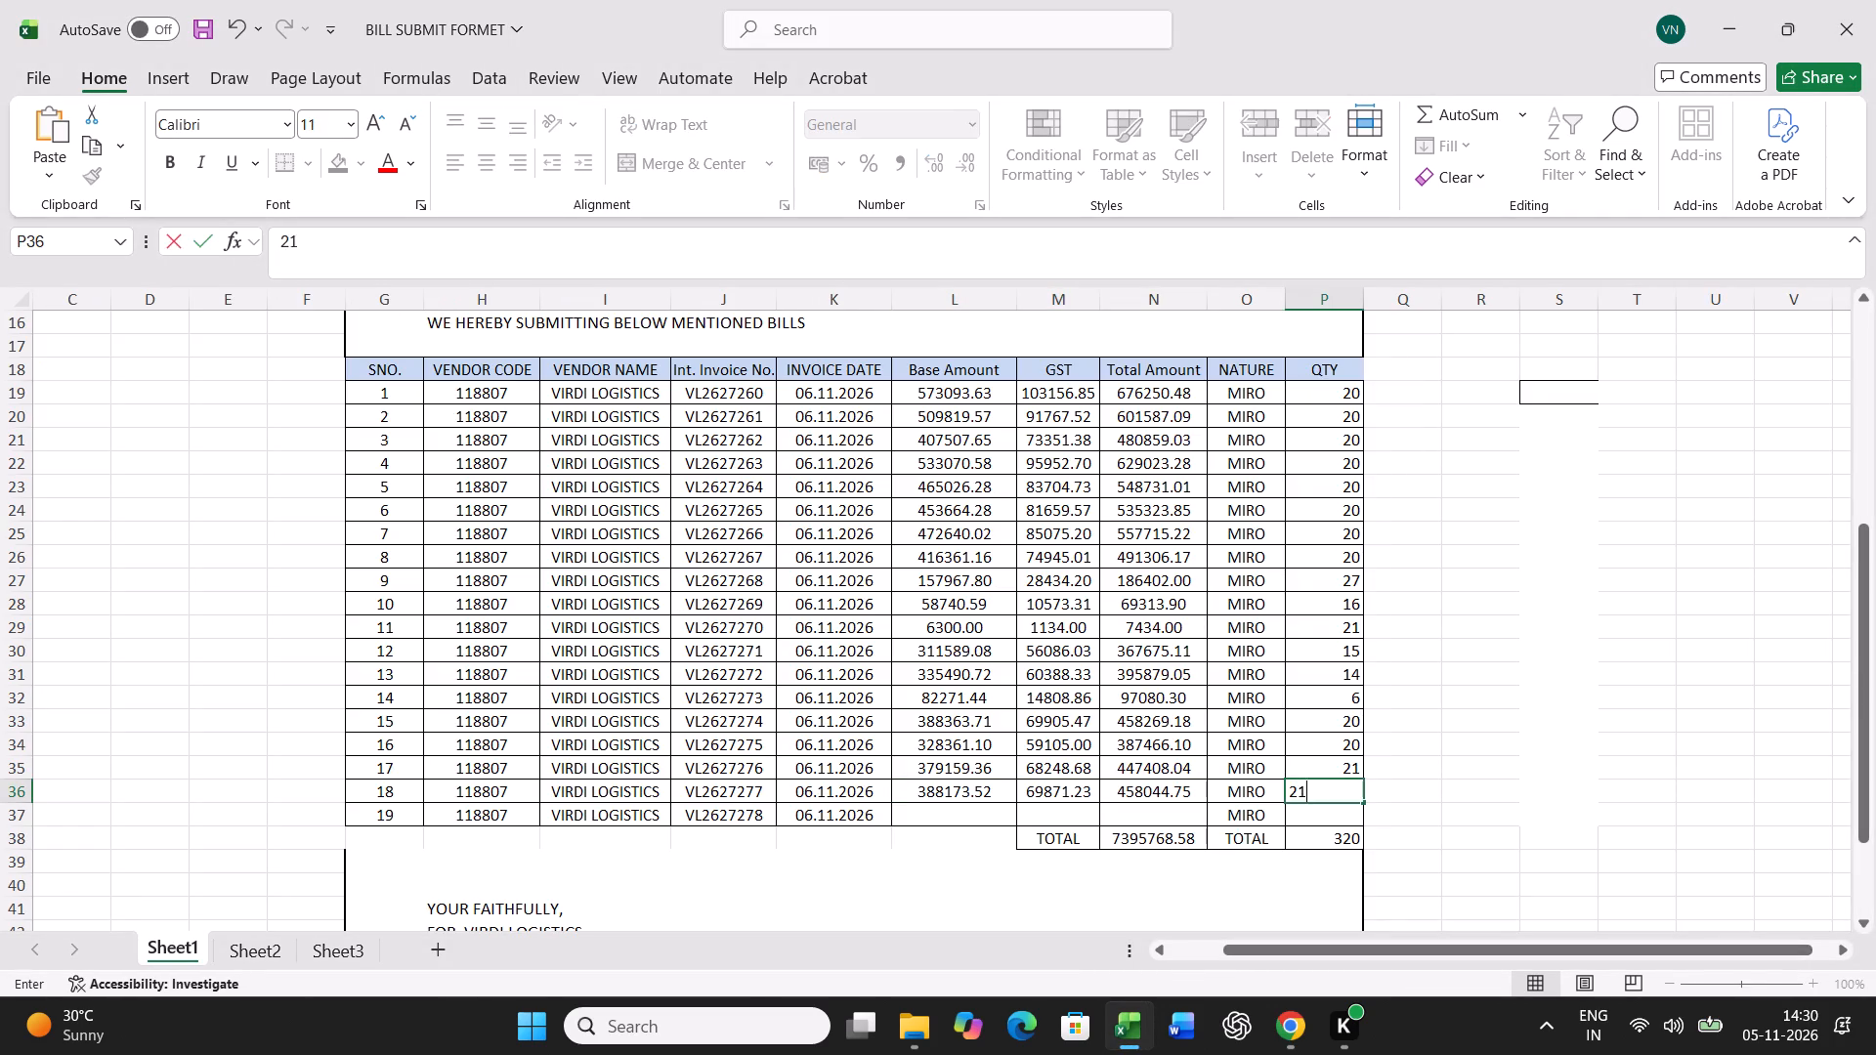
key(Return)
Open bill VL2627278 from the 201 TO 300 folder and paste its base, GST and total amount sums as values into serial number 19.
click(1132, 1039)
click(1201, 921)
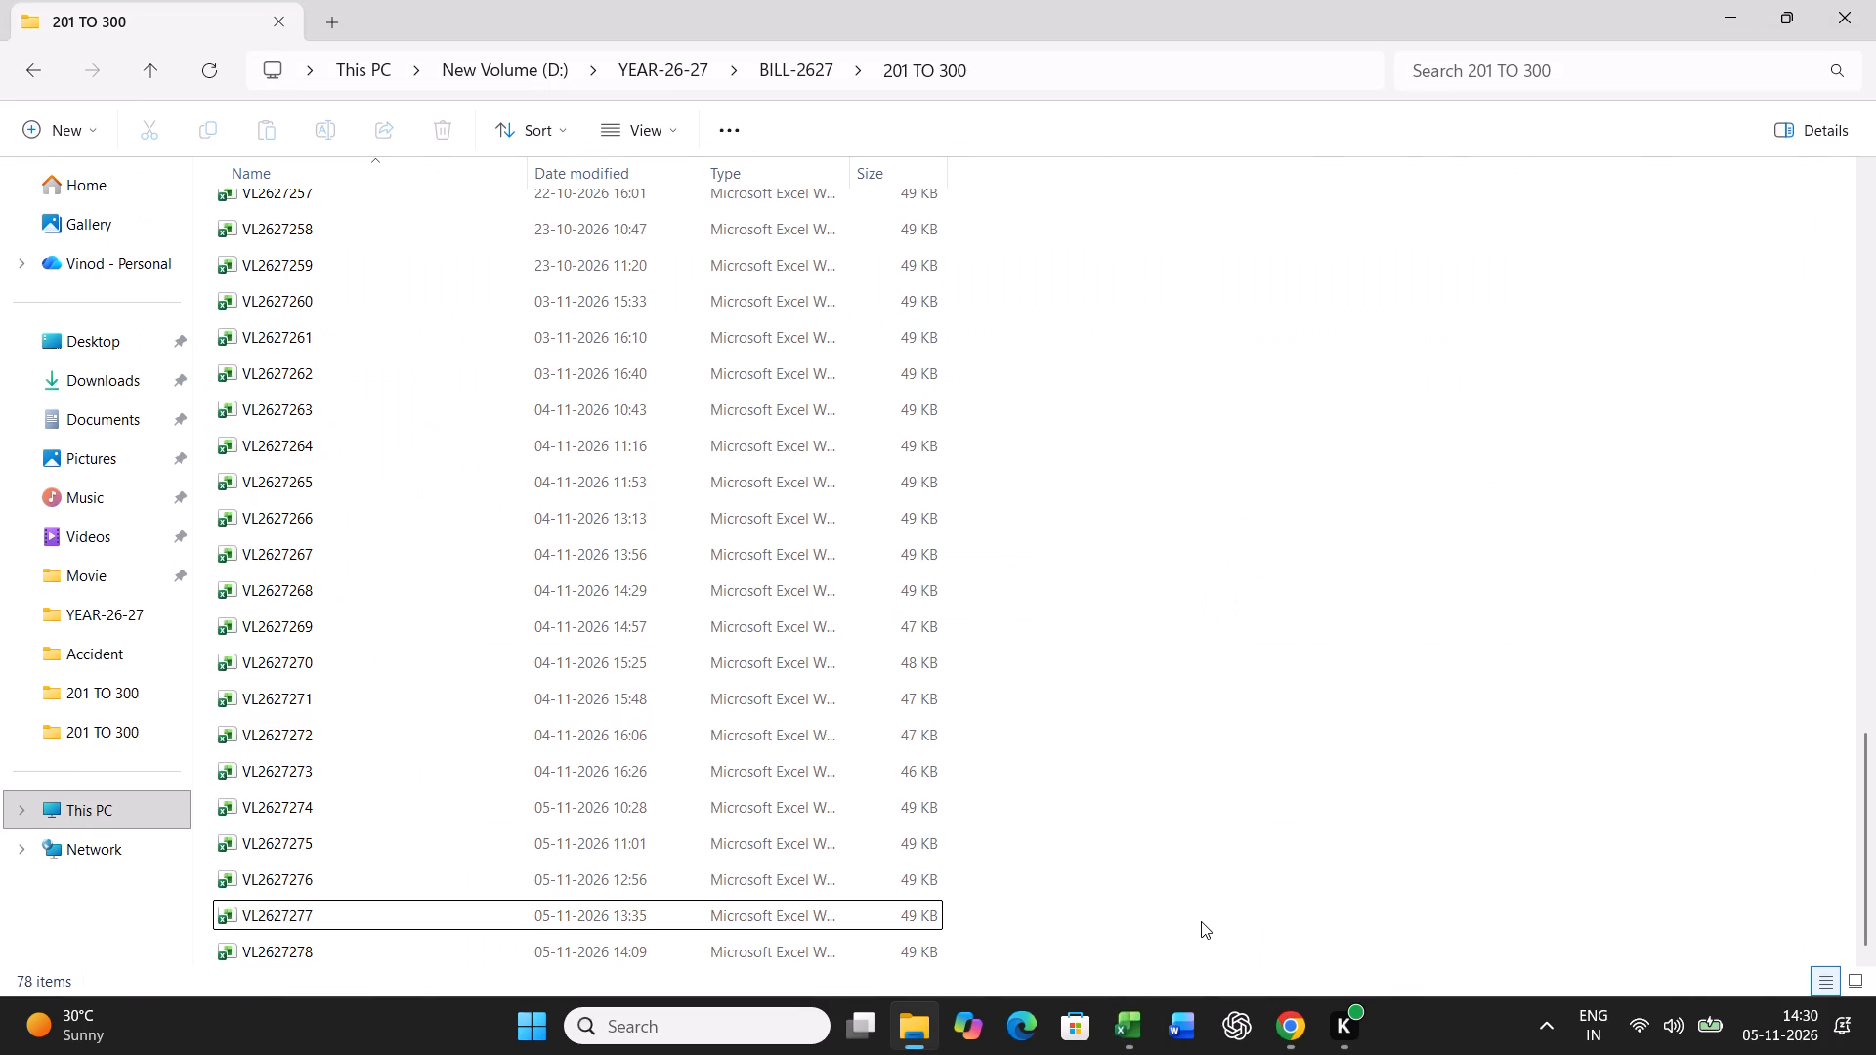
double_click(277, 949)
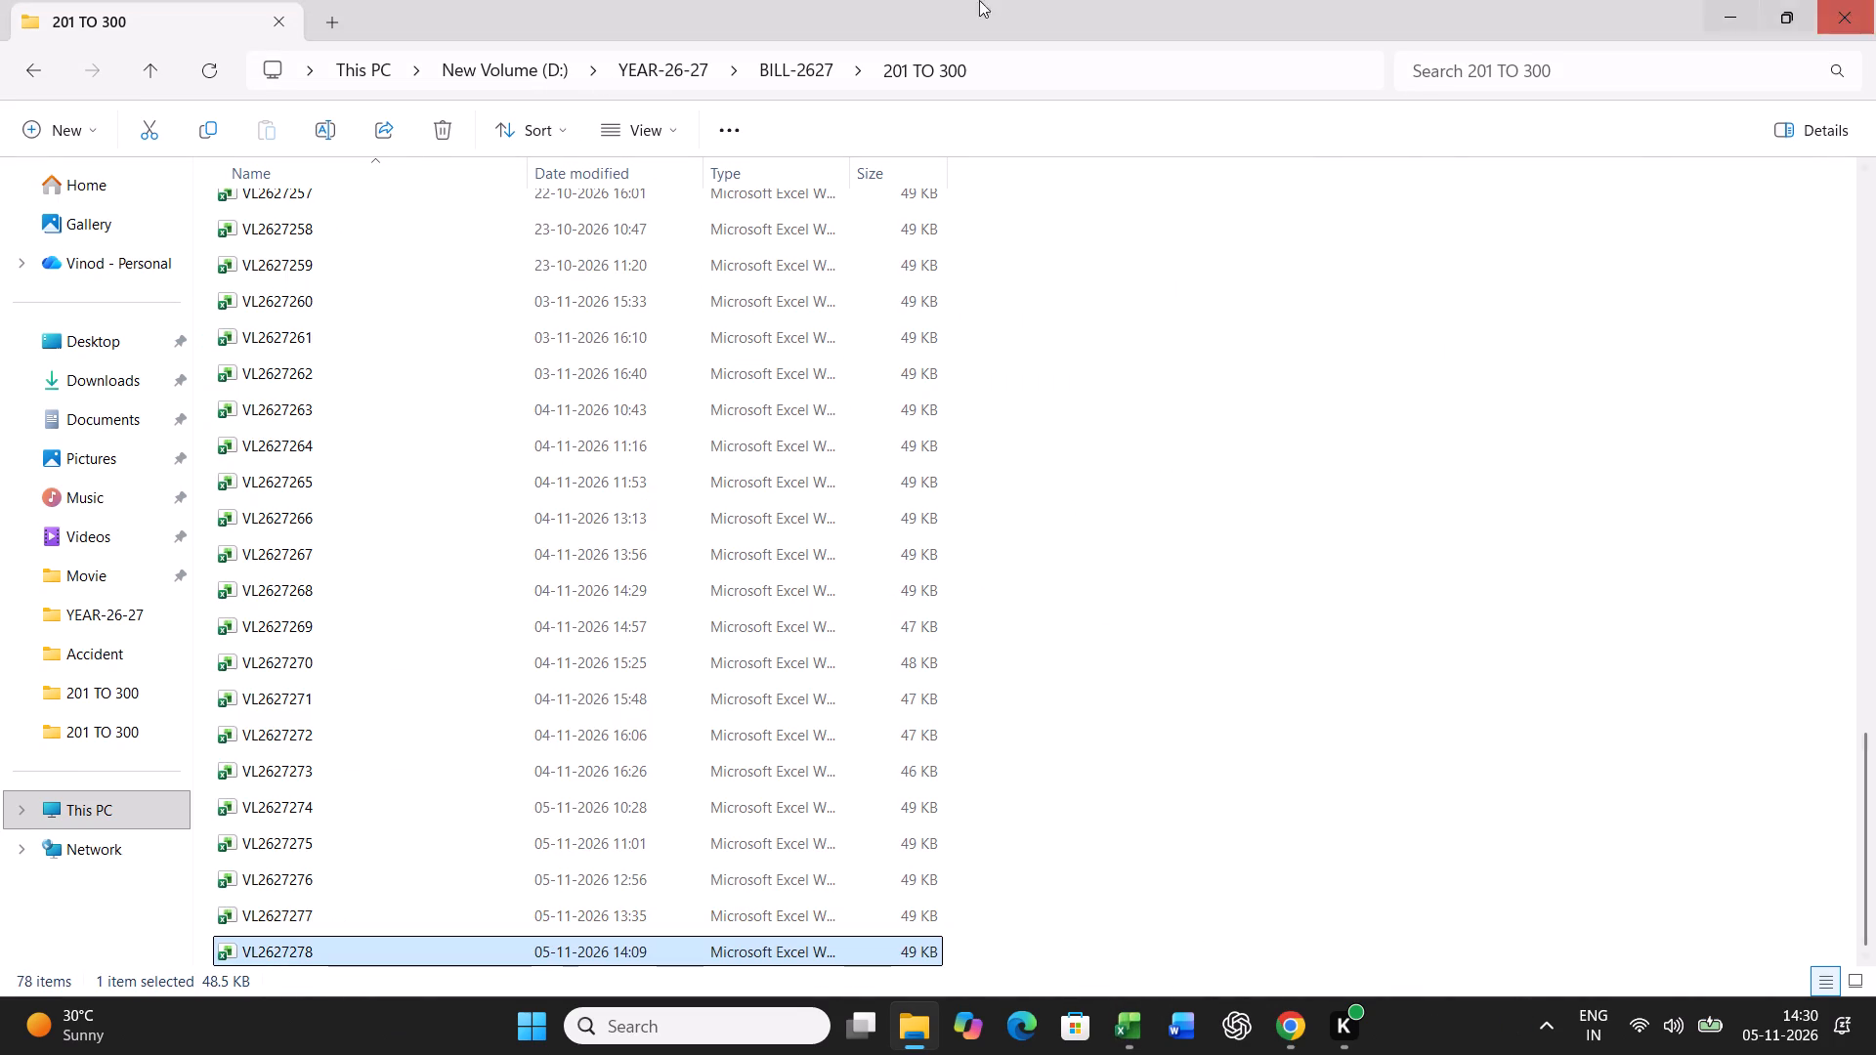
scroll(728, 711, down, 8)
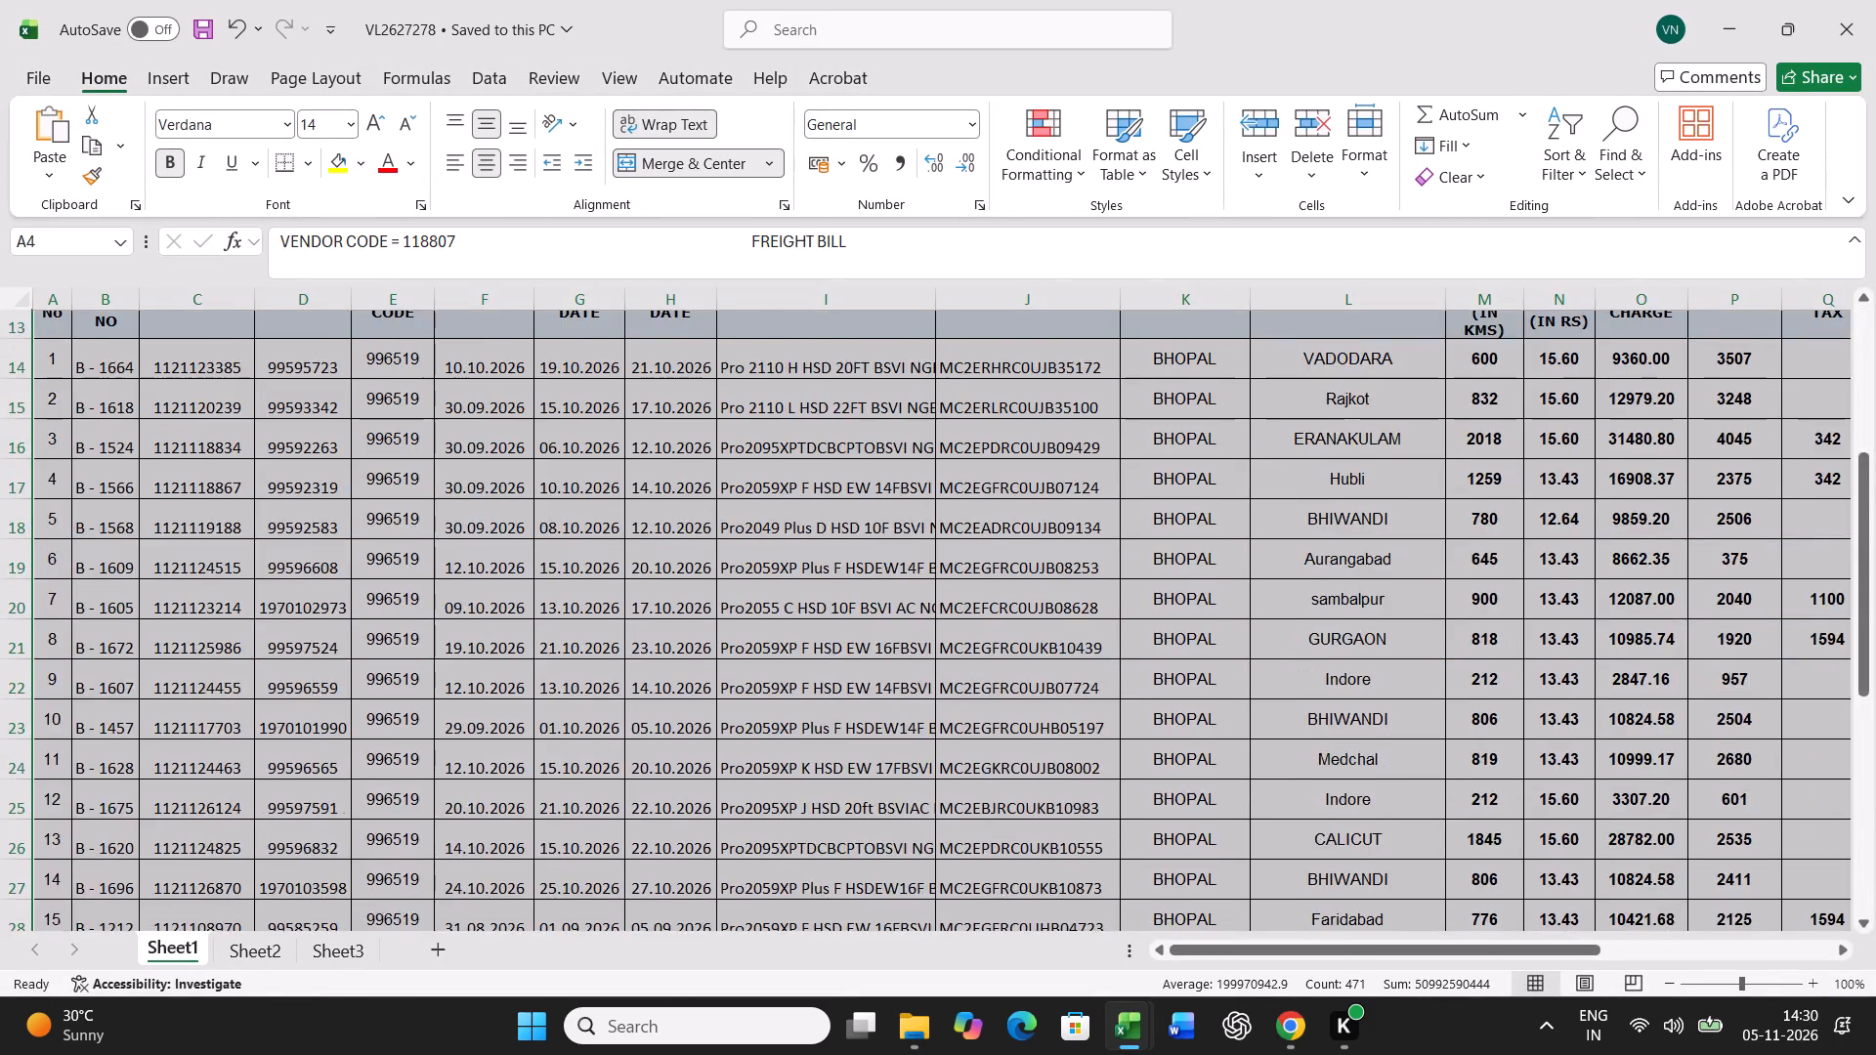
scroll(725, 732, down, 7)
drag(1453, 951, 1712, 952)
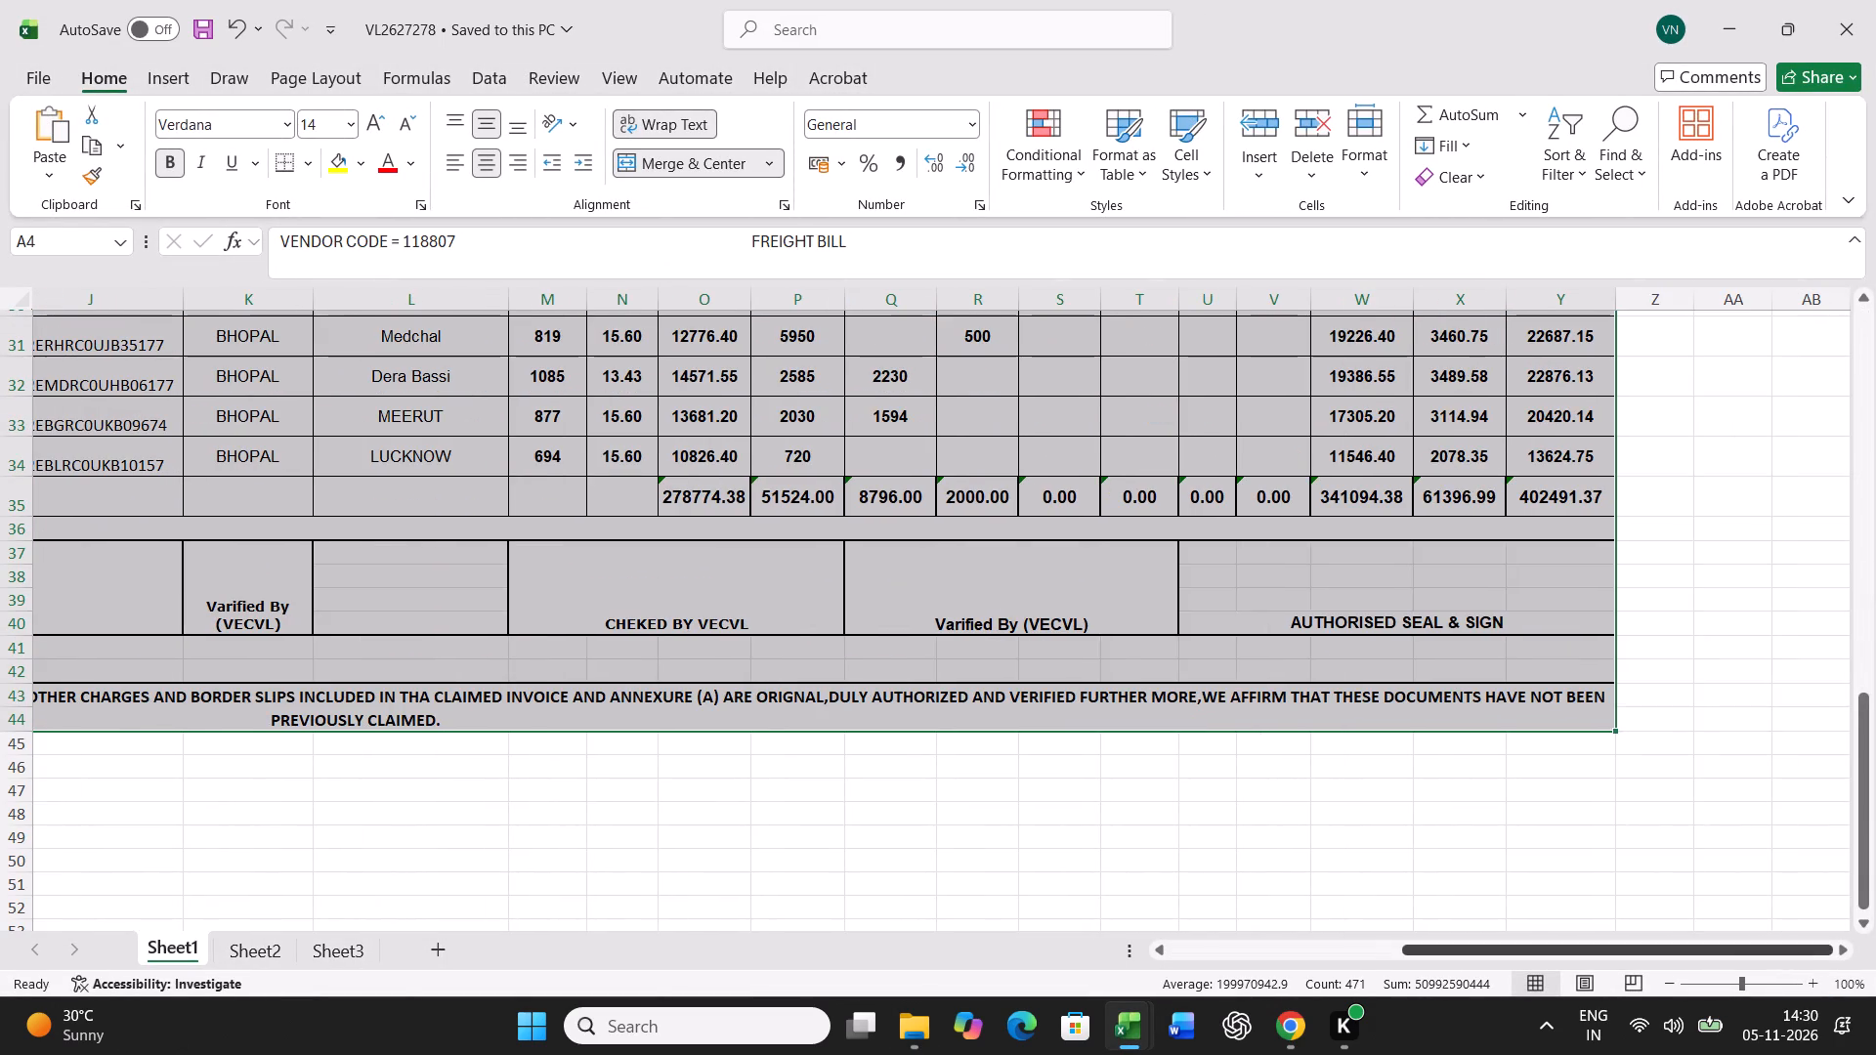
drag(1353, 496, 1550, 497)
key(ctrl+c)
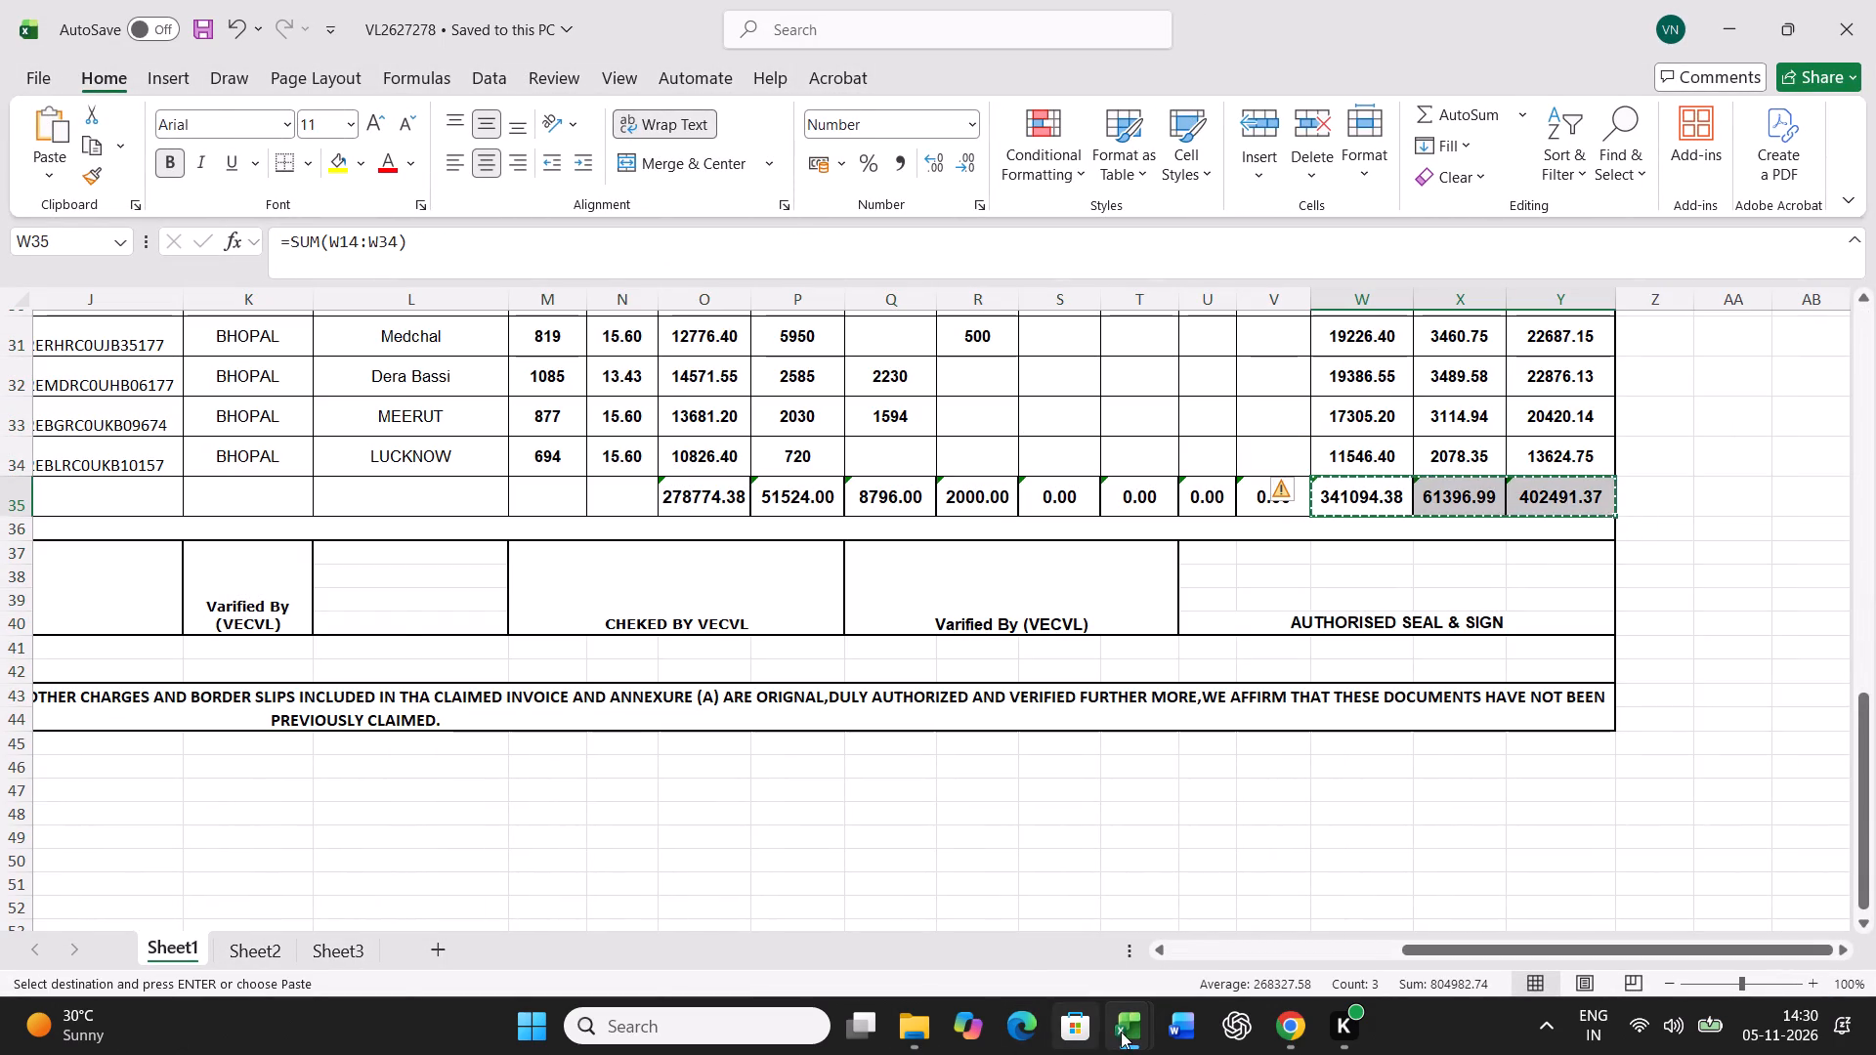
click(1127, 1031)
click(1001, 910)
right_click(956, 809)
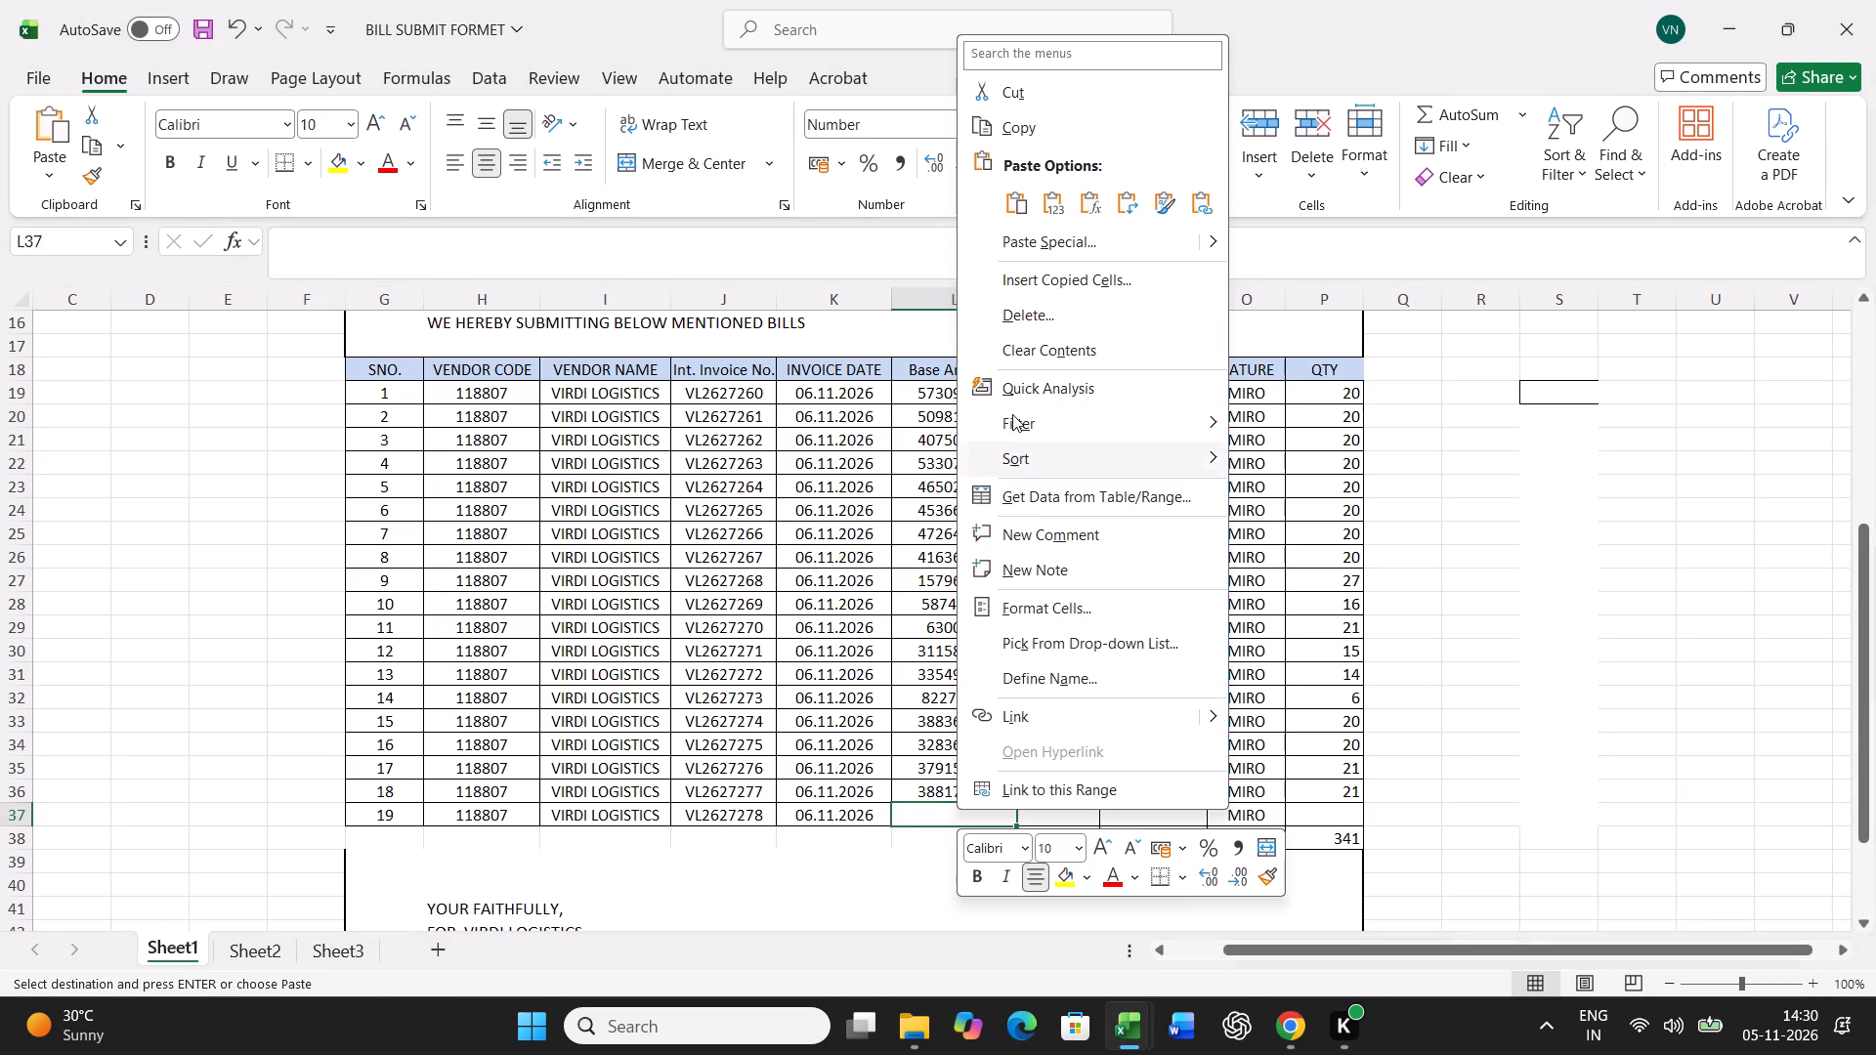
click(1061, 247)
click(855, 187)
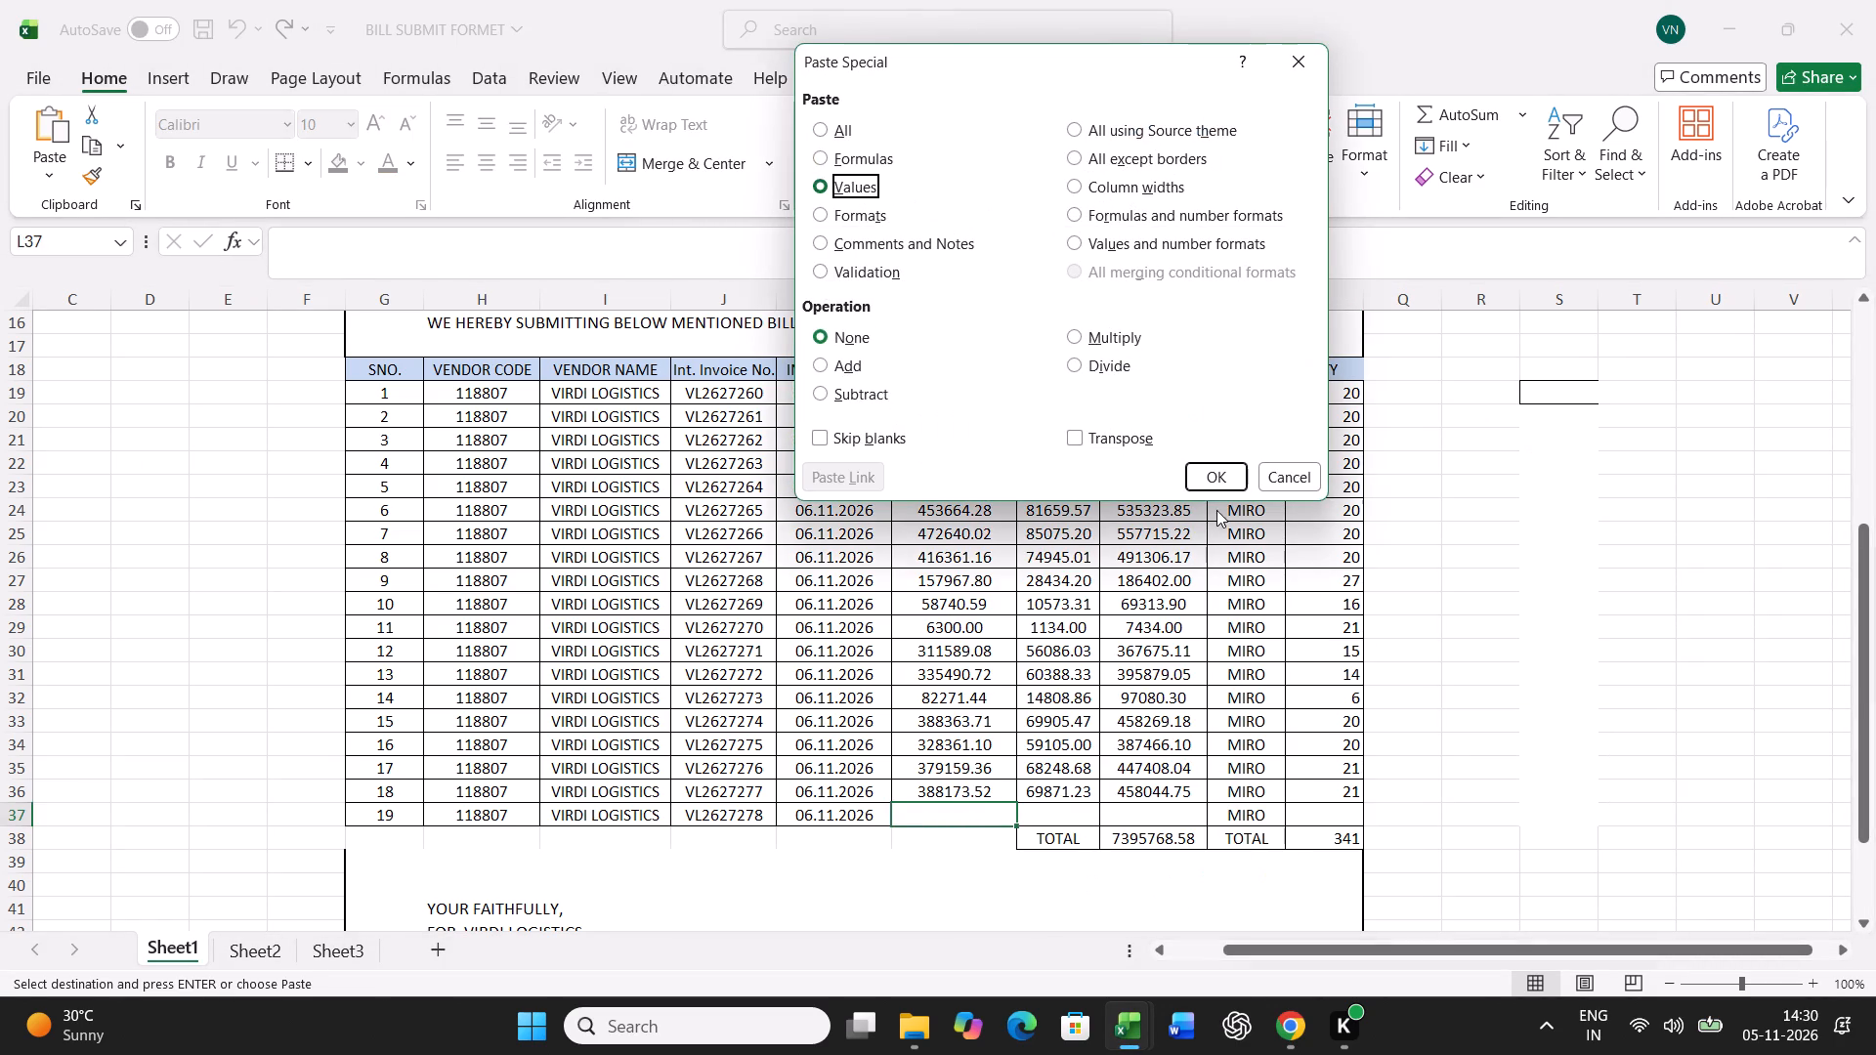
click(1213, 478)
Enter a quantity of 21 for invoice VL2627278 in the submission sheet and close its bill workbook.
click(1303, 813)
text(21)
key(Return)
click(1135, 1043)
click(1255, 887)
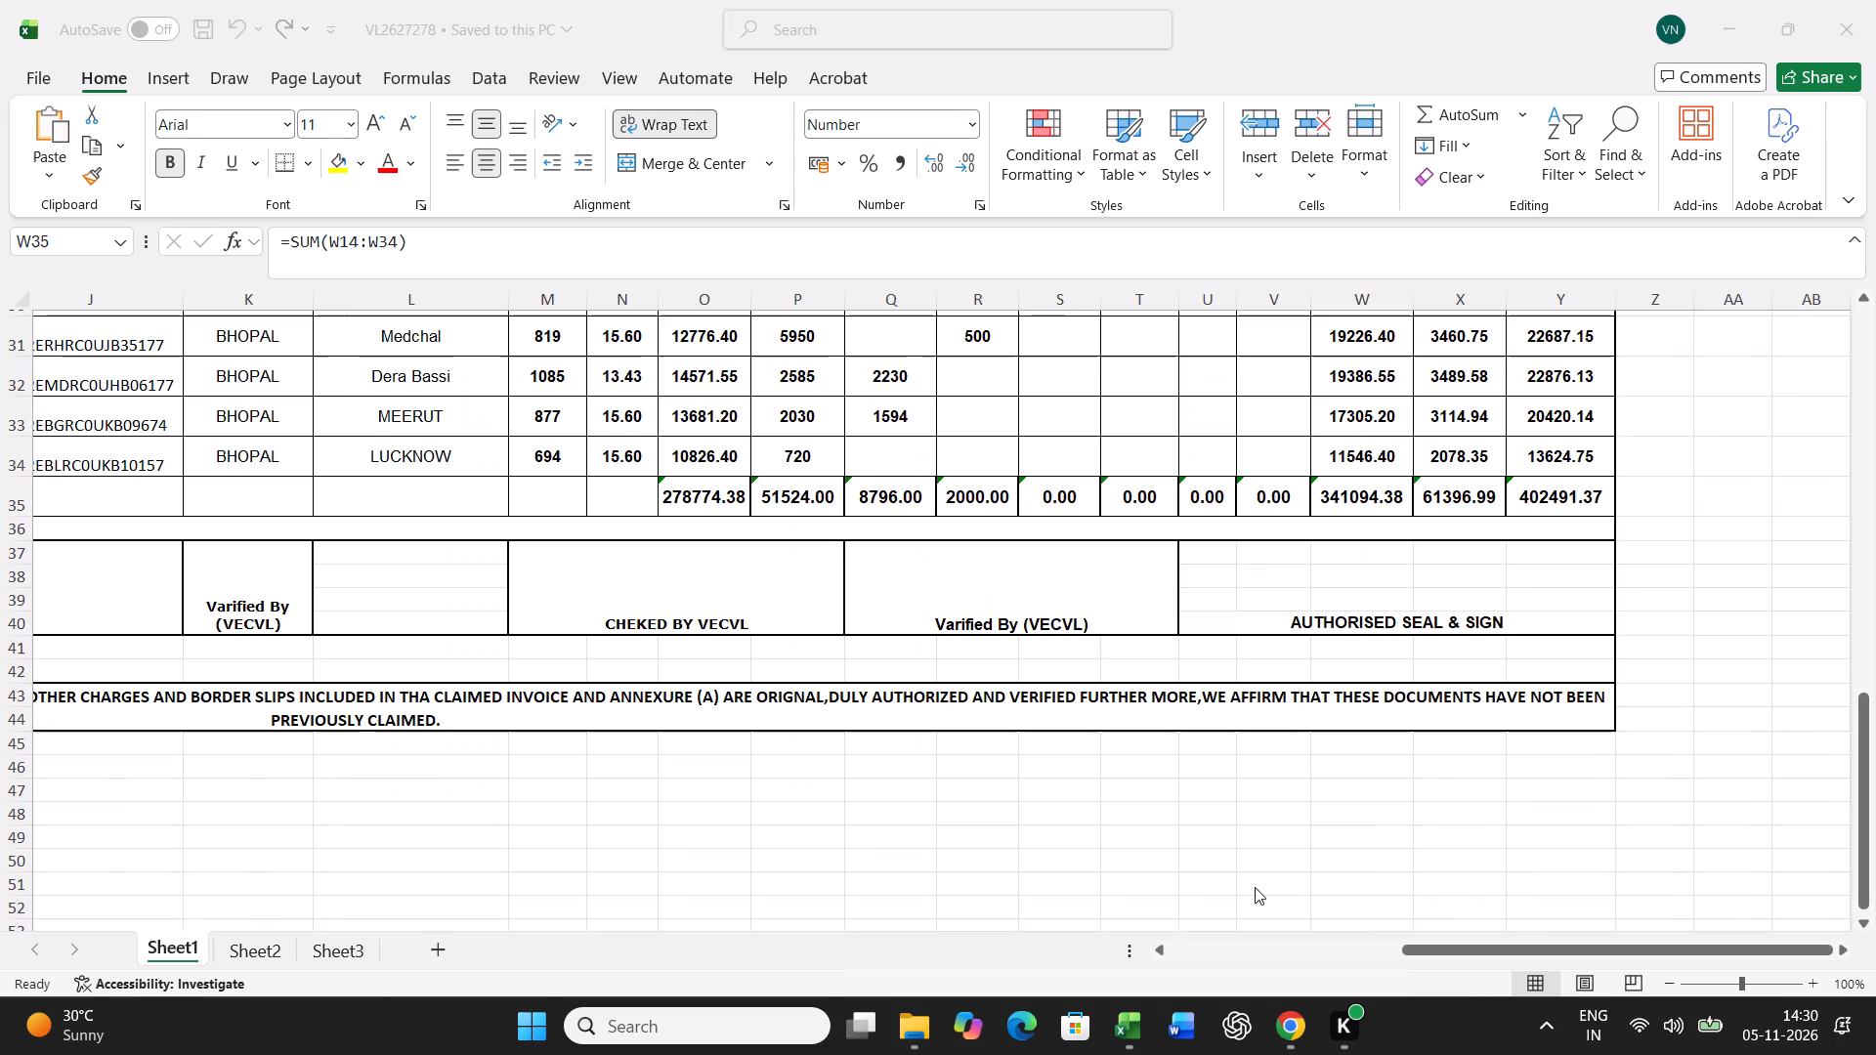
click(1862, 7)
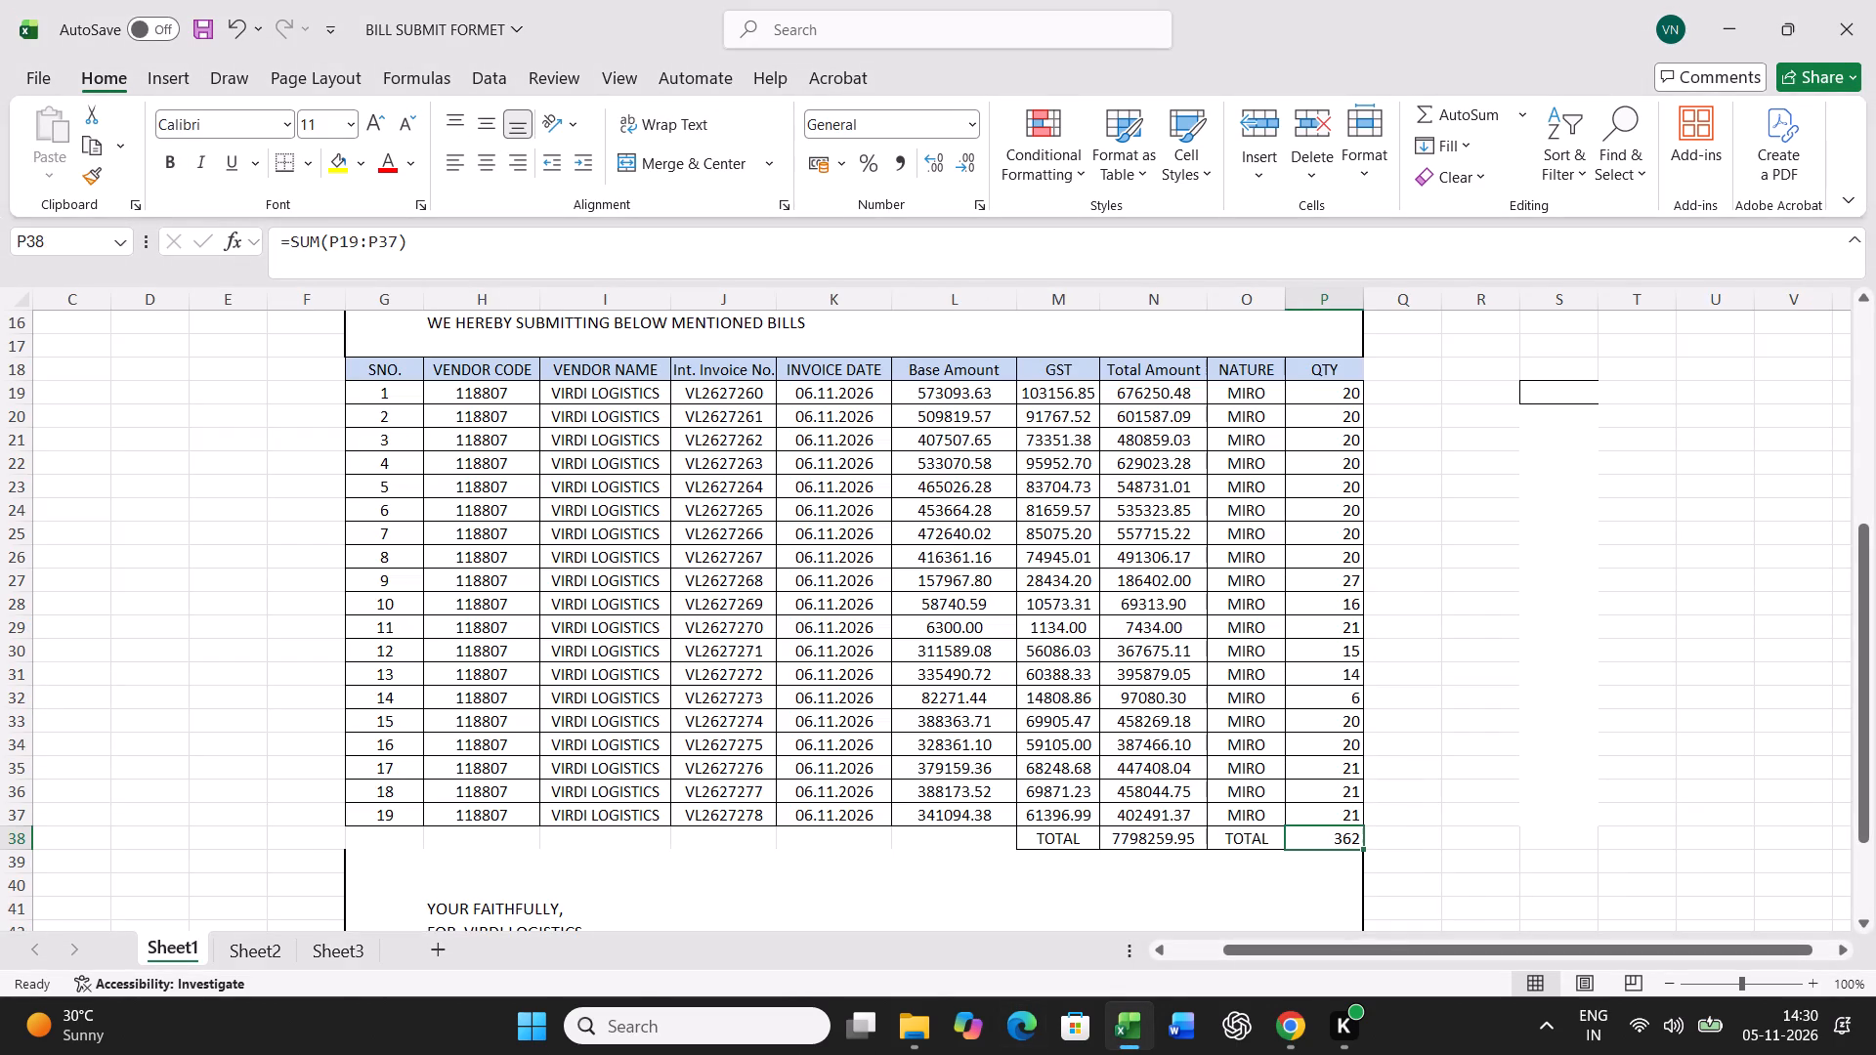
Save the completed BILL SUBMIT FORMET workbook.
key(ctrl+s)
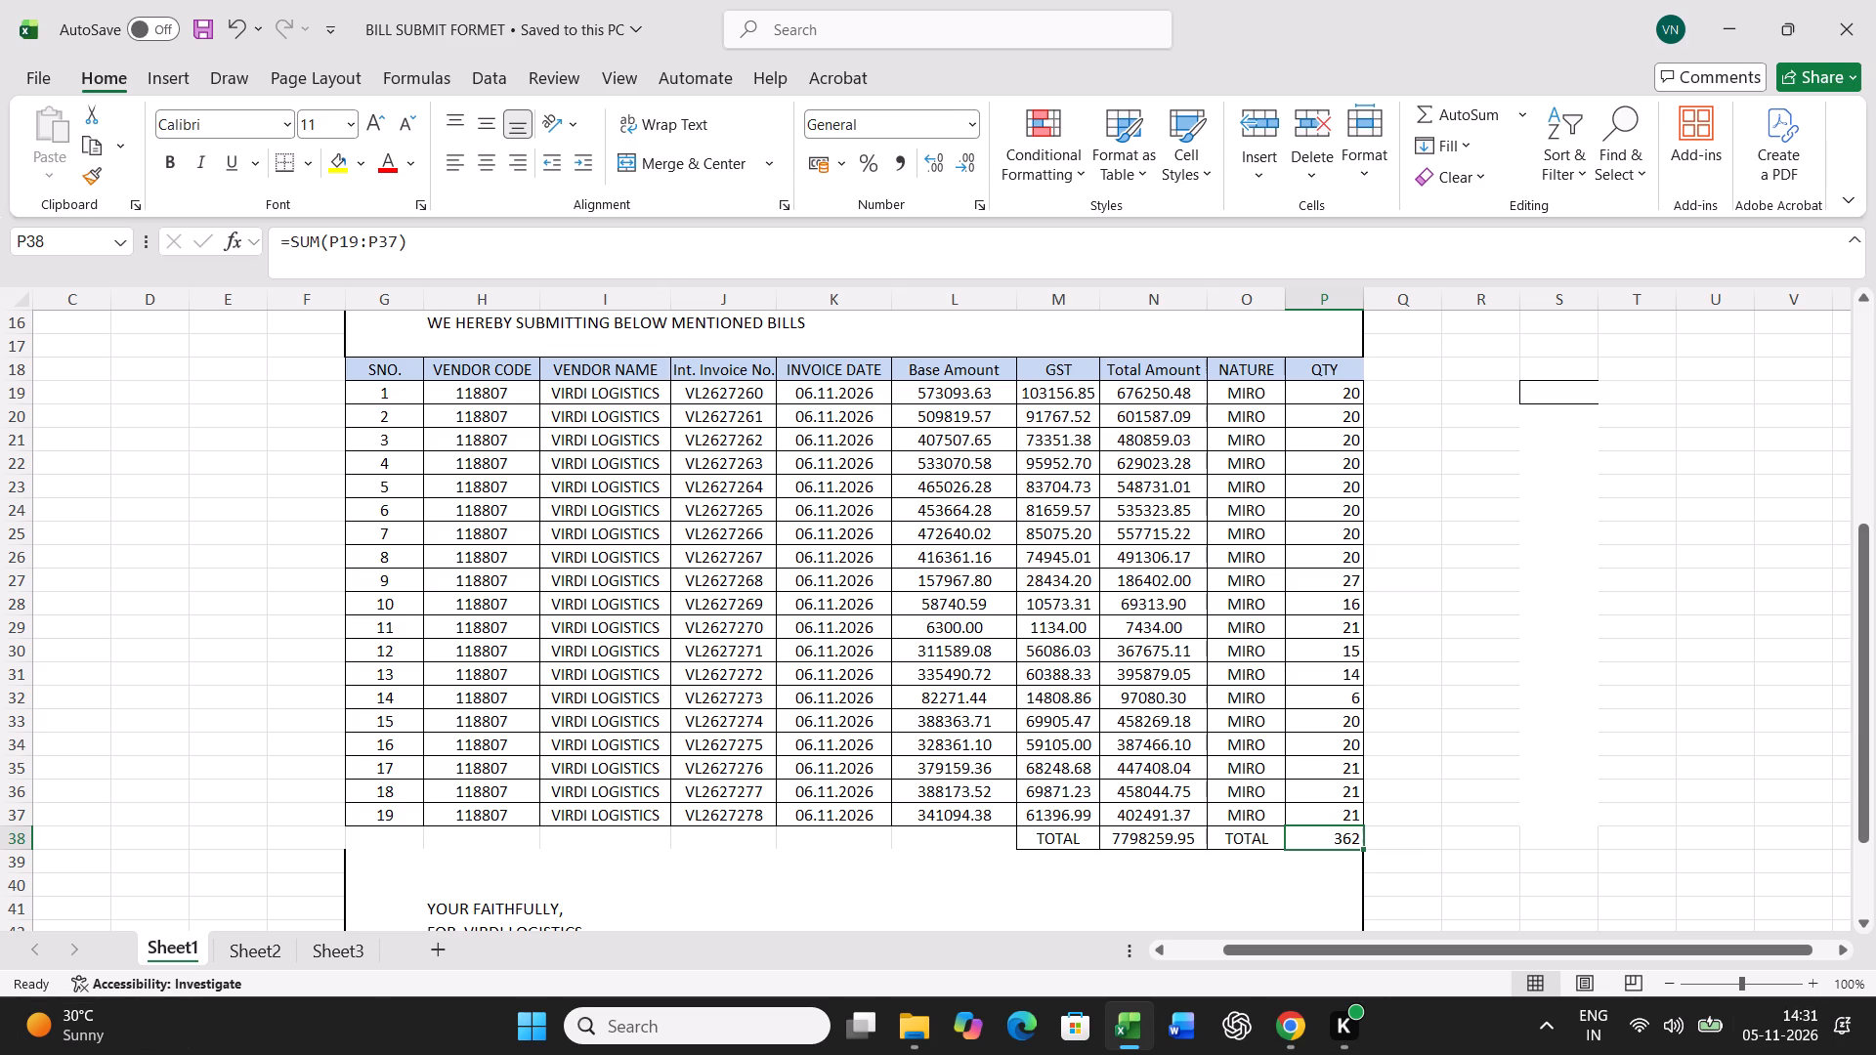
click(406, 364)
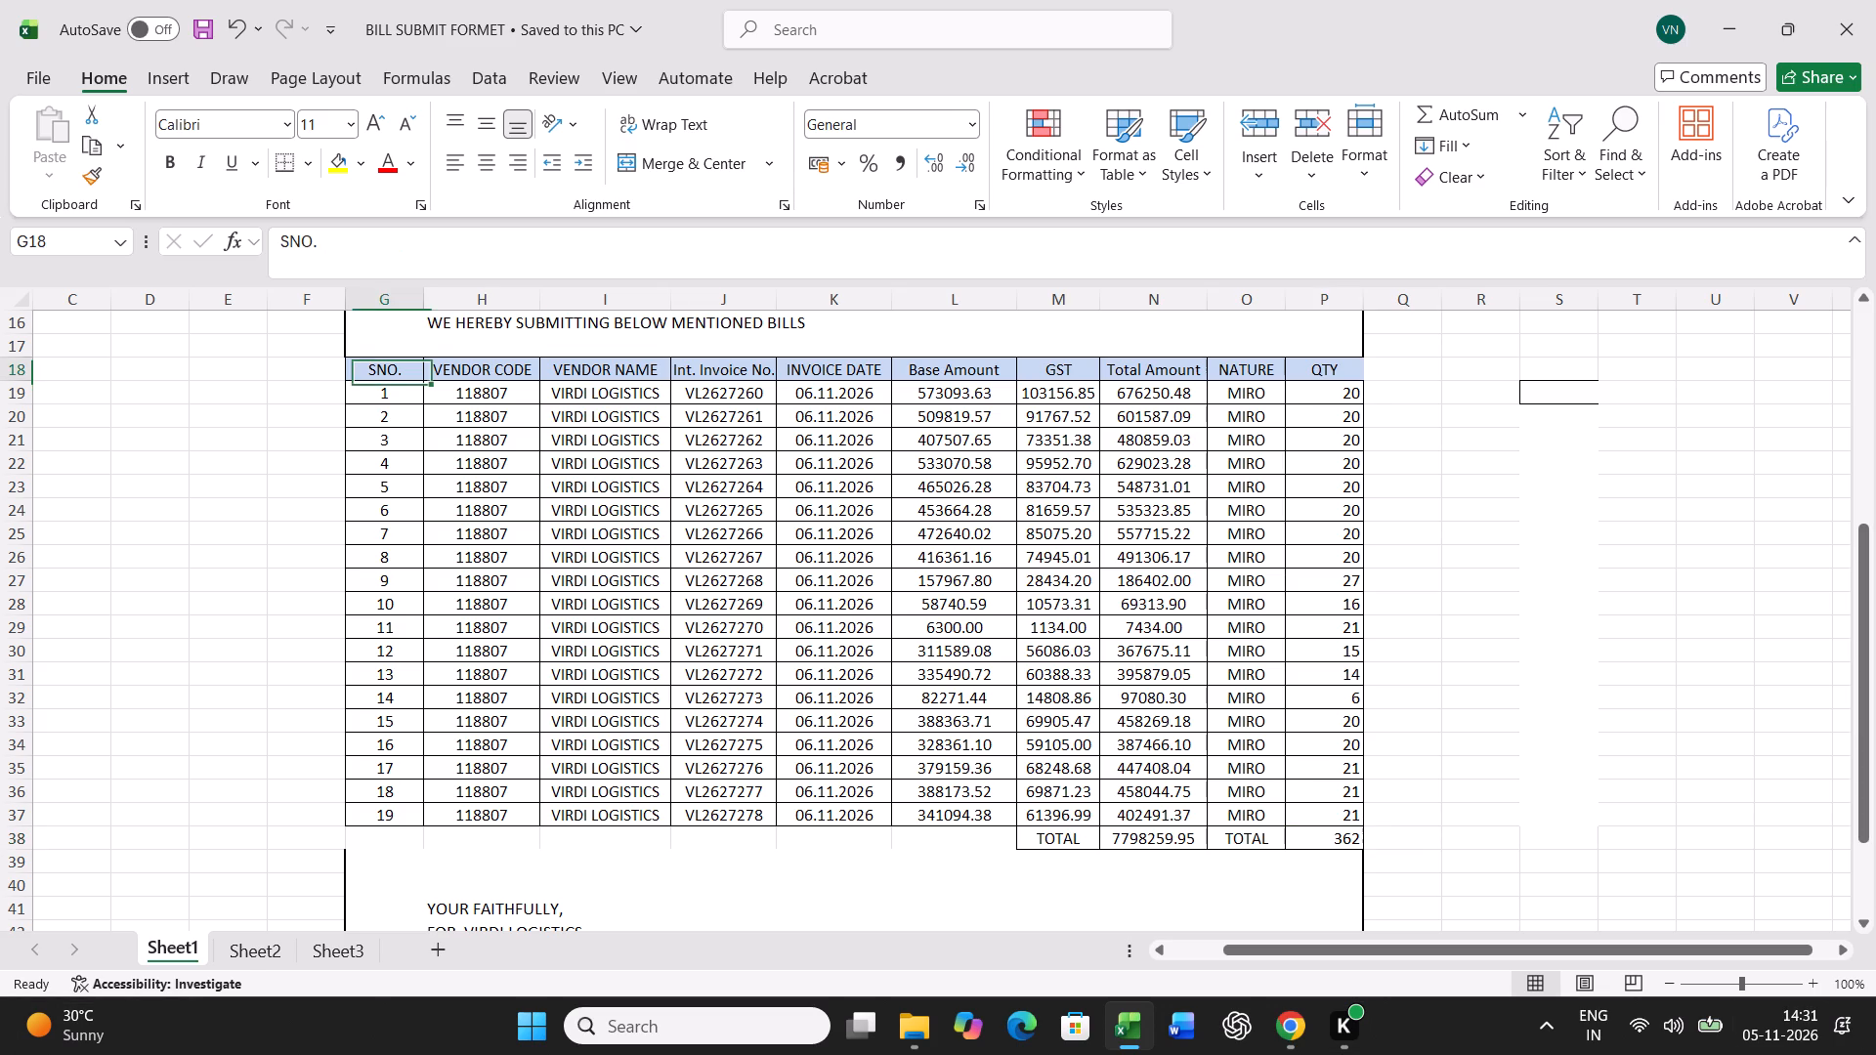
key(ctrl+s)
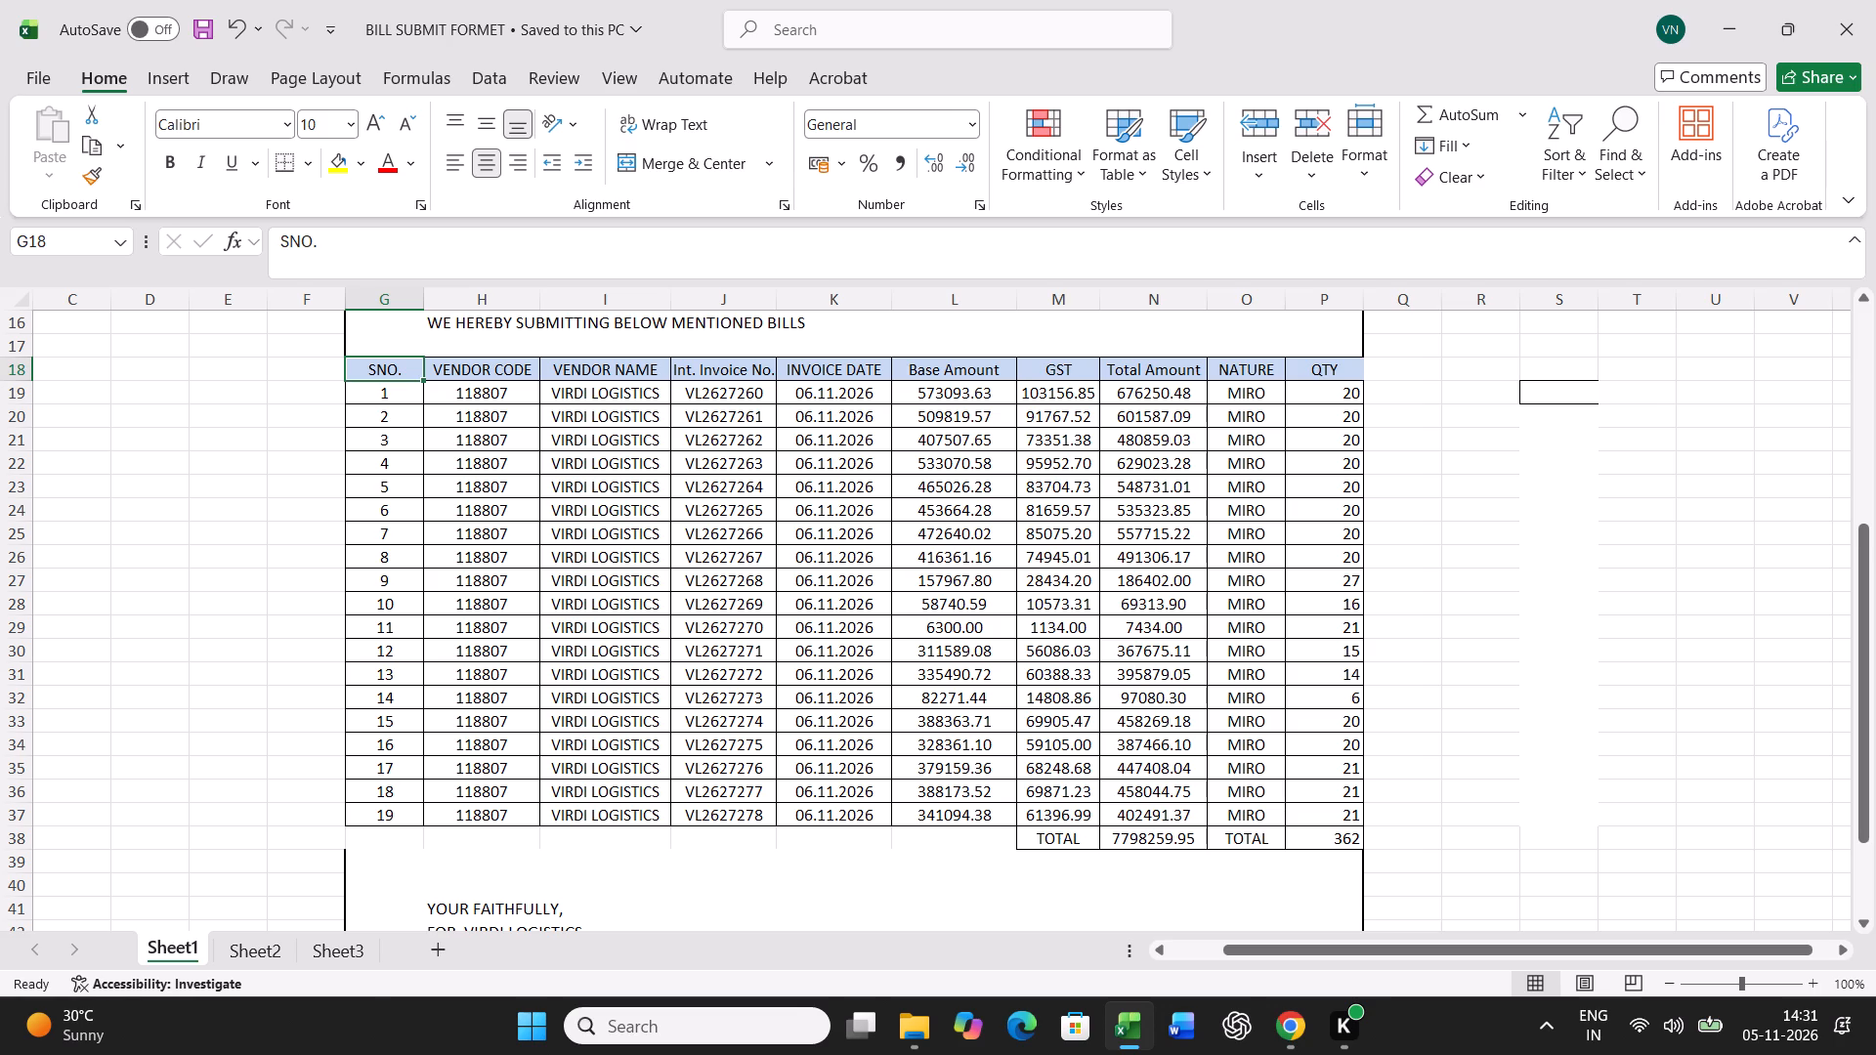
key(ctrl+s)
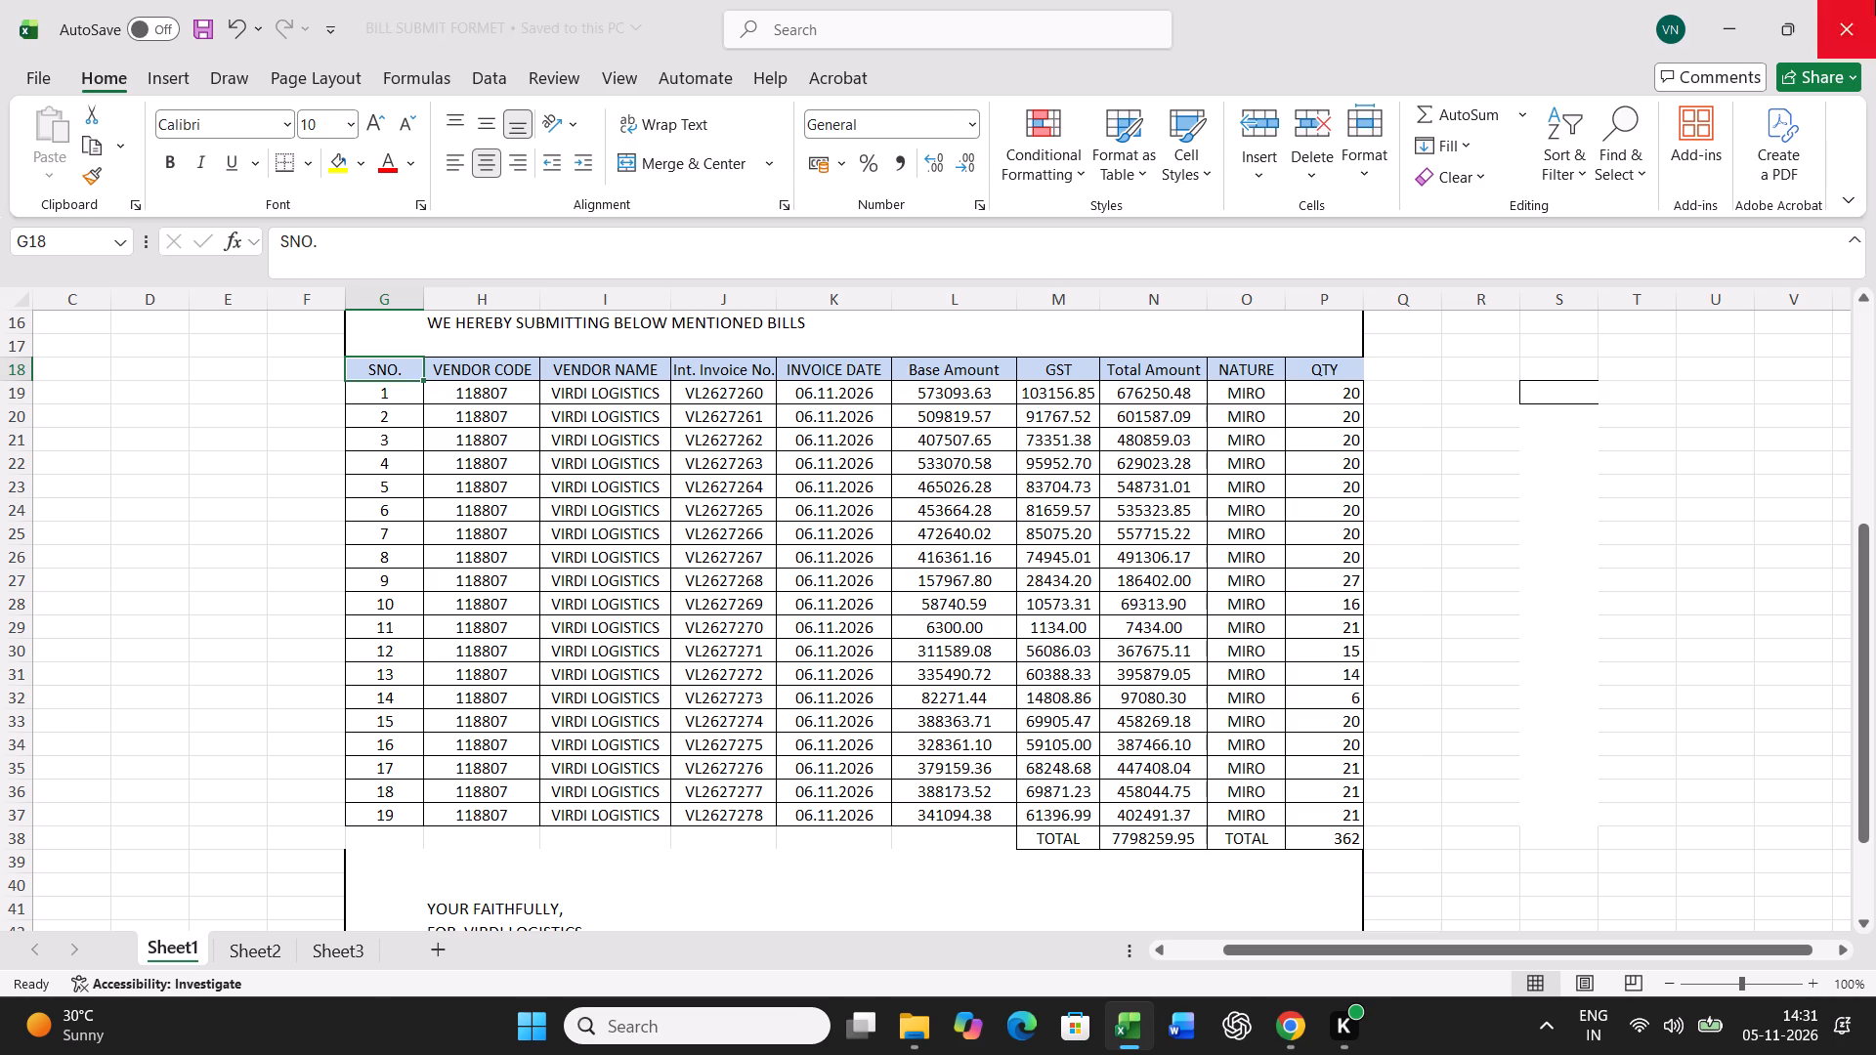
Copy the 19 invoice rows VL2627260 to VL2627278, without headers, from Sheet1 and paste them below VL2627259 in Sheet2, starting at A724.
click(274, 948)
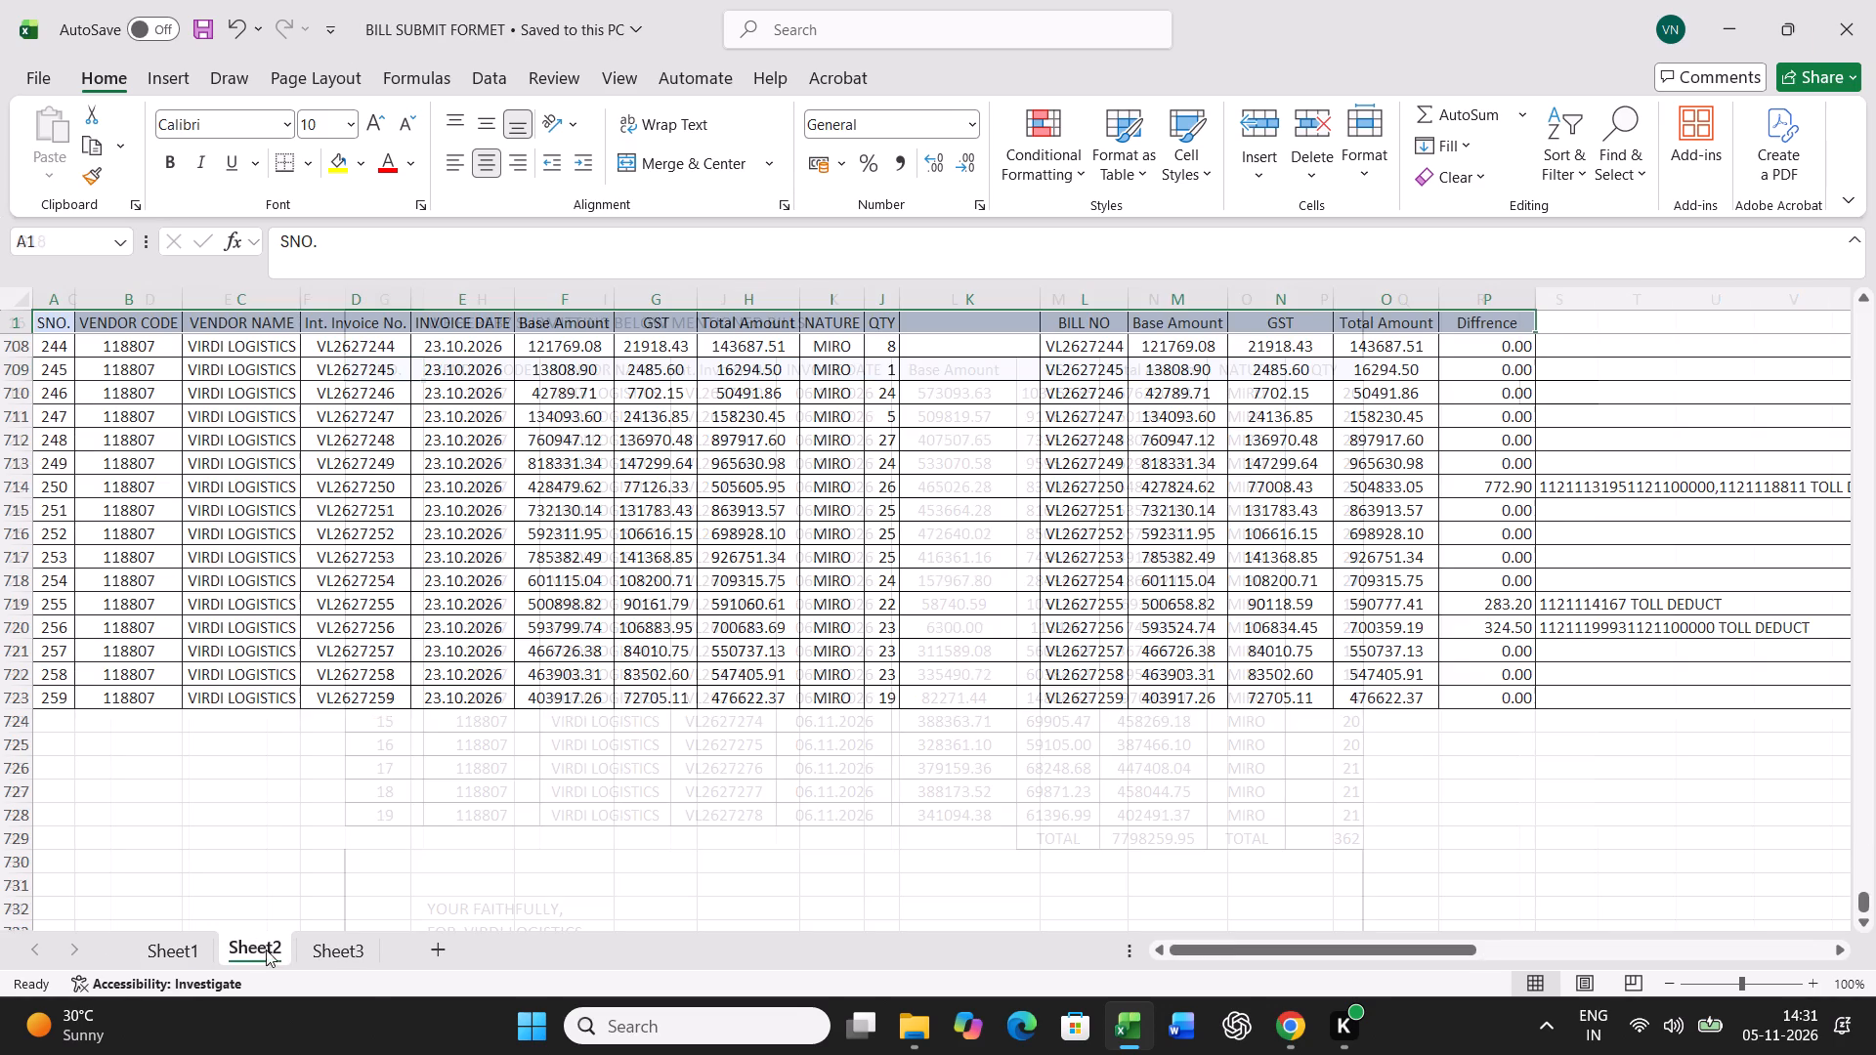
click(190, 952)
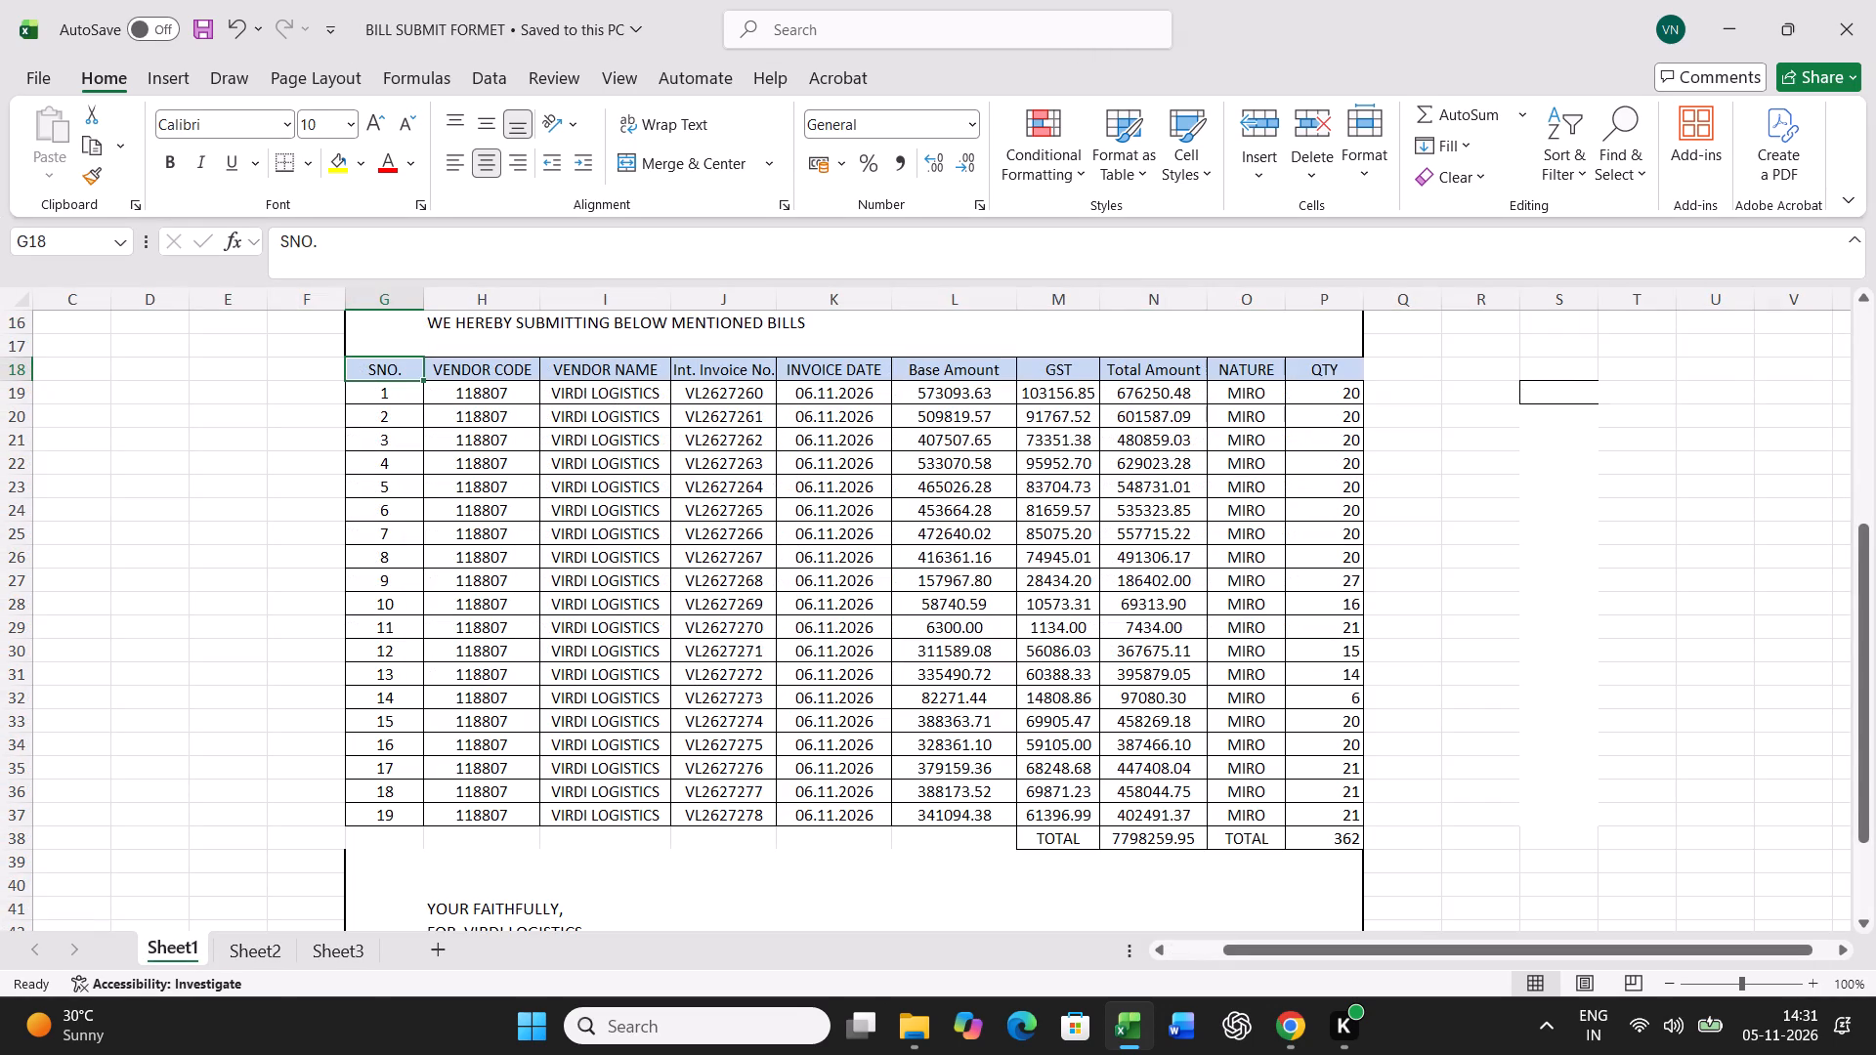
drag(391, 372, 1314, 797)
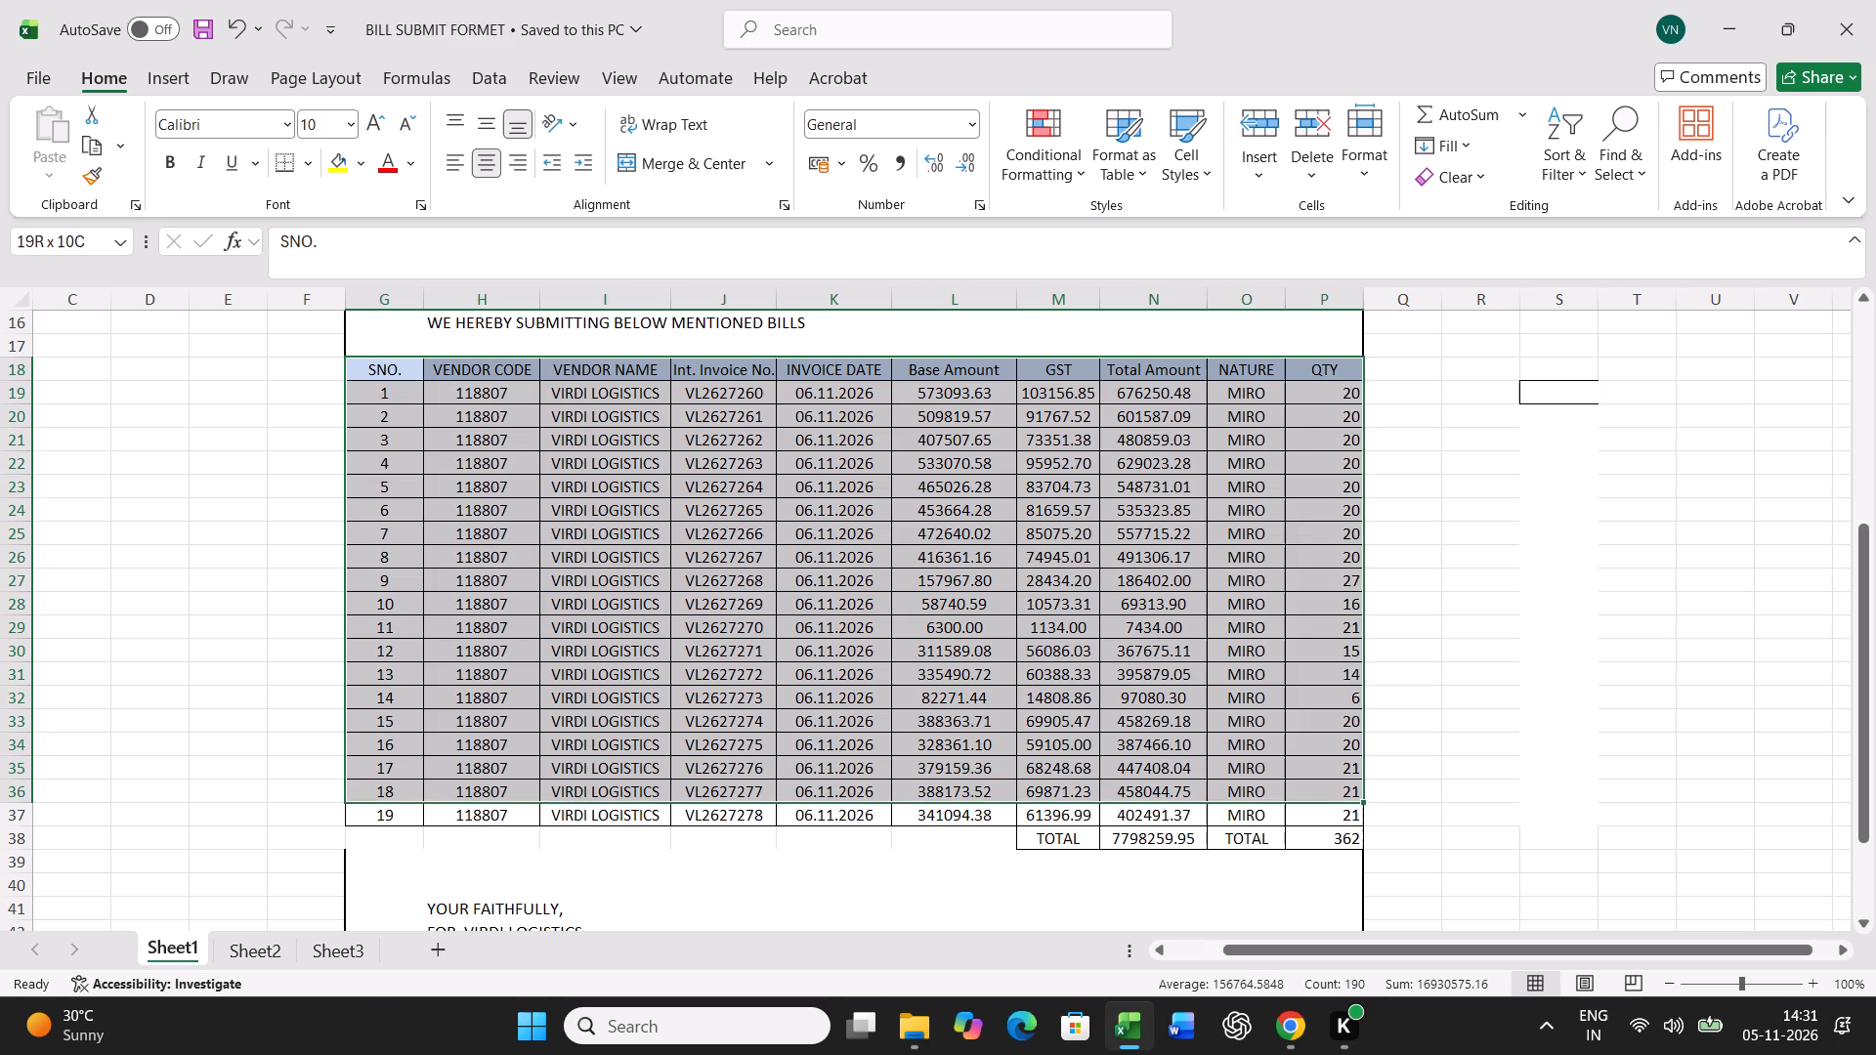
drag(1314, 797, 1318, 809)
click(576, 521)
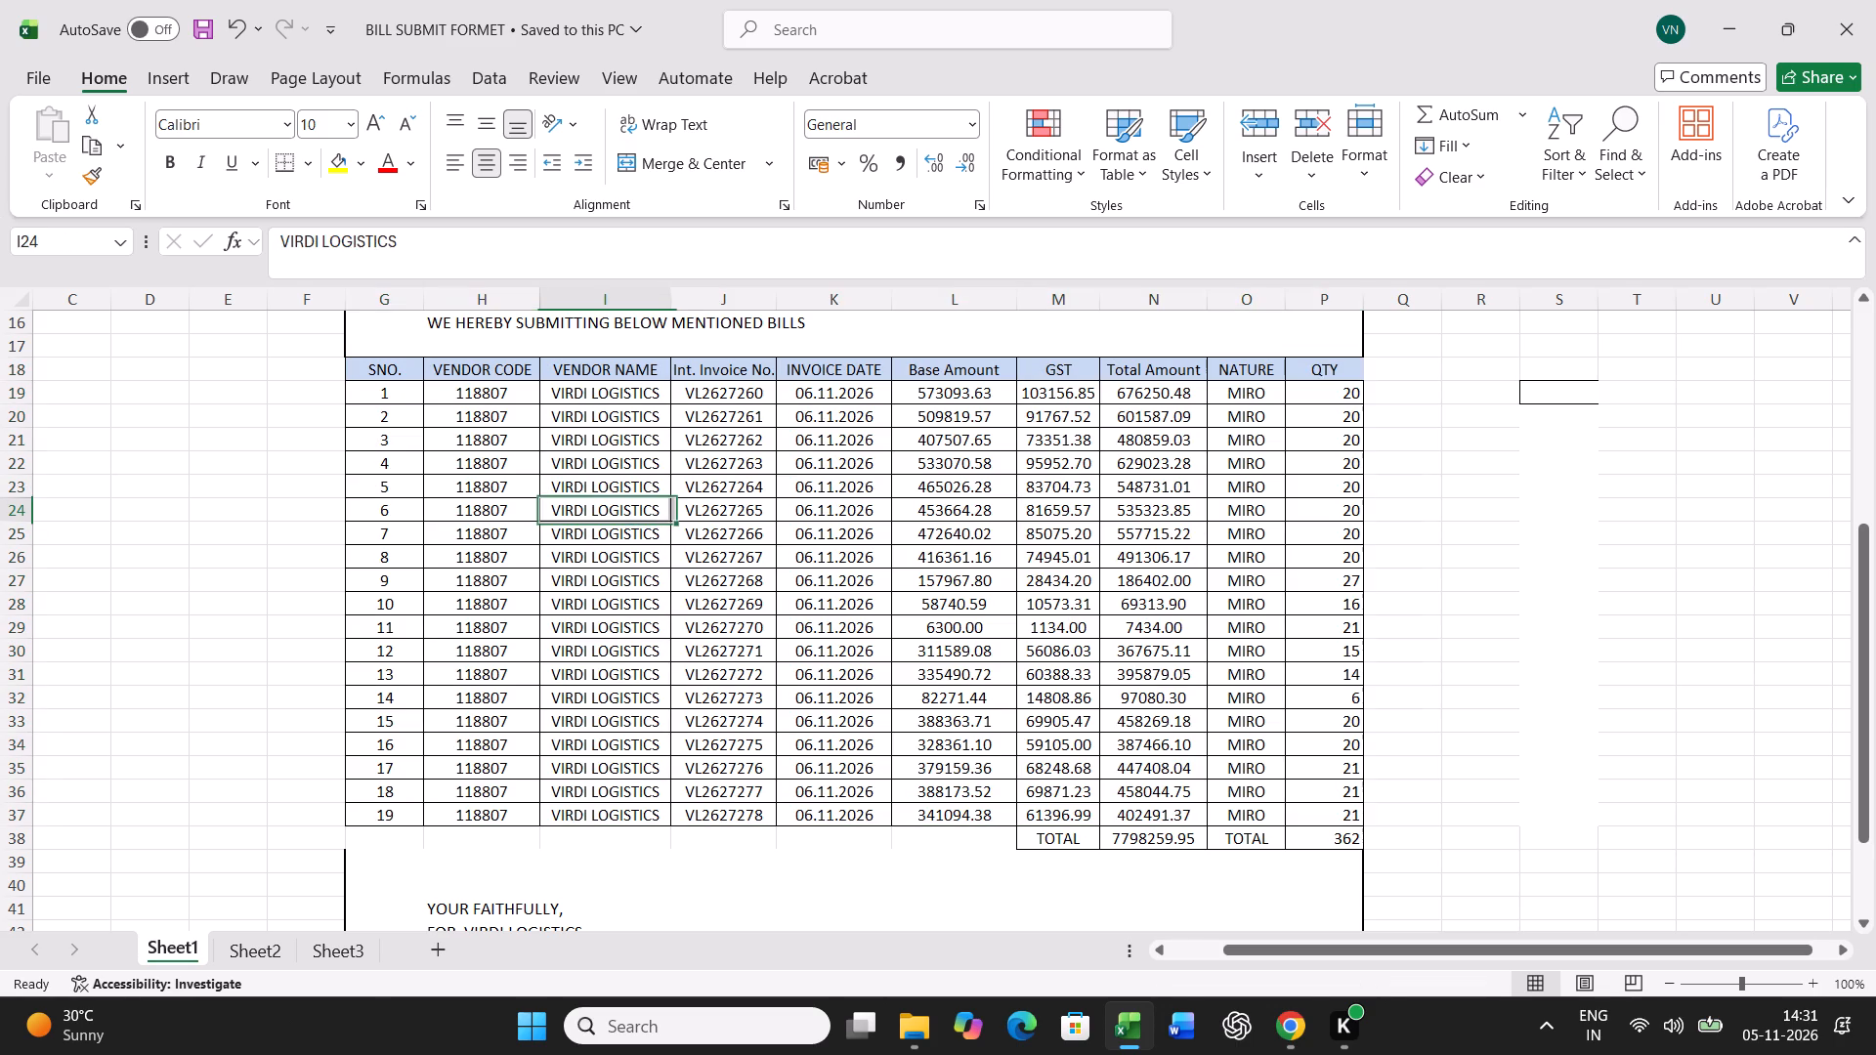
drag(397, 397, 1333, 812)
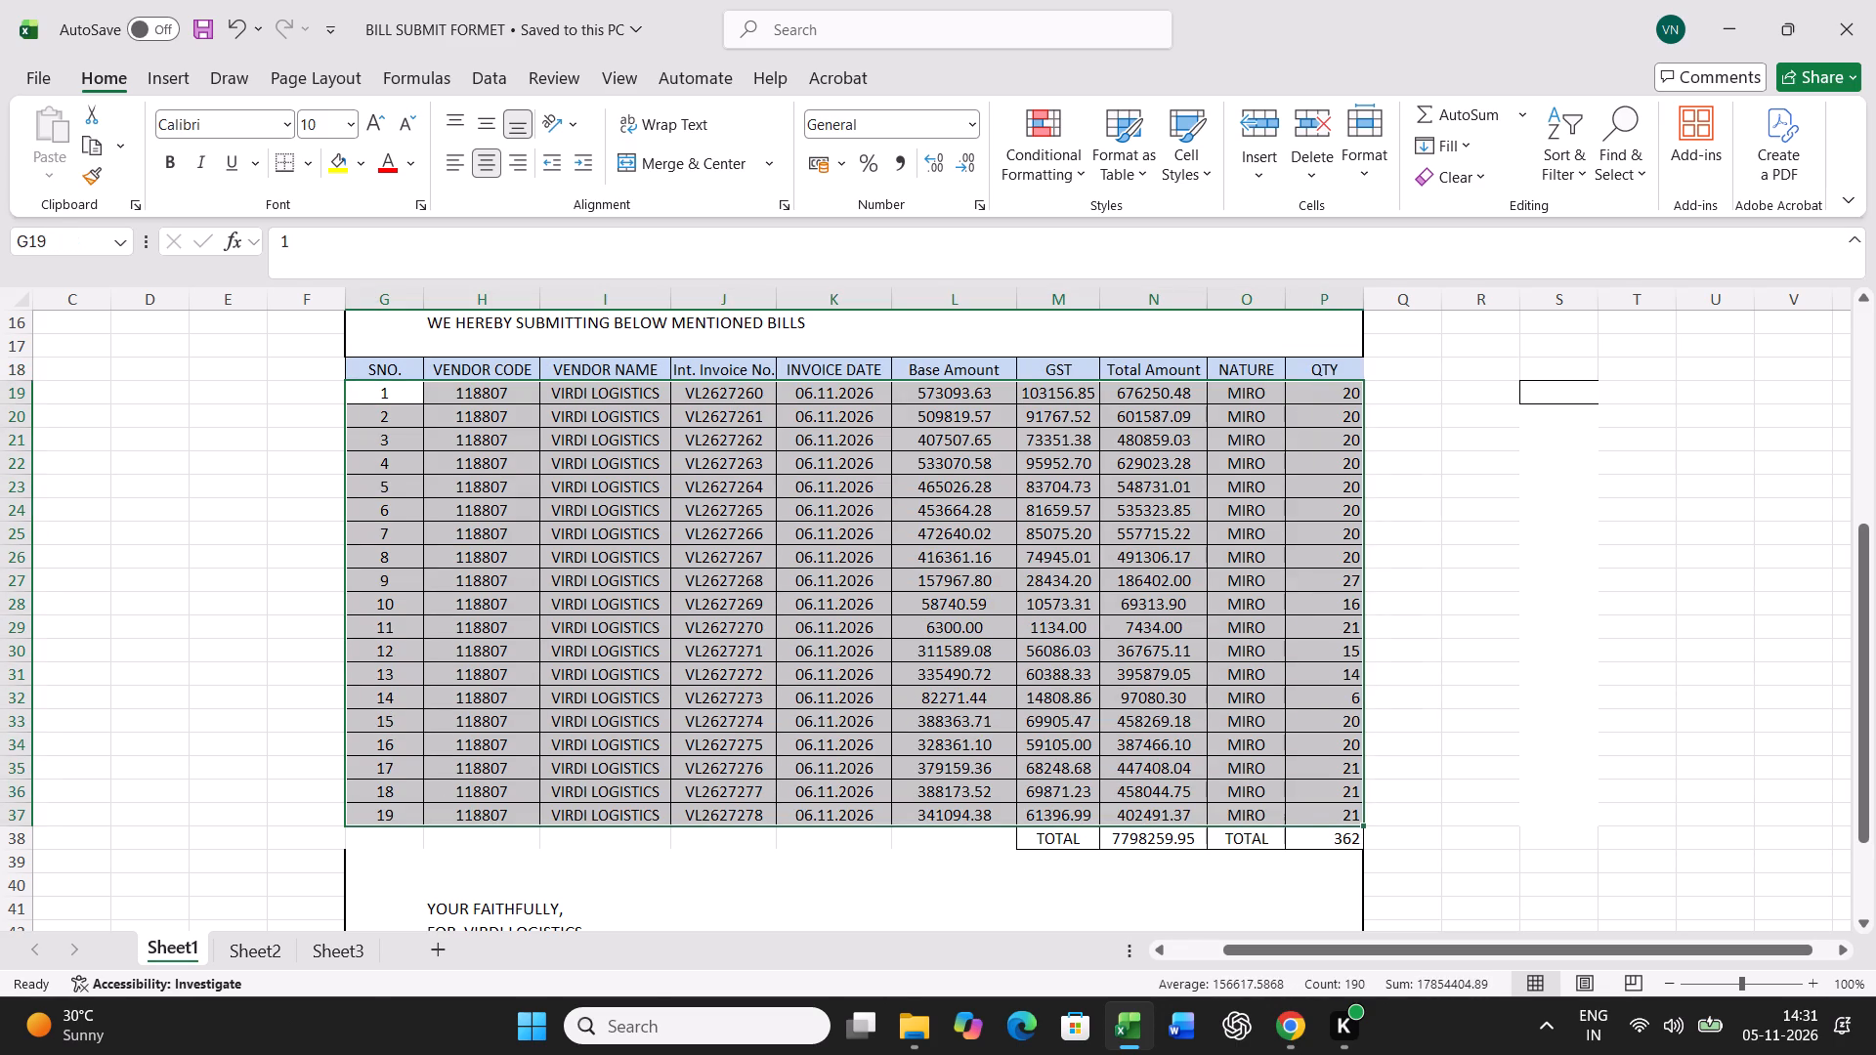
key(ctrl+c)
click(273, 933)
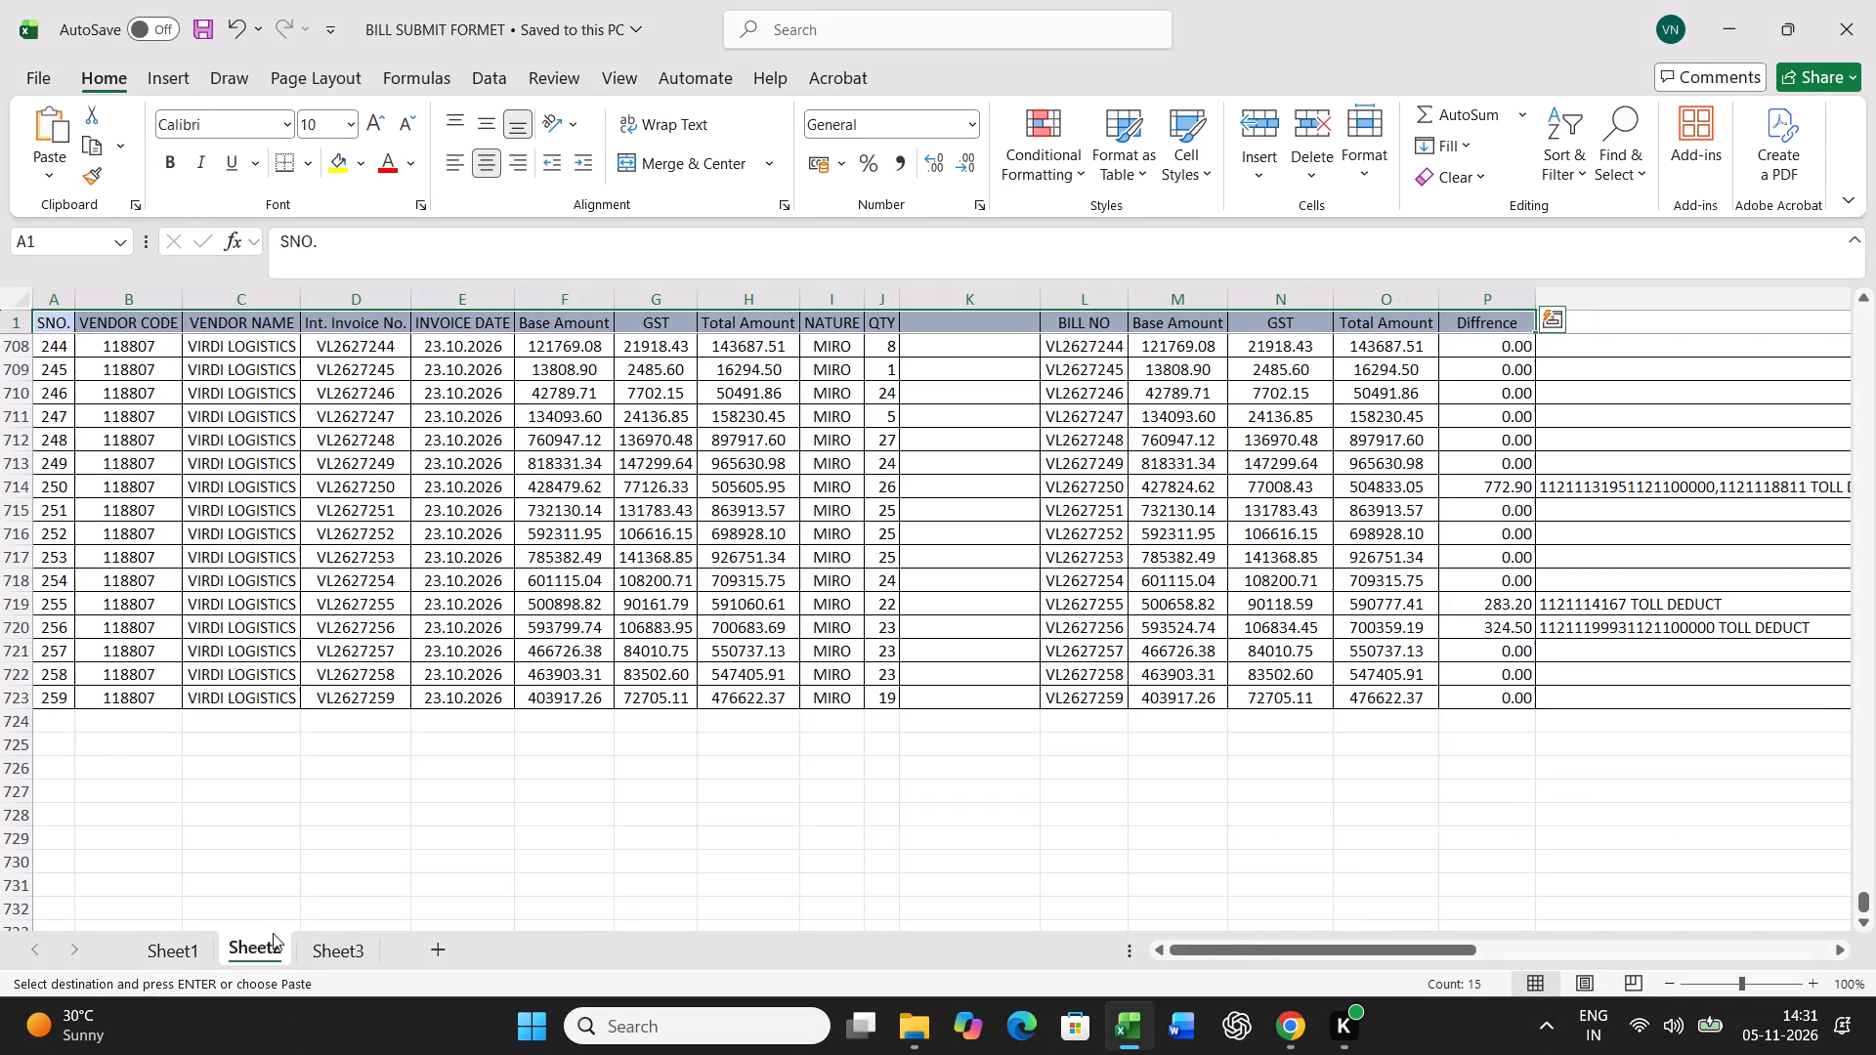
click(58, 719)
scroll(587, 797, down, 3)
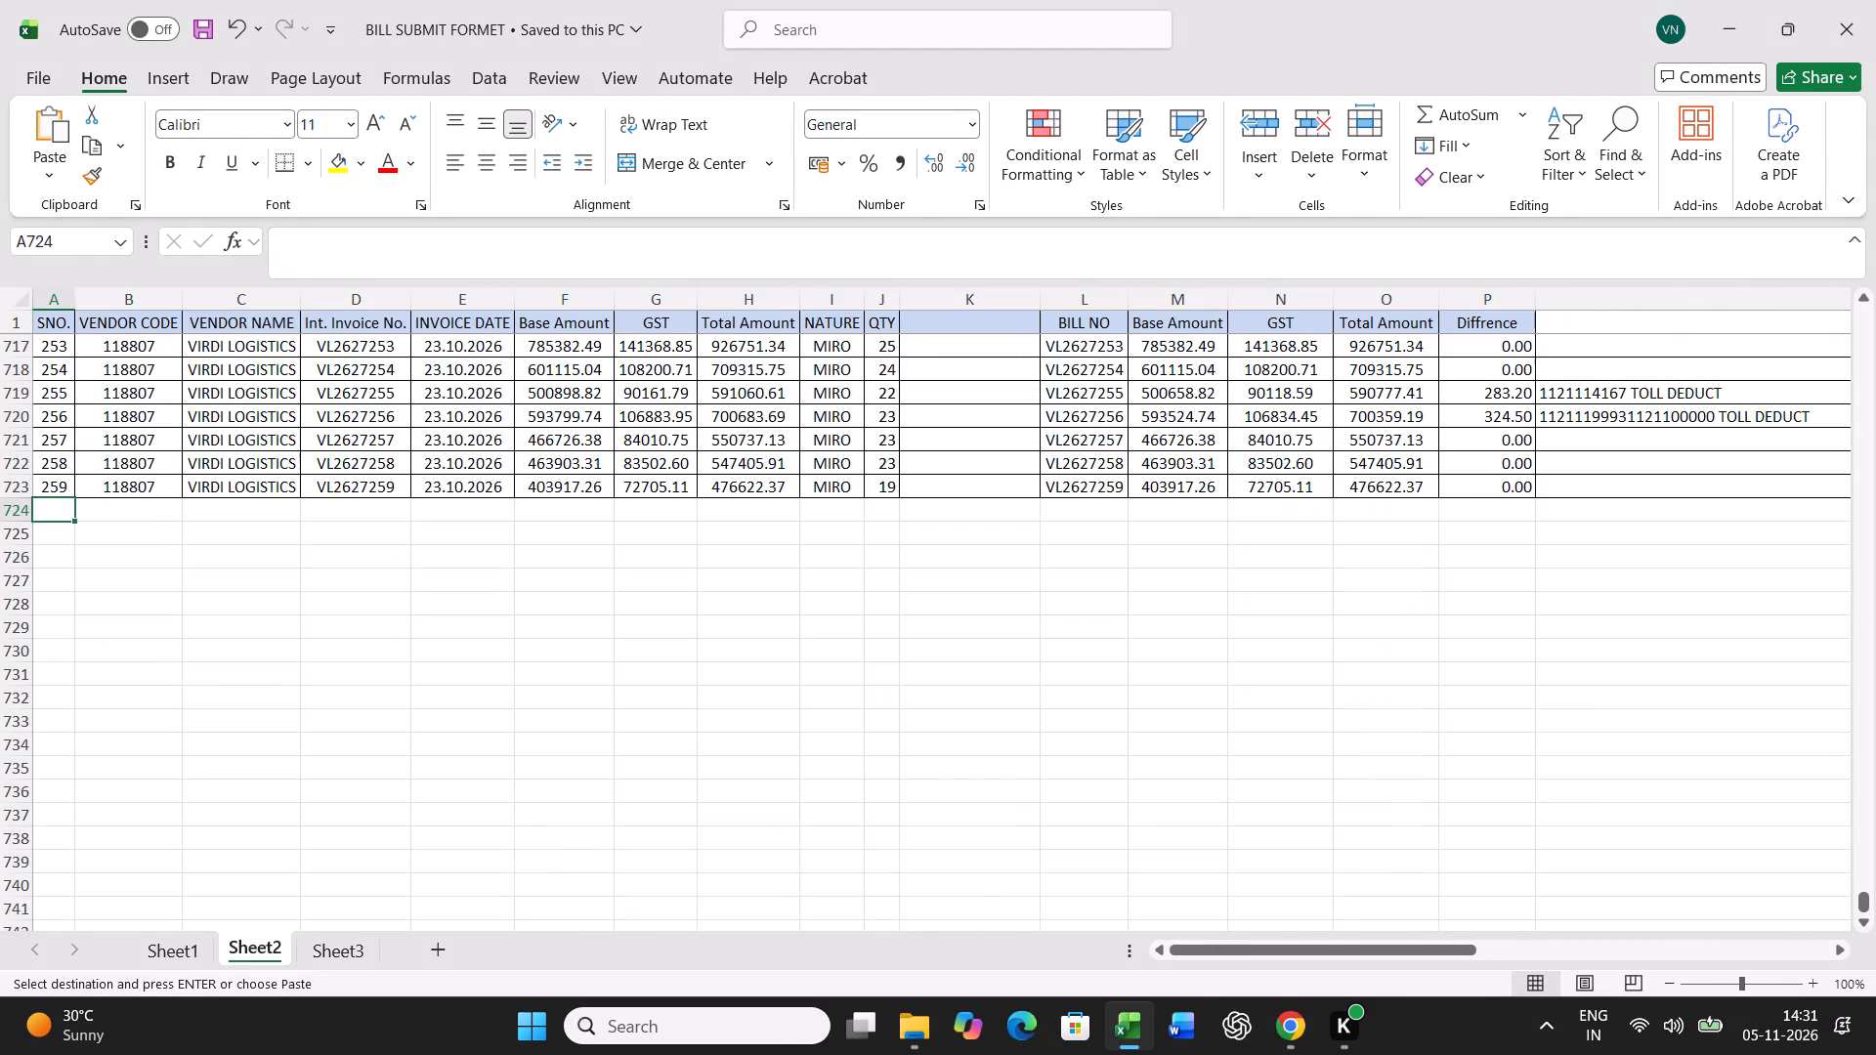
key(ctrl+v)
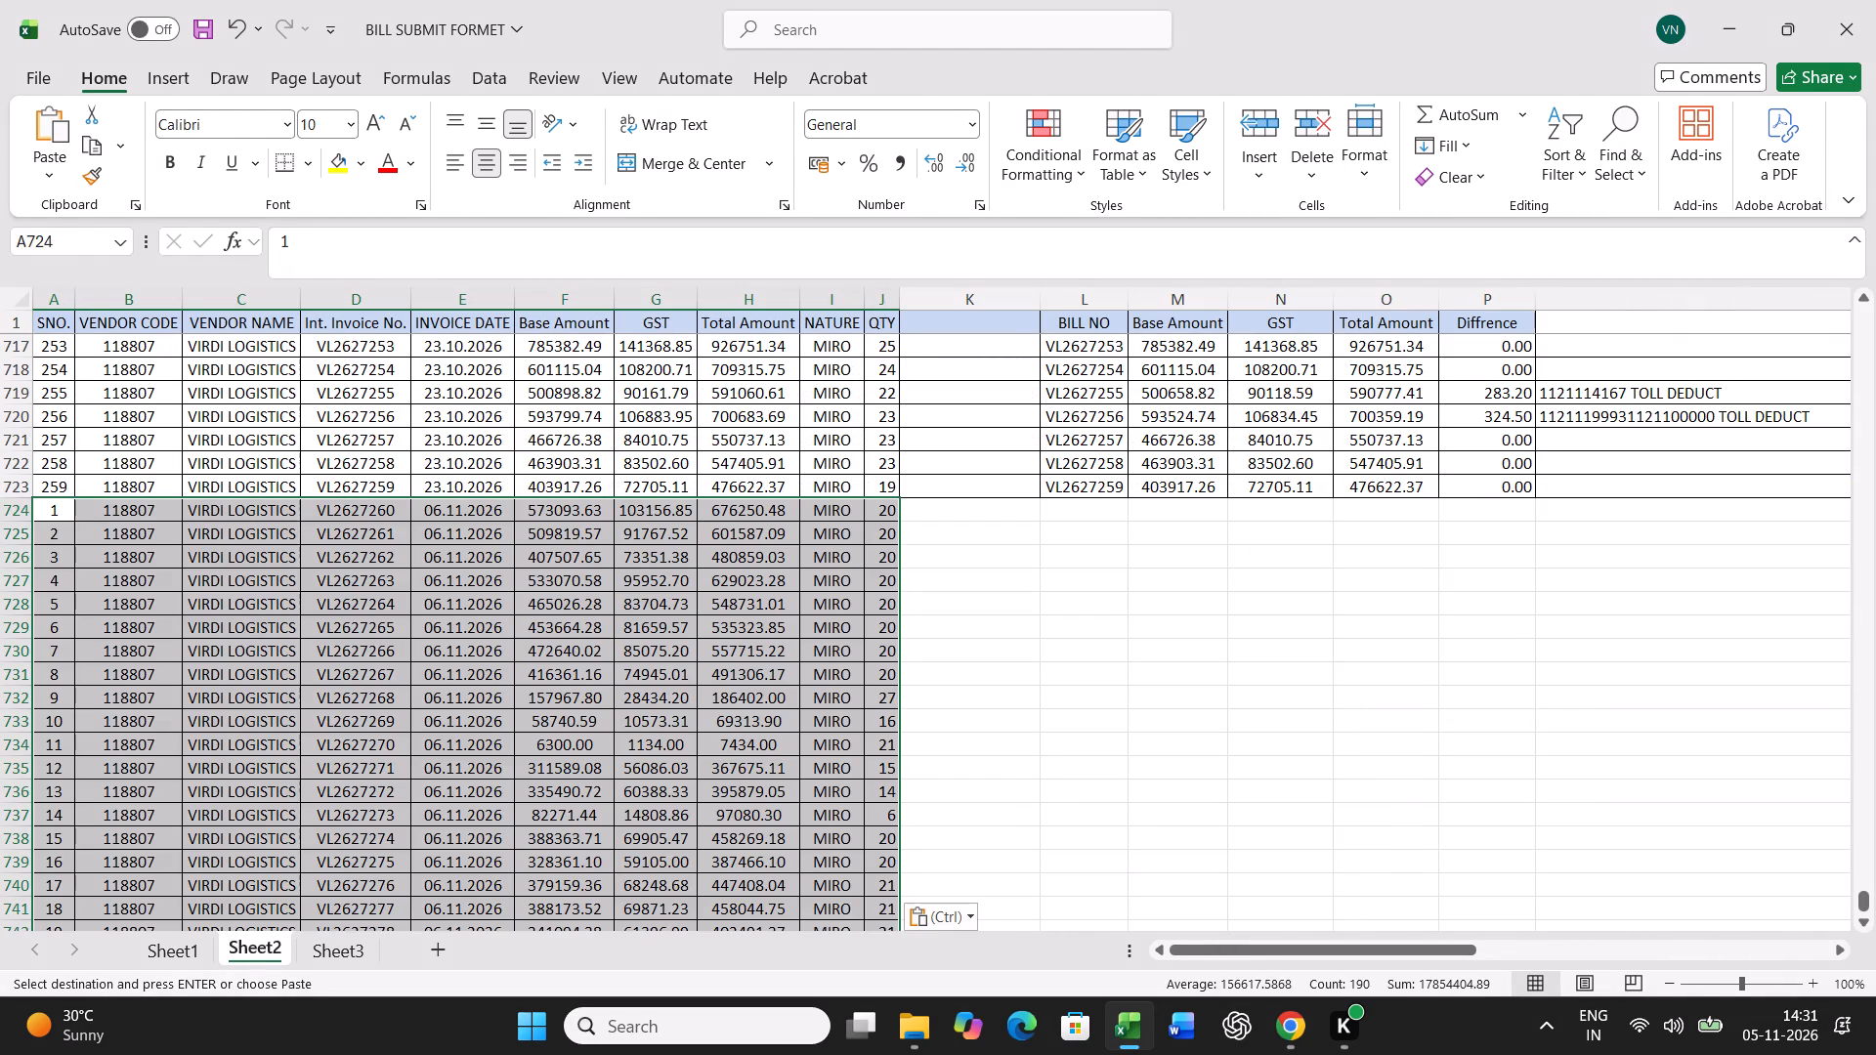
Continue the serial number series from 258 and 259 down through the pasted rows, numbering them 260 to 278.
drag(59, 461, 55, 475)
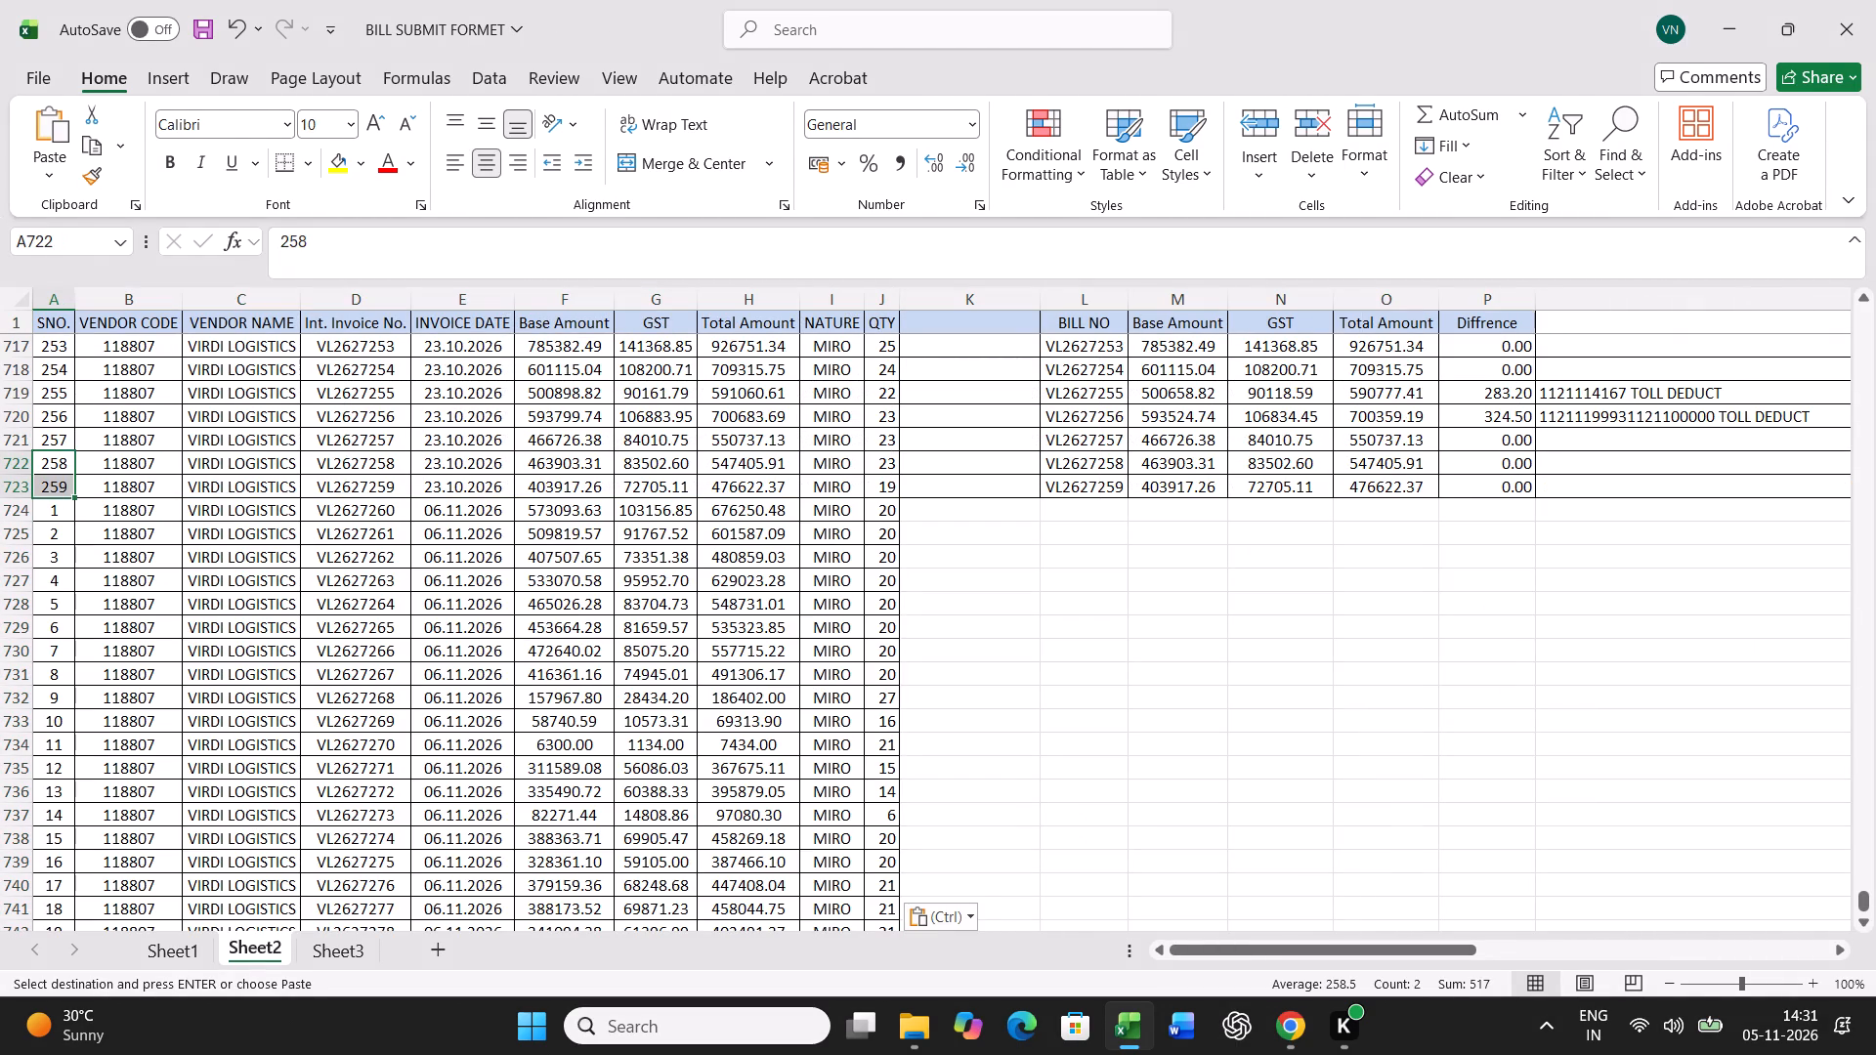
double_click(76, 498)
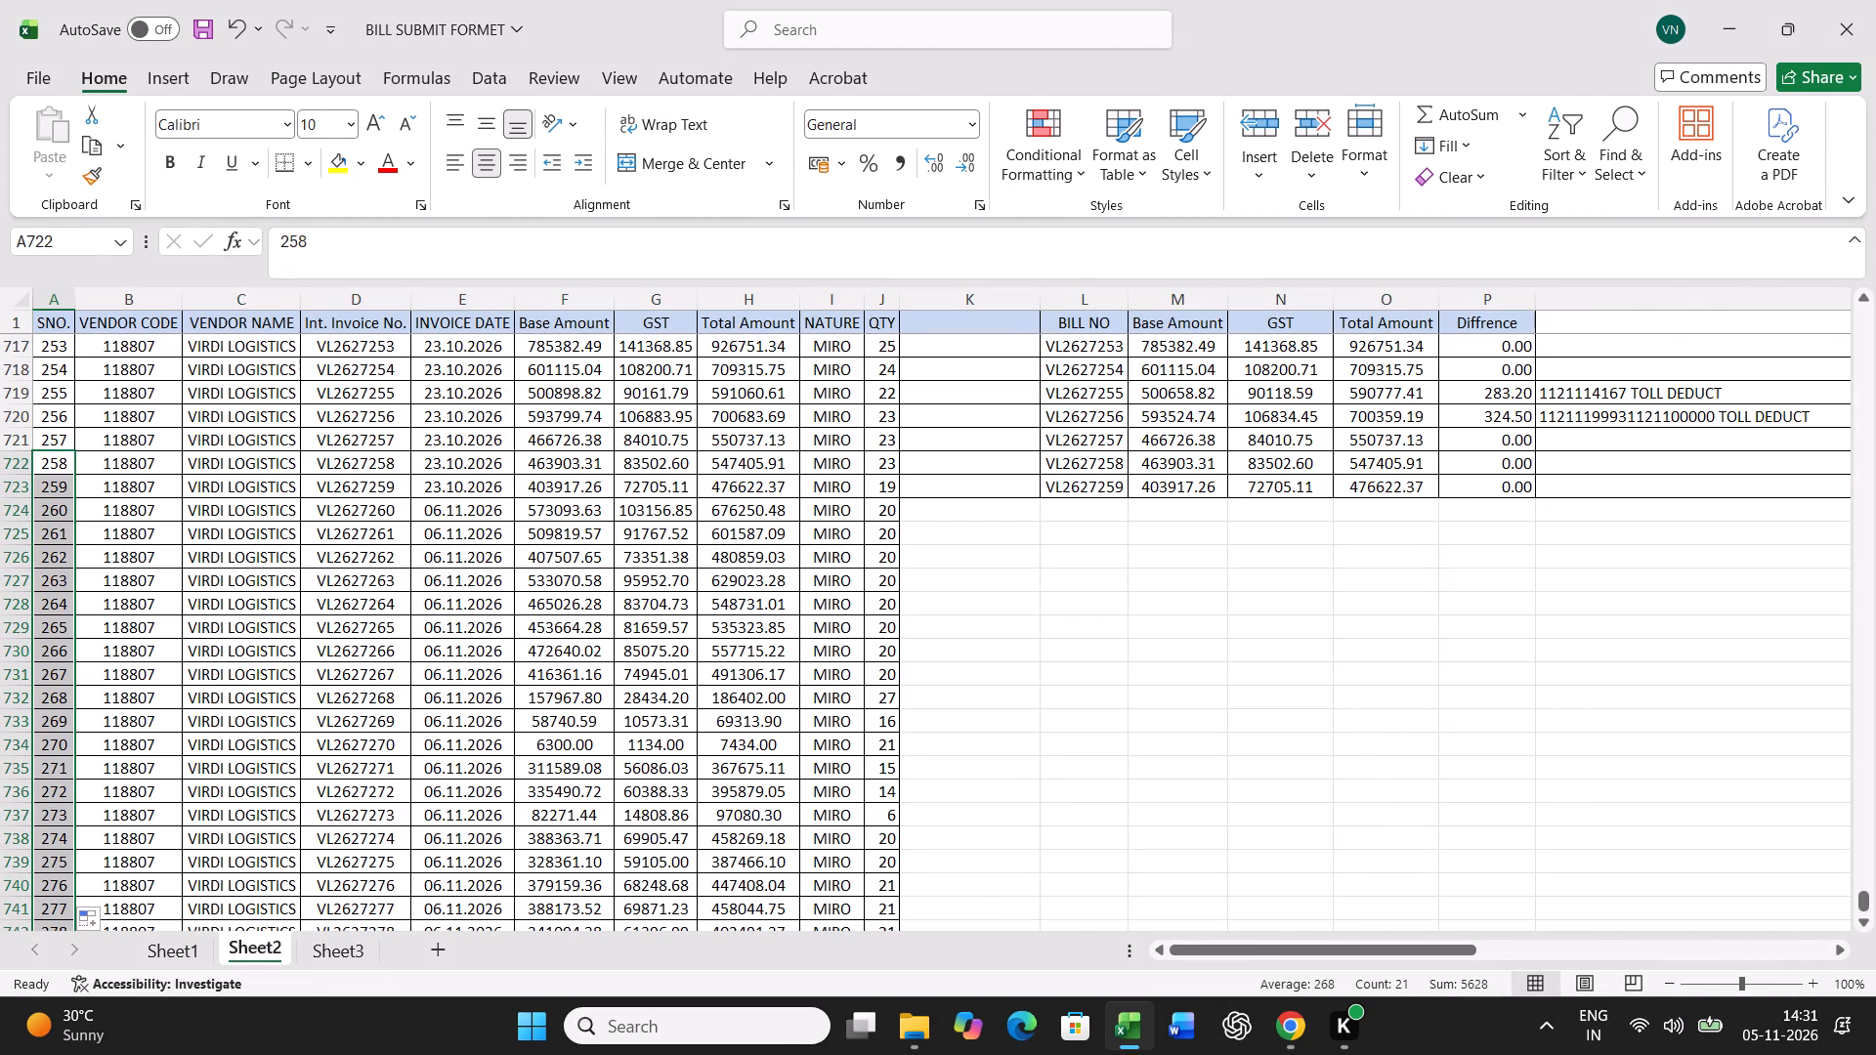
Review the Sheet2 invoice register, comparing the earlier bill entries and their difference remarks with the newly added rows.
click(880, 516)
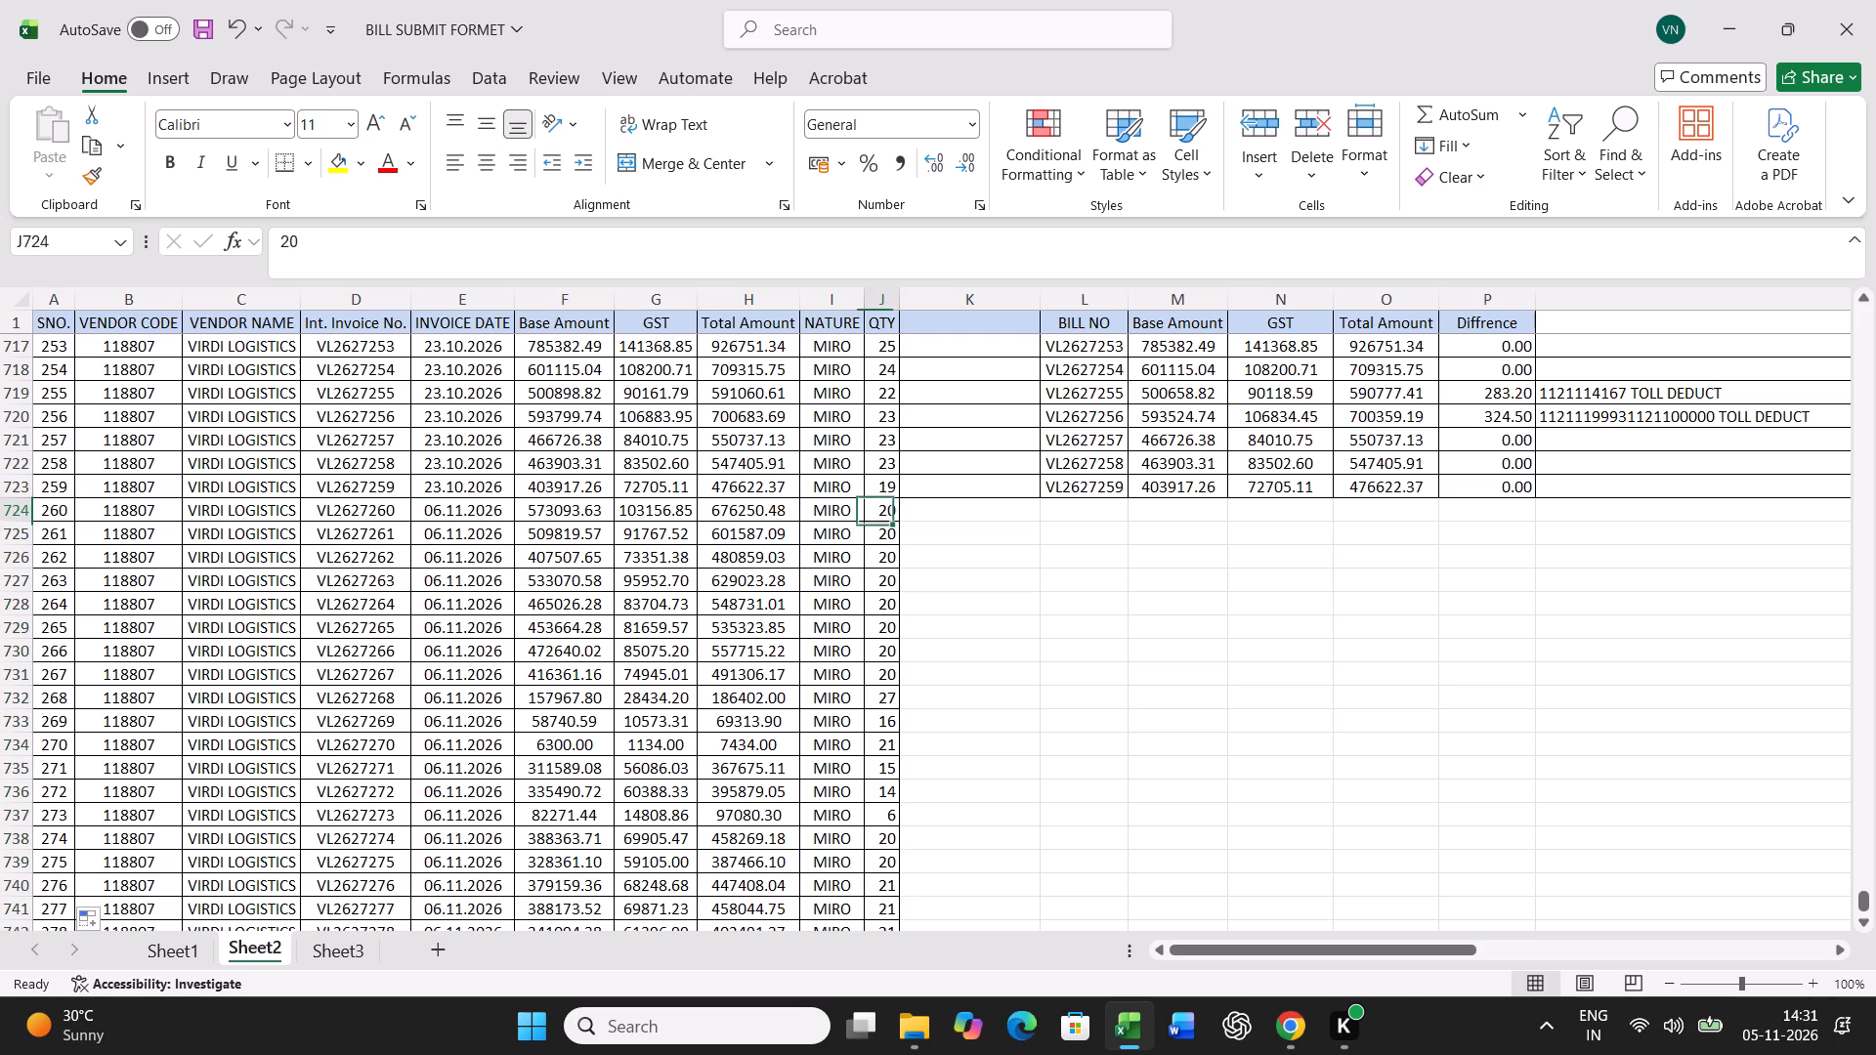
scroll(1270, 738, up, 4)
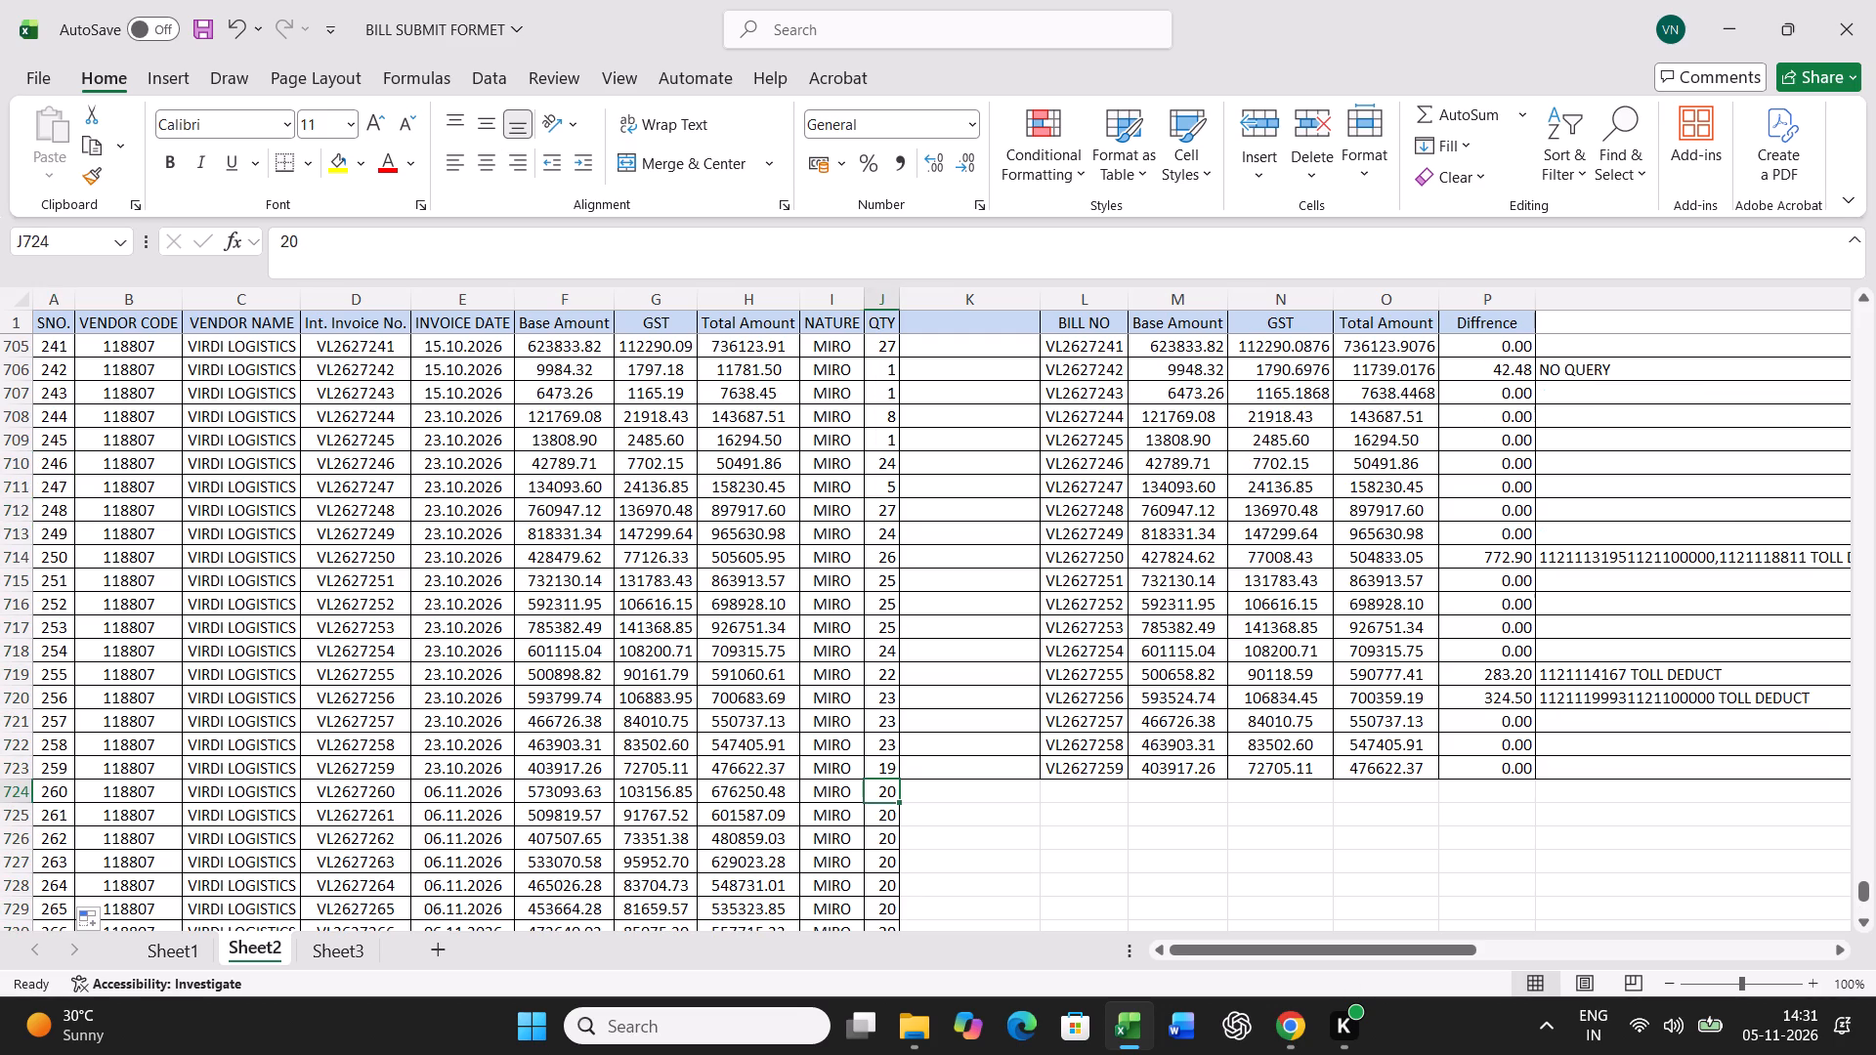
scroll(1270, 738, up, 4)
scroll(1270, 738, down, 8)
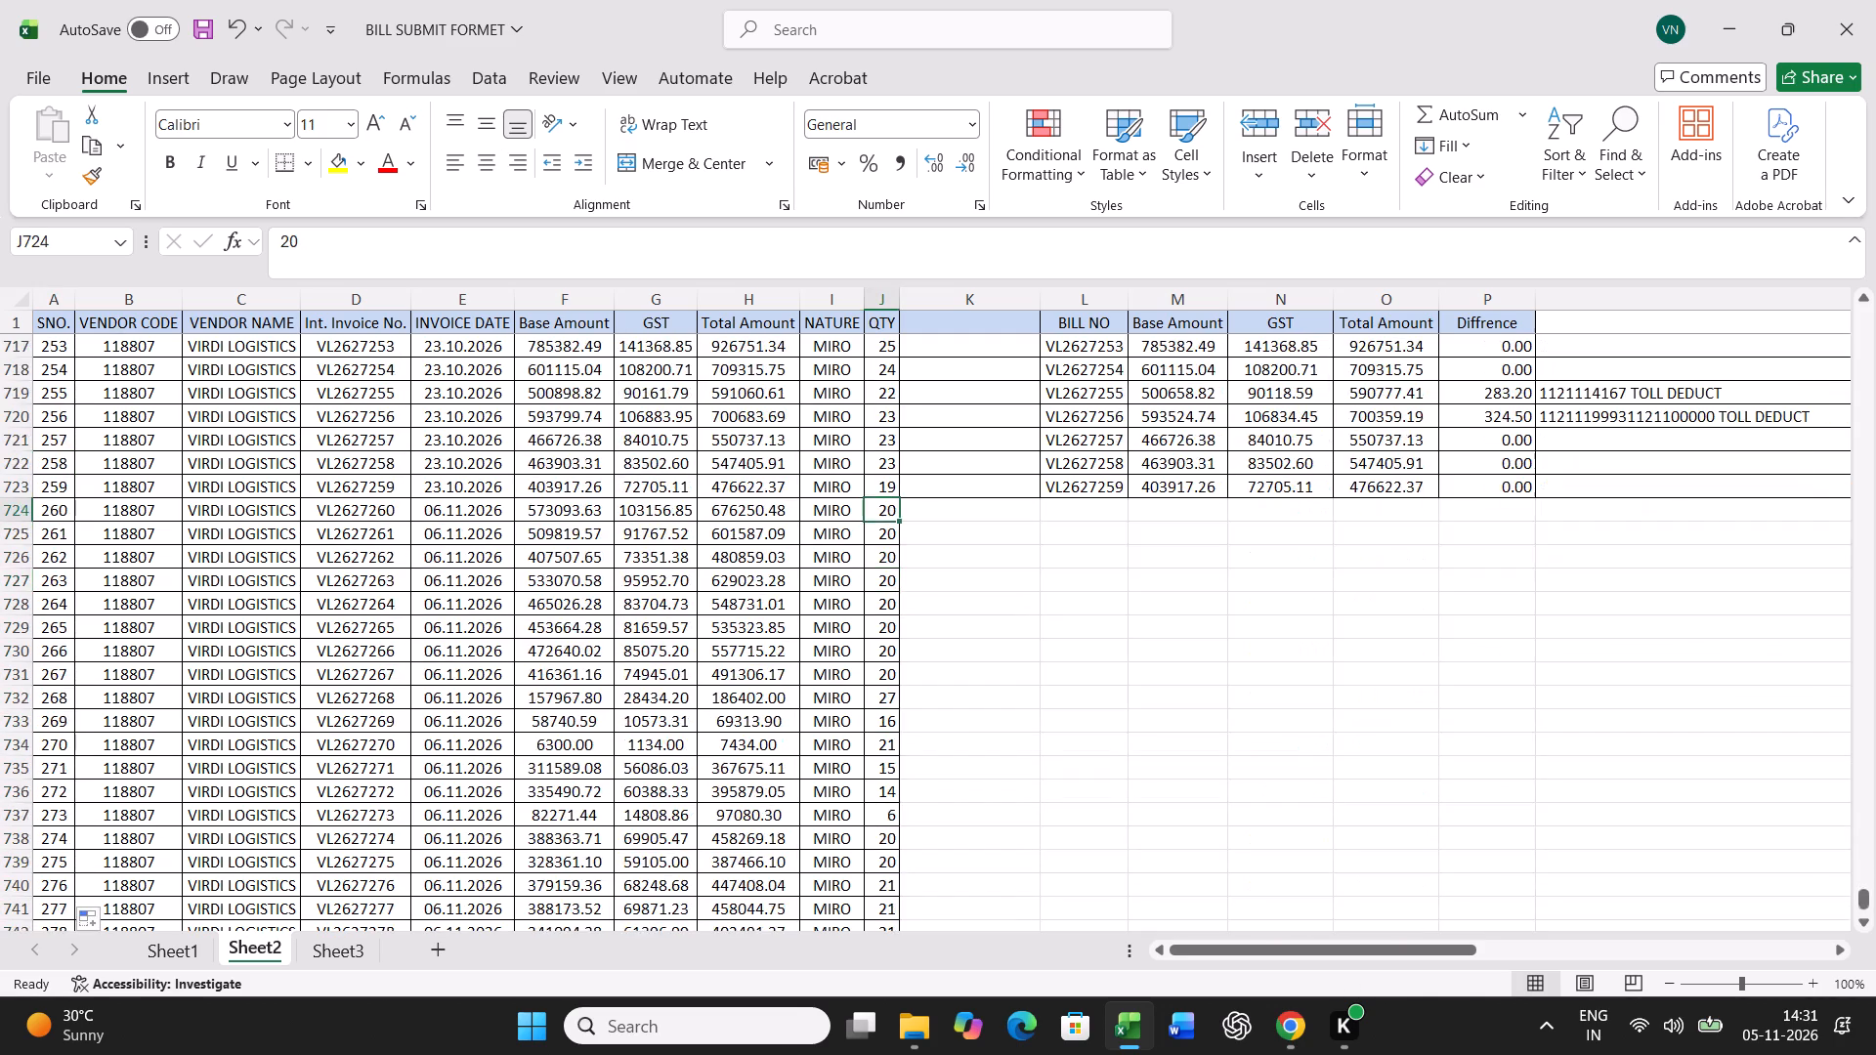
scroll(1270, 738, up, 5)
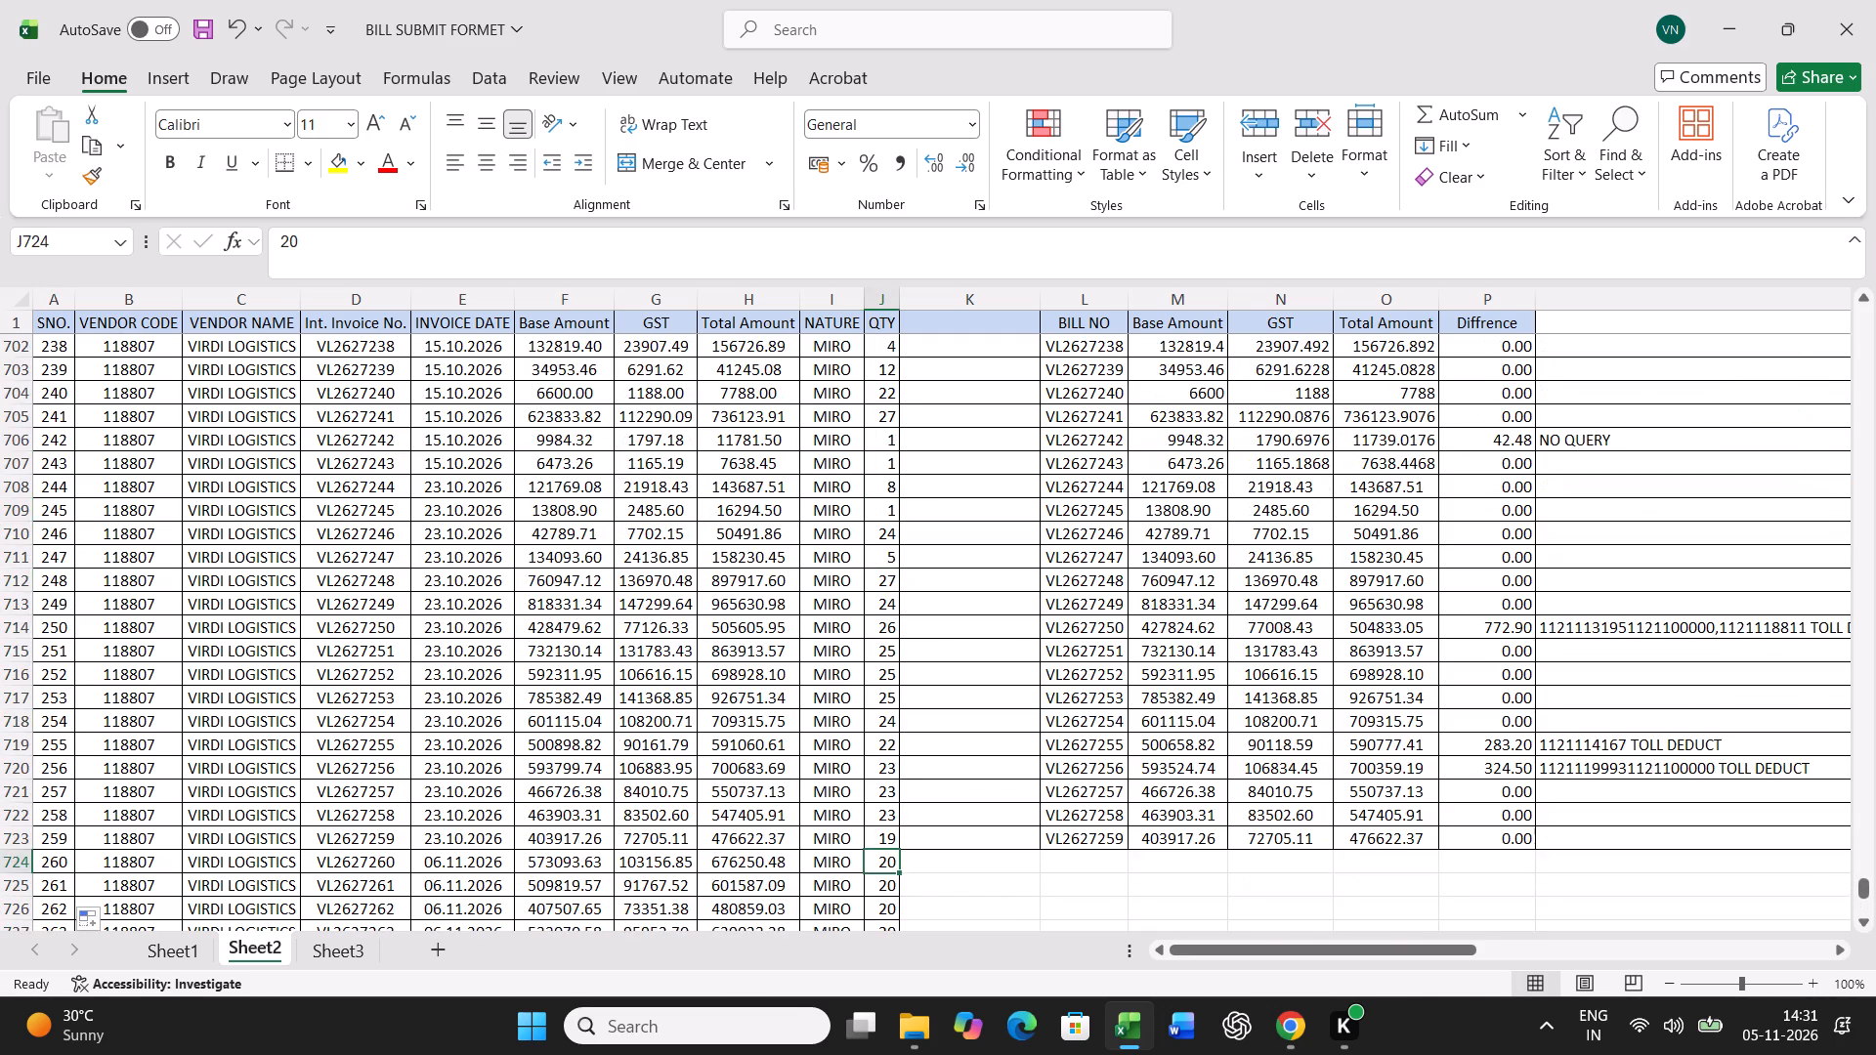
scroll(1270, 738, down, 5)
scroll(1270, 738, up, 10)
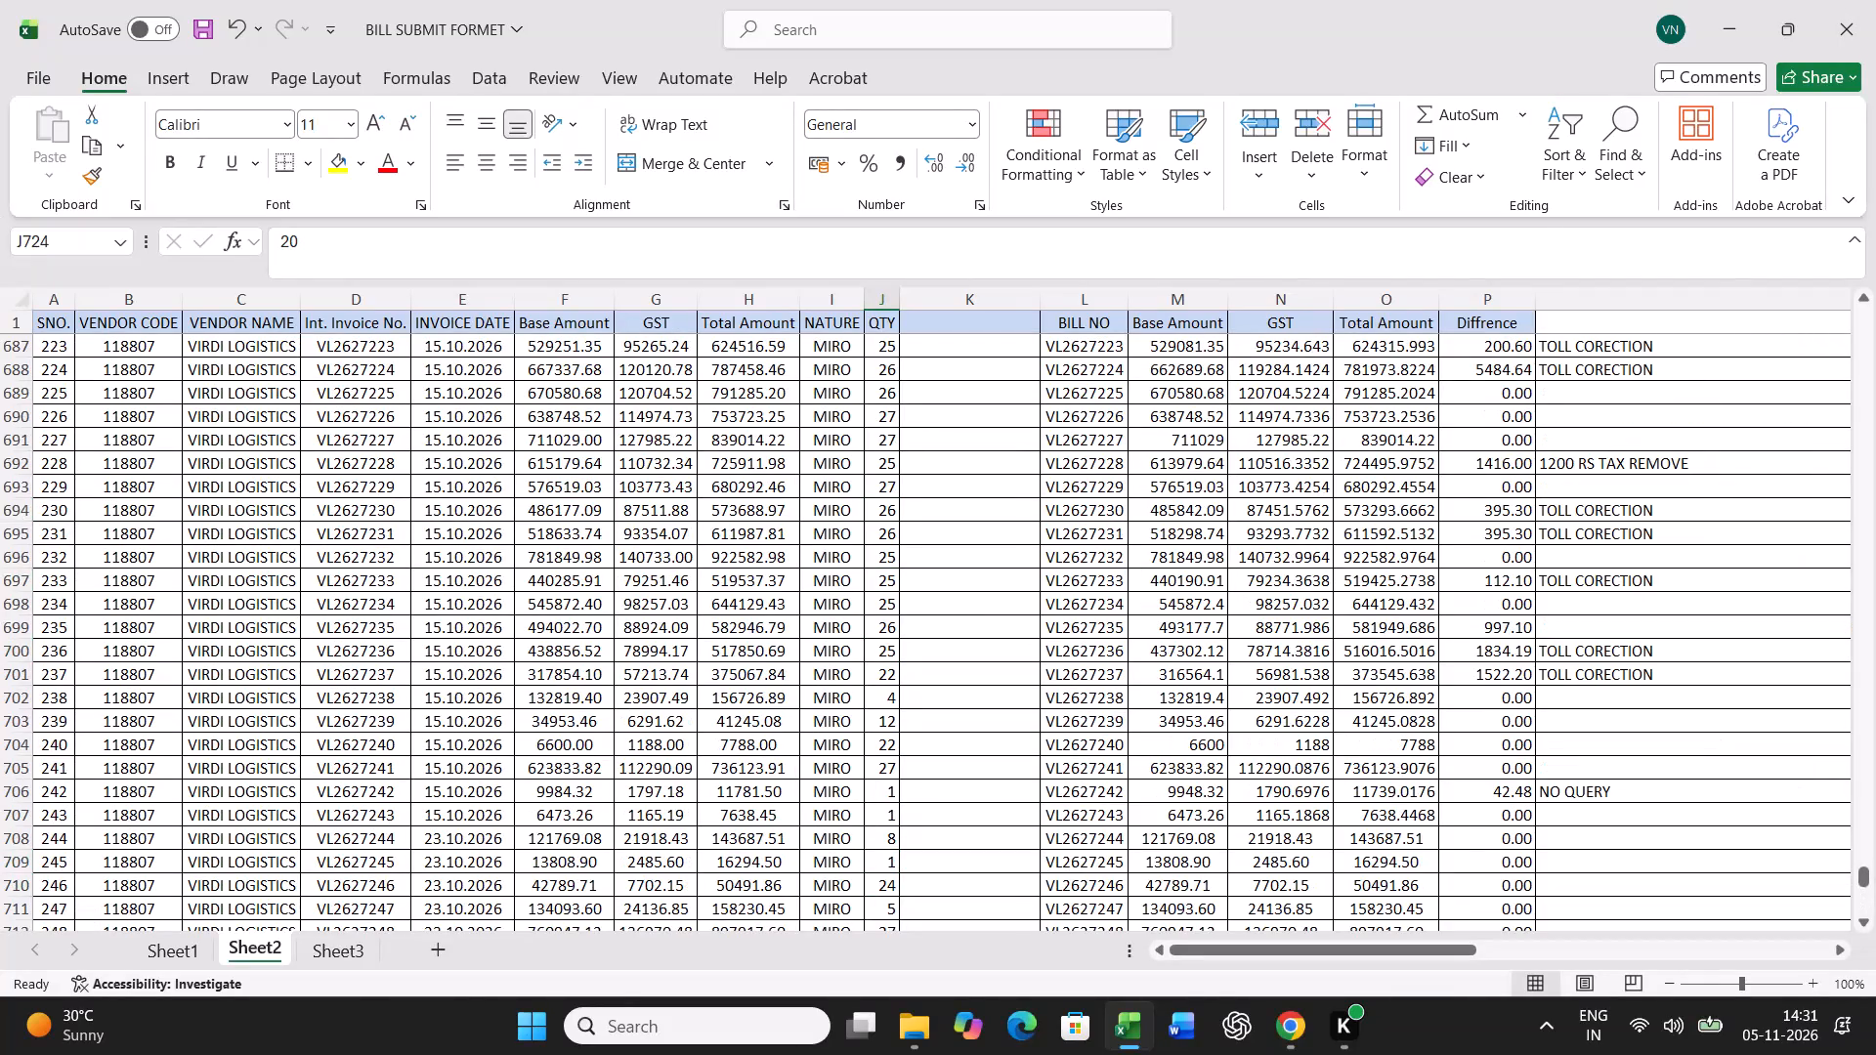
scroll(1270, 738, up, 10)
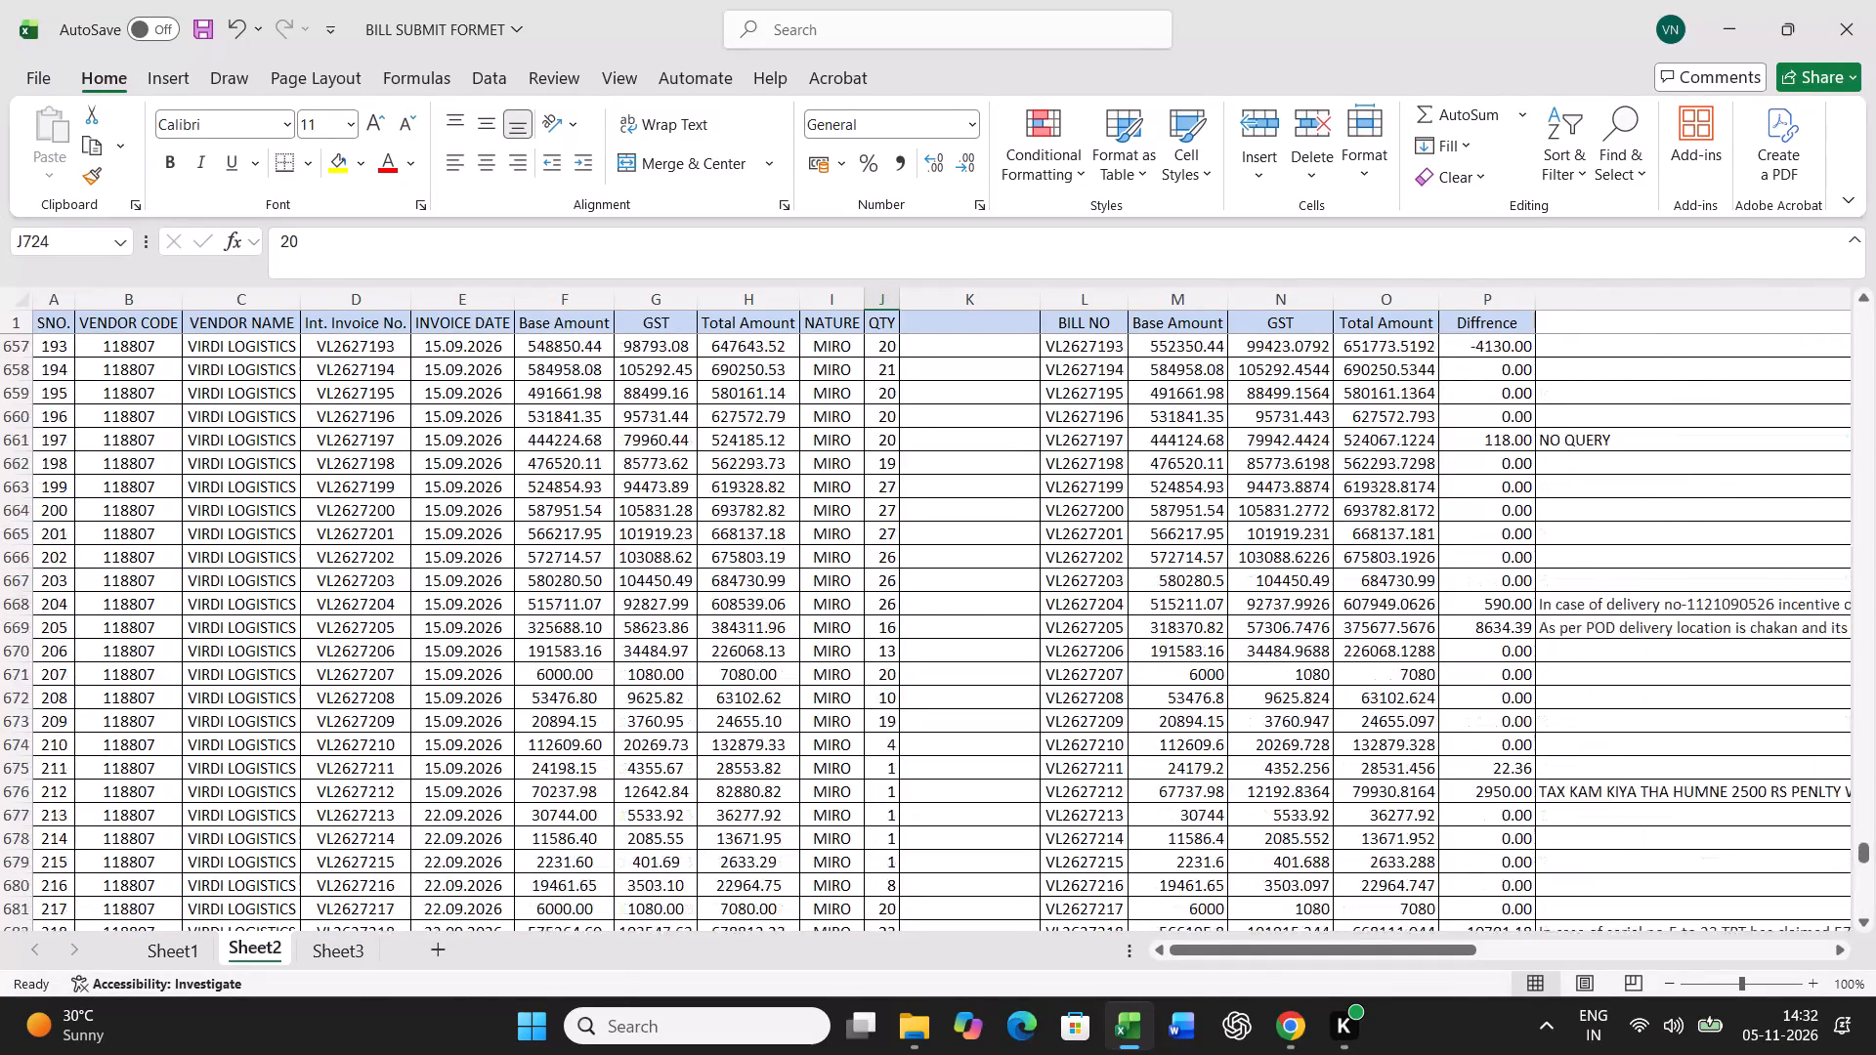
scroll(1270, 738, up, 20)
scroll(1270, 738, up, 9)
scroll(1270, 738, down, 5)
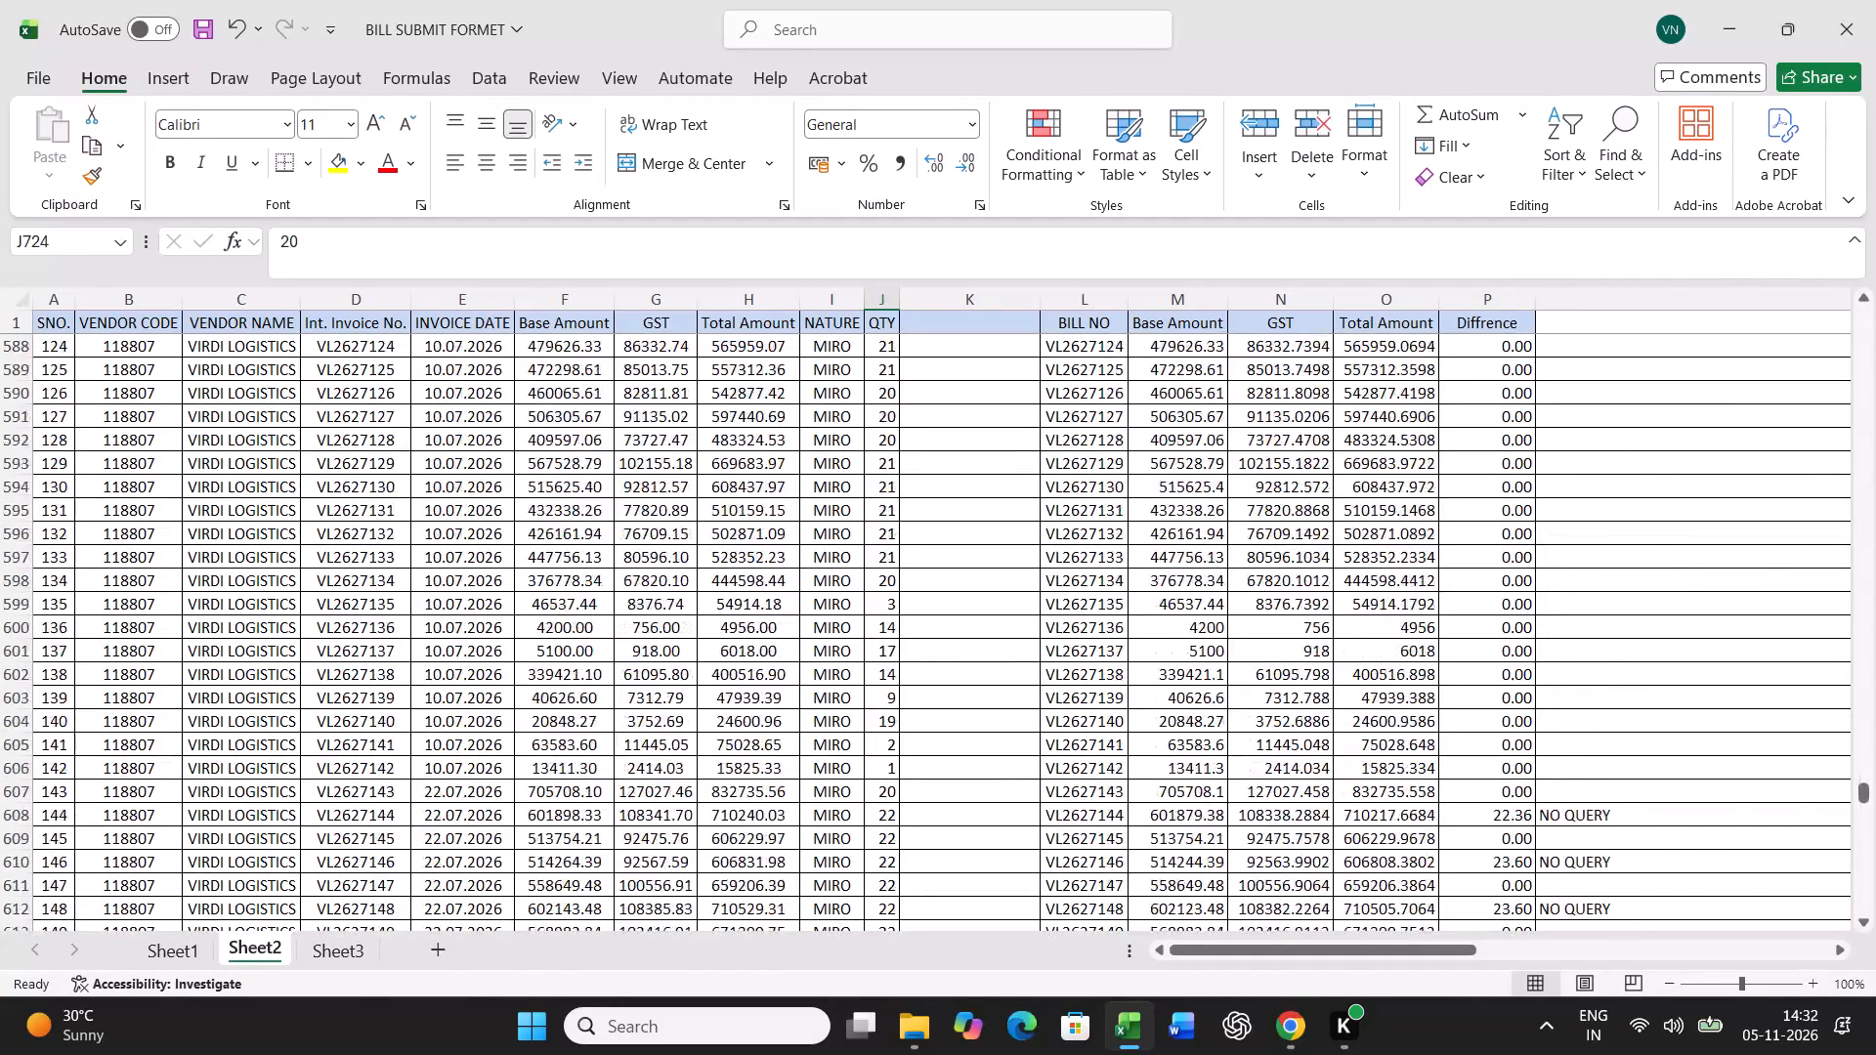
scroll(1270, 738, down, 20)
scroll(1270, 738, down, 20)
scroll(1270, 738, down, 1)
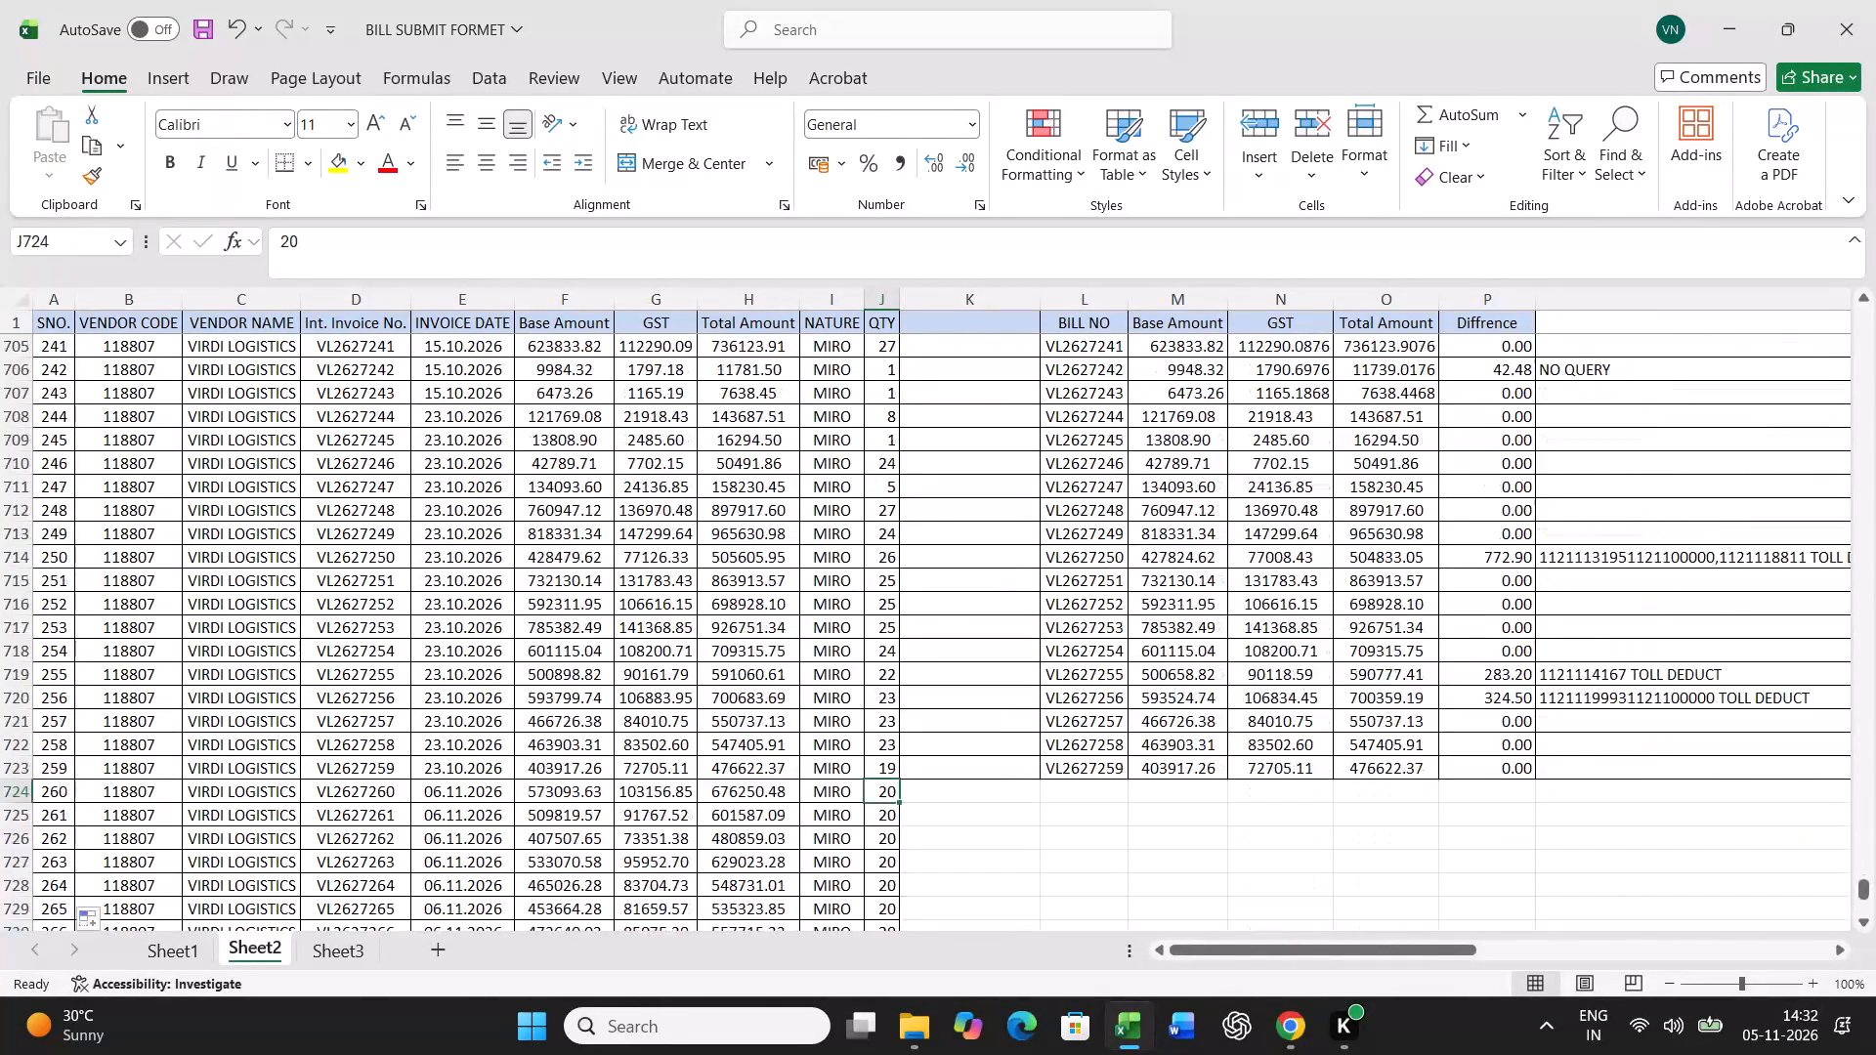
scroll(1270, 738, down, 4)
scroll(1270, 738, up, 2)
scroll(1270, 738, down, 2)
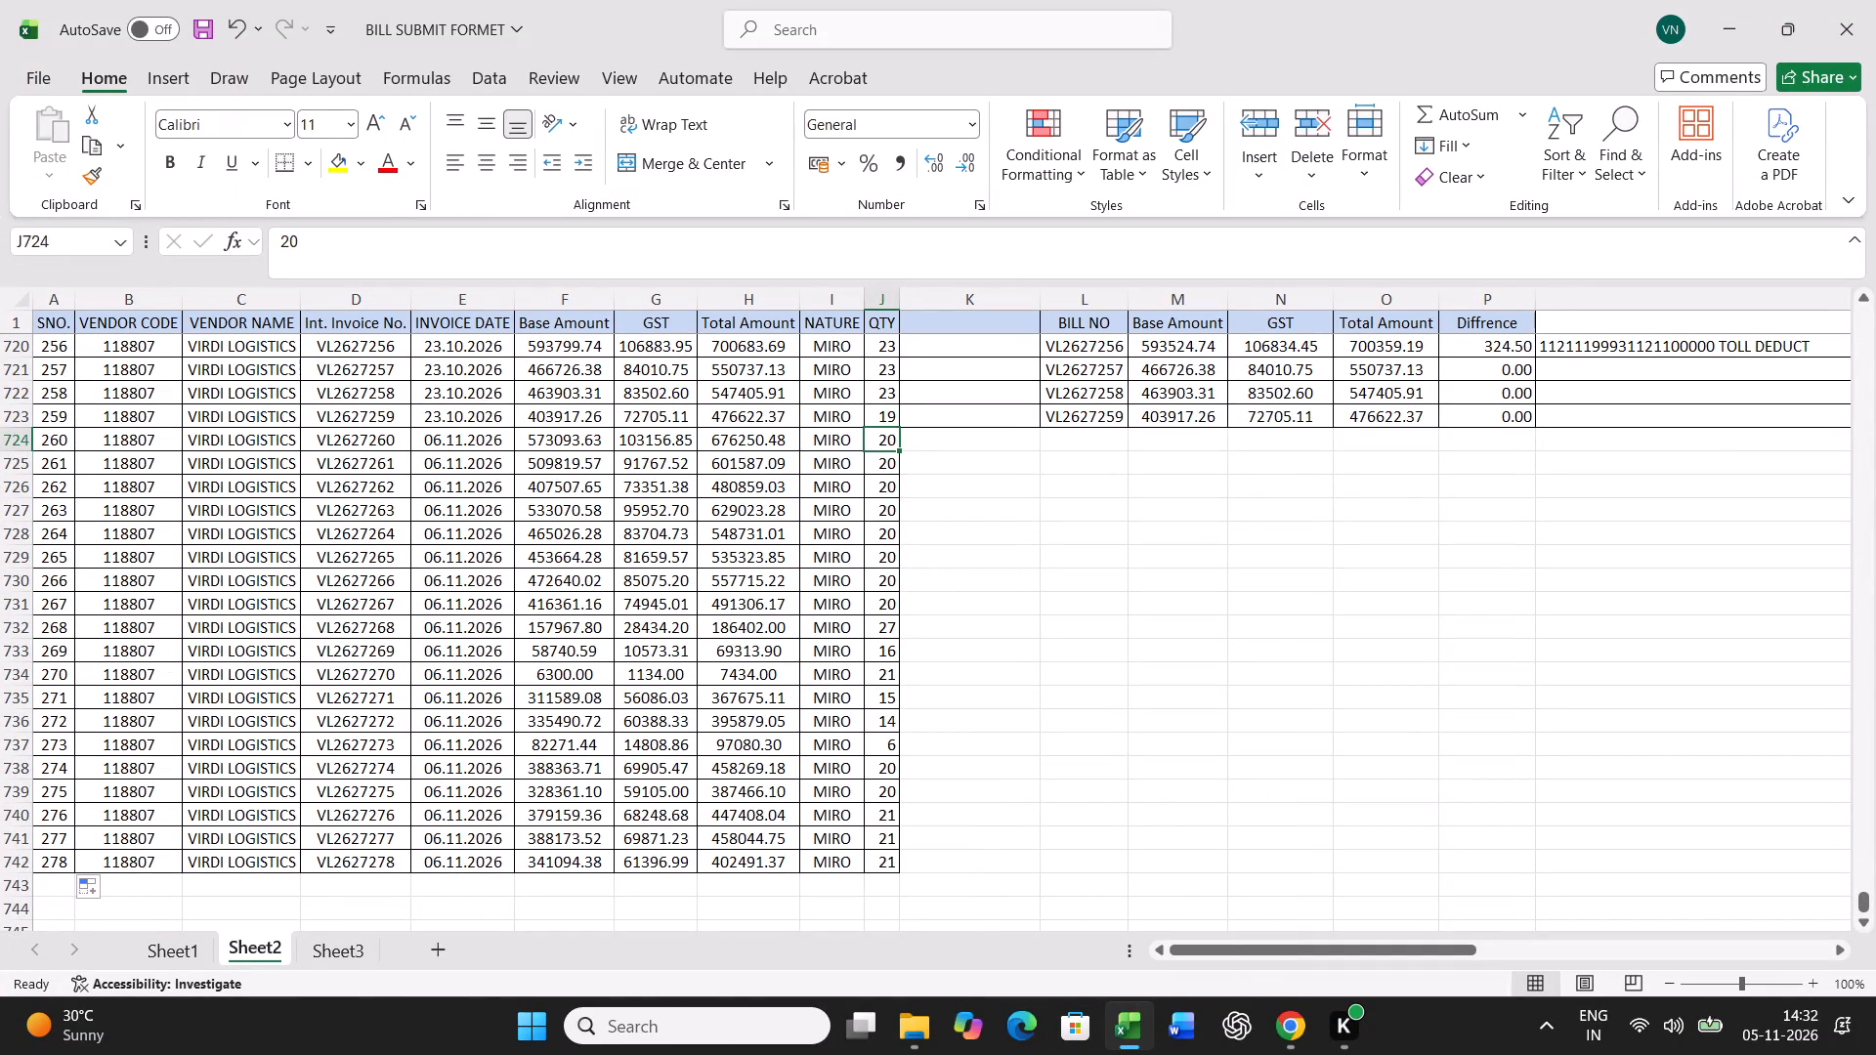
Copy invoice numbers VL2627260 to VL2627278 from the Int. Invoice No. column into the BILL NO column, starting at L724.
click(1075, 440)
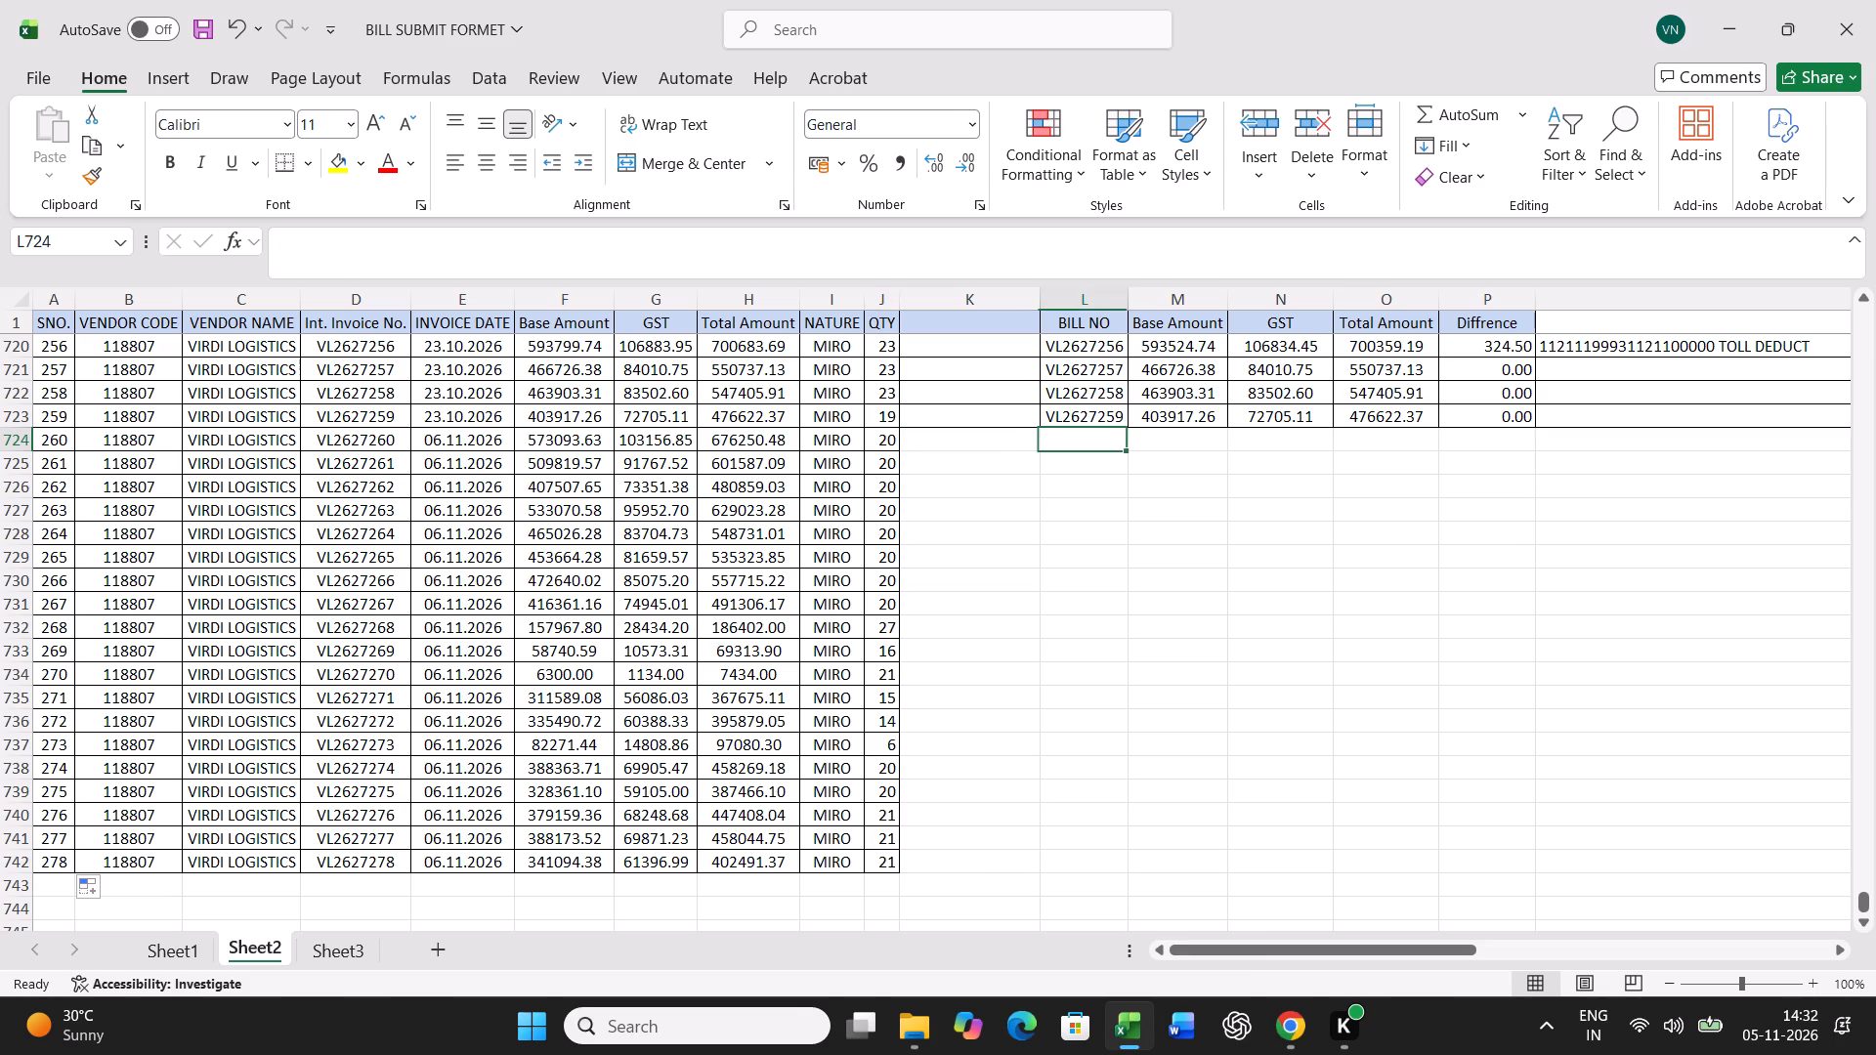
key(Left)
key(Left)
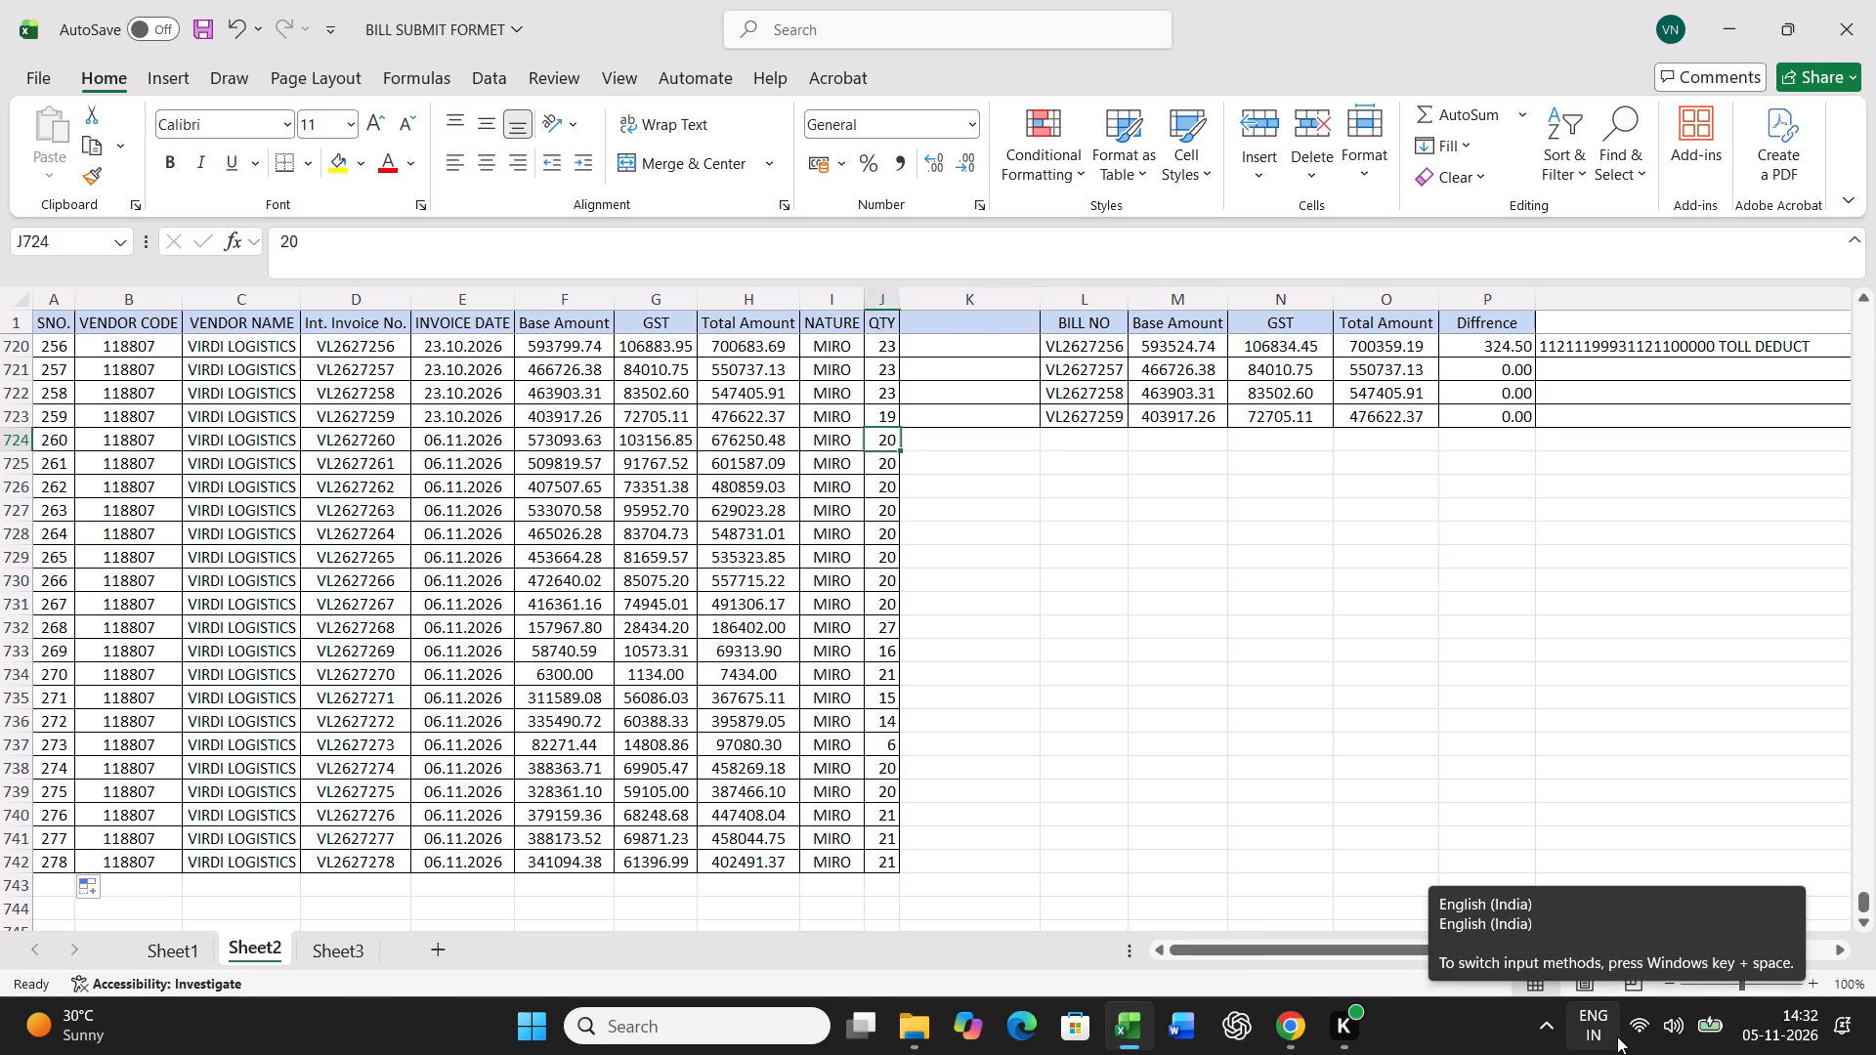
key(Left)
key(Left)
key(Left)
key(Left)
key(Left)
key(Left)
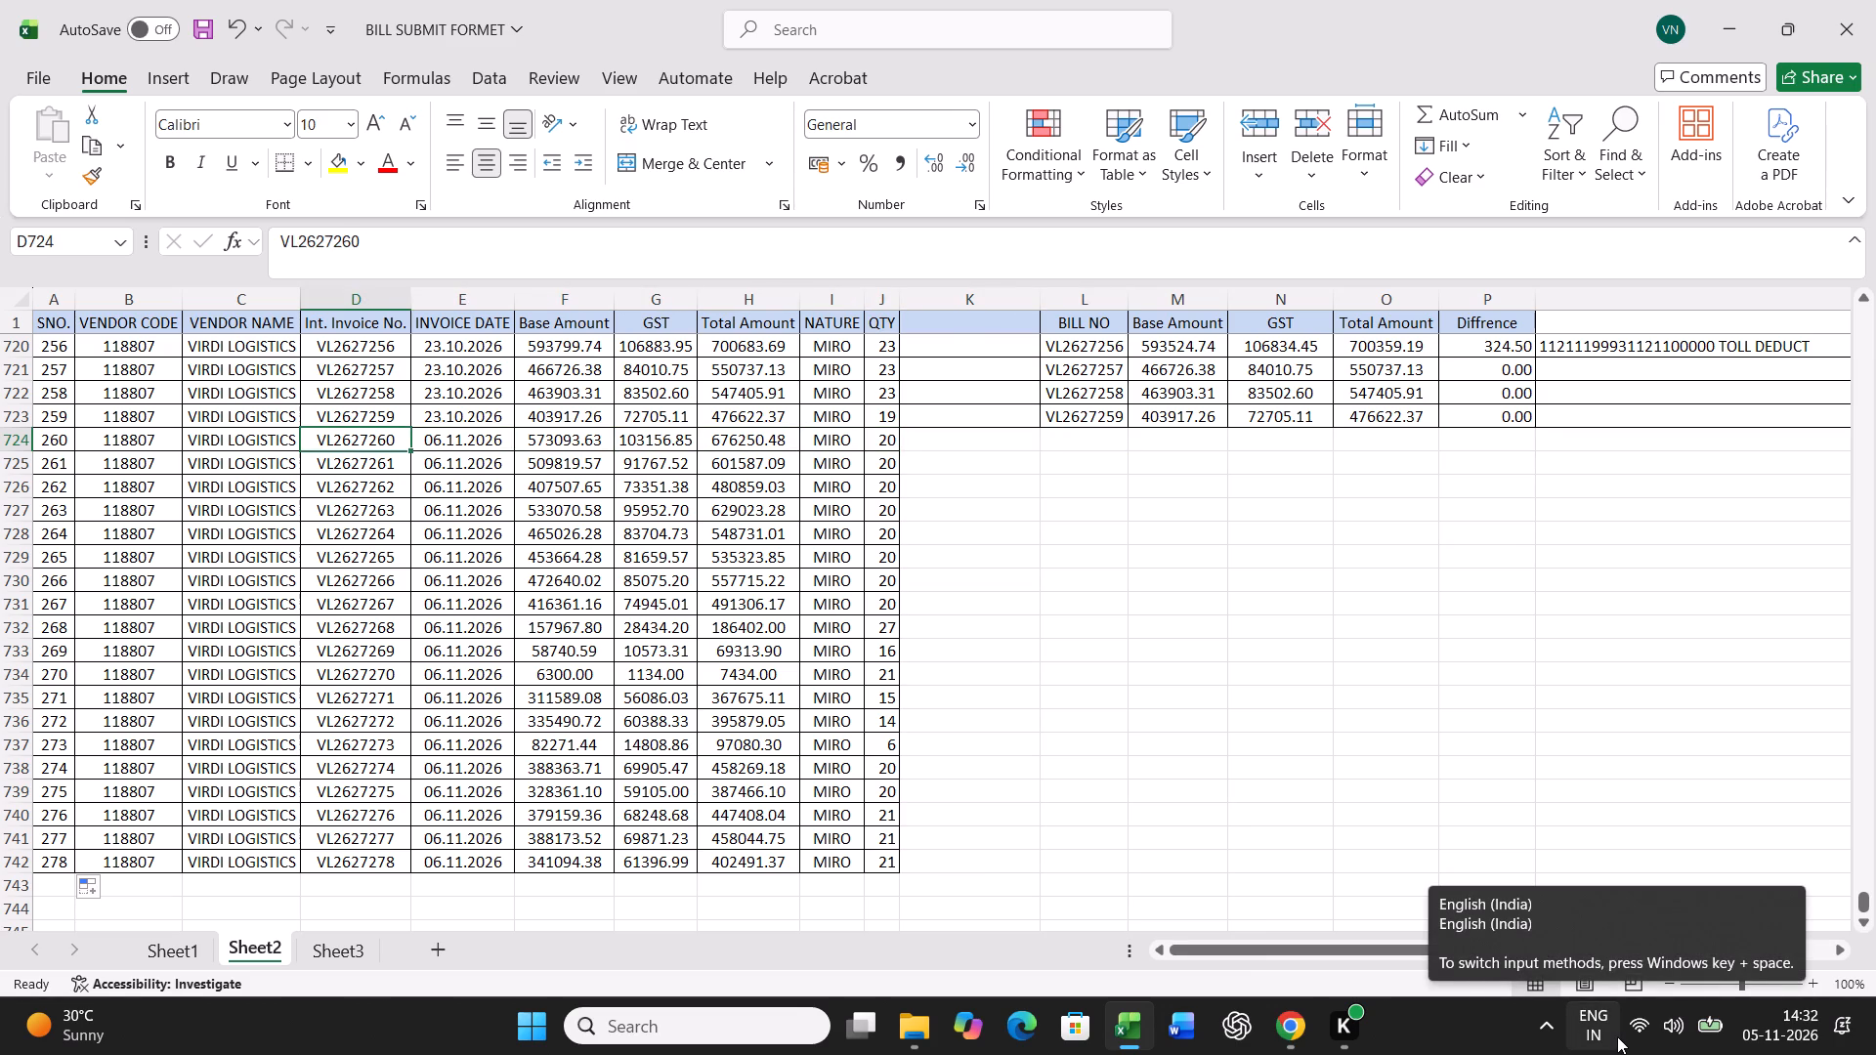
key(ctrl+shift+Down)
key(ctrl+c)
key(Right)
key(Right)
key(Right)
key(Right)
key(Right)
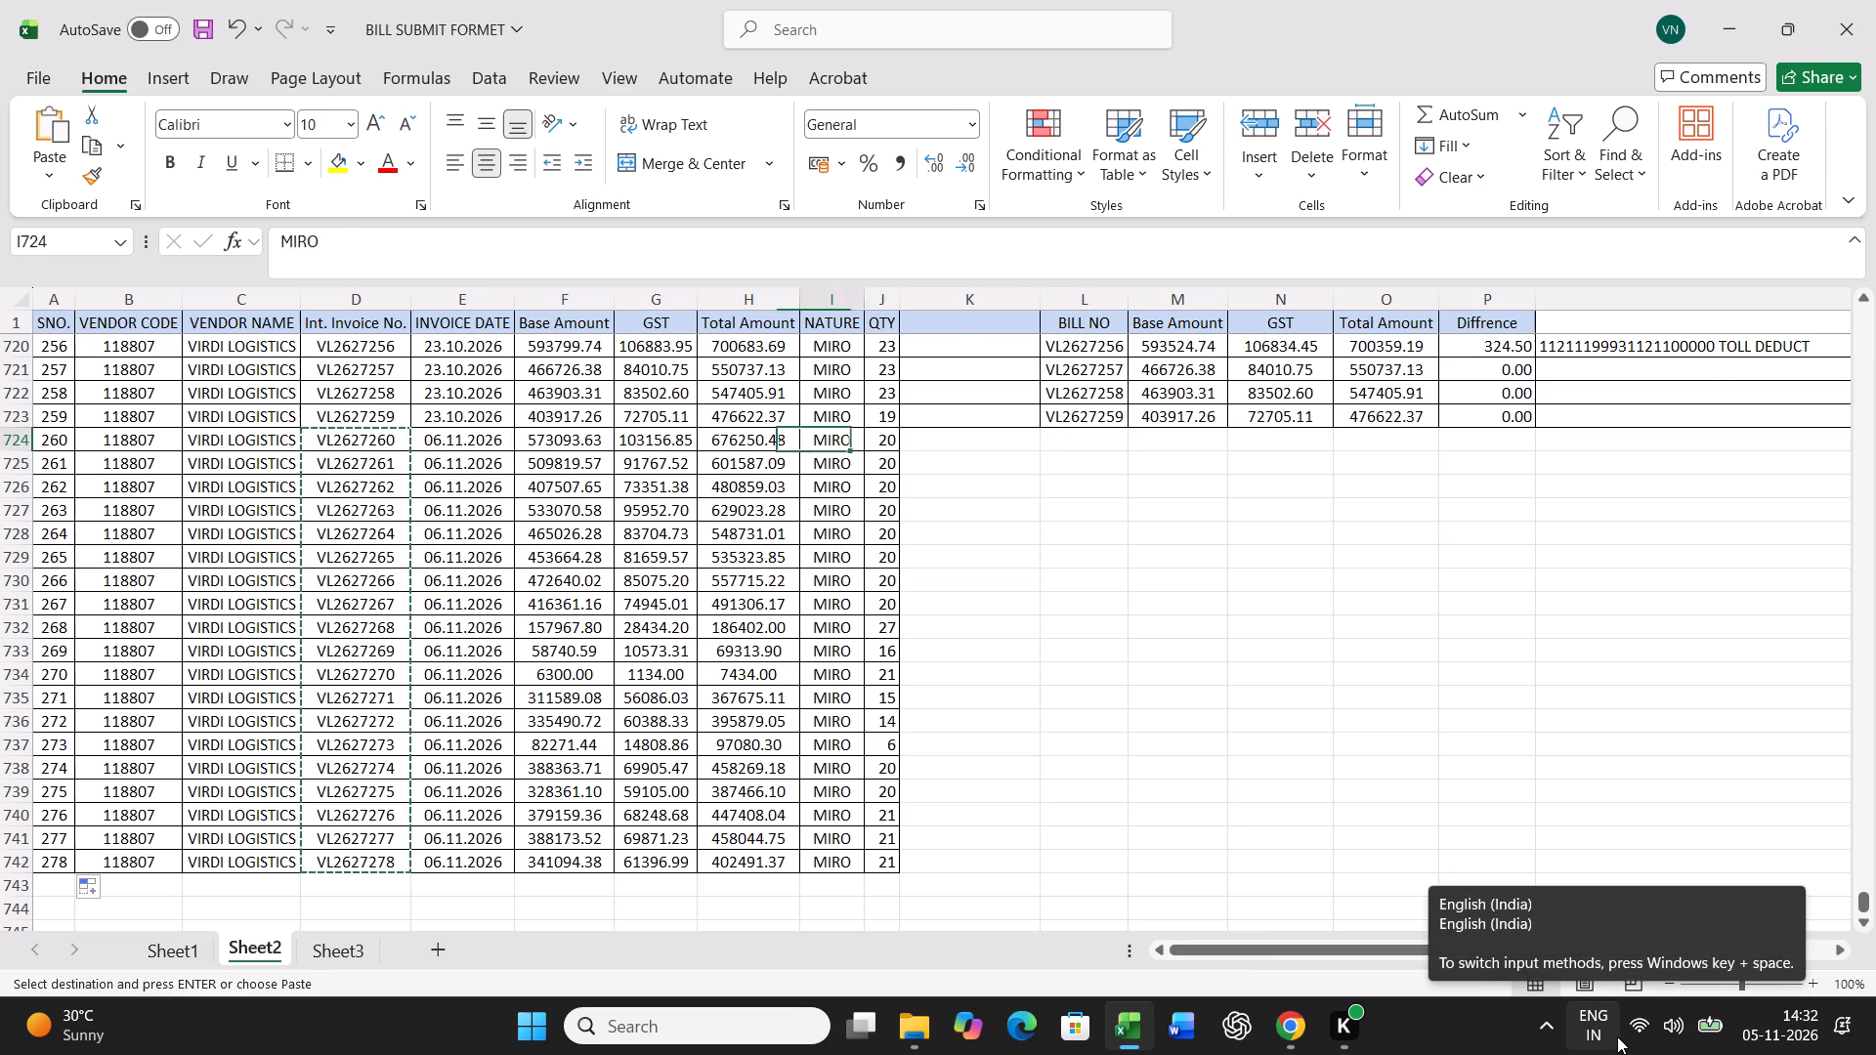
key(Right)
key(Right)
key(Right)
key(Return)
Copy the Base Amount, GST and Total Amount values of VL2627260 to VL2627278 into the bill comparison columns, starting at M724.
key(Left)
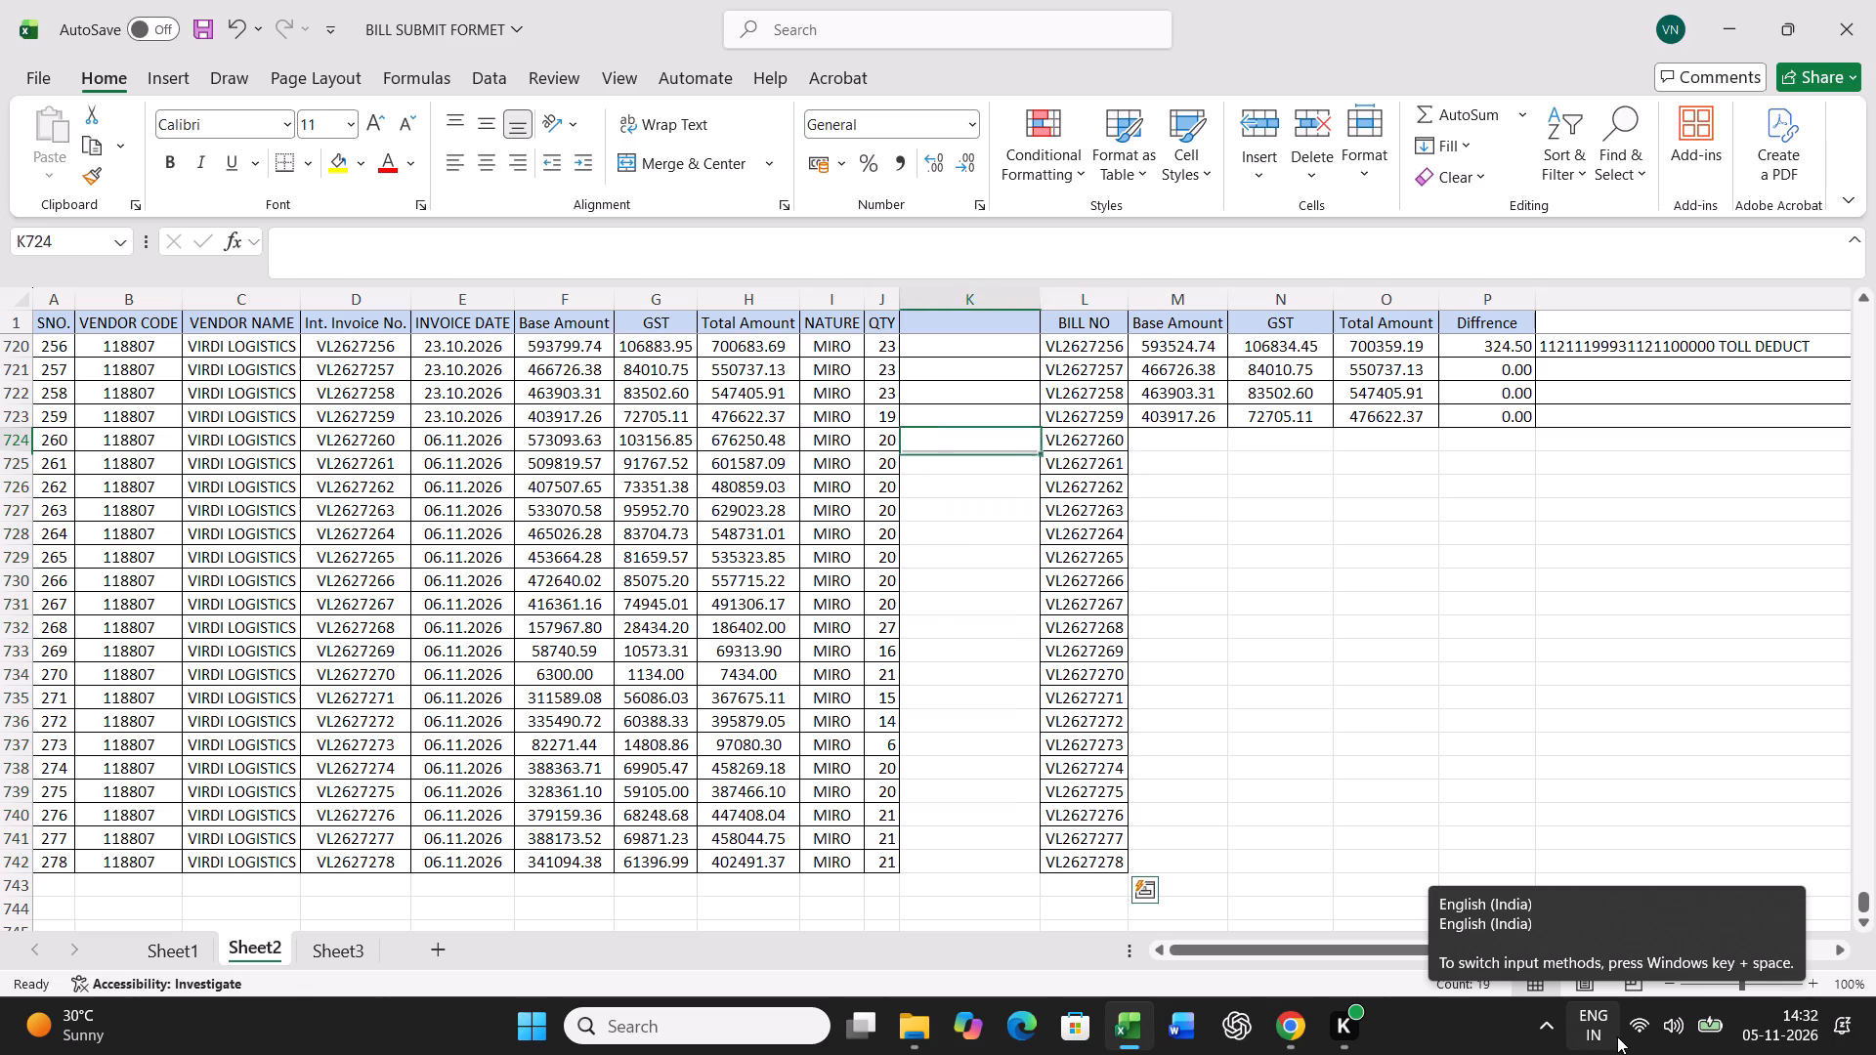
key(Left)
key(Left)
key(Left)
key(Left)
key(Left)
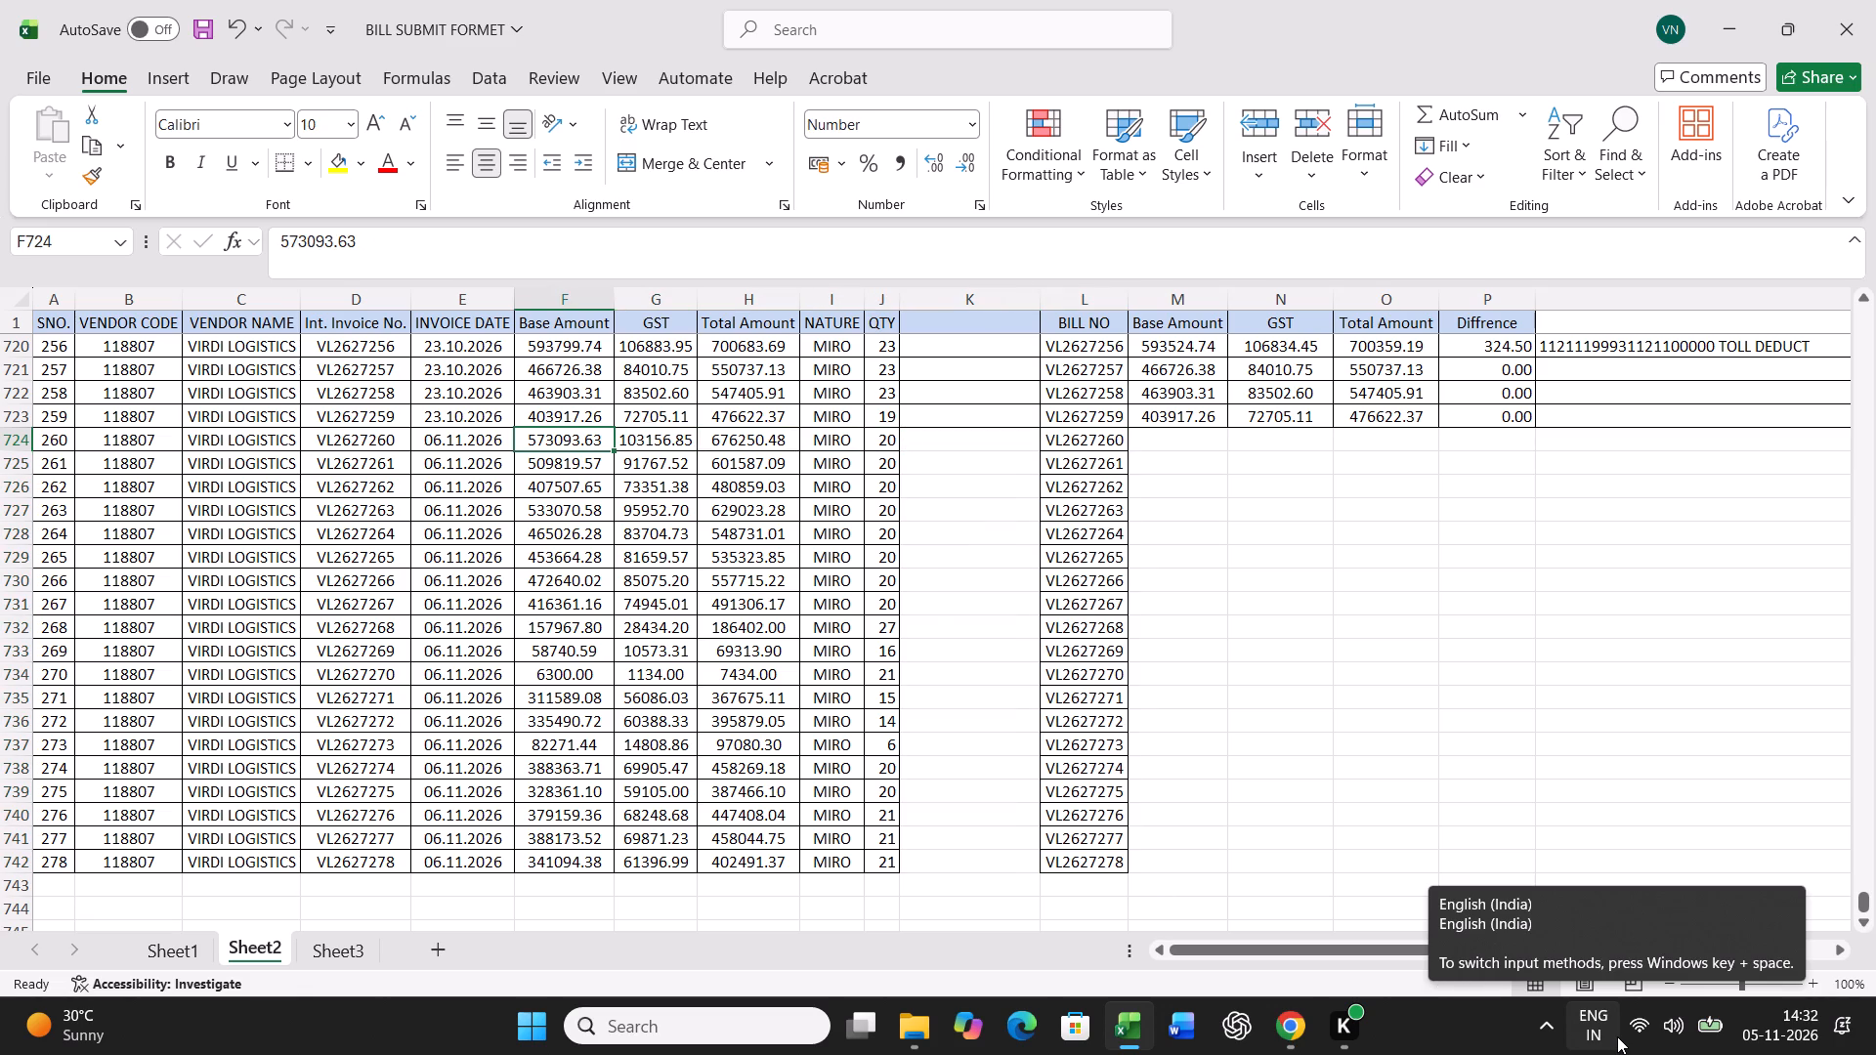
key(shift+Right)
key(shift+Right)
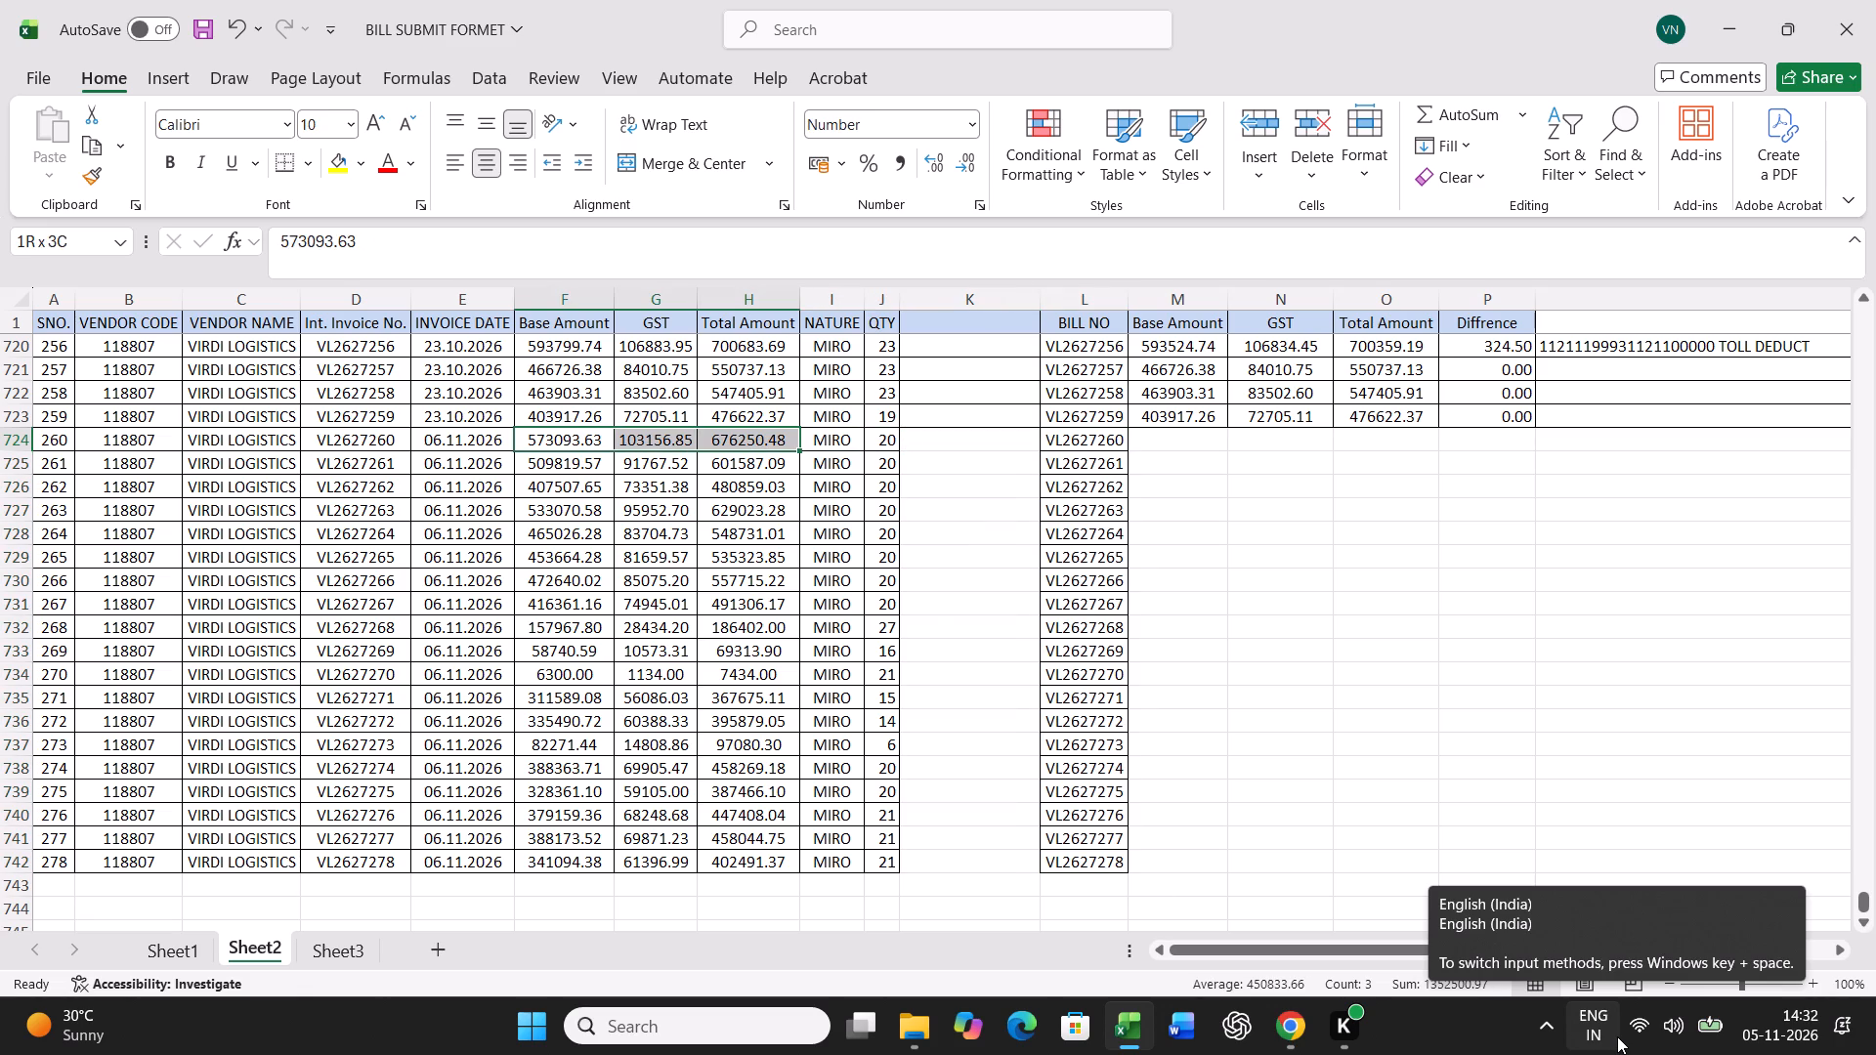
key(ctrl+shift+Down)
key(ctrl+c)
key(Right)
key(Right)
key(Right)
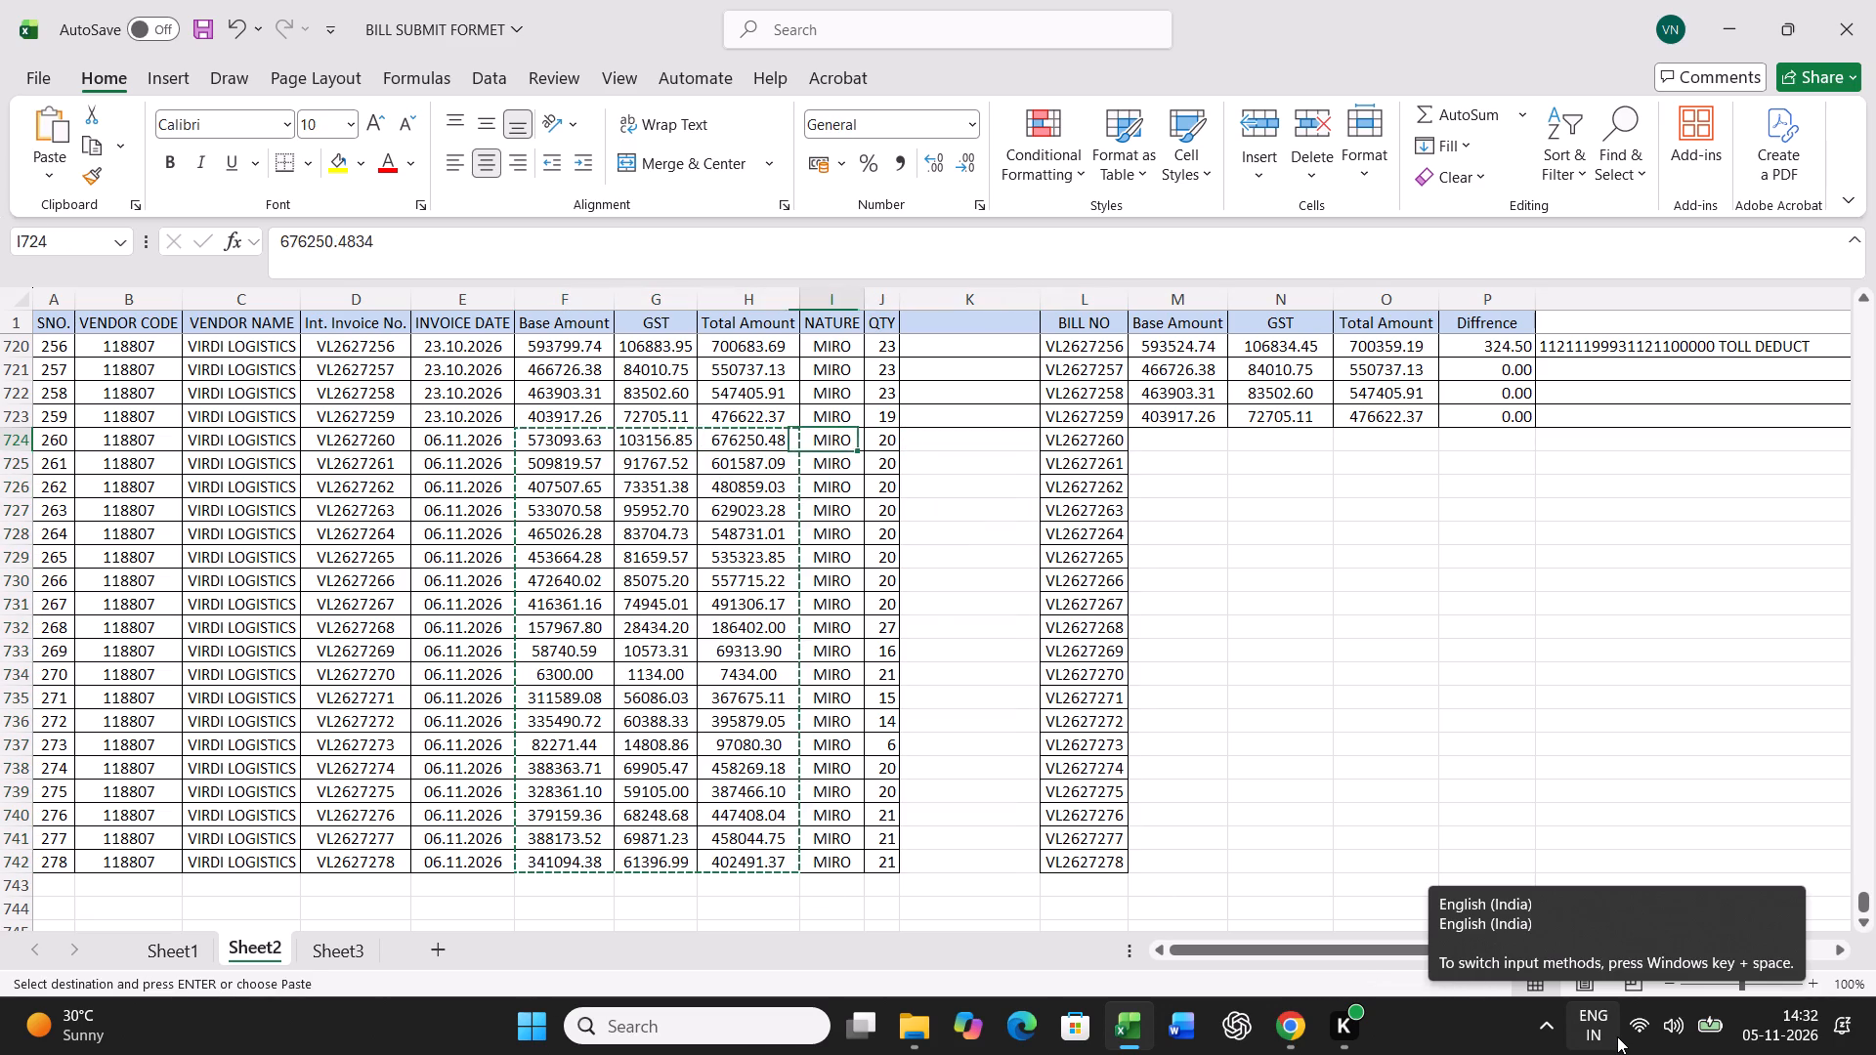
key(Right)
key(Right)
key(Right)
key(Right)
key(Return)
Copy the Diffrence formula =H723-O723 from P723 down through P742 for the new bill rows.
key(Right)
key(Right)
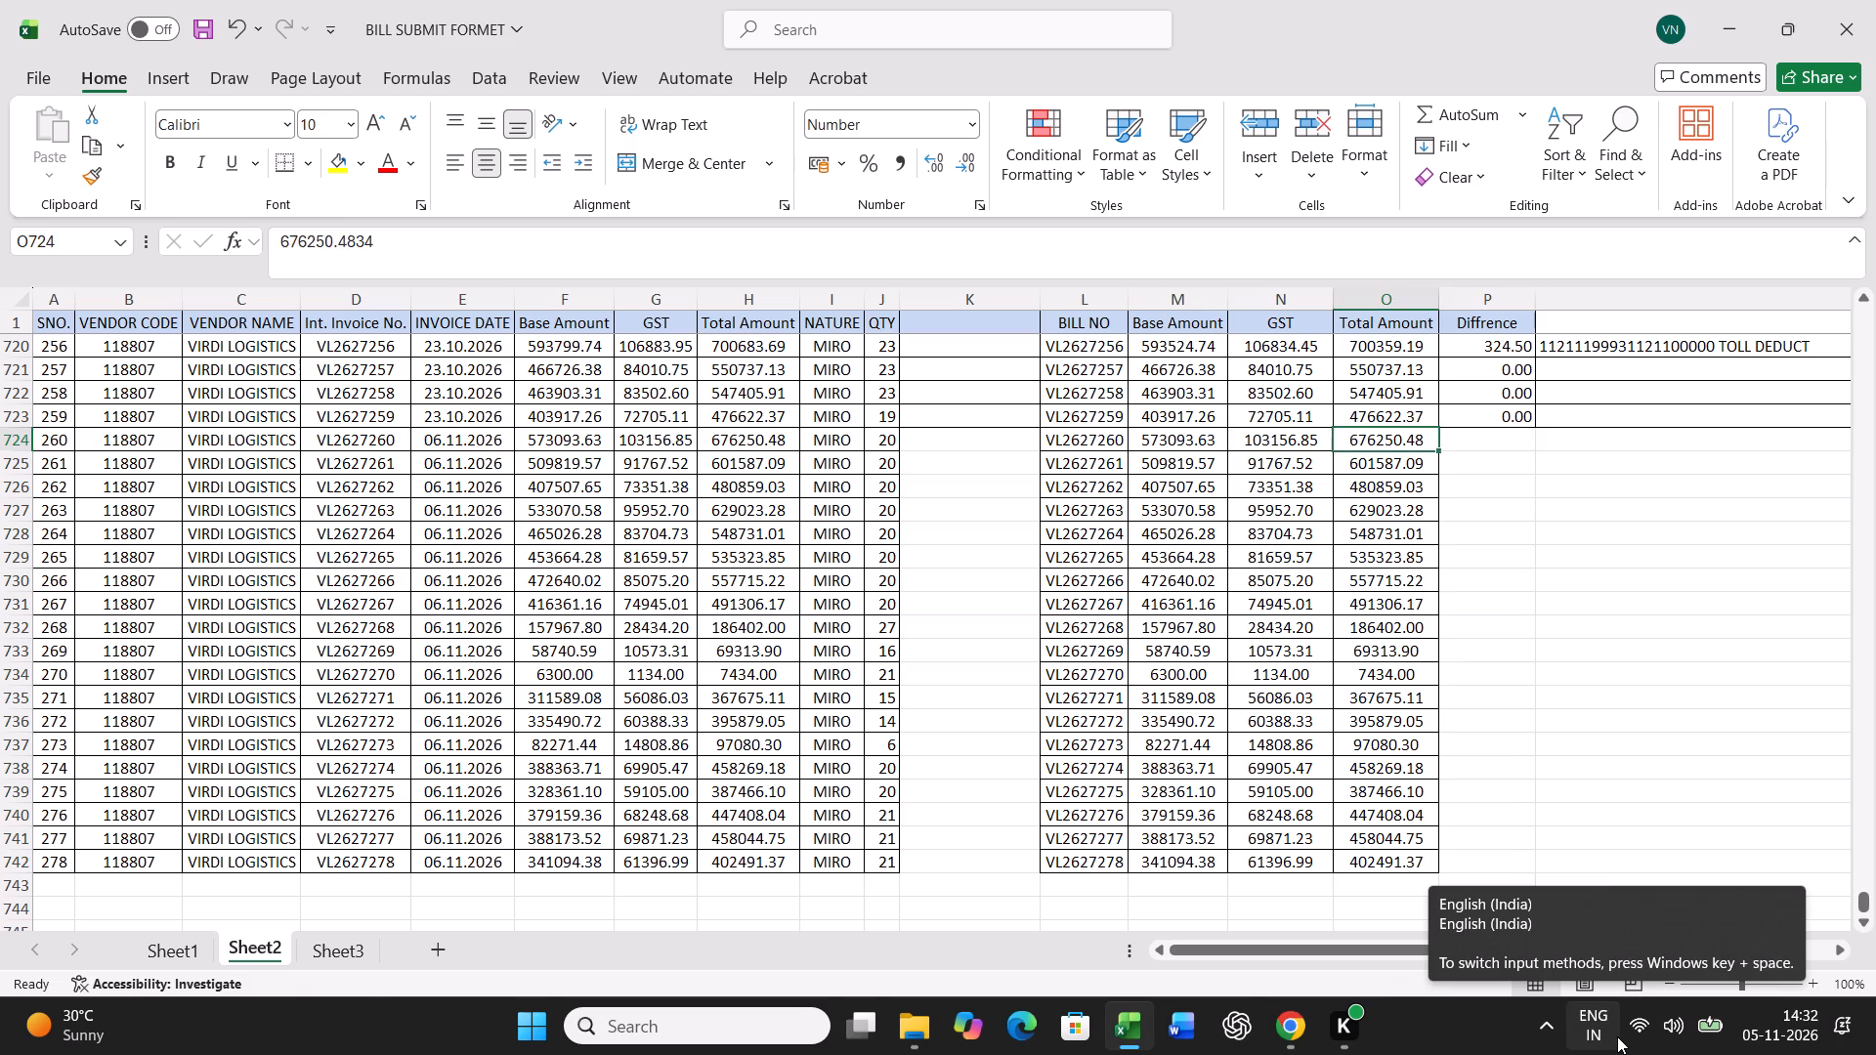
key(Right)
key(Up)
key(ctrl+c)
key(shift+Down)
key(shift+Down)
key(shift+Down)
key(shift+Down)
key(shift+Down)
key(shift+Down)
key(shift+Down)
key(shift+Down)
key(shift+Down)
key(shift+Down)
key(shift+Down)
key(shift+Down)
key(shift+Down)
key(shift+Down)
key(shift+Down)
key(shift+Down)
key(shift+Down)
key(shift+Down)
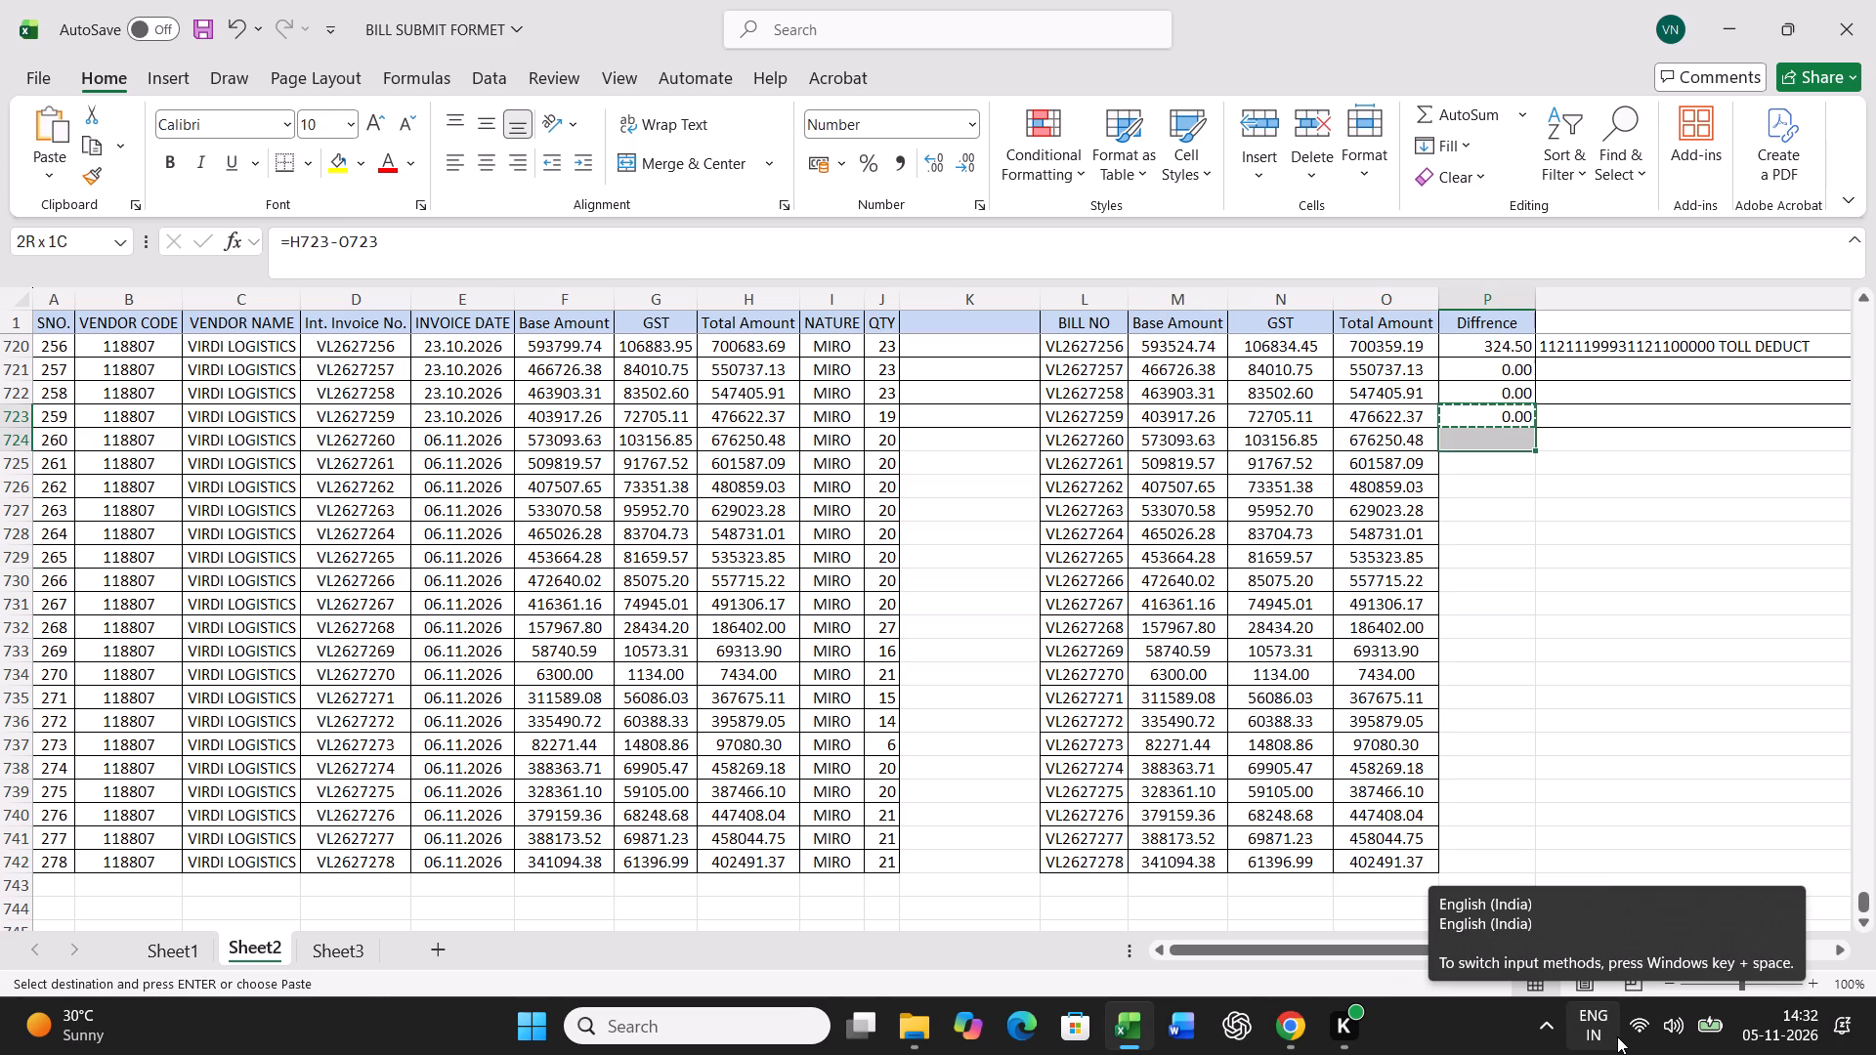
key(shift+Down)
key(Return)
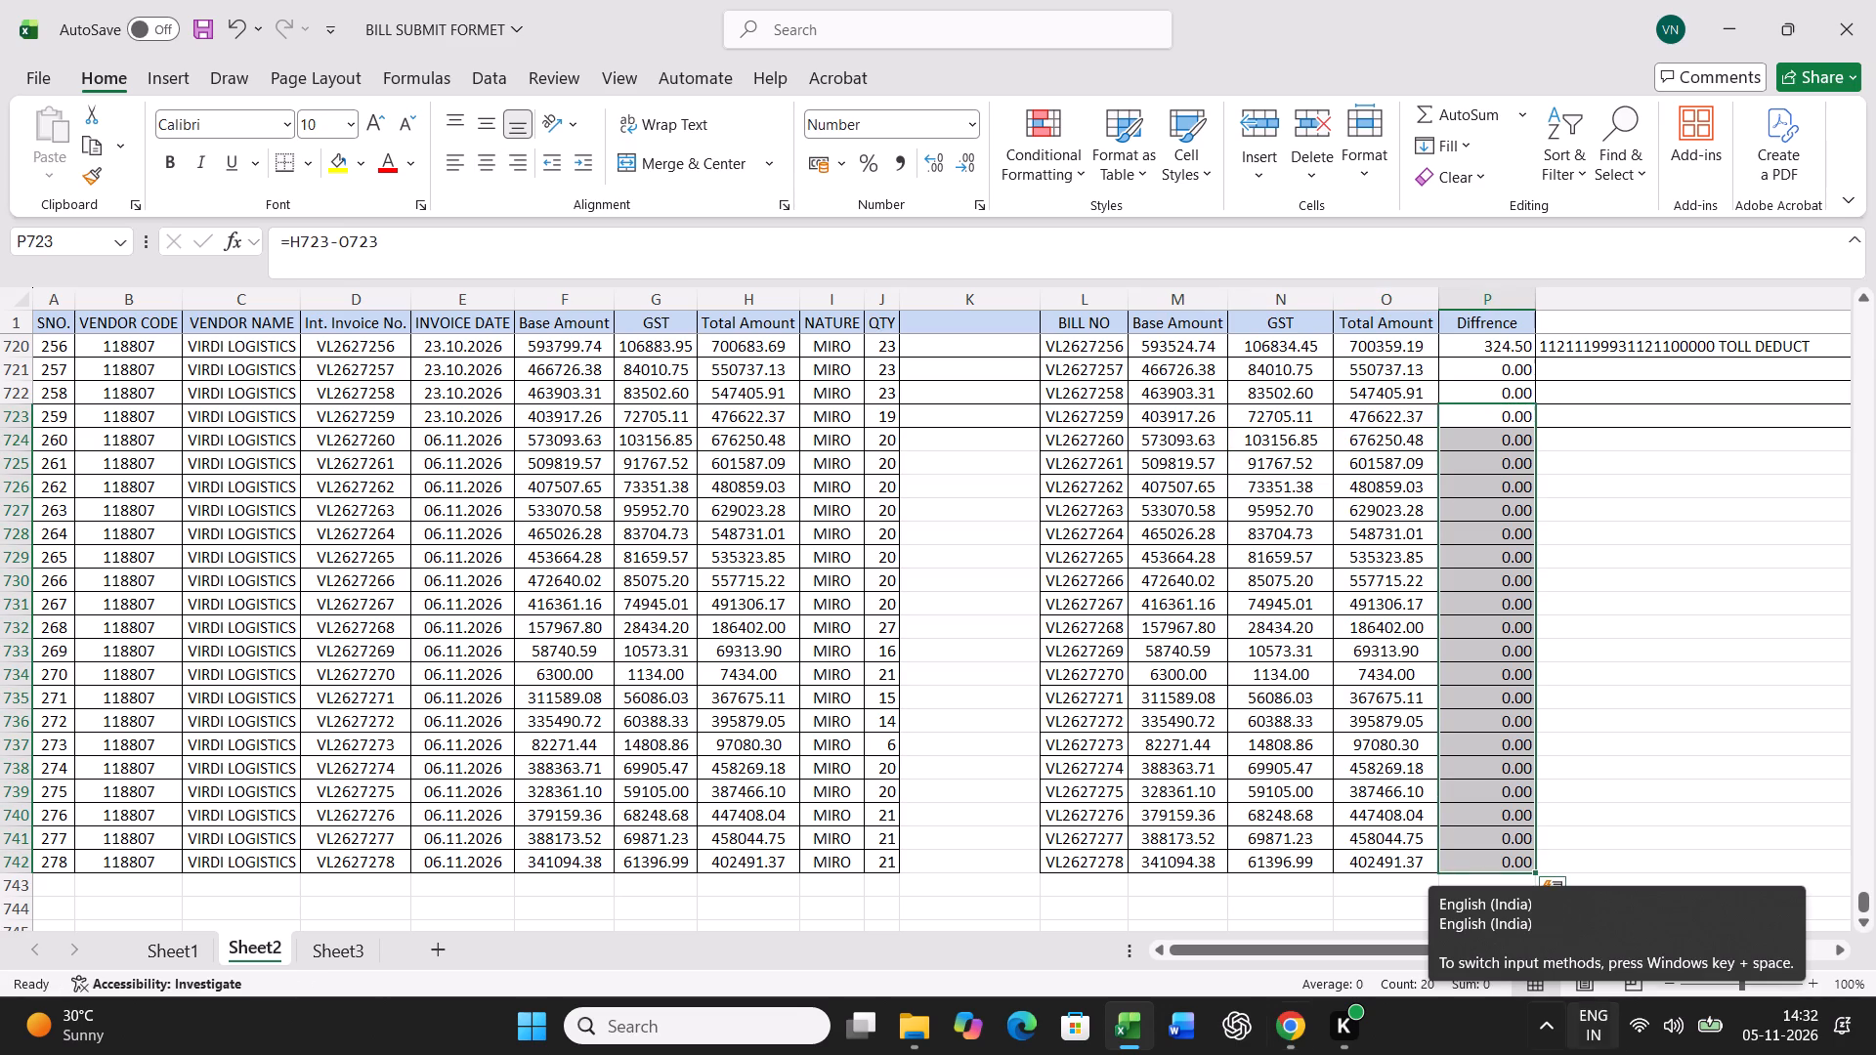
Save the BILL SUBMIT FORMET workbook and close it.
scroll(985, 747, down, 4)
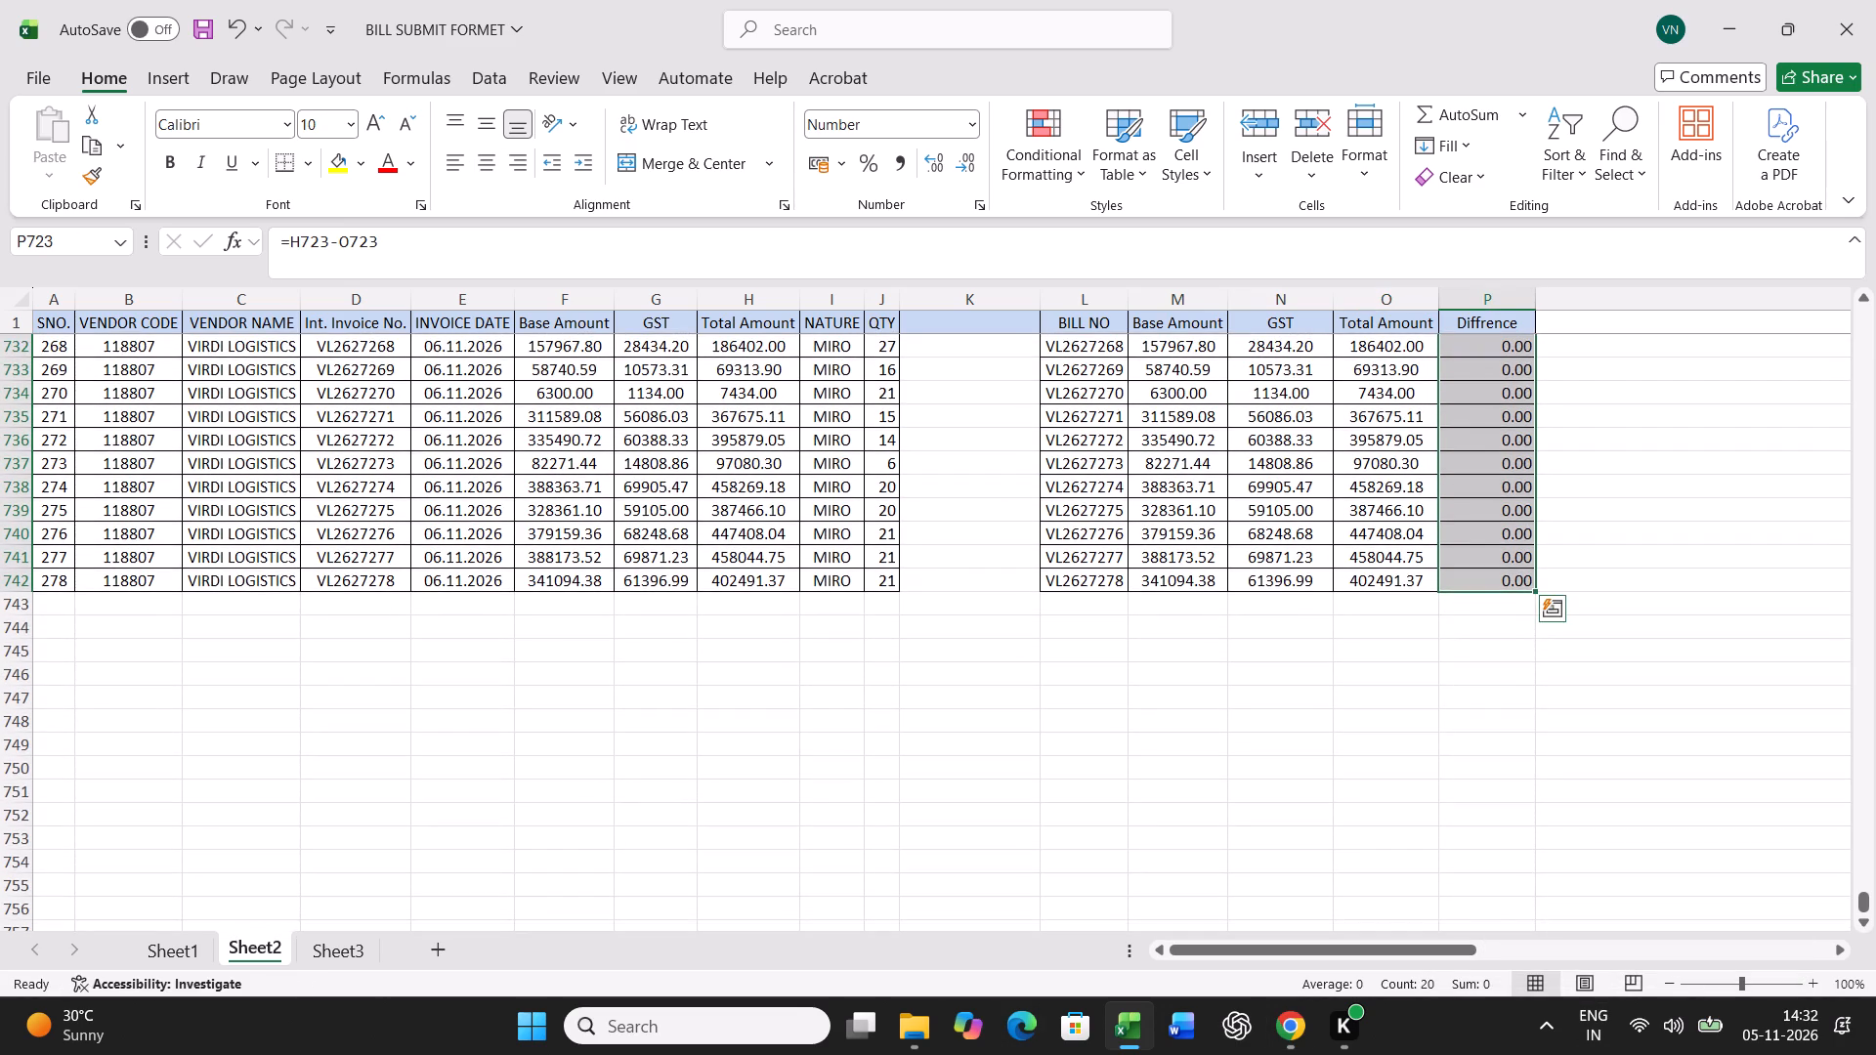
click(56, 588)
key(ctrl+s)
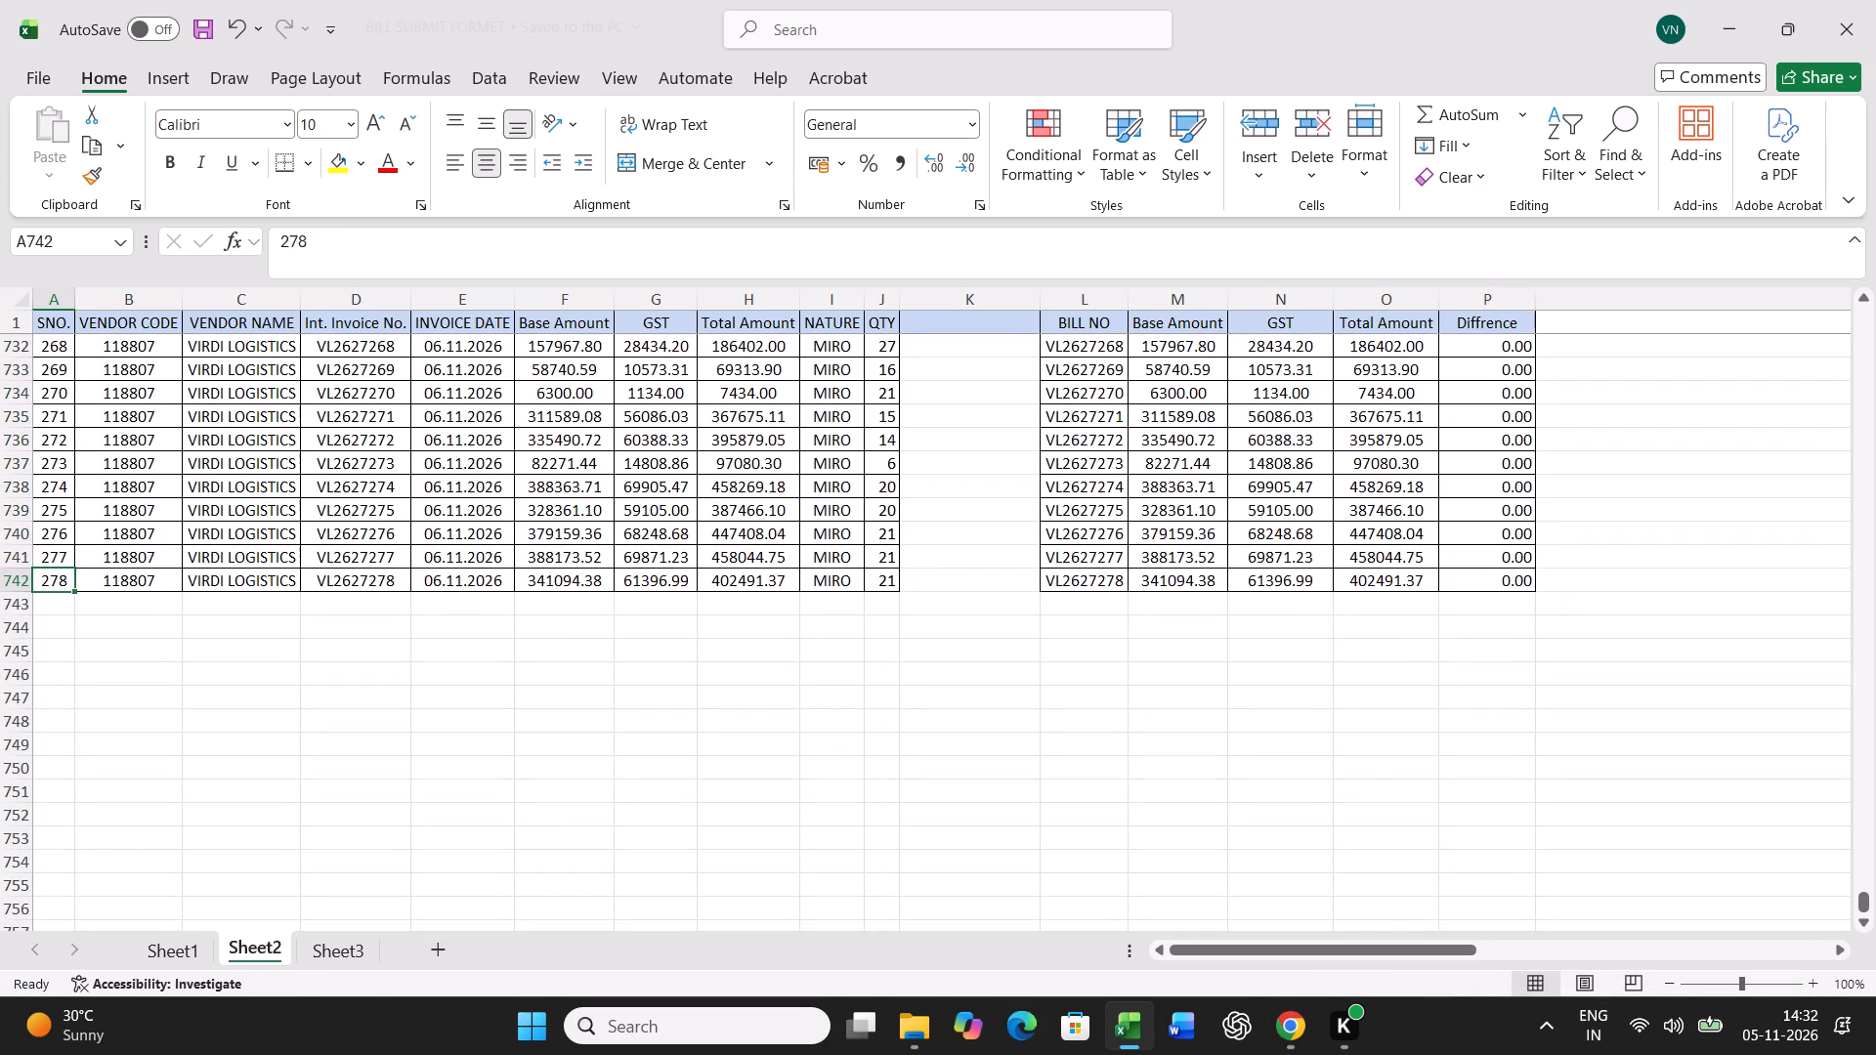
click(1865, 6)
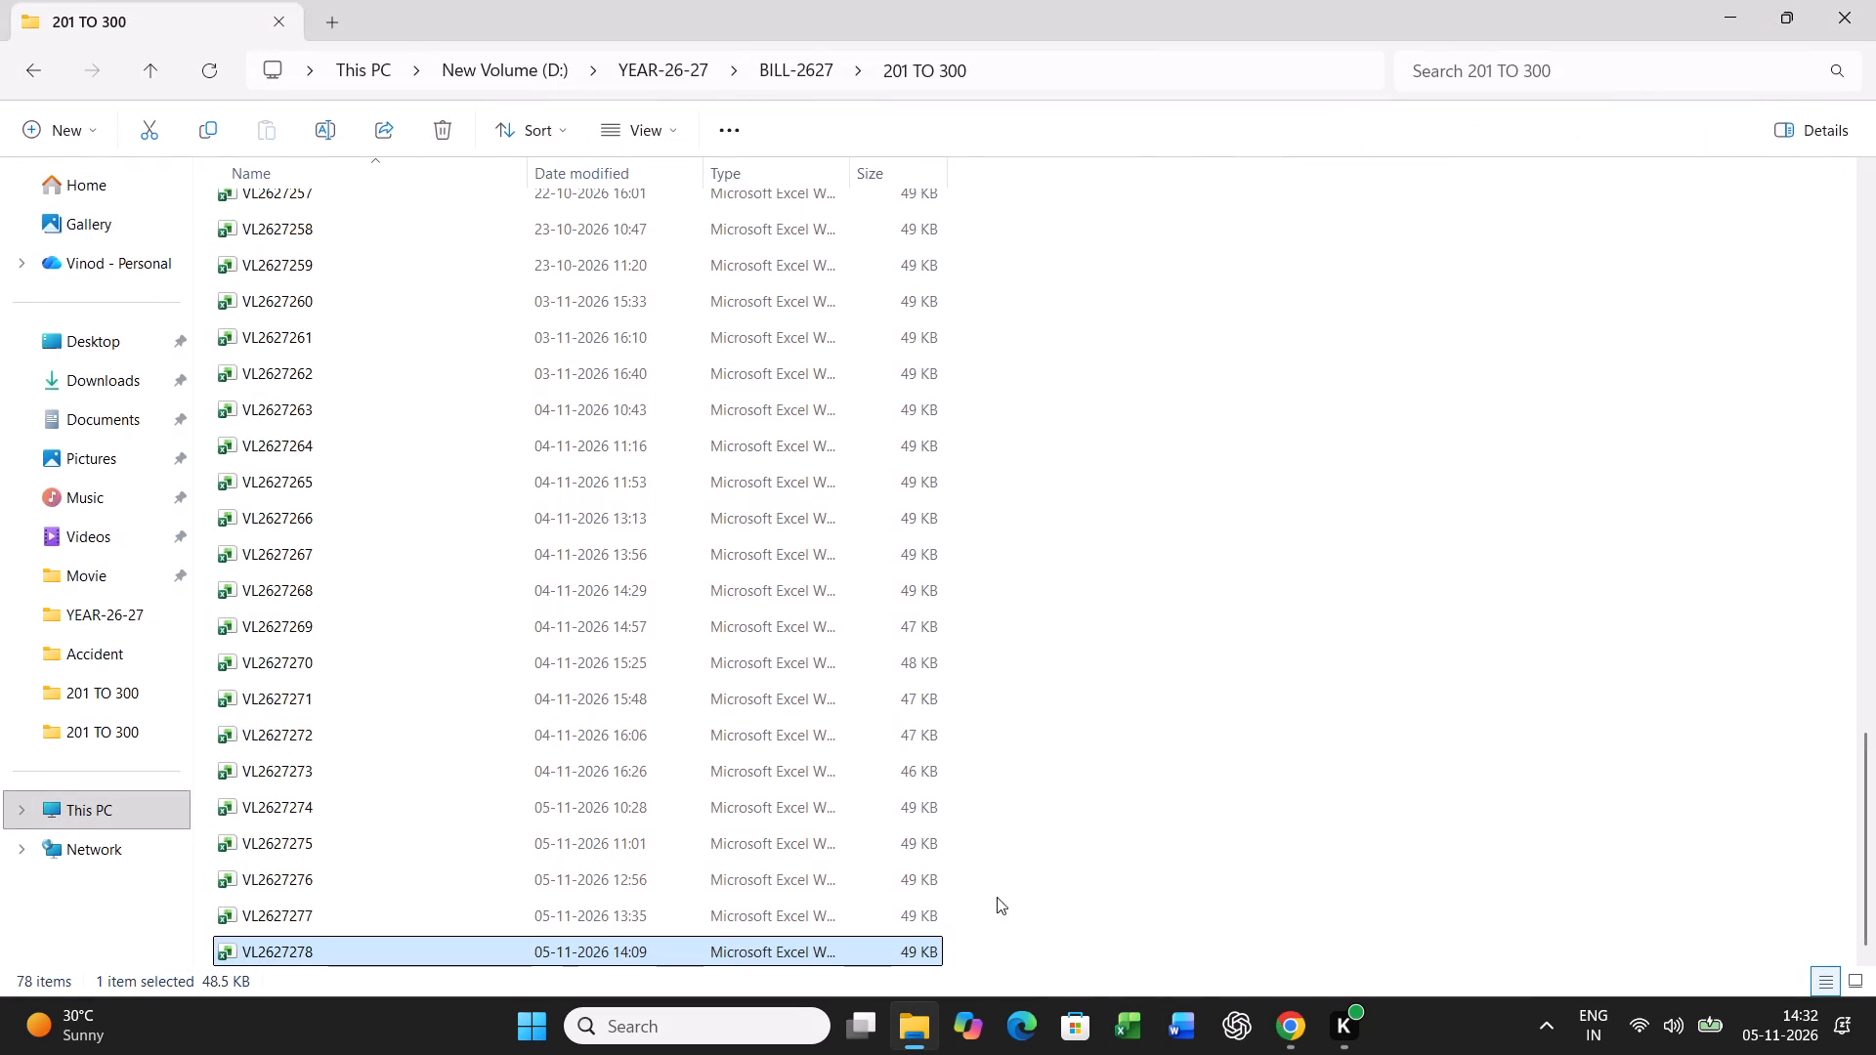
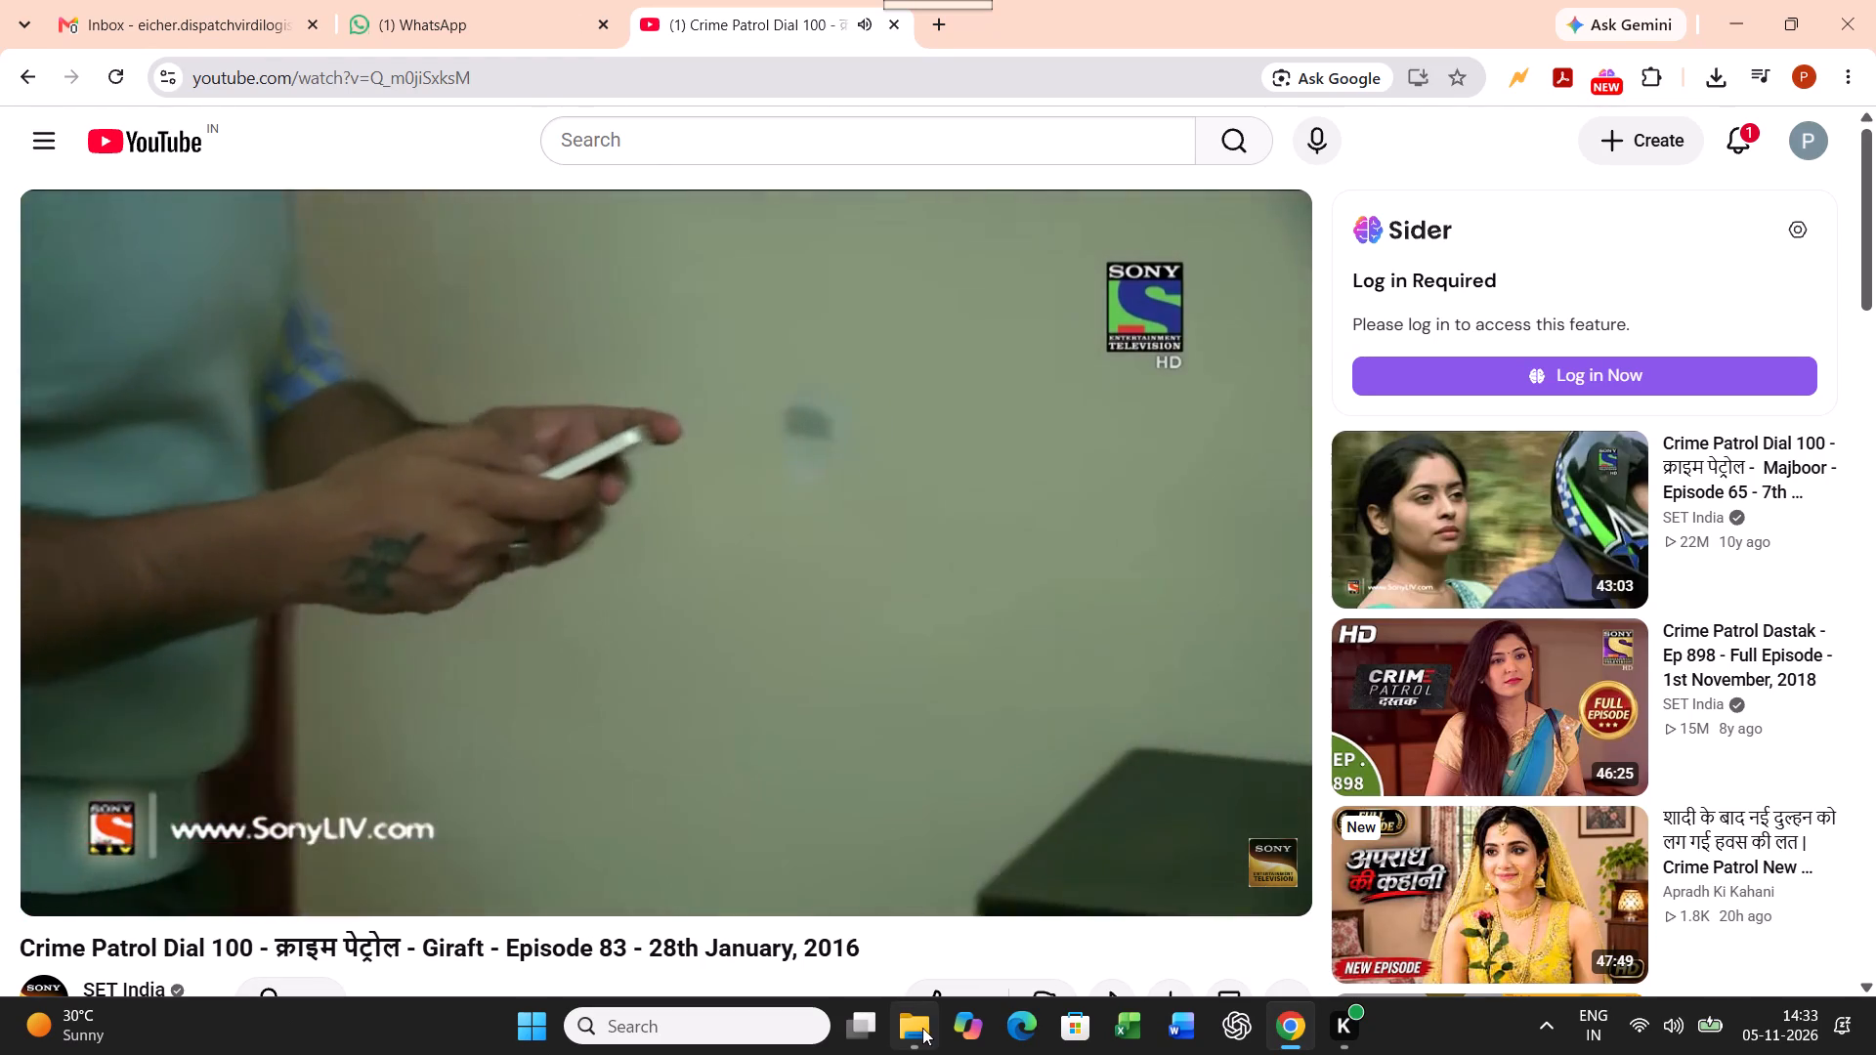
Switch to the file explorer and open the ALL VEHICLE BILLS 26-27 workbook from the YEAR-26-27 folder.
click(922, 1028)
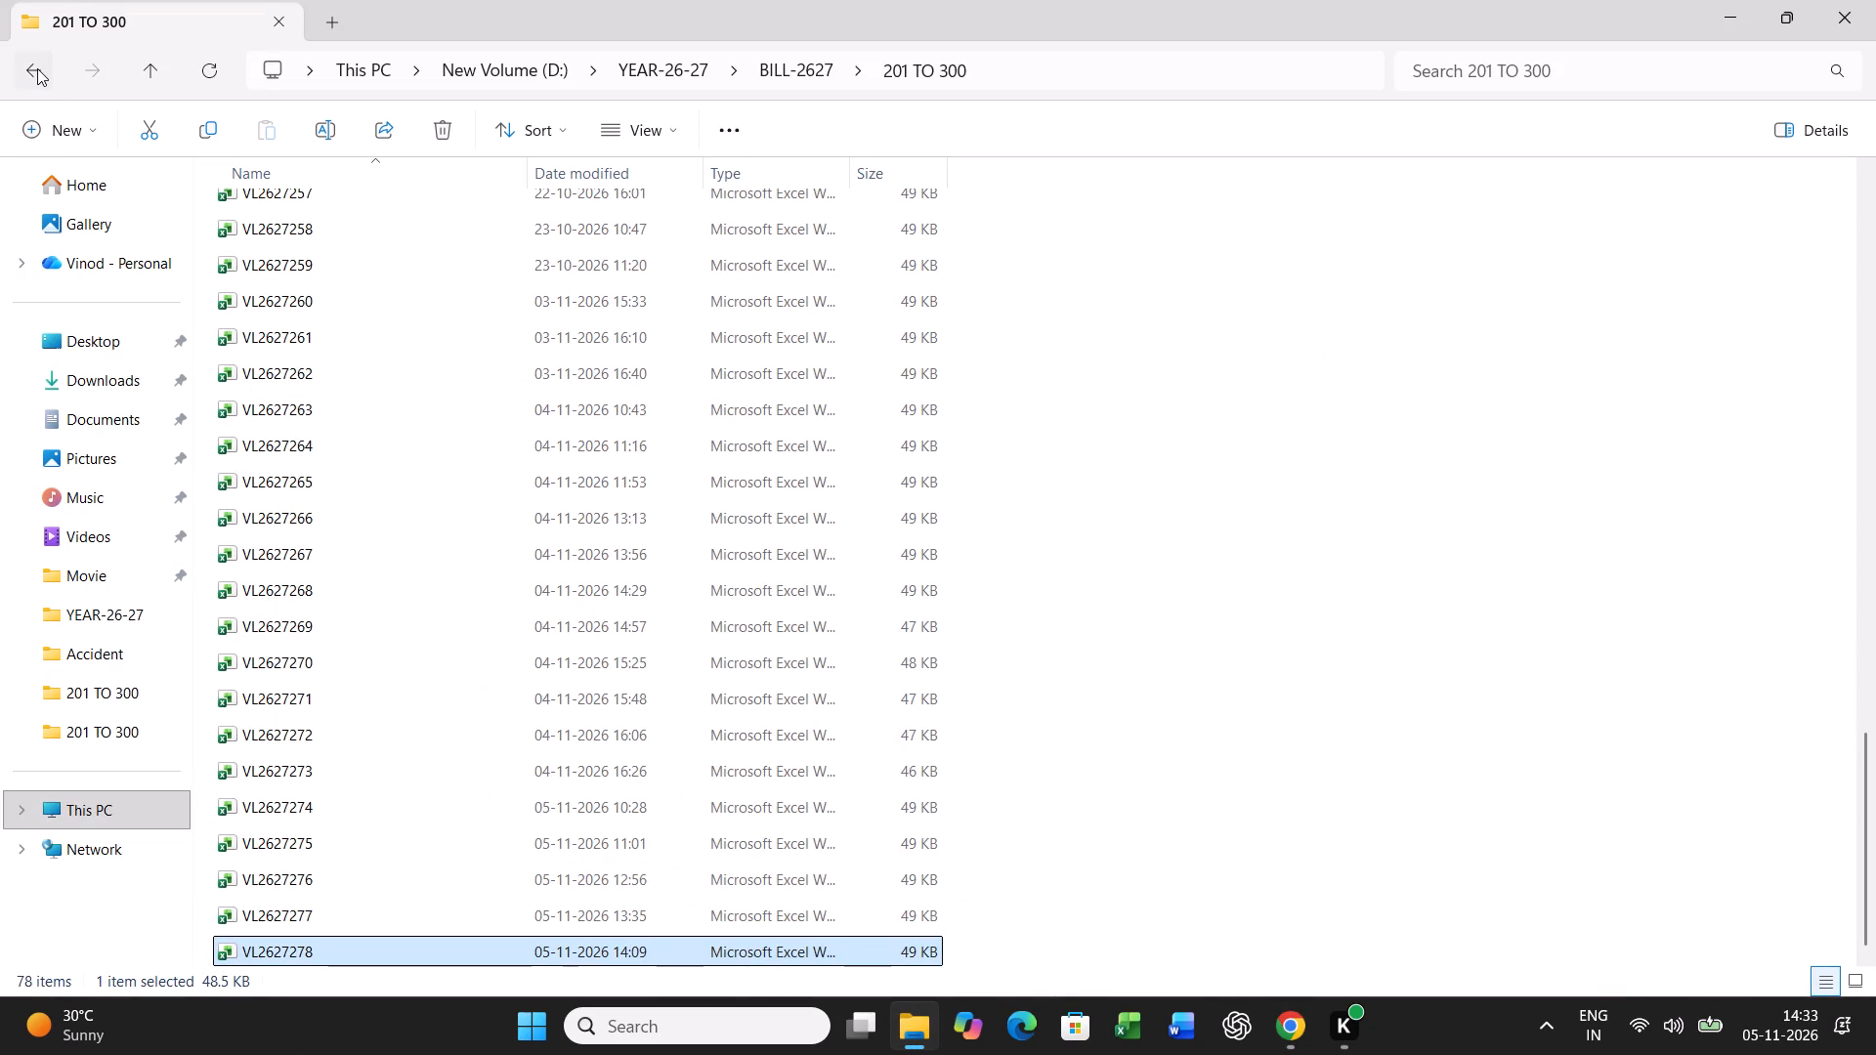
click(37, 68)
click(37, 68)
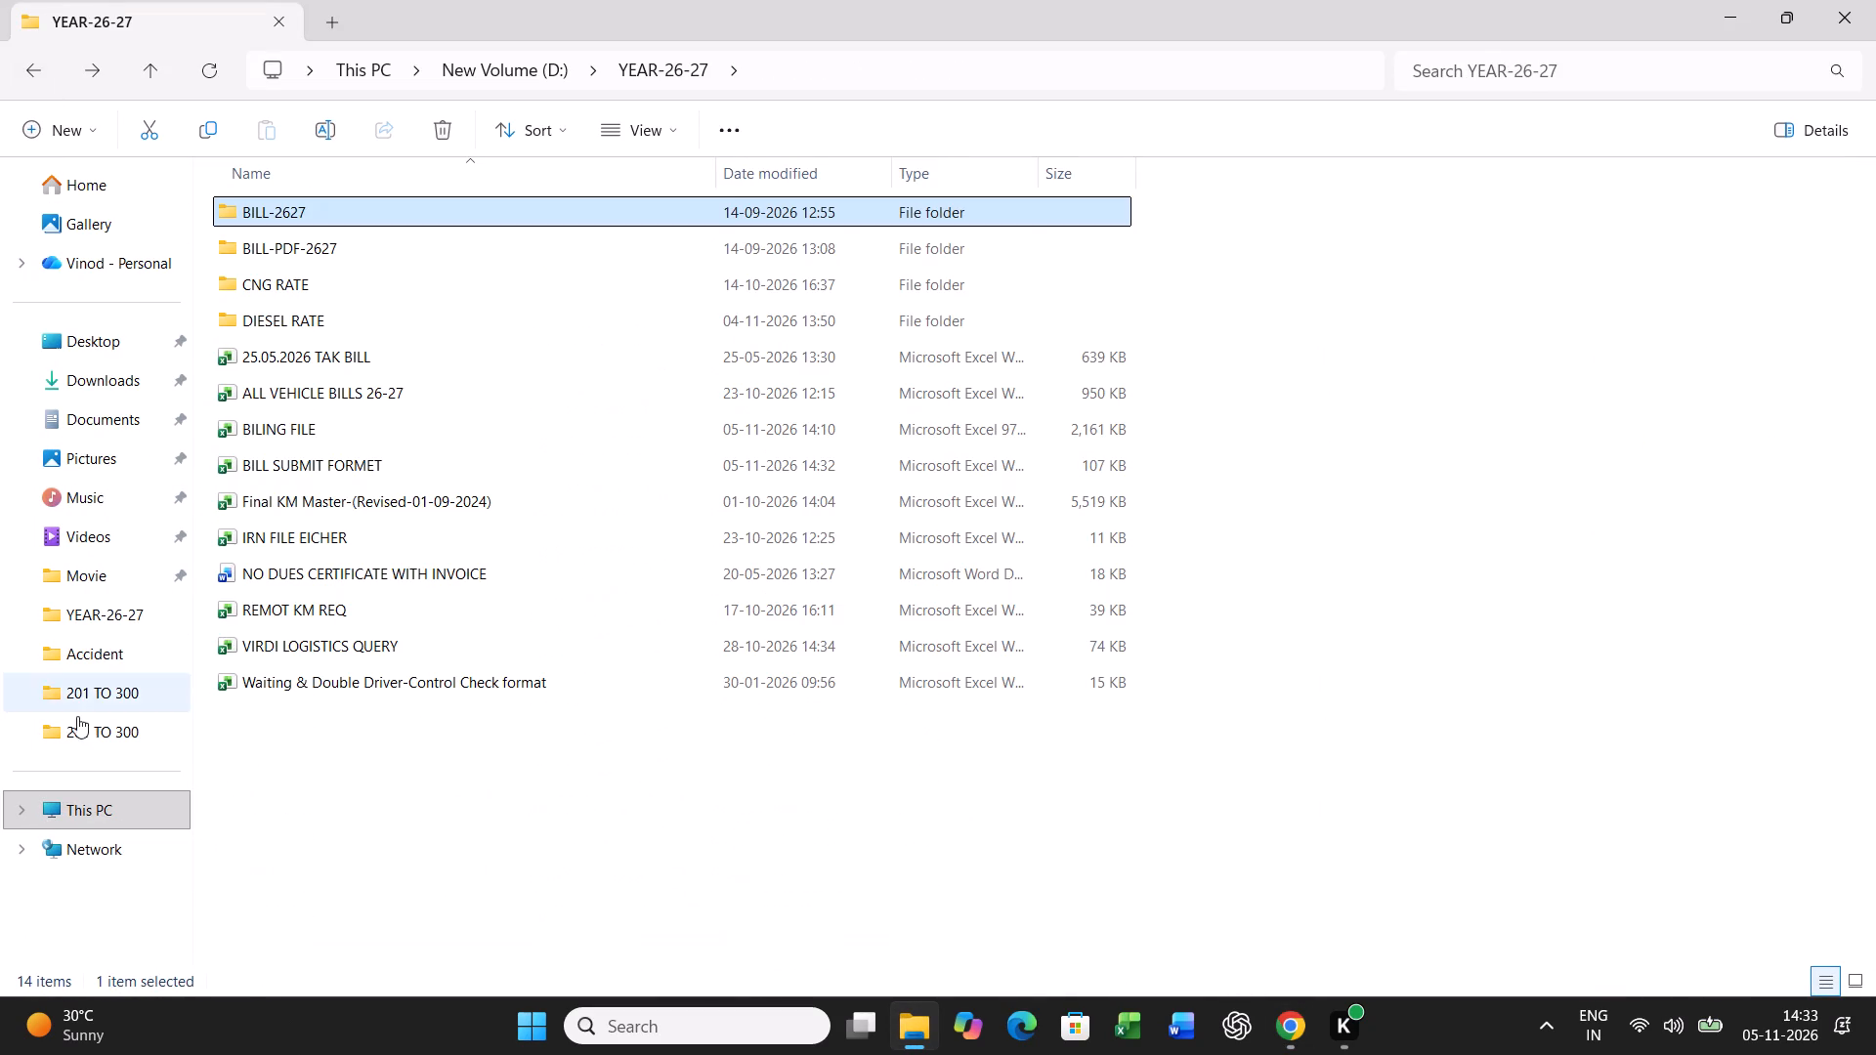
double_click(403, 405)
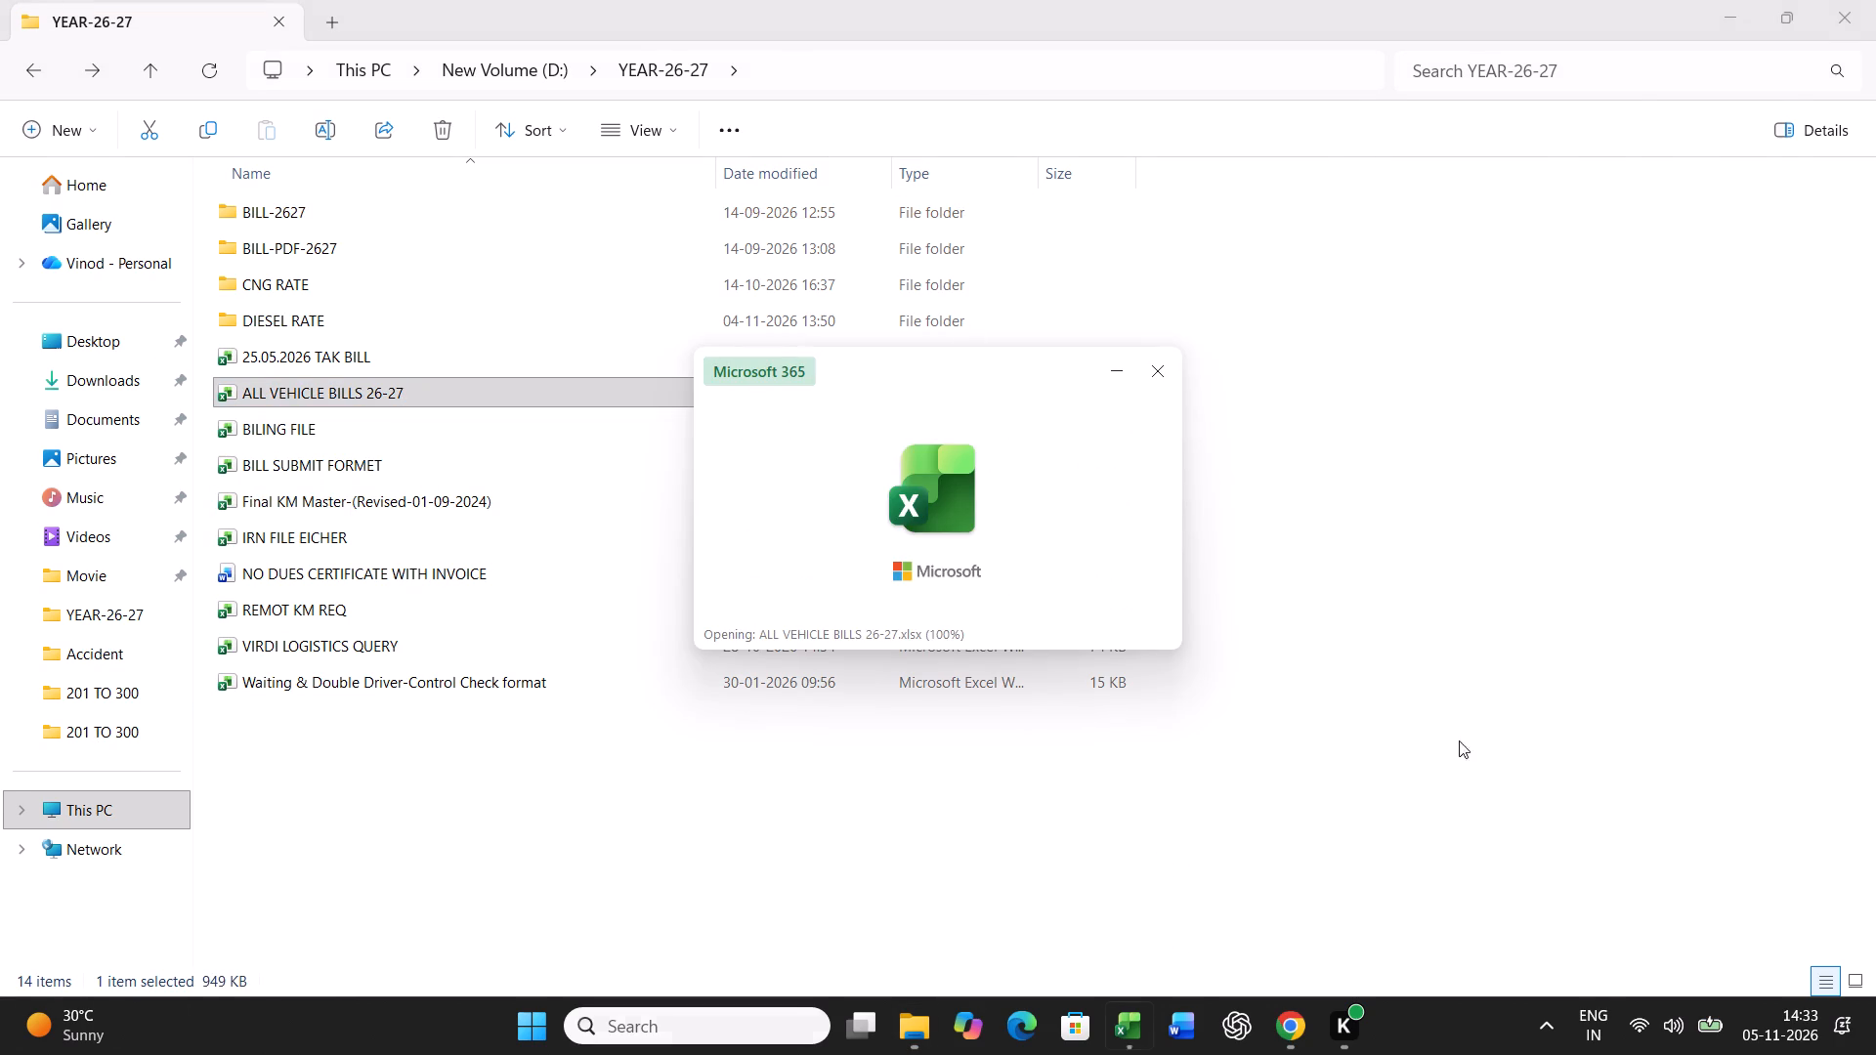
drag(1457, 951, 1713, 925)
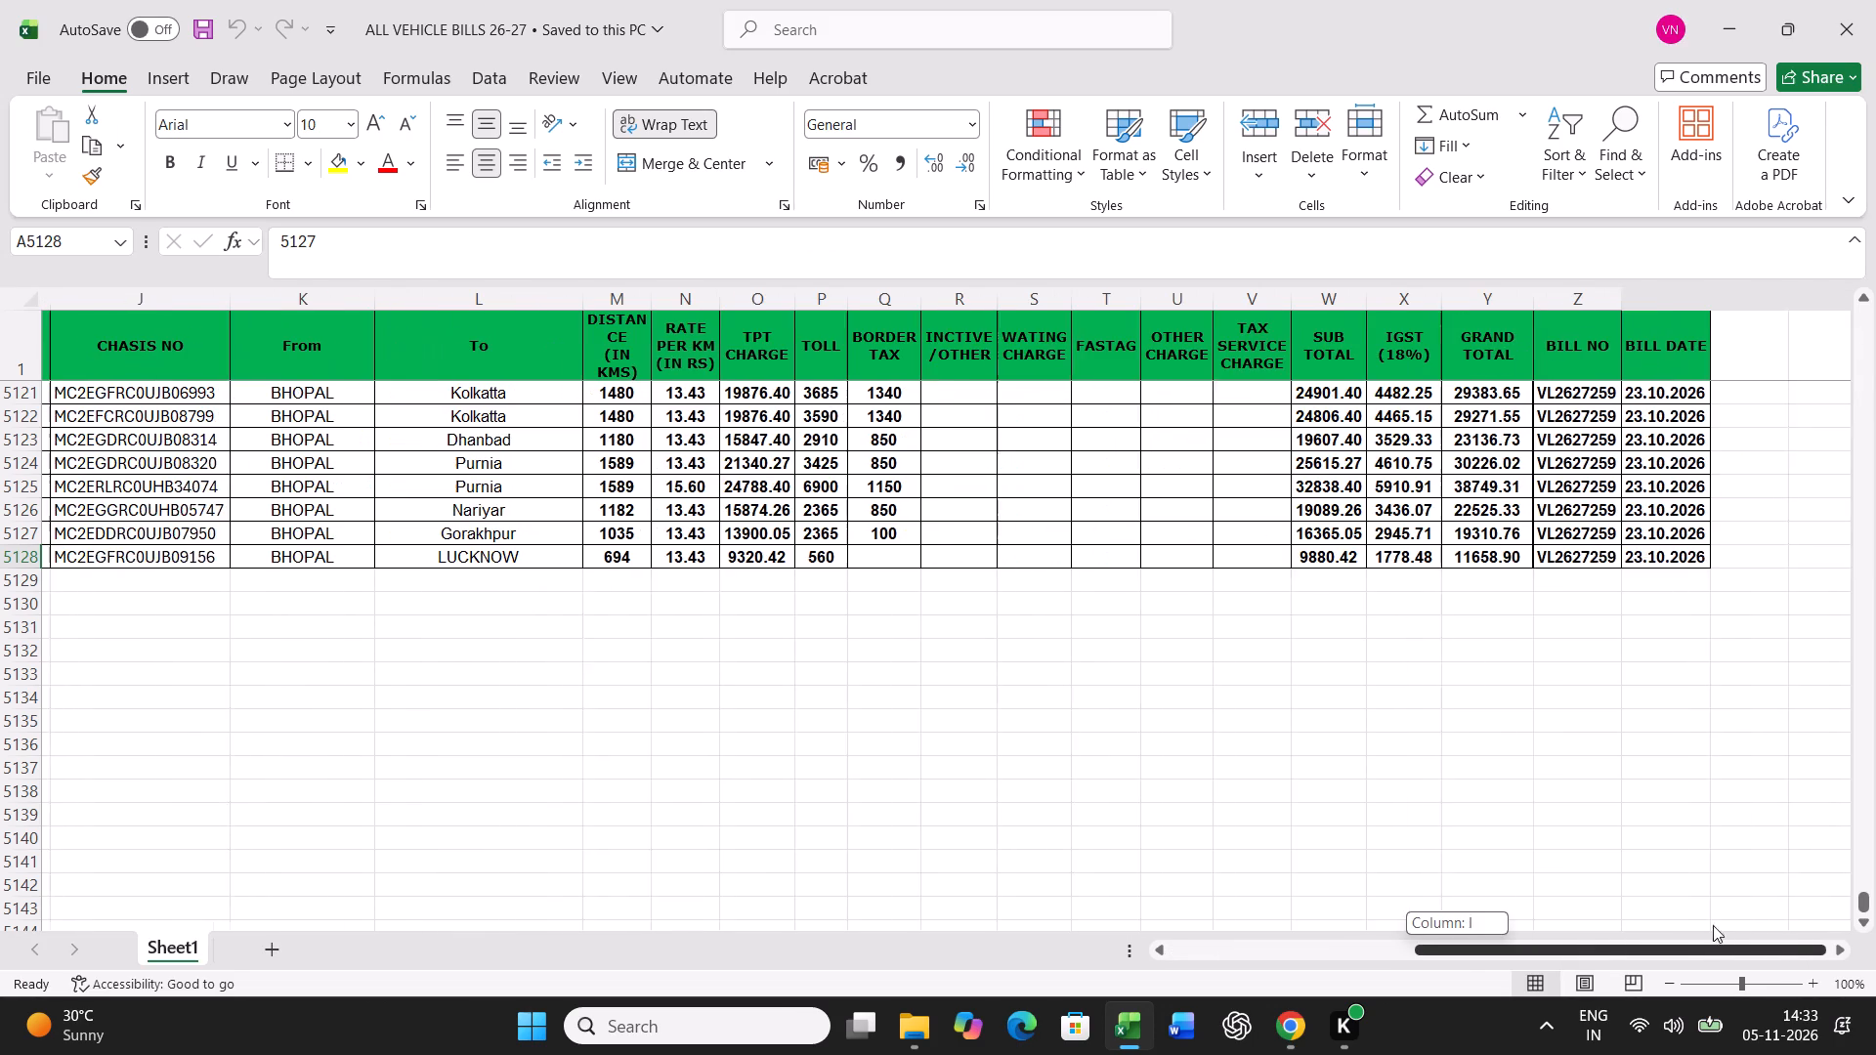
drag(1713, 925, 1375, 921)
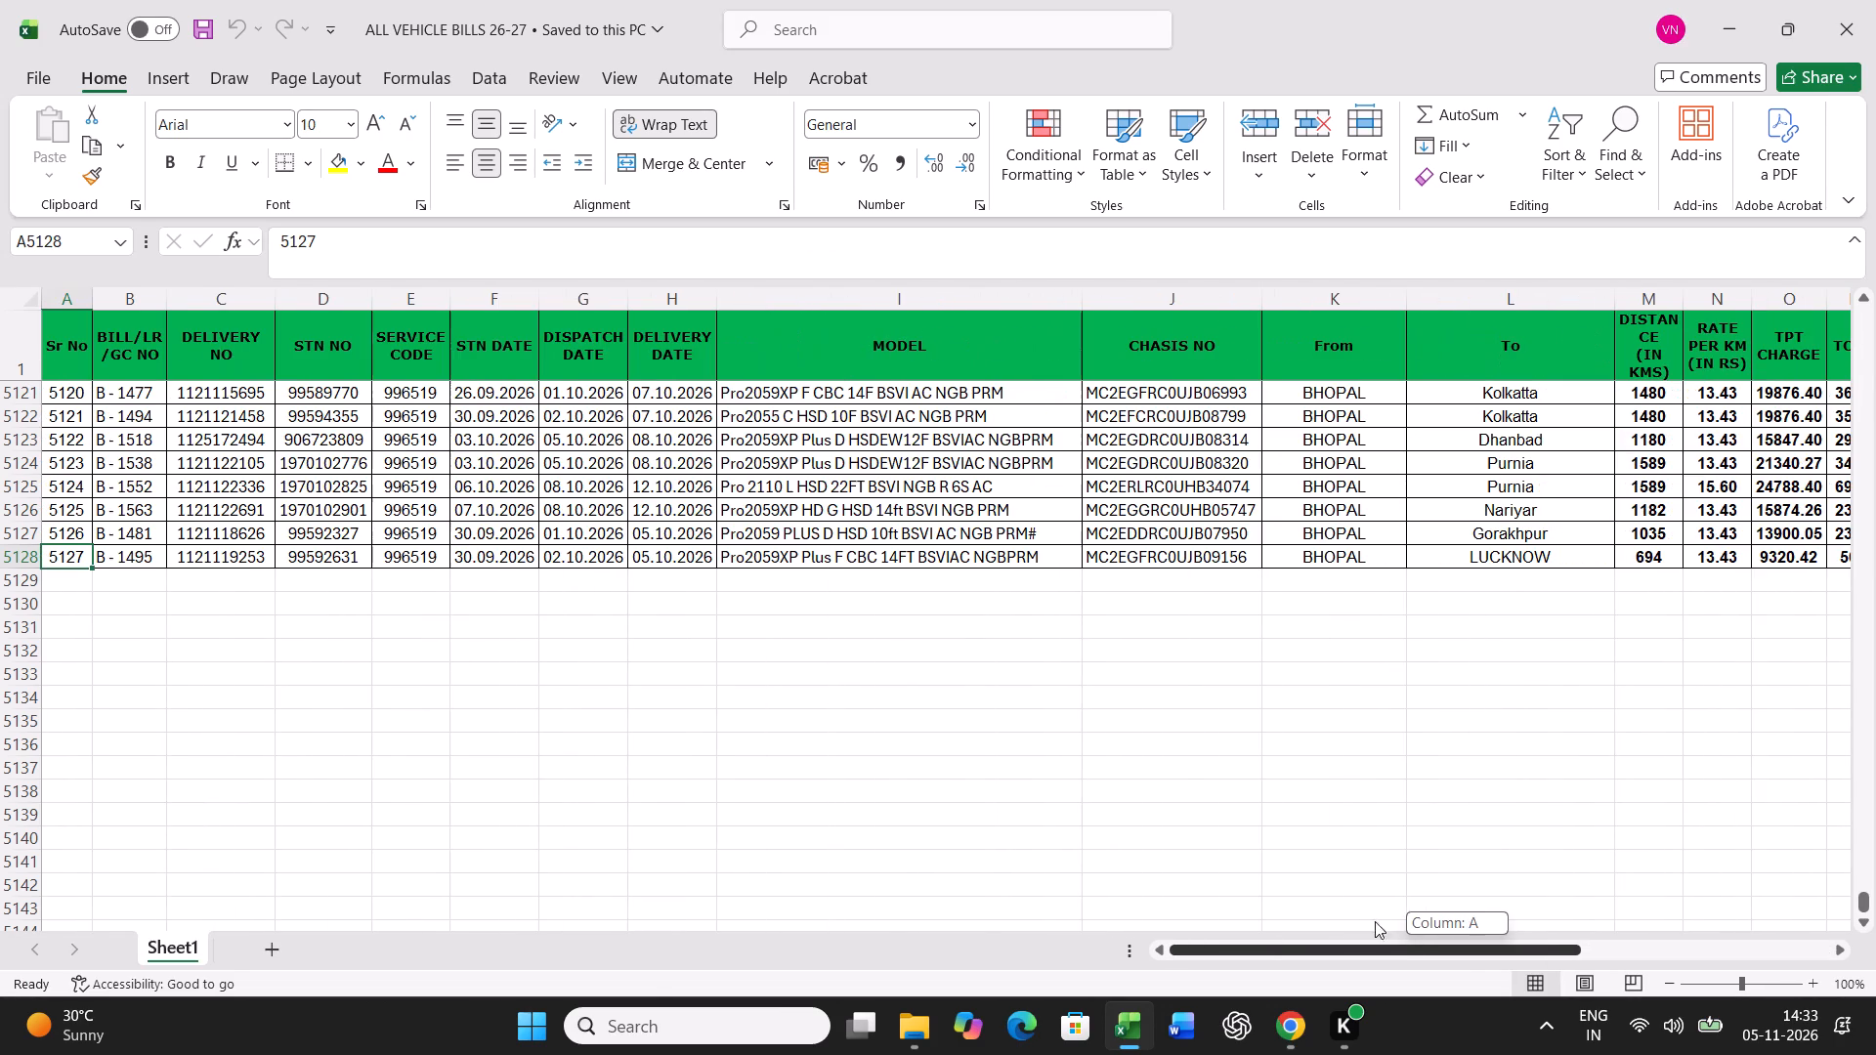
drag(1375, 921, 1342, 921)
Open the bill workbook VL2627260 from the BILL-2627 > 201 TO 300 folder.
click(904, 1031)
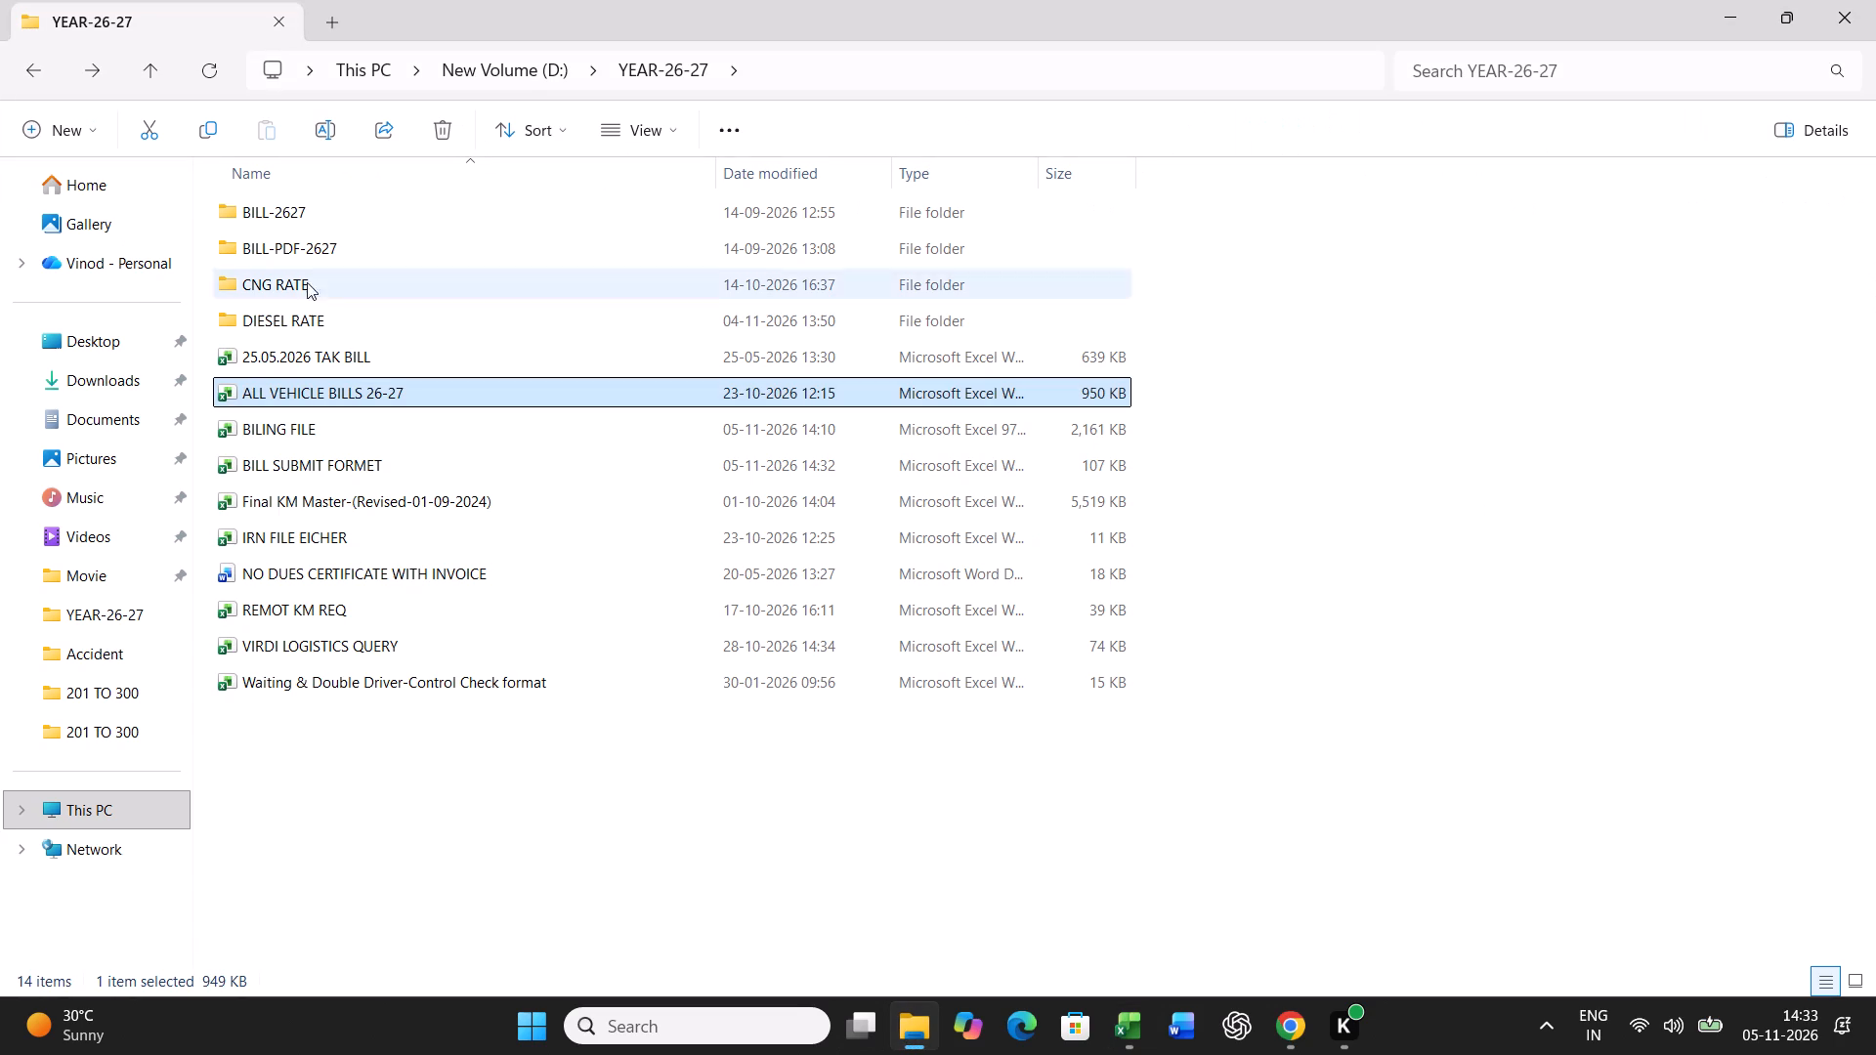
double_click(287, 226)
double_click(293, 279)
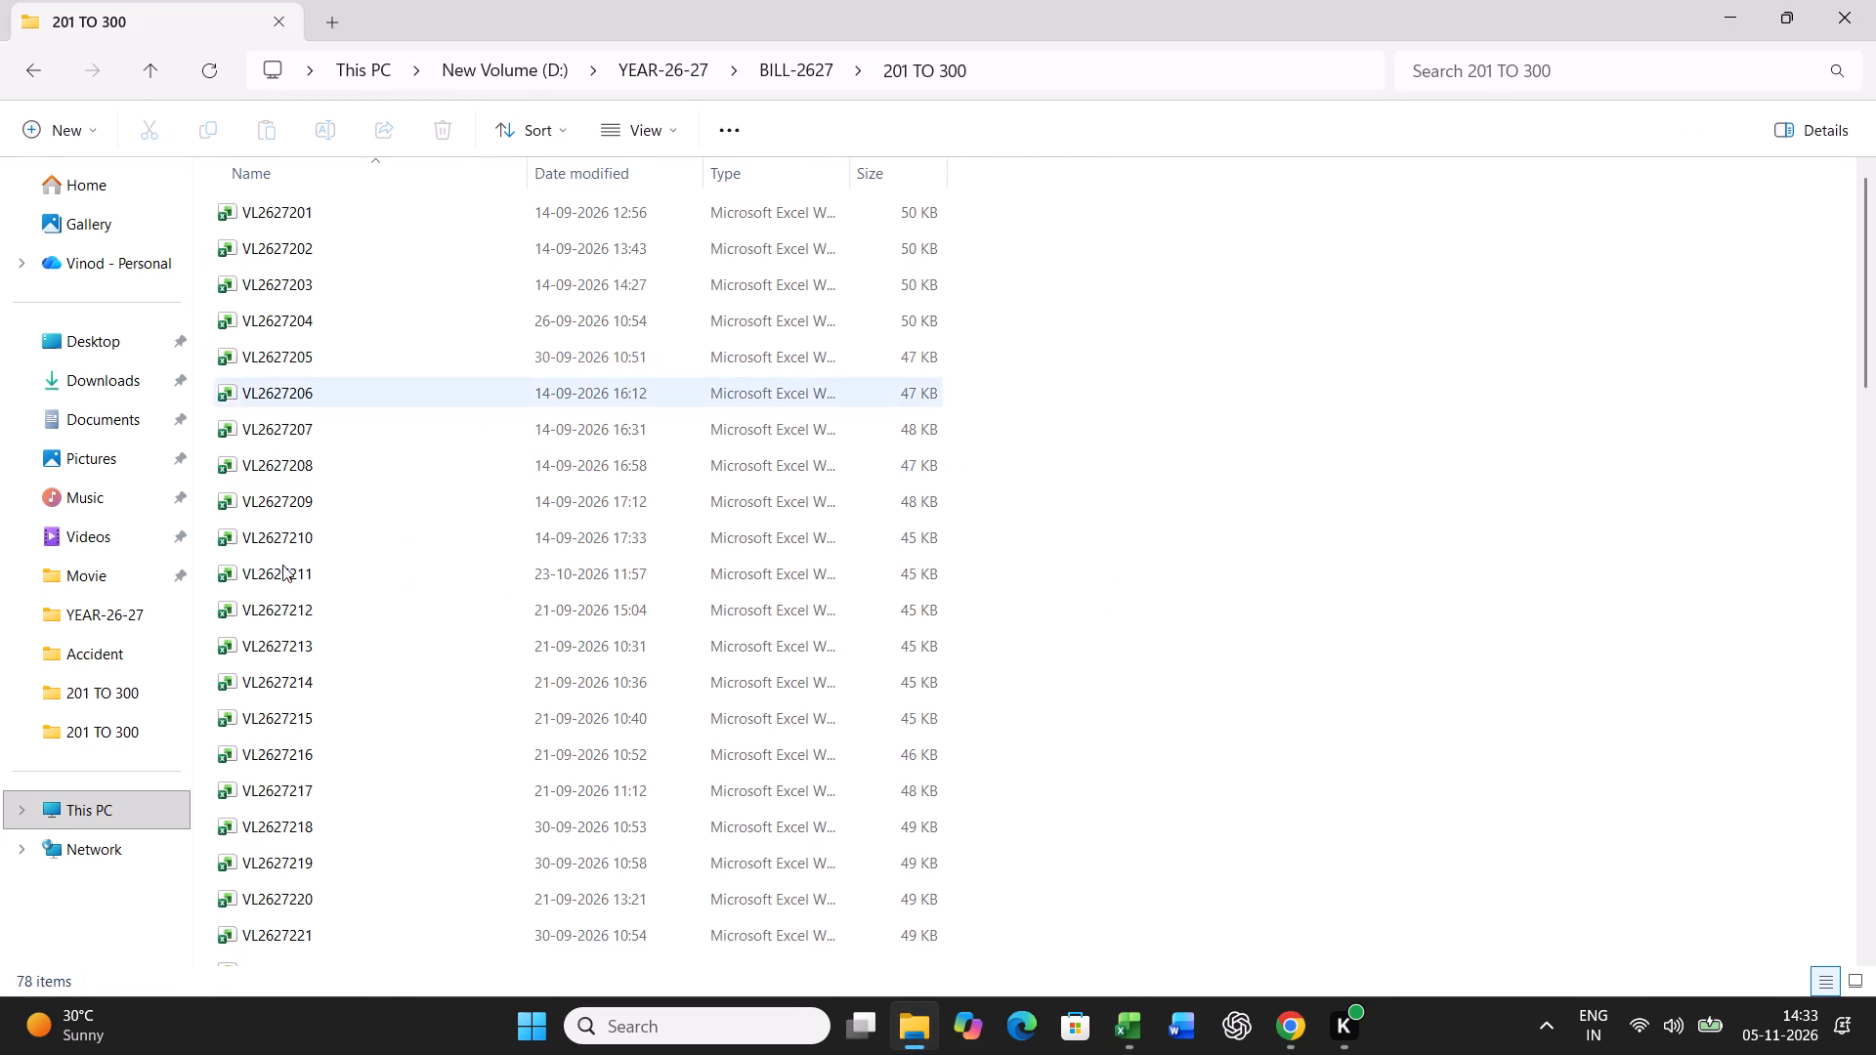
scroll(358, 808, down, 20)
scroll(358, 808, down, 10)
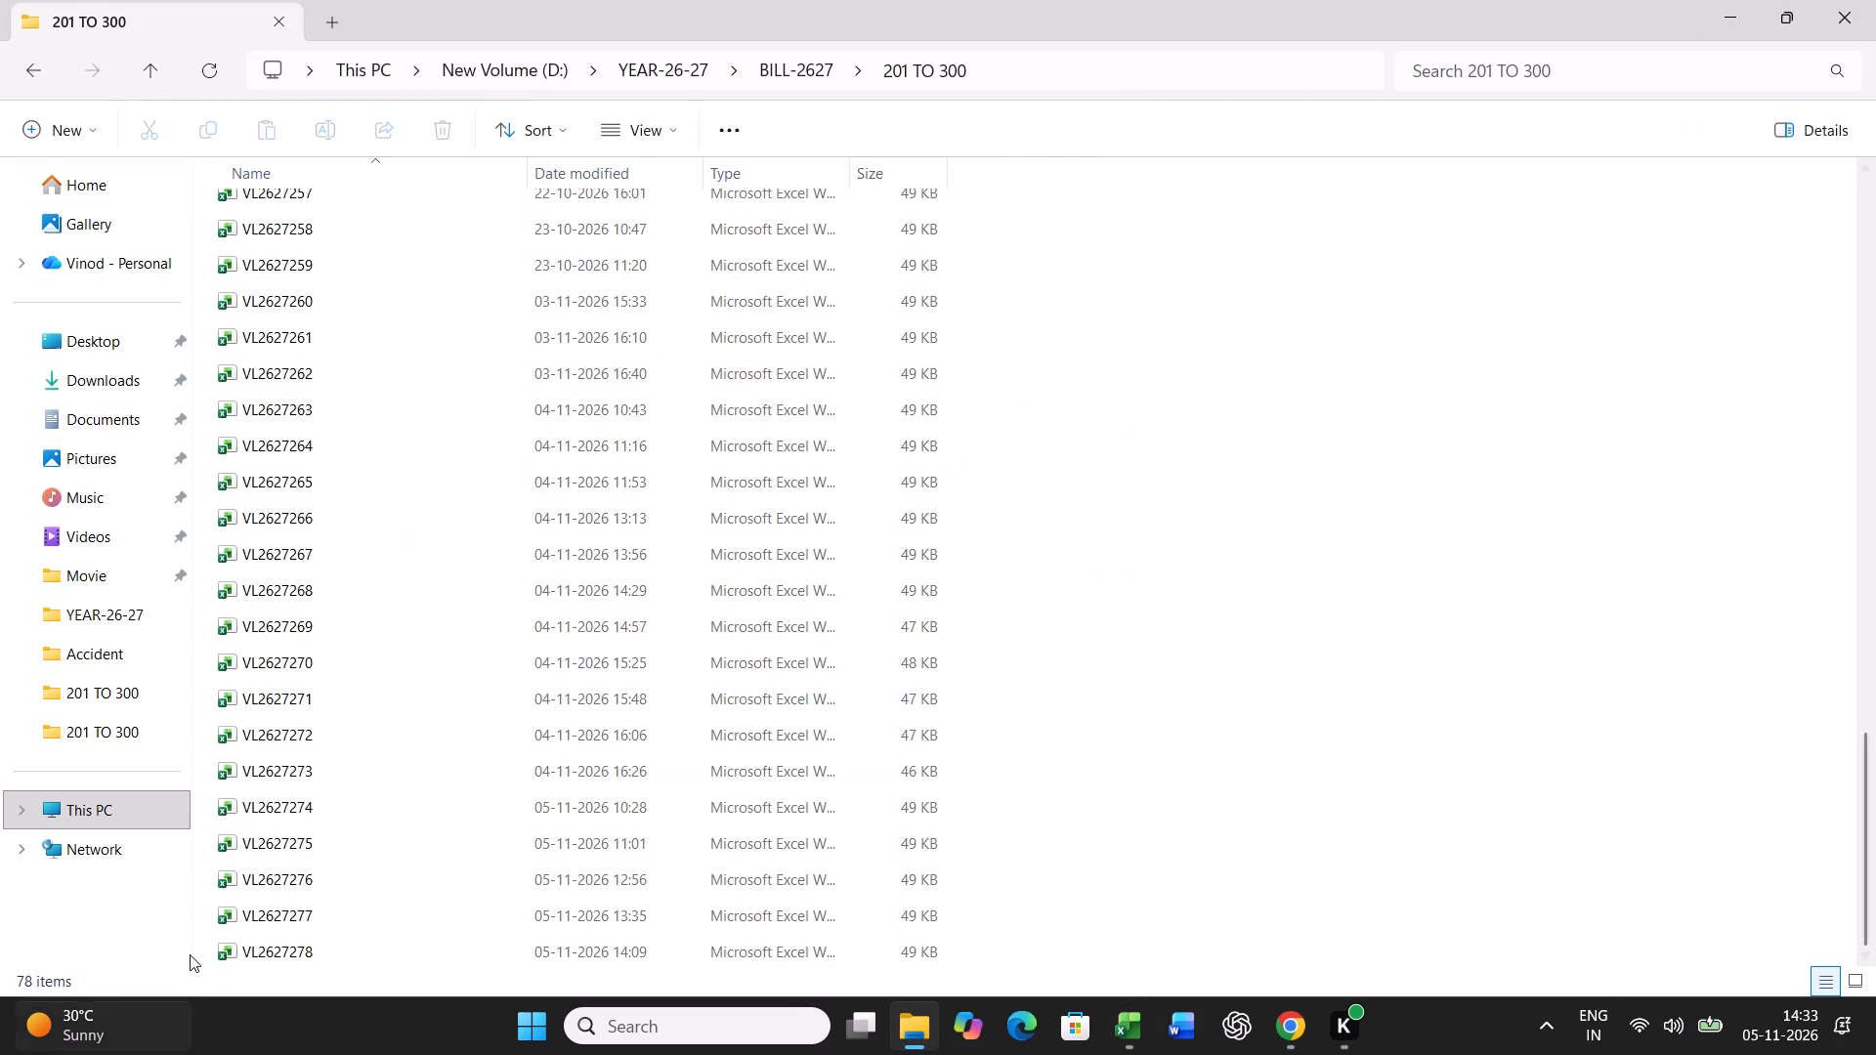
double_click(292, 308)
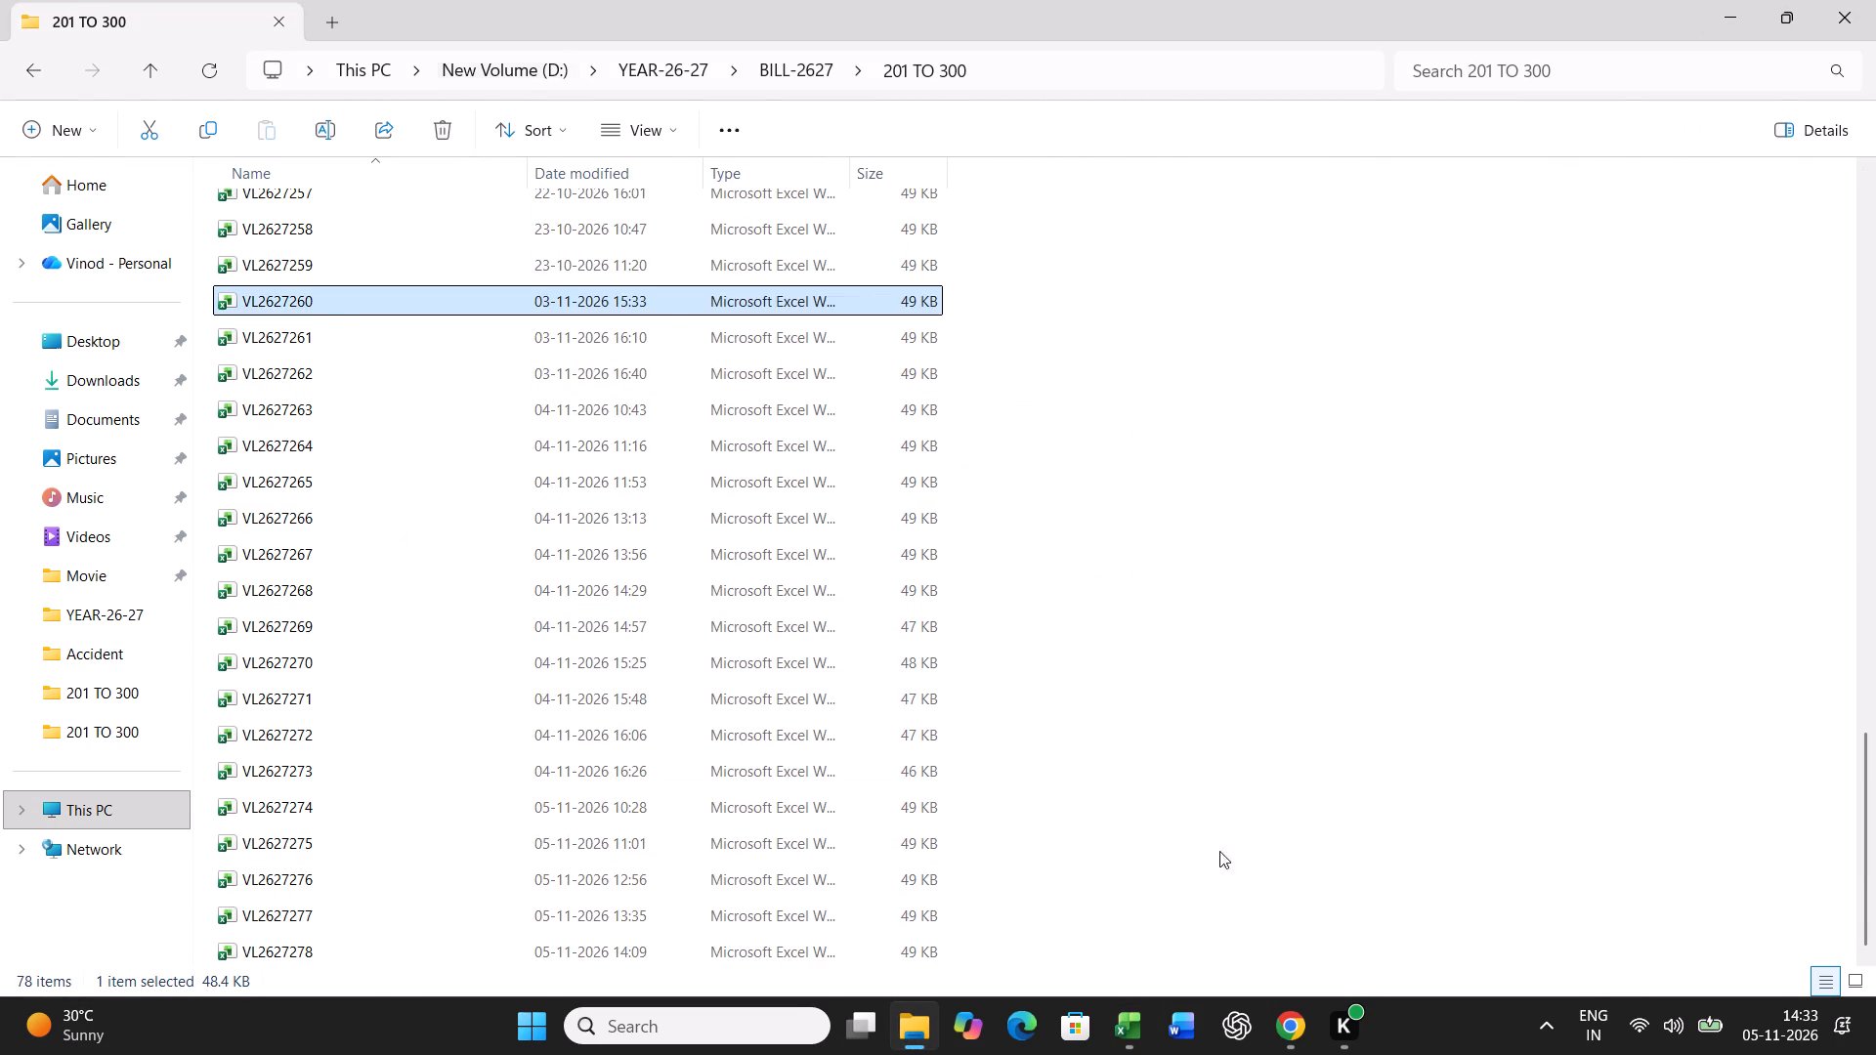
Copy the VL2627260 freight bill block into ALL VEHICLE BILLS 26-27 at A5129, and close VL2627260 without keeping the clipboard.
key(ctrl+c)
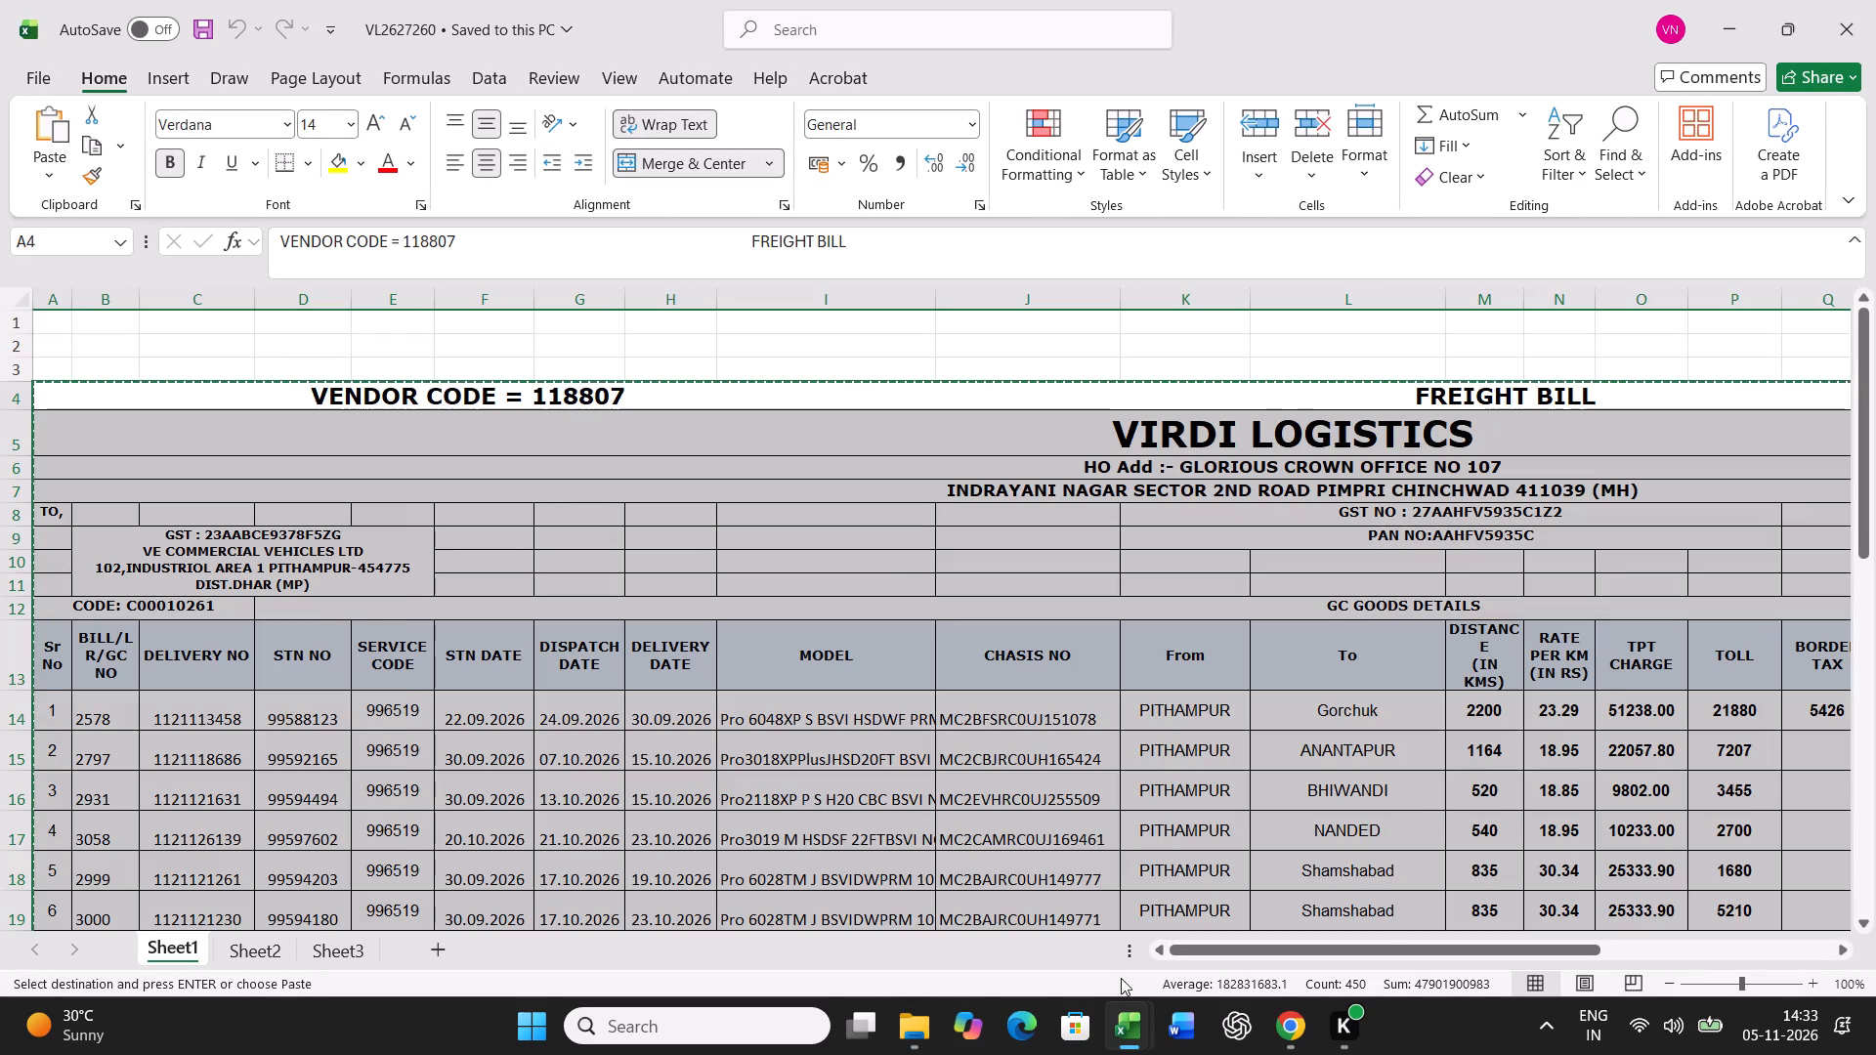
click(1132, 1015)
click(1064, 931)
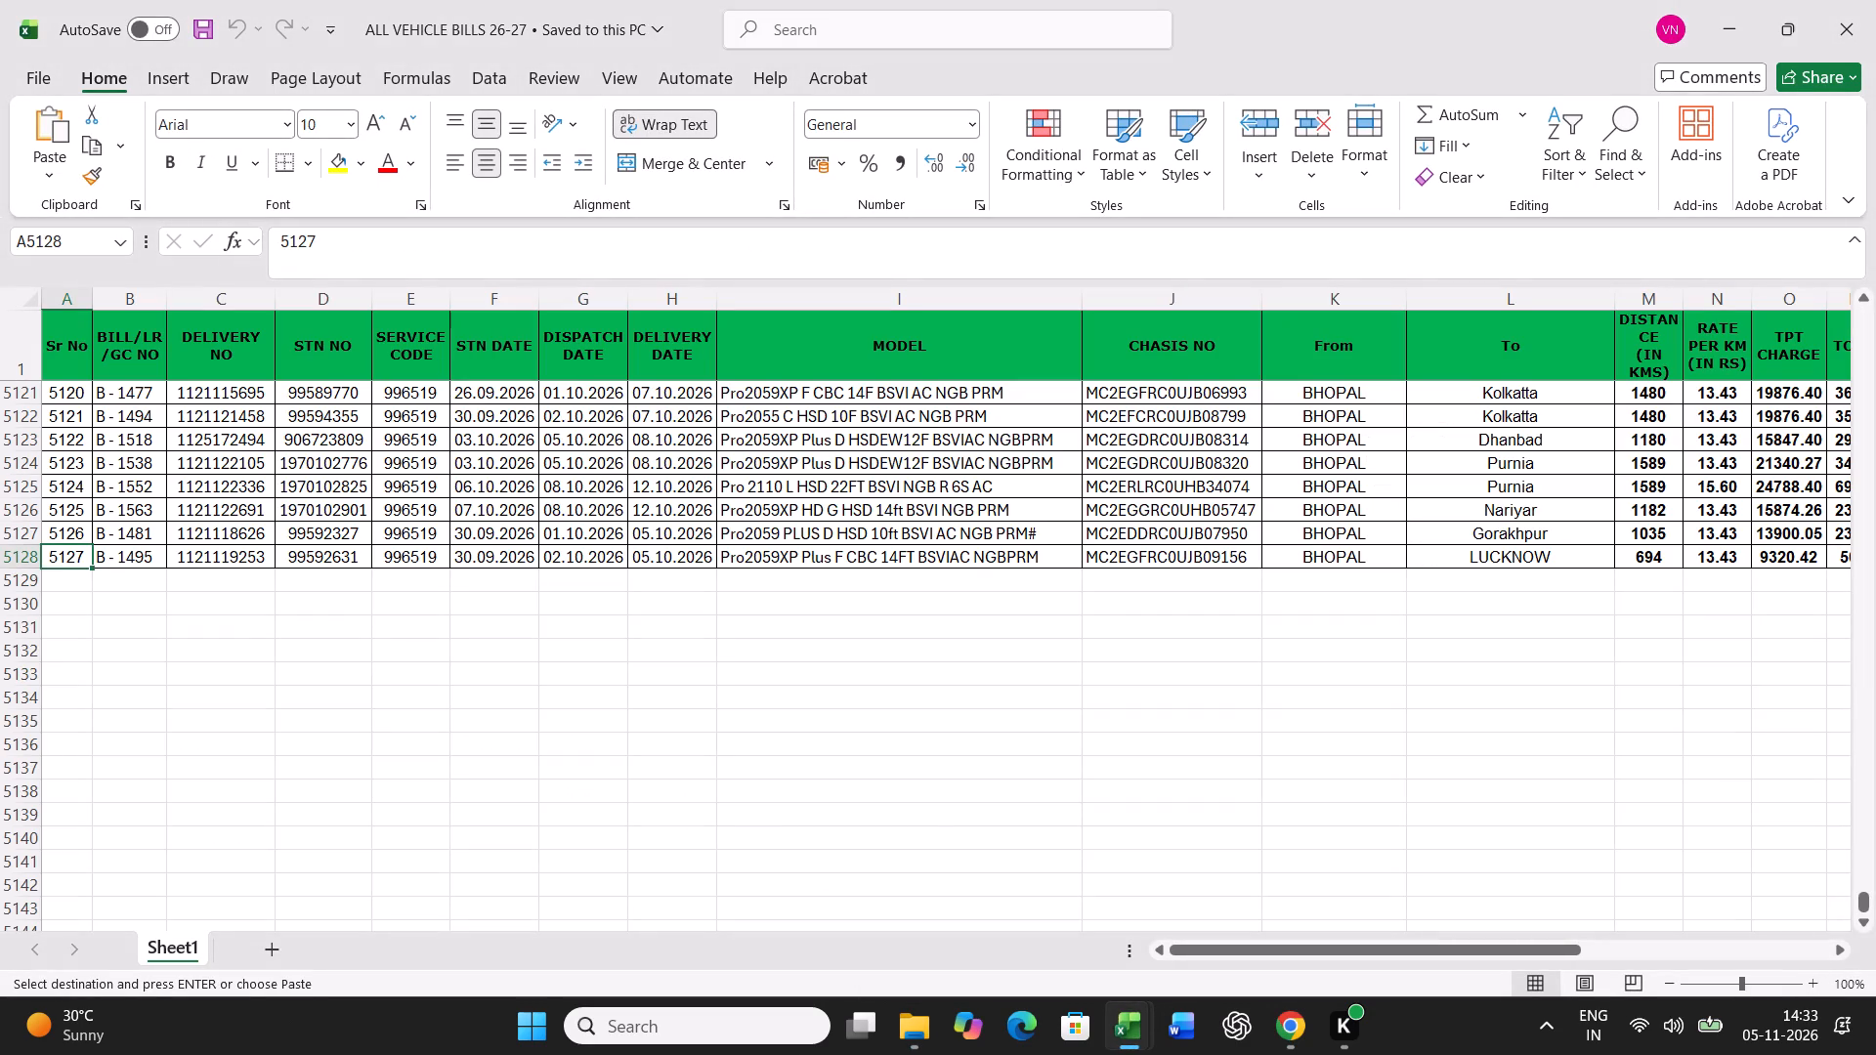
click(54, 581)
key(ctrl+v)
scroll(642, 666, down, 12)
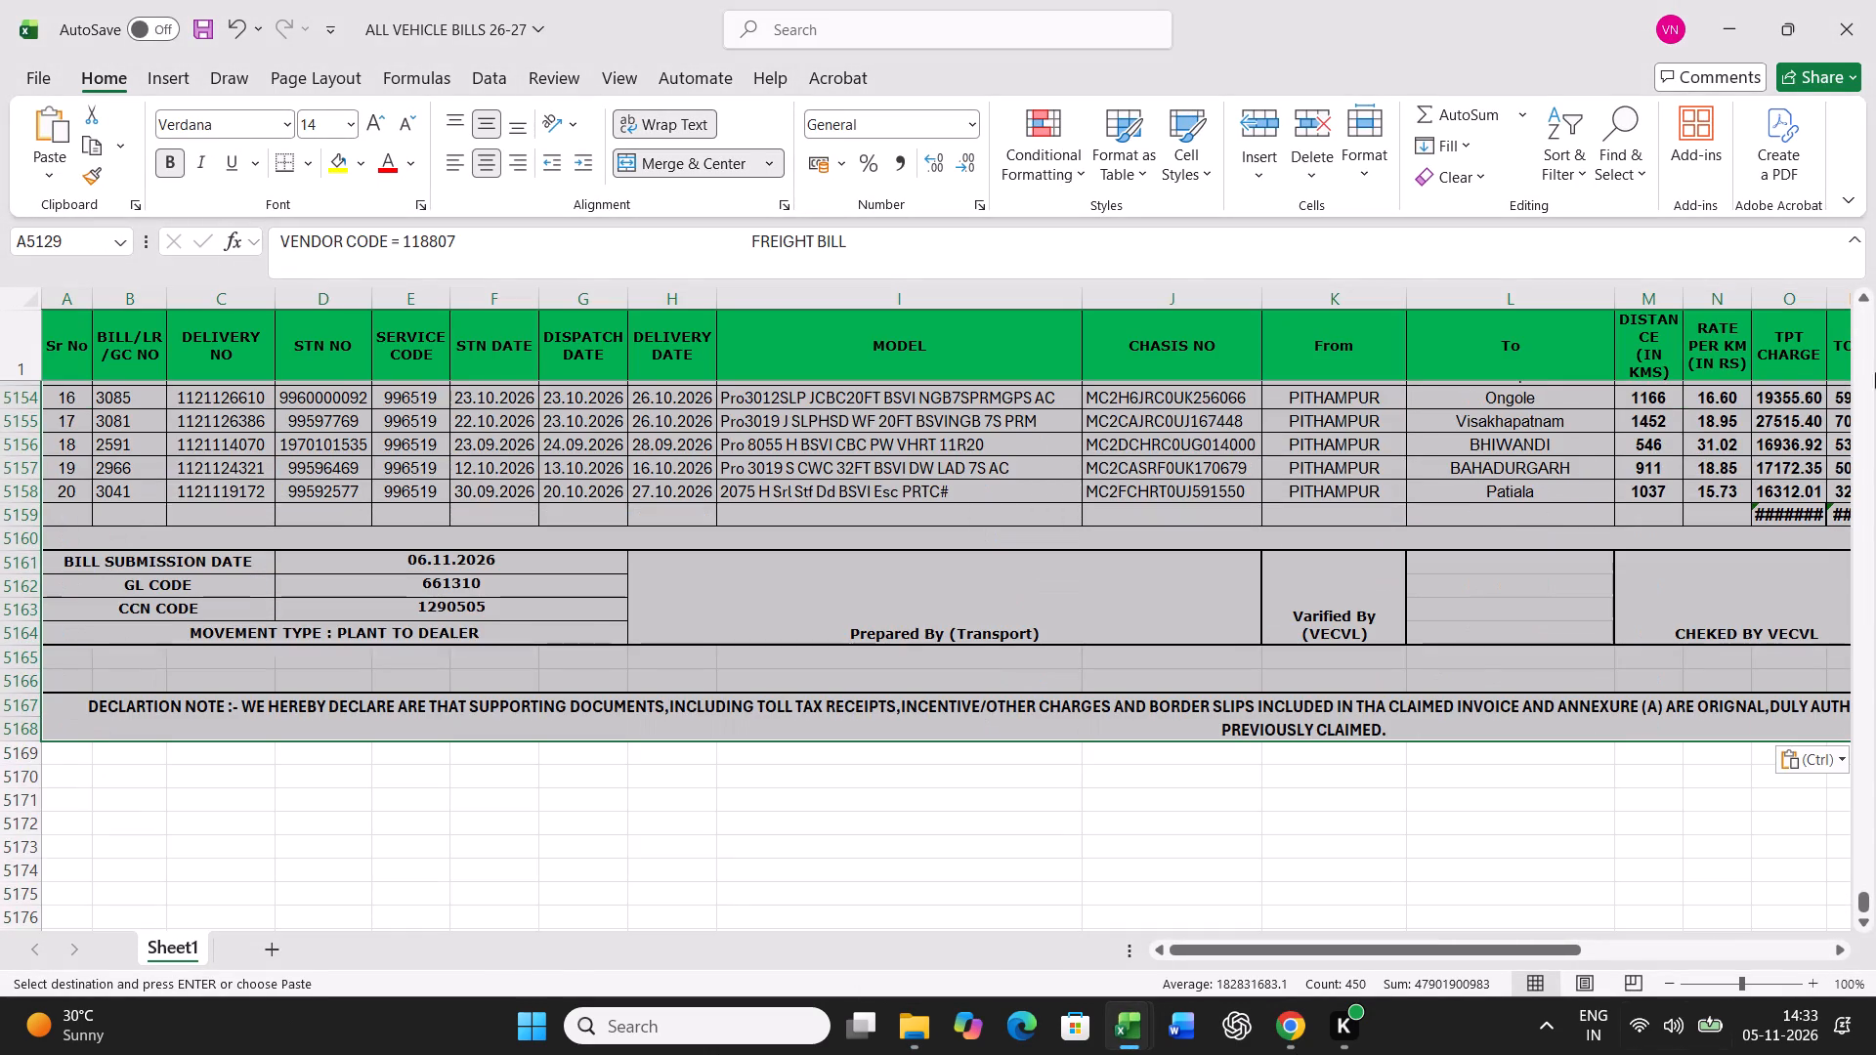
scroll(466, 508, down, 3)
click(70, 544)
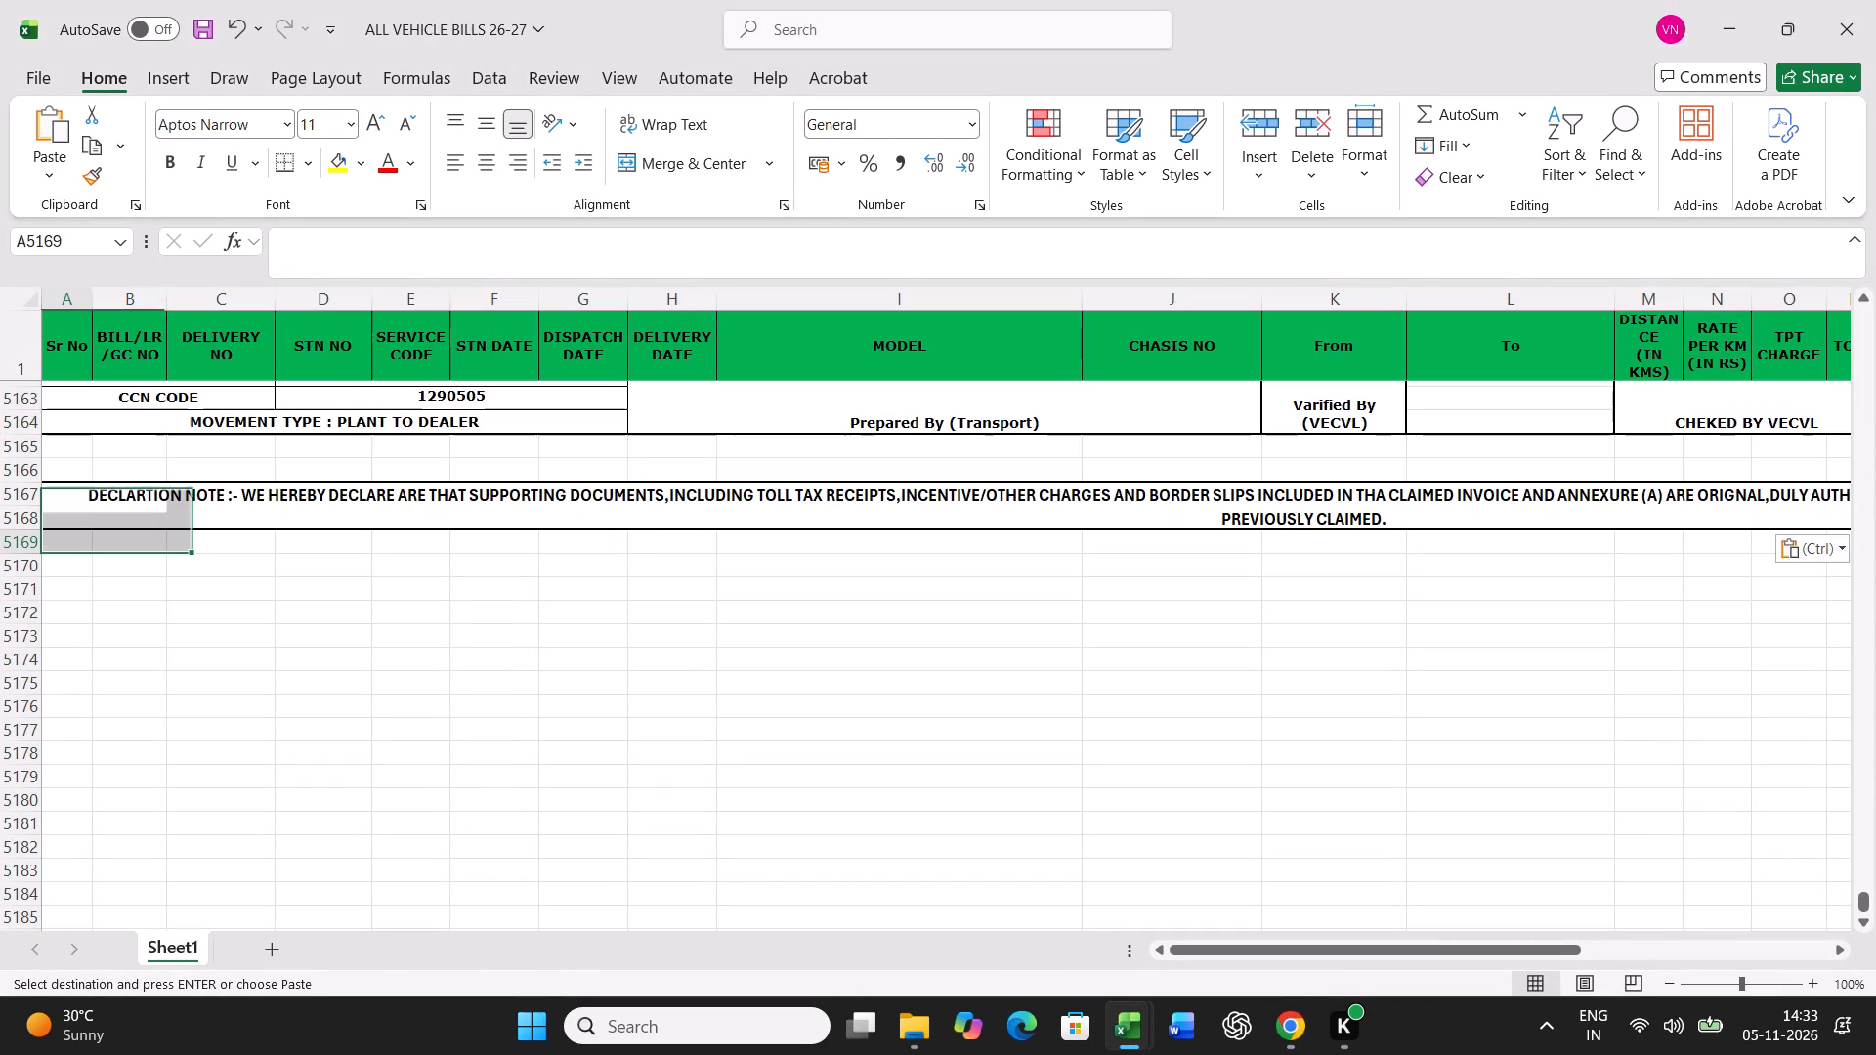
click(1127, 1027)
click(1178, 919)
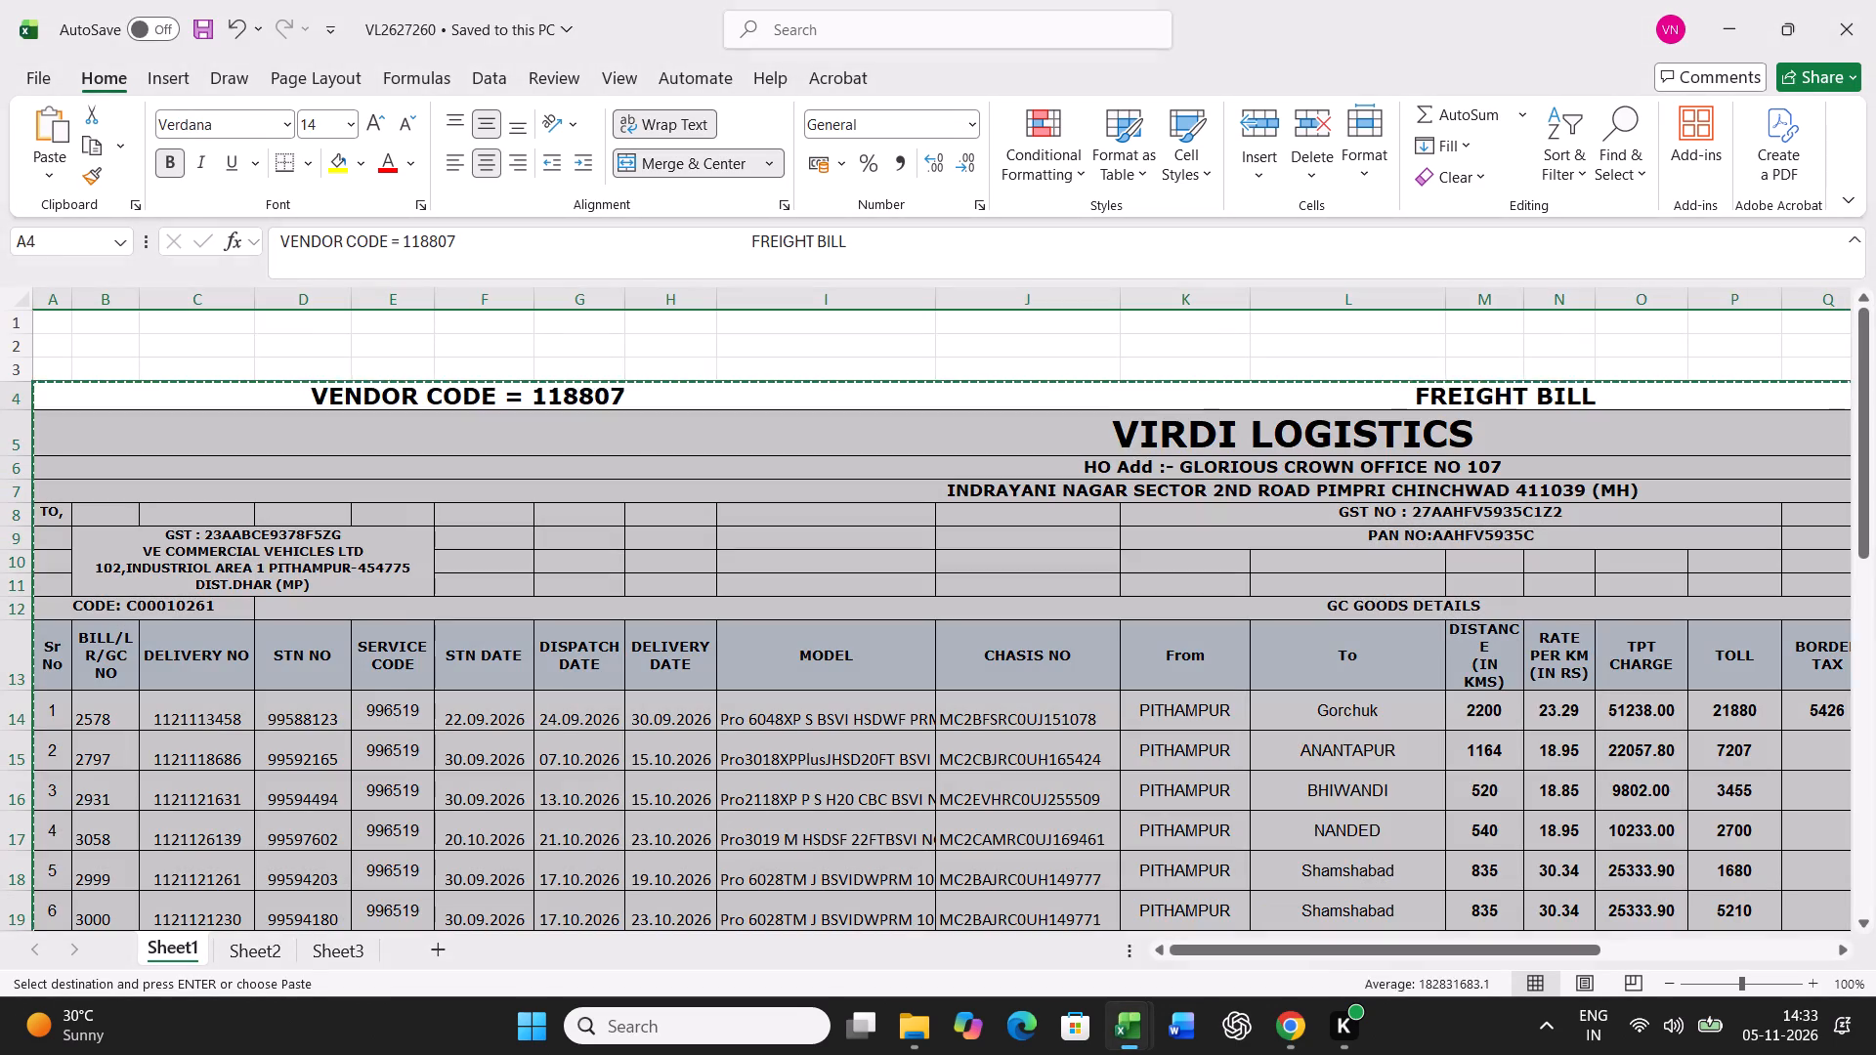
click(1863, 8)
click(981, 616)
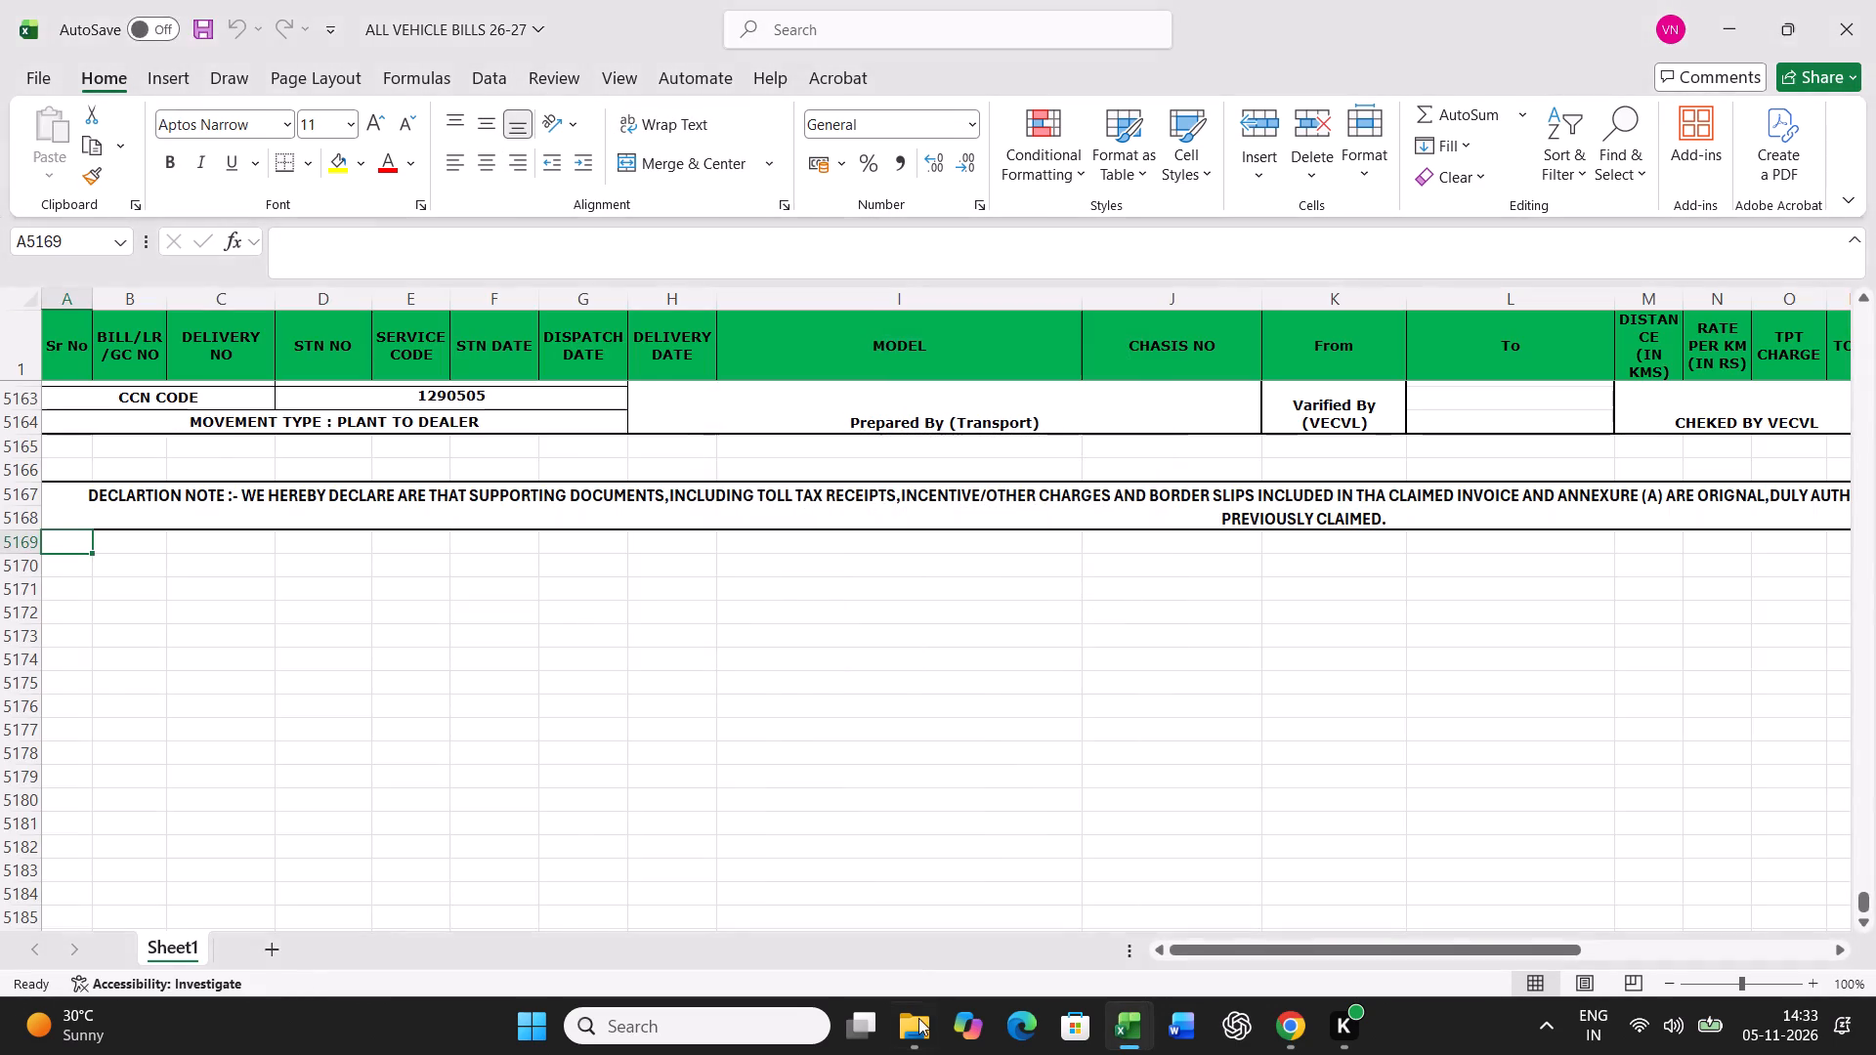
Copy the freight bill block of VL2627261 into ALL VEHICLE BILLS 26-27 at A5169, and close VL2627261 without keeping the clipboard.
click(918, 1018)
double_click(275, 341)
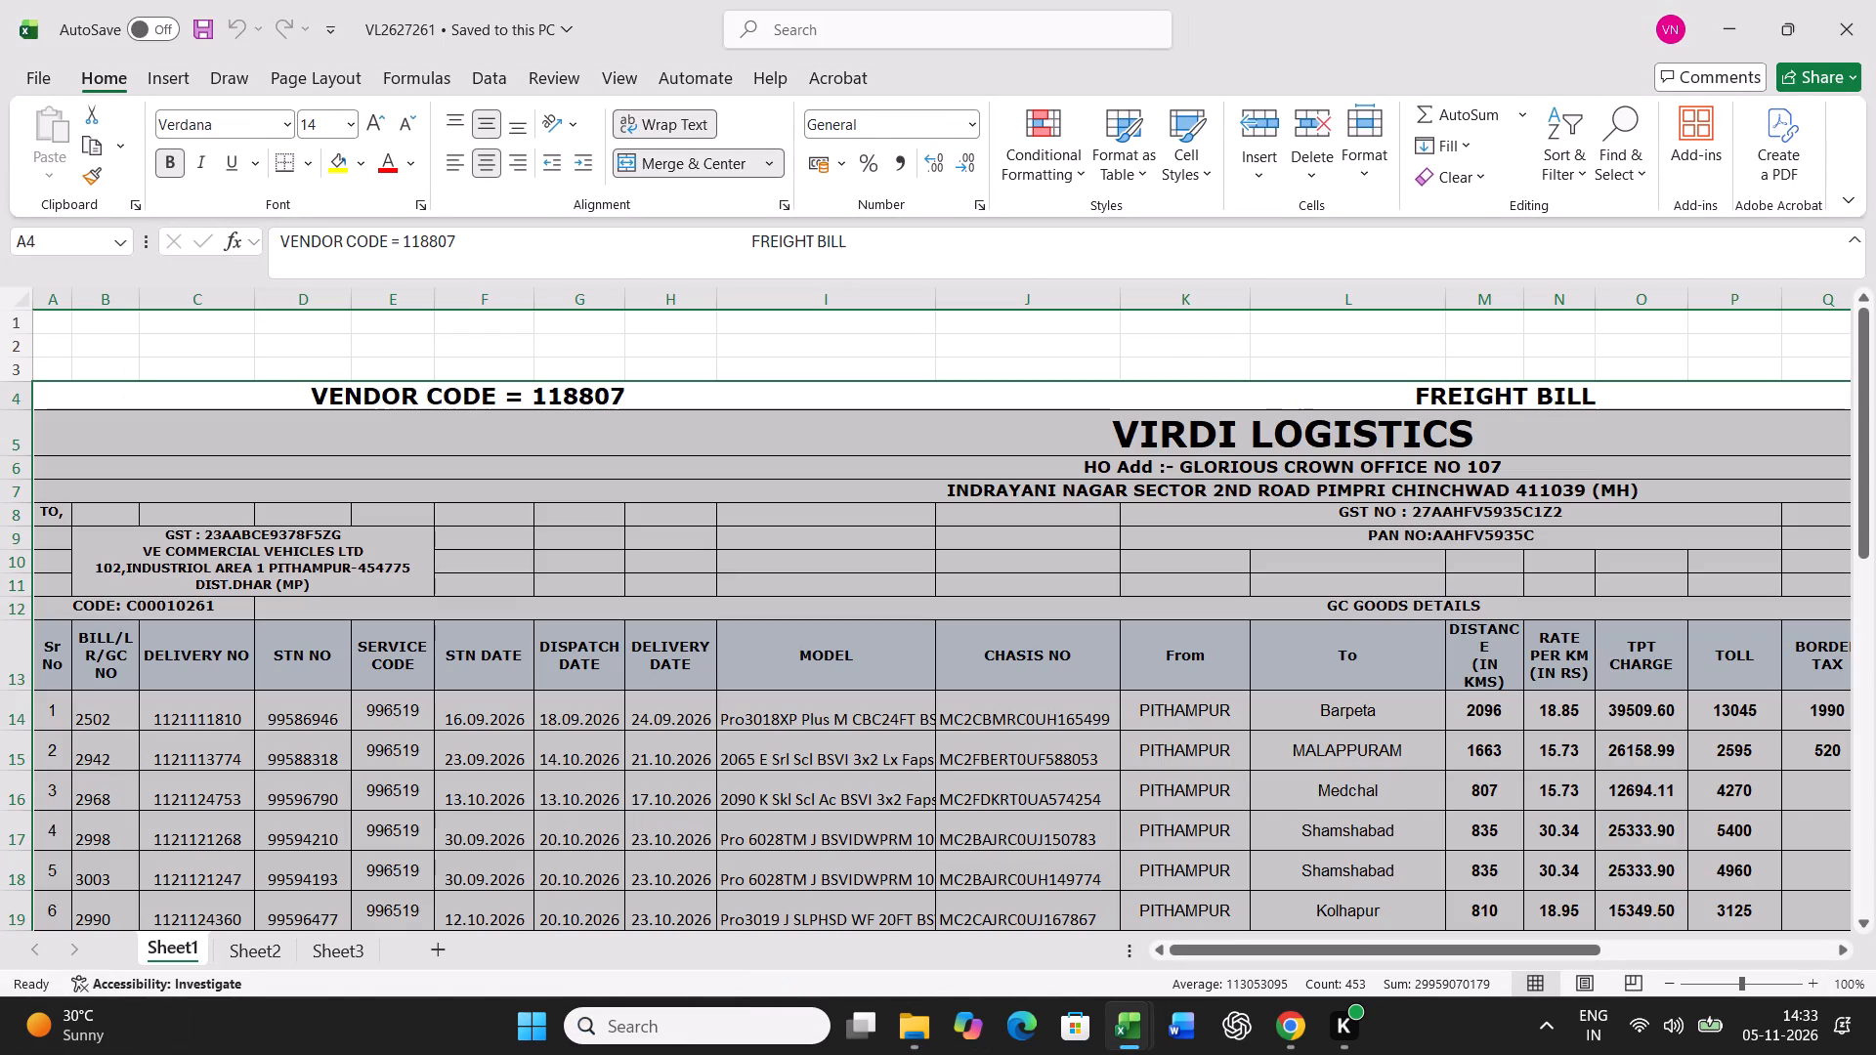
key(ctrl+c)
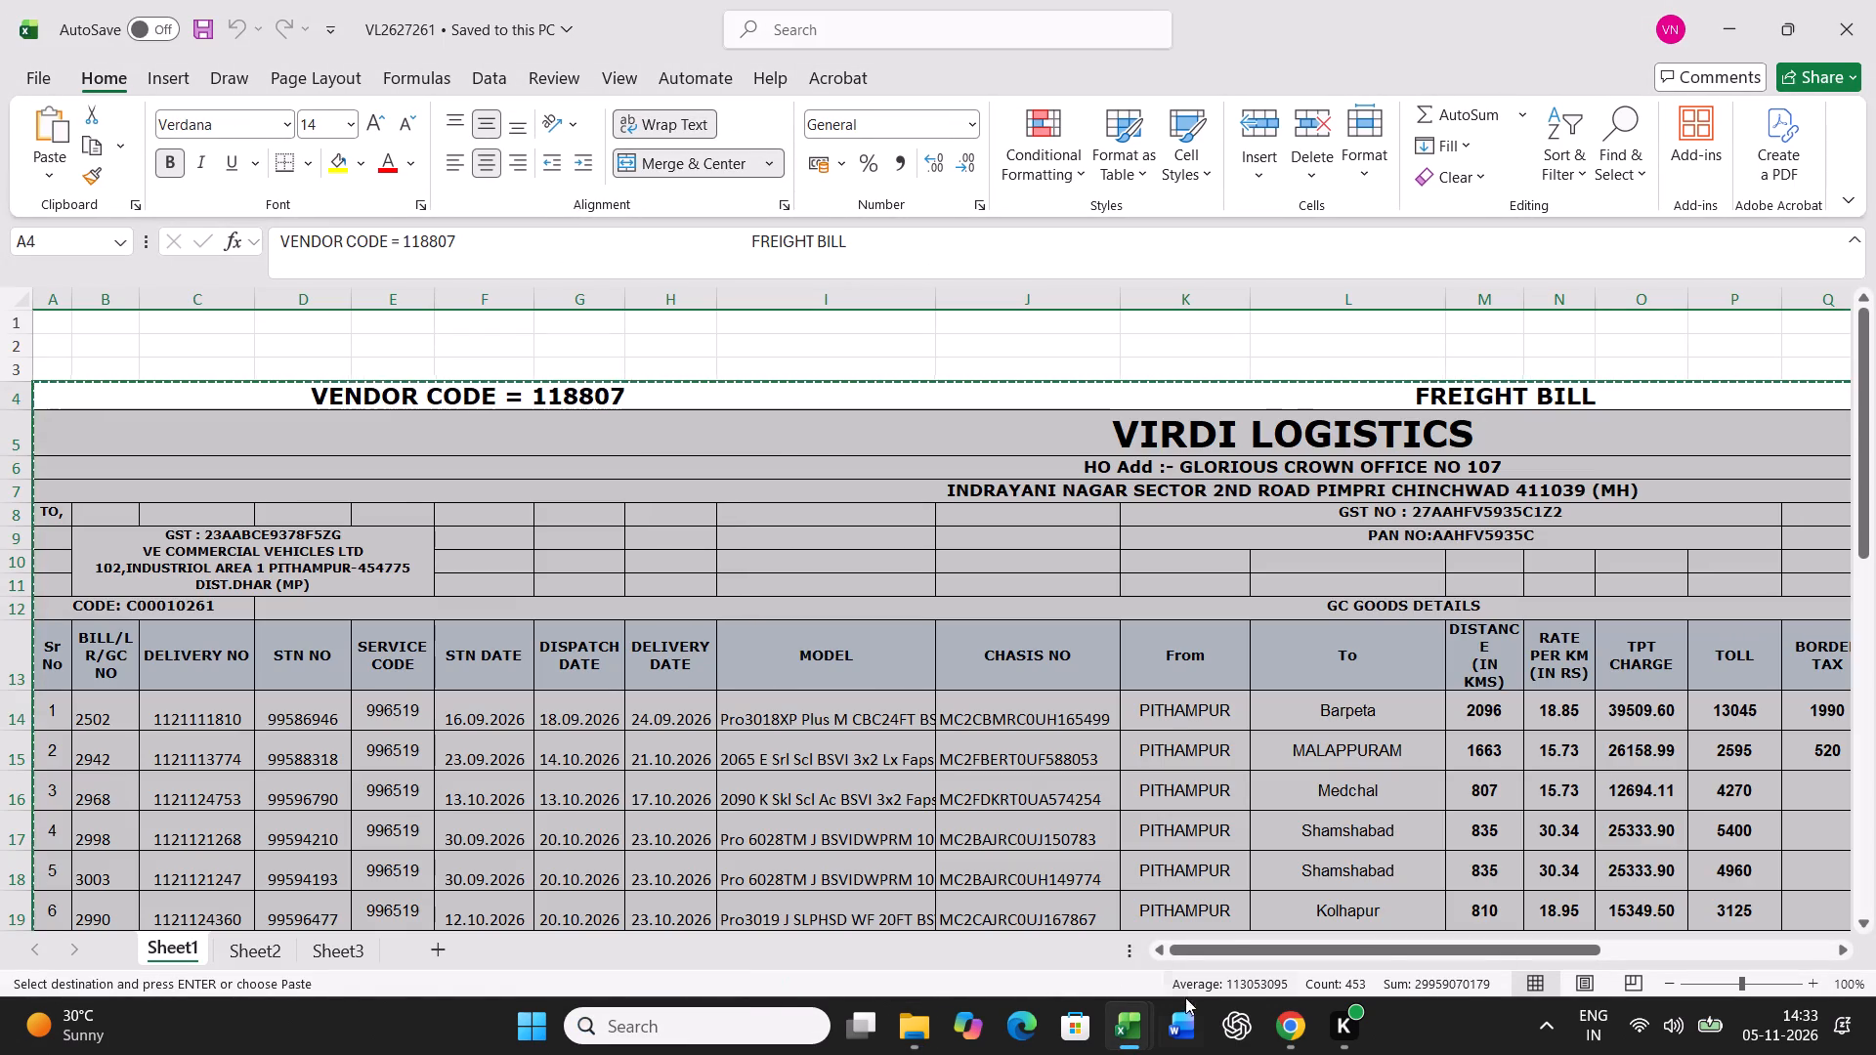
click(1131, 1021)
click(1031, 907)
key(ctrl+v)
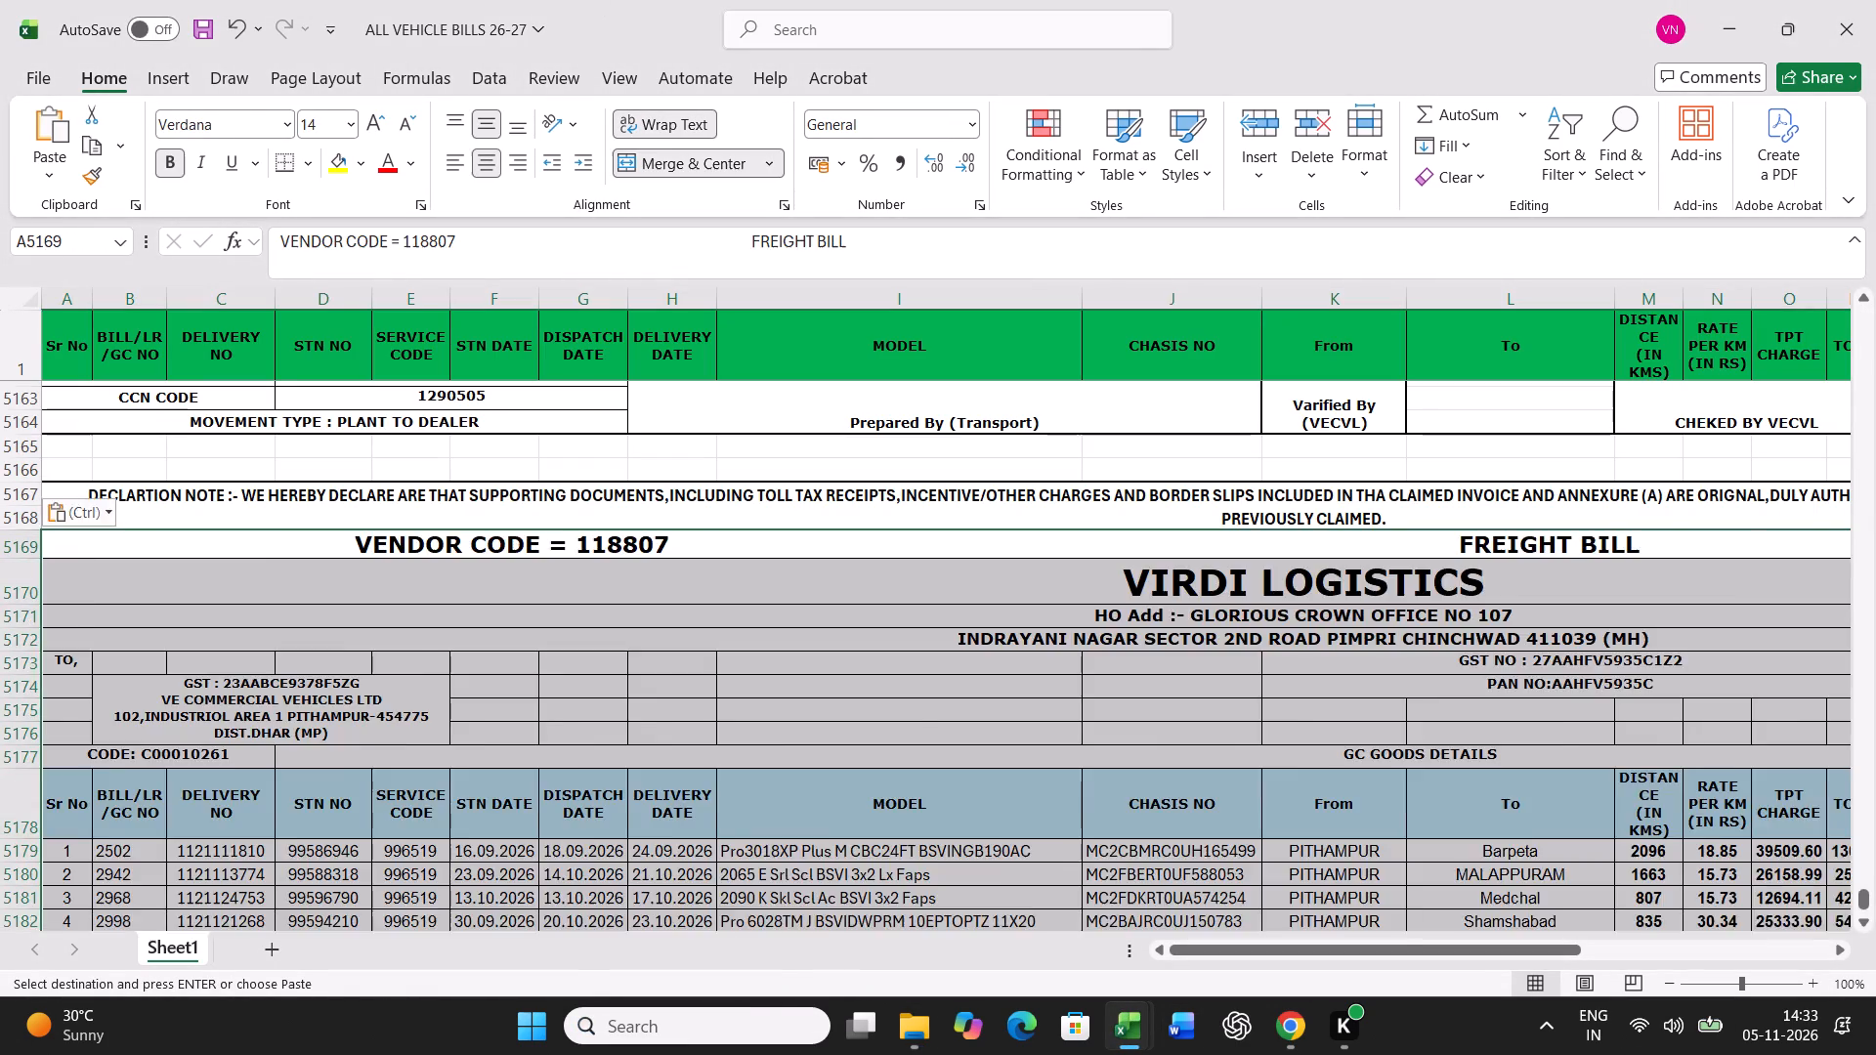
scroll(656, 795, down, 15)
click(62, 504)
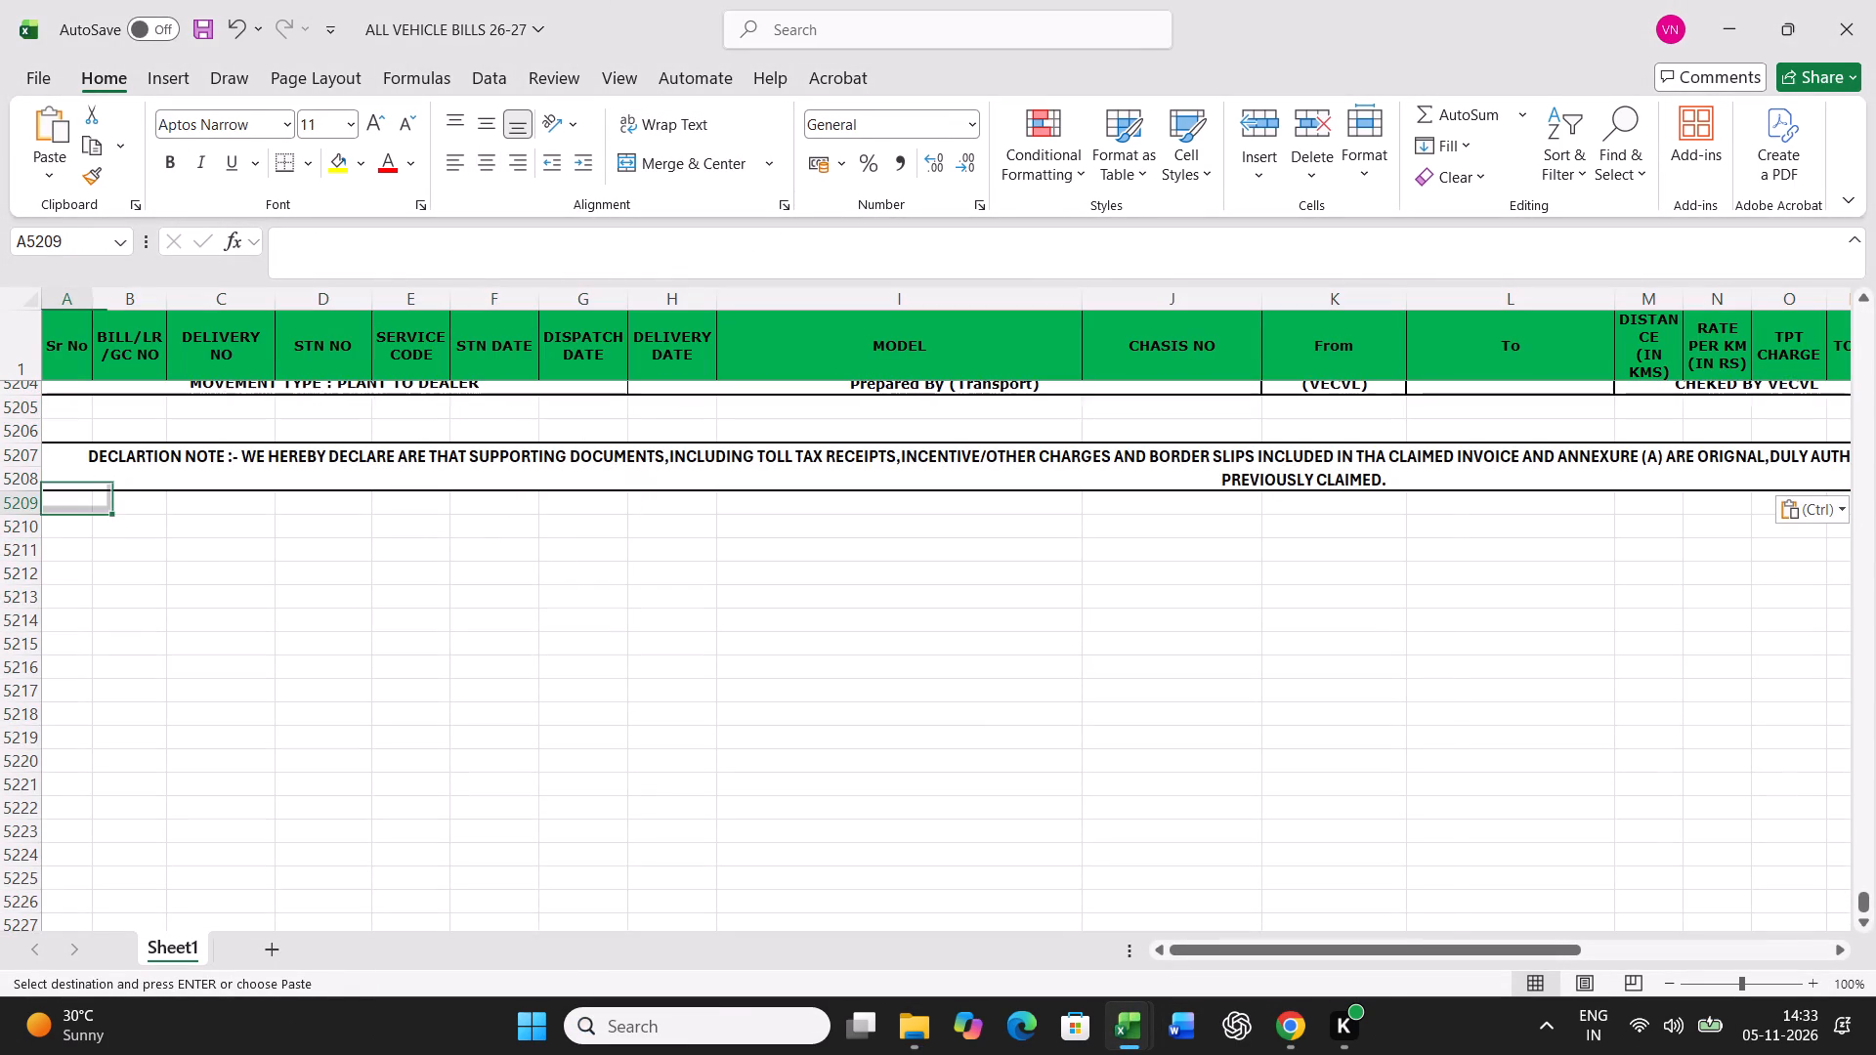
click(1122, 1040)
click(1220, 885)
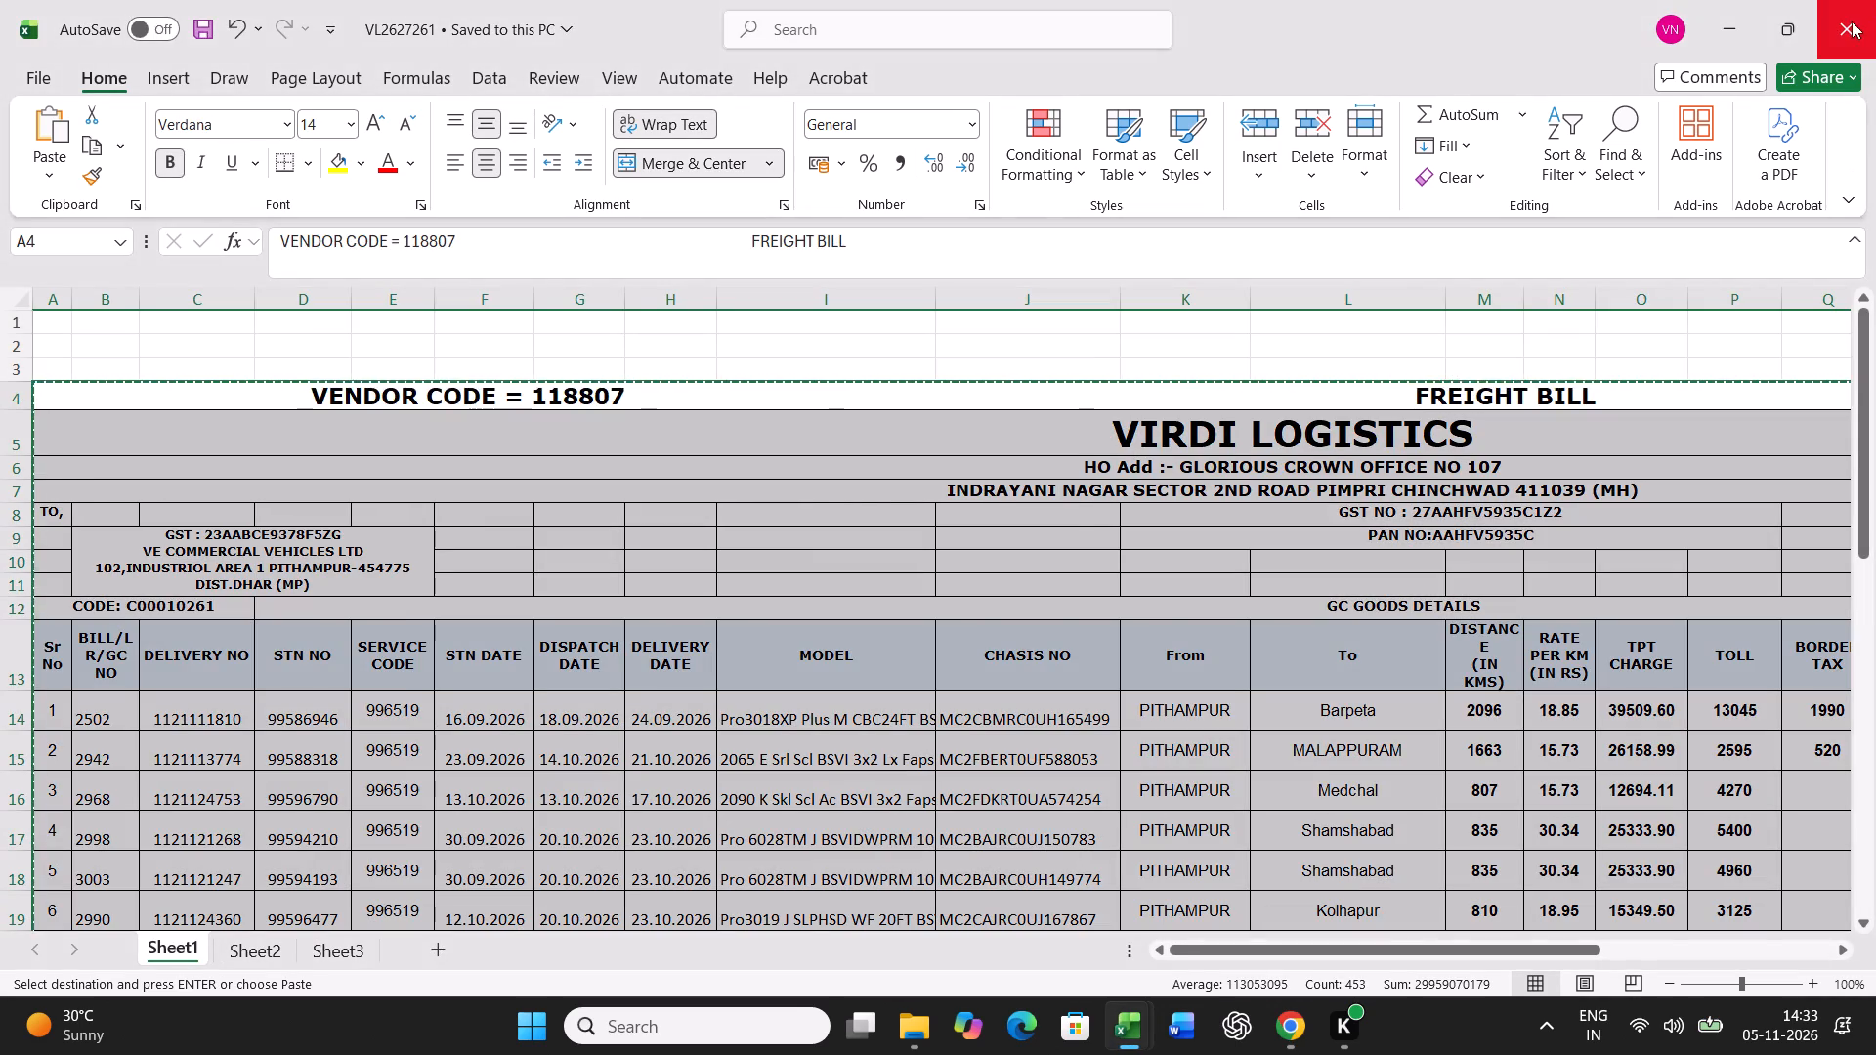
click(1852, 21)
click(1010, 612)
Copy the freight bill block of VL2627262 into ALL VEHICLE BILLS 26-27 at A5209, and close VL2627262 without keeping the clipboard.
click(914, 1035)
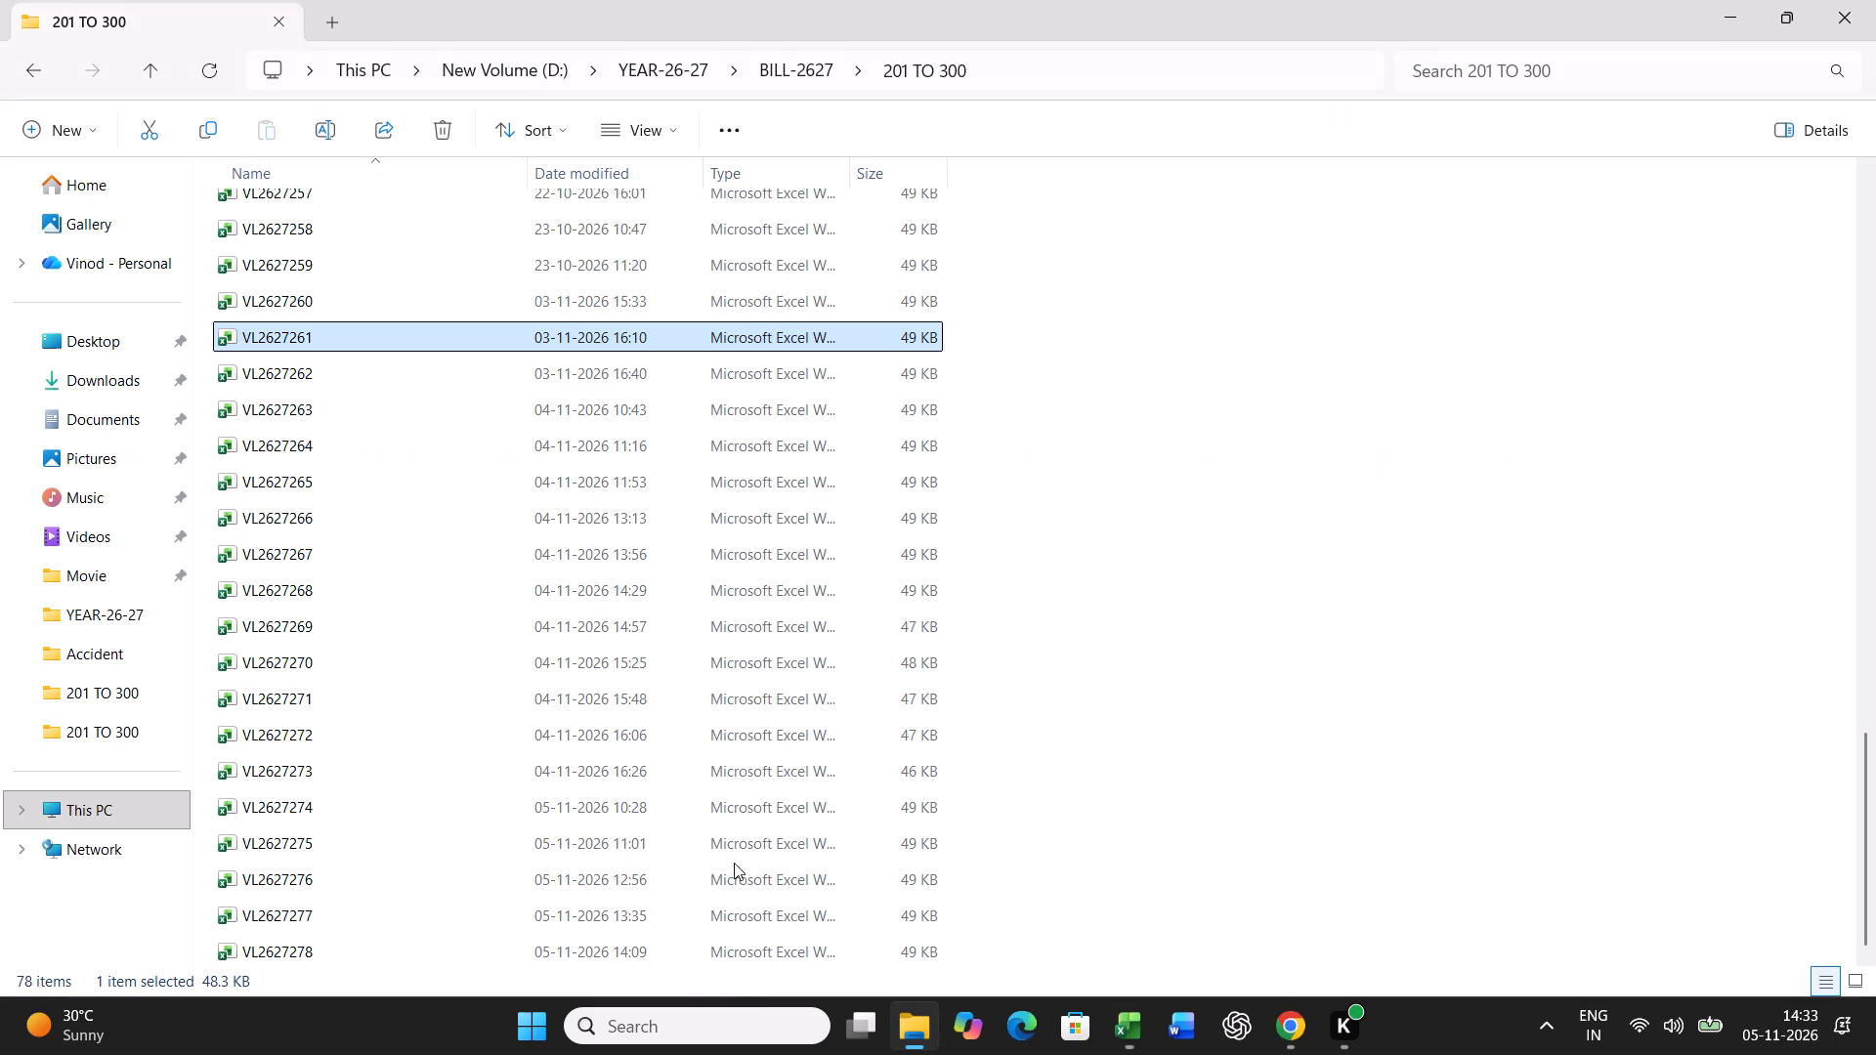
double_click(259, 369)
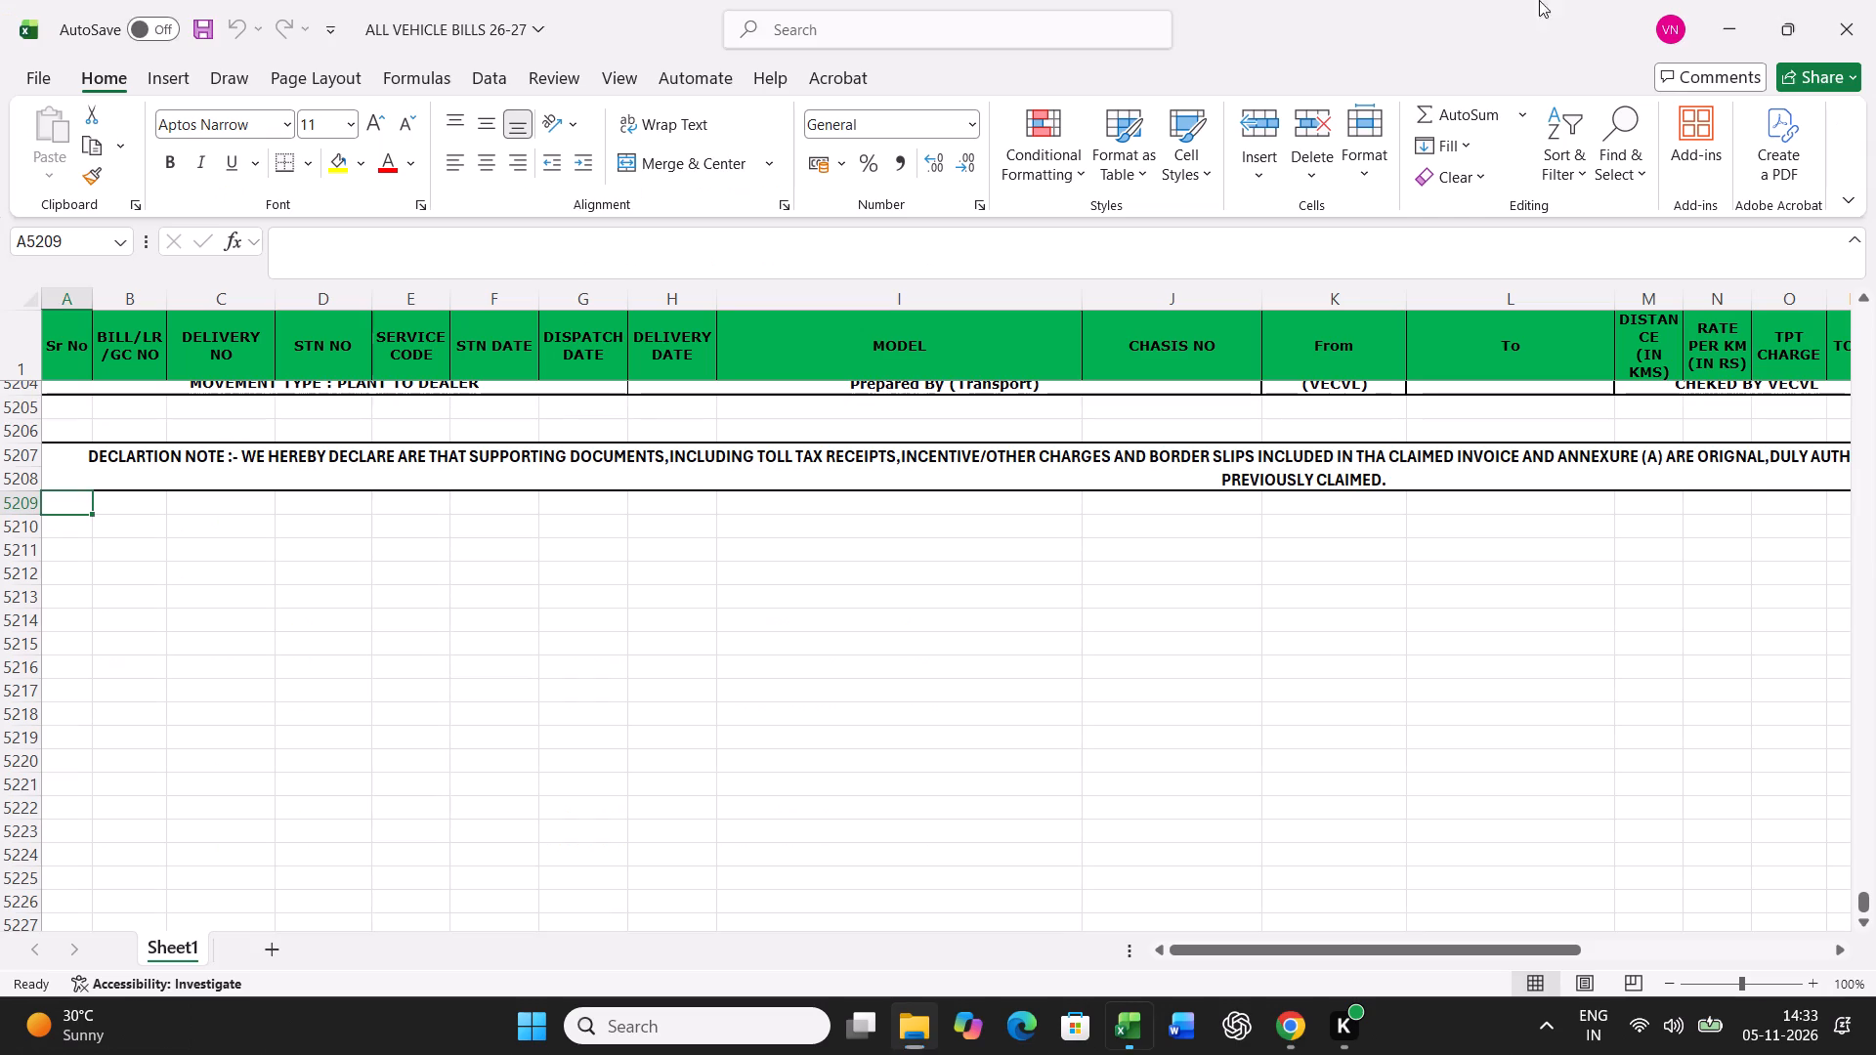
key(ctrl+c)
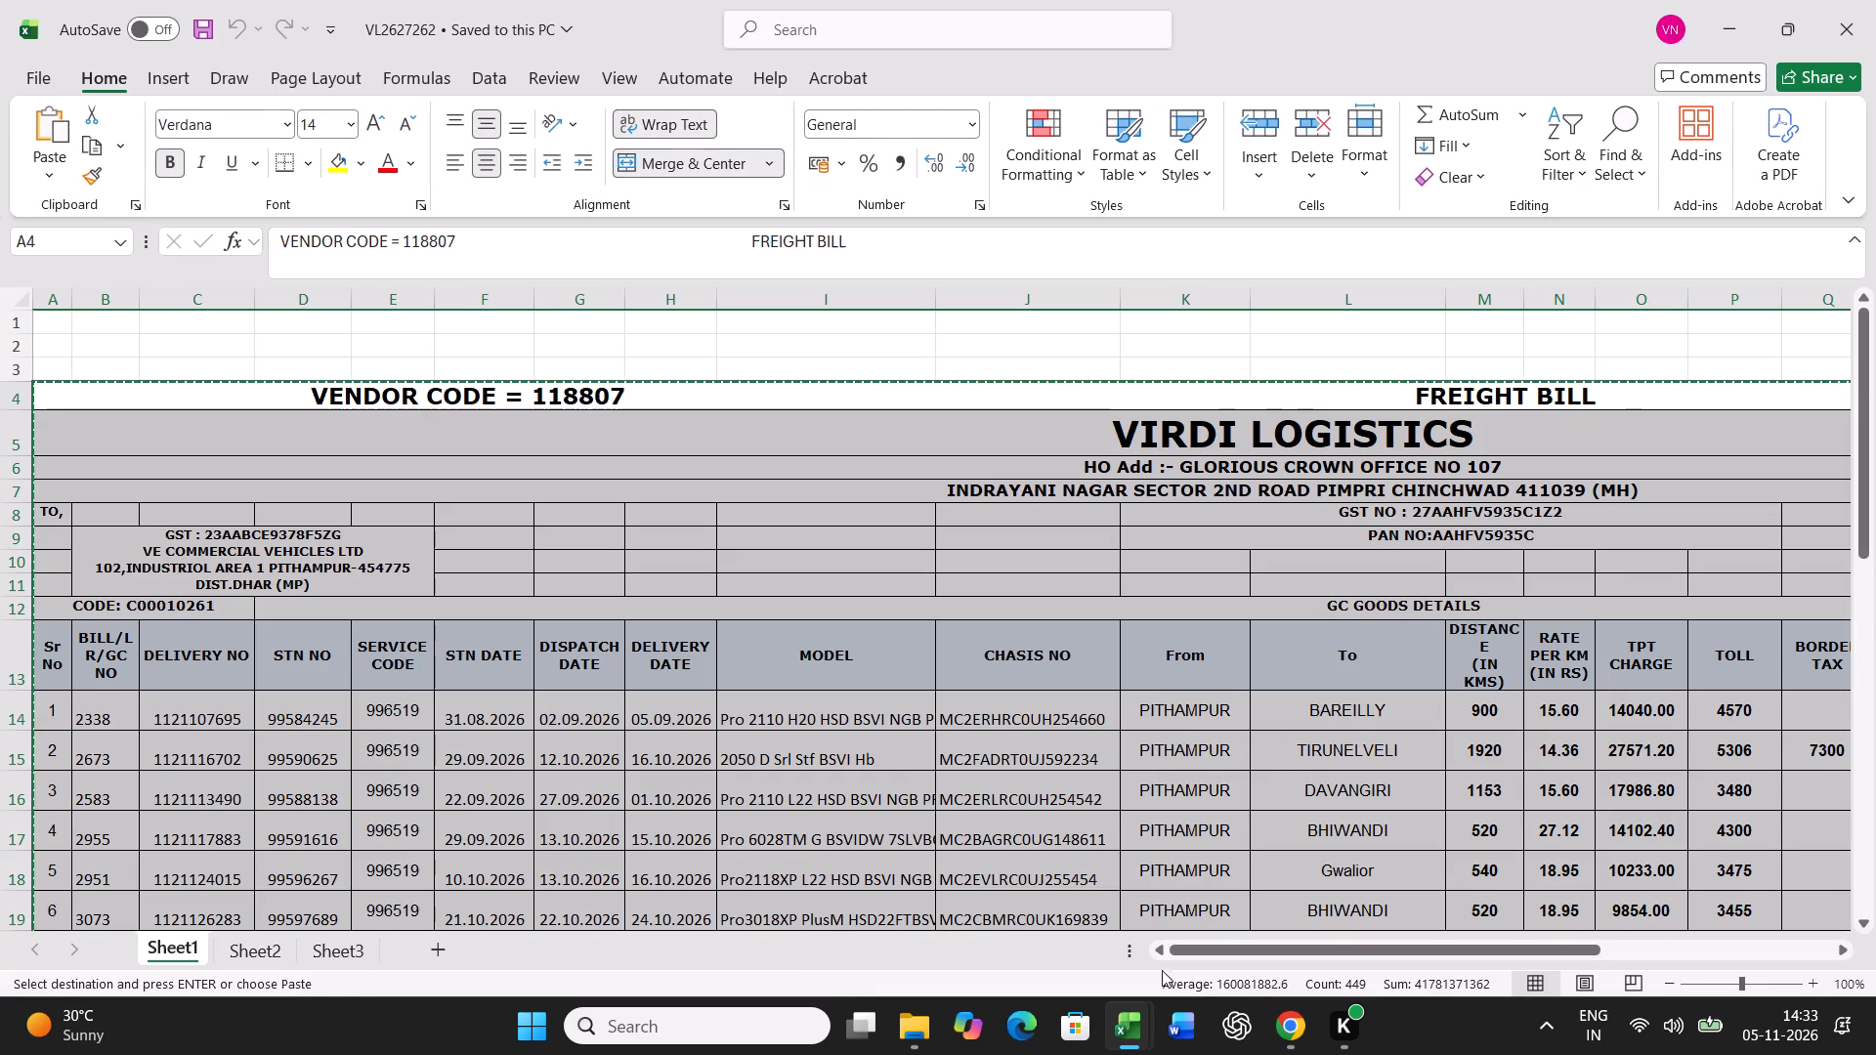
click(1110, 1032)
click(1056, 913)
key(ctrl+v)
scroll(477, 767, down, 2)
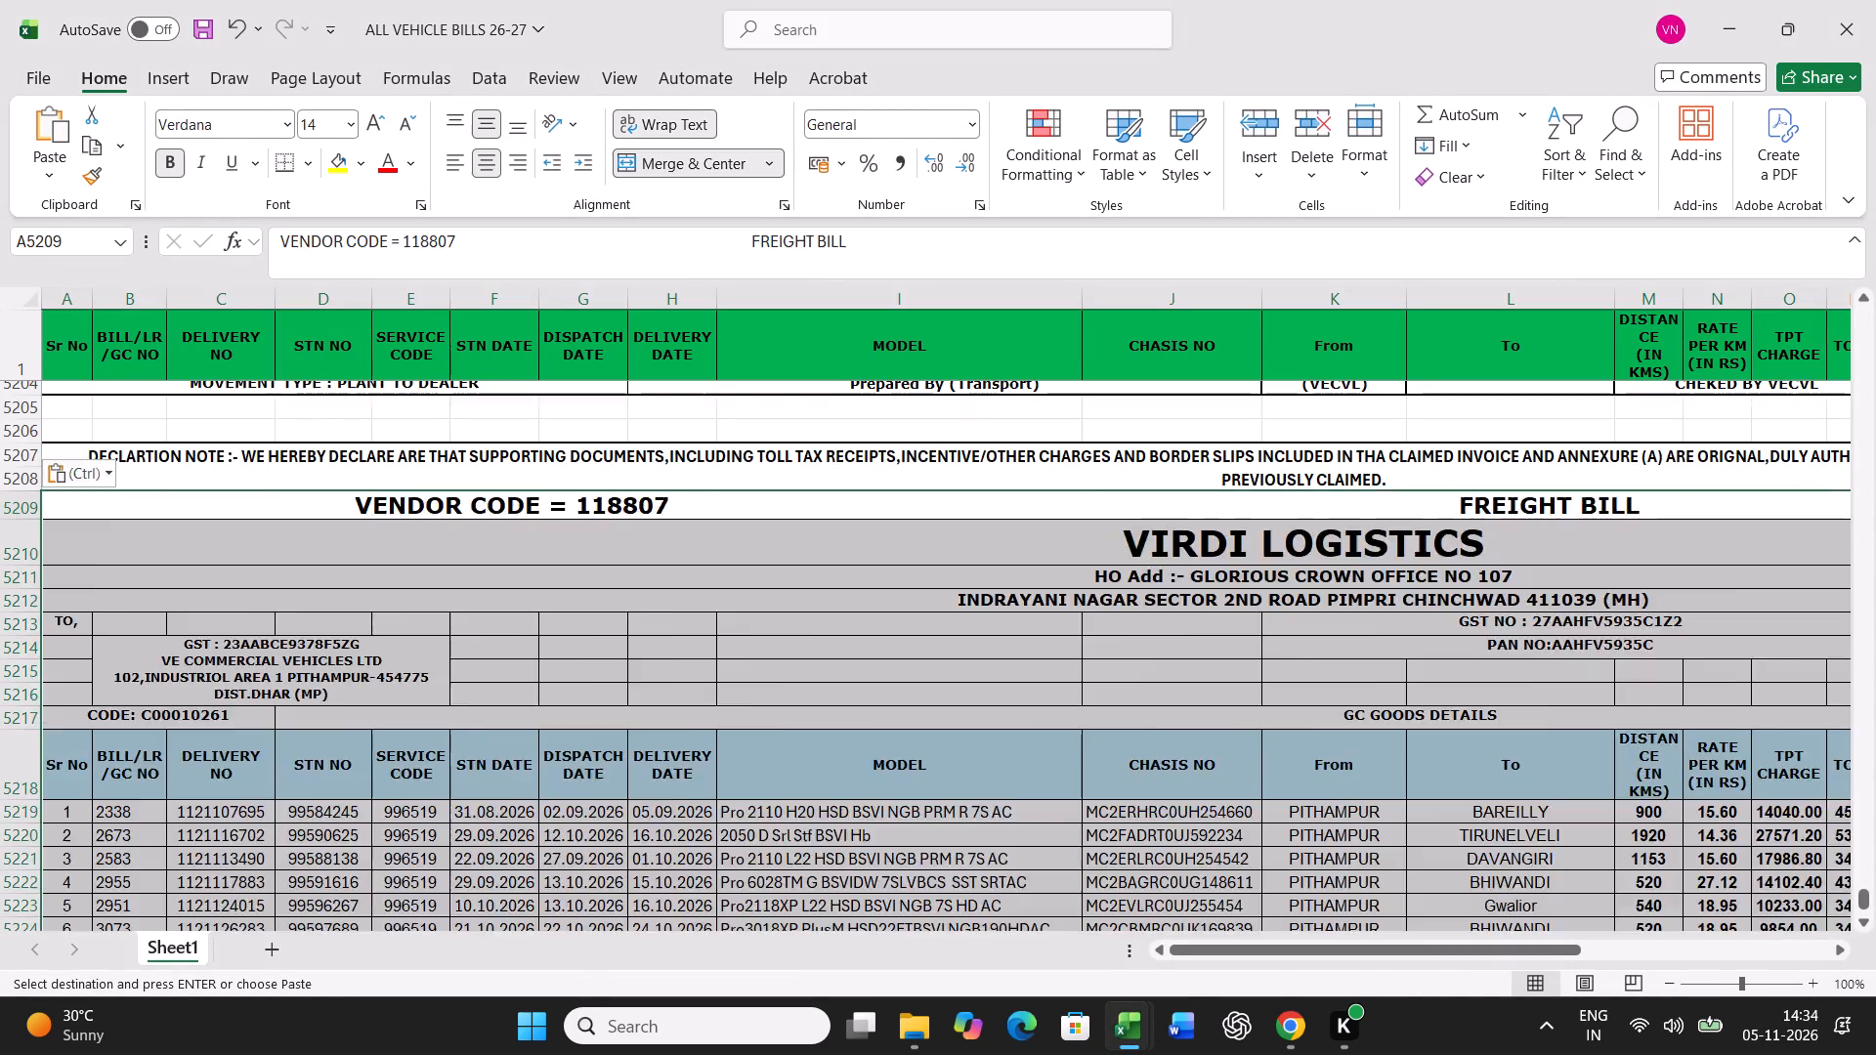
scroll(477, 767, down, 13)
click(76, 462)
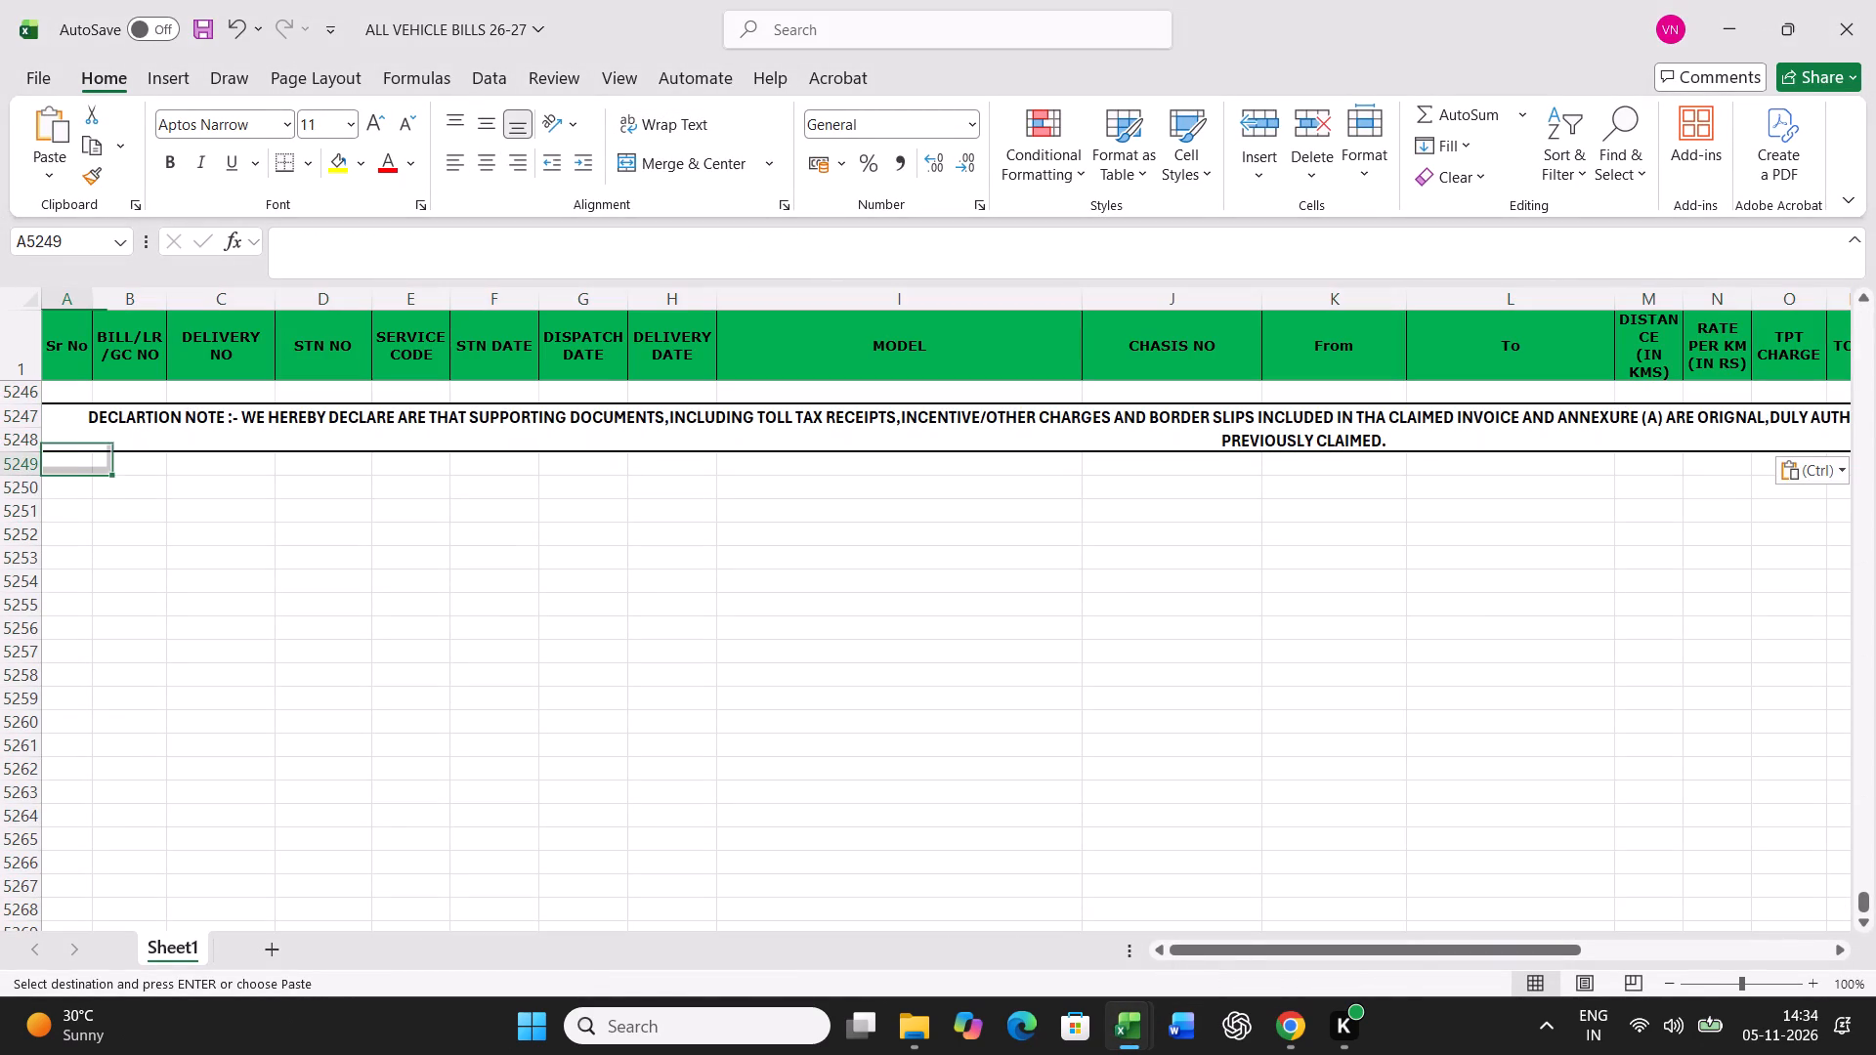
click(1124, 1047)
click(1214, 896)
click(1874, 7)
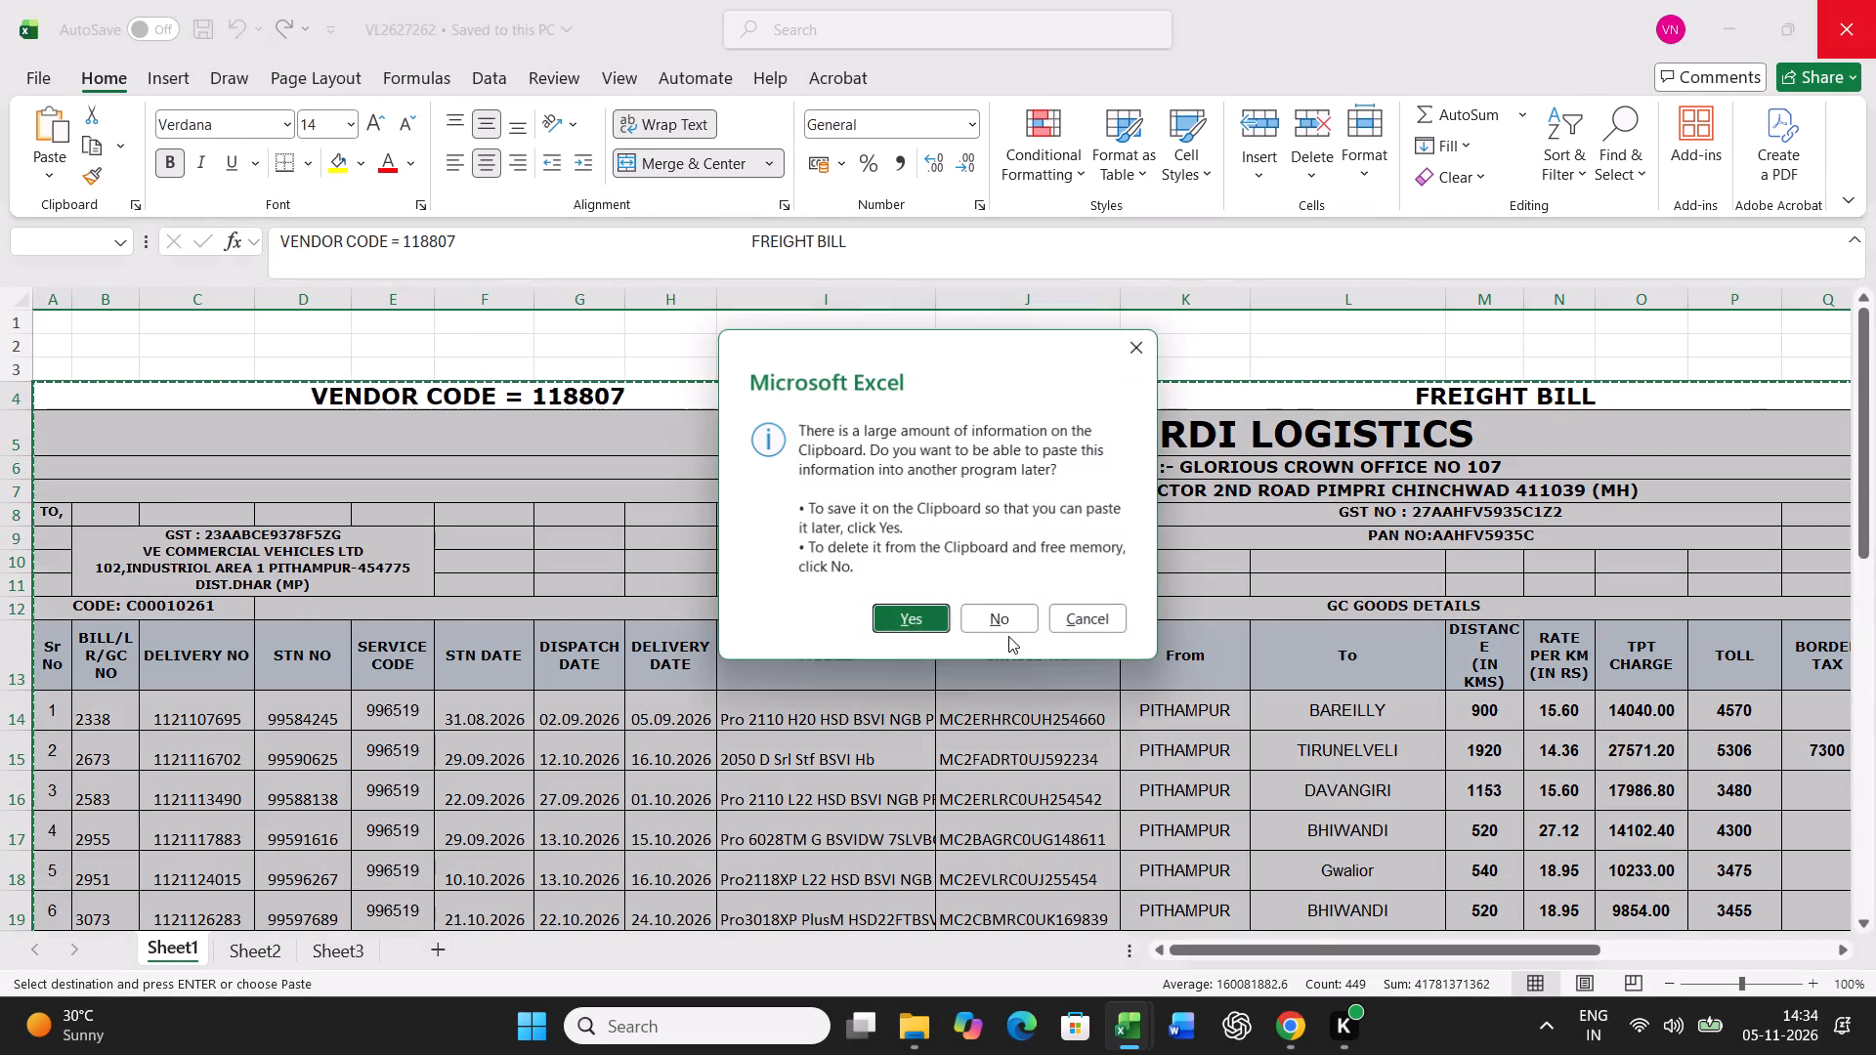
click(1016, 624)
Copy the freight bill block of VL2627263 into ALL VEHICLE BILLS 26-27 at A5249, and close VL2627263 without keeping the clipboard.
click(934, 1026)
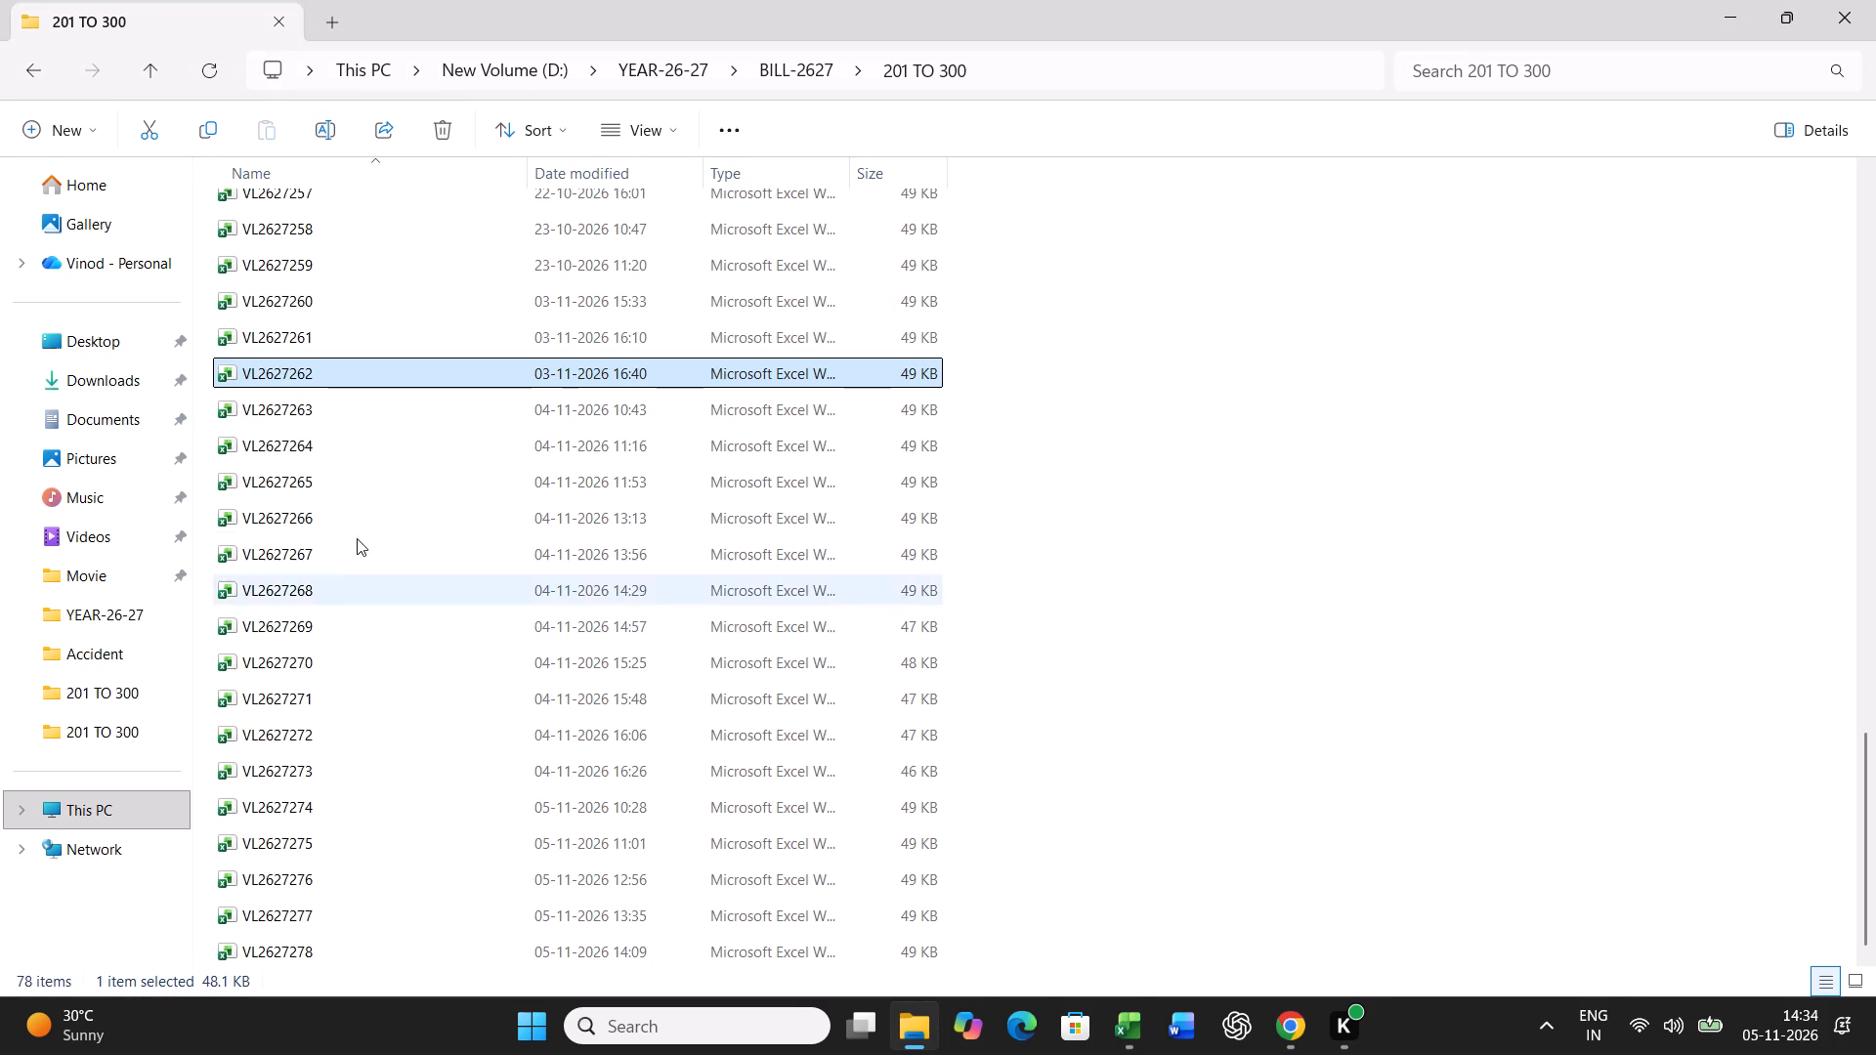
double_click(297, 407)
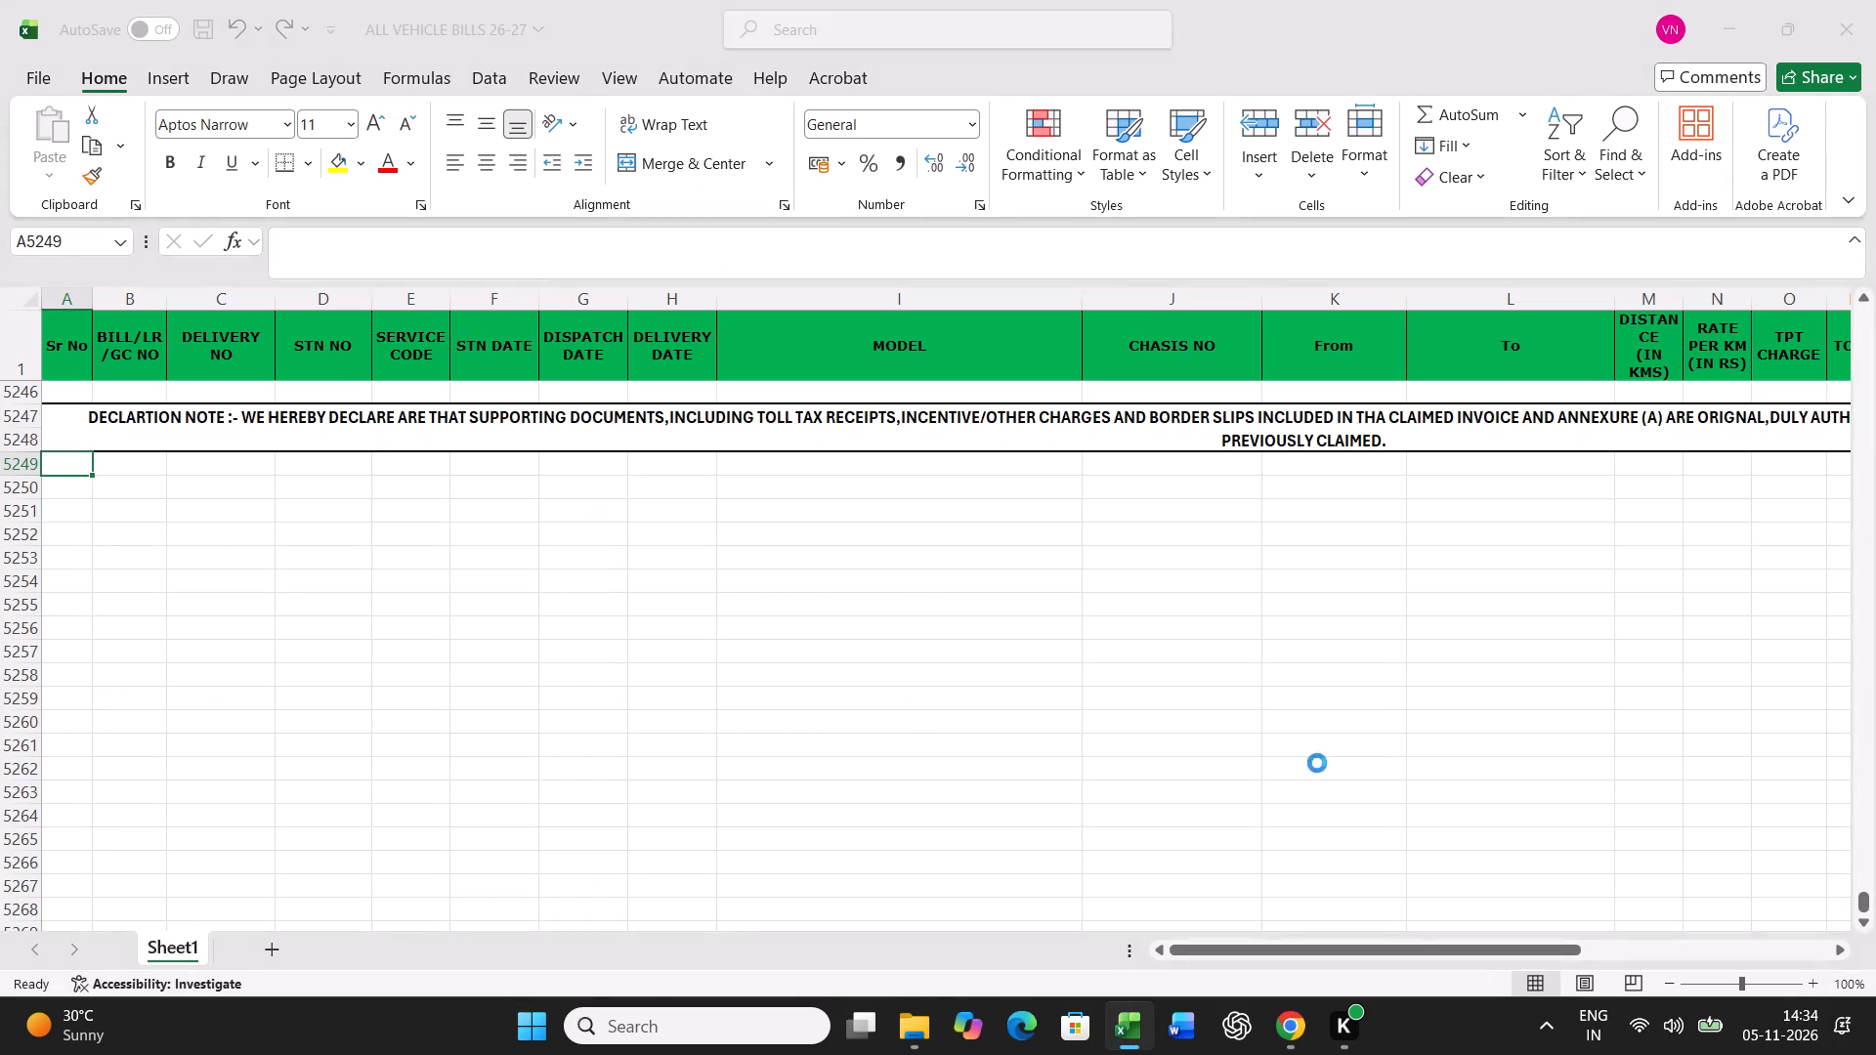
key(ctrl+c)
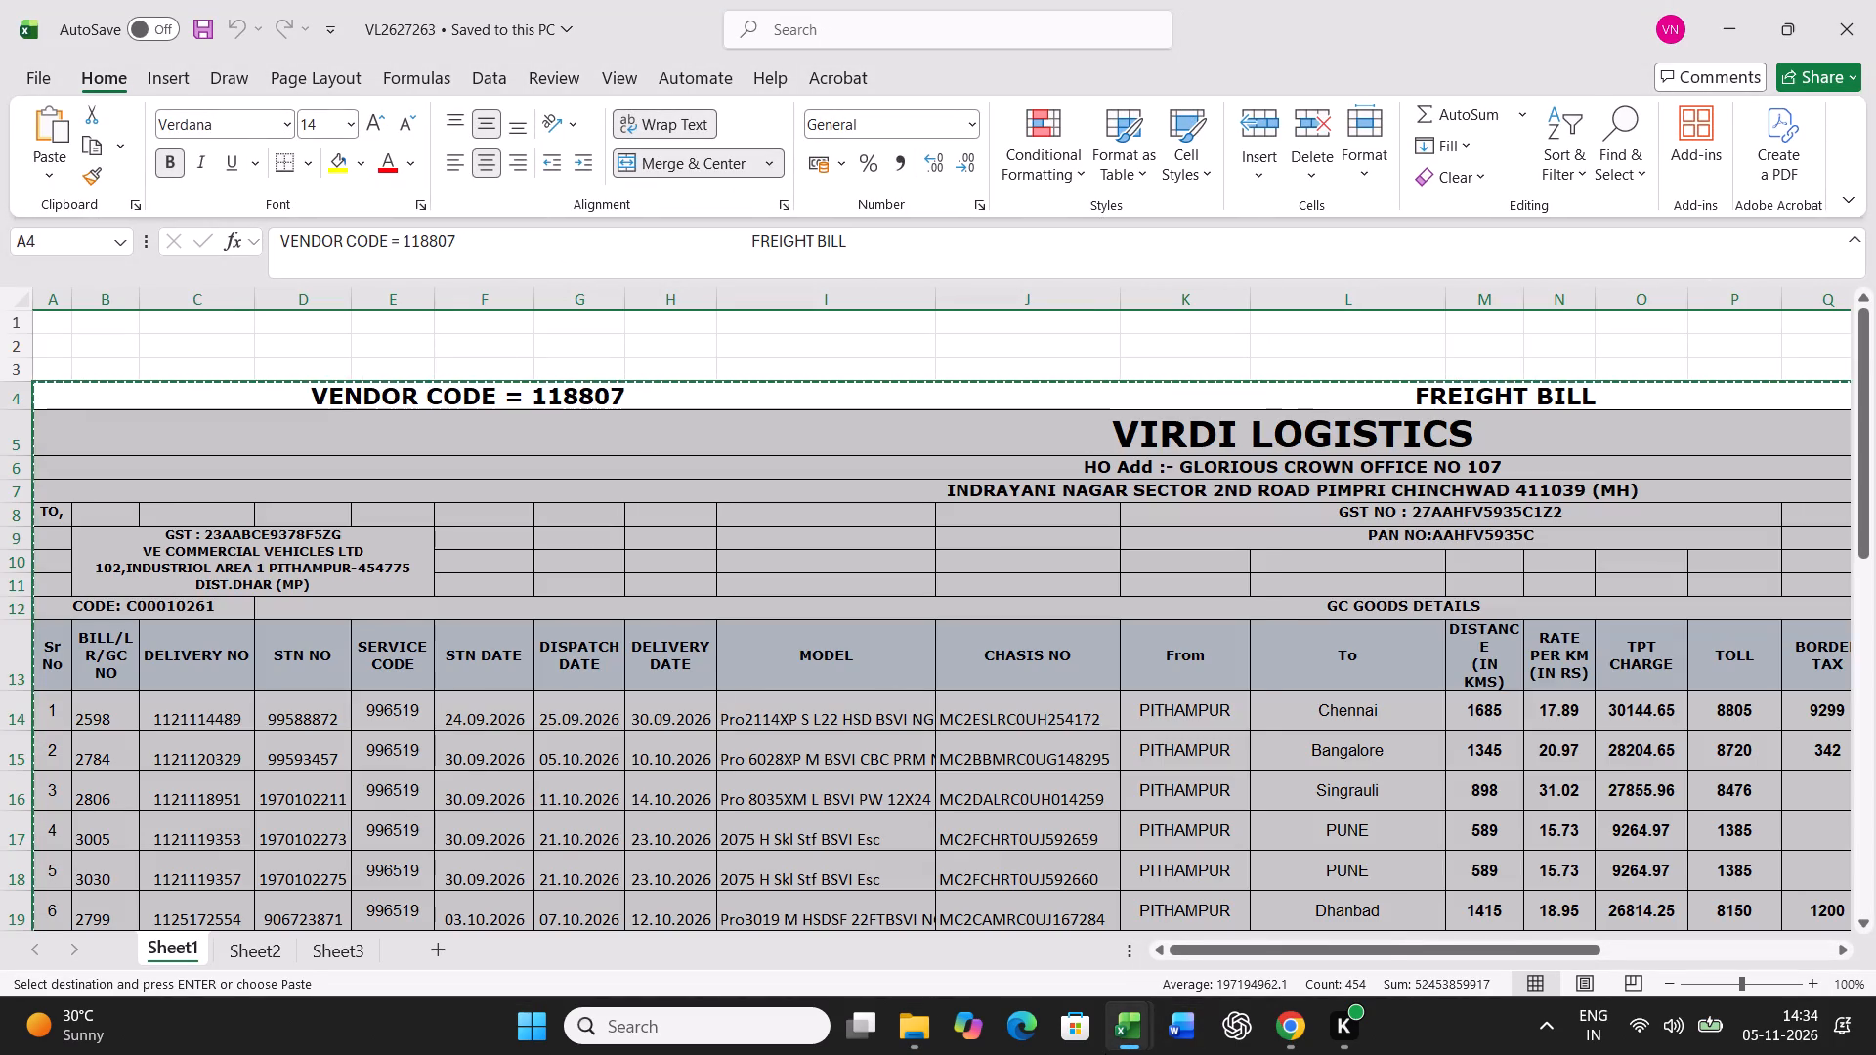
click(1126, 1045)
click(1047, 921)
key(ctrl+v)
scroll(790, 833, down, 11)
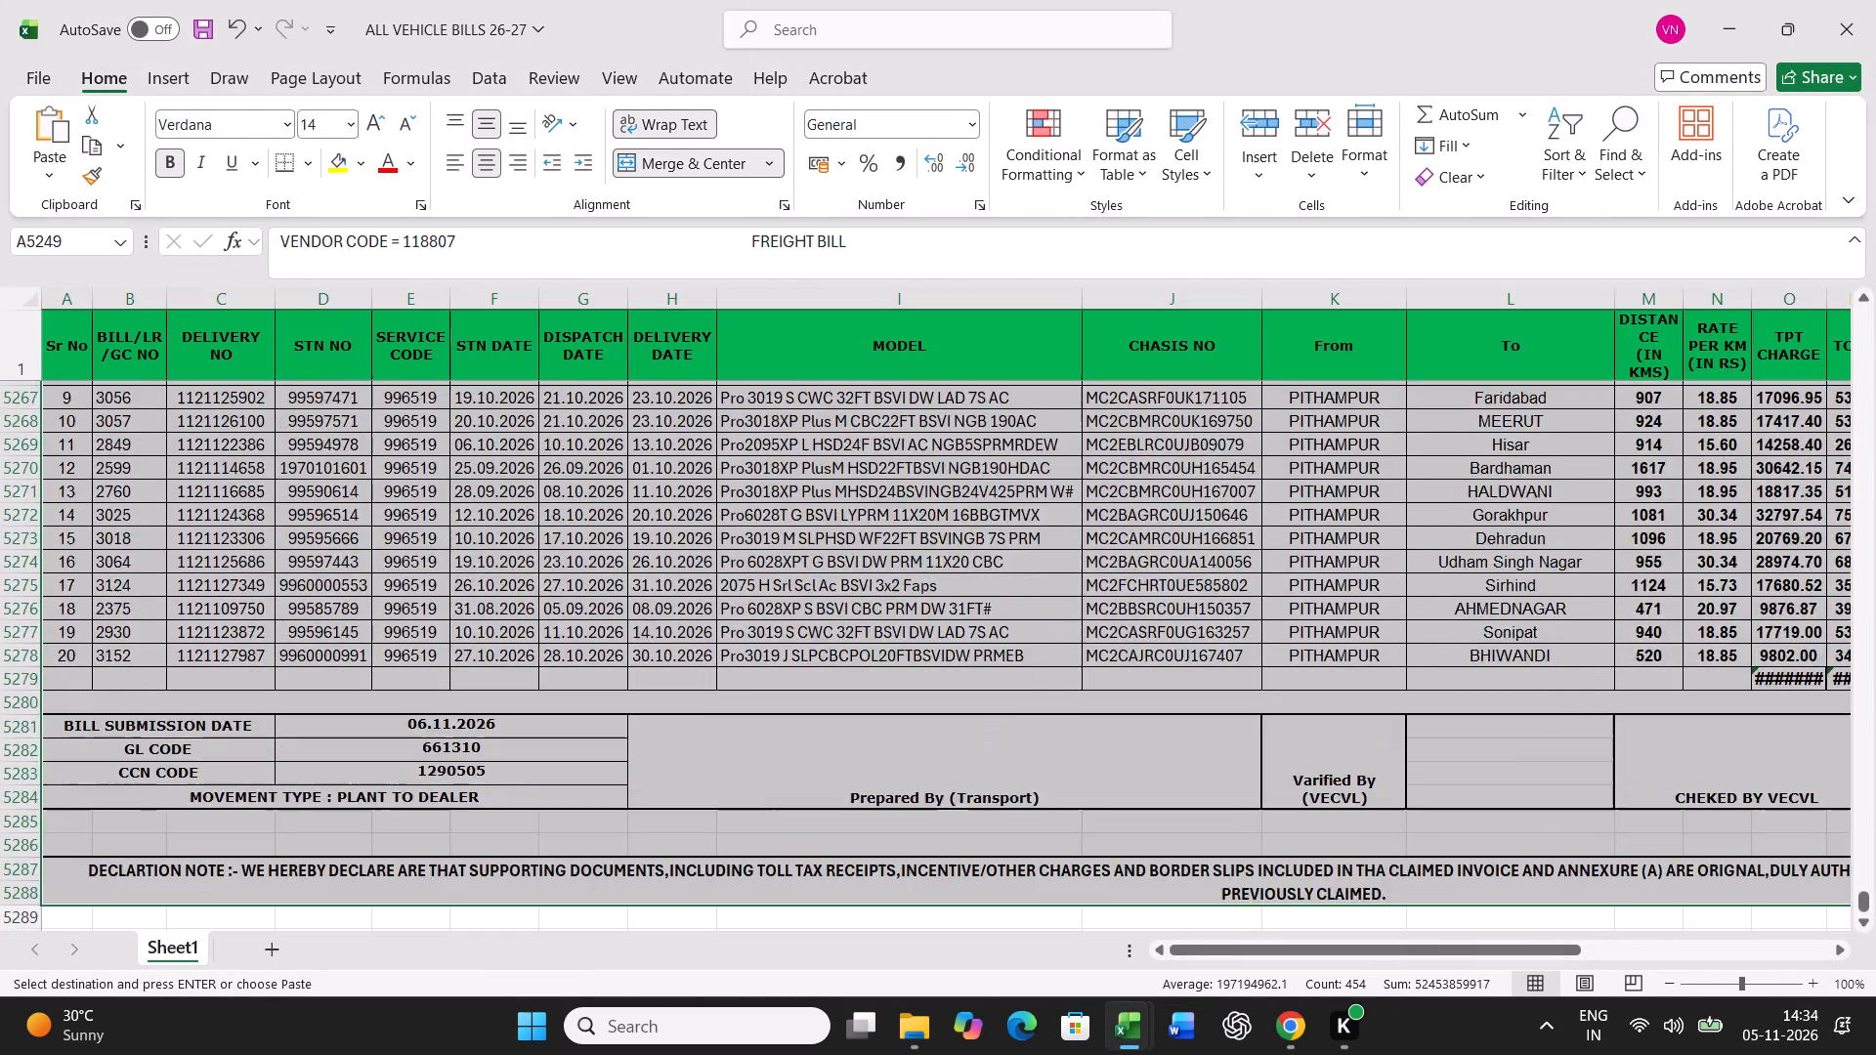
scroll(790, 833, down, 2)
click(76, 574)
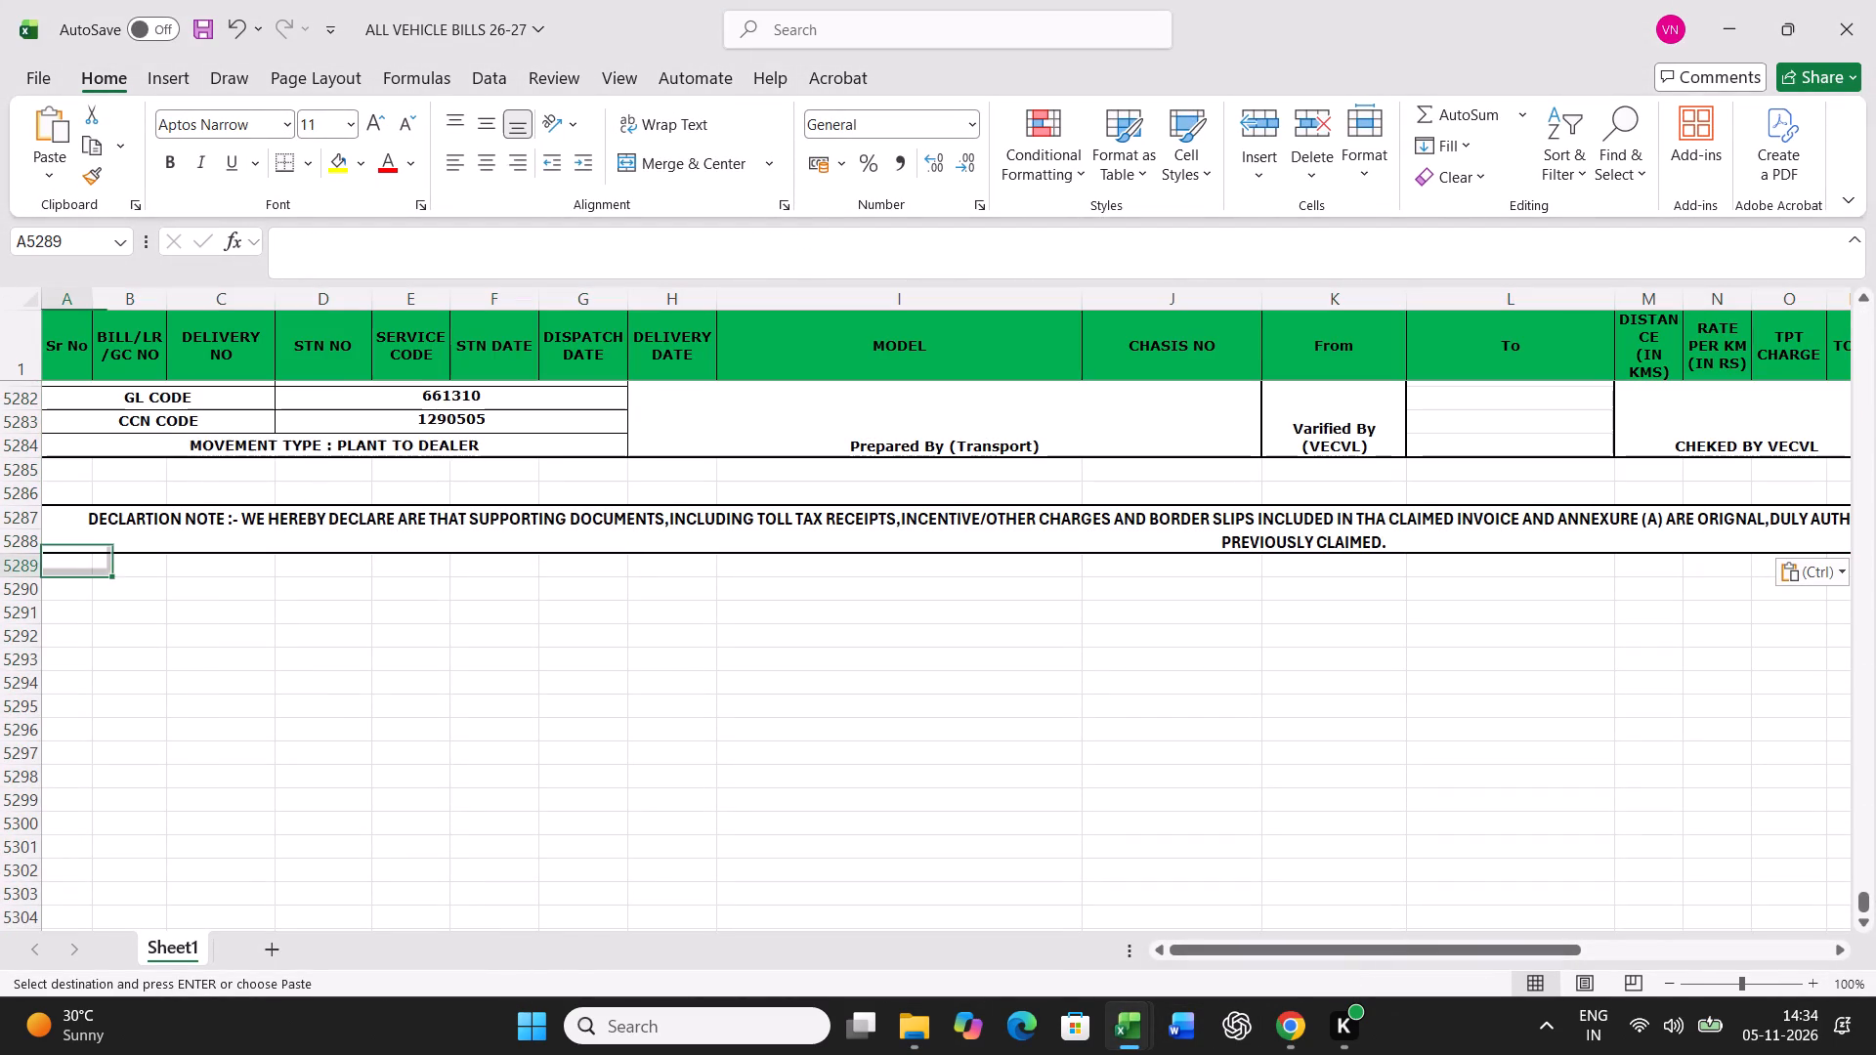
click(1124, 1033)
click(1213, 910)
click(1863, 10)
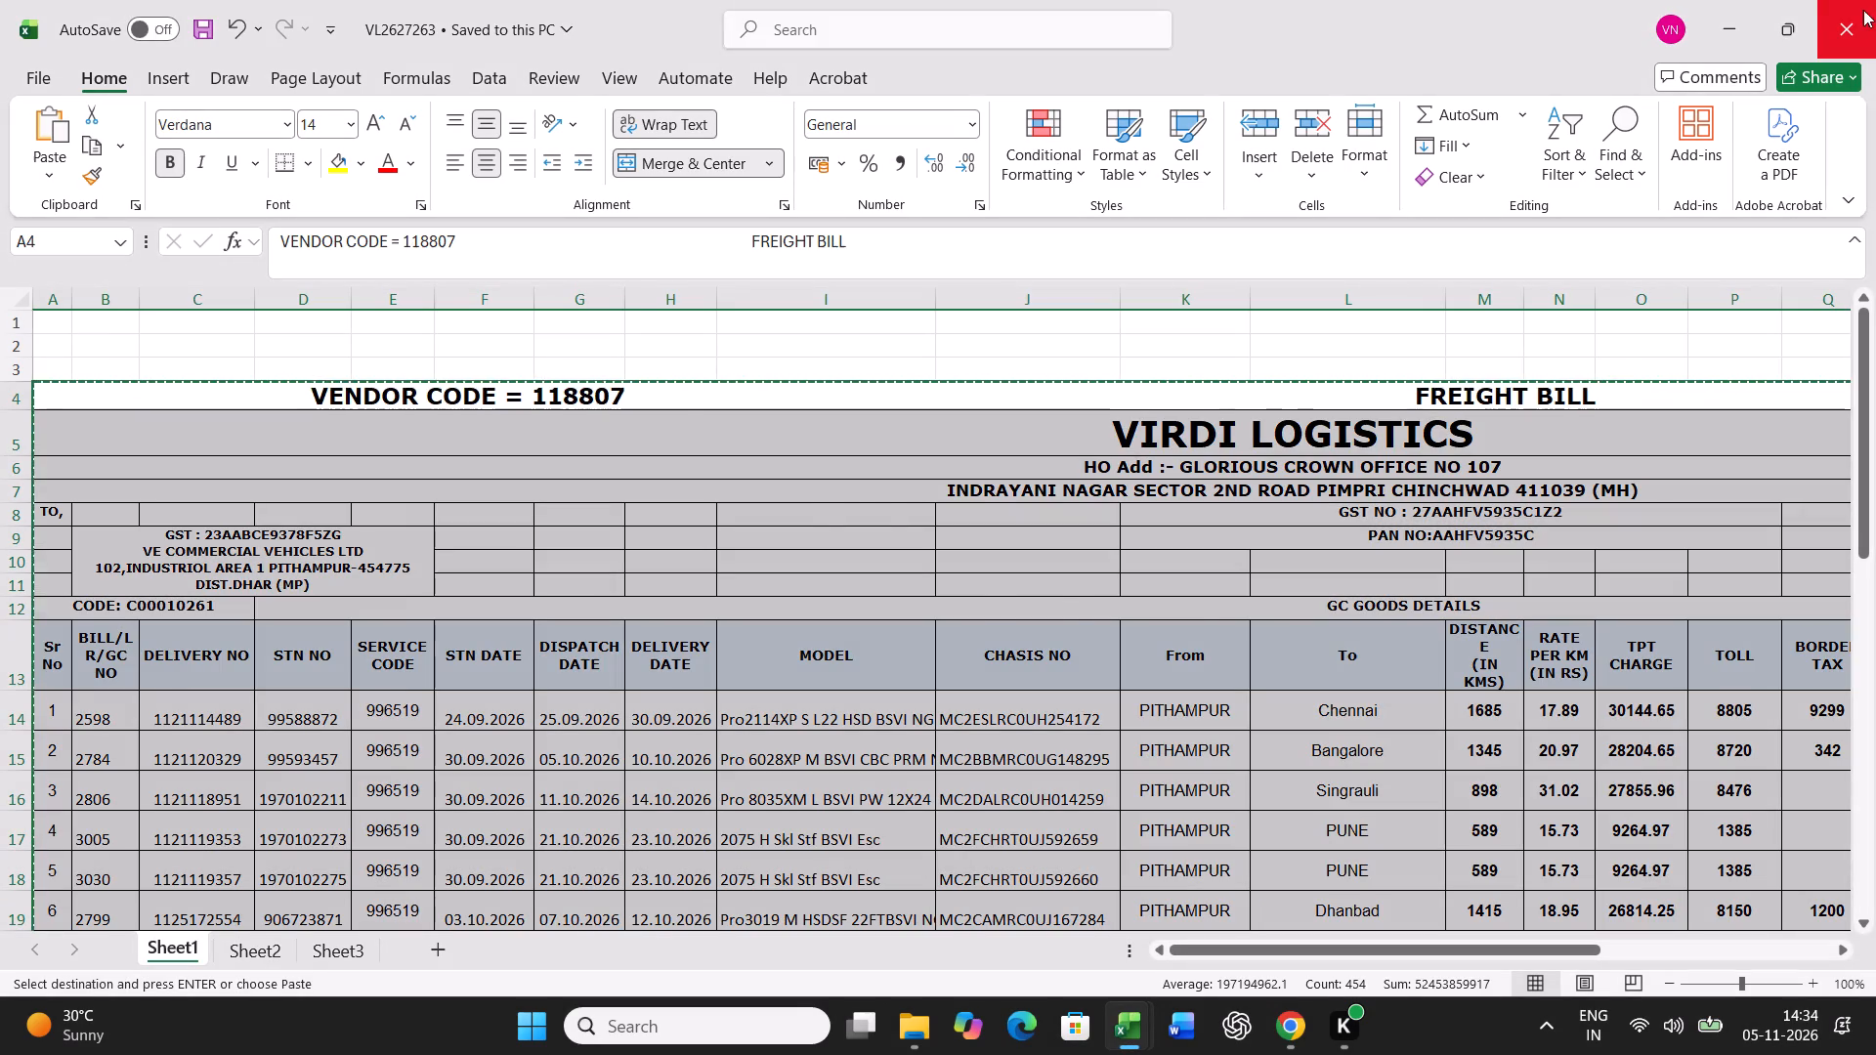
click(971, 612)
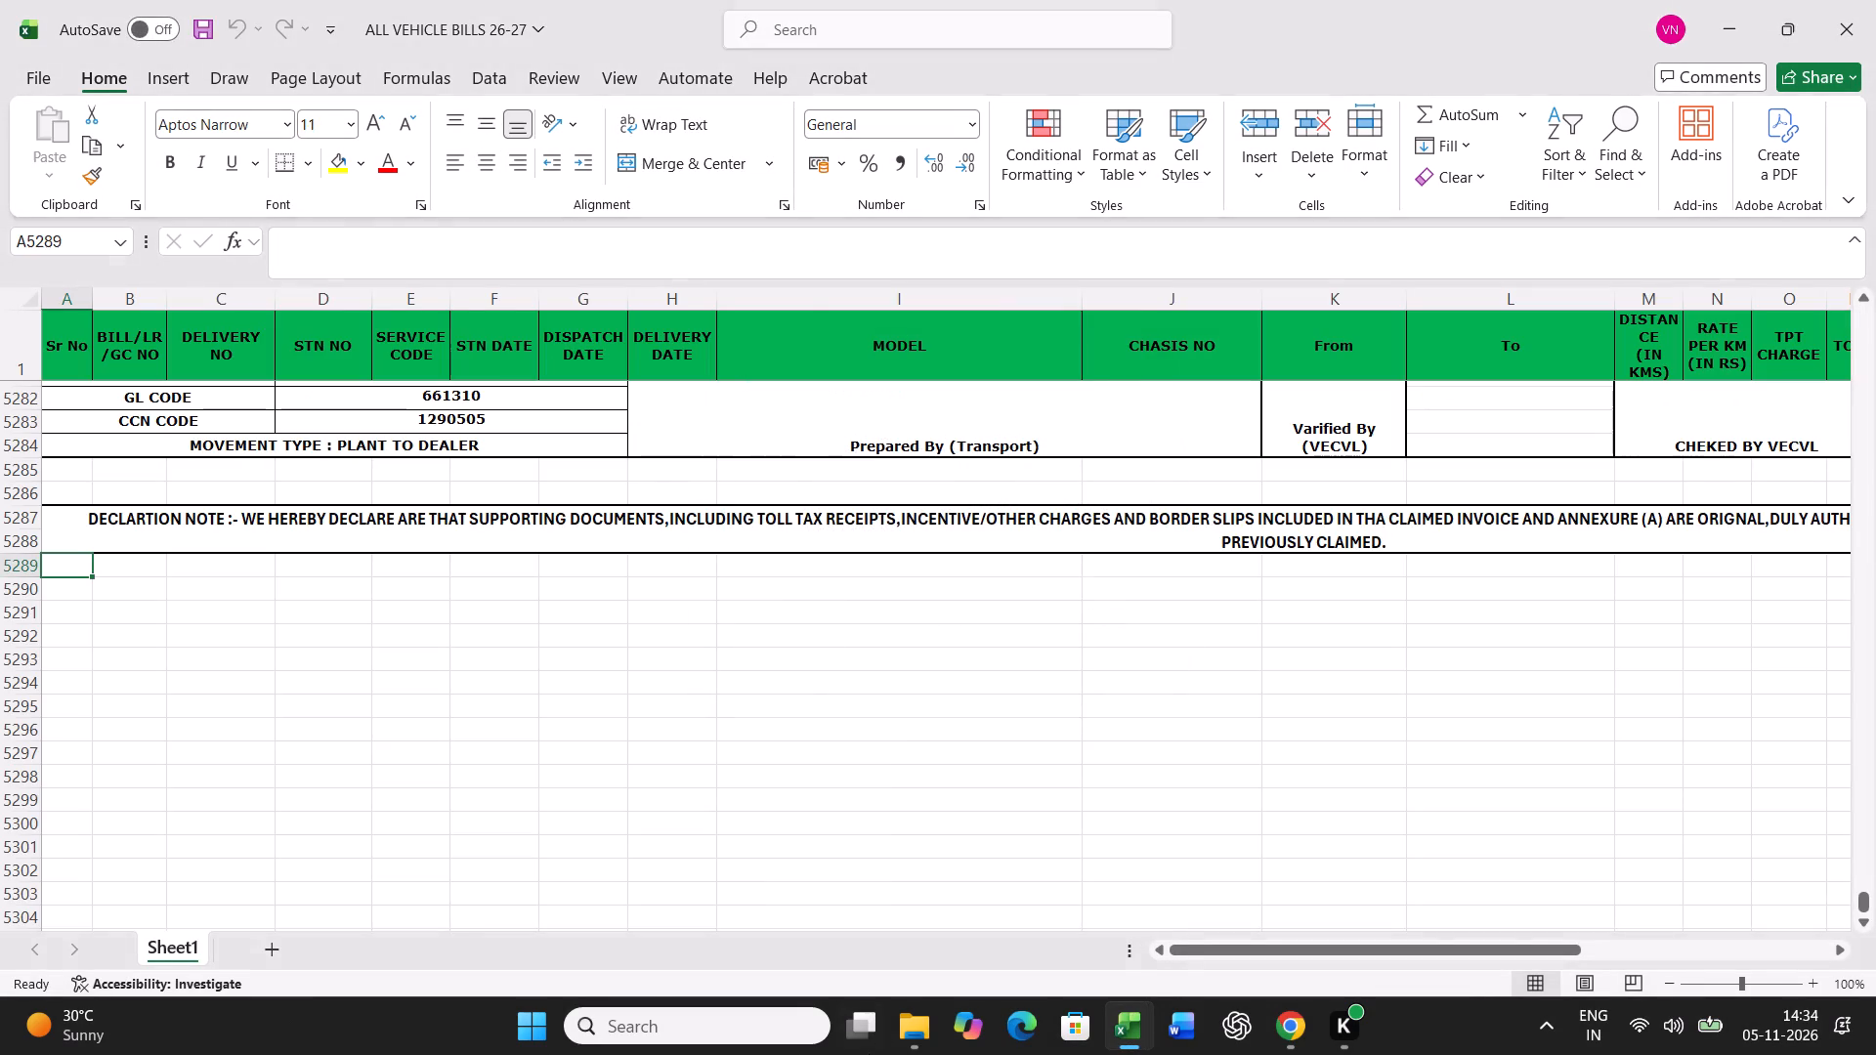
Copy the freight bill block of VL2627264 into ALL VEHICLE BILLS 26-27 at A5289, and close VL2627264 without keeping the clipboard.
click(924, 1025)
double_click(299, 449)
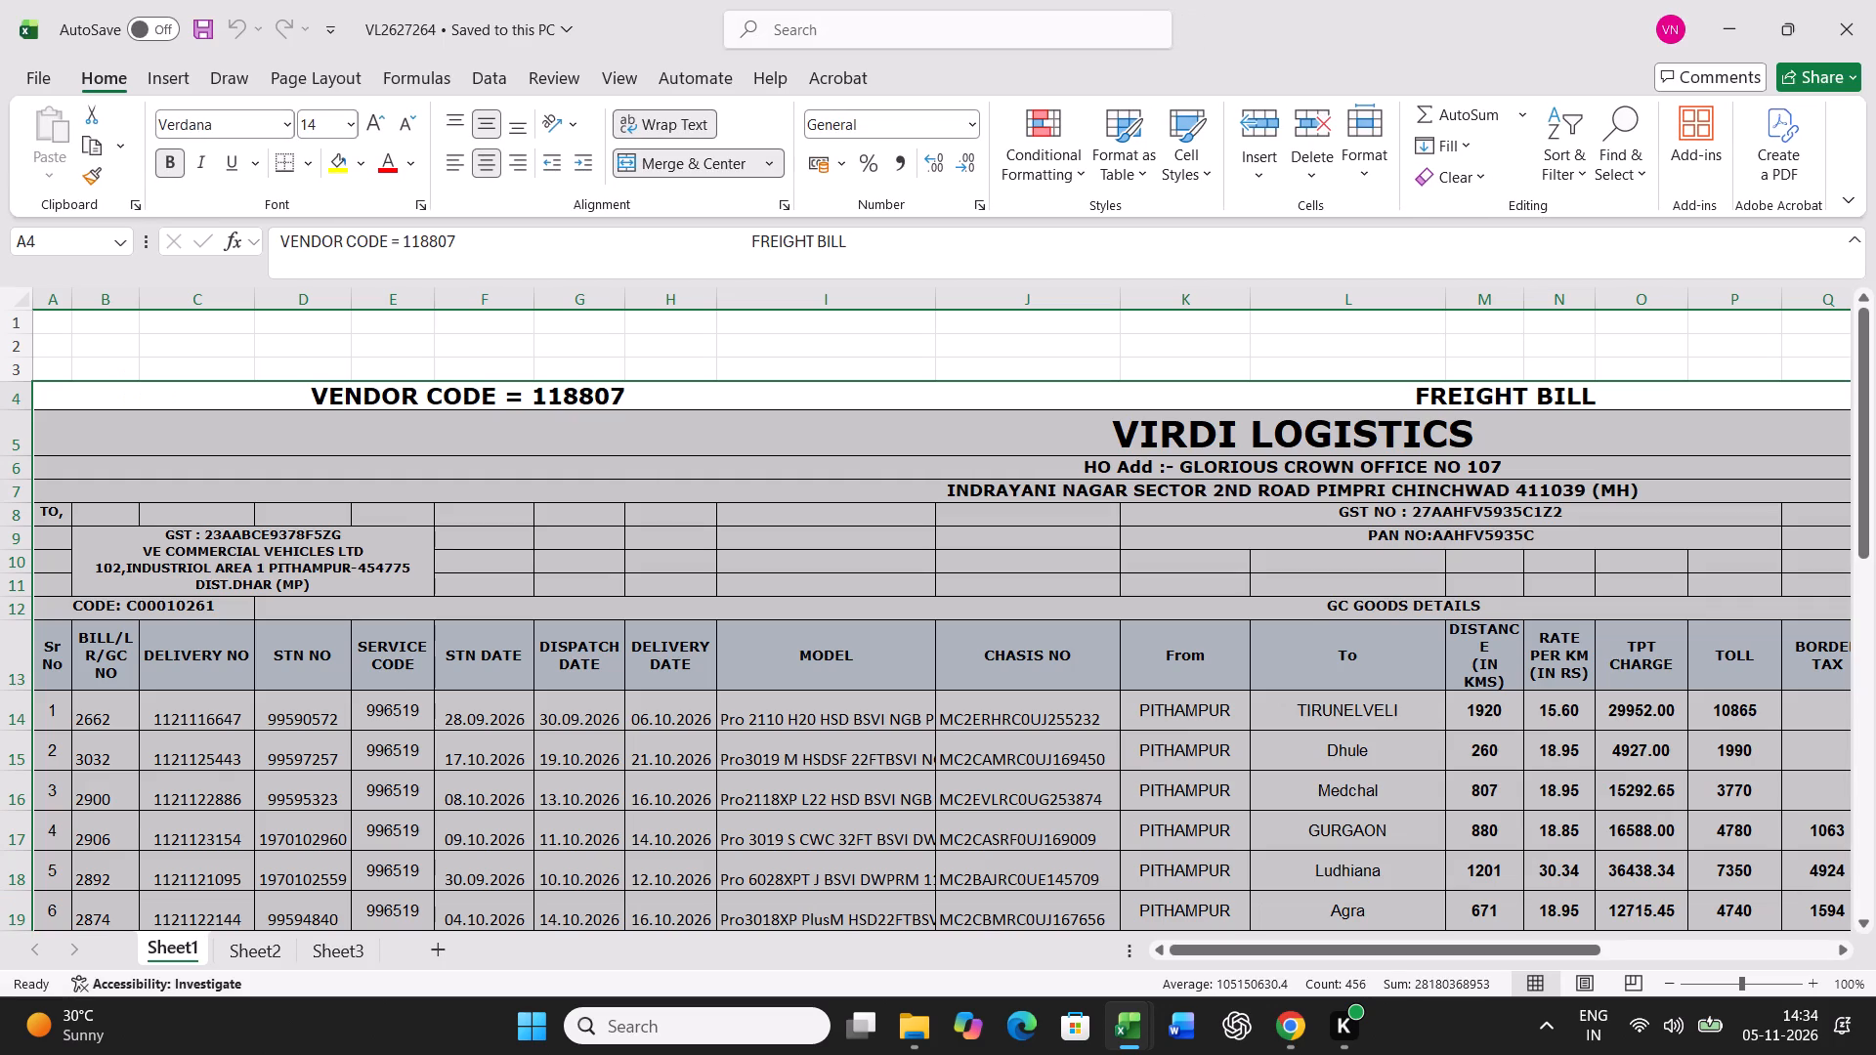
key(ctrl+c)
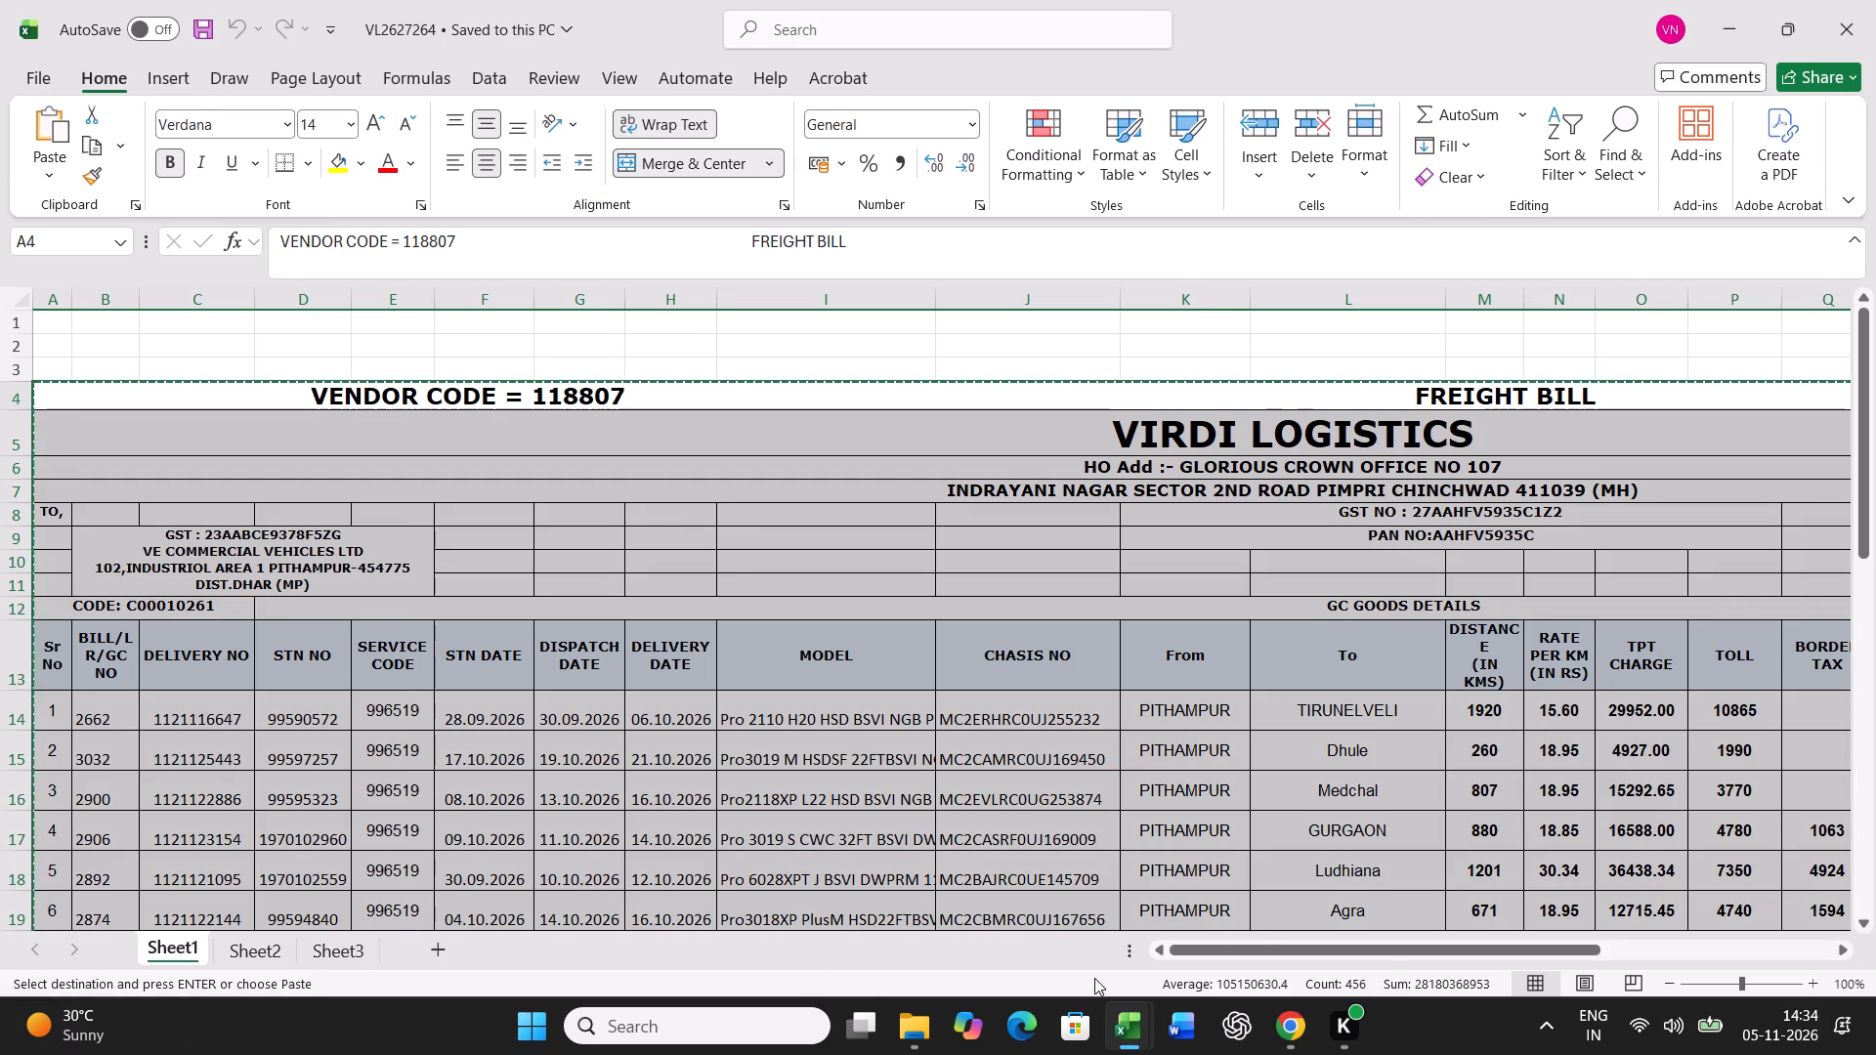
click(1130, 1031)
click(1037, 907)
key(ctrl+v)
scroll(485, 617, down, 4)
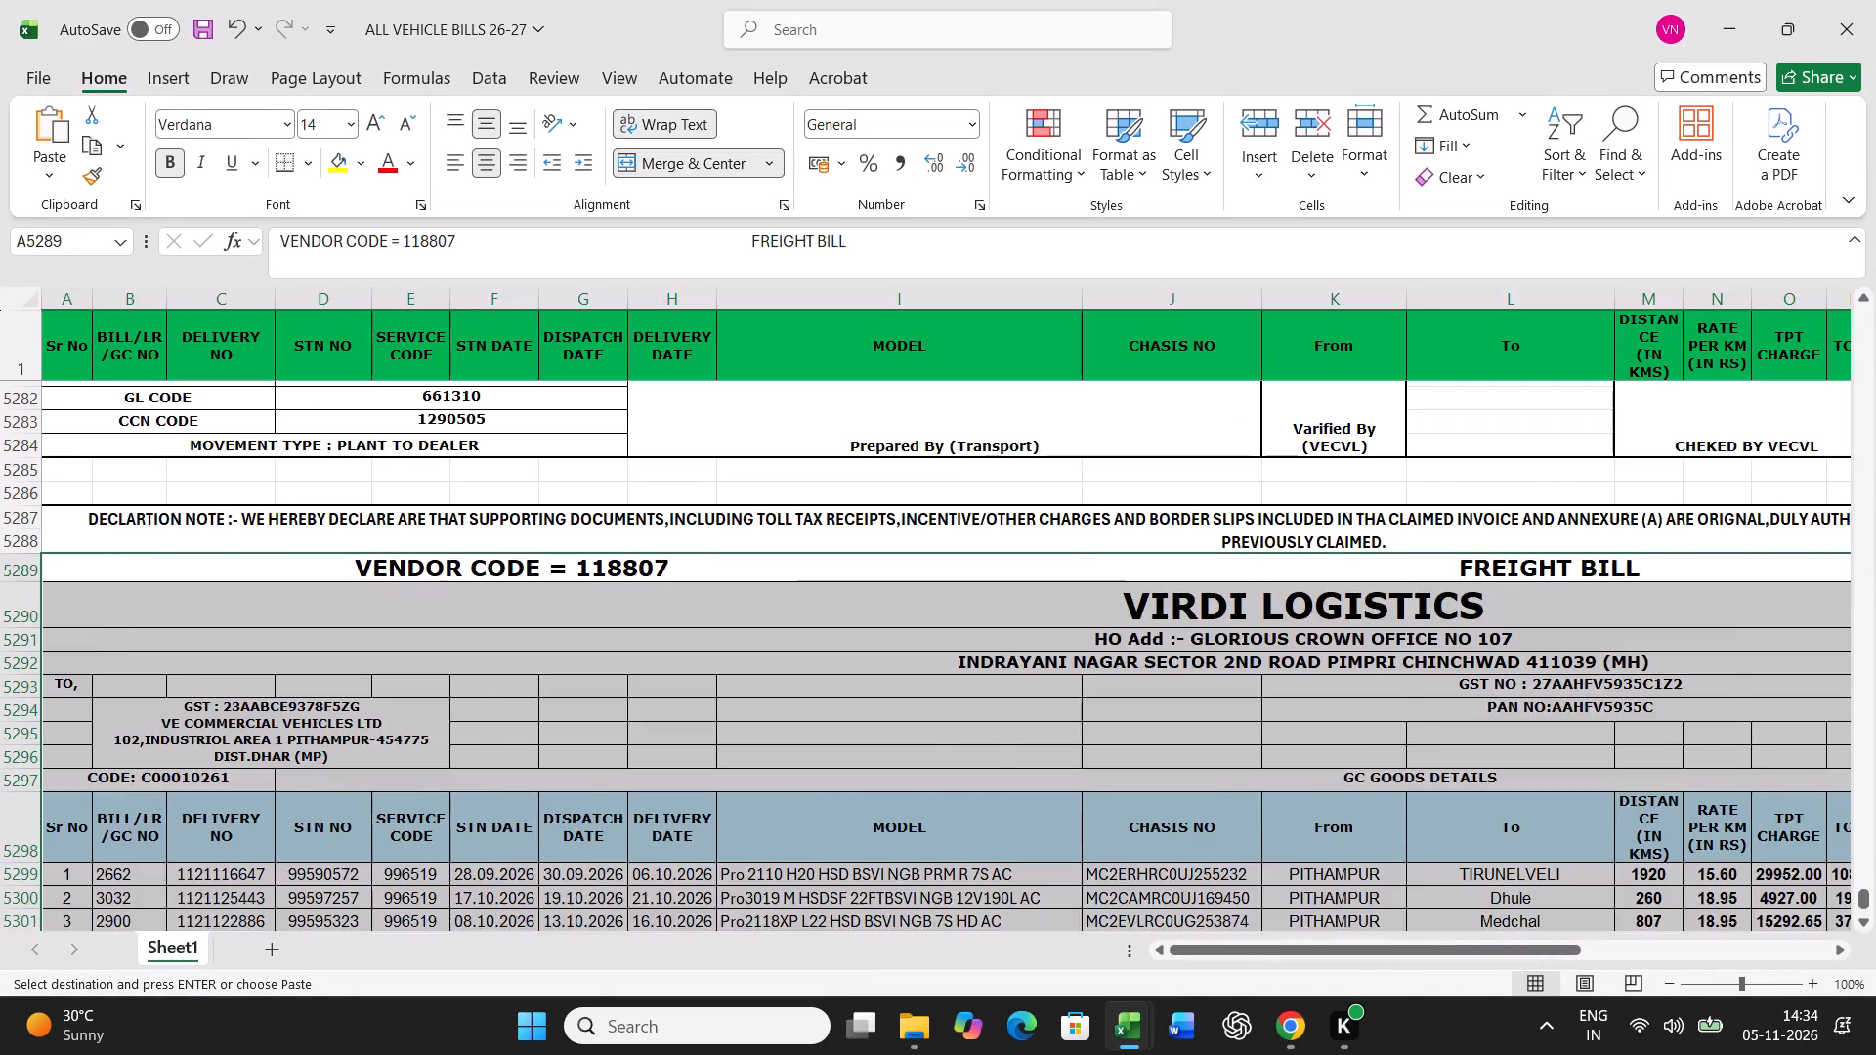
scroll(485, 617, down, 12)
click(66, 457)
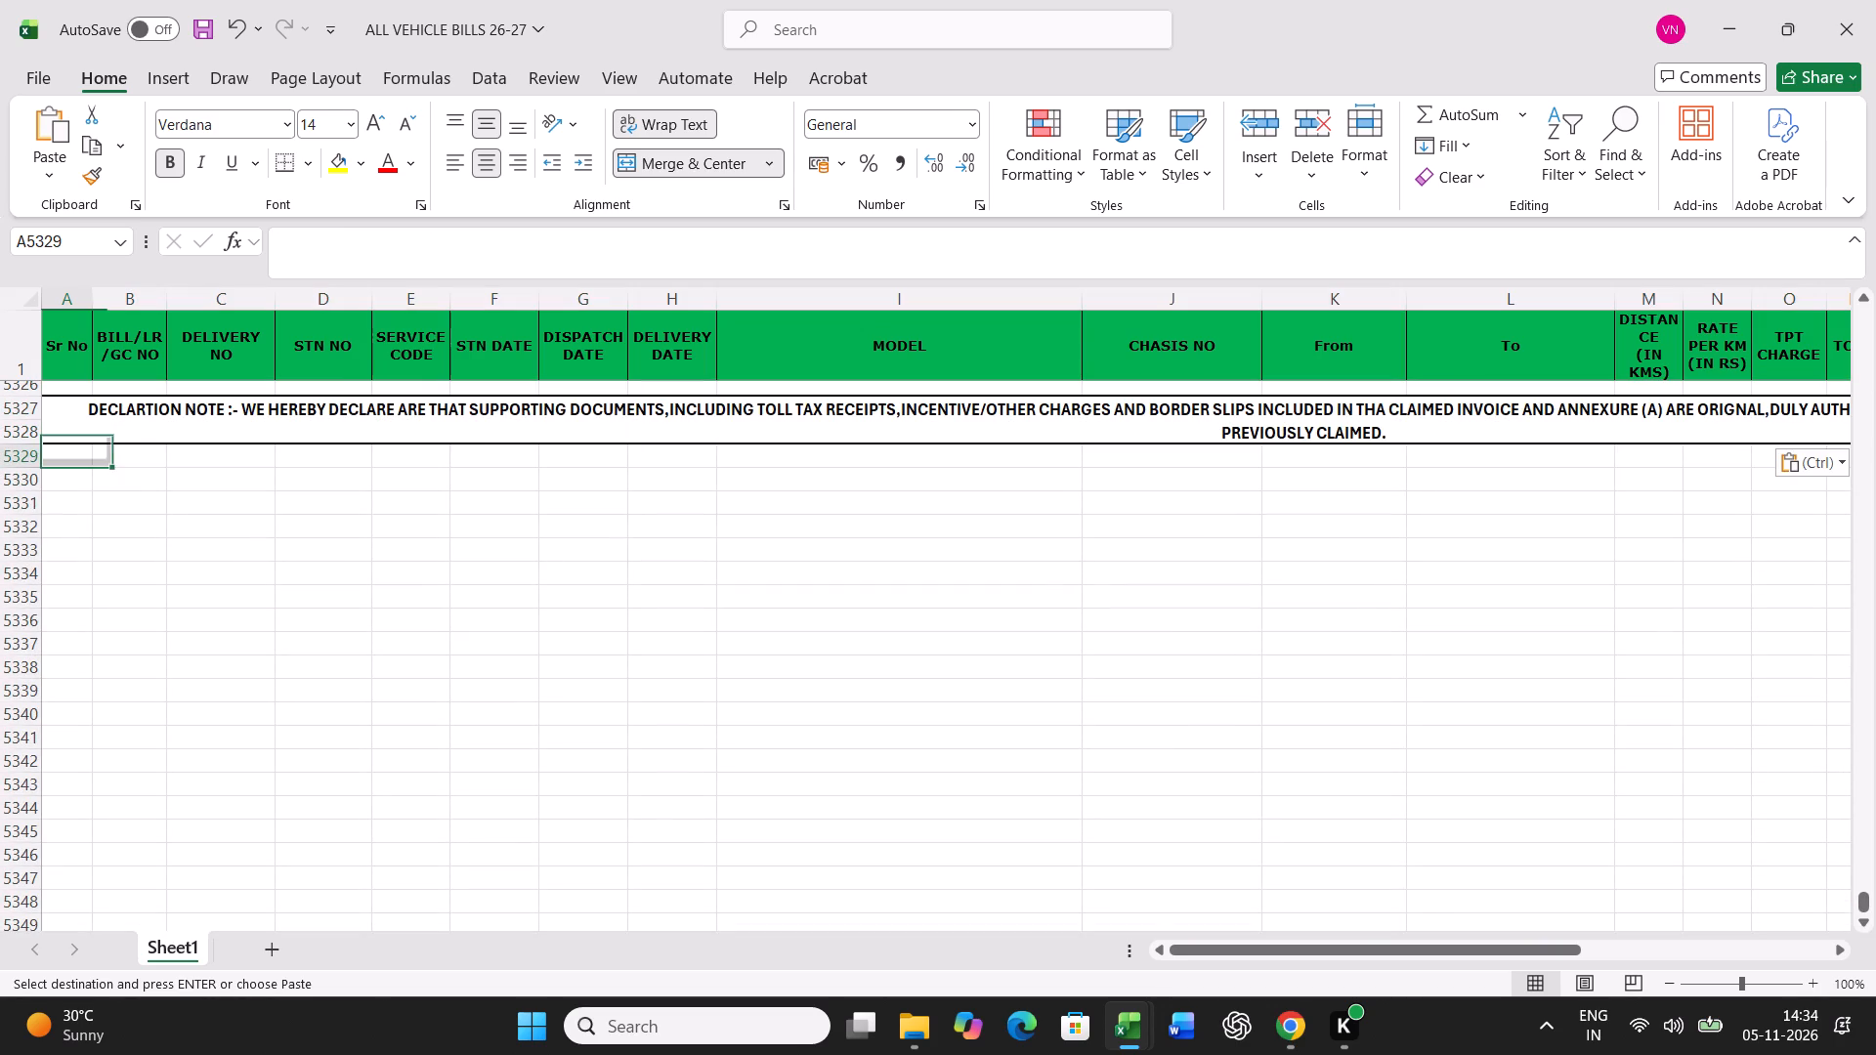
click(1126, 1027)
click(1229, 902)
click(1843, 24)
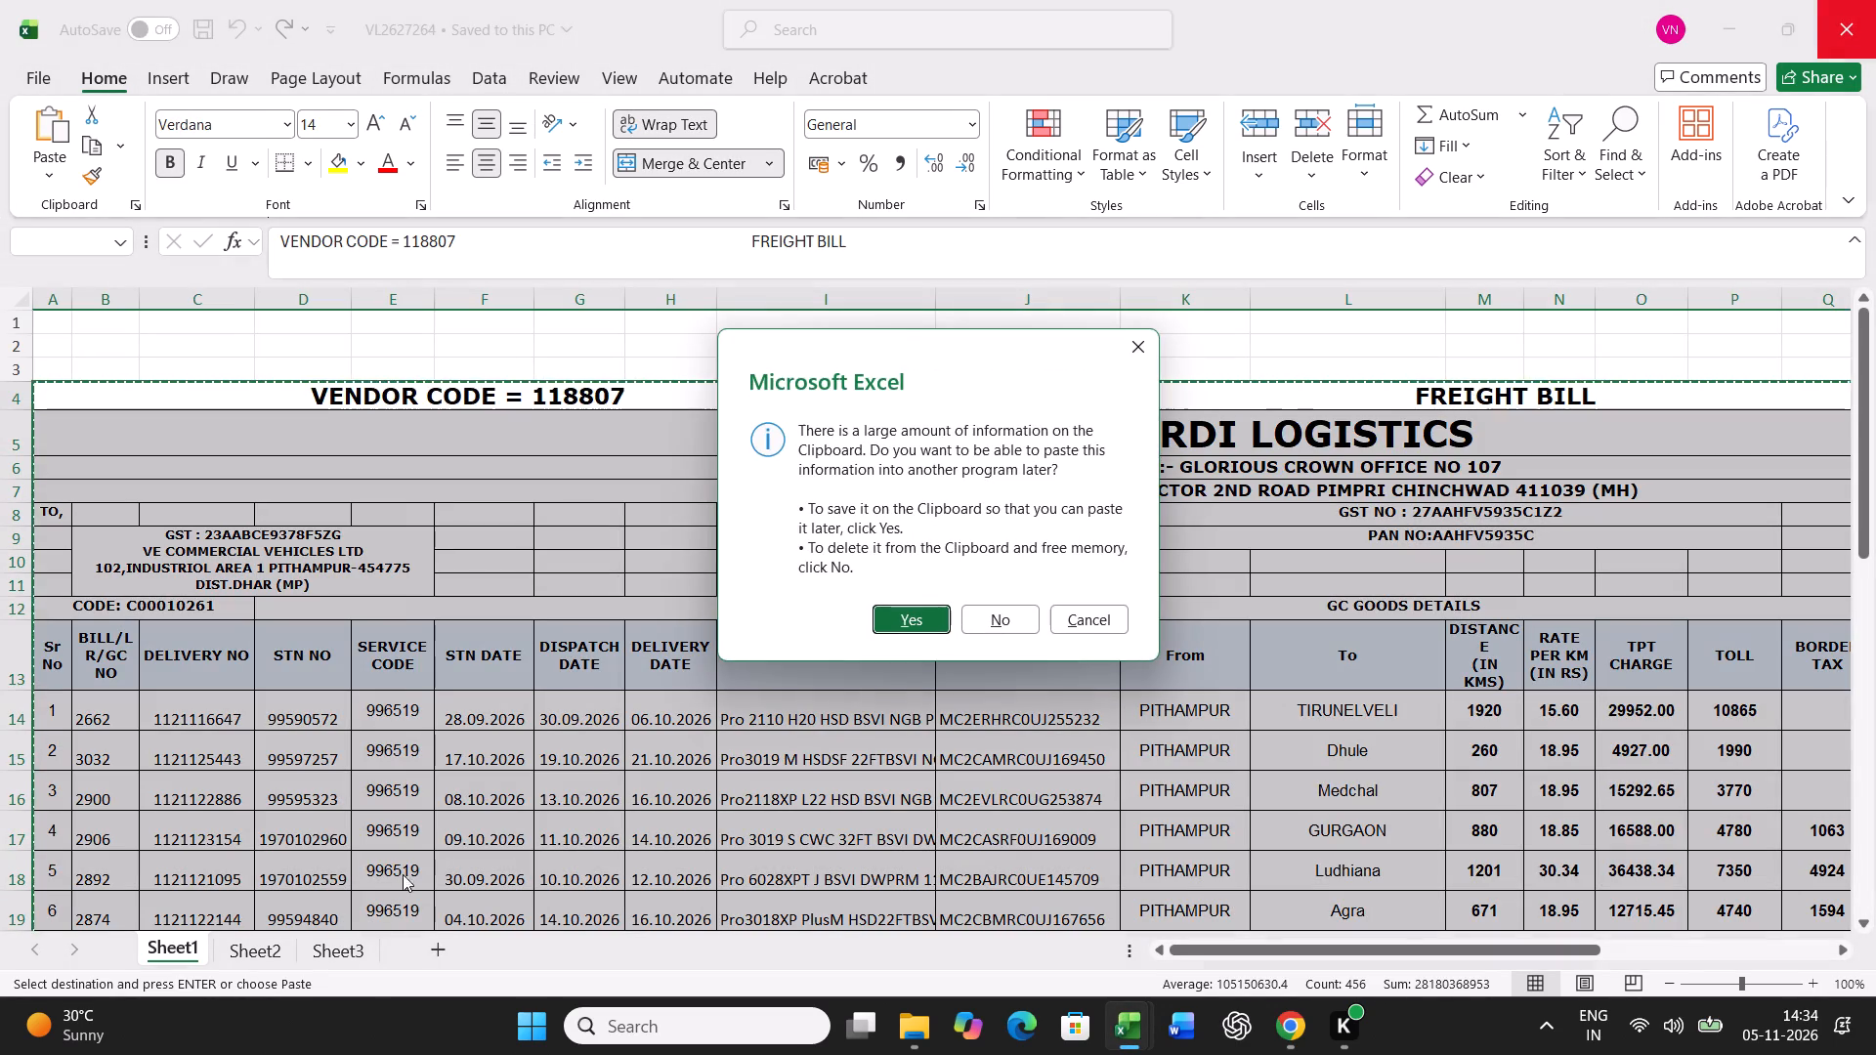
click(1000, 632)
Copy the freight bill block of VL2627265 into ALL VEHICLE BILLS 26-27 at A5329, and close VL2627265 without keeping the clipboard.
click(908, 1016)
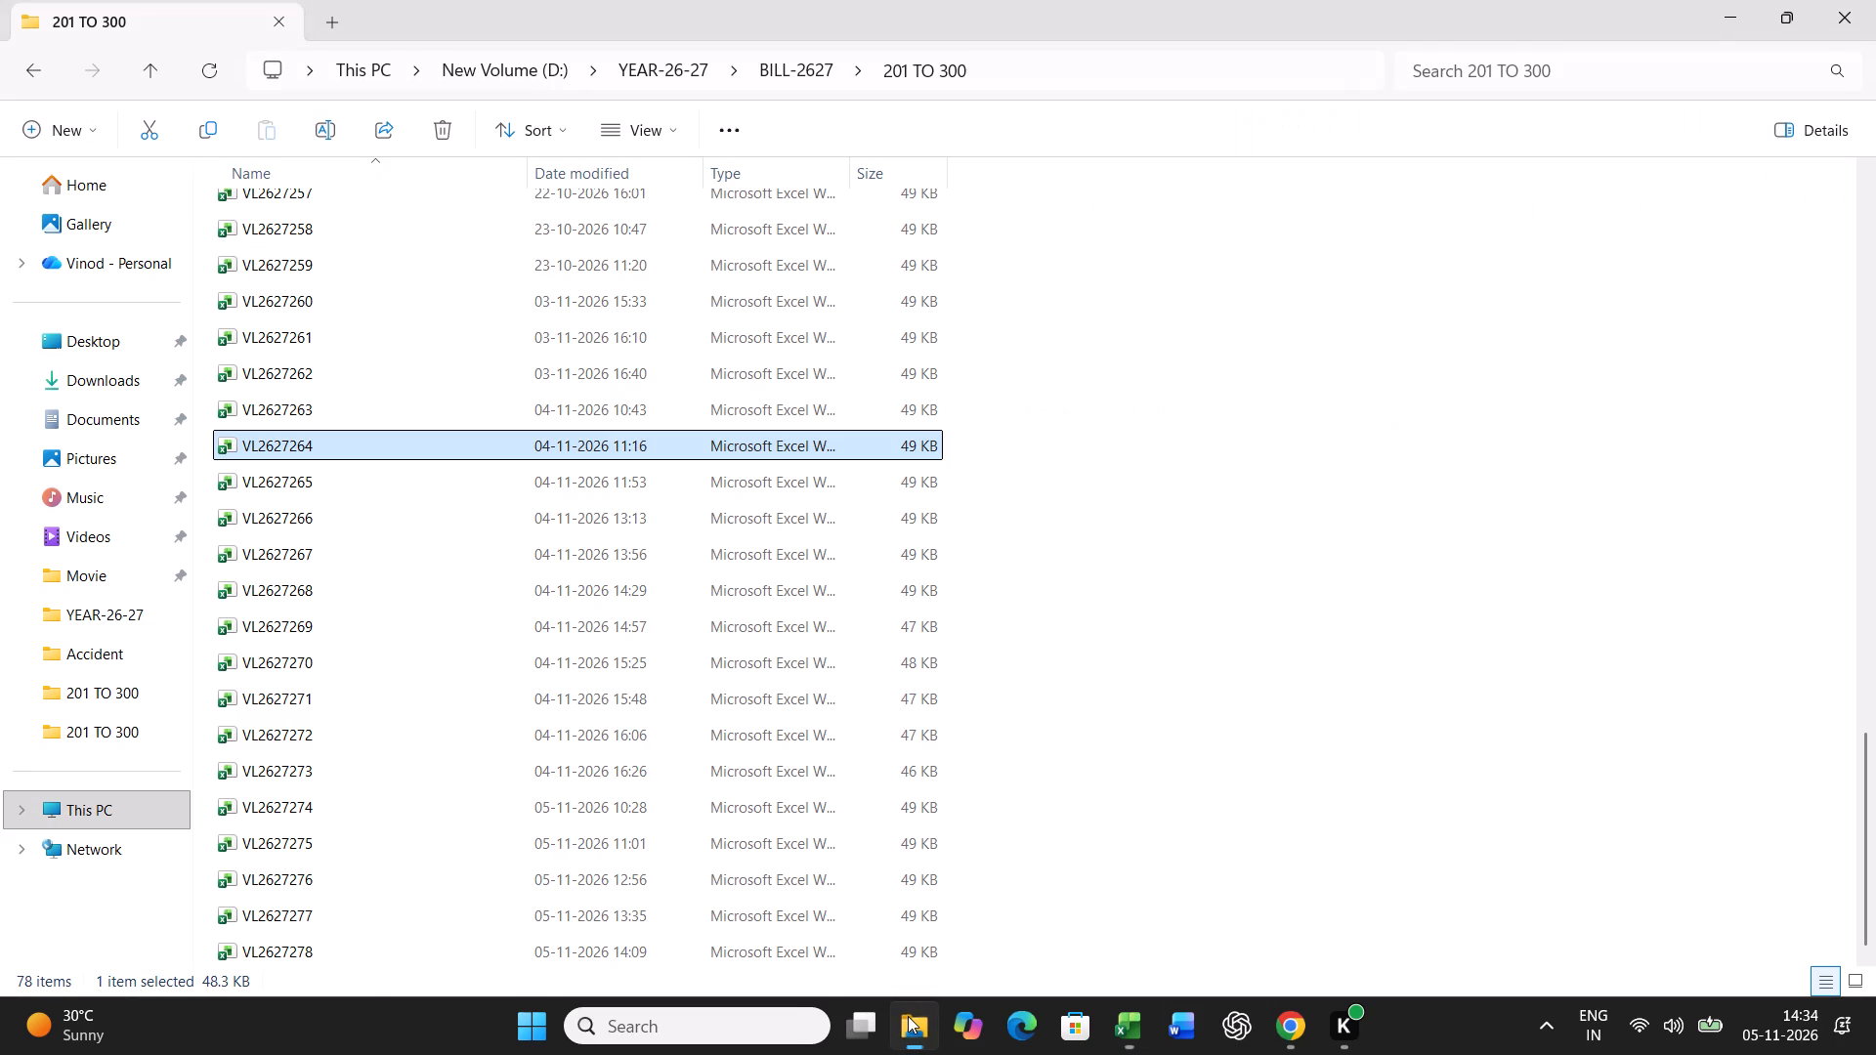
double_click(243, 479)
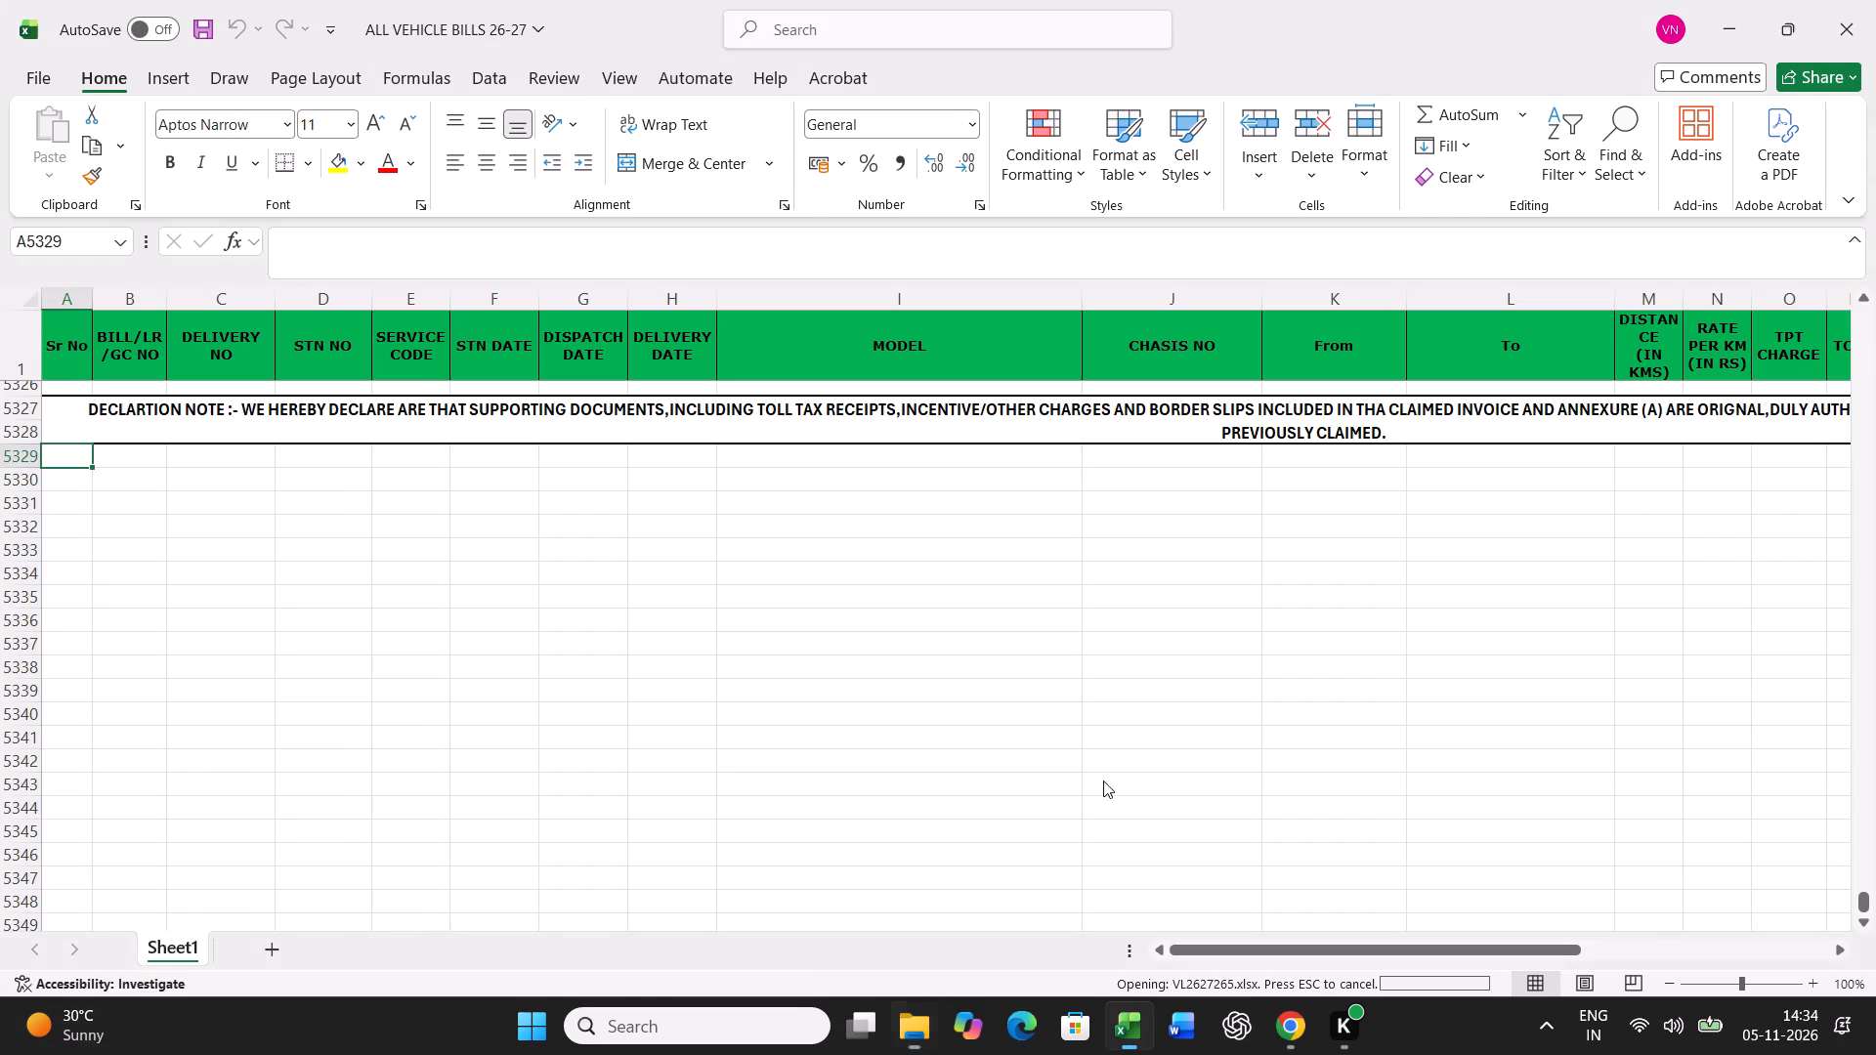
key(ctrl+c)
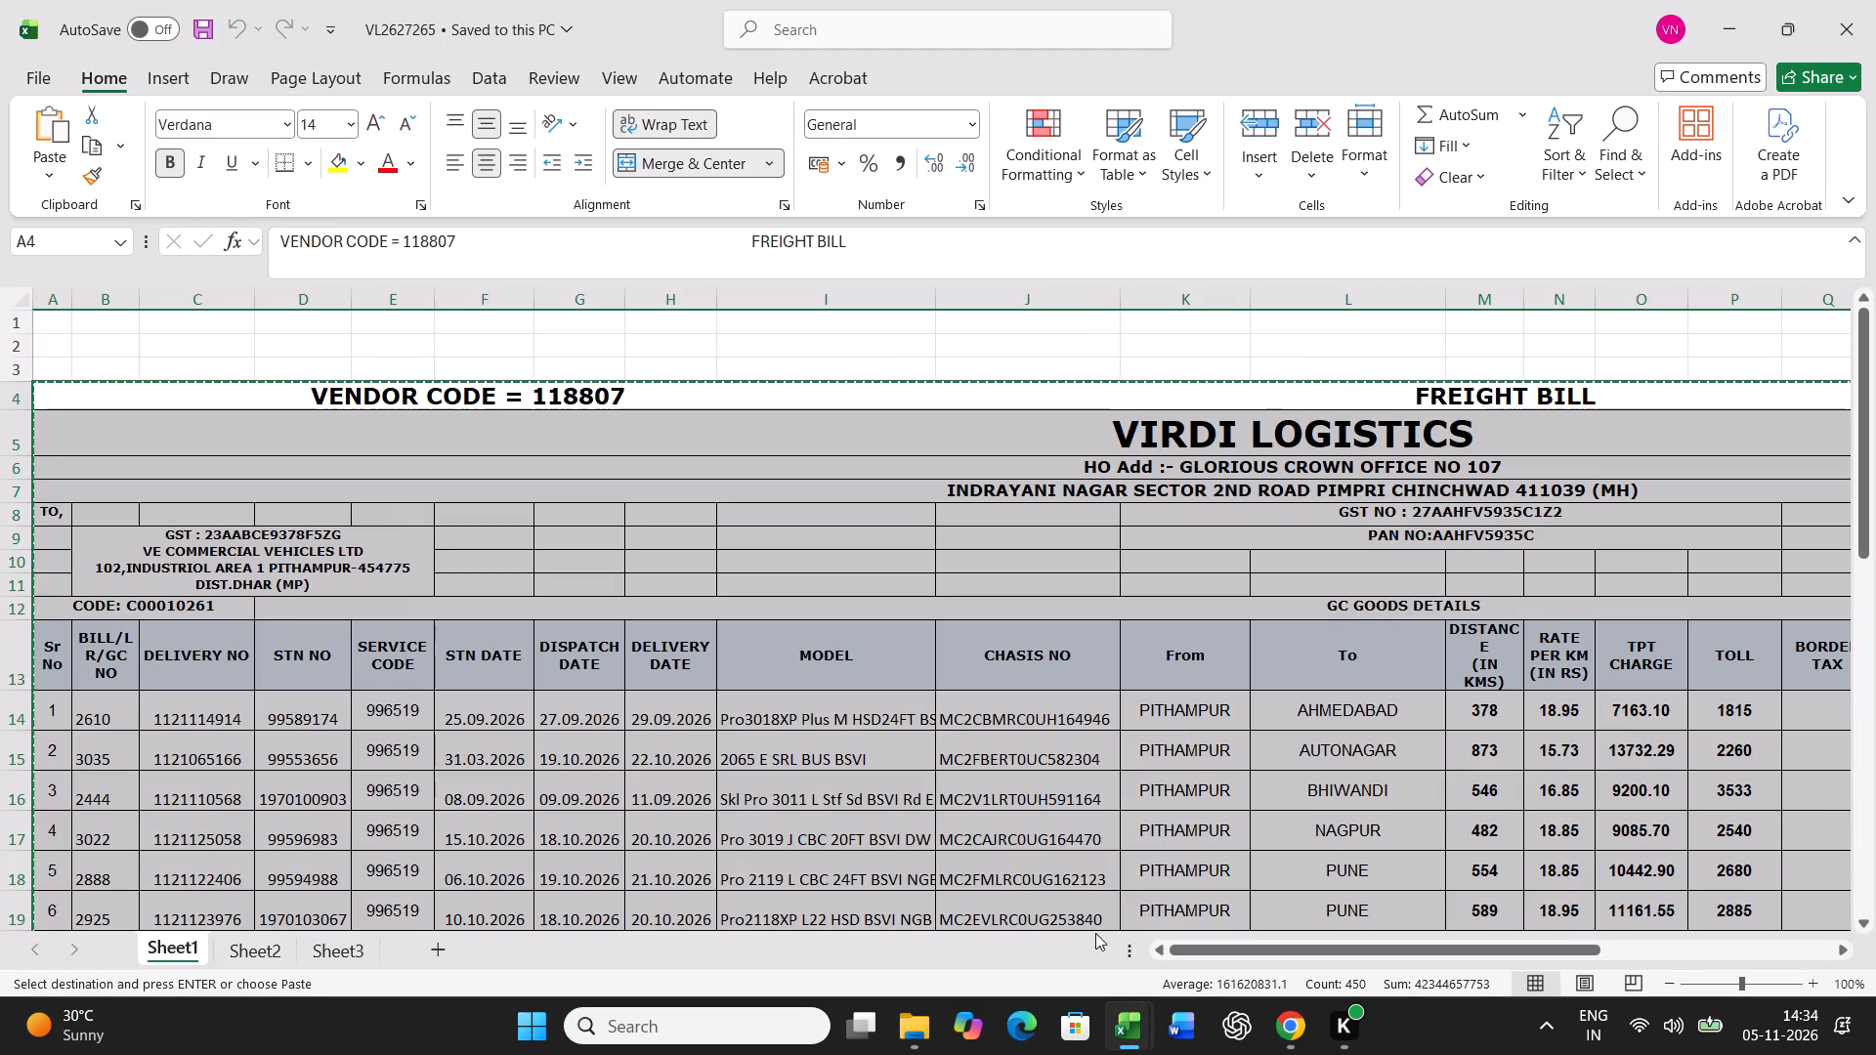
click(1126, 1025)
click(1022, 894)
key(ctrl+v)
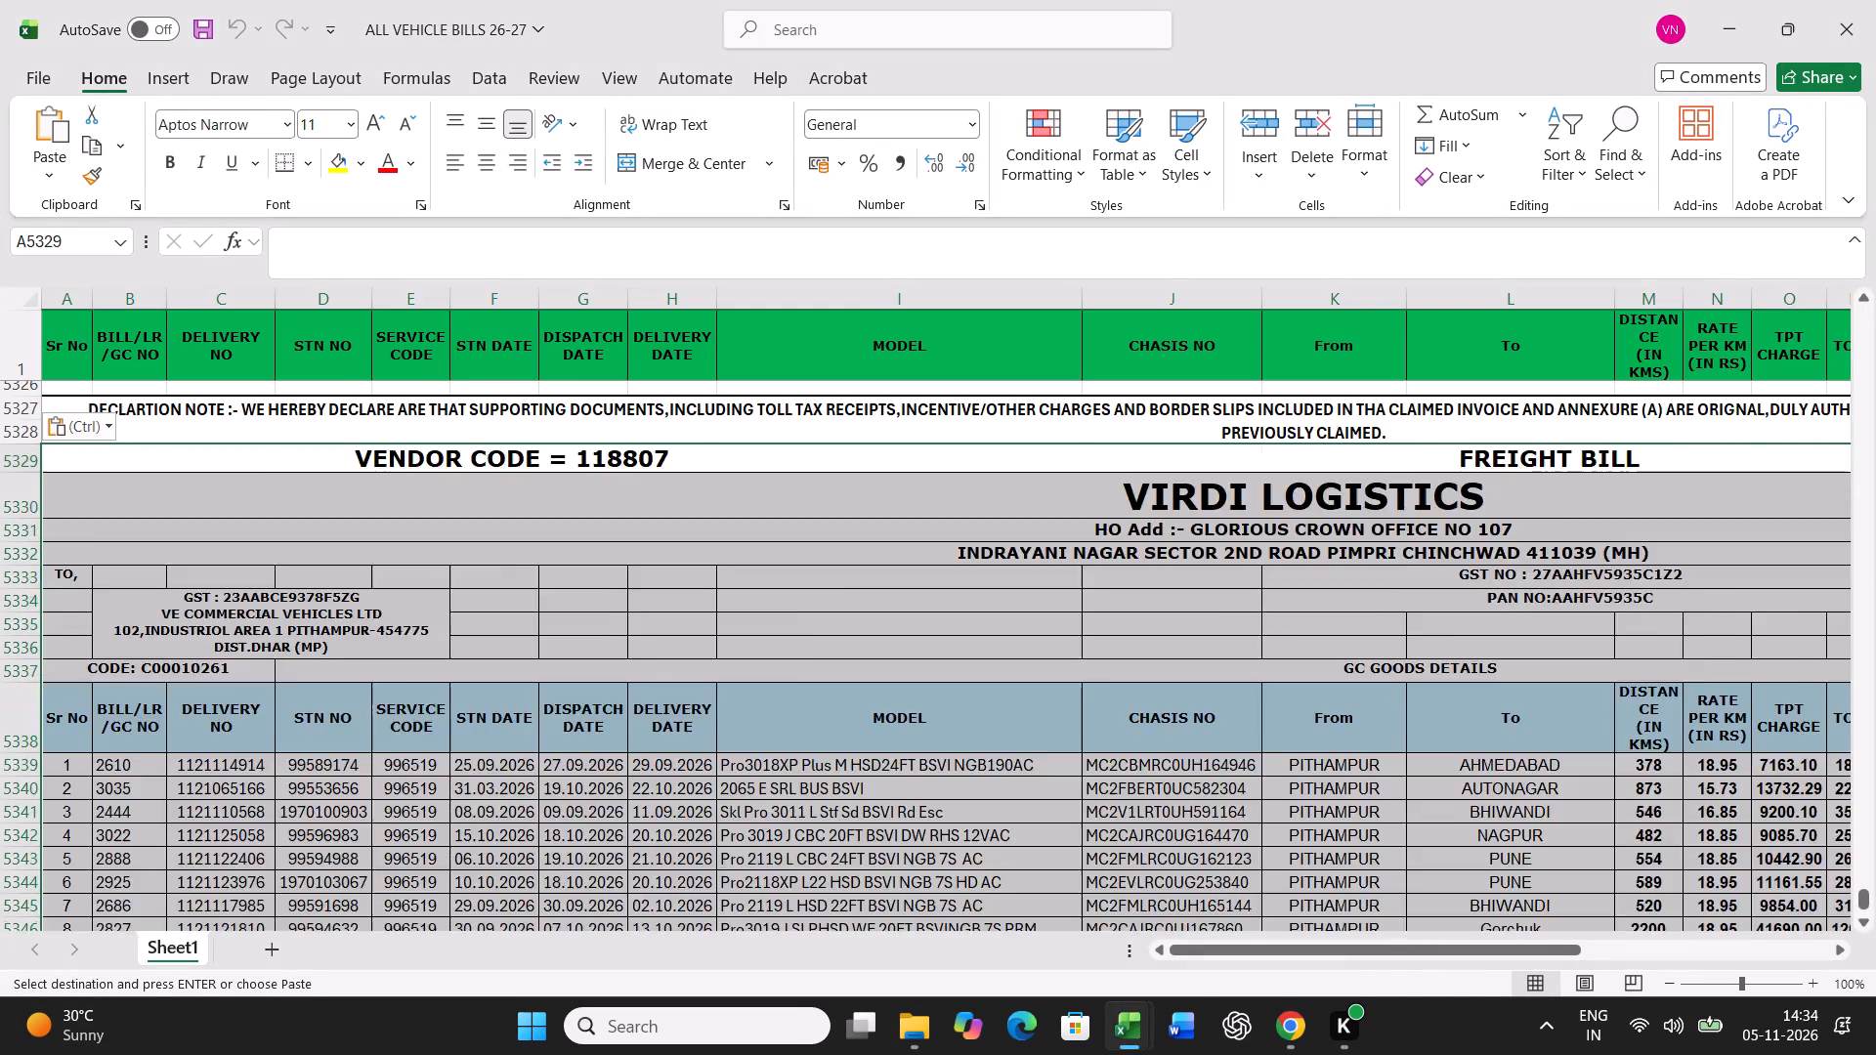
scroll(763, 797, down, 13)
click(76, 557)
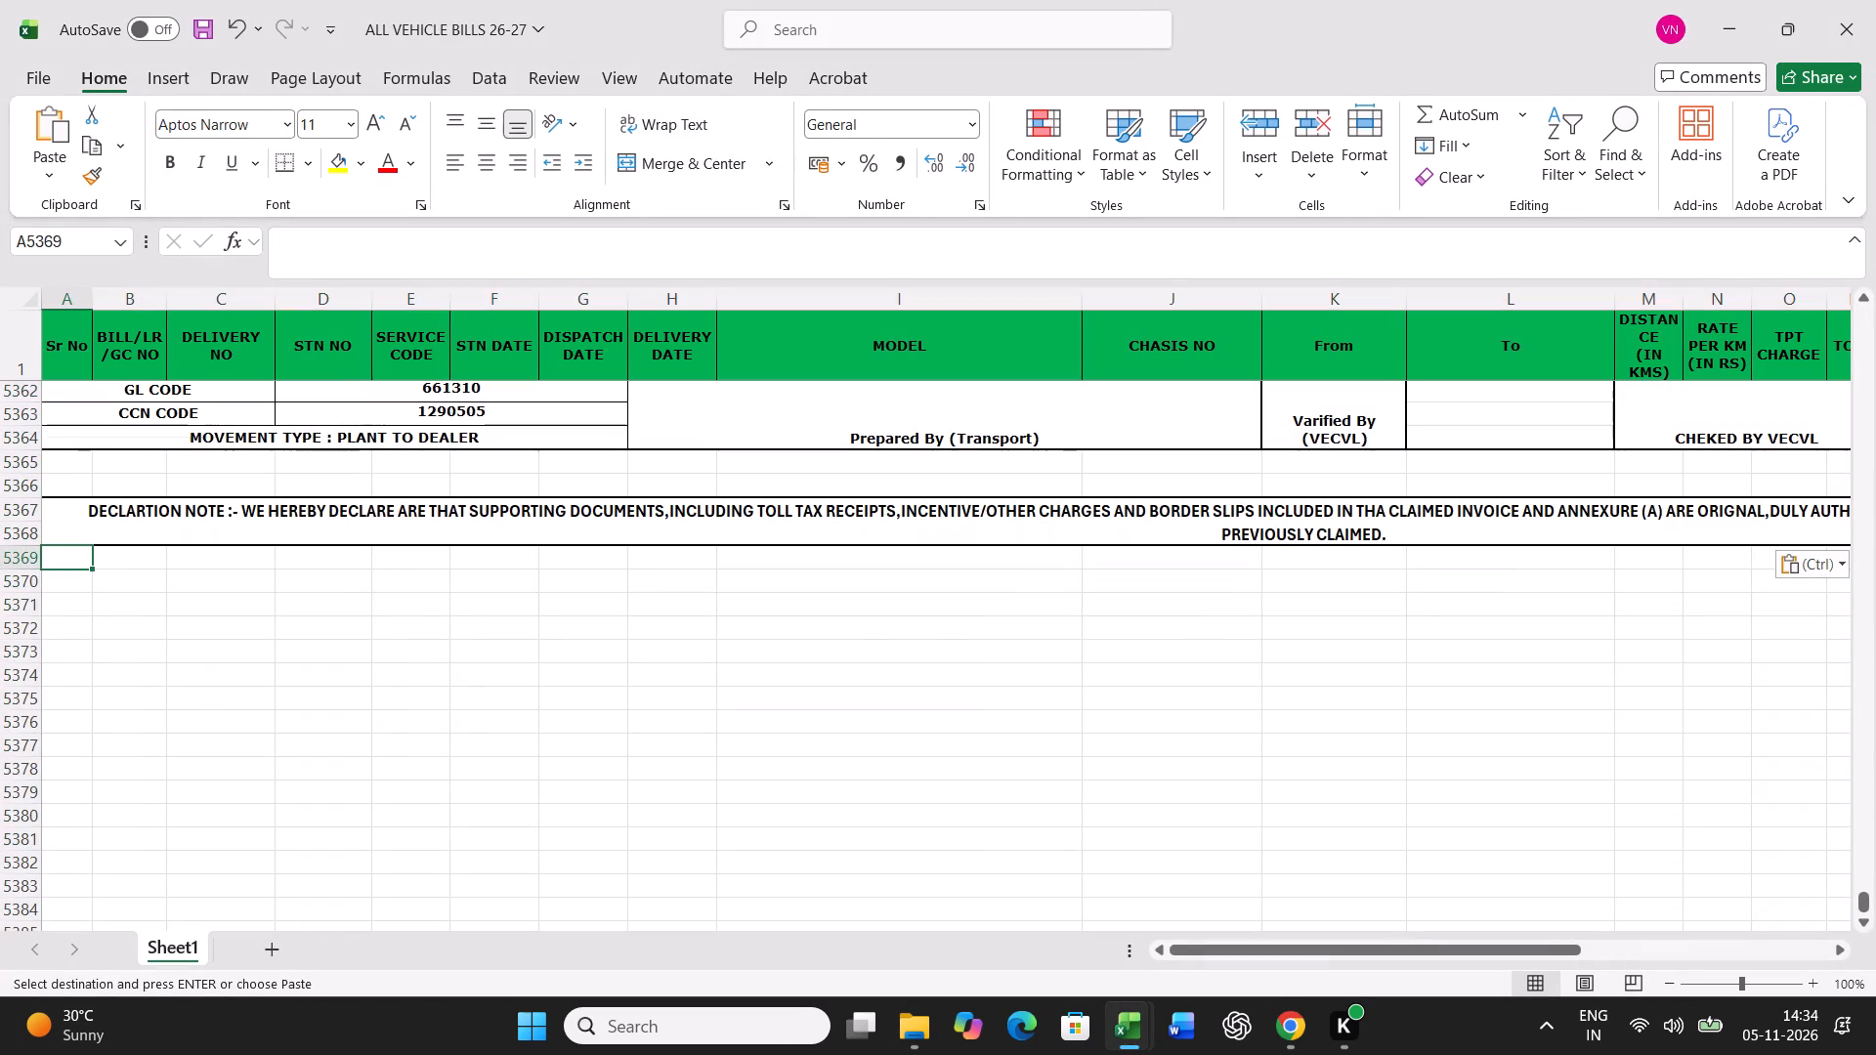
click(1143, 1018)
click(1223, 913)
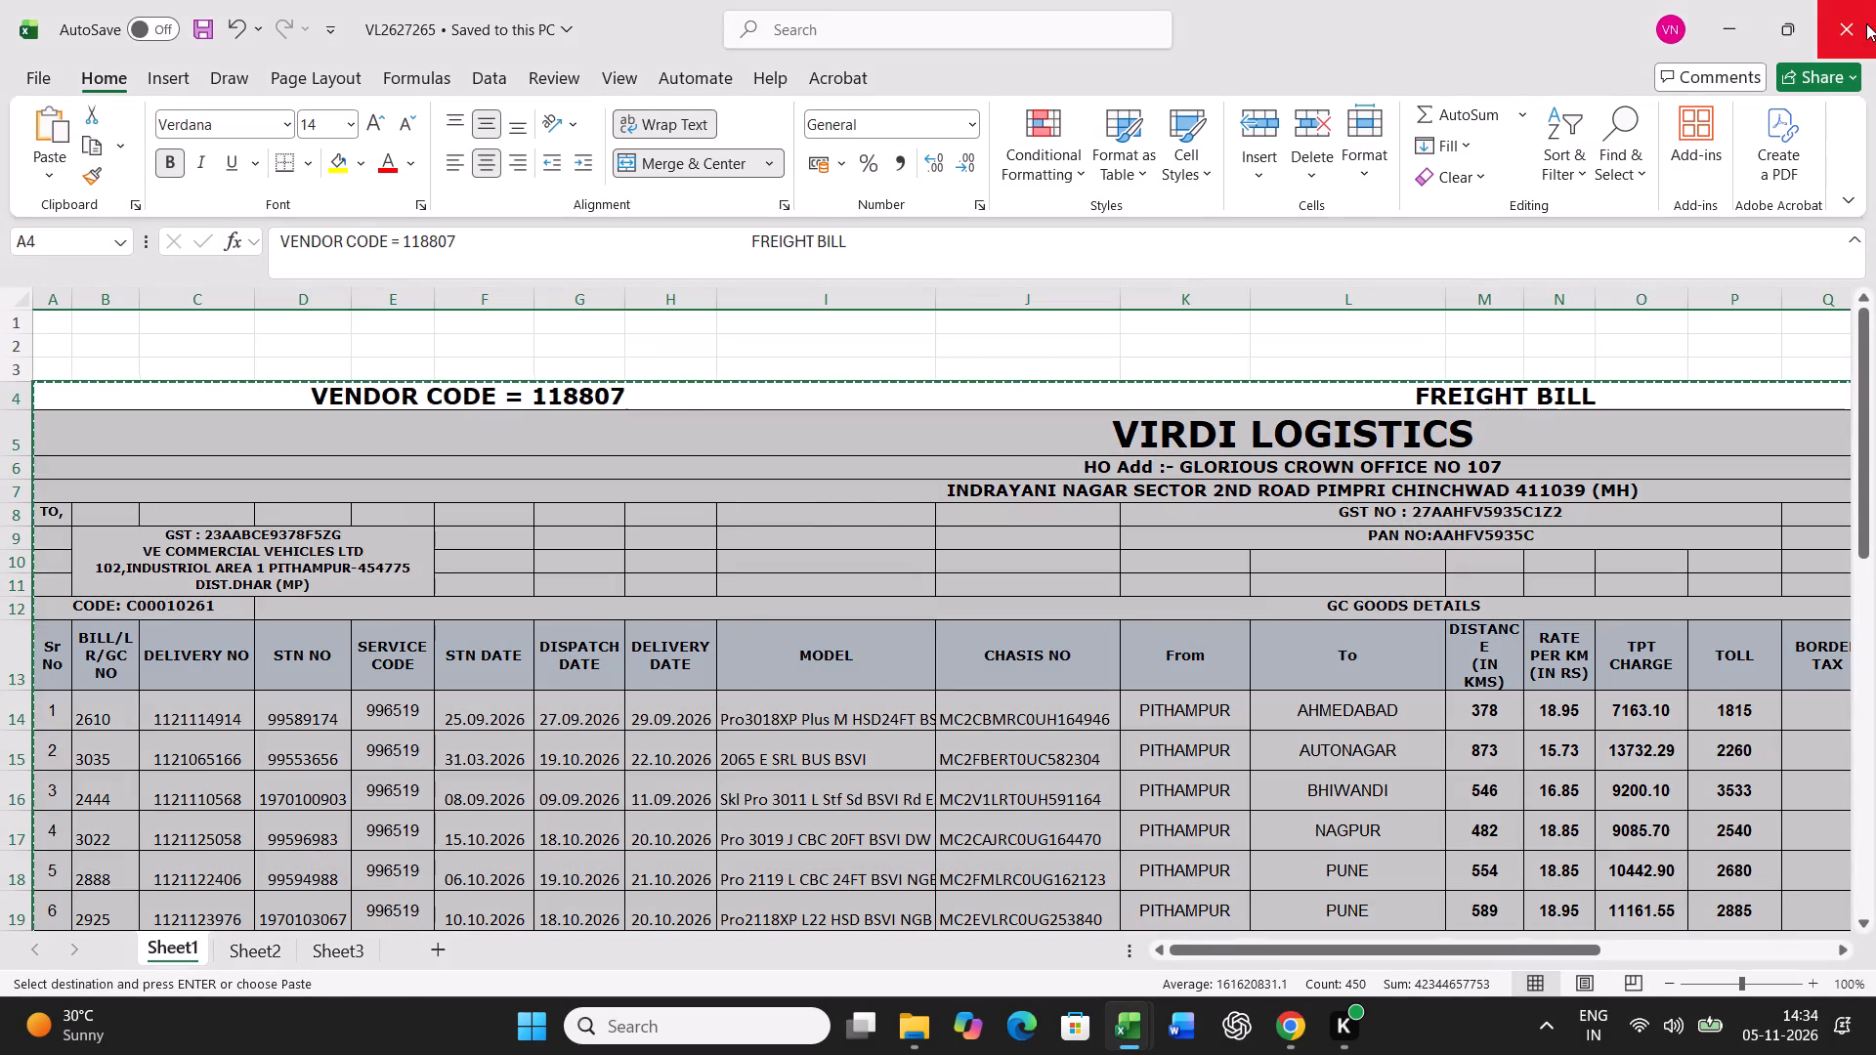
click(1866, 23)
click(1019, 621)
Copy the freight bill block of VL2627266 into ALL VEHICLE BILLS 26-27 at A5369, and close VL2627266 without keeping the clipboard.
click(918, 1038)
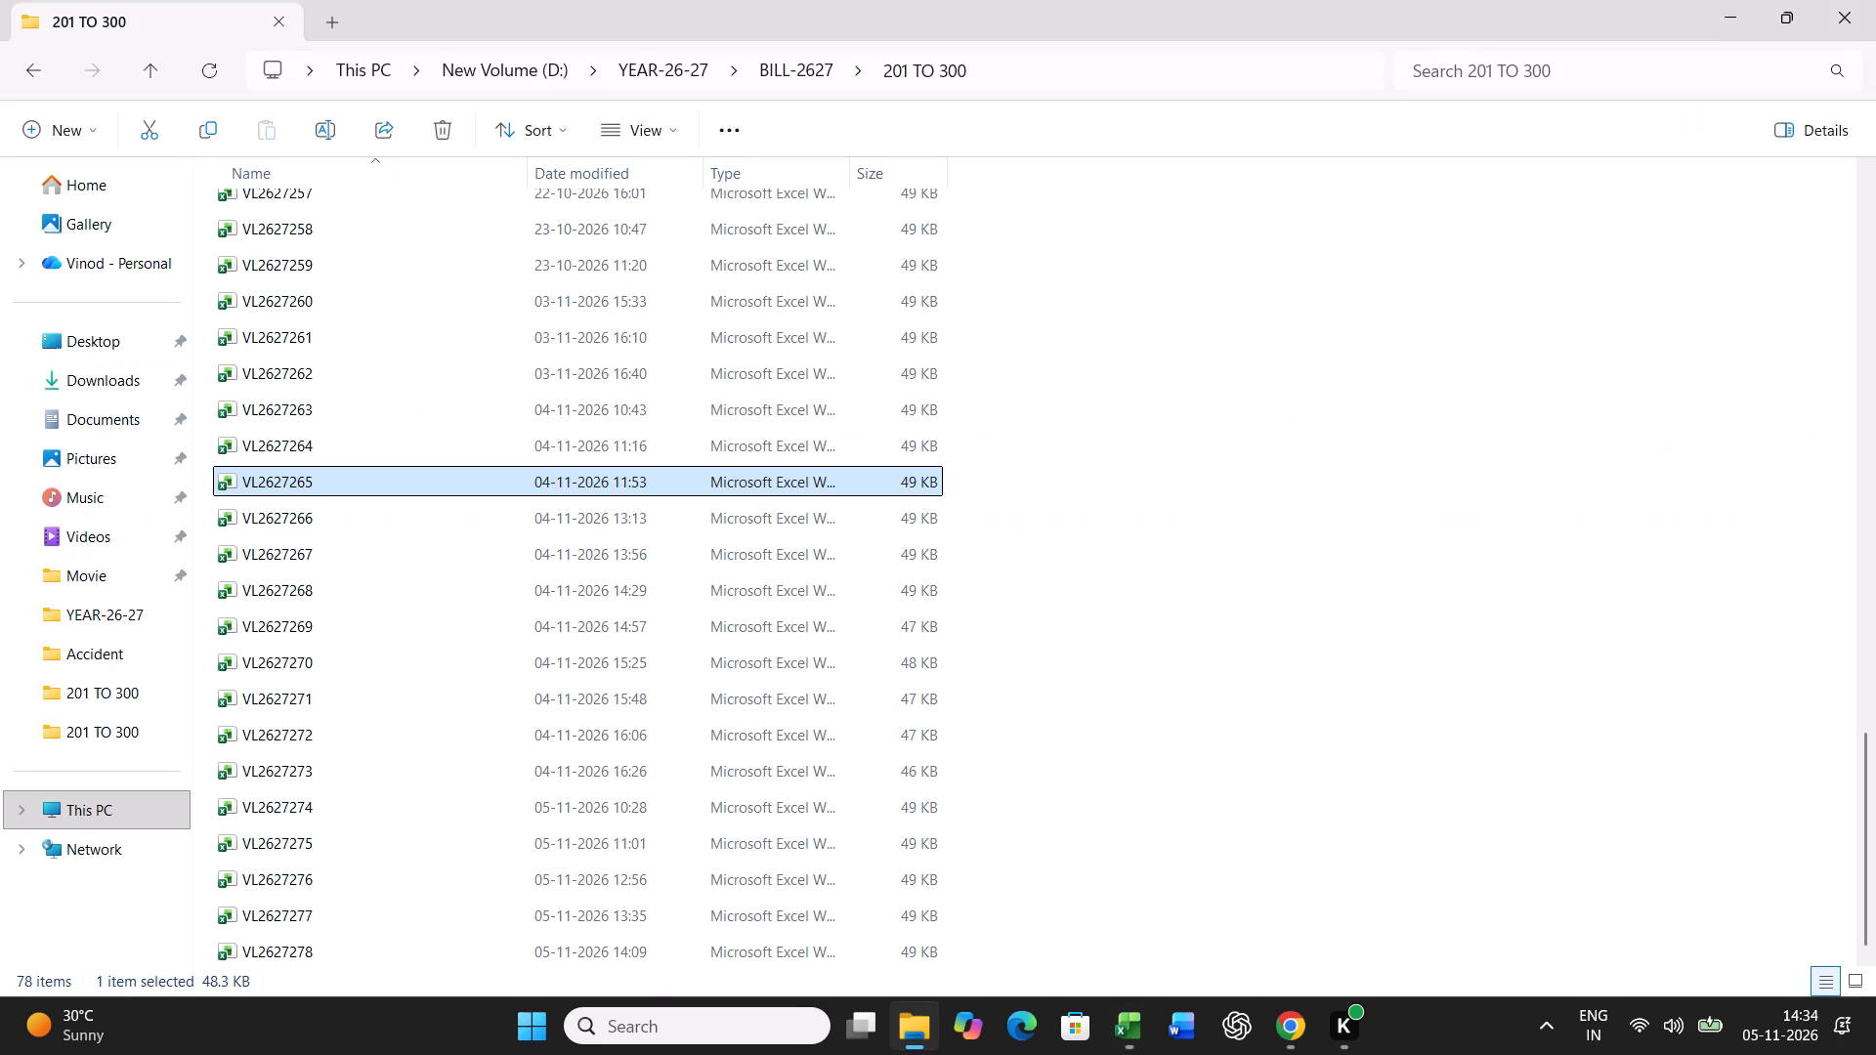
double_click(285, 521)
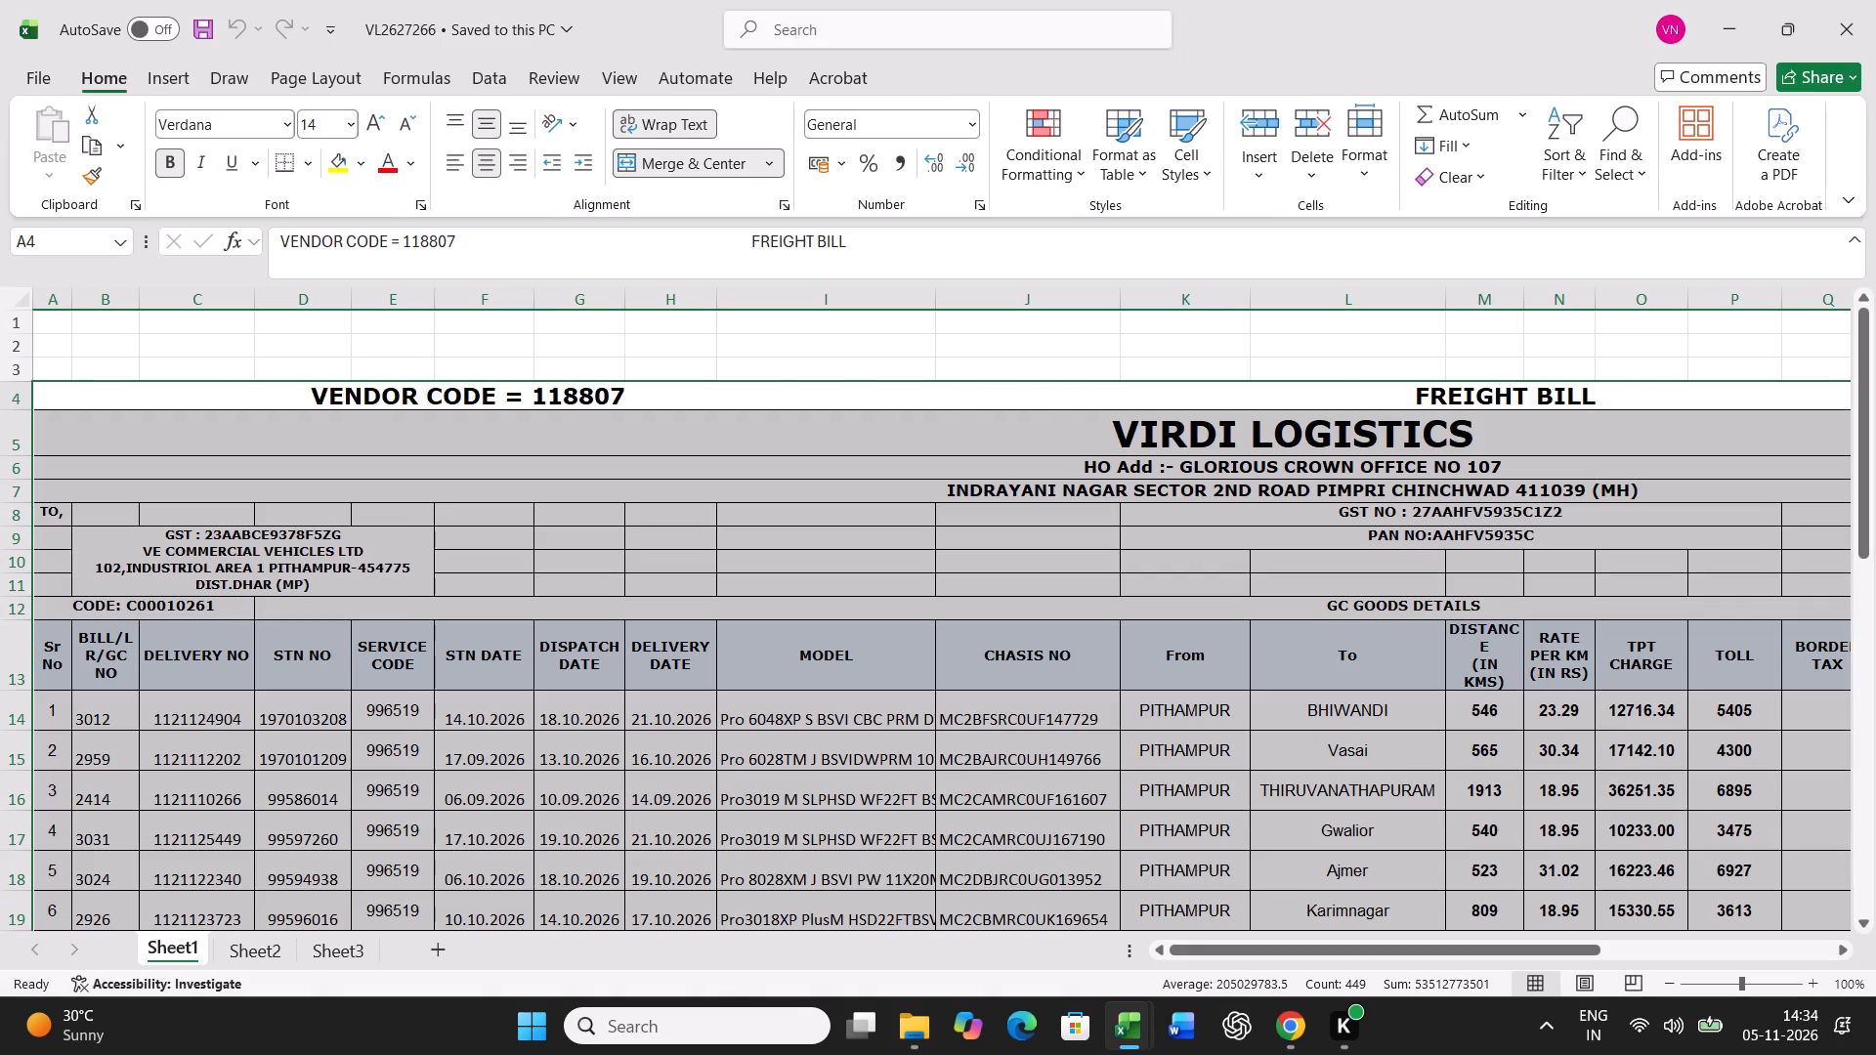
key(ctrl+c)
click(1135, 1038)
click(1028, 933)
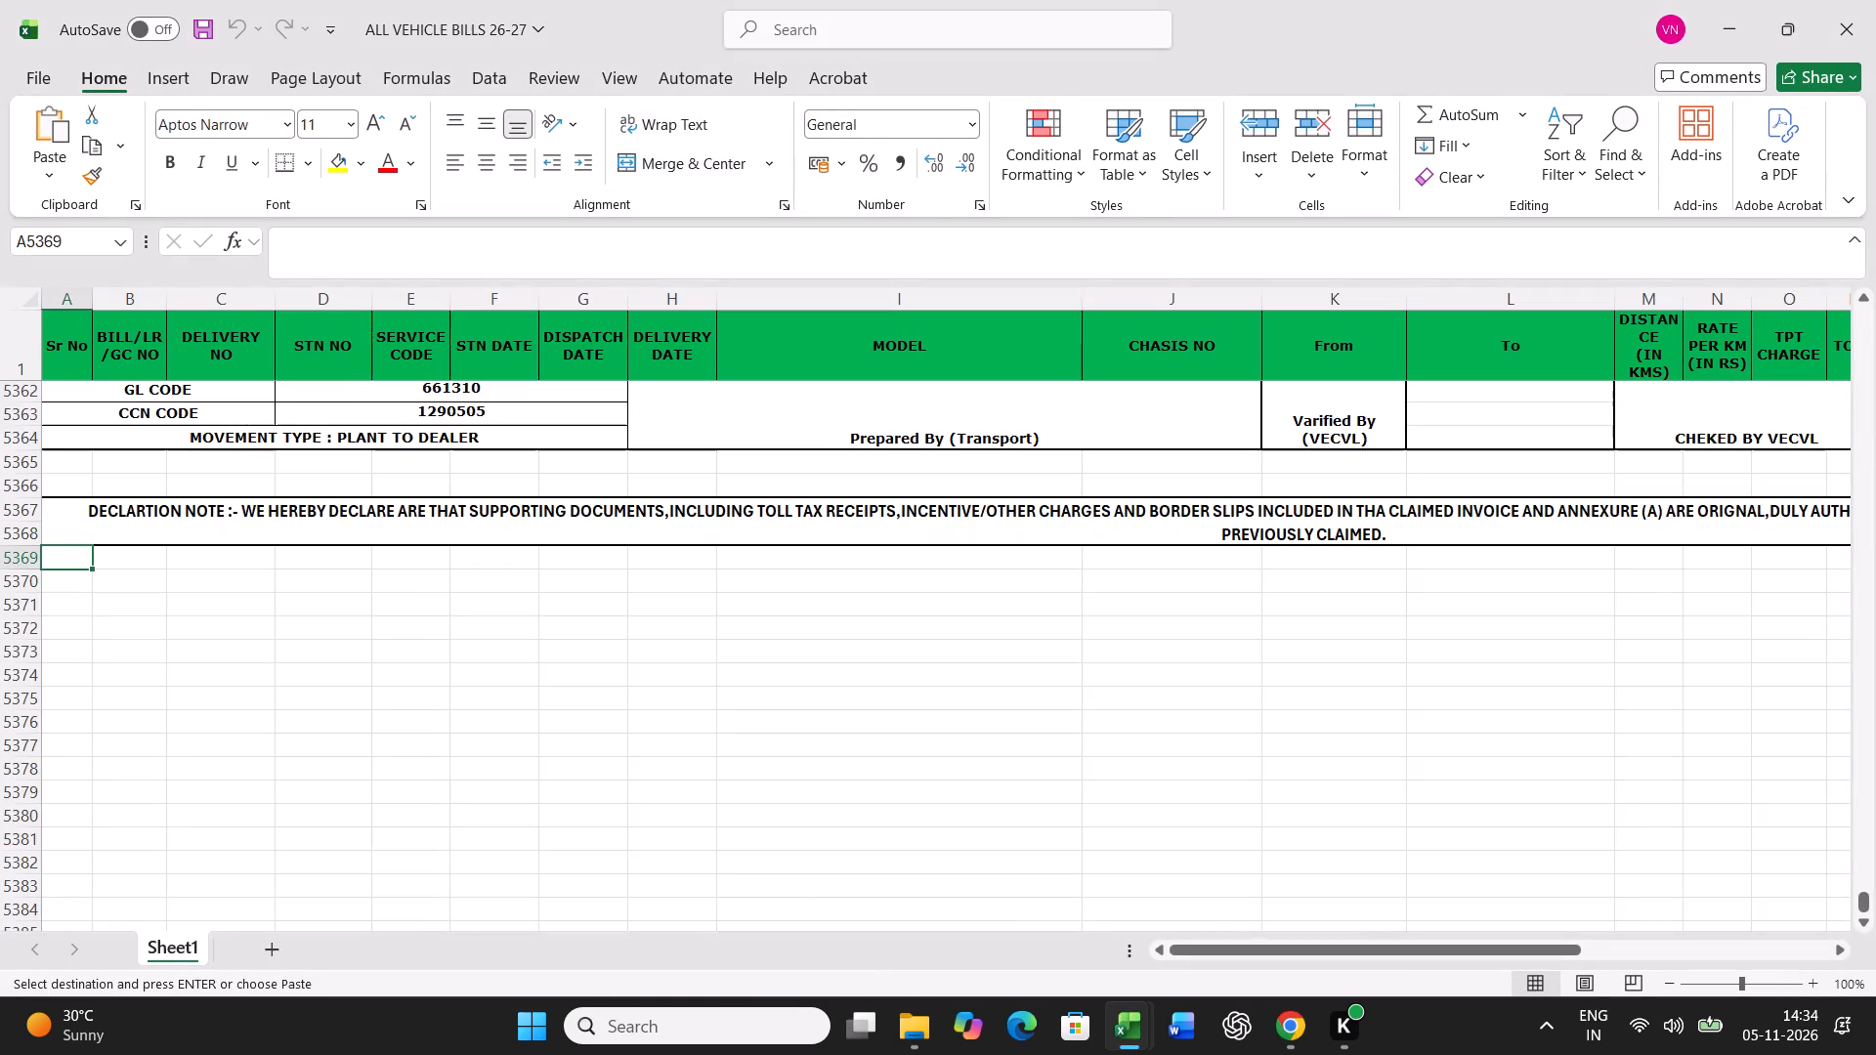
key(ctrl+v)
scroll(655, 789, down, 14)
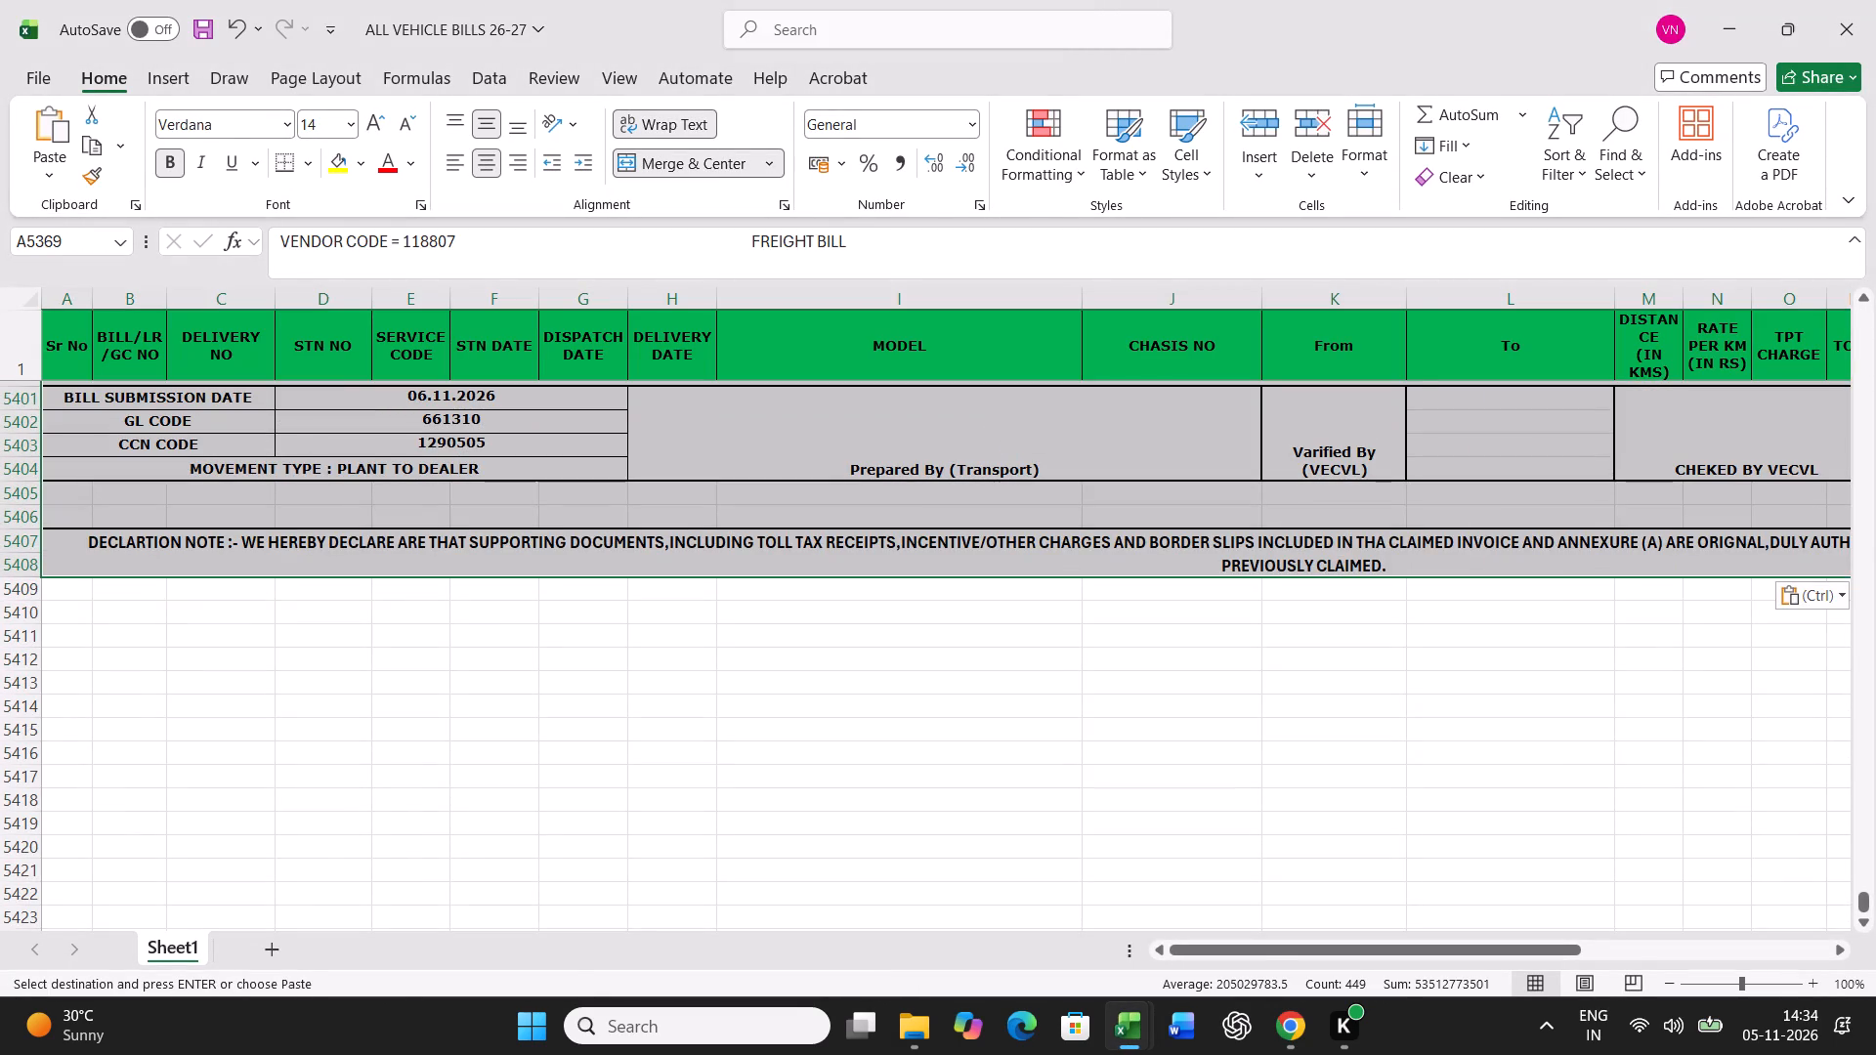
click(66, 593)
click(1135, 1029)
click(1221, 924)
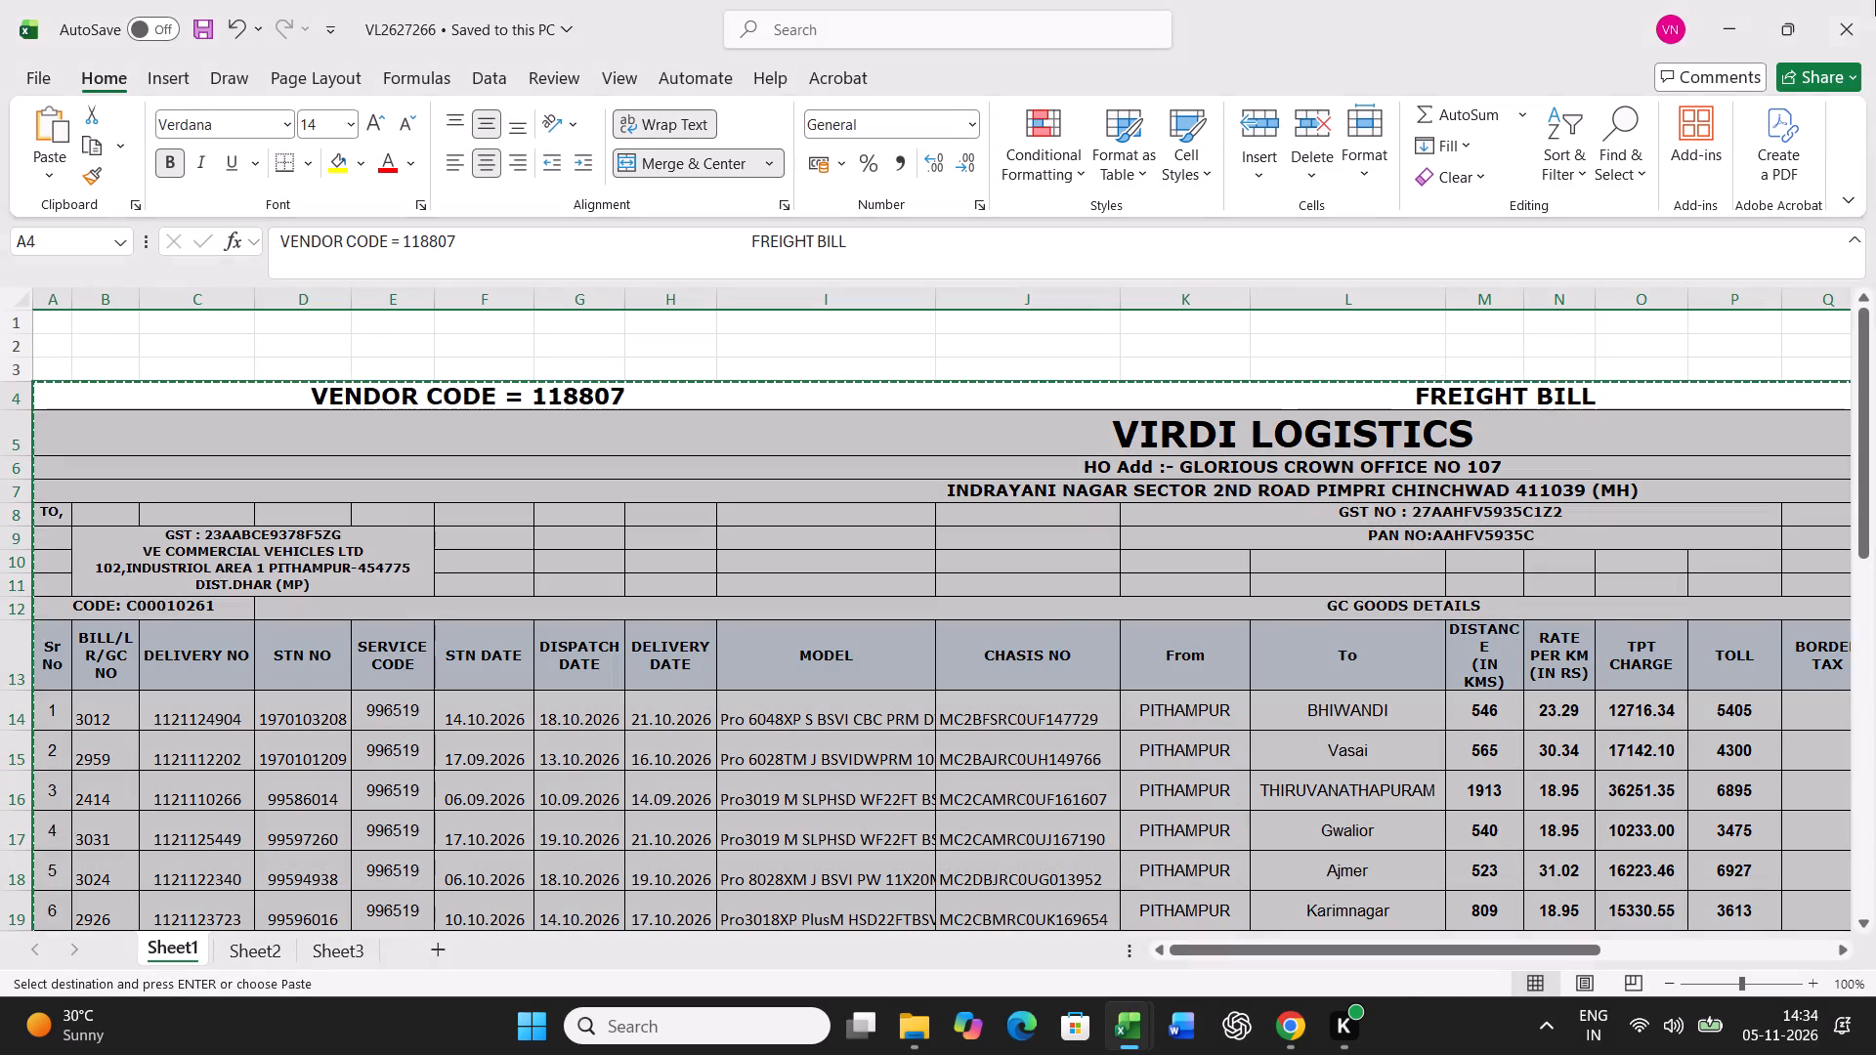
click(1868, 11)
click(1021, 620)
Copy the freight bill block of VL2627267 into ALL VEHICLE BILLS 26-27 at A5409, and close VL2627267 without keeping the clipboard.
click(913, 1022)
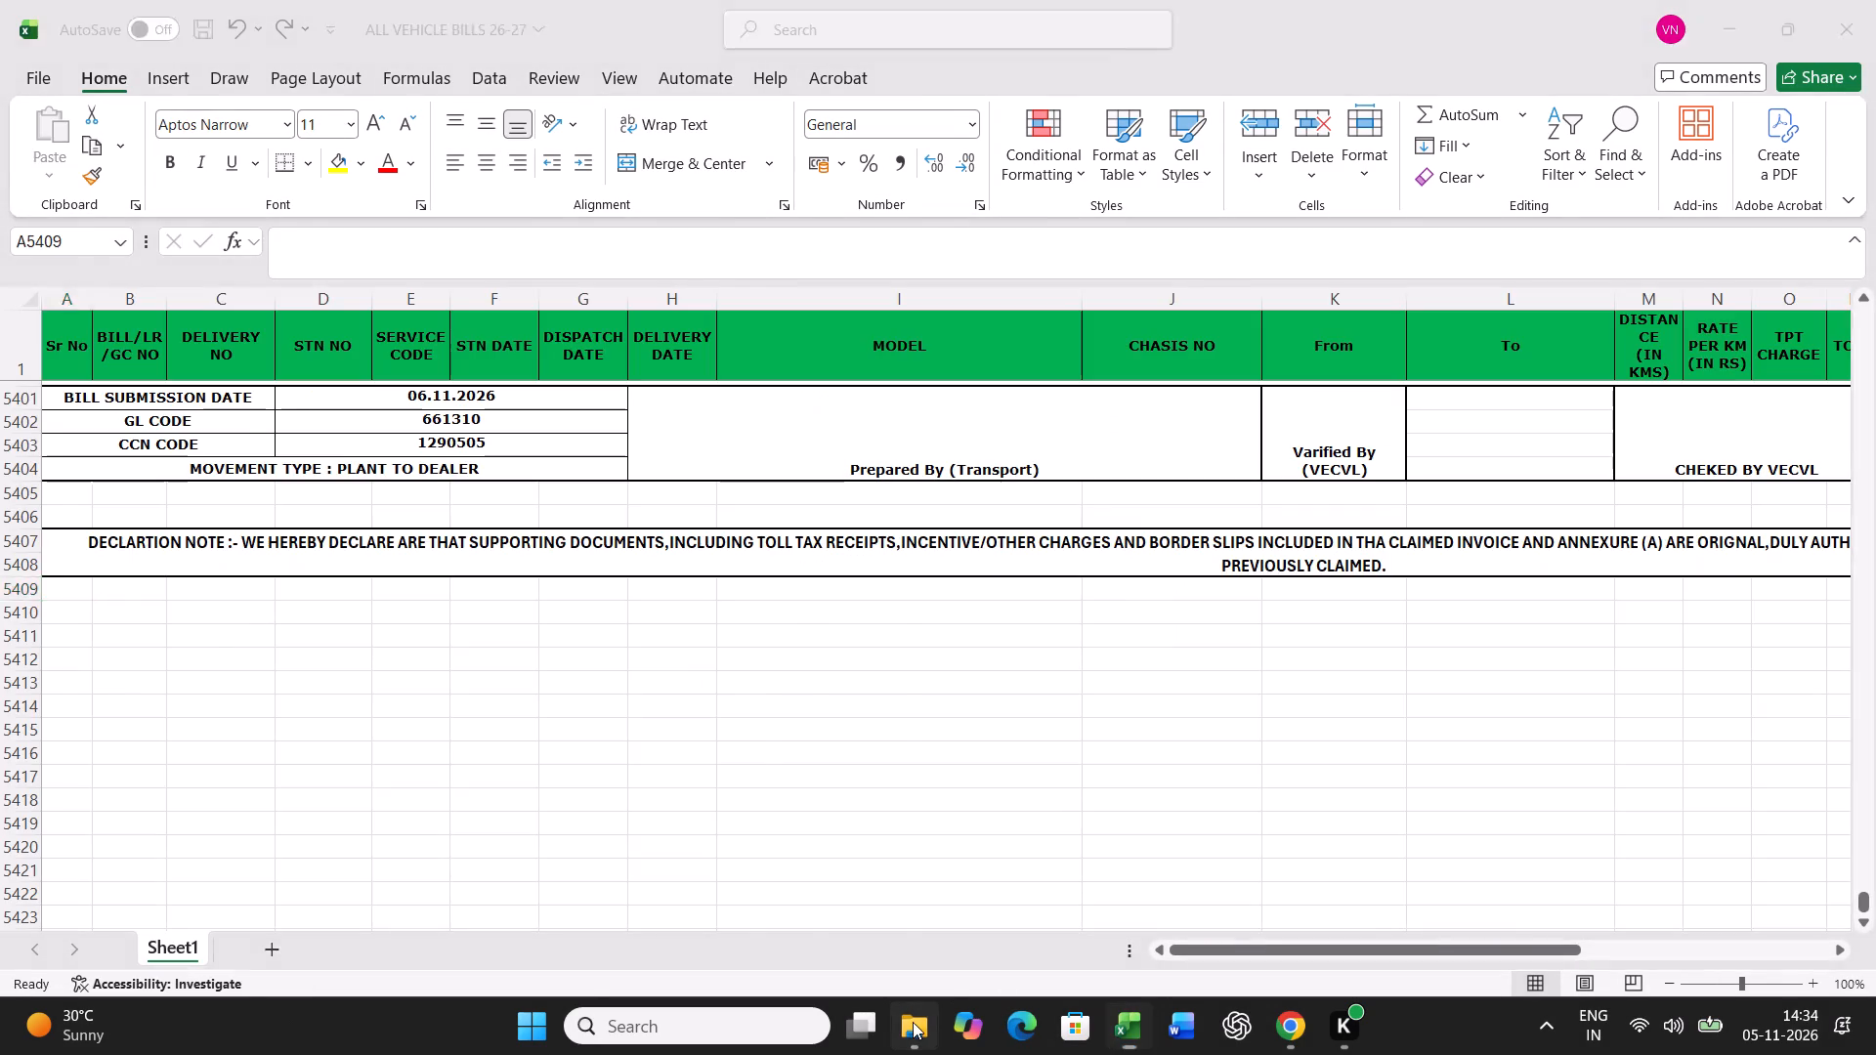
double_click(279, 546)
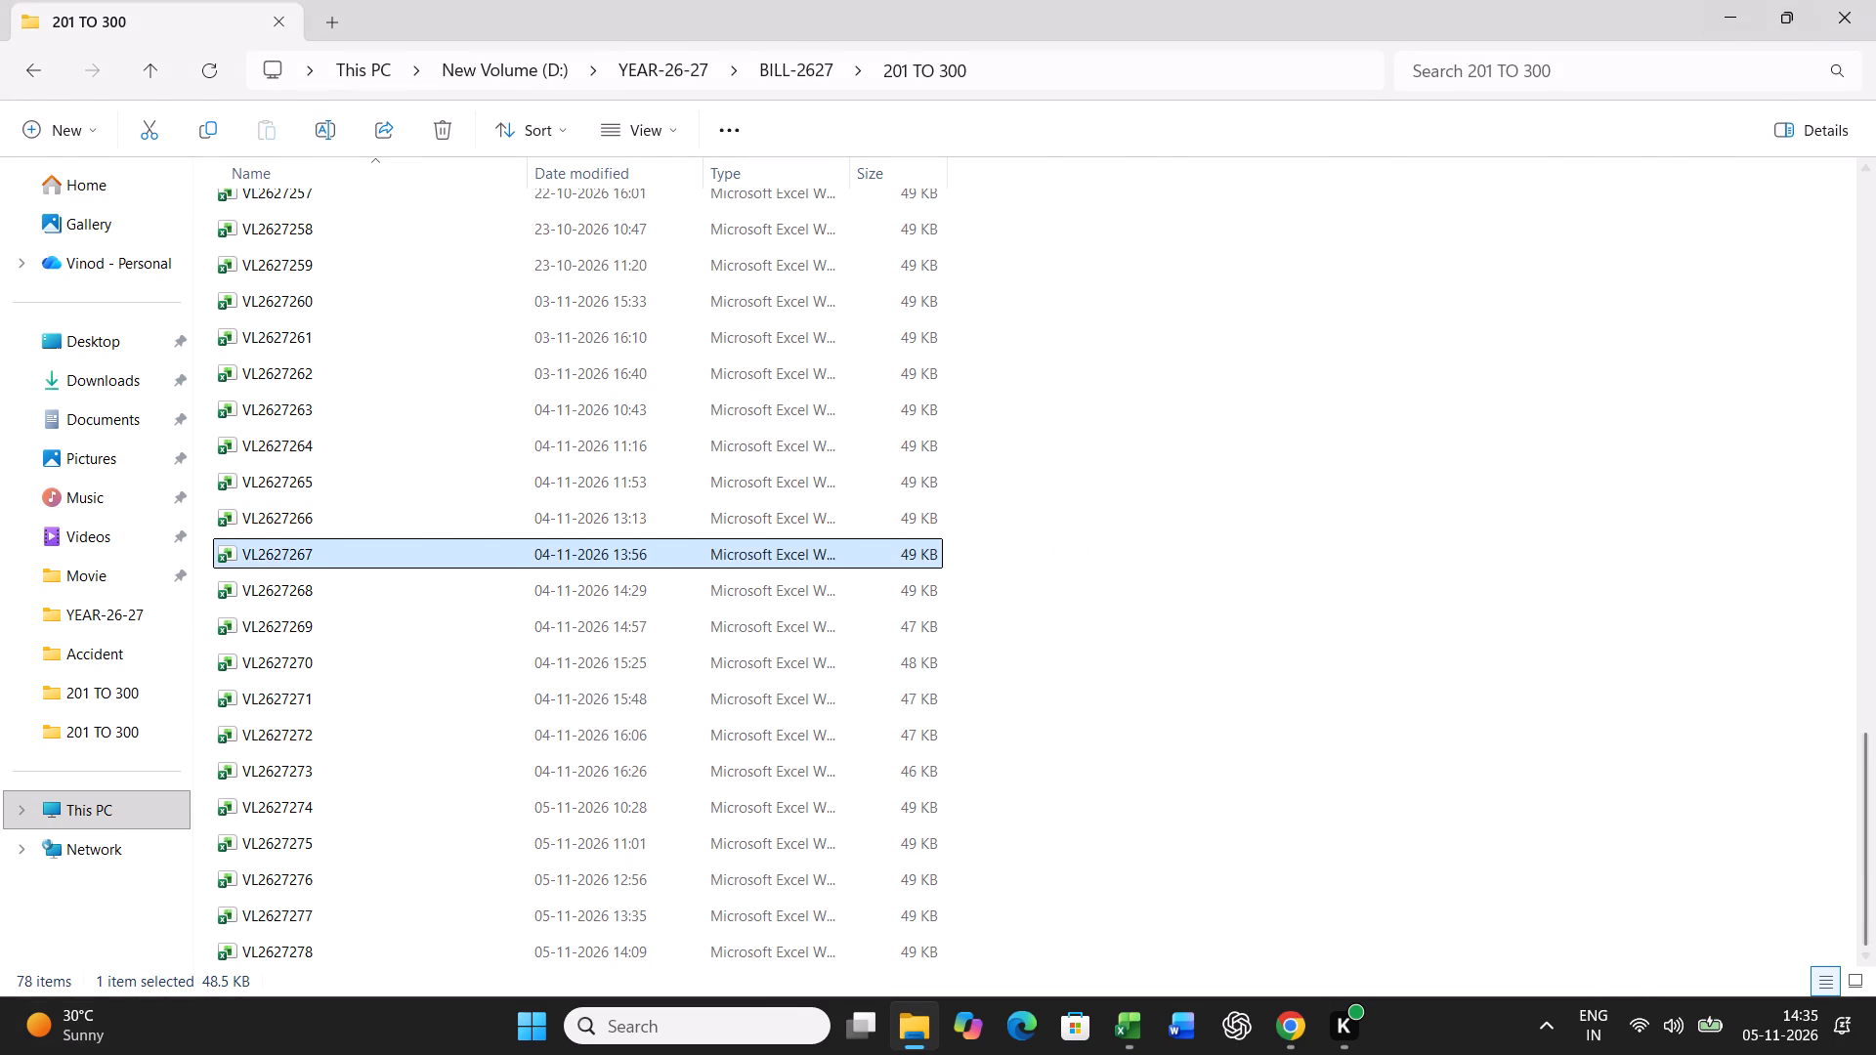
key(ctrl+c)
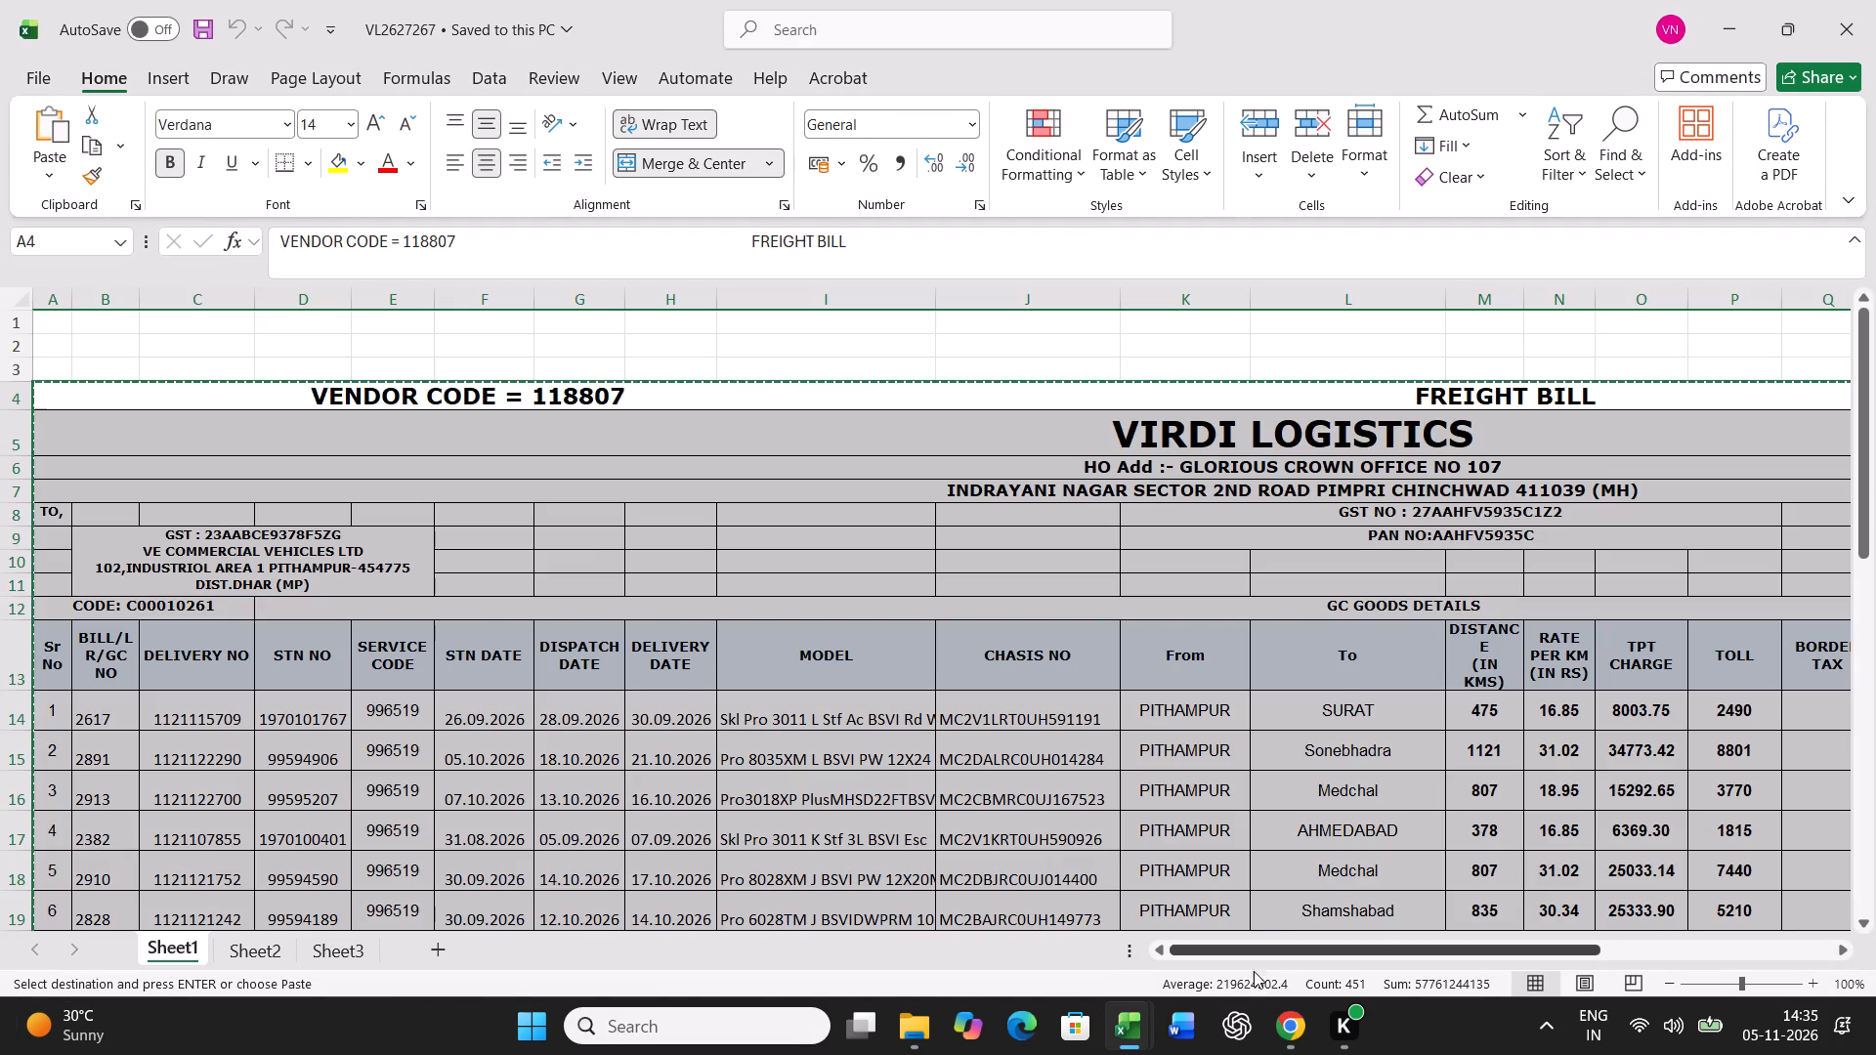
click(1127, 1043)
click(942, 874)
key(ctrl+v)
scroll(763, 825, down, 2)
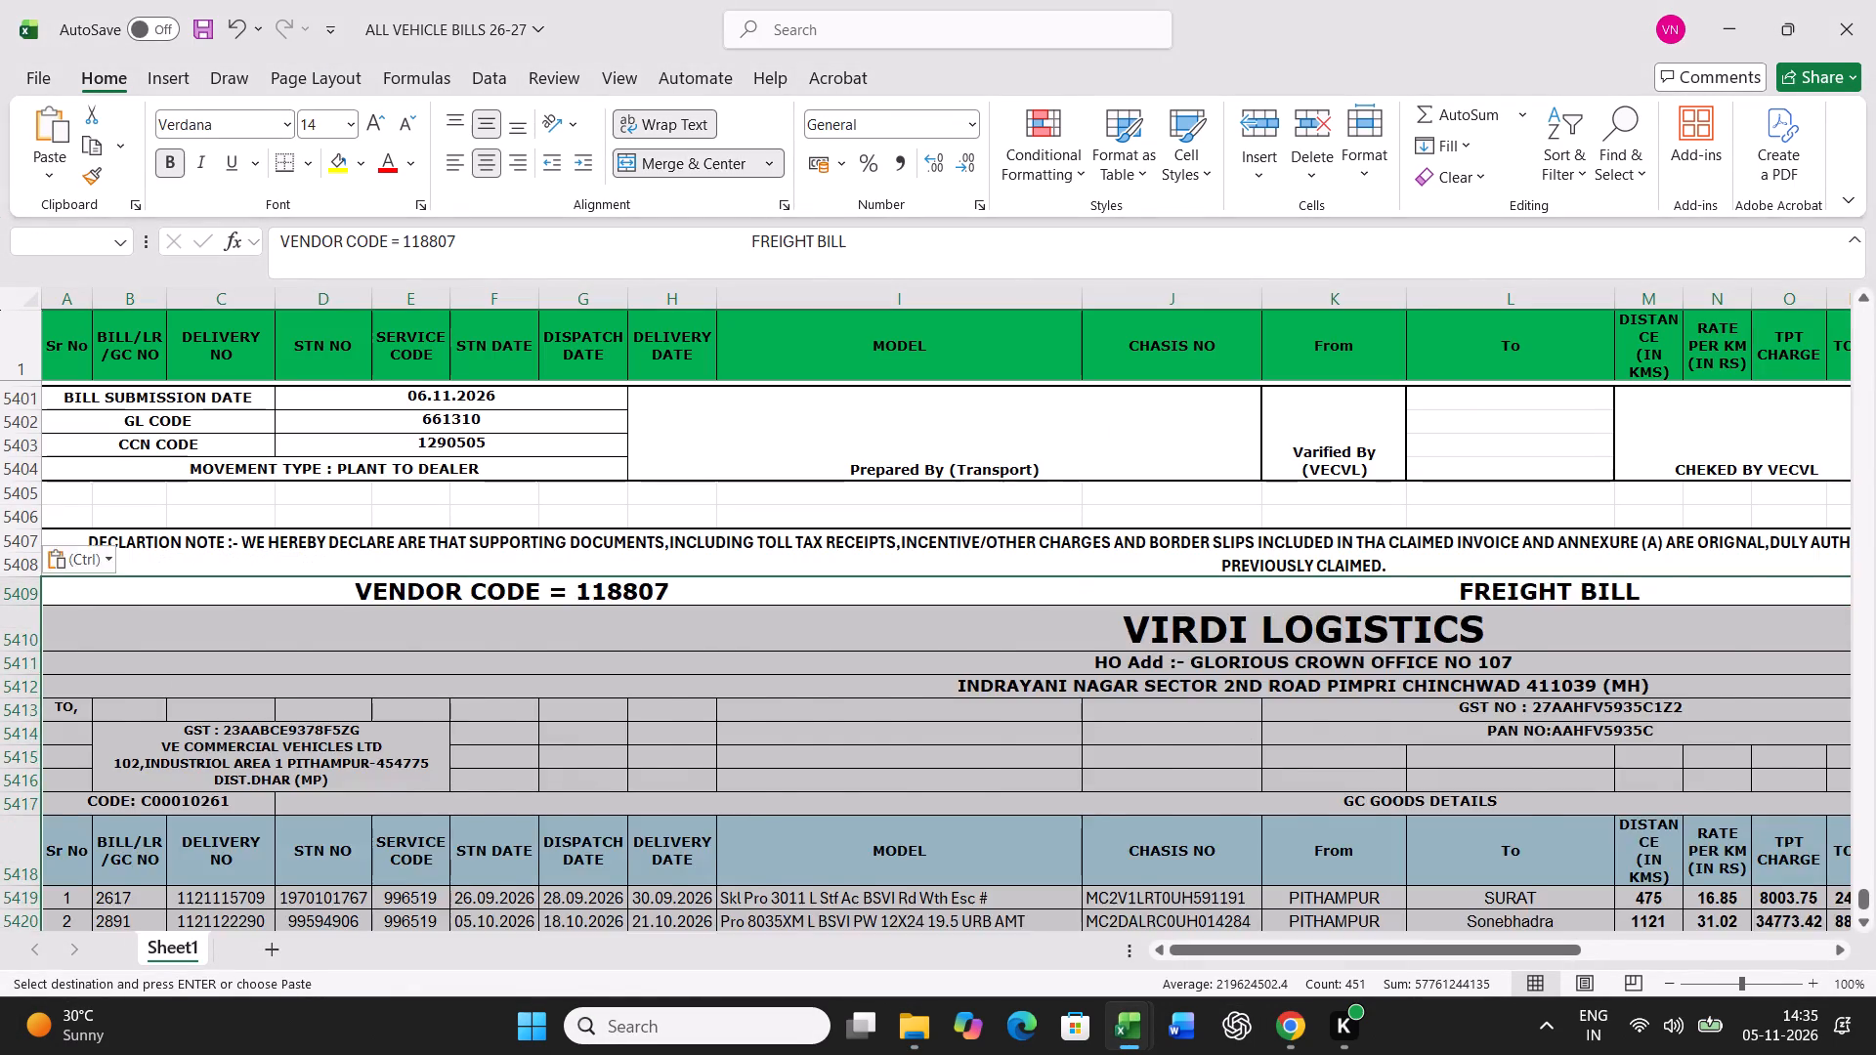
scroll(763, 825, down, 12)
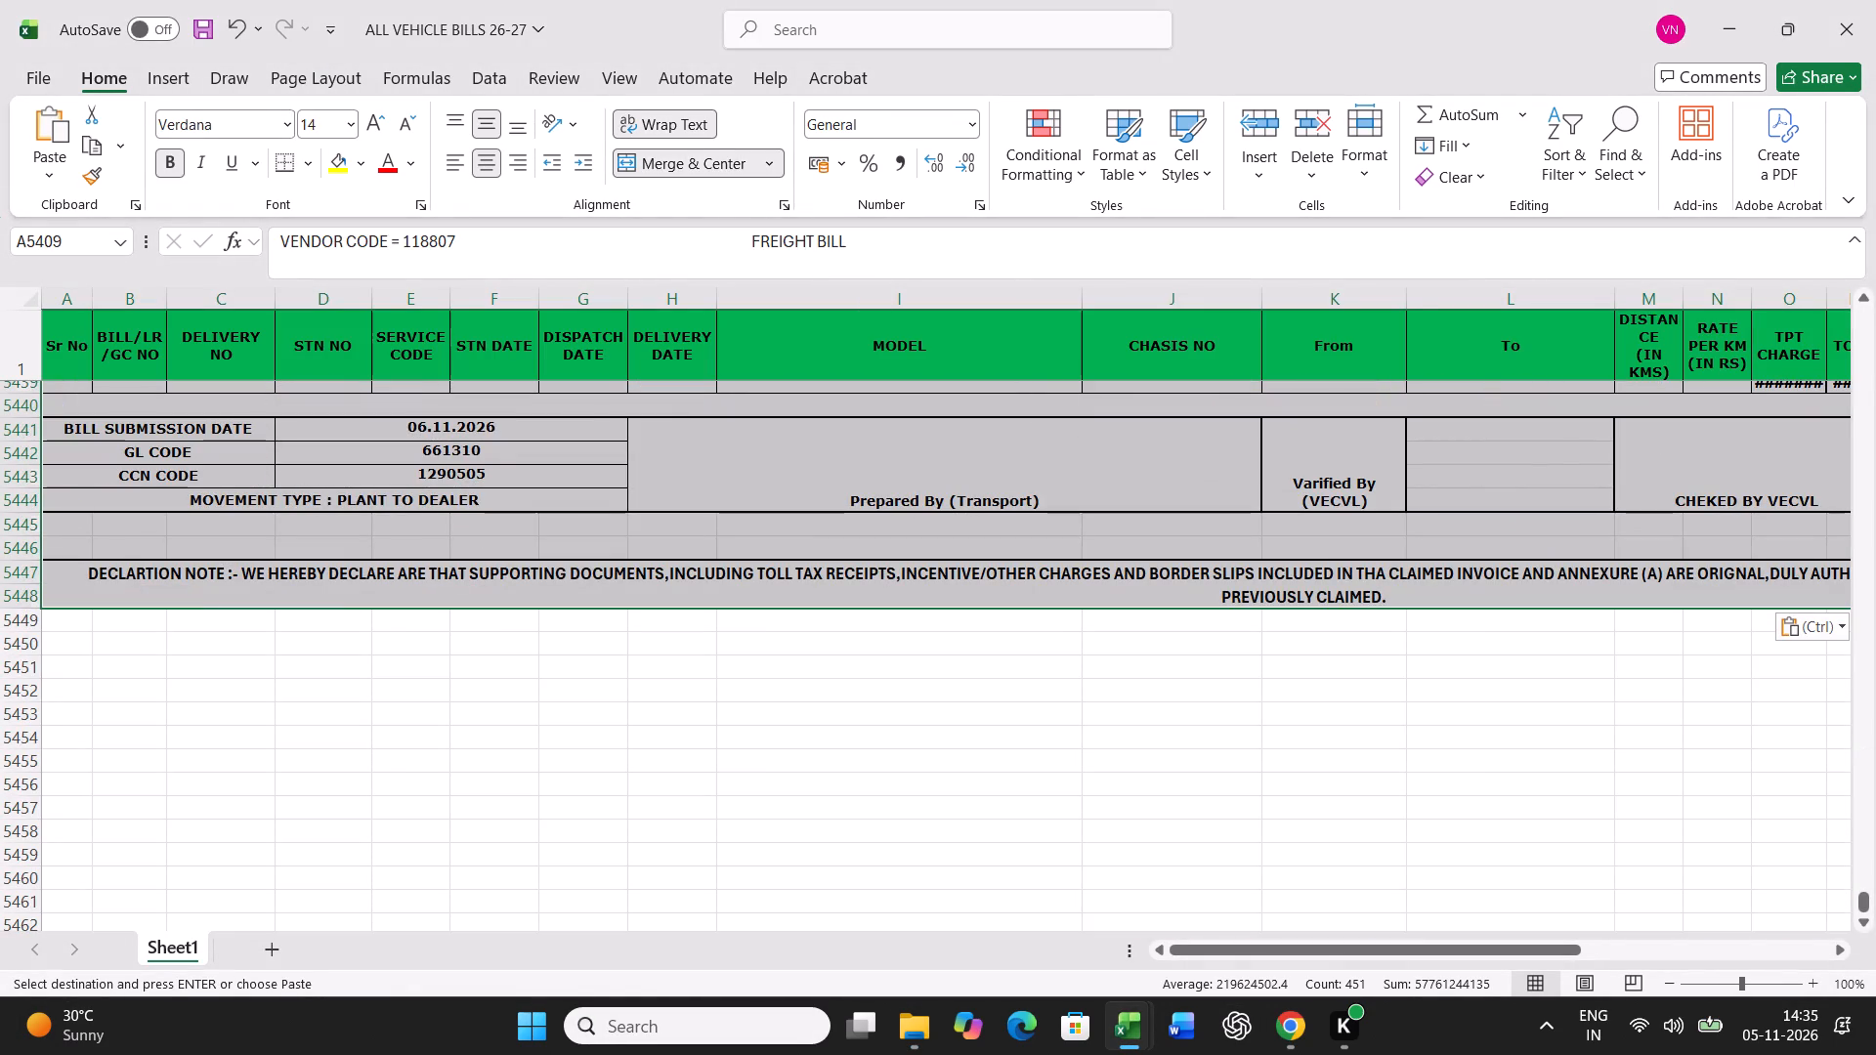
click(73, 629)
scroll(551, 796, down, 2)
click(1135, 1035)
click(1216, 925)
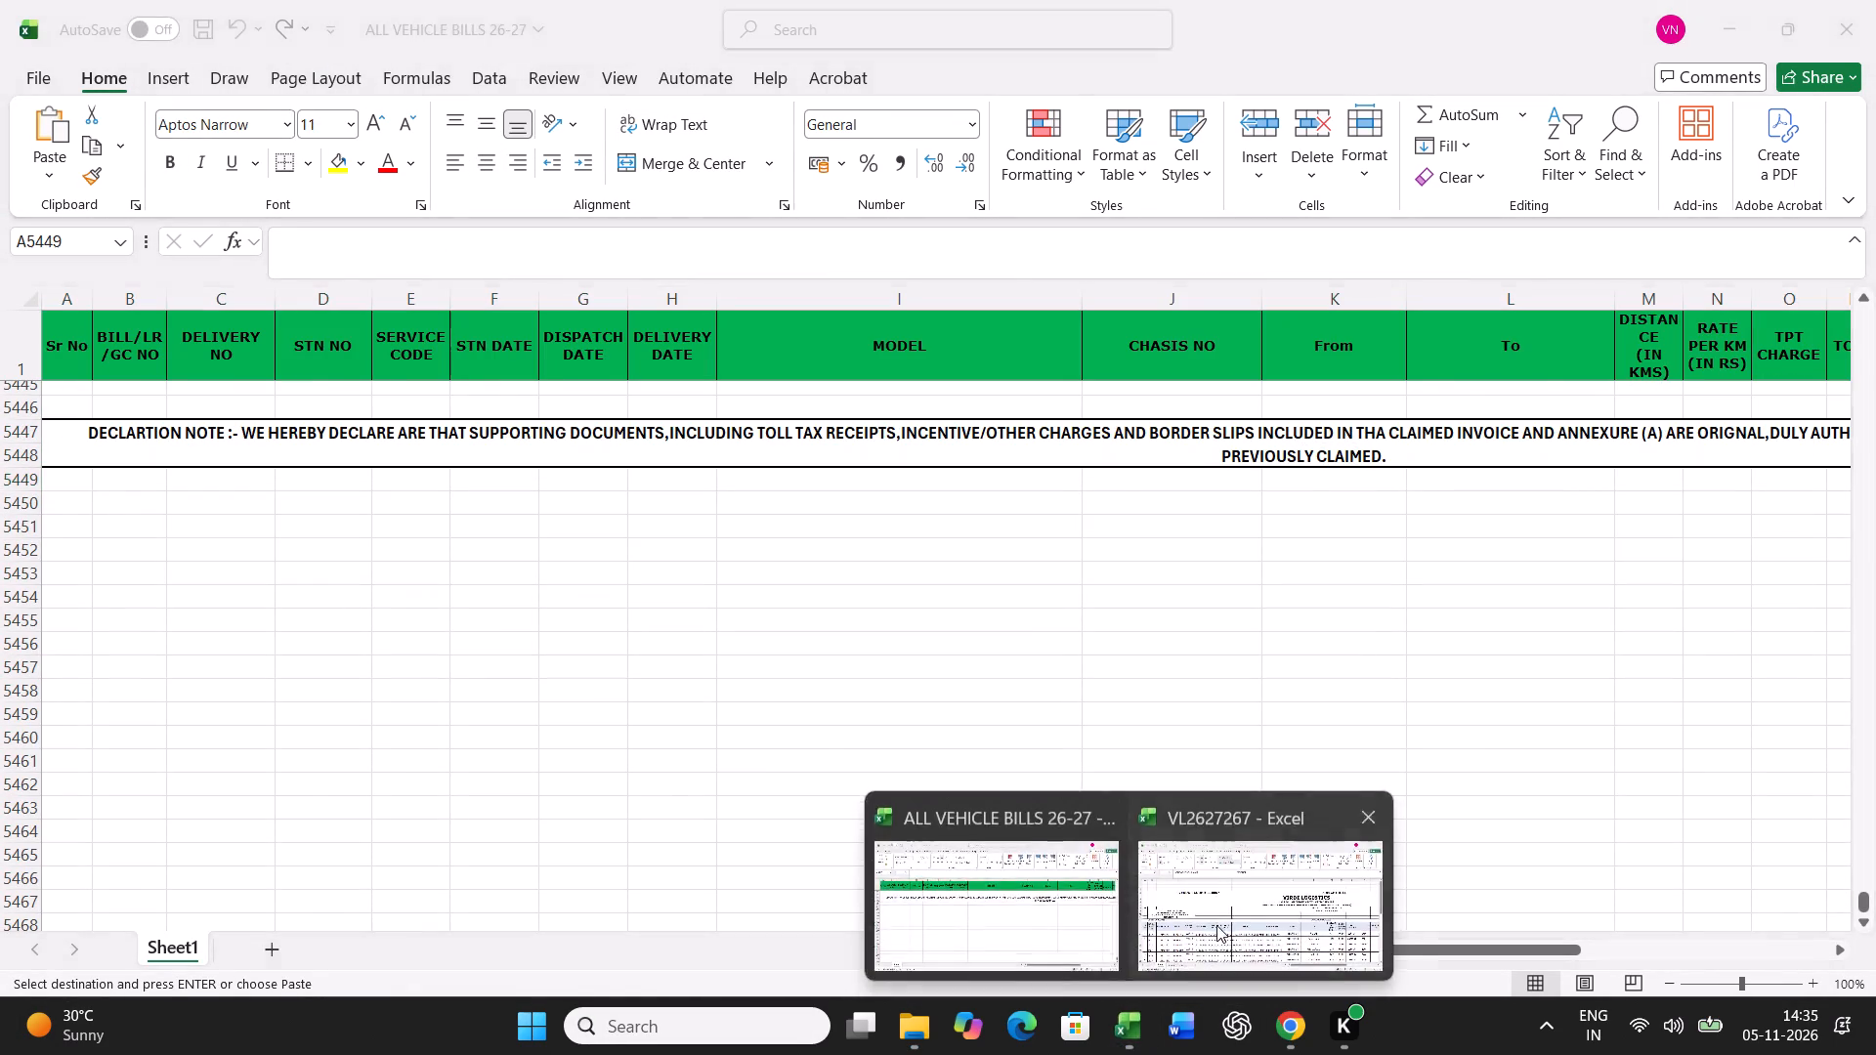
click(1867, 13)
click(1013, 625)
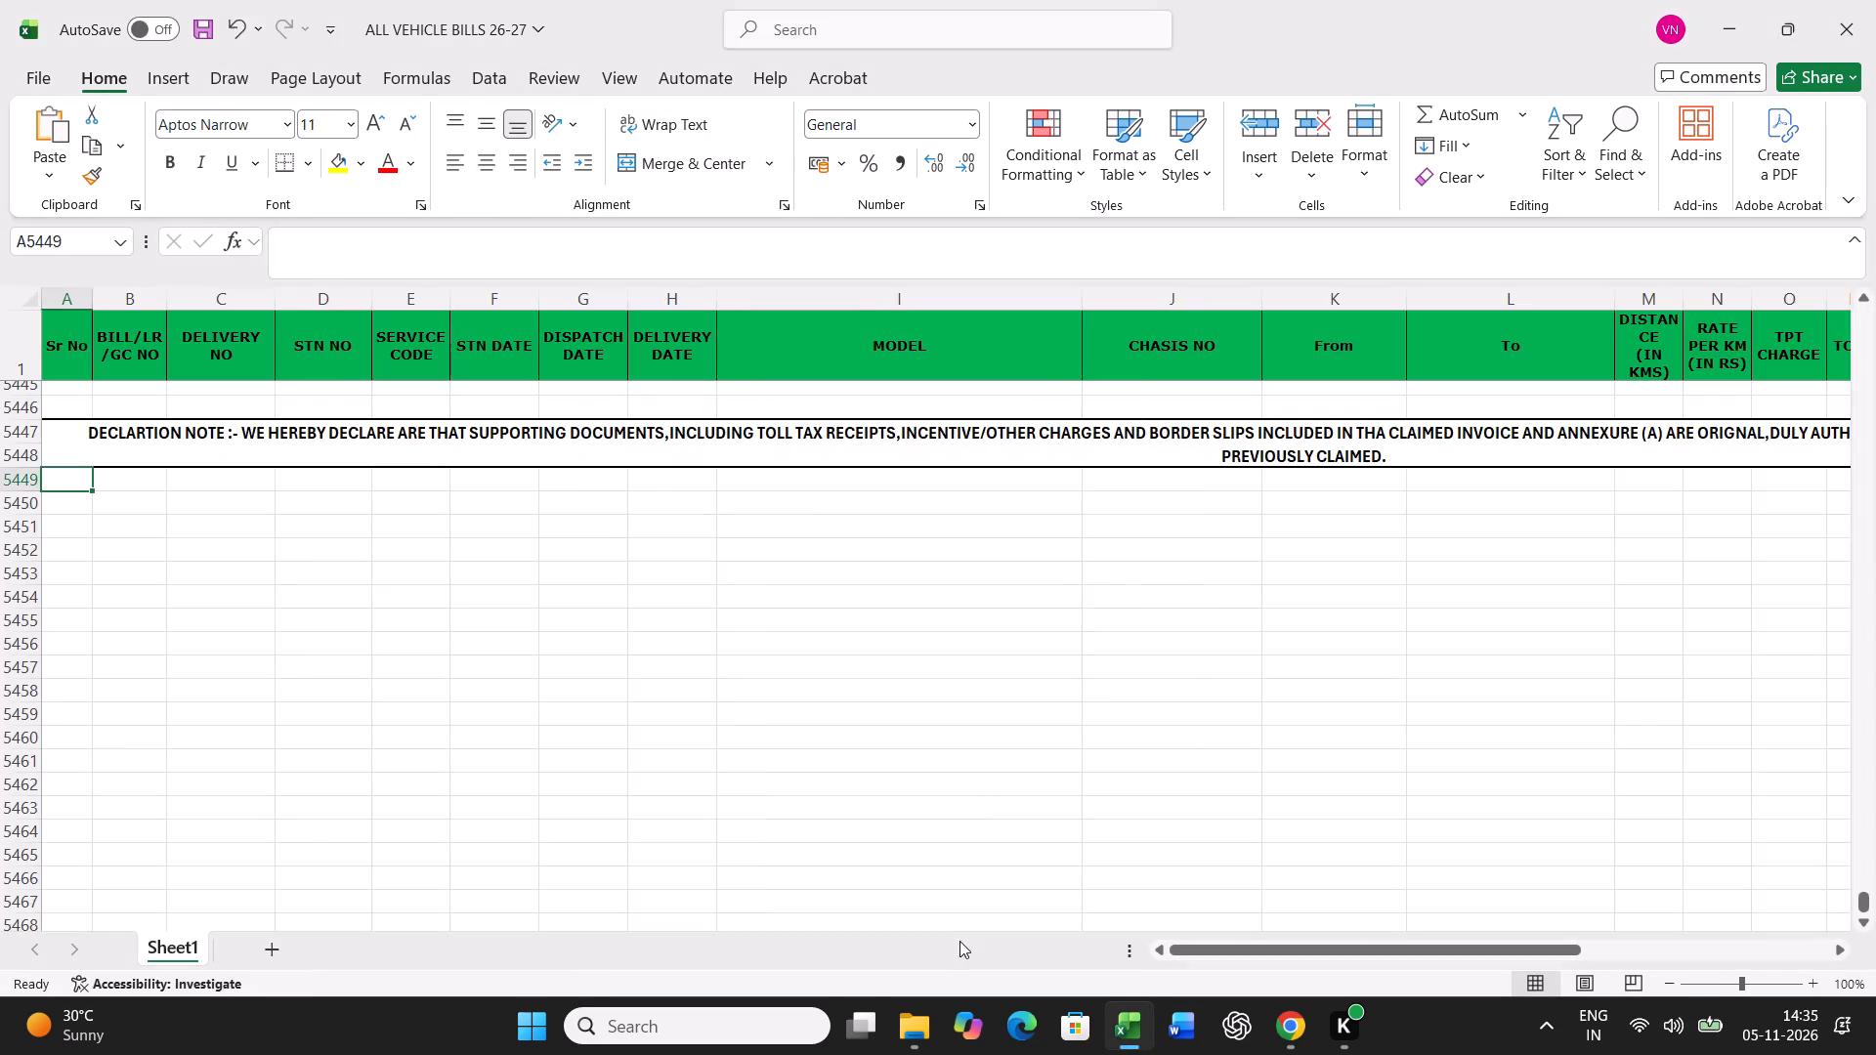
Copy the freight bill block of VL2627268 into ALL VEHICLE BILLS 26-27 at A5449, and close VL2627268 without keeping the clipboard.
click(907, 1024)
double_click(294, 591)
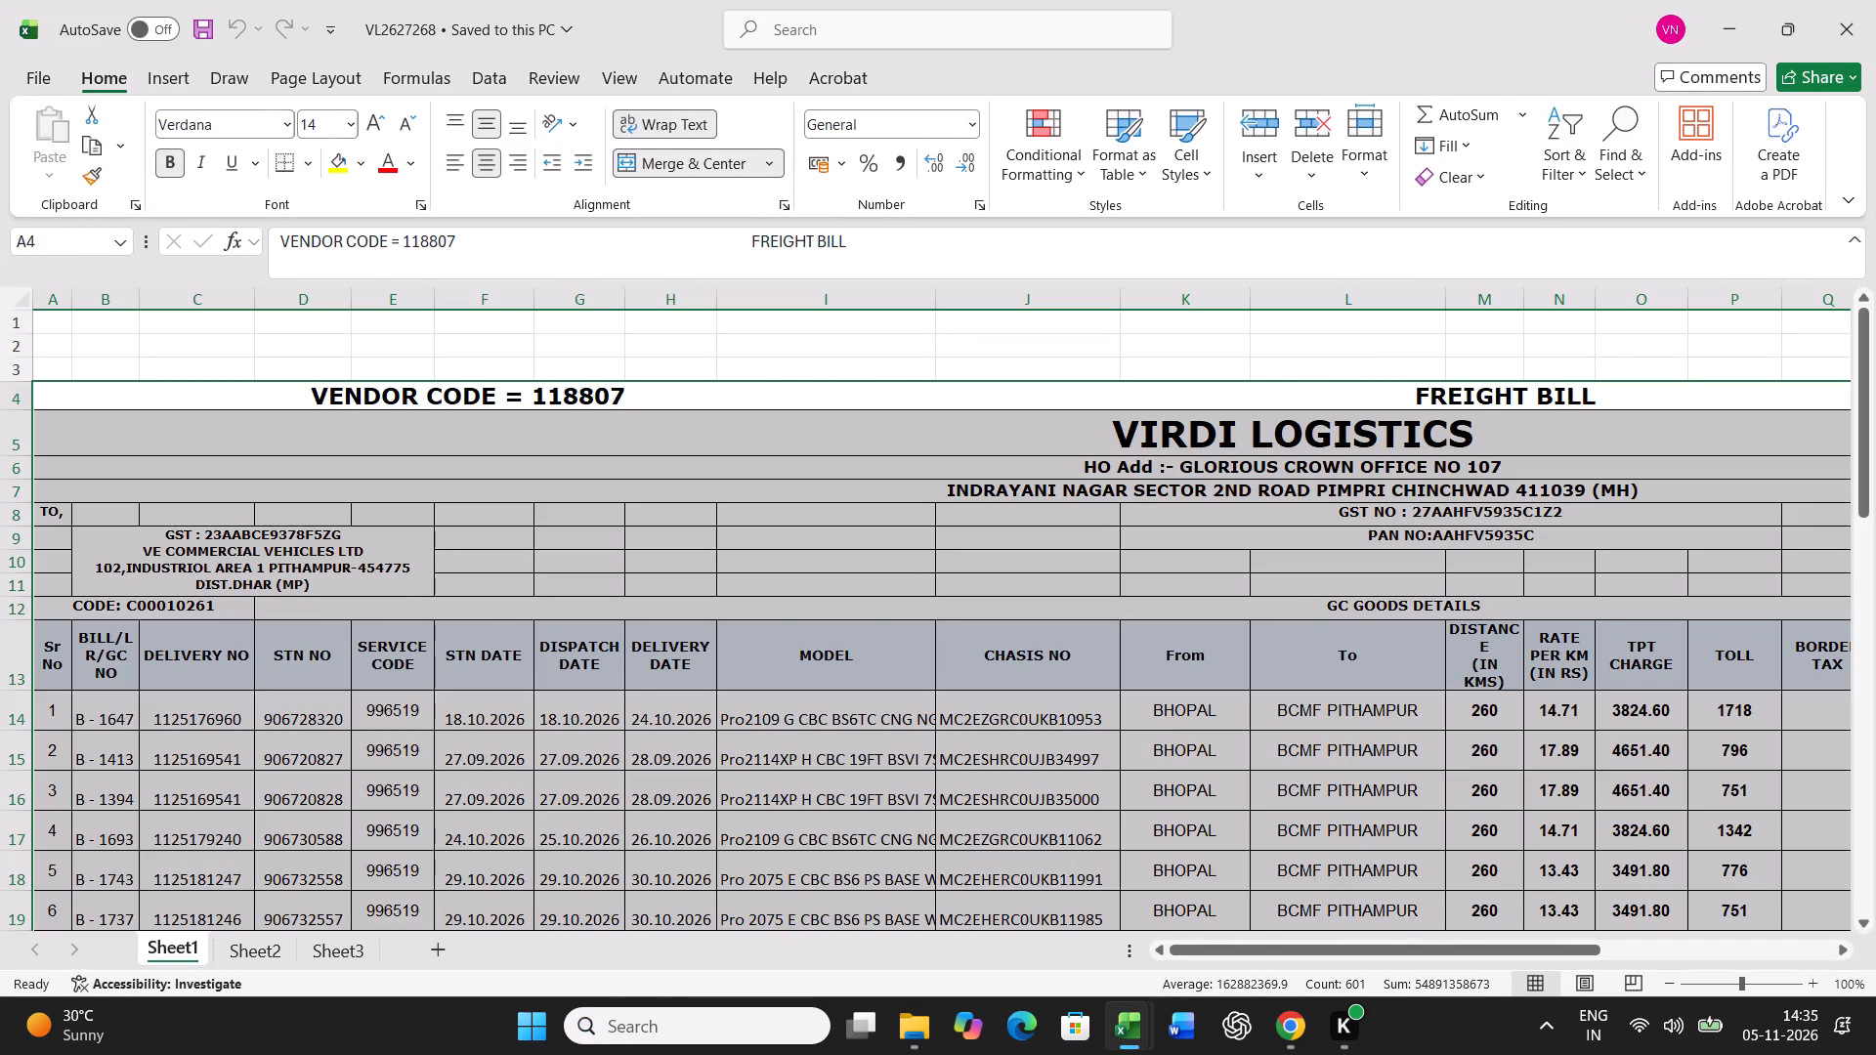
key(ctrl+c)
click(1133, 1022)
click(1043, 940)
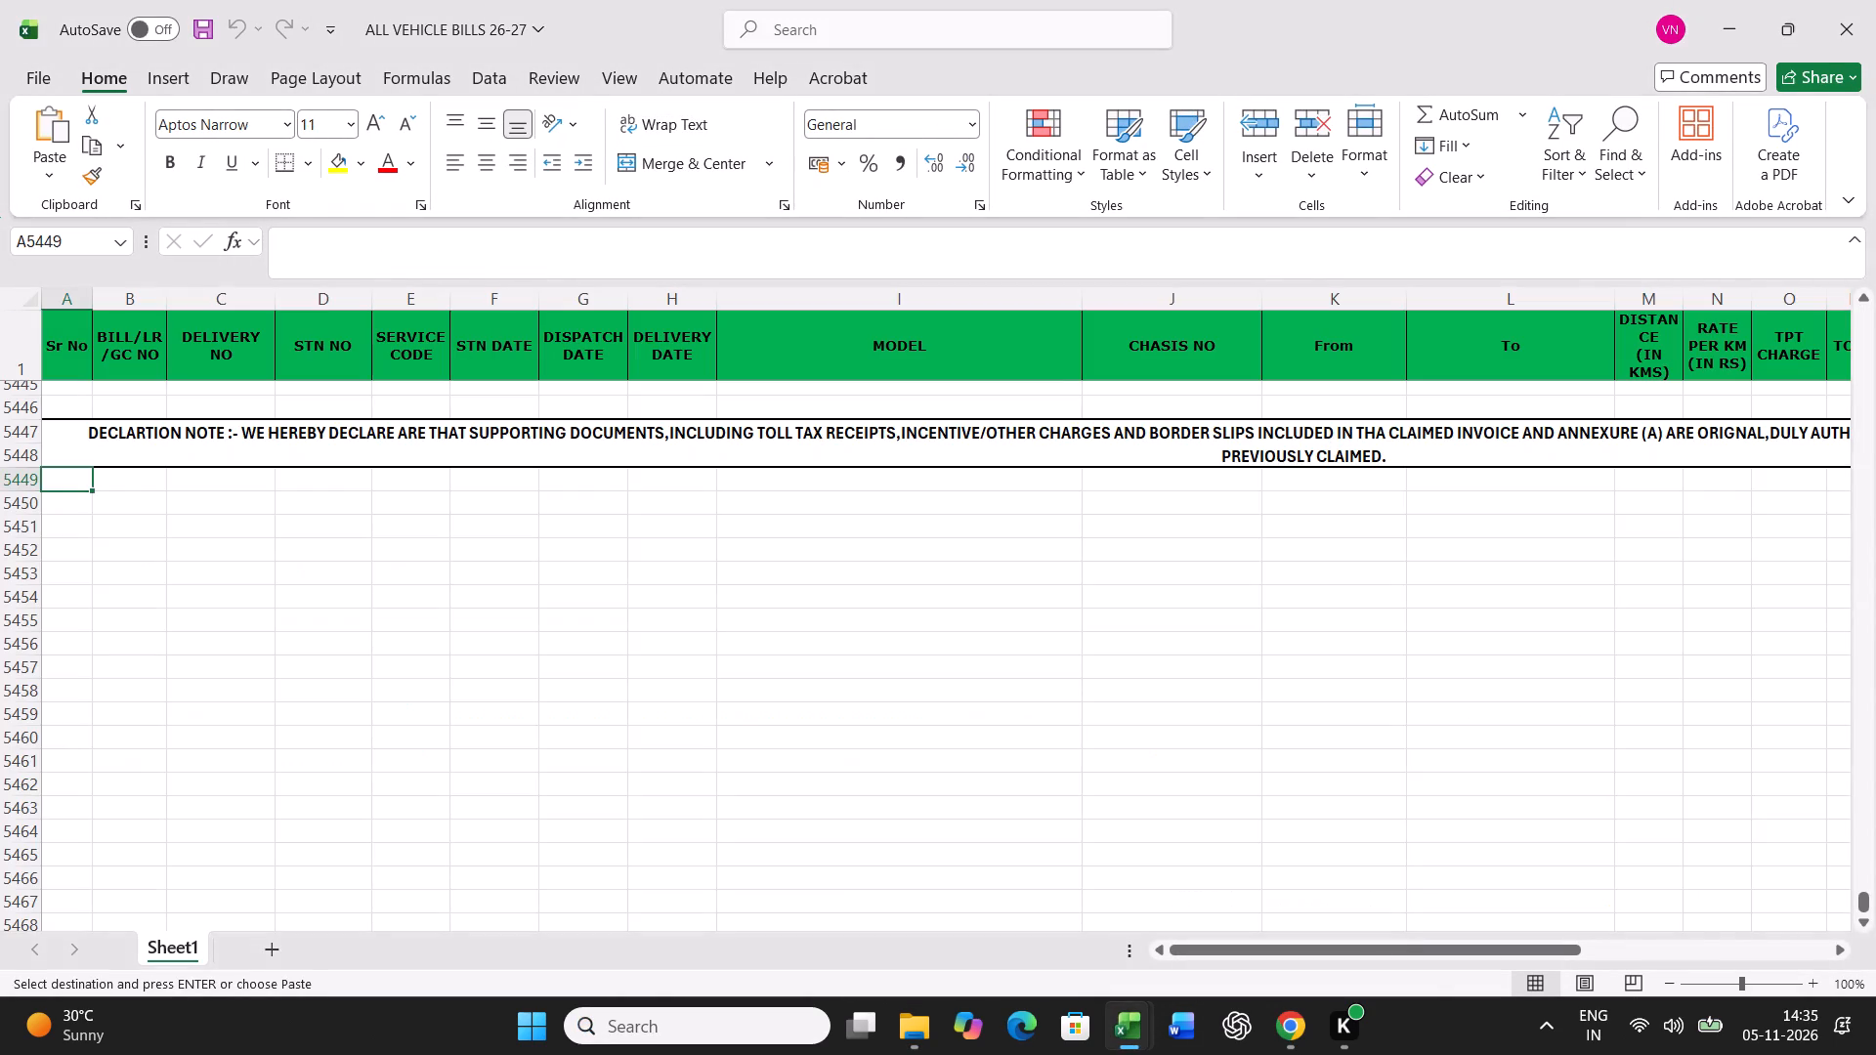
key(ctrl+v)
scroll(755, 796, down, 15)
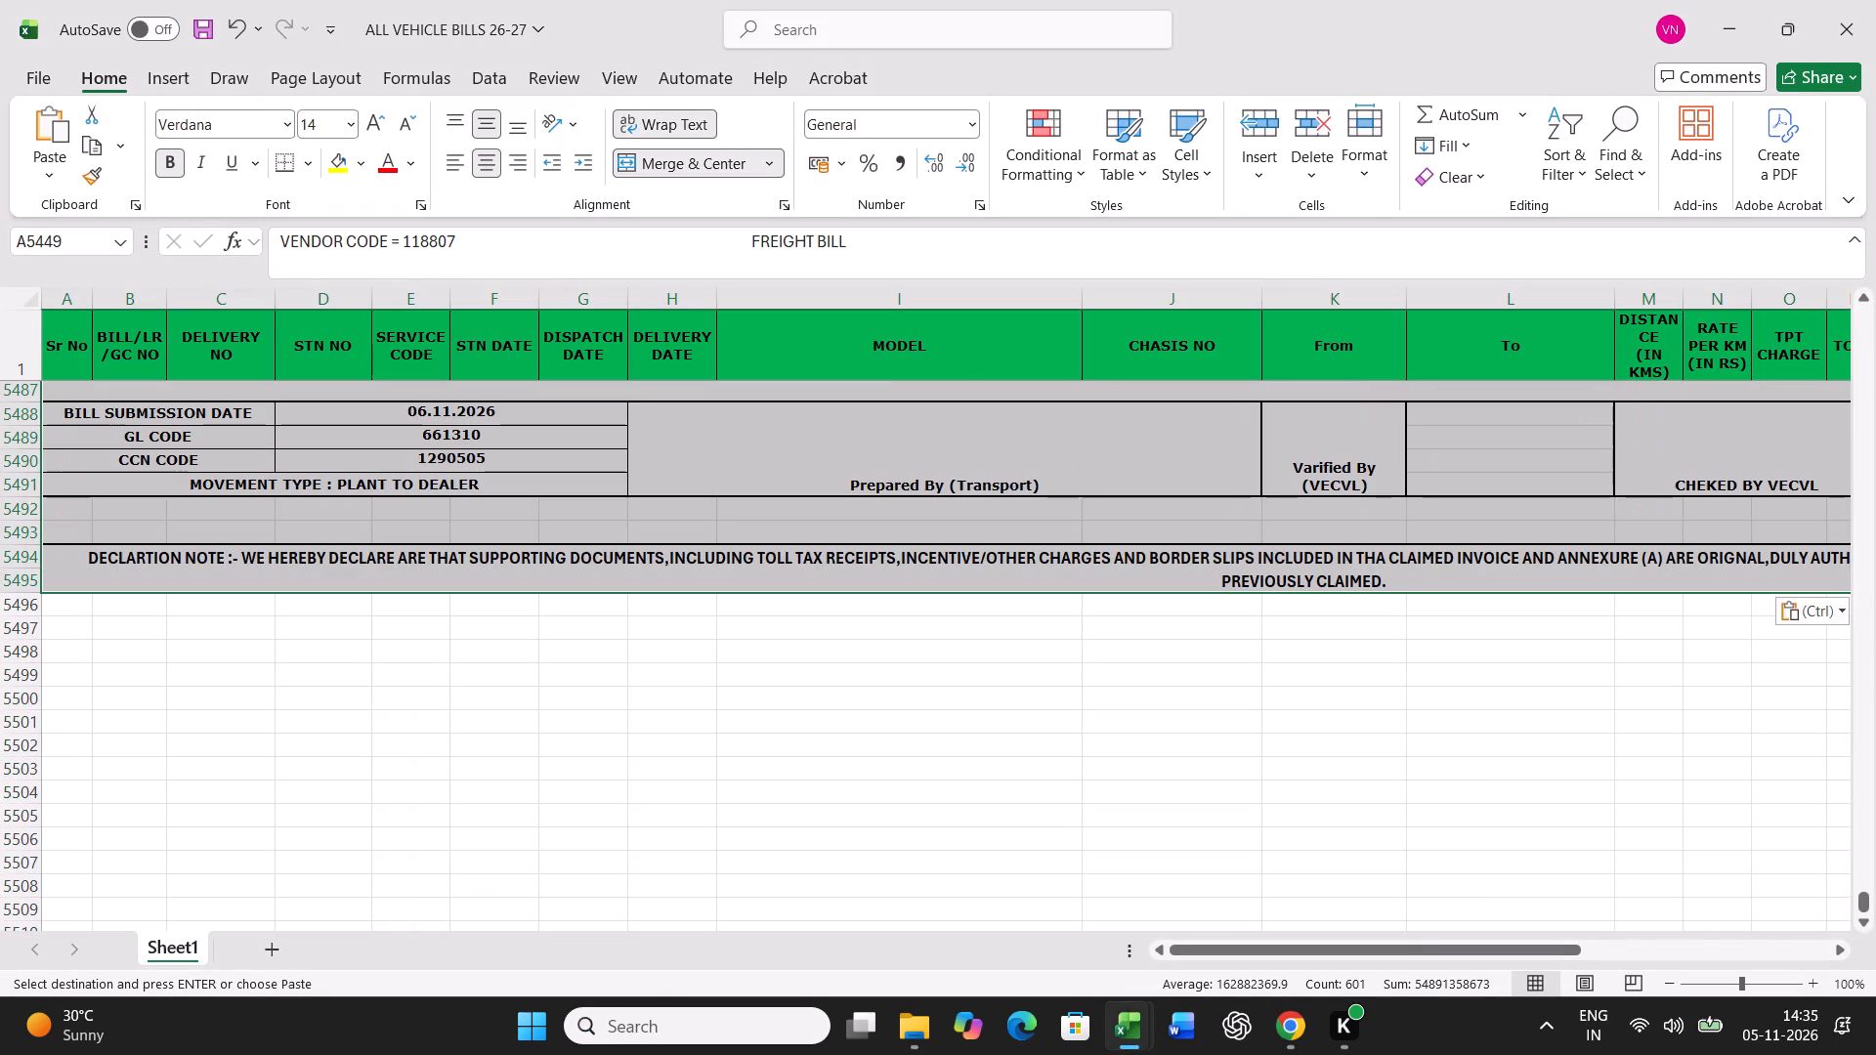
click(71, 606)
click(1132, 1029)
click(1210, 915)
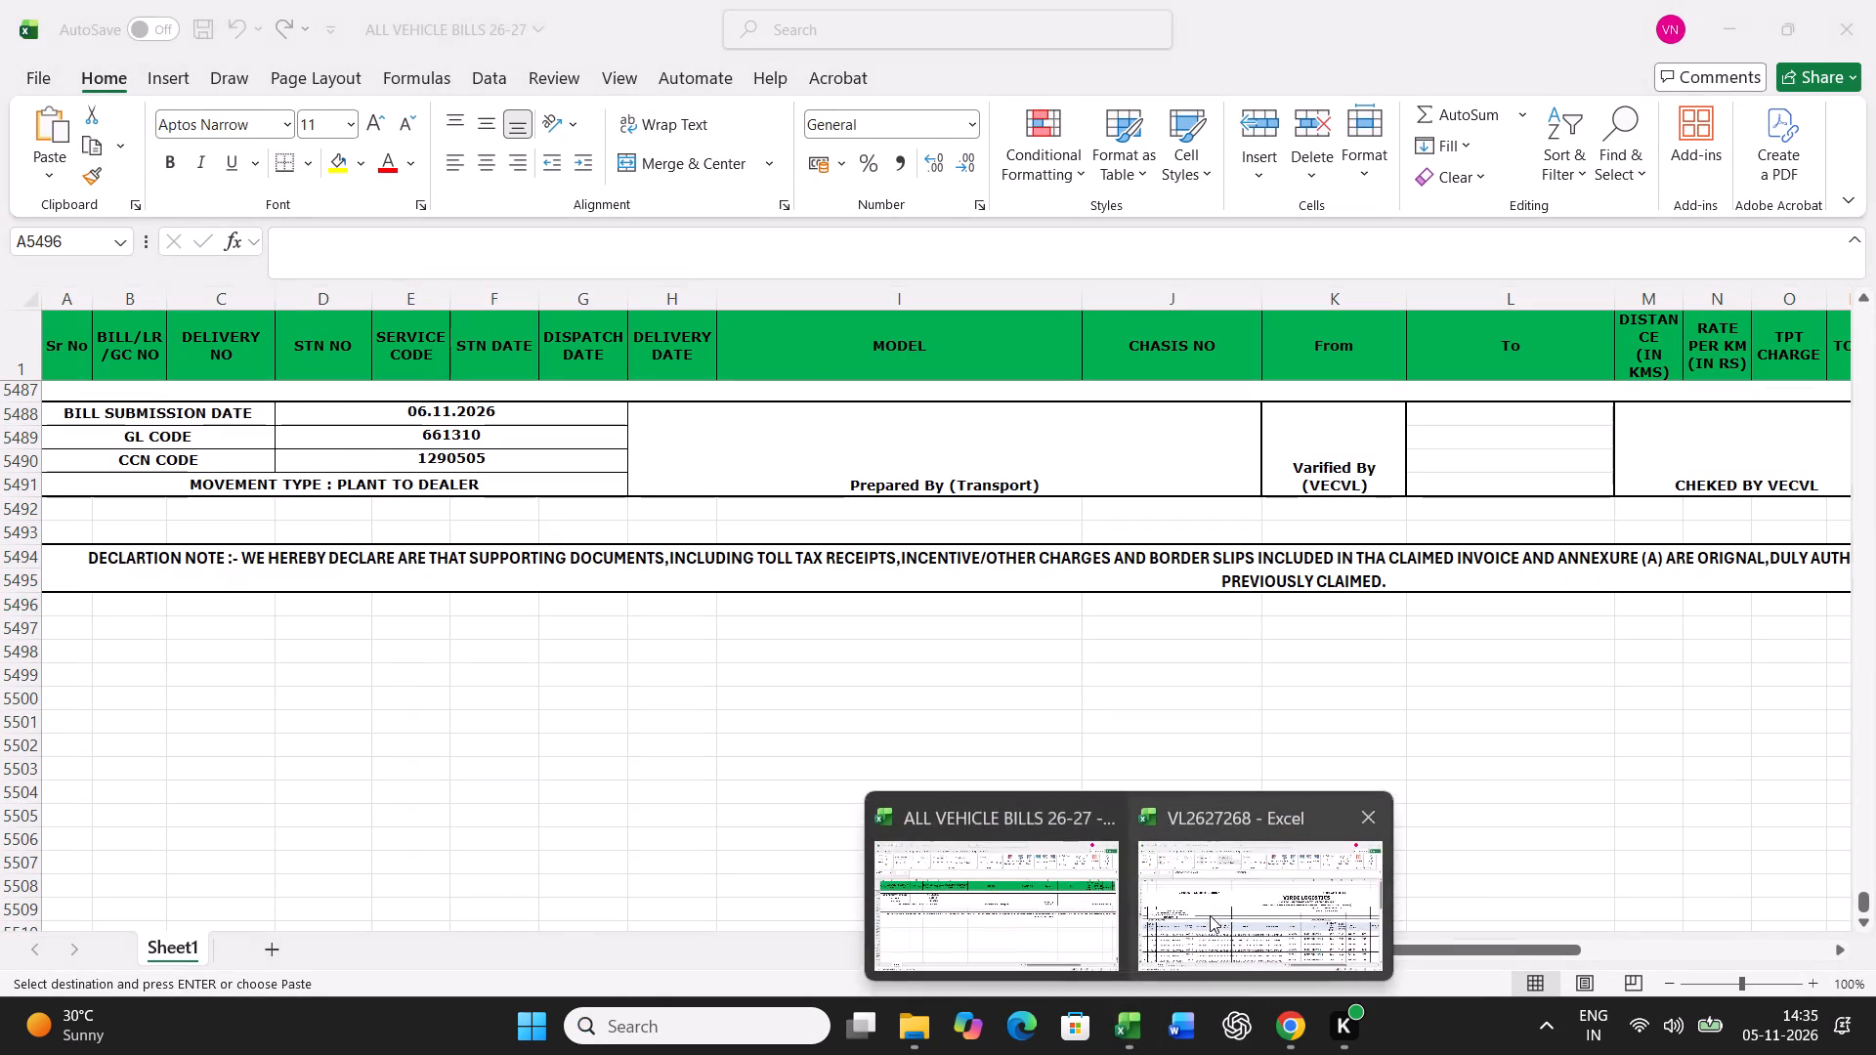
click(1870, 18)
click(1005, 617)
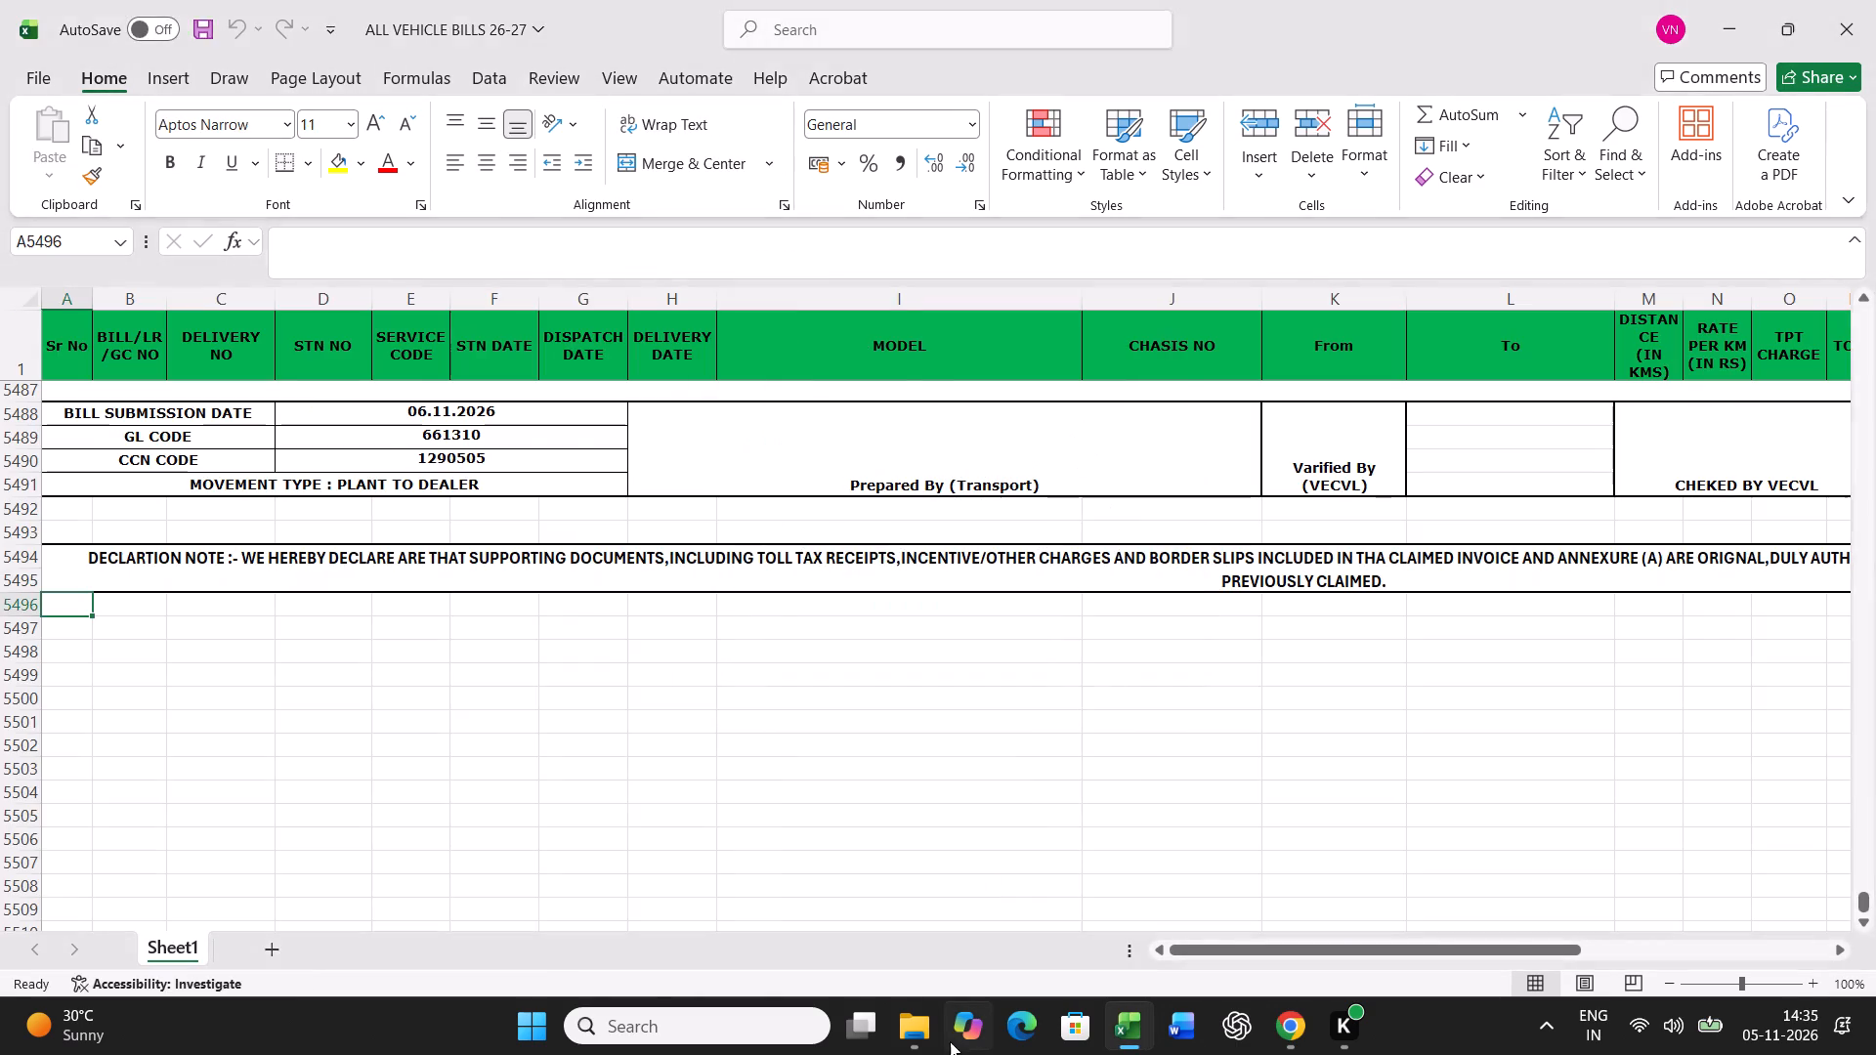
Copy the freight bill block of VL2627269 into ALL VEHICLE BILLS 26-27 at A5496, and close VL2627269 without keeping the clipboard.
click(921, 1034)
double_click(244, 636)
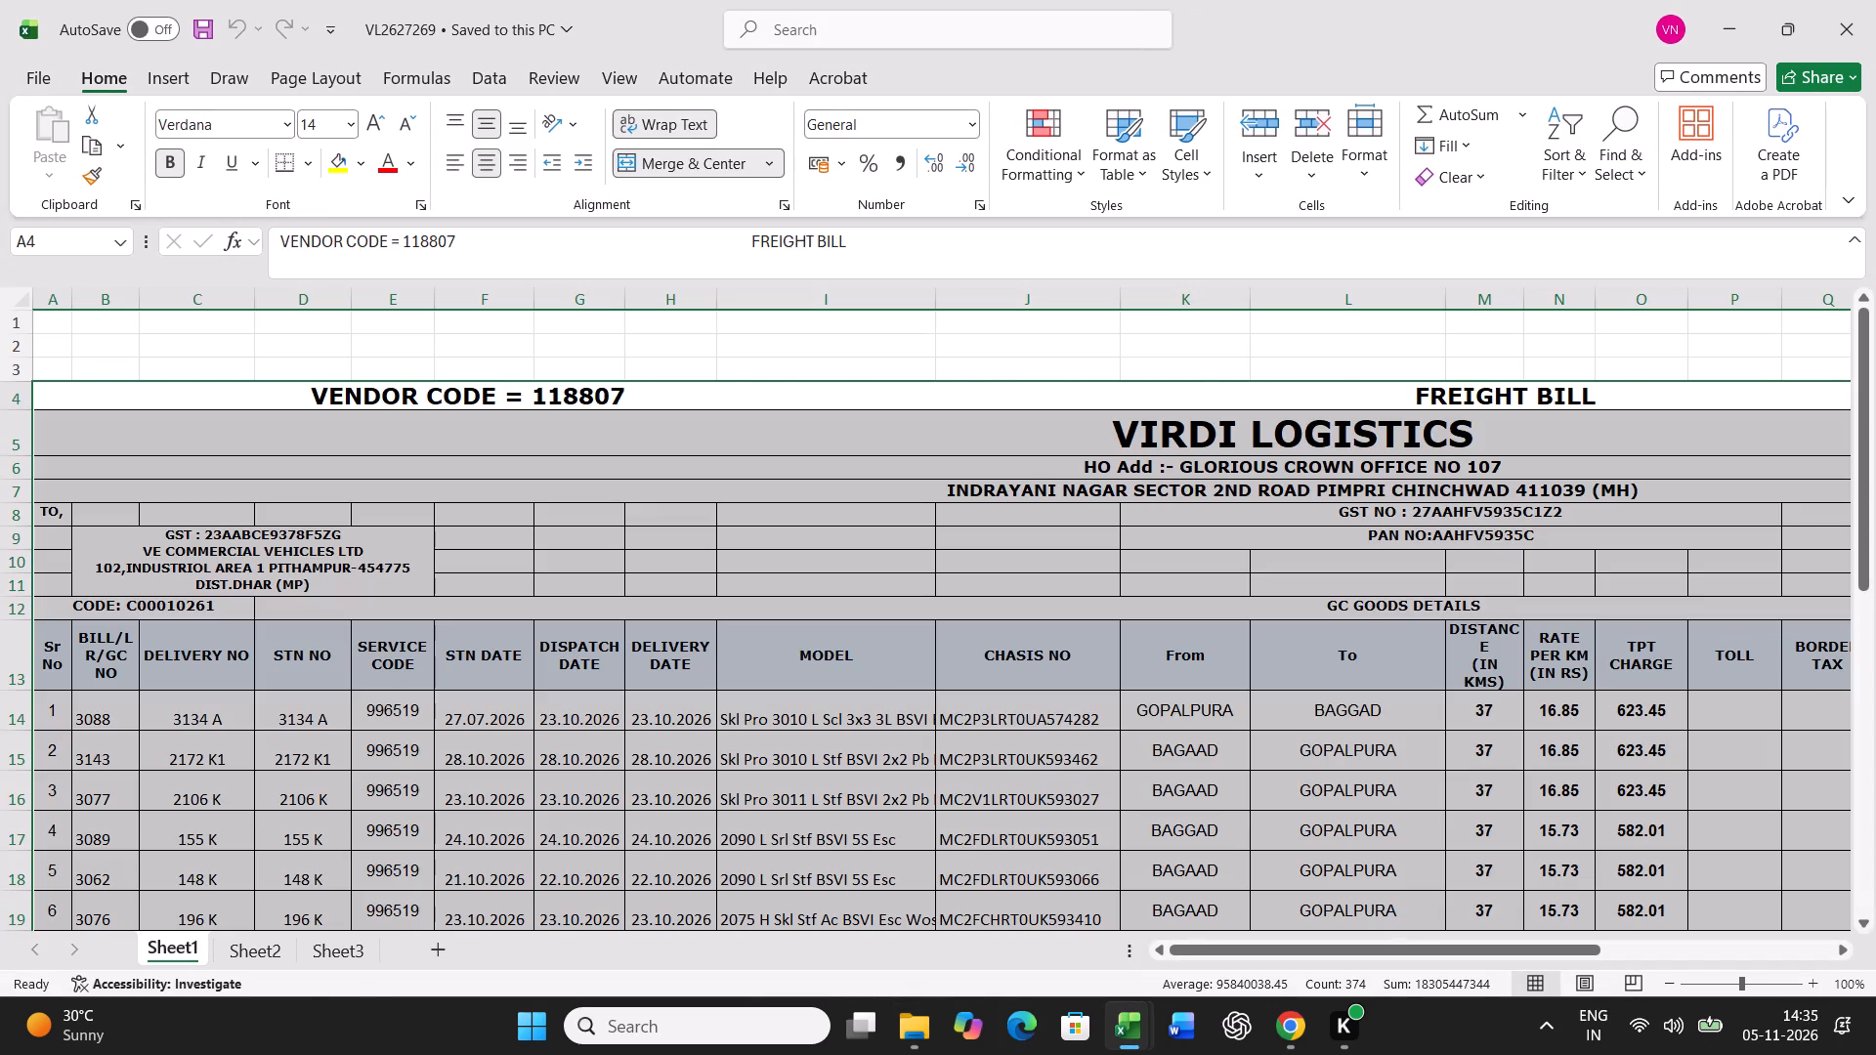
key(ctrl+c)
click(1129, 1036)
click(1046, 949)
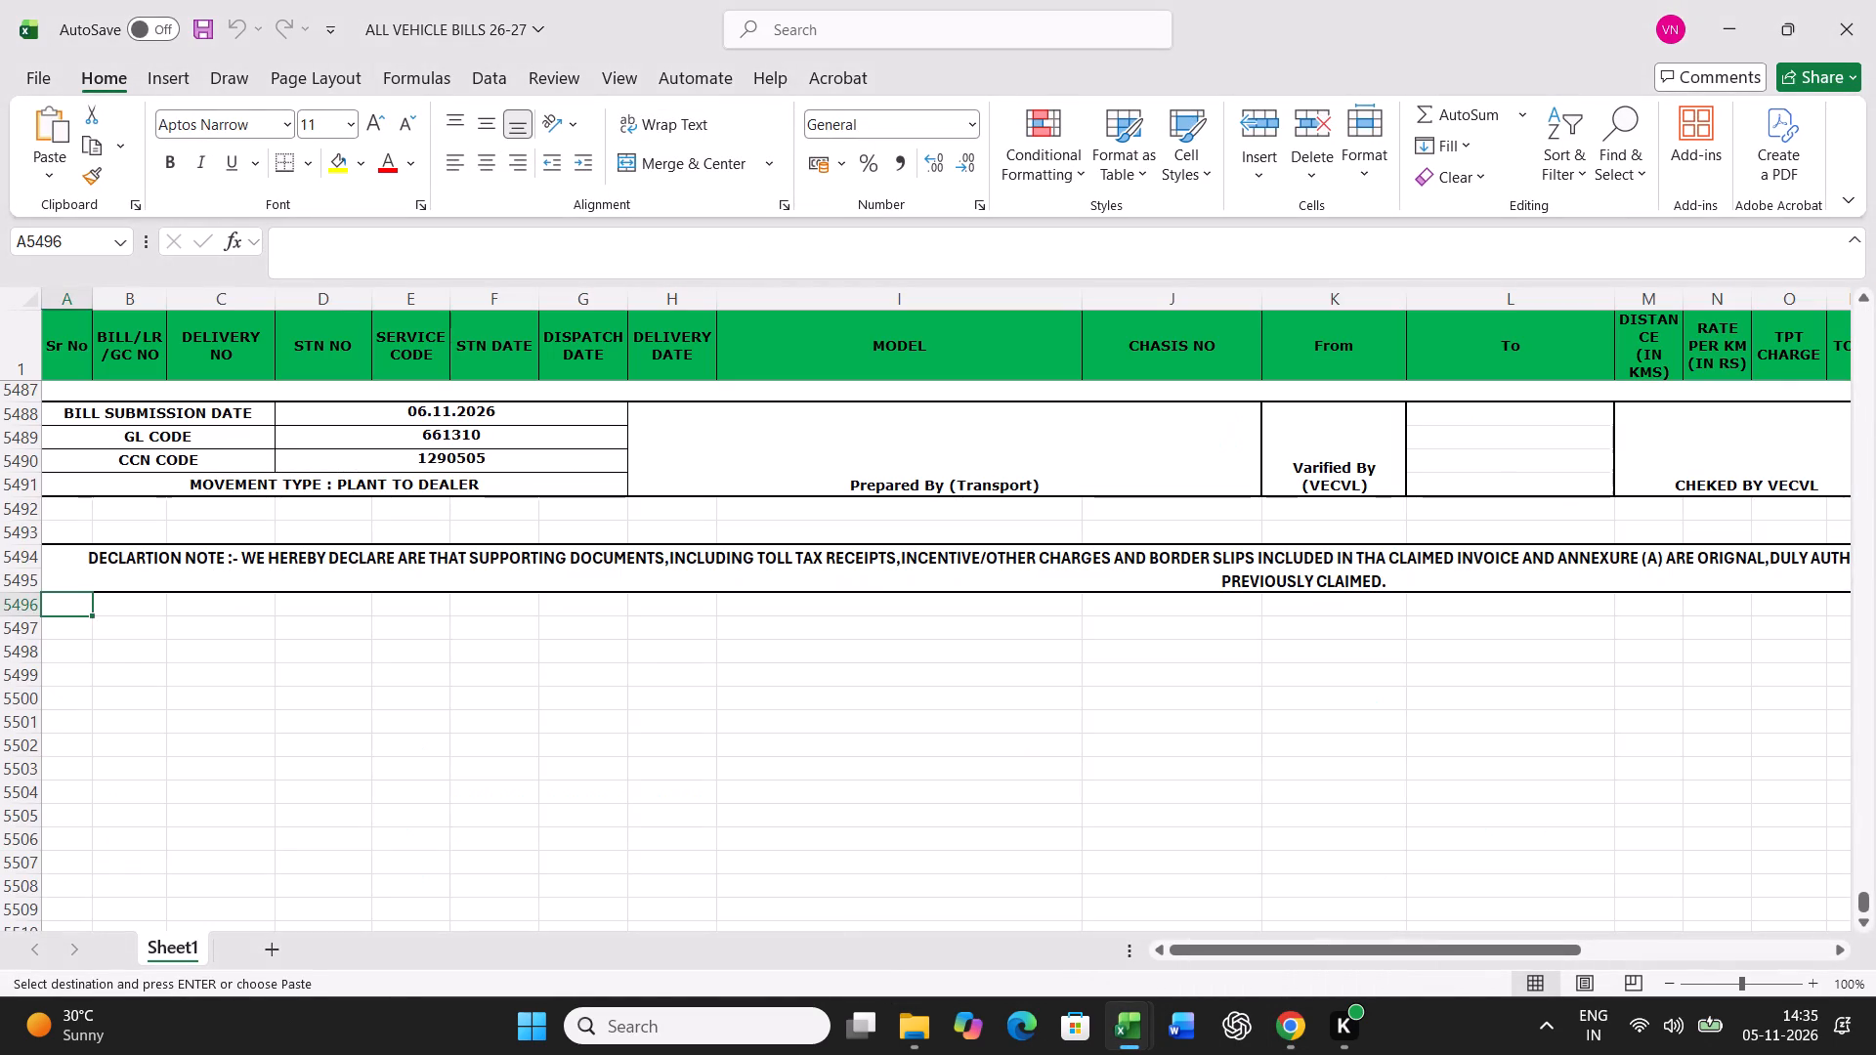
key(ctrl+v)
scroll(1081, 847, down, 14)
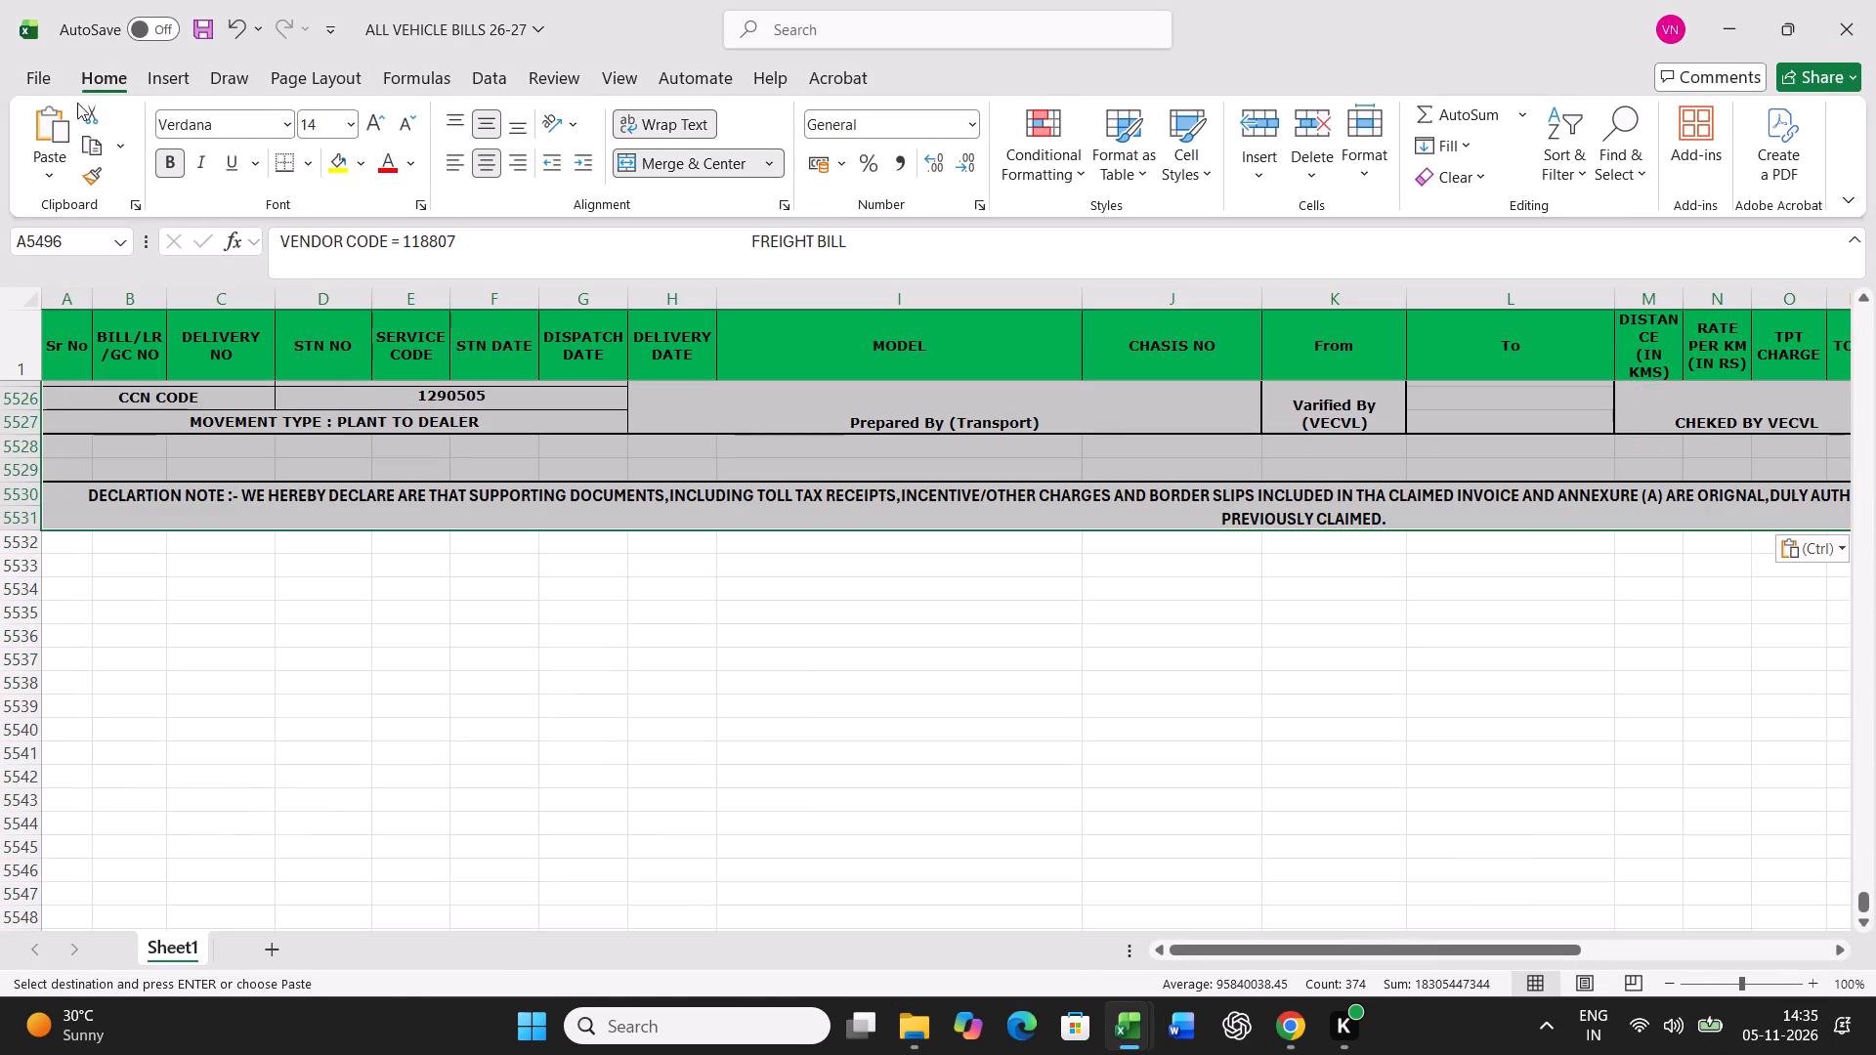
click(79, 542)
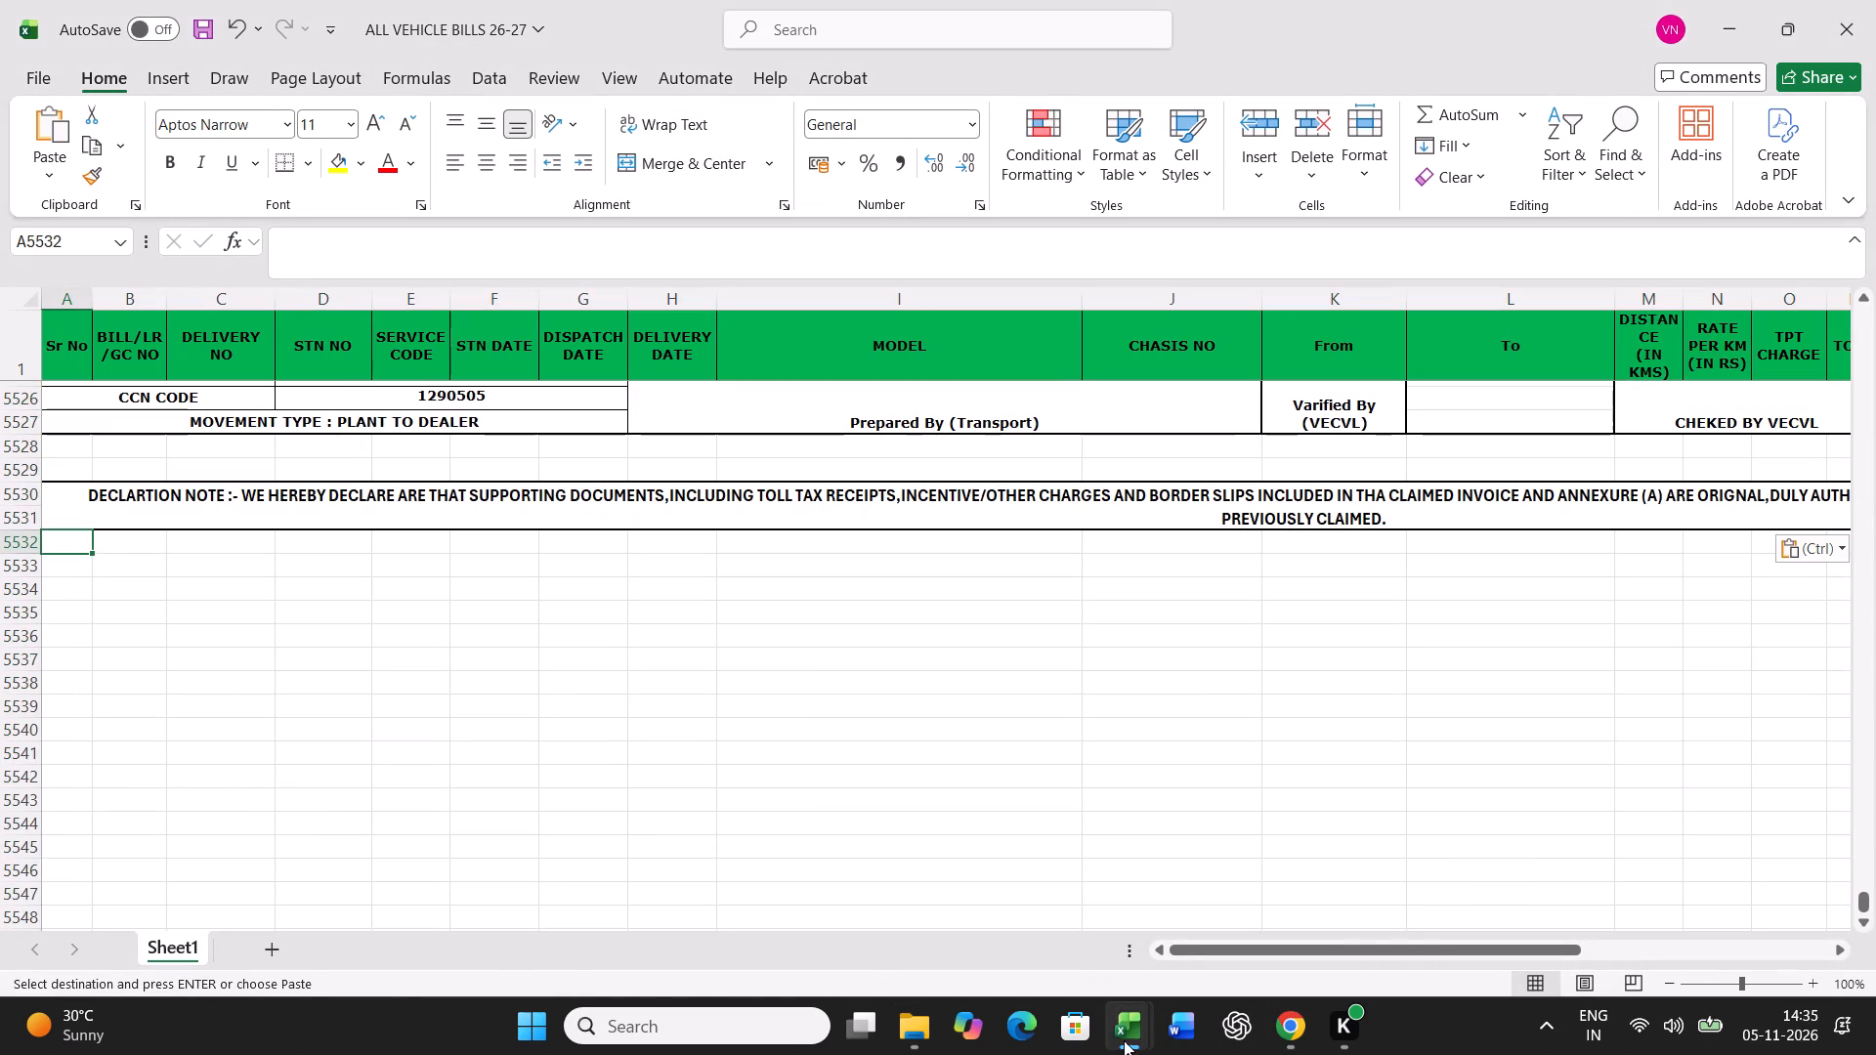
click(1124, 1040)
click(1232, 882)
click(1855, 15)
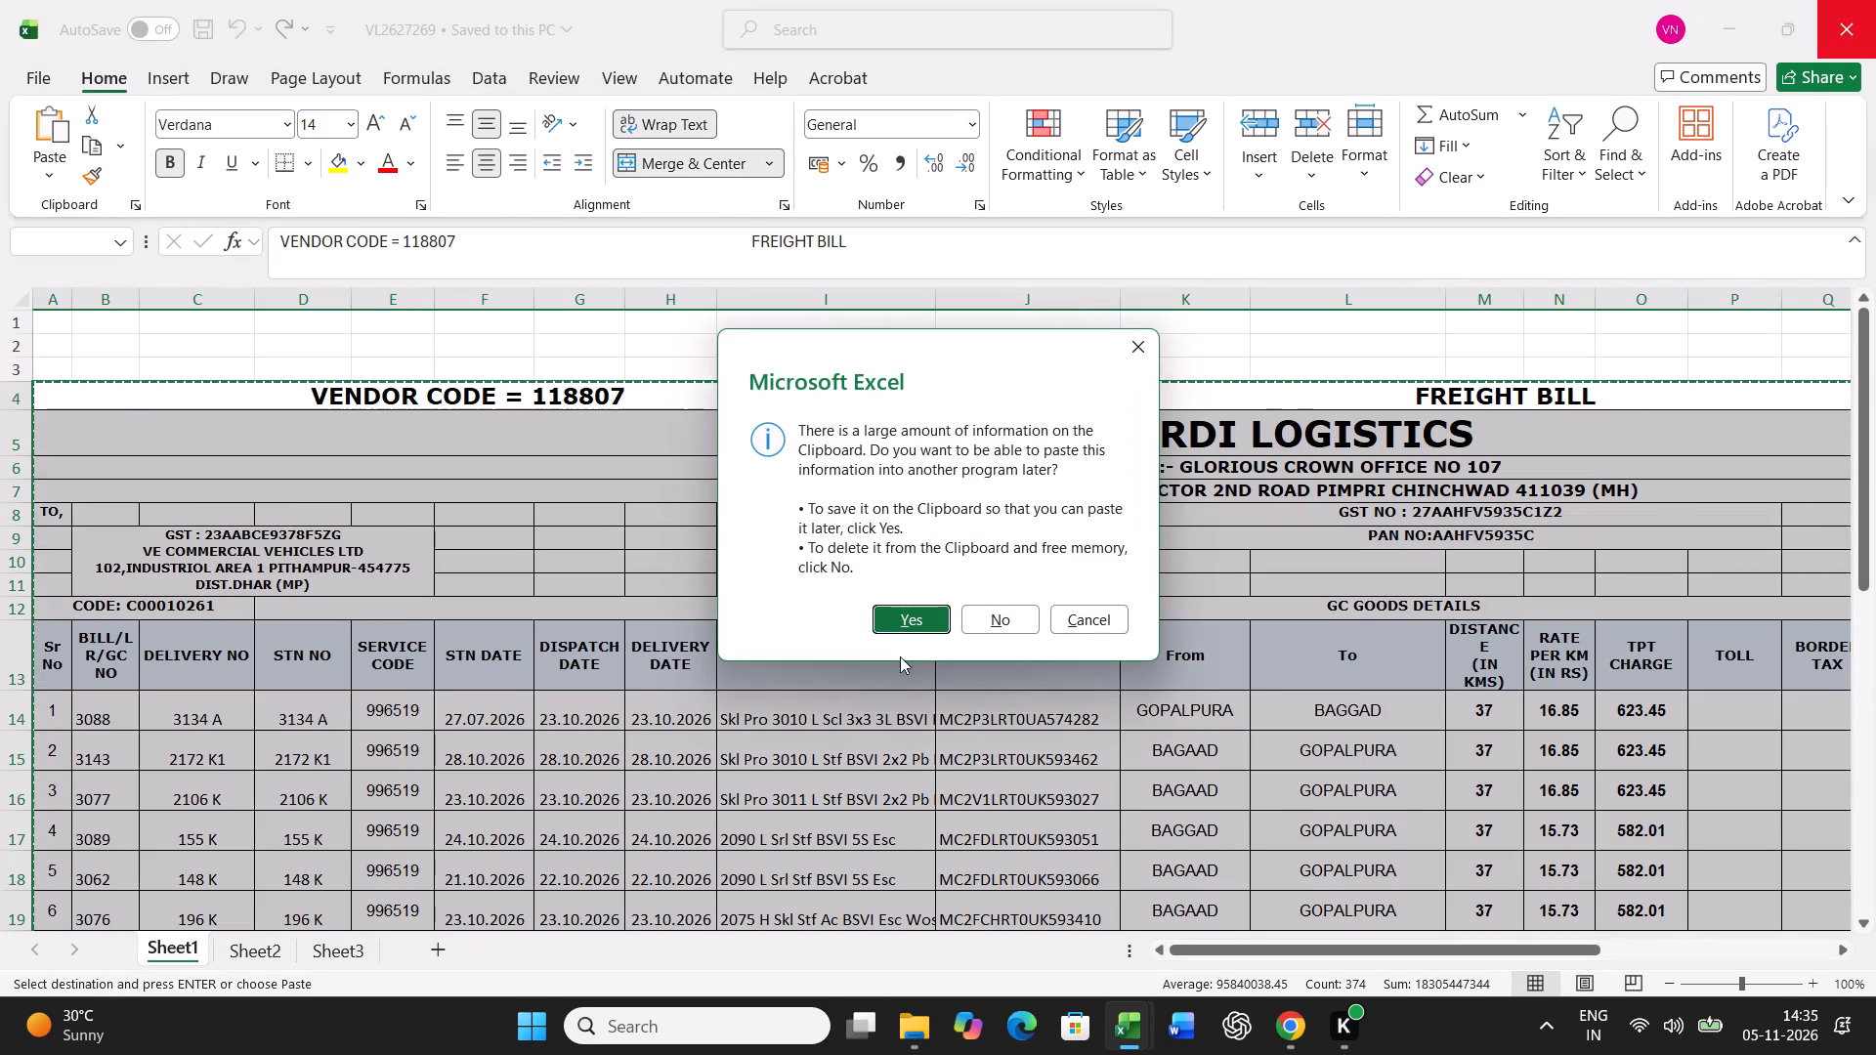
click(983, 618)
Copy the freight bill block of VL2627270 into ALL VEHICLE BILLS 26-27 at A5532, and close VL2627270 without keeping the clipboard.
click(901, 1047)
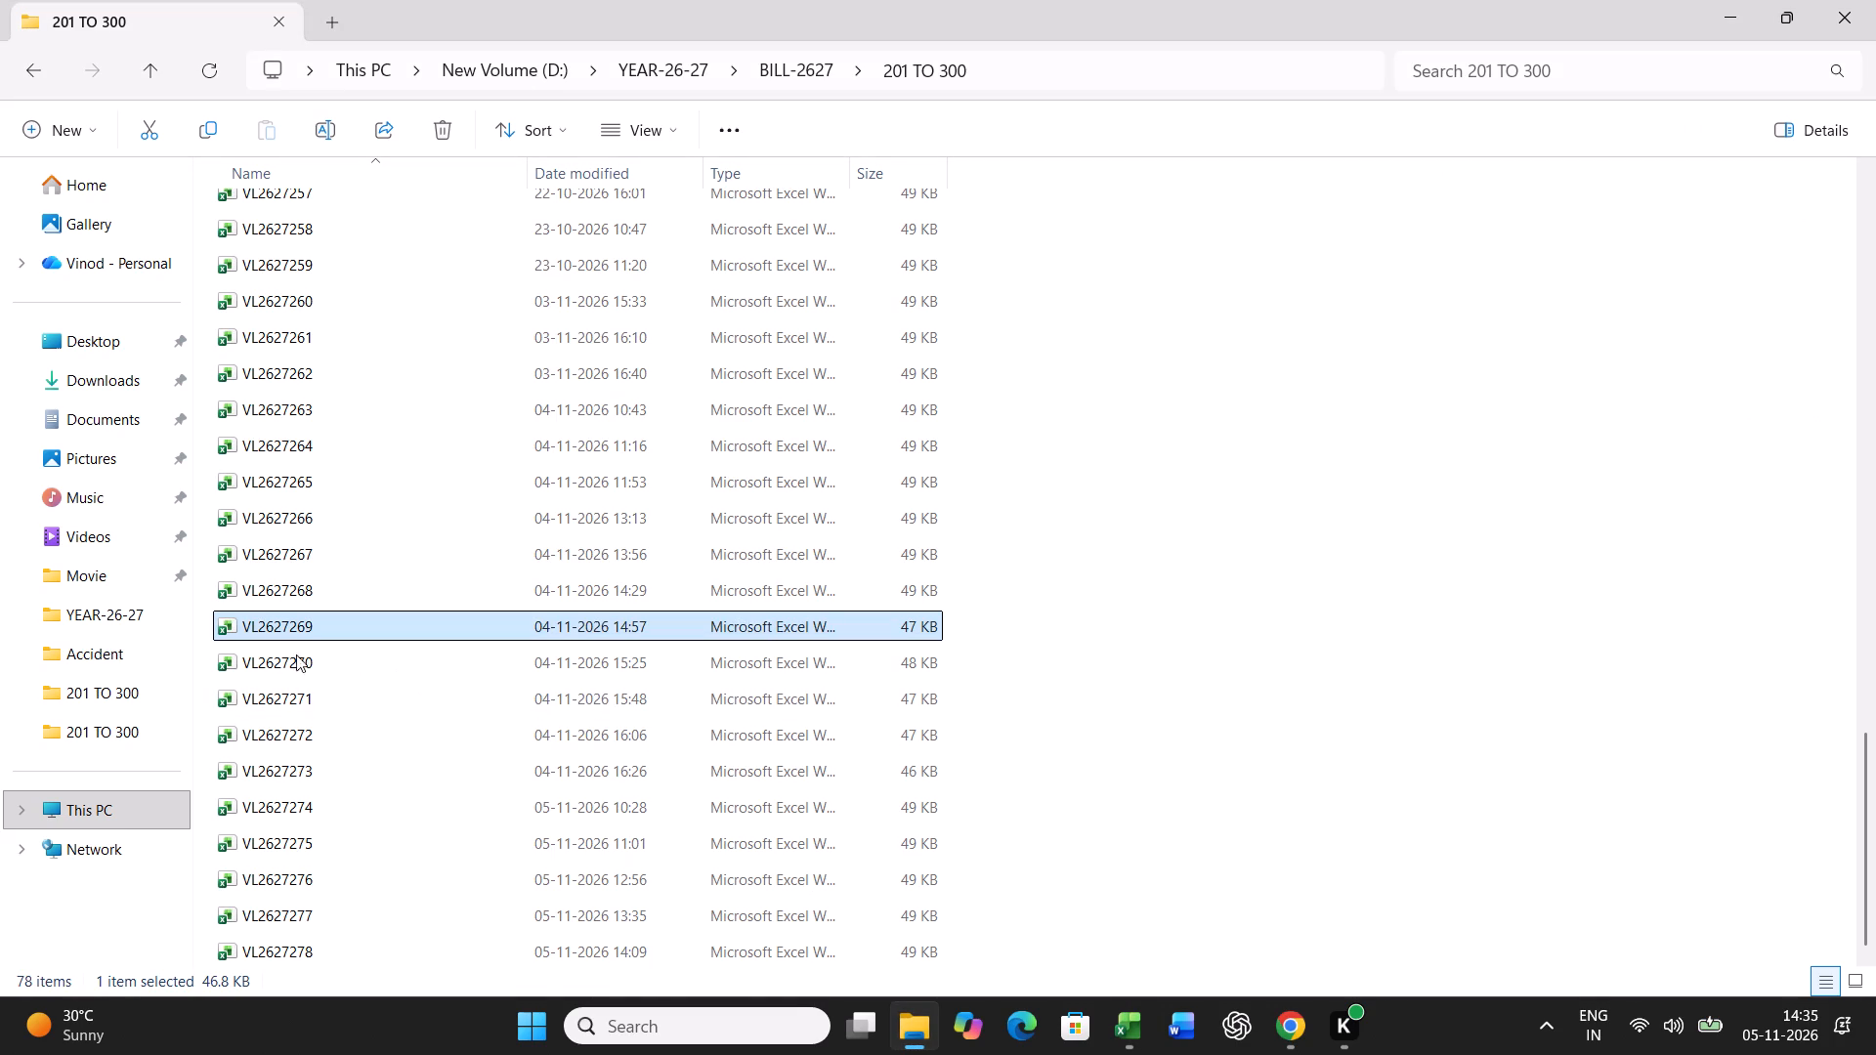
double_click(273, 658)
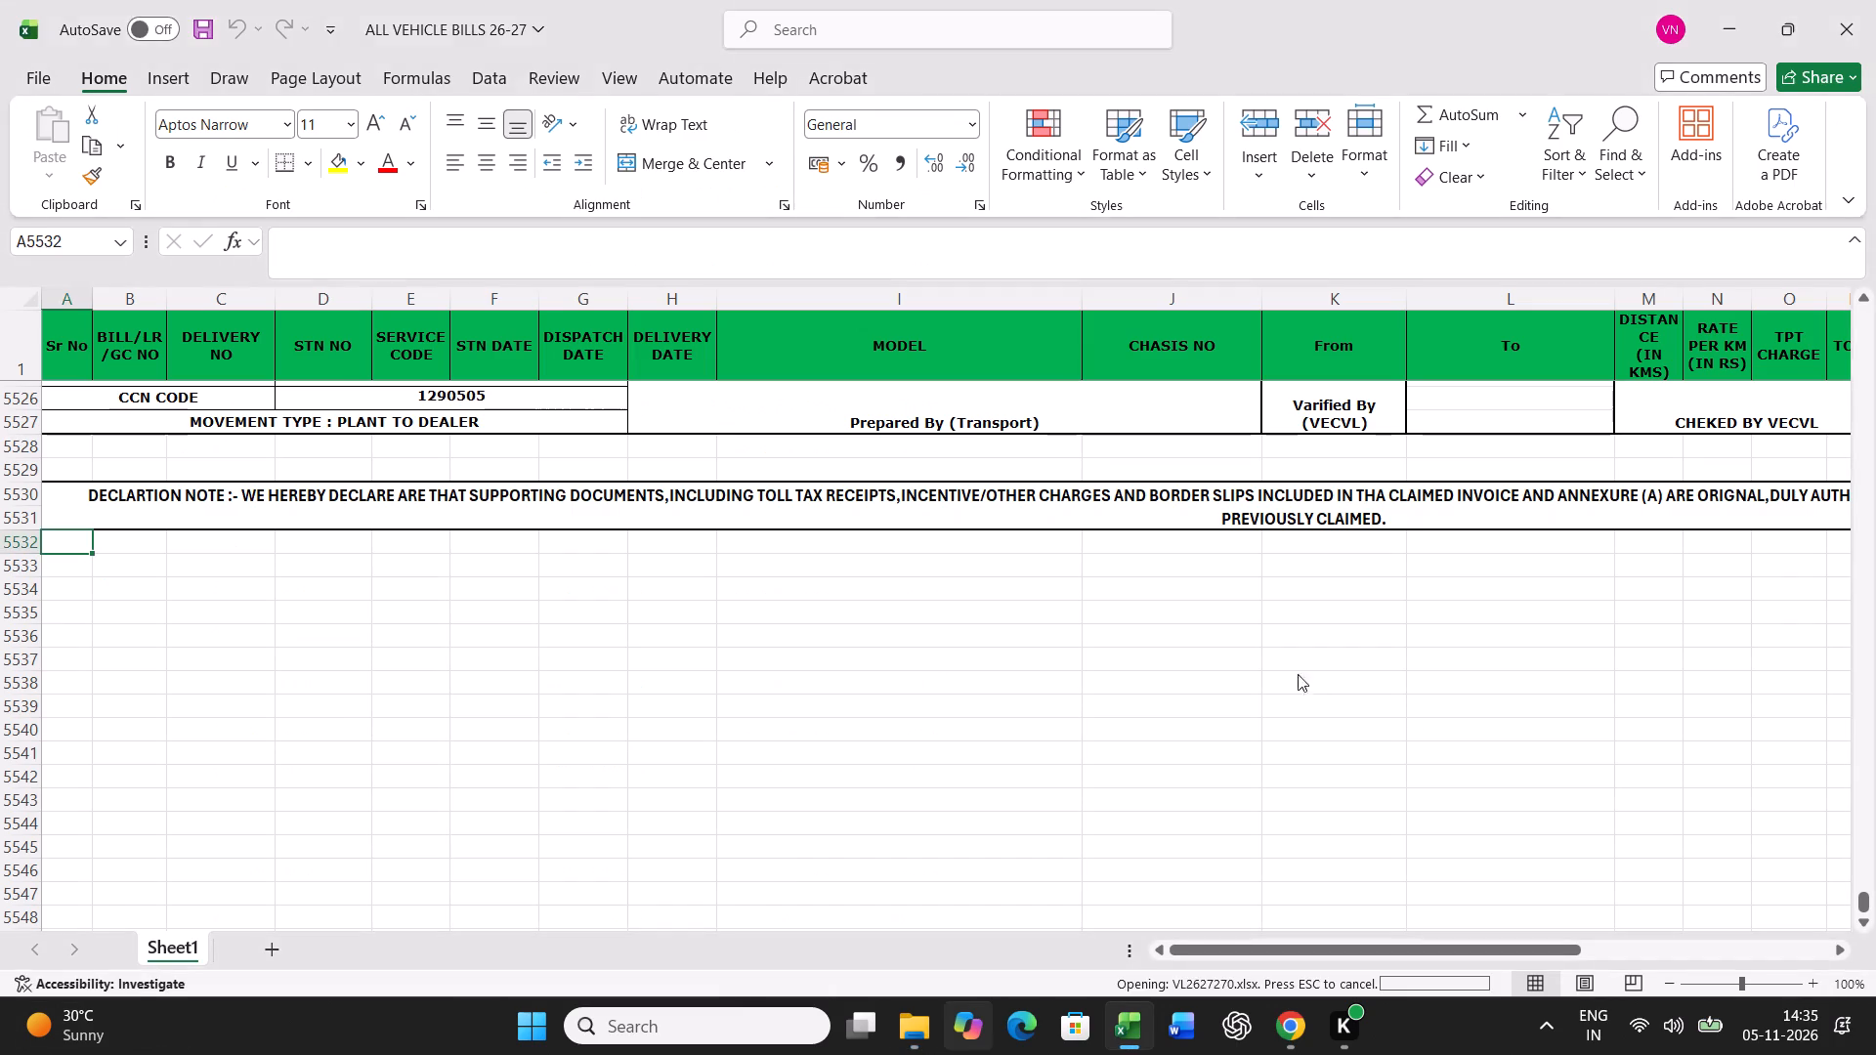
key(ctrl+c)
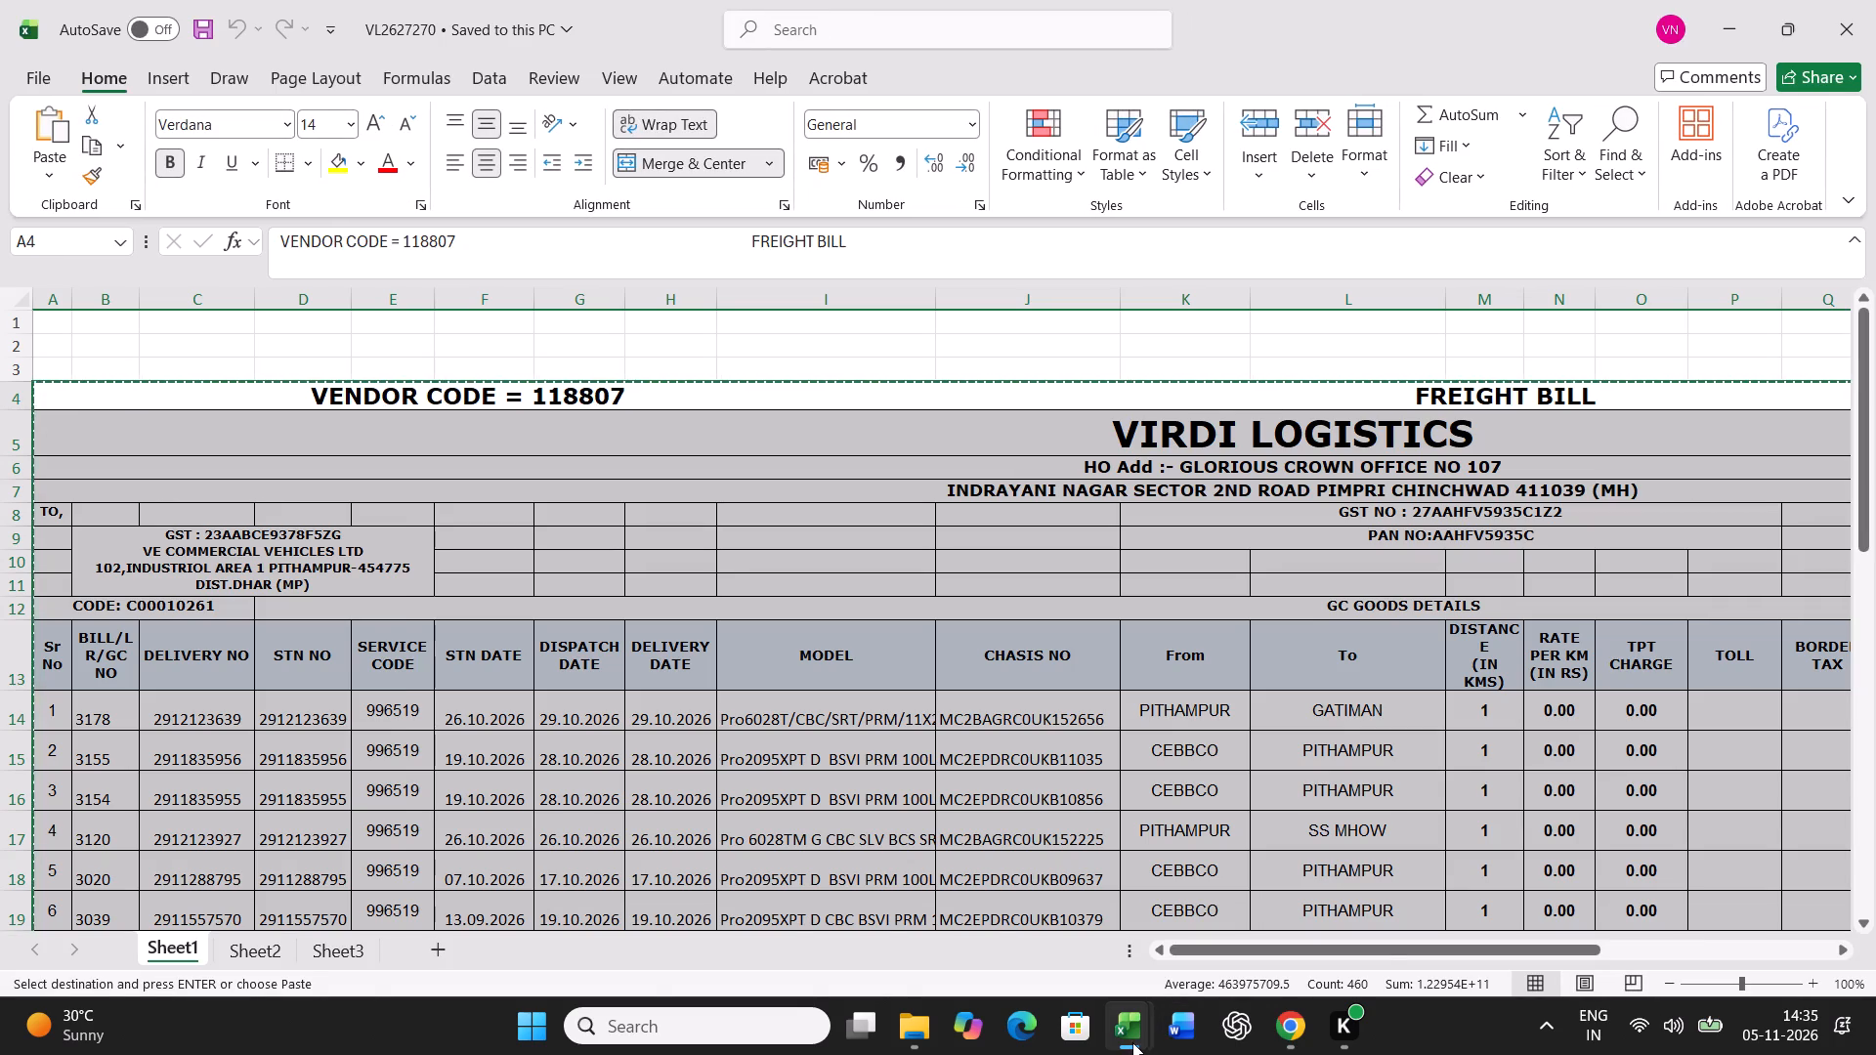
click(1132, 1042)
click(1040, 916)
key(ctrl+v)
scroll(571, 725, down, 11)
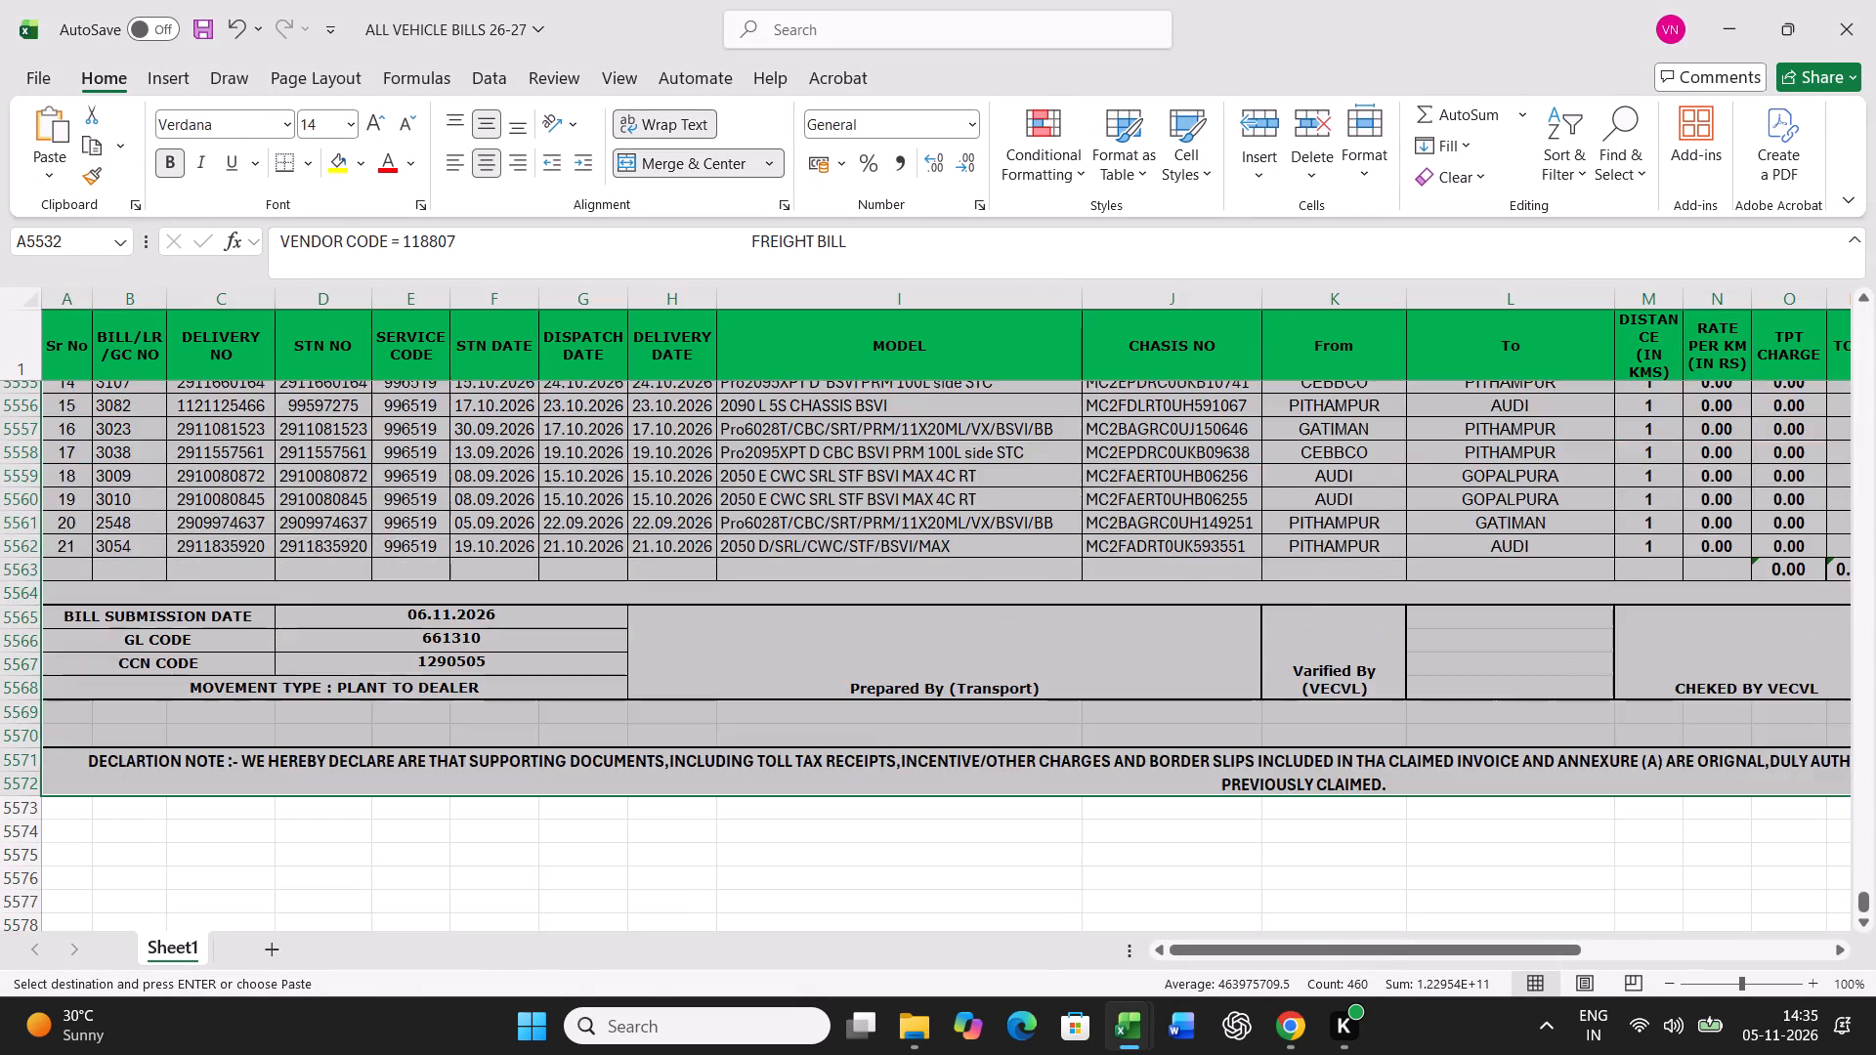
scroll(571, 725, down, 4)
click(70, 526)
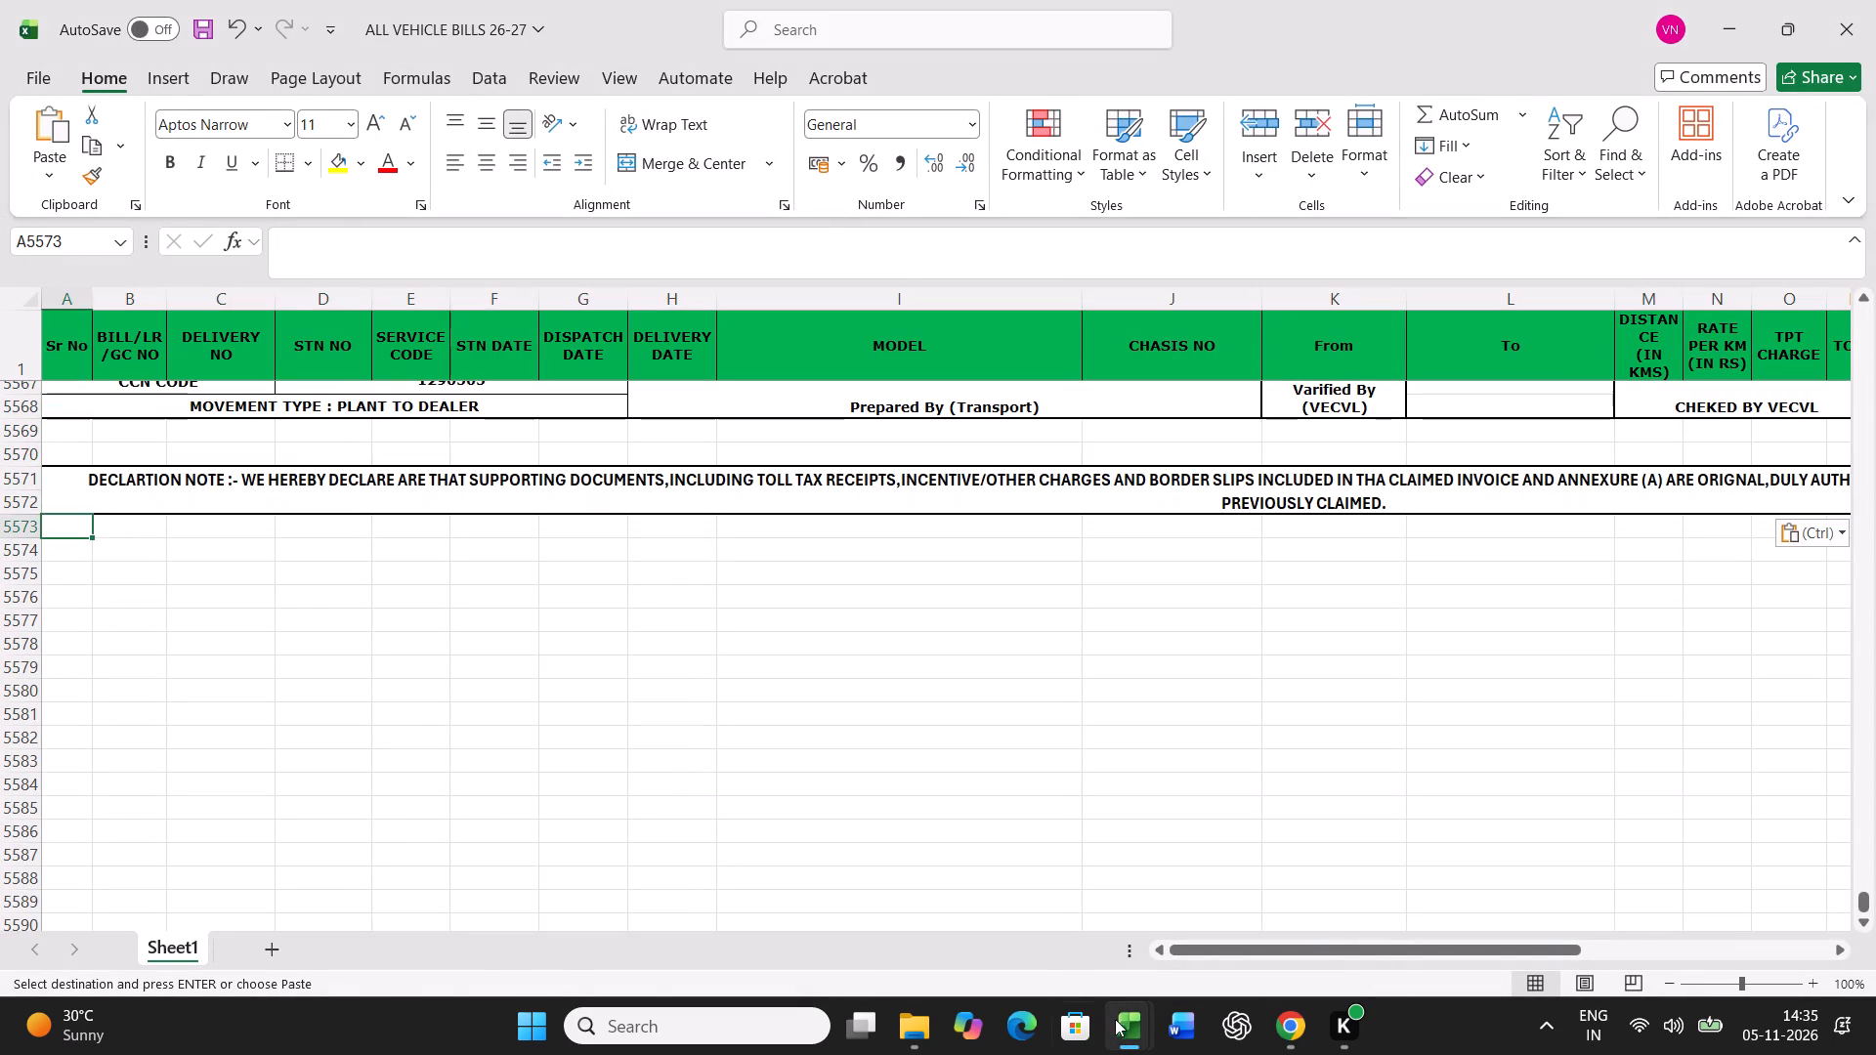
click(1128, 1025)
click(1215, 901)
click(1870, 10)
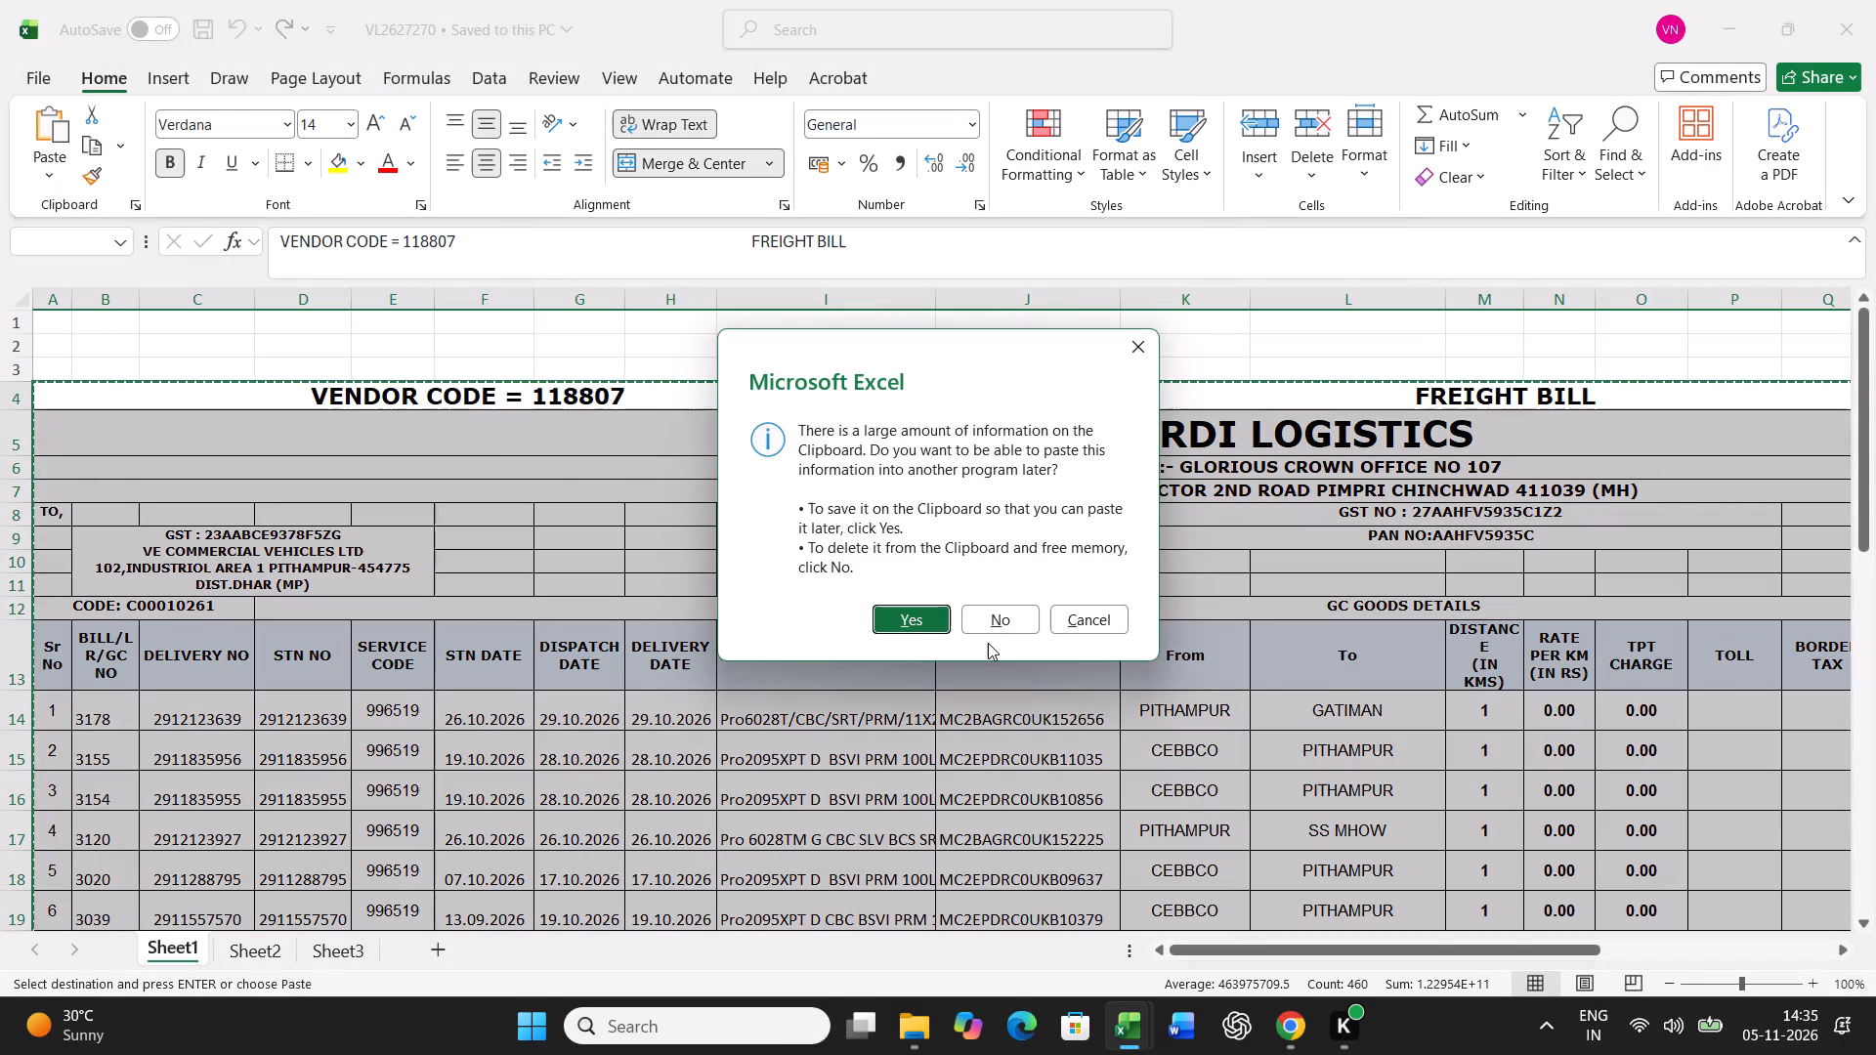
click(995, 627)
Copy the freight bill block of VL2627271 into ALL VEHICLE BILLS 26-27 at A5573, and close VL2627271 without keeping the clipboard.
click(907, 1016)
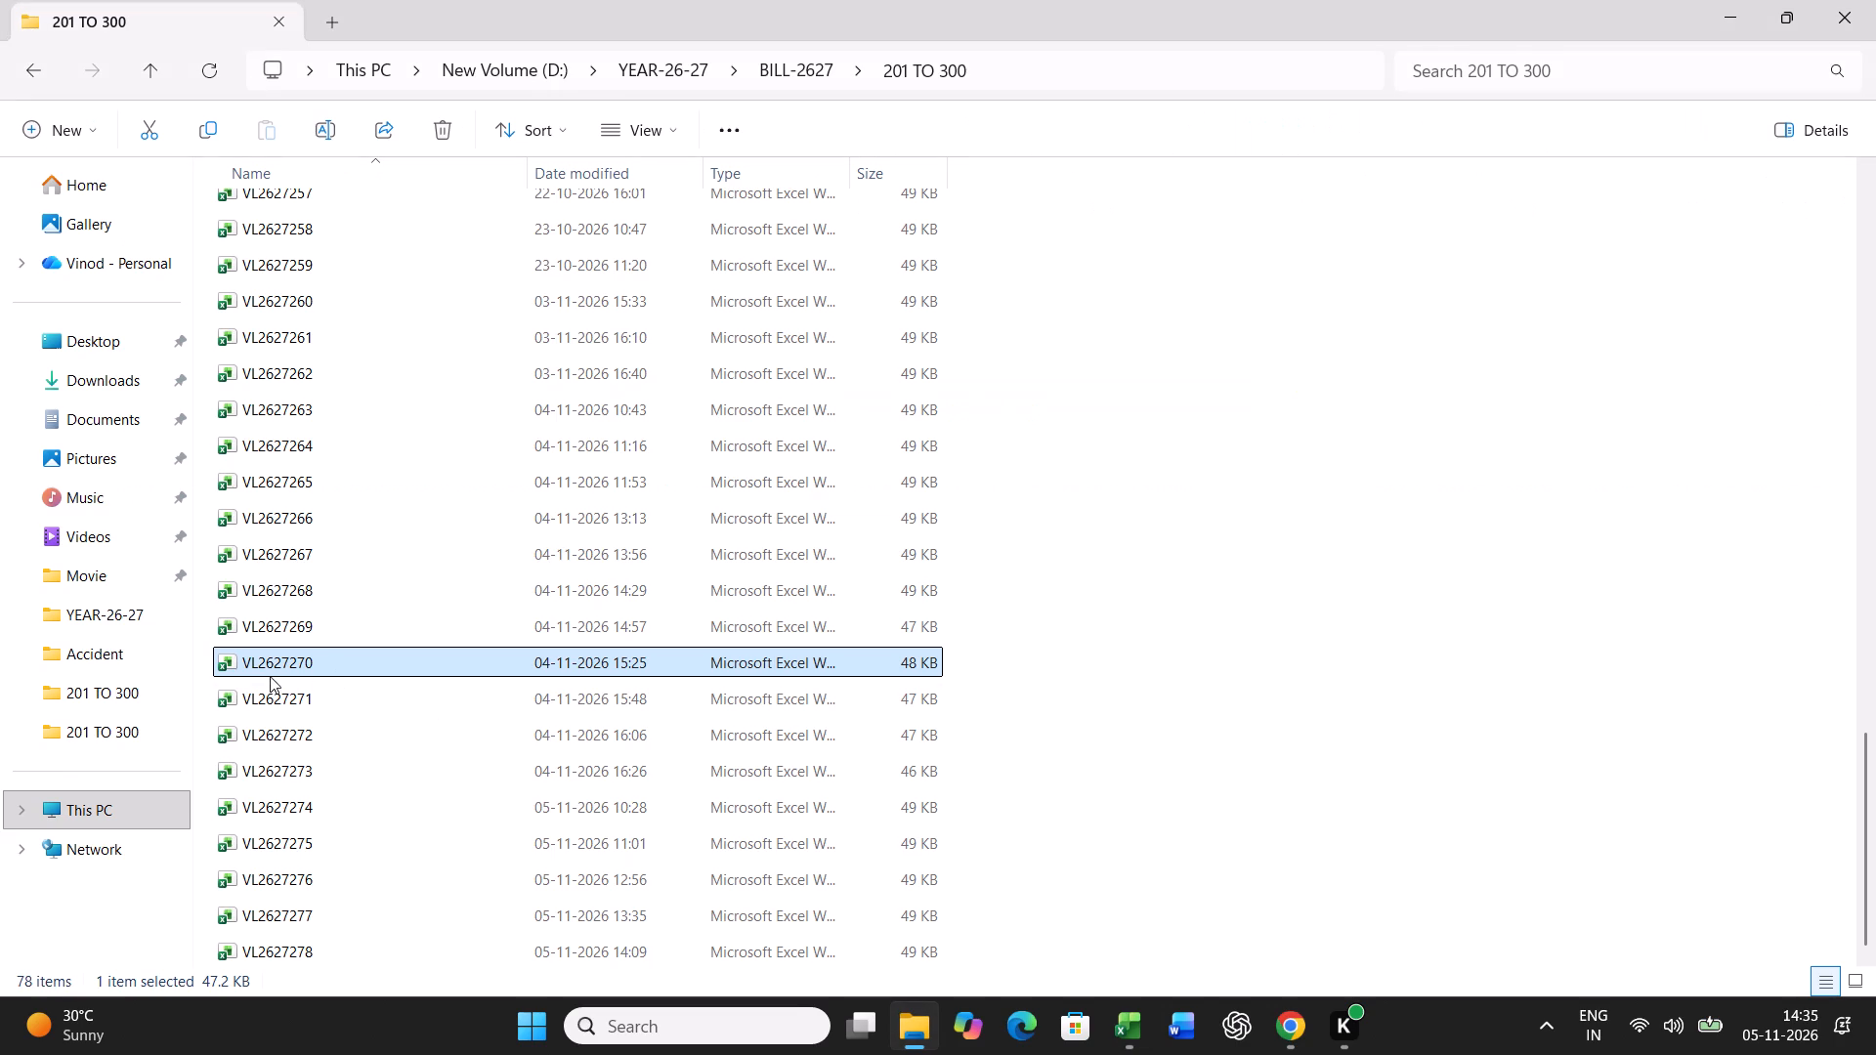
double_click(268, 695)
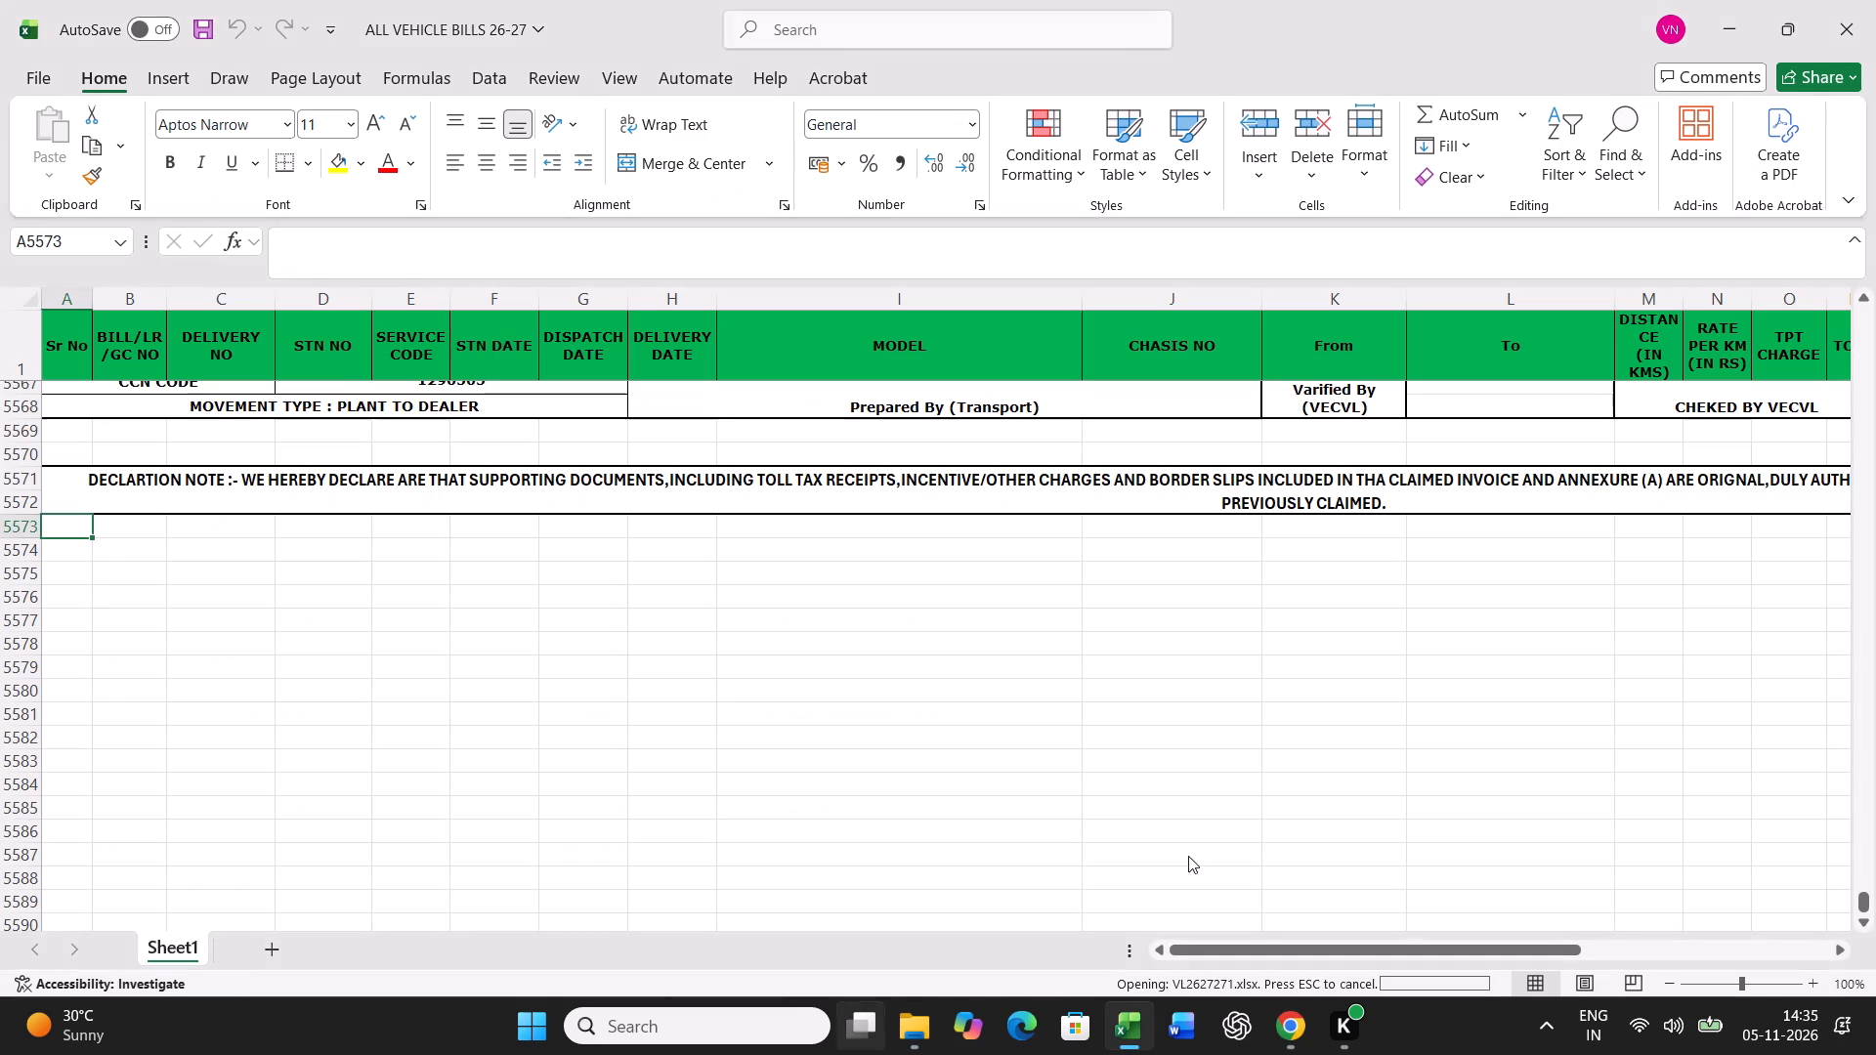
key(ctrl+c)
click(1108, 1032)
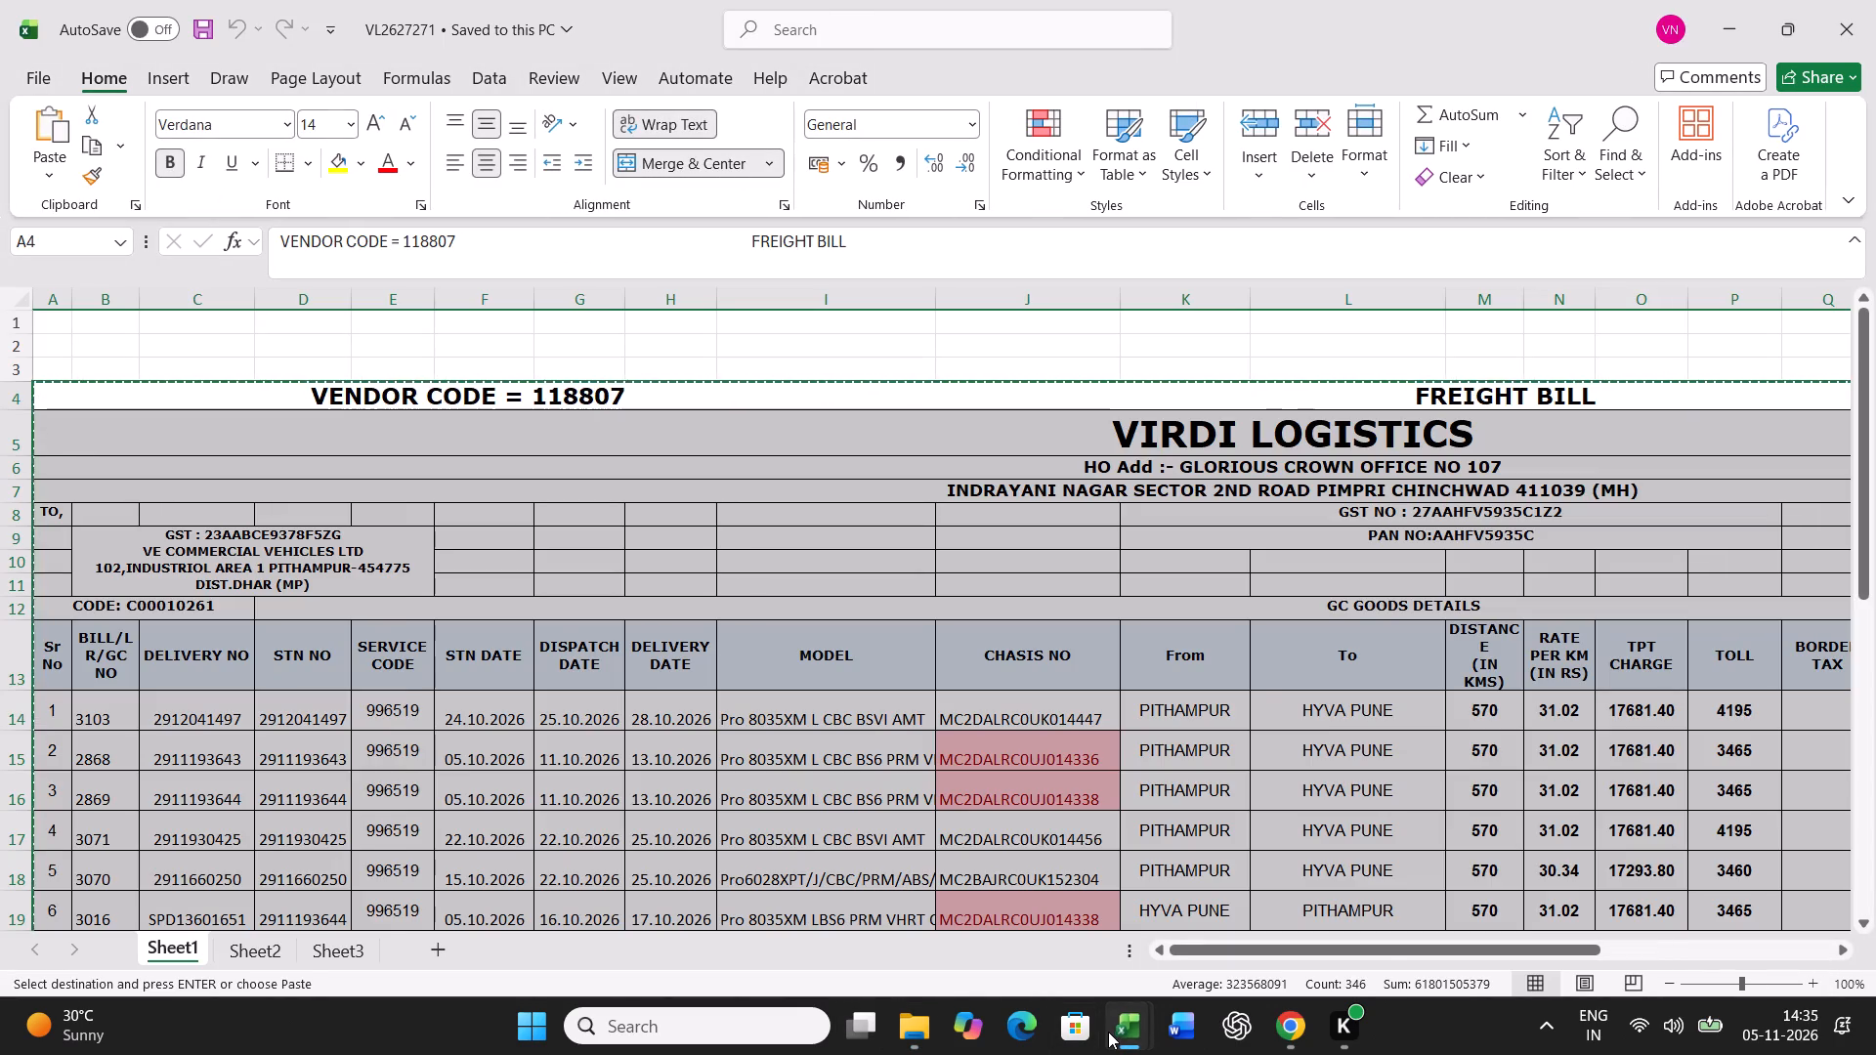
click(1026, 933)
key(ctrl+v)
scroll(590, 718, down, 11)
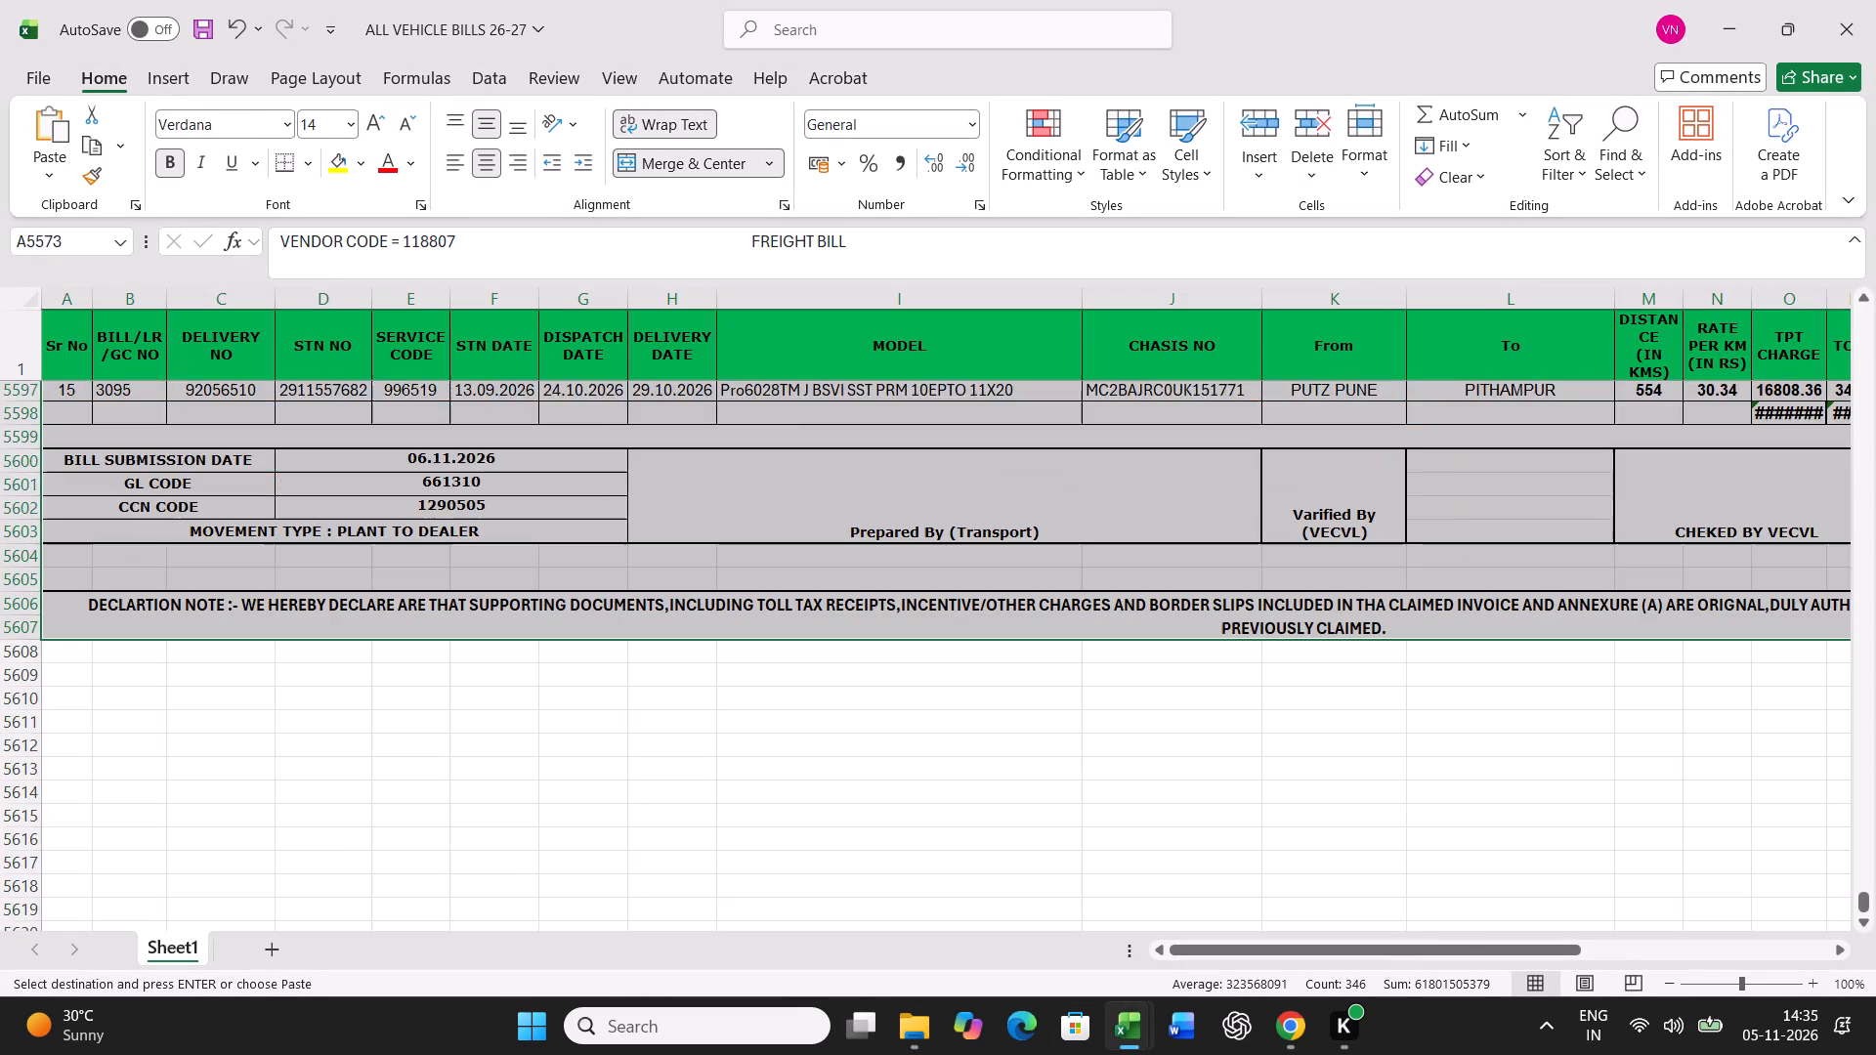
scroll(590, 718, down, 2)
click(72, 514)
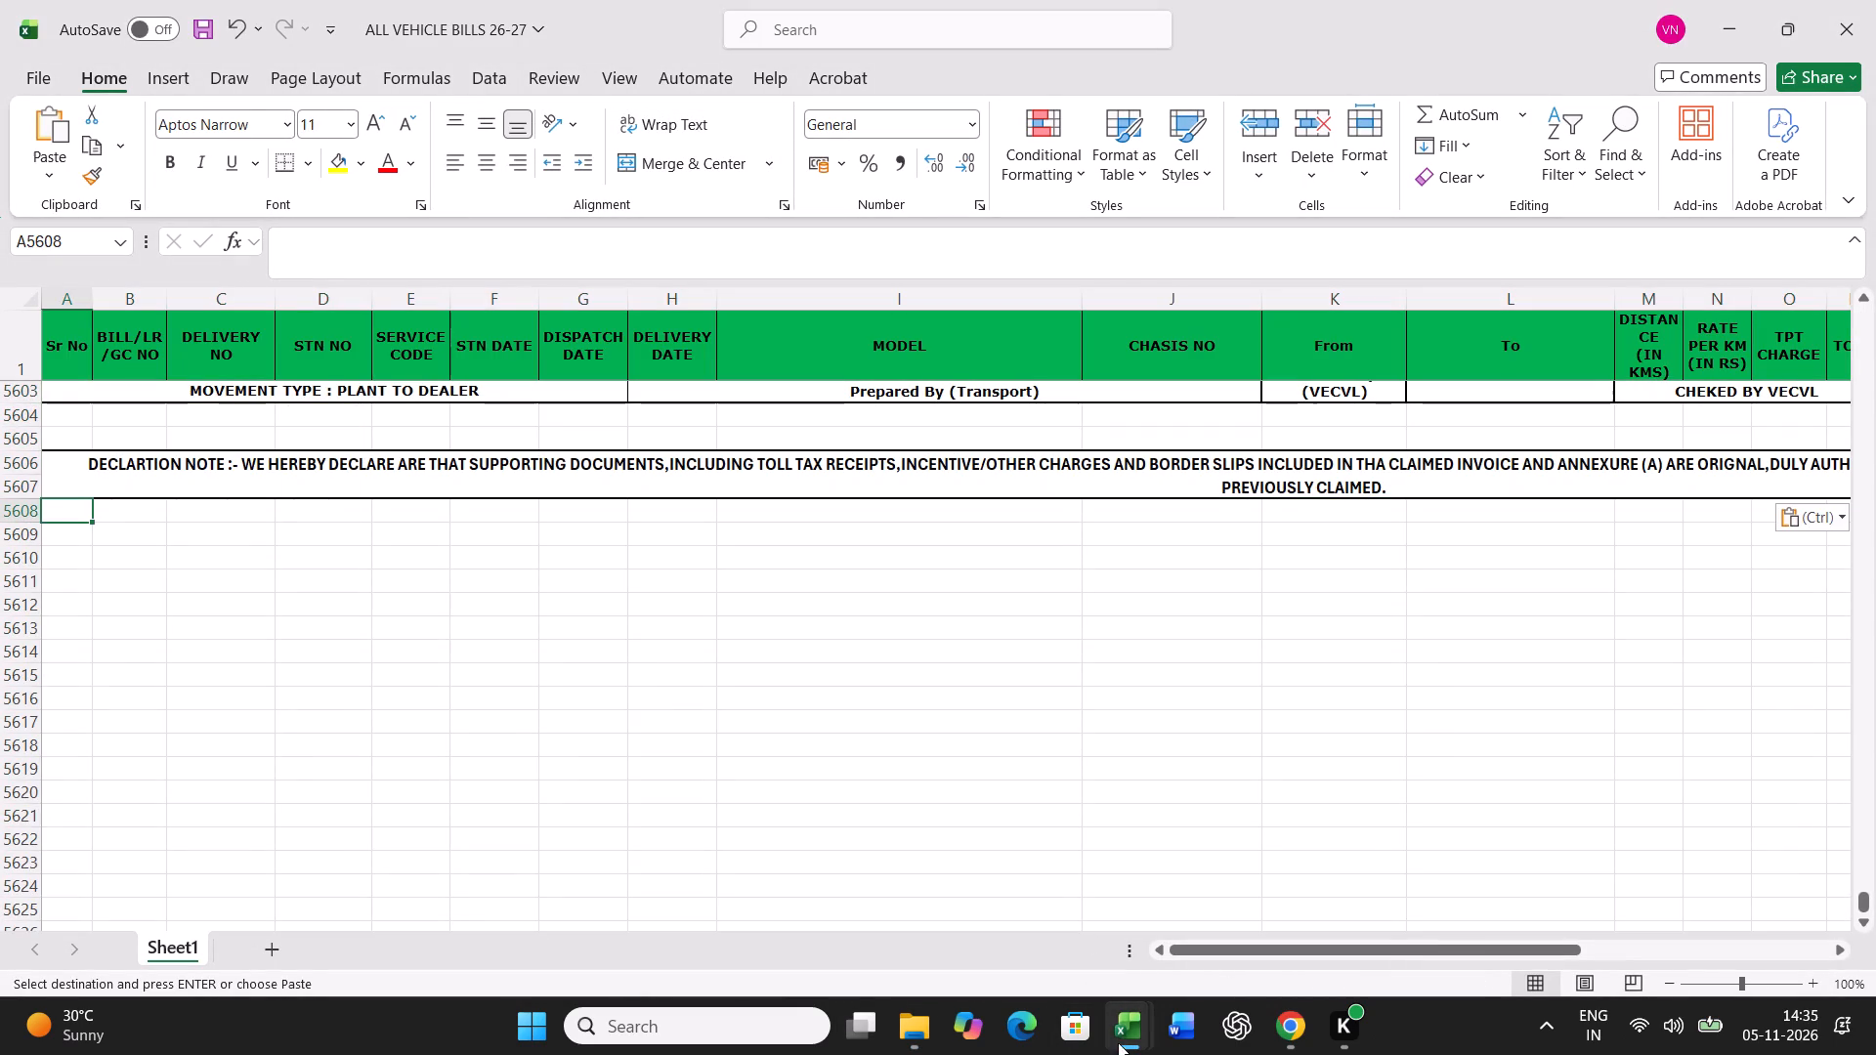
click(1129, 1044)
click(1185, 928)
click(1873, 14)
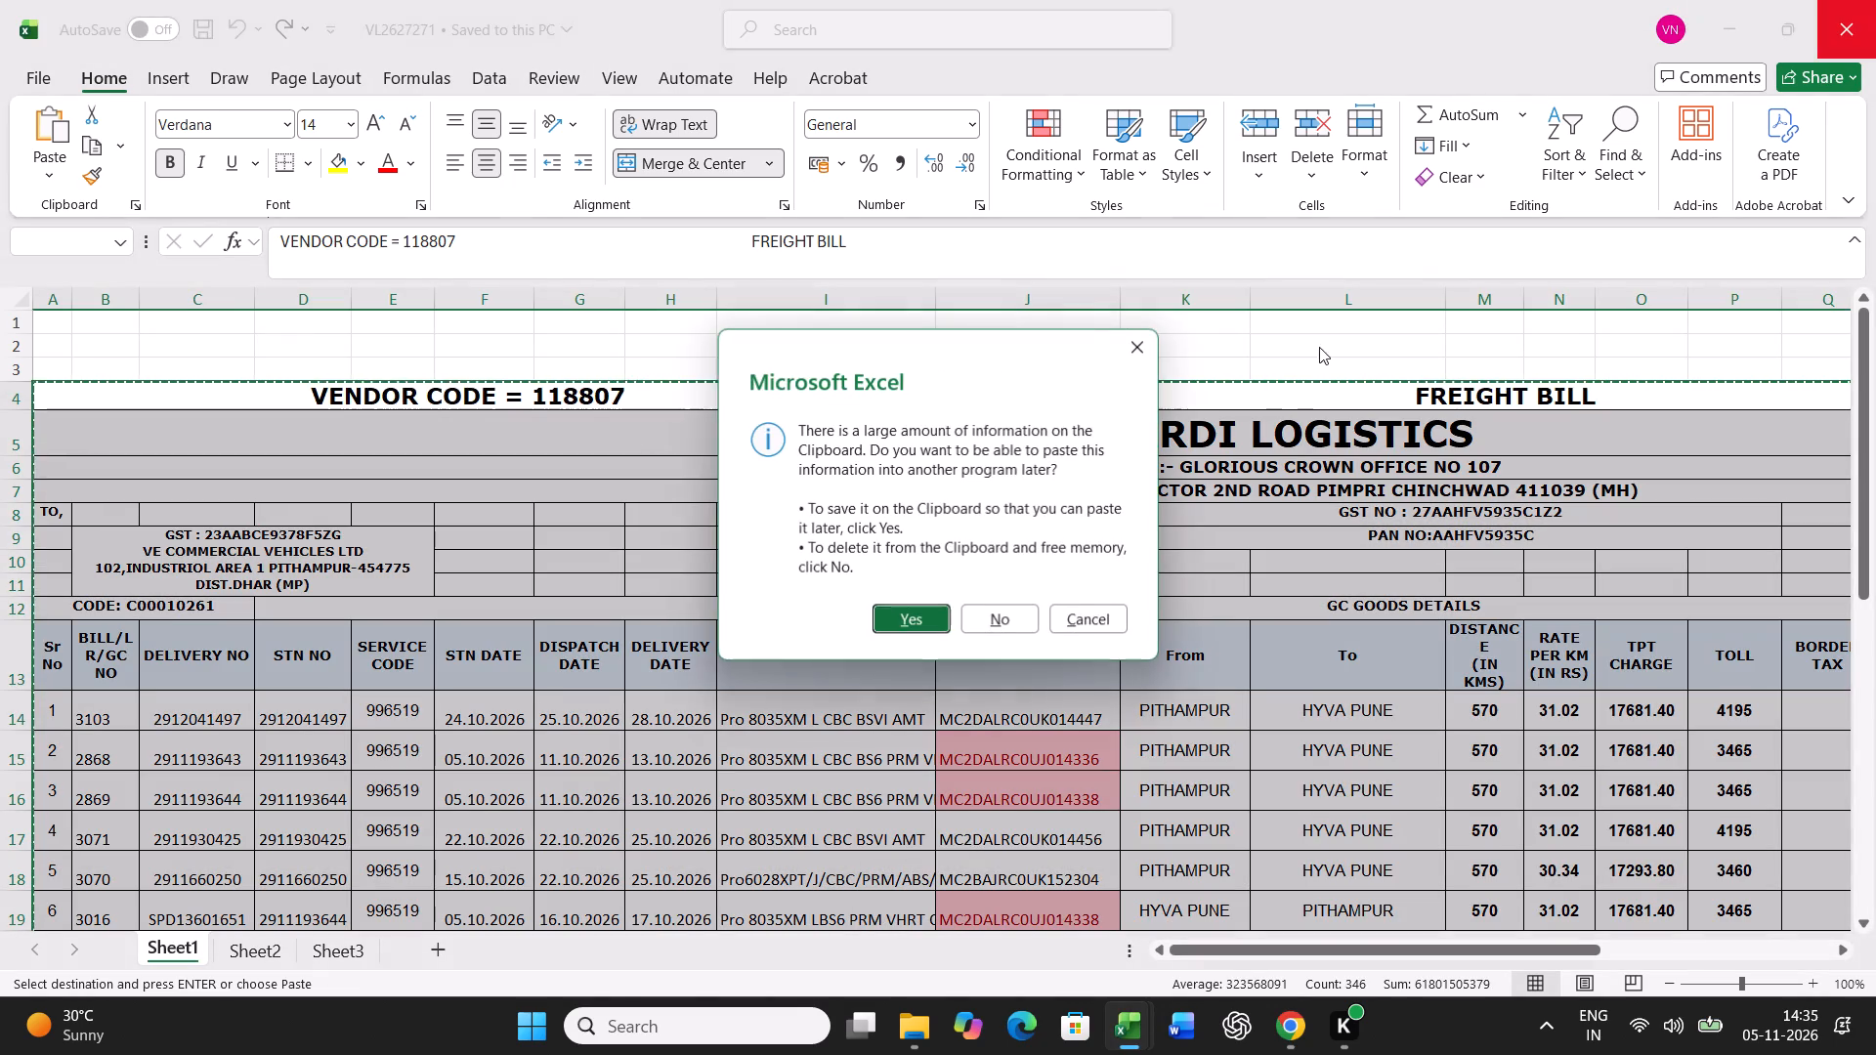
click(1017, 624)
Copy the freight bill block of VL2627272 into ALL VEHICLE BILLS 26-27 at A5608, and close VL2627272 without keeping the clipboard.
click(907, 1037)
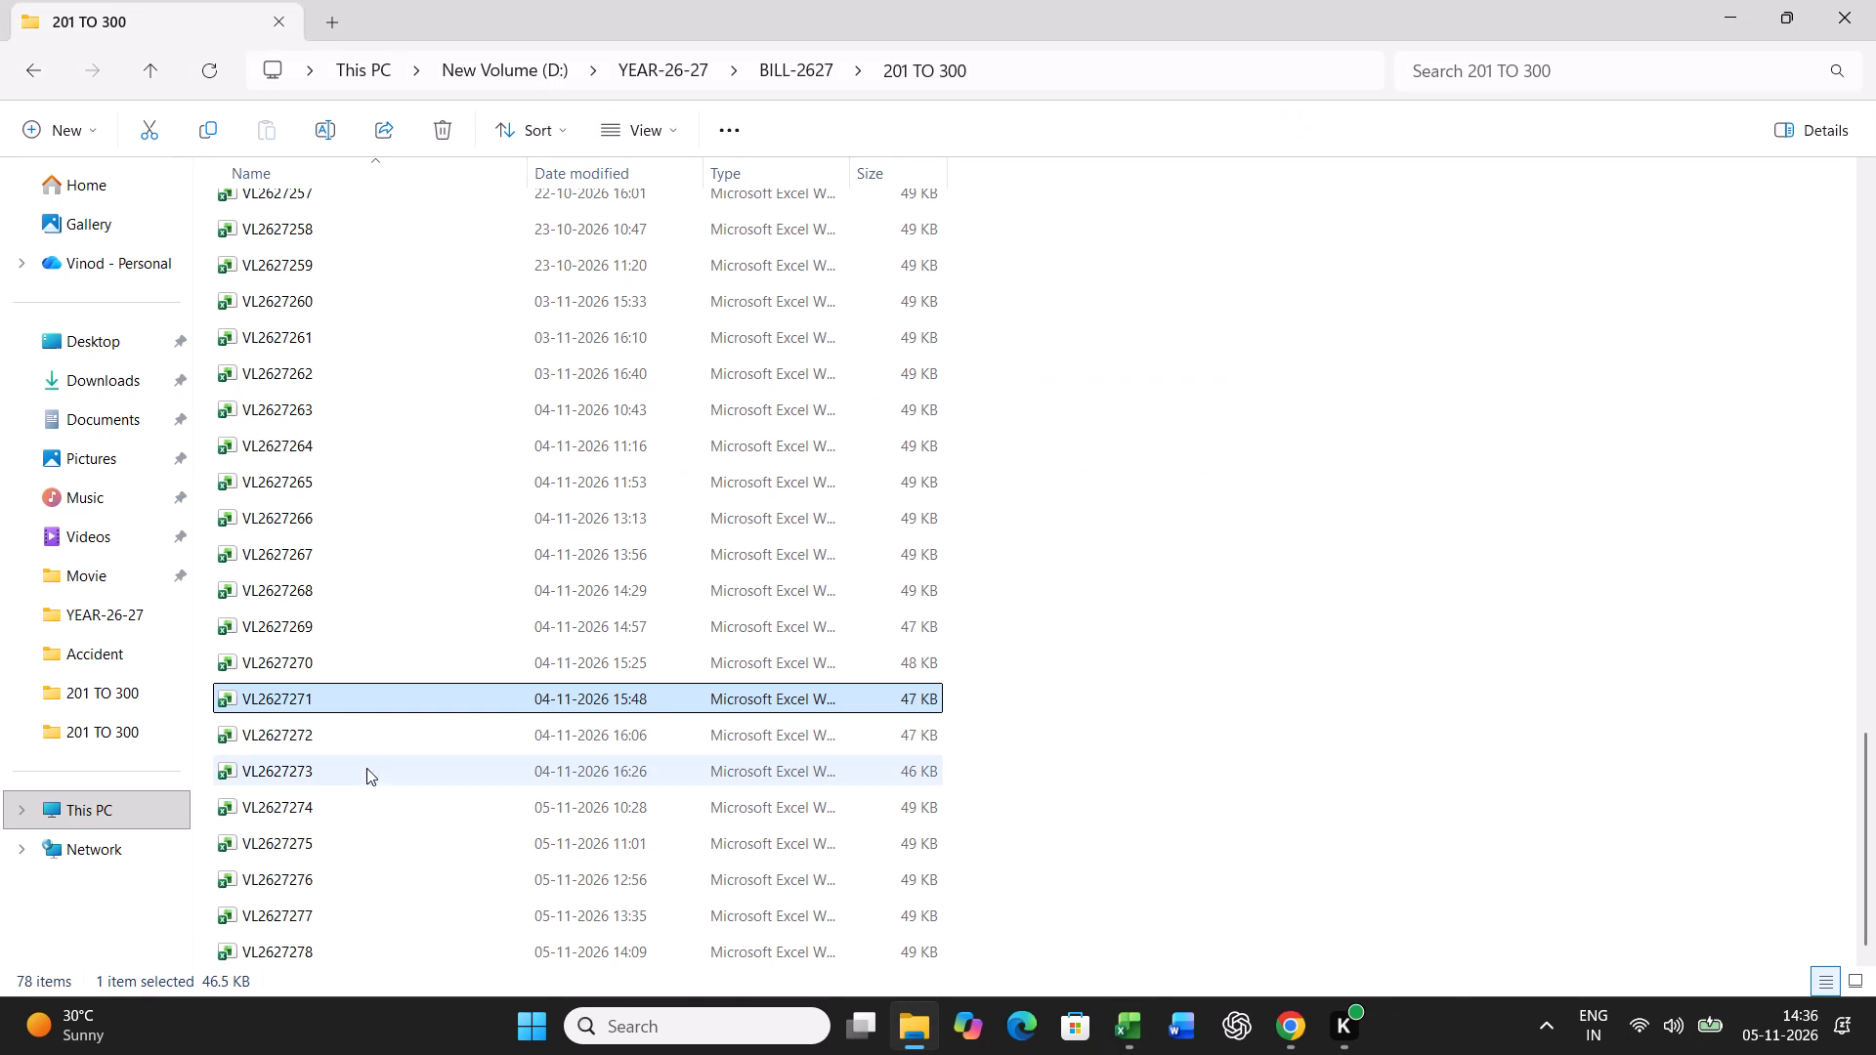
double_click(280, 725)
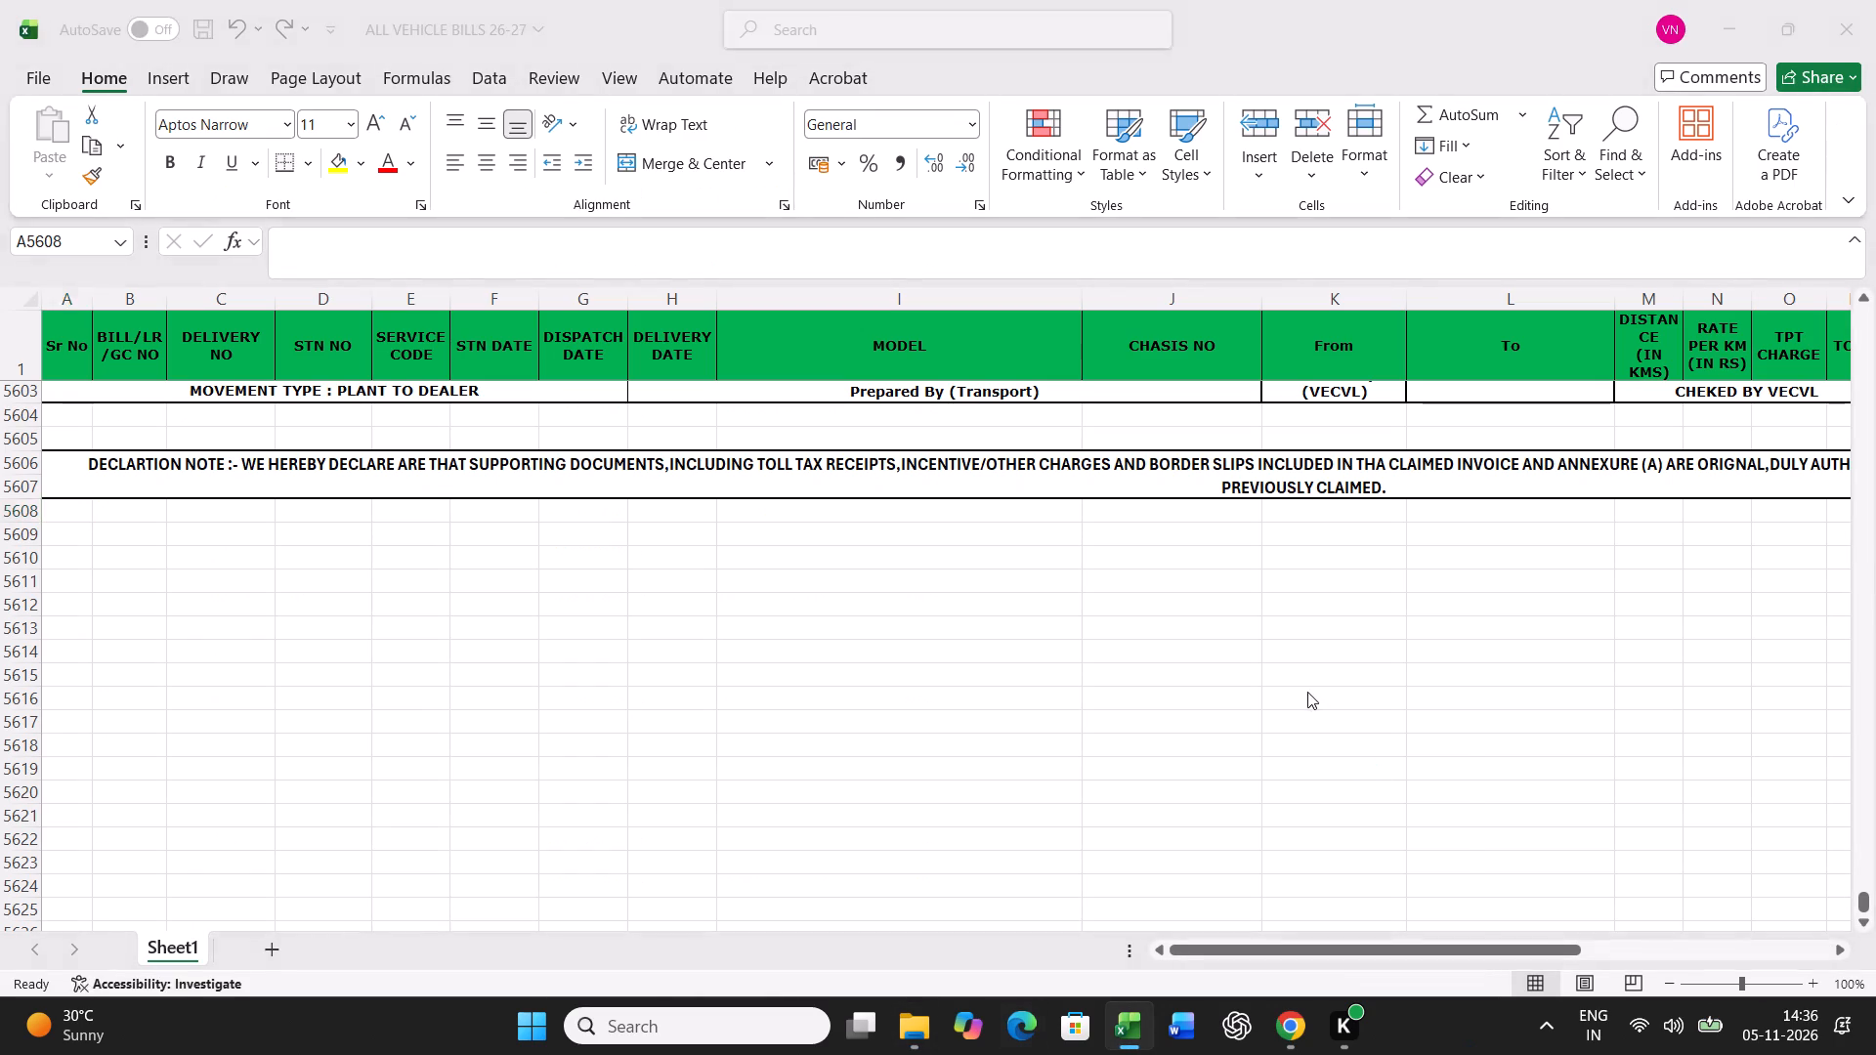
key(ctrl+c)
click(1132, 1010)
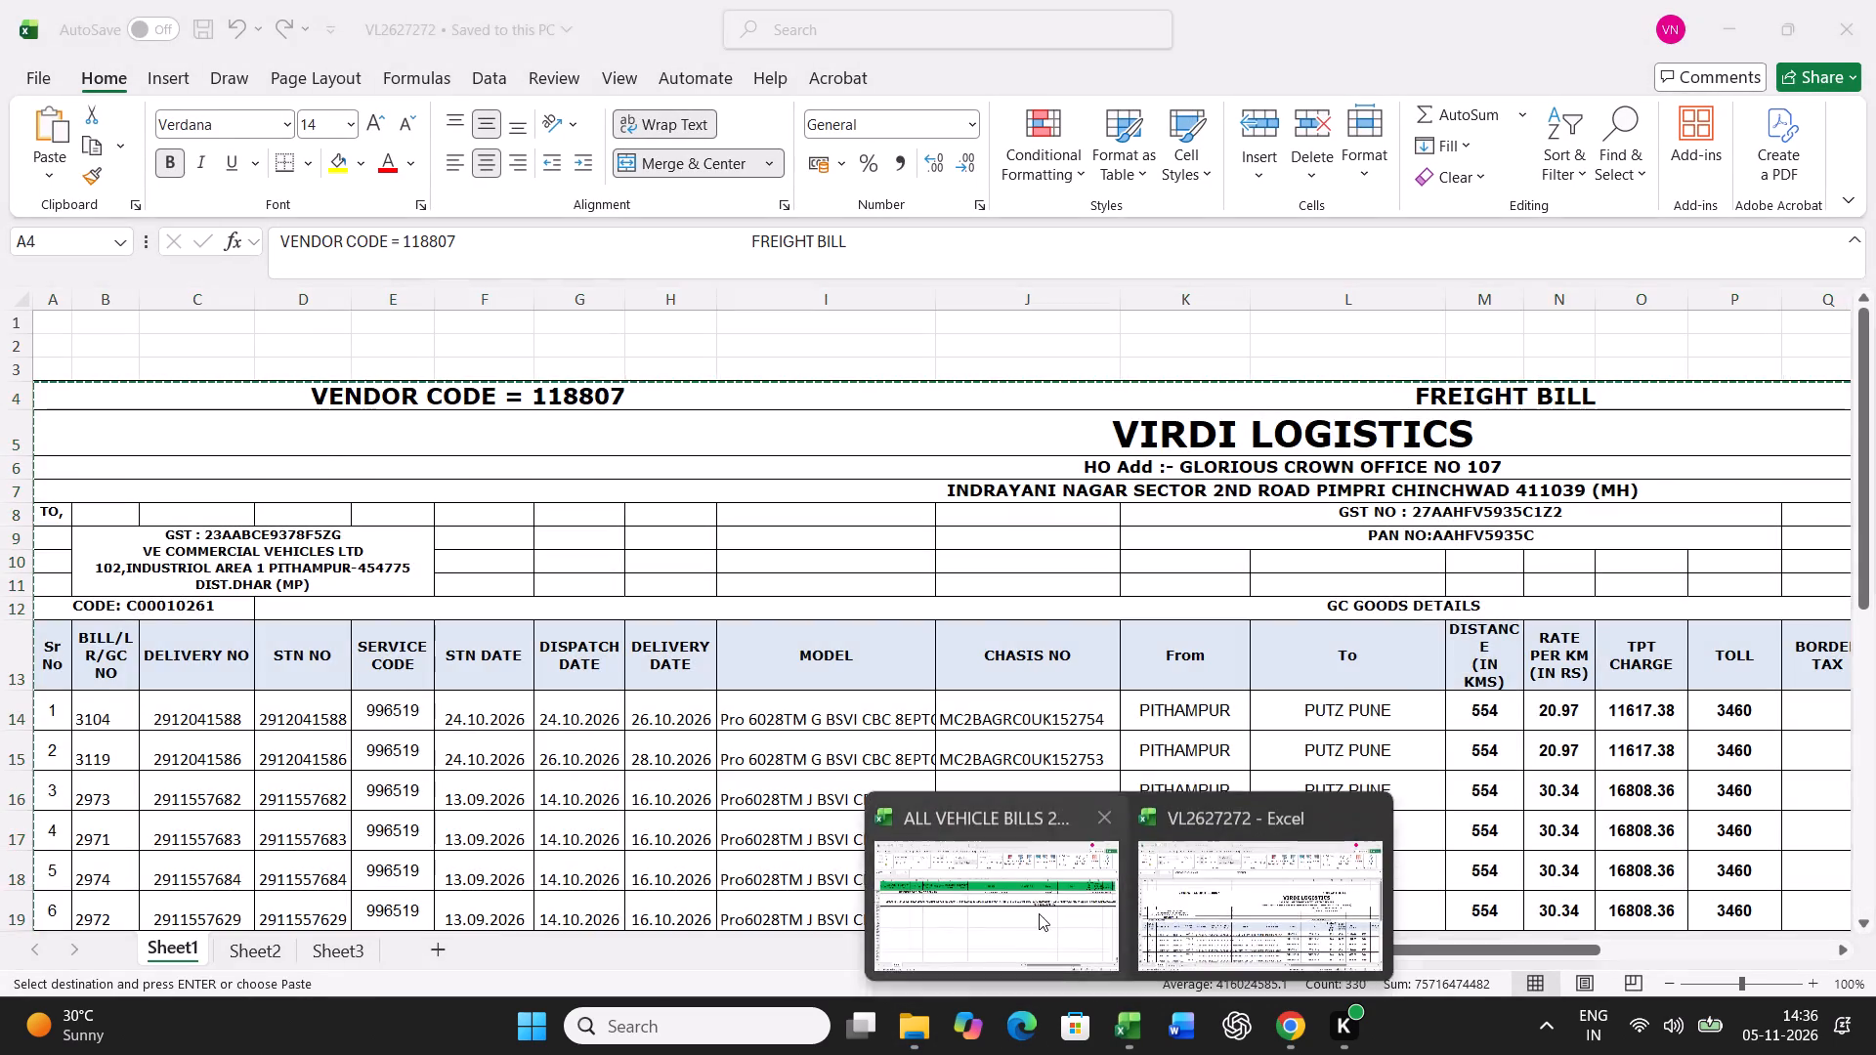
click(1039, 913)
key(ctrl+v)
scroll(766, 671, down, 16)
scroll(766, 671, up, 3)
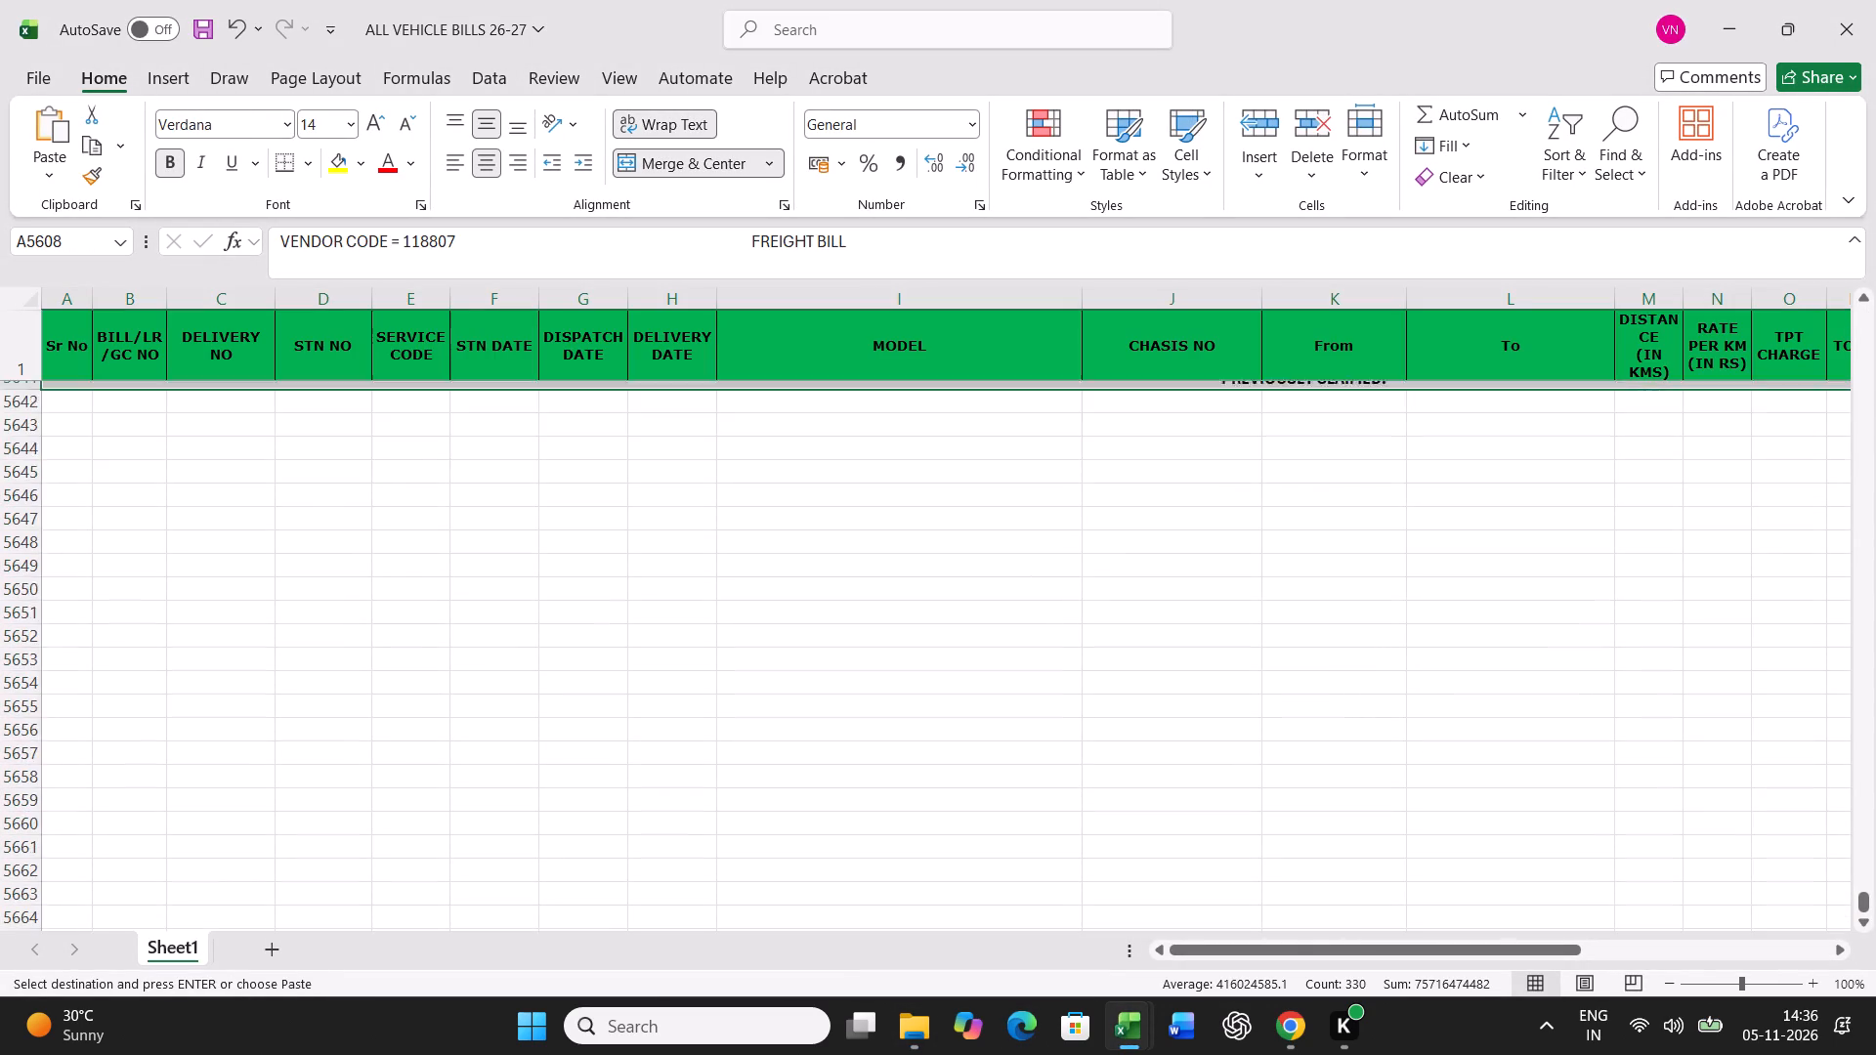
click(66, 473)
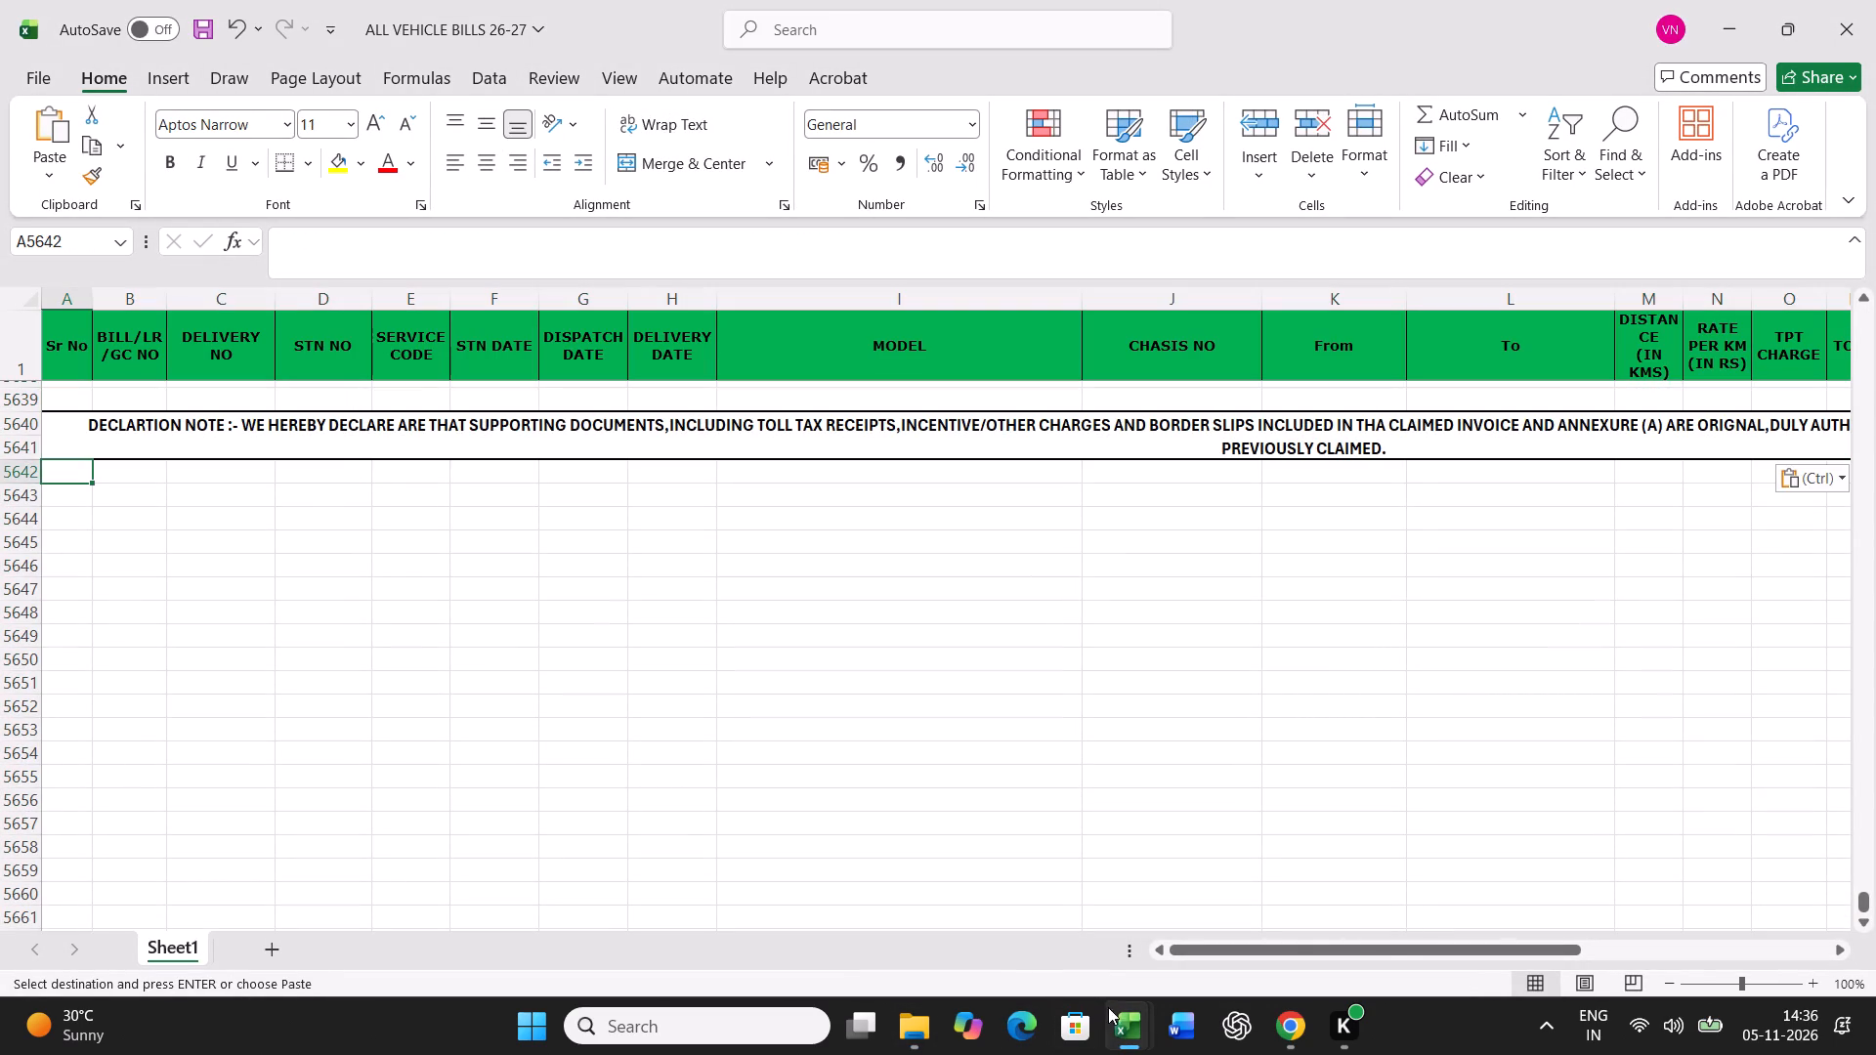
click(1116, 1030)
click(1226, 923)
click(1866, 19)
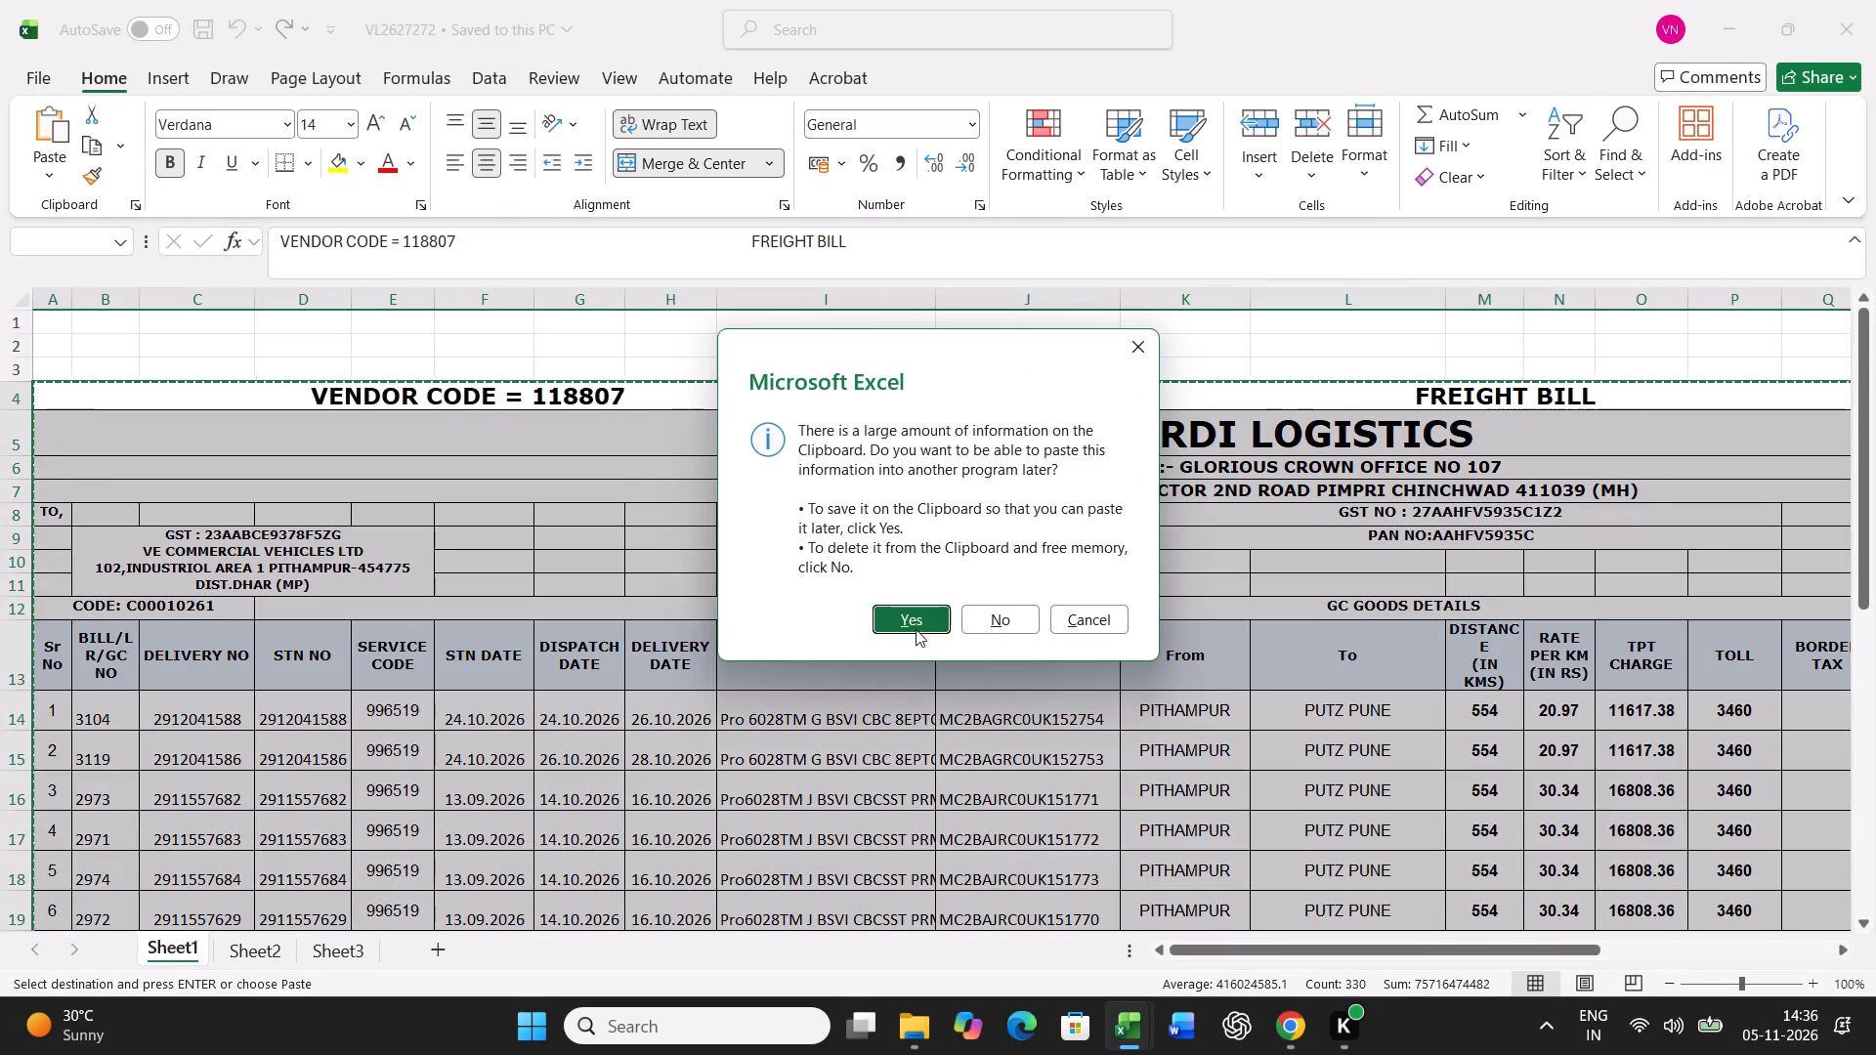
click(1023, 626)
Copy the freight bill block of VL2627273 into ALL VEHICLE BILLS 26-27 at A5642, and close VL2627273 without keeping the clipboard.
click(926, 1017)
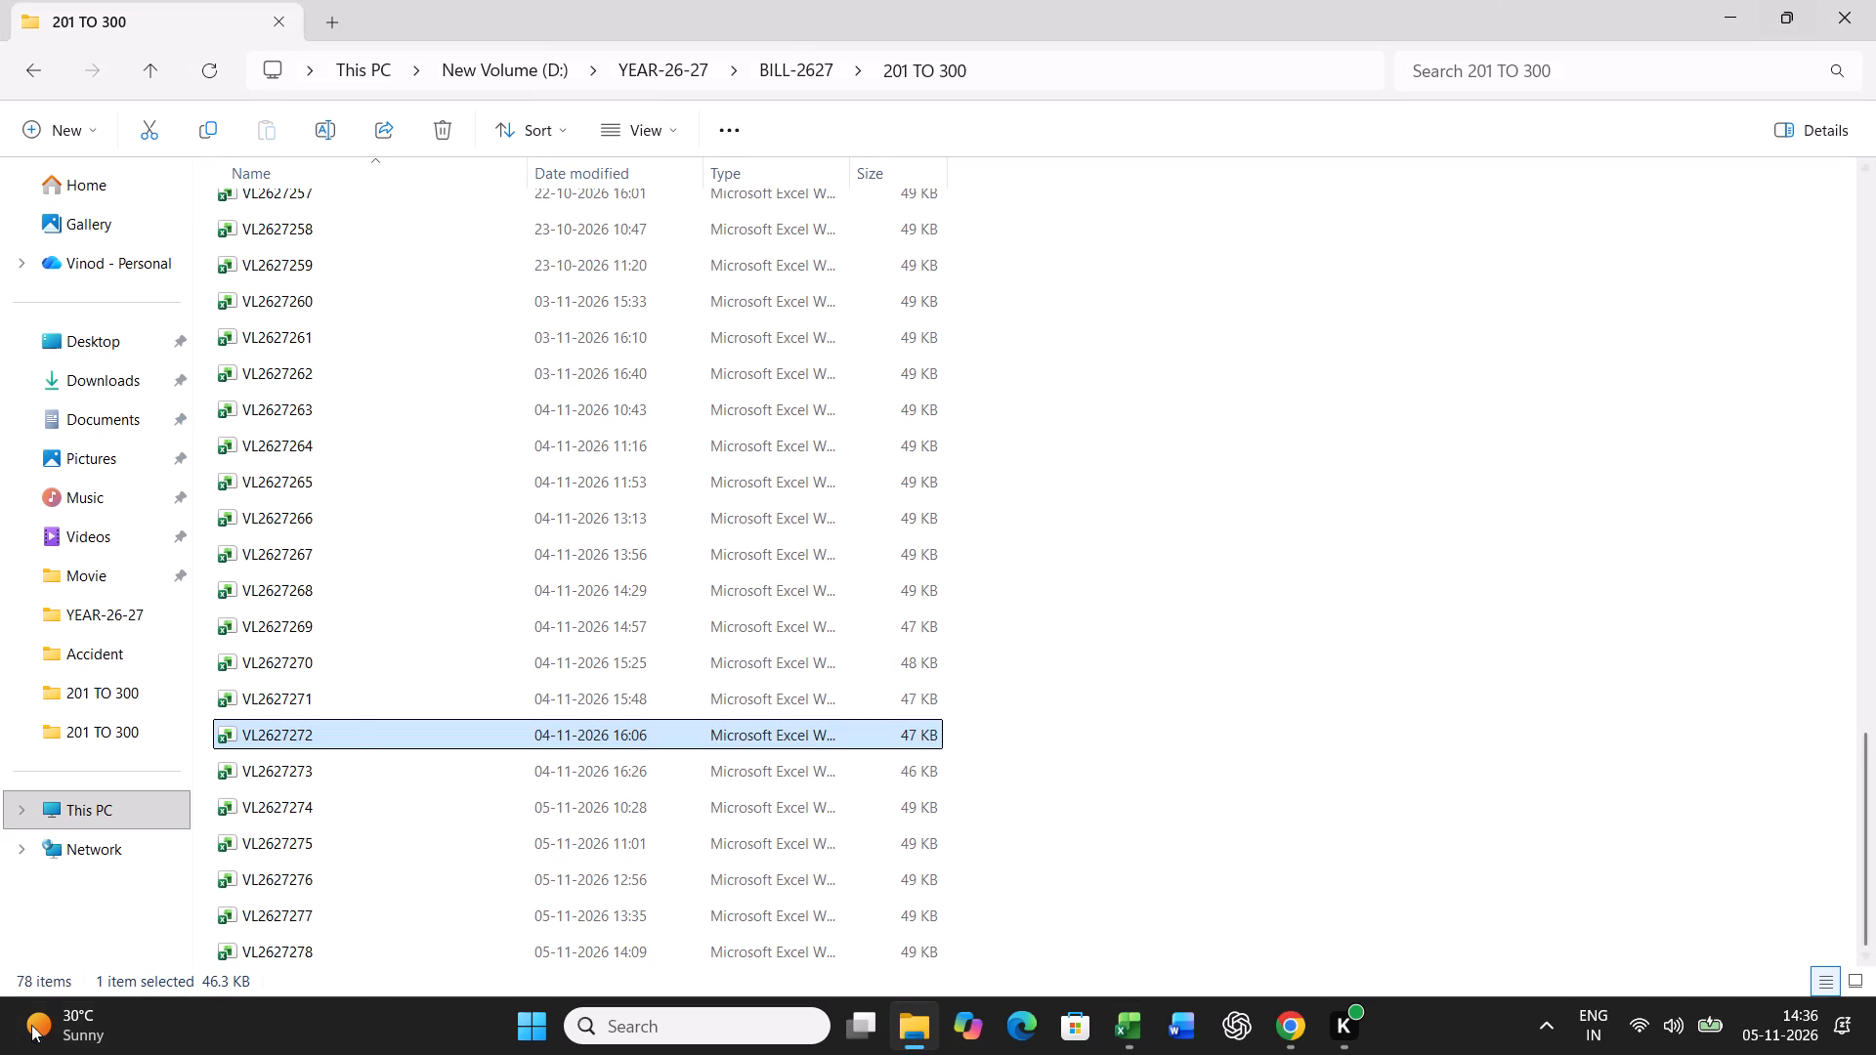
double_click(284, 774)
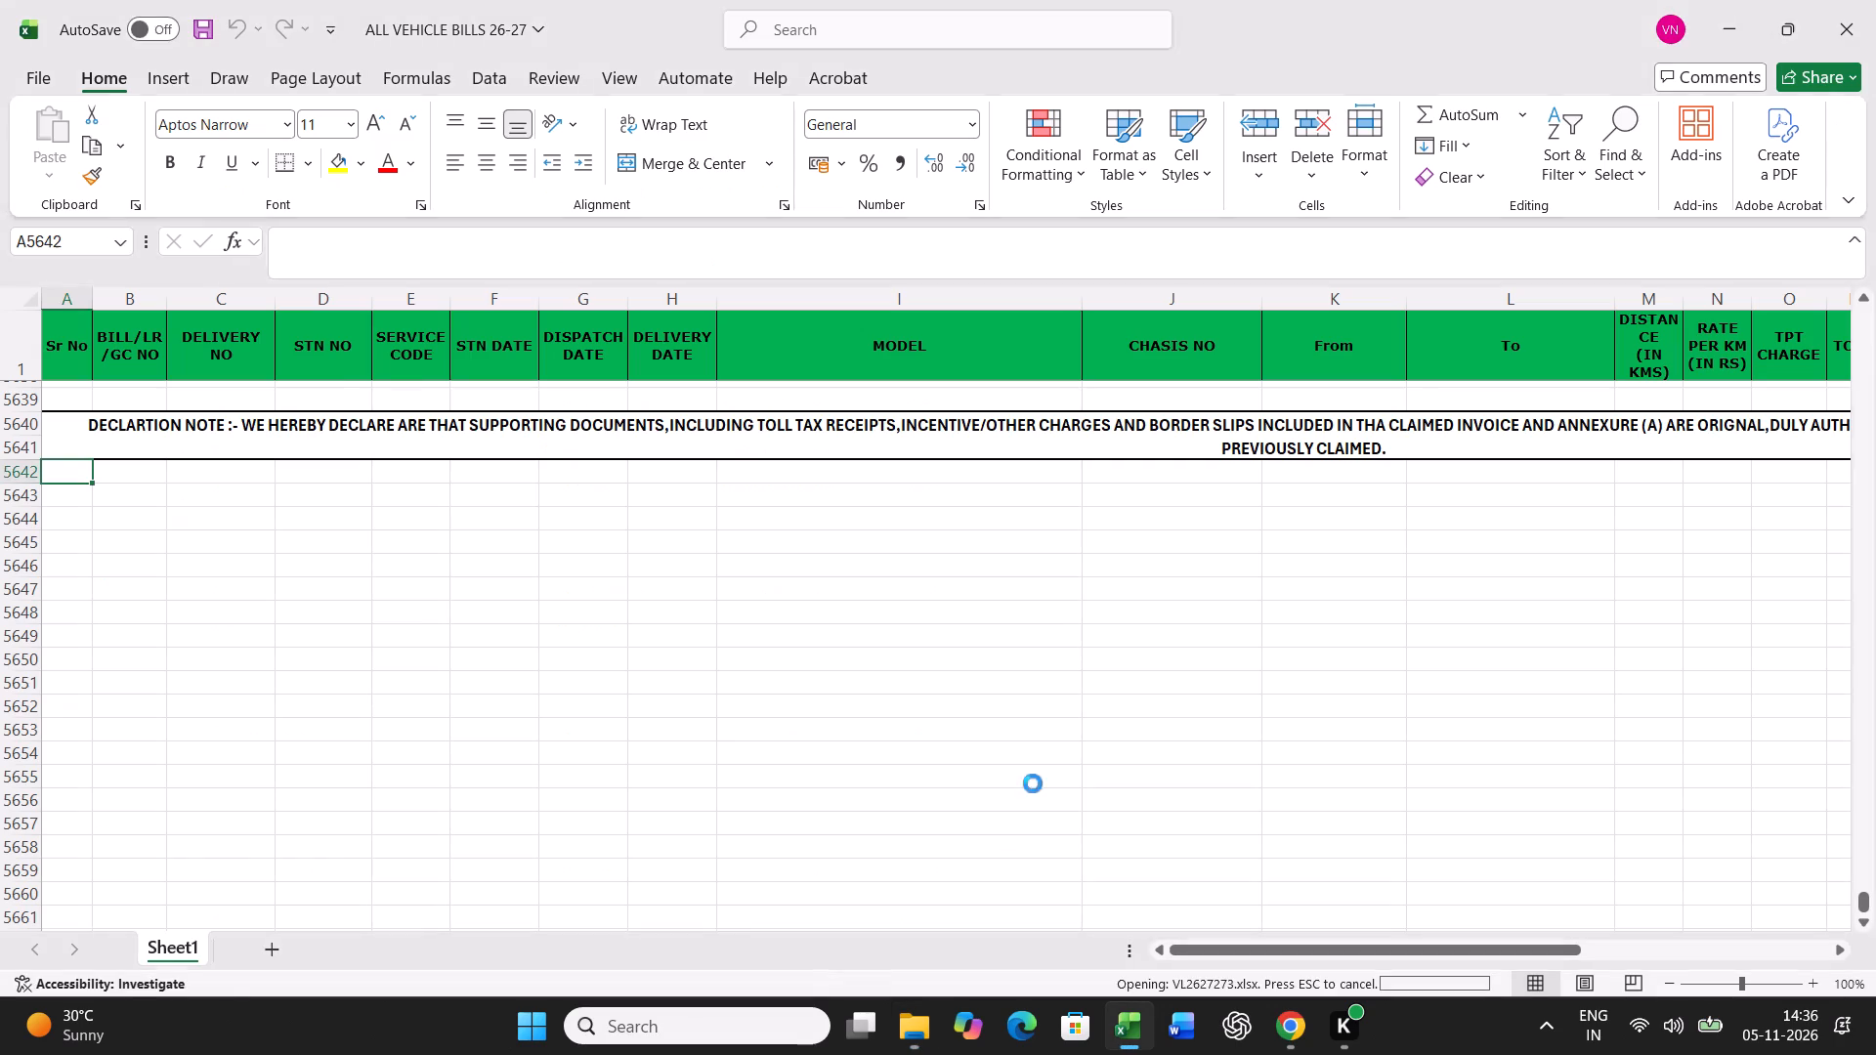
key(ctrl+c)
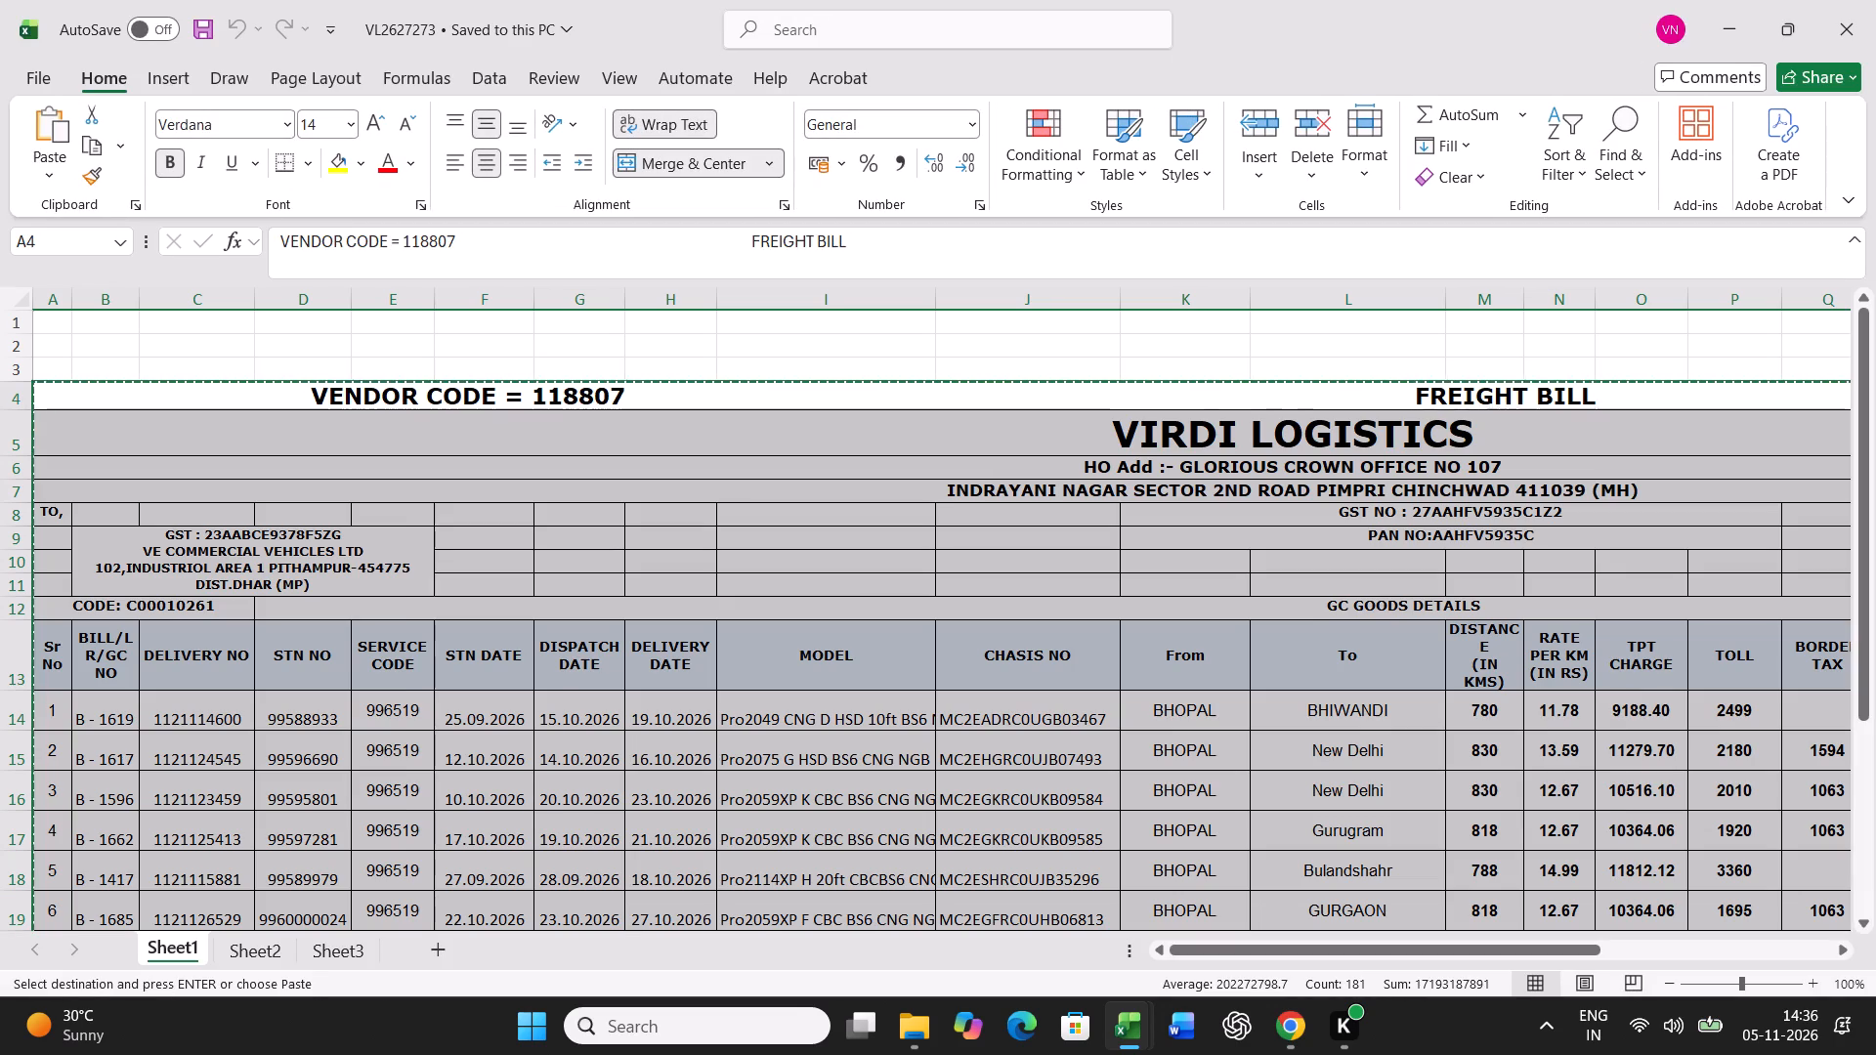
click(1136, 1026)
click(1006, 900)
key(ctrl+v)
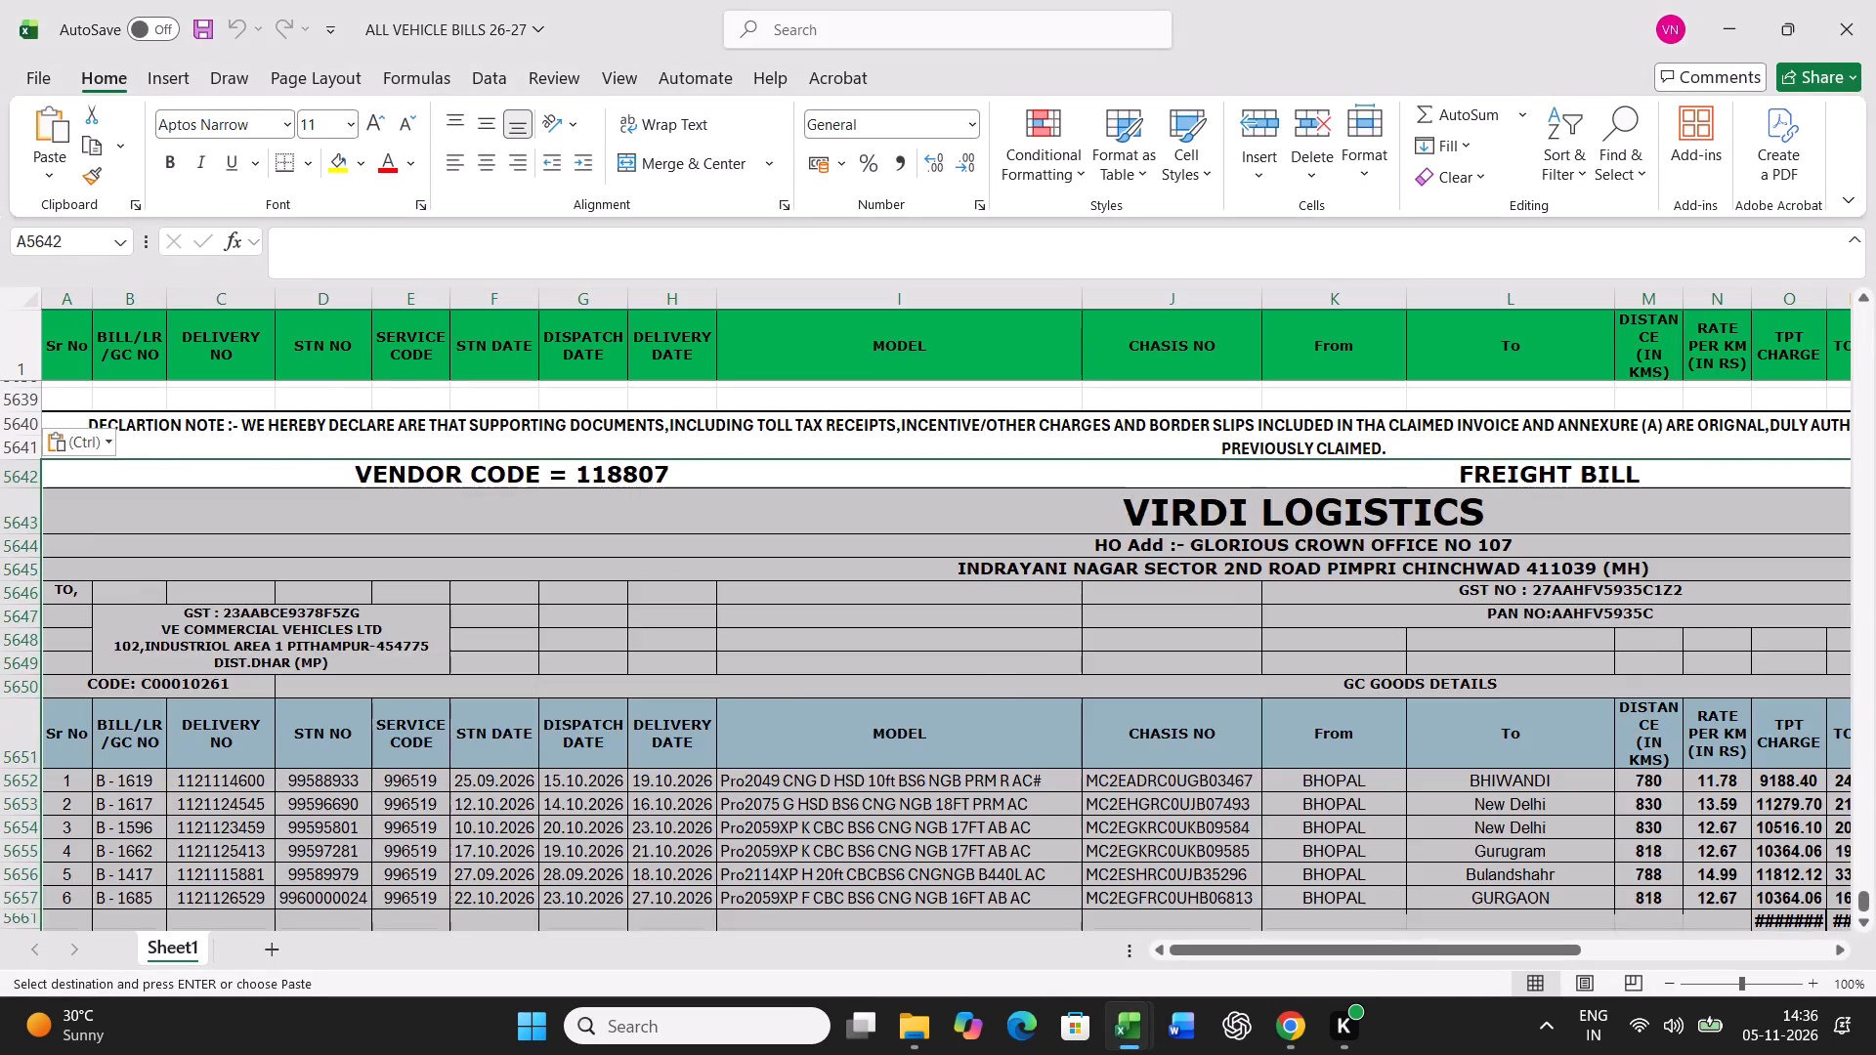
scroll(739, 831, down, 11)
scroll(730, 825, up, 3)
click(47, 598)
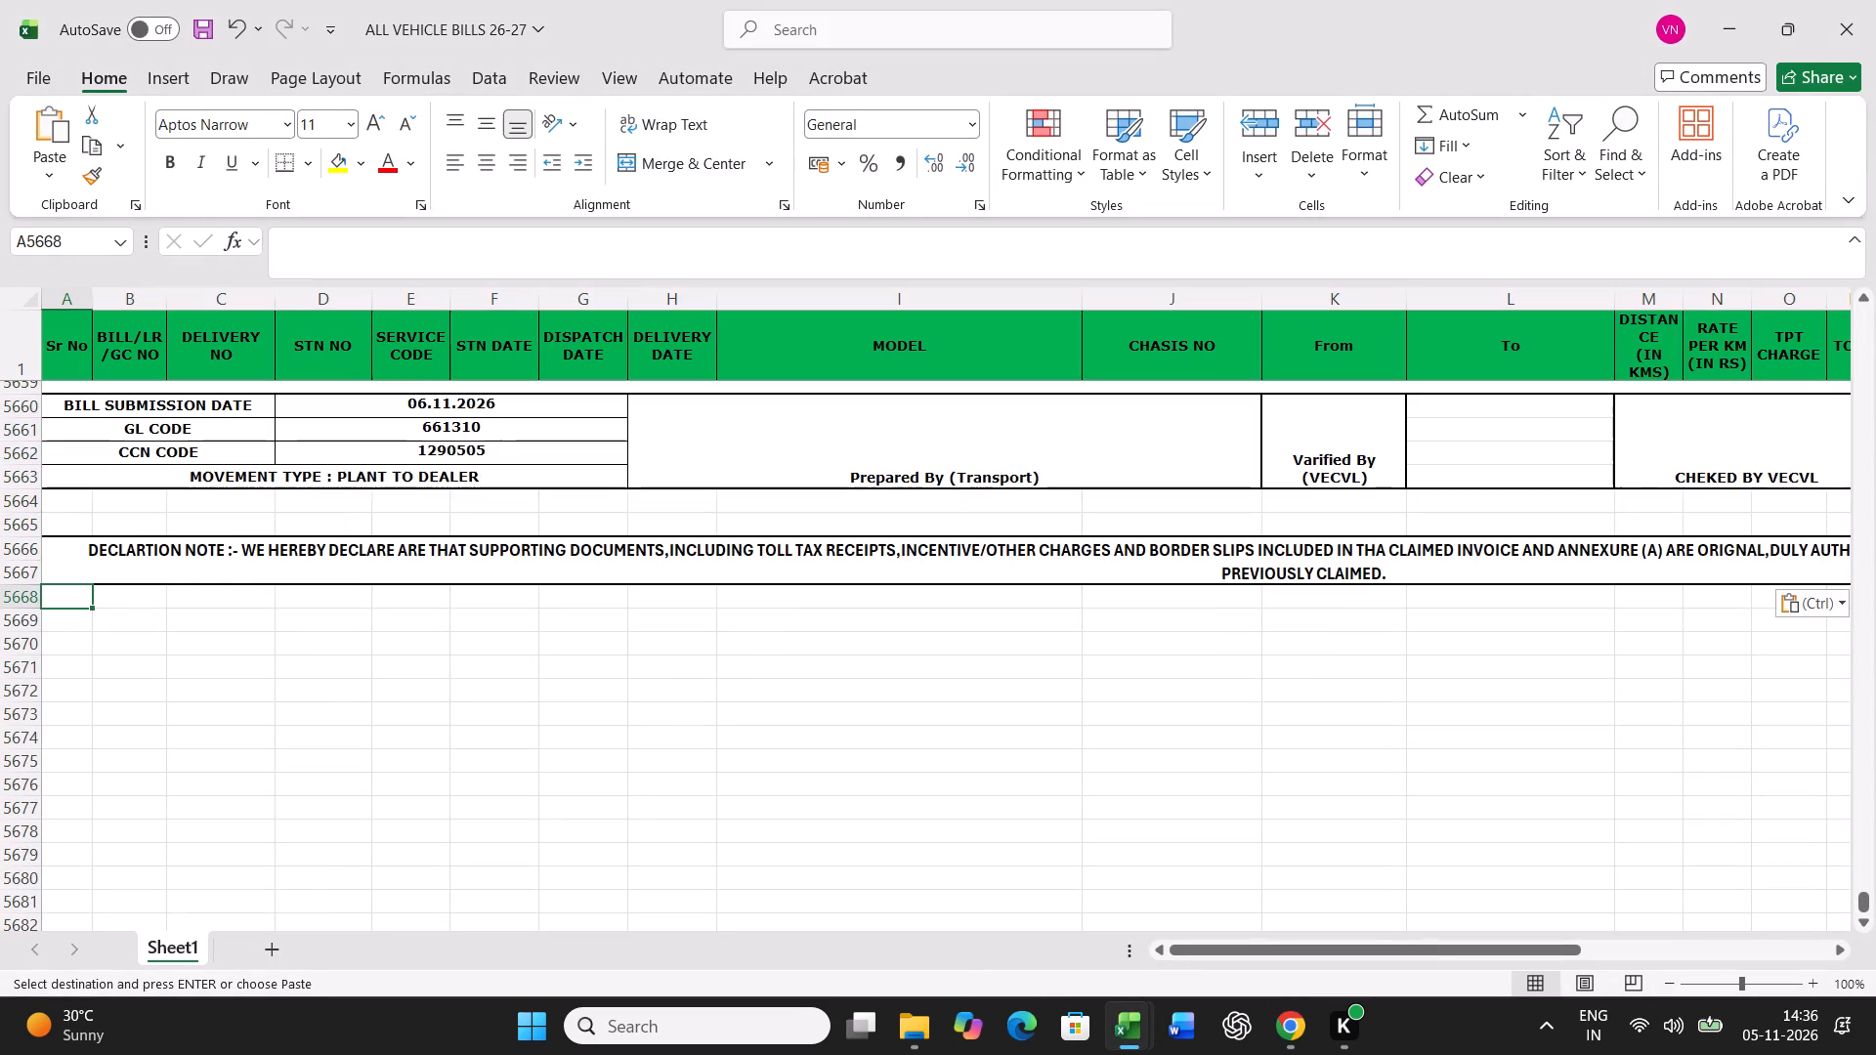
click(1138, 1023)
click(1238, 905)
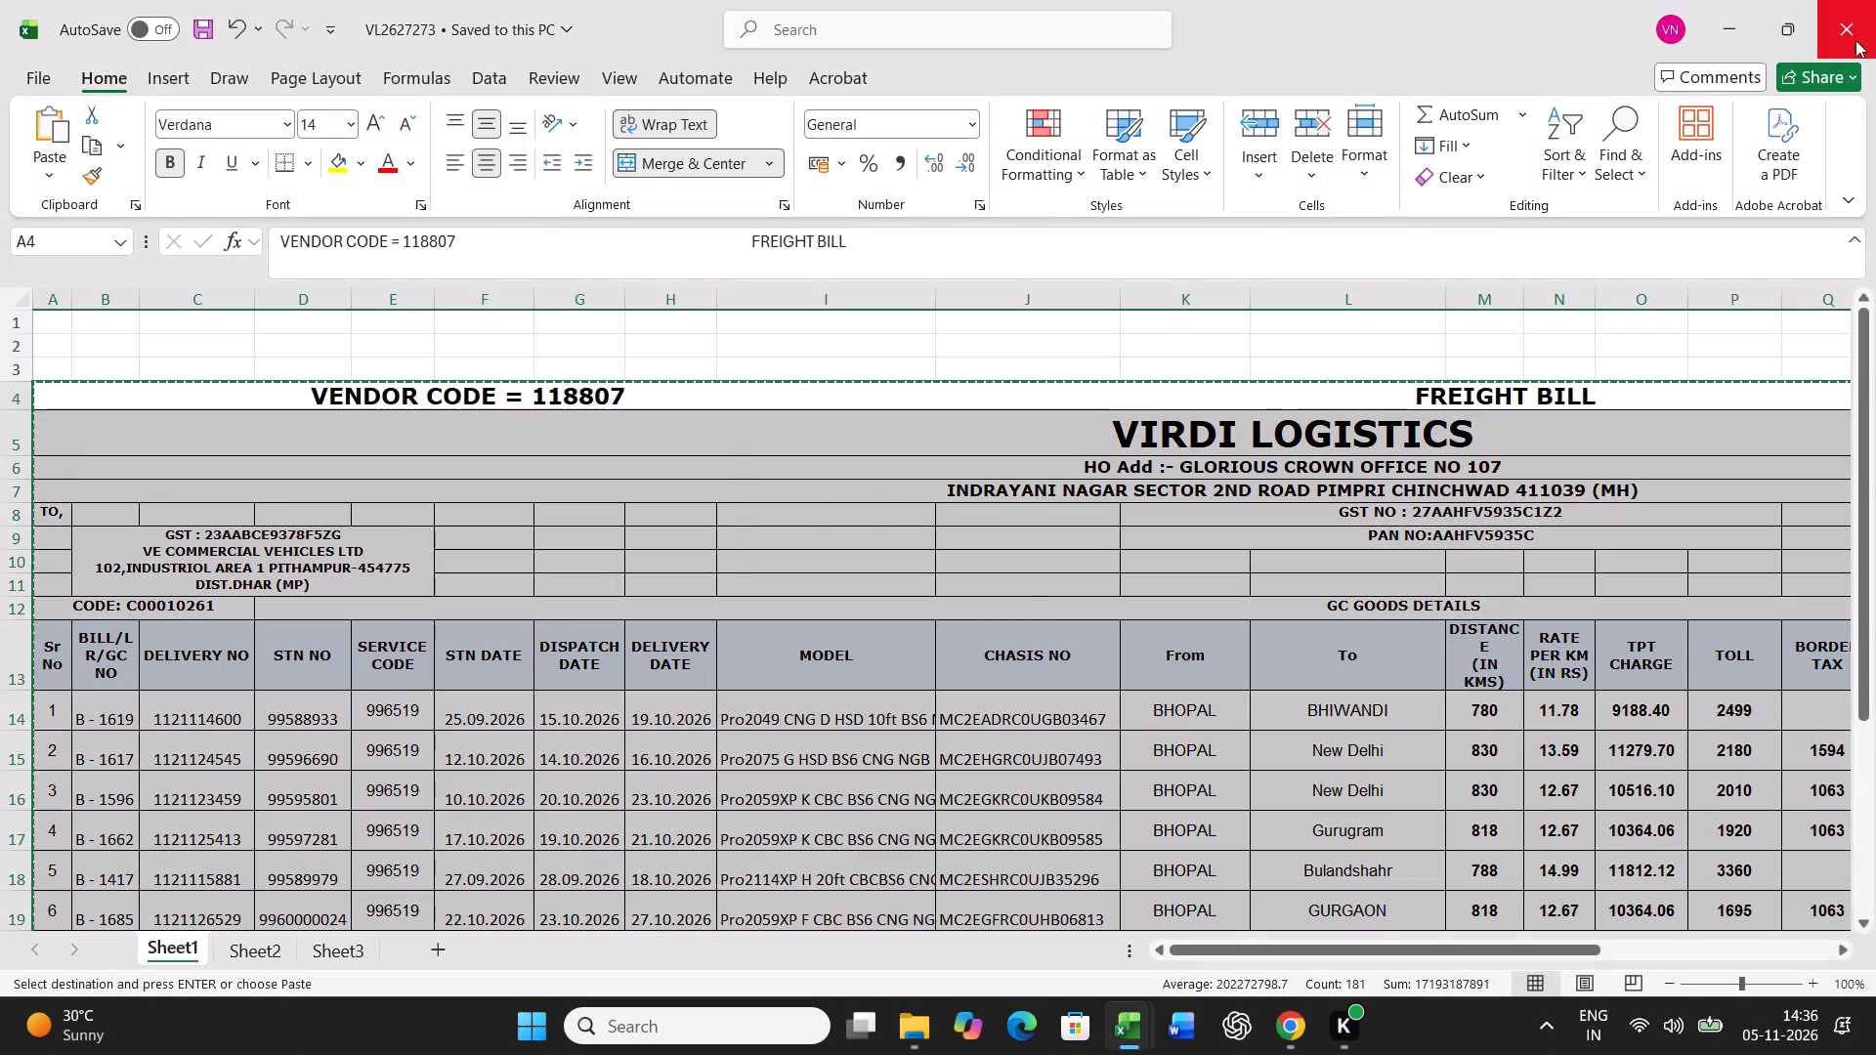
click(1855, 40)
click(999, 629)
Copy the freight bill block of VL2627274 into ALL VEHICLE BILLS 26-27 at A5668, and close VL2627274 without keeping the clipboard.
click(911, 1027)
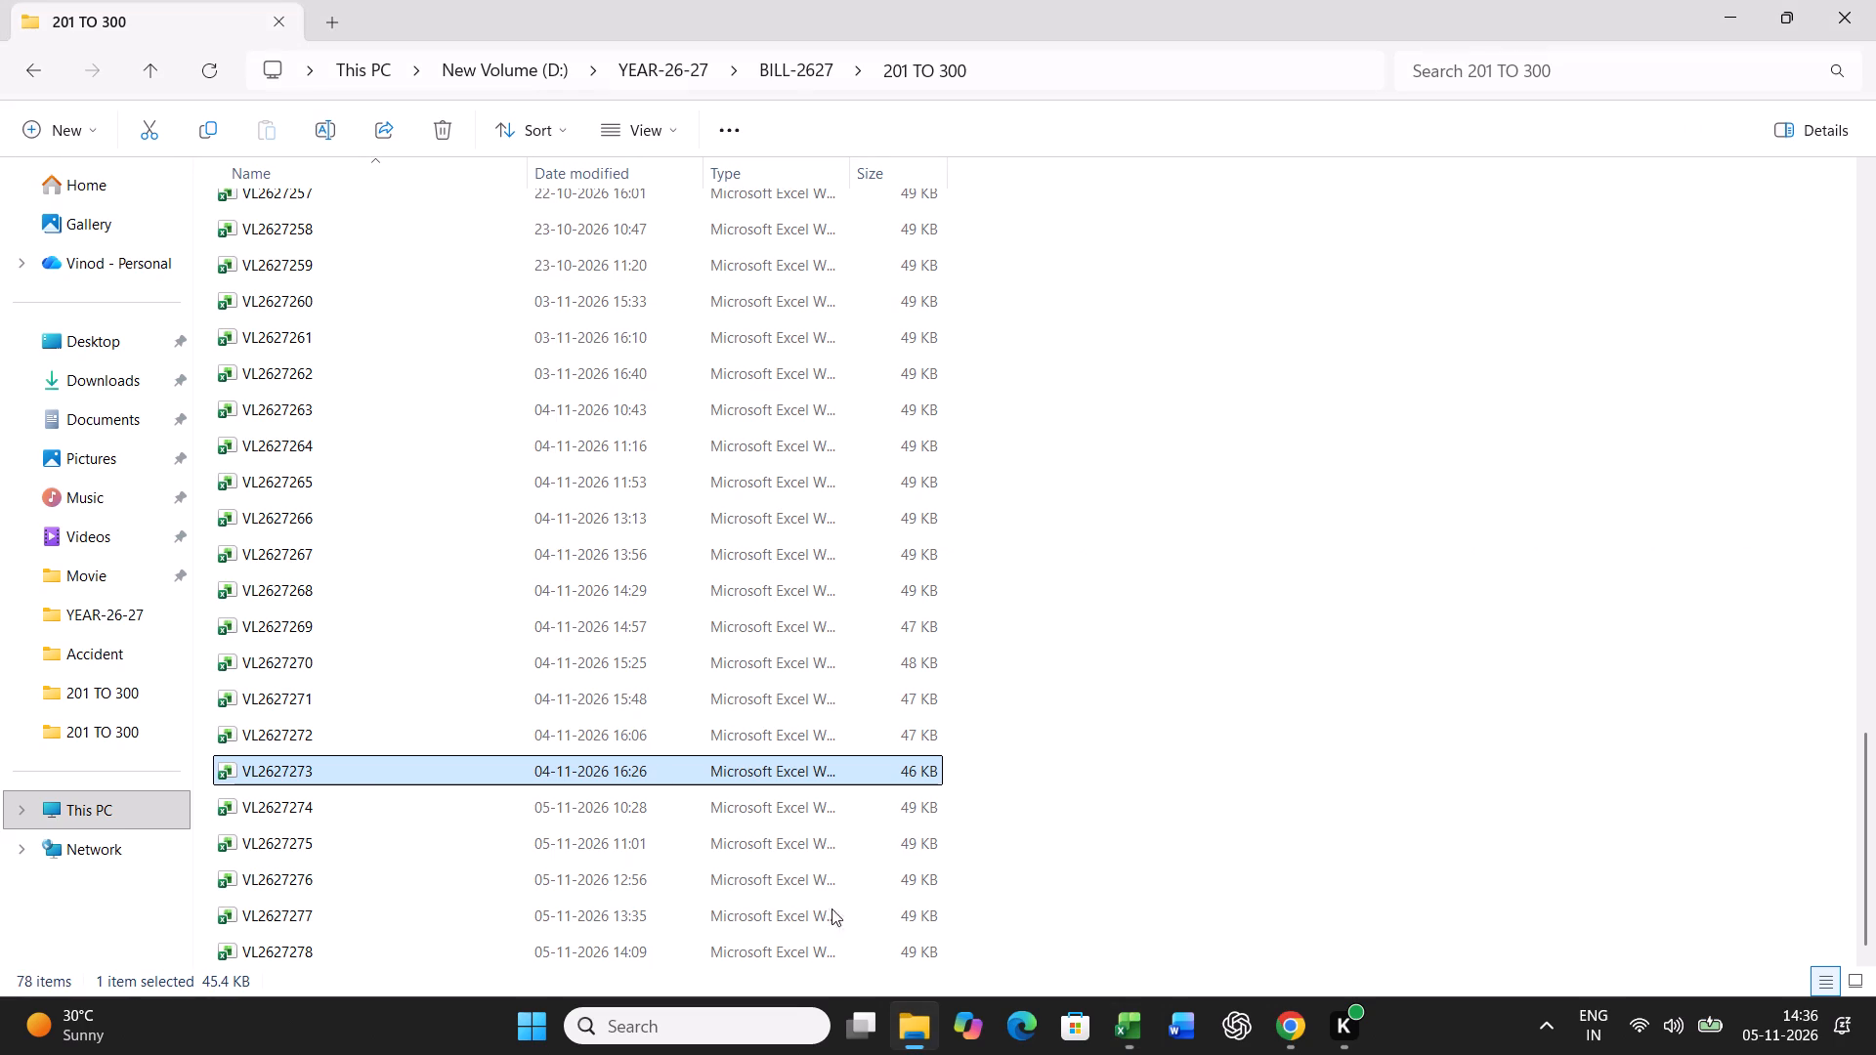
double_click(295, 820)
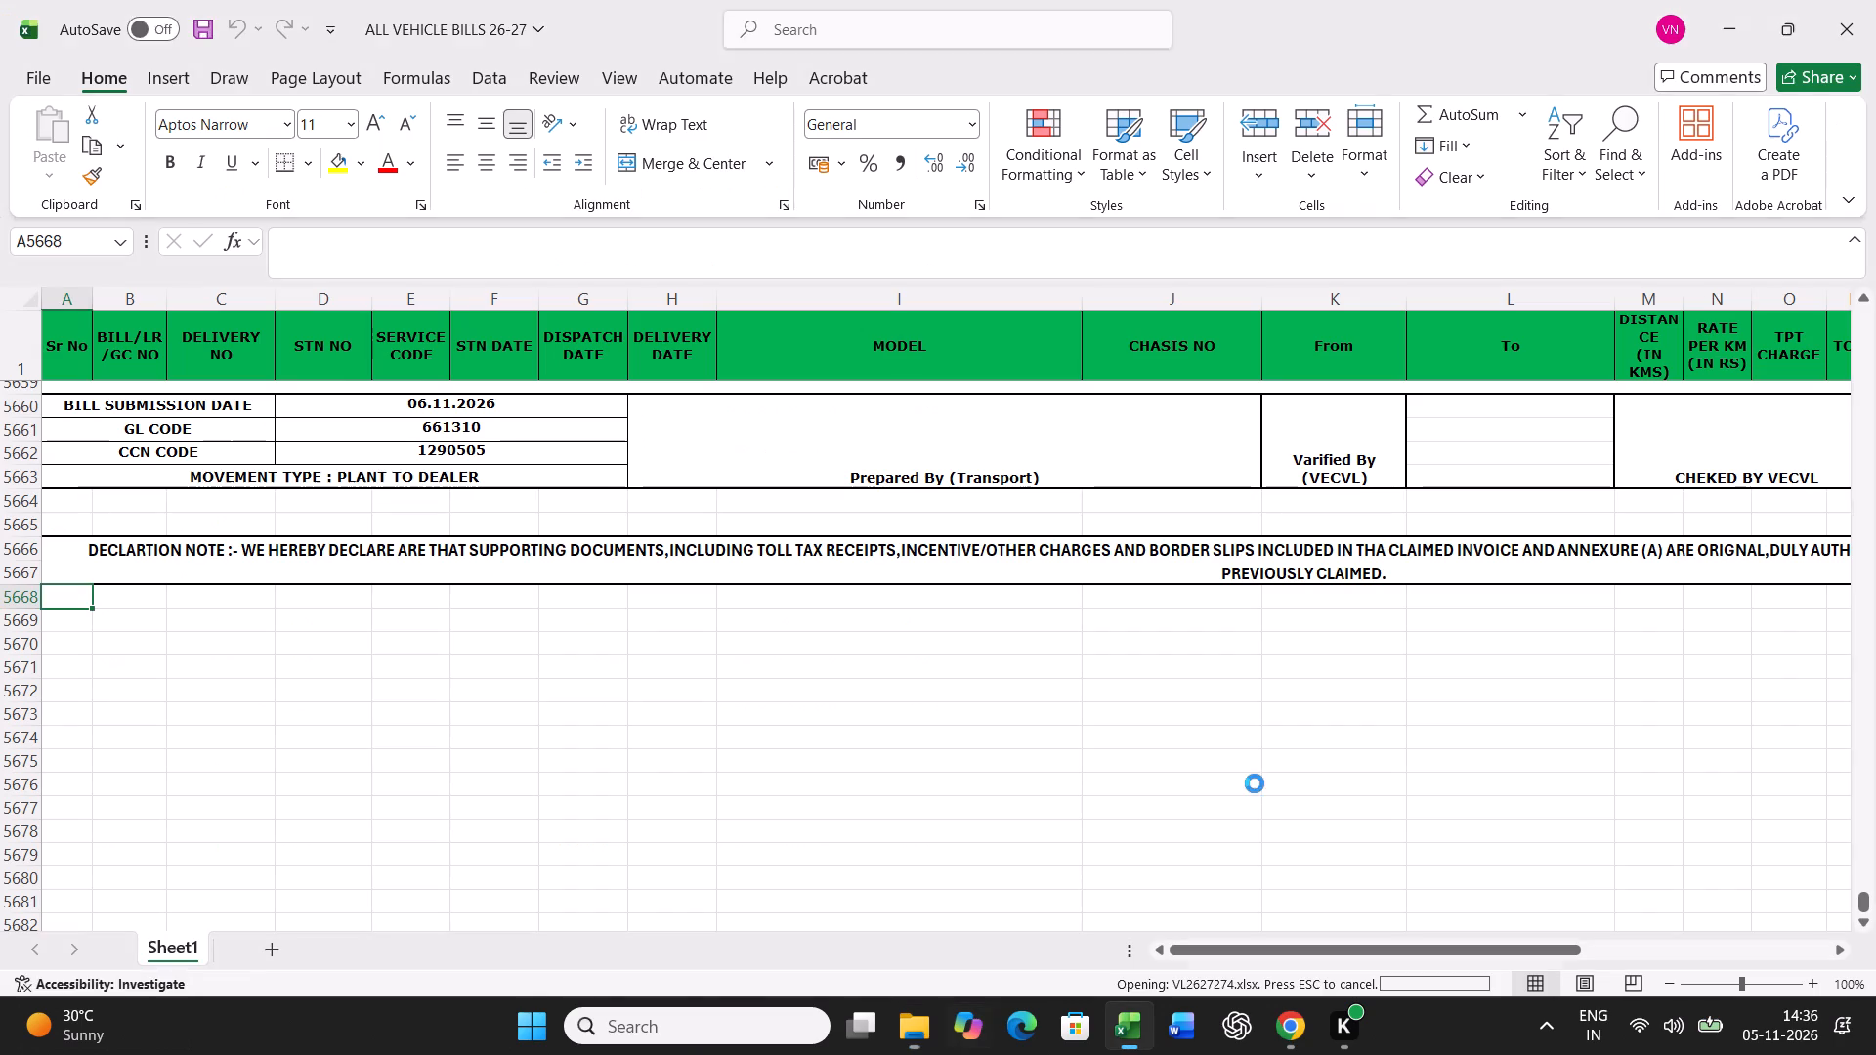
key(ctrl+c)
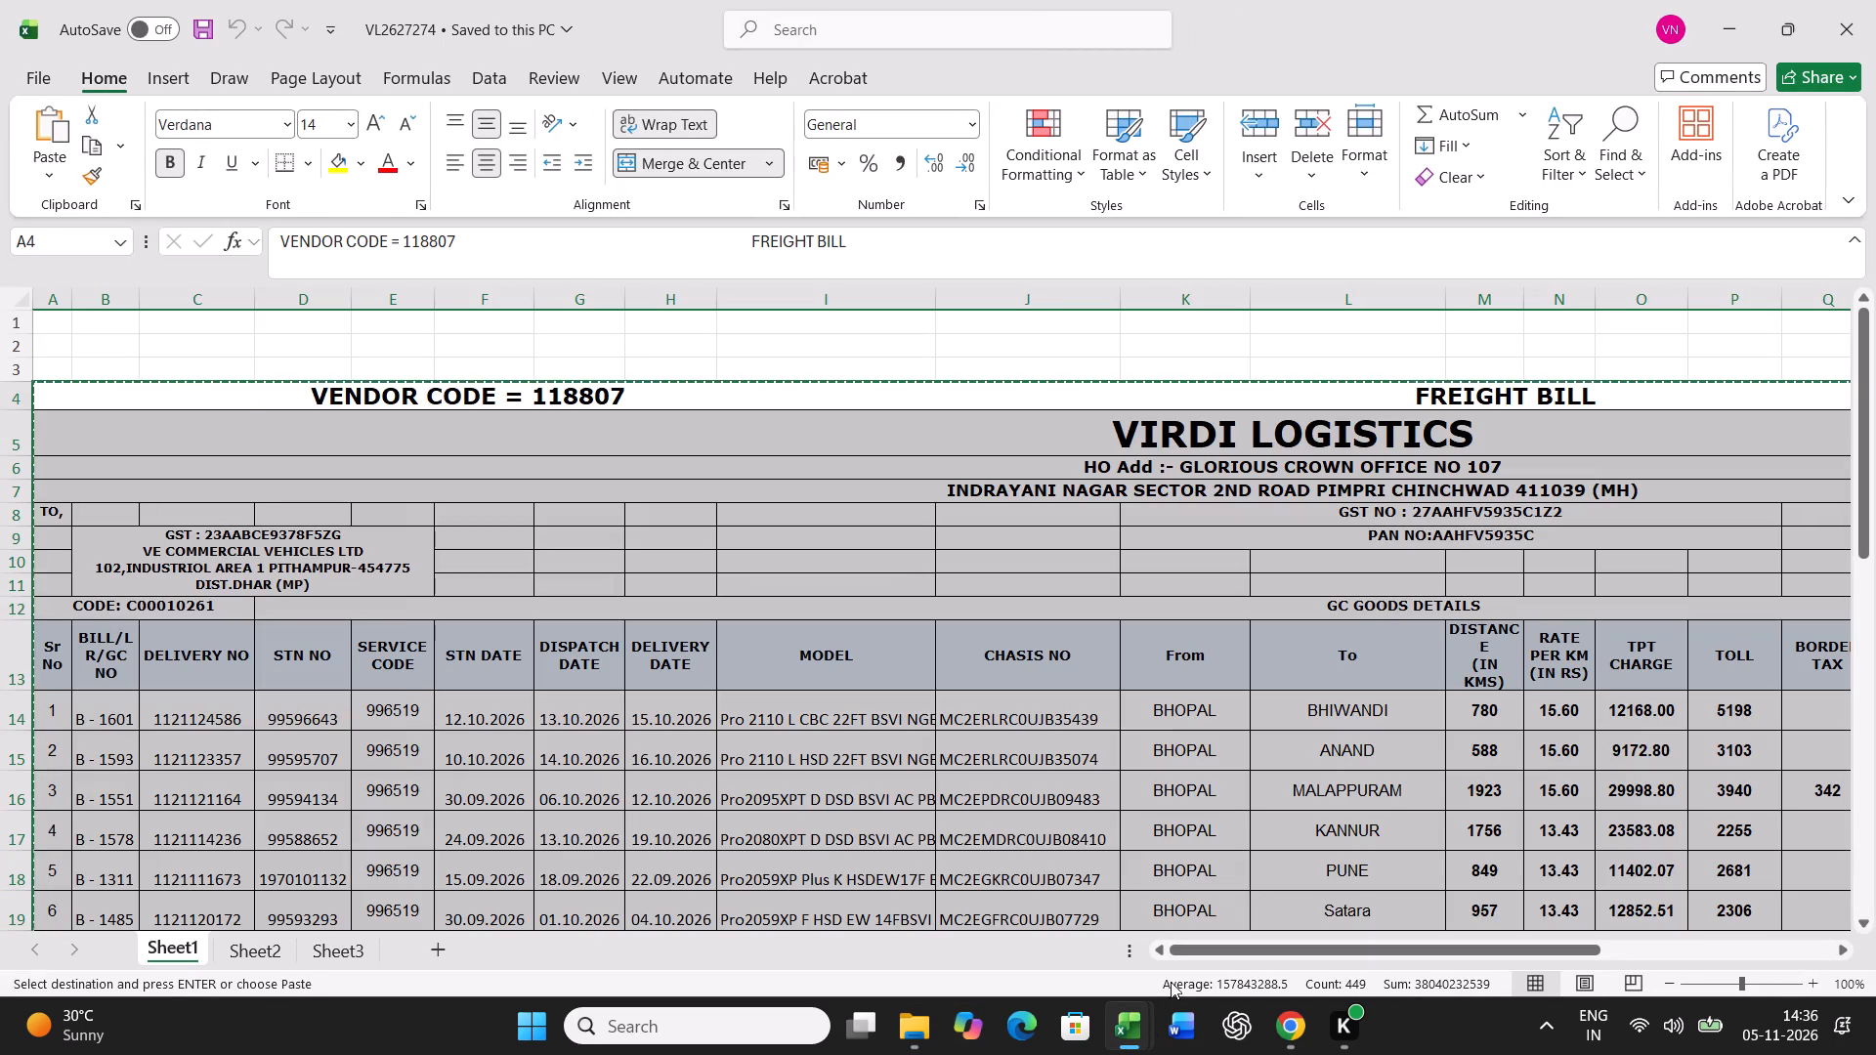
click(1144, 1025)
click(1010, 922)
key(ctrl+v)
scroll(707, 813, down, 4)
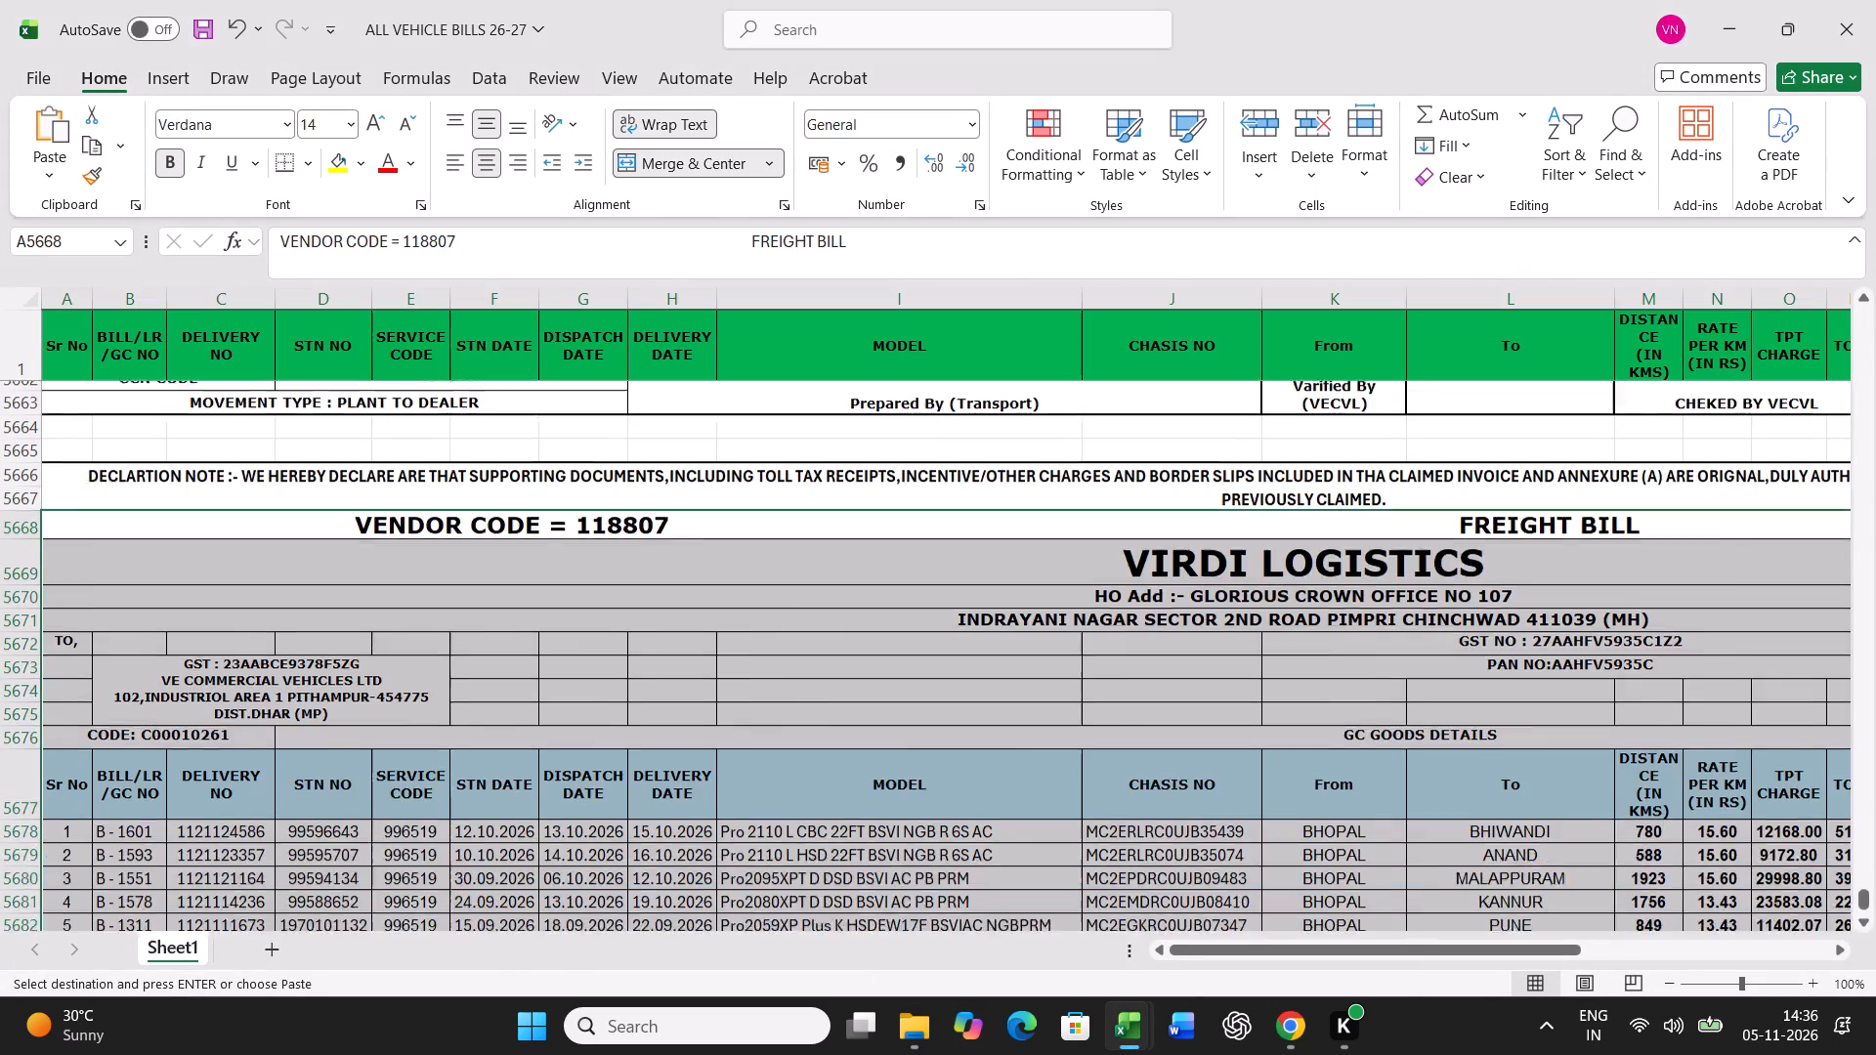
scroll(707, 813, down, 10)
click(66, 630)
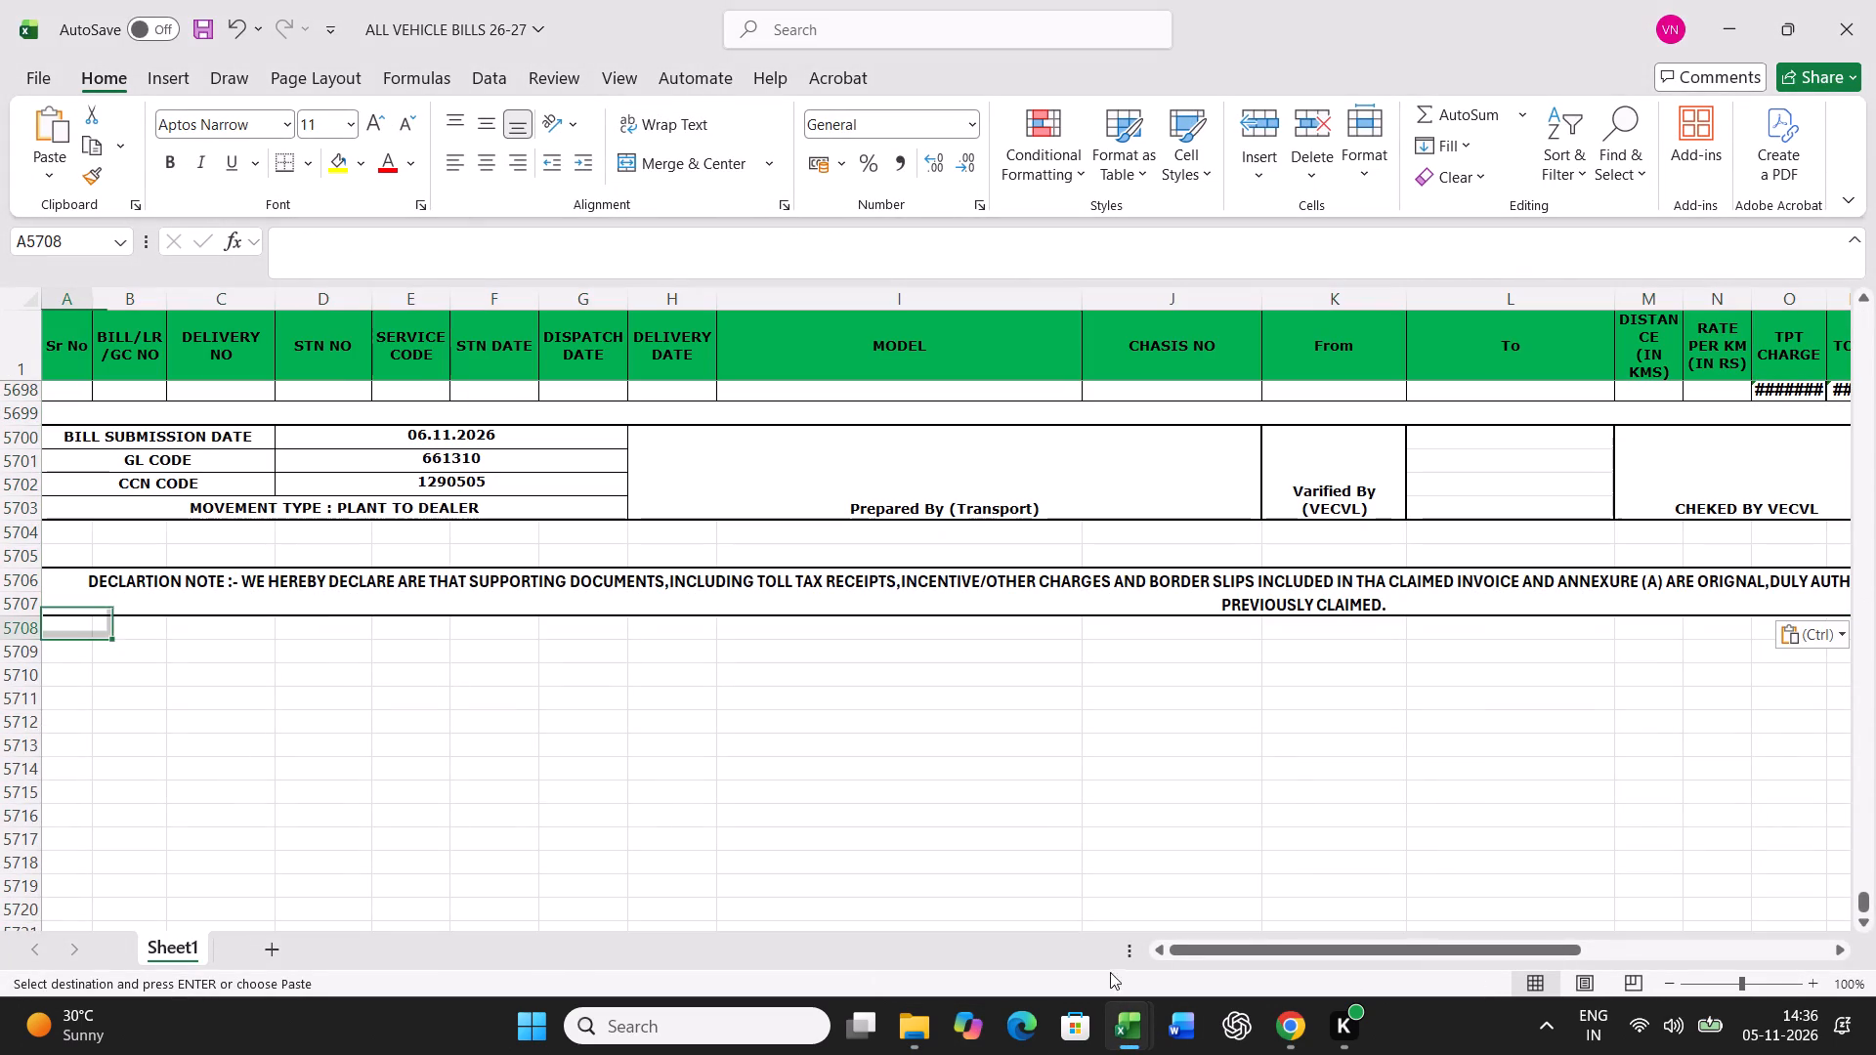
click(1126, 1016)
click(1292, 914)
click(1869, 10)
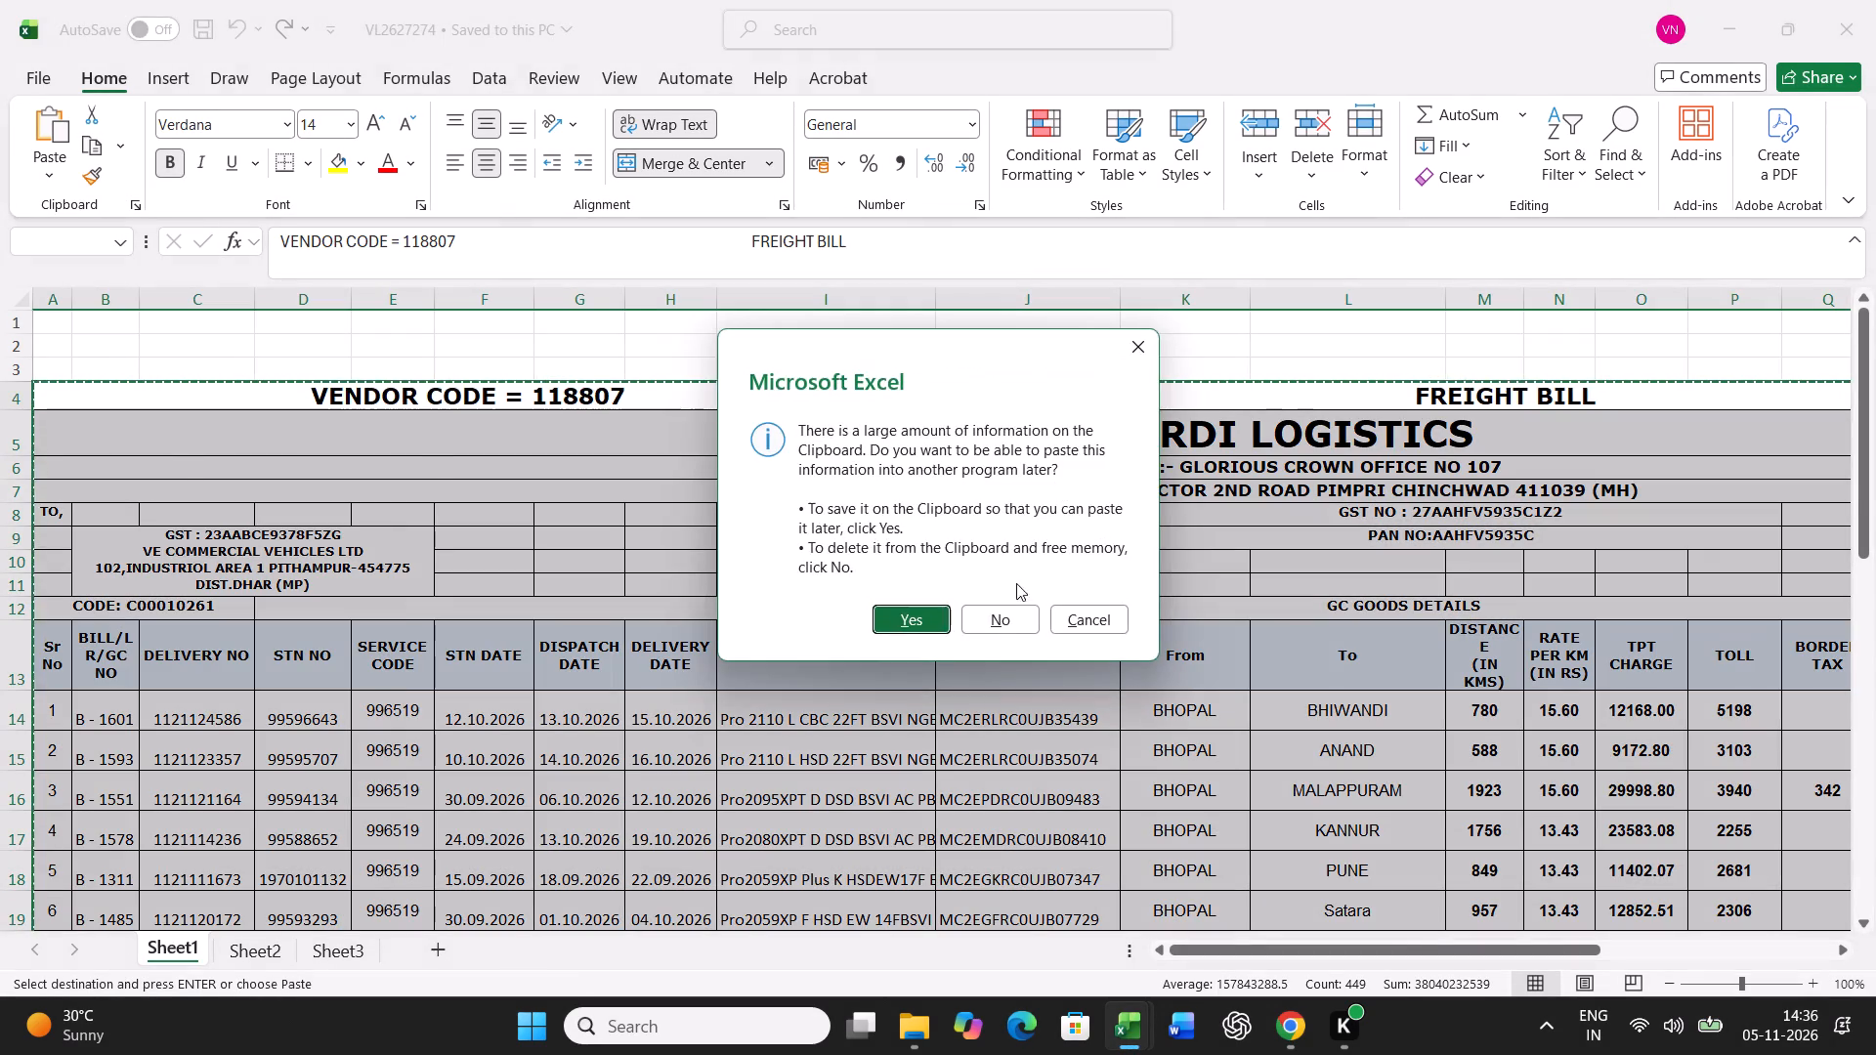
click(1006, 624)
Copy the freight bill block of VL2627275 into ALL VEHICLE BILLS 26-27 at A5708, and close VL2627275 without keeping the clipboard.
click(928, 1017)
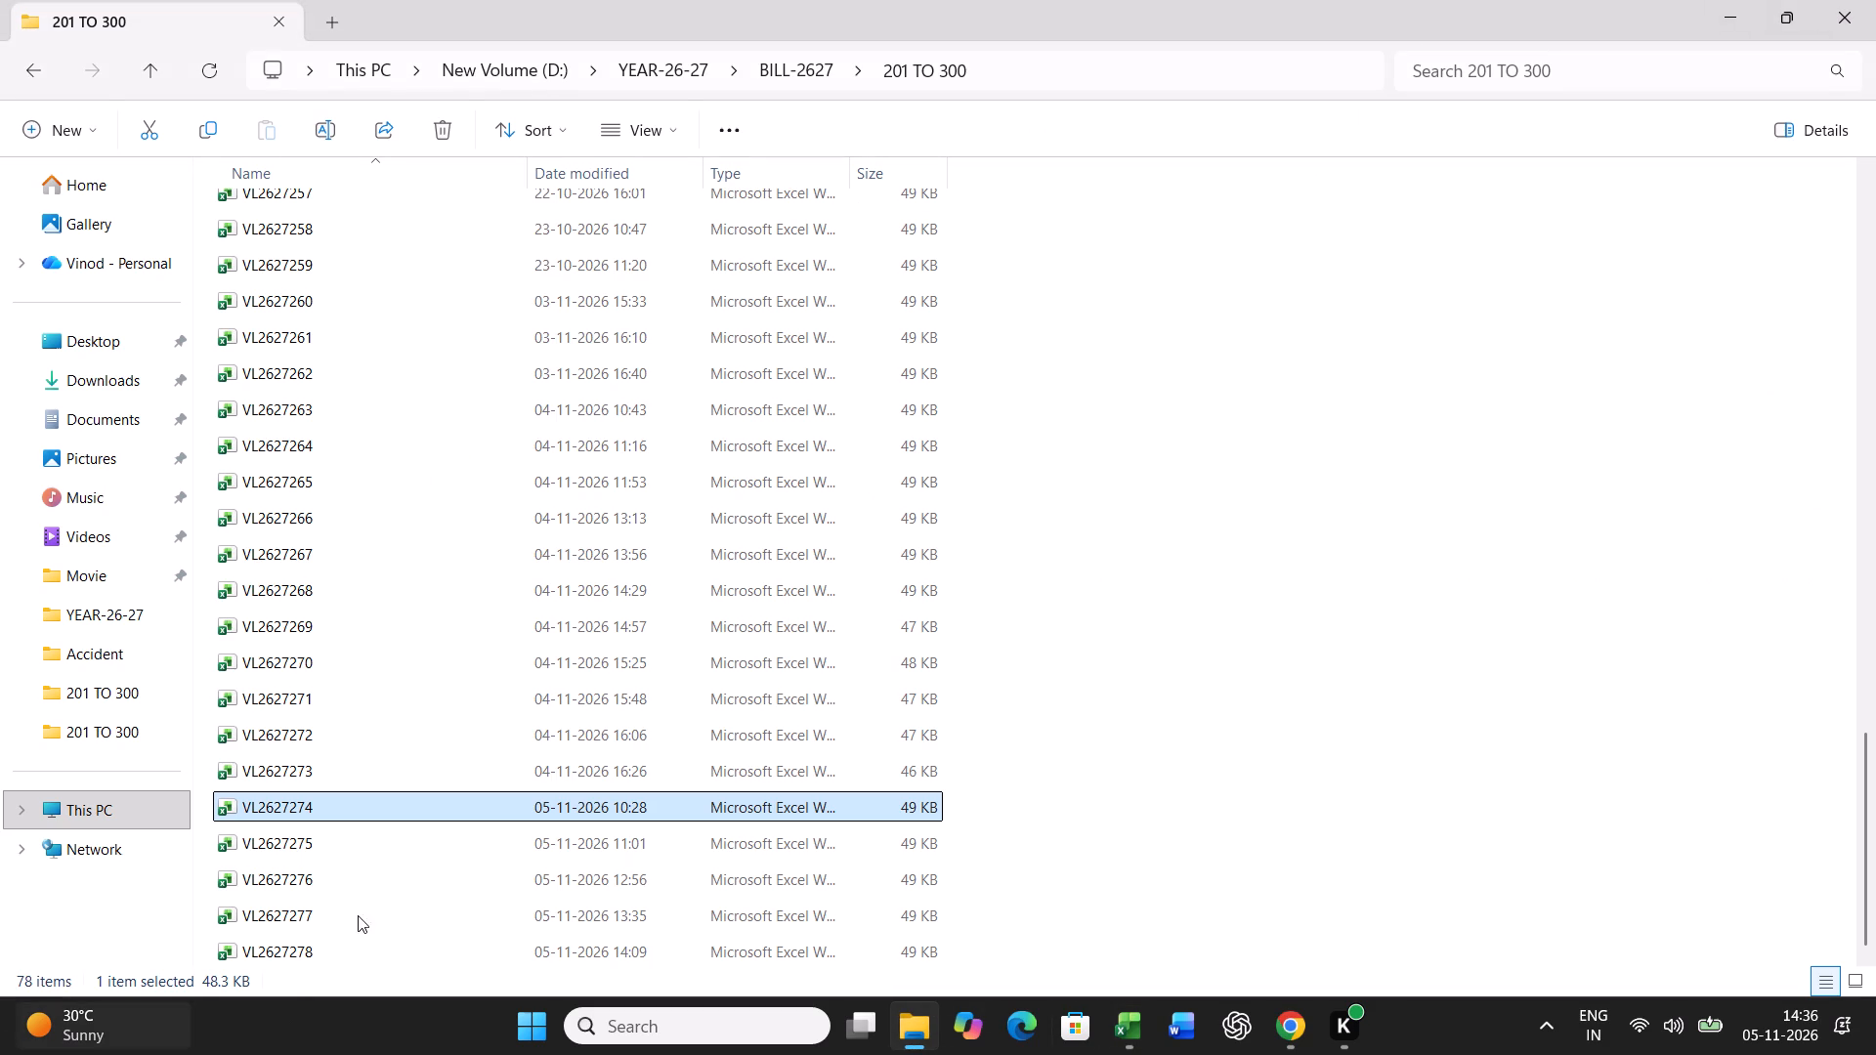
double_click(284, 848)
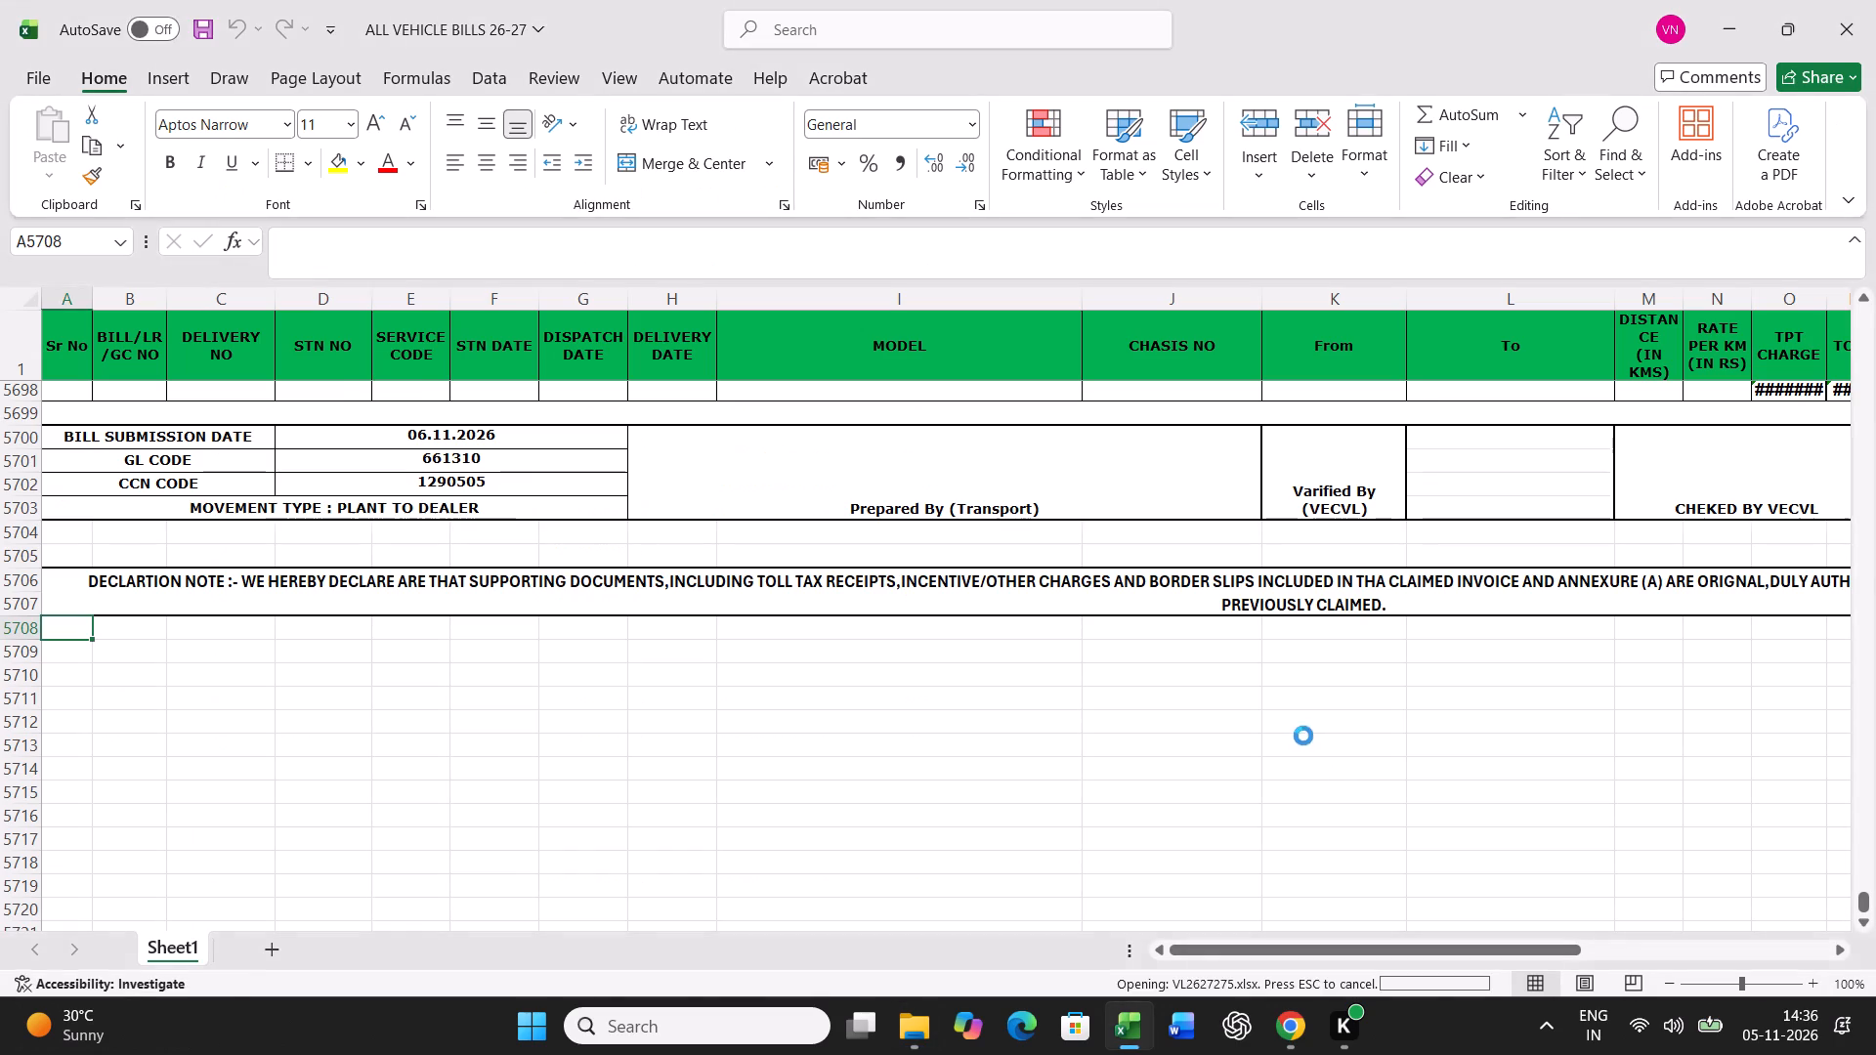
key(ctrl+c)
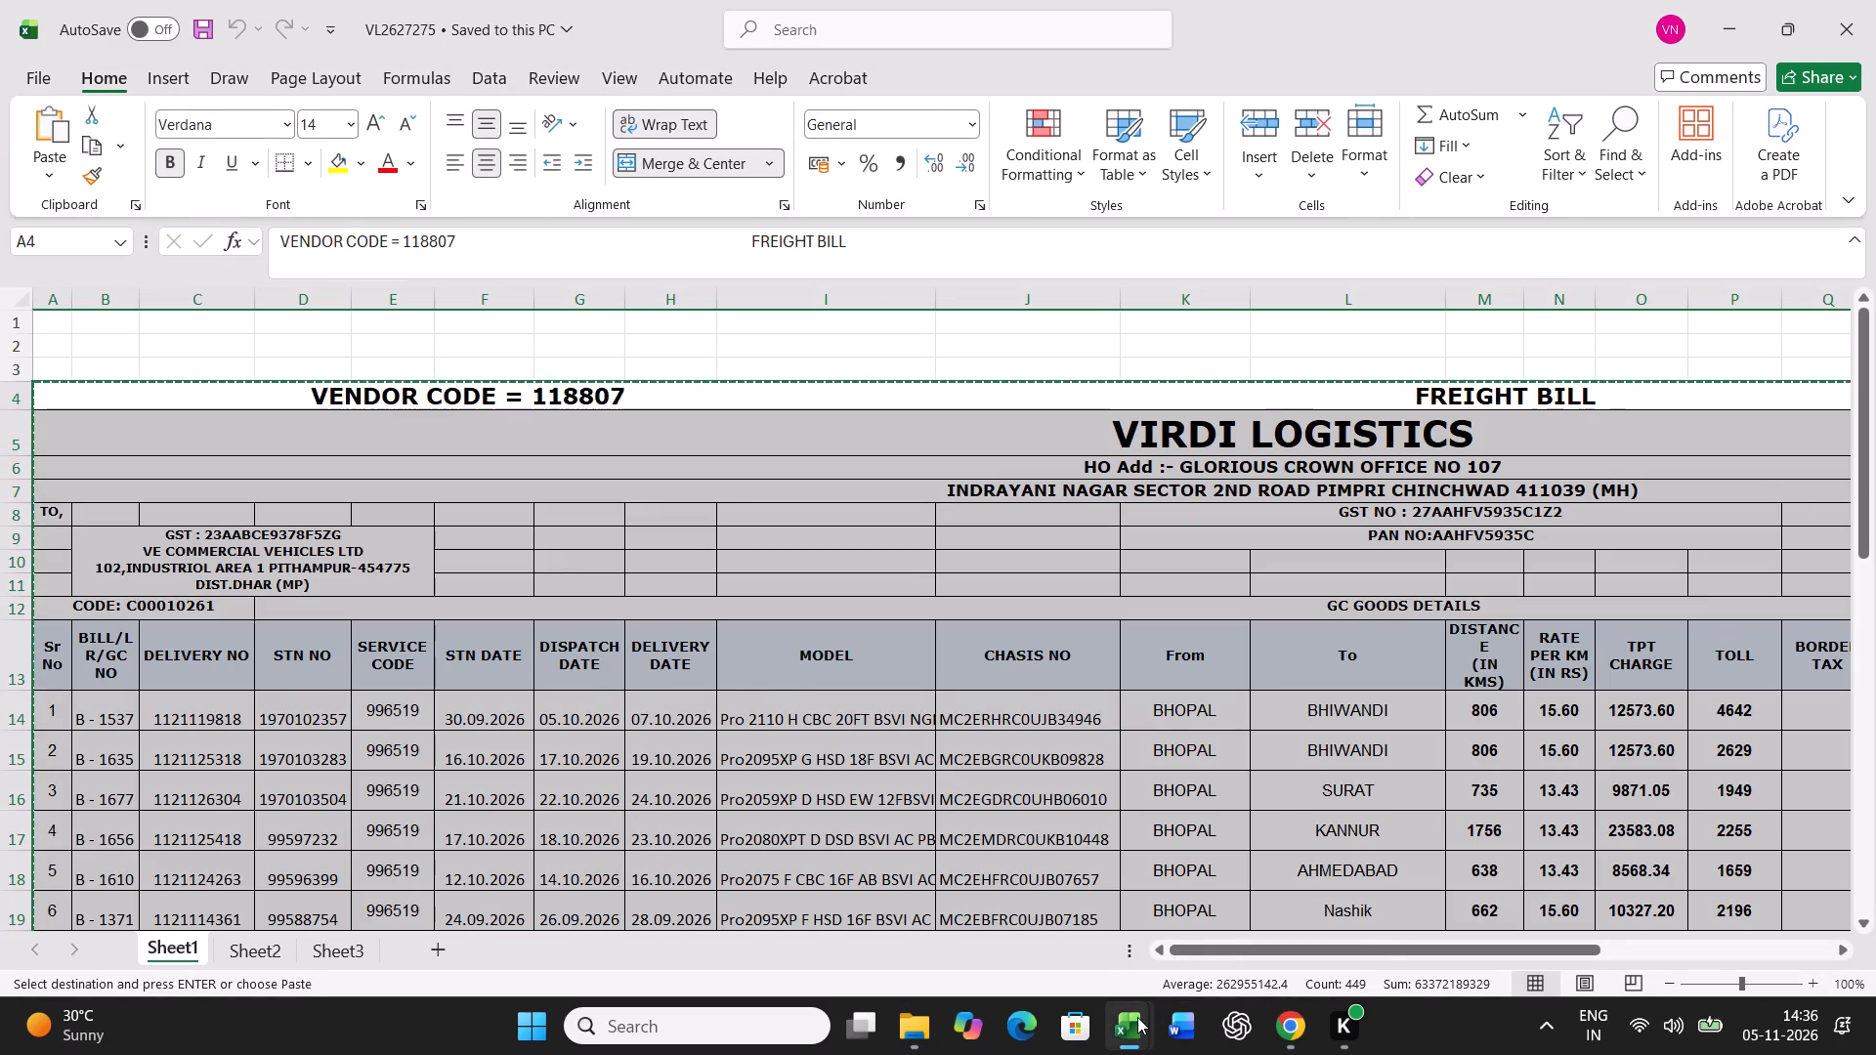
click(1122, 1020)
click(977, 865)
key(ctrl+v)
scroll(788, 778, down, 6)
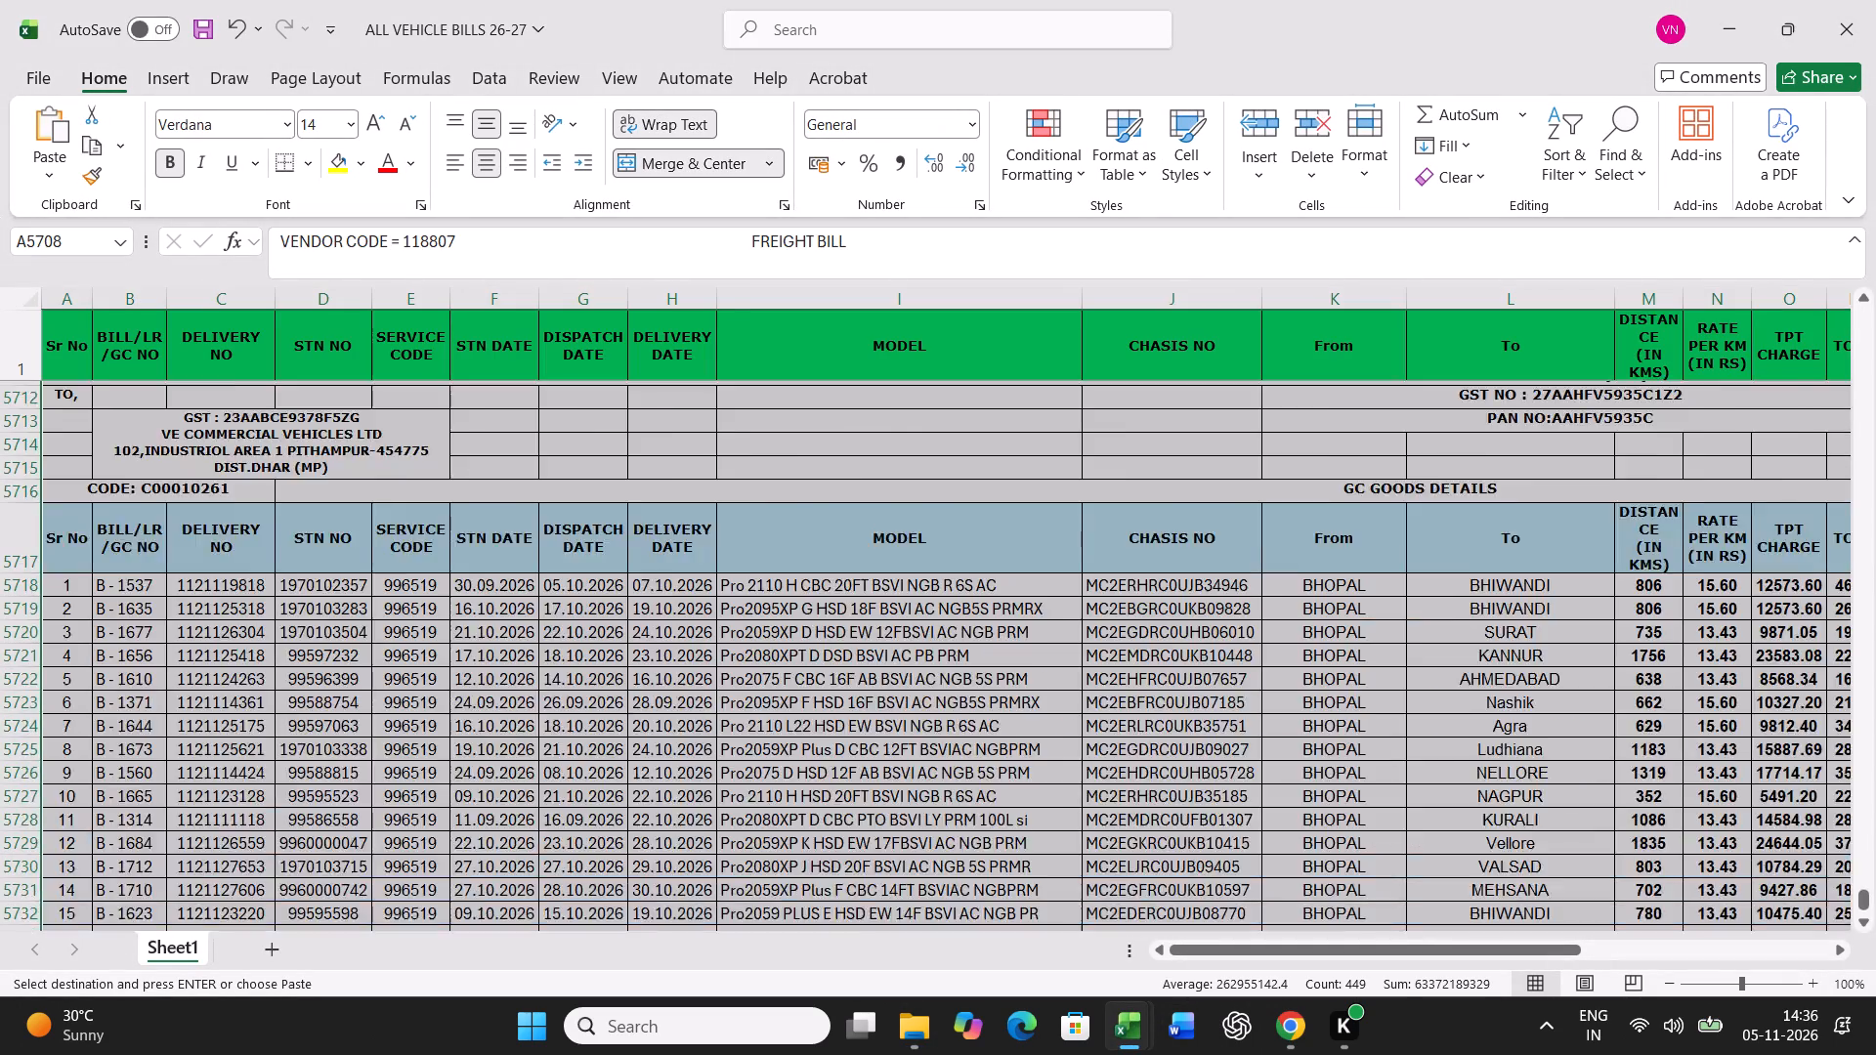
scroll(788, 778, down, 9)
click(70, 597)
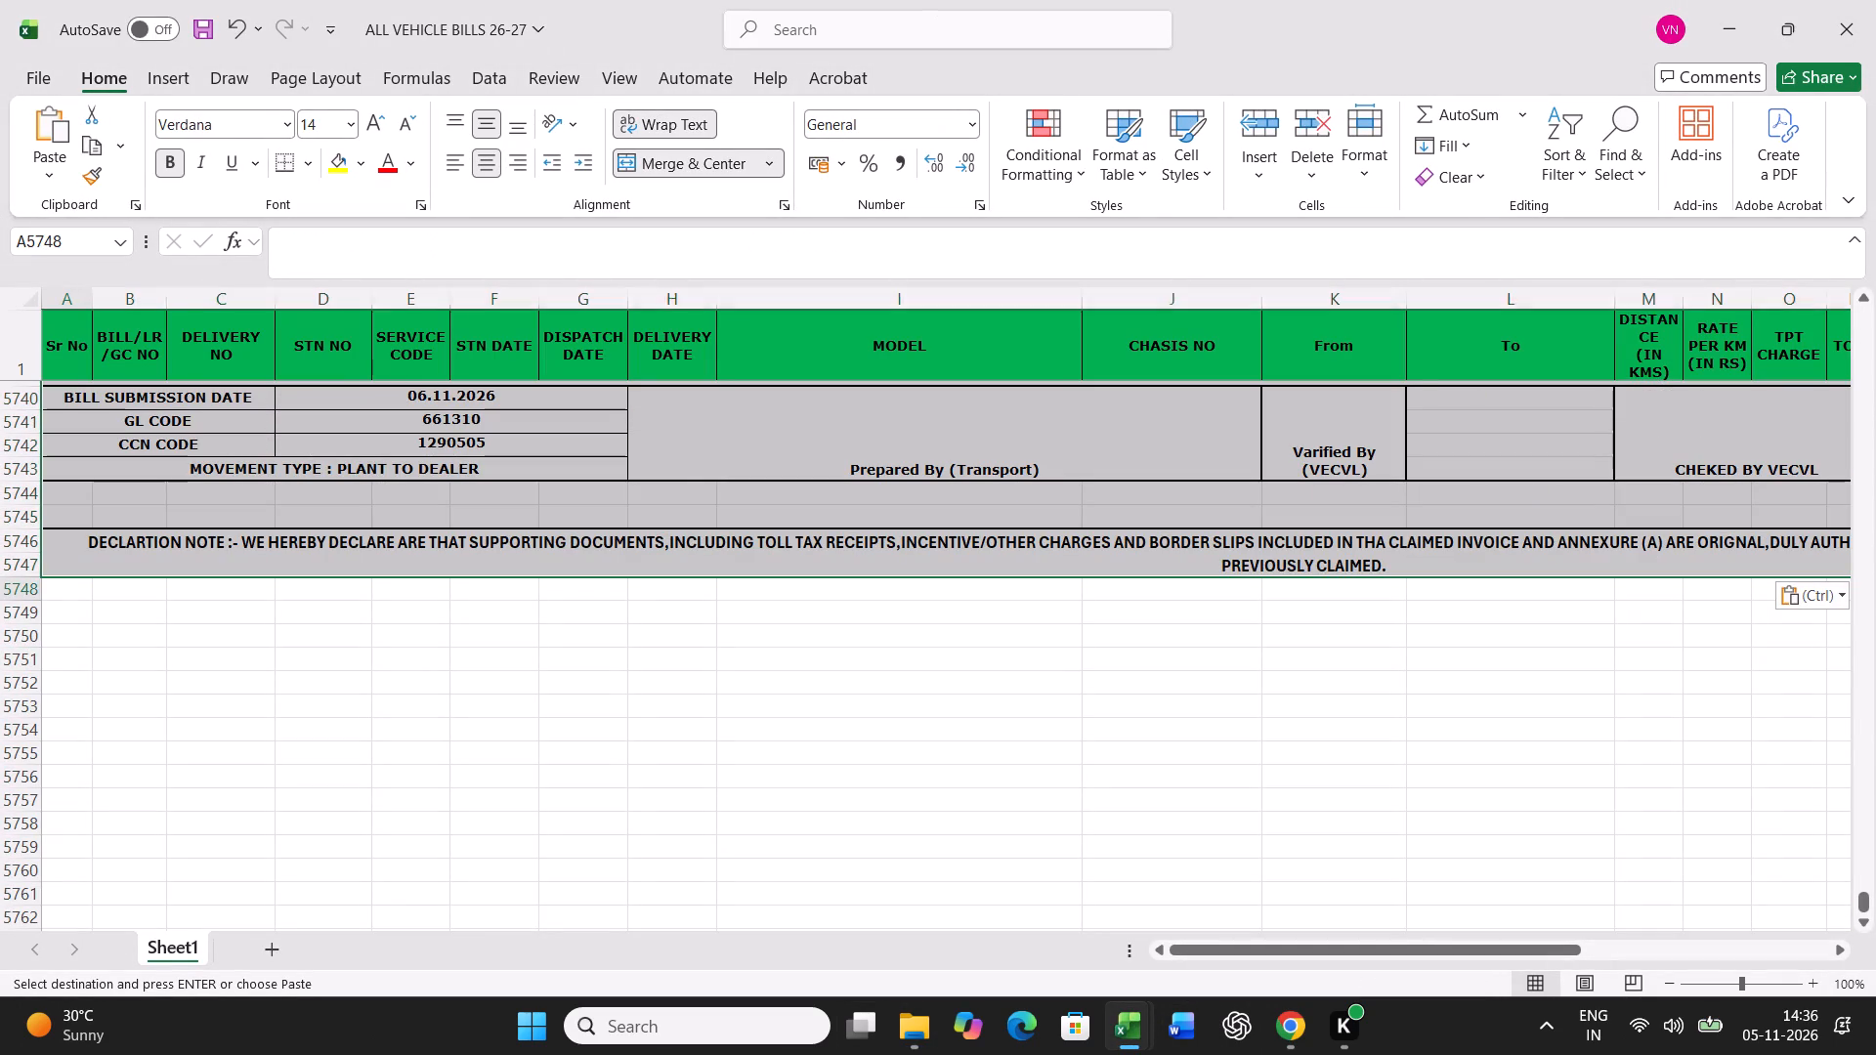
click(1129, 1023)
click(1250, 897)
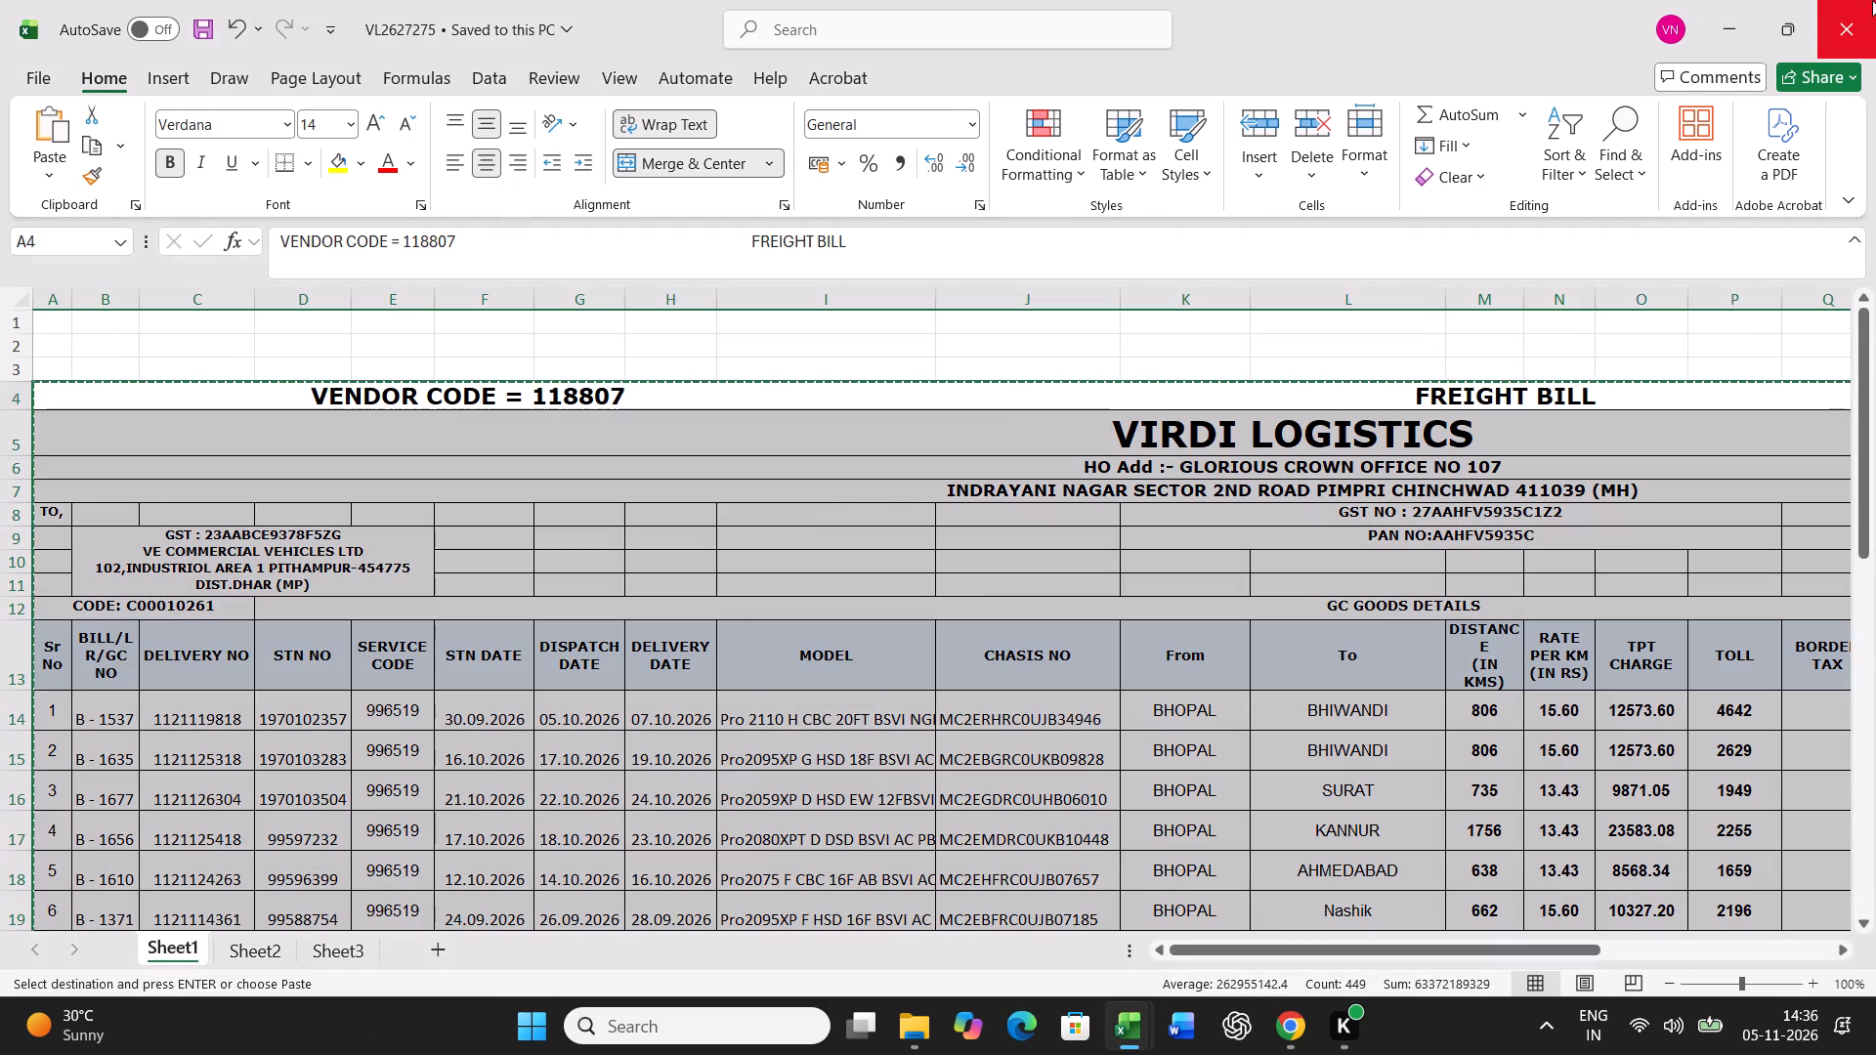
click(1855, 13)
click(1014, 621)
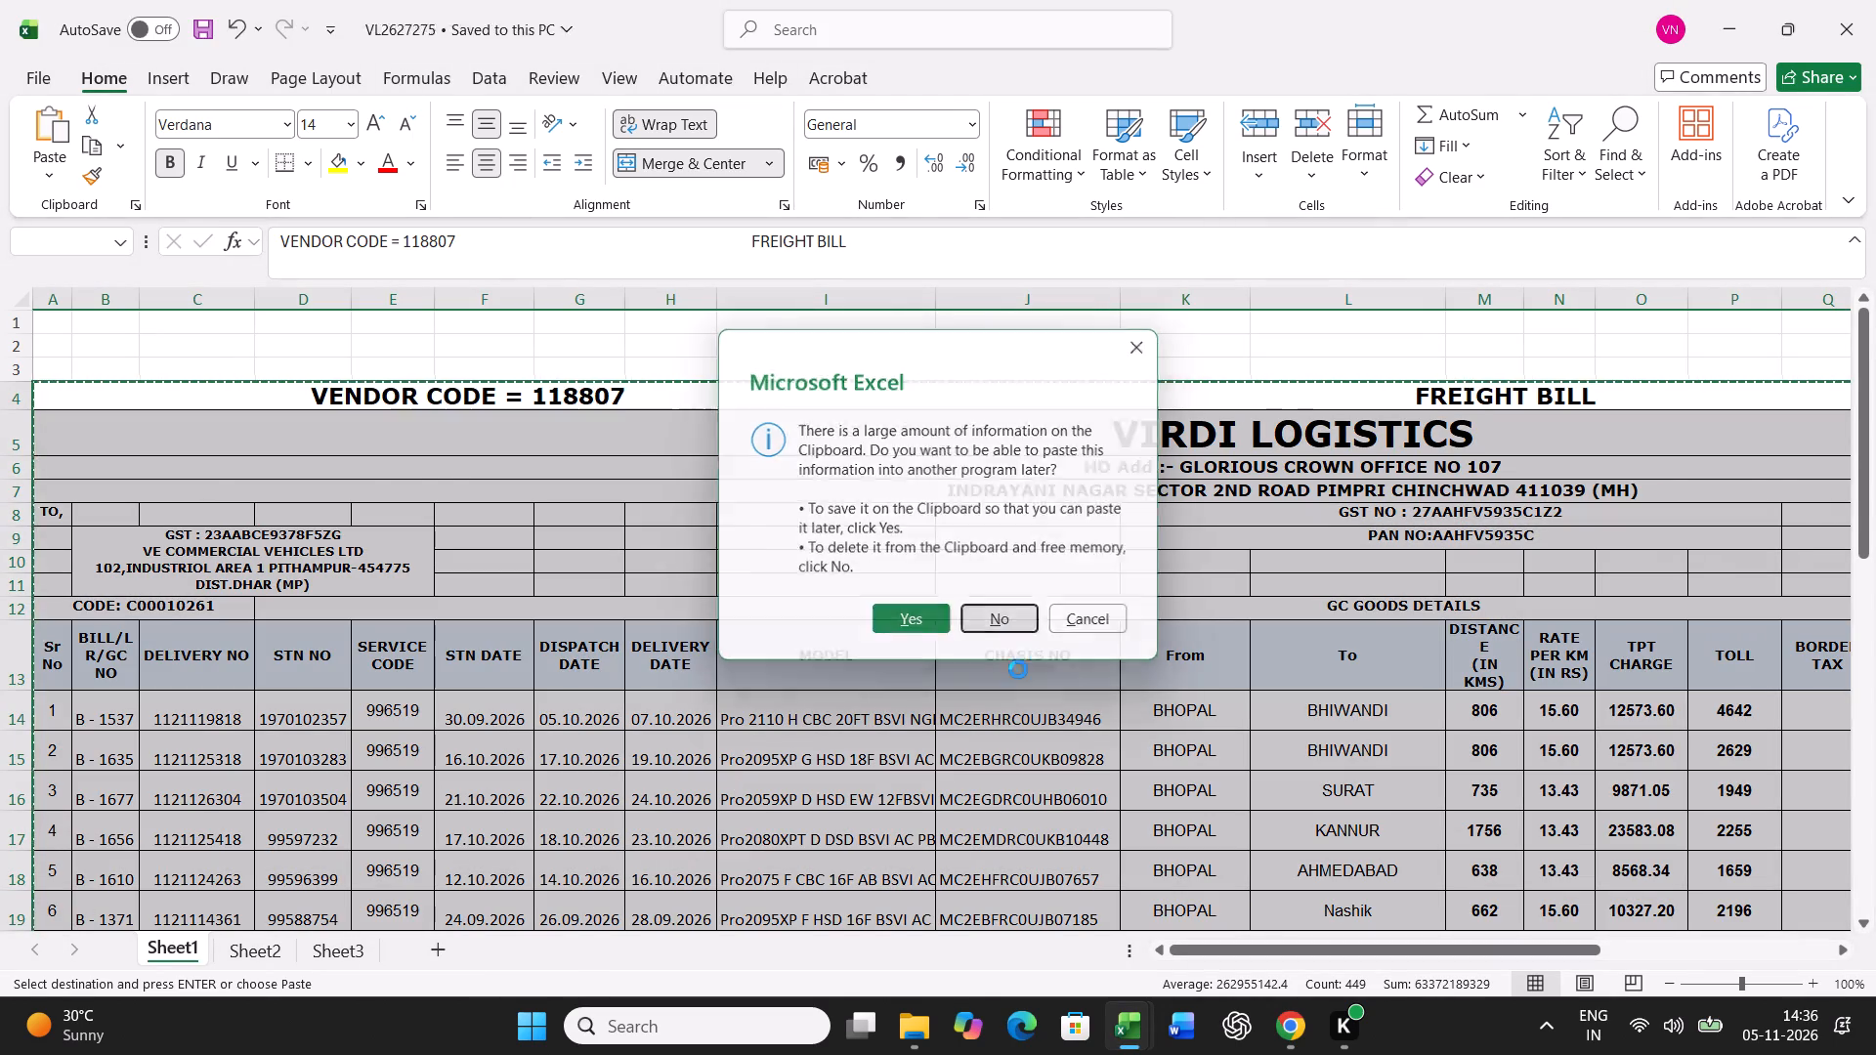
Copy the freight bill block of VL2627276 into ALL VEHICLE BILLS 26-27 at A5748, and close VL2627276 without keeping the clipboard.
click(923, 1022)
double_click(286, 872)
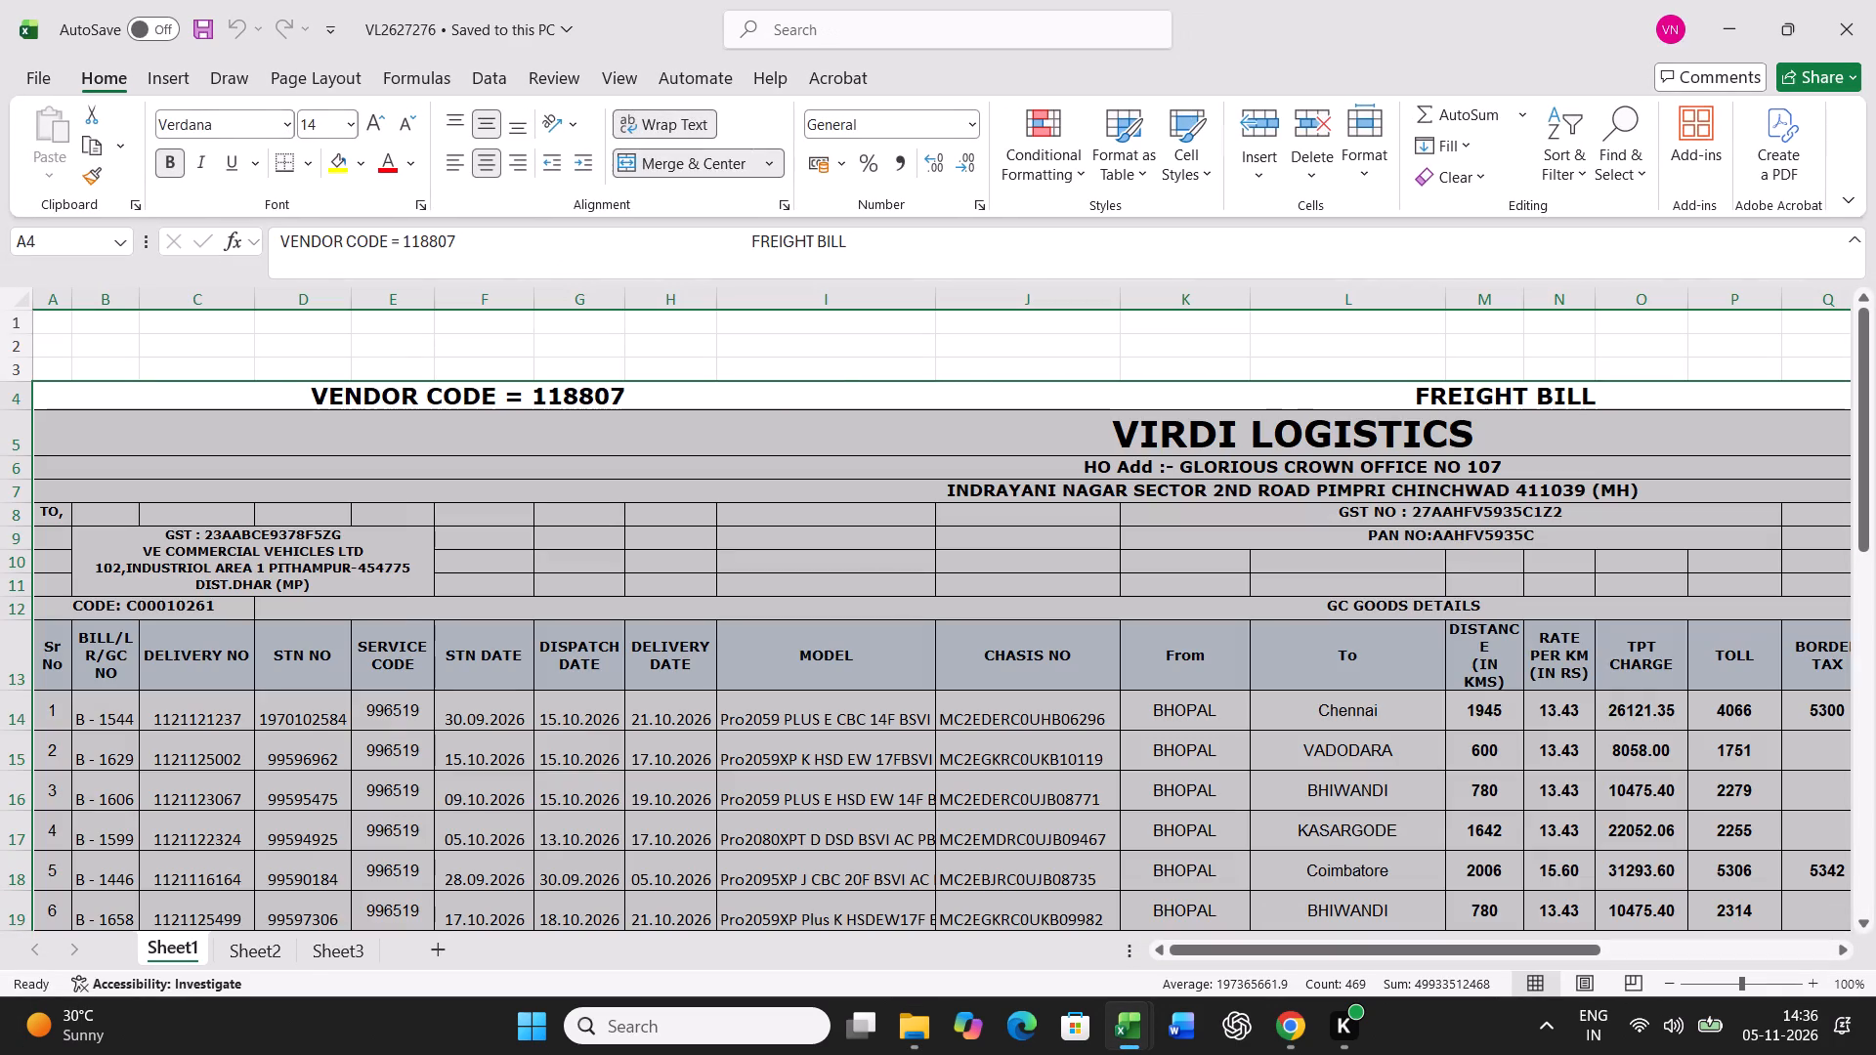
key(ctrl+c)
click(1131, 1018)
click(1054, 922)
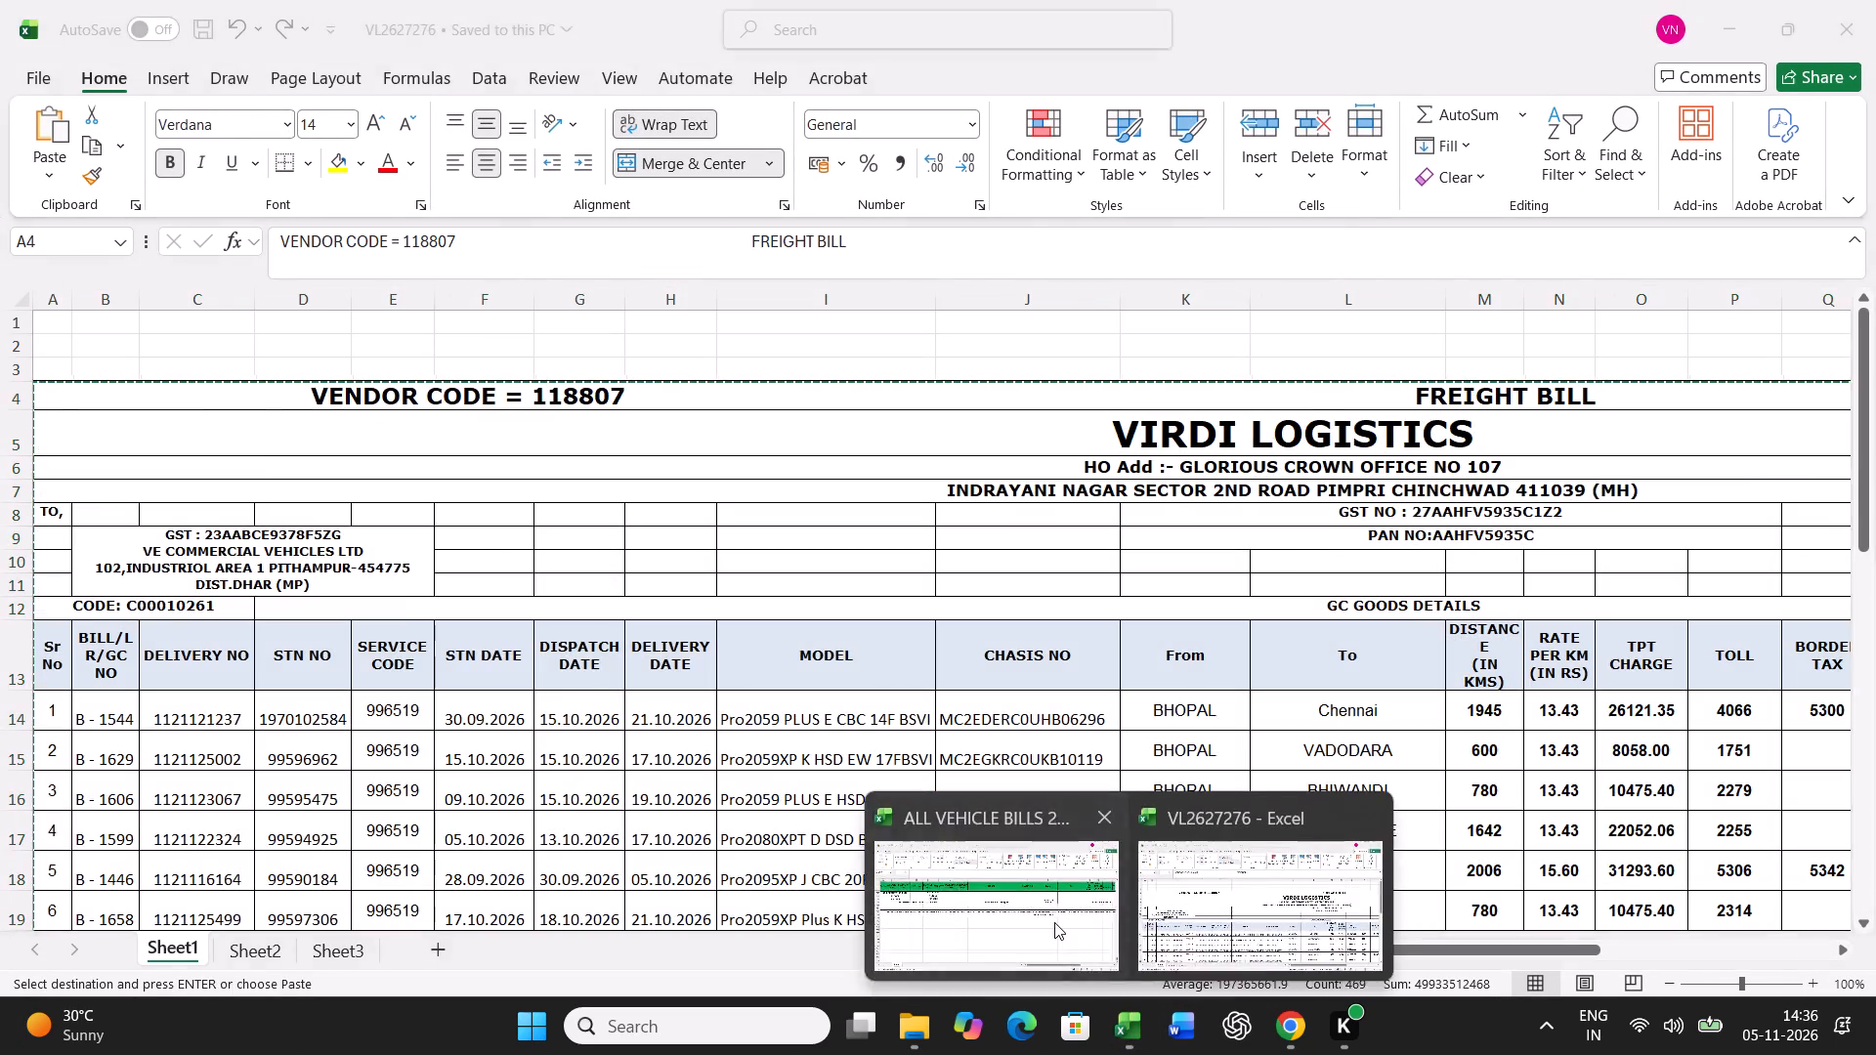
key(ctrl+v)
scroll(746, 772, down, 15)
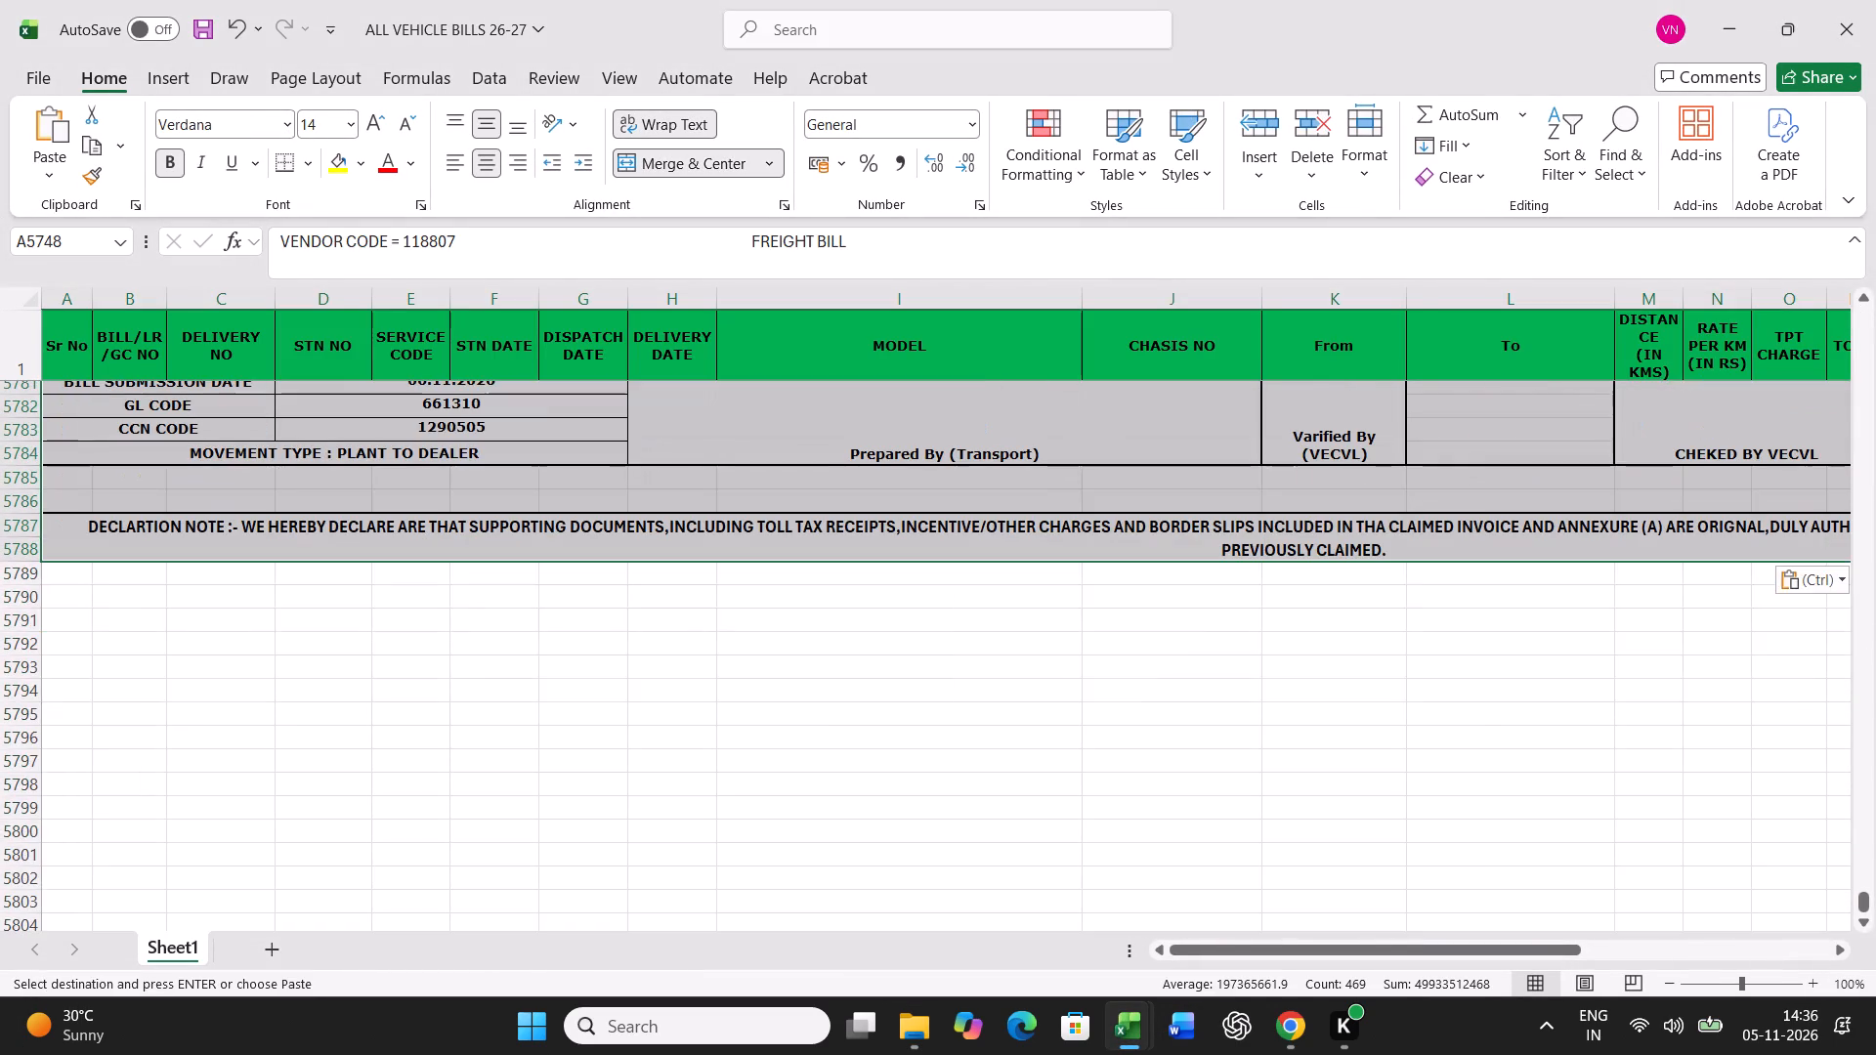
click(76, 576)
click(1139, 1024)
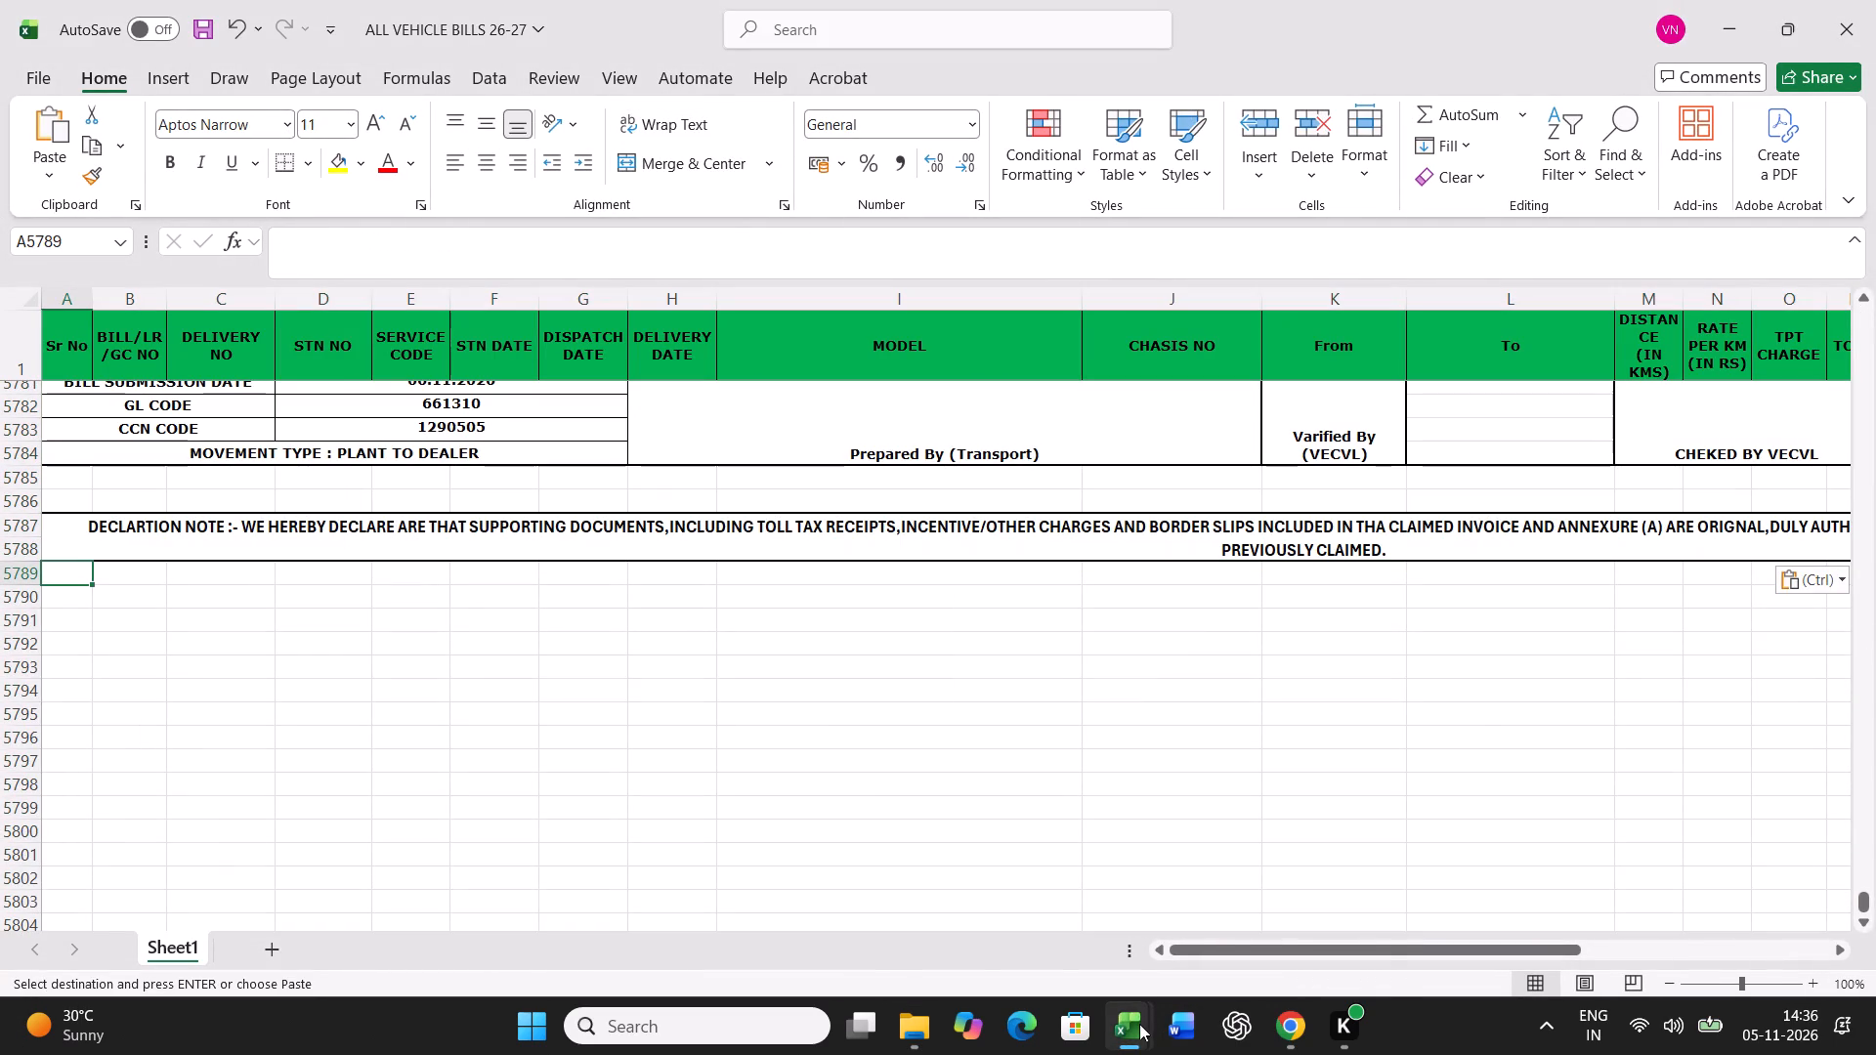
click(1238, 939)
click(1855, 21)
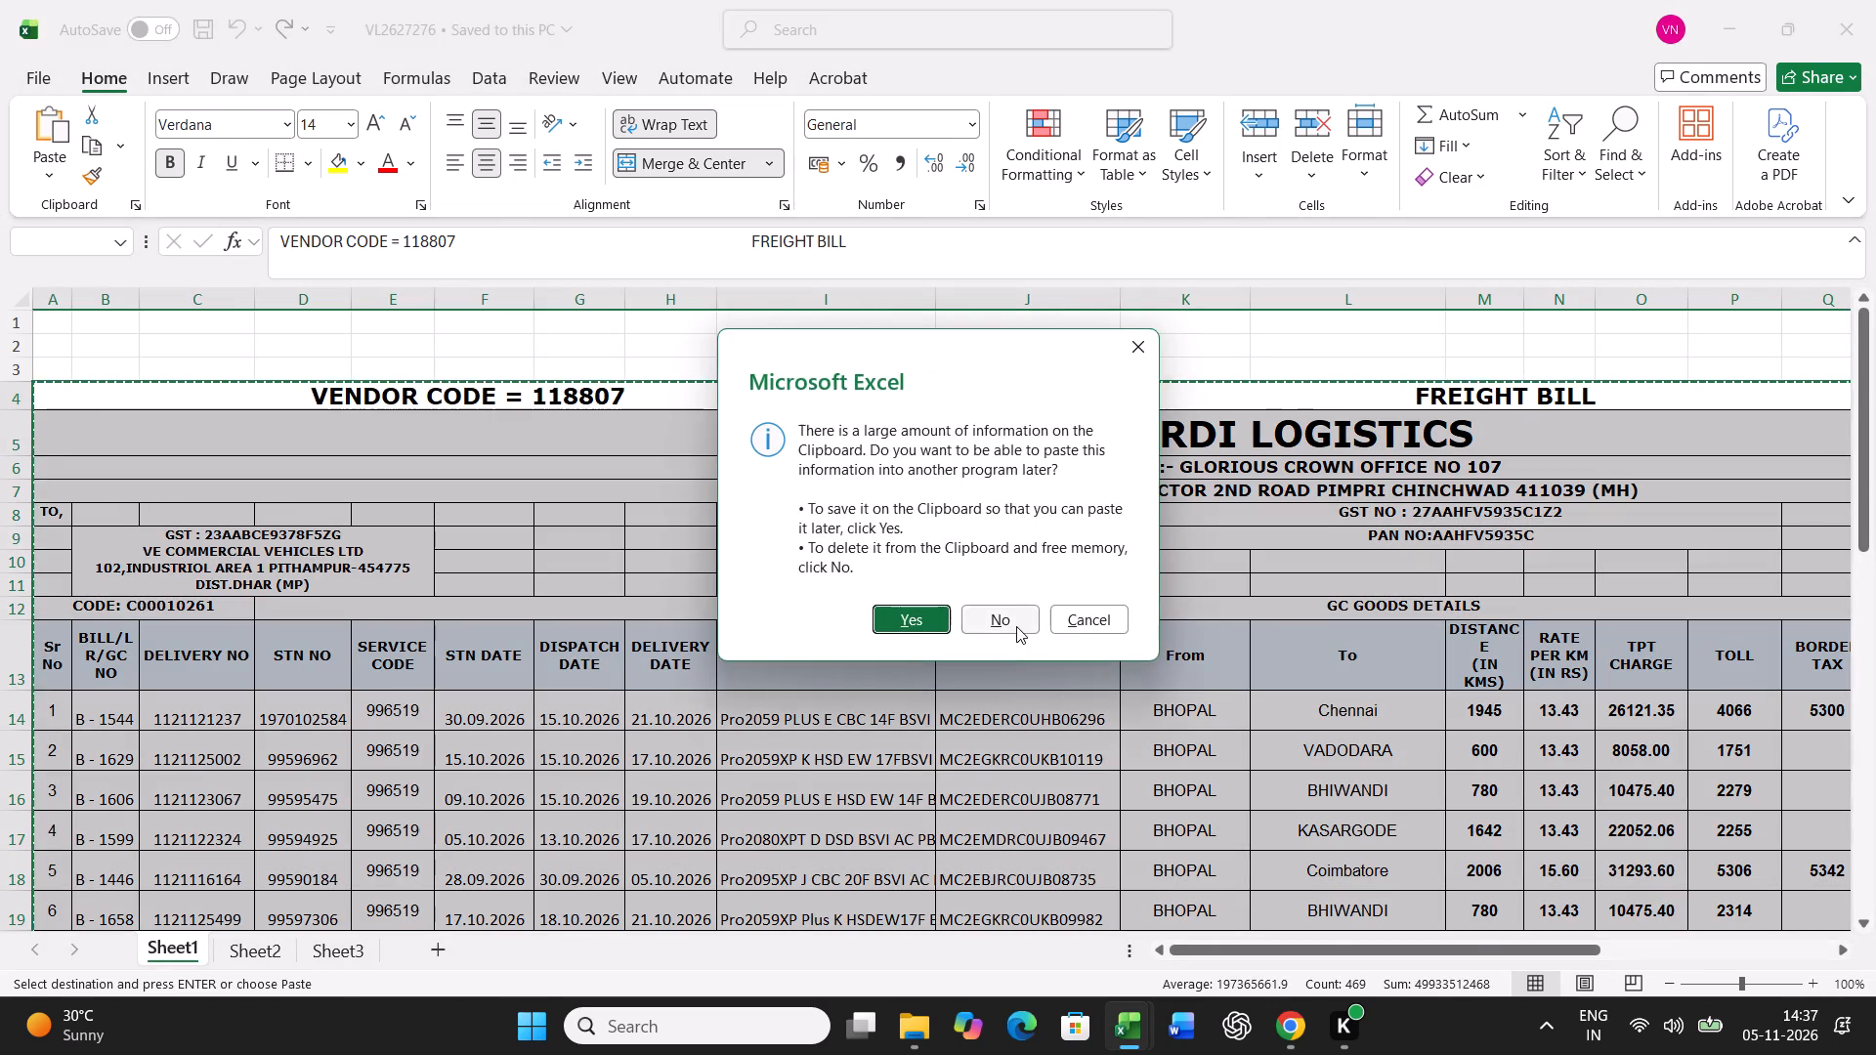
click(1016, 626)
Copy the freight bill block of VL2627277 into ALL VEHICLE BILLS 26-27 at A5789, and close VL2627277 without keeping the clipboard.
click(918, 1034)
double_click(300, 925)
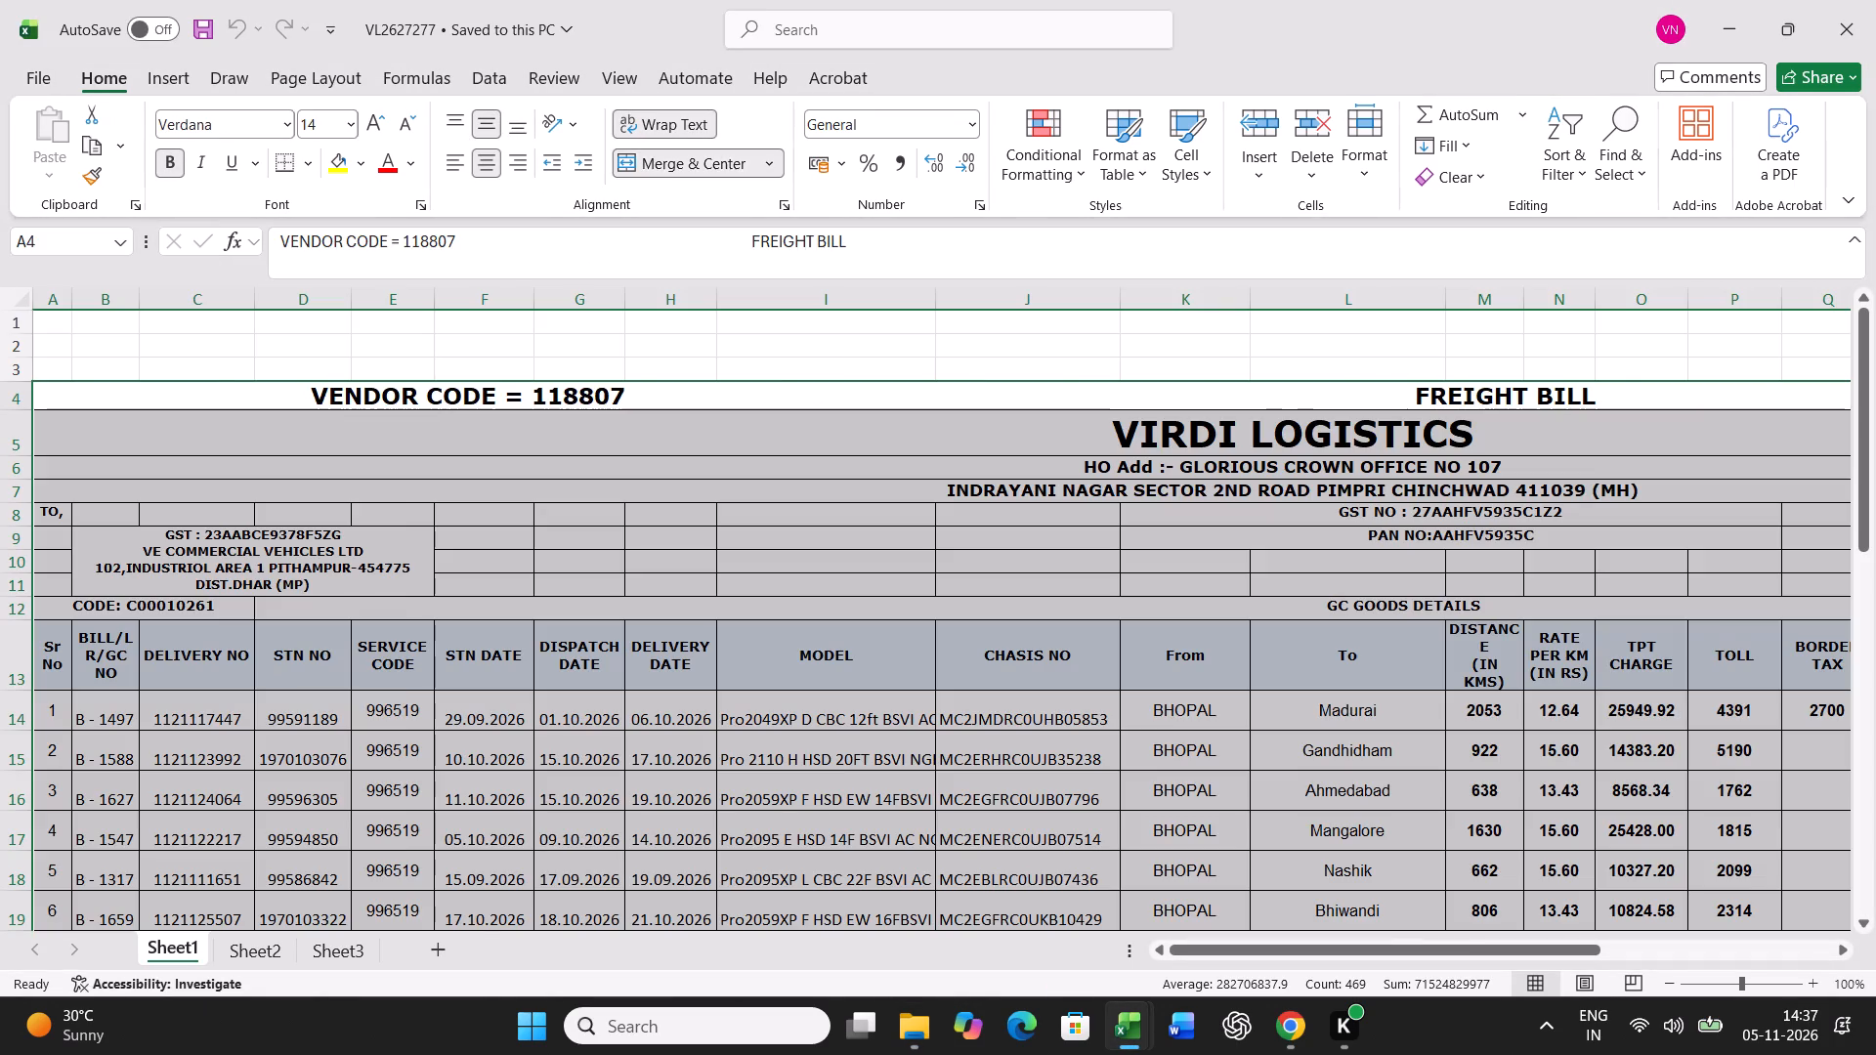
key(ctrl+c)
click(1135, 1026)
click(1012, 907)
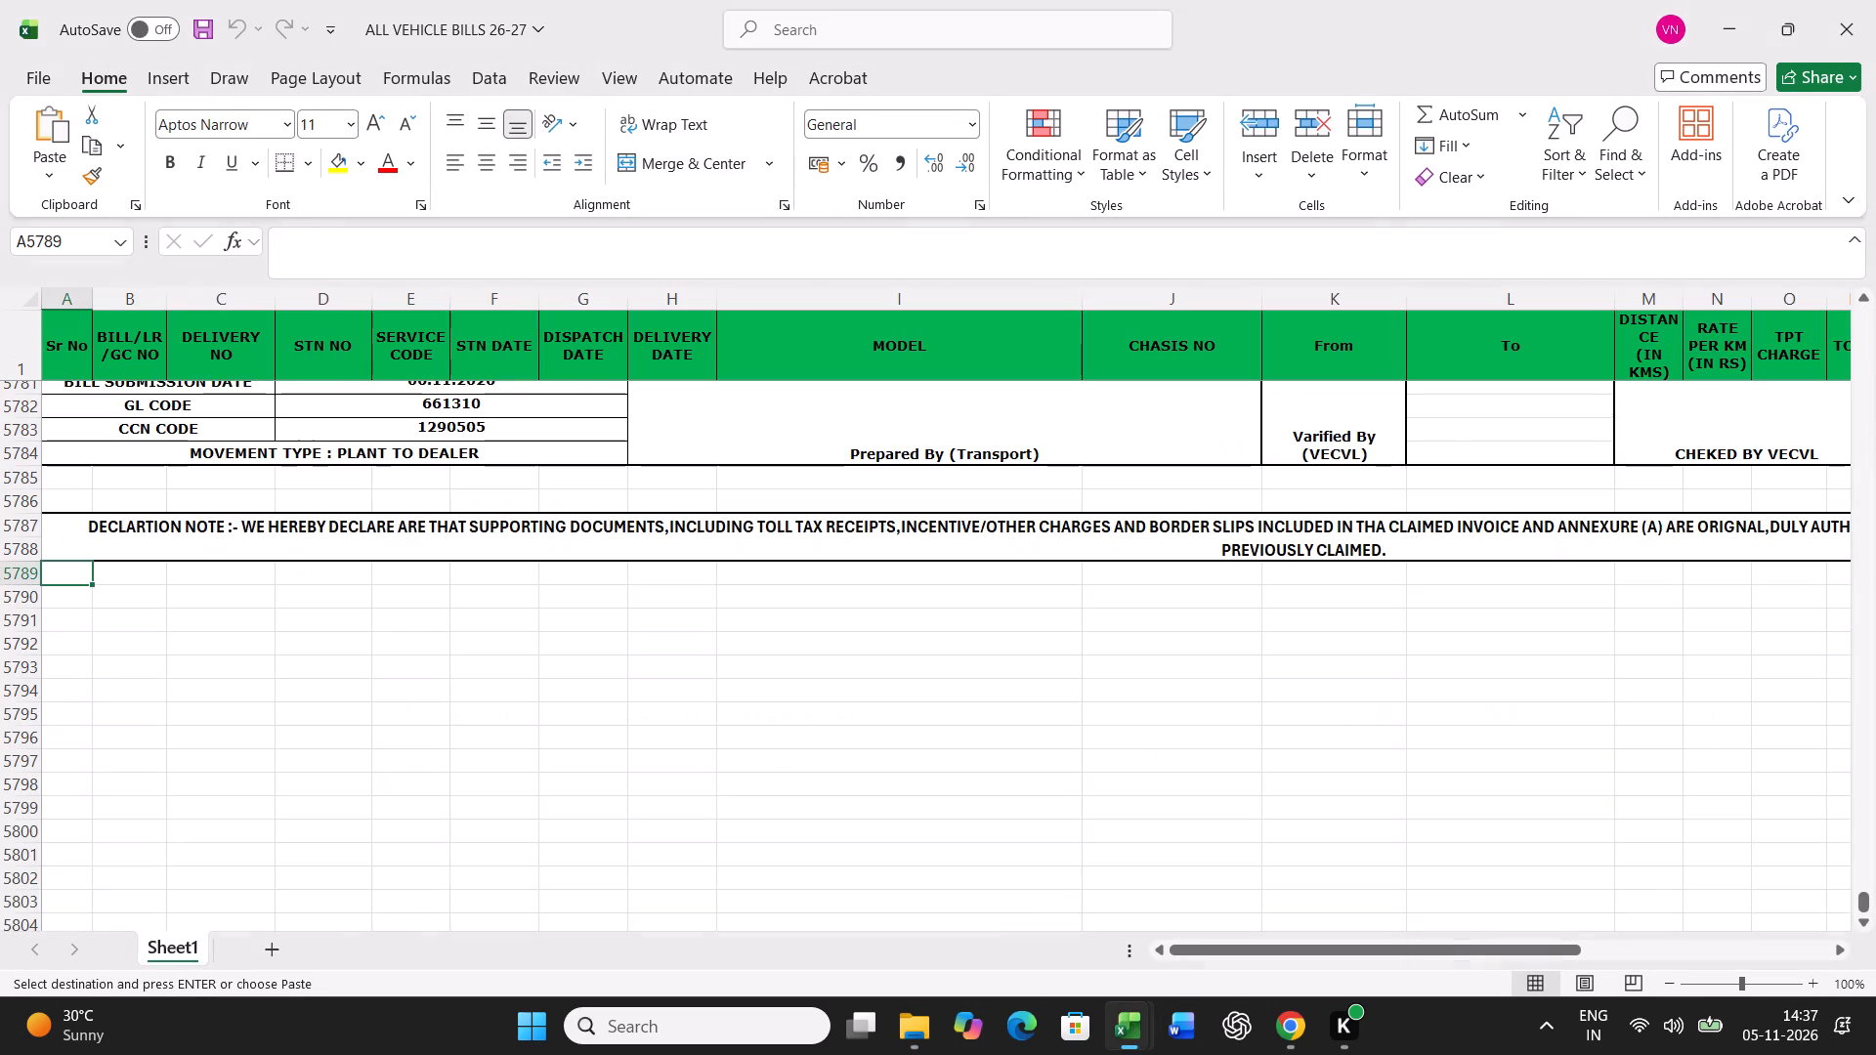
key(ctrl+v)
scroll(974, 832, down, 15)
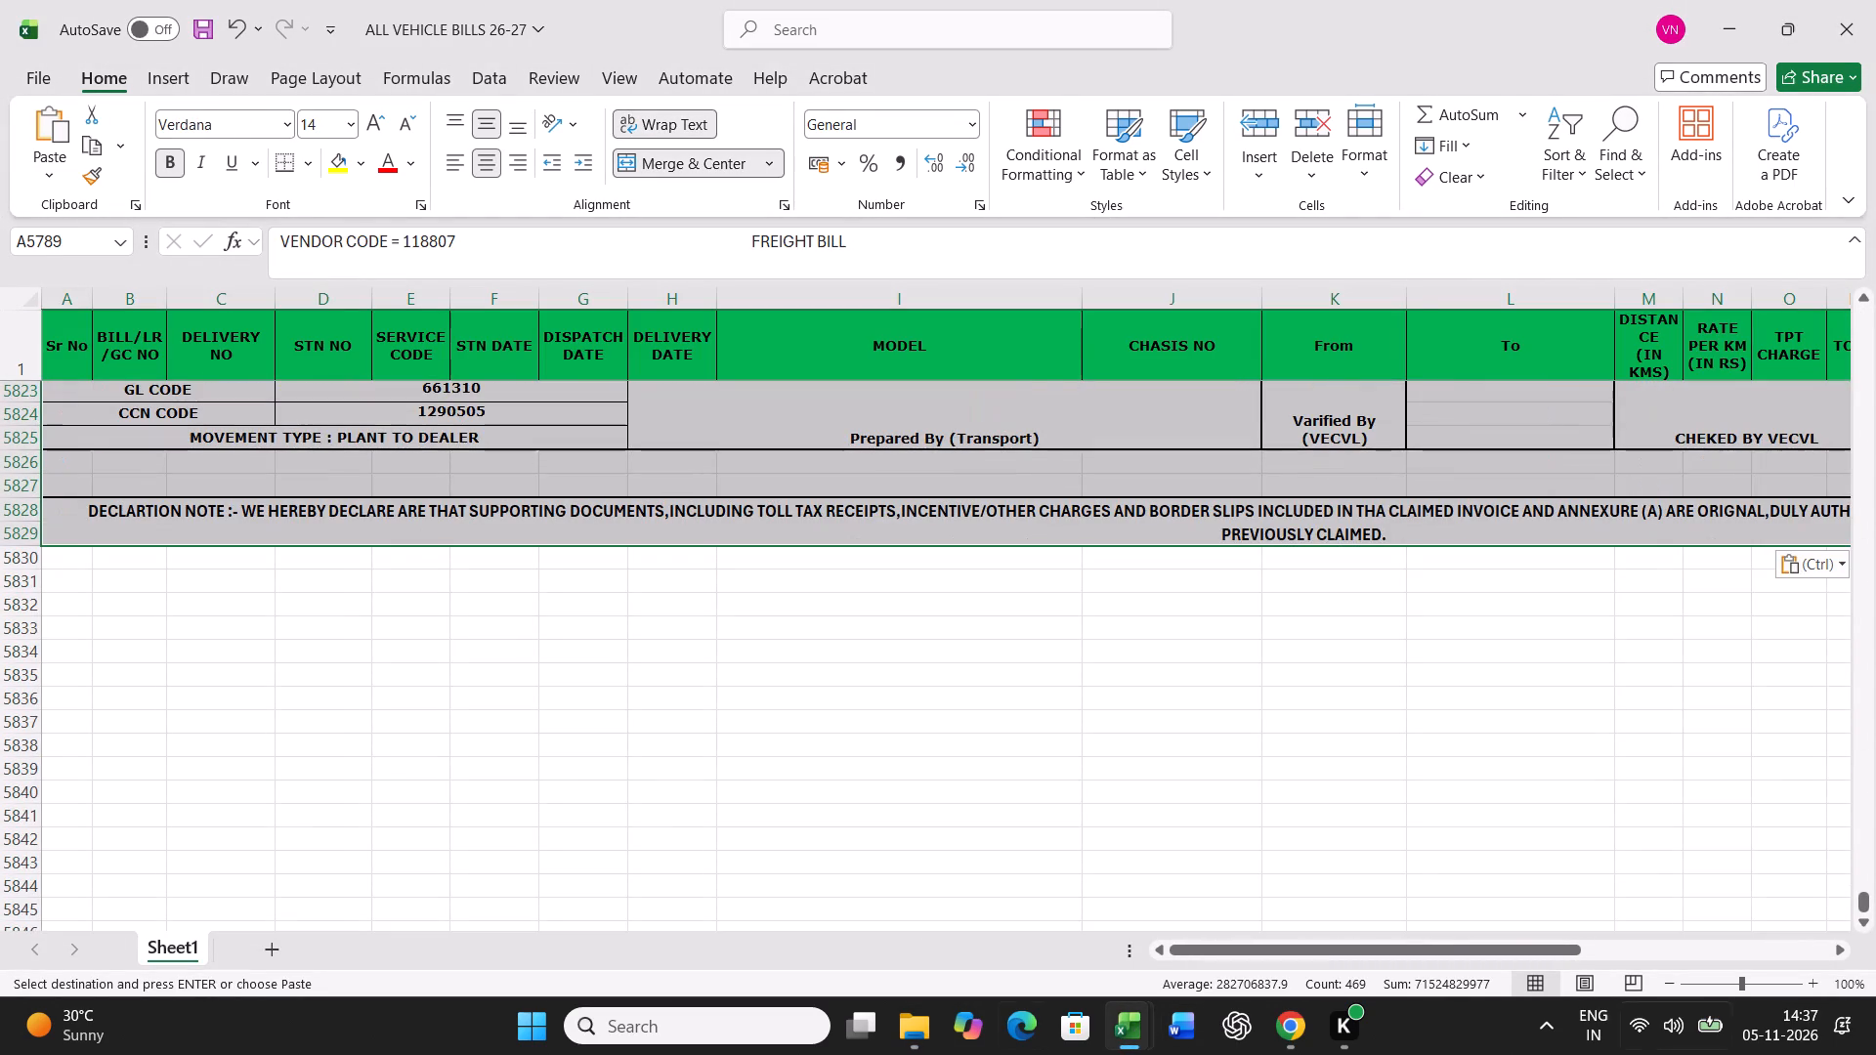
click(79, 560)
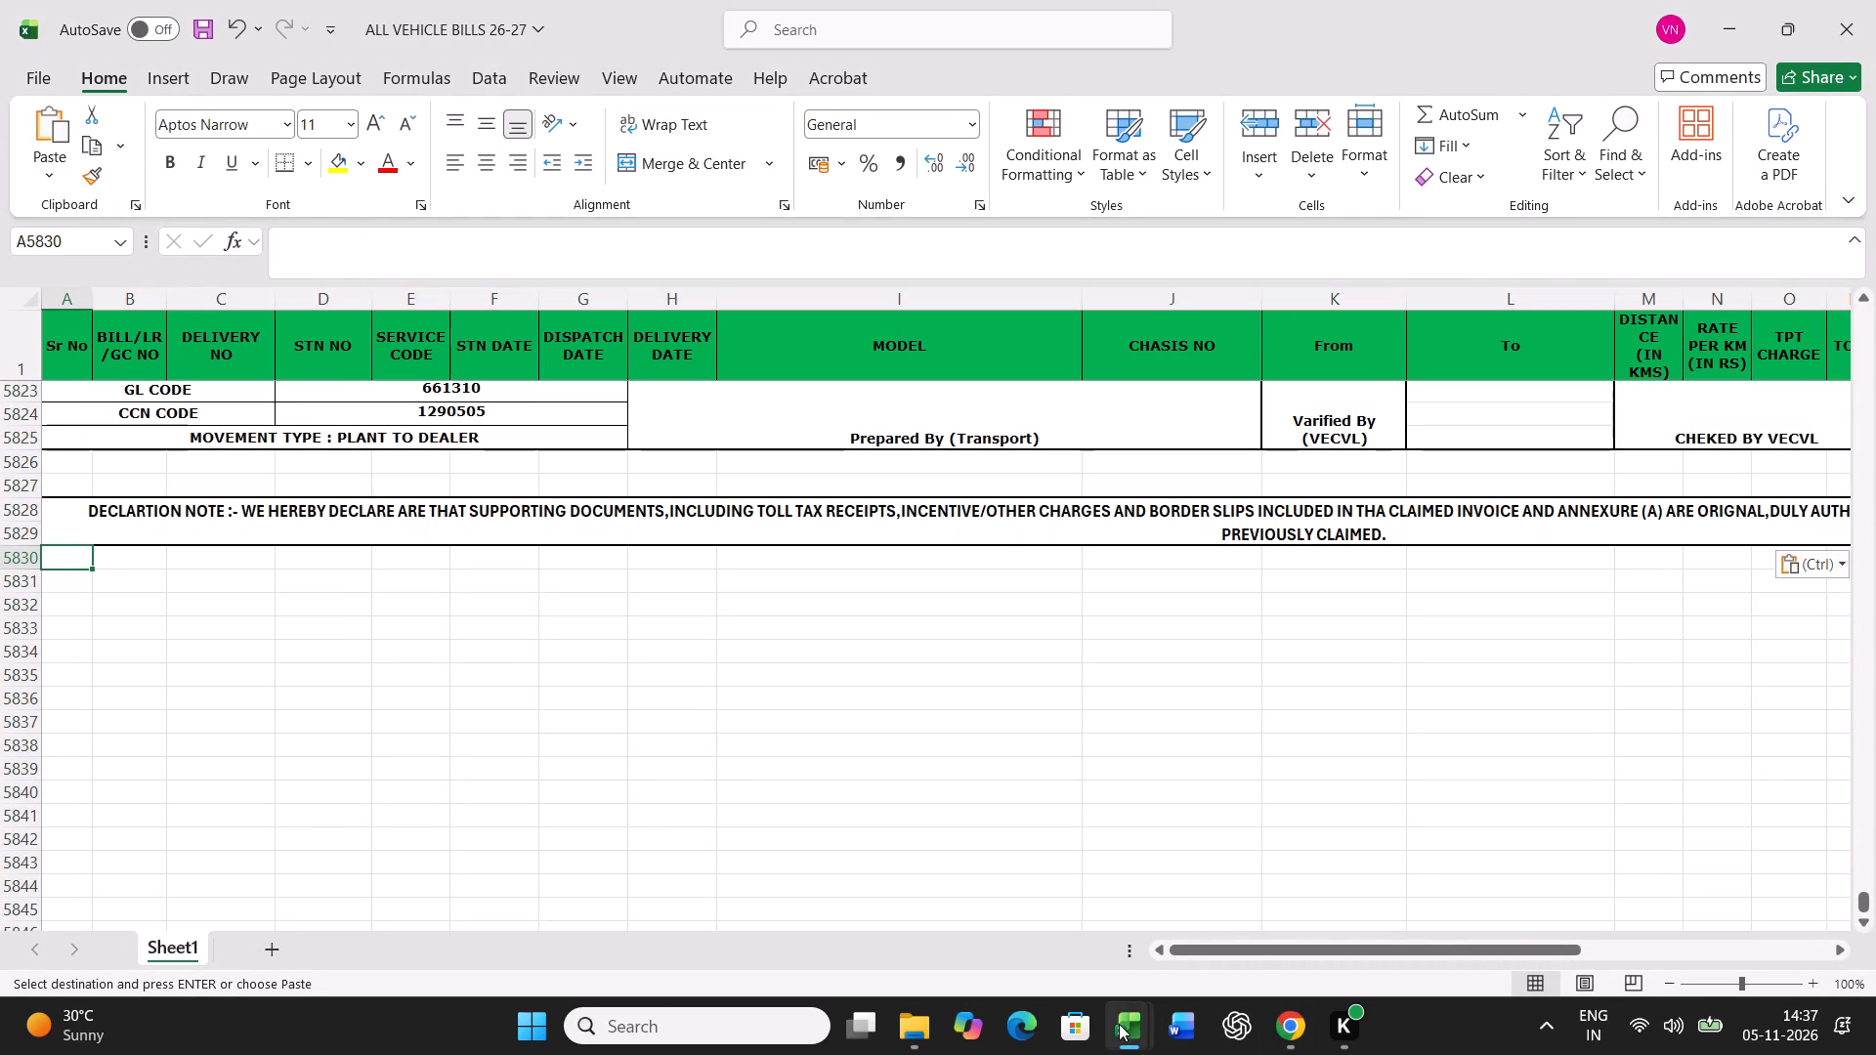
click(1119, 1024)
click(1225, 902)
click(1864, 17)
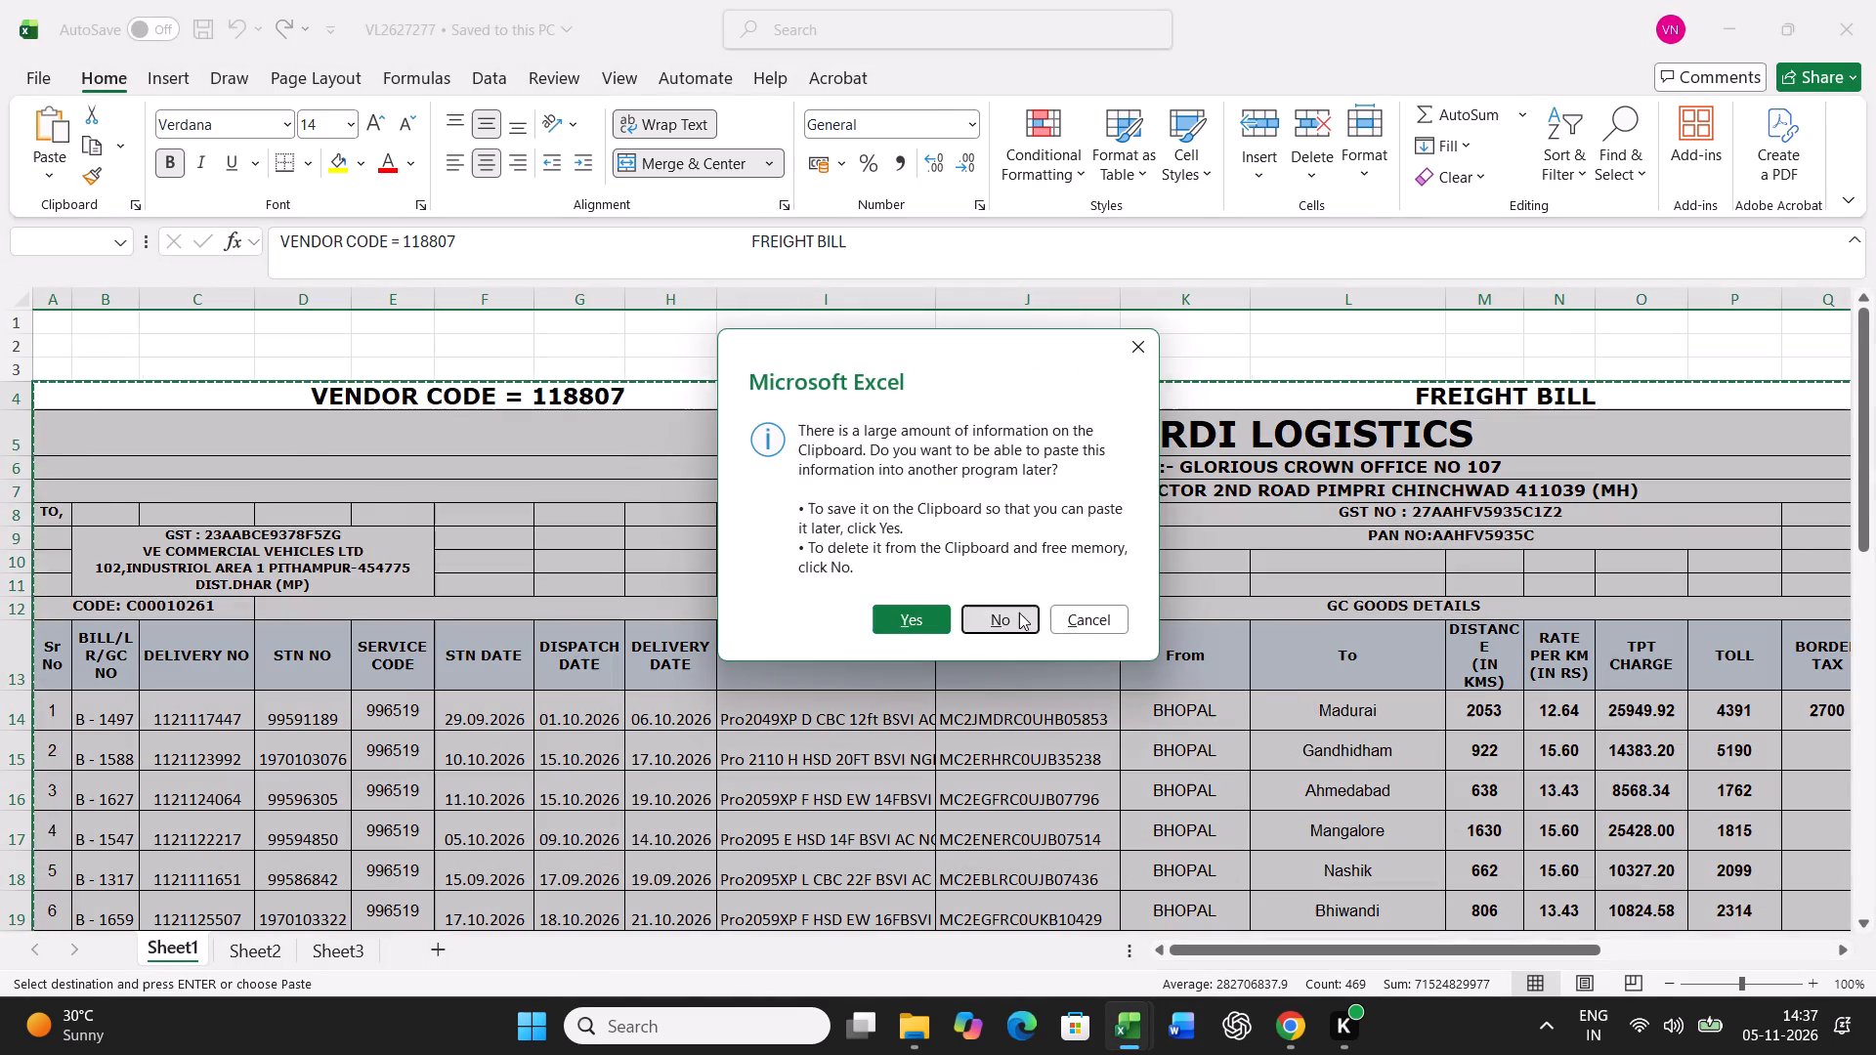
click(1019, 612)
Copy the freight bill block of VL2627278 into ALL VEHICLE BILLS 26-27 at A5830, and close VL2627278 without keeping the clipboard.
click(909, 1032)
double_click(283, 954)
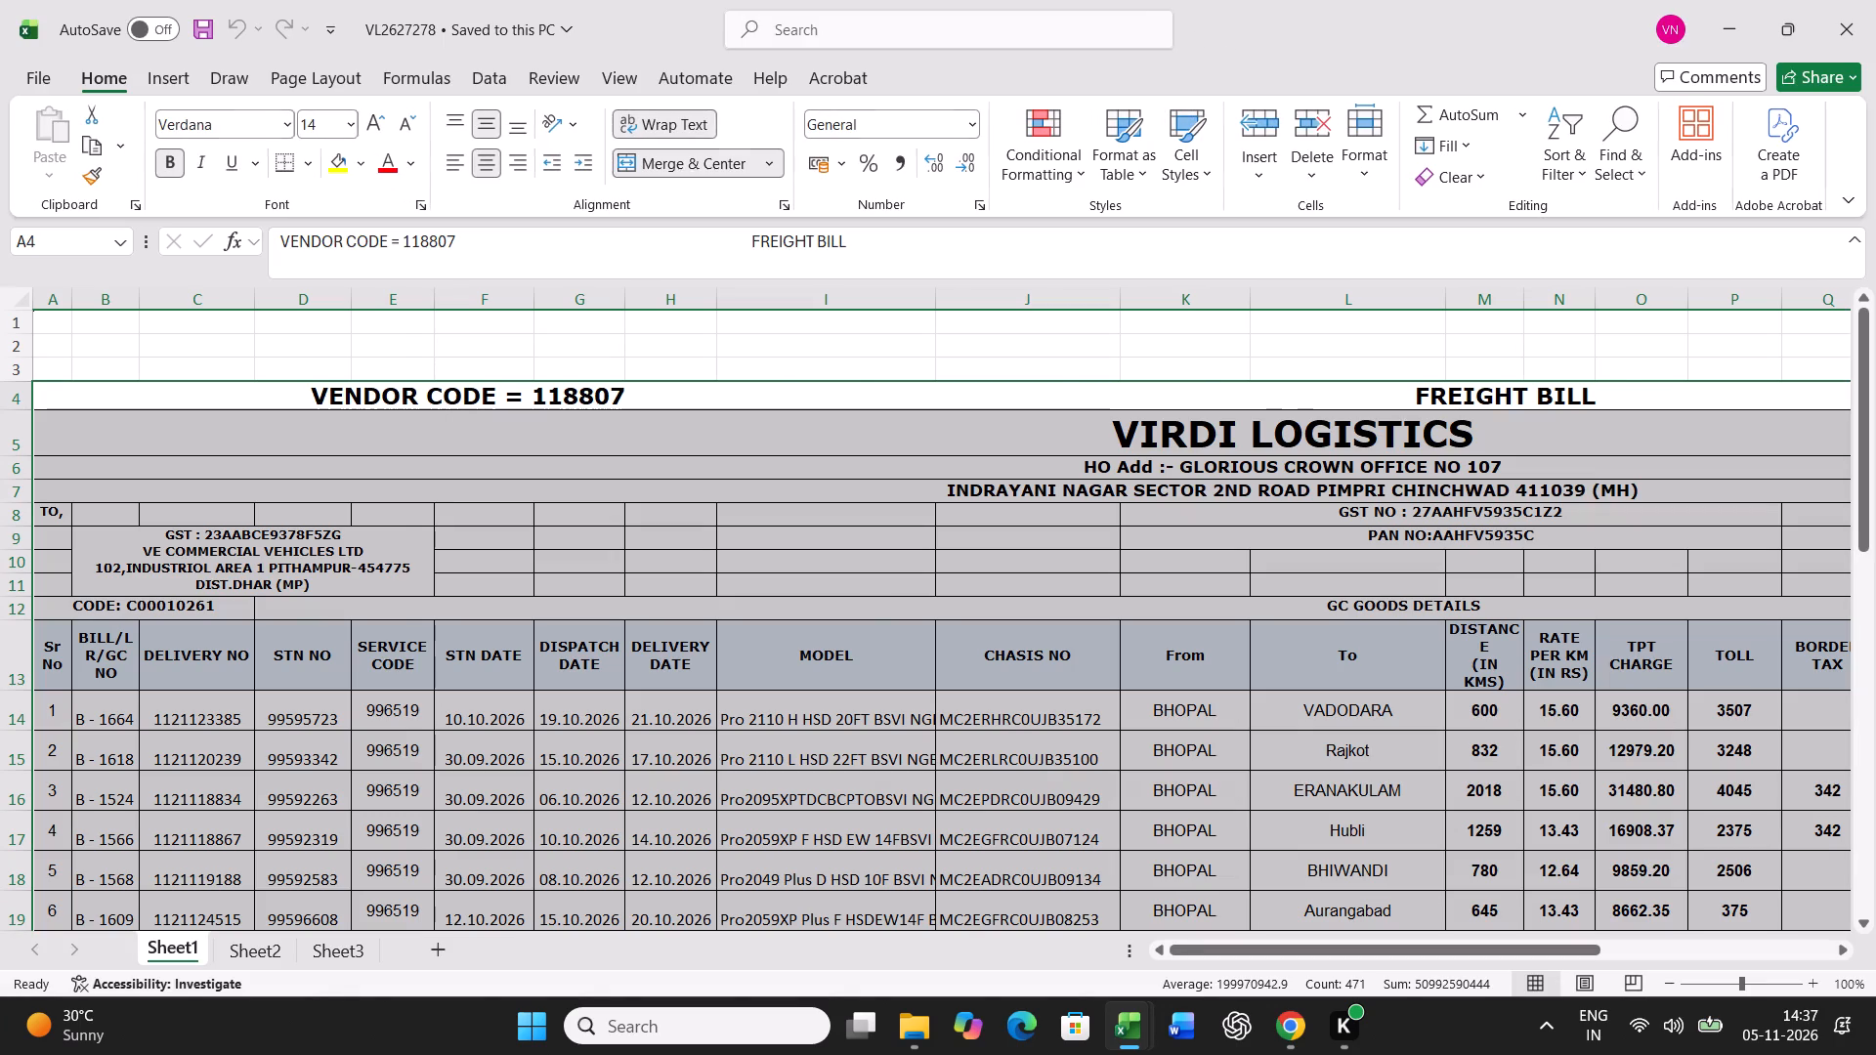
key(ctrl+c)
click(1132, 1031)
click(1052, 933)
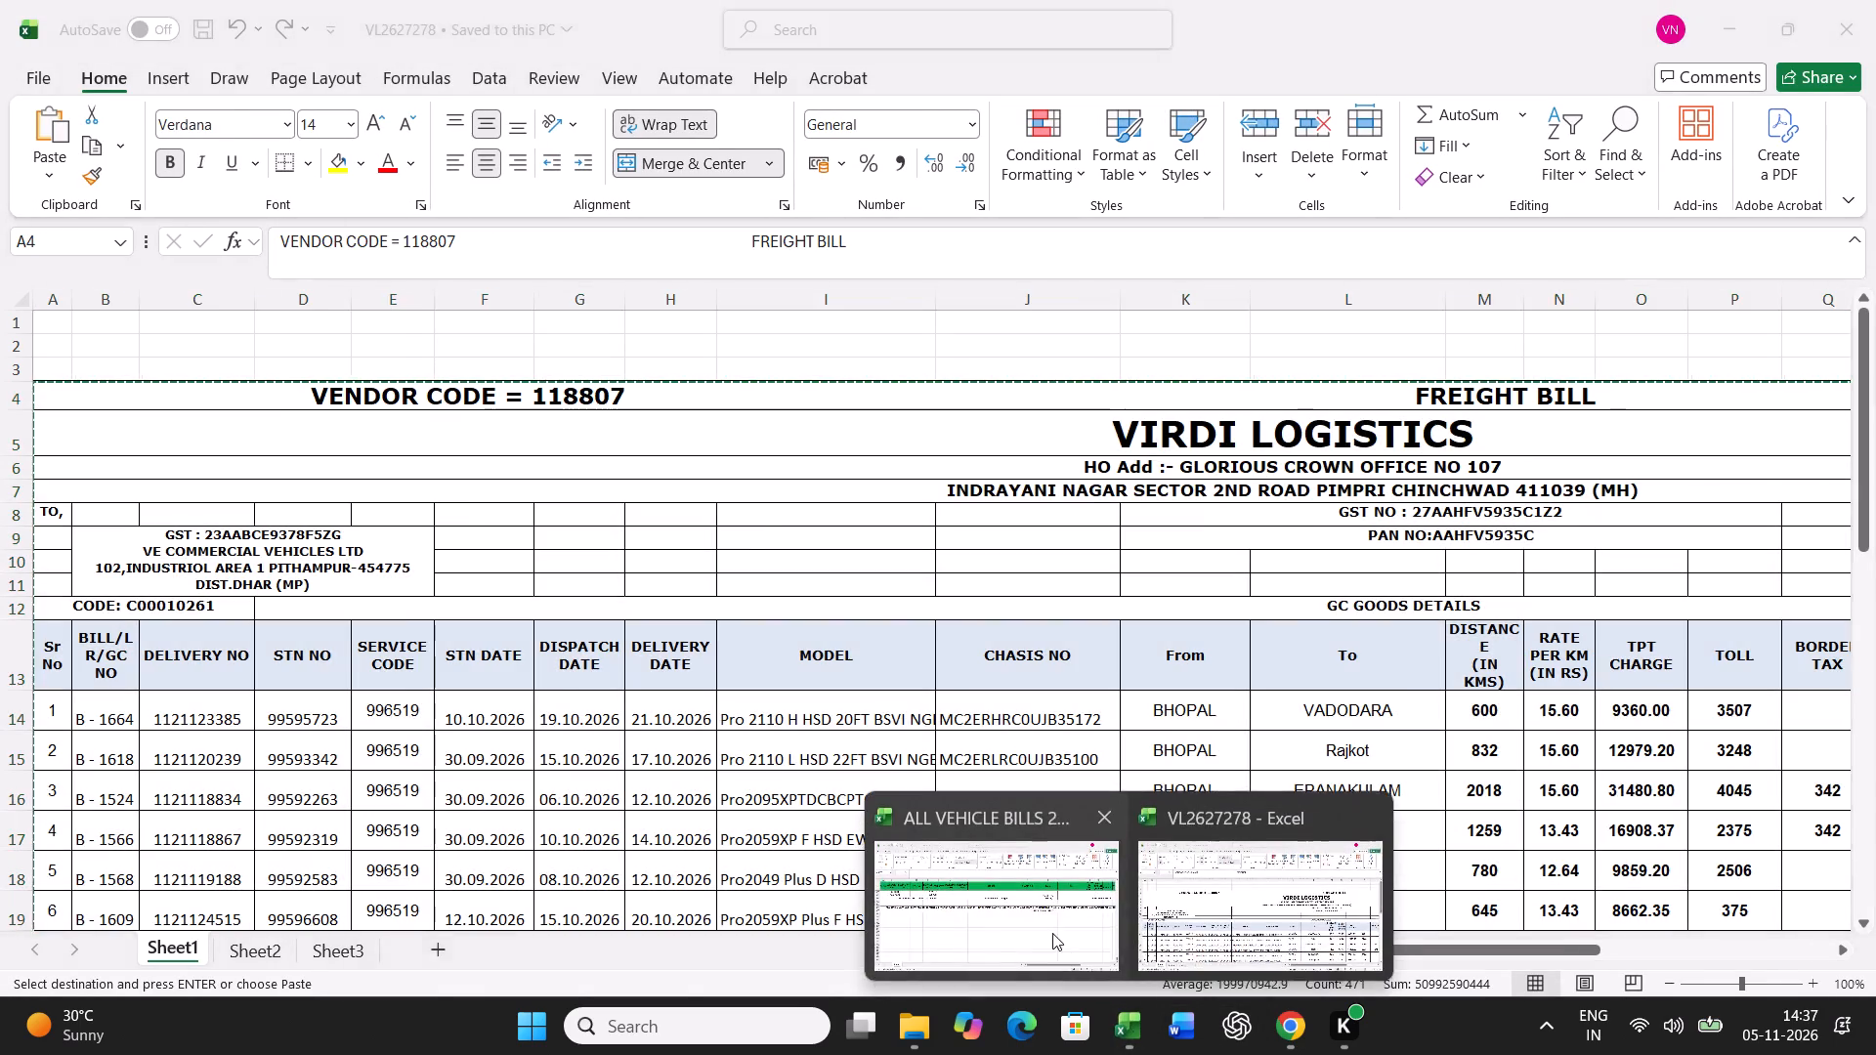
key(ctrl+v)
scroll(784, 783, down, 14)
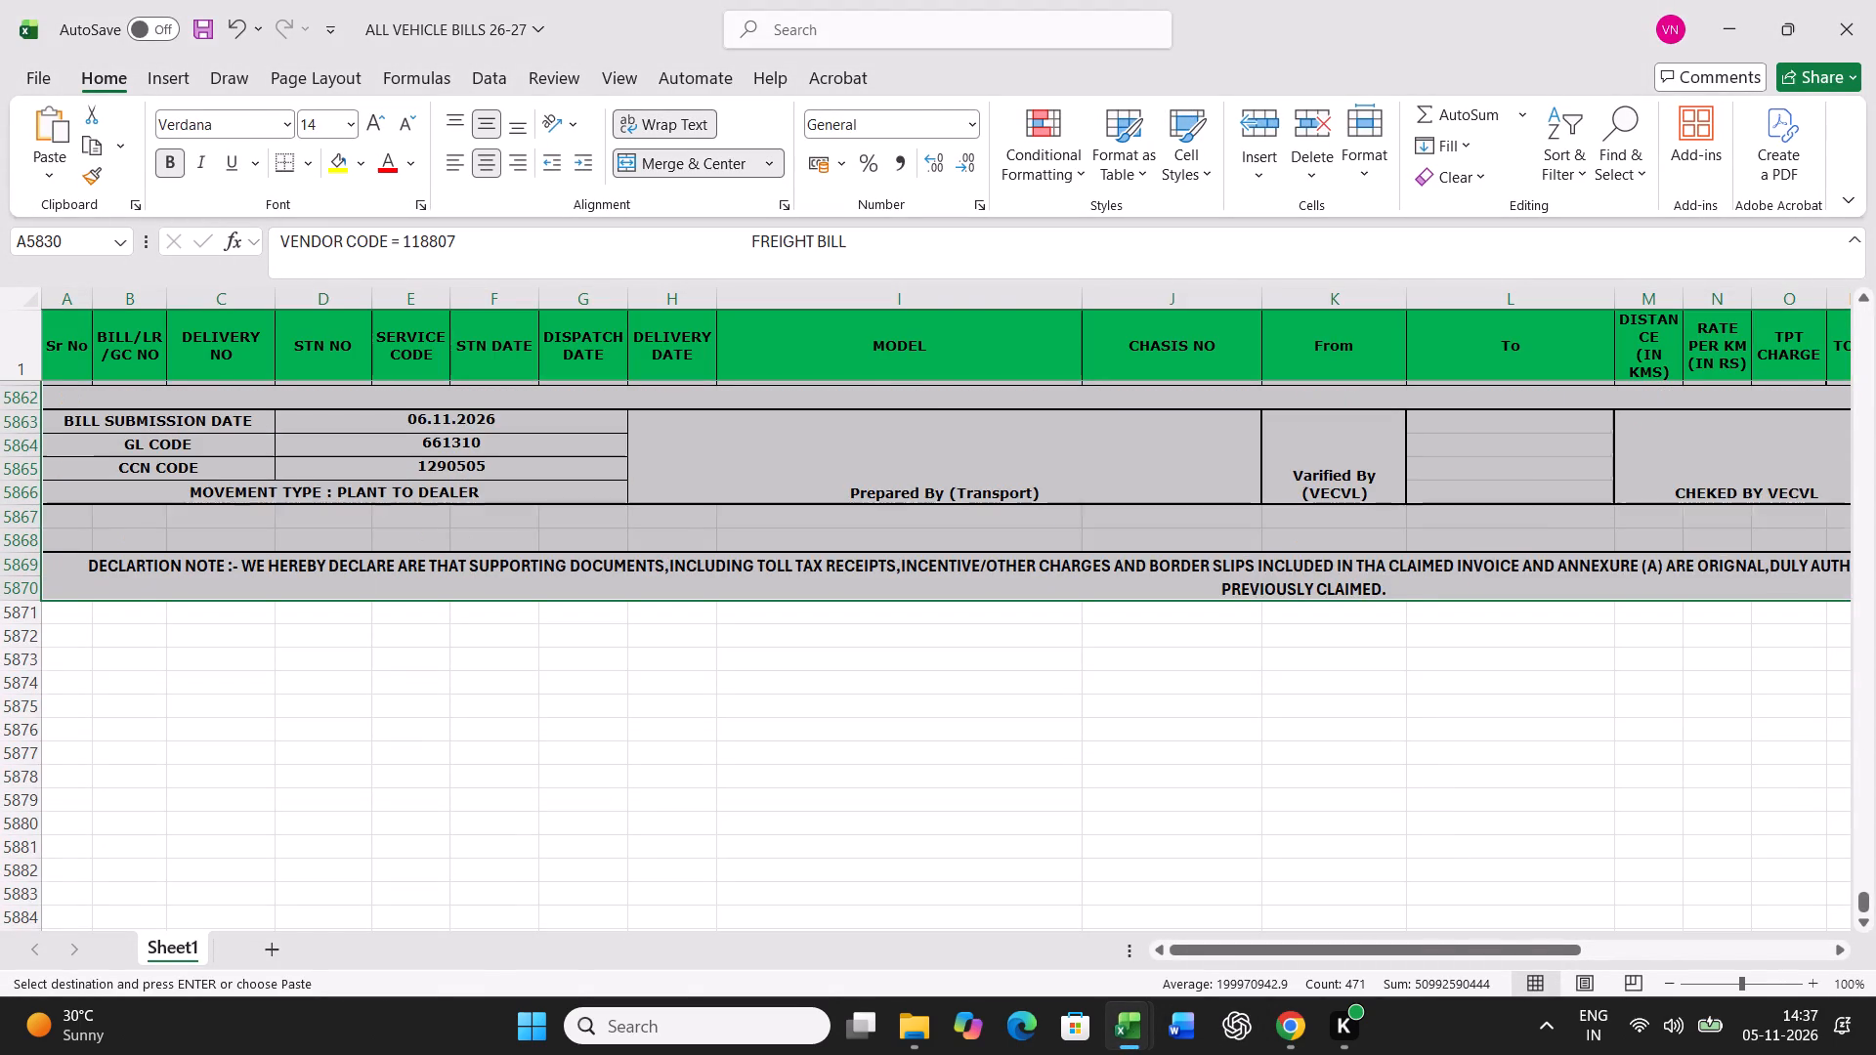
click(68, 617)
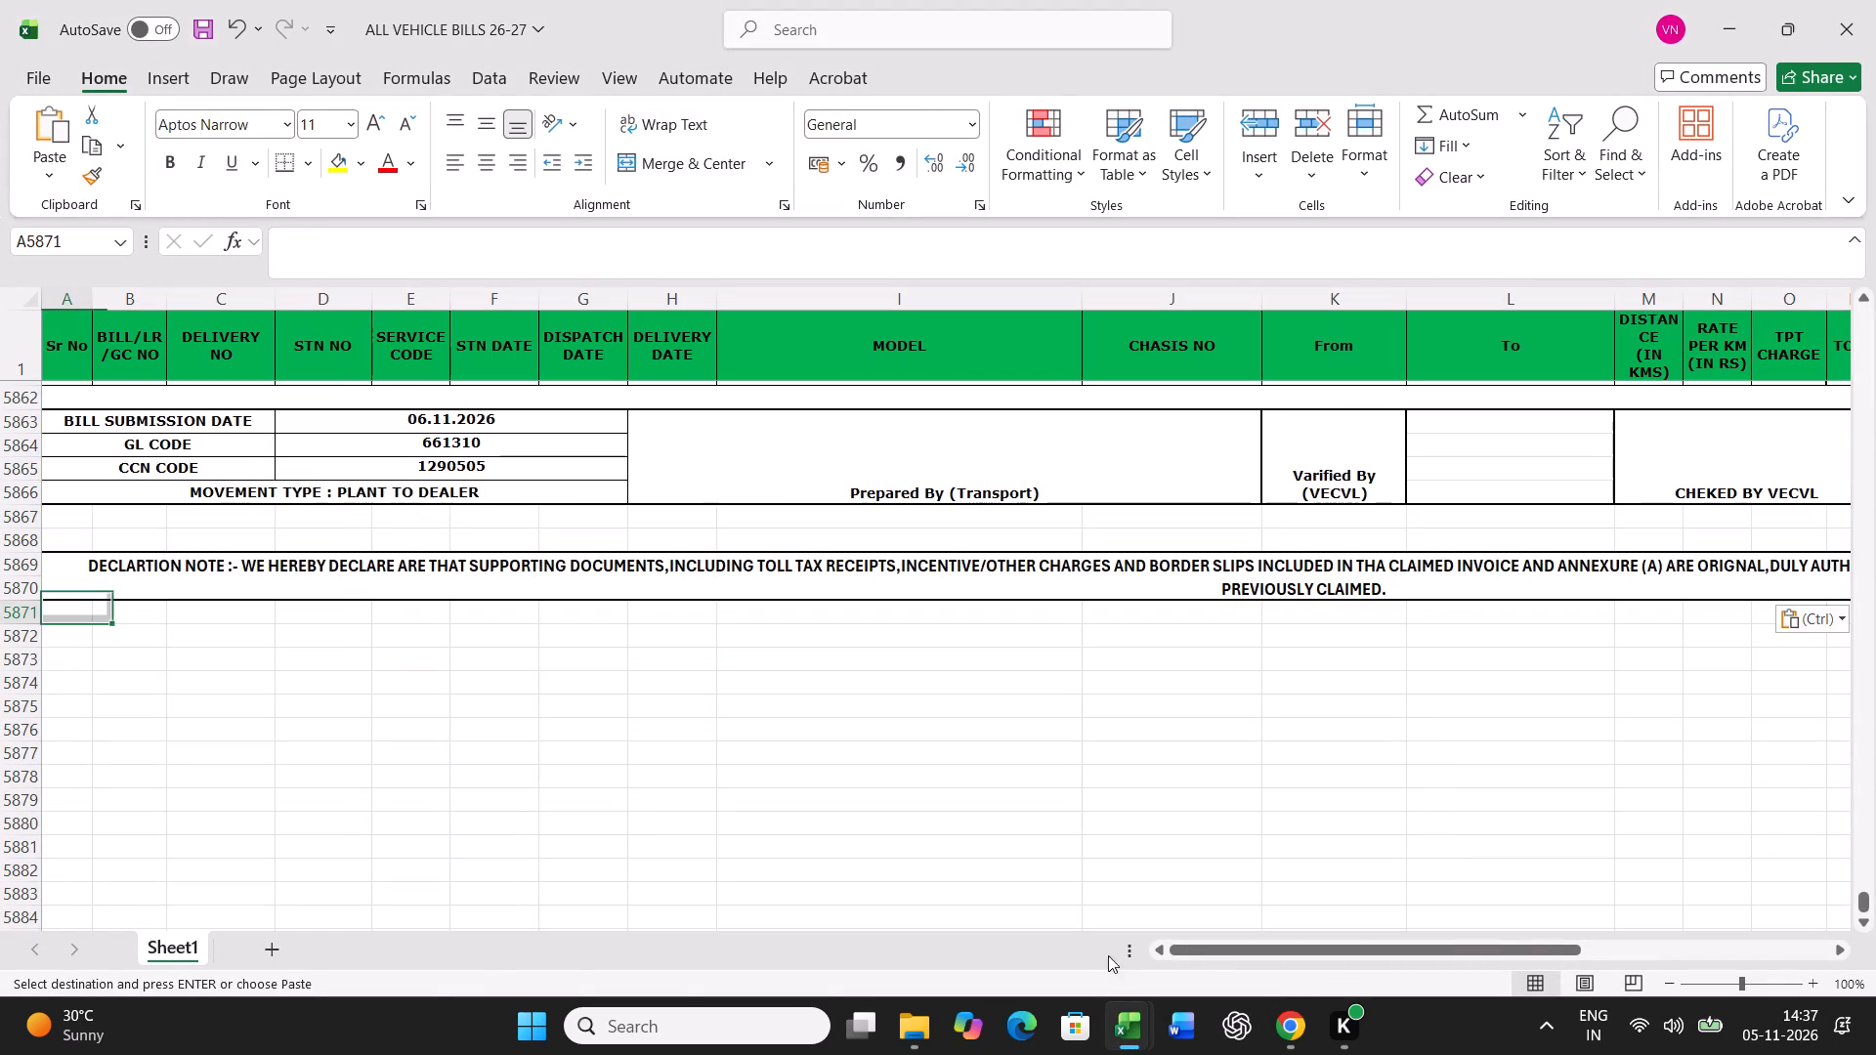
click(1134, 1016)
click(1202, 941)
click(1875, 0)
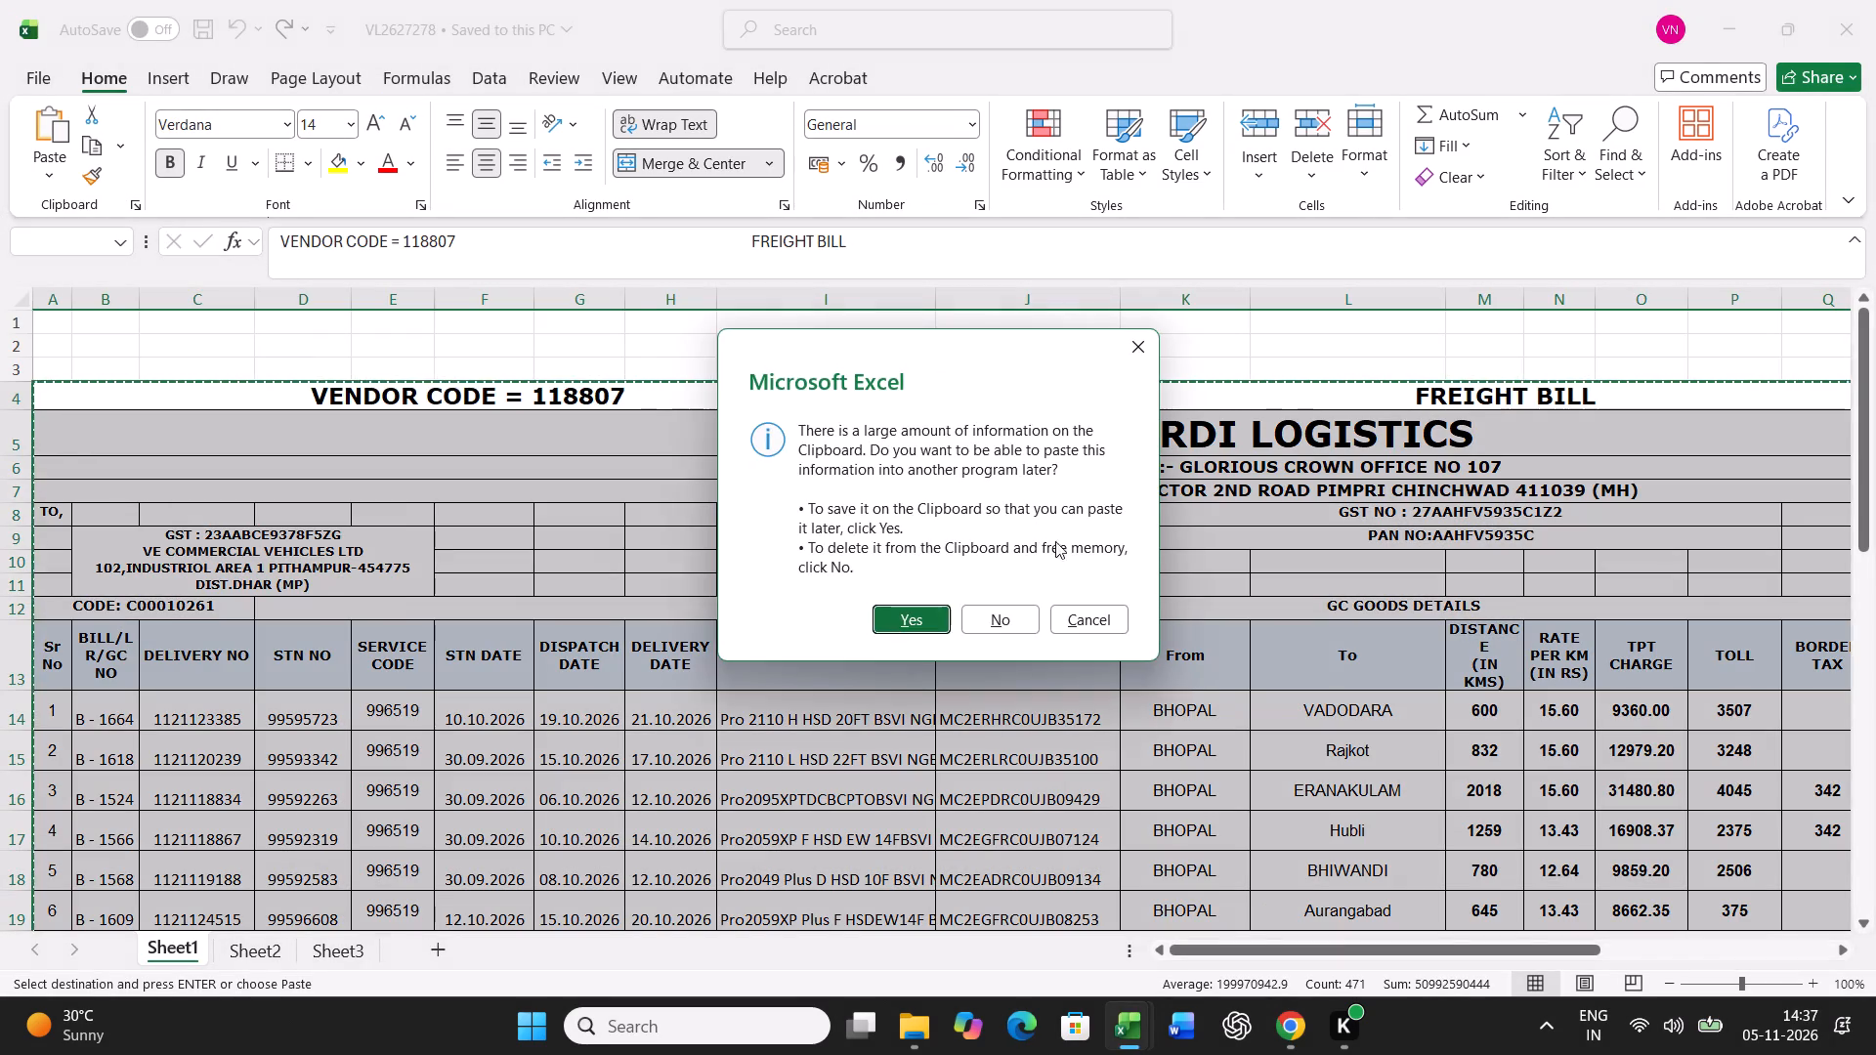
click(1020, 623)
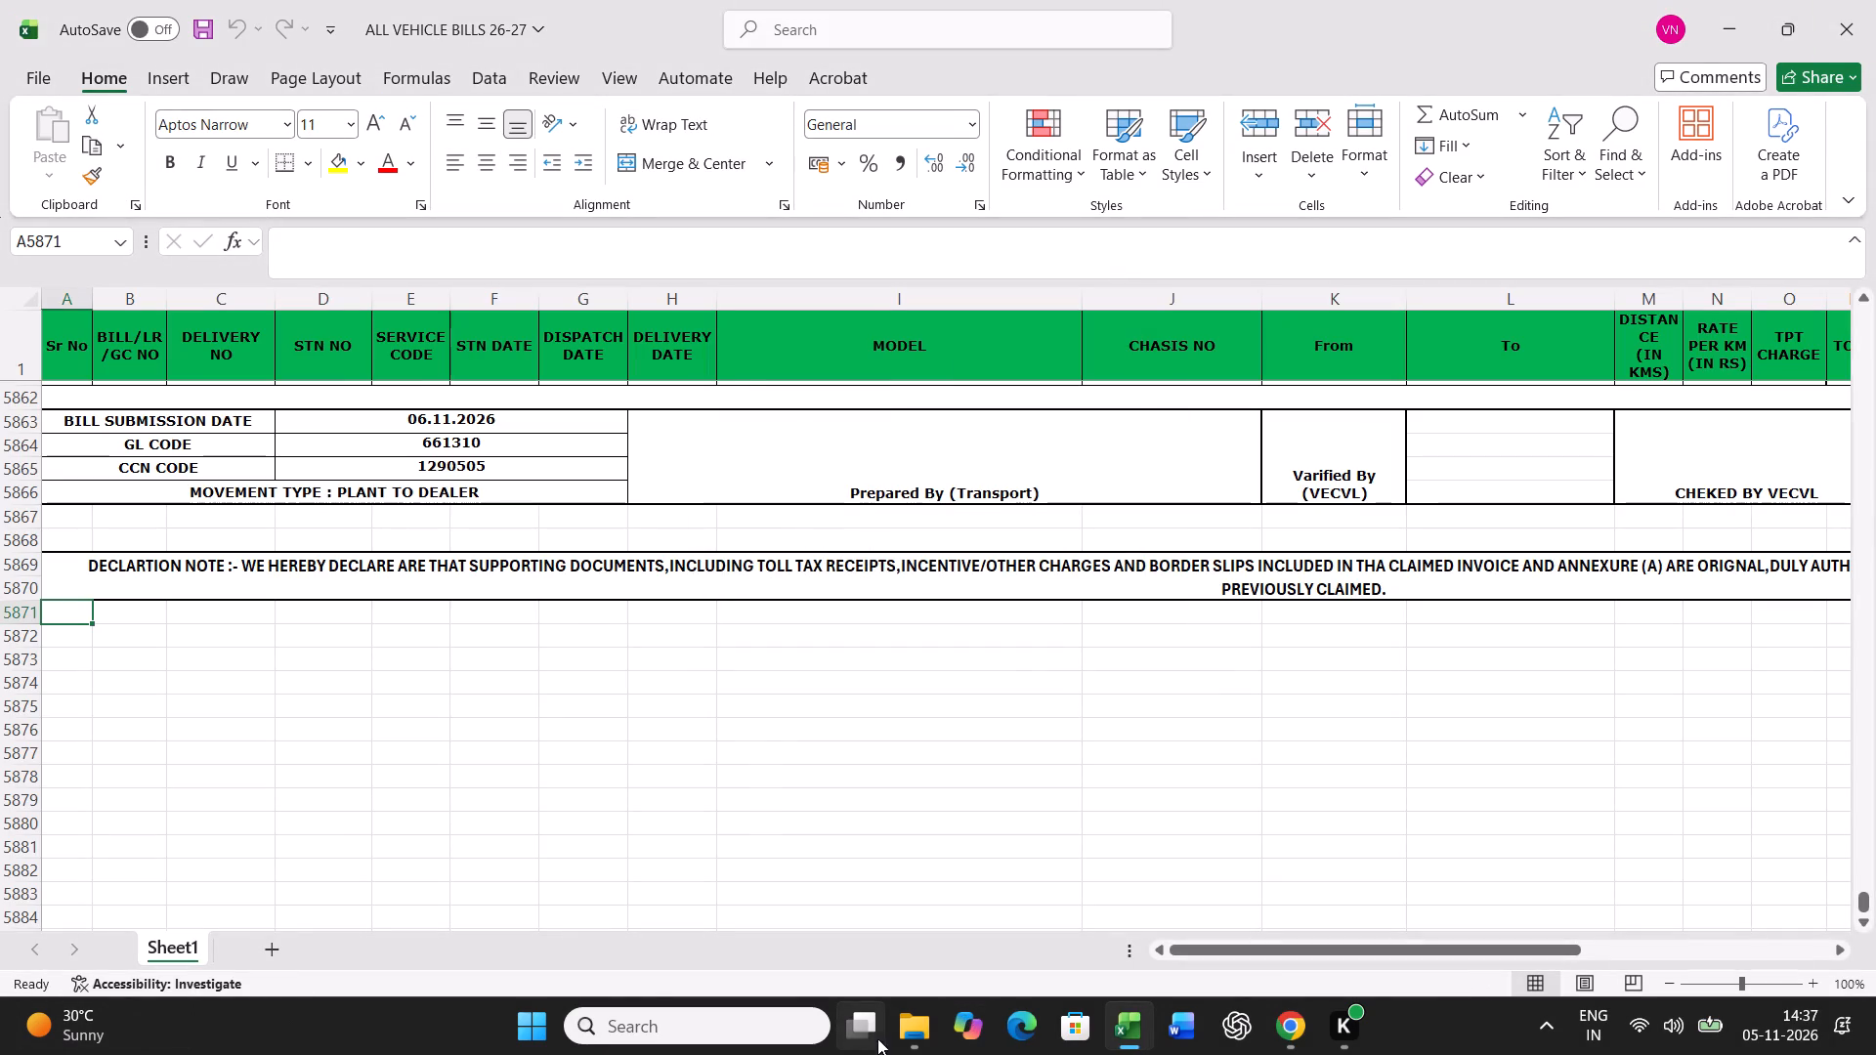
Review the pasted freight bill blocks from VL2627278 back to VL2627260, checking the BILL NO and BILL DATE columns.
click(910, 1034)
click(910, 1034)
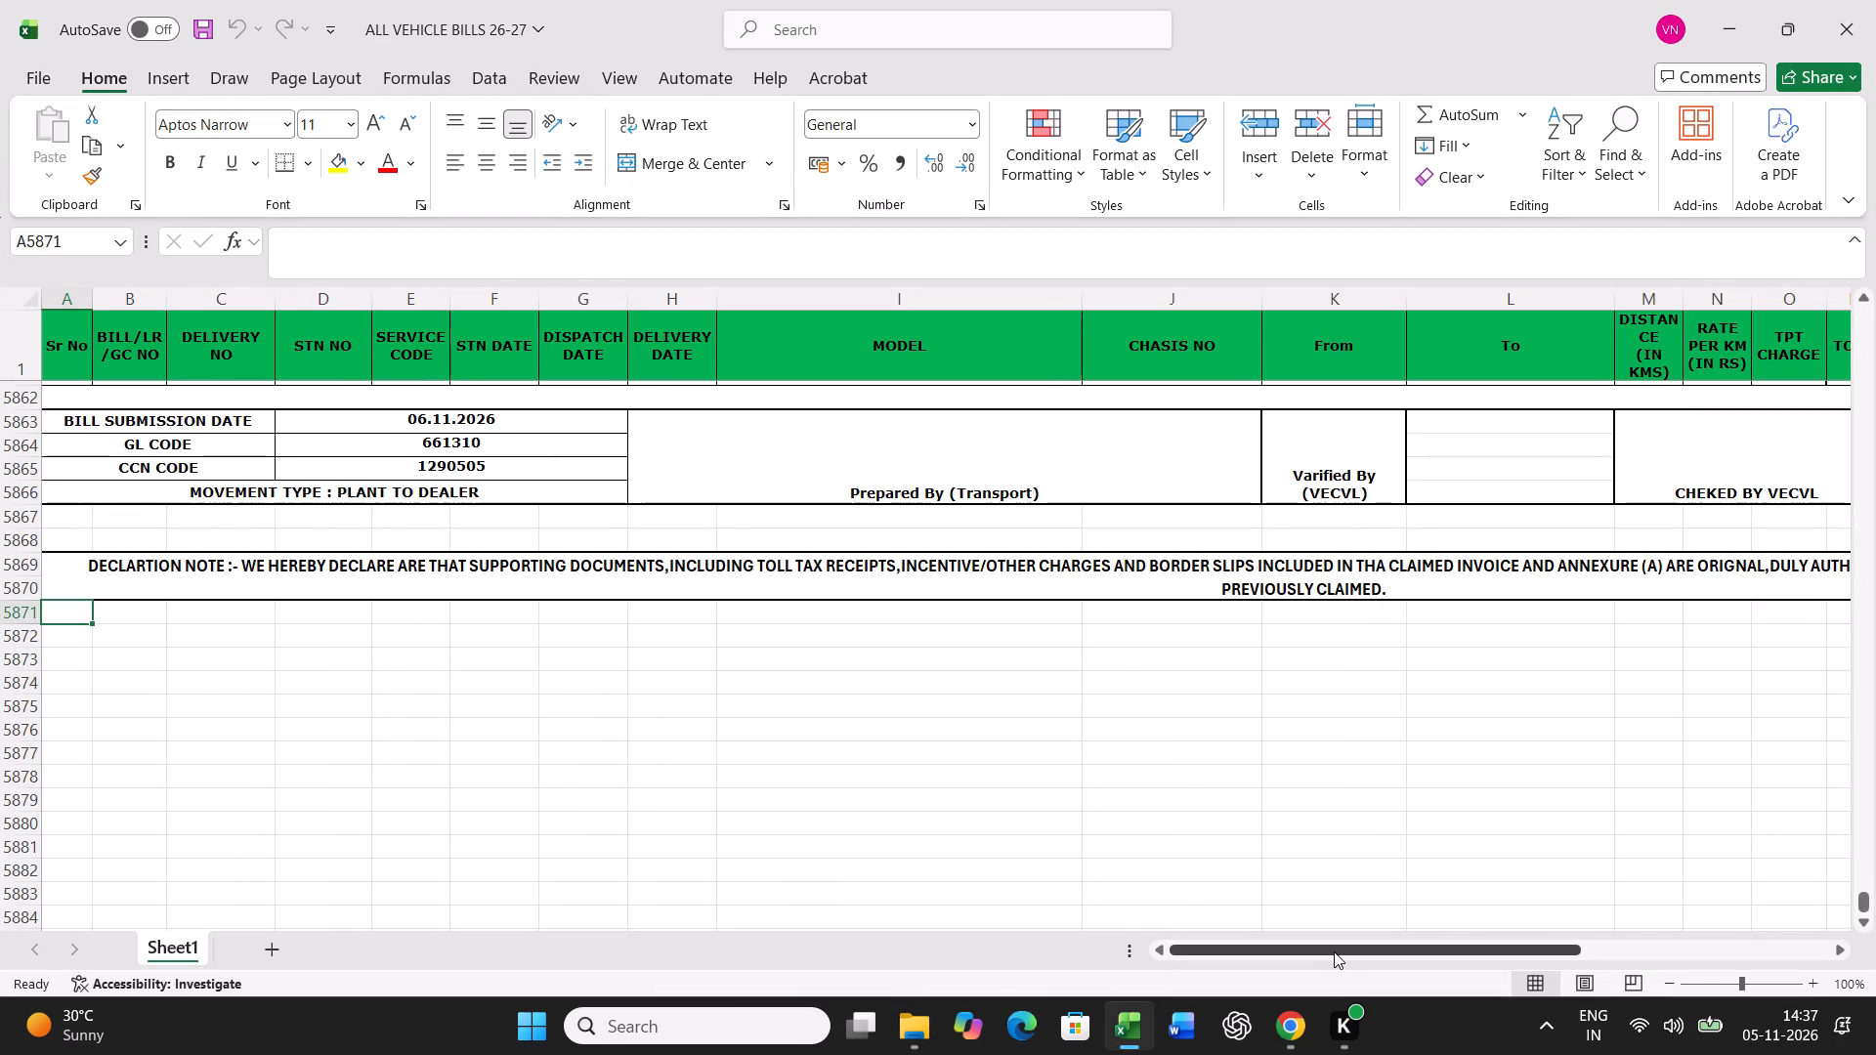
drag(1335, 951, 1645, 943)
scroll(1619, 837, up, 11)
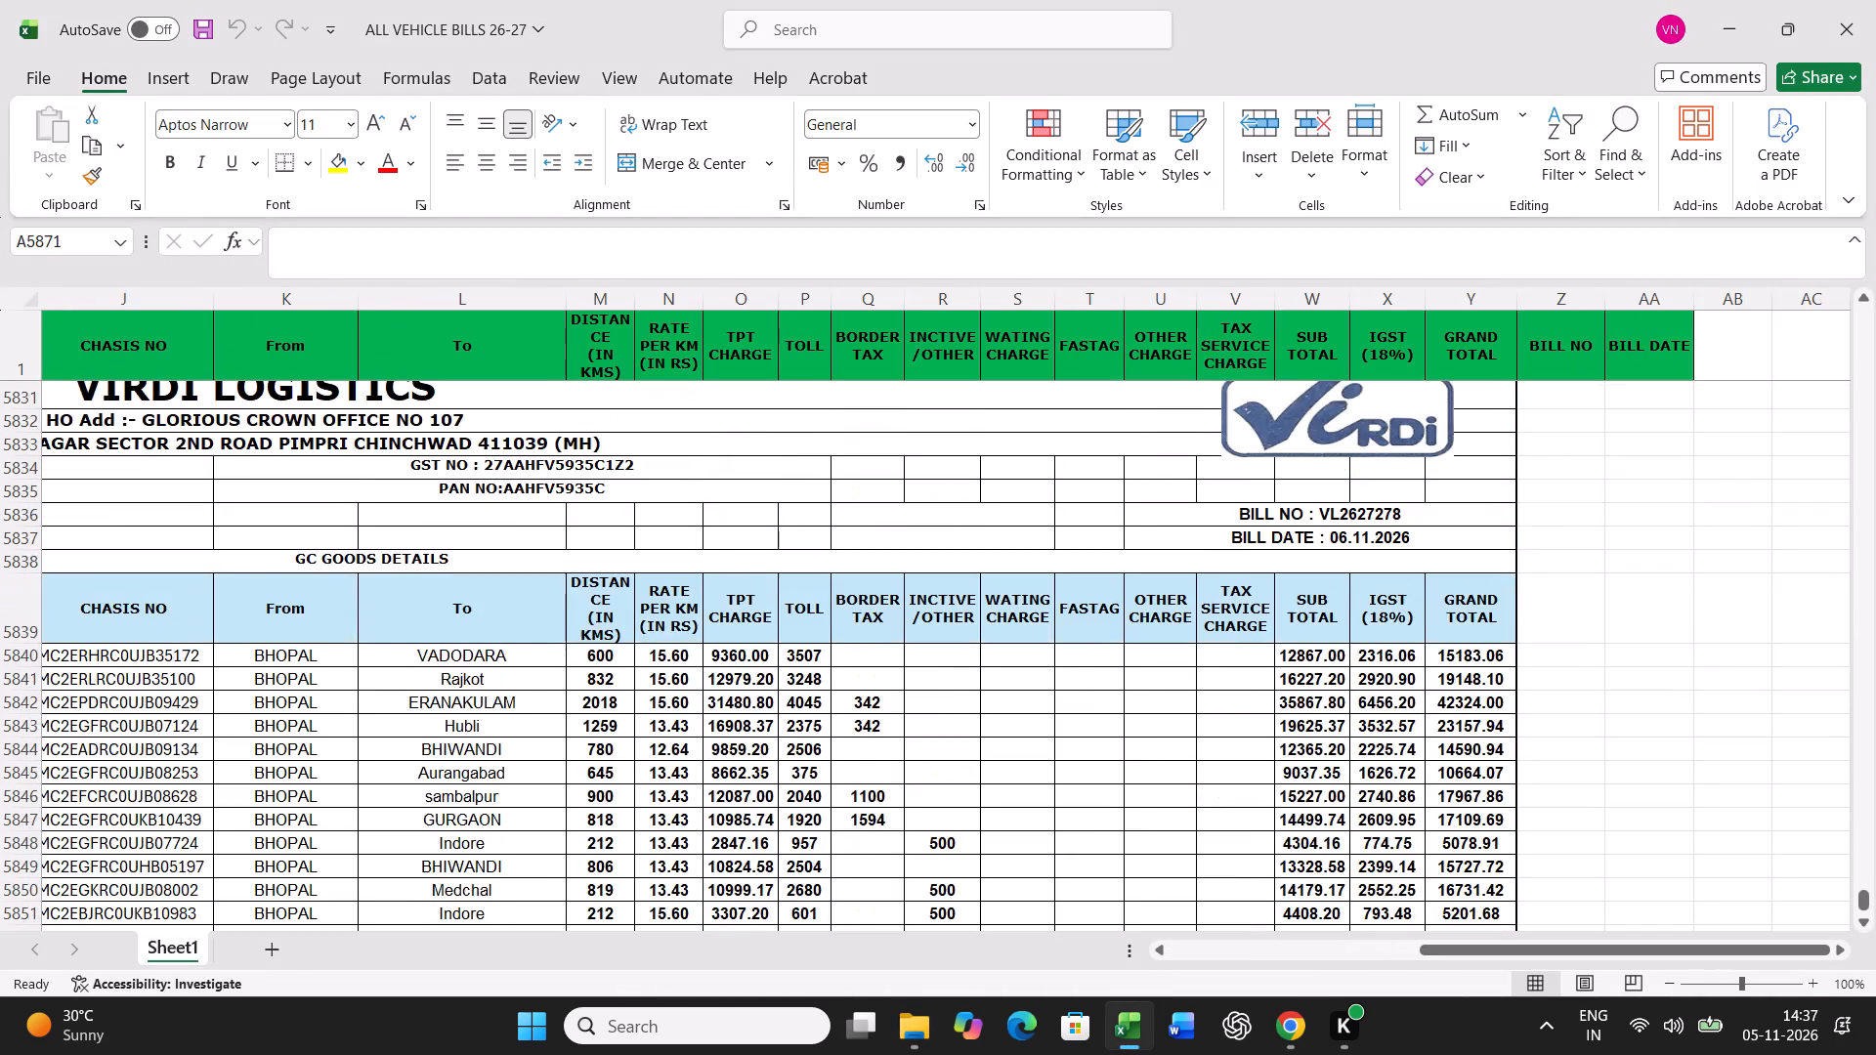
scroll(1619, 837, up, 18)
scroll(1619, 837, up, 3)
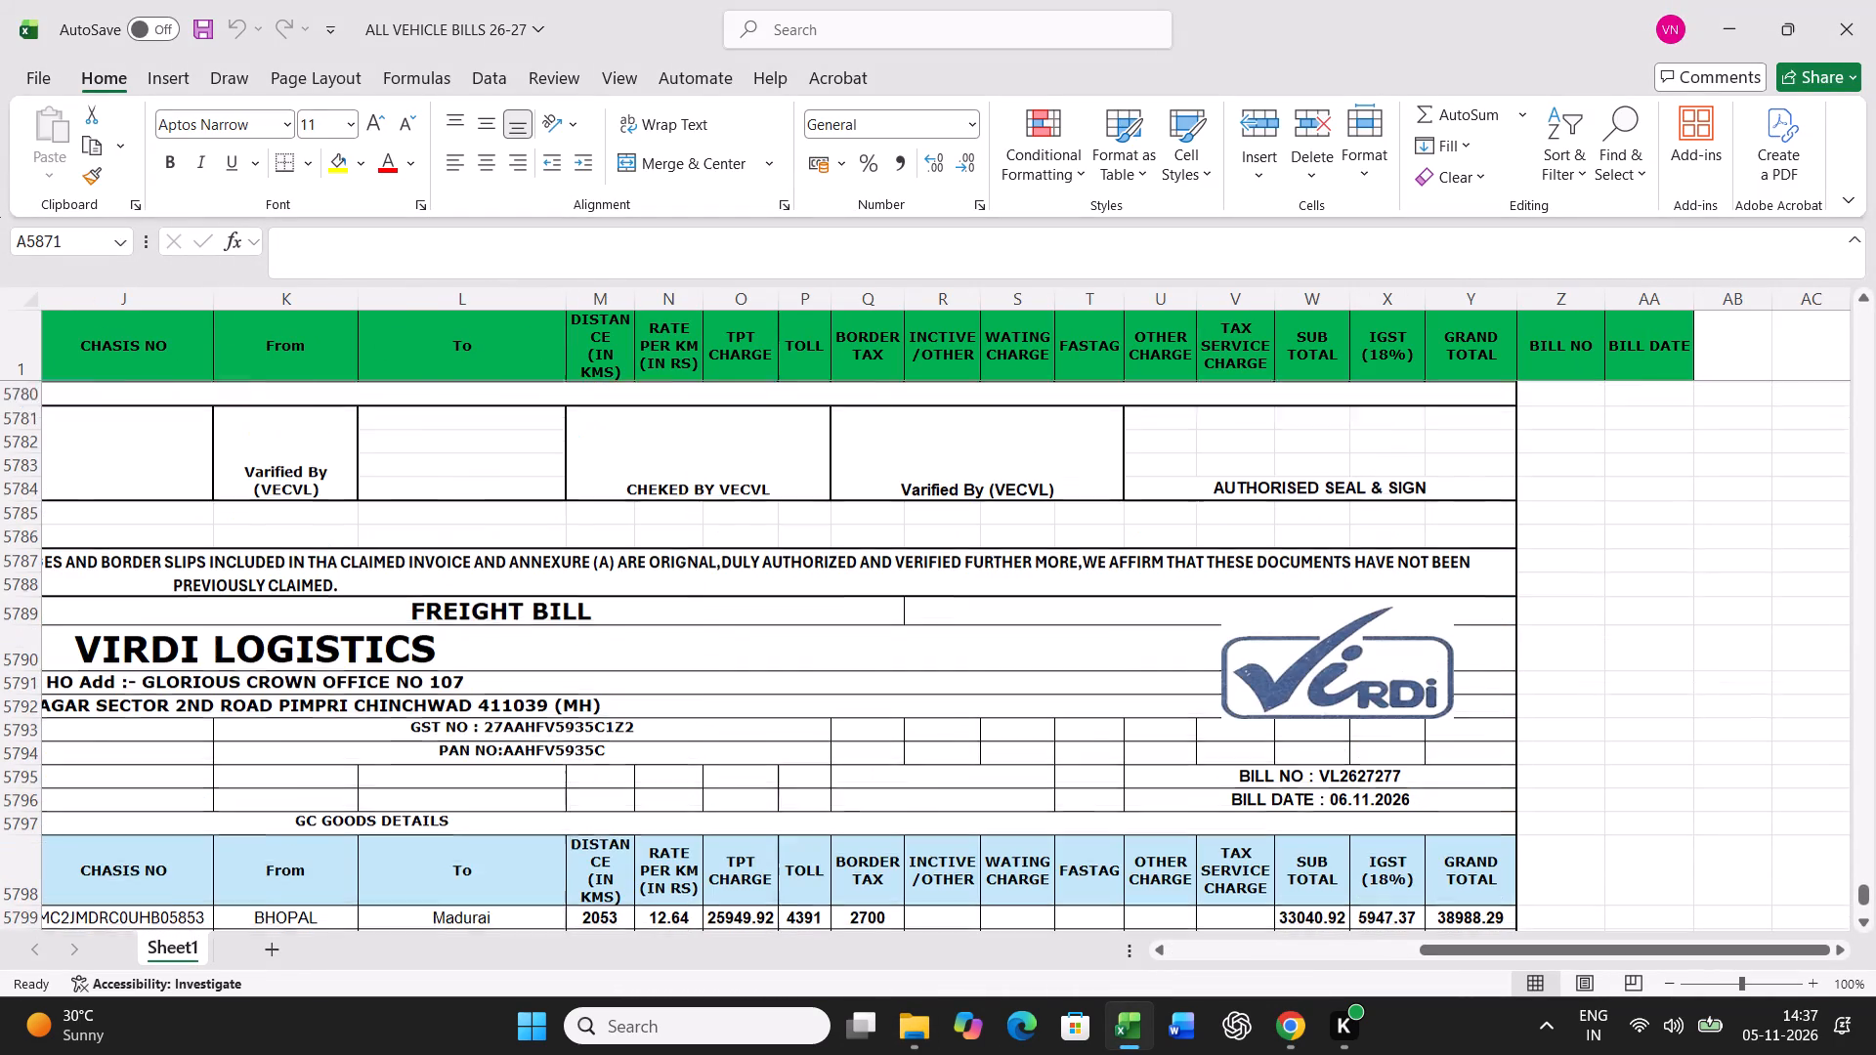
scroll(1619, 837, up, 12)
scroll(1619, 837, up, 13)
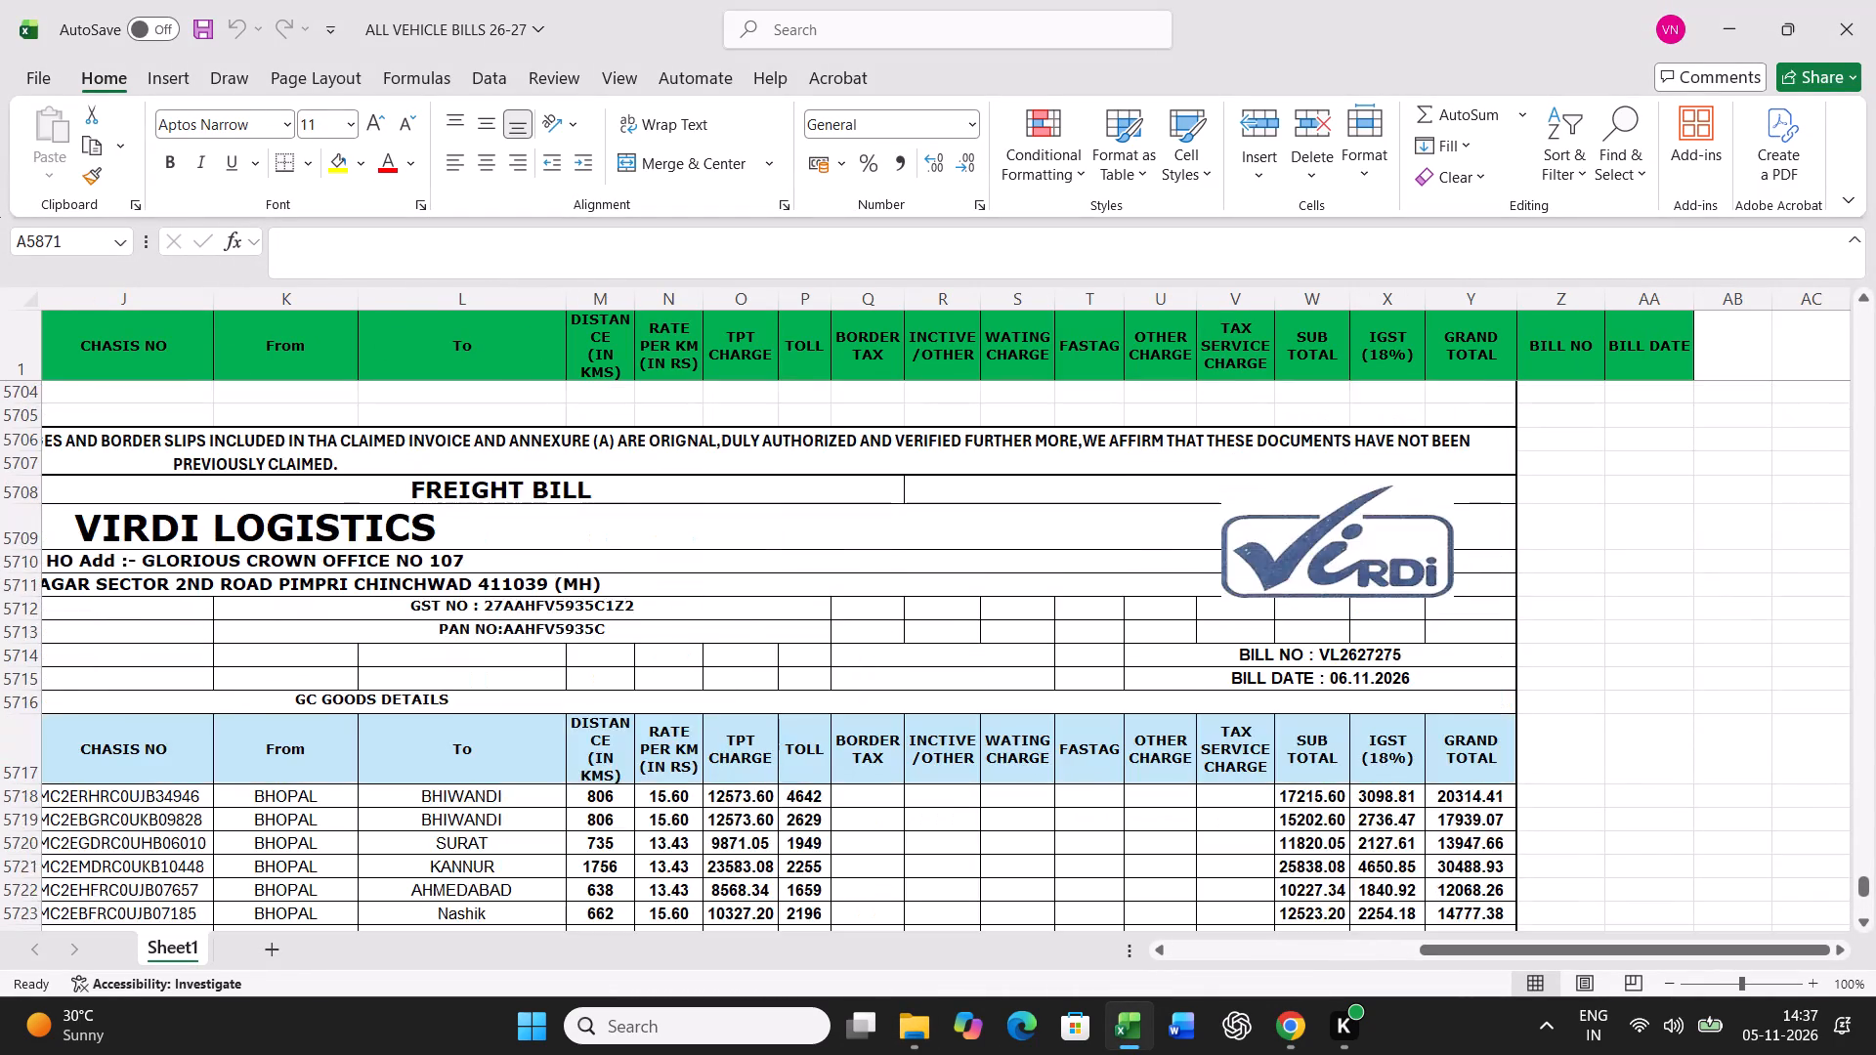
scroll(1619, 837, up, 14)
scroll(1619, 837, up, 15)
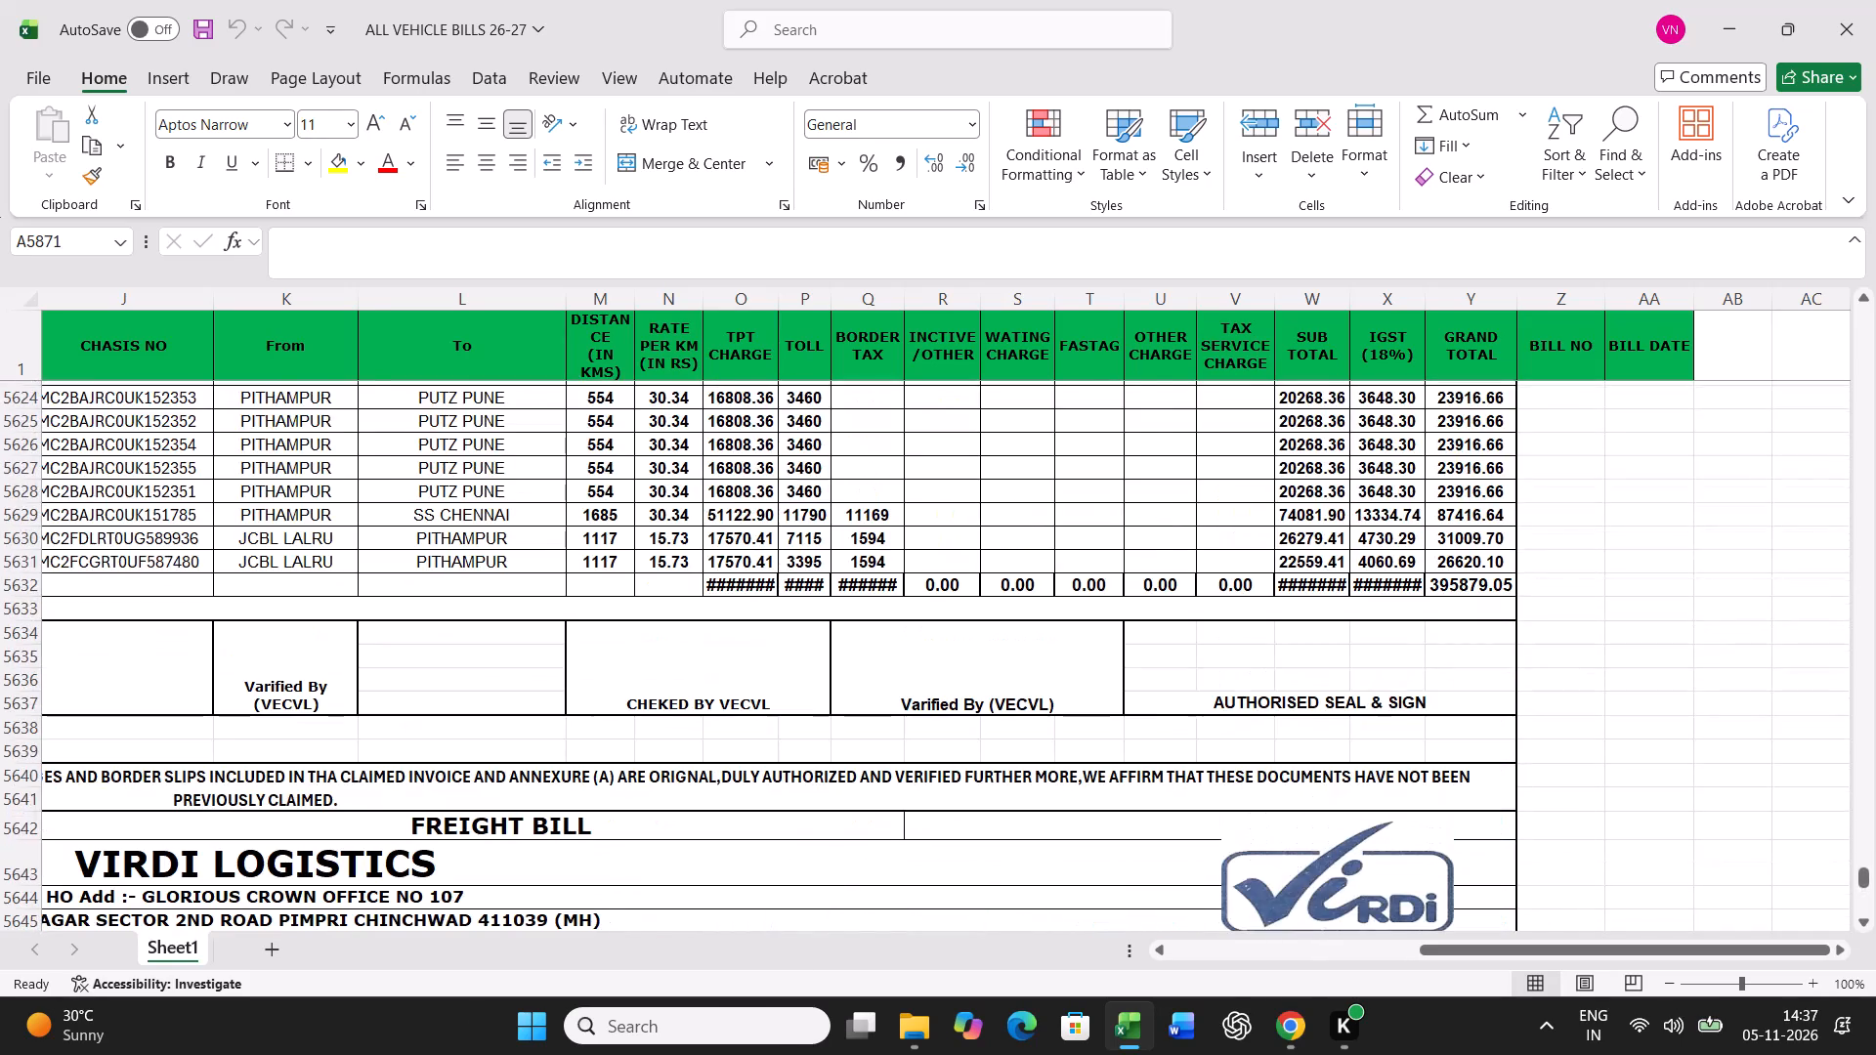
scroll(1619, 837, down, 3)
scroll(1619, 837, up, 9)
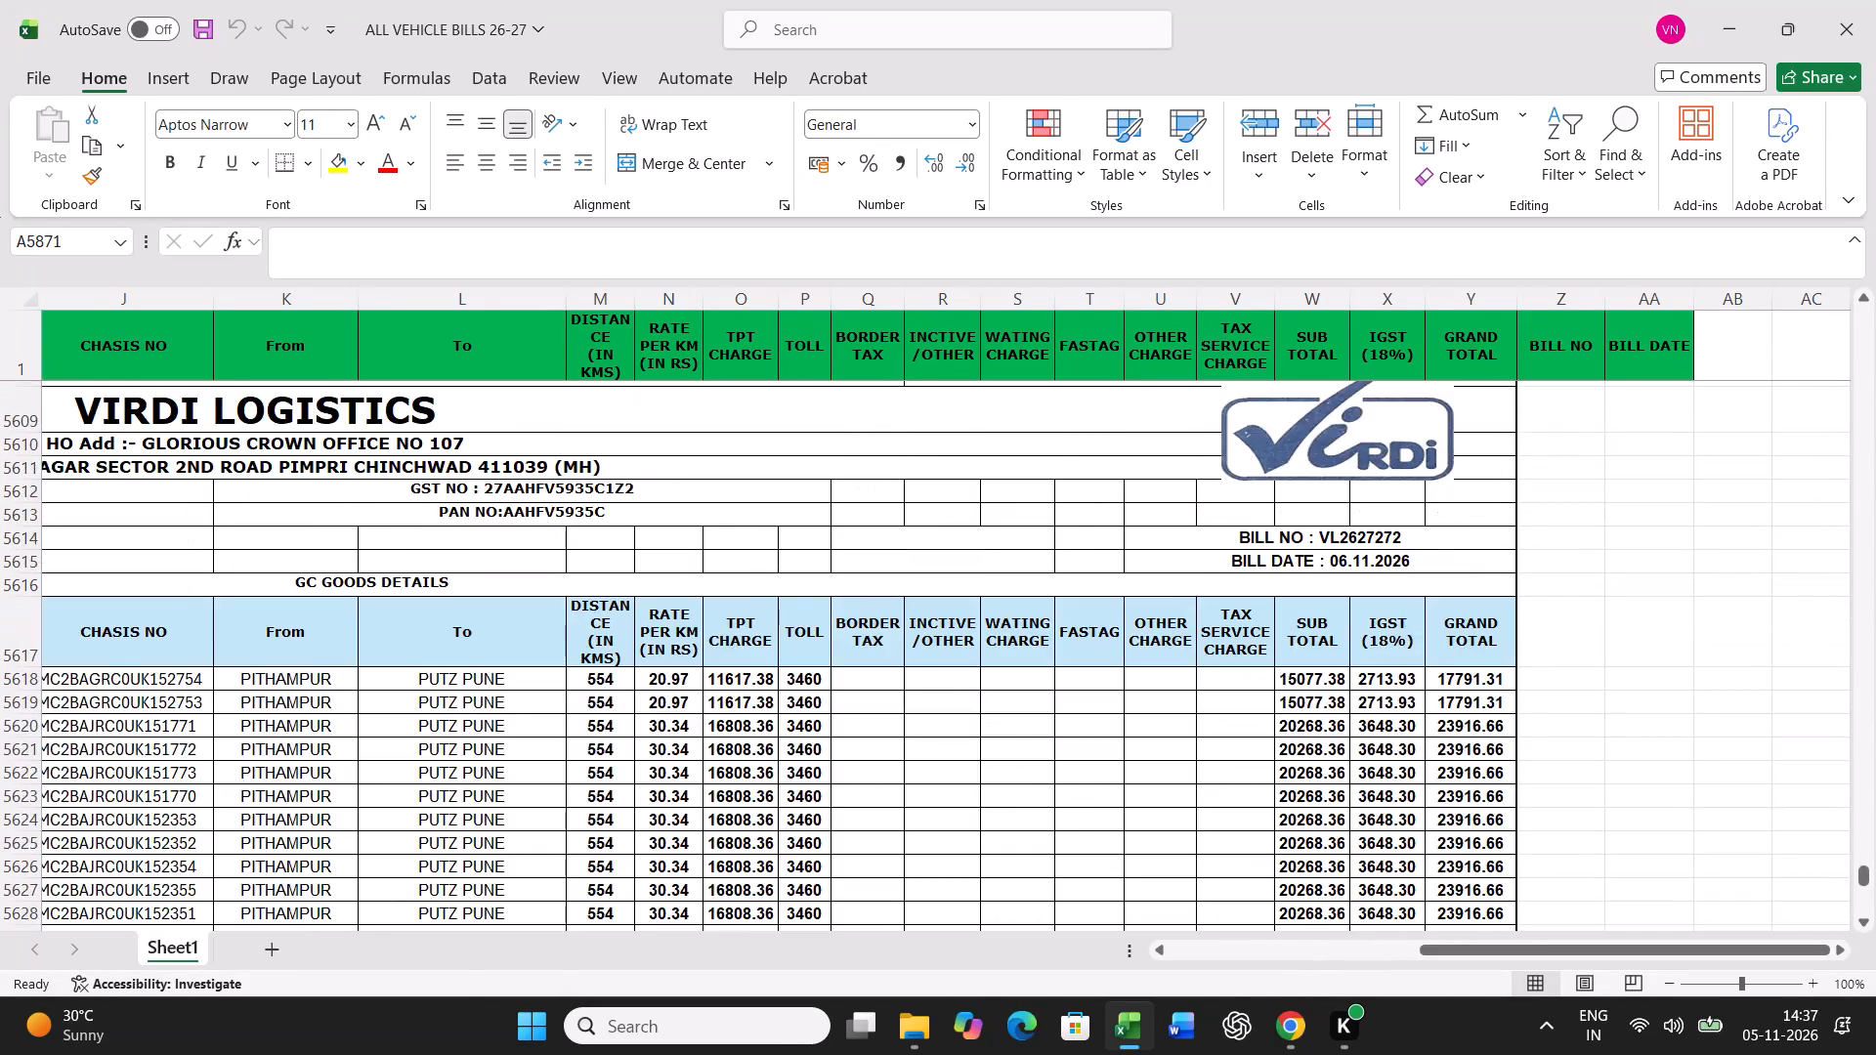
scroll(1619, 837, up, 14)
scroll(1619, 837, up, 14)
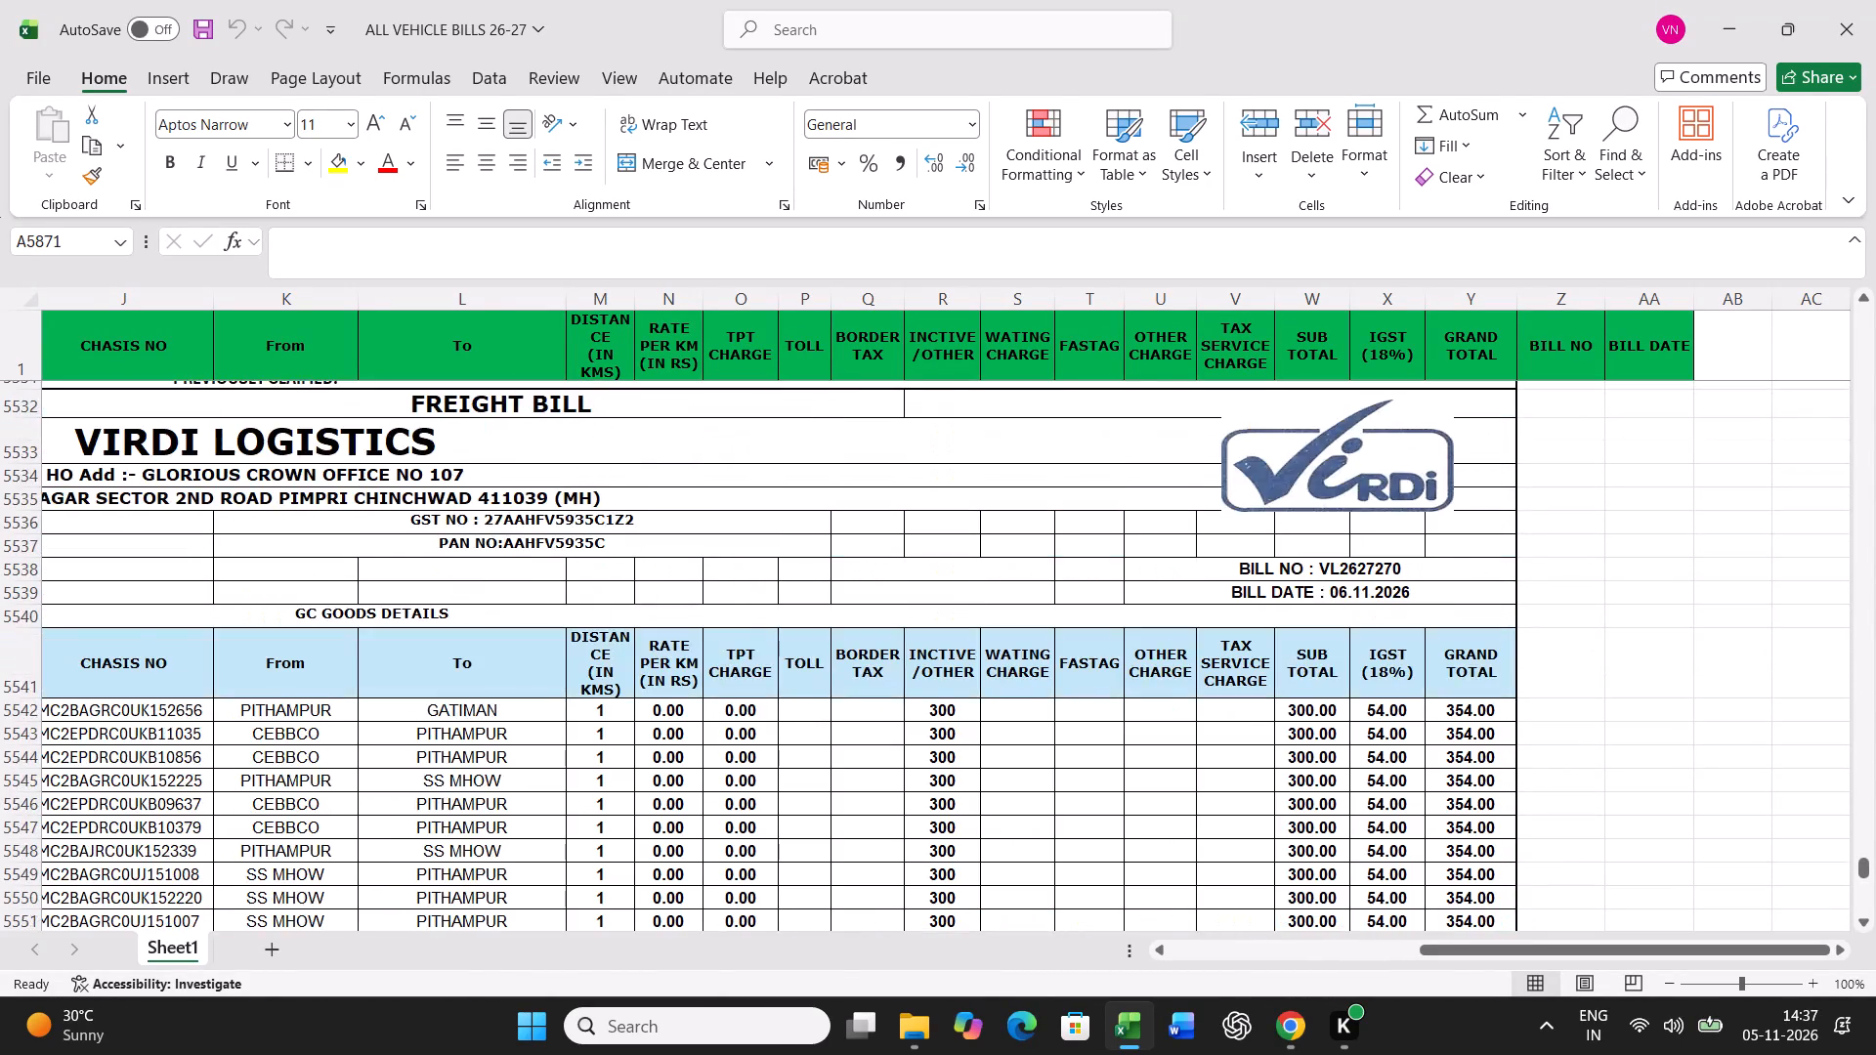
scroll(1619, 837, up, 14)
scroll(1619, 837, up, 12)
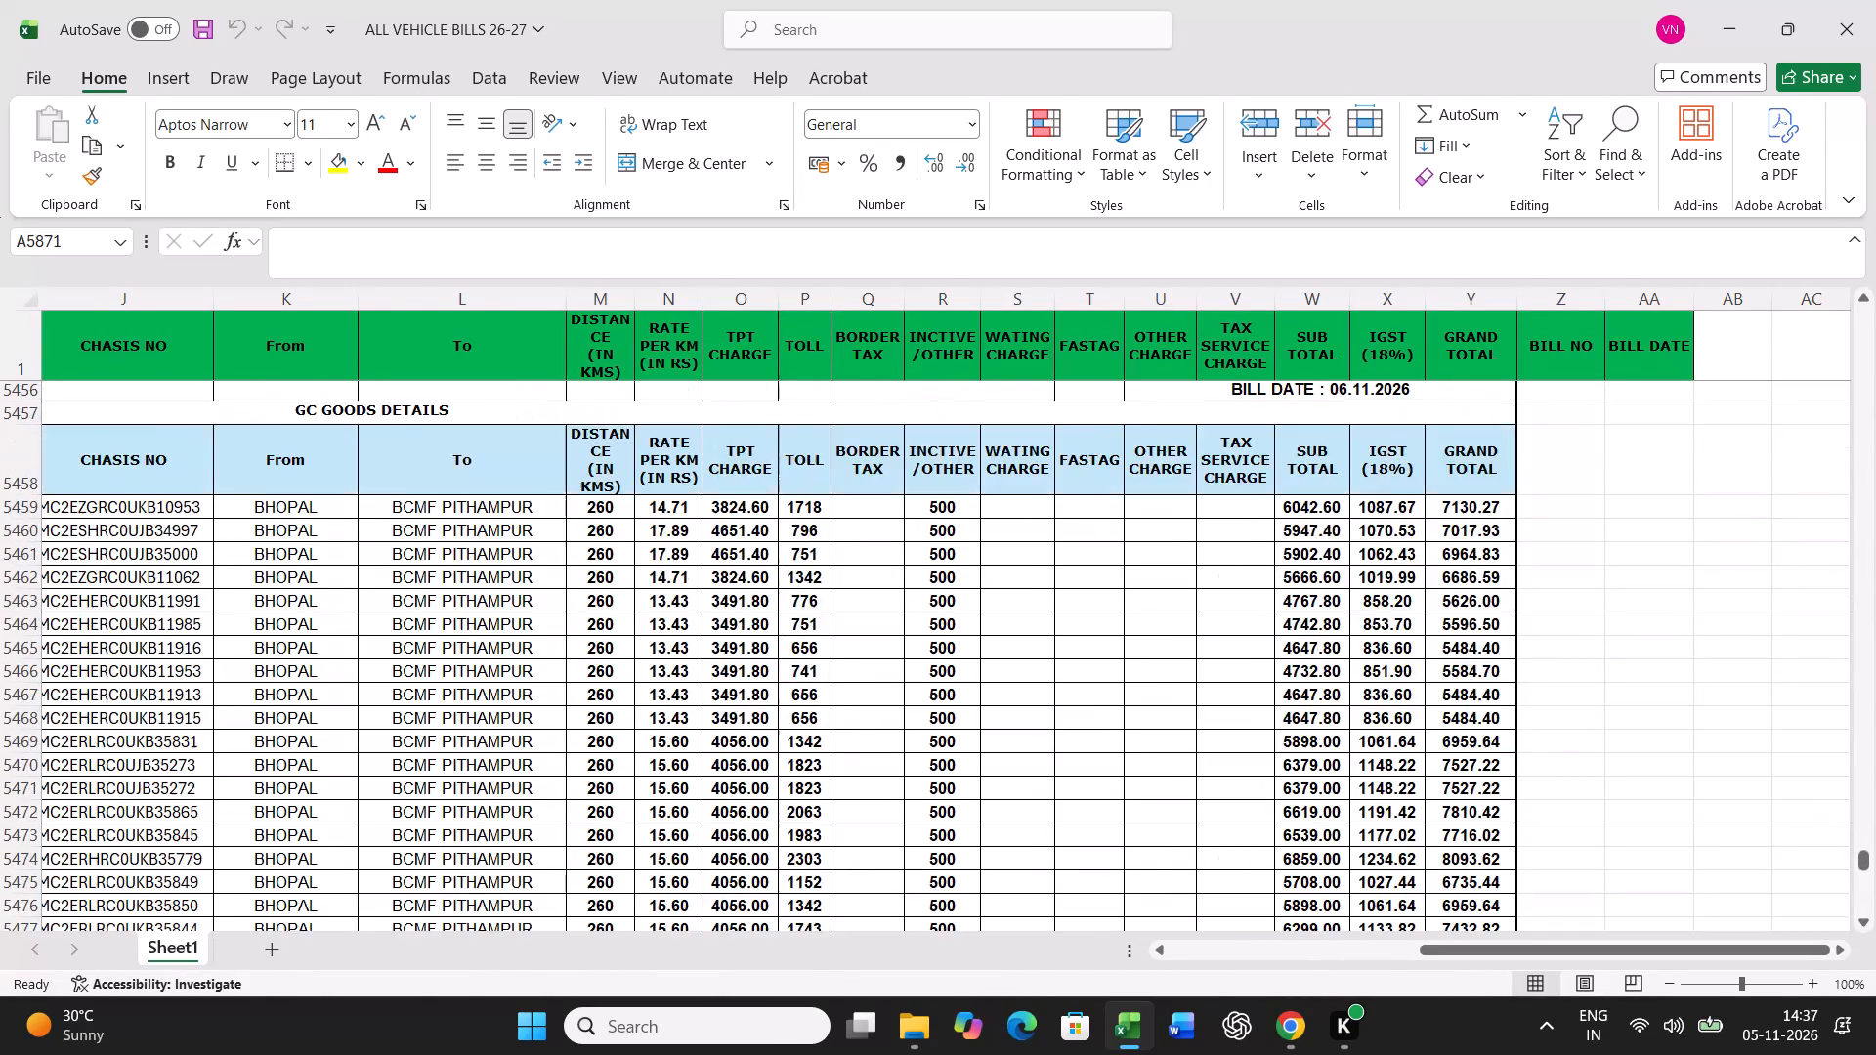
scroll(1619, 837, up, 5)
scroll(1619, 837, up, 18)
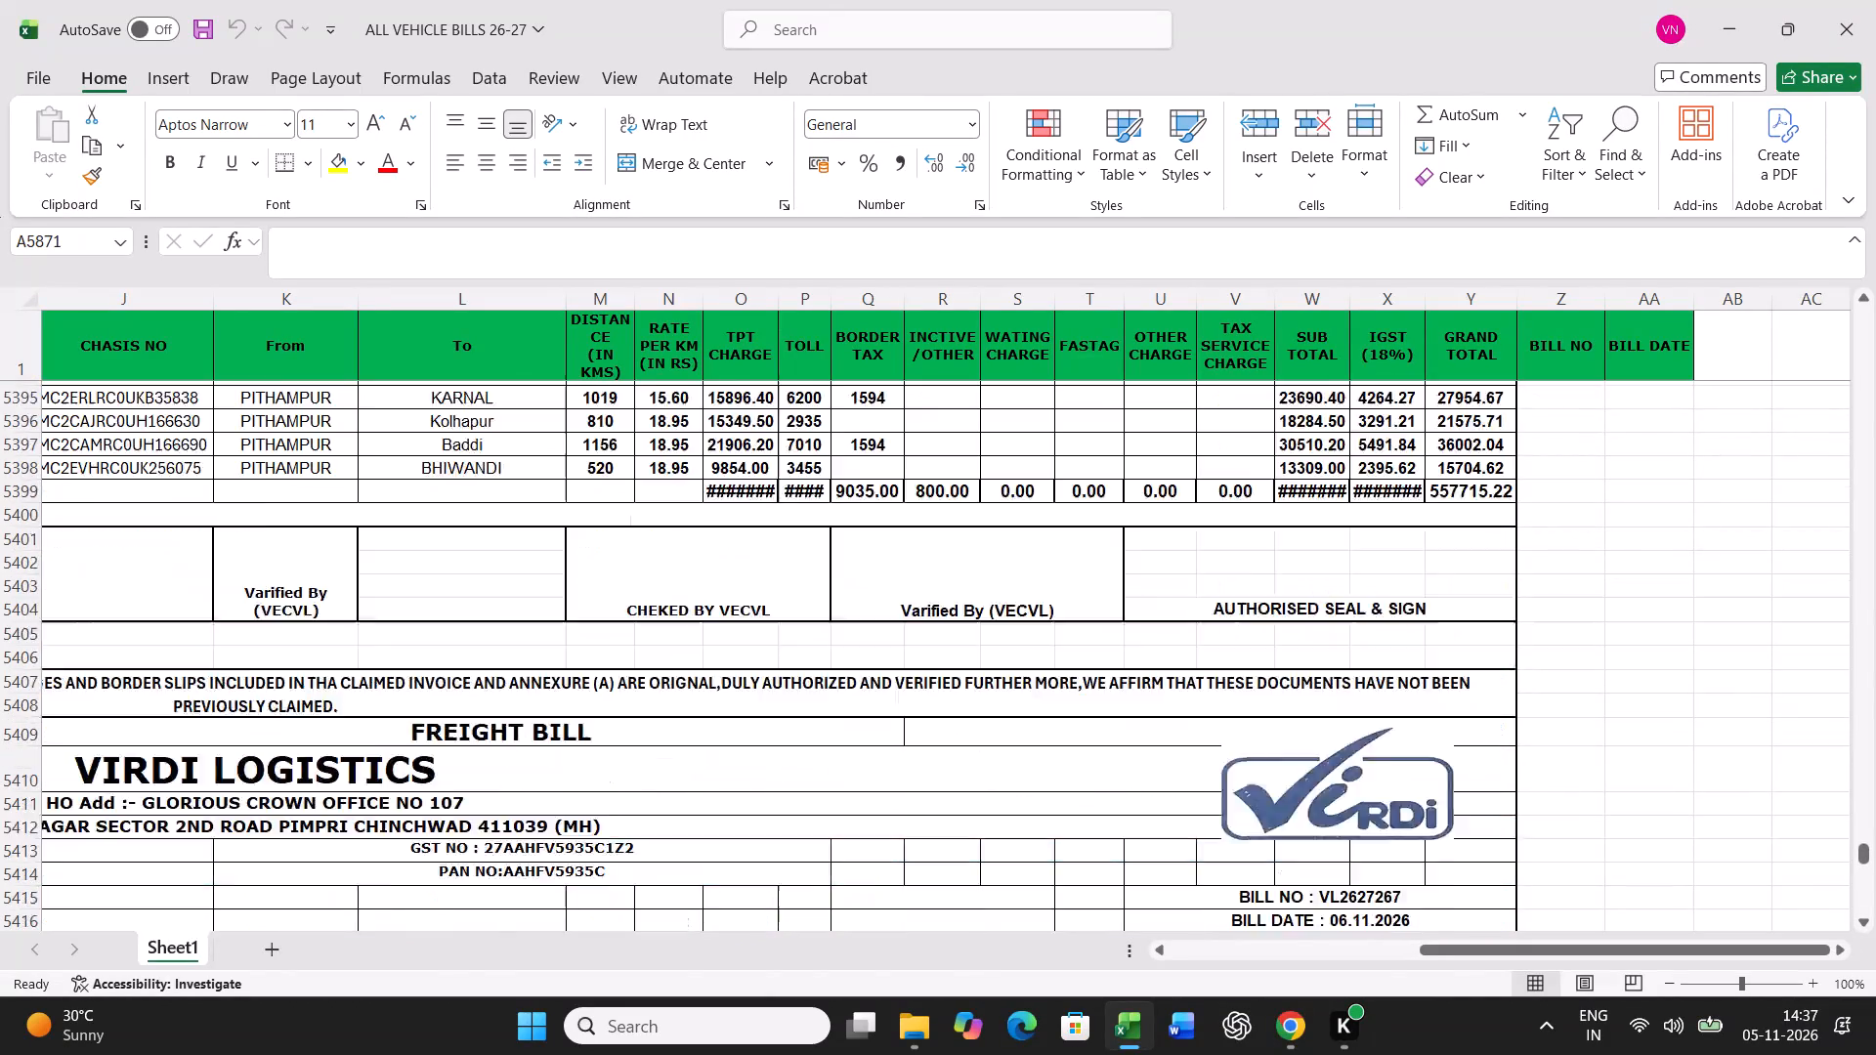
scroll(1619, 837, up, 10)
scroll(1619, 837, up, 13)
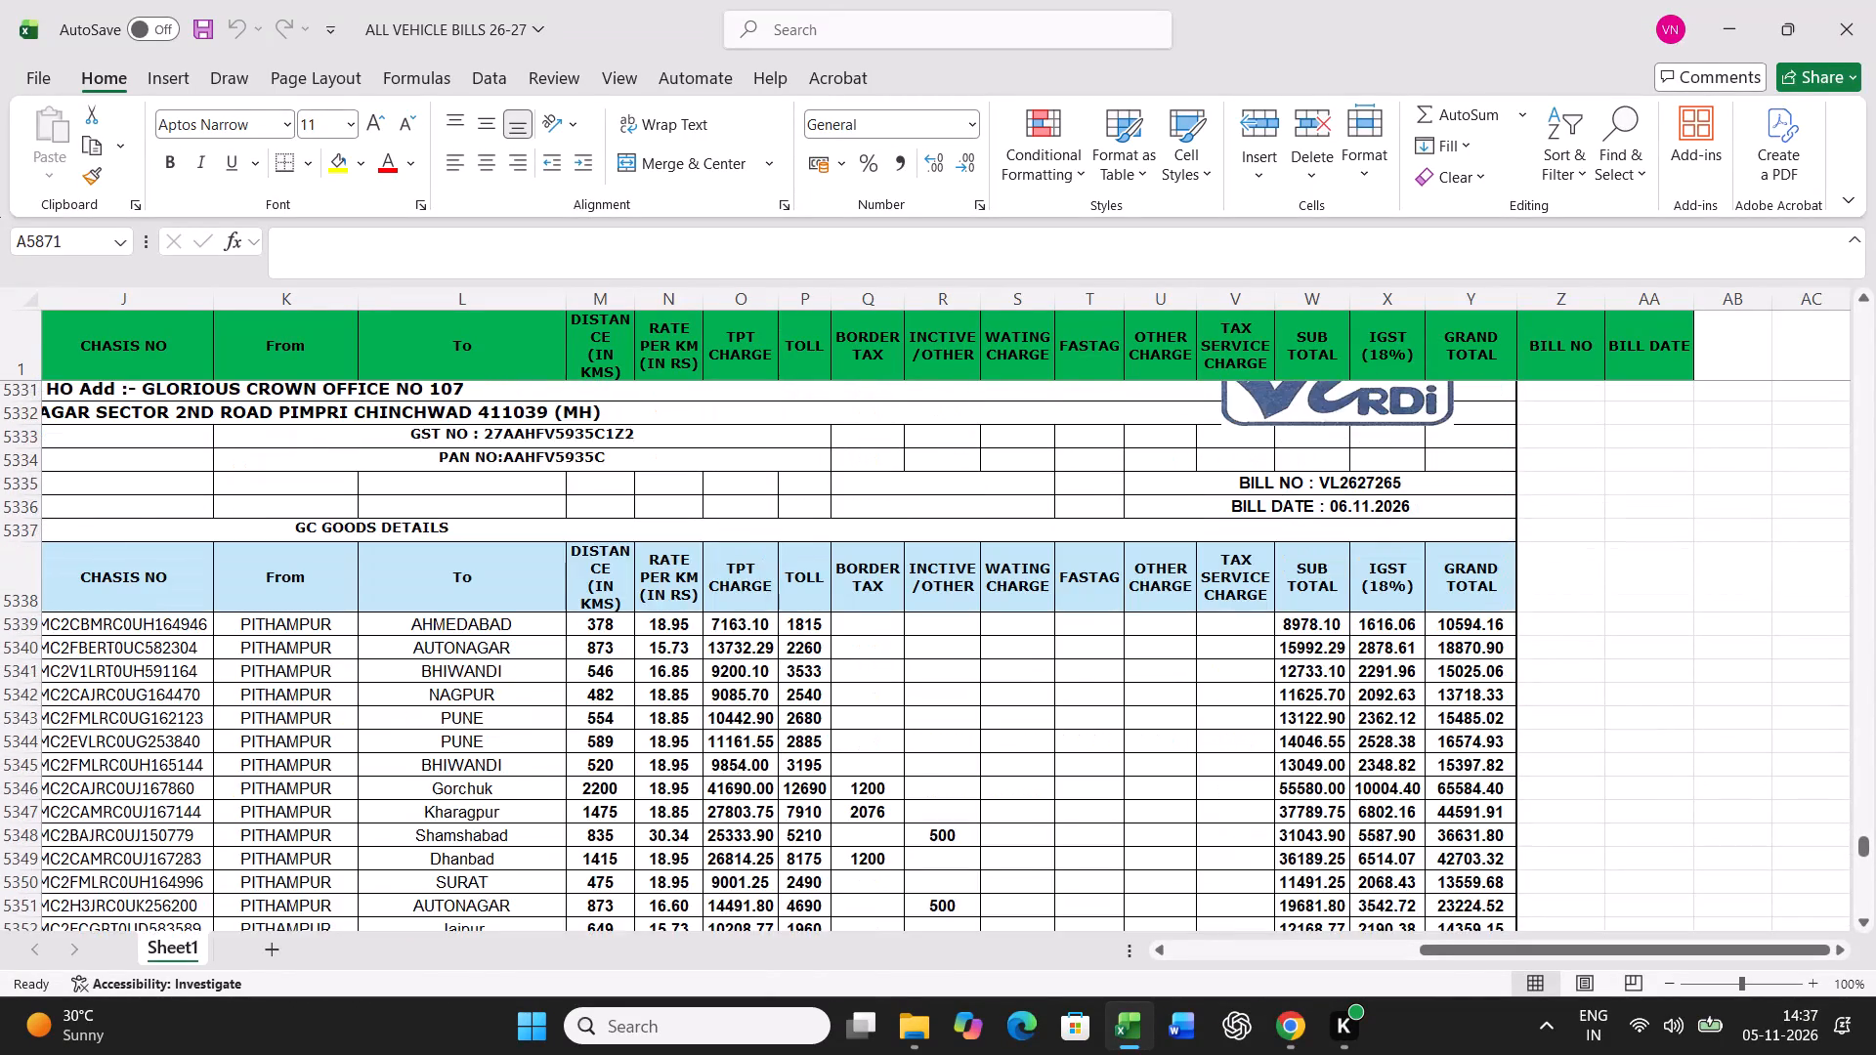
scroll(1619, 837, up, 16)
scroll(1619, 837, up, 13)
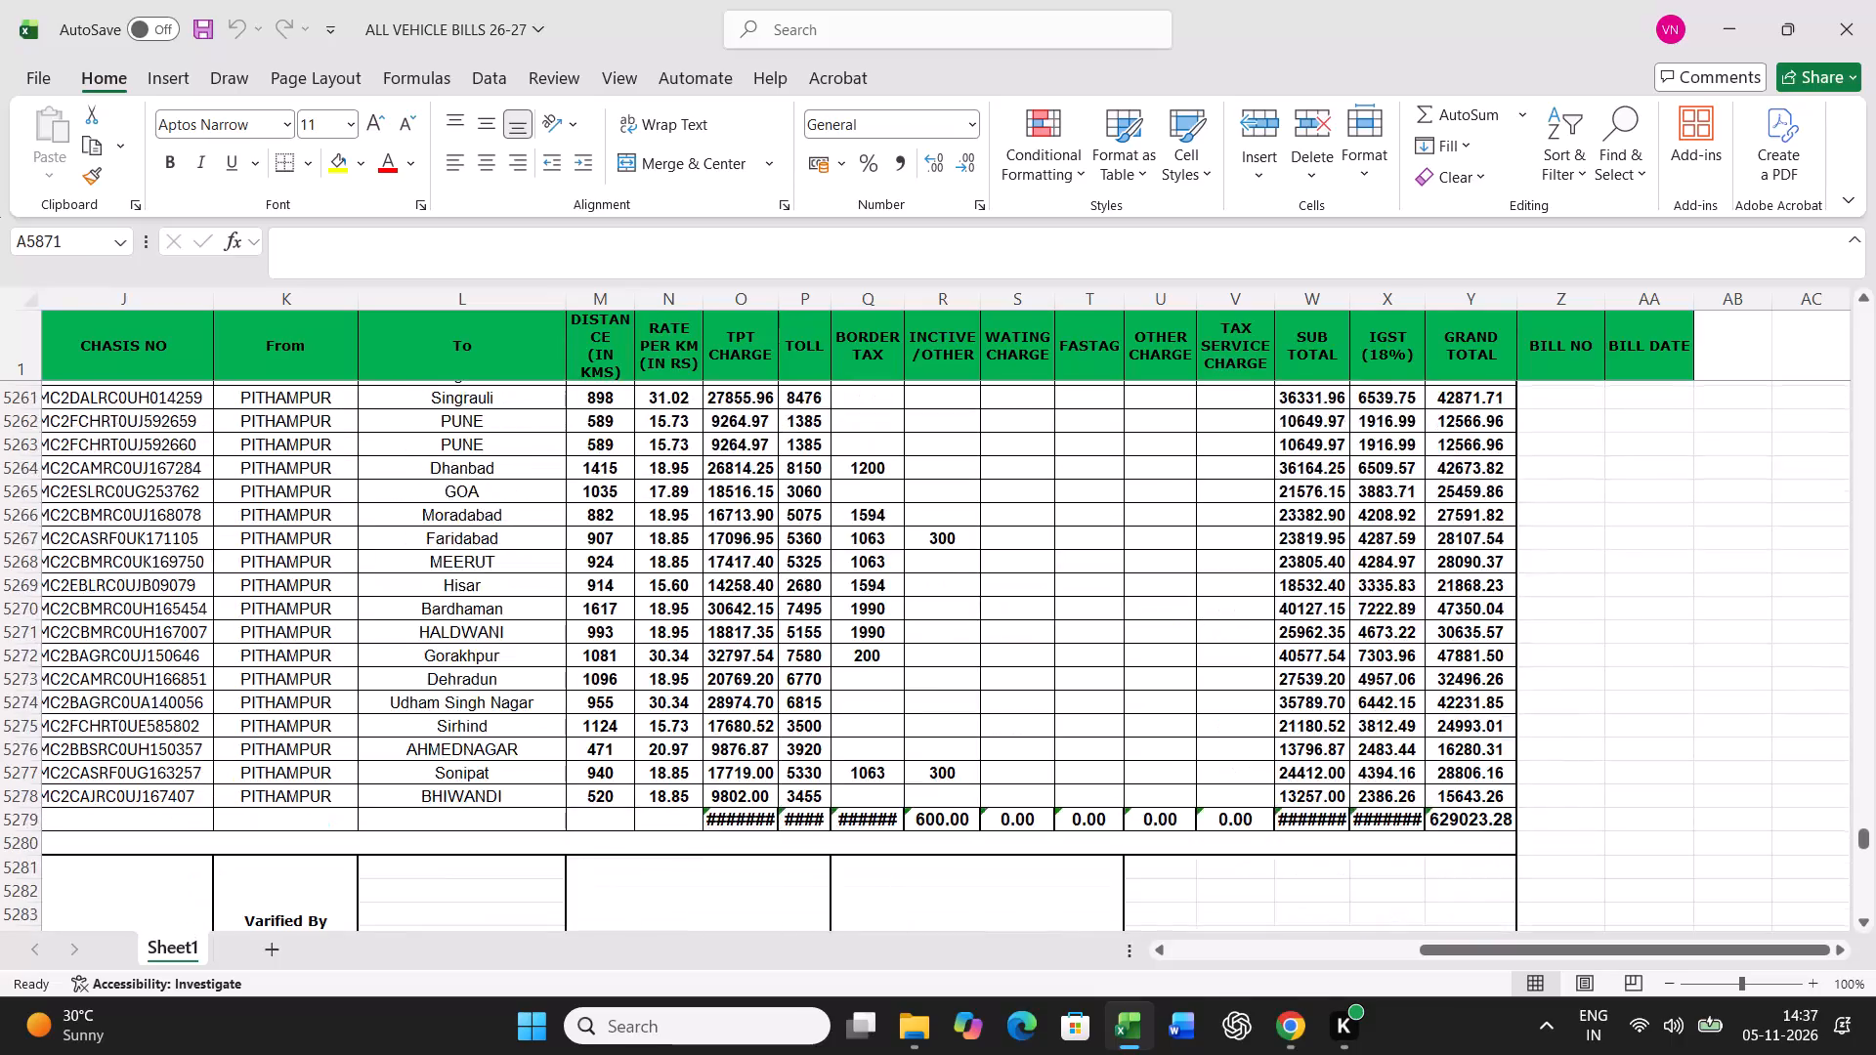
scroll(1619, 837, up, 16)
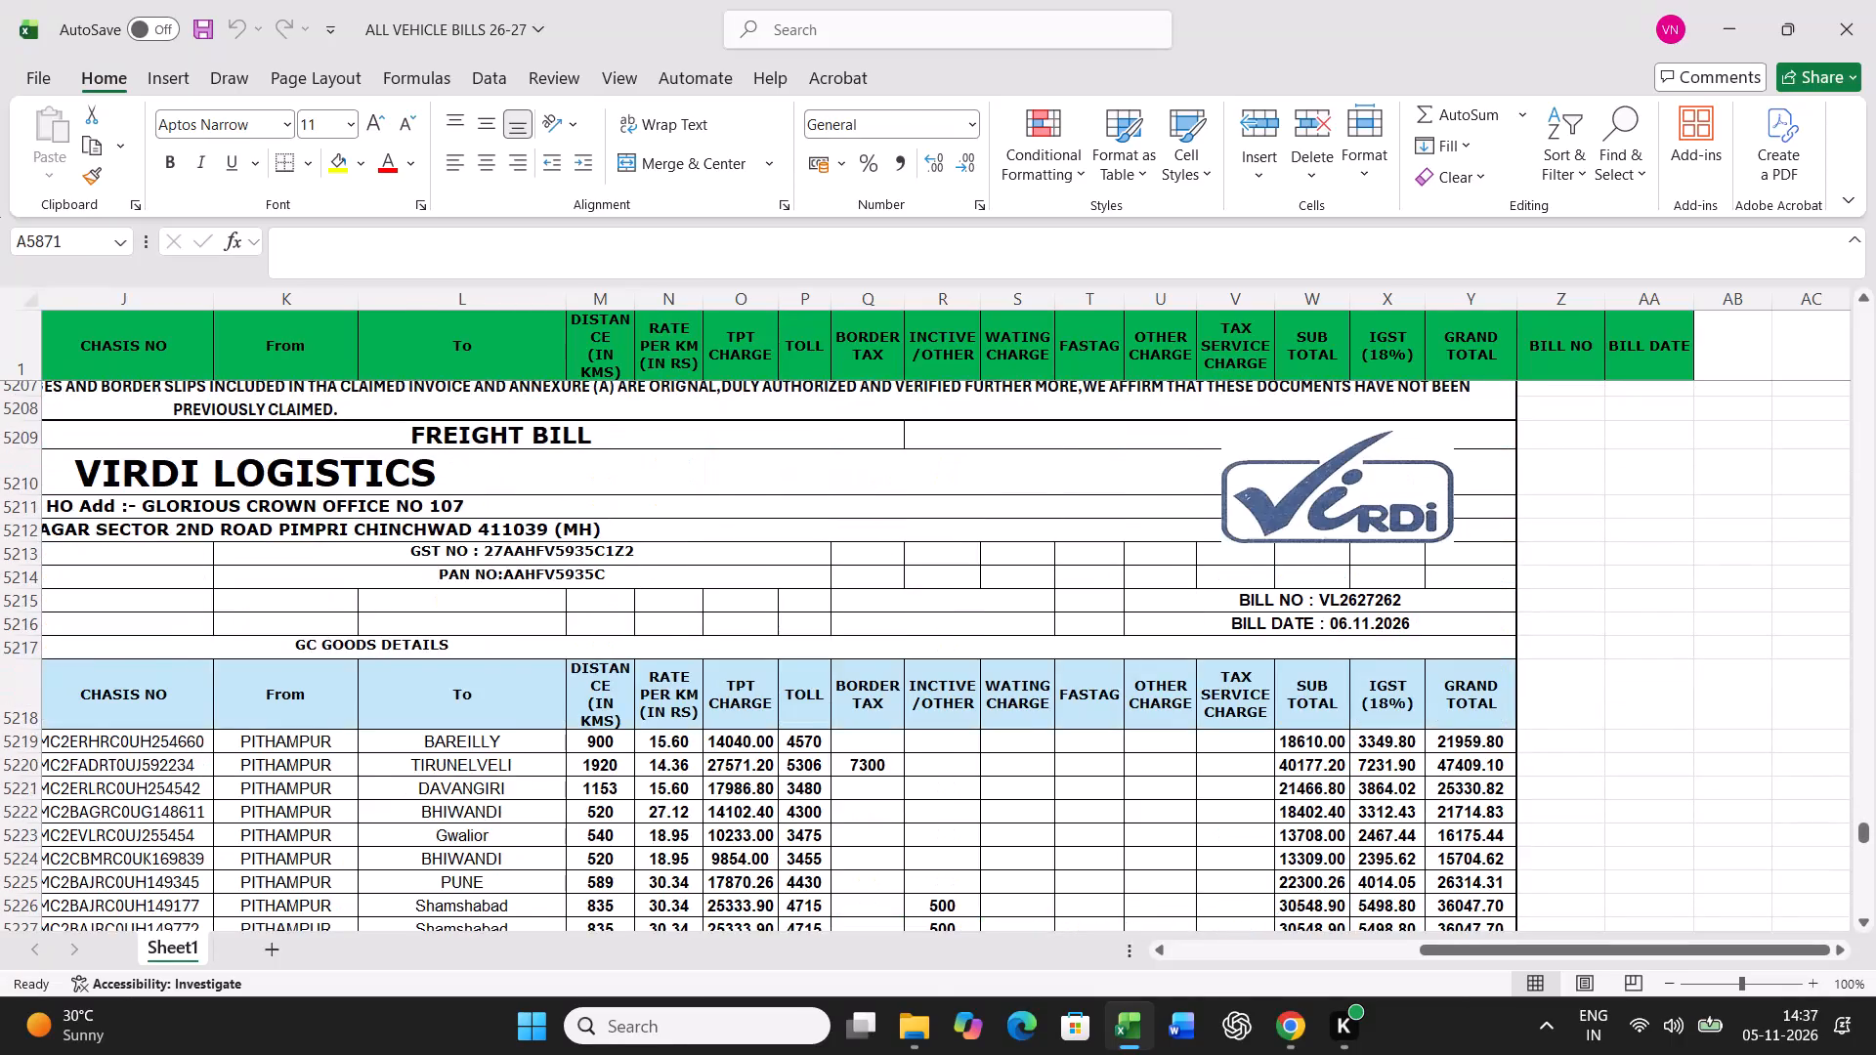
scroll(1619, 837, up, 12)
scroll(1619, 837, up, 12)
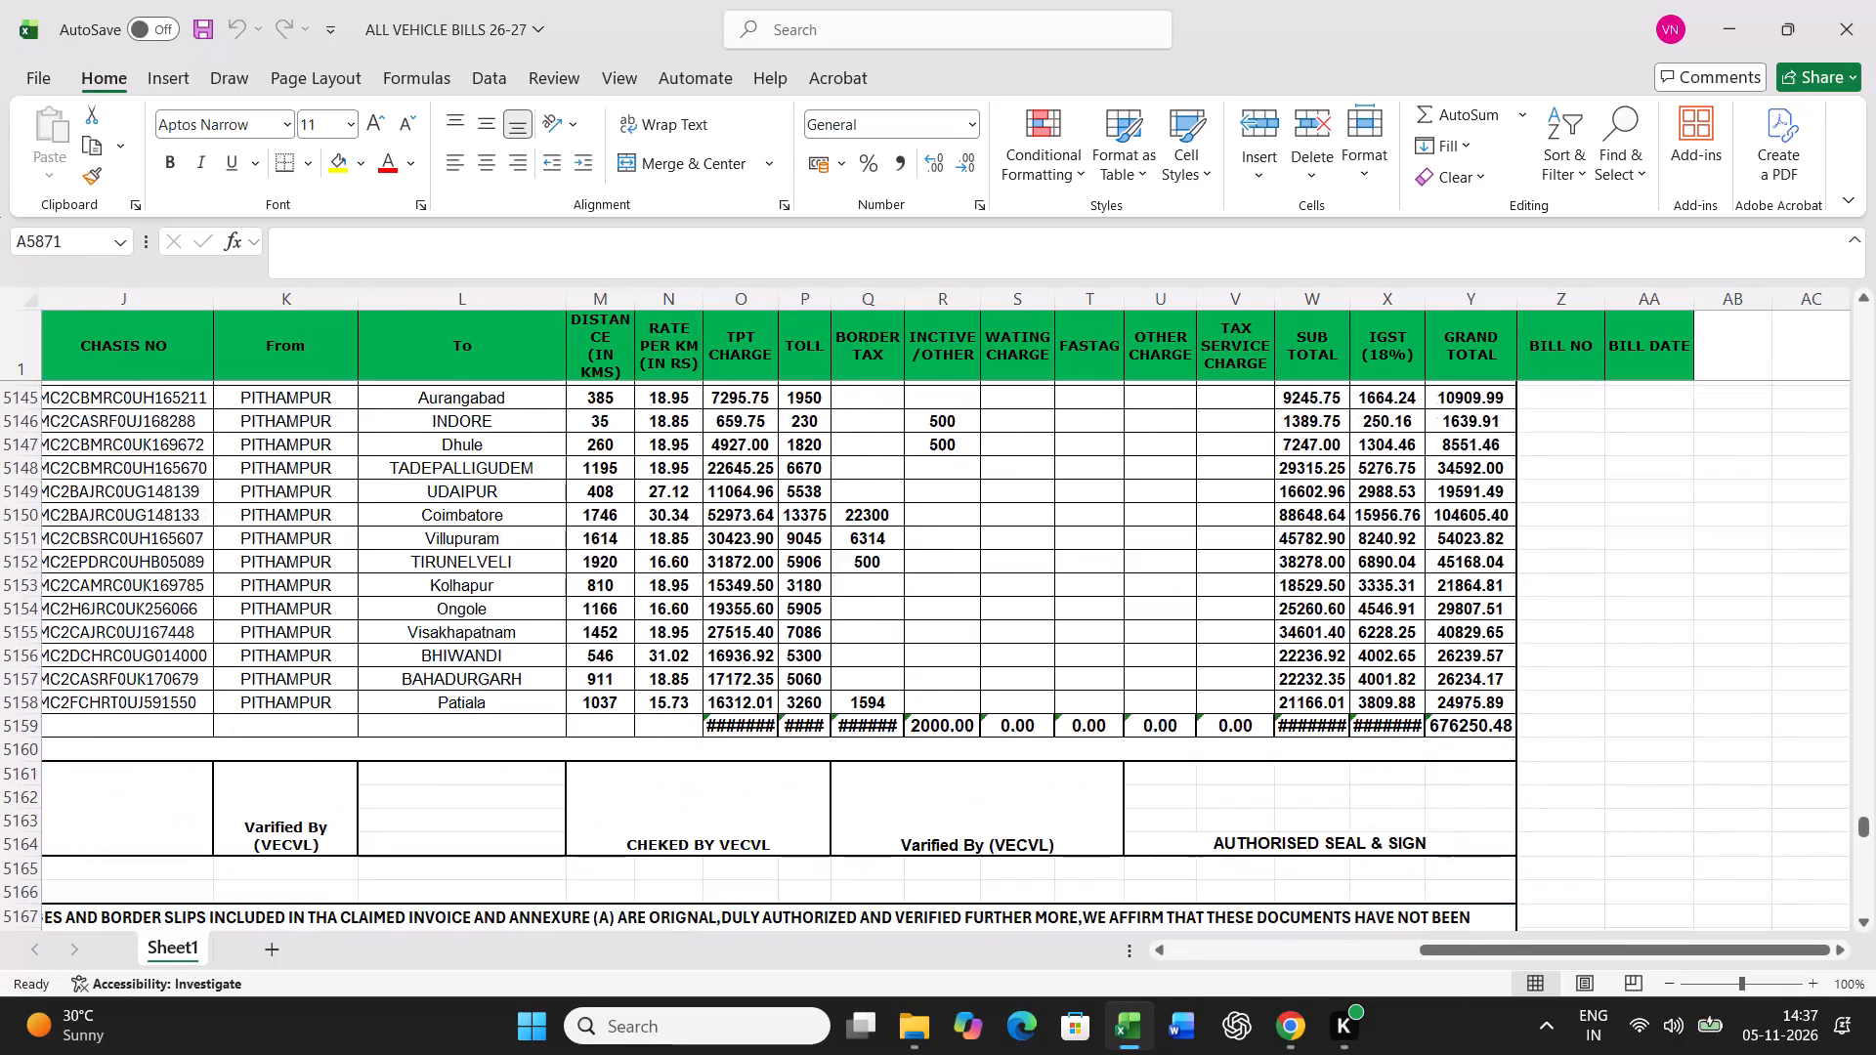
scroll(1619, 837, up, 7)
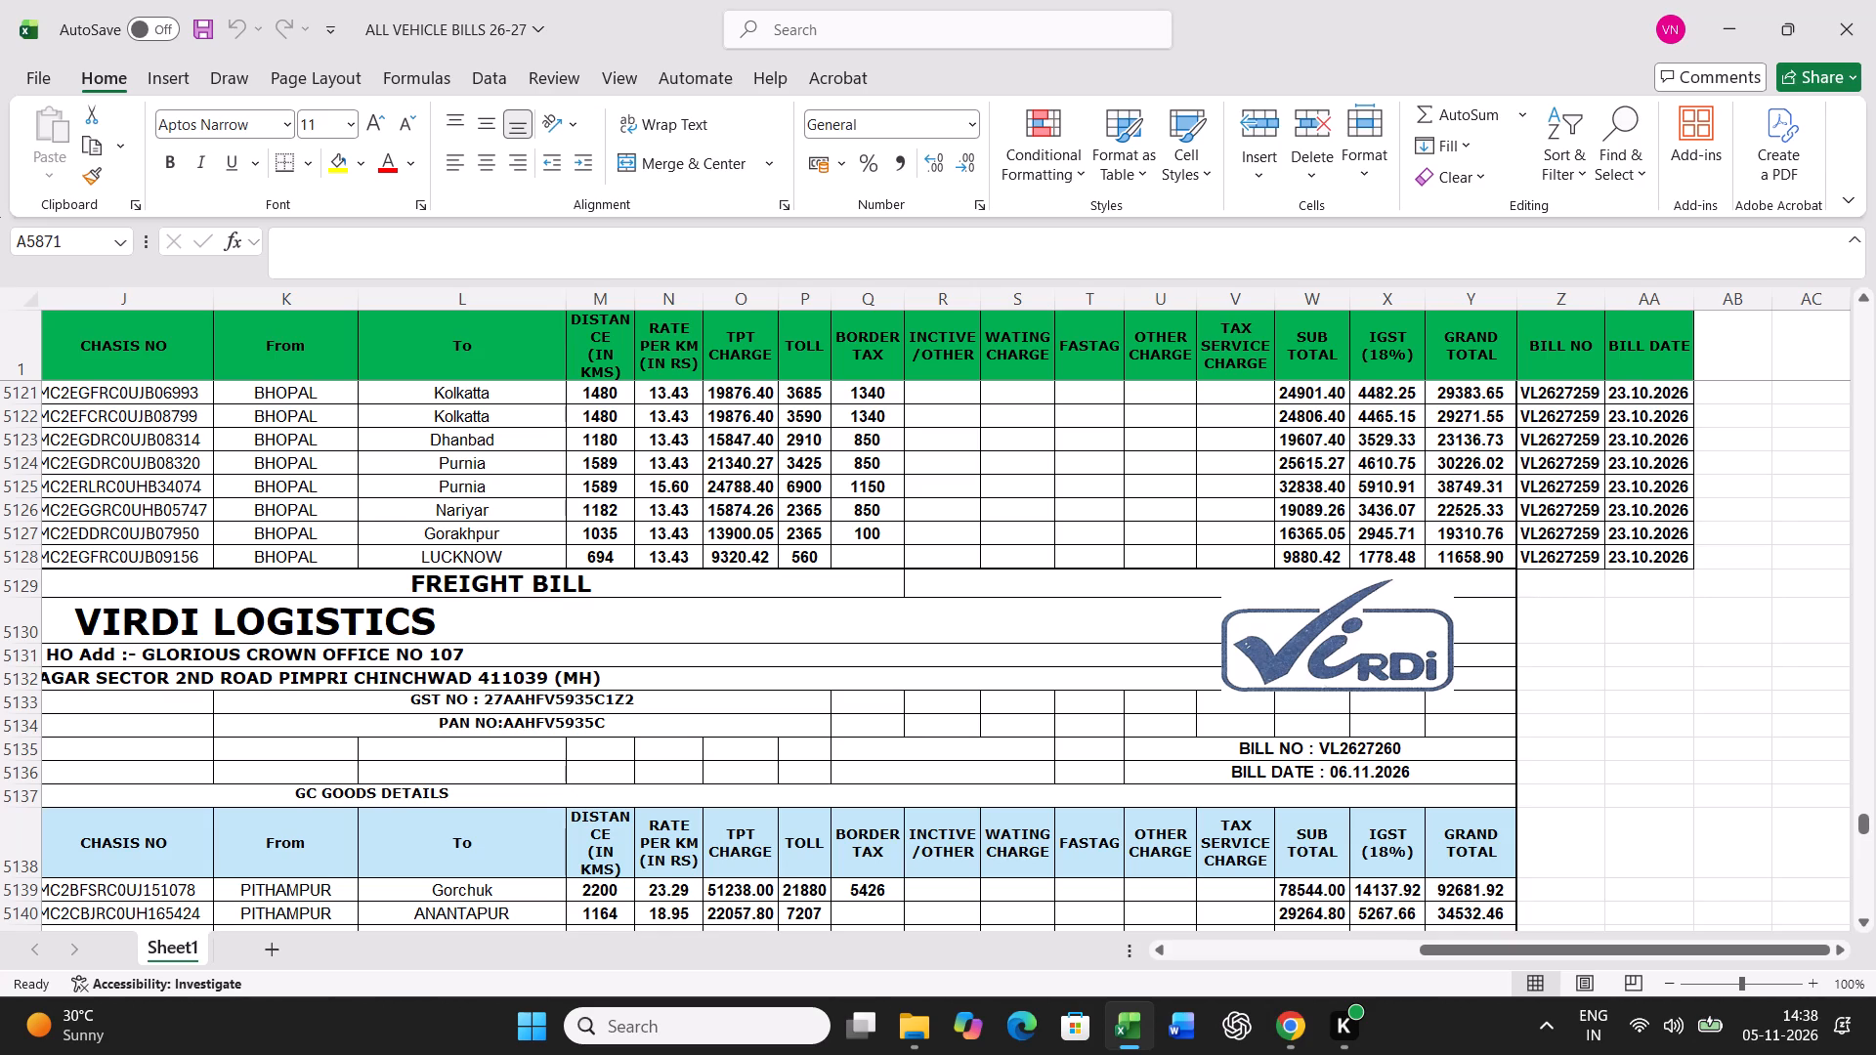
Copy the bill number and date from Z5128:AA5128 to Z5139, and set the bill number in Z5139 to VL2627260.
drag(1577, 562, 1621, 568)
key(ctrl+c)
scroll(1600, 726, down, 4)
click(1545, 616)
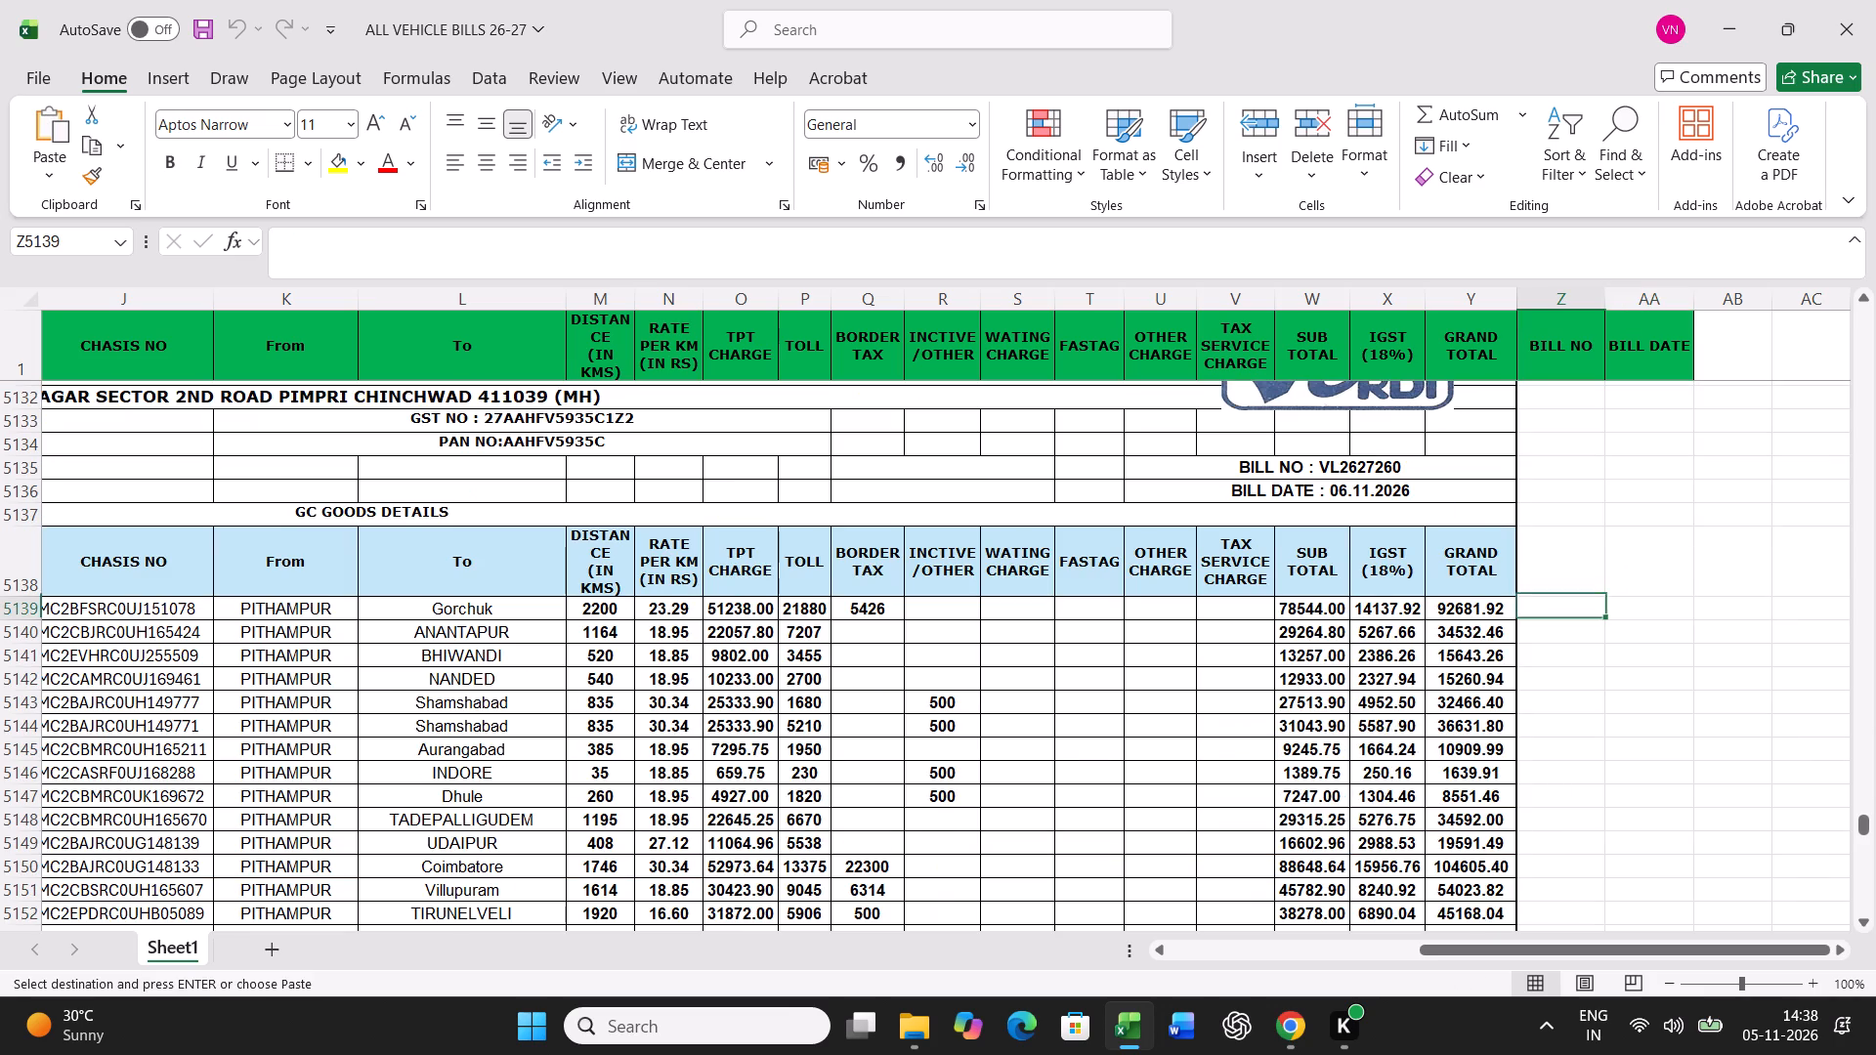
key(Return)
key(Left)
key(Right)
key(F2)
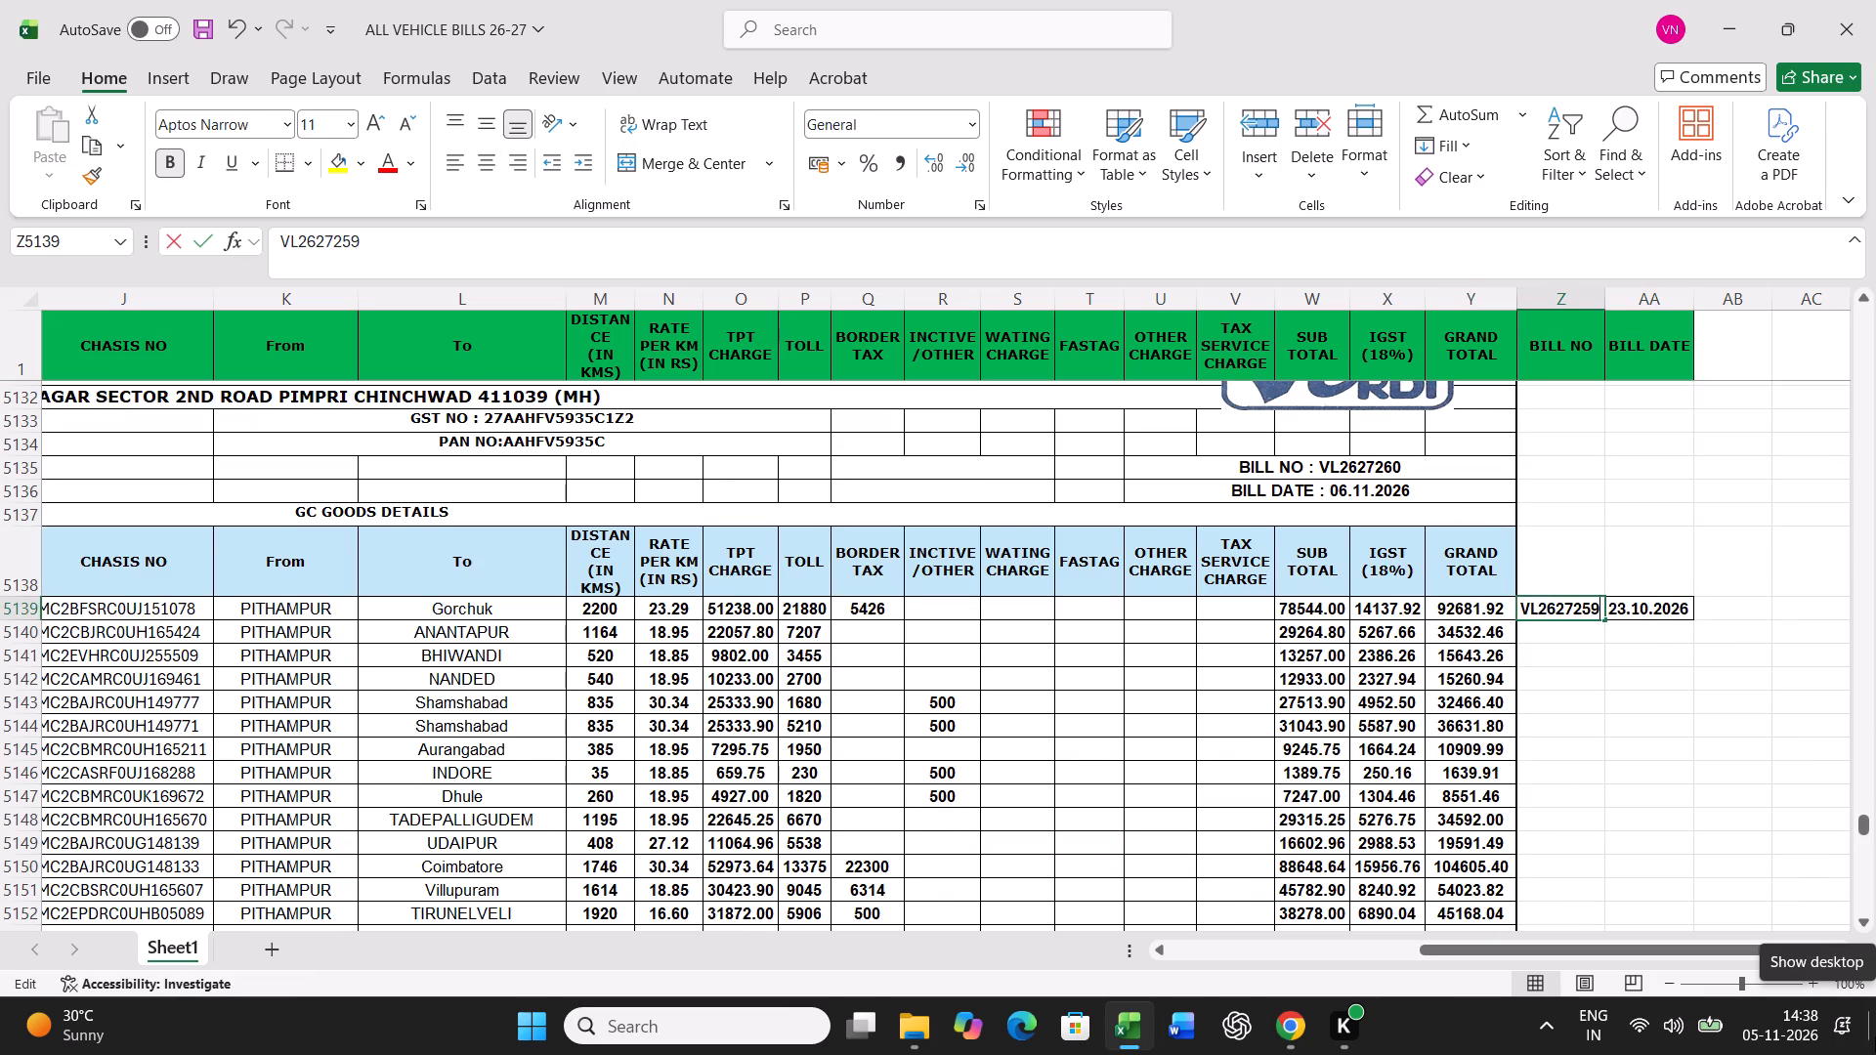
key(BackSpace)
key(BackSpace)
text(60)
key(Return)
Copy the VL2627260 bill number and date from row 5139 down through row 5158, the last vehicle row of the block.
key(Up)
key(shift+Right)
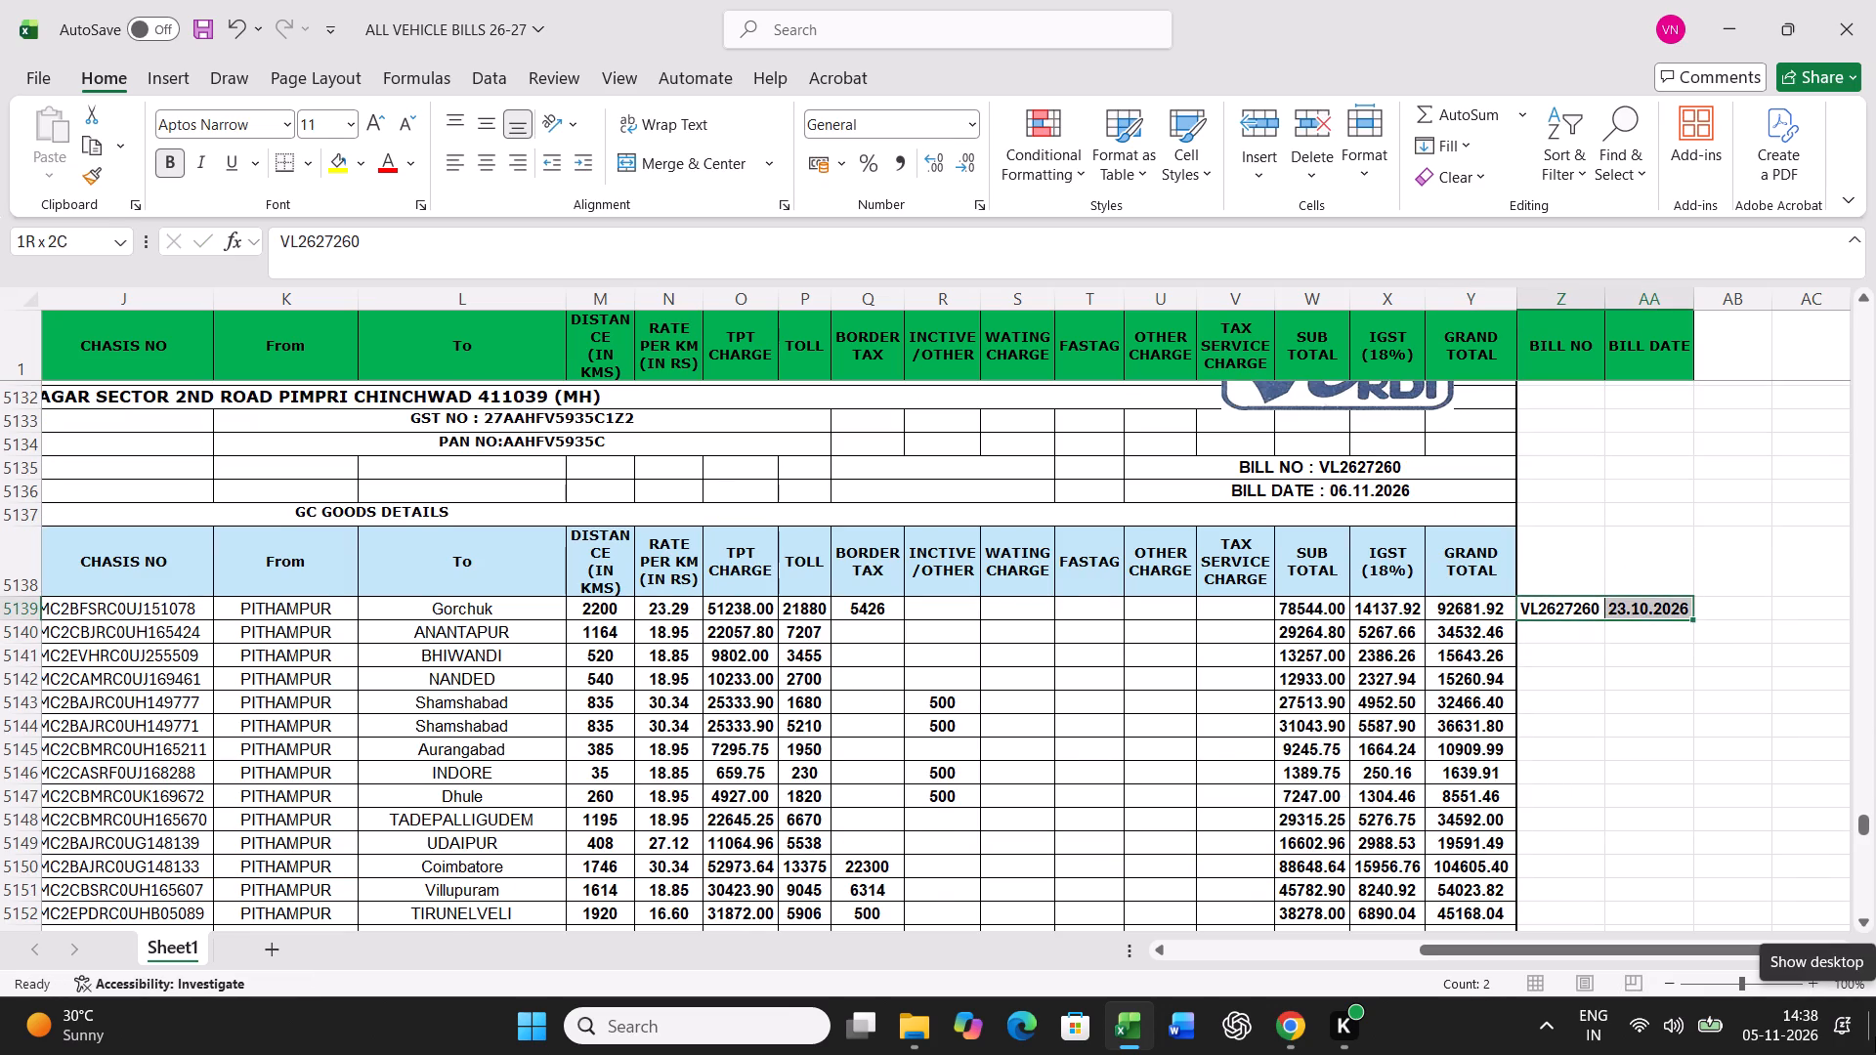
key(ctrl+c)
key(shift+Down)
key(shift+Down)
key(shift+Down)
key(shift+Down)
key(shift+Down)
key(shift+Down)
key(shift+Down)
key(shift+Down)
key(shift+Down)
key(shift+Down)
key(shift+Down)
key(shift+Down)
key(shift+Down)
key(shift+Down)
key(shift+Down)
key(shift+Down)
key(shift+Down)
key(shift+Down)
key(shift+Down)
key(shift+Down)
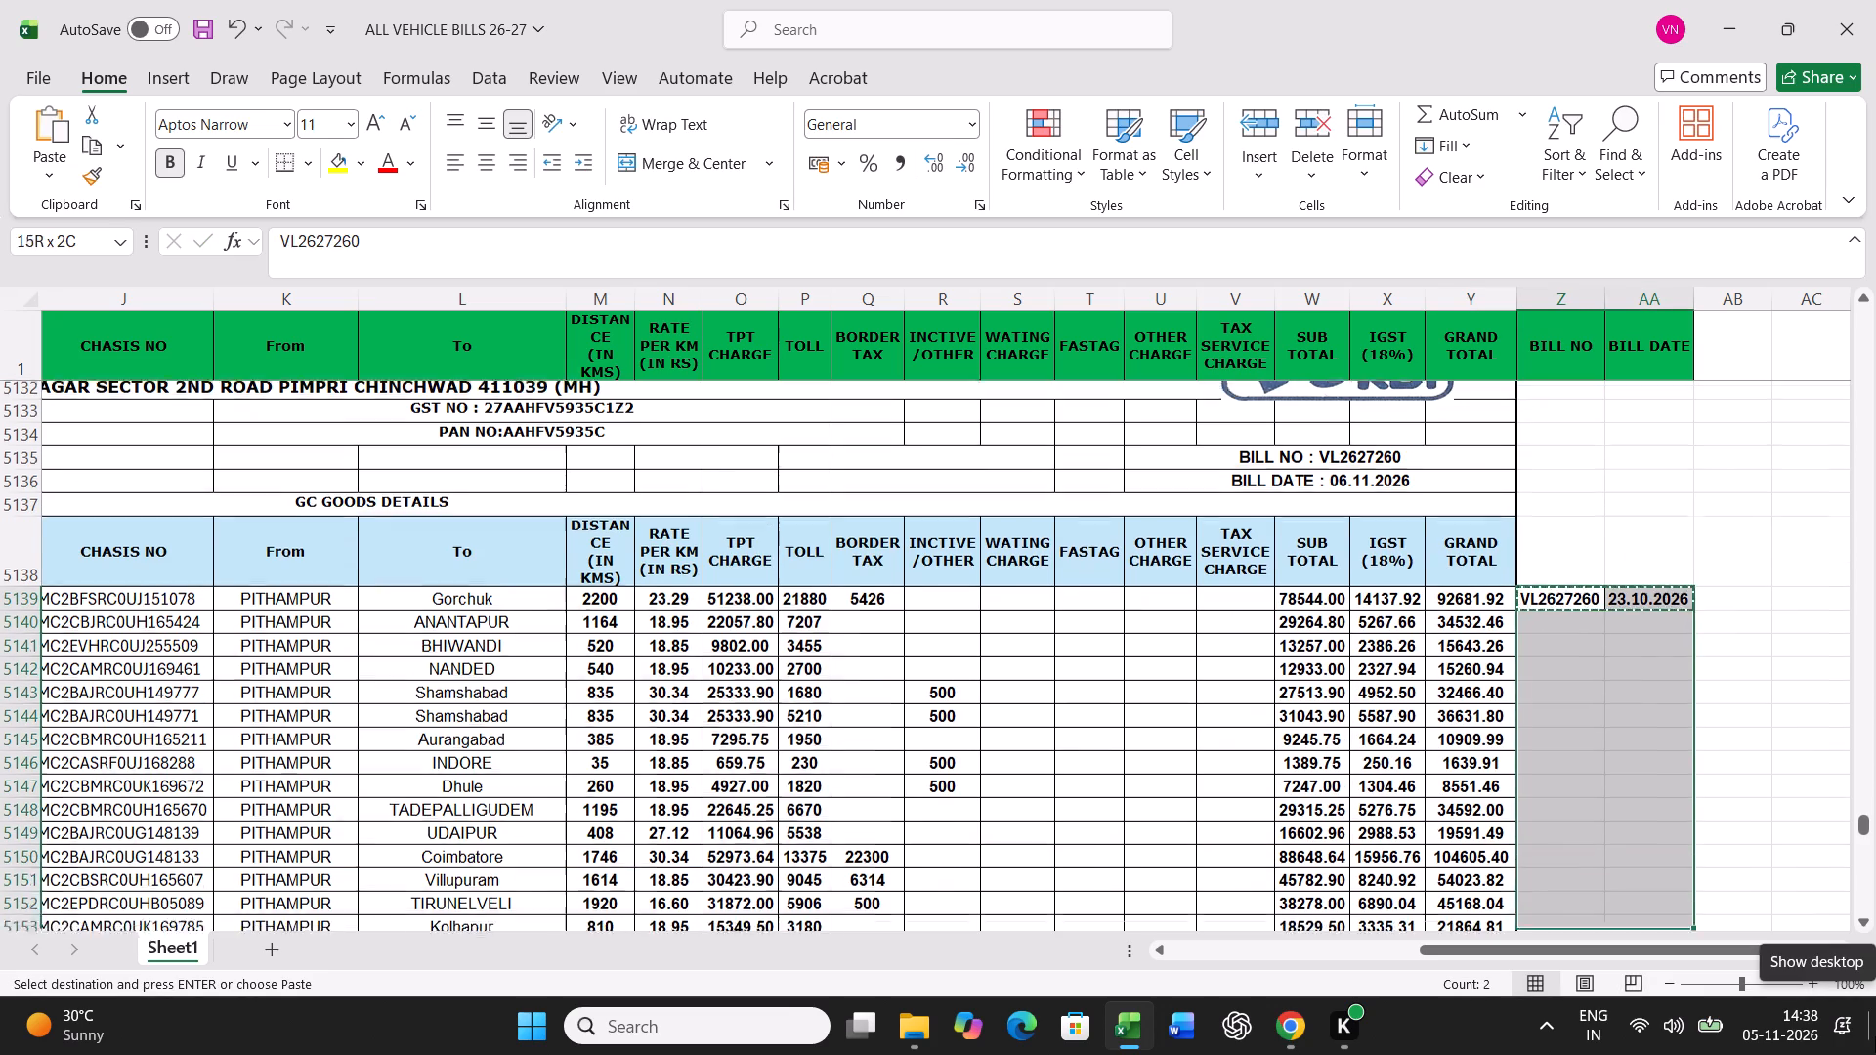
key(shift+Up)
key(shift+Up)
key(shift+Up)
key(shift+Up)
key(shift+Up)
key(shift+Up)
key(Return)
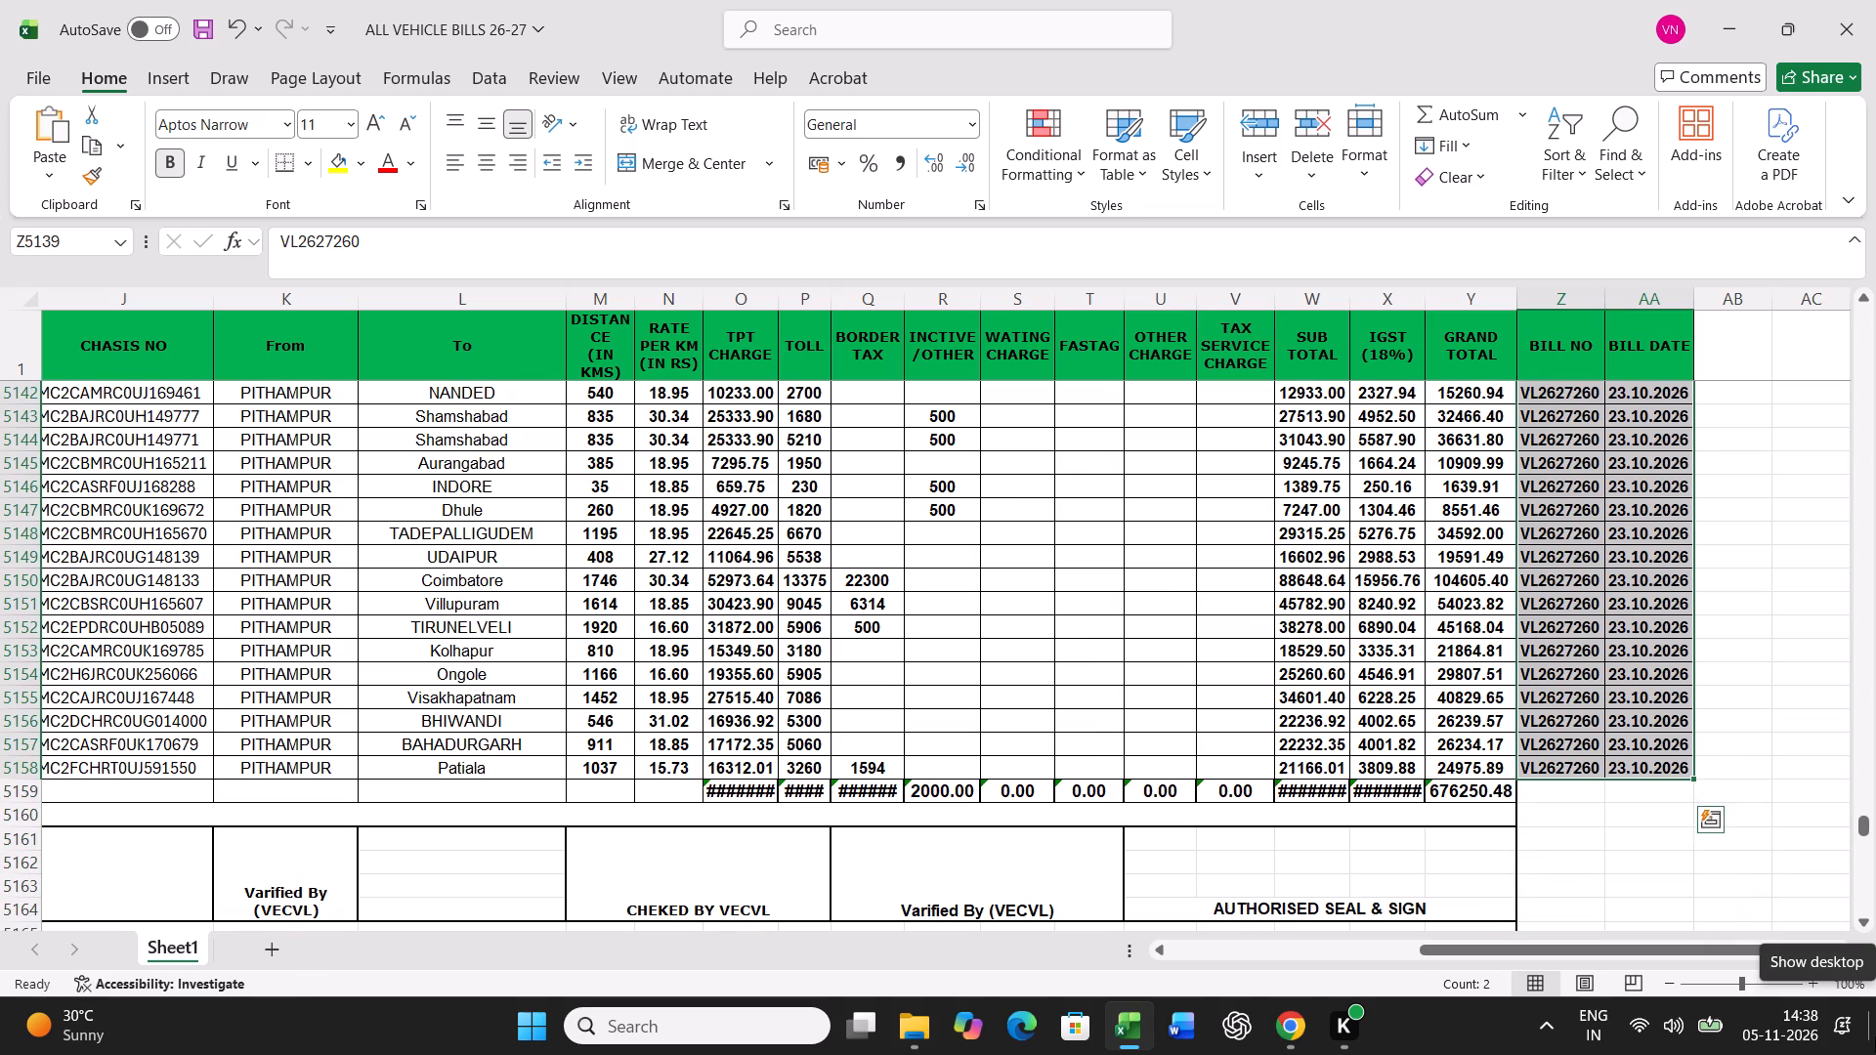
Delete entire rows 5129 to 5138, the freight bill heading and column header rows of the VL2627260 block.
scroll(1725, 858, up, 8)
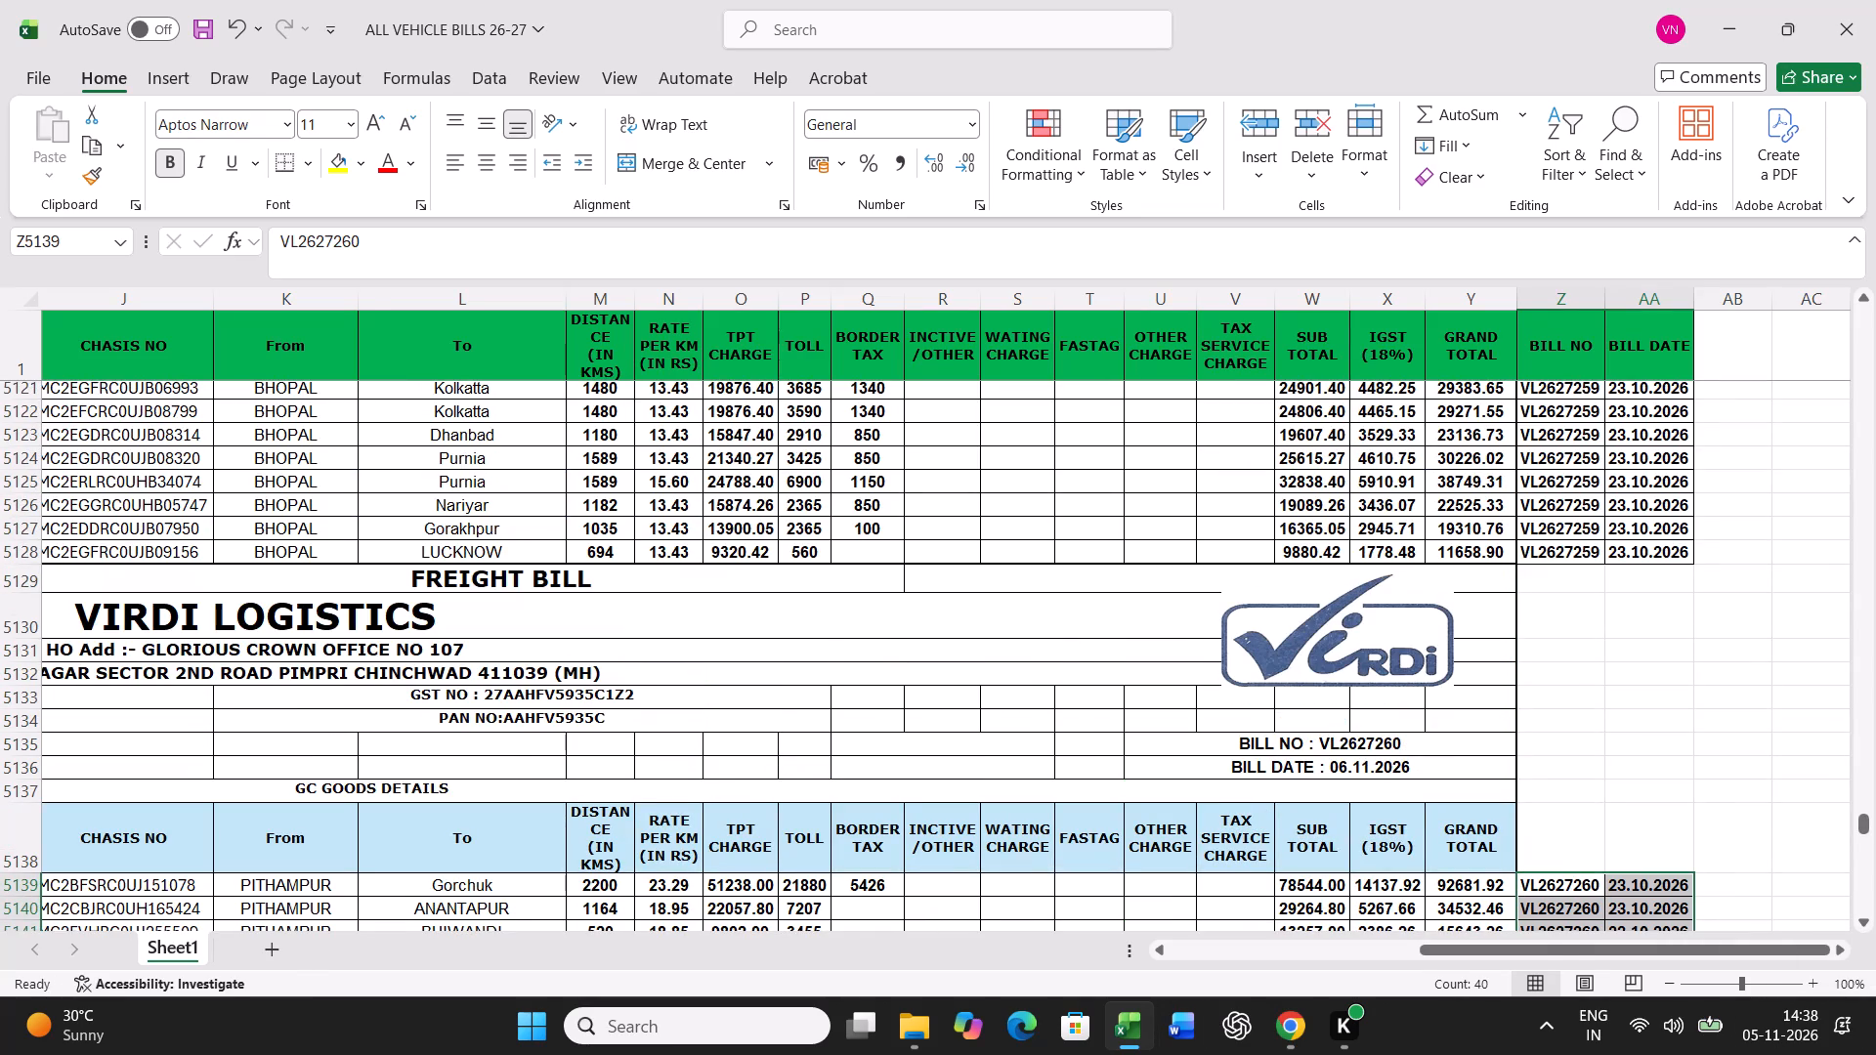
drag(1581, 578, 1580, 832)
right_click(1580, 832)
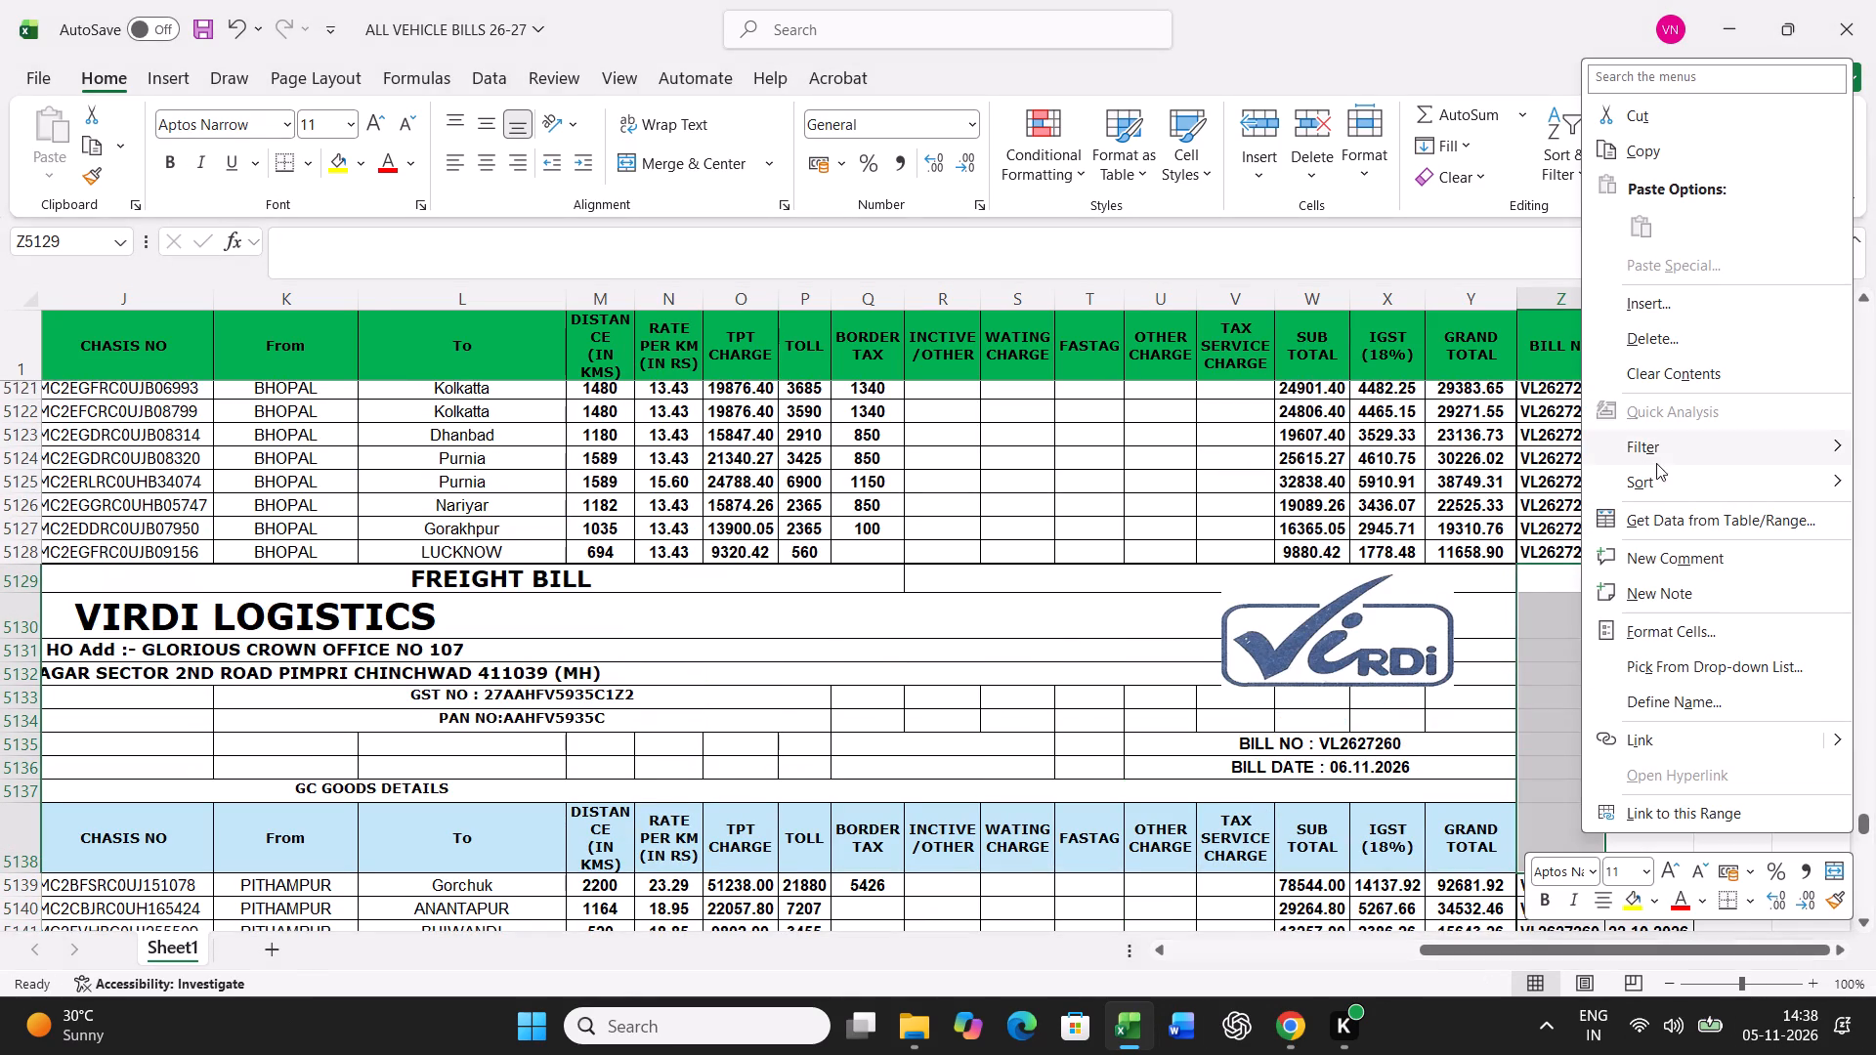
click(1673, 330)
click(1648, 382)
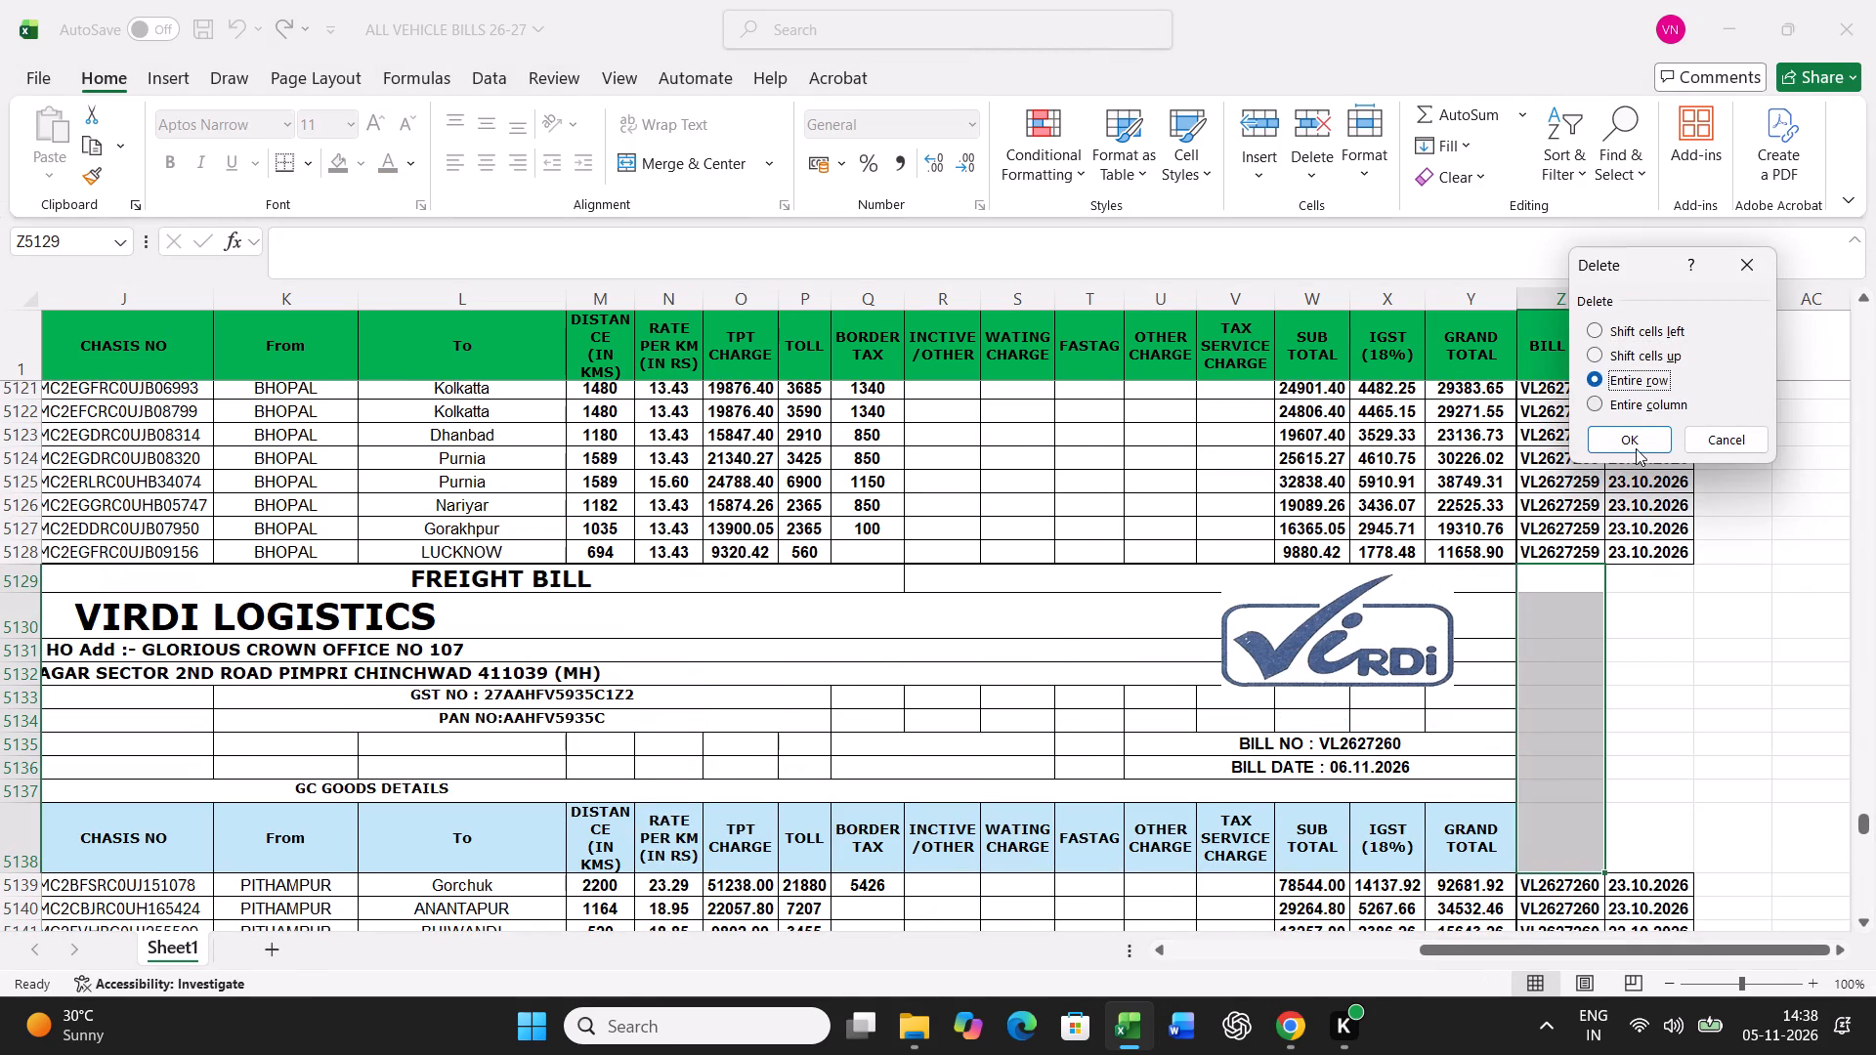
click(1639, 437)
Copy the bill number and date from Z5148:AA5148 to Z5169, and set the bill number in Z5169 to VL2627261.
scroll(1675, 710, down, 7)
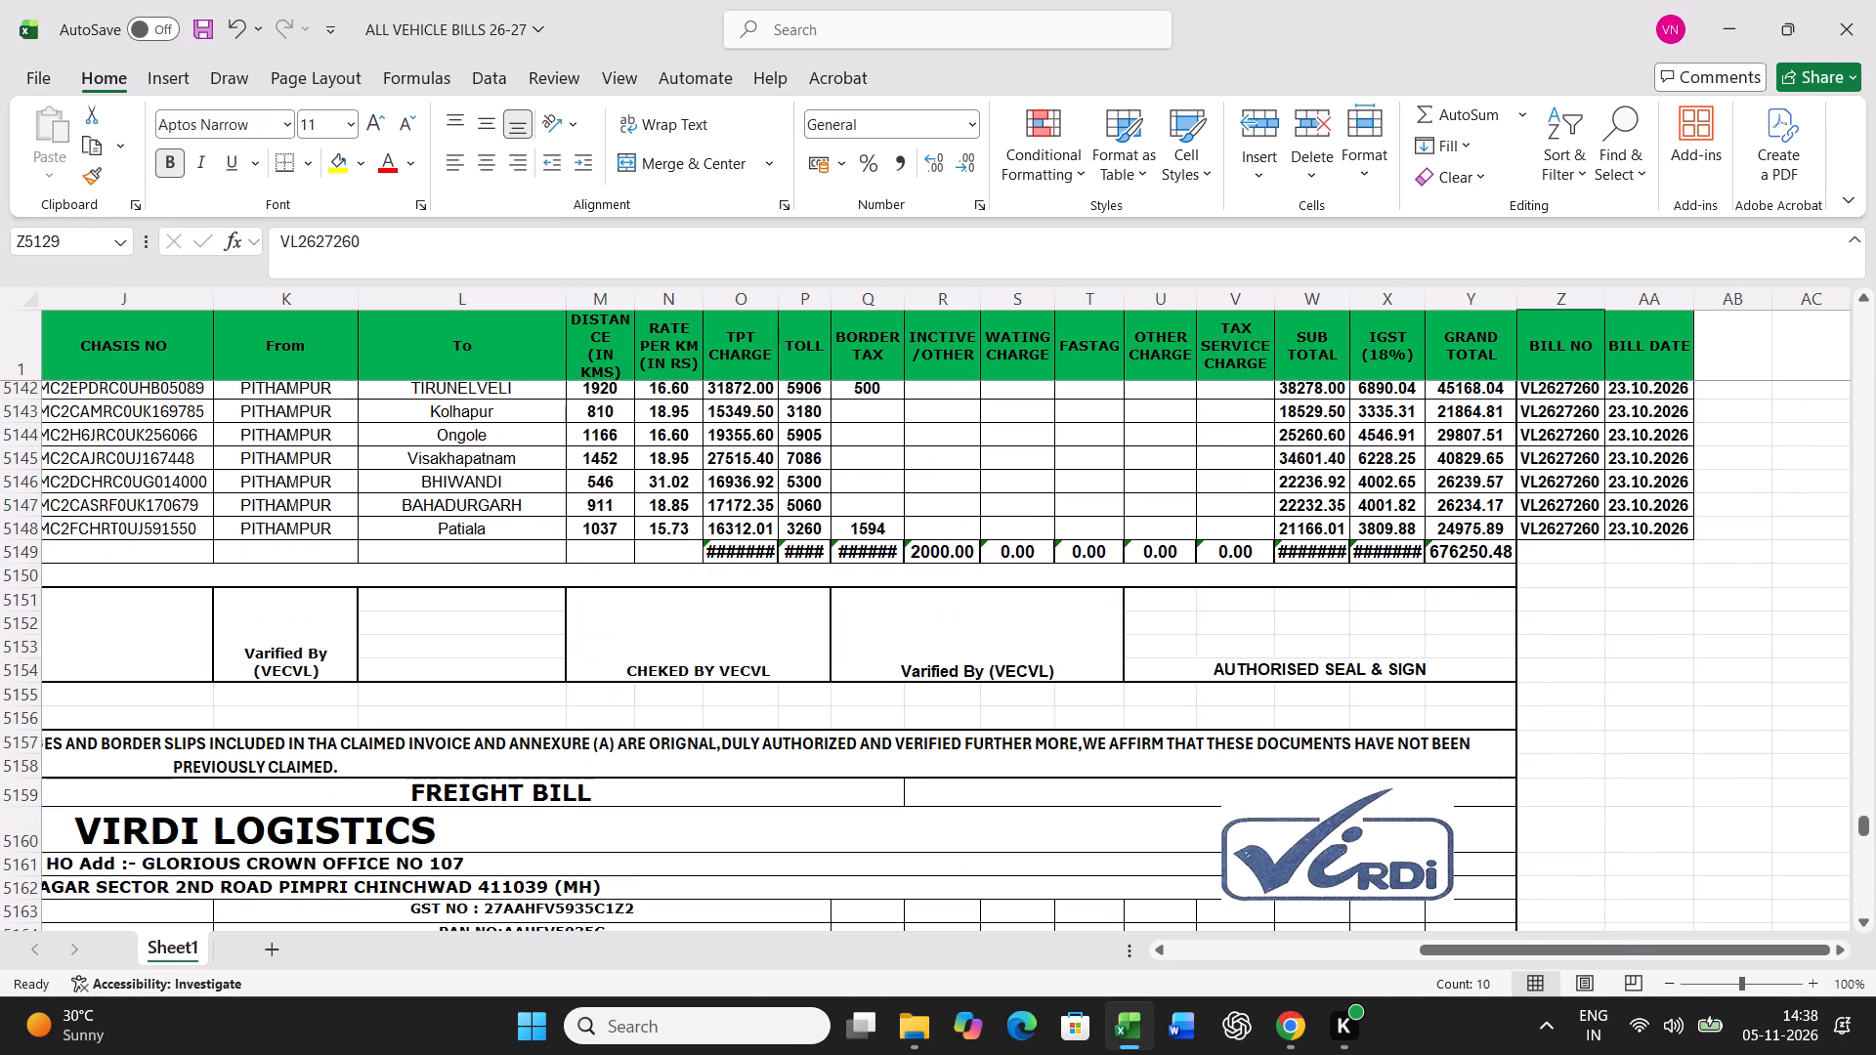
drag(1582, 524, 1636, 527)
key(ctrl+c)
scroll(1591, 687, down, 8)
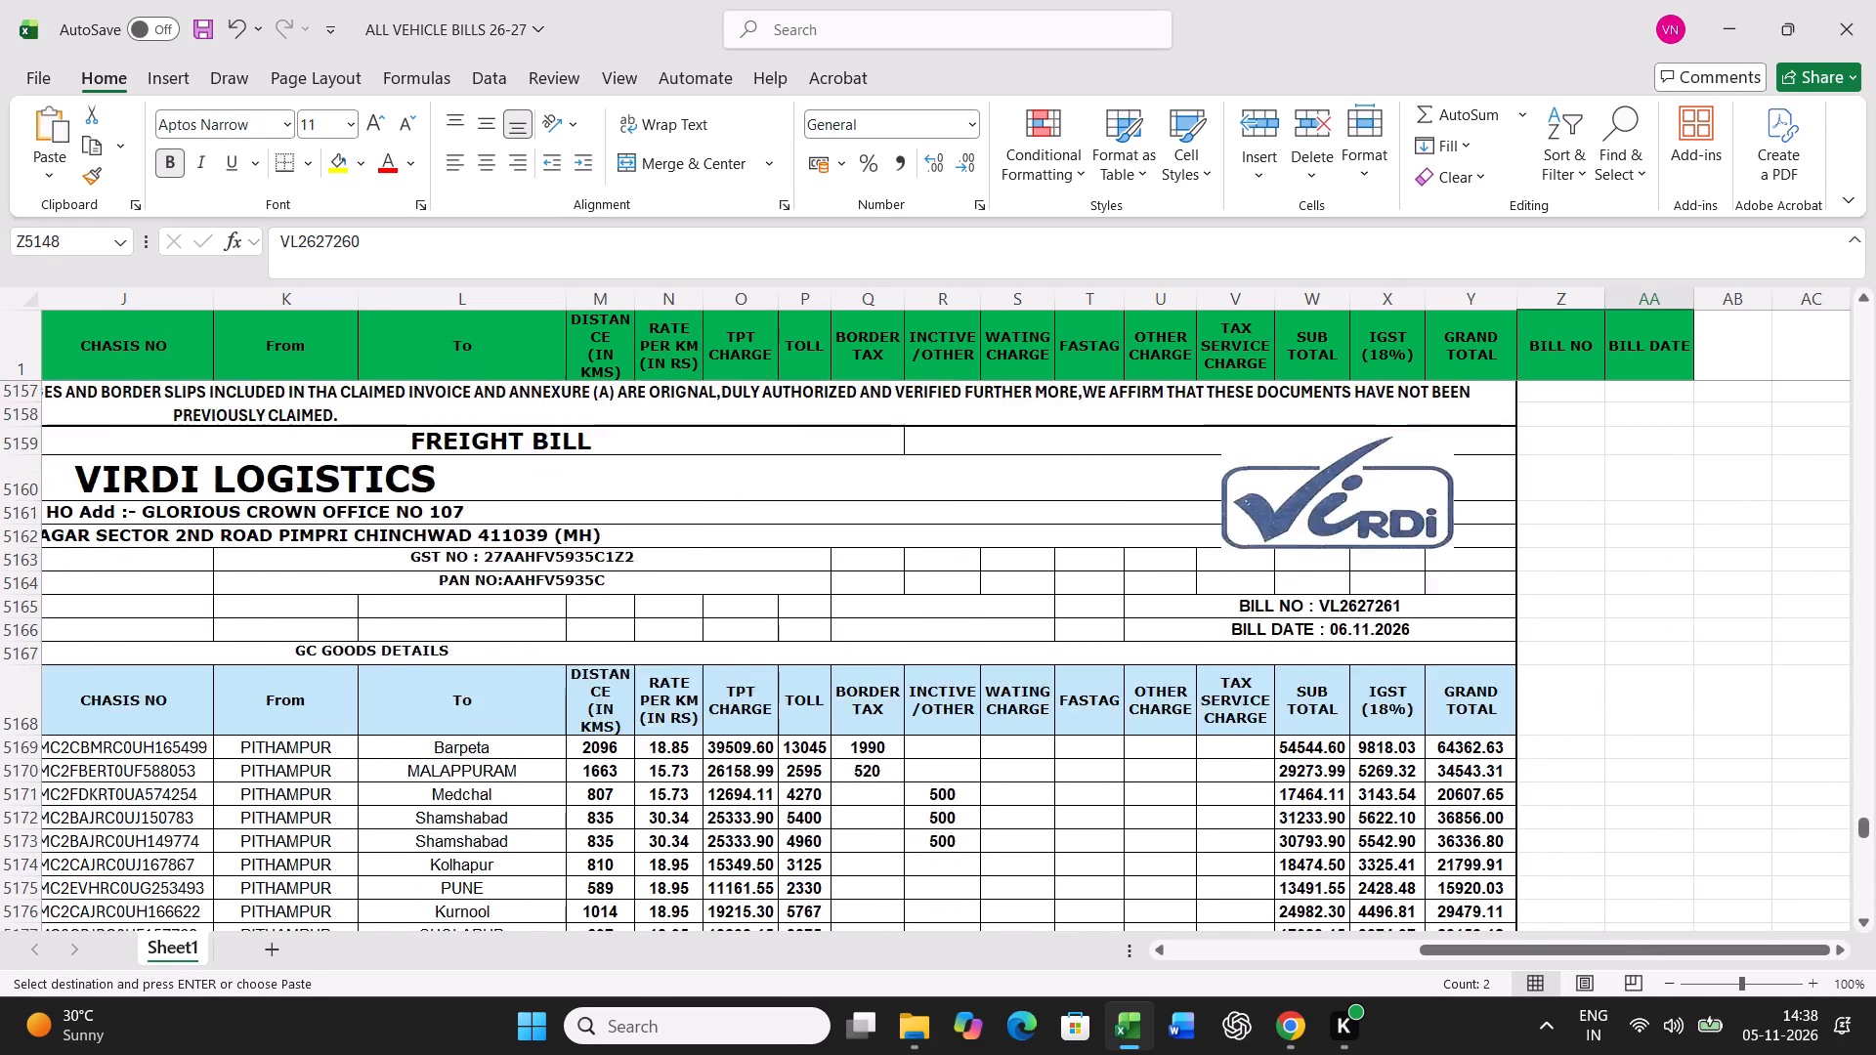
scroll(1591, 687, down, 1)
click(1549, 481)
click(1549, 467)
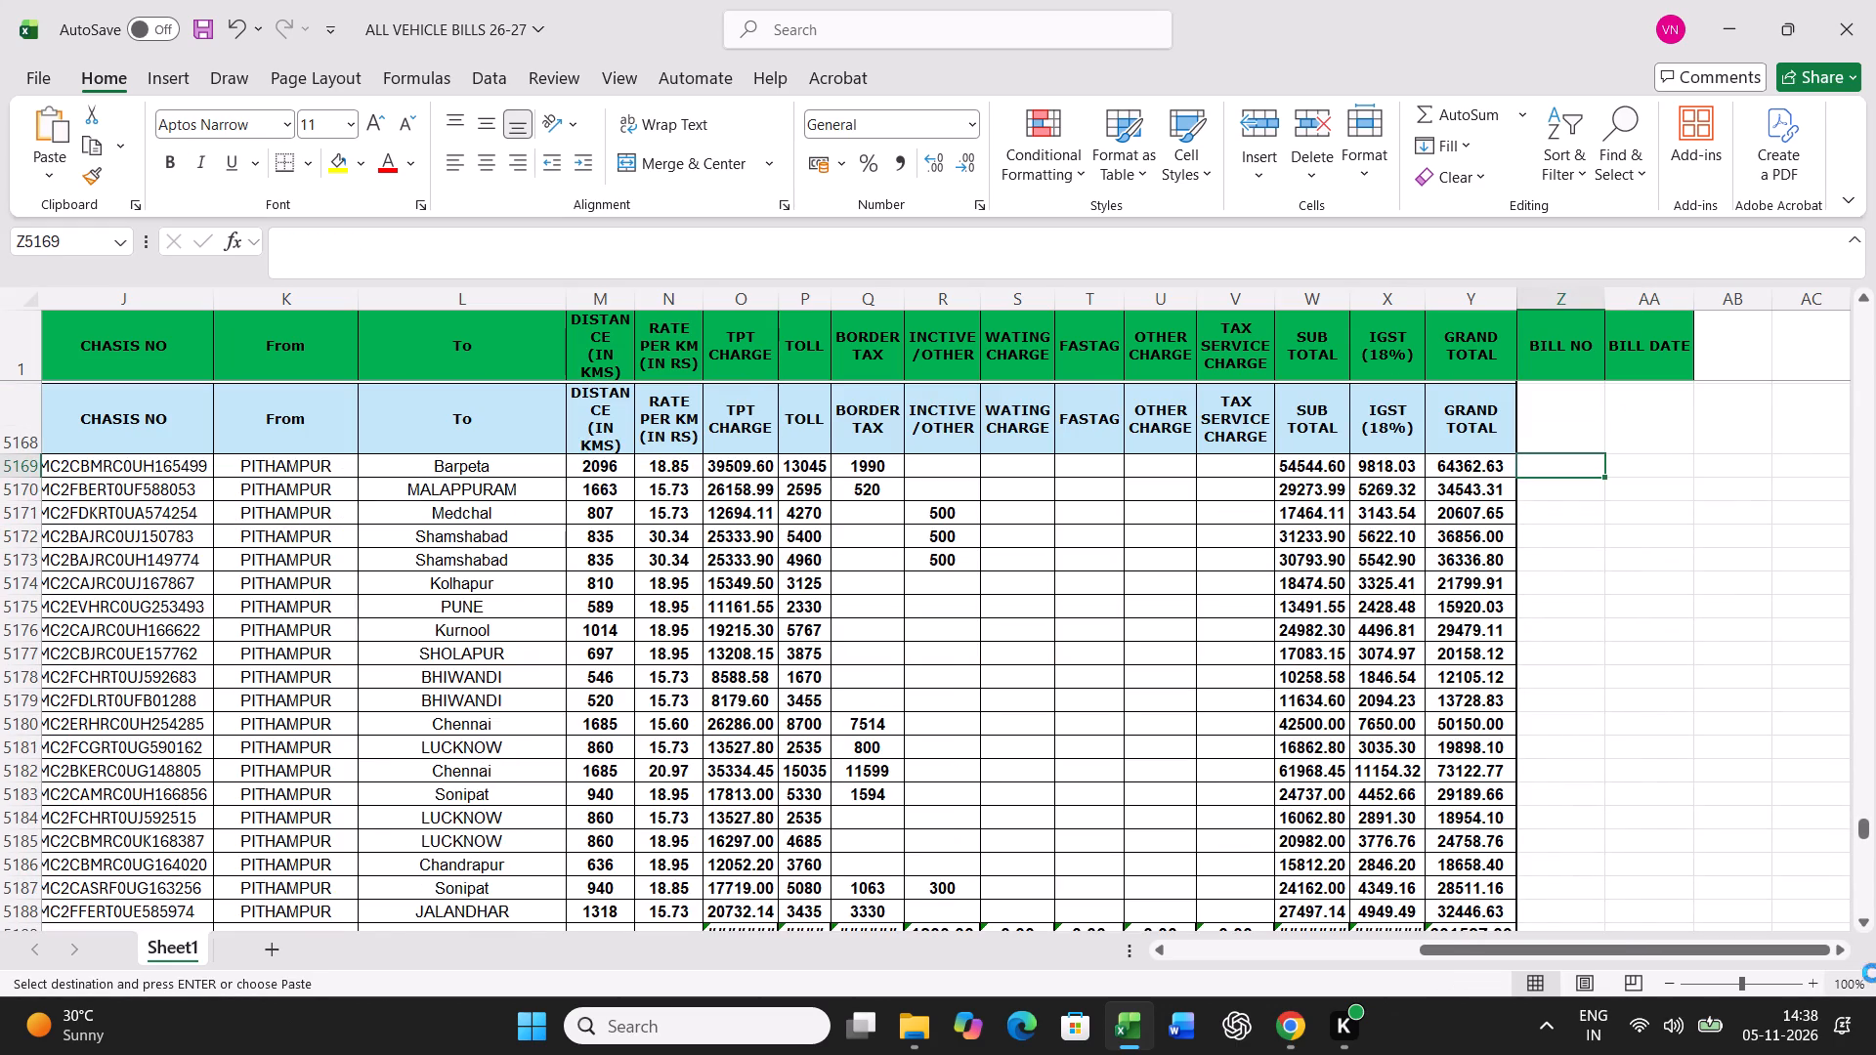
key(Return)
key(Left)
key(Right)
key(F2)
key(BackSpace)
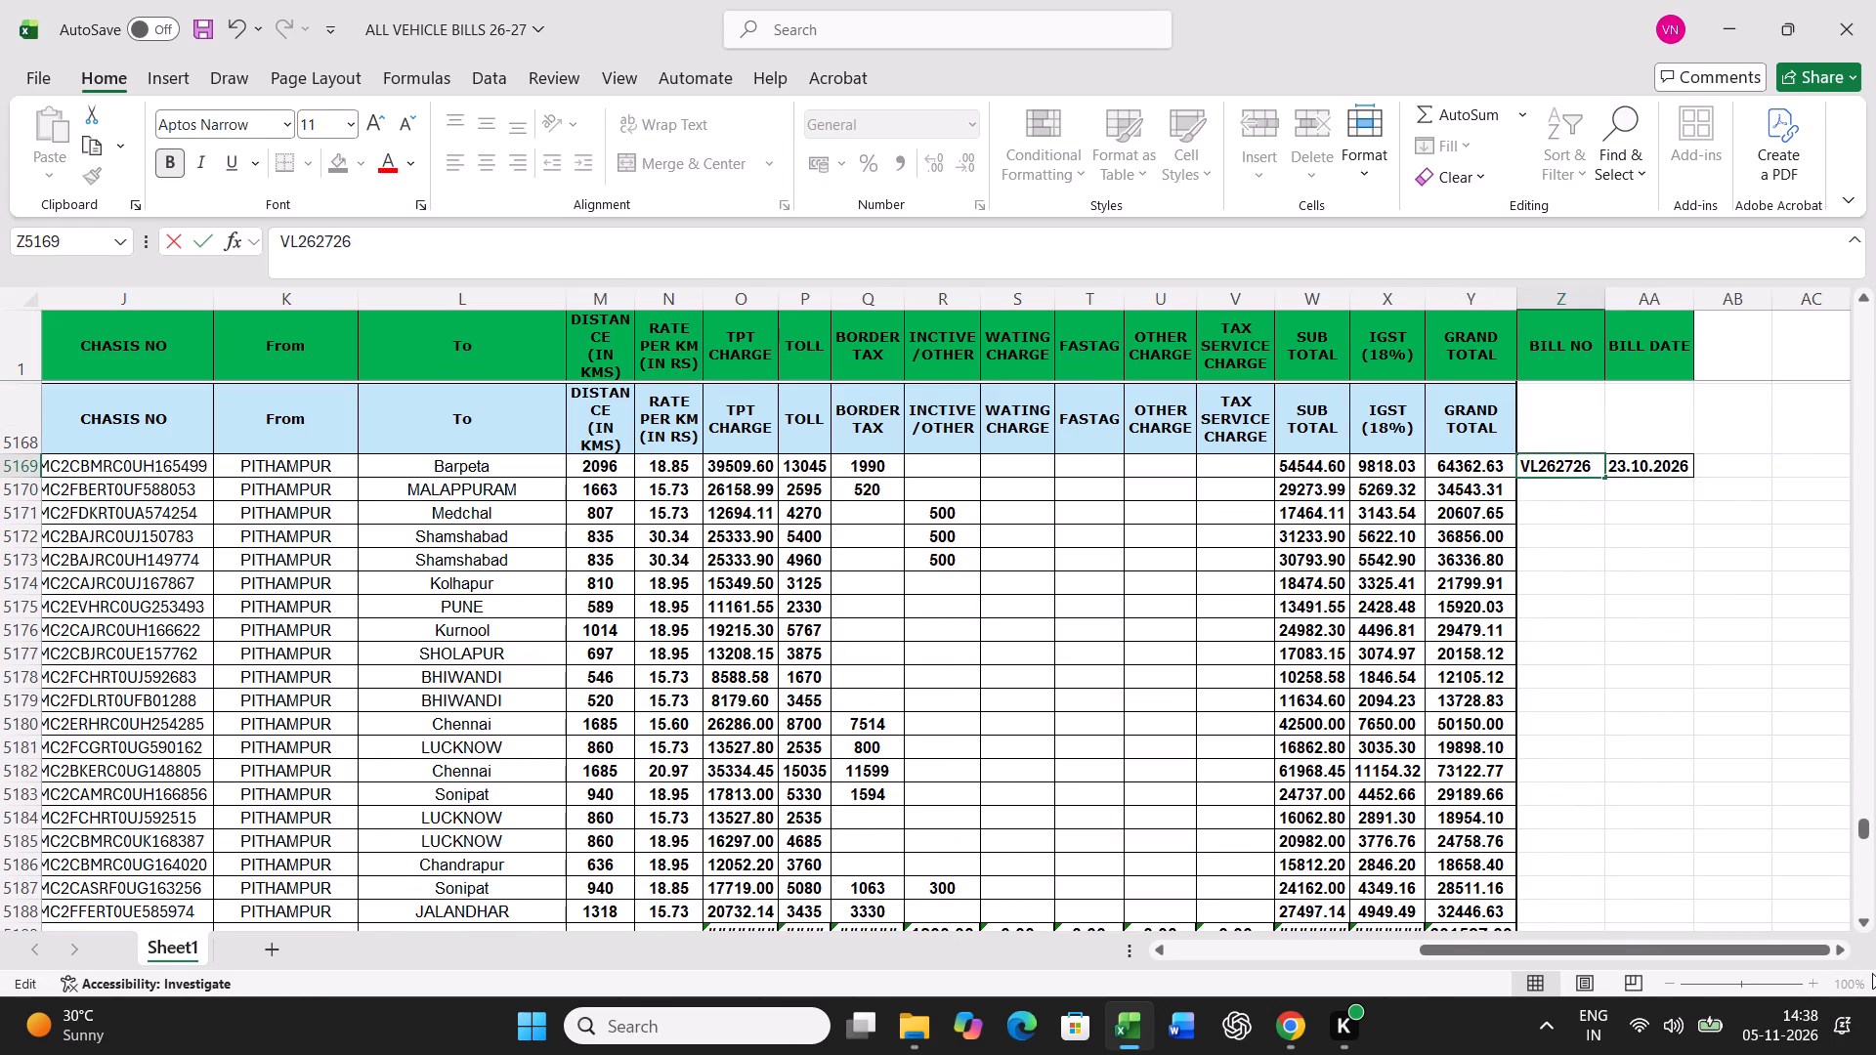
key(1)
key(Return)
key(Up)
key(shift+Right)
key(ctrl+c)
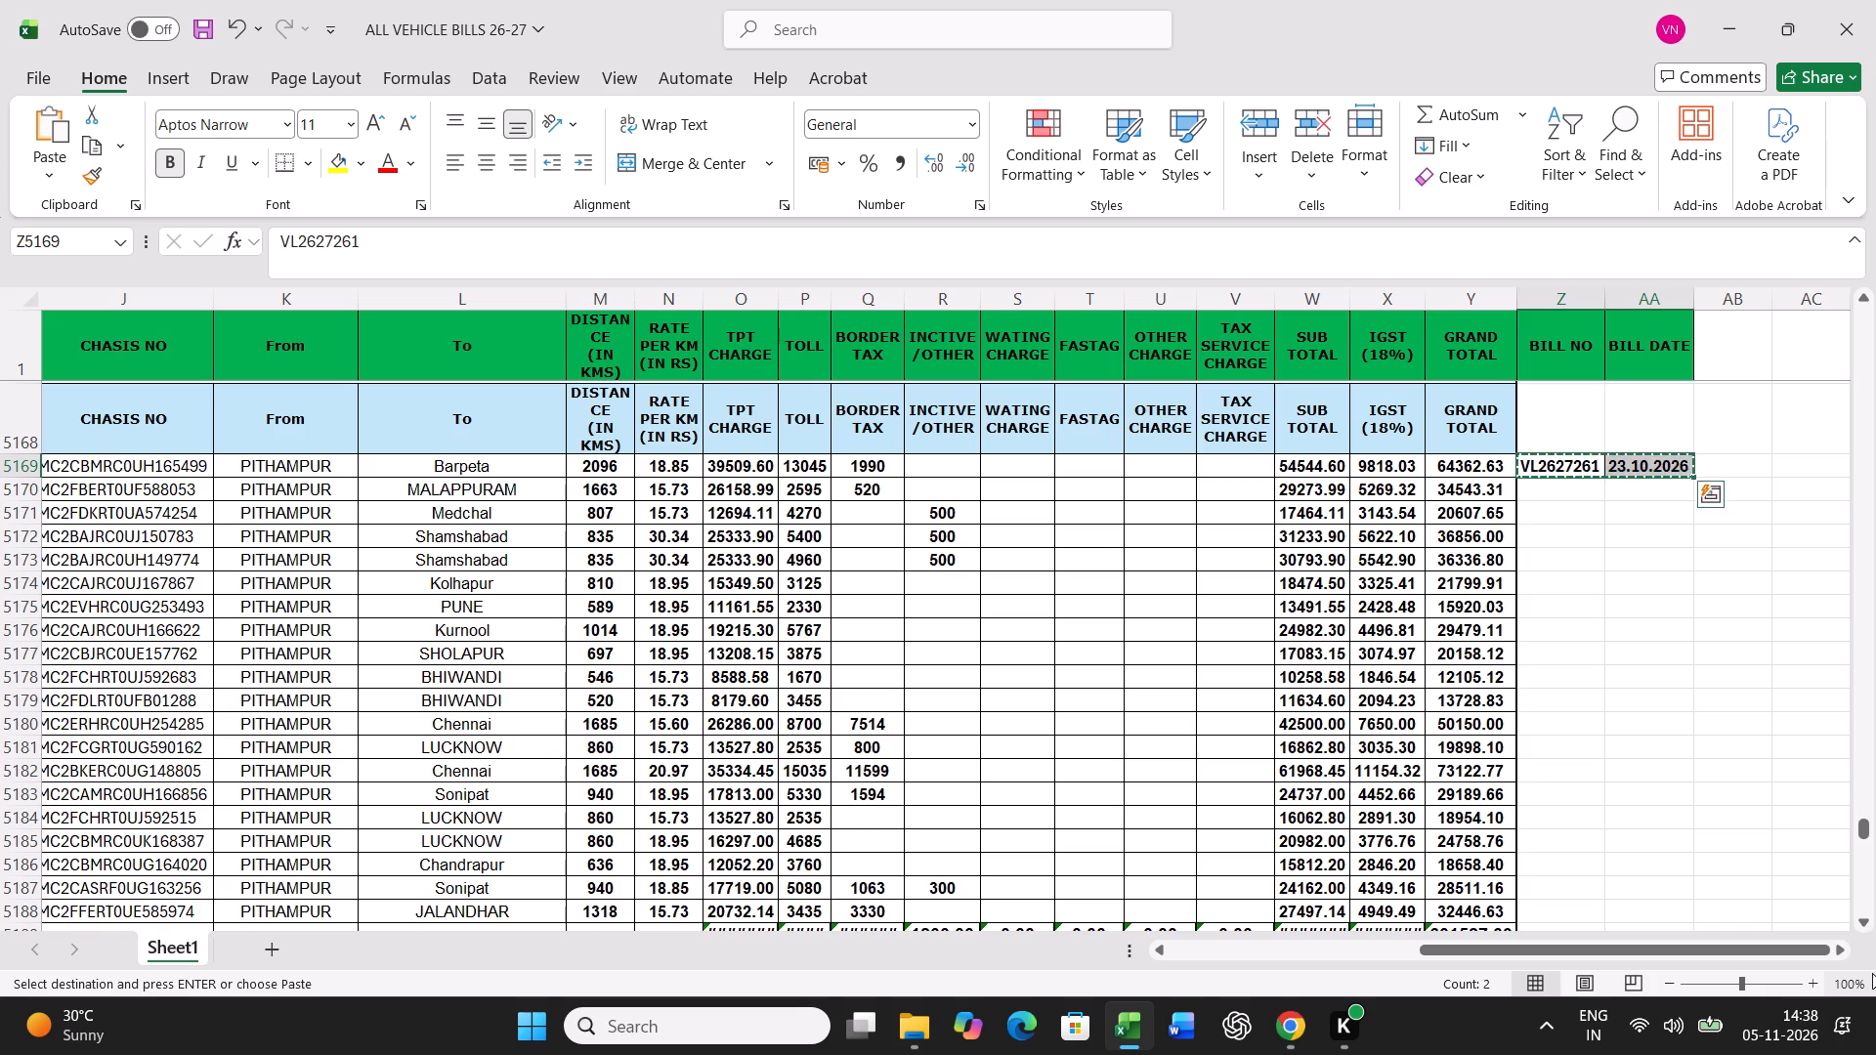
key(shift+Down)
key(shift+Down)
key(shift+Down)
key(shift+Down)
key(shift+Down)
key(shift+Down)
key(shift+Down)
key(shift+Down)
key(shift+Down)
key(shift+Down)
key(shift+Down)
key(shift+Down)
key(shift+Down)
key(shift+Down)
key(shift+Down)
key(shift+Down)
key(shift+Down)
key(shift+Down)
key(shift+Down)
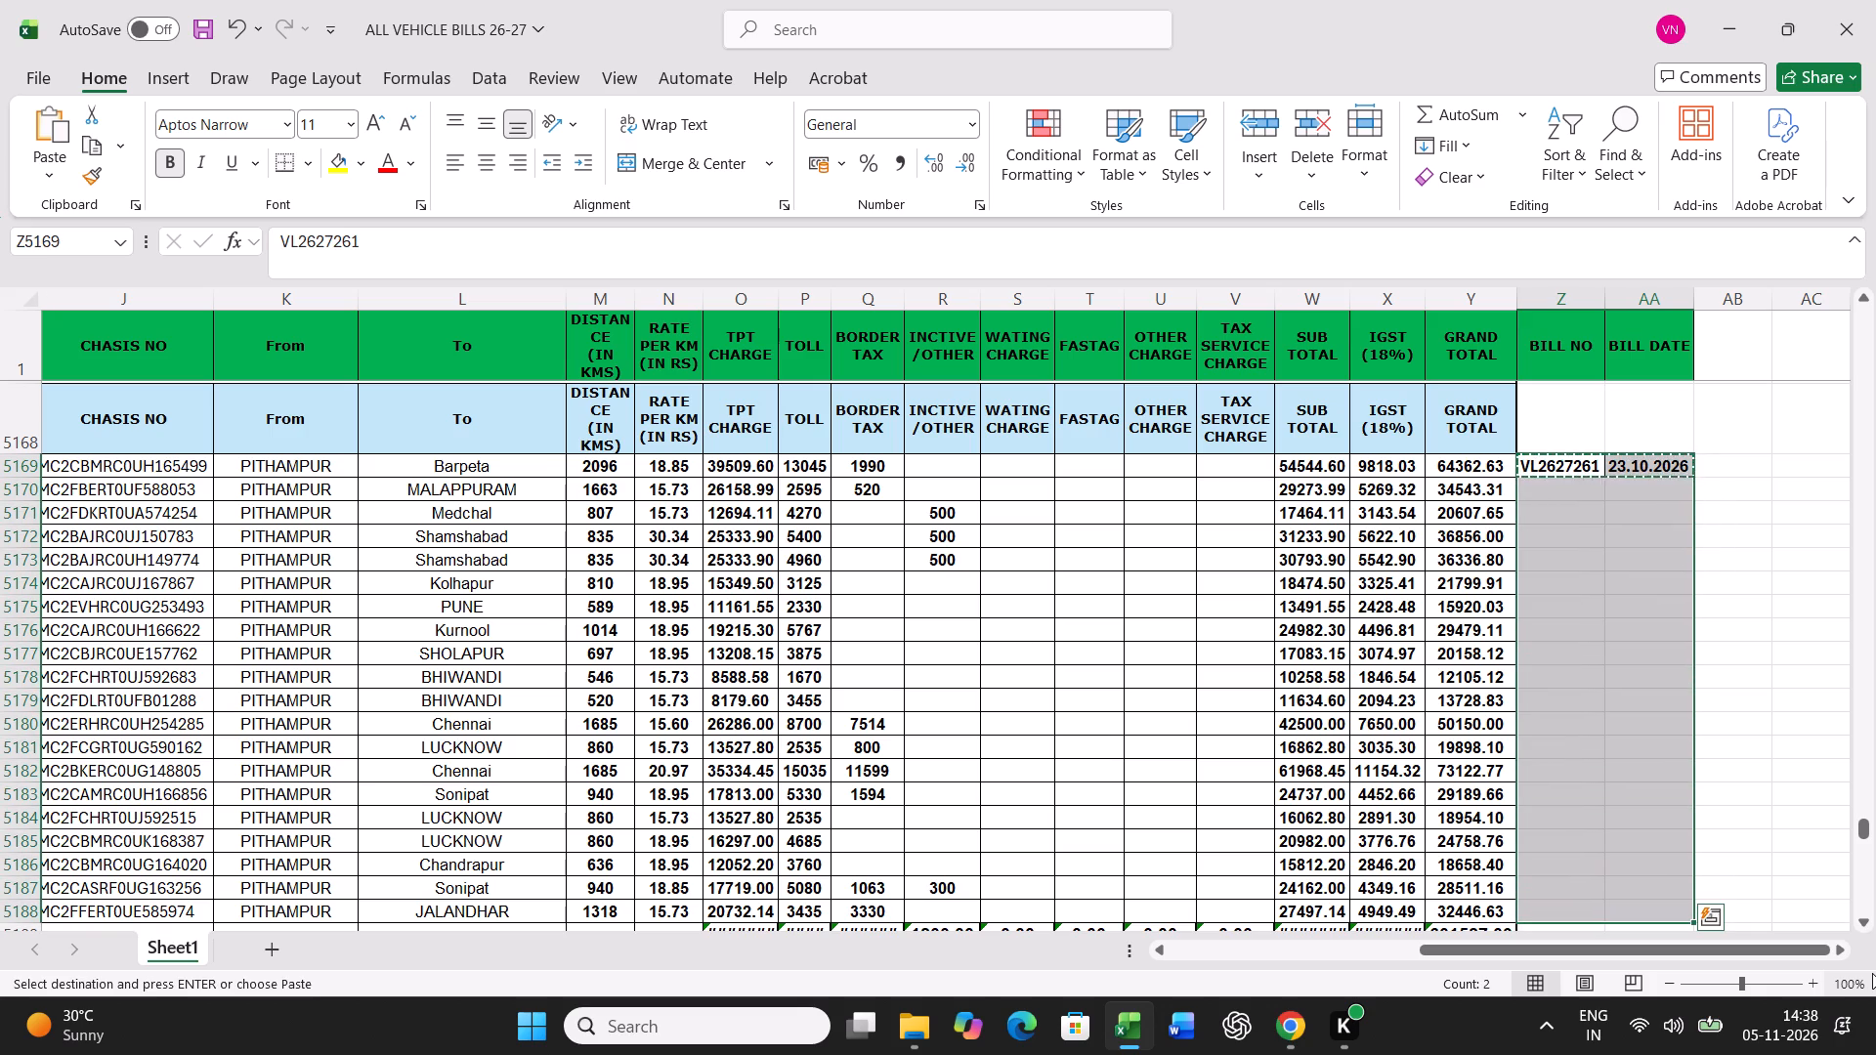
key(Return)
Delete entire rows 5149 to 5168, covering the VL2627260 total and signature rows and the VL2627261 heading rows.
scroll(1448, 657, up, 4)
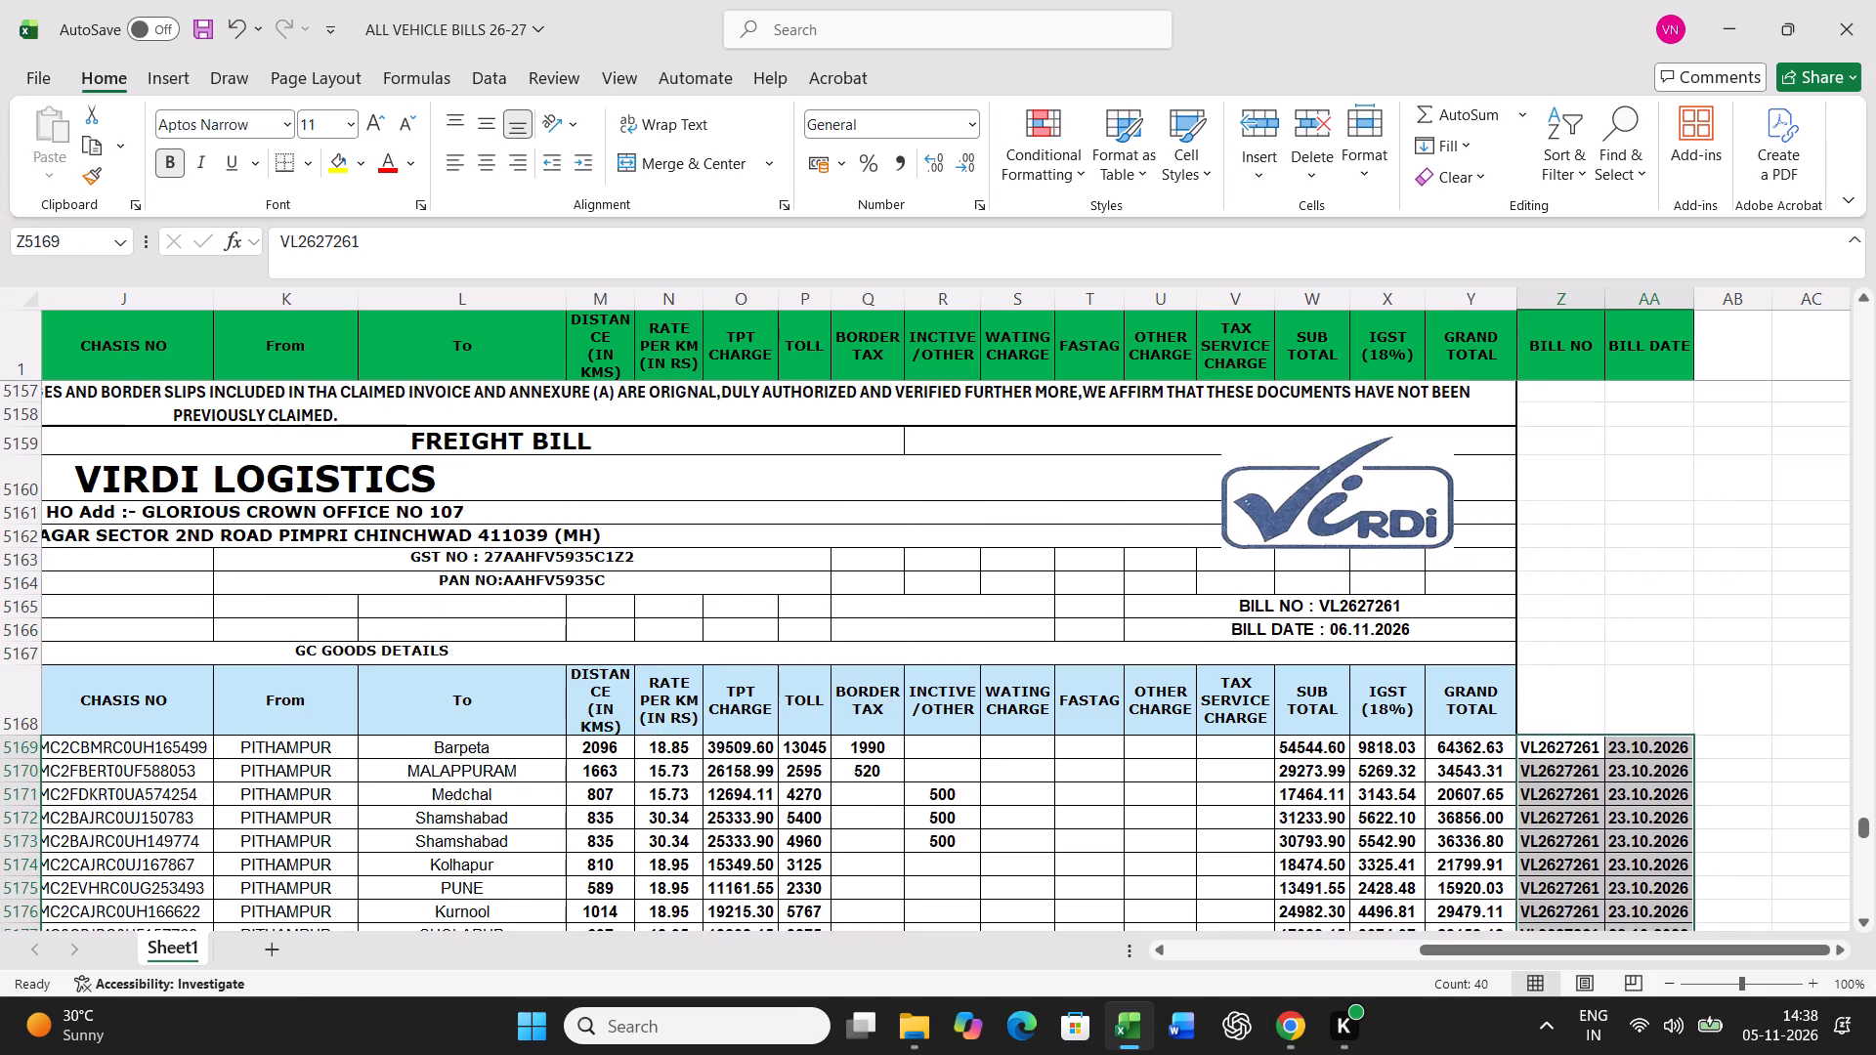
scroll(1544, 612, up, 1)
scroll(1599, 517, up, 3)
drag(1573, 483, 1538, 813)
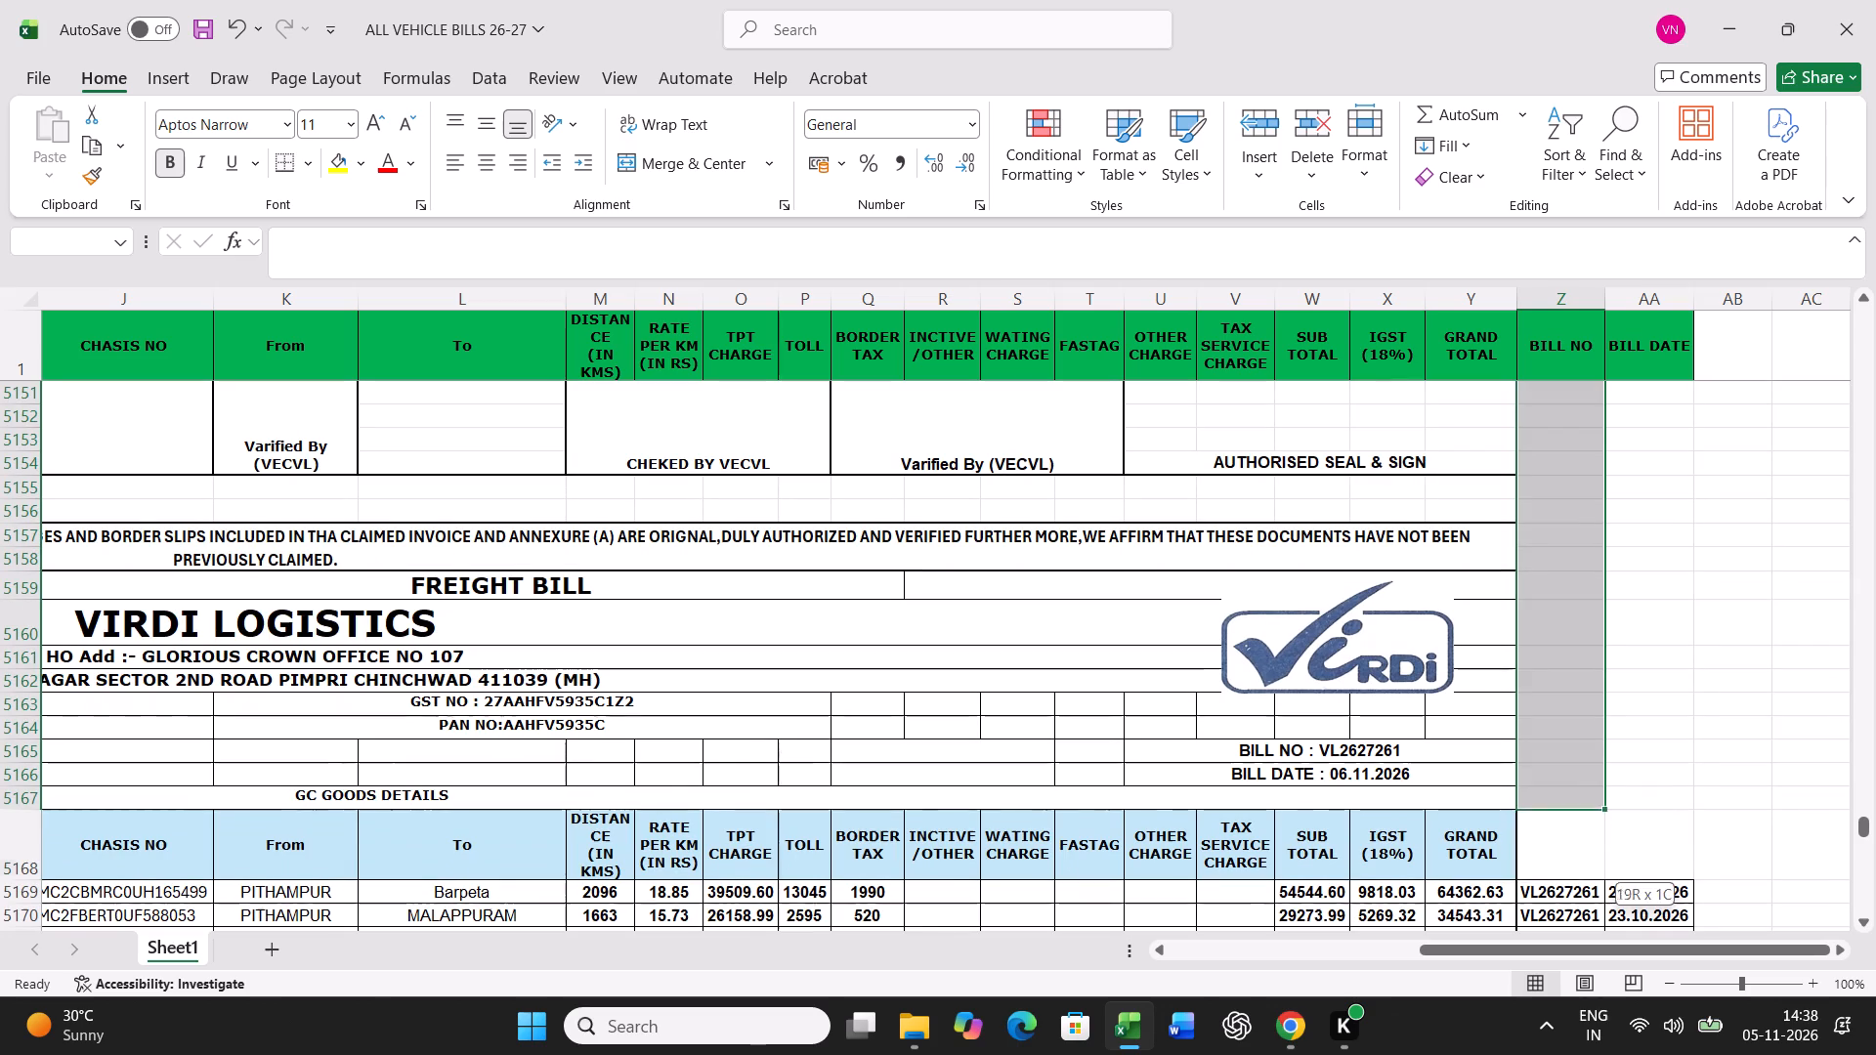
drag(1538, 813, 1554, 842)
right_click(1554, 842)
click(1625, 355)
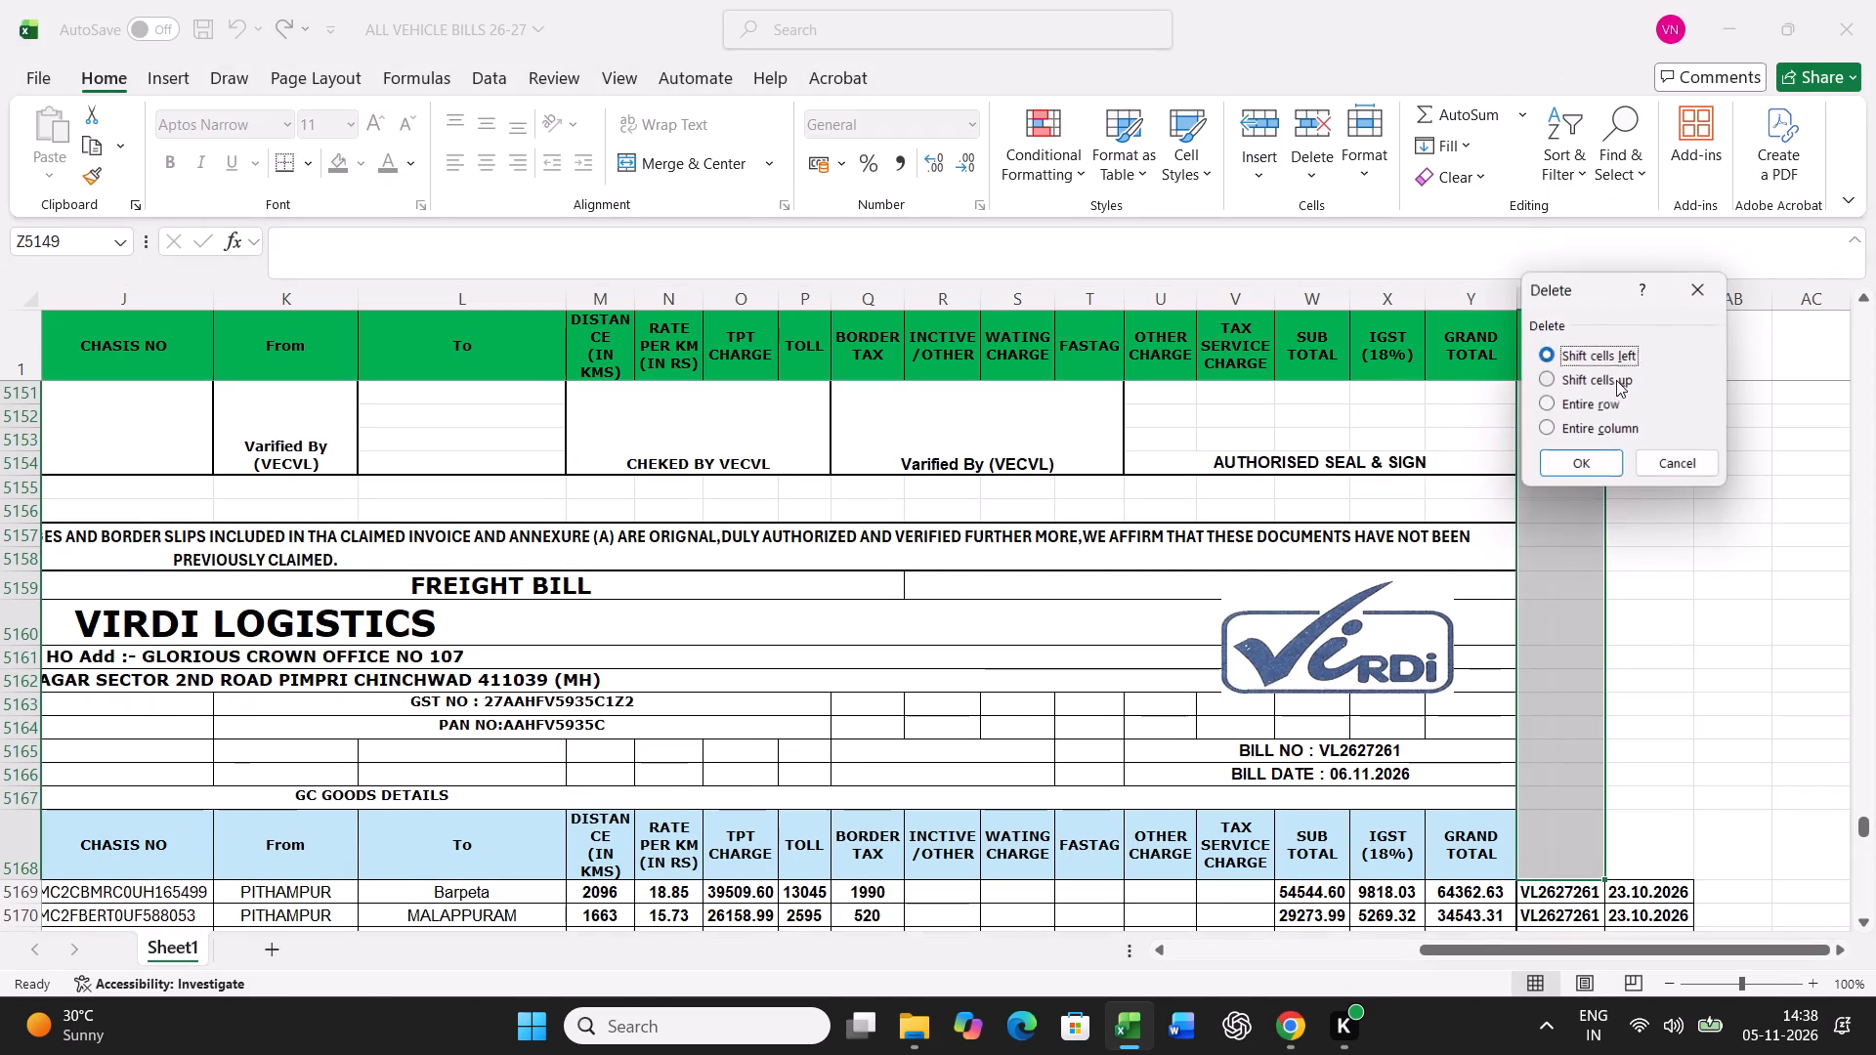
click(1607, 397)
click(1588, 460)
Copy the bill number and date from Z5168:AA5168 to Z5189, and set the bill number in Z5189 to VL2627262.
scroll(1635, 688, down, 5)
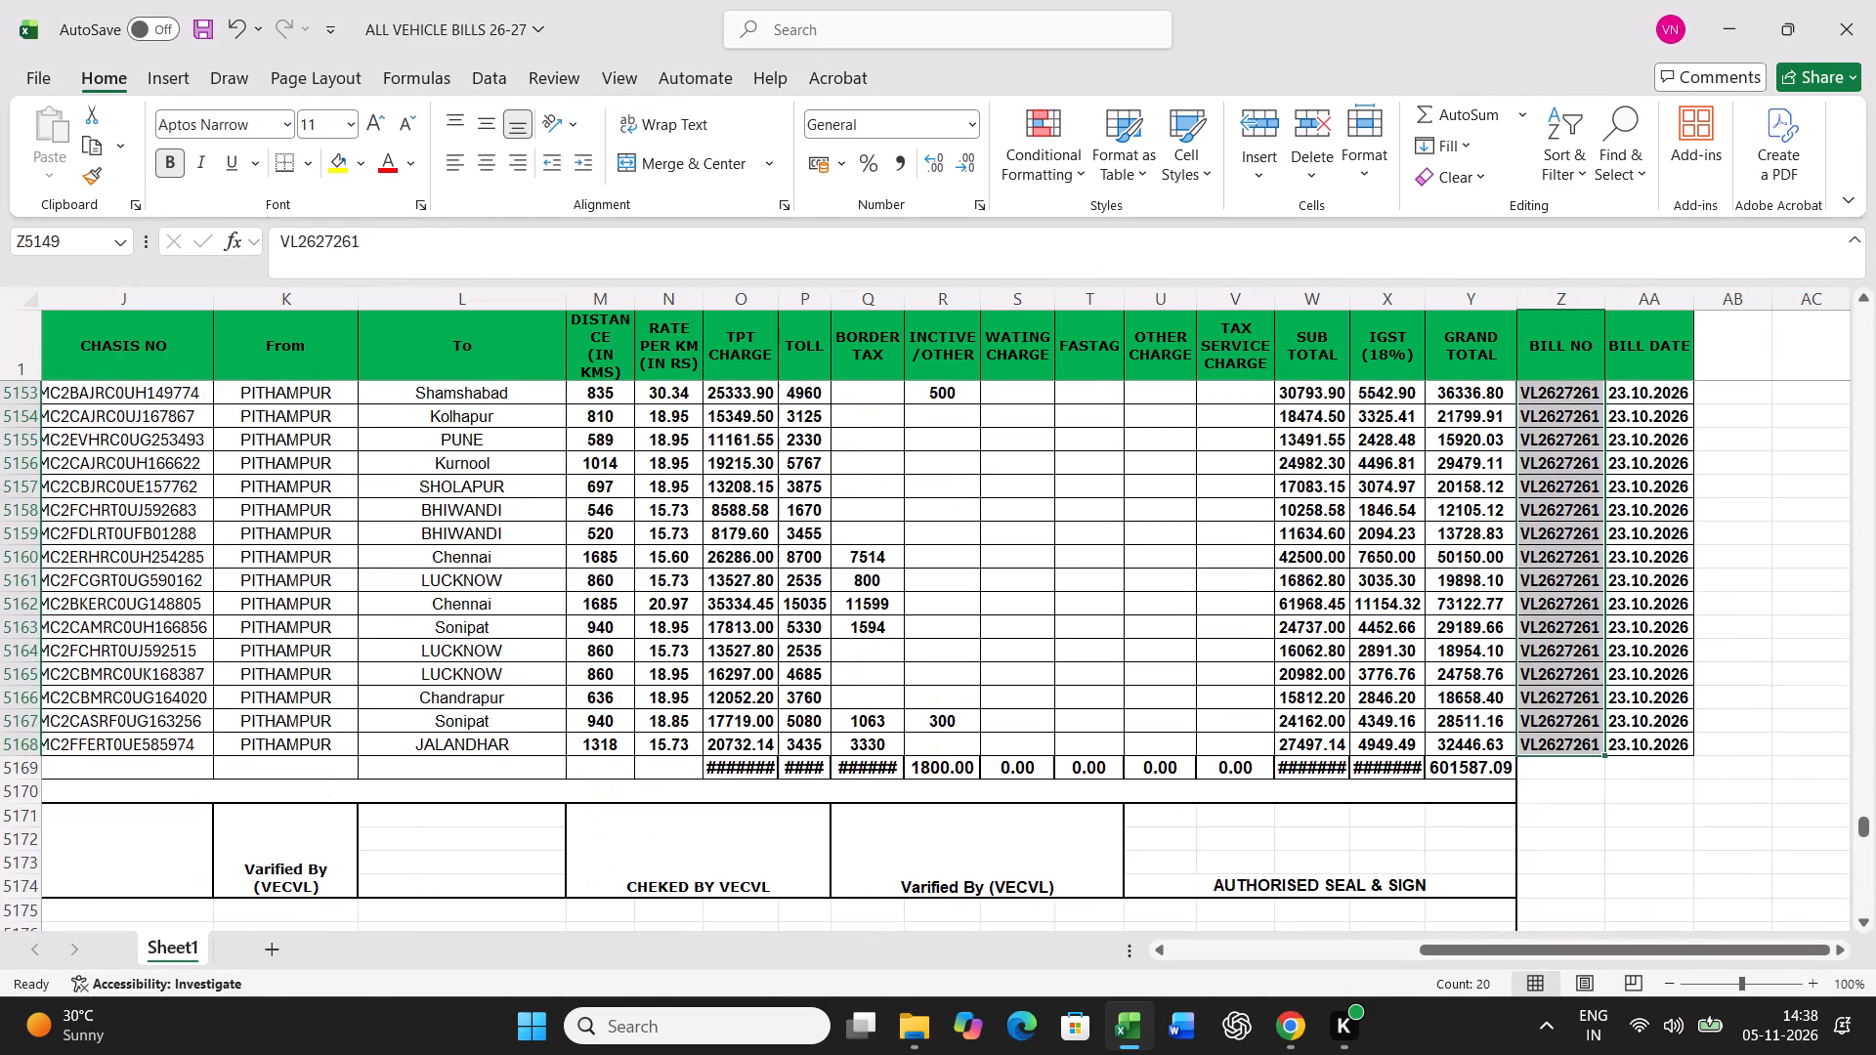
scroll(1634, 693, down, 4)
drag(1592, 464, 1627, 467)
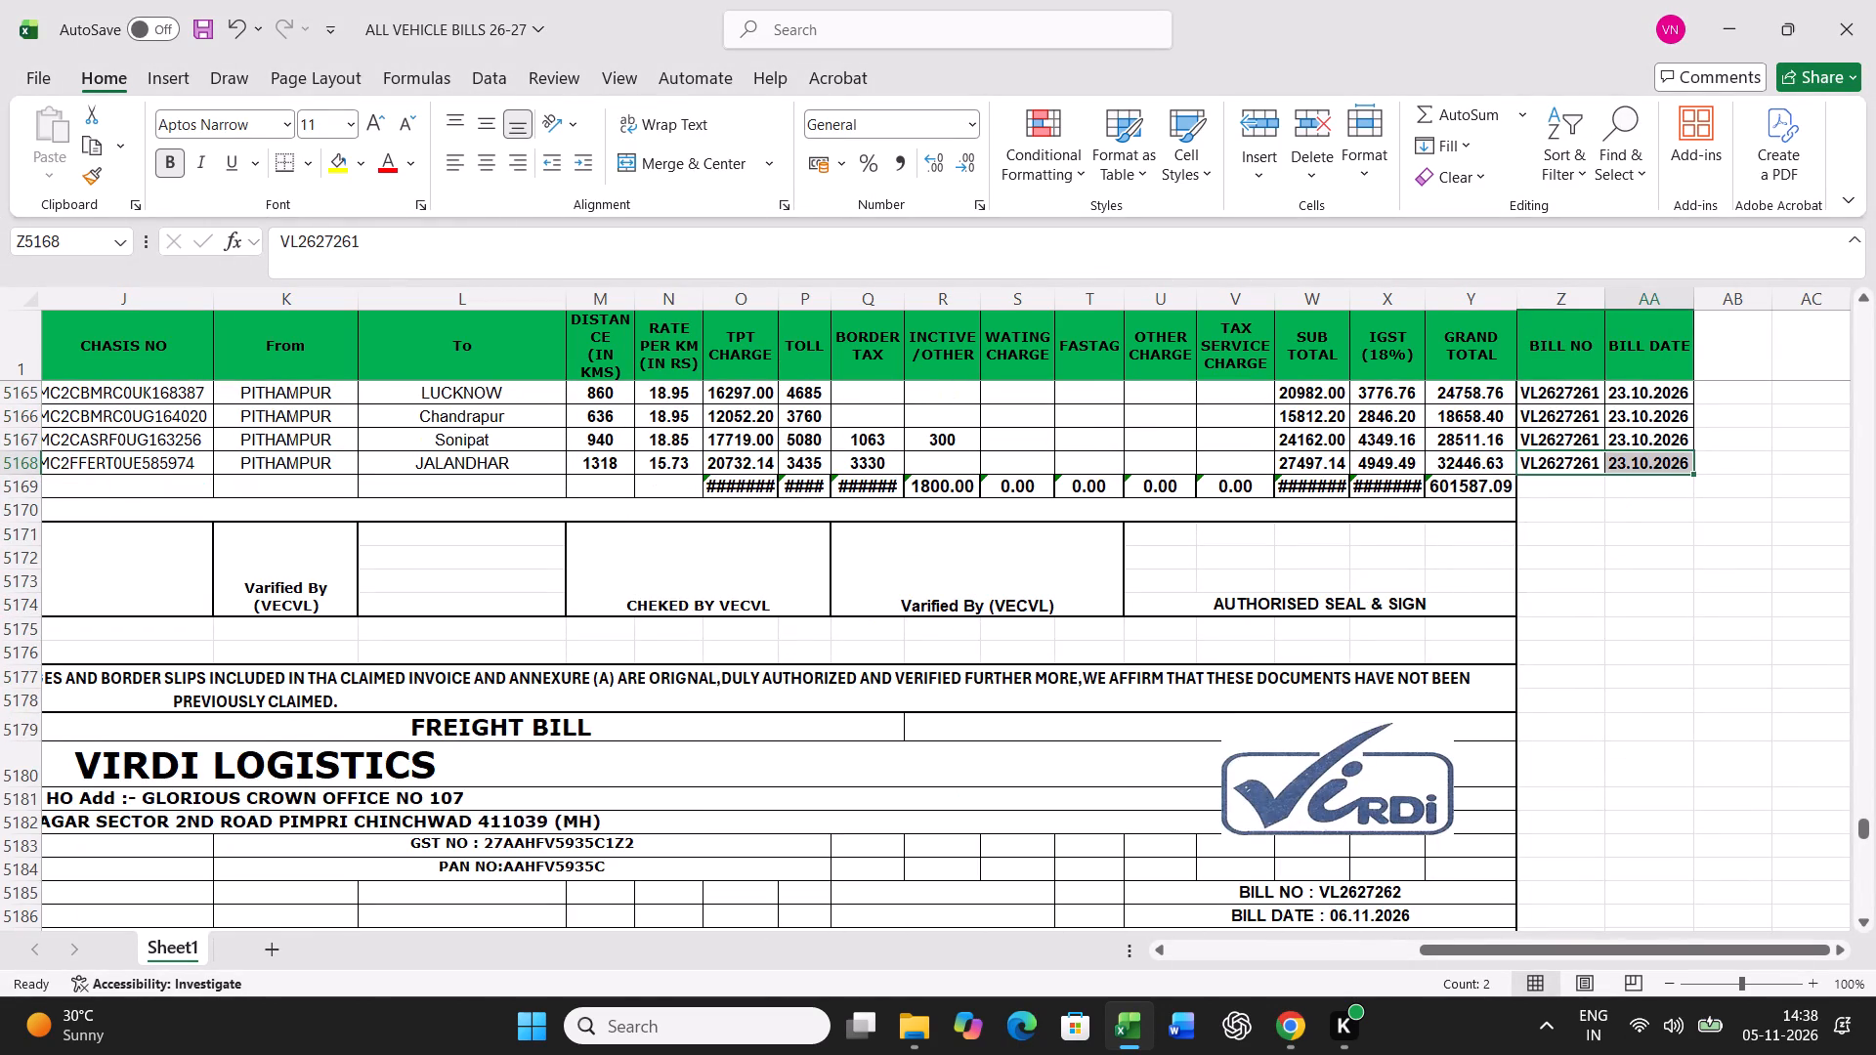
key(ctrl+c)
scroll(1591, 630, down, 6)
click(1543, 614)
key(Return)
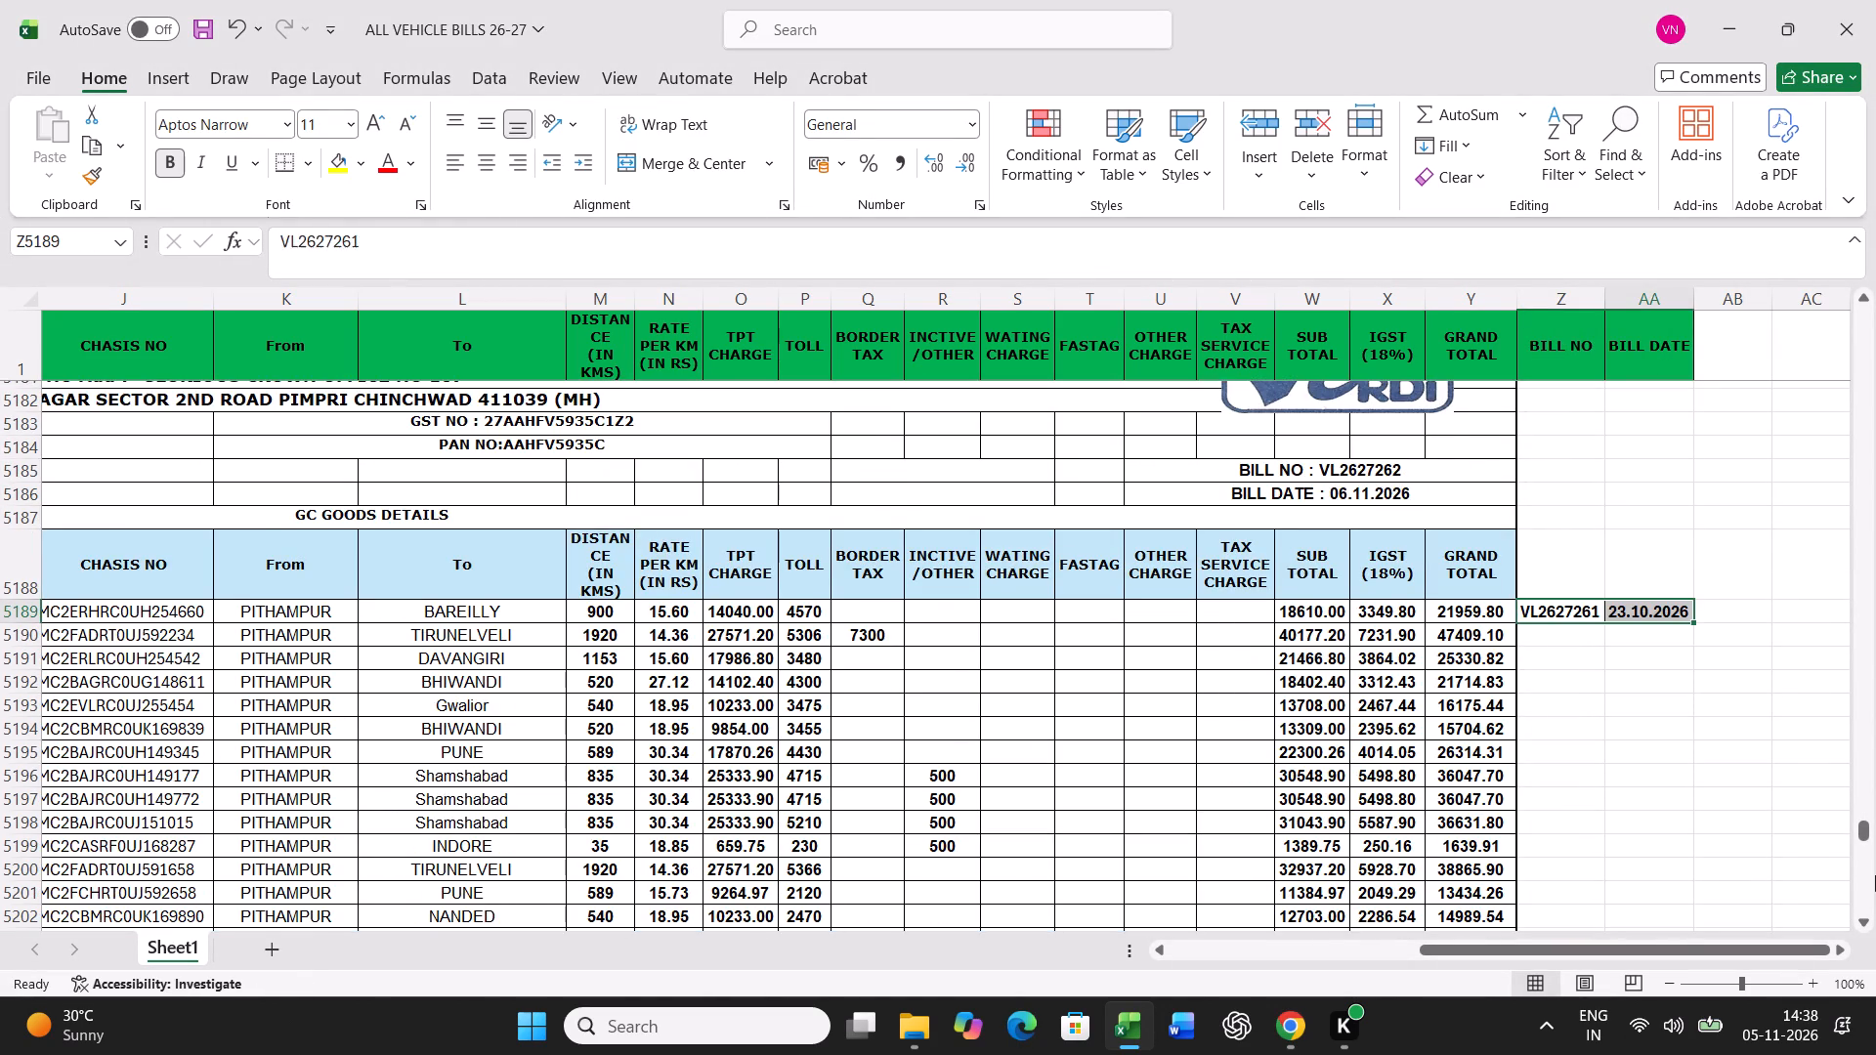
key(Left)
key(Right)
key(F2)
key(BackSpace)
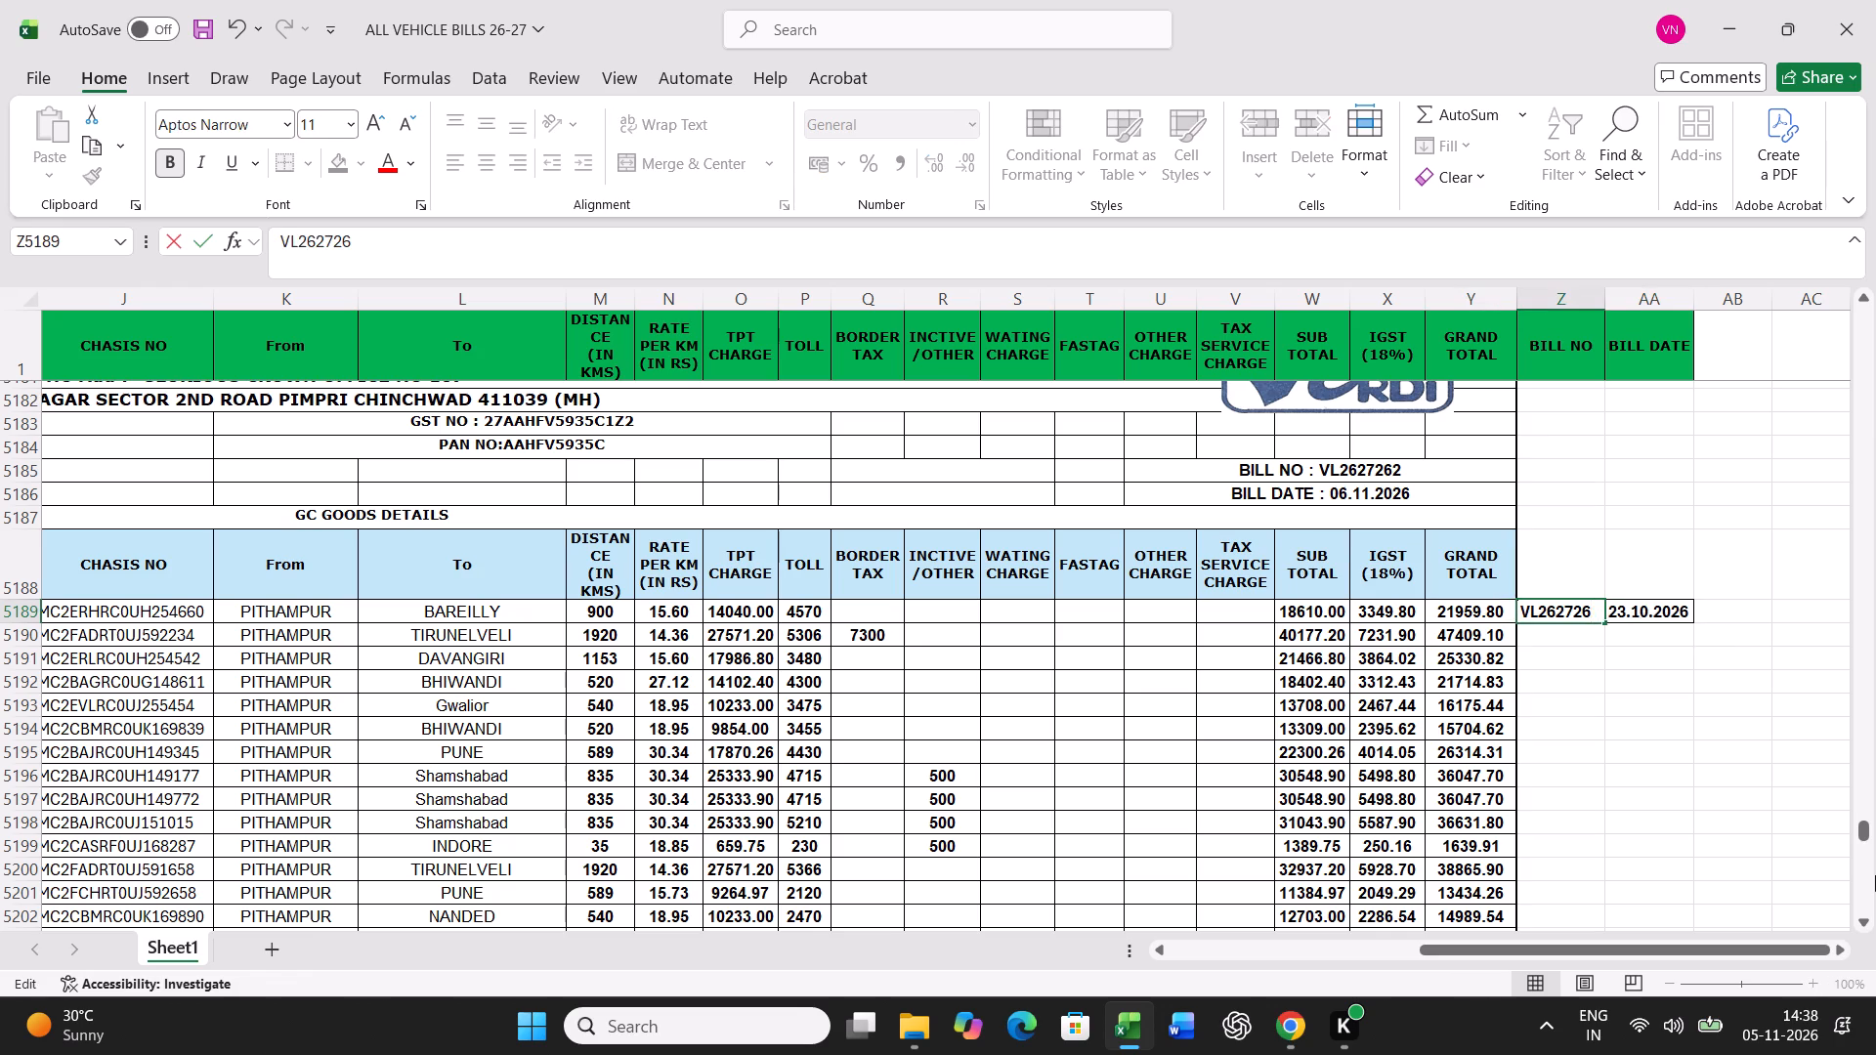
key(2)
key(Return)
Copy the VL2627262 bill number and date from row 5189 down through row 5208, the last vehicle row of the block.
key(Up)
key(shift+Right)
key(ctrl+c)
key(shift+Down)
key(shift+Down)
key(shift+Down)
key(shift+Down)
key(shift+Down)
key(shift+Down)
key(shift+Down)
key(shift+Down)
key(shift+Down)
key(shift+Down)
key(shift+Down)
key(shift+Down)
key(shift+Down)
key(shift+Down)
key(shift+Down)
key(shift+Down)
key(shift+Down)
key(shift+Down)
key(shift+Down)
key(shift+Down)
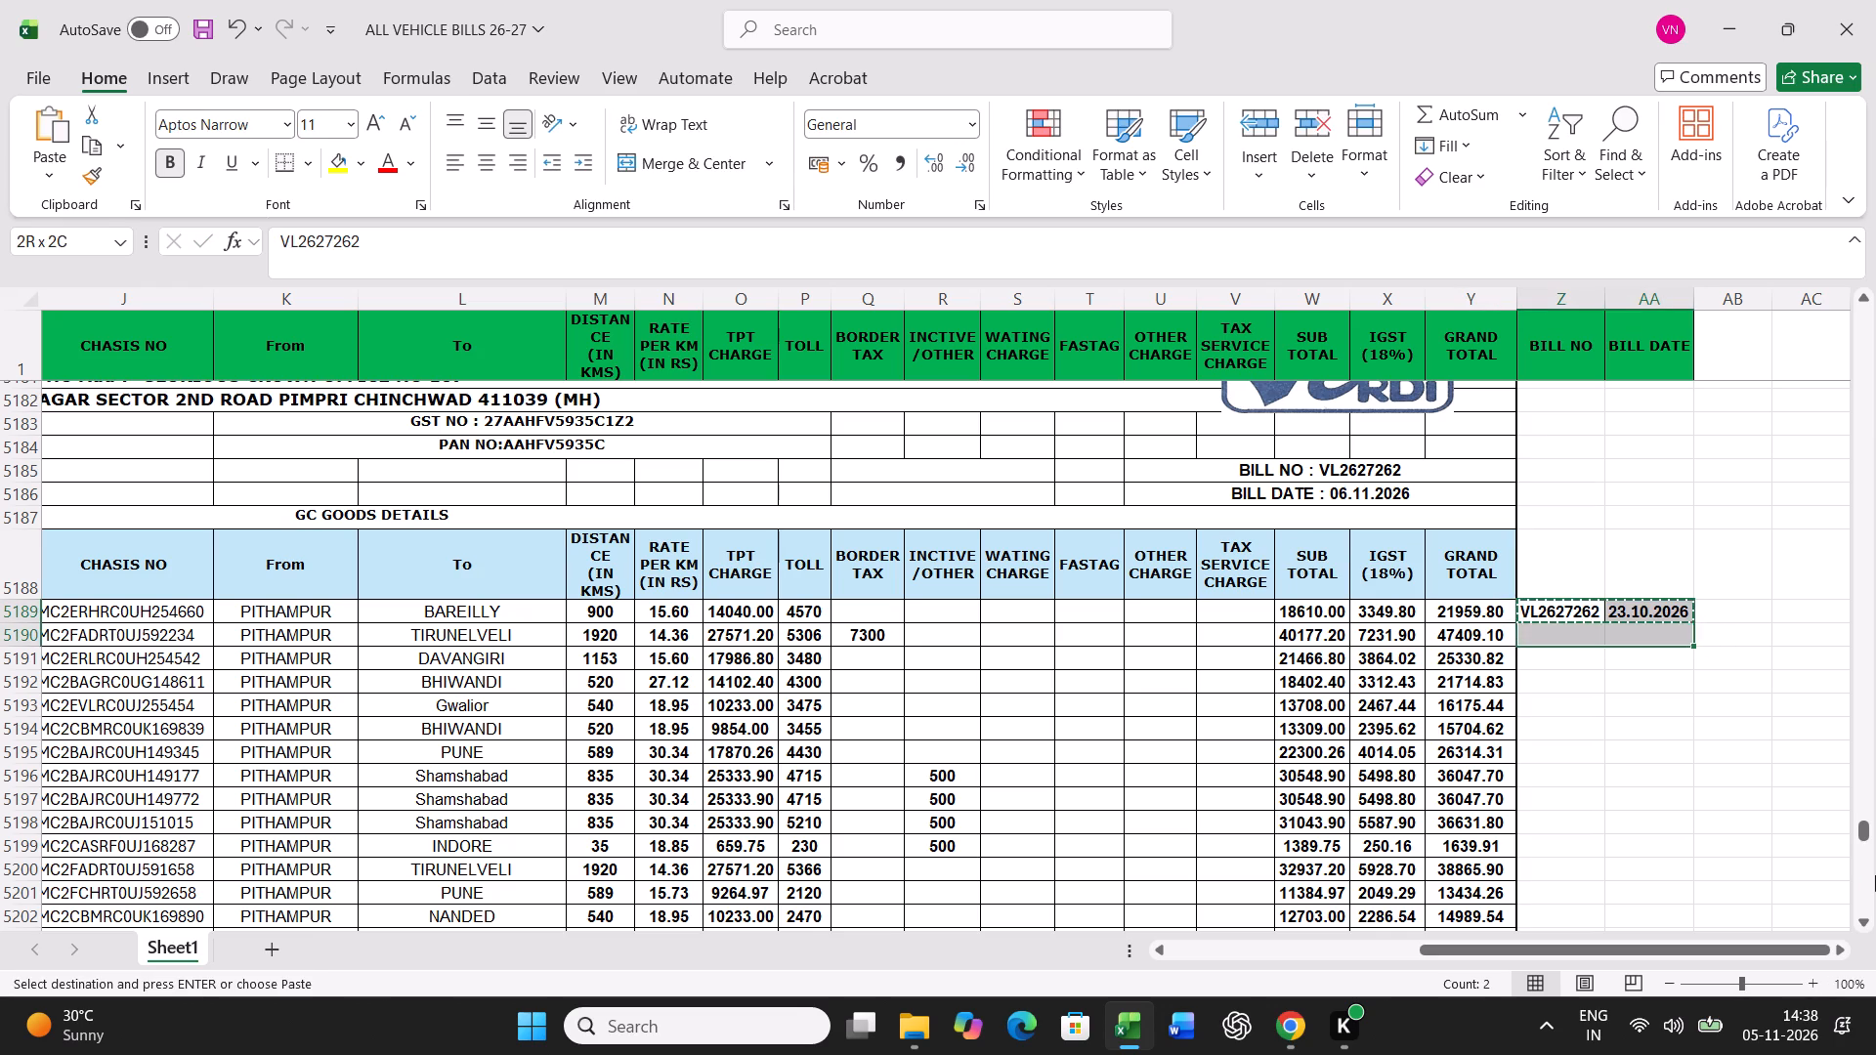
key(shift+Up)
key(shift+Up)
key(shift+Up)
key(shift+Up)
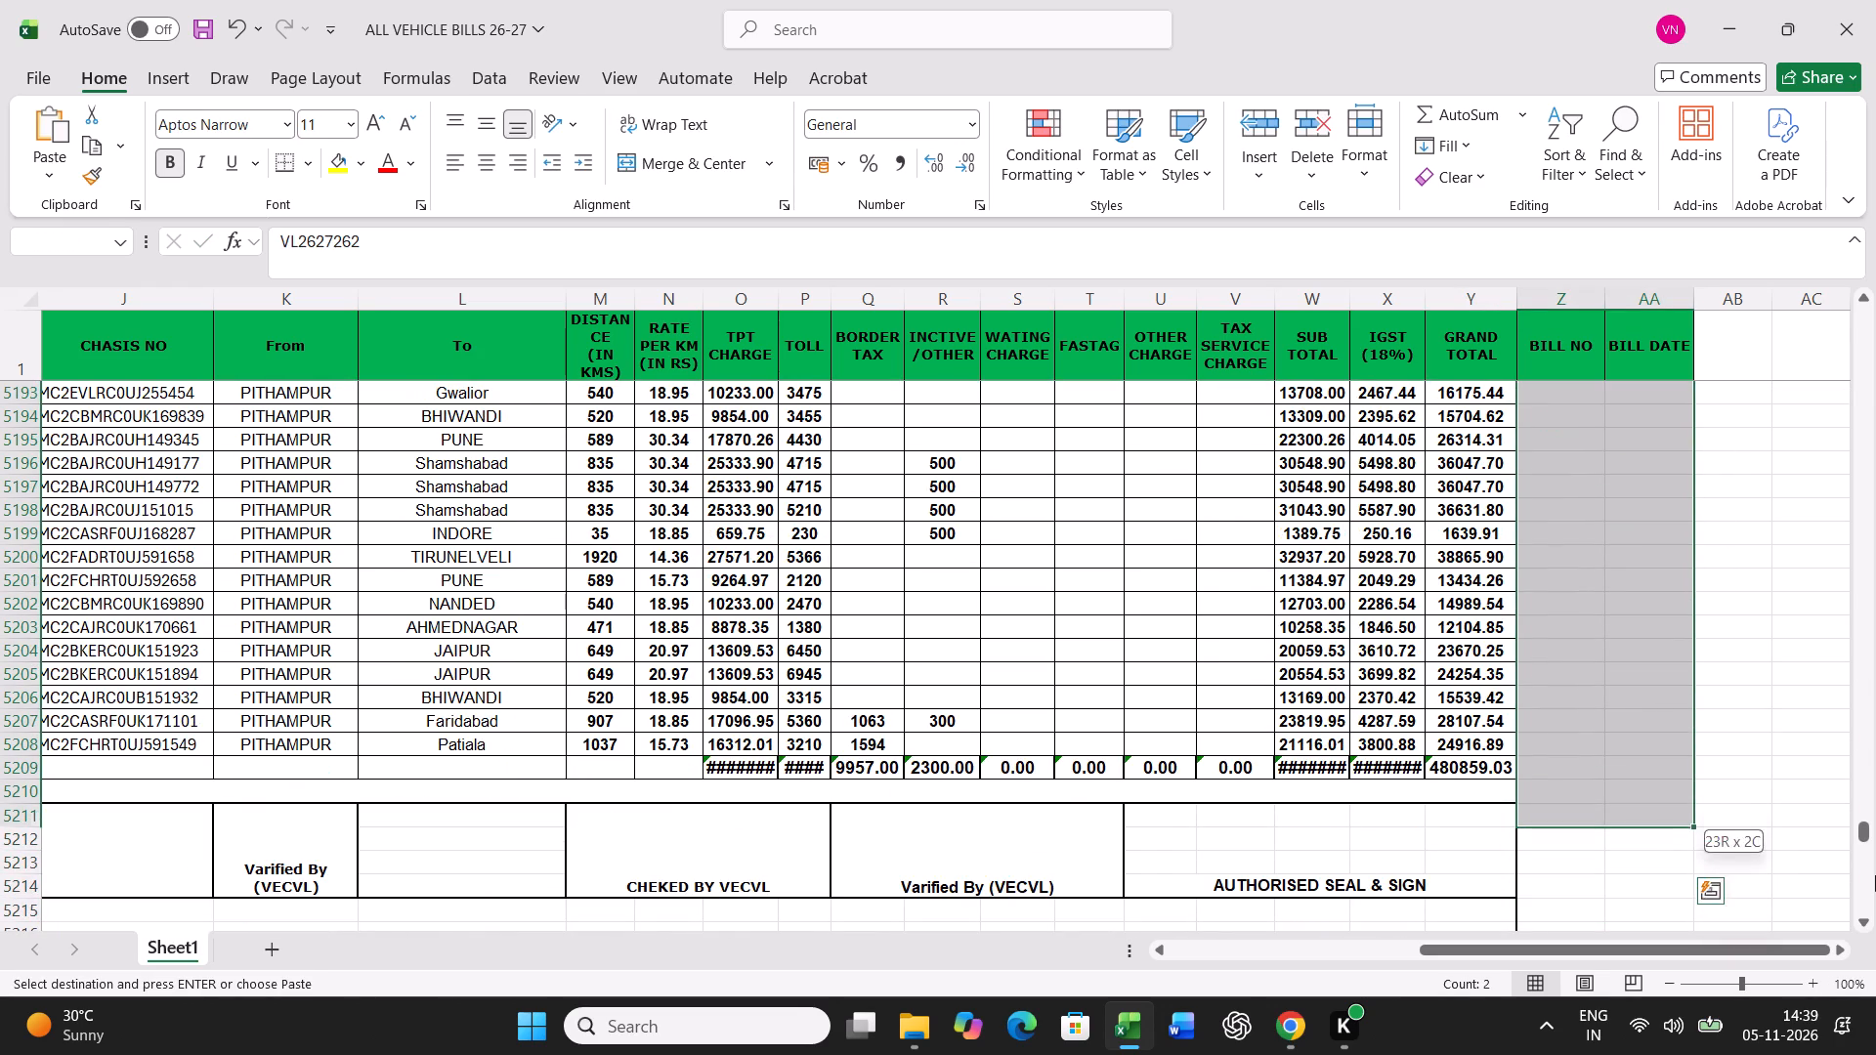
key(shift+Up)
key(shift+Up)
key(shift+Up)
key(Return)
Delete entire rows 5169 to 5188, covering the VL2627261 total and signature rows and the VL2627262 heading rows.
scroll(1556, 661, up, 6)
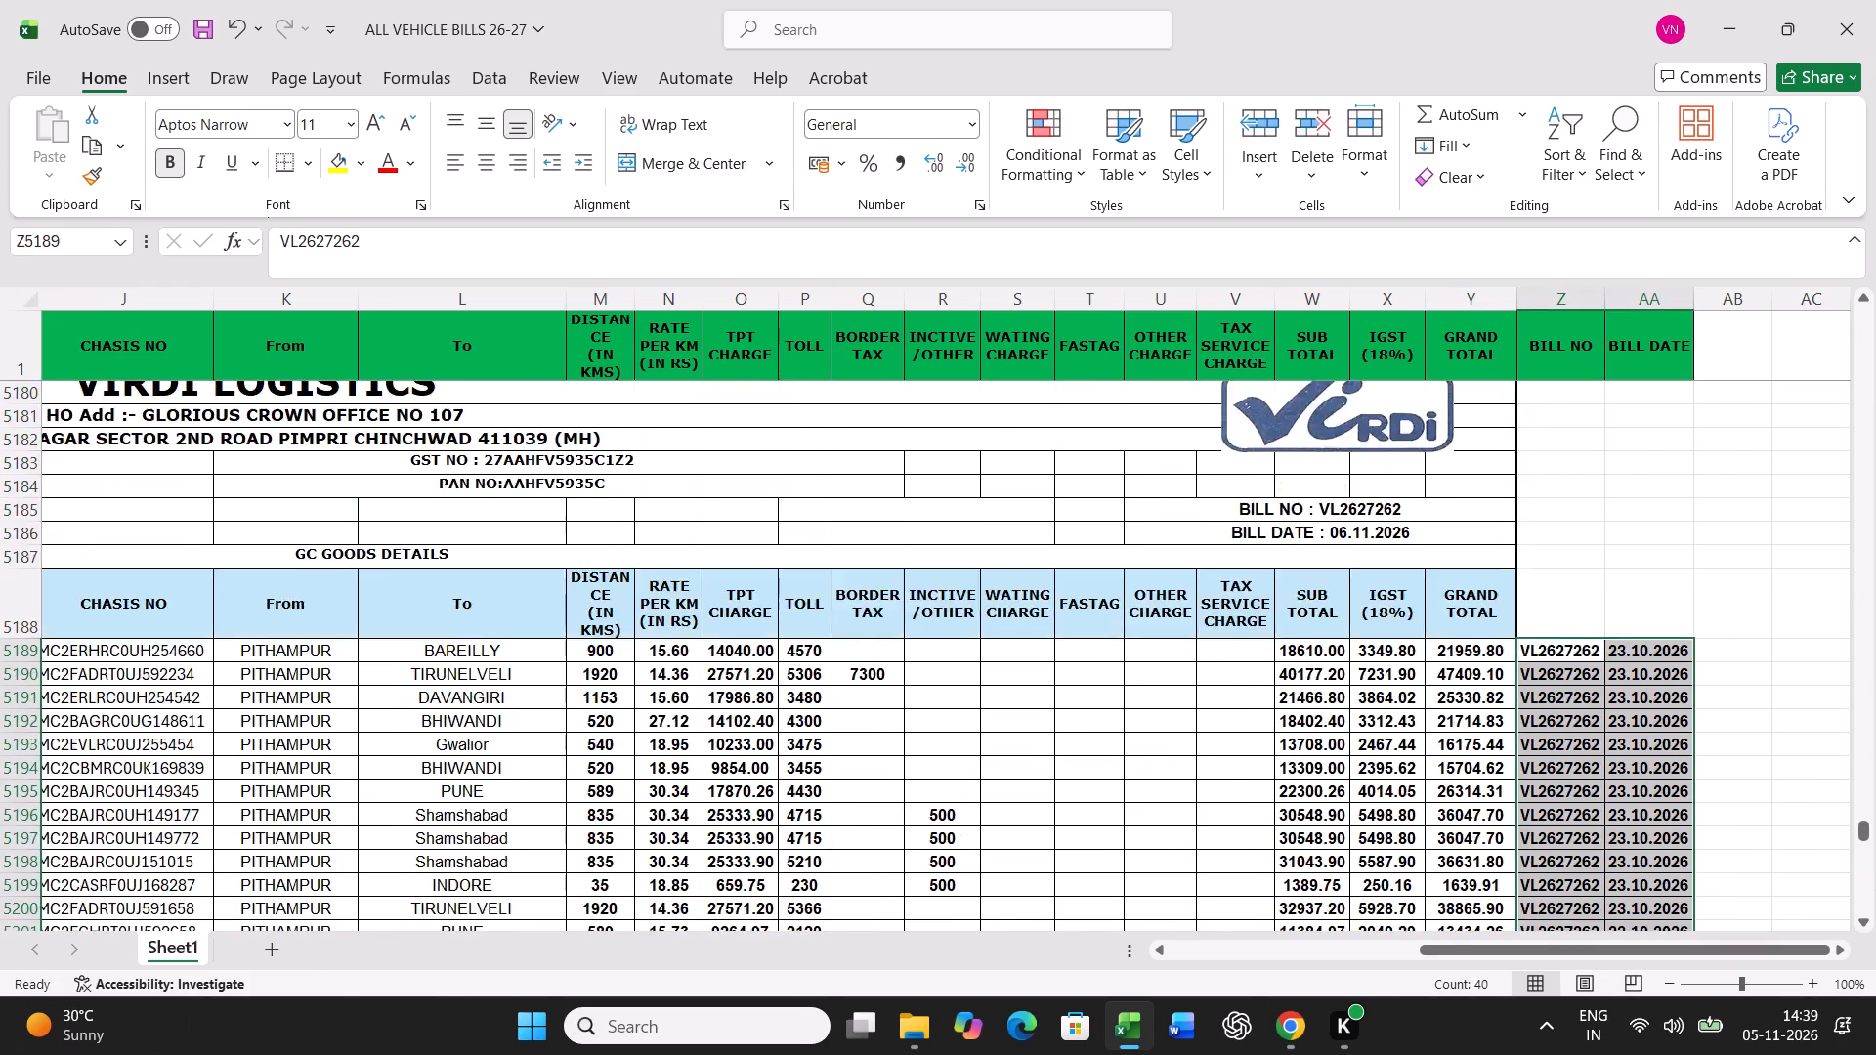
scroll(1555, 661, up, 2)
scroll(1603, 521, up, 2)
drag(1569, 457, 1559, 976)
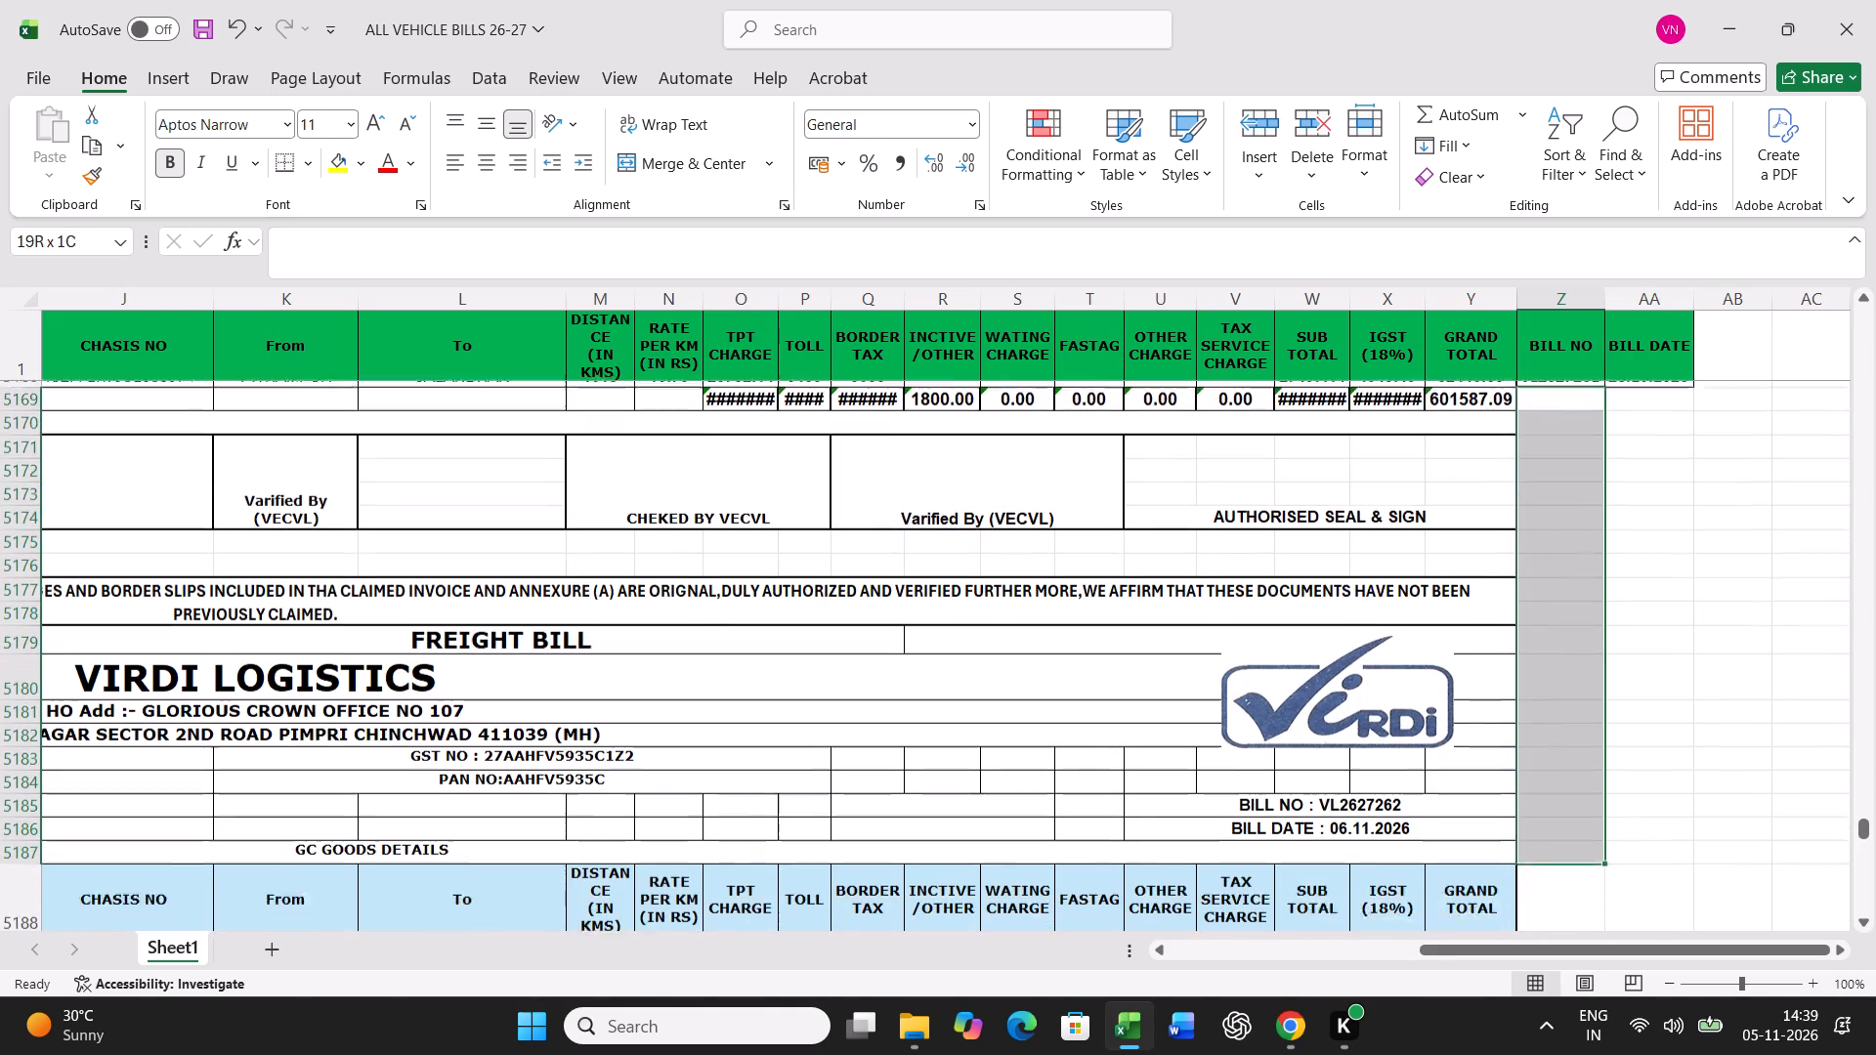
drag(1559, 976, 1547, 778)
right_click(1554, 751)
click(1627, 501)
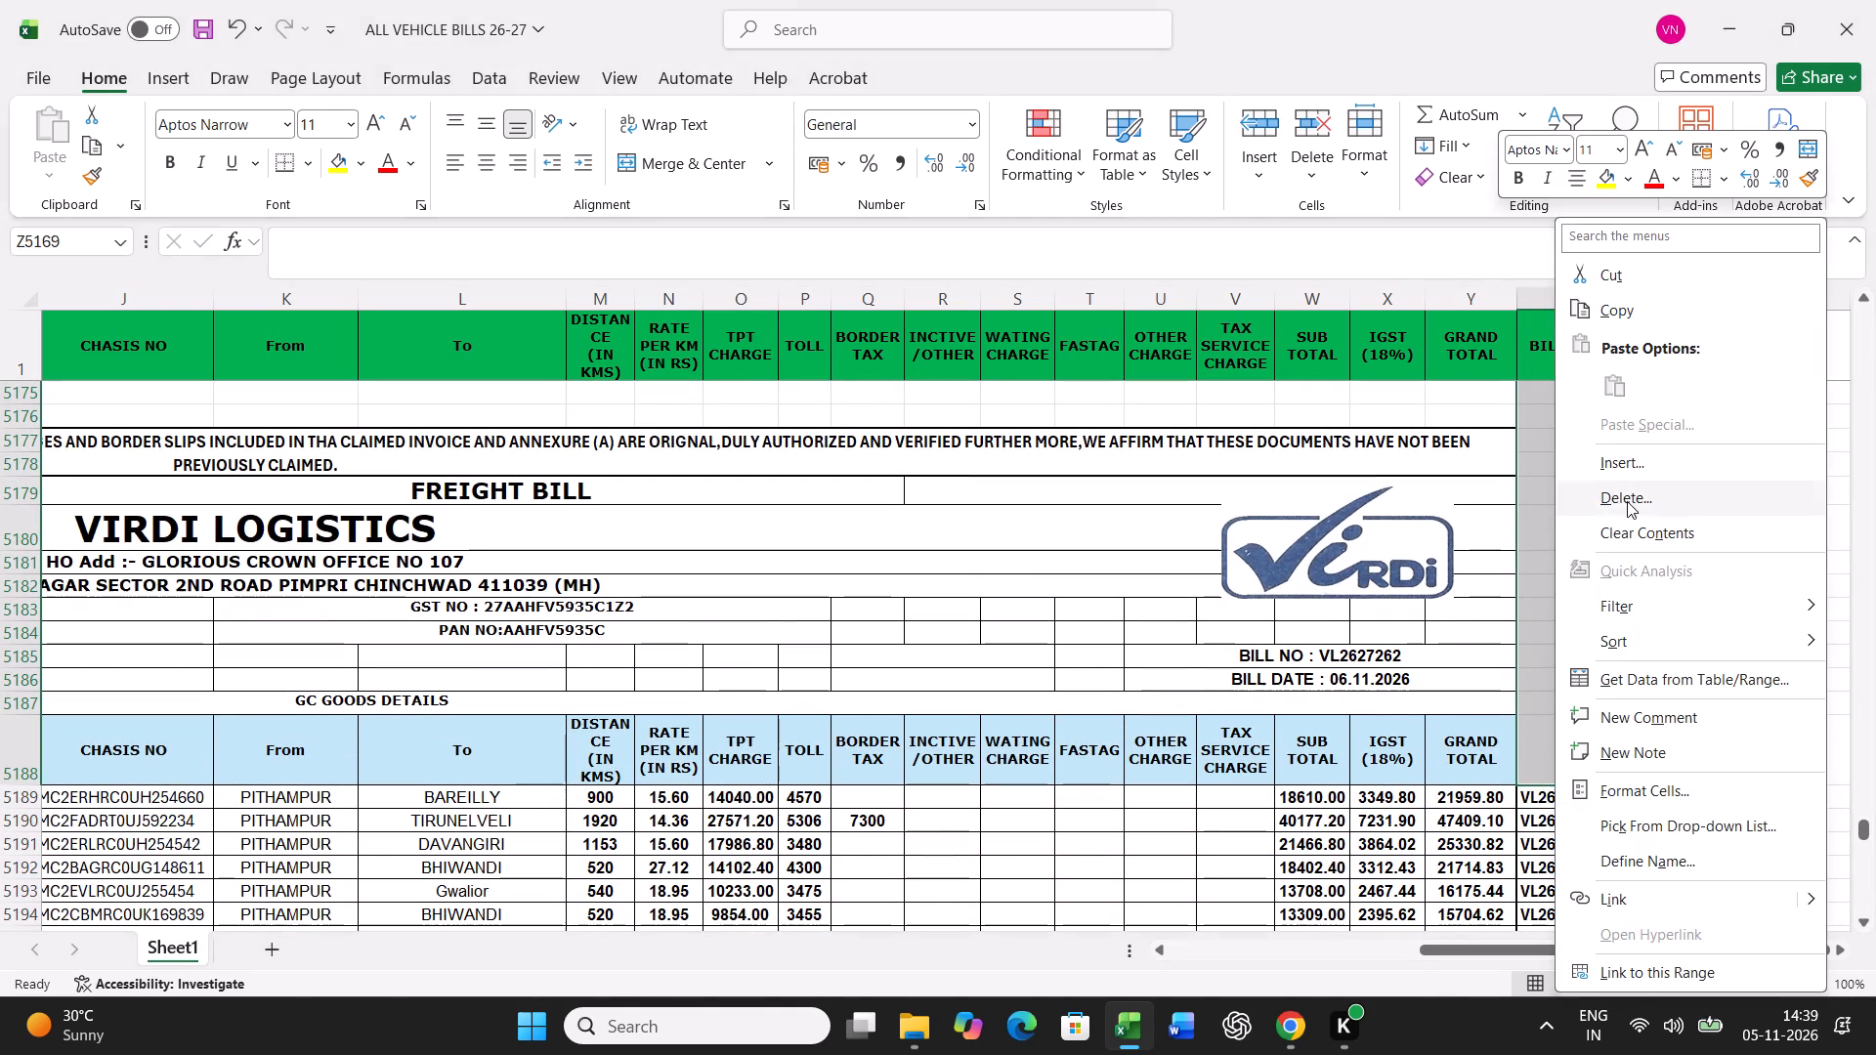
click(1591, 547)
click(1596, 614)
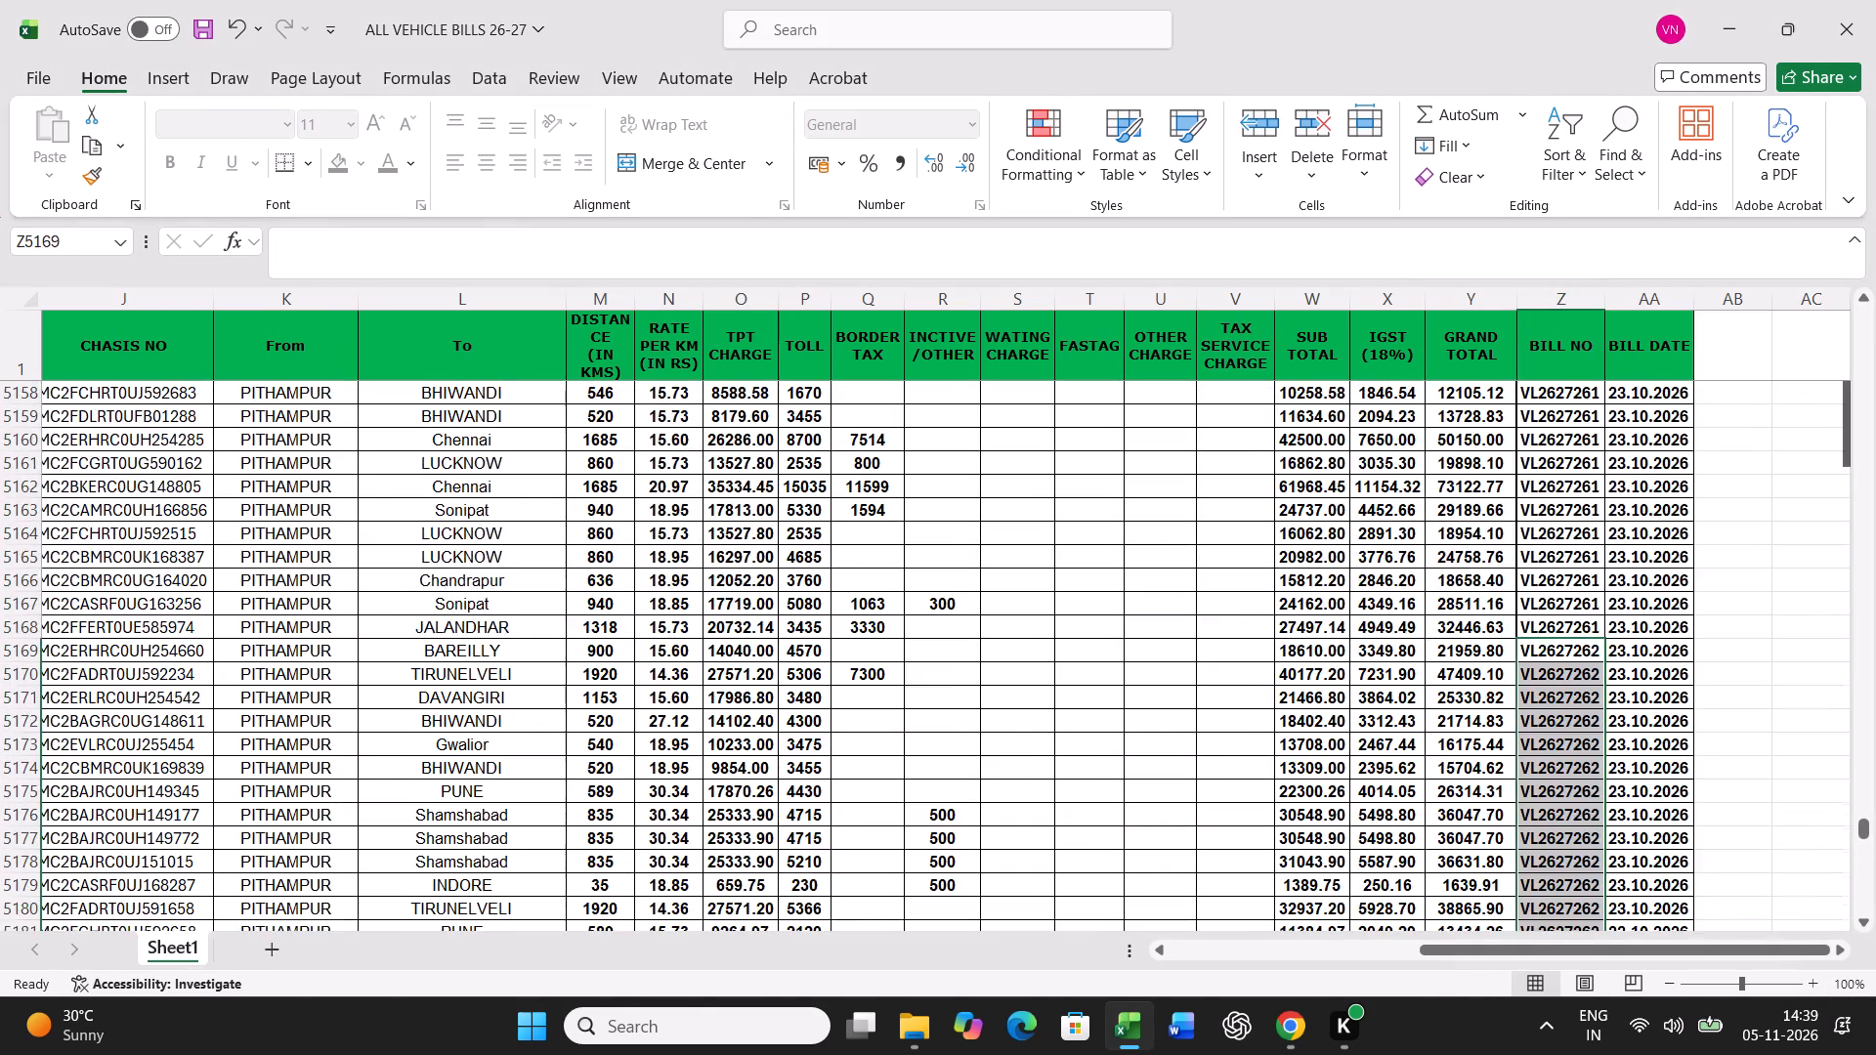
Copy the bill number and date from Z5188:AA5188 to Z5209, and set the bill number in Z5209 to VL2627263.
scroll(1572, 710, down, 10)
scroll(1568, 714, up, 3)
drag(1576, 608, 1618, 608)
key(ctrl+c)
scroll(1582, 727, down, 10)
scroll(1556, 558, up, 2)
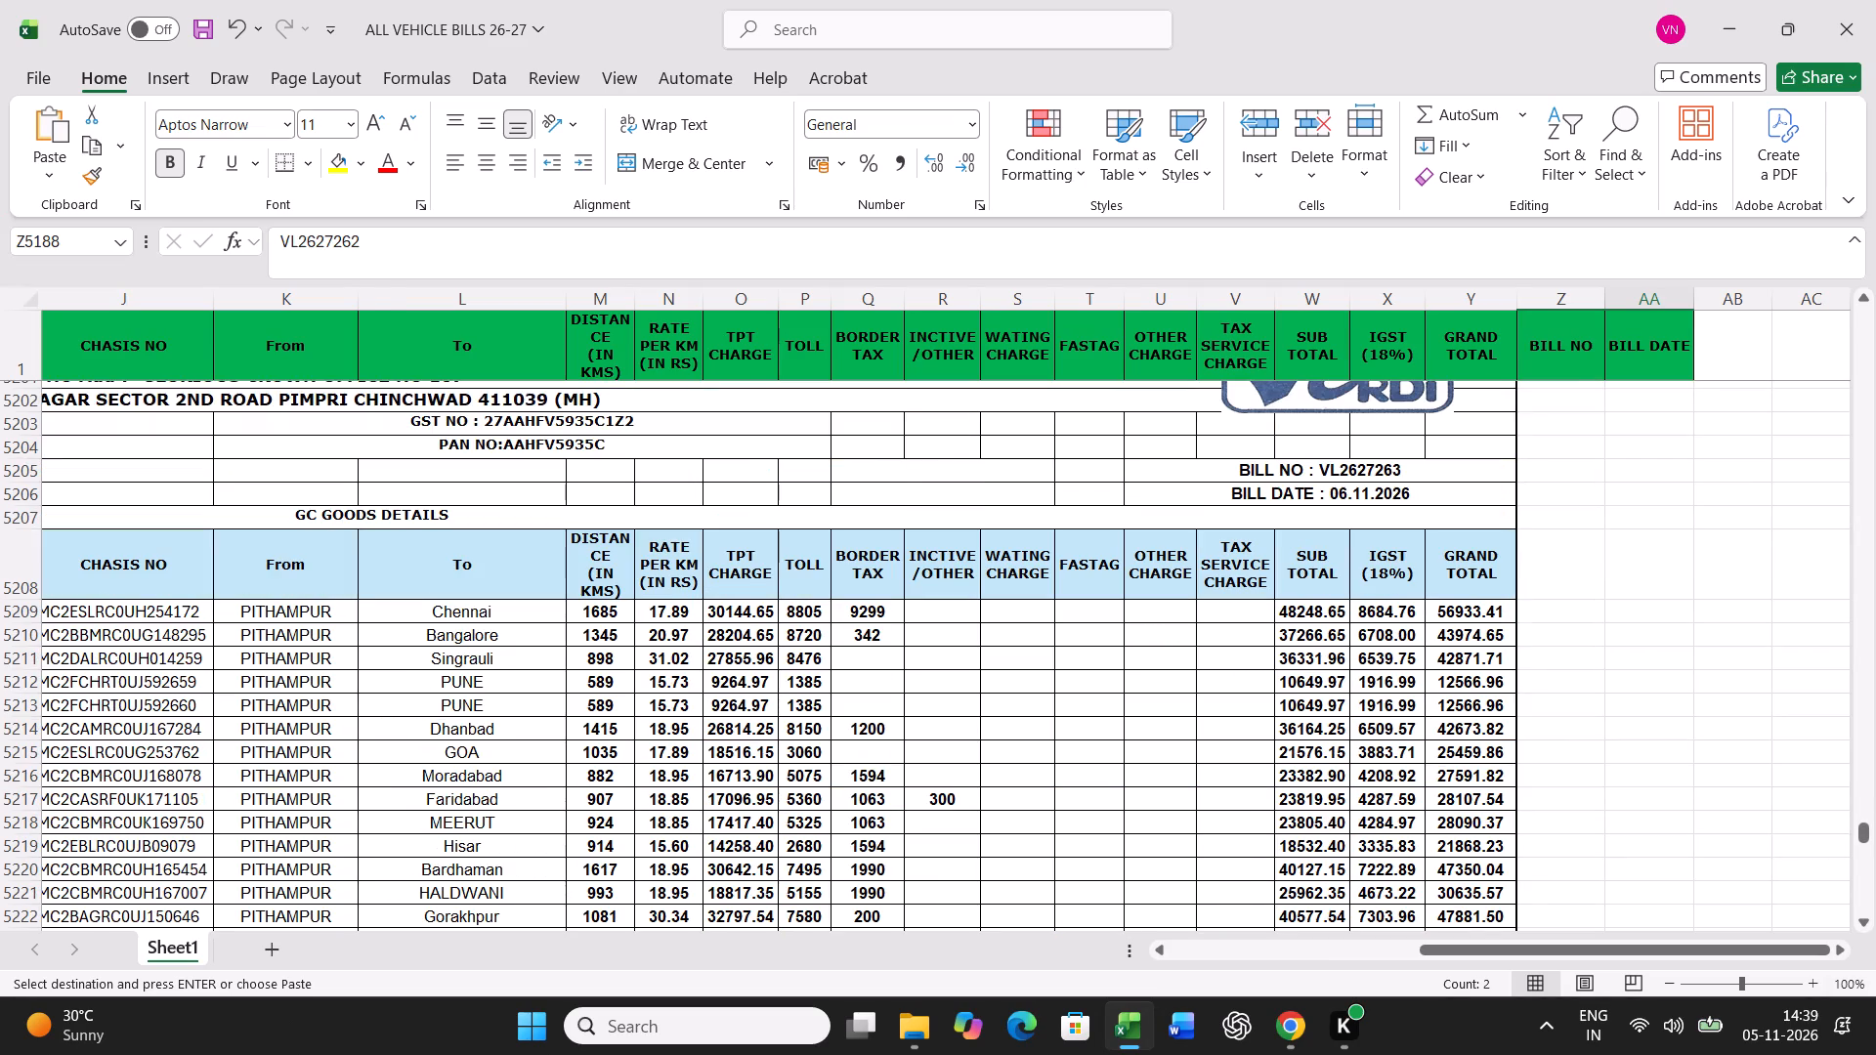
click(1555, 618)
key(Return)
key(Left)
key(Right)
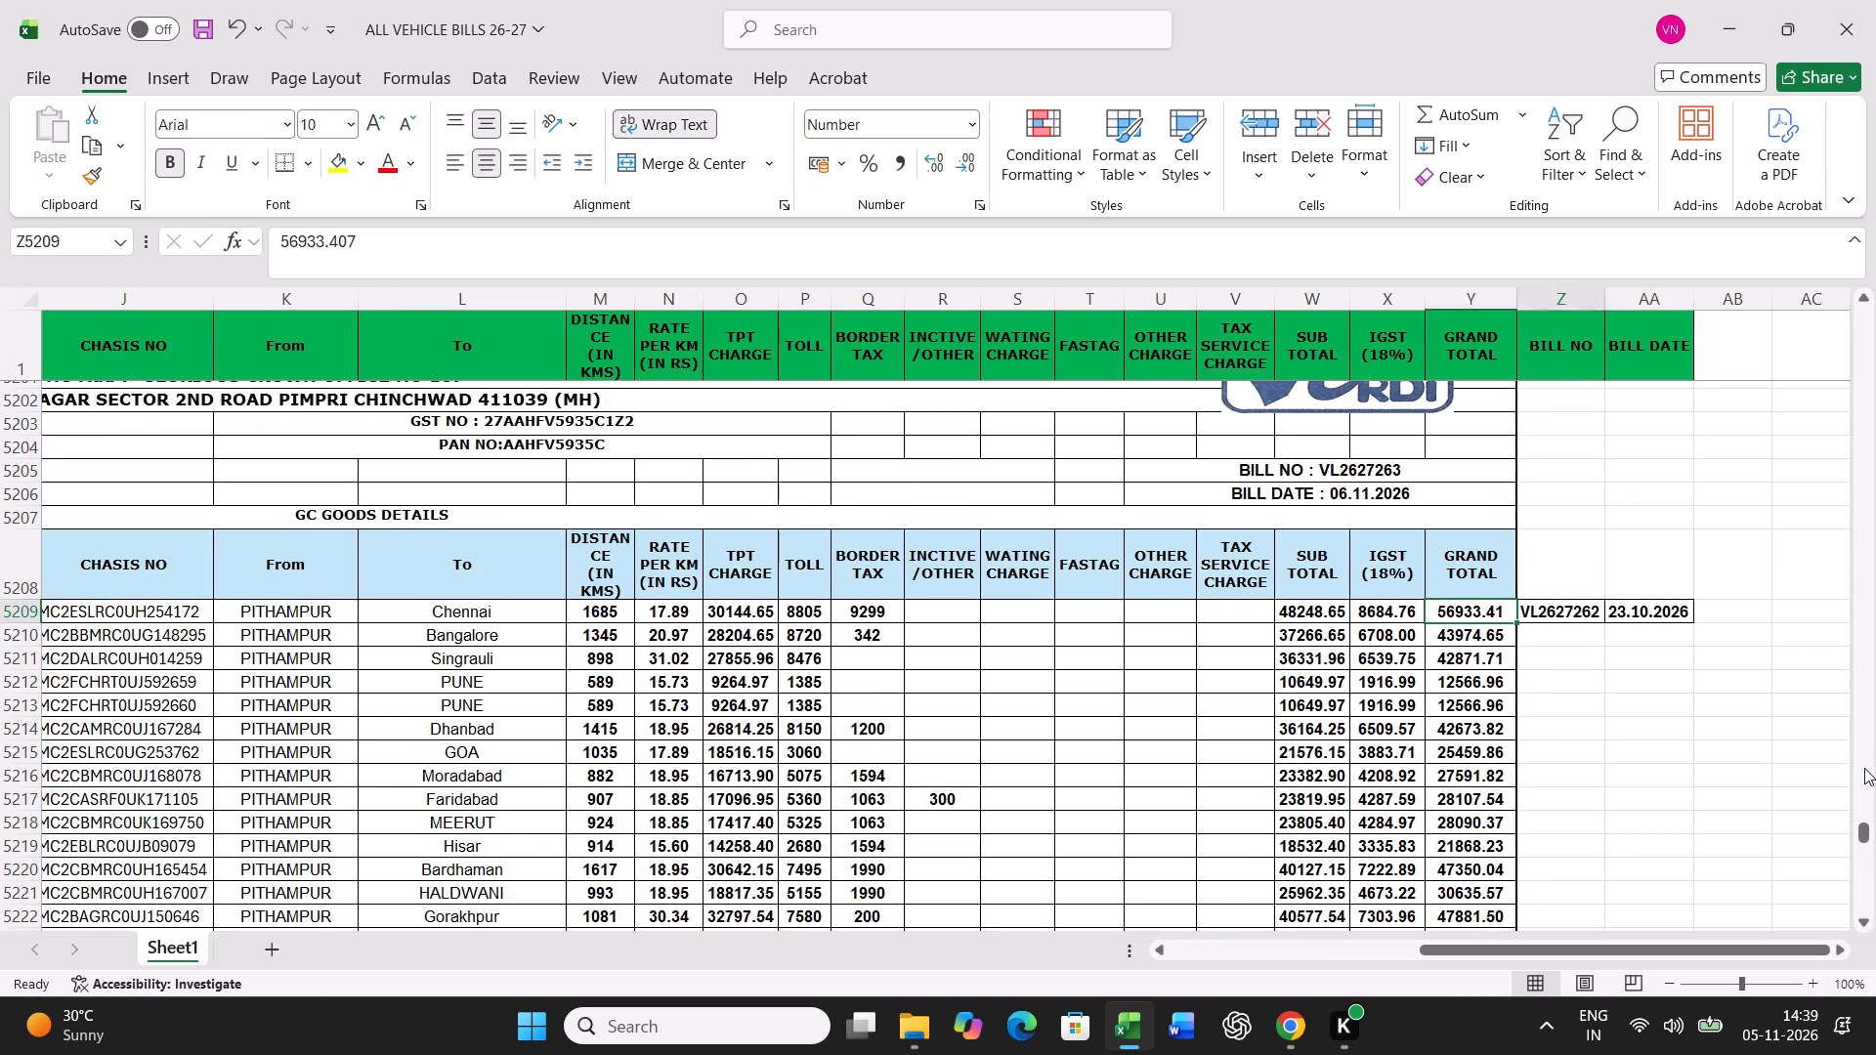
key(F2)
key(BackSpace)
key(3)
key(Return)
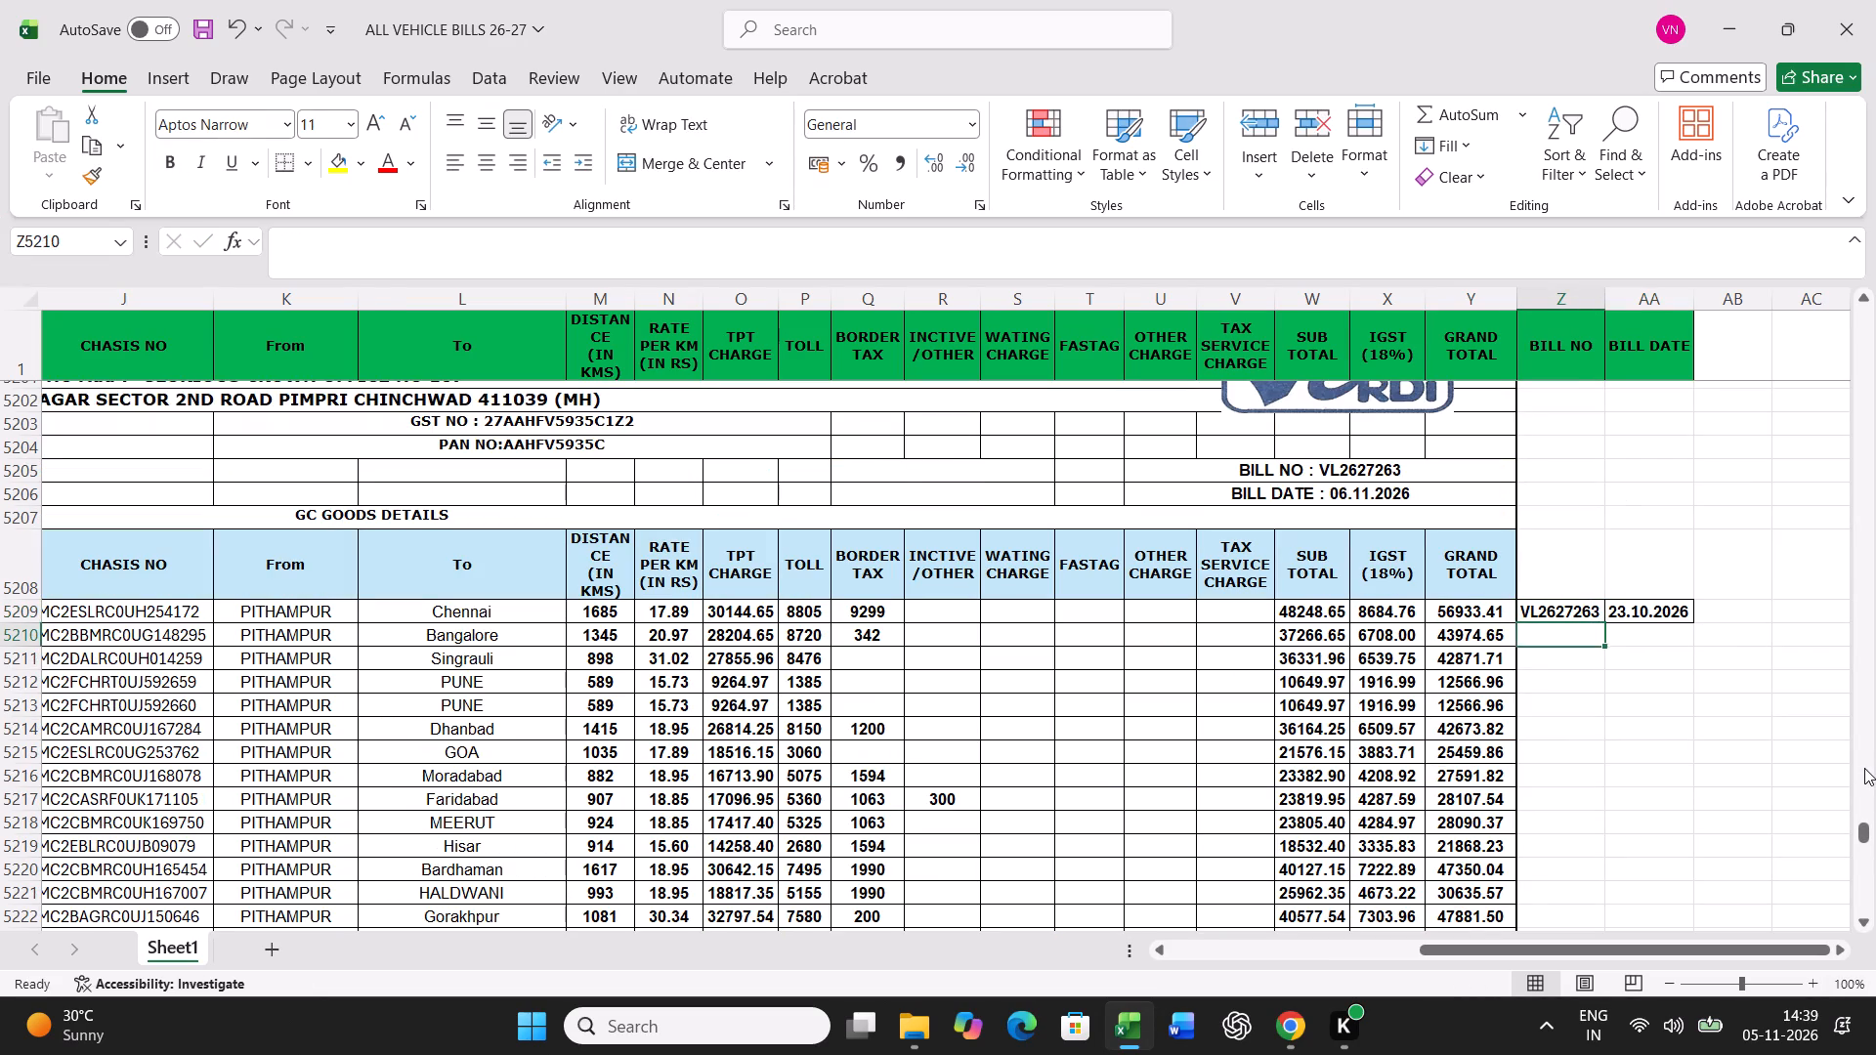
Copy the VL2627263 bill number and date from row 5209 down through row 5228, the last vehicle row of the block.
key(Up)
key(shift+Right)
key(ctrl+c)
key(shift+Down)
key(shift+Down)
key(shift+Down)
key(shift+Down)
key(shift+Down)
key(shift+Down)
key(shift+Down)
key(shift+Down)
key(shift+Down)
key(shift+Down)
key(shift+Down)
key(shift+Down)
key(shift+Down)
key(shift+Down)
key(shift+Down)
key(shift+Down)
key(shift+Down)
key(shift+Down)
key(shift+Down)
key(shift+Down)
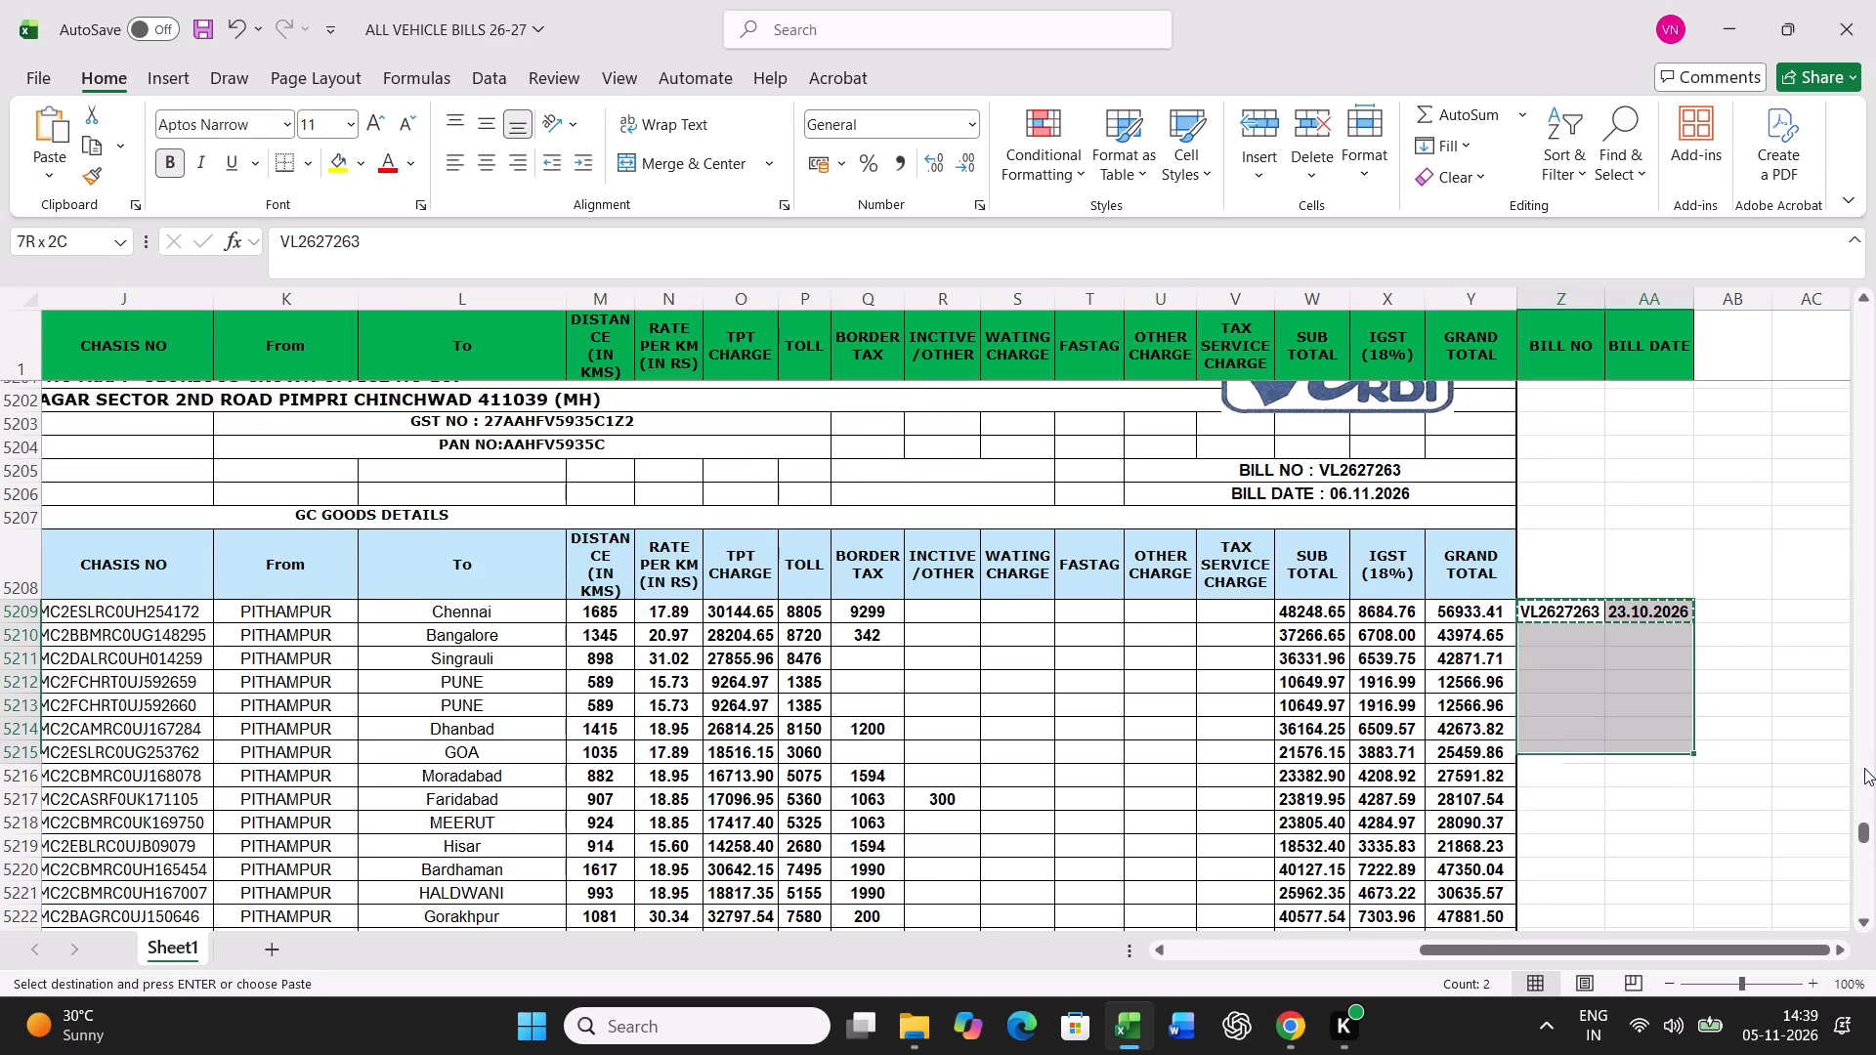
key(shift+Up)
key(shift+Up)
key(Return)
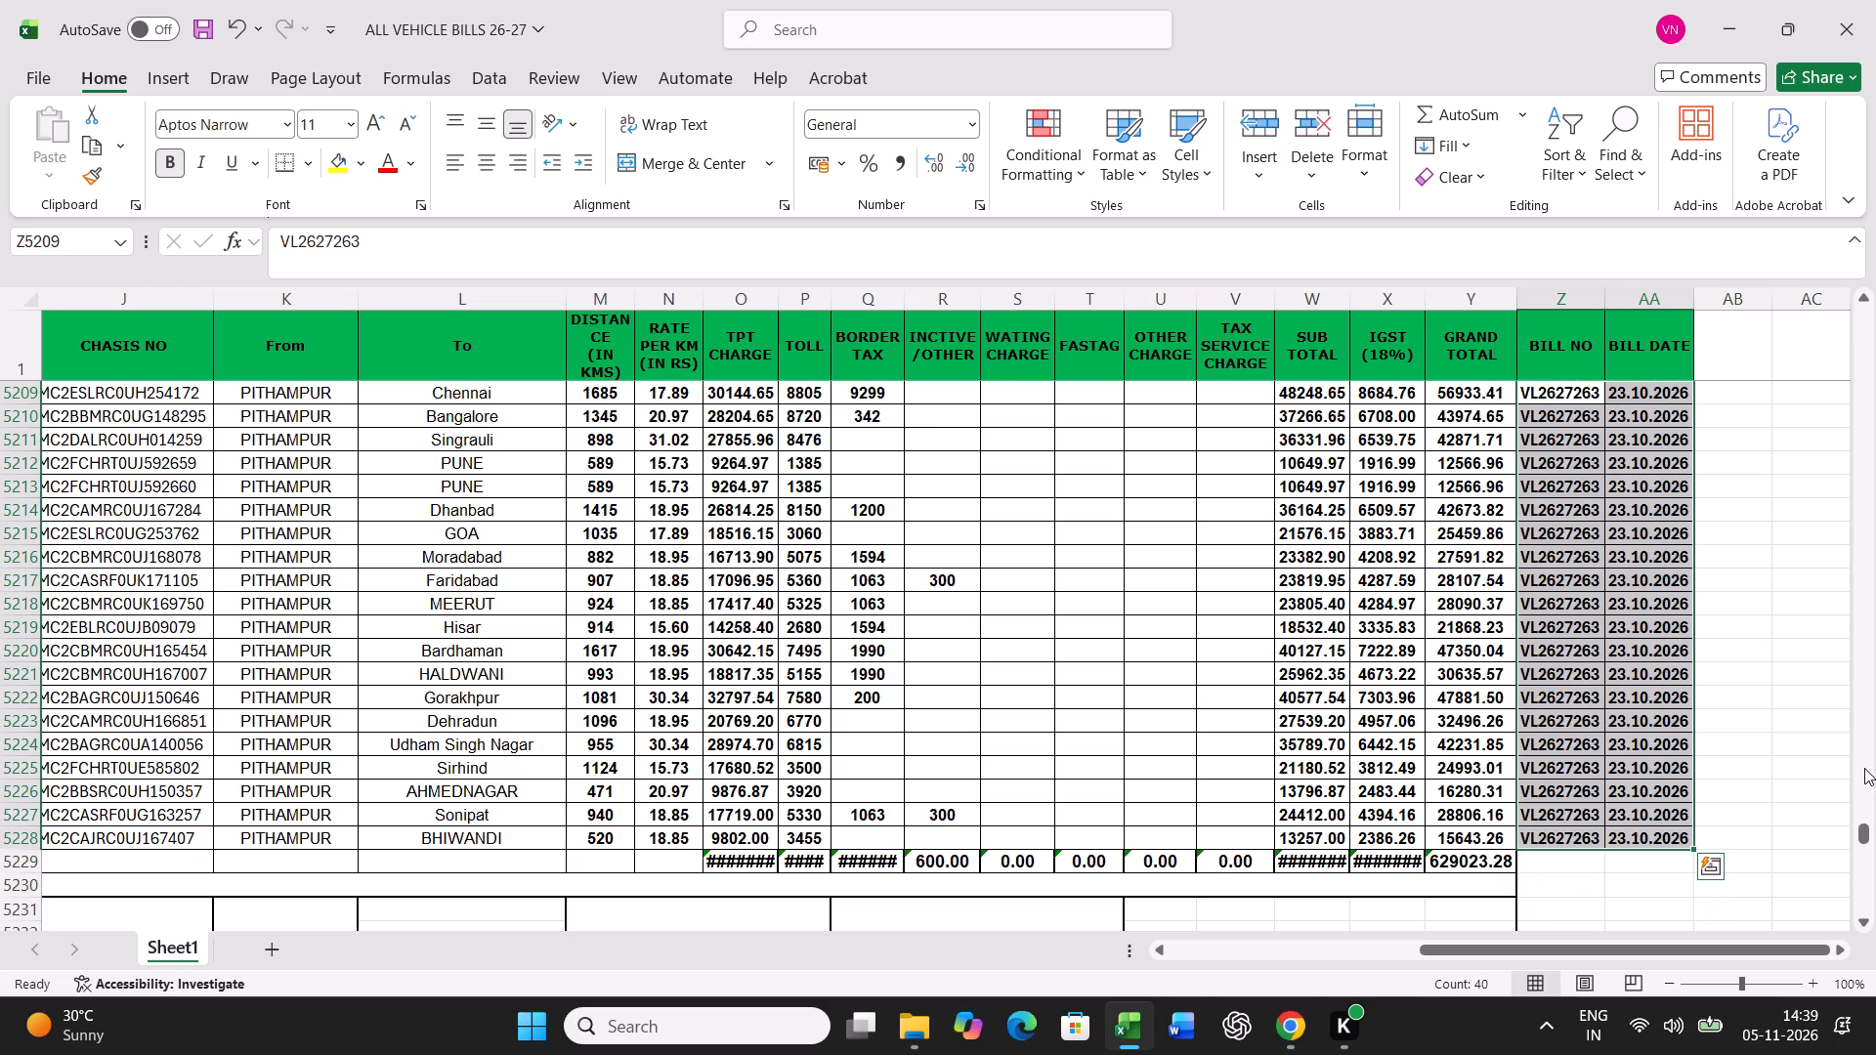
Delete entire rows 5189 to 5208, covering the VL2627262 total and signature rows and the VL2627263 heading rows.
scroll(1416, 836, up, 8)
scroll(1581, 730, up, 1)
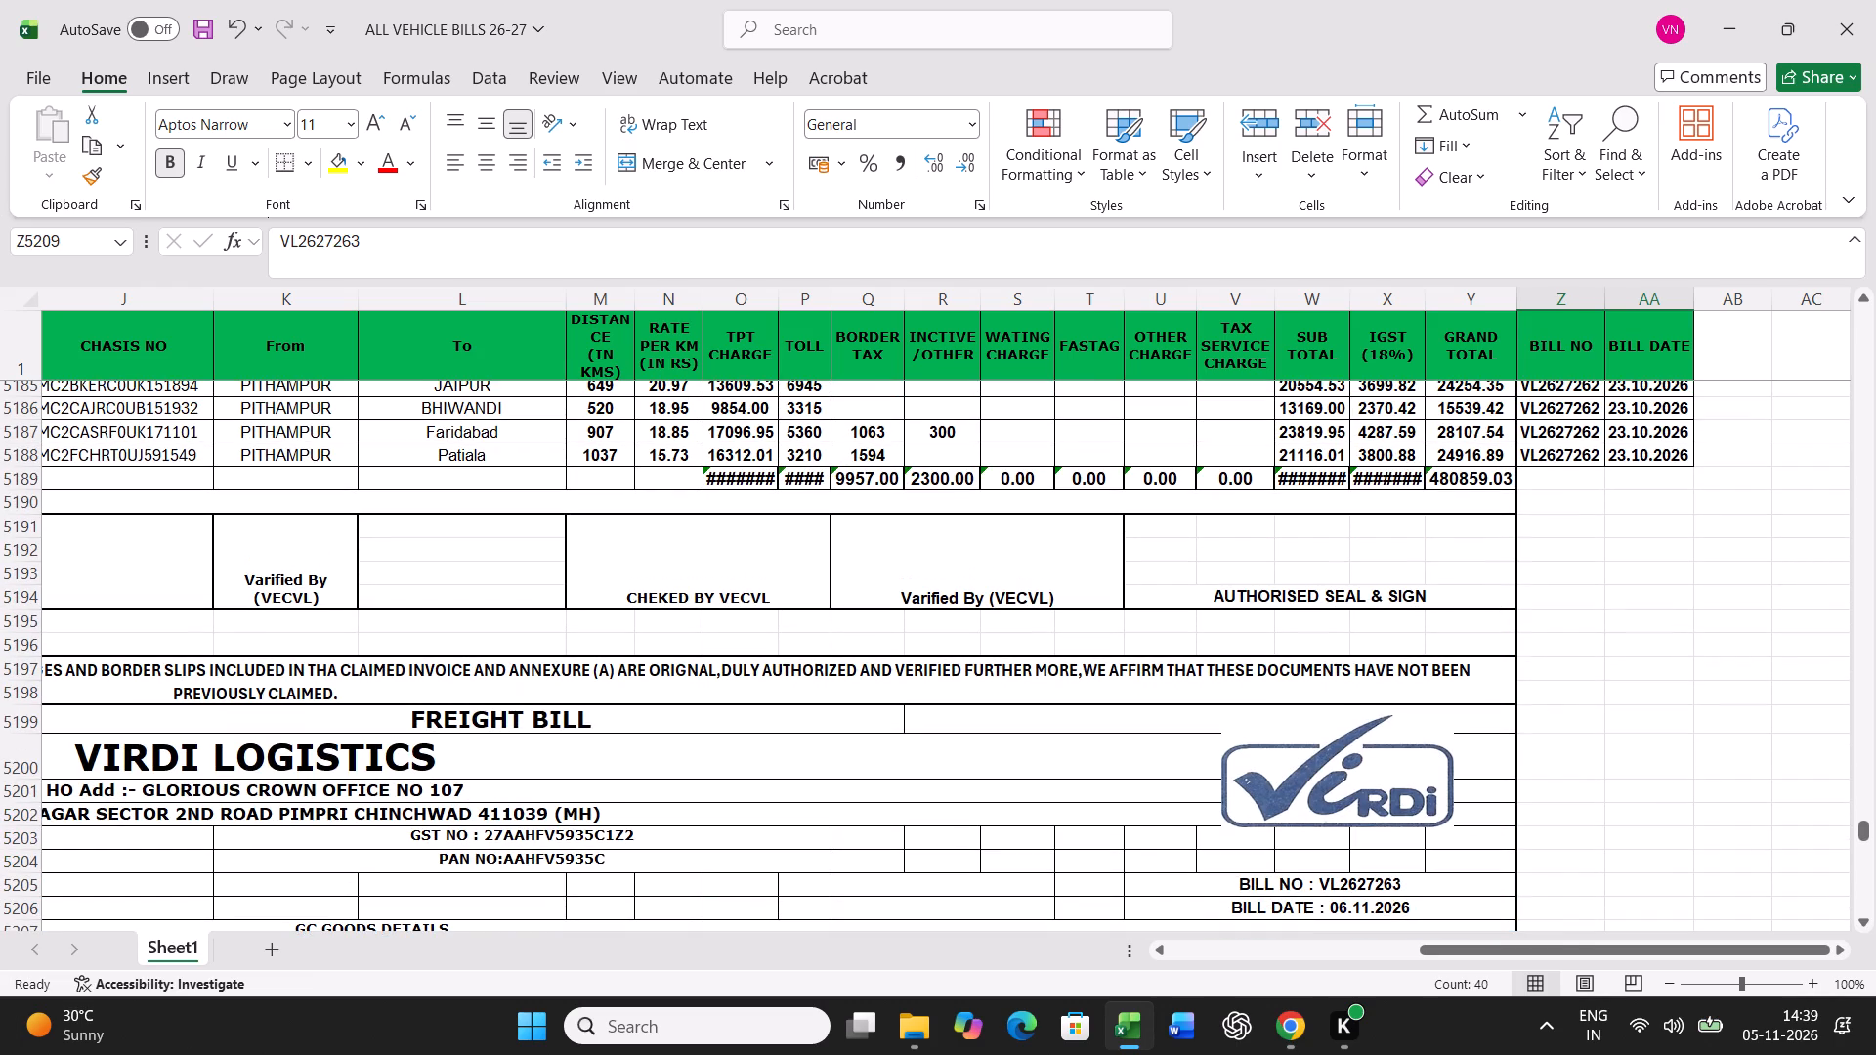
drag(1563, 485, 1552, 789)
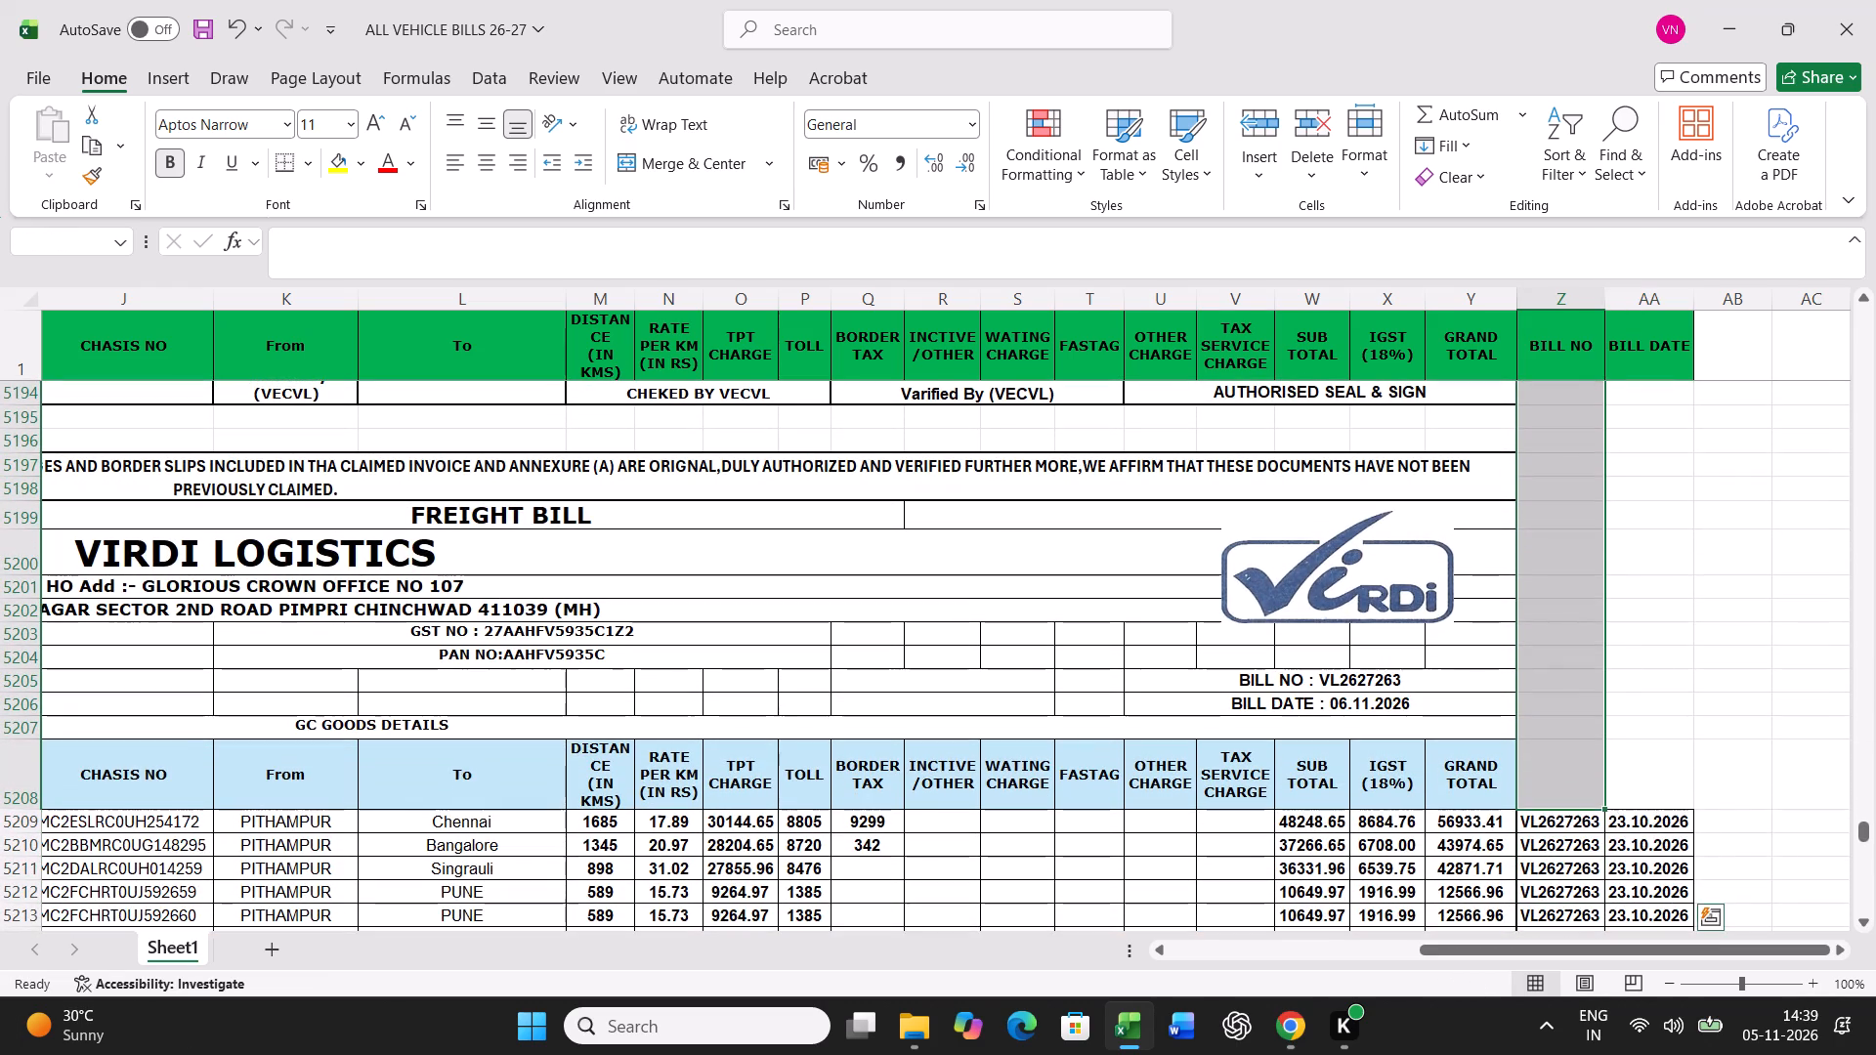
right_click(1552, 781)
click(1641, 281)
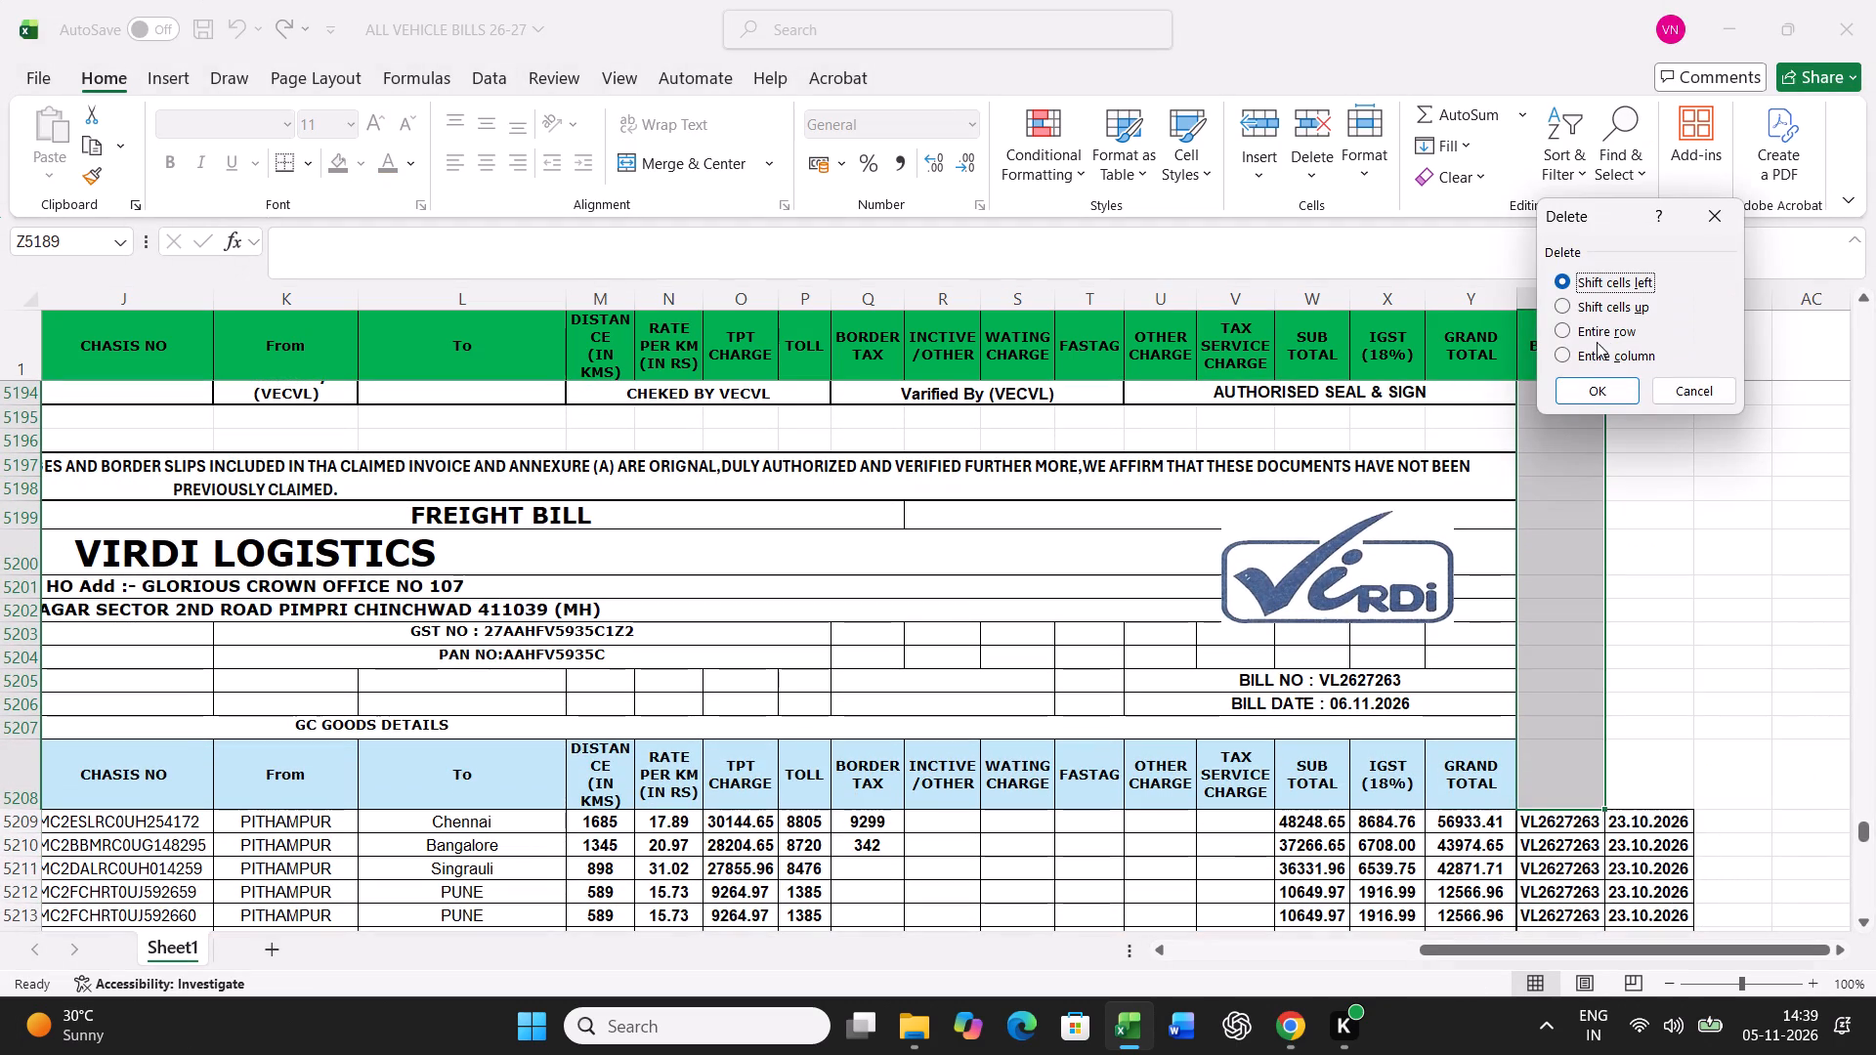
click(1597, 342)
click(1603, 332)
click(1597, 390)
Copy the bill number and date from Z5208:AA5208 to Z5229, and set the bill number in Z5229 to VL2627264.
scroll(1609, 633, down, 6)
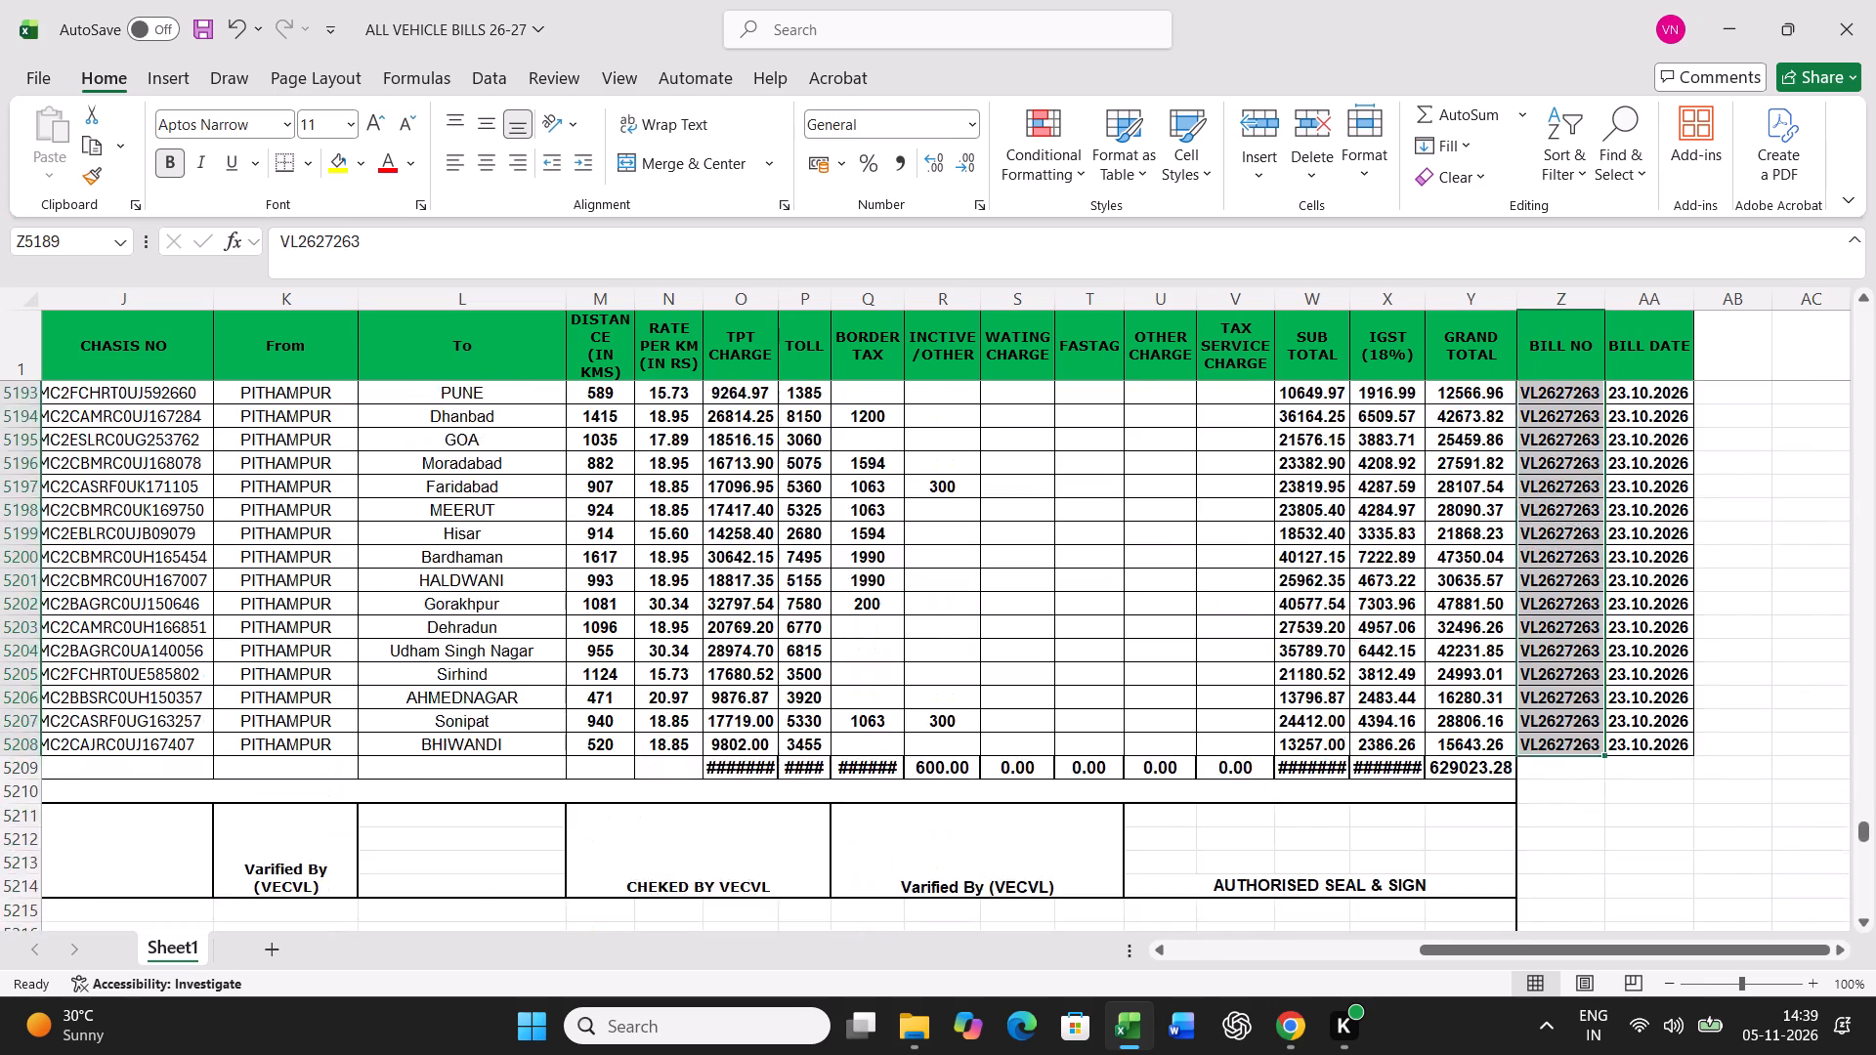
scroll(1609, 654, down, 4)
scroll(1570, 541, up, 2)
drag(1549, 537, 1650, 531)
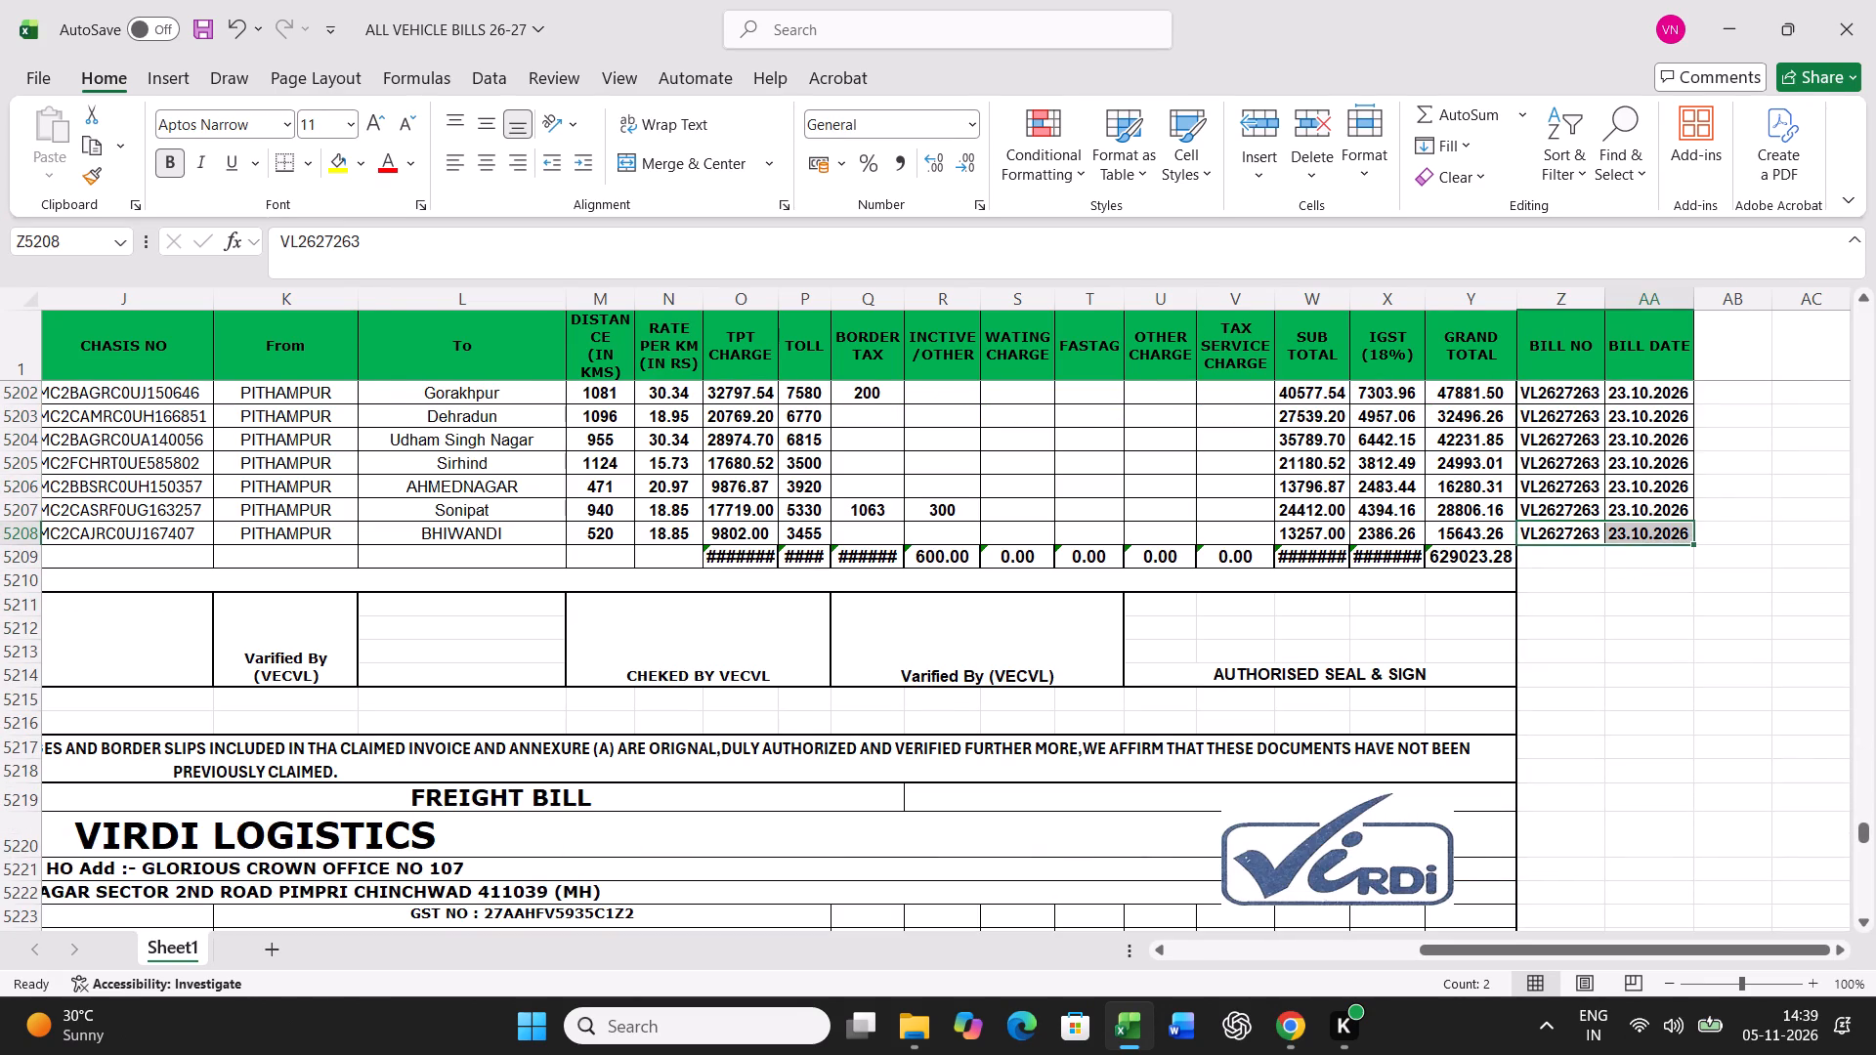
key(ctrl+c)
scroll(1592, 791, down, 10)
scroll(1584, 781, up, 3)
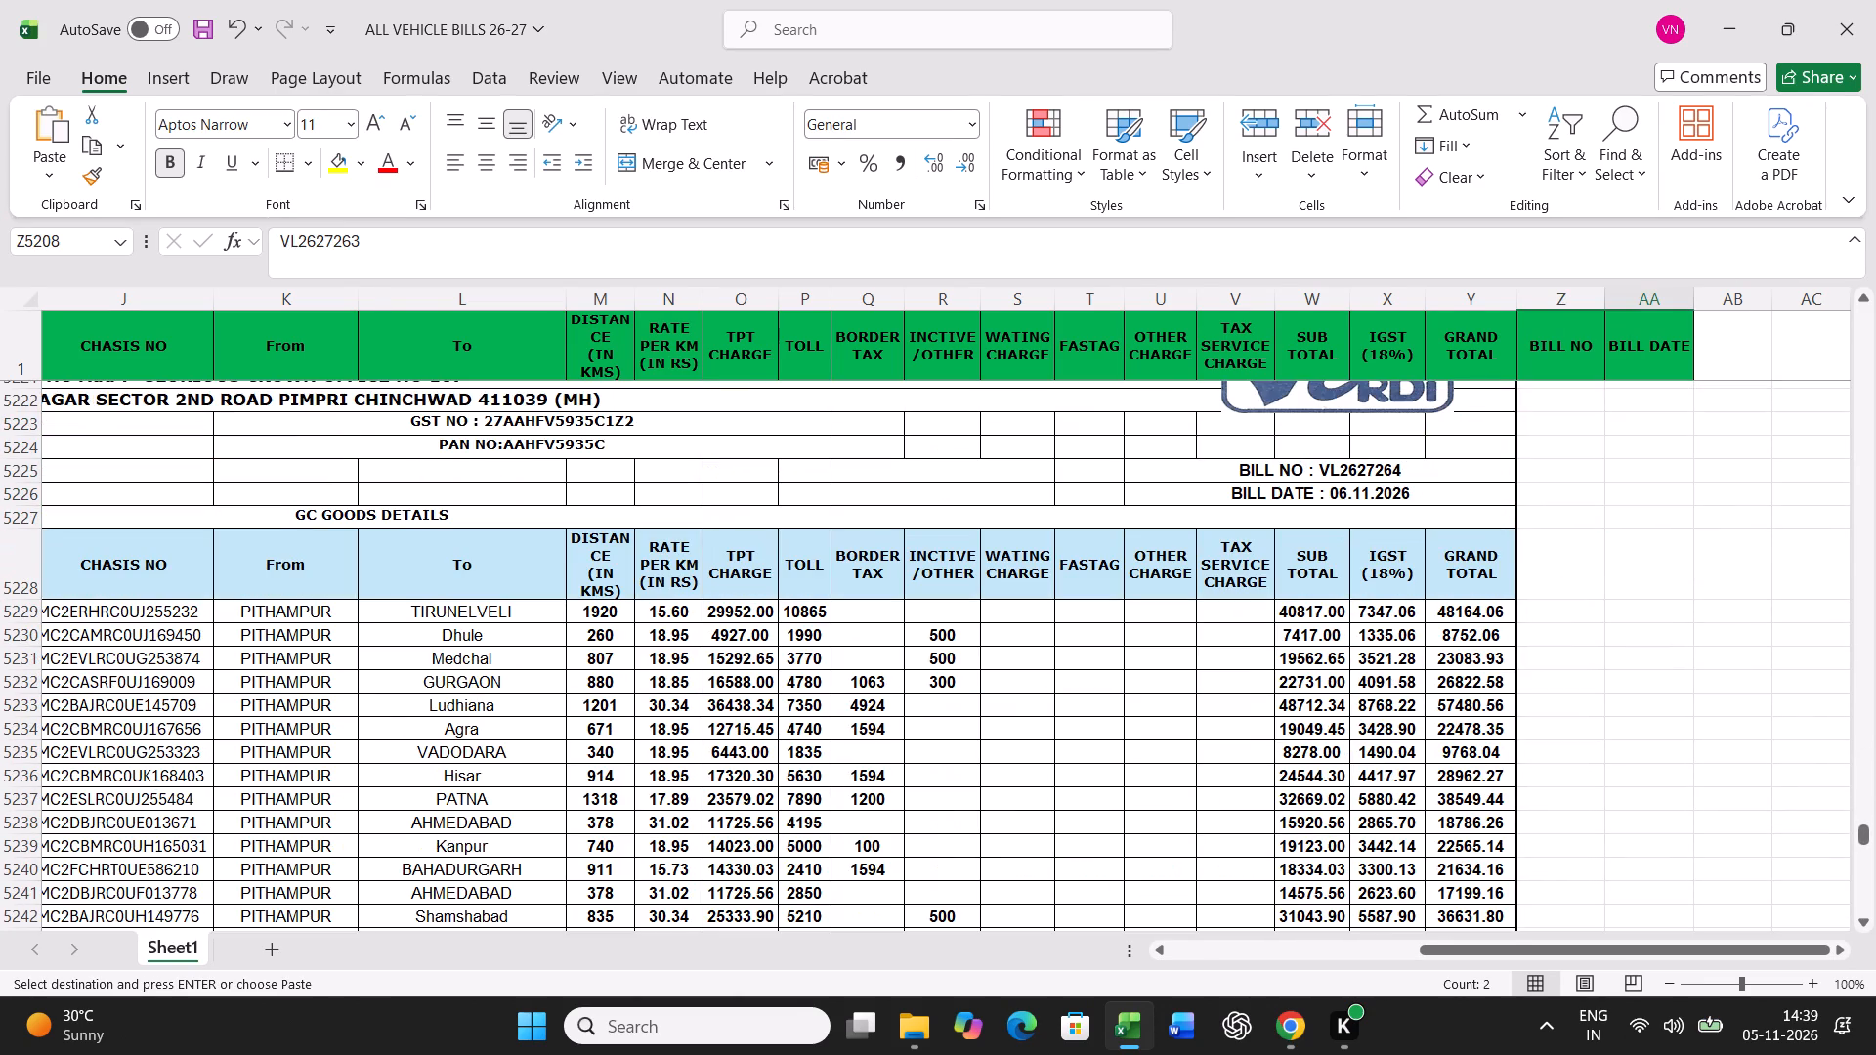
click(1564, 608)
key(Return)
key(Left)
key(Right)
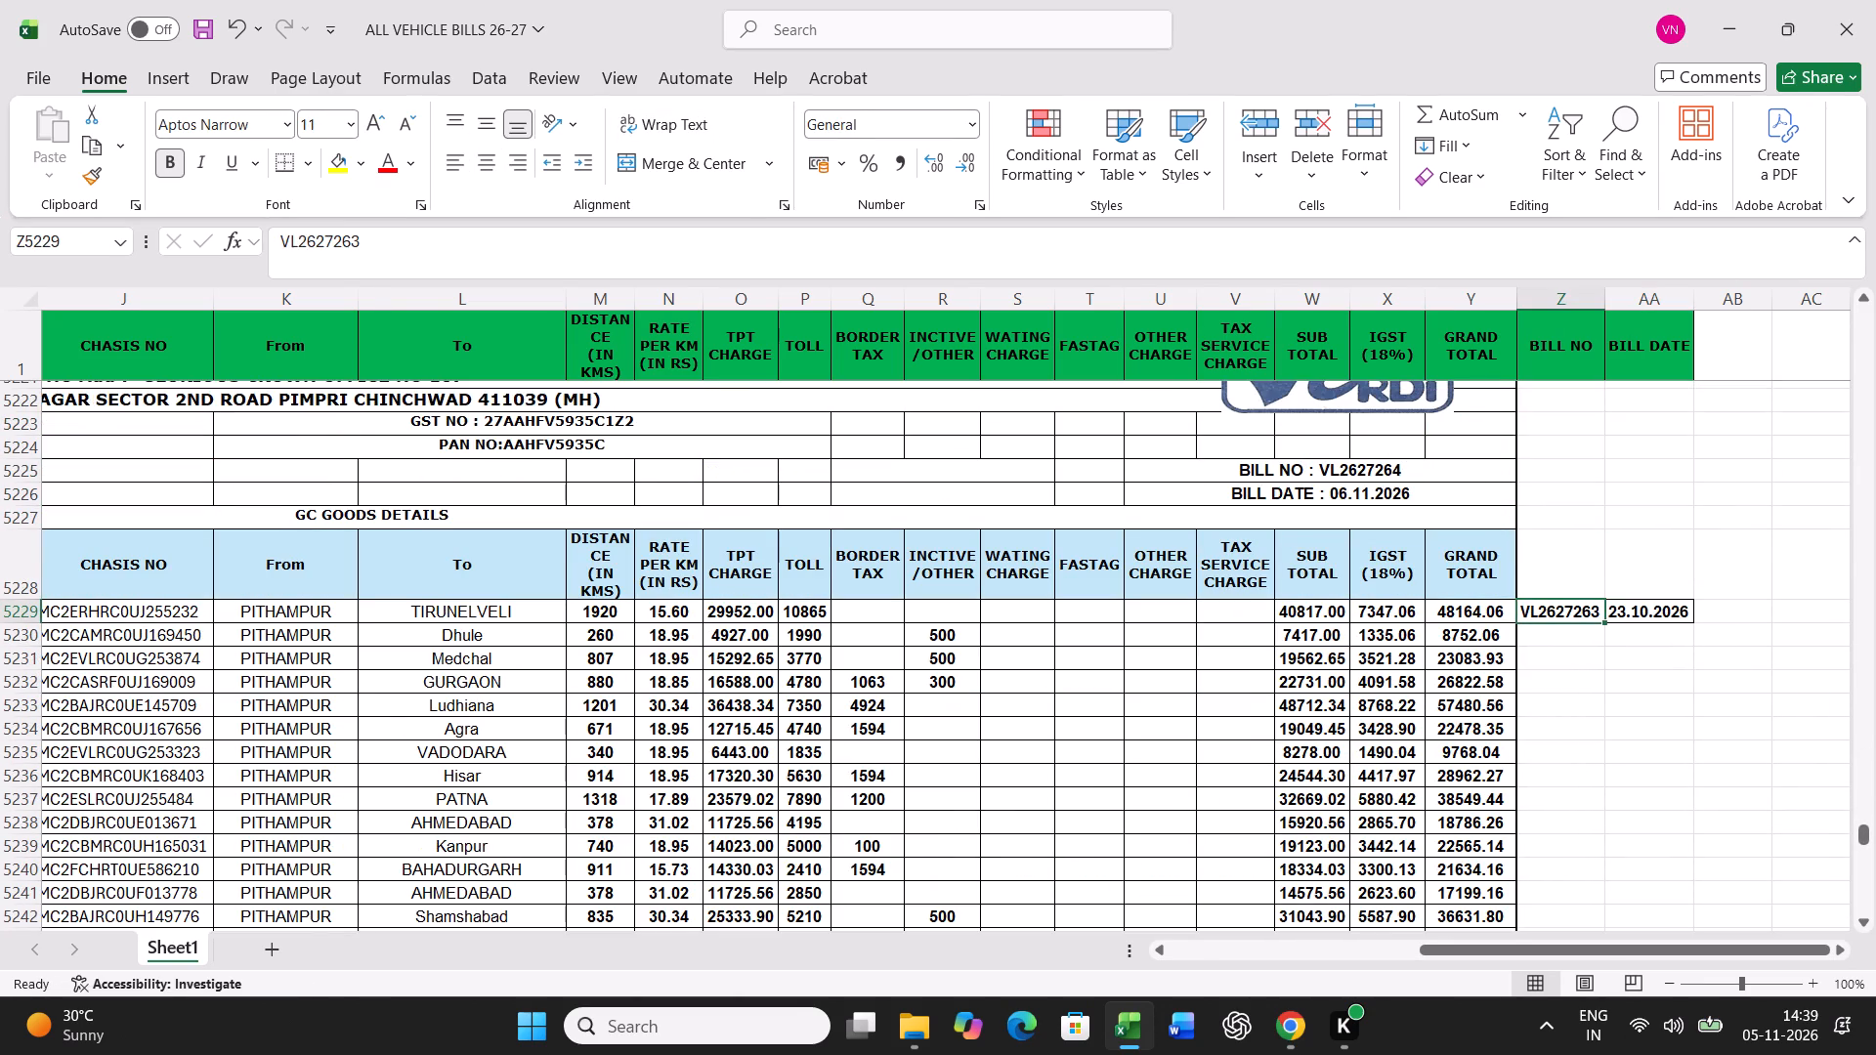
key(F2)
key(BackSpace)
key(4)
key(Return)
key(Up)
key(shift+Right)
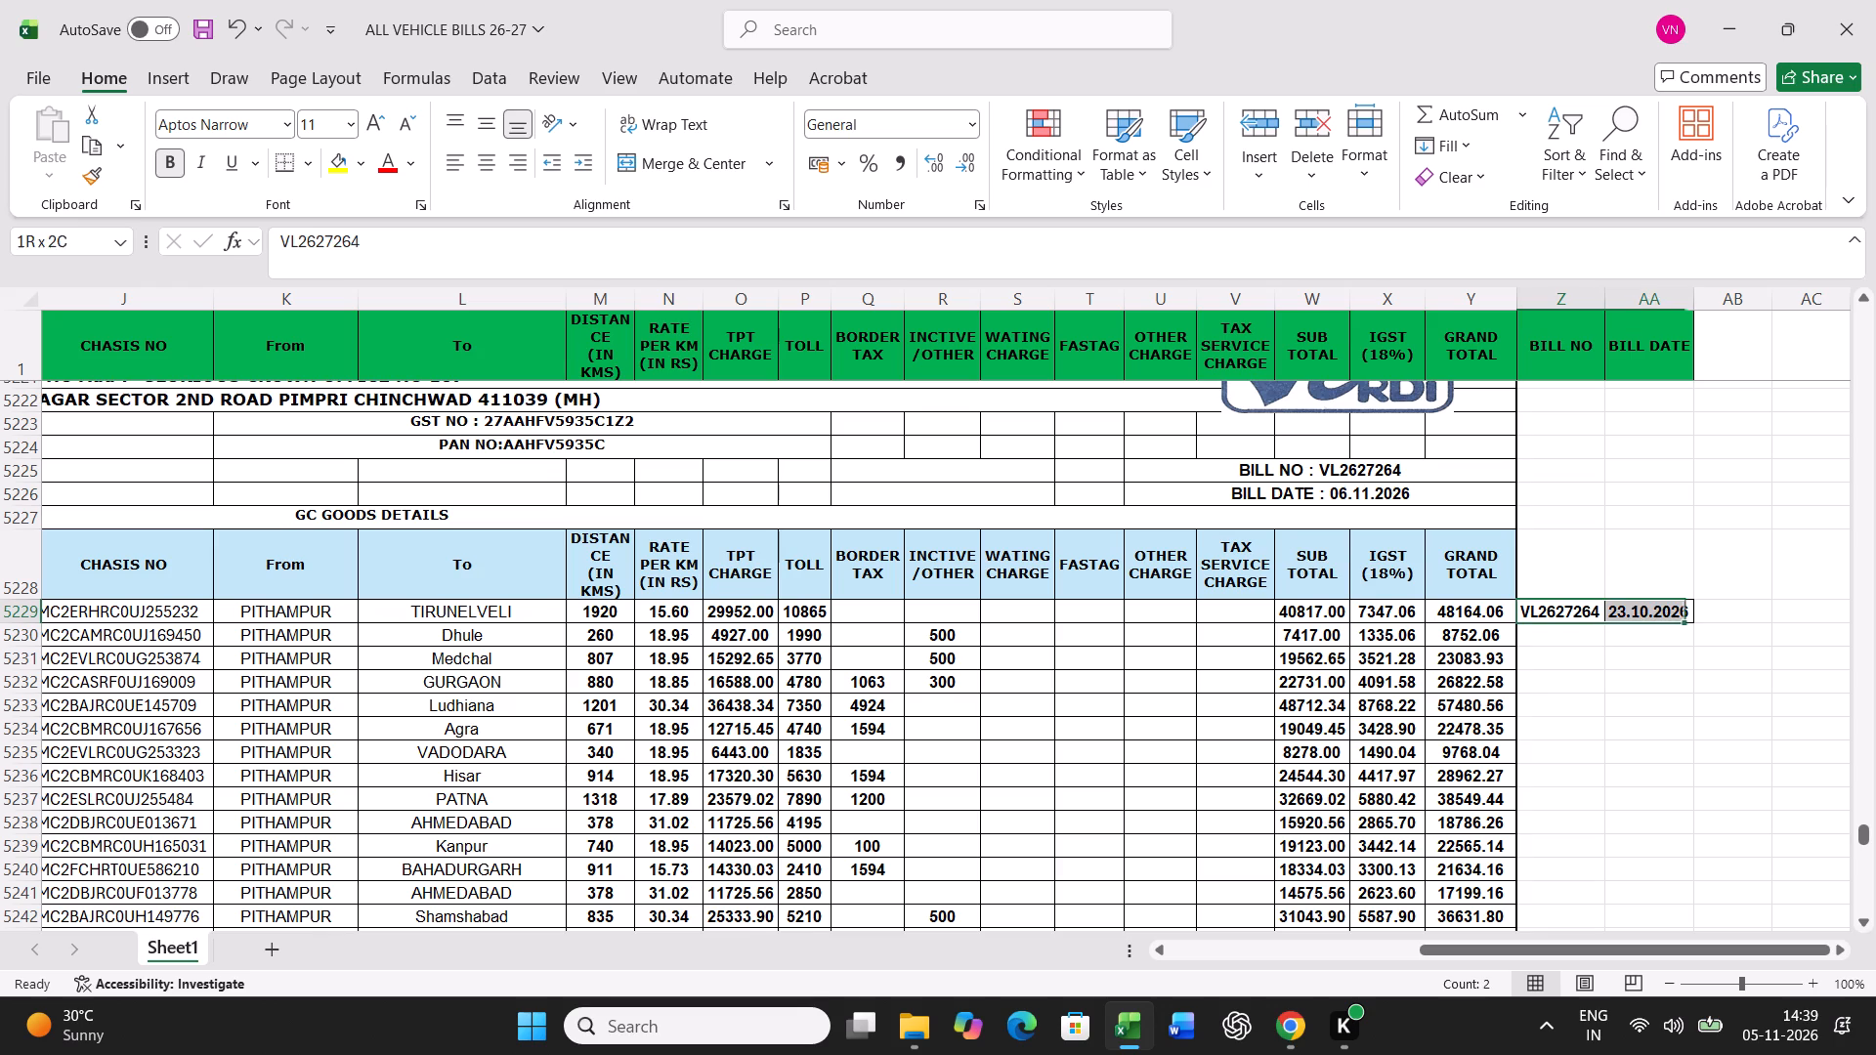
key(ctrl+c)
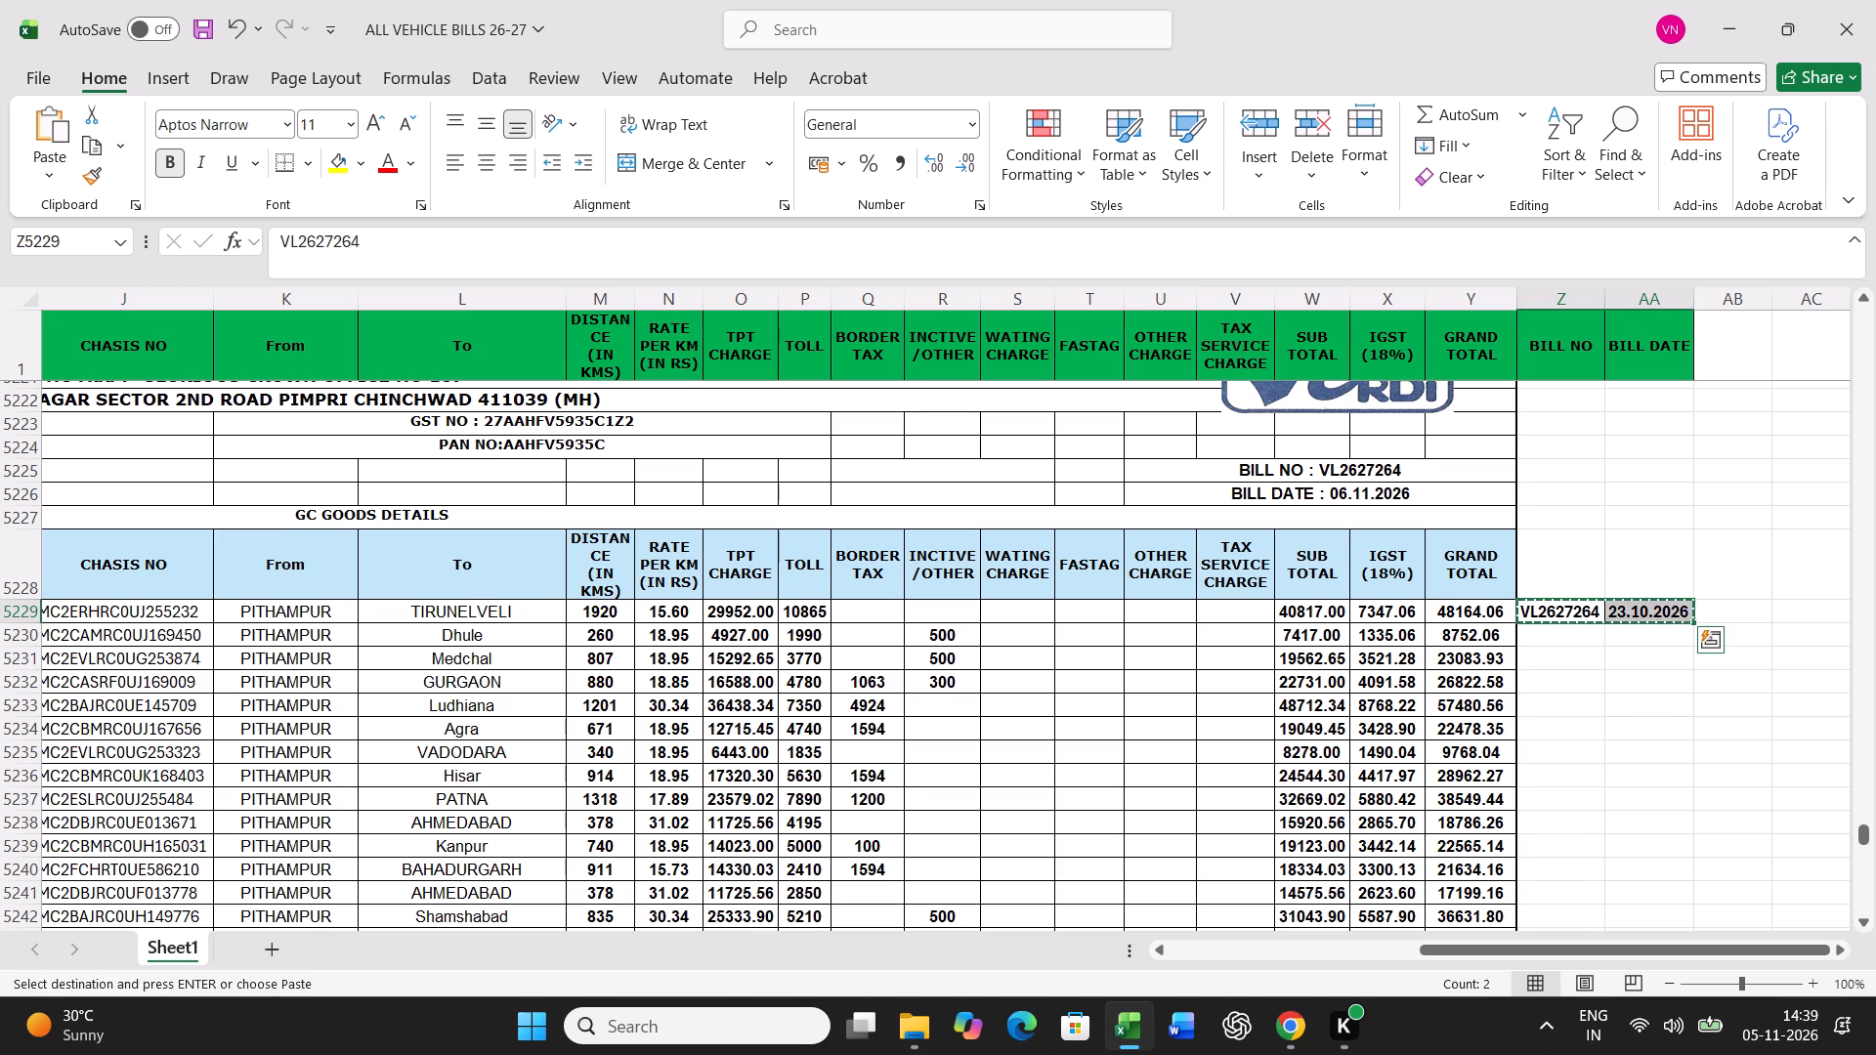
Set the bill date in AA5129, the first VL2627260 vehicle row, to 06.11.2026.
scroll(1737, 608, up, 14)
scroll(1737, 608, up, 8)
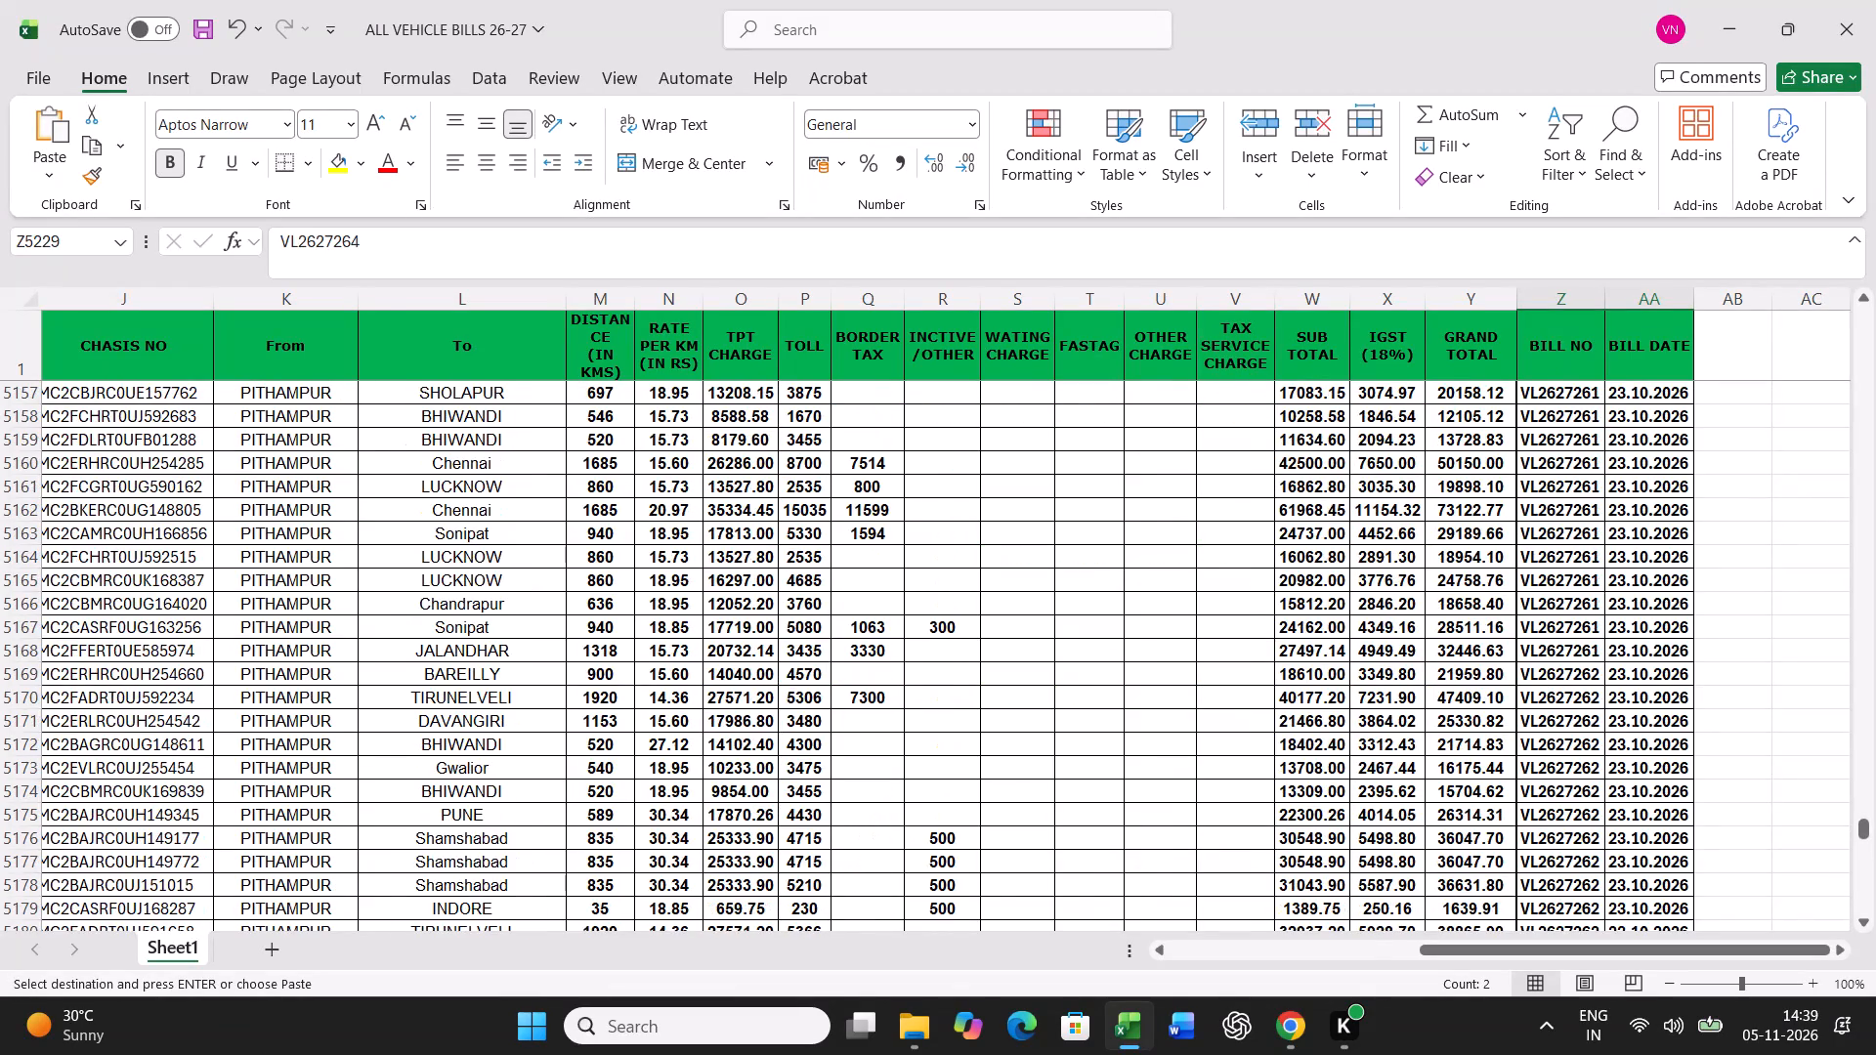
scroll(1737, 608, up, 9)
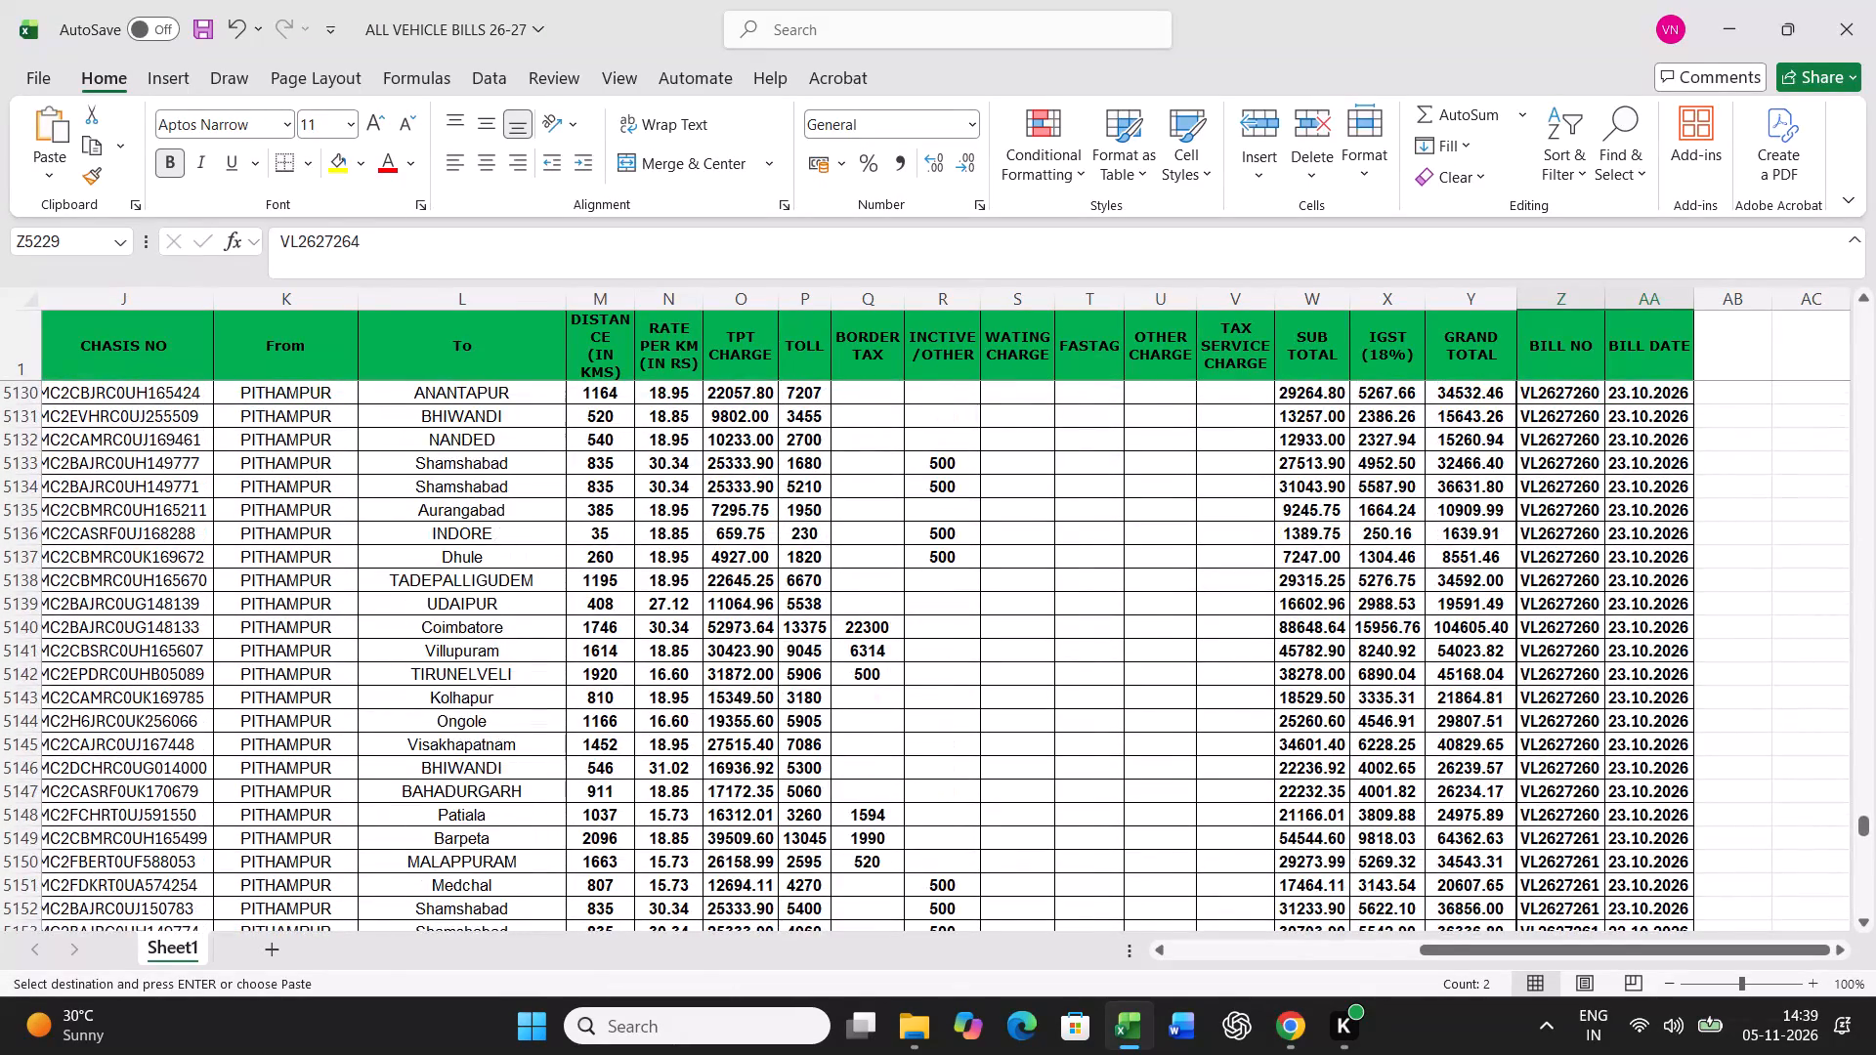
scroll(1737, 608, up, 2)
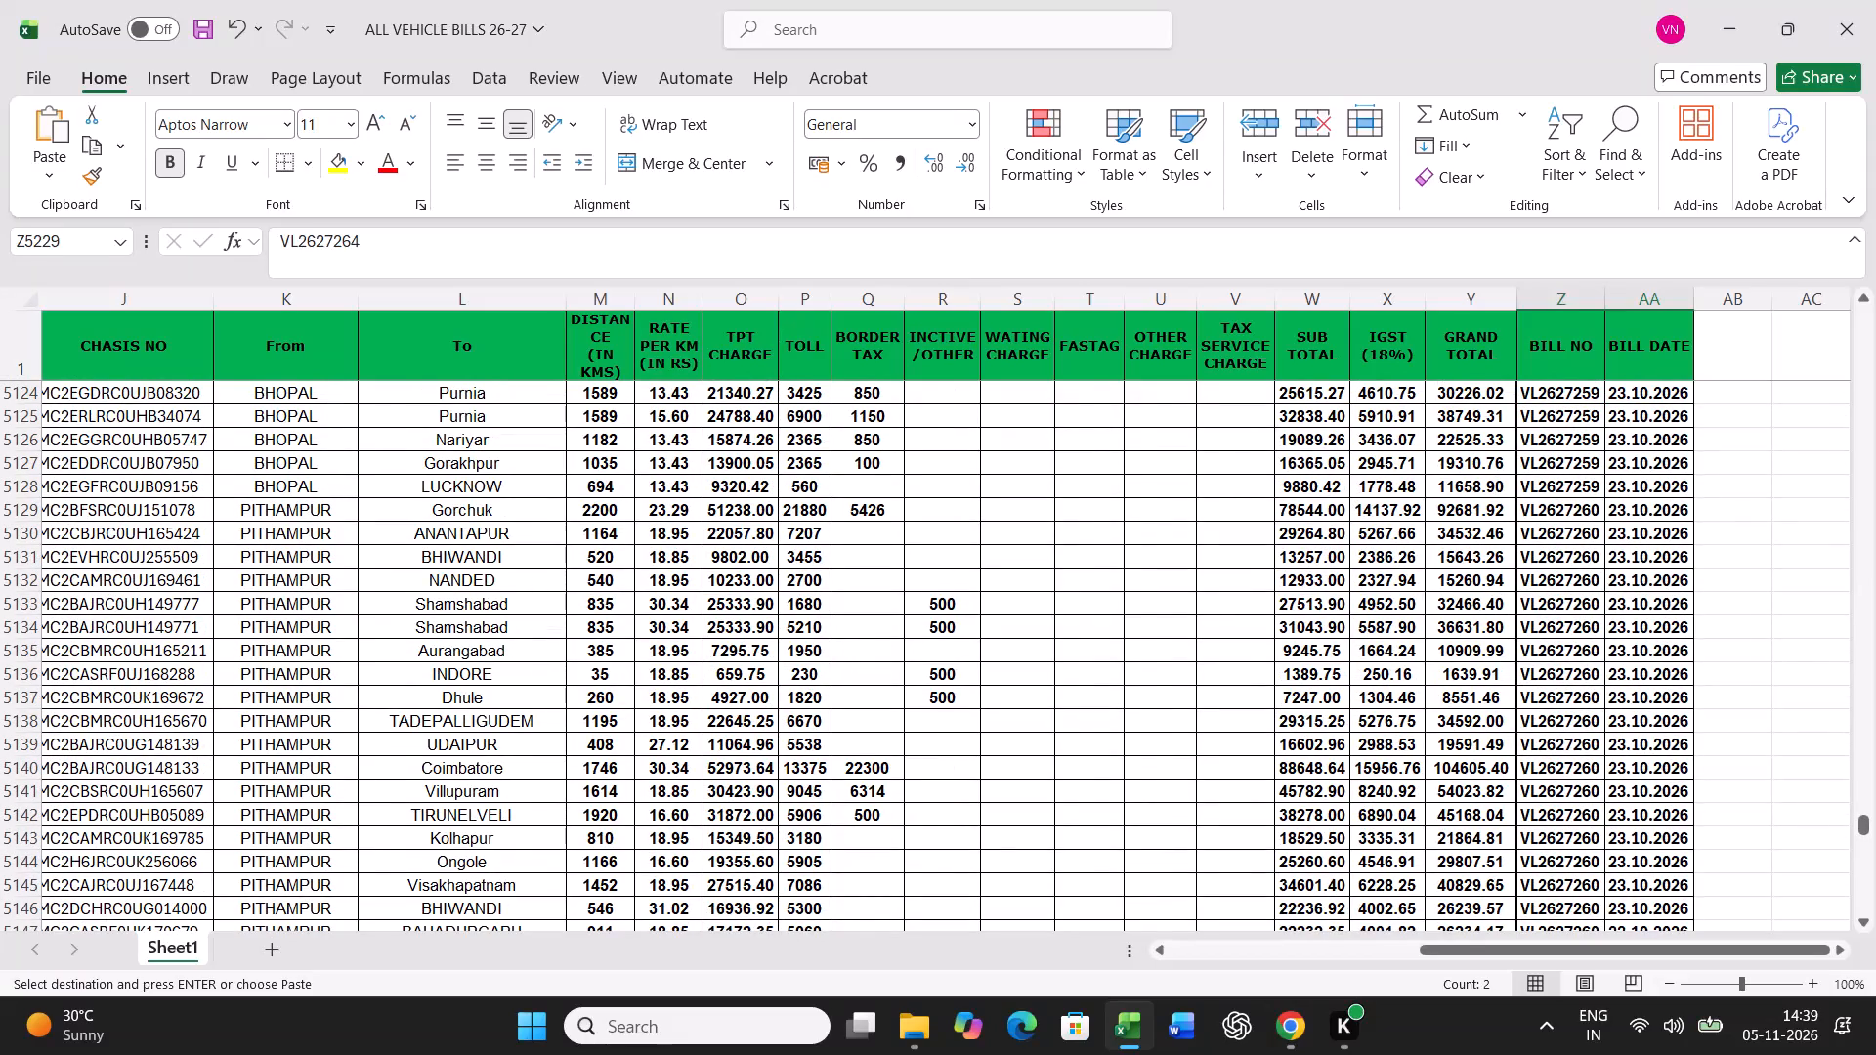
click(1644, 510)
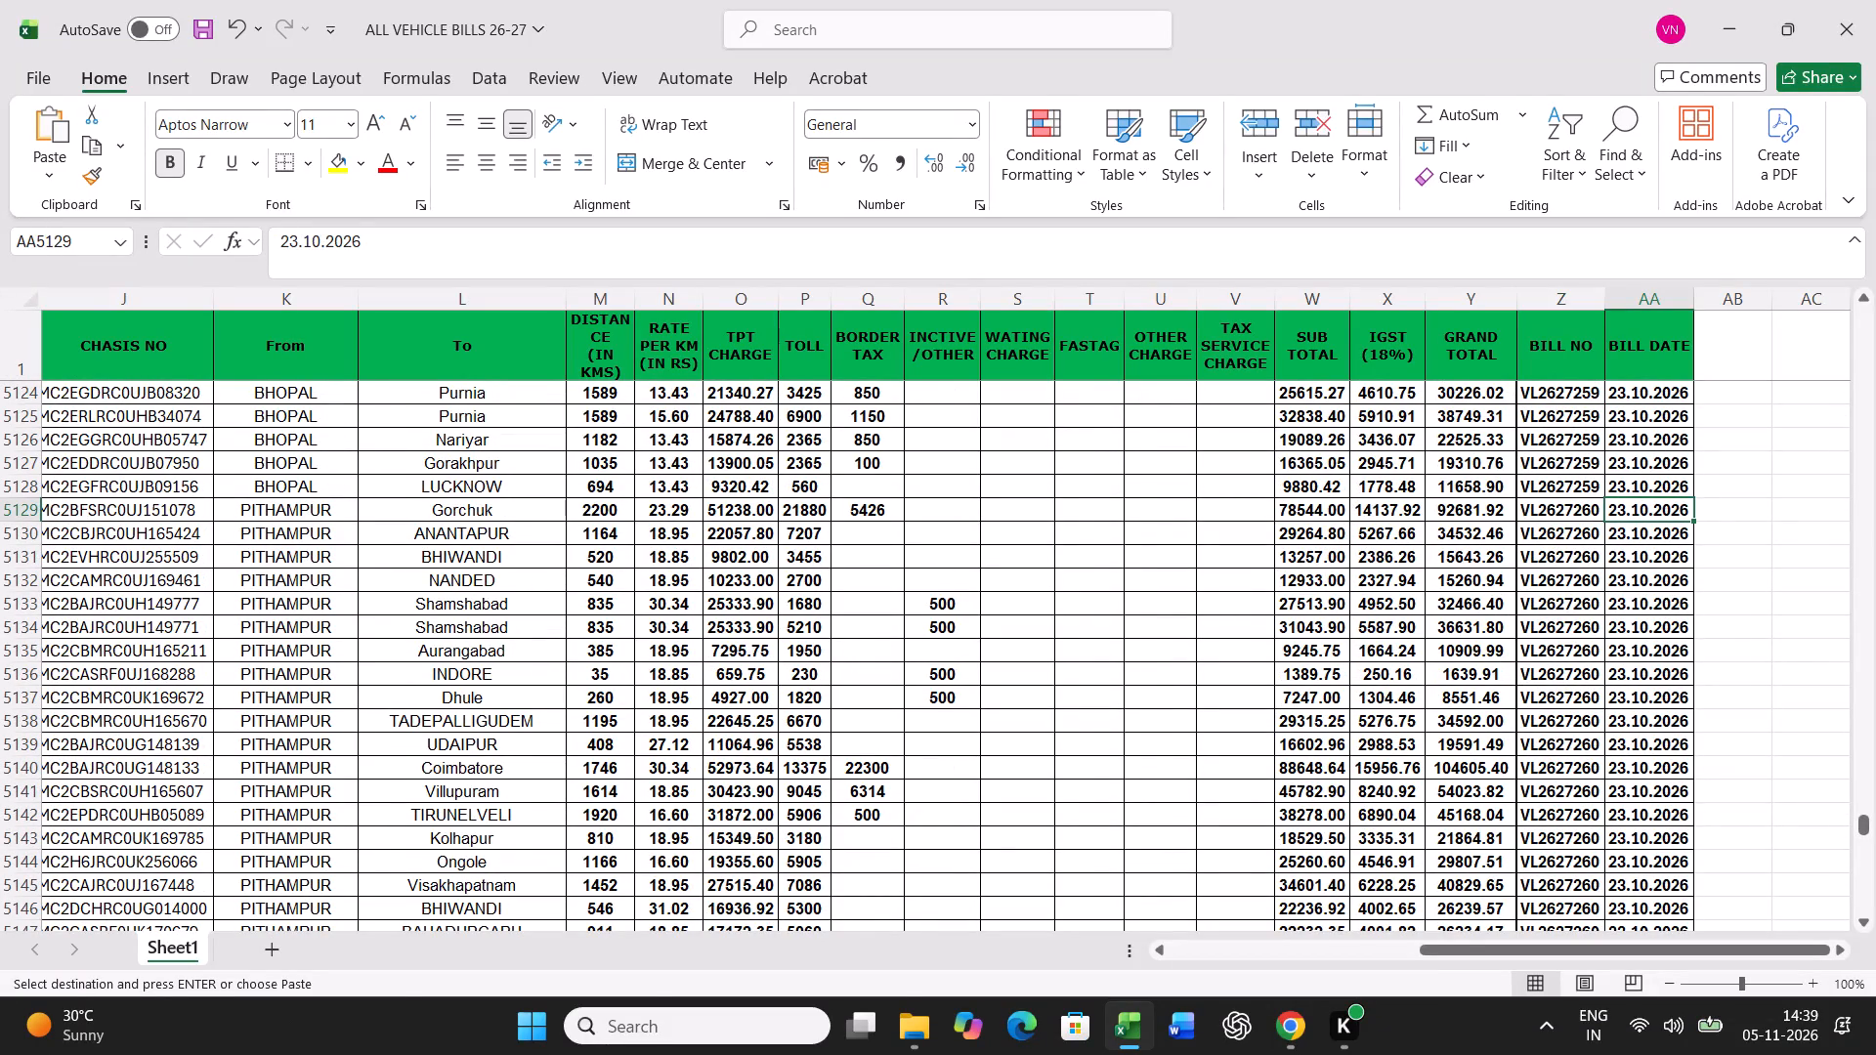
text(06.11.2026)
key(Return)
Copy the 06.11.2026 bill date from AA5129 down through AA5208, covering the VL2627260 to VL2627263 vehicle rows.
key(Up)
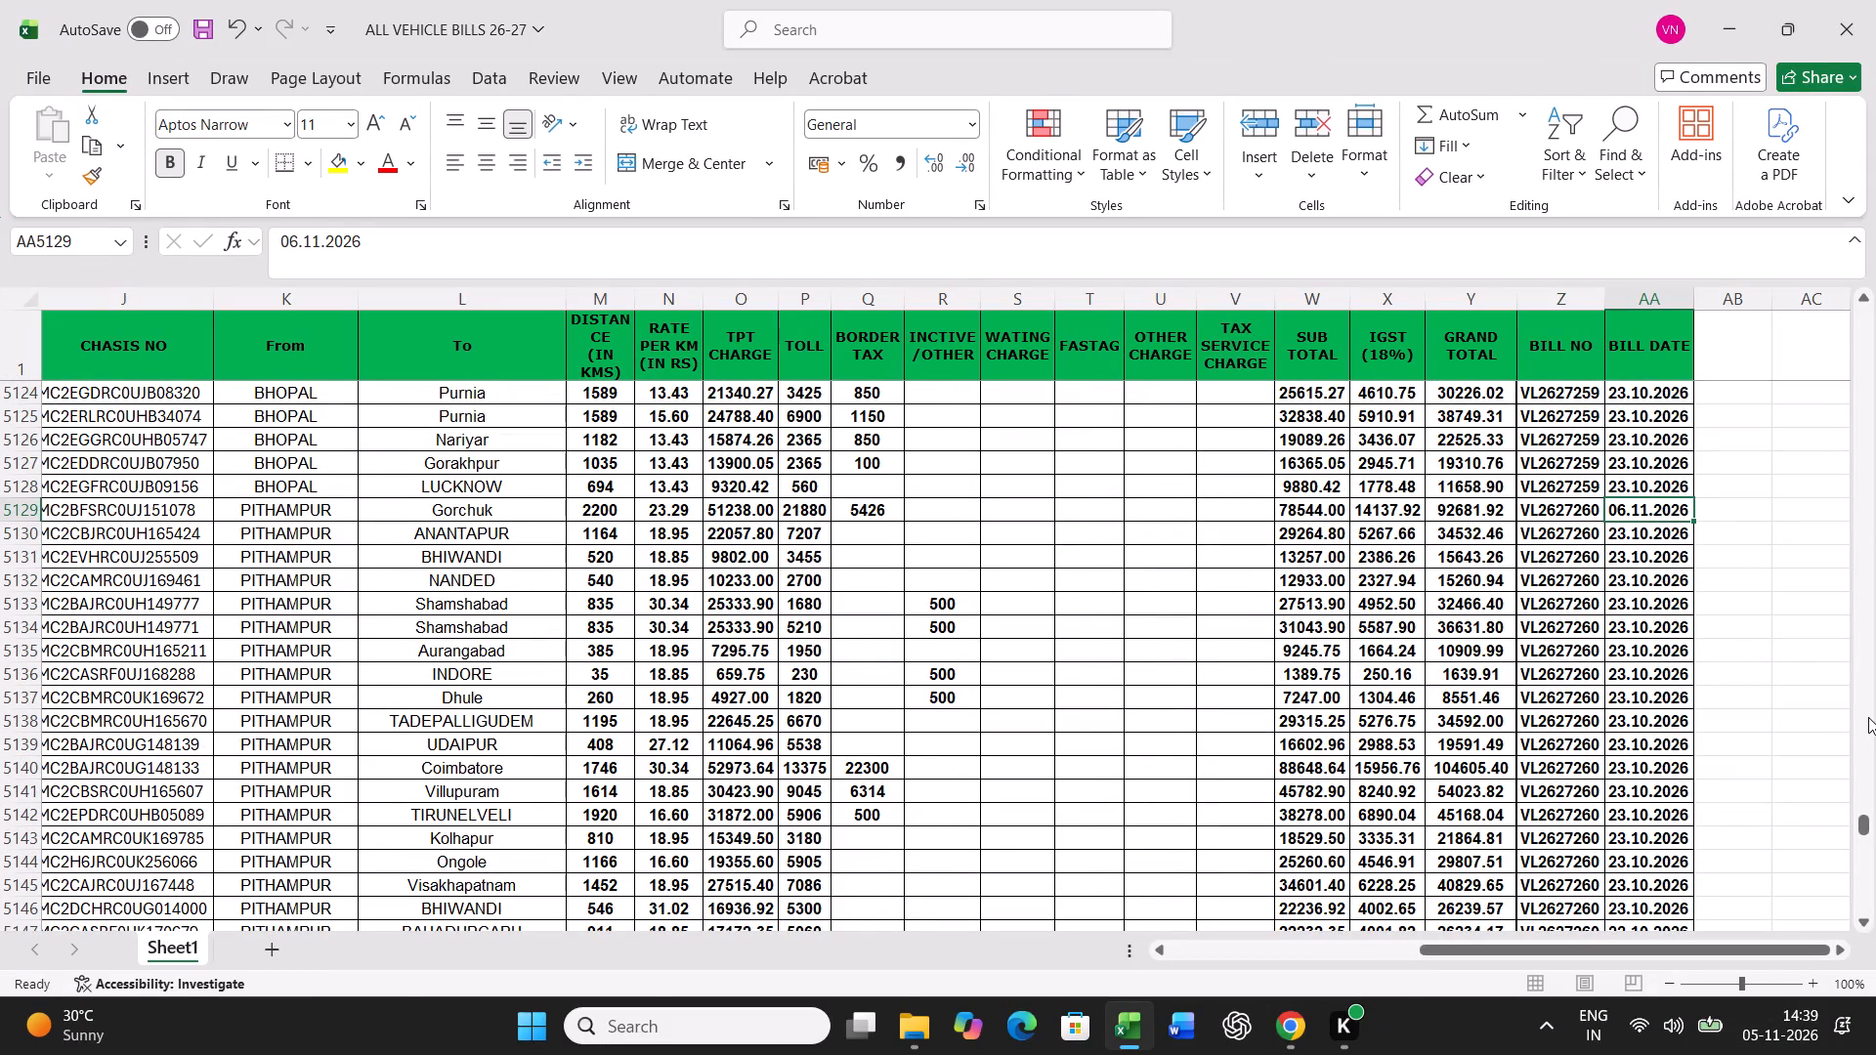
key(ctrl+c)
key(shift+Down)
key(shift+Down)
key(shift+Down)
key(shift+Down)
key(shift+Down)
key(shift+Down)
key(shift+Down)
key(shift+Down)
key(shift+Down)
key(shift+Down)
key(shift+Down)
key(shift+Down)
key(shift+Down)
key(shift+Down)
key(shift+Down)
key(shift+Down)
key(shift+Down)
key(shift+Down)
key(shift+Down)
key(shift+Down)
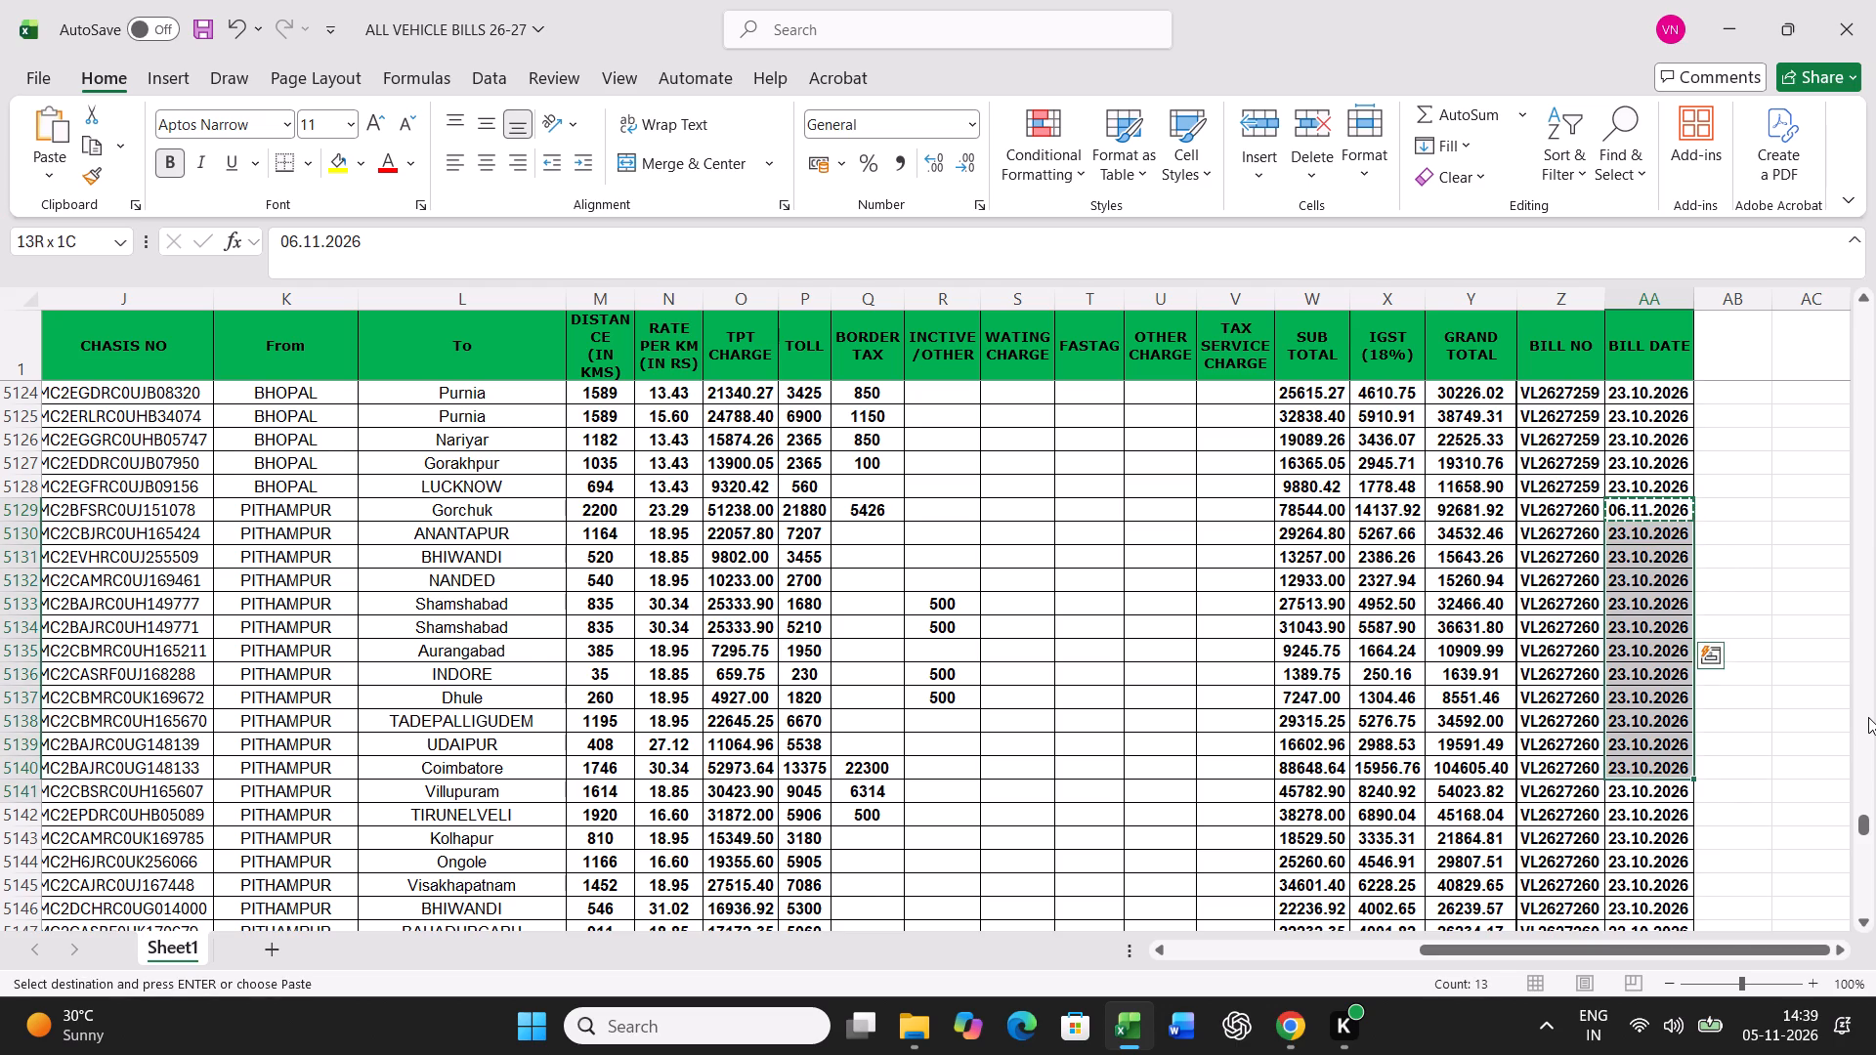
key(shift+Down)
key(shift+Down)
key(shift+Down)
key(shift+Down)
key(shift+Down)
key(shift+Down)
key(shift+Down)
key(shift+Down)
key(shift+Down)
key(shift+Down)
key(shift+Down)
key(shift+Down)
key(shift+Down)
key(shift+Down)
key(shift+Down)
key(shift+Down)
key(shift+Down)
key(shift+Down)
key(shift+Down)
key(shift+Down)
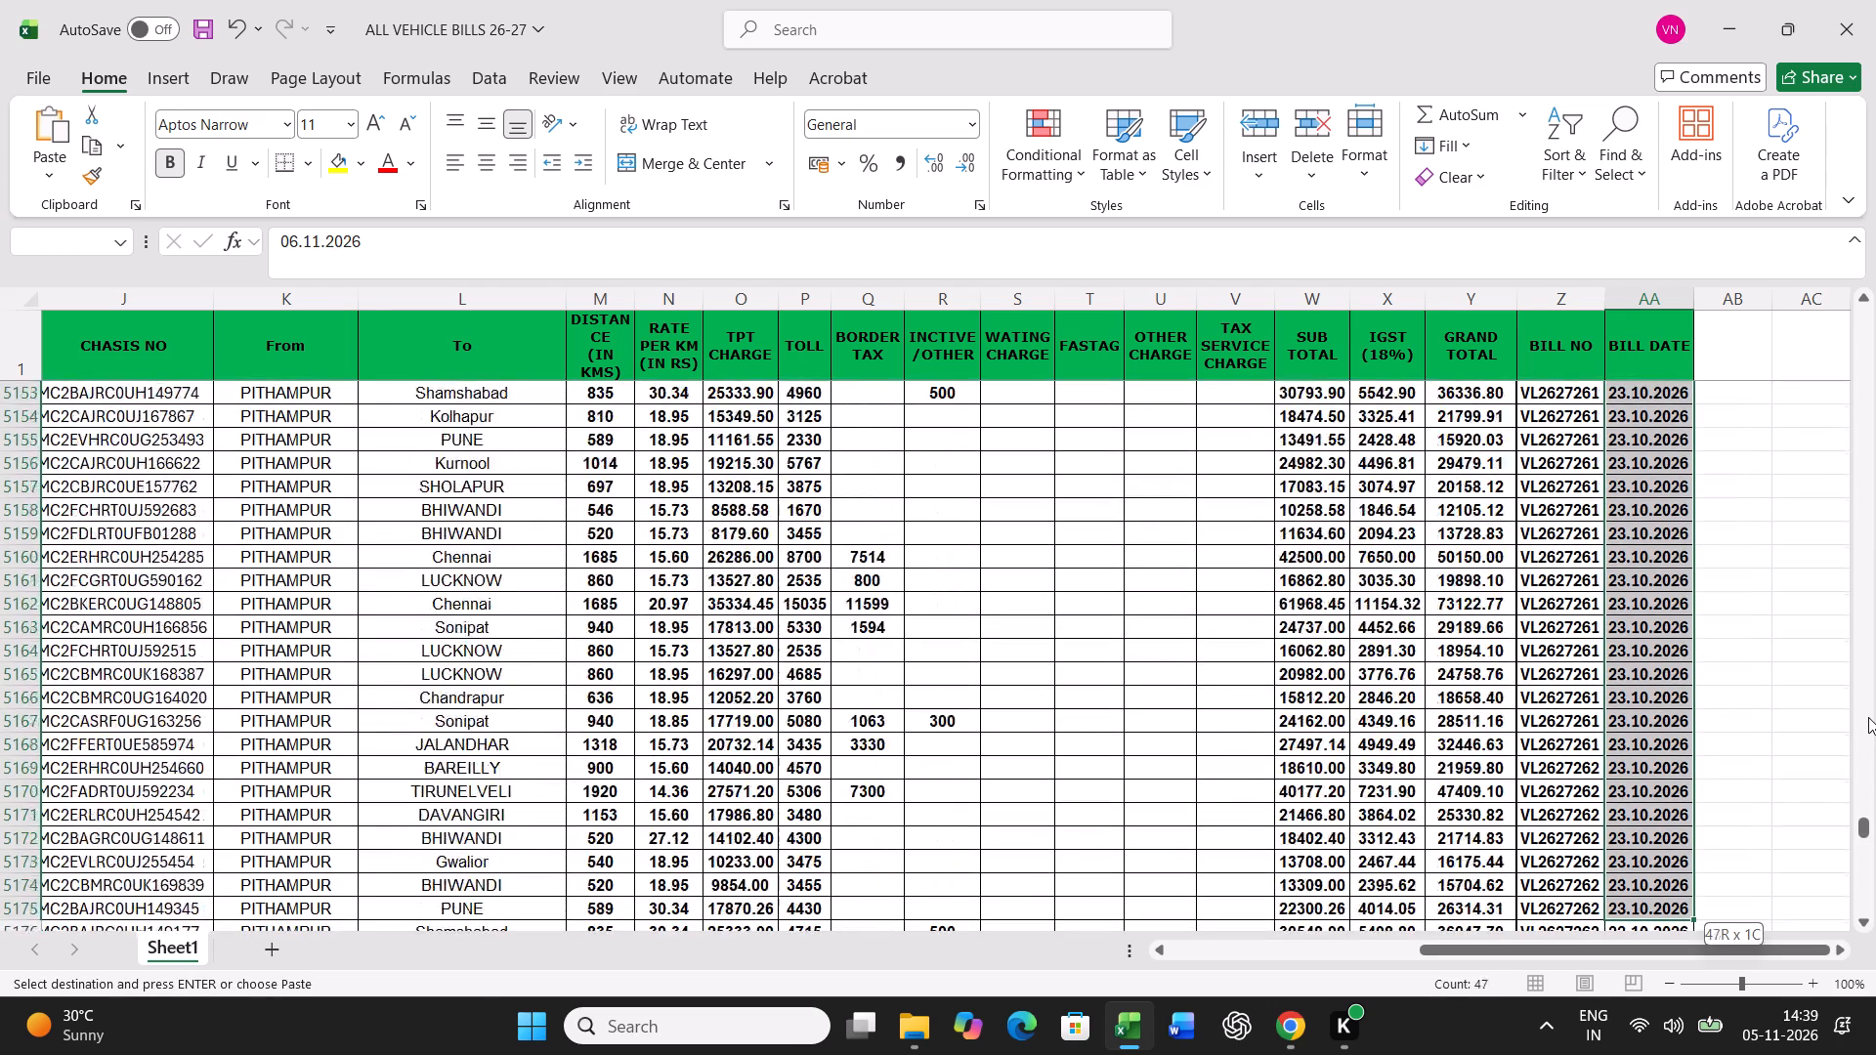
key(shift+Up)
key(shift+Up)
key(shift+Up)
key(shift+Up)
key(shift+Up)
key(shift+Up)
key(shift+Up)
key(shift+Up)
key(shift+Up)
key(shift+Up)
key(shift+Up)
key(shift+Up)
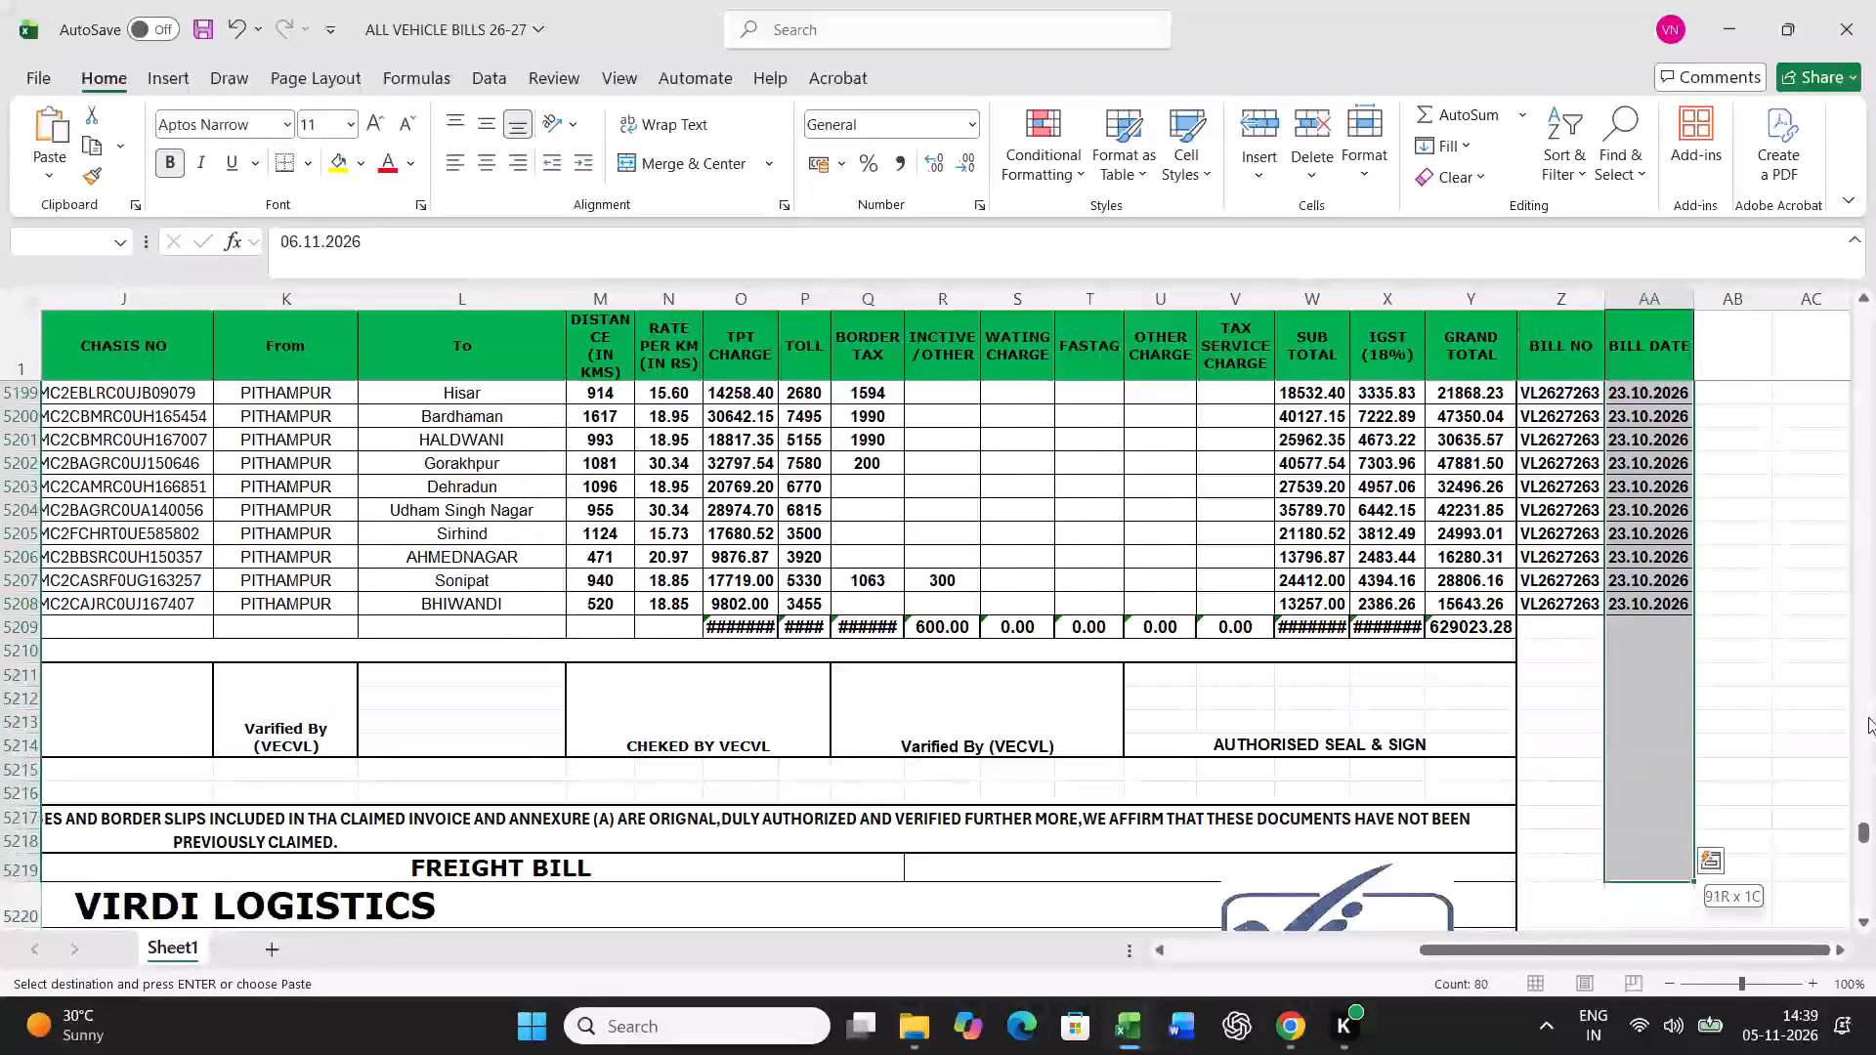
key(Return)
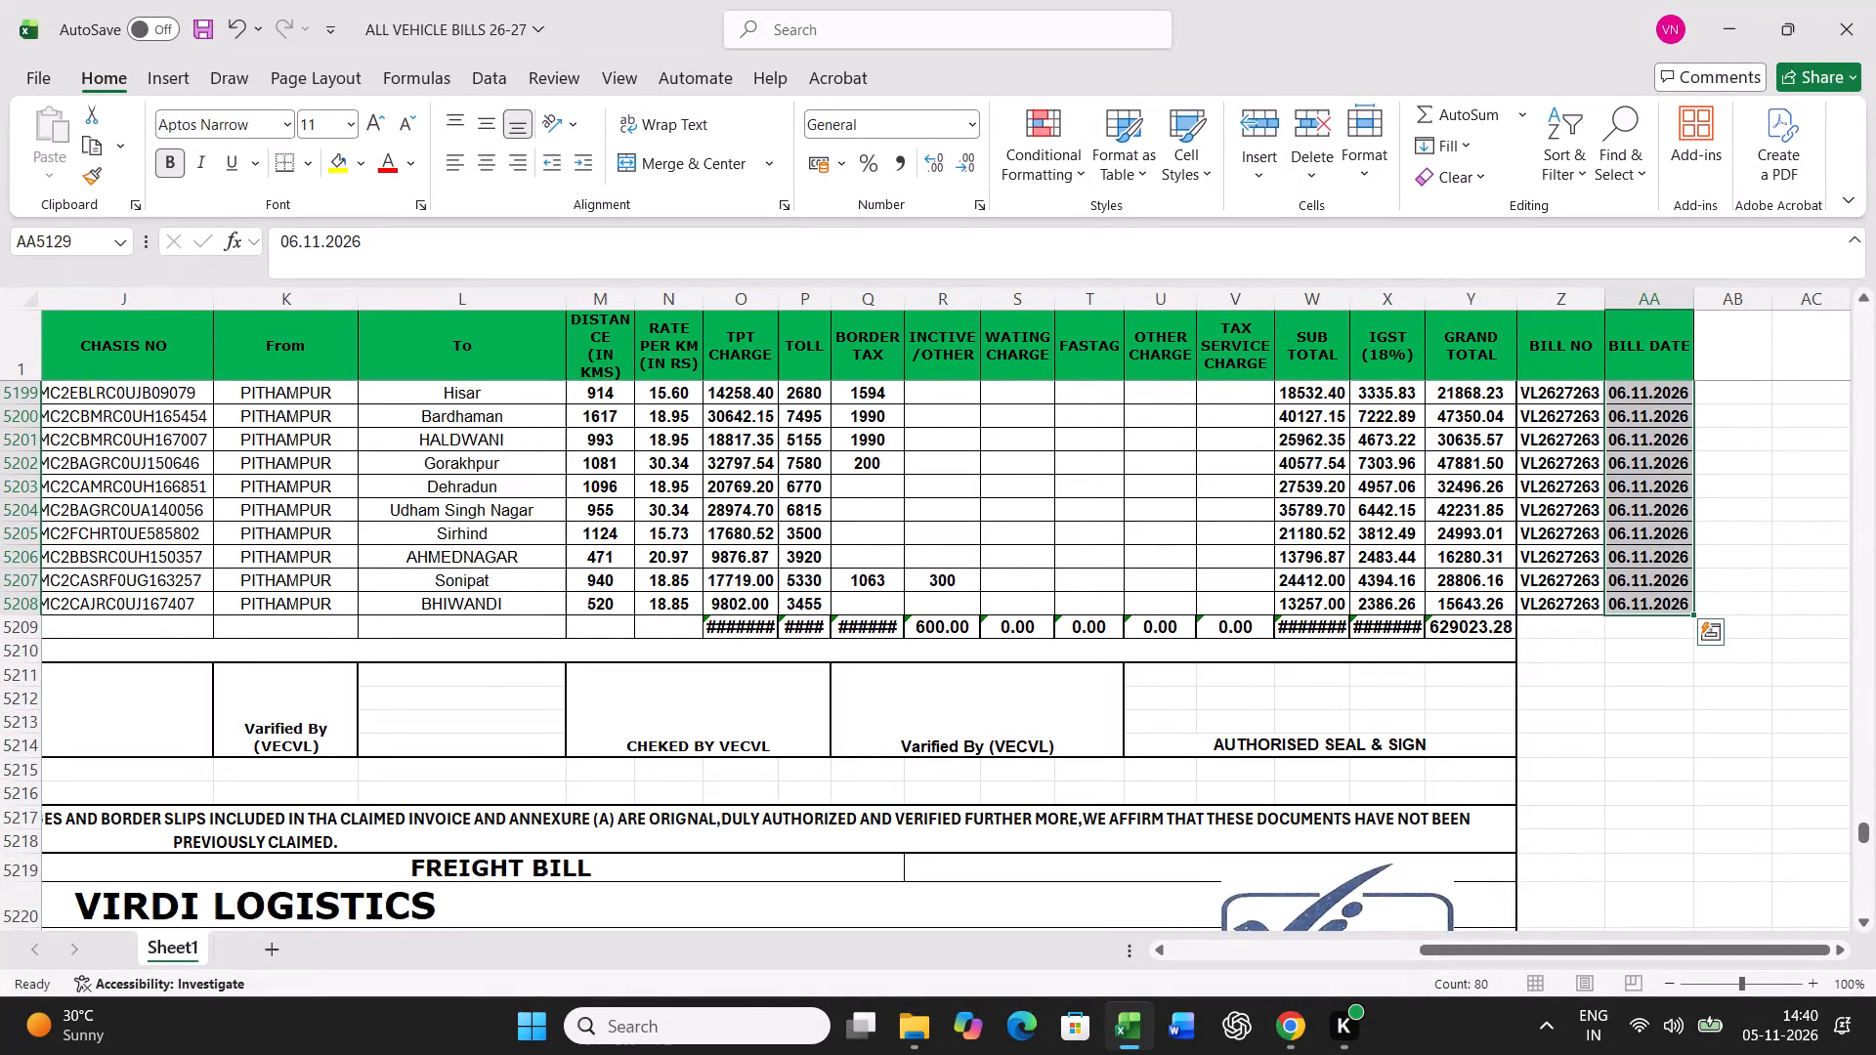
Copy the 06.11.2026 bill date from AA5208 to AA5229, the first VL2627264 vehicle row.
scroll(1543, 779, down, 5)
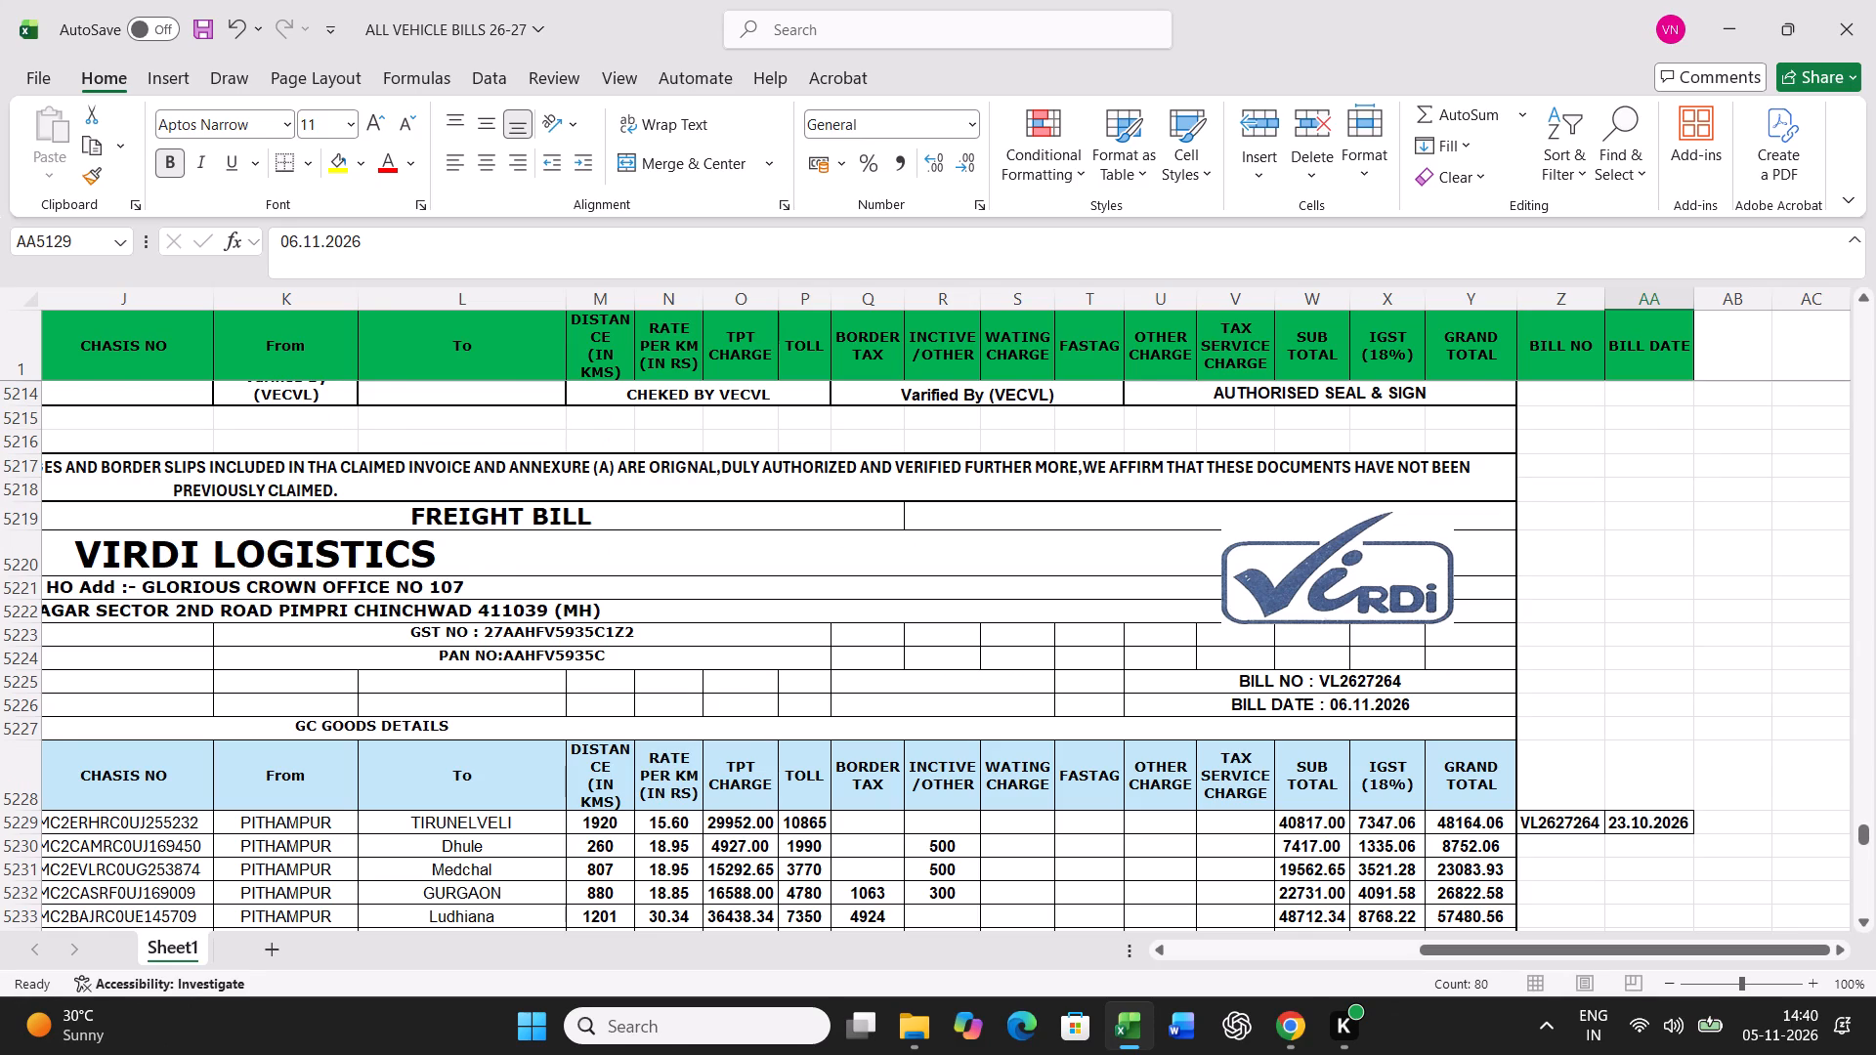
click(1662, 823)
scroll(1662, 587, up, 3)
click(1655, 469)
key(ctrl+c)
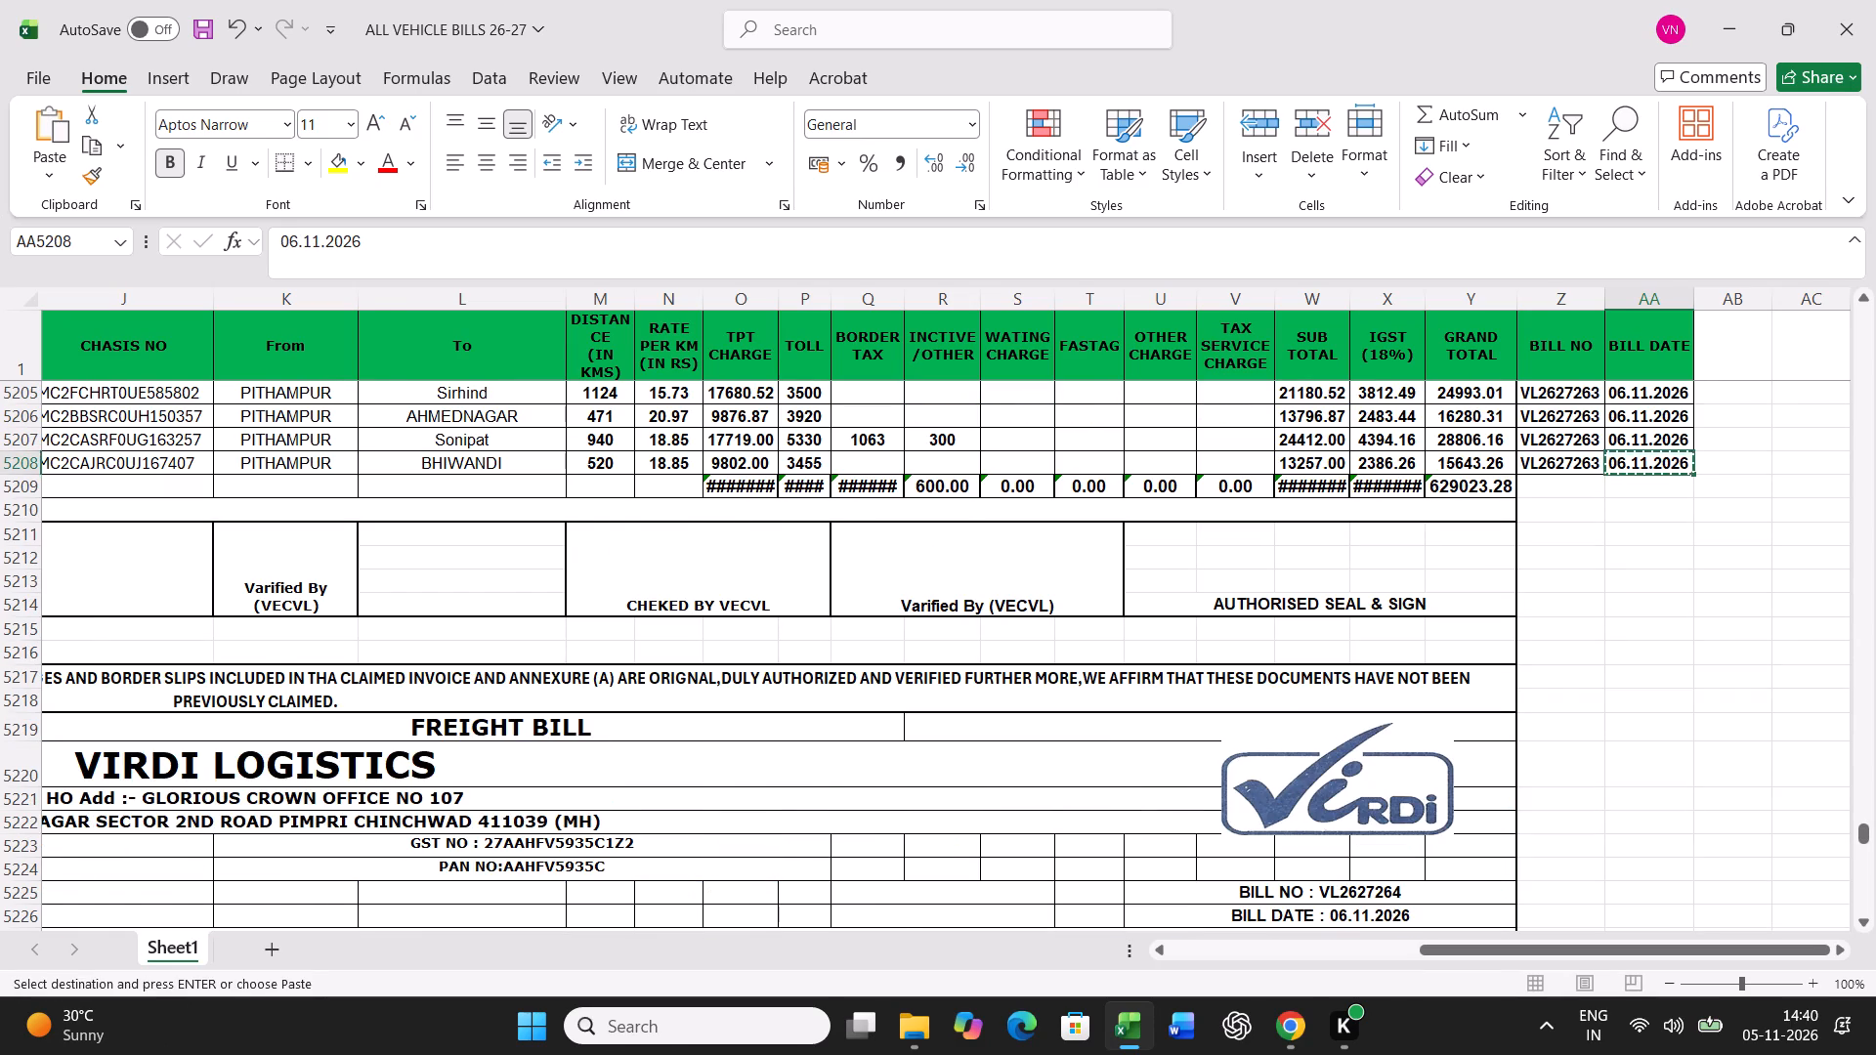
scroll(1668, 704, down, 5)
click(1654, 672)
key(Return)
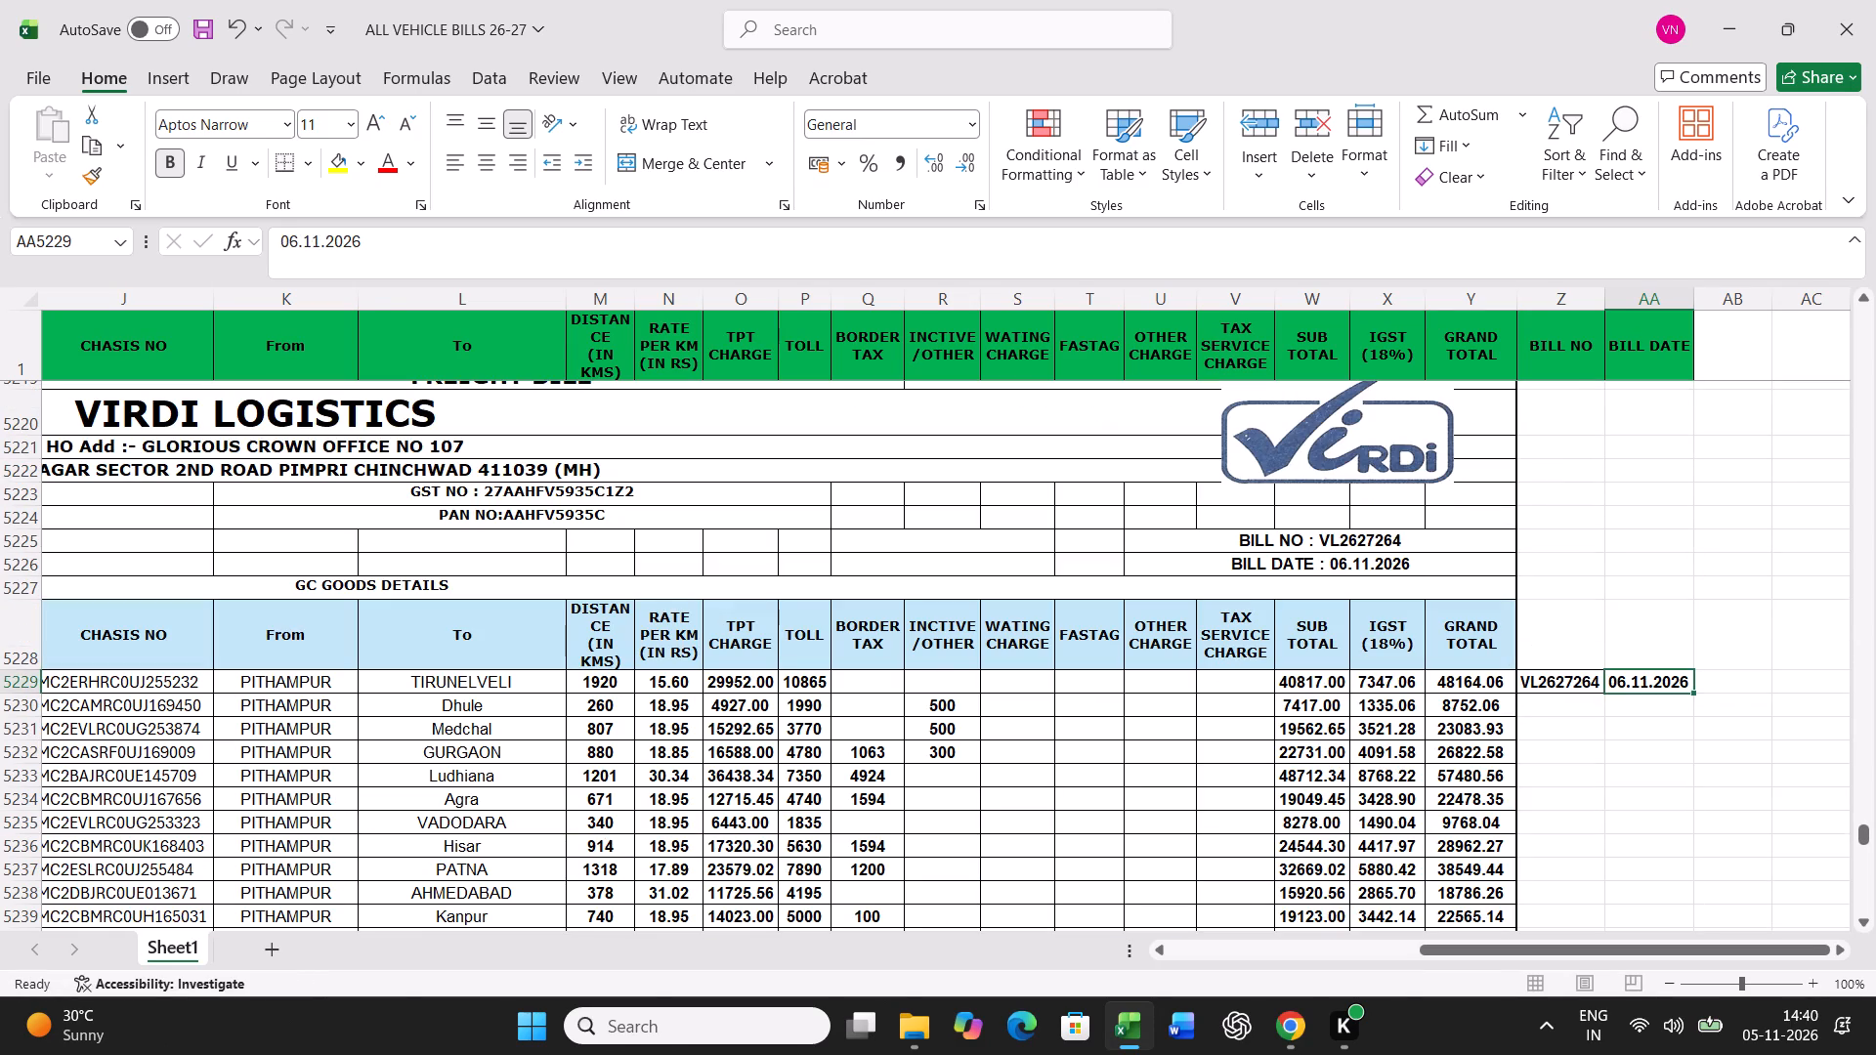
key(Left)
key(Right)
key(Left)
key(shift+Right)
key(ctrl+c)
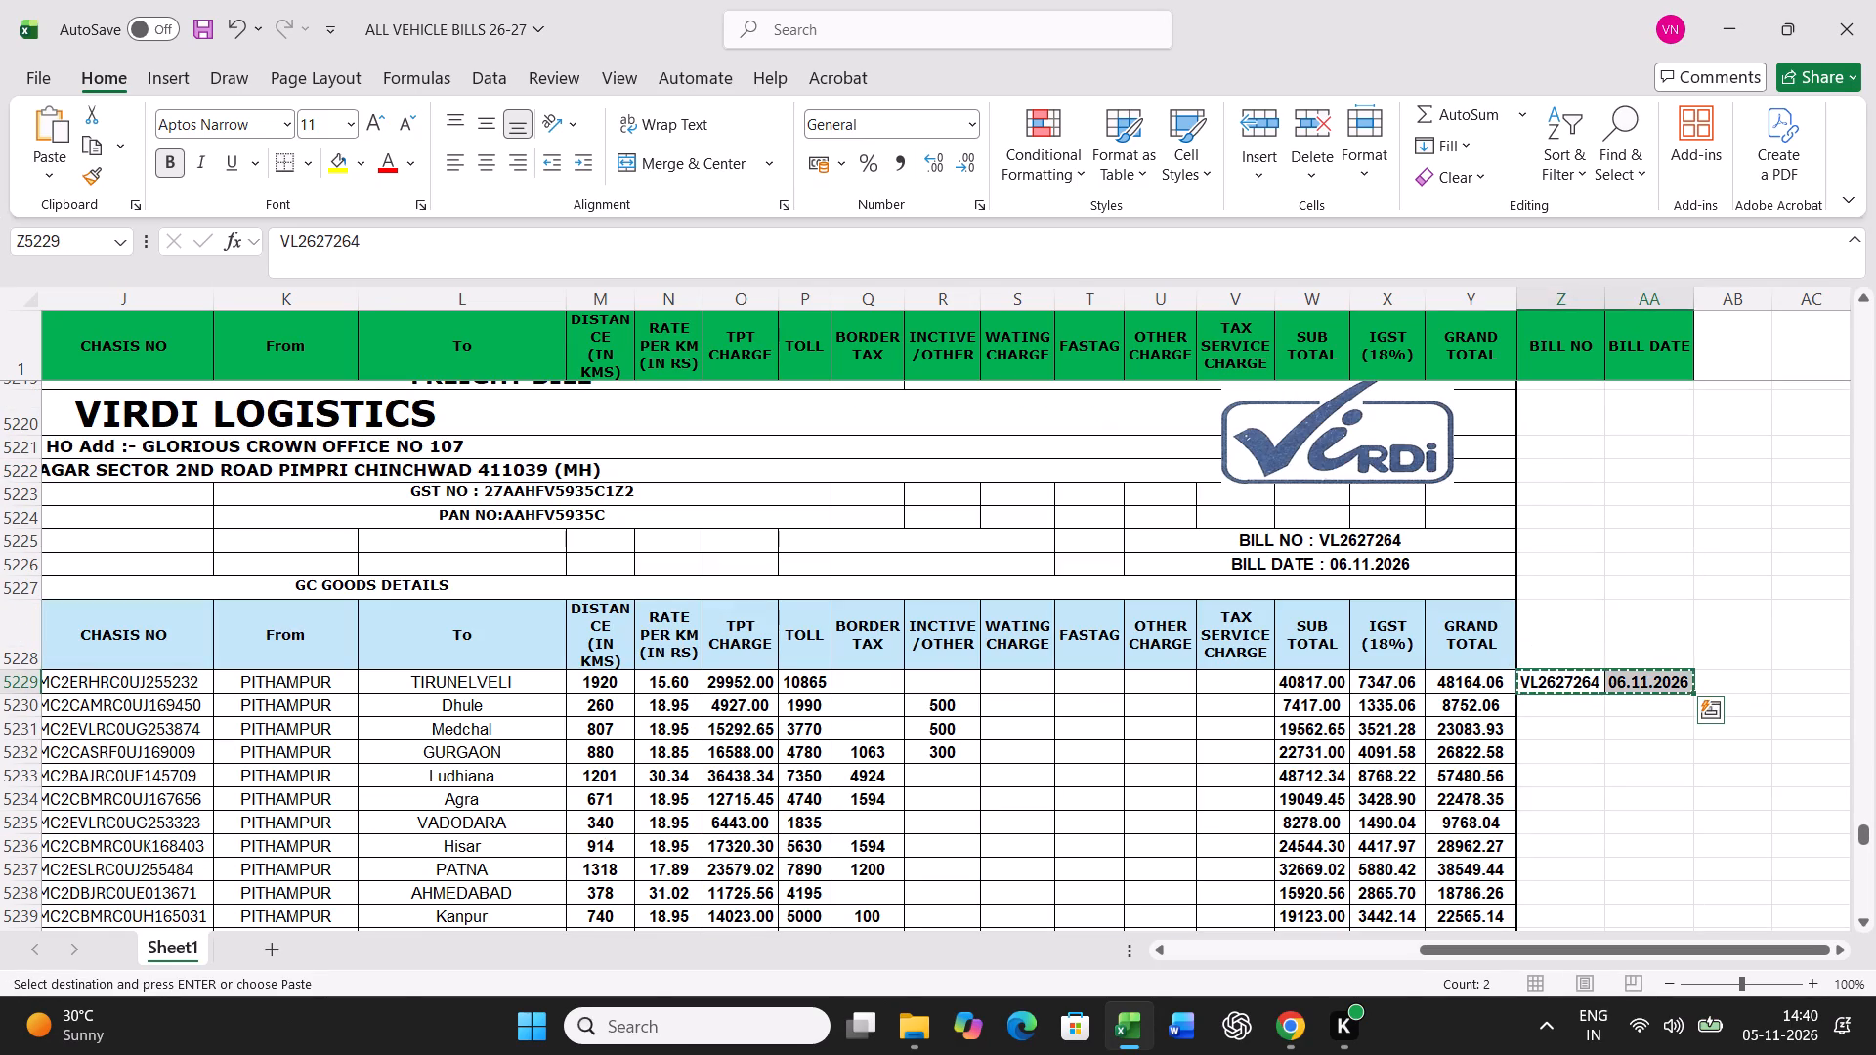
key(shift+Down)
key(shift+Down)
key(shift+Down)
key(shift+Down)
key(shift+Down)
key(shift+Down)
key(shift+Down)
key(shift+Down)
key(shift+Down)
key(shift+Down)
key(shift+Down)
key(shift+Down)
key(shift+Down)
key(shift+Down)
key(shift+Down)
key(shift+Down)
key(shift+Down)
key(shift+Down)
key(shift+Down)
key(shift+Down)
key(shift+Up)
key(shift+Up)
key(shift+Up)
key(shift+Up)
key(shift+Up)
key(shift+Up)
key(shift+Up)
key(shift+Up)
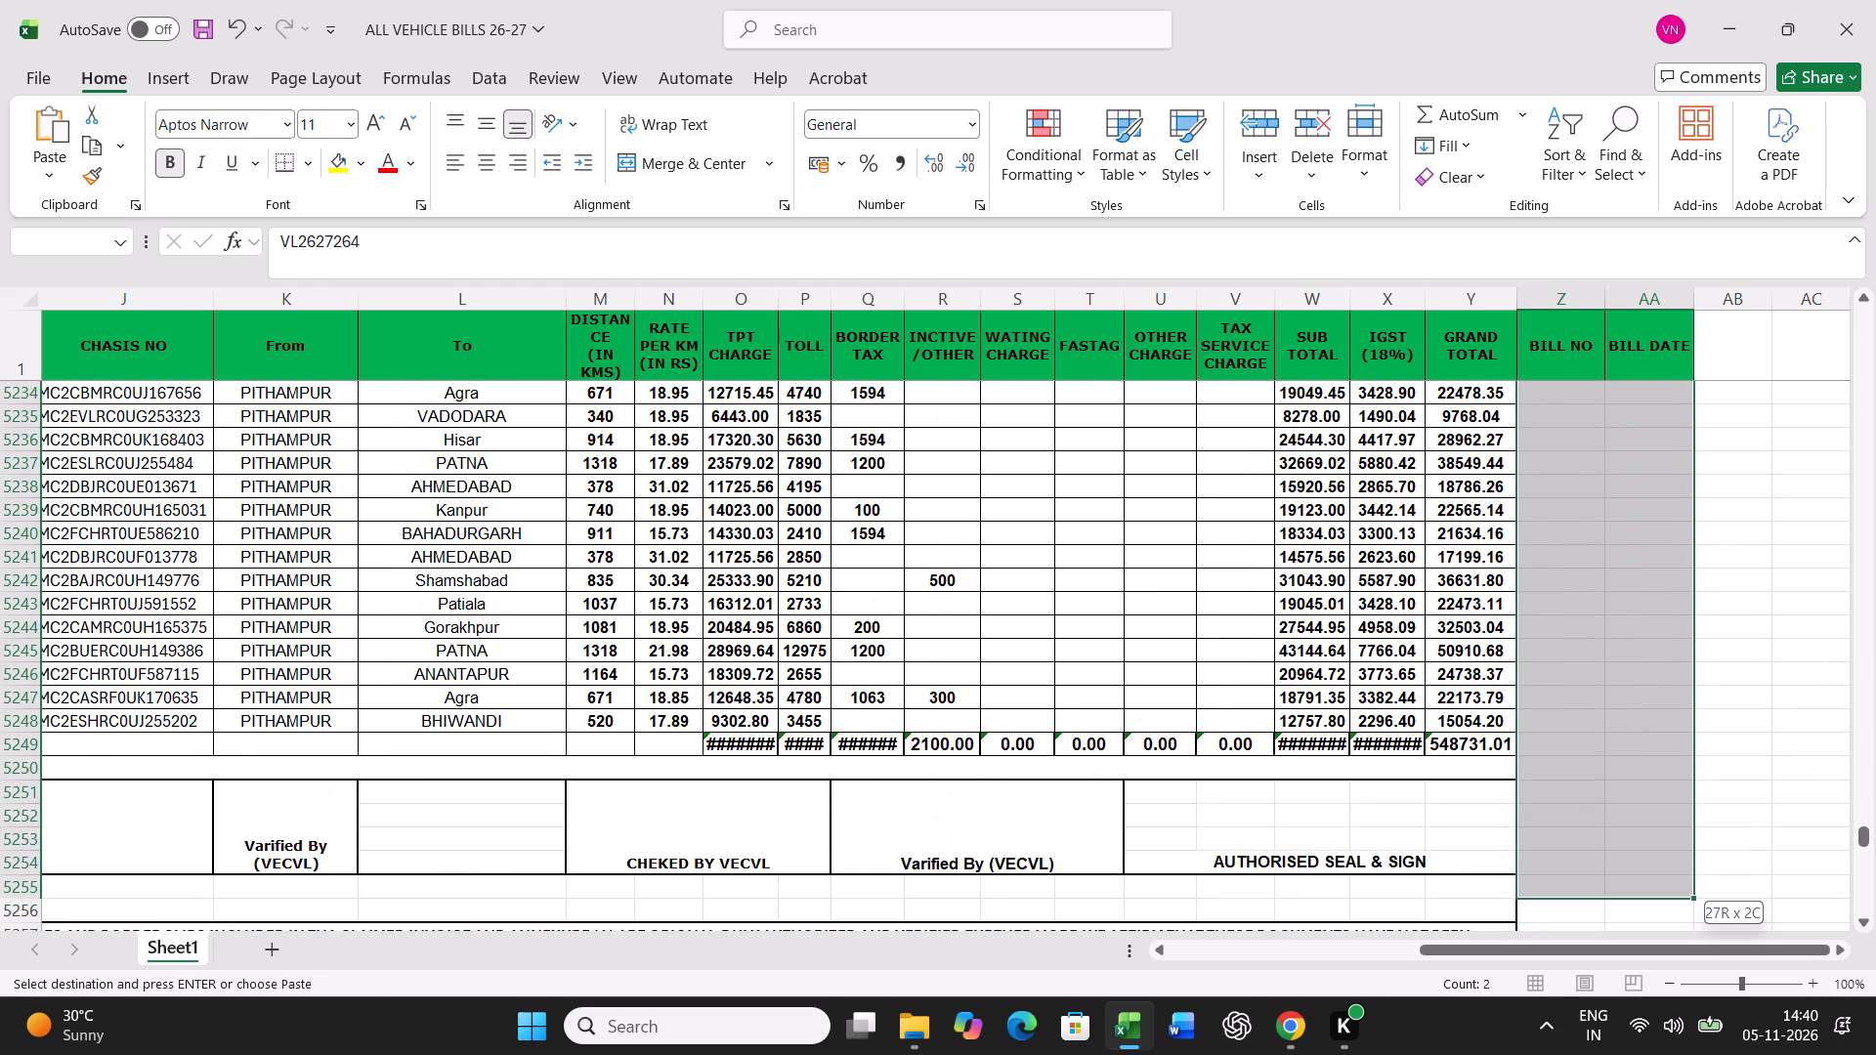
key(Return)
Delete entire rows 5209 to 5228, covering the VL2627263 total and signature rows and the VL2627264 heading rows.
scroll(1414, 766, up, 5)
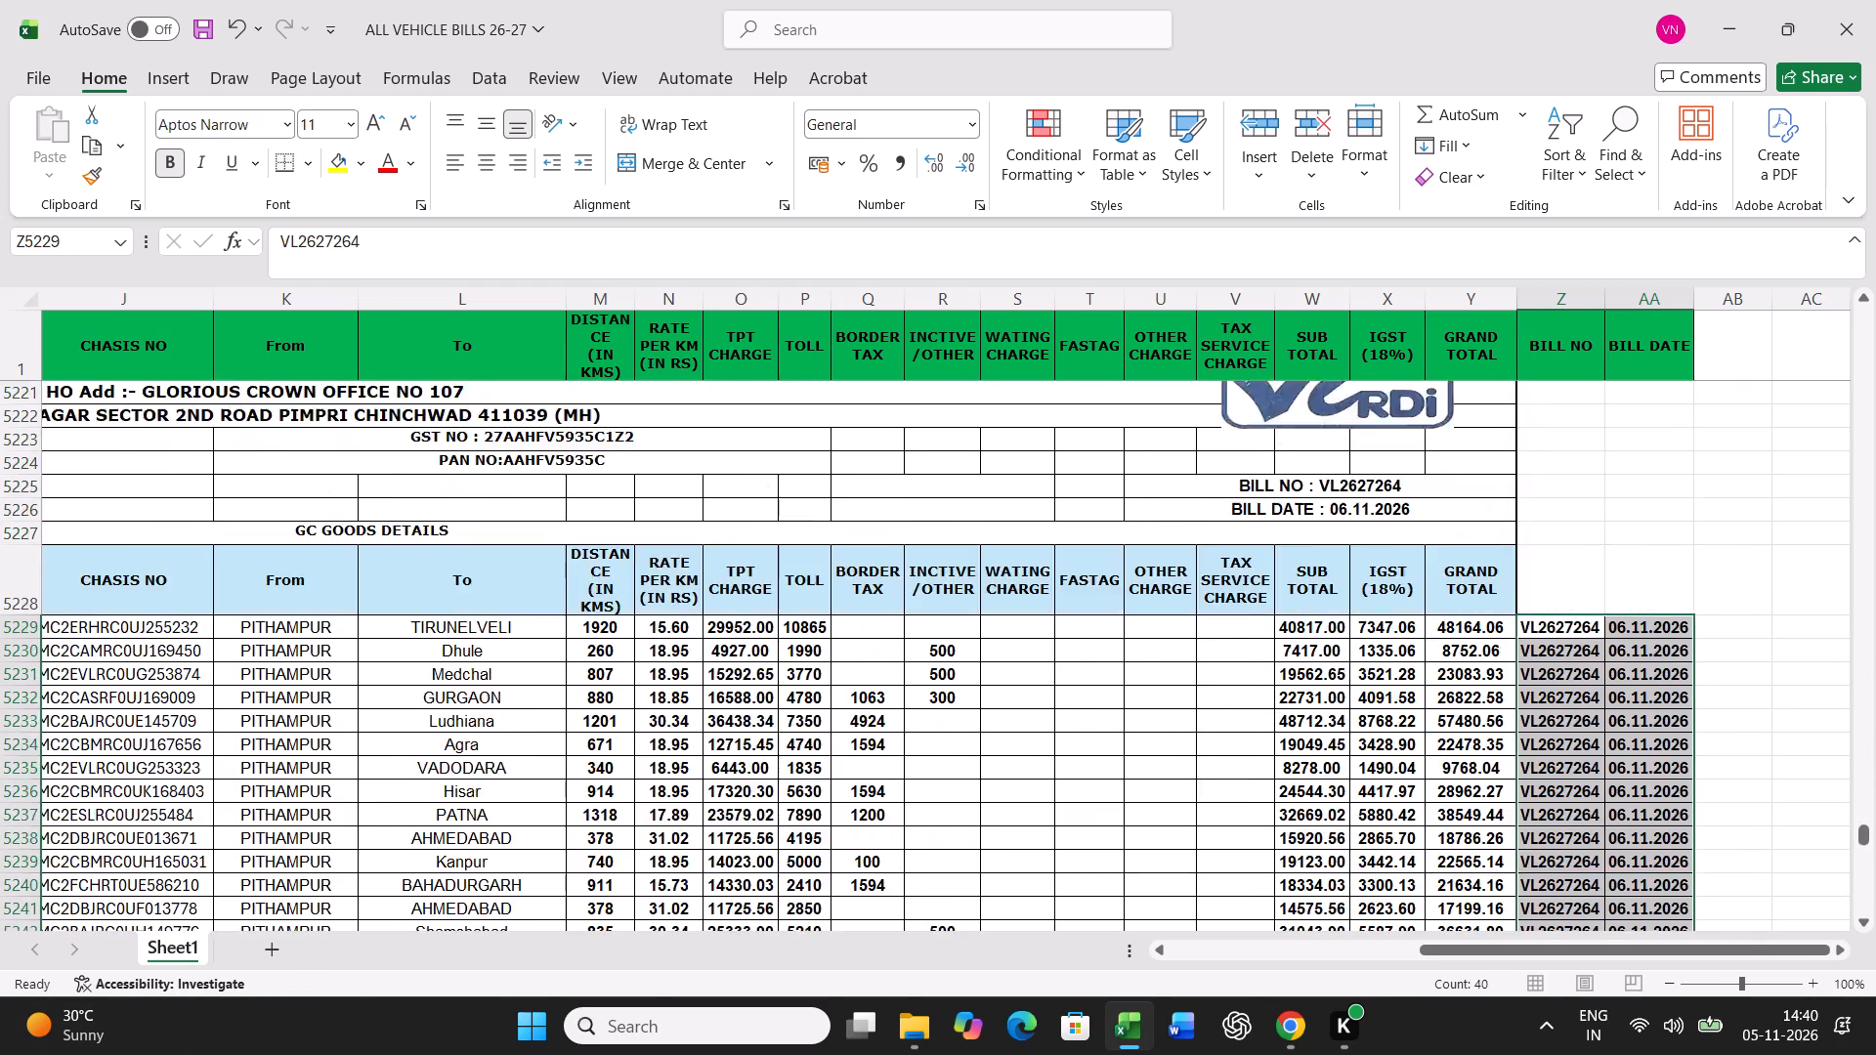
scroll(1414, 766, up, 4)
scroll(1575, 680, up, 3)
drag(1563, 573, 1548, 992)
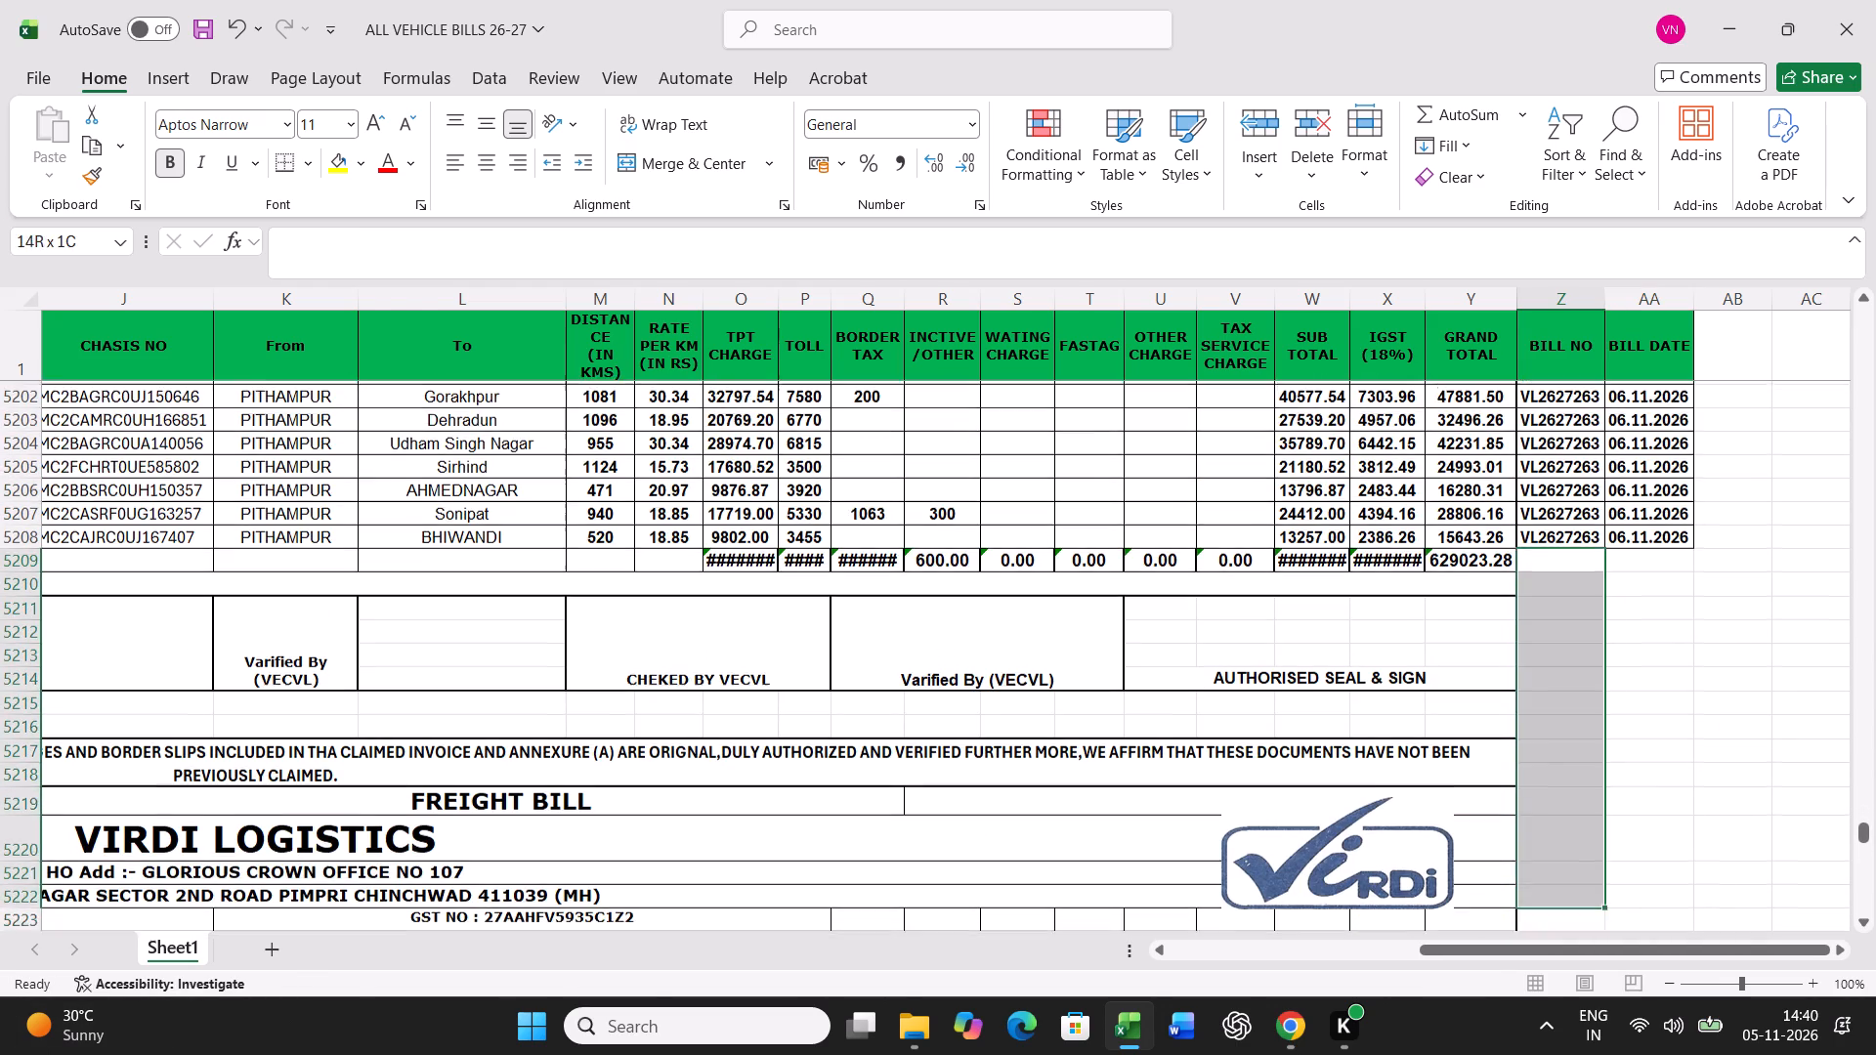
drag(1548, 992, 1575, 753)
right_click(1575, 753)
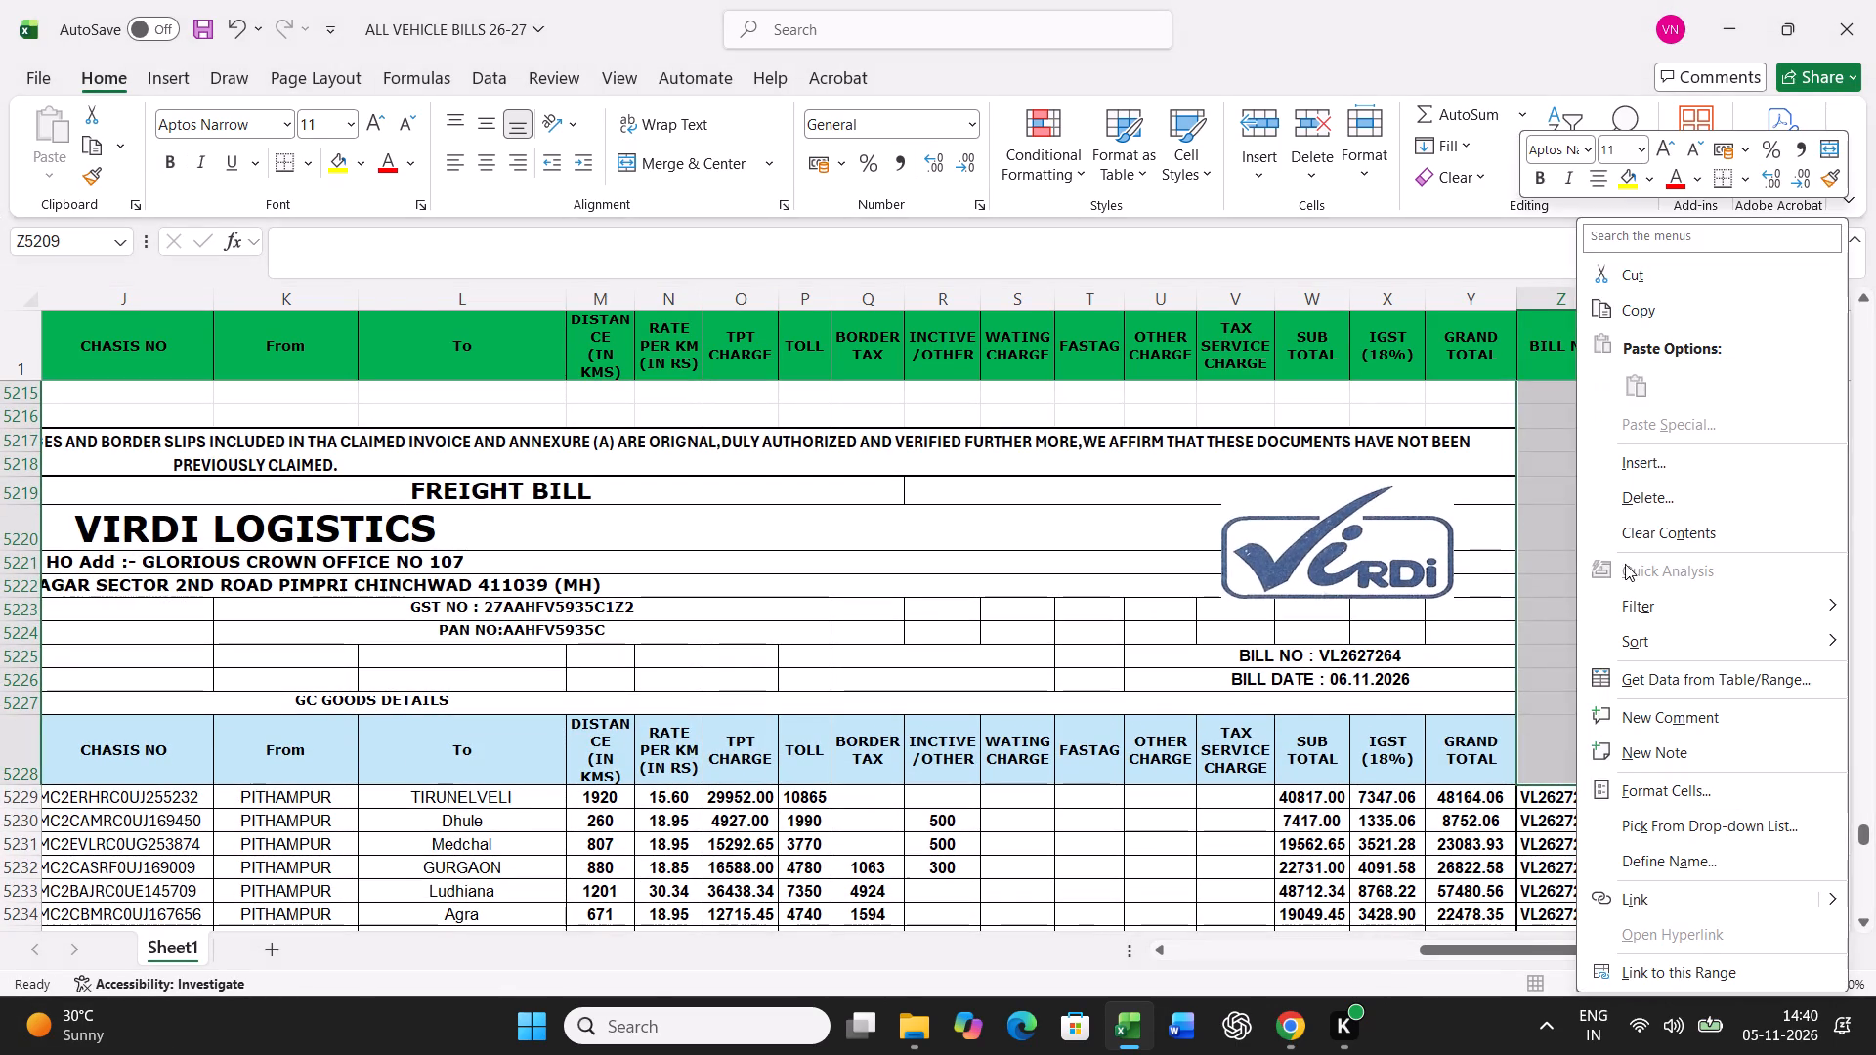
click(1657, 504)
click(1629, 549)
click(1617, 624)
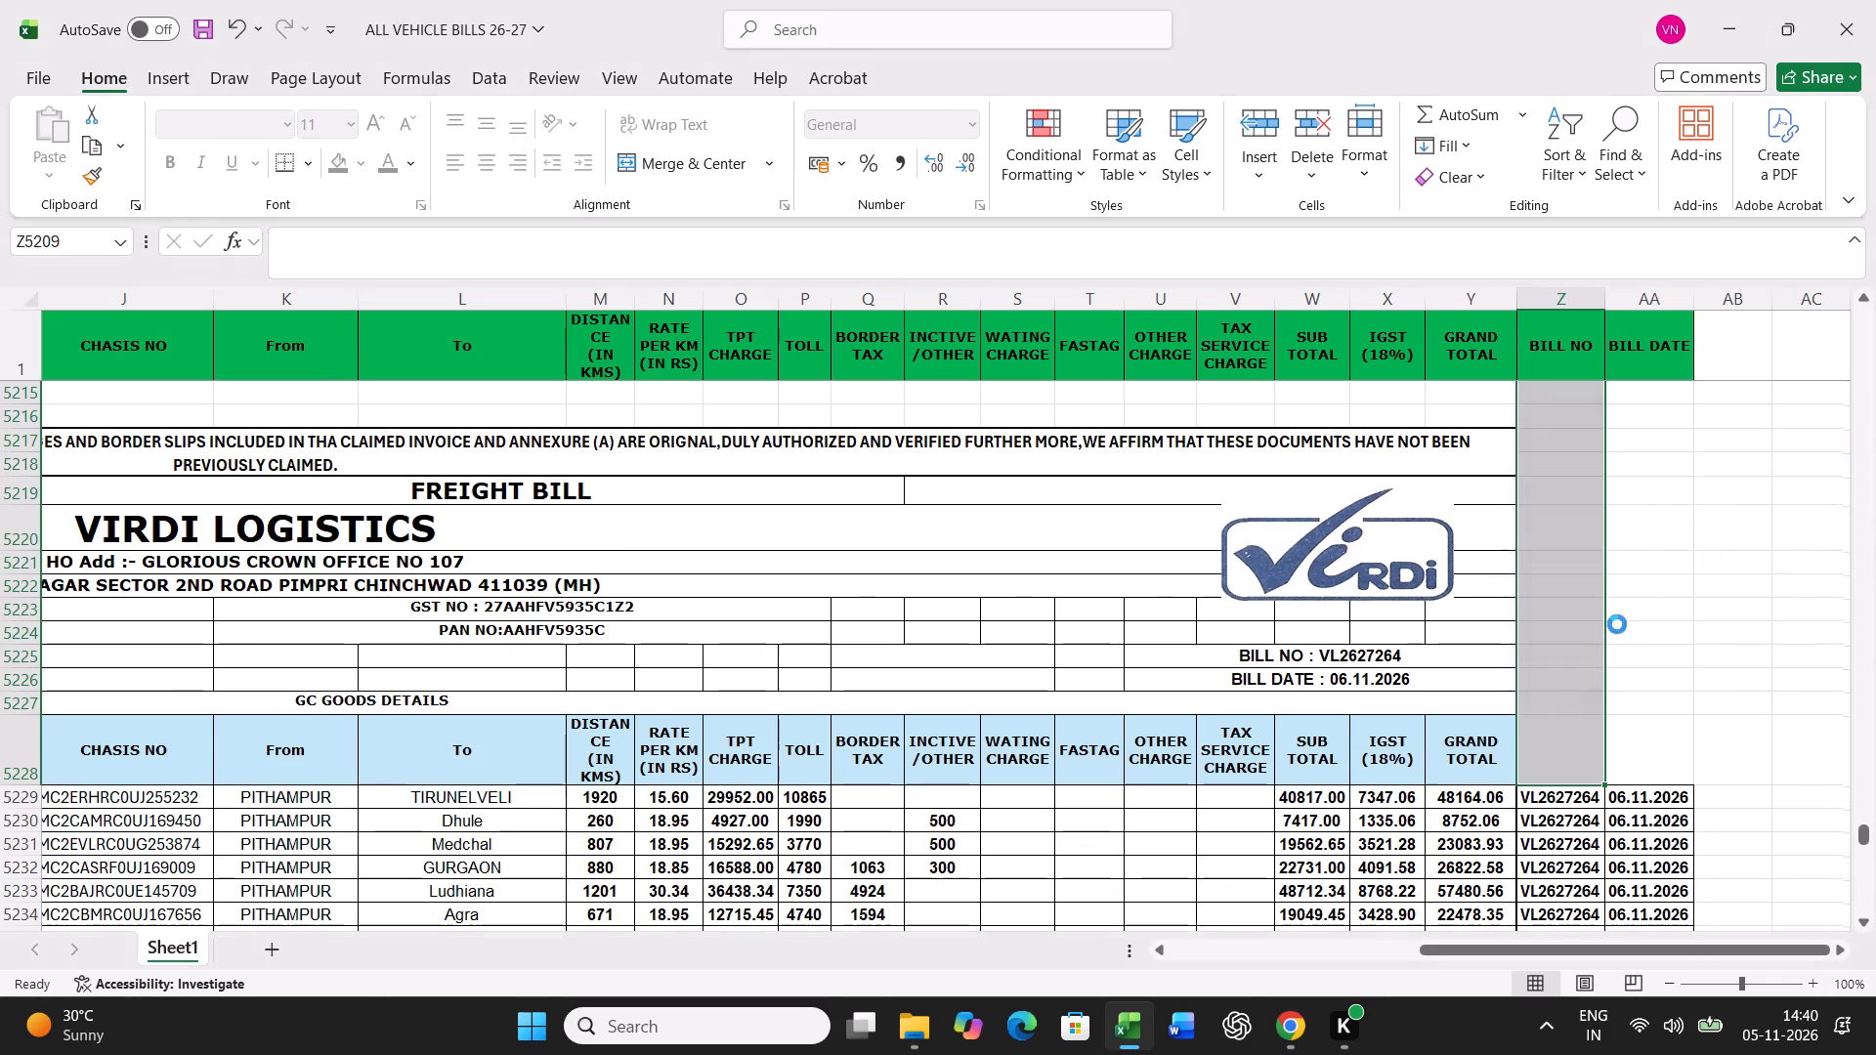
Copy the bill number and date from Z5226:AA5226 to Z5249, and set the bill number in Z5249 to VL2627265.
scroll(1617, 624, down, 10)
scroll(1617, 624, up, 3)
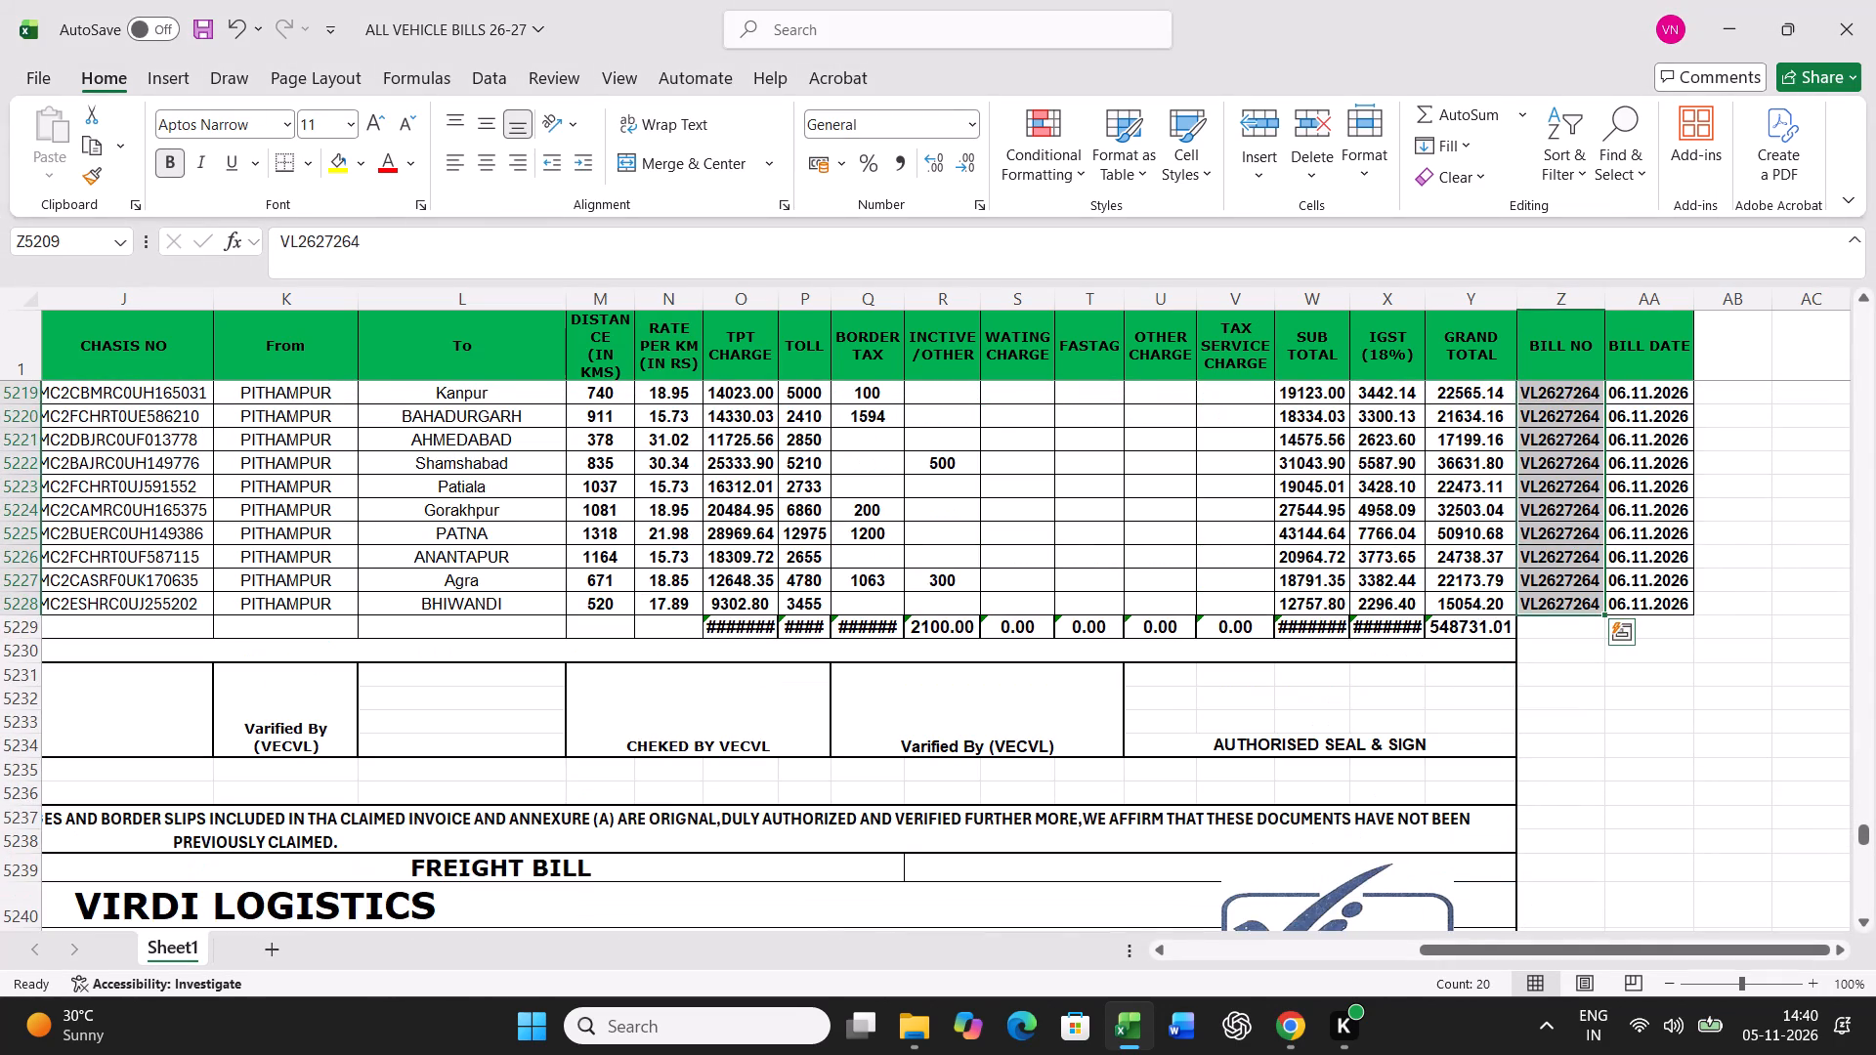
drag(1570, 549, 1645, 549)
key(ctrl+c)
scroll(1614, 687, down, 10)
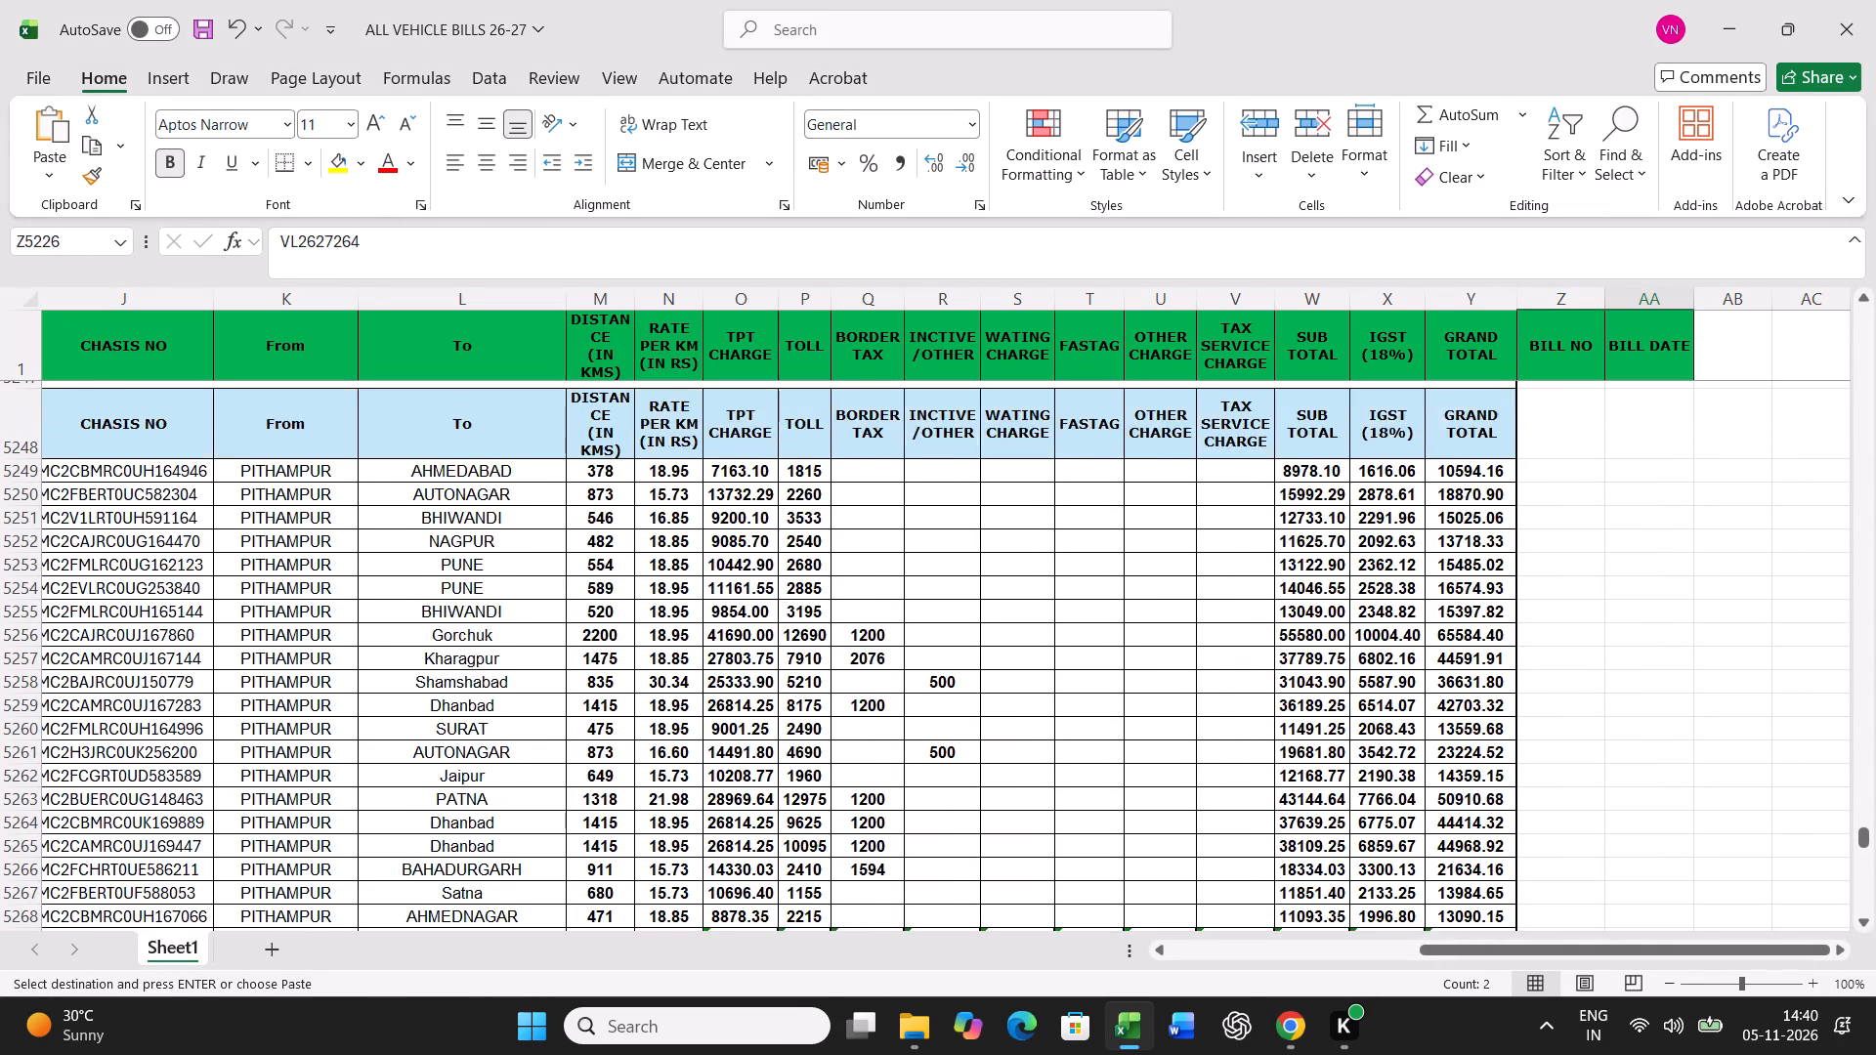
scroll(1587, 604, up, 2)
click(1546, 610)
key(Return)
key(Down)
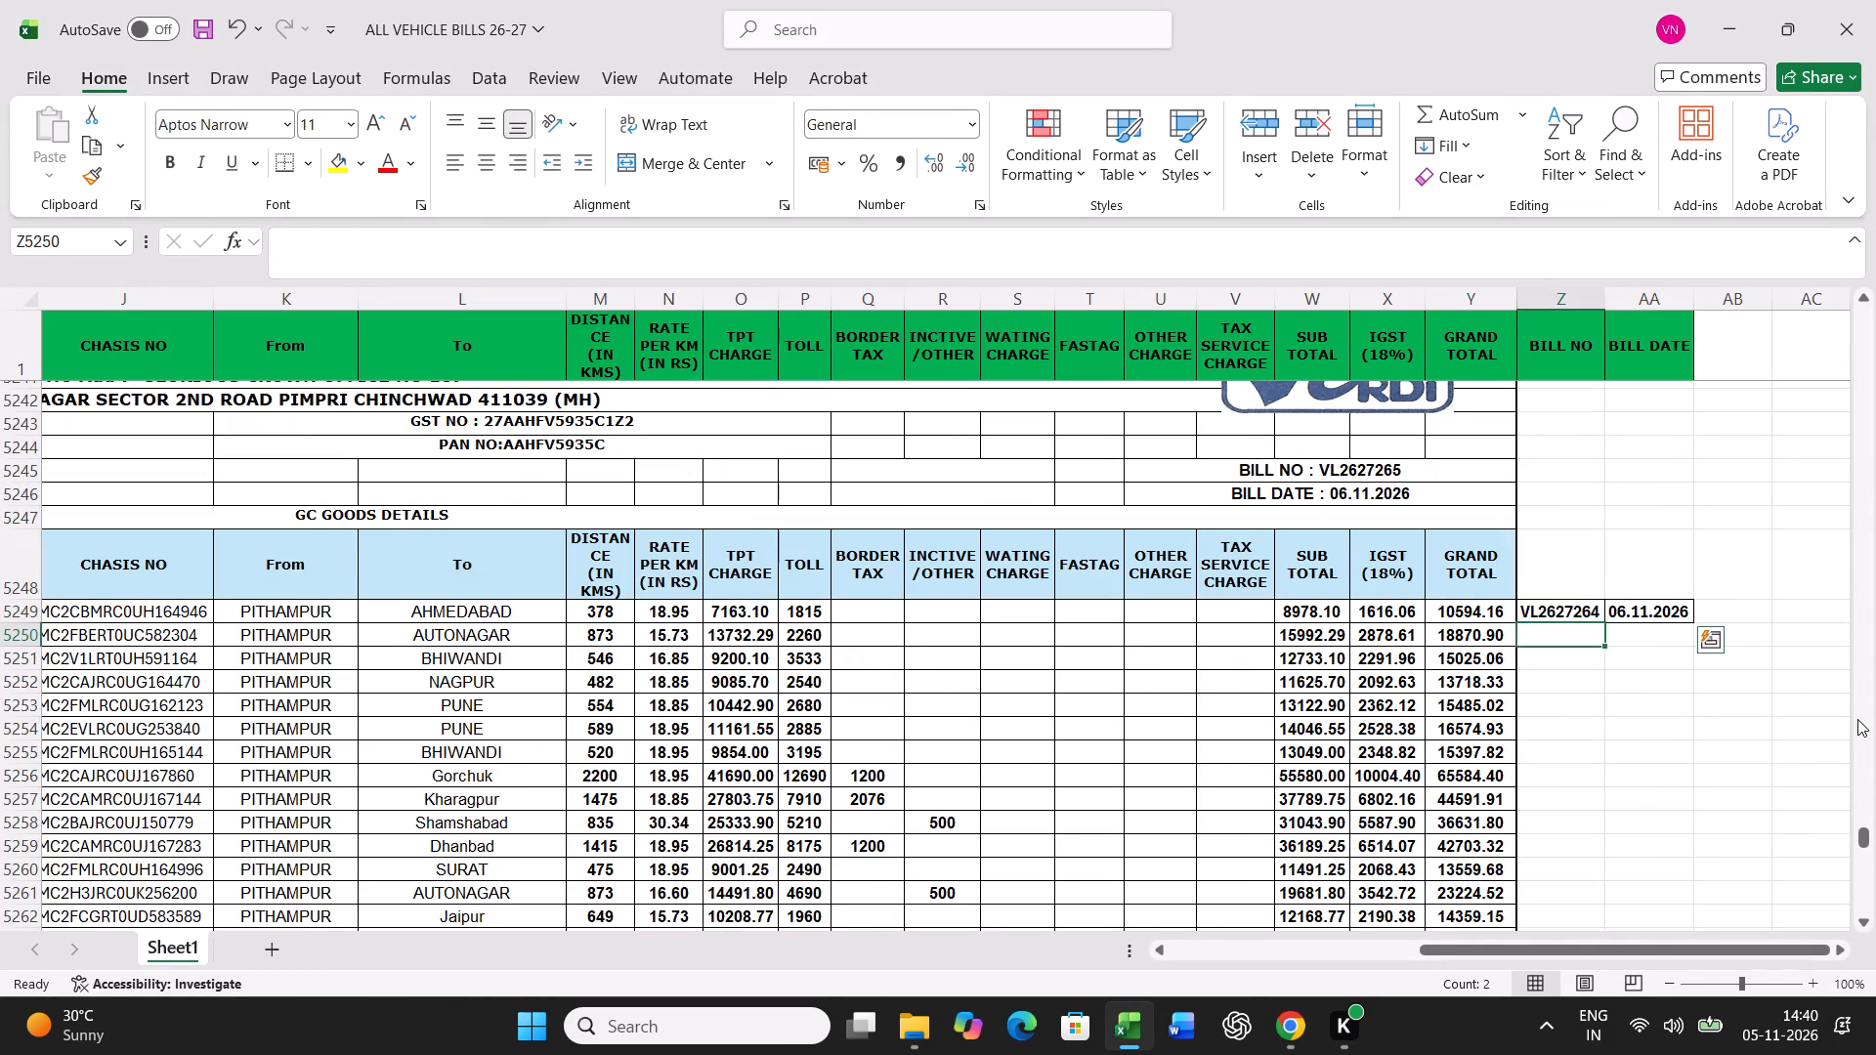
key(Up)
key(F2)
key(BackSpace)
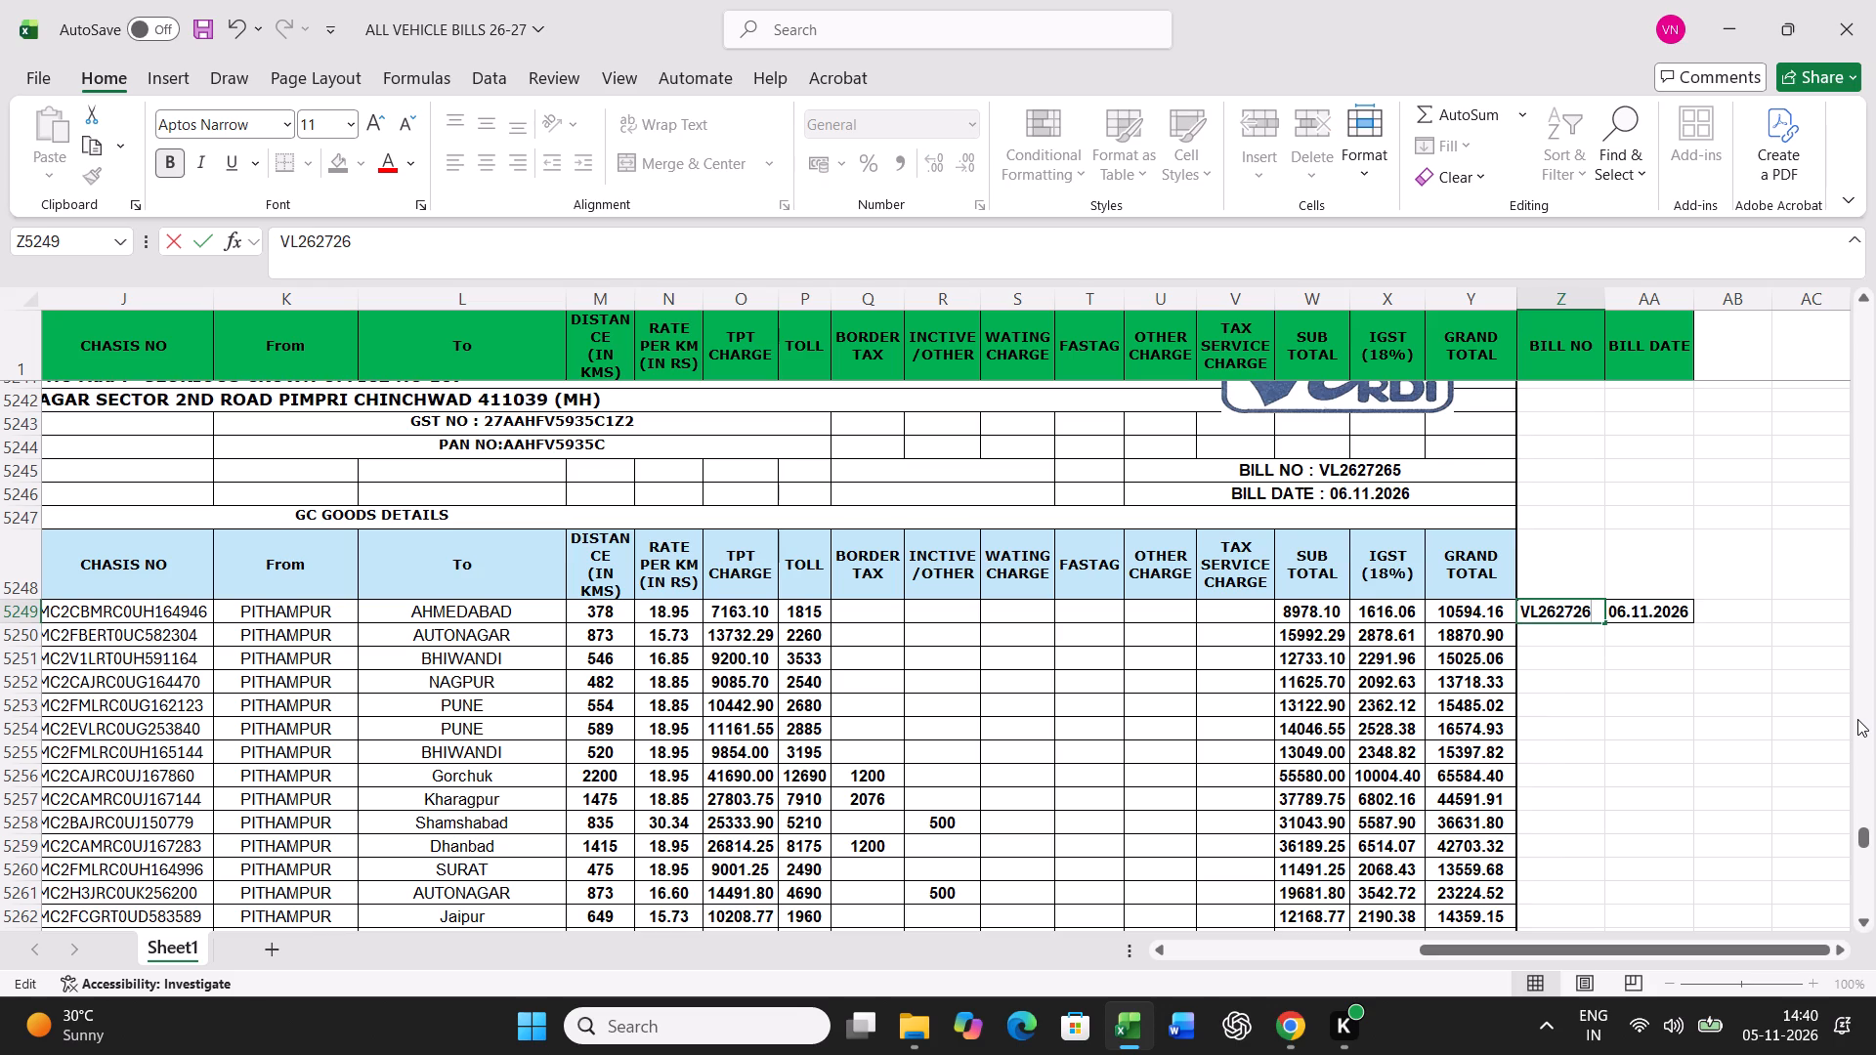
key(5)
key(Return)
Copy the VL2627265 bill number and date from row 5249 down through row 5268, the last vehicle row of the block.
key(Up)
key(shift+Right)
key(ctrl+c)
key(shift+Down)
key(shift+Down)
key(shift+Down)
key(shift+Down)
key(shift+Down)
key(shift+Down)
key(shift+Down)
key(shift+Down)
key(shift+Down)
key(shift+Down)
key(shift+Down)
key(shift+Down)
key(shift+Down)
key(shift+Down)
key(shift+Down)
key(shift+Down)
key(shift+Down)
key(shift+Down)
key(shift+Down)
key(shift+Down)
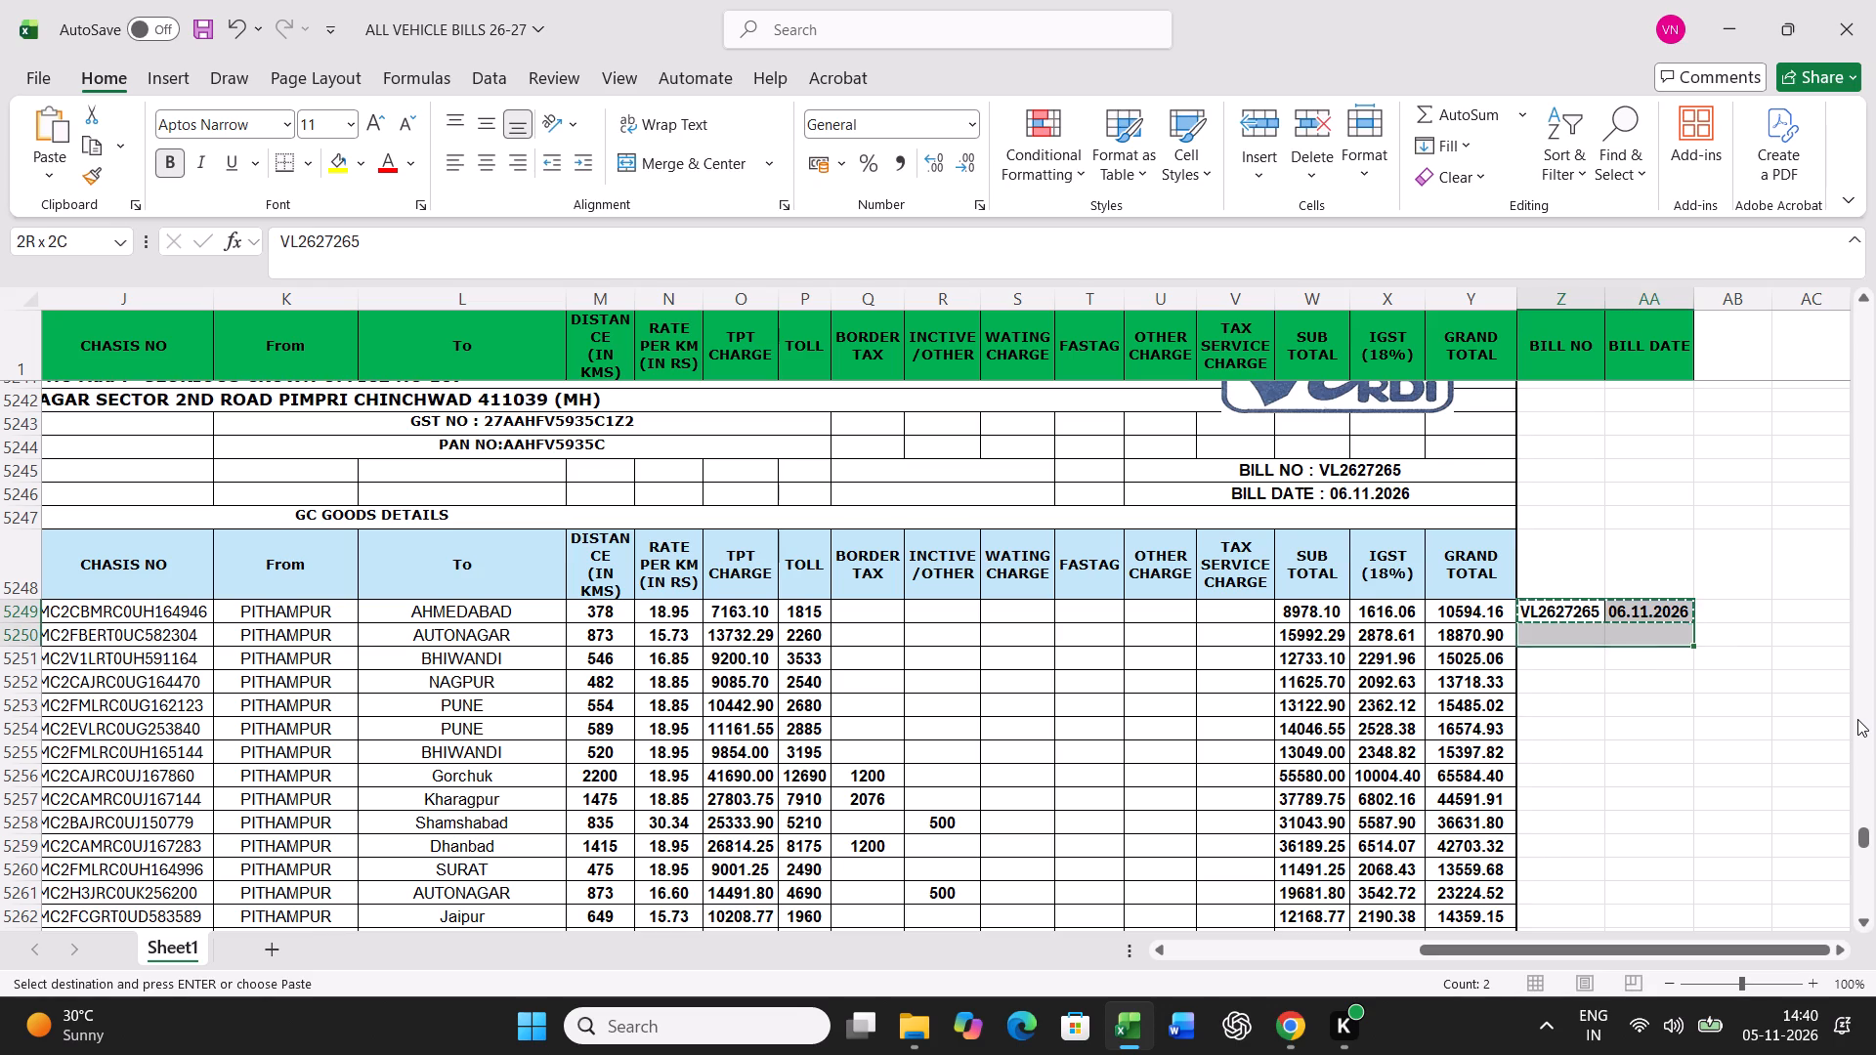
key(shift+Up)
key(shift+Up)
key(shift+Up)
key(shift+Up)
key(shift+Up)
key(shift+Up)
key(shift+Up)
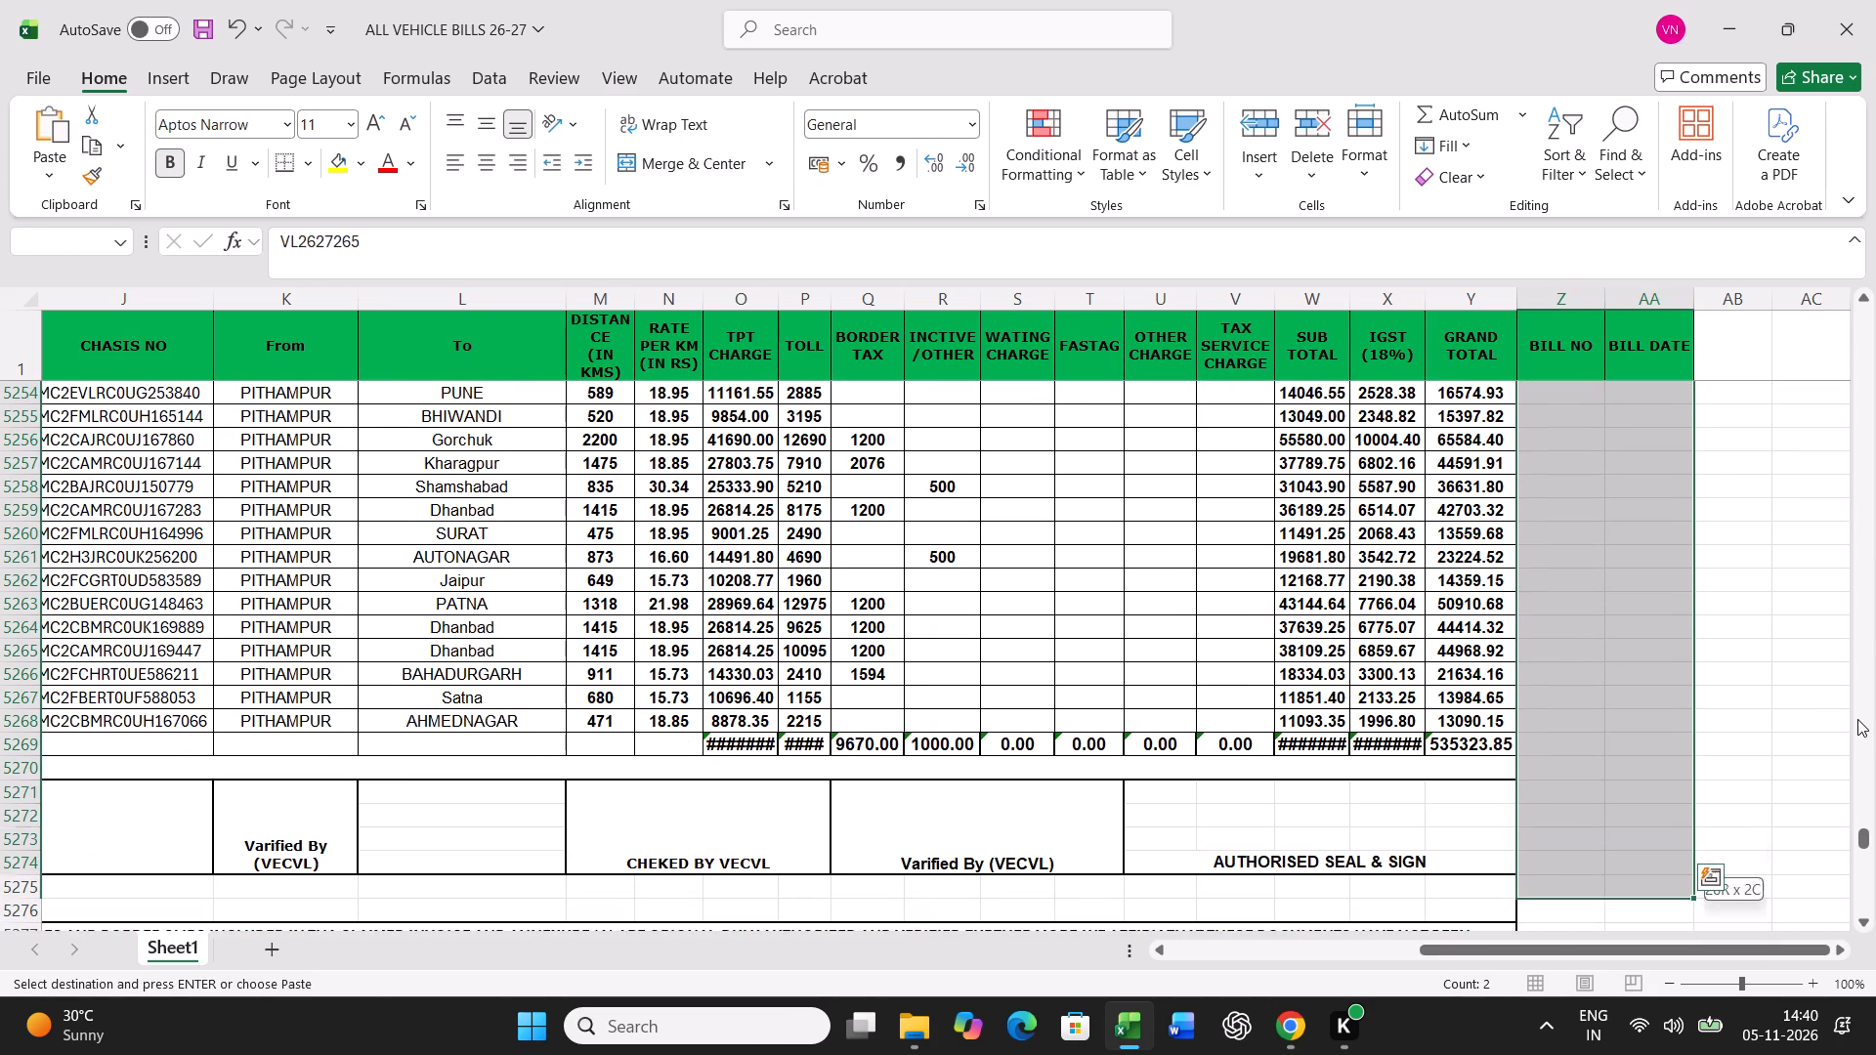
key(shift+Up)
key(Return)
Delete entire rows 5229 to 5248, covering the VL2627264 total and signature rows and the VL2627265 heading rows.
scroll(1738, 651, up, 10)
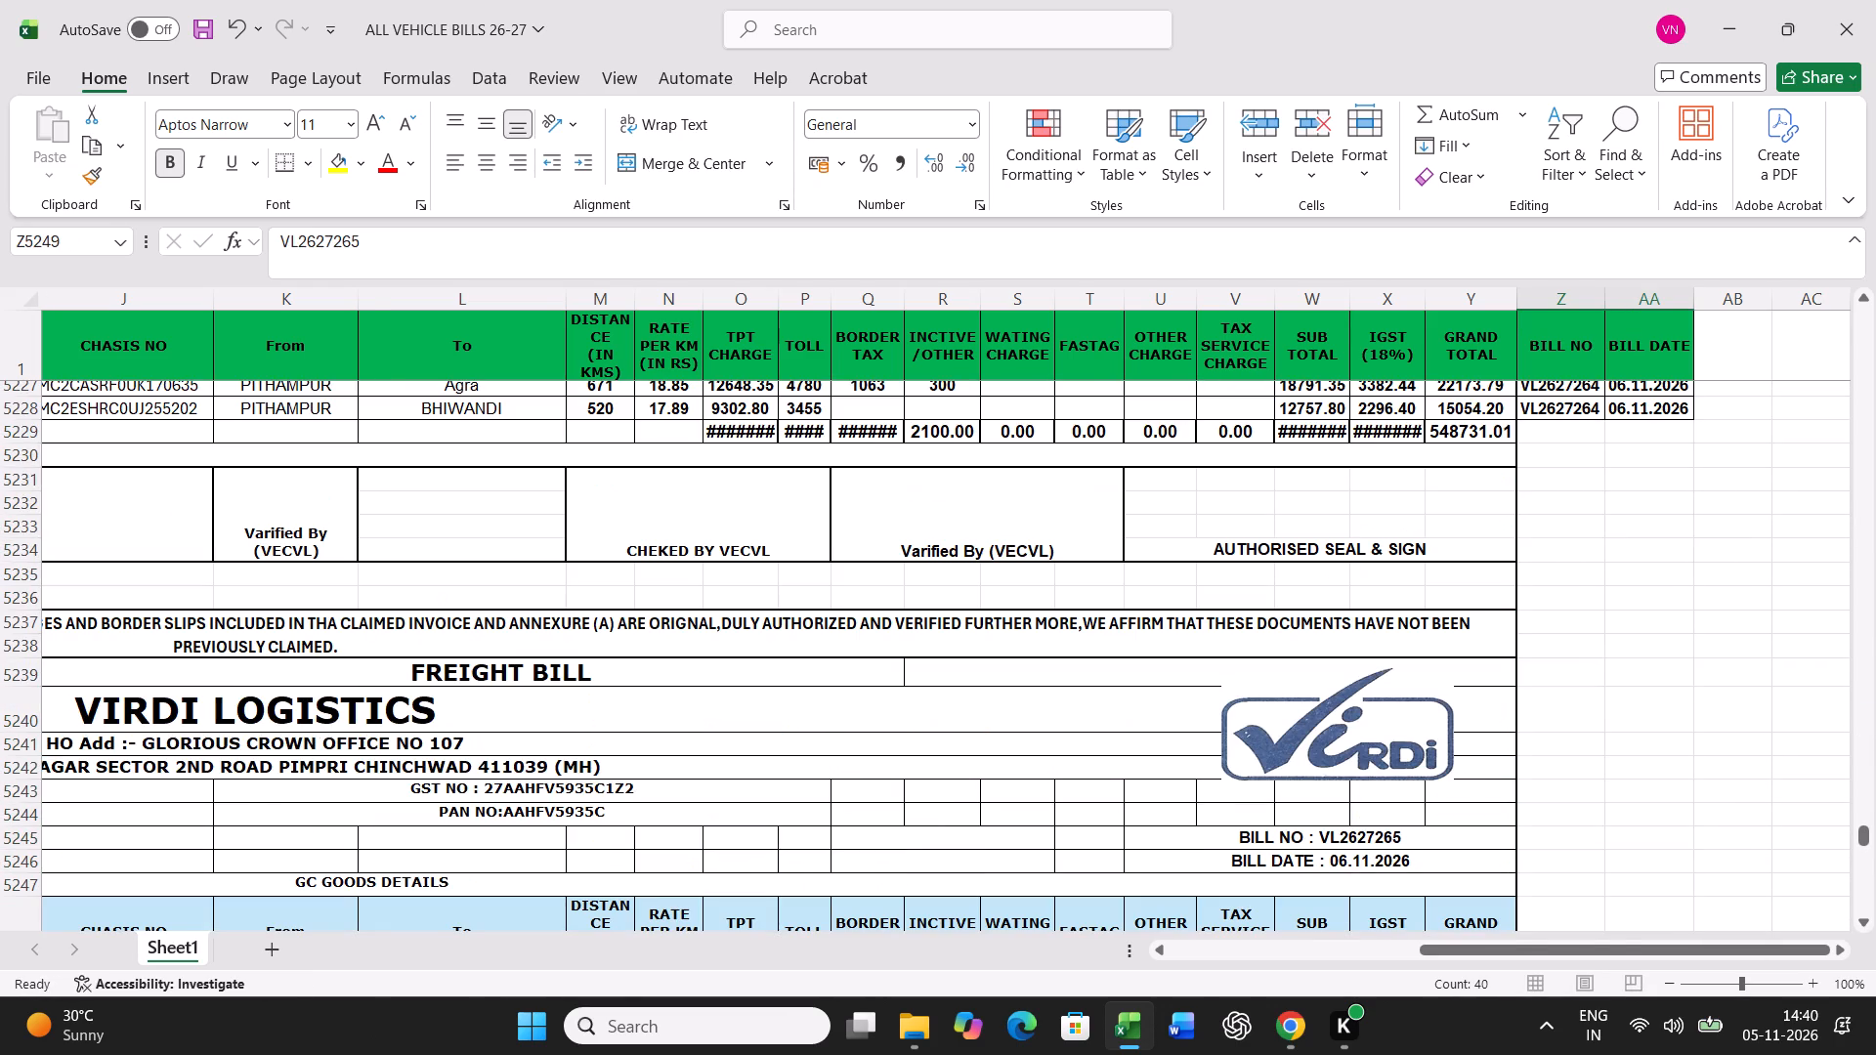
drag(1565, 436, 1573, 766)
right_click(1573, 766)
click(1627, 503)
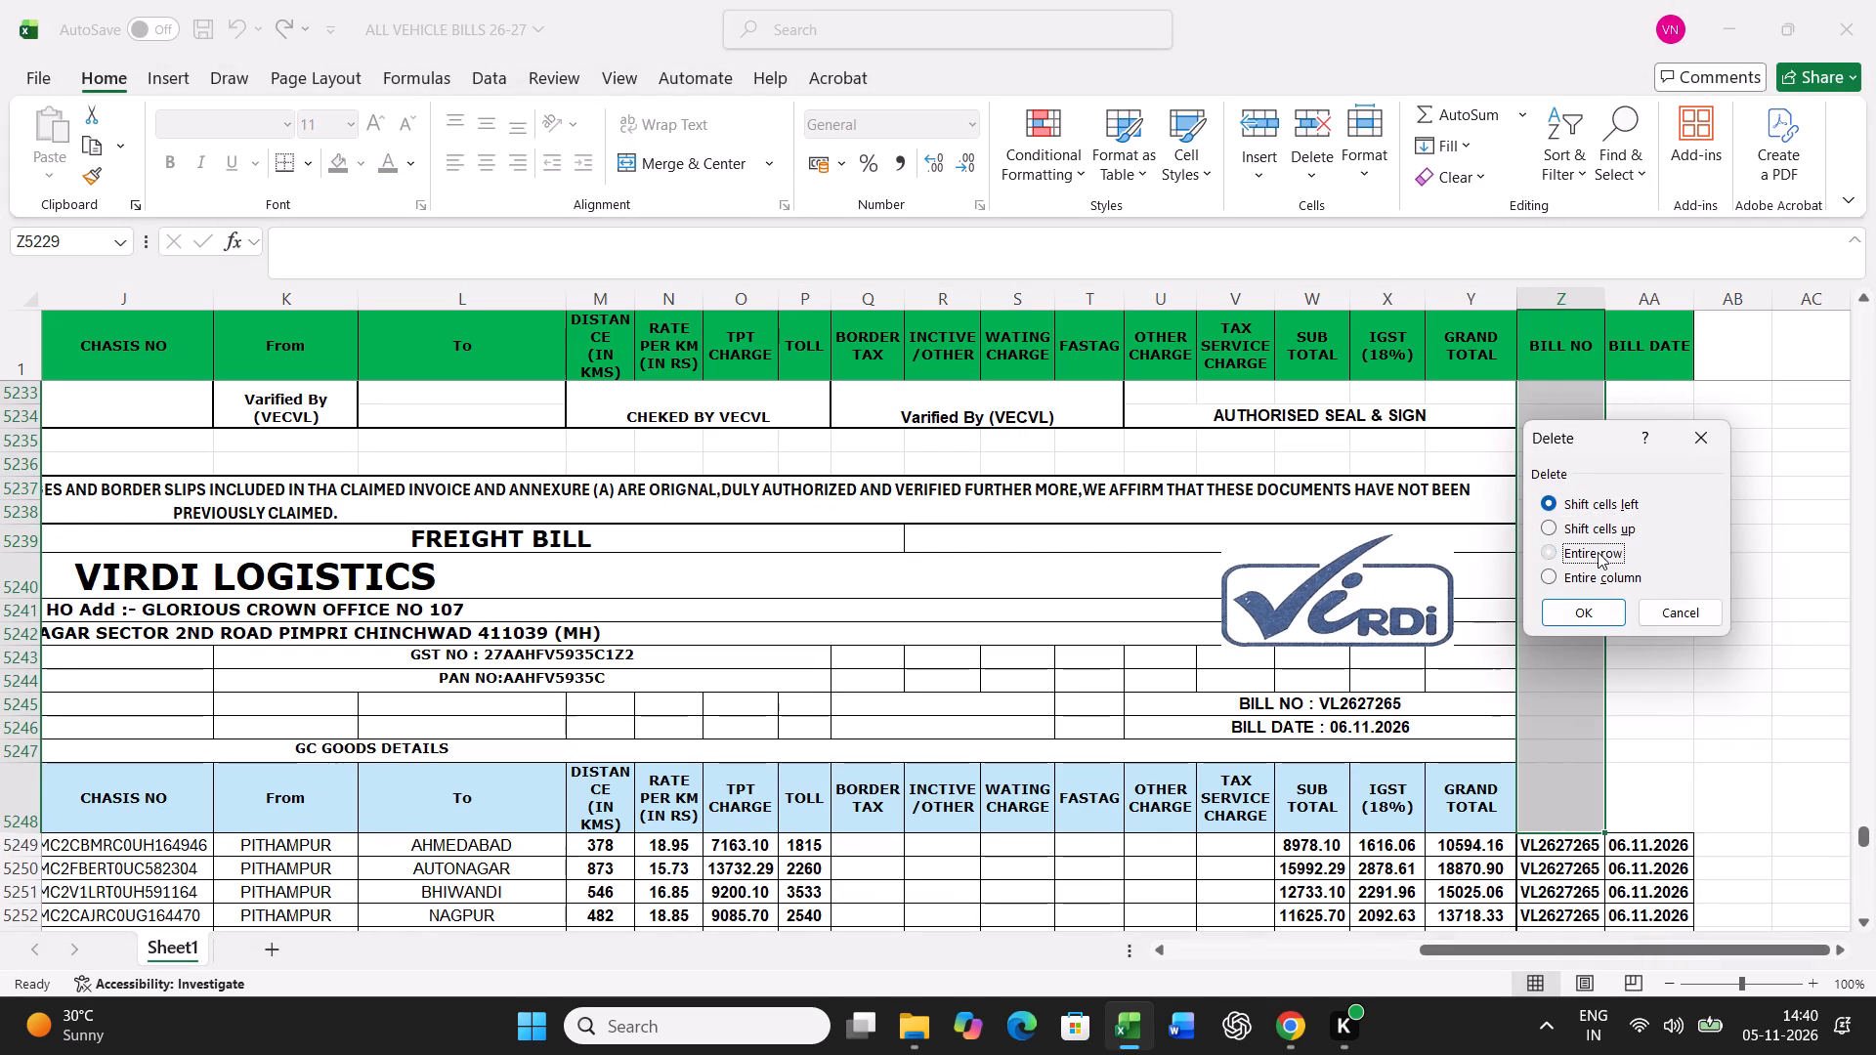
click(1598, 552)
click(1586, 613)
Copy the bill number and date from Z5244:AA5244 to Z5269, and set the bill number in Z5269 to VL2627266.
scroll(1586, 613, down, 11)
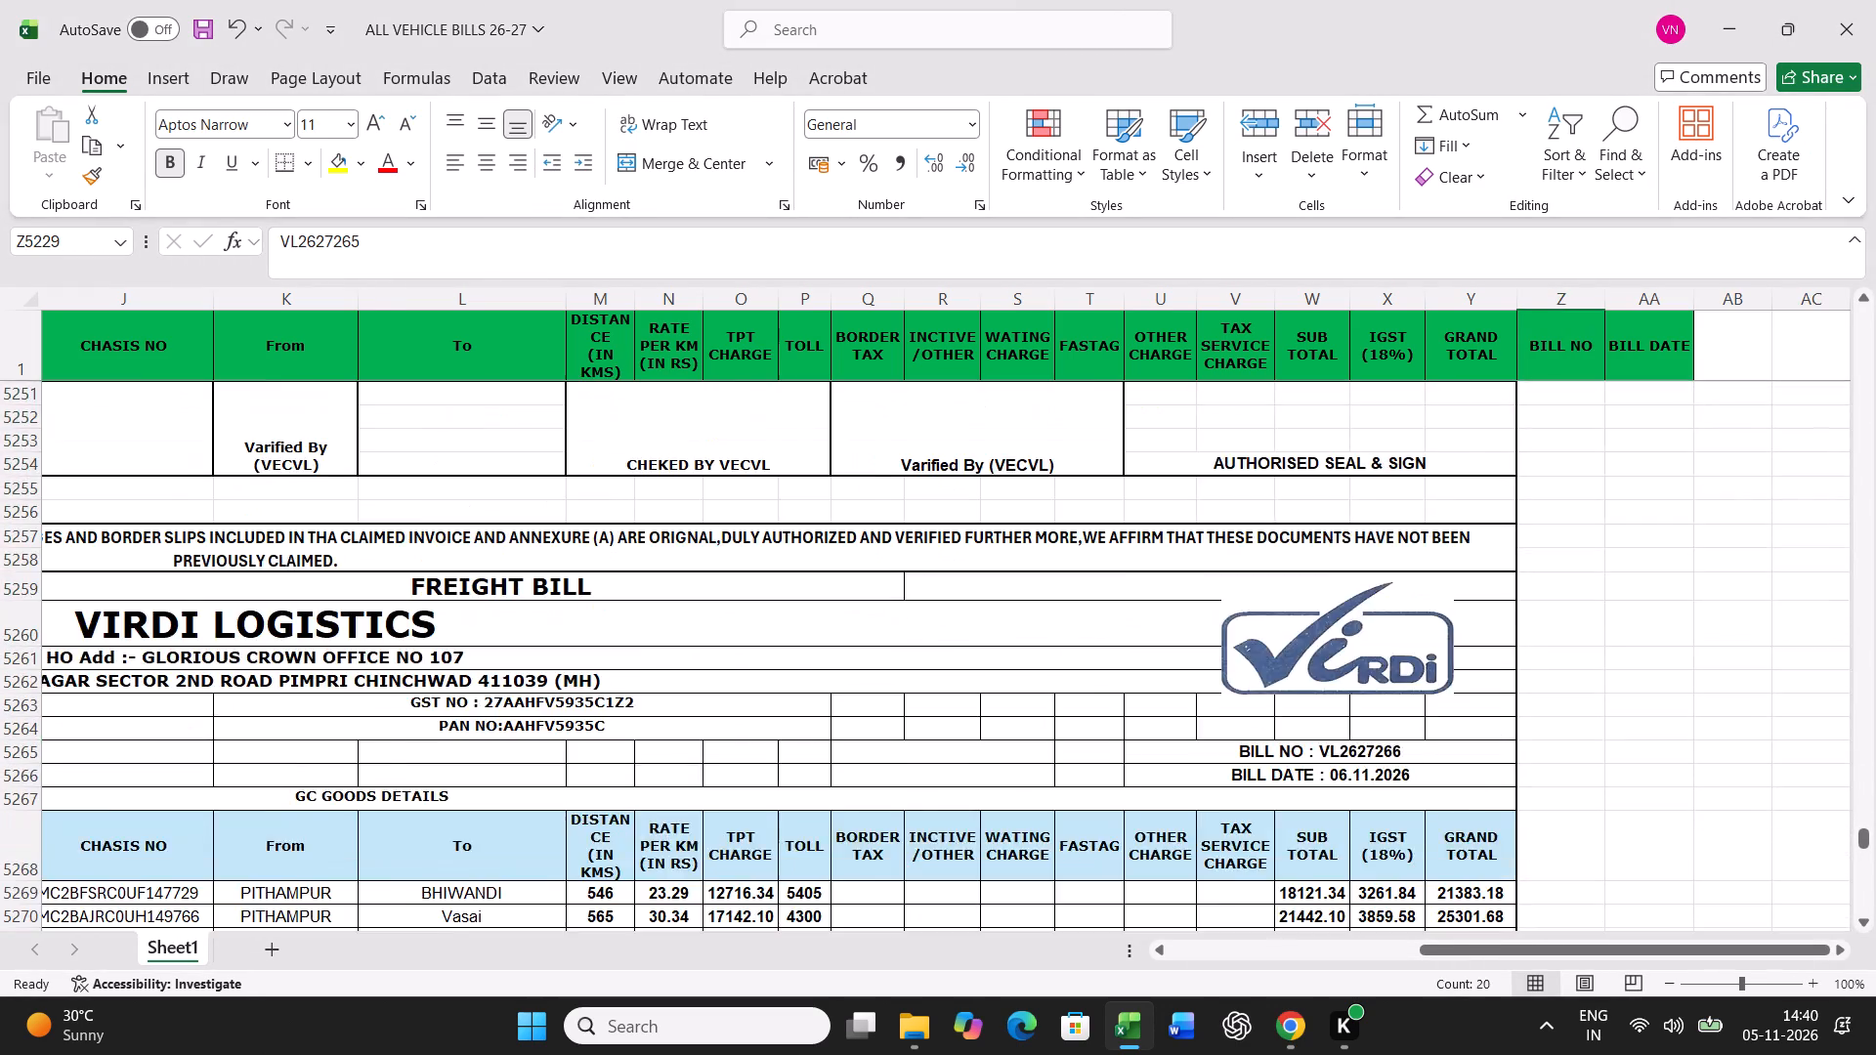
scroll(1586, 613, up, 4)
drag(1588, 509, 1616, 511)
key(ctrl+c)
scroll(1594, 784, down, 2)
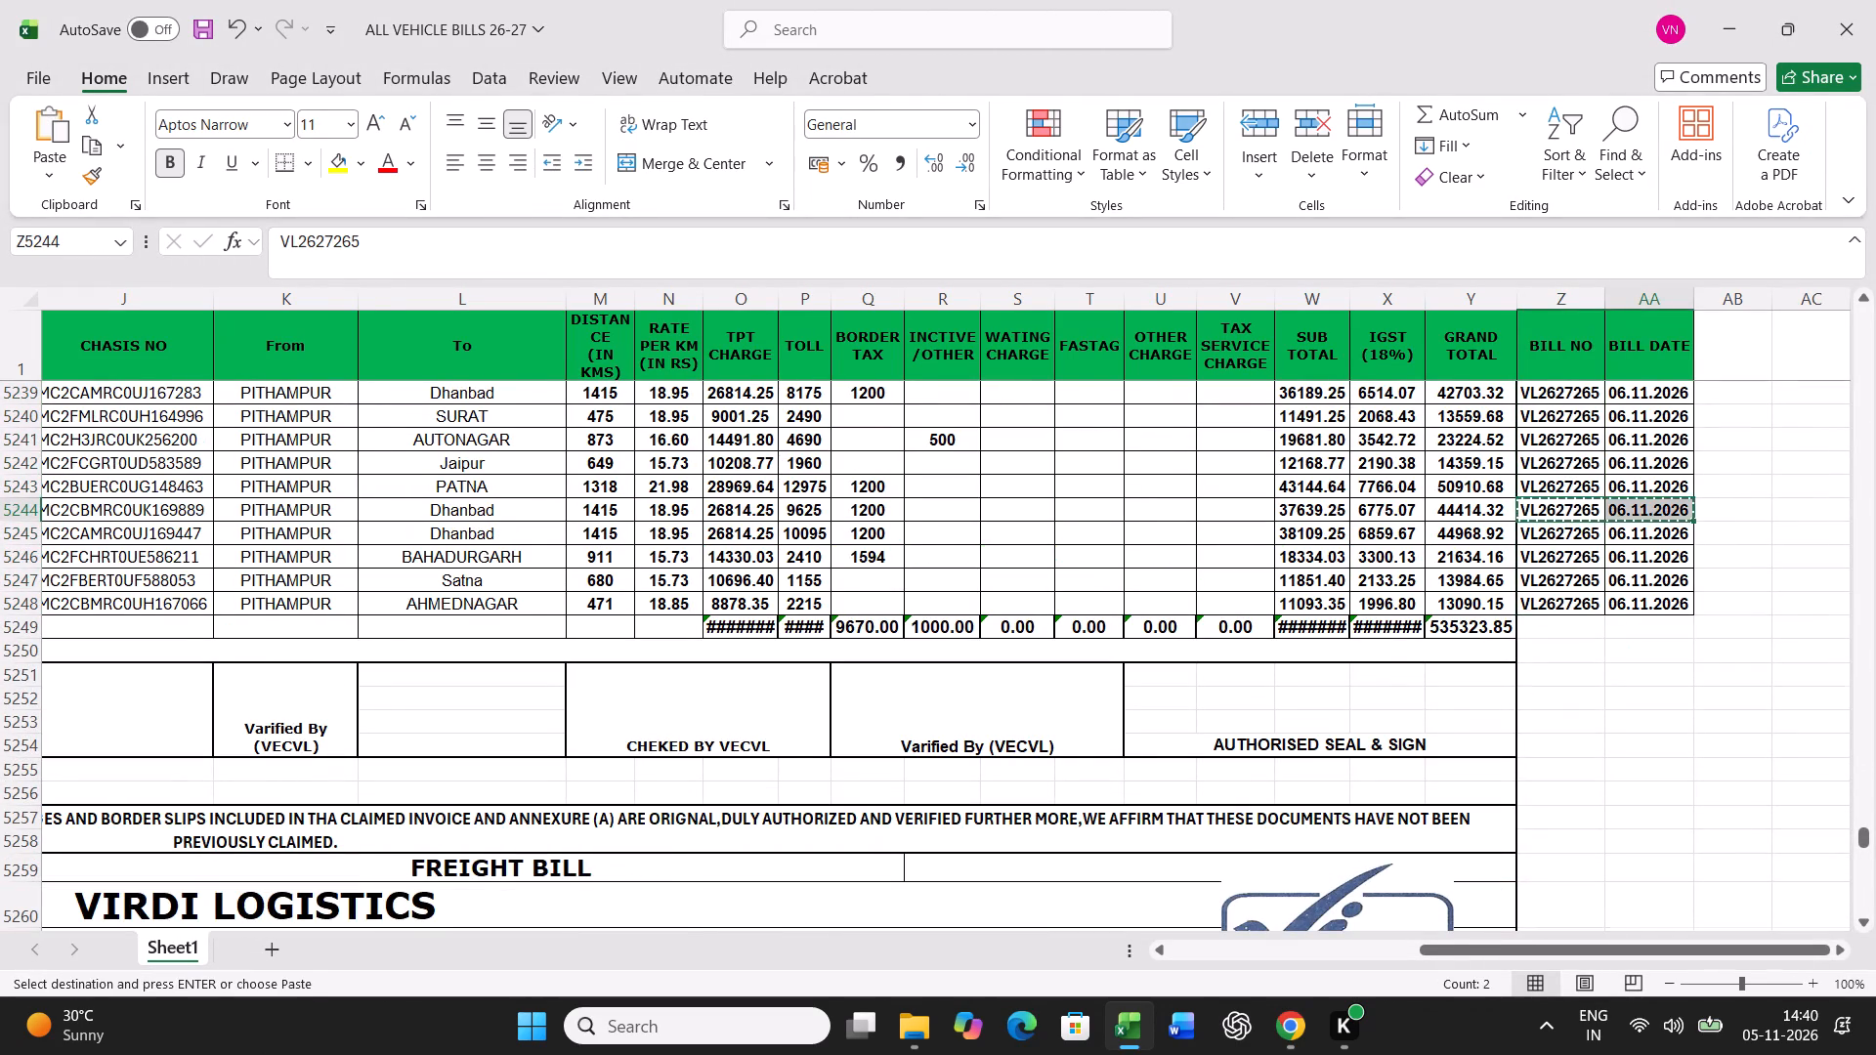
scroll(1592, 786, down, 8)
scroll(1590, 785, up, 3)
click(1565, 672)
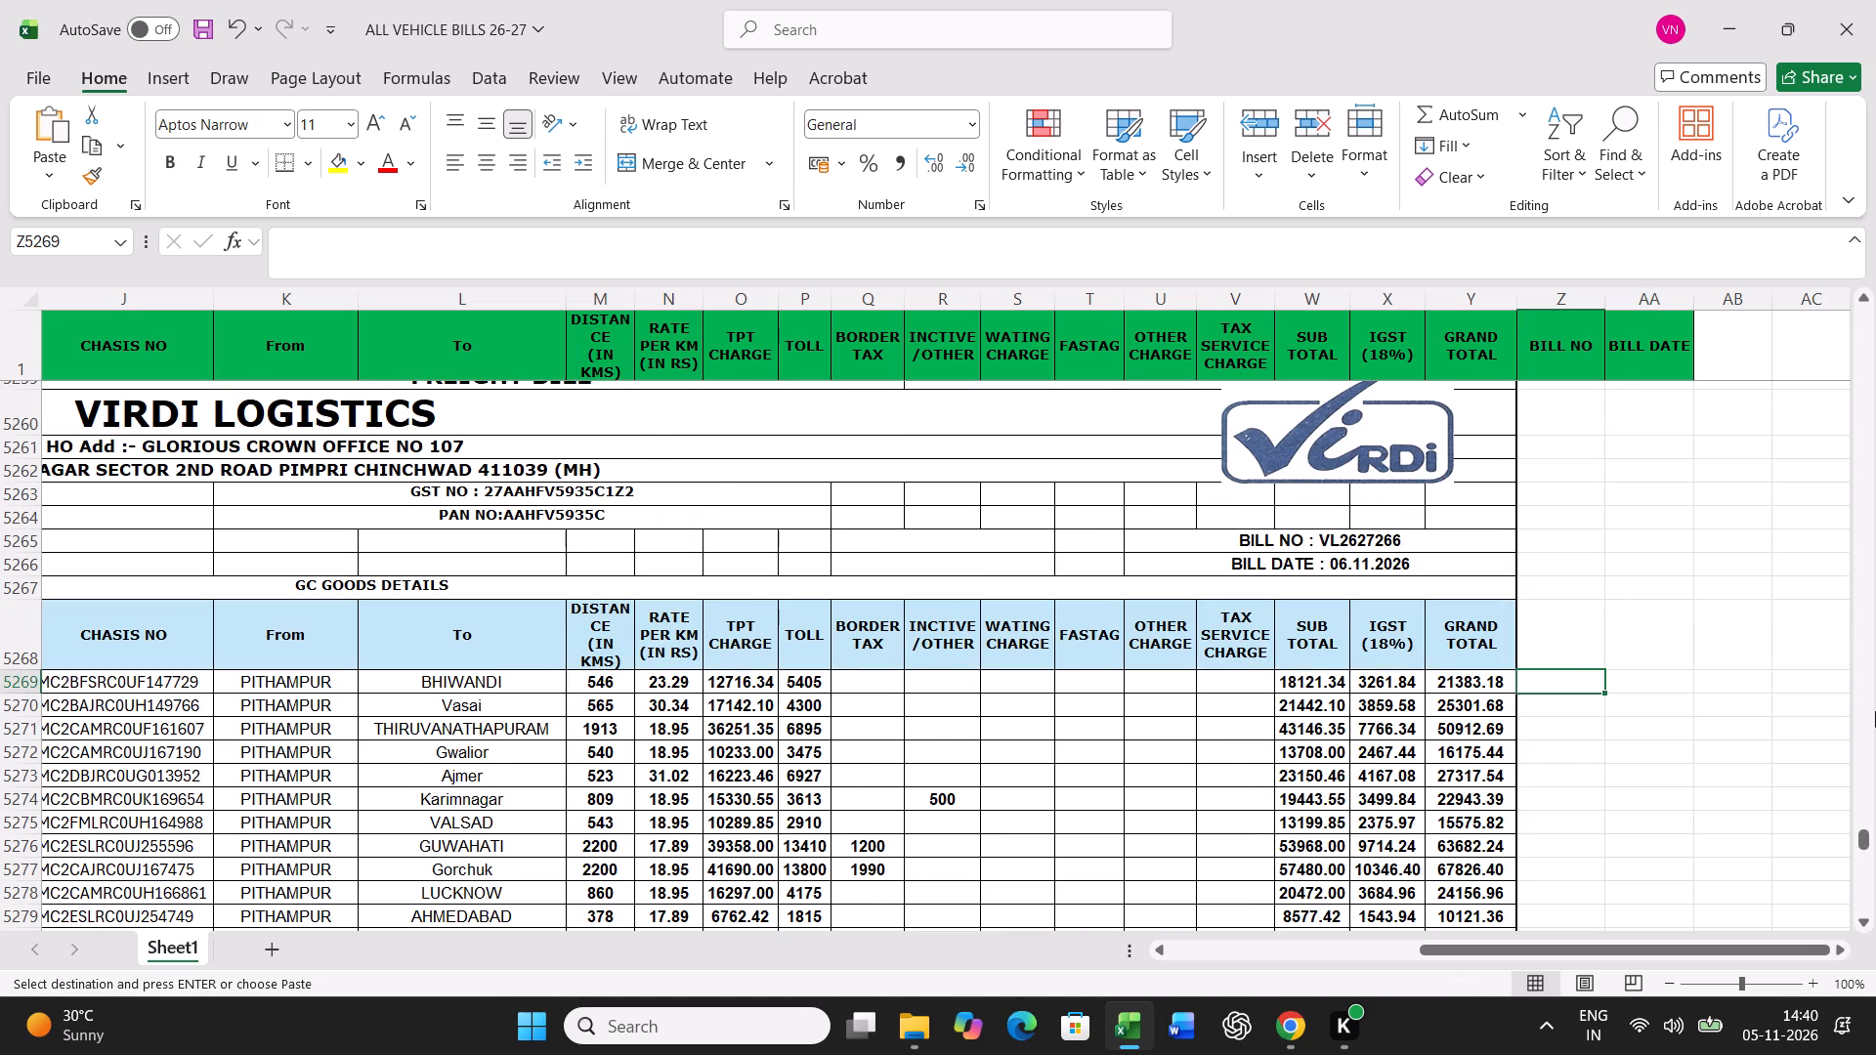
key(Return)
key(Left)
key(Right)
key(F2)
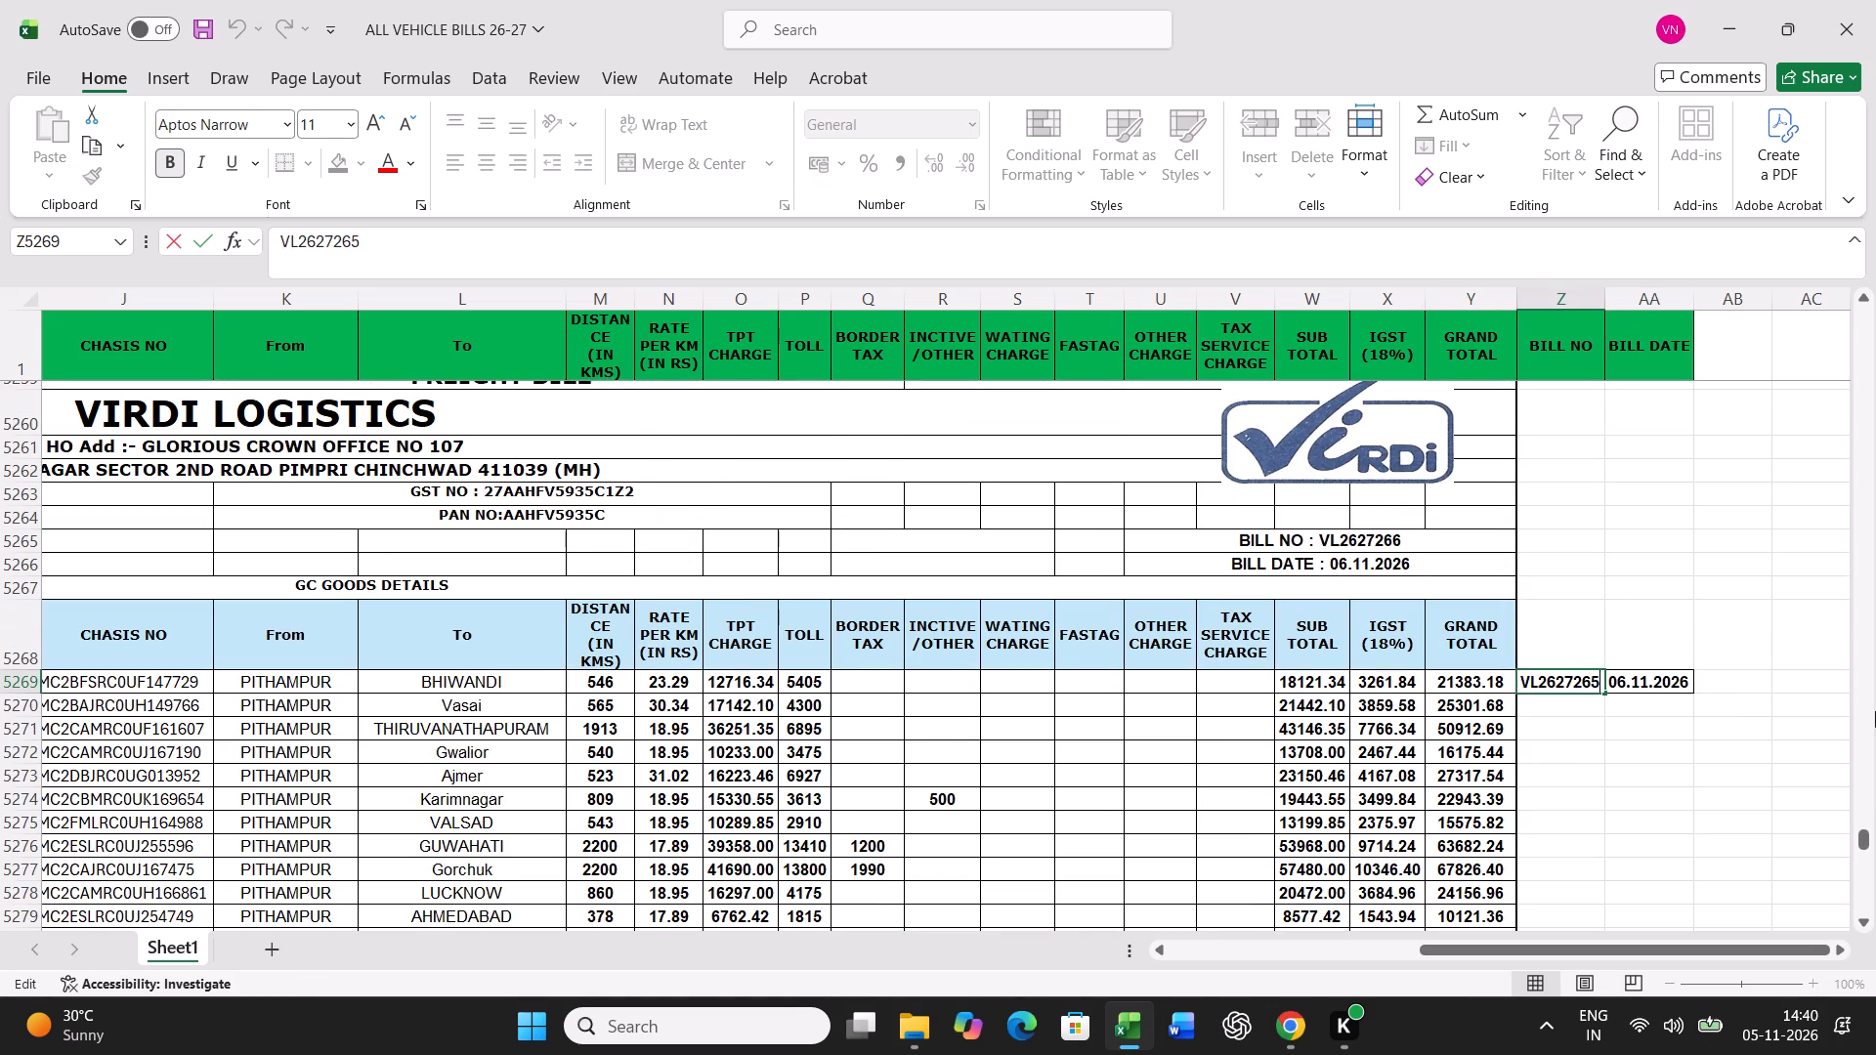
key(BackSpace)
key(6)
key(Return)
Copy the VL2627266 bill number and date from row 5269 down through row 5288, the last vehicle row of the block.
key(Up)
key(shift+Right)
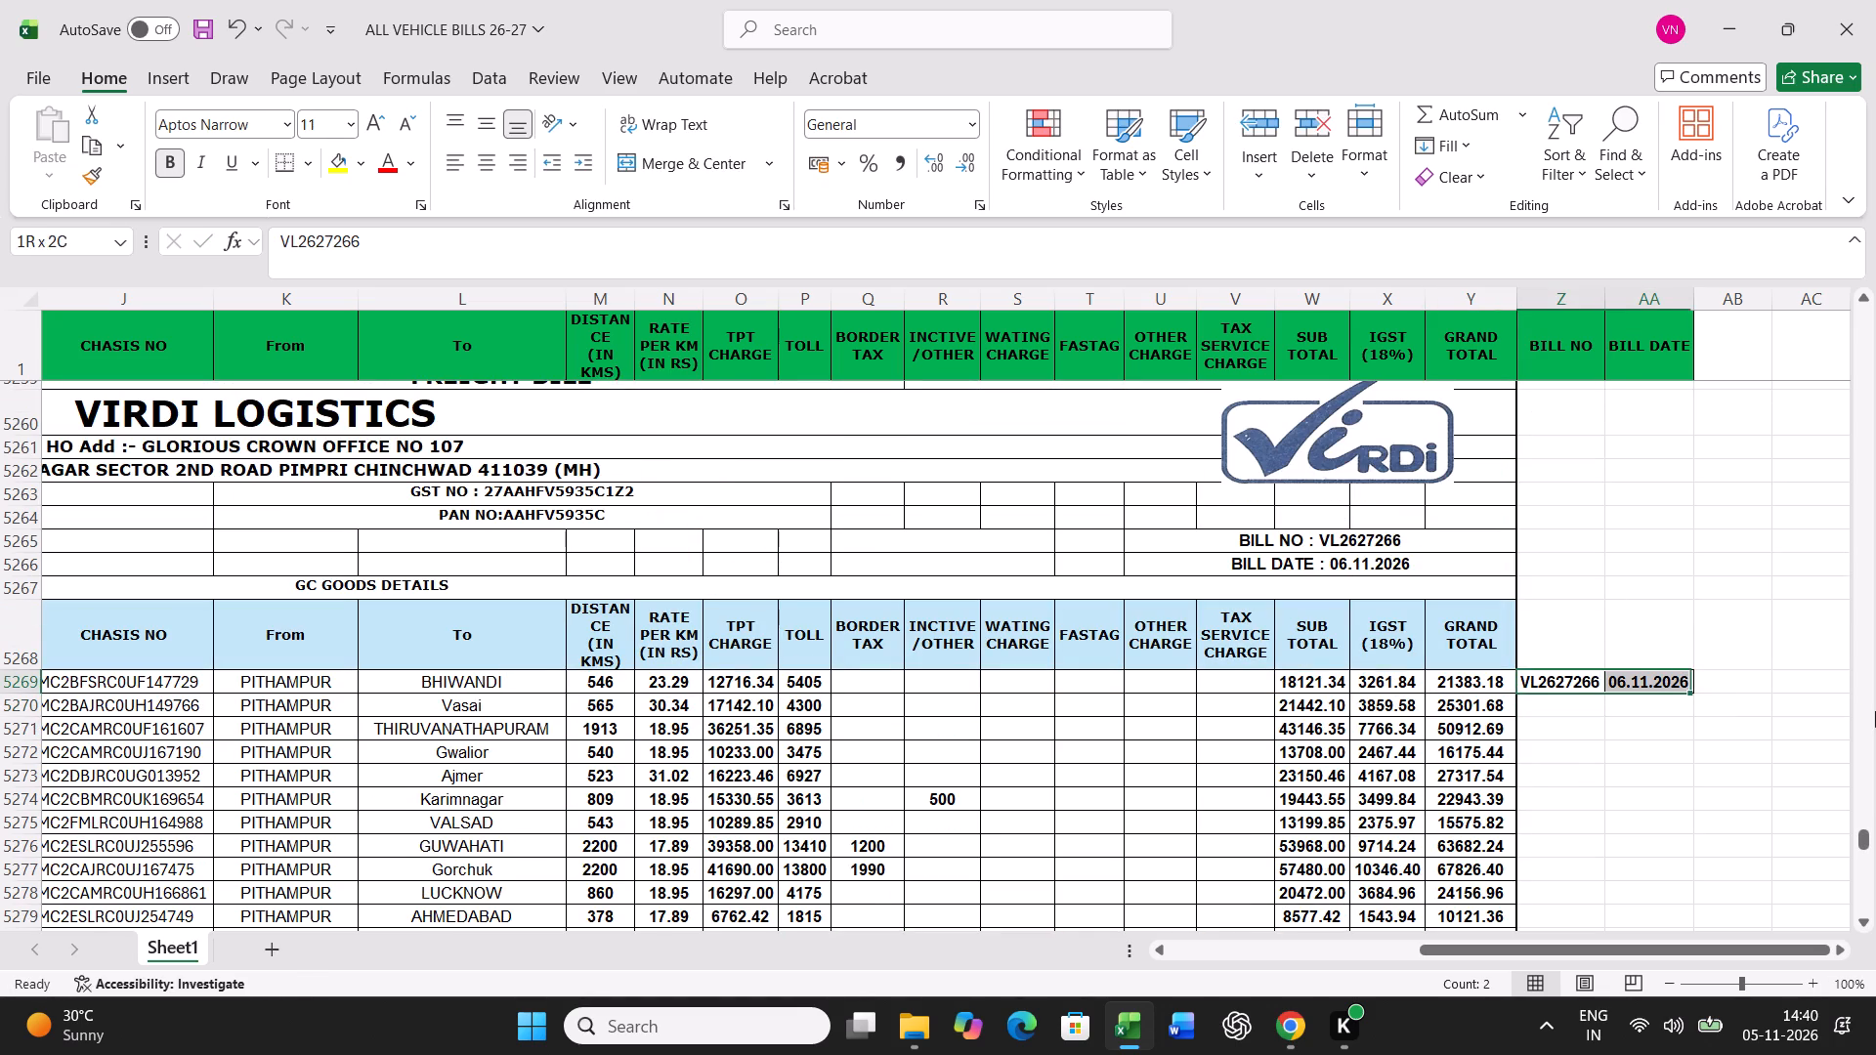
key(ctrl+c)
key(shift+Down)
key(shift+Down)
key(shift+Down)
key(shift+Down)
key(shift+Down)
key(shift+Down)
key(shift+Down)
key(shift+Down)
key(shift+Down)
key(shift+Down)
key(shift+Down)
key(shift+Down)
key(shift+Down)
key(shift+Down)
key(shift+Down)
key(shift+Down)
key(shift+Down)
key(shift+Down)
key(shift+Down)
key(shift+Down)
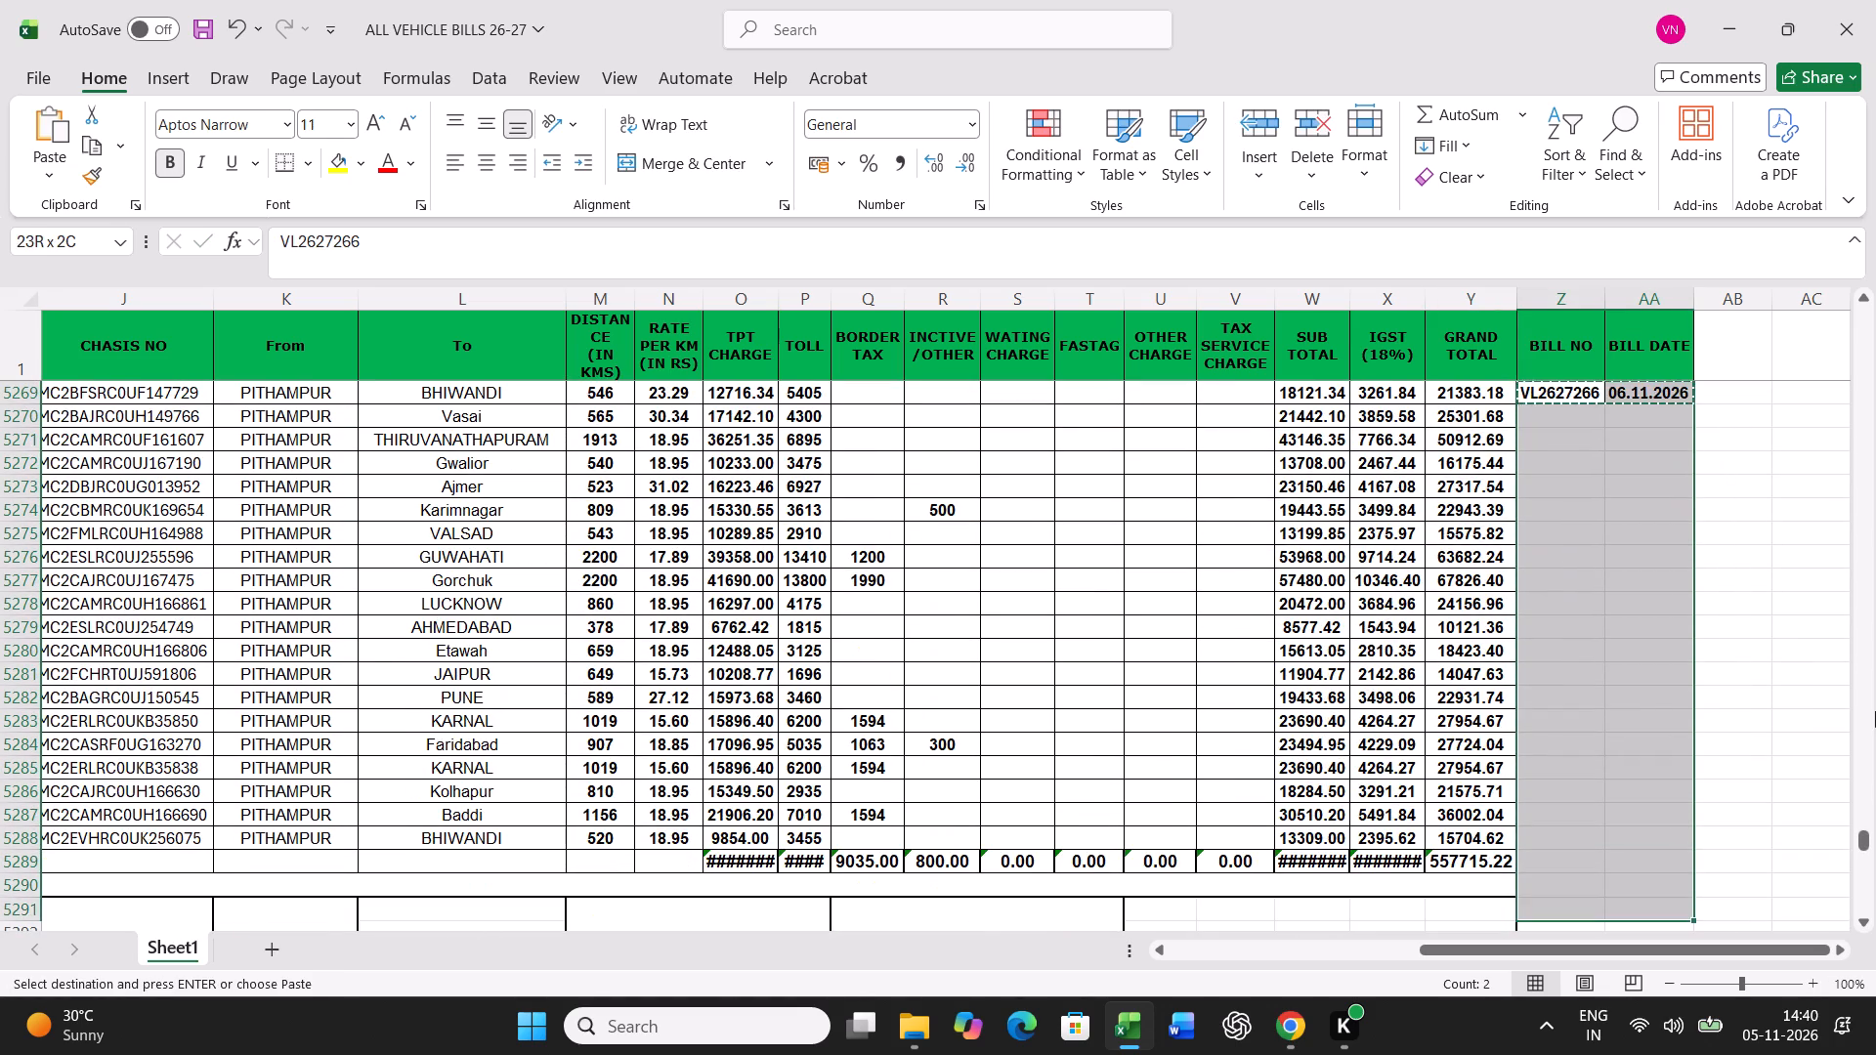
key(shift+Up)
key(shift+Up)
key(shift+Up)
key(Return)
Delete entire rows 5249 to 5268, covering the VL2627265 total and signature rows and the VL2627266 heading rows.
scroll(1593, 844, up, 3)
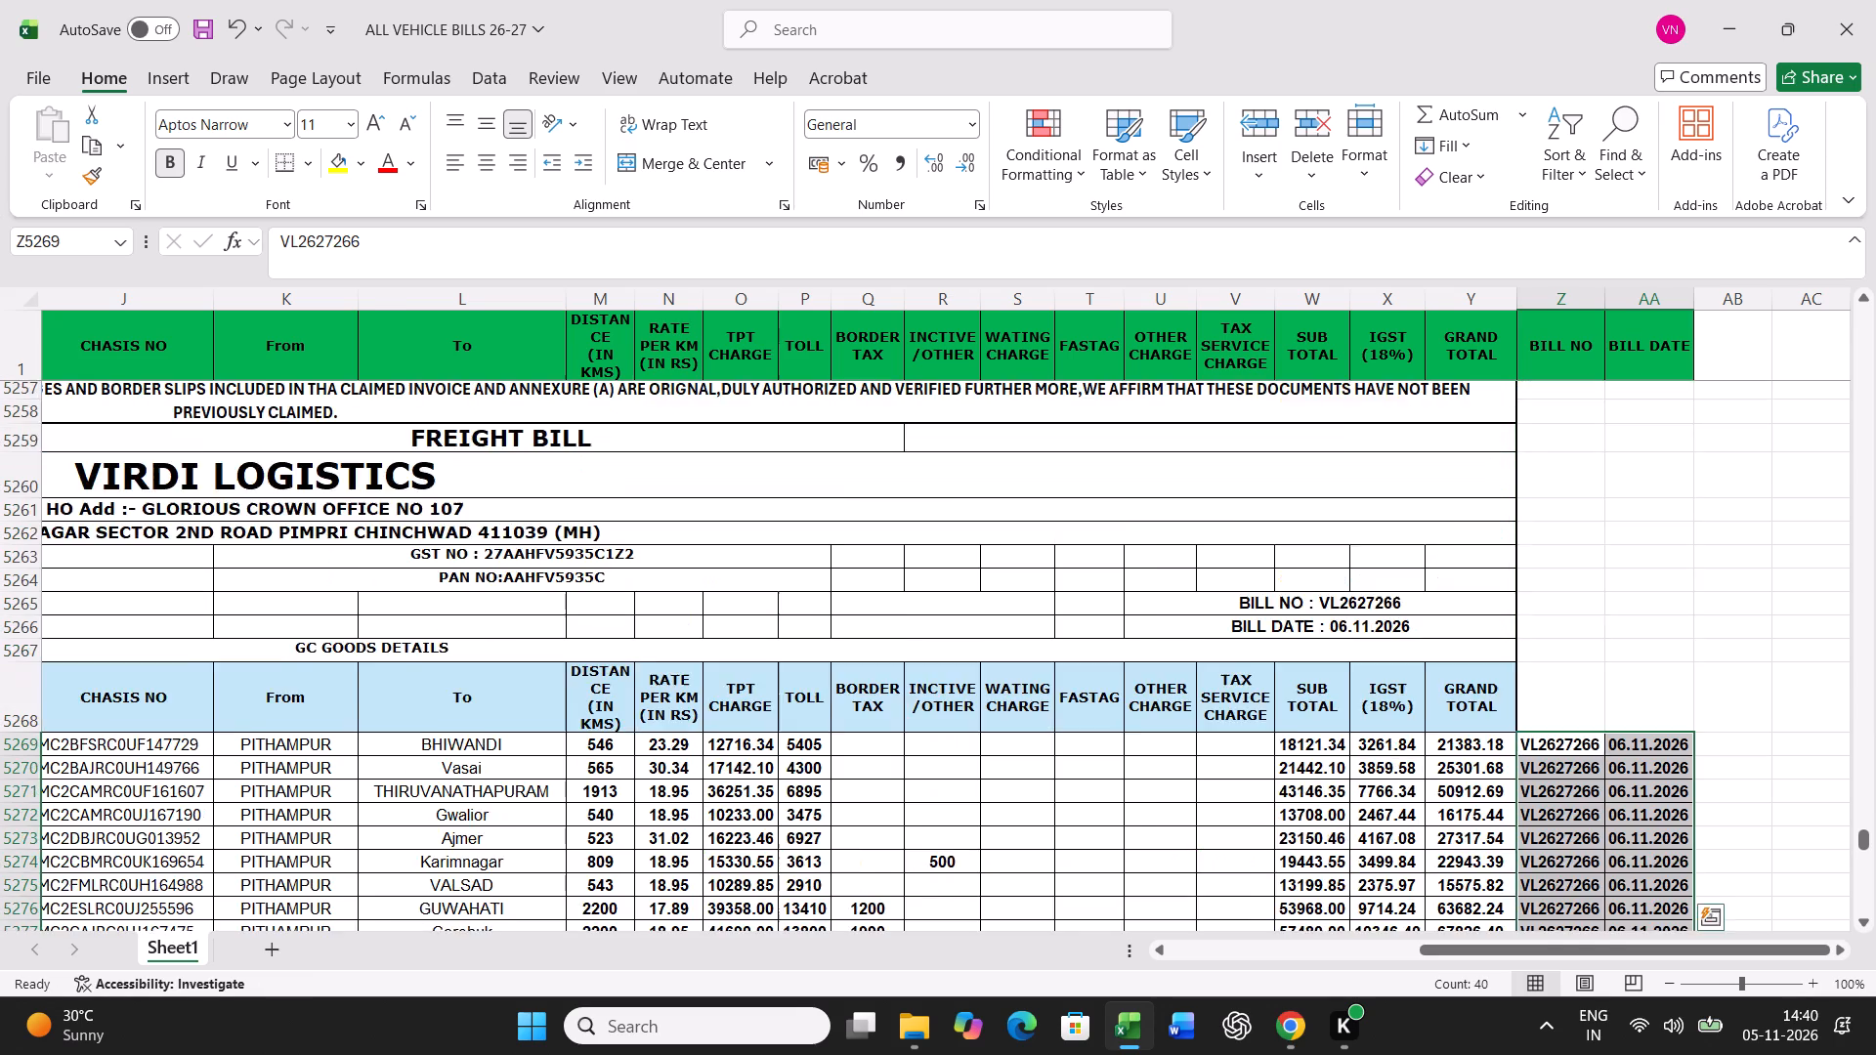
scroll(1593, 844, up, 5)
drag(1562, 409, 1585, 888)
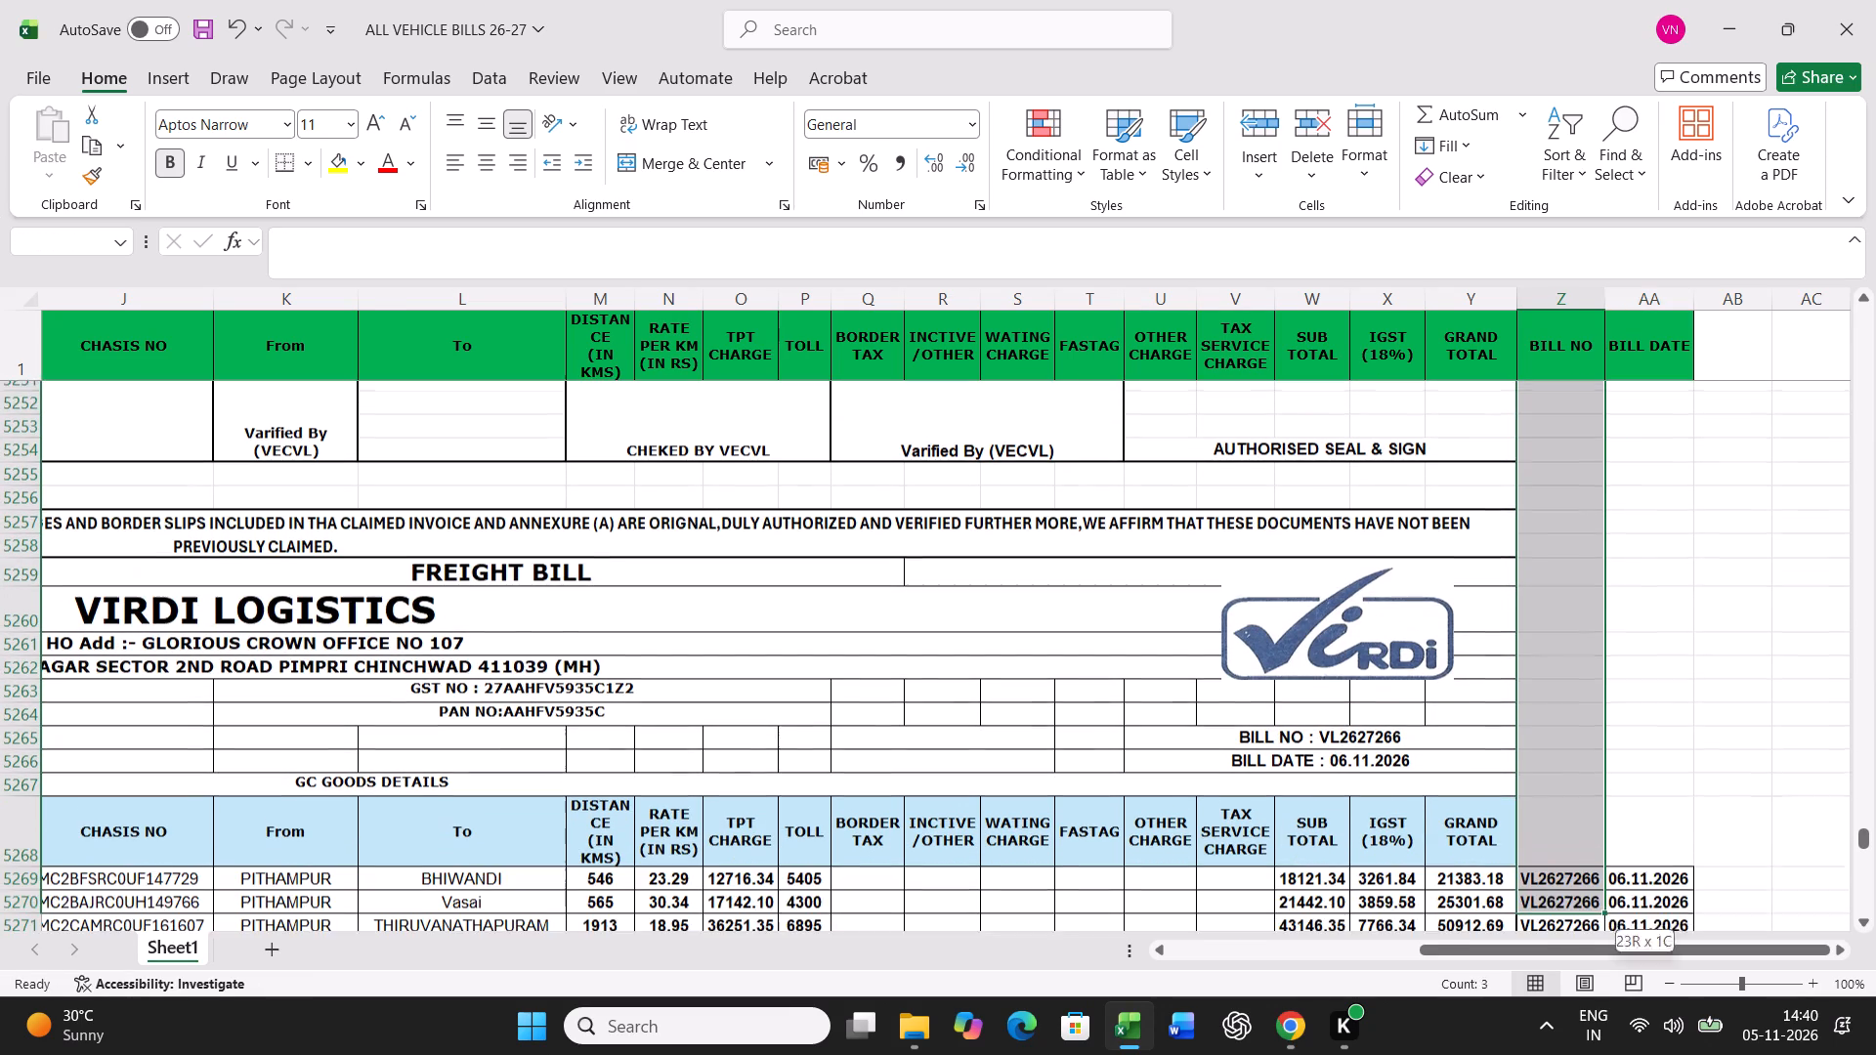
drag(1585, 888, 1567, 788)
right_click(1567, 788)
click(1642, 294)
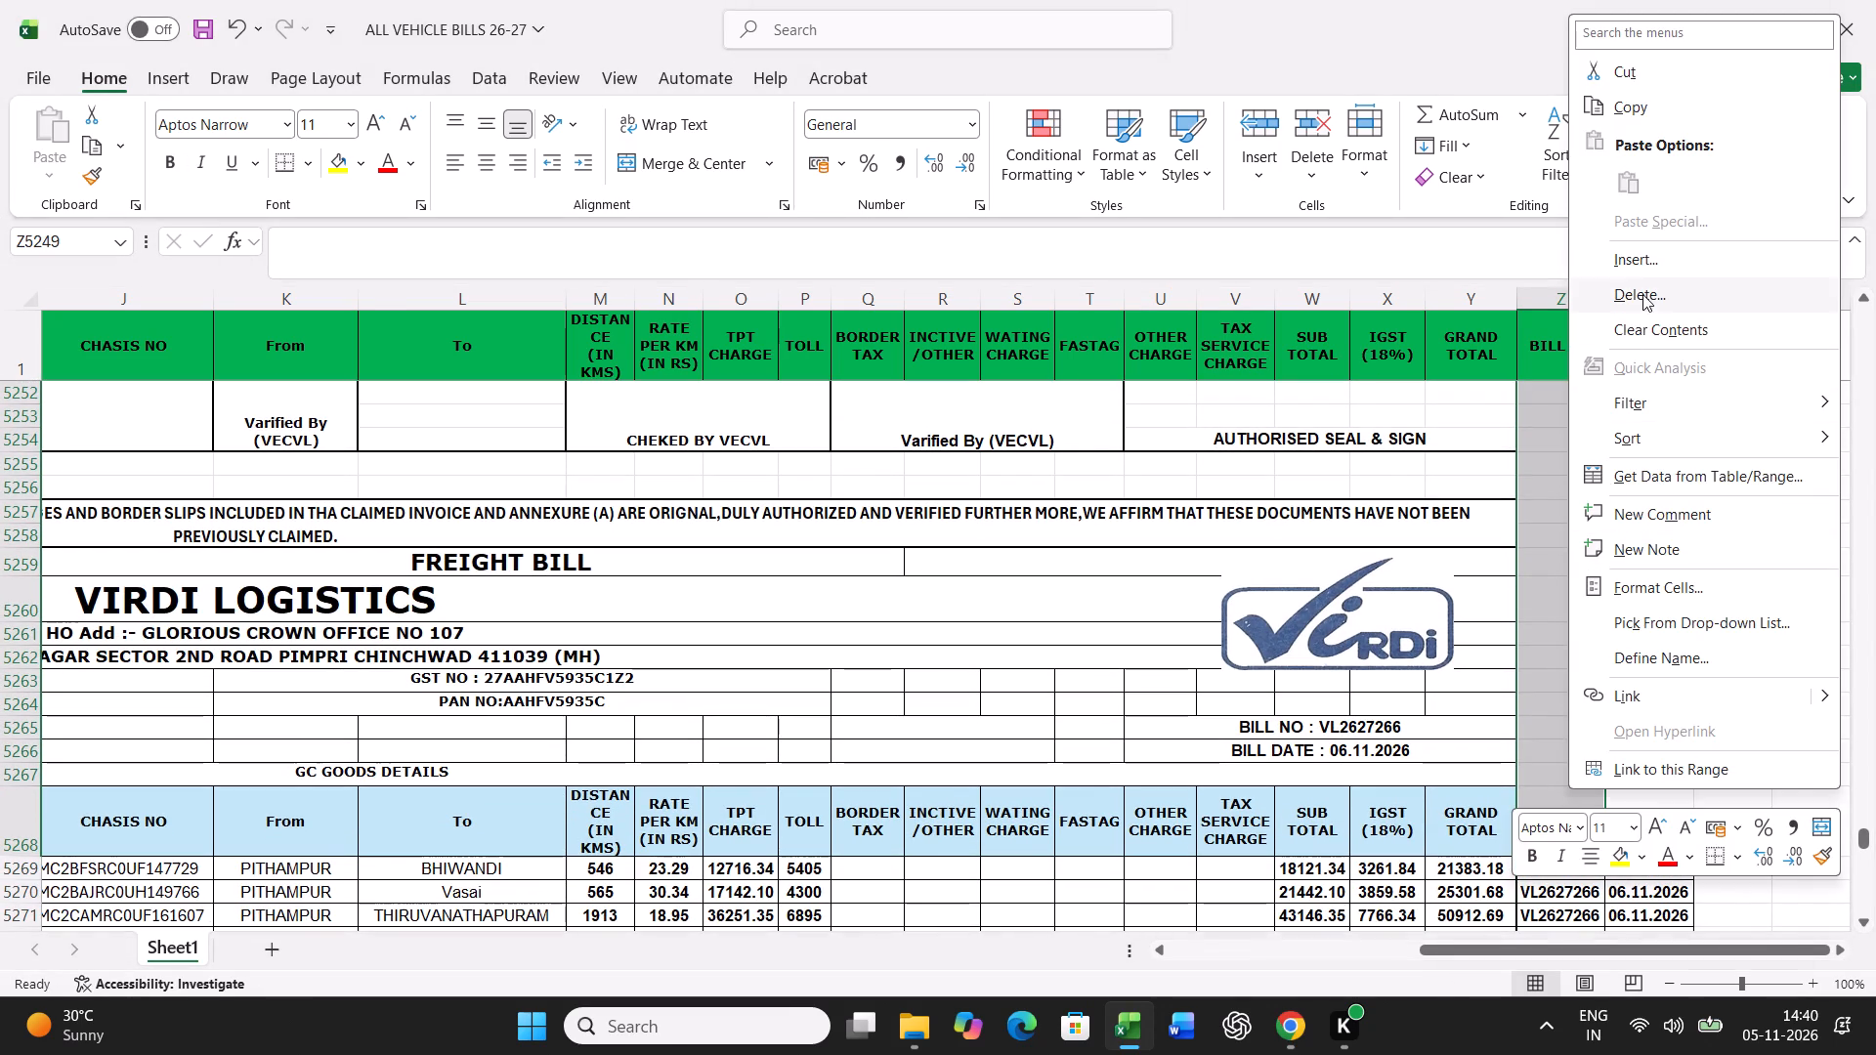
click(1613, 351)
click(1599, 403)
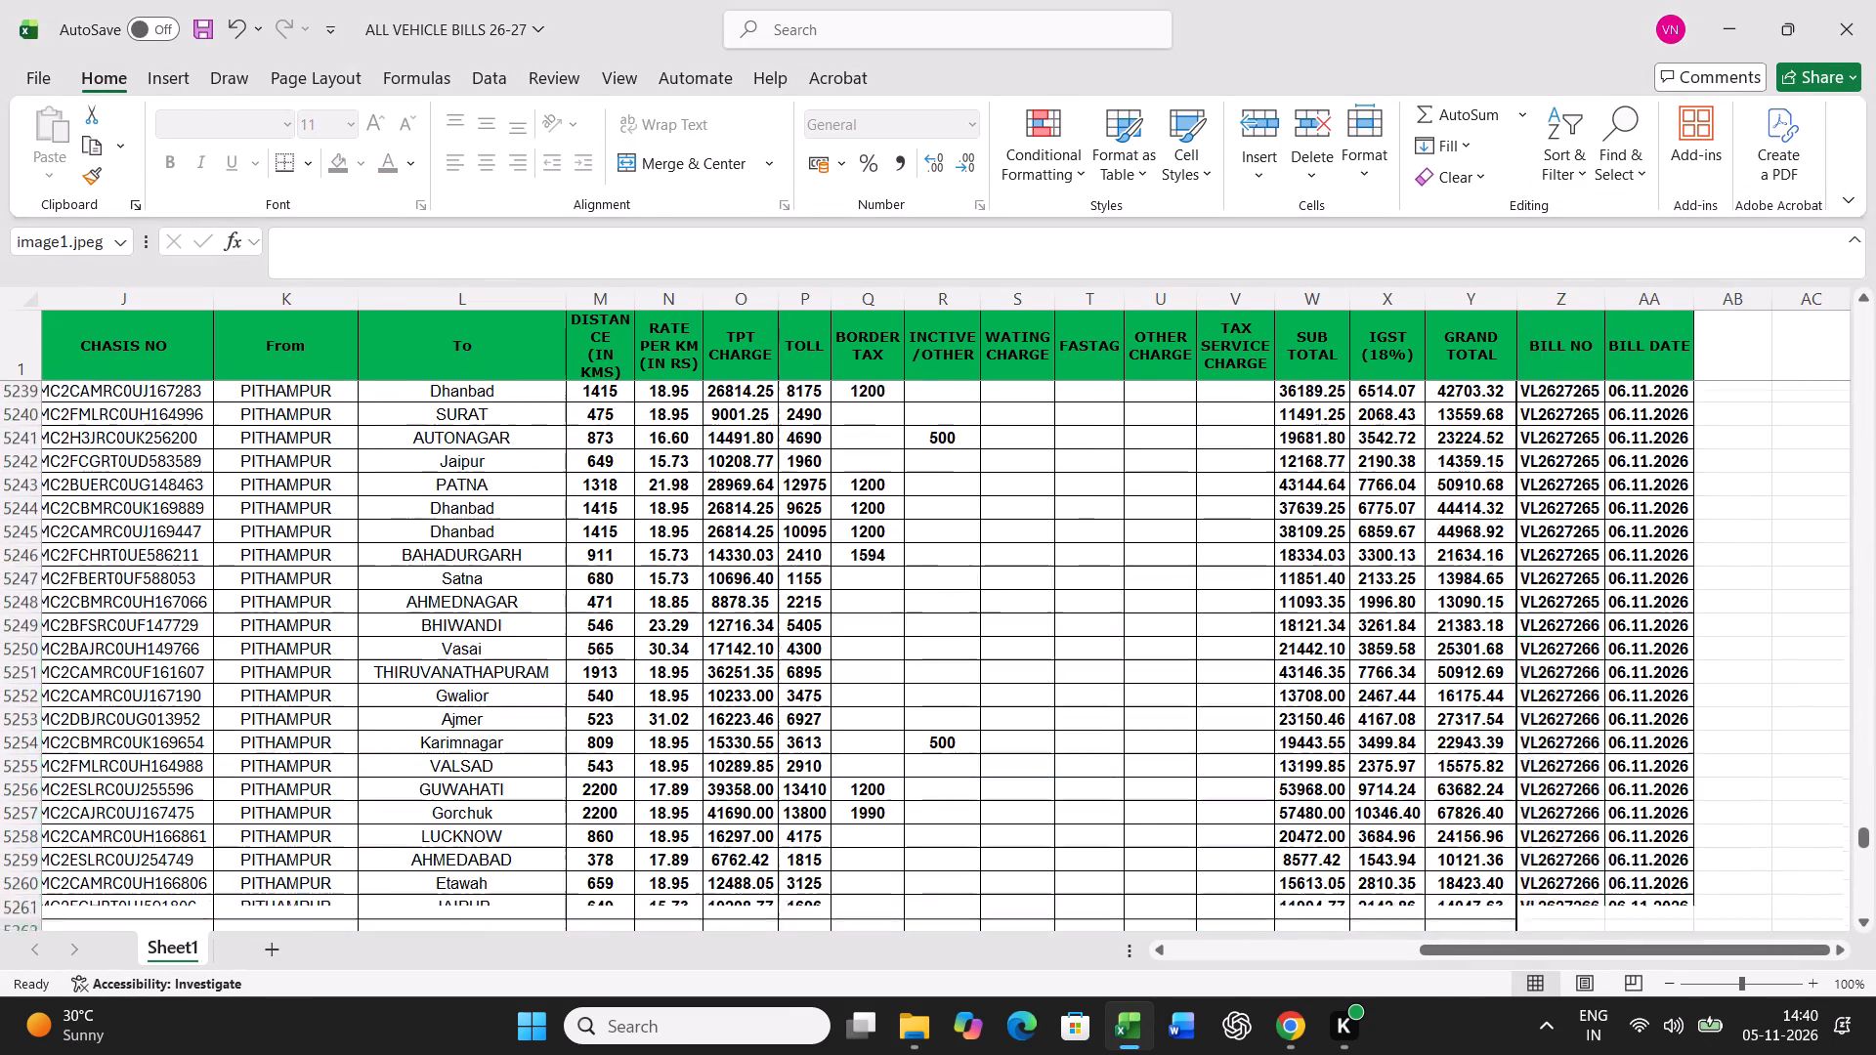
Copy the bill number and date from Z5265:AA5265 to Z5289, and set the bill number in Z5289 to VL2627267.
scroll(1724, 774, down, 7)
drag(1569, 532, 1618, 533)
key(ctrl+c)
scroll(1674, 749, down, 5)
scroll(1541, 817, down, 4)
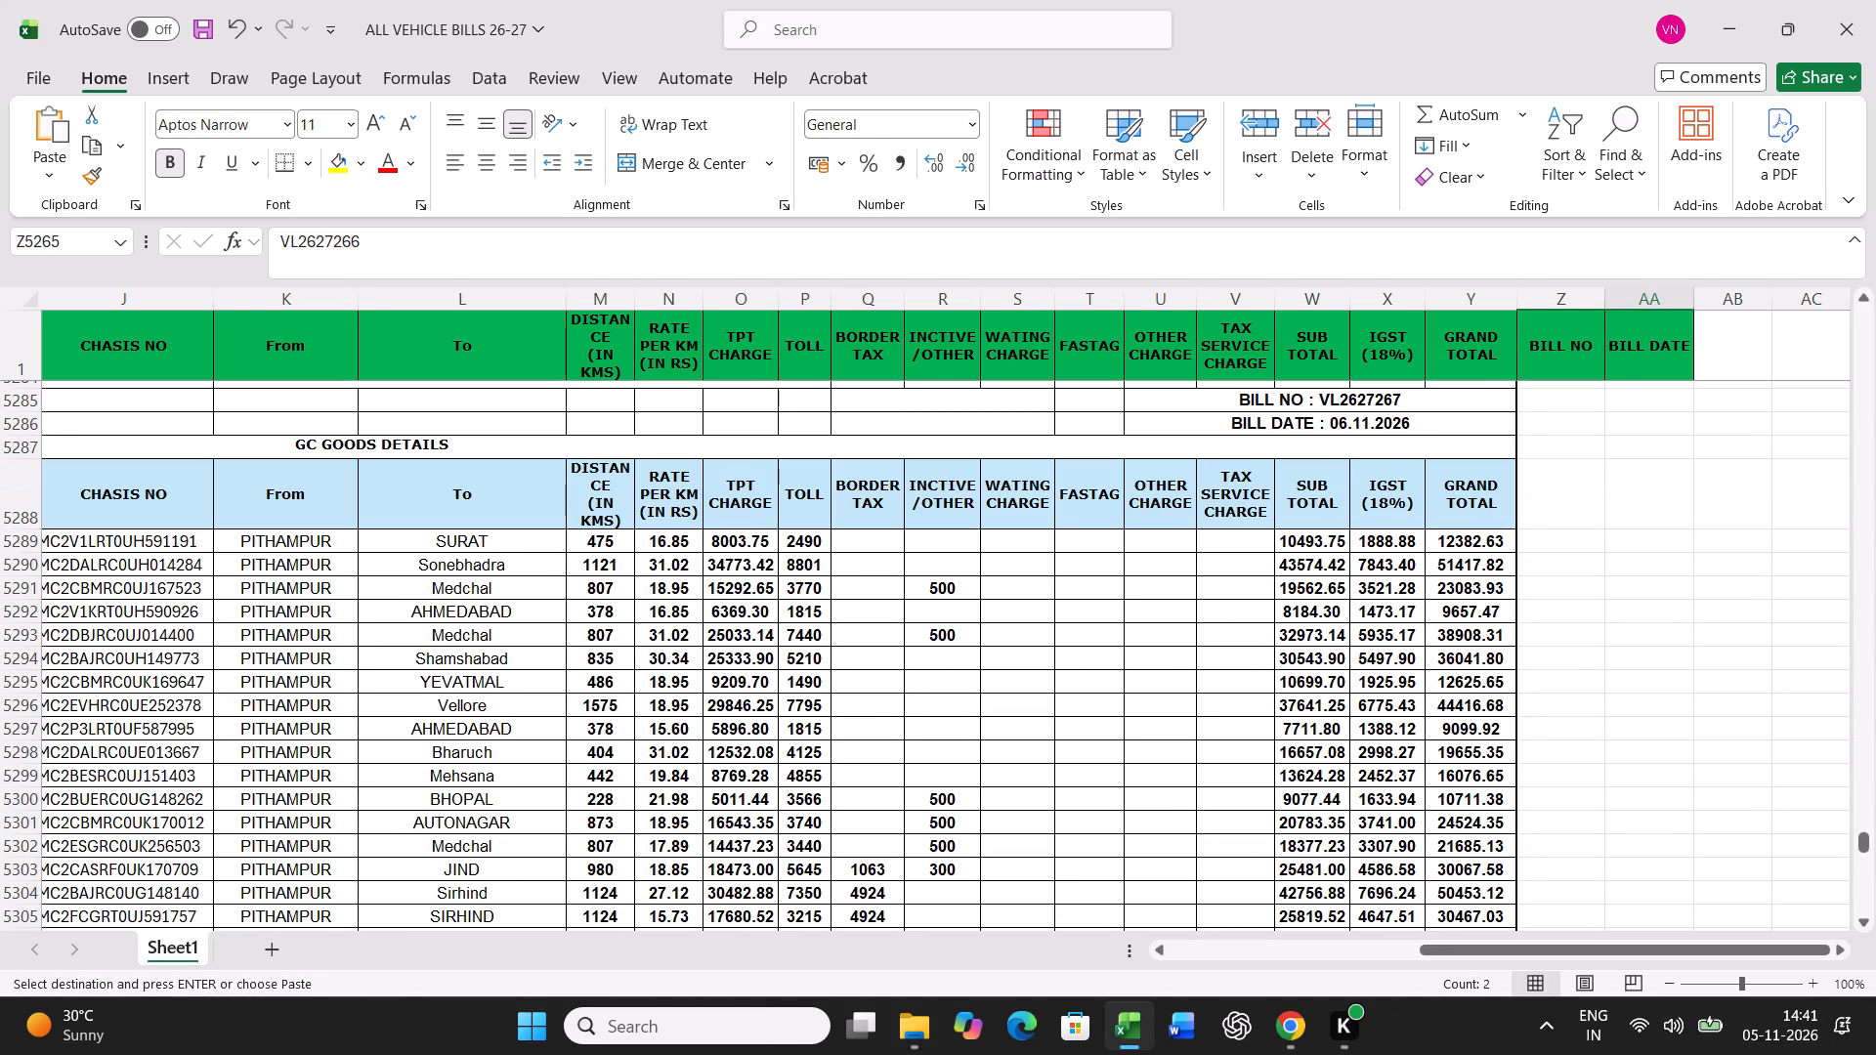
click(1546, 545)
key(Return)
key(Left)
key(Right)
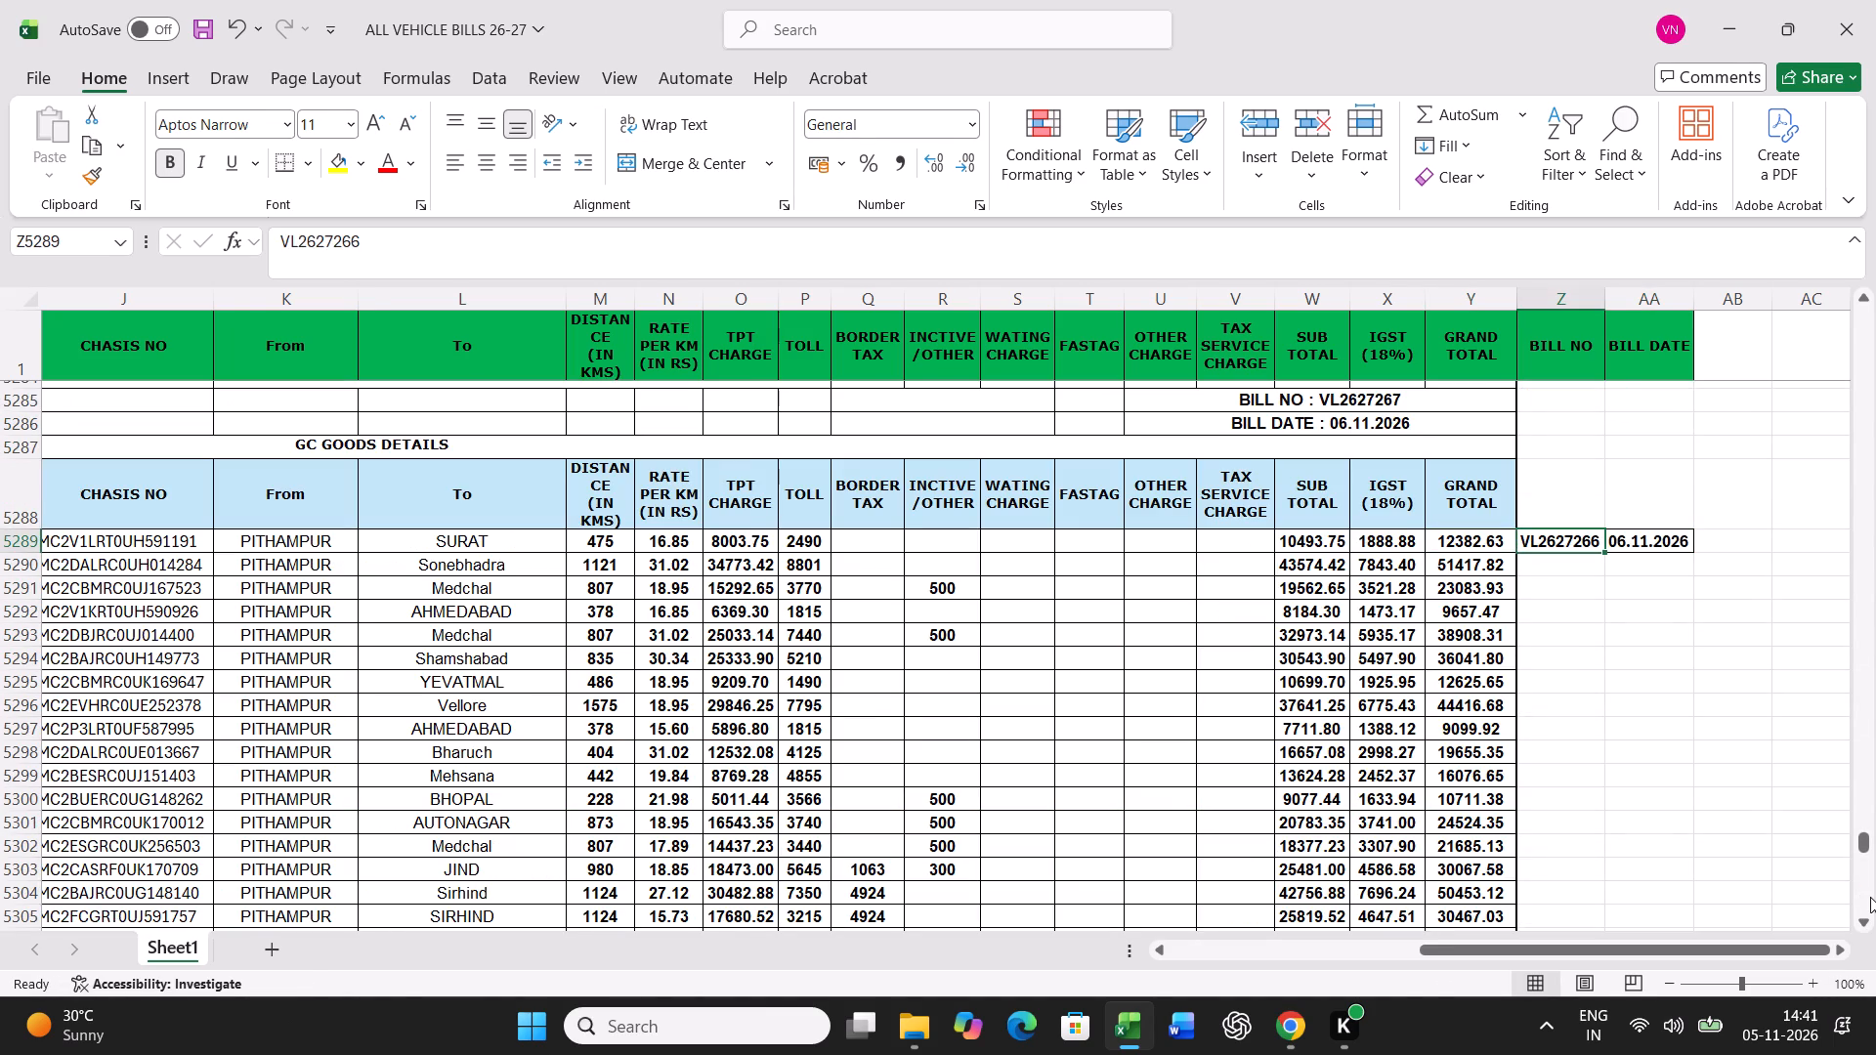
key(F2)
key(BackSpace)
key(7)
key(Return)
Copy the VL2627267 bill number and date from row 5289 down through row 5308, the last vehicle row of the block.
key(Up)
key(shift+Right)
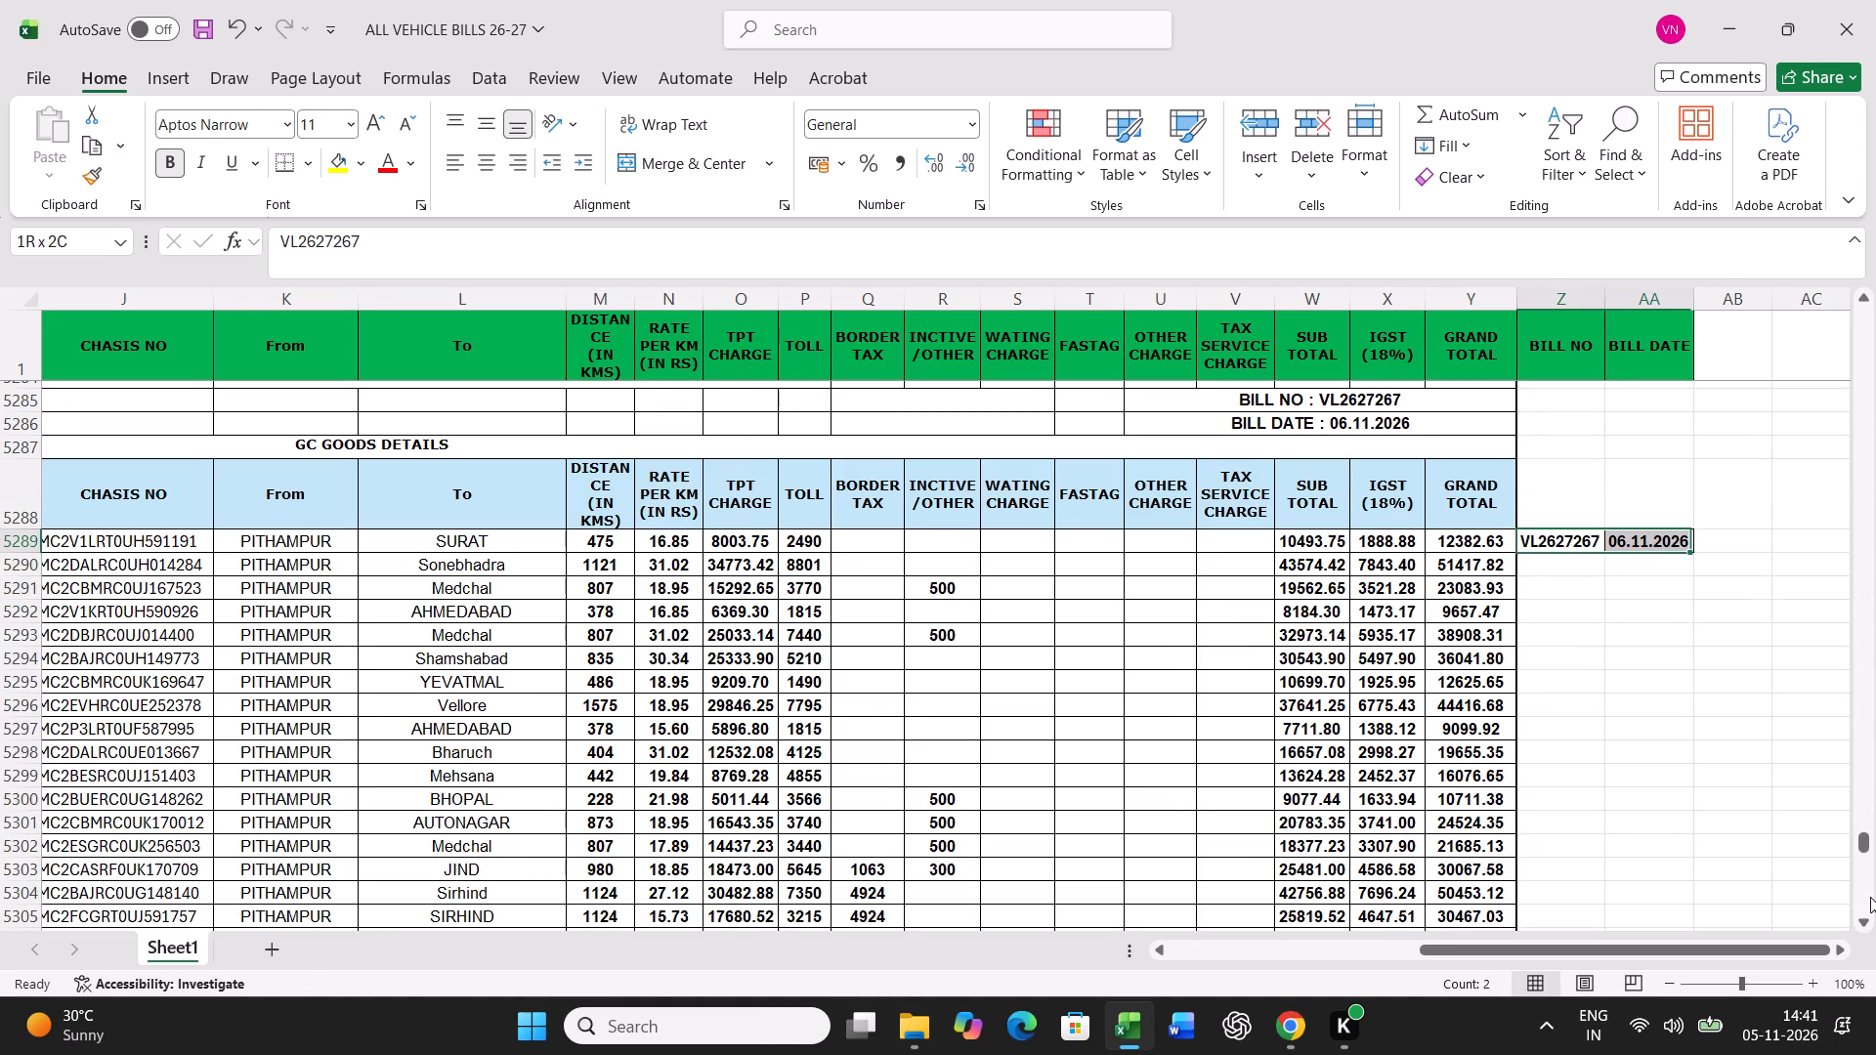
key(ctrl+c)
key(shift+Down)
key(shift+Down)
key(shift+Down)
key(shift+Down)
key(shift+Down)
key(shift+Down)
key(shift+Down)
key(shift+Down)
key(shift+Down)
key(shift+Down)
key(shift+Down)
key(shift+Down)
key(shift+Down)
key(shift+Down)
key(shift+Down)
key(shift+Down)
key(shift+Down)
key(shift+Down)
key(shift+Down)
key(shift+Down)
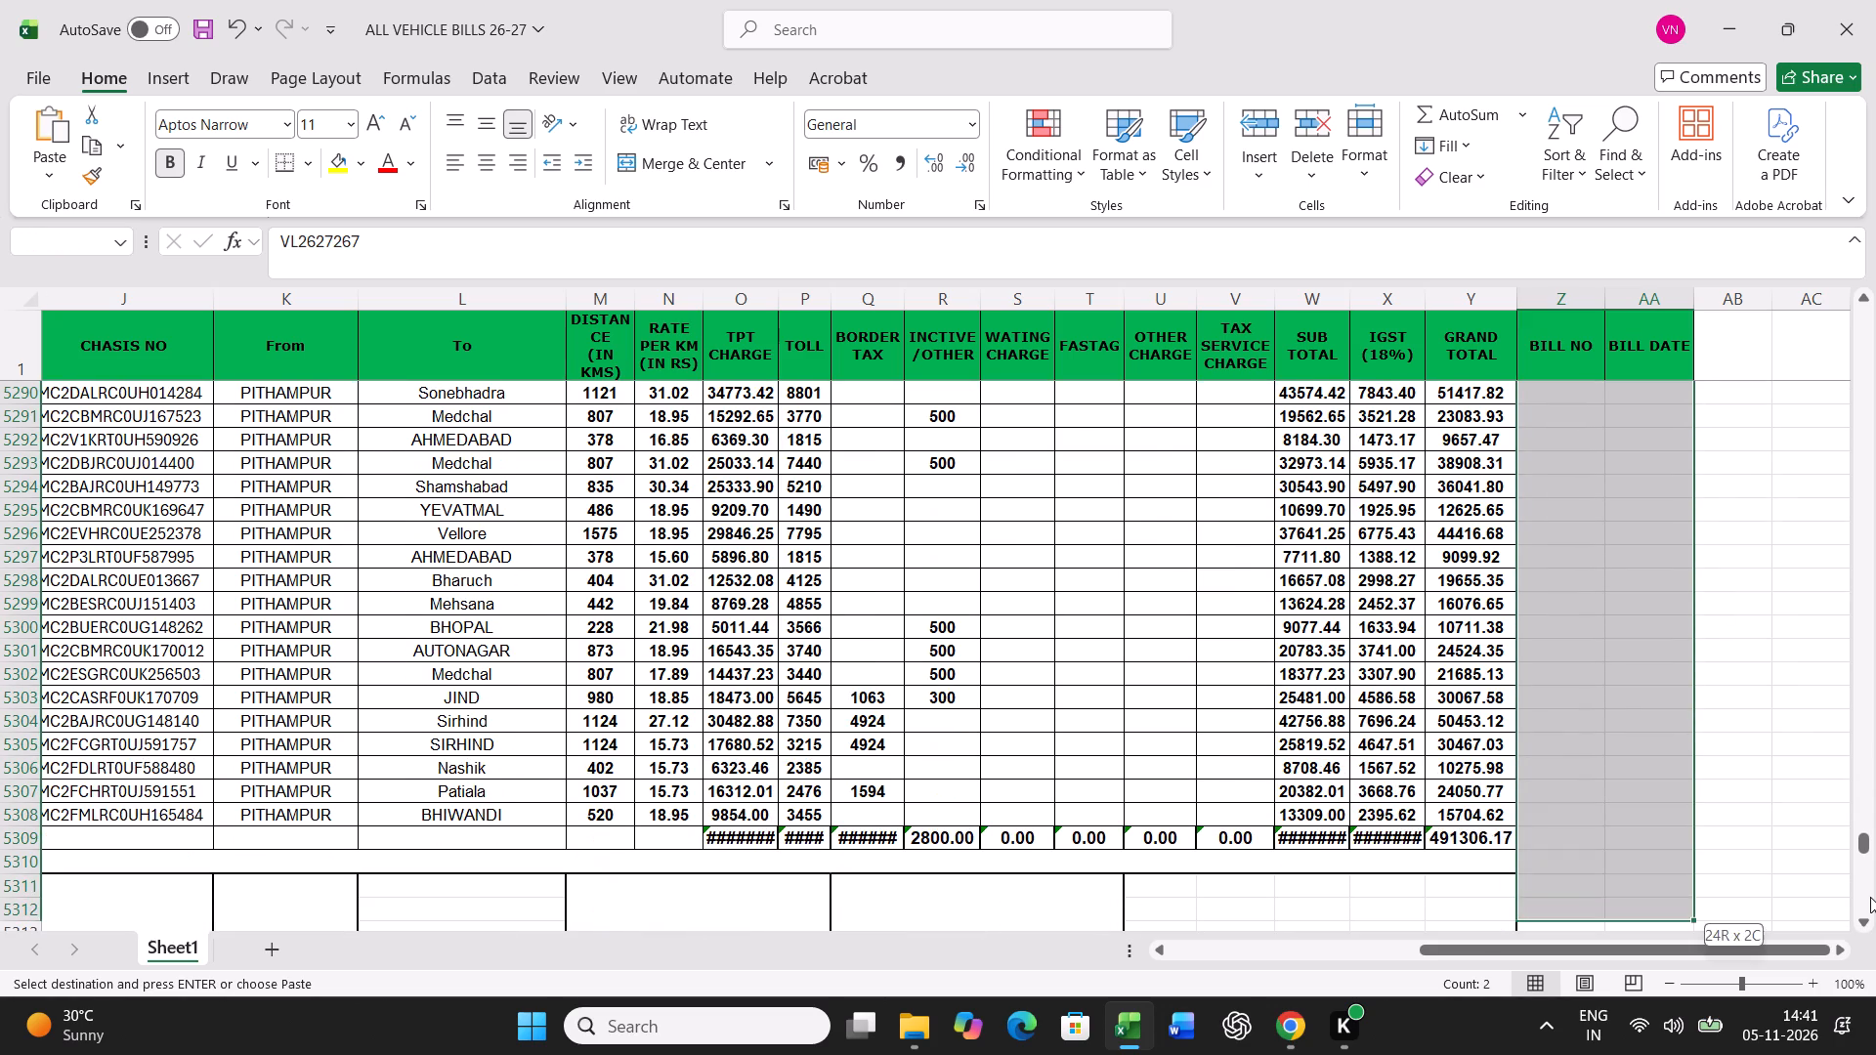
key(shift+Up)
key(shift+Up)
key(shift+Up)
key(shift+Up)
key(Return)
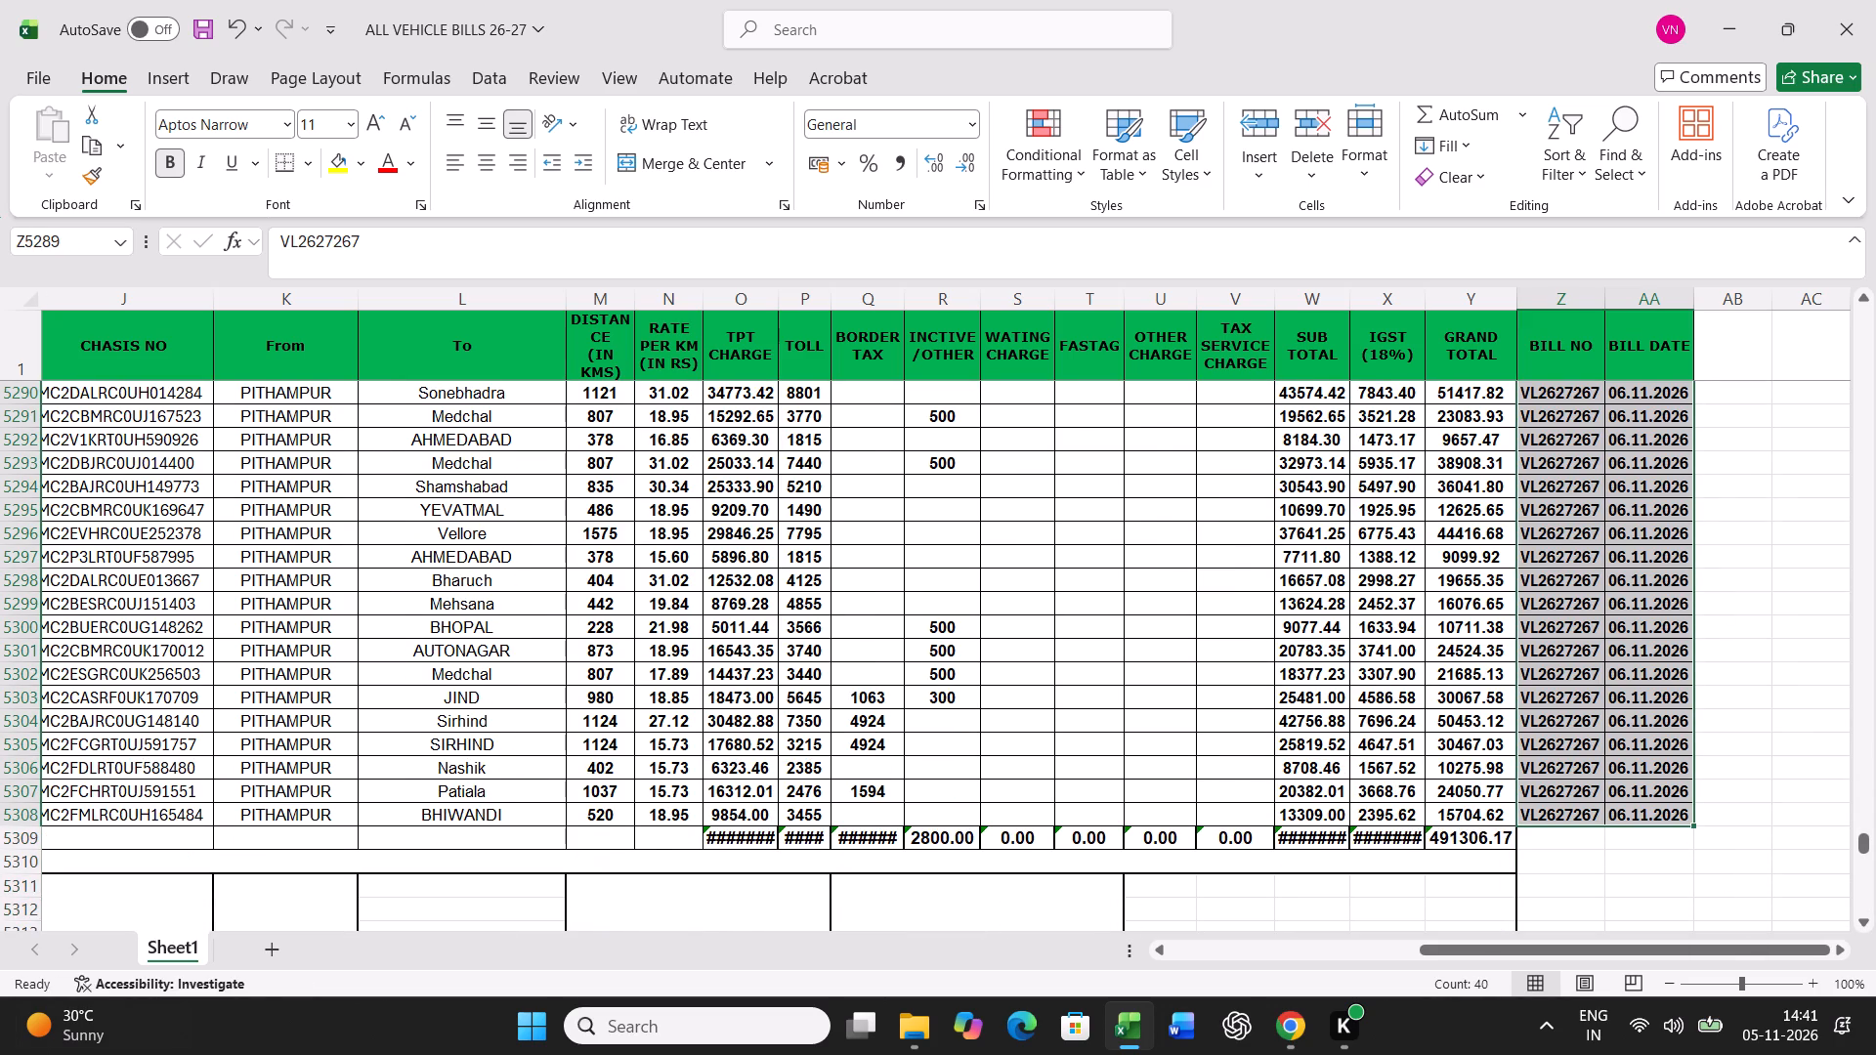
Delete entire rows 5269 to 5288, covering the VL2627266 total and signature rows and the VL2627267 heading rows.
scroll(1300, 841, up, 8)
scroll(1576, 697, up, 3)
drag(1564, 600, 1561, 1019)
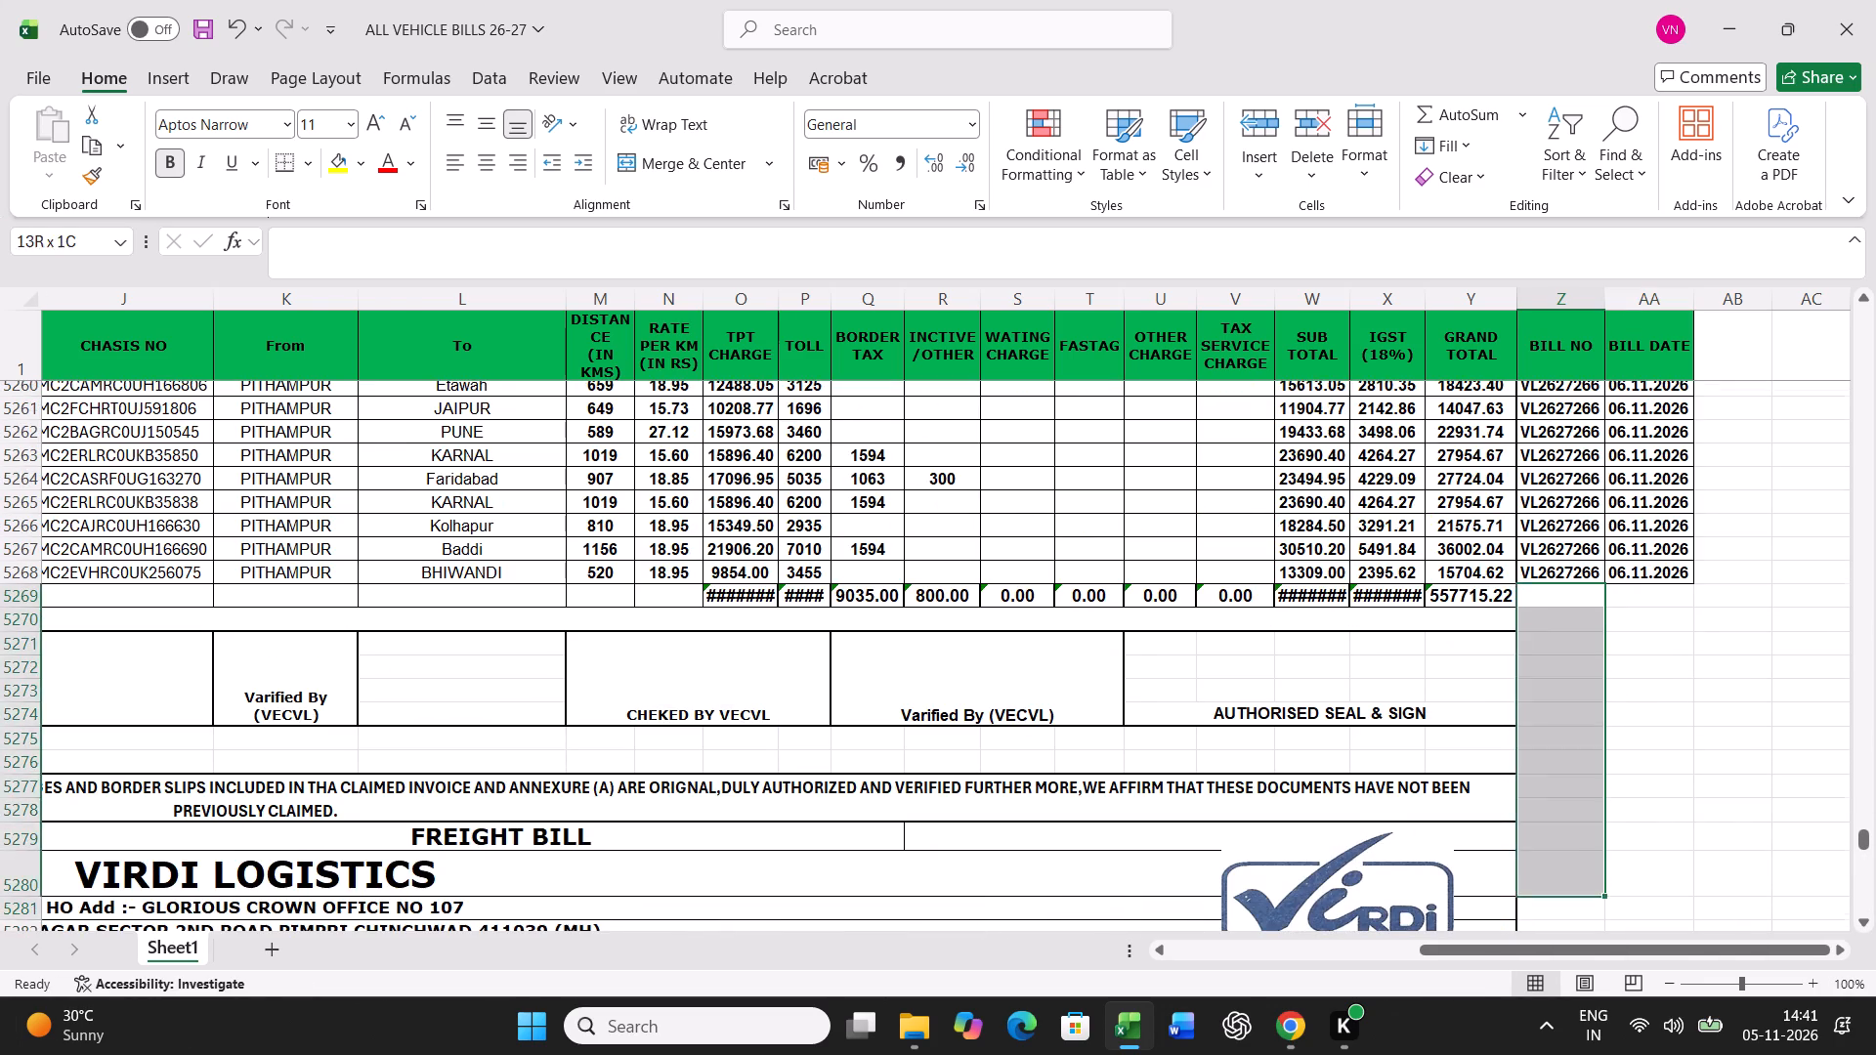
drag(1561, 1019, 1587, 311)
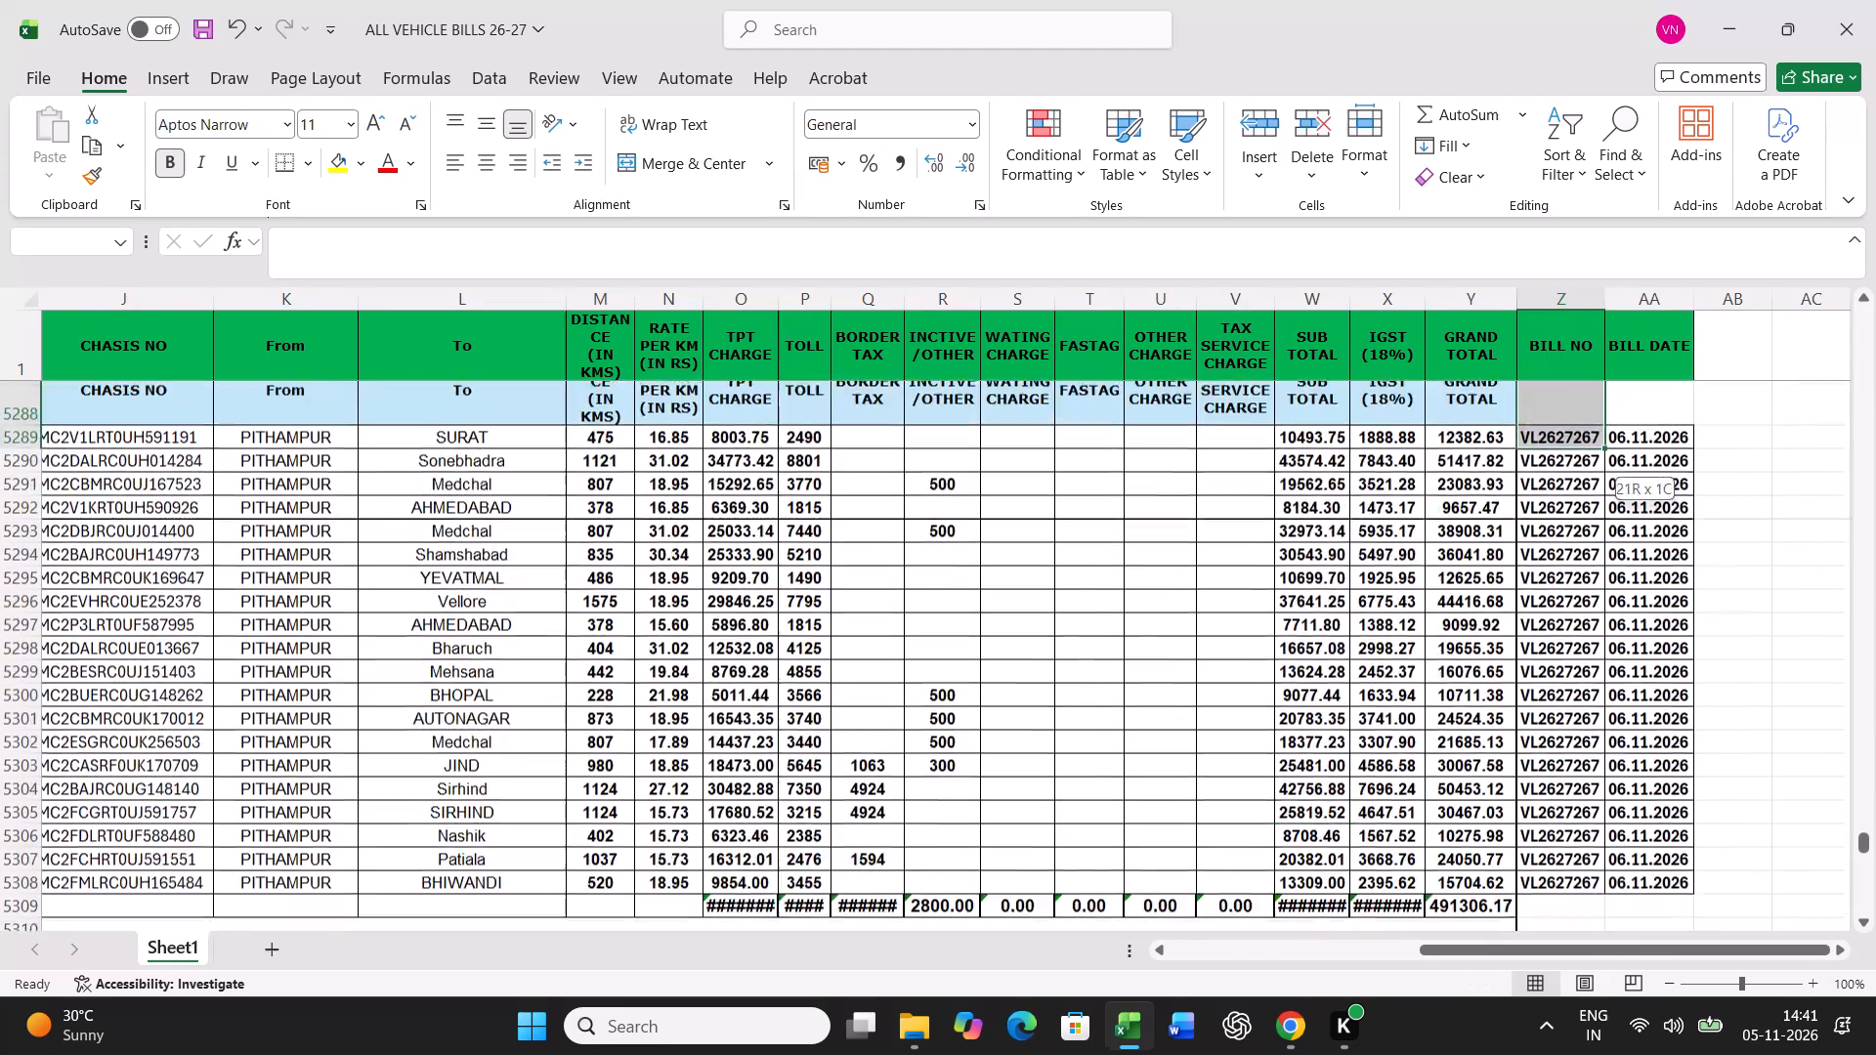
drag(1587, 311, 1561, 731)
right_click(1561, 731)
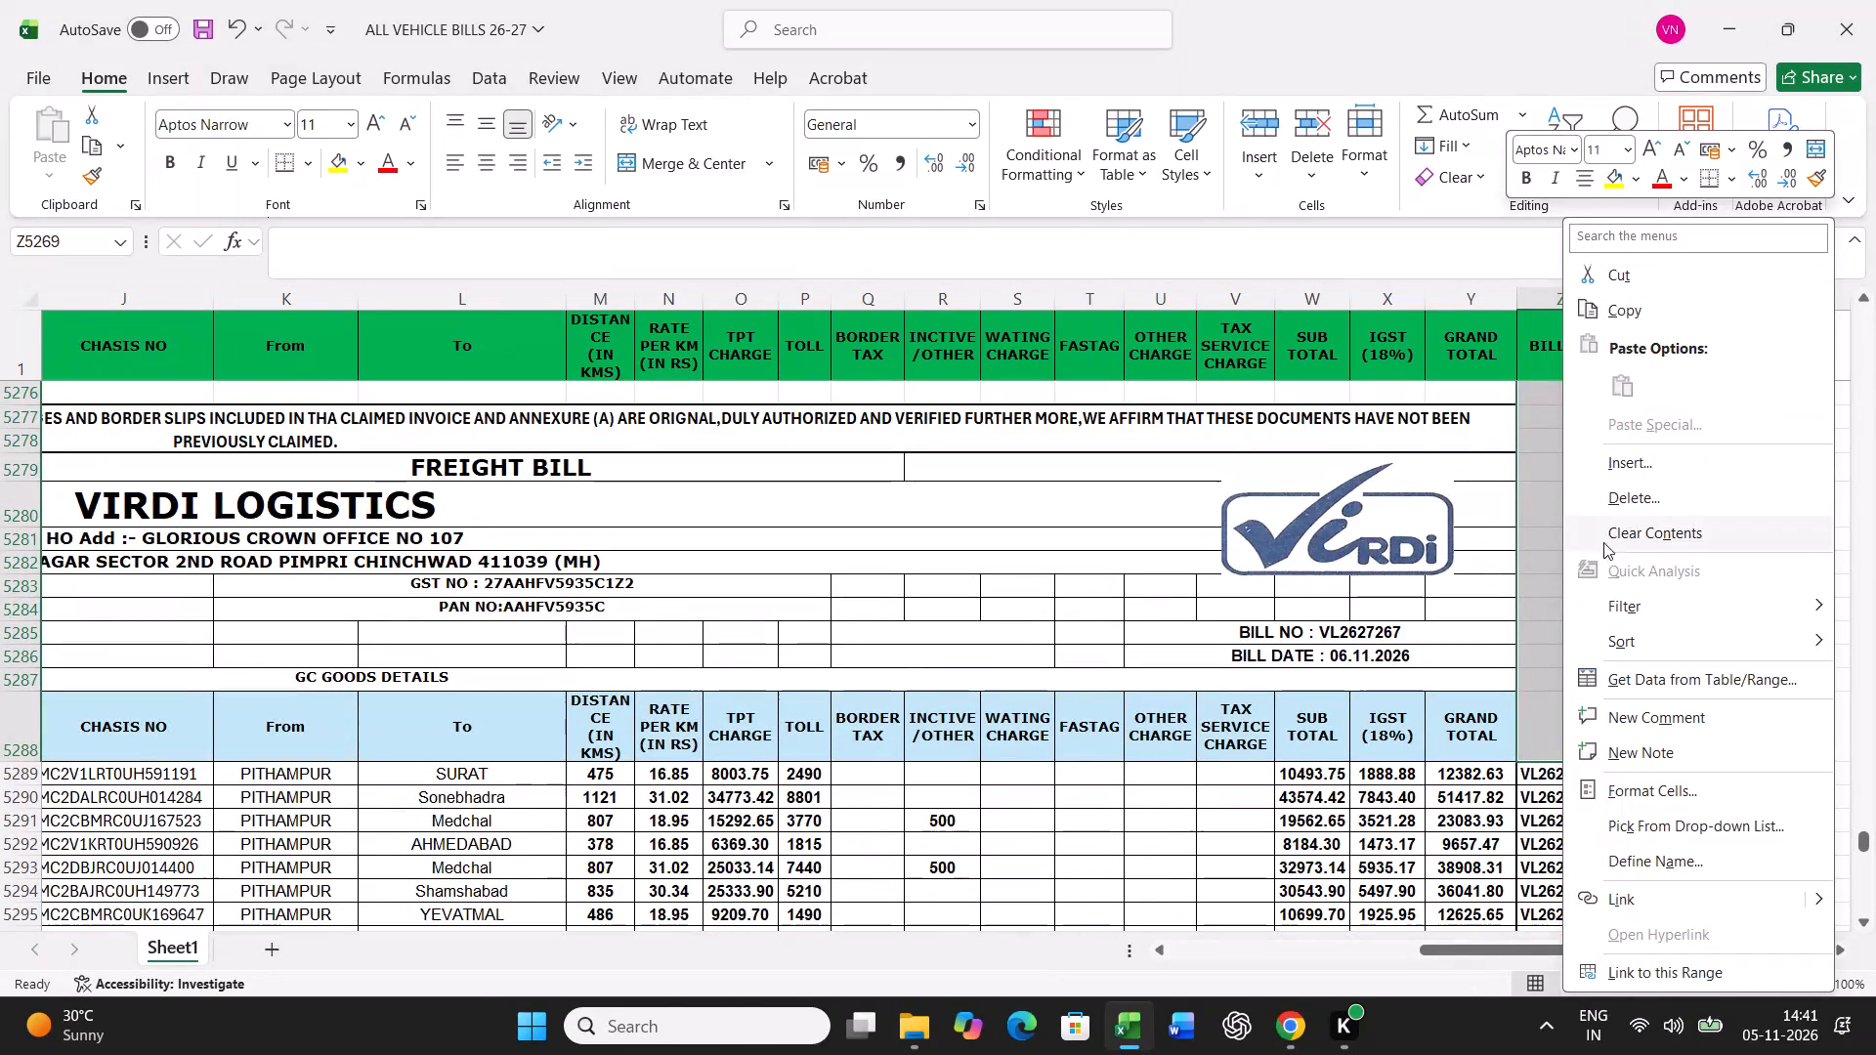
click(1627, 505)
click(1600, 556)
click(1572, 620)
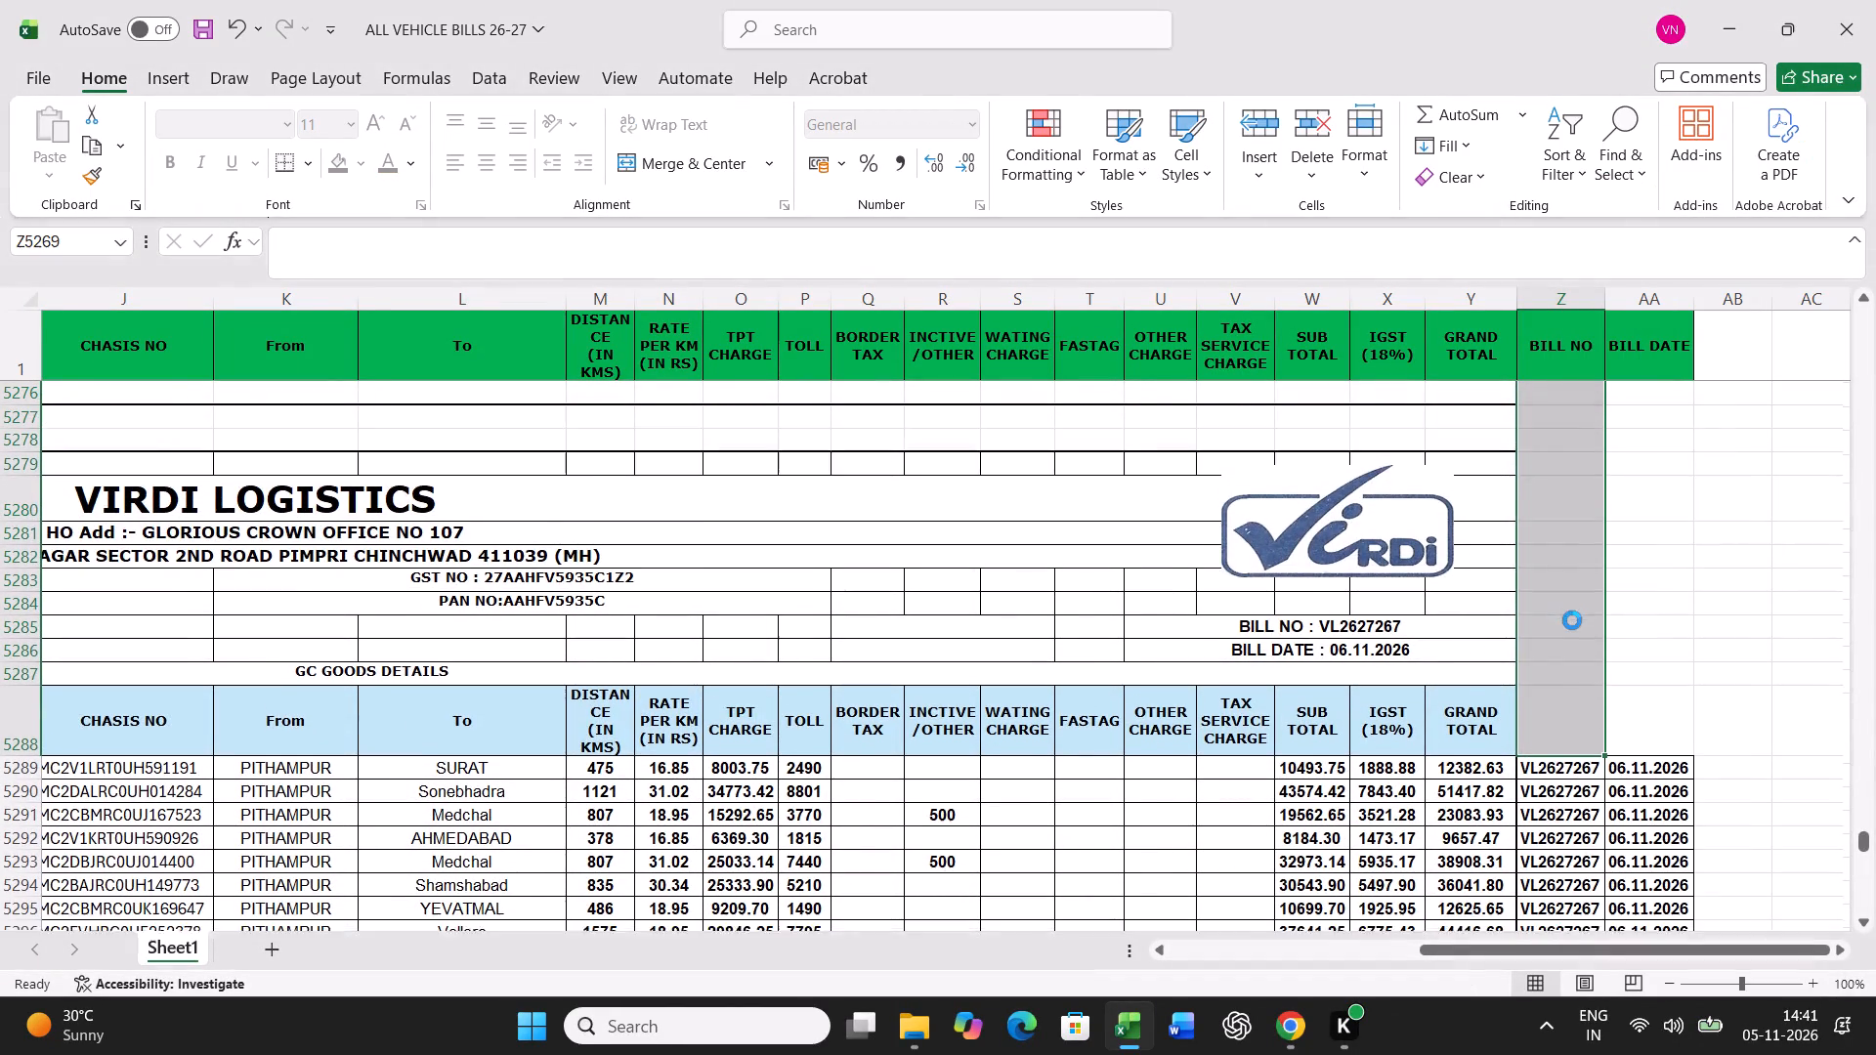
Copy a bill number and date pair from the VL2627267 block to Z5309, and set the bill number in Z5309 to VL2627268.
scroll(1595, 683, down, 5)
drag(1589, 703, 1622, 702)
key(ctrl+c)
scroll(1541, 764, down, 10)
click(1556, 612)
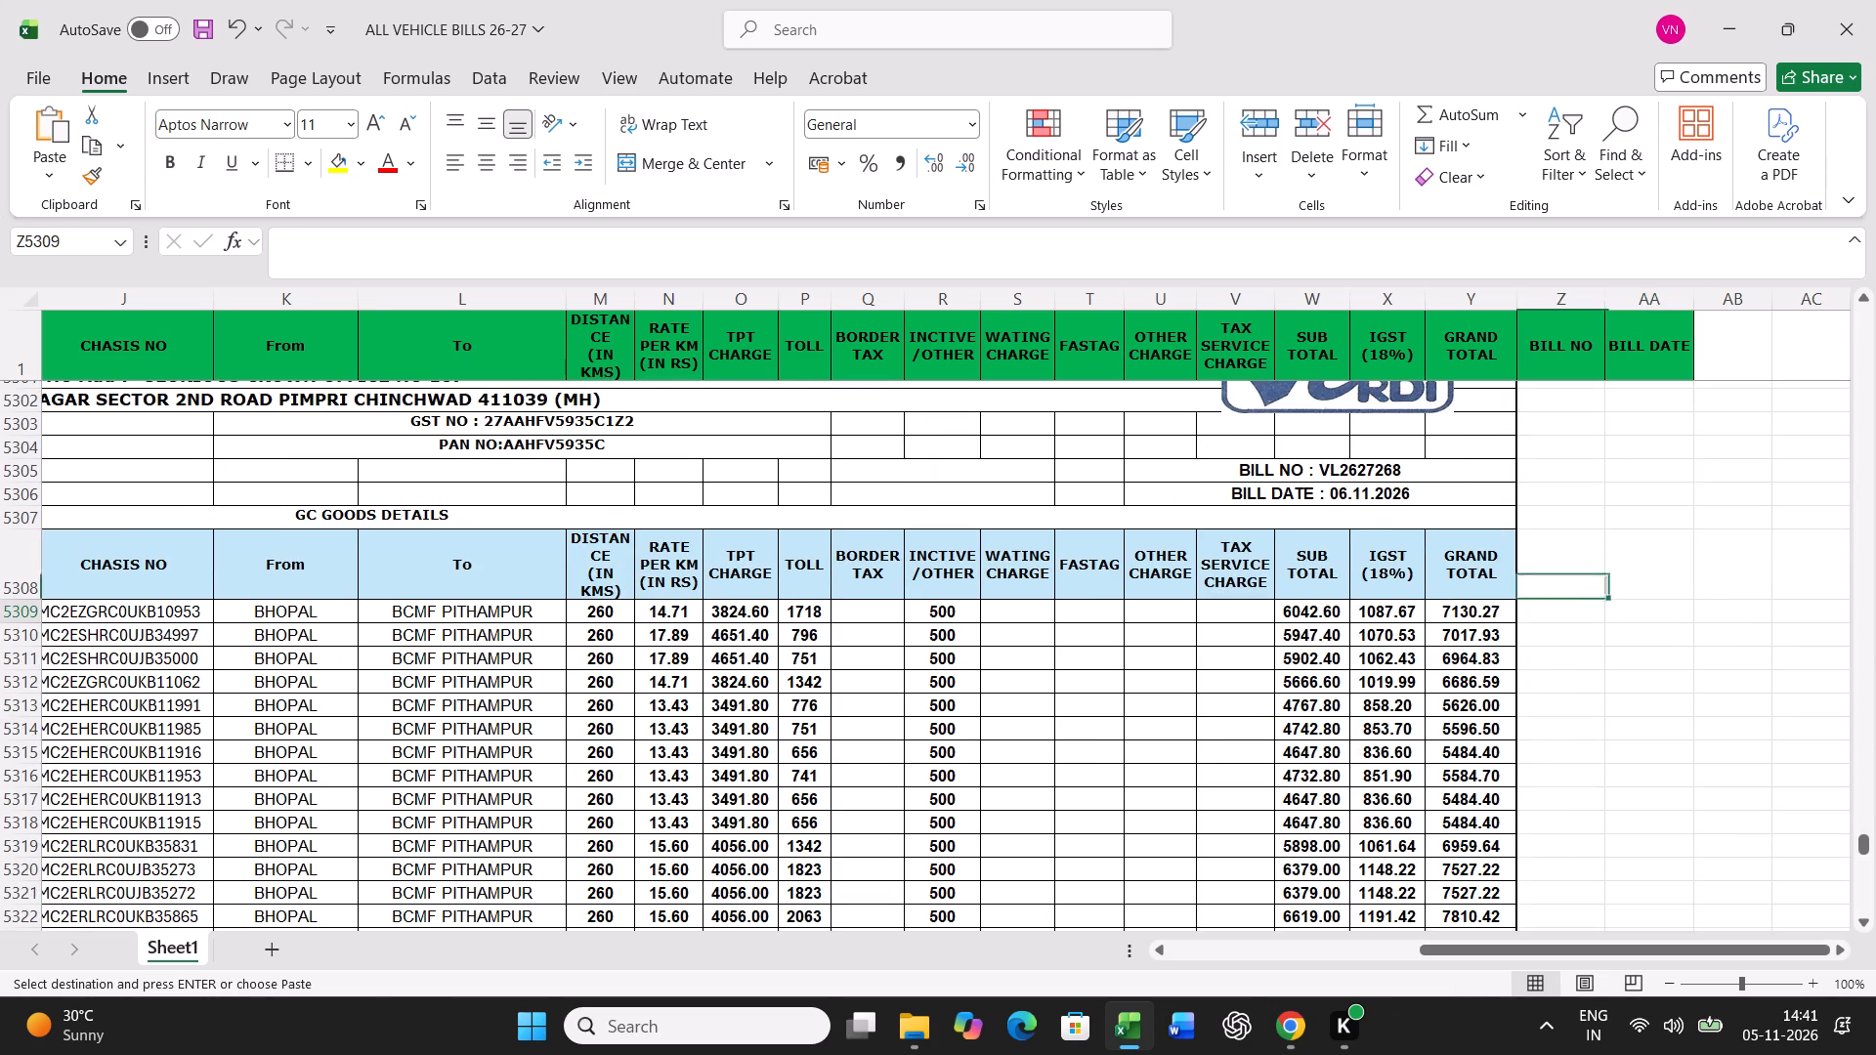
key(Return)
key(Left)
key(Right)
key(F2)
key(BackSpace)
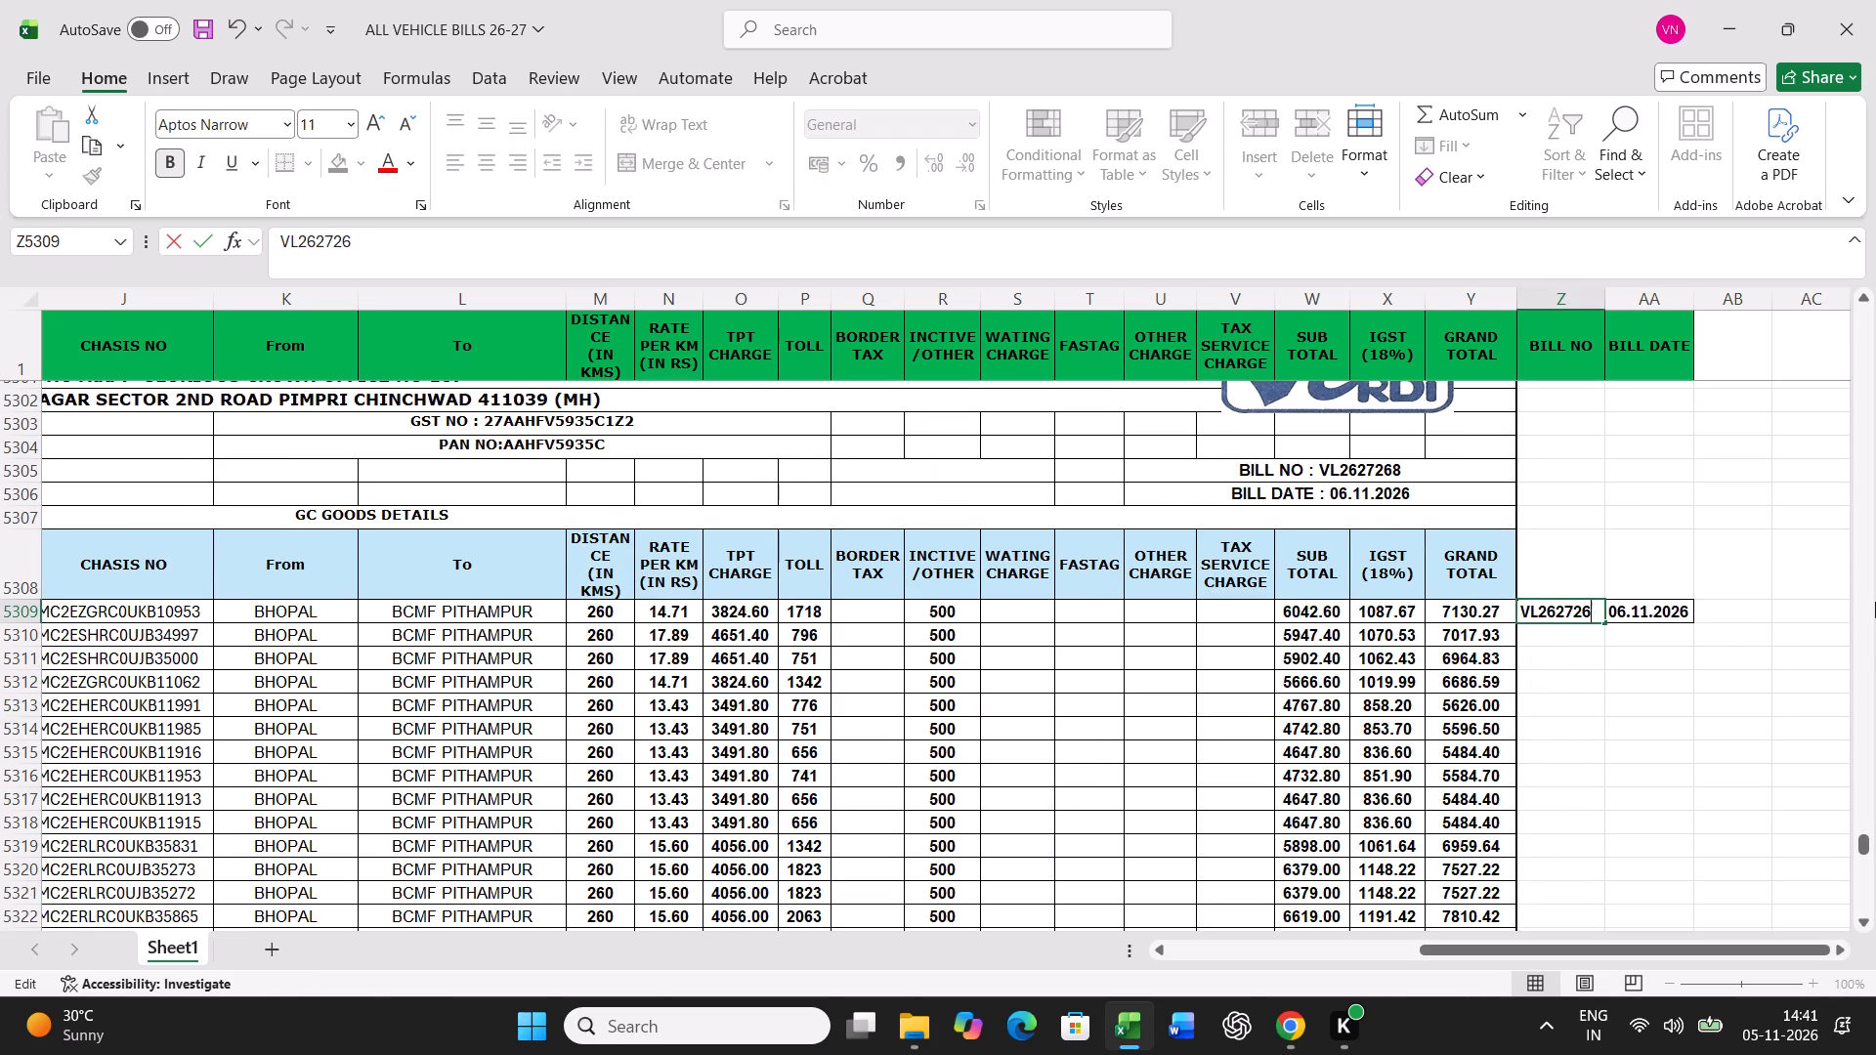
key(8)
key(Return)
Copy the VL2627268 bill number and date from row 5309 down through row 5335, the last vehicle row of the block.
key(Up)
key(shift+Right)
key(ctrl+c)
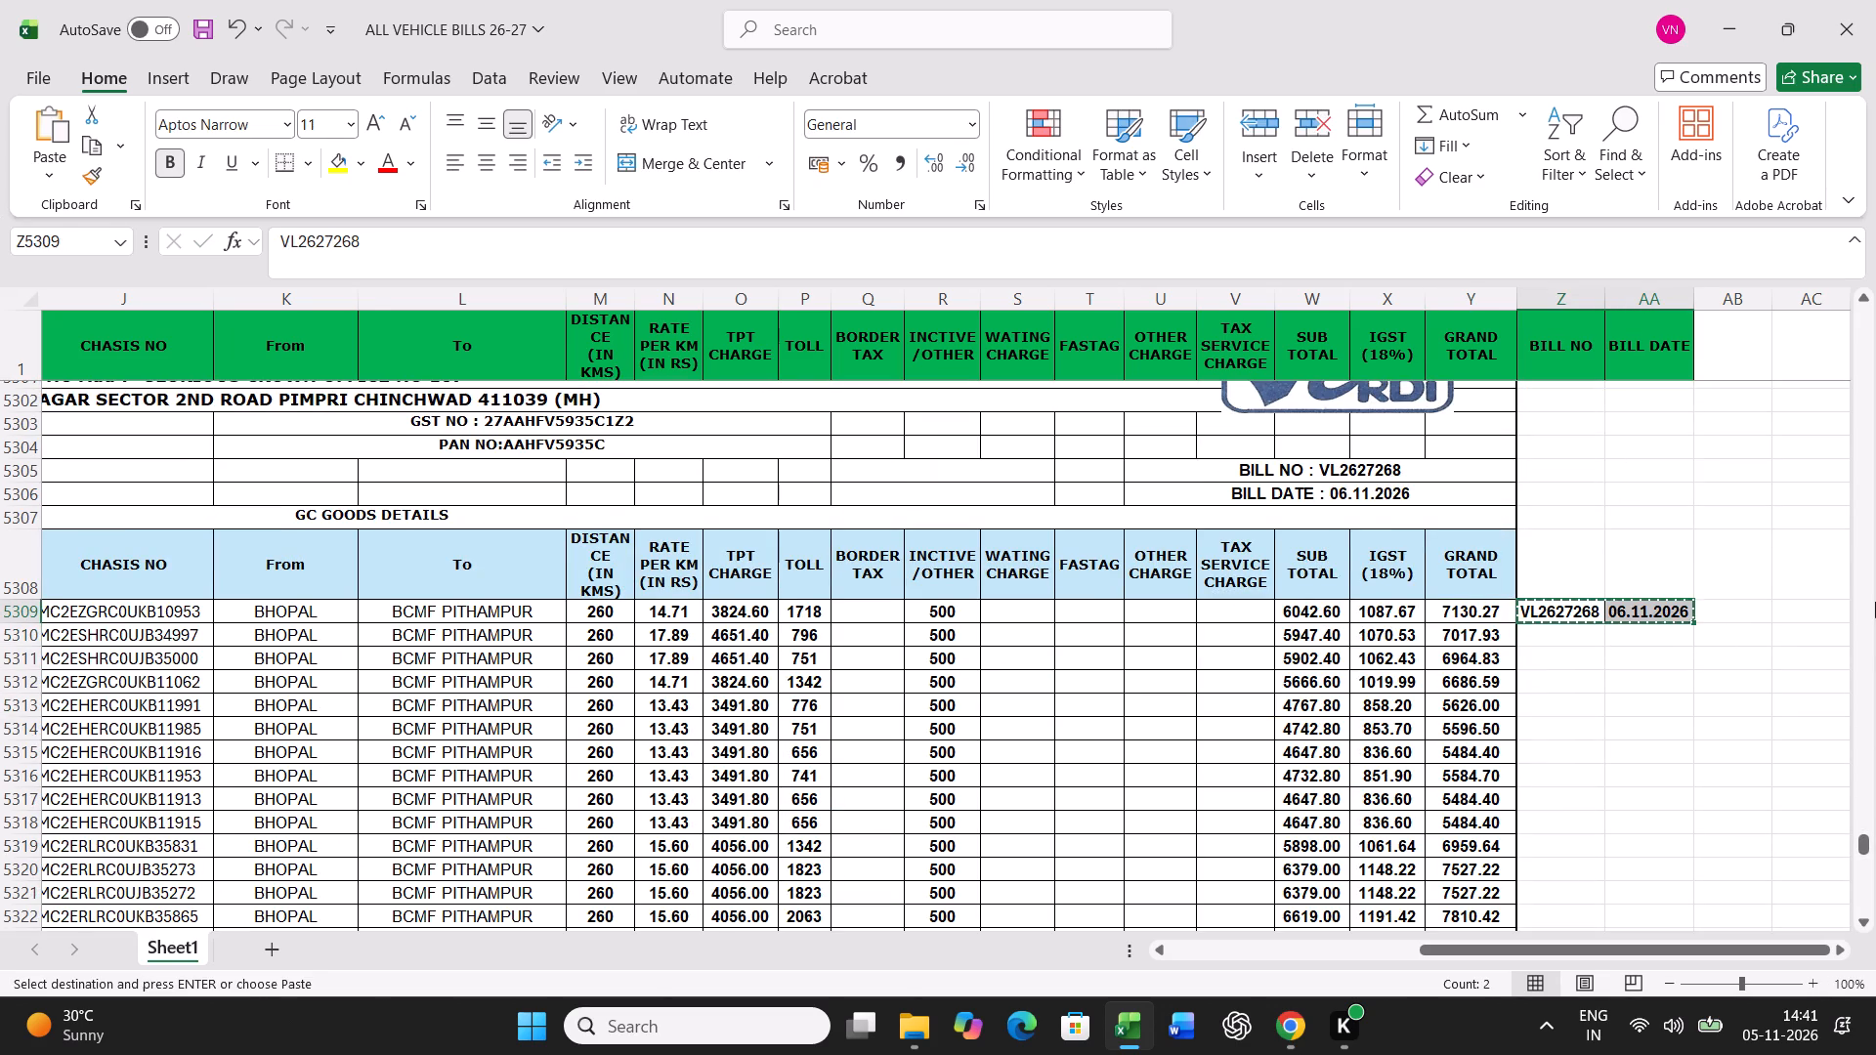
key(shift+Down)
key(shift+Down)
key(shift+Down)
key(shift+Down)
key(shift+Down)
key(shift+Down)
key(shift+Down)
key(shift+Down)
key(shift+Down)
key(shift+Down)
key(shift+Down)
key(shift+Down)
key(shift+Down)
key(shift+Down)
key(shift+Down)
key(shift+Down)
key(shift+Down)
key(shift+Down)
key(shift+Down)
key(shift+Down)
key(shift+Down)
key(shift+Down)
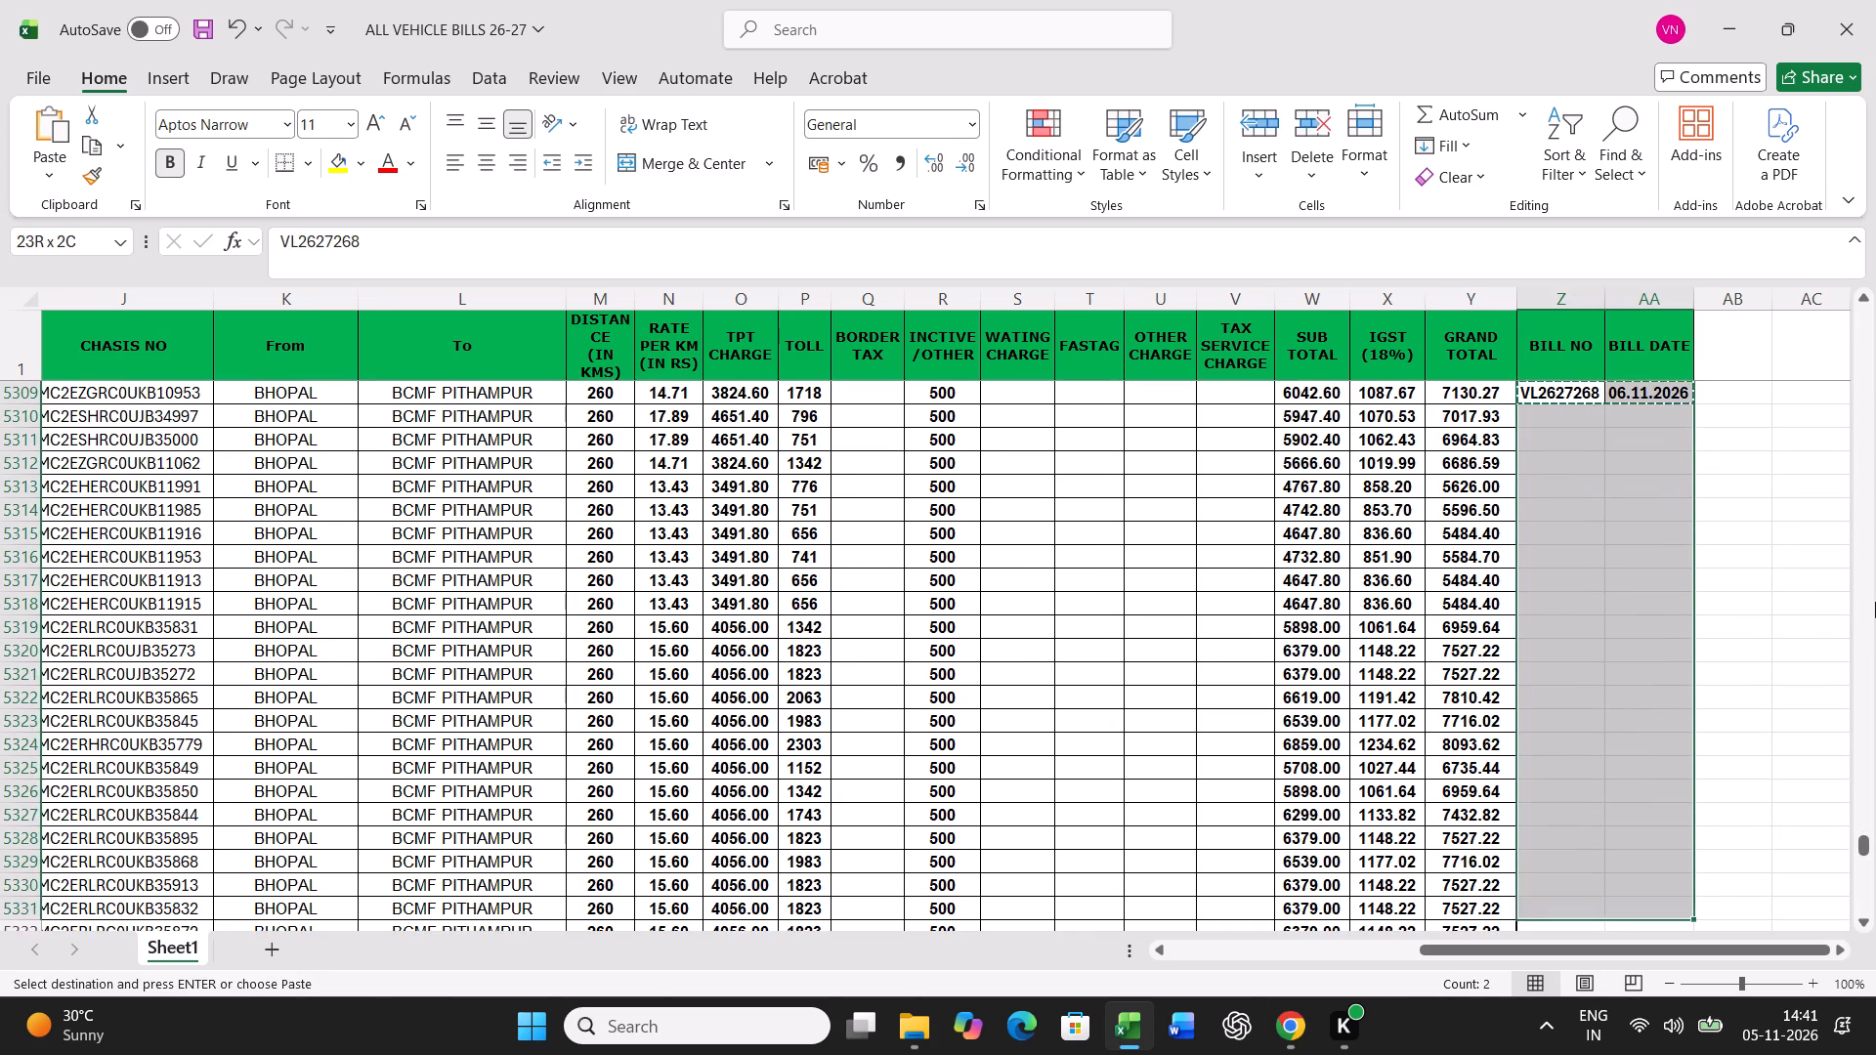
key(shift+Down)
key(shift+Down)
key(shift+Down)
key(shift+Down)
key(shift+Down)
key(shift+Down)
key(shift+Up)
key(shift+Up)
key(Return)
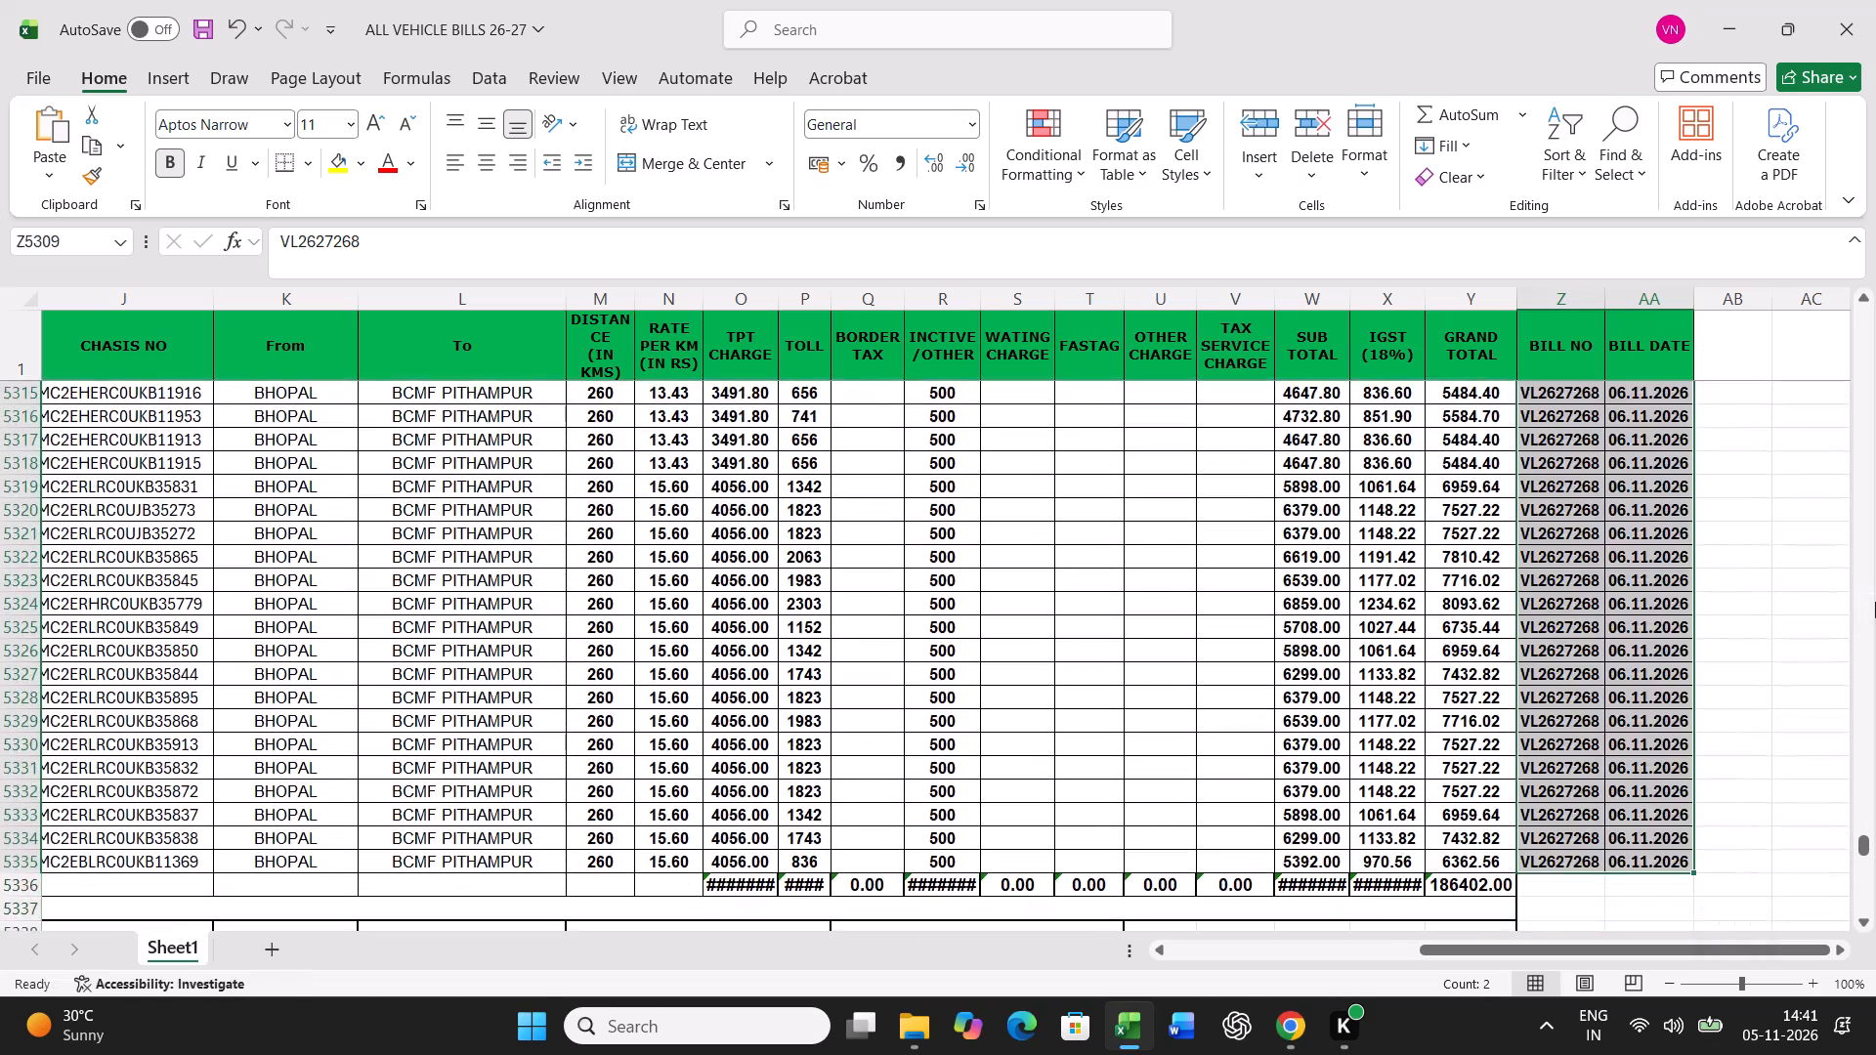
Delete entire rows 5289 to 5308, covering the VL2627267 total and signature rows and the VL2627268 heading rows.
scroll(1779, 740, up, 11)
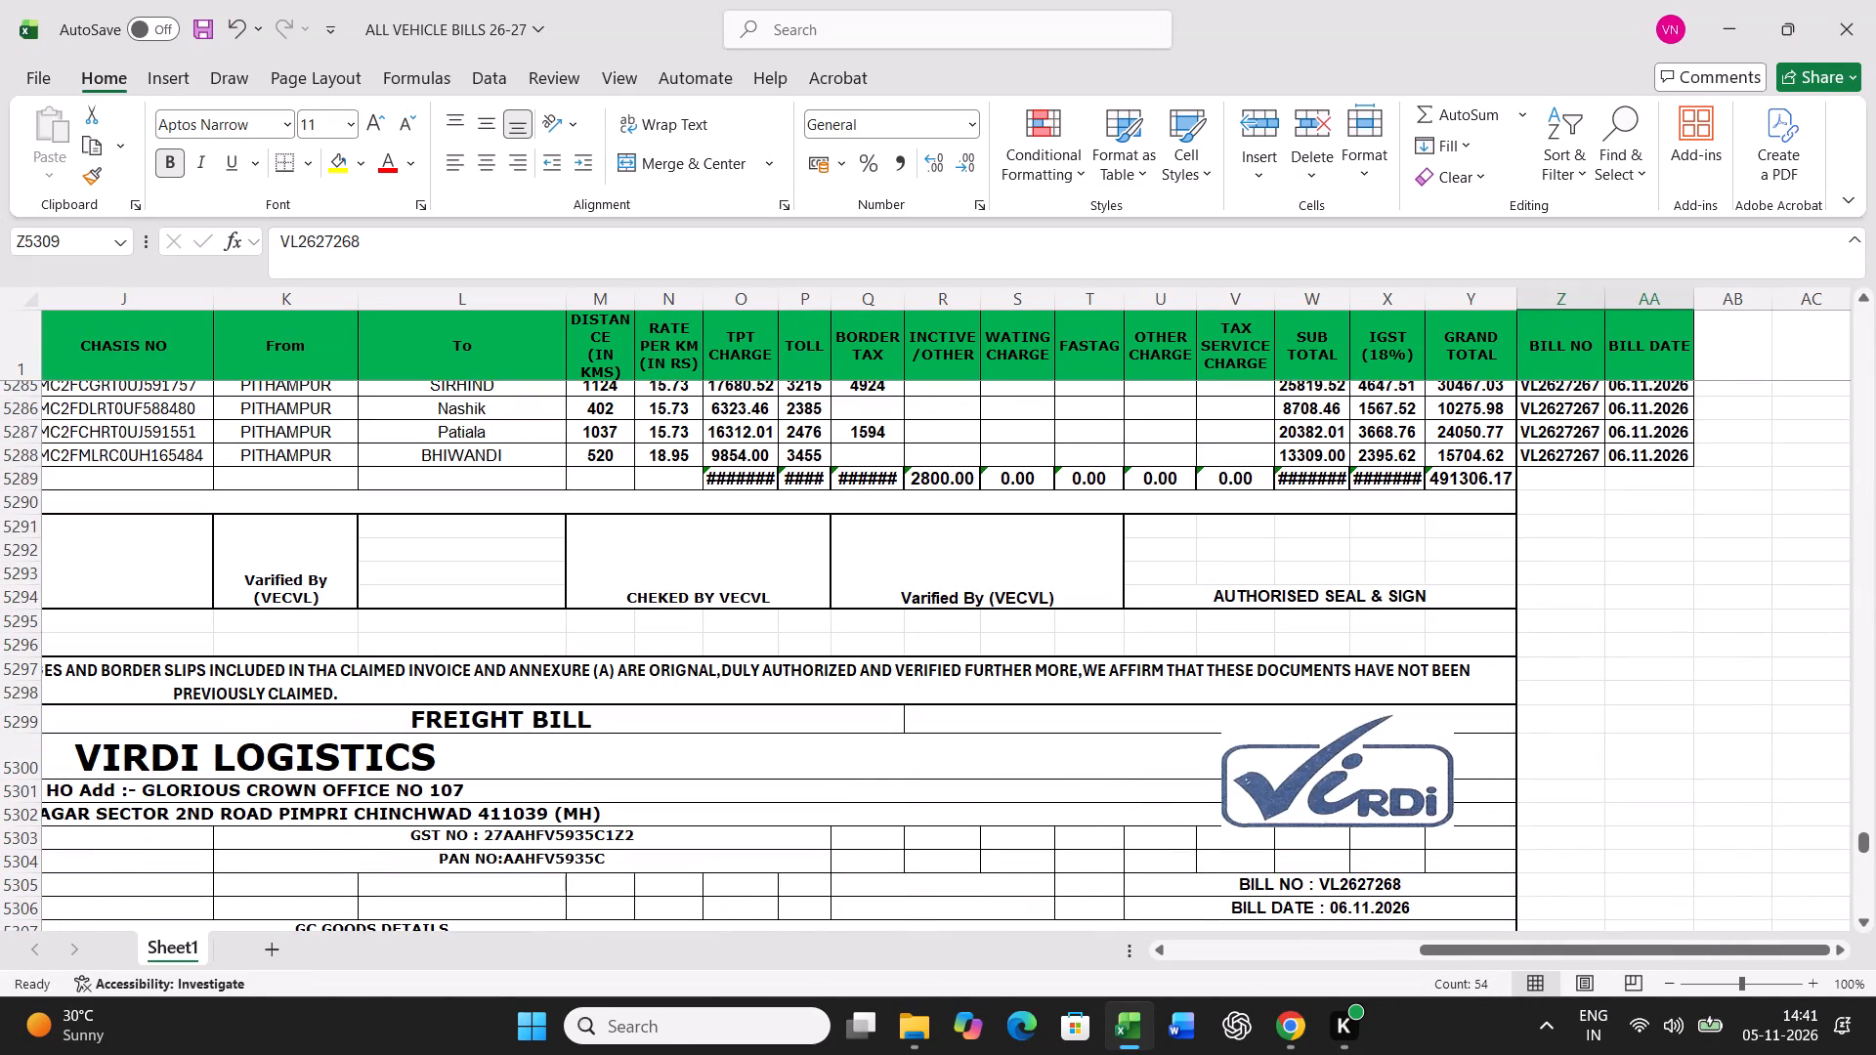
drag(1579, 485, 1580, 860)
right_click(1580, 860)
click(1652, 373)
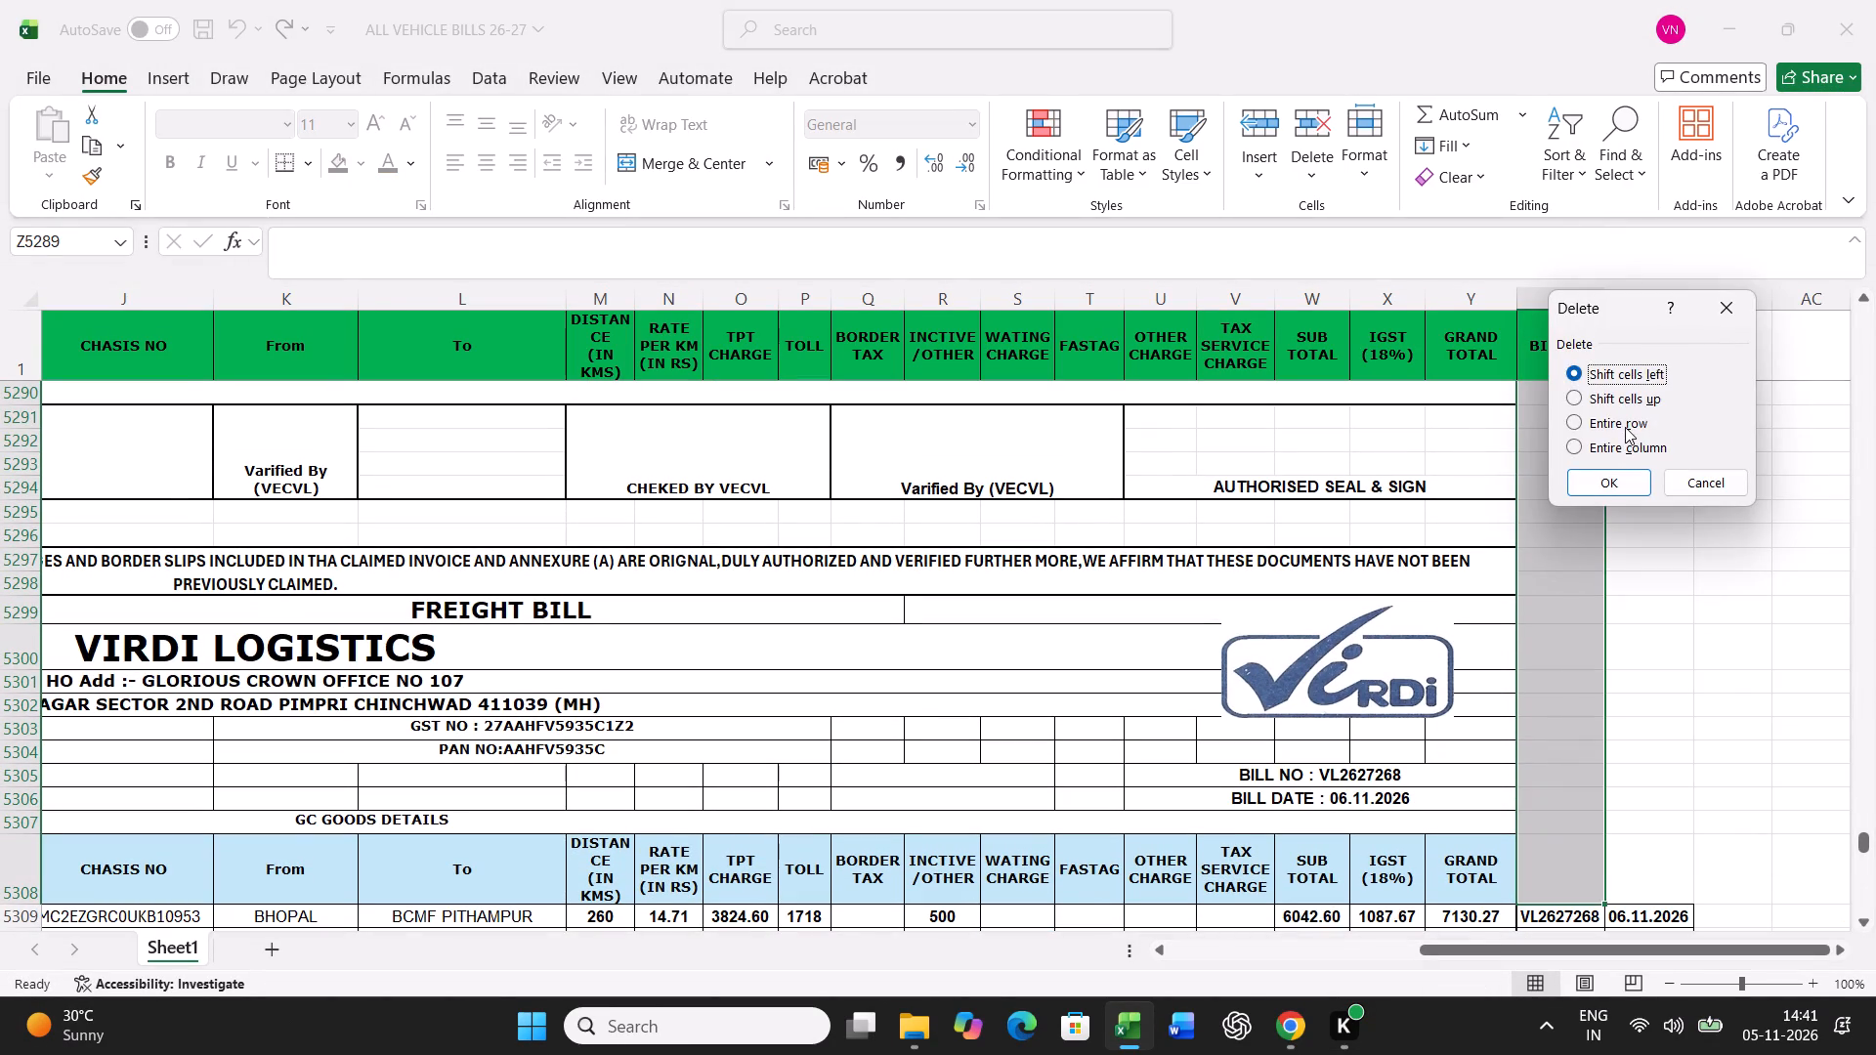
click(1625, 427)
click(1617, 479)
Copy a bill number and date pair from the VL2627268 block to Z5336, and set the bill number in Z5336 to VL2627269.
scroll(1599, 711, down, 11)
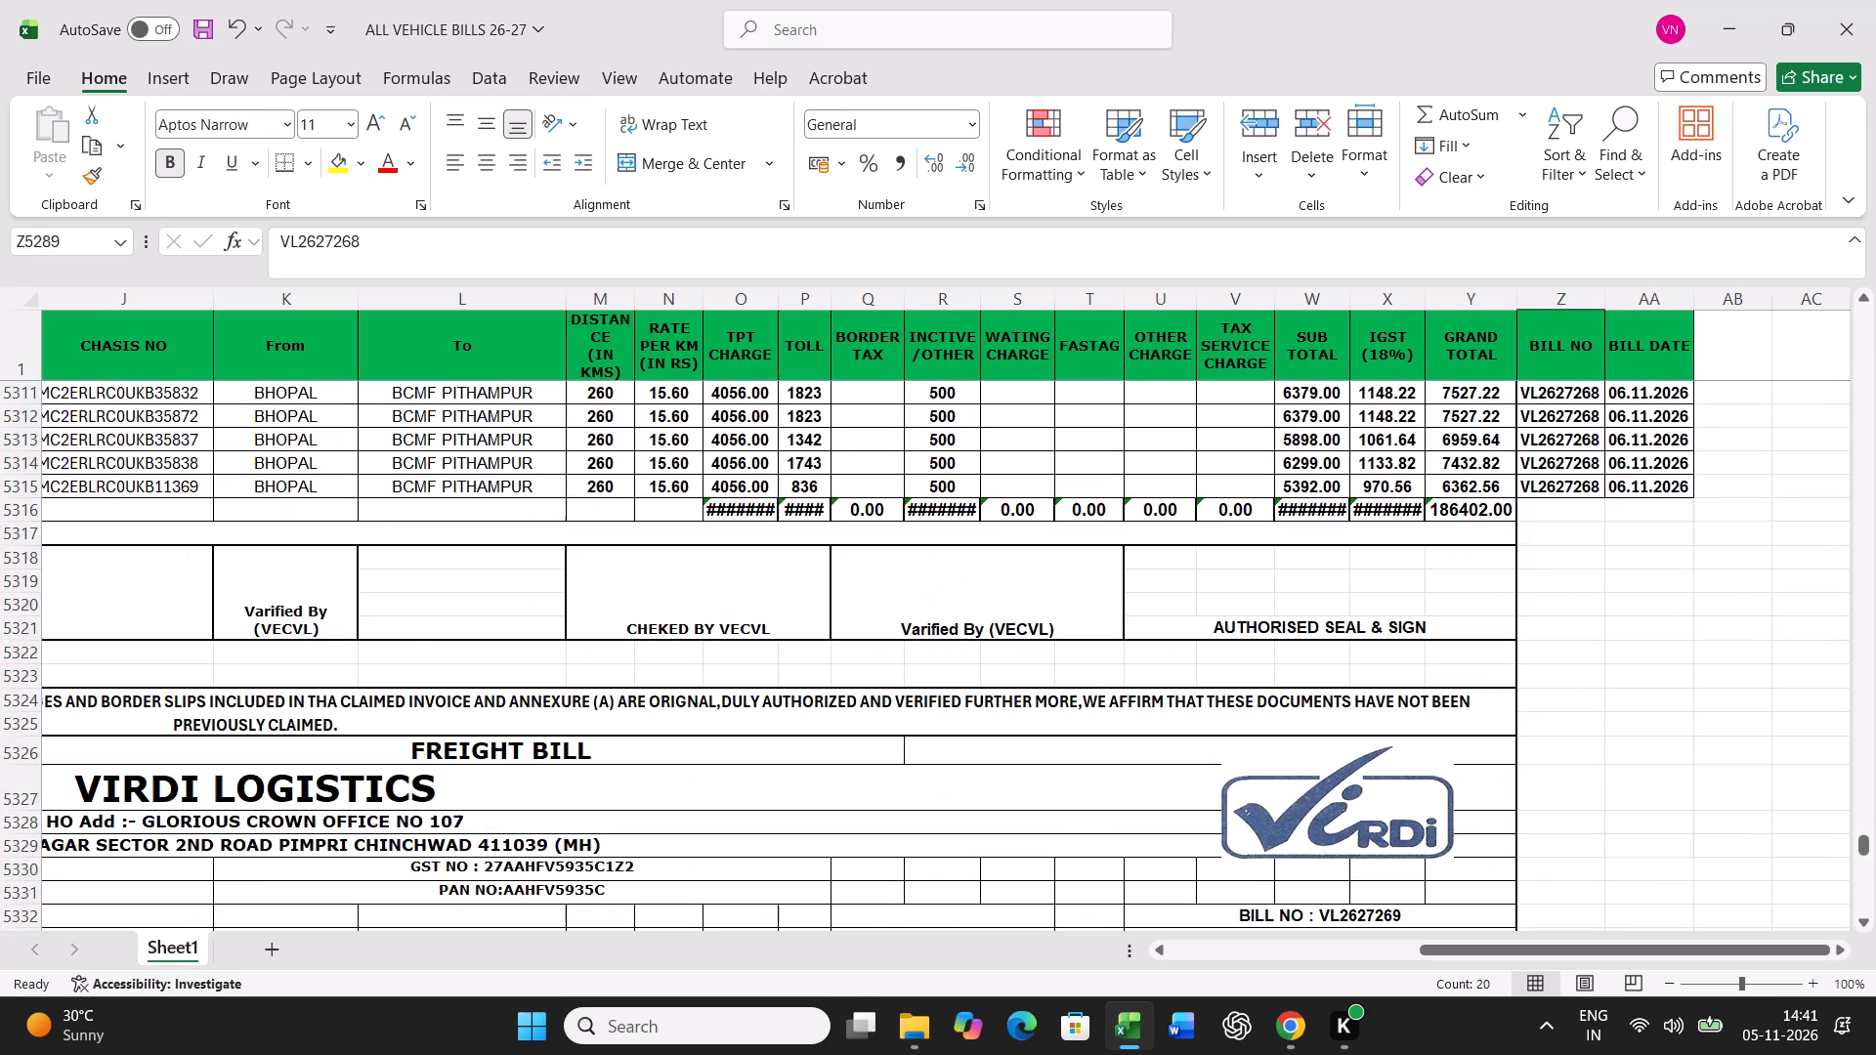
drag(1564, 481, 1614, 487)
key(ctrl+c)
scroll(1650, 673, down, 6)
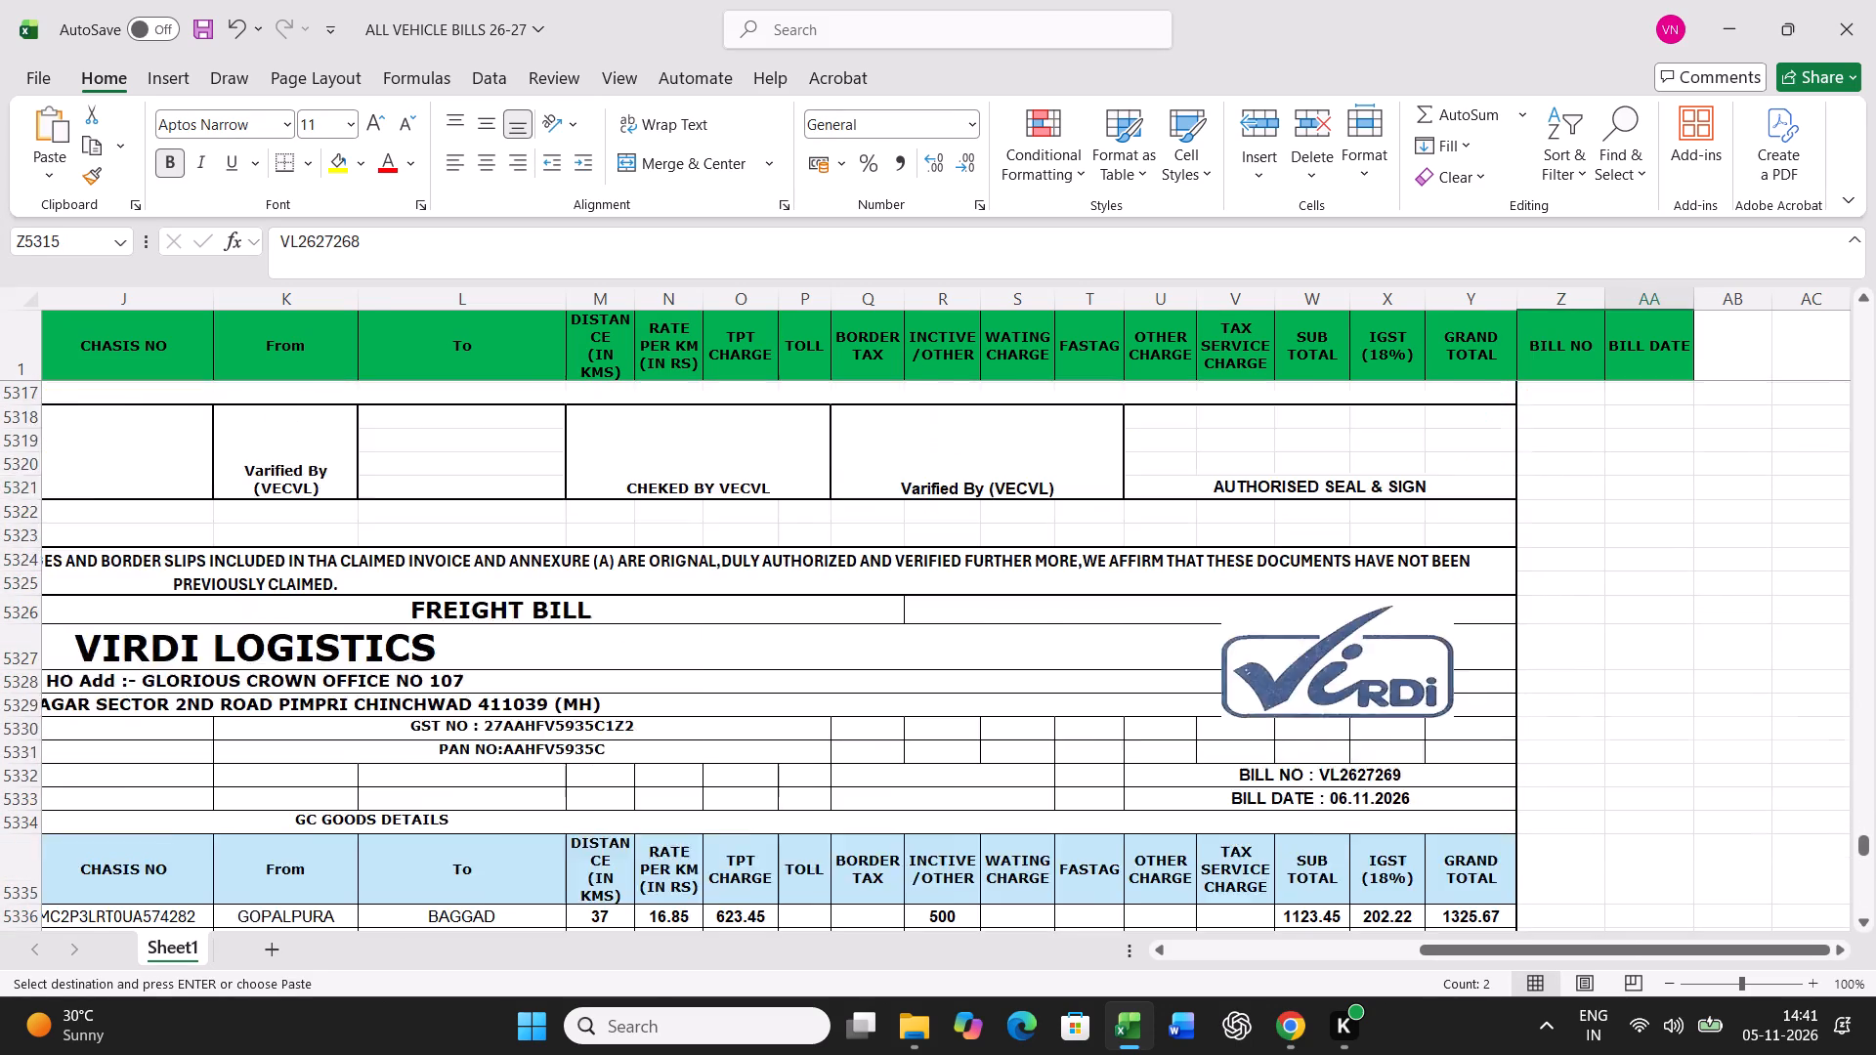
click(1563, 638)
key(Return)
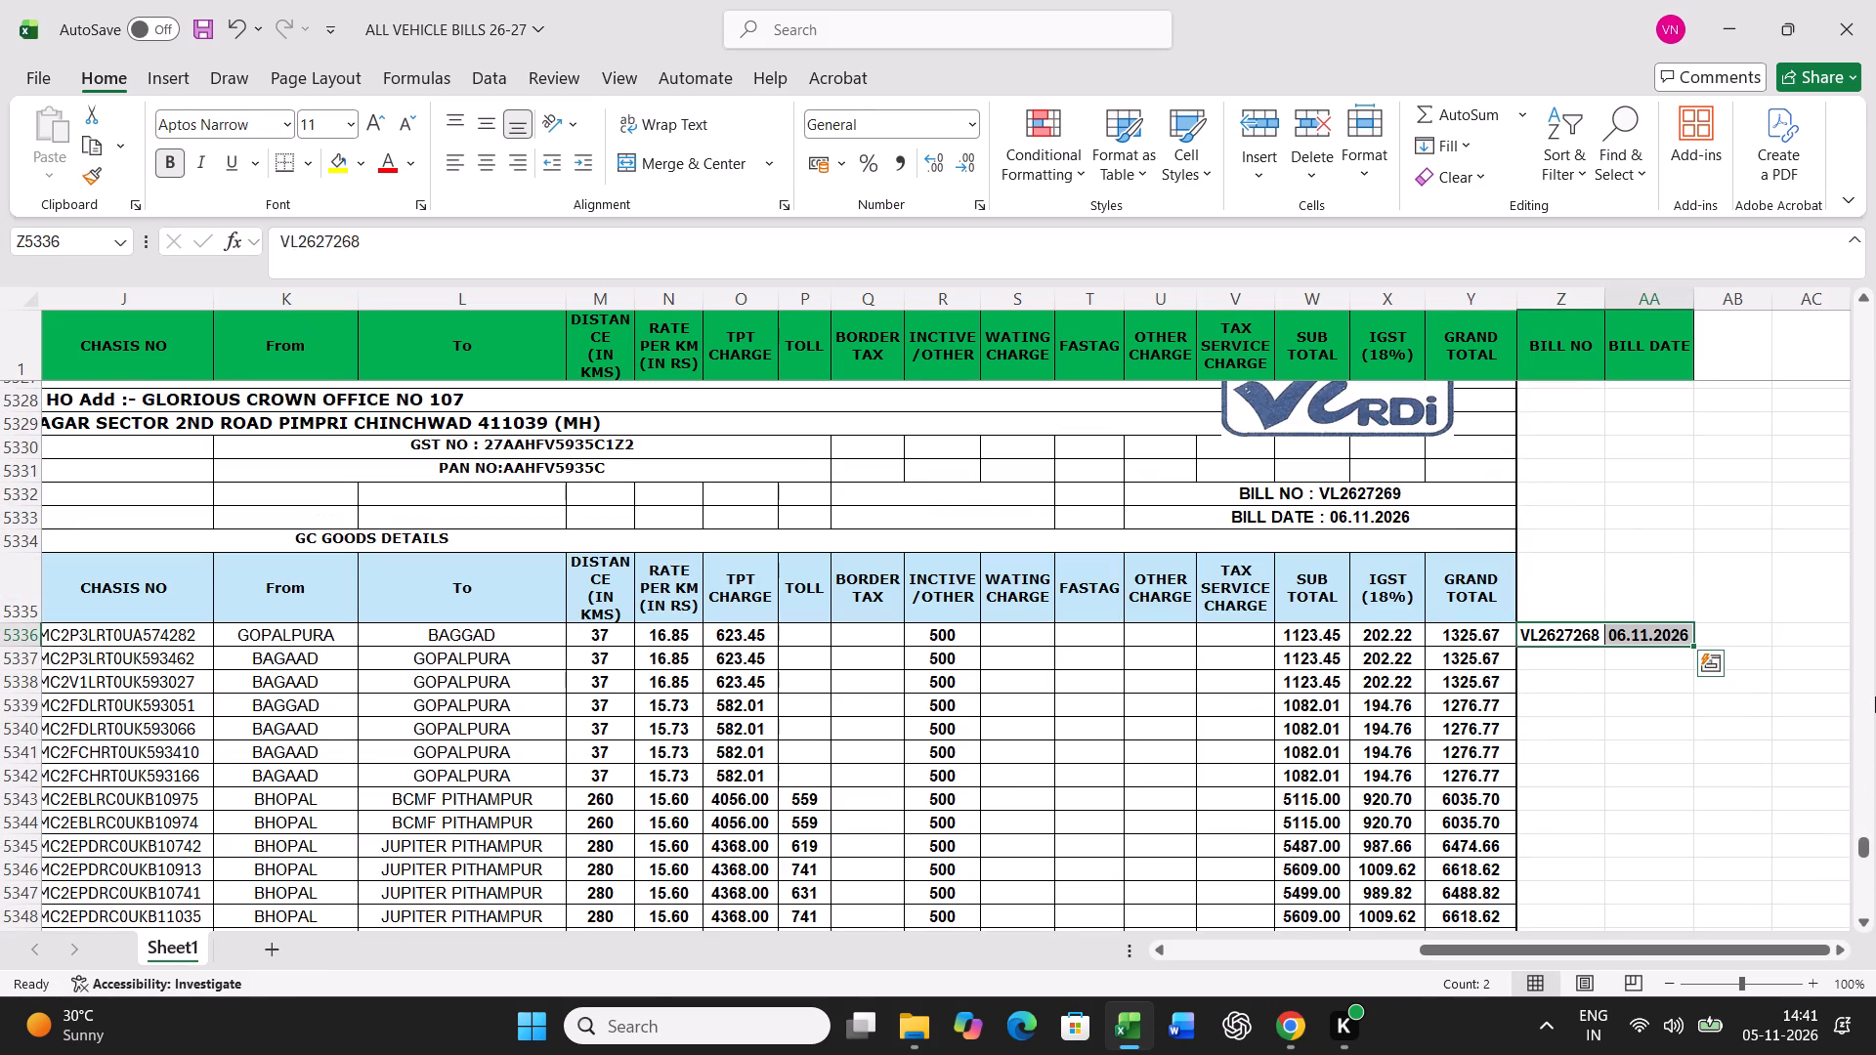
key(Left)
key(Right)
key(F2)
key(BackSpace)
key(9)
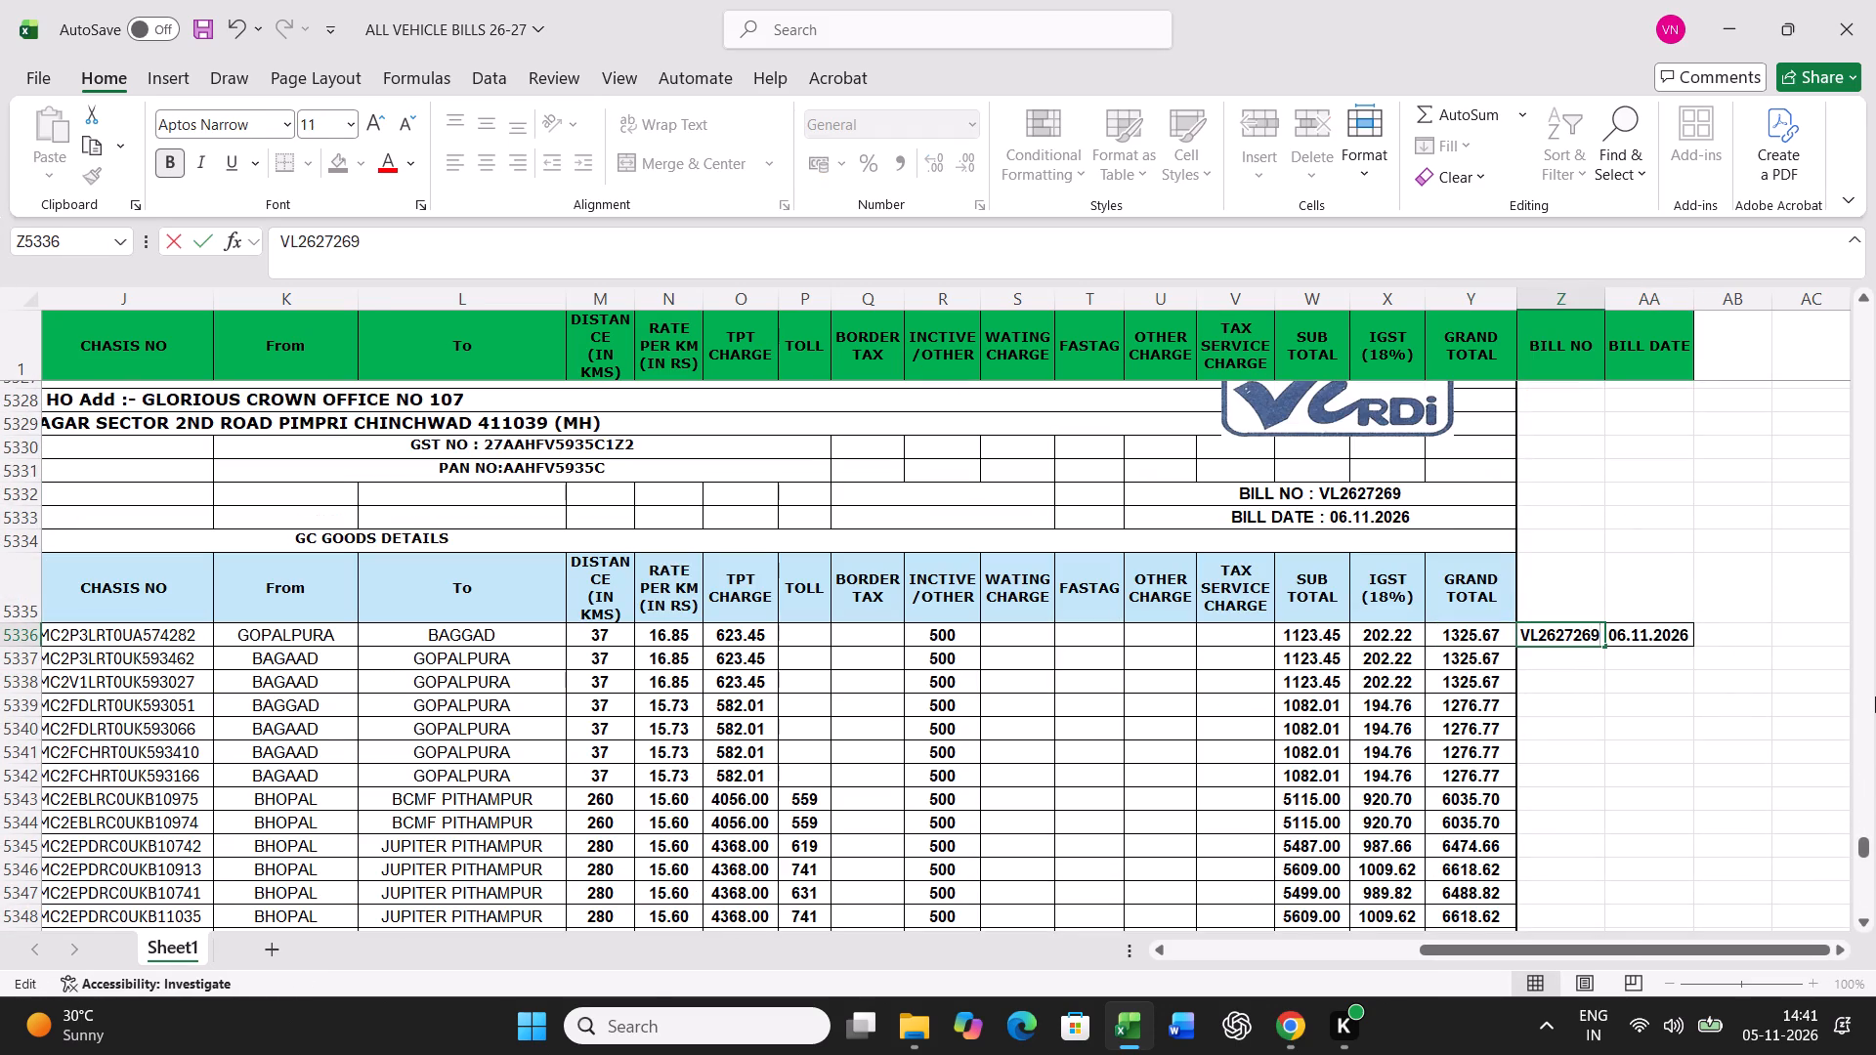
key(Return)
key(Up)
key(shift+Right)
key(ctrl+c)
key(shift+Down)
key(shift+Down)
key(shift+Down)
key(shift+Down)
key(shift+Down)
key(shift+Down)
key(shift+Down)
key(shift+Down)
key(shift+Down)
key(shift+Down)
key(shift+Down)
key(shift+Down)
key(shift+Down)
key(shift+Down)
key(shift+Down)
key(shift+Down)
key(shift+Down)
key(shift+Down)
key(shift+Down)
key(shift+Down)
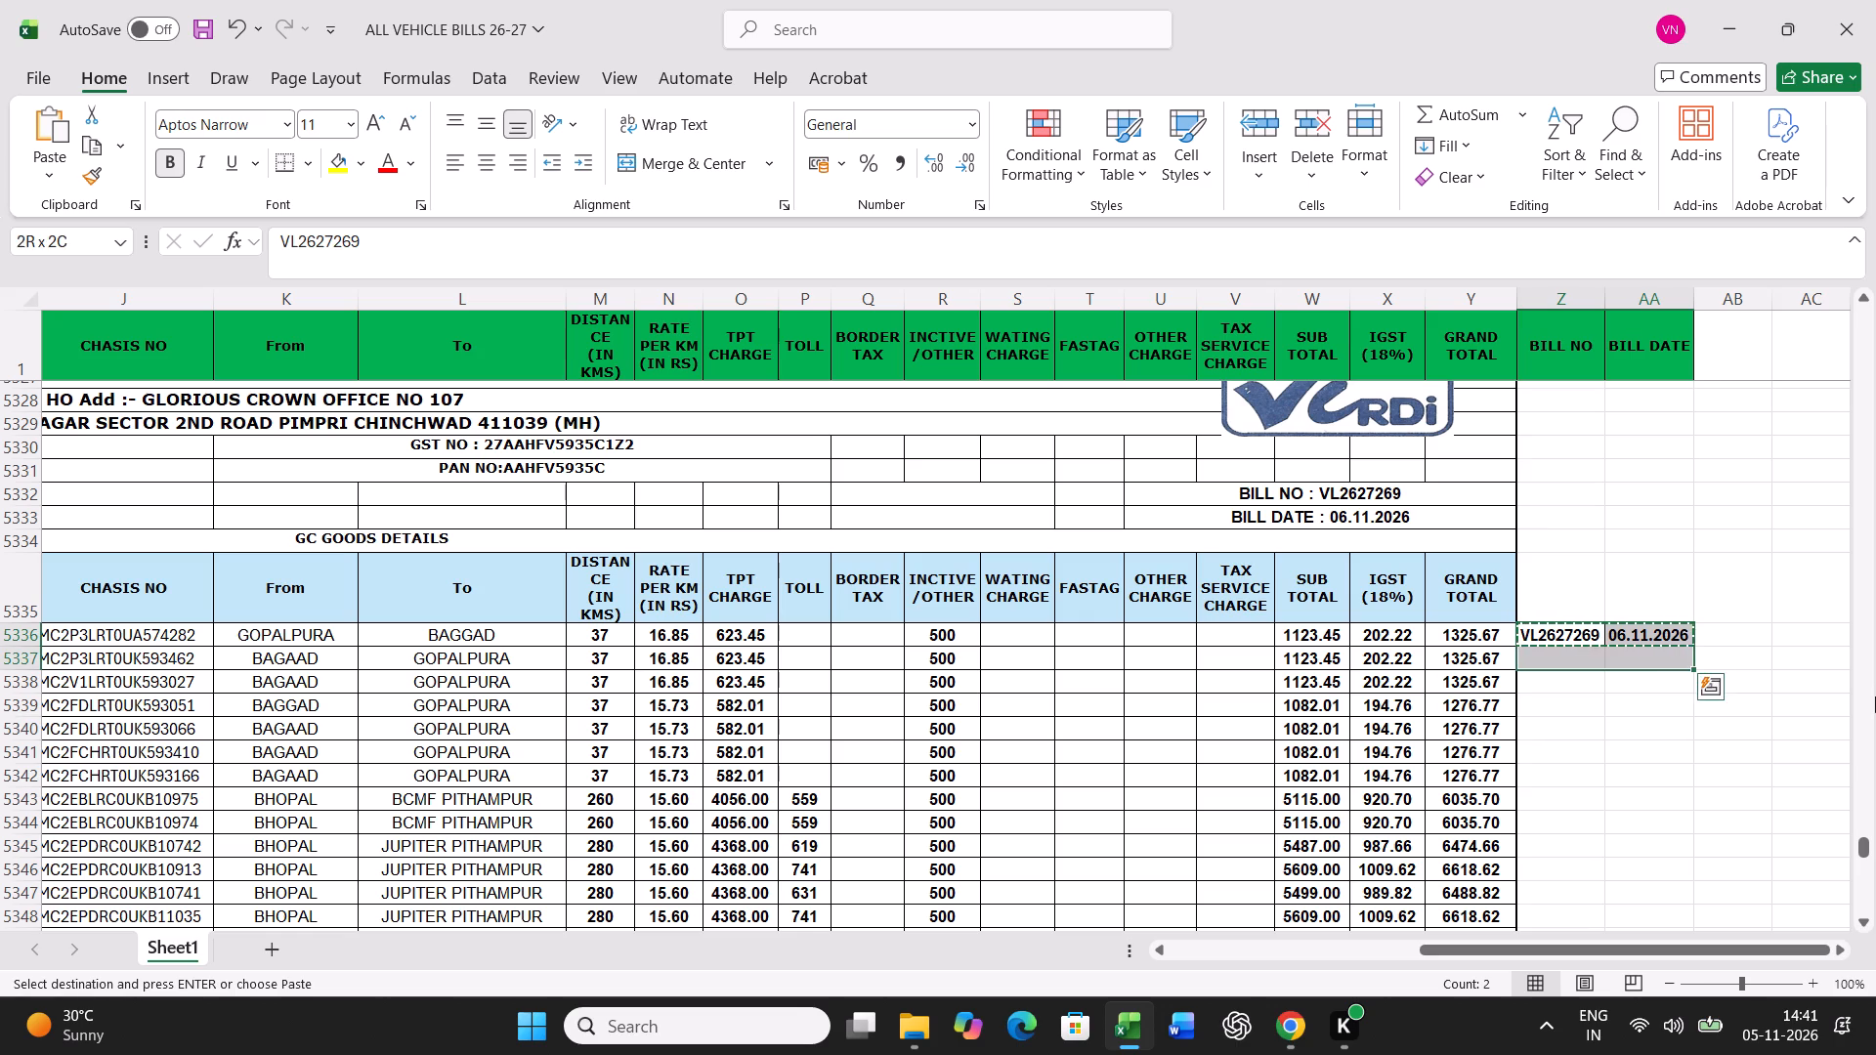
key(shift+Up)
key(shift+Up)
key(shift+Up)
key(shift+Up)
key(shift+Up)
key(shift+Up)
key(shift+Up)
key(shift+Up)
key(shift+Up)
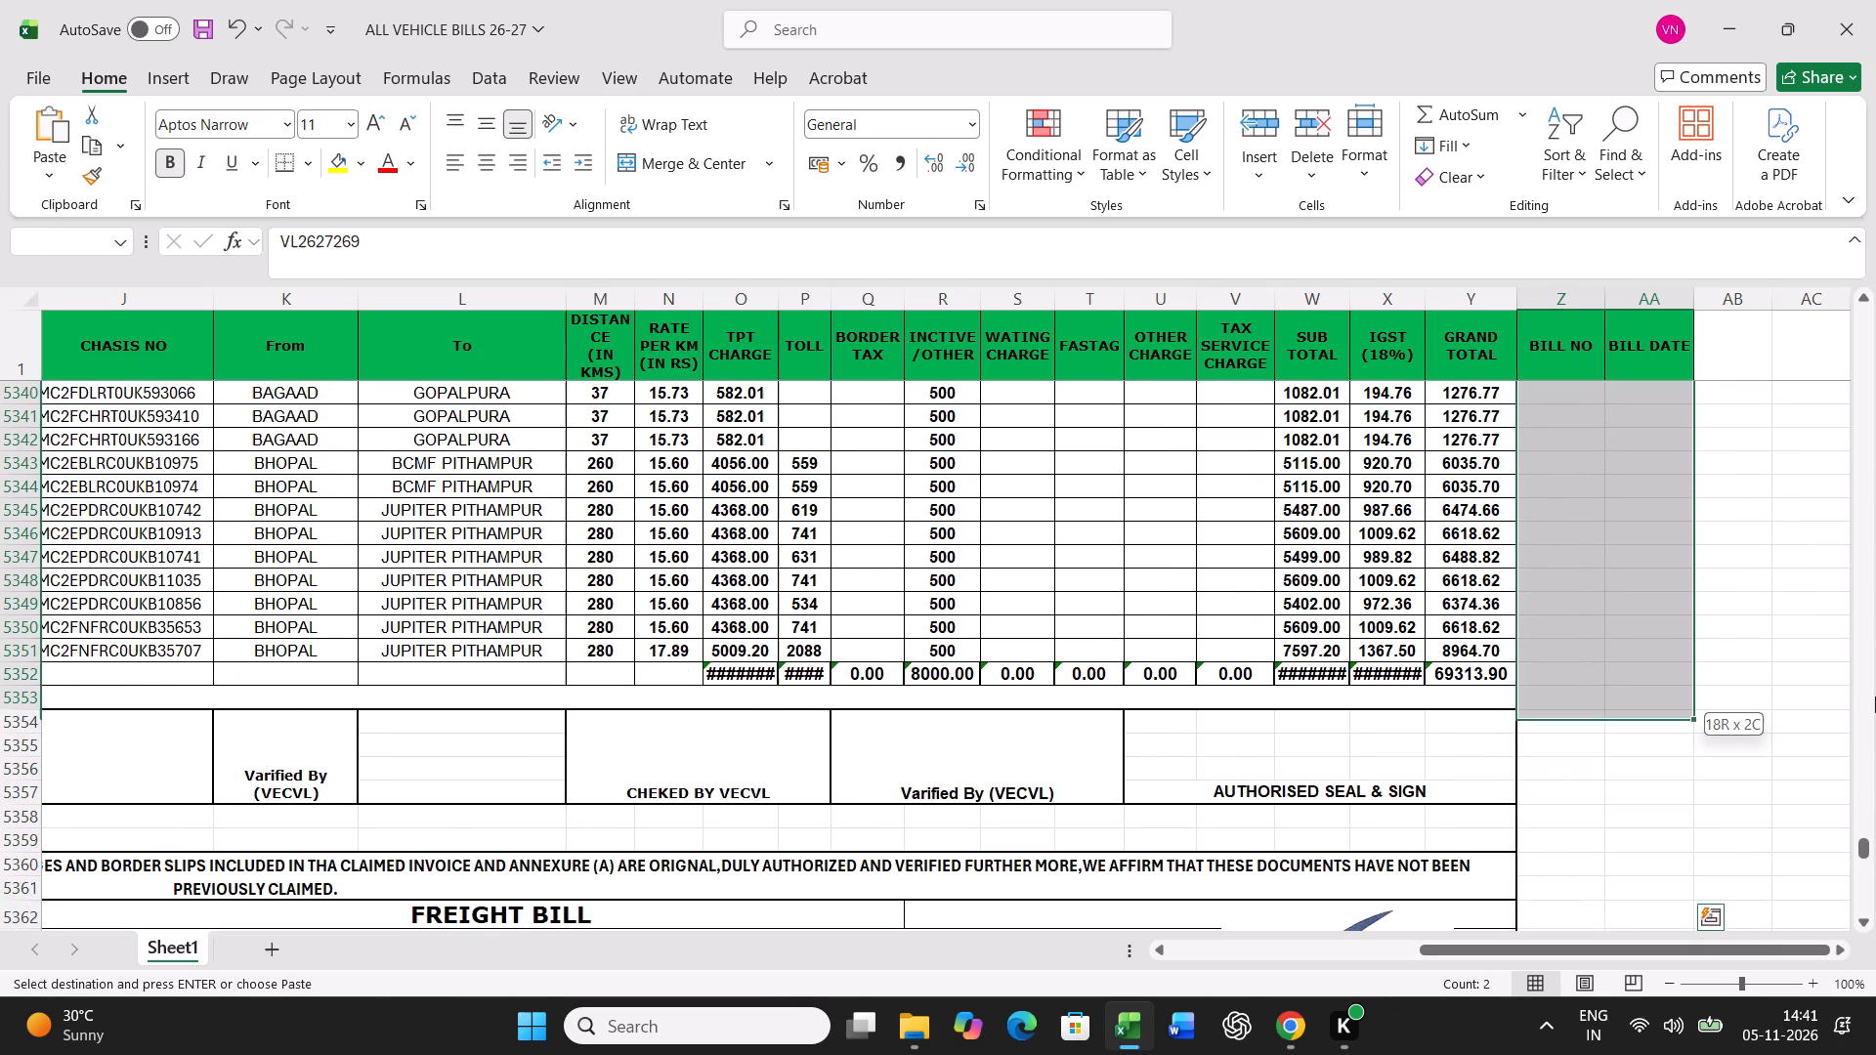
key(shift+Up)
key(shift+Up)
key(shift+Up)
key(shift+Down)
key(Return)
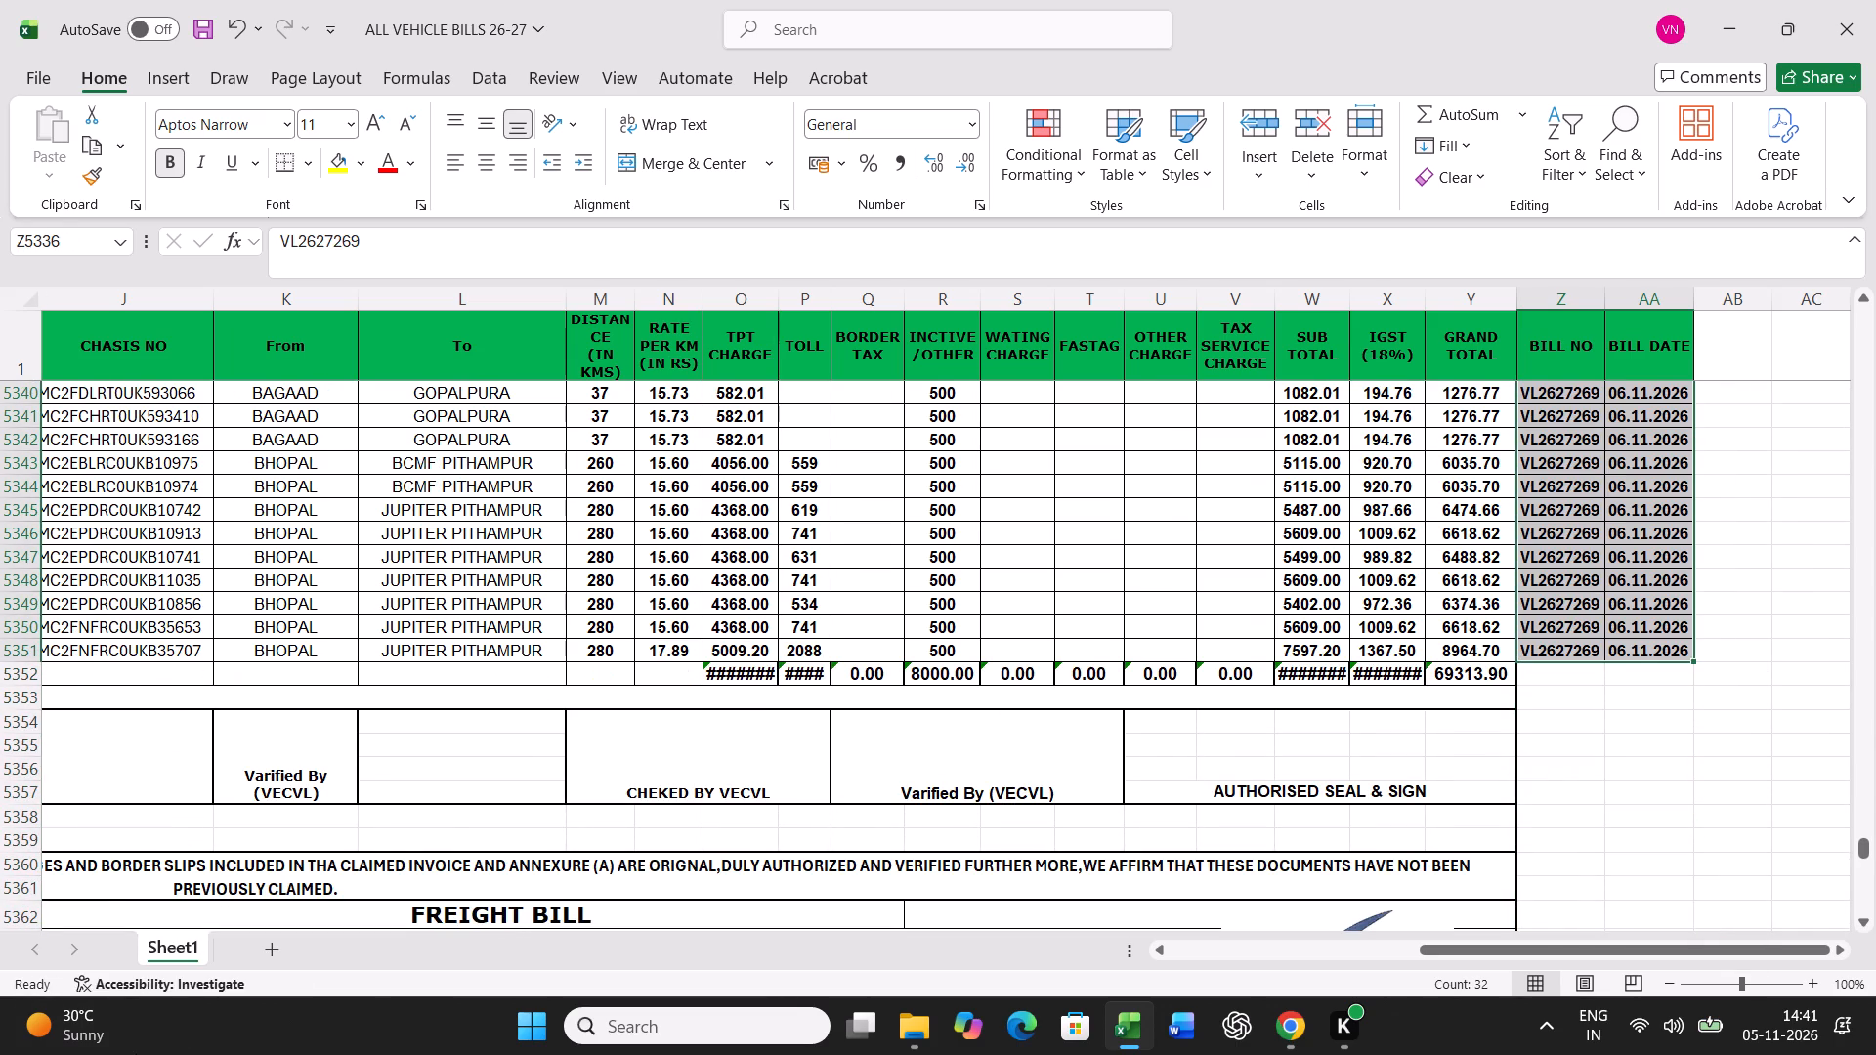
Delete entire rows 5316 to 5335, covering the VL2627268 total and signature rows and the VL2627269 heading rows.
scroll(1777, 712, up, 8)
scroll(1591, 541, up, 3)
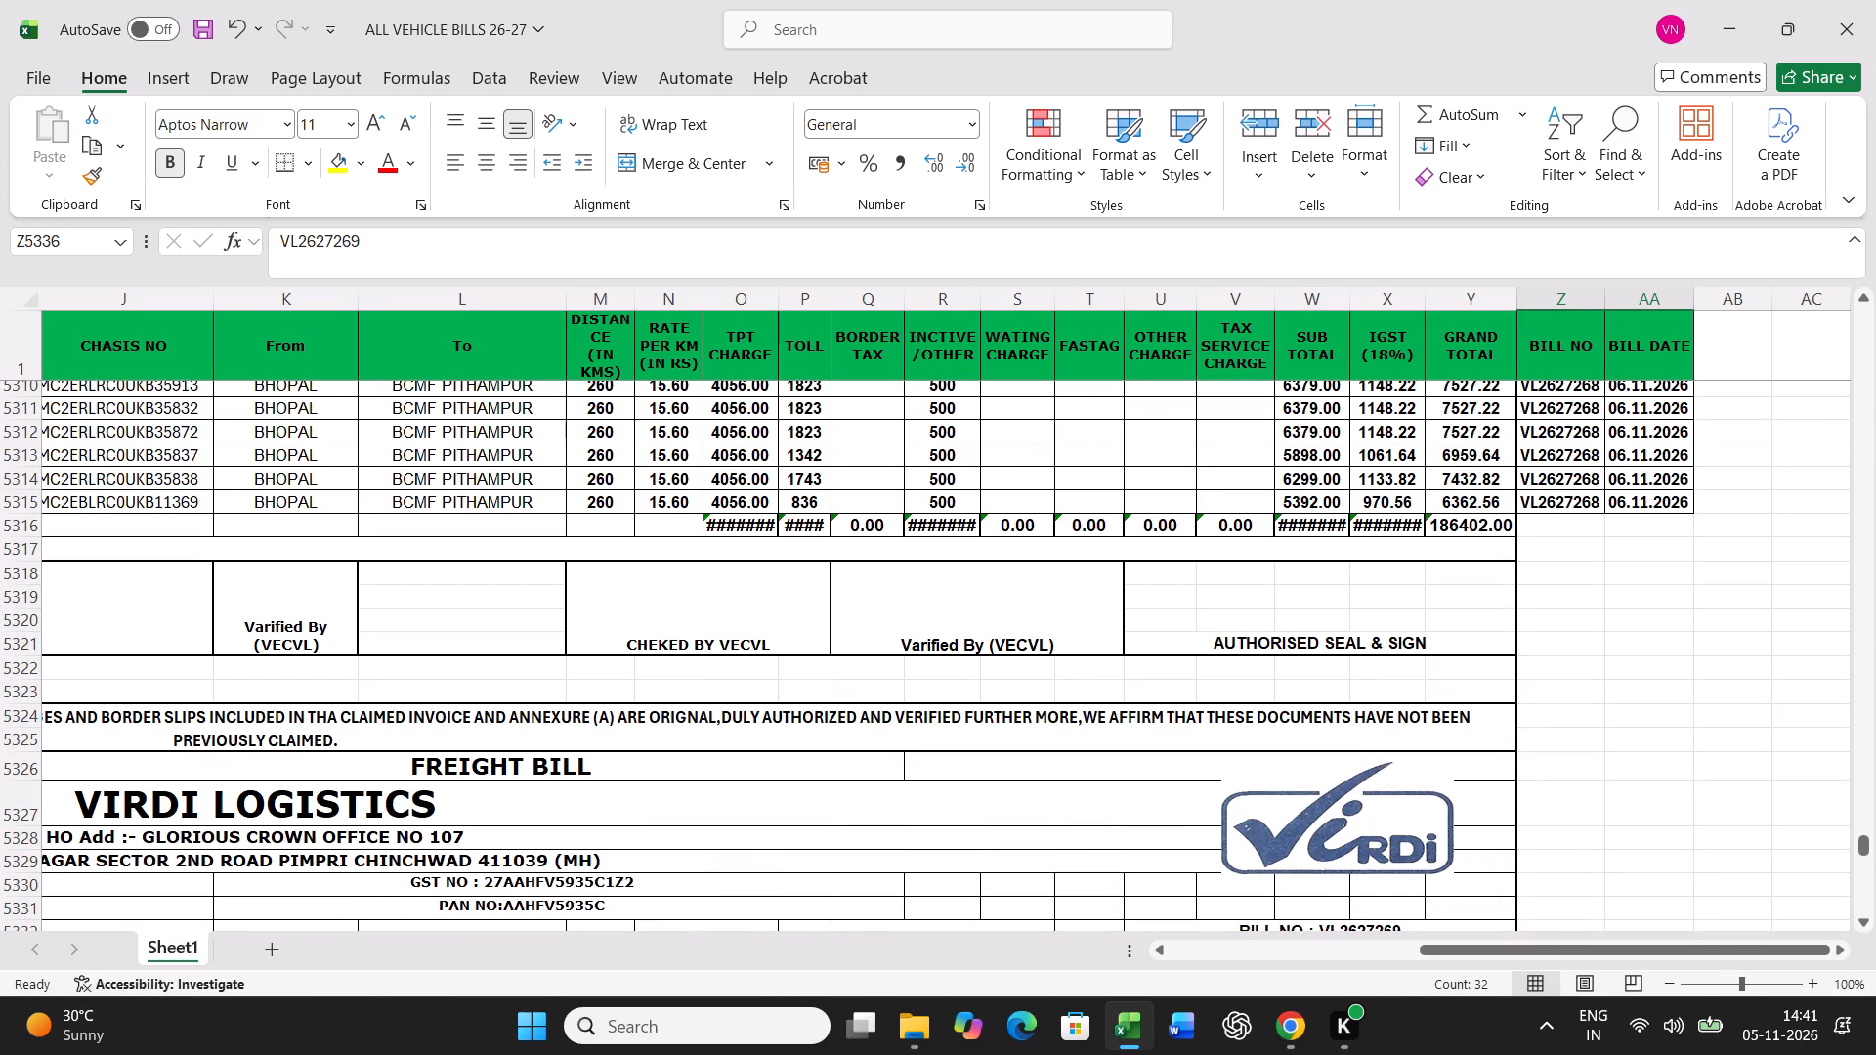
drag(1569, 527, 1579, 797)
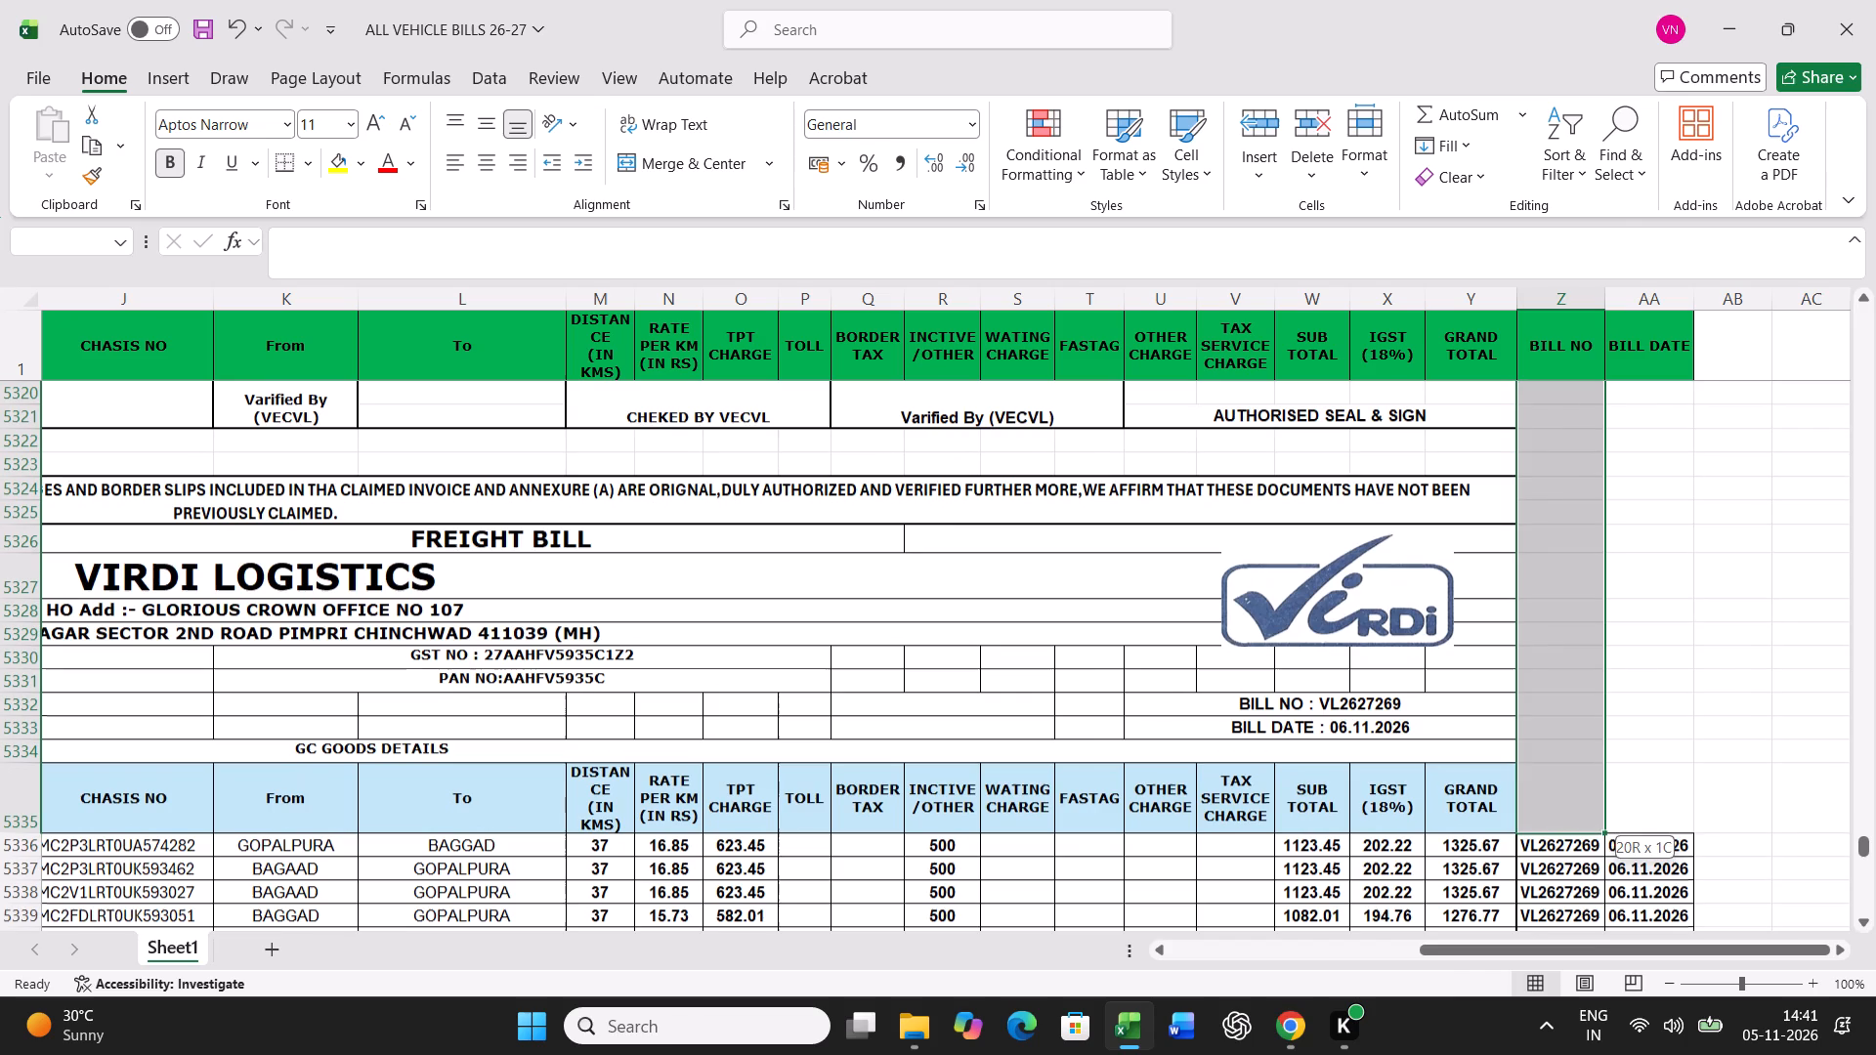
drag(1579, 797, 1579, 794)
right_click(1579, 794)
click(1659, 298)
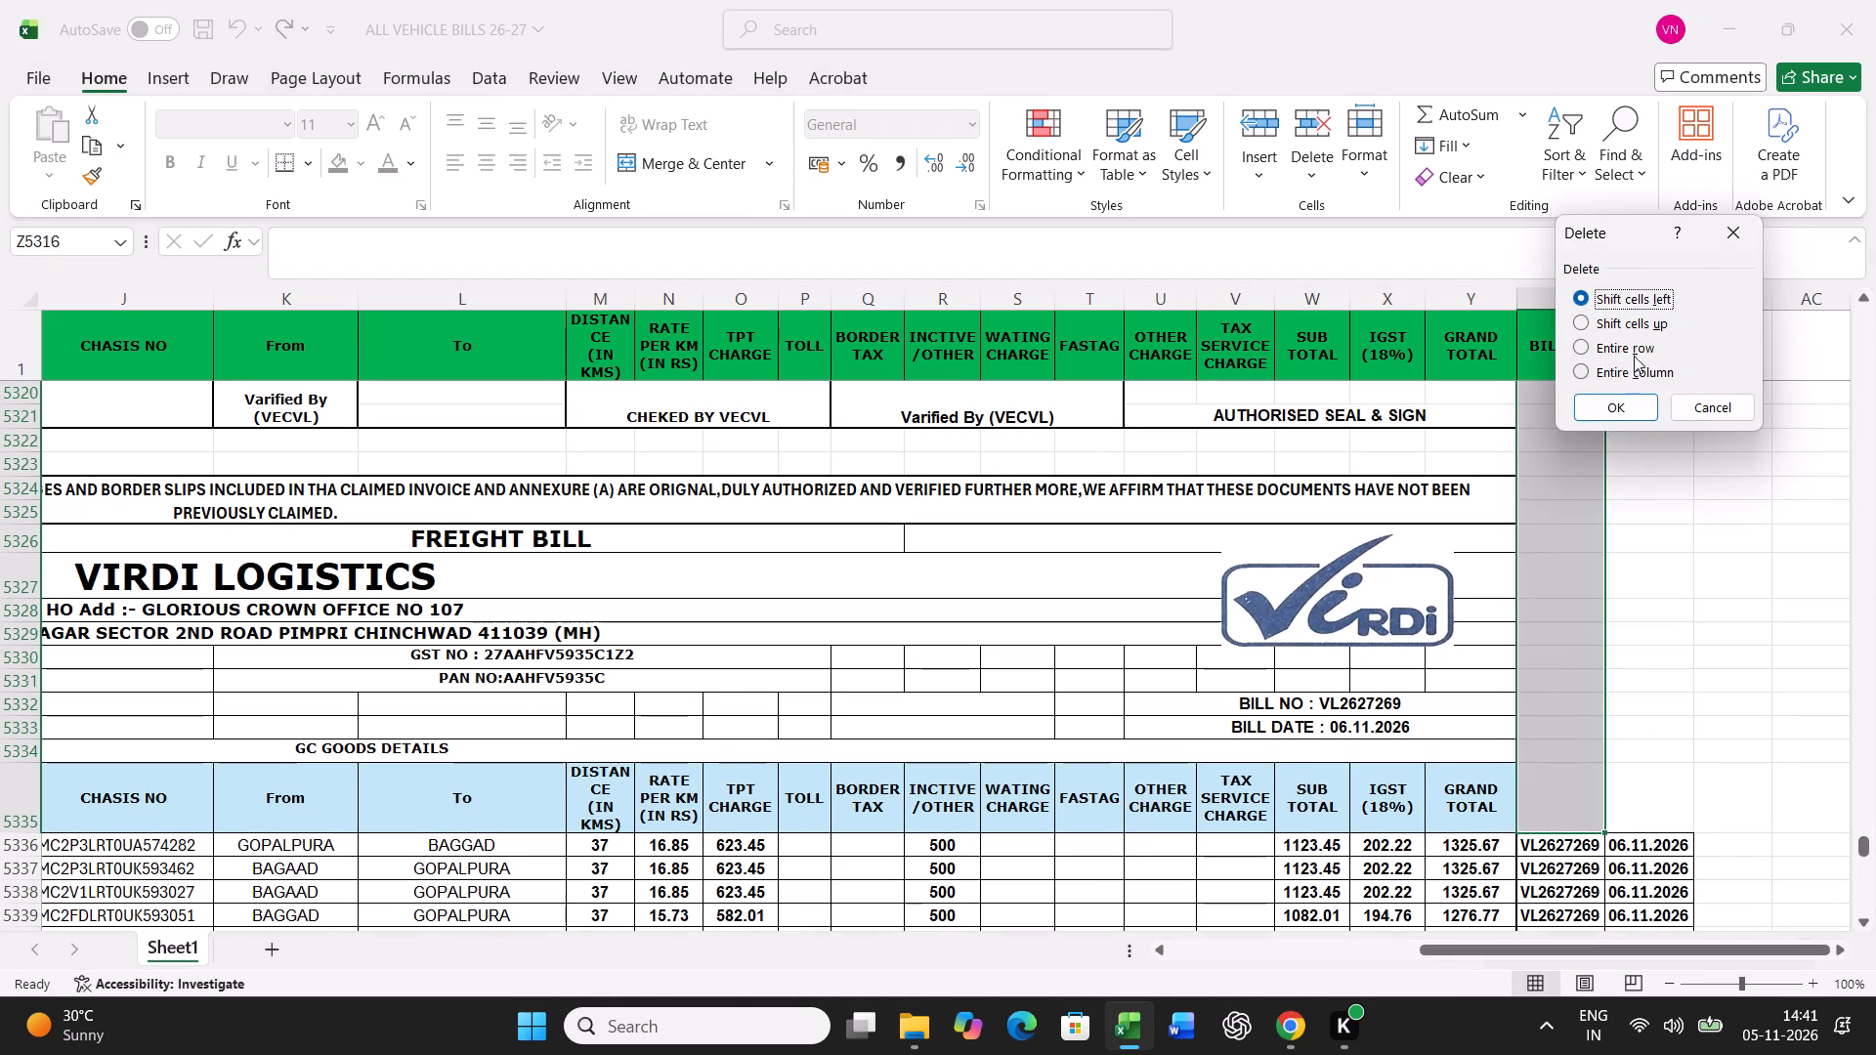
click(1628, 349)
click(1638, 422)
click(1635, 404)
Copy a bill number and date pair from the VL2627269 block to Z5352, and set the bill number in Z5352 to VL2627270.
scroll(1675, 614, down, 4)
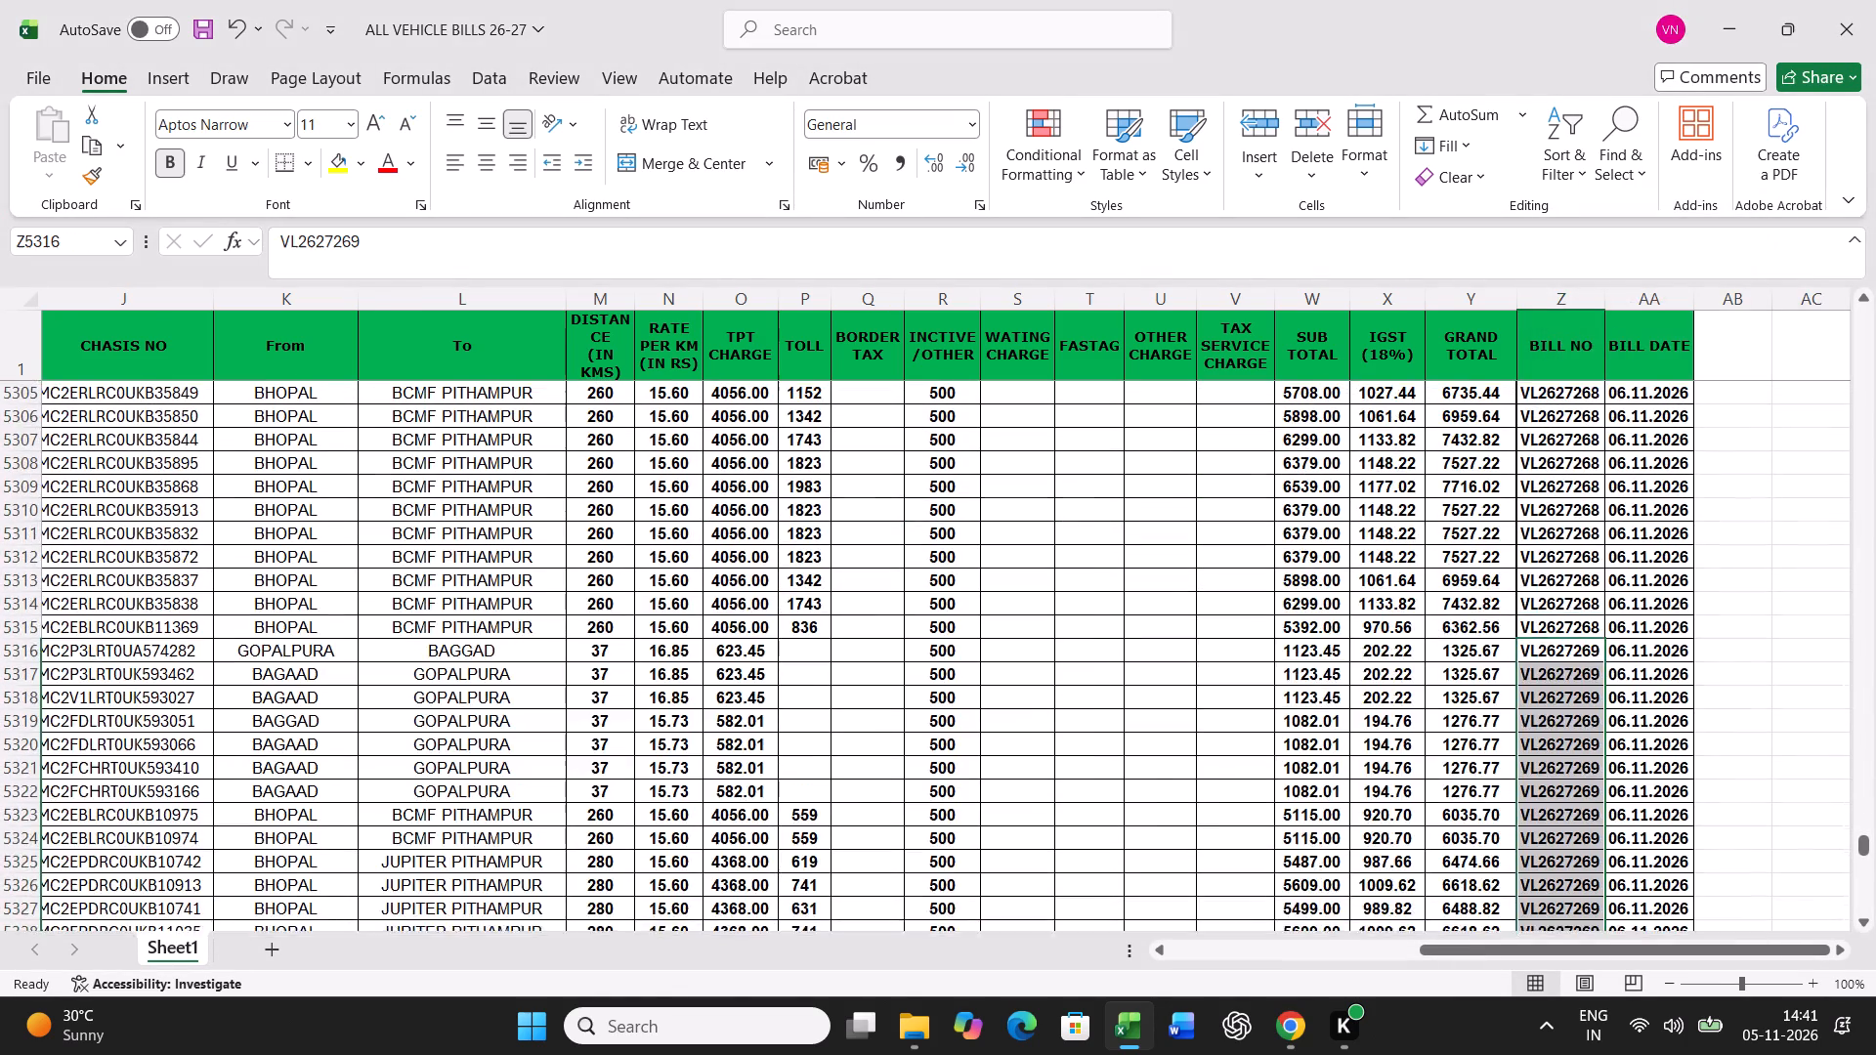
scroll(1675, 615, down, 2)
drag(1570, 509, 1626, 508)
key(ctrl+c)
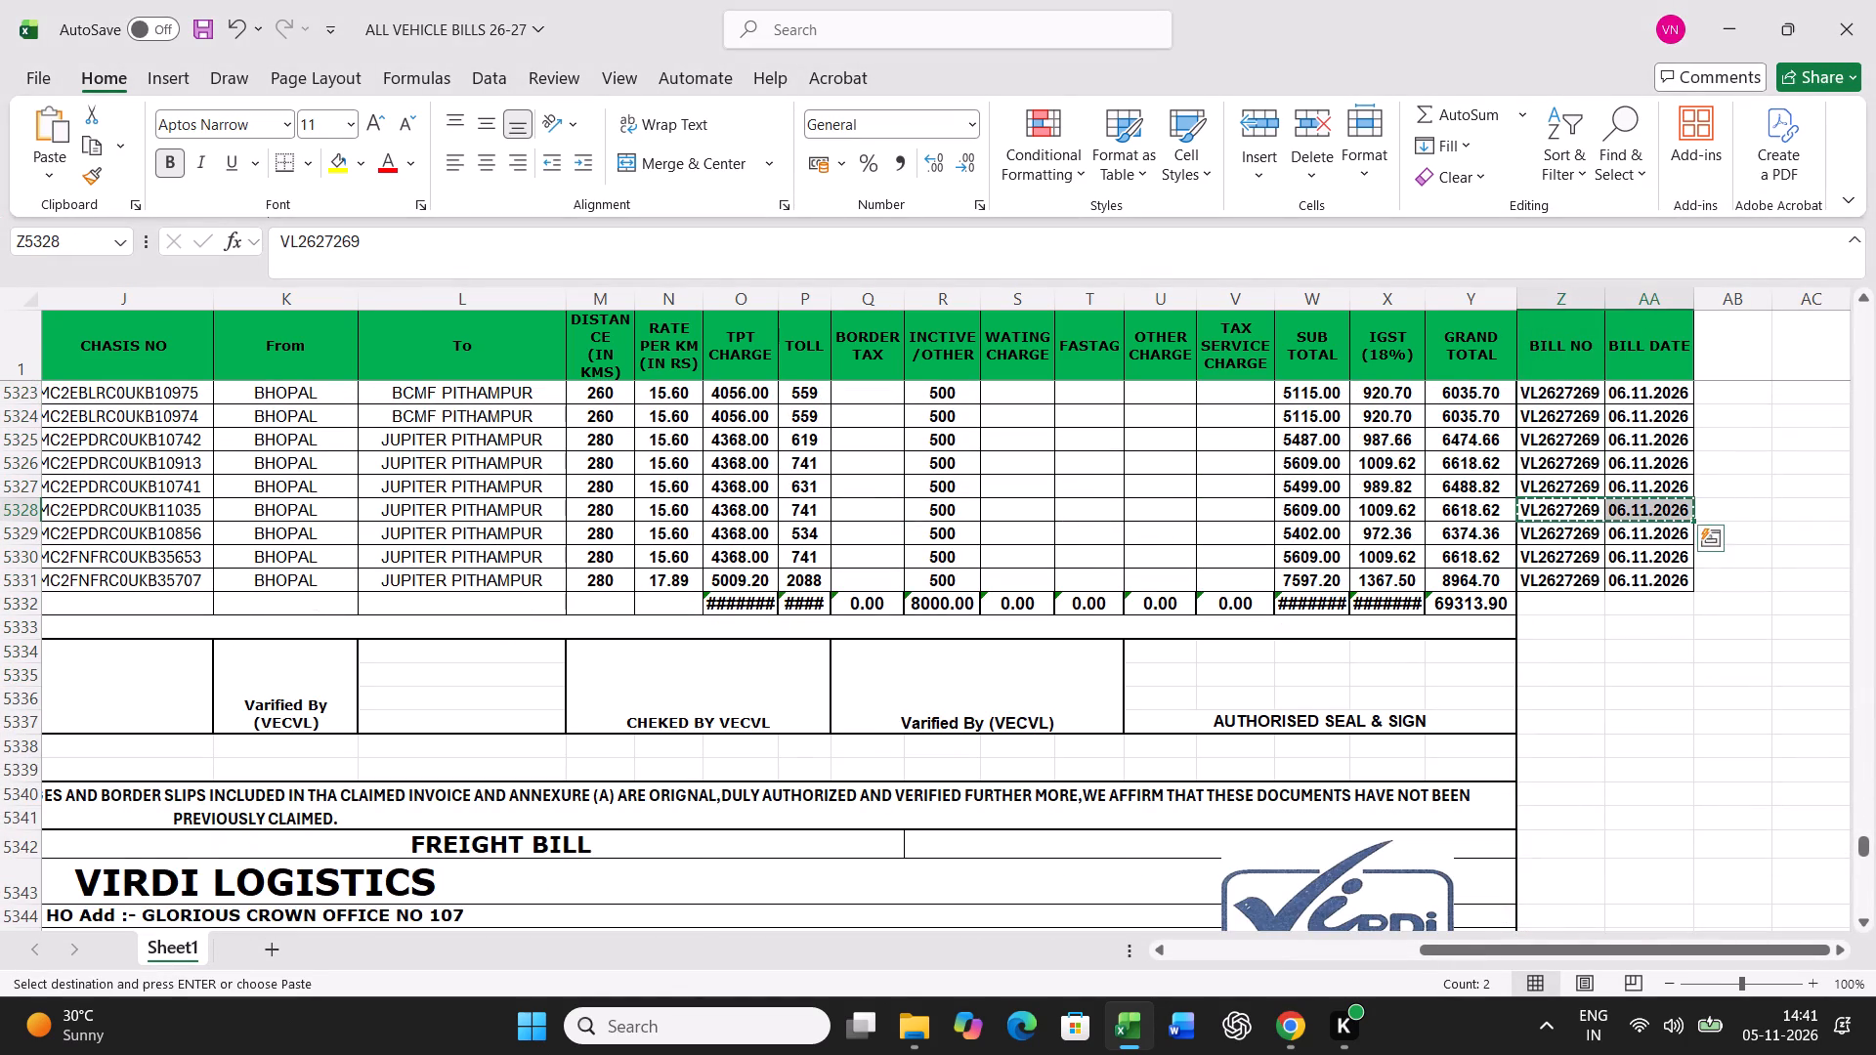
scroll(1667, 730, down, 7)
click(1562, 654)
key(Return)
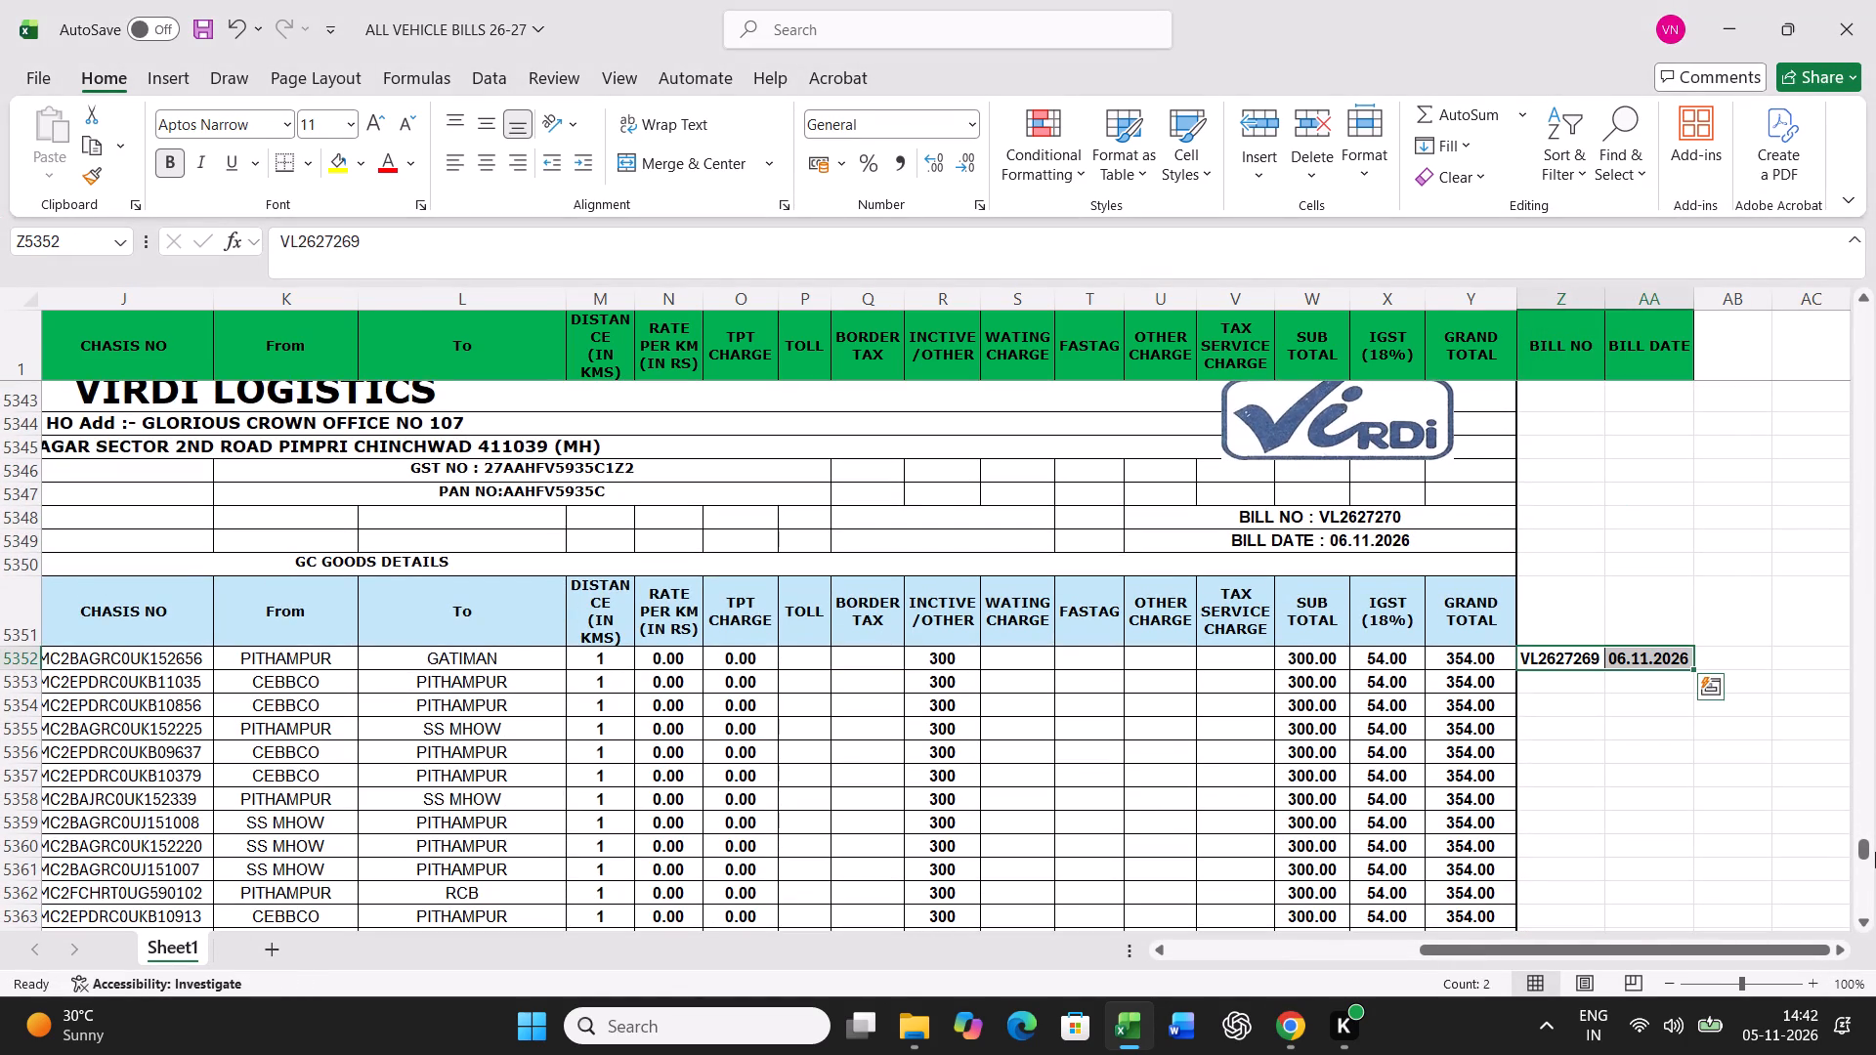
key(Left)
key(Right)
key(F2)
key(BackSpace)
key(BackSpace)
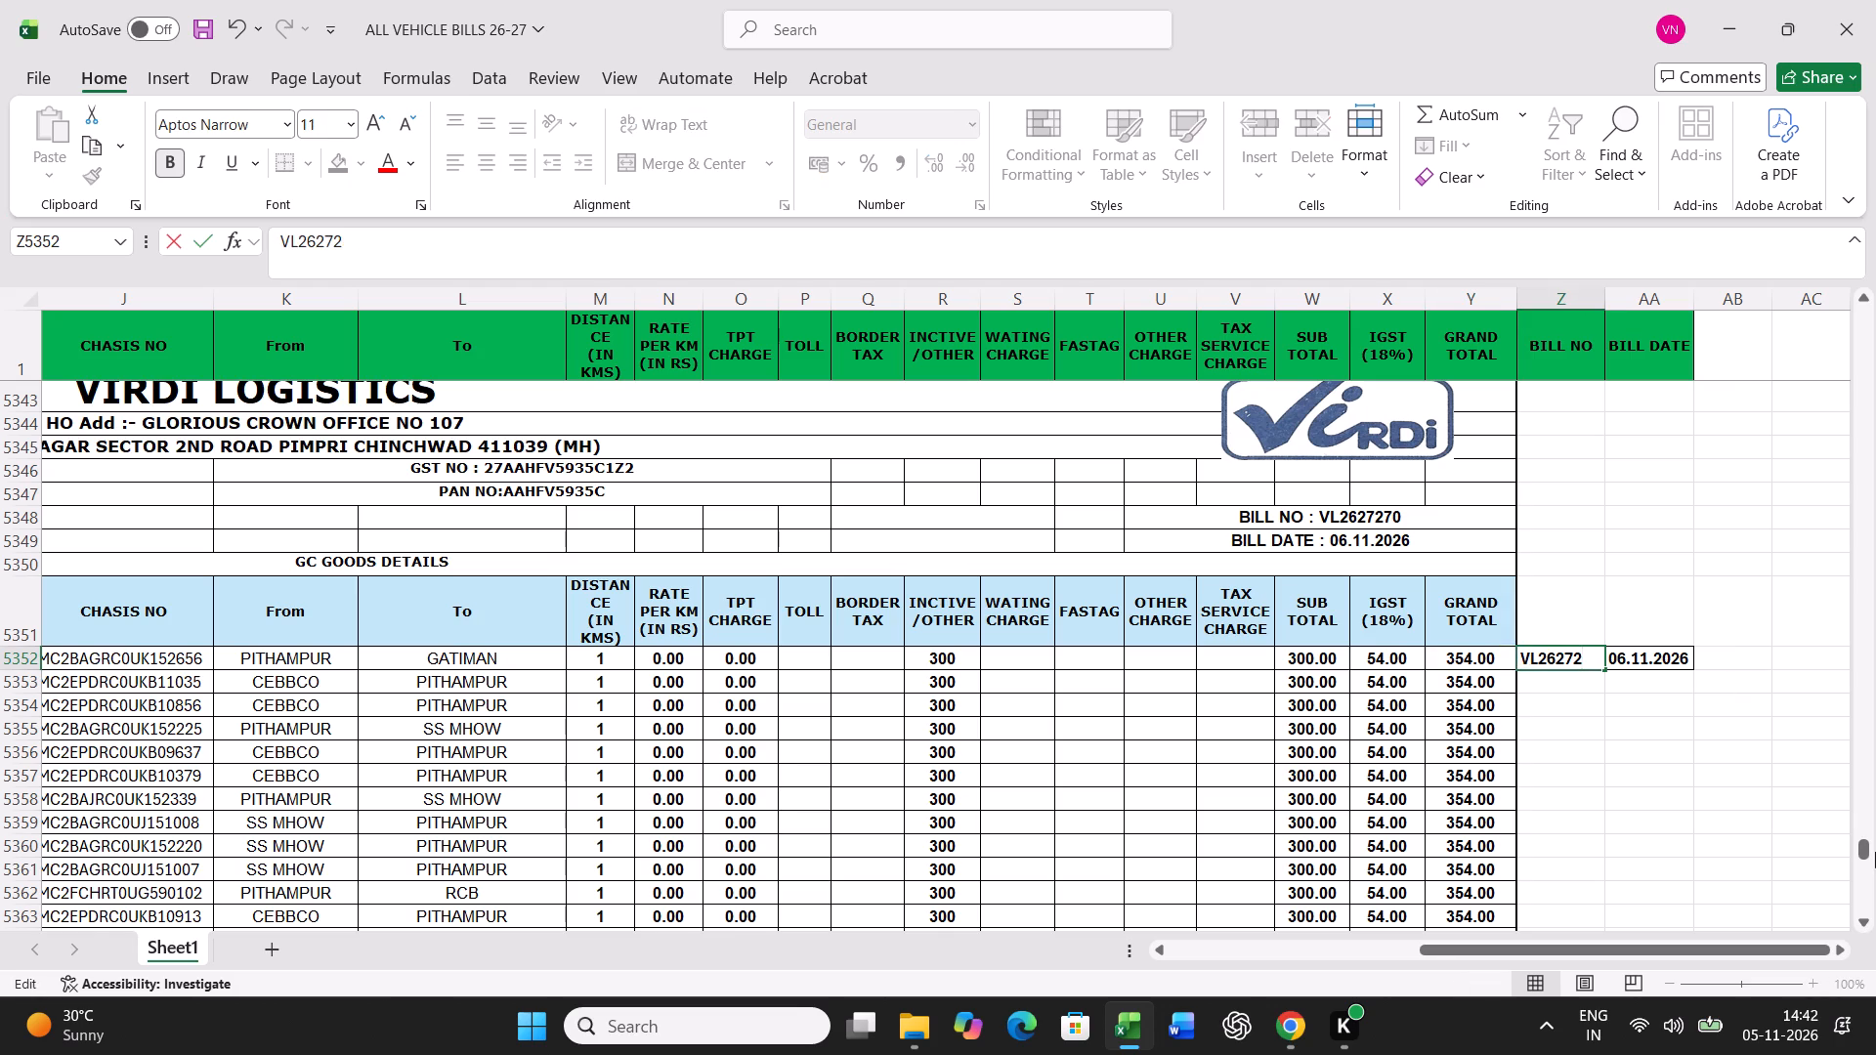
text(70)
key(Return)
Copy the VL2627270 bill number and date from row 5352 down through row 5372, the last vehicle row of the block.
key(Up)
key(shift+Right)
key(ctrl+c)
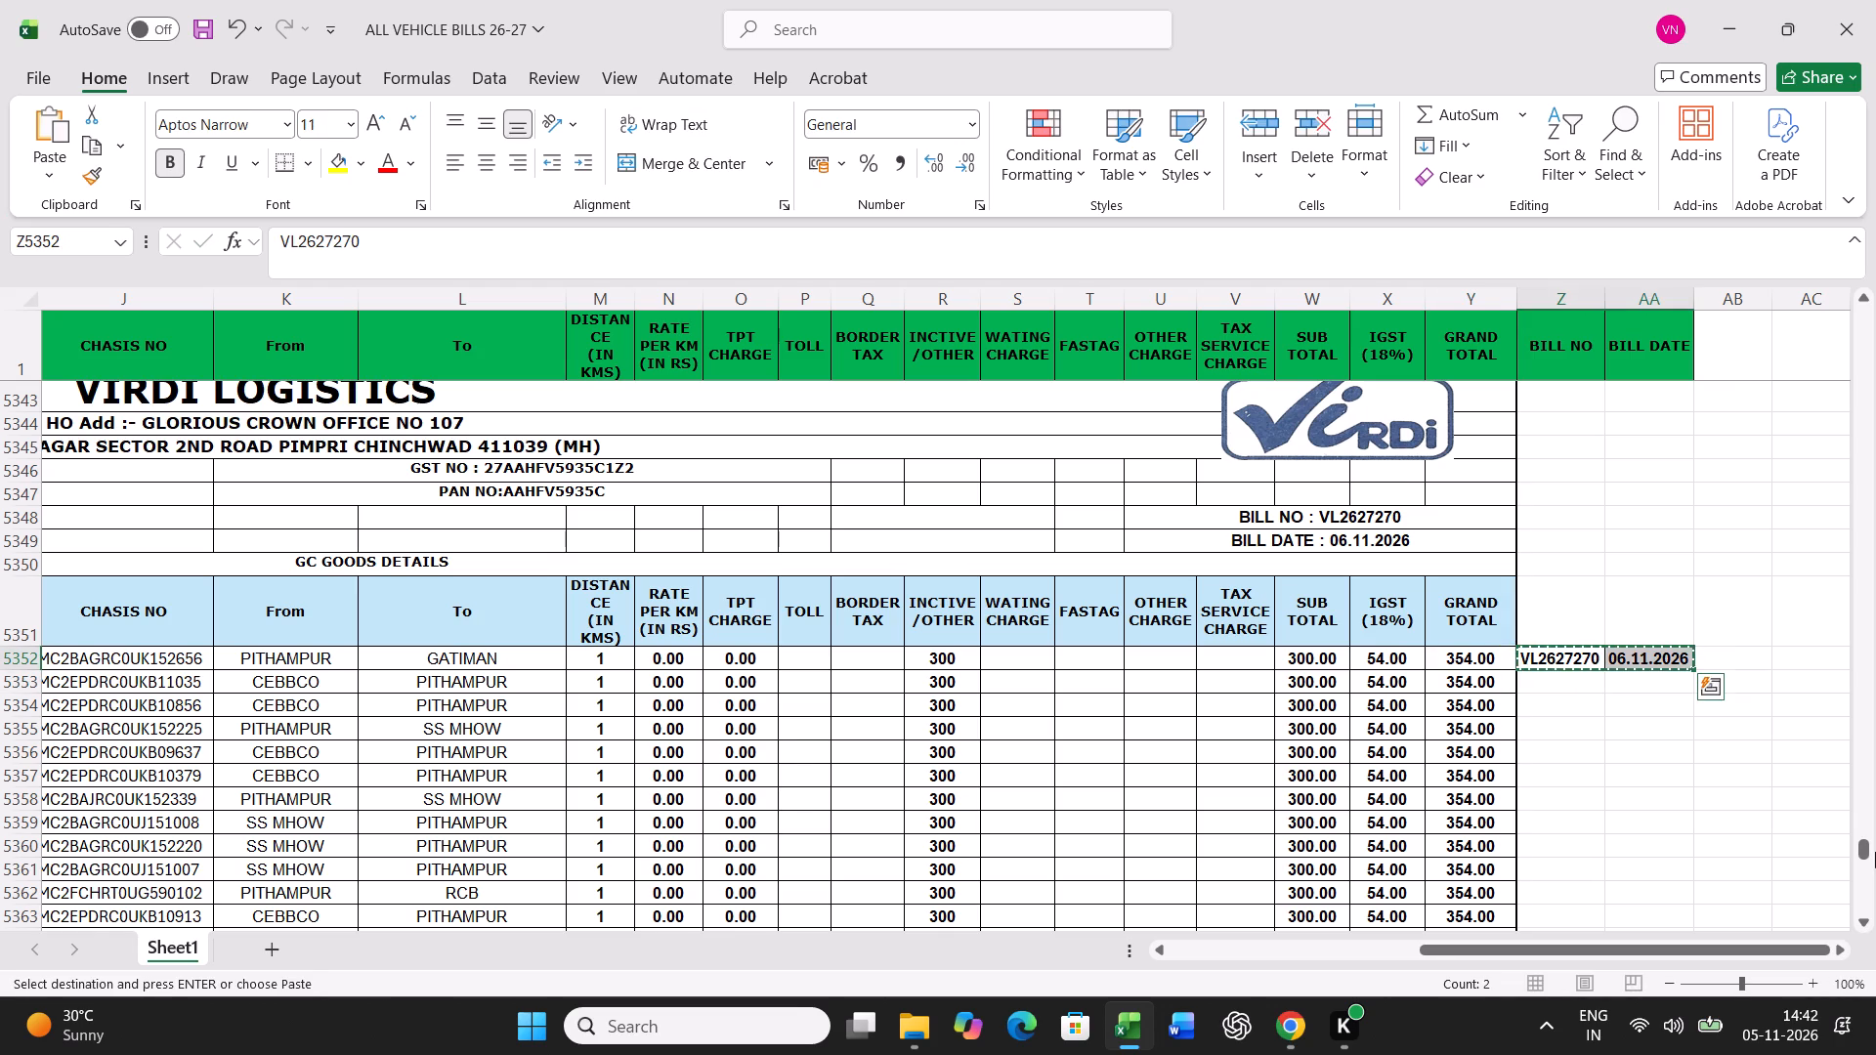
key(shift+Down)
key(shift+Down)
key(shift+Down)
key(shift+Down)
key(shift+Down)
key(shift+Down)
key(shift+Down)
key(shift+Down)
key(shift+Down)
key(shift+Down)
key(shift+Down)
key(shift+Down)
key(shift+Down)
key(shift+Down)
key(shift+Down)
key(shift+Down)
key(shift+Down)
key(shift+Down)
key(shift+Down)
key(shift+Down)
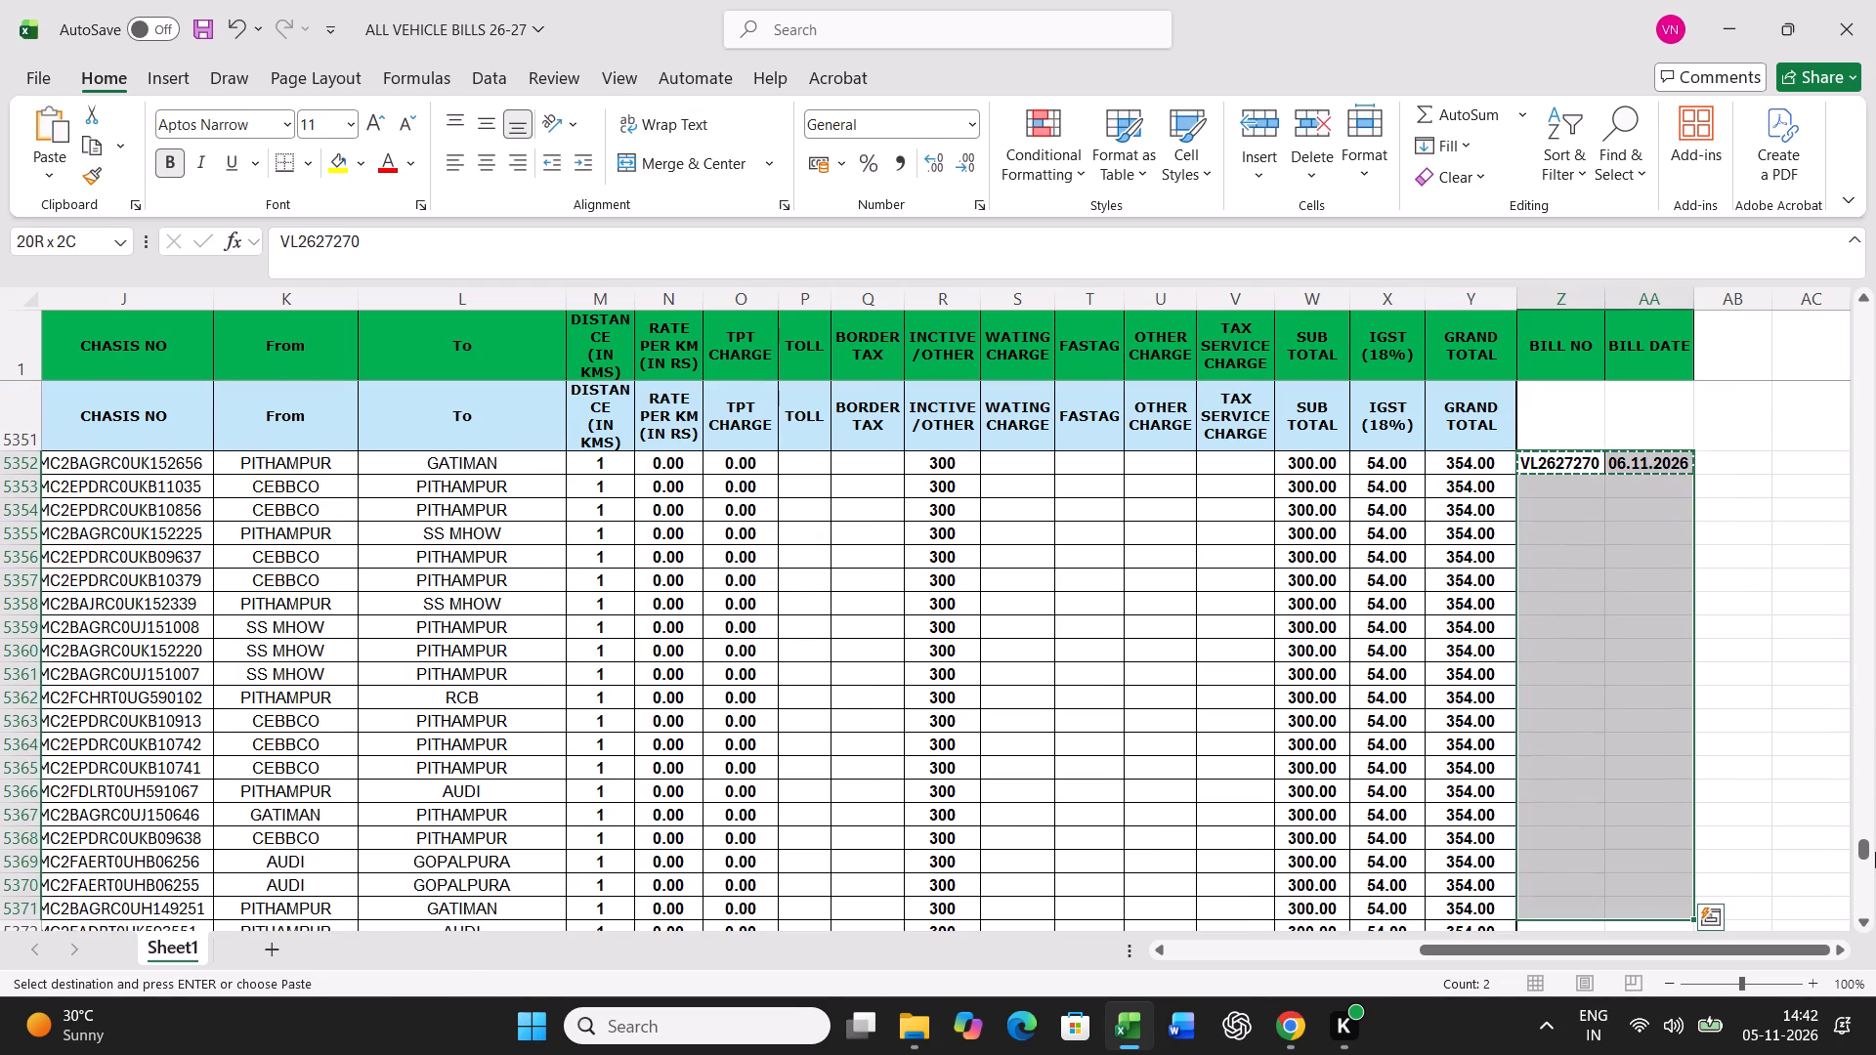
key(shift+Down)
key(shift+Down)
key(shift+Down)
key(shift+Up)
key(shift+Up)
key(Return)
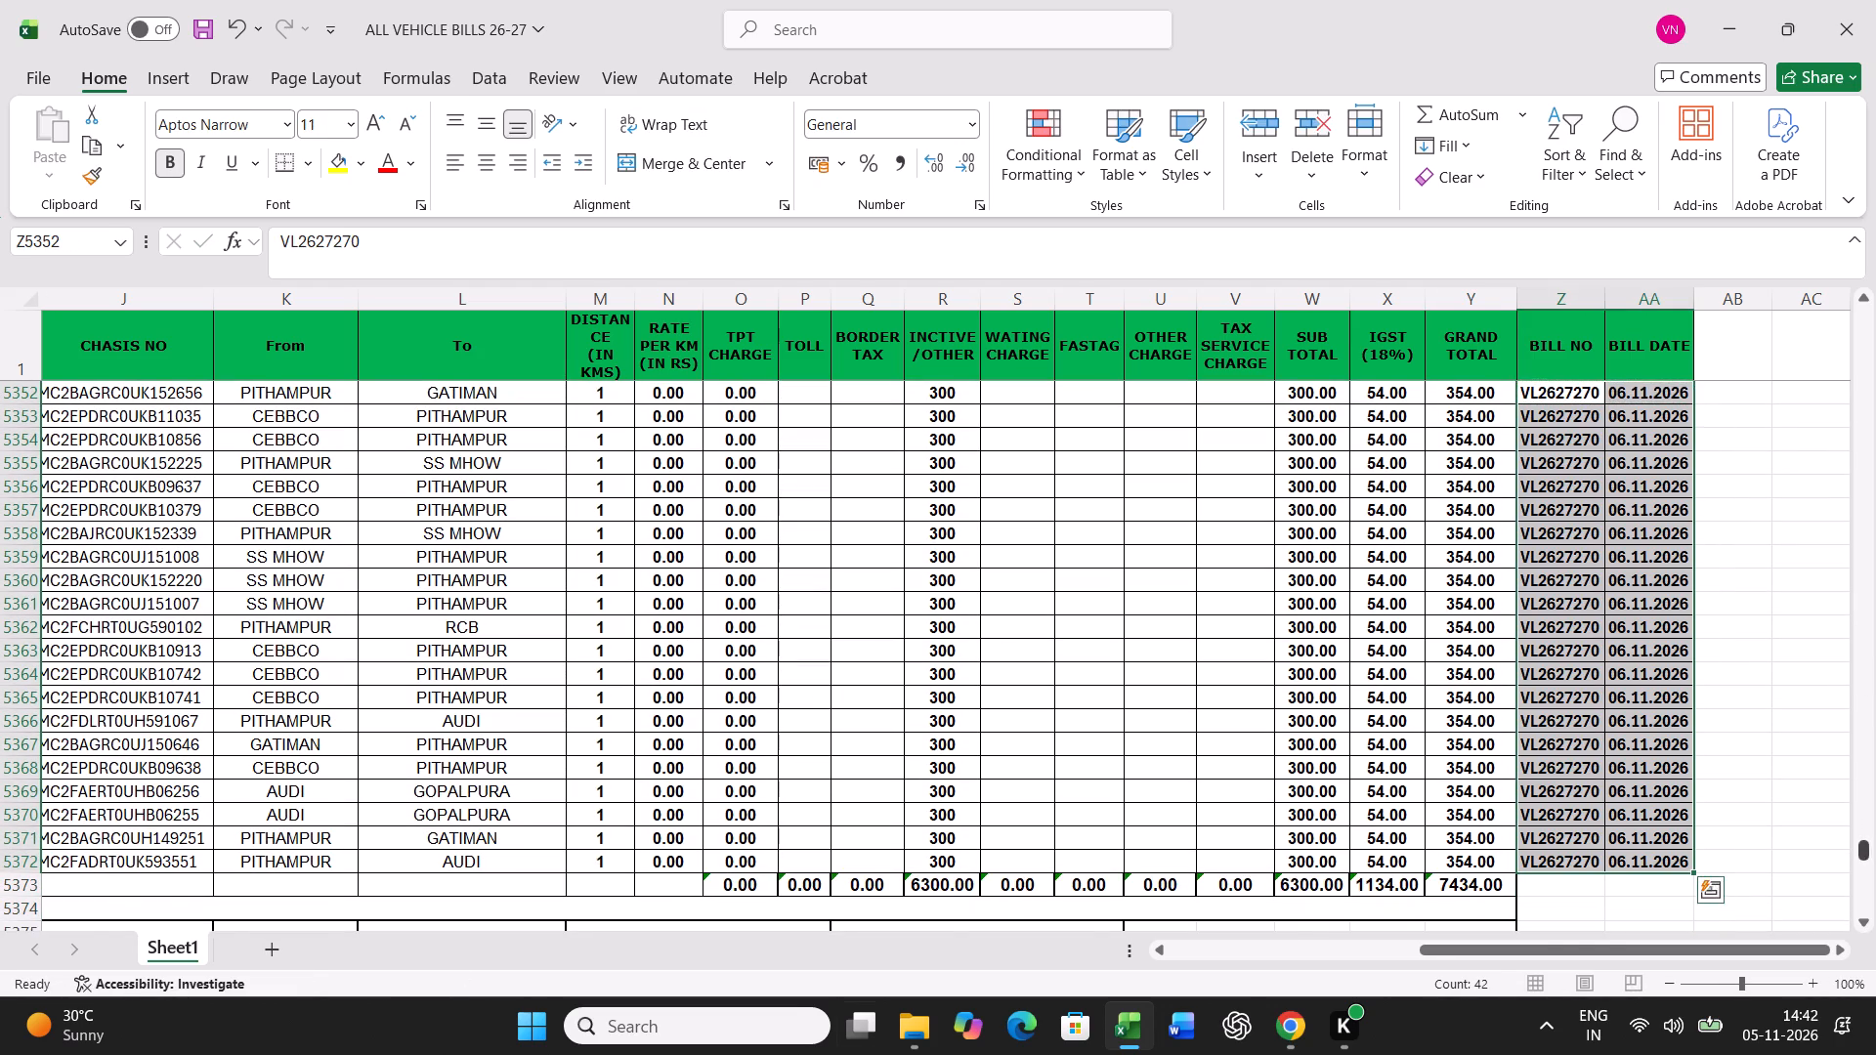
Delete entire rows 5332 to 5351, covering the VL2627269 total and signature rows and the VL2627270 heading rows.
scroll(1591, 746, up, 9)
drag(1579, 475, 1590, 972)
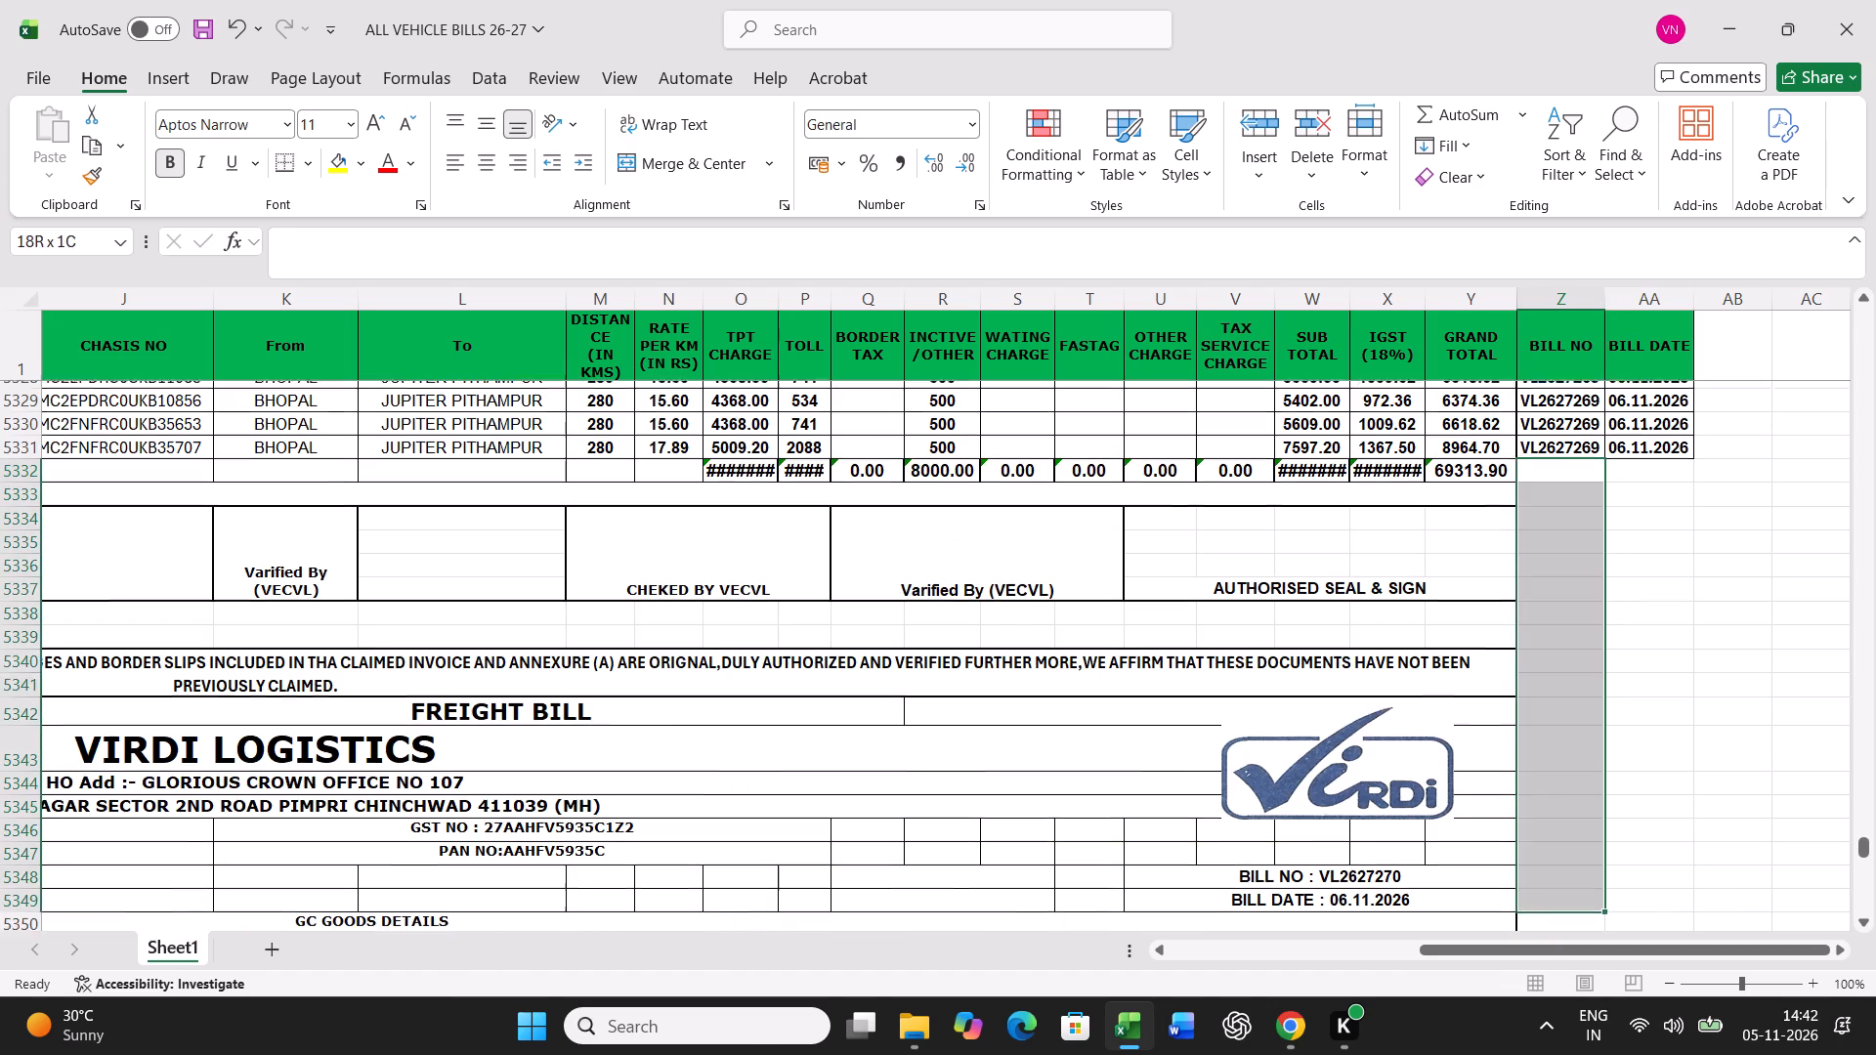
drag(1590, 972, 1591, 593)
right_click(1581, 585)
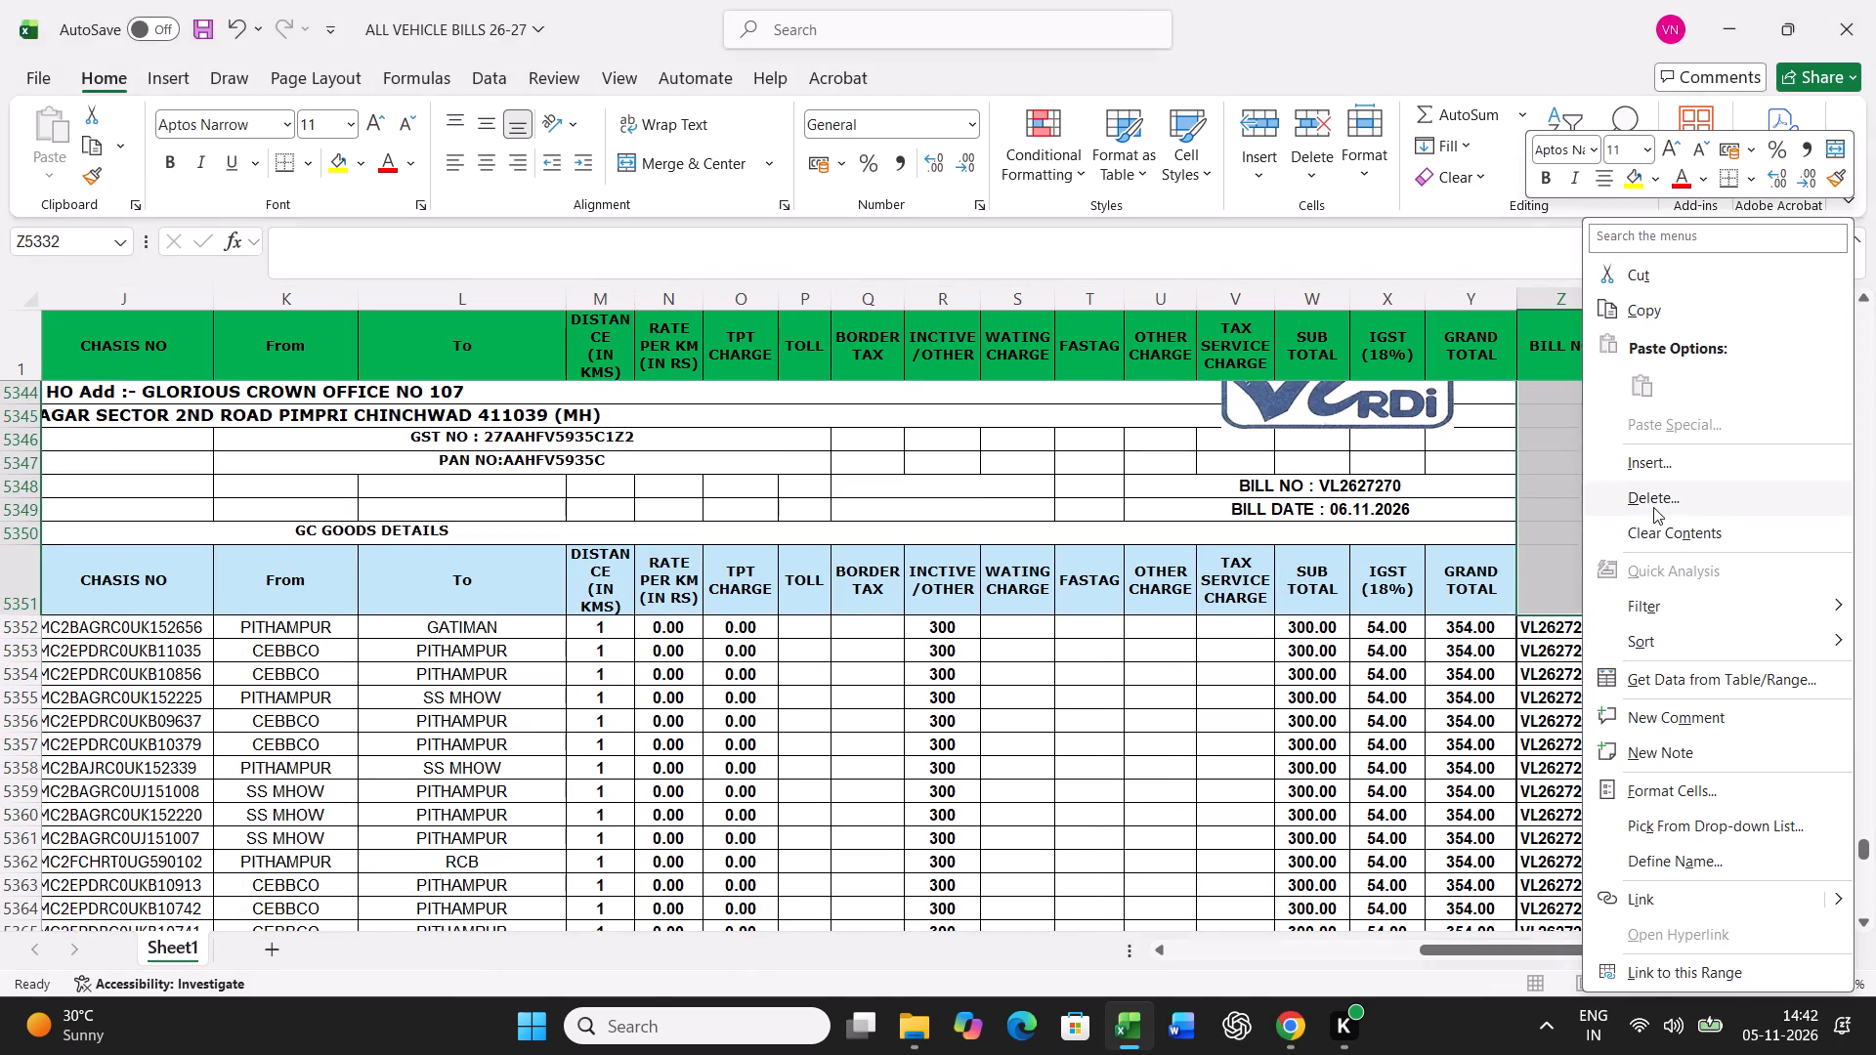
click(1655, 505)
click(1626, 556)
click(1622, 616)
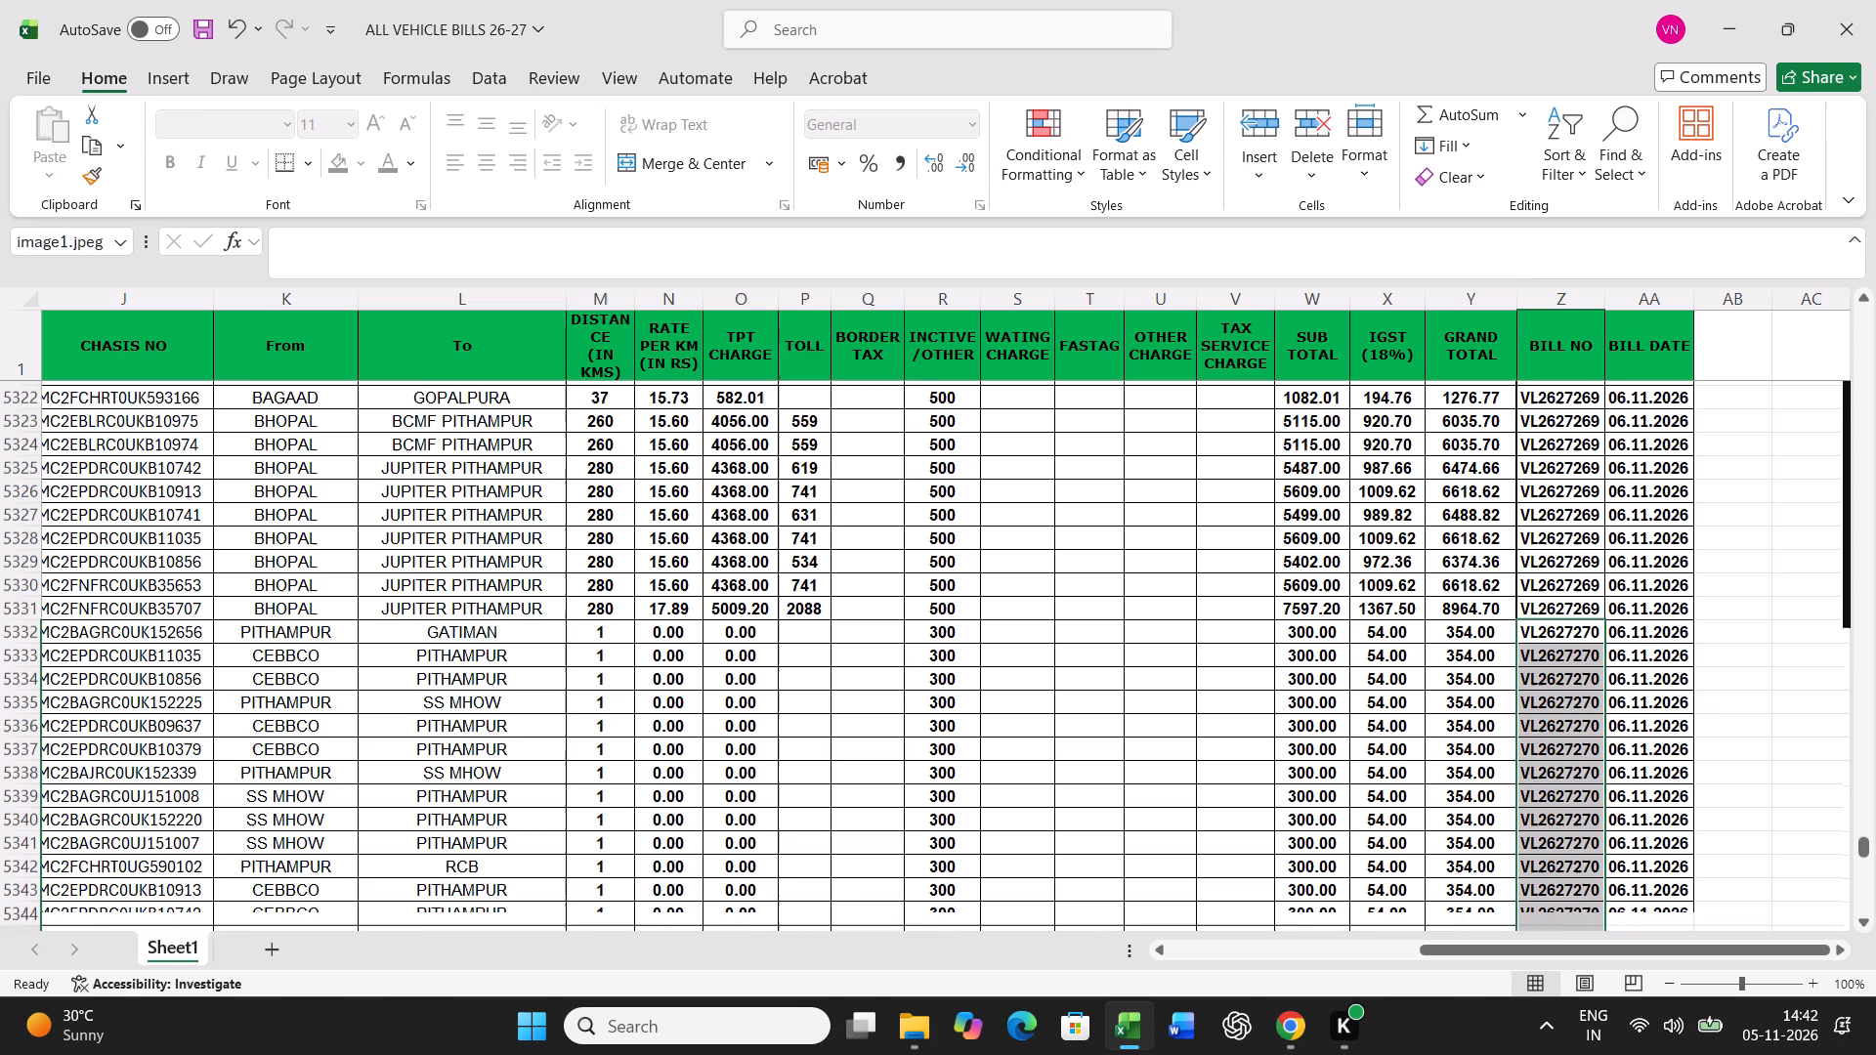
Copy a bill number and date pair from the VL2627270 block to Z5373, and set the bill number in Z5373 to VL2627271.
scroll(1622, 616, down, 6)
drag(1580, 585, 1634, 585)
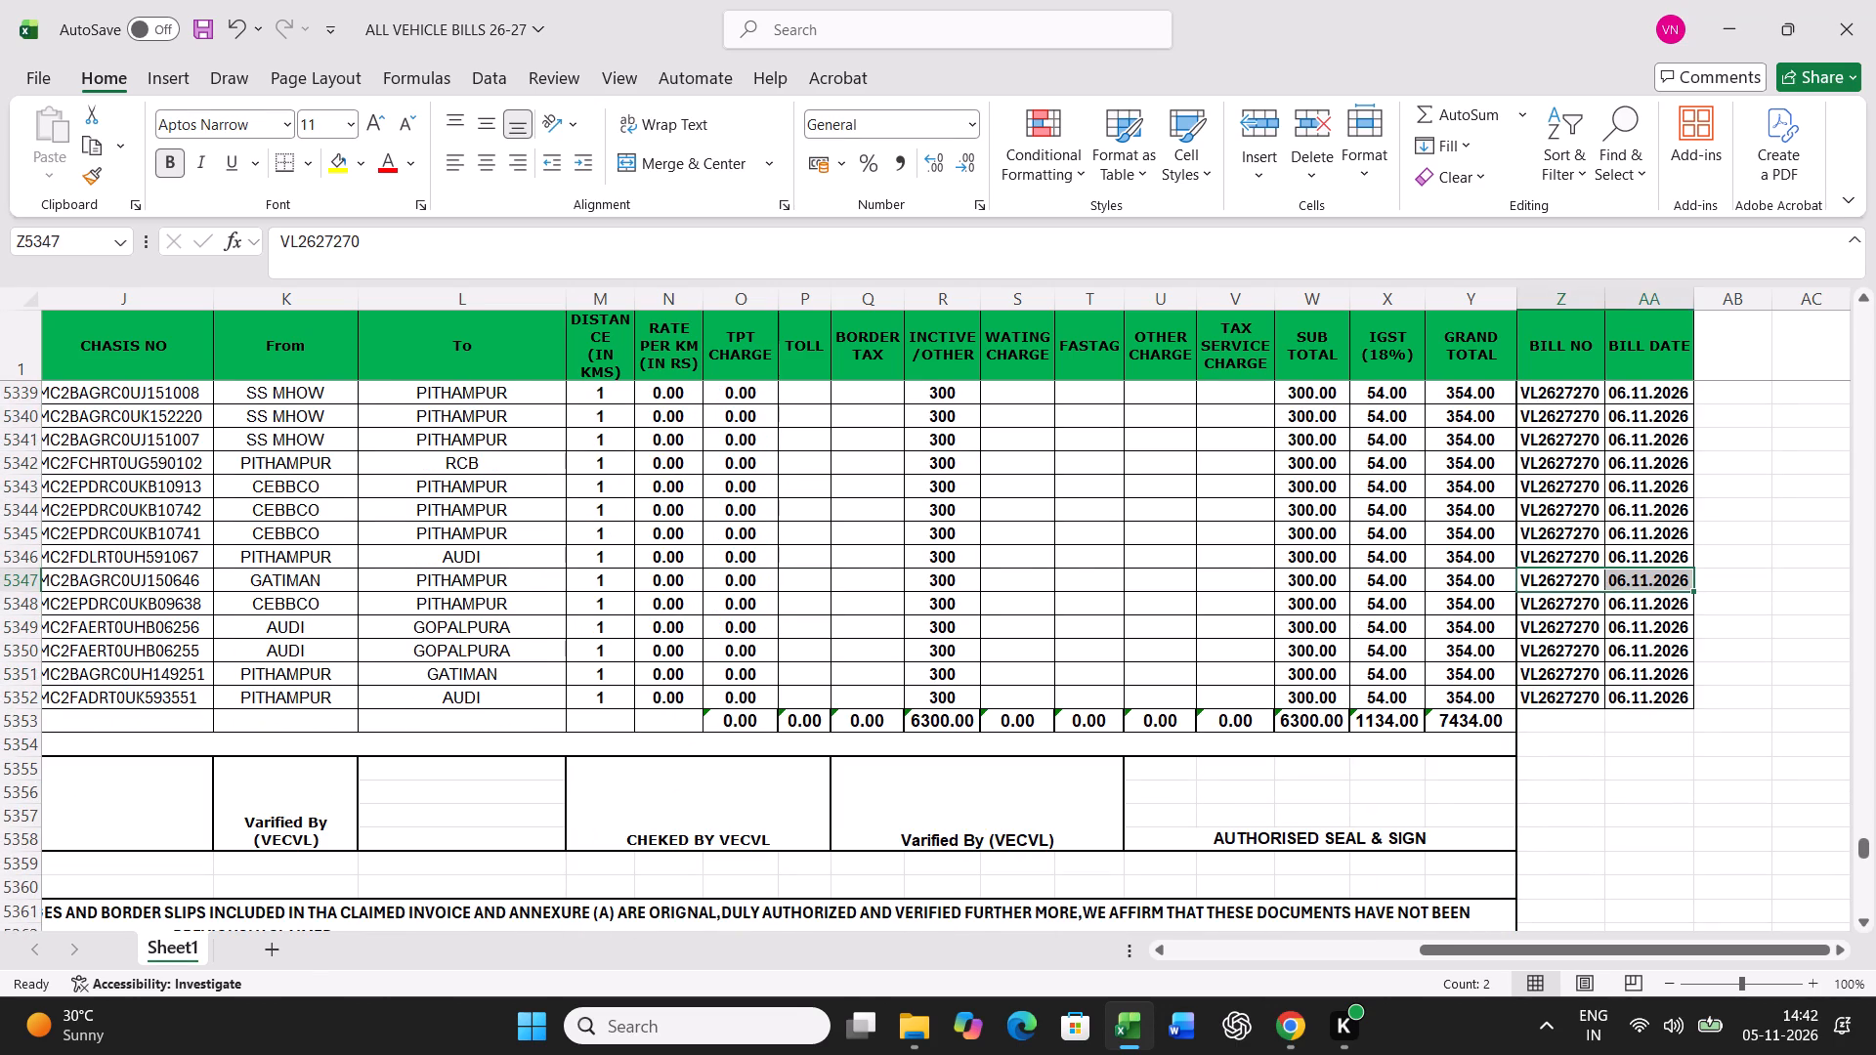
key(ctrl+c)
scroll(1511, 699, down, 10)
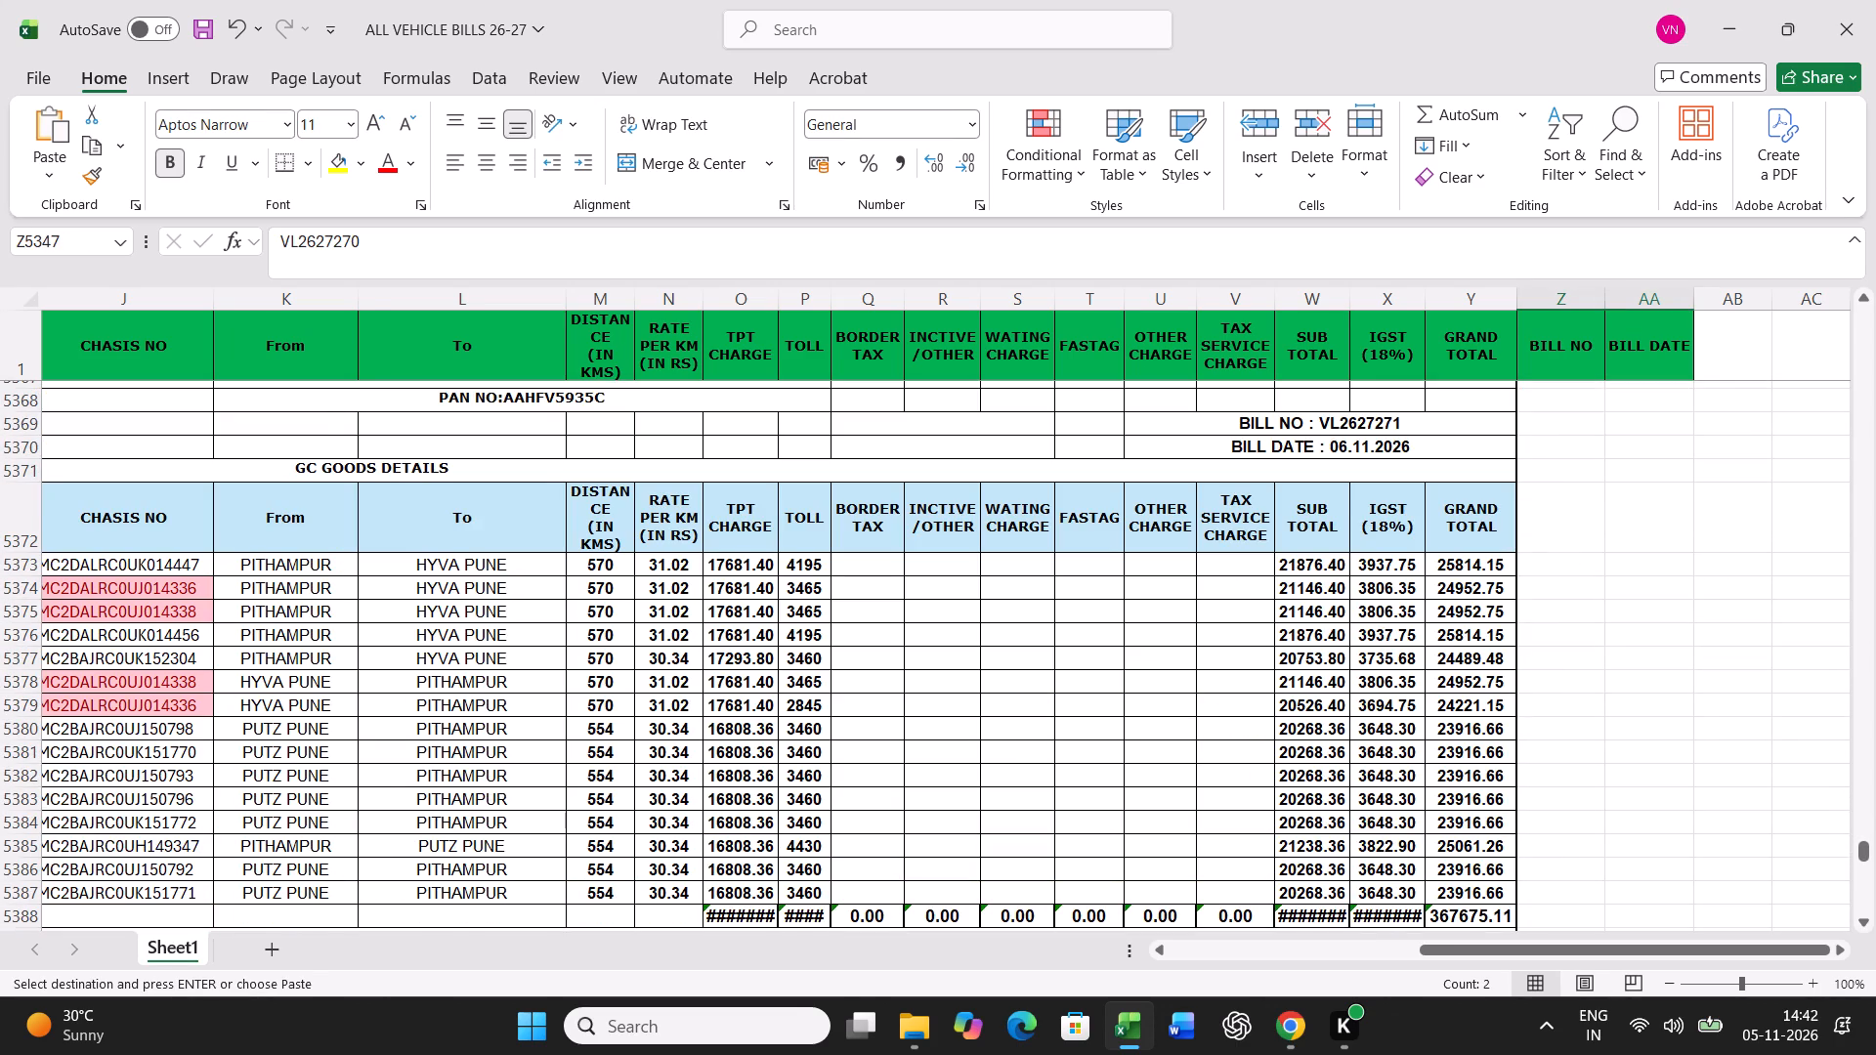
click(1559, 571)
key(Return)
key(Left)
key(Right)
key(F2)
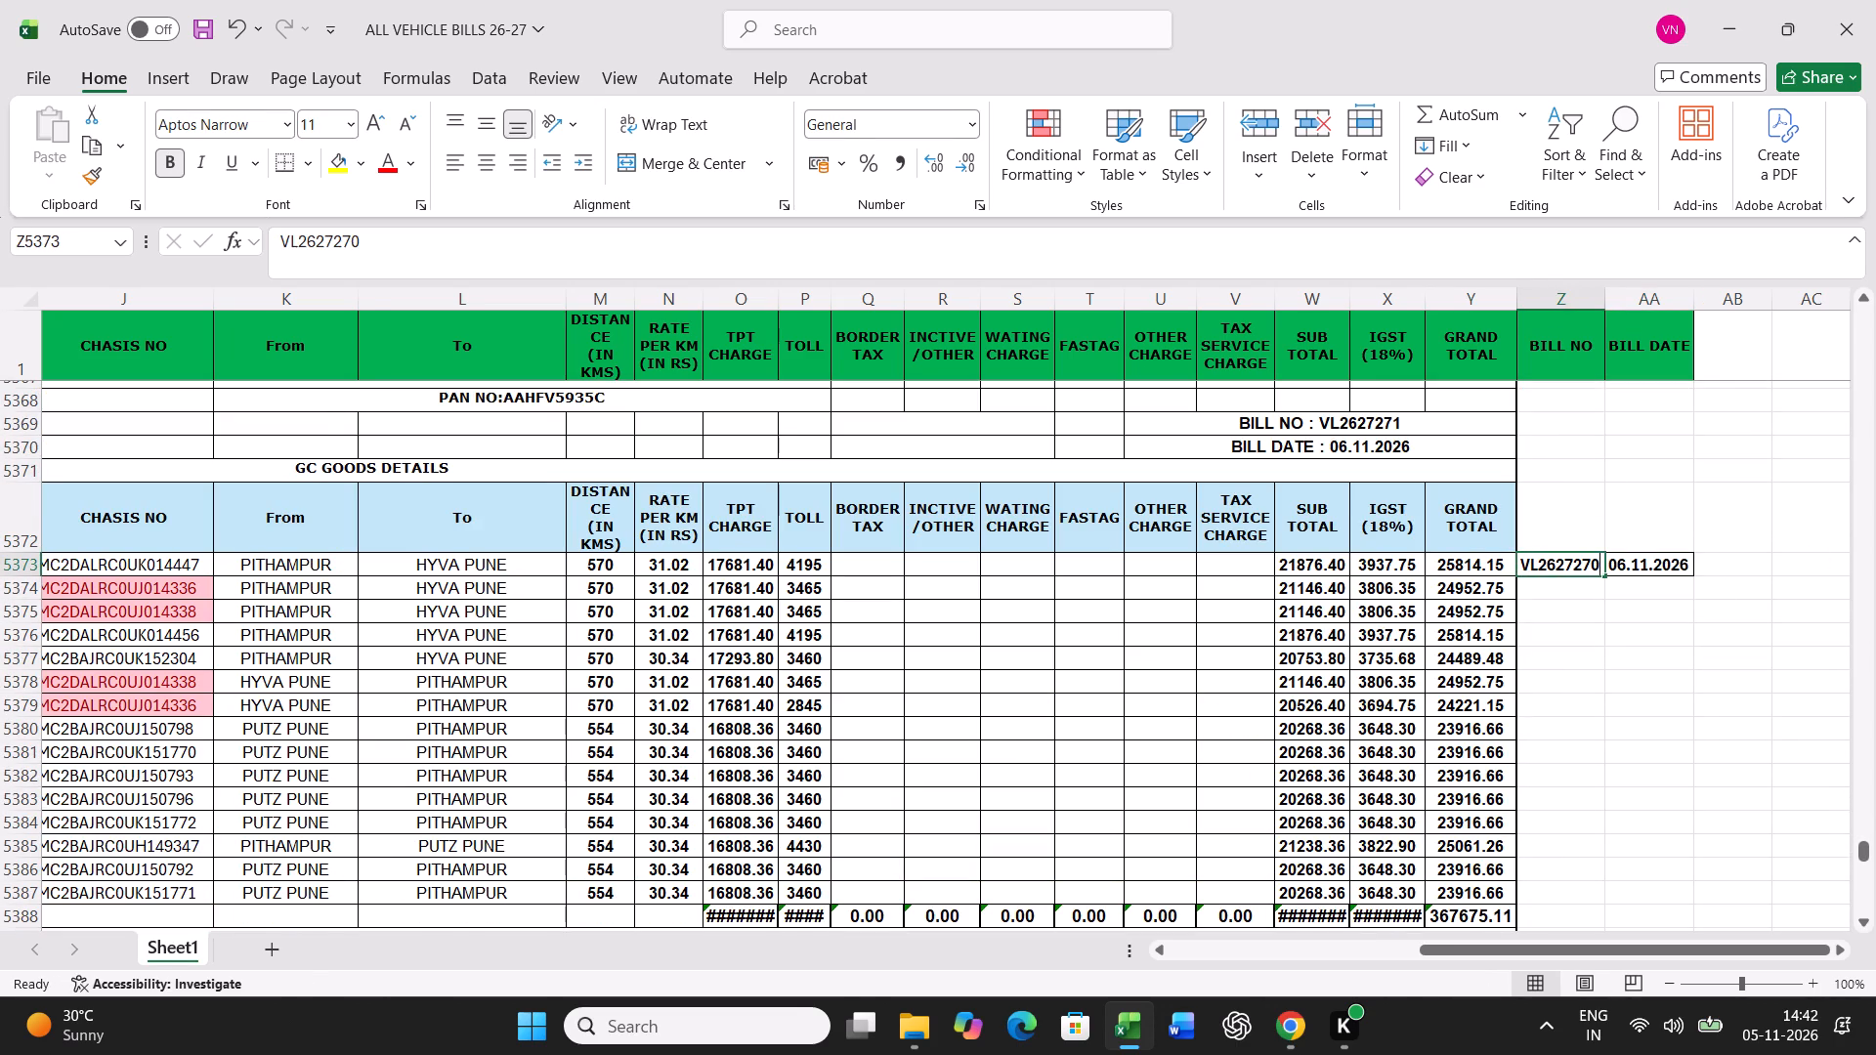
key(BackSpace)
key(1)
key(Return)
Copy the VL2627271 bill number and date from row 5373 down through row 5387, the last vehicle row of the block.
key(Up)
key(shift+Right)
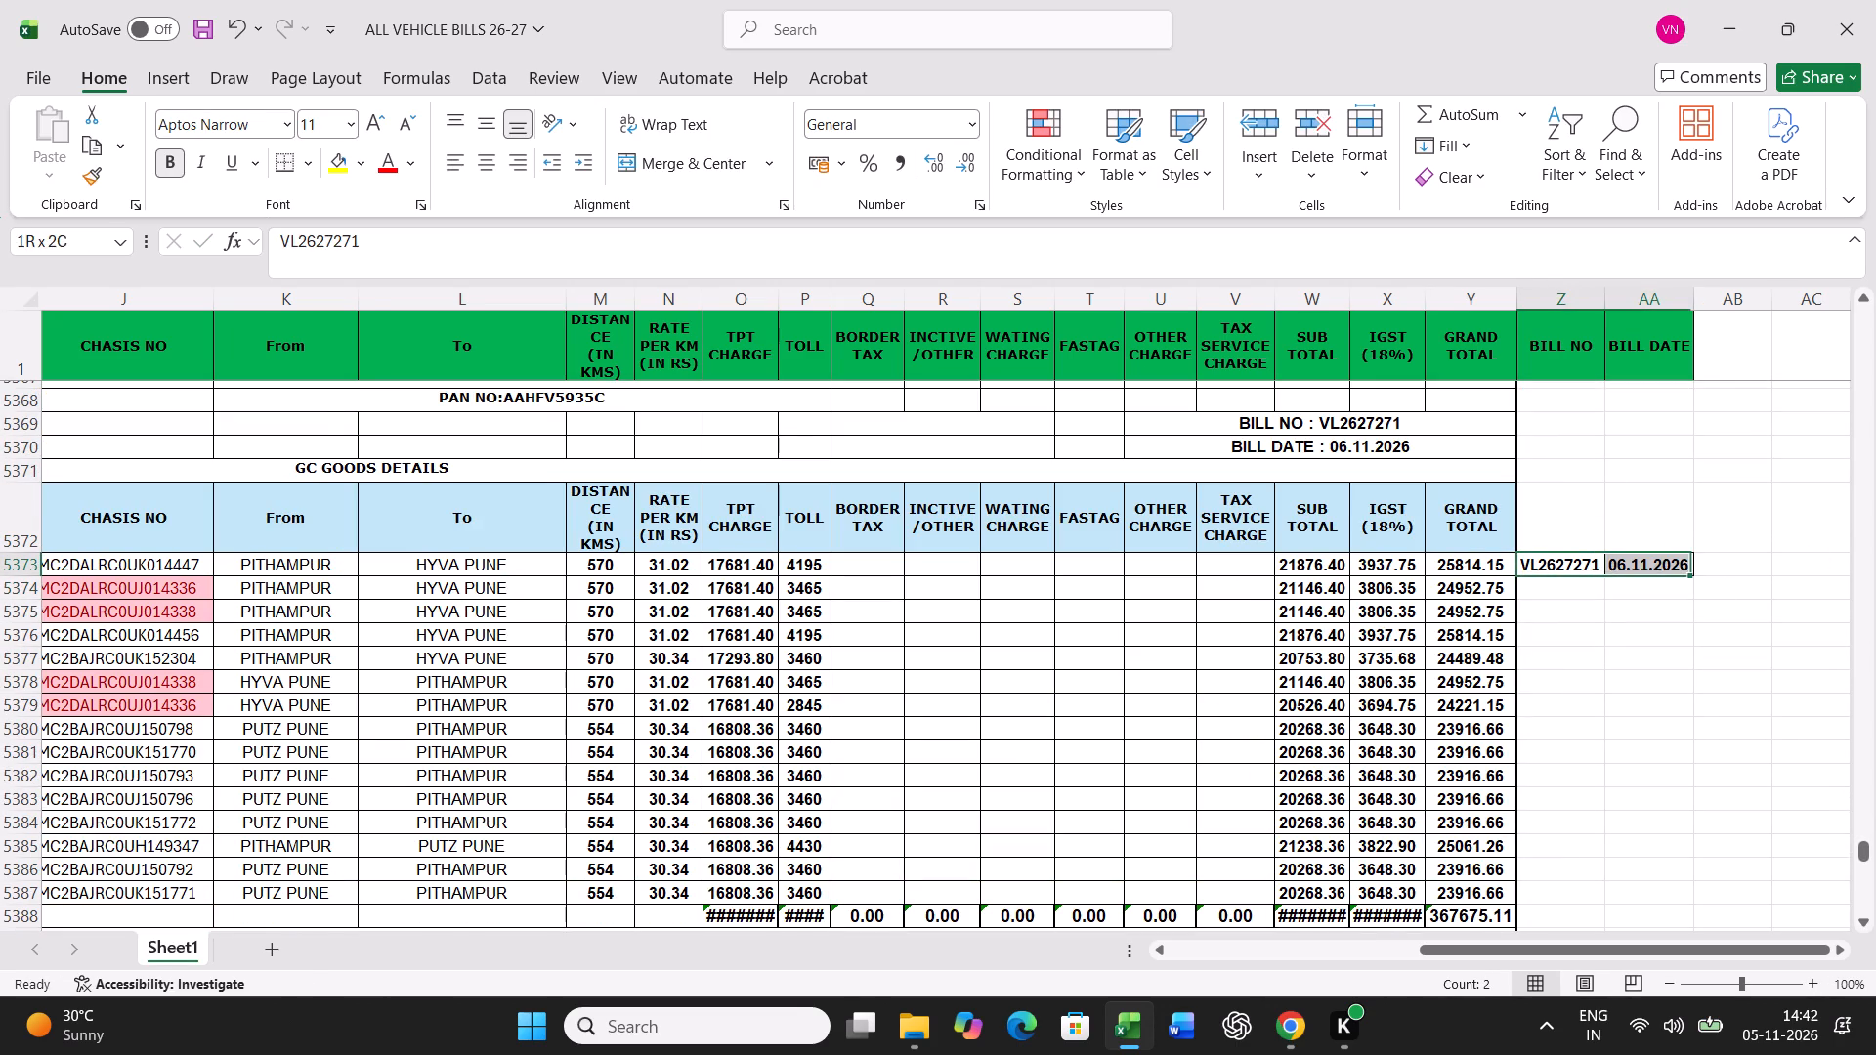
key(ctrl+c)
key(shift+Down)
key(shift+Down)
key(shift+Down)
key(shift+Down)
key(shift+Down)
key(shift+Down)
key(shift+Down)
key(shift+Down)
key(shift+Down)
key(shift+Down)
key(shift+Down)
key(shift+Down)
key(shift+Down)
key(shift+Down)
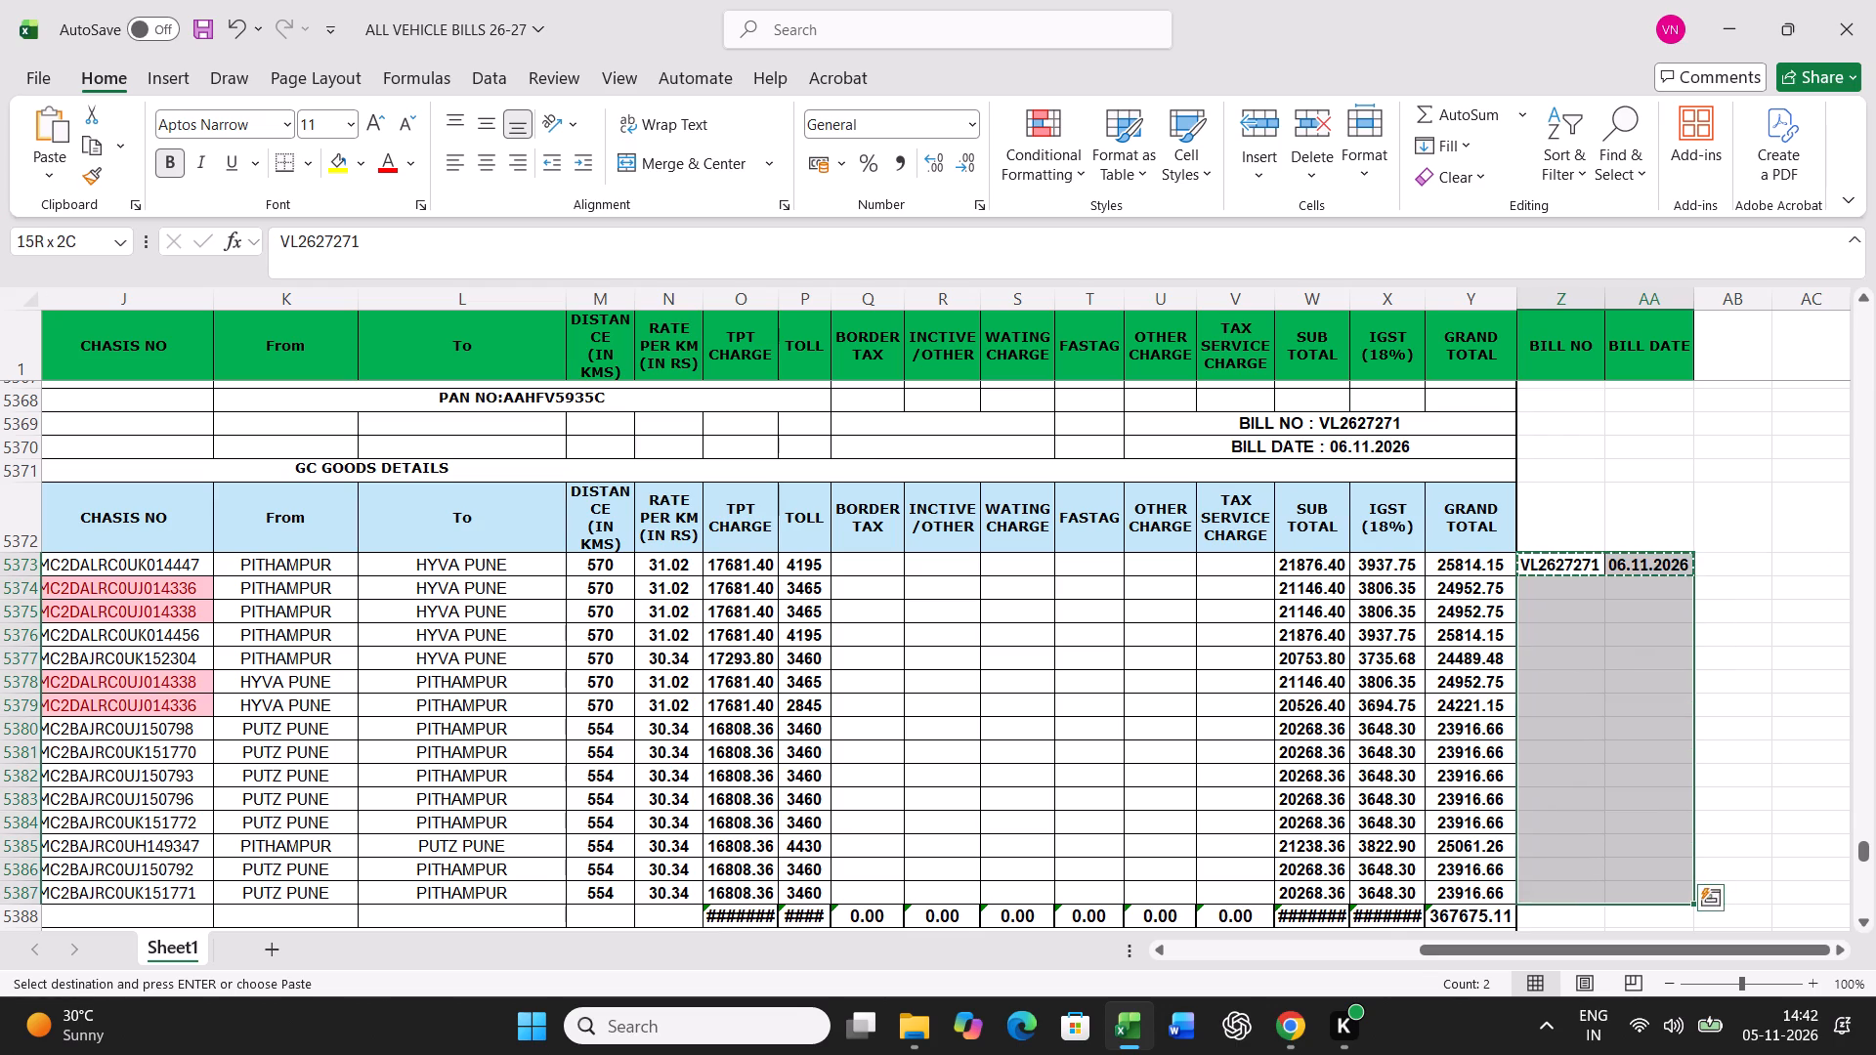
key(Return)
Delete entire rows 5353 to 5372, covering the VL2627270 total and signature rows and the VL2627271 heading rows.
scroll(1733, 613, up, 7)
drag(1577, 512, 1558, 823)
right_click(1550, 775)
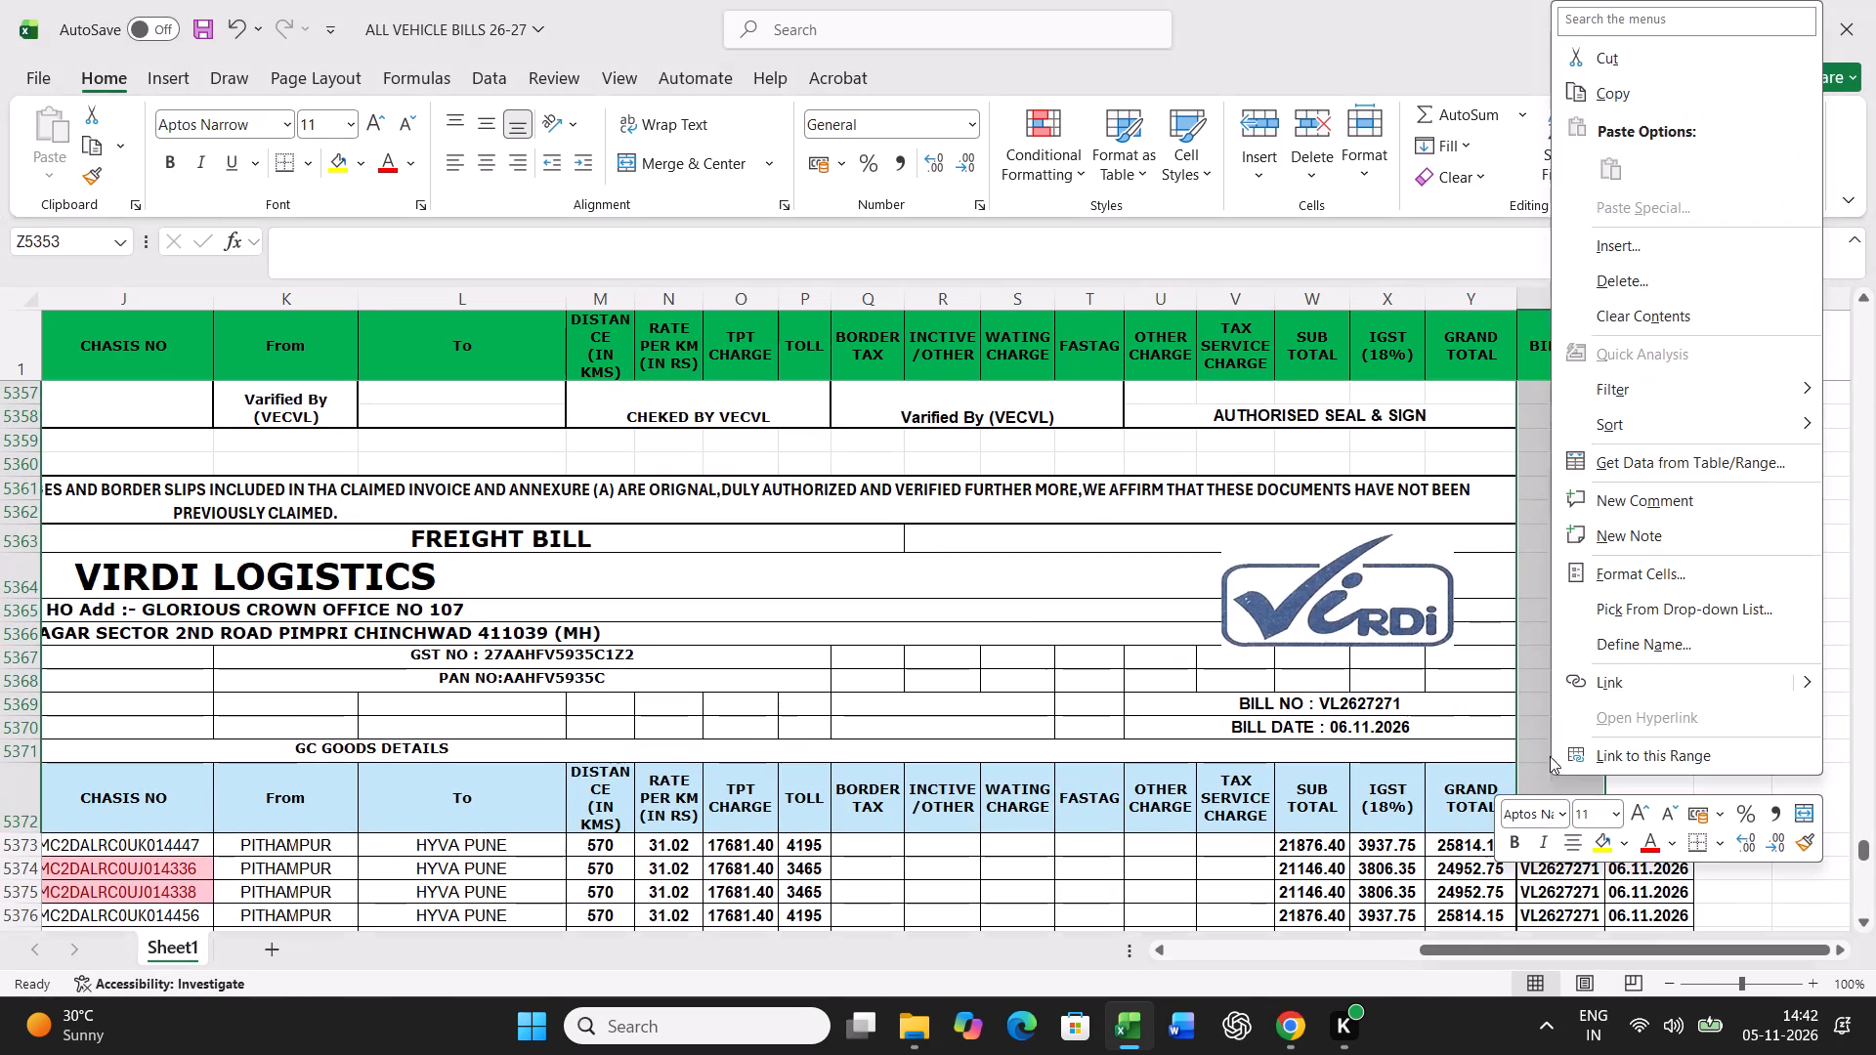
click(1629, 289)
click(1597, 345)
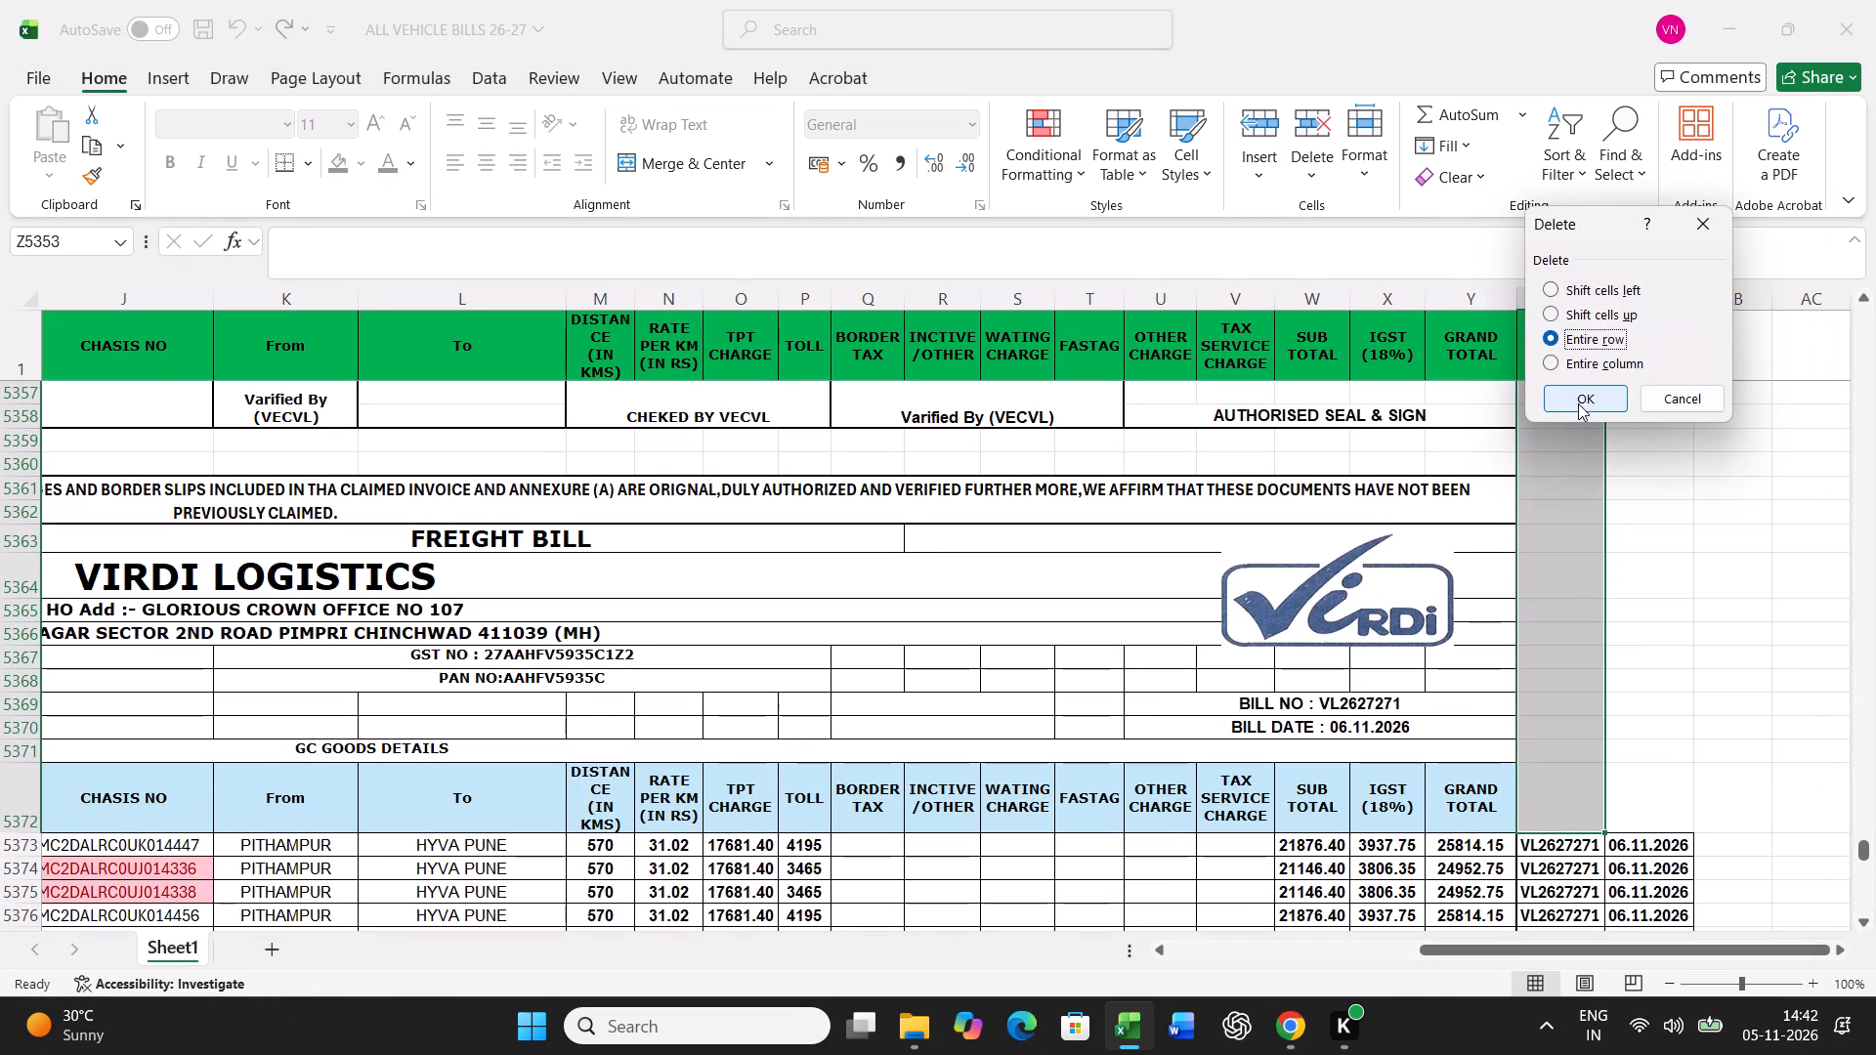
click(1578, 403)
Copy a bill number and date pair from the VL2627271 block to Z5388, and set the bill number in Z5388 to VL2627272.
scroll(1640, 740, down, 7)
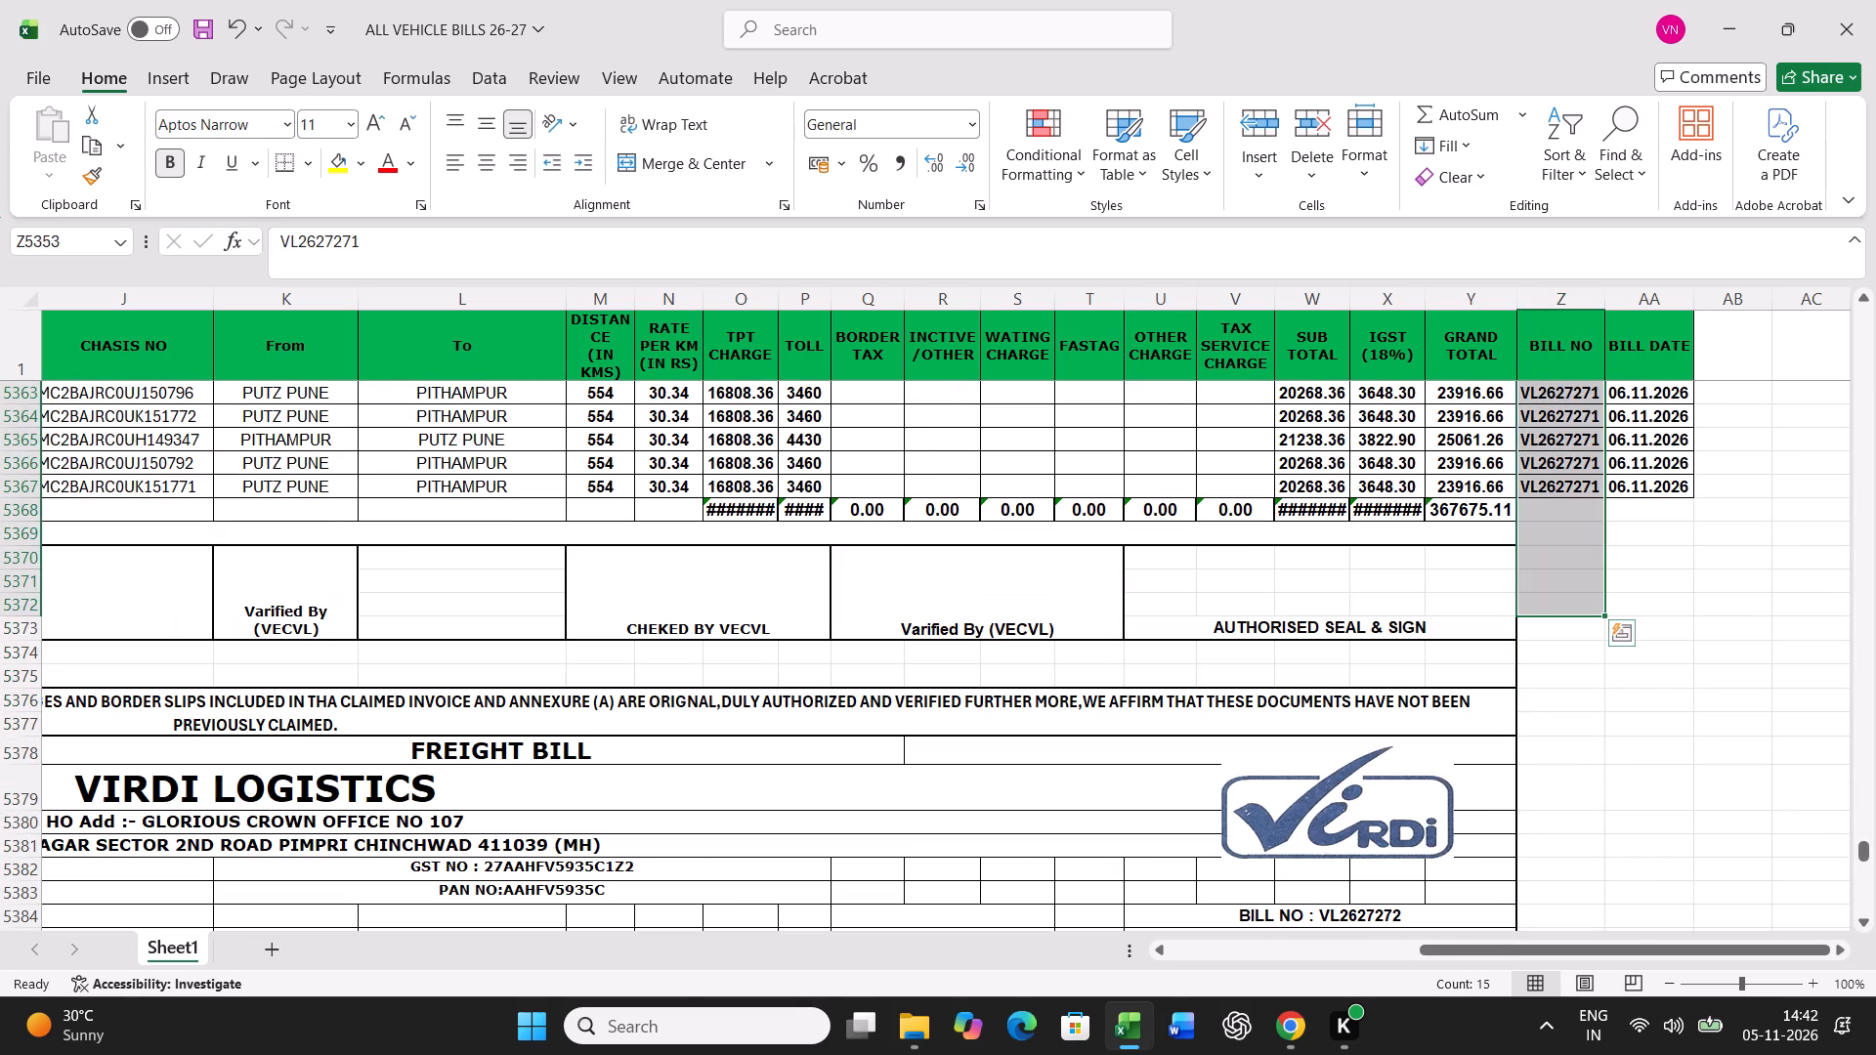
drag(1588, 460, 1632, 465)
key(ctrl+c)
scroll(1672, 790, down, 5)
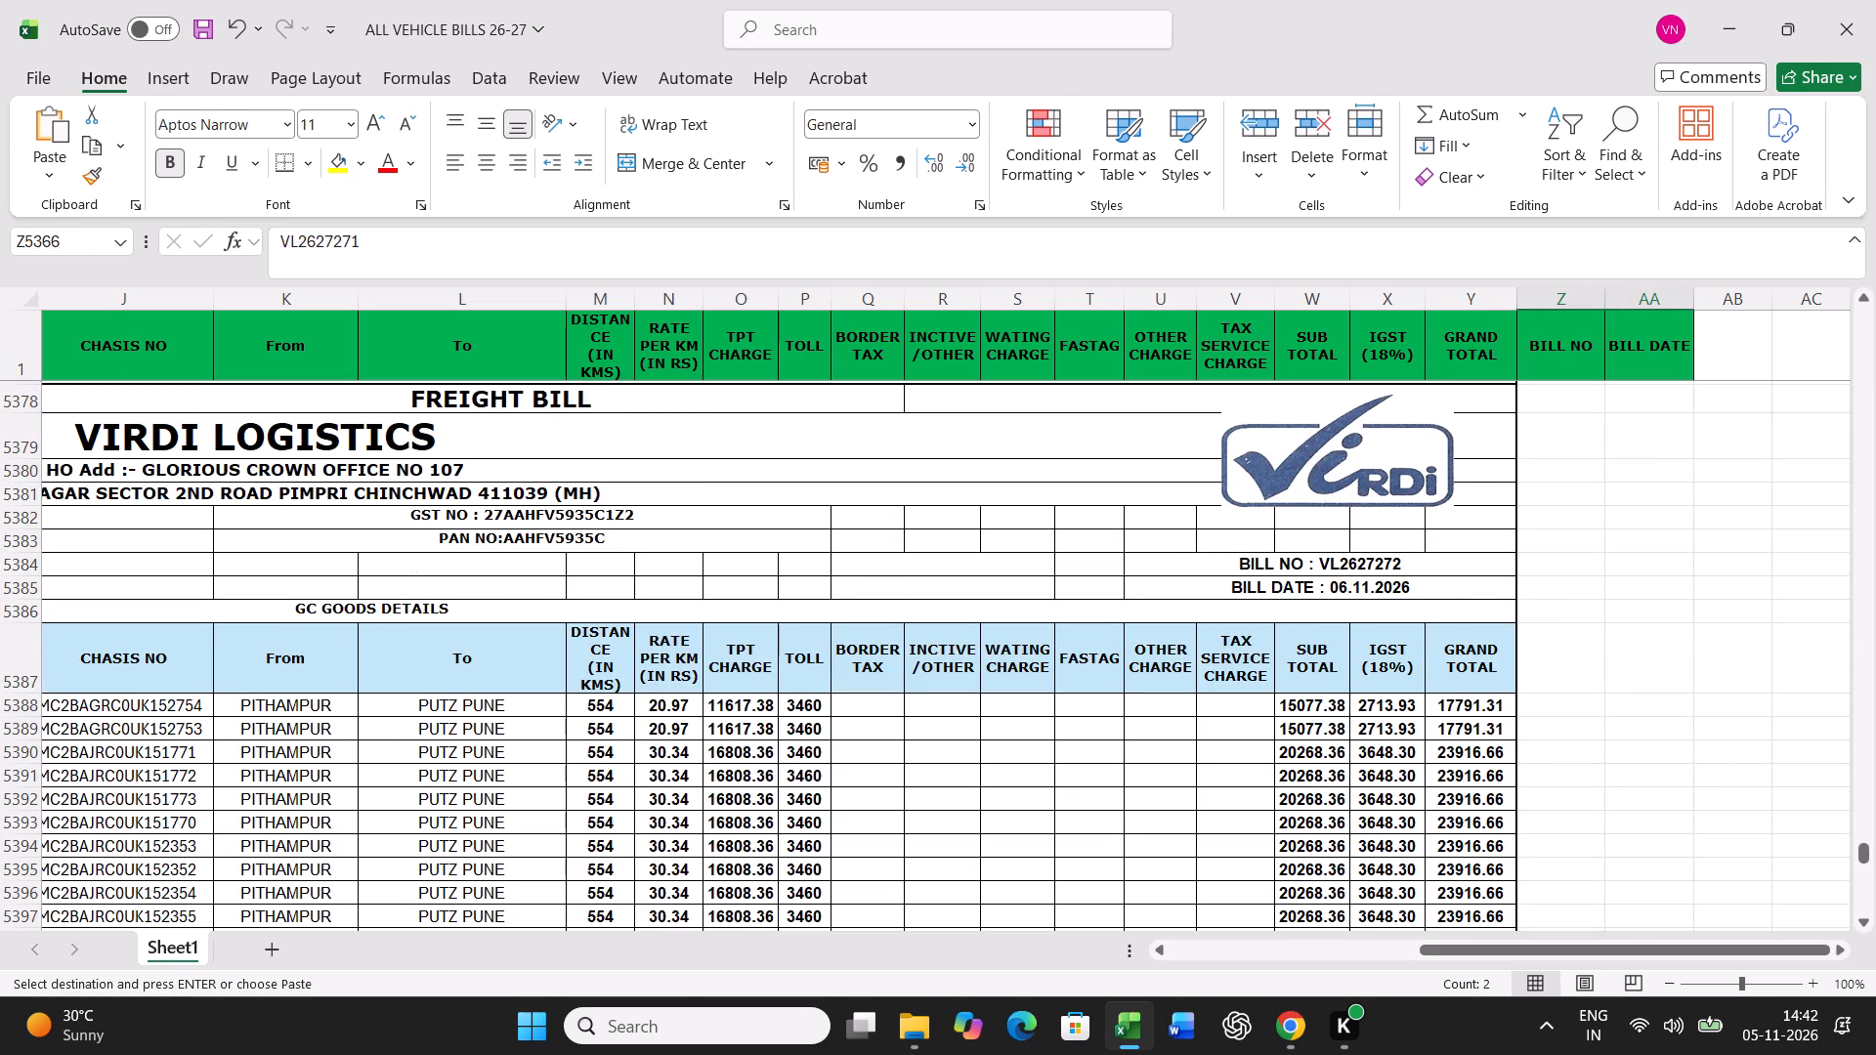
click(1580, 704)
key(Return)
key(Left)
key(Right)
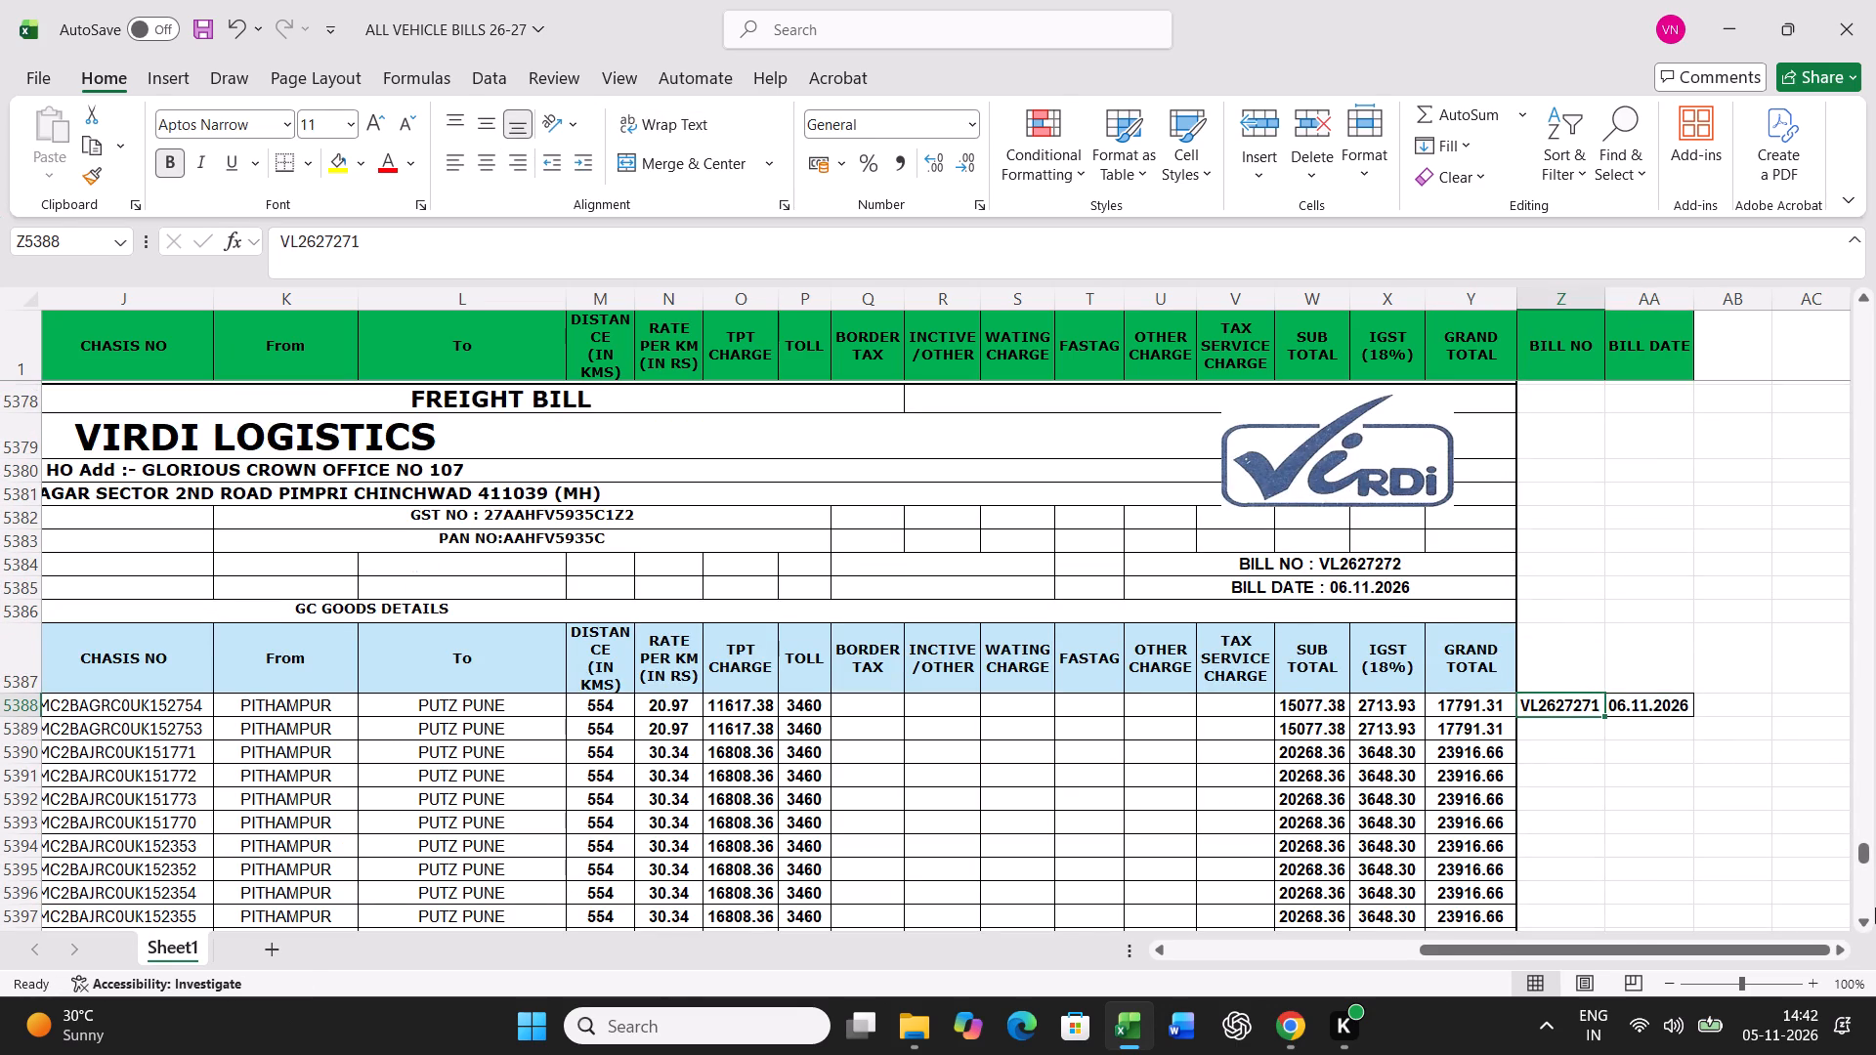
key(F2)
key(BackSpace)
key(2)
key(Return)
Copy the VL2627272 bill number and date from row 5388 down through row 5401, the last vehicle row of the block.
key(Up)
key(shift+Right)
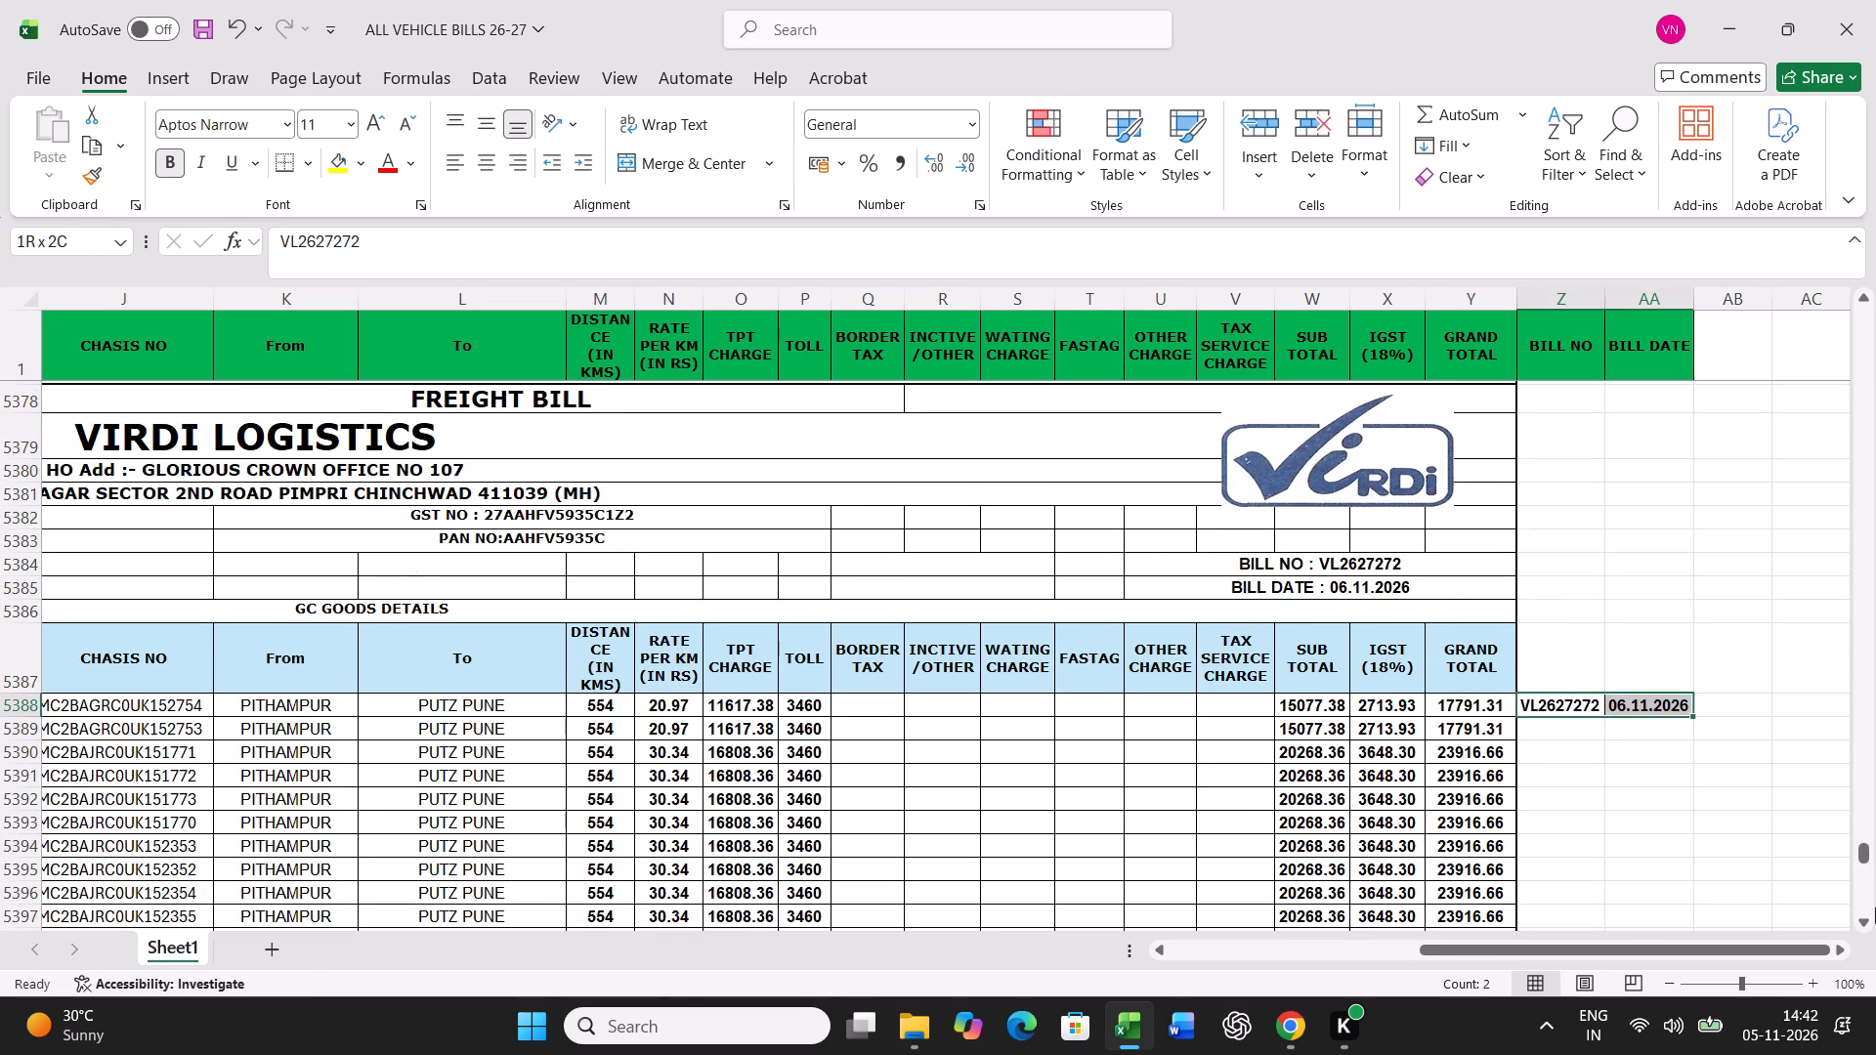
key(ctrl+c)
key(shift+Down)
key(shift+Down)
key(shift+Down)
key(shift+Down)
key(shift+Down)
key(shift+Down)
key(shift+Down)
key(shift+Down)
key(shift+Down)
key(shift+Down)
key(shift+Down)
key(shift+Down)
key(shift+Down)
key(shift+Down)
key(shift+Down)
key(shift+Down)
key(shift+Down)
key(shift+Down)
key(shift+Down)
key(shift+Down)
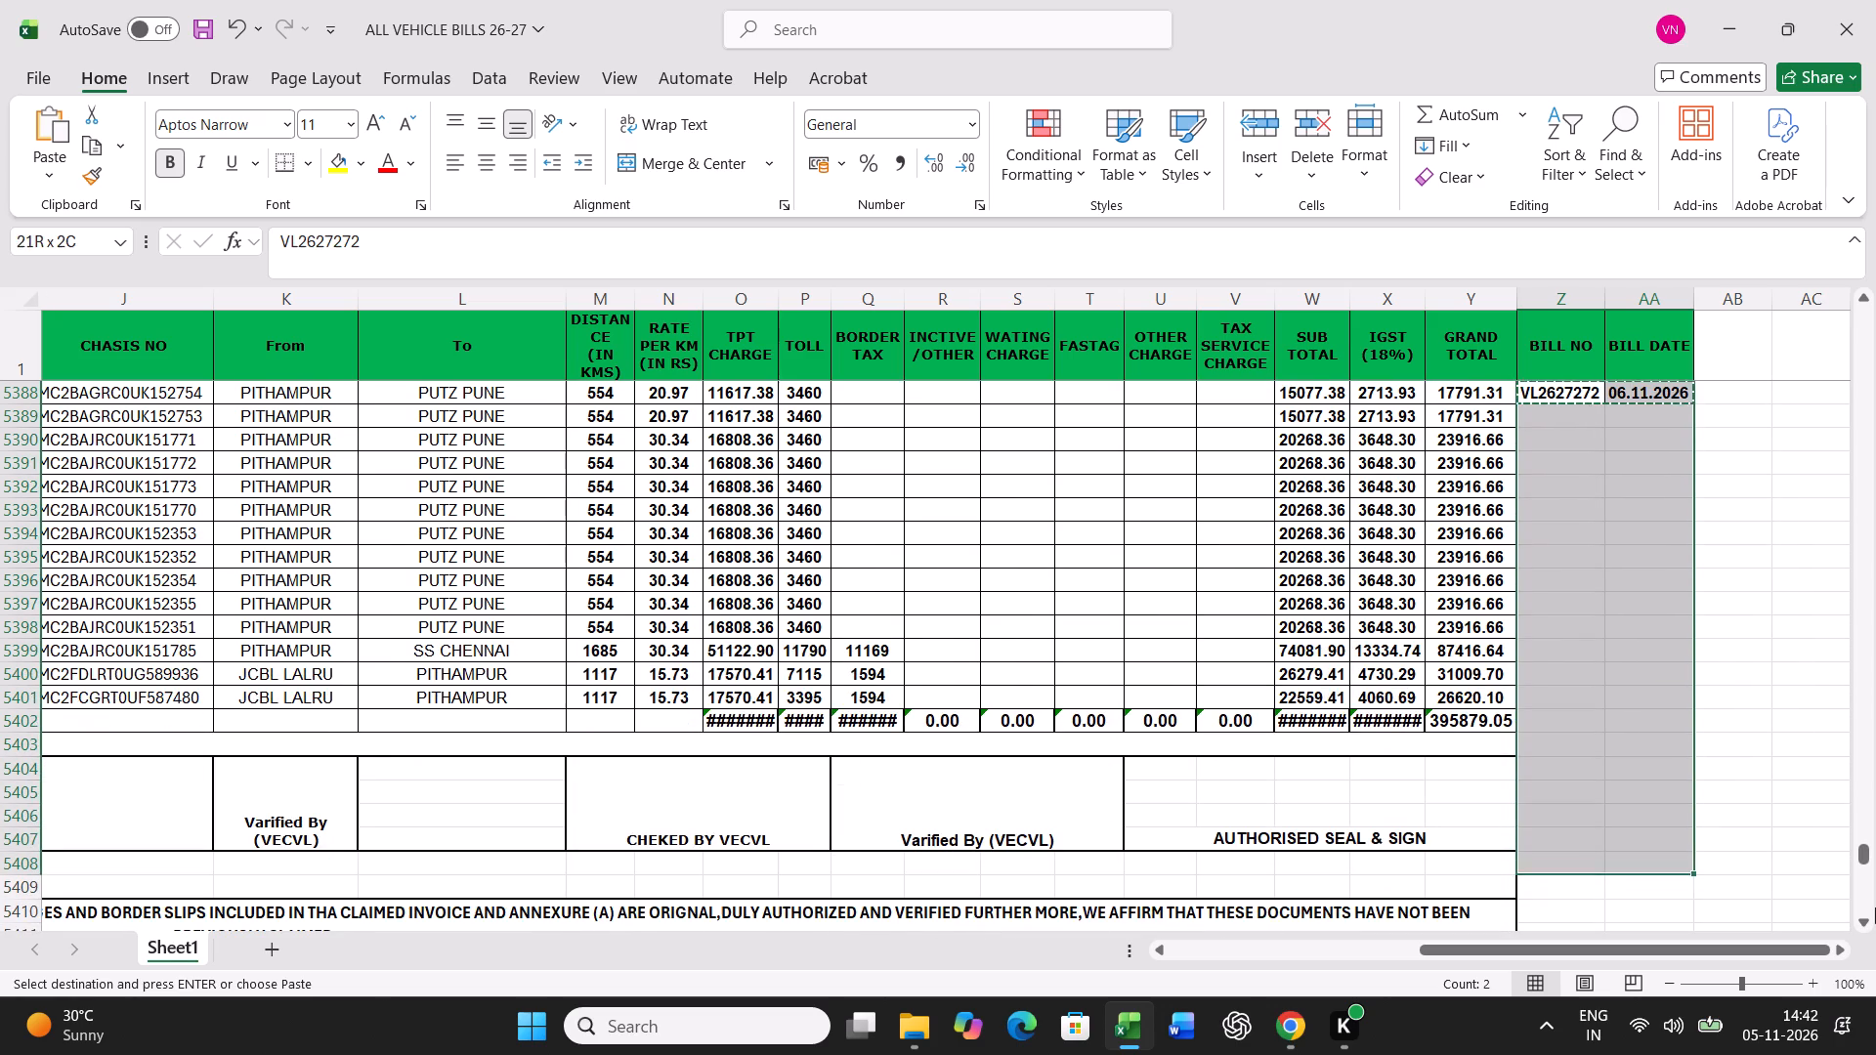
key(shift+Up)
key(shift+Up)
key(shift+Up)
key(shift+Up)
key(shift+Up)
key(shift+Up)
key(shift+Up)
key(Return)
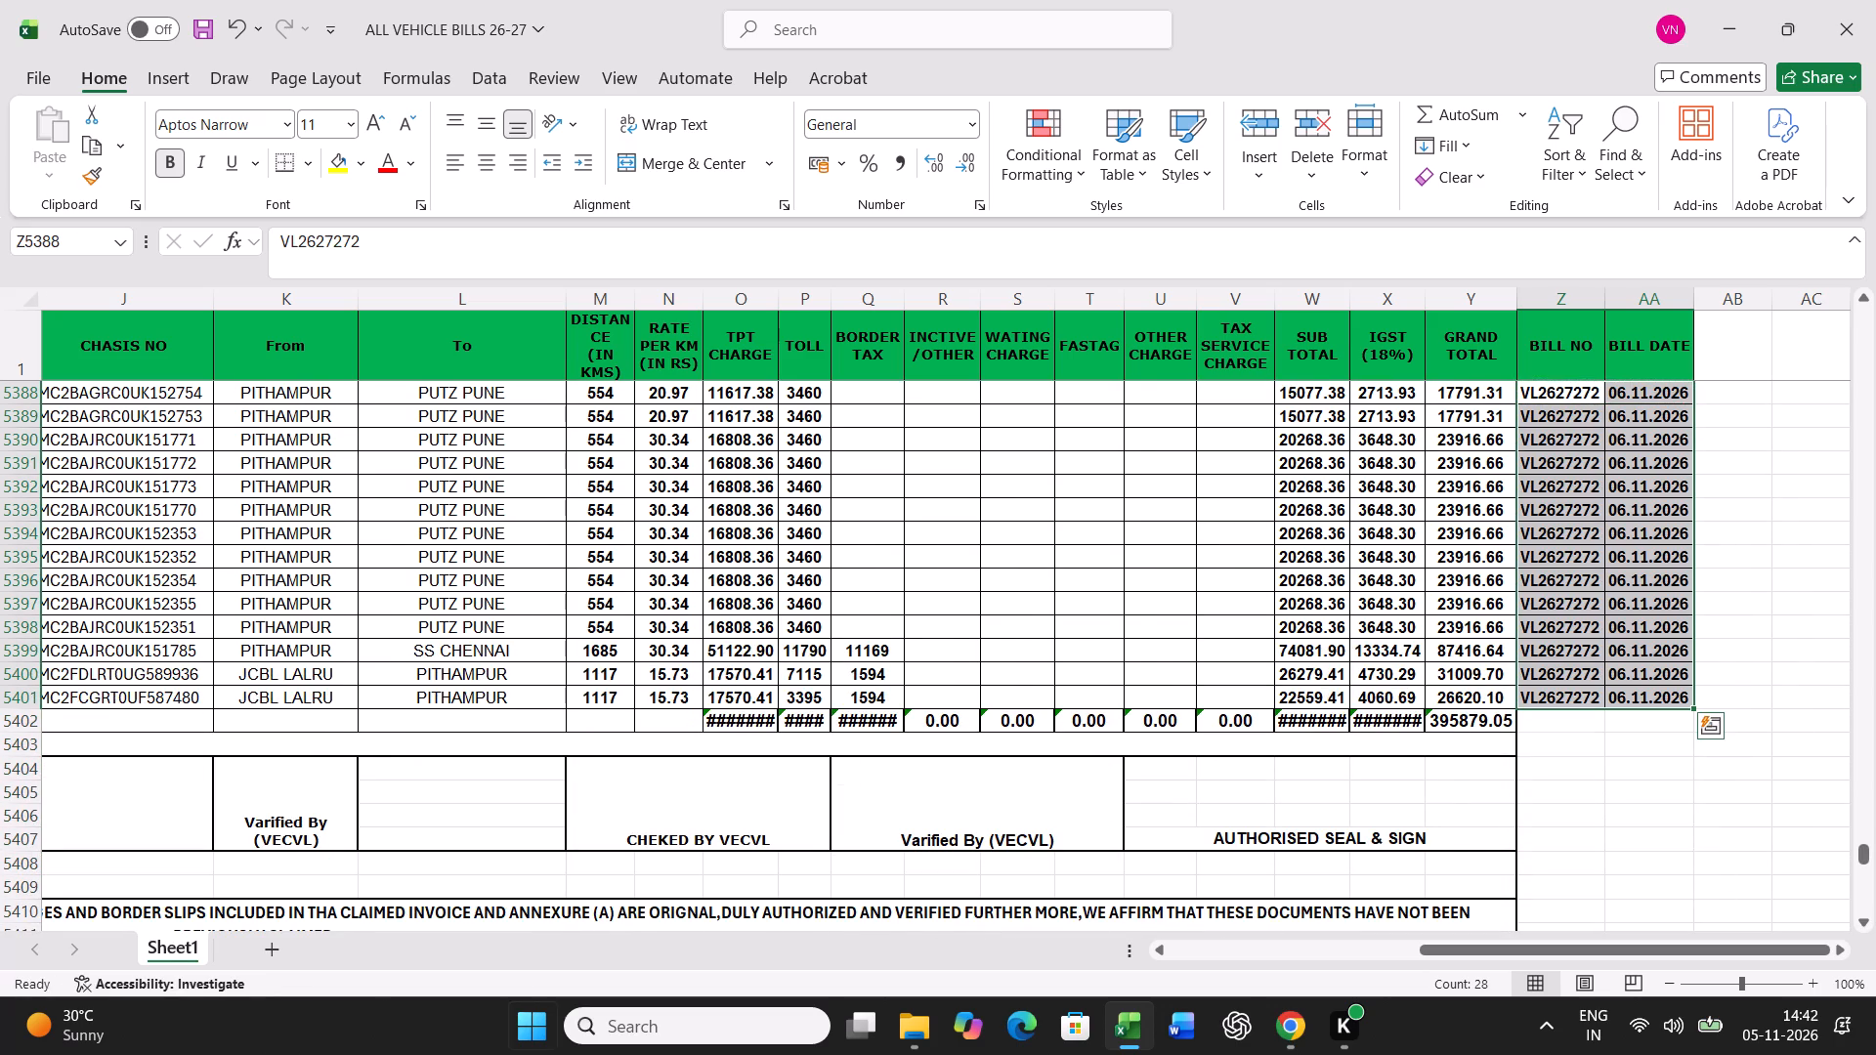
Delete entire rows 5368 to 5387, covering the VL2627271 total and signature rows and the VL2627272 heading rows.
scroll(1694, 712, up, 9)
click(1561, 472)
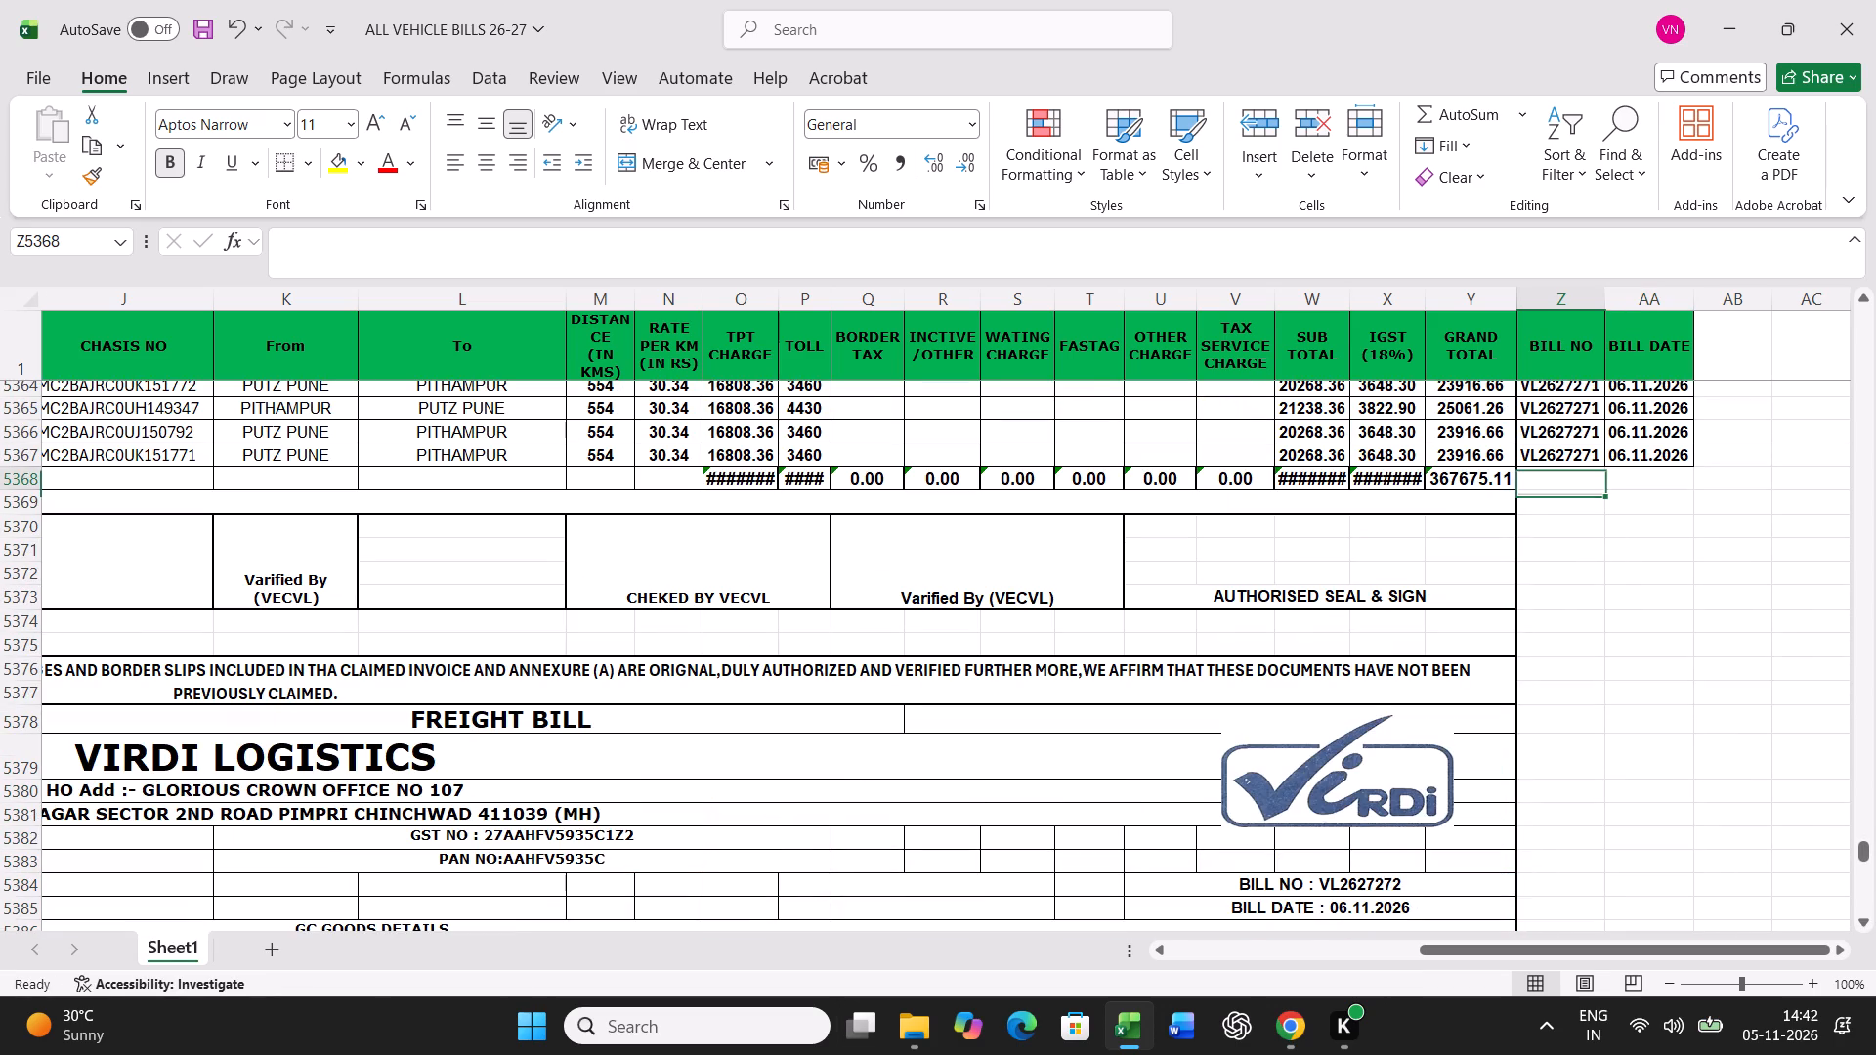
drag(1555, 477, 1566, 581)
right_click(1566, 581)
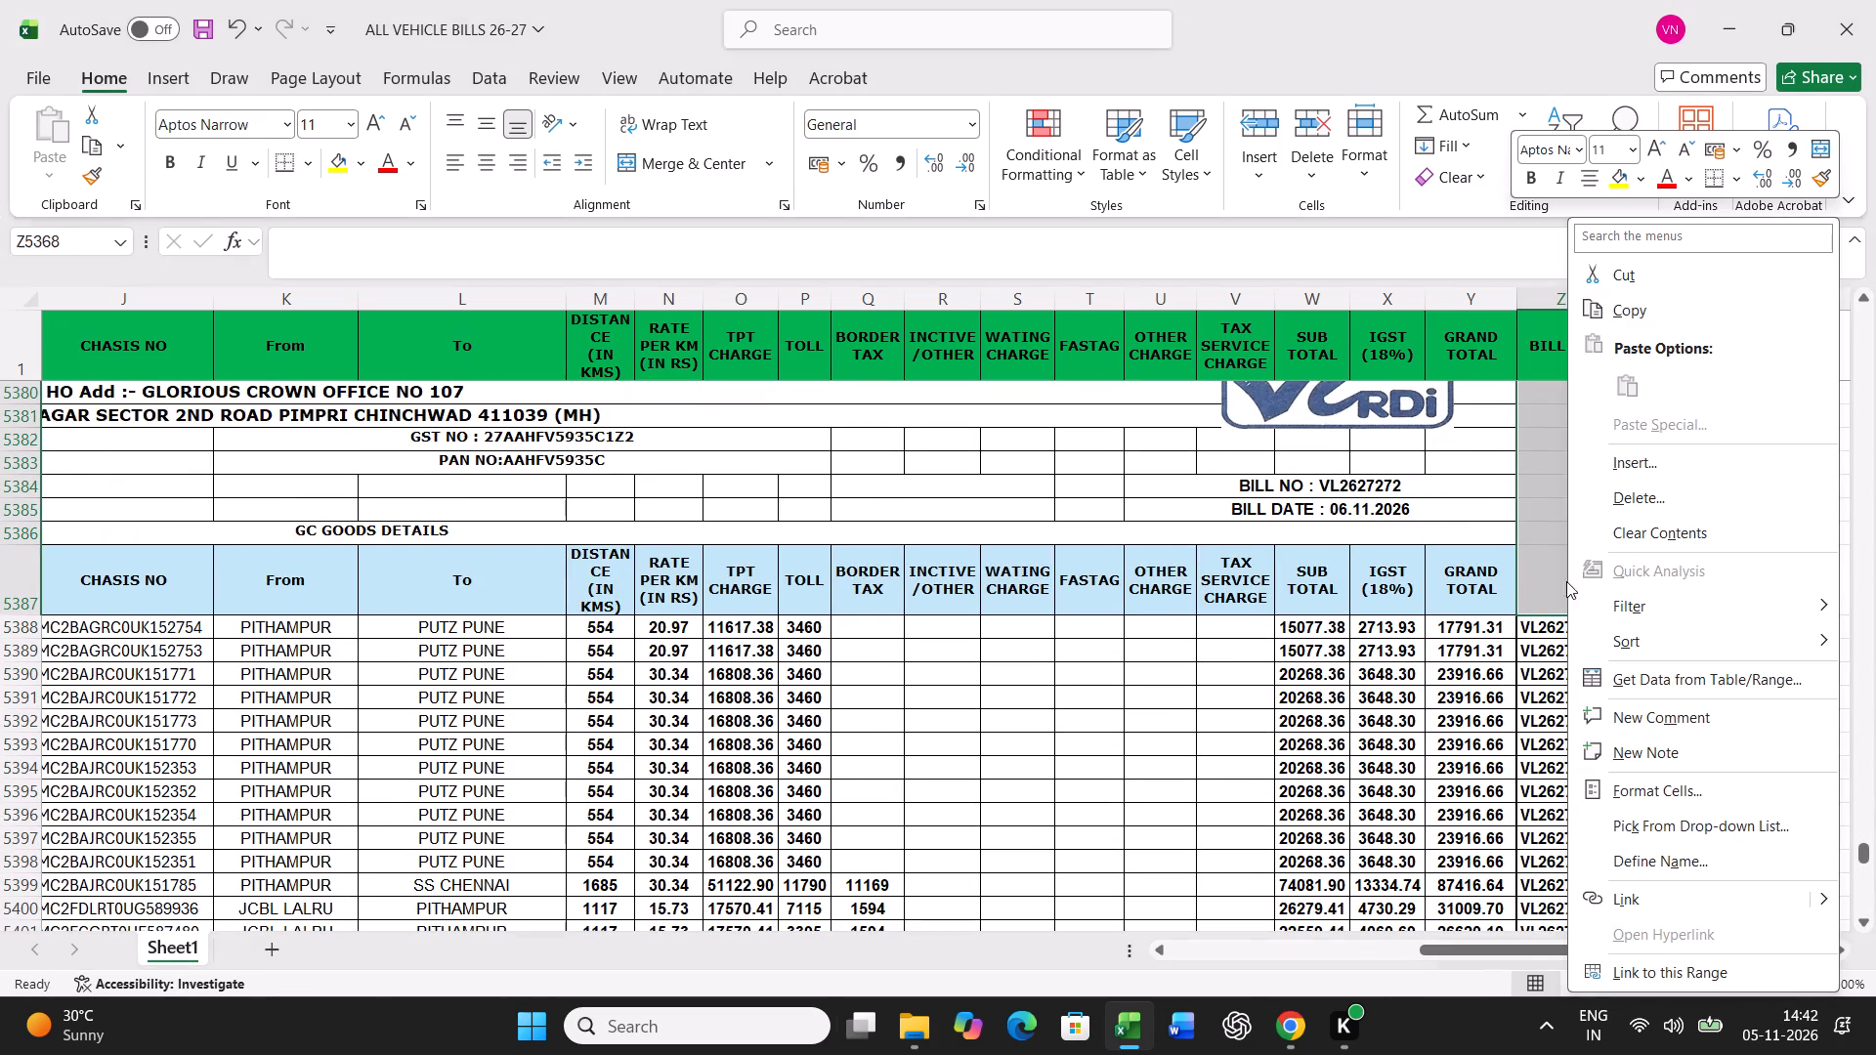
click(1643, 492)
click(1604, 547)
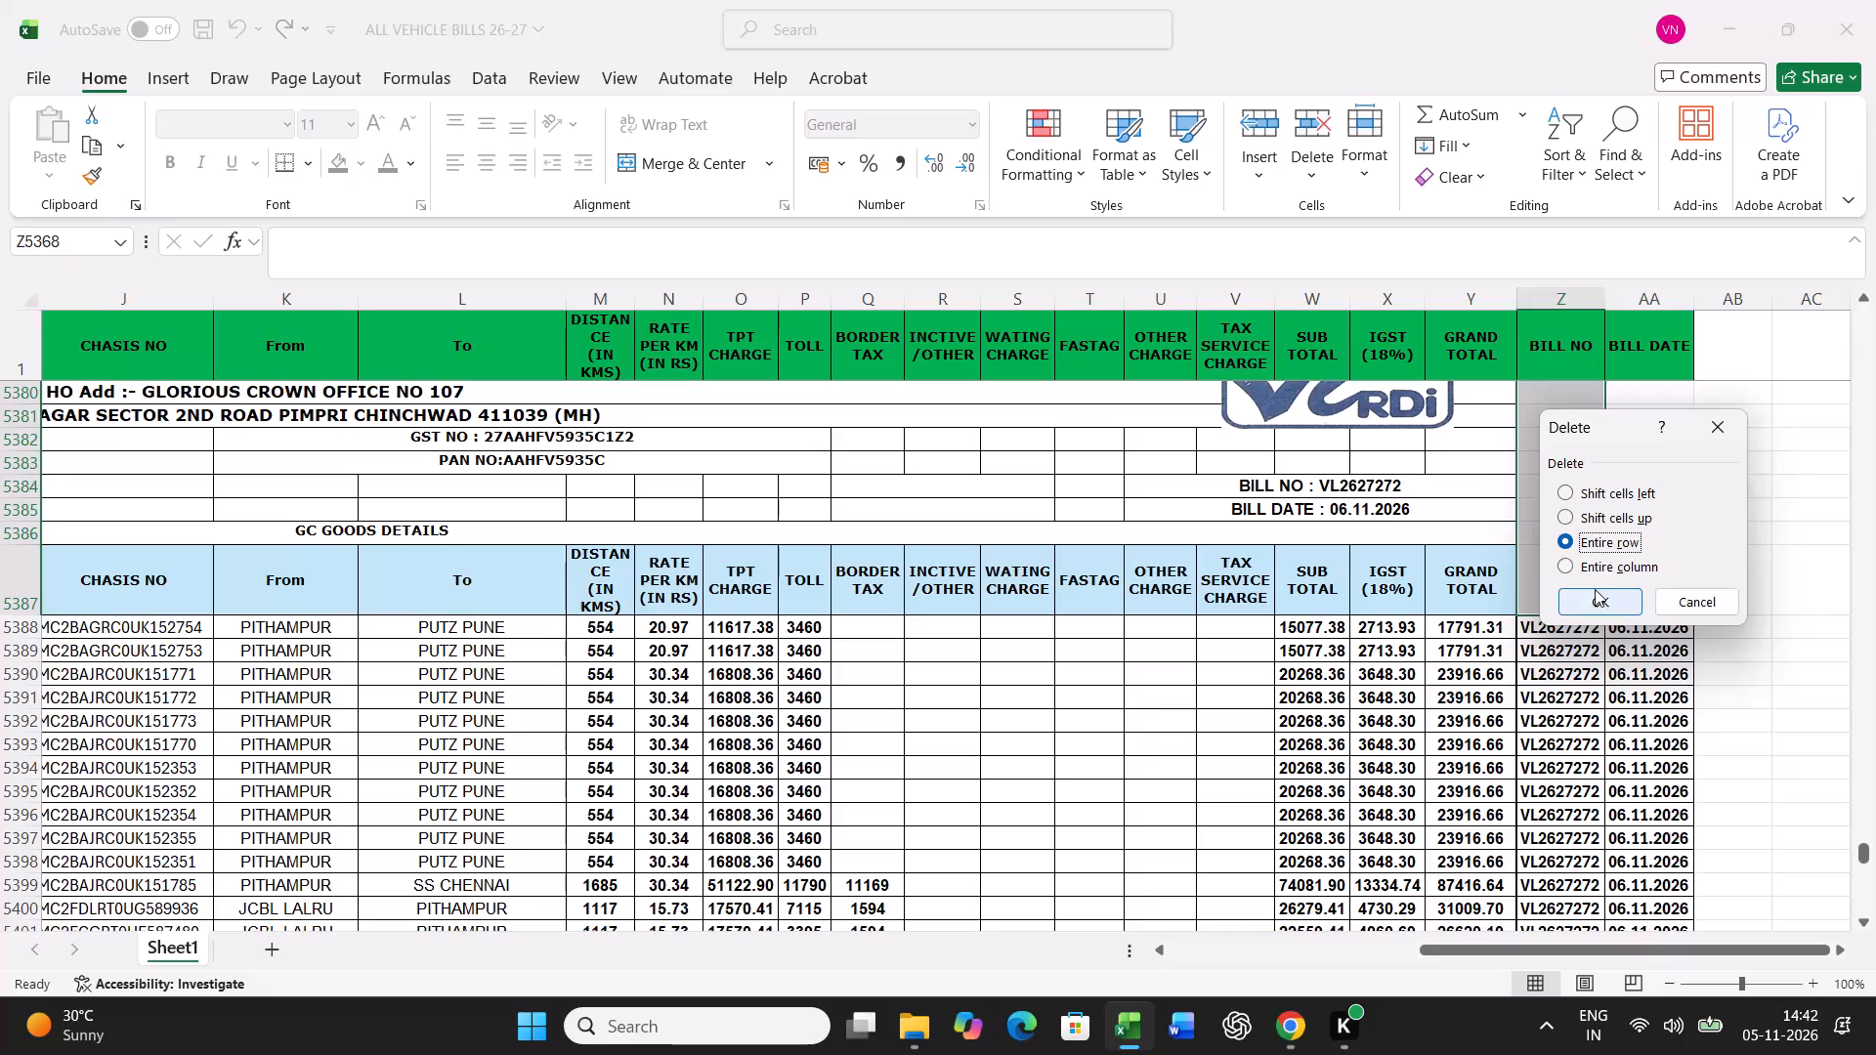
click(1595, 589)
Copy a bill number and date pair from the VL2627272 block to Z5402, and set the bill number in Z5402 to VL2627273.
scroll(1570, 694, down, 7)
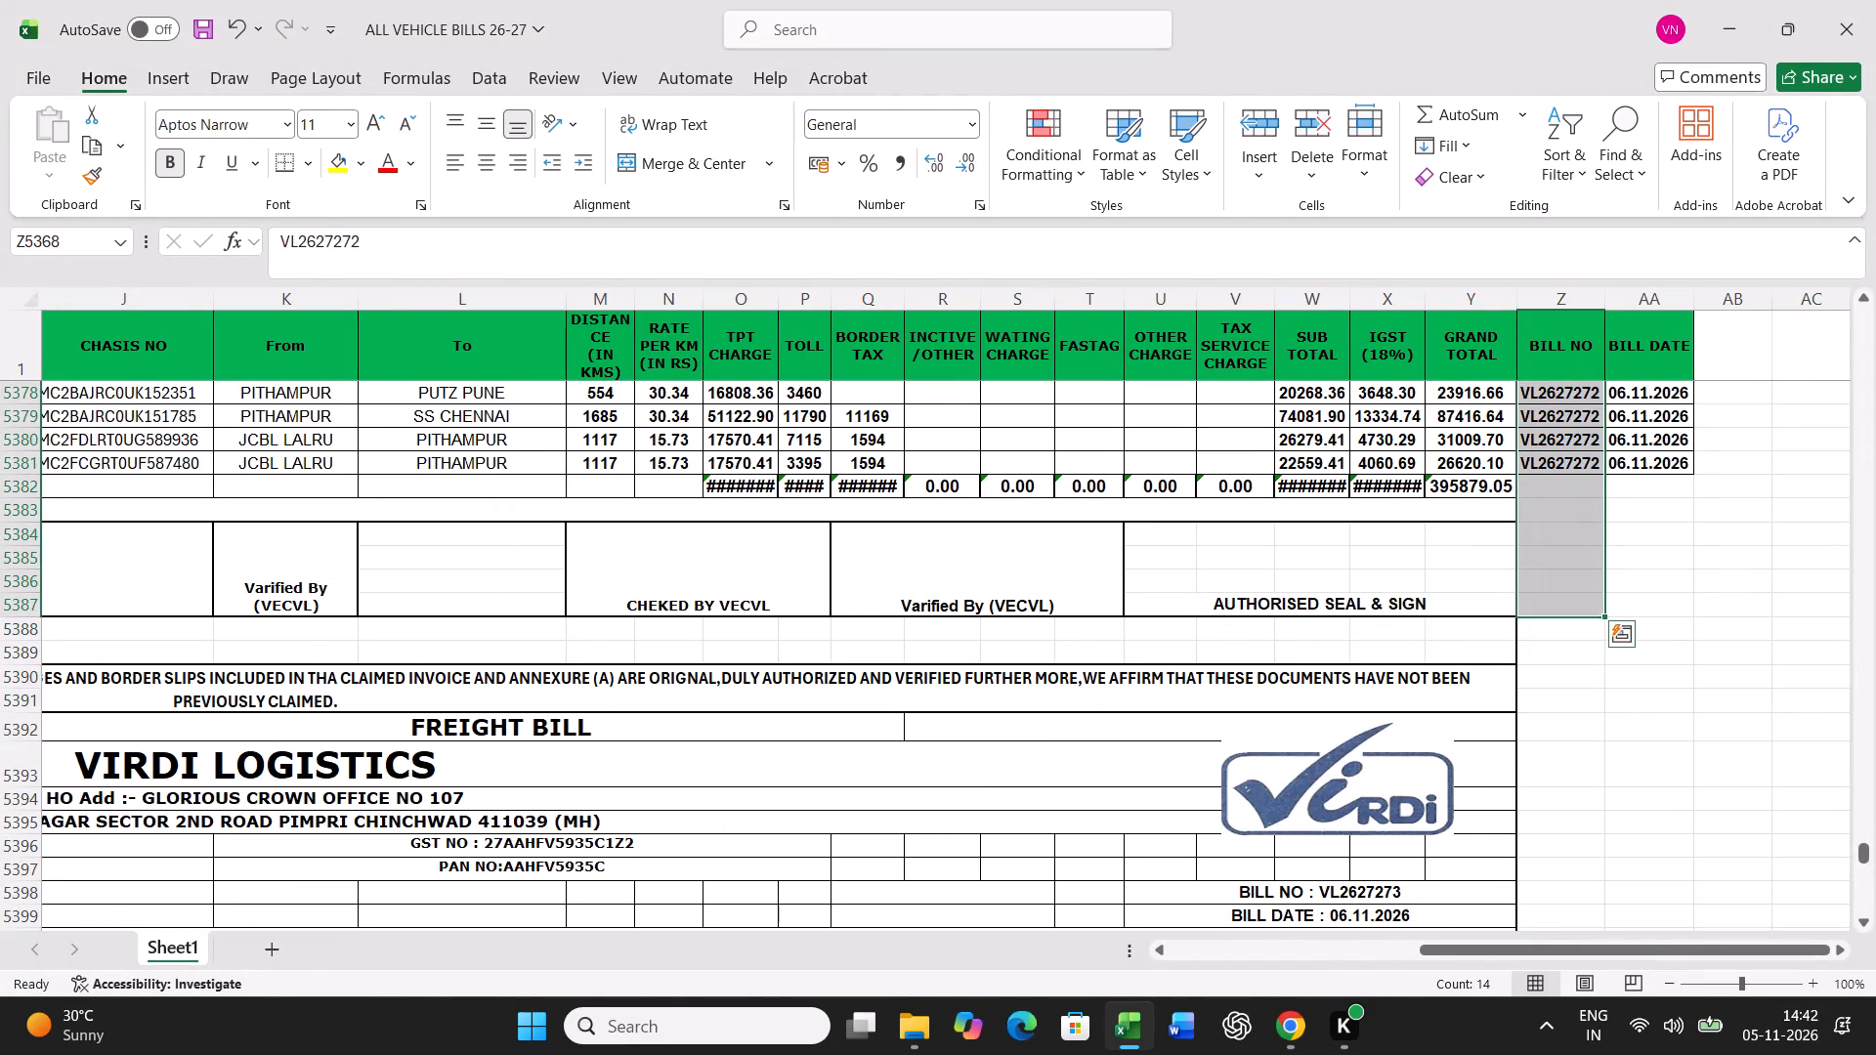
drag(1554, 440, 1629, 450)
key(ctrl+c)
scroll(1611, 715, down, 5)
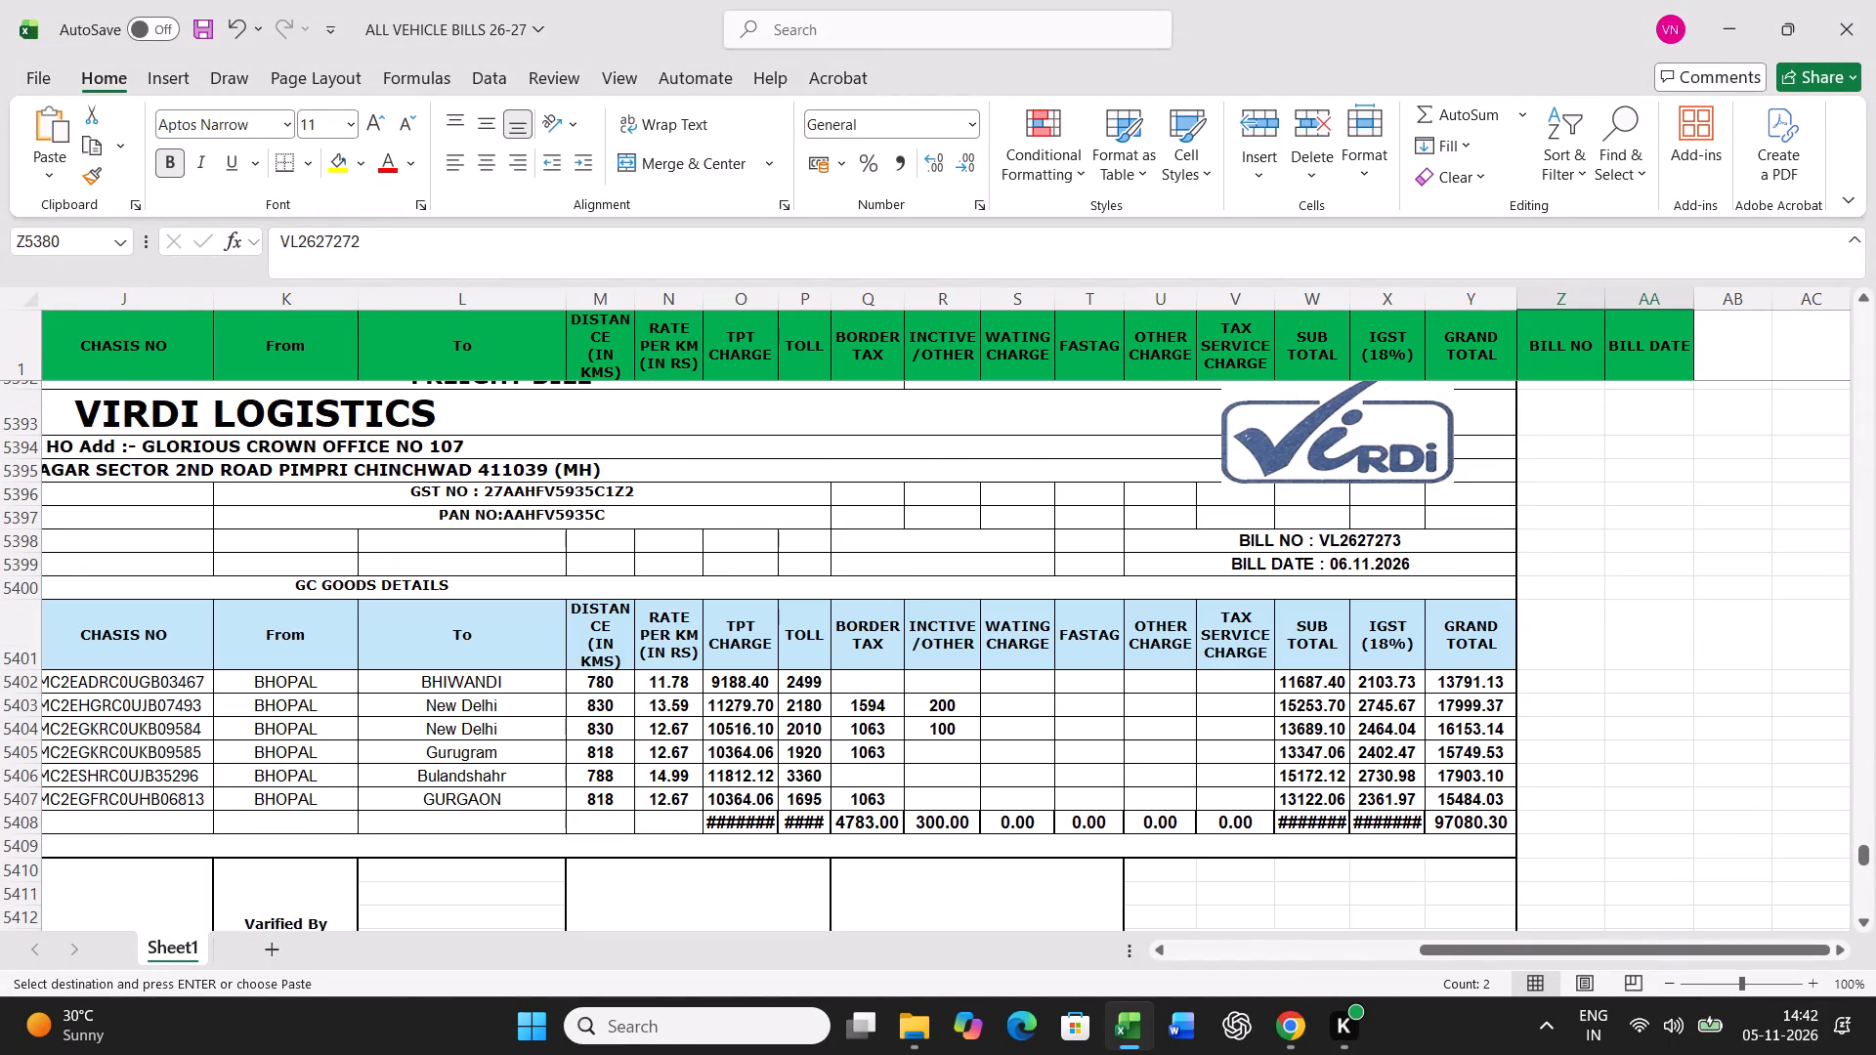
click(1581, 677)
key(Return)
key(Left)
key(Right)
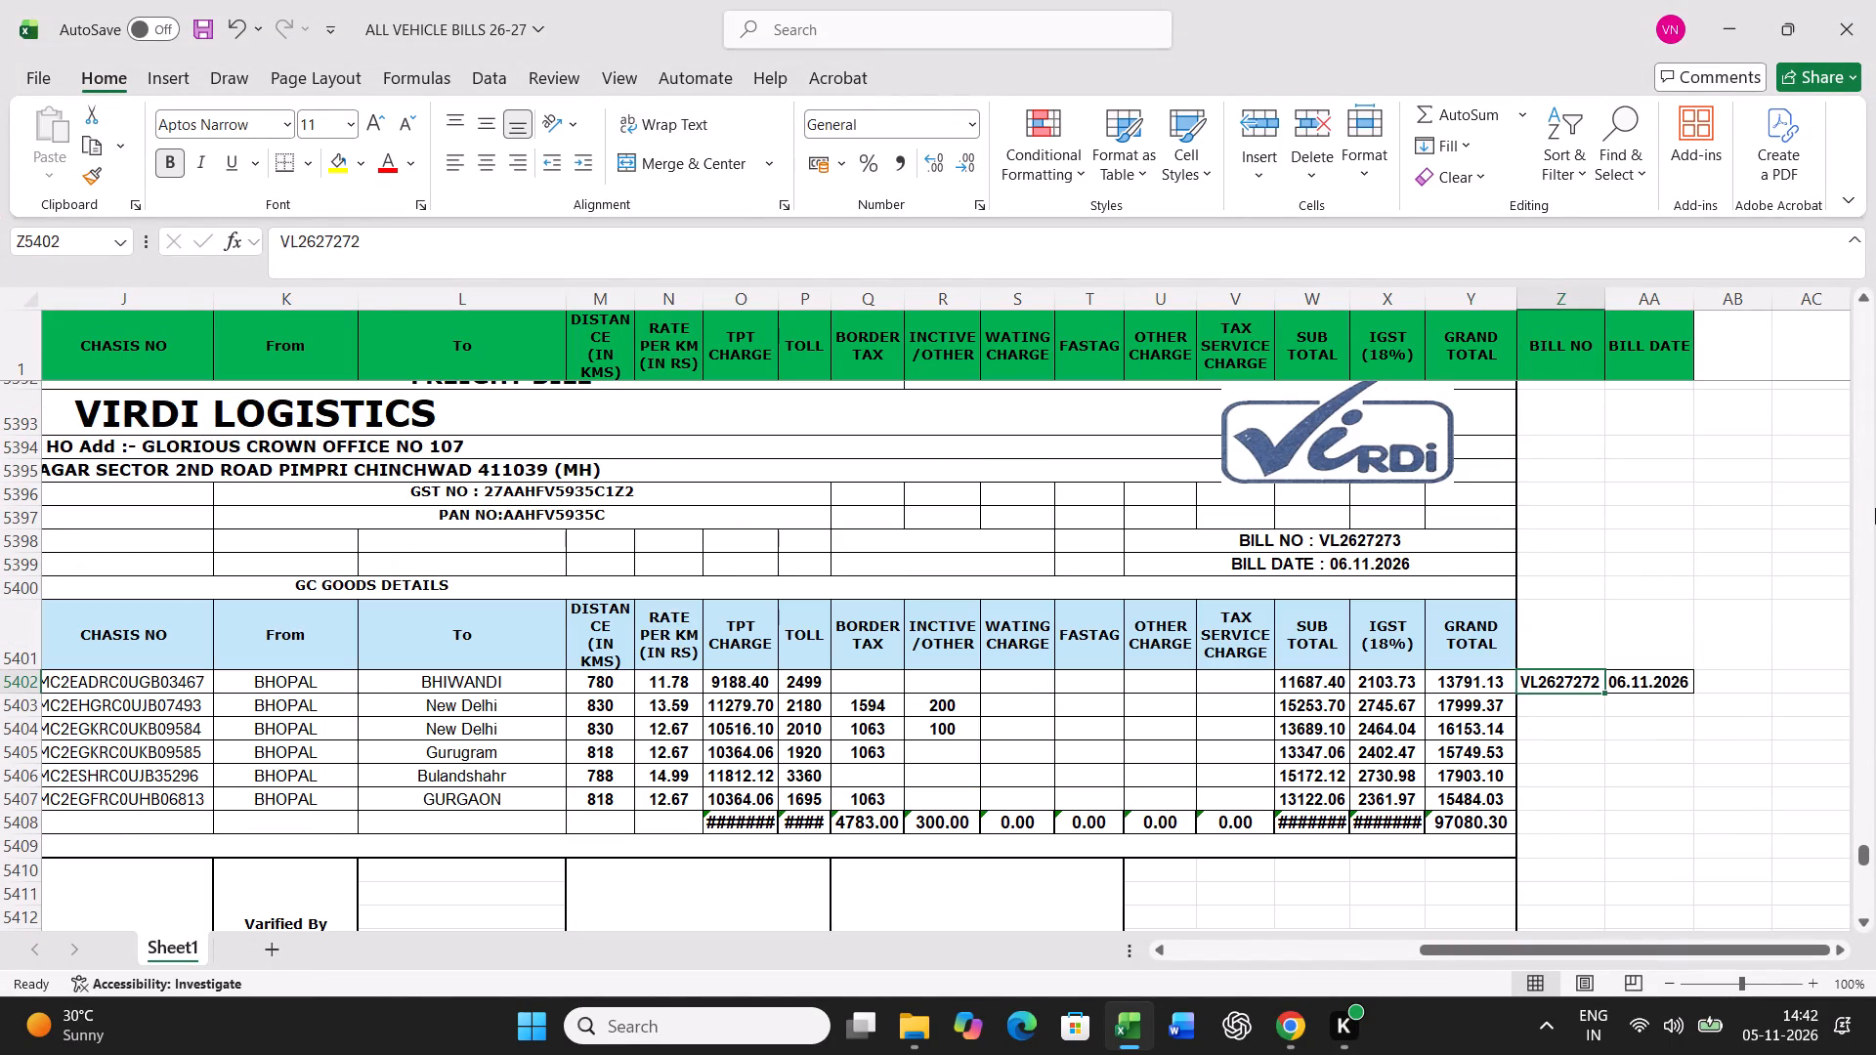
key(F2)
key(BackSpace)
key(3)
key(Return)
Copy the VL2627273 bill number and date from row 5402 down through row 5407, the last vehicle row of the block.
key(Up)
key(shift+Right)
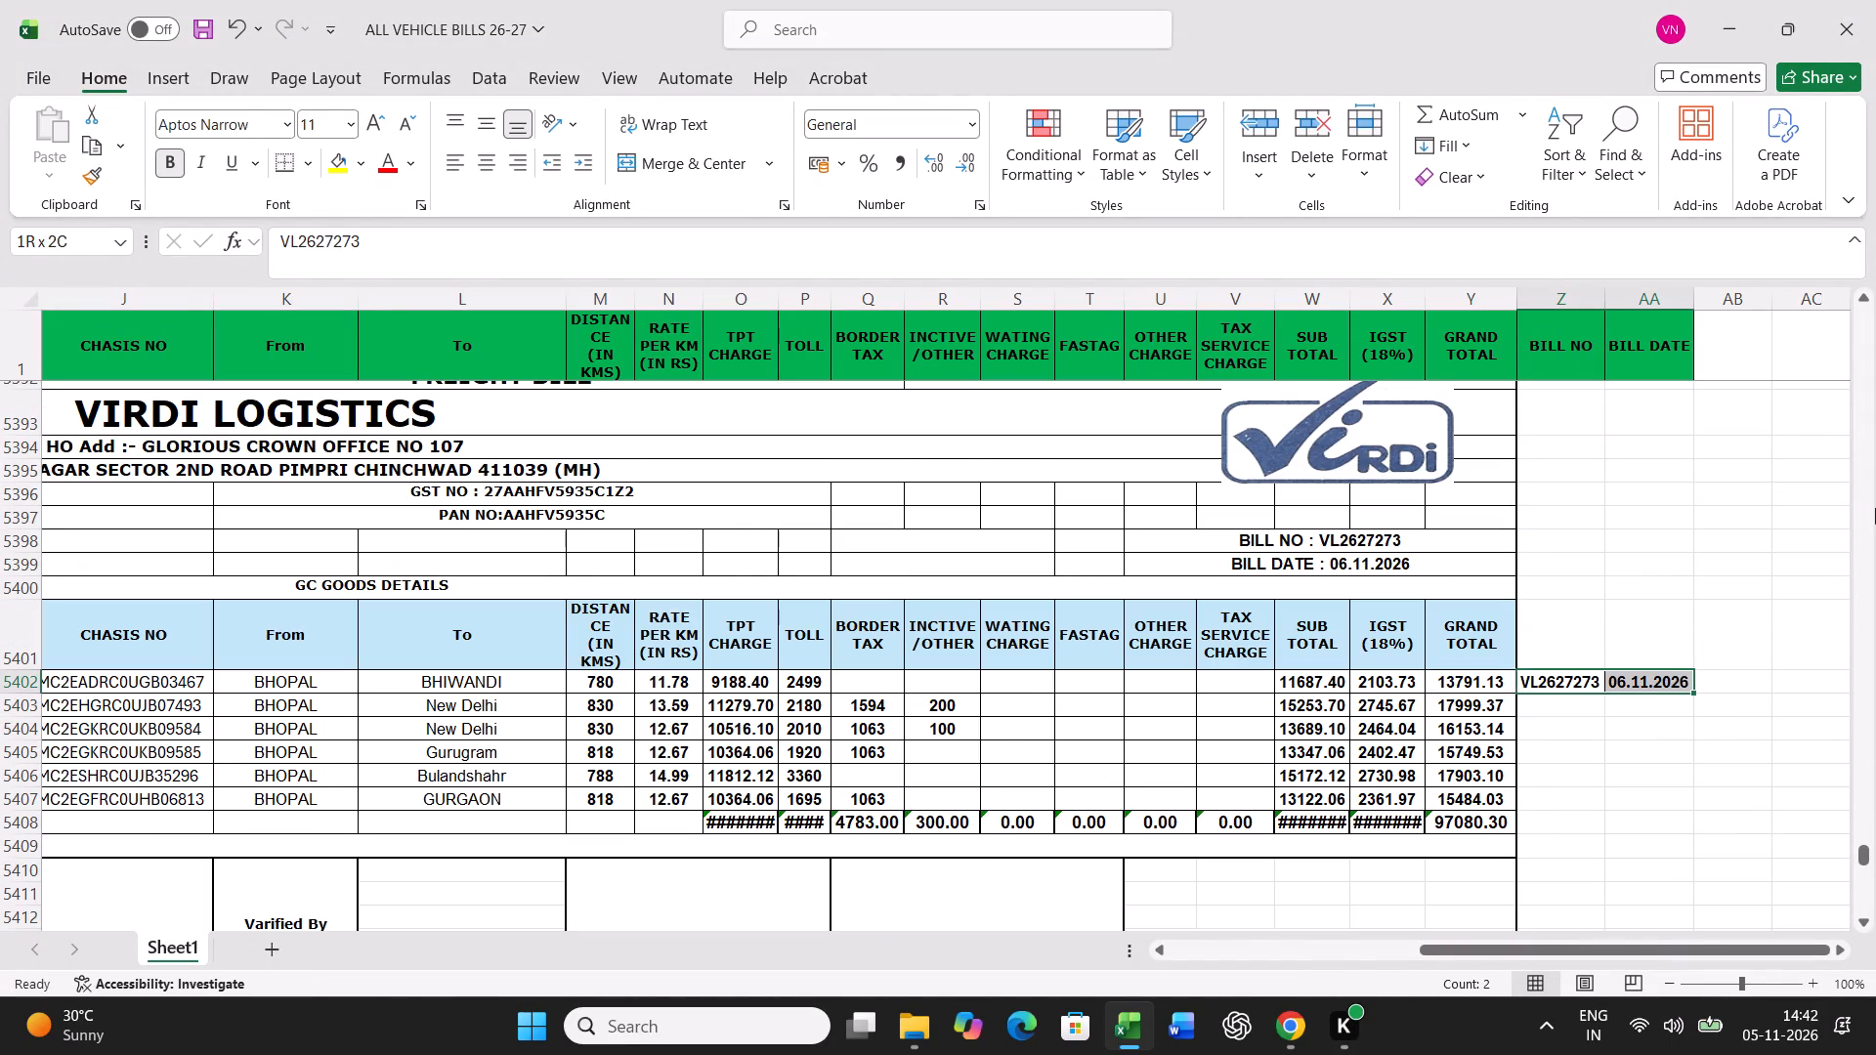
key(ctrl+c)
key(shift+Down)
key(shift+Down)
key(shift+Down)
key(shift+Down)
key(shift+Down)
key(Return)
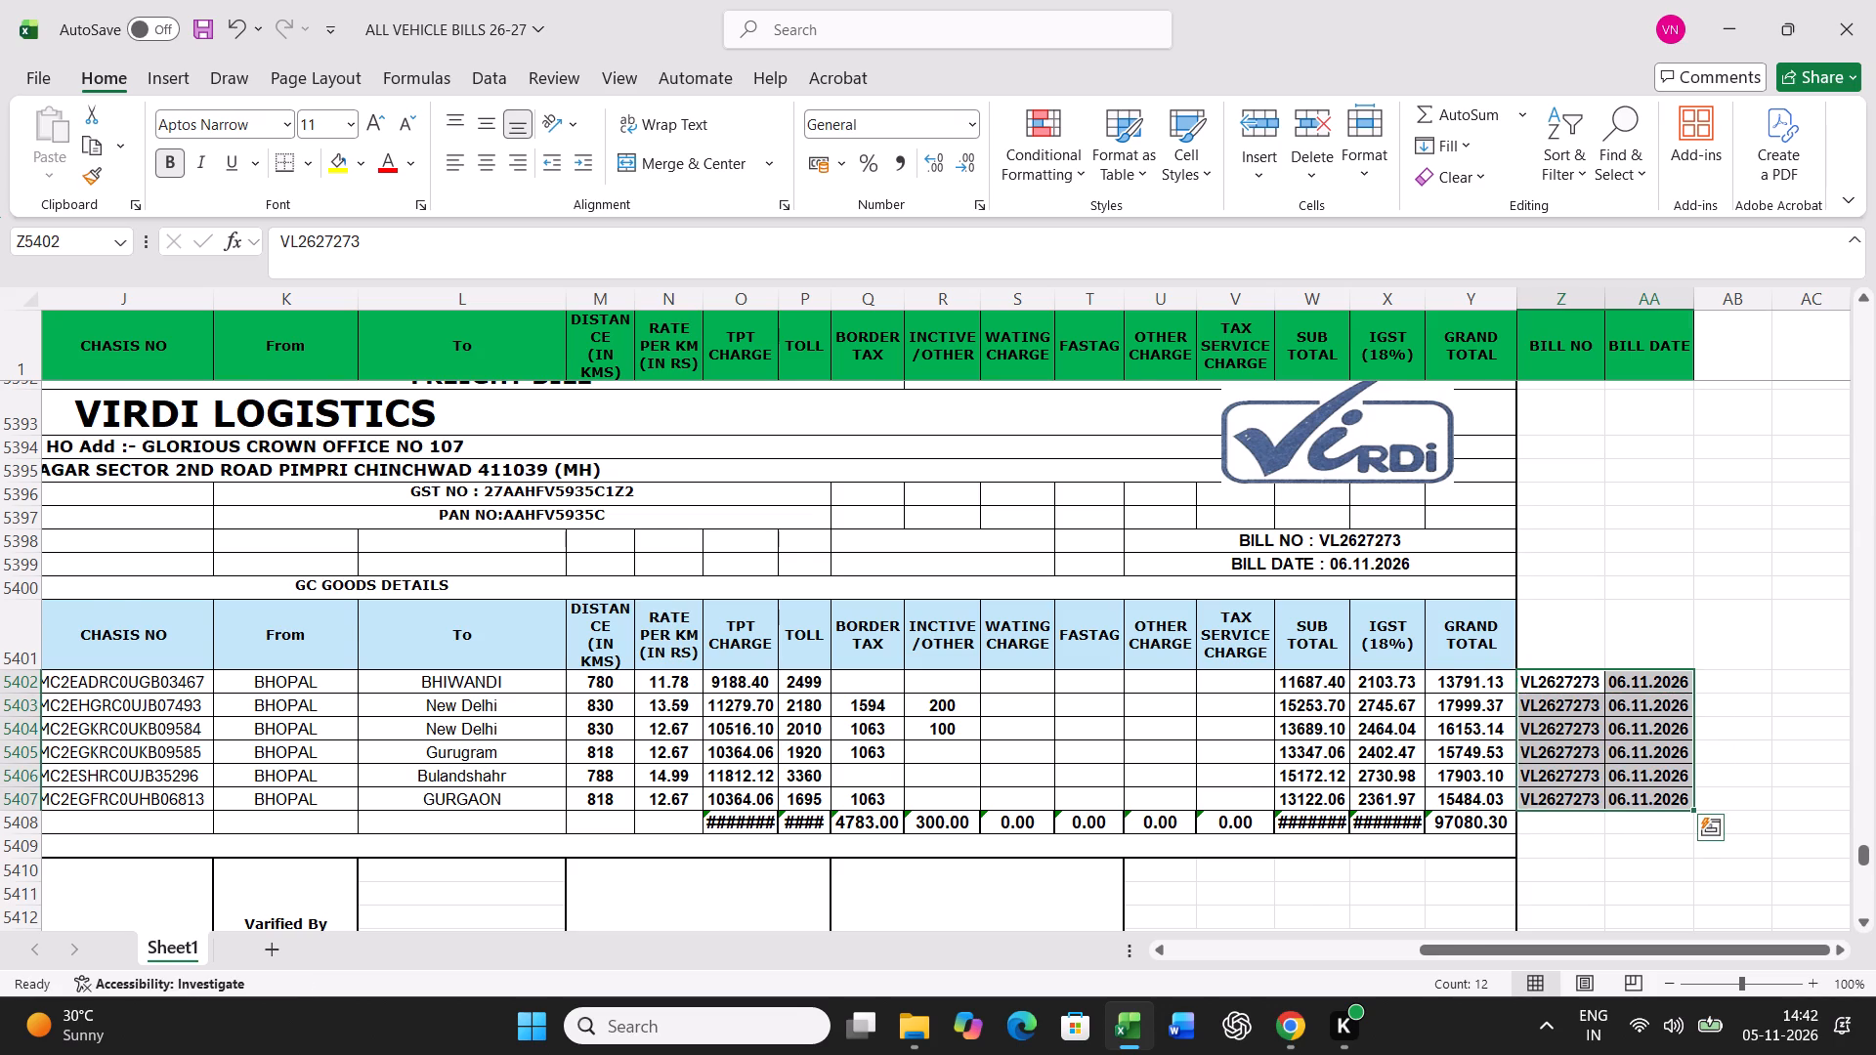
Delete entire rows 5382 to 5401, covering the VL2627272 total and signature rows and the VL2627273 heading rows.
scroll(1692, 391, up, 4)
drag(1565, 425, 1560, 758)
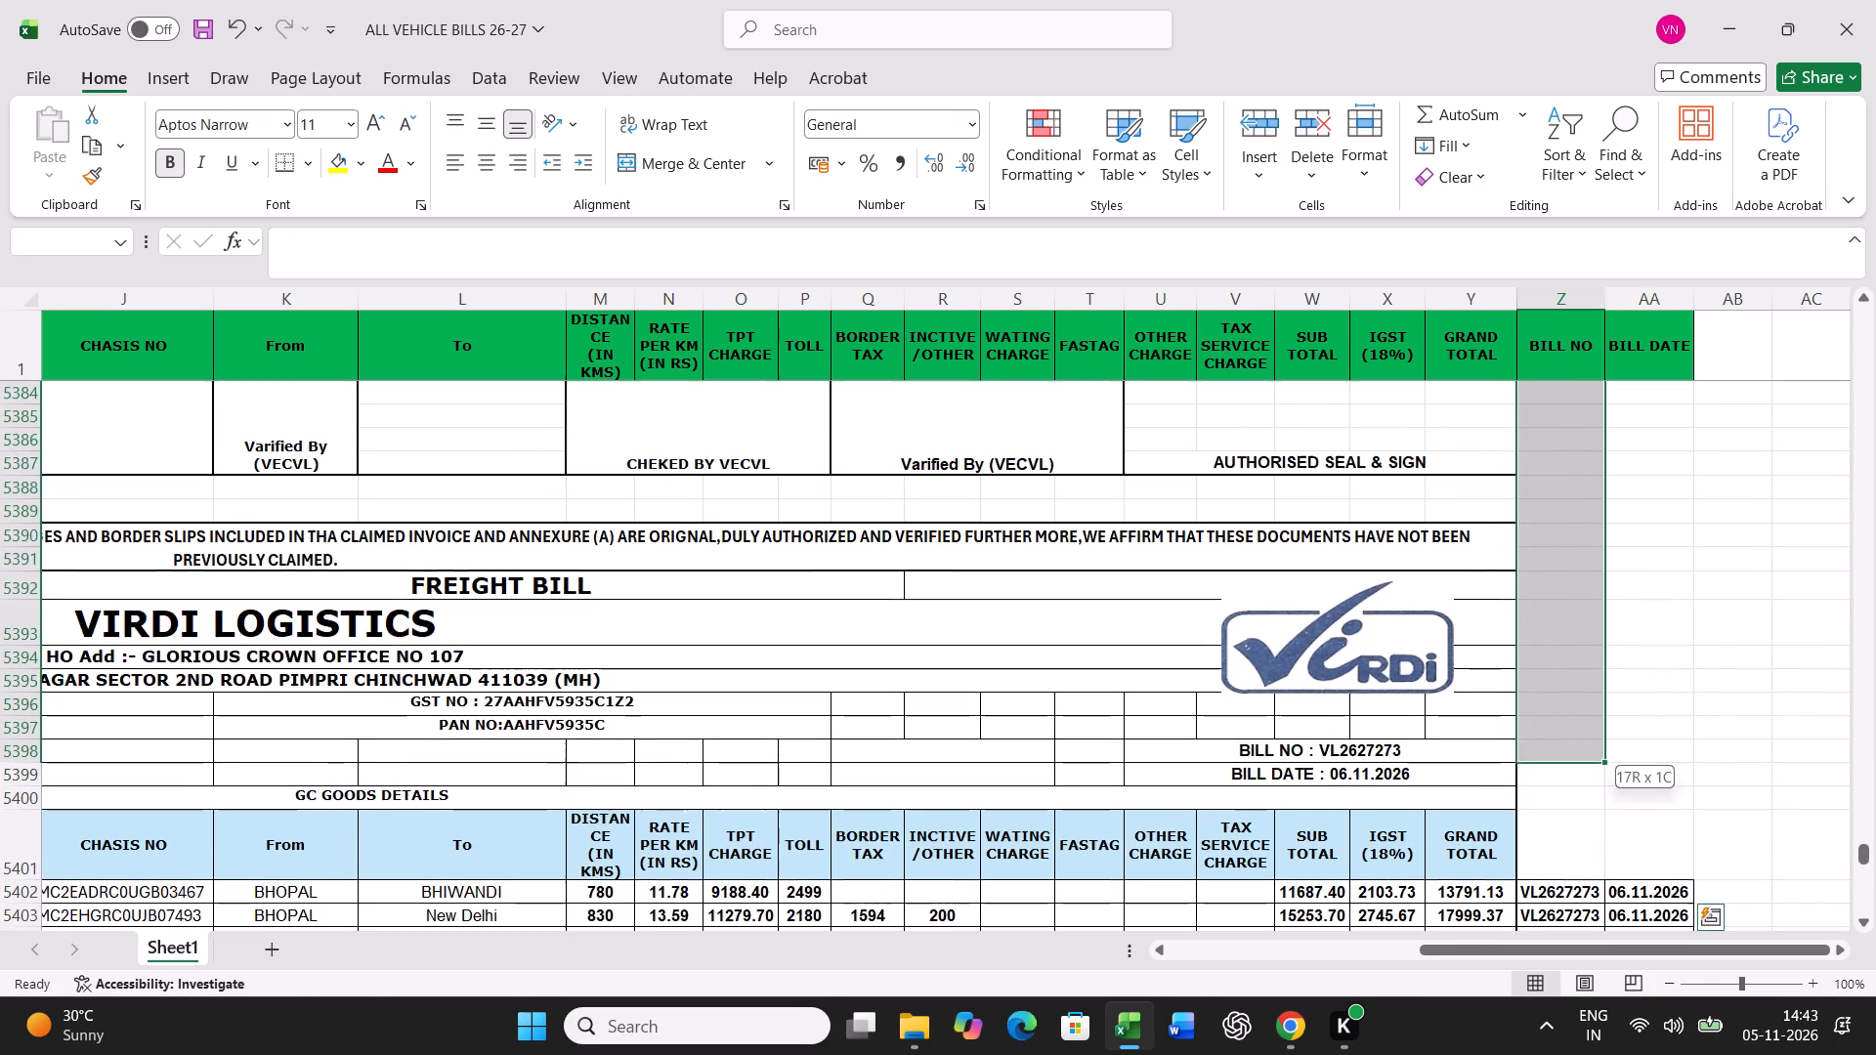
drag(1560, 758, 1560, 831)
right_click(1560, 831)
click(1641, 341)
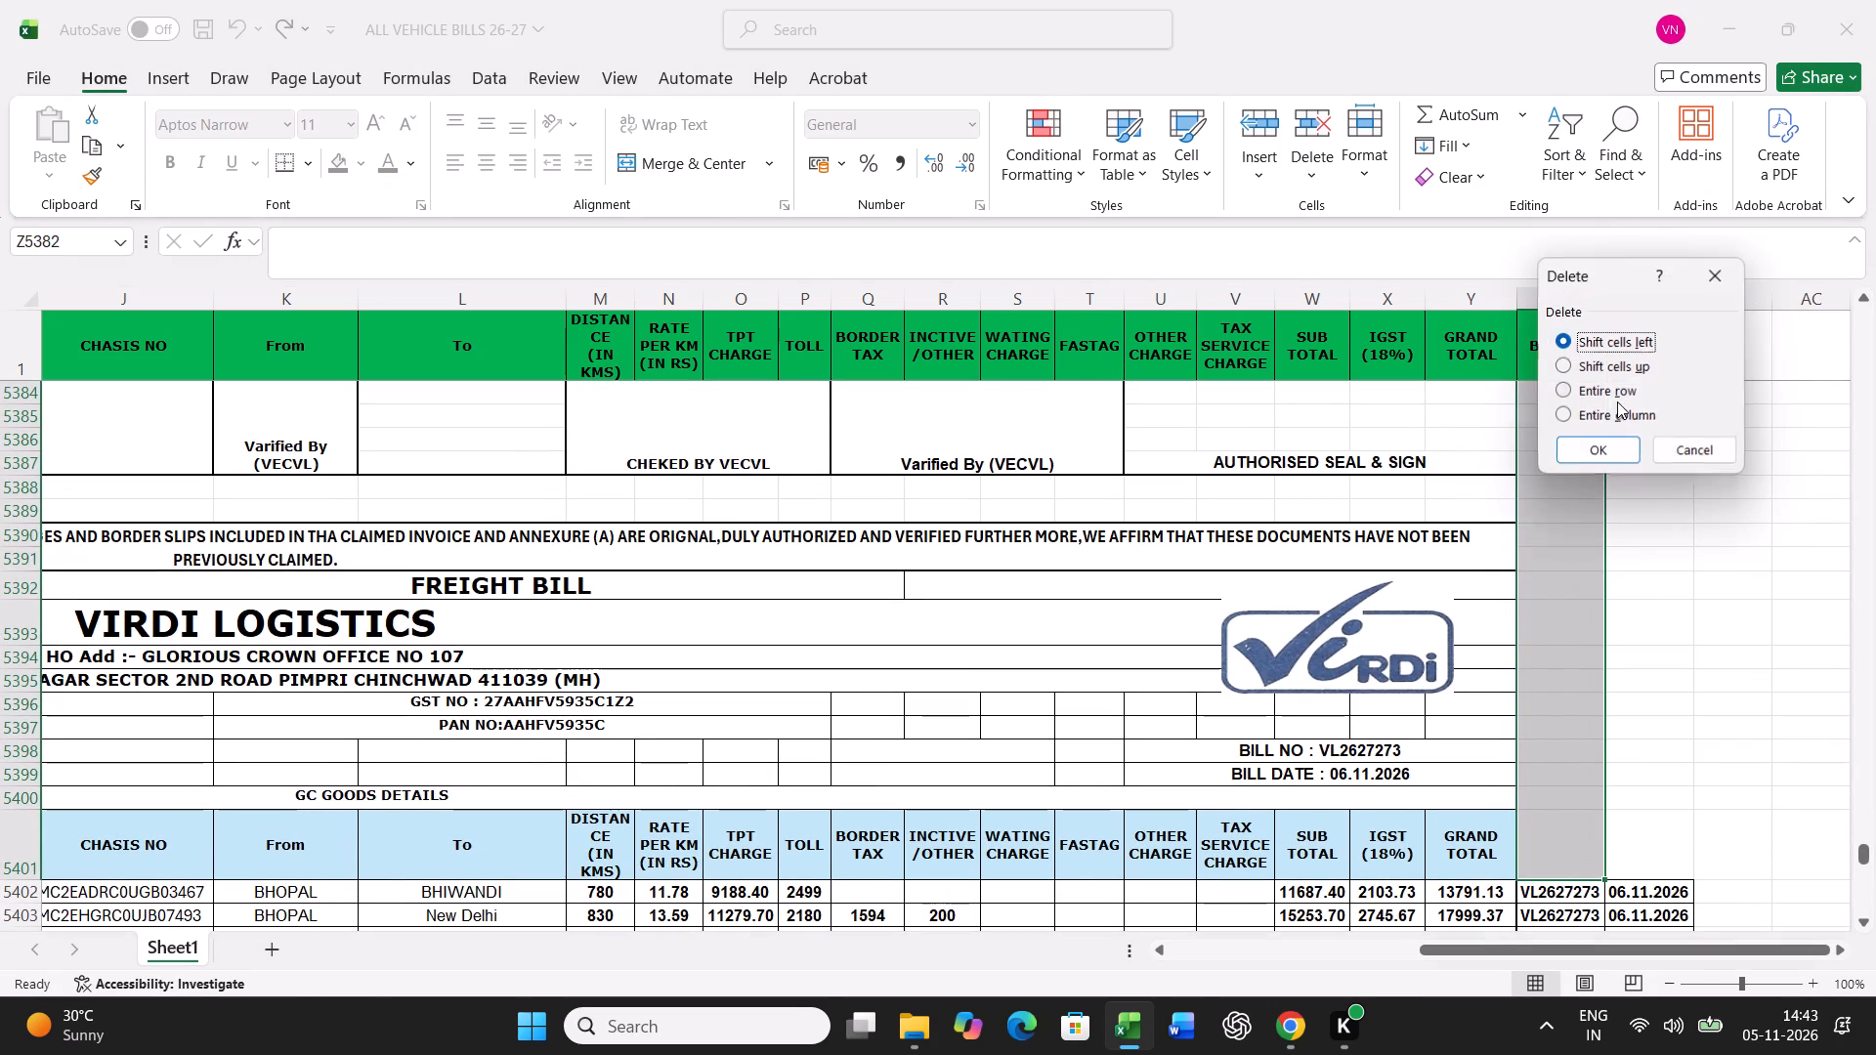
click(1608, 398)
click(1596, 461)
Copy a bill number and date pair from the VL2627273 block to Z5408, and set the bill number in Z5408 to VL2627274.
scroll(1588, 694, down, 5)
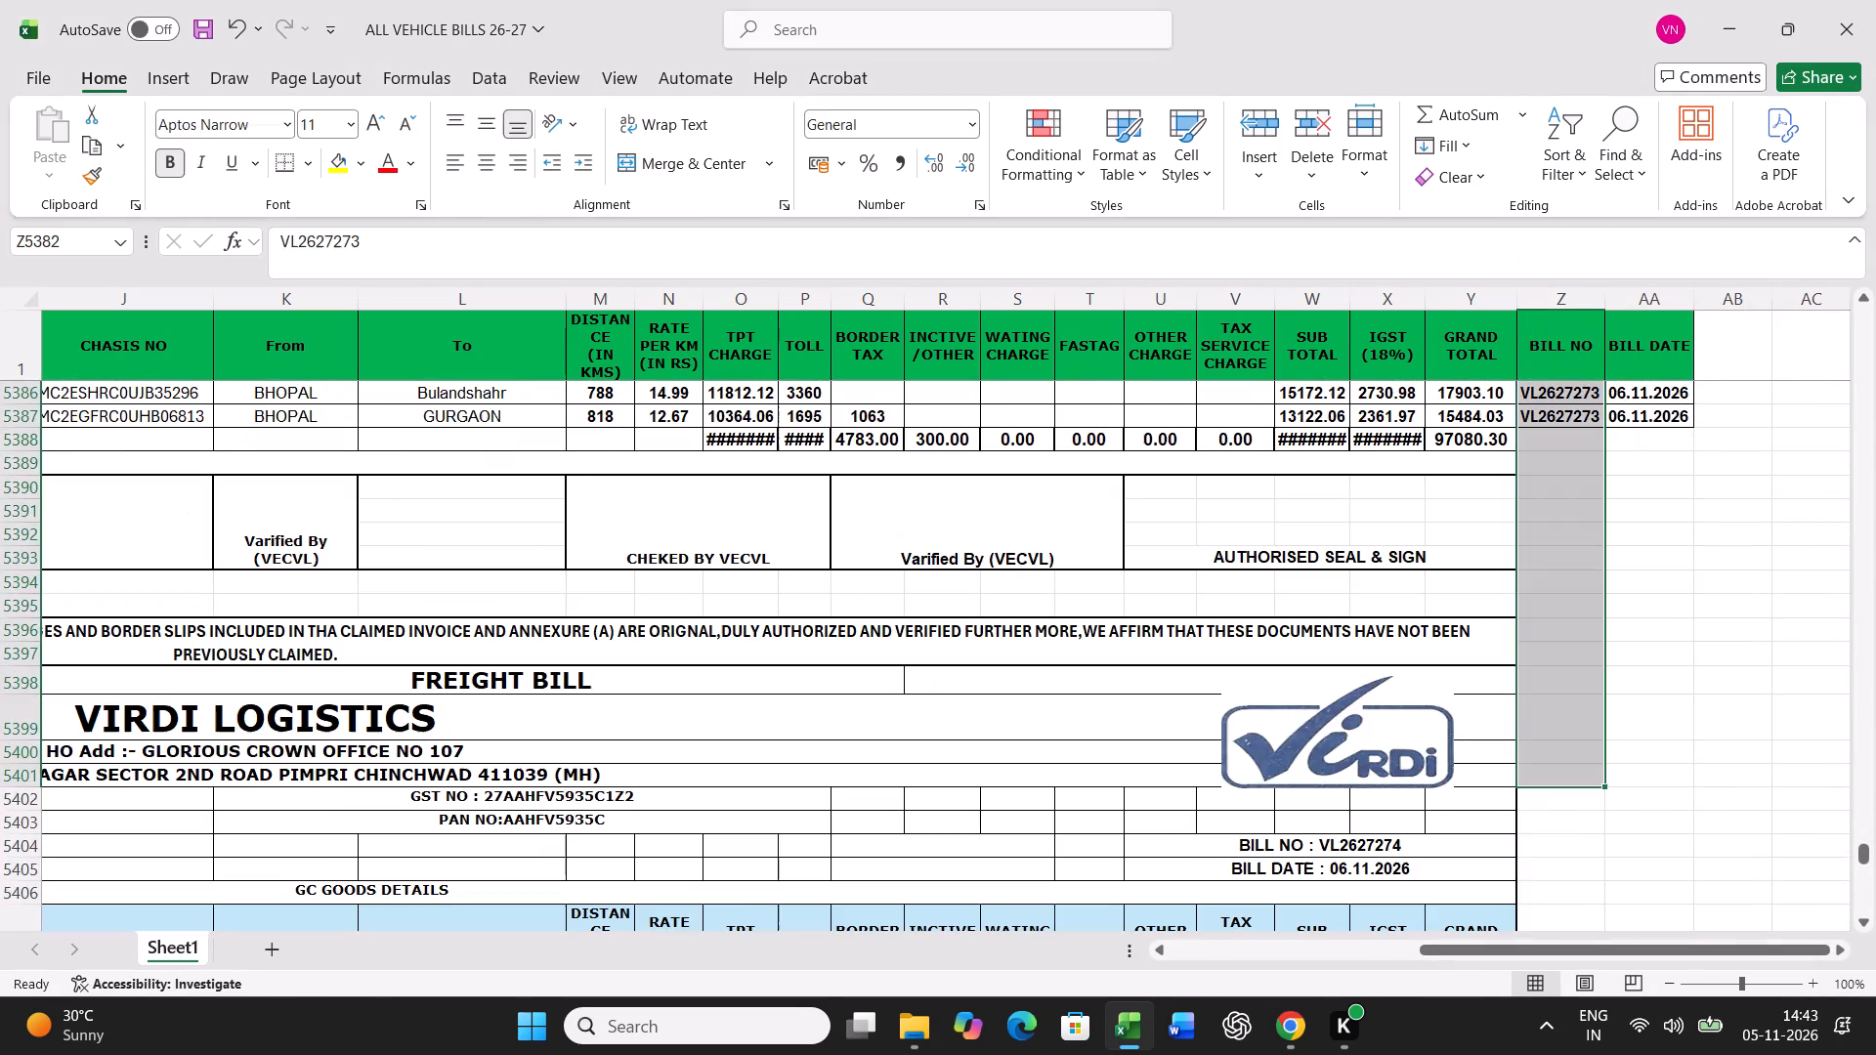
scroll(1562, 561, up, 2)
click(1583, 510)
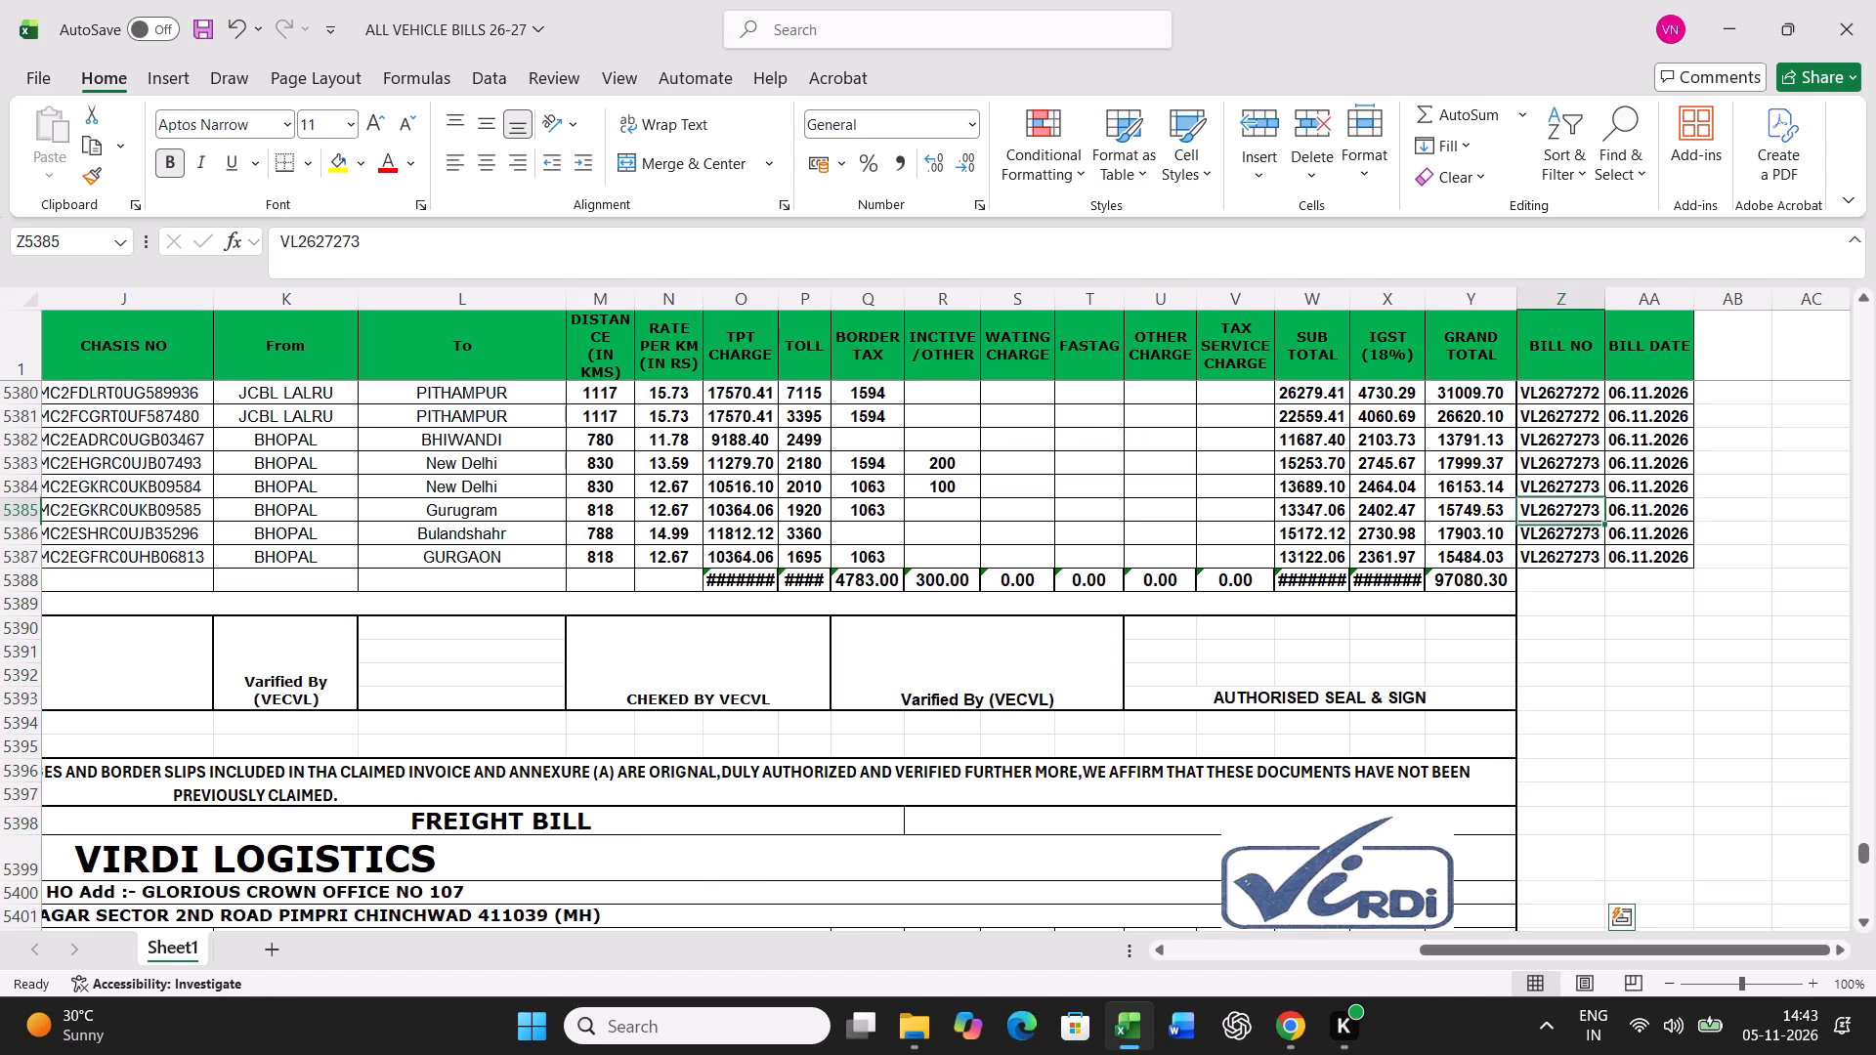
drag(1583, 509, 1629, 507)
key(ctrl+c)
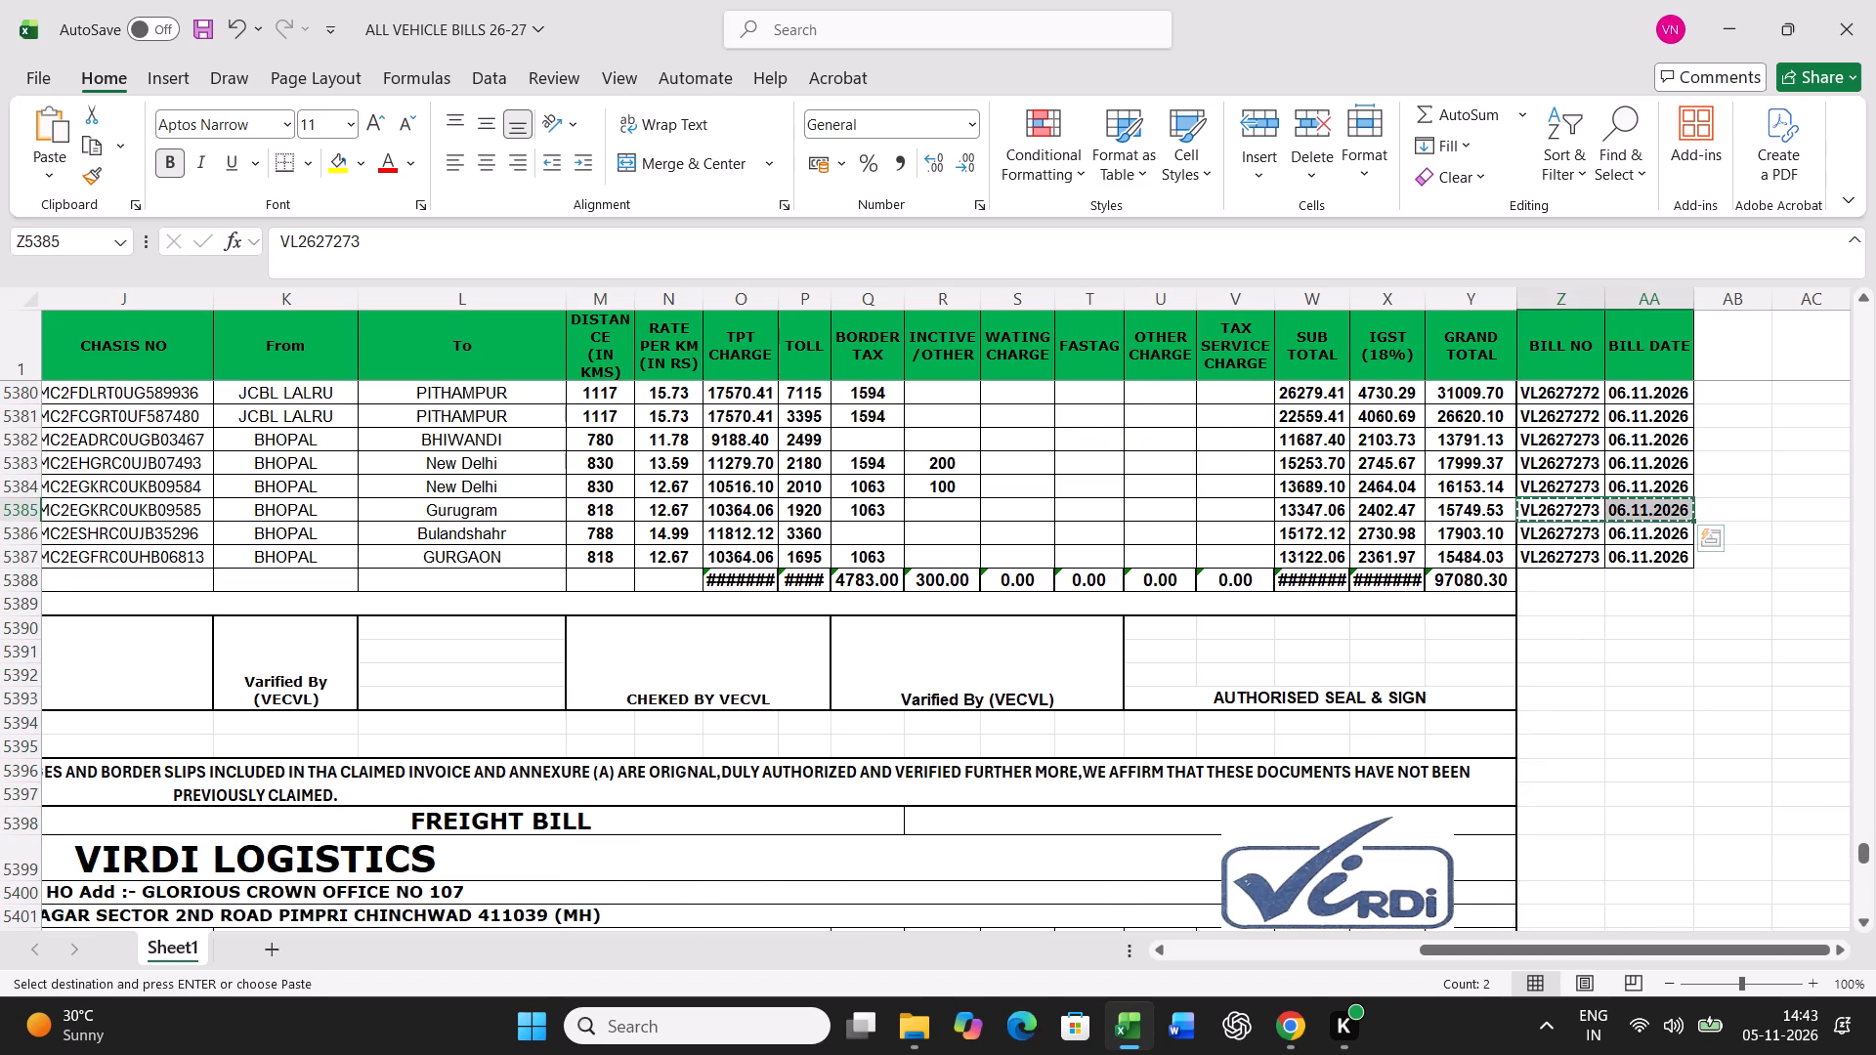
scroll(1514, 721, down, 8)
click(1560, 566)
key(Return)
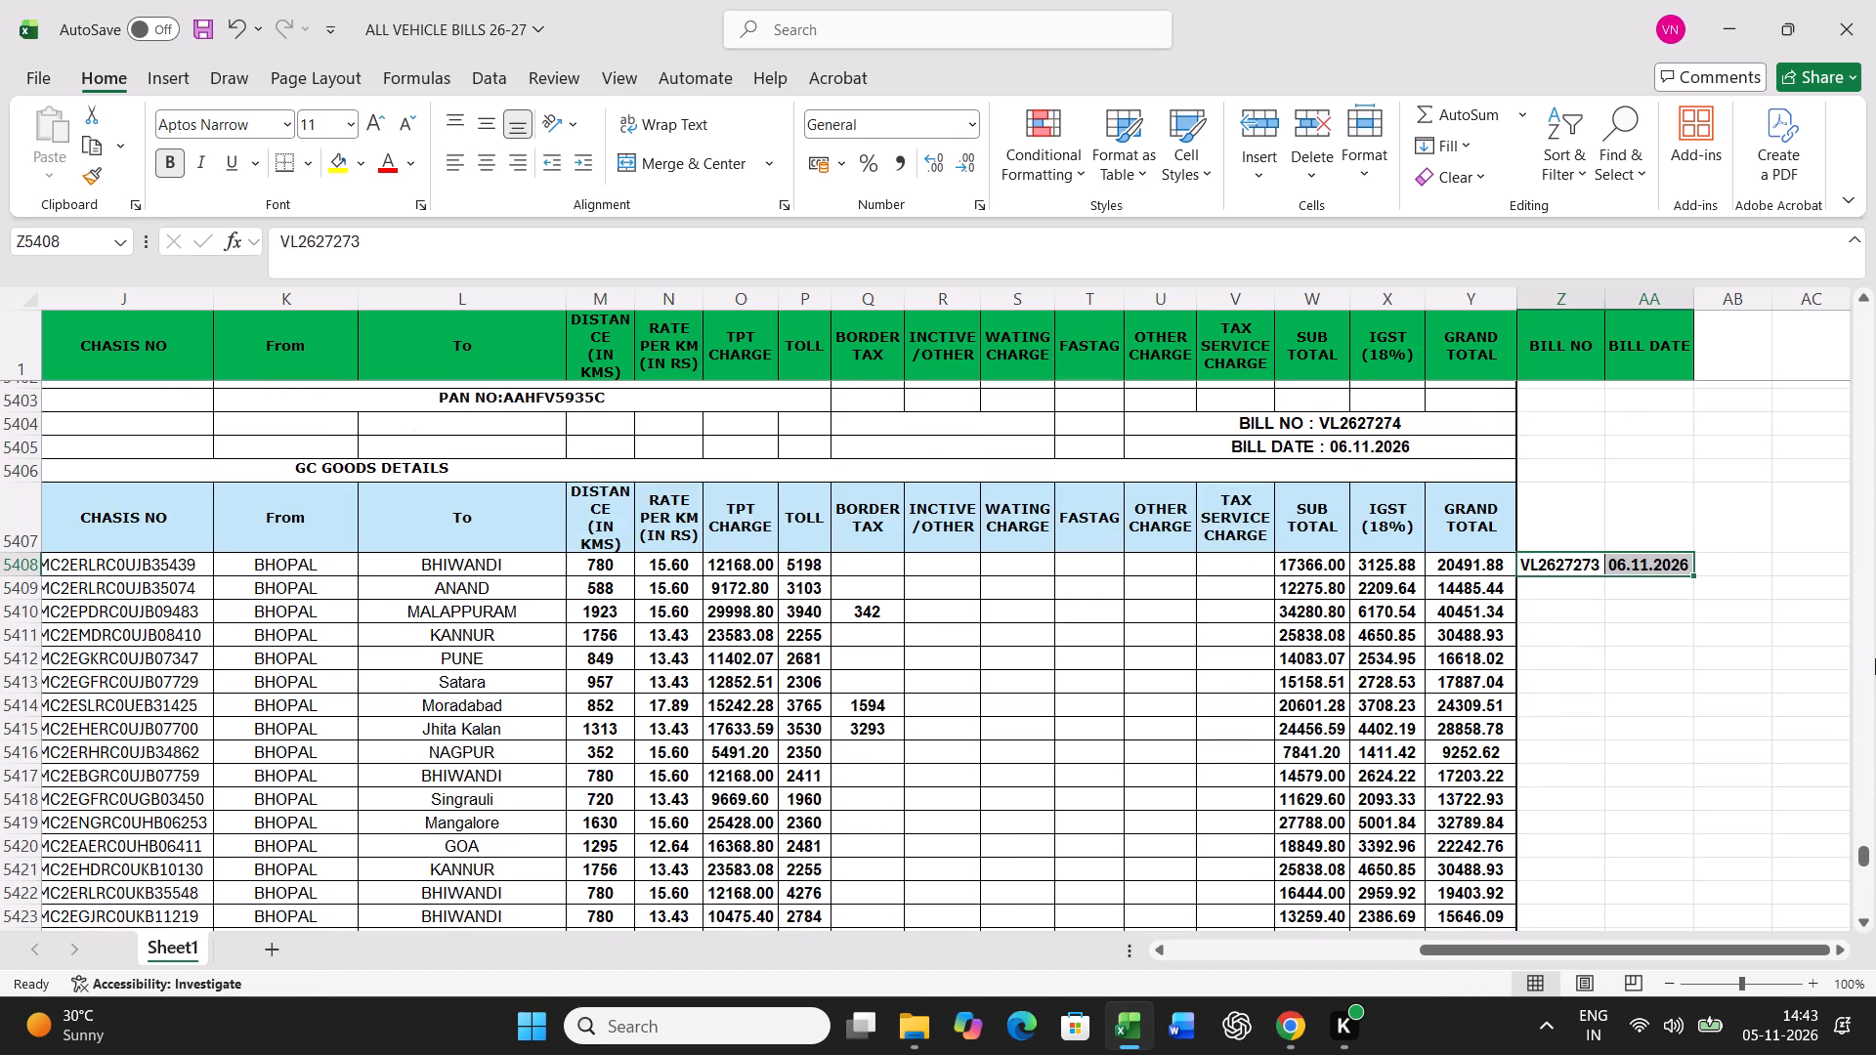
key(Left)
key(Right)
key(F2)
key(BackSpace)
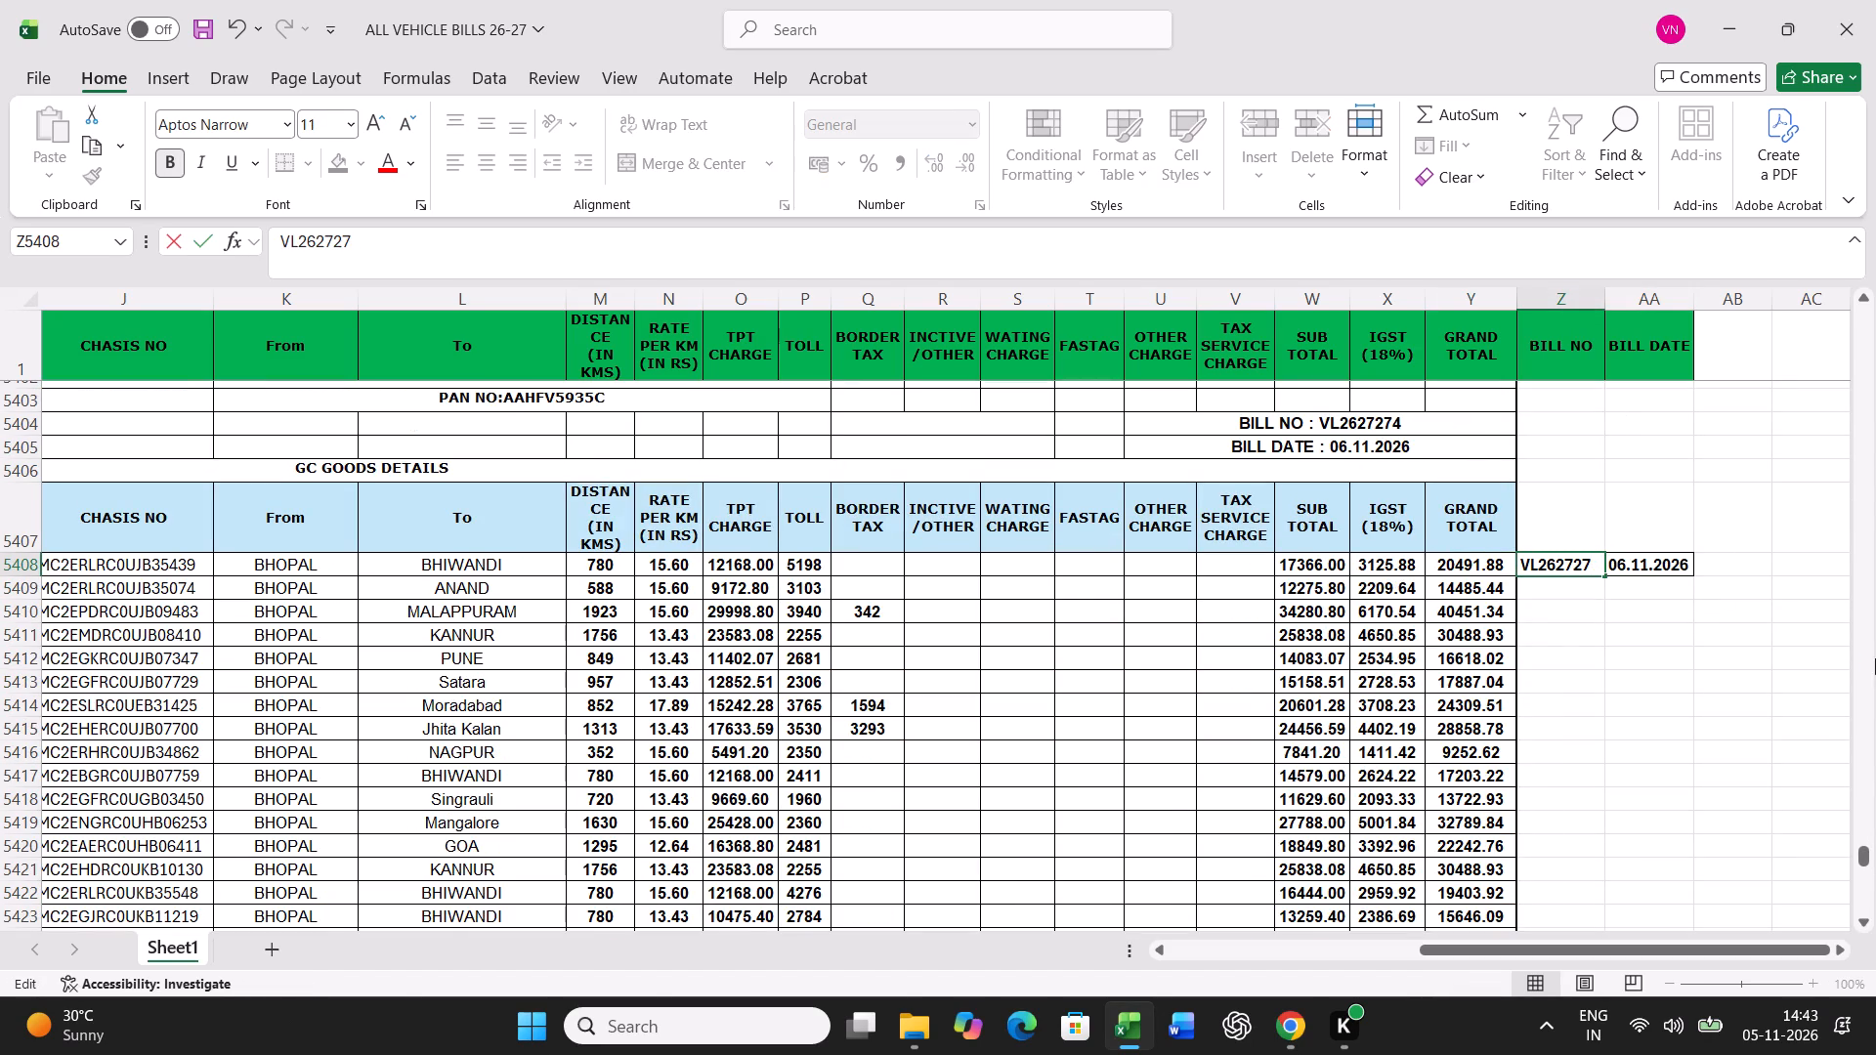
key(4)
key(Return)
key(Up)
key(shift+Right)
key(ctrl+c)
key(shift+Down)
key(shift+Down)
key(shift+Down)
key(shift+Down)
key(shift+Down)
key(shift+Down)
key(shift+Down)
key(shift+Down)
key(shift+Down)
key(shift+Down)
key(shift+Down)
key(shift+Down)
key(shift+Down)
key(shift+Down)
key(shift+Down)
key(shift+Down)
key(shift+Down)
key(shift+Down)
key(shift+Down)
key(shift+Down)
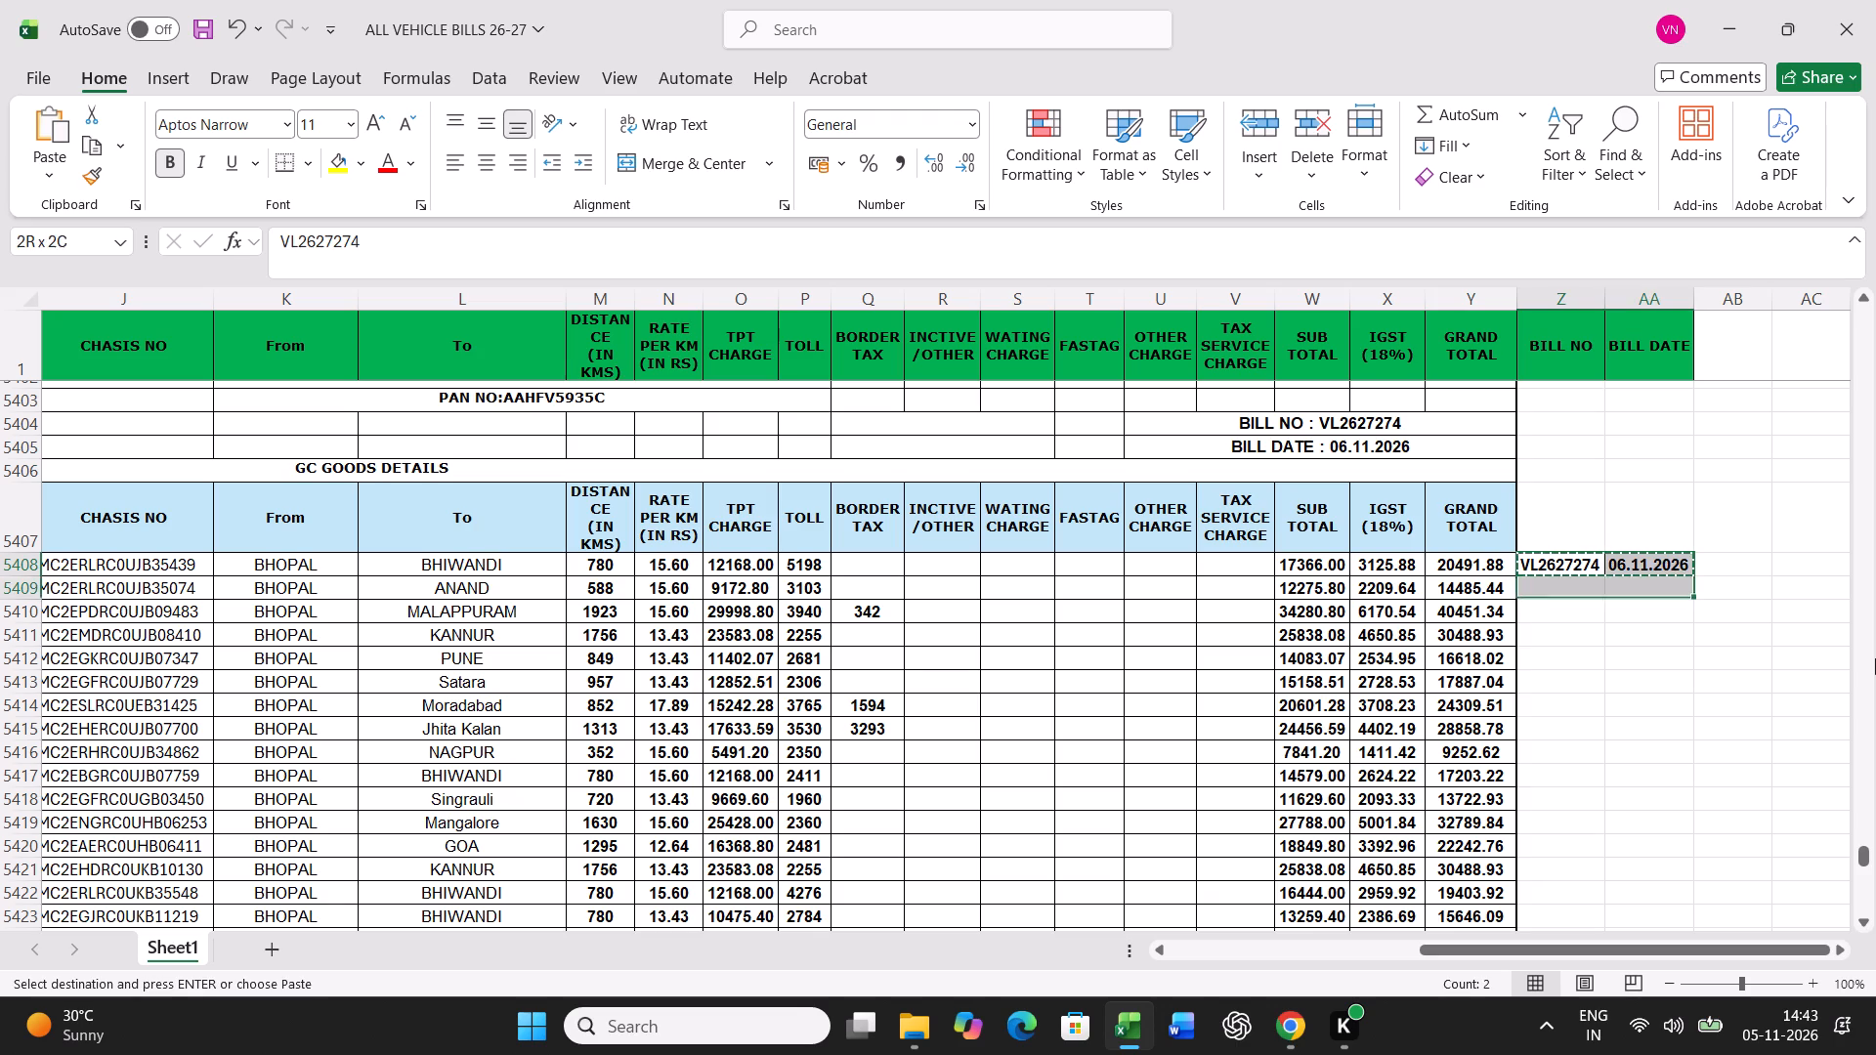
key(shift+Down)
key(shift+Down)
key(shift+Down)
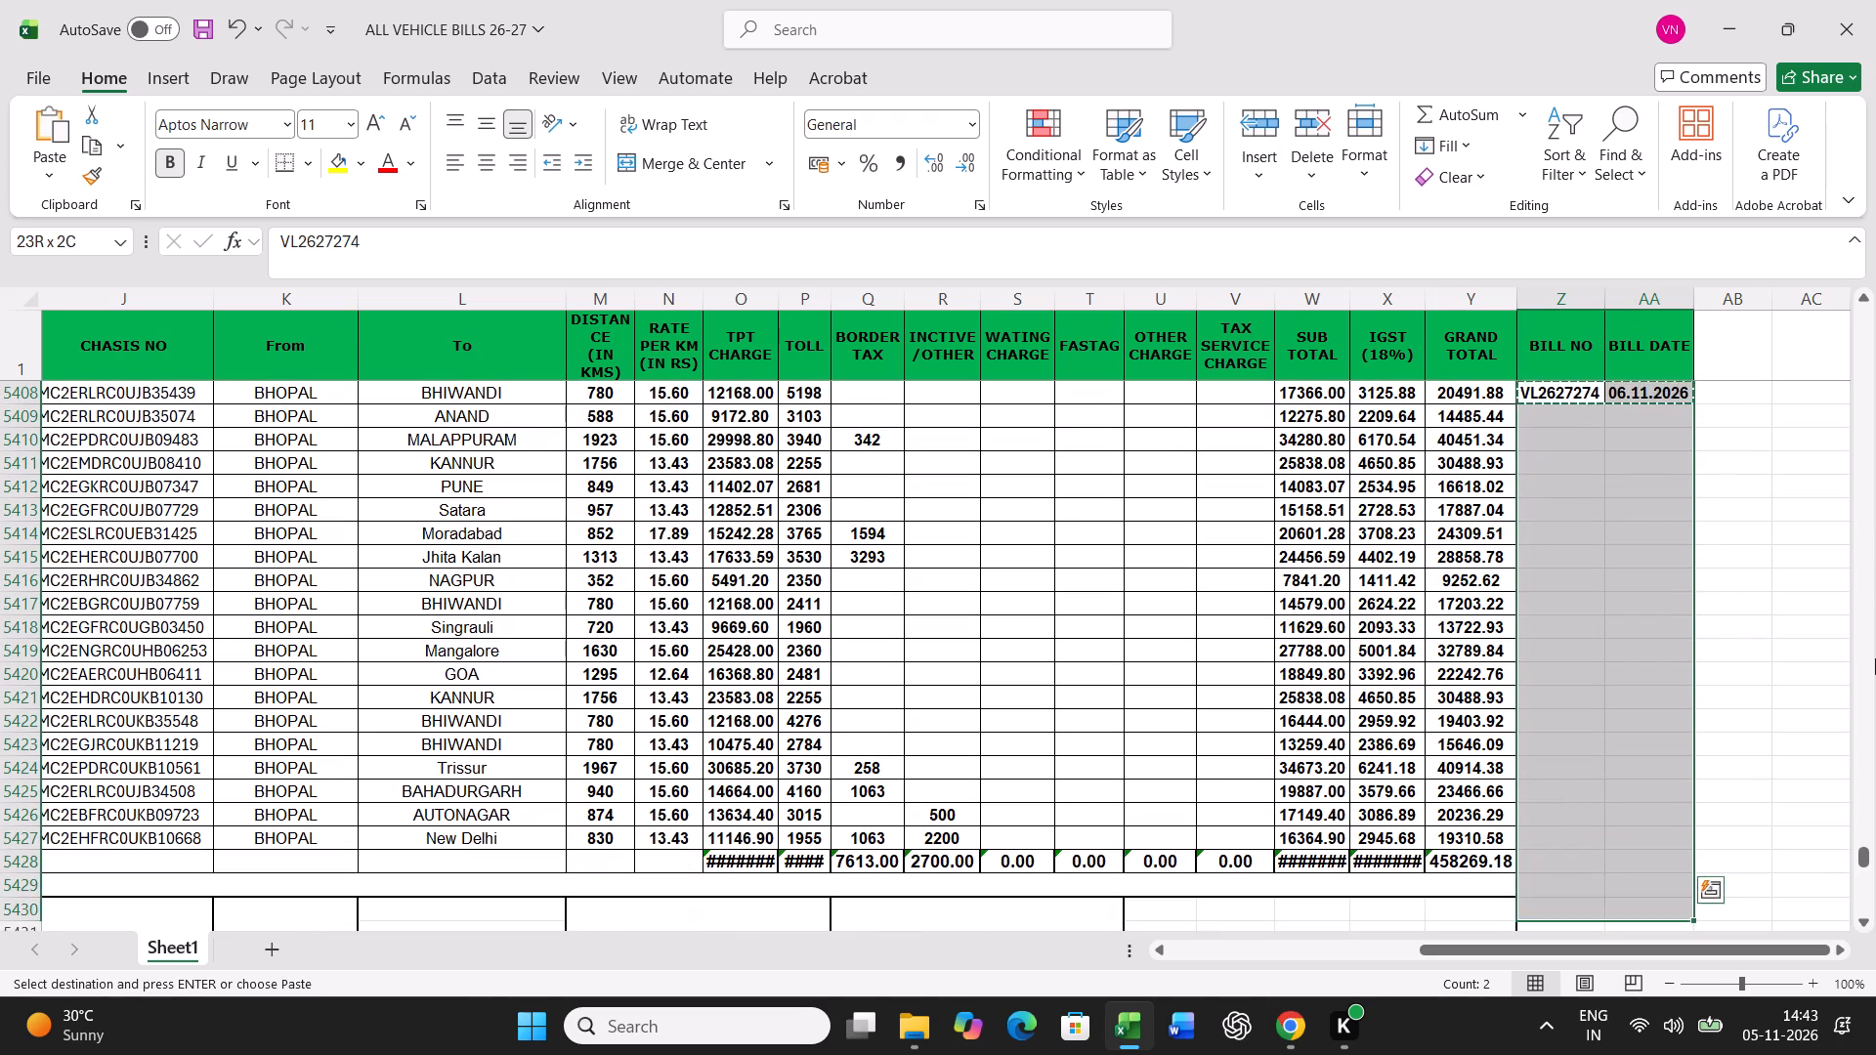
key(shift+Up)
key(shift+Up)
key(shift+Up)
key(Return)
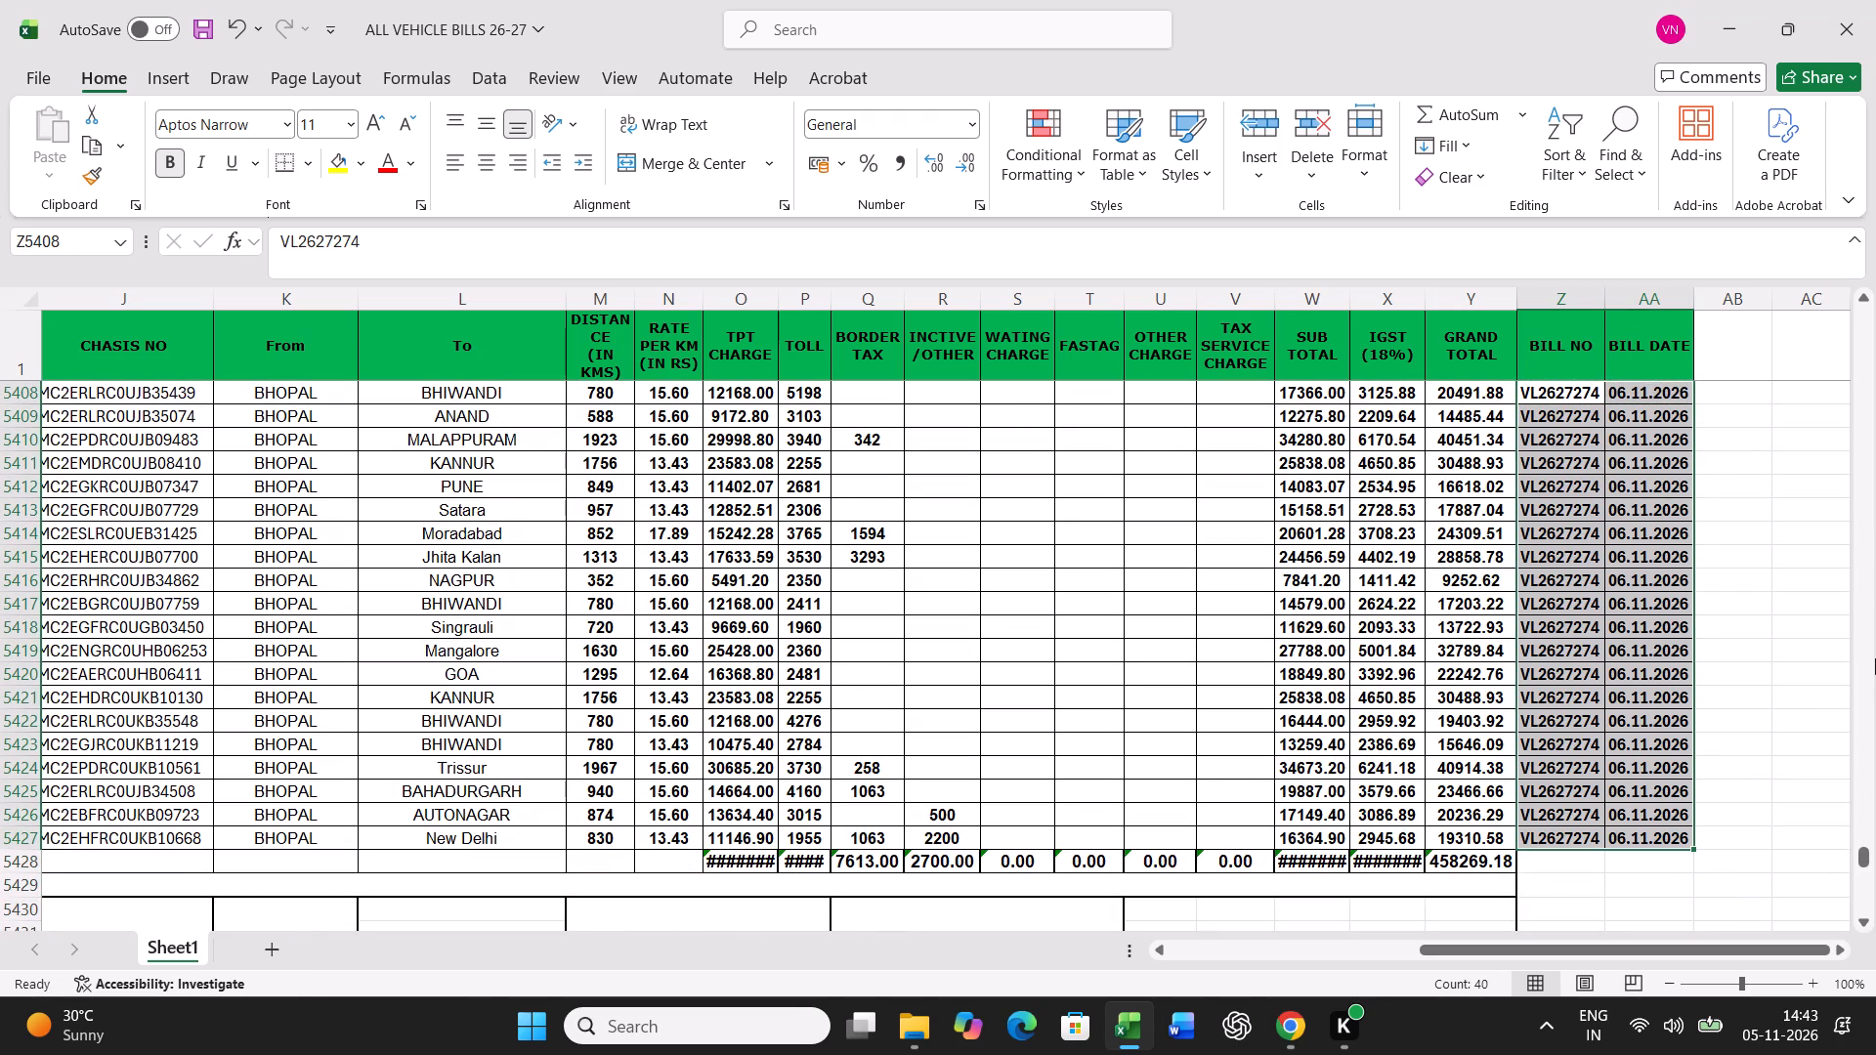
Delete entire rows 5388 to 5407, covering the VL2627273 total and signature rows and the VL2627274 heading rows.
scroll(1594, 786, up, 8)
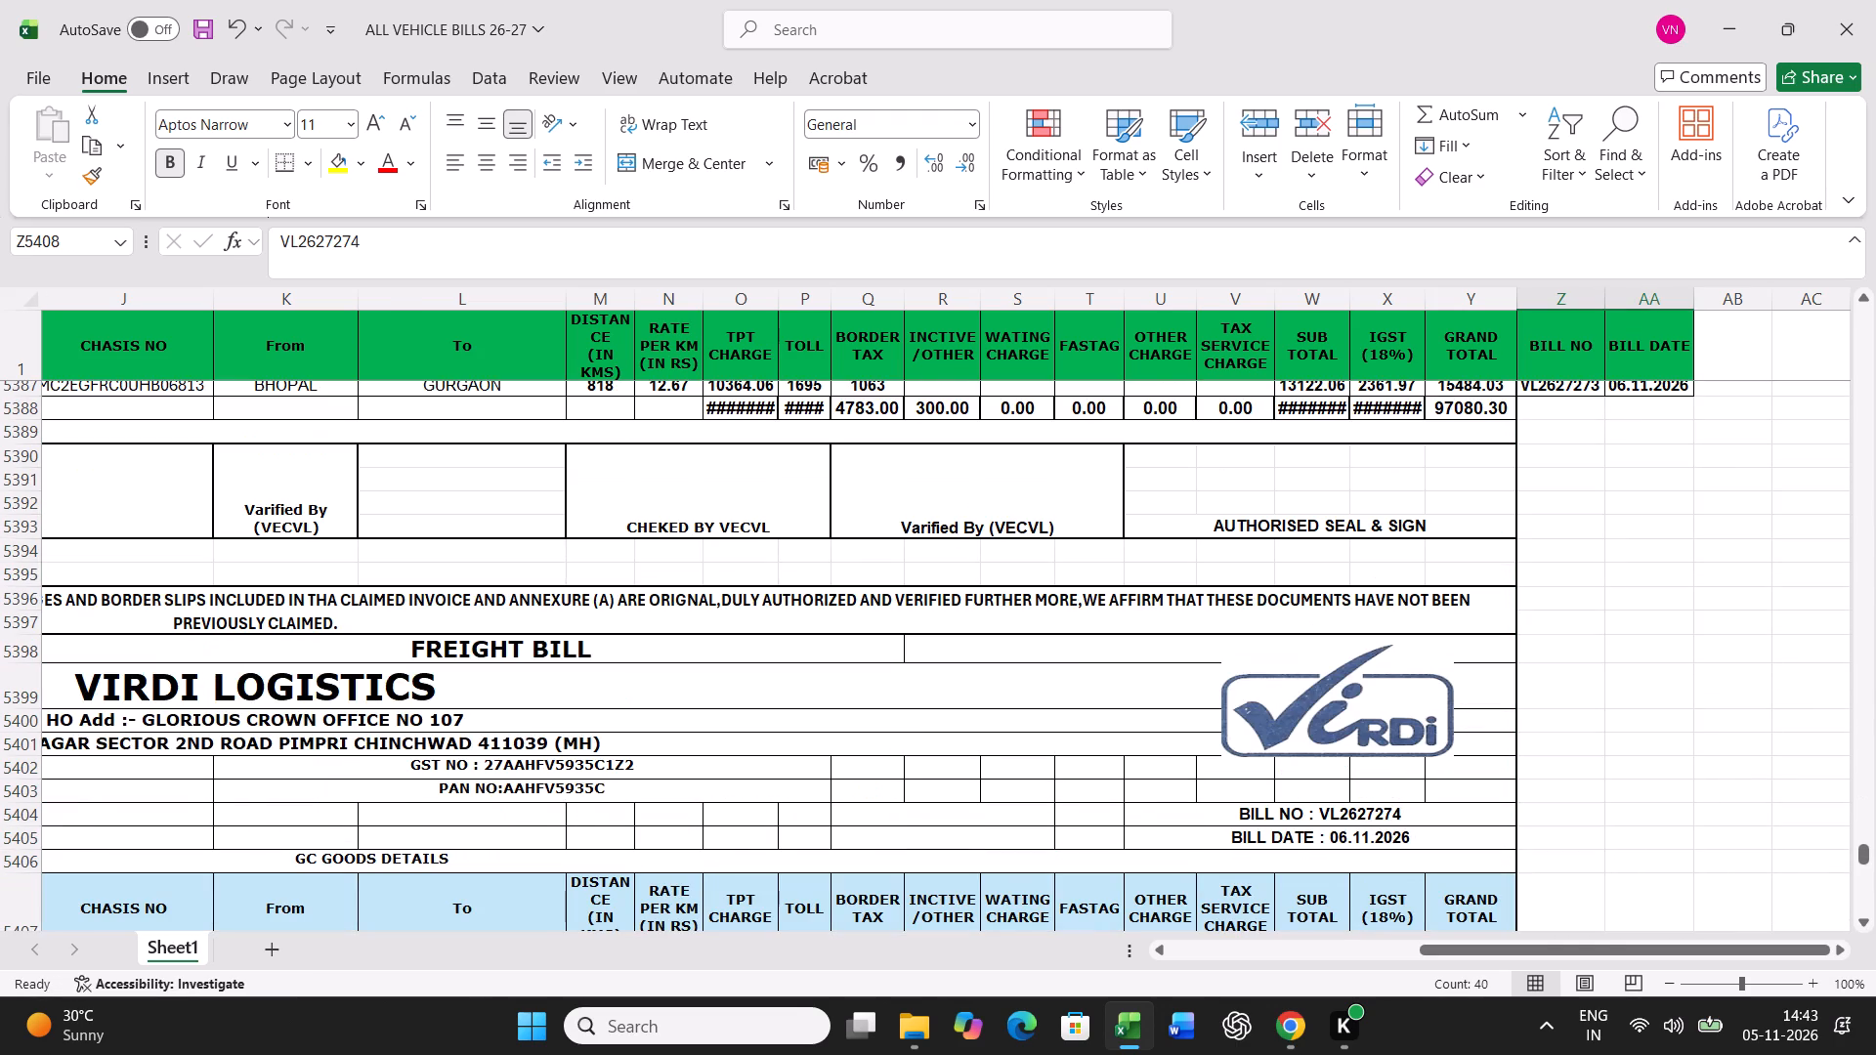
drag(1572, 407, 1556, 801)
right_click(1556, 801)
click(1641, 312)
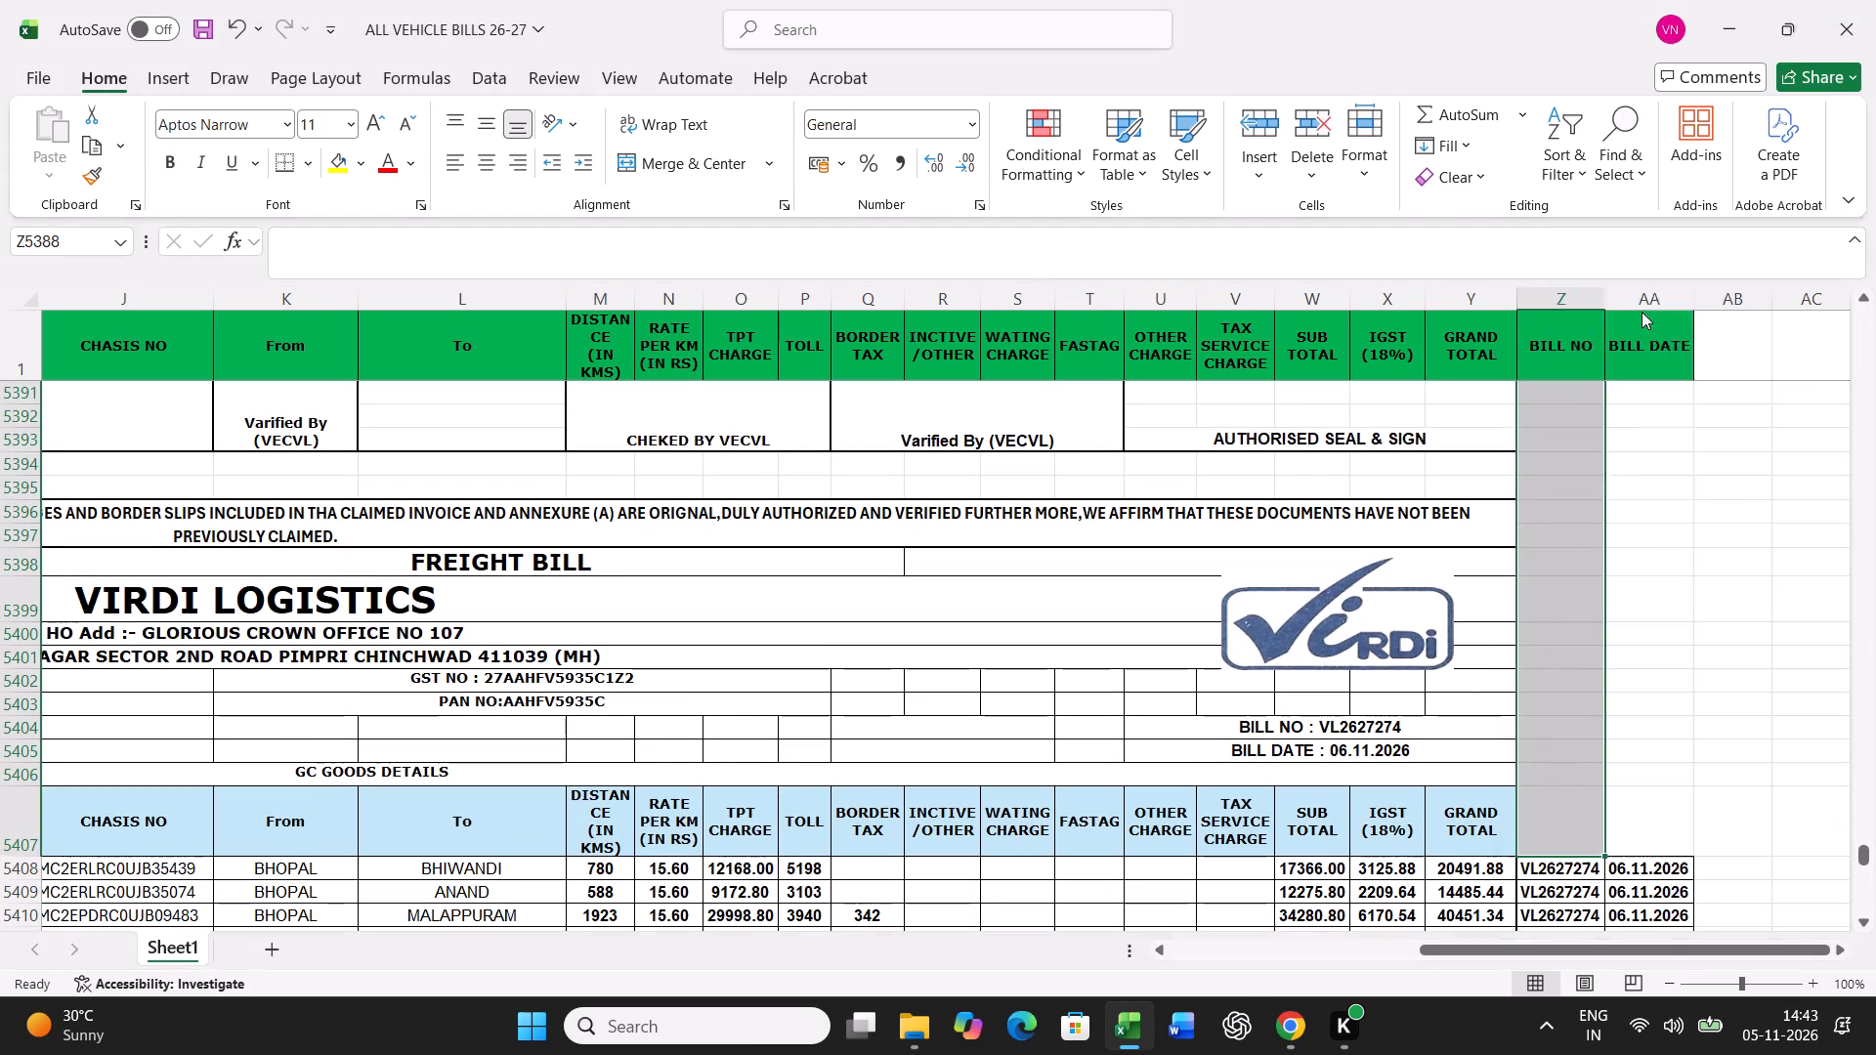
click(1600, 360)
click(1599, 423)
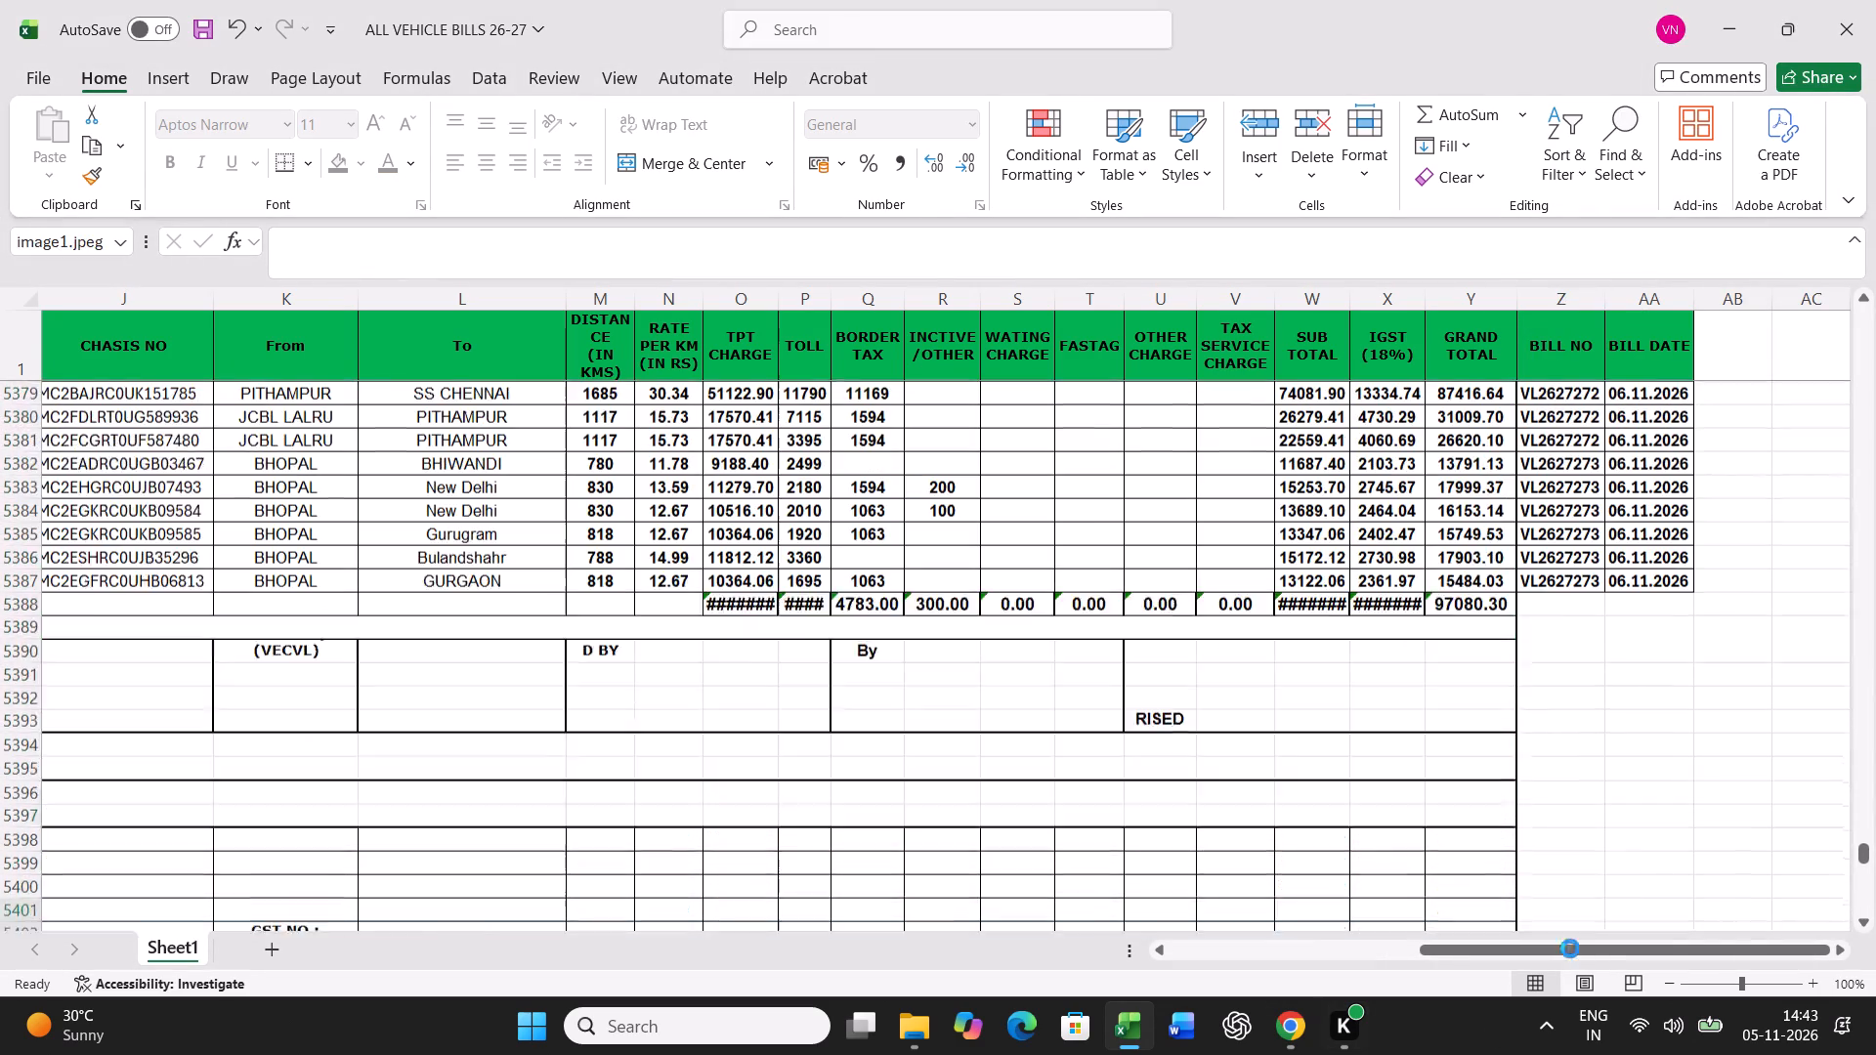
Copy a bill number and date pair from the VL2627274 block to Z5428, and set the bill number in Z5428 to VL2627275.
scroll(1611, 793, down, 5)
drag(1564, 584, 1623, 580)
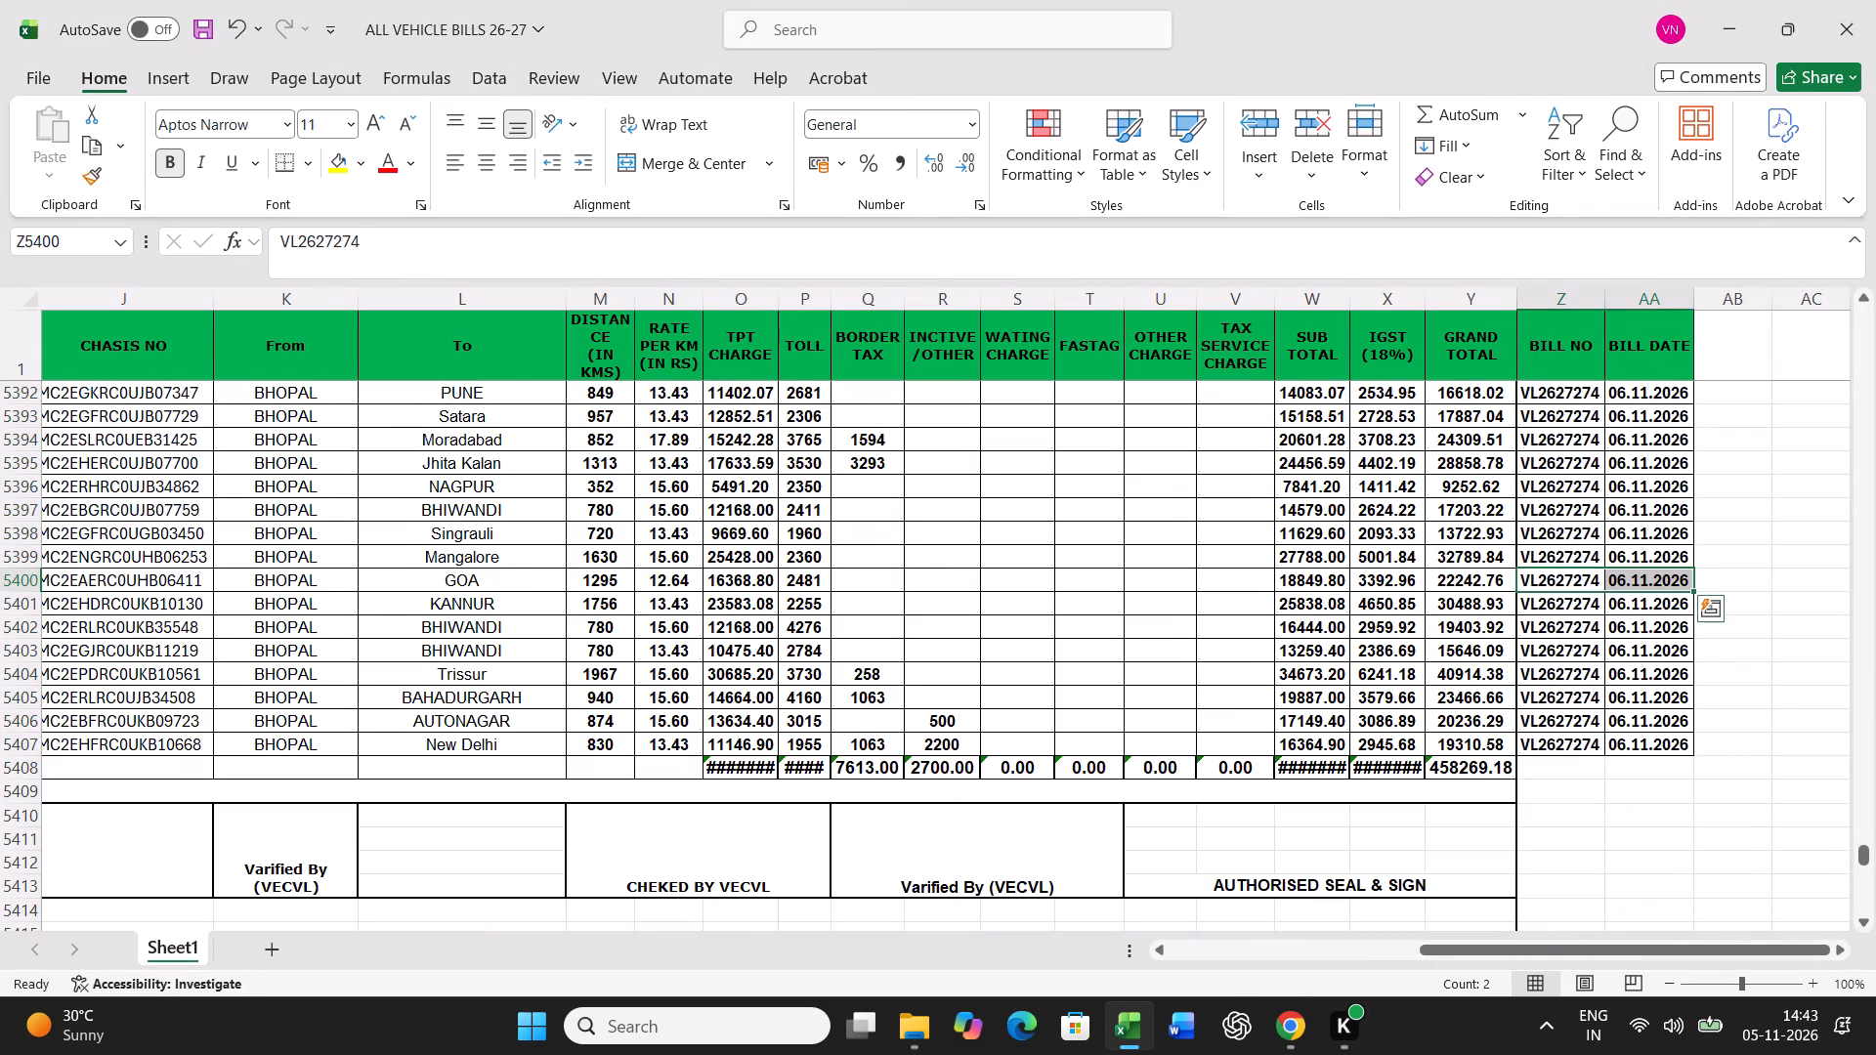
key(ctrl+c)
scroll(1566, 753, down, 10)
click(1532, 616)
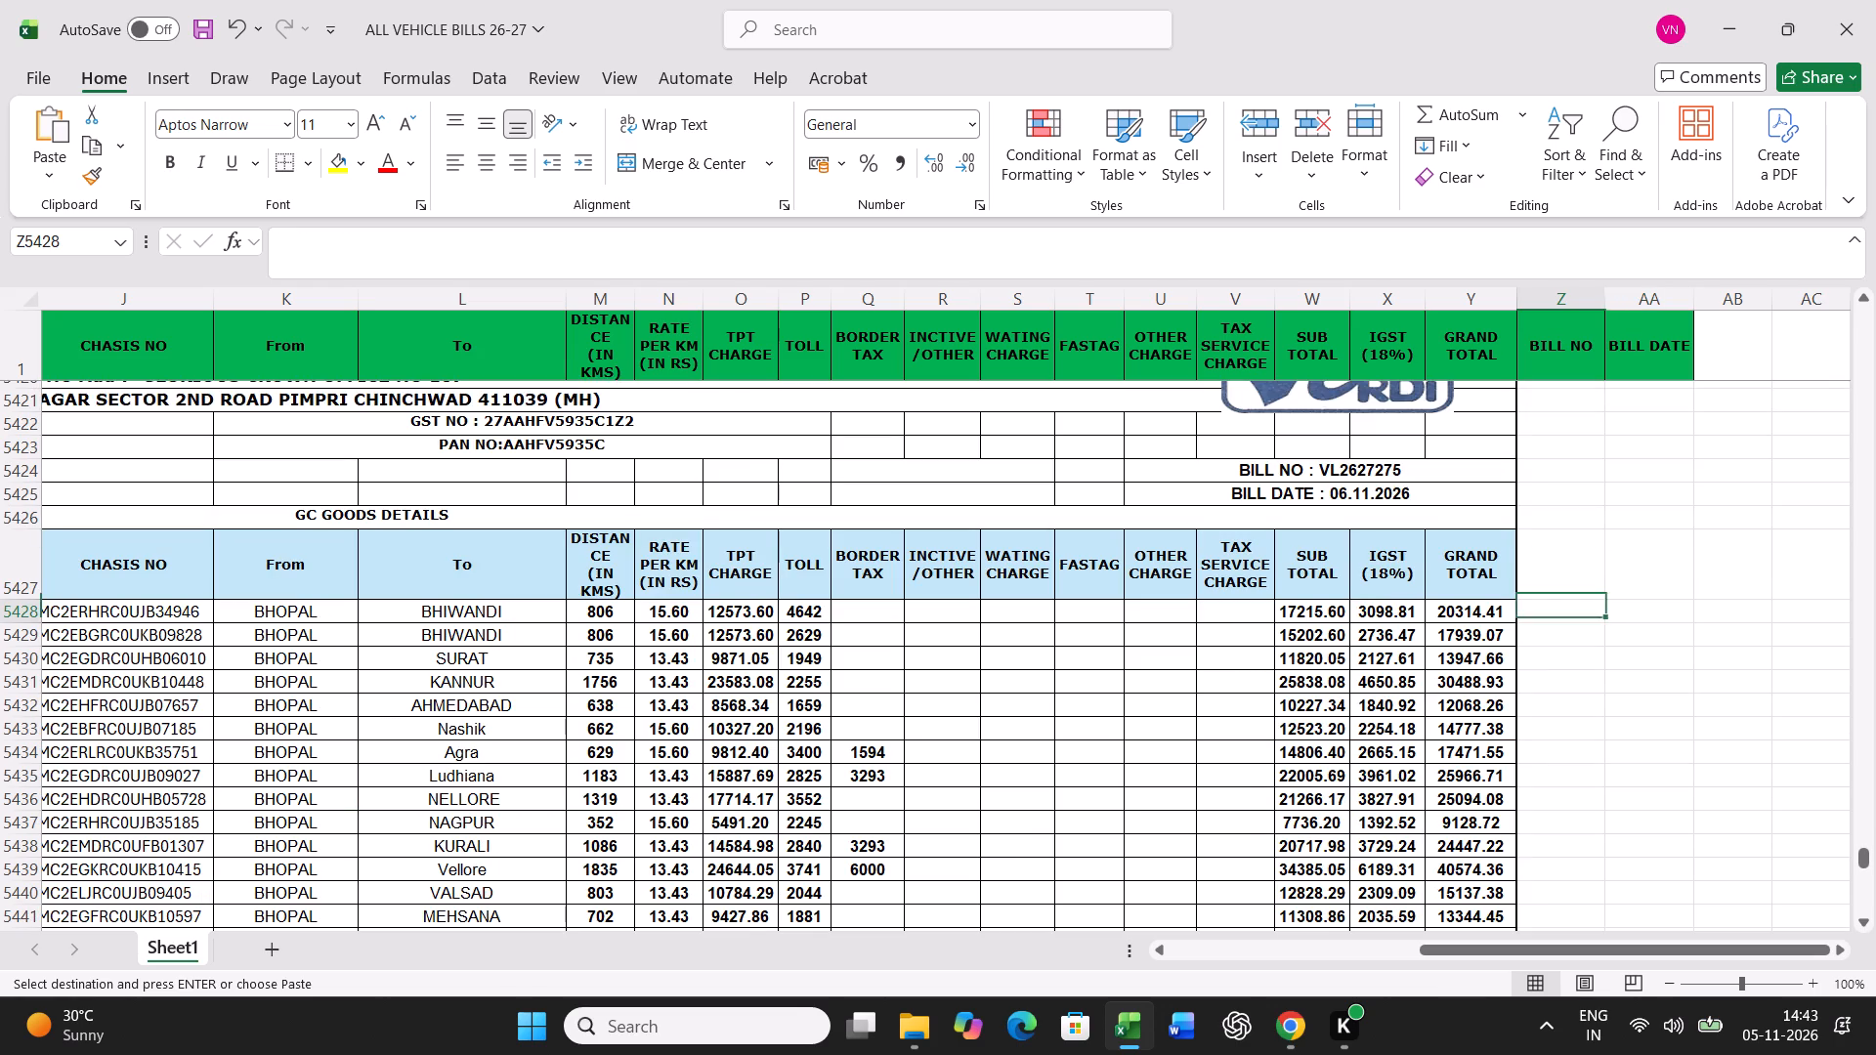
key(Return)
key(Left)
key(Right)
key(F2)
key(BackSpace)
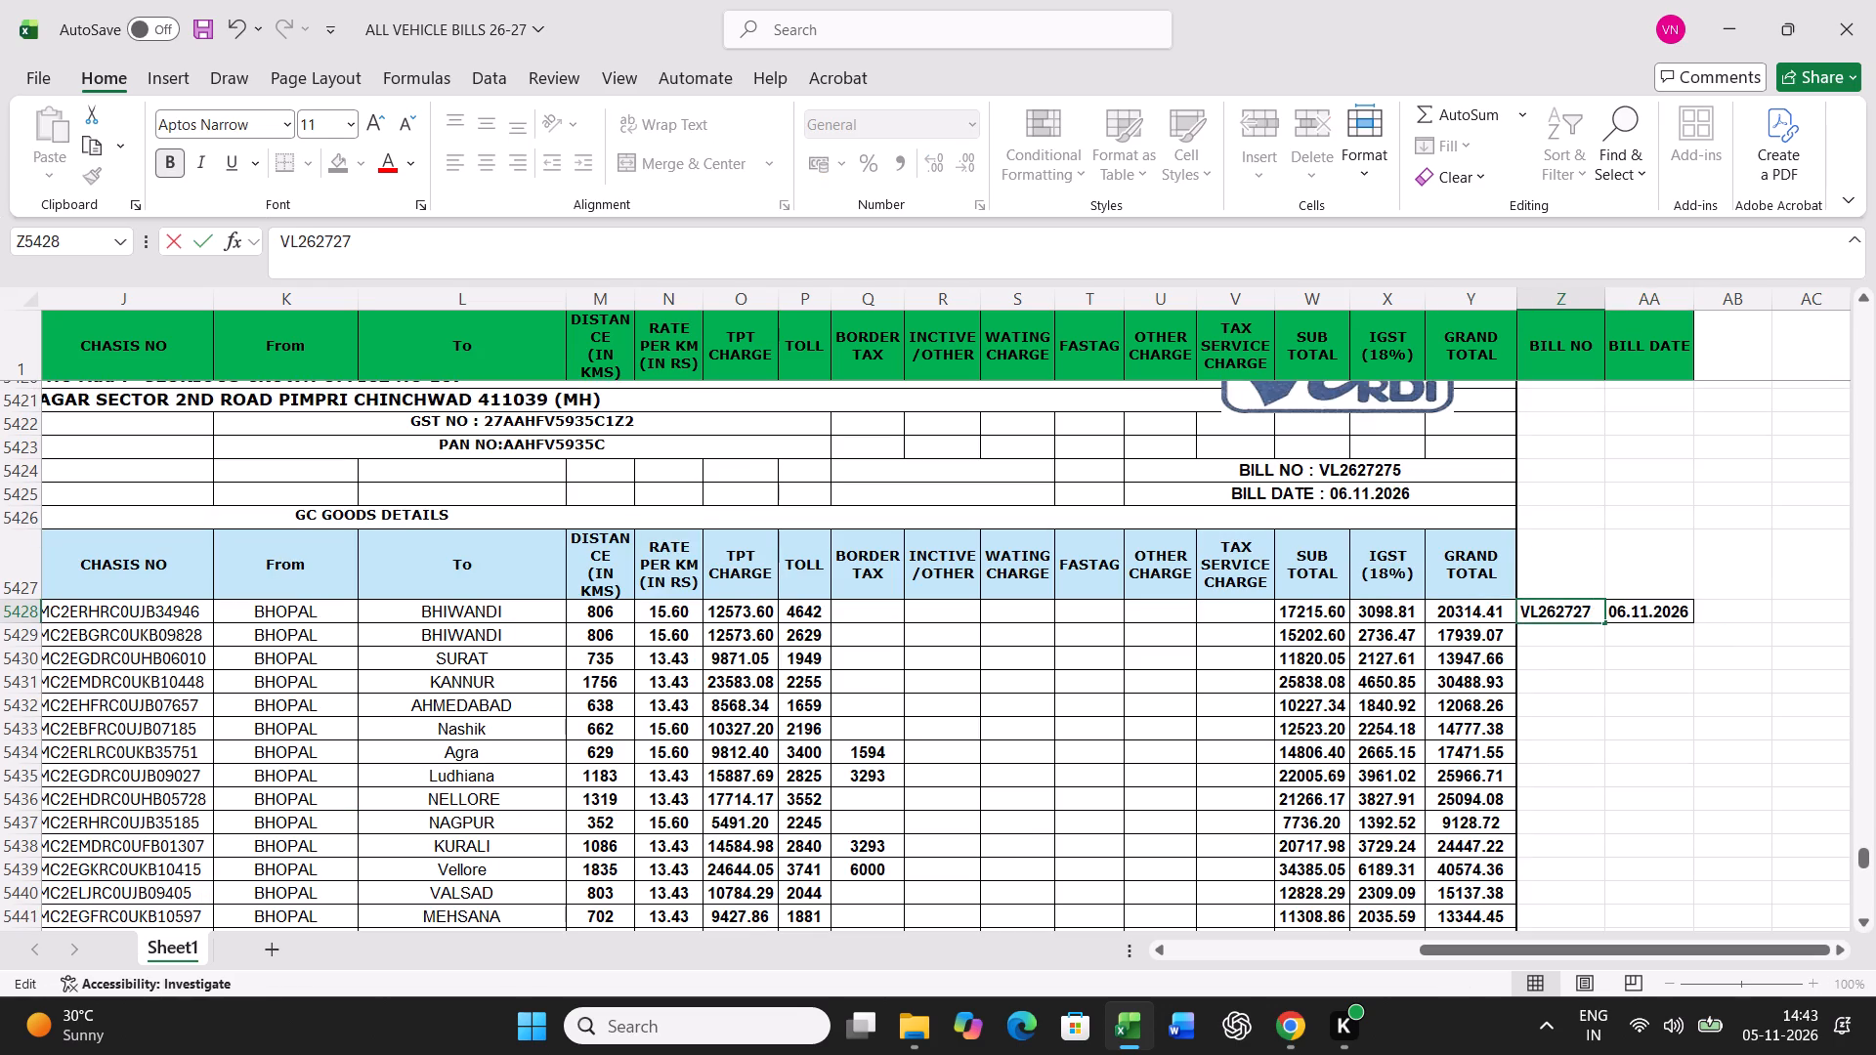
key(5)
key(Return)
Copy the VL2627275 bill number and date from row 5428 down through row 5447, the last vehicle row of the block.
key(Up)
key(shift+Right)
key(ctrl+c)
key(shift+Down)
key(shift+Down)
key(shift+Down)
key(shift+Down)
key(shift+Down)
key(shift+Down)
key(shift+Down)
key(shift+Down)
key(shift+Down)
key(shift+Down)
key(shift+Down)
key(shift+Down)
key(shift+Down)
key(shift+Down)
key(shift+Down)
key(shift+Down)
key(shift+Down)
key(shift+Down)
key(shift+Down)
key(shift+Down)
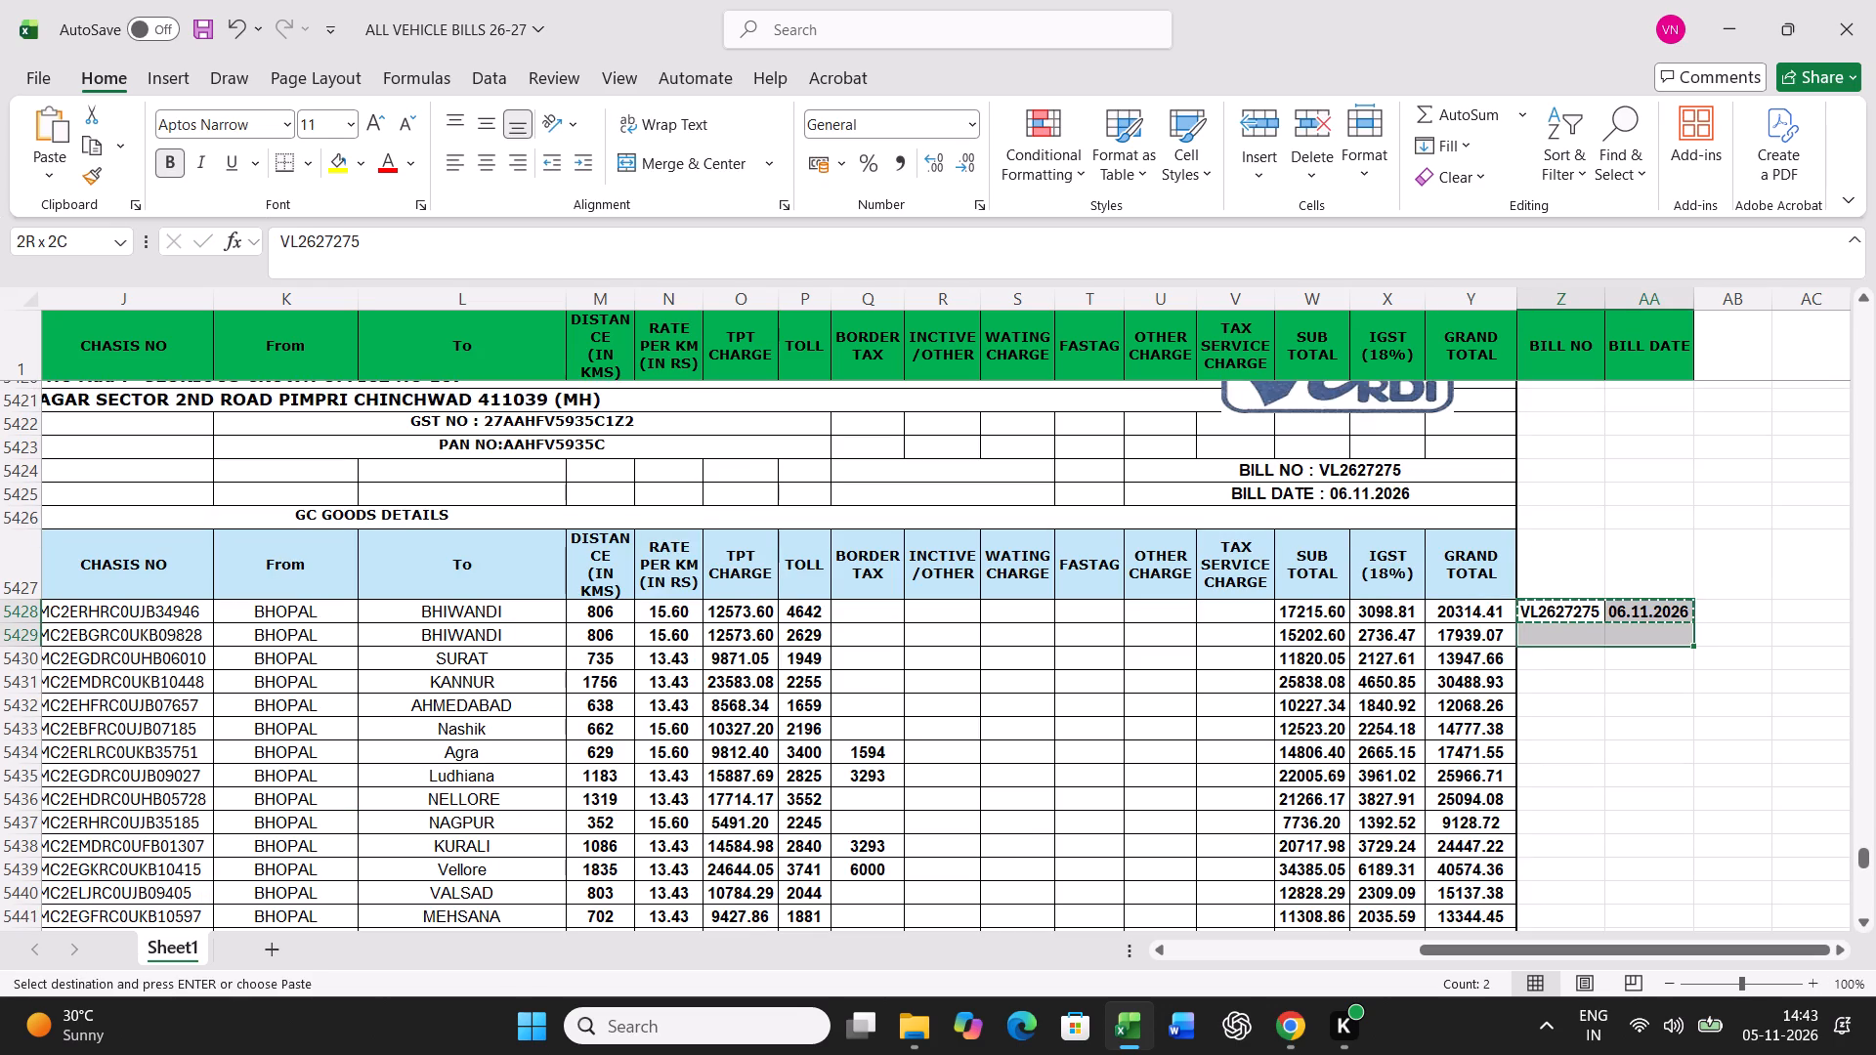
key(shift+Up)
key(shift+Up)
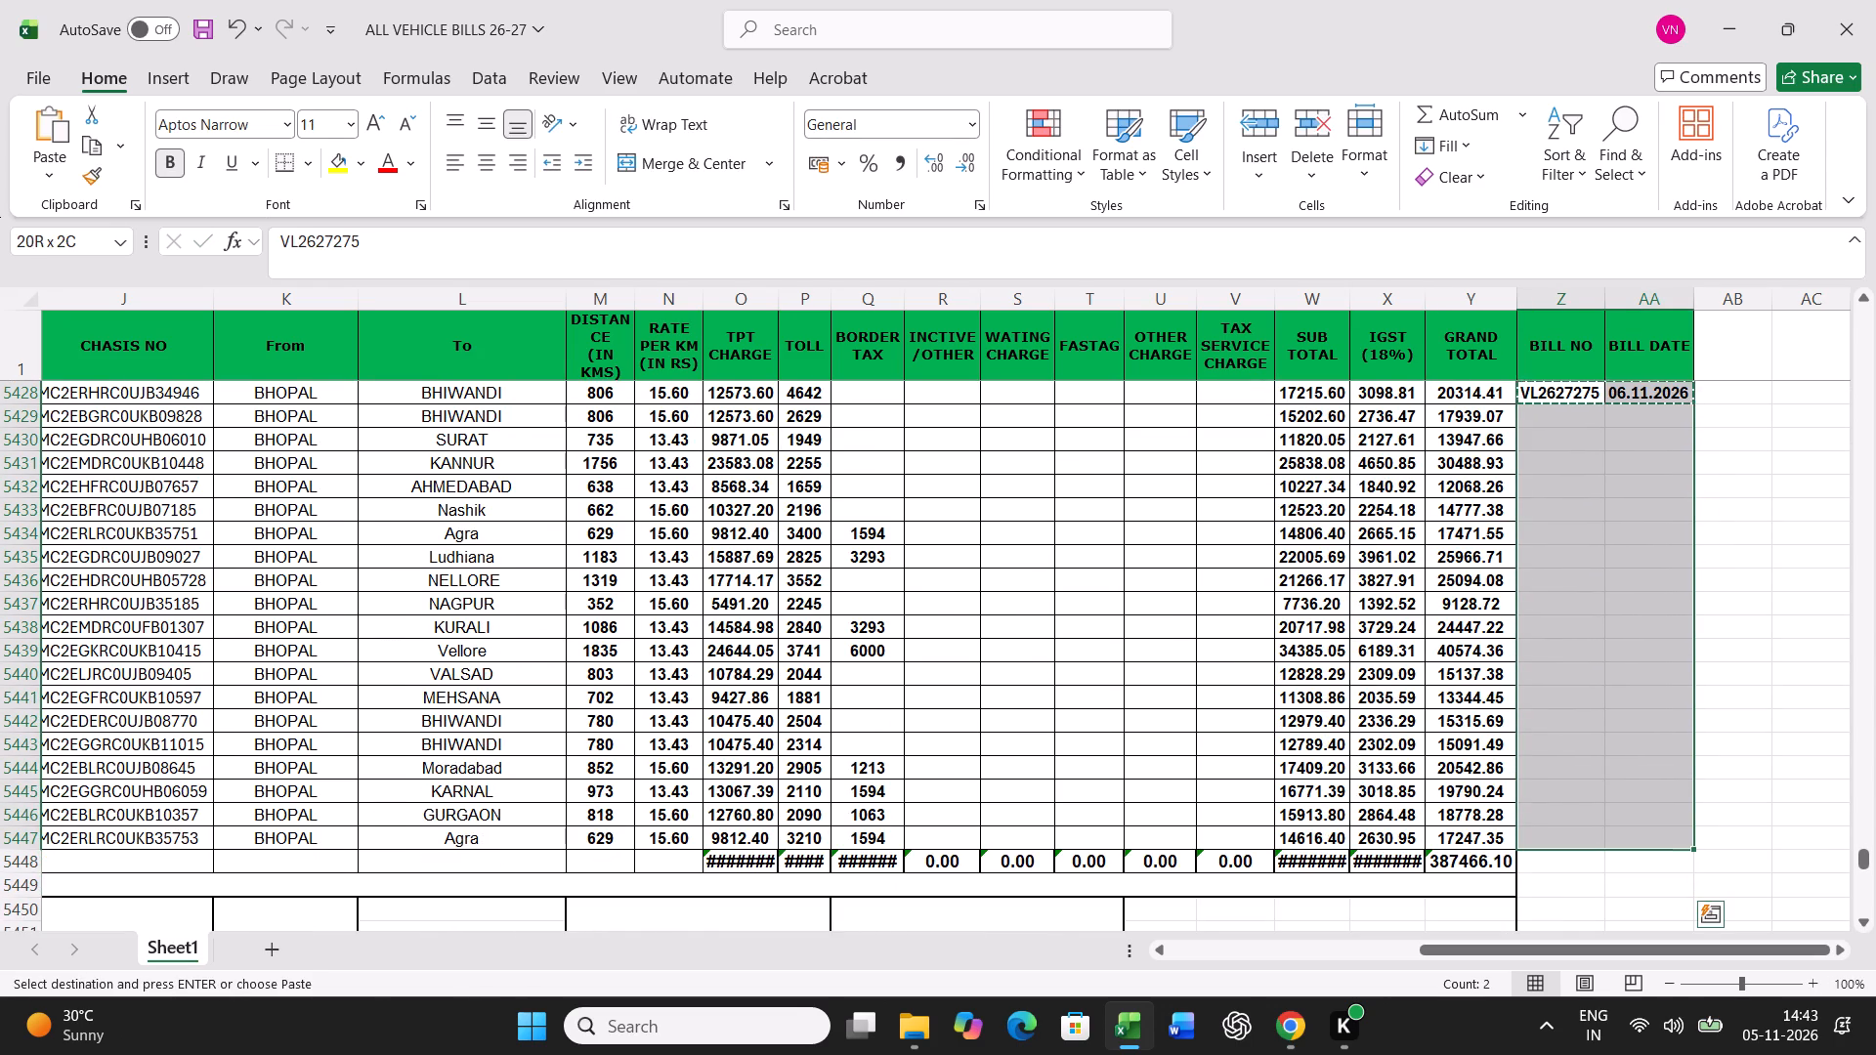
key(Return)
Delete entire rows 5408 to 5427, covering the VL2627274 total and signature rows and the VL2627275 heading rows.
scroll(1784, 726, up, 8)
drag(1563, 410, 1548, 791)
right_click(1548, 791)
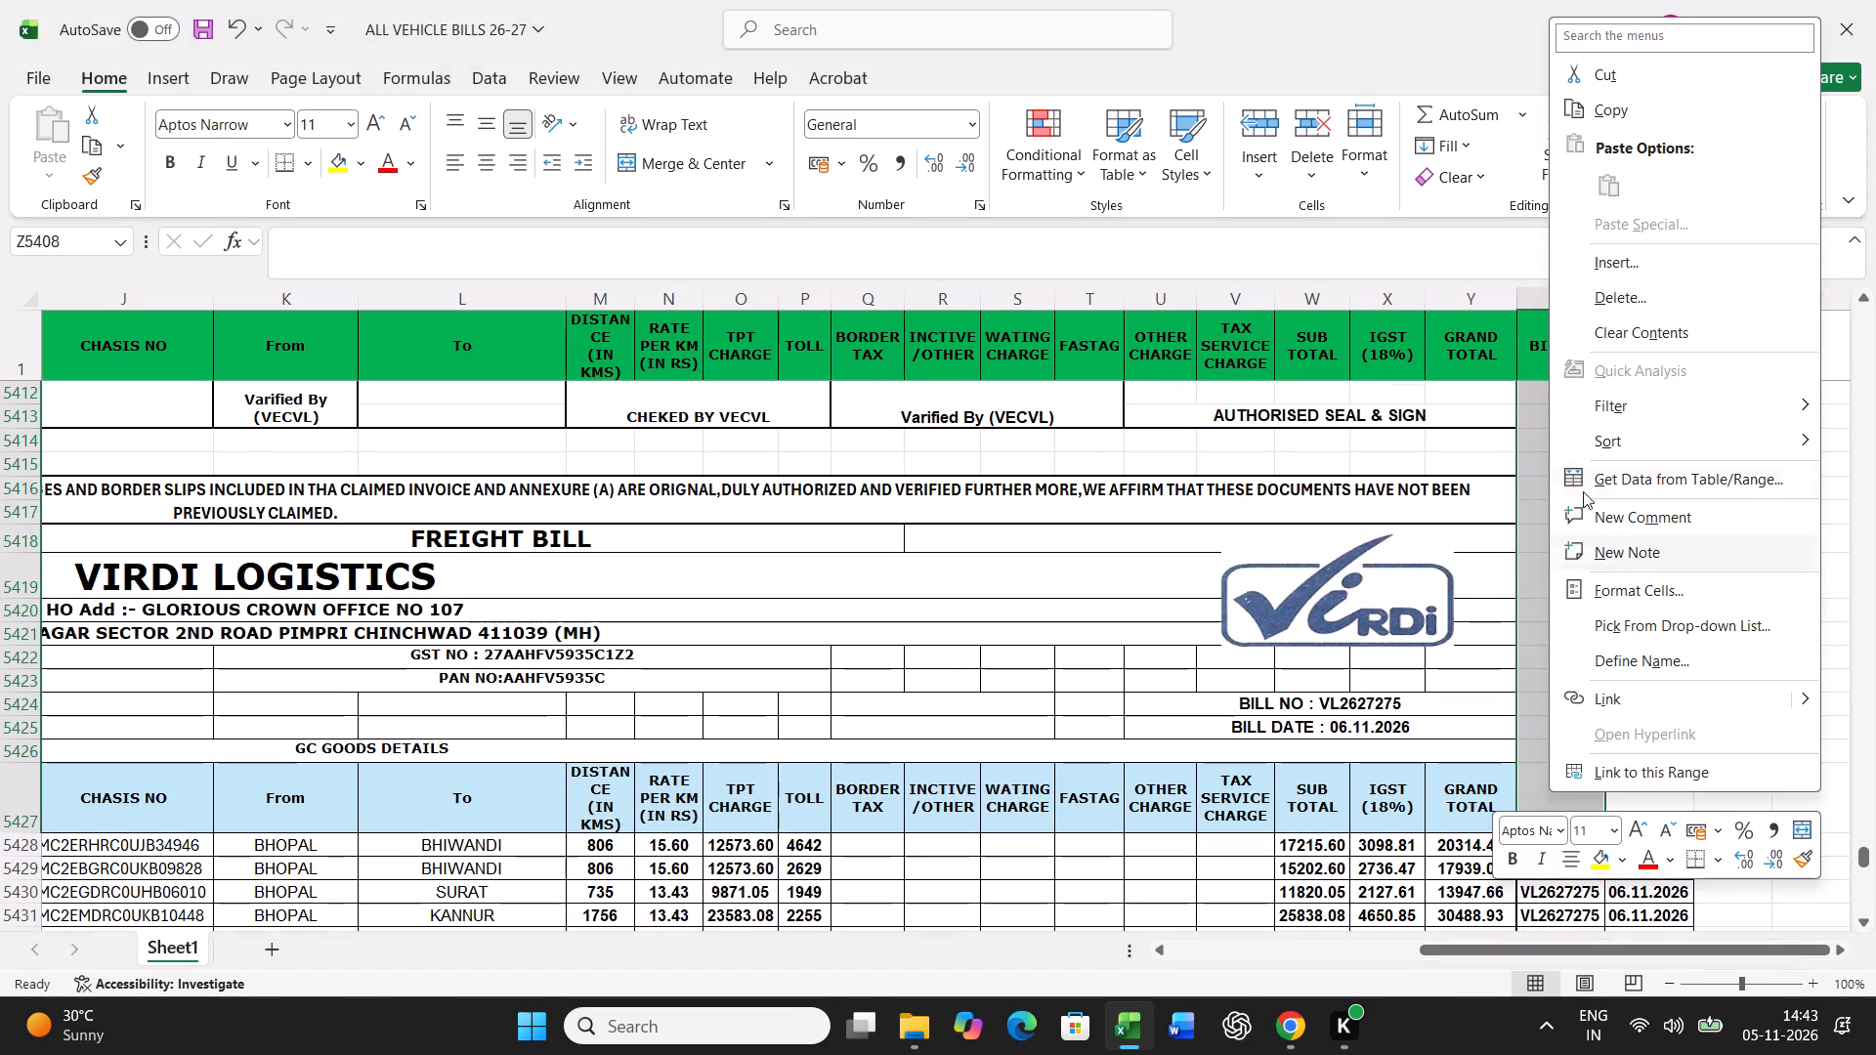
click(1612, 294)
click(1579, 335)
click(1565, 405)
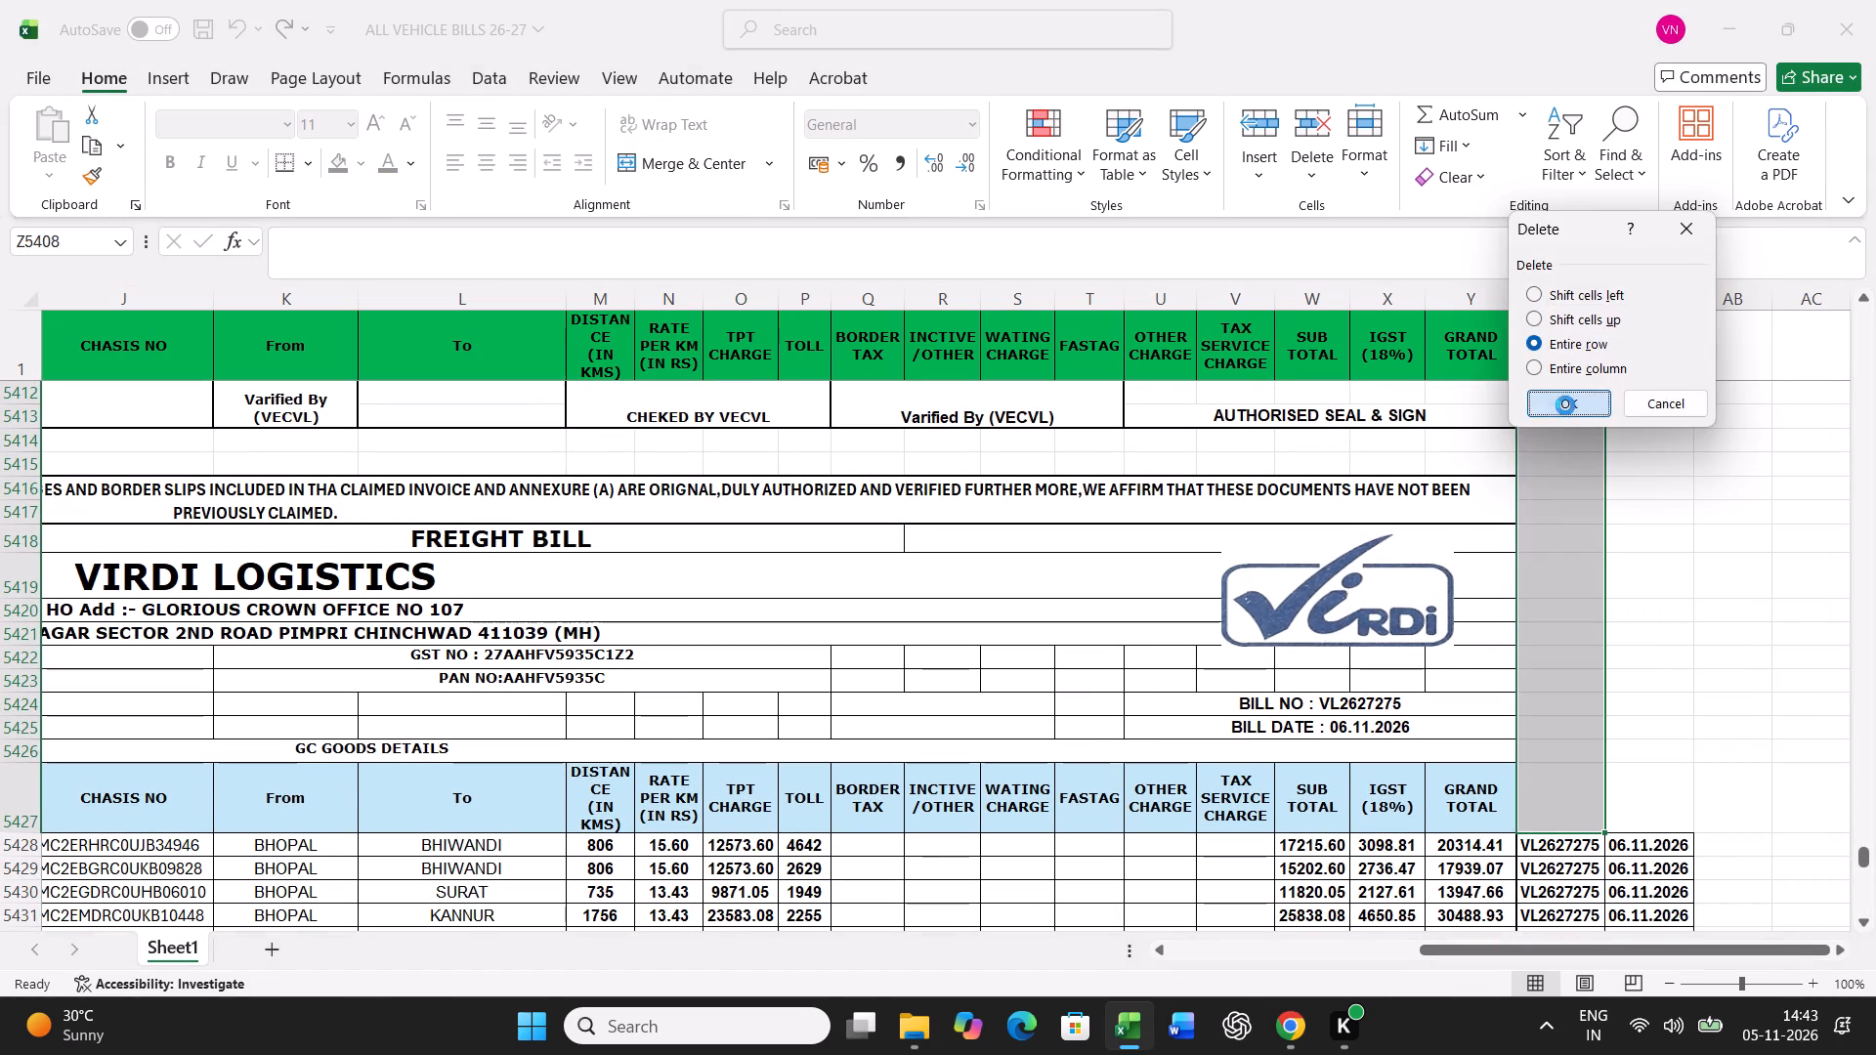
Copy a bill number and date pair from the VL2627275 block to Z5448, and set the bill number in Z5448 to VL2627276.
scroll(1613, 715, down, 5)
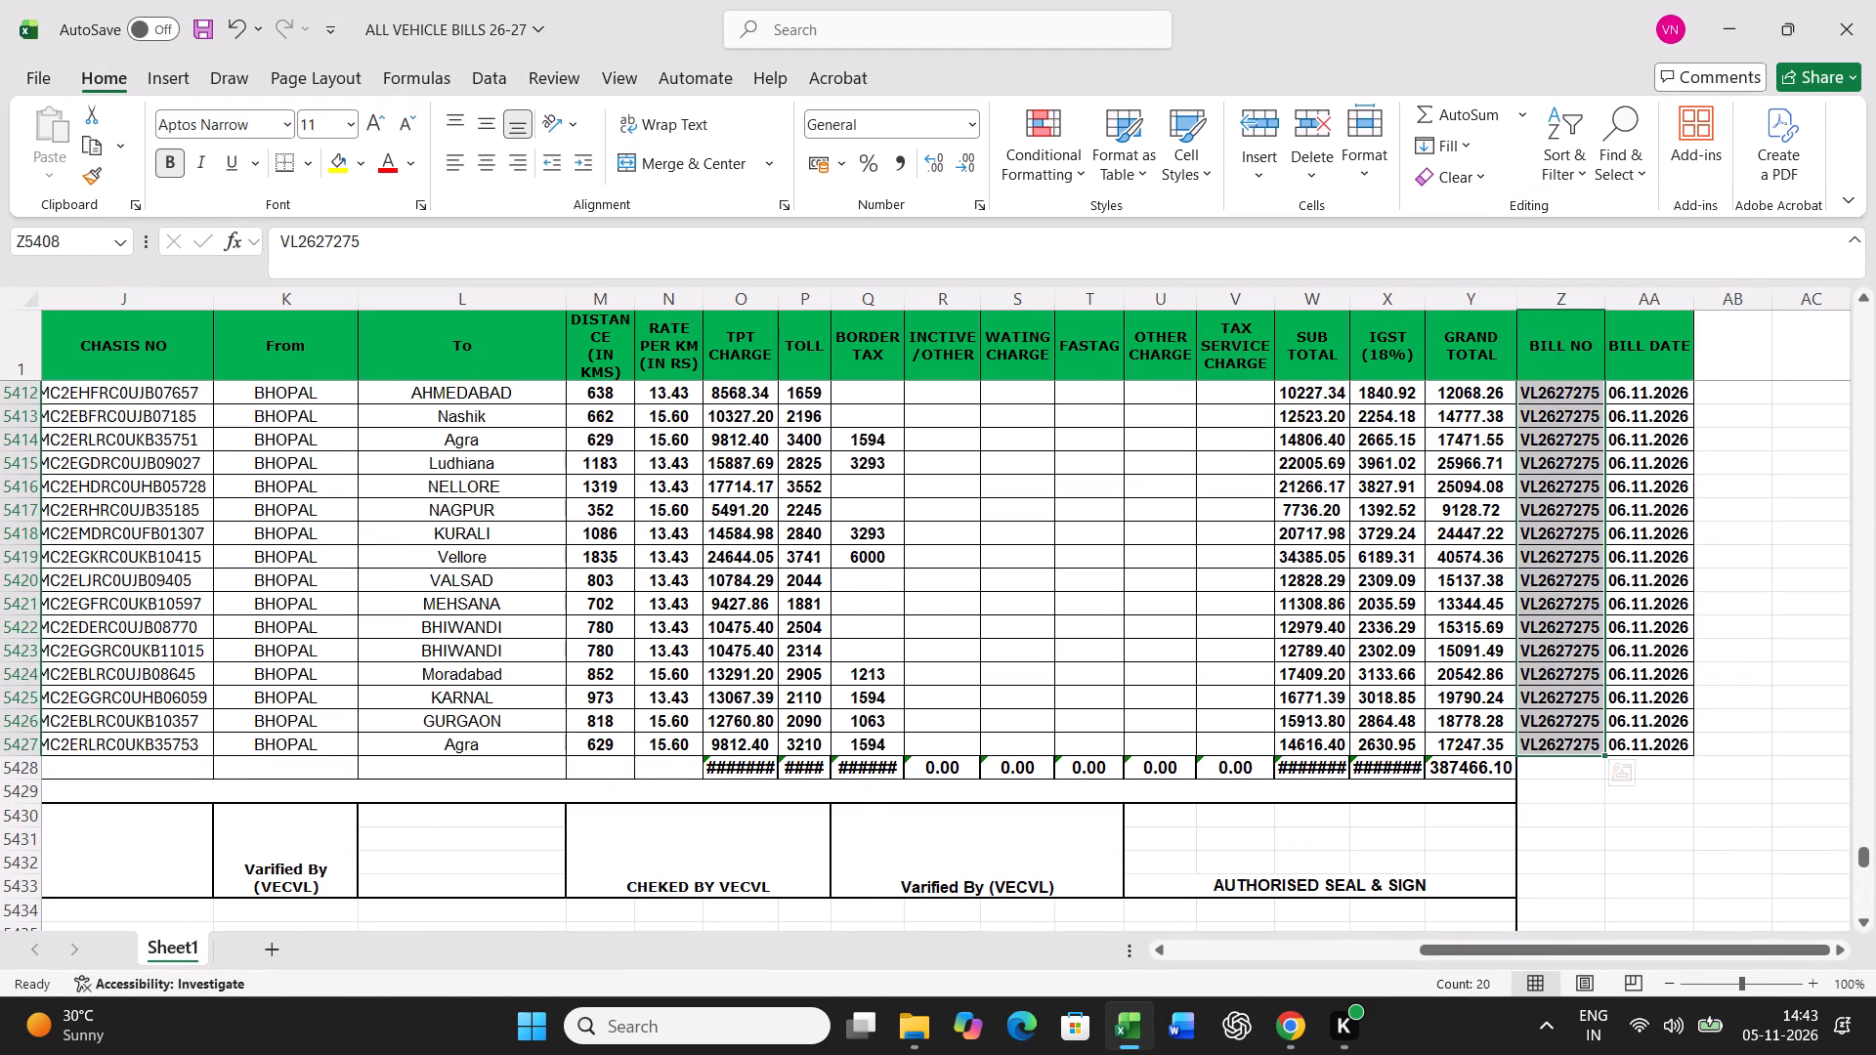
drag(1587, 551, 1616, 557)
key(ctrl+c)
scroll(1556, 674, down, 11)
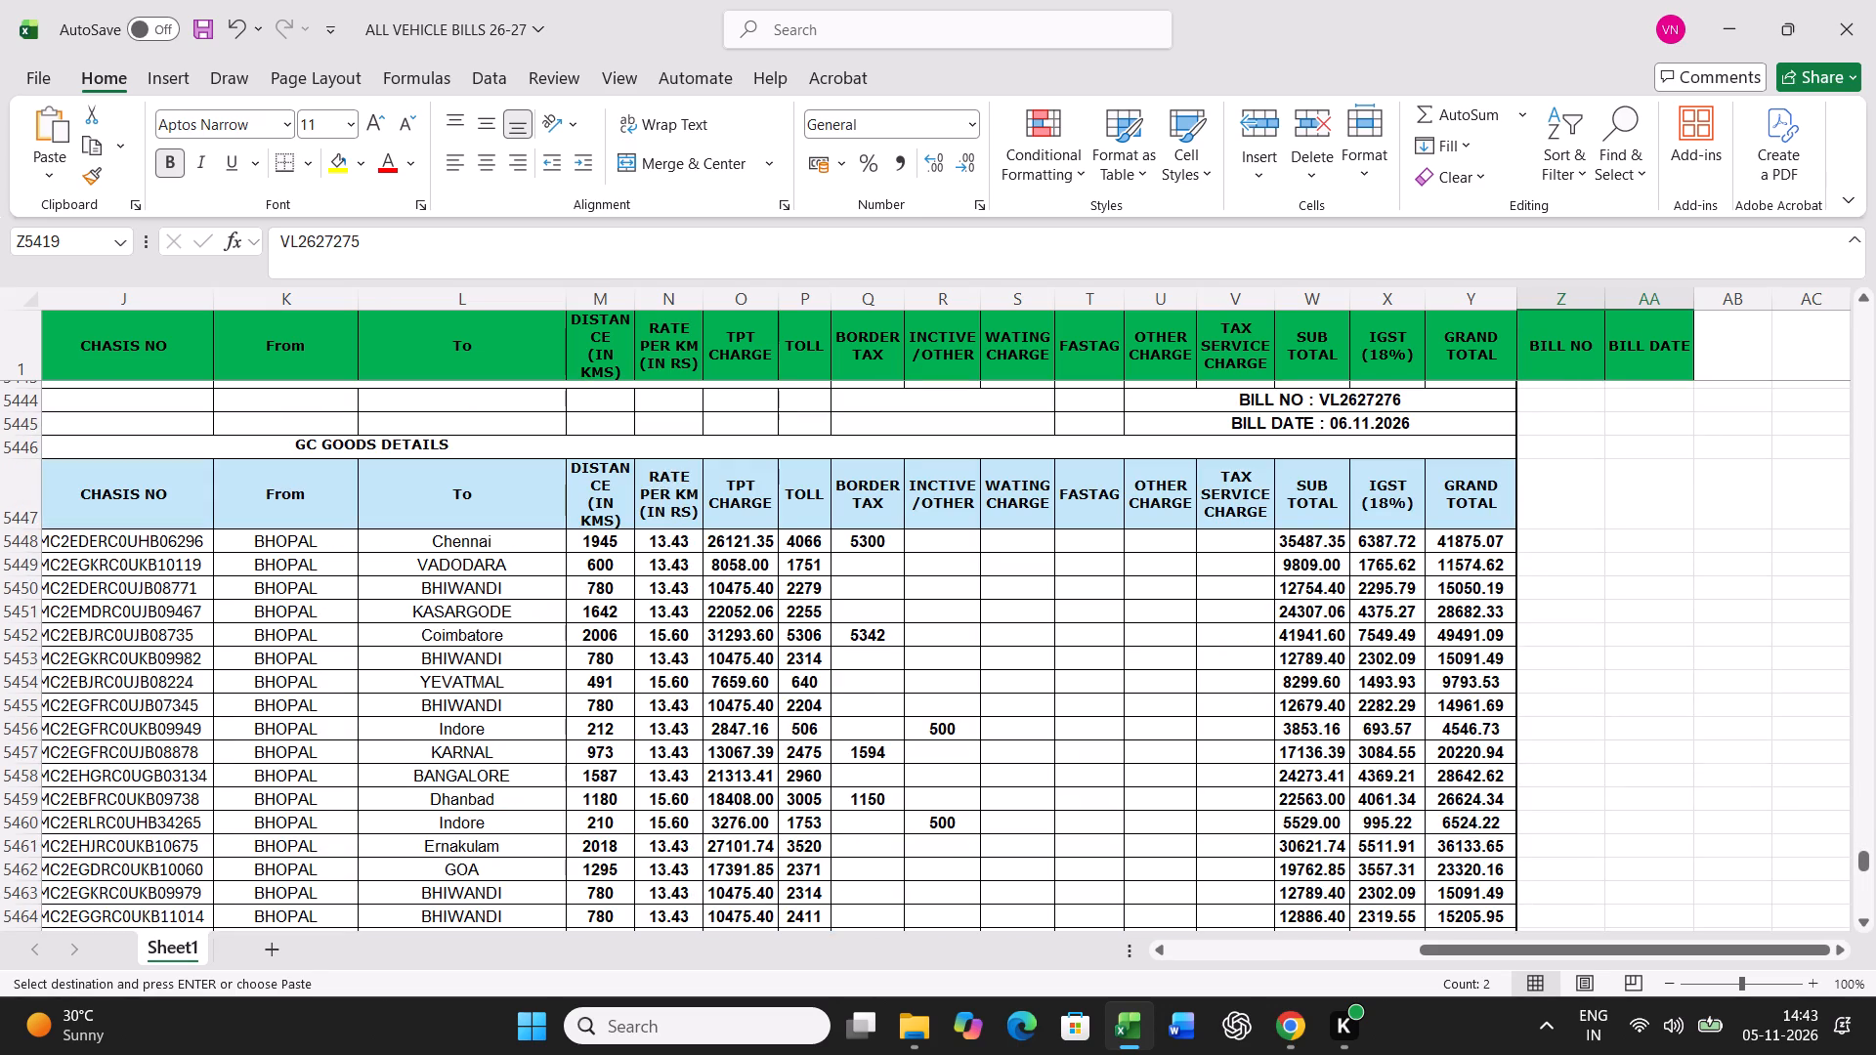
click(1566, 539)
key(Return)
key(Left)
key(Right)
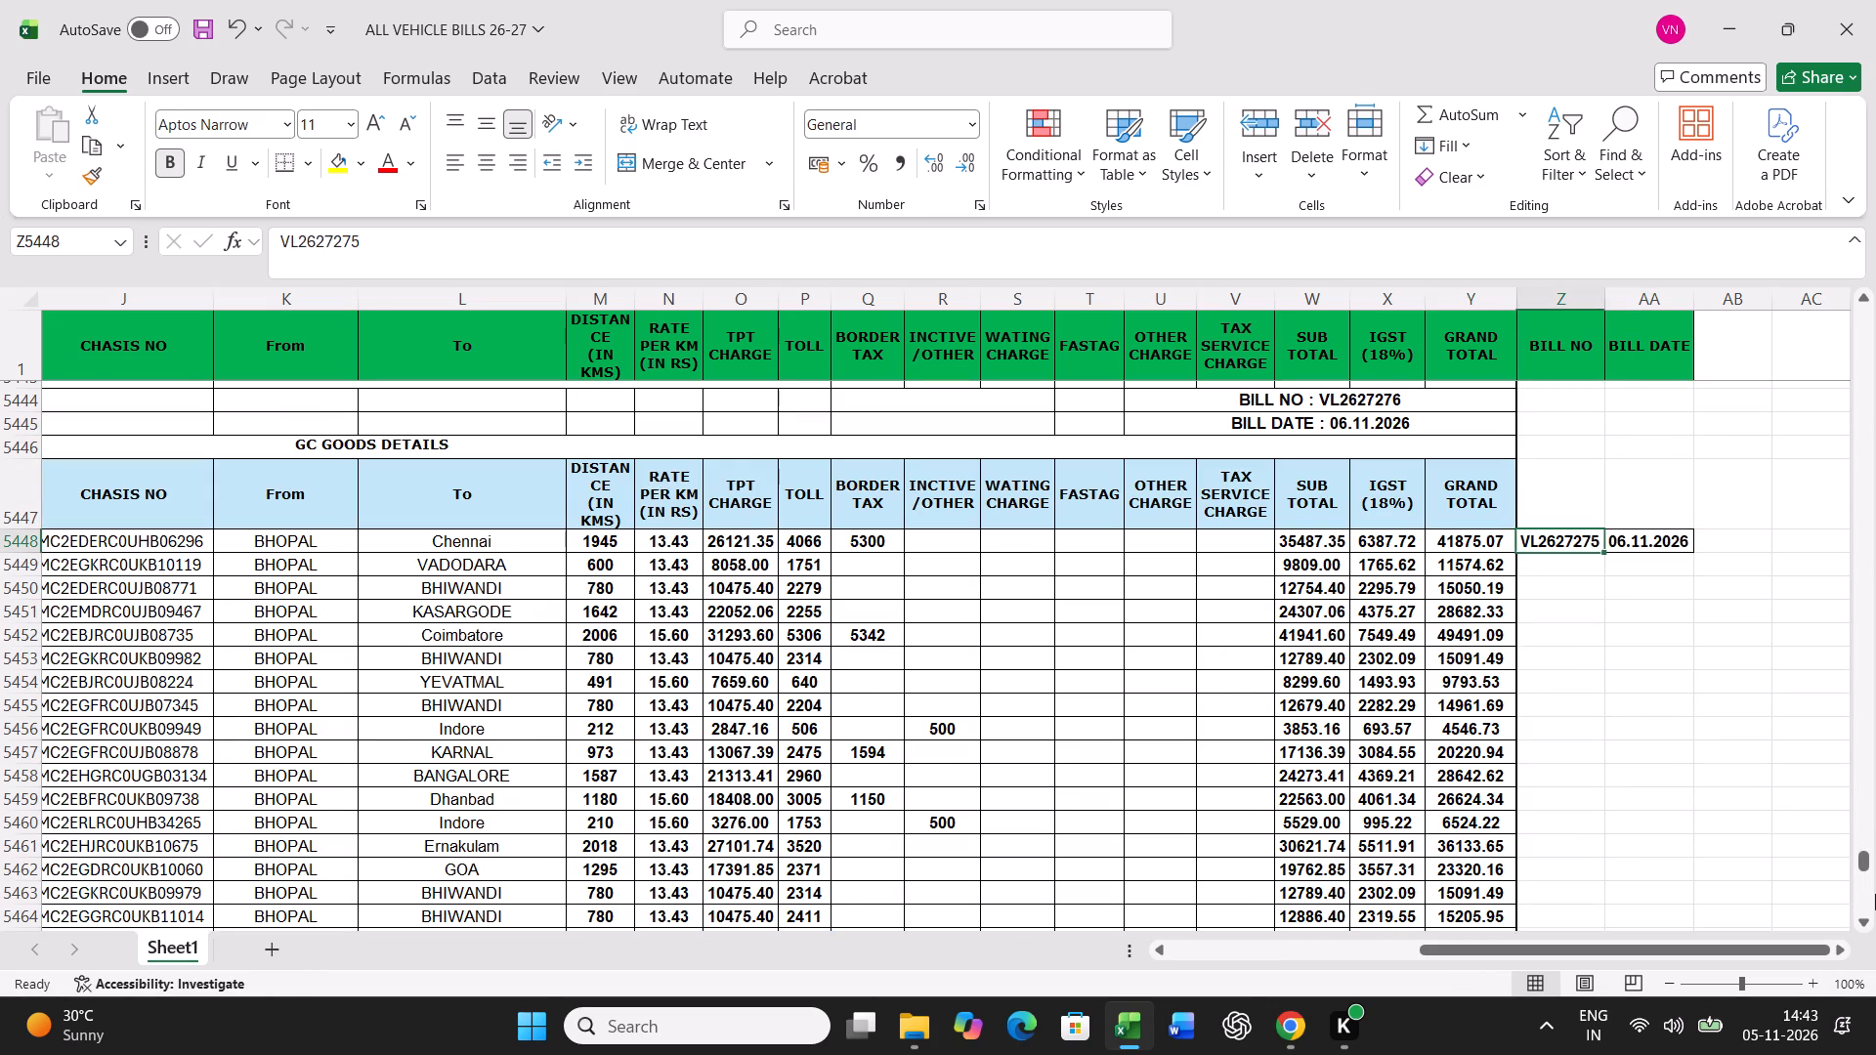
key(F2)
key(BackSpace)
key(6)
key(Return)
Copy the VL2627276 bill number and date from row 5448 down through row 5468, the last vehicle row of the block.
key(Up)
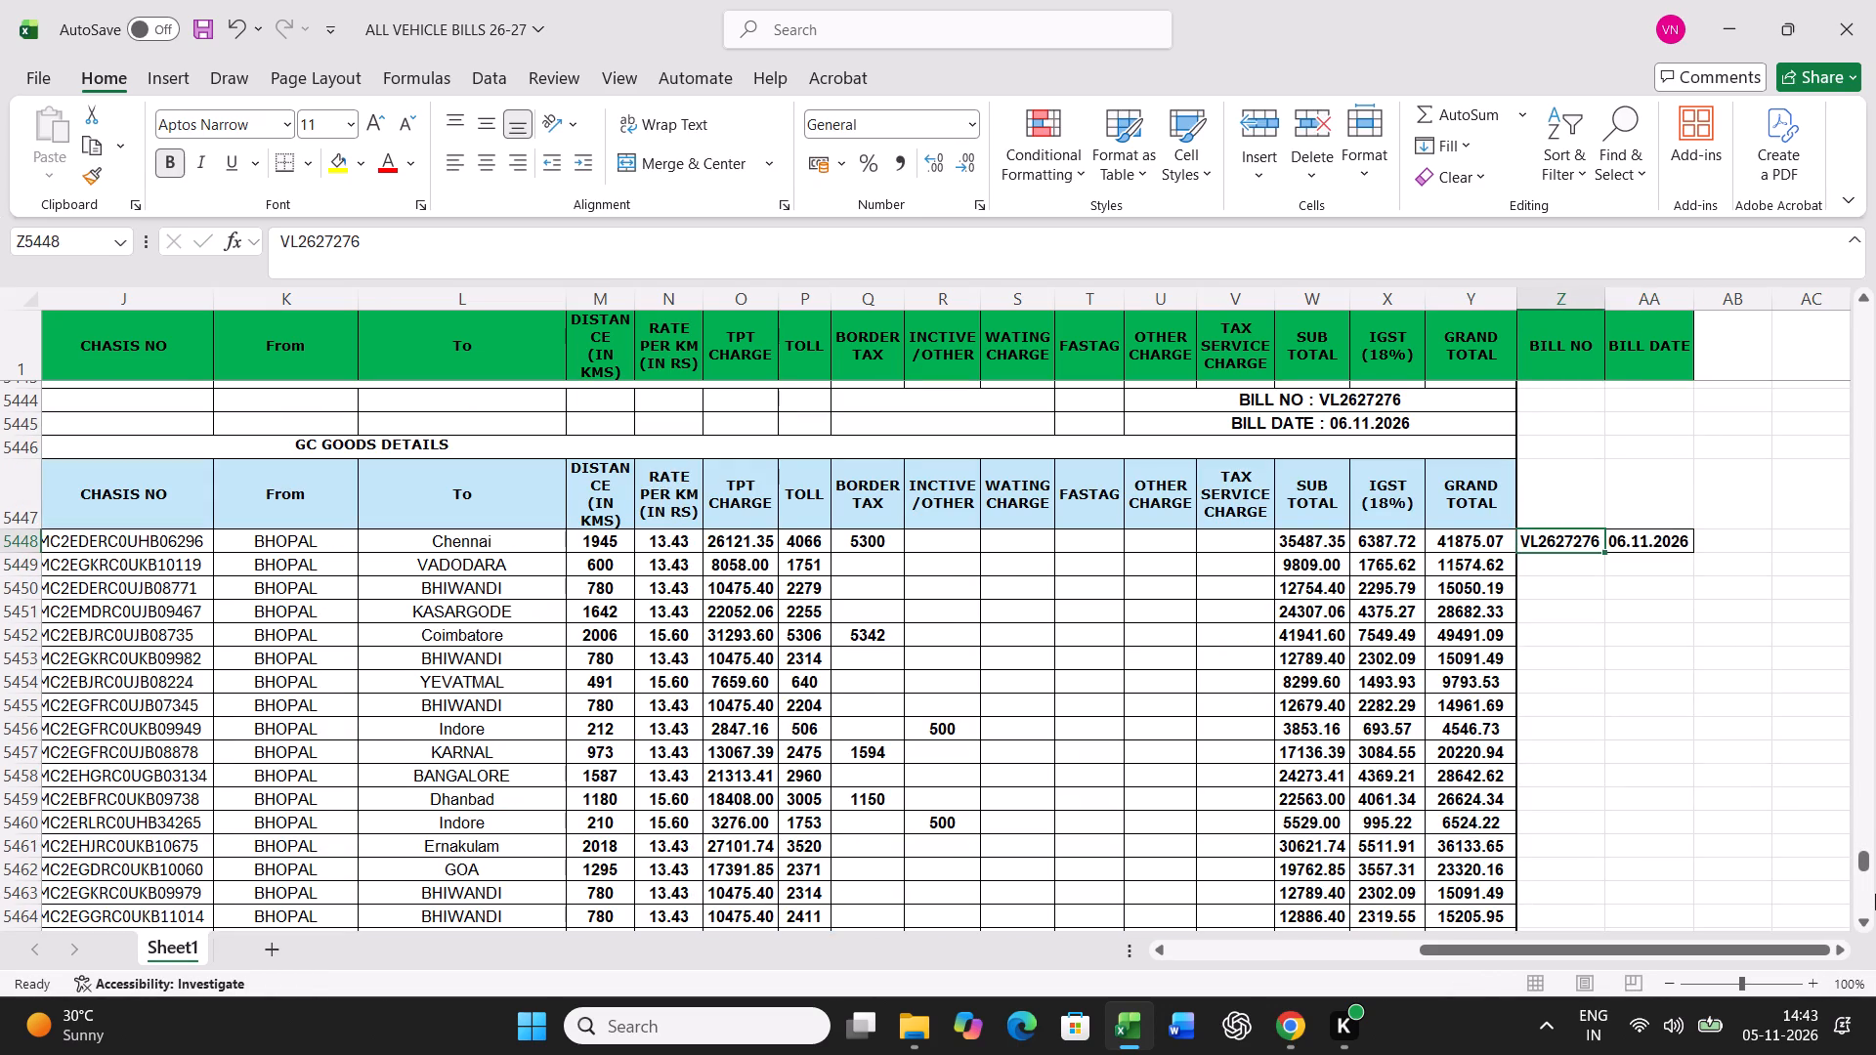
key(shift+Right)
key(ctrl+c)
key(shift+Down)
key(shift+Down)
key(shift+Down)
key(shift+Down)
key(shift+Down)
key(shift+Down)
key(shift+Down)
key(shift+Down)
key(shift+Down)
key(shift+Down)
key(shift+Down)
key(shift+Down)
key(shift+Down)
key(shift+Down)
key(shift+Down)
key(shift+Down)
key(shift+Down)
key(shift+Down)
key(shift+Down)
key(shift+Down)
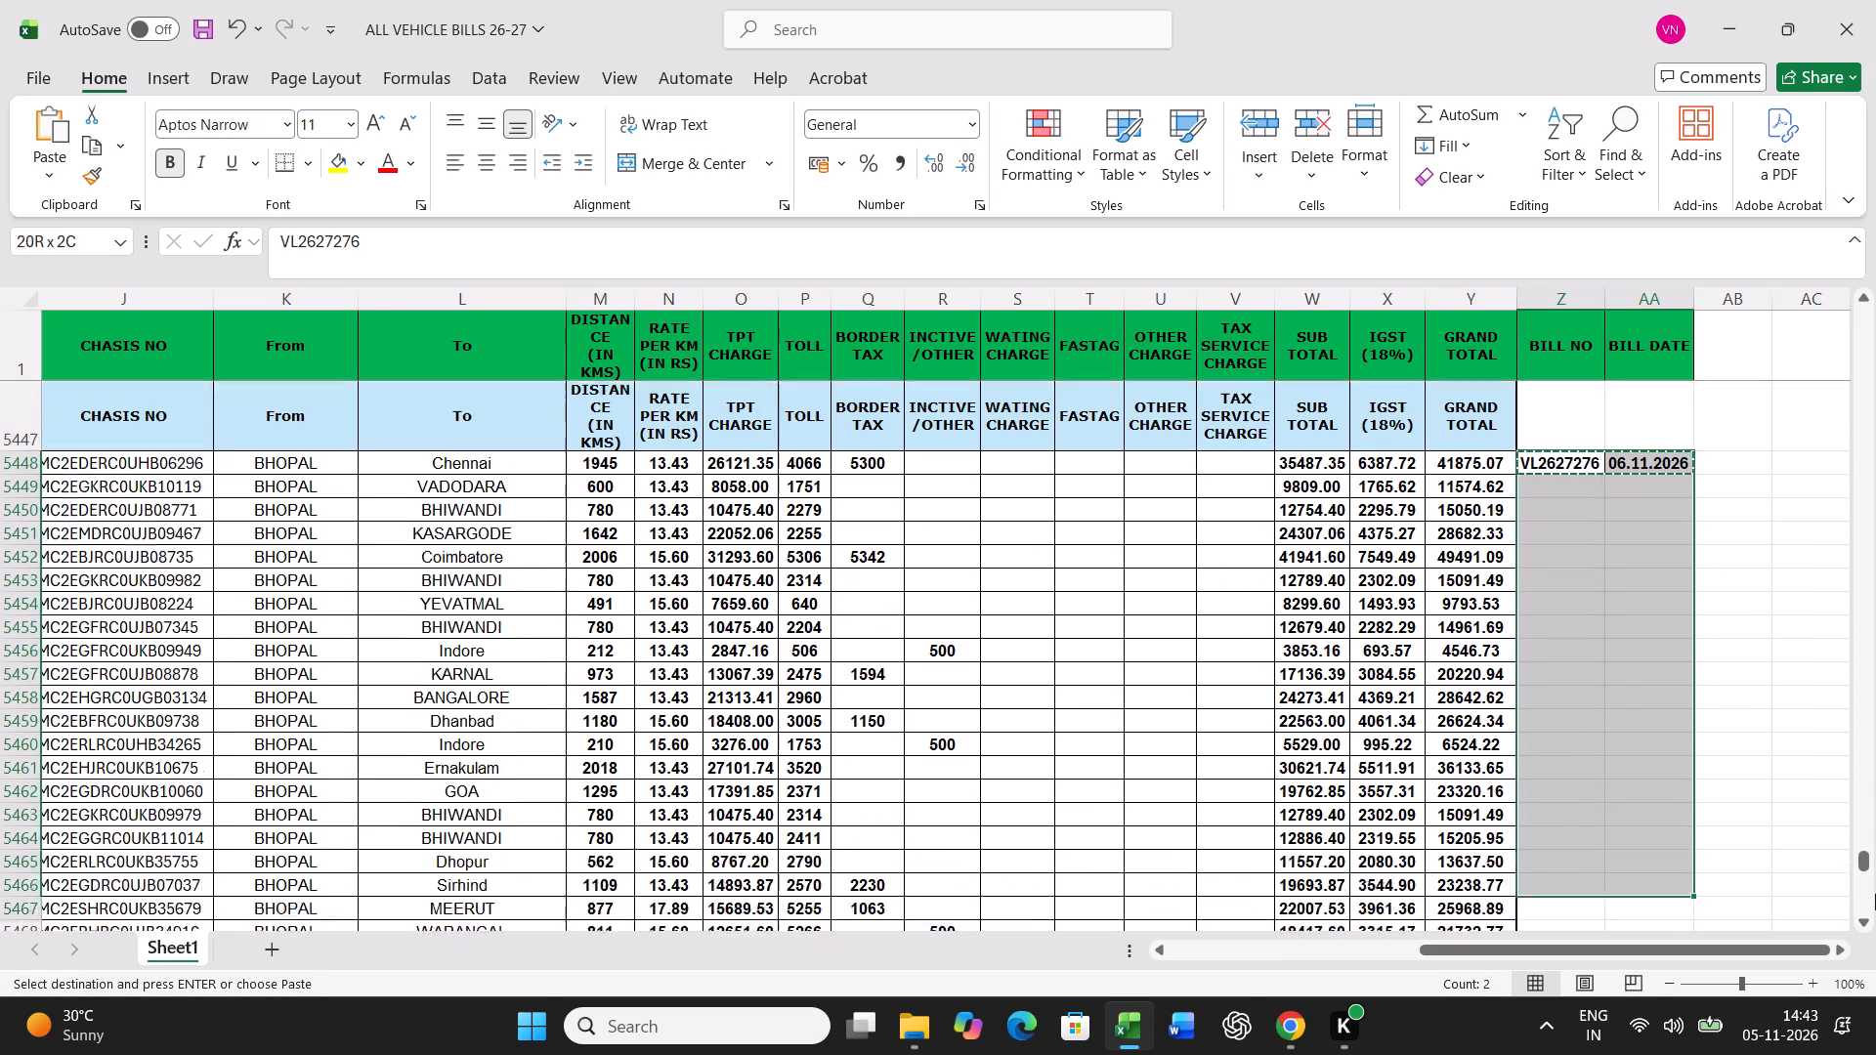
key(shift+Up)
key(shift+Up)
key(shift+Up)
key(shift+Up)
key(shift+Up)
key(Return)
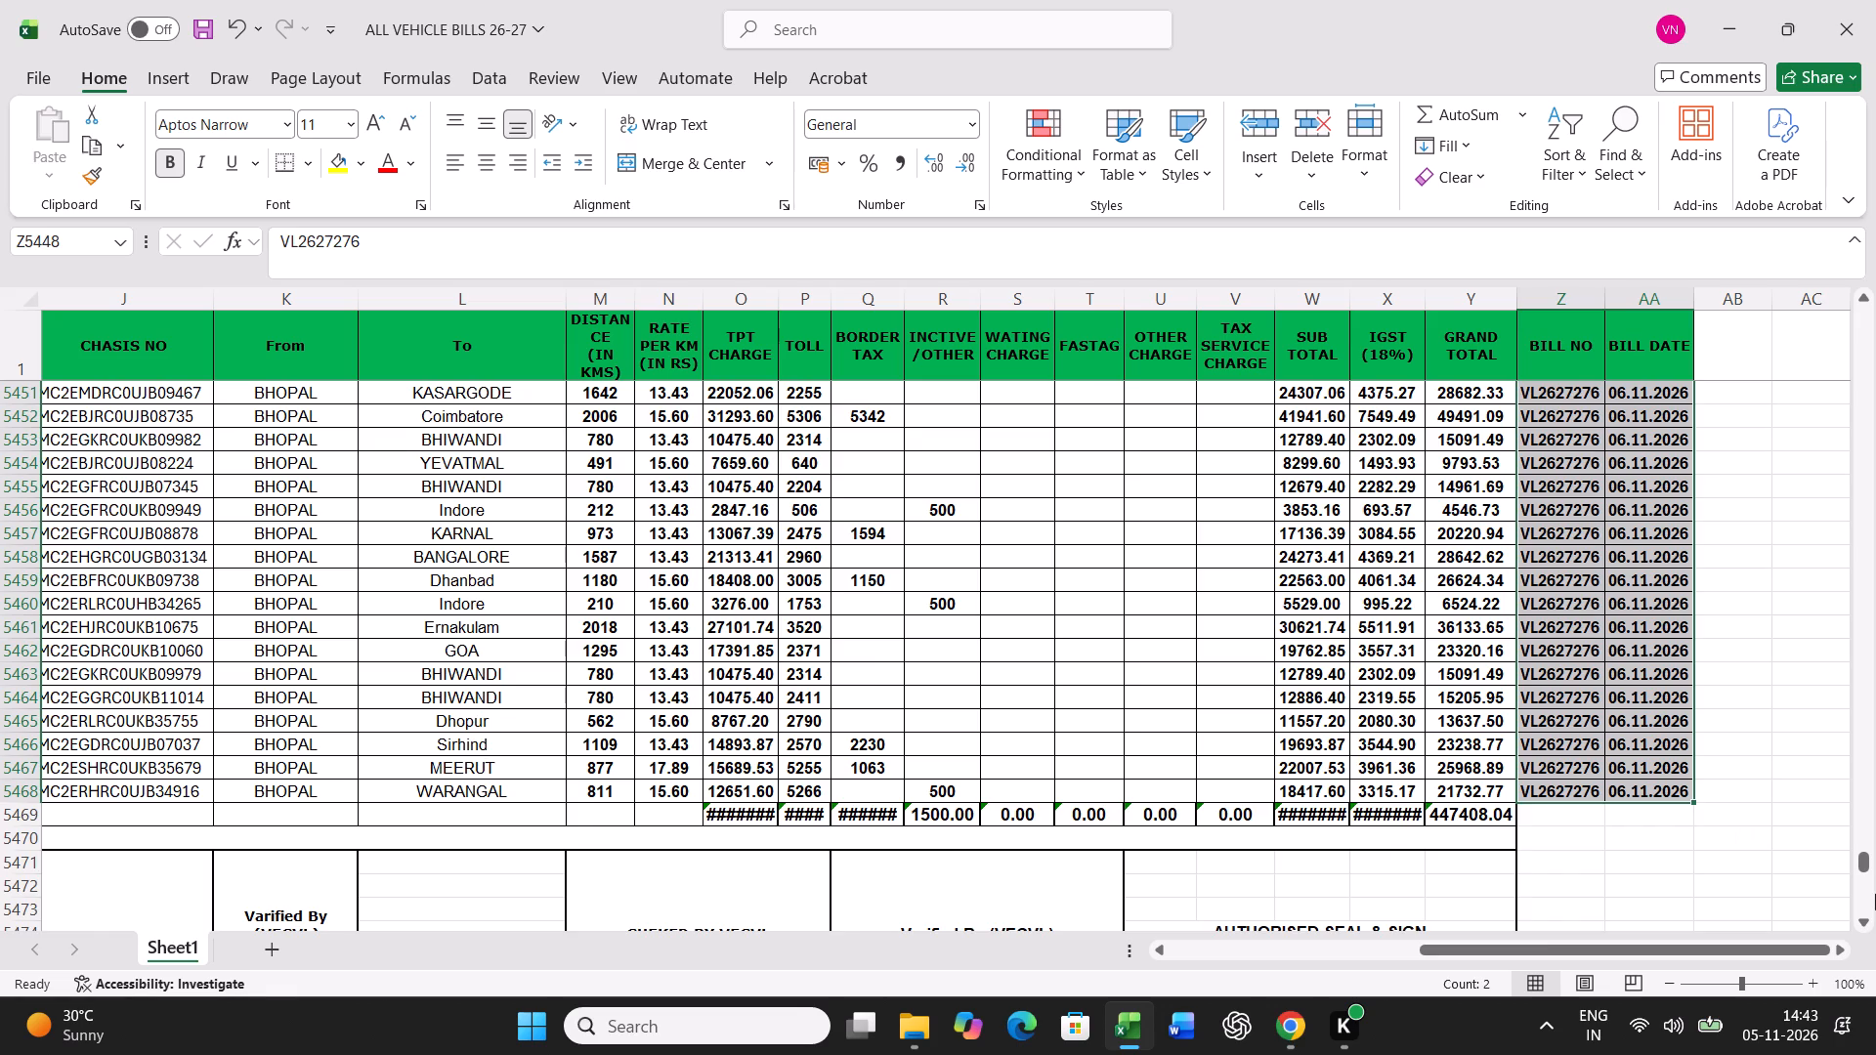
Delete entire rows 5428 to 5447, covering the VL2627275 total and signature rows and the VL2627276 heading rows.
scroll(1762, 826, up, 8)
scroll(1621, 564, up, 3)
drag(1567, 553, 1557, 631)
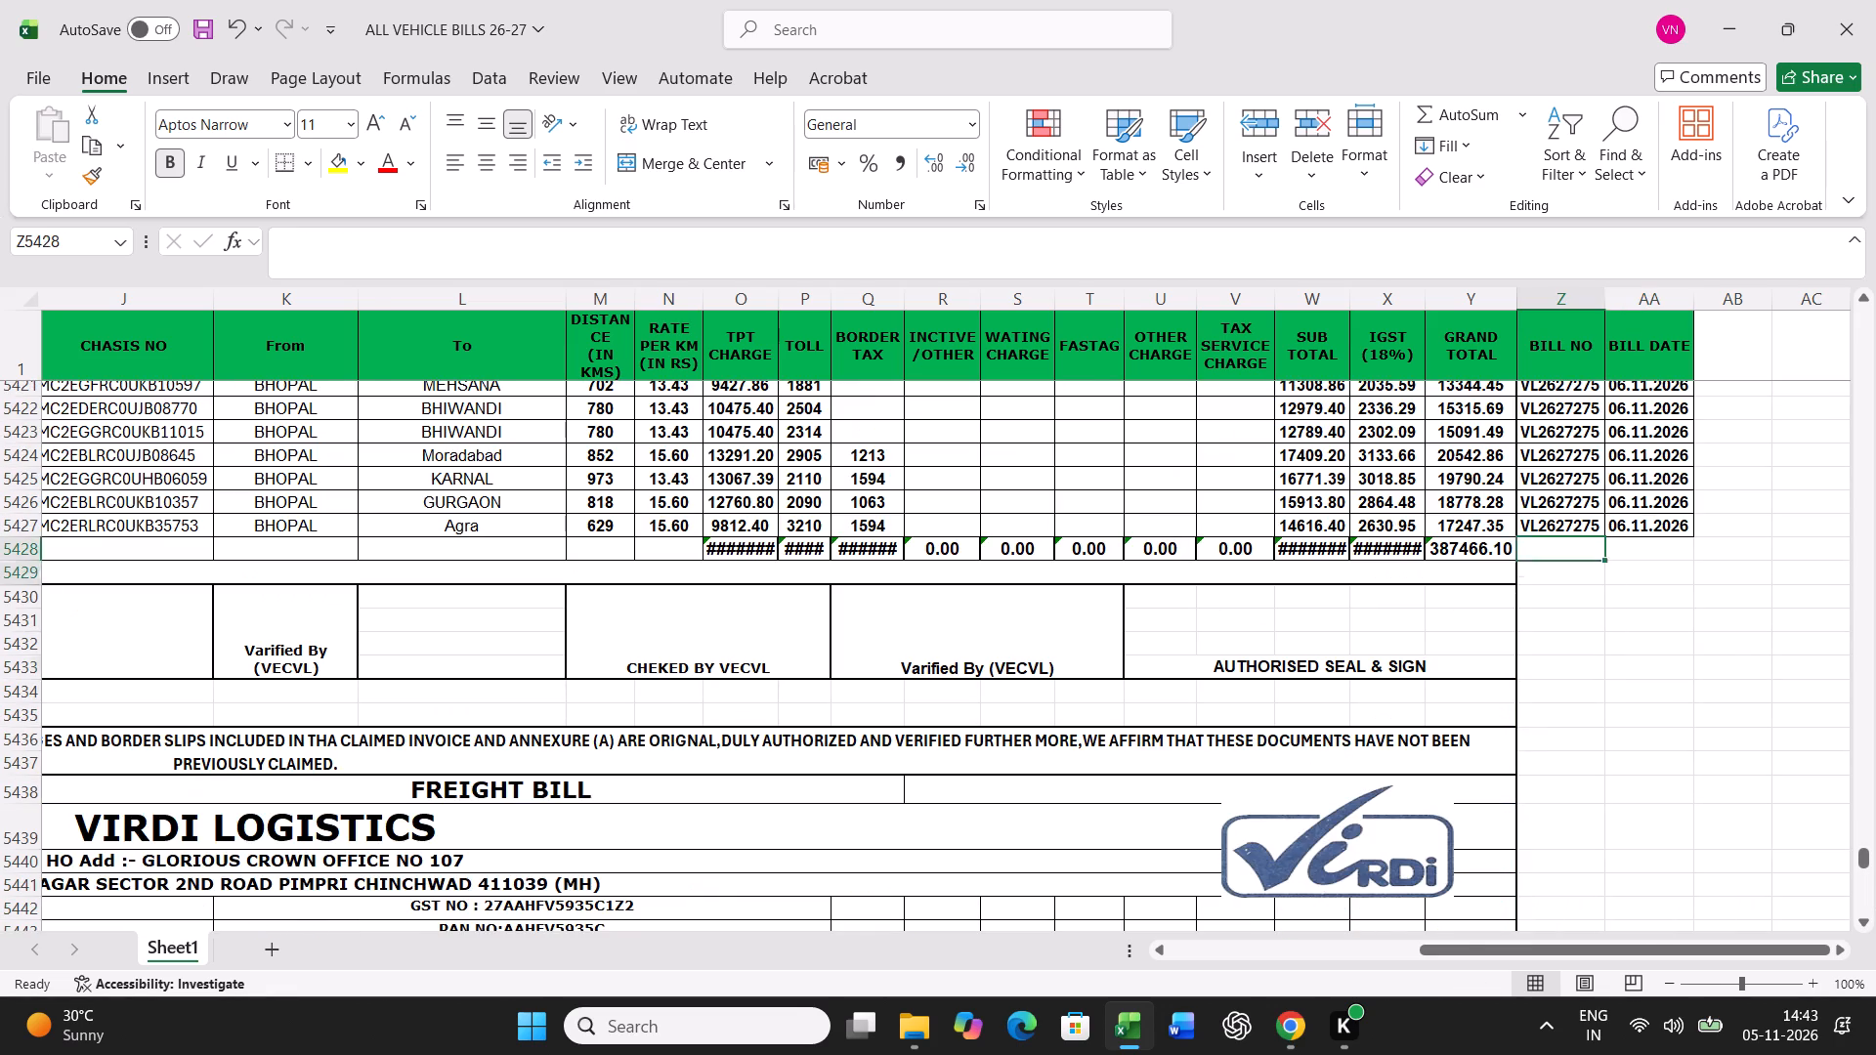
drag(1557, 631, 1581, 455)
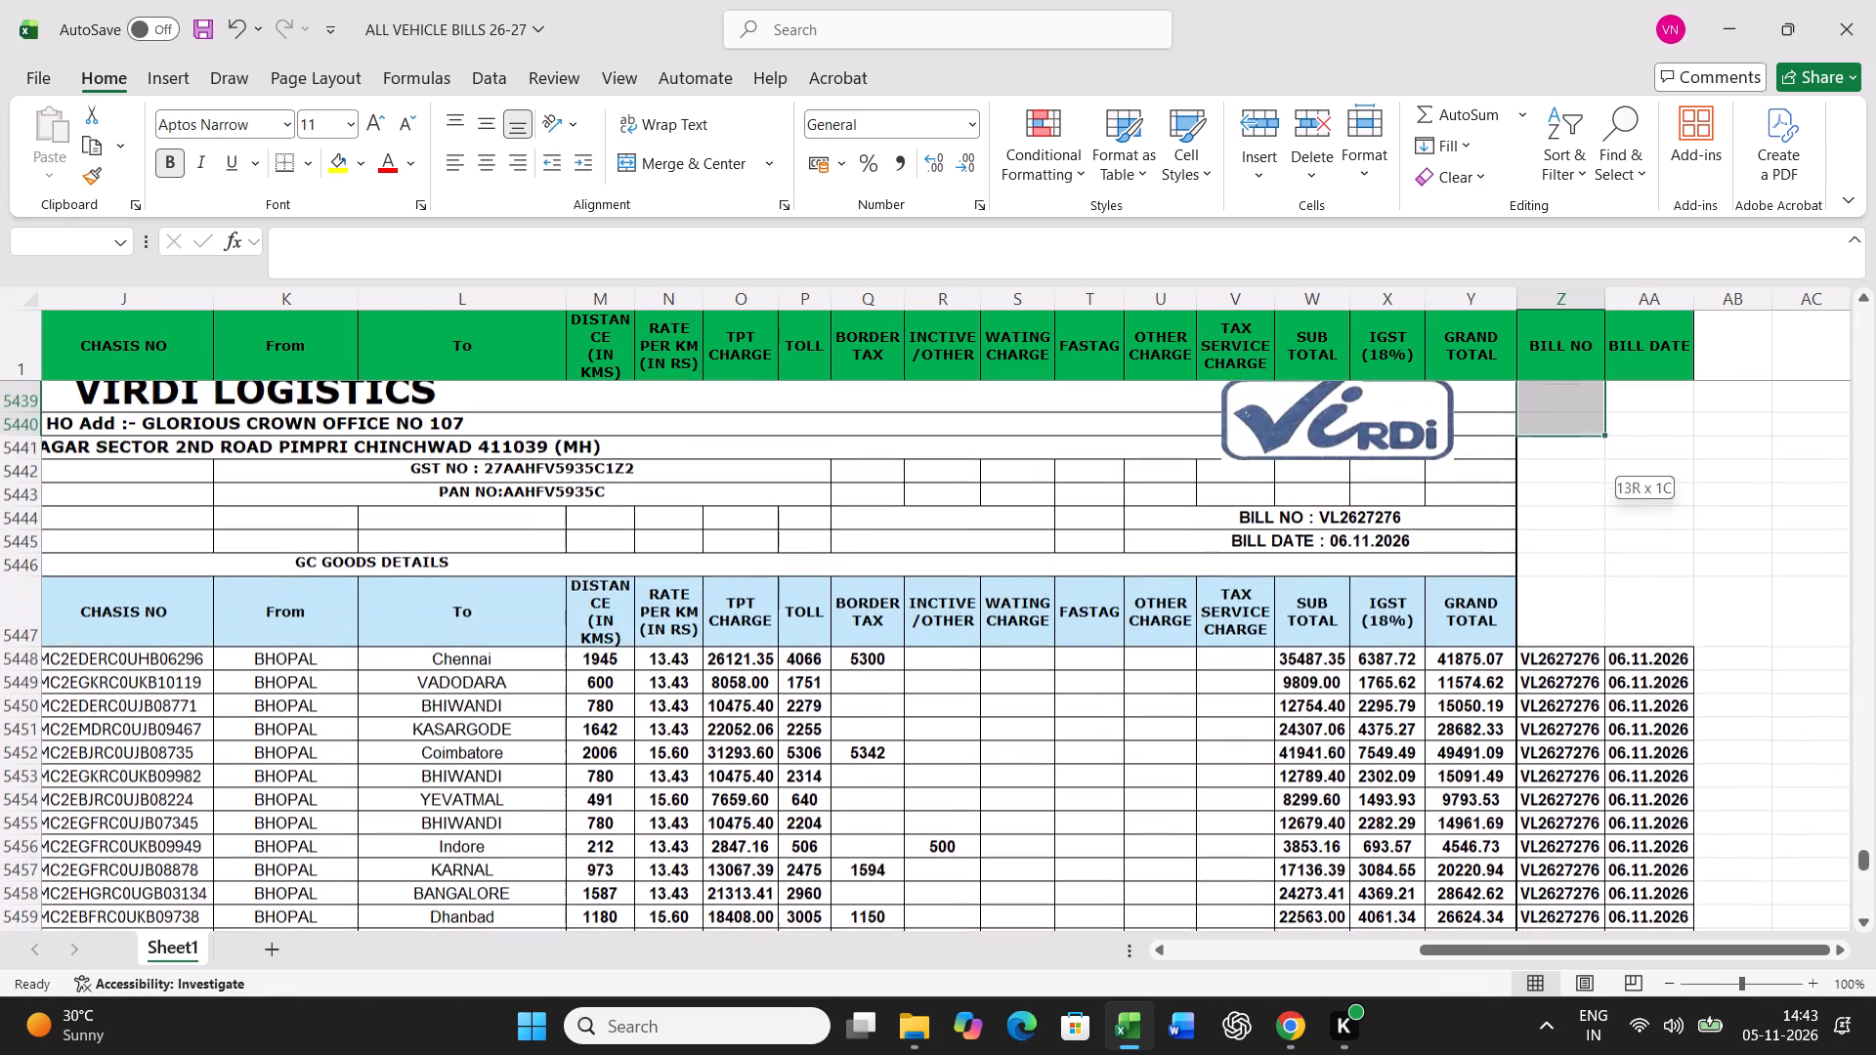
drag(1581, 455, 1581, 614)
right_click(1581, 614)
click(1648, 498)
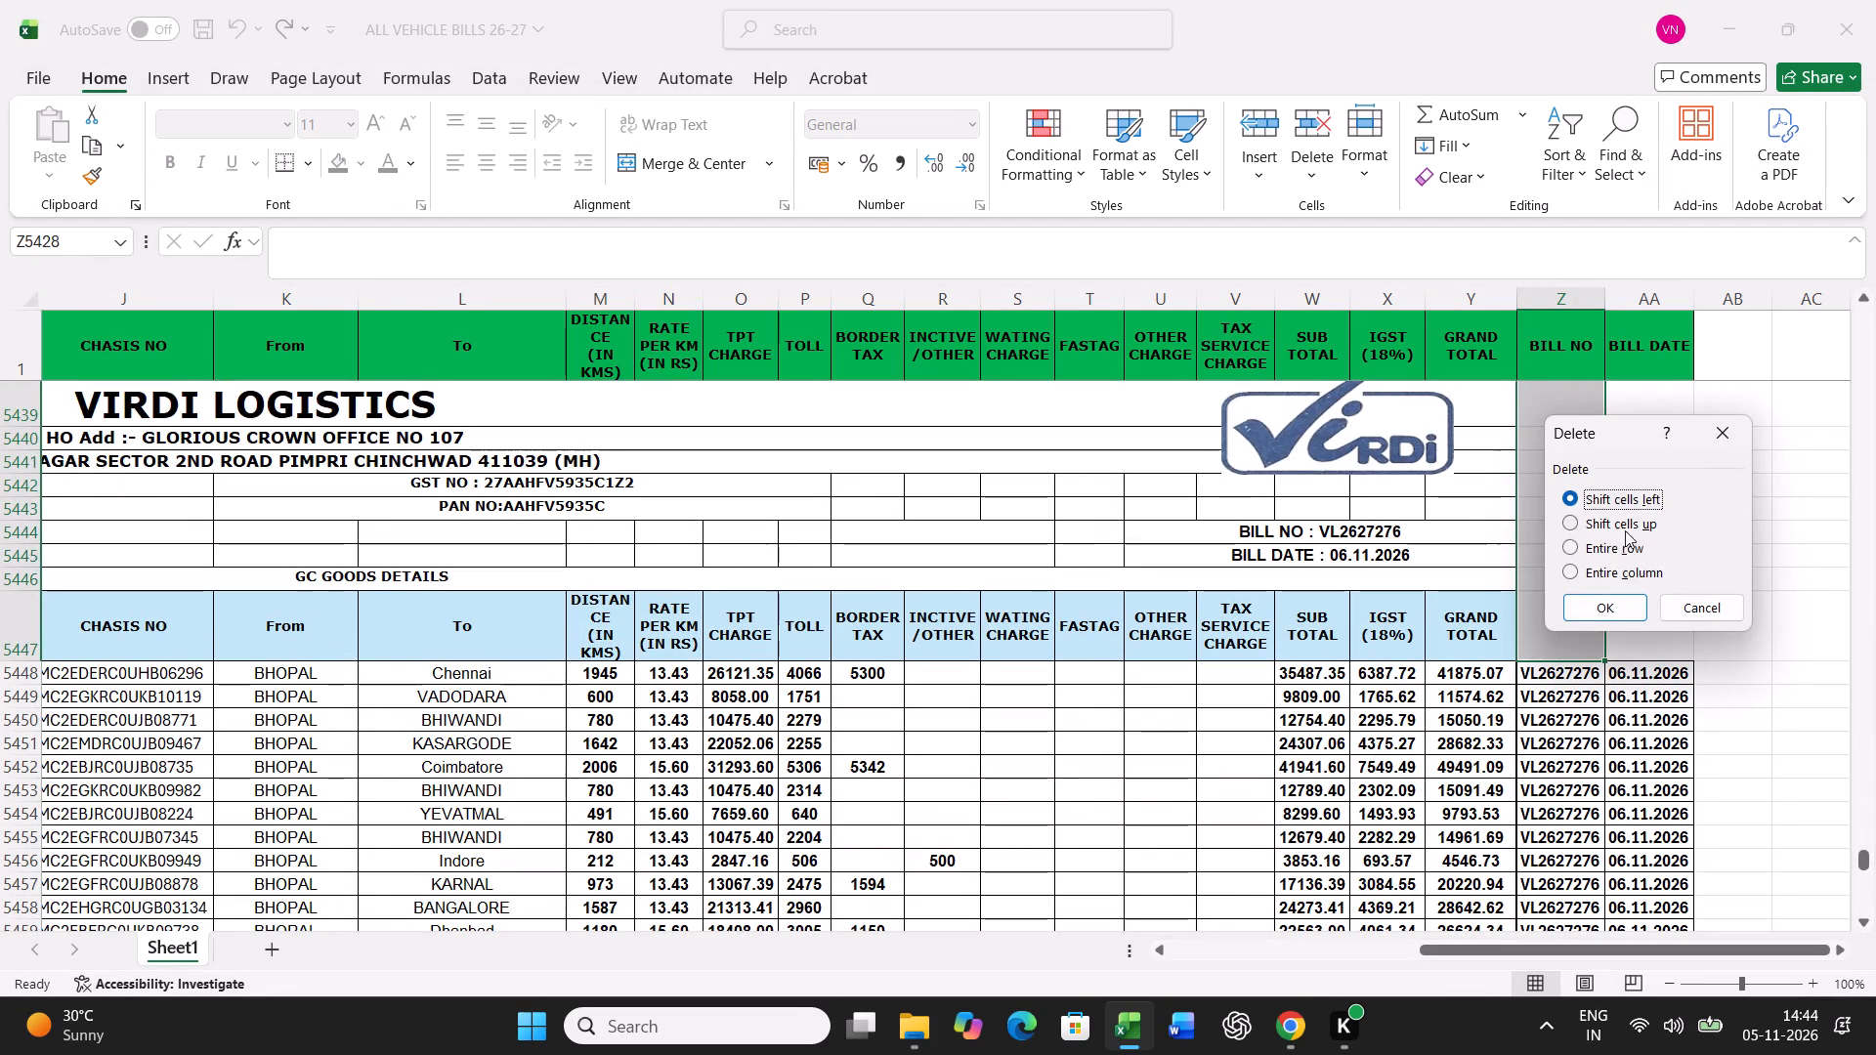
click(1616, 547)
click(1600, 624)
click(1599, 612)
Copy a bill number and date pair from the VL2627276 block to Z5469, and set the bill number in Z5469 to VL2627277.
scroll(1593, 705, down, 6)
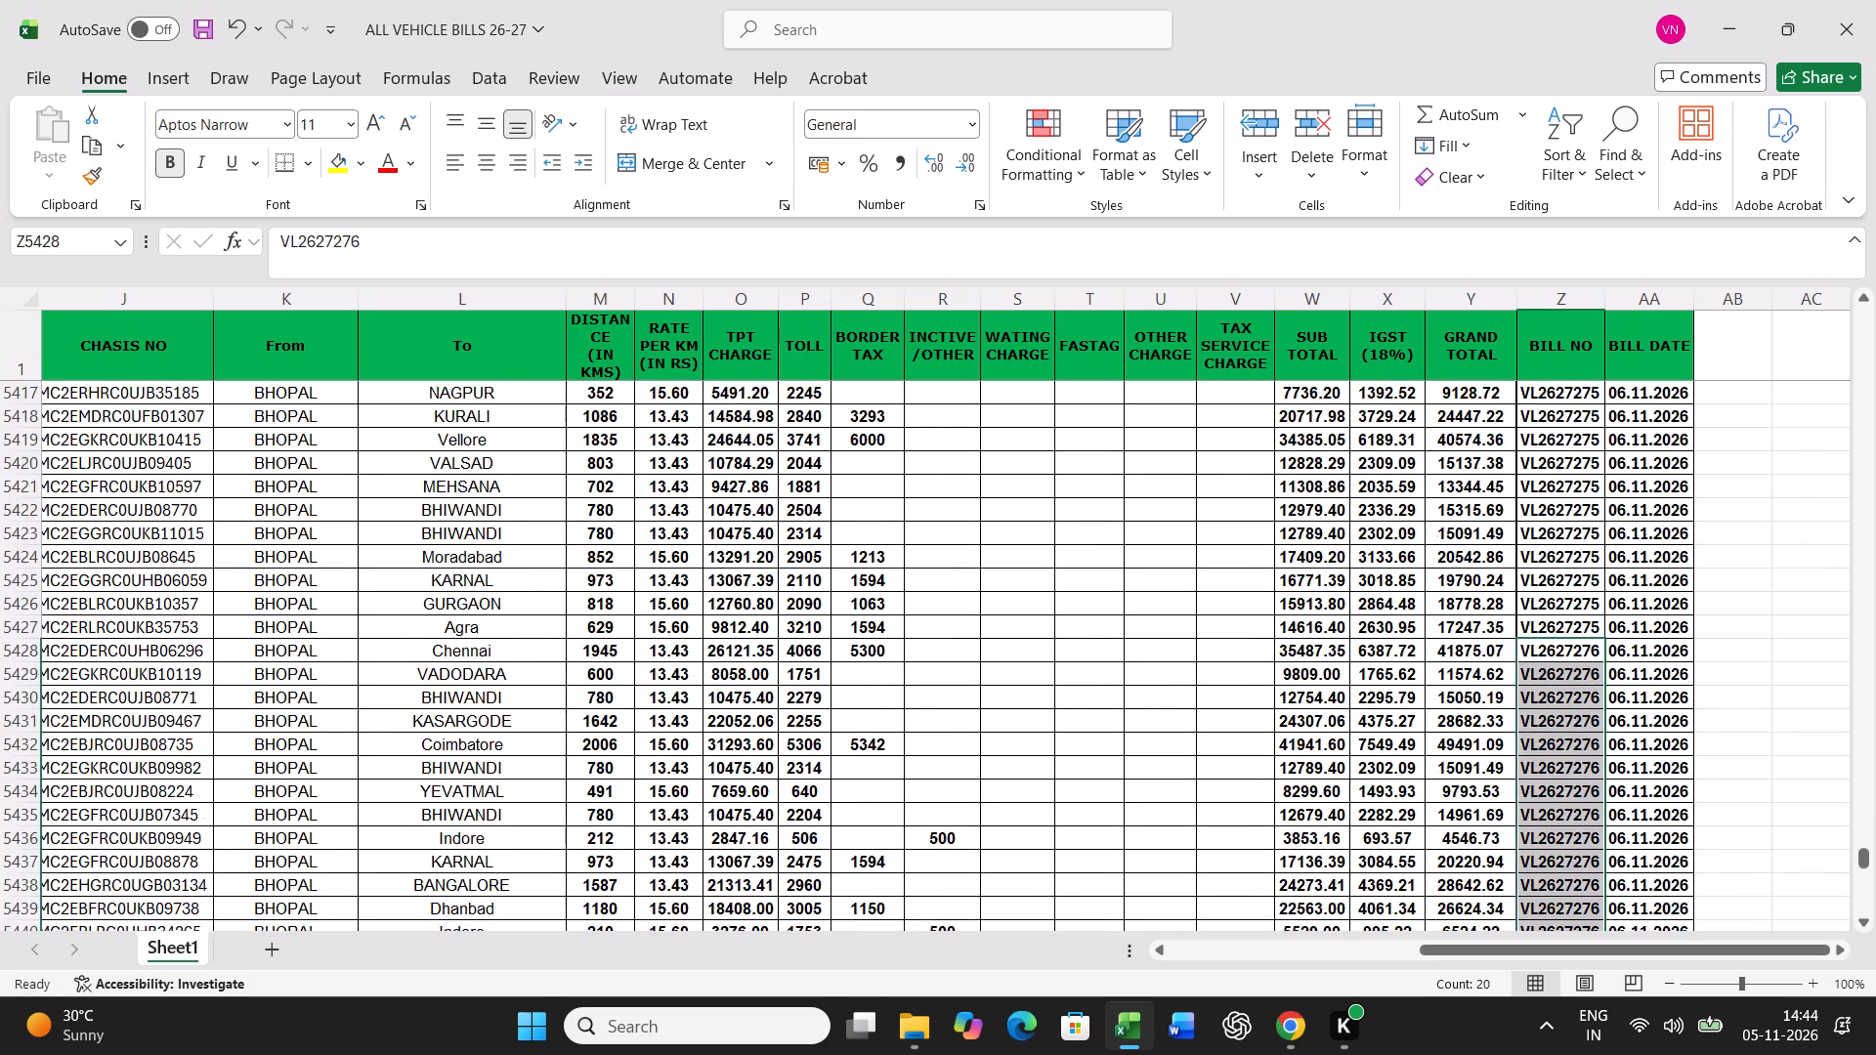
click(1587, 639)
drag(1574, 630, 1634, 627)
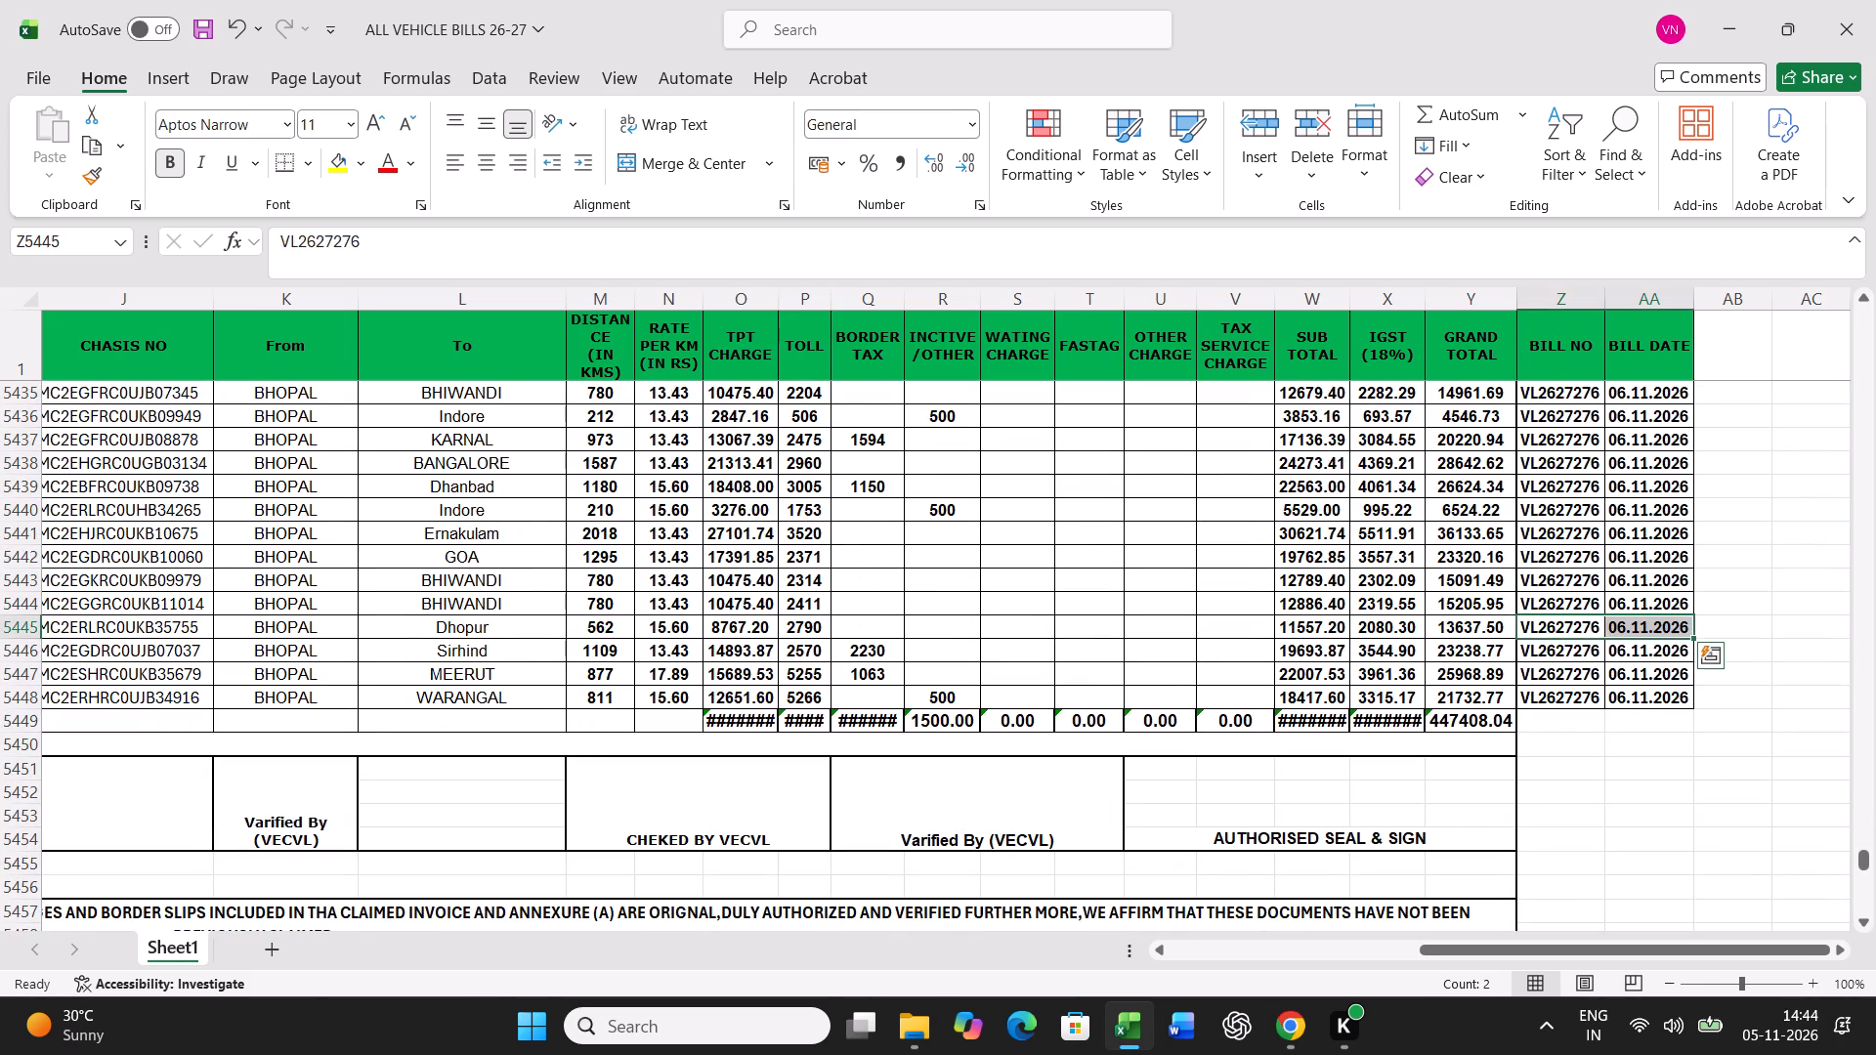
key(ctrl+c)
scroll(1530, 747, down, 10)
click(1556, 568)
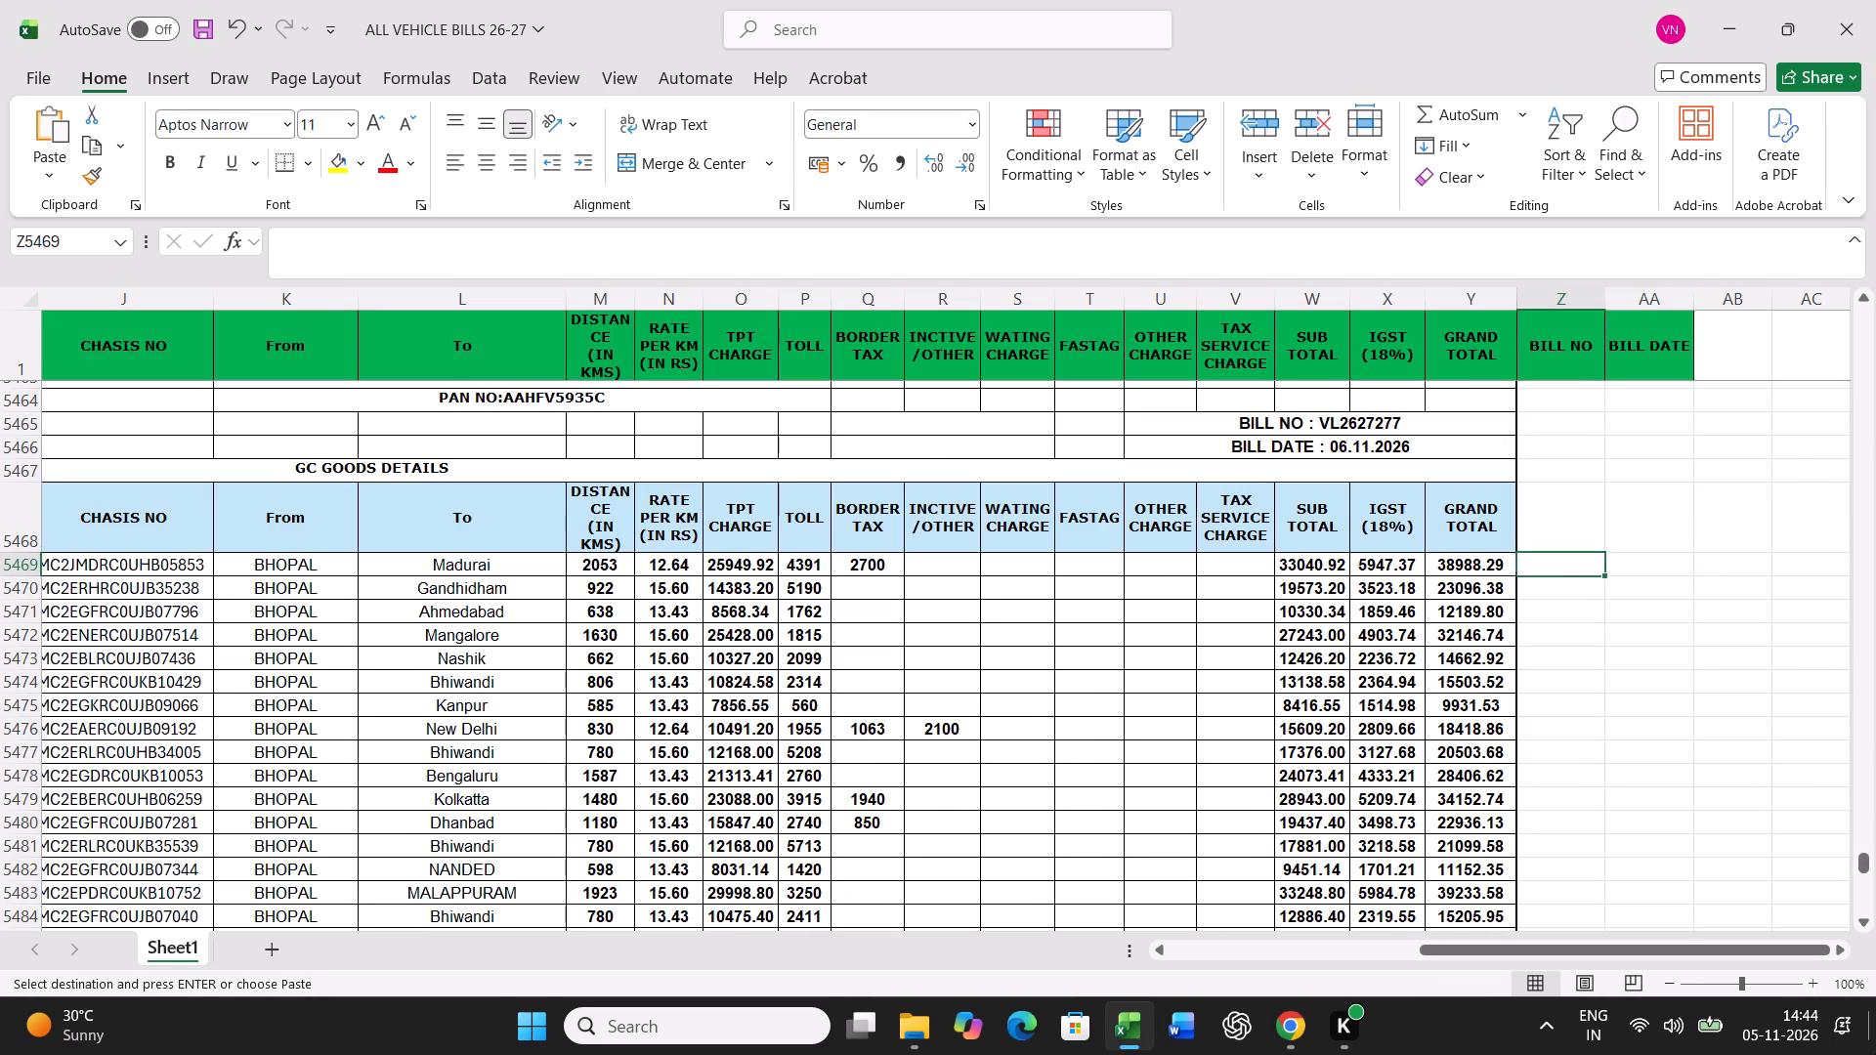
key(Return)
key(Left)
key(Right)
key(F2)
key(BackSpace)
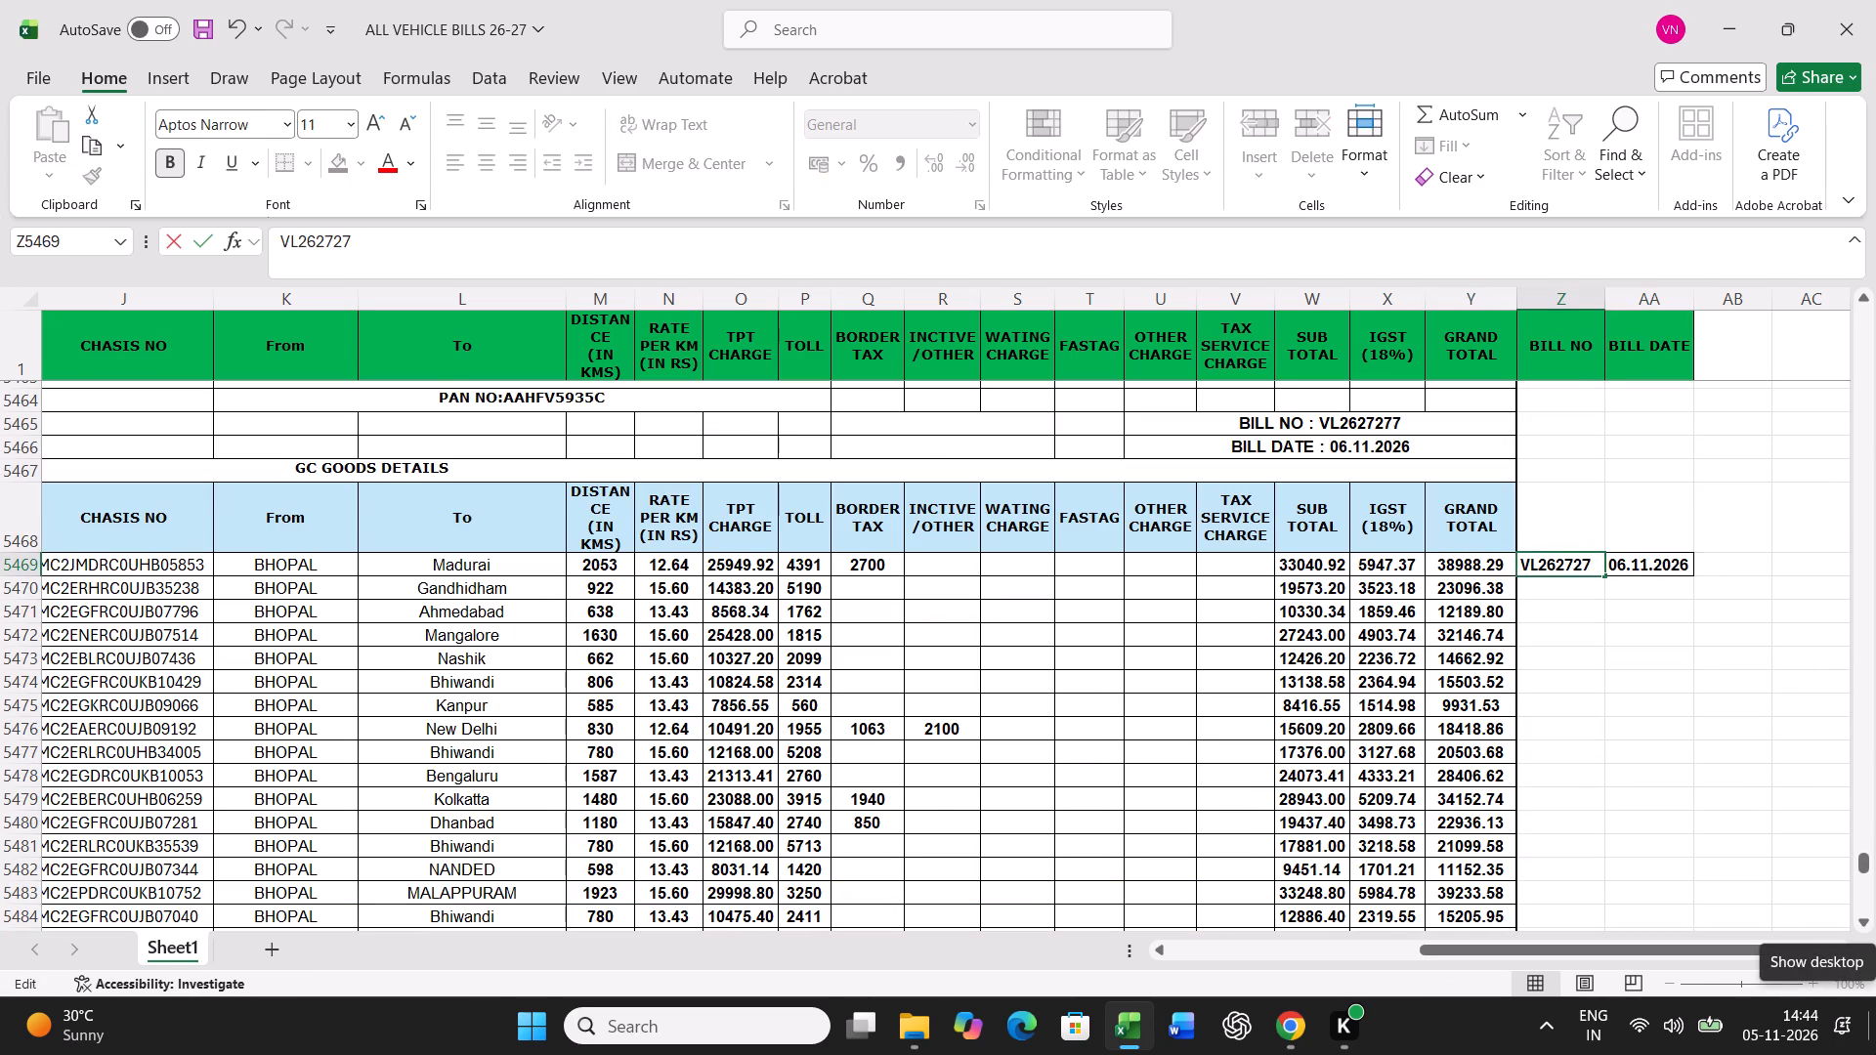
key(7)
key(Return)
Copy the VL2627277 bill number and date from row 5469 down through row 5489, the last vehicle row of the block.
key(Up)
key(shift+Right)
key(ctrl+c)
key(shift+Down)
key(shift+Down)
key(shift+Down)
key(shift+Down)
key(shift+Down)
key(shift+Down)
key(shift+Down)
key(shift+Down)
key(shift+Down)
key(shift+Down)
key(shift+Down)
key(shift+Down)
key(shift+Down)
key(shift+Down)
key(shift+Down)
key(shift+Down)
key(shift+Down)
key(shift+Down)
key(shift+Down)
key(shift+Down)
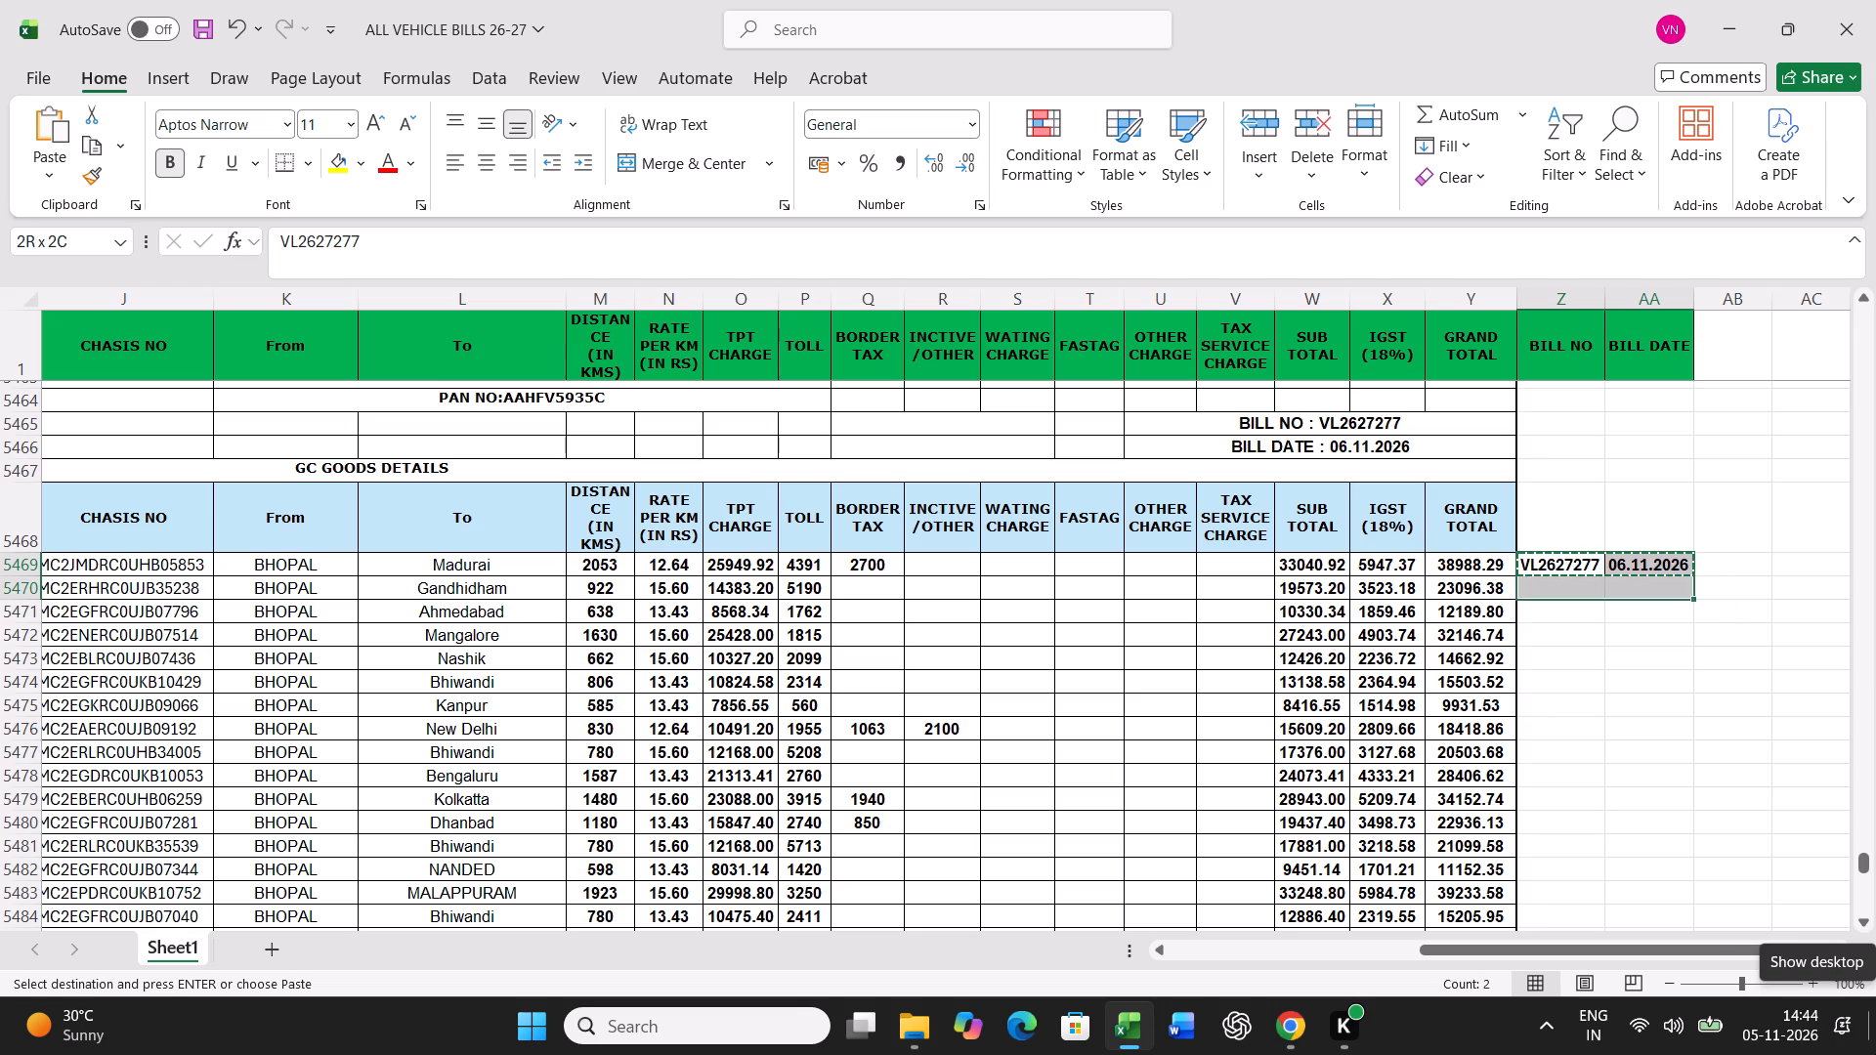
key(shift+Up)
key(shift+Up)
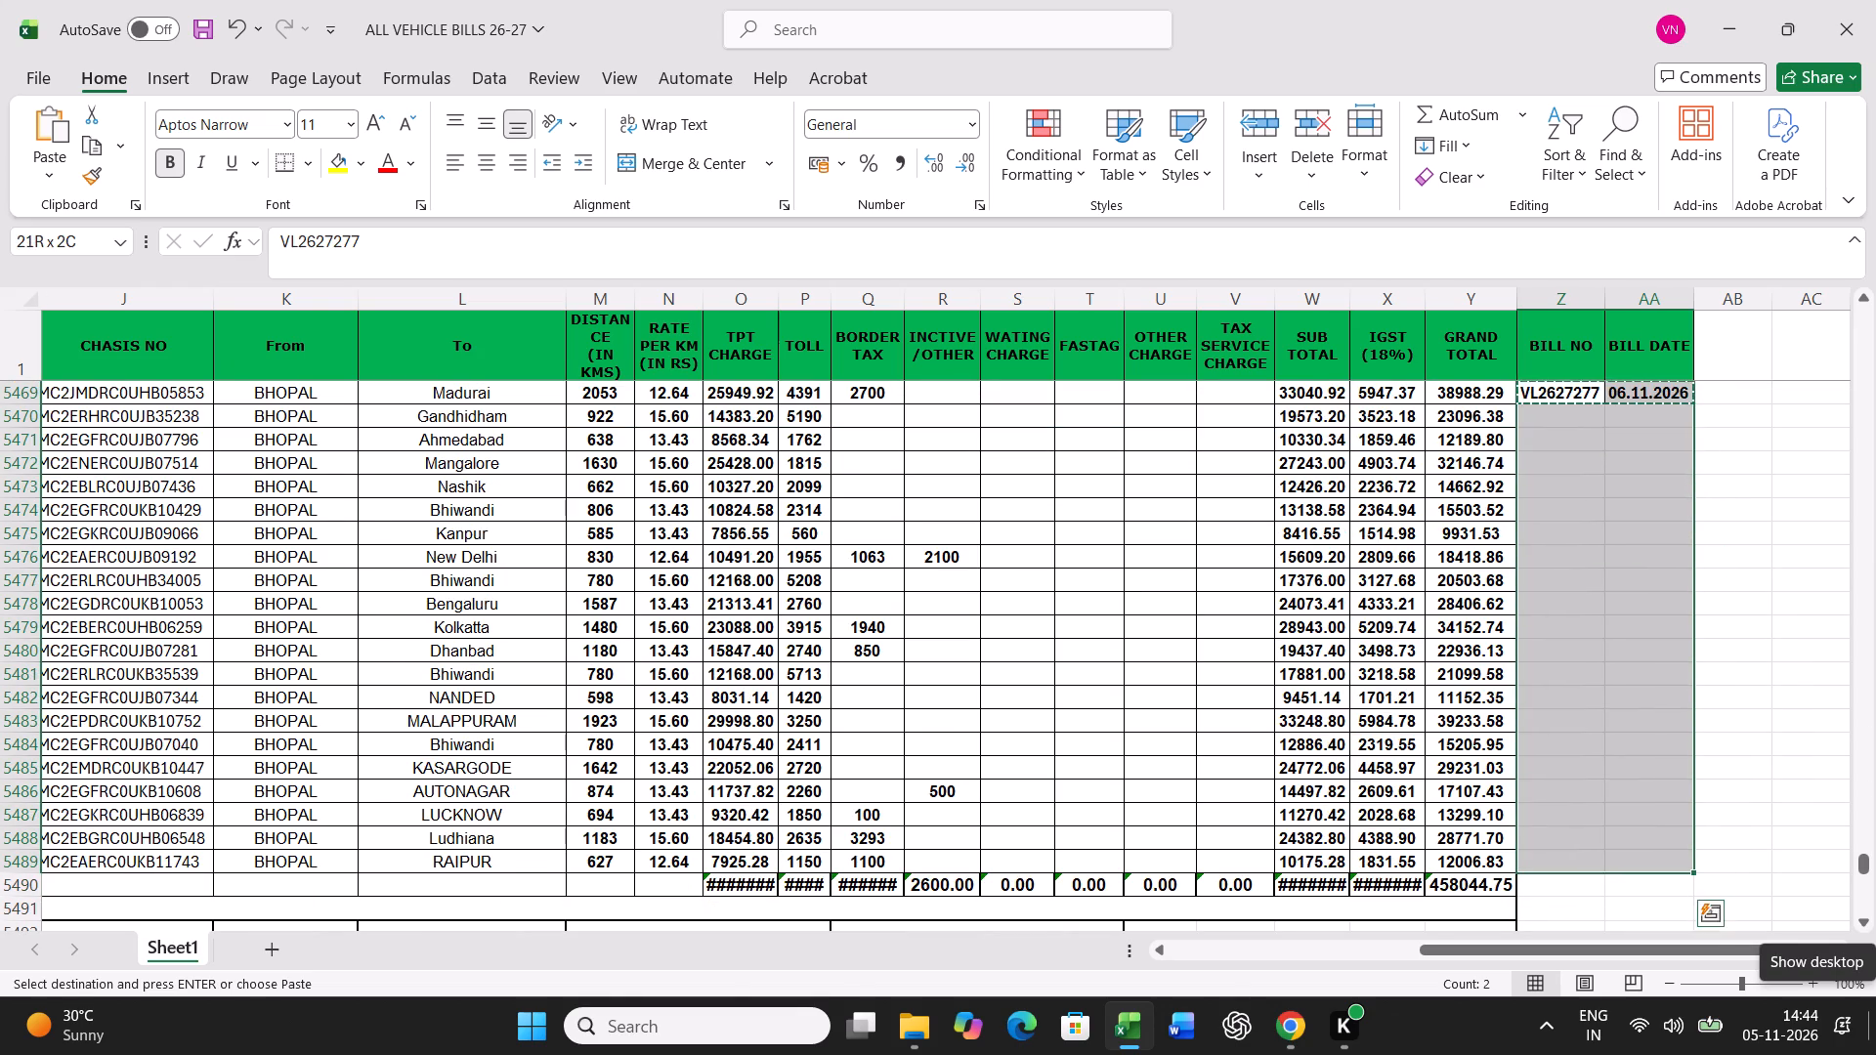
key(Return)
Delete entire rows 5449 to 5468, covering the VL2627276 total and signature rows and the VL2627277 heading rows.
scroll(1841, 1004, up, 11)
scroll(1637, 747, up, 3)
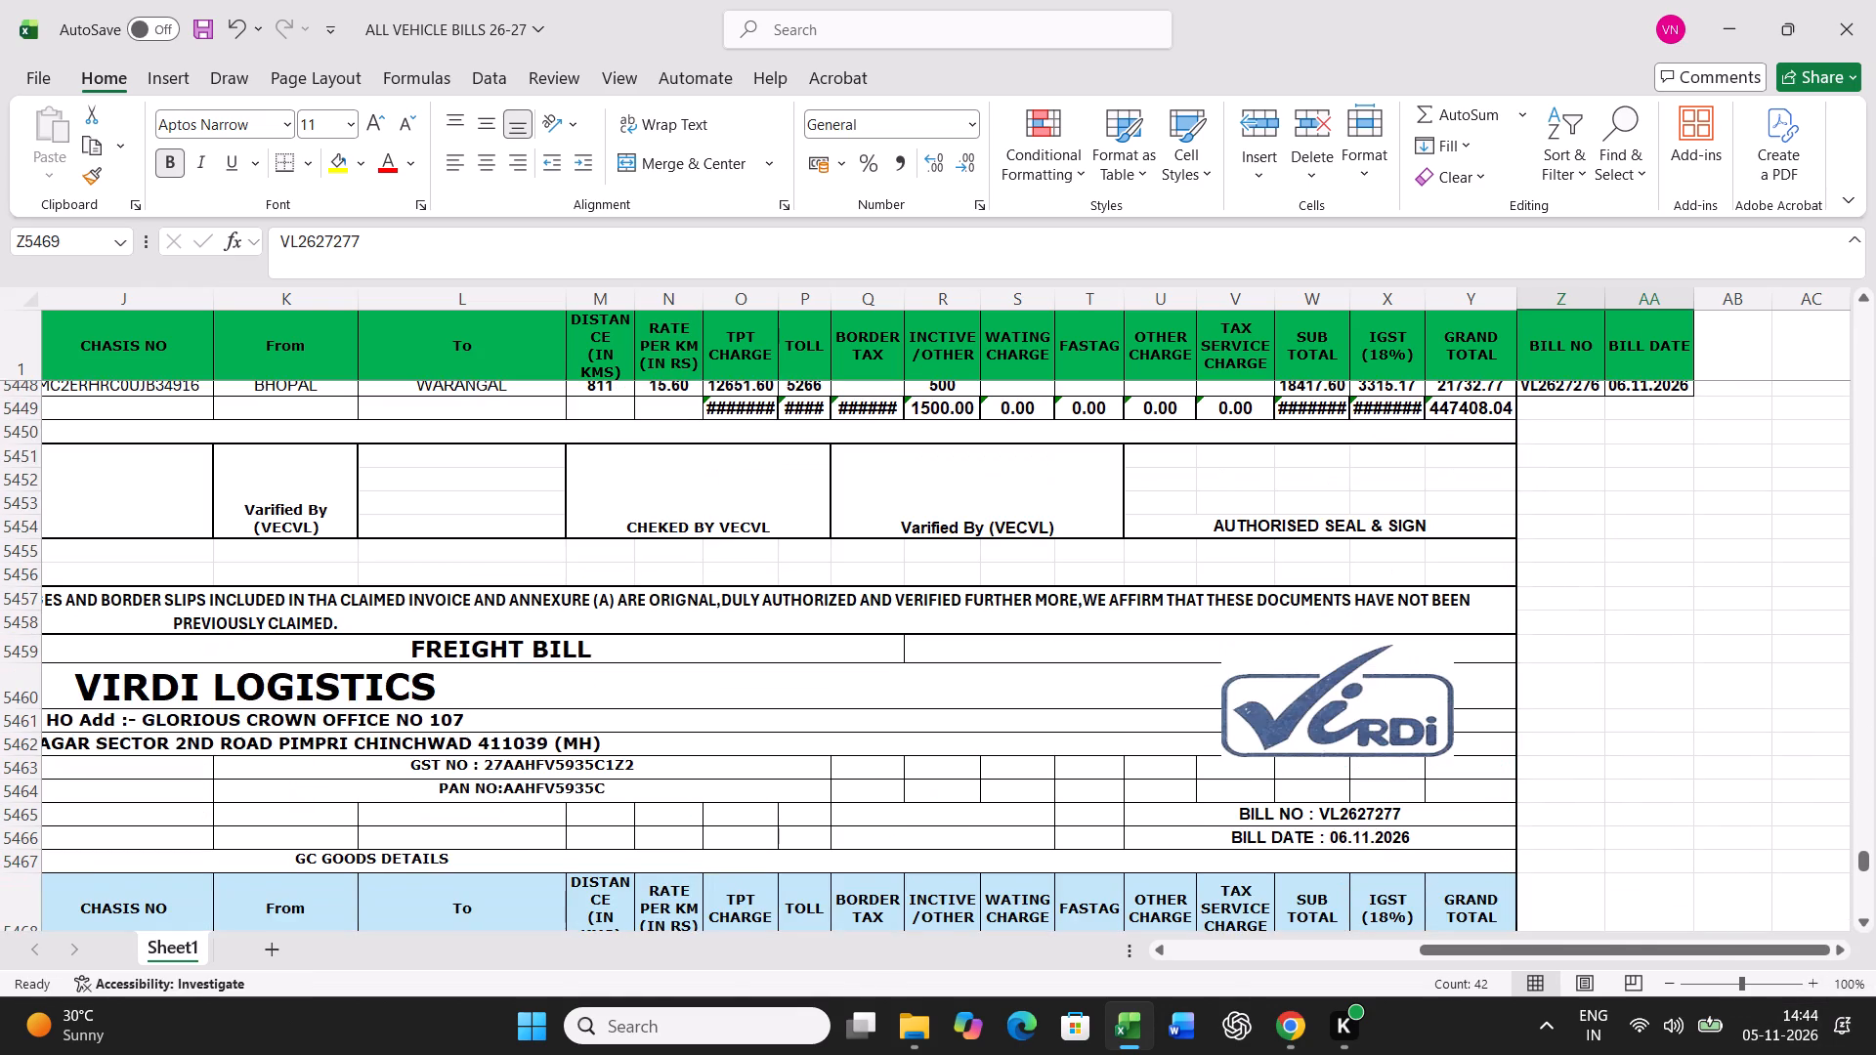
drag(1564, 411, 1579, 527)
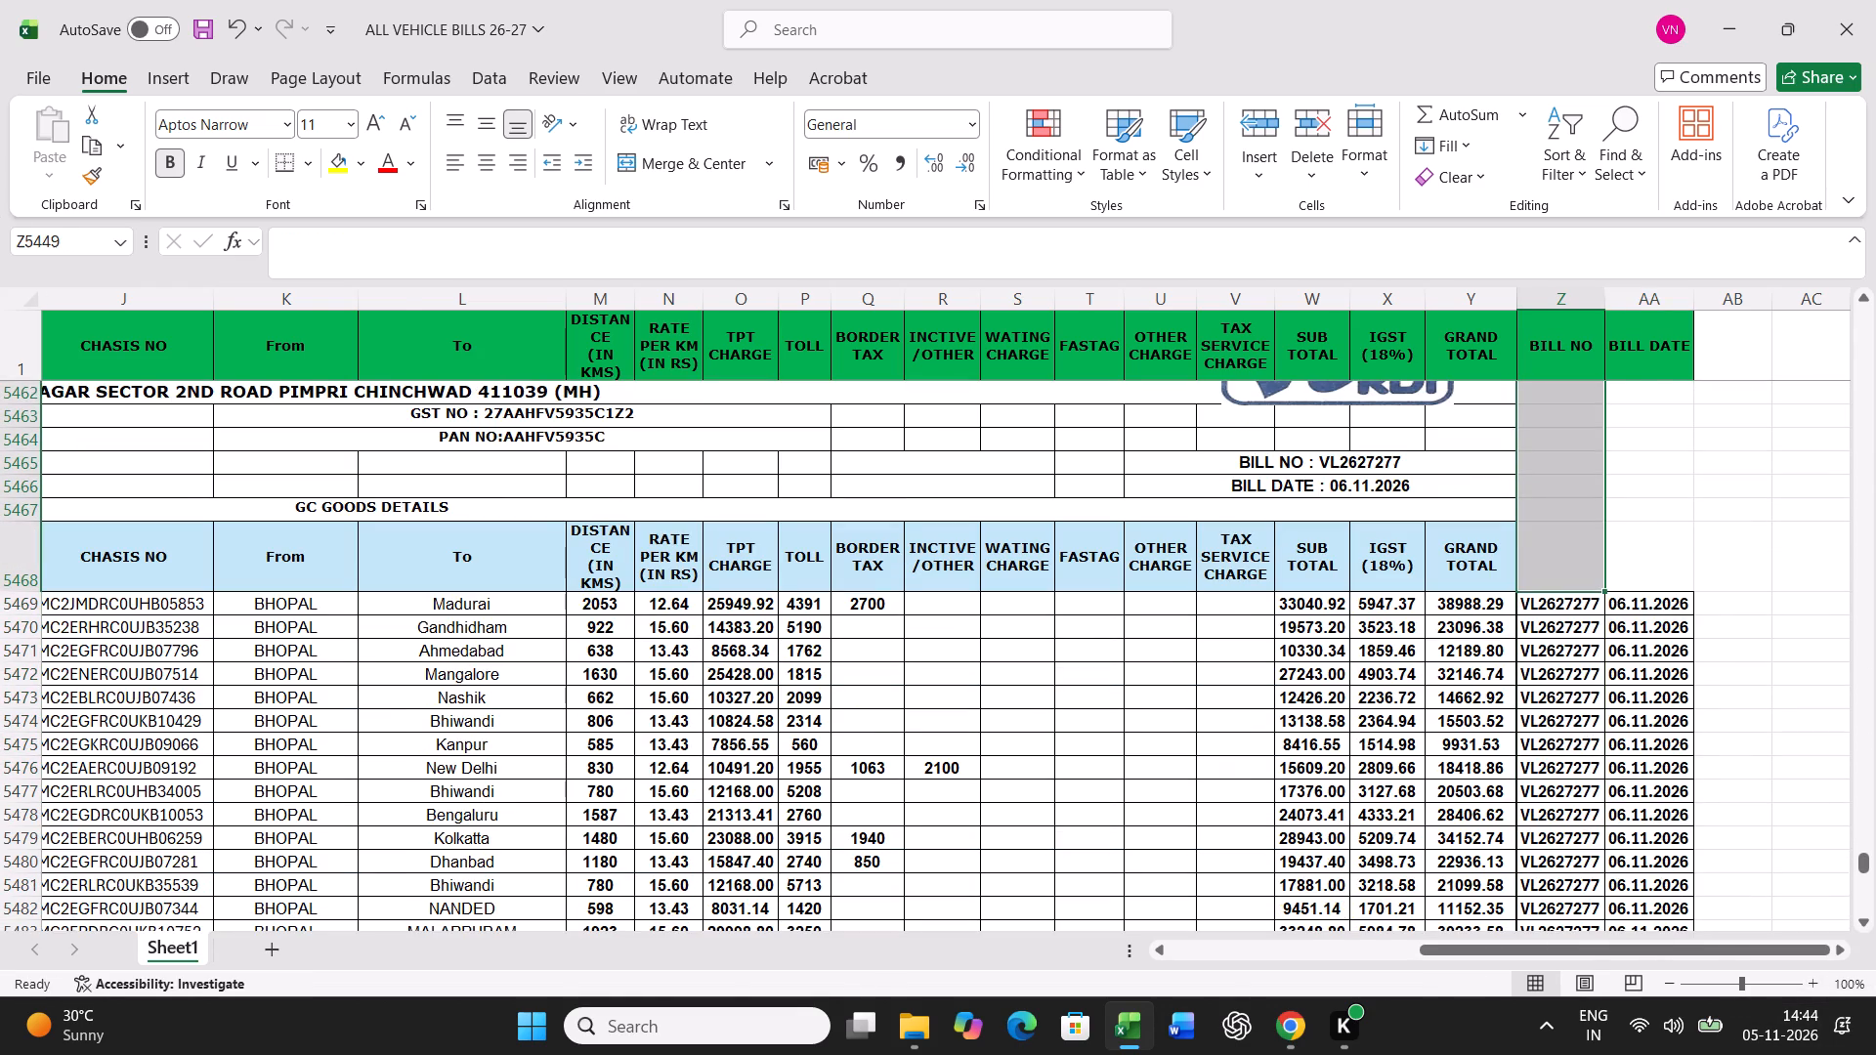
right_click(1579, 527)
click(1659, 499)
click(1609, 543)
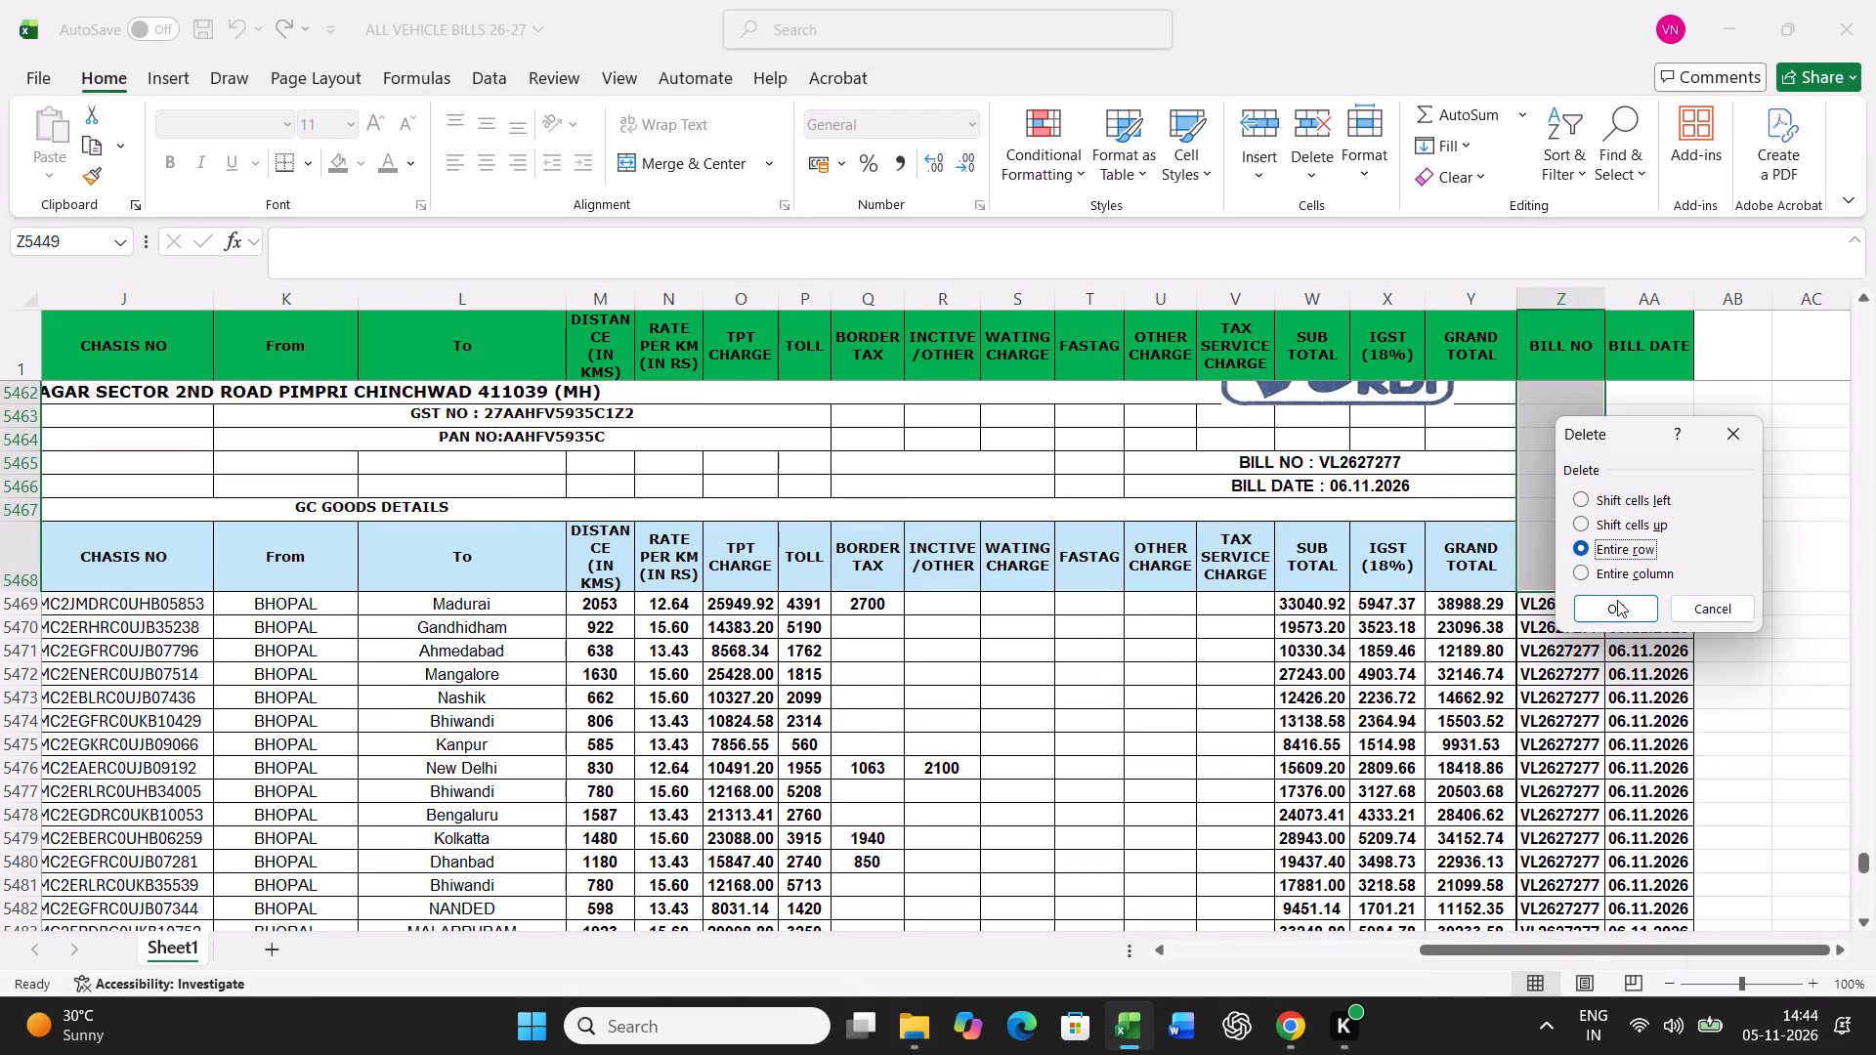
click(1617, 610)
Copy a bill number and date pair from the VL2627277 block to Z5490, and set the bill number in Z5490 to VL2627278.
scroll(1598, 680, down, 7)
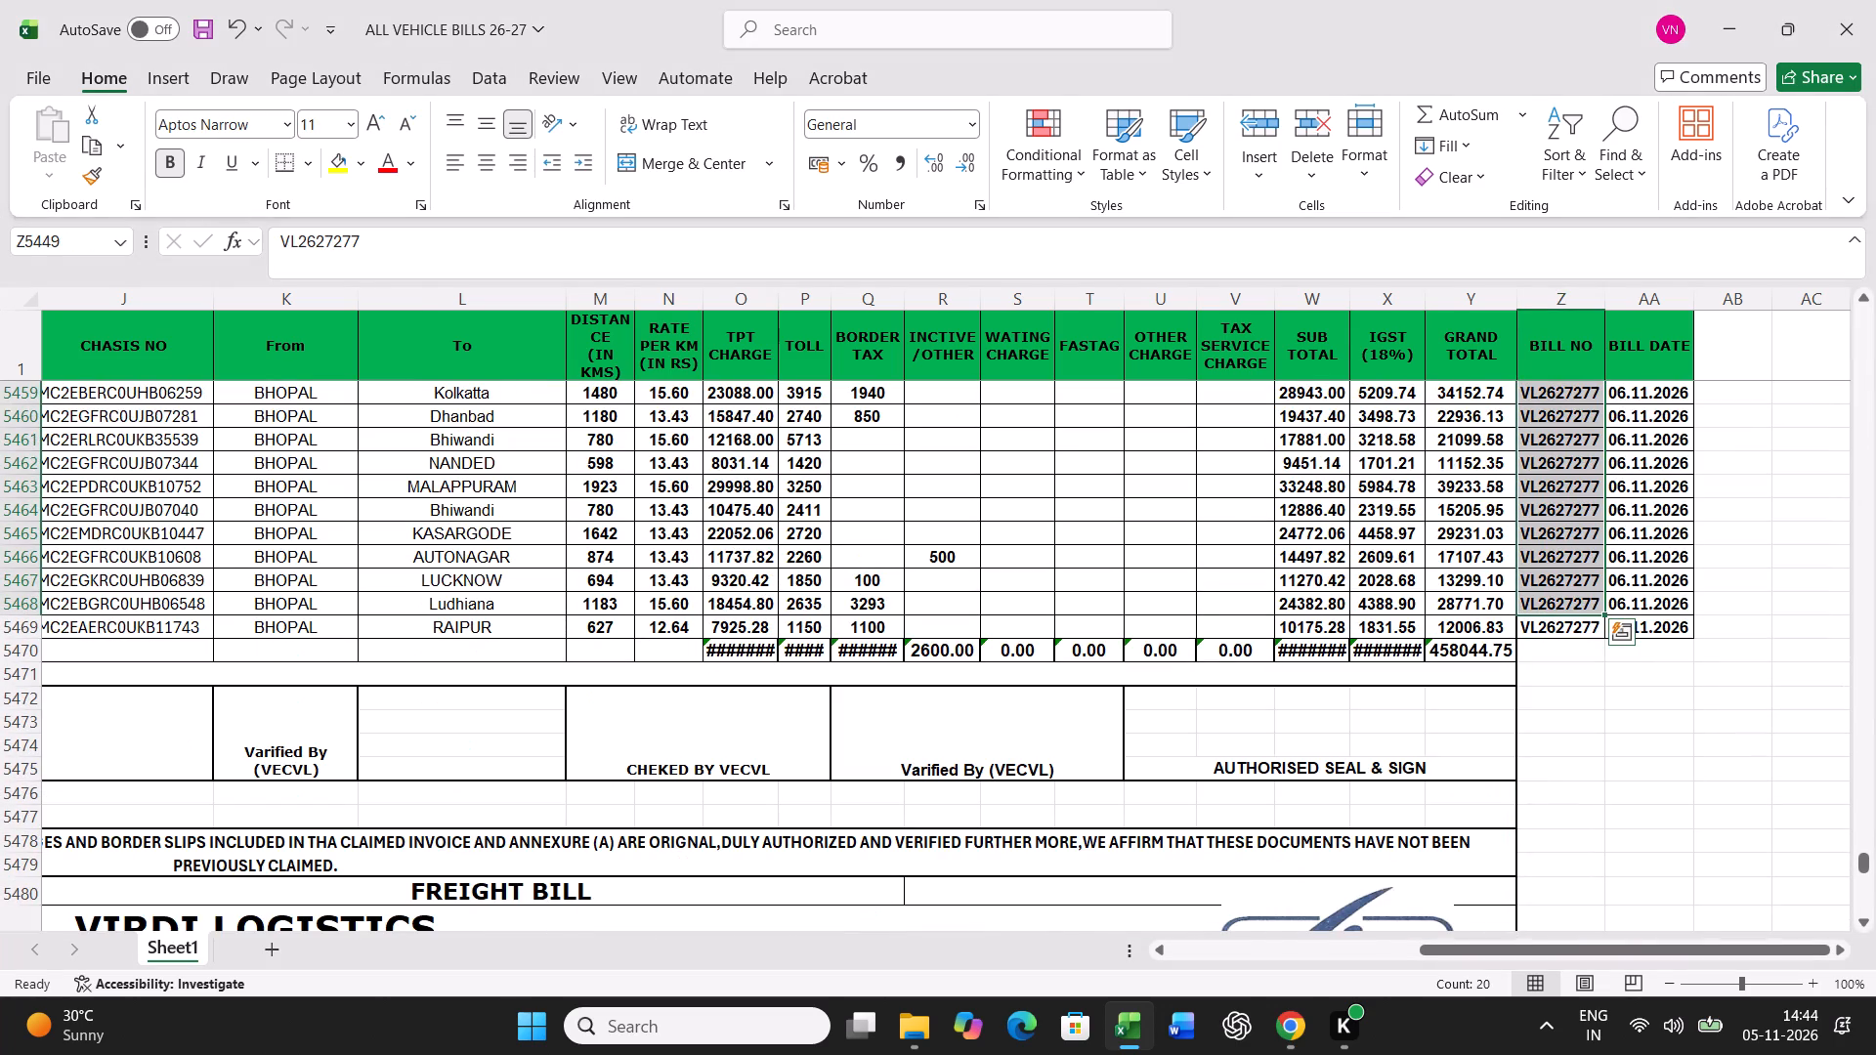
drag(1570, 558, 1657, 557)
key(ctrl+c)
scroll(1487, 744, down, 6)
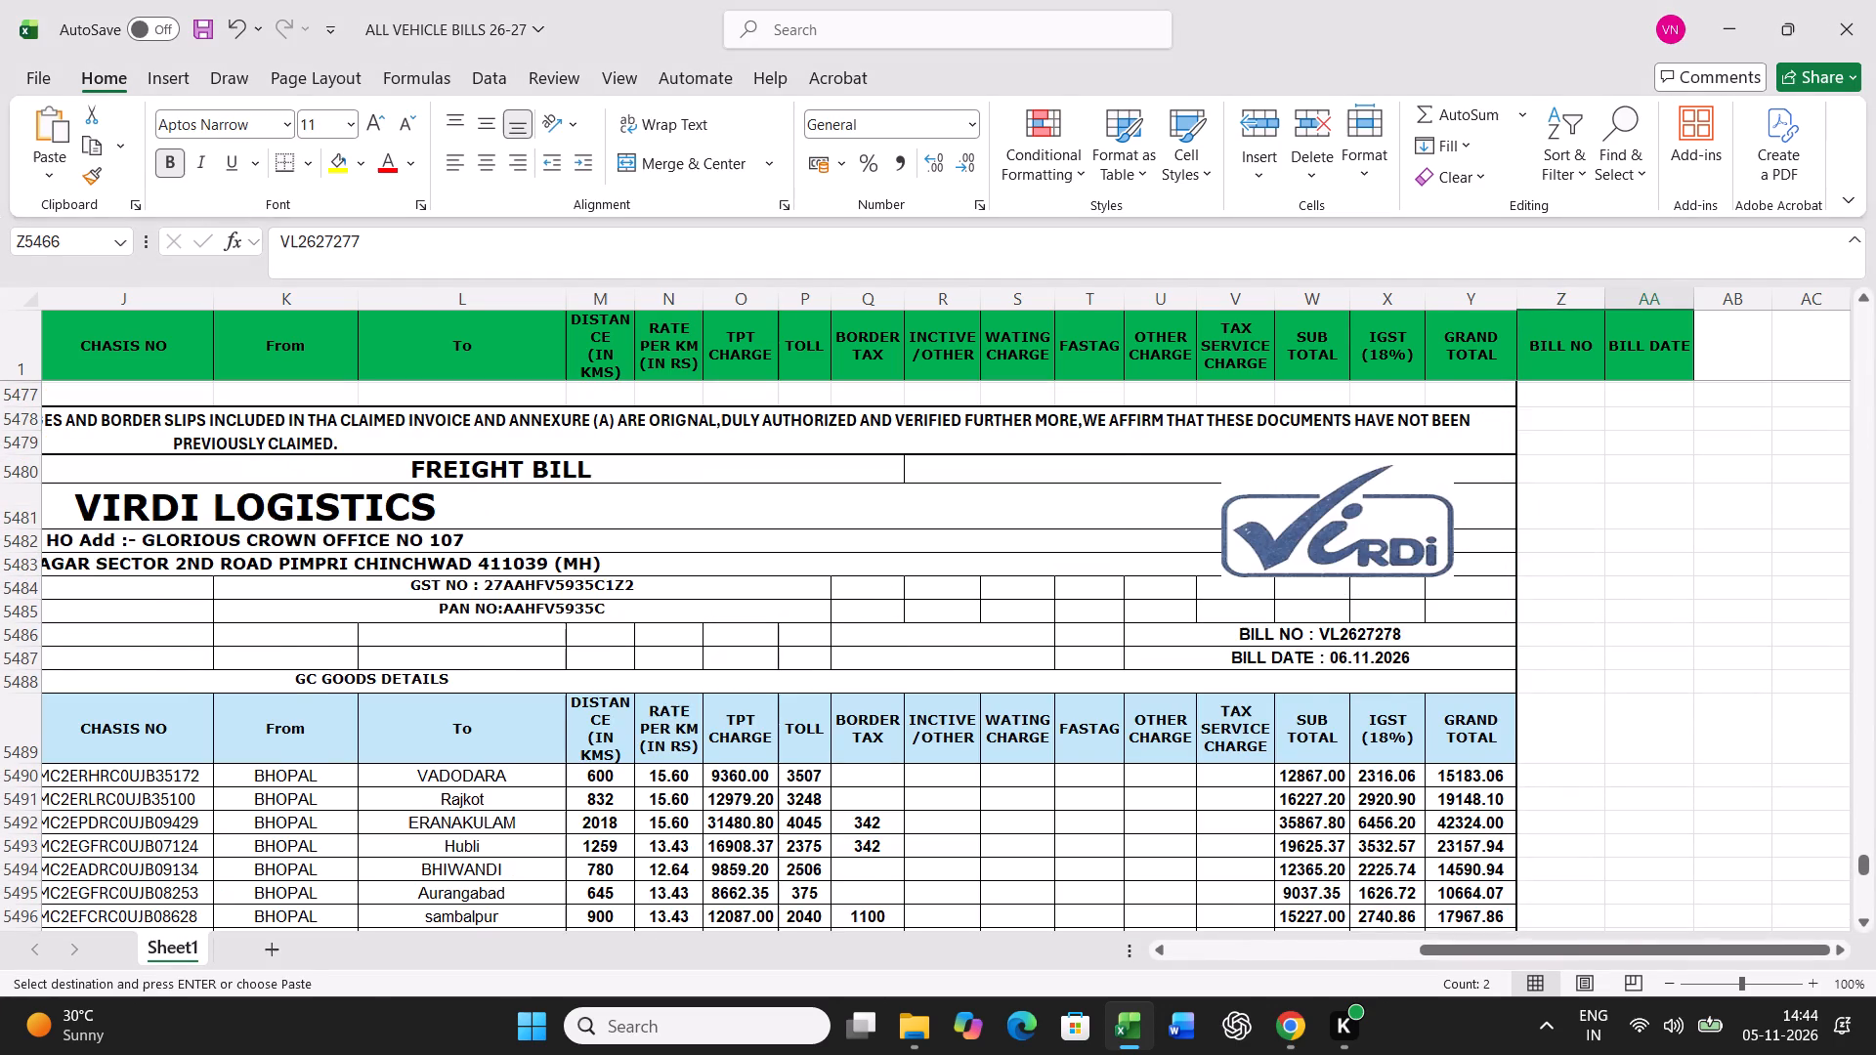
scroll(1490, 738, down, 5)
click(1541, 425)
scroll(1489, 834, up, 4)
key(Return)
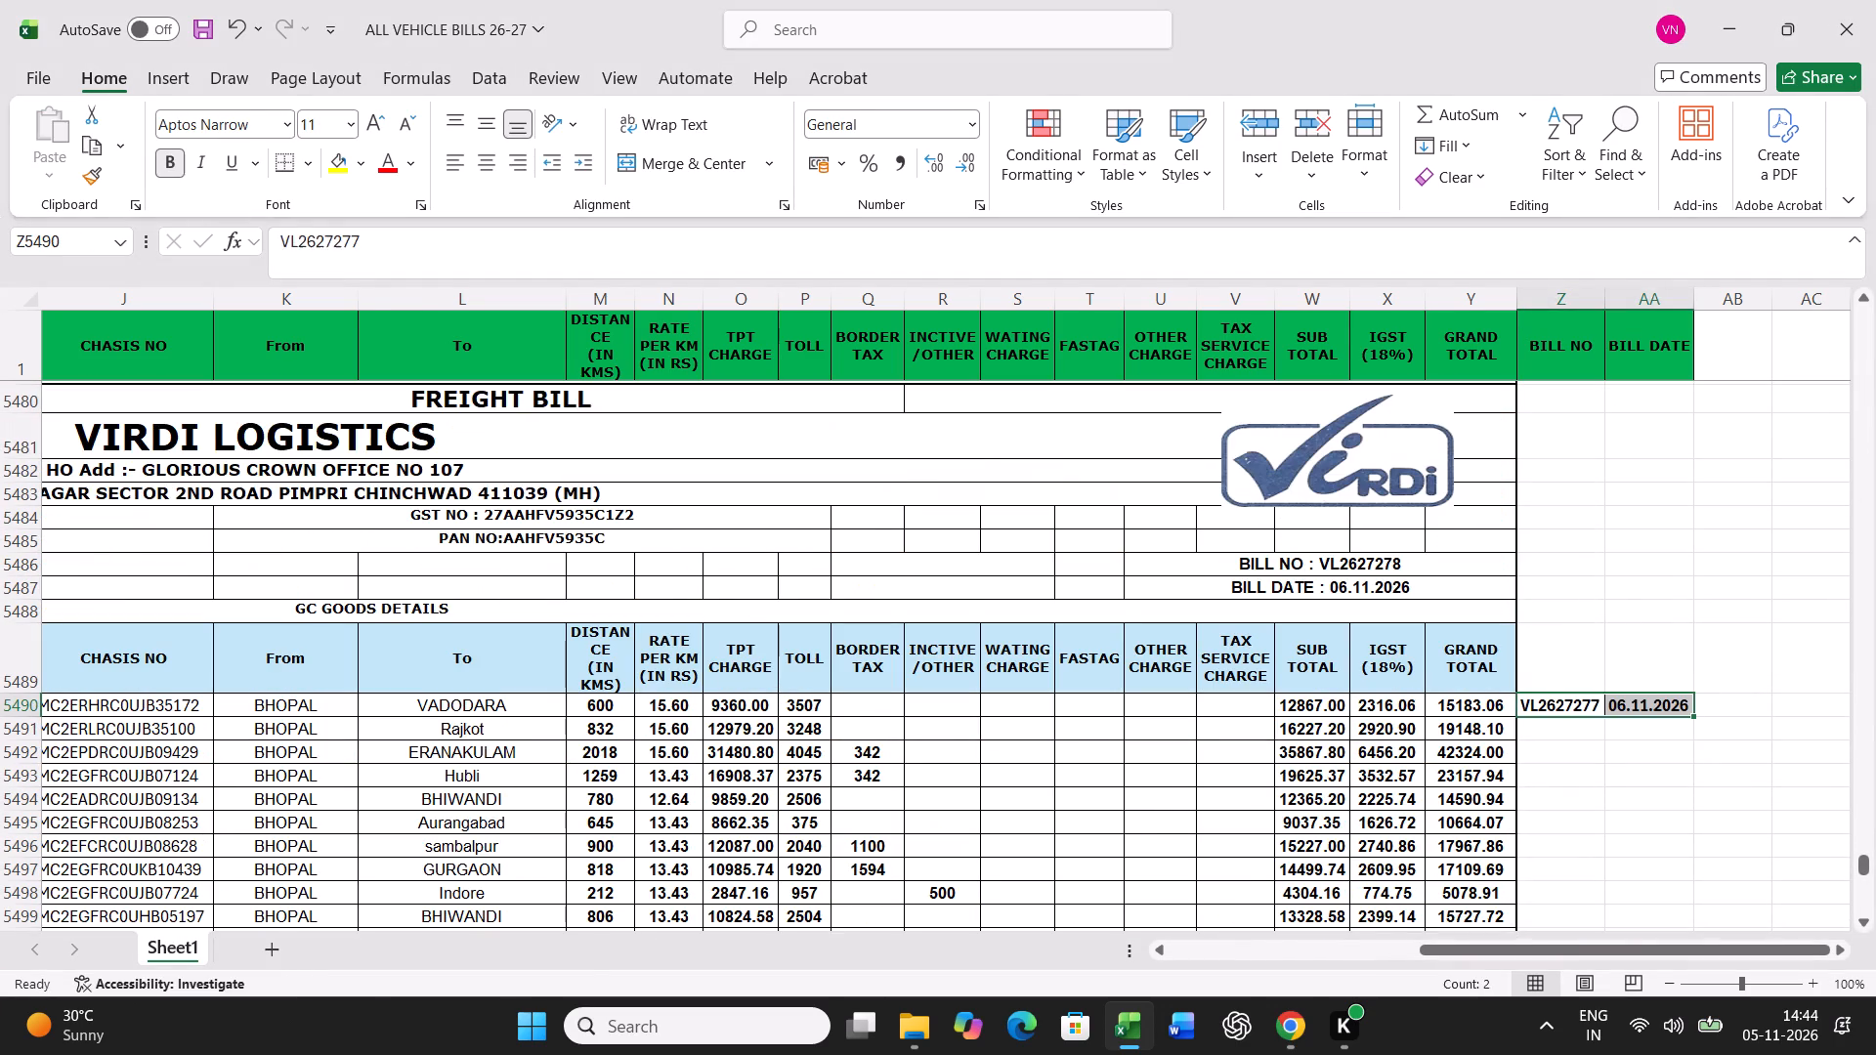
key(Left)
key(Right)
key(F2)
key(BackSpace)
key(8)
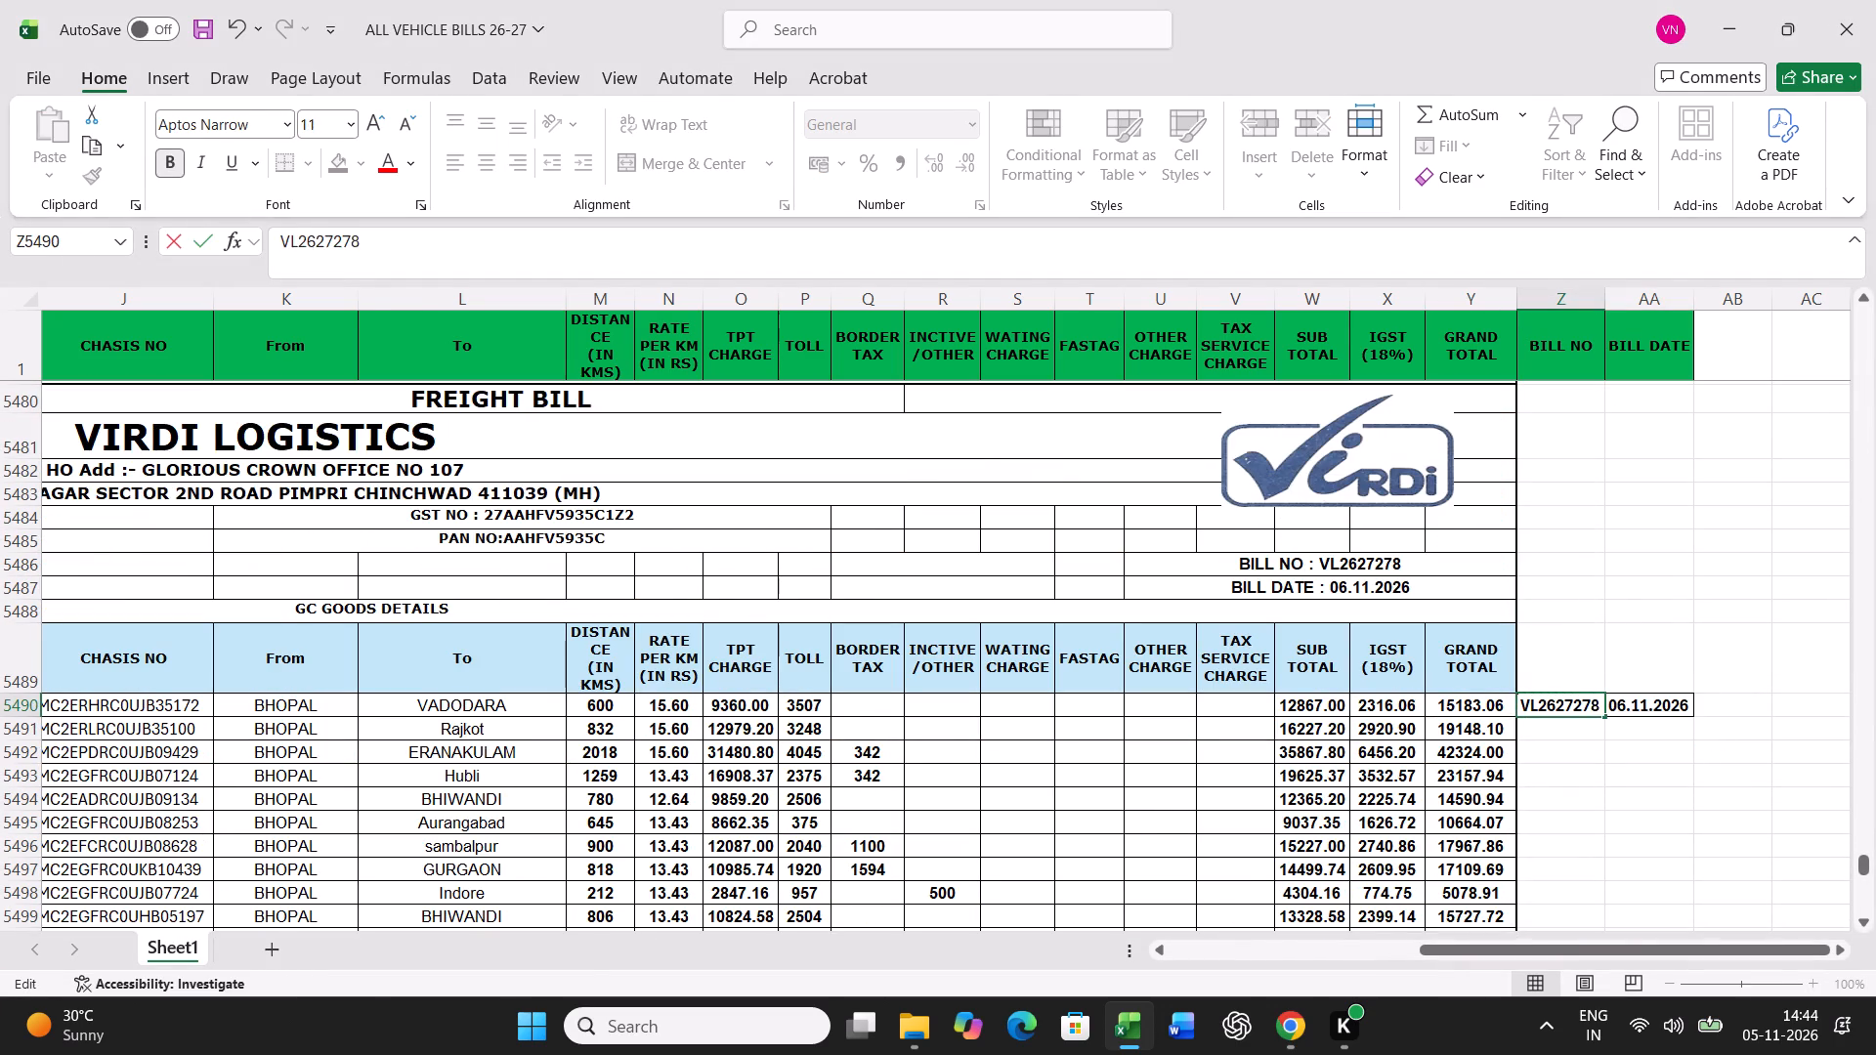
key(Return)
Copy the VL2627278 bill number and date from row 5490 down through row 5510, the last vehicle row of the block.
key(Up)
key(shift+Right)
key(ctrl+c)
key(shift+Down)
key(shift+Down)
key(shift+Down)
key(shift+Down)
key(shift+Down)
key(shift+Down)
key(shift+Down)
key(shift+Down)
key(shift+Down)
key(shift+Down)
key(shift+Down)
key(shift+Down)
key(shift+Down)
key(shift+Down)
key(shift+Down)
key(shift+Down)
key(shift+Down)
key(shift+Down)
key(shift+Down)
key(shift+Down)
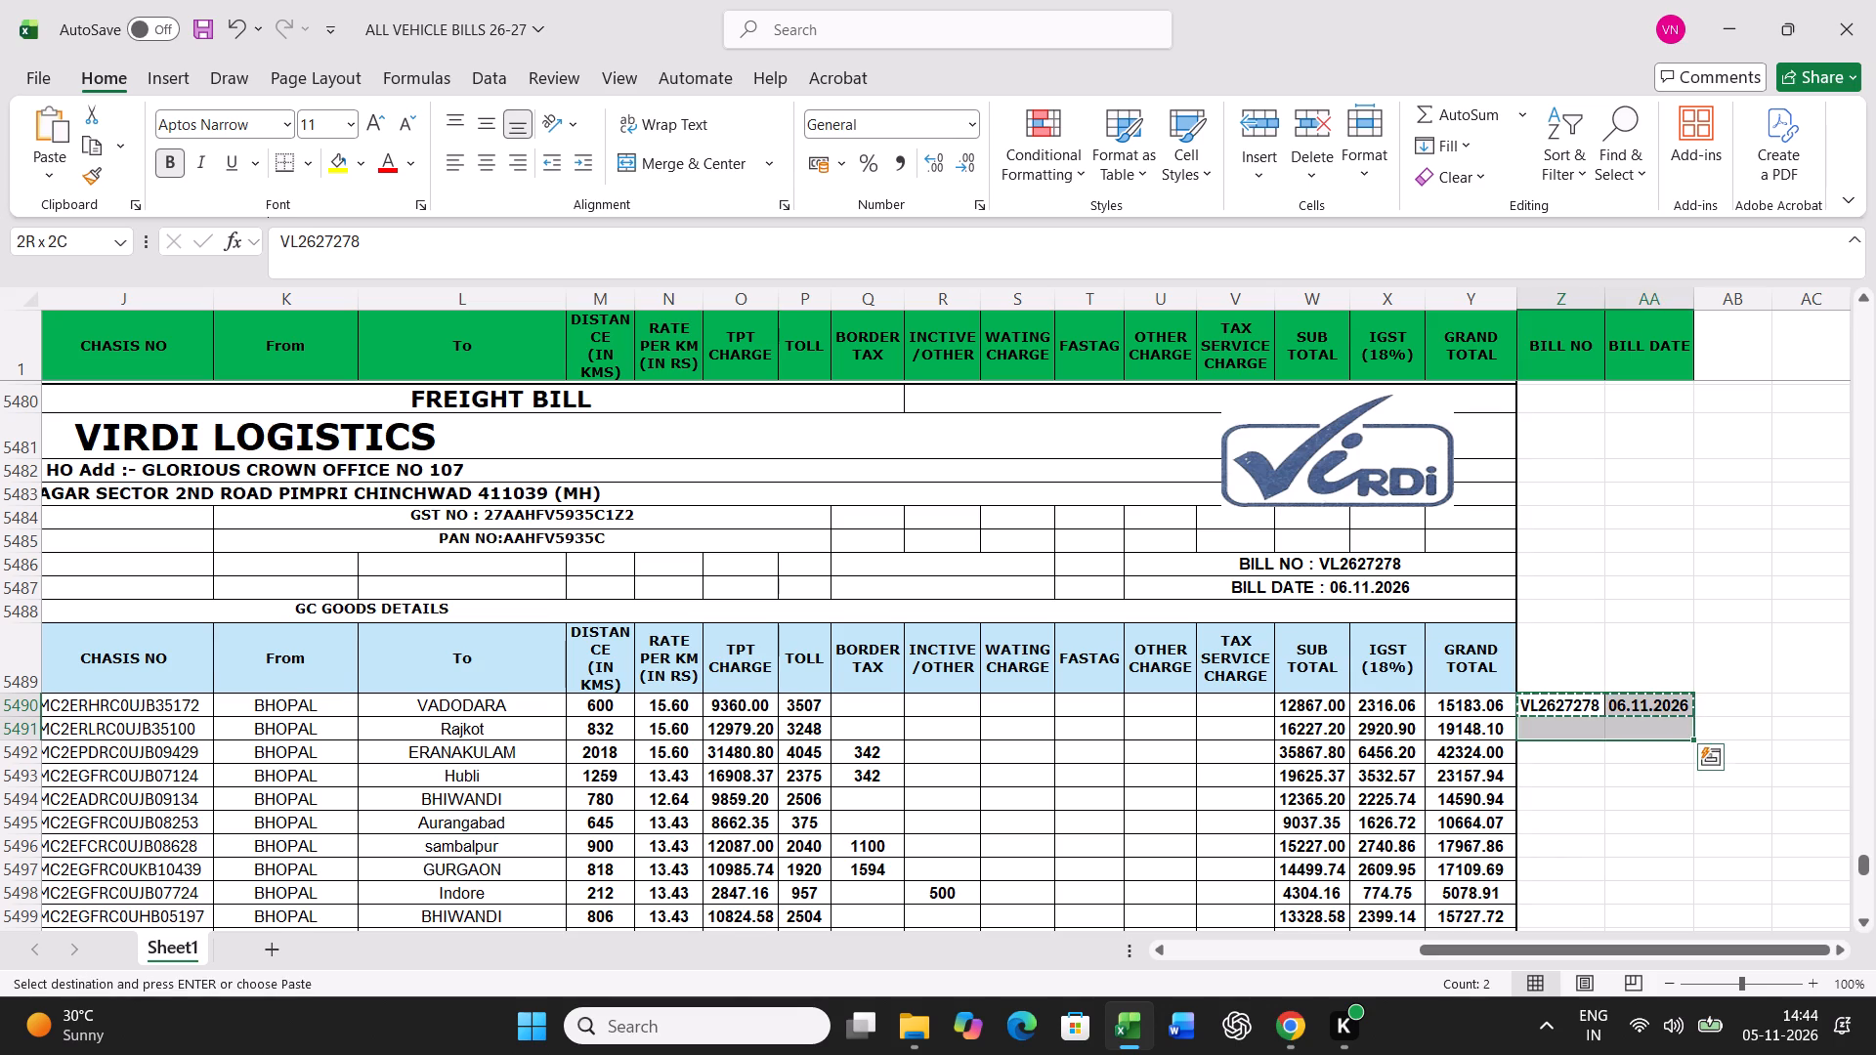
key(shift+Down)
key(shift+Down)
key(shift+Down)
key(shift+Up)
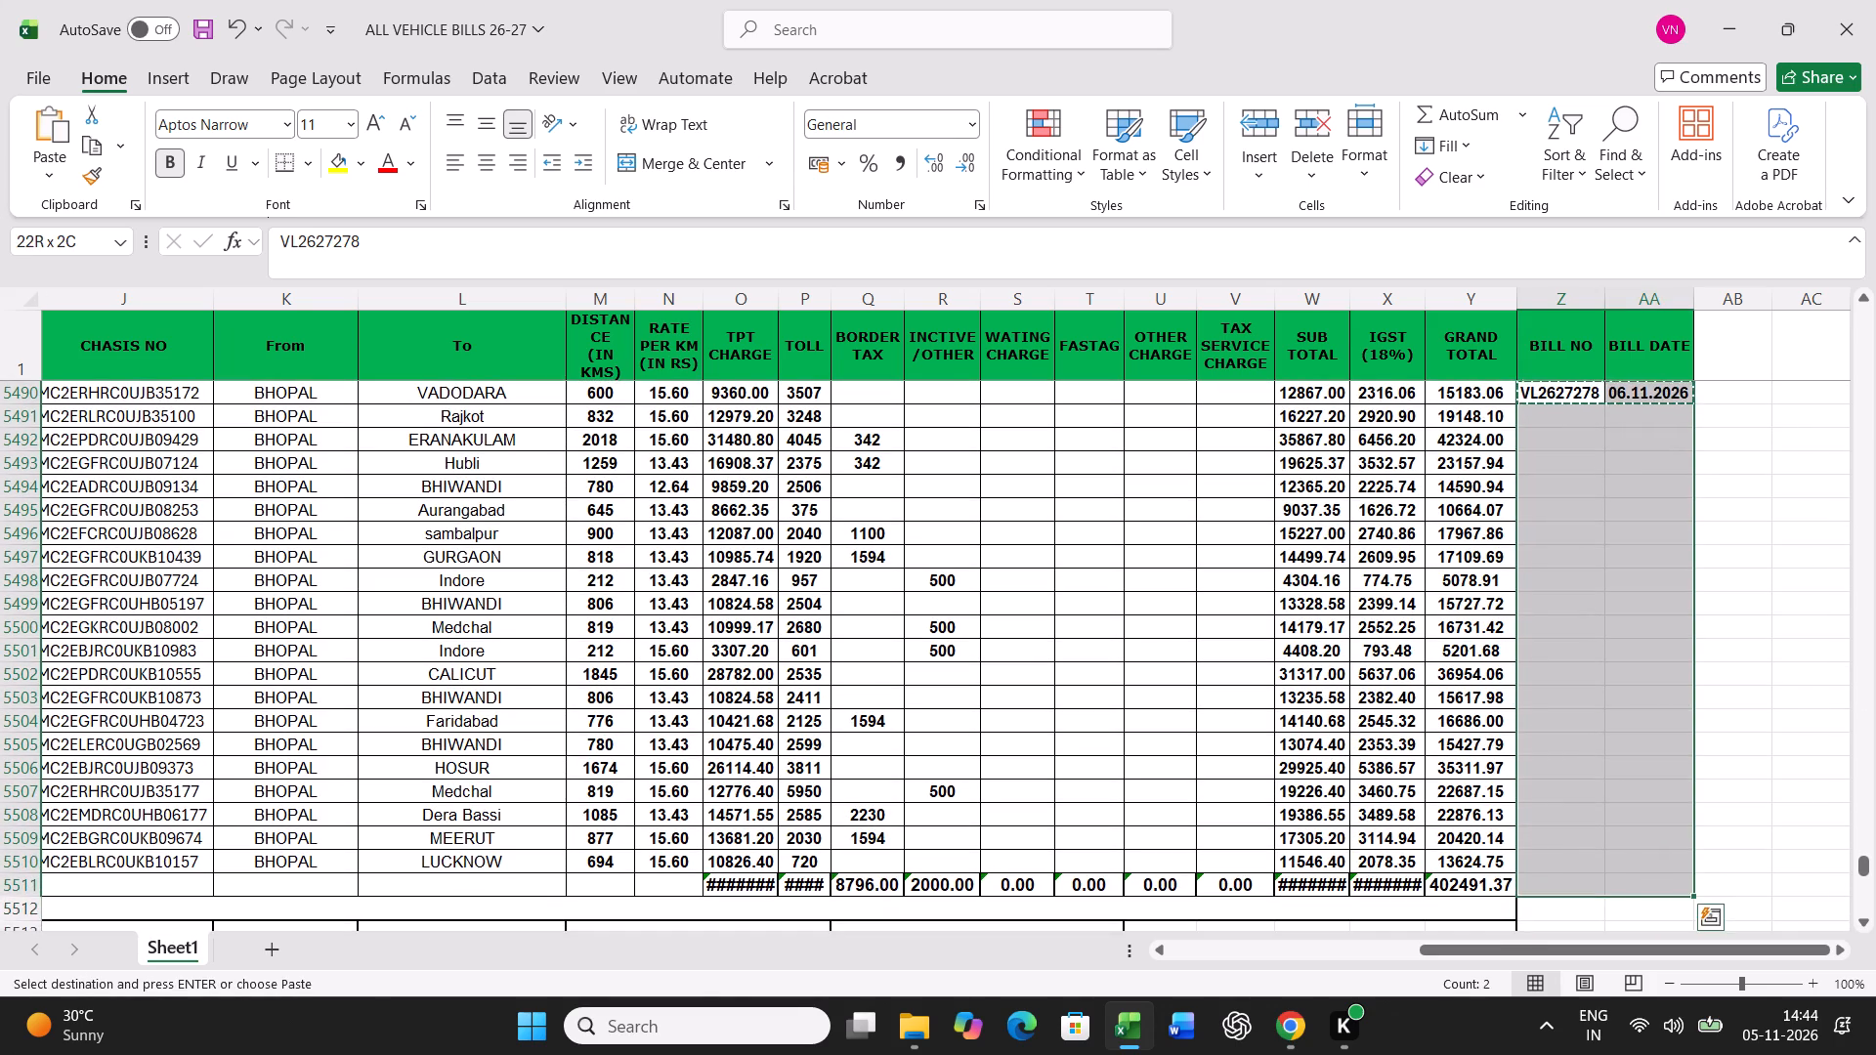
key(shift+Up)
key(Return)
Delete entire rows 5470 to 5489, covering the VL2627277 total and signature rows and the VL2627278 heading rows.
scroll(1480, 793, up, 9)
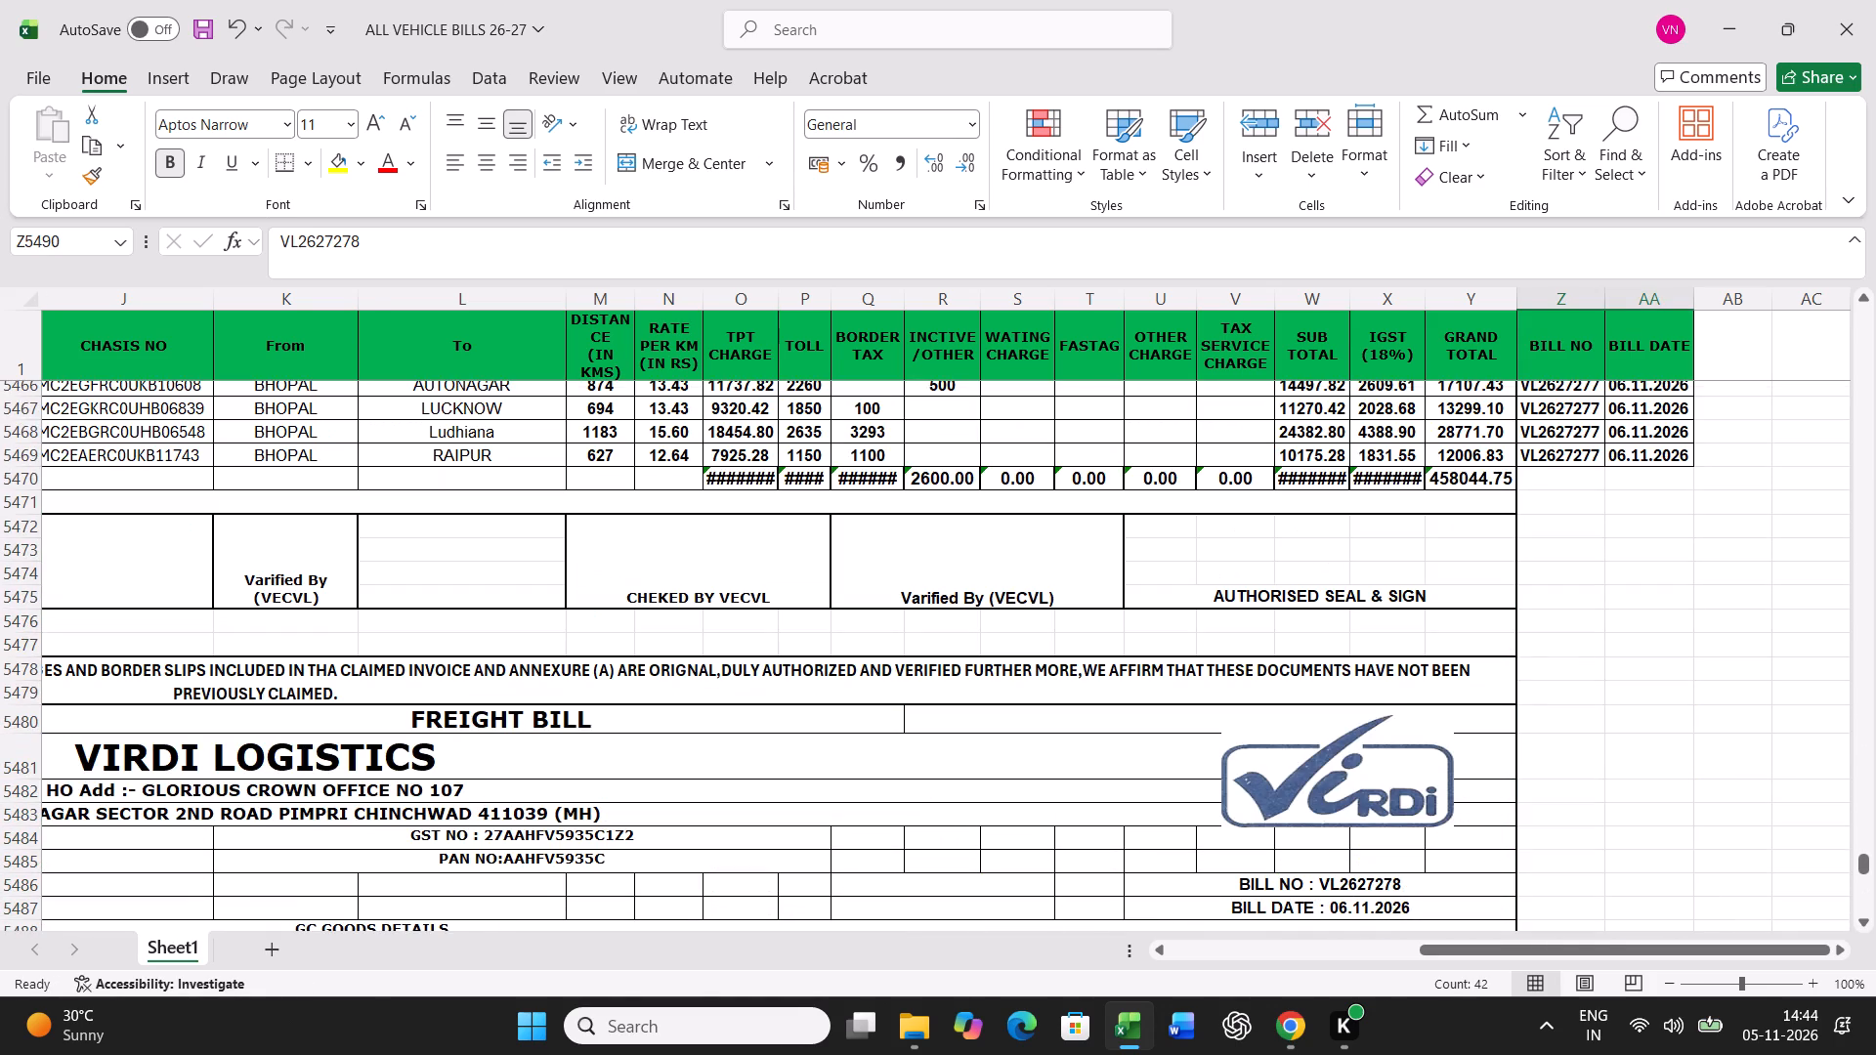
drag(1564, 477, 1566, 495)
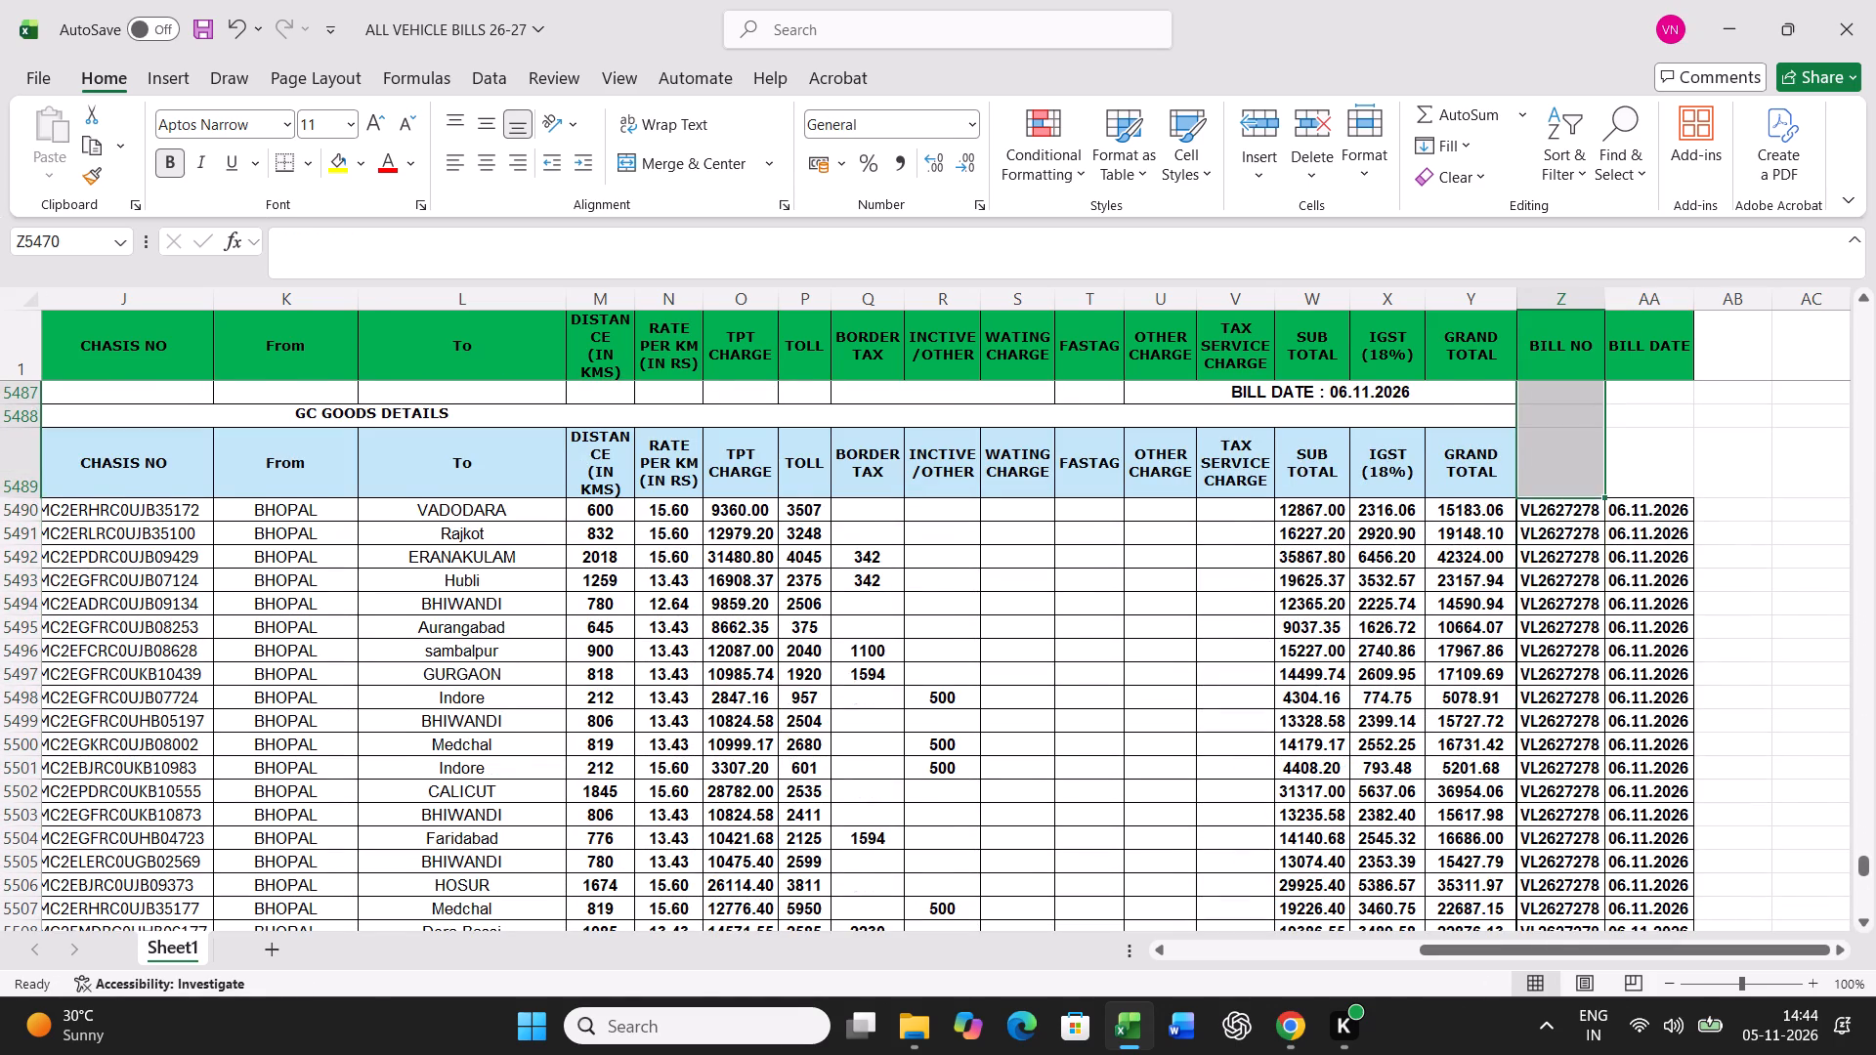
scroll(1589, 657, up, 3)
right_click(1561, 596)
click(1616, 504)
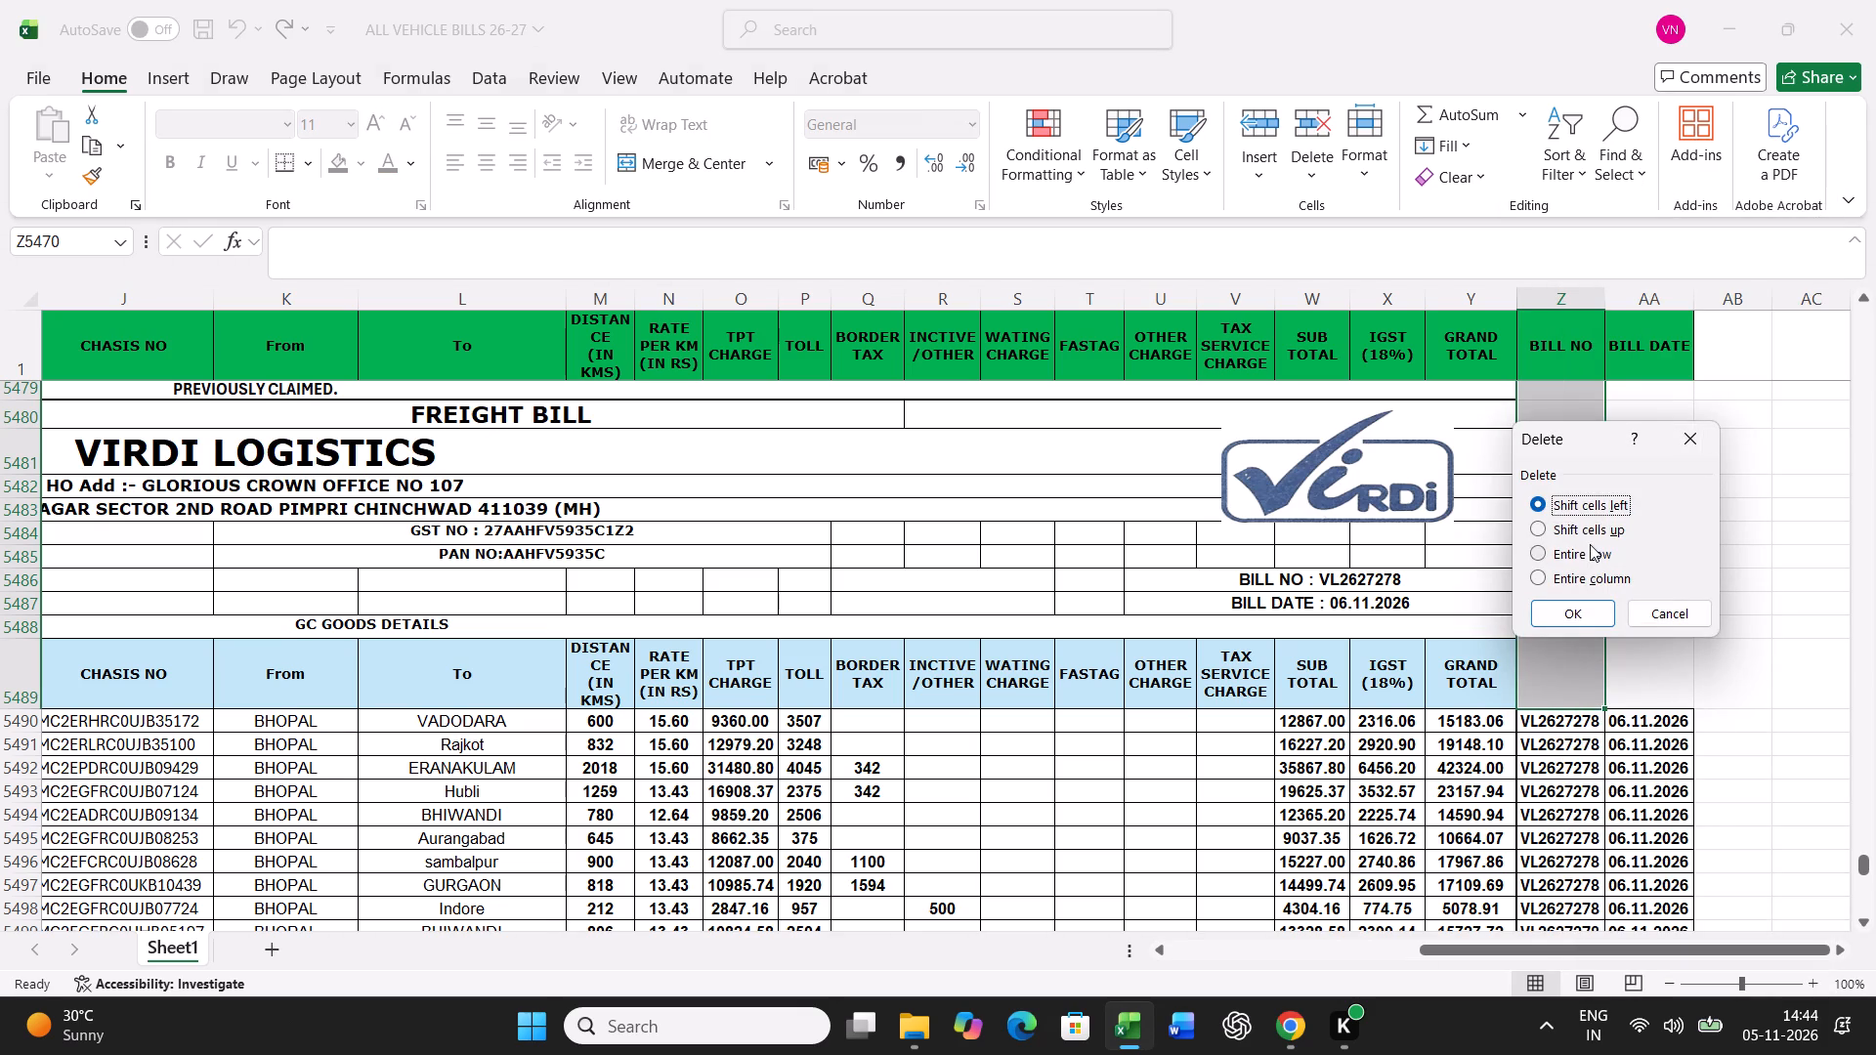
click(1583, 558)
click(1568, 619)
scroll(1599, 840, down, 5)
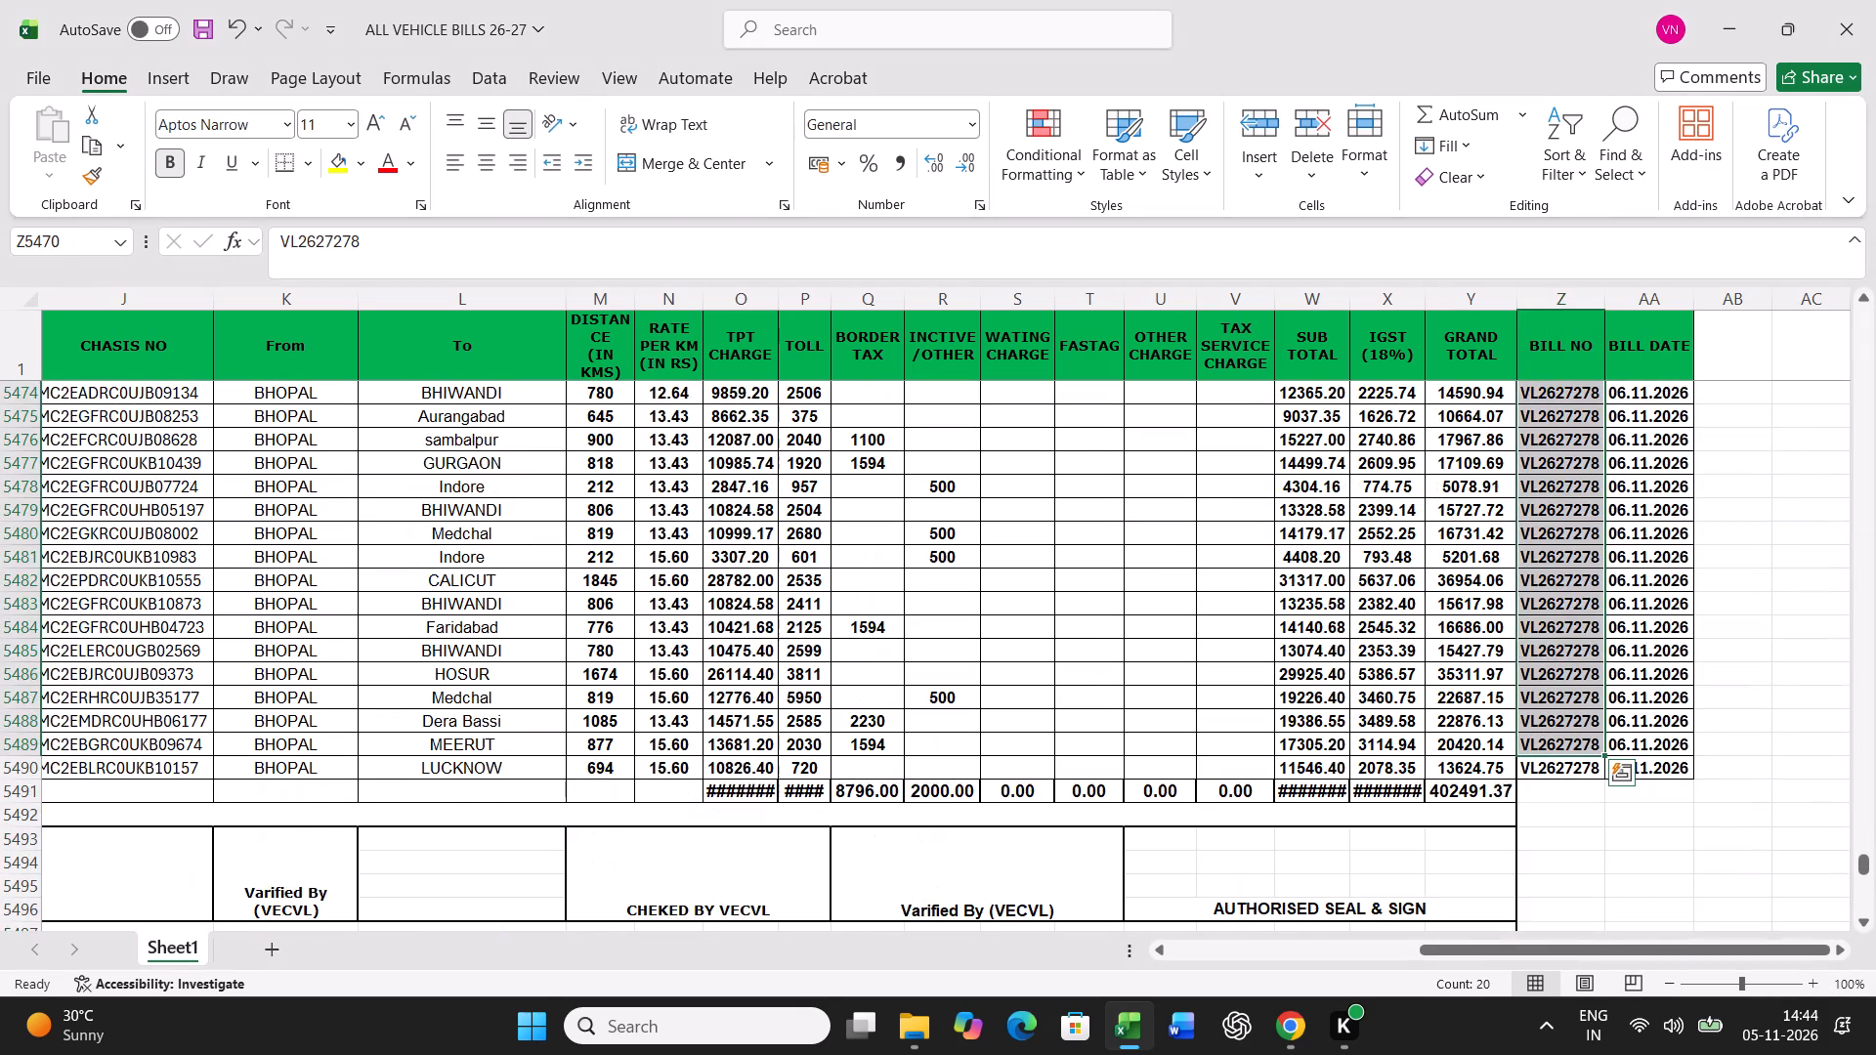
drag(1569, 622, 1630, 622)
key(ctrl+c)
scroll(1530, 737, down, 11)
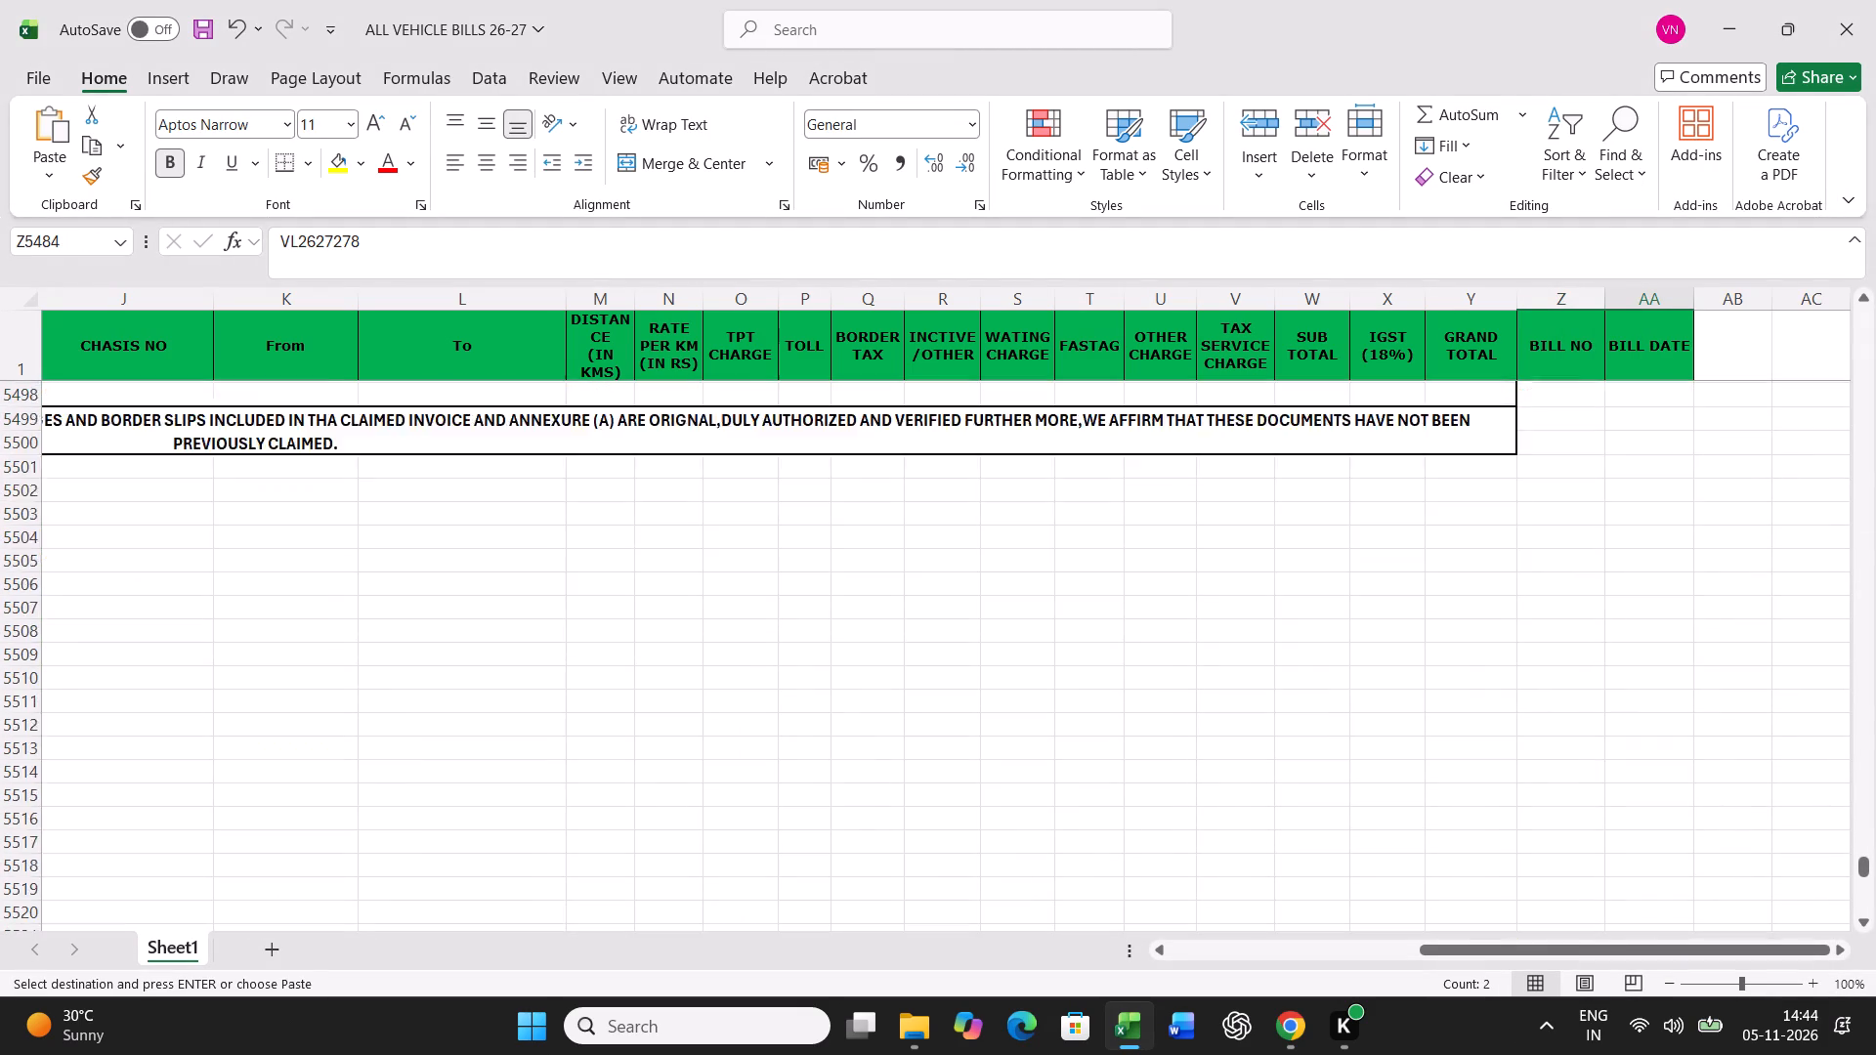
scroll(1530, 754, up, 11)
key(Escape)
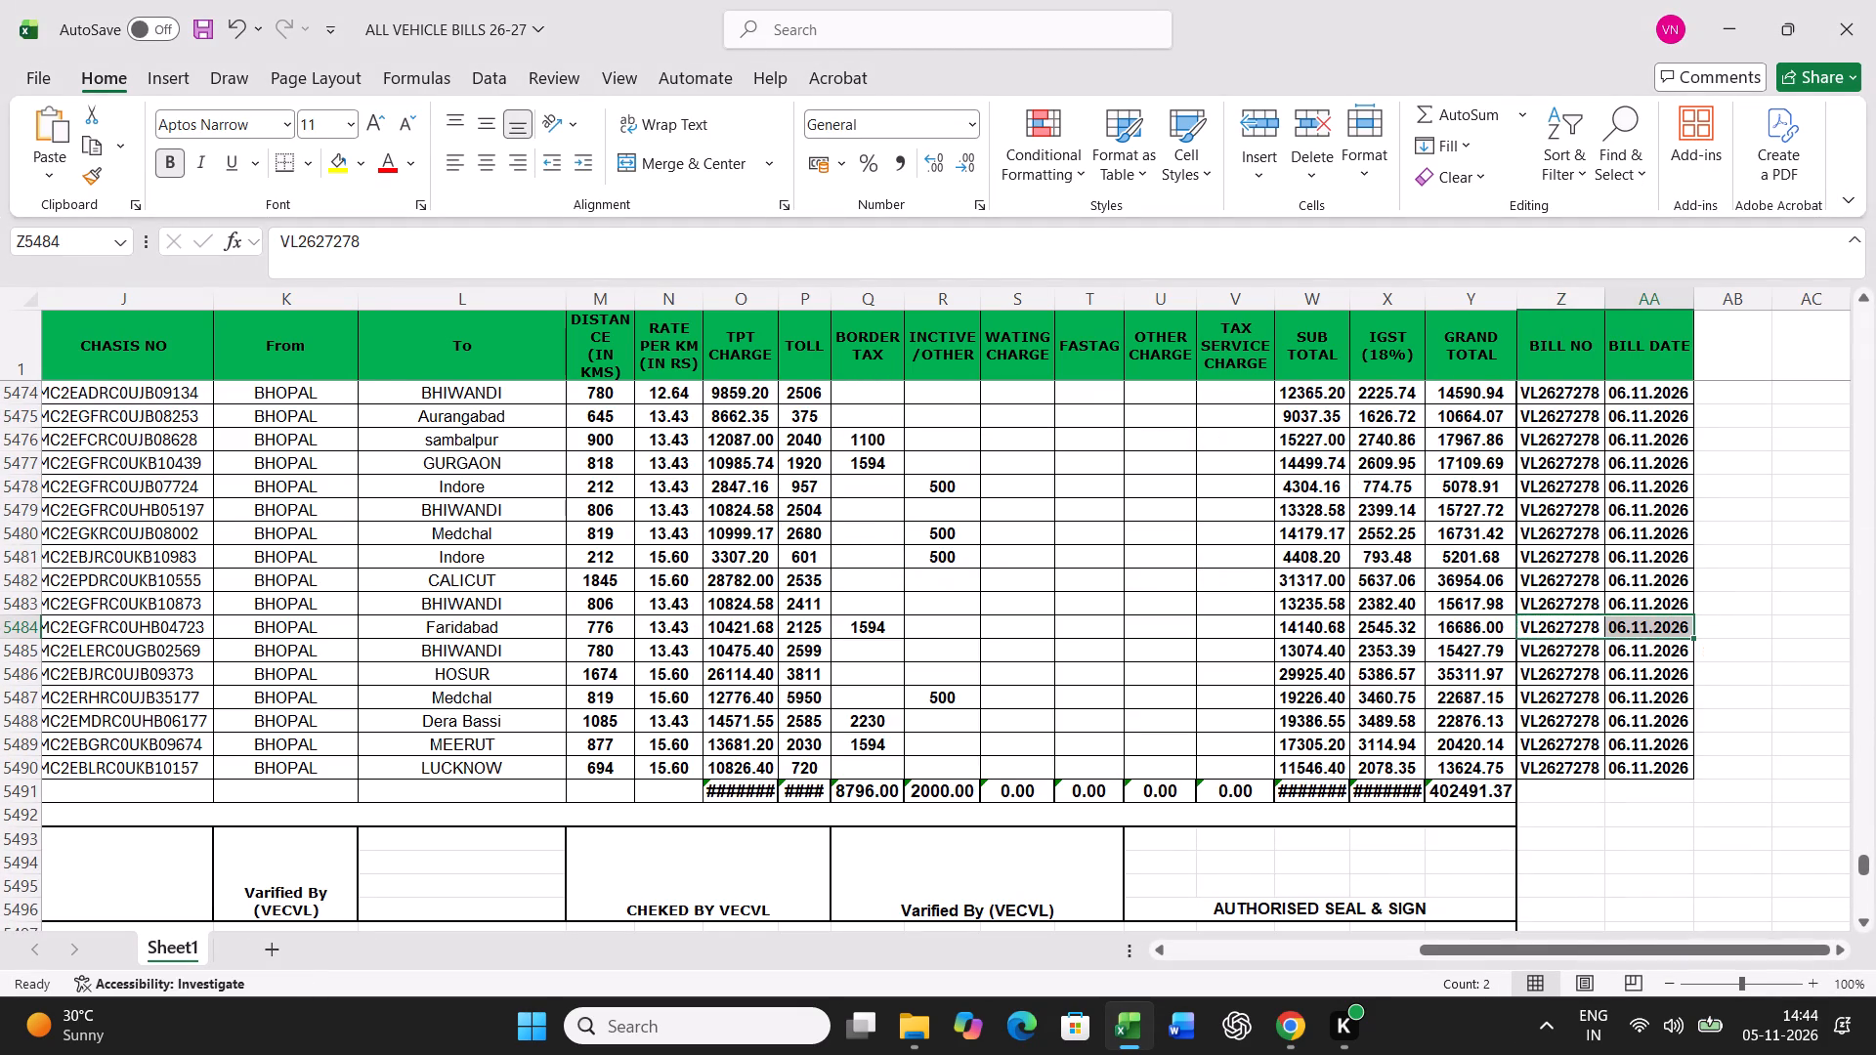
Delete entire rows 5491 to 5504, covering the VL2627278 total, signature and declaration rows at the end of the data.
scroll(1567, 805, down, 3)
drag(1560, 585, 1560, 886)
right_click(1553, 882)
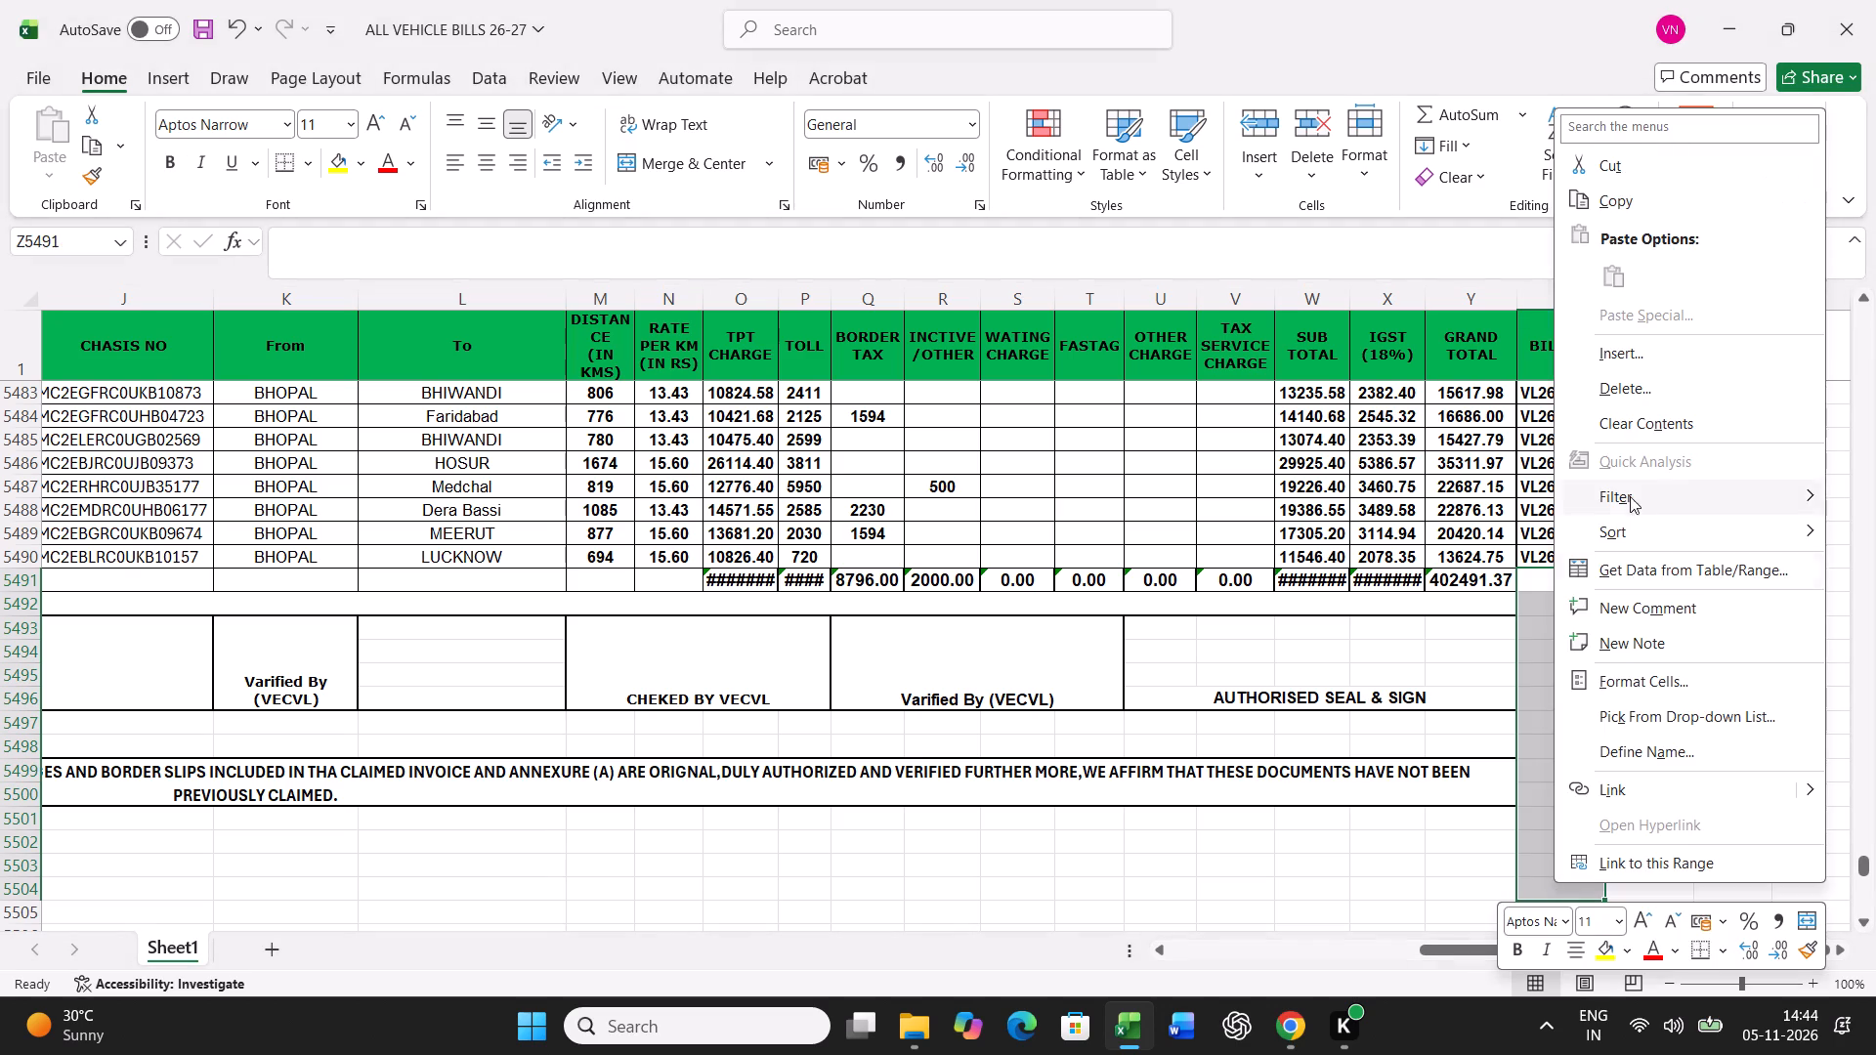
click(1631, 401)
click(1583, 454)
click(1582, 498)
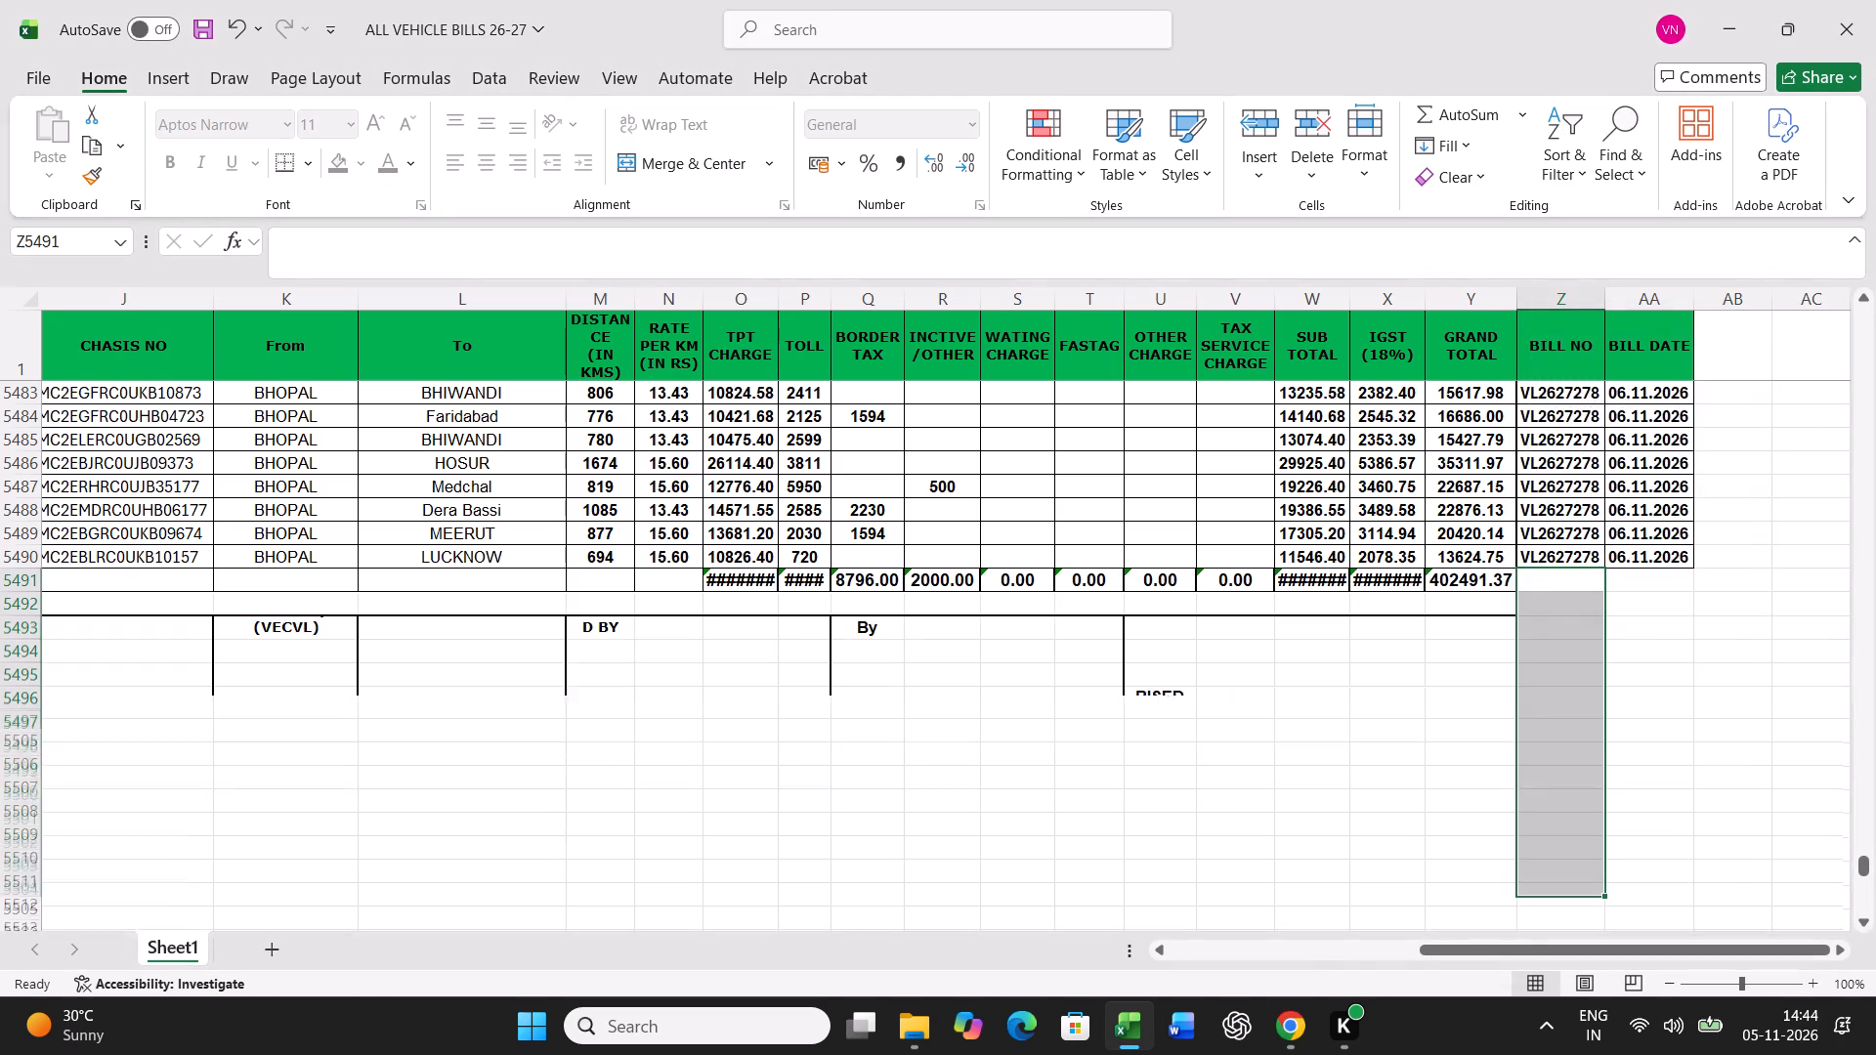
Extend the Sr No series from A5127:A5128 down to the last vehicle row, numbering the 06.11.2026 bill rows 5128 to 5489.
click(1343, 960)
click(1328, 949)
scroll(263, 679, up, 12)
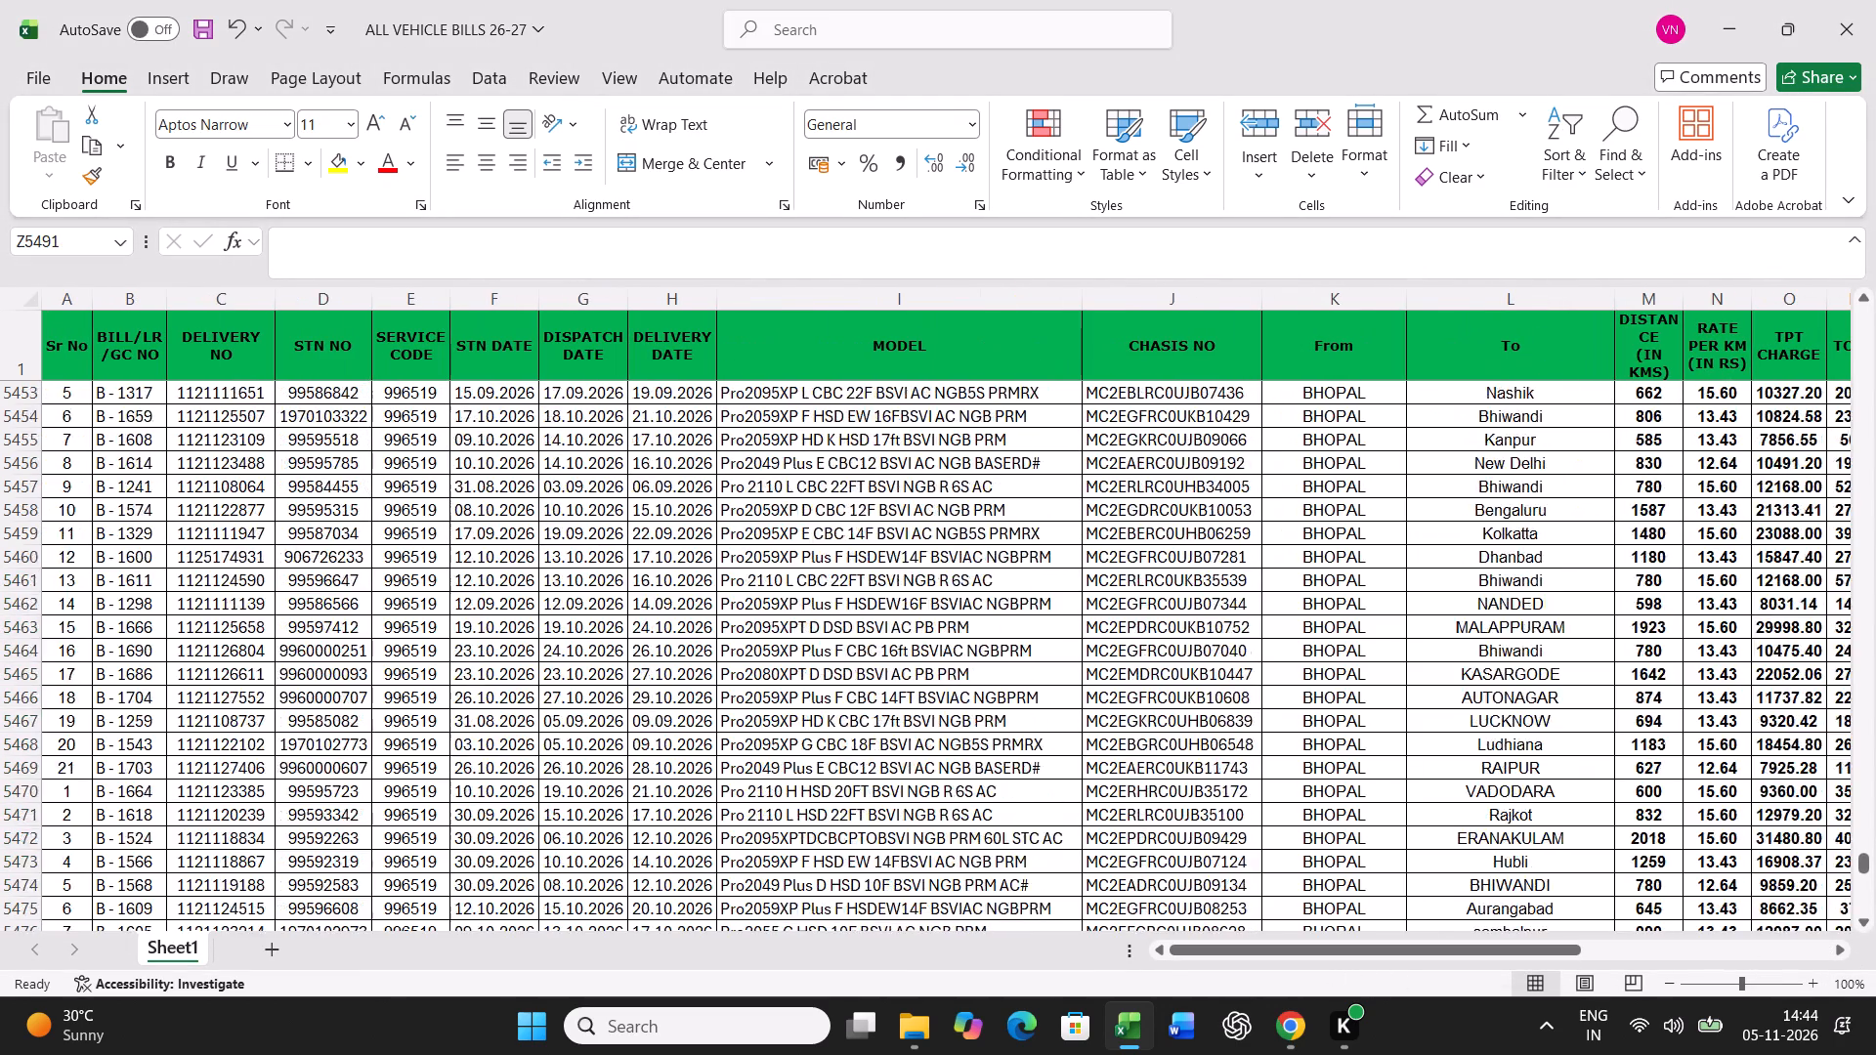
scroll(263, 679, up, 20)
scroll(263, 679, up, 20)
scroll(263, 679, up, 11)
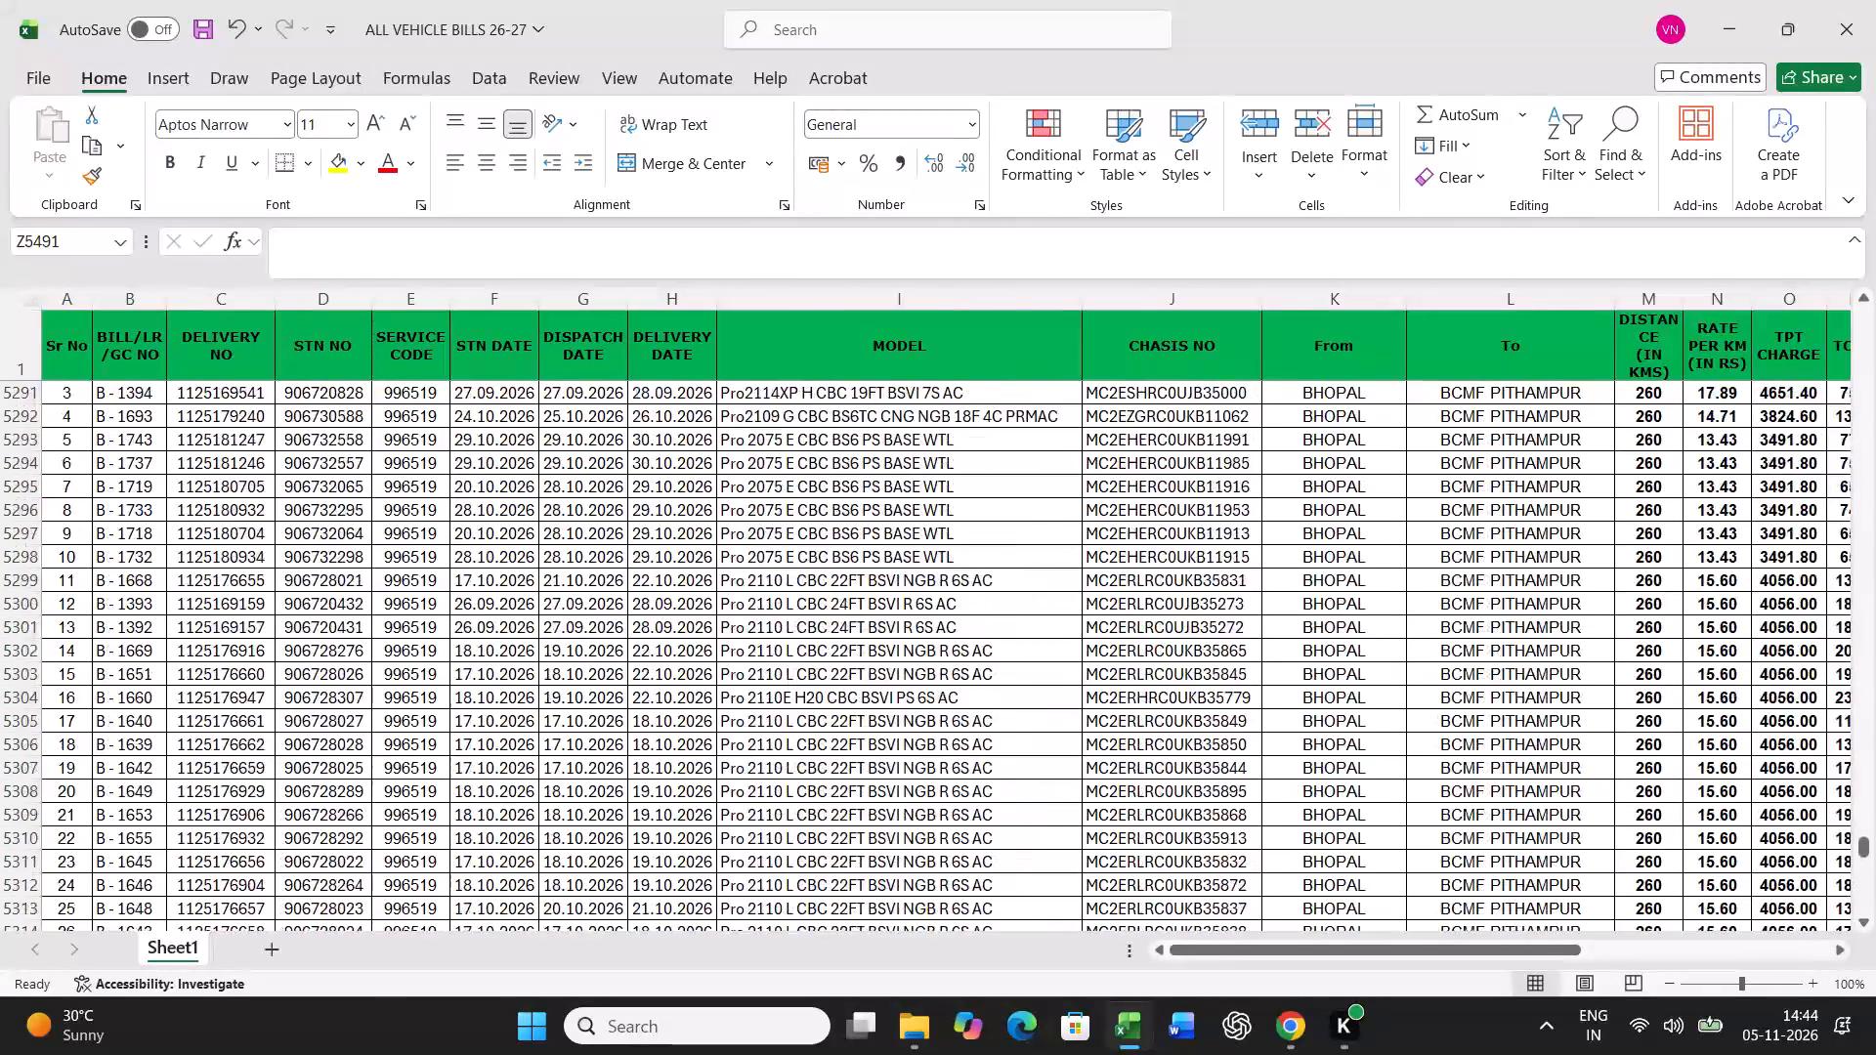
scroll(263, 679, up, 20)
scroll(263, 679, up, 20)
scroll(263, 679, up, 11)
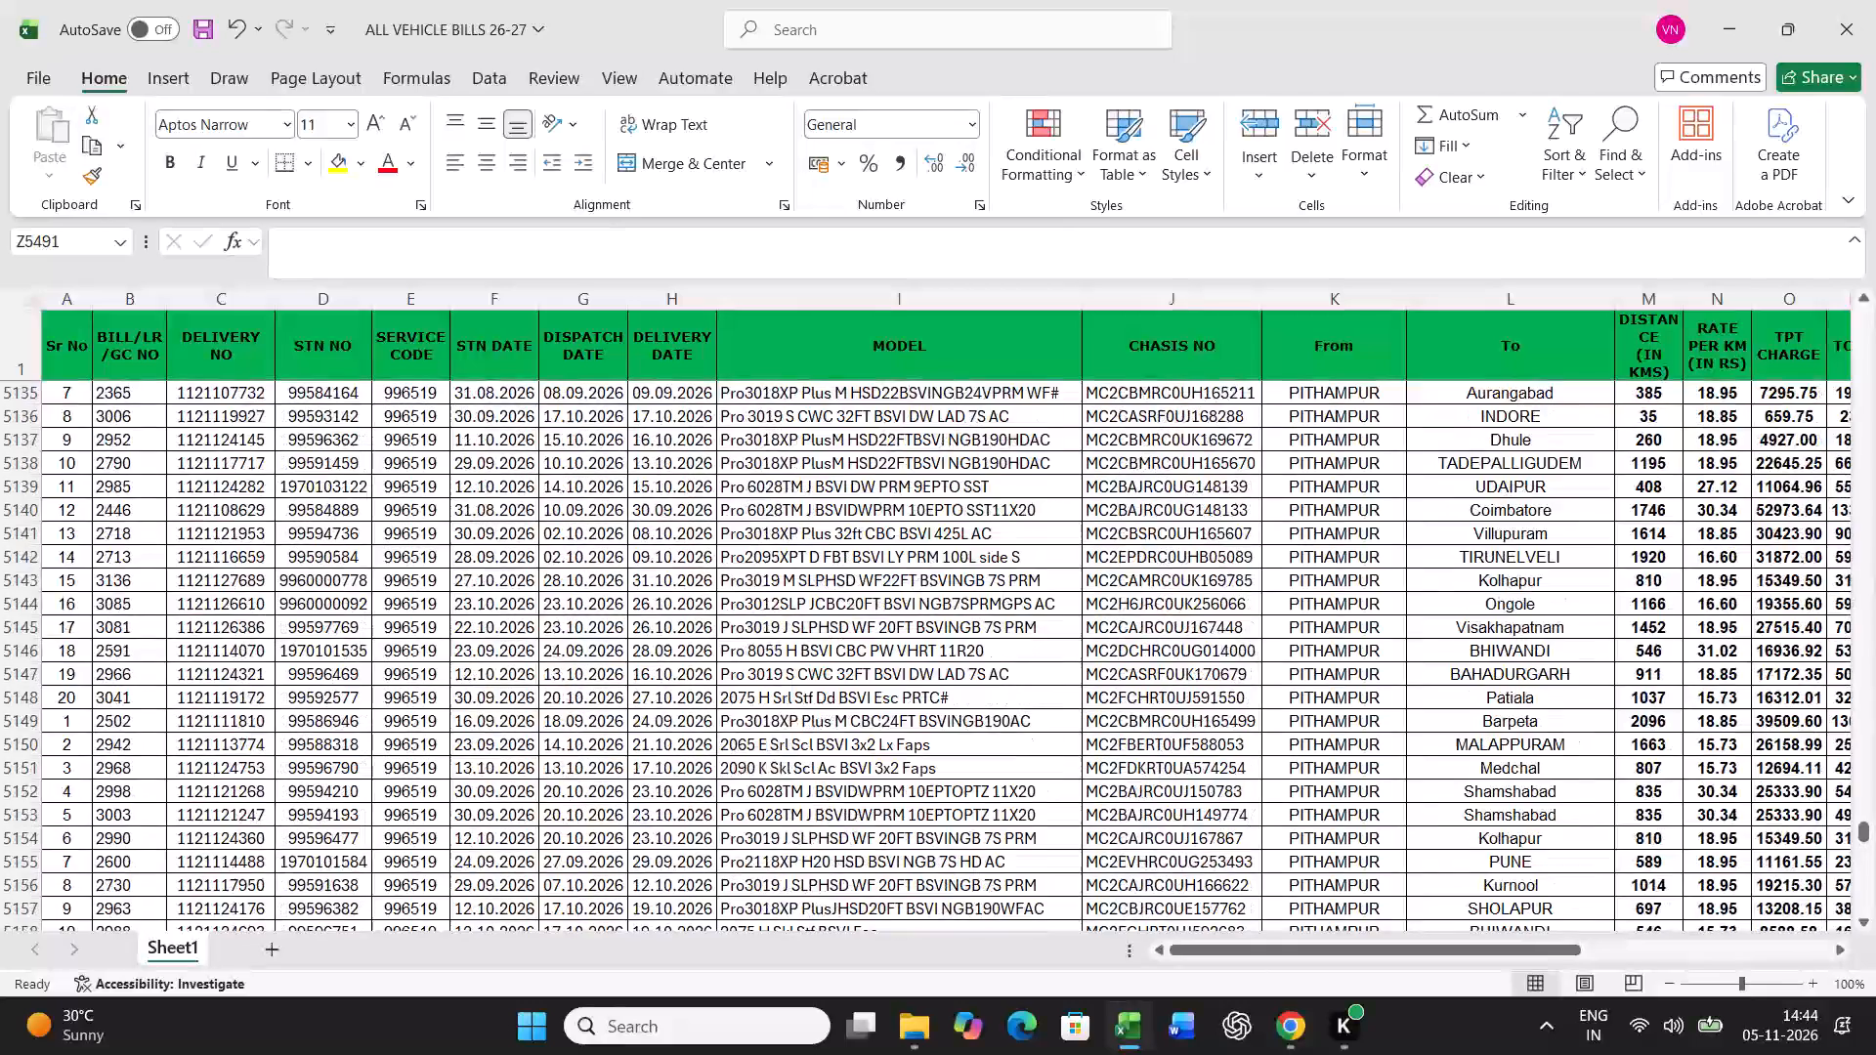
scroll(263, 679, up, 13)
scroll(263, 679, down, 5)
click(69, 633)
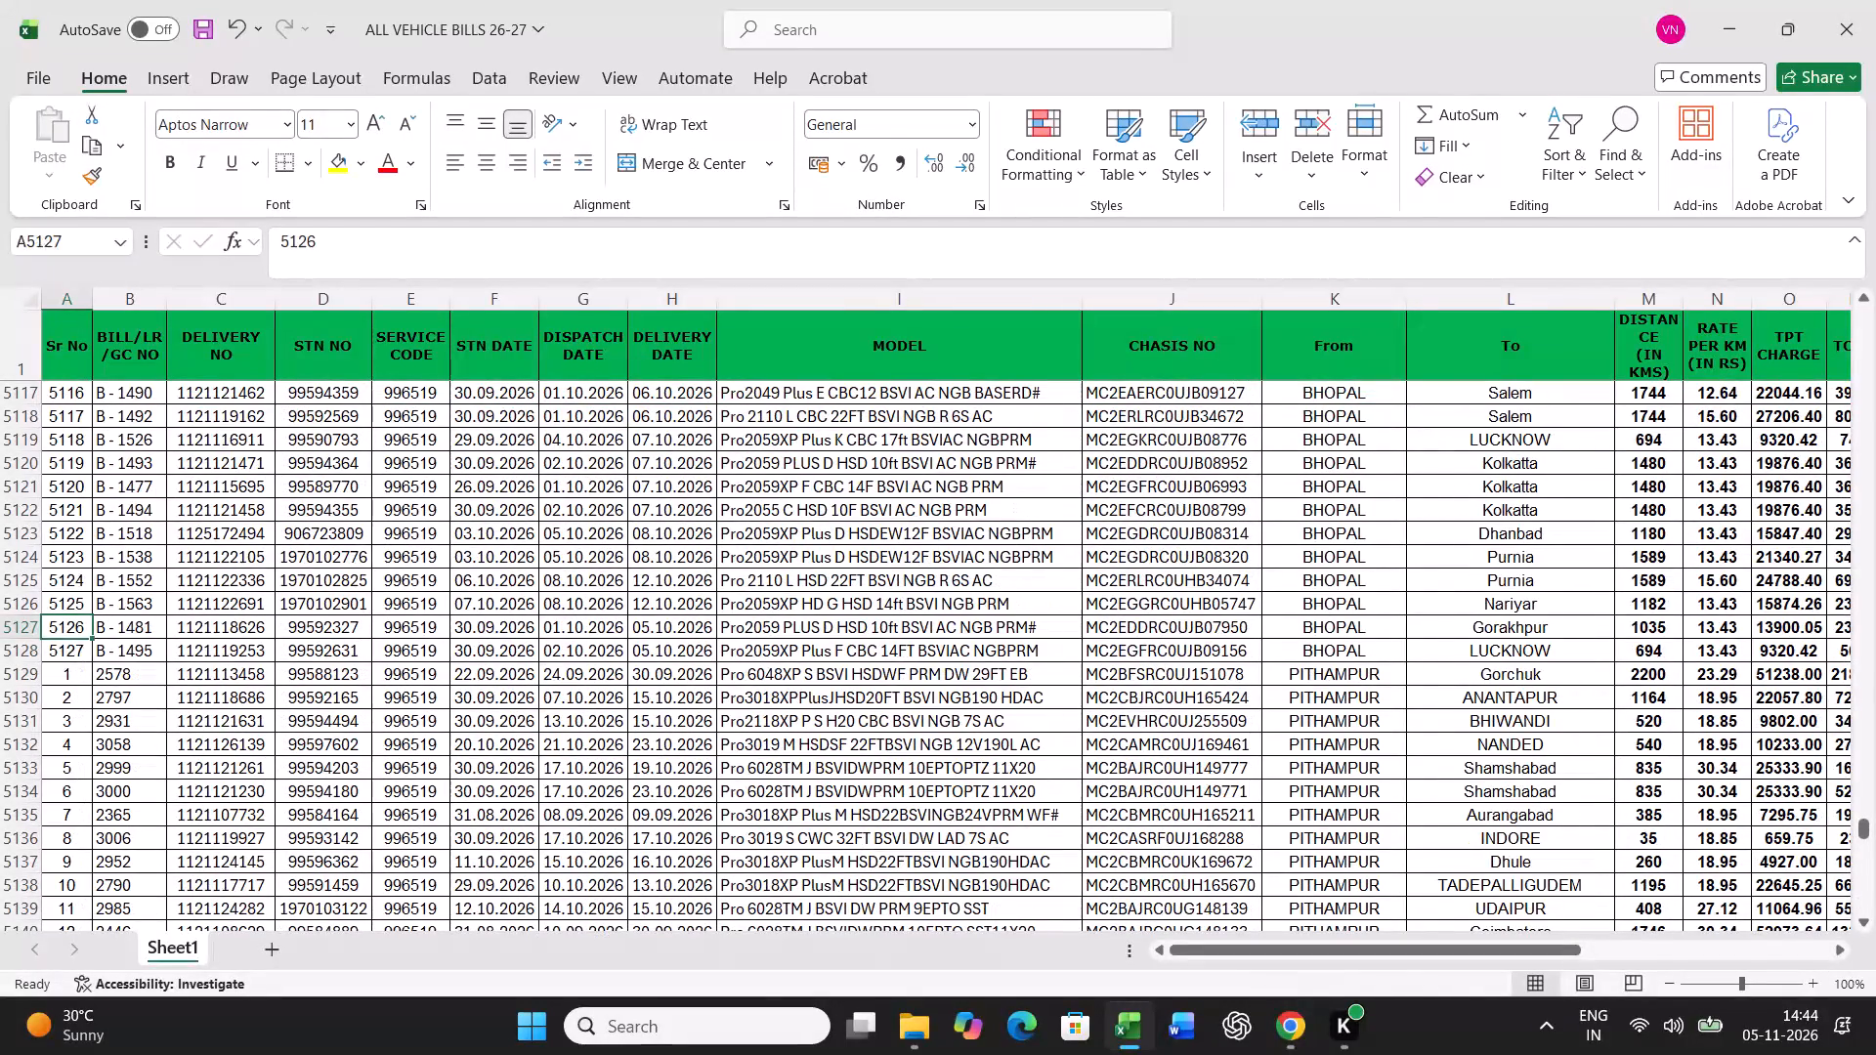
double_click(89, 661)
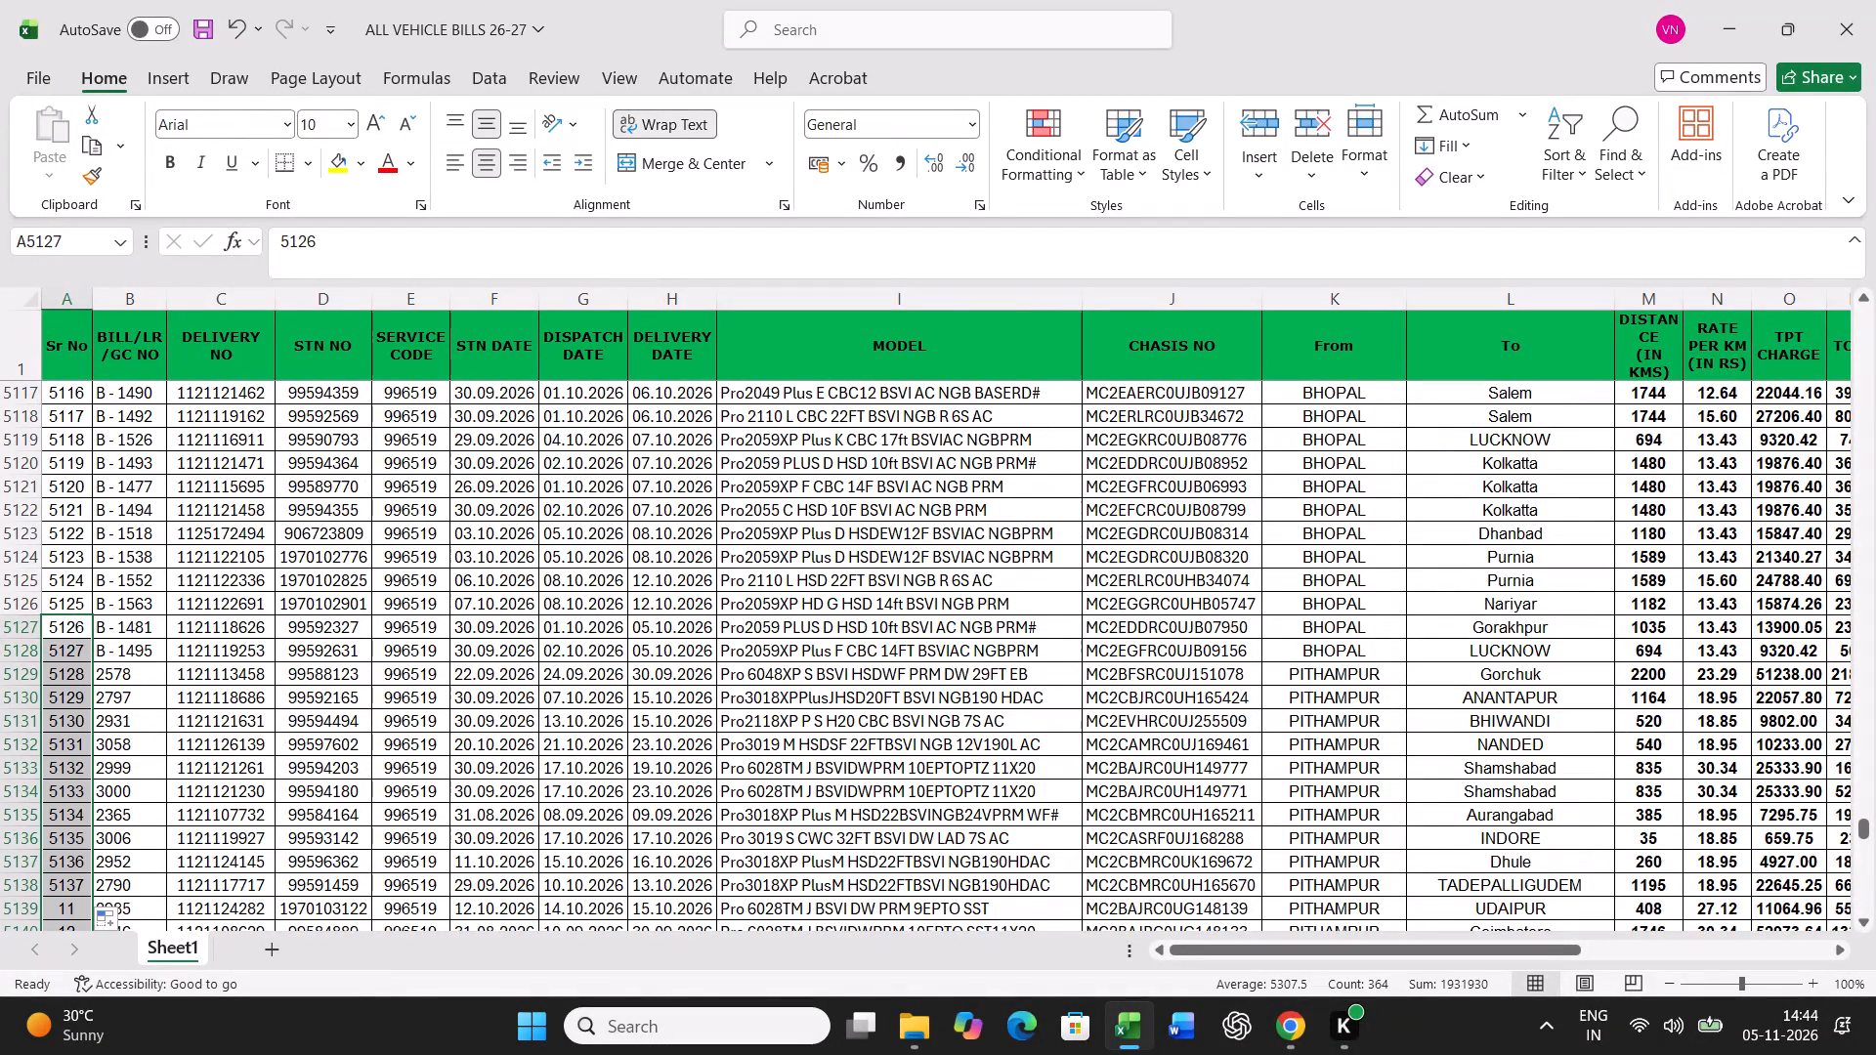
Select the GRAND TOTAL amounts of the 06.11.2026 bills, from Y5129 down to Y5490, to read their sum and count.
click(399, 629)
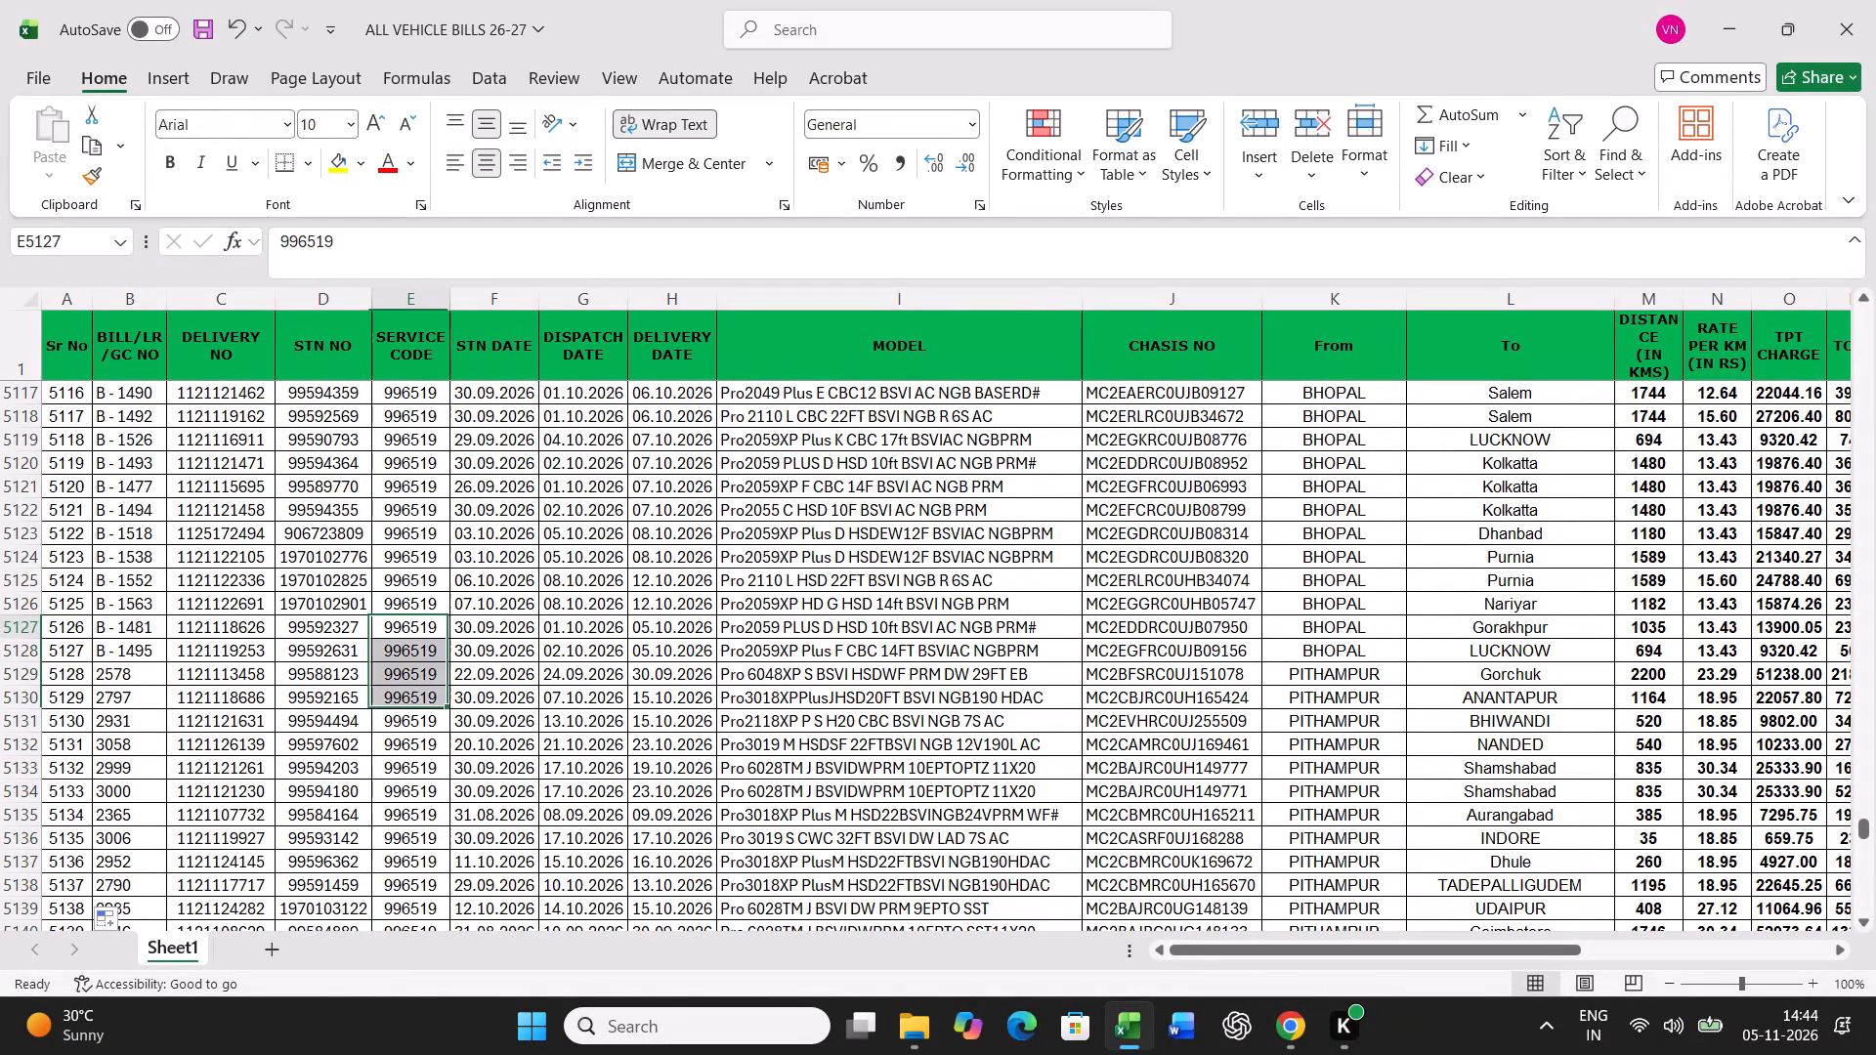
key(Down)
key(Down)
key(Right)
key(Right)
key(Right)
key(Right)
key(Right)
key(Right)
key(Right)
key(Right)
key(Right)
key(Right)
key(Right)
key(Right)
key(Right)
key(Right)
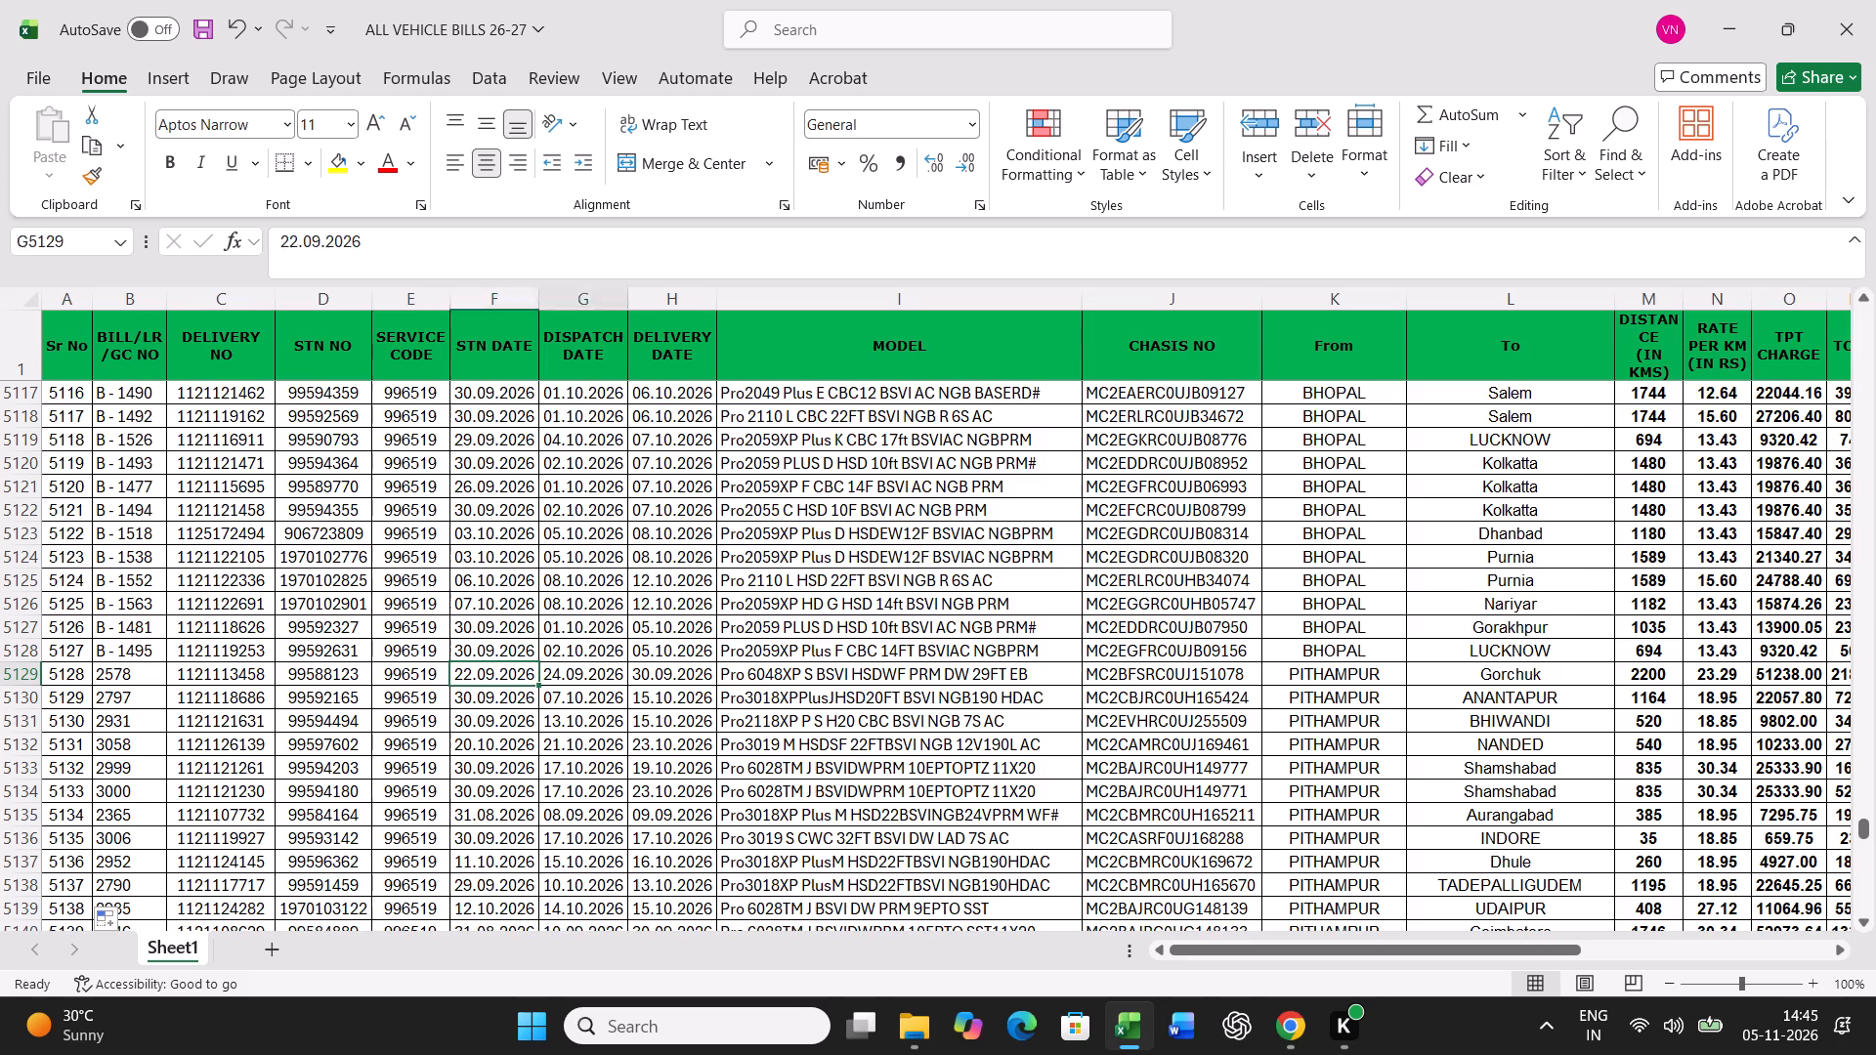
key(Right)
key(Right)
key(Right)
key(Right)
key(Right)
key(Right)
key(Right)
key(Right)
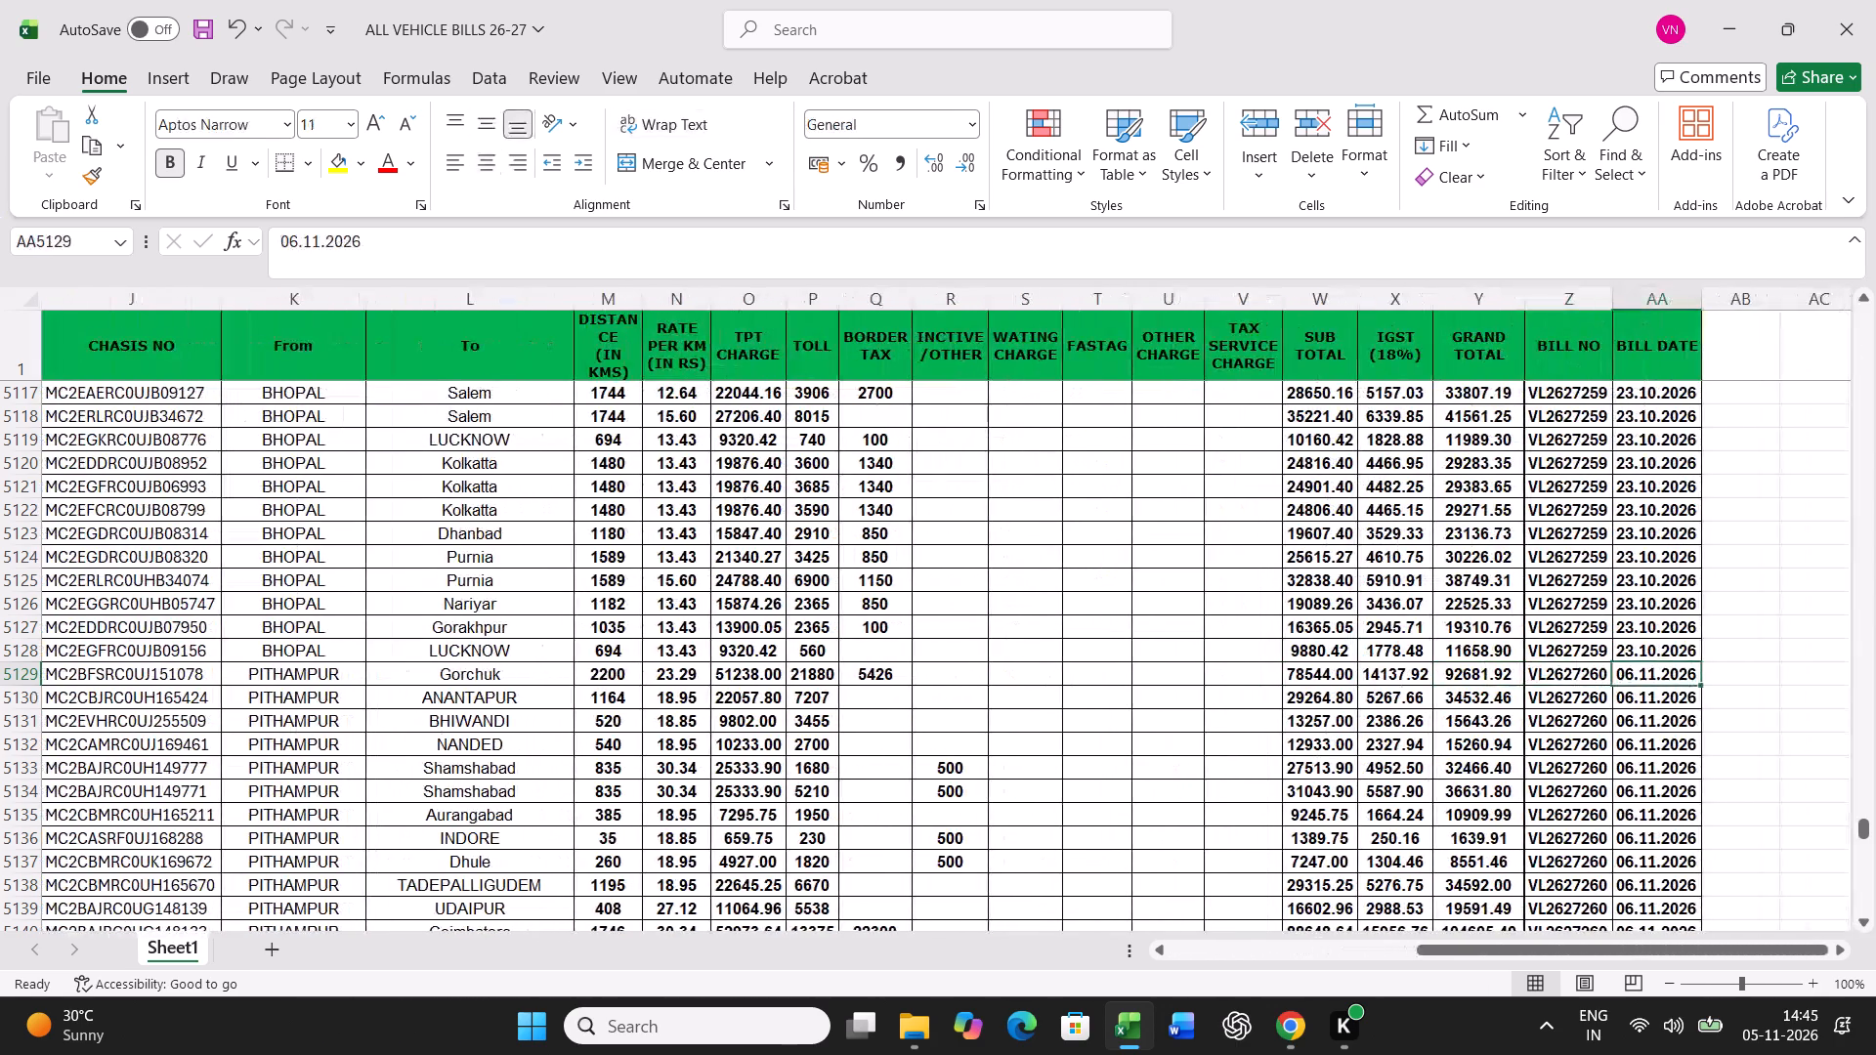
key(Left)
key(Left)
key(Right)
key(Right)
key(Left)
key(Left)
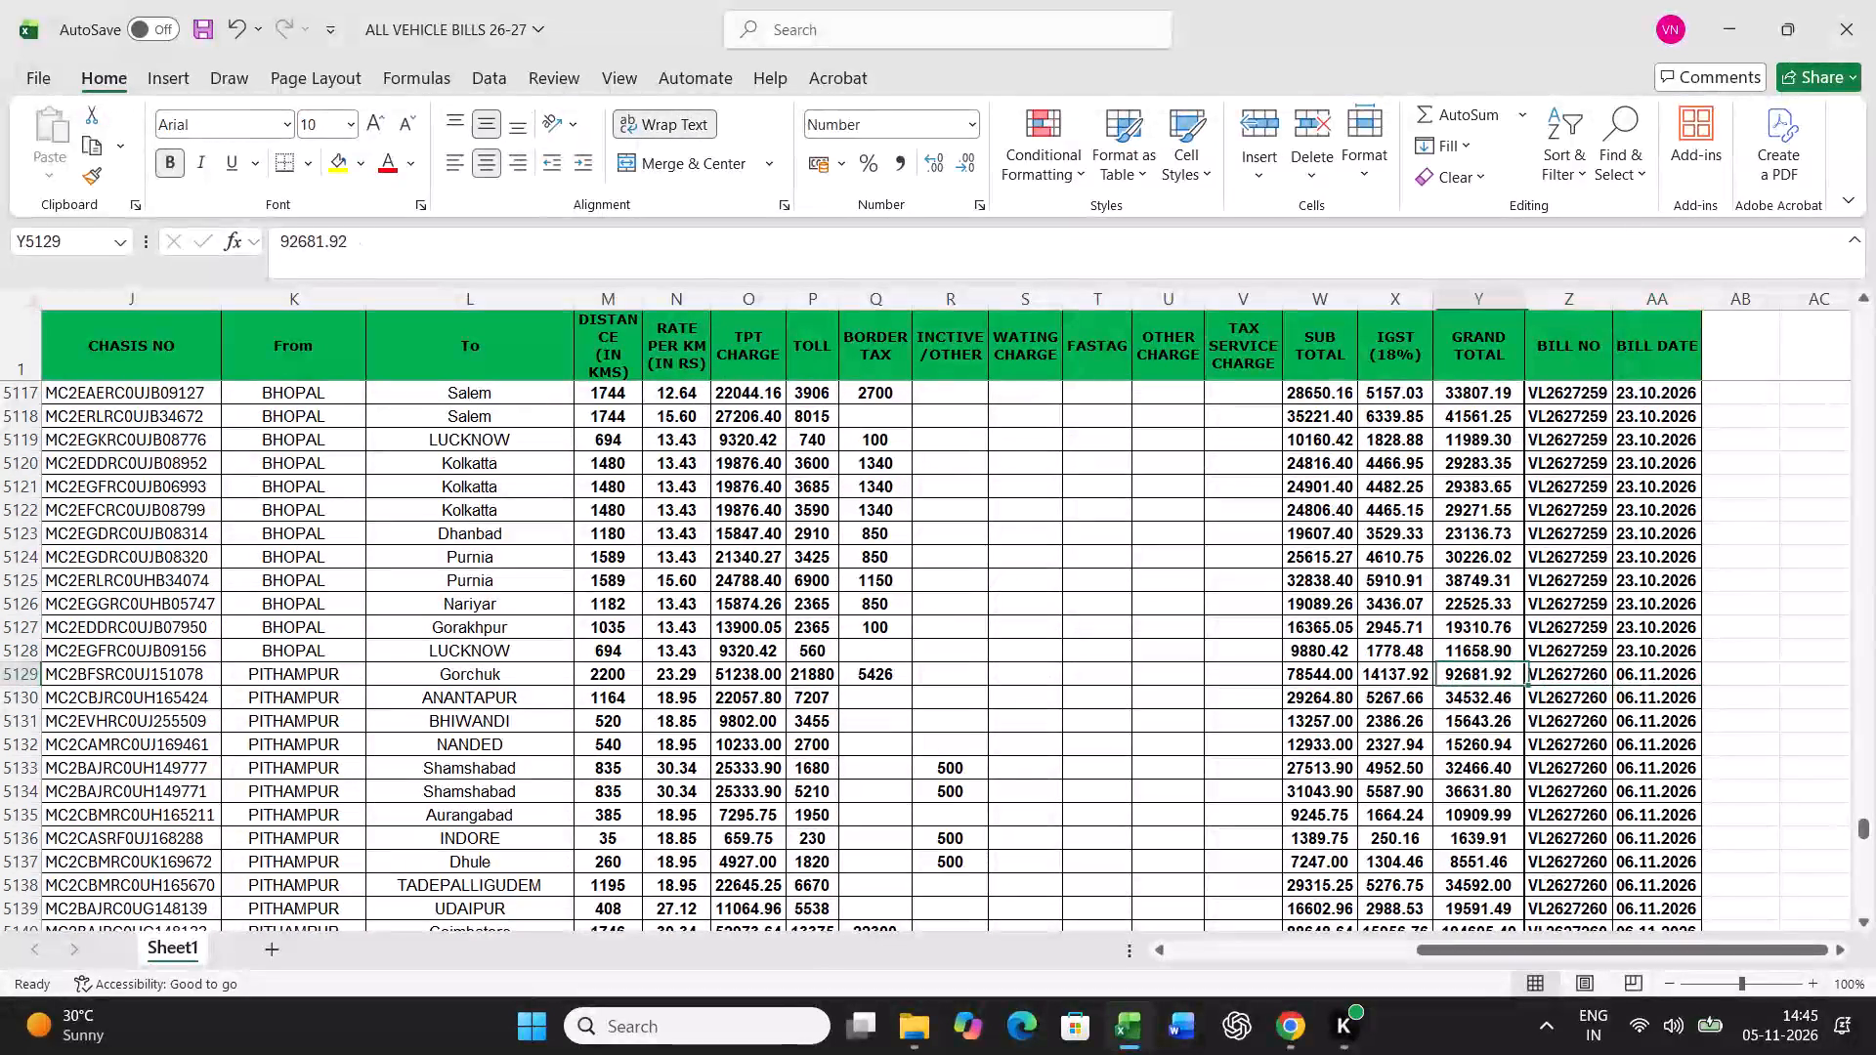
key(ctrl+shift+Down)
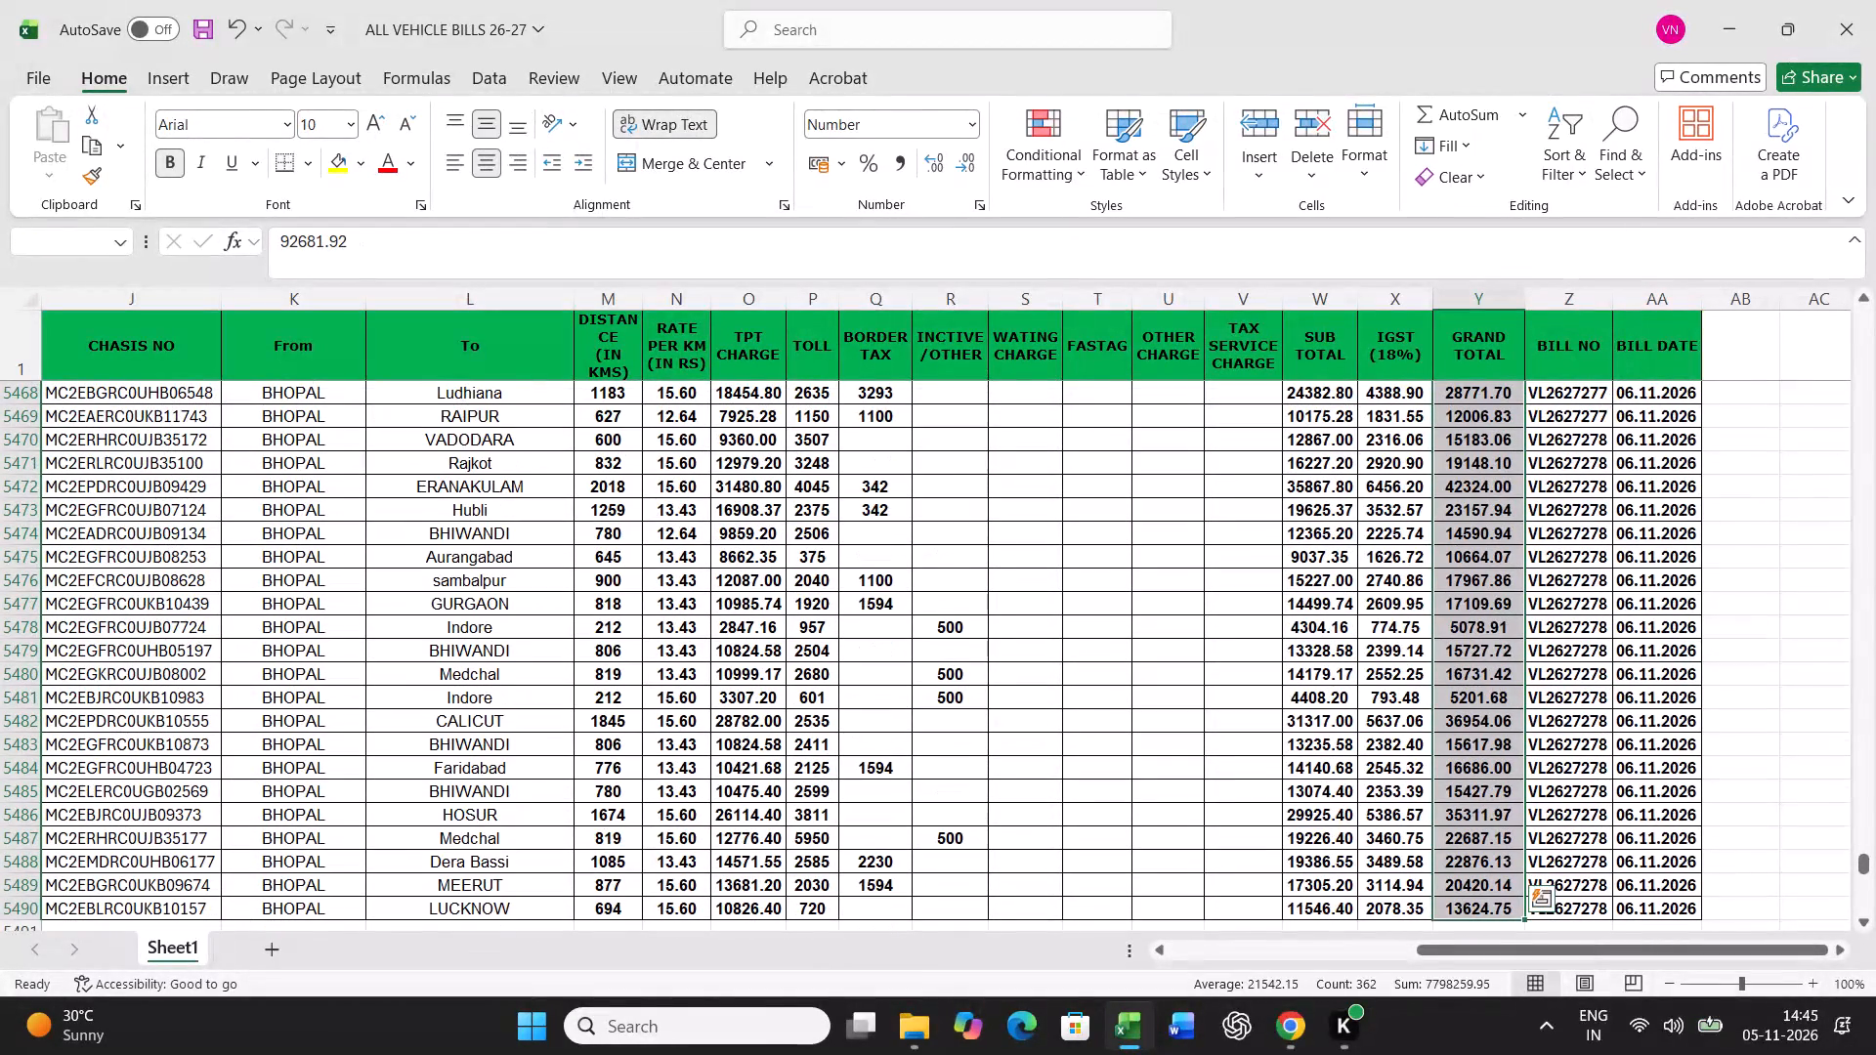
Open the BILL SUBMIT FORMET workbook from File Explorer and check the Total Amount sum in cell N38 of Sheet1.
click(923, 1031)
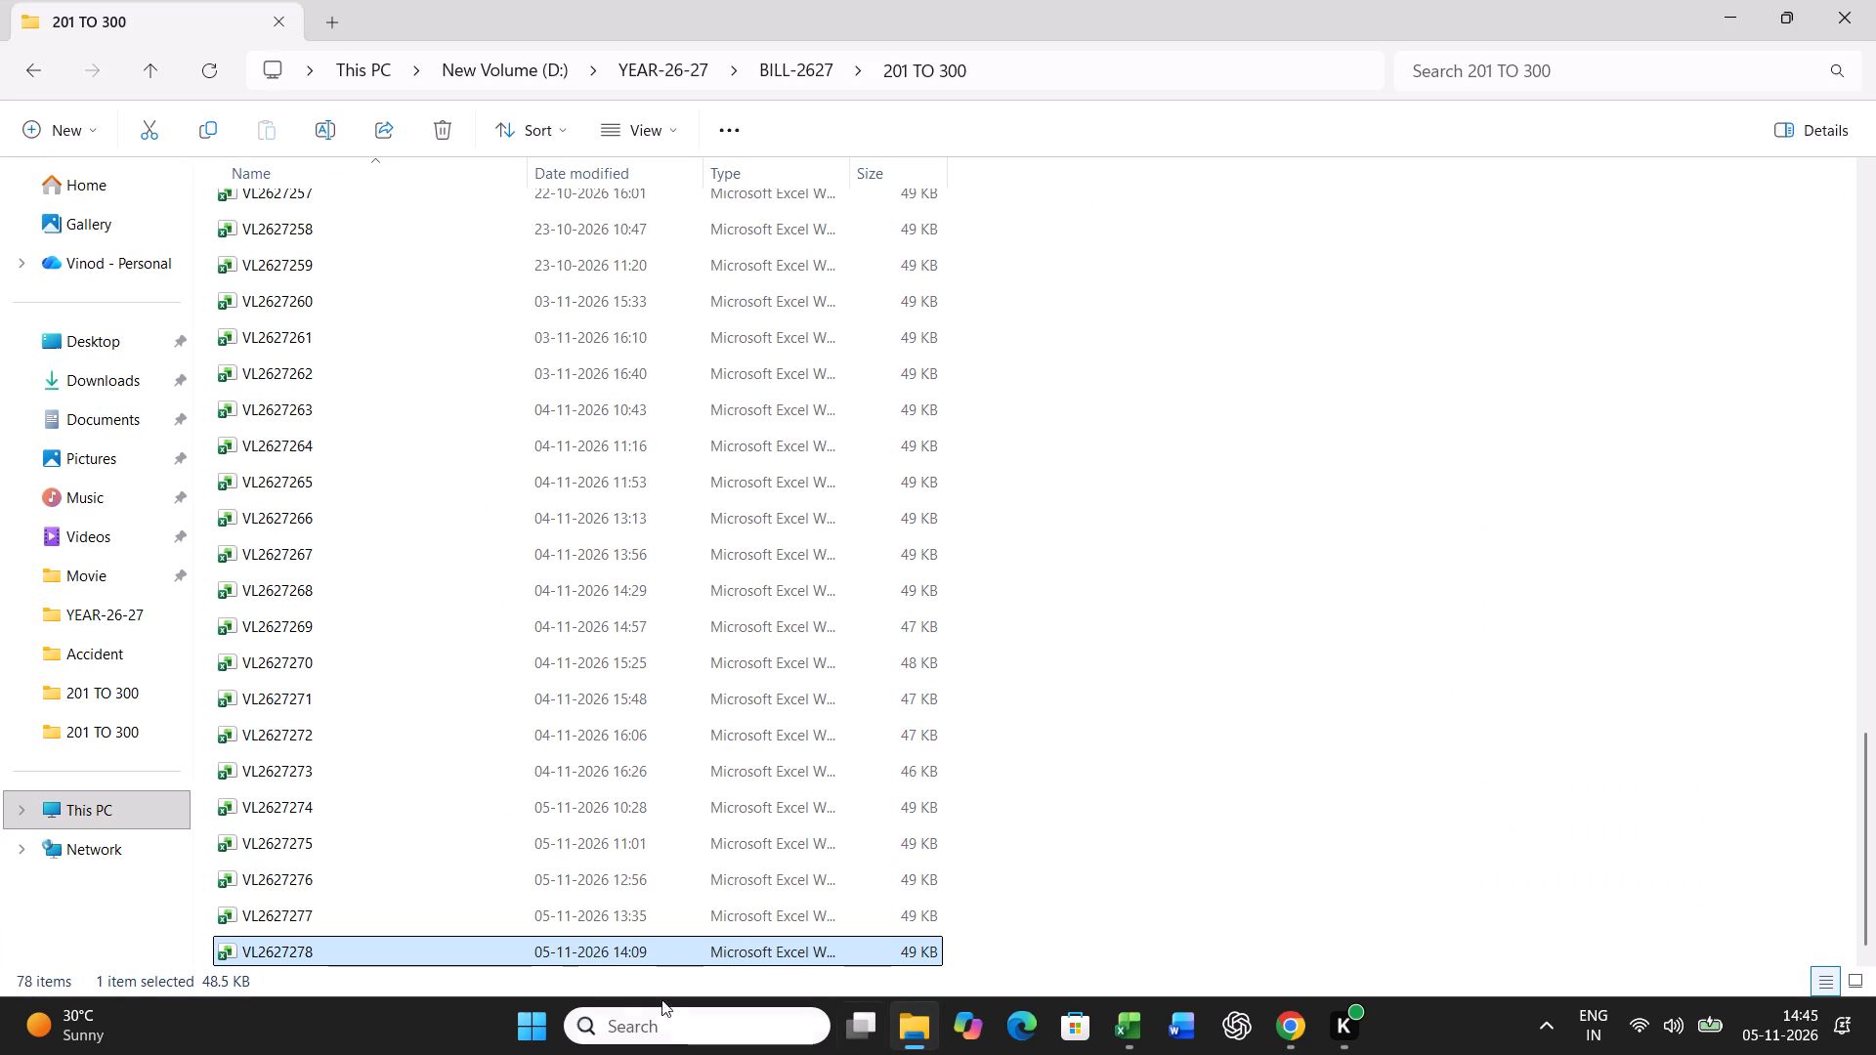
click(22, 66)
click(22, 66)
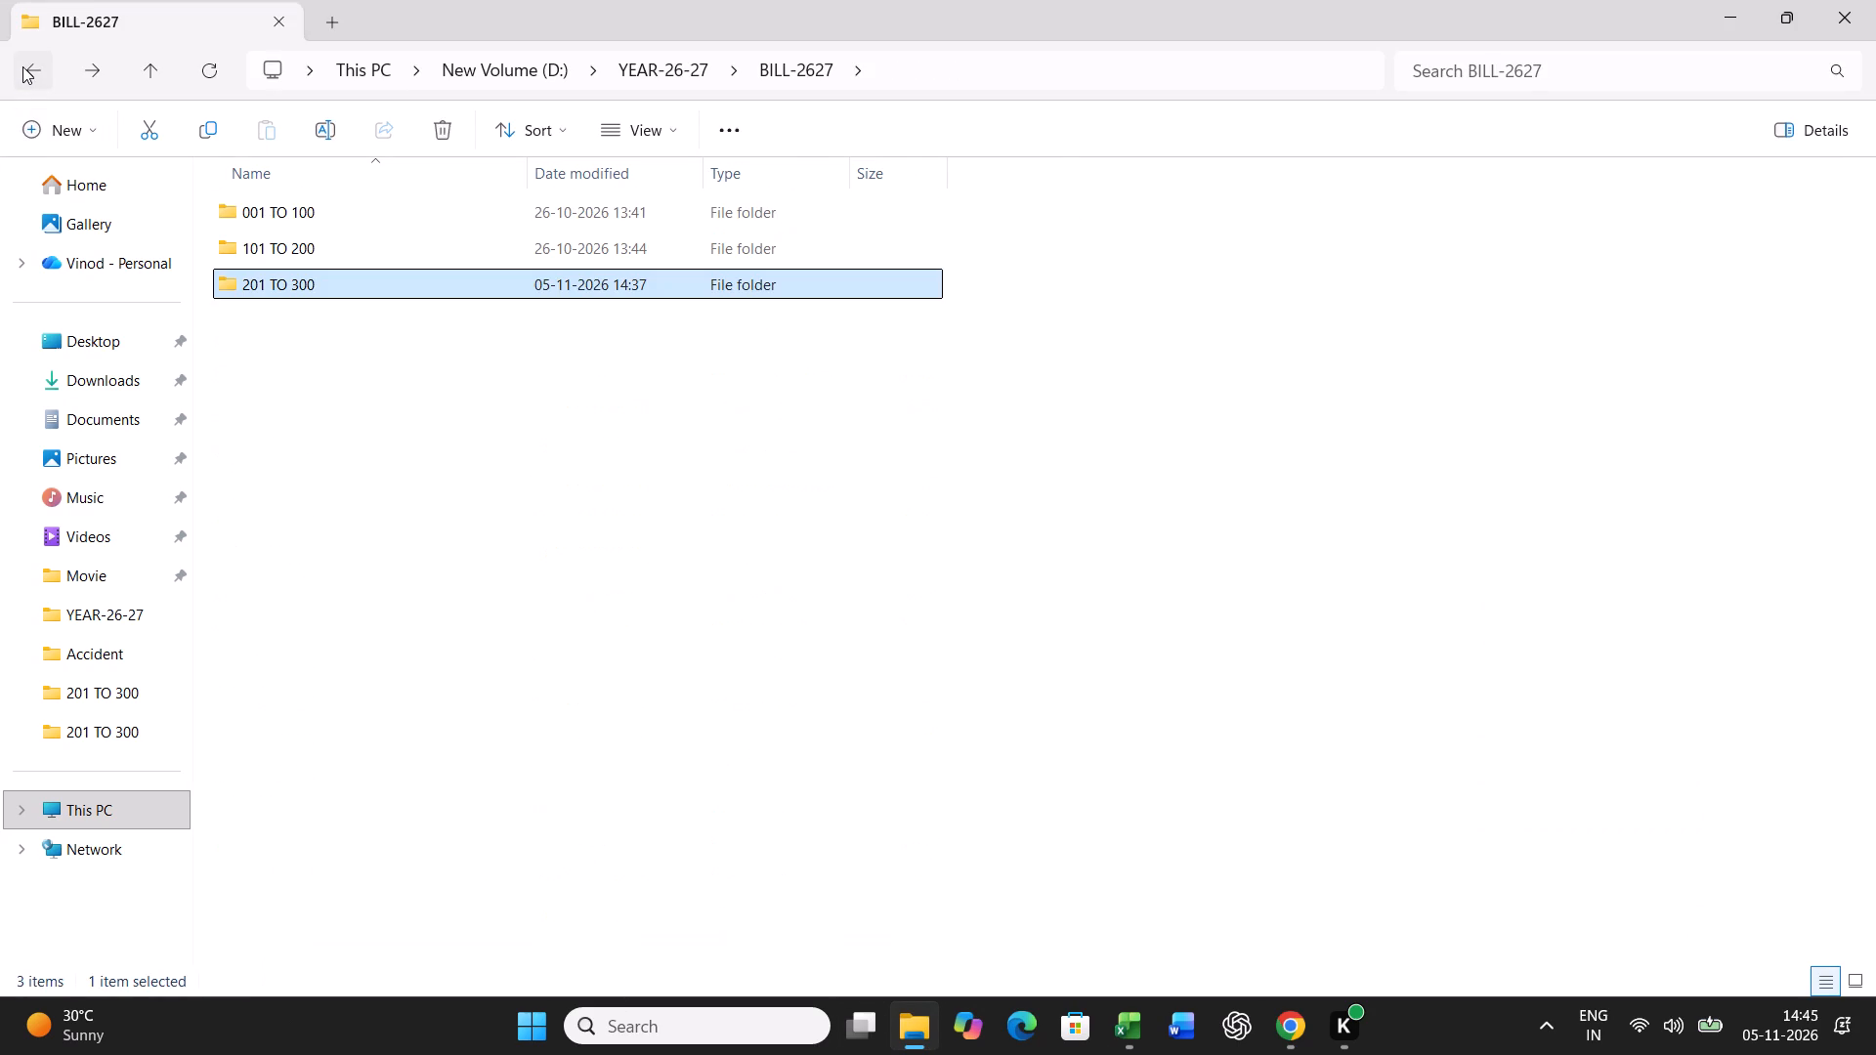
click(348, 464)
double_click(329, 460)
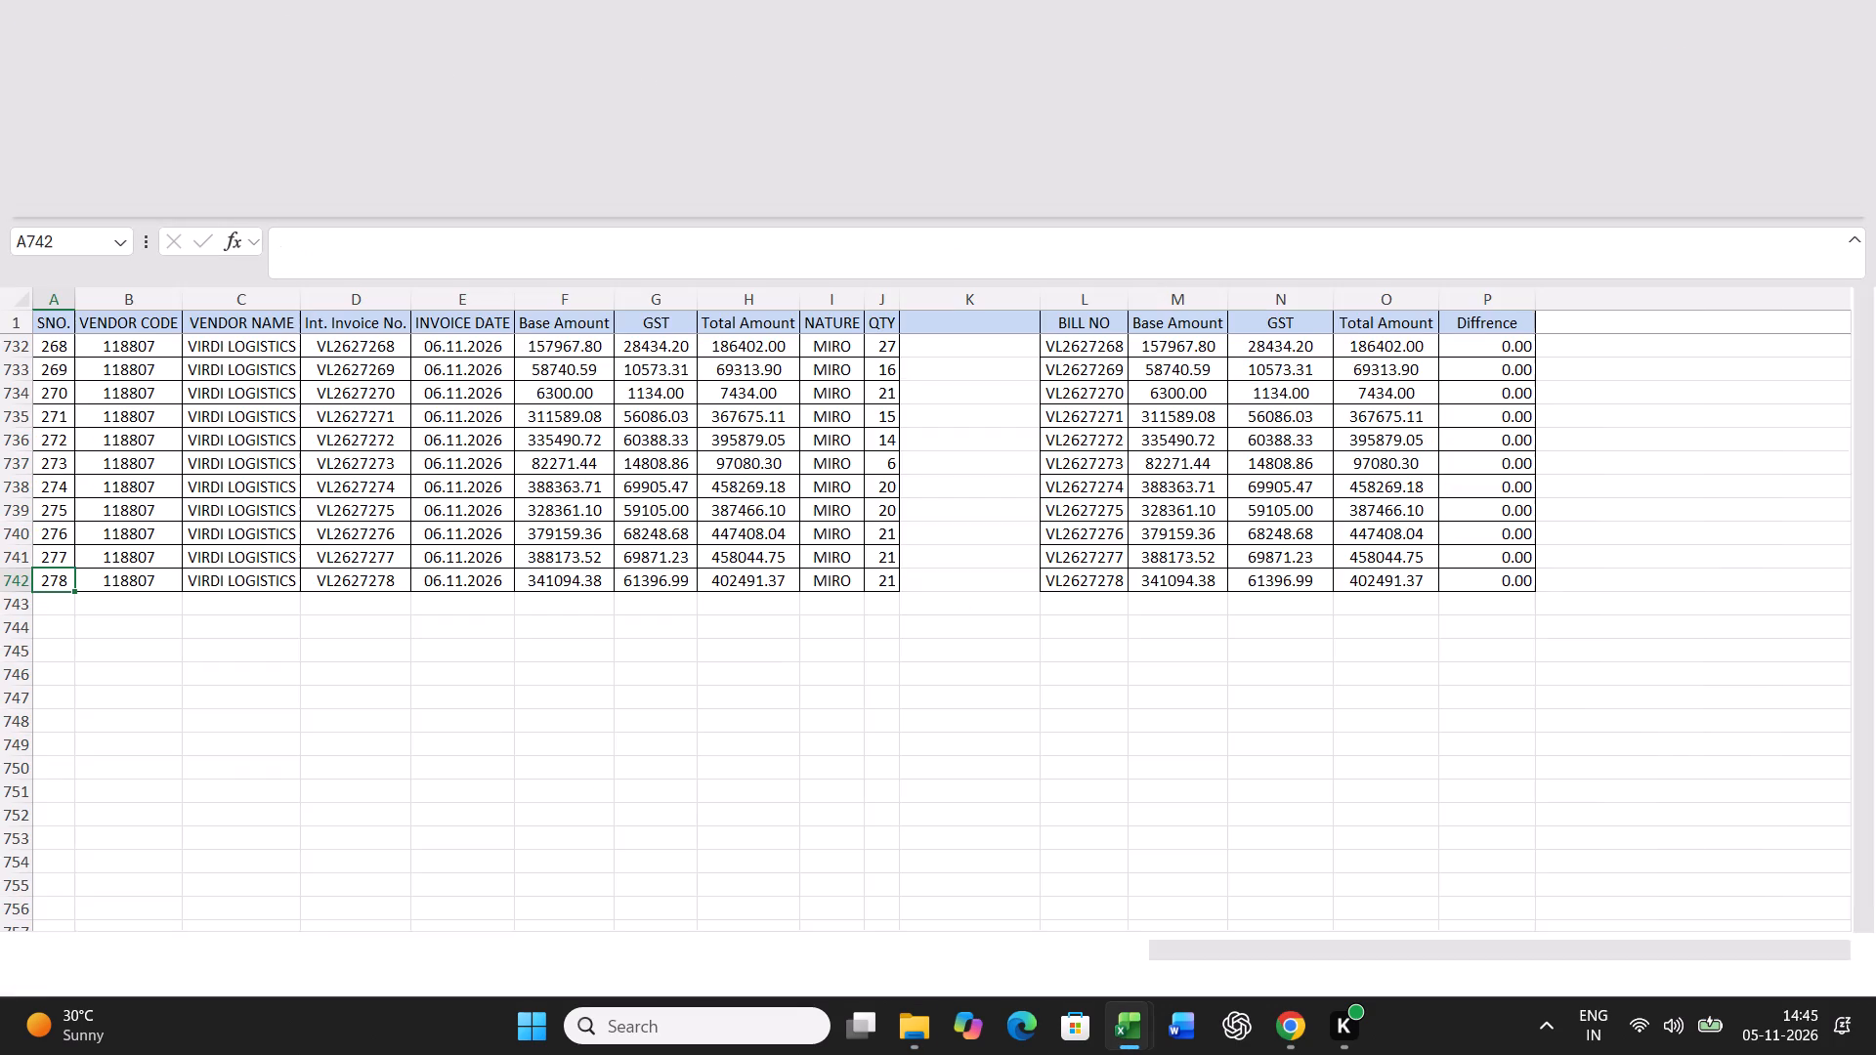
click(198, 949)
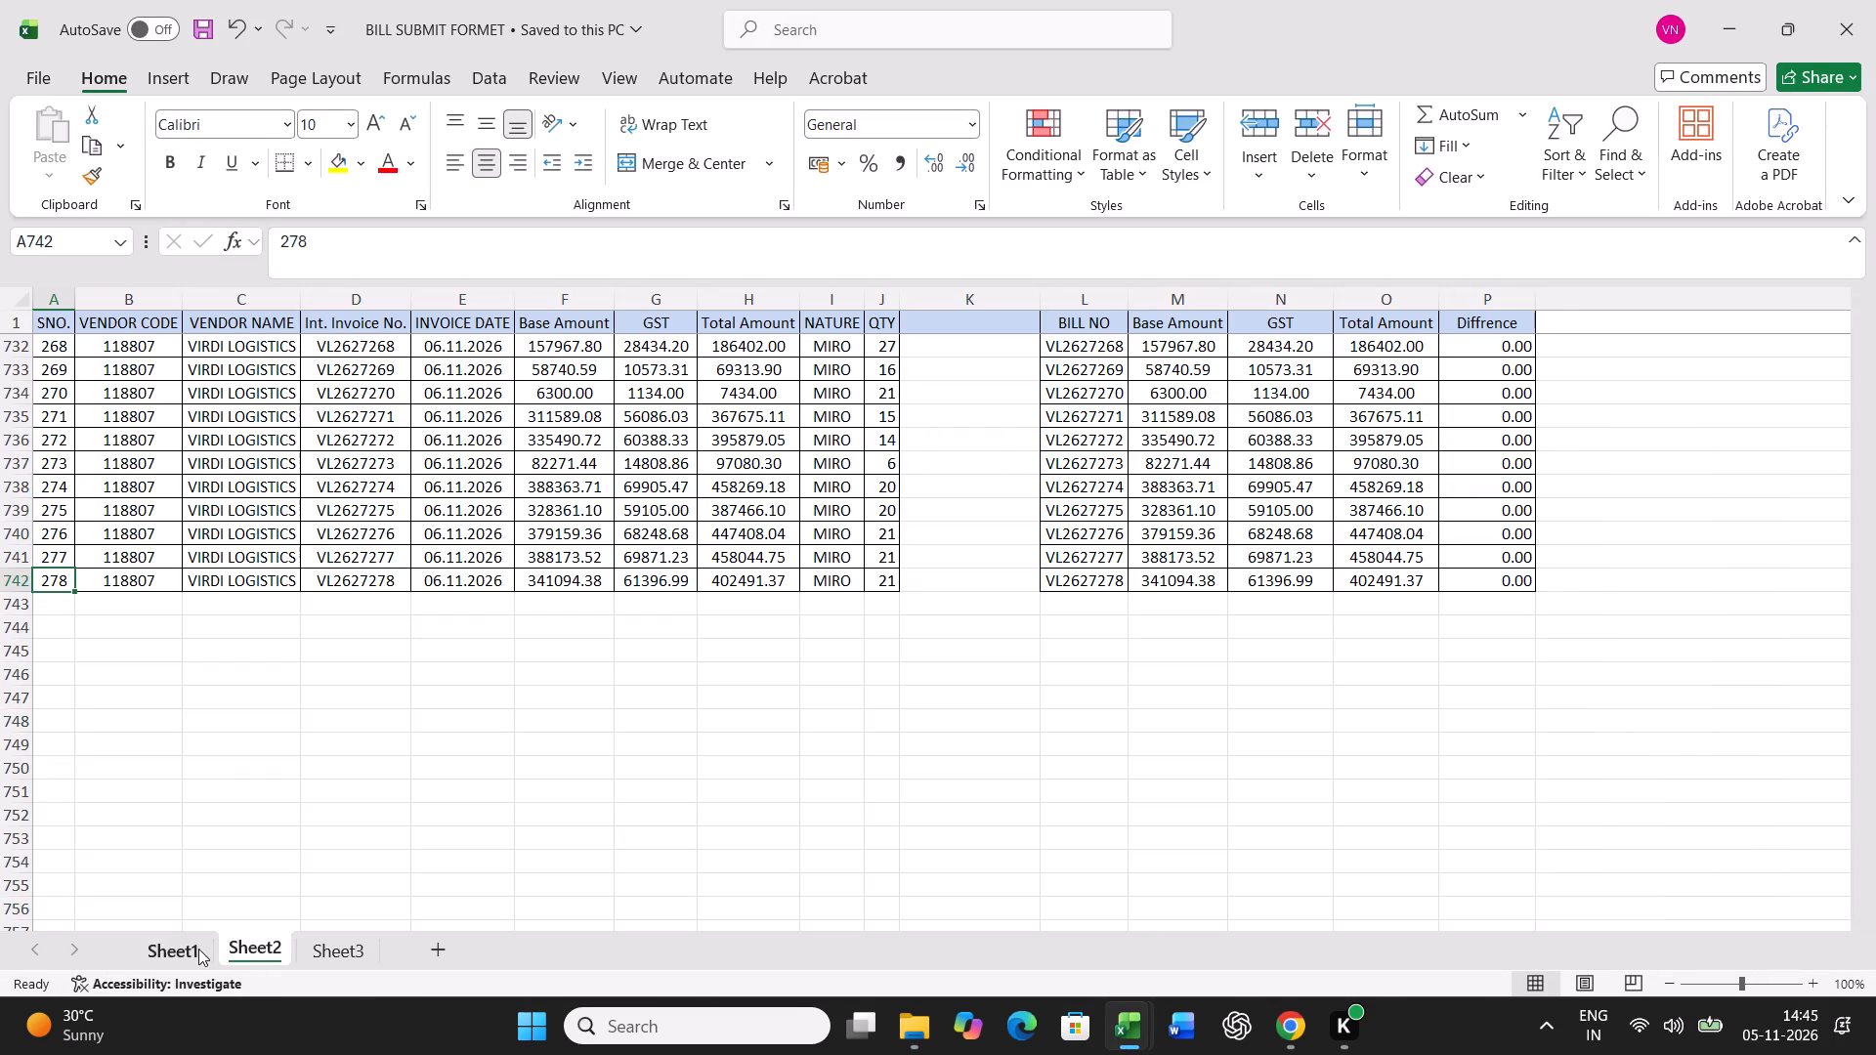
click(1123, 844)
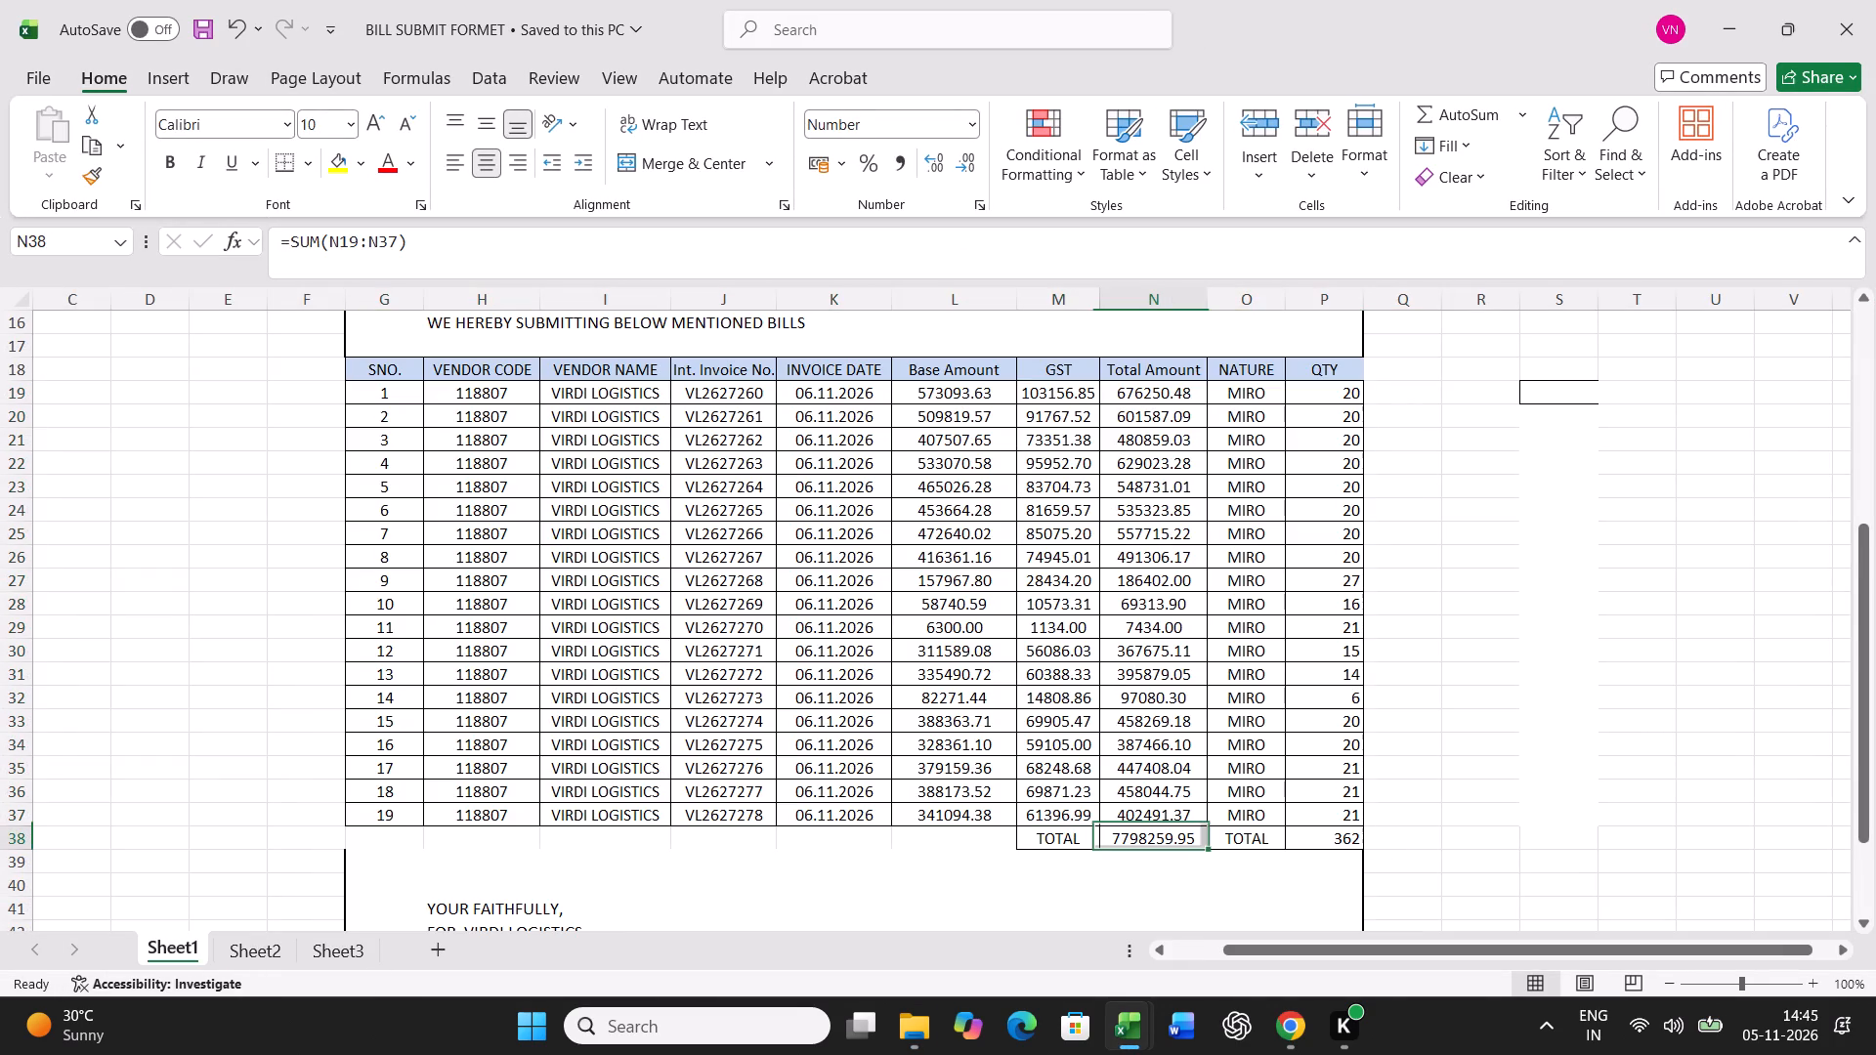
Save the BILL SUBMIT FORMET workbook.
key(ctrl+s)
Compare the GRAND TOTAL sum selected in ALL VEHICLE BILLS 26-27 with the total in N38 of BILL SUBMIT FORMET.
click(1299, 1017)
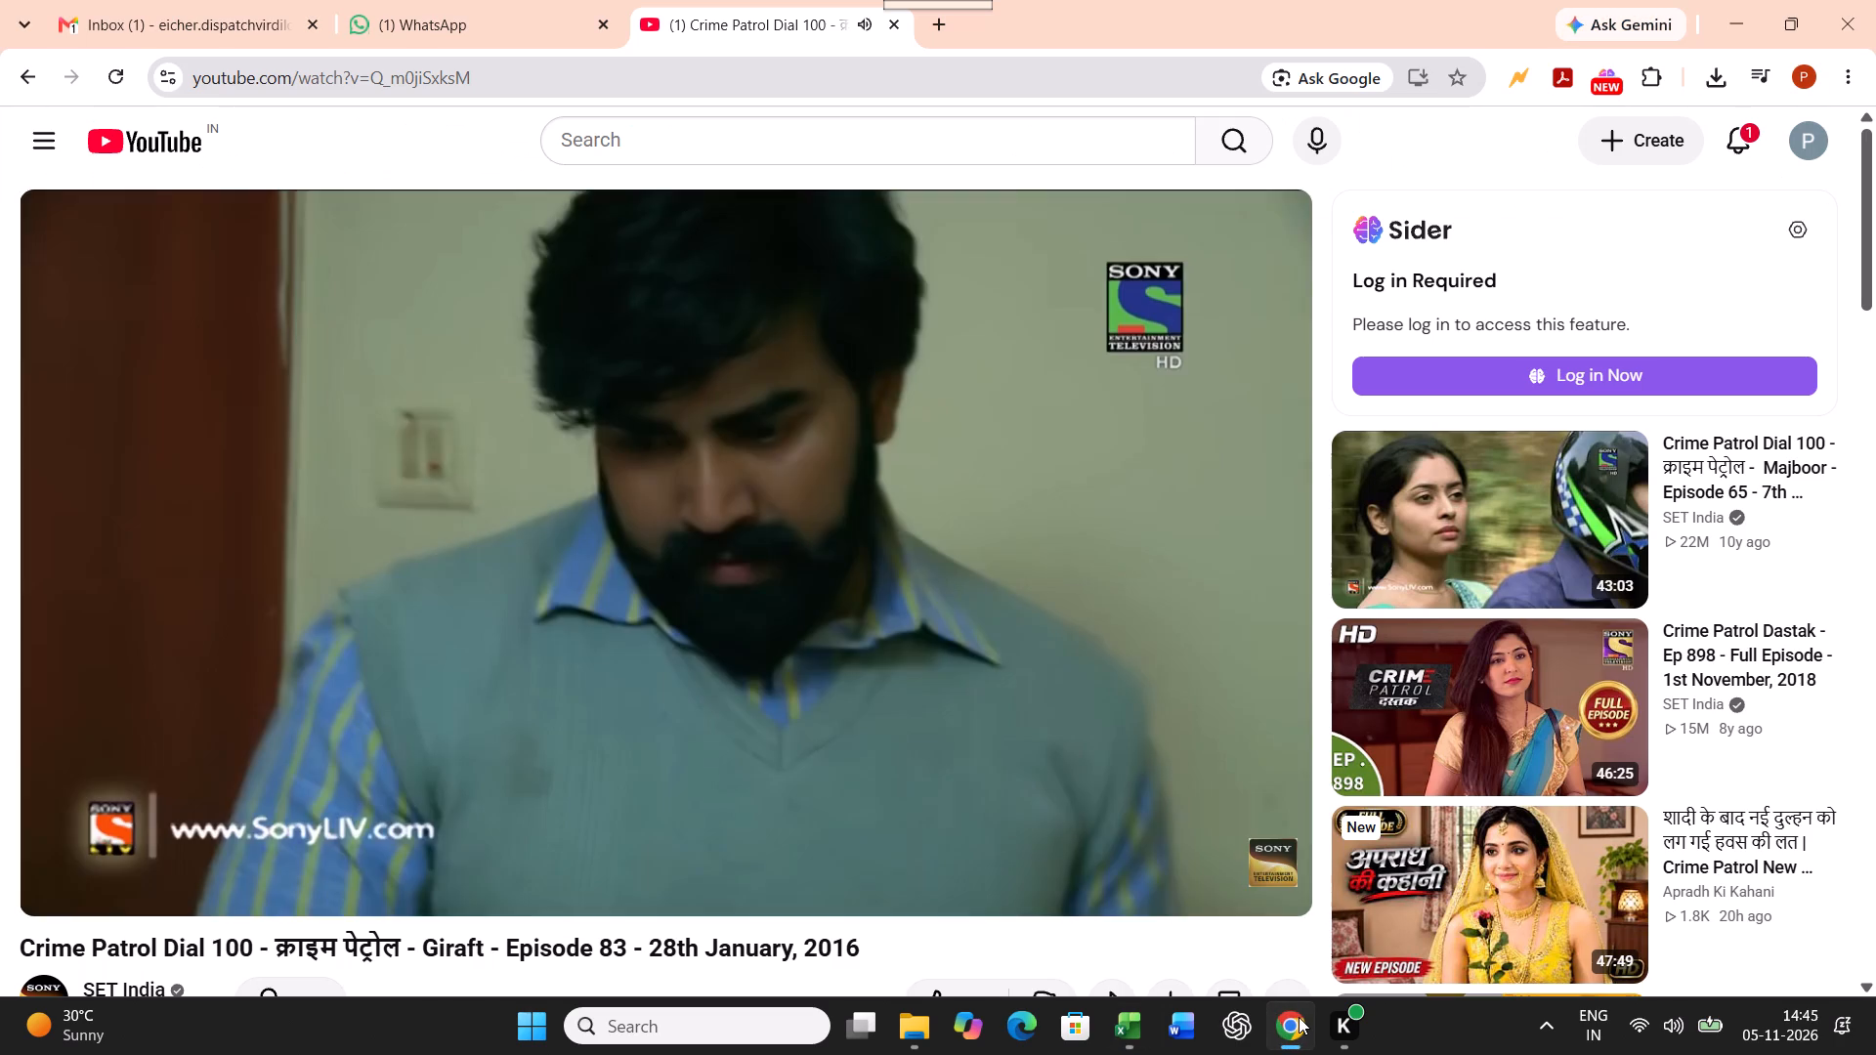
click(1147, 1032)
click(964, 916)
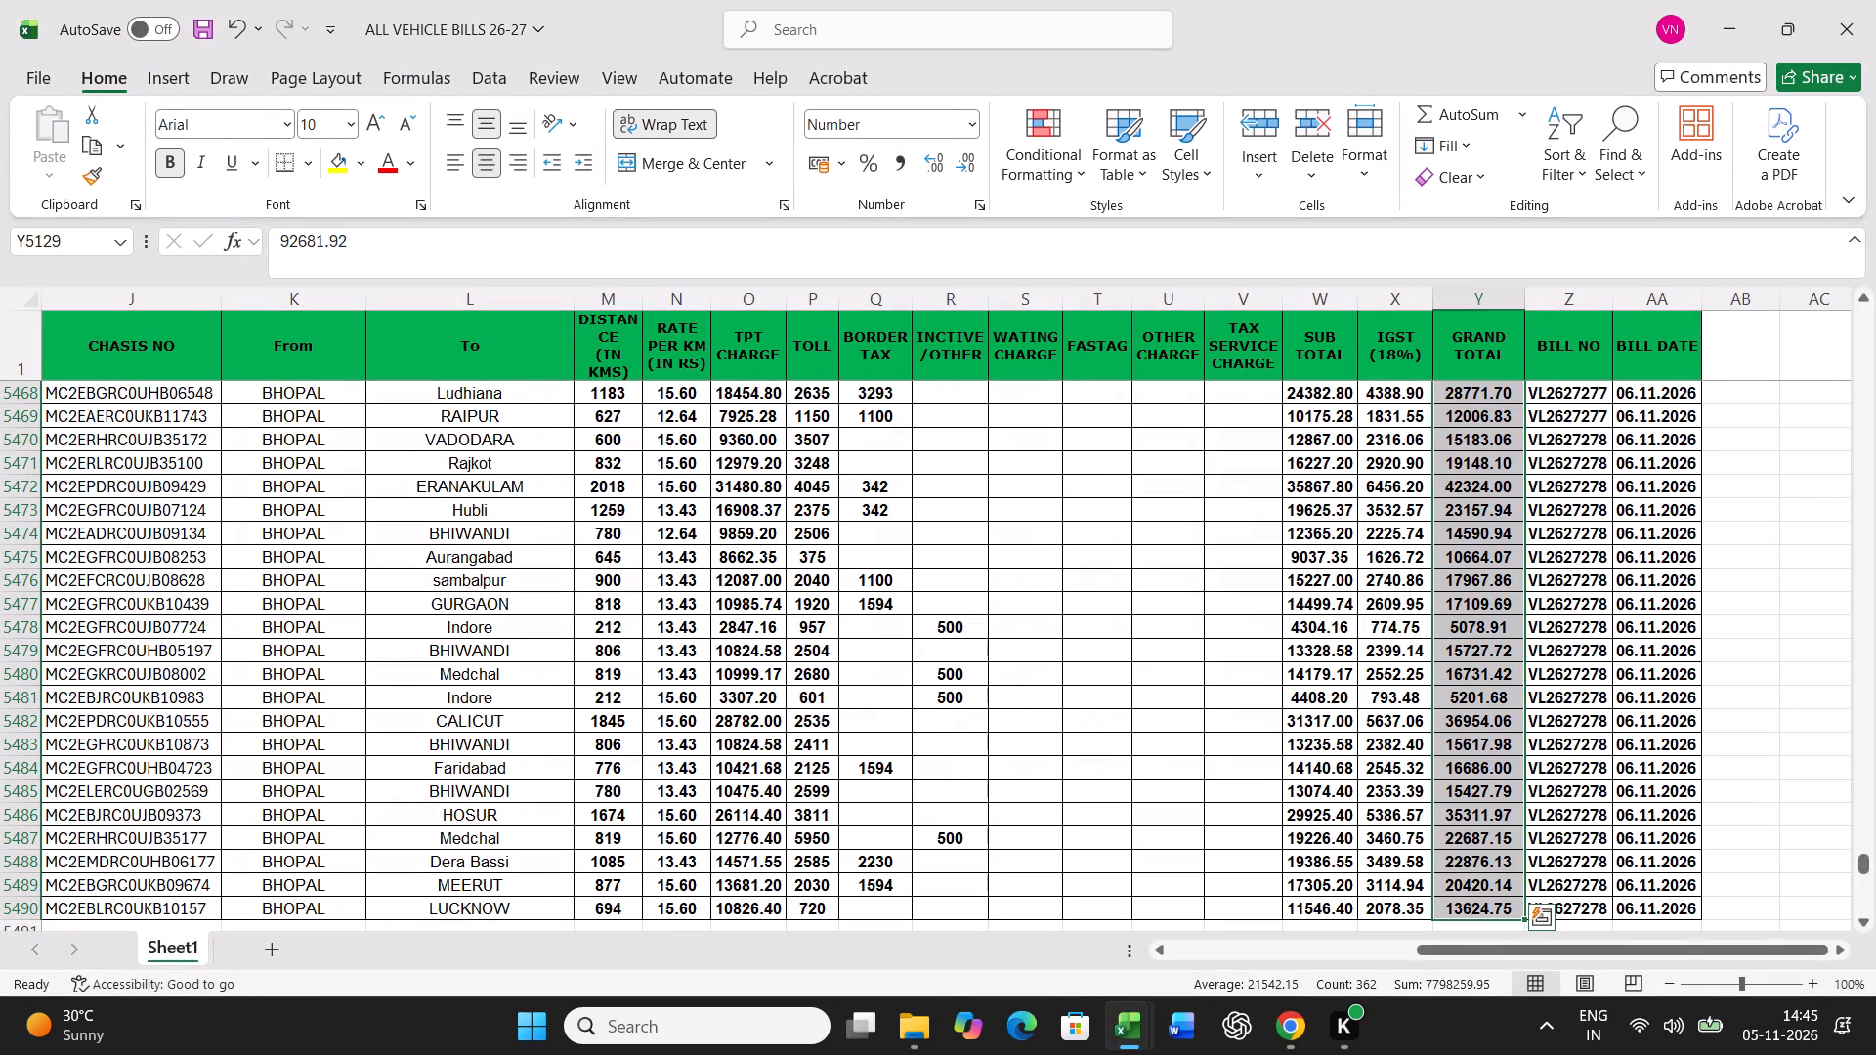
click(1140, 1026)
click(1255, 907)
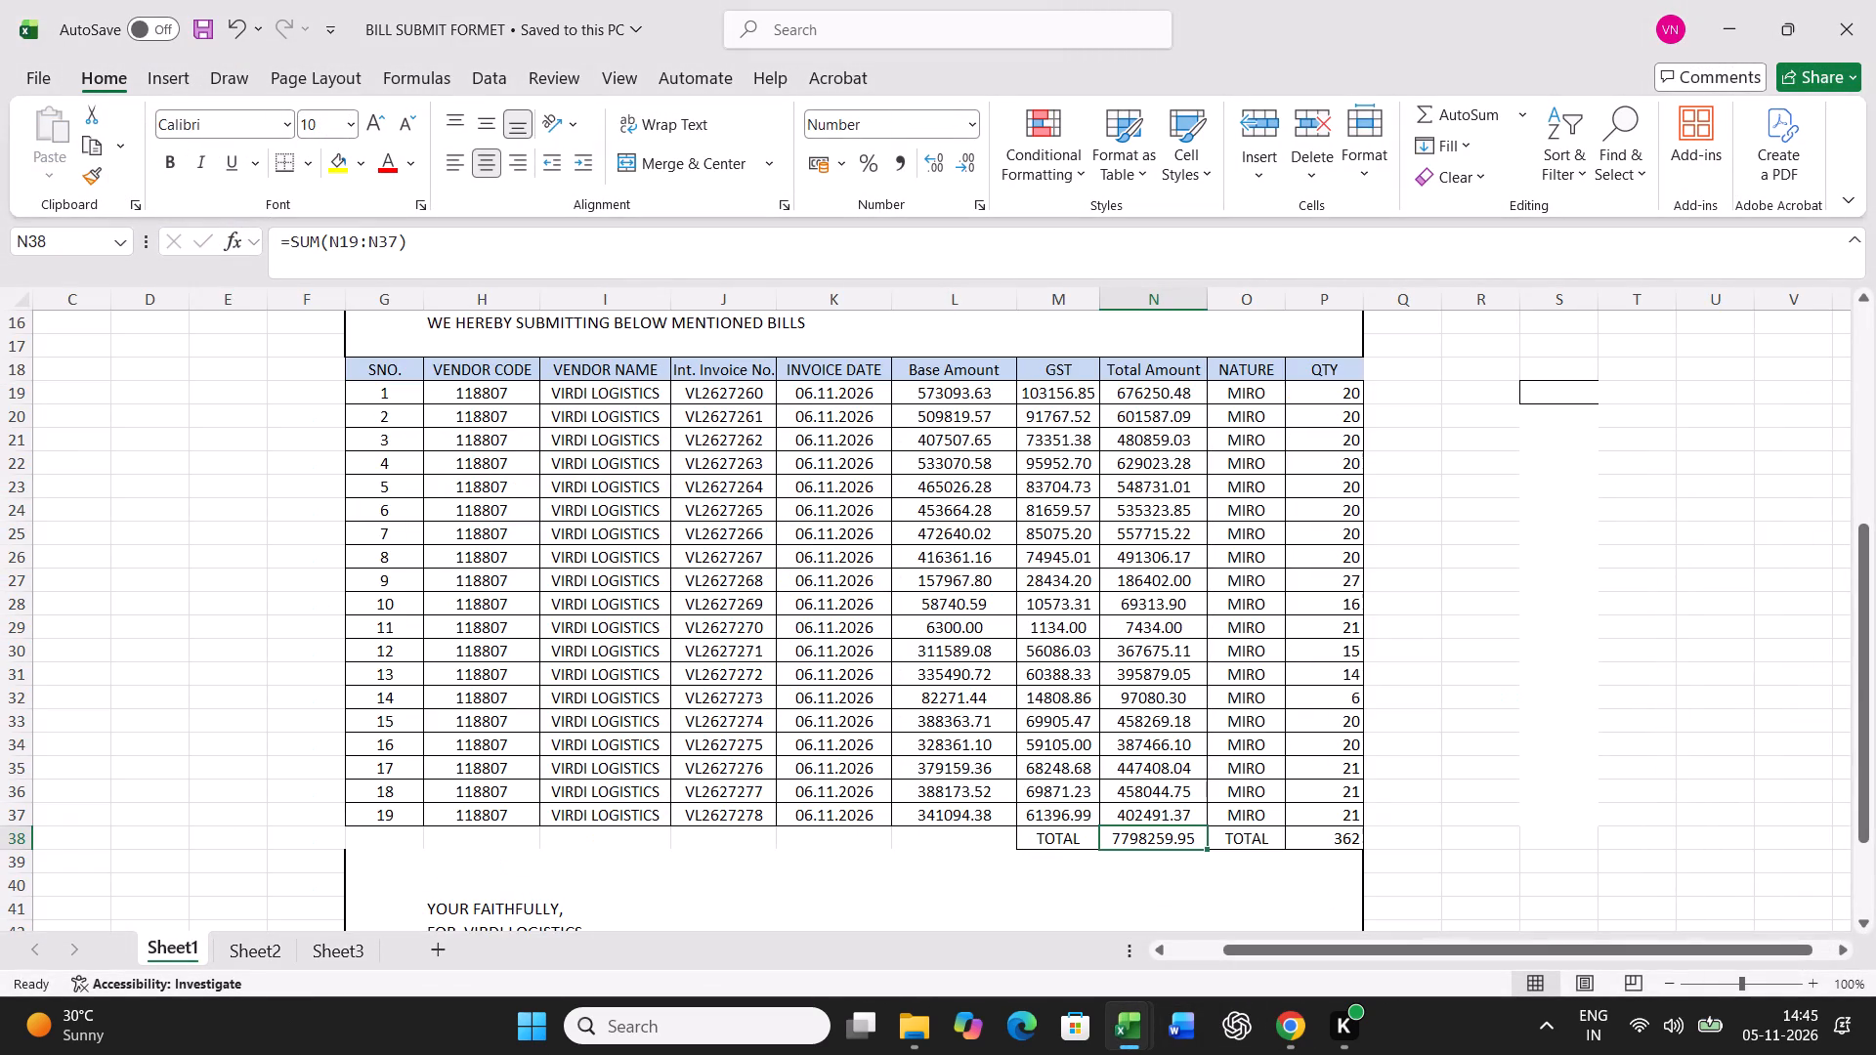
click(1112, 1020)
click(1064, 930)
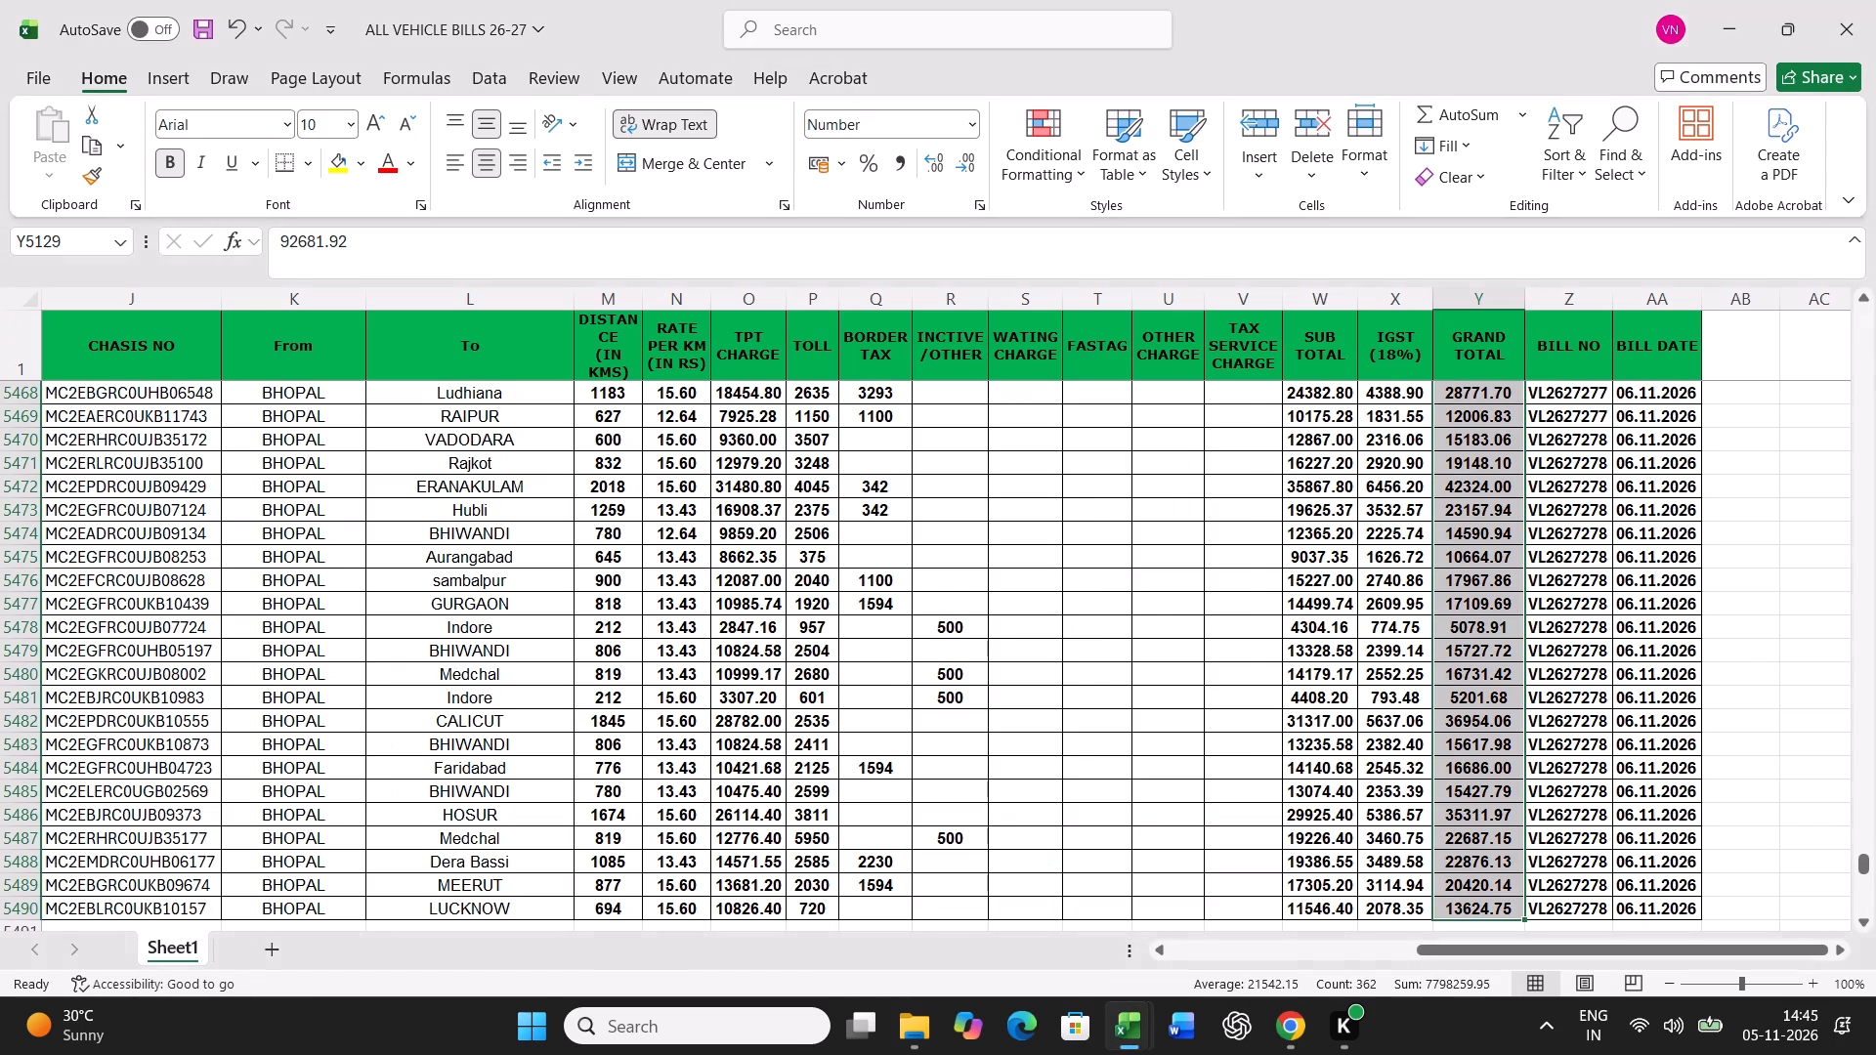
Check the end of the vehicle list in ALL VEHICLE BILLS 26-27 and select its last serial number, cell A5490.
click(1277, 948)
scroll(684, 779, down, 7)
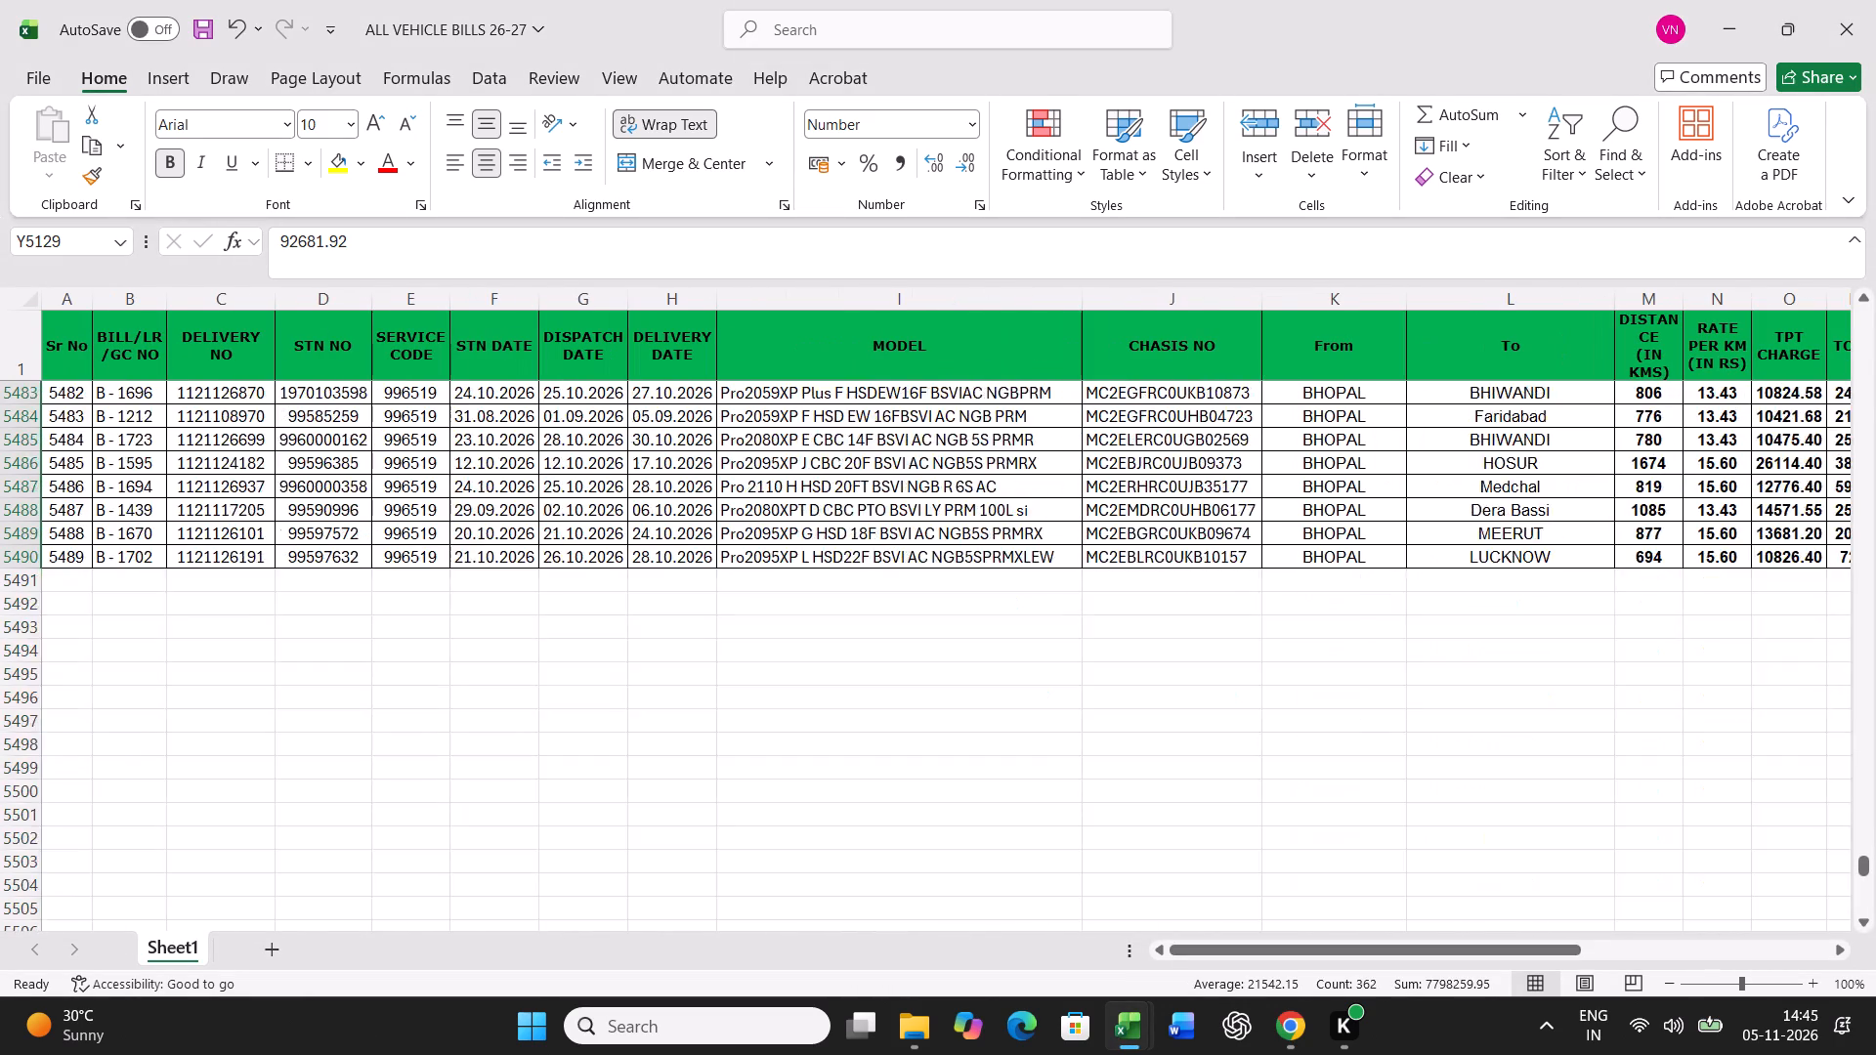
scroll(684, 779, down, 2)
scroll(684, 779, up, 5)
click(57, 630)
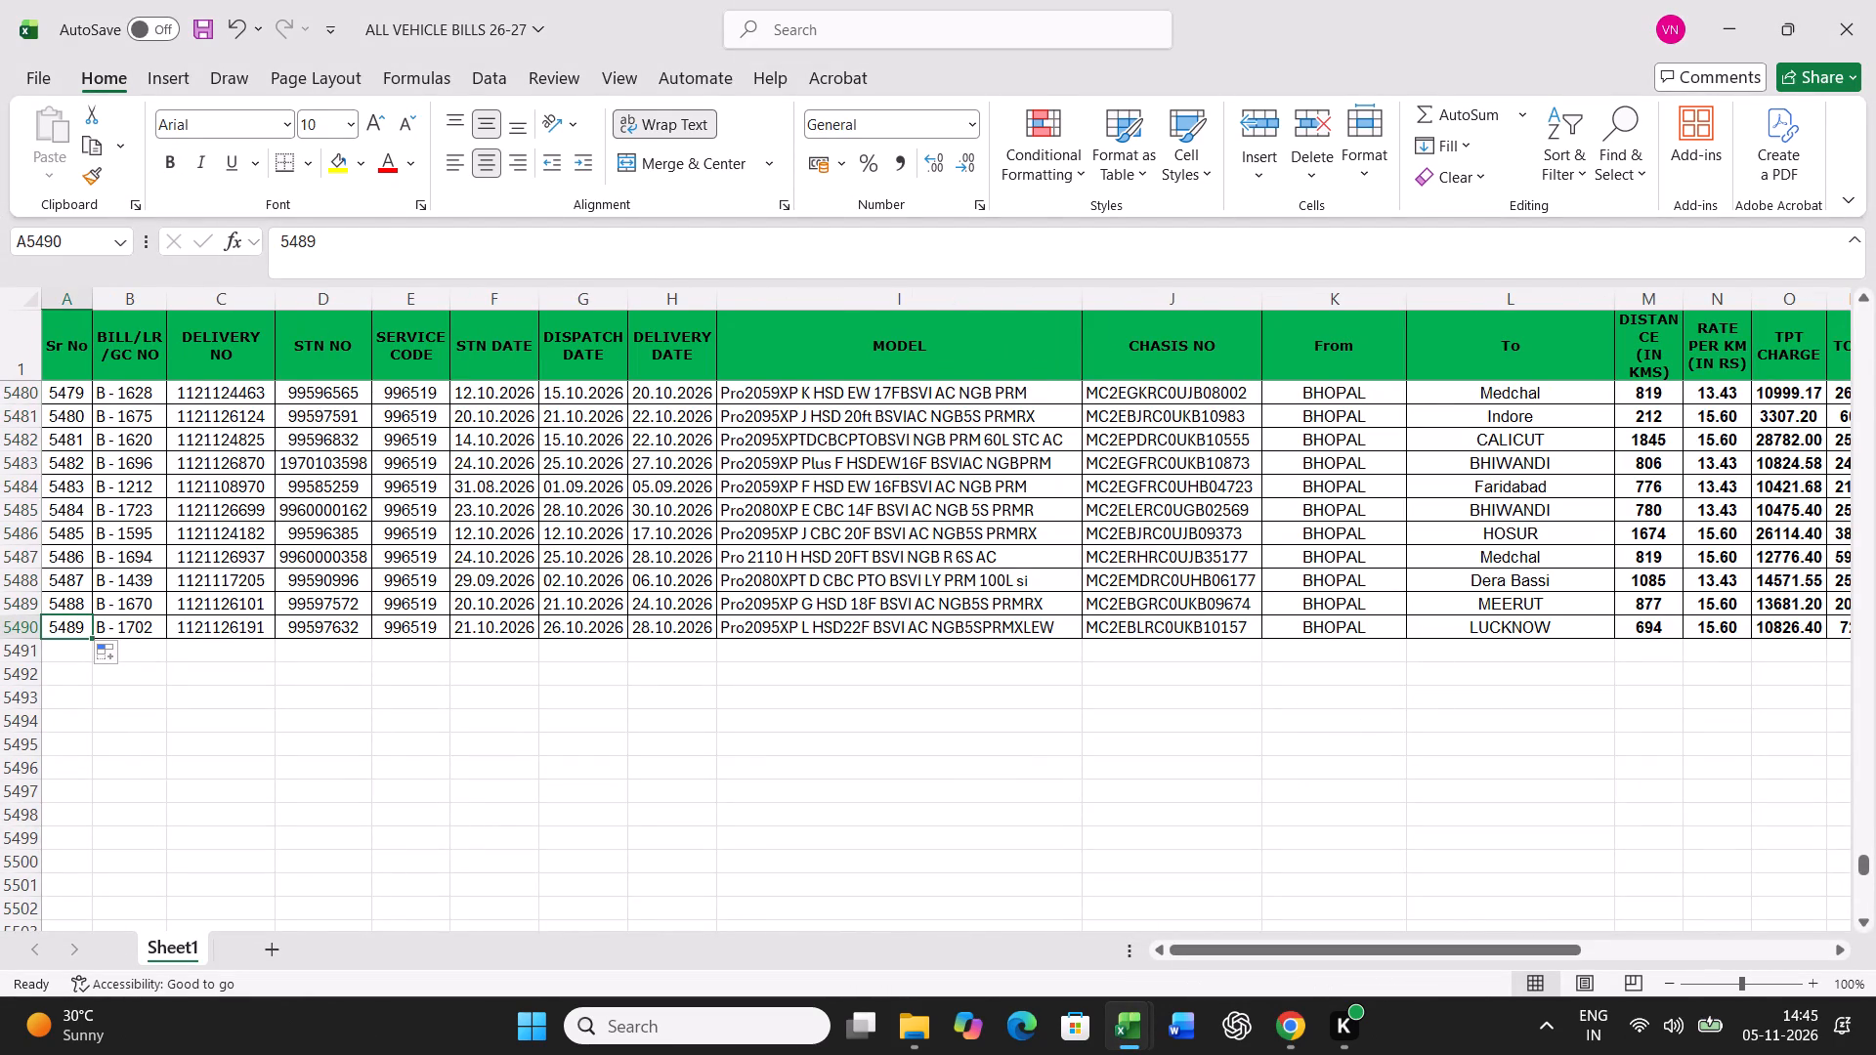
Save and close the ALL VEHICLE BILLS 26-27 workbook.
key(ctrl+s)
click(1850, 32)
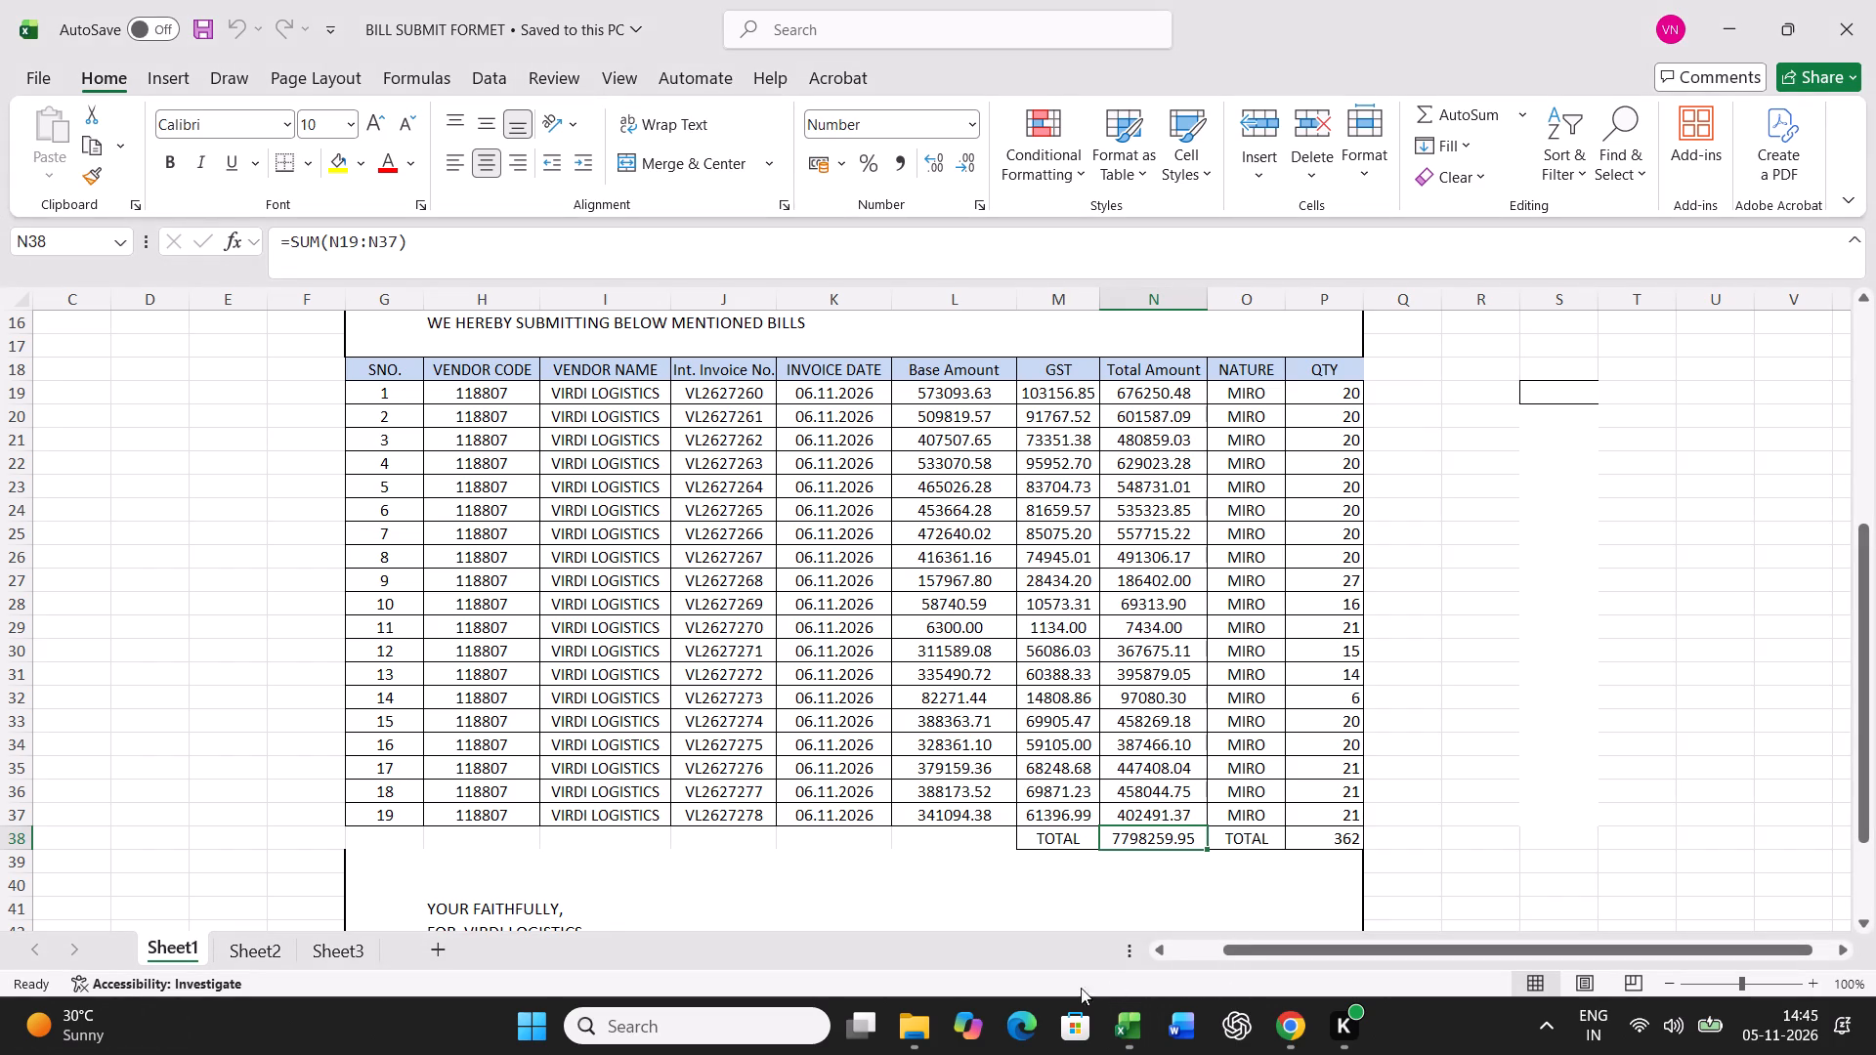
Open the IRN FILE EICHER workbook from the YEAR-26-27 folder in File Explorer.
click(924, 1038)
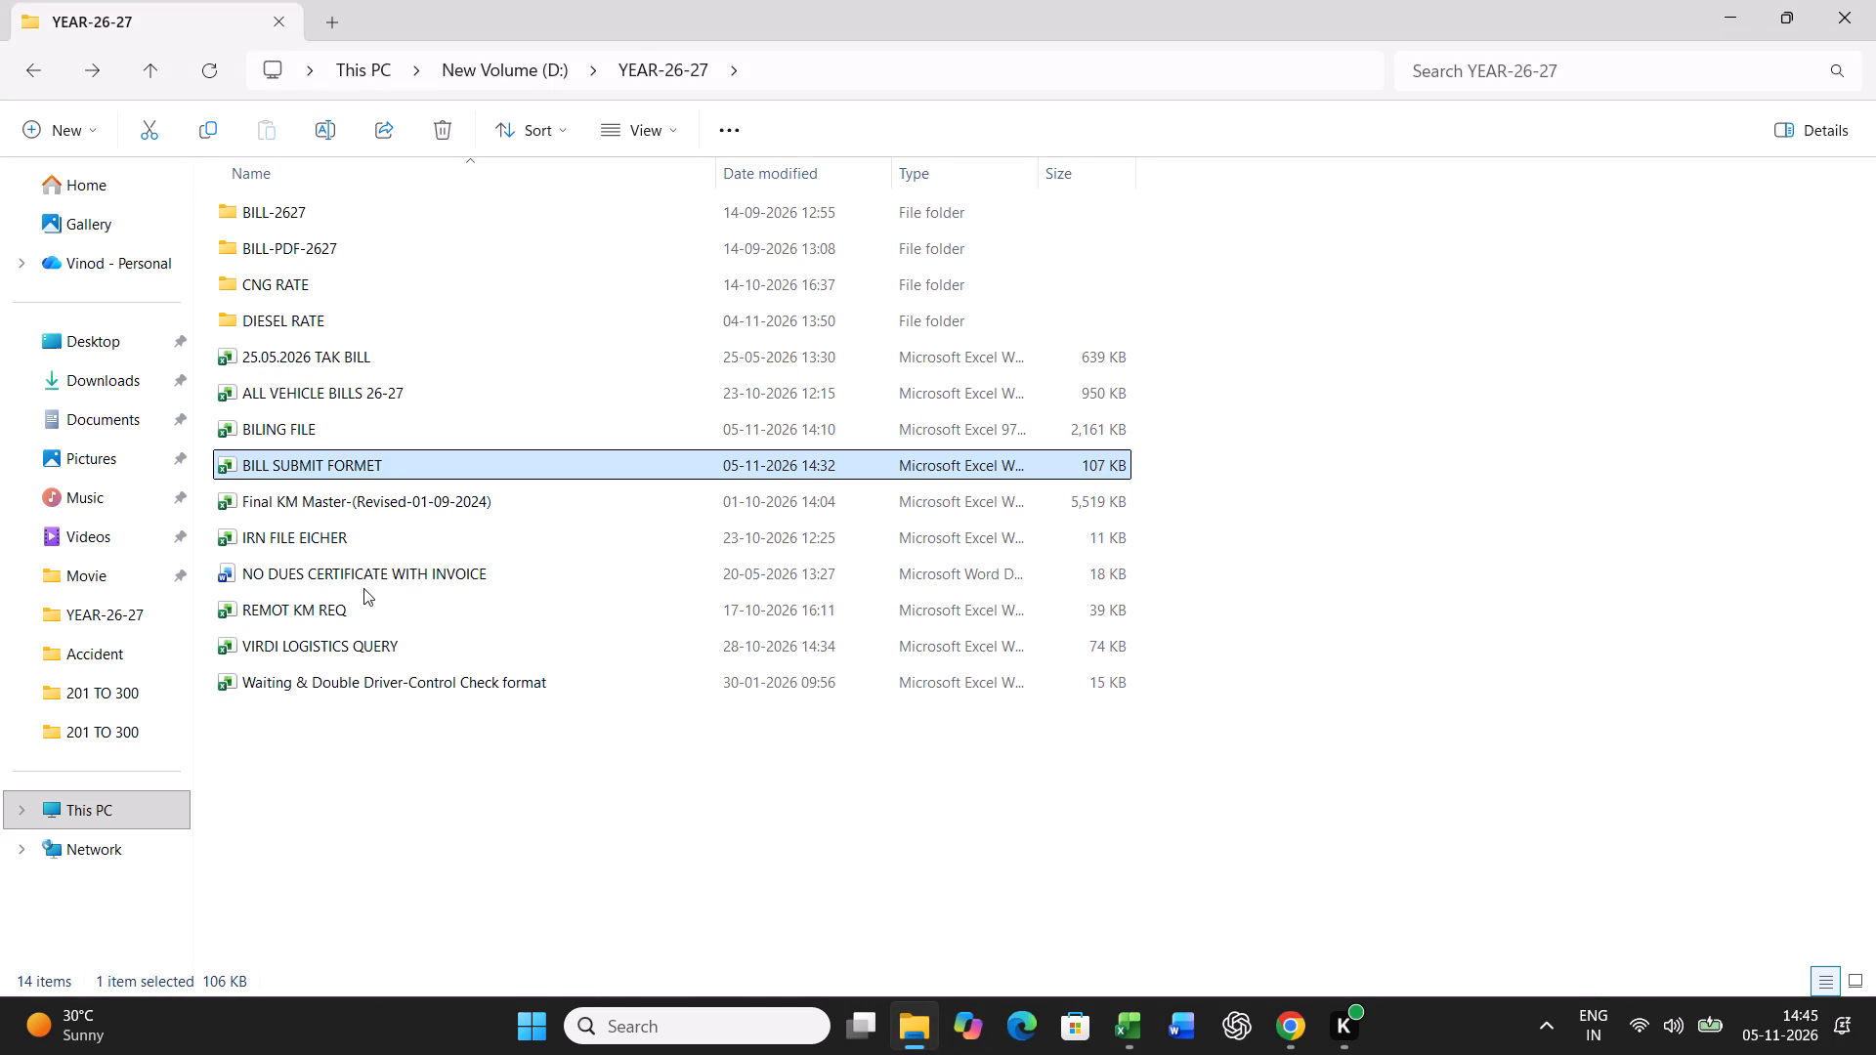
double_click(315, 544)
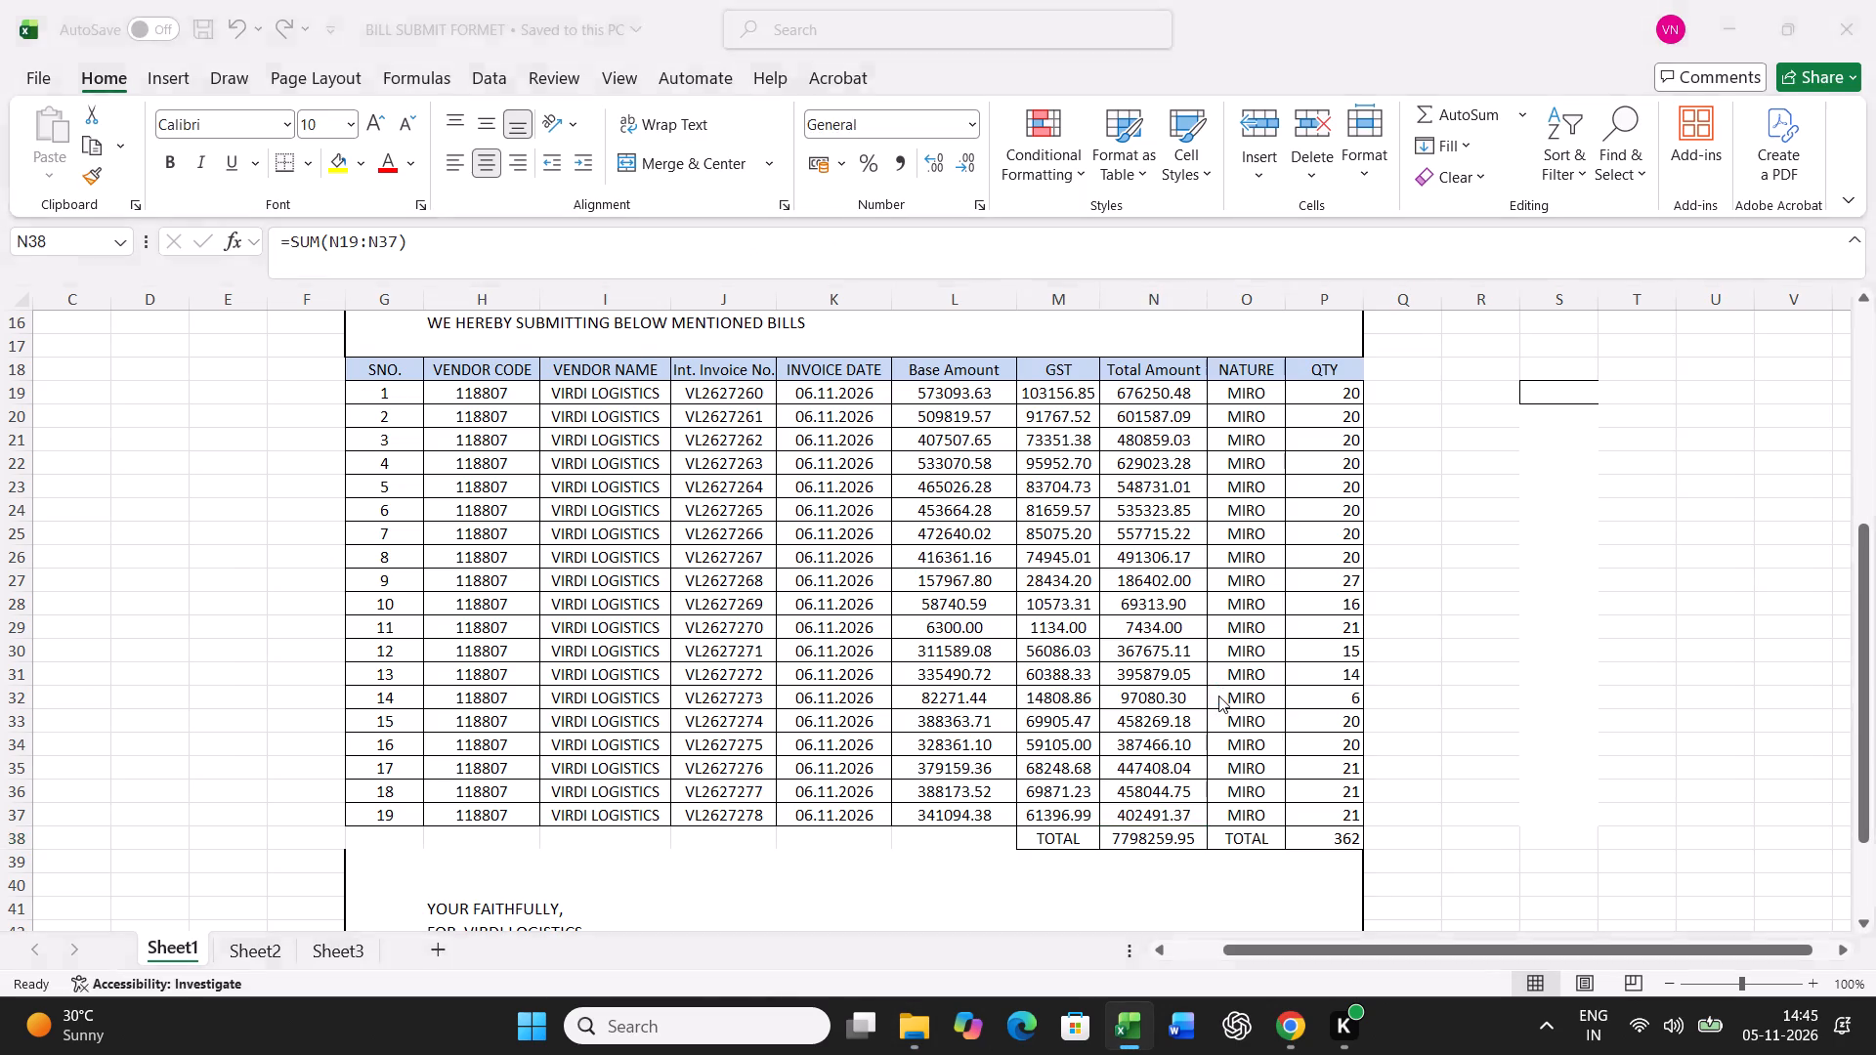
Copy the invoice numbers and dates J19:K37 from BILL SUBMIT FORMET into IRN FILE EICHER starting at cell C3.
click(1130, 1032)
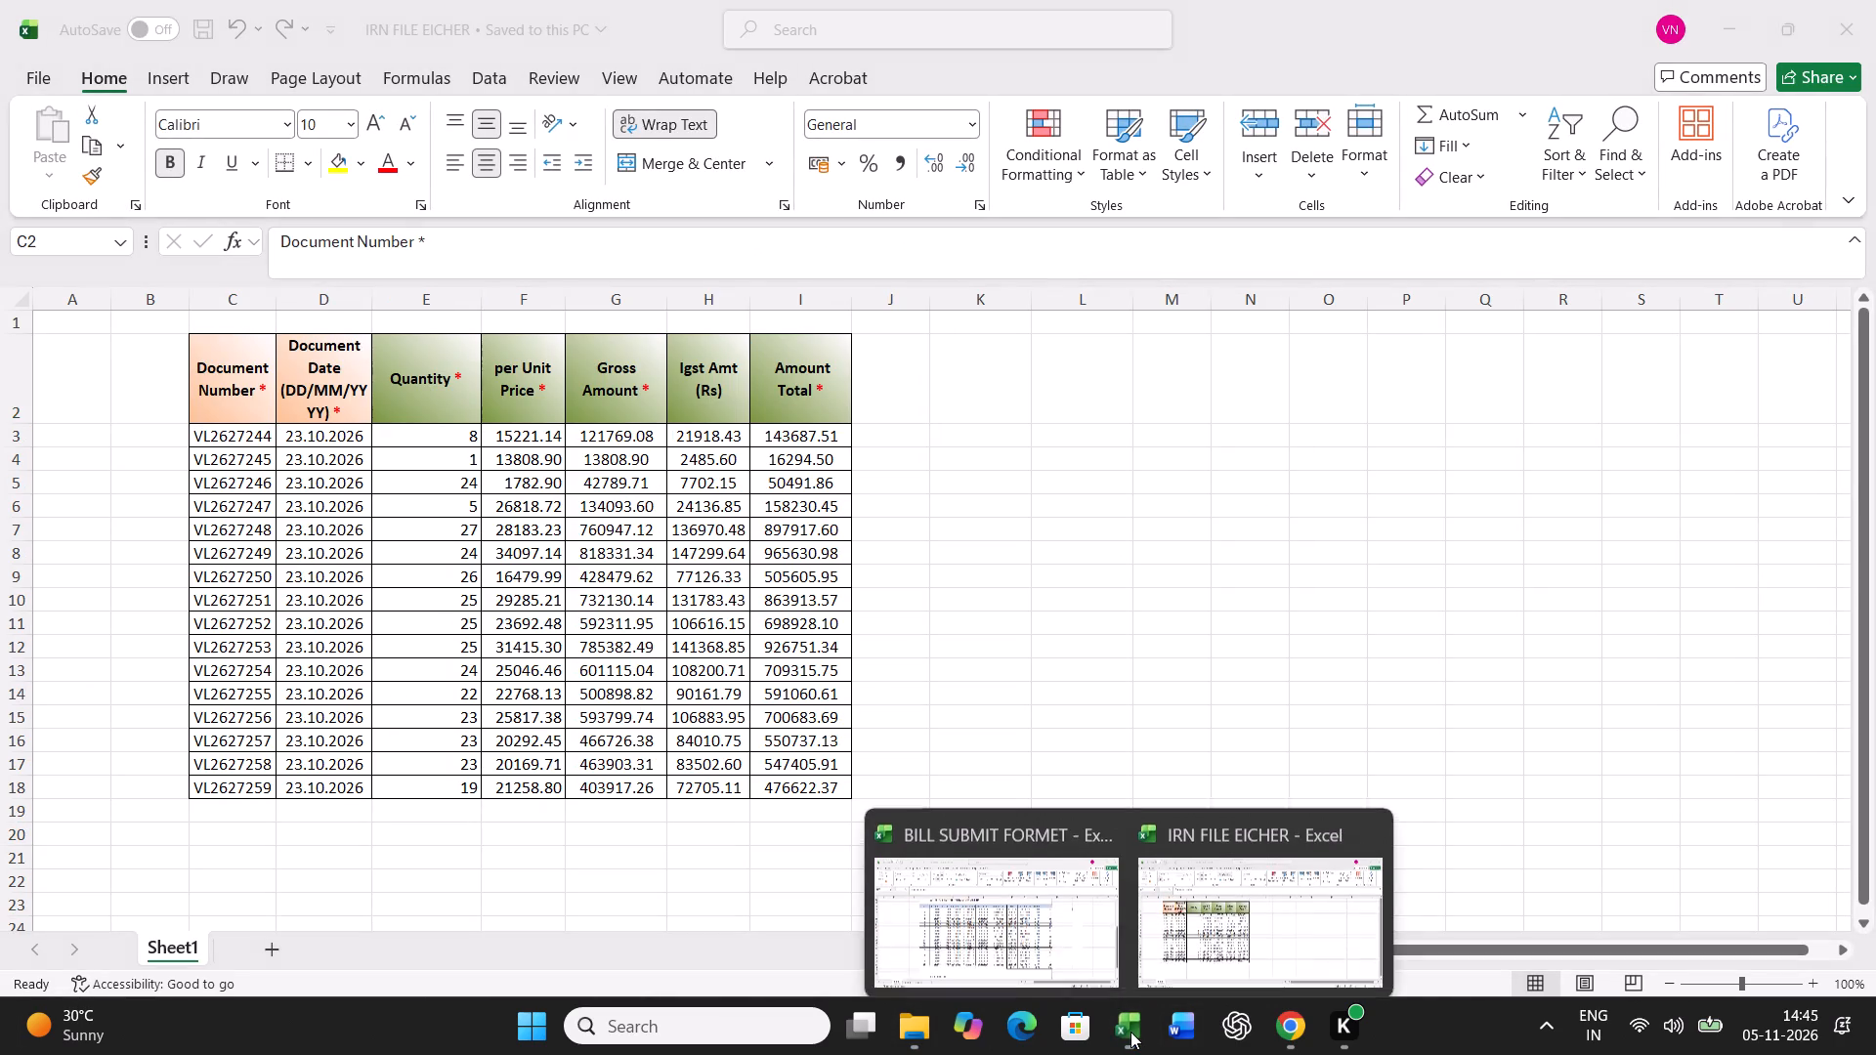
click(1044, 899)
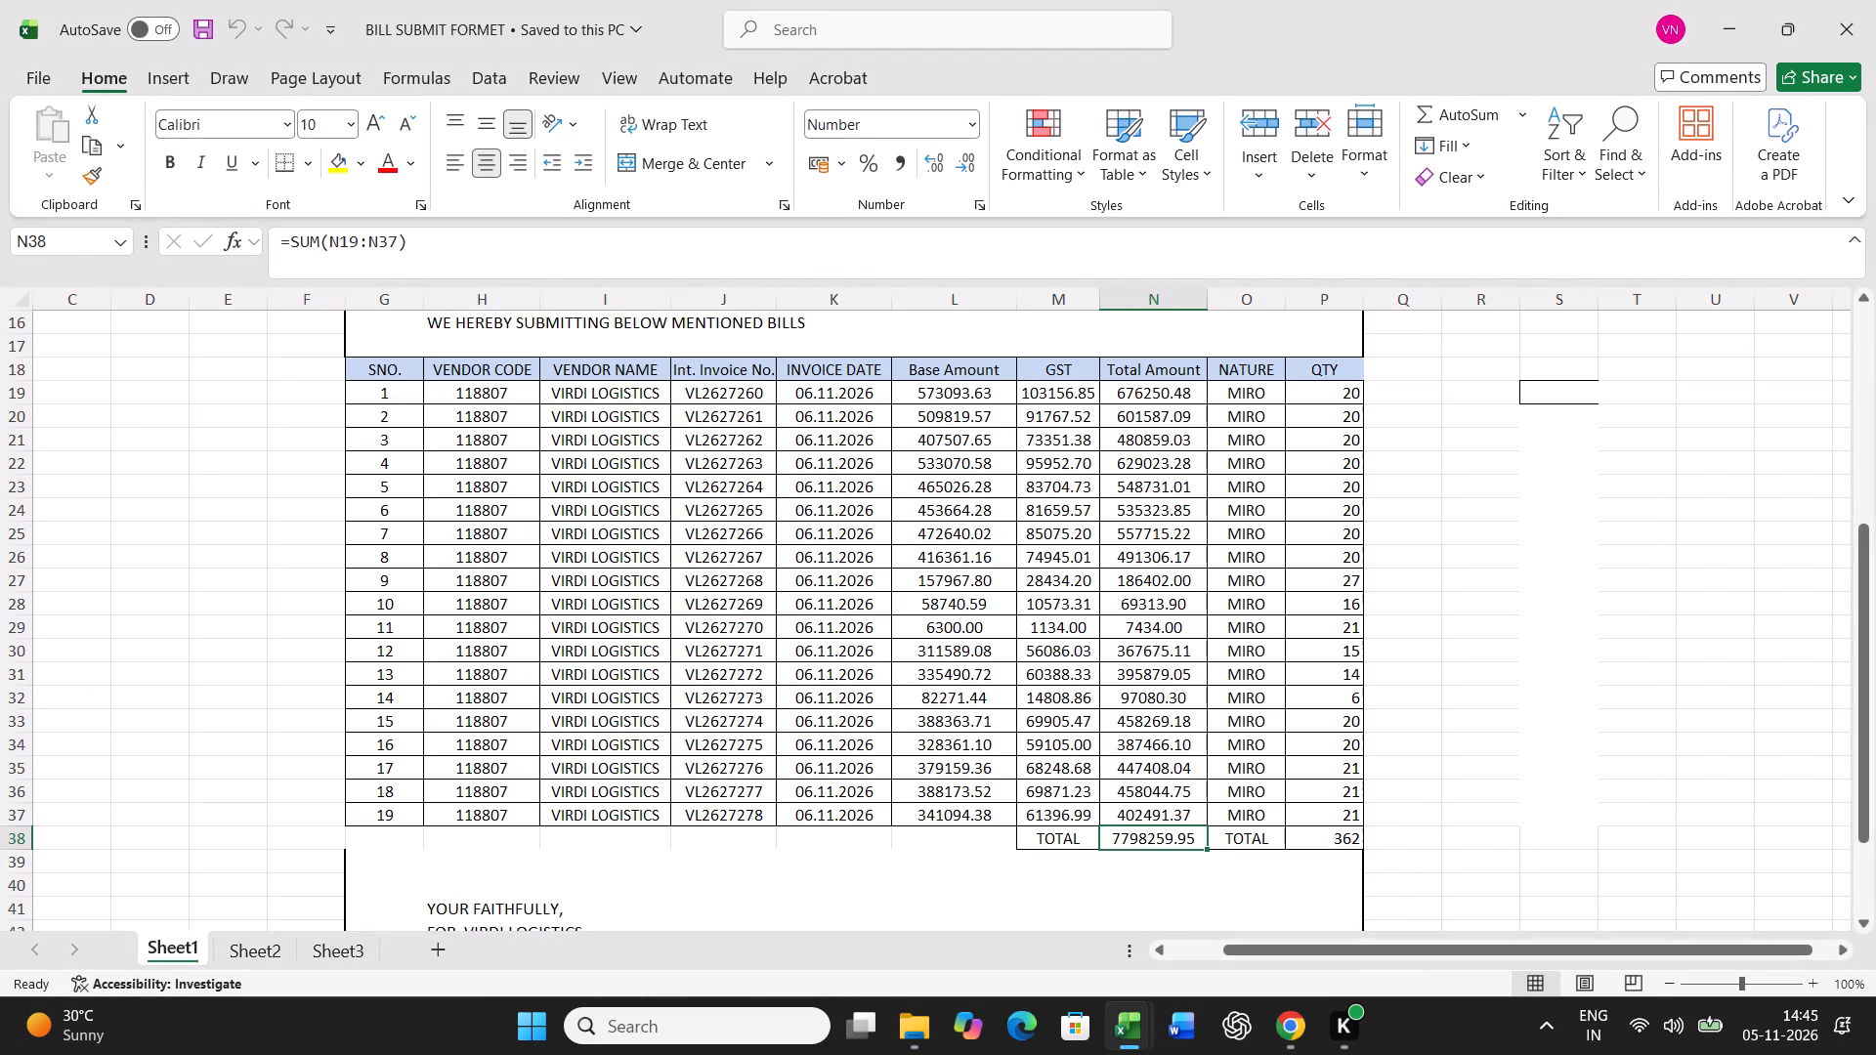
drag(745, 392, 820, 808)
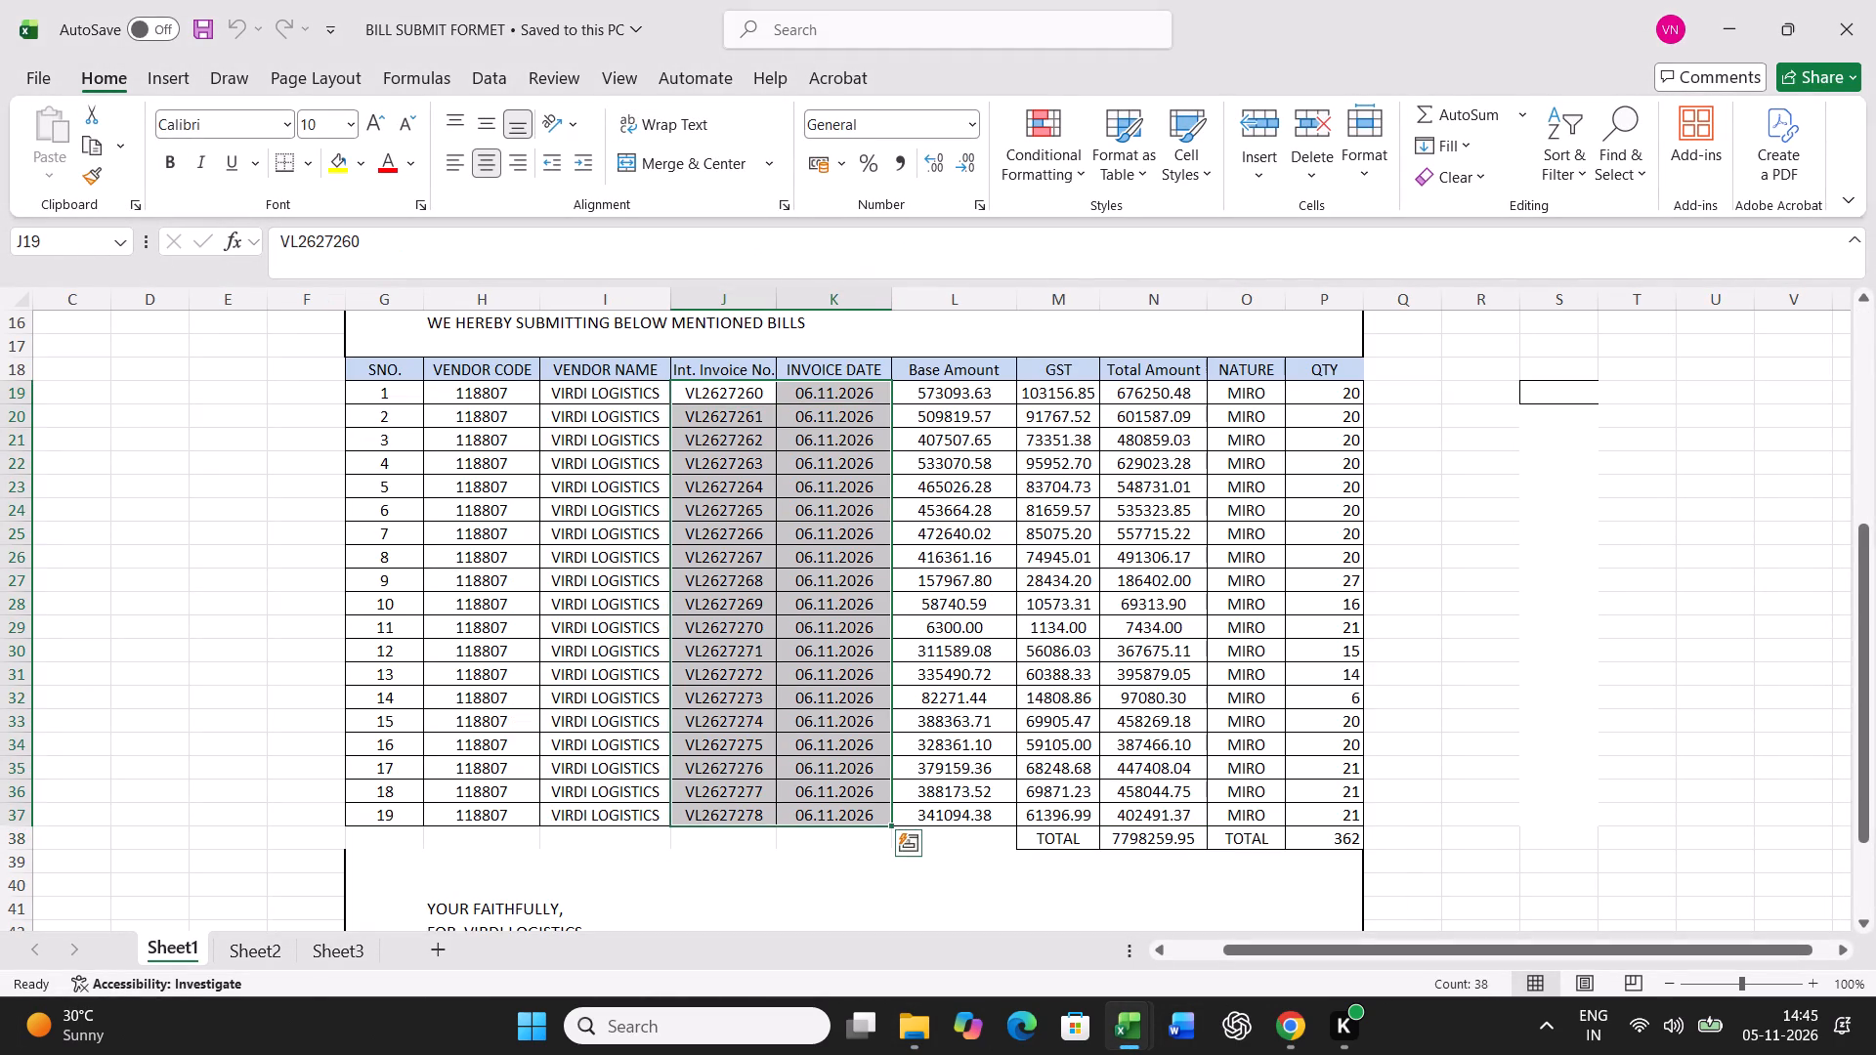
key(ctrl+c)
click(1128, 1030)
click(1227, 915)
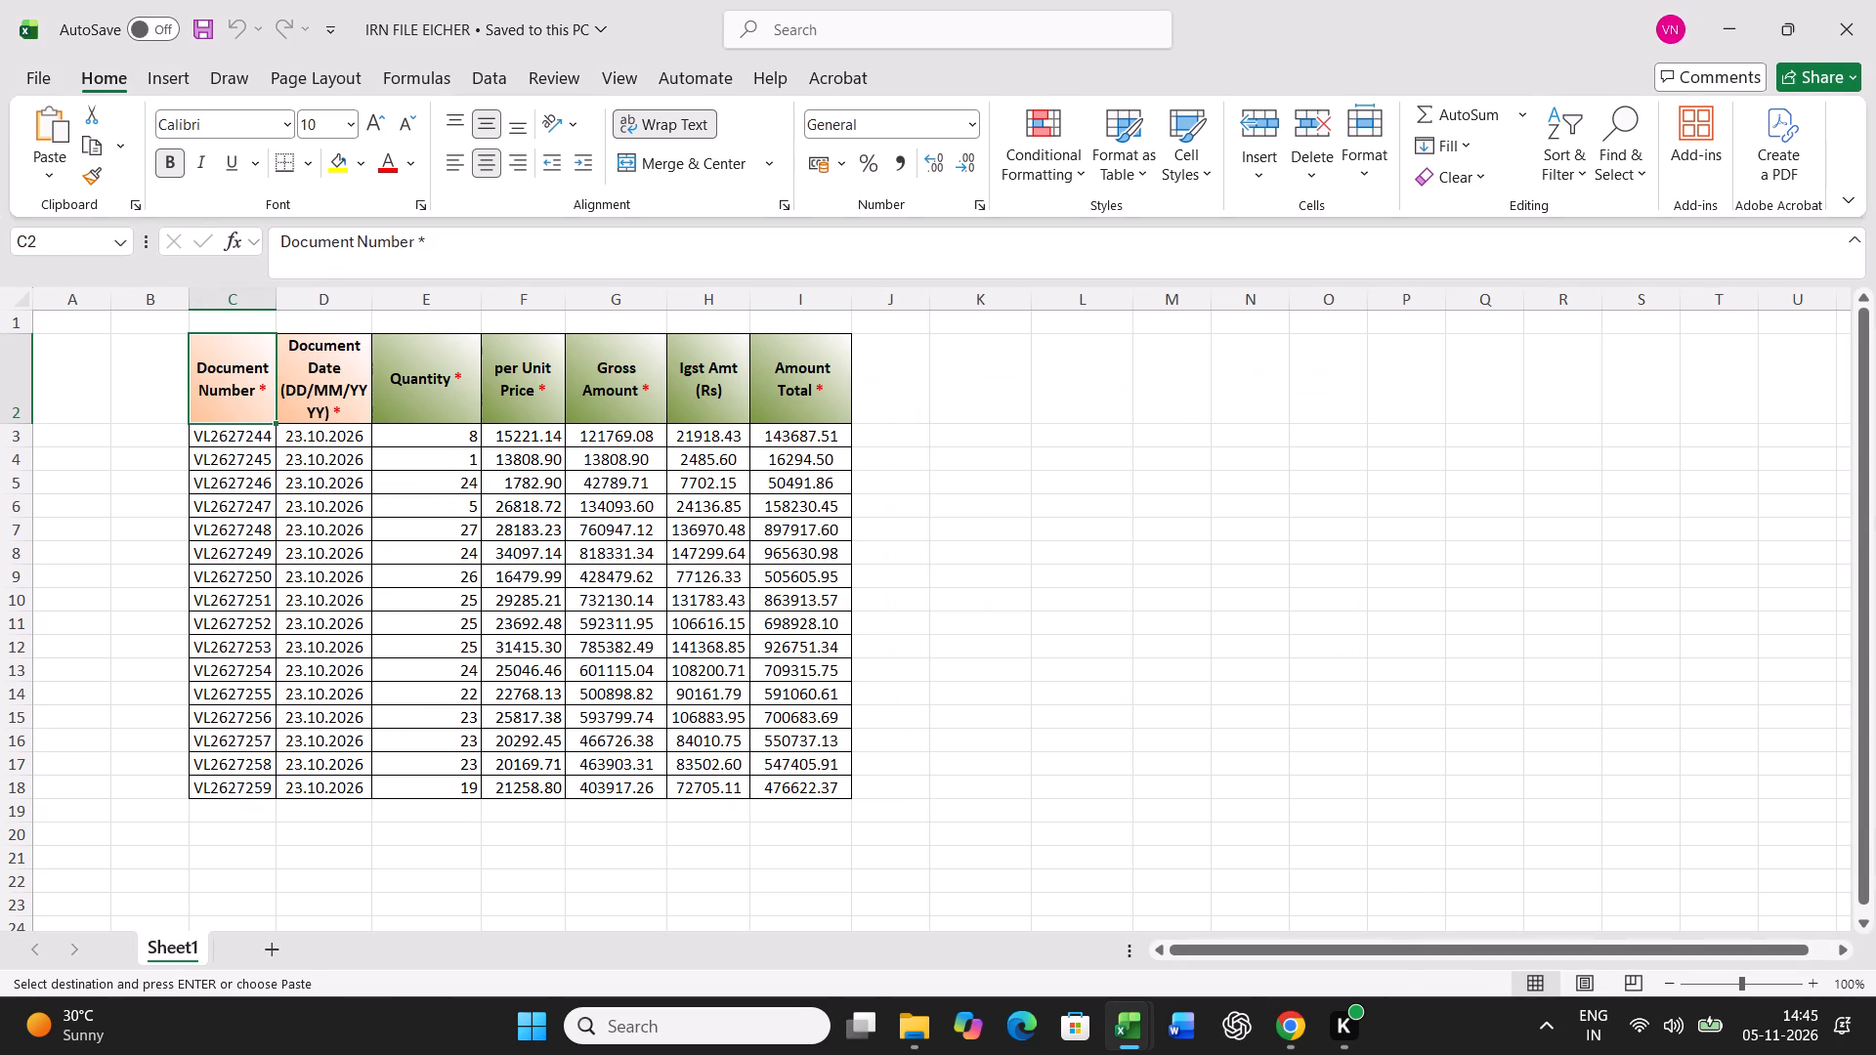
click(212, 431)
key(ctrl+v)
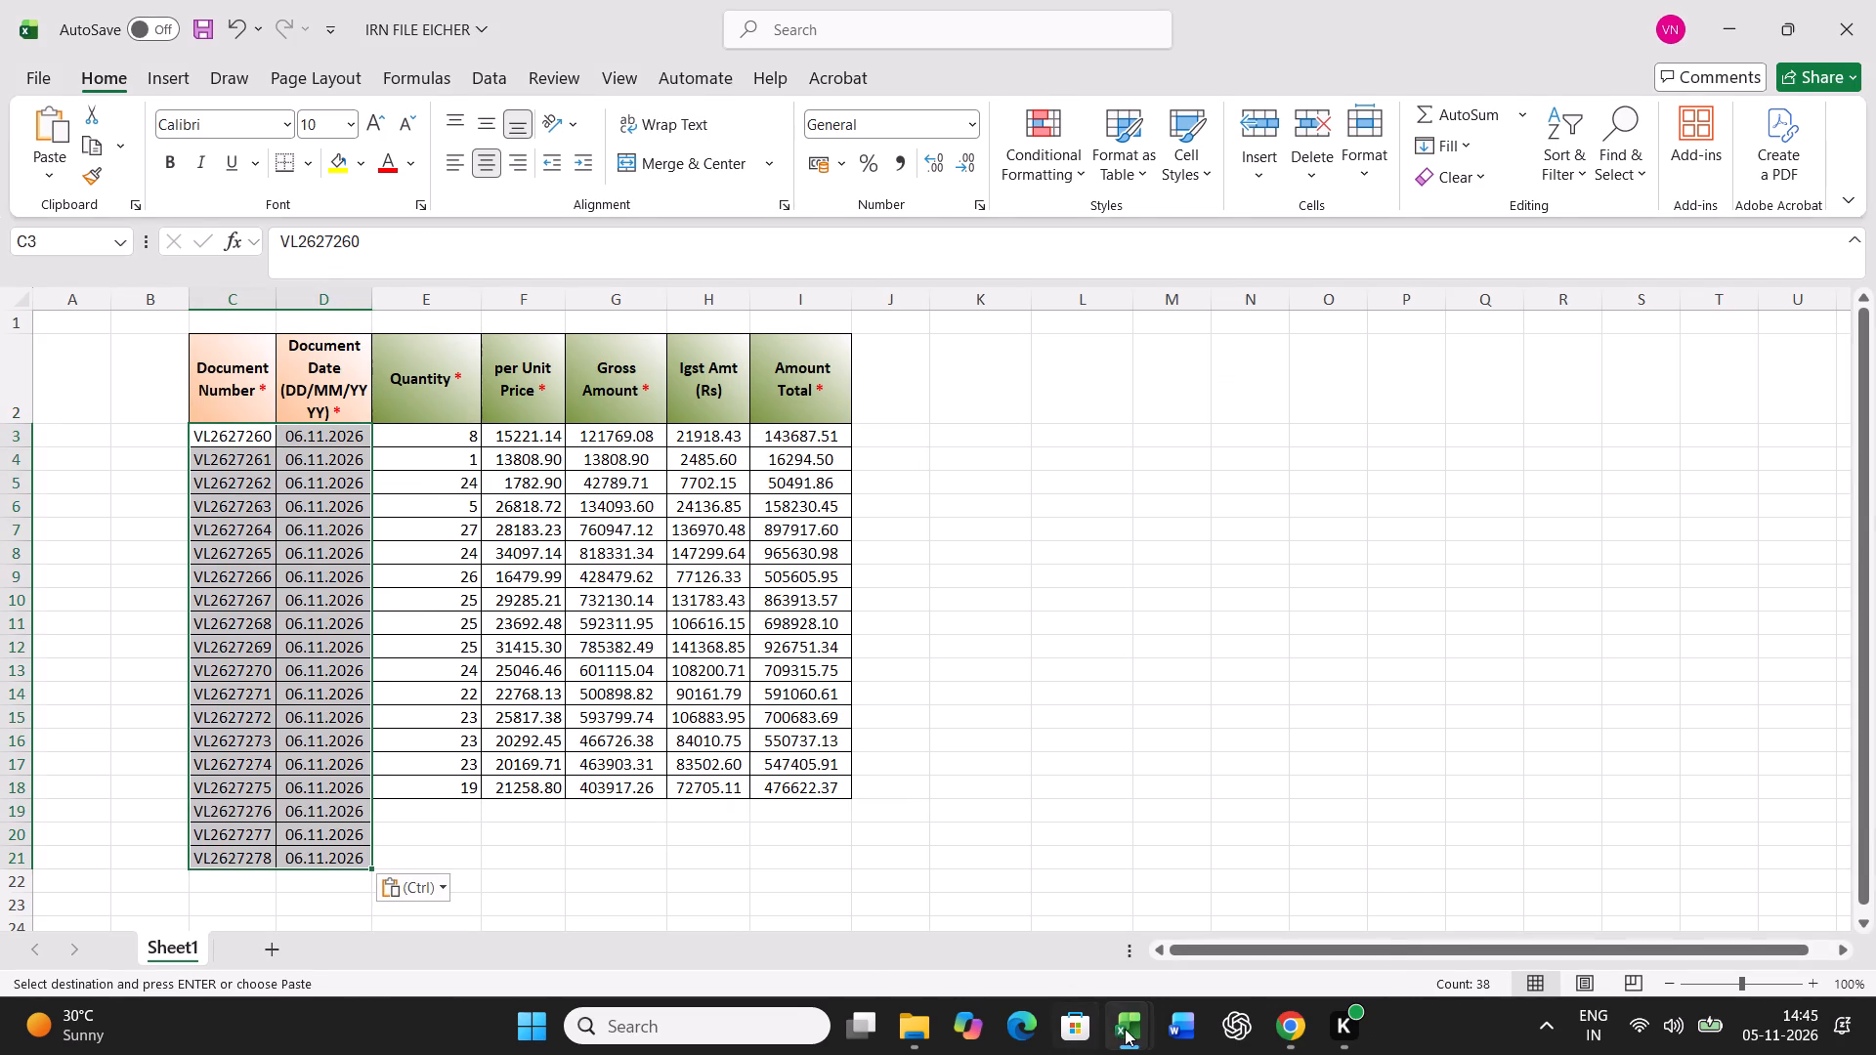
Copy the QTY values P19:P37 from BILL SUBMIT FORMET into the Quantity column of IRN FILE EICHER starting at E3.
click(1125, 1029)
click(1017, 910)
drag(1316, 397, 1301, 799)
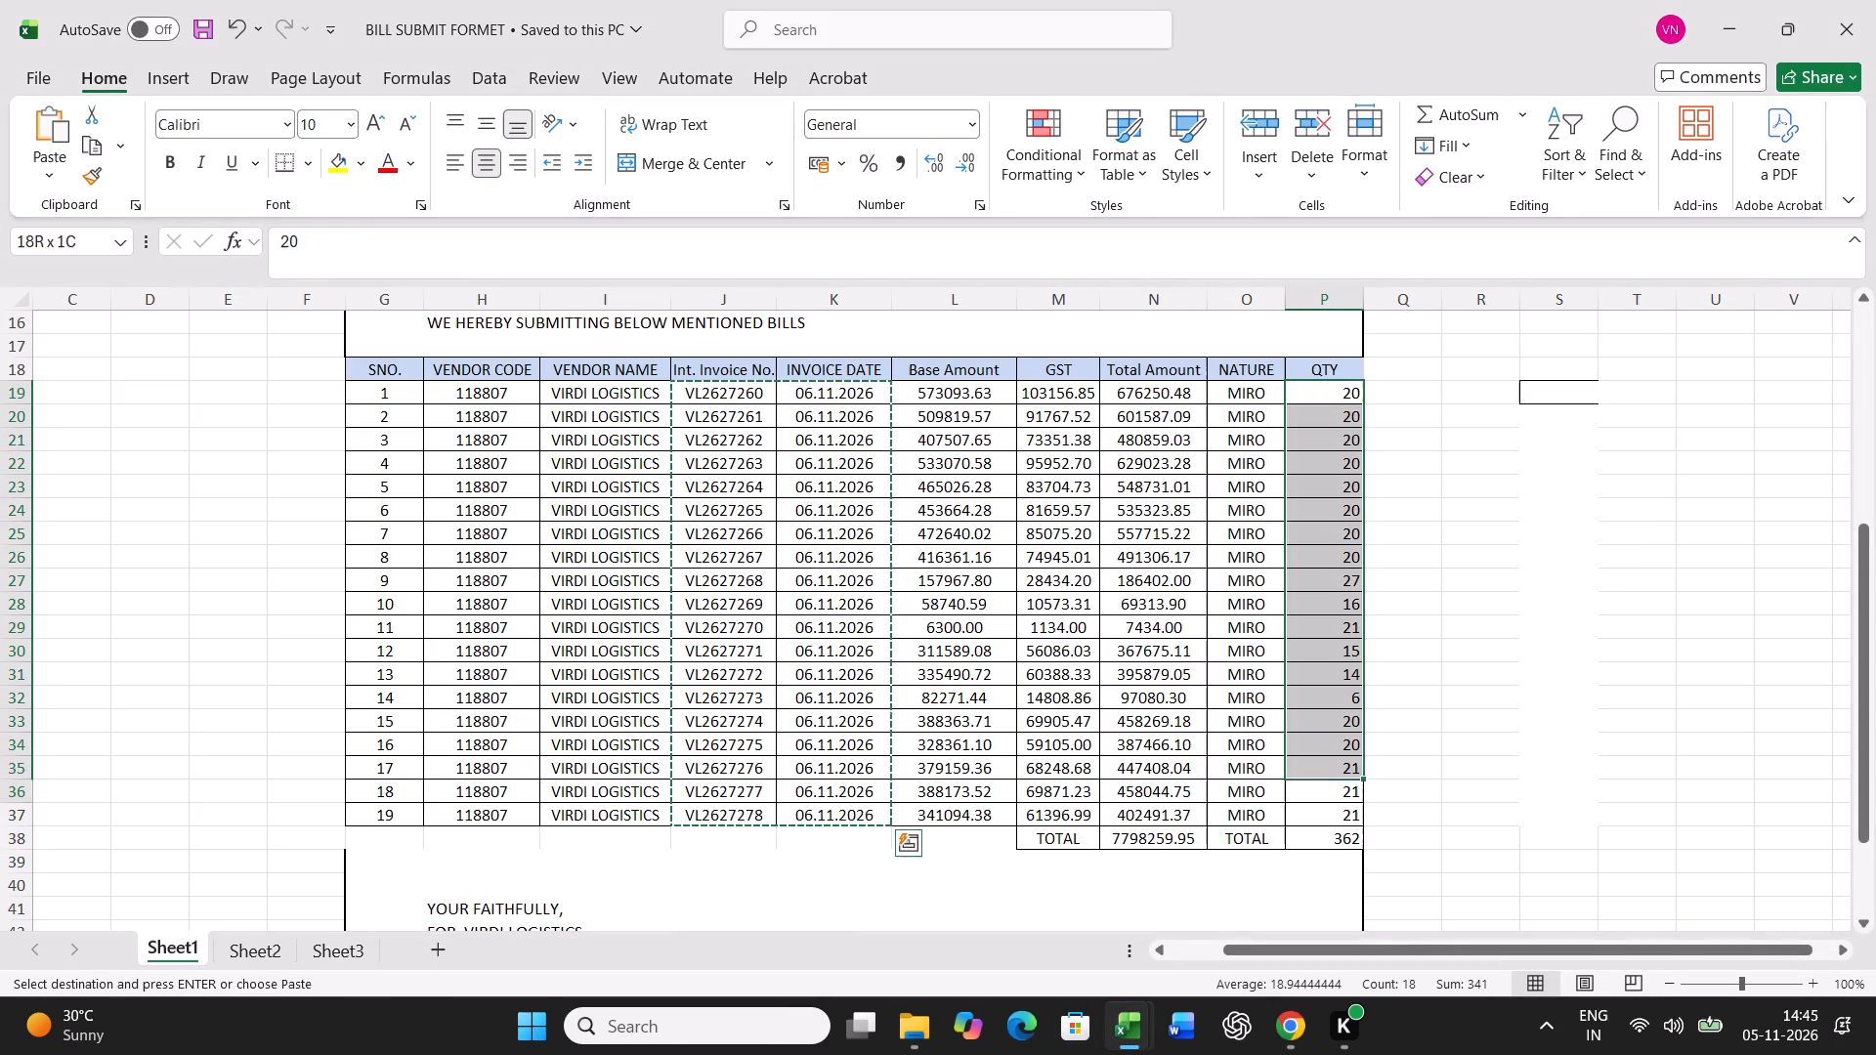
drag(1301, 799, 1300, 809)
key(ctrl+c)
click(1121, 1026)
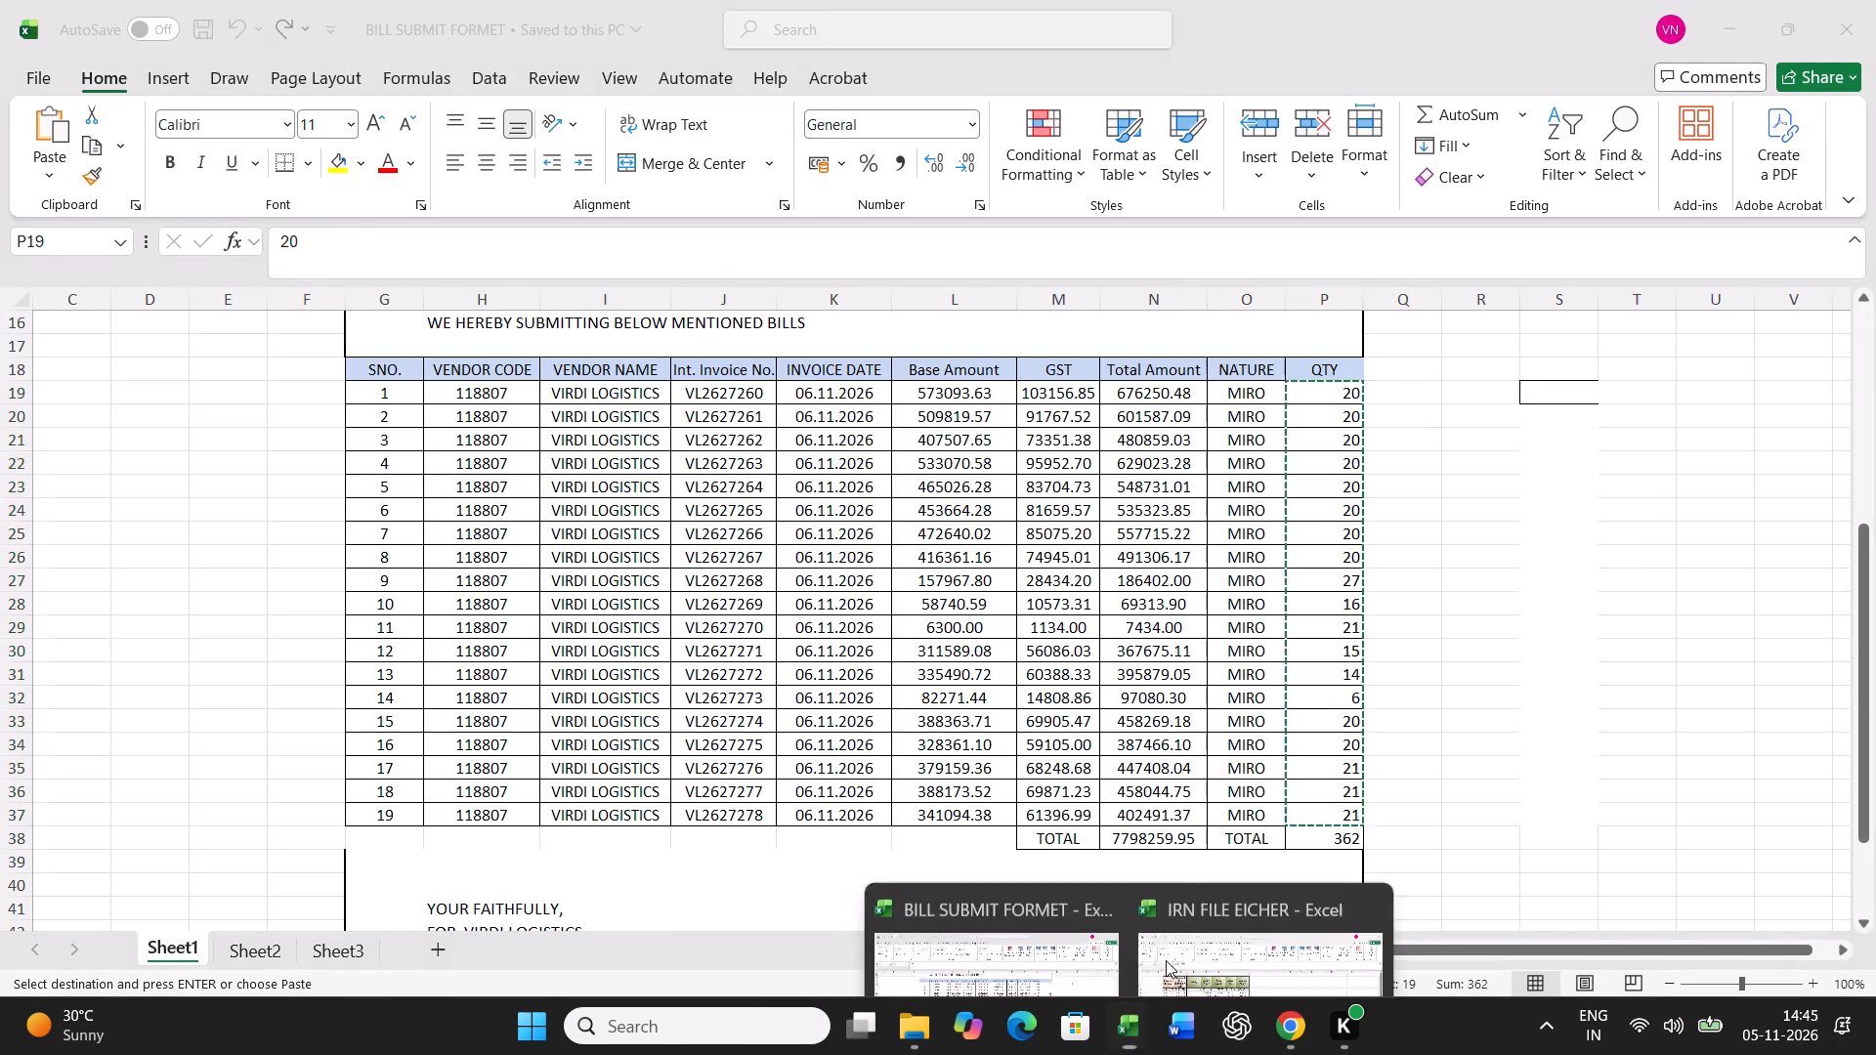
click(1195, 923)
click(445, 443)
key(ctrl+v)
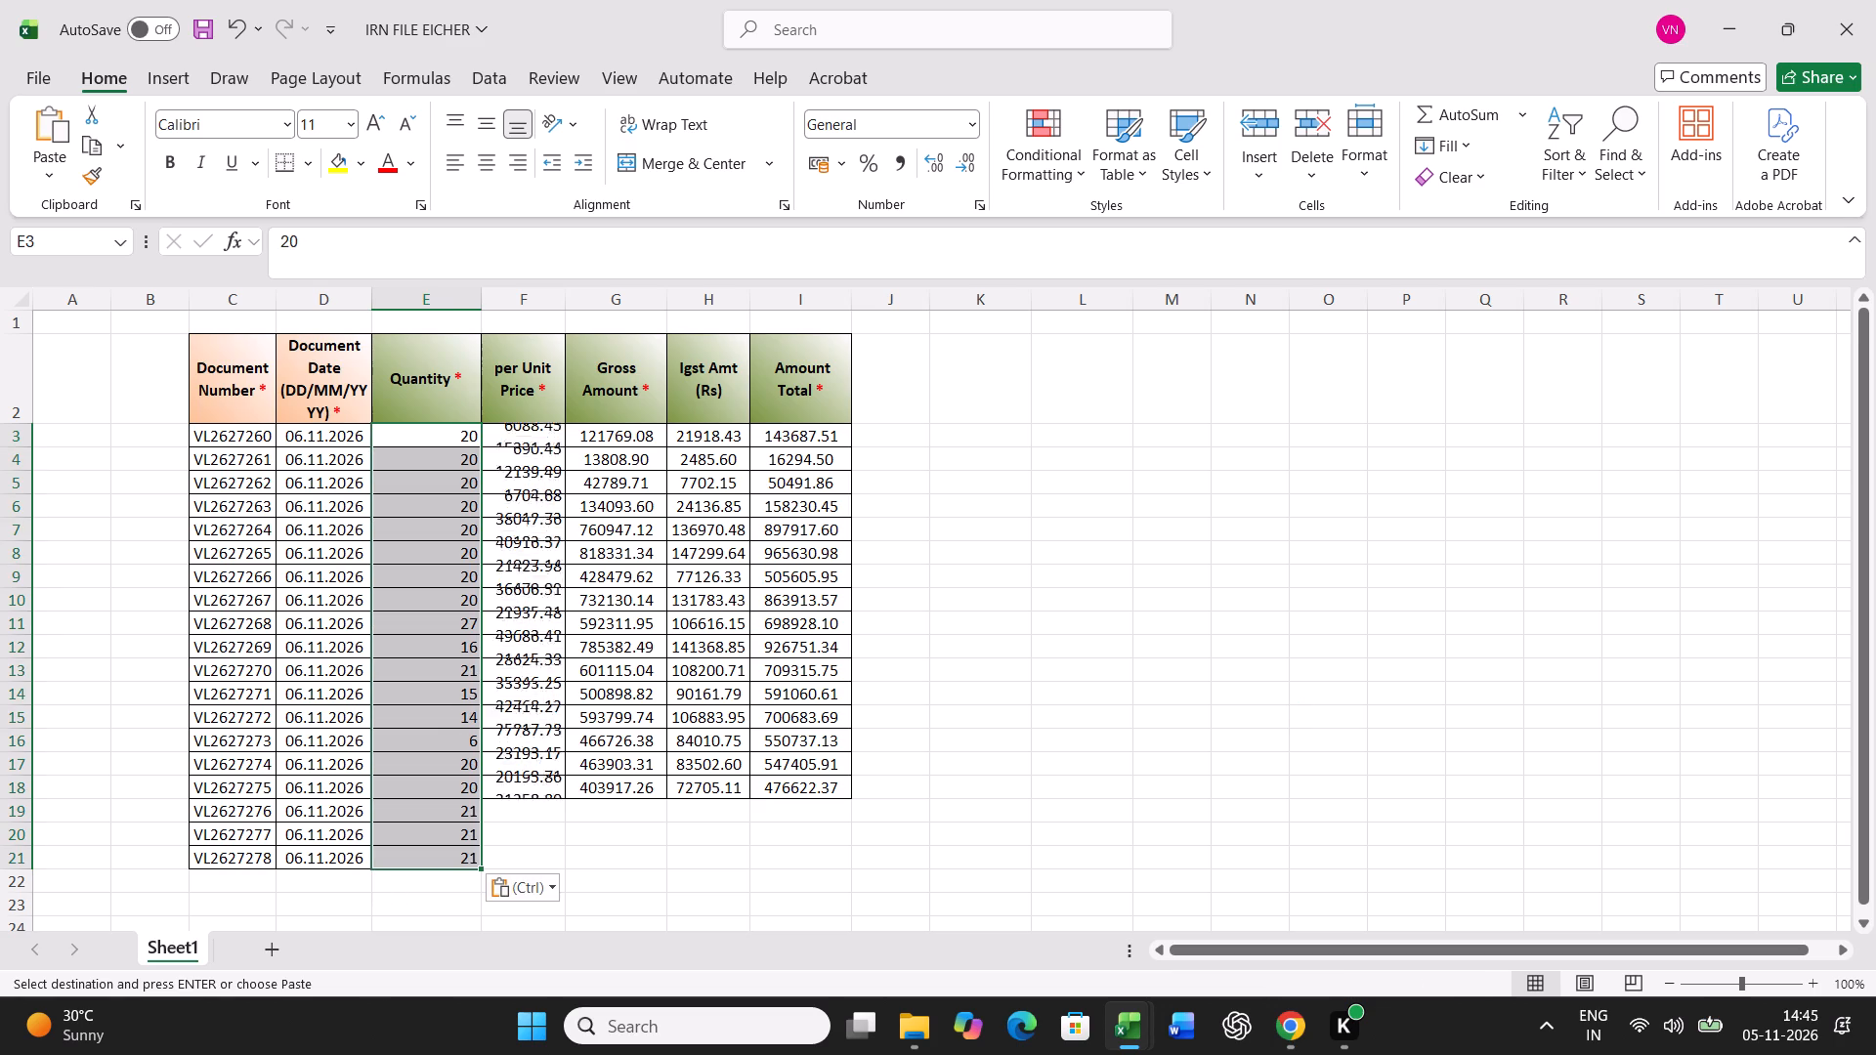
Copy the Base Amount, GST and Total Amount values L19:N37 from BILL SUBMIT FORMET and return to IRN FILE EICHER.
click(1130, 1028)
click(943, 869)
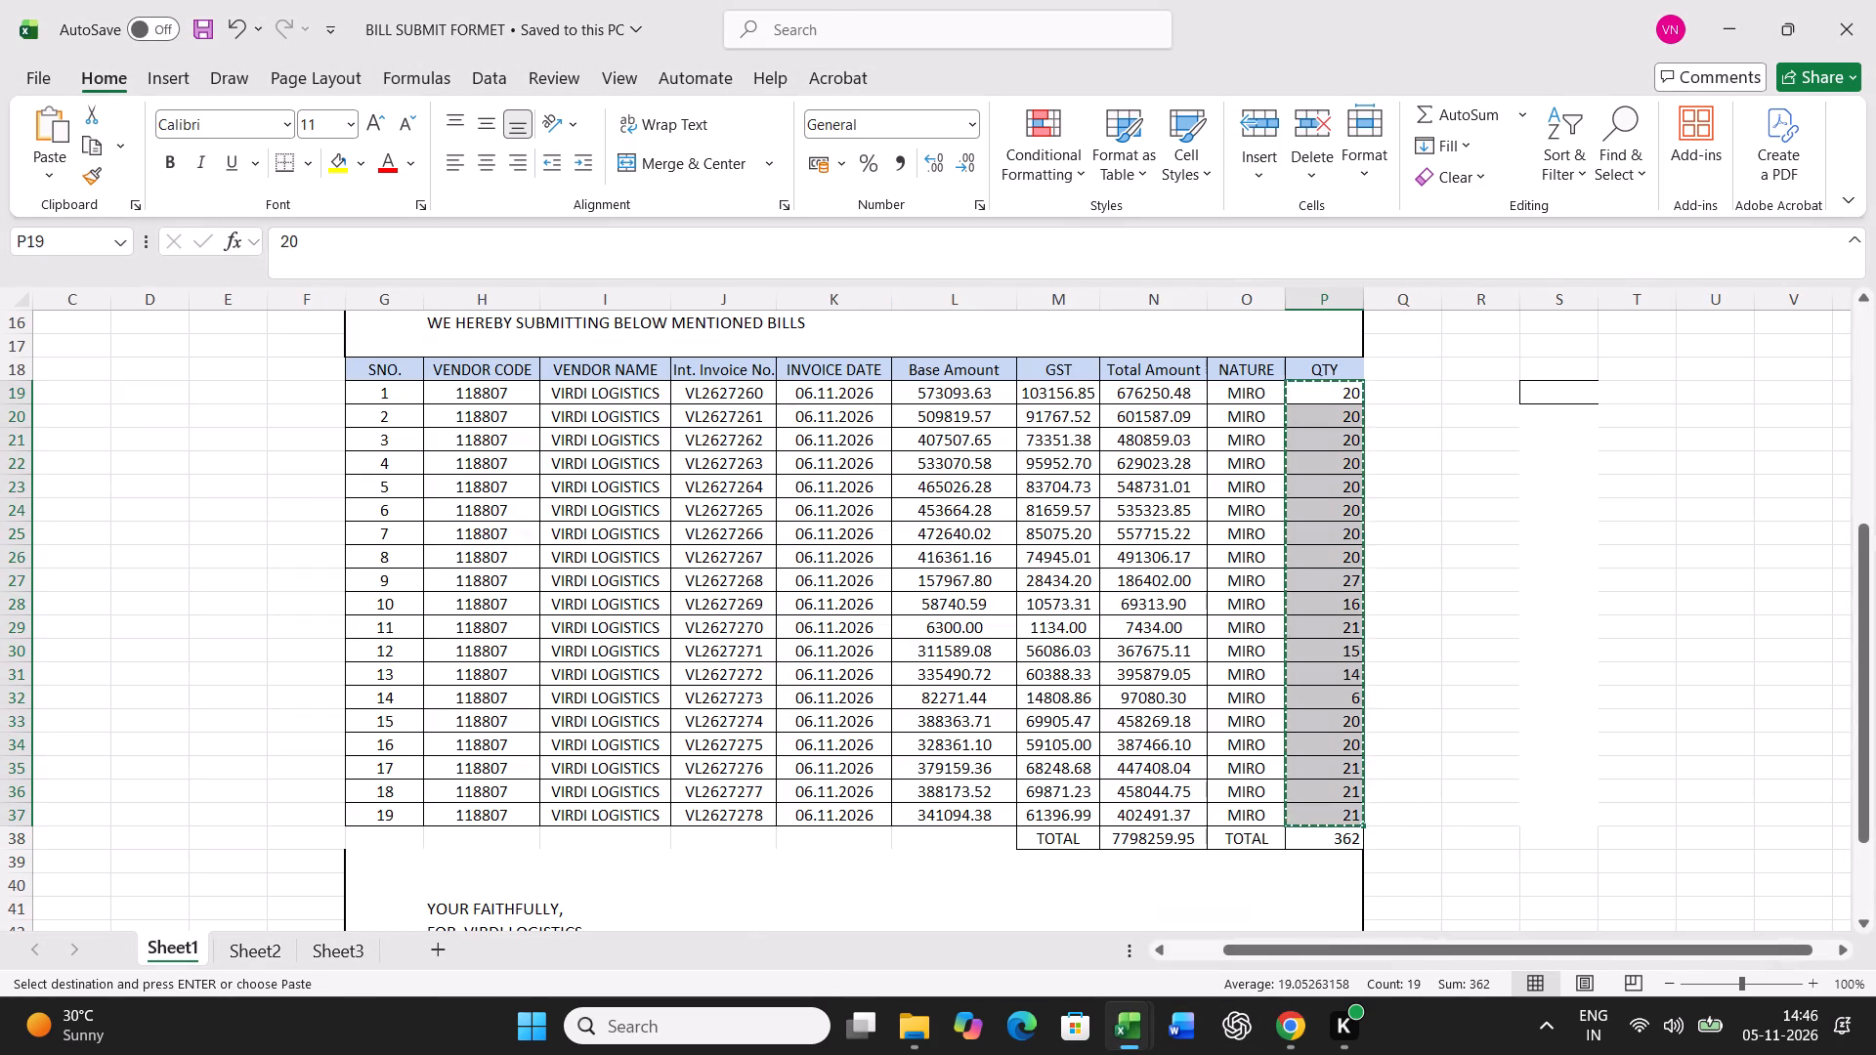
drag(974, 398, 1139, 808)
key(ctrl+c)
click(1130, 1021)
click(1253, 926)
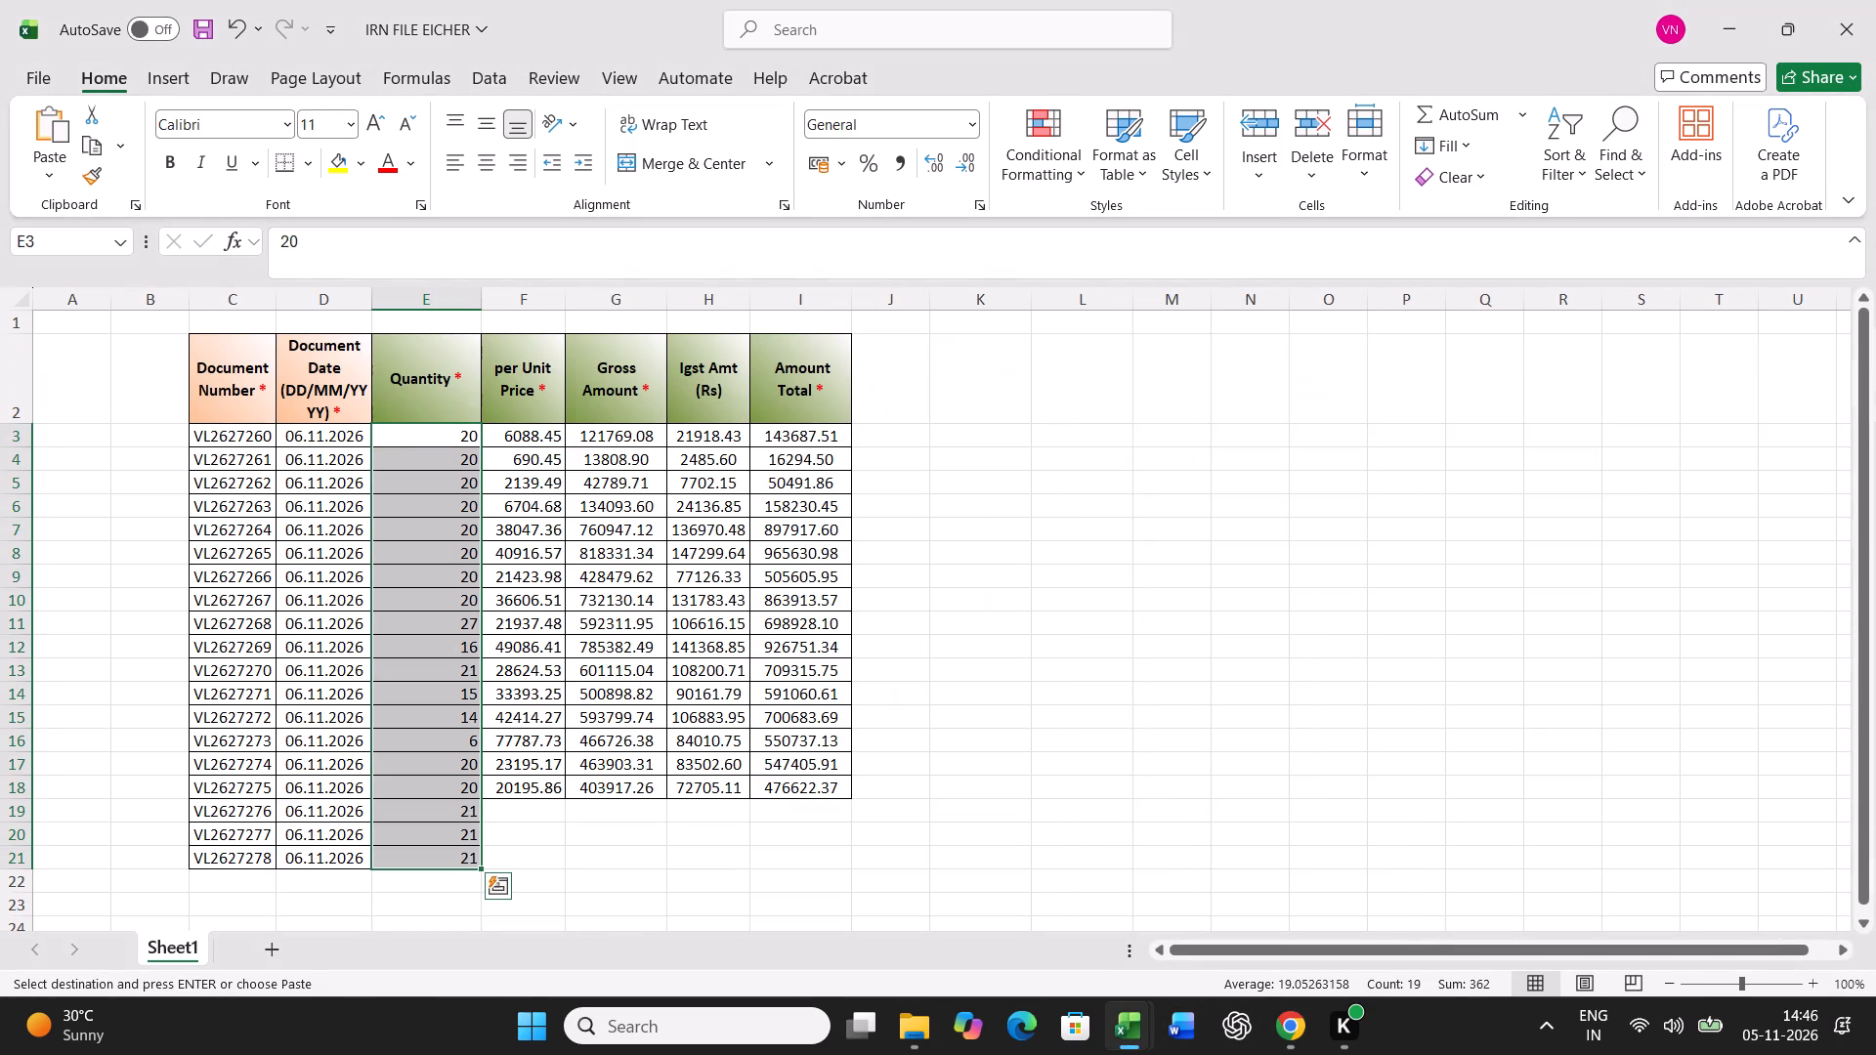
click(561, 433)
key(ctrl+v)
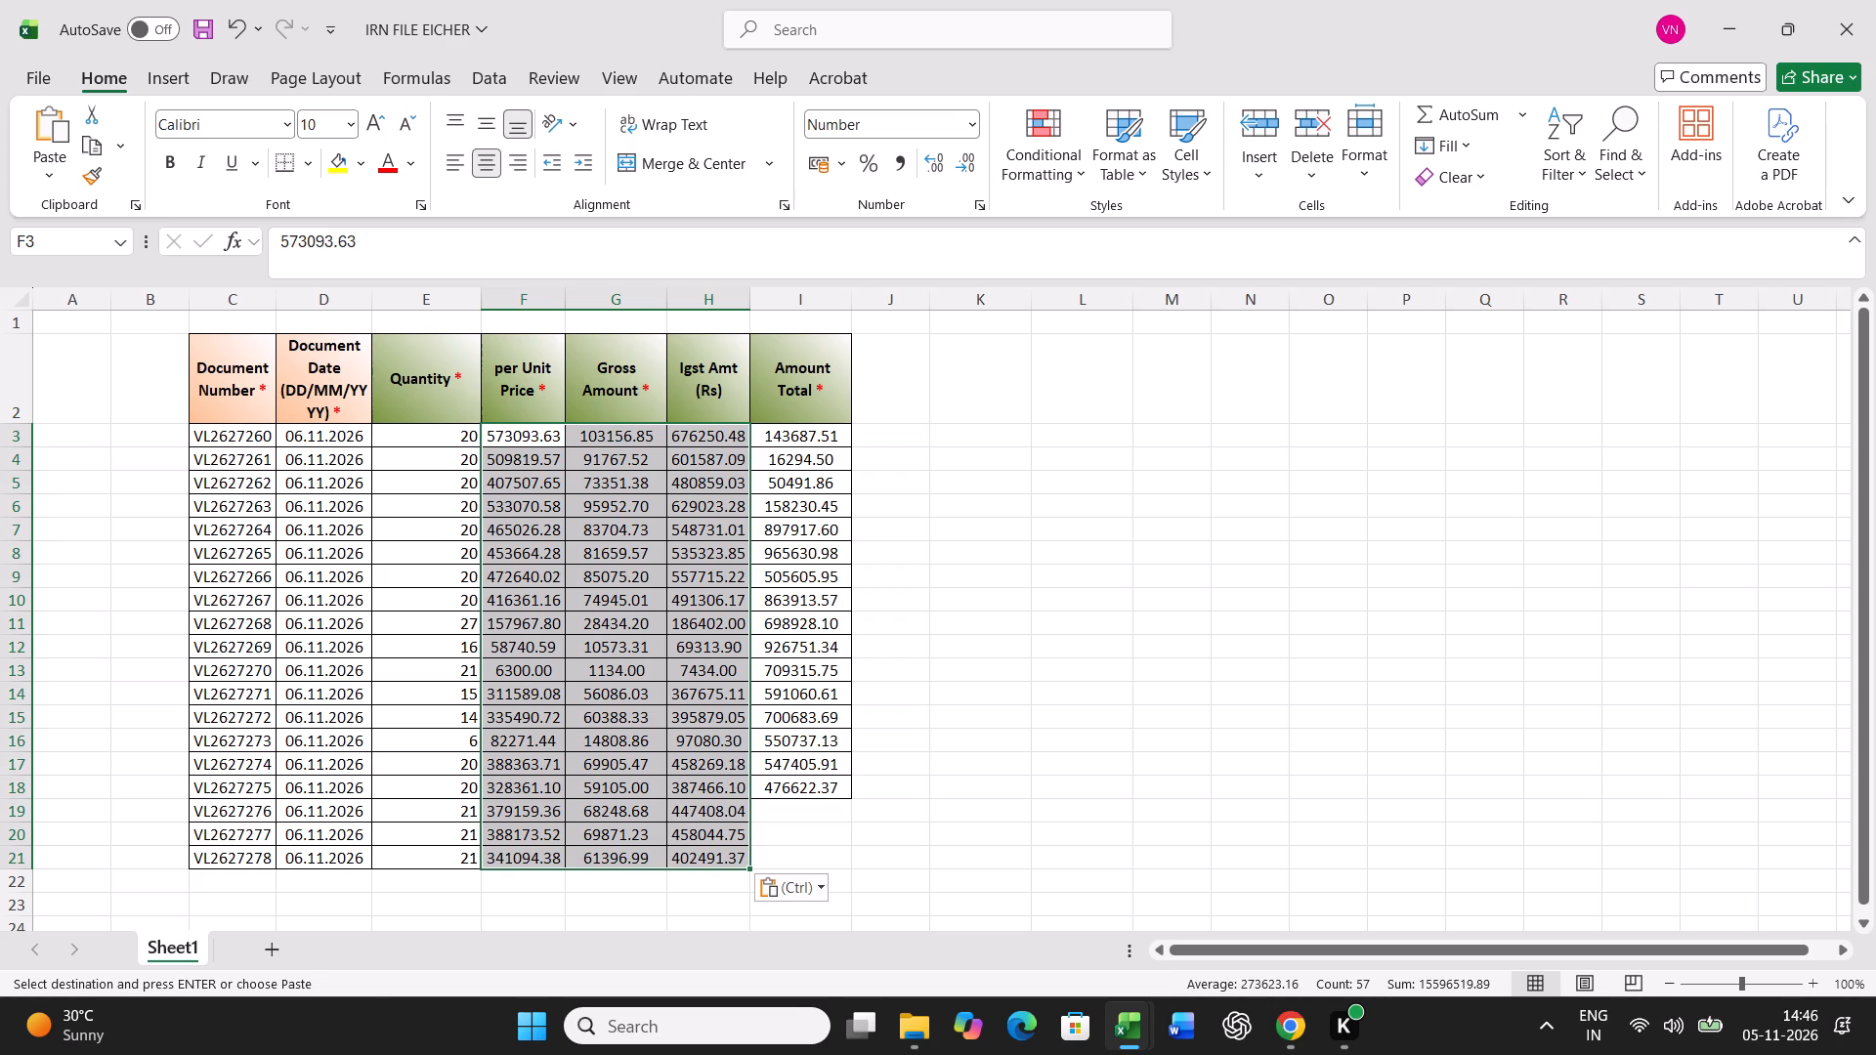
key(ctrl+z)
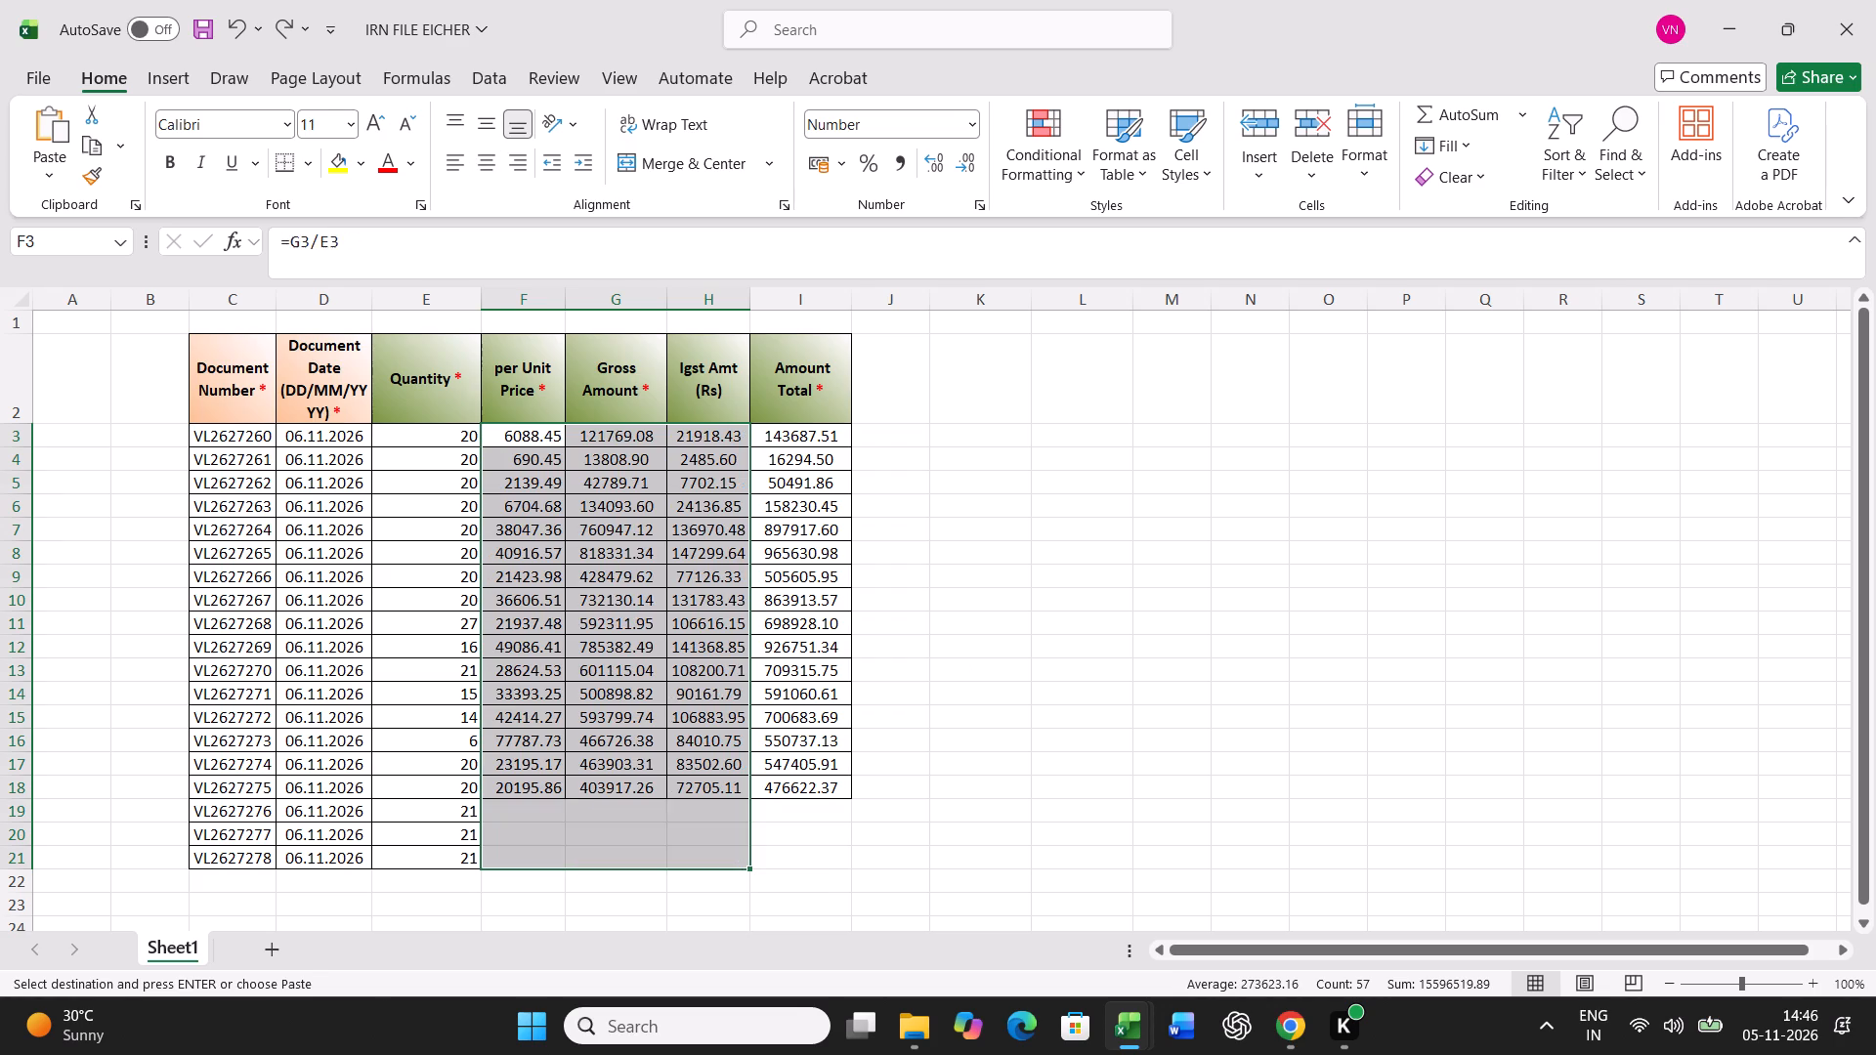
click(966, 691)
Paste the copied amounts into the Gross Amount, Igst Amt and Amount Total columns starting at G3.
click(616, 437)
key(ctrl+v)
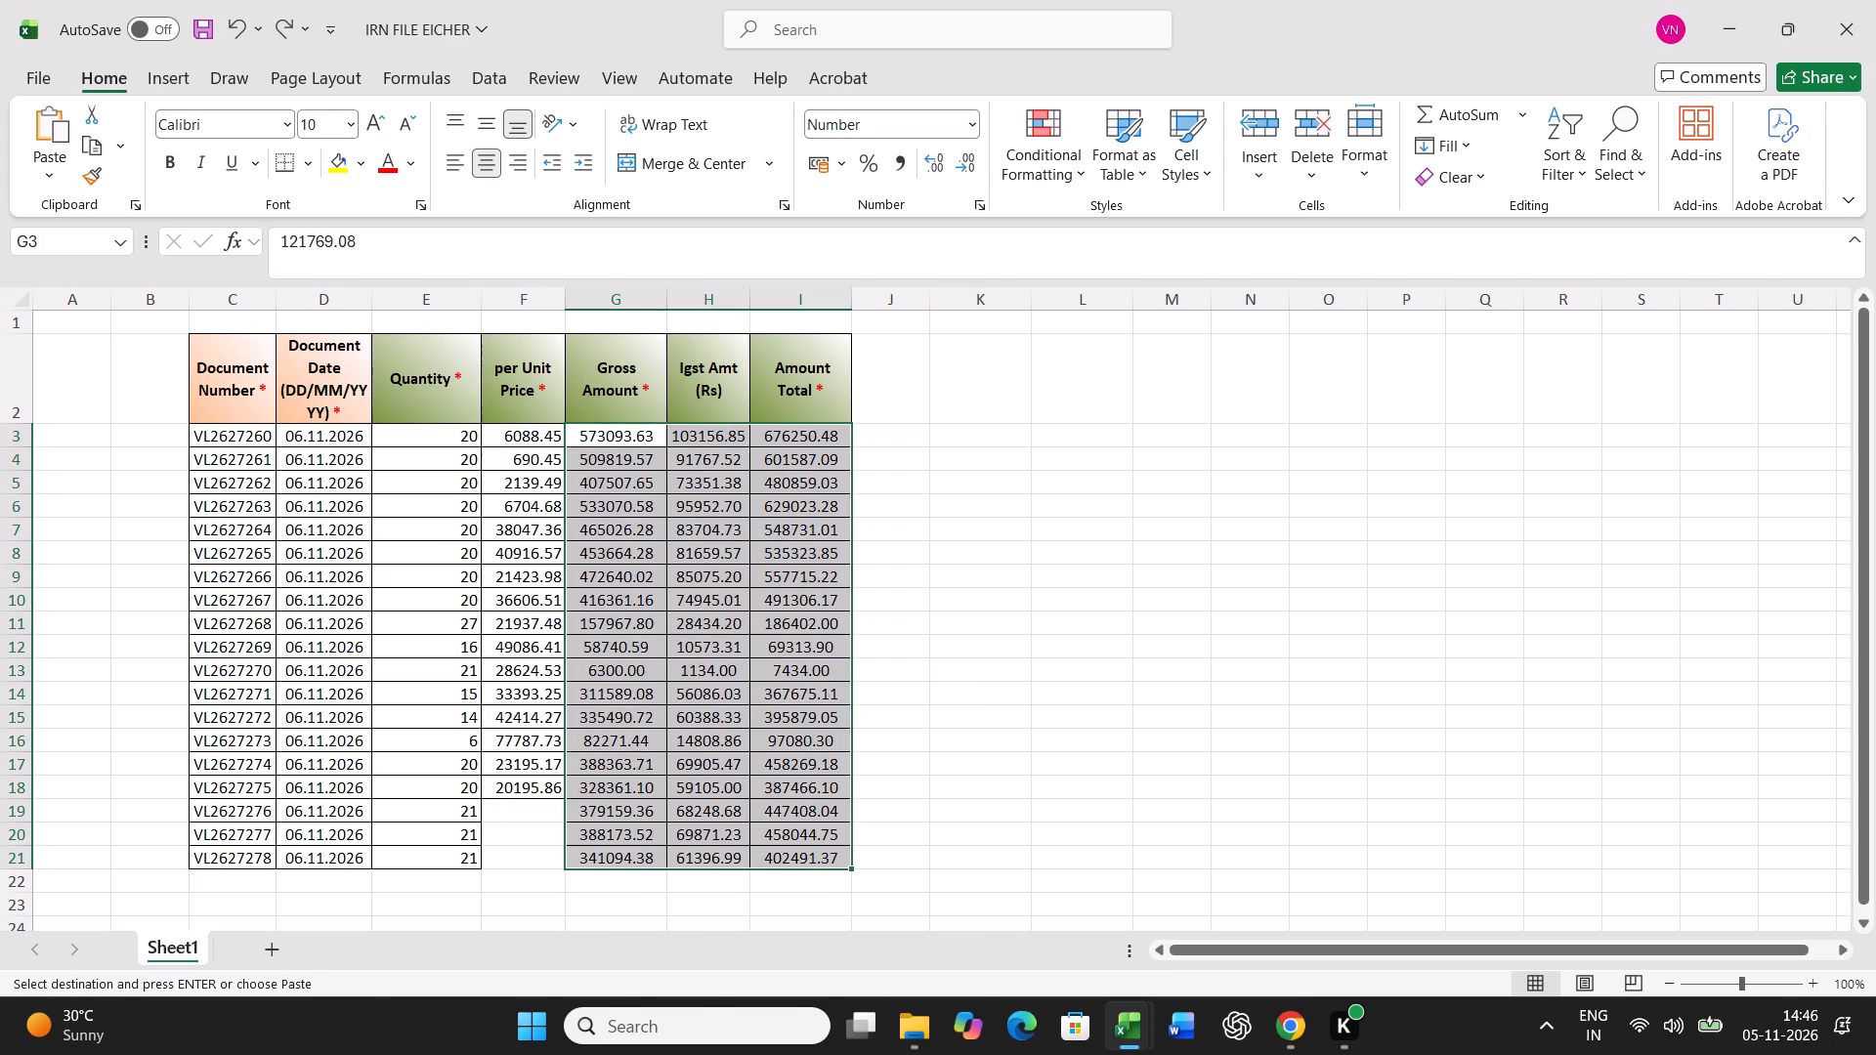
Fill the per Unit Price formula down into cells F19, F20 and F21.
click(537, 808)
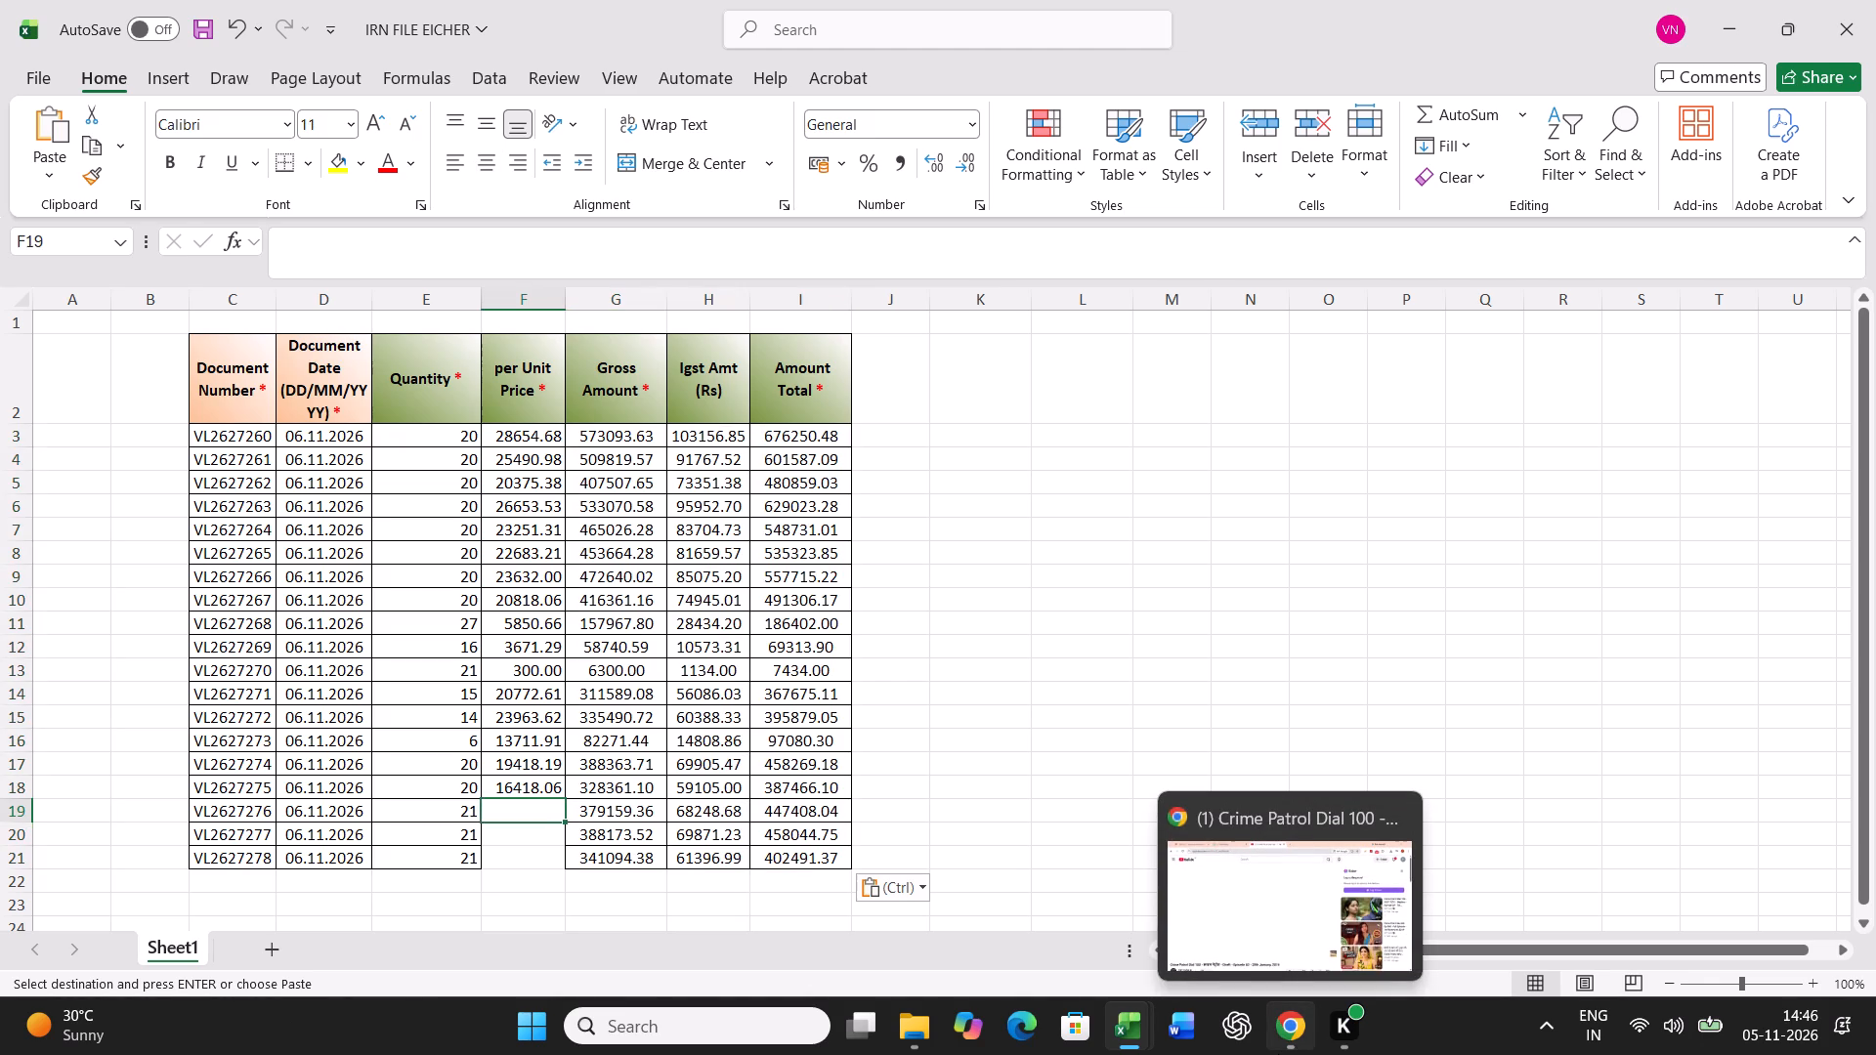
key(ctrl+d)
key(Return)
key(ctrl+d)
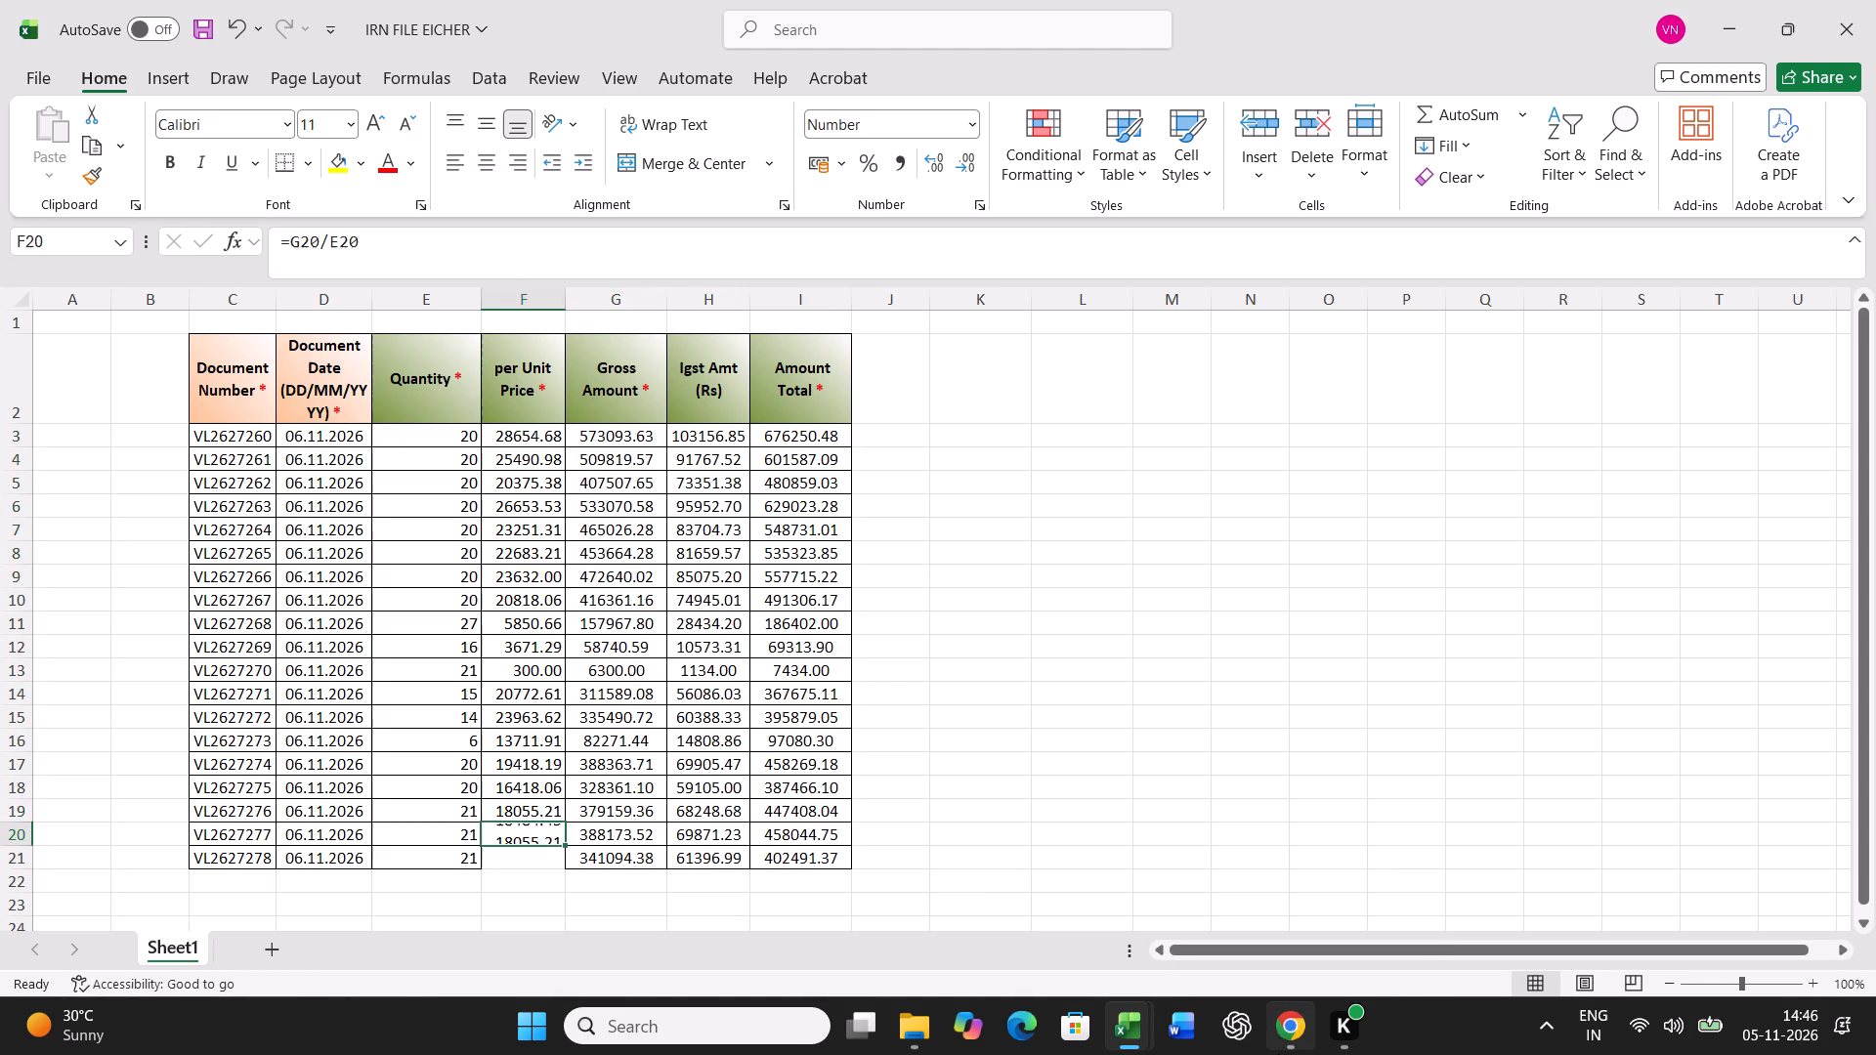
key(Return)
key(ctrl+d)
key(Return)
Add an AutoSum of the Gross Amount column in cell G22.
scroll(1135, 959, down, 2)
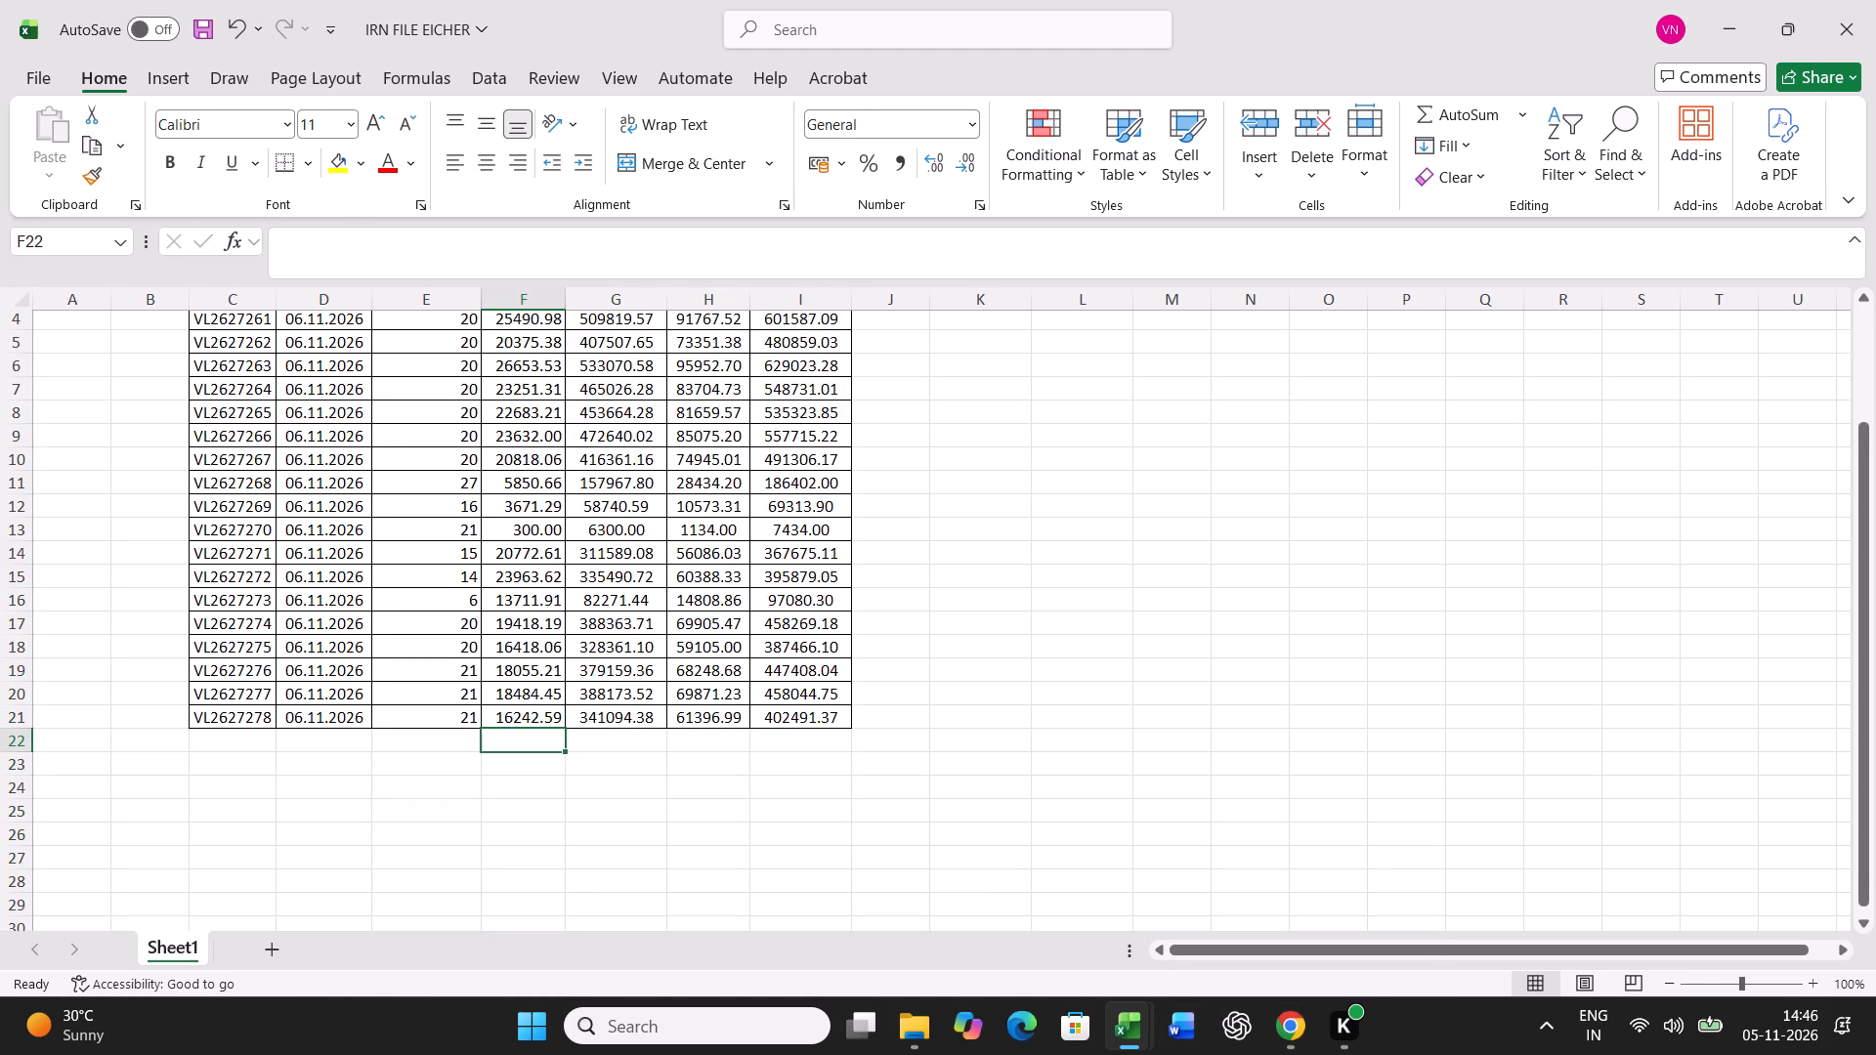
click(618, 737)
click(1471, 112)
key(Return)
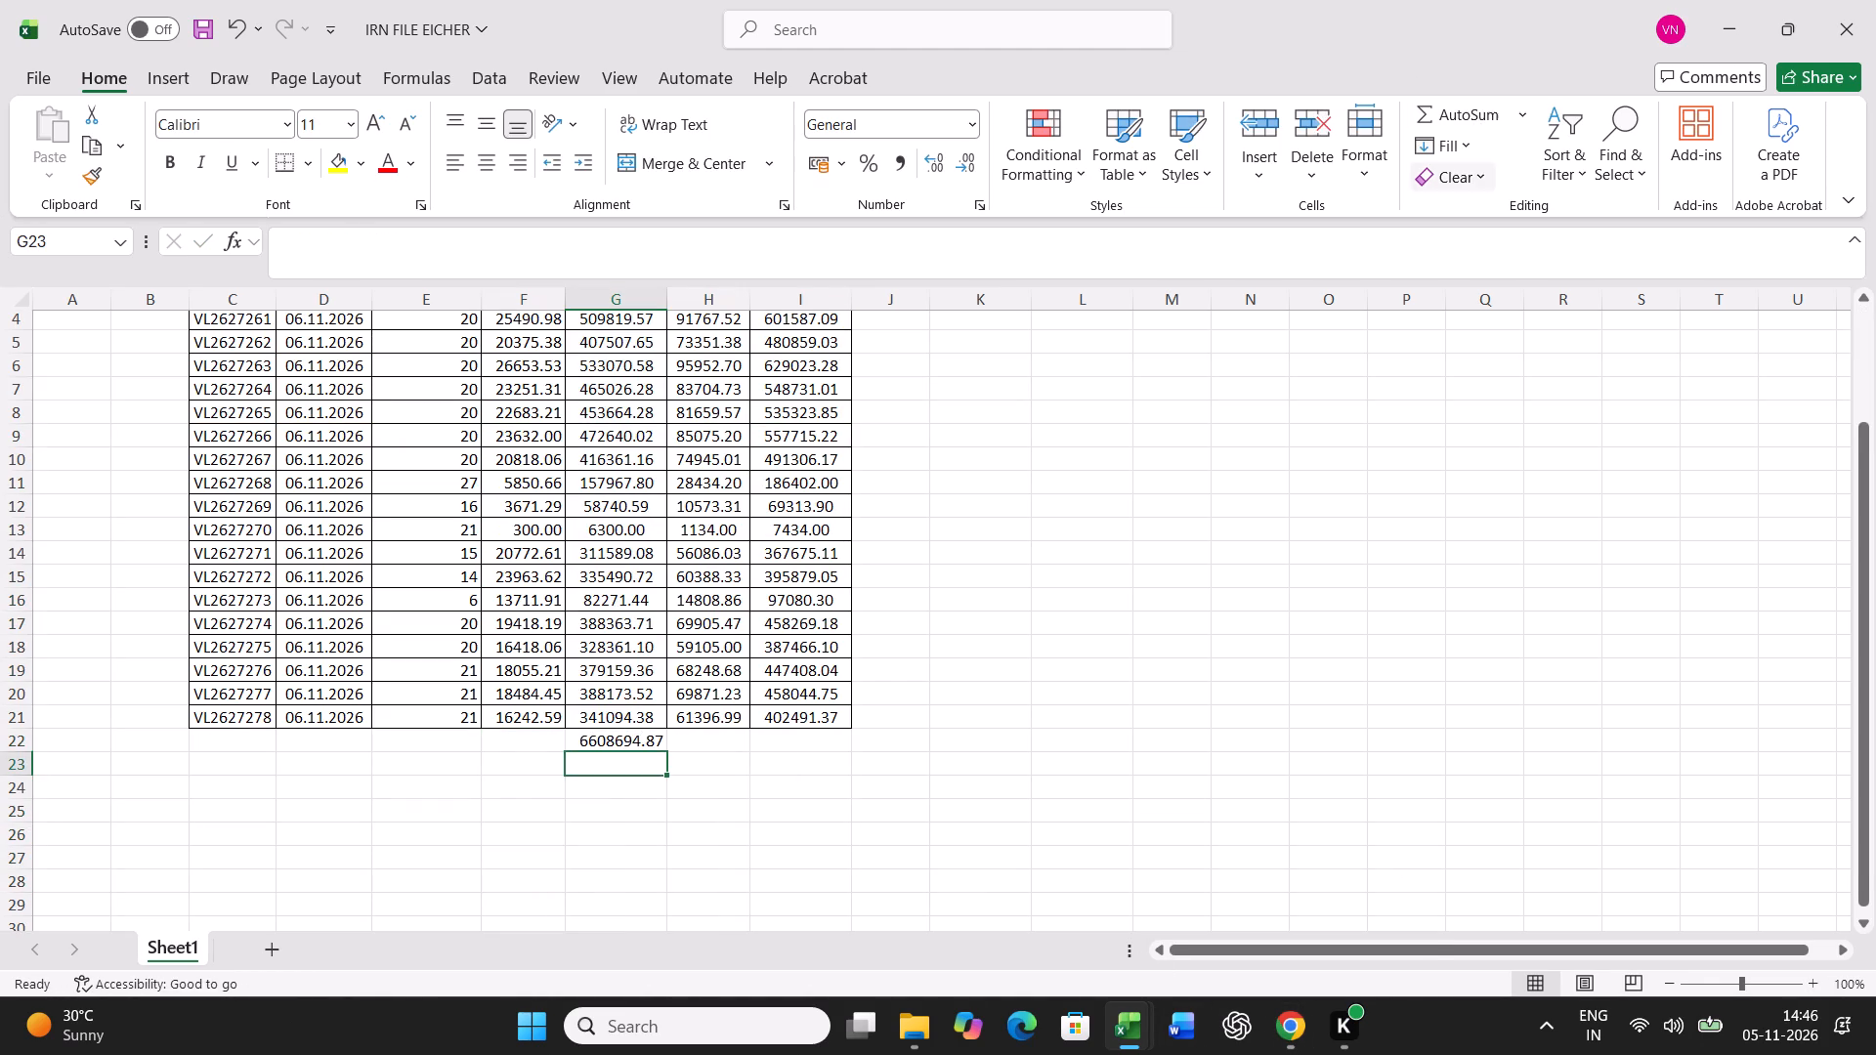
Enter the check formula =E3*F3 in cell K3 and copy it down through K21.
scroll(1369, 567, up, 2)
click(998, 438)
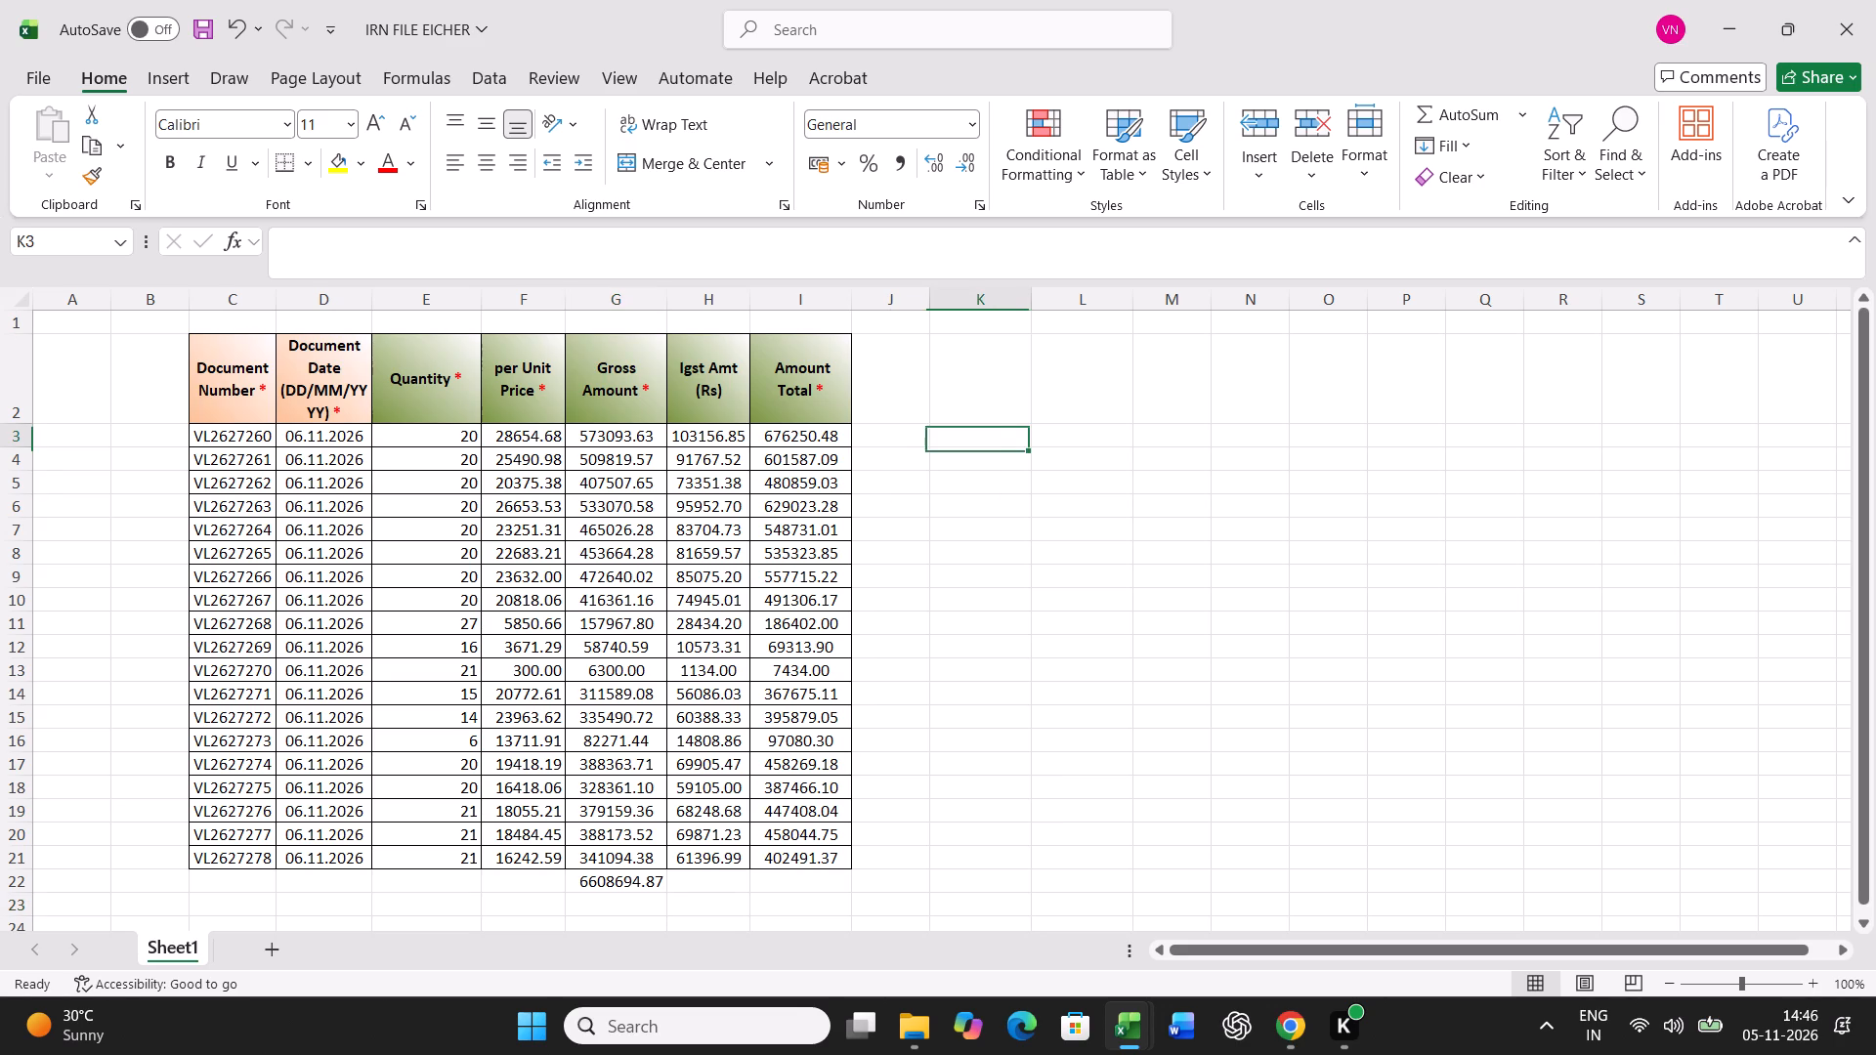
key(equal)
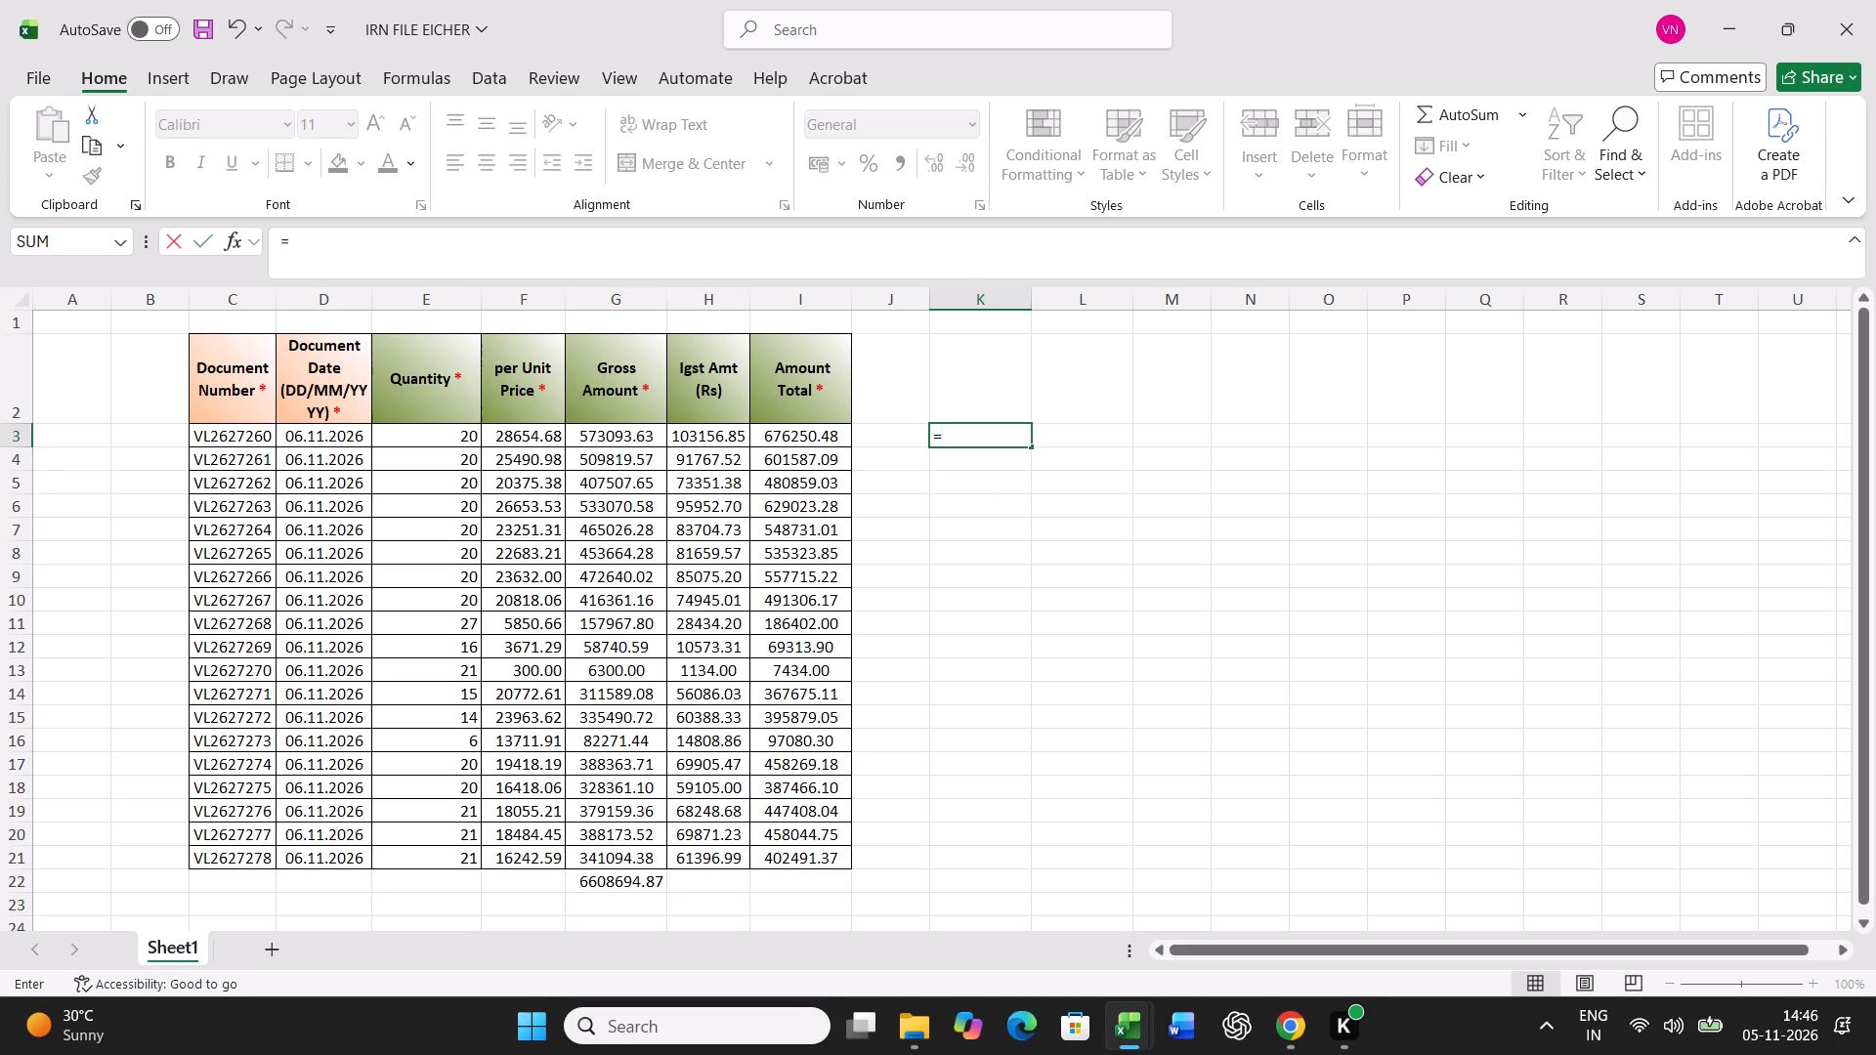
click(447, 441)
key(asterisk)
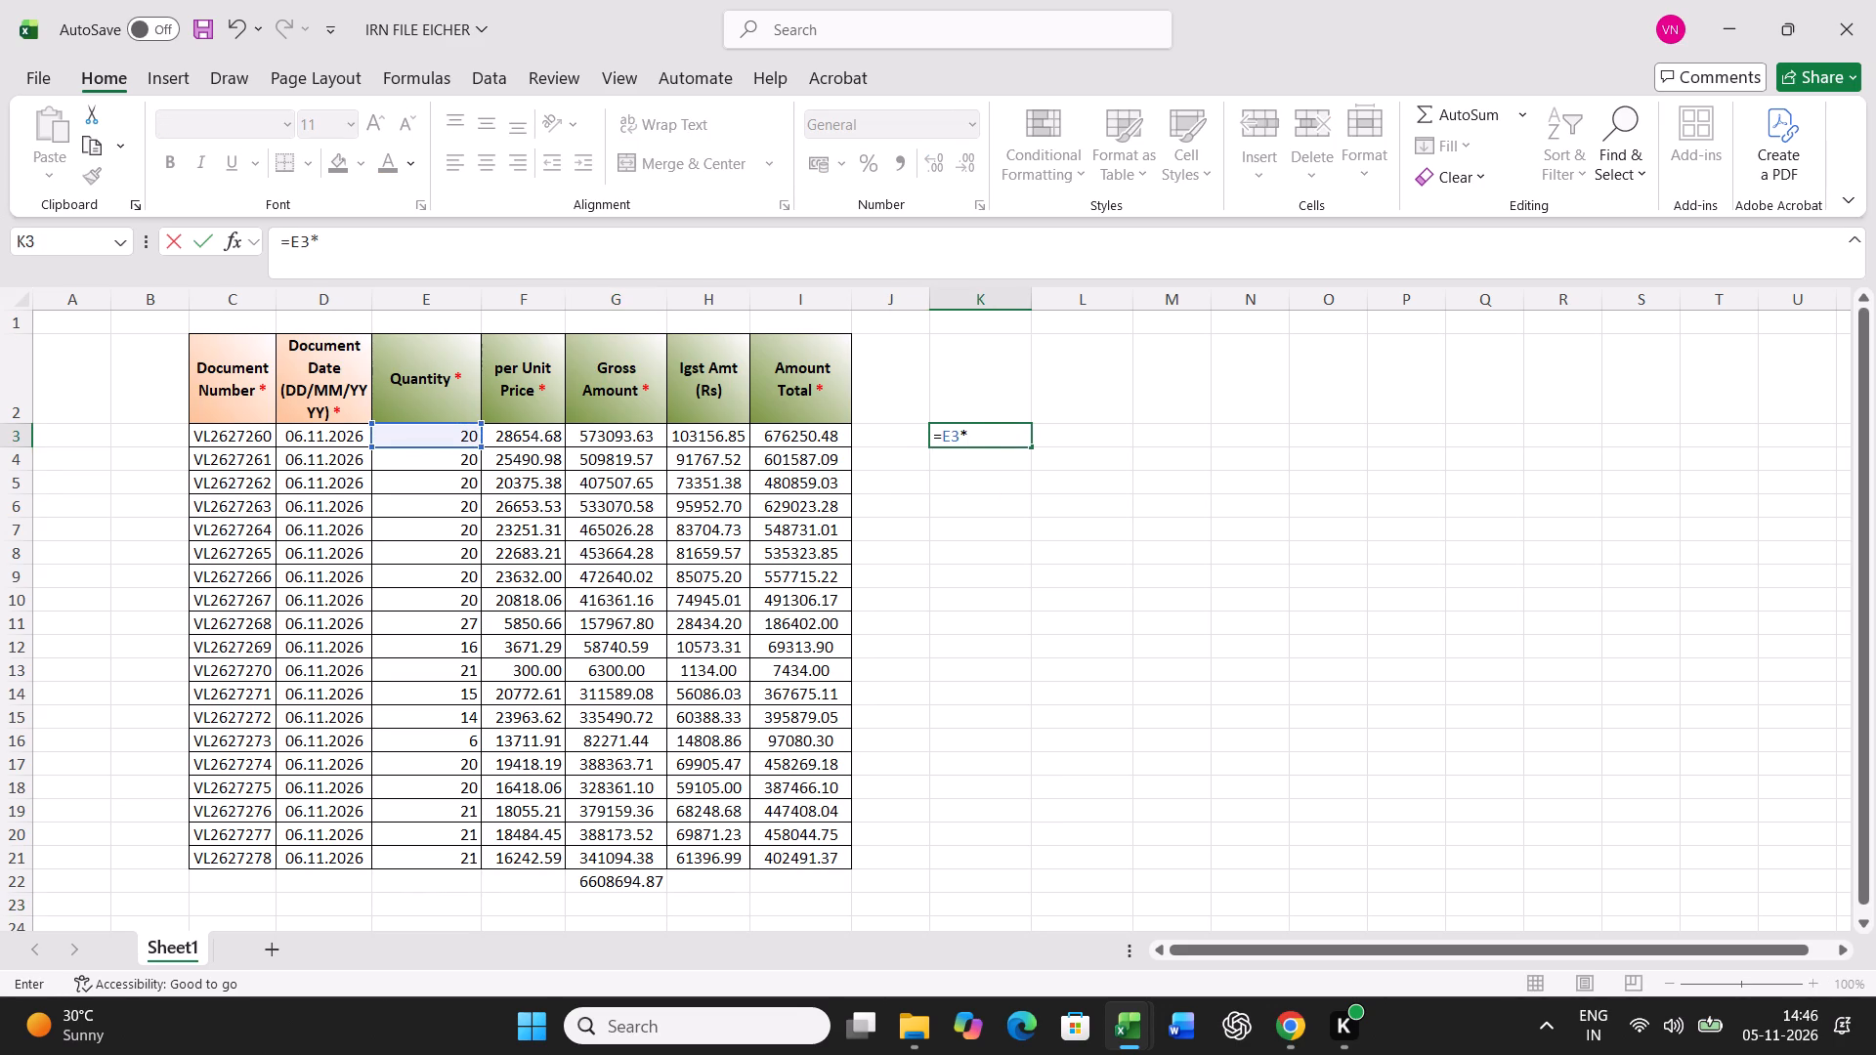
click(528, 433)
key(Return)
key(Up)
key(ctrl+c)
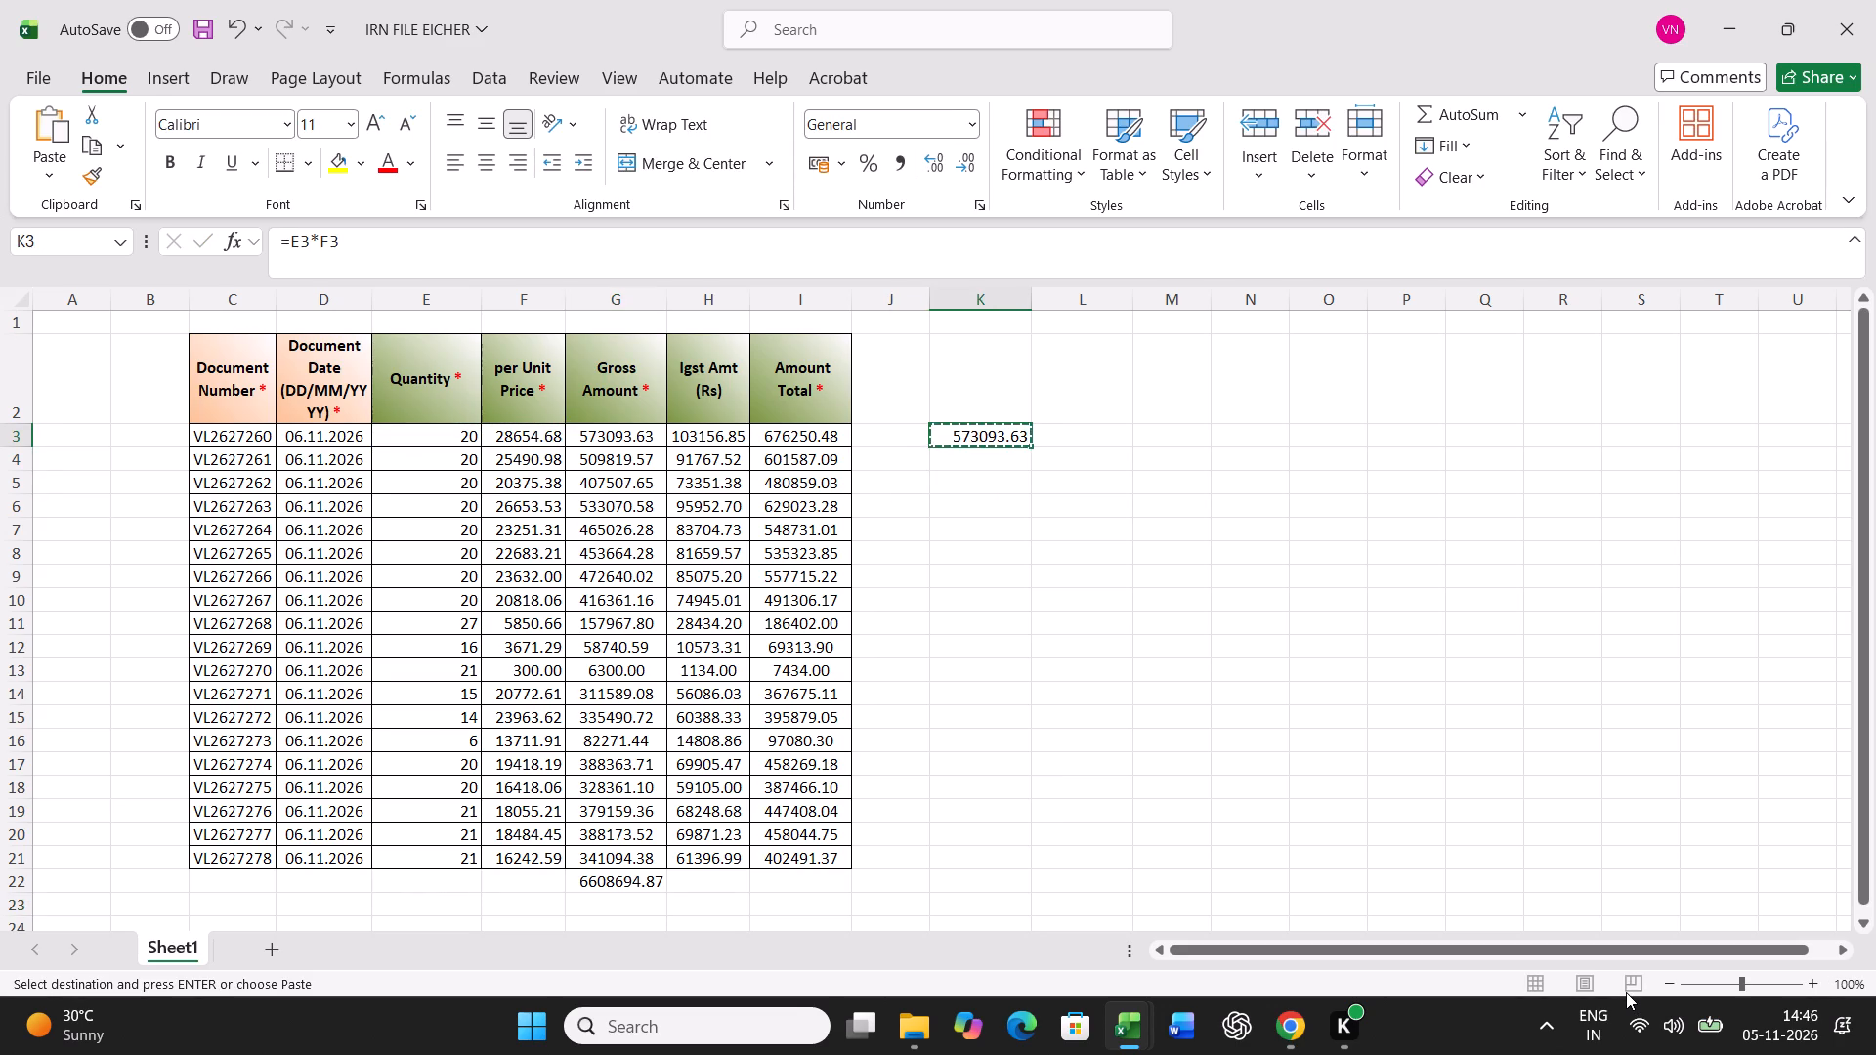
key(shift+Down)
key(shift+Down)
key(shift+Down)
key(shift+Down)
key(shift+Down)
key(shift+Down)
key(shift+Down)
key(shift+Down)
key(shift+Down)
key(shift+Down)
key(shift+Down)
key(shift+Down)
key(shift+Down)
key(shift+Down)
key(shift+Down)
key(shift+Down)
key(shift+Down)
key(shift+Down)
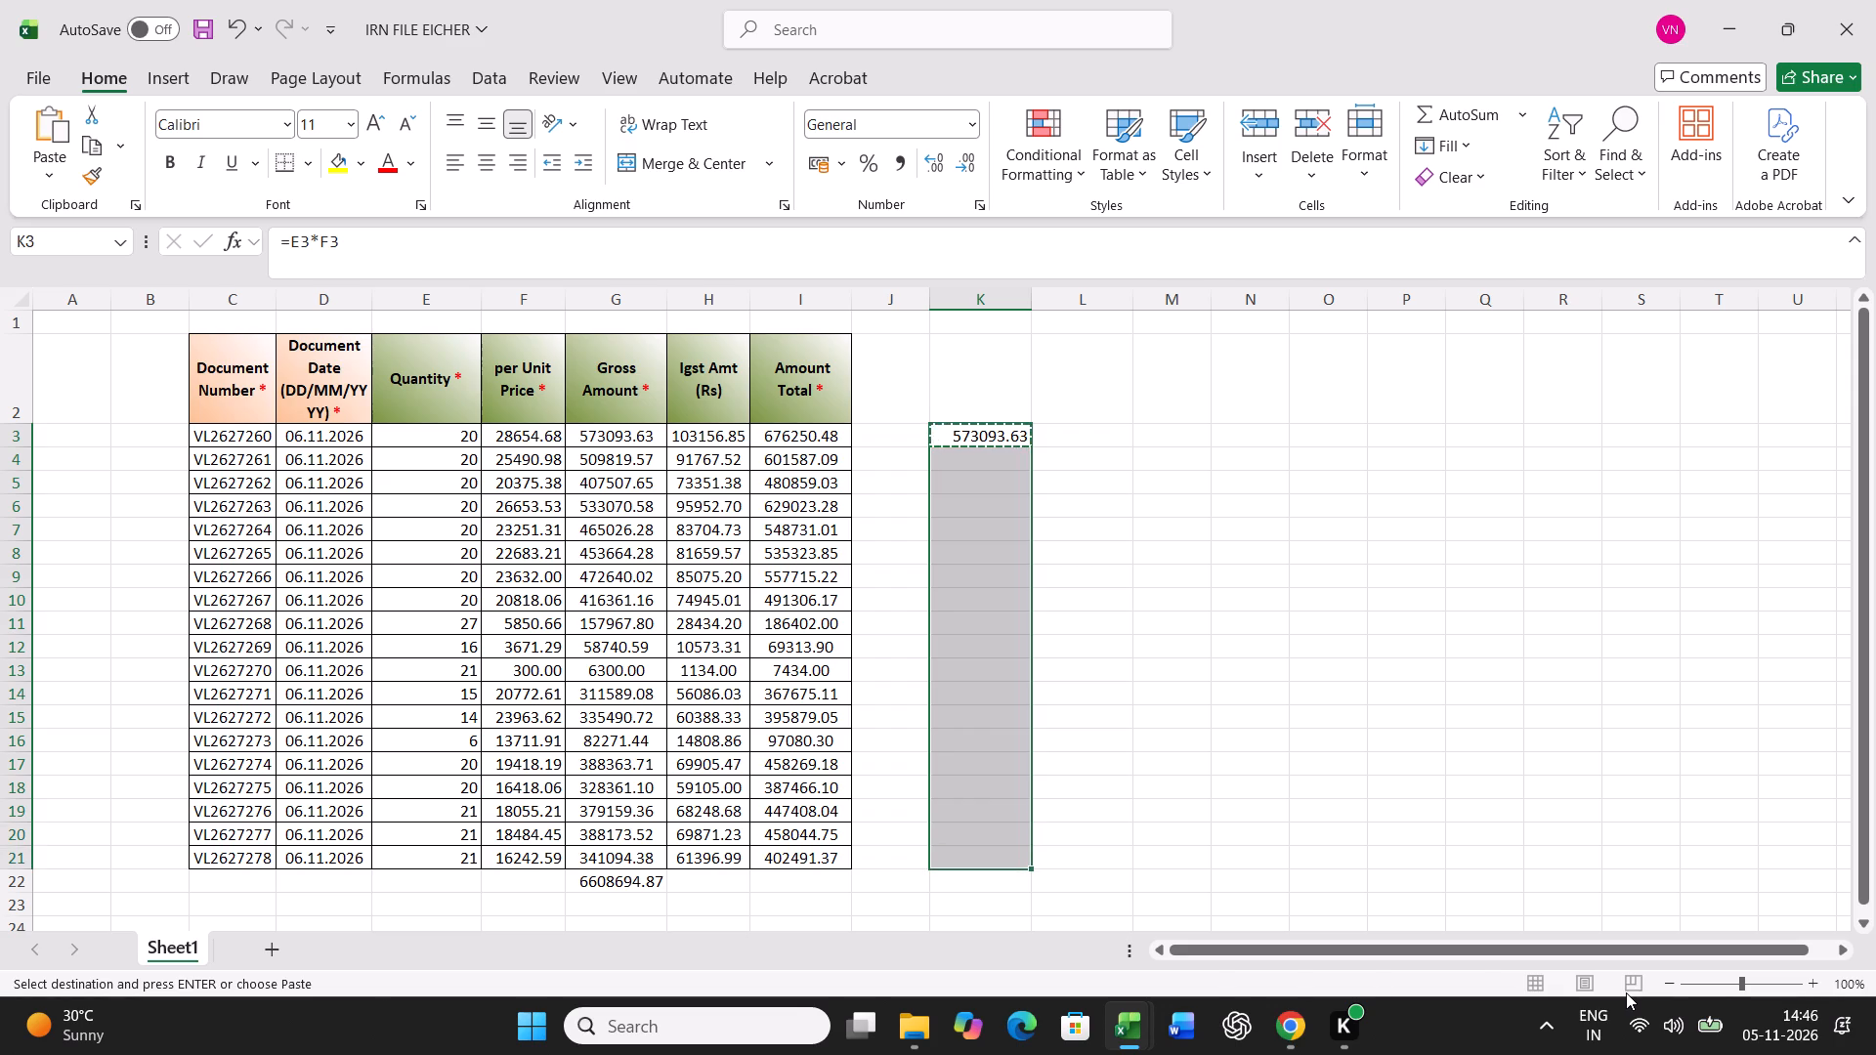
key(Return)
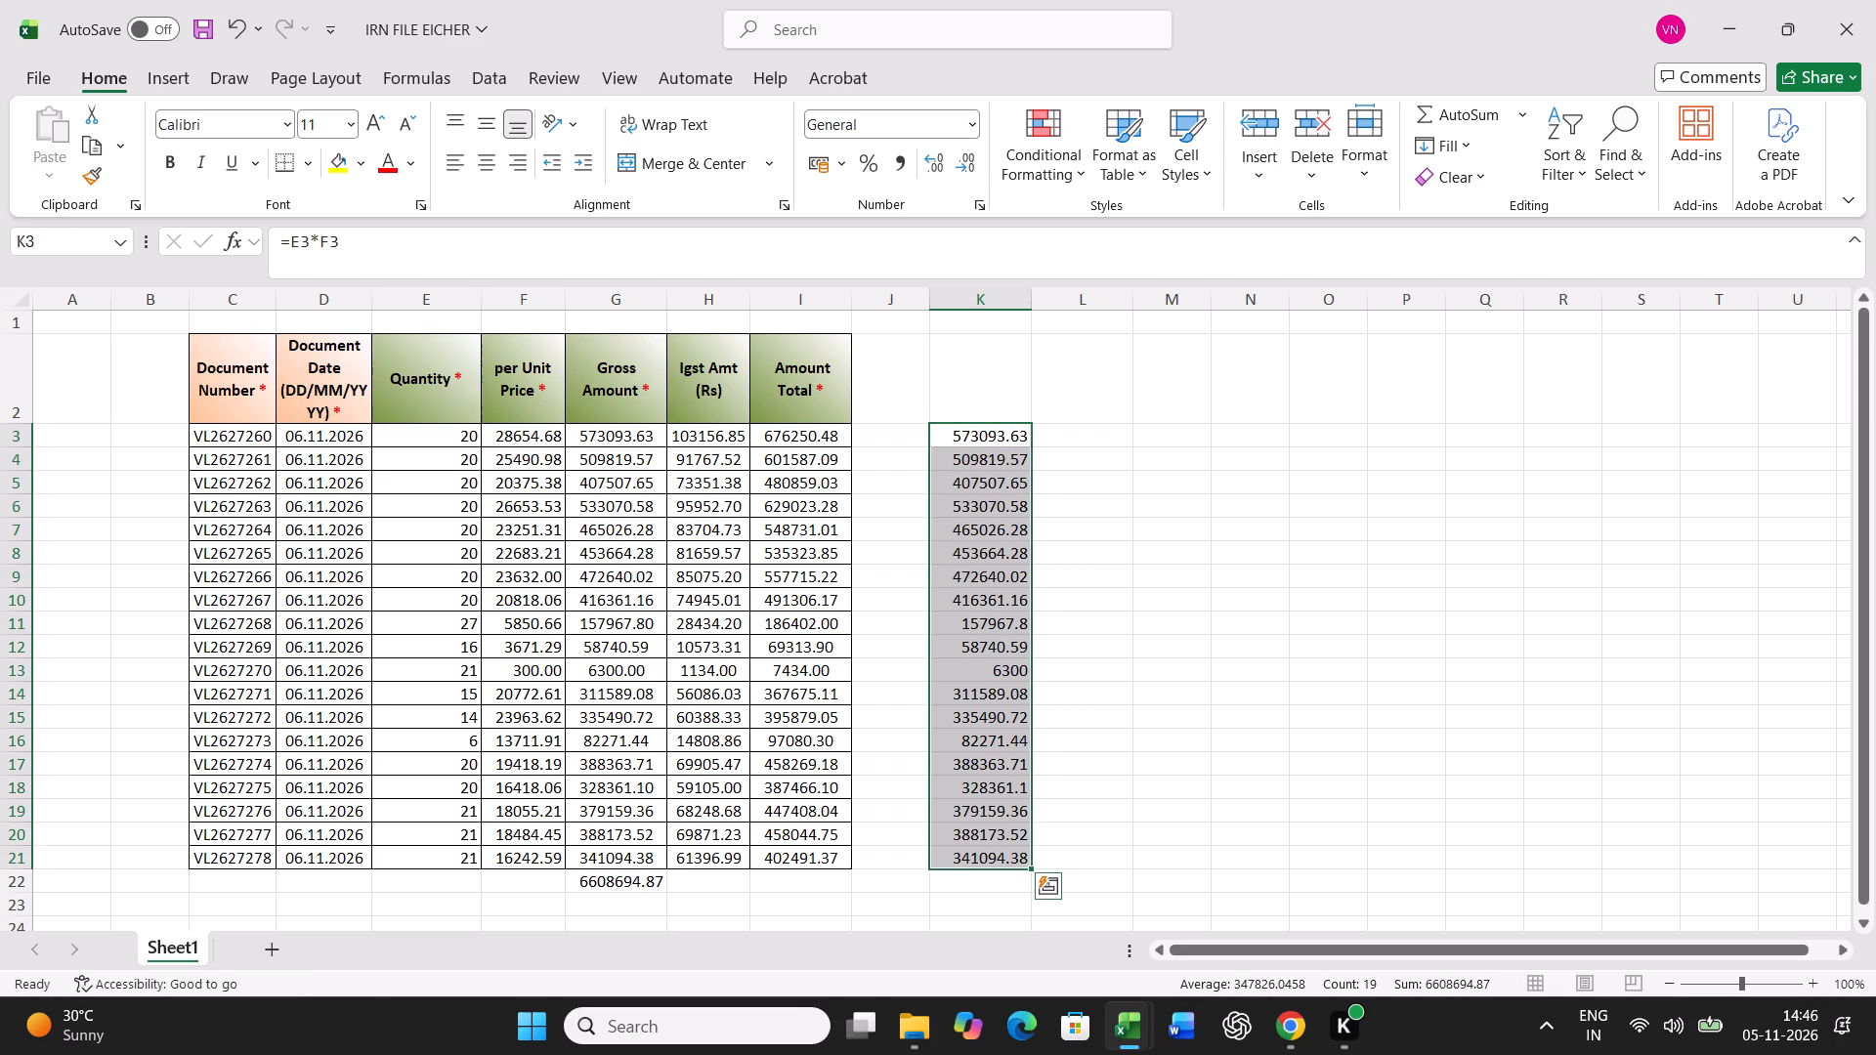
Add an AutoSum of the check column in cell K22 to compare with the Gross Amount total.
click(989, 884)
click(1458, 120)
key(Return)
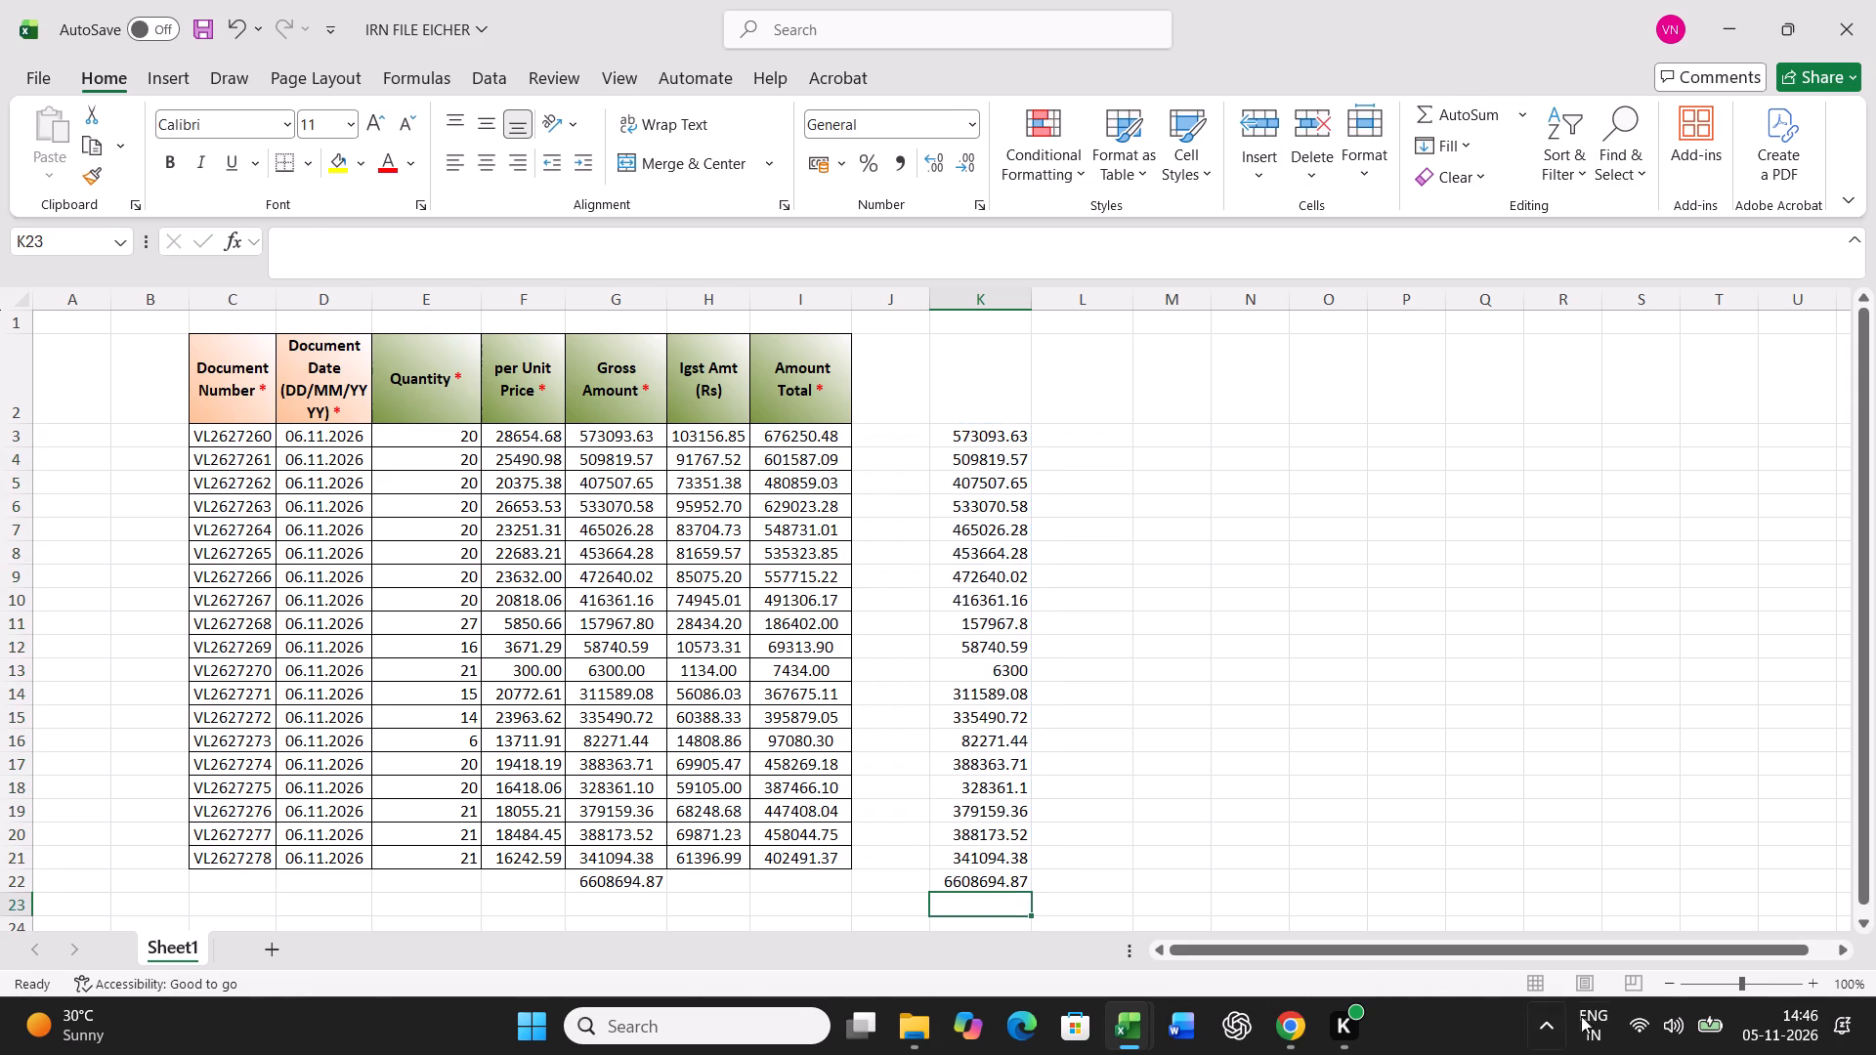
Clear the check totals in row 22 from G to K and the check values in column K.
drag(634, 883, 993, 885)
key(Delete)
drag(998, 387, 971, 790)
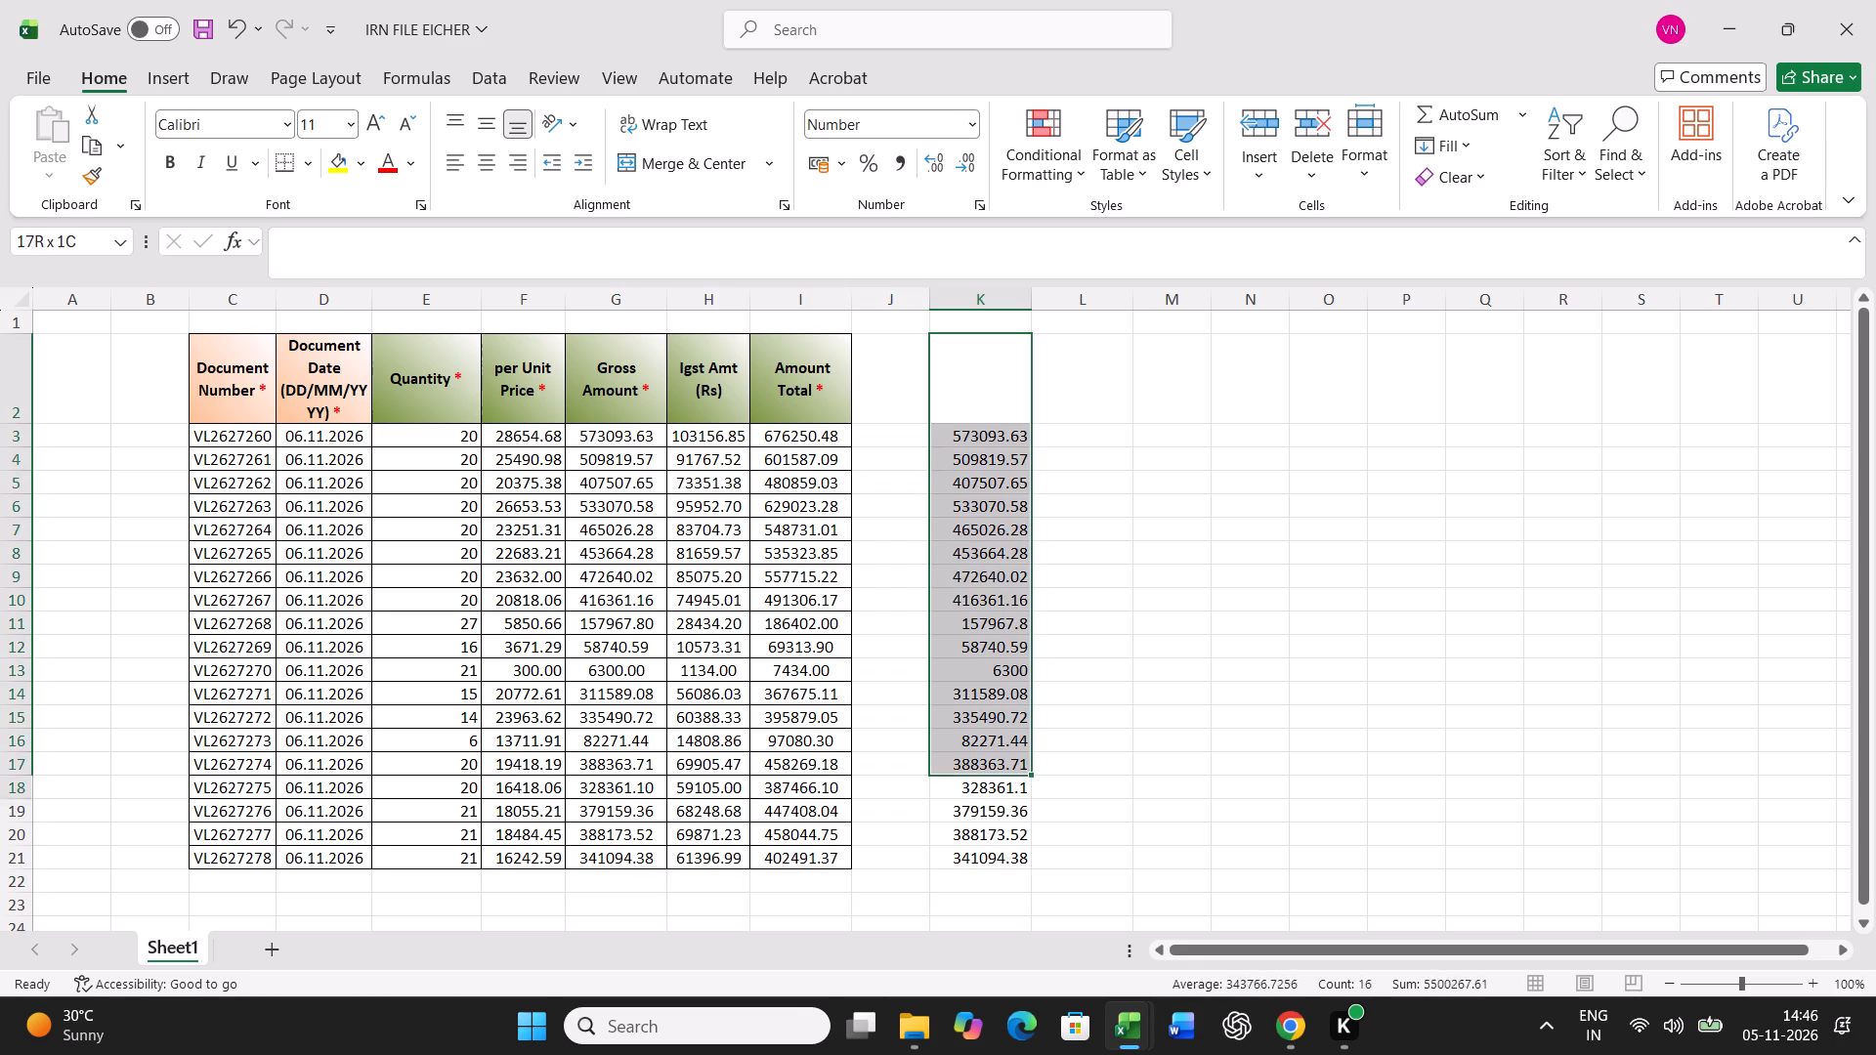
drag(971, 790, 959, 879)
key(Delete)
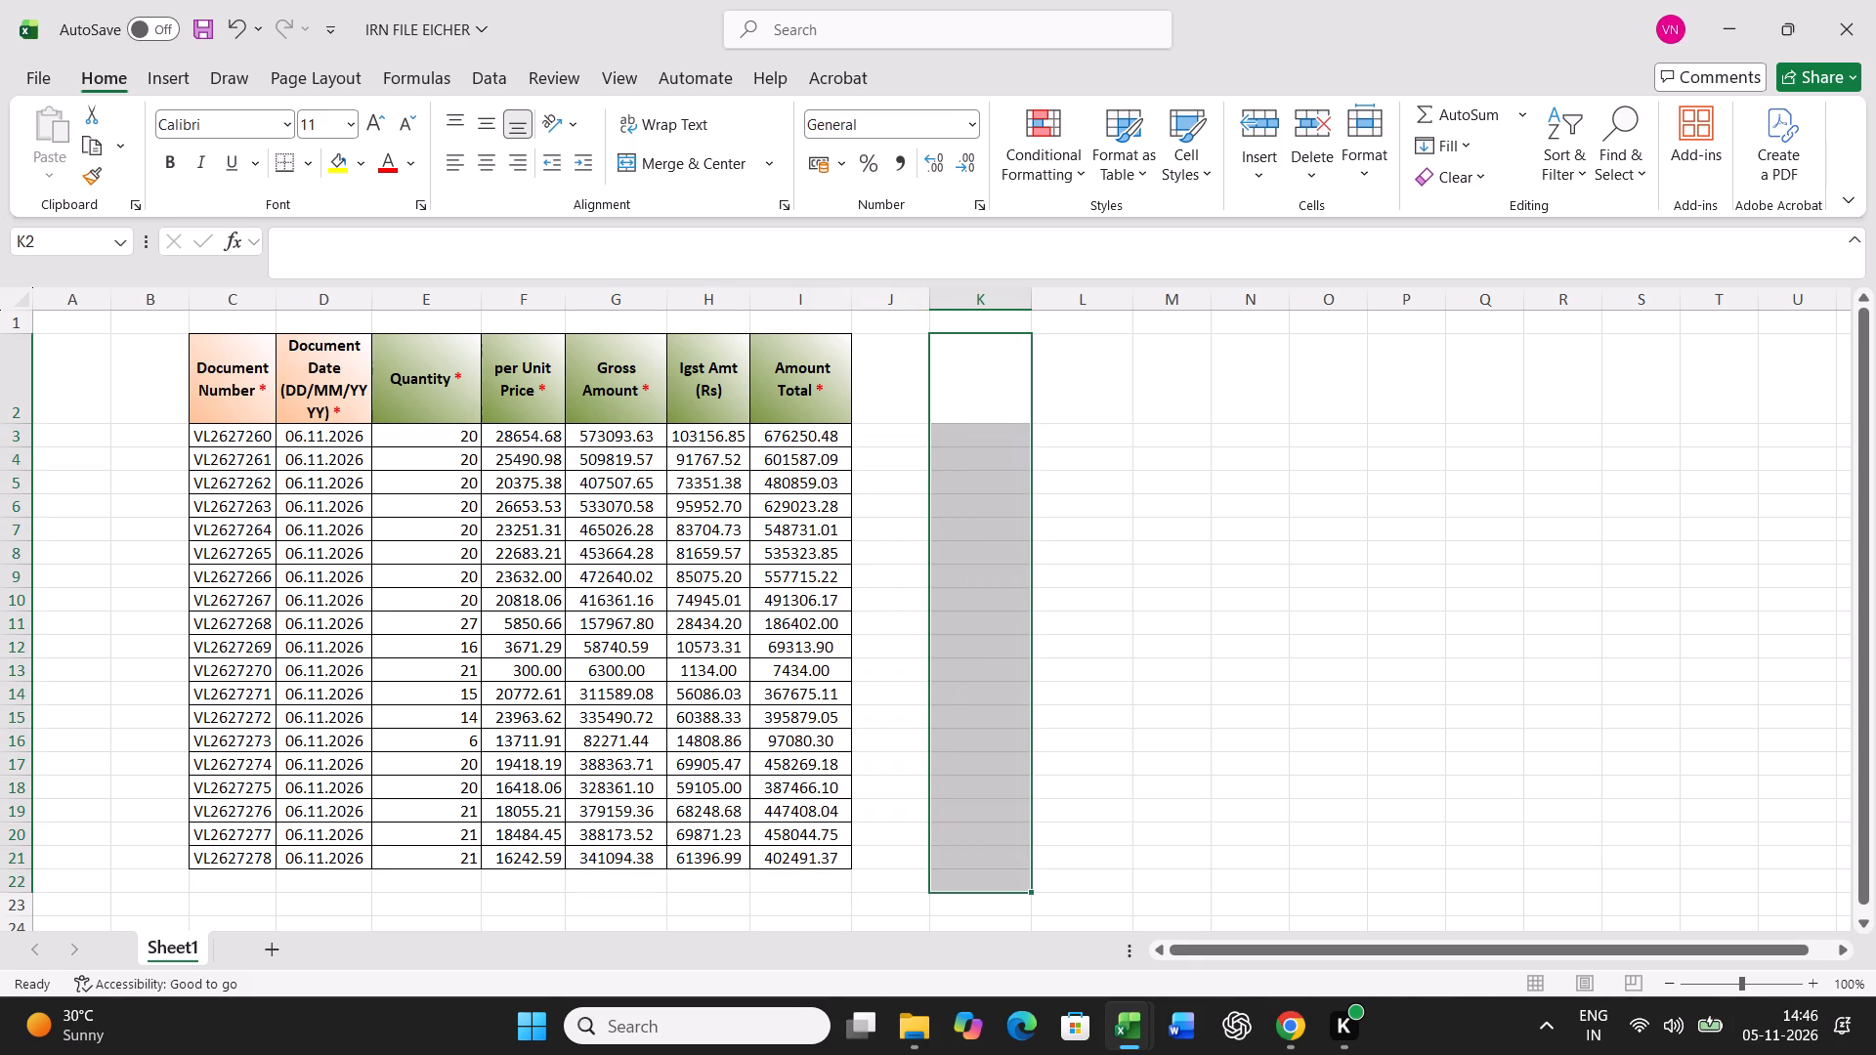
Select header cell C2, then save and close the IRN FILE EICHER workbook.
click(214, 360)
key(ctrl+s)
key(ctrl+s)
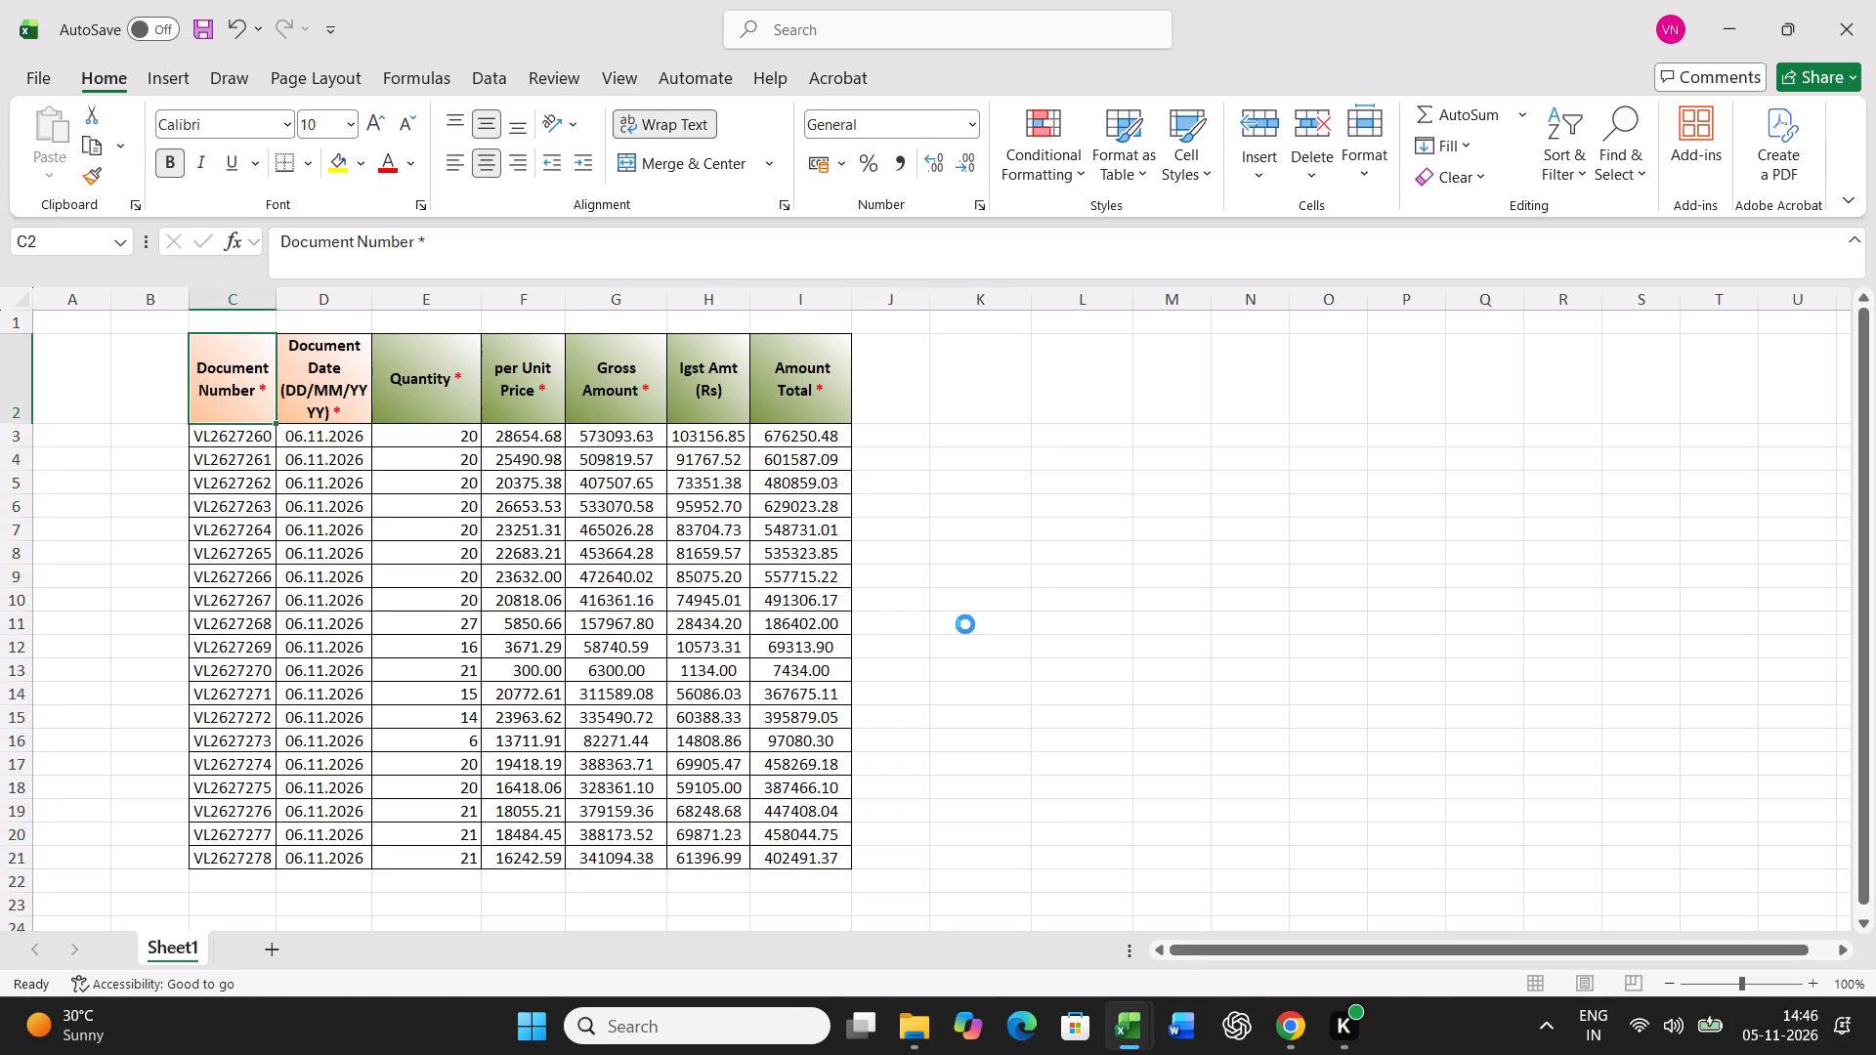
key(ctrl+s)
key(ctrl+s)
click(1860, 0)
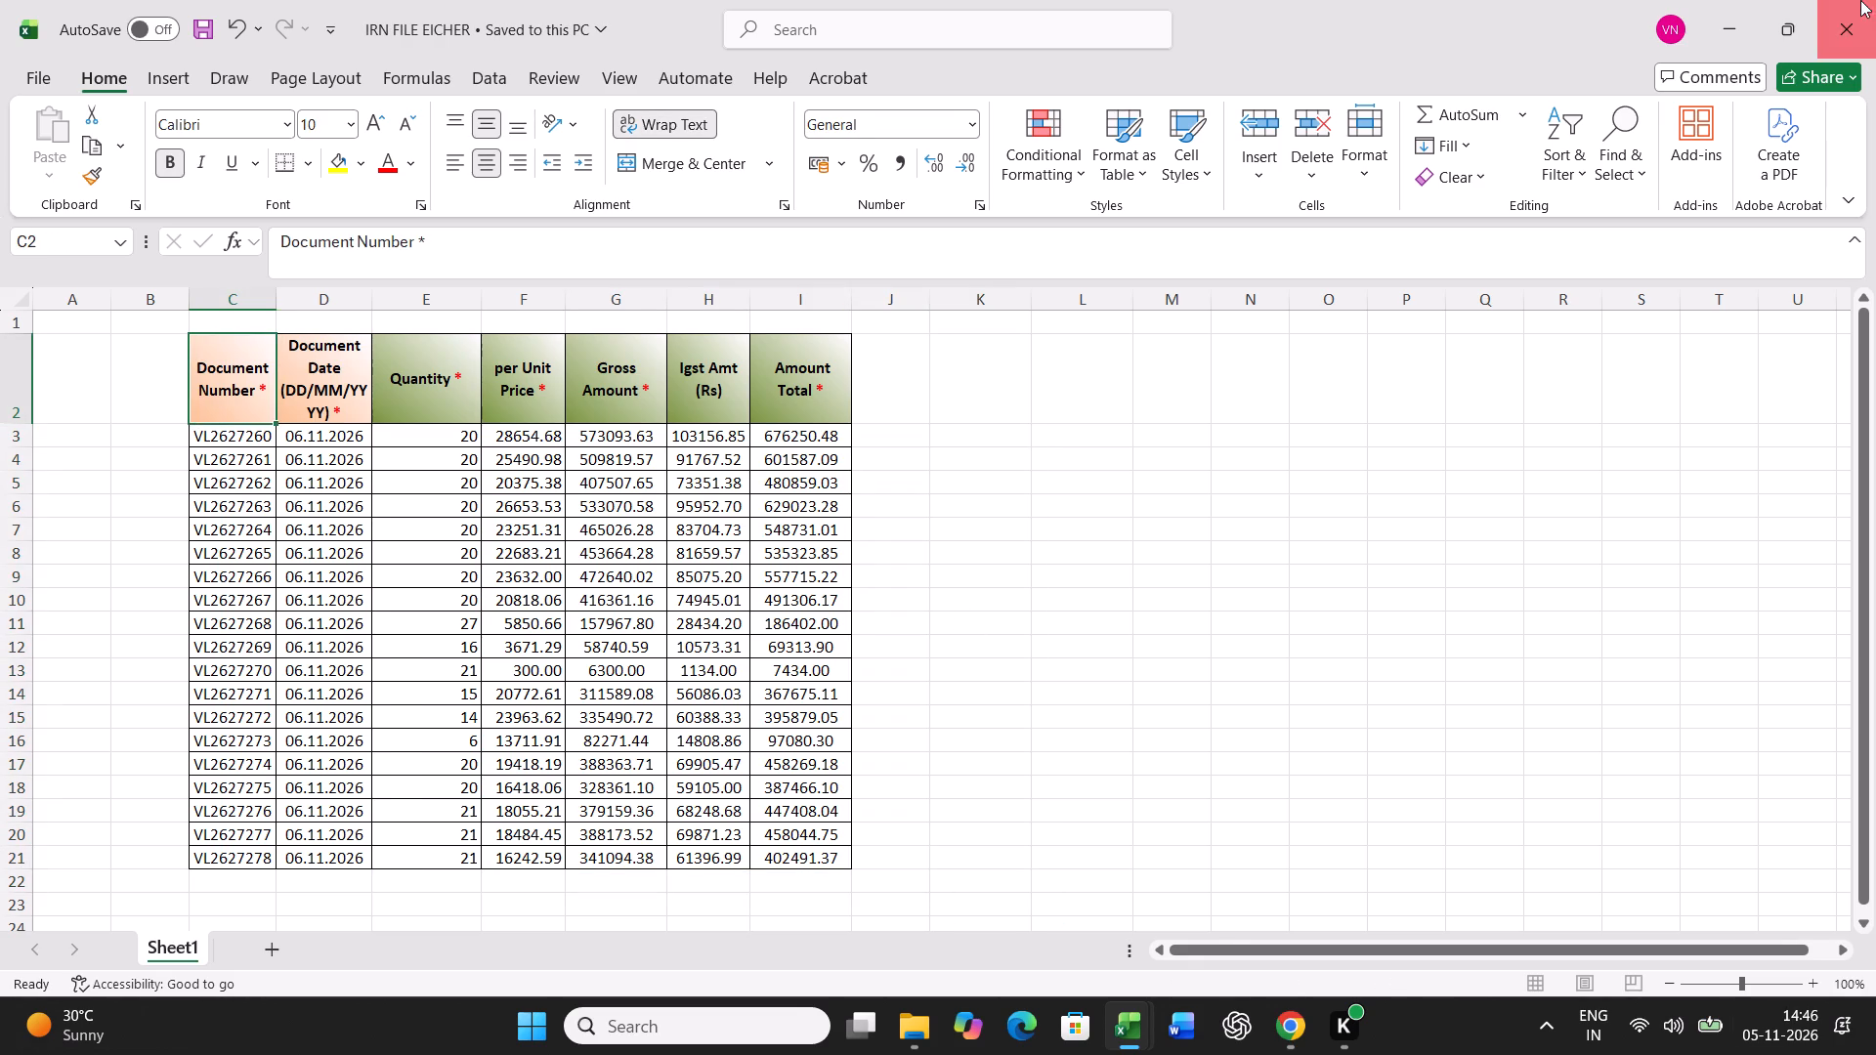
Select the SNO. header cell G18 in BILL SUBMIT FORMET and save the workbook.
click(374, 365)
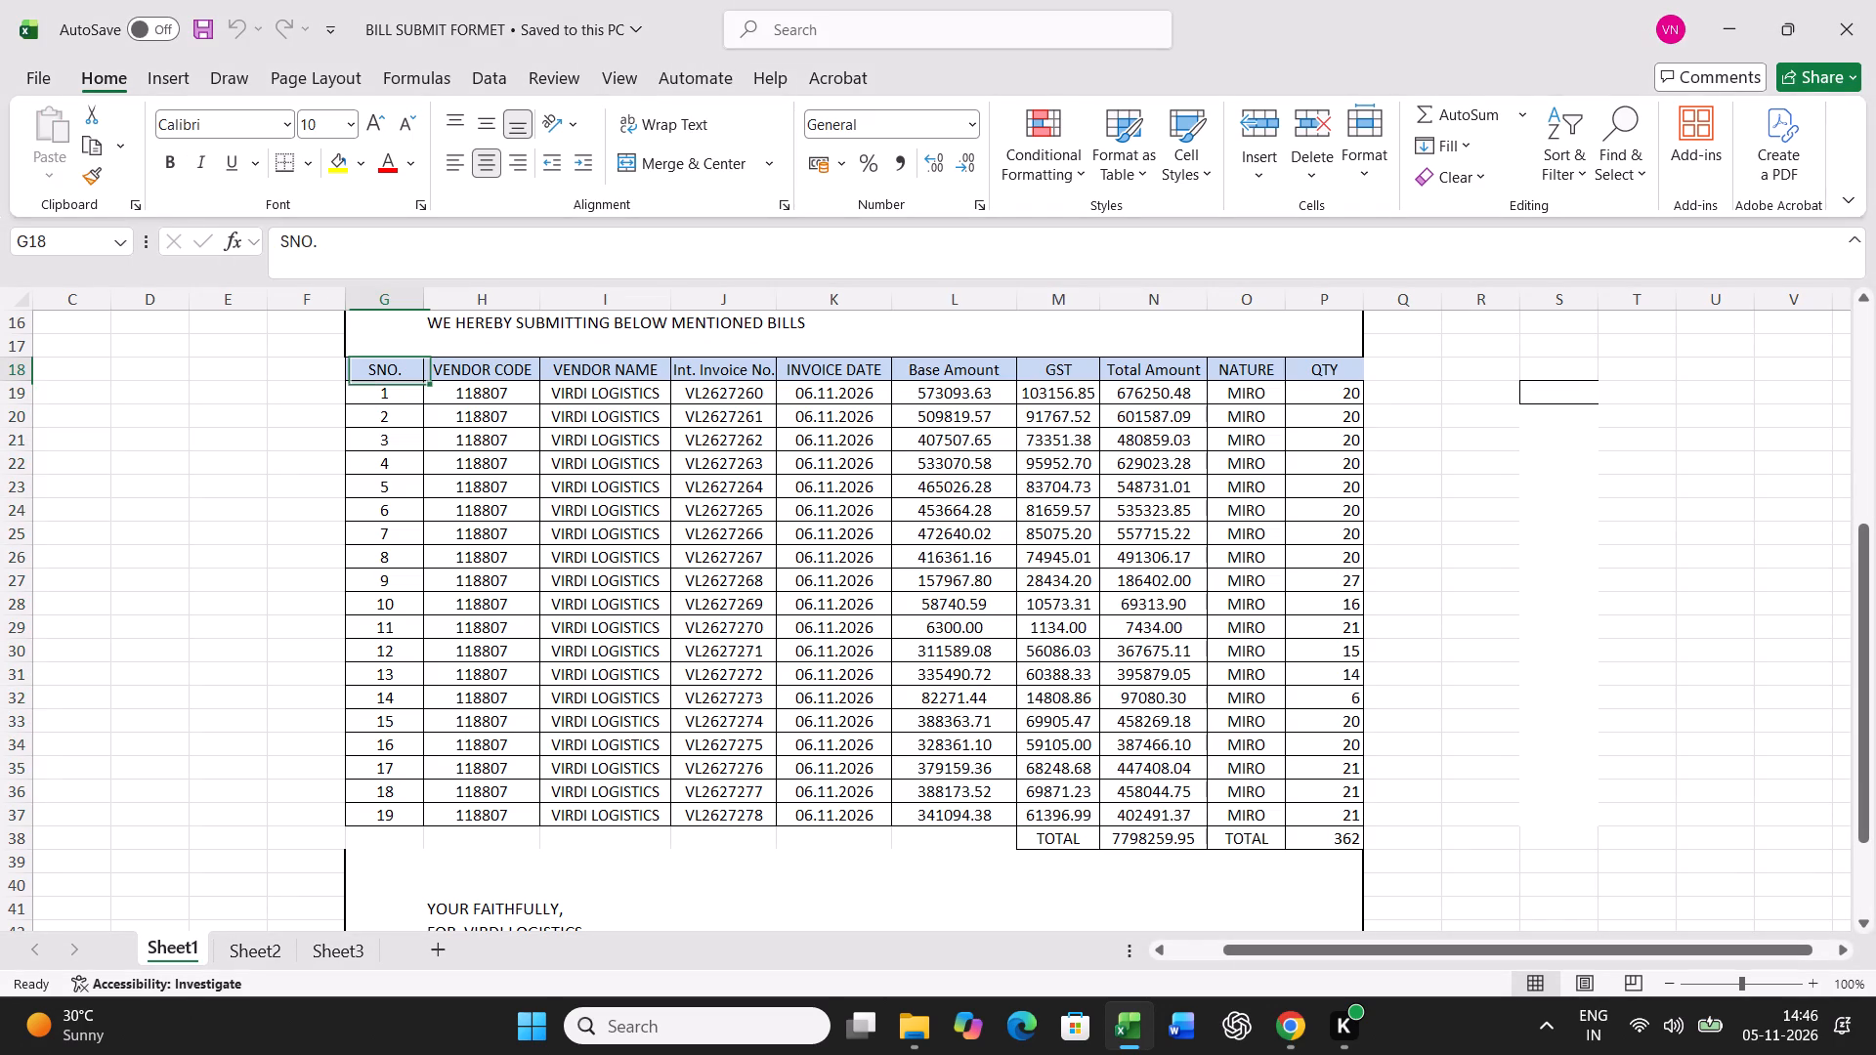
key(ctrl+s)
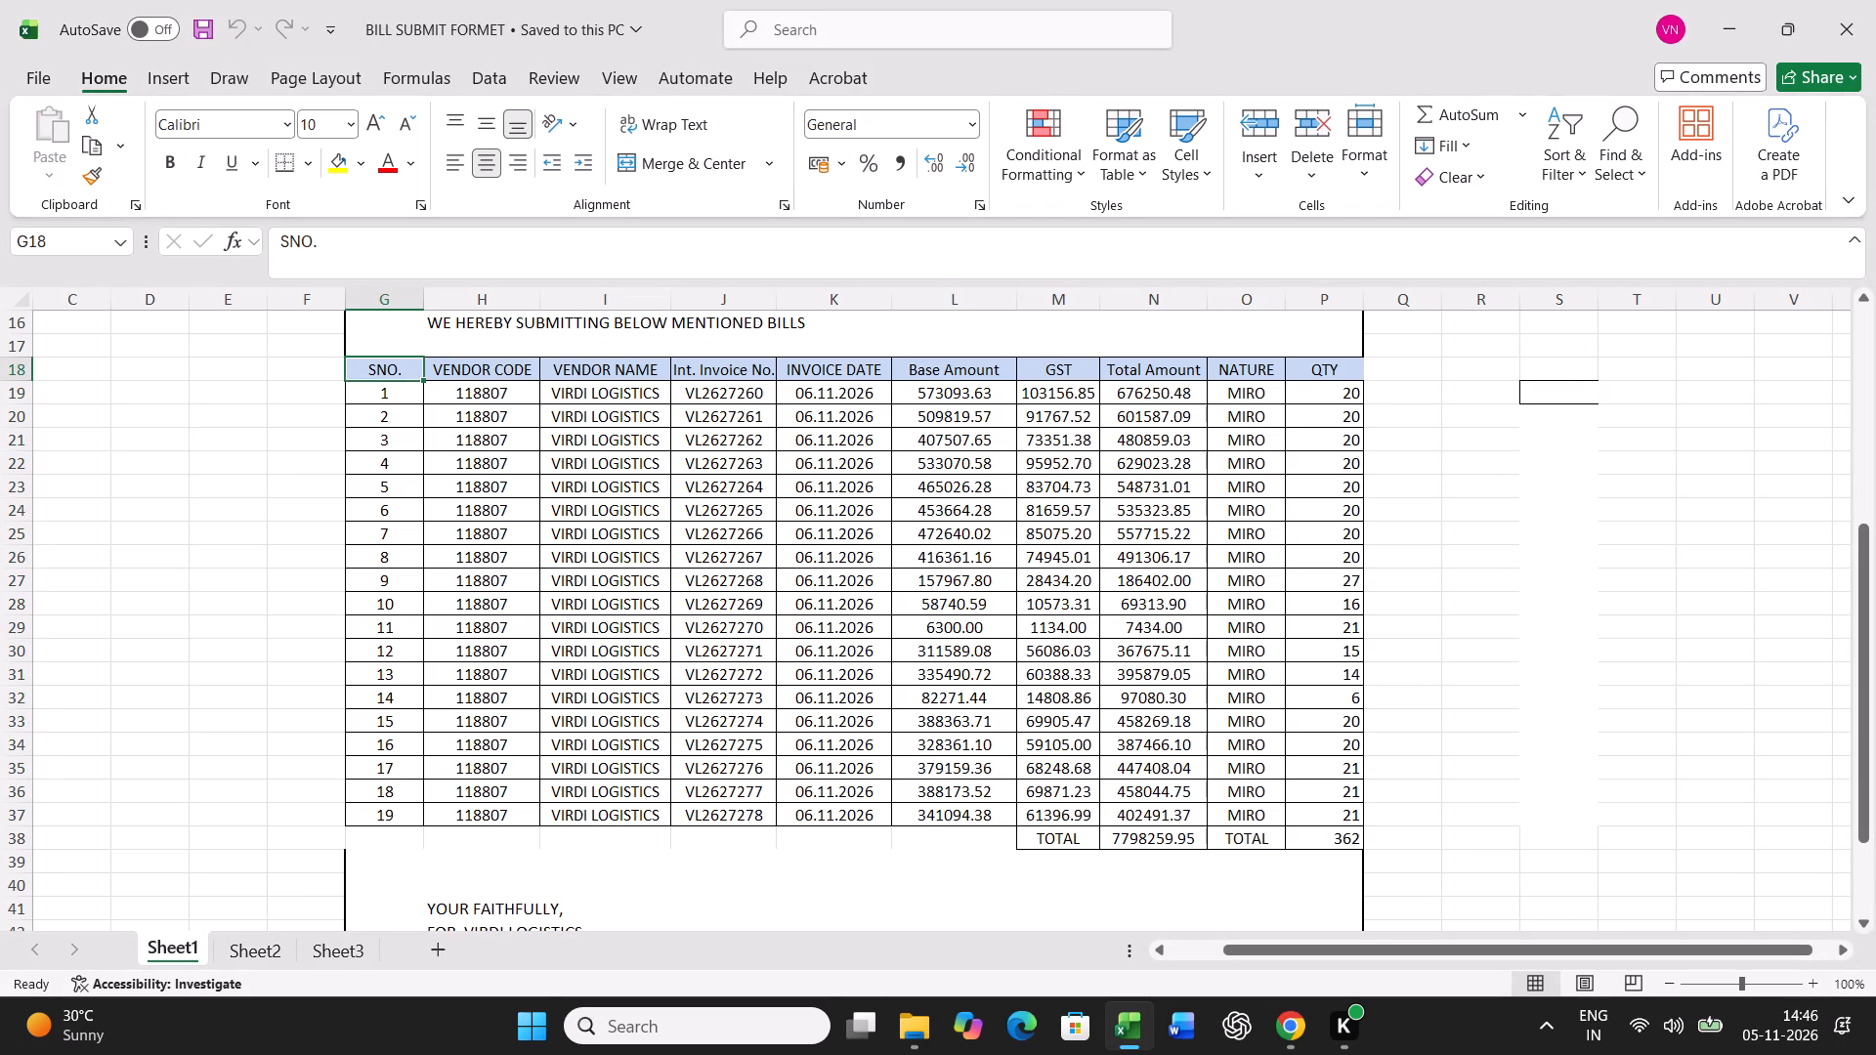
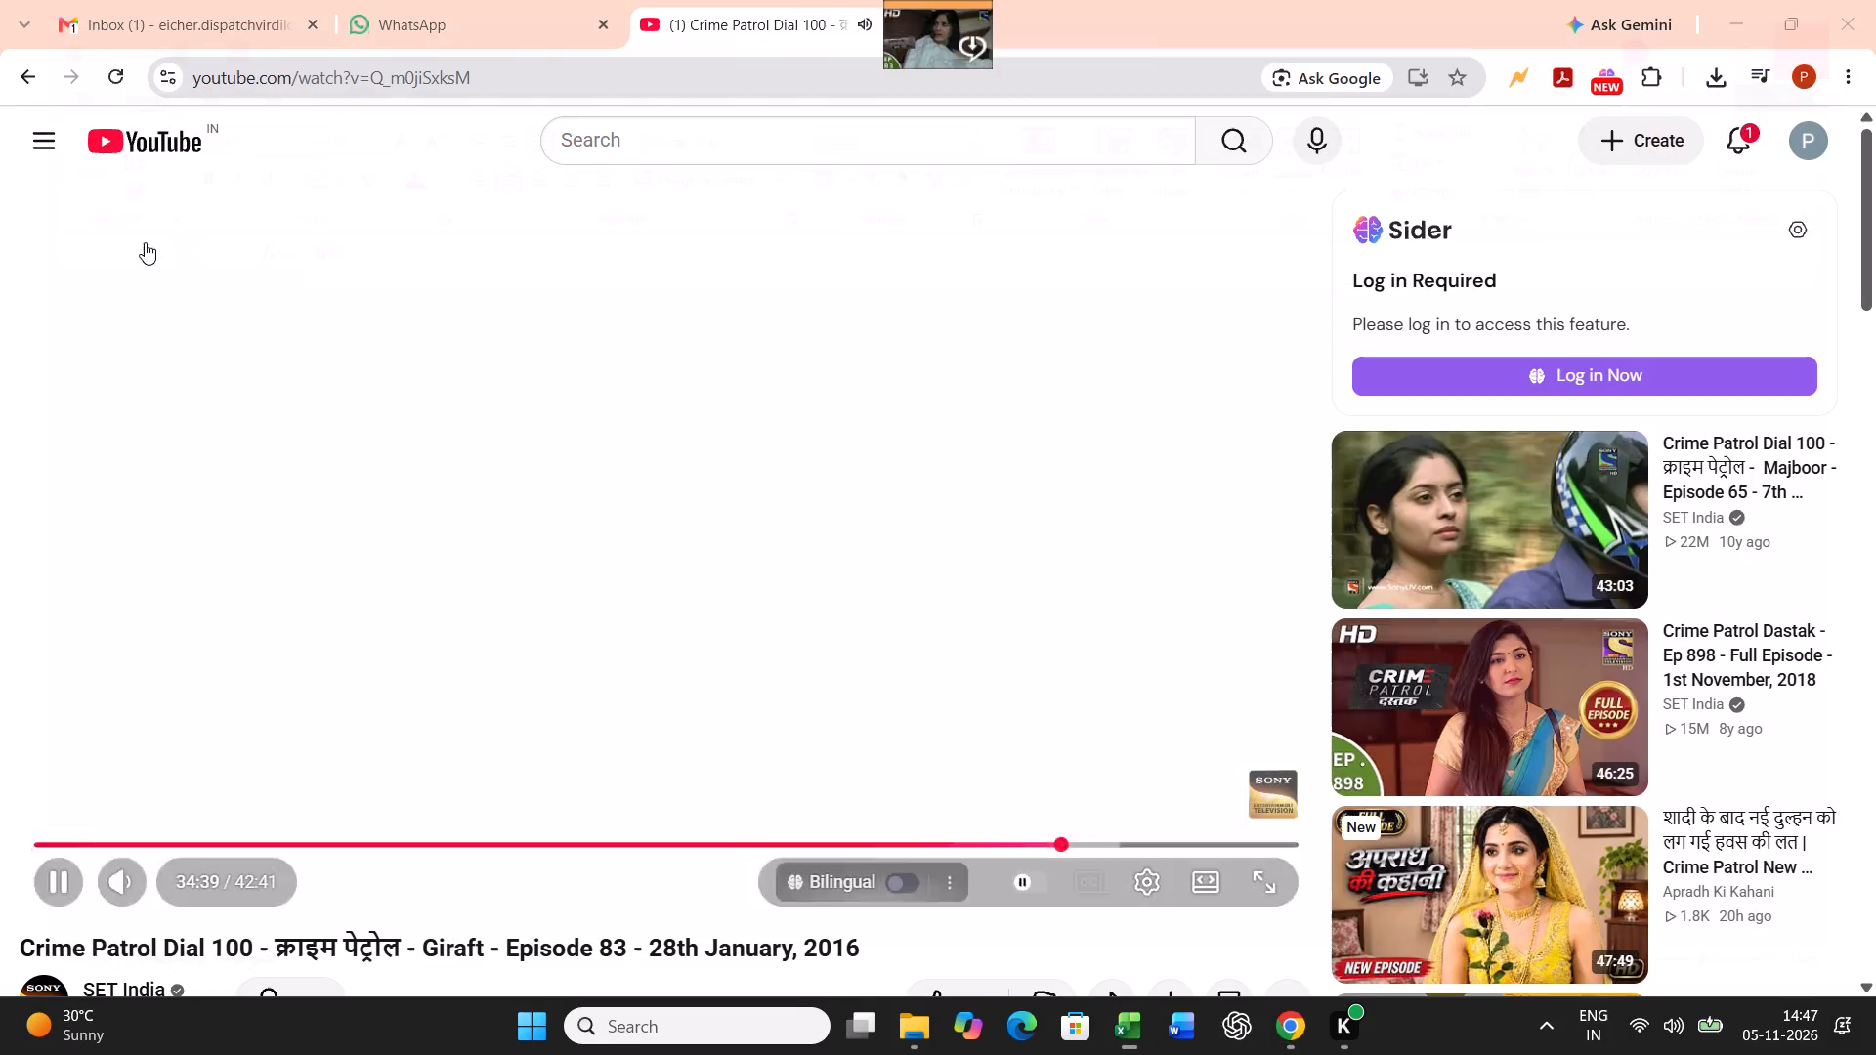
Minimise the browser window showing the video to return to the YEAR-26-27 folder in File Explorer.
click(1730, 0)
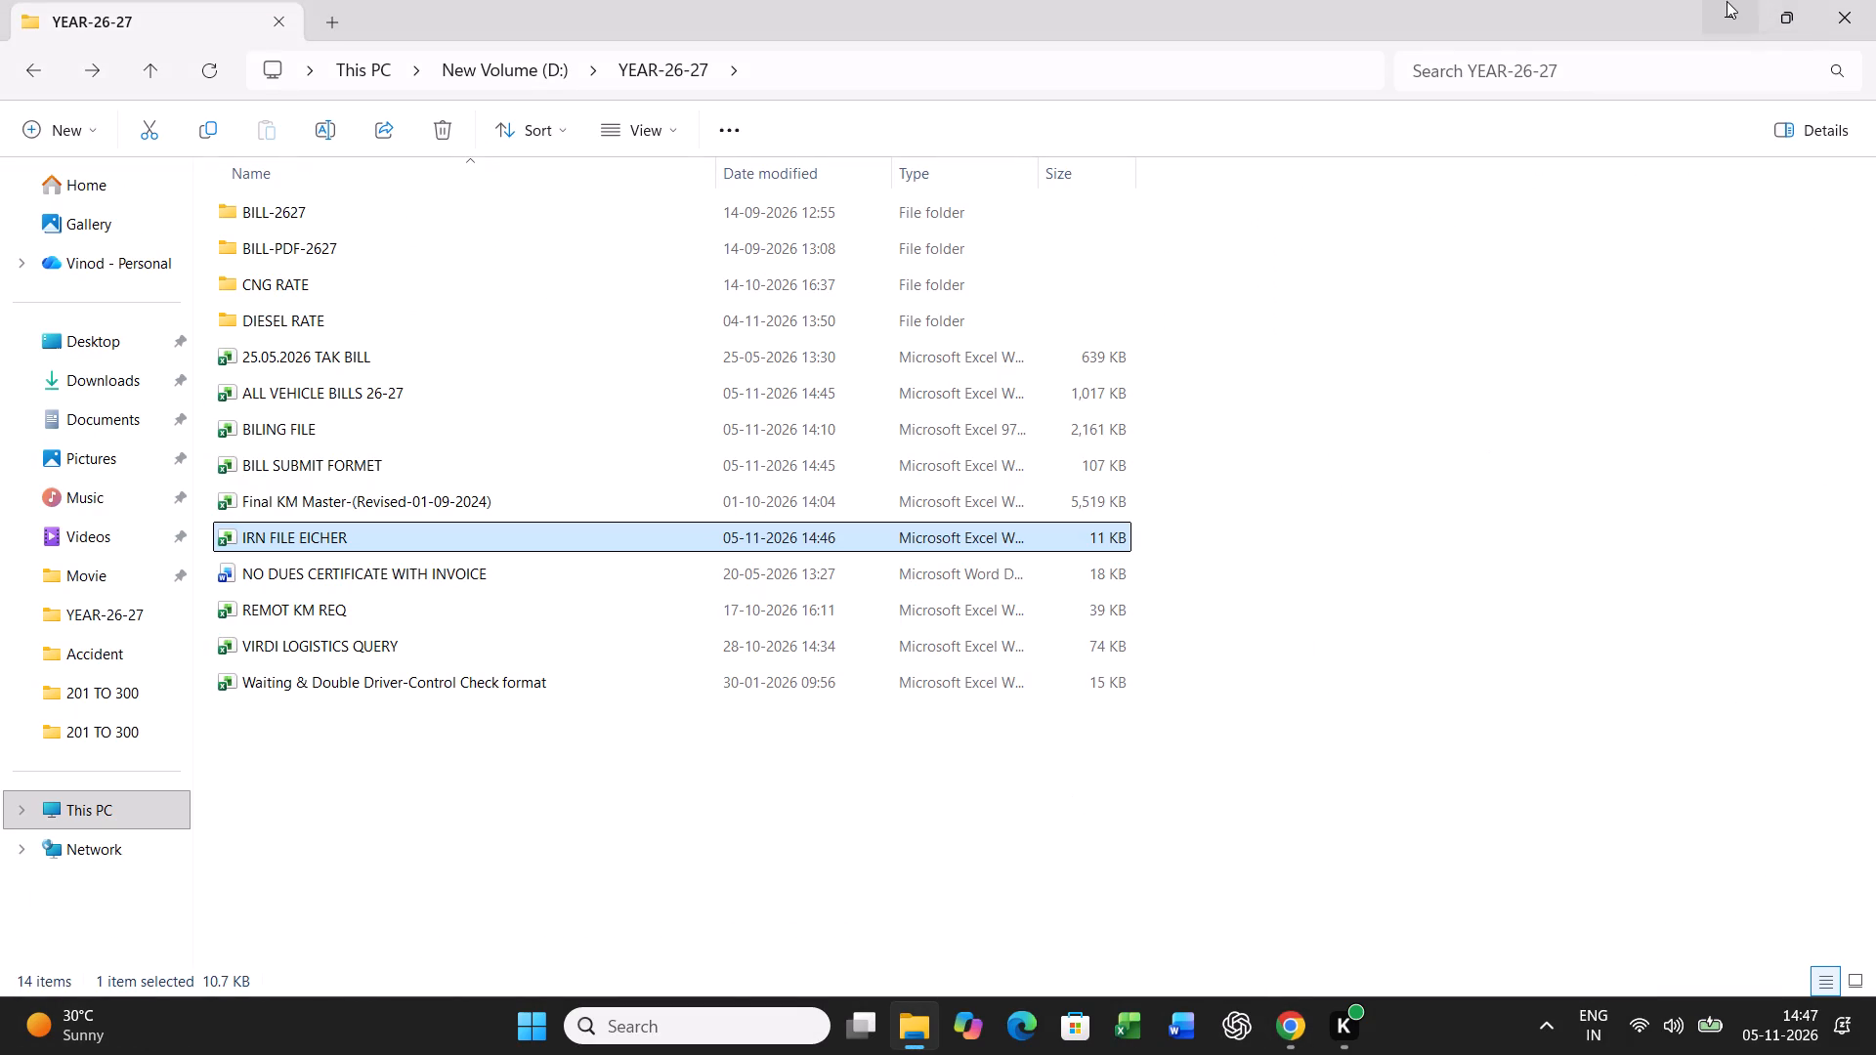